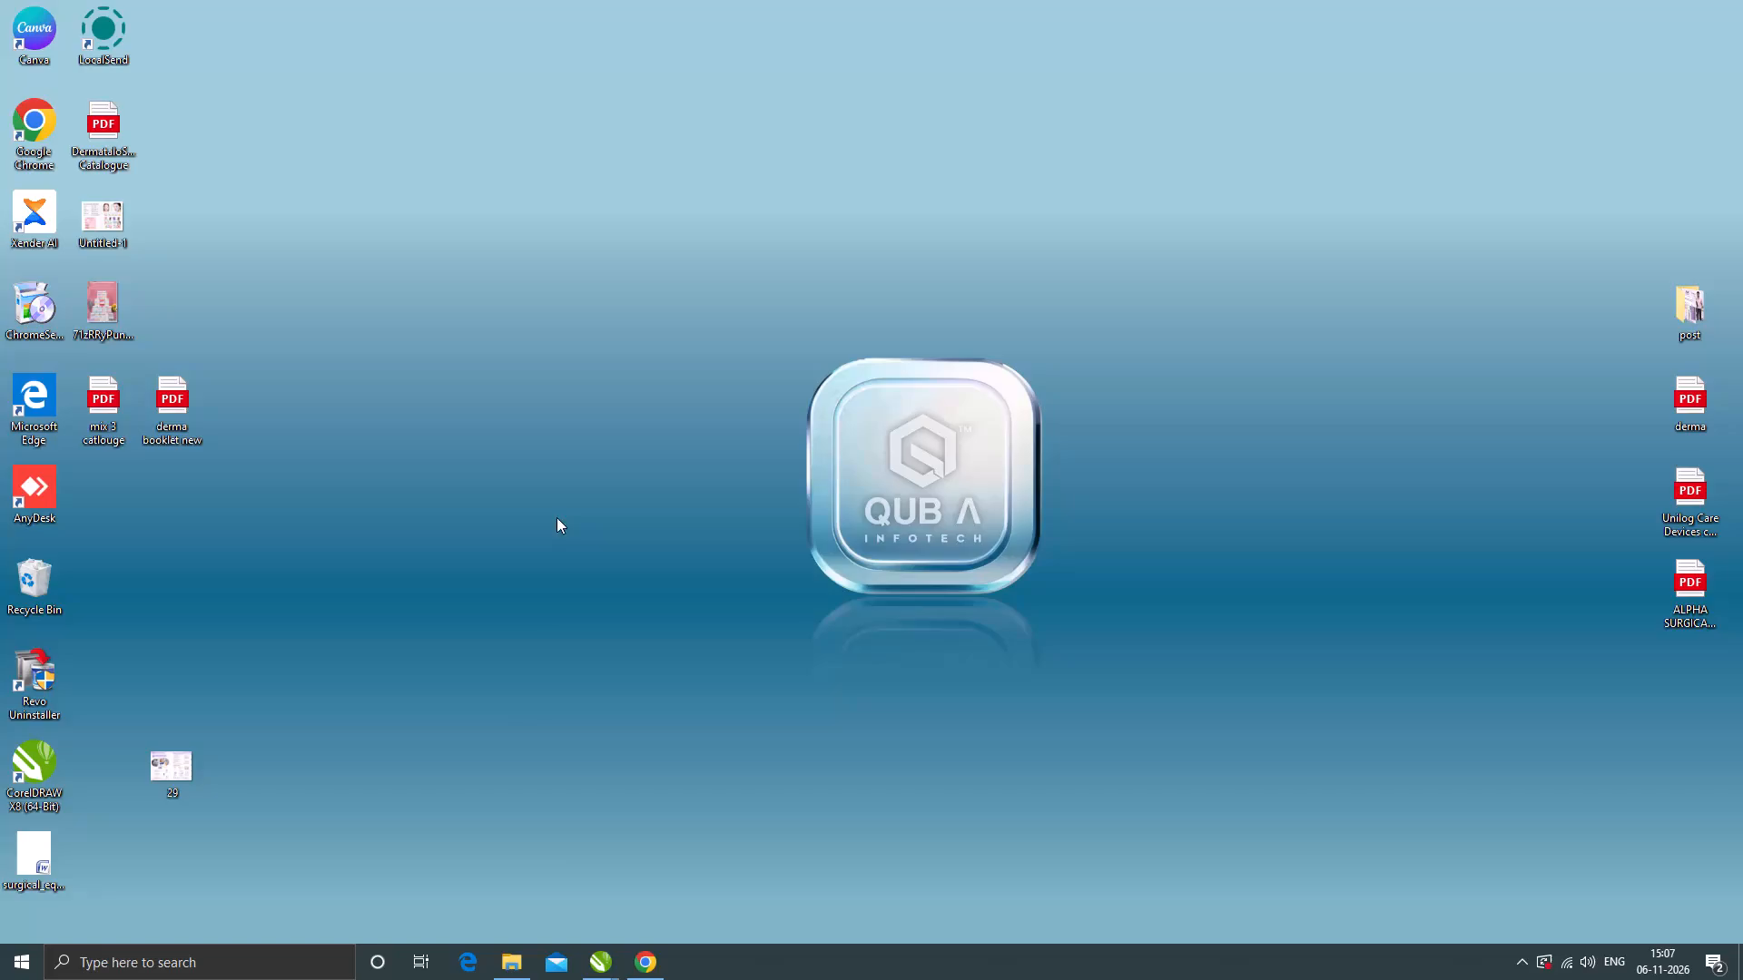
Switch to Google Chrome and select the web address of the open specifications image for replacement.
left_click(604, 971)
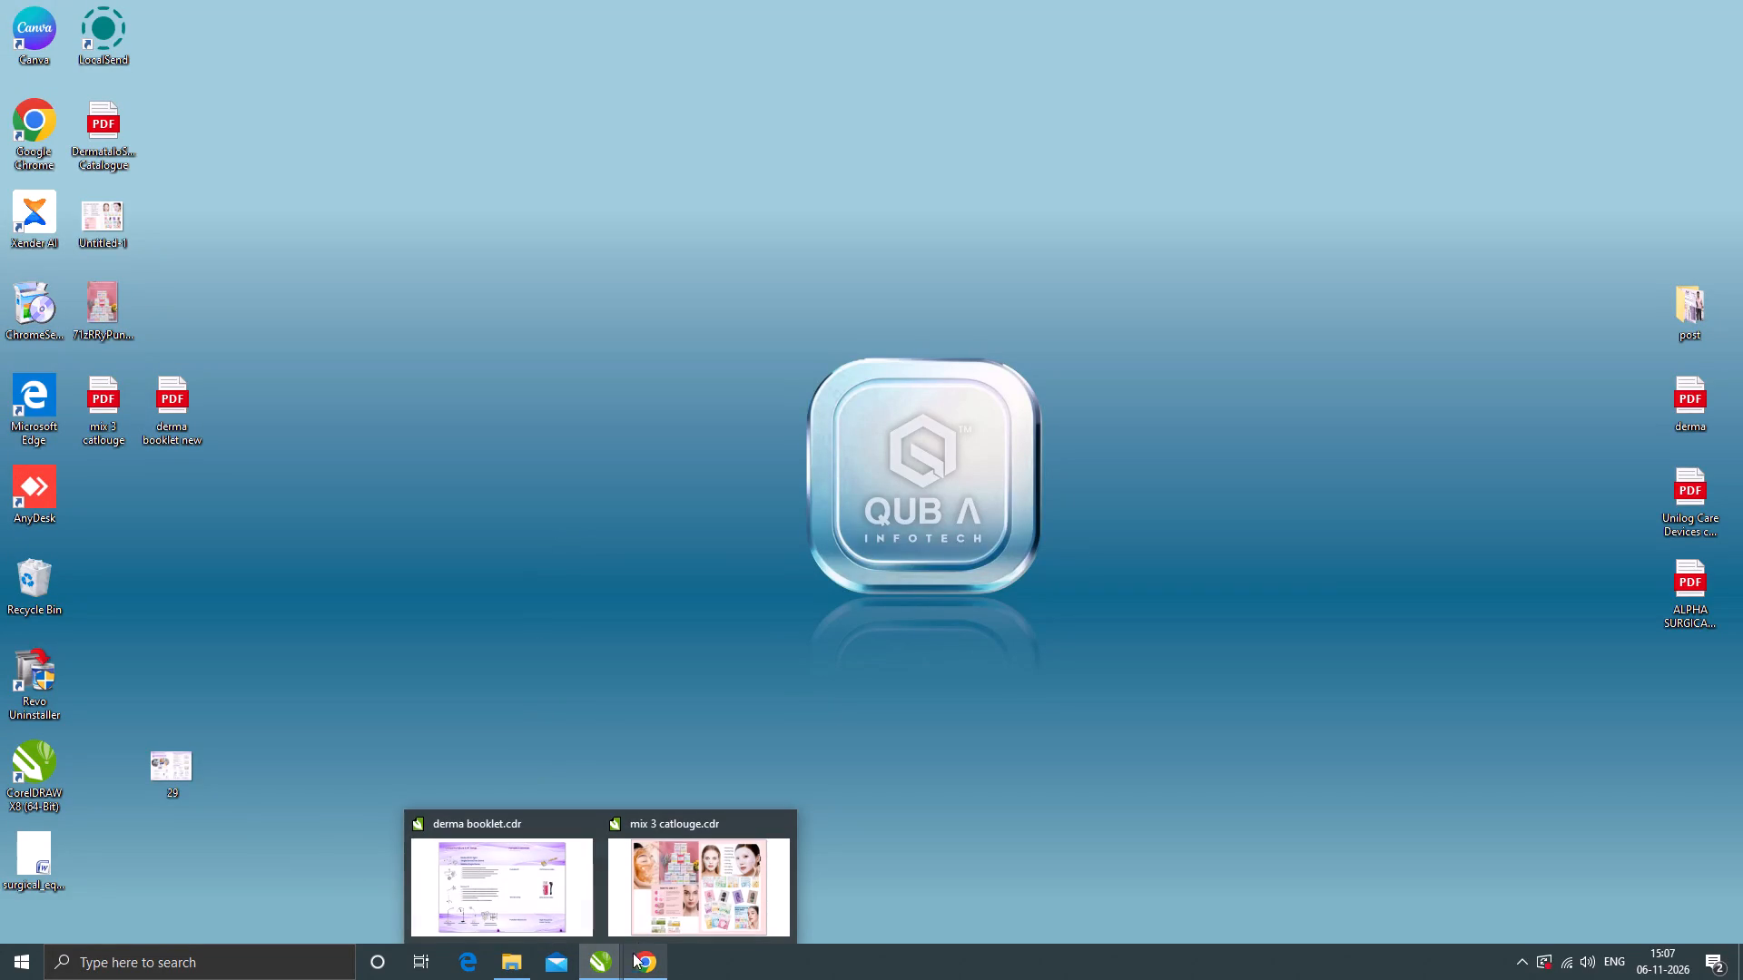
left_click(645, 972)
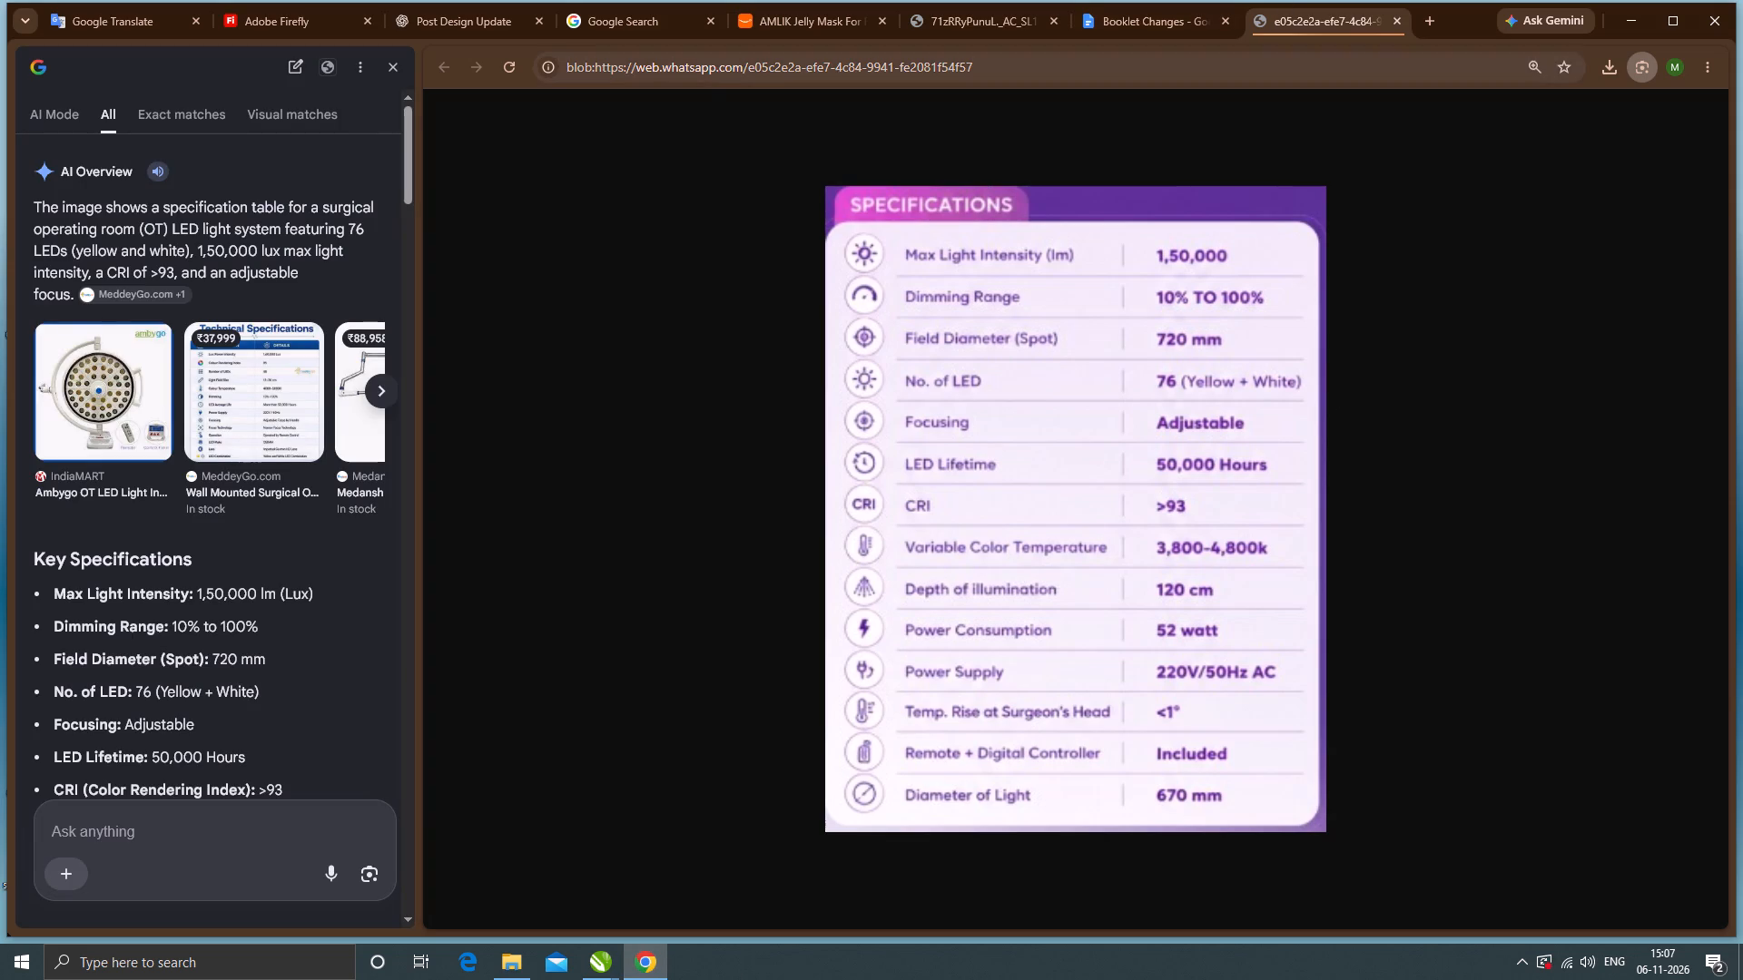
left_click(1164, 70)
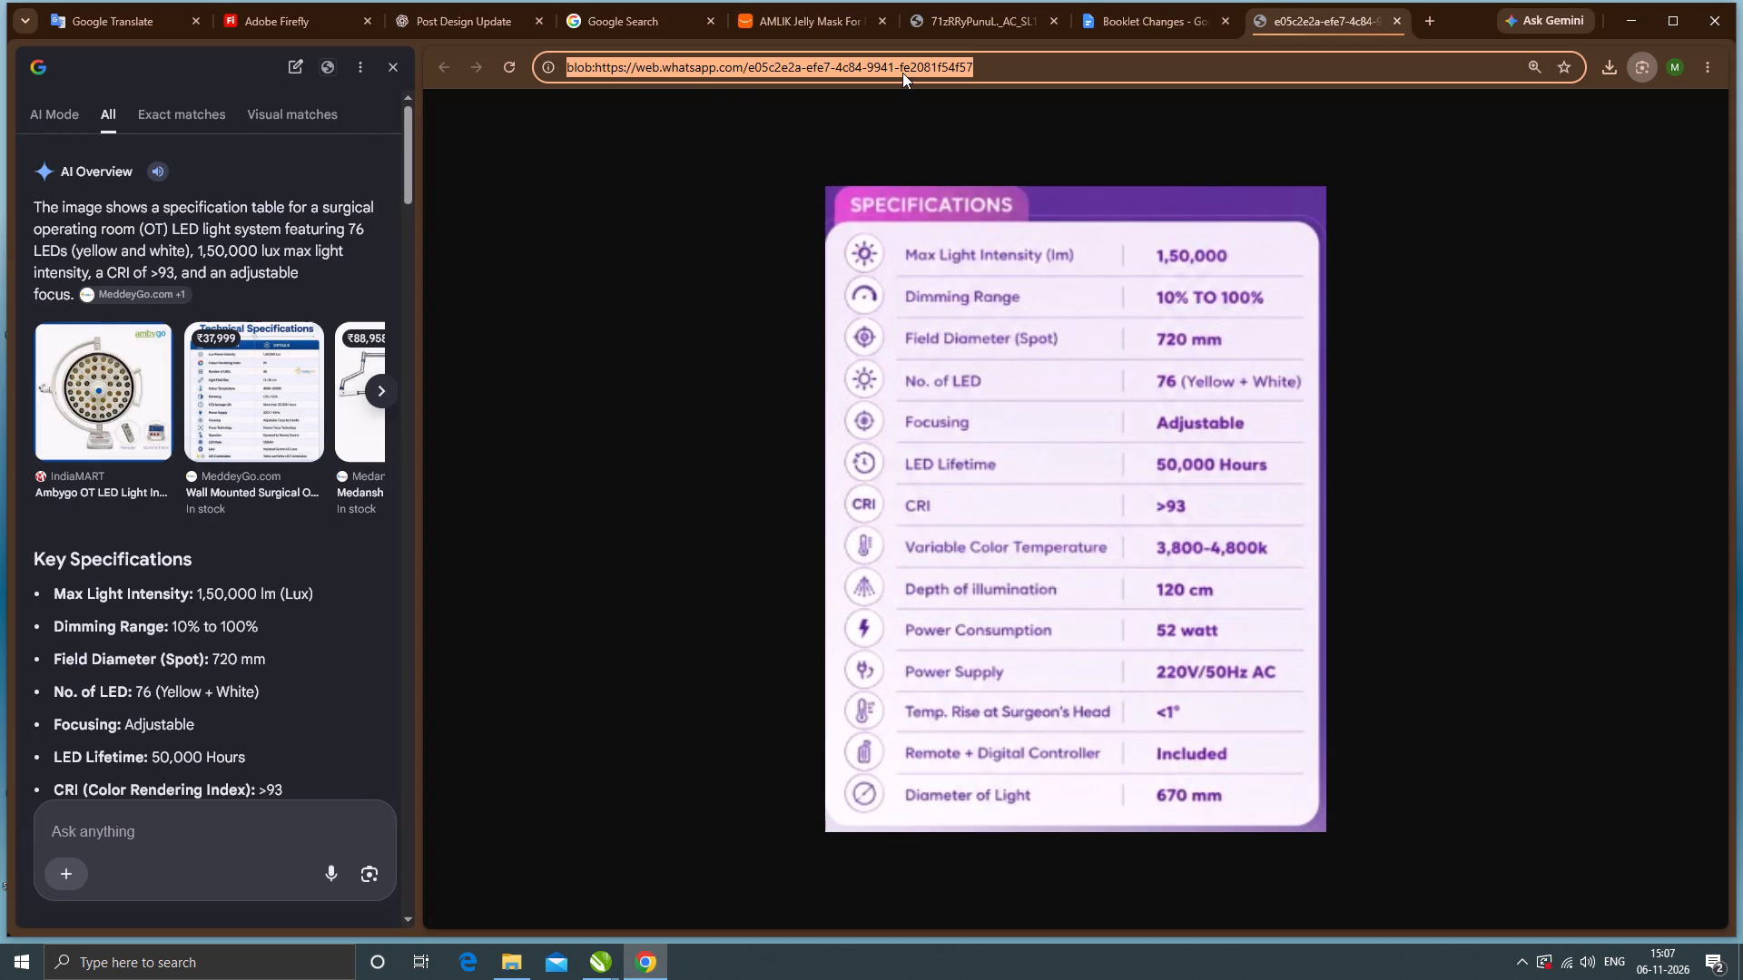
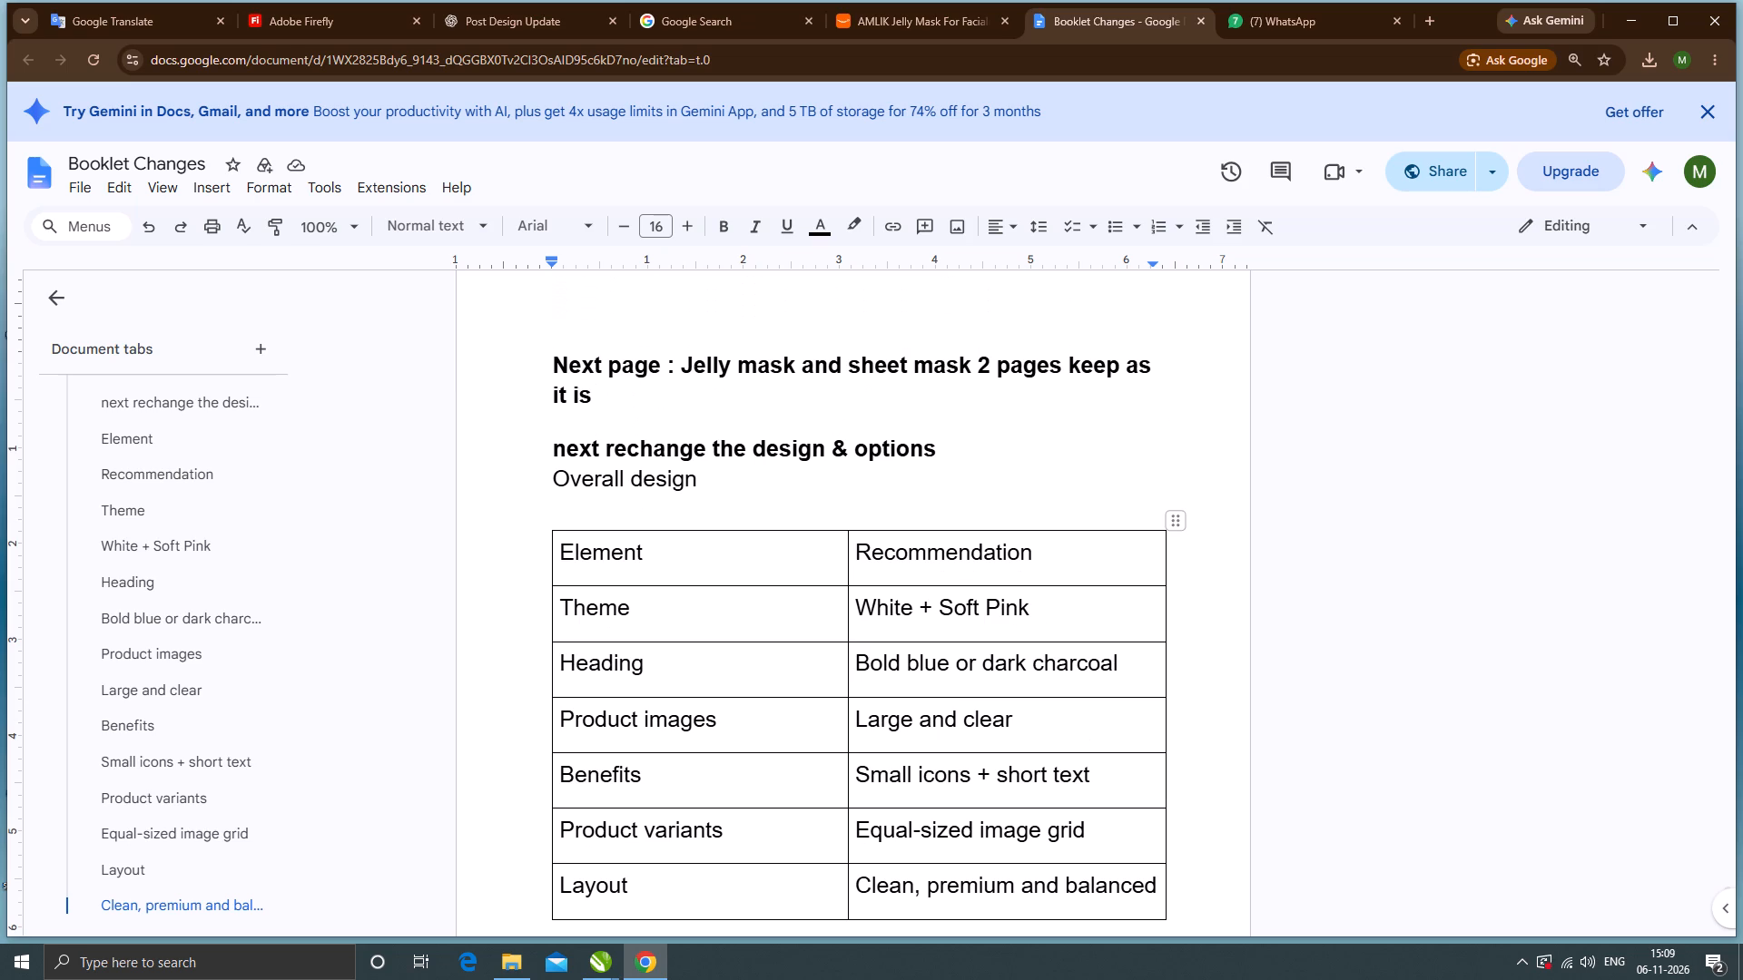
Copy the line "Next page : Jelly mask and sheet mask 2 pages keep as it is" from the Booklet Changes document.
left_click_drag(552, 363, 617, 405)
right_click(580, 399)
left_click(630, 416)
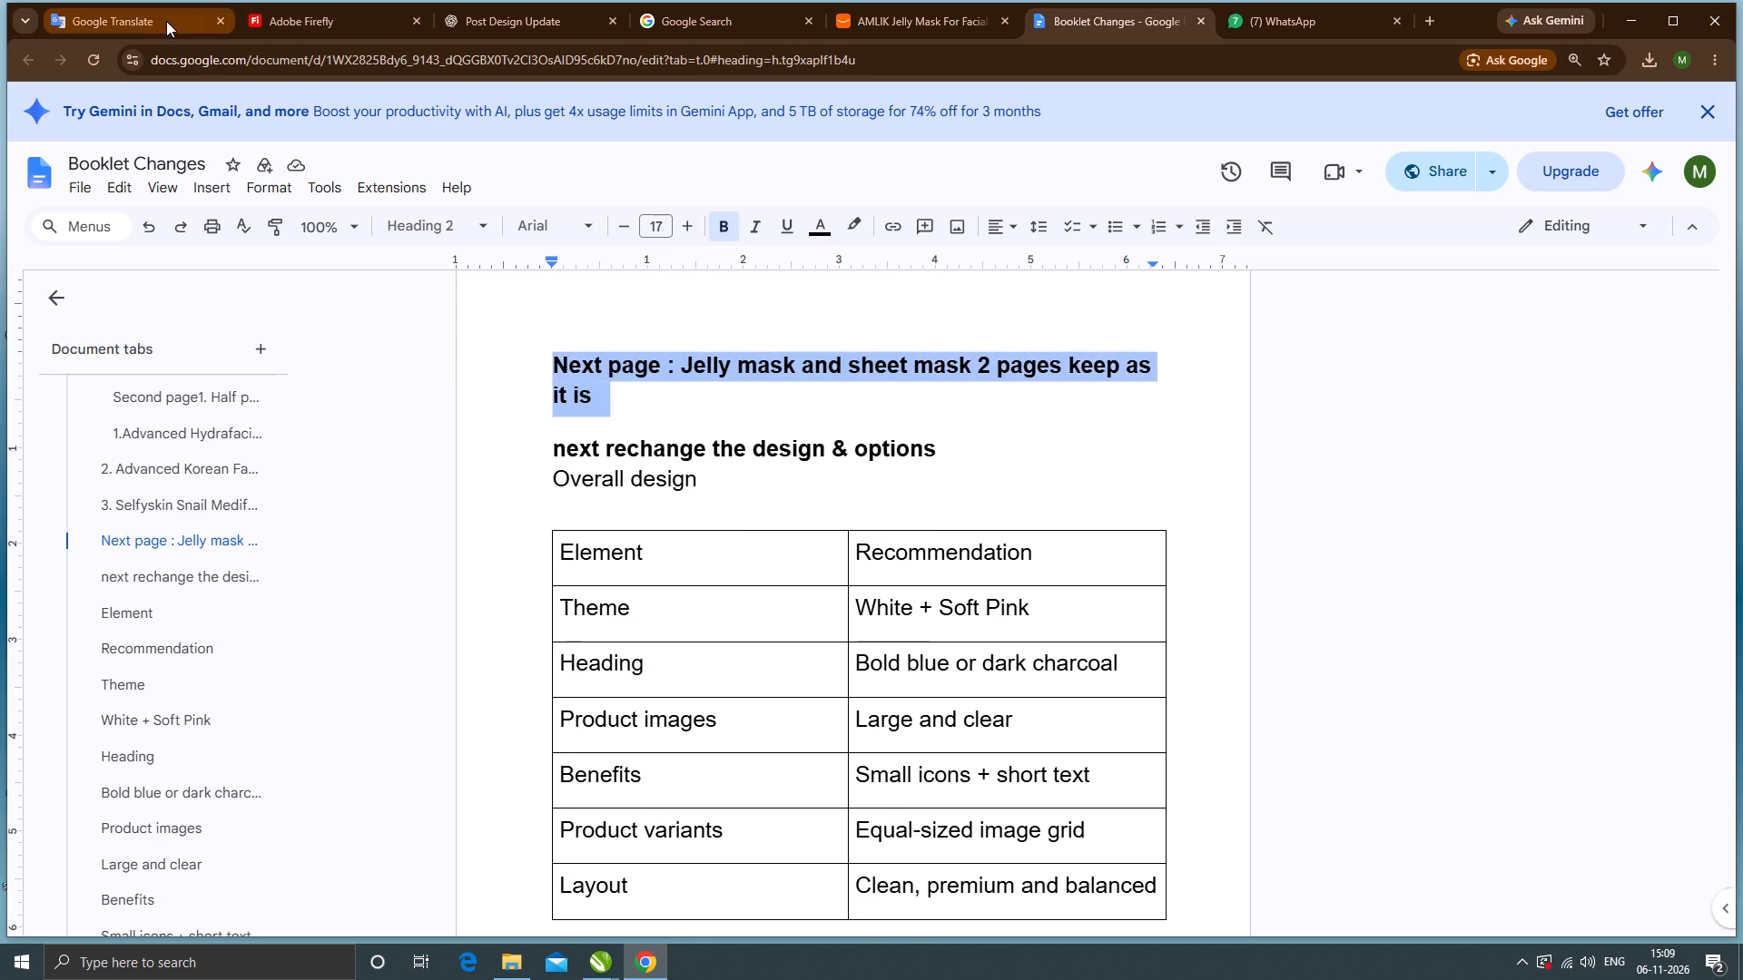
Translate the copied note "Next page : Jelly mask and sheet mask 2 pages keep as it is" from English to Gujarati in Google Translate.
left_click(166, 21)
left_click(832, 271)
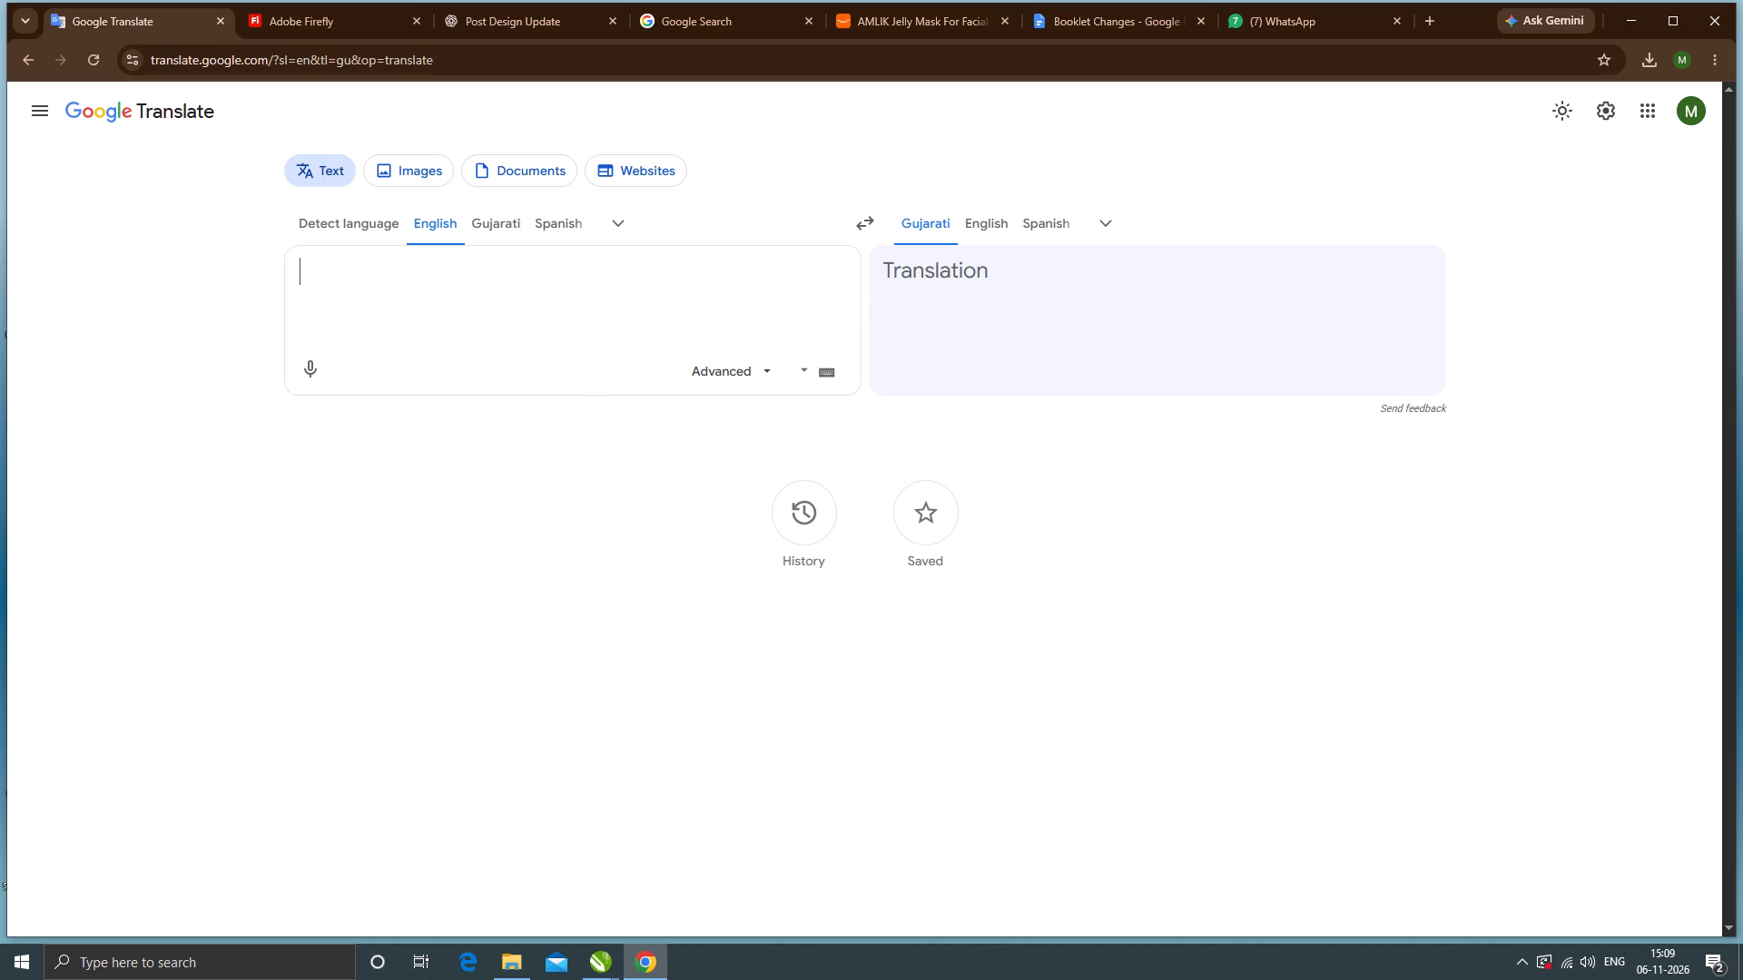
right_click(363, 267)
left_click(413, 471)
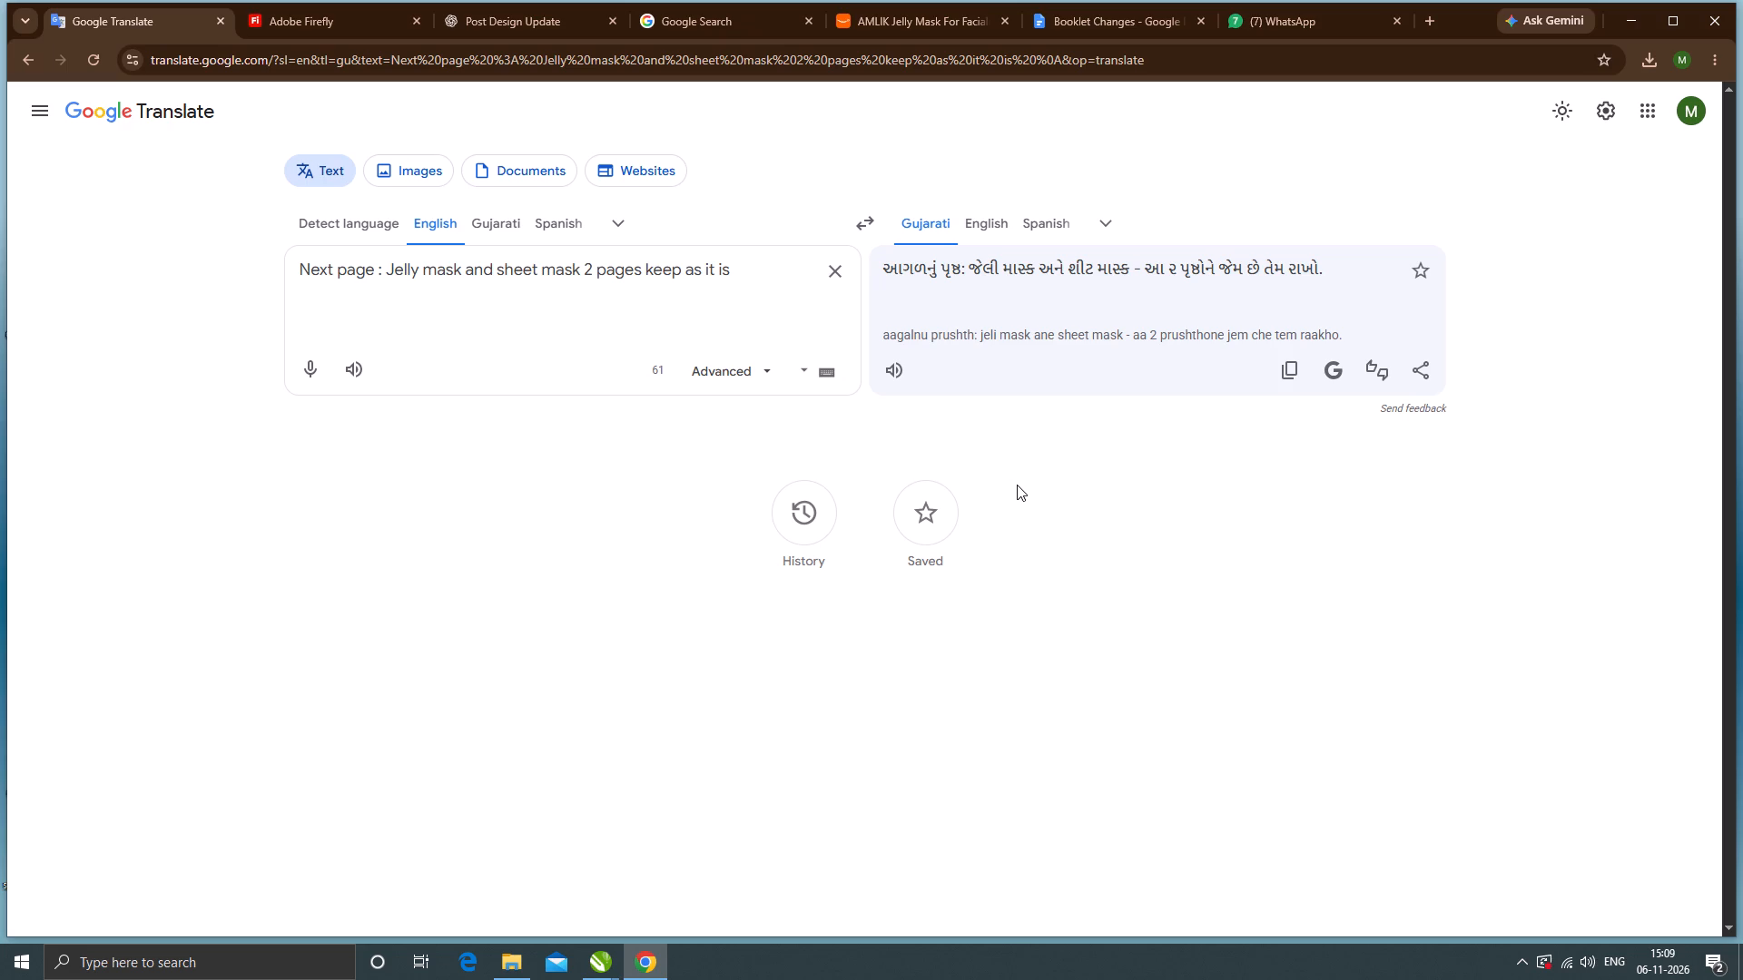
Translate the "next rechange the design & options" and "Overall design" lines from the Booklet Changes document into Gujarati in Google Translate.
left_click(1138, 18)
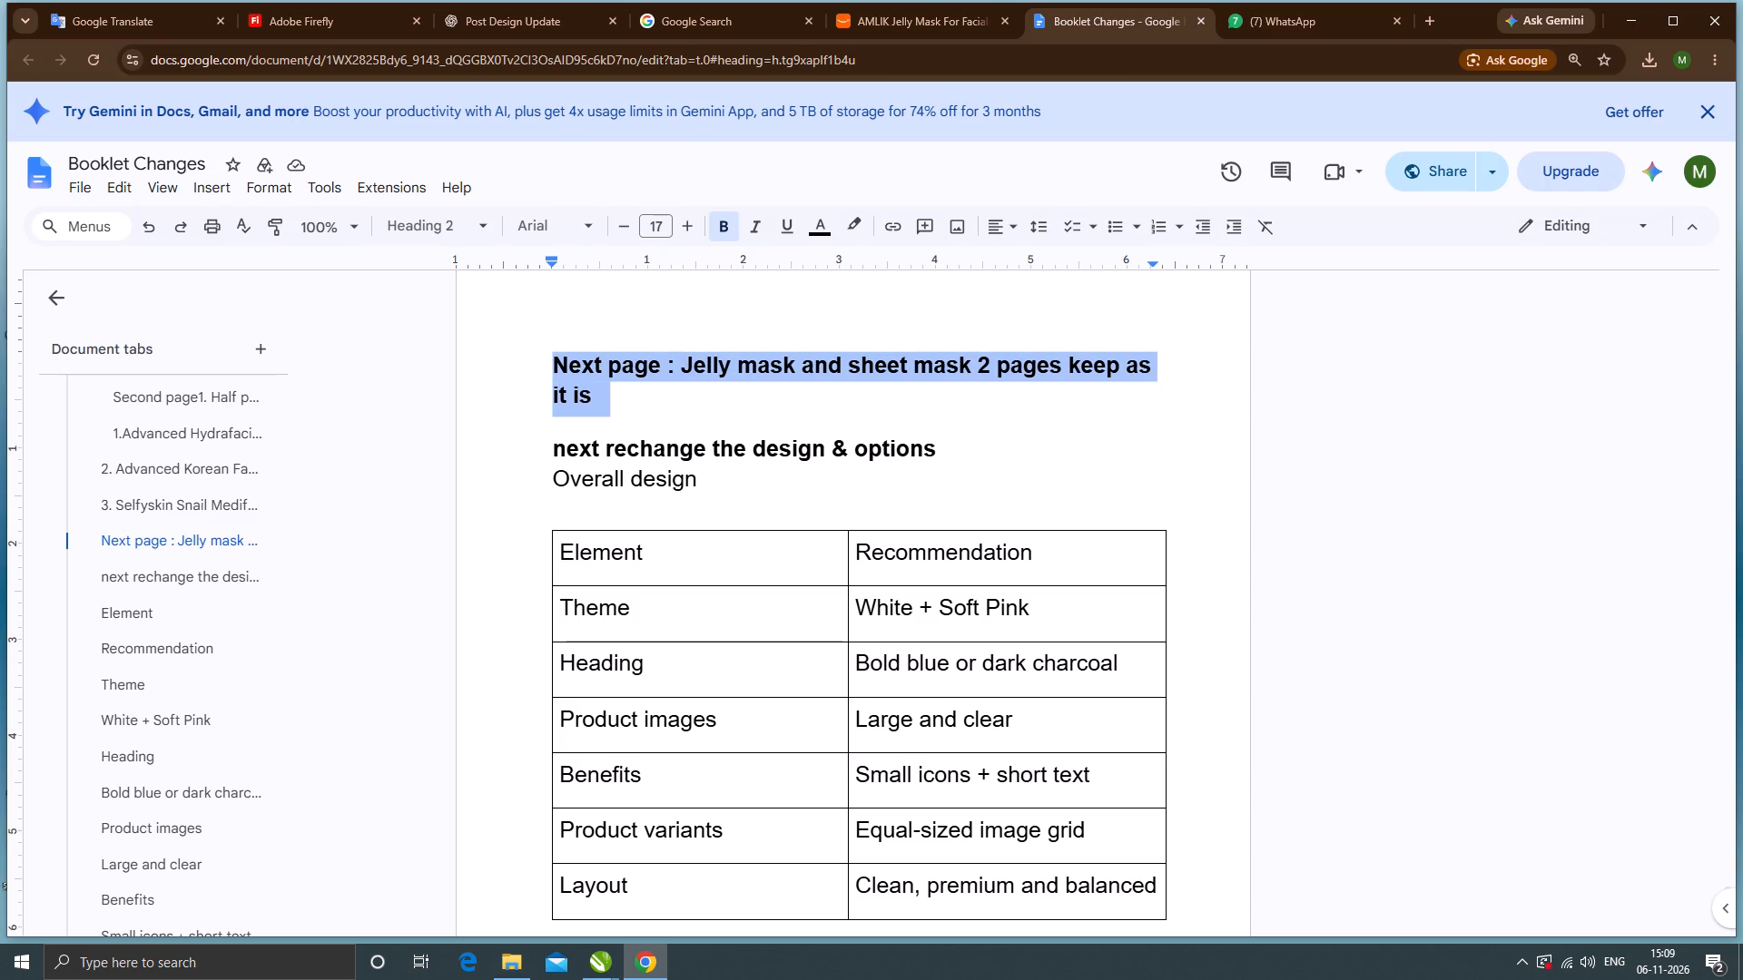
left_click_drag(550, 446, 694, 488)
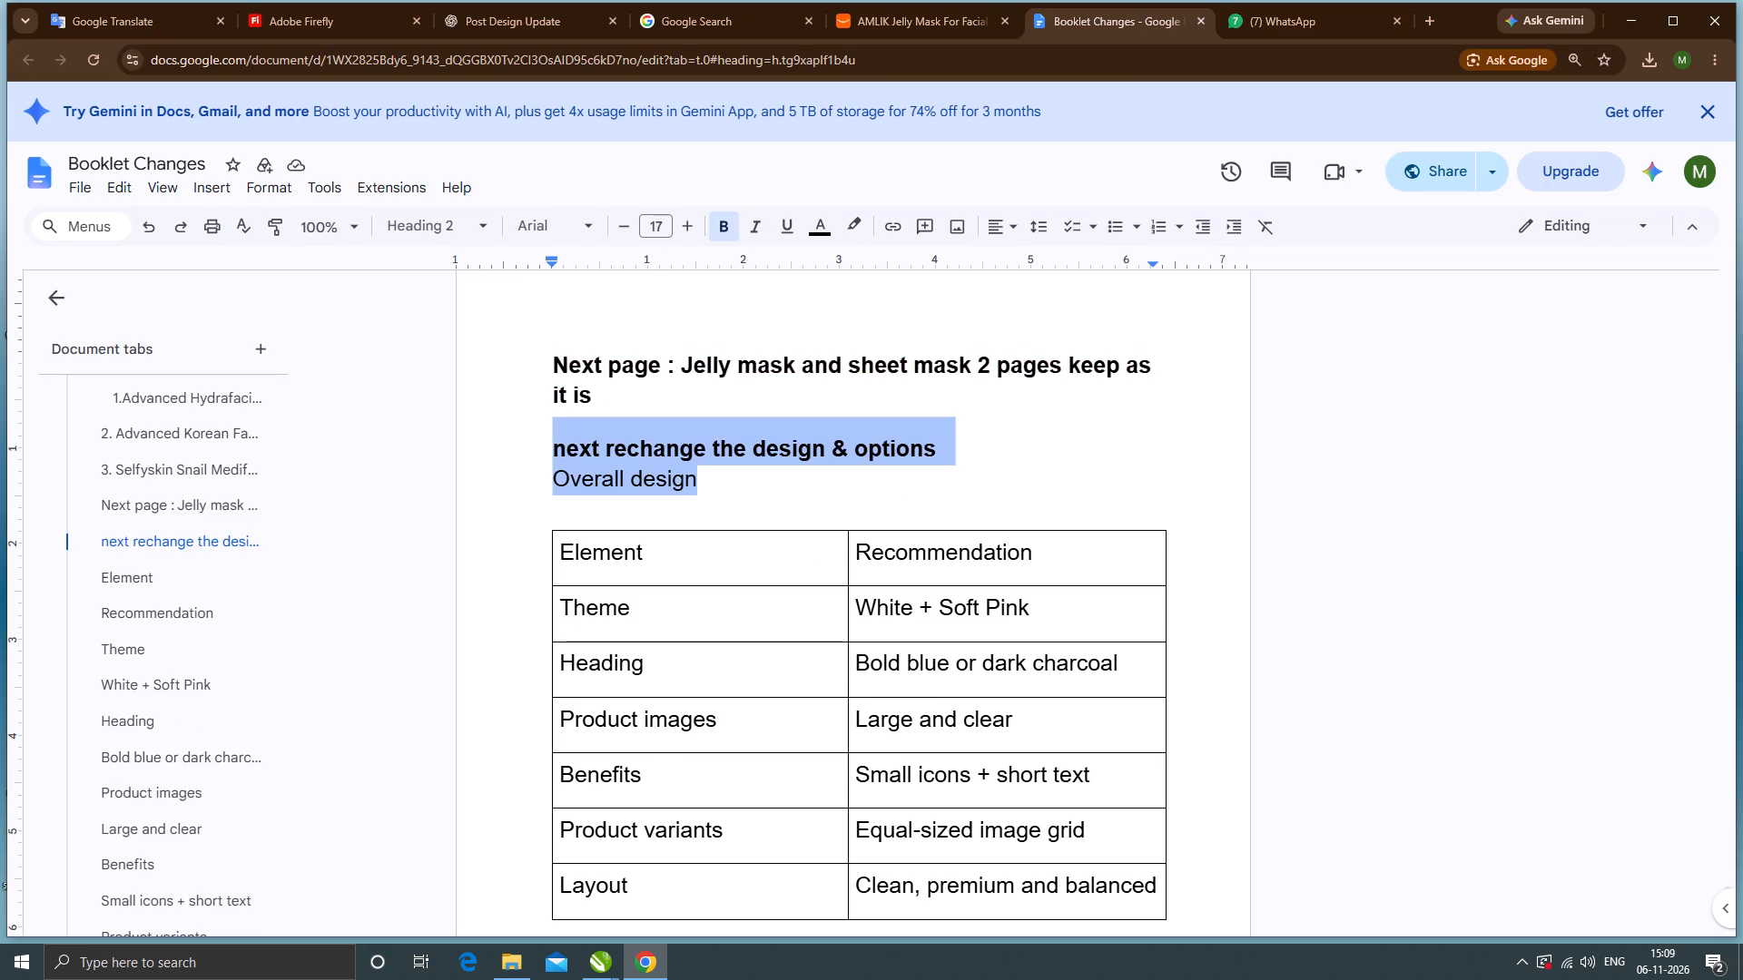
left_click_drag(694, 488, 710, 488)
right_click(645, 452)
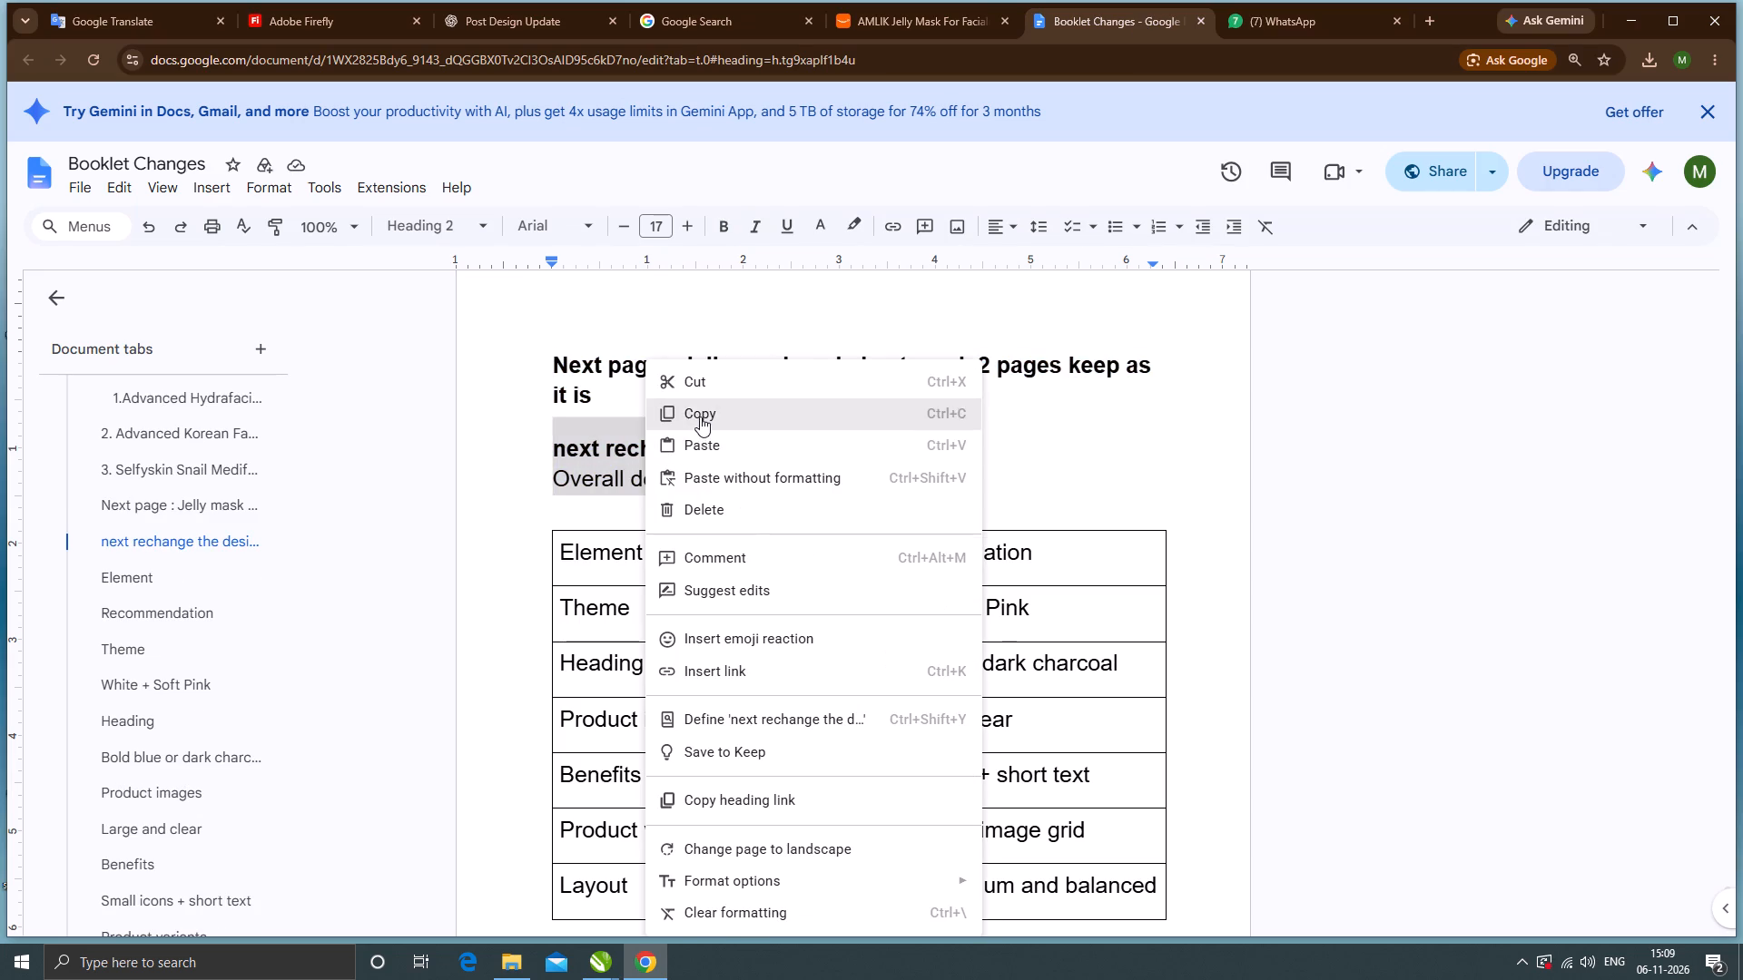
left_click(700, 416)
left_click(169, 15)
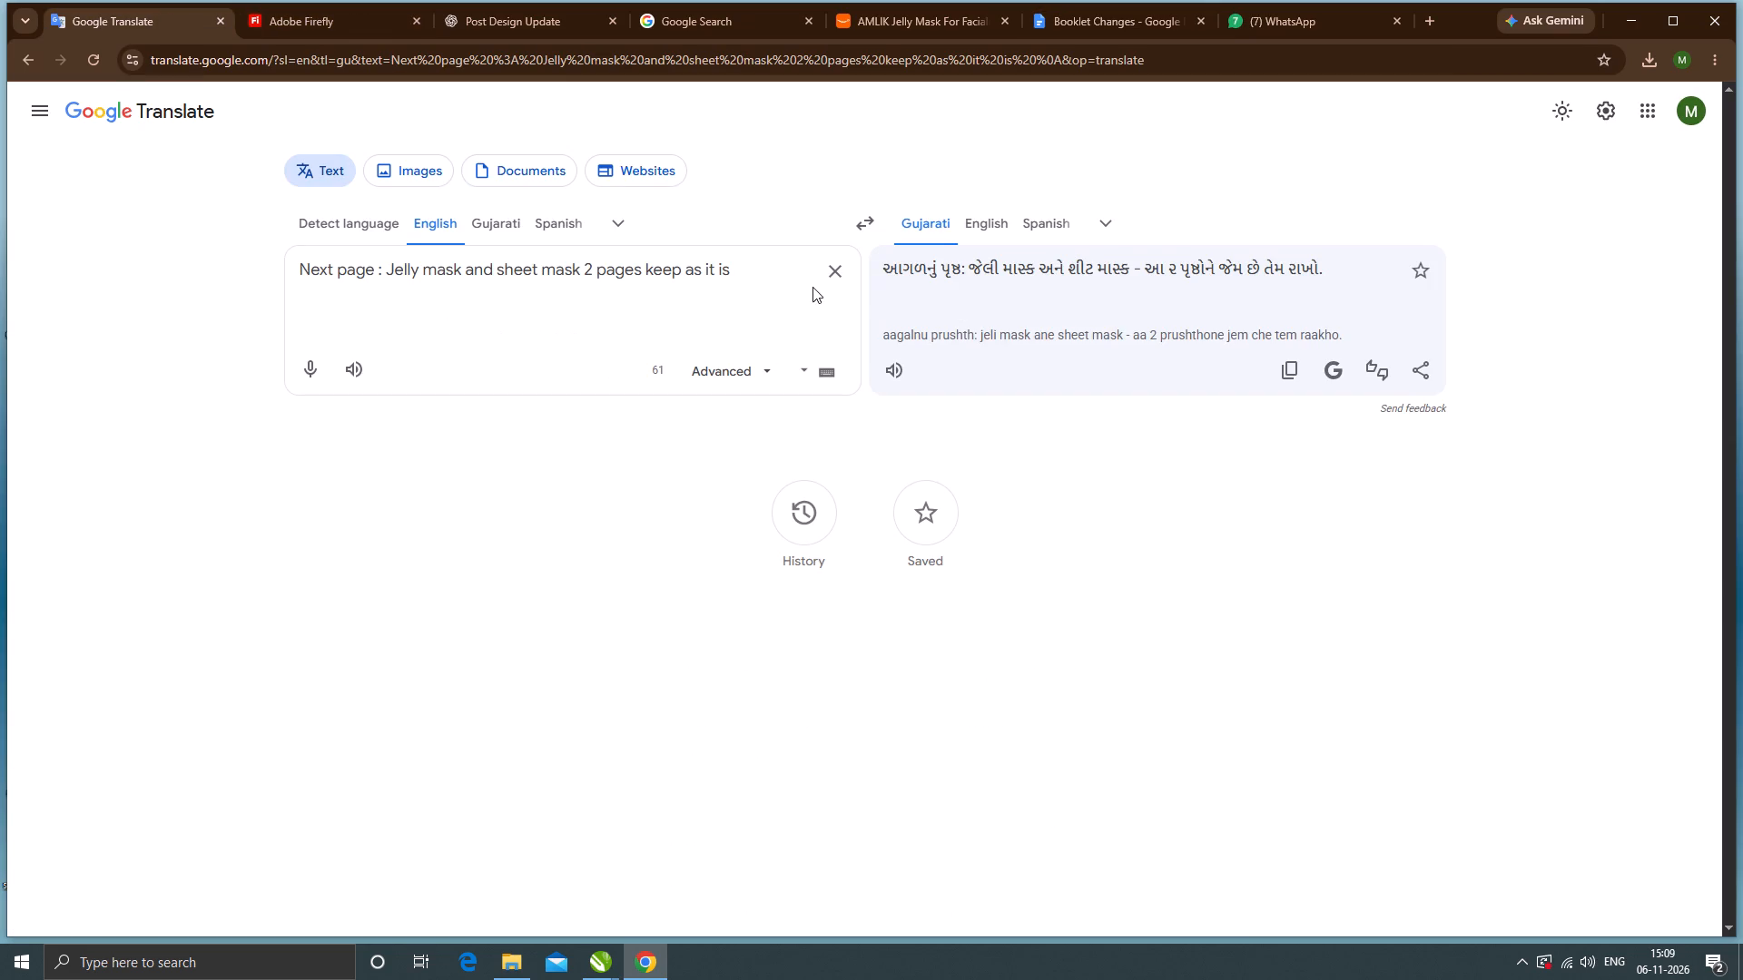
left_click(843, 271)
right_click(473, 264)
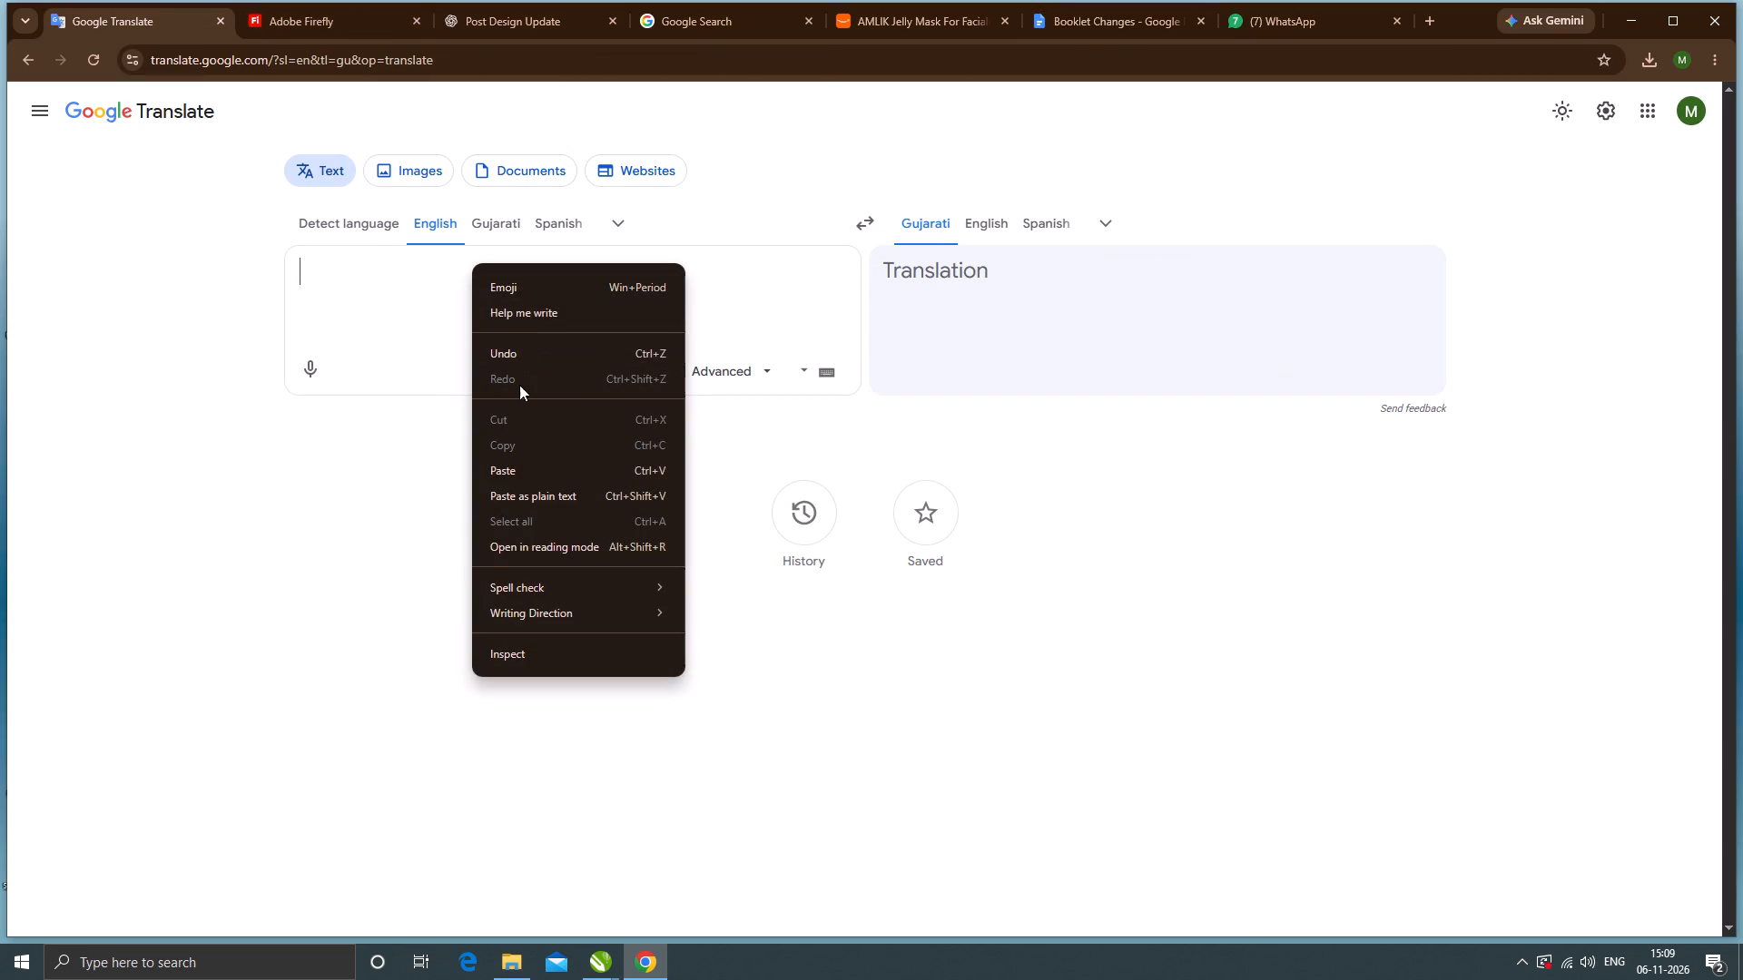
left_click(507, 465)
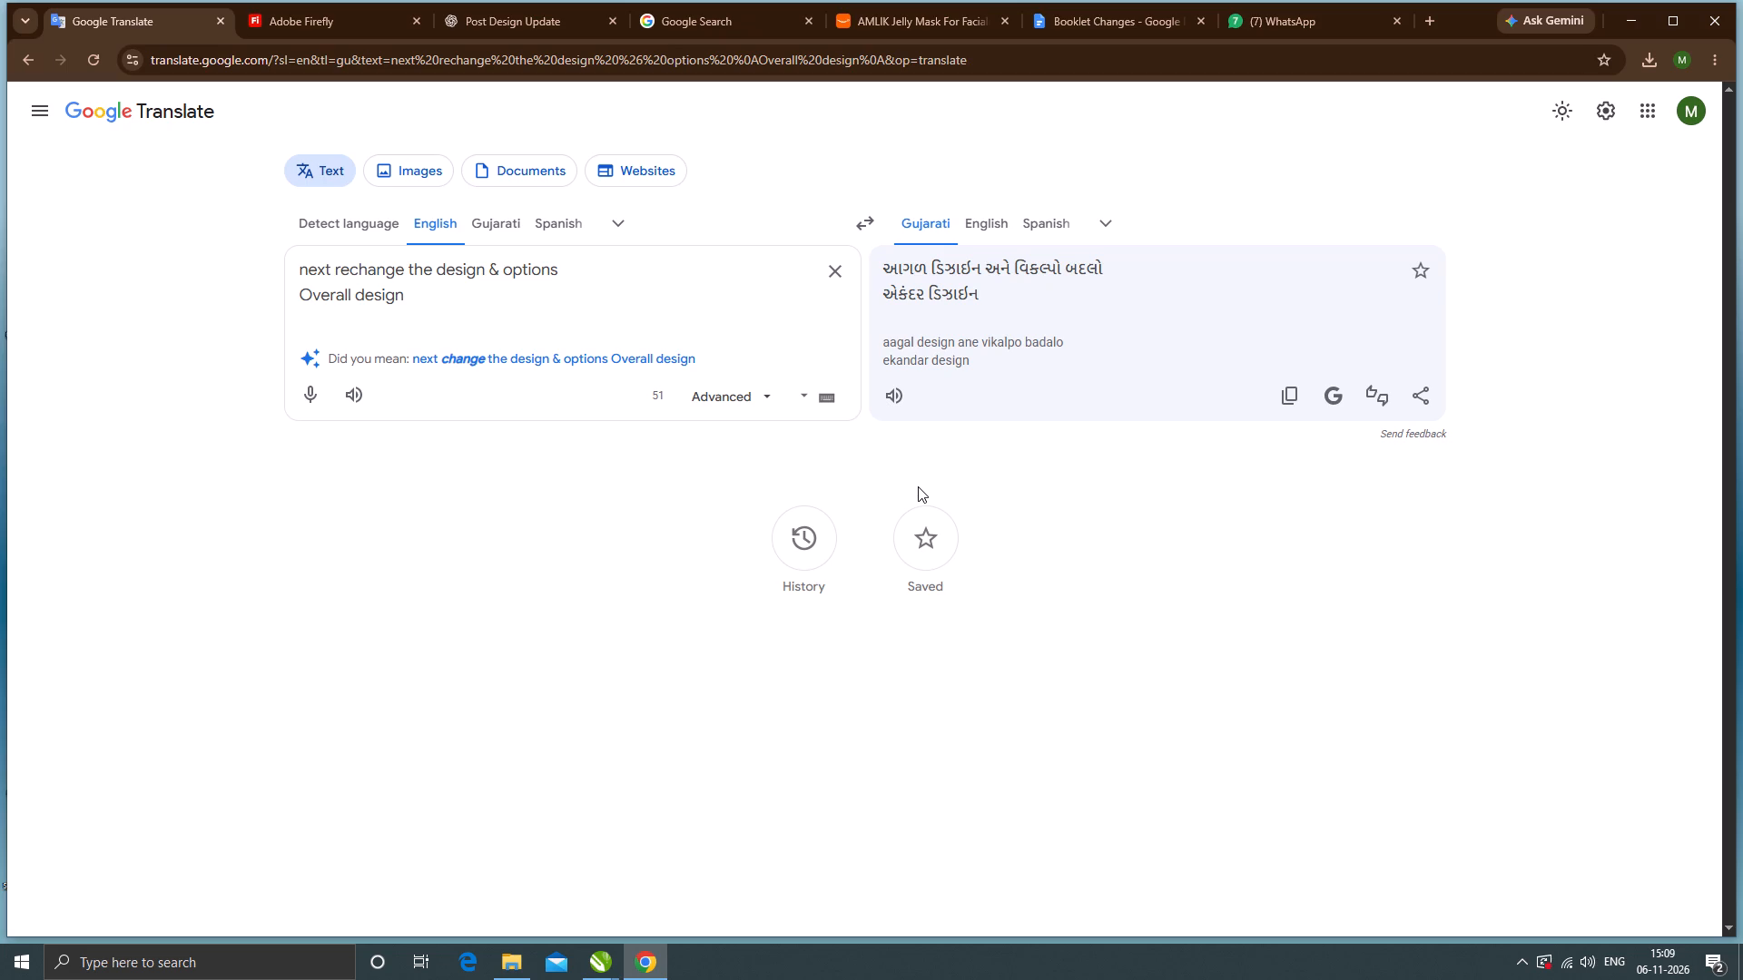
In the Booklet Changes document, read past the overall design table to the PRP tubes notes.
left_click(1144, 26)
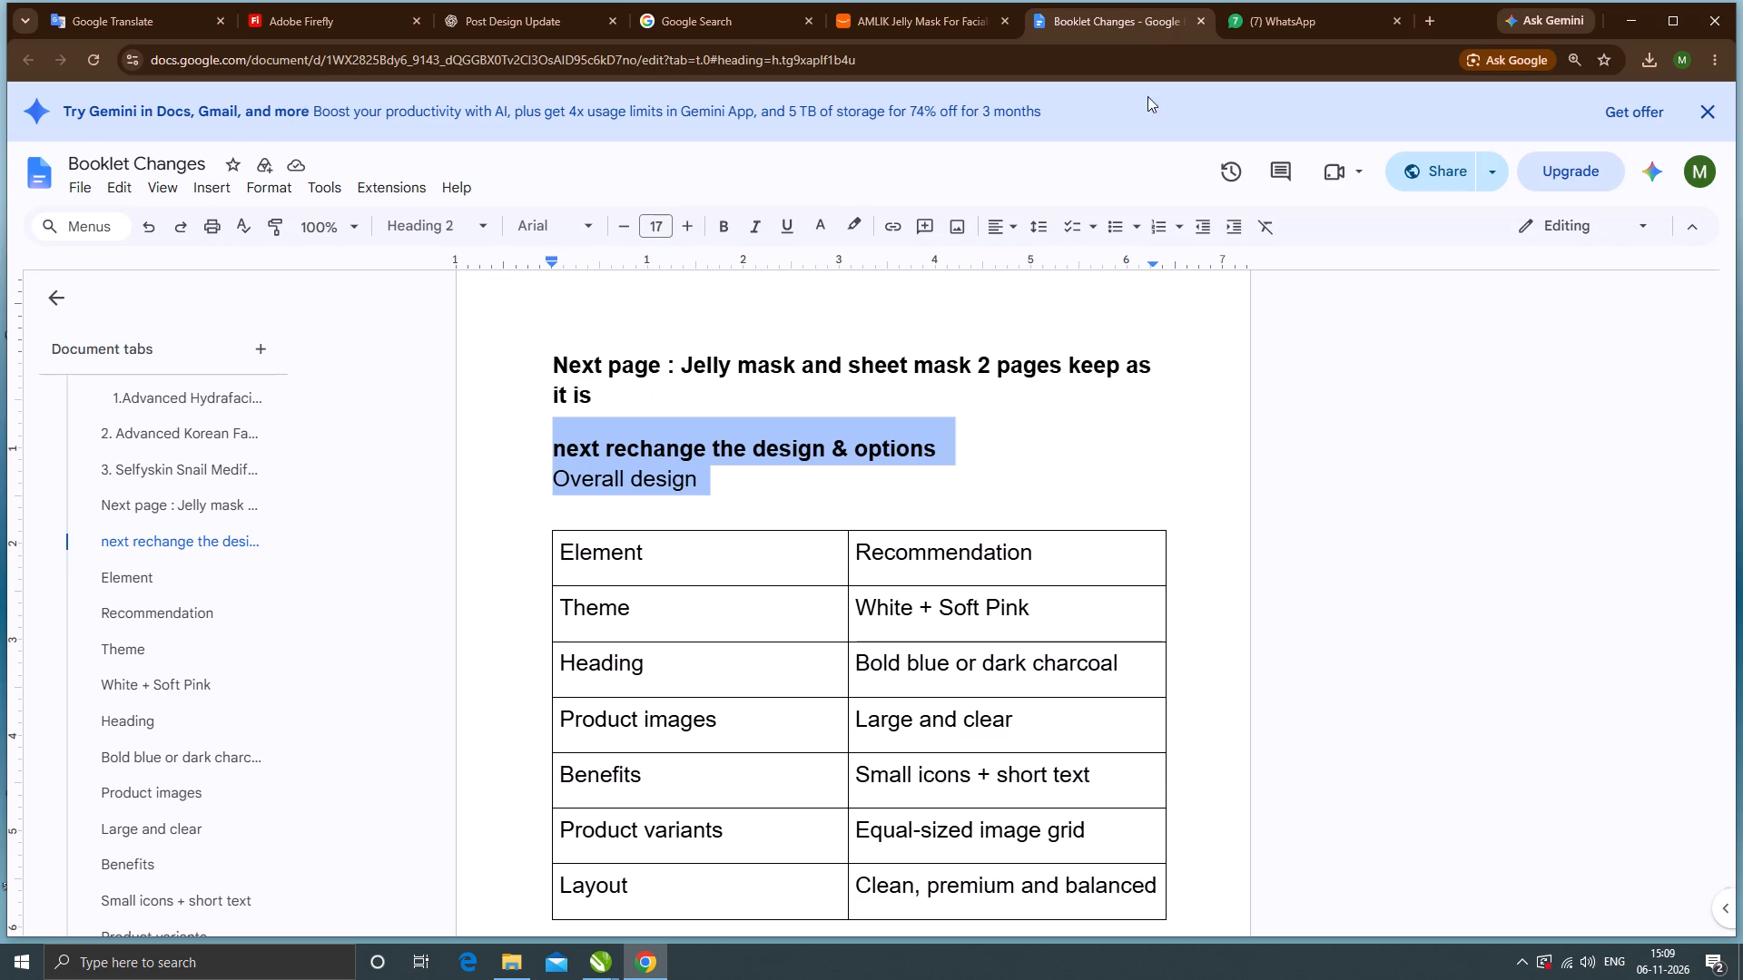
scroll(899, 581, "down", 4)
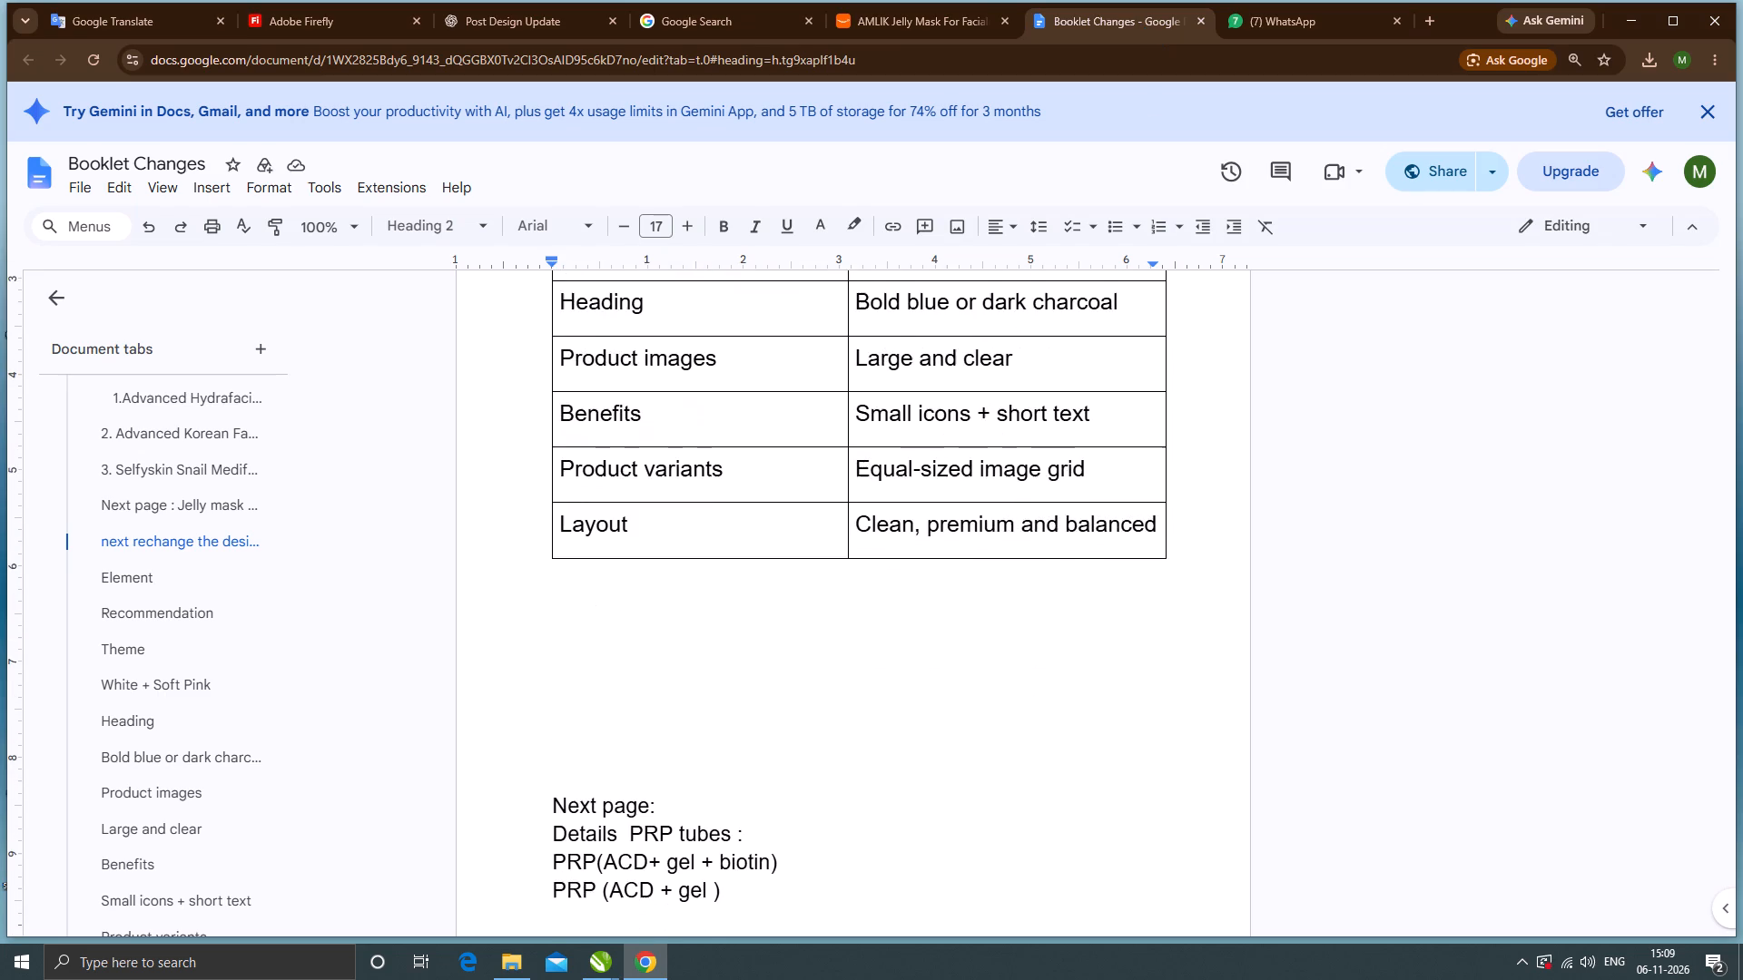
scroll(898, 587, "down", 4)
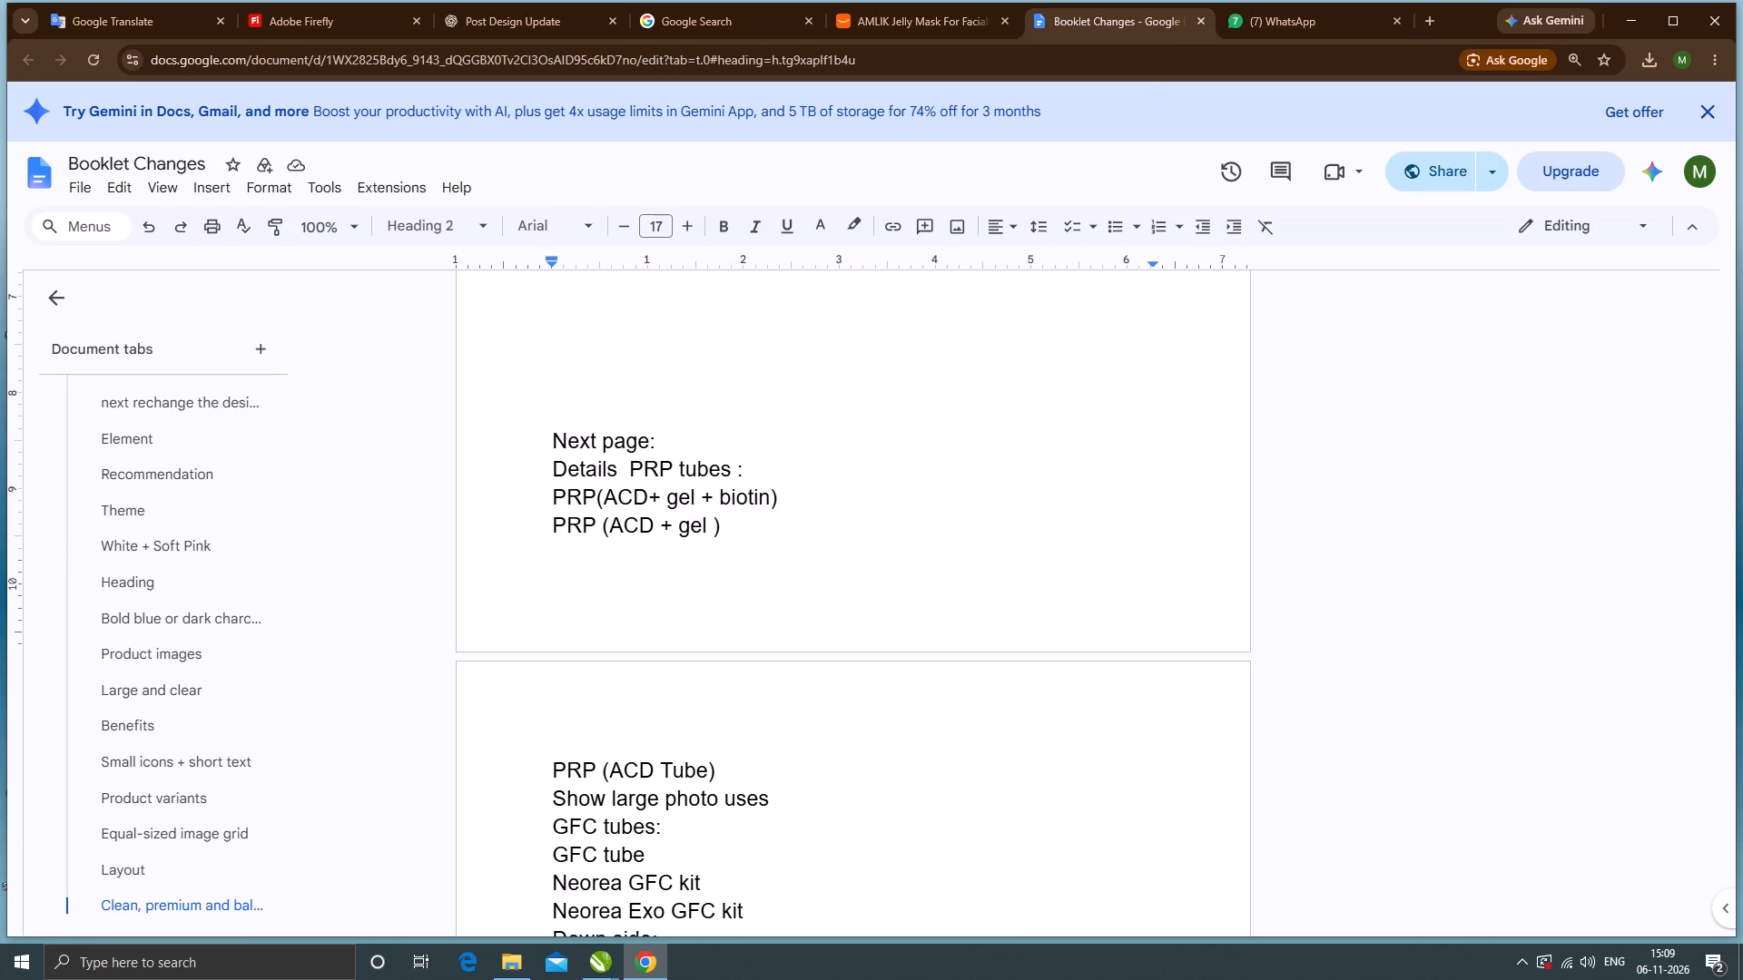
Switch to CorelDRAW and view page 33 of mix 3 catlouge.cdr, the PRP & GFC spread.
left_click(1630, 21)
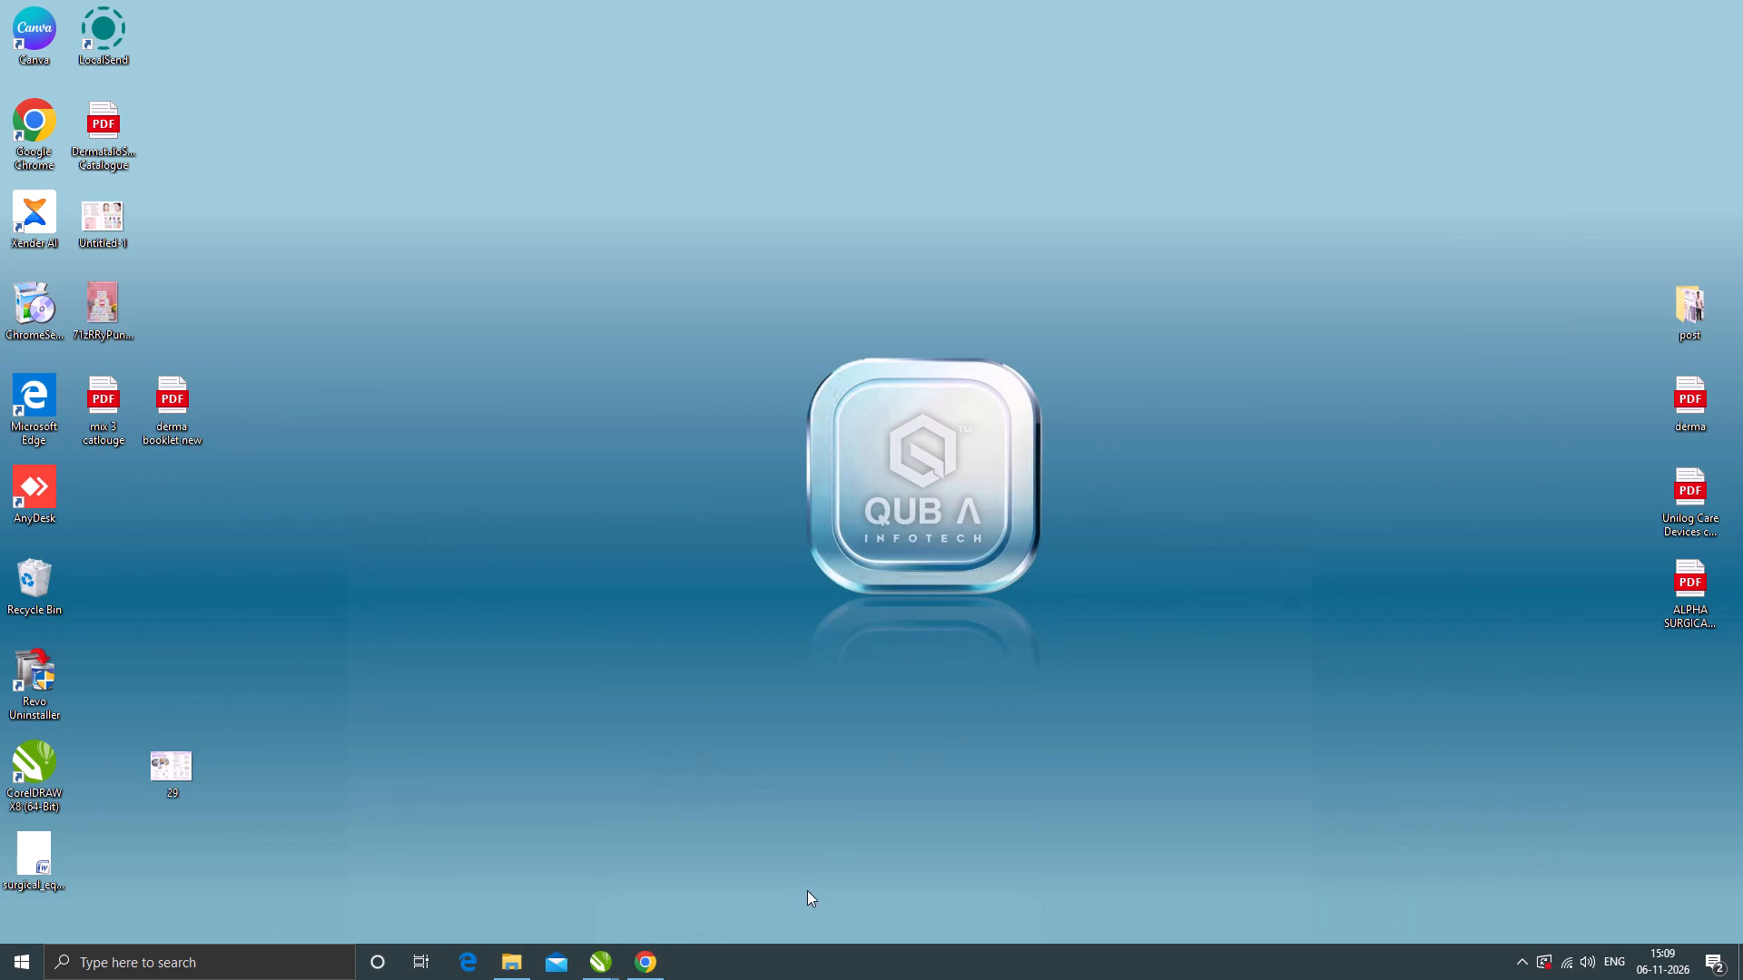
left_click(600, 969)
left_click(692, 903)
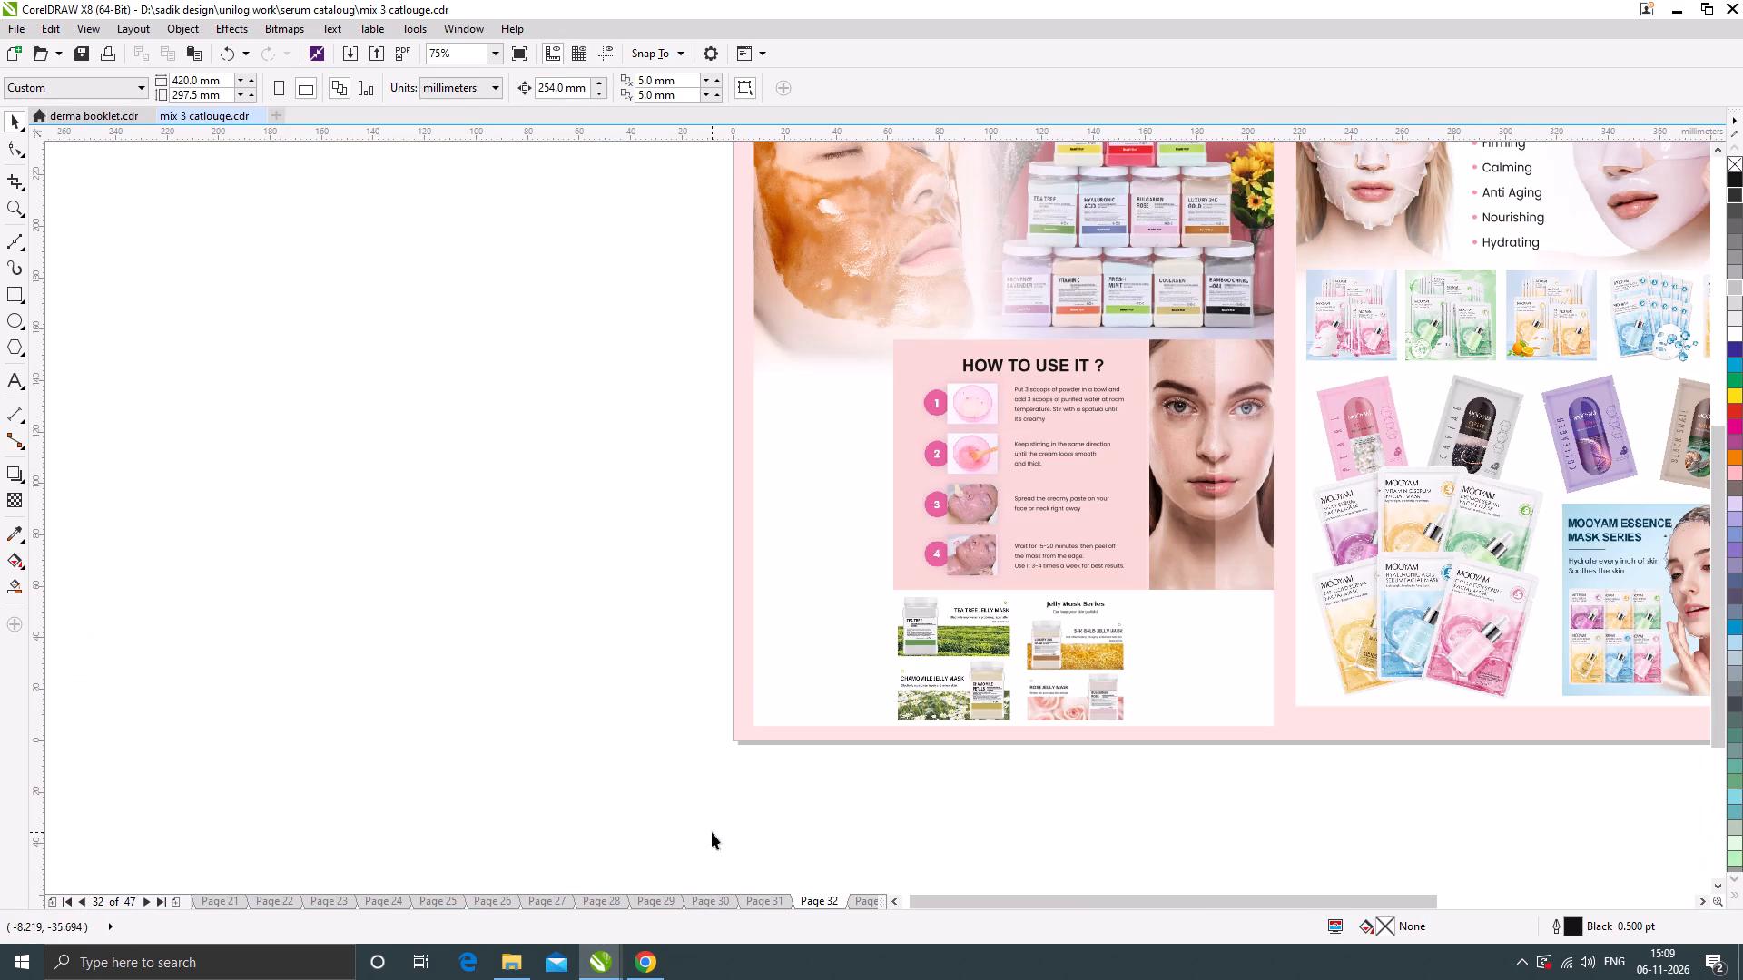
scroll(655, 654, "down", 1)
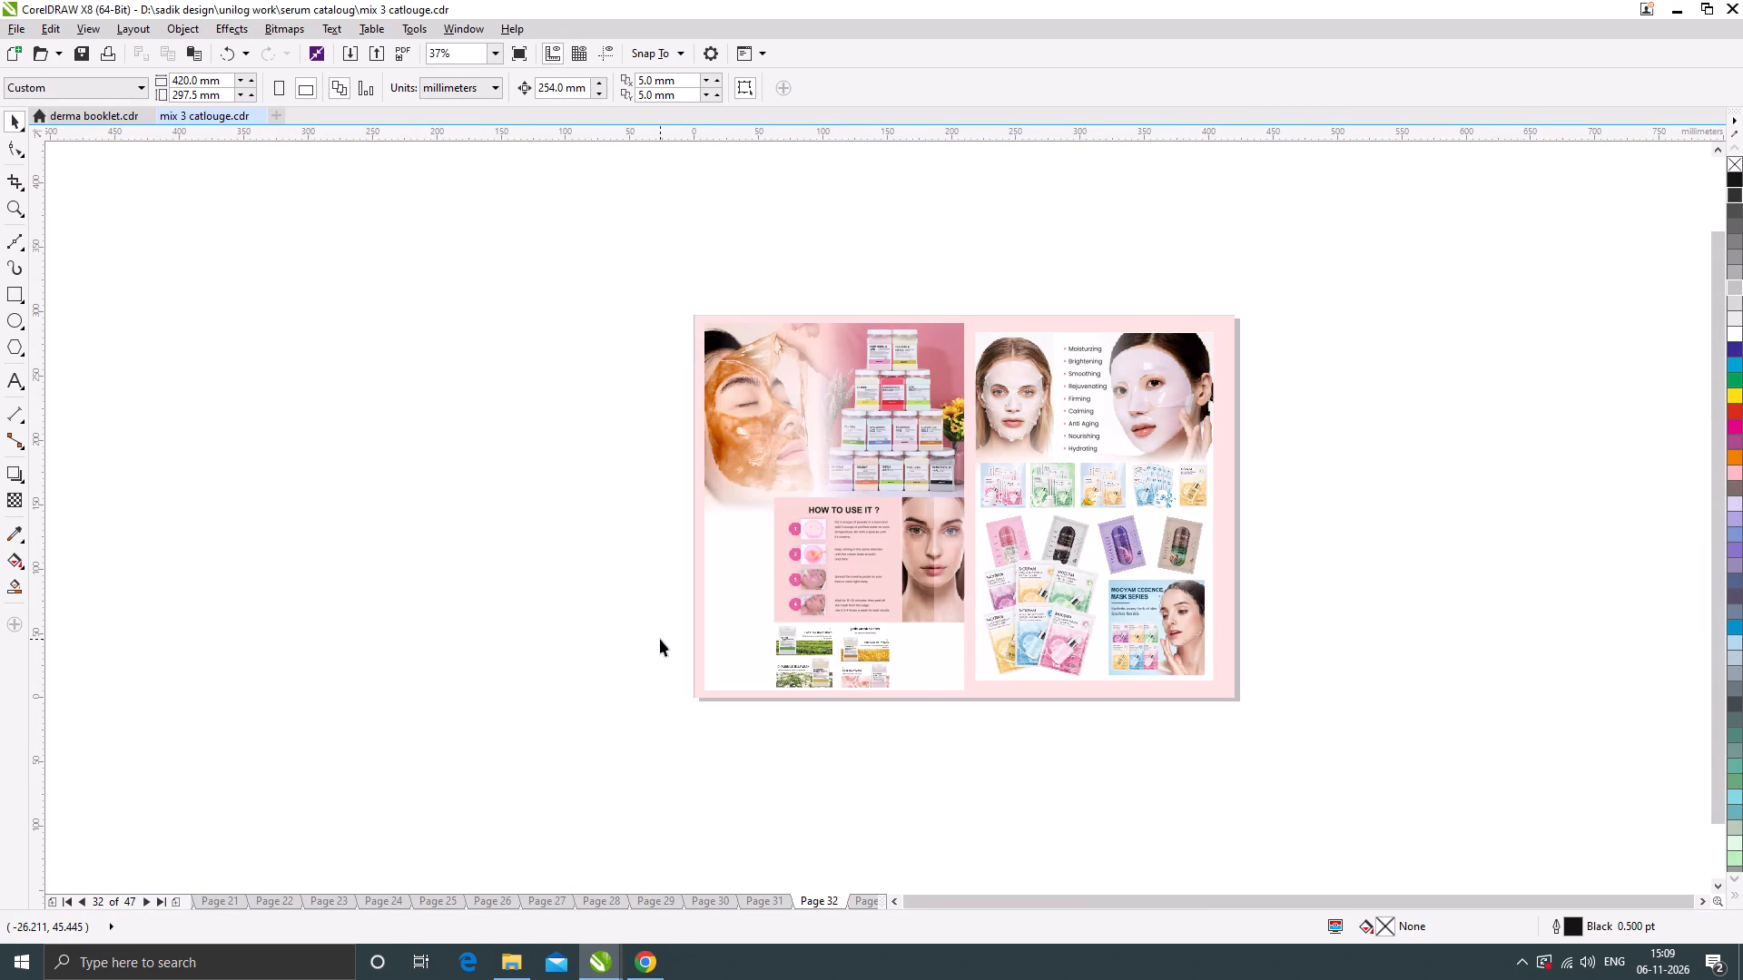
key("Page_Down")
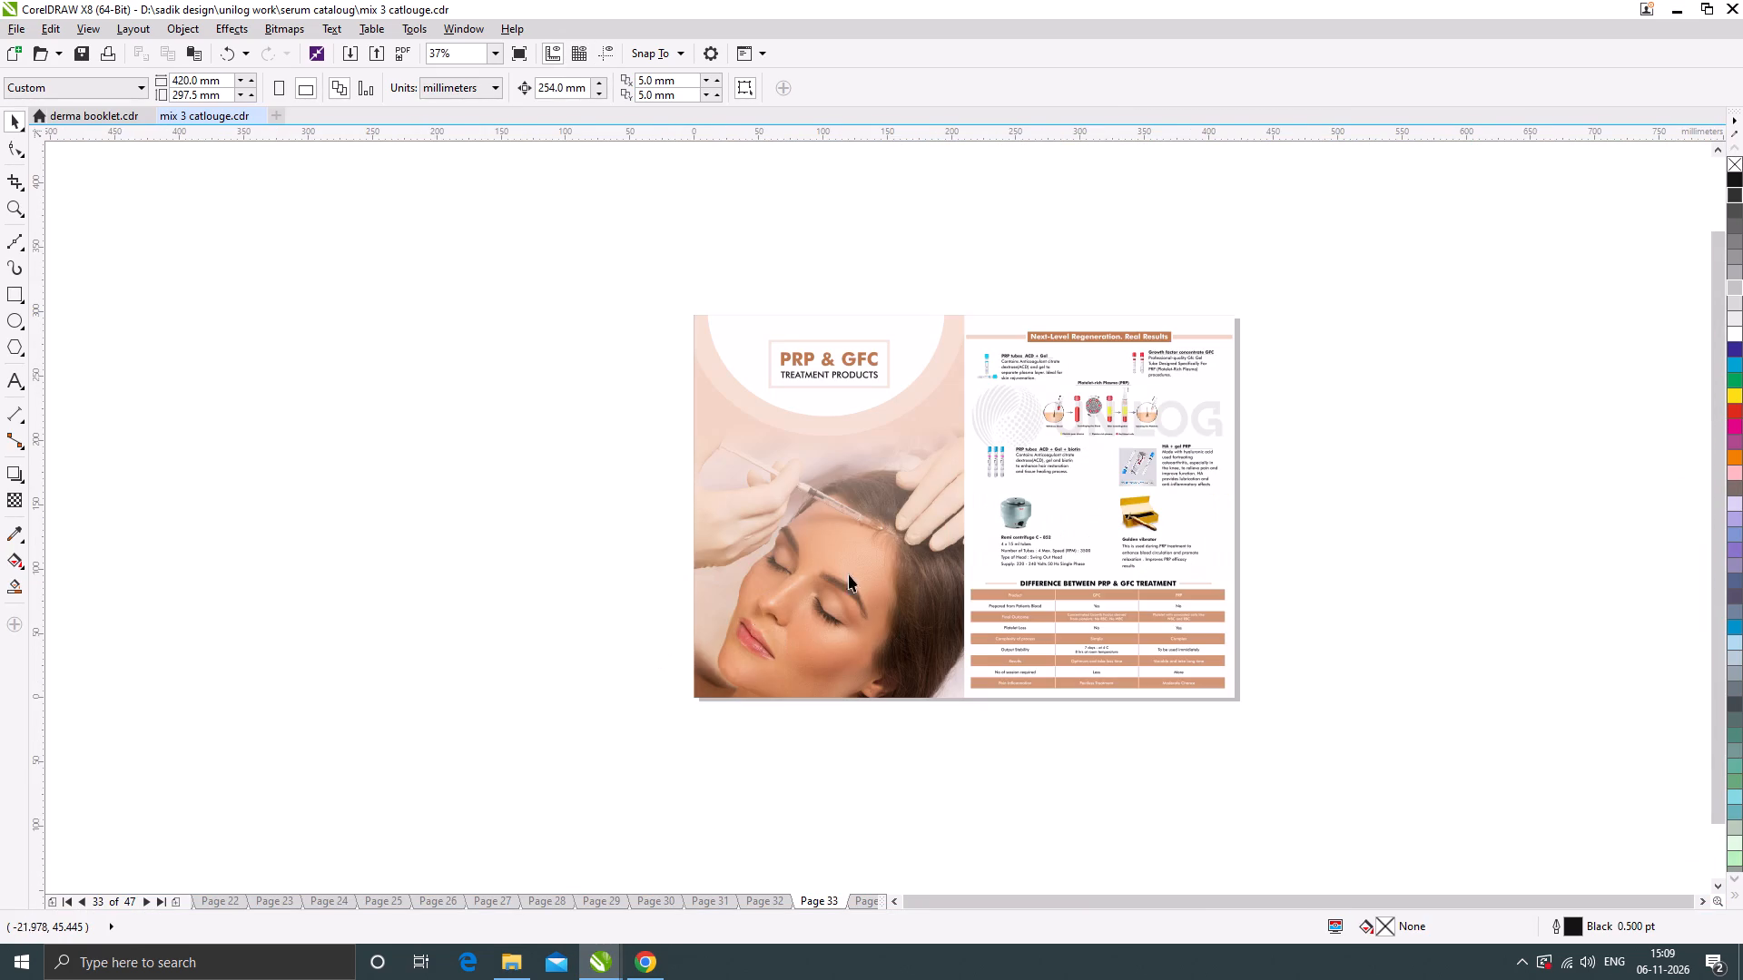
scroll(978, 496, "up", 1)
Return to the Booklet Changes document and read the PRP tubes, GFC tubes and "Down side" instructions.
left_click(655, 961)
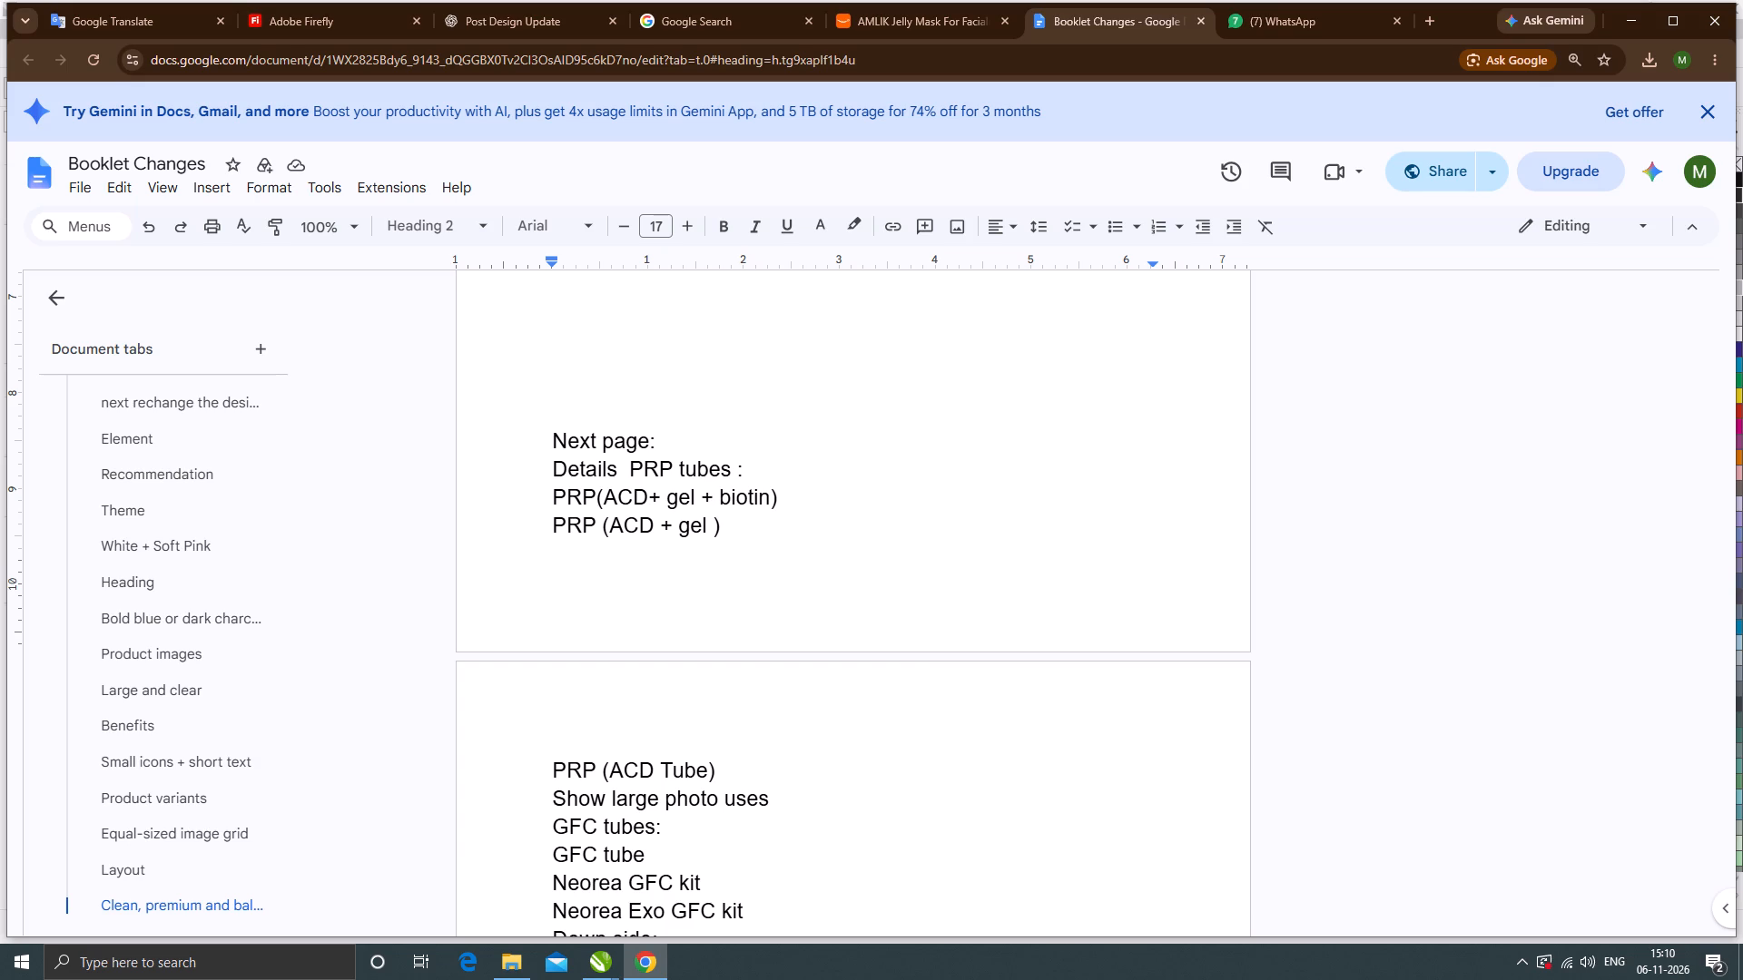
scroll(679, 628, "down", 1)
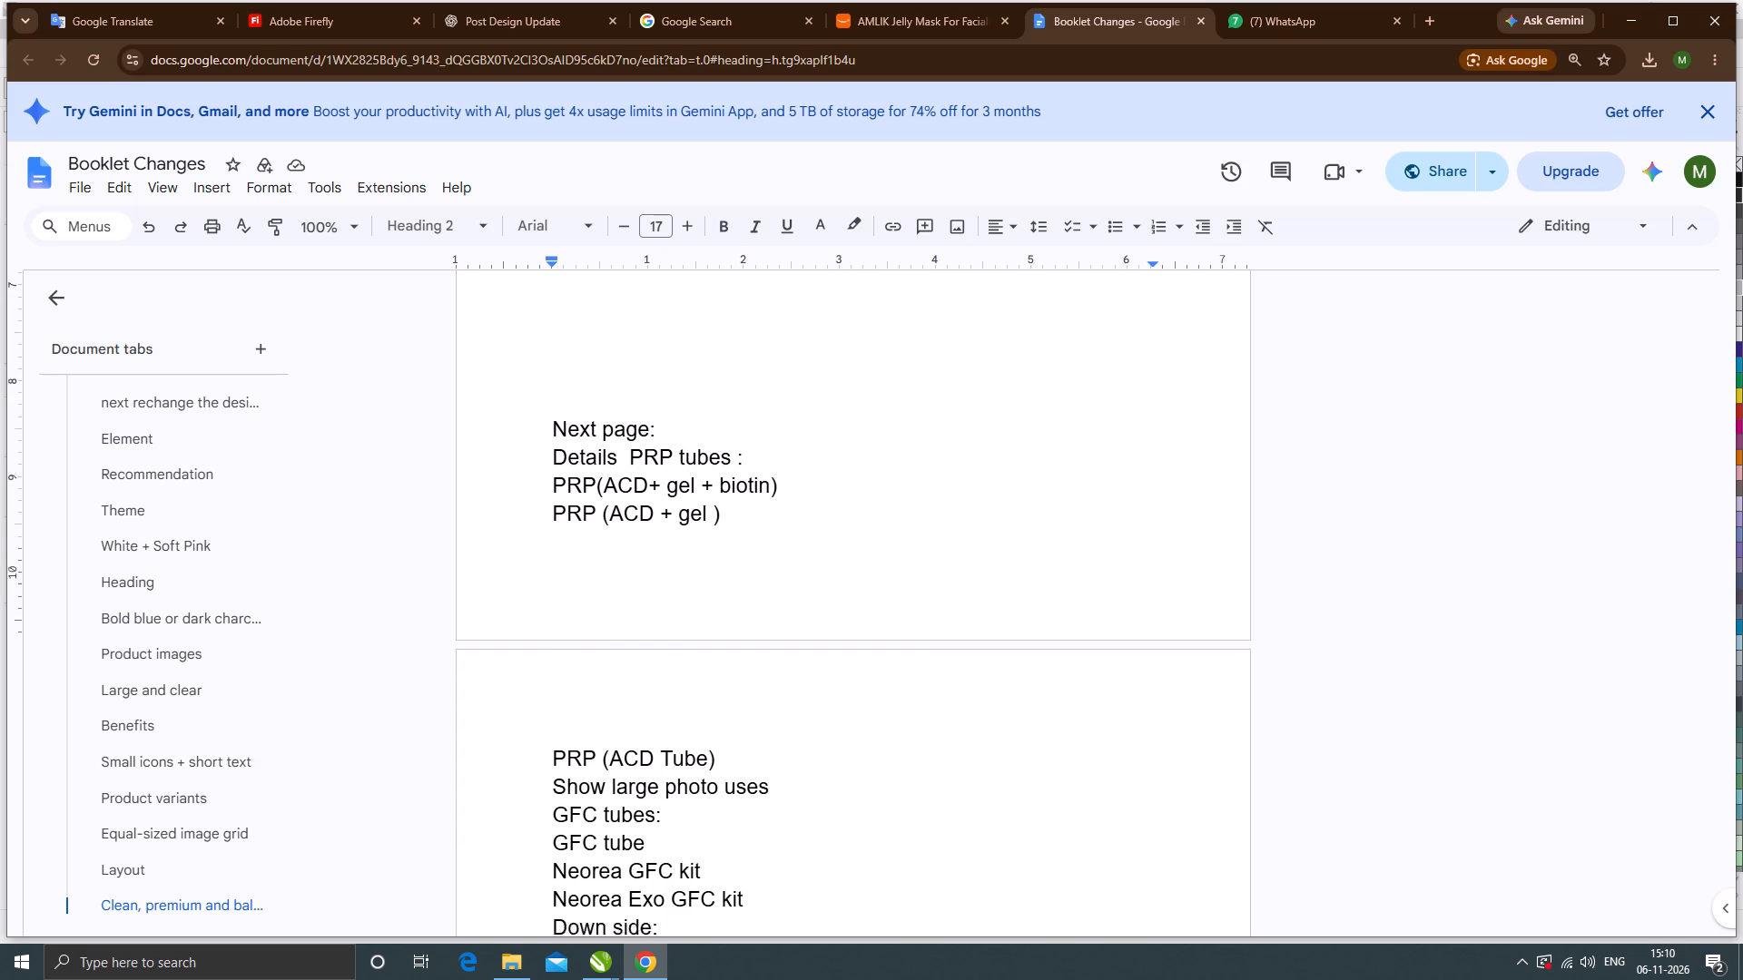
scroll(679, 628, "down", 1)
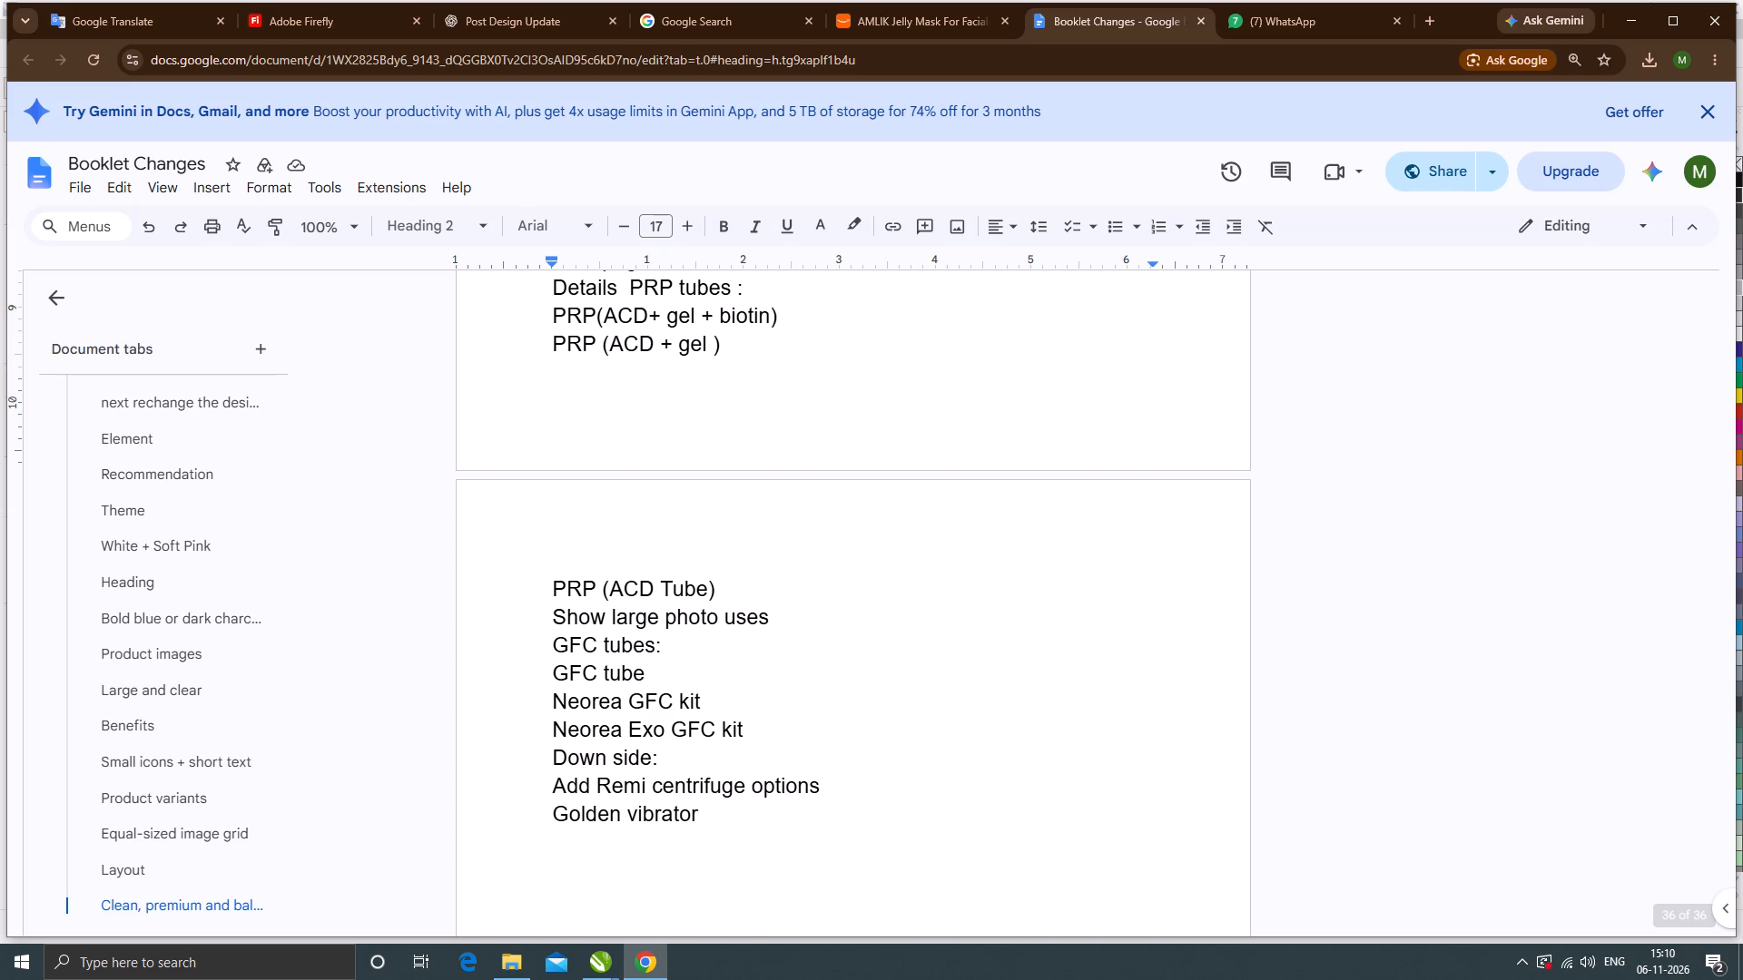
scroll(727, 901, "down", 3)
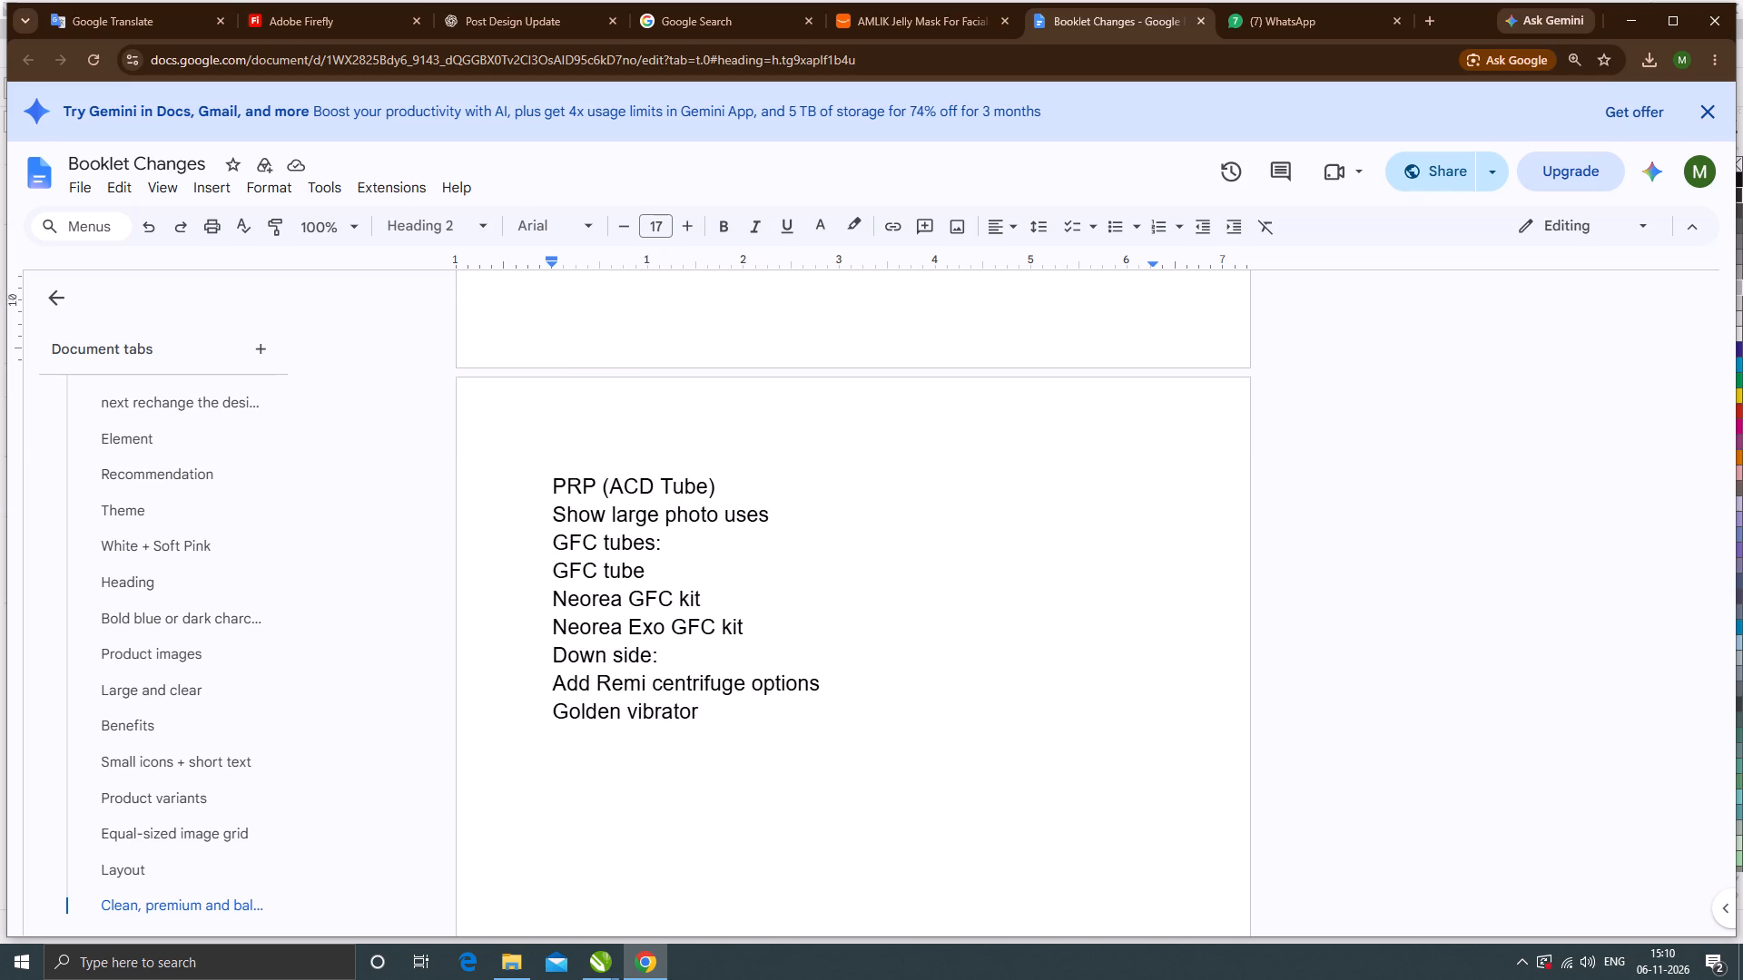
scroll(727, 901, "up", 1)
scroll(727, 901, "down", 8)
scroll(727, 900, "up", 3)
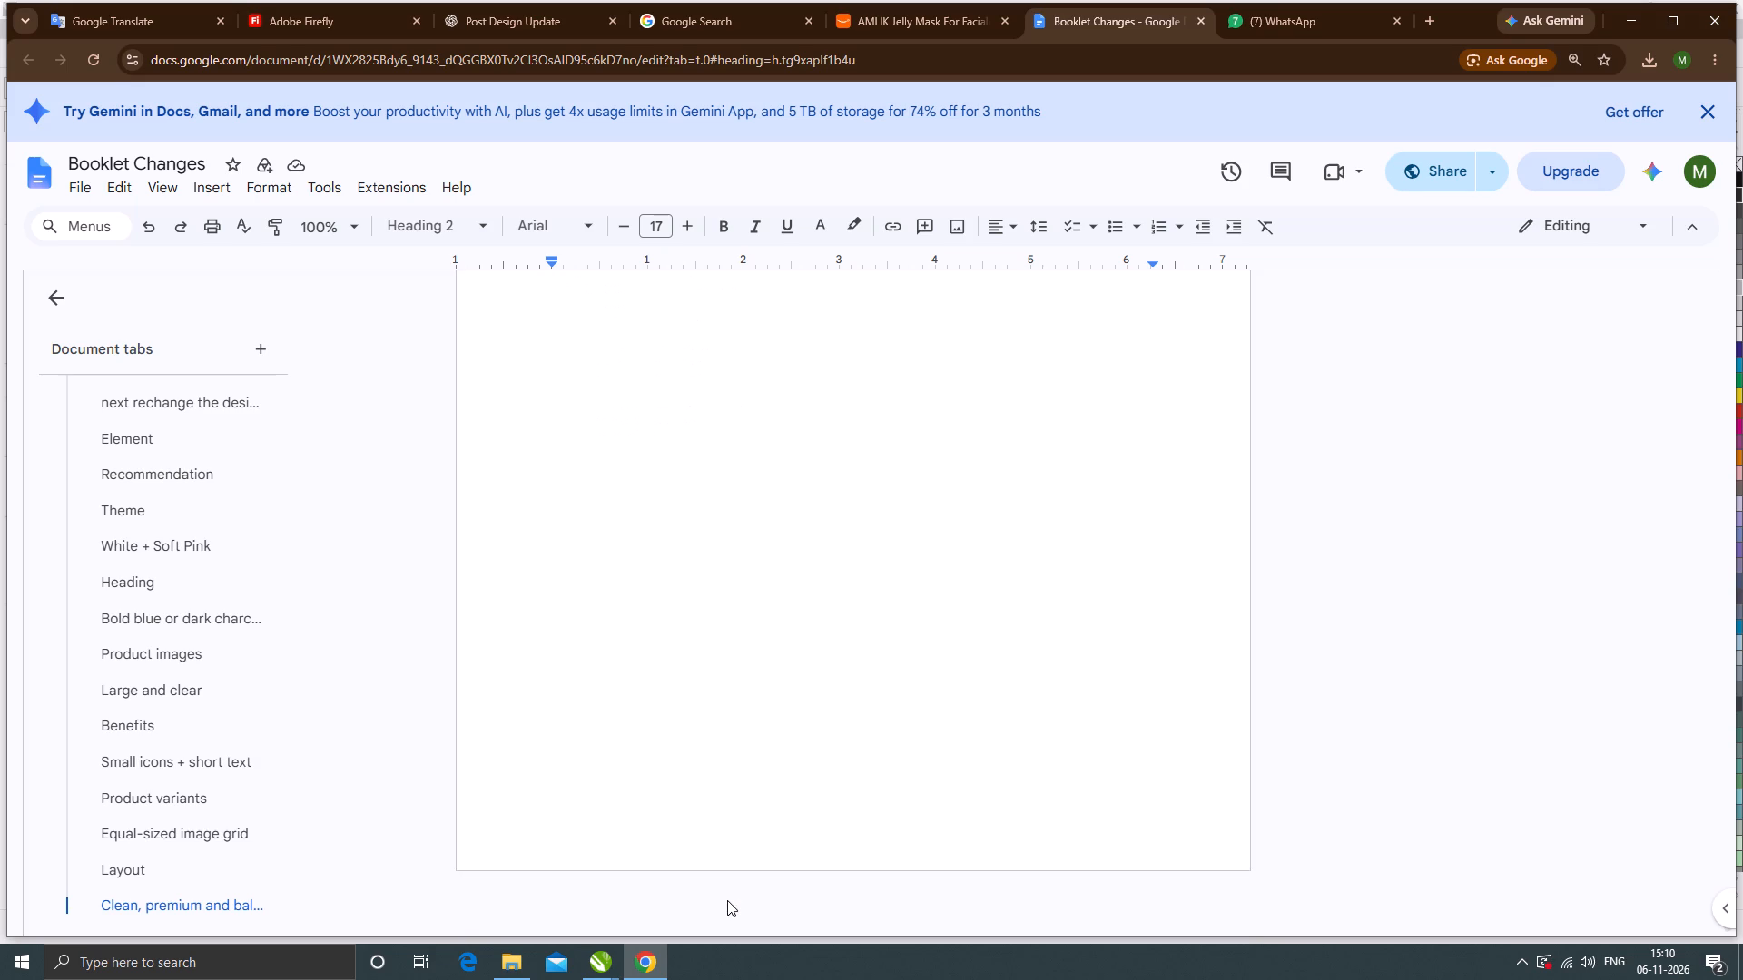
scroll(727, 899, "up", 1)
scroll(741, 787, "up", 4)
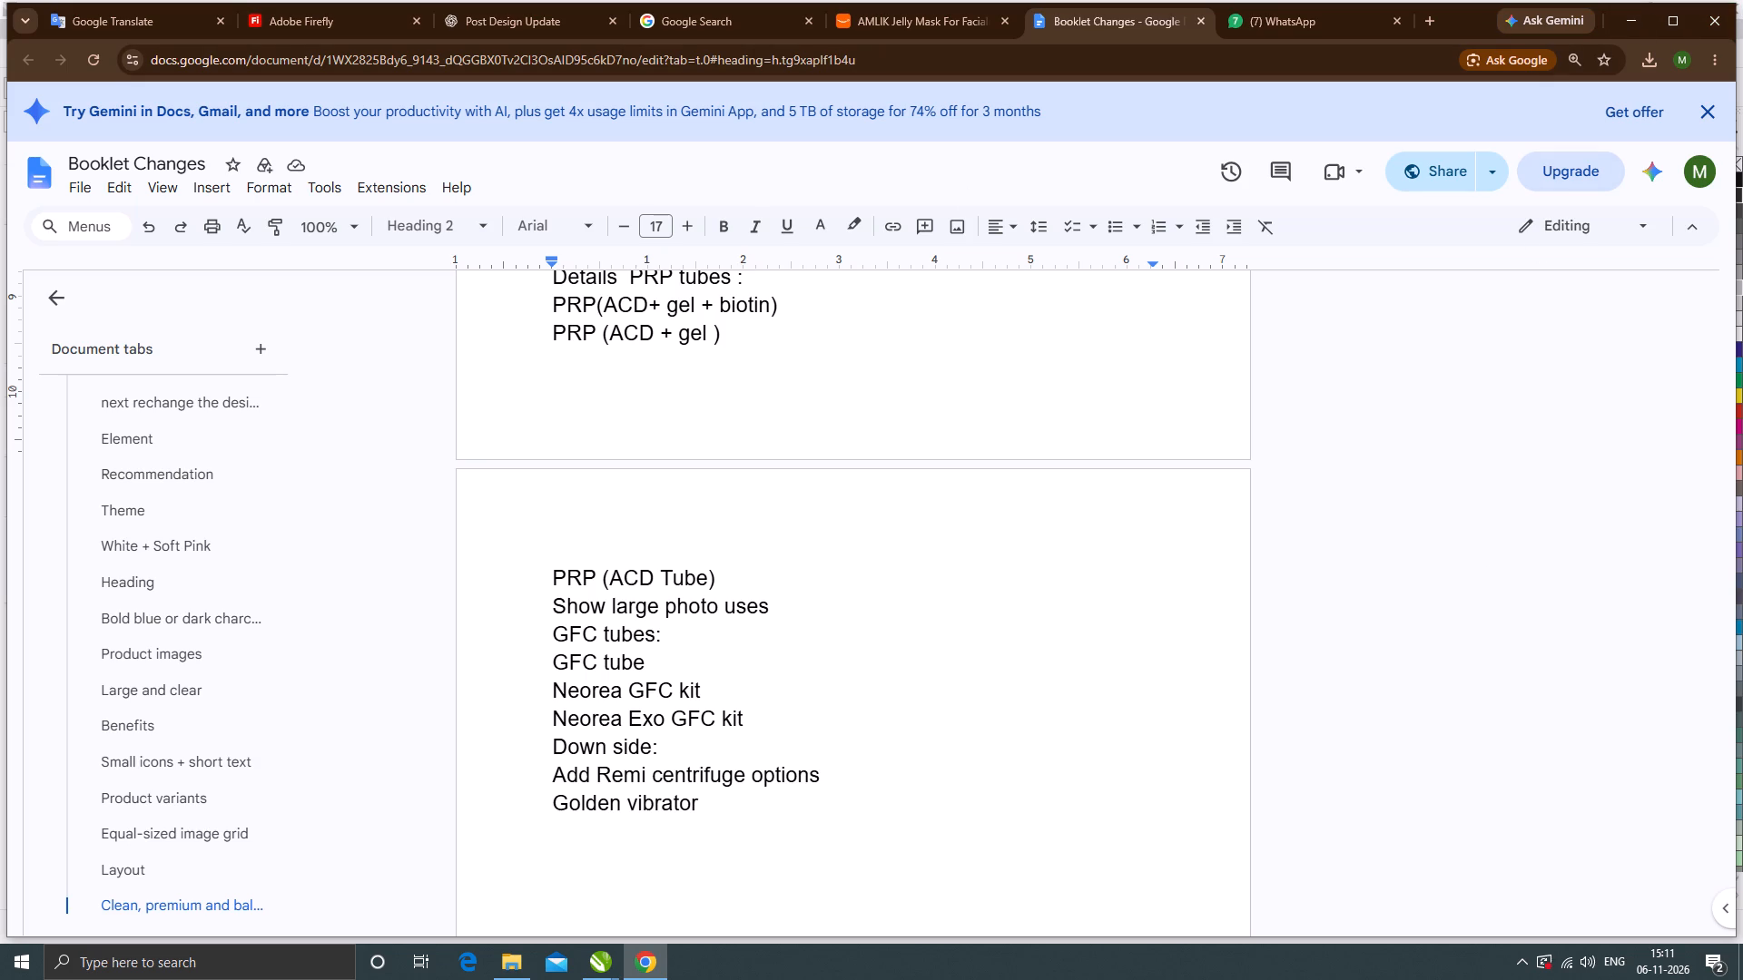
scroll(674, 473, "up", 3)
scroll(683, 603, "up", 4)
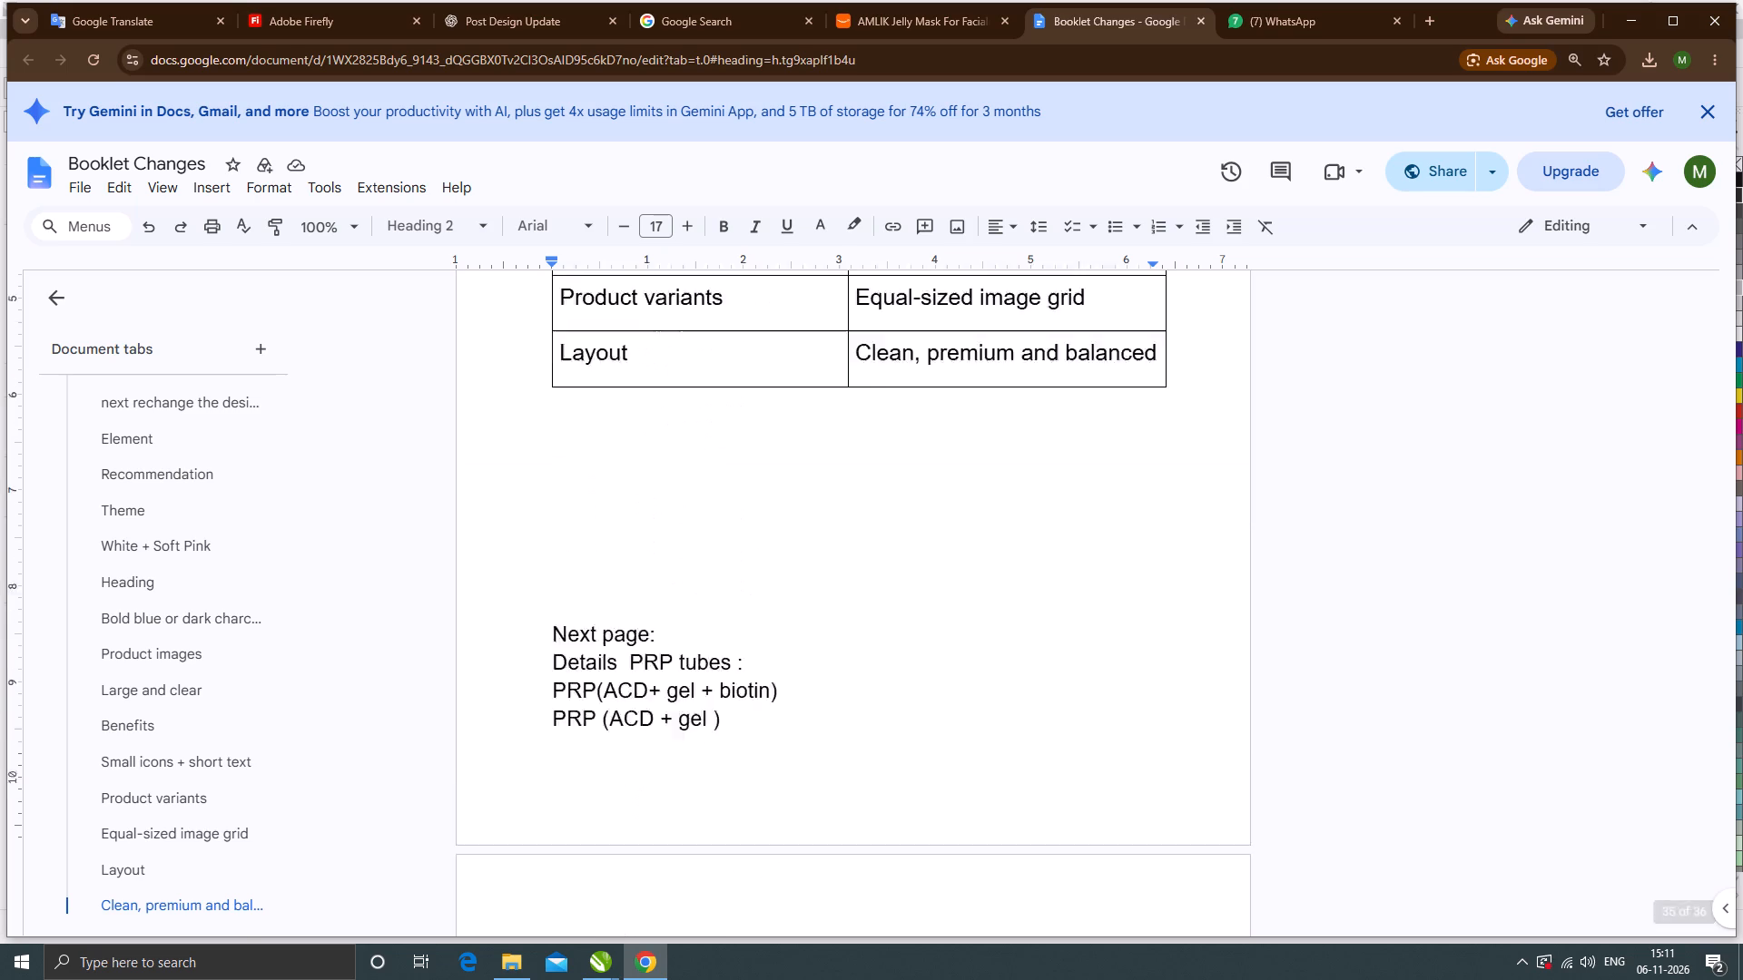
scroll(683, 604, "down", 8)
scroll(706, 606, "up", 2)
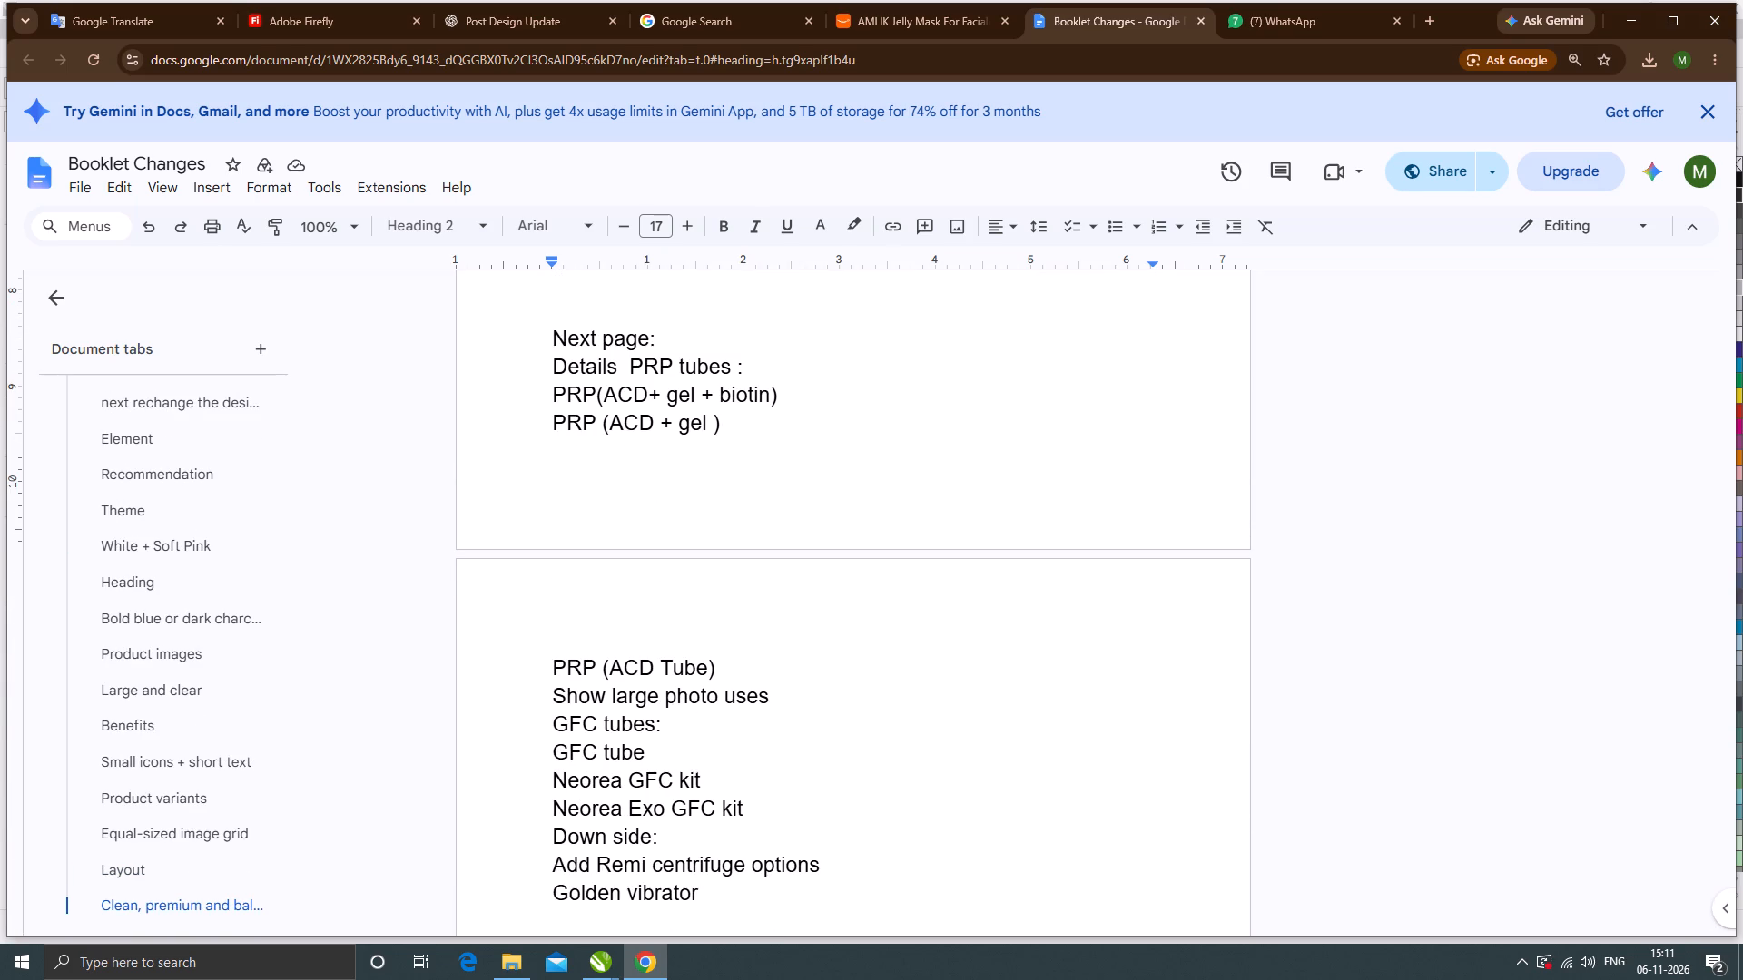
Copy the word PRP from the "Details PRP tubes" line.
left_click_drag(627, 365, 644, 367)
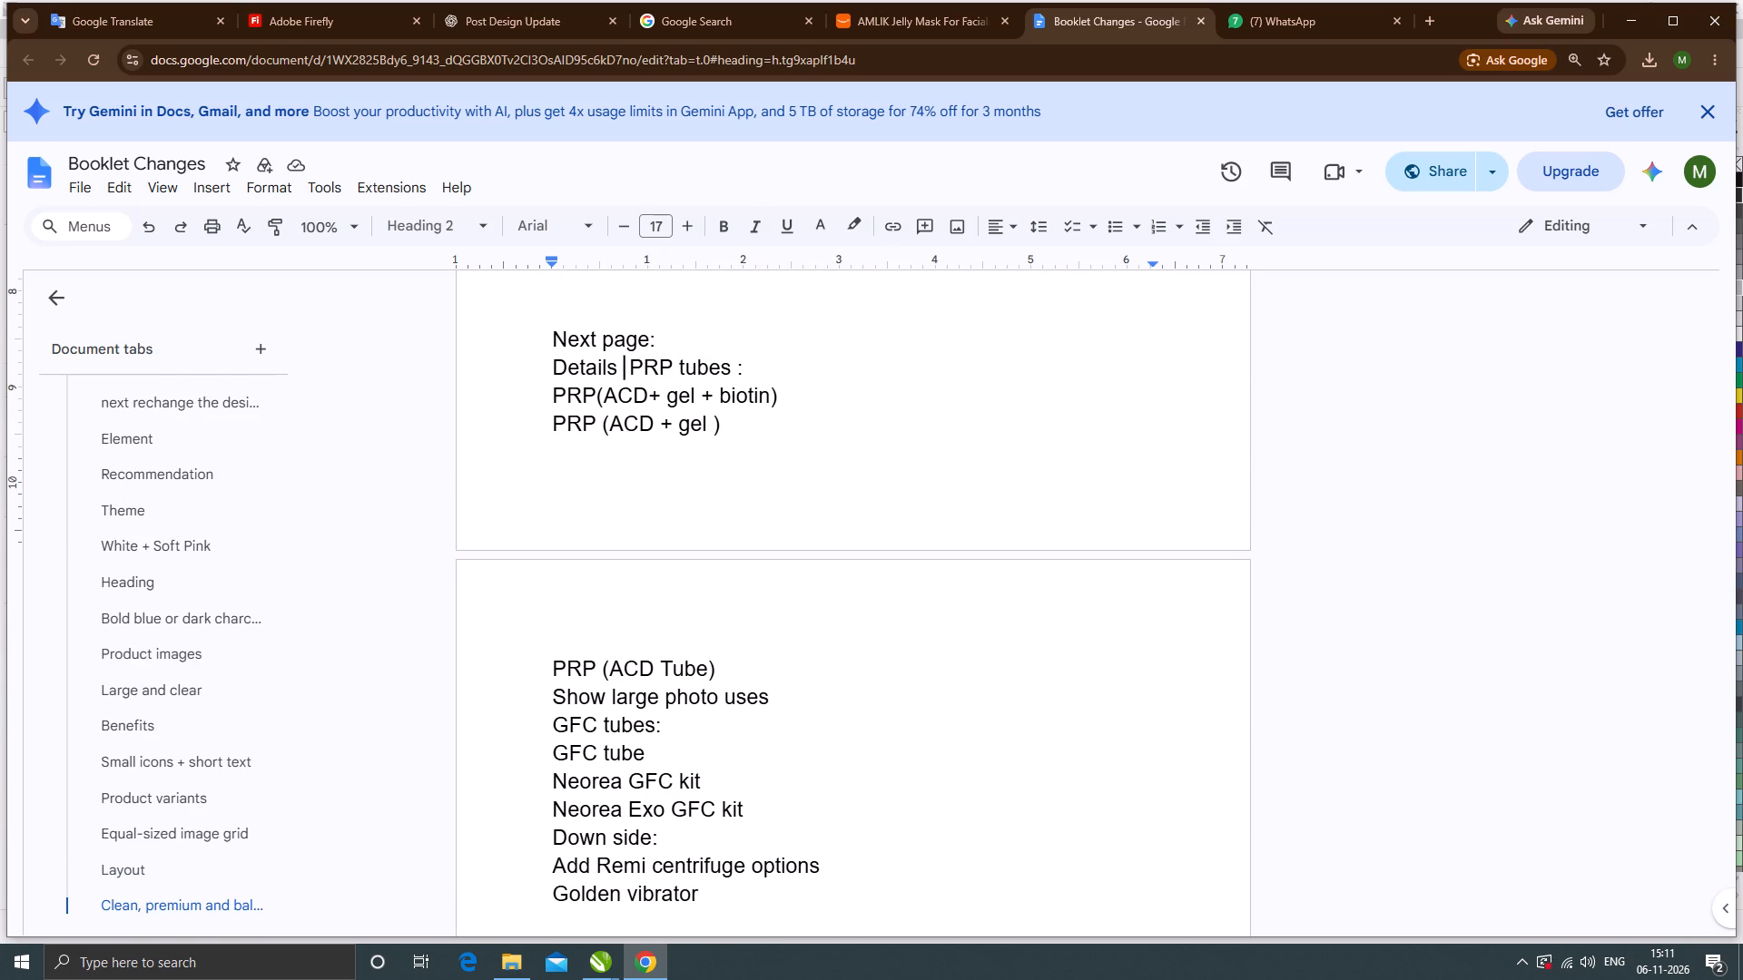
left_click_drag(644, 367, 678, 377)
key("ctrl+c")
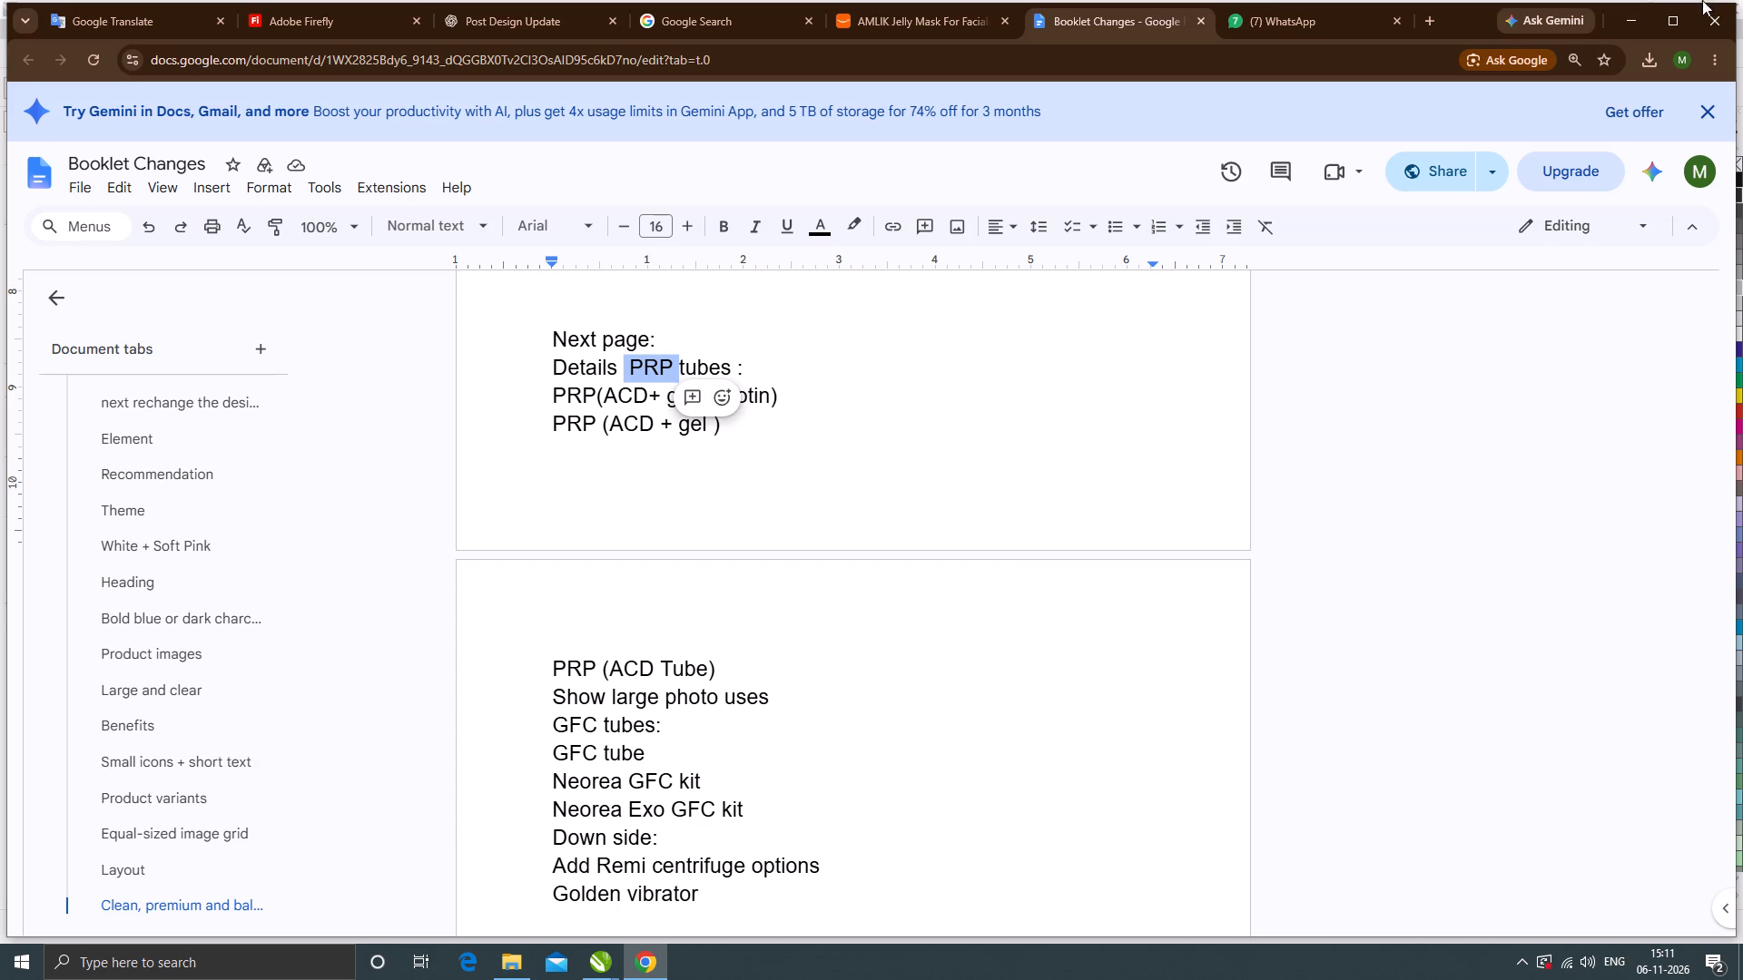
Examine the PRP & GFC spread on page 33 in CorelDRAW against the notes, checking its products and comparison table.
left_click(1630, 19)
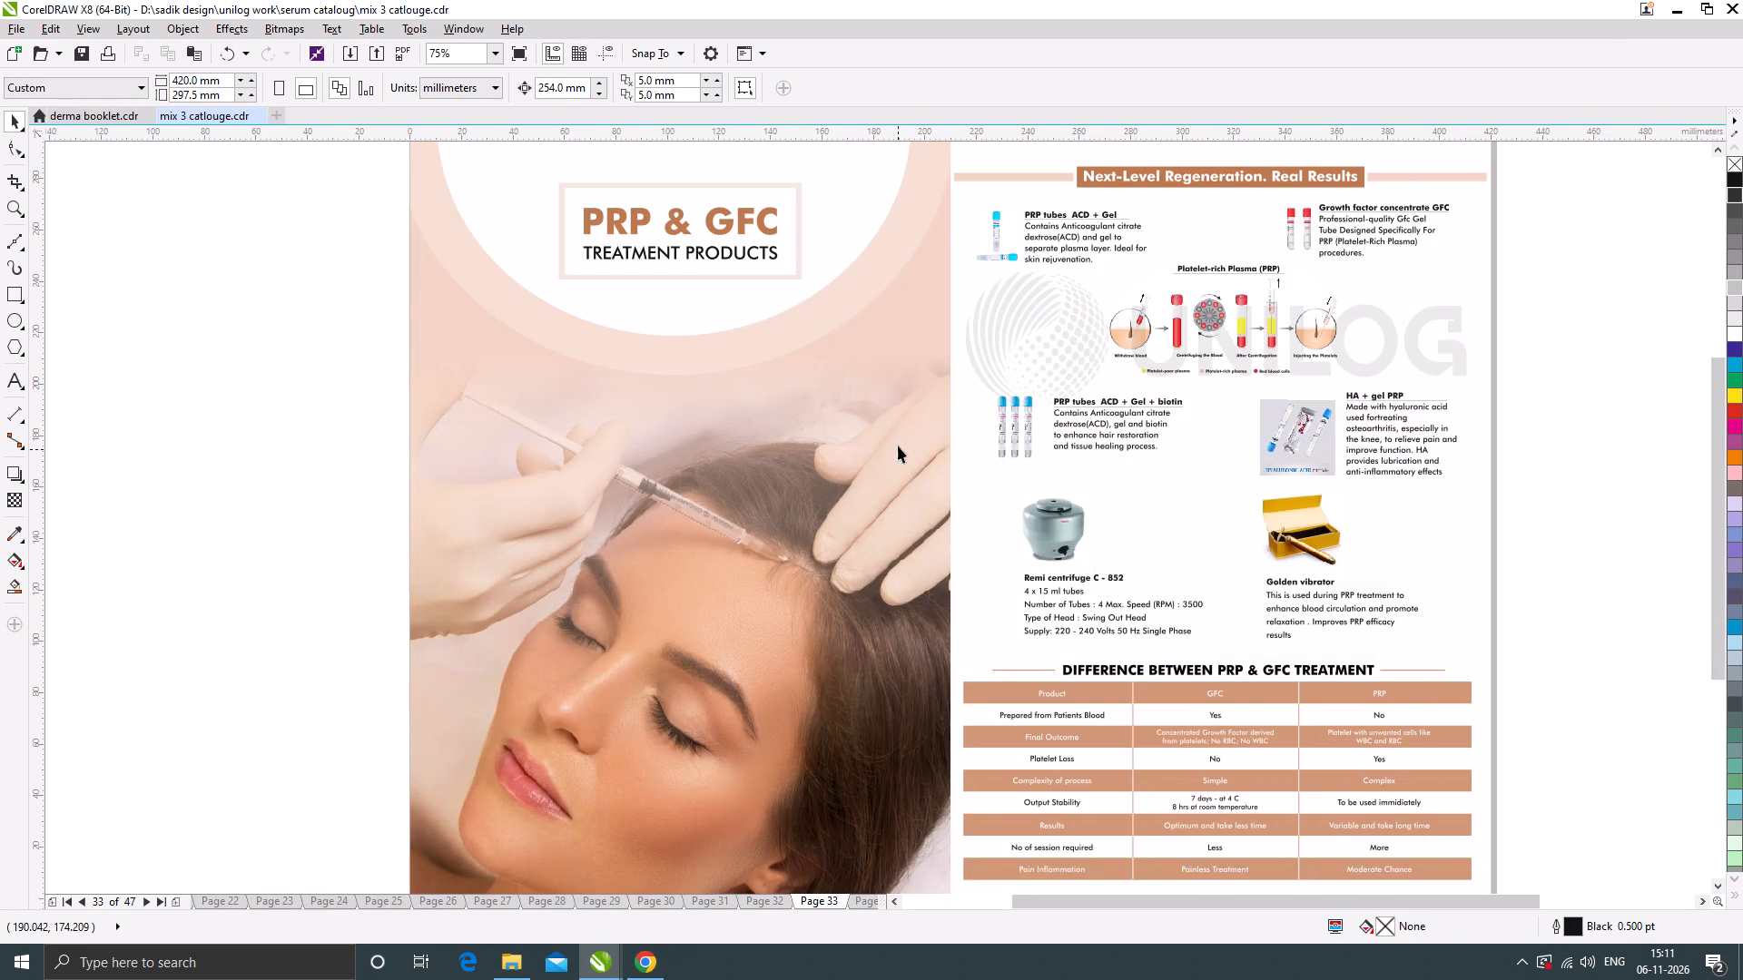
scroll(897, 442, "down", 1)
scroll(1112, 356, "up", 1)
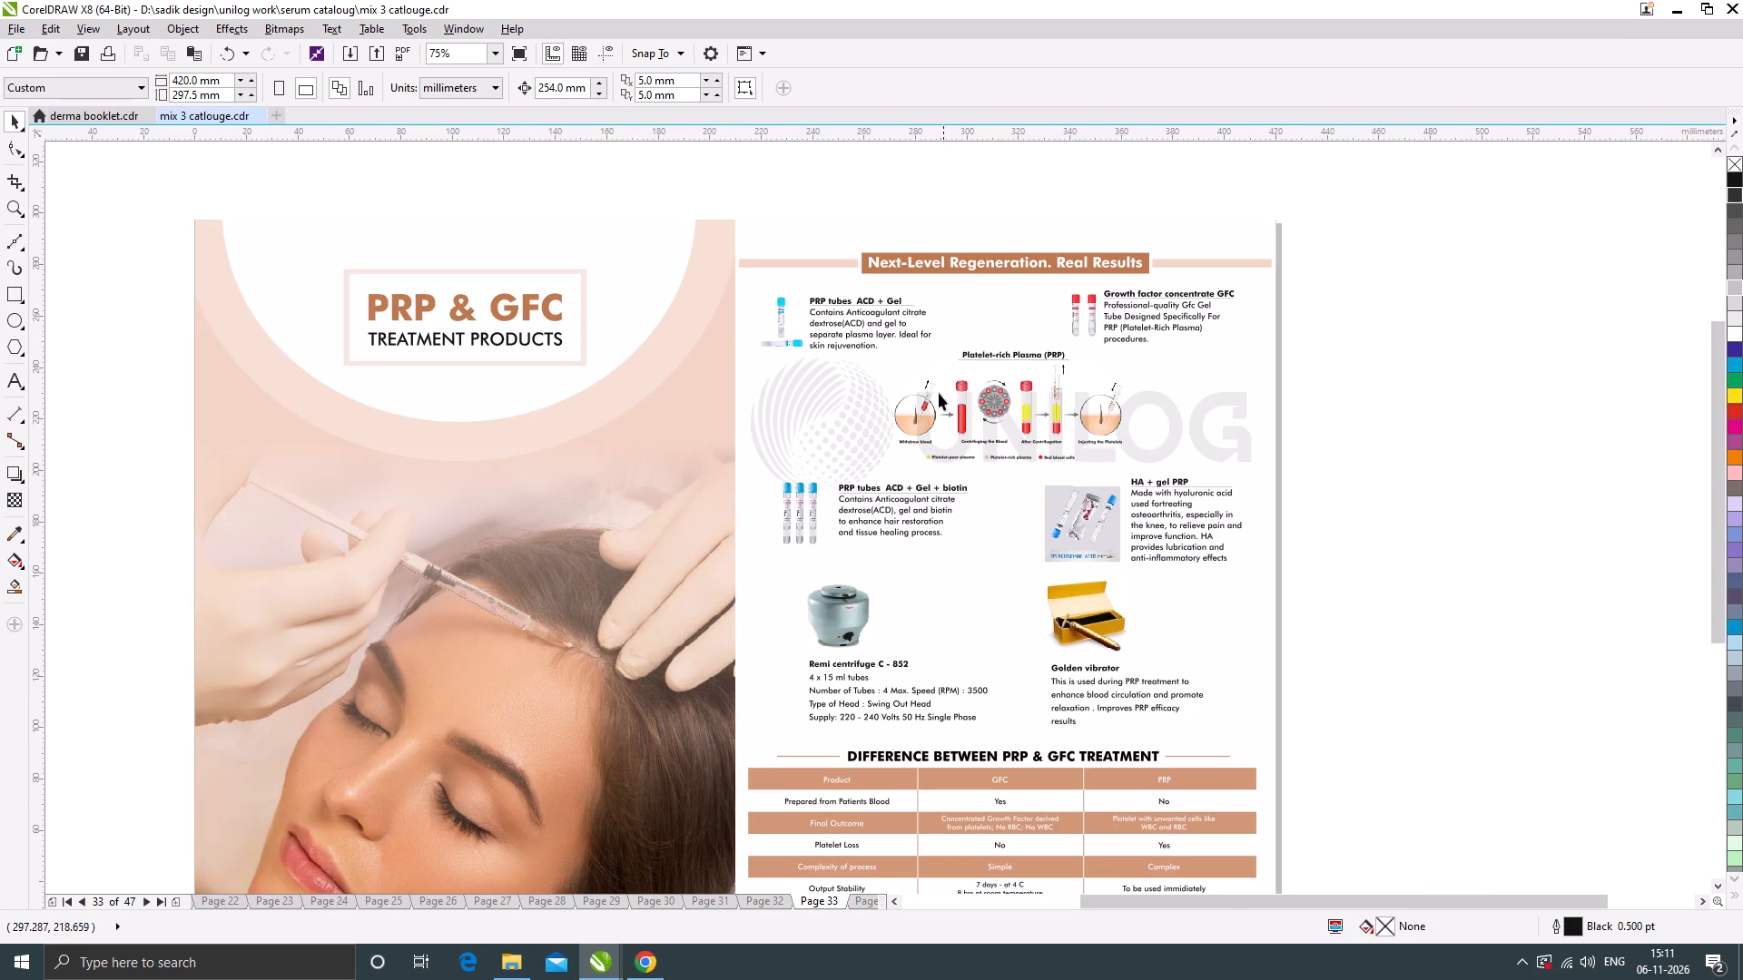
scroll(938, 381, "down", 1)
scroll(945, 578, "up", 1)
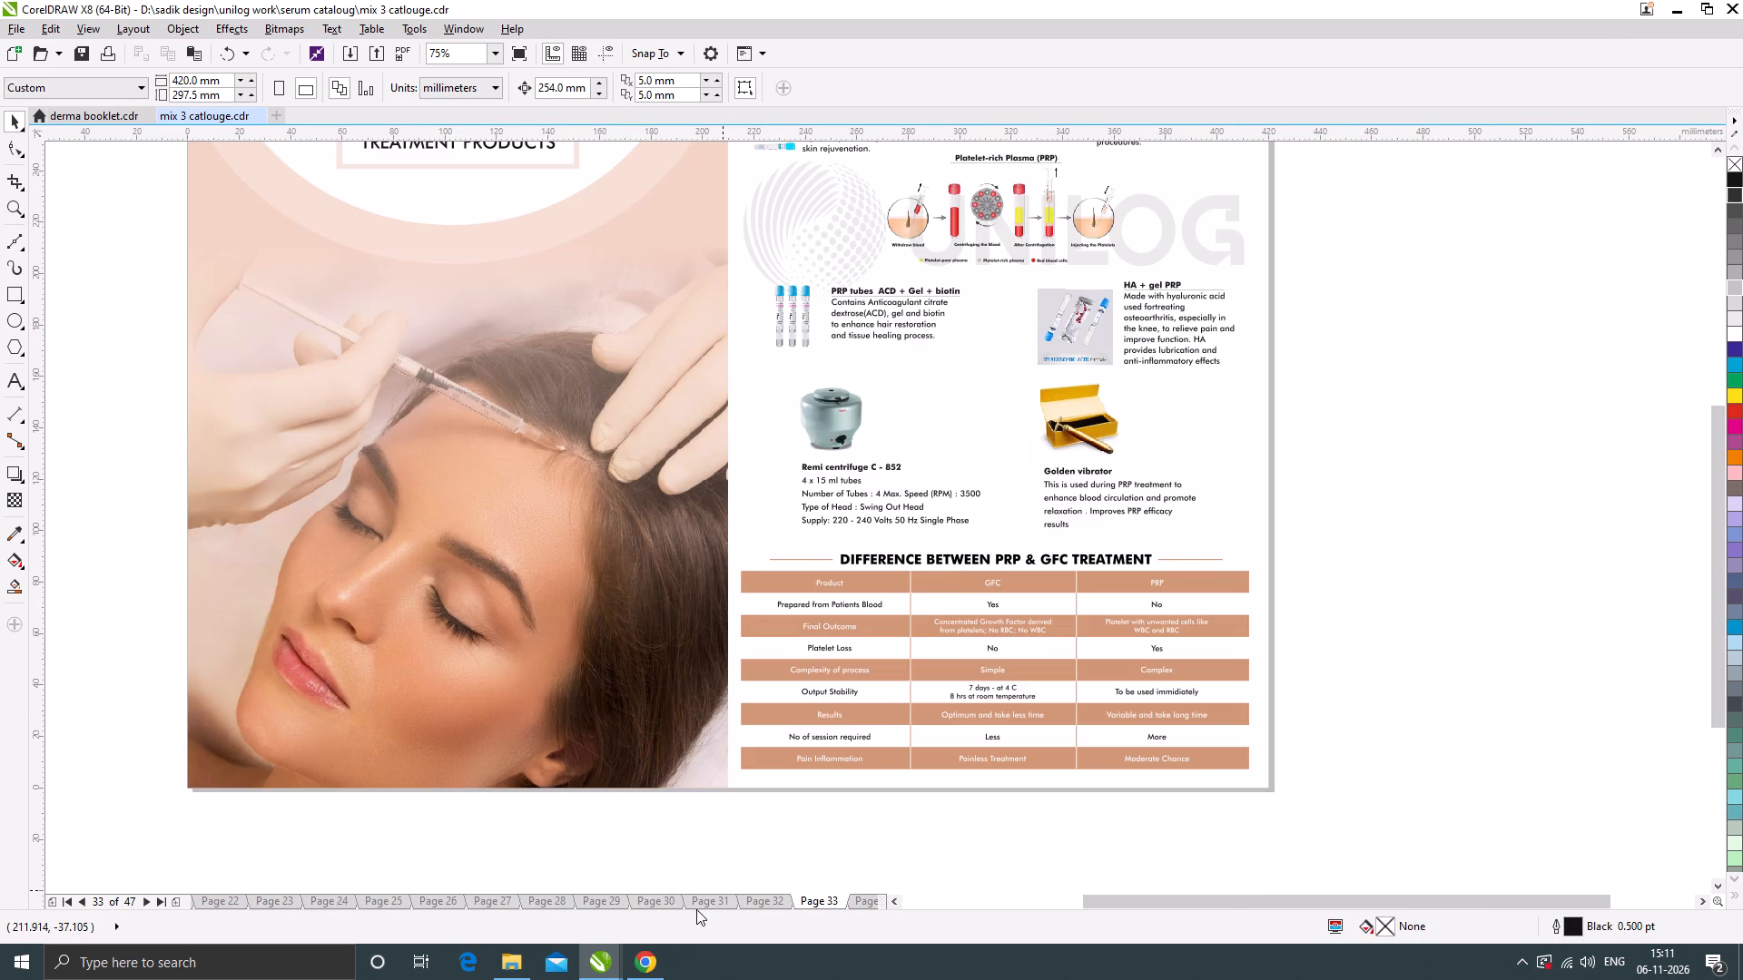
left_click(852, 902)
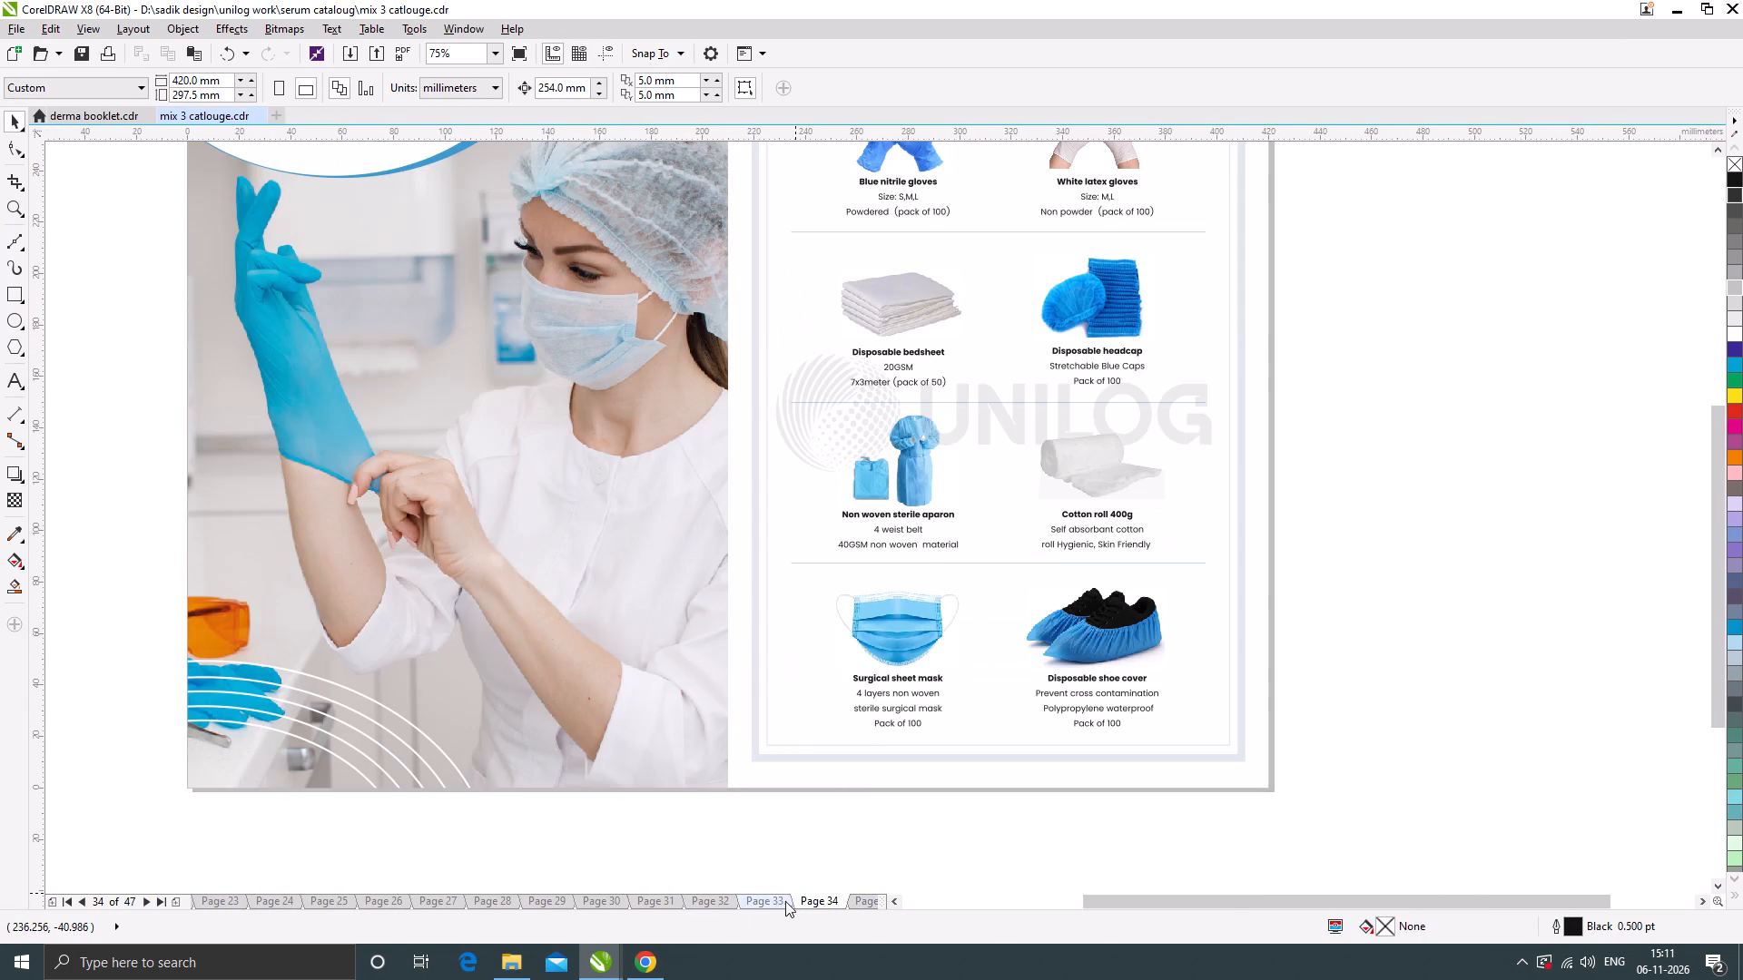
left_click(781, 901)
scroll(823, 680, "down", 1)
scroll(903, 450, "up", 1)
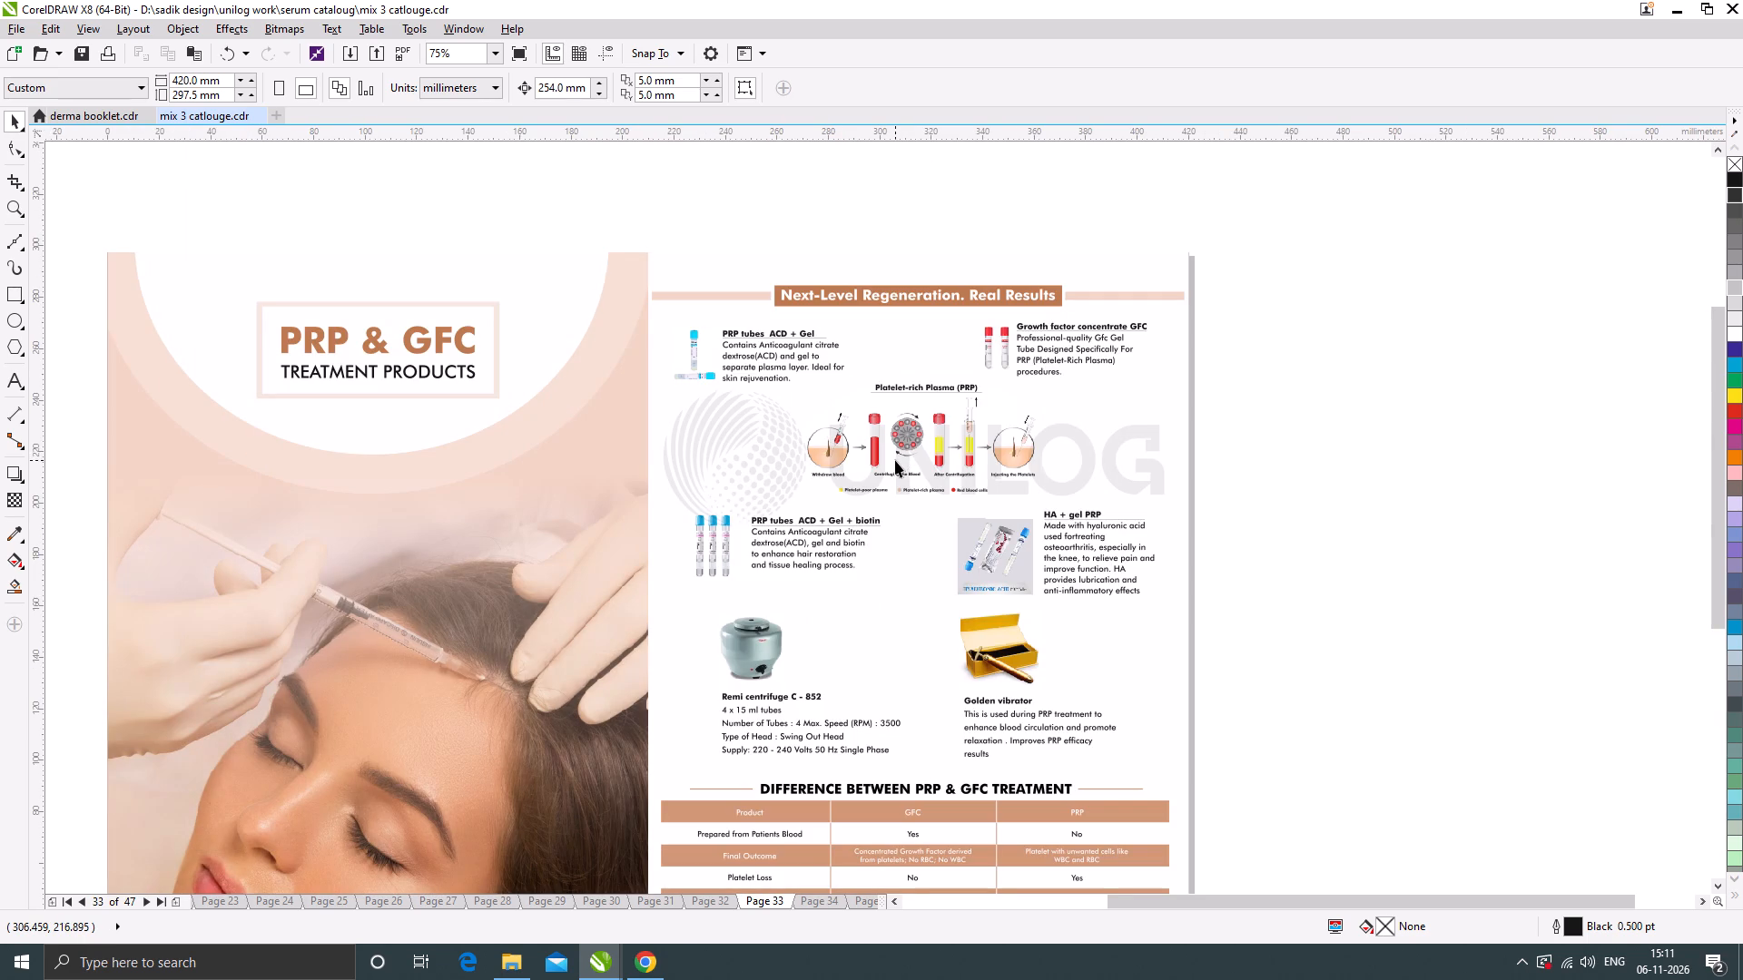
left_click(652, 965)
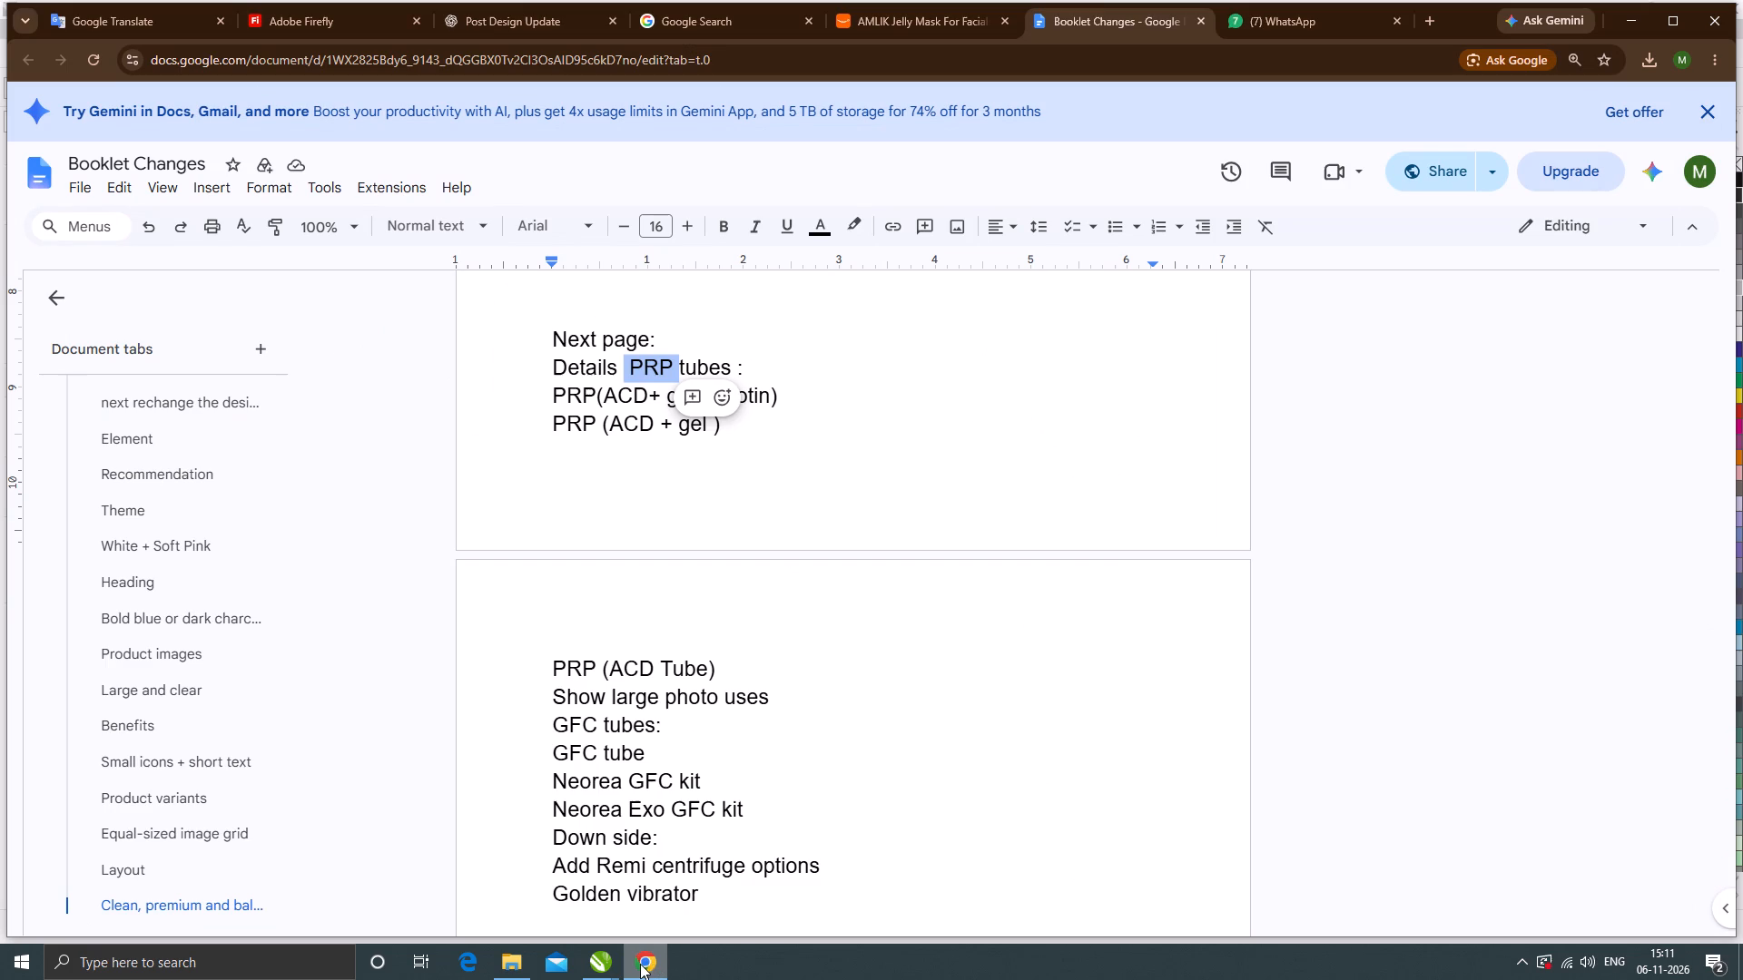
left_click(646, 966)
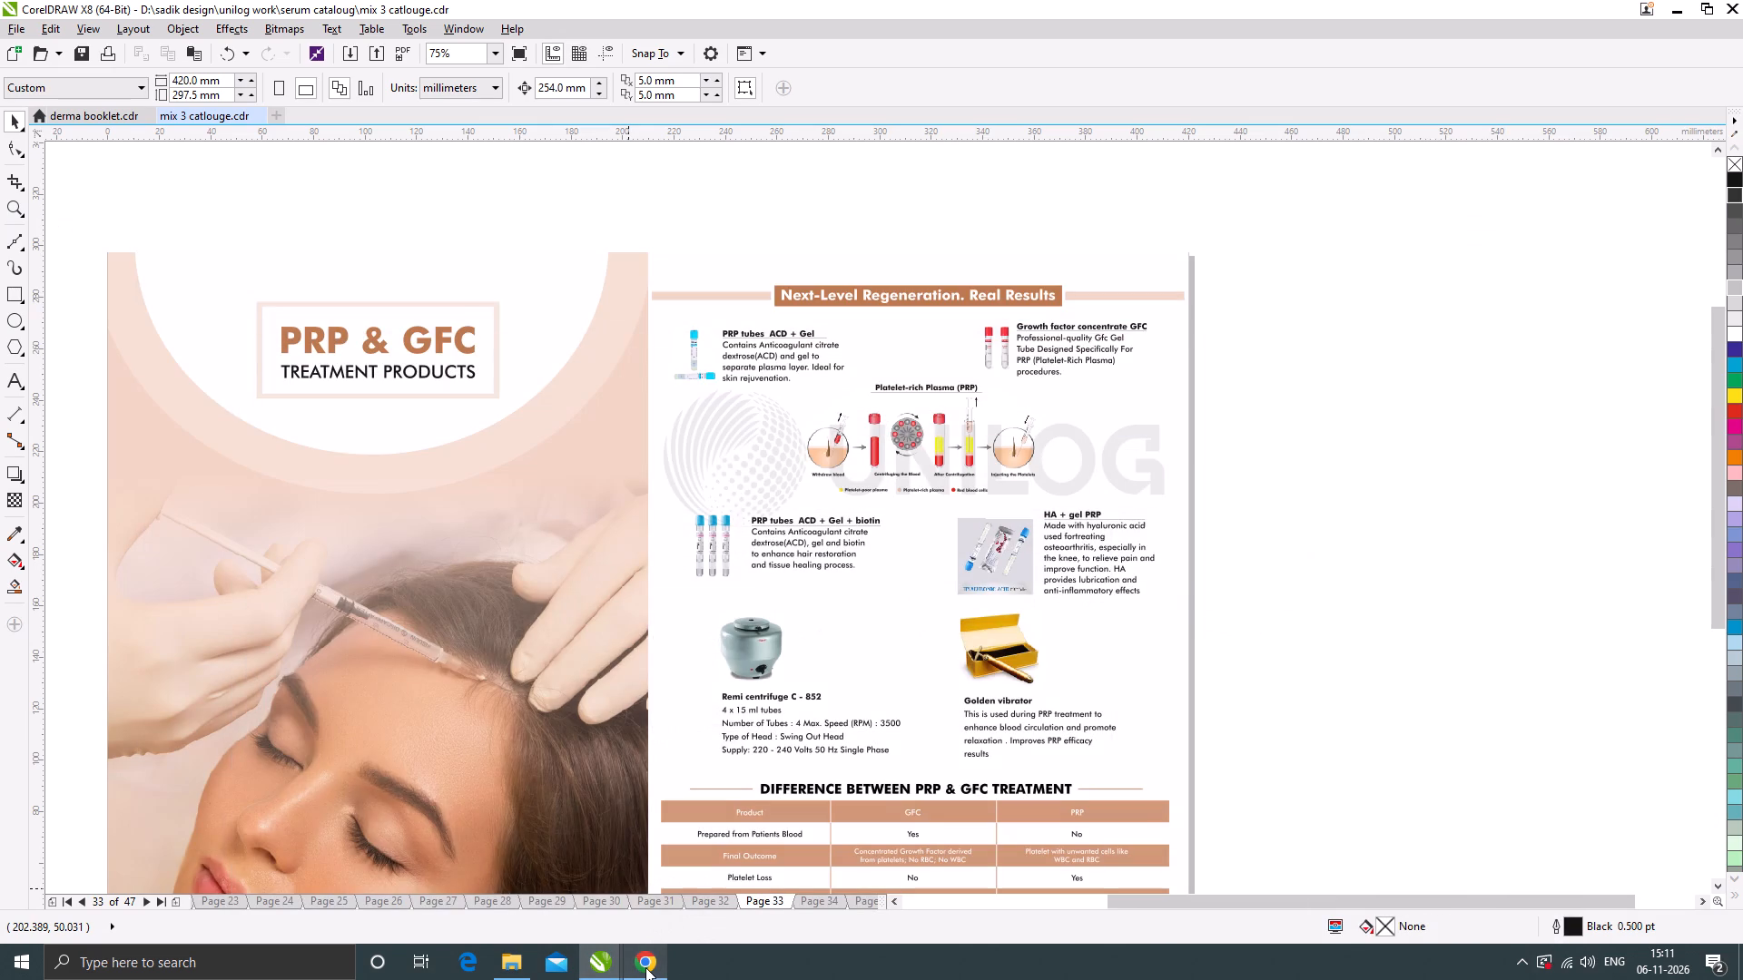
scroll(815, 539, "down", 1)
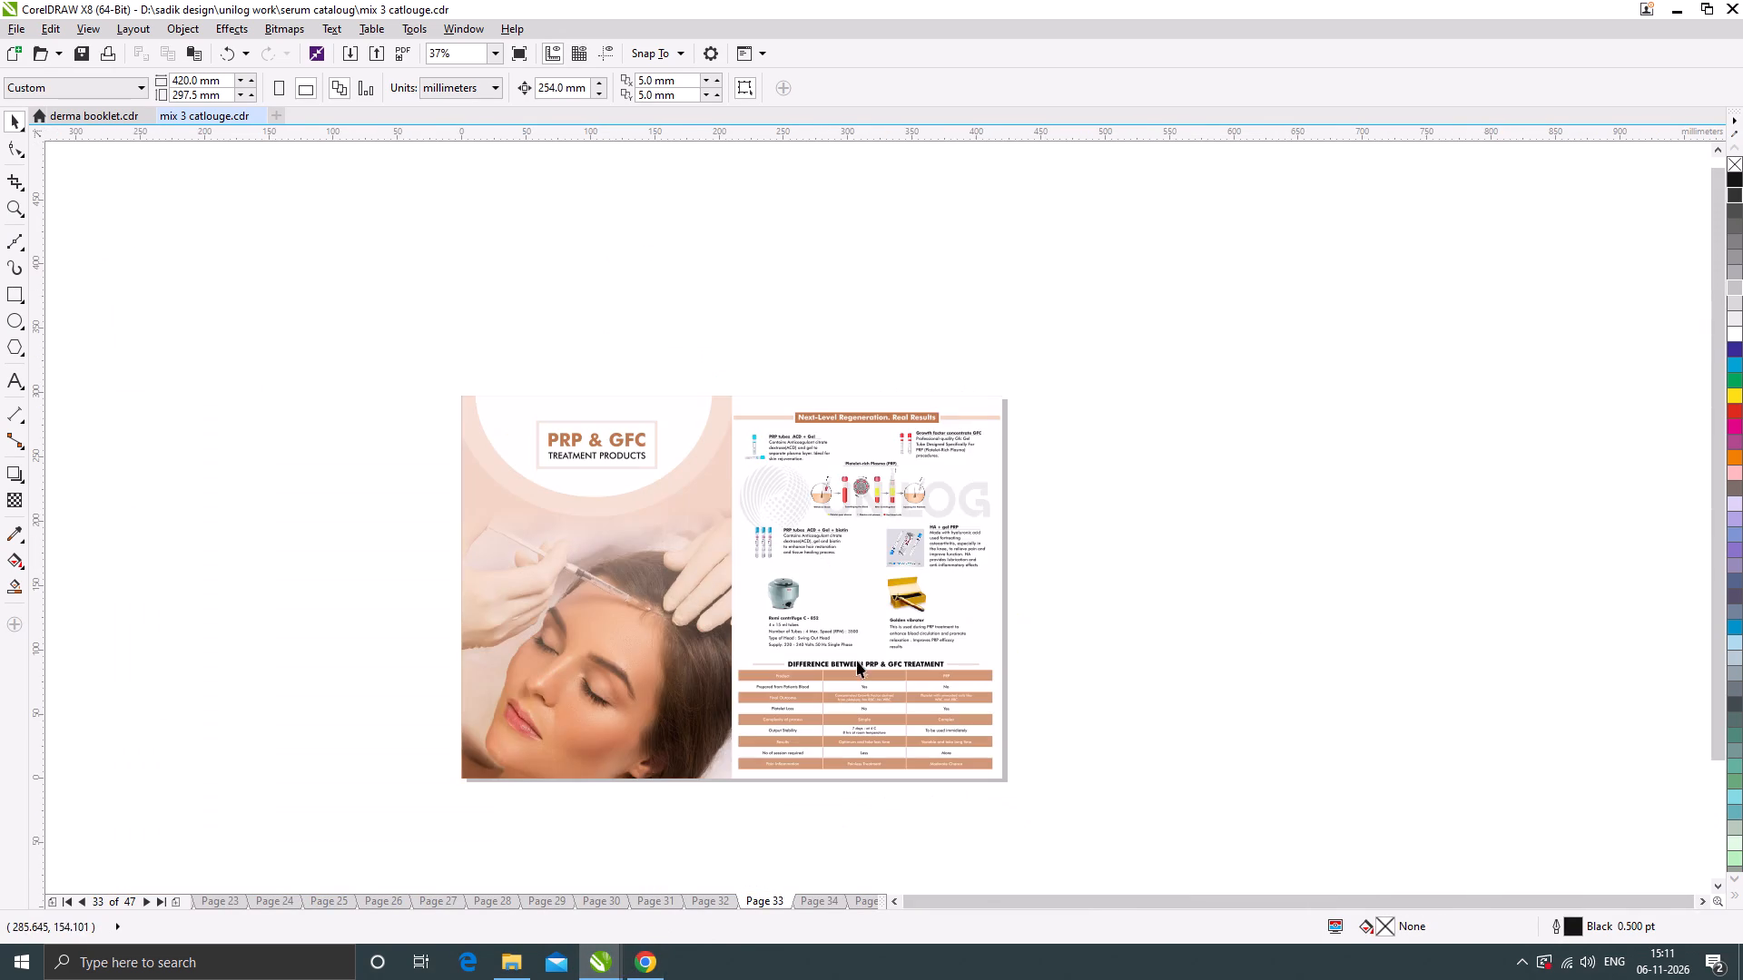
scroll(860, 677, "up", 1)
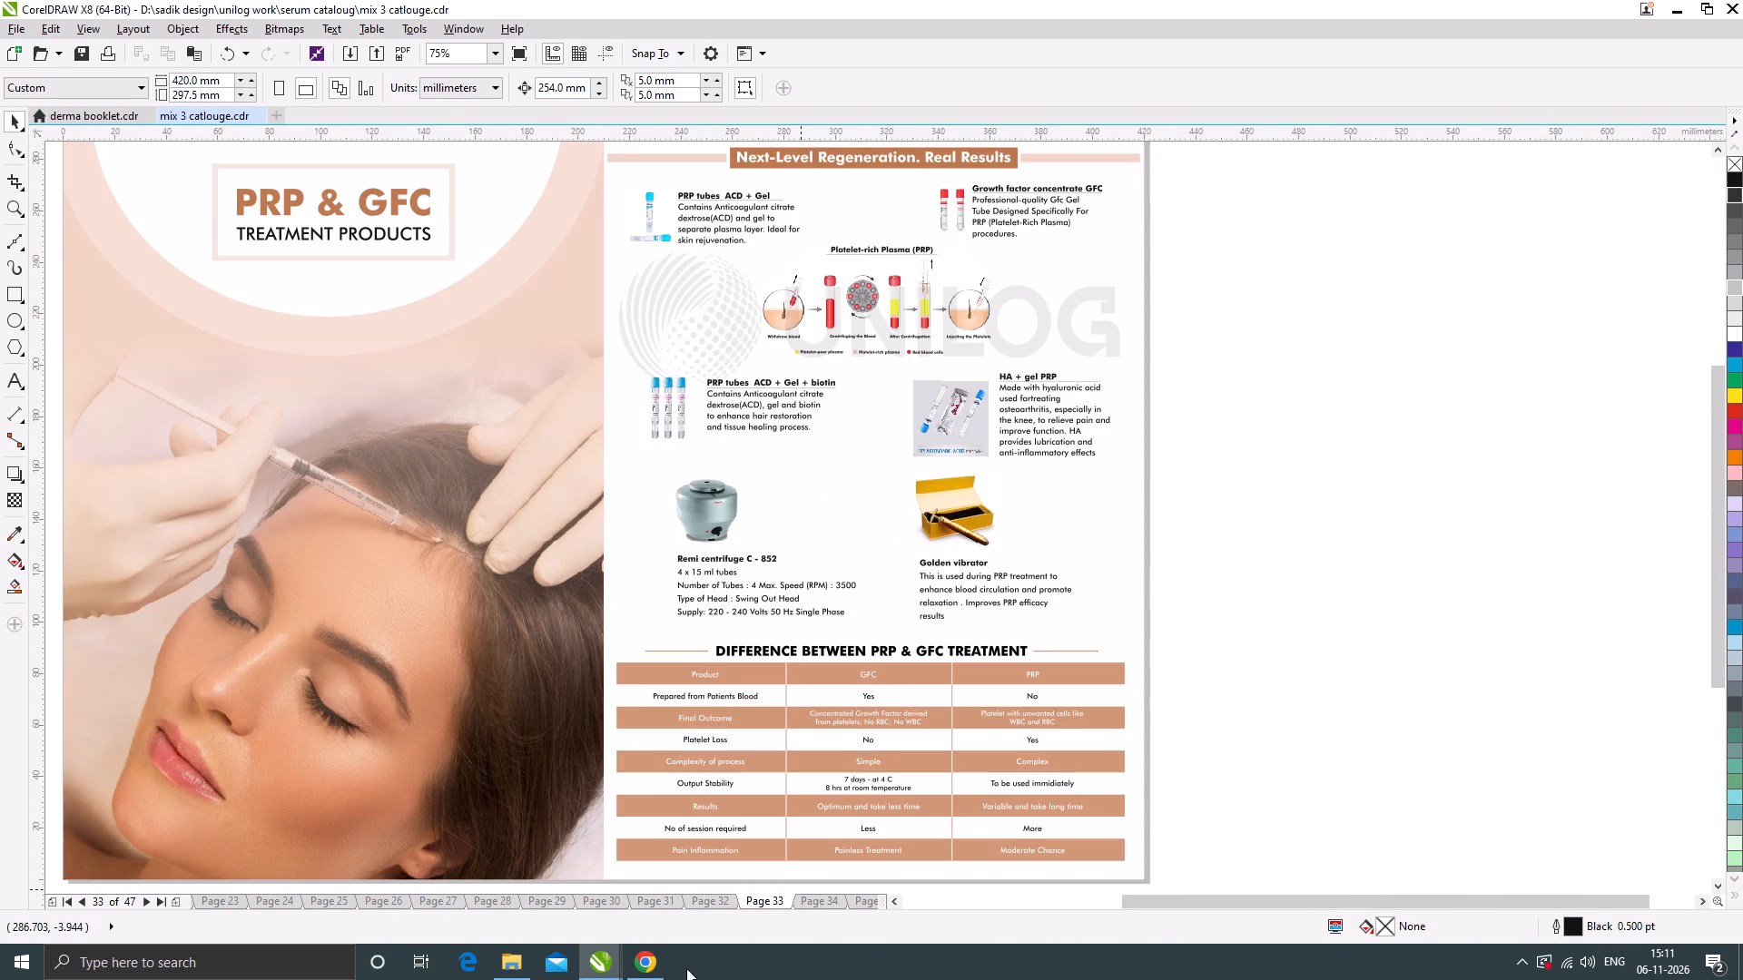
Recheck the PRP and GFC tube notes in Booklet Changes, copy the selected word PRP again, and return to page 33 in CorelDRAW.
left_click(641, 967)
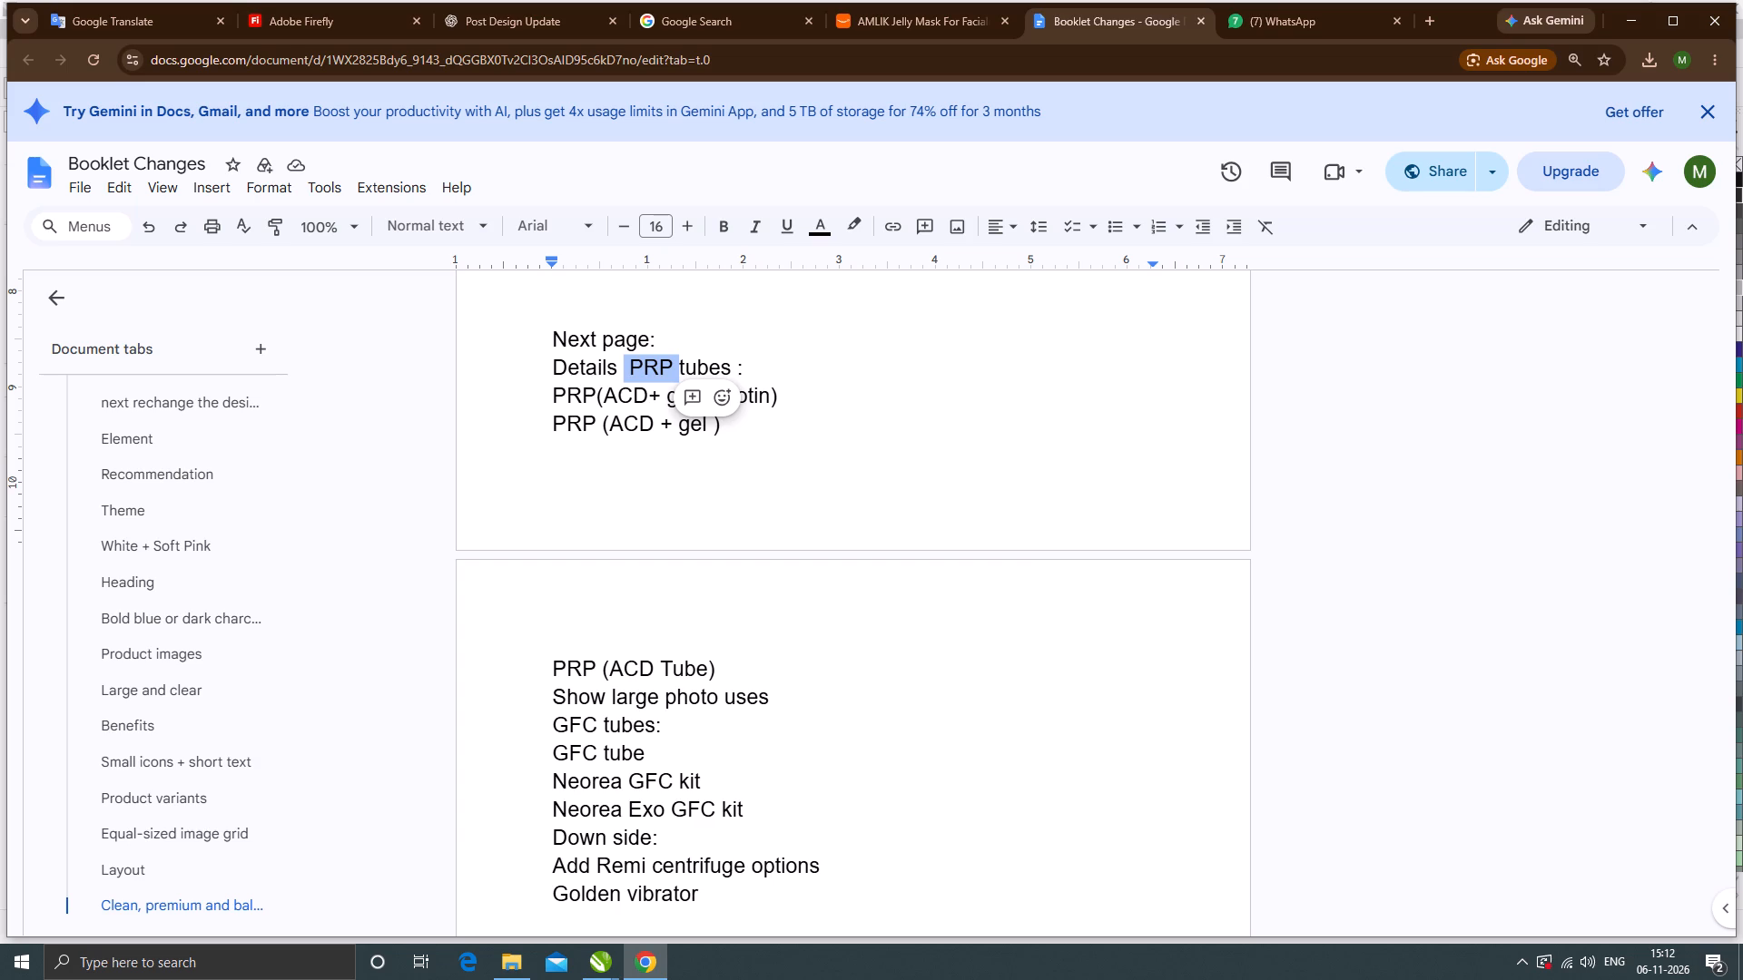
scroll(882, 619, "down", 4)
scroll(869, 624, "up", 3)
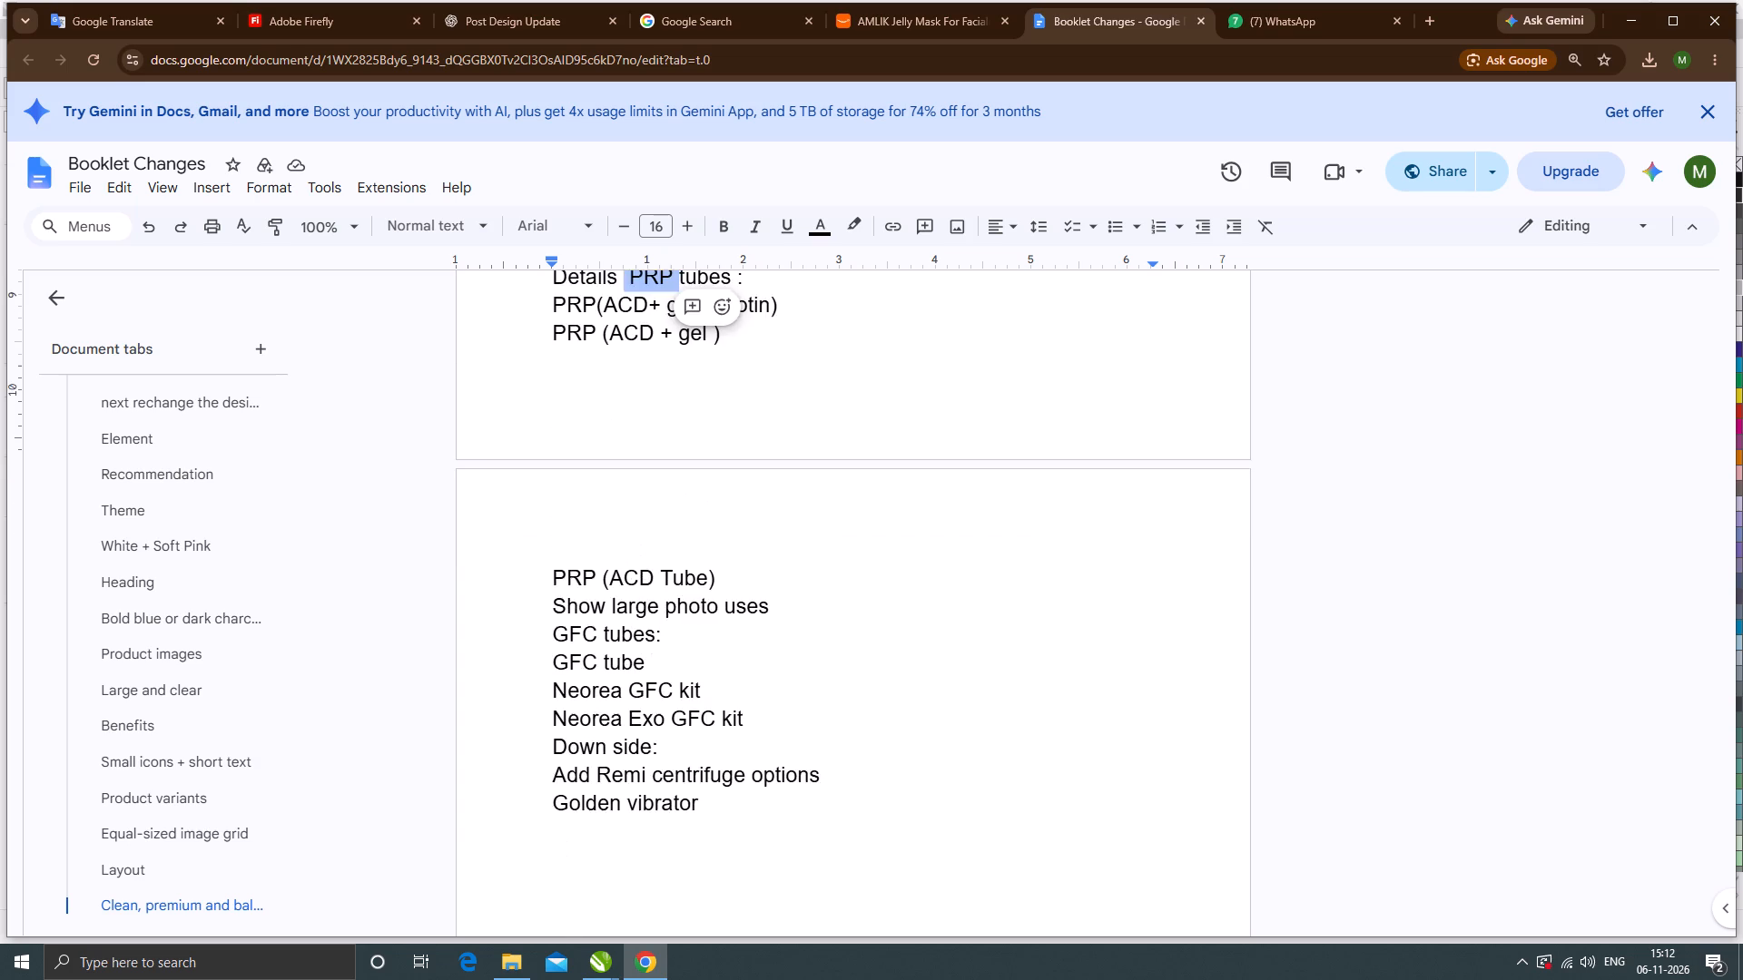
scroll(864, 628, "up", 2)
key("ctrl+c")
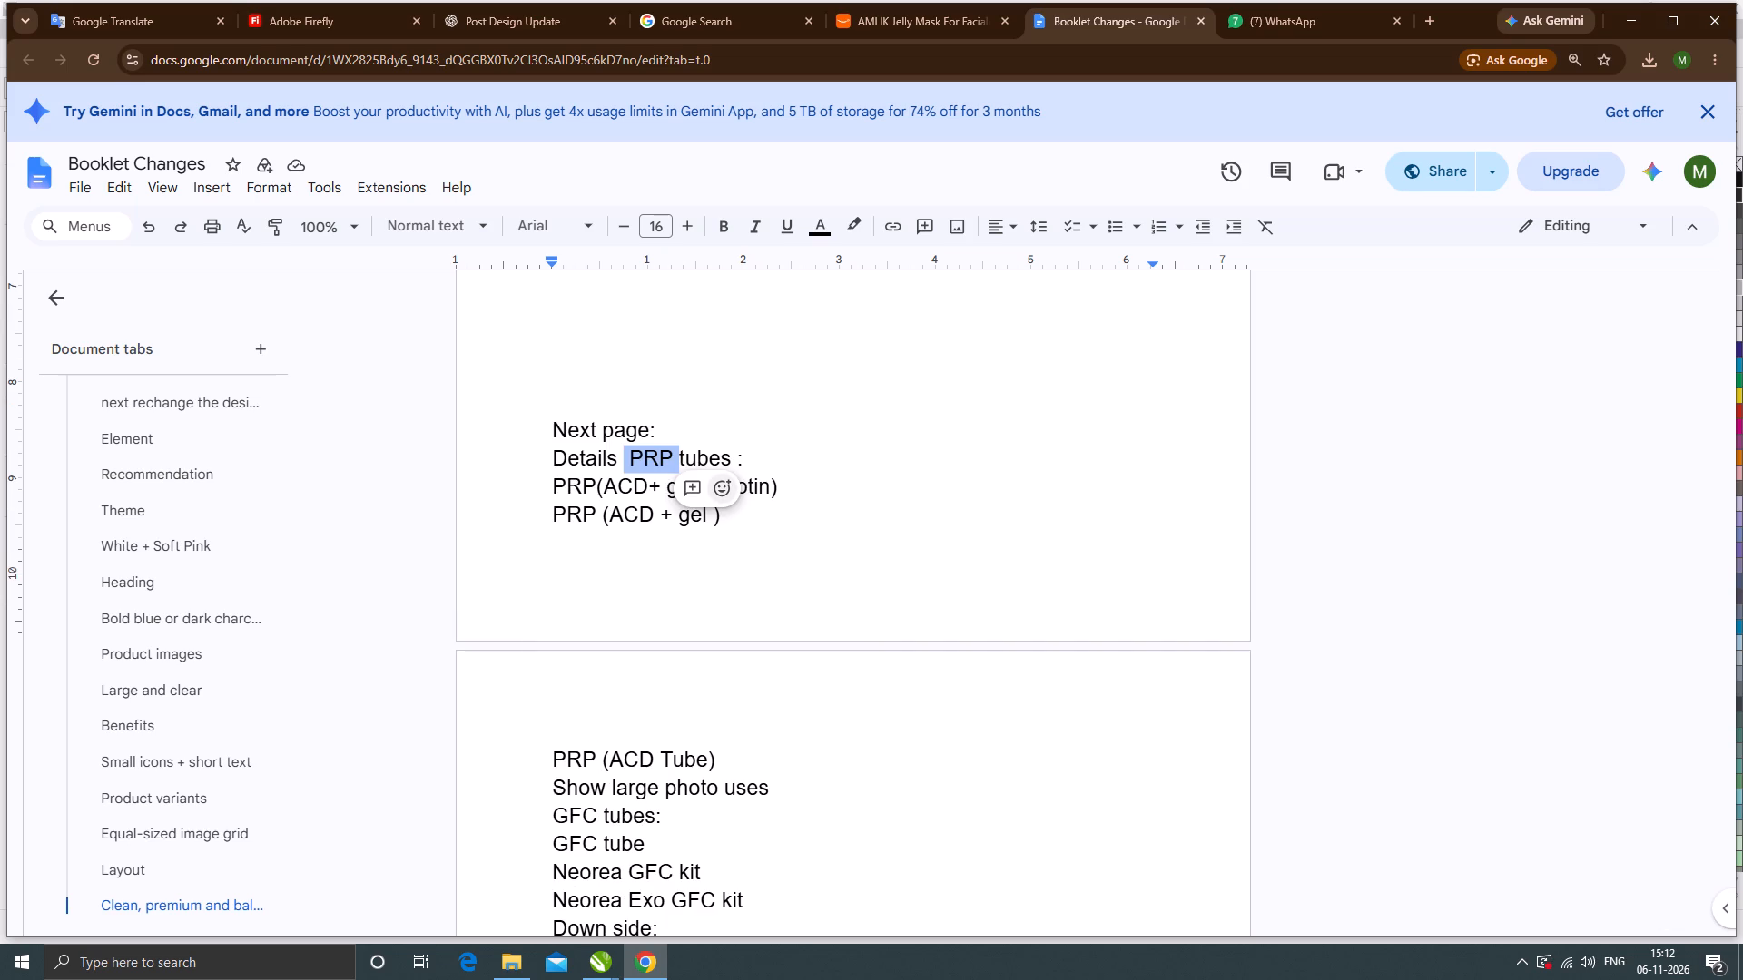
left_click(1630, 18)
scroll(767, 524, "down", 1)
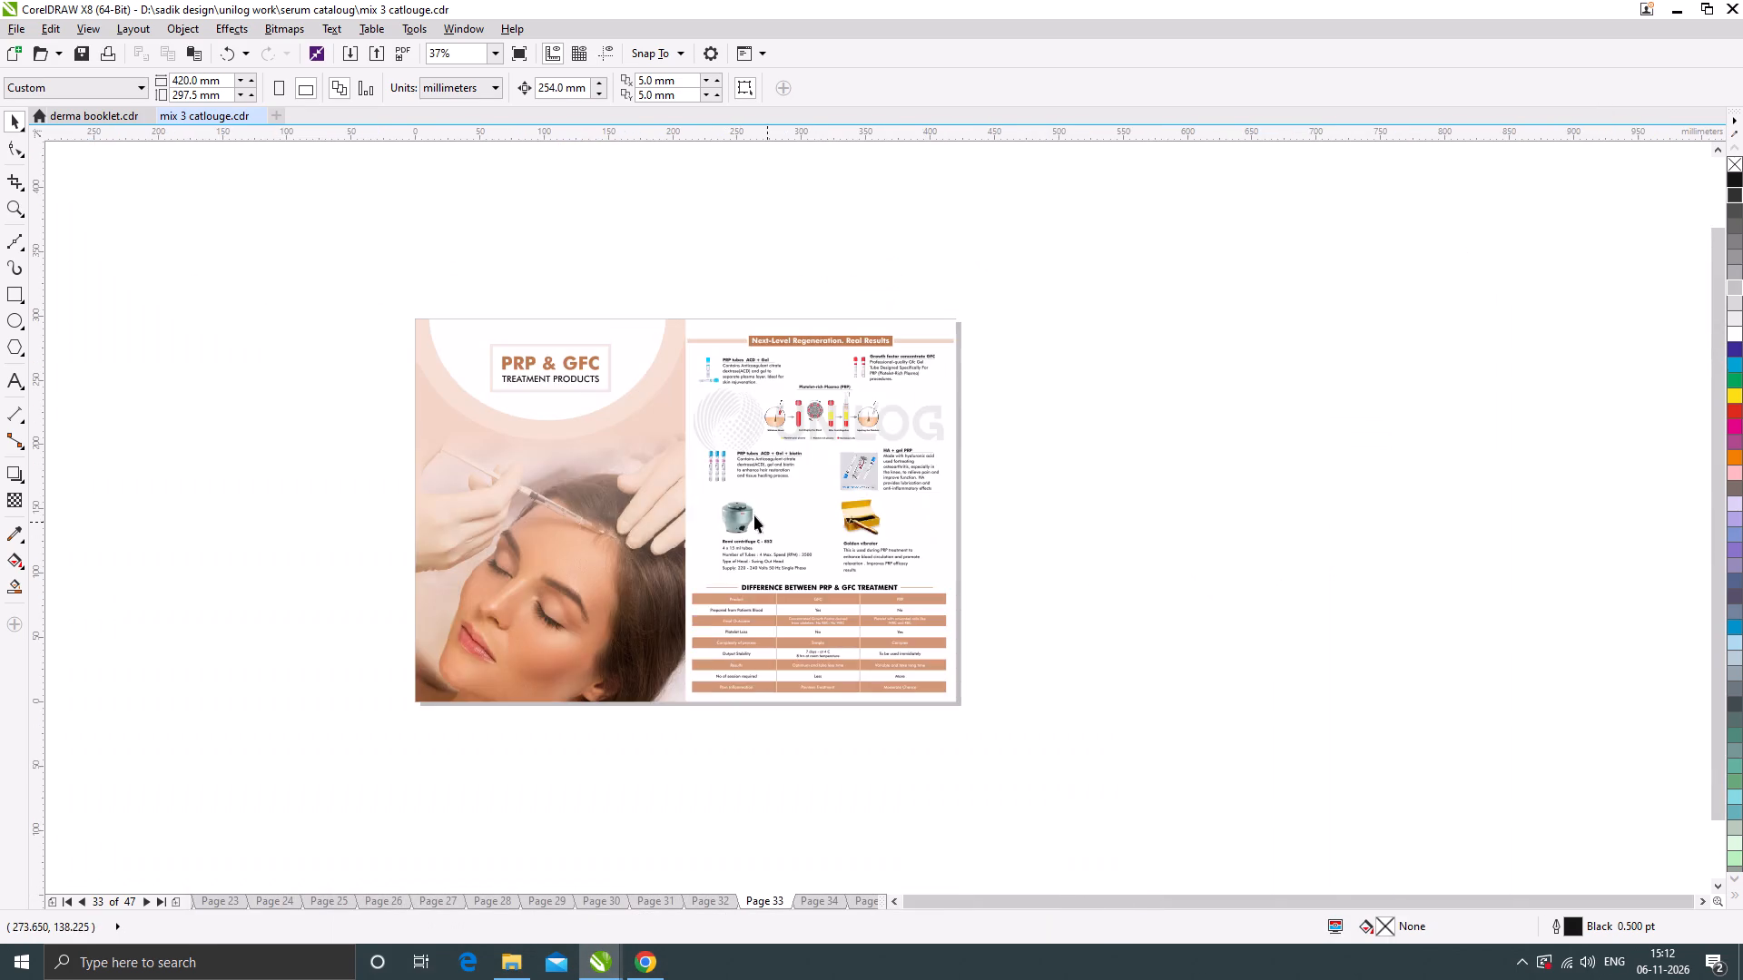
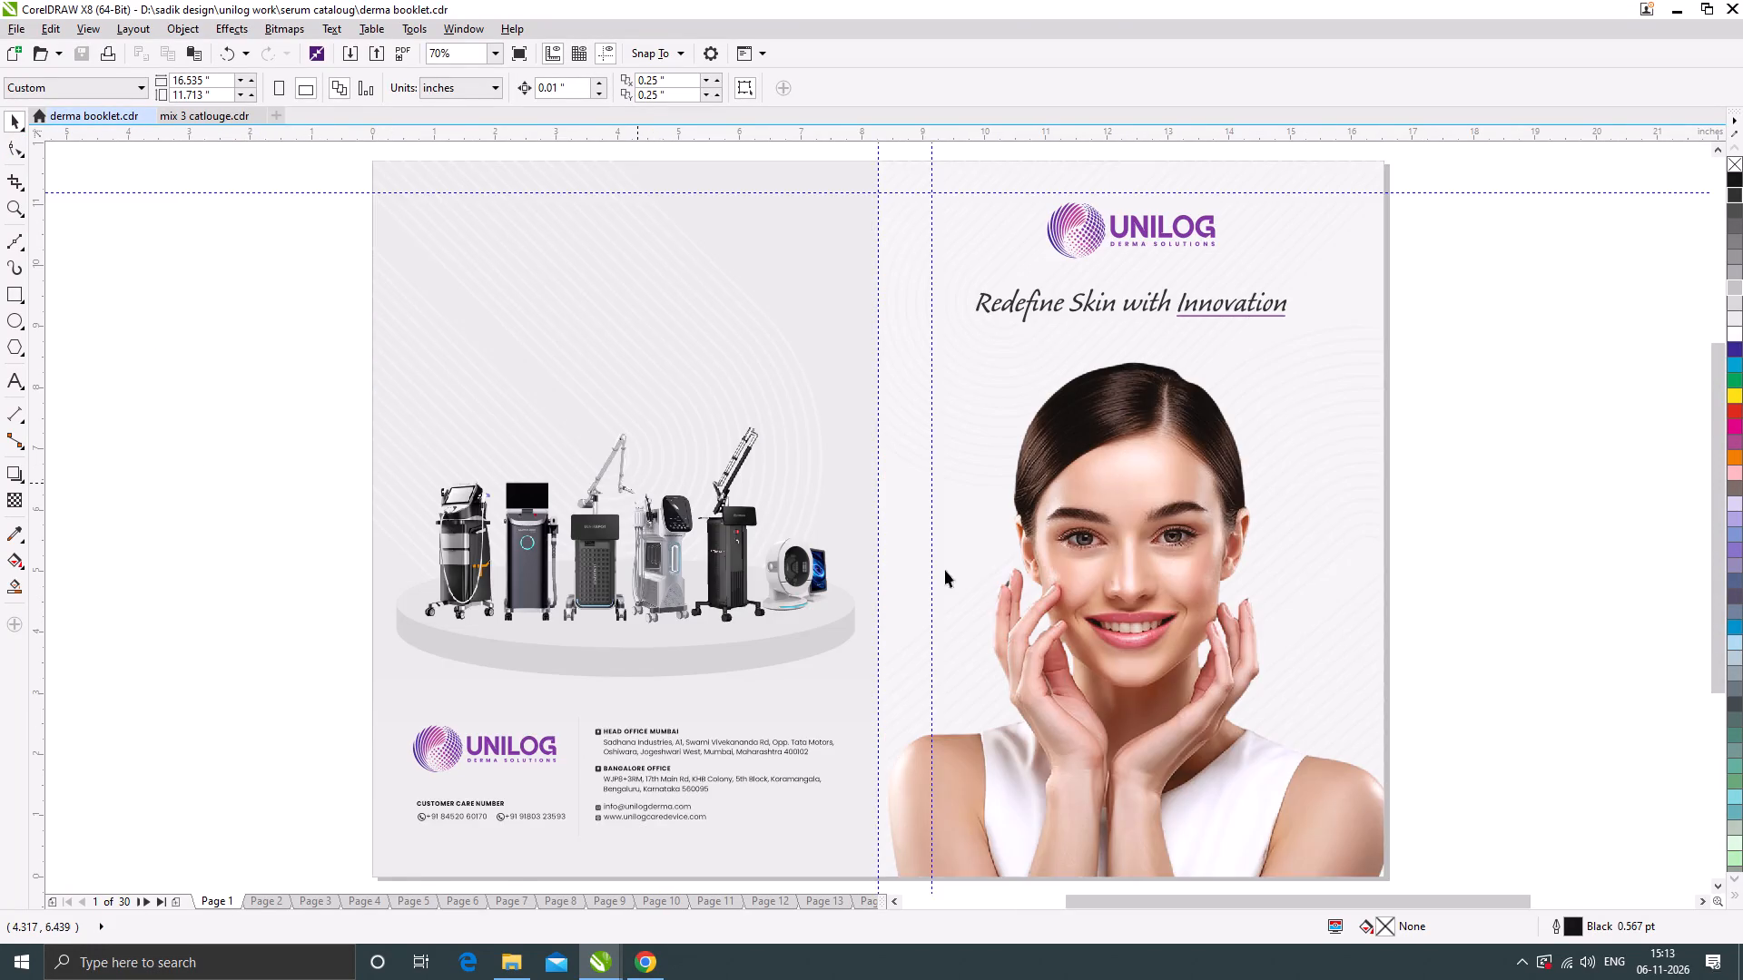
Review the derma booklet full screen from the cover through the device spreads to the Injectable Meso Device and Hair & Skin Analyzer pages.
key("Page_Down")
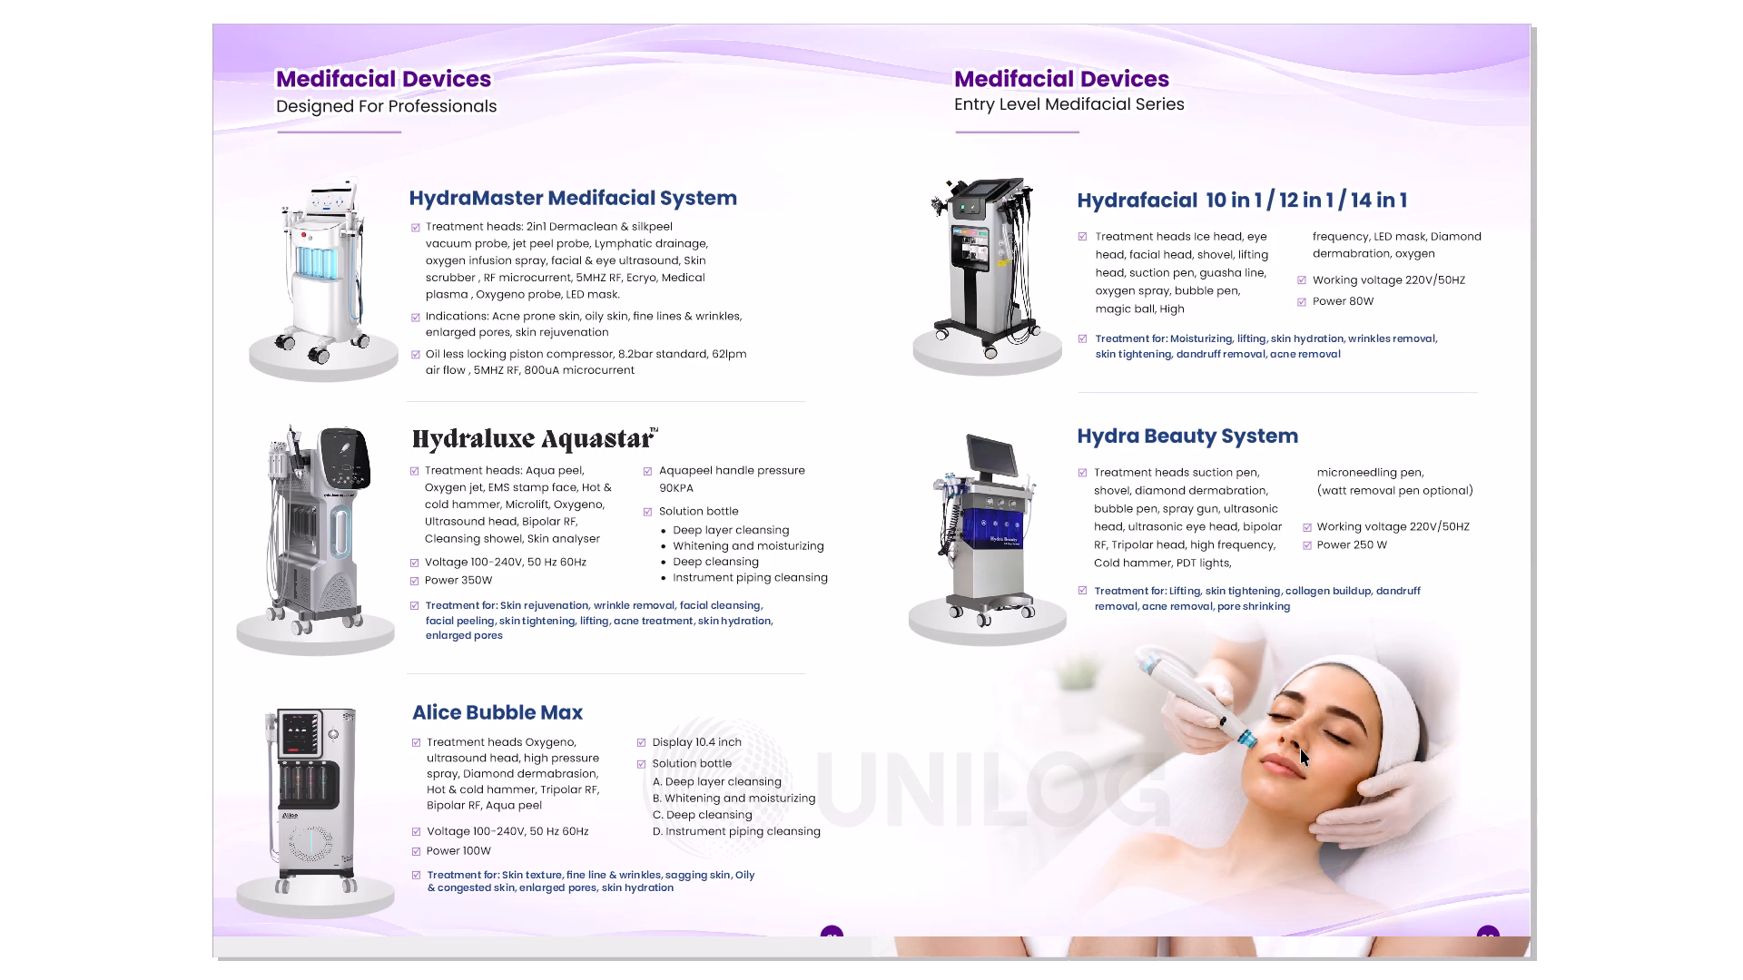
key("Page_Down")
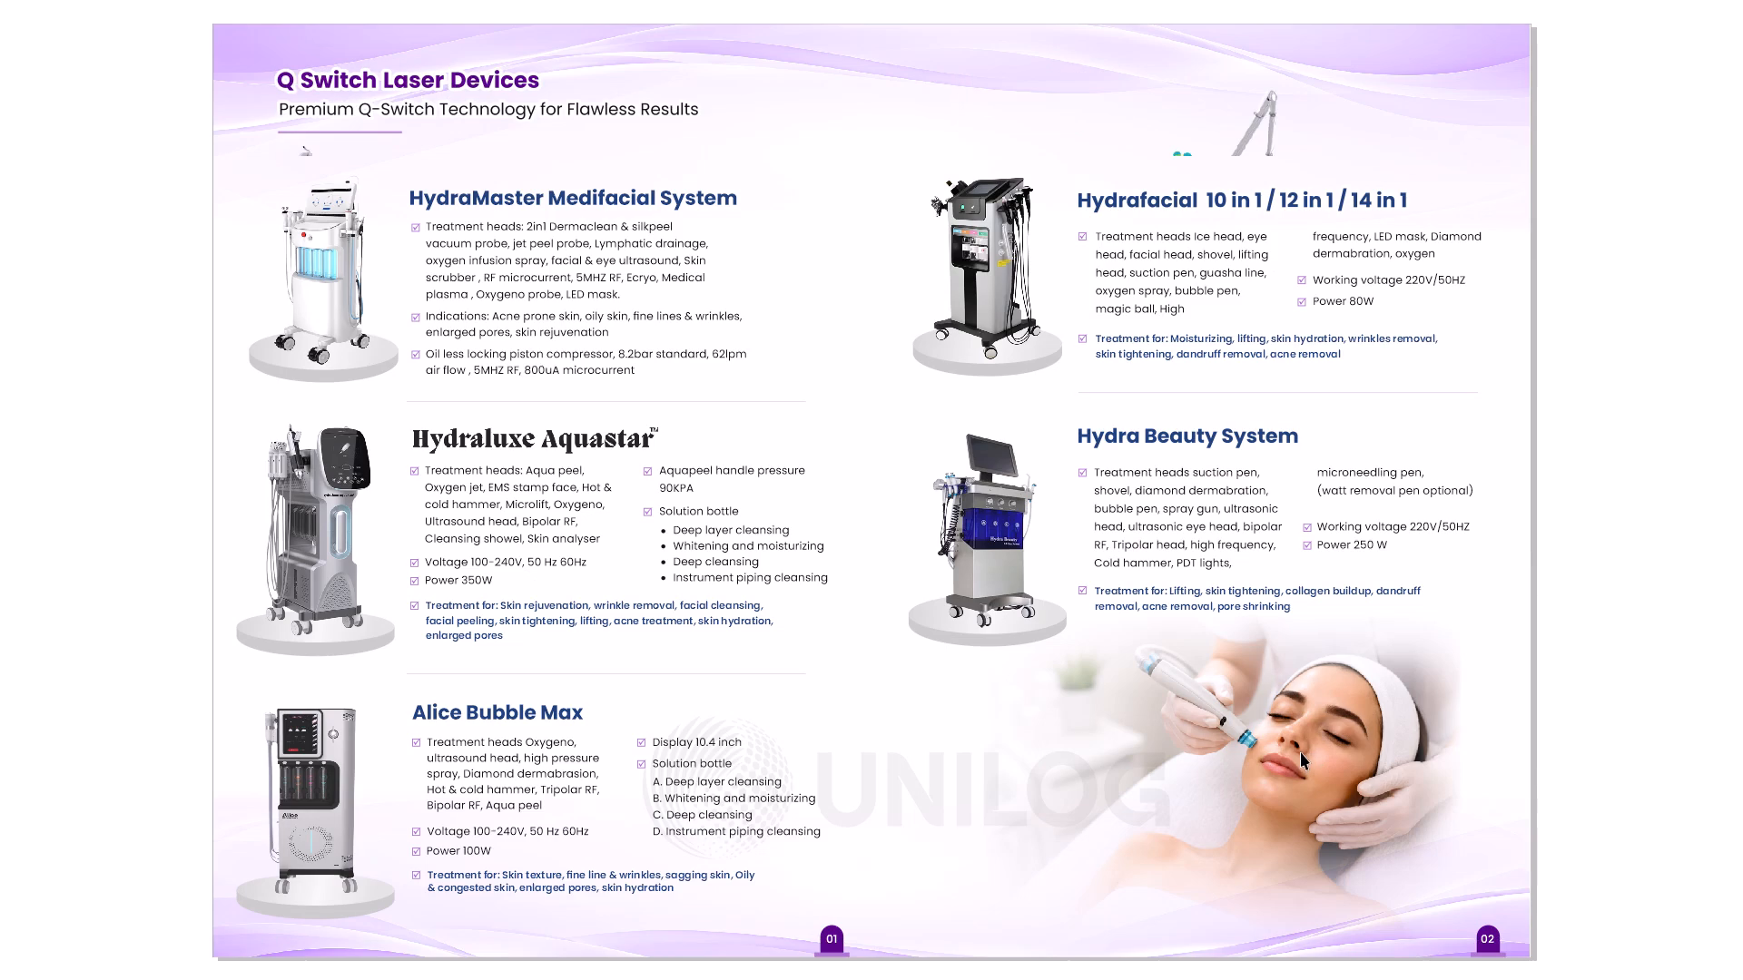
key("Page_Down")
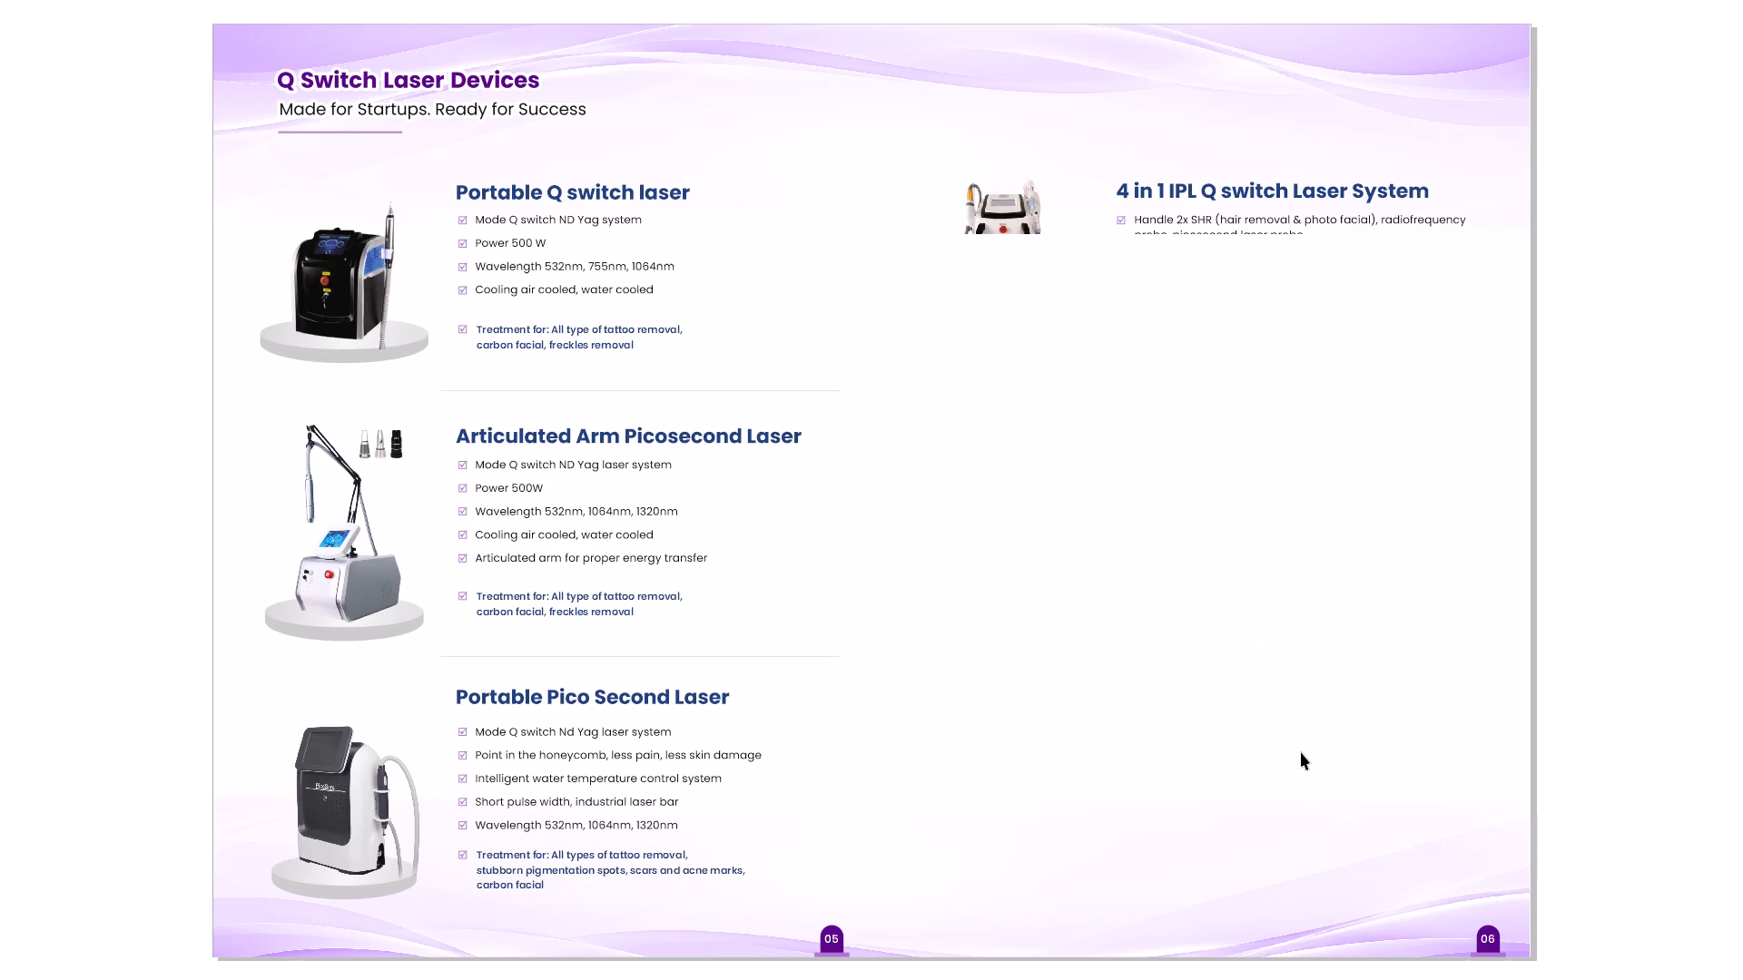
key("Page_Up")
key("Page_Down")
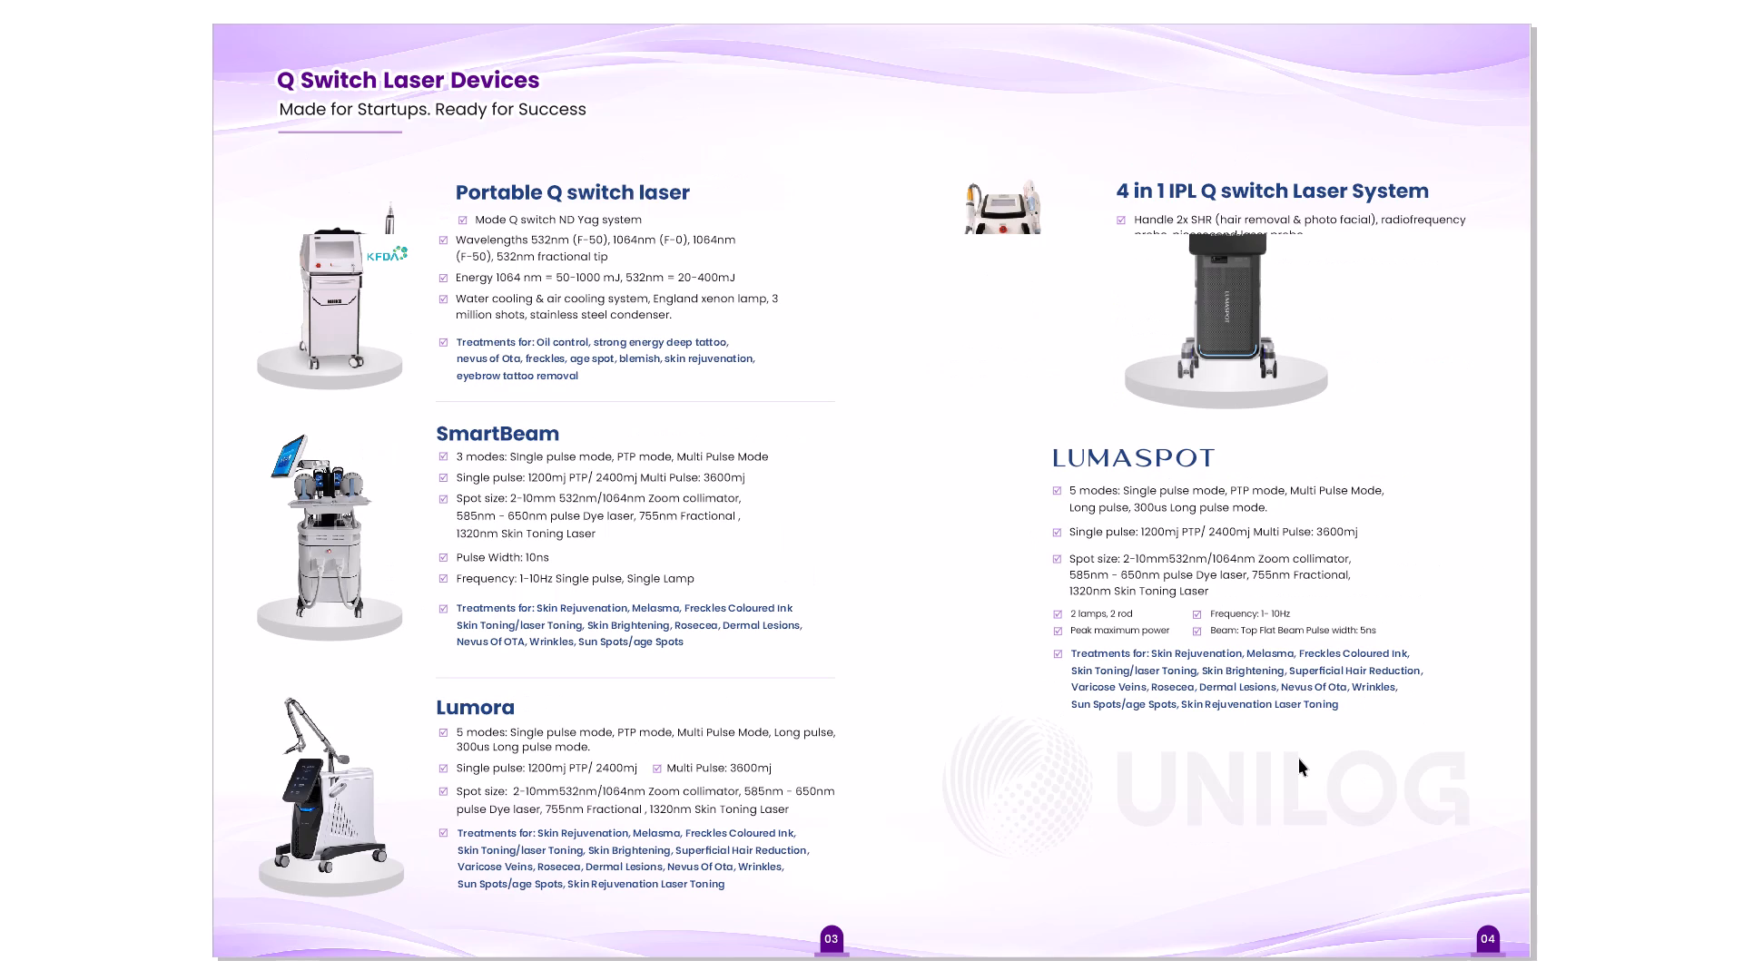
key("Page_Up")
key("Page_Up")
key("Page_Up")
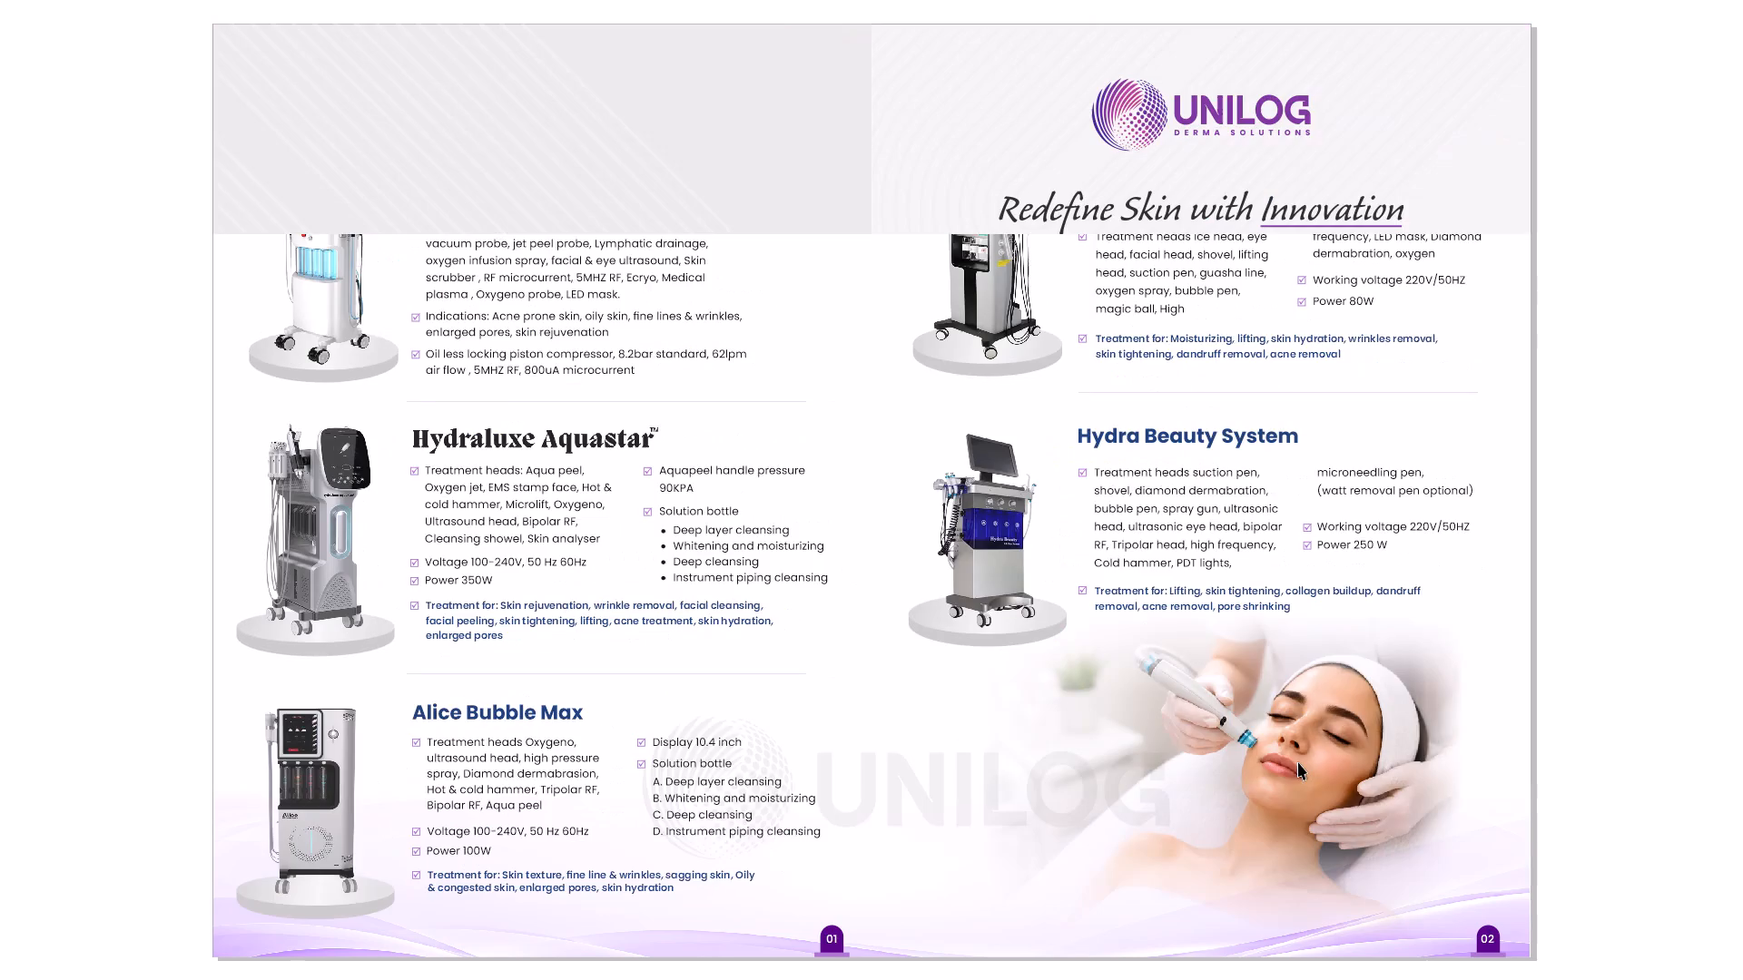
key("Page_Down")
key("Page_Down")
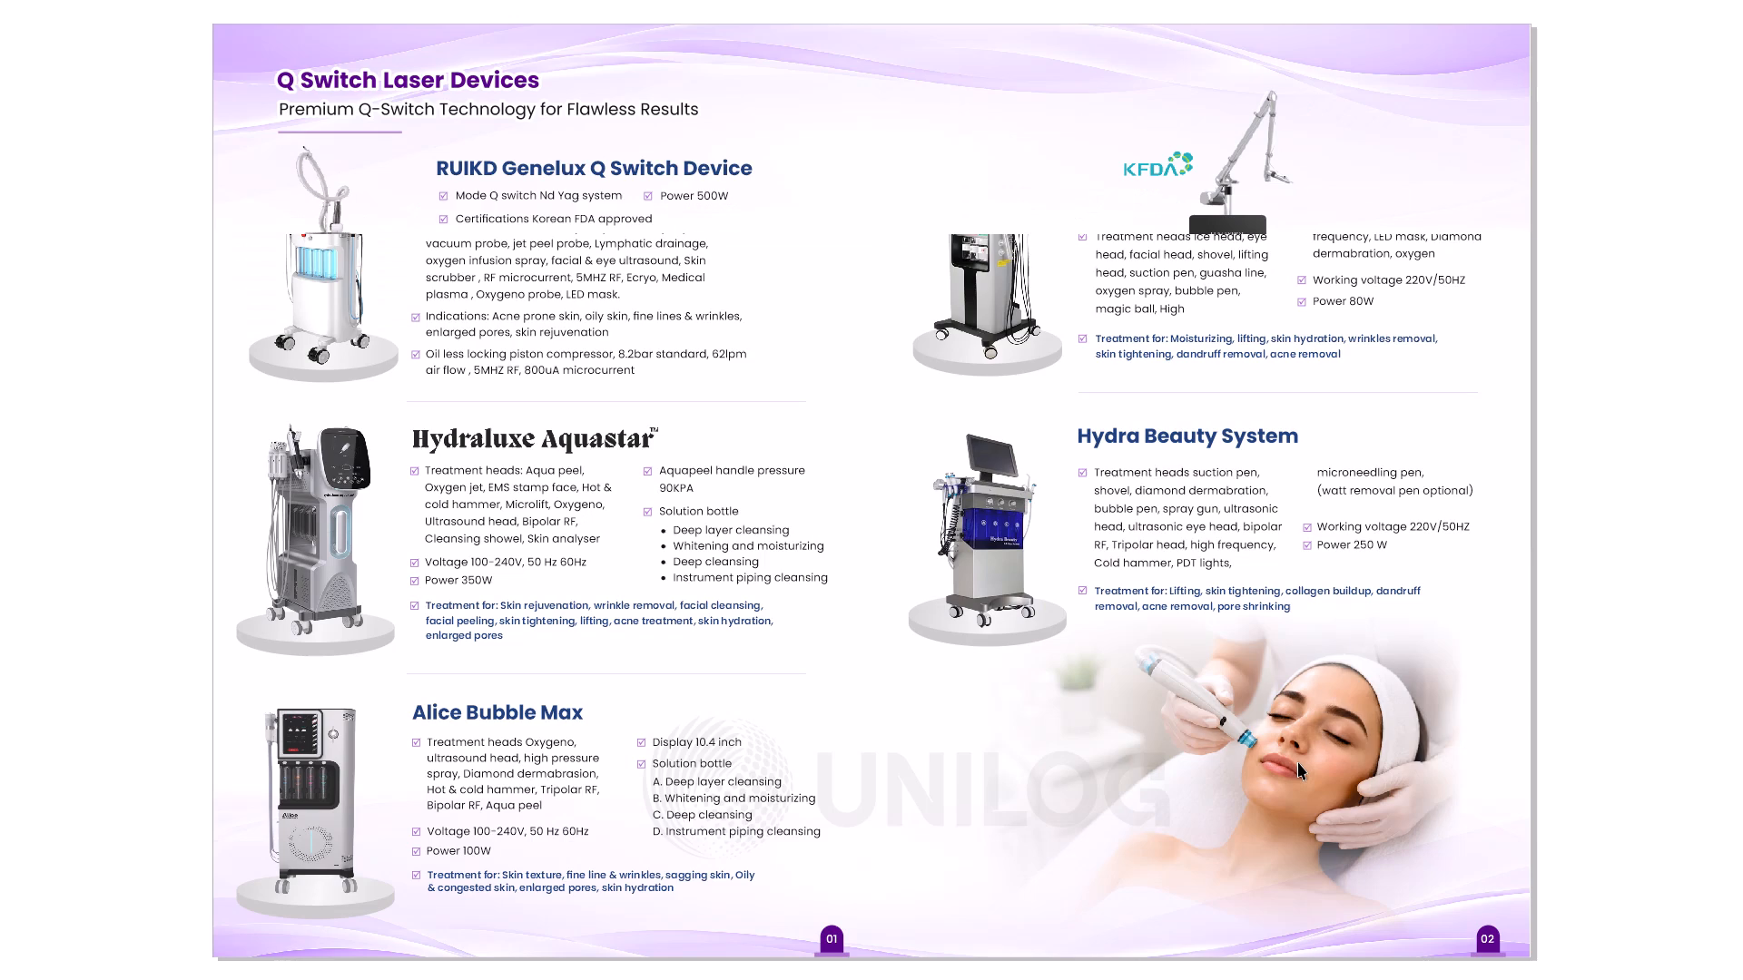
key("Page_Down")
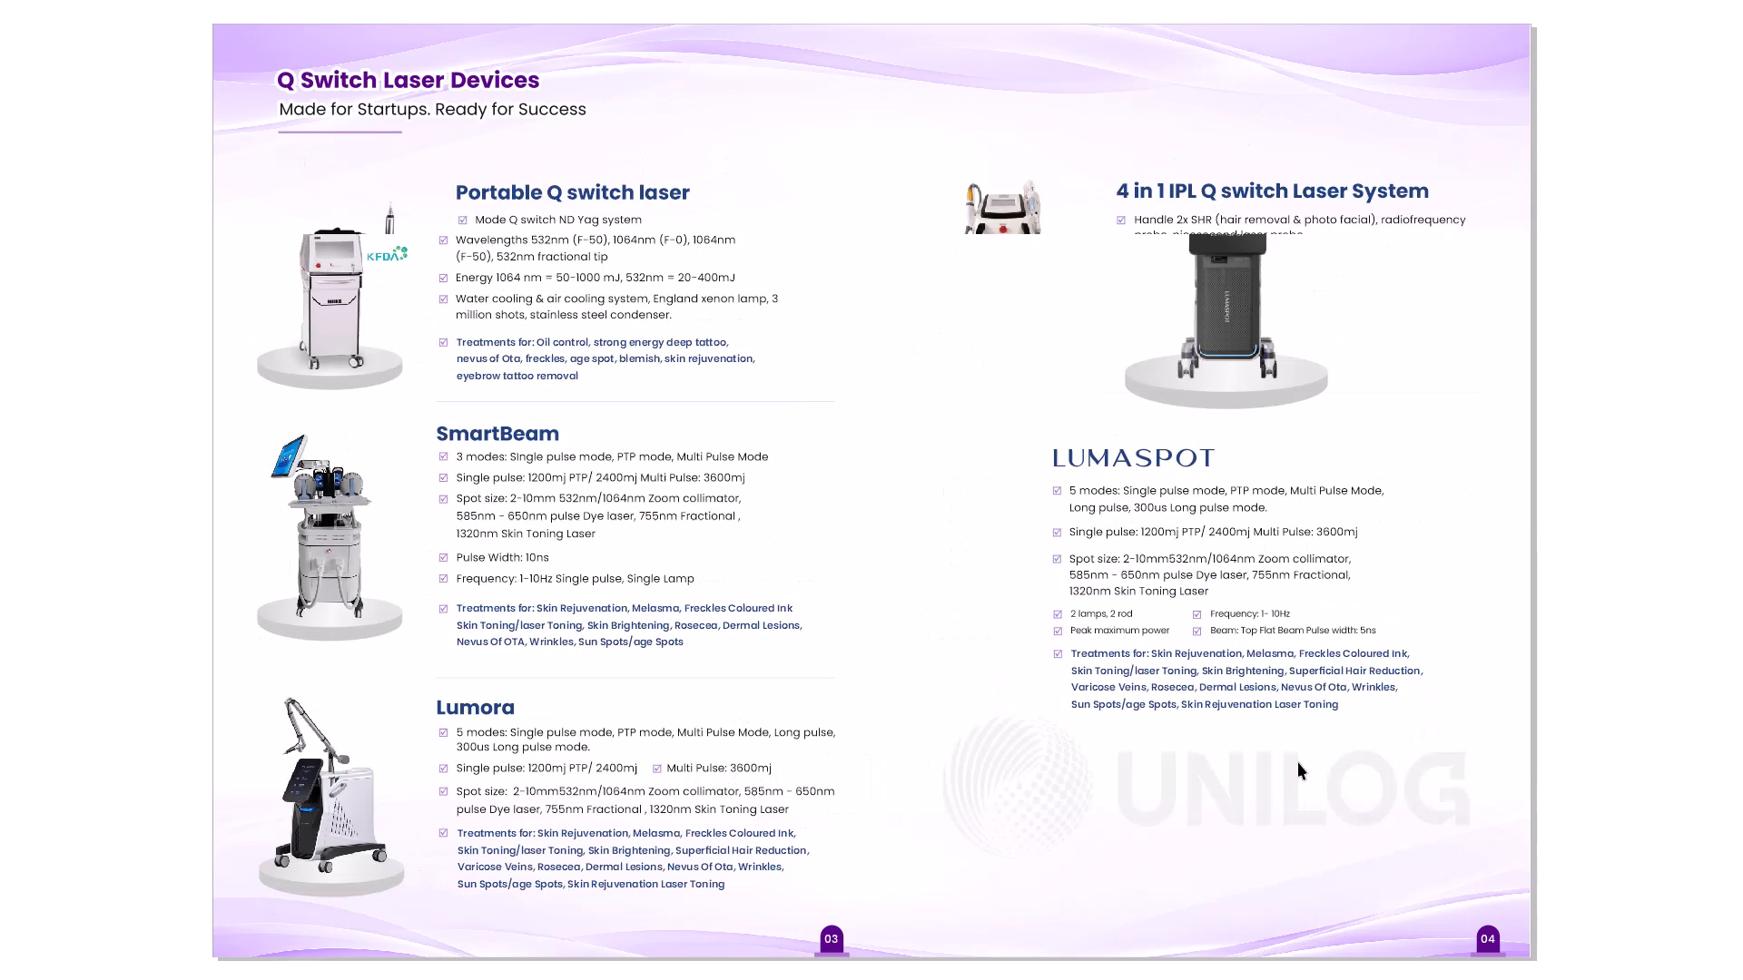
key("Page_Down")
key("Page_Down")
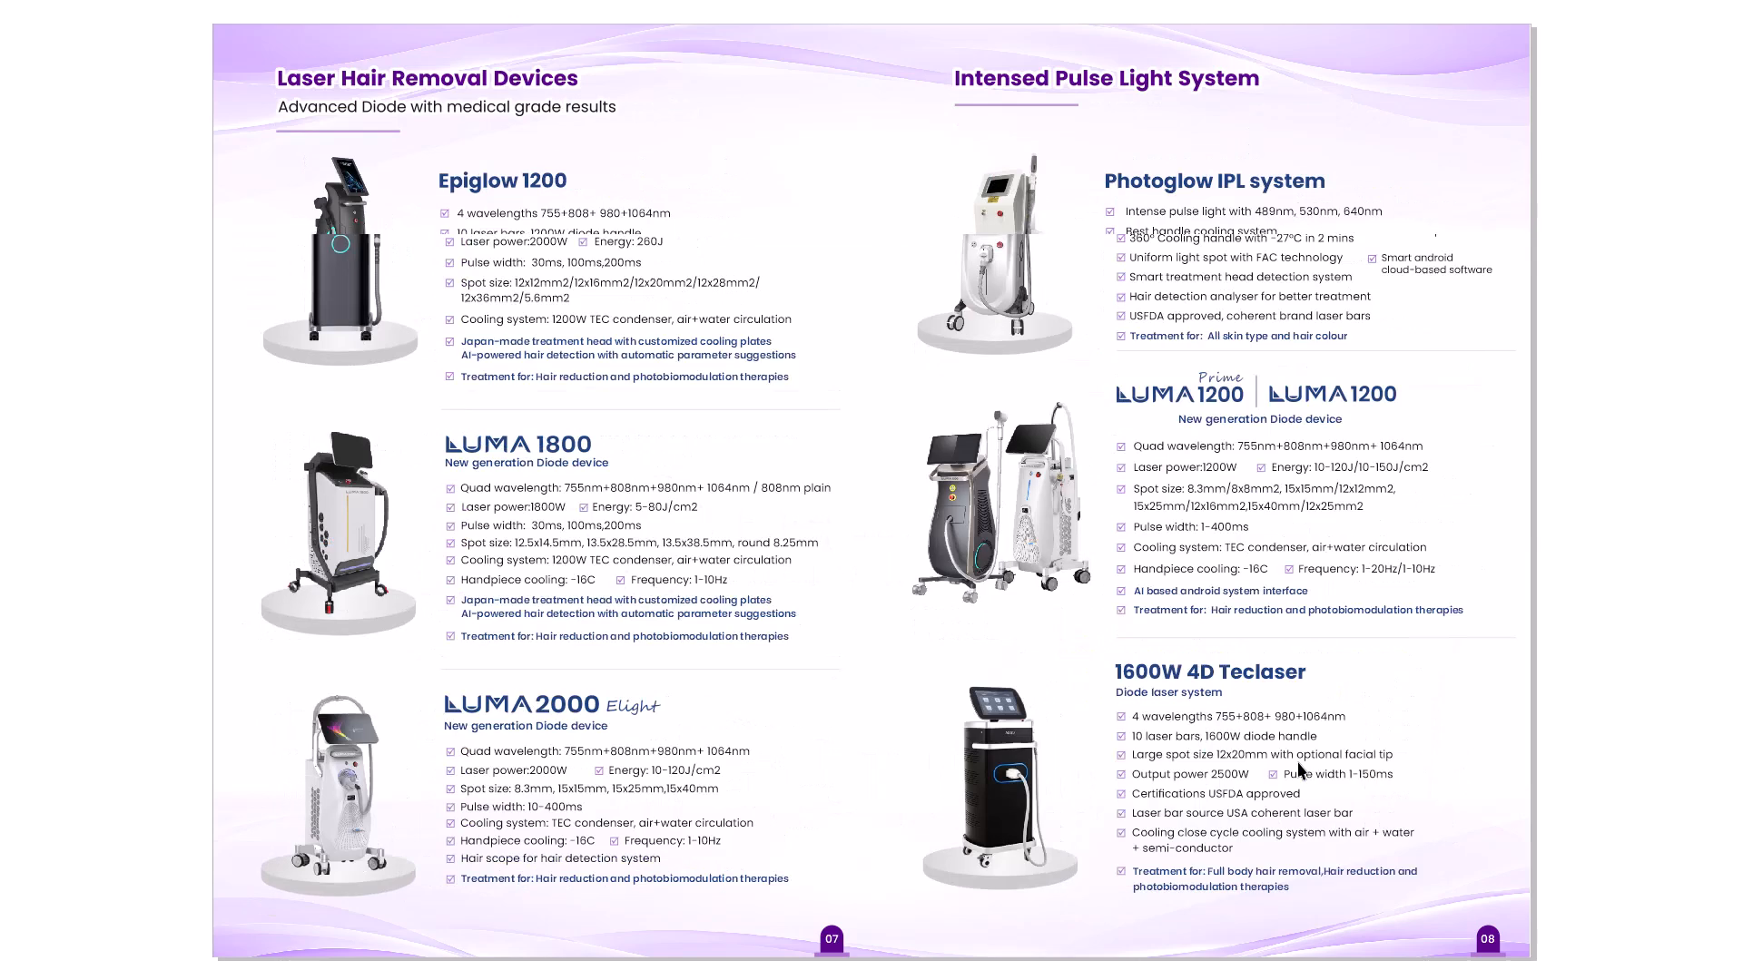
key("Page_Down")
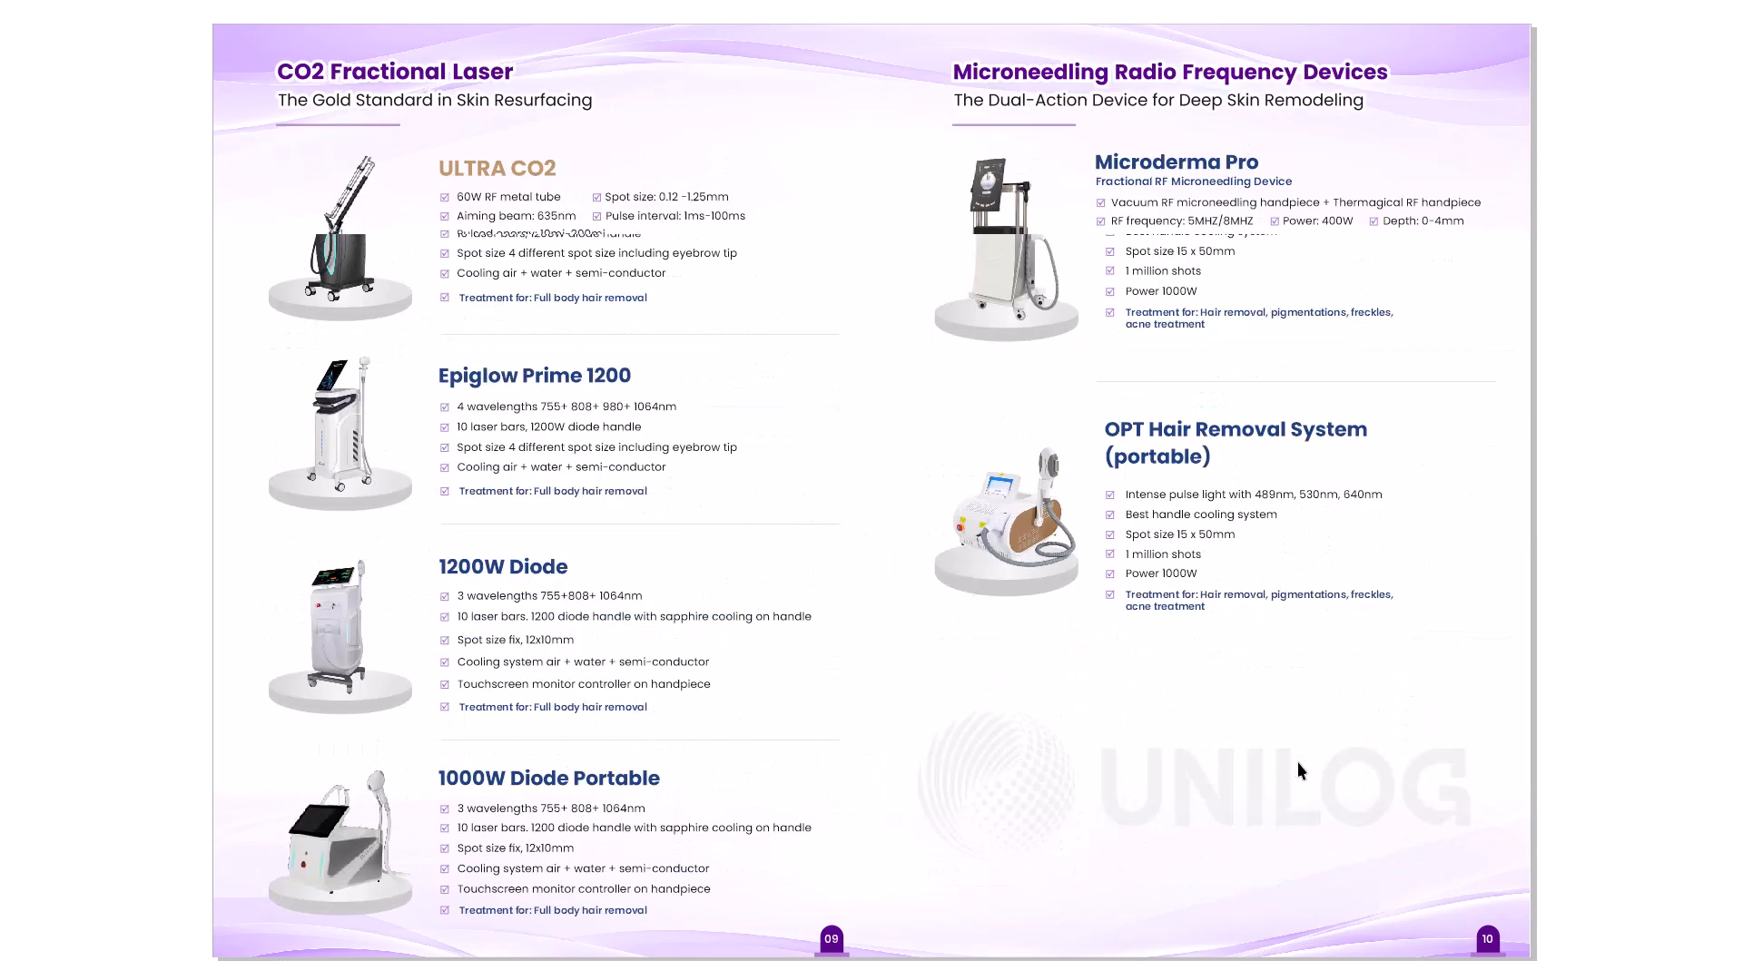
key("Page_Down")
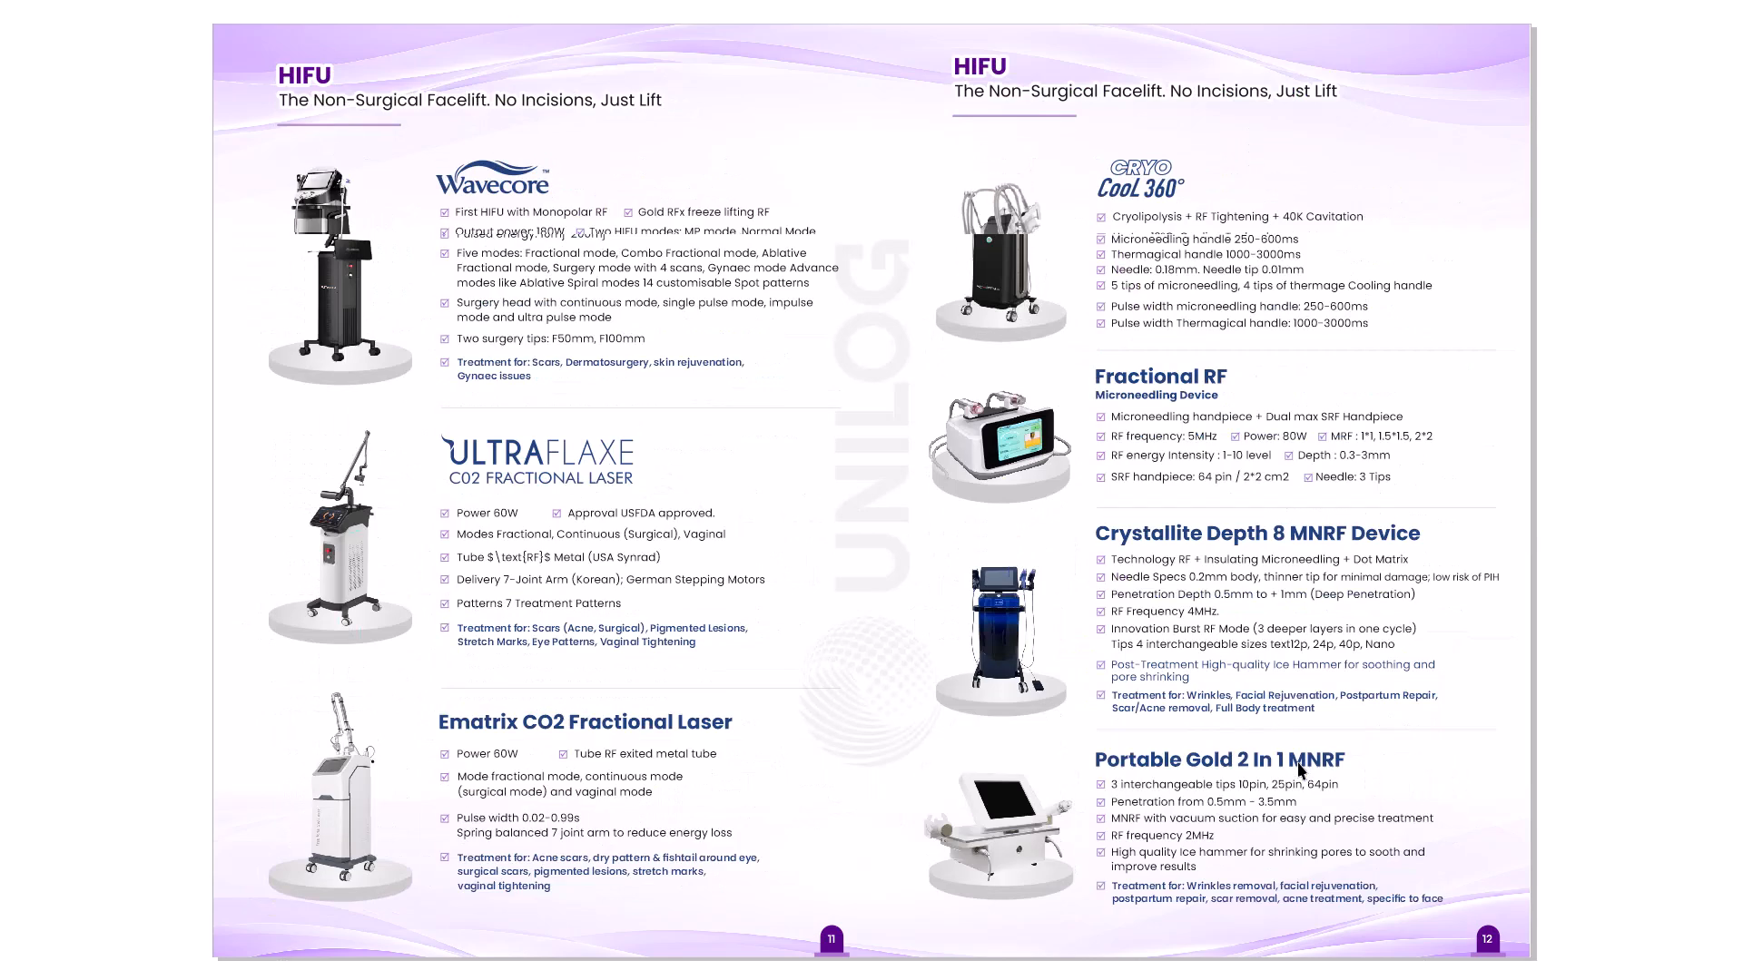
key("Page_Down")
key("Page_Down")
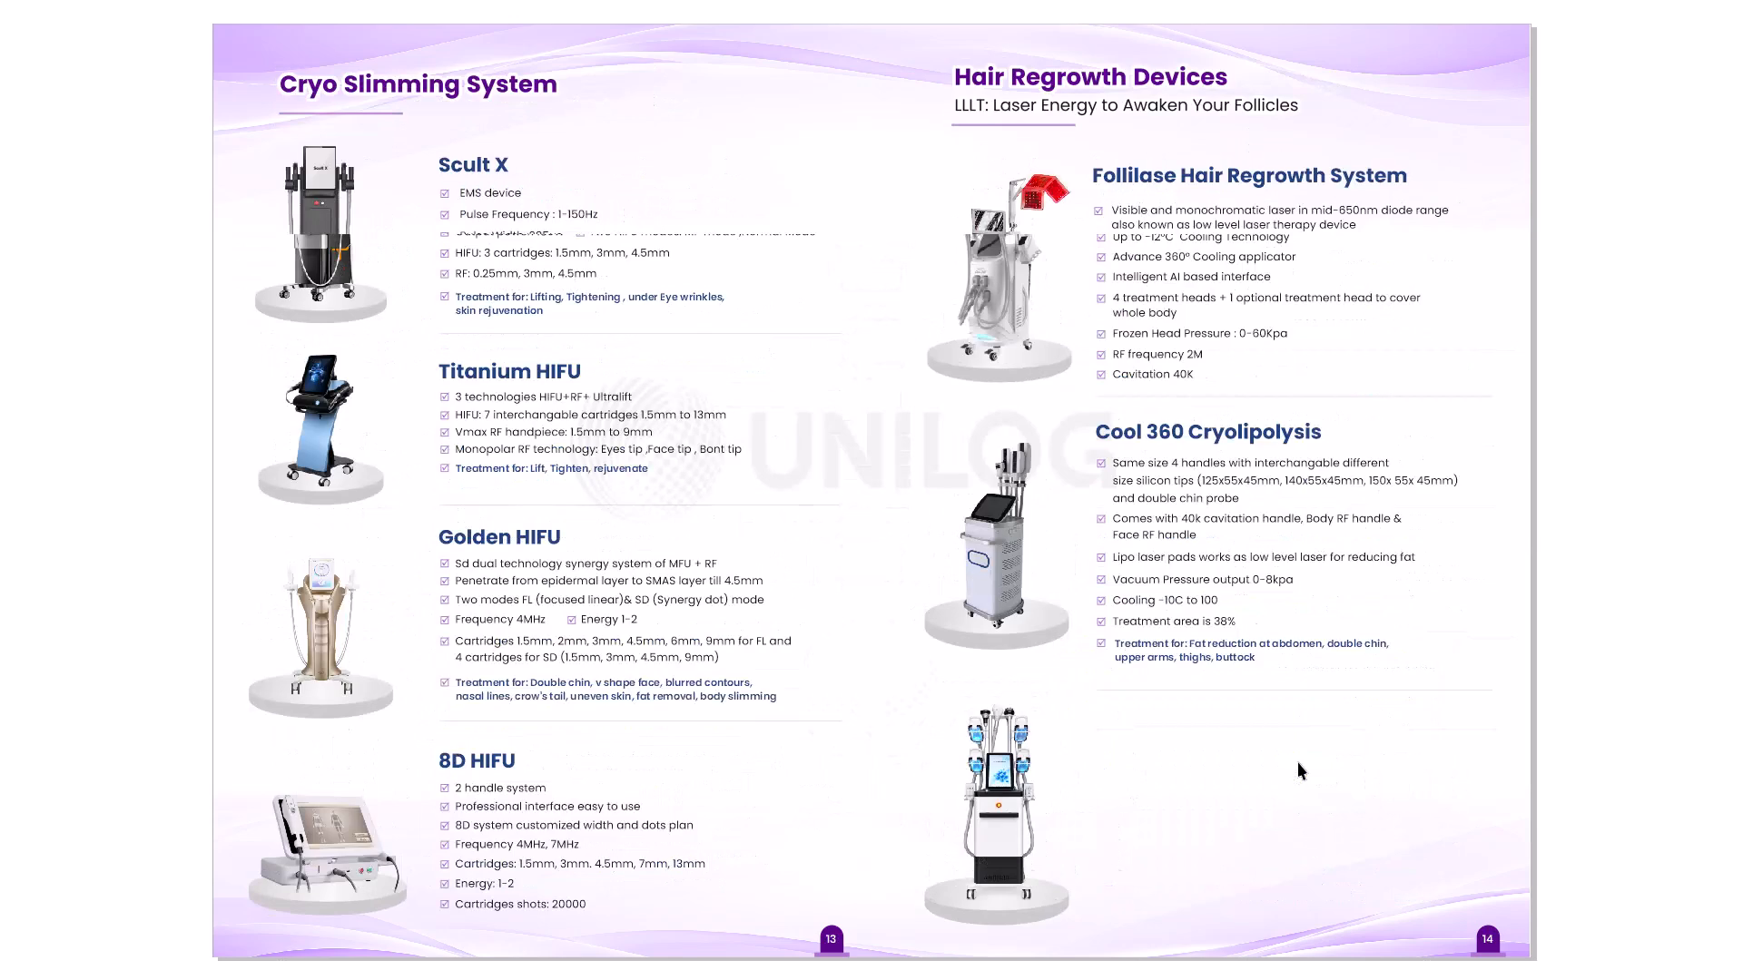
key("Page_Down")
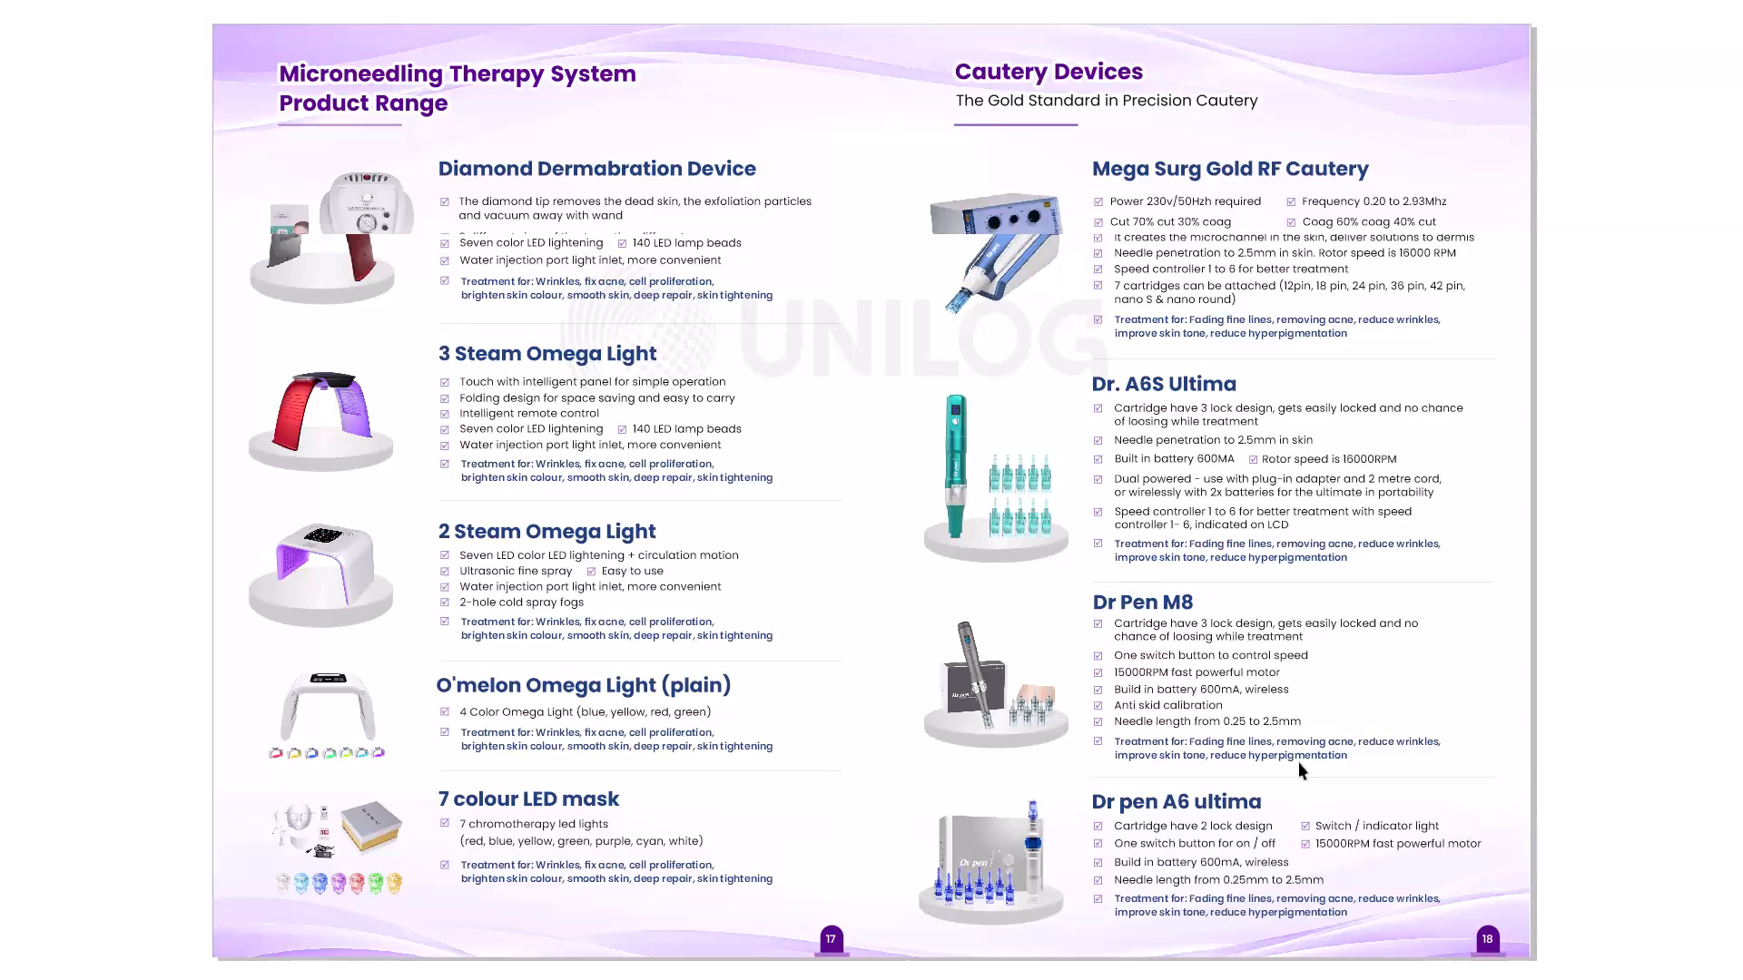
key("Page_Down")
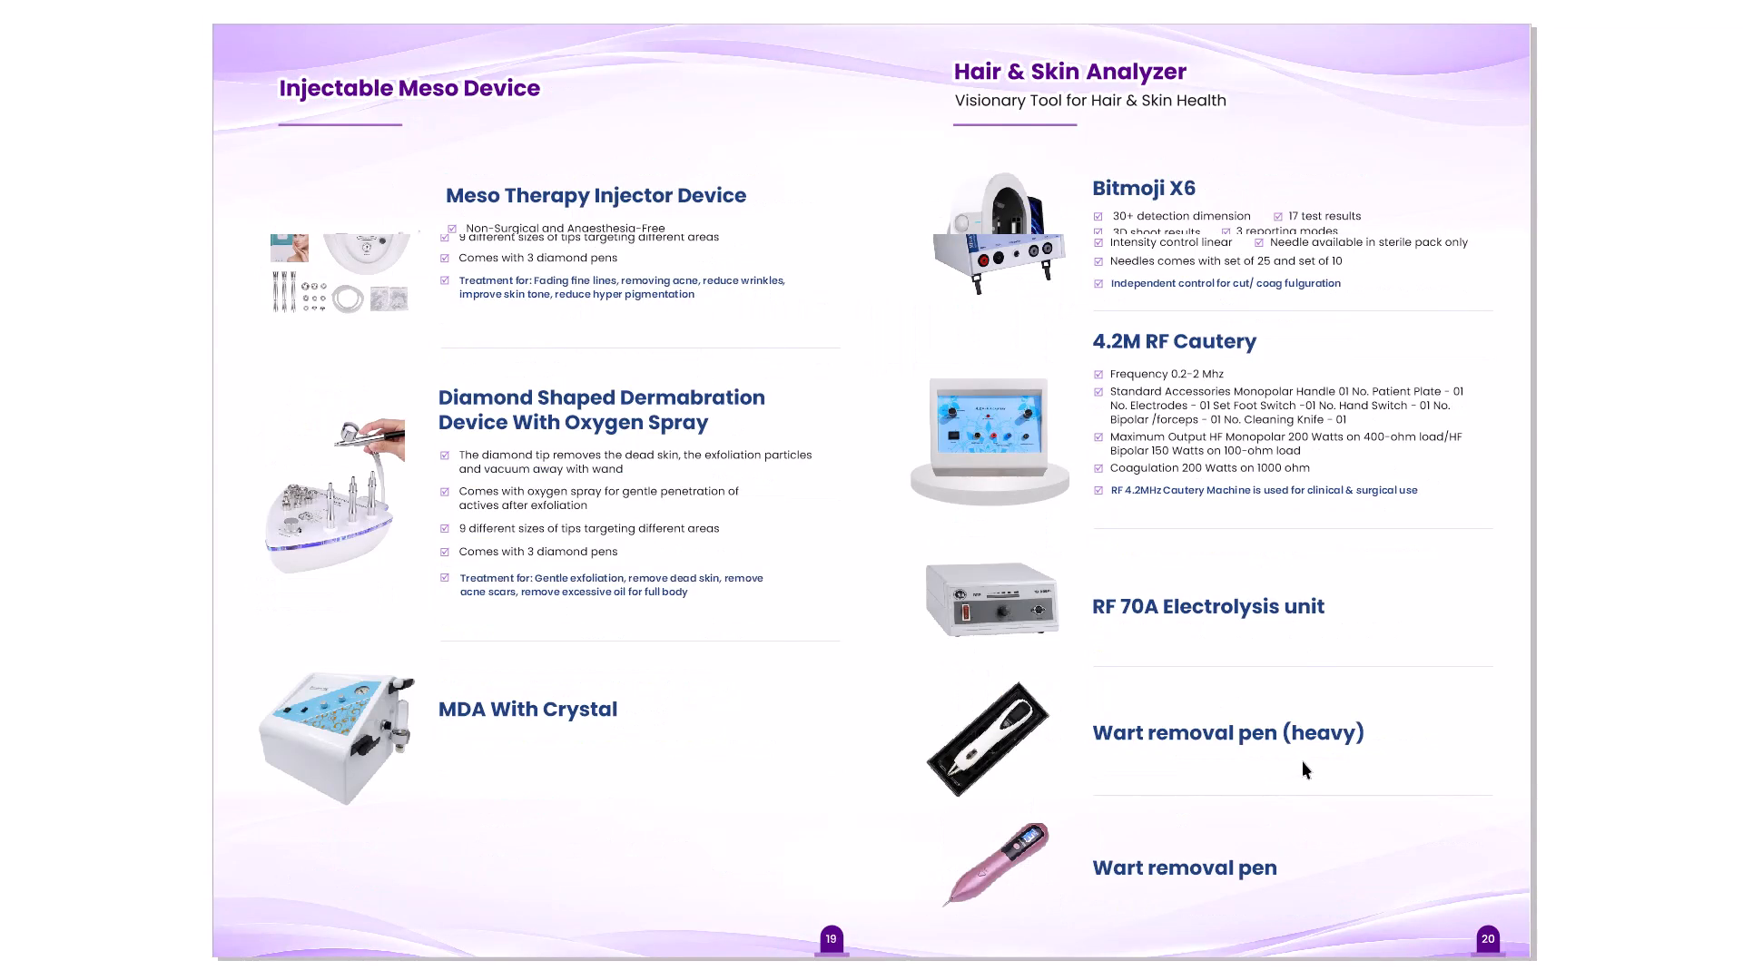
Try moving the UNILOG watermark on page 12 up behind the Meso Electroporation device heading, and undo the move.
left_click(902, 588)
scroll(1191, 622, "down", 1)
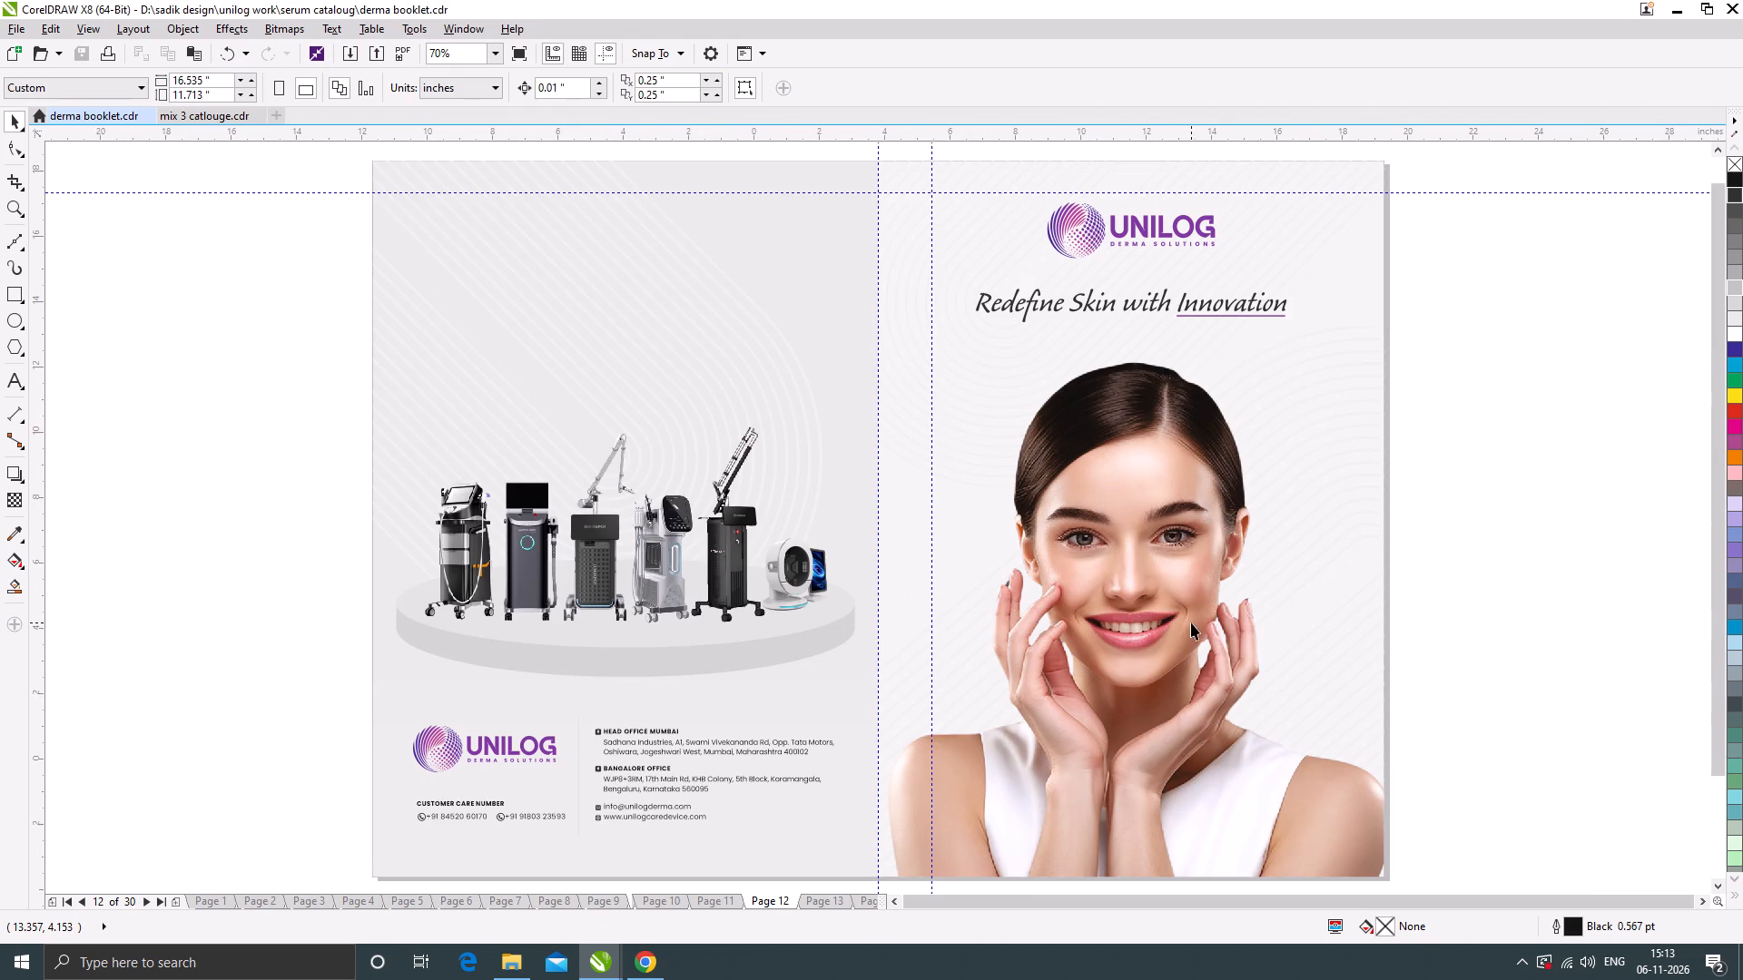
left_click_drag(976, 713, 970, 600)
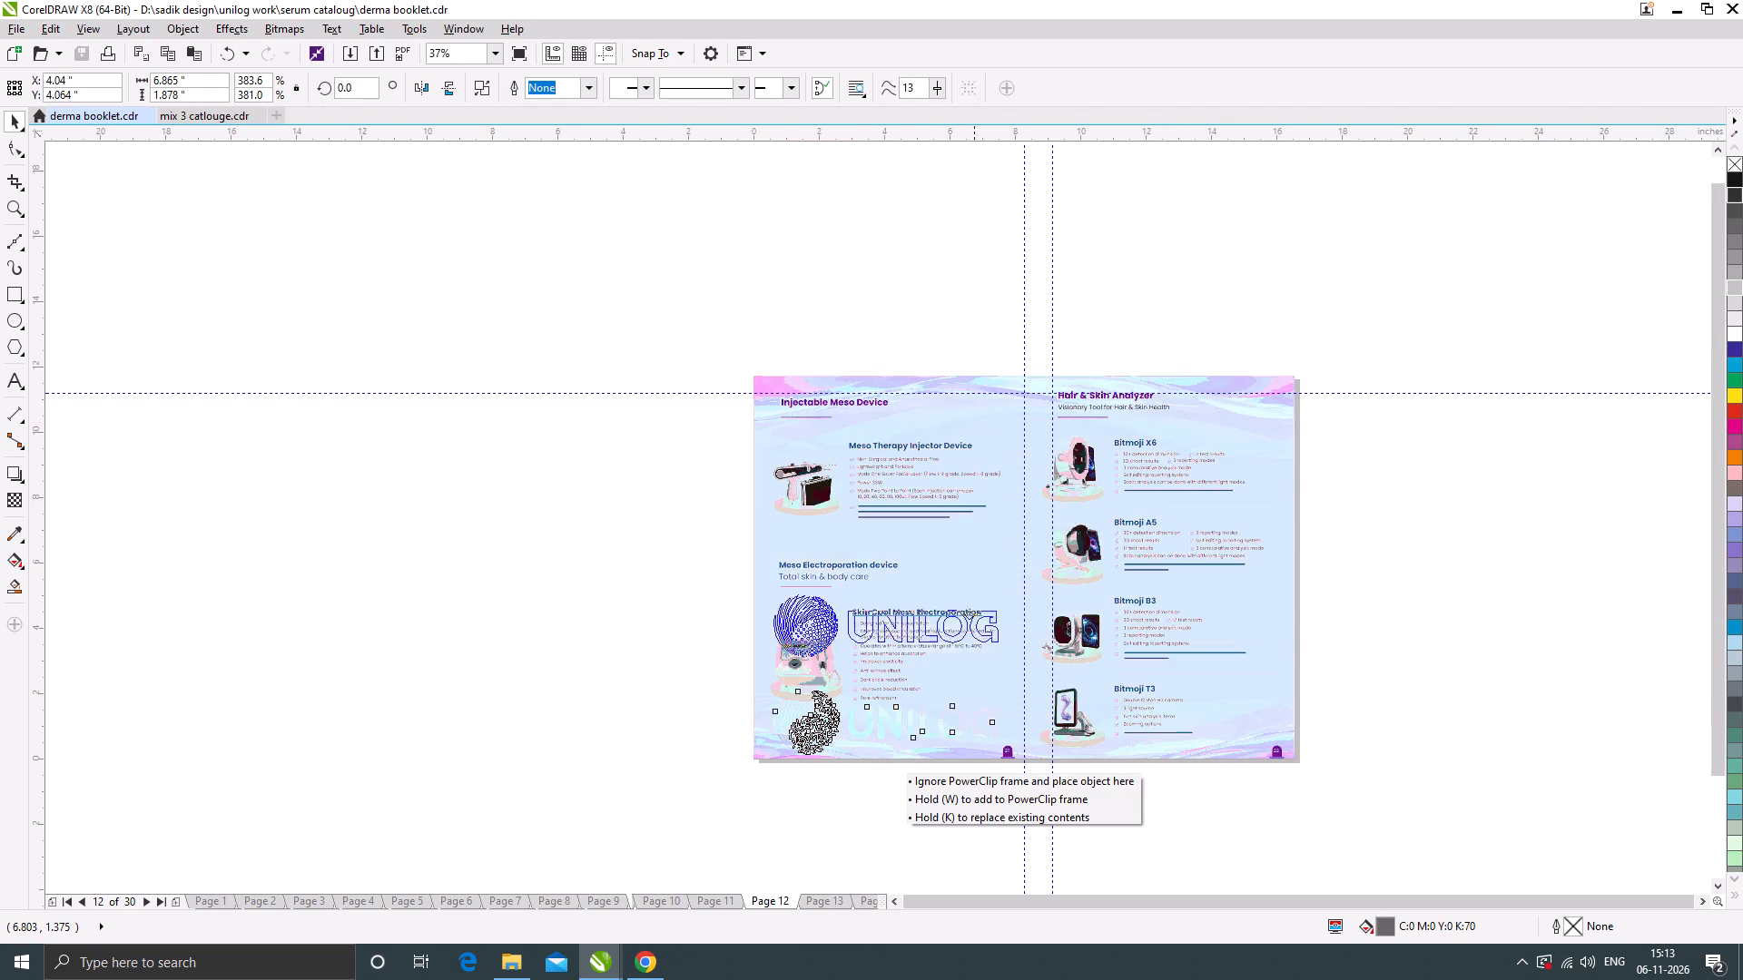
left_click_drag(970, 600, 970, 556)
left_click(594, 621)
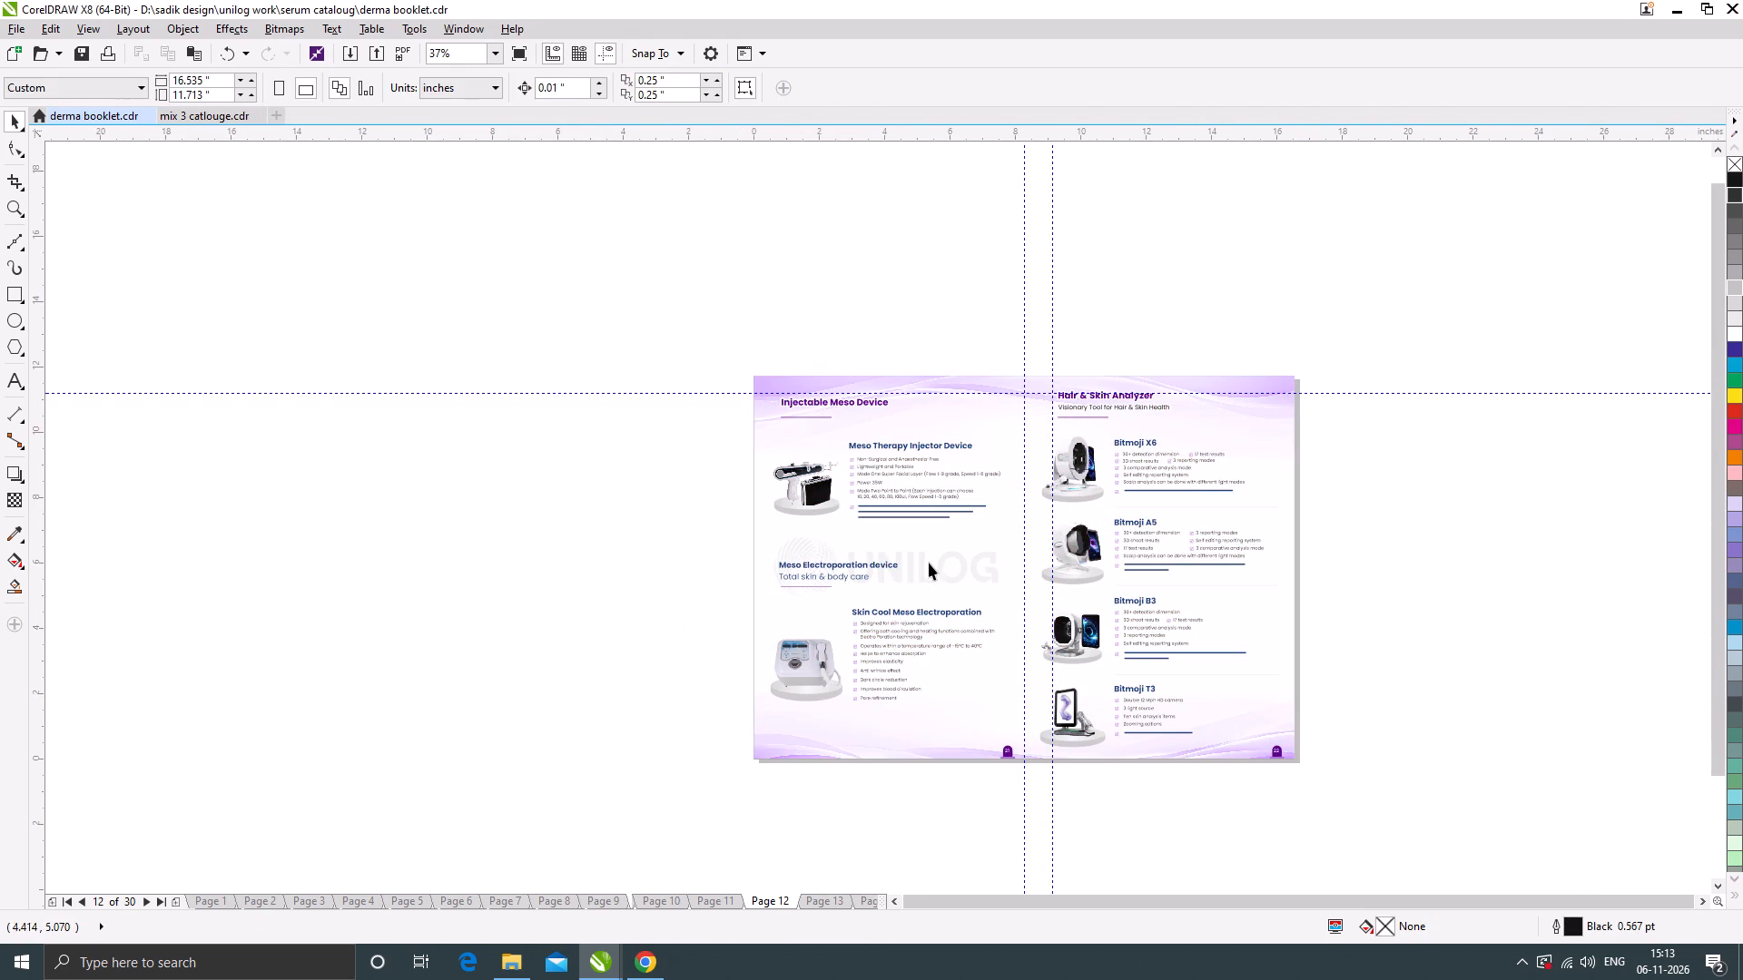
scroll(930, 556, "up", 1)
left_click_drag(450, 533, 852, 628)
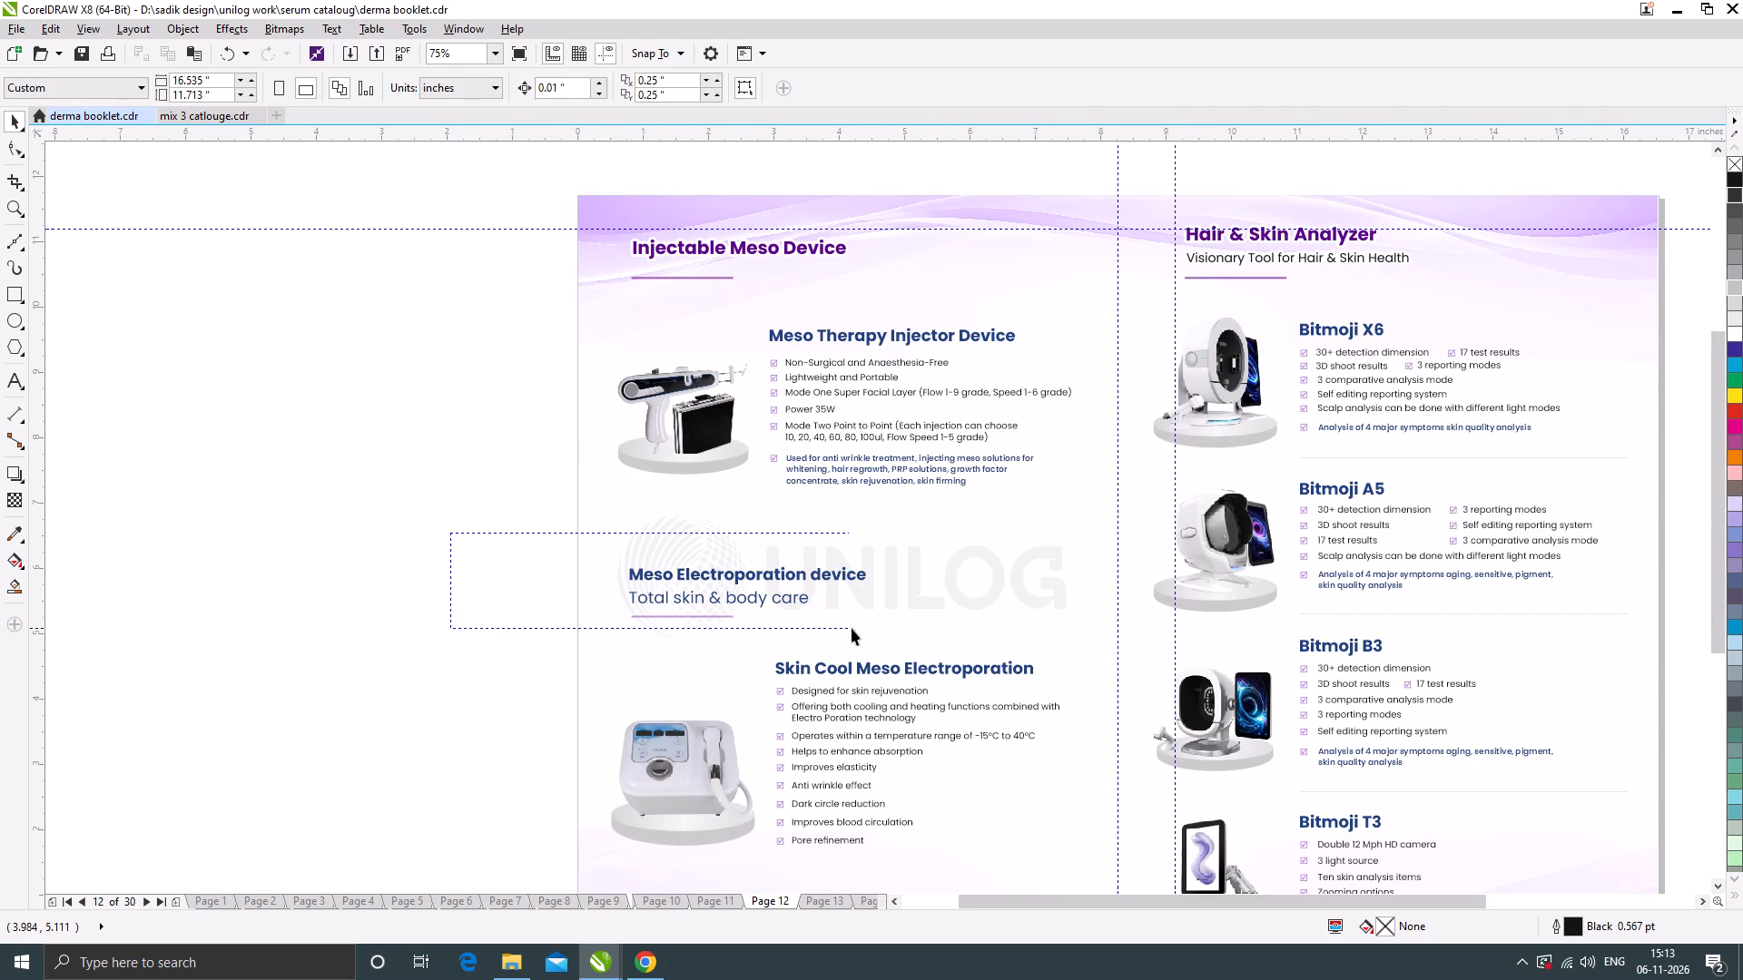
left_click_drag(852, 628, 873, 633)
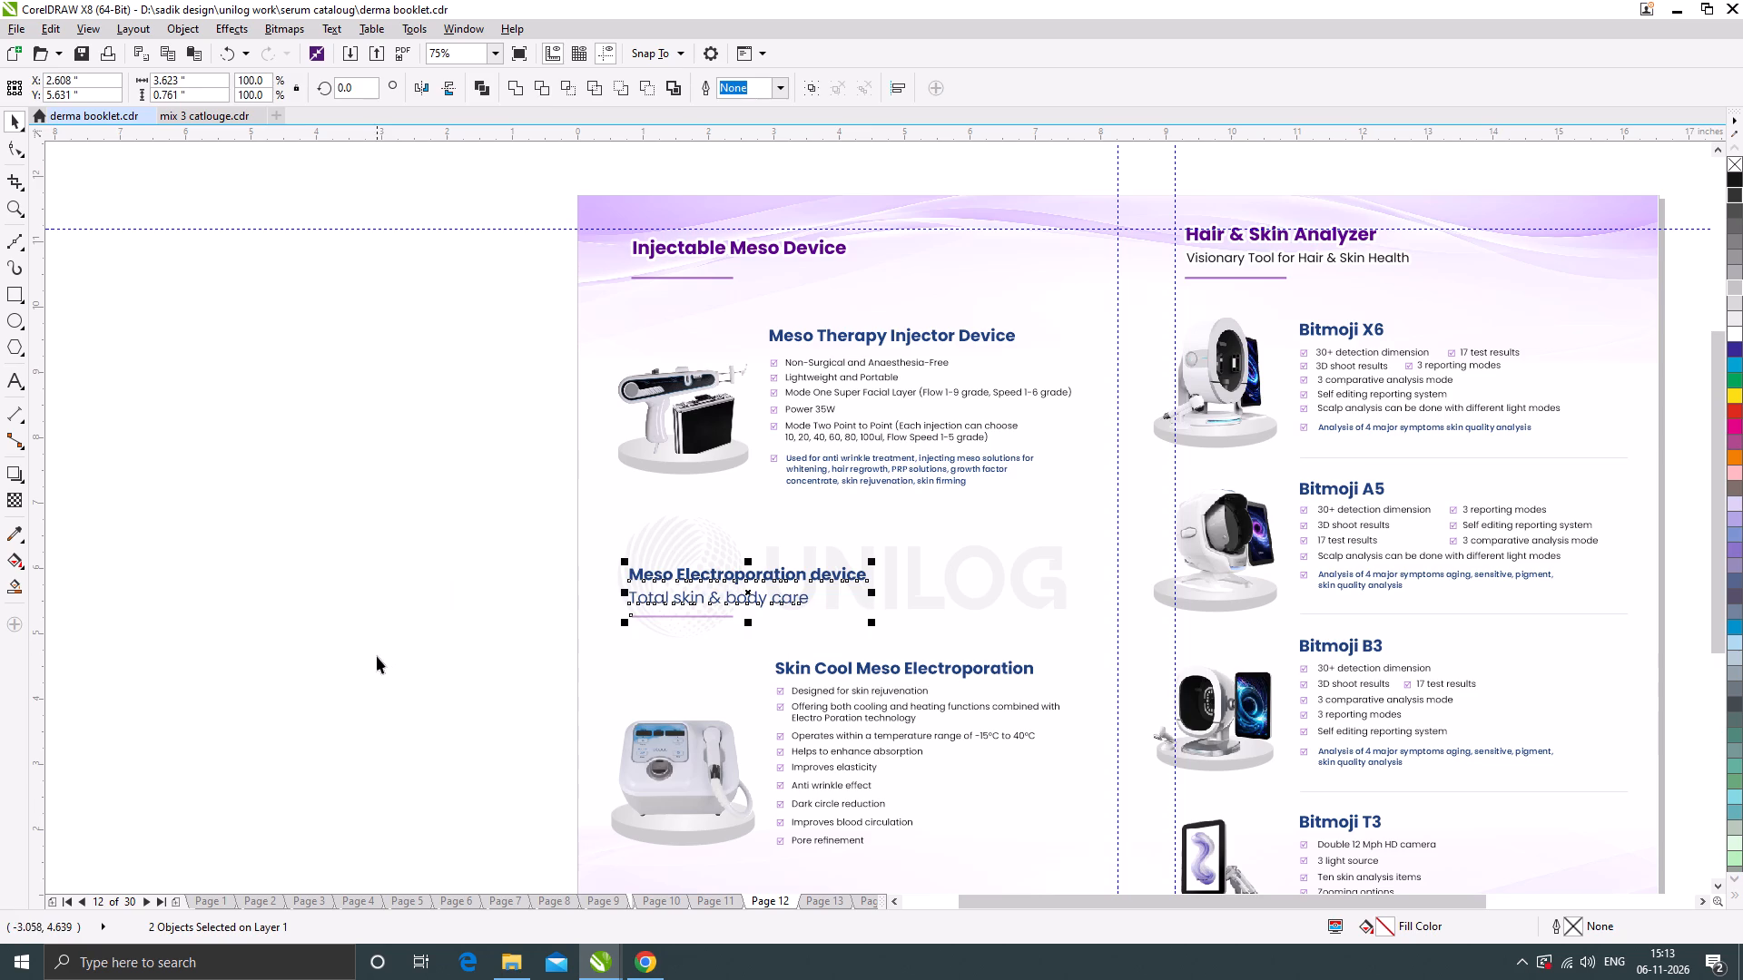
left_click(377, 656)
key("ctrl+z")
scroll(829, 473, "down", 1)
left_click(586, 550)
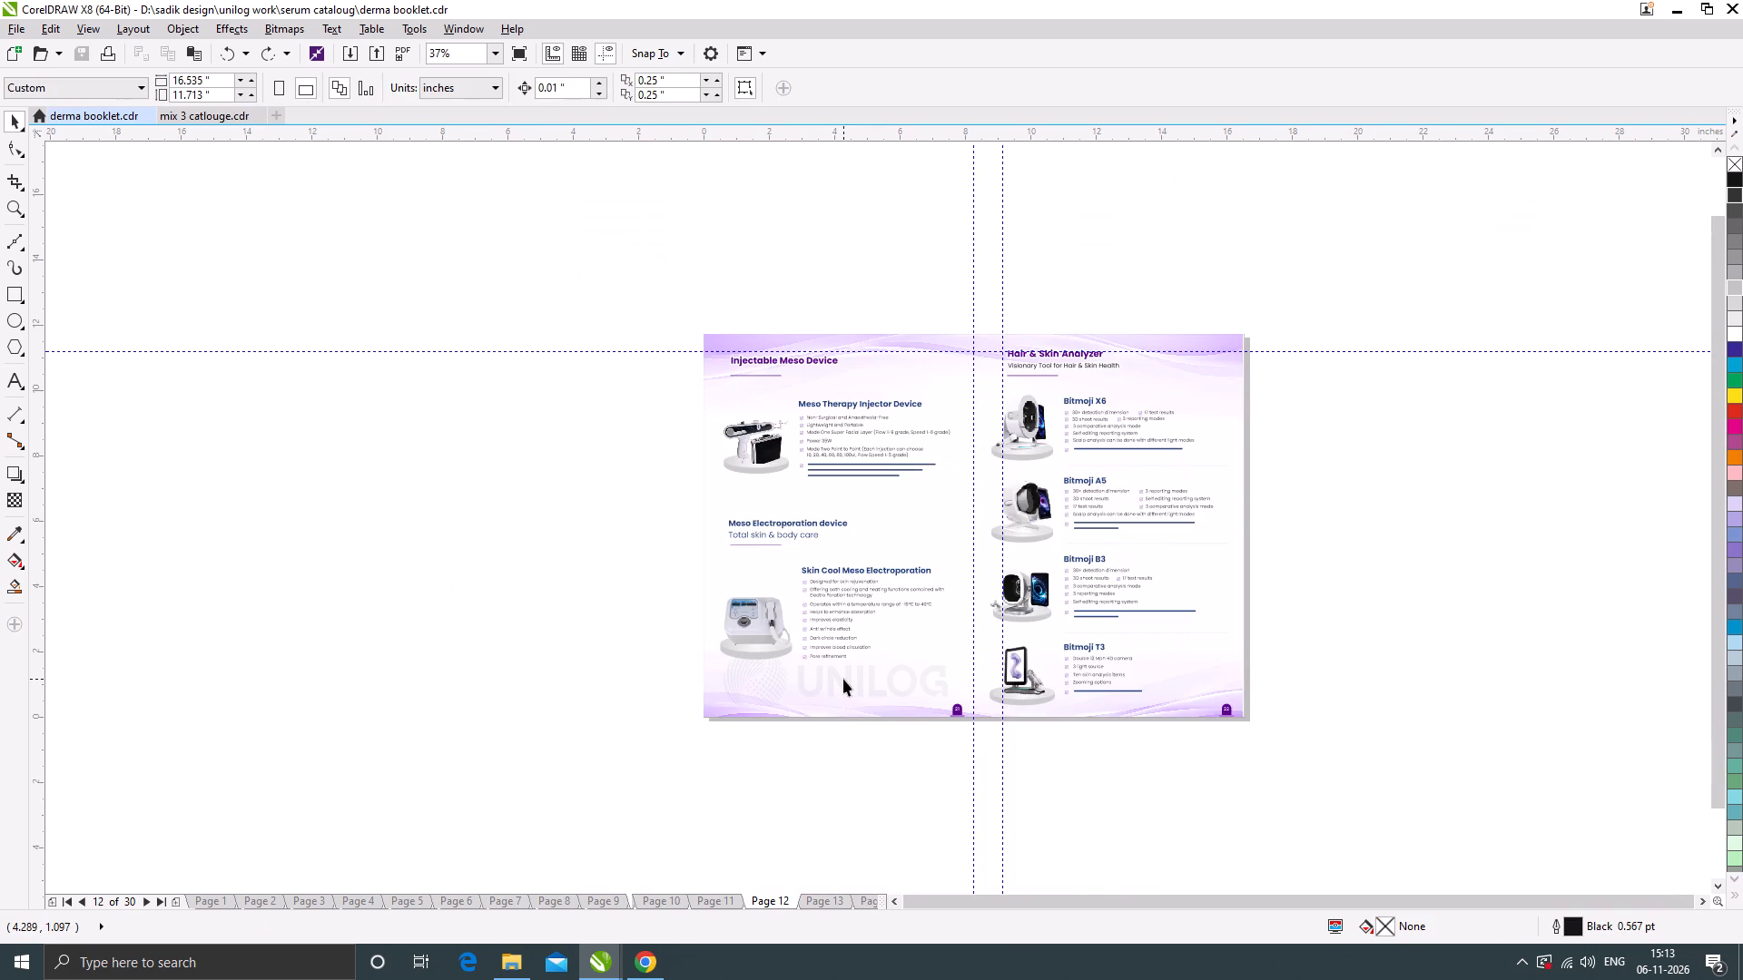
Review the dermascope and derma chair pages, the Consumables Series divider, the Microneedling Therapy System range and the BB Glow Ampoule spread.
scroll(956, 653, "up", 1)
key("Page_Down")
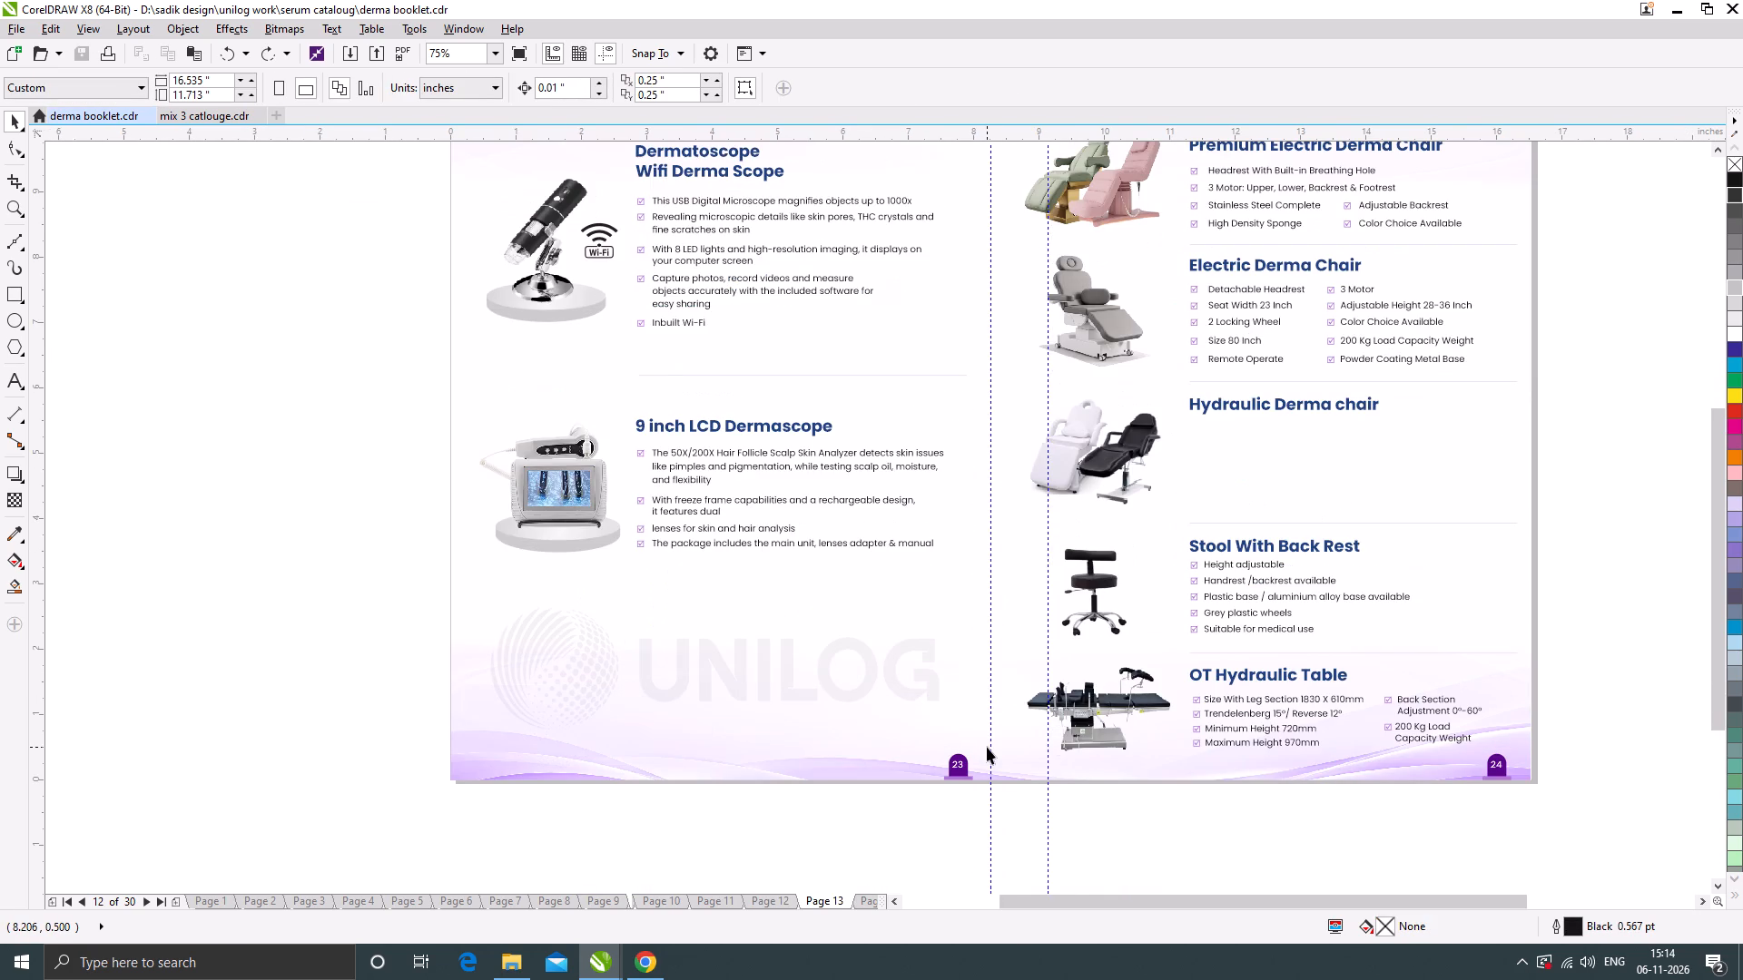
key("Page_Down")
key("Page_Down")
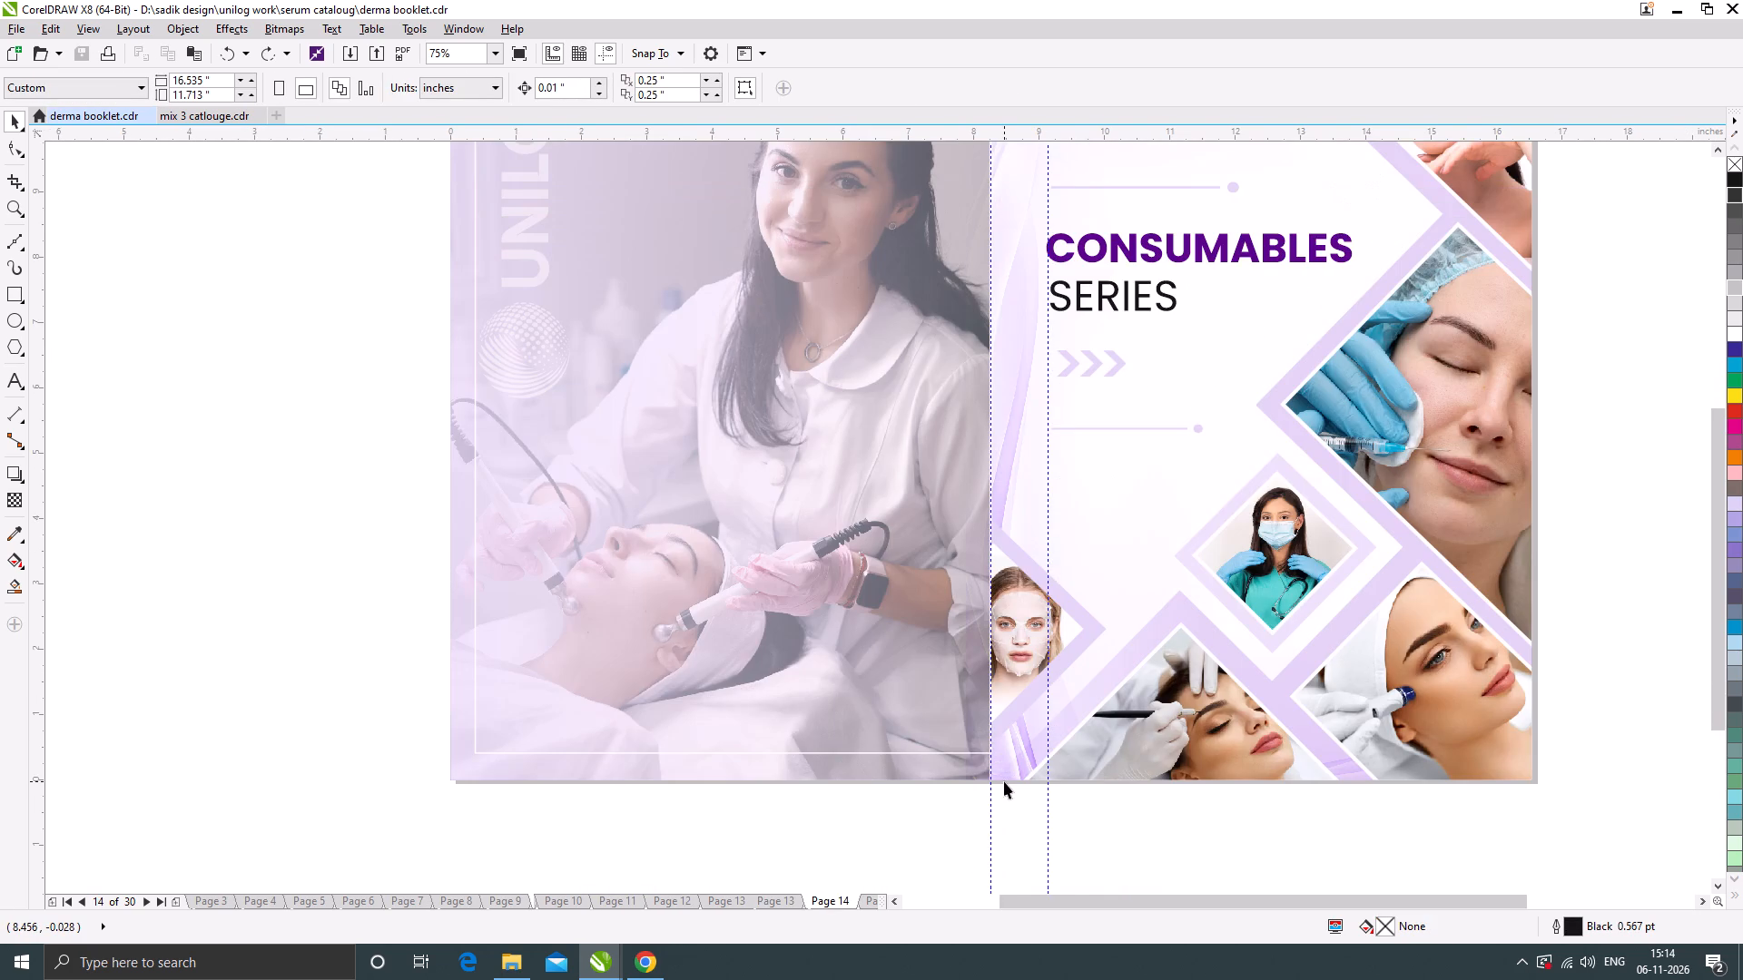
scroll(1056, 741, "down", 1)
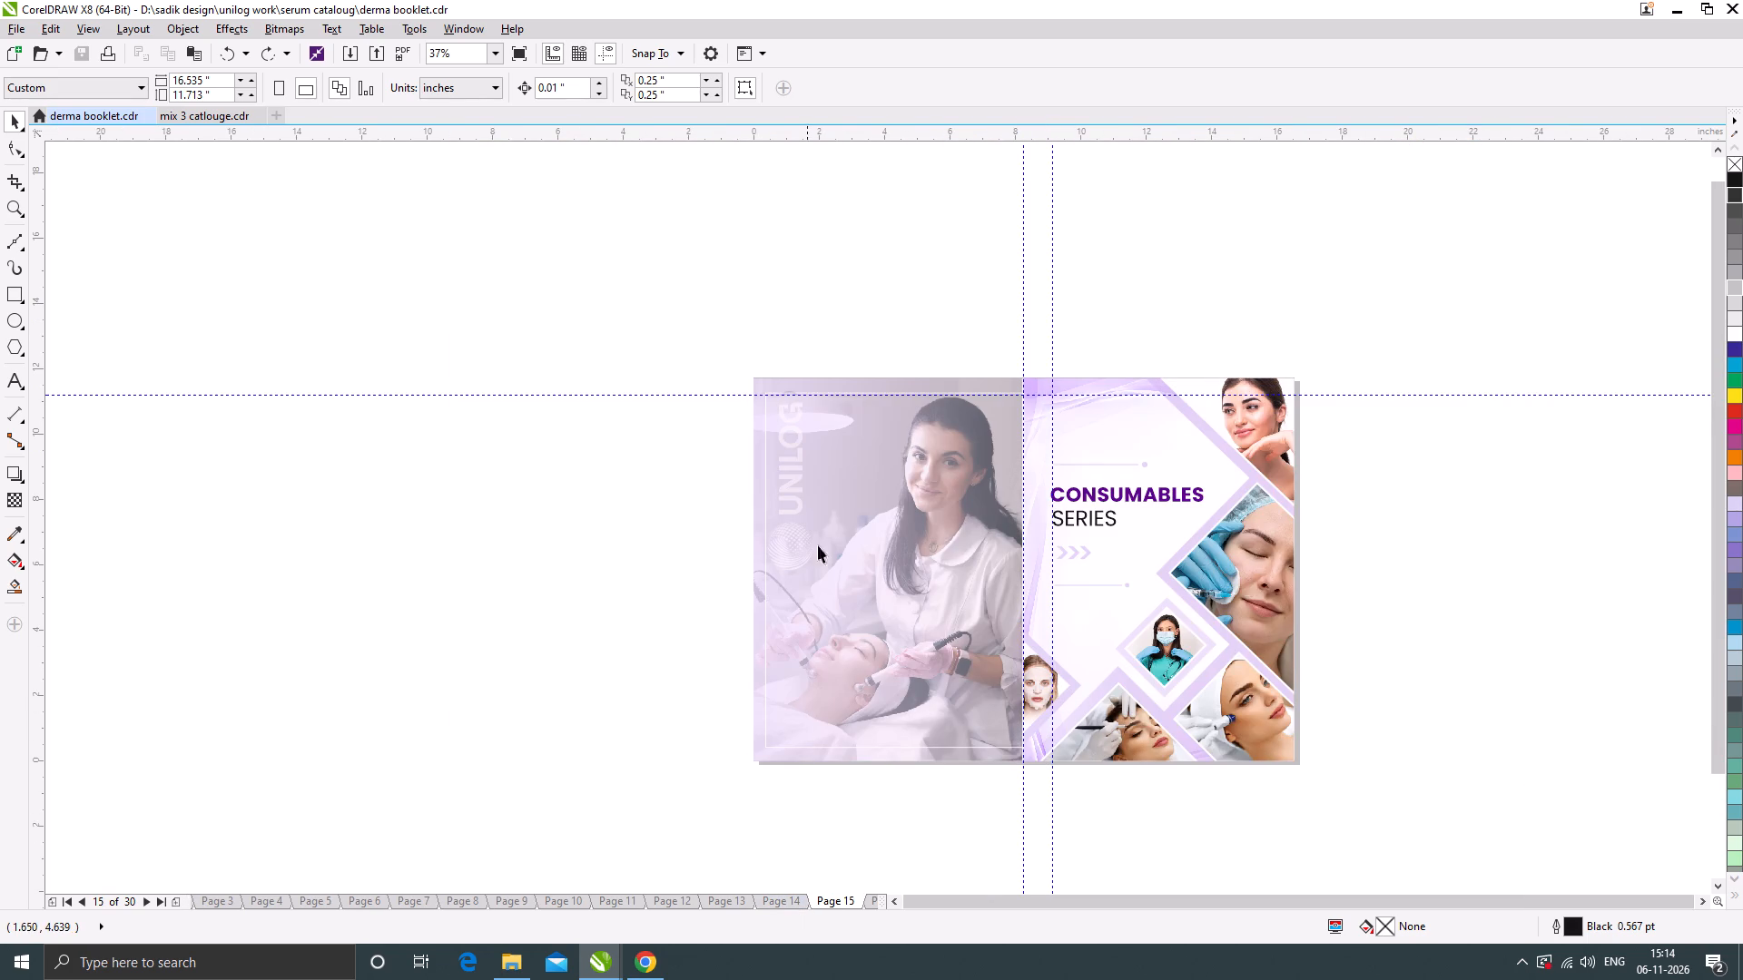
key("F4")
key("F9")
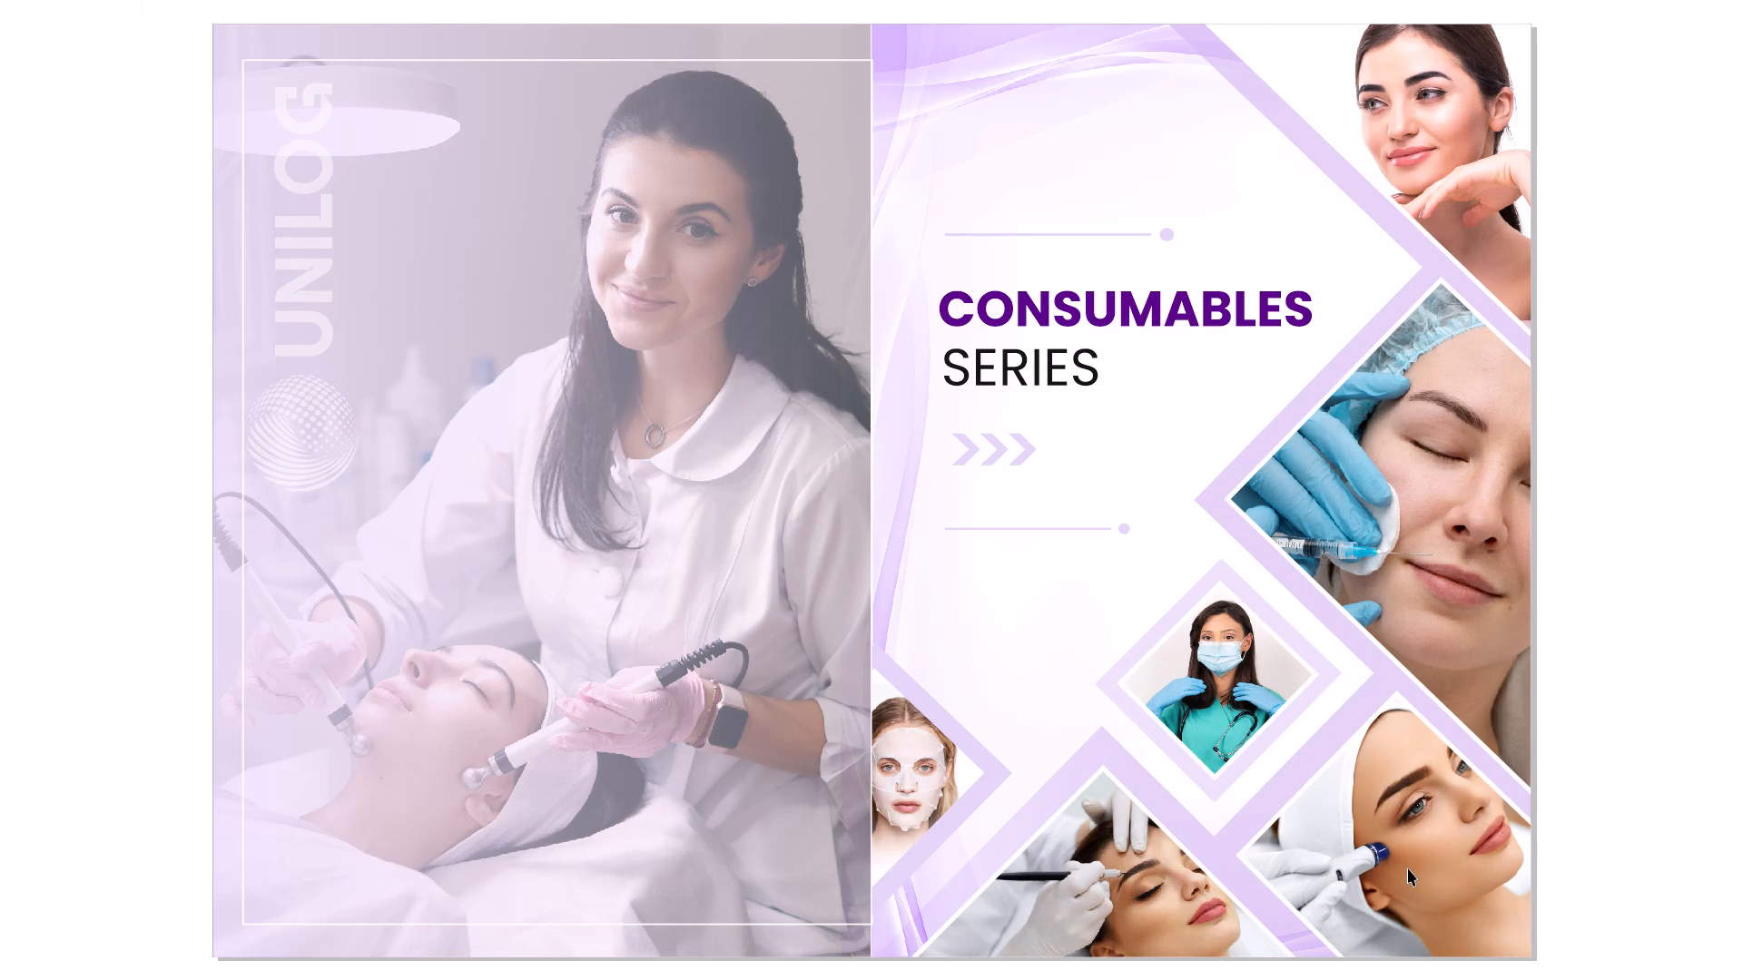
key("Page_Down")
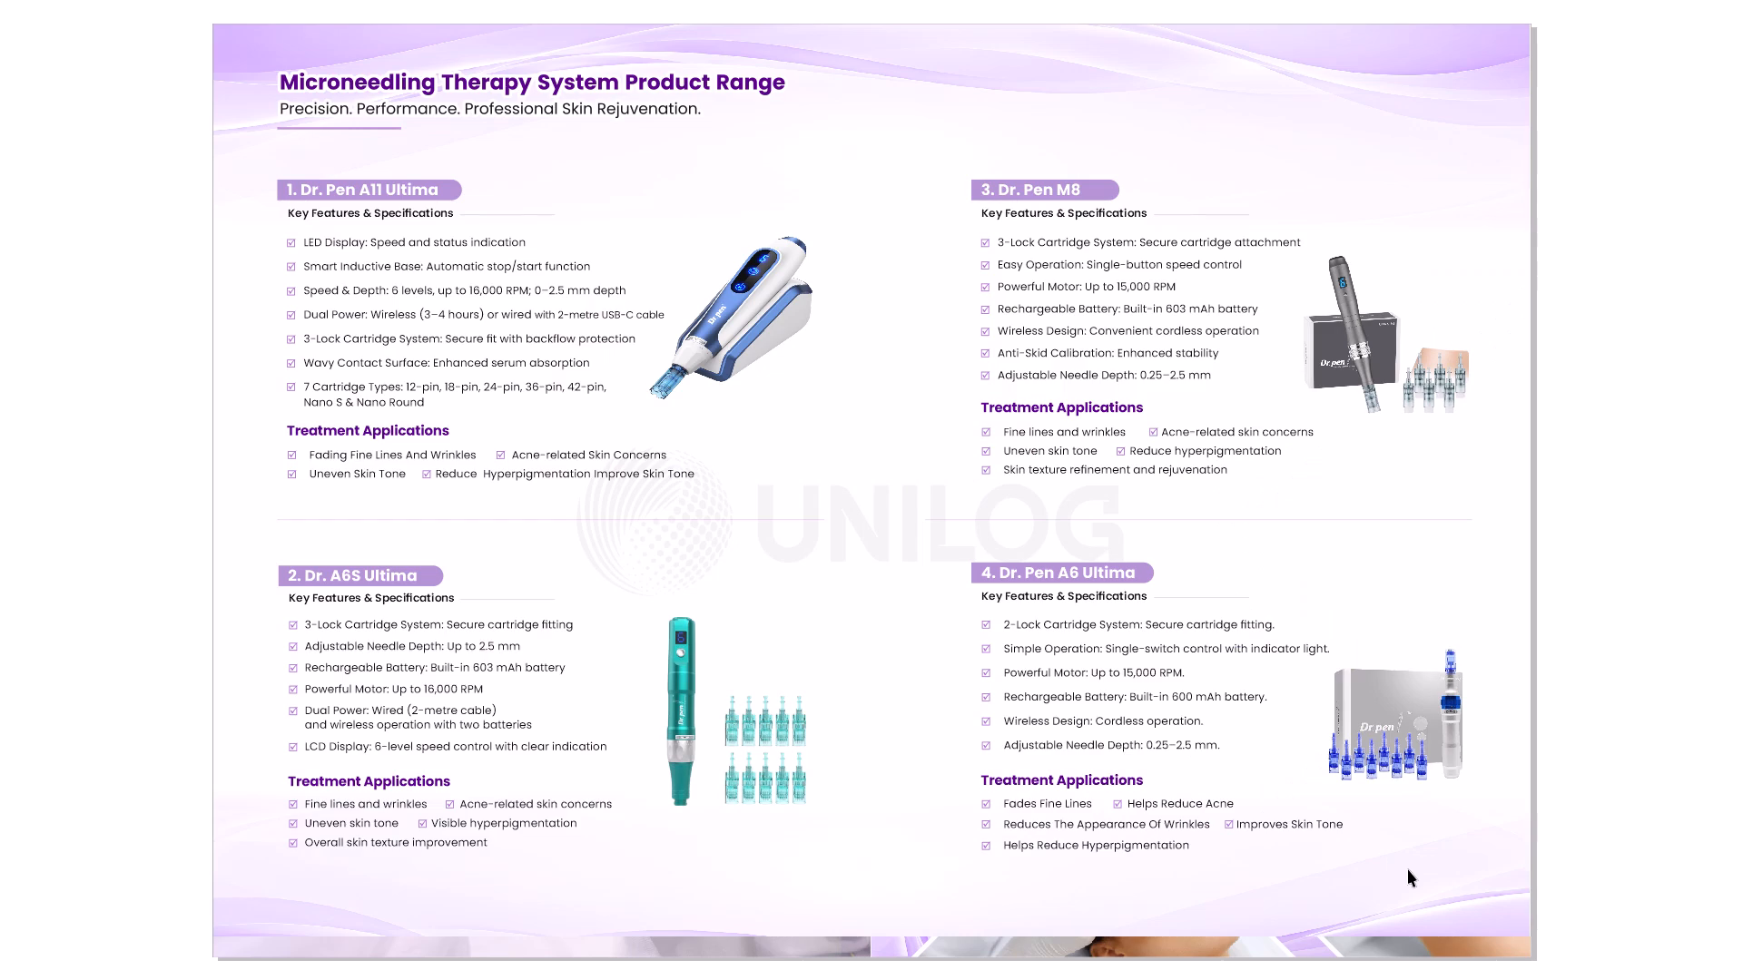
key("Page_Down")
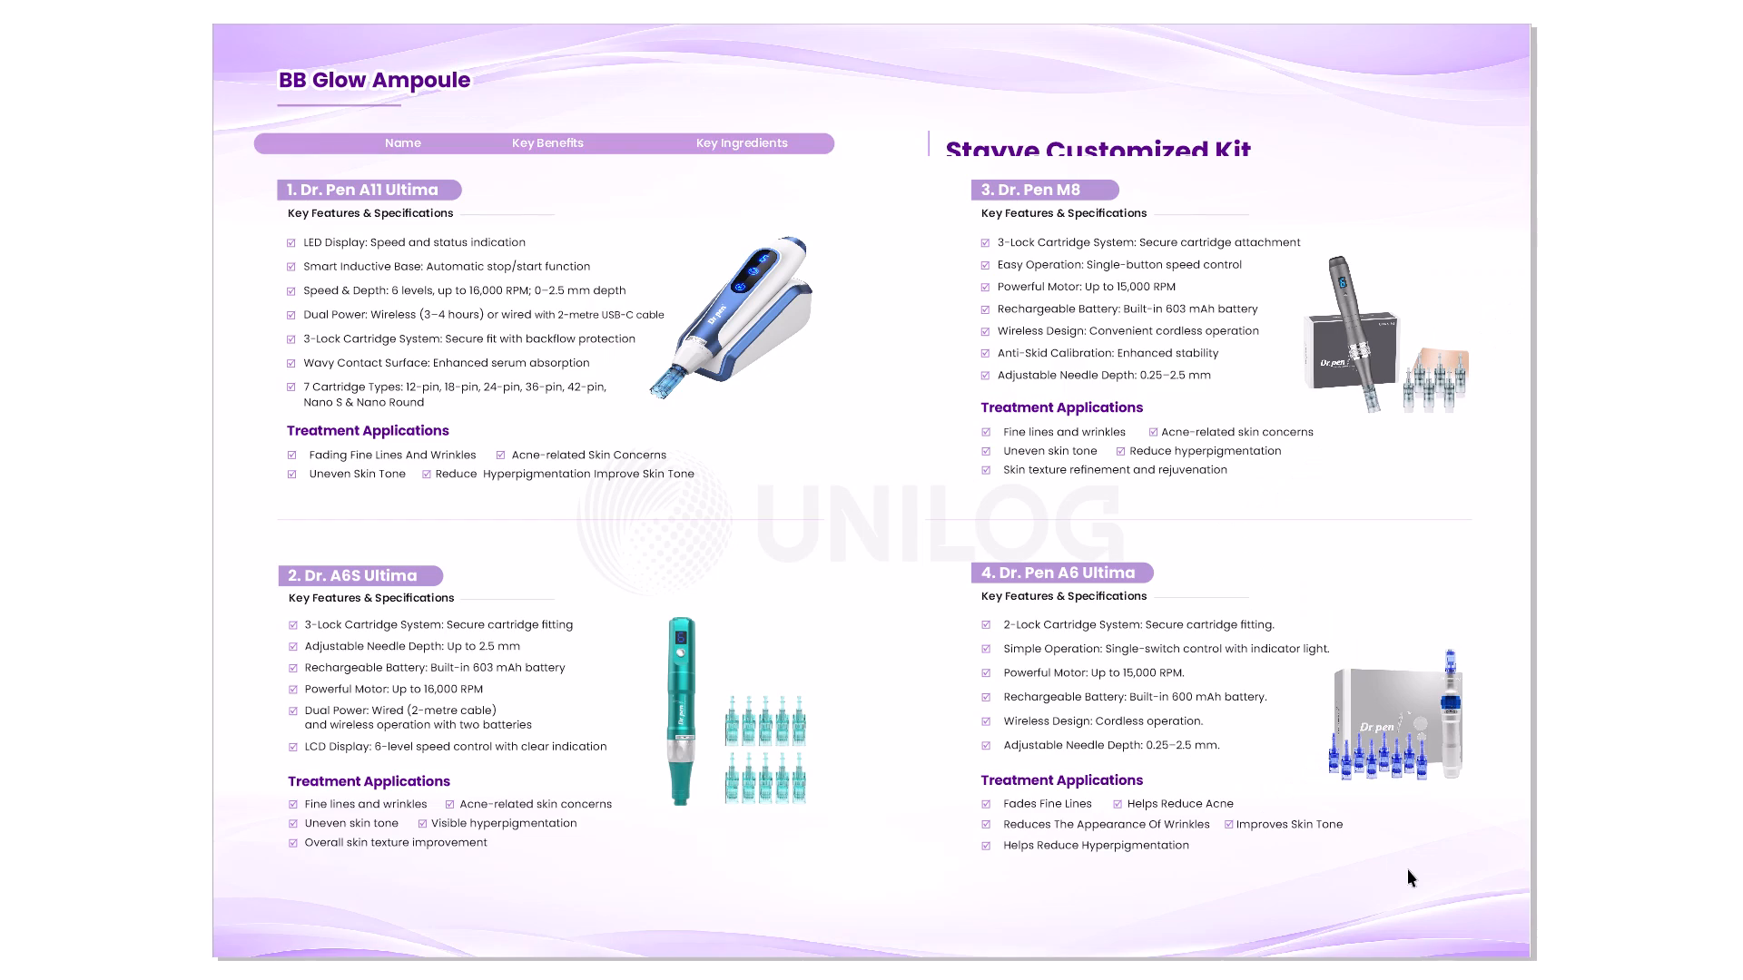
Compare the Skin Booster spreads for HA, PURI PDRN, KIARA REJU and REJUVA HEALER, and examine the eye booster and Medisco Meso pages.
key("Page_Down")
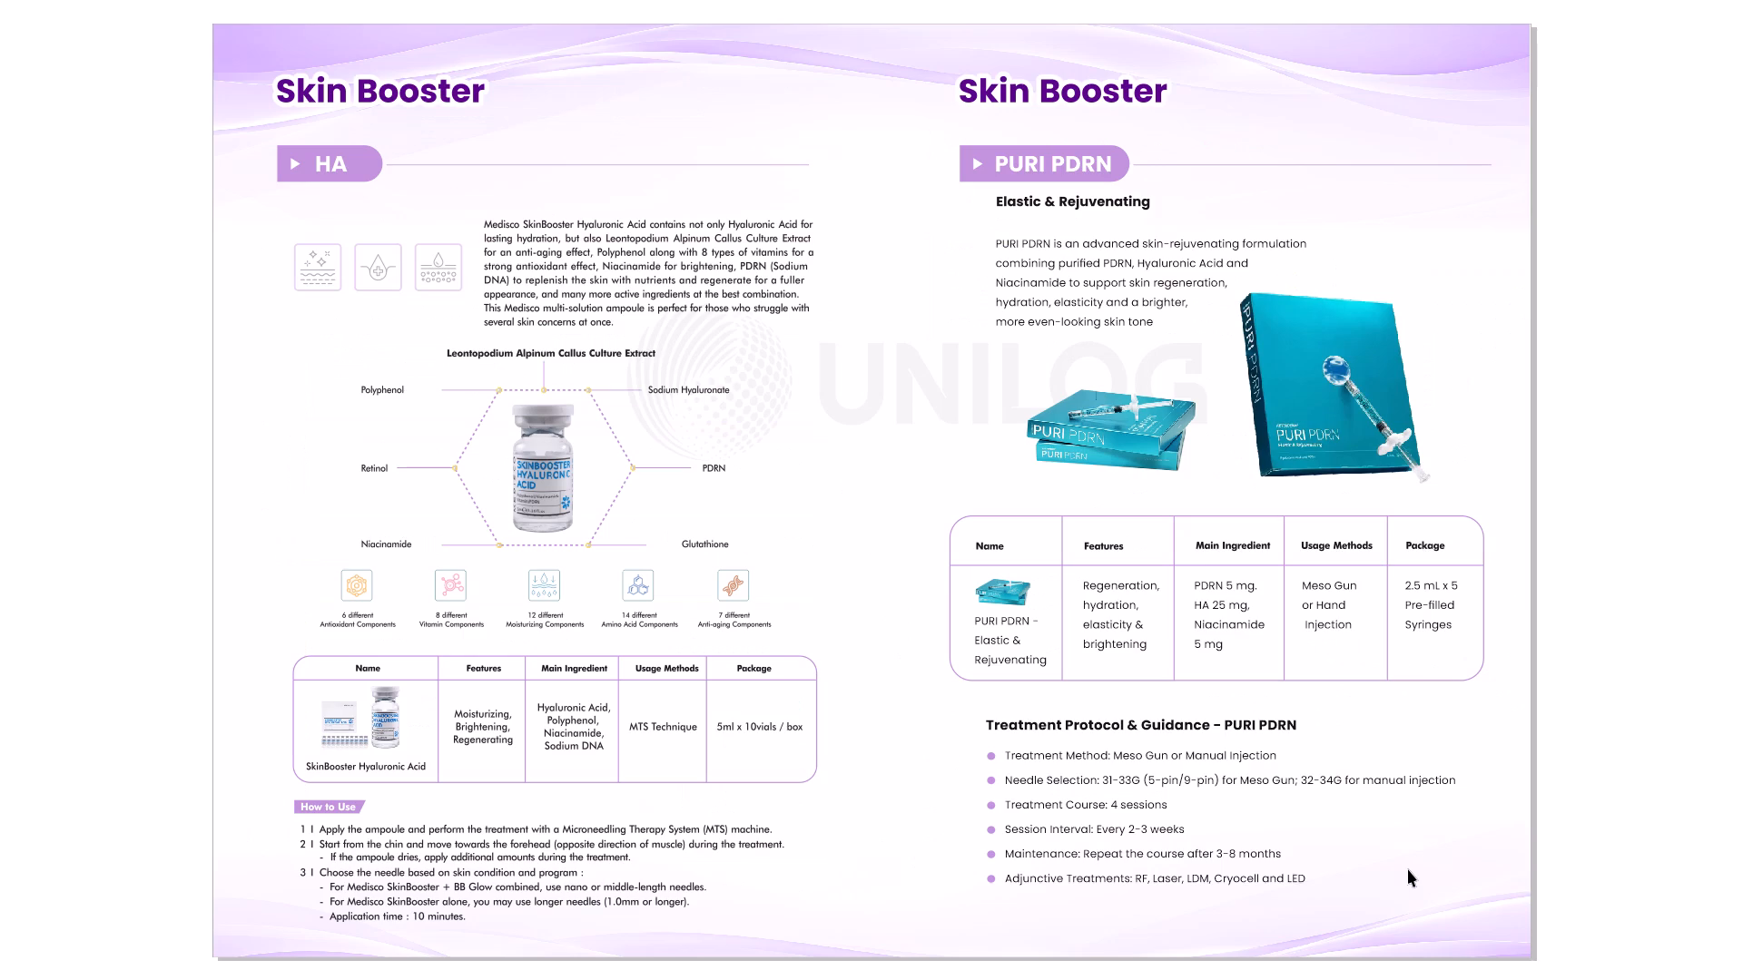
key("Page_Down")
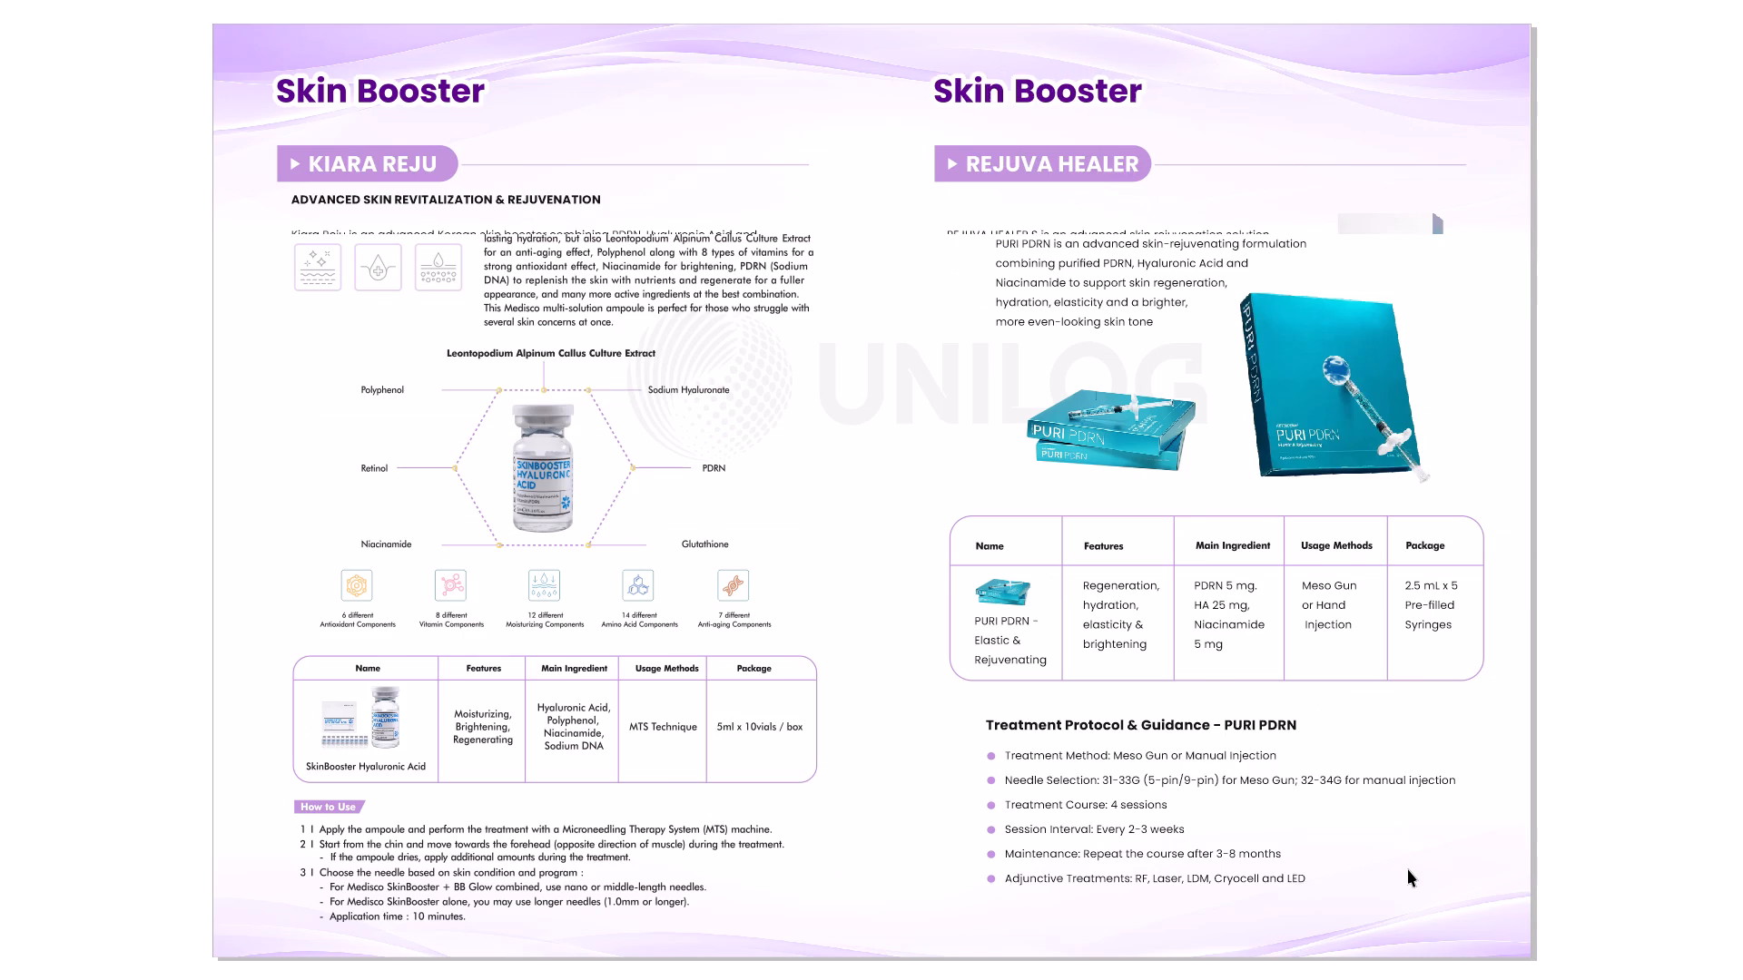
key("Page_Up")
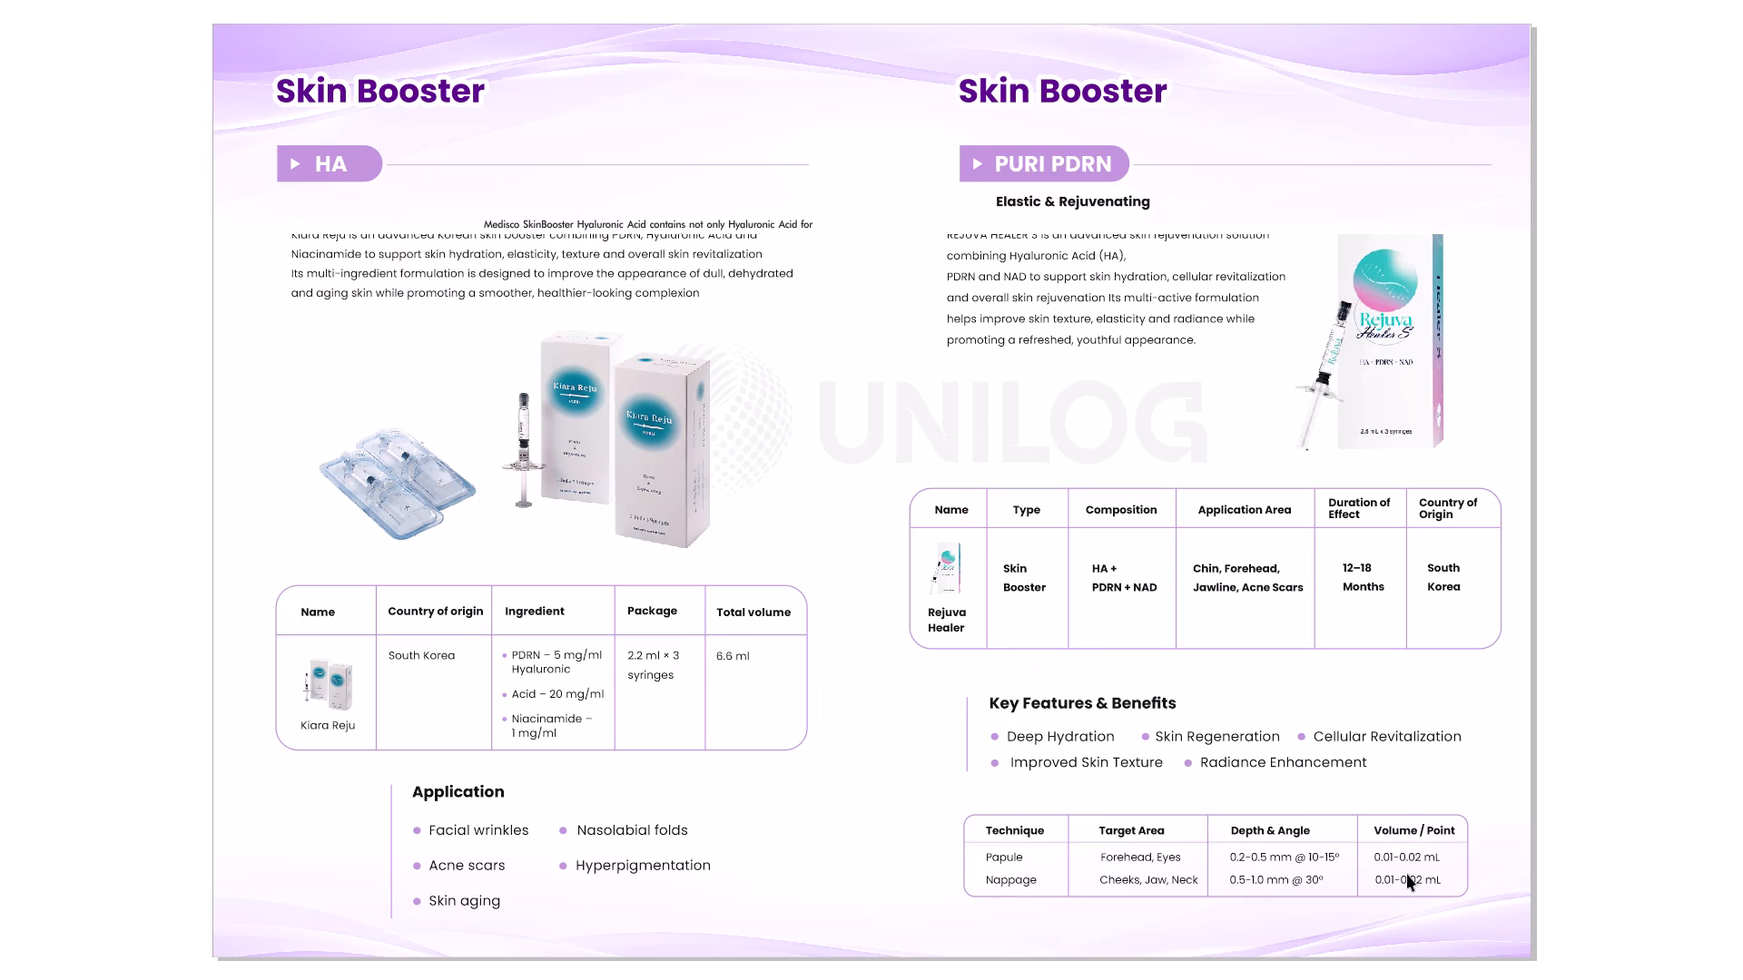
key("Page_Down")
key("Page_Up")
key("Page_Down")
key("Page_Up")
key("Page_Down")
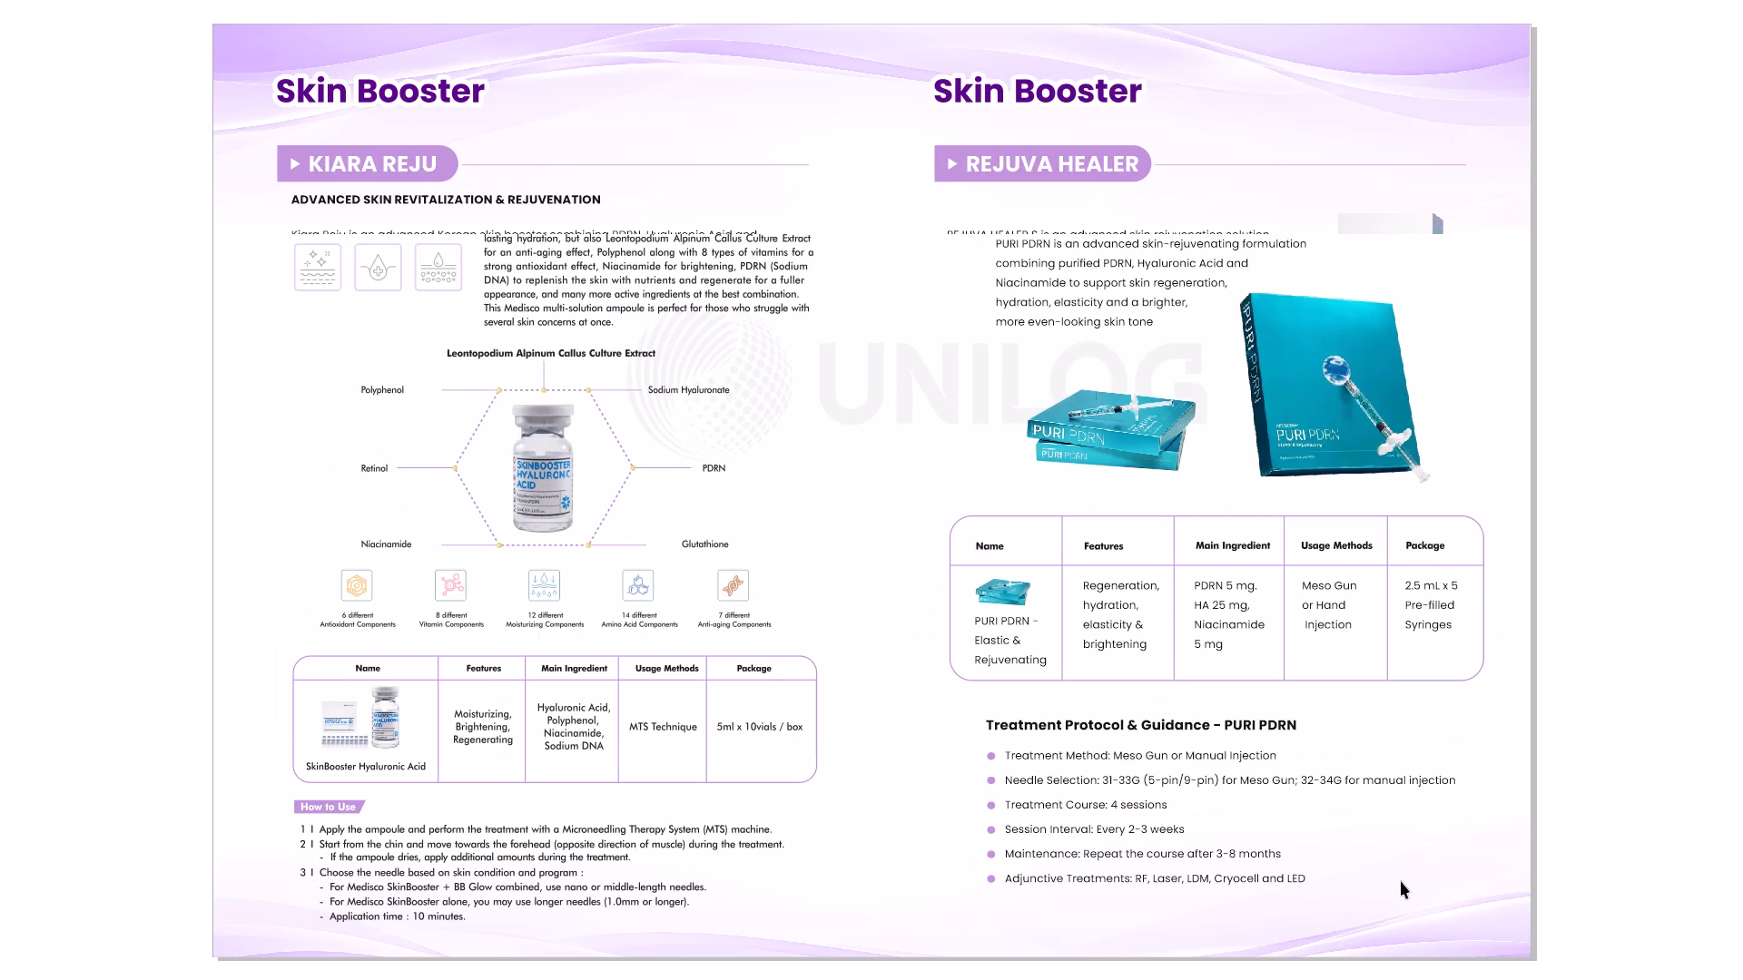
key("Page_Down")
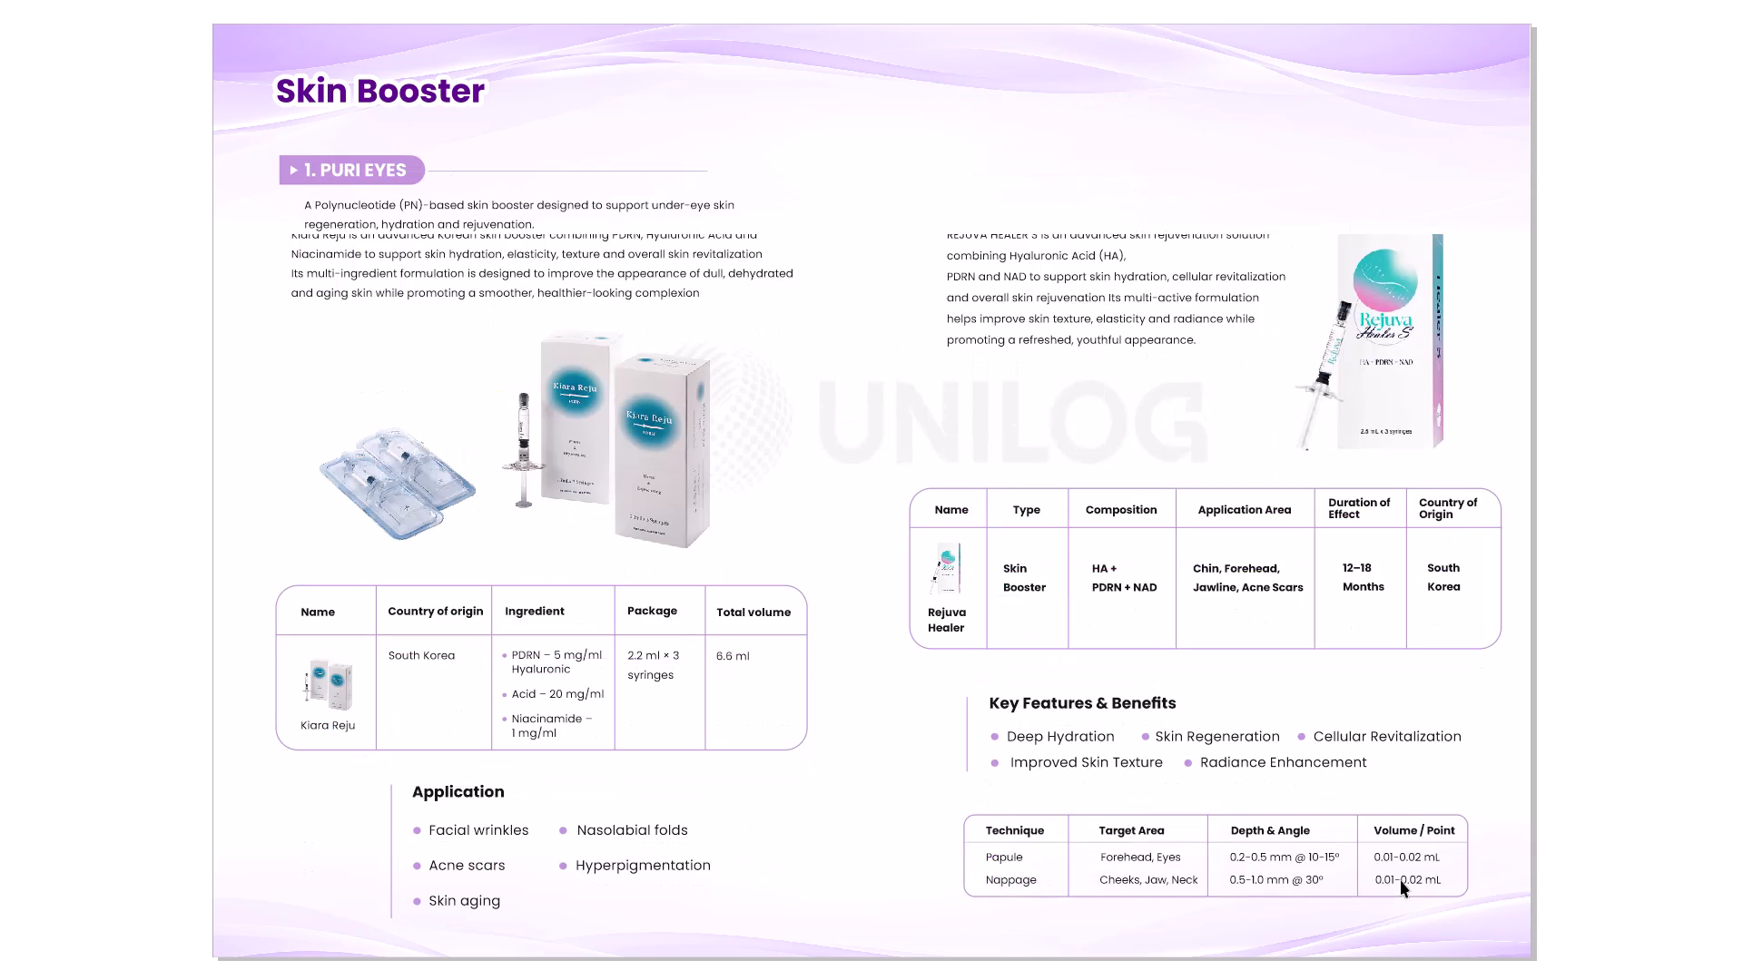
key("Page_Down")
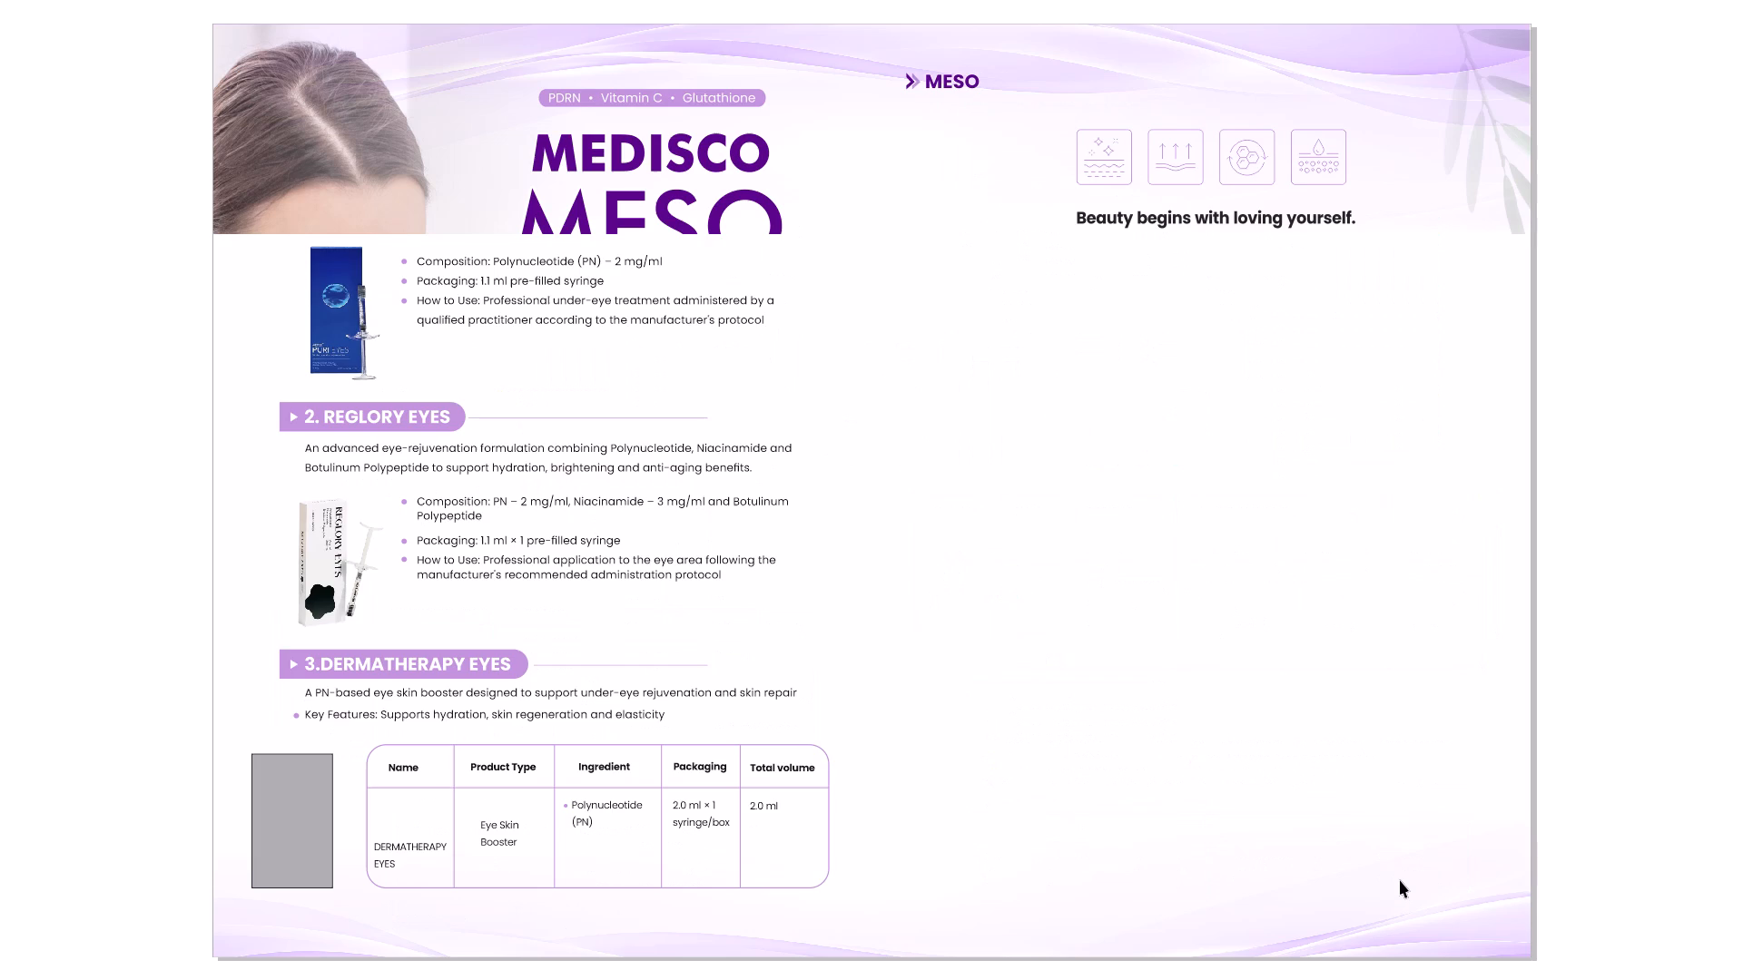
key("Page_Up")
key("Page_Down")
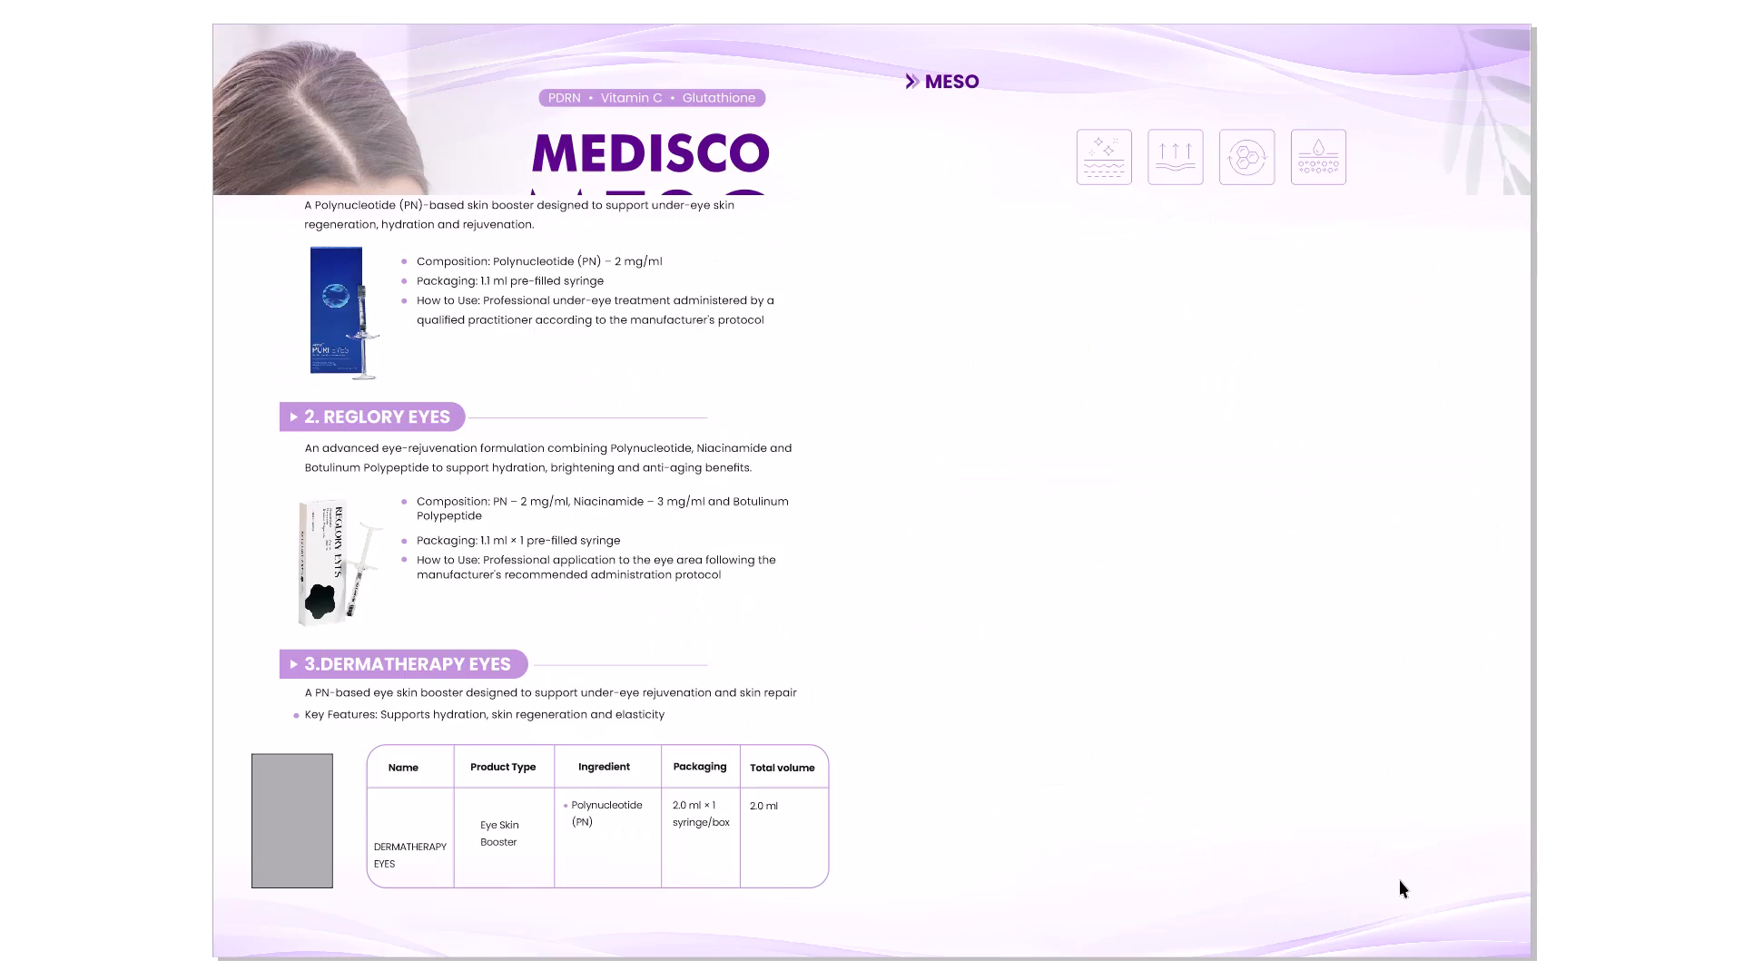
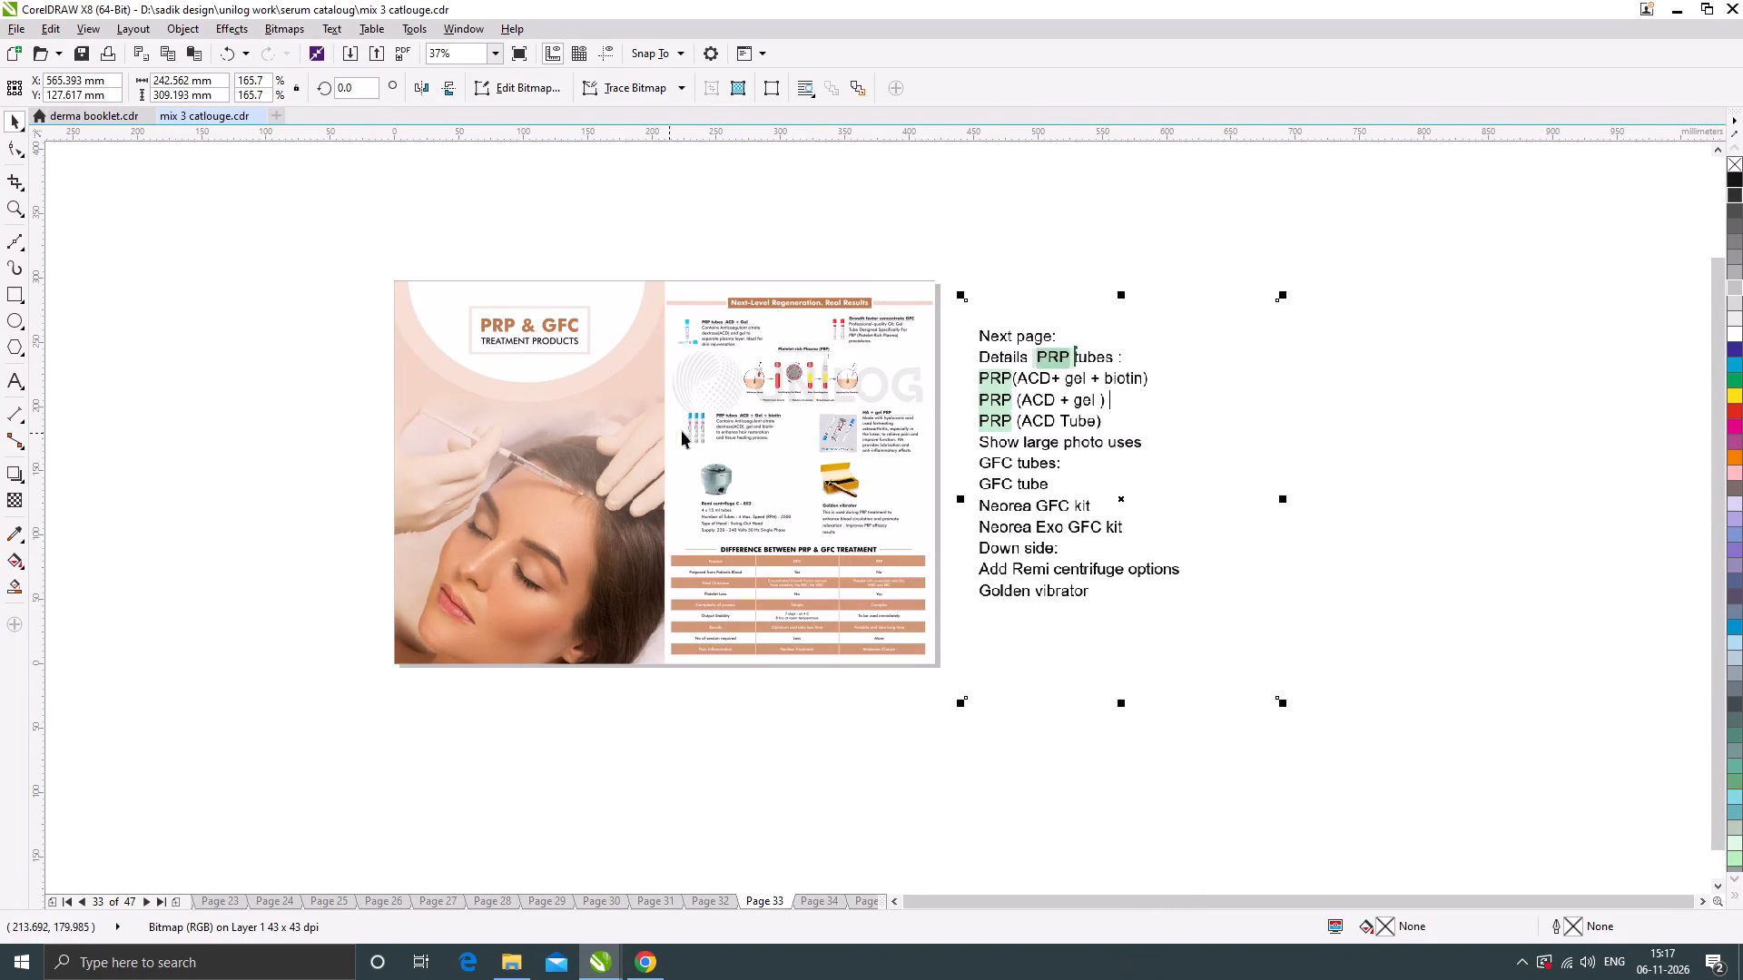
Examine the PRP & GFC treatment products page alongside the client's note on PRP tubes, GFC kits, Remi centrifuge and Golden vibrator.
scroll(1041, 367, "up", 1)
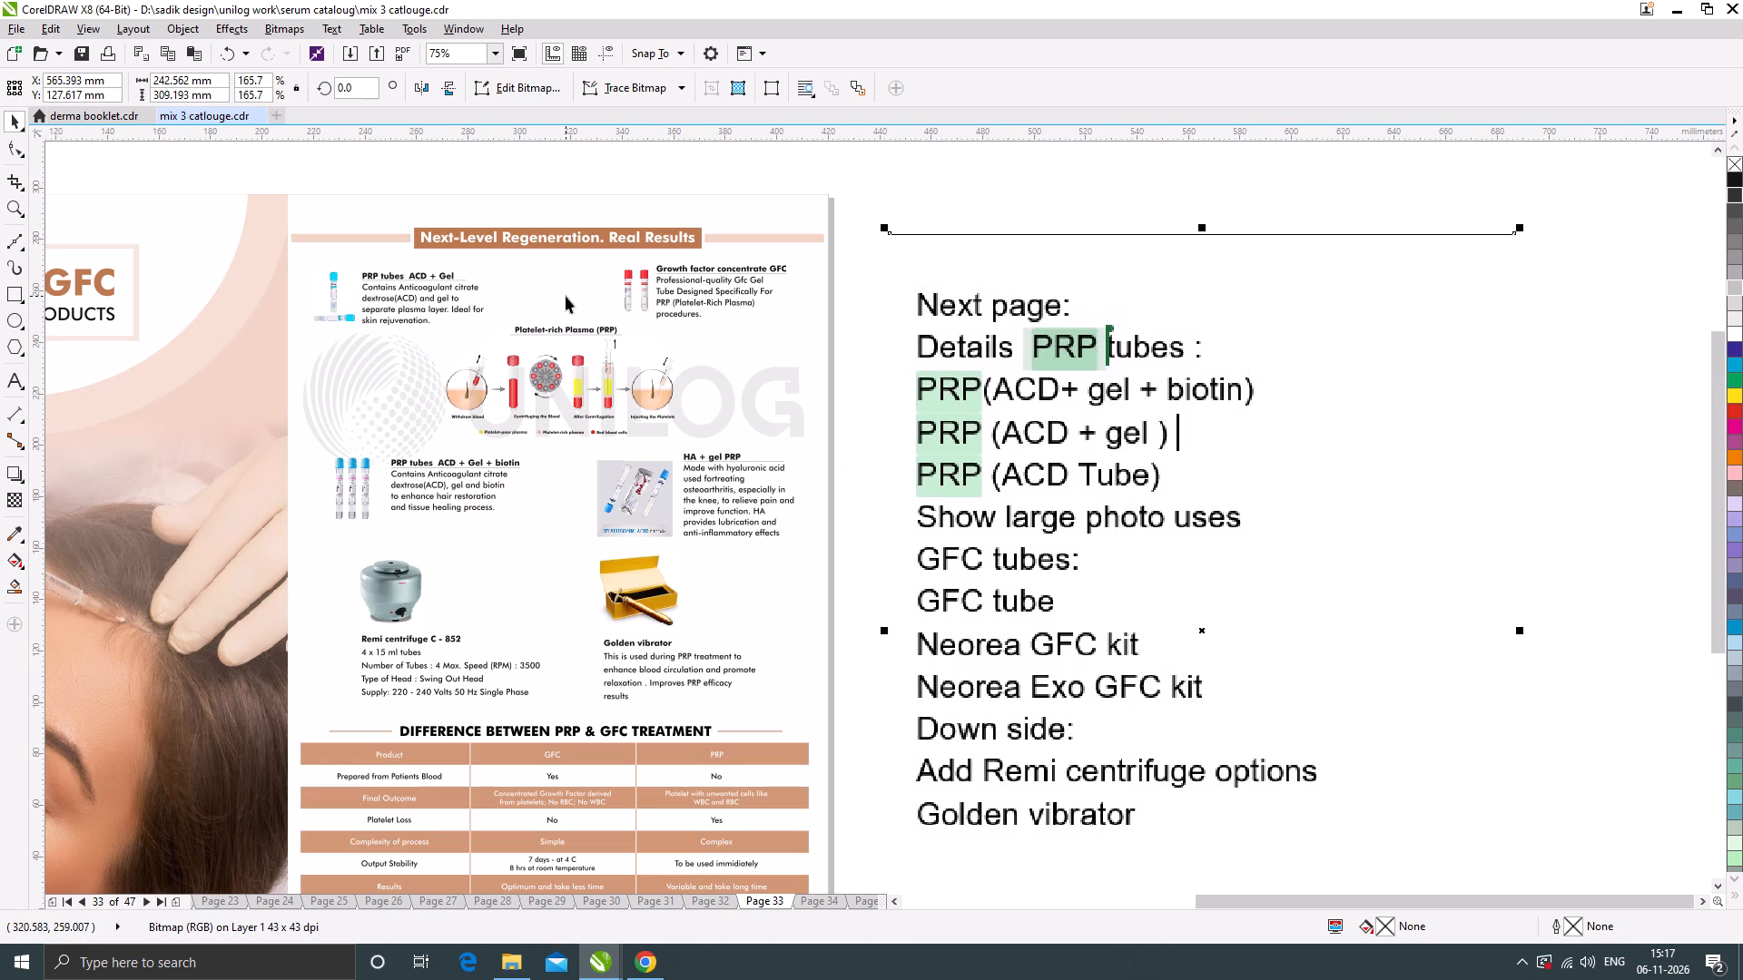
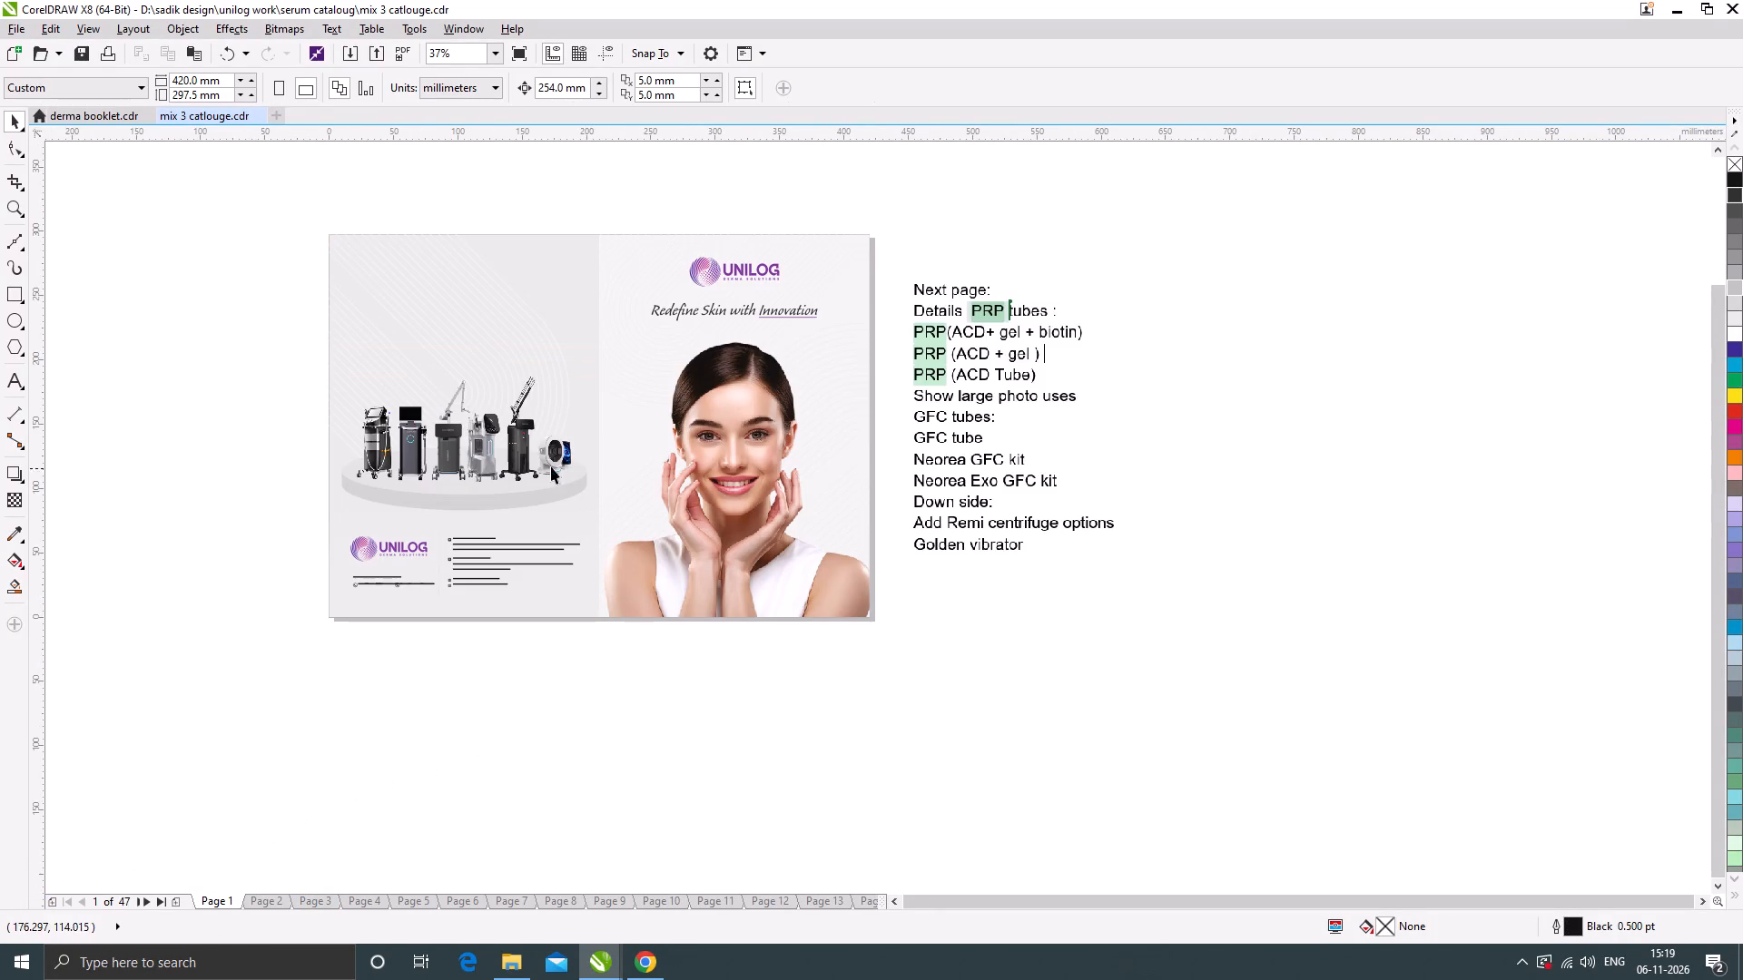
Examine the device spreads of mix 3 catlouge.cdr from the cover on page 1 through Clinical Furniture on page 14.
key("Page_Down")
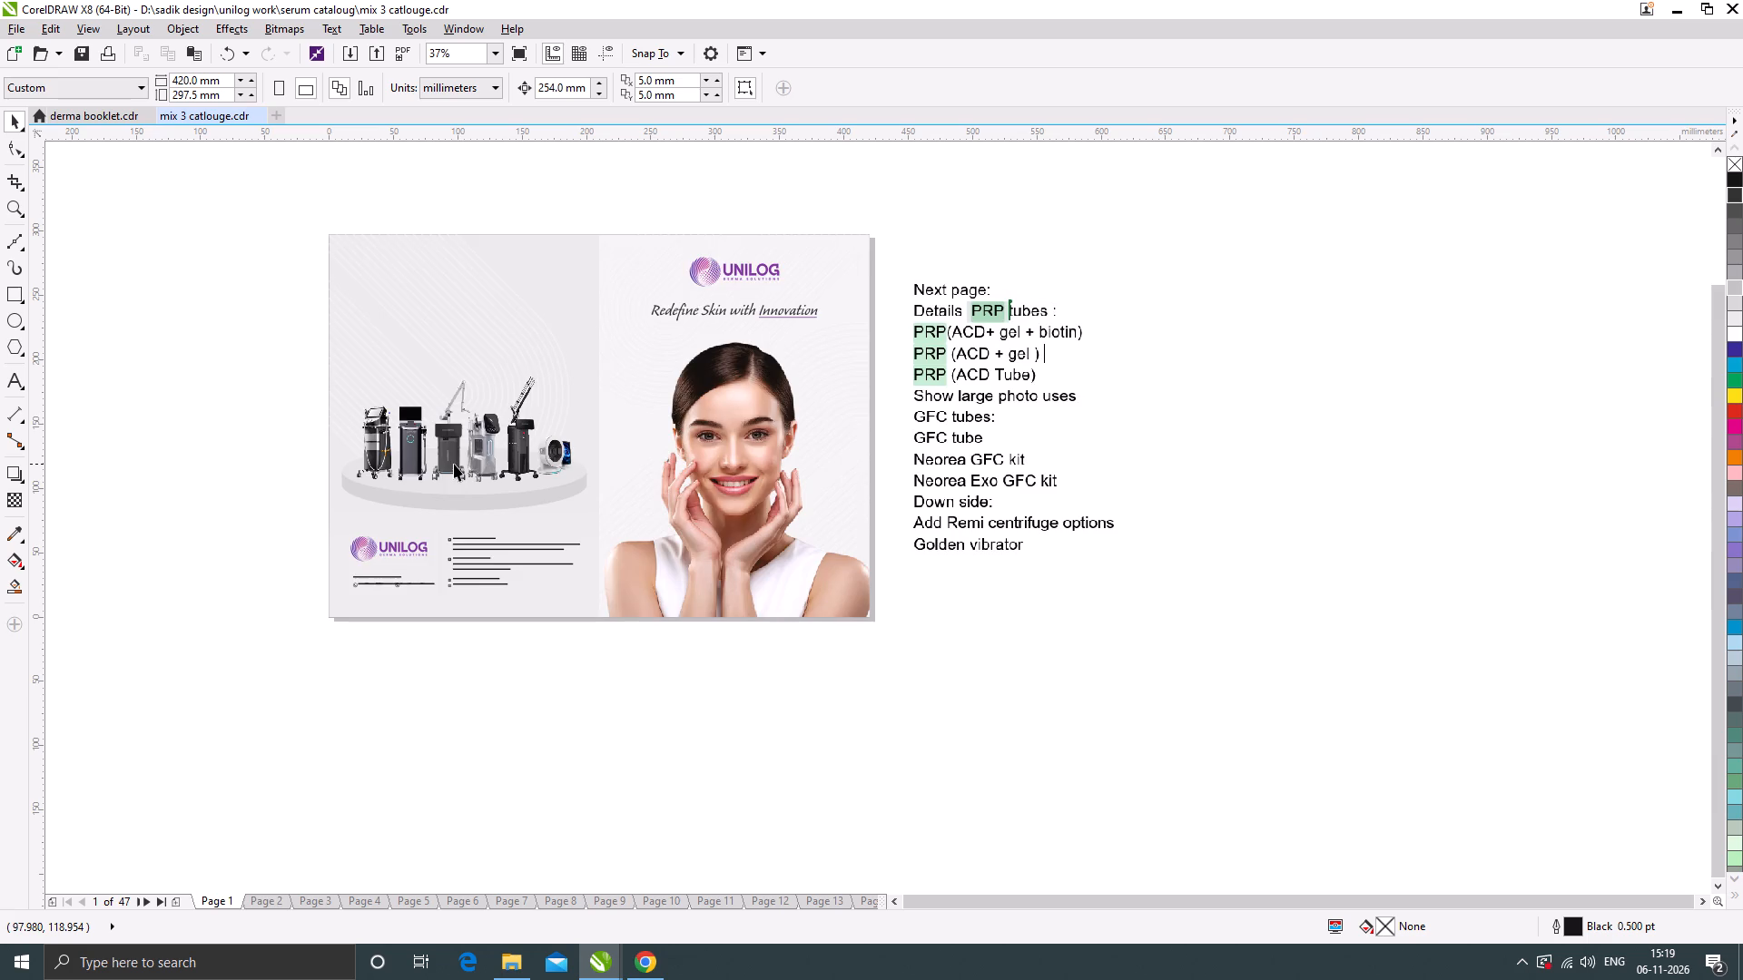
key("Page_Down")
key("Page_Down")
key("Page_Down")
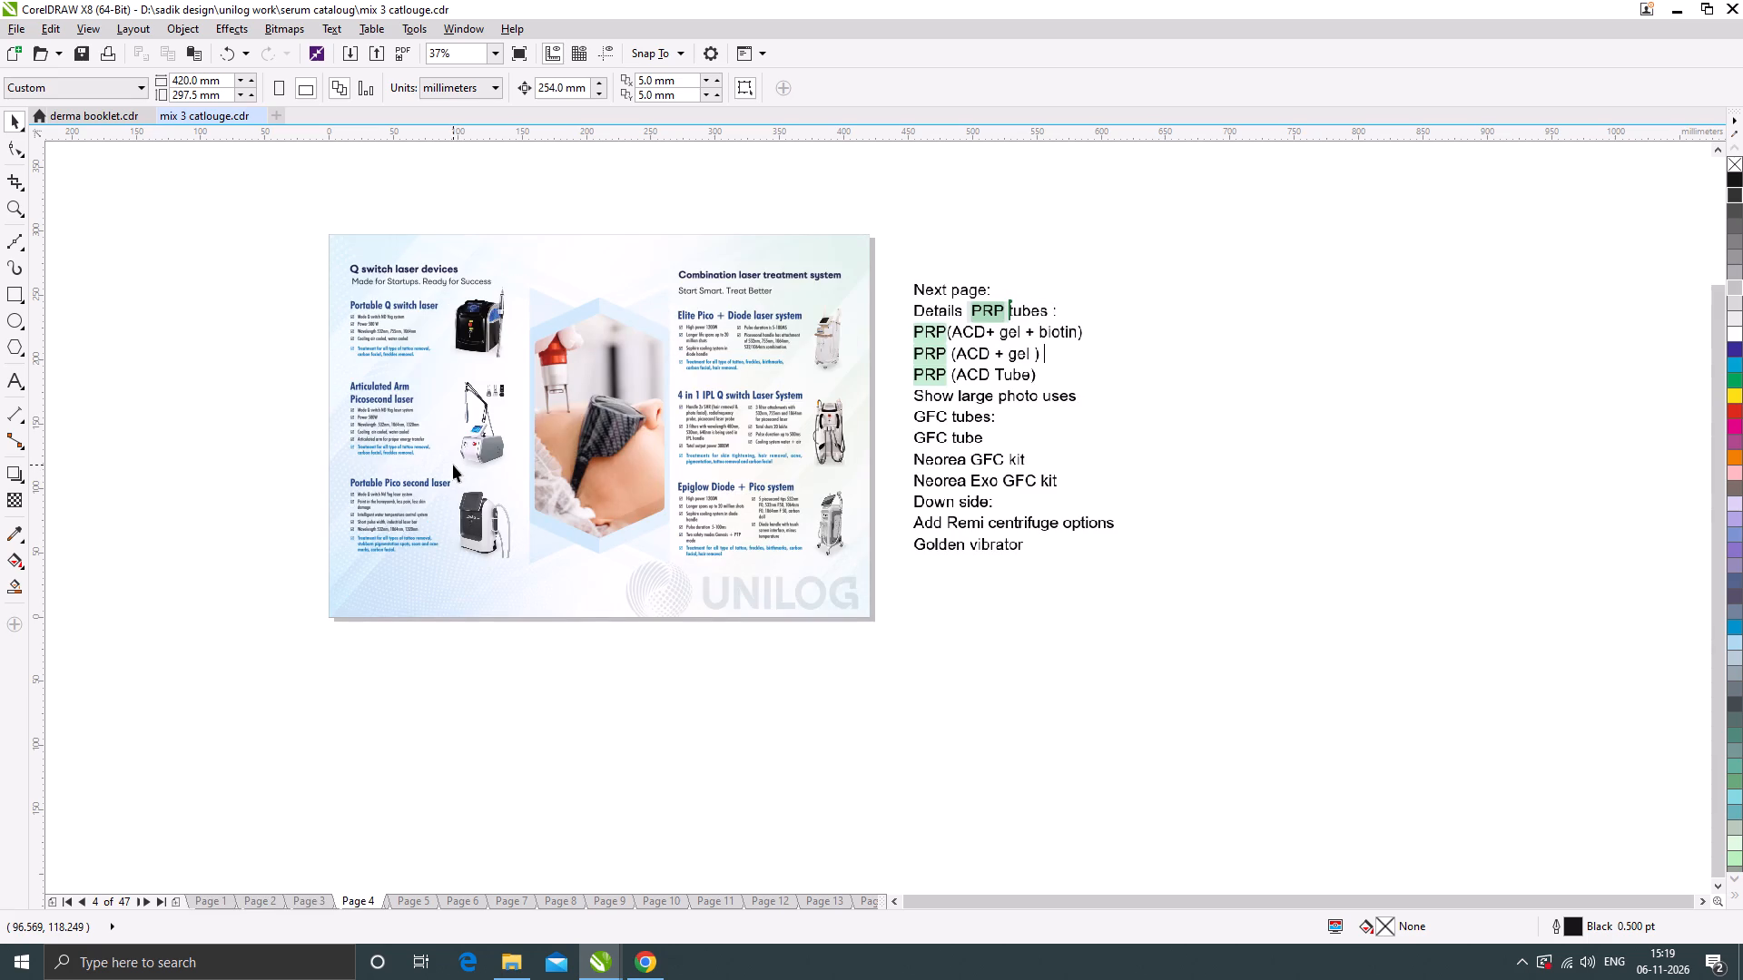
key("Page_Down")
key("Page_Down")
key("Page_Down")
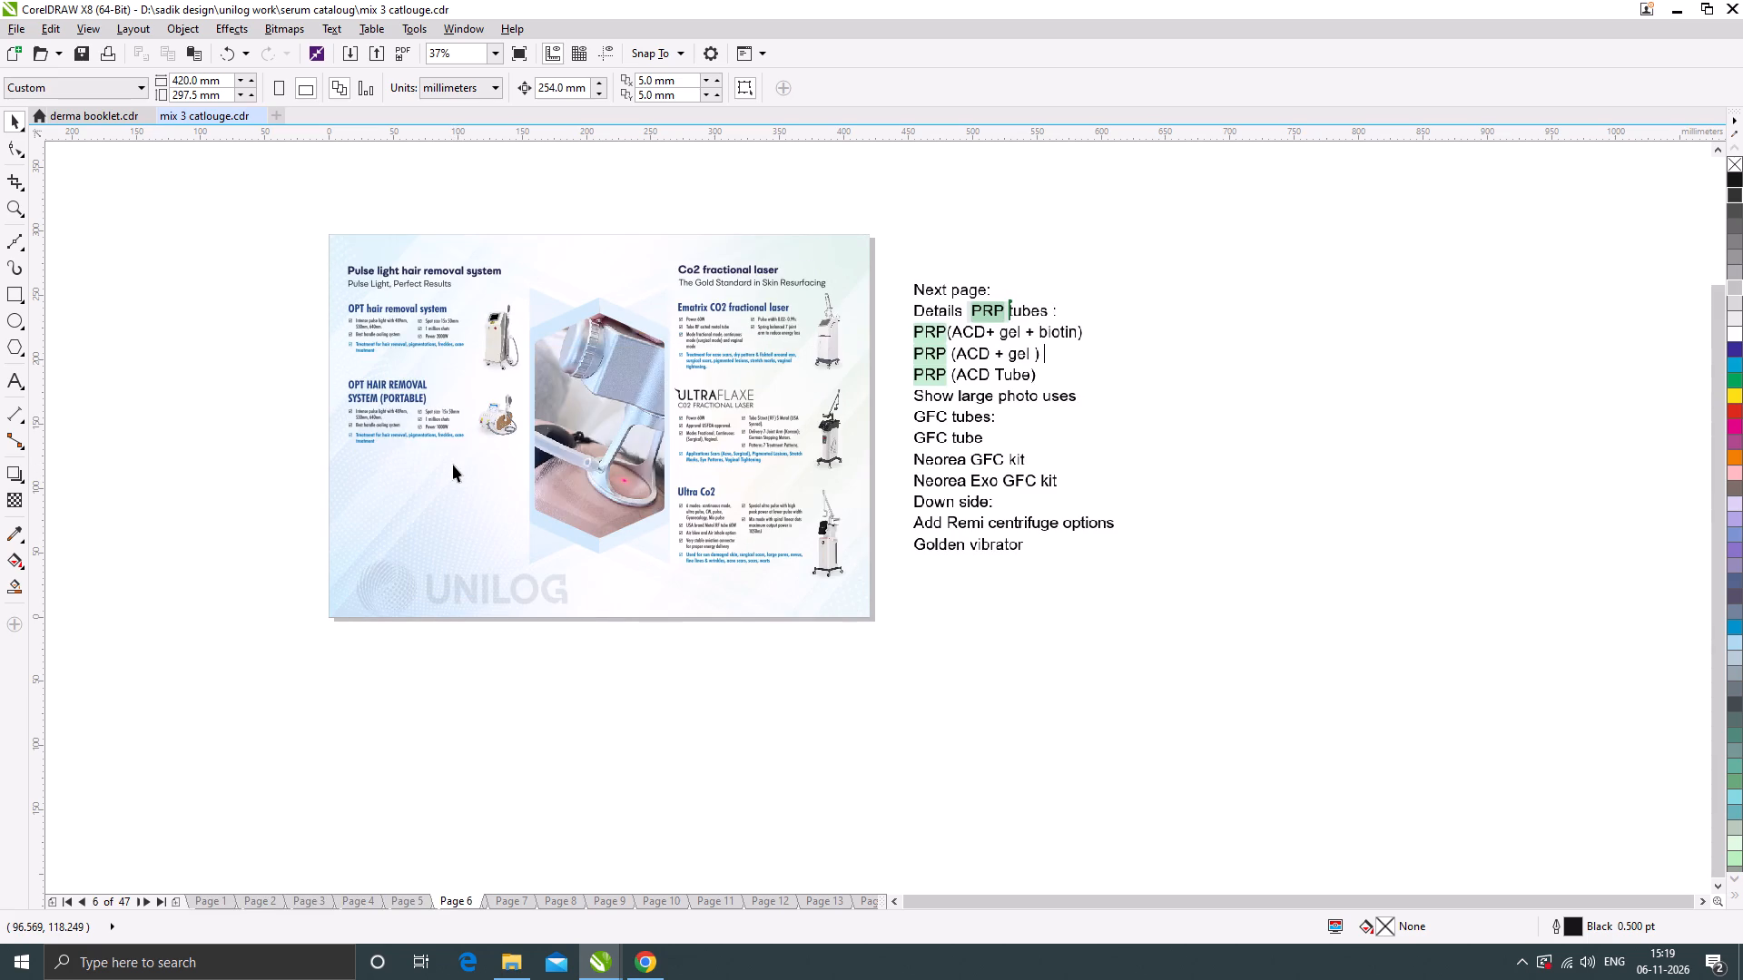
key("Page_Down")
key("Page_Down")
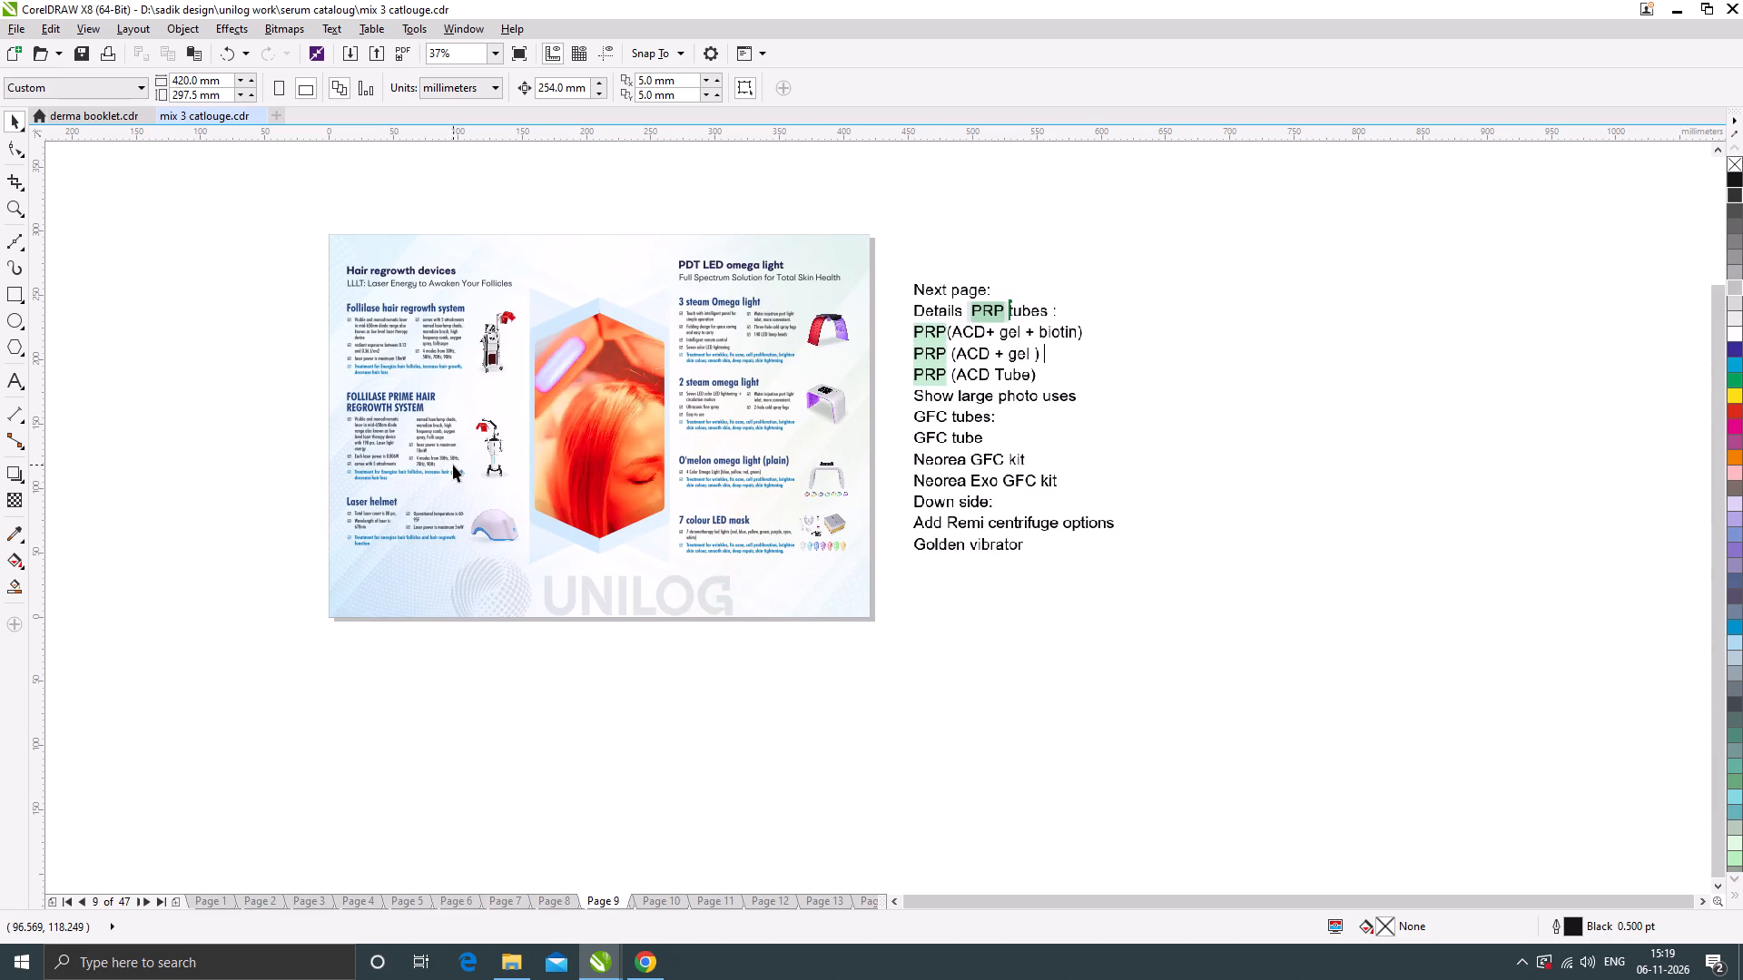
key("Page_Down")
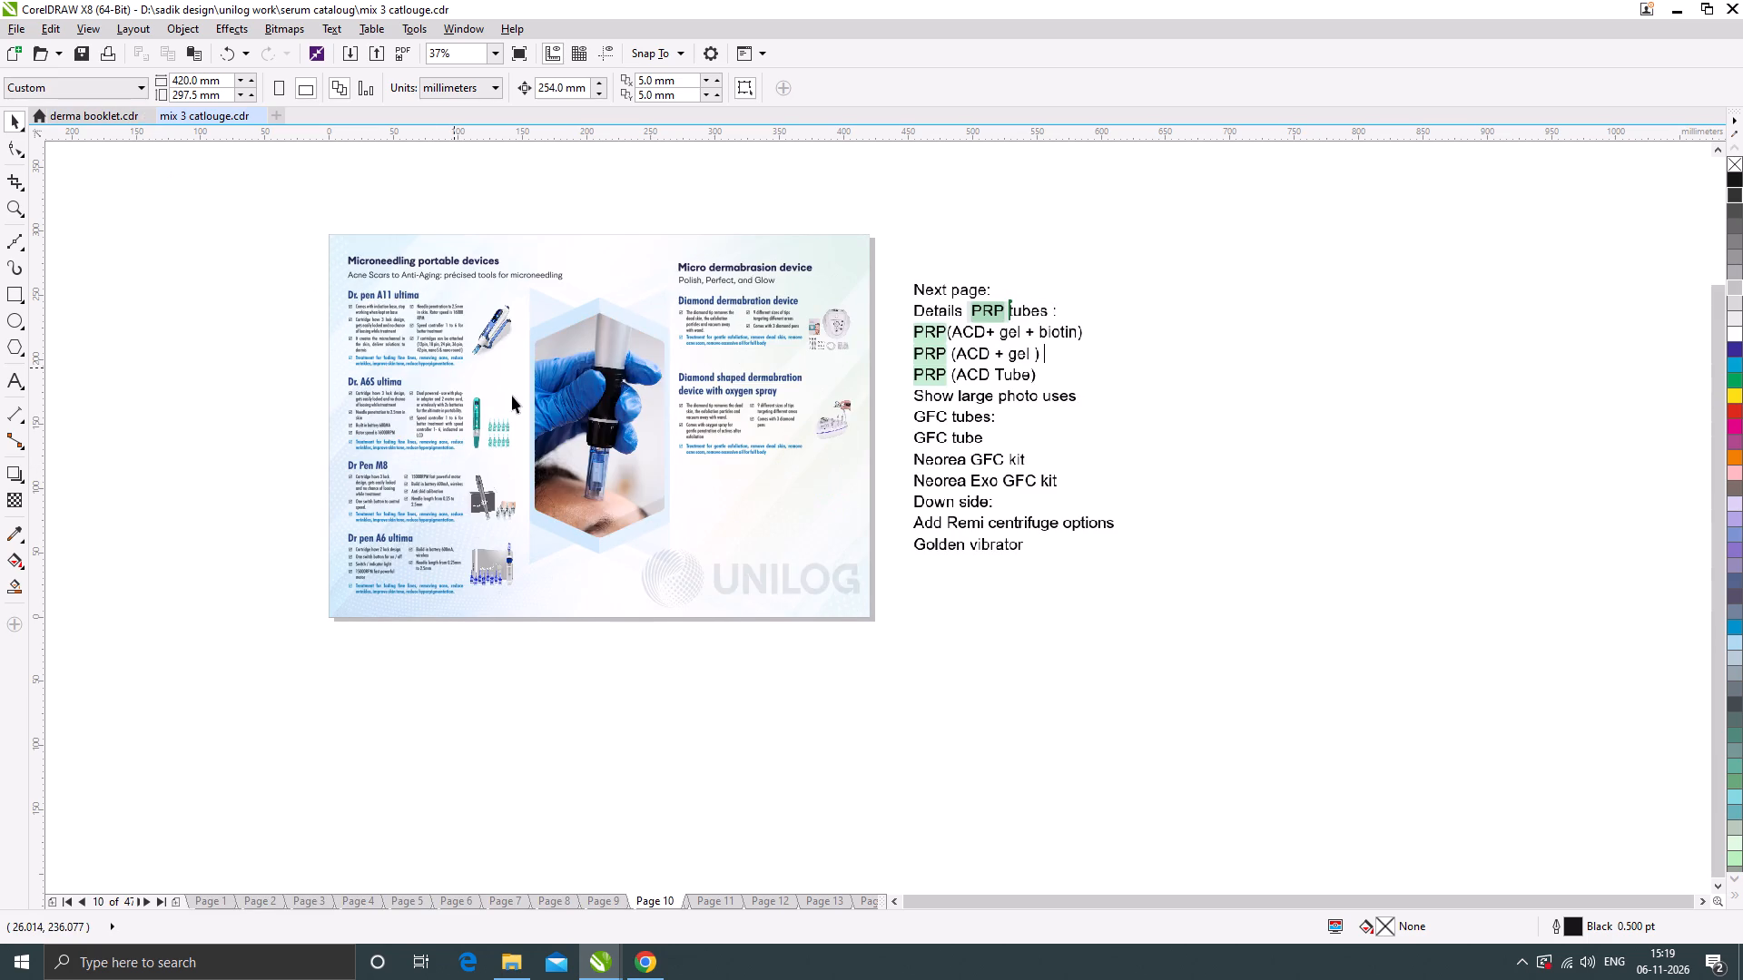
key("Page_Down")
key("Page_Down")
key("Page_Down")
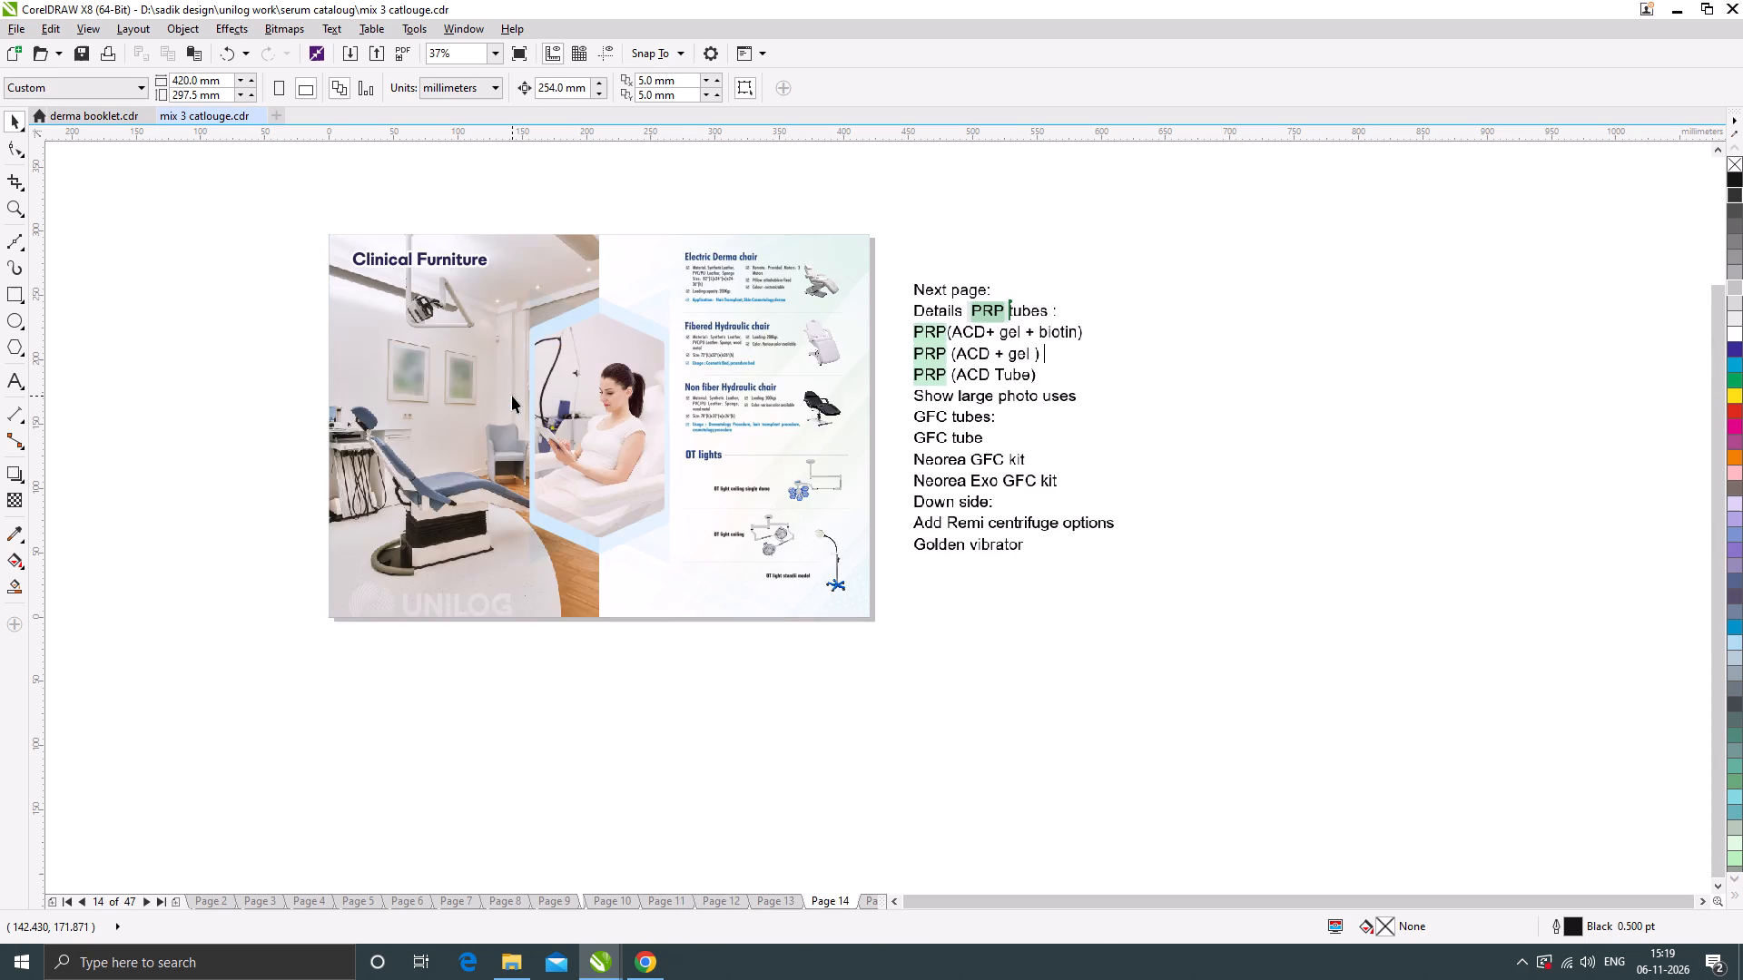
Review the catalogue's consumables spreads, from the Dr. Pen series through PRP & GFC and dermal fillers to the Unilog Product Range on page 39.
key("Page_Down")
key("Page_Down")
key("Page_Down")
key("Page_Down")
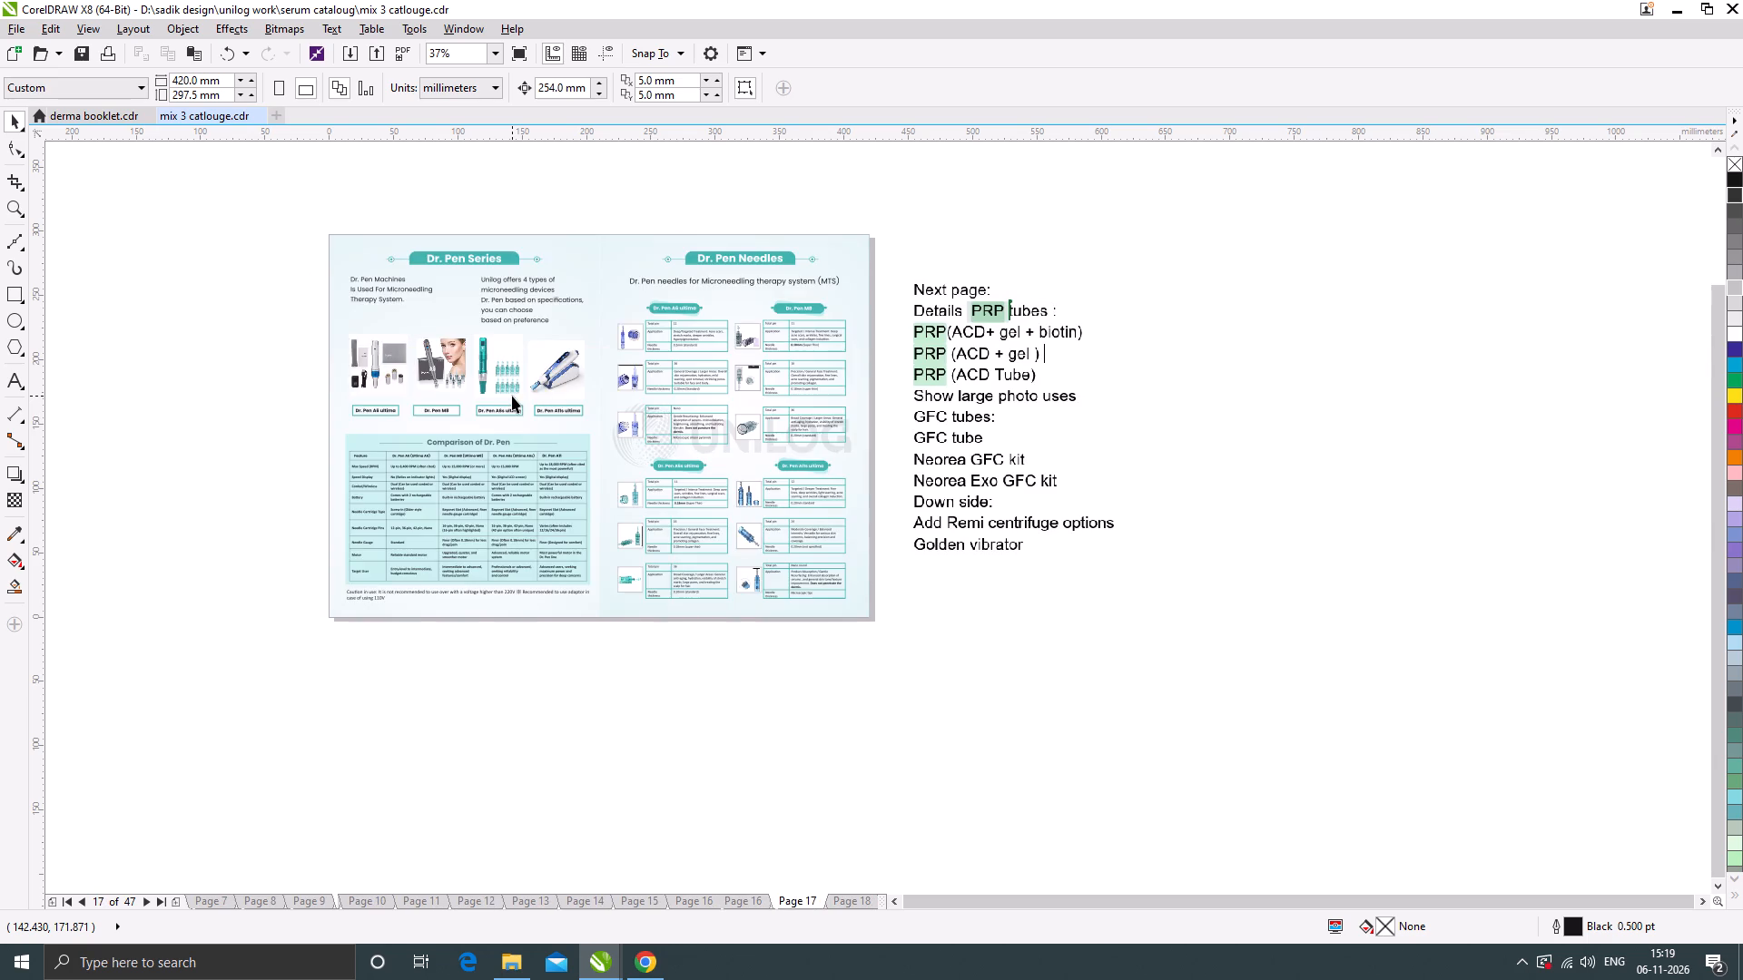
key("Page_Down")
key("Page_Down")
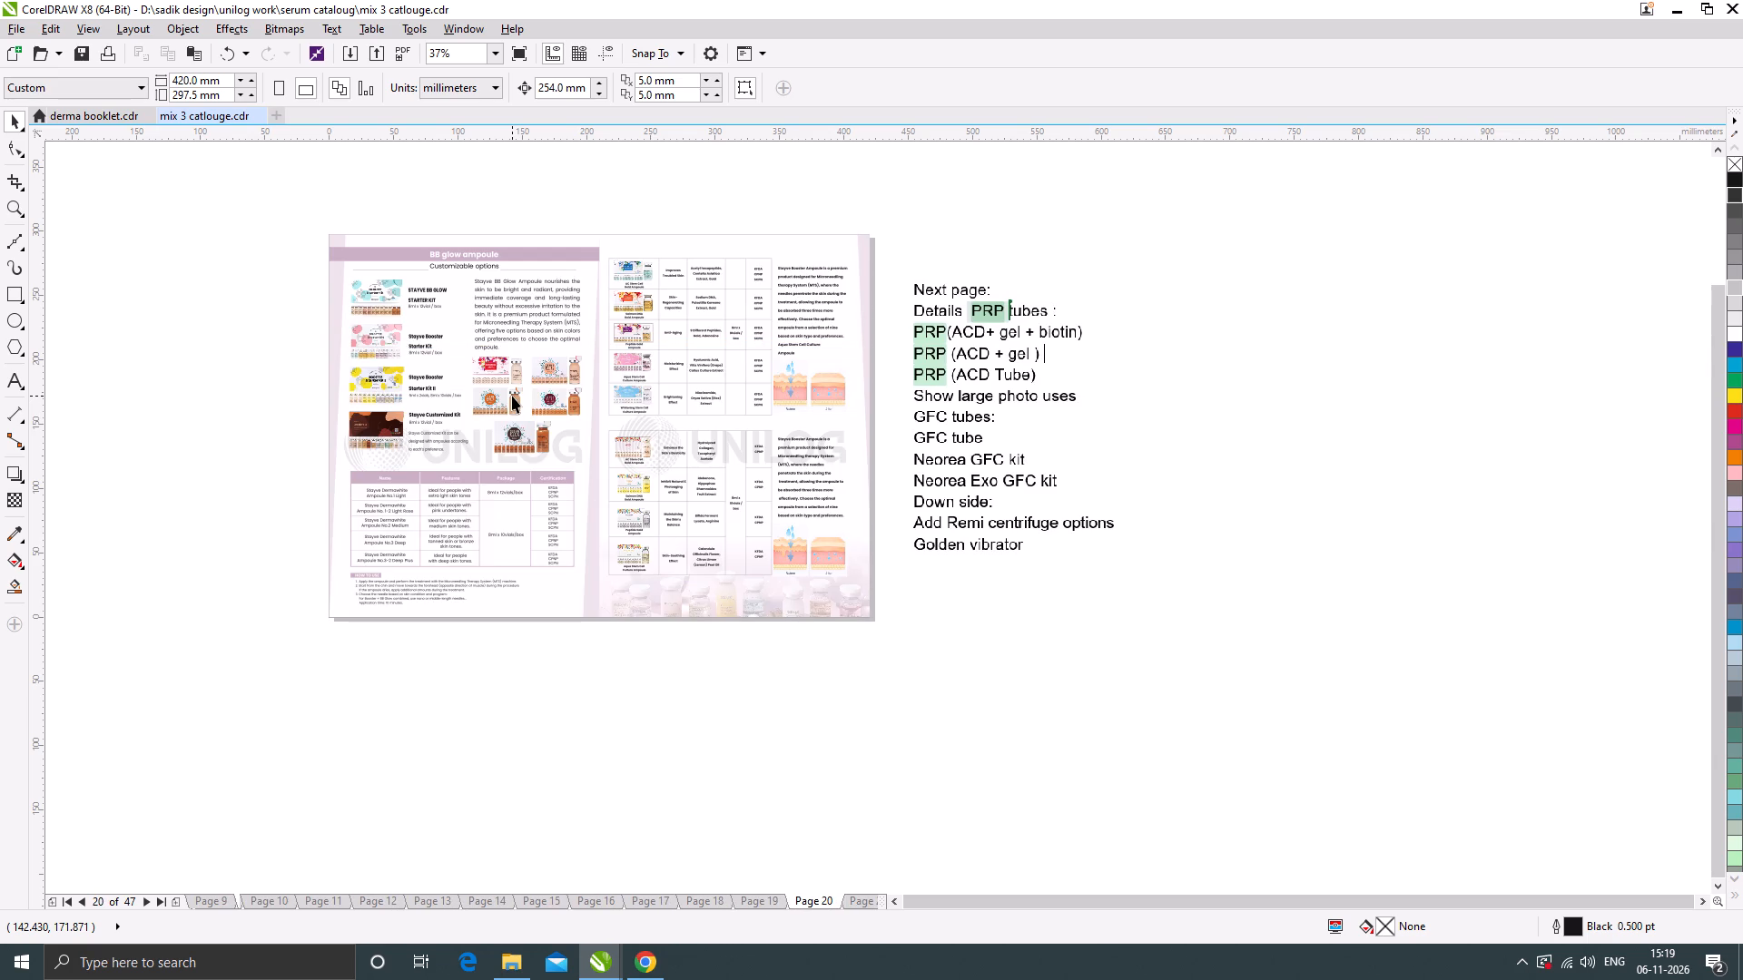
key("Page_Down")
key("Page_Down")
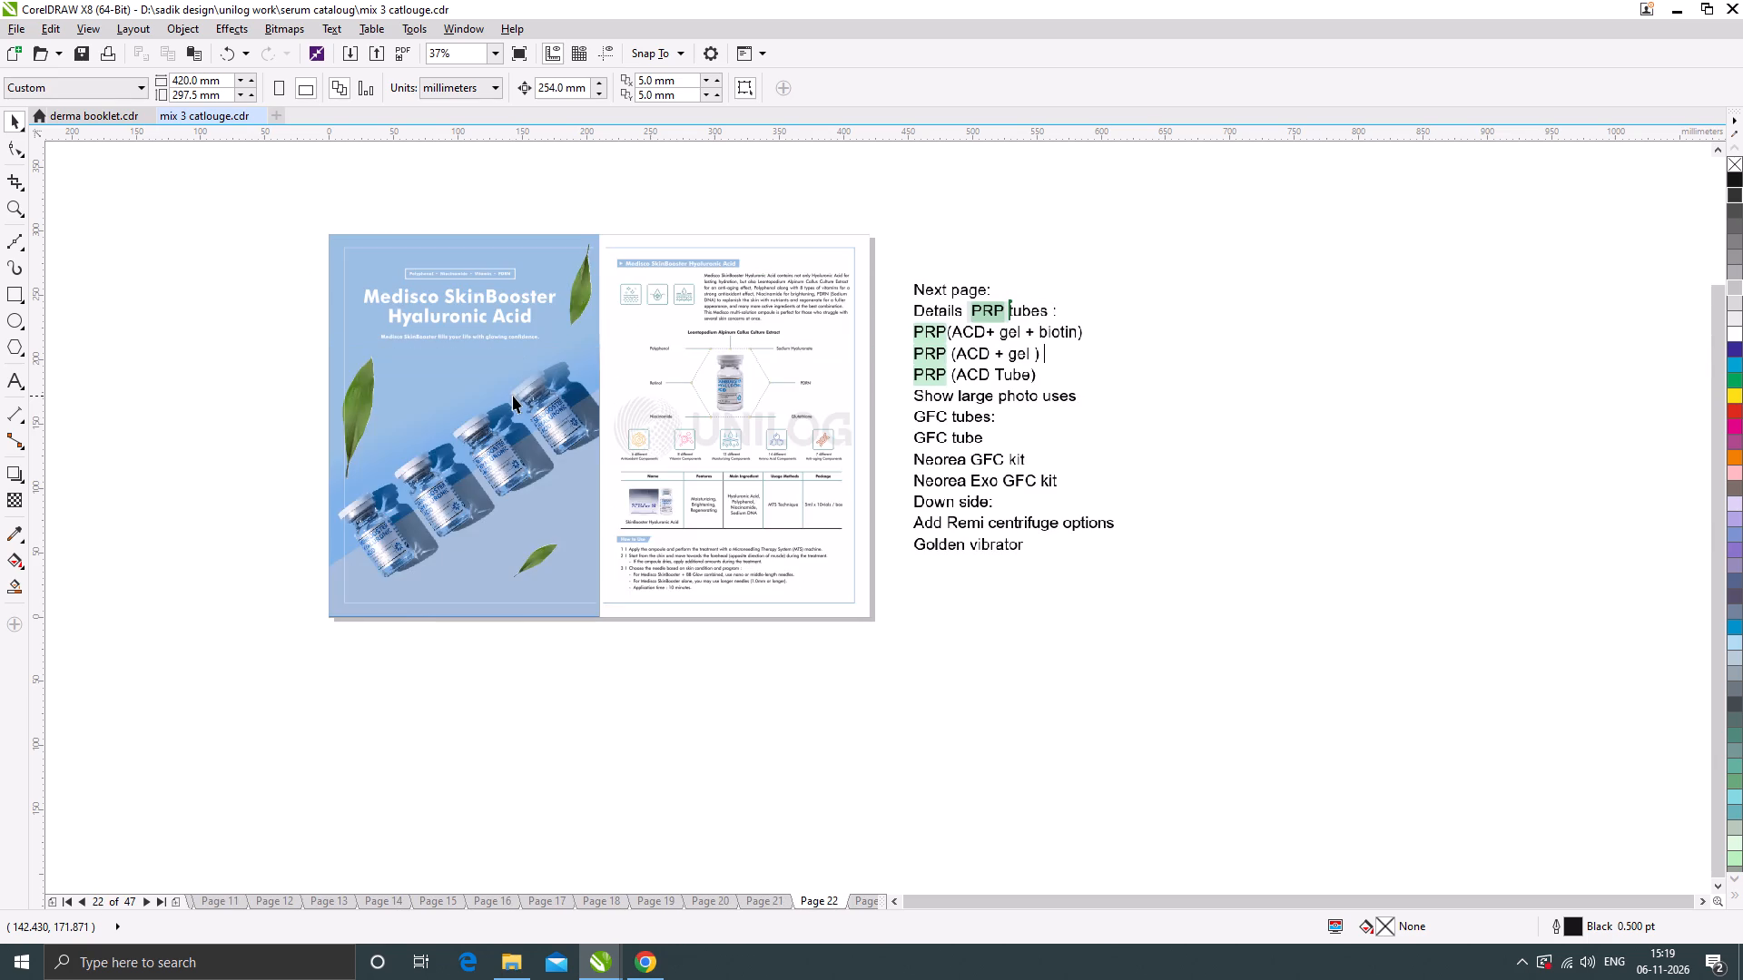
key("Page_Down")
key("Page_Down")
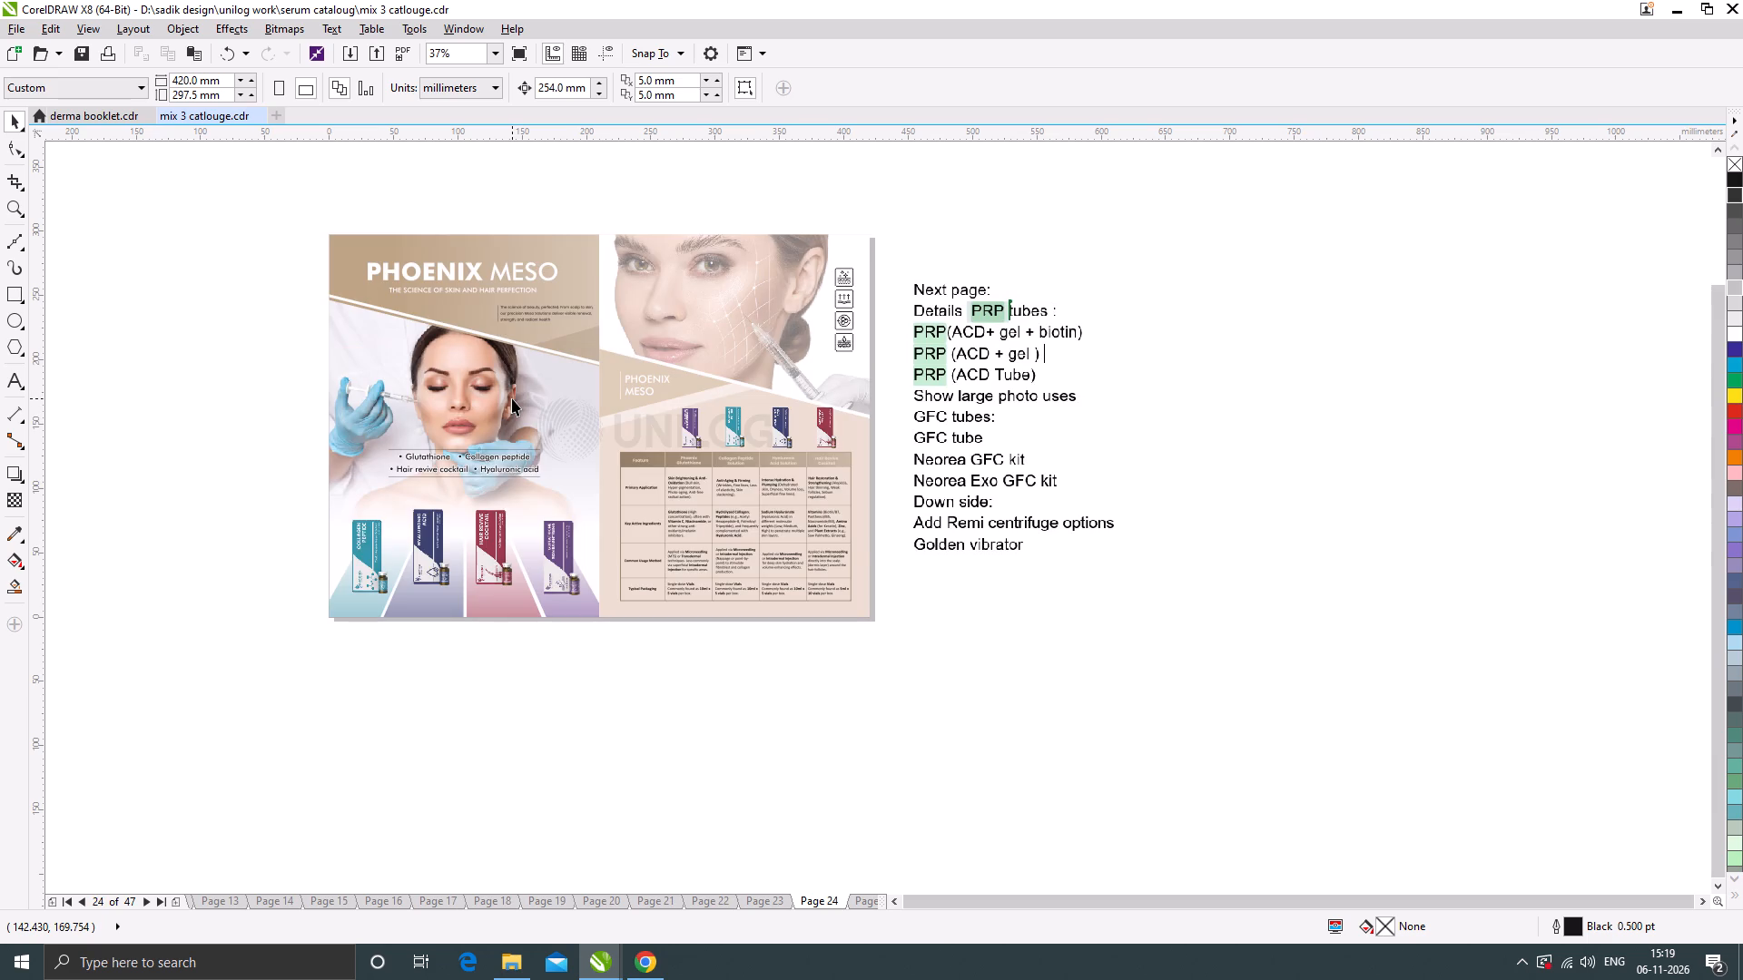
key("Page_Down")
key("Page_Down")
key("Page_Down")
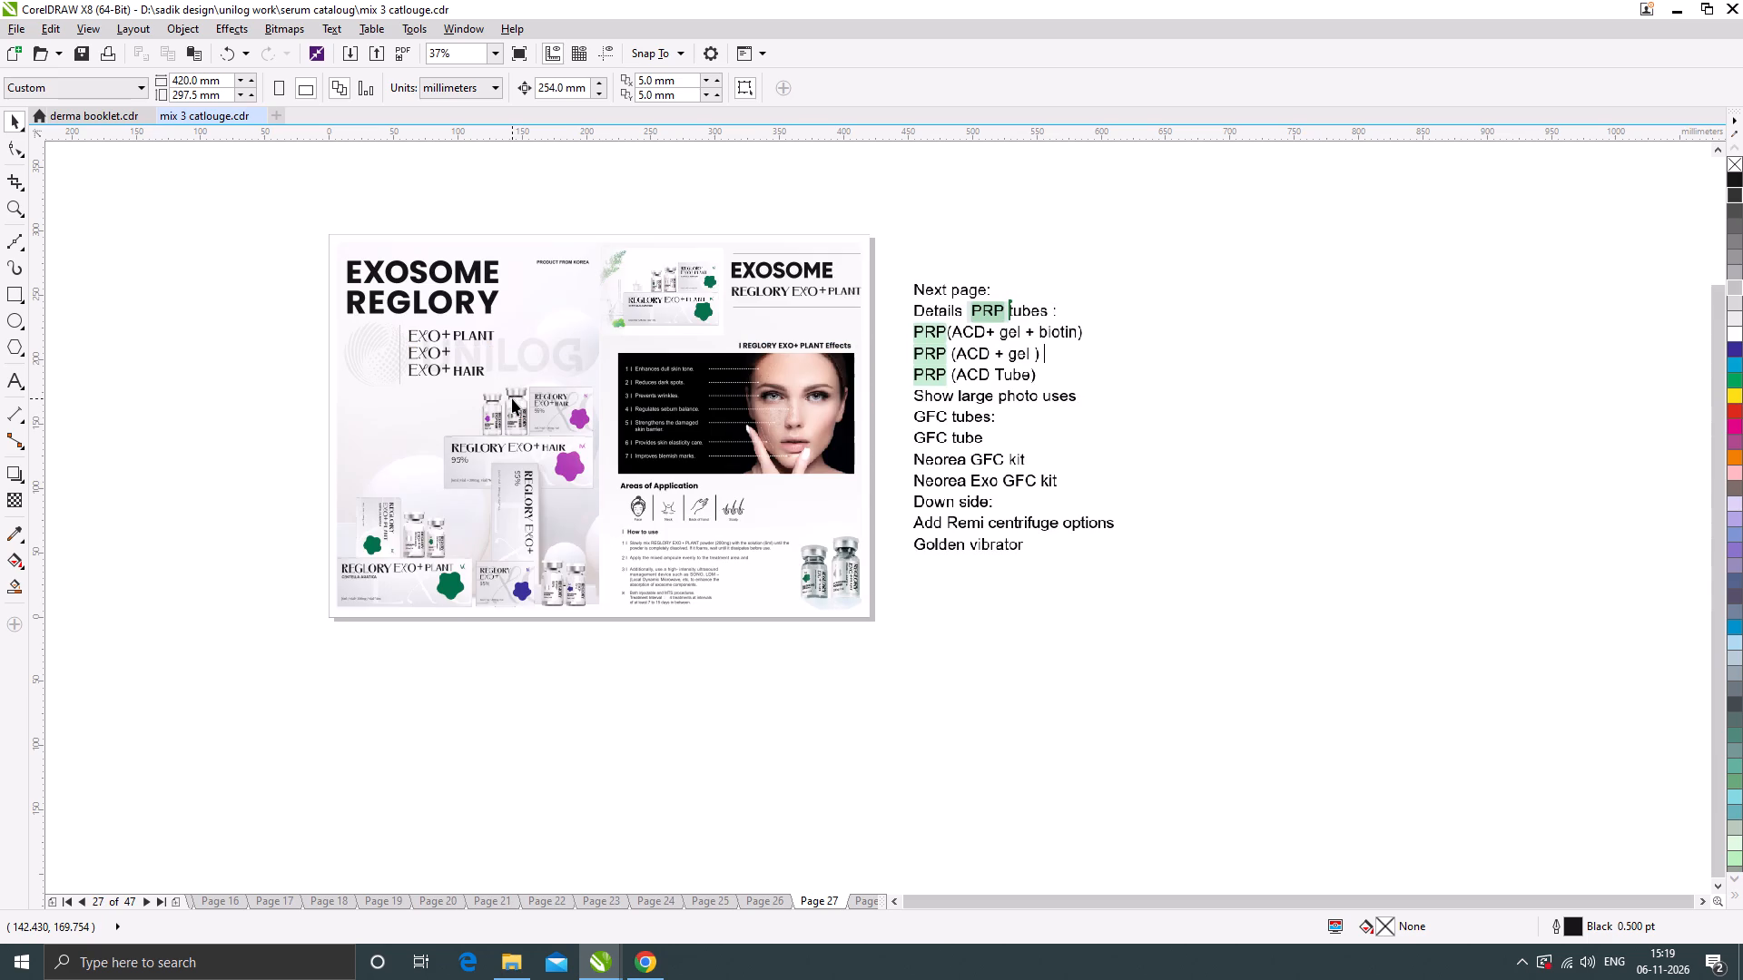
key("Page_Down")
key("Page_Down")
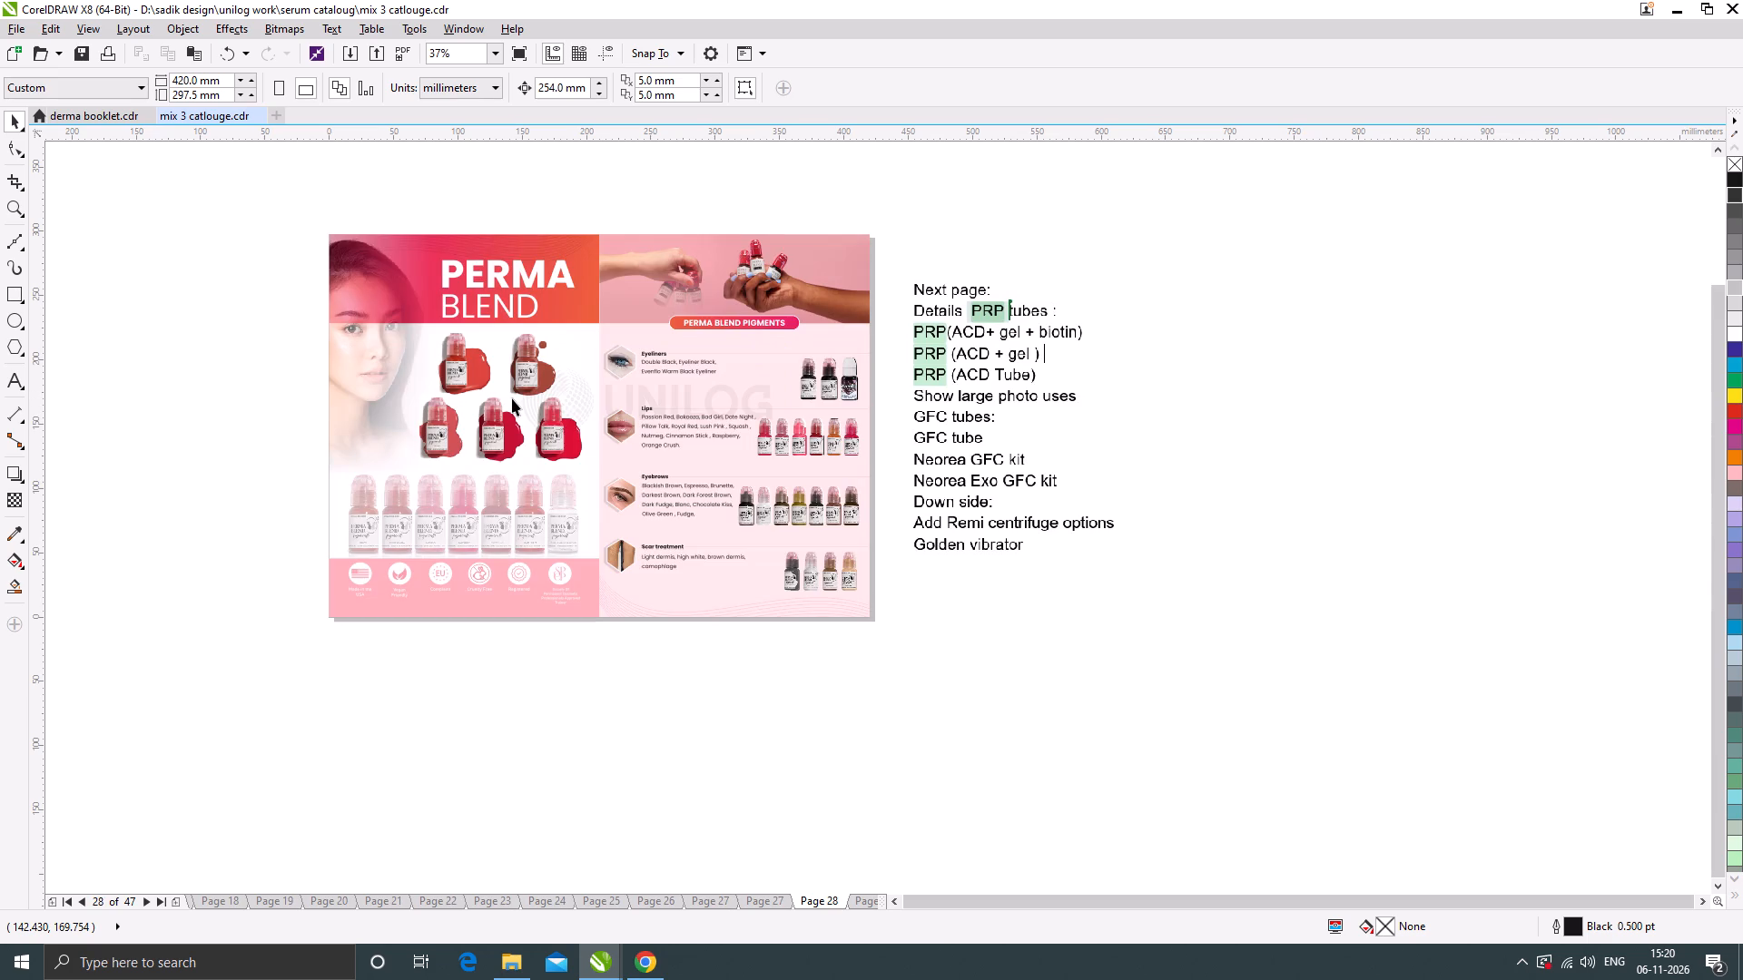
key("Page_Down")
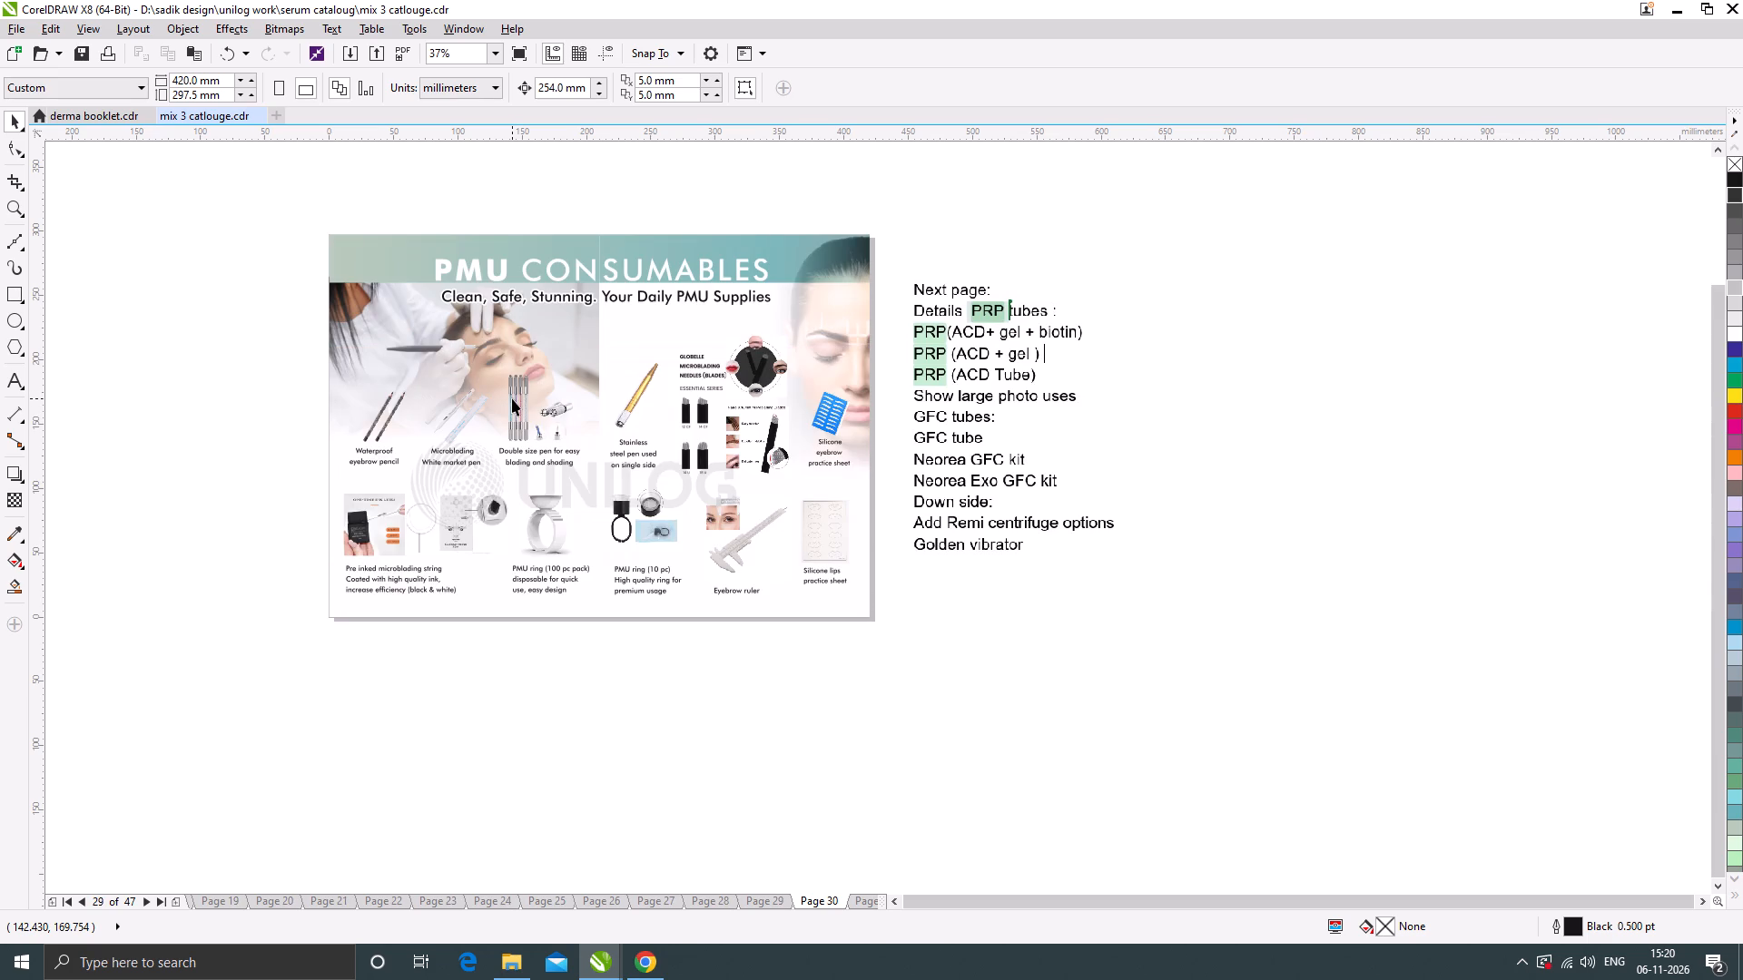
key("Page_Down")
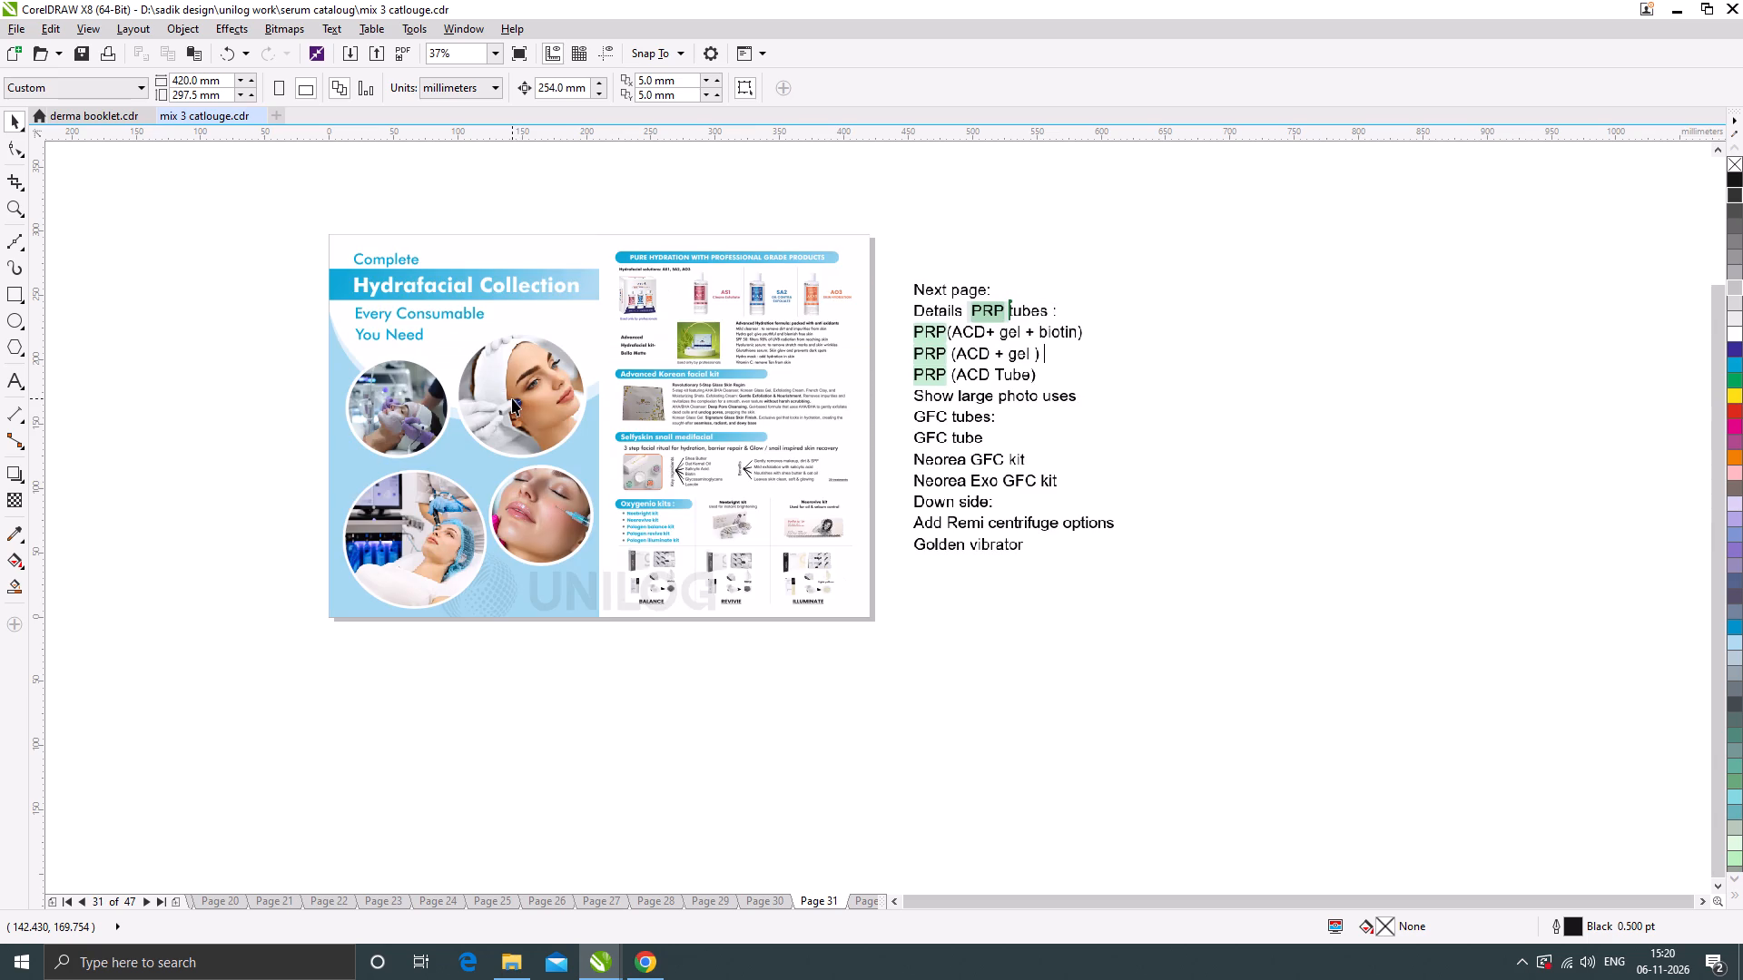
key("Page_Down")
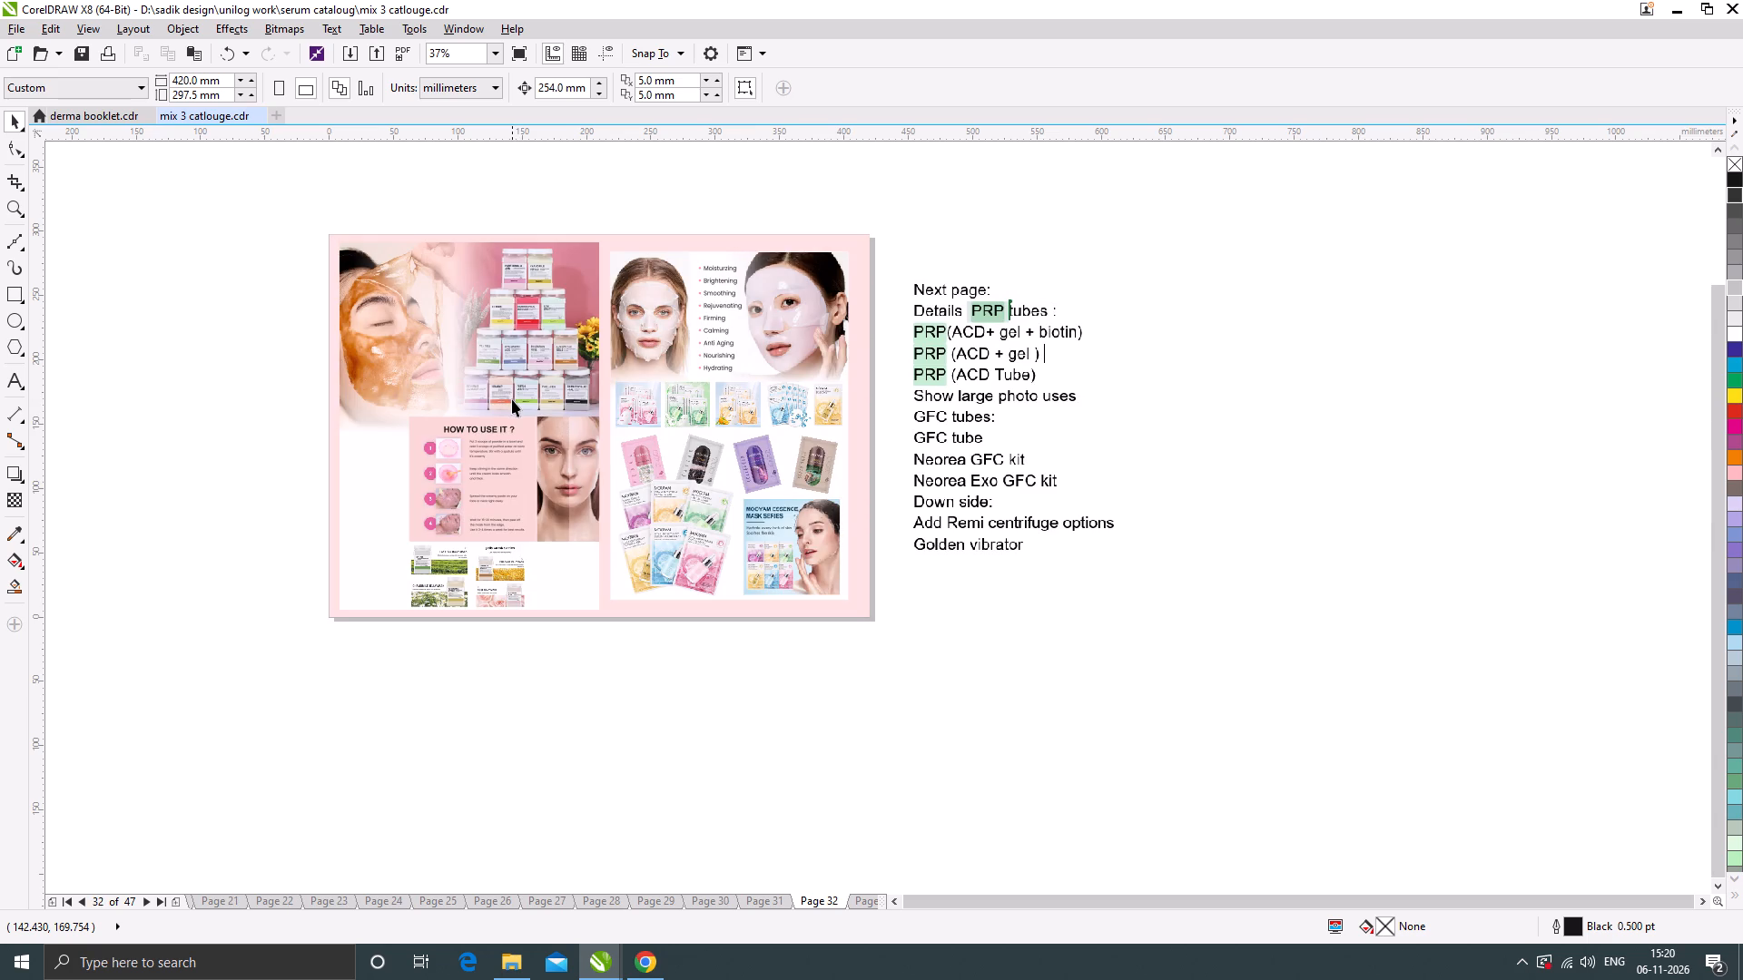
key("Page_Down")
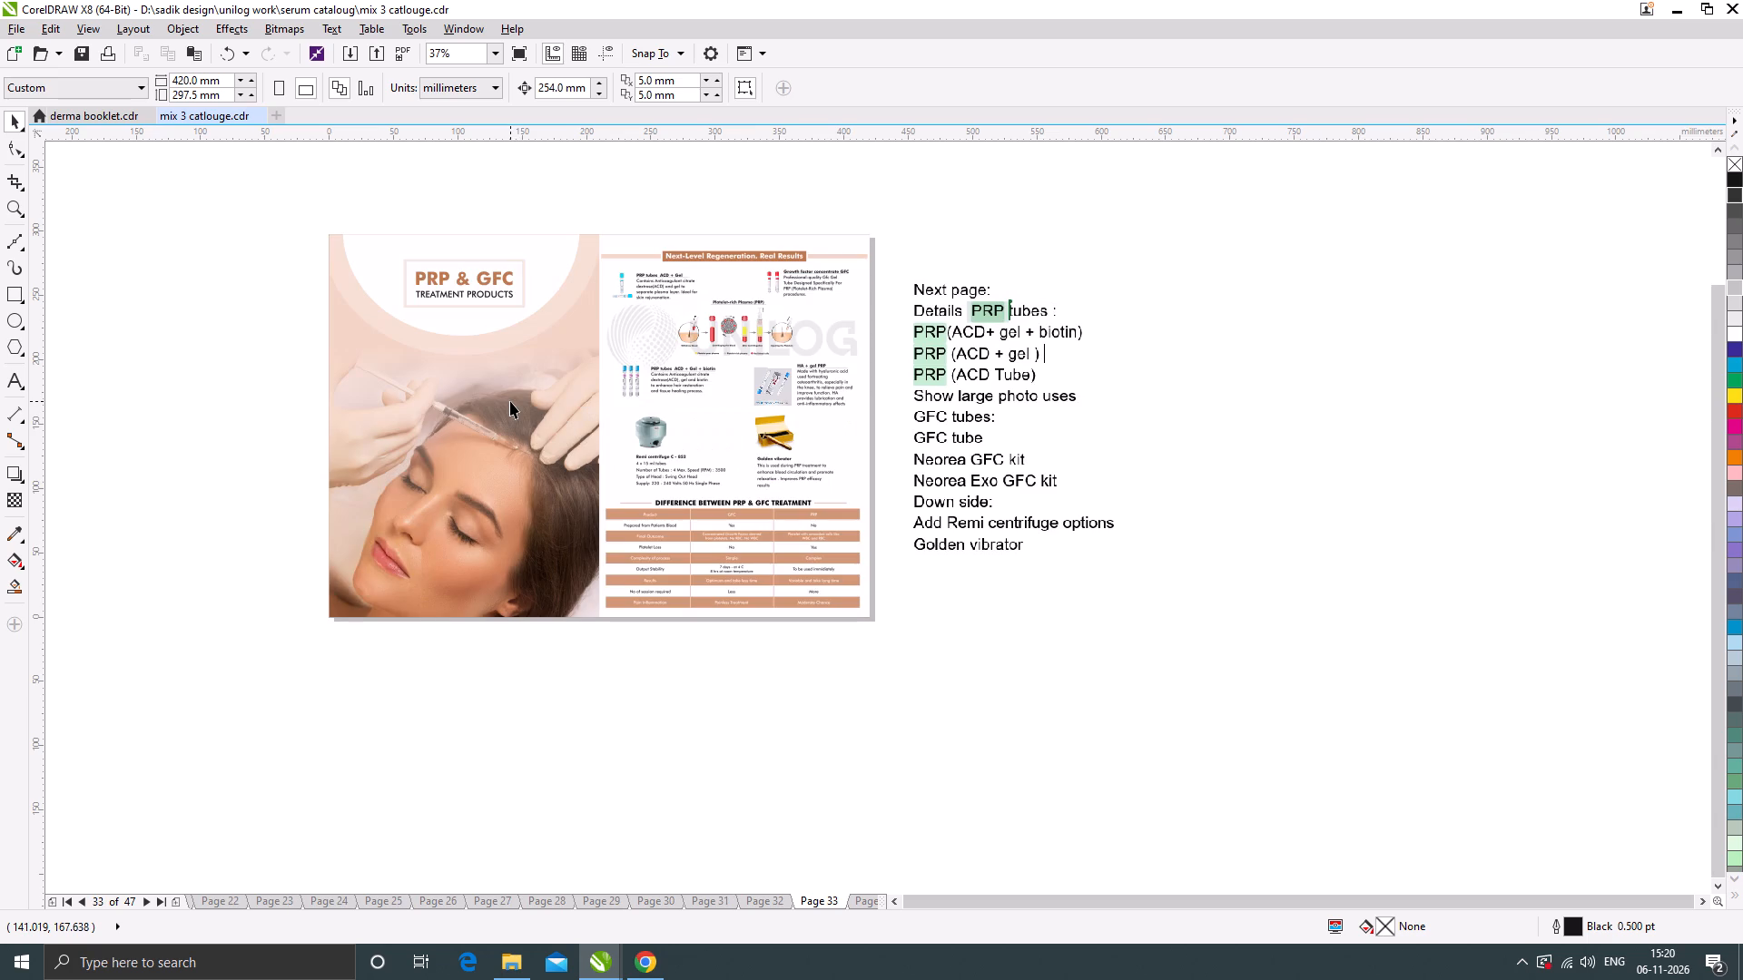
key("Page_Down")
key("Page_Down")
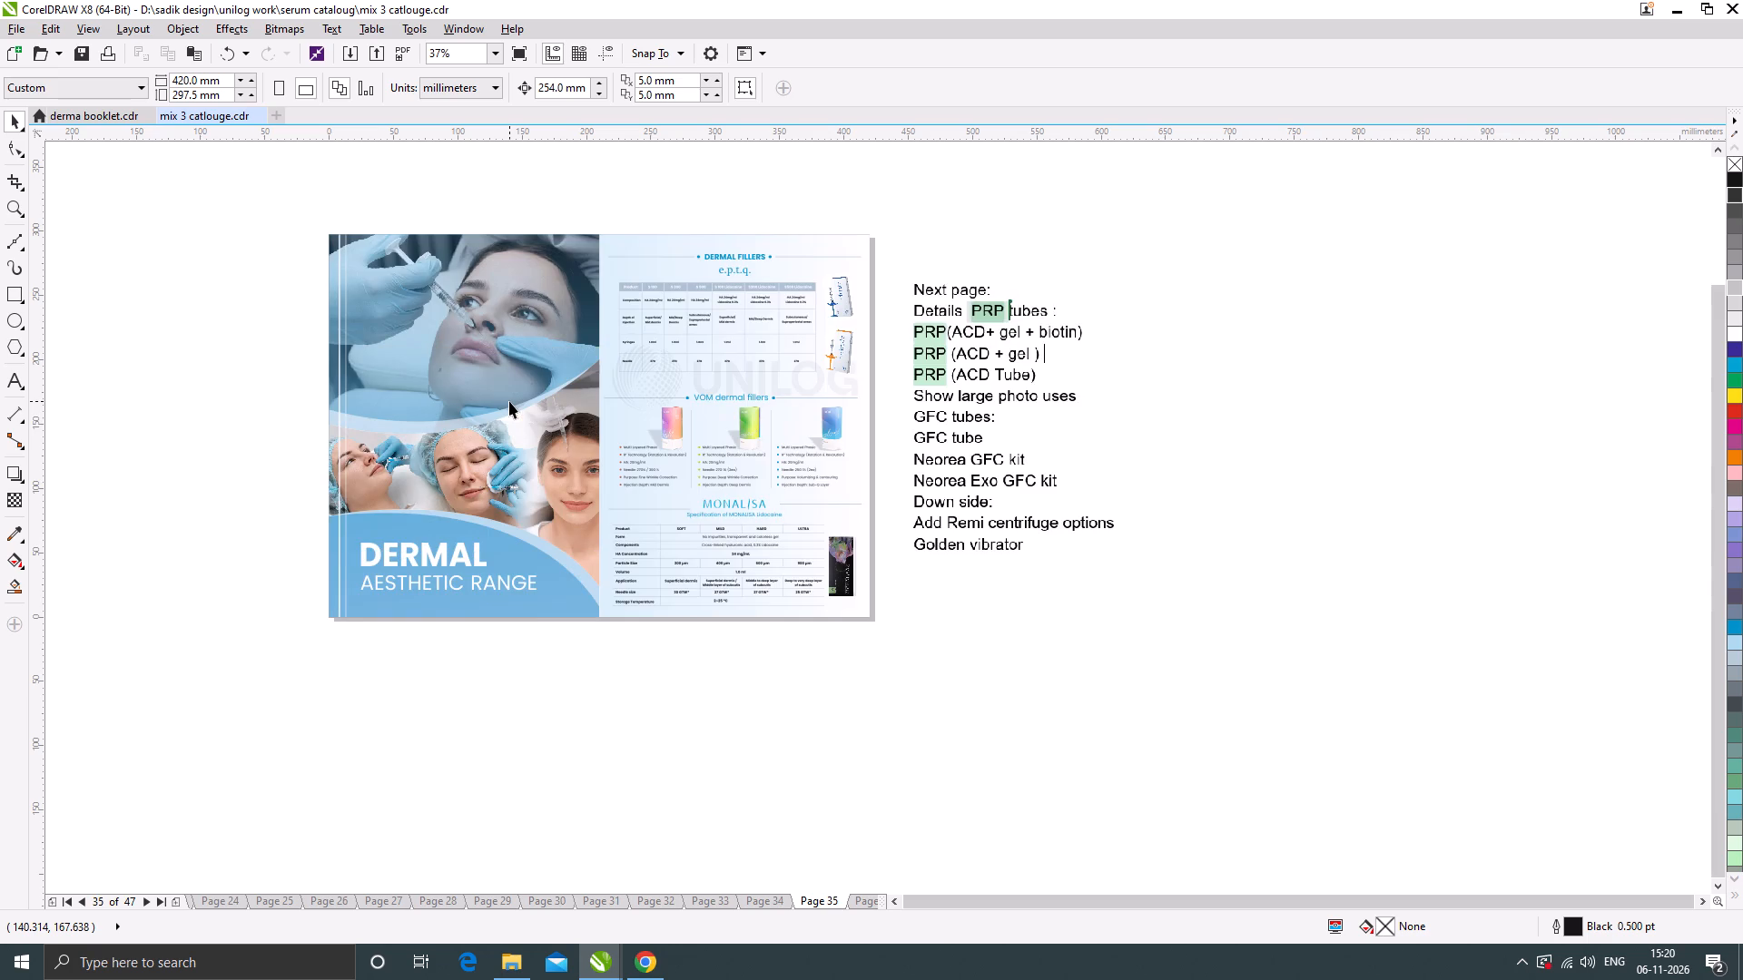
key("Page_Down")
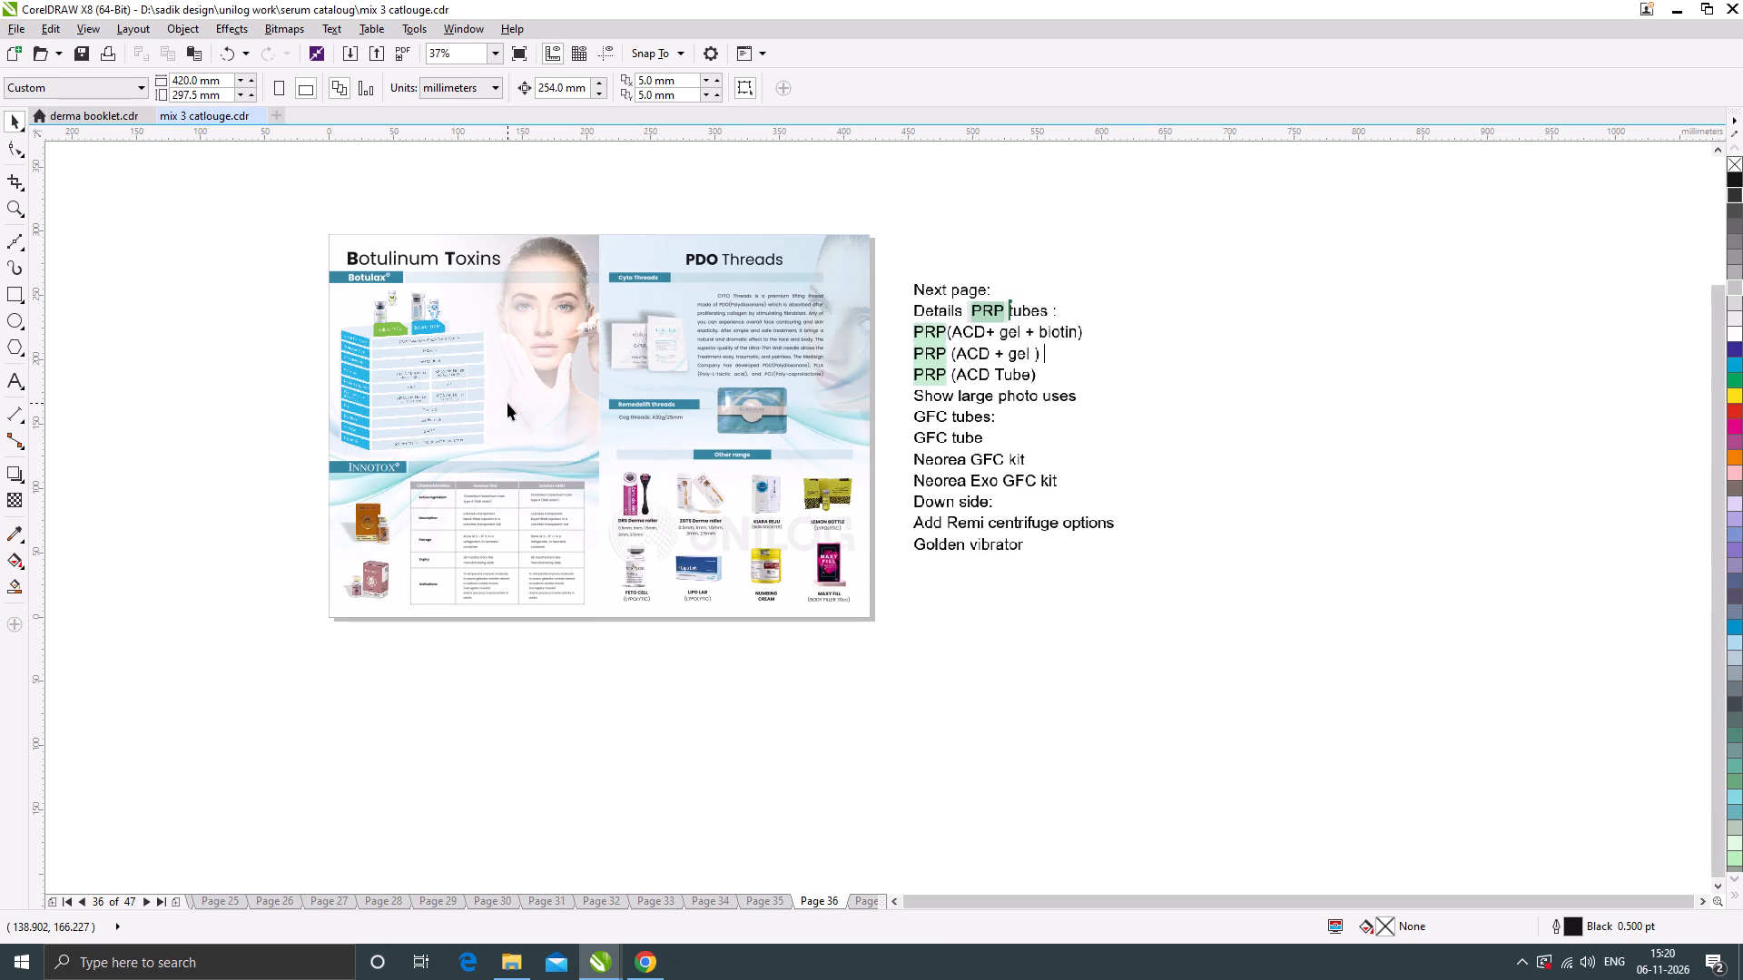
key("Page_Down")
key("Page_Down")
key("Page_Down")
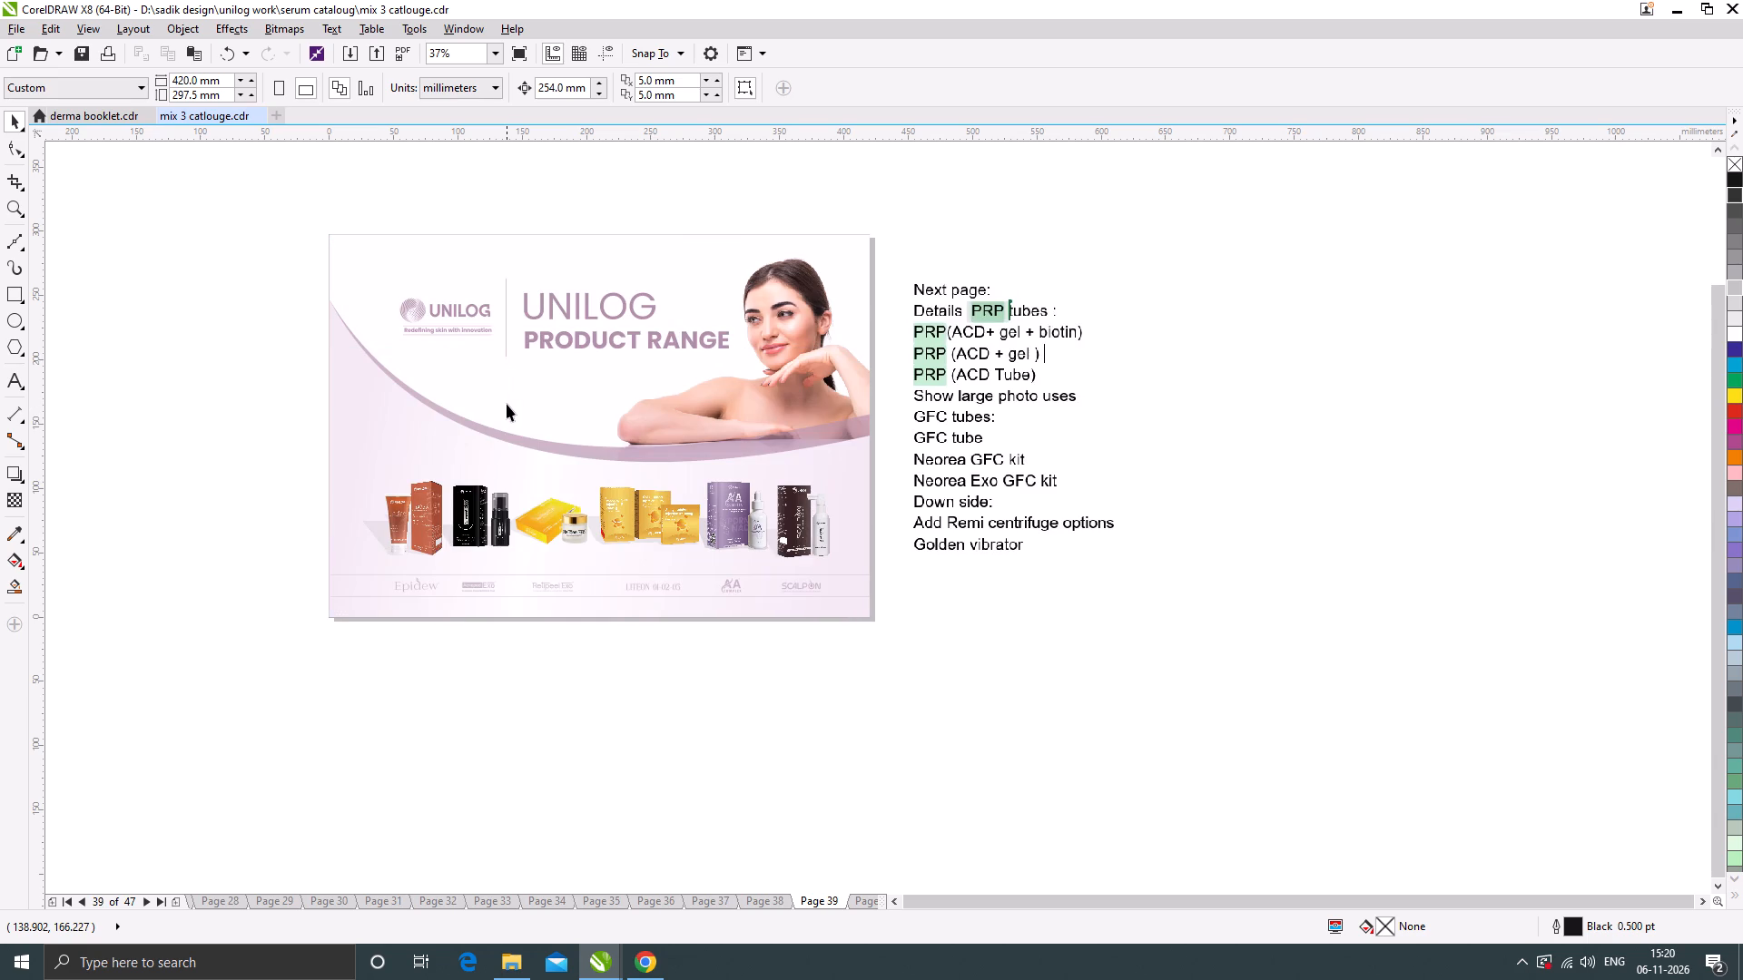
Review the catalogue spreads in reverse, from the Unilog Product Range back to the hair regrowth devices.
key("Page_Up")
key("Page_Up")
key("Page_Up")
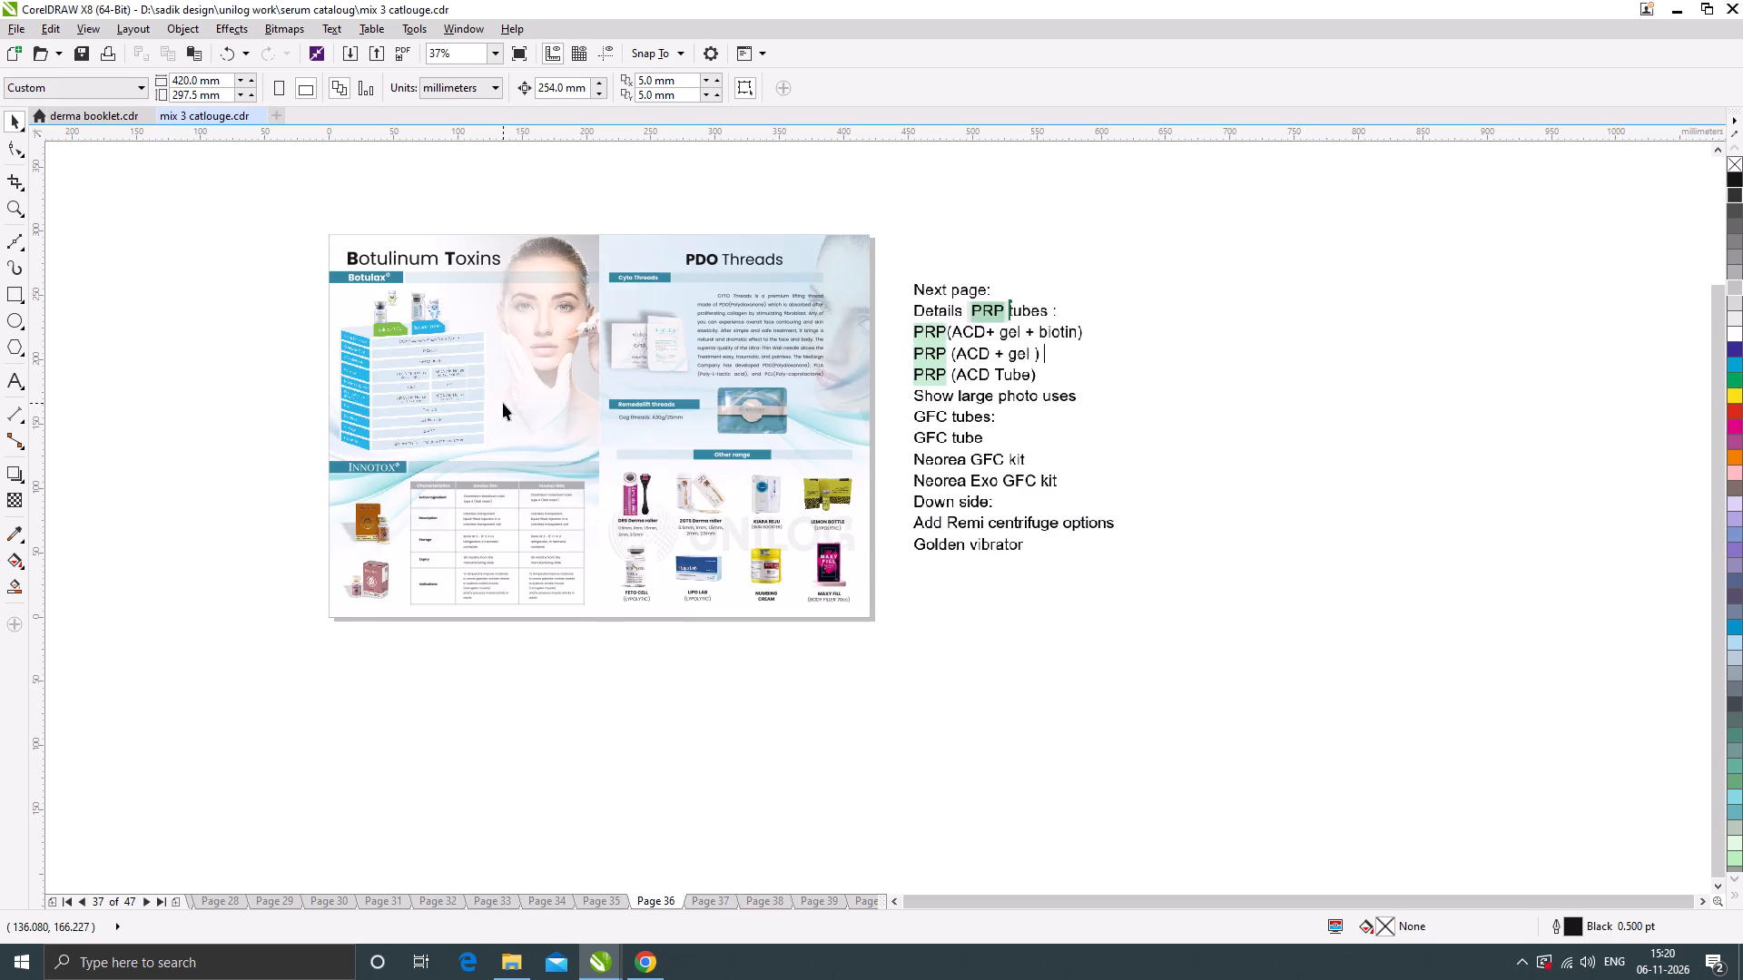
key("Page_Up")
key("Page_Up")
key("Page_Up")
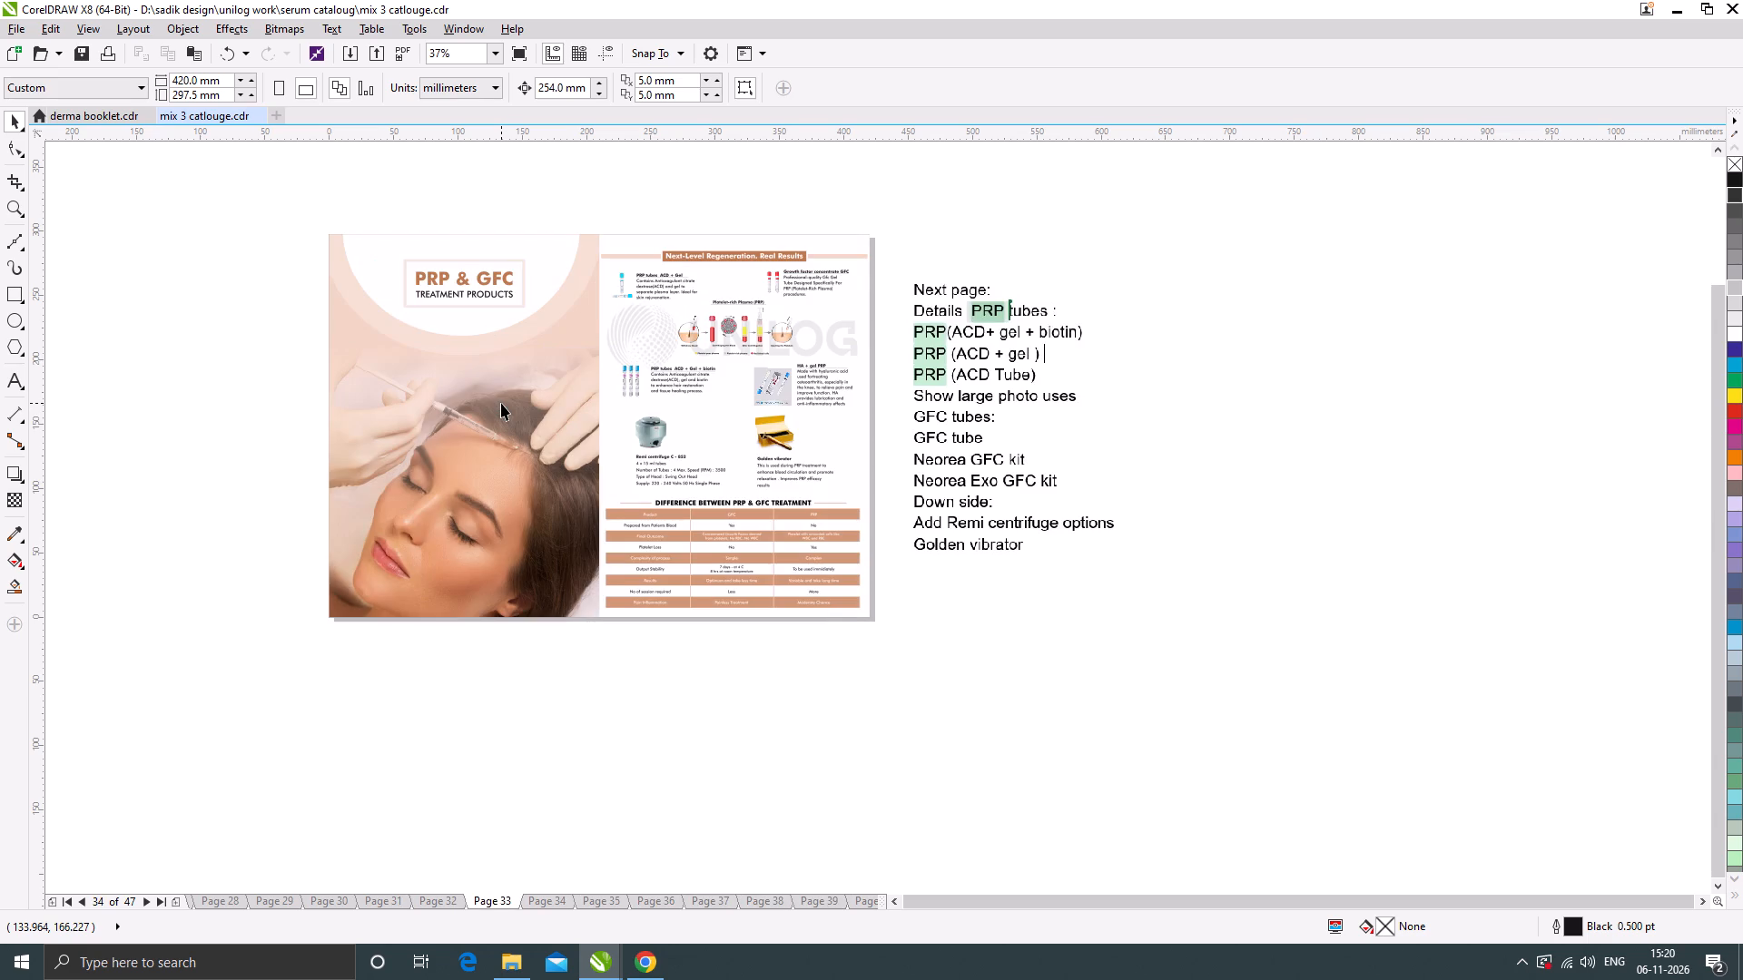
key("Page_Up")
key("Page_Up")
key("Page_Up")
key("Page_Up")
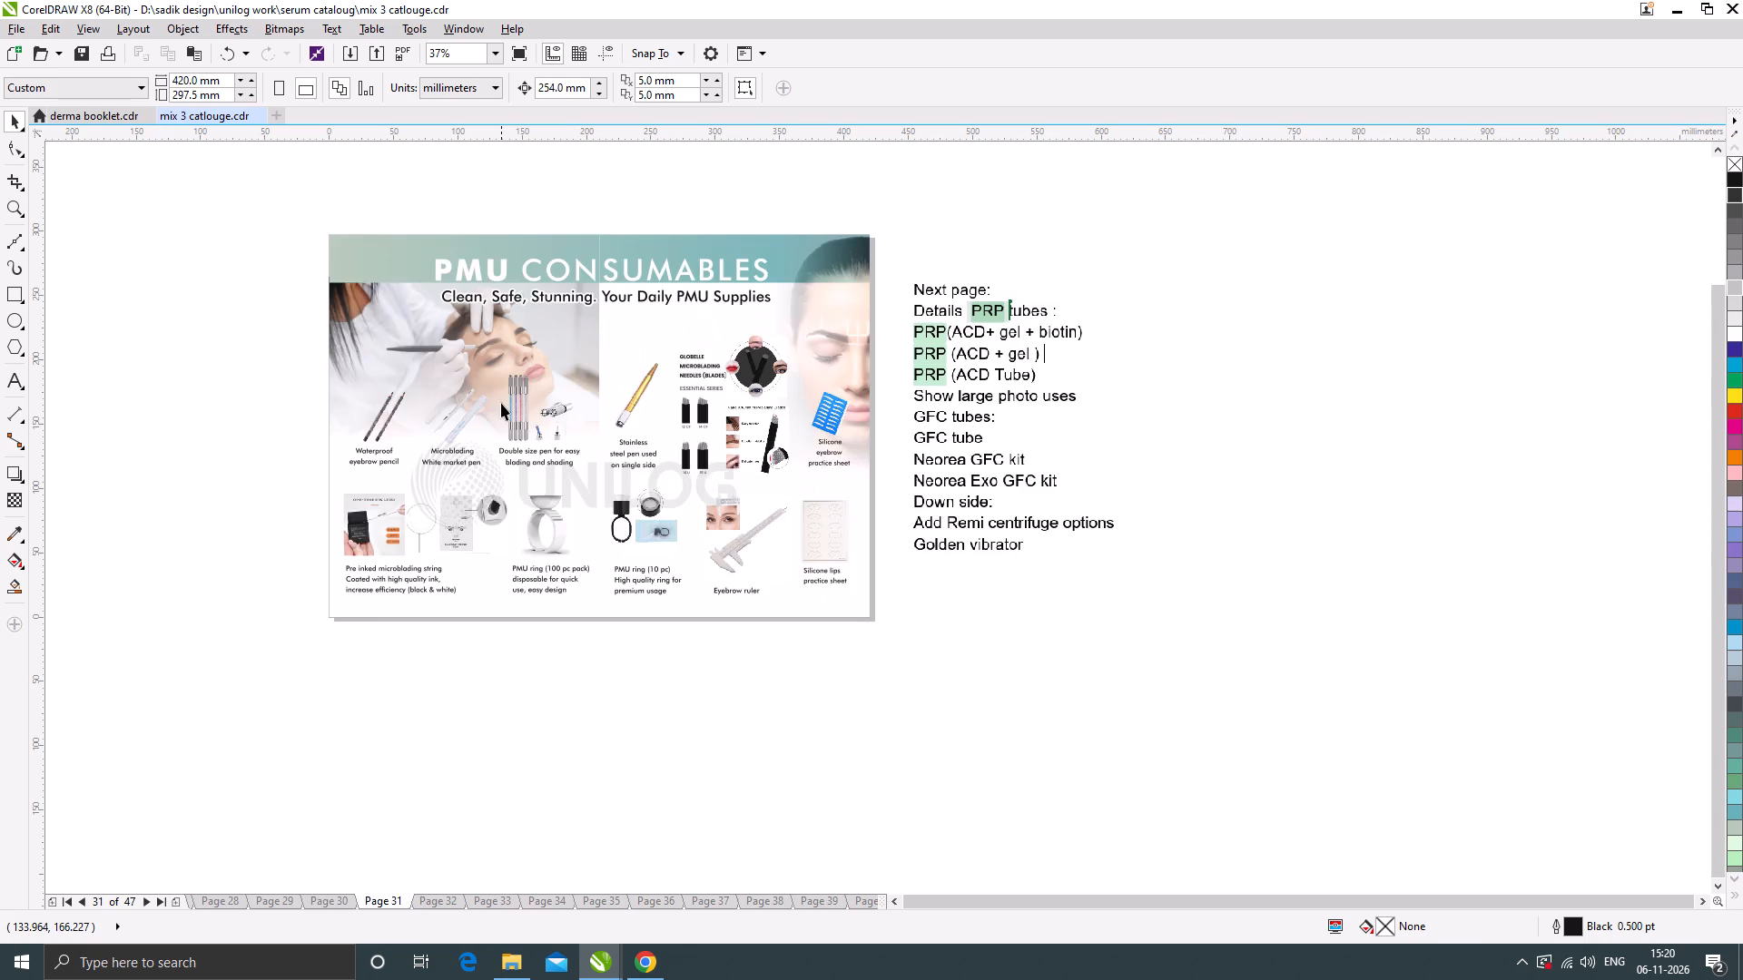
key("Page_Up")
key("Page_Up")
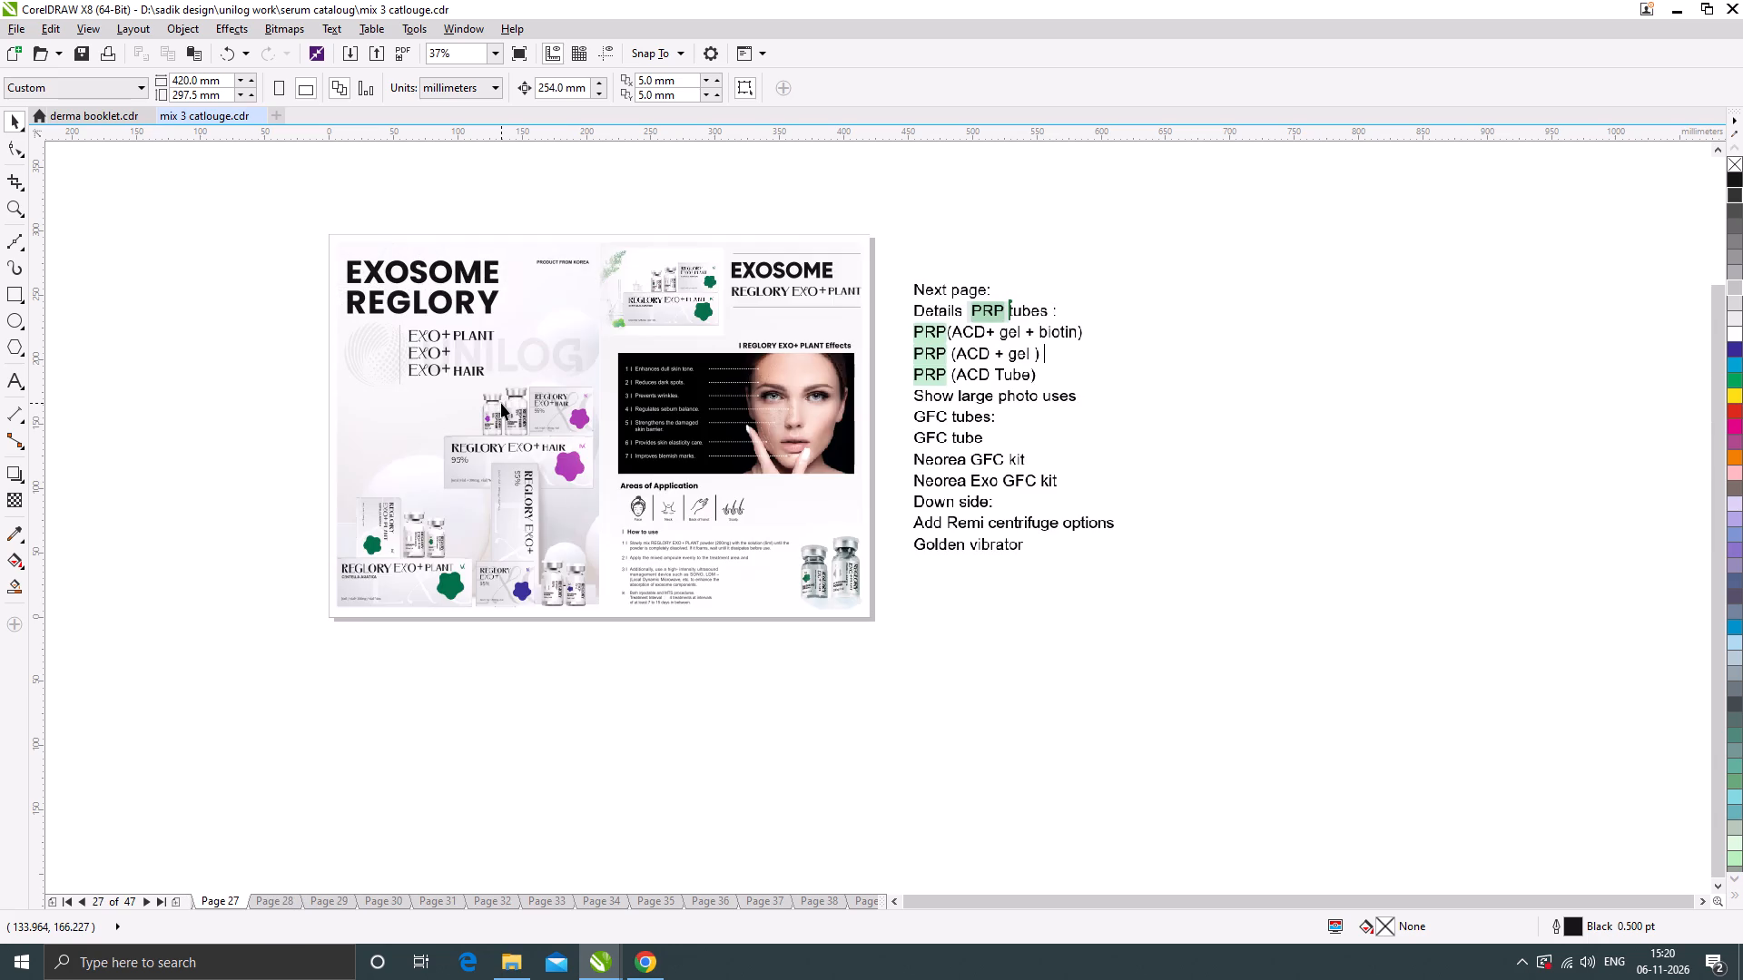
key("Page_Up")
key("Page_Up")
key("Page_Up")
key("Page_Up")
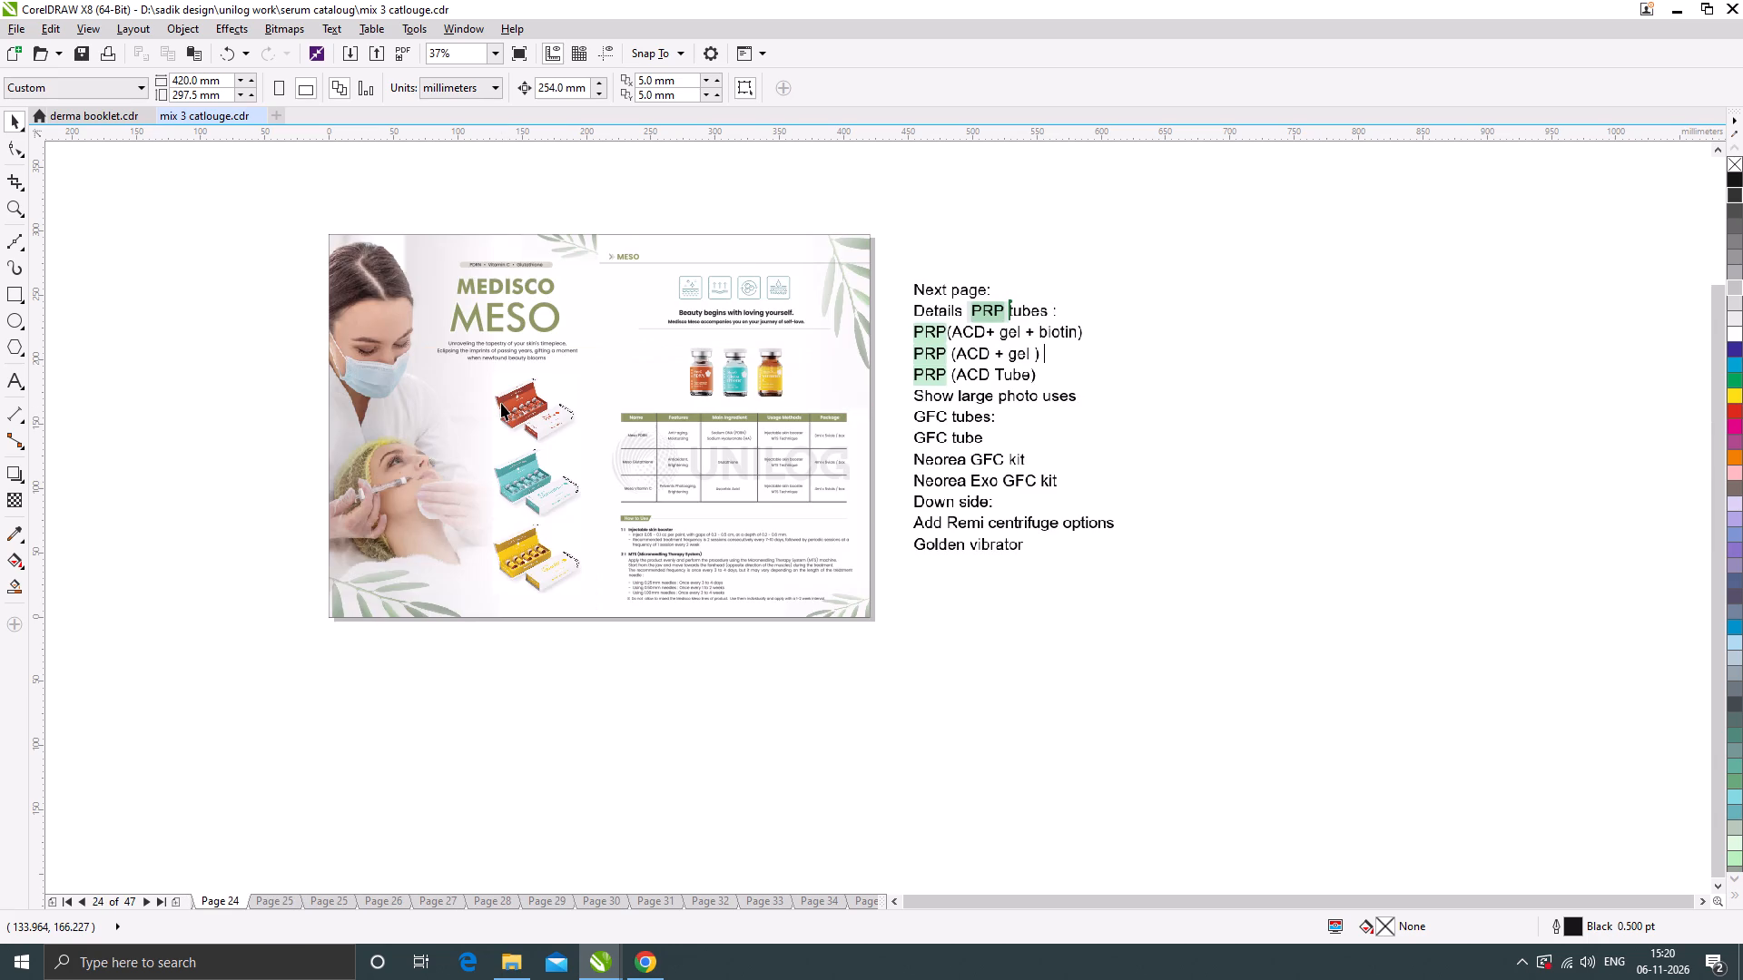
key("Page_Up")
key("Page_Up")
key("Page_Up")
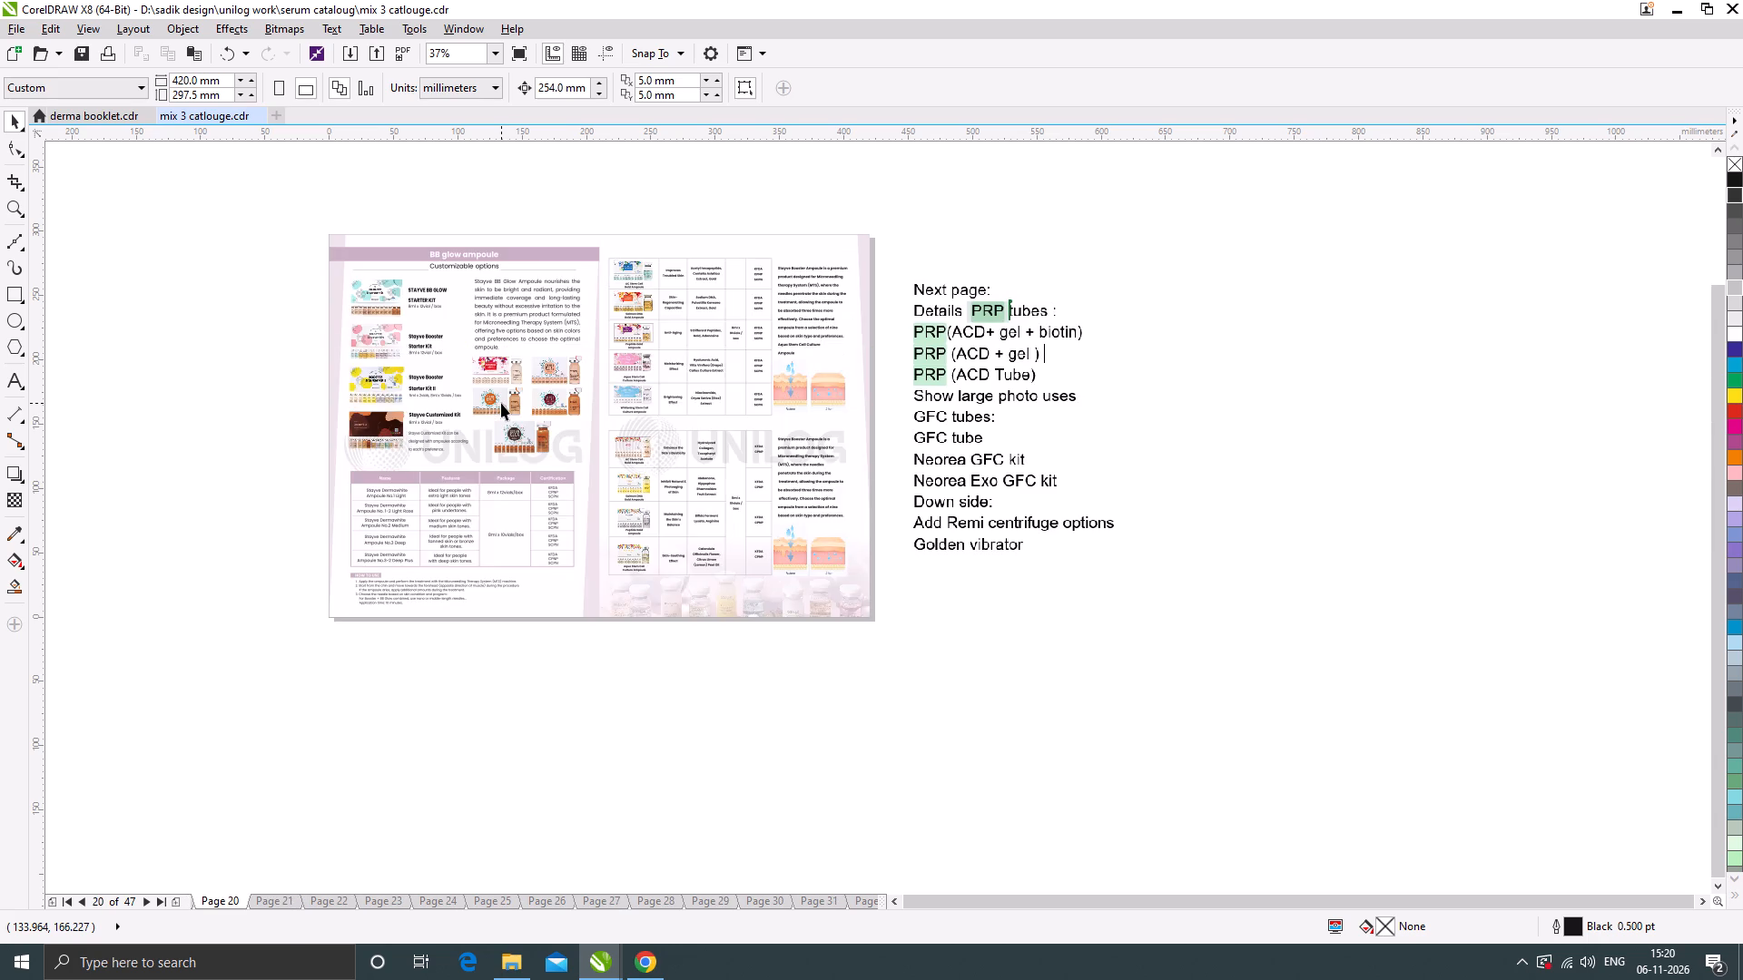
key("Page_Up")
key("Page_Up")
key("Page_Up")
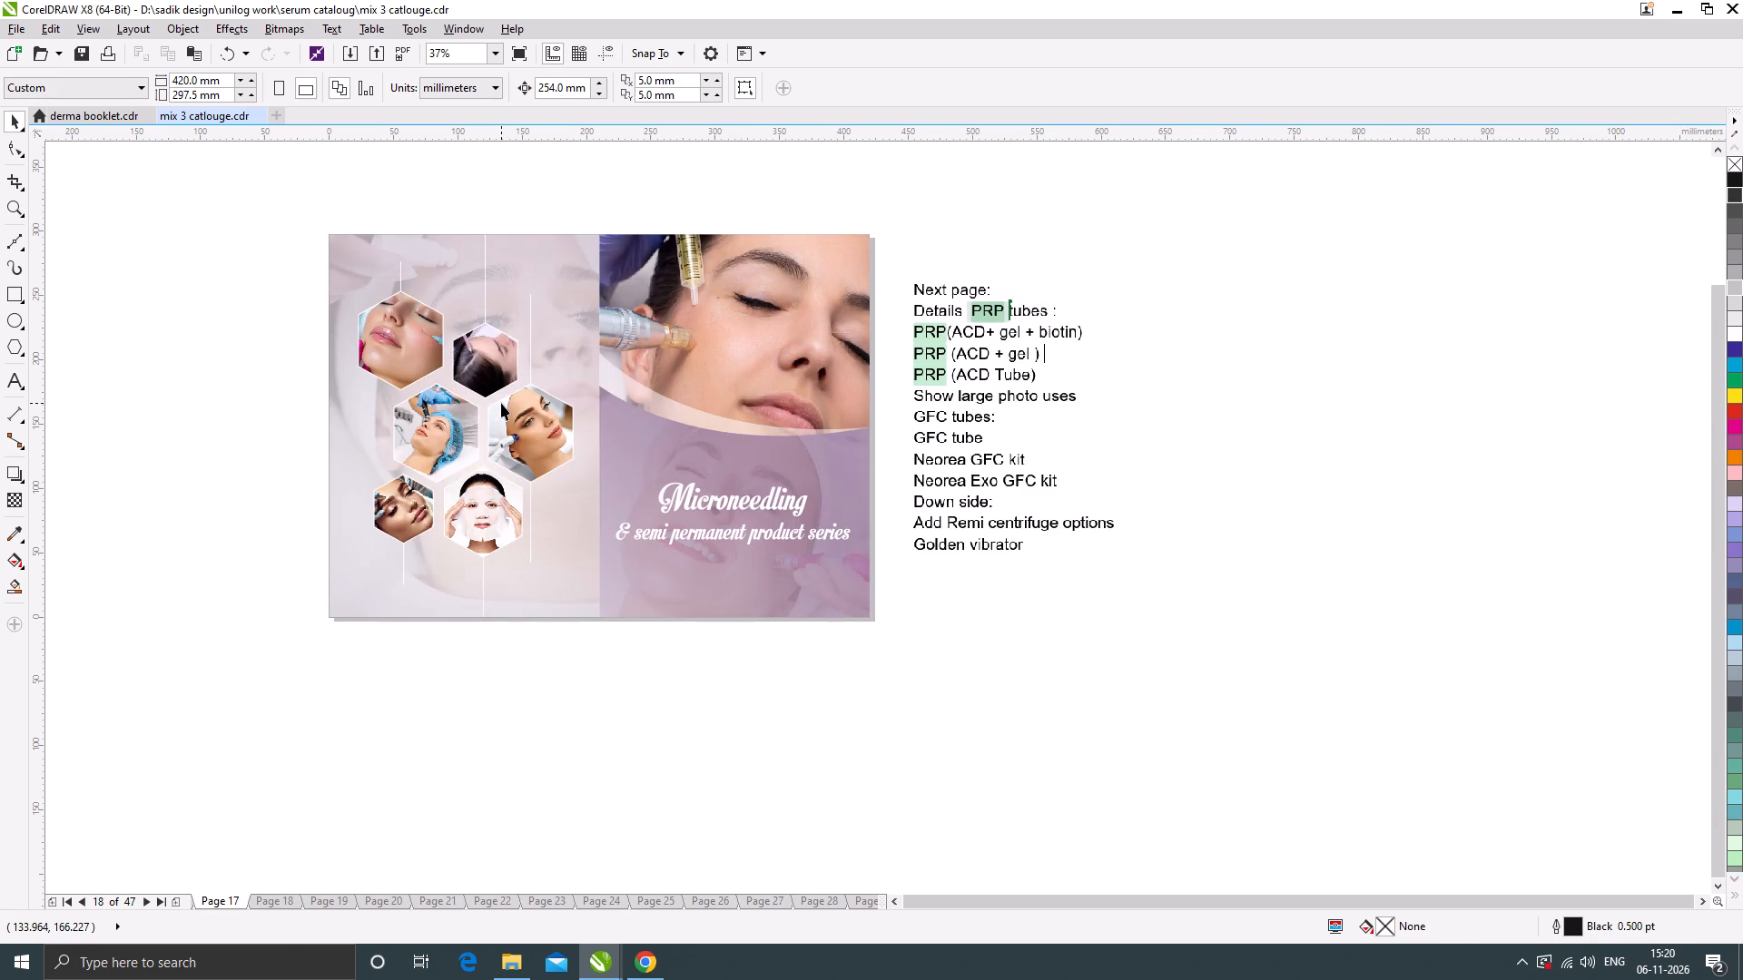
key("Page_Up")
key("Page_Up")
key("Page_Up")
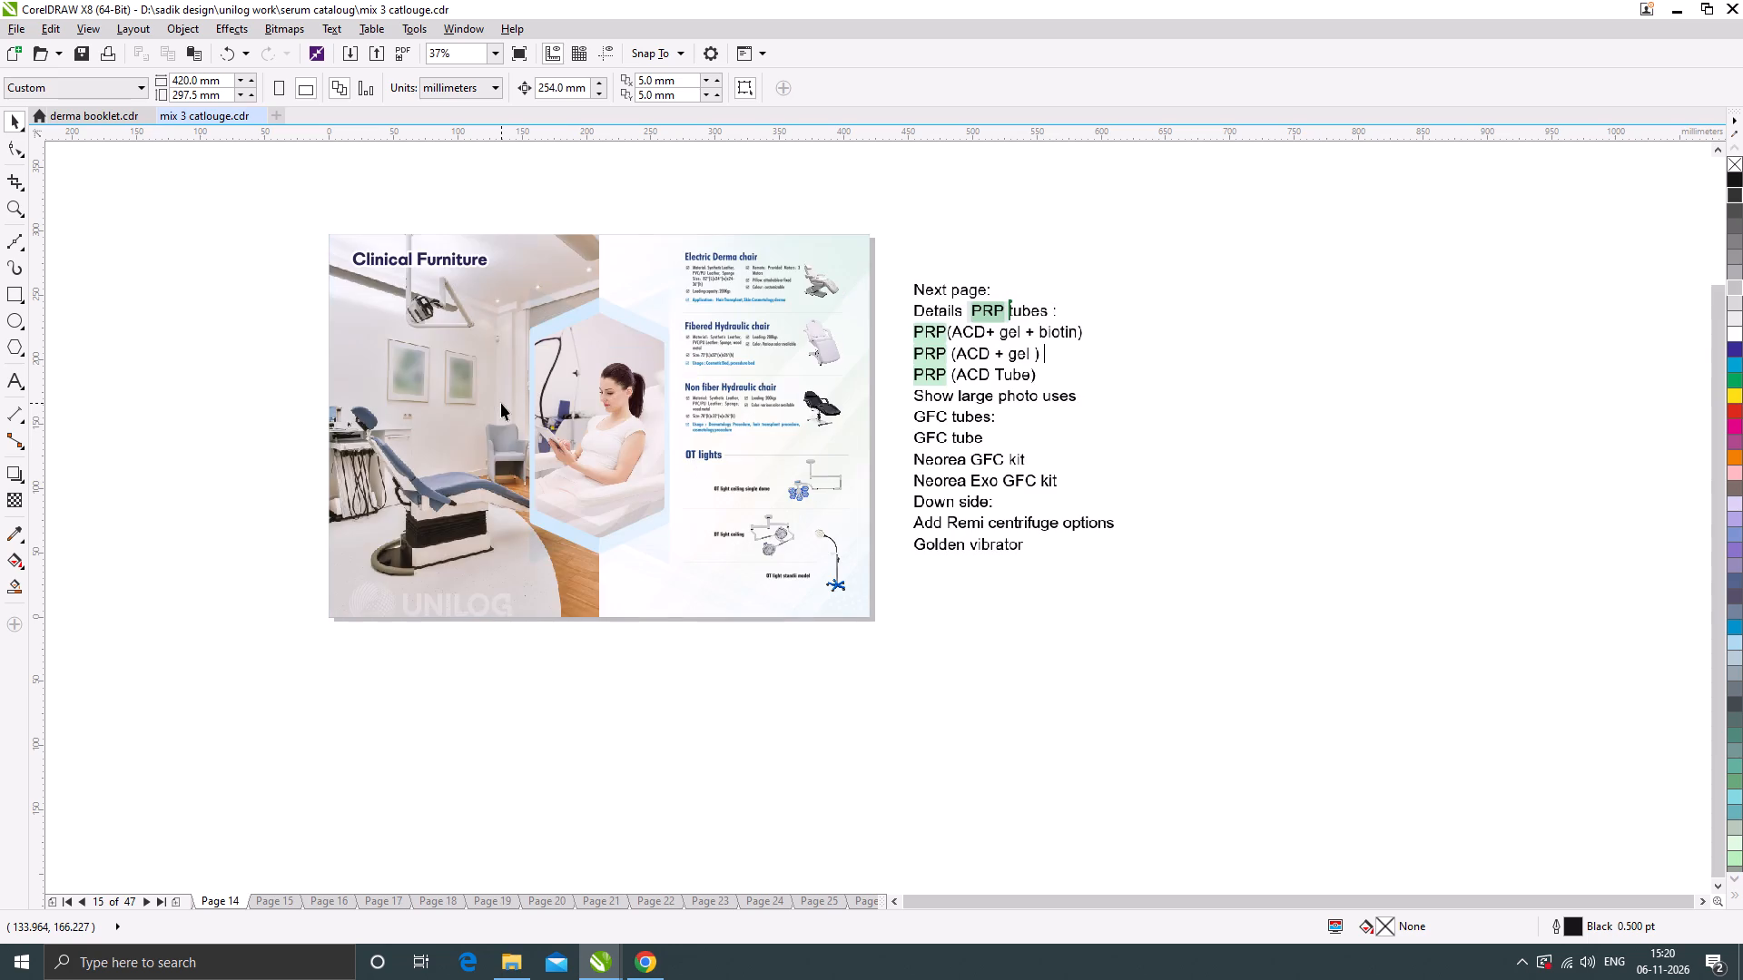
key("Page_Up")
key("Page_Up")
key("Page_Up")
key("Page_Up")
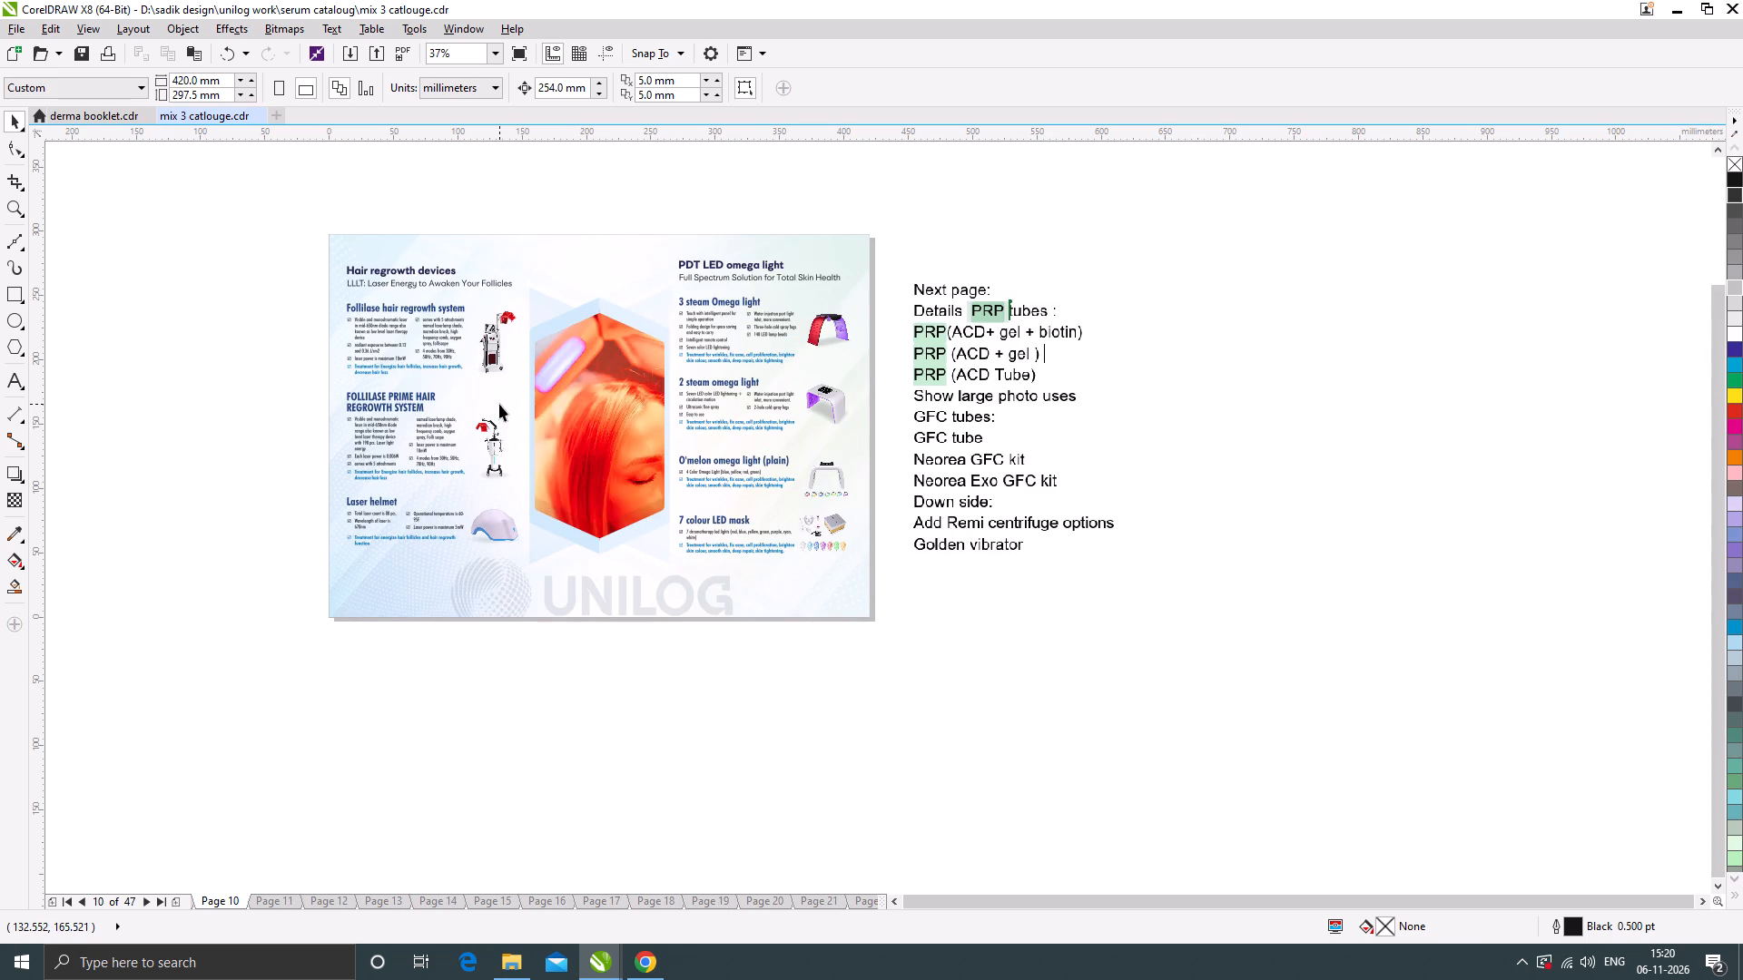
On page 16, the Consumables Series cover, copy the two-object group at the left edge inside the blue panel's PowerClip.
key("Page_Down")
key("Page_Down")
key("Page_Down")
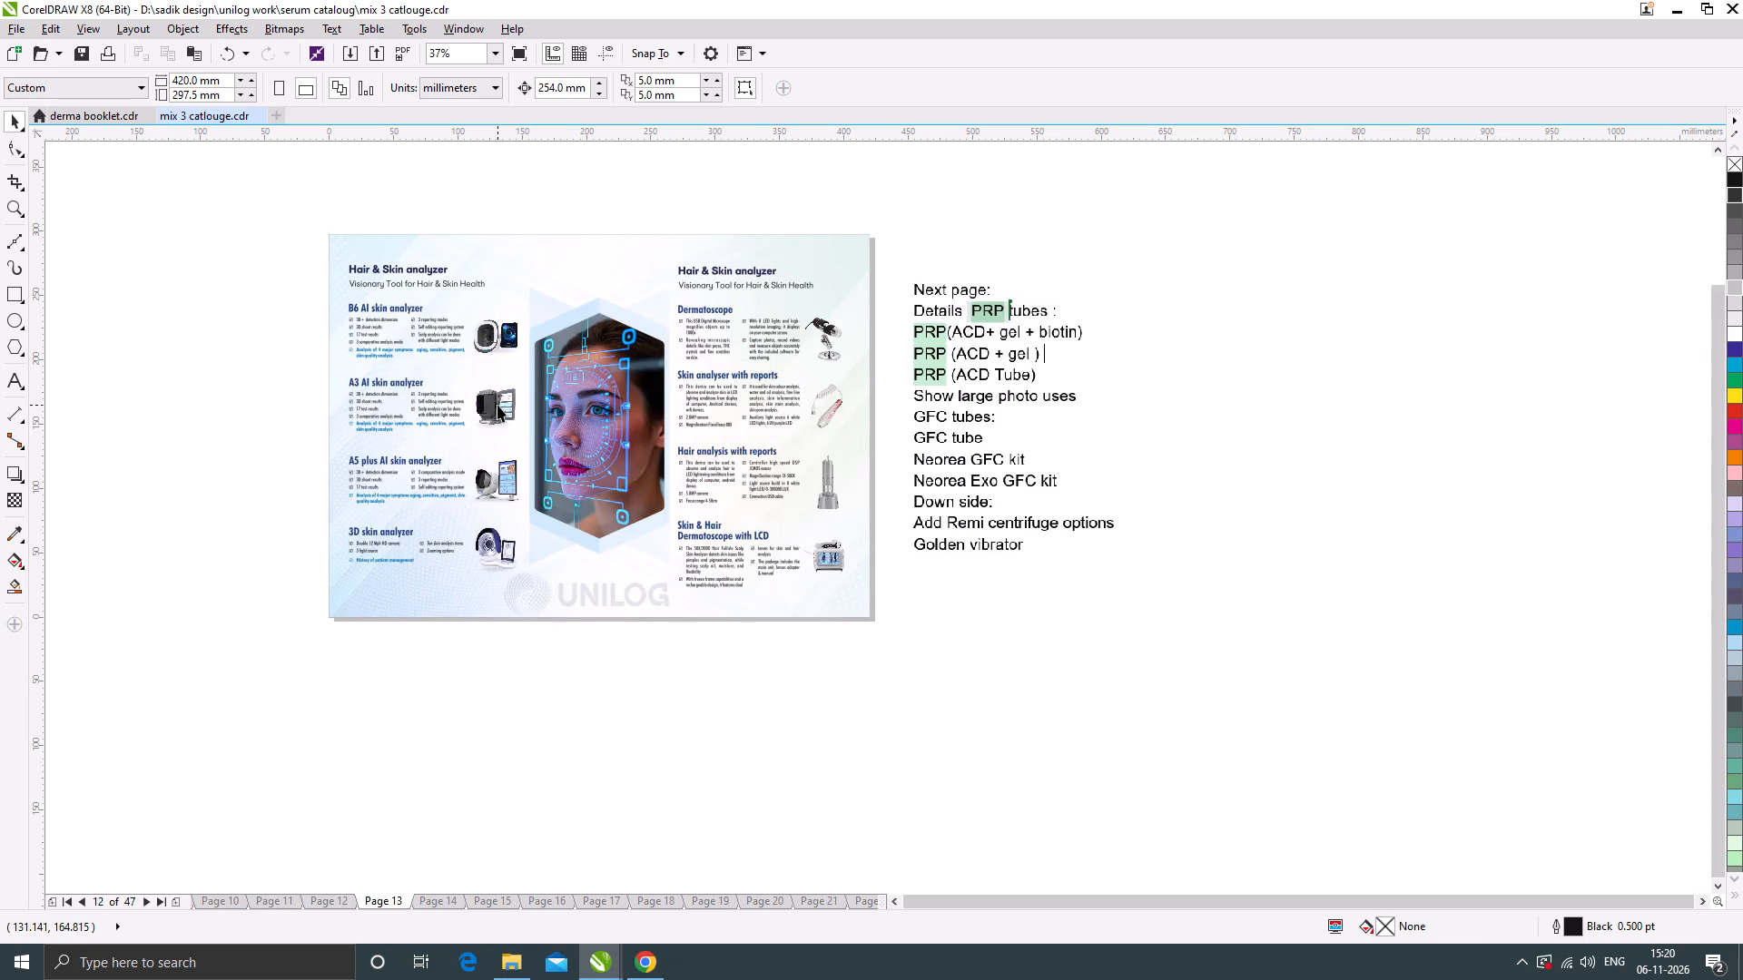
key("Page_Down")
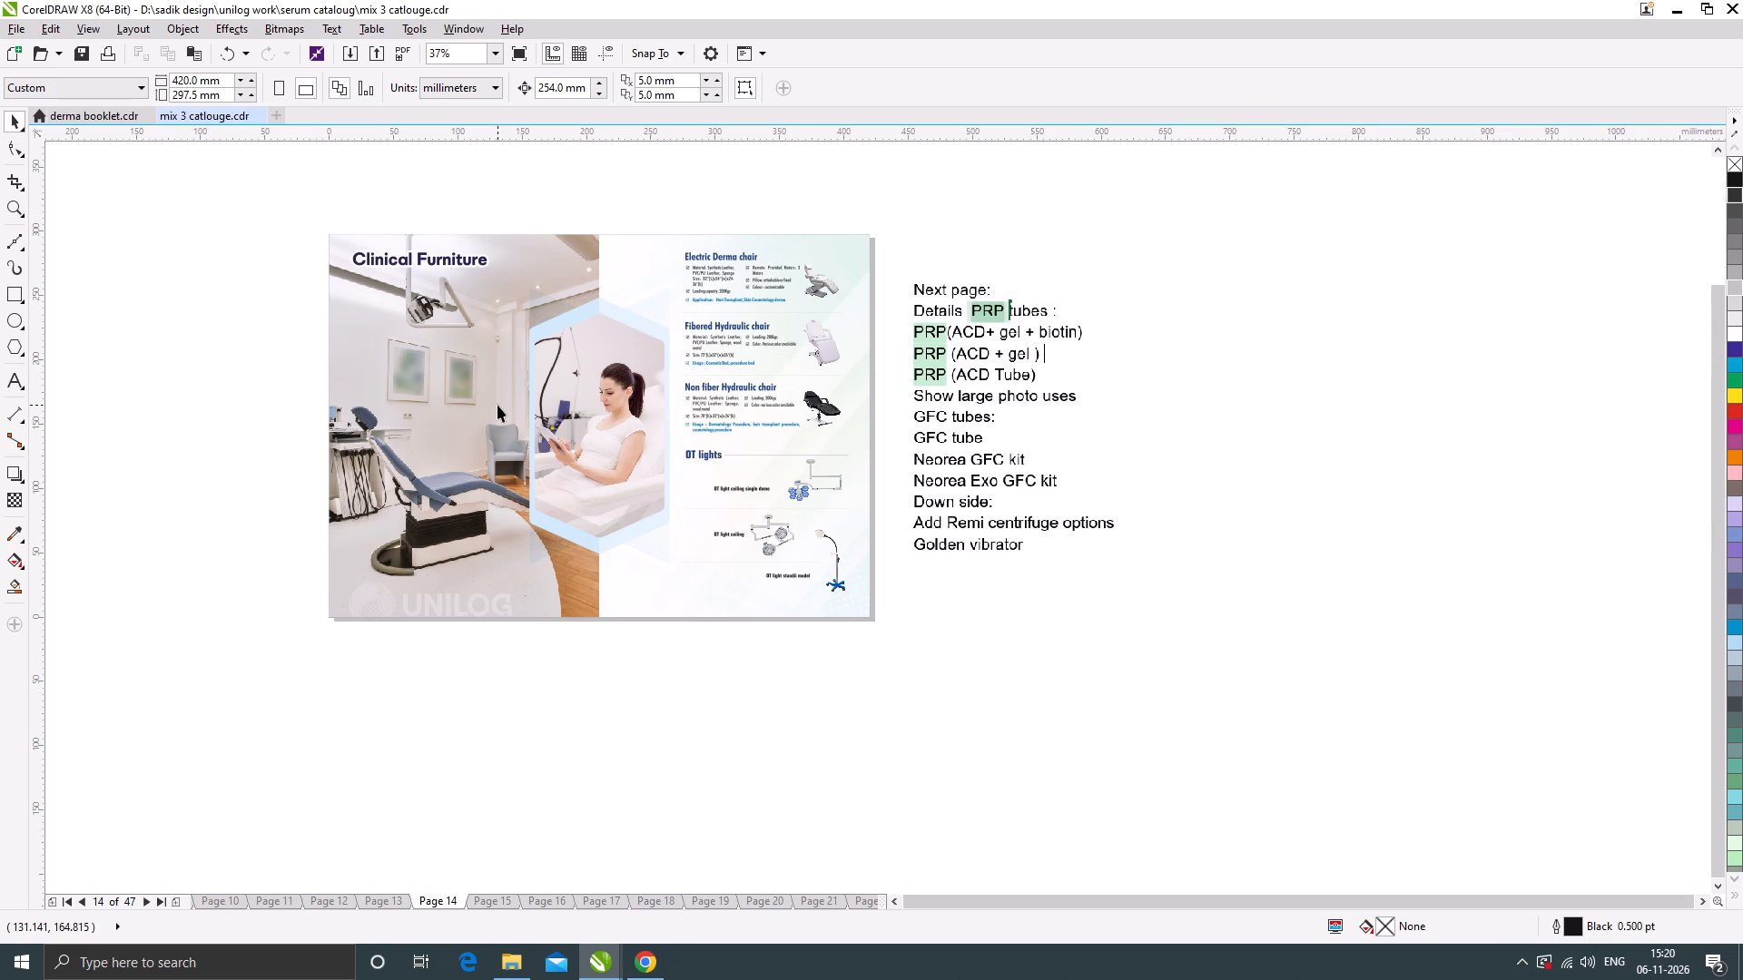
key("Page_Down")
key("Page_Down")
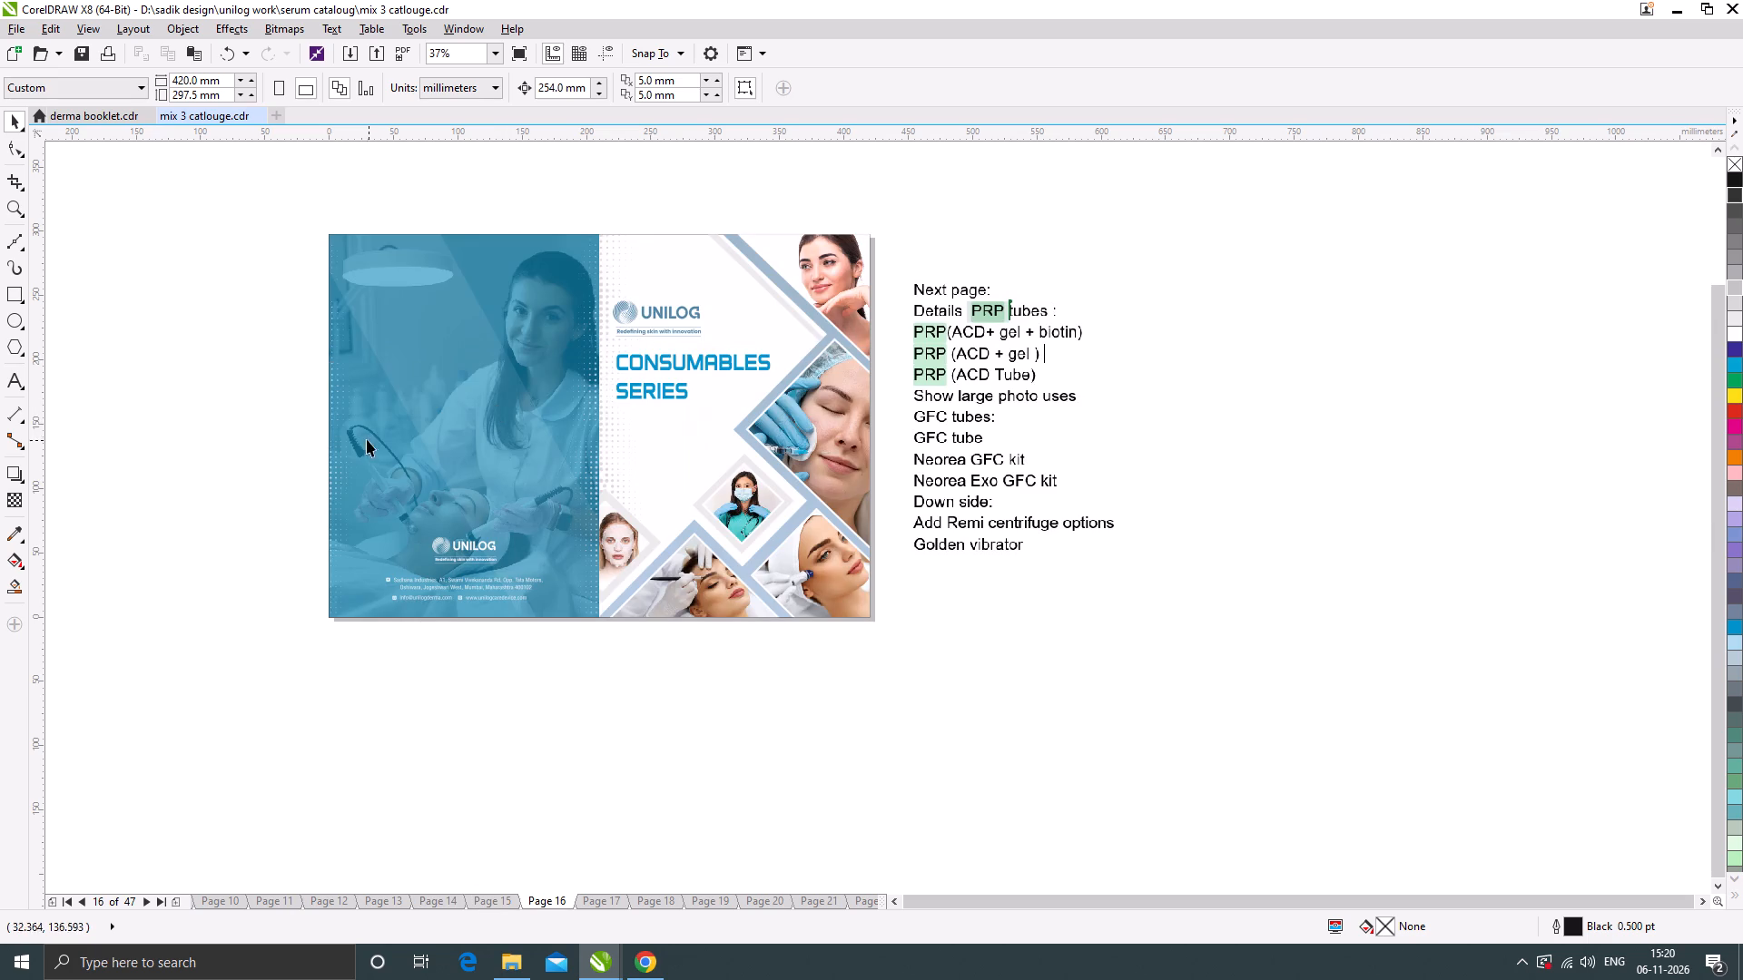
double_click(335, 361)
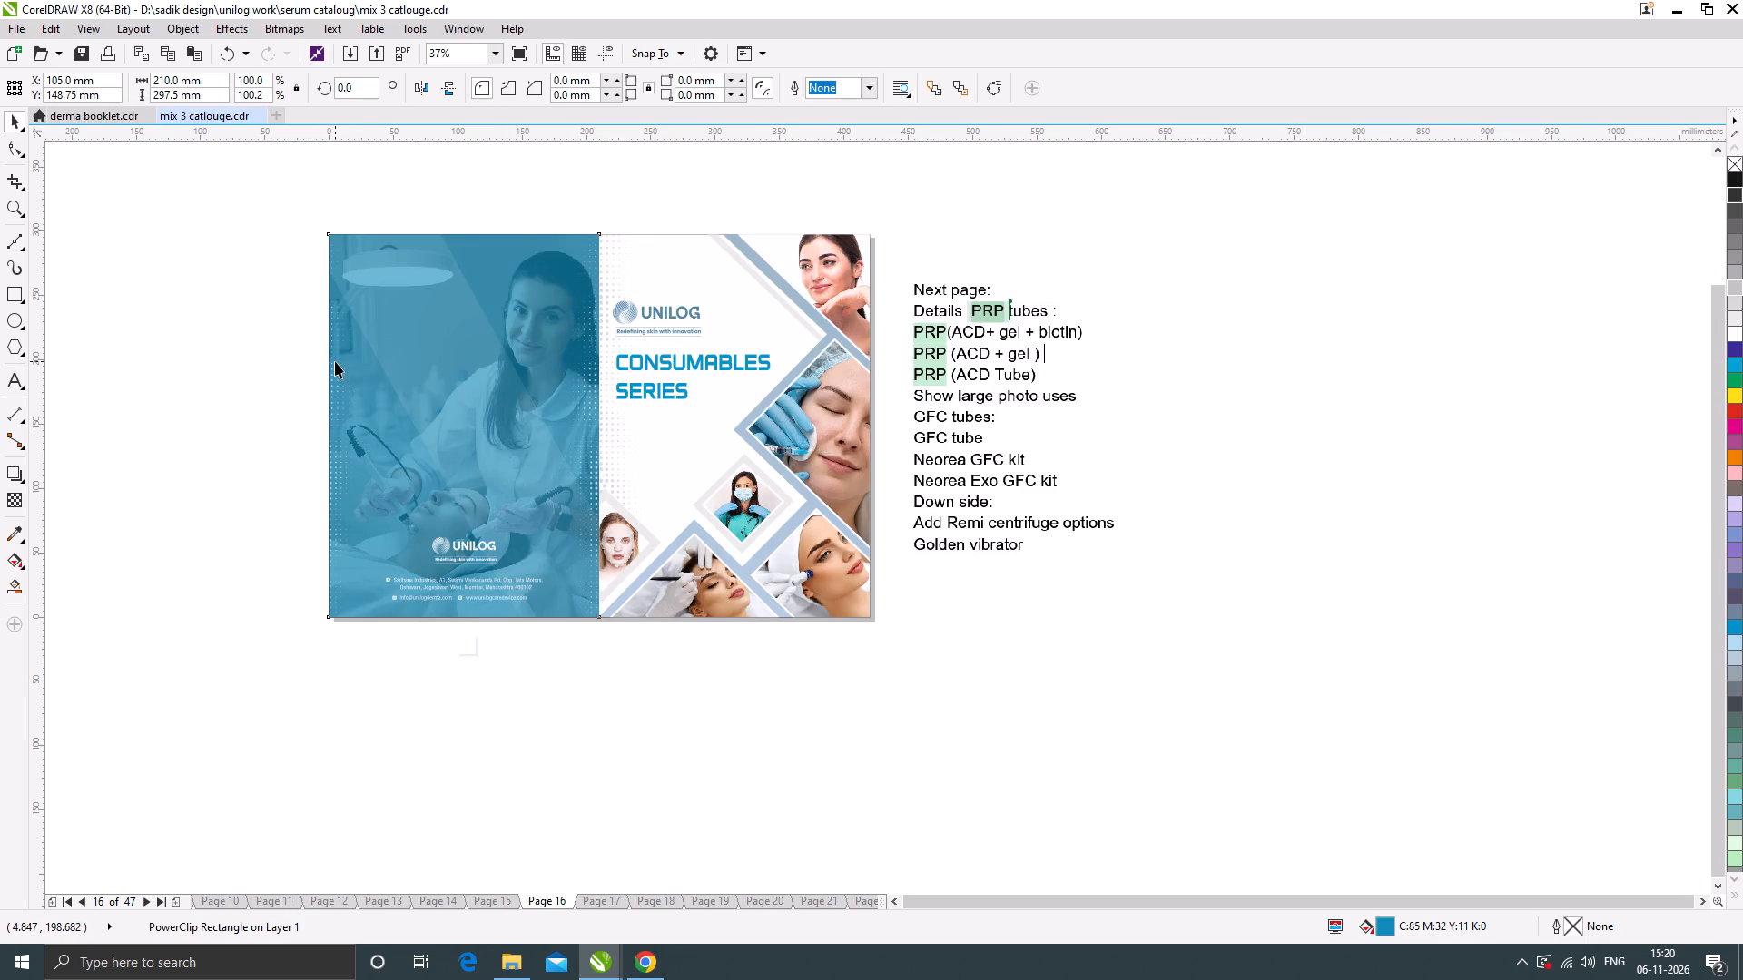
left_click(337, 378)
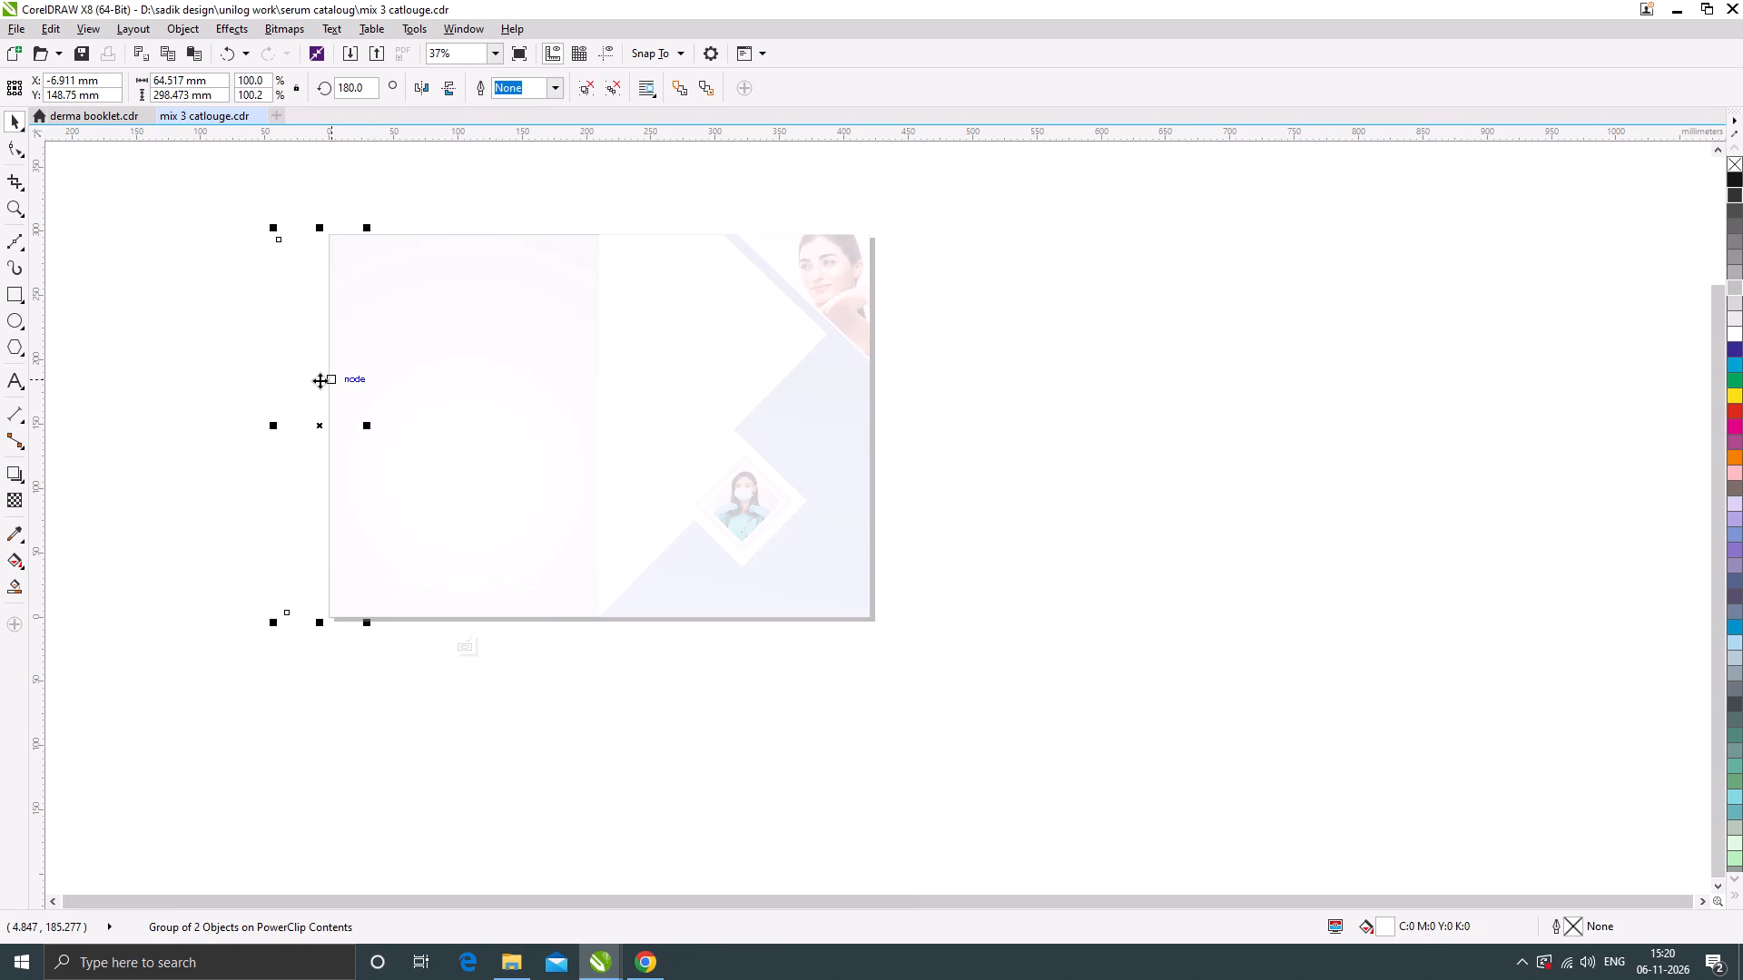
key("ctrl+c")
left_click(138, 318, "ctrl")
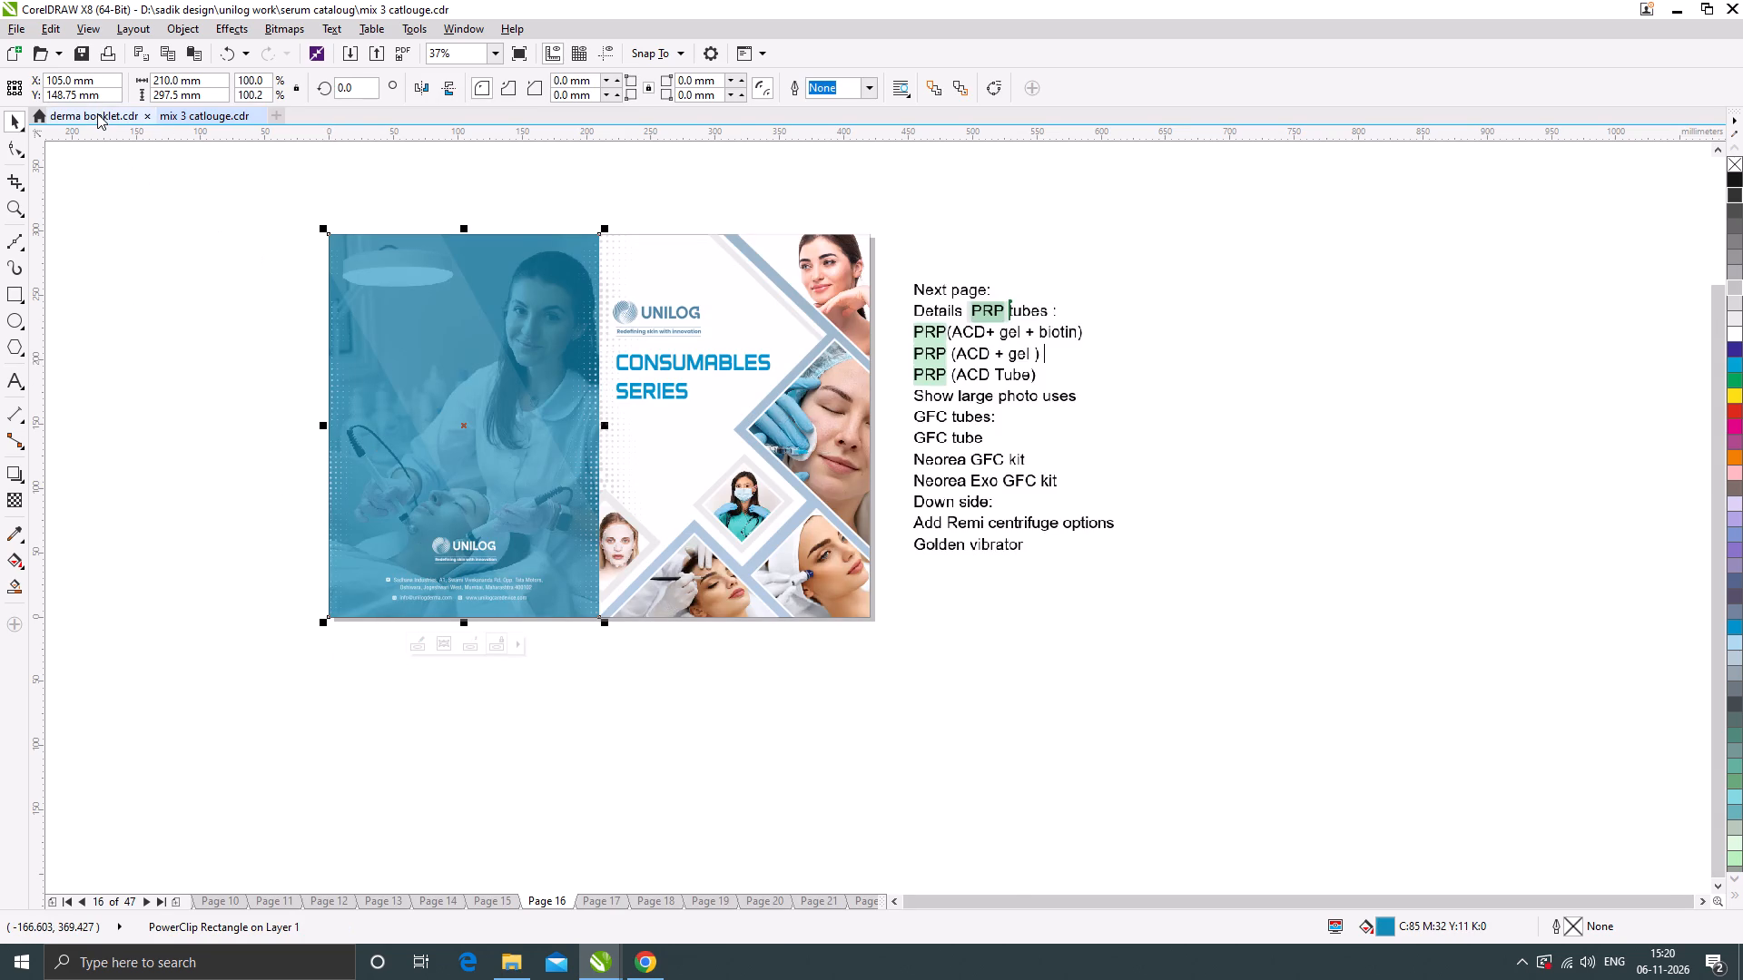
Switch to derma booklet.cdr and paste the copied dot-pattern group onto page 2, the Medifacial Devices spread.
left_click(97, 113)
scroll(667, 420, "down", 1)
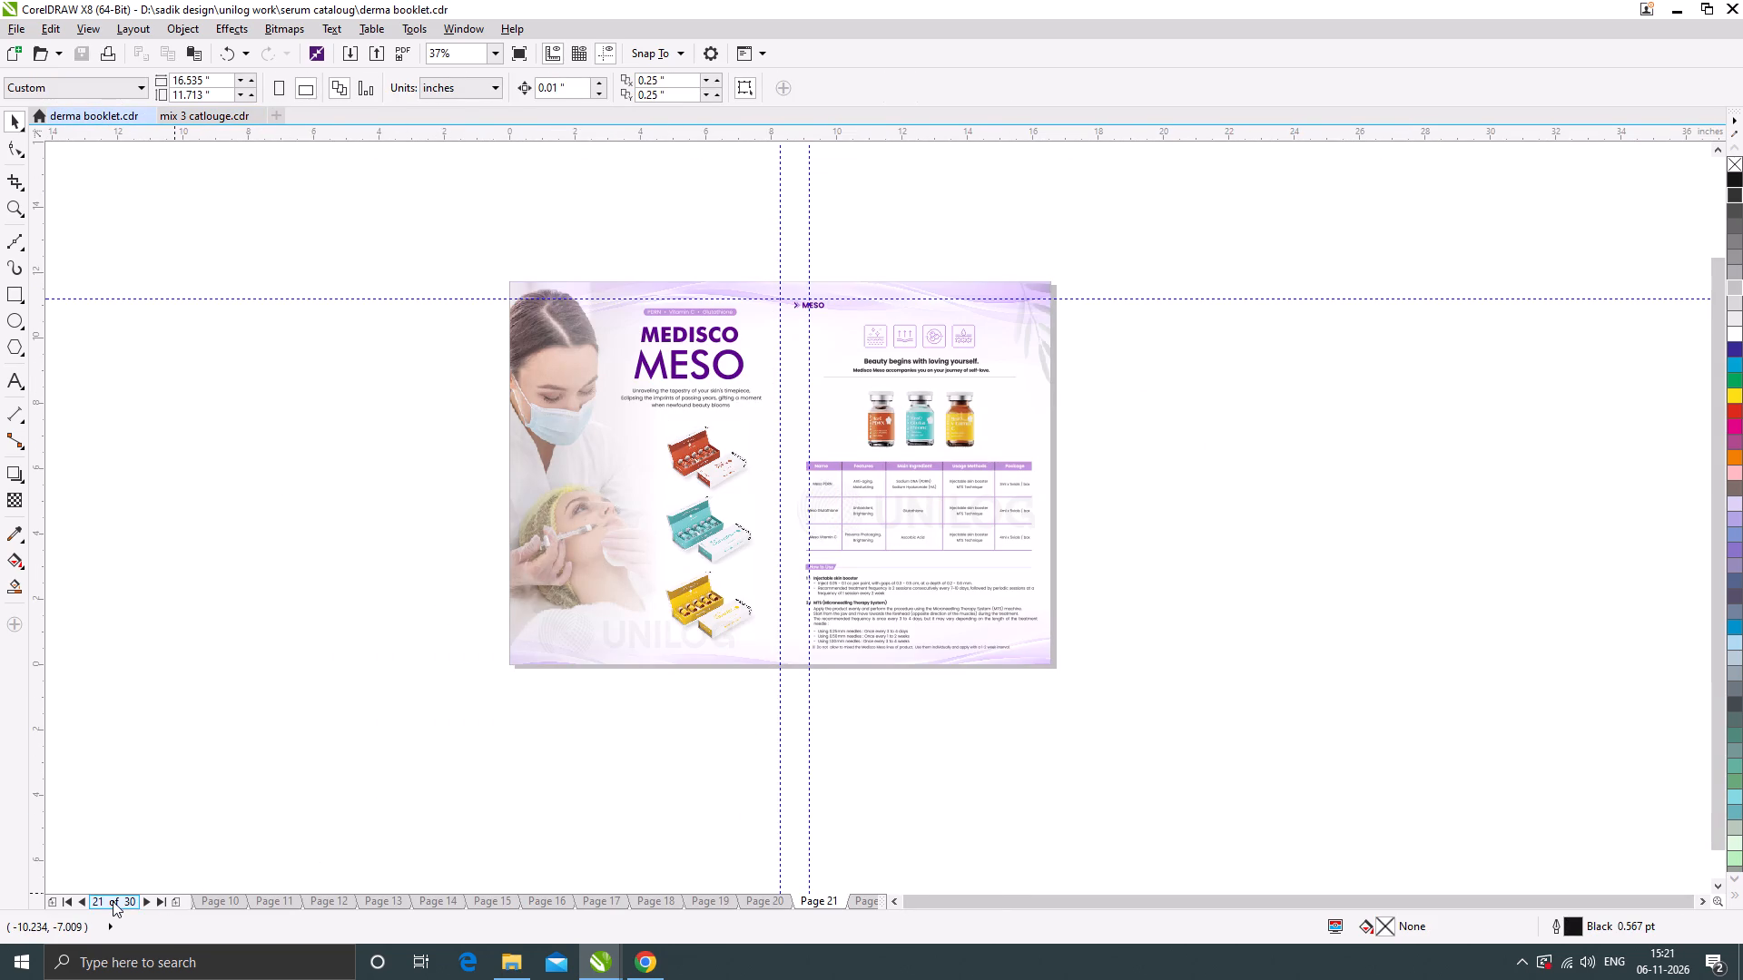
left_click(67, 900)
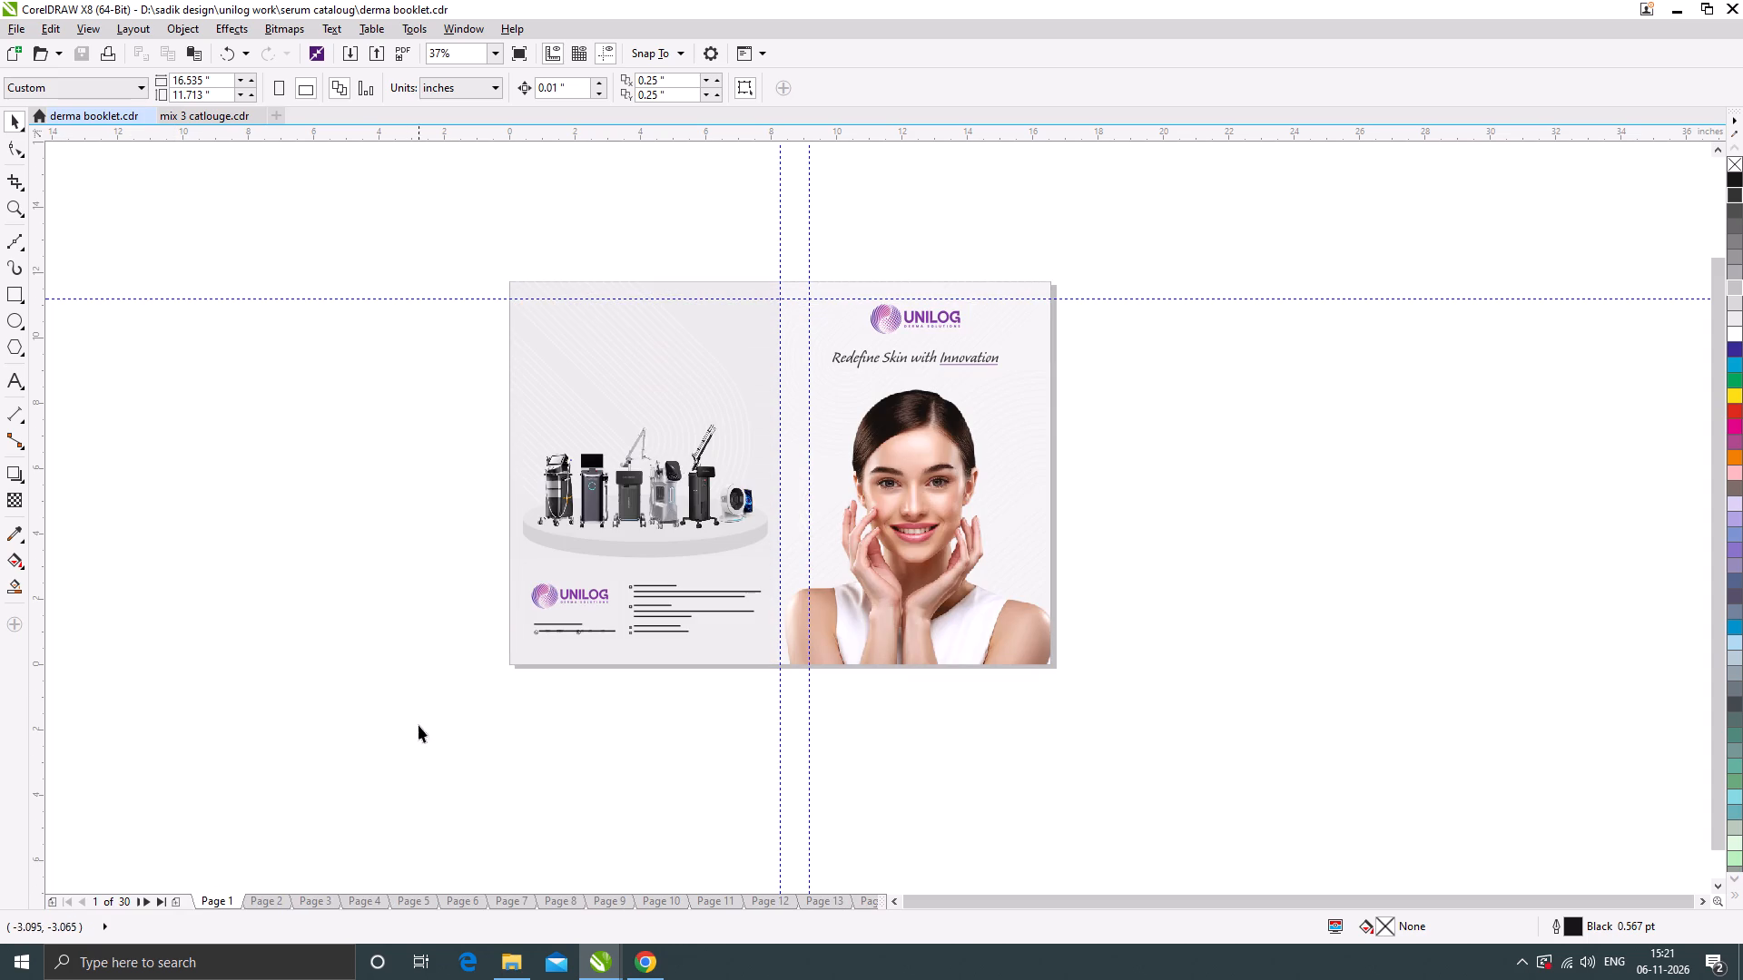
left_click(359, 609)
left_click(271, 899)
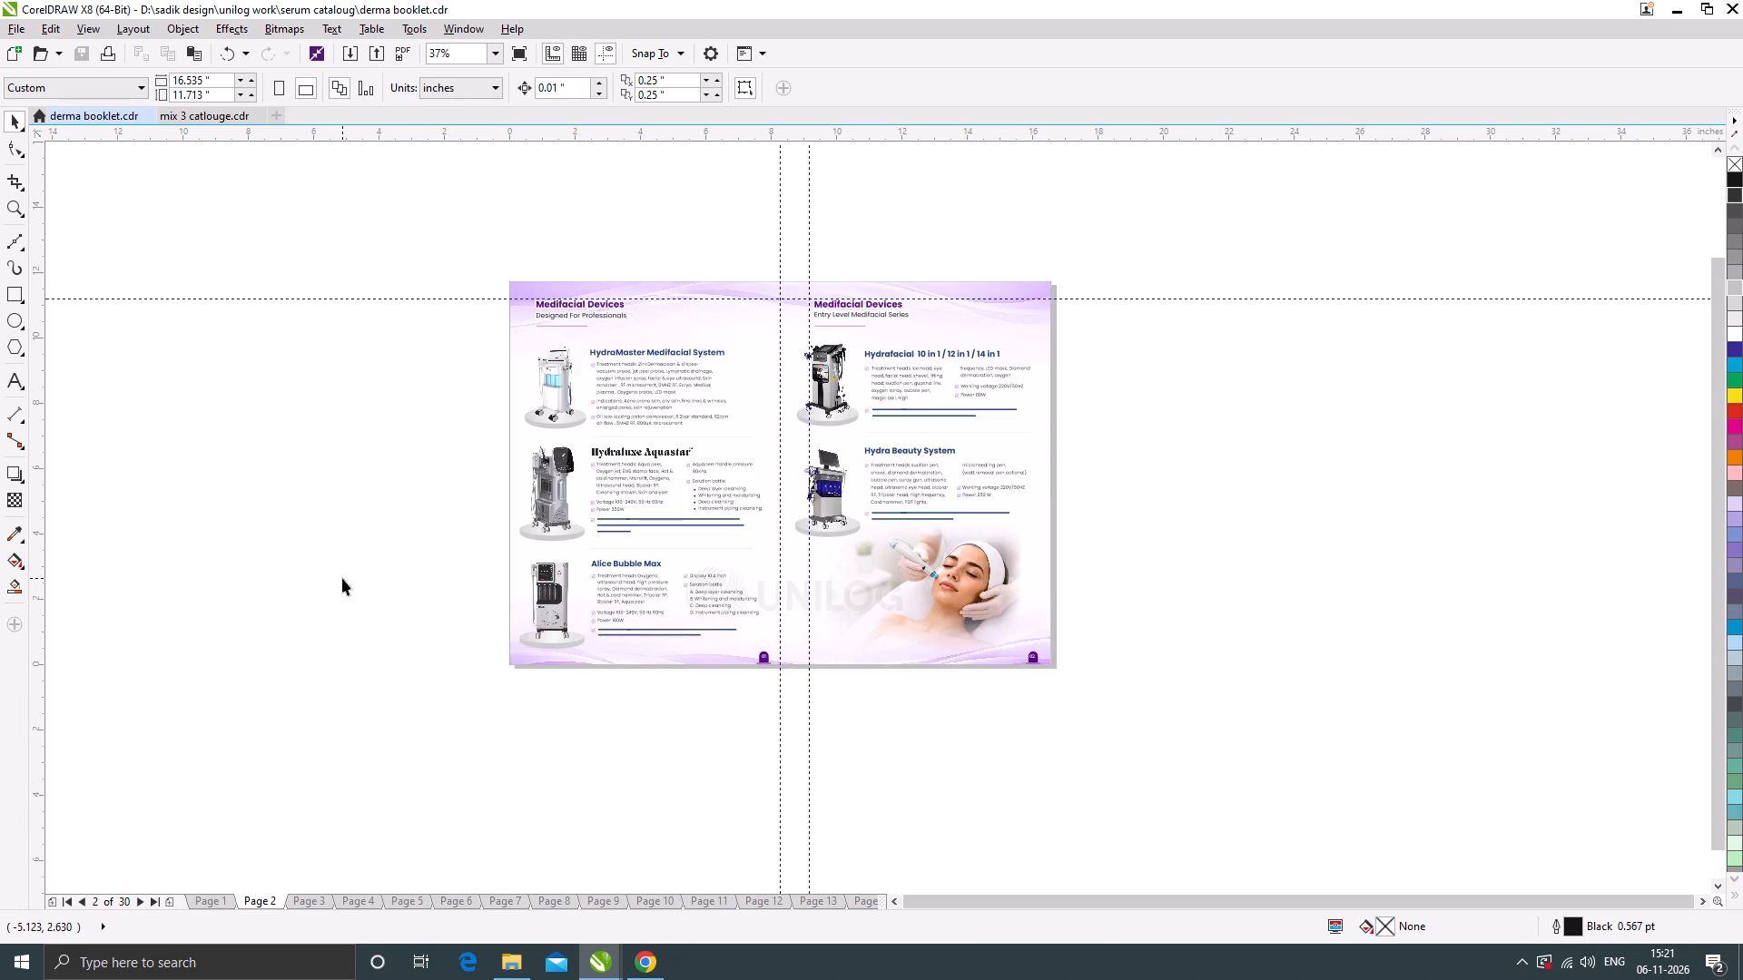
left_click(342, 578)
key("ctrl+v")
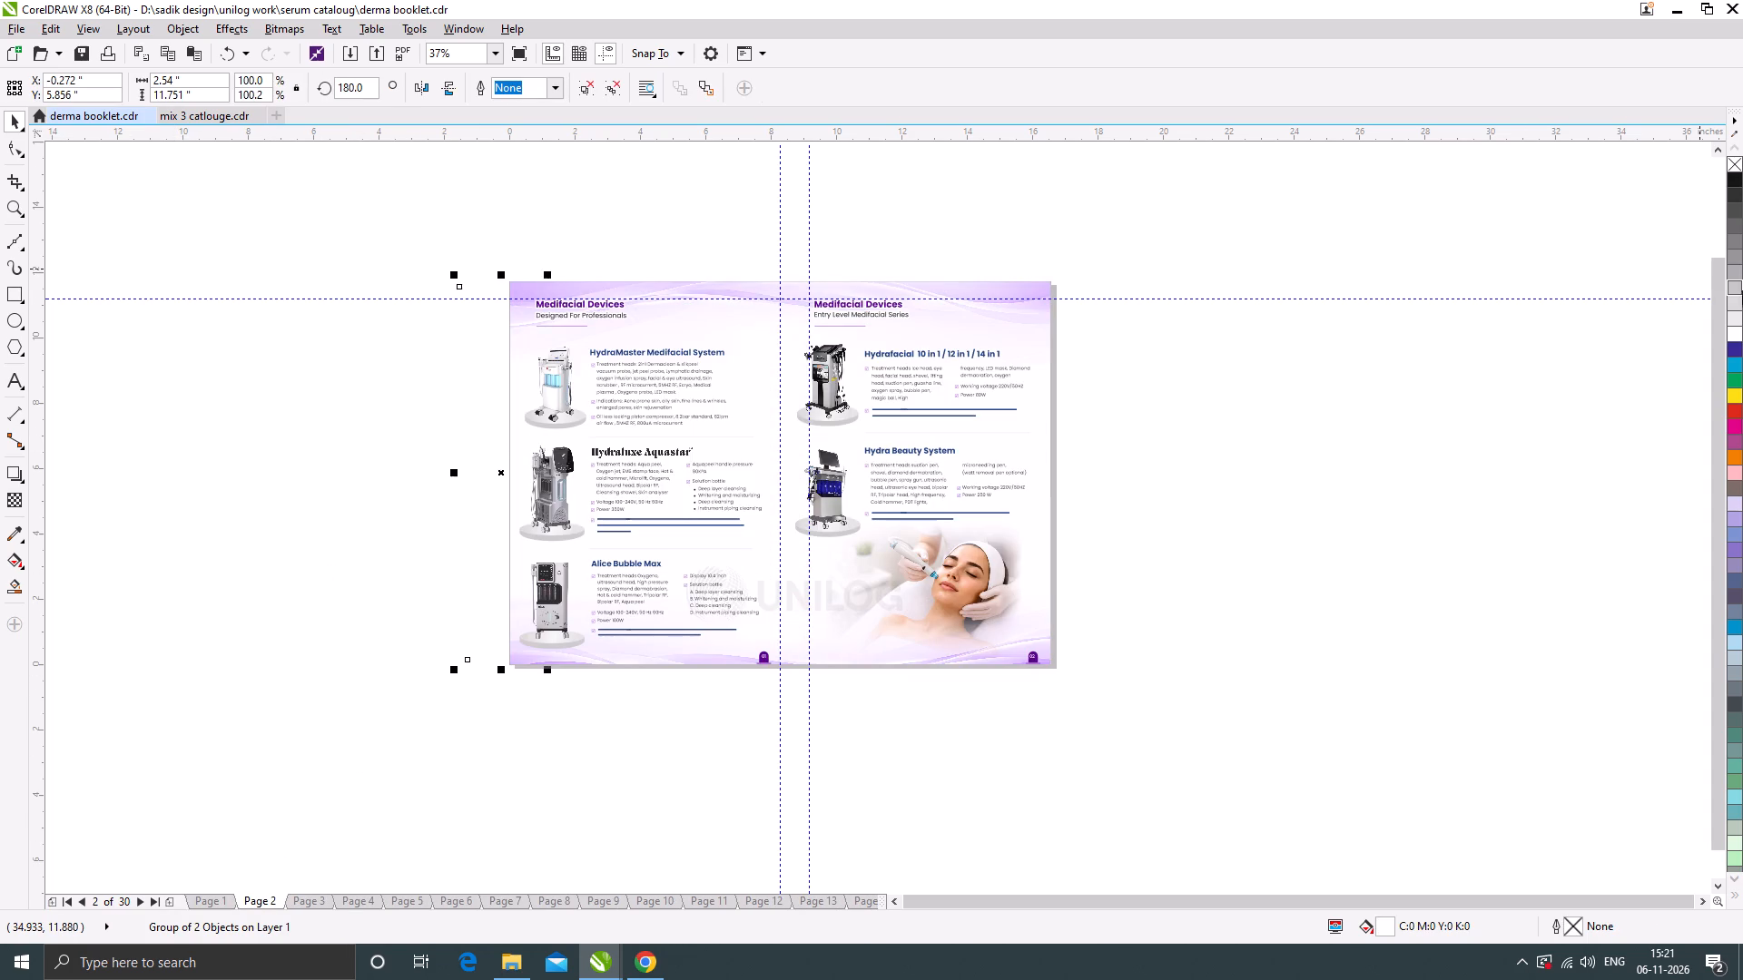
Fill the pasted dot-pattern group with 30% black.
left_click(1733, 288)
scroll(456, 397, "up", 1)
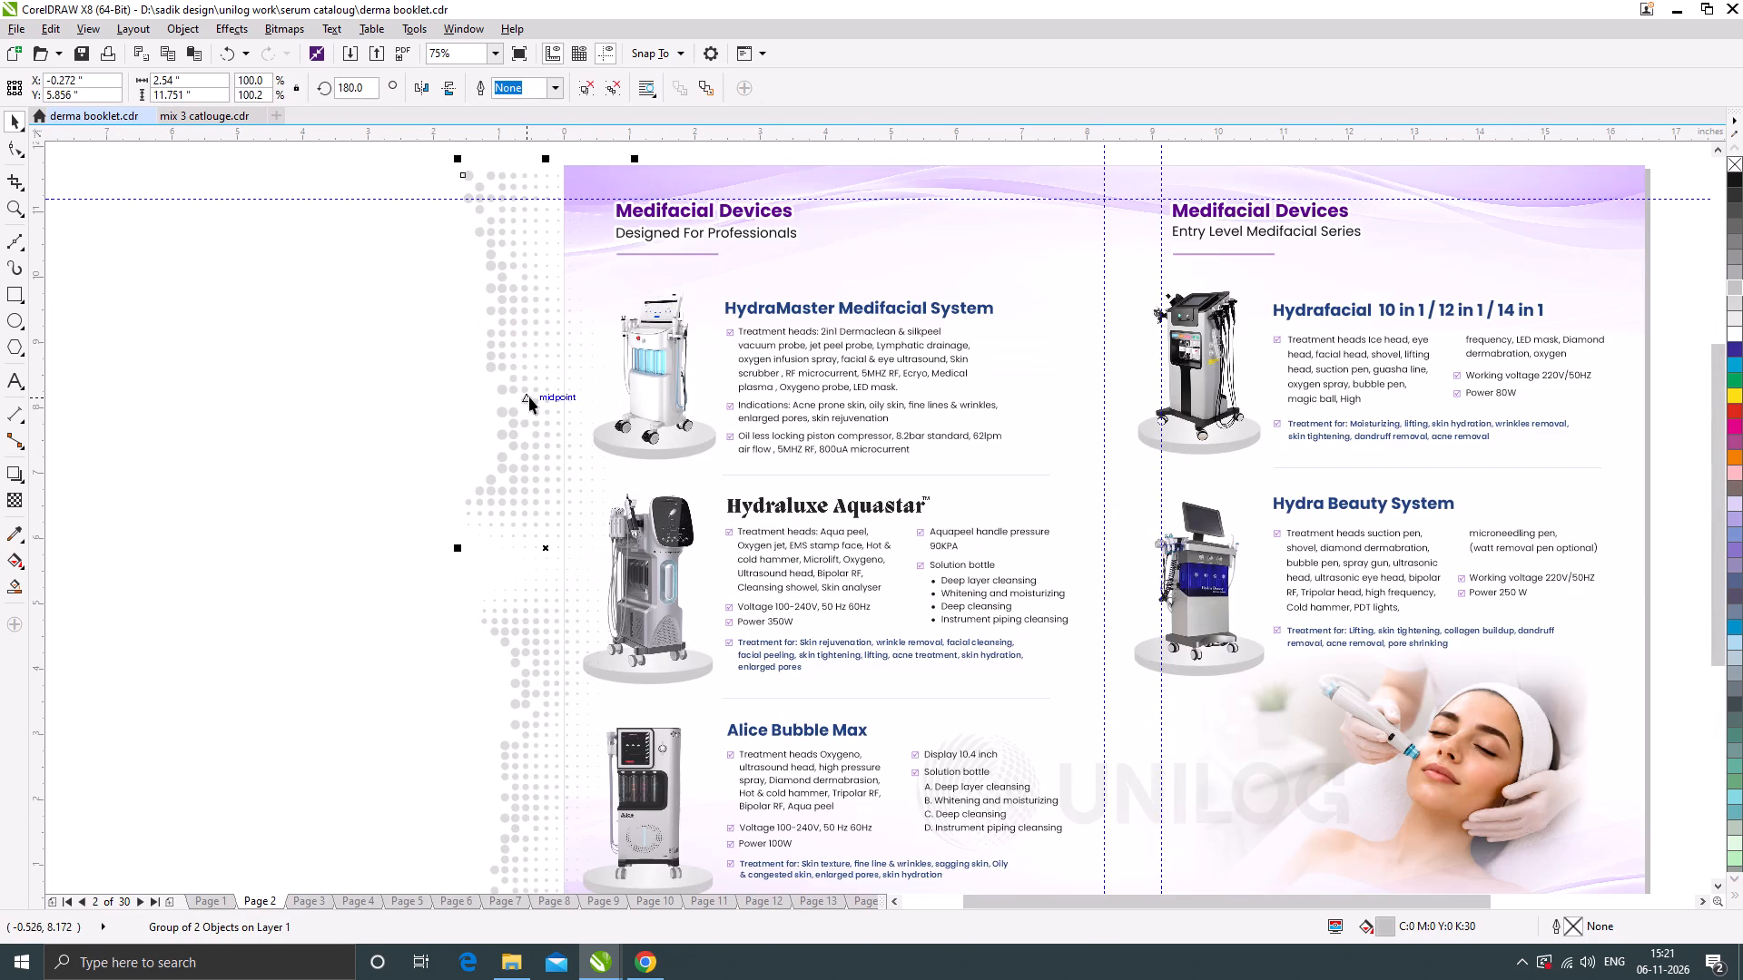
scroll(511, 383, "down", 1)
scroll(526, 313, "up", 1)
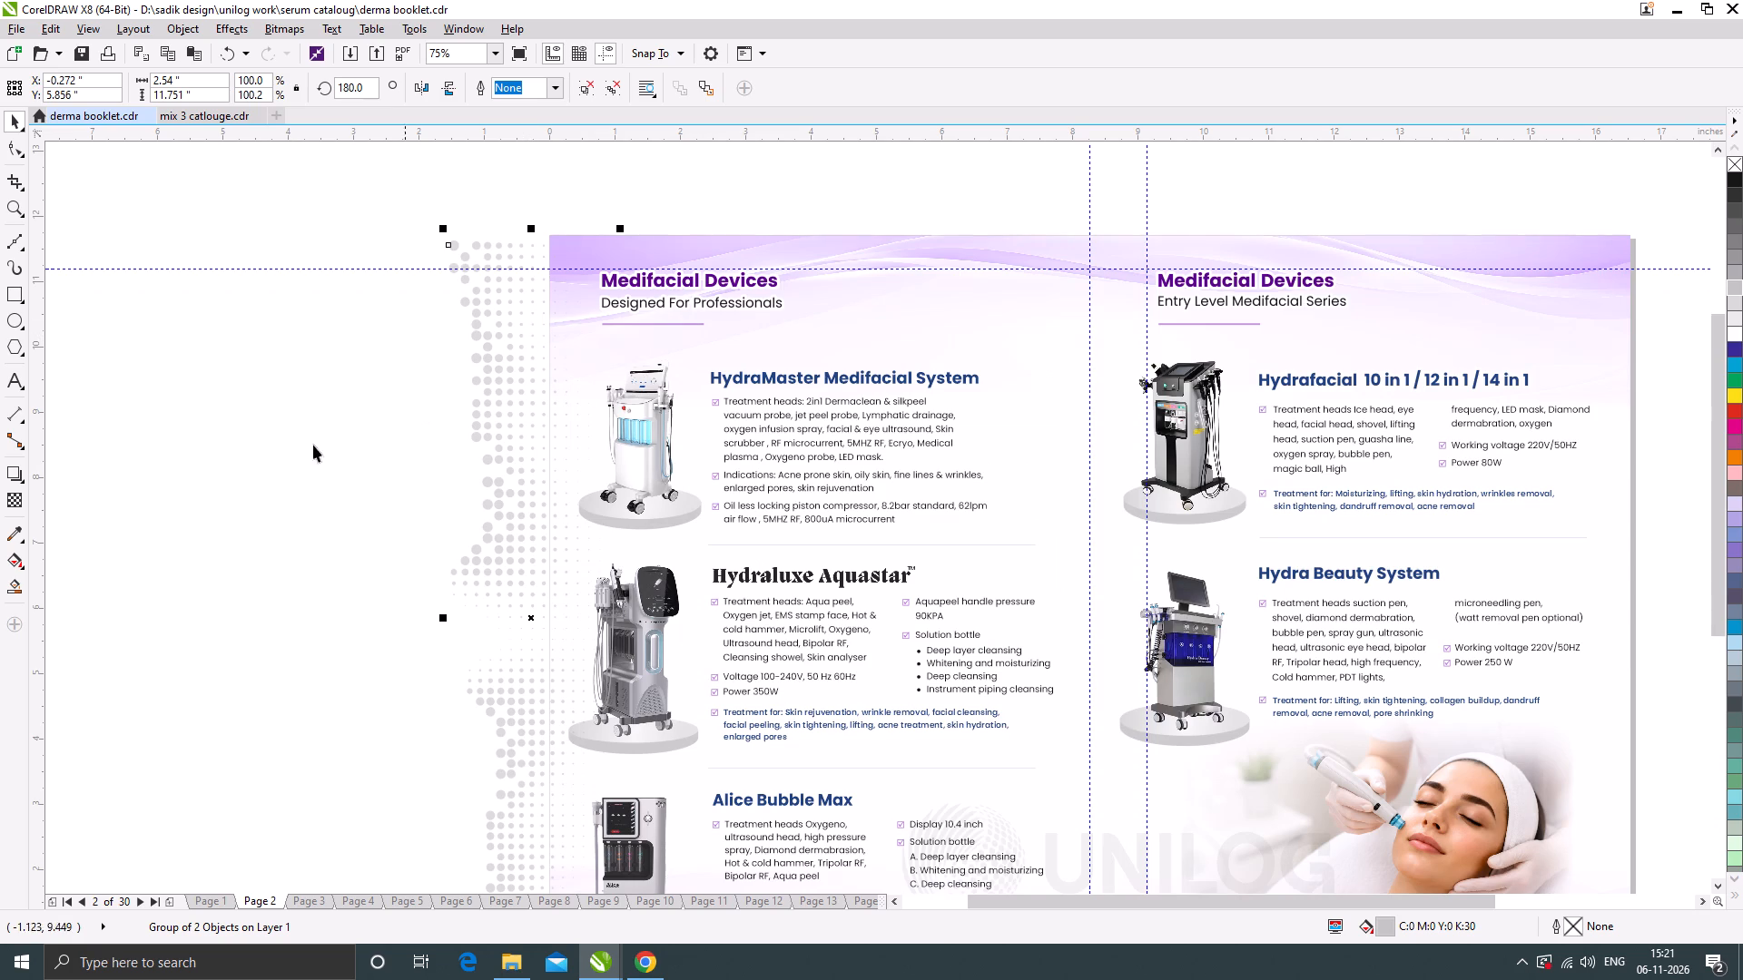
Sample the light lavender from the page 2 header wave and fill both halves of the dot pattern with it.
left_click(15, 538)
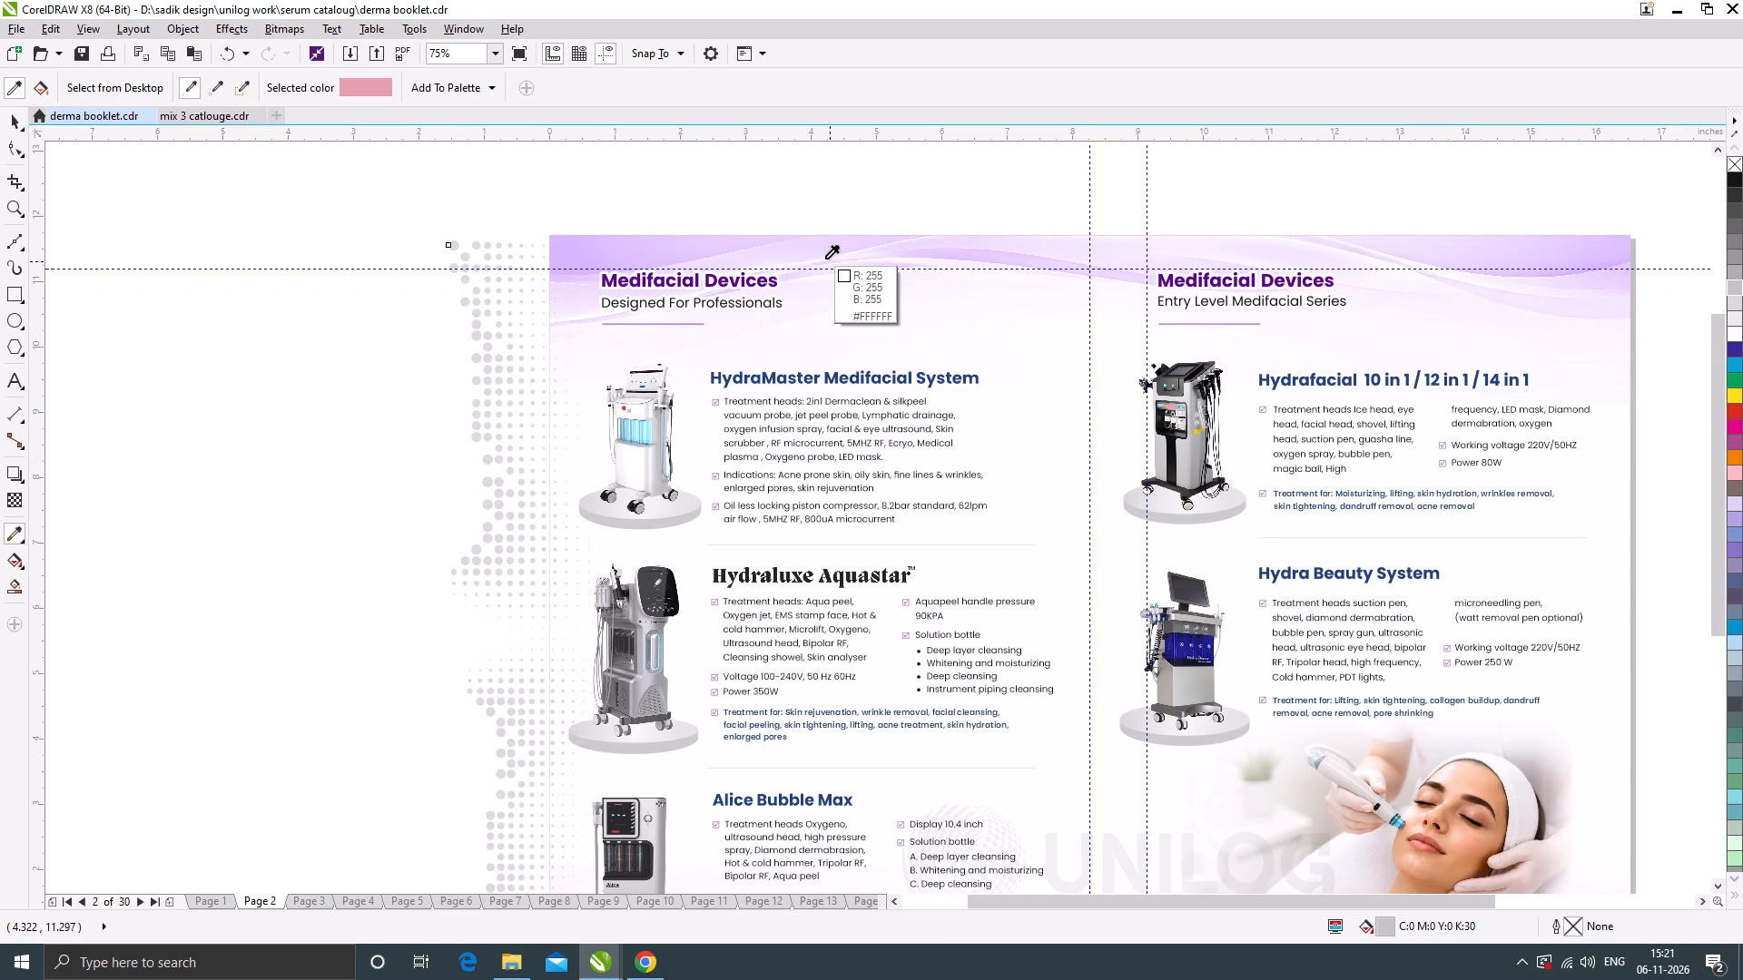
left_click(817, 253)
scroll(526, 347, "up", 3)
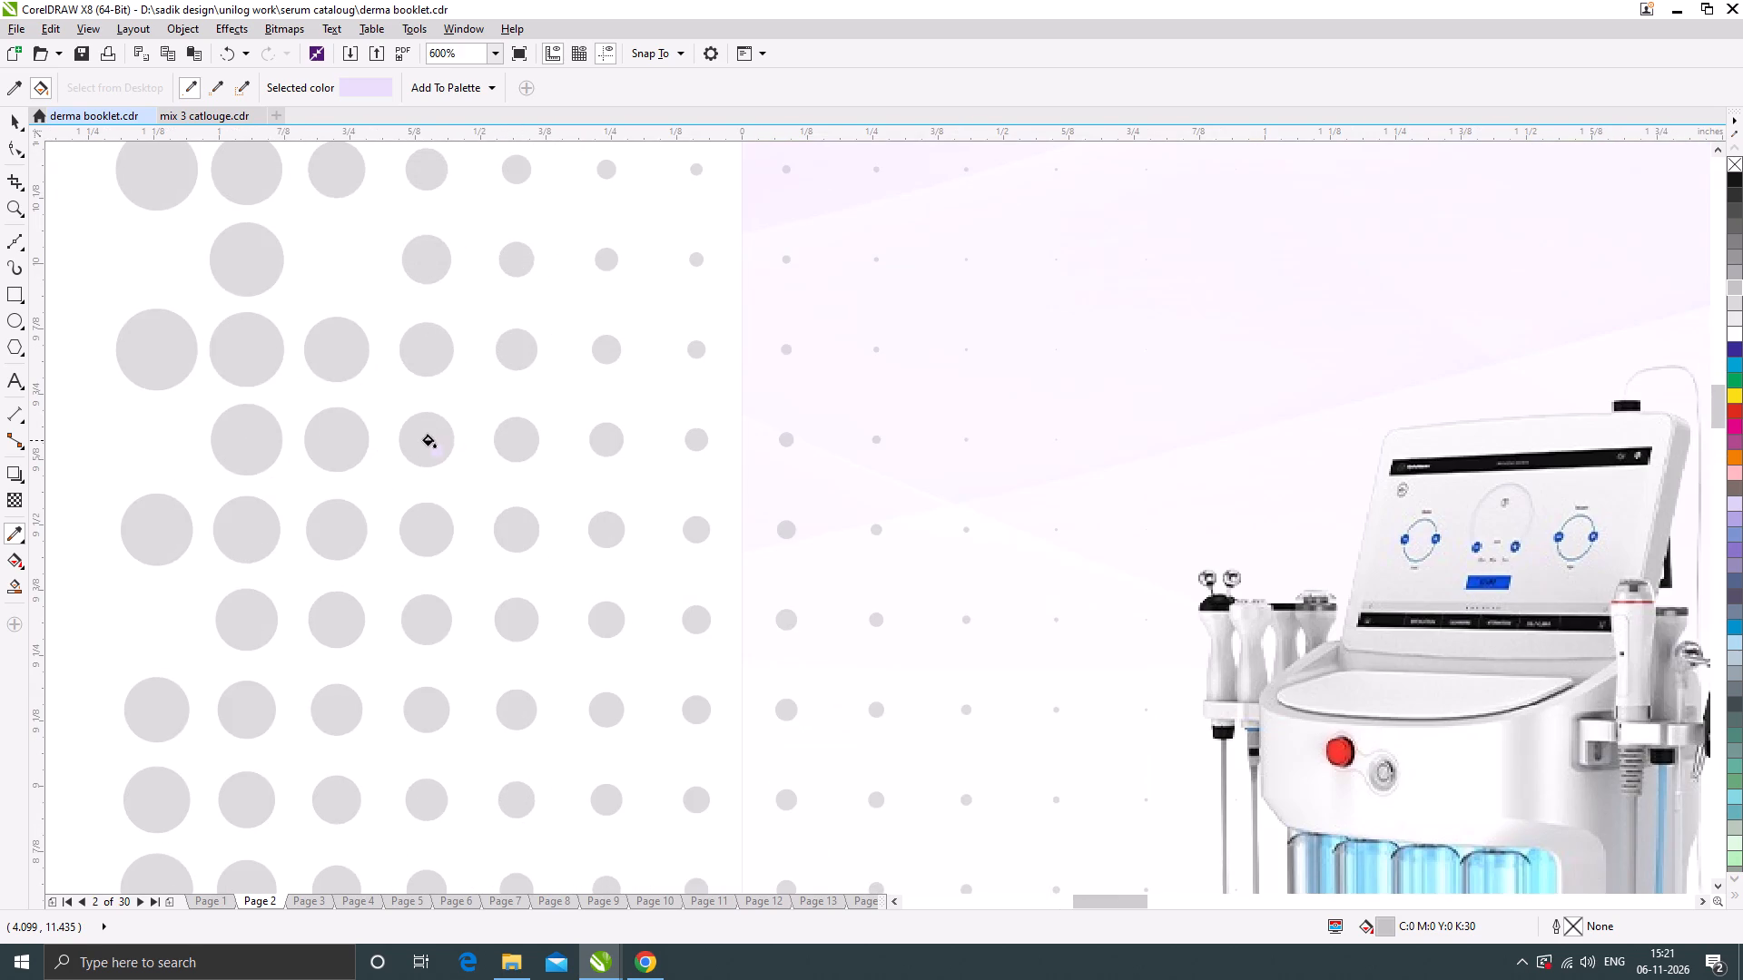
left_click(428, 442)
scroll(491, 348, "down", 4)
scroll(551, 605, "up", 1)
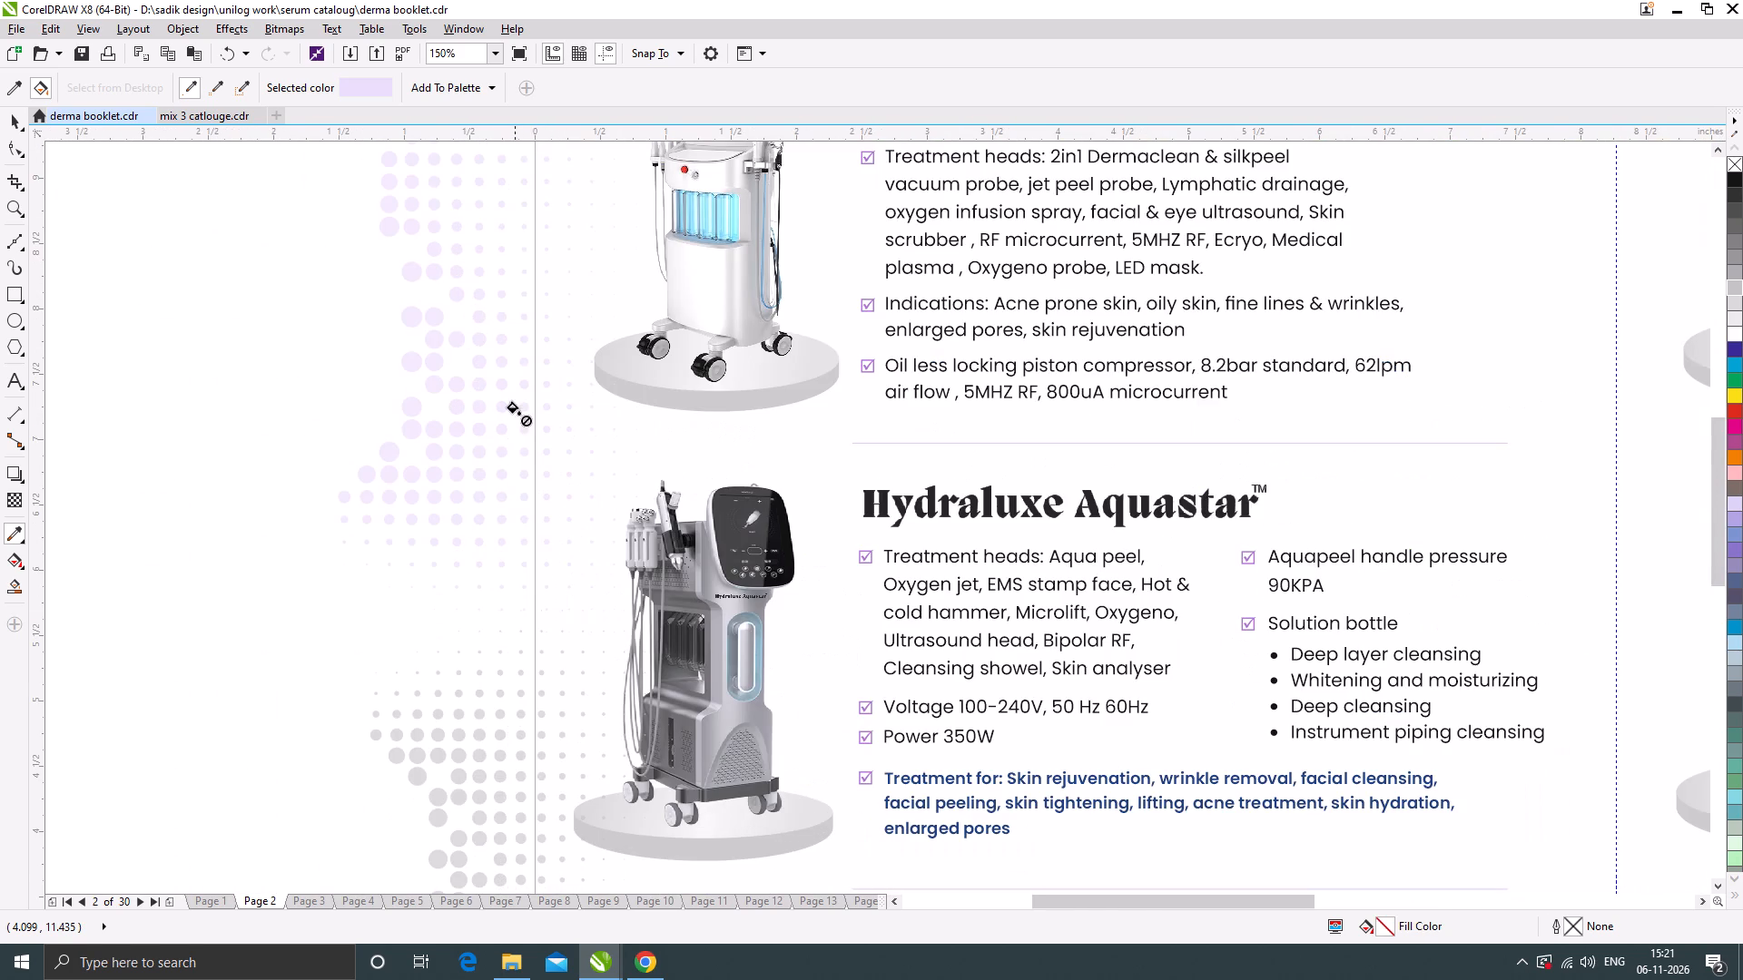
scroll(478, 644, "up", 2)
left_click(562, 750)
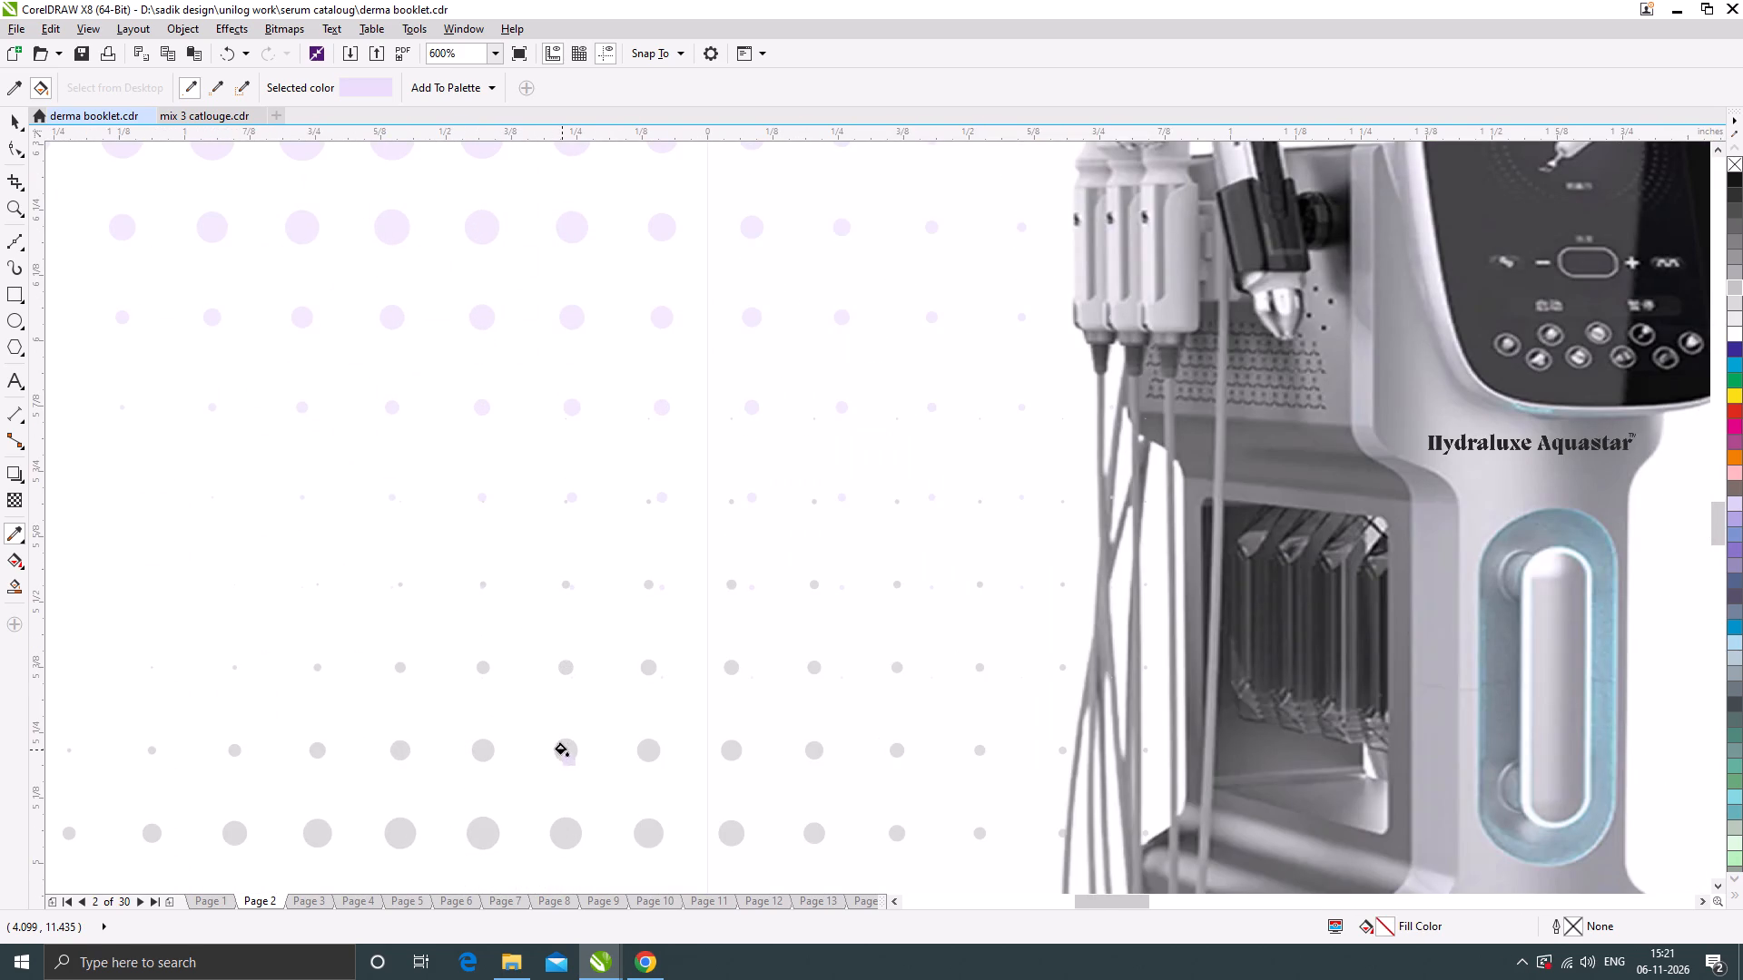
scroll(466, 324, "down", 3)
scroll(475, 574, "up", 1)
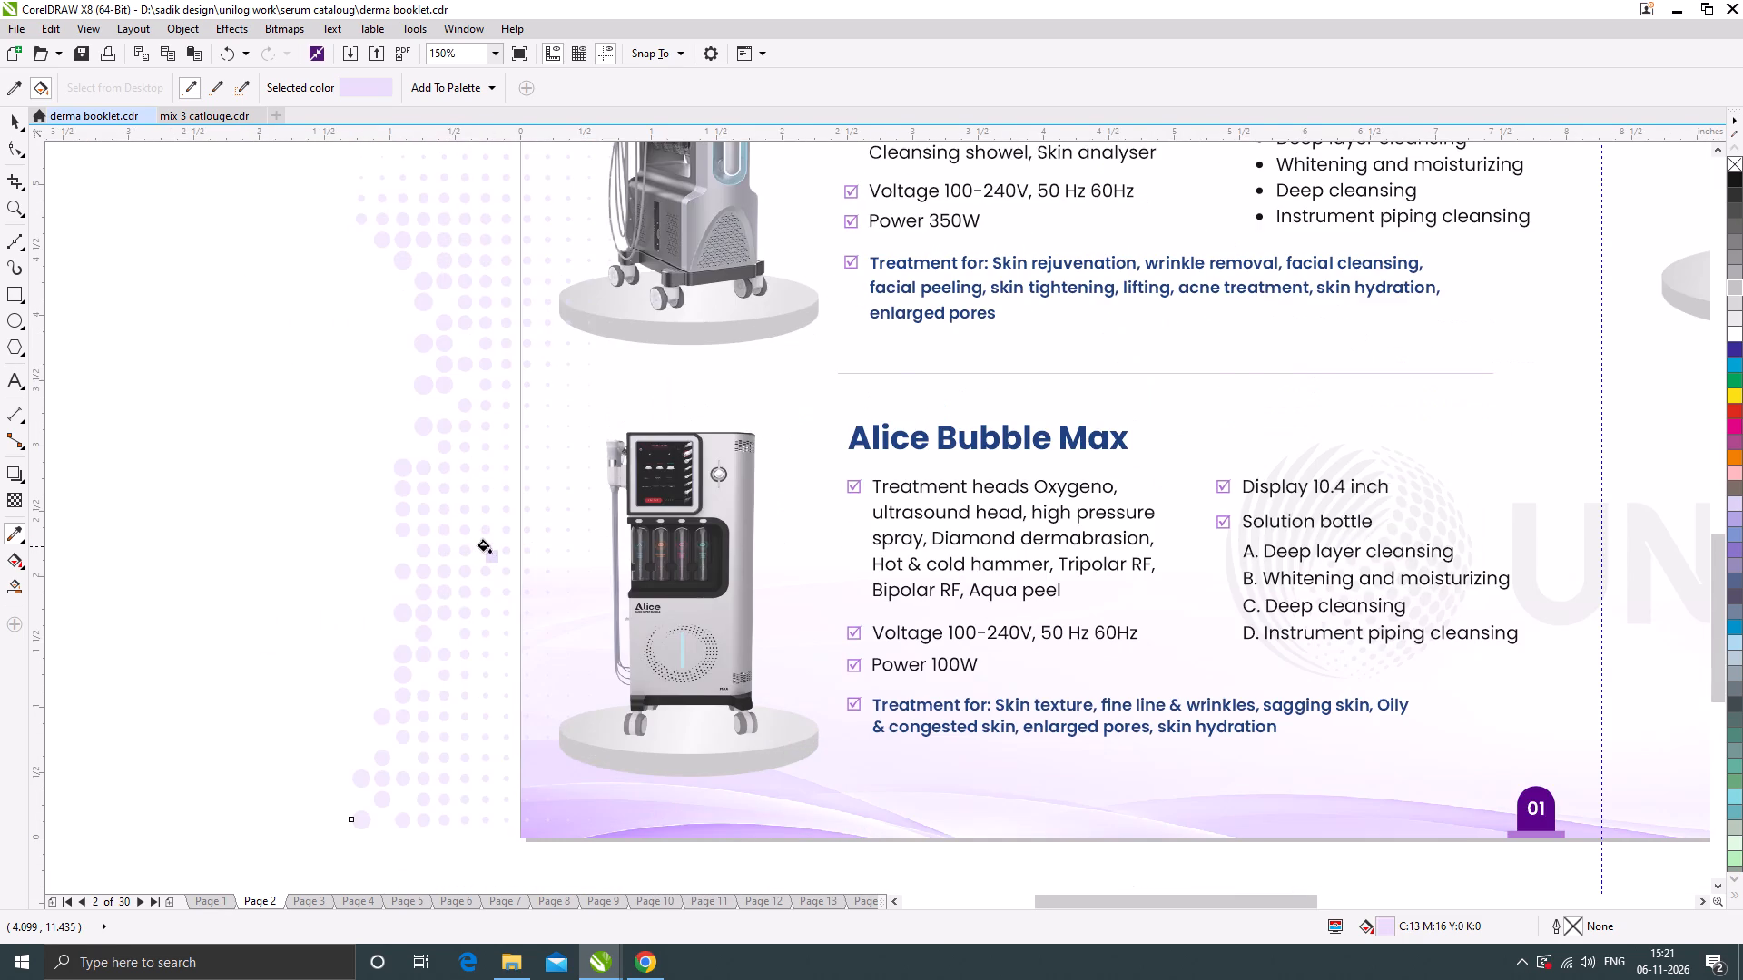
scroll(485, 546, "down", 1)
left_click(9, 117)
Nudge the lavender dot pattern slightly inward over the spread's left edge, to X -0.184".
scroll(370, 396, "down", 1)
scroll(402, 220, "up", 1)
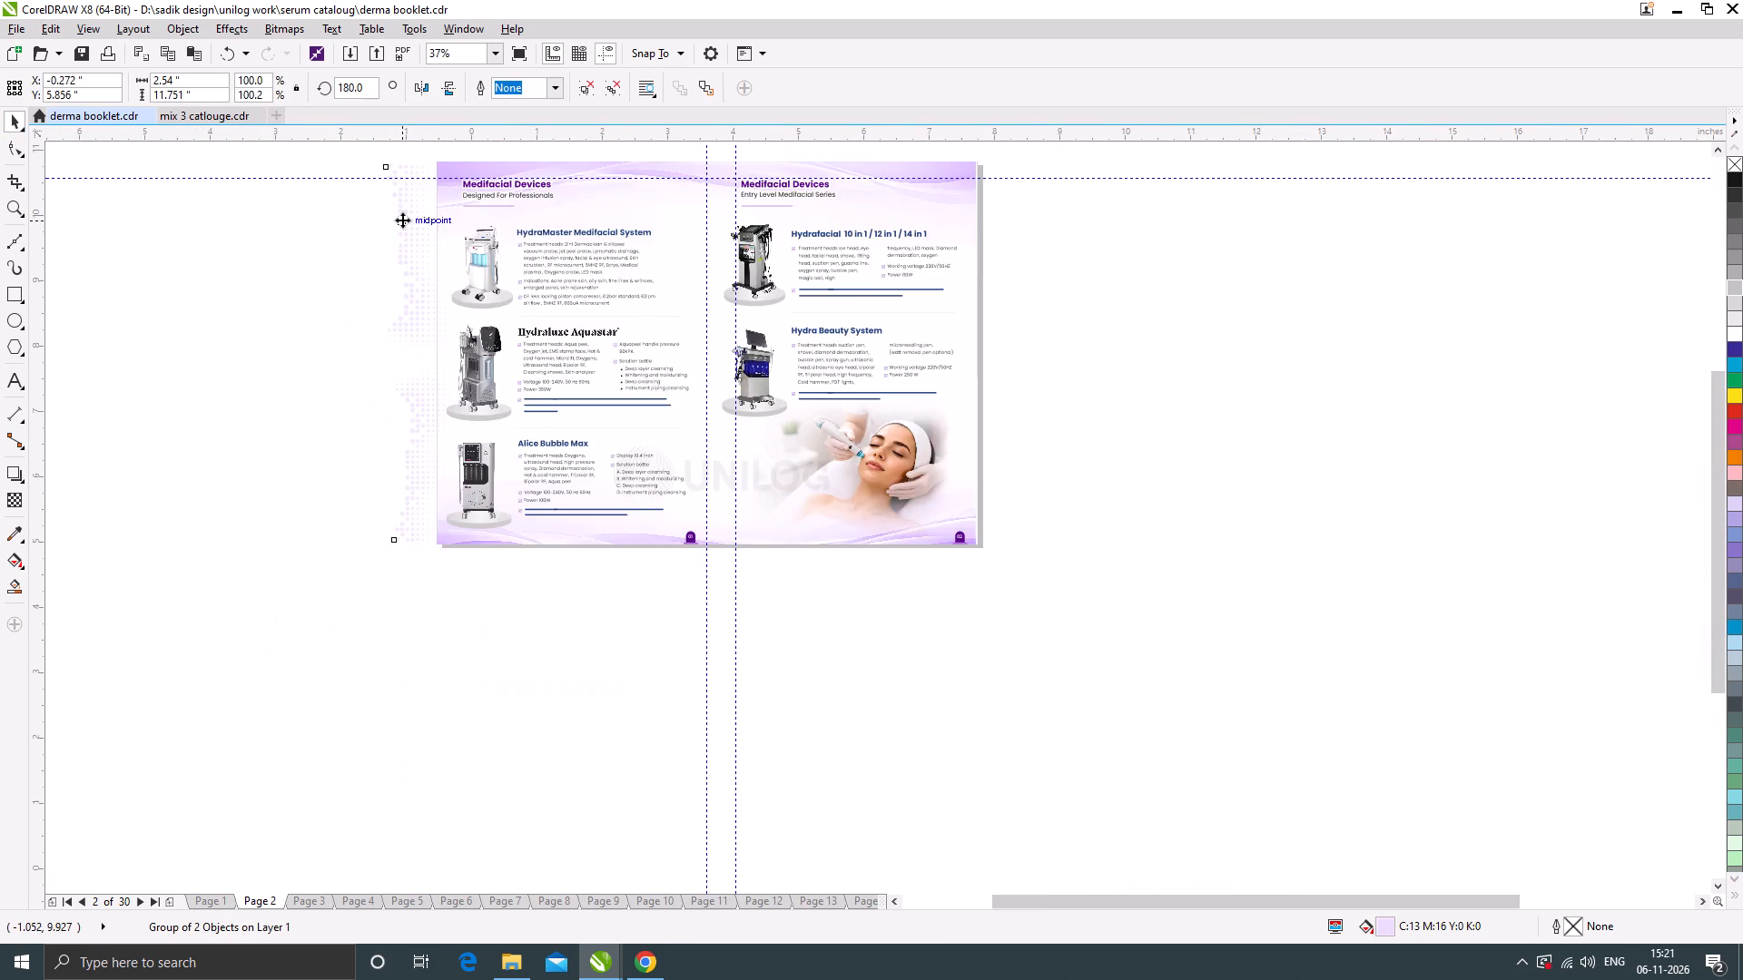
scroll(438, 425, "up", 1)
left_click_drag(447, 407, 449, 408)
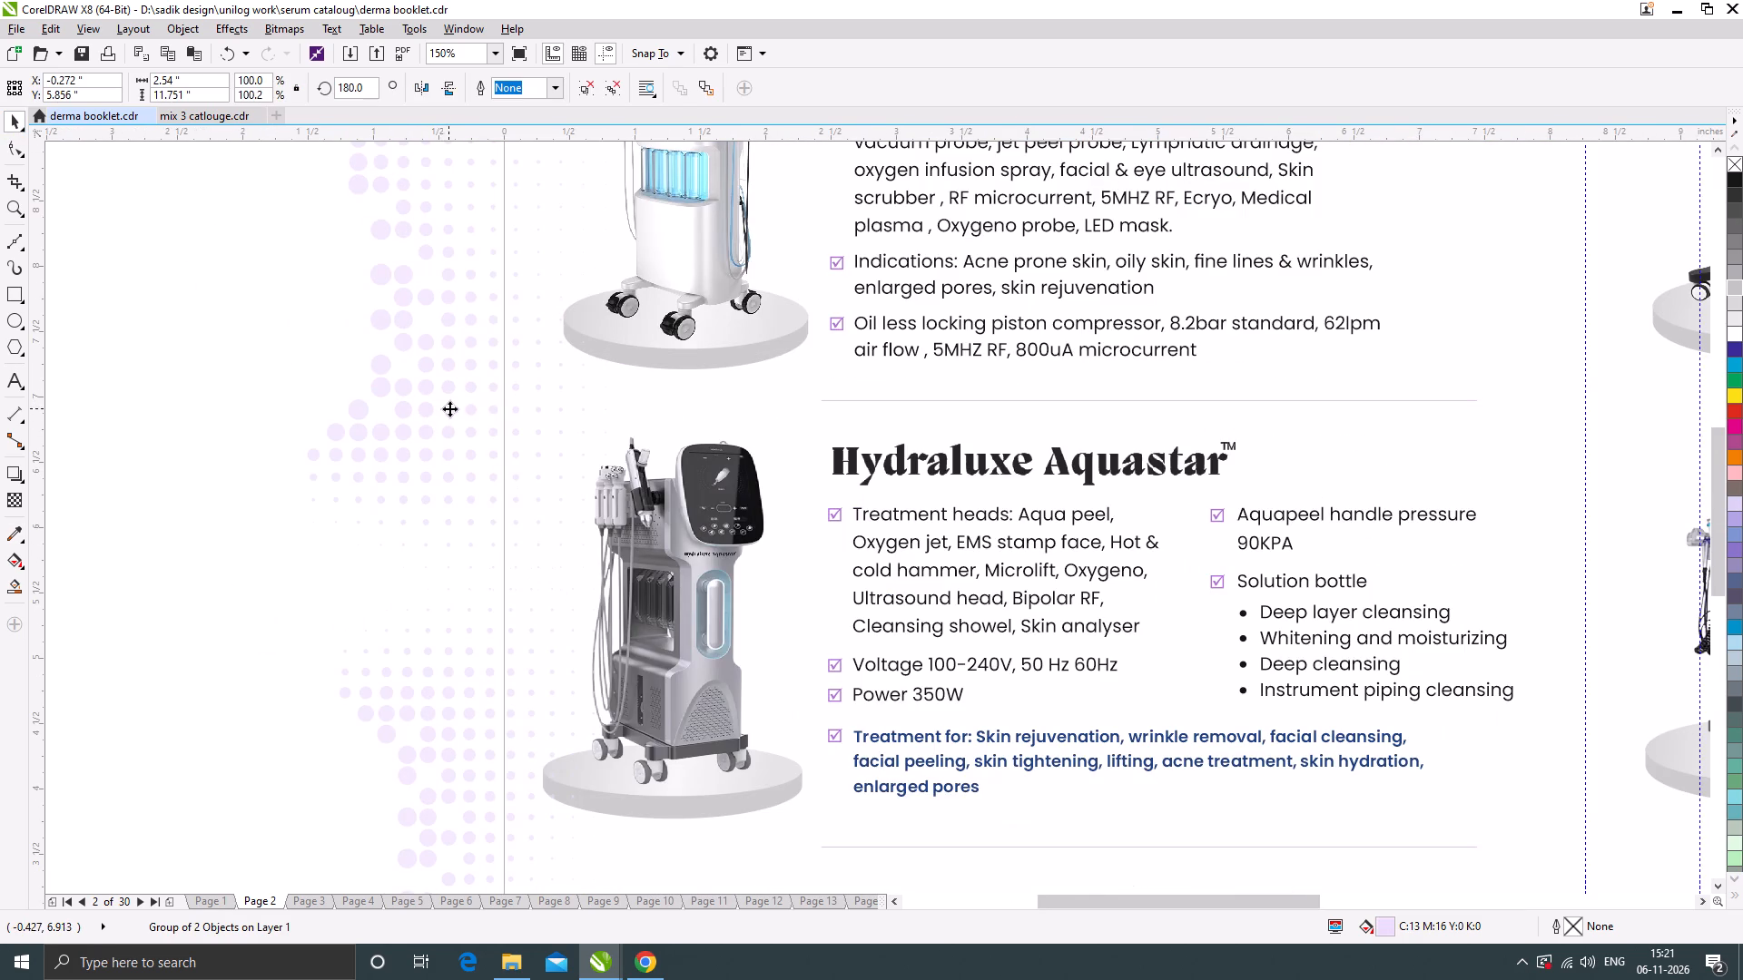
left_click_drag(449, 408, 458, 408)
scroll(481, 433, "down", 1)
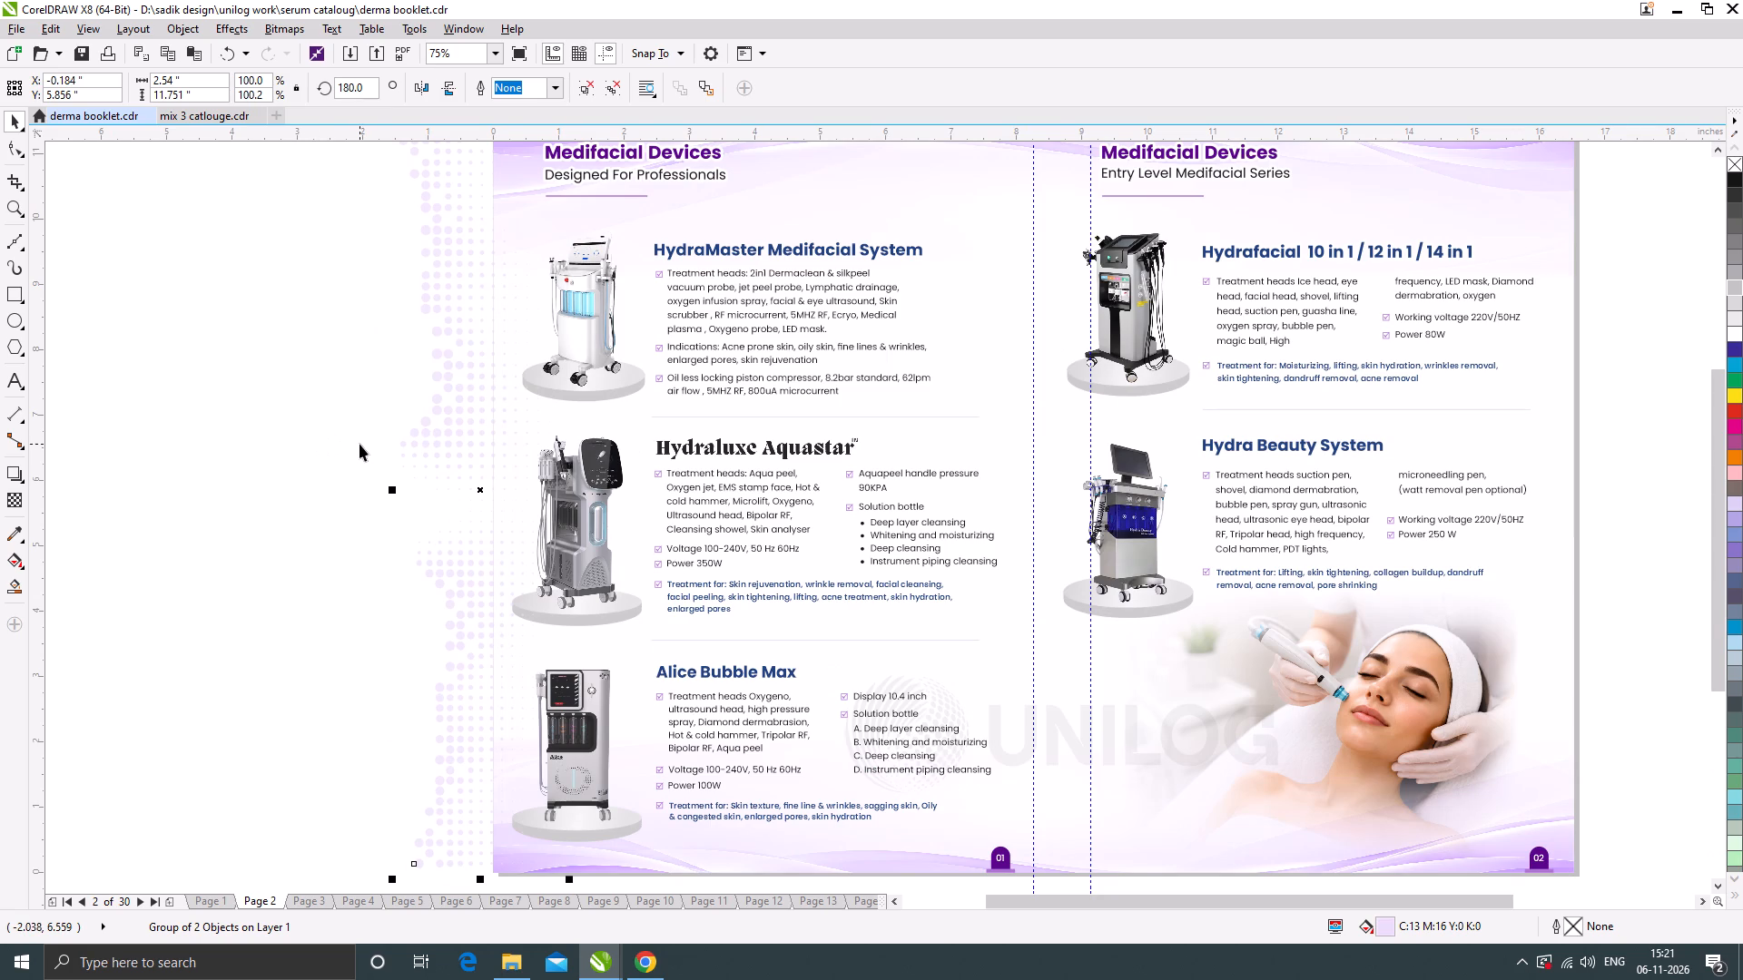
PowerClip the dot pattern inside the page 2 background rectangle and preview the spread full screen.
scroll(360, 444, "down", 1)
scroll(409, 418, "up", 1)
right_click(404, 330)
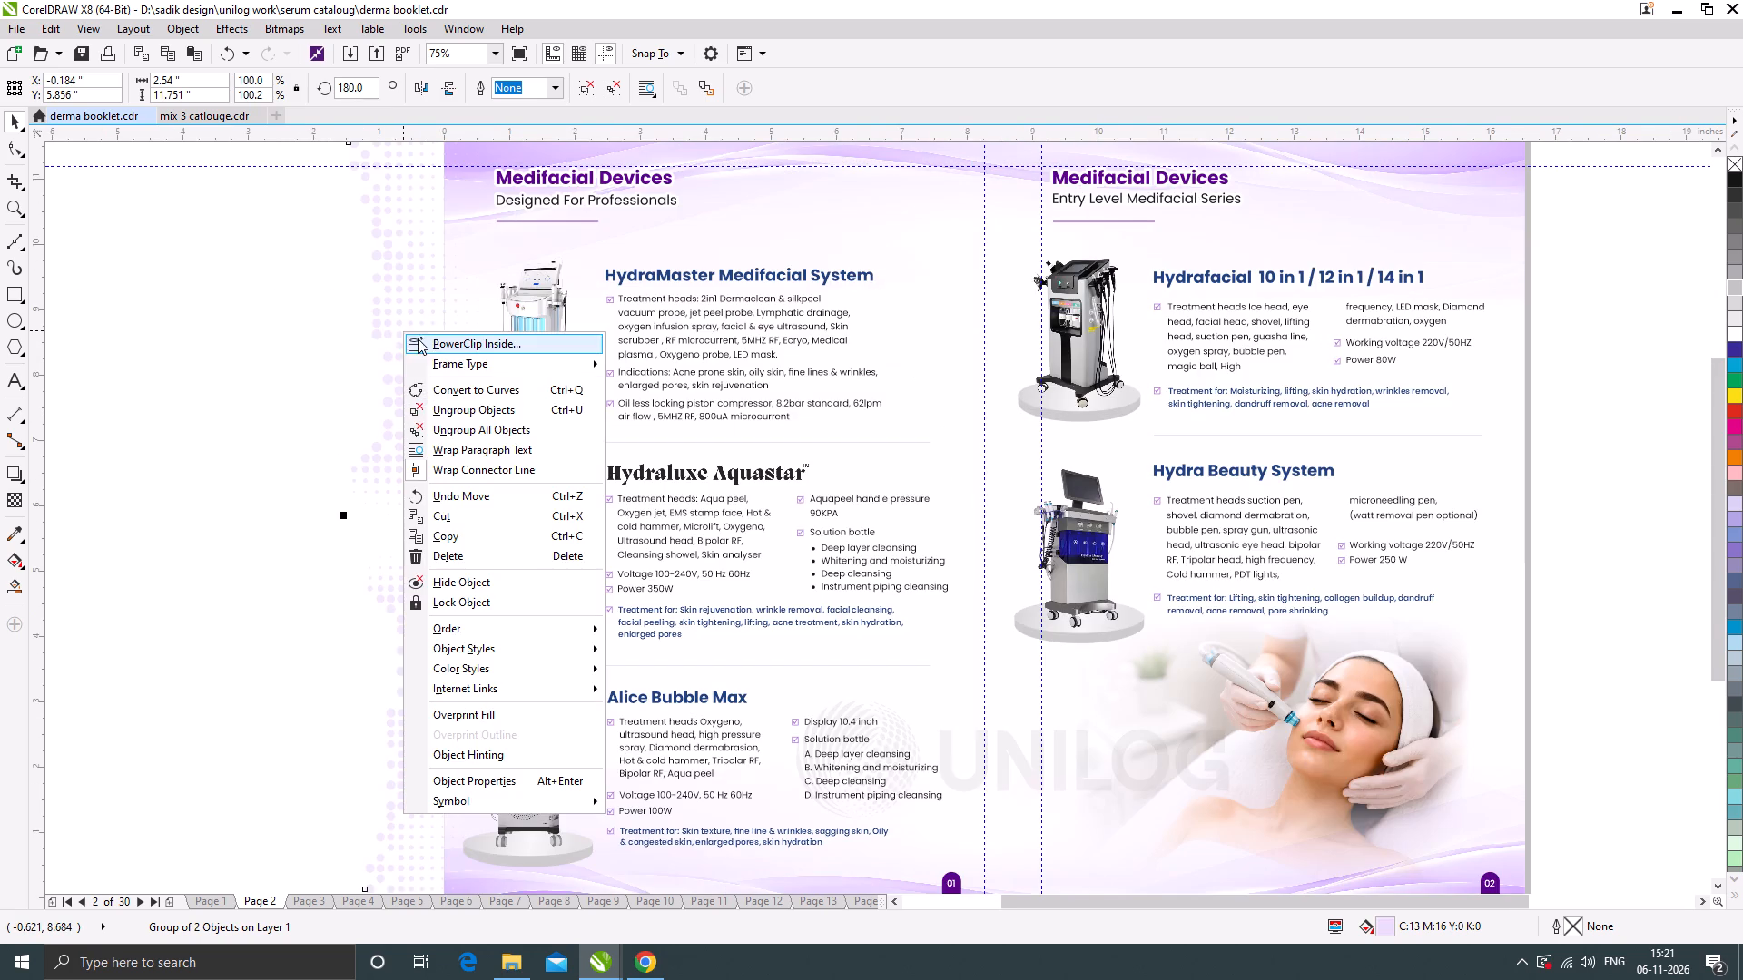
left_click(418, 348)
left_click(931, 187)
left_click(314, 436)
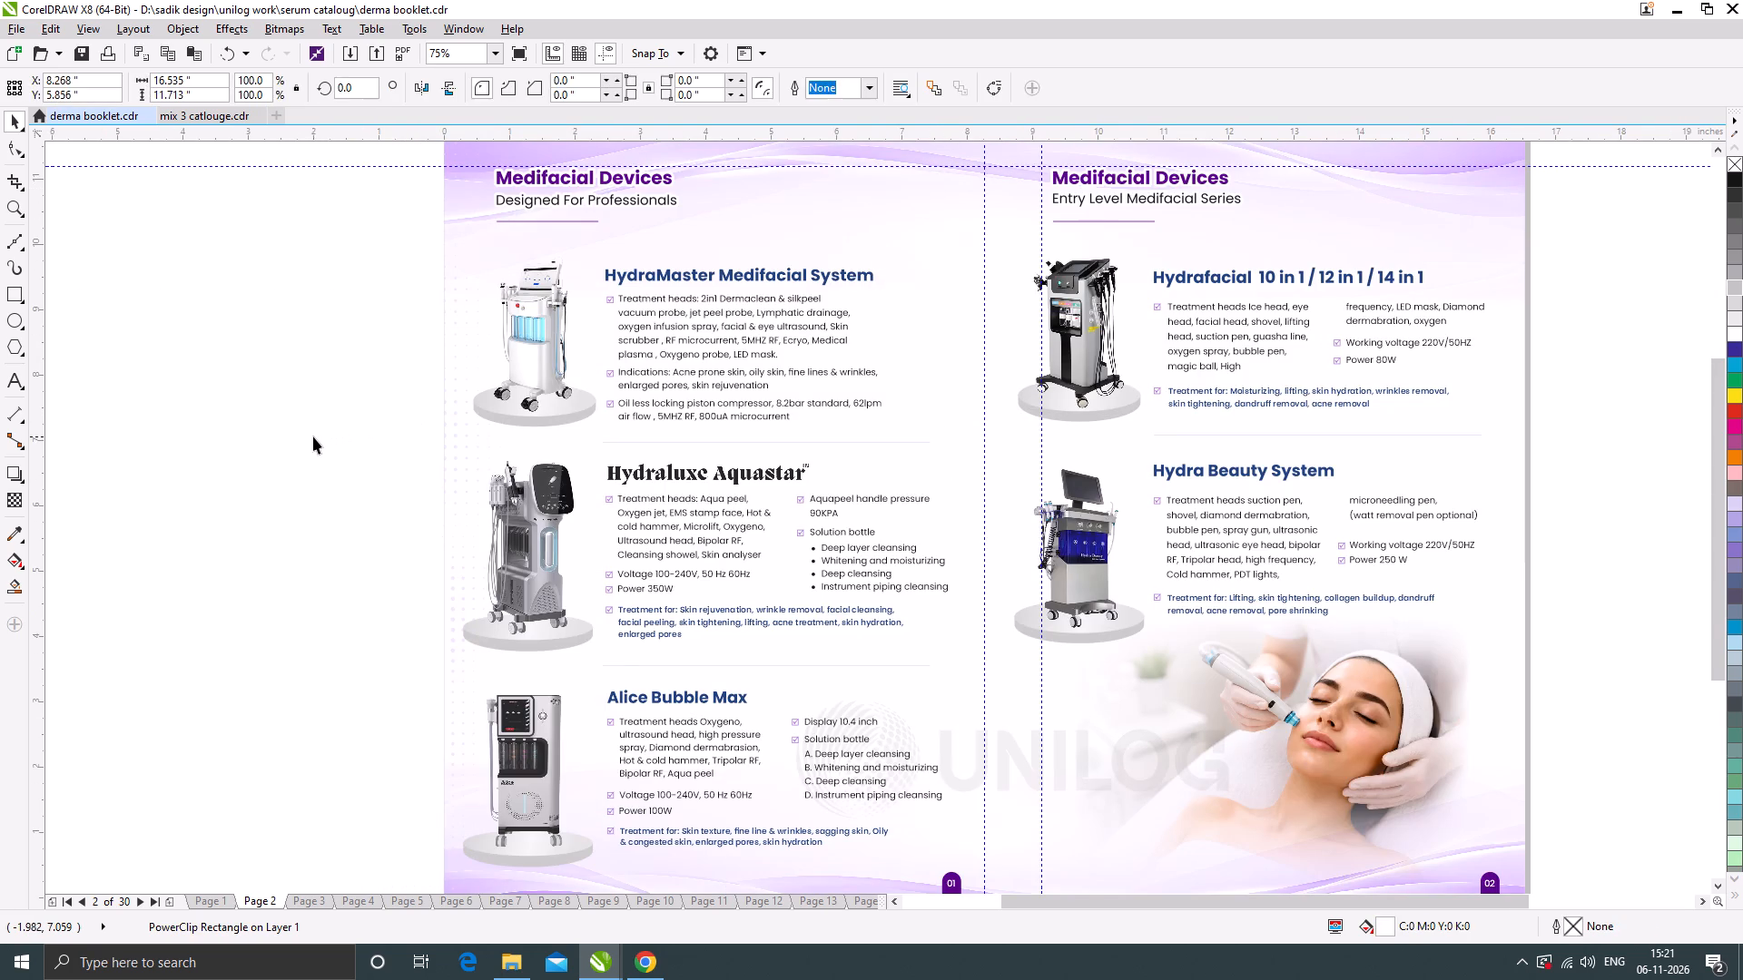
key("F4")
key("F9")
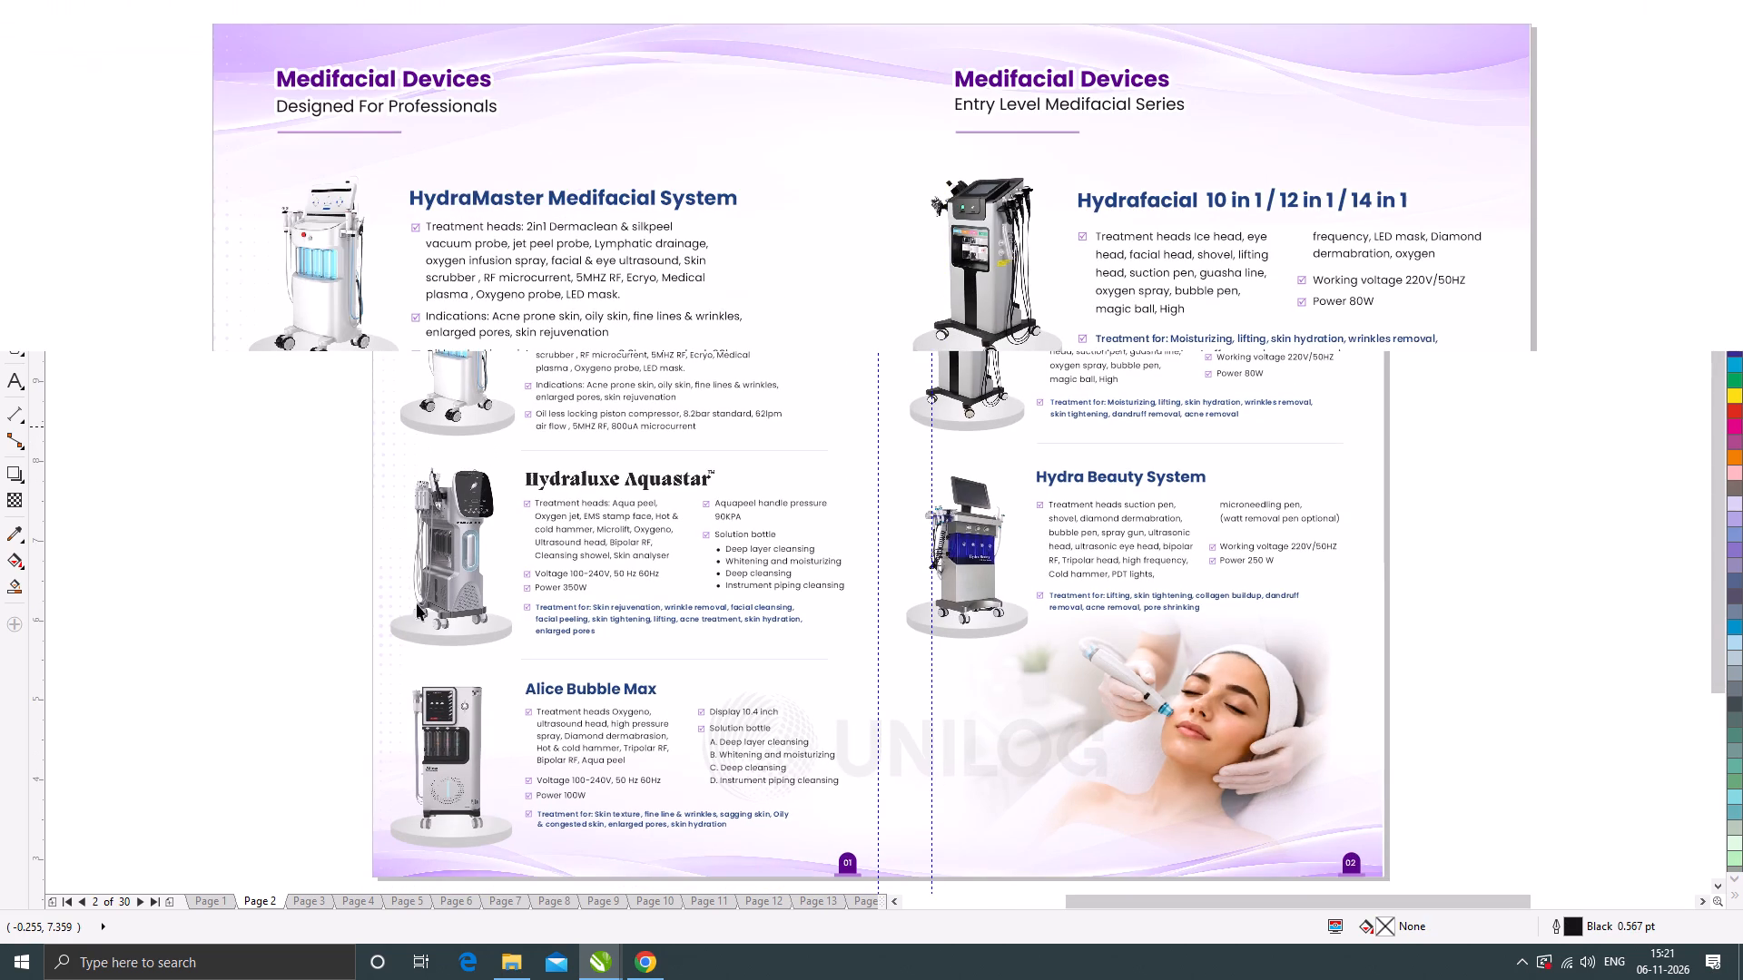
left_click(151, 428)
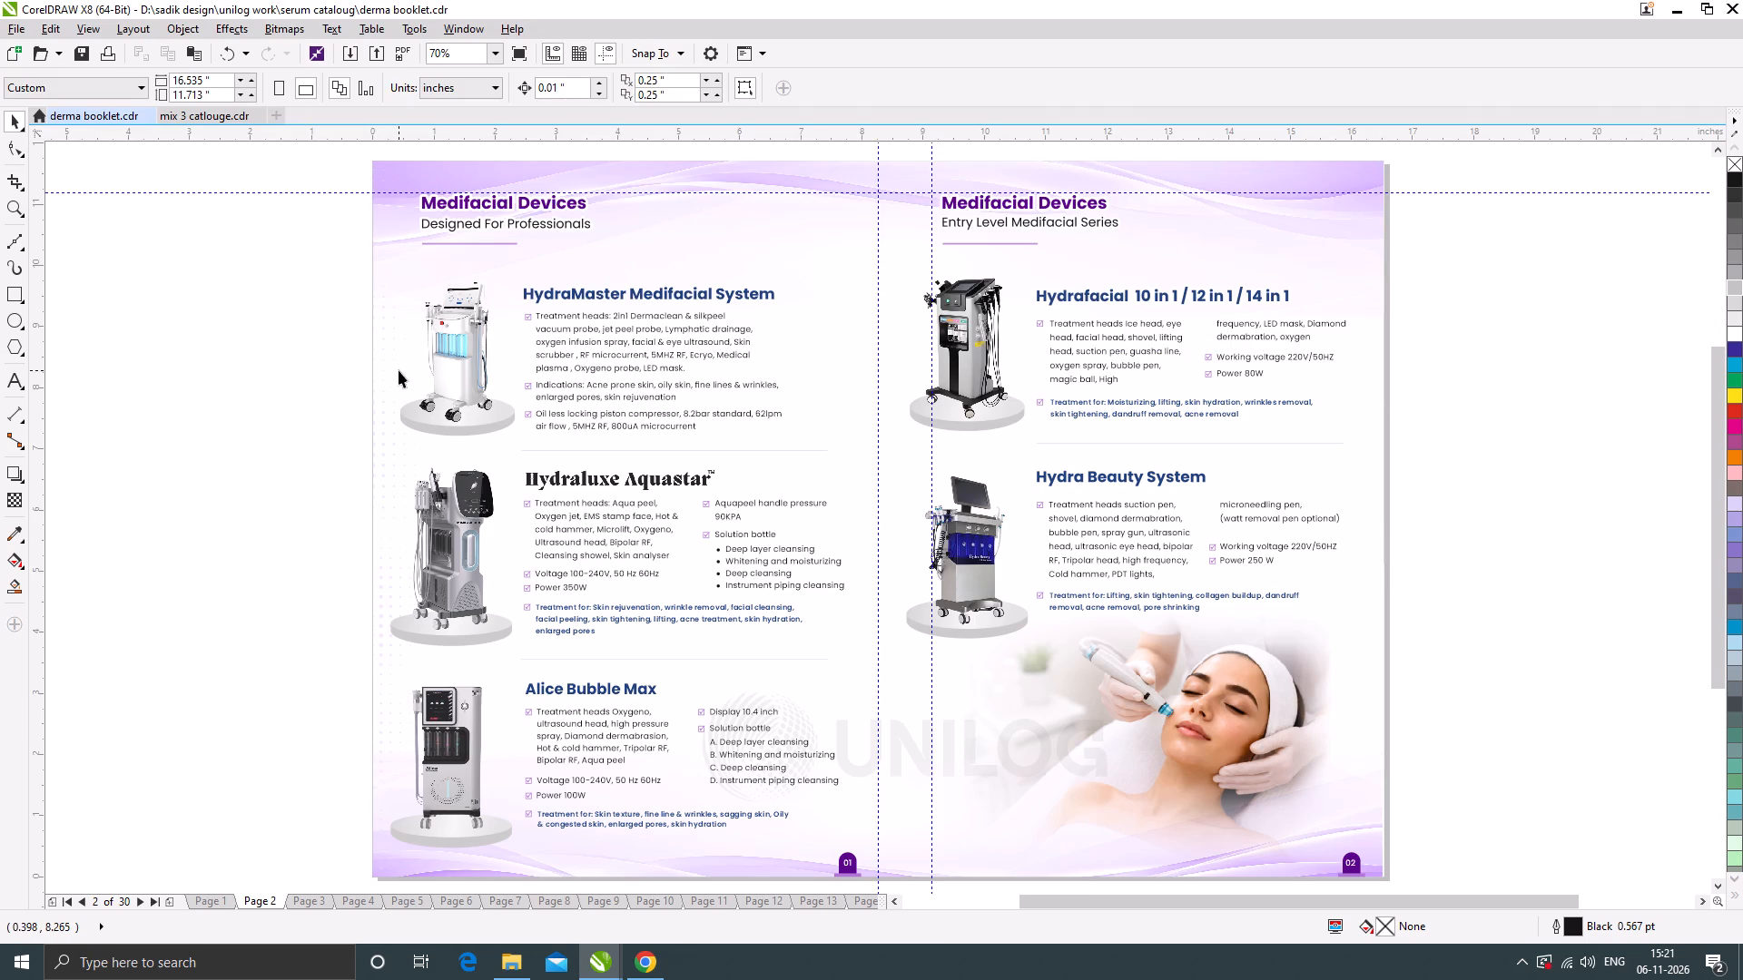
Open the PowerClip contents of the page 2 background for editing.
double_click(387, 363, "ctrl")
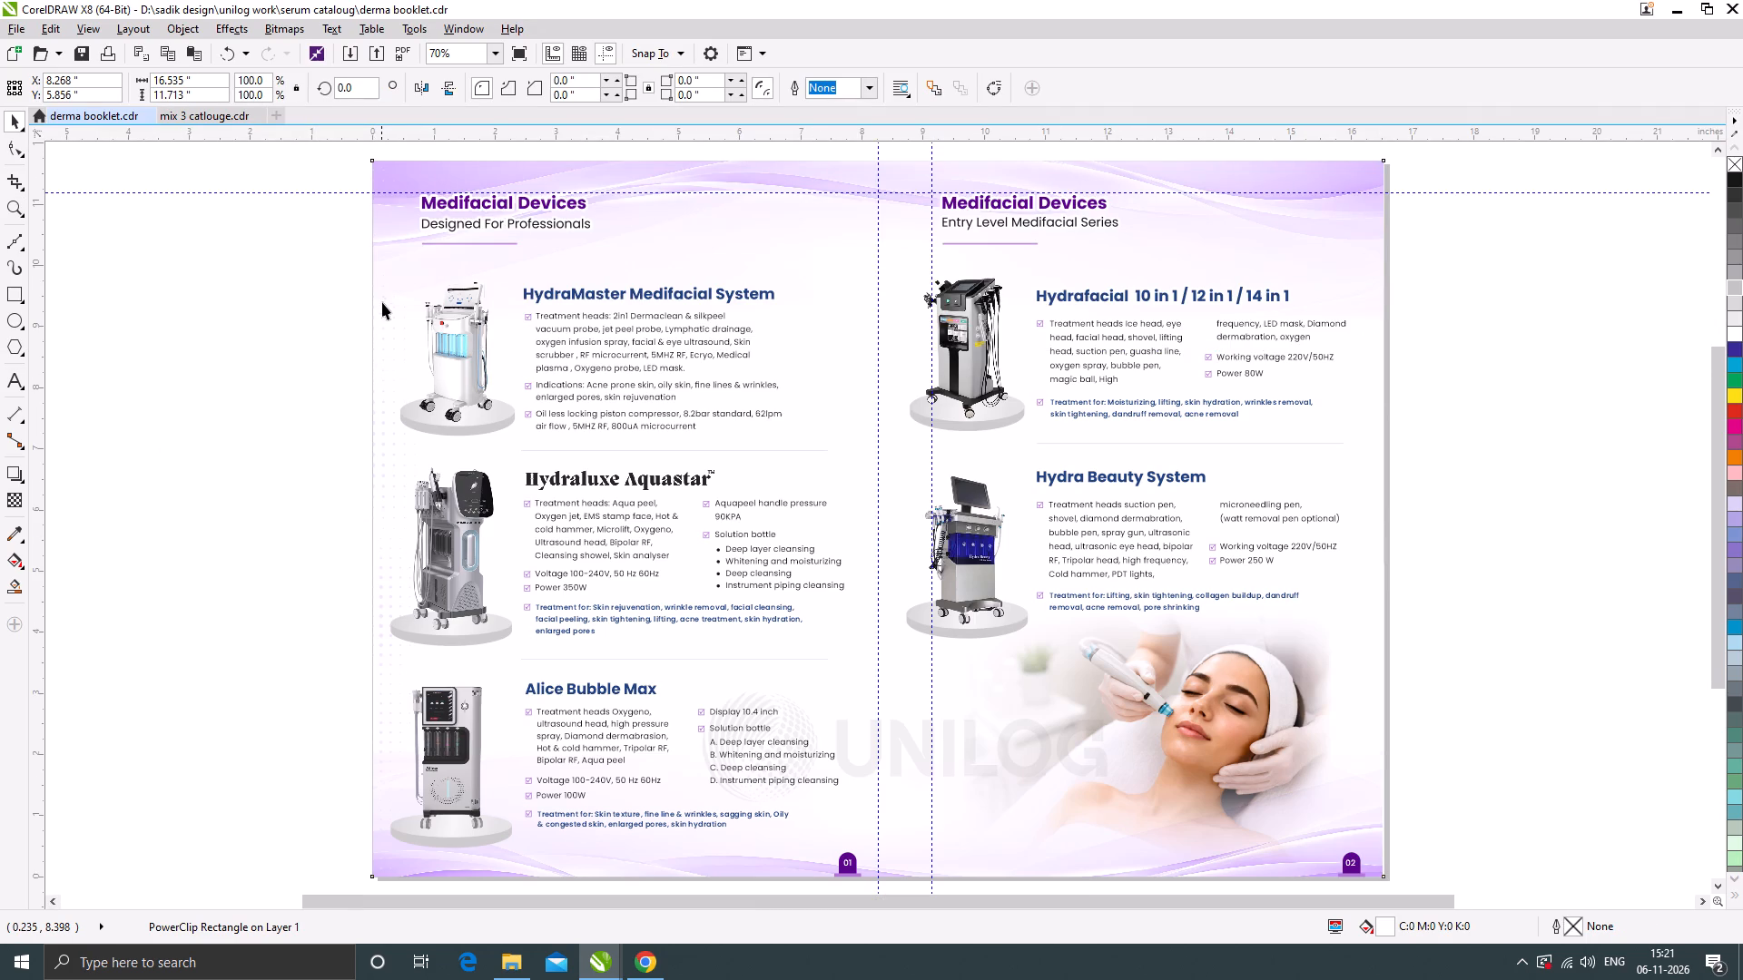
left_click(379, 299)
scroll(440, 355, "down", 1)
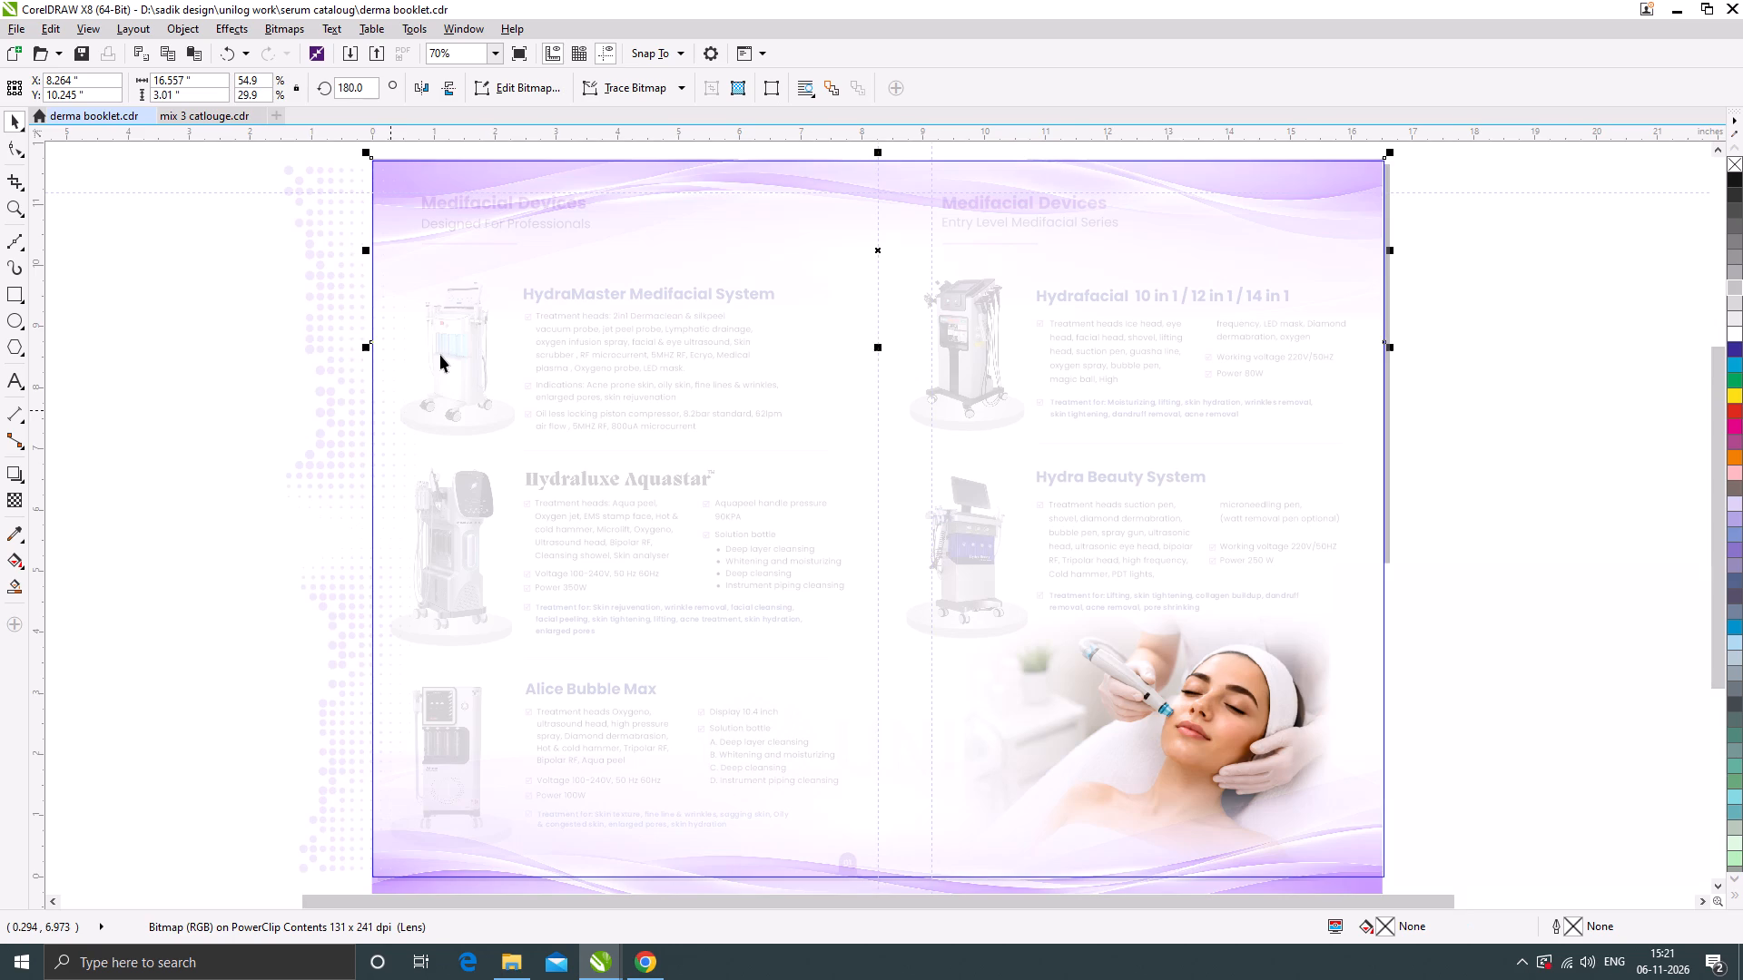
left_click(361, 429)
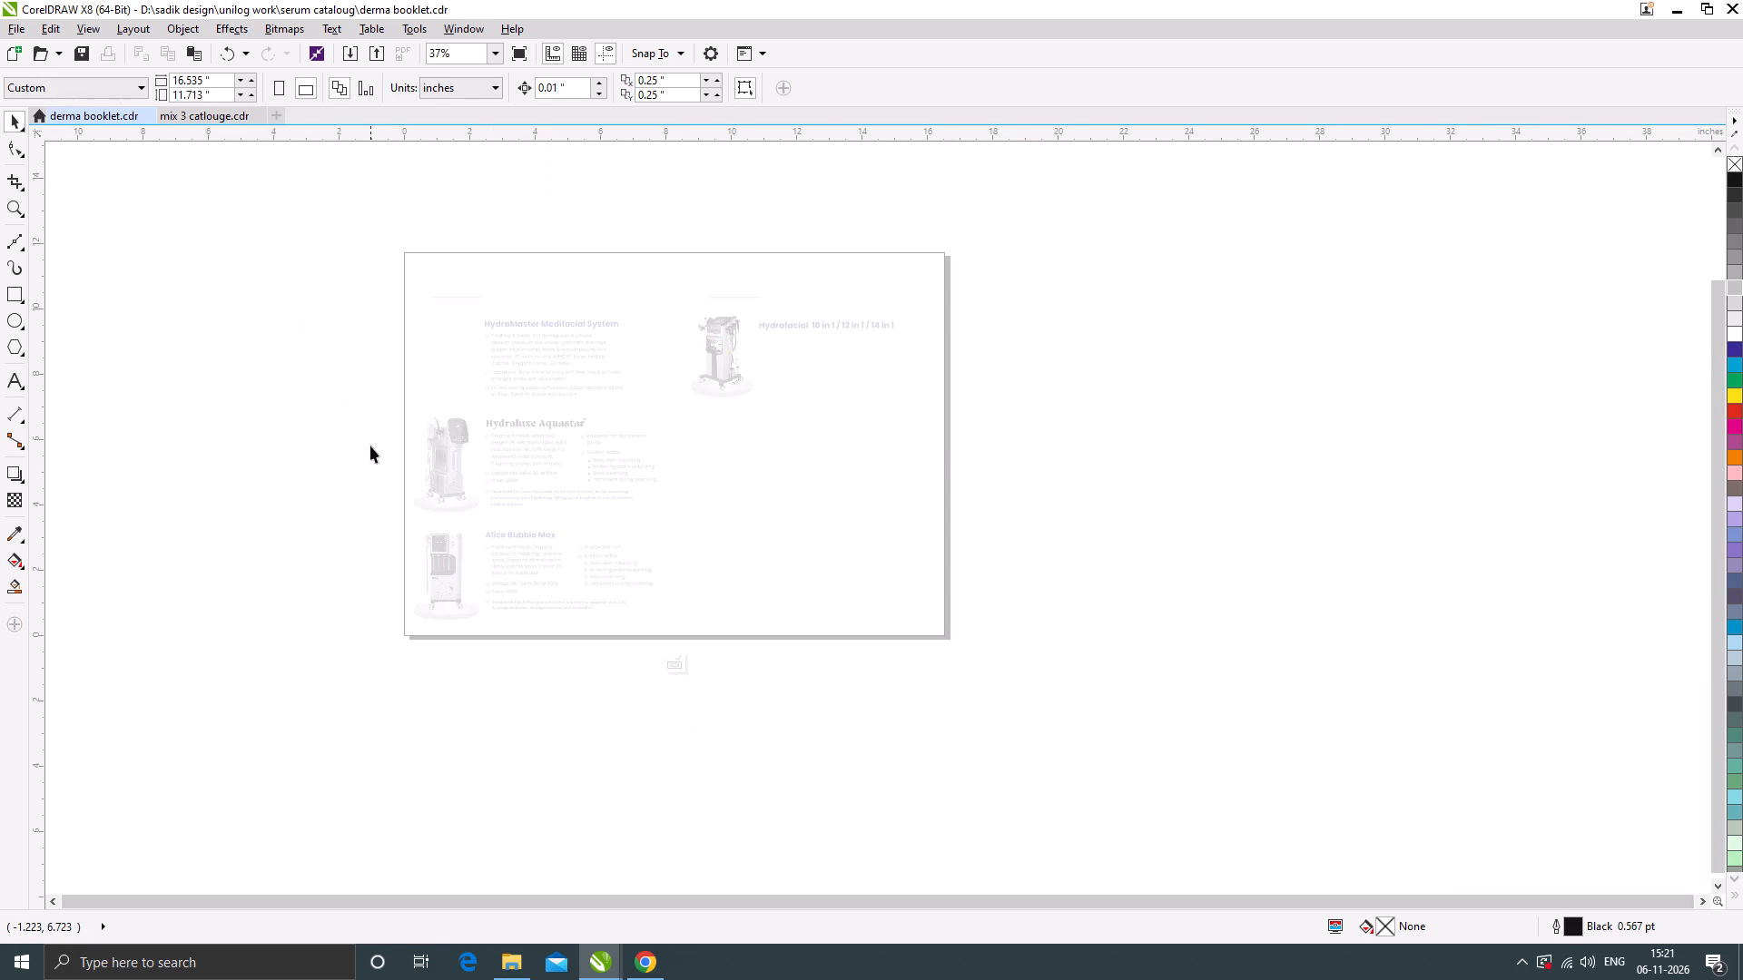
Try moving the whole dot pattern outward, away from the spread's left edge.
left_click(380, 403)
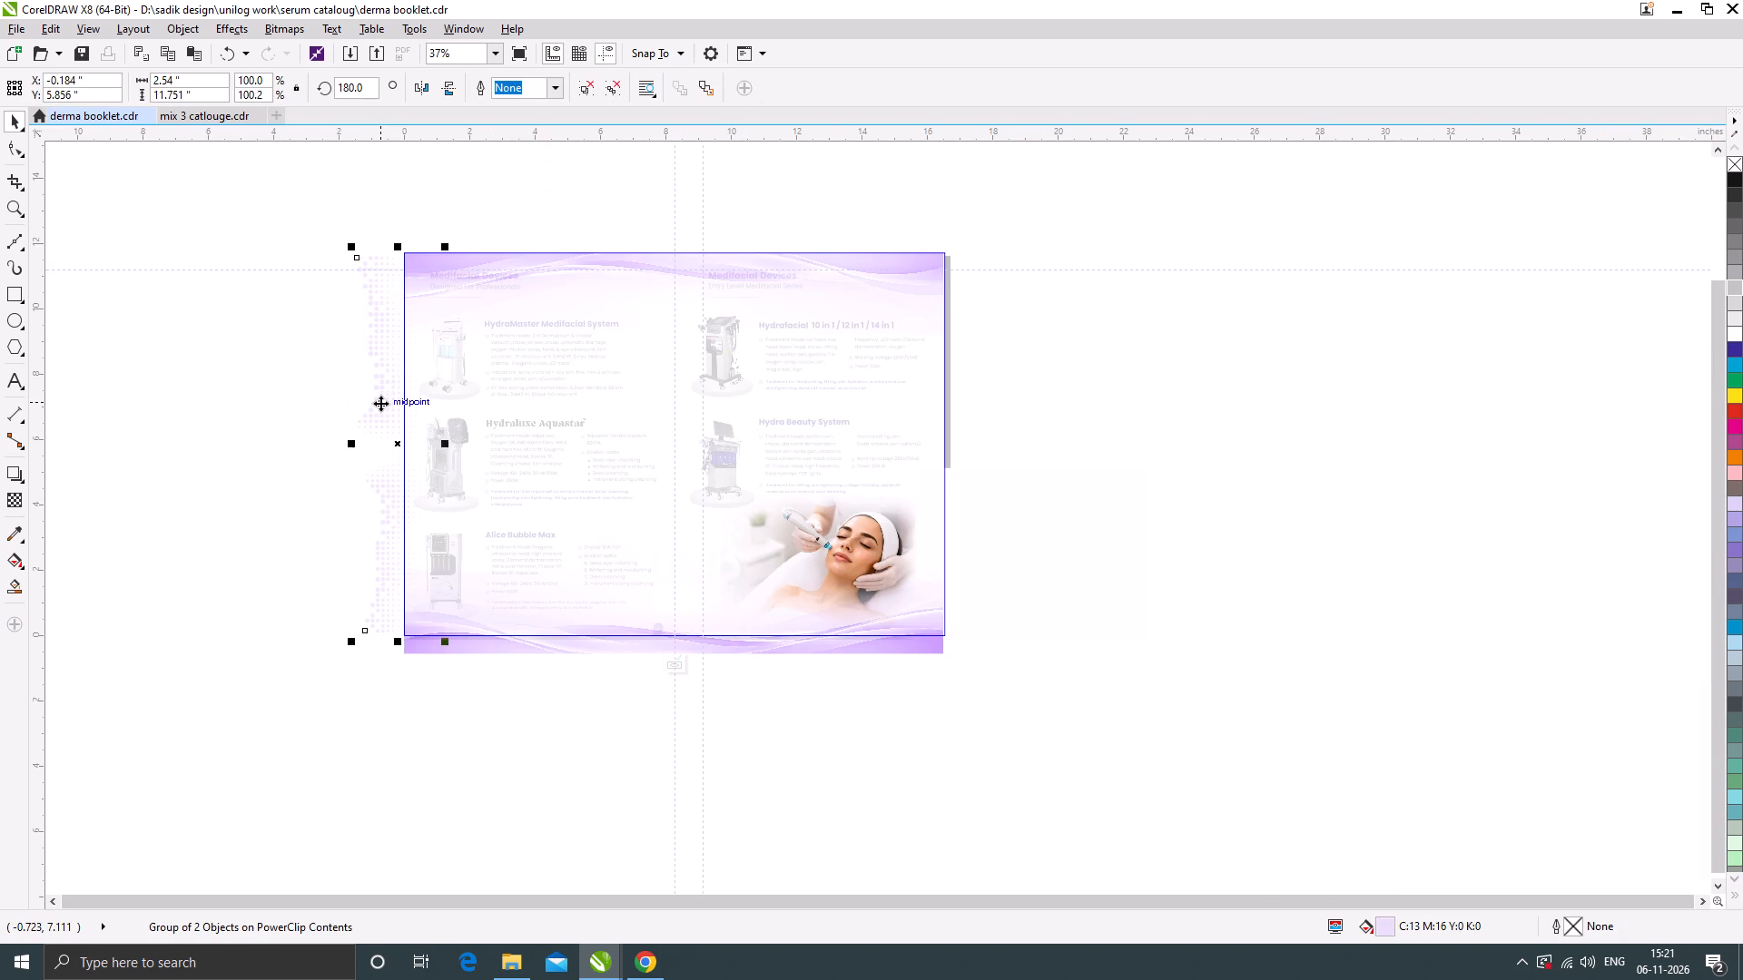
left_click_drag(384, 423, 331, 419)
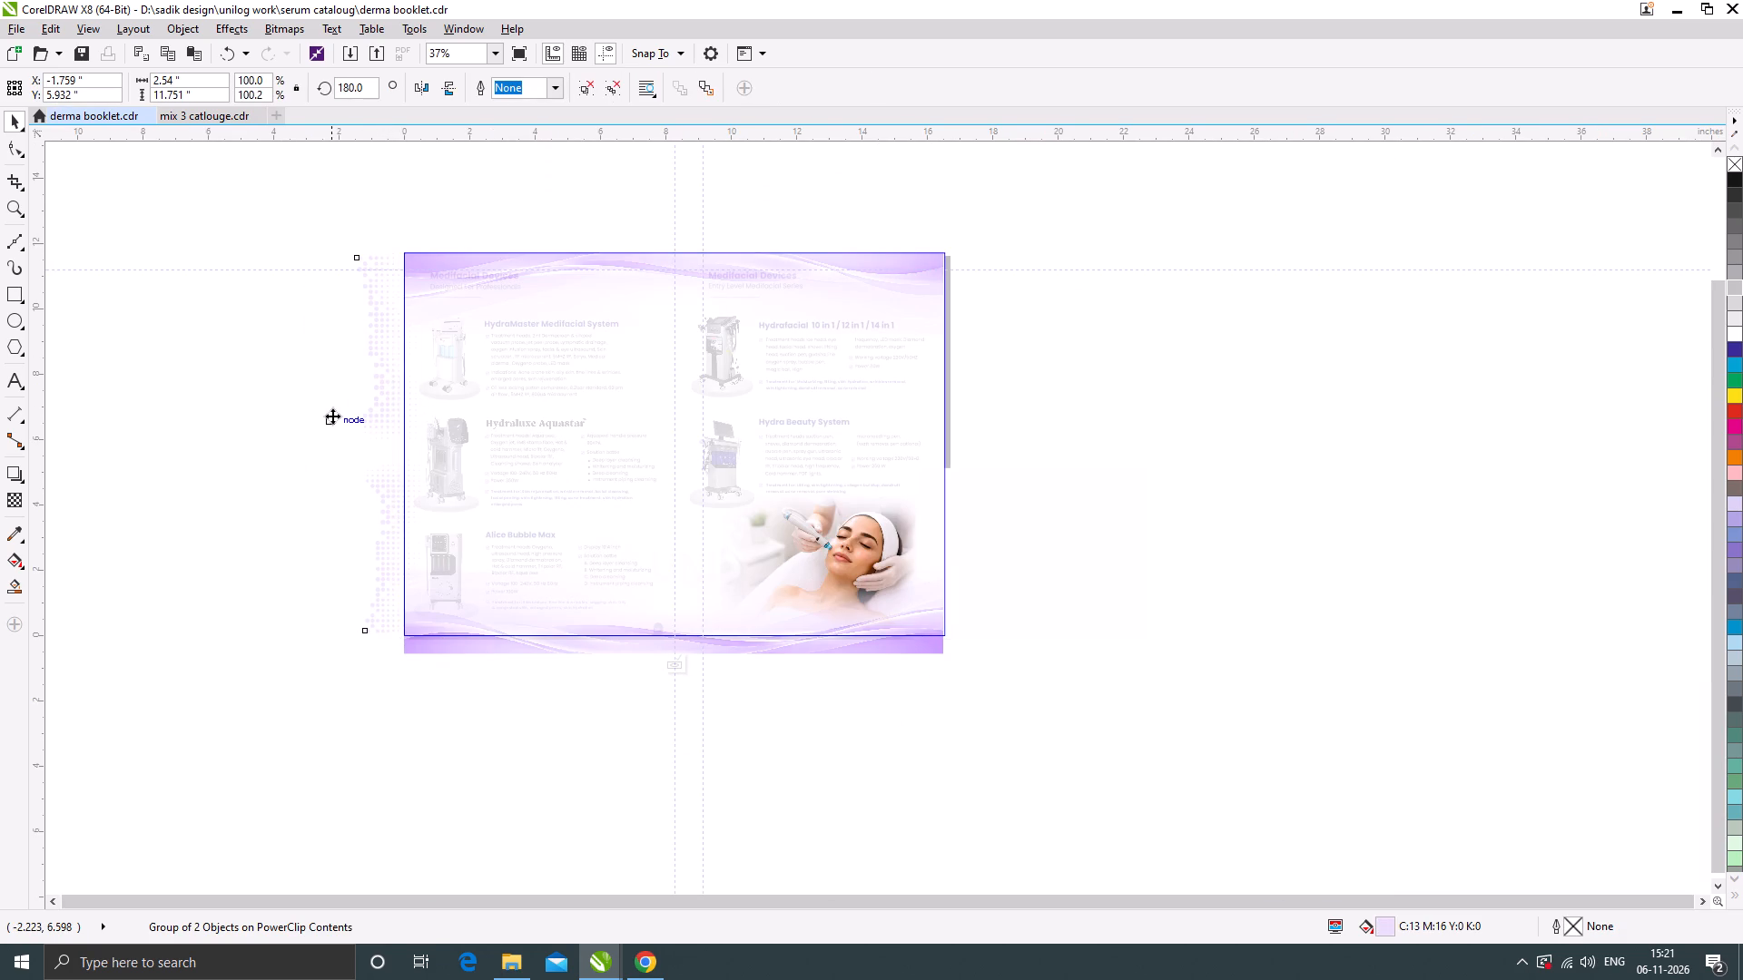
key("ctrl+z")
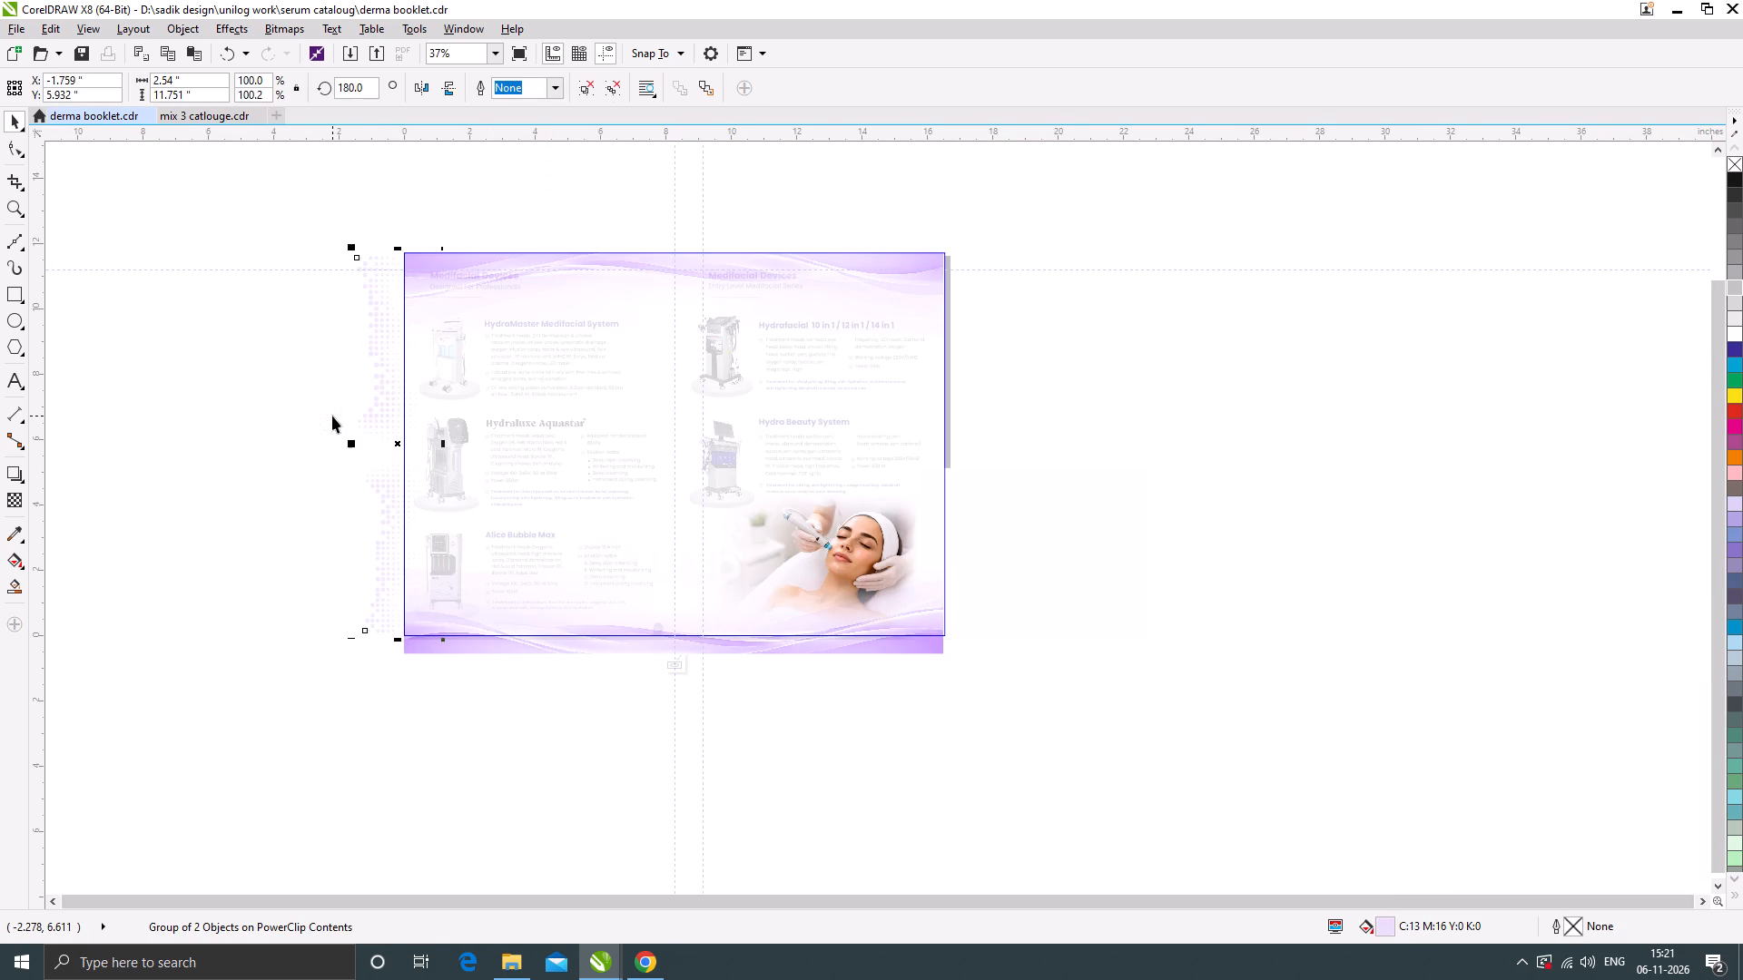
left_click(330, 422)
Move the lower half of the dot pattern up about 0.4" toward the upper half, finish the PowerClip edit and preview the spread.
left_click(379, 491)
left_click(386, 491, "ctrl")
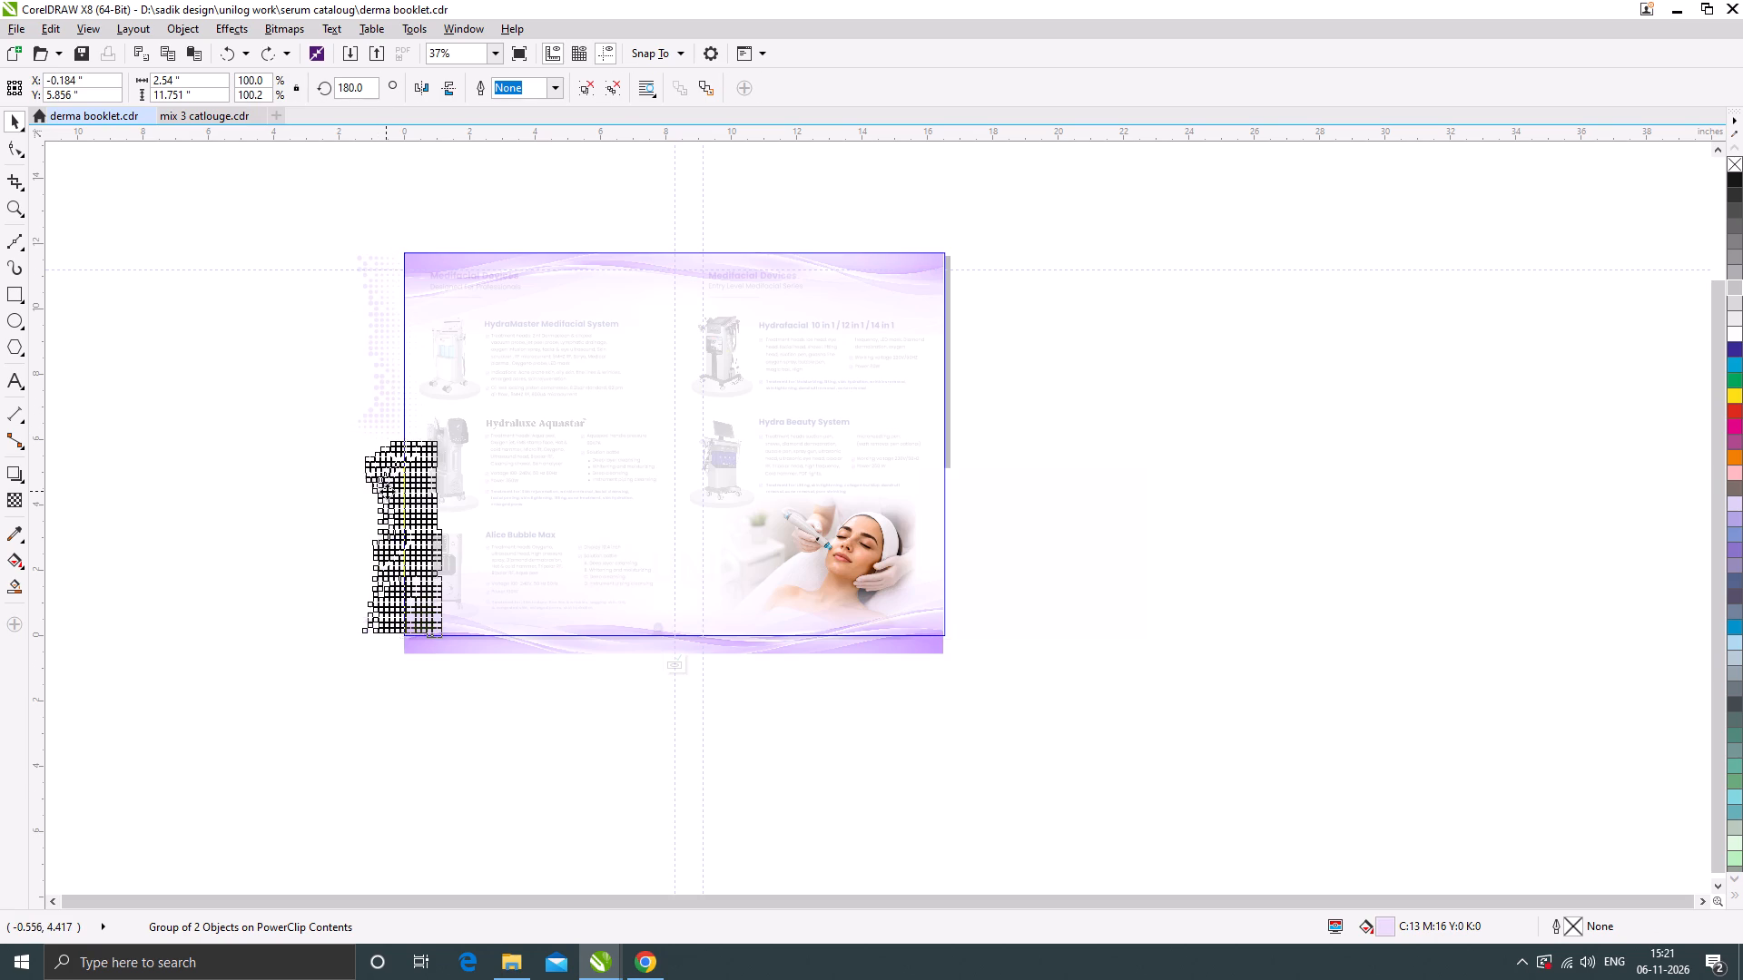
scroll(390, 483, "up", 1)
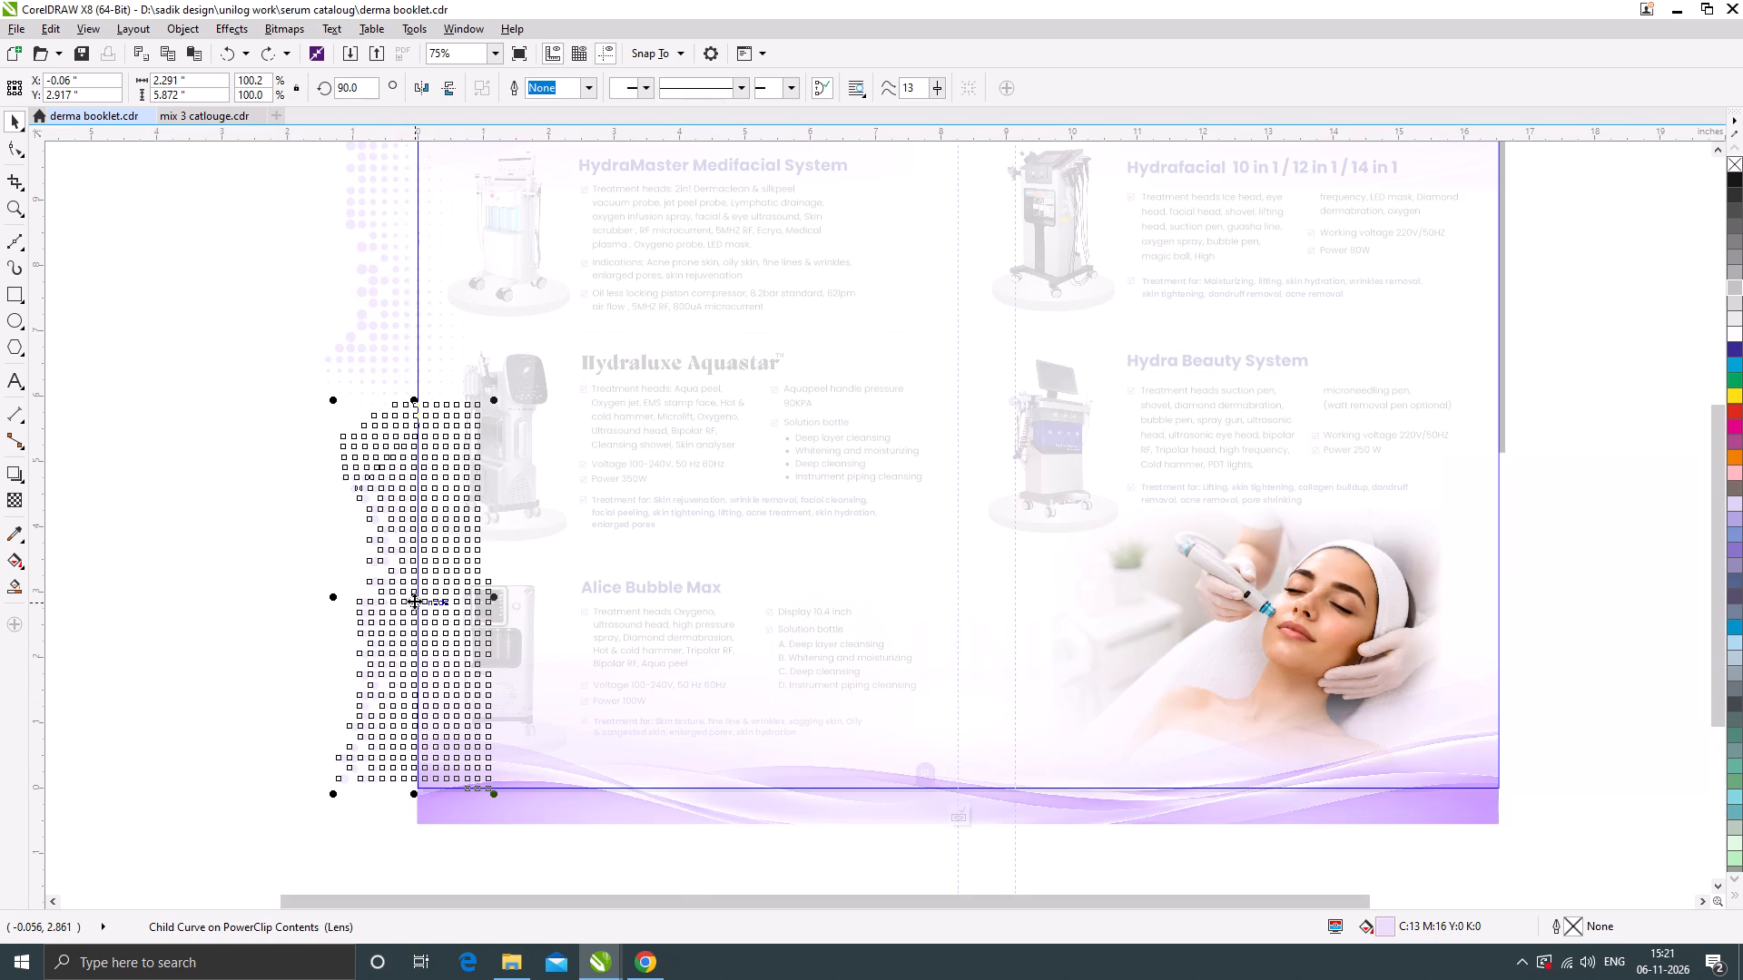
left_click_drag(414, 601, 416, 573)
left_click(244, 397, "ctrl")
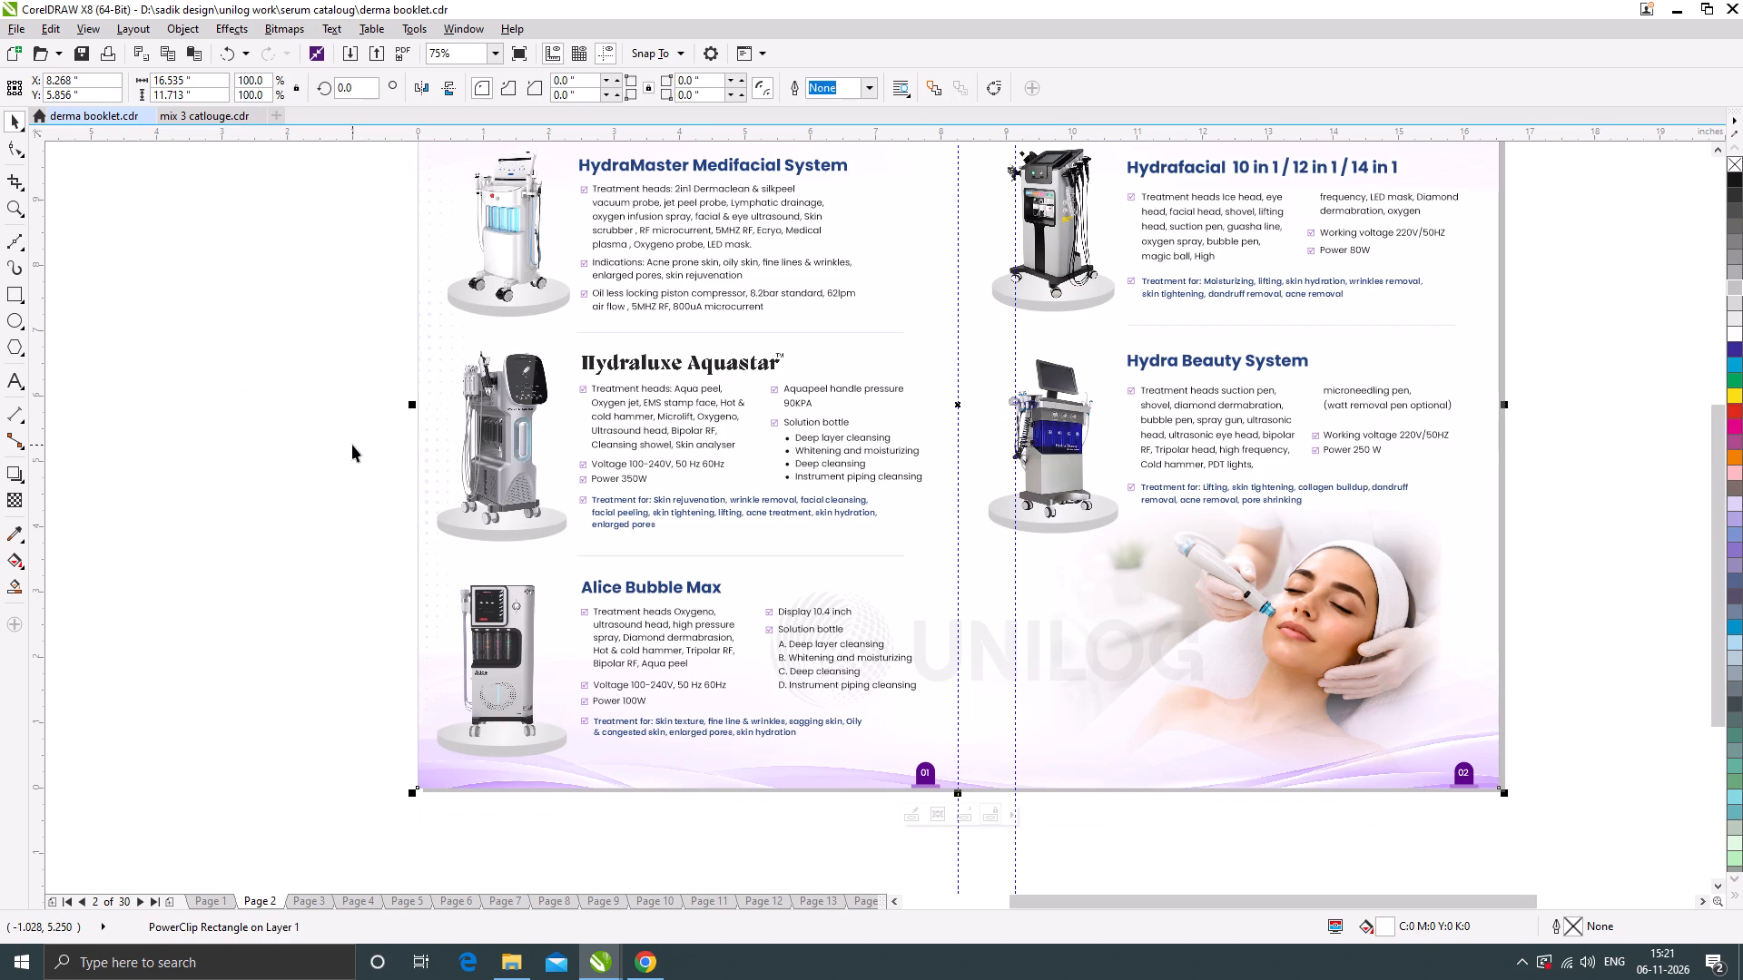
left_click(352, 445)
scroll(390, 367, "down", 1)
key("F4")
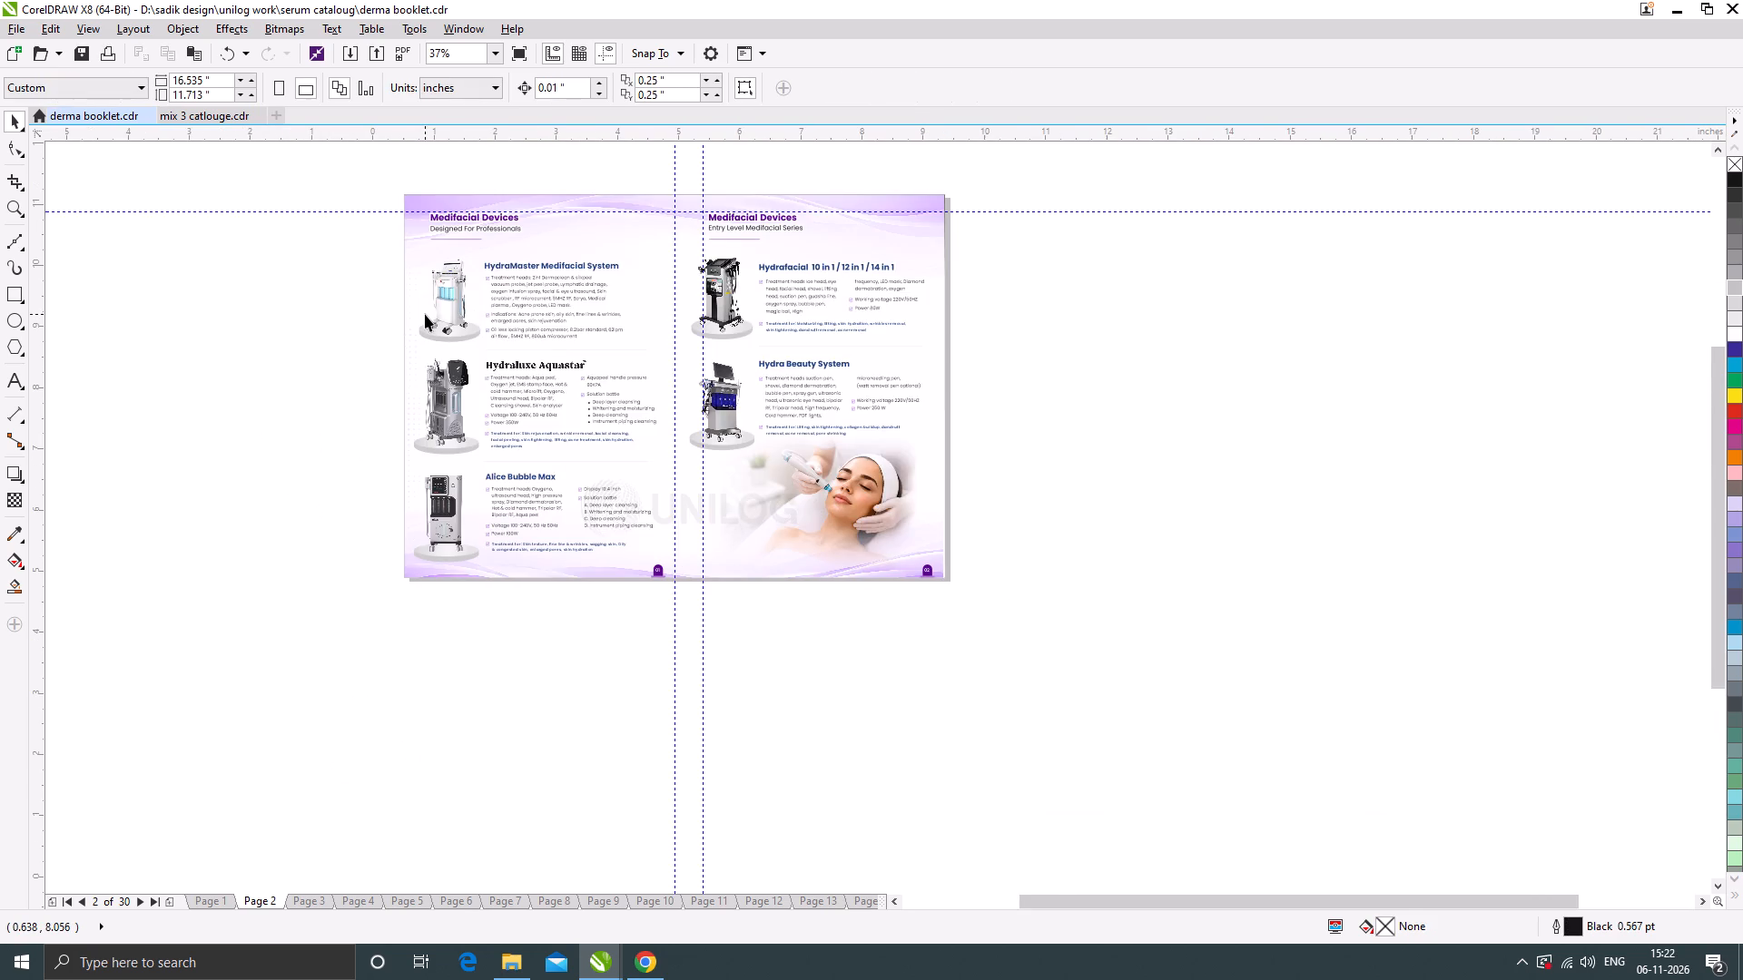
key("F9")
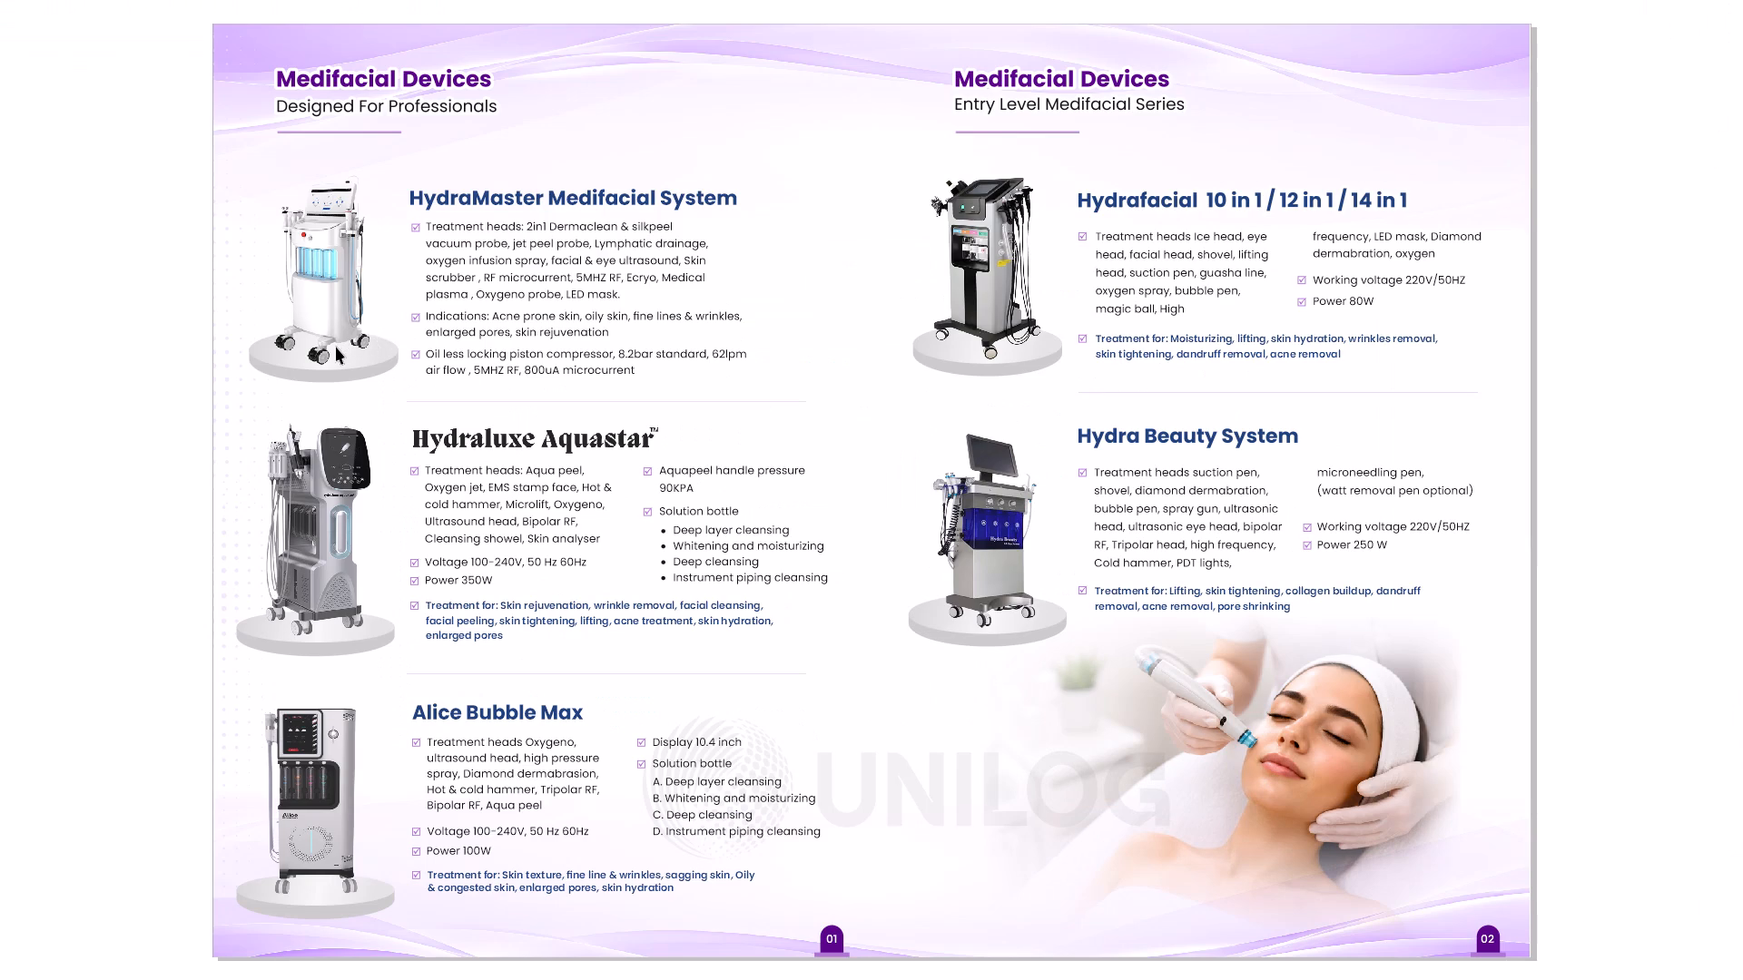
left_click(222, 357, "ctrl")
Inside the page 2 background PowerClip, copy the whole dot pattern beyond the spread's right edge and mirror the copy horizontally.
double_click(377, 397, "ctrl")
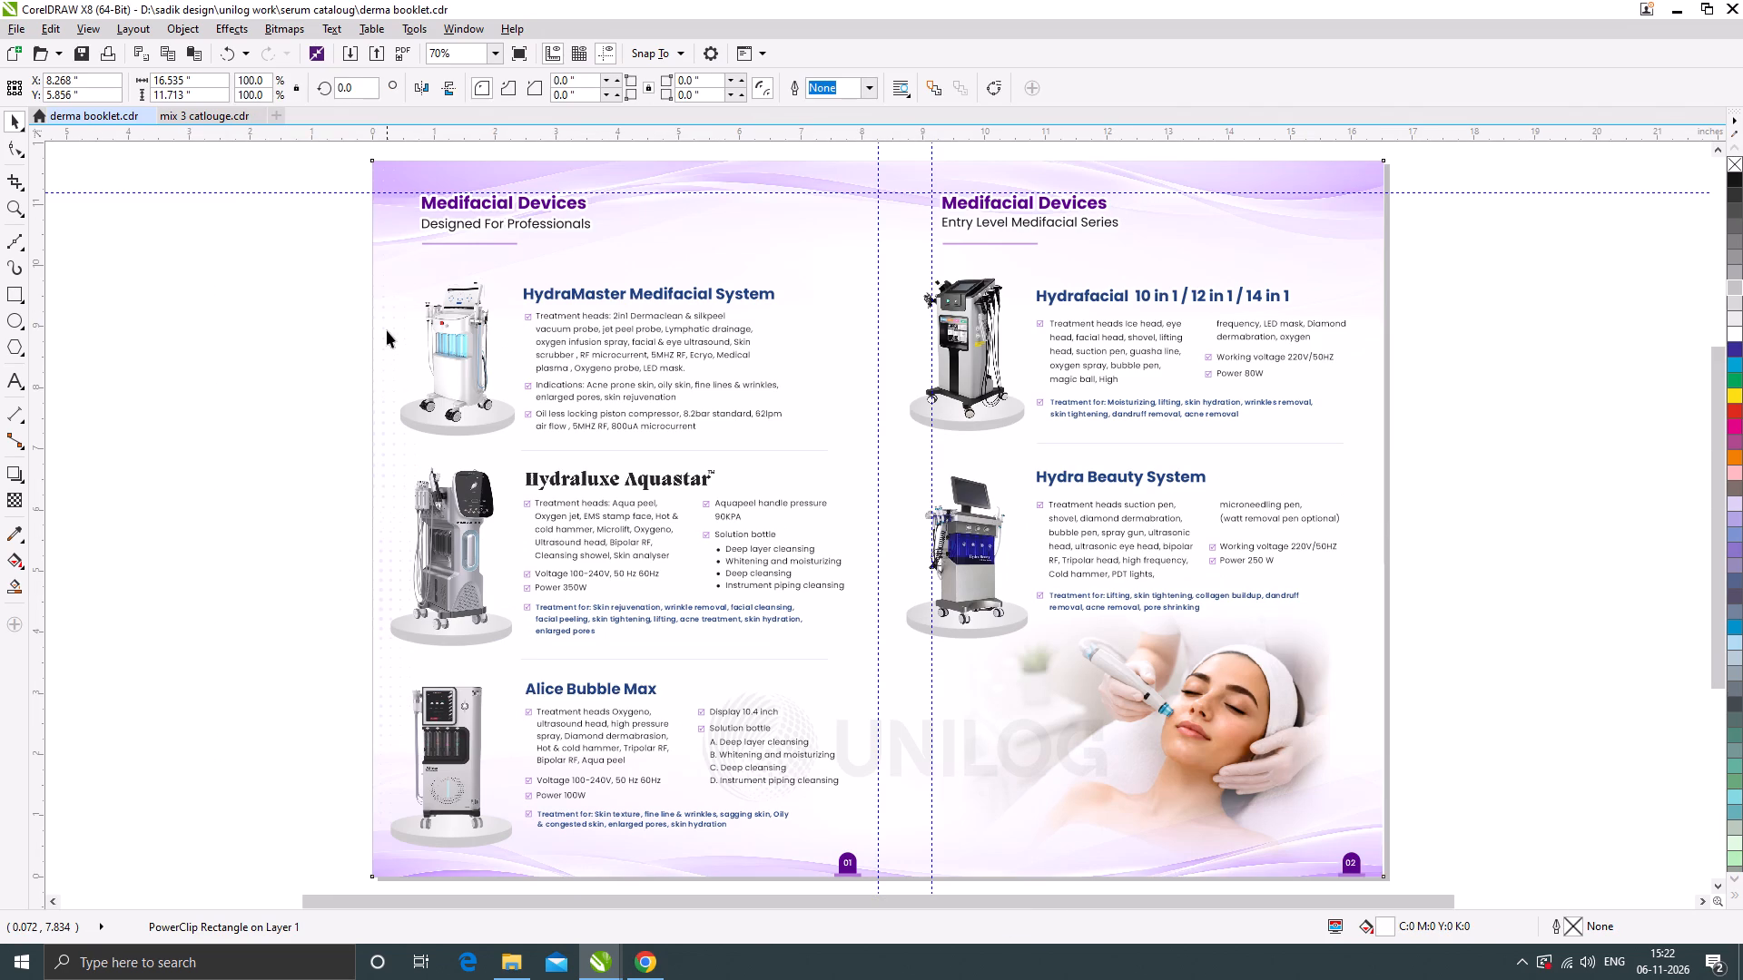
left_click(339, 358)
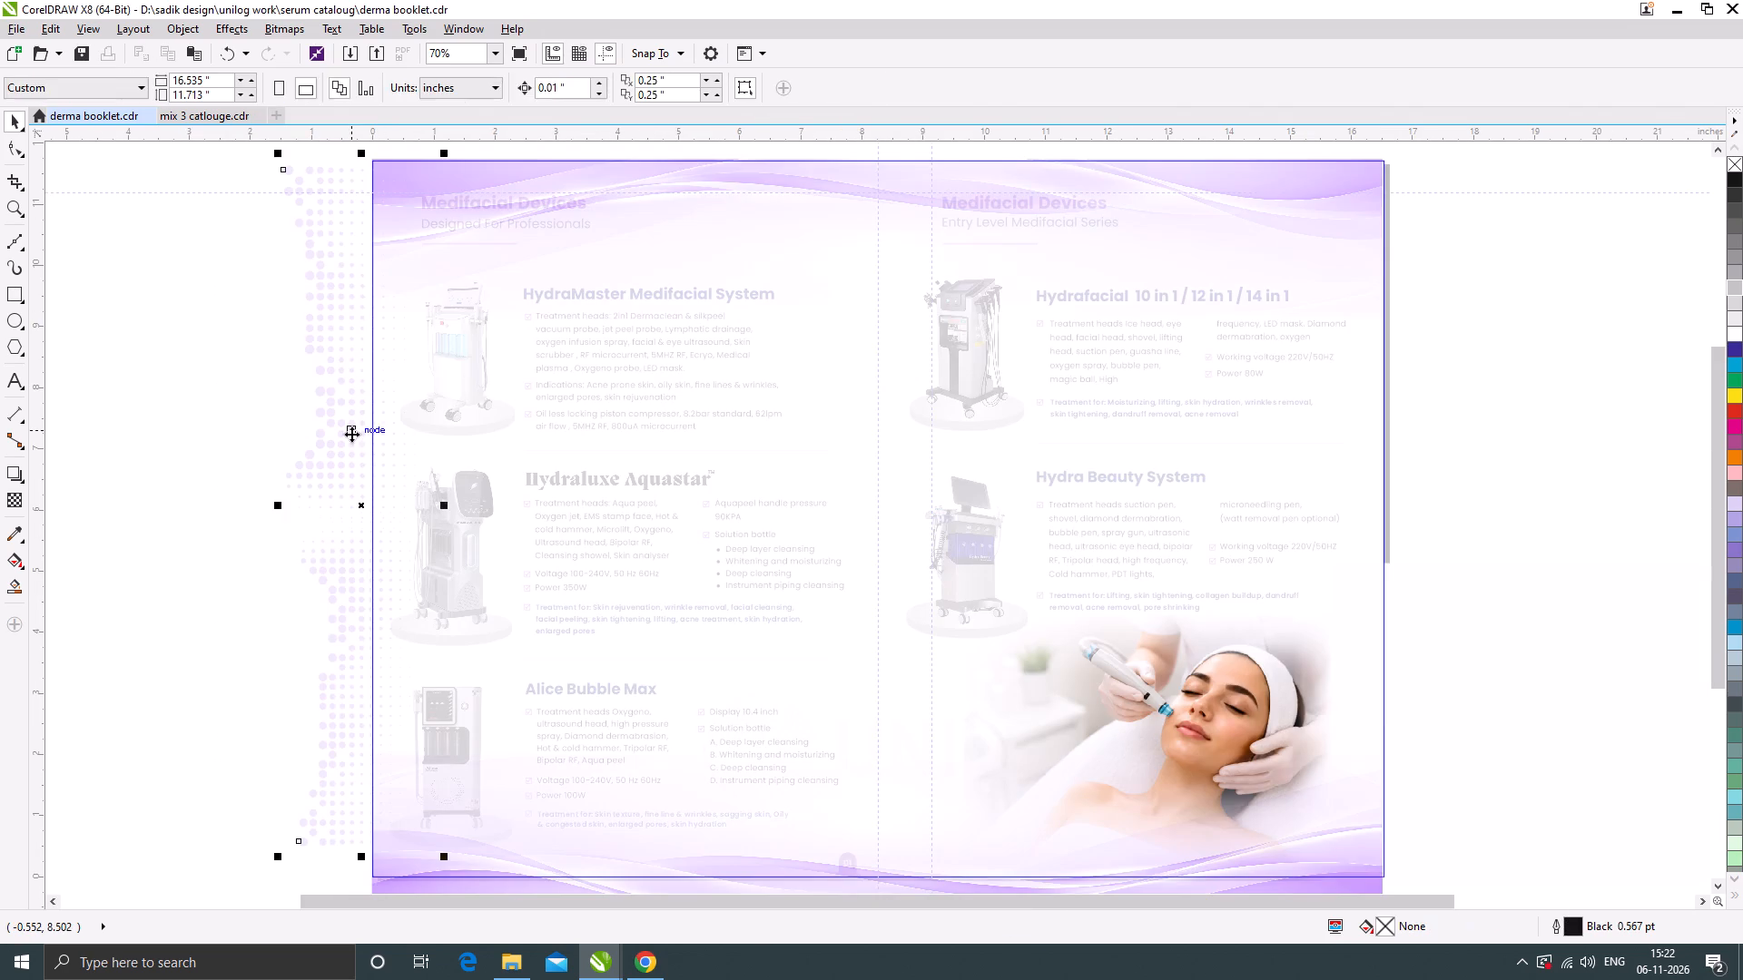
scroll(320, 495, "down", 1)
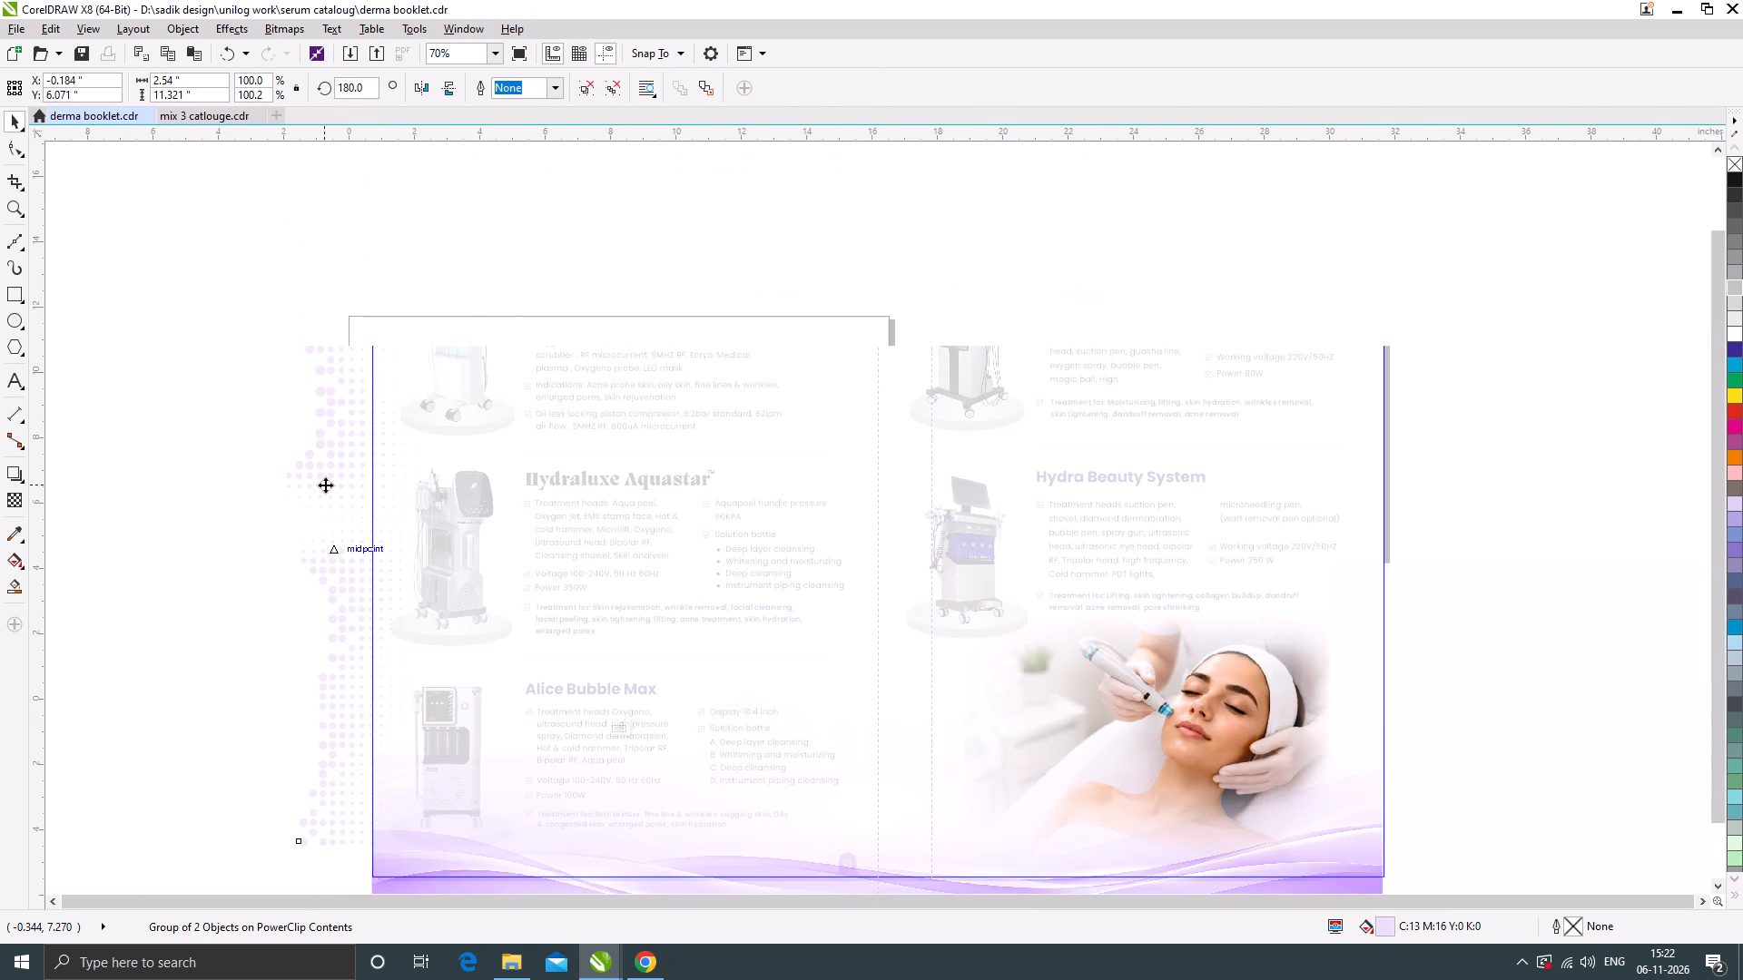
left_click_drag(325, 485, 932, 483)
right_click(932, 483, "shift")
left_click(413, 85)
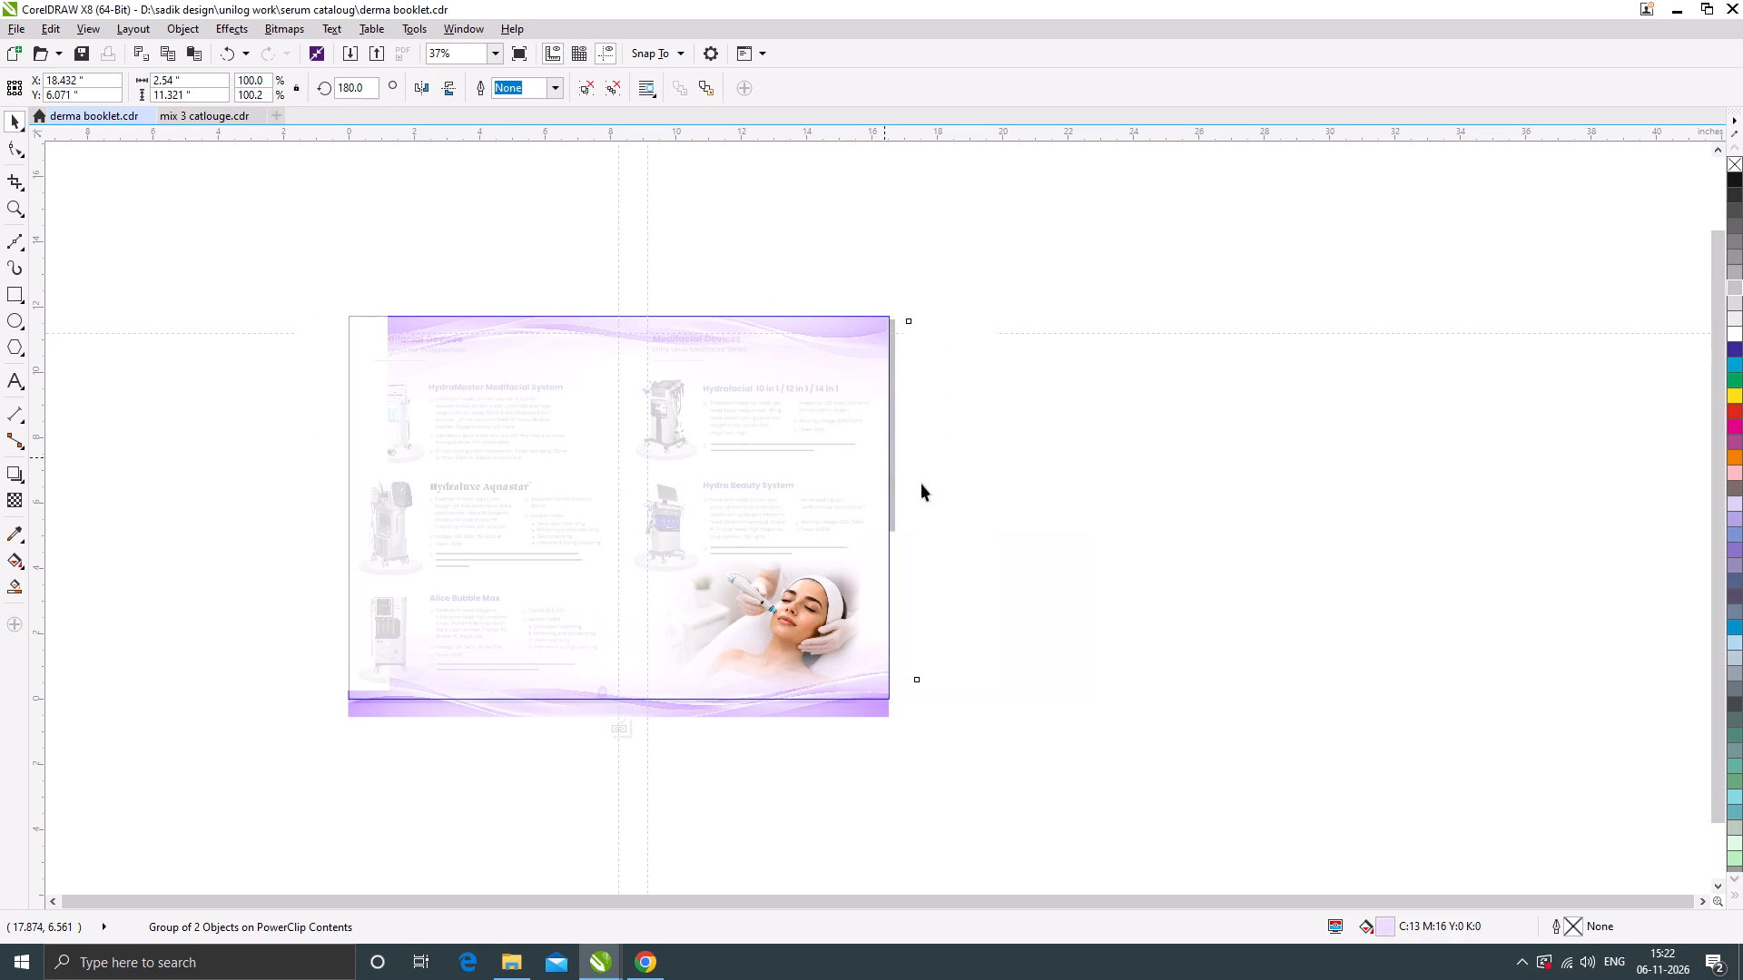
Move the mirrored dot pattern inward onto the spread's right edge, at about X 16.63", finish the PowerClip edit and preview the spread full screen.
scroll(936, 490, "up", 1)
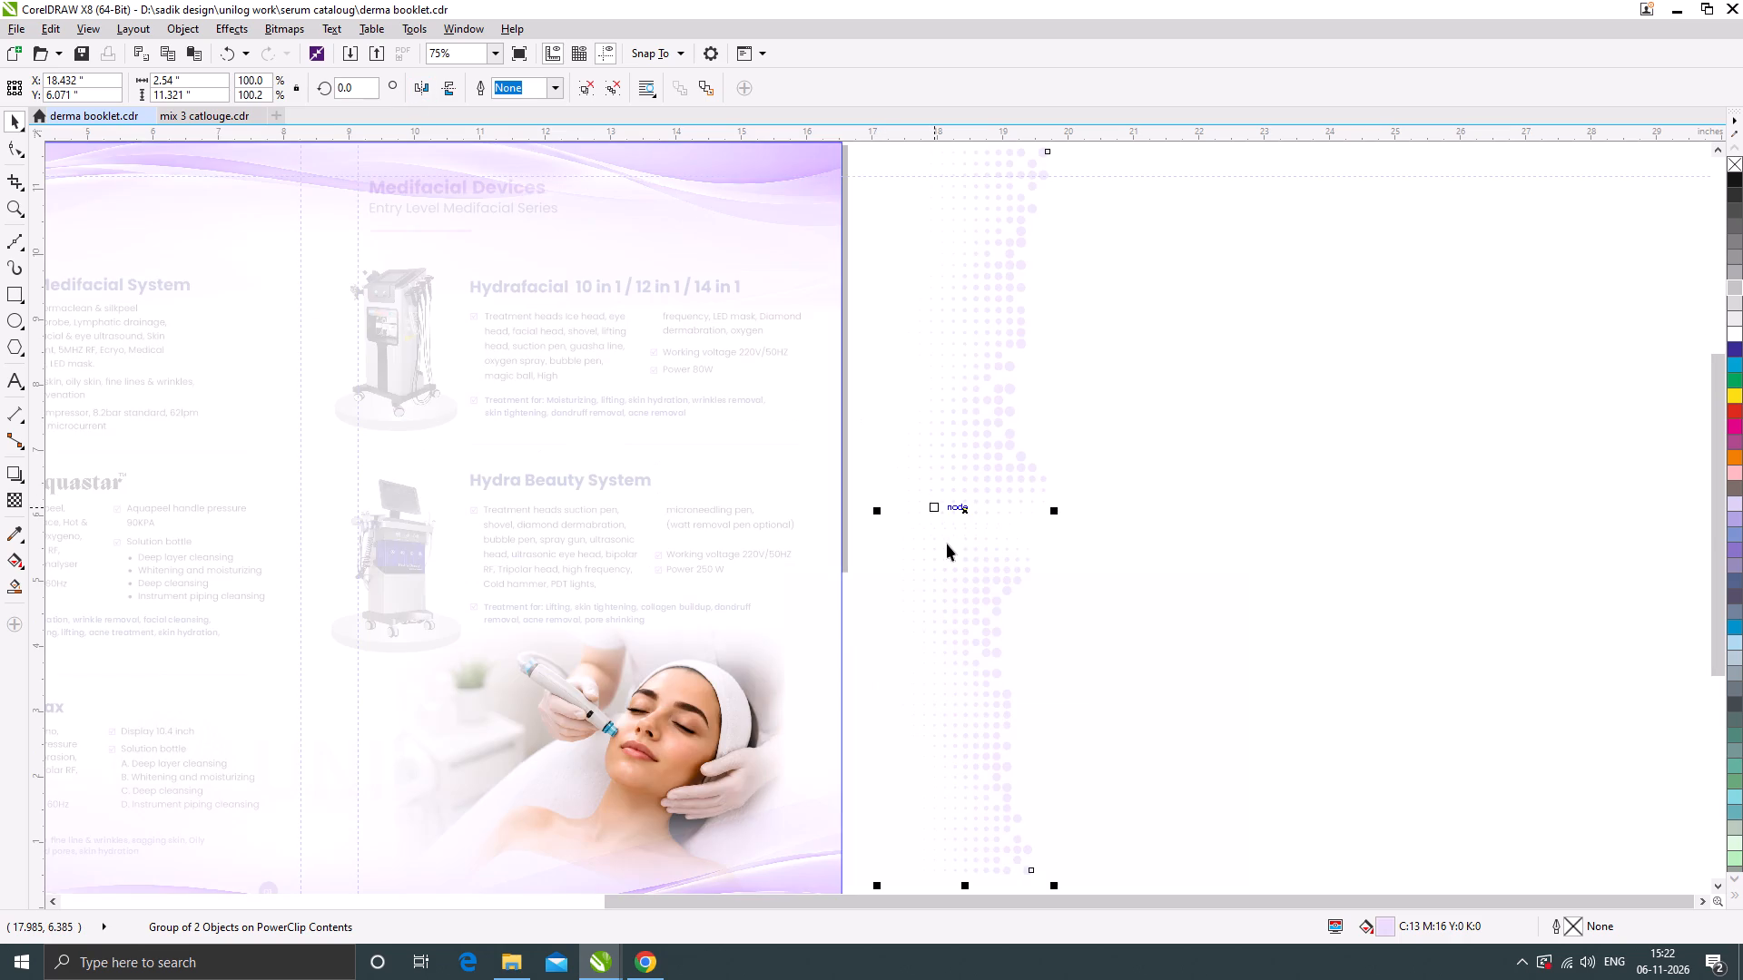
left_click_drag(970, 508, 884, 508)
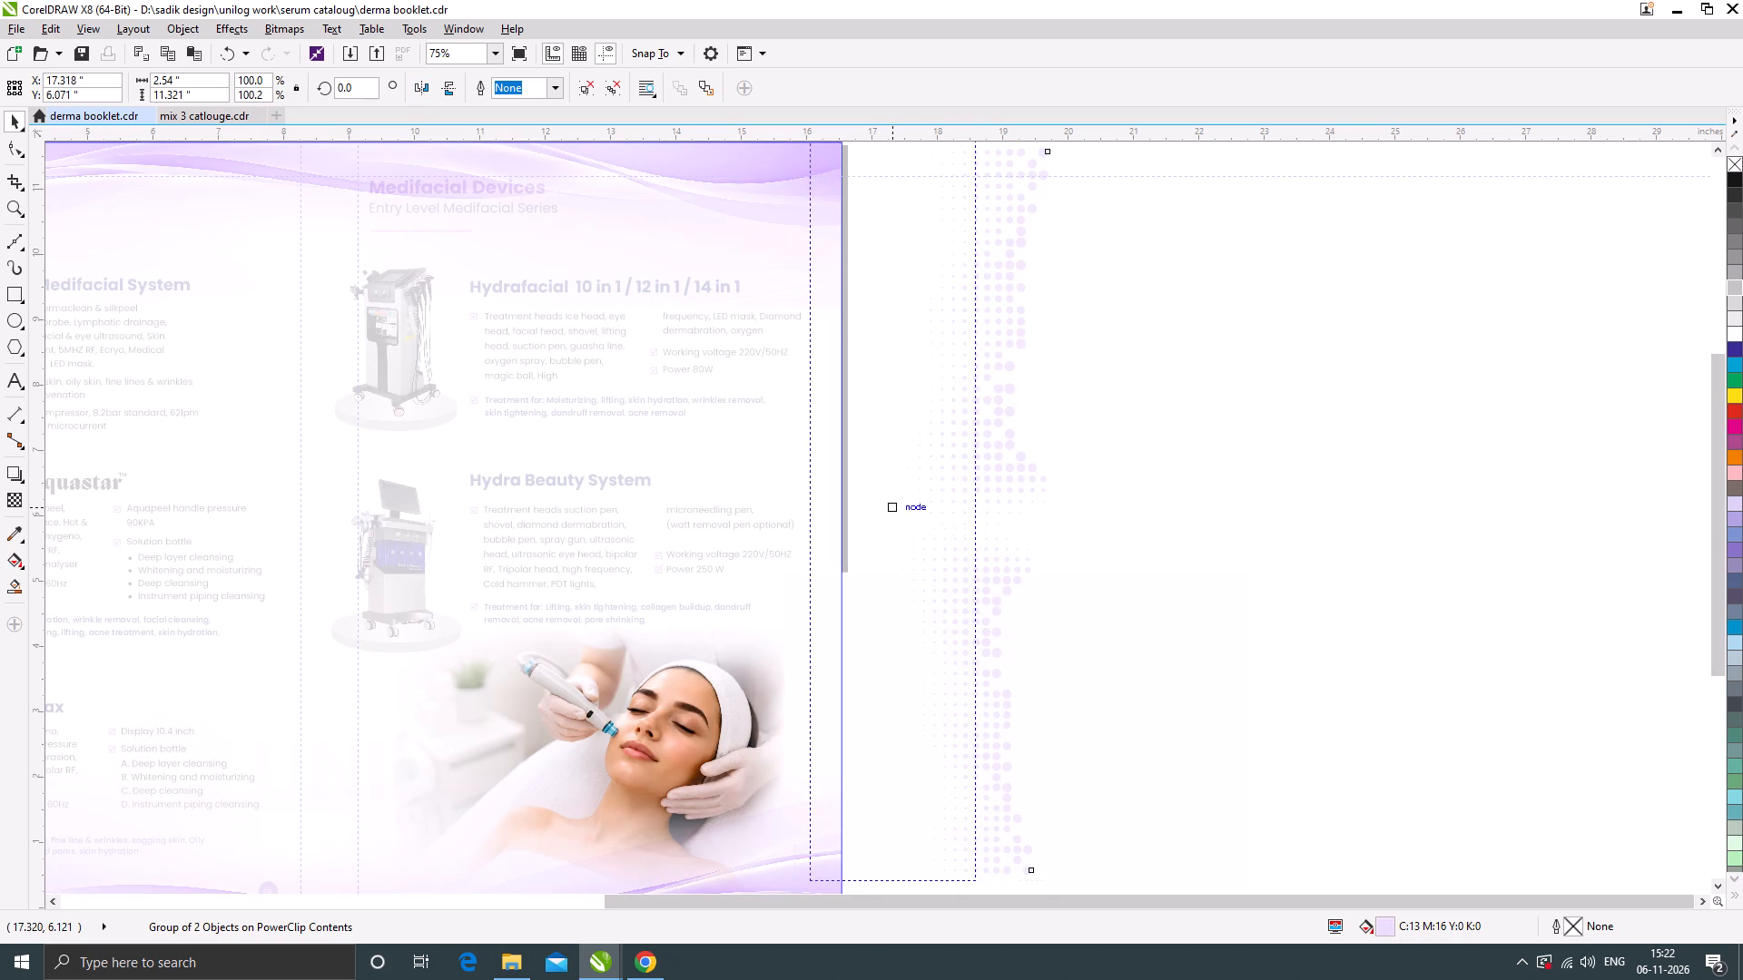
left_click_drag(884, 508, 871, 508)
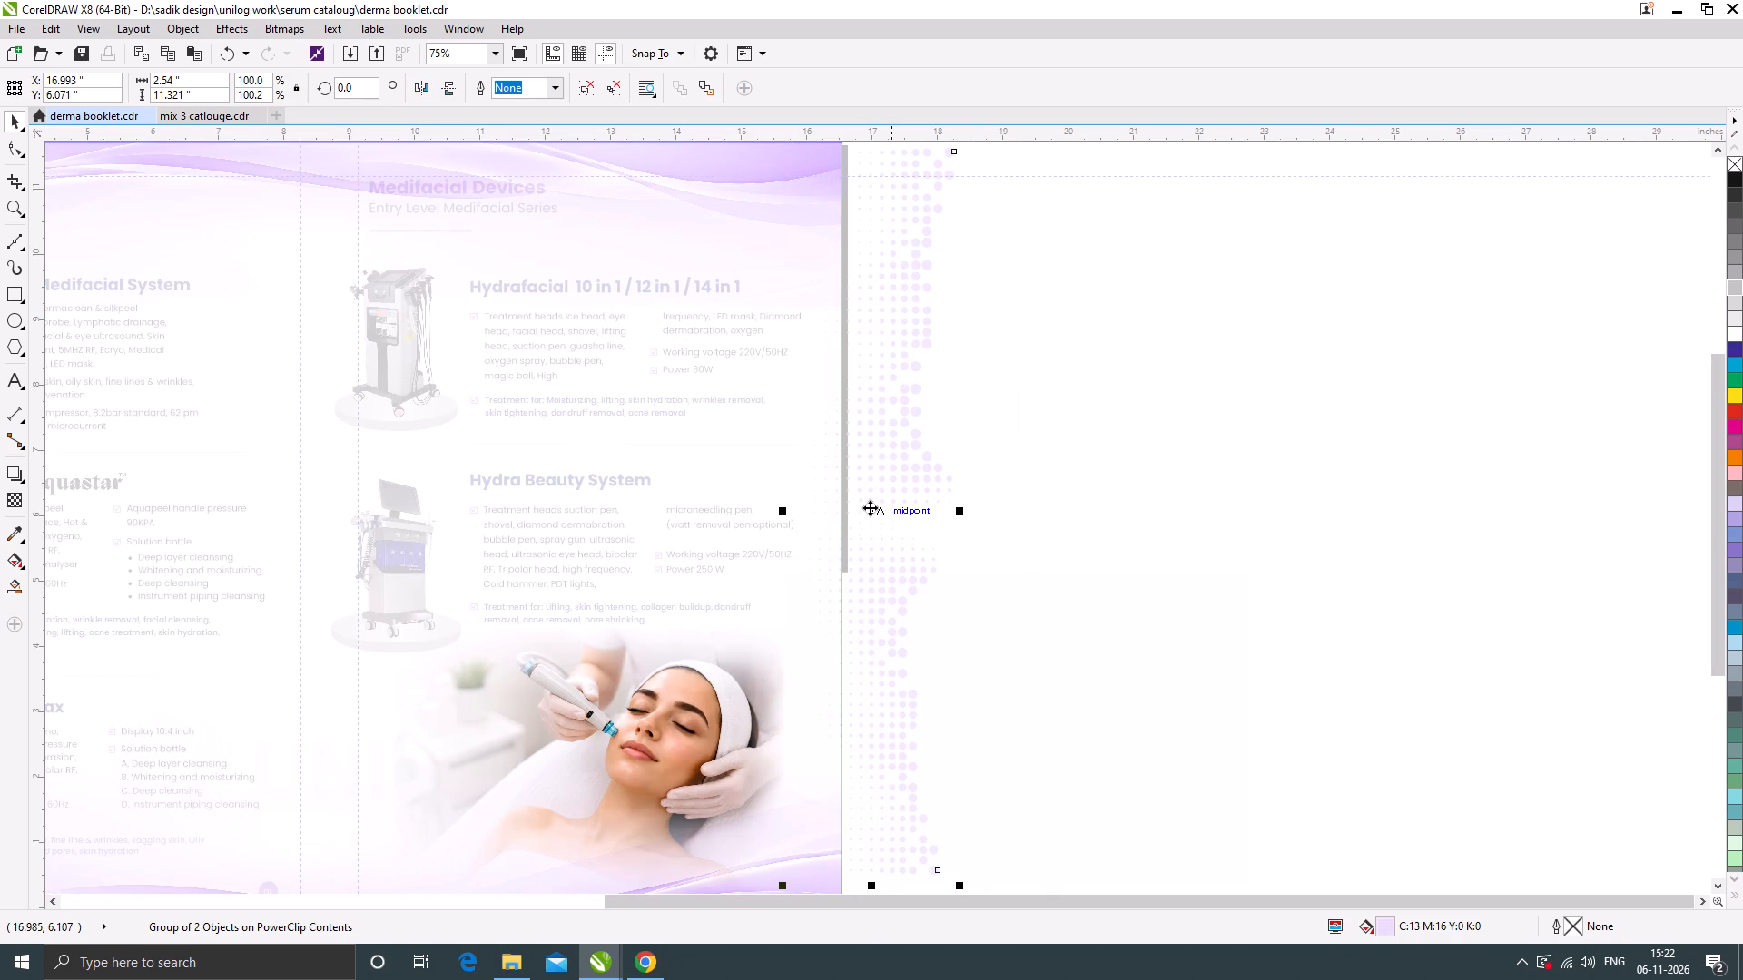
left_click_drag(870, 507, 845, 509)
left_click(1016, 538, "ctrl")
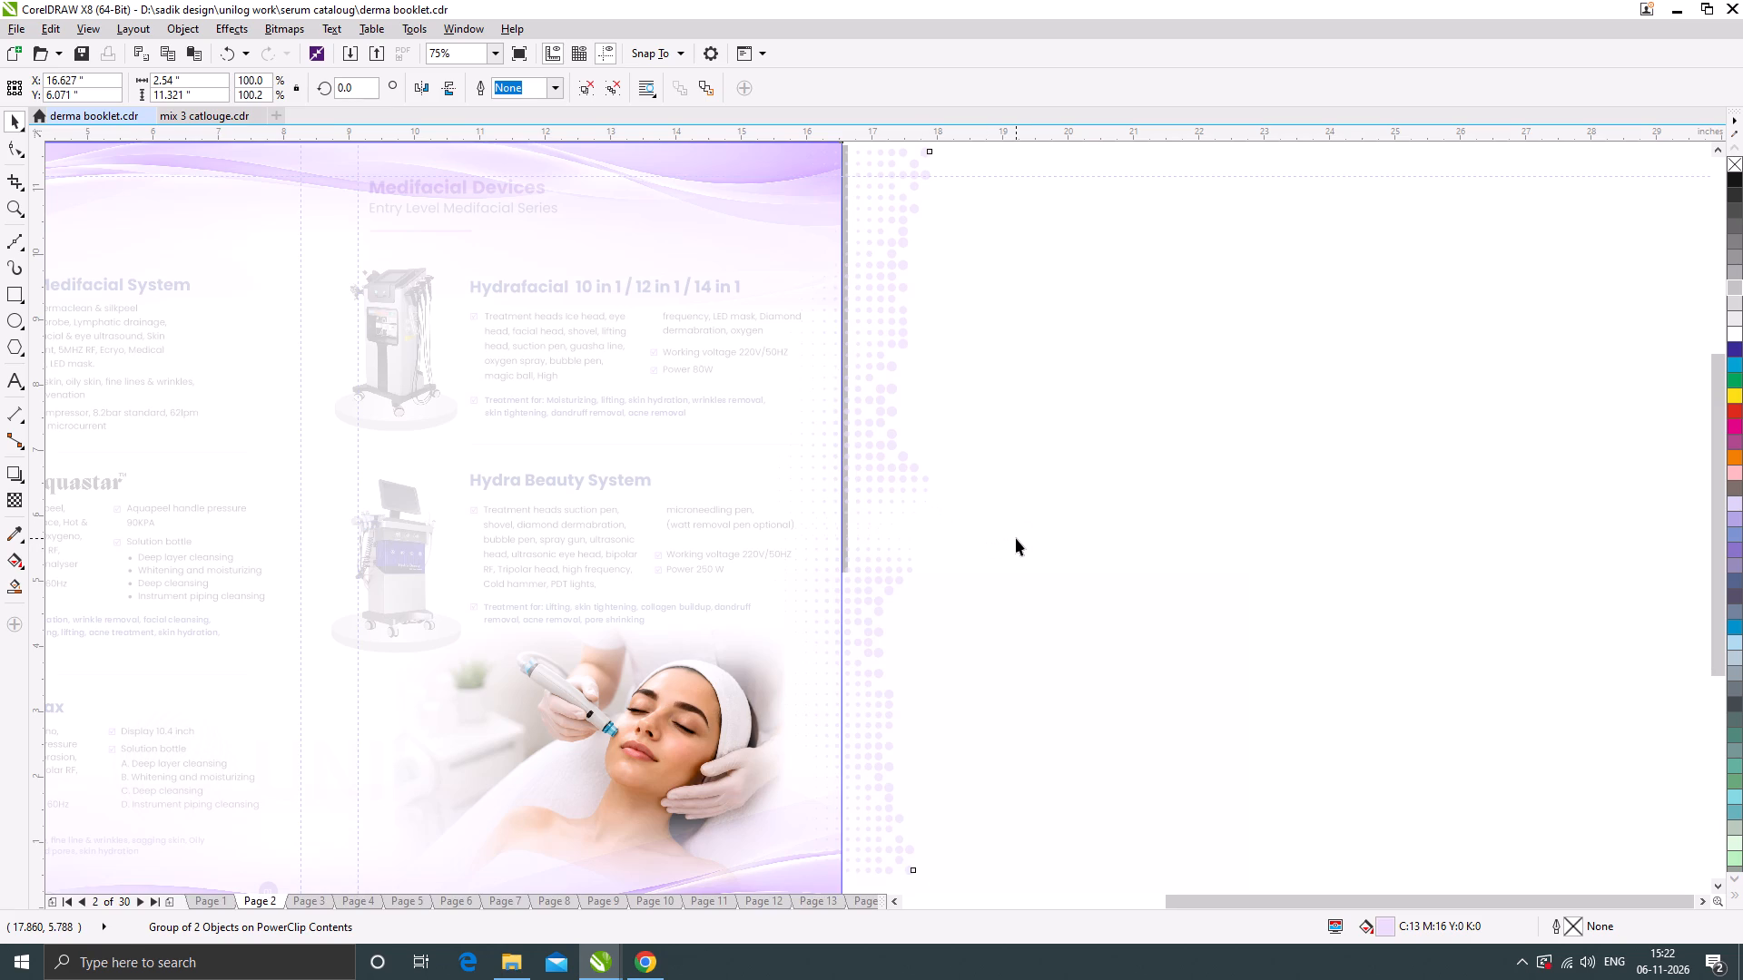
left_click(1016, 538)
scroll(846, 437, "down", 1)
left_click(985, 528)
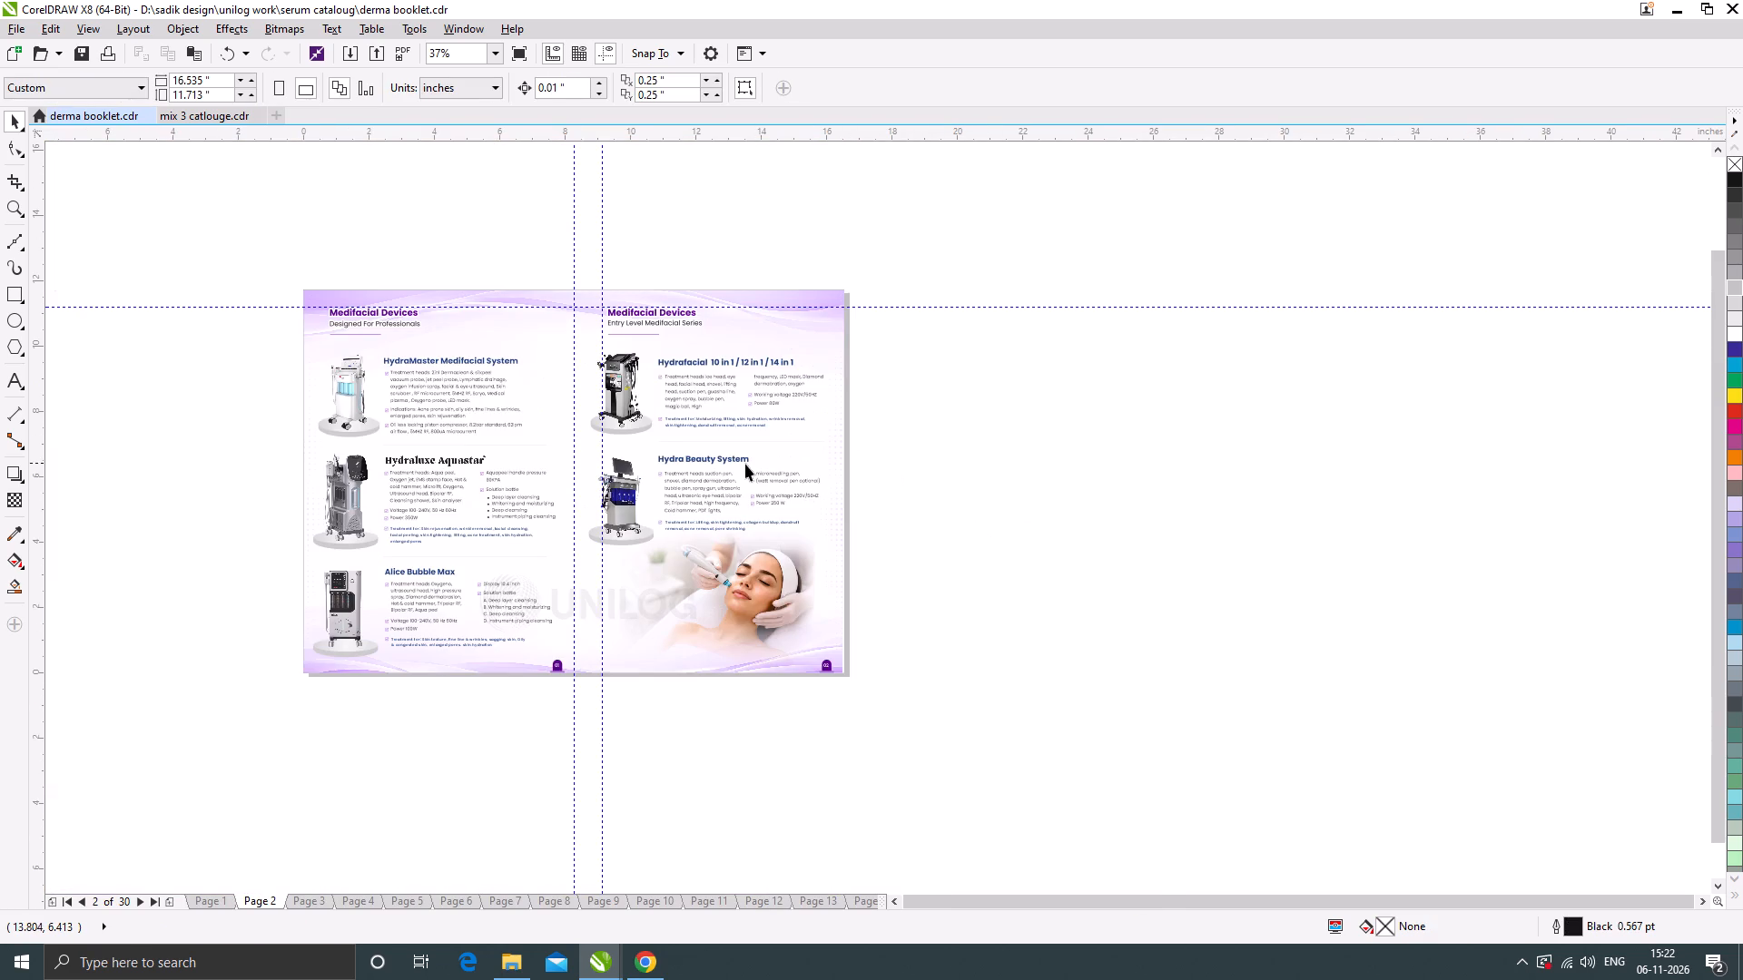
key("F4")
key("F9")
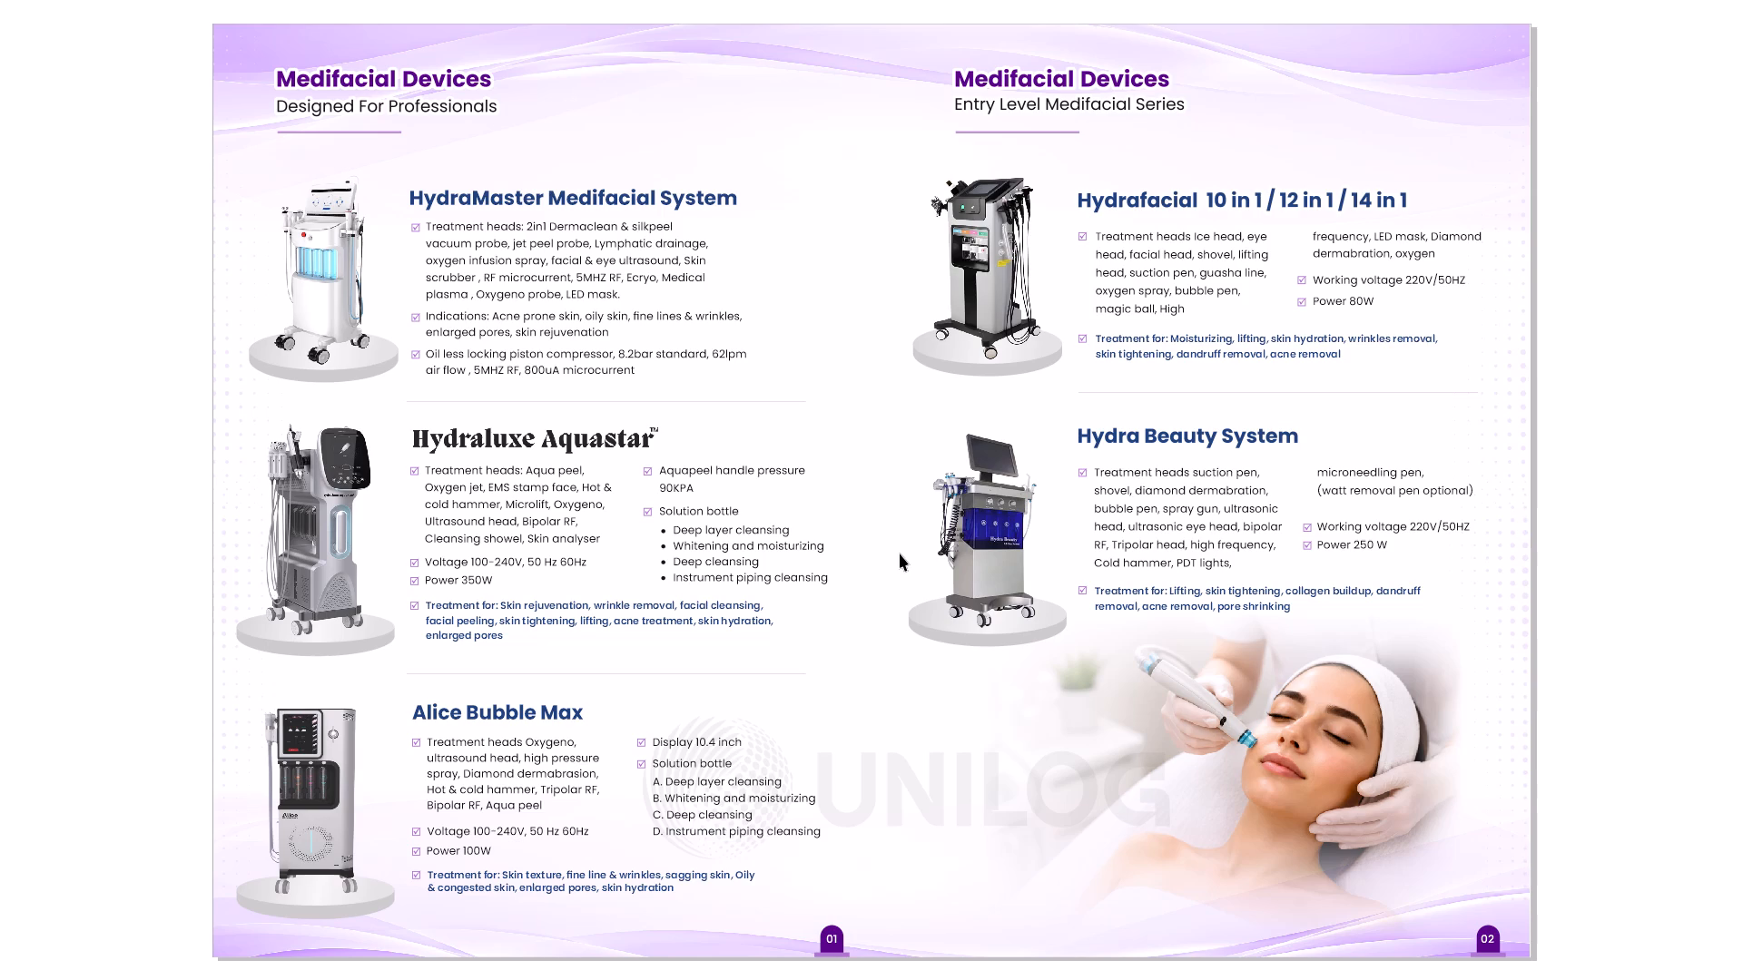
left_click(1016, 515)
scroll(914, 537, "down", 1)
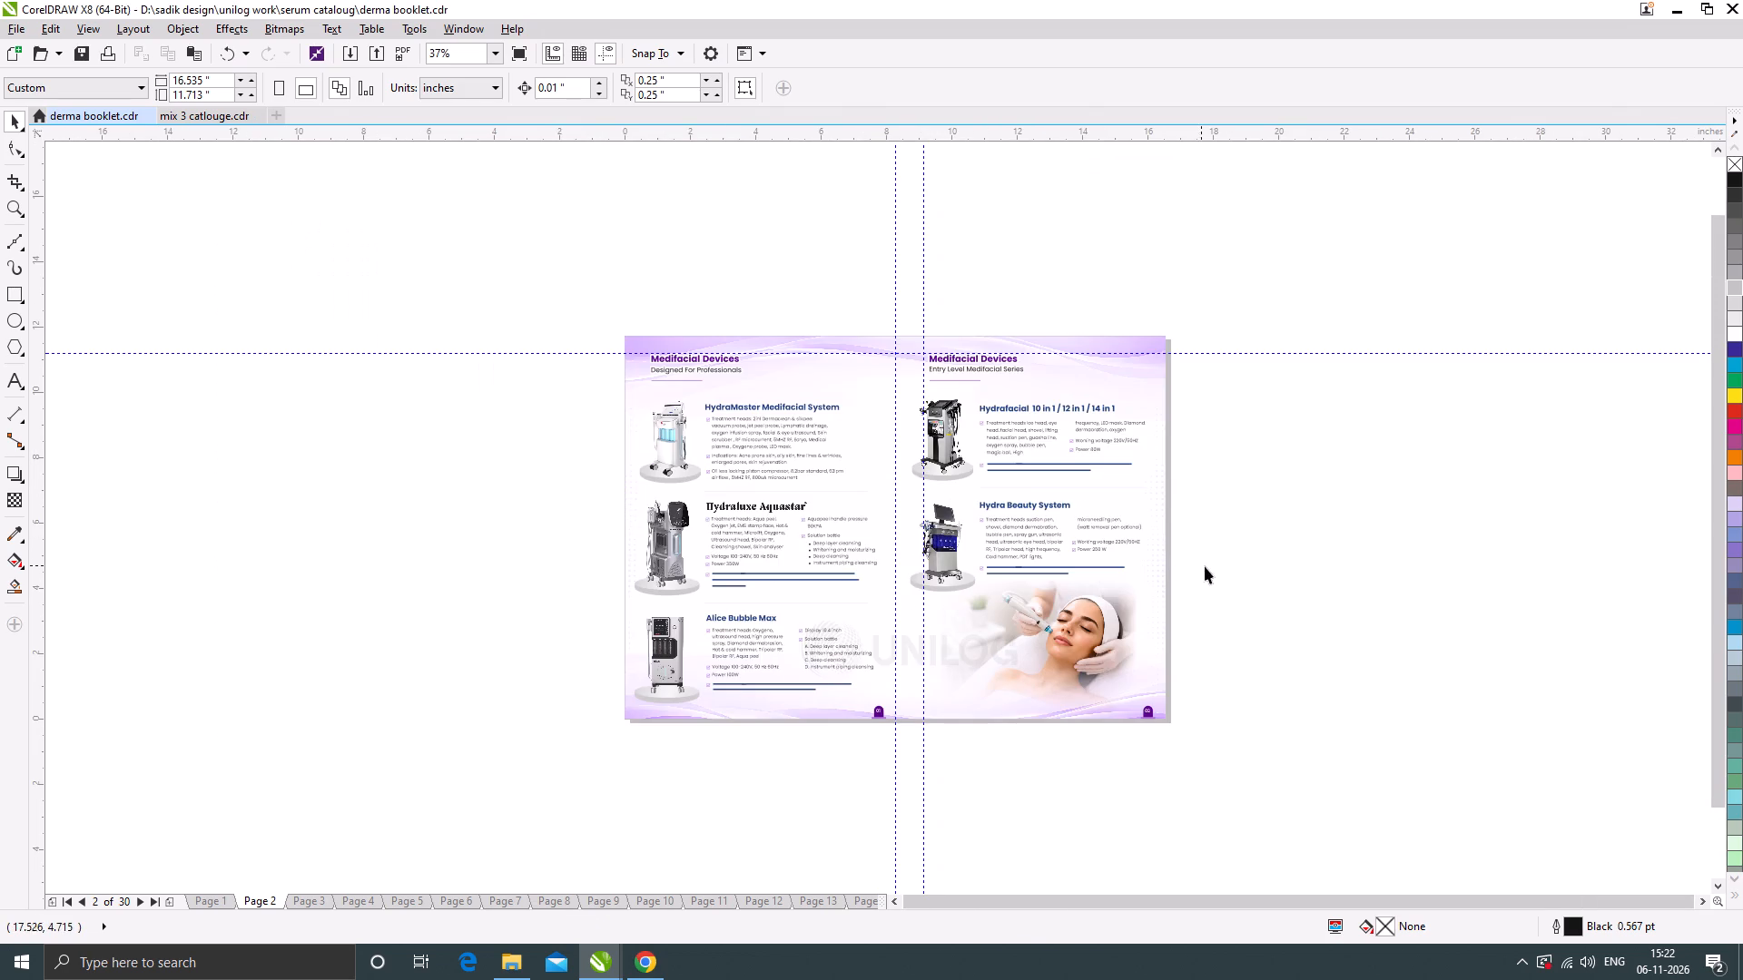
left_click(16, 125)
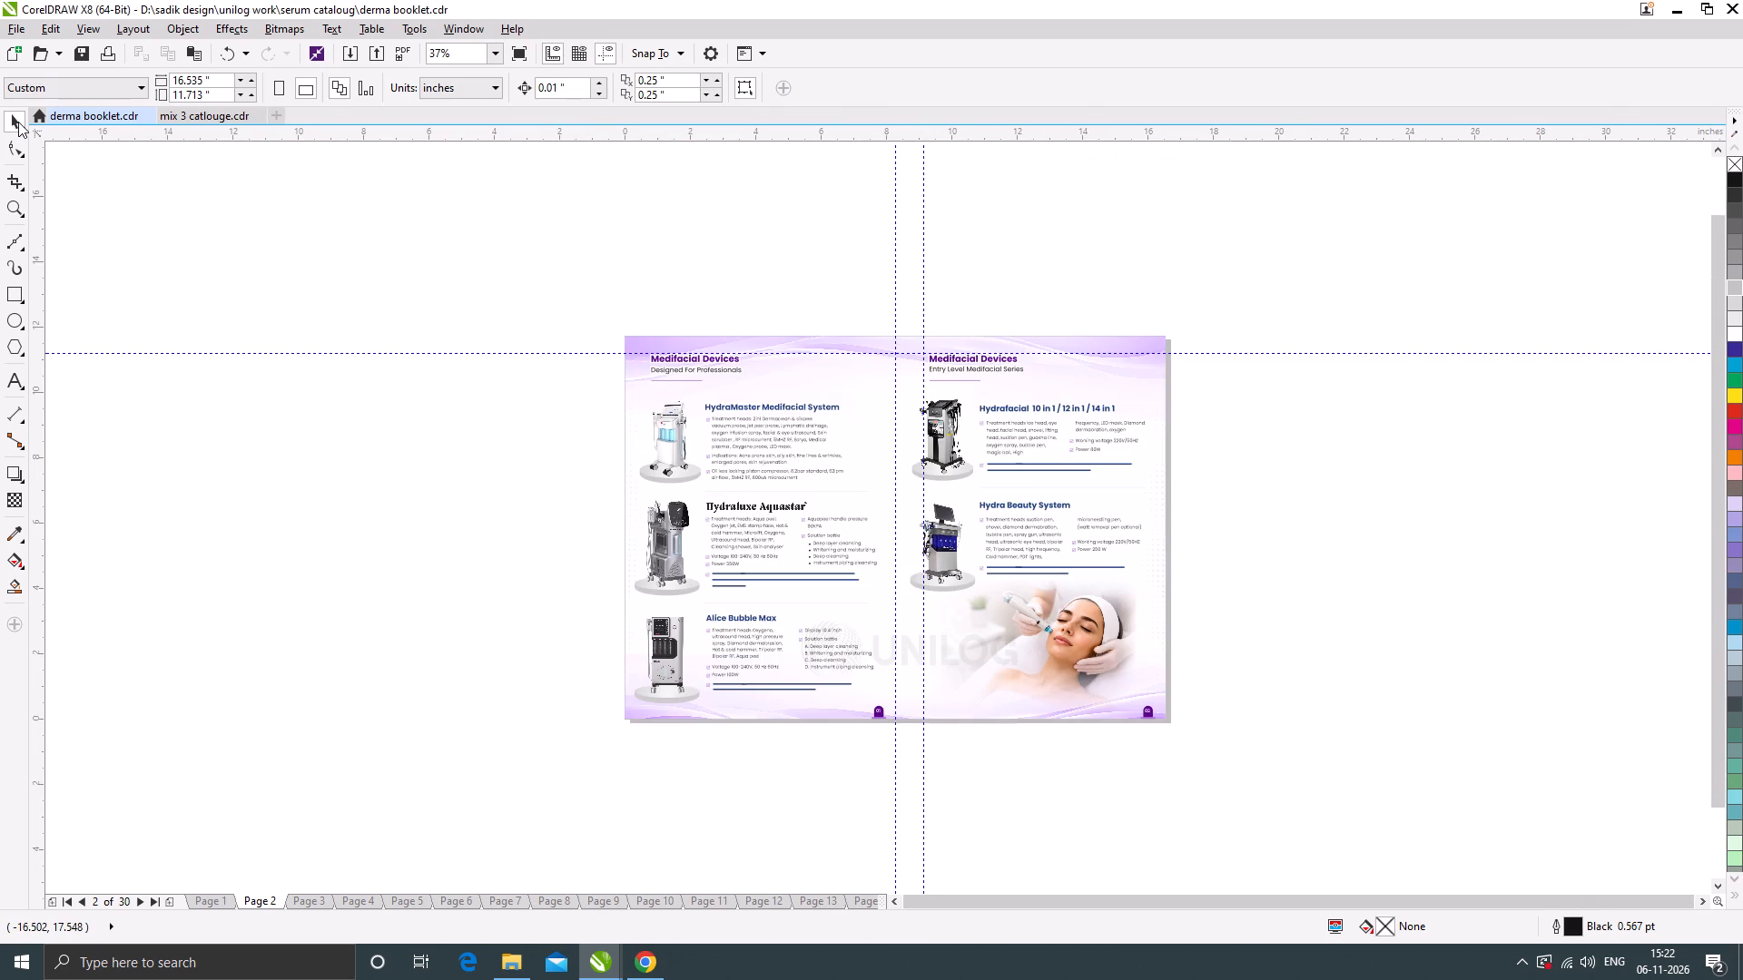
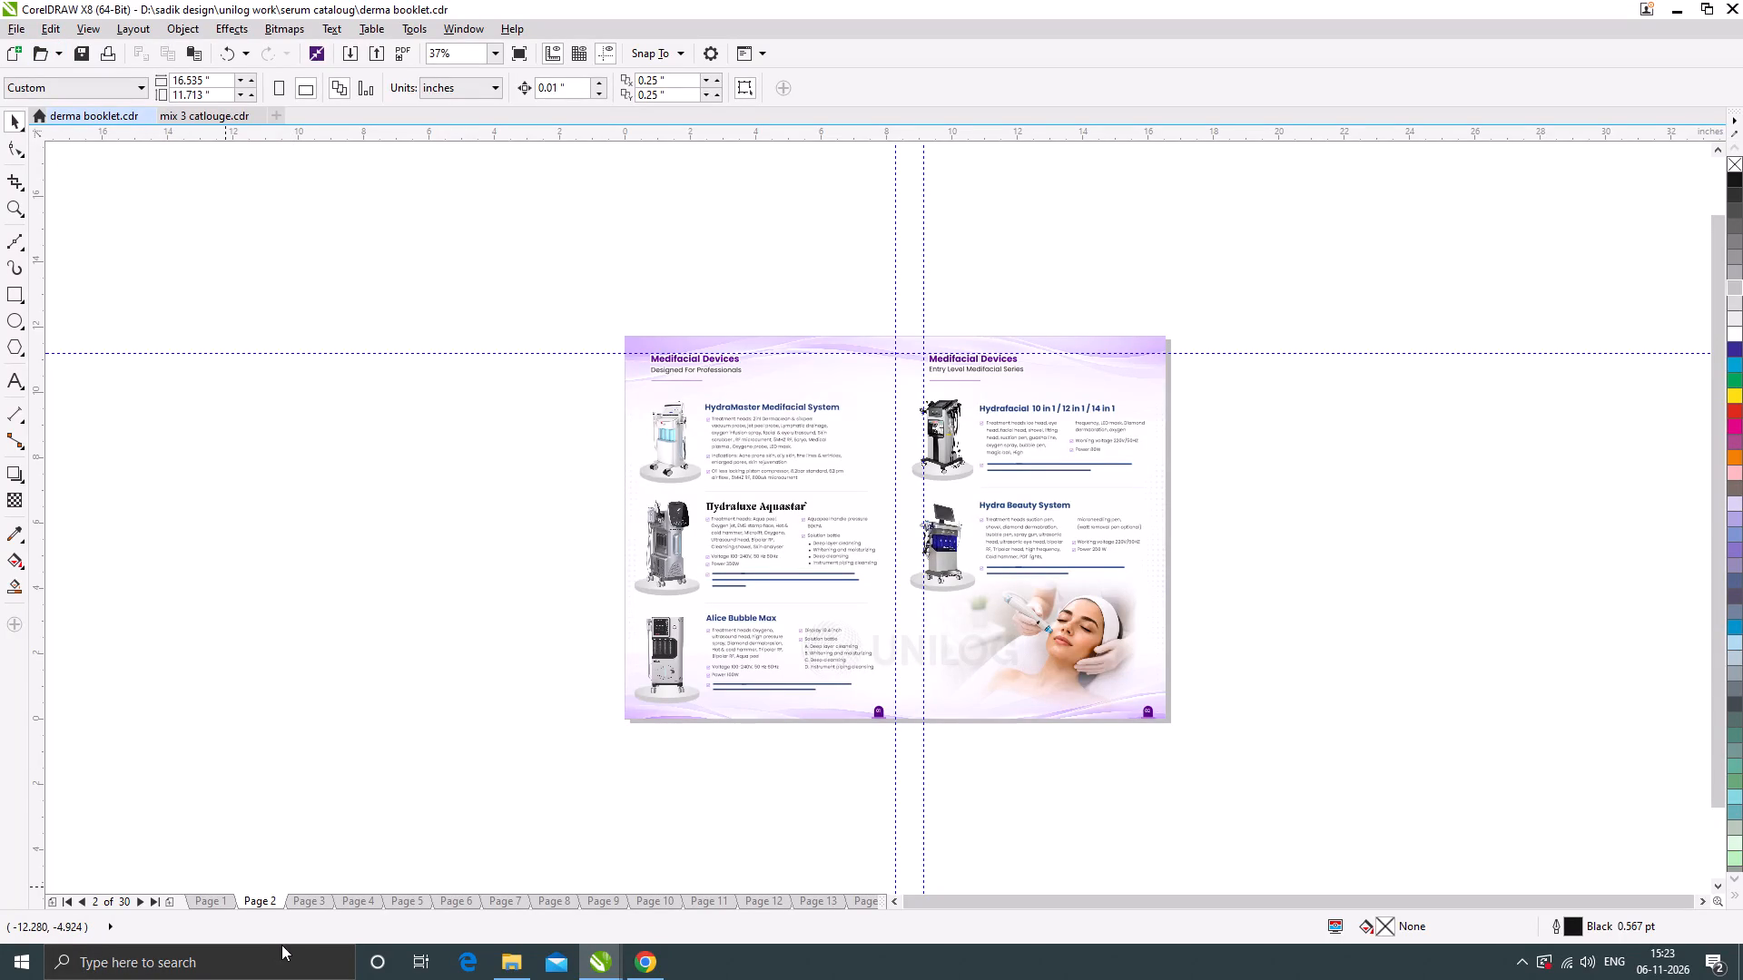
Look through the booklet pages, from the cover and page 12 onward to the Skin Booster spread on page 20.
left_click(208, 899)
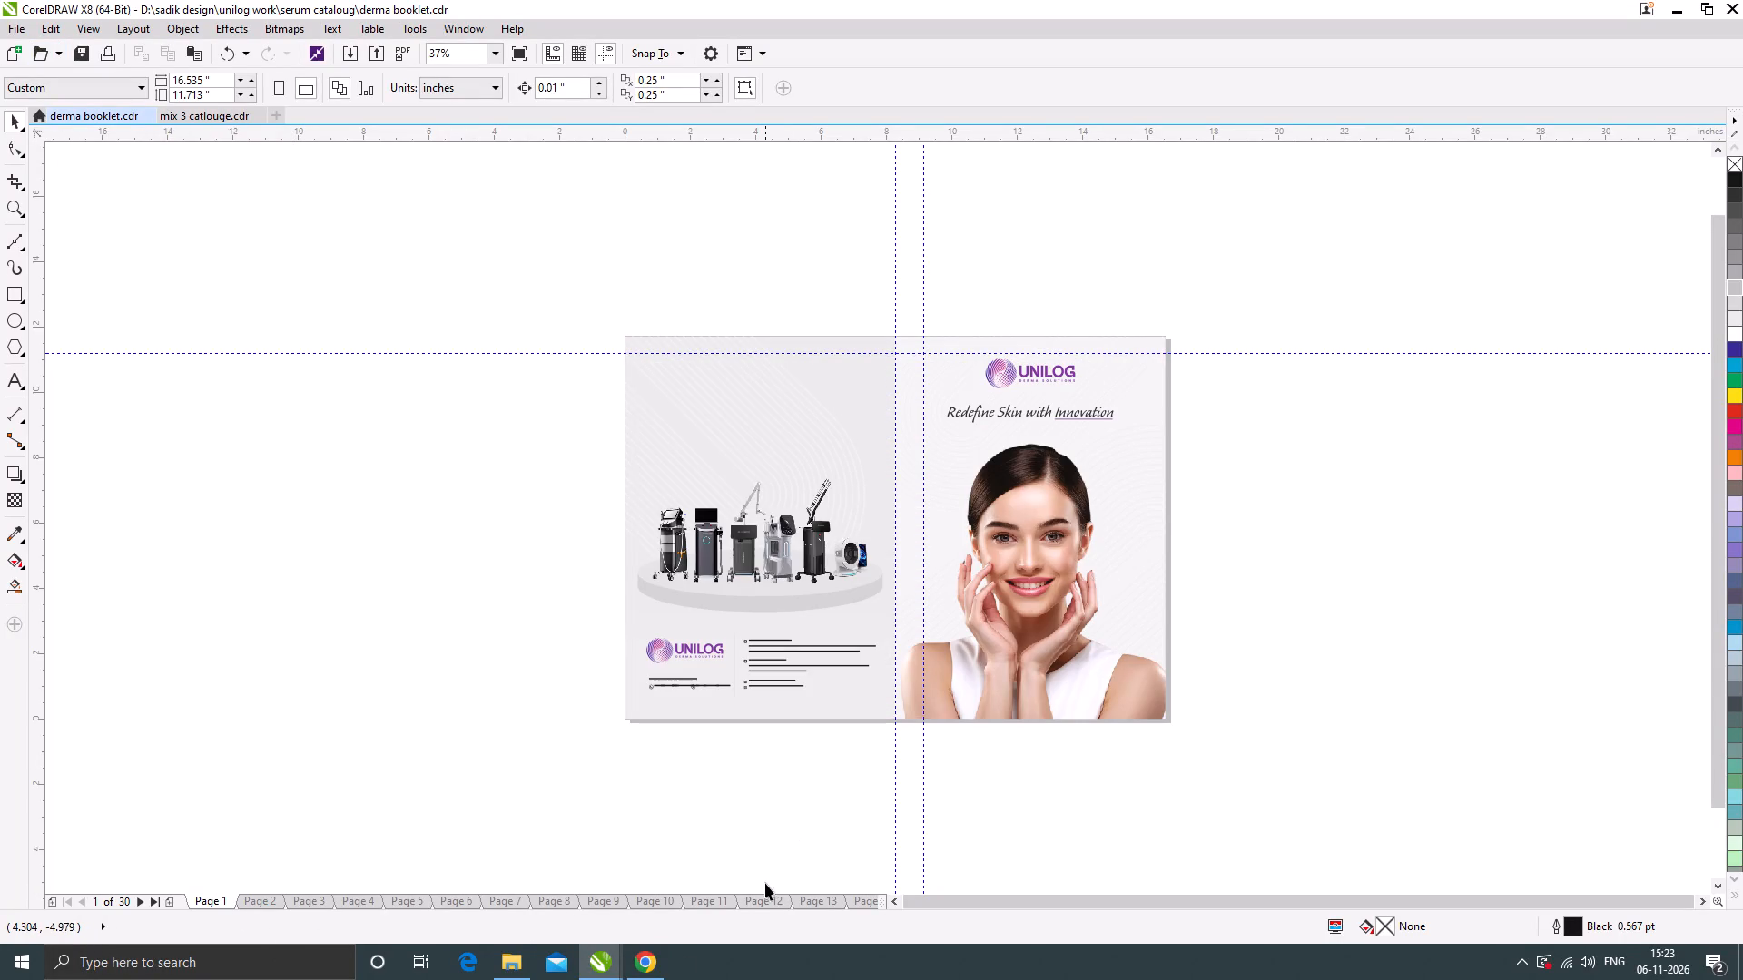
left_click(760, 897)
left_click(831, 900)
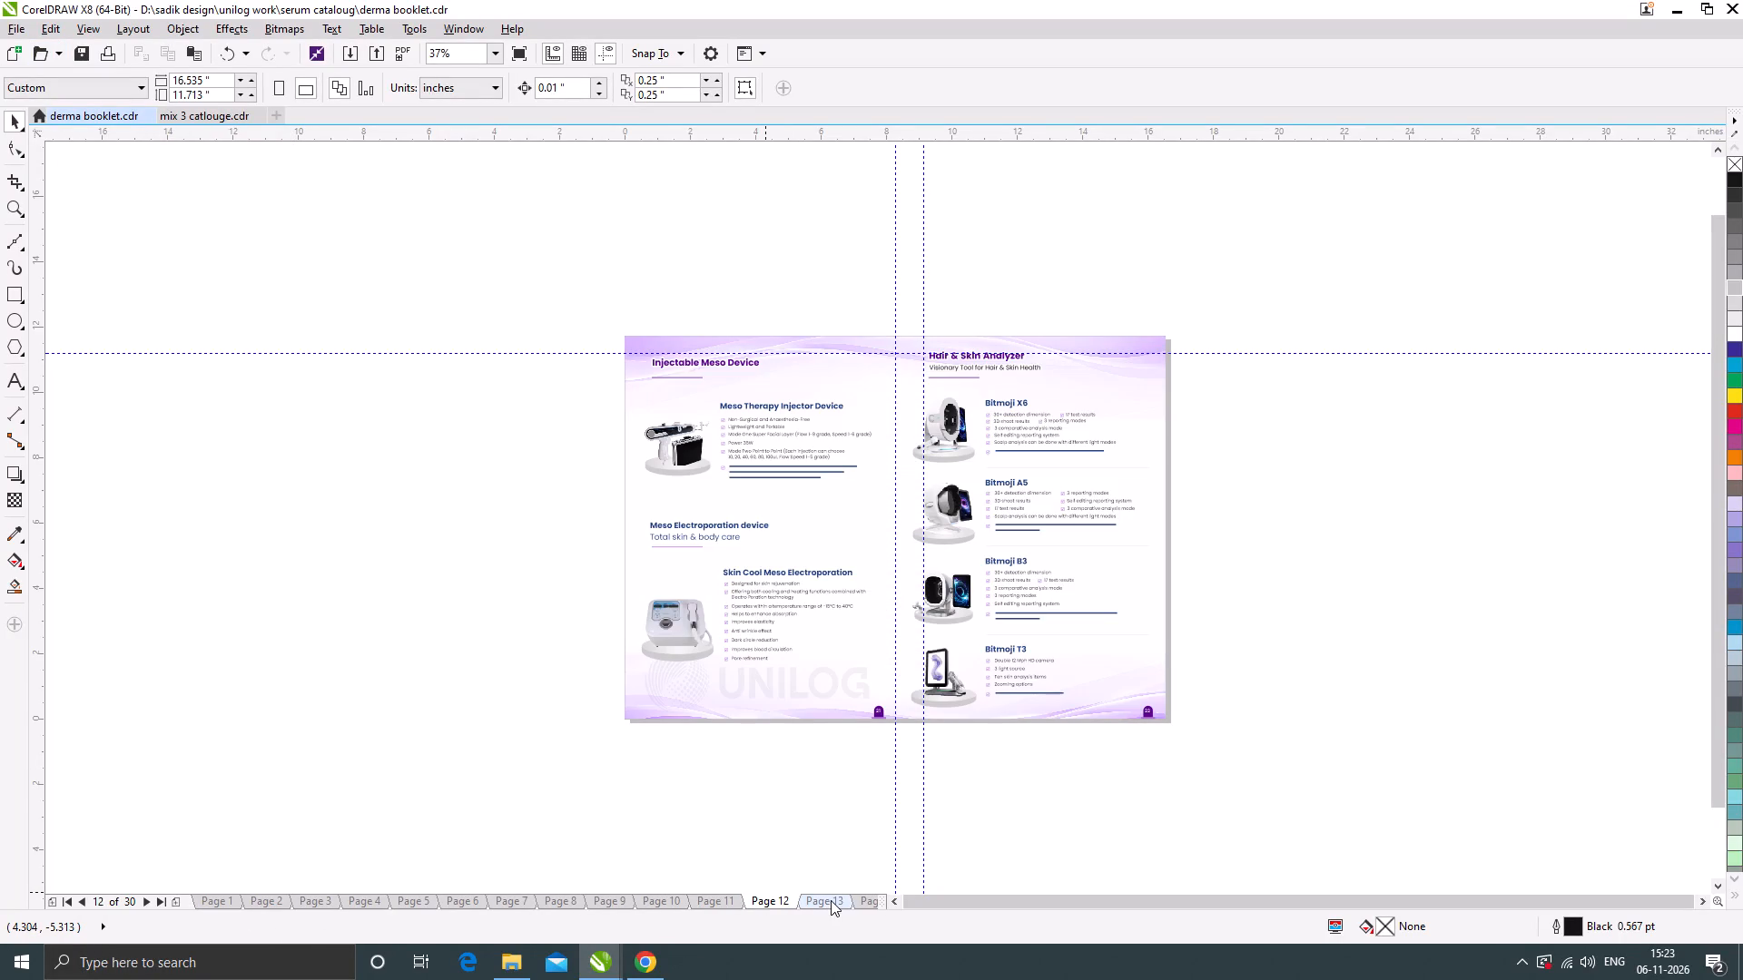
key("Page_Down")
key("Page_Down")
key("Page_Down")
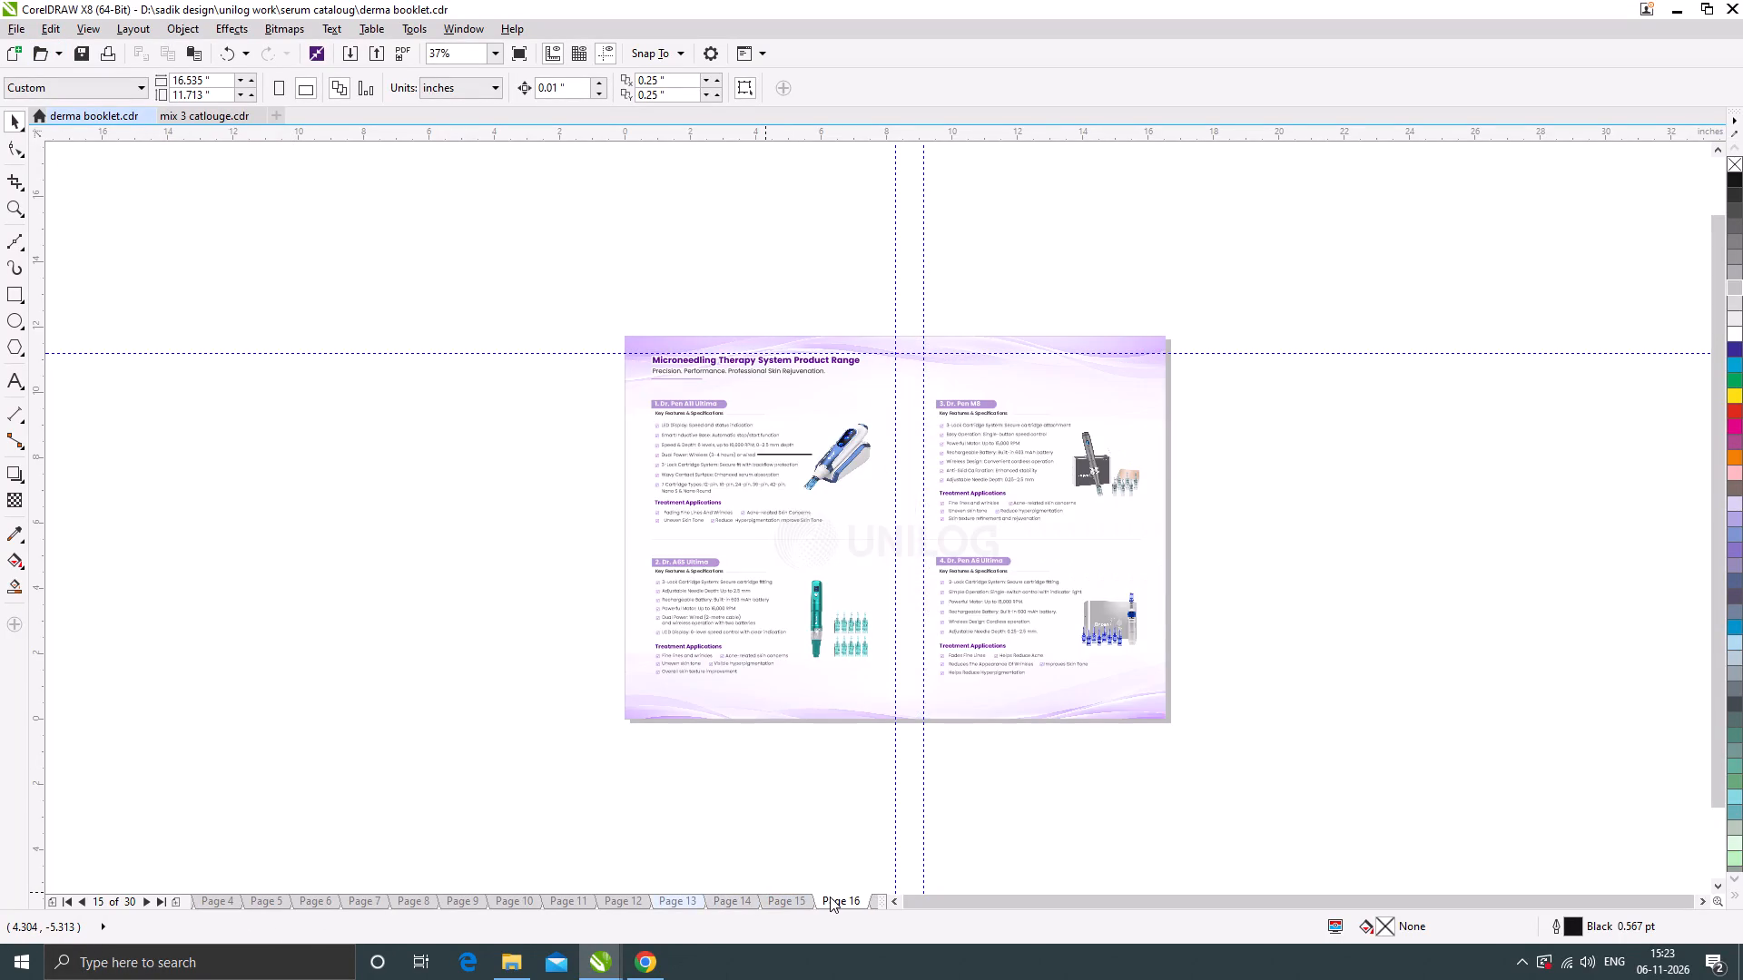
key("Page_Down")
key("Page_Down")
key("Page_Down")
key("Page_Down")
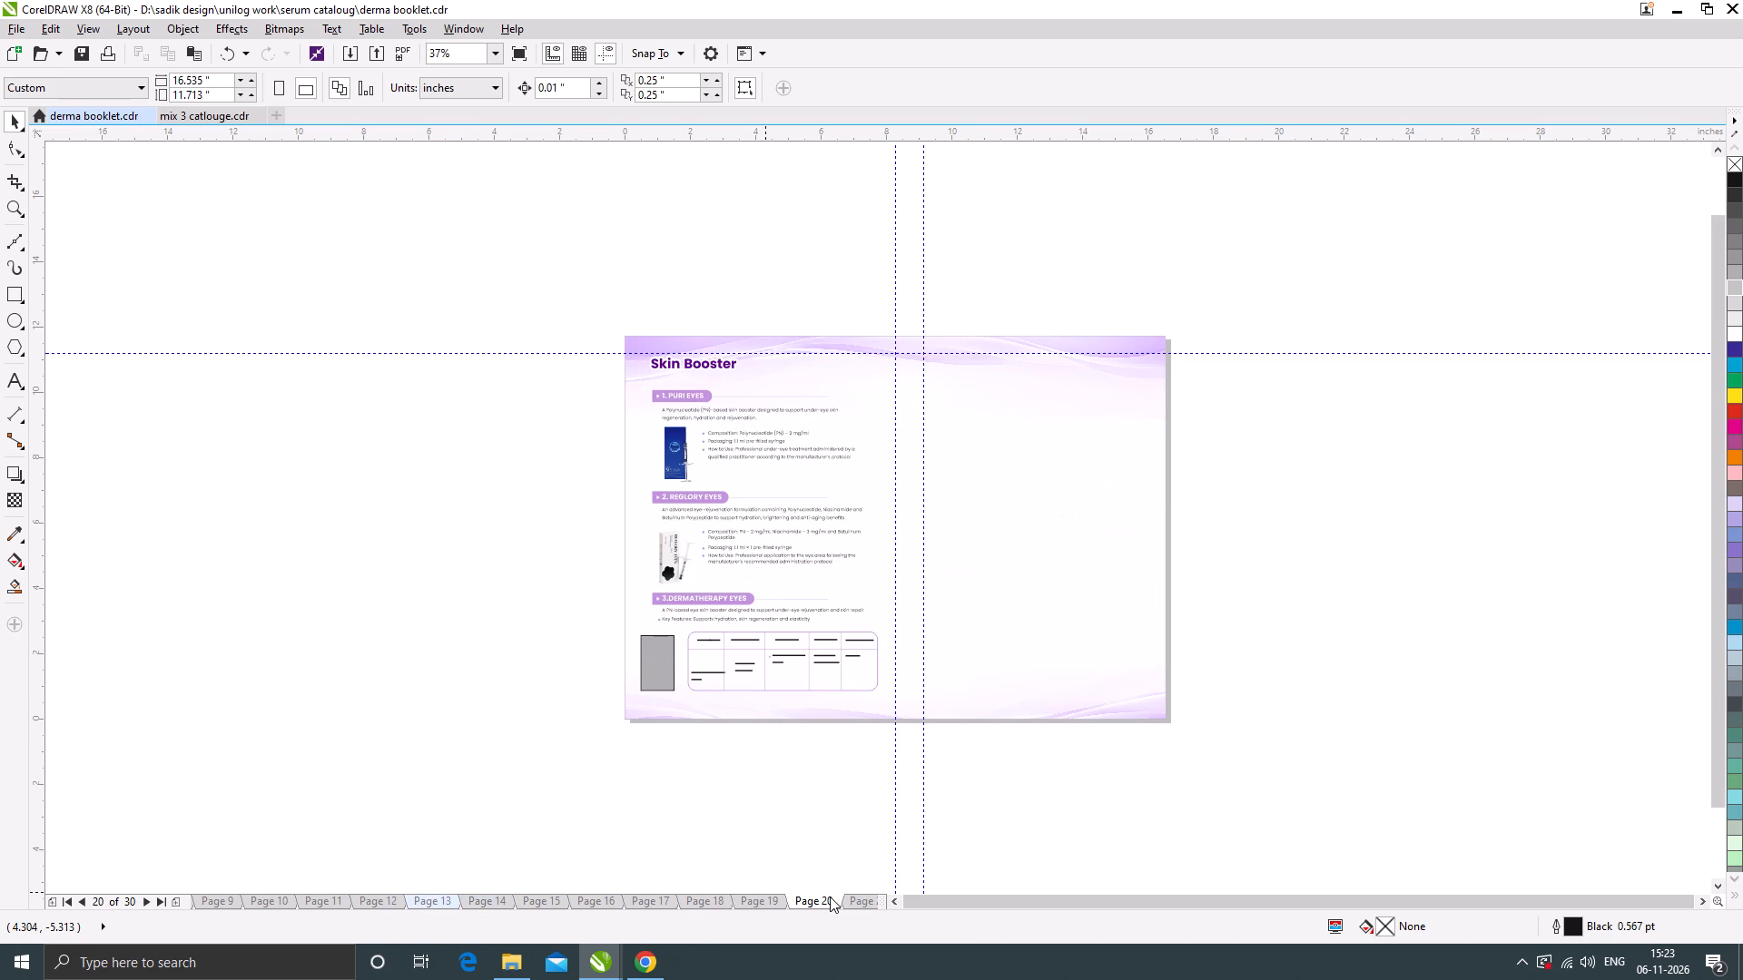
Move the gray placeholder rectangle beside the DERMATHERAPY EYES table slightly closer to the table, at about X 1.16".
scroll(632, 660, "up", 2)
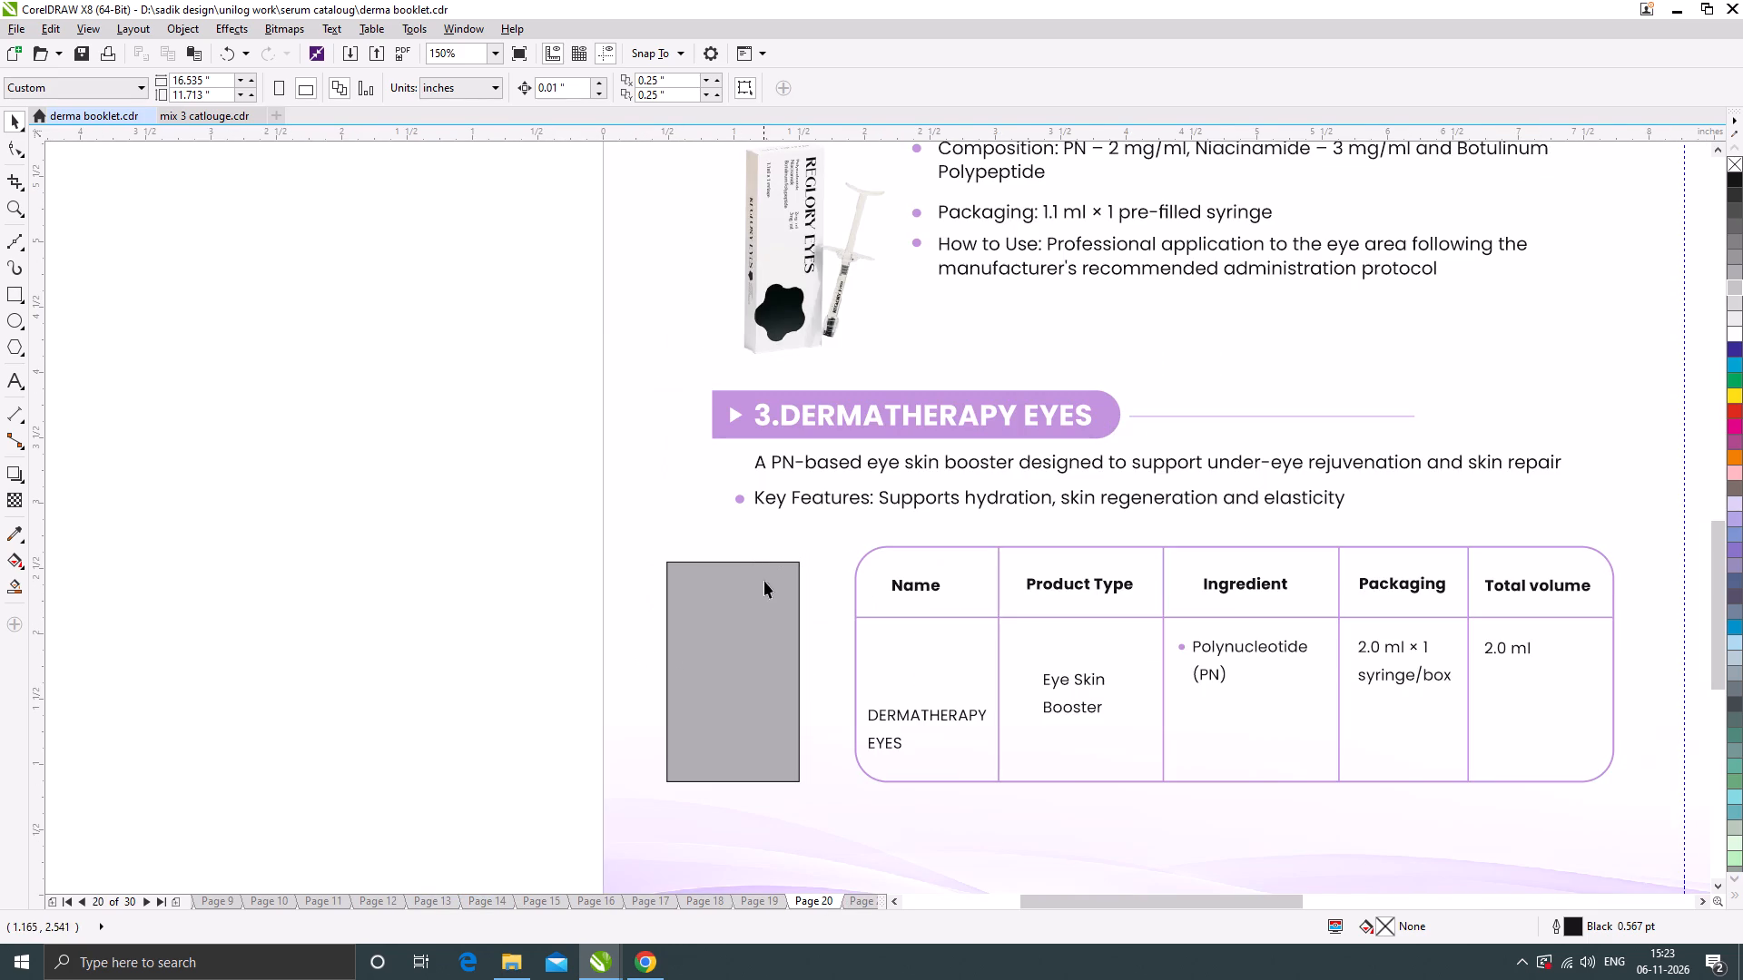
left_click_drag(725, 675, 615, 677)
left_click_drag(614, 674, 752, 668)
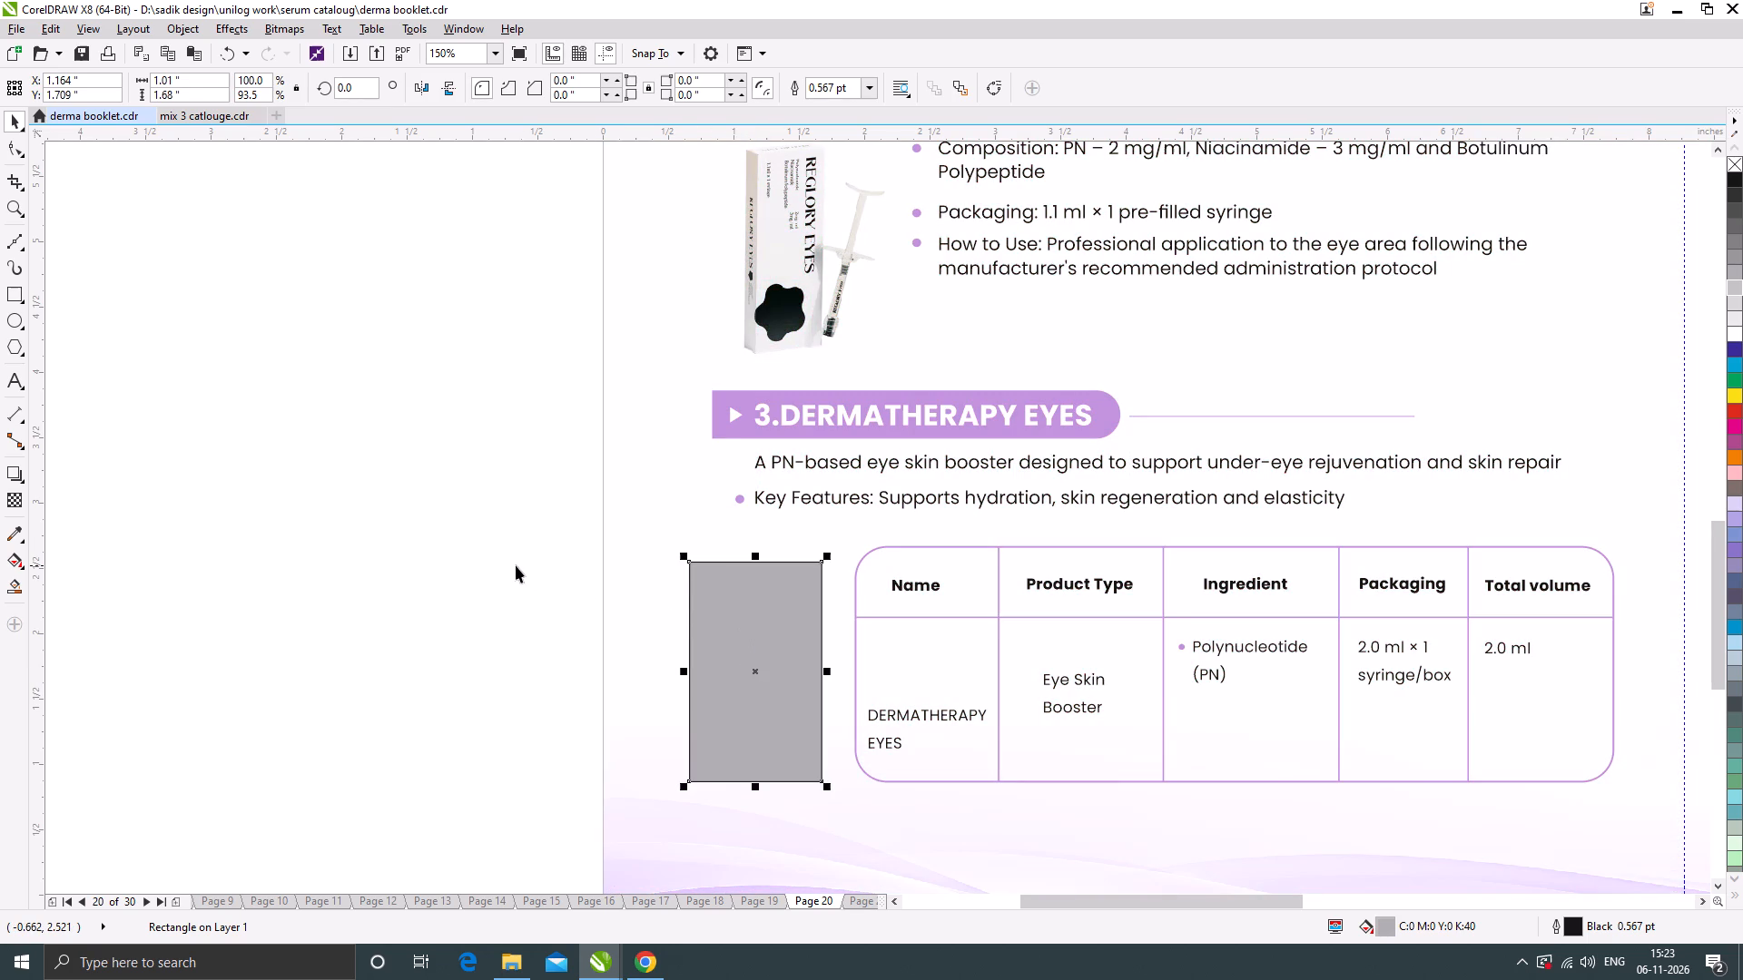
scroll(762, 503, "down", 1)
left_click(588, 513)
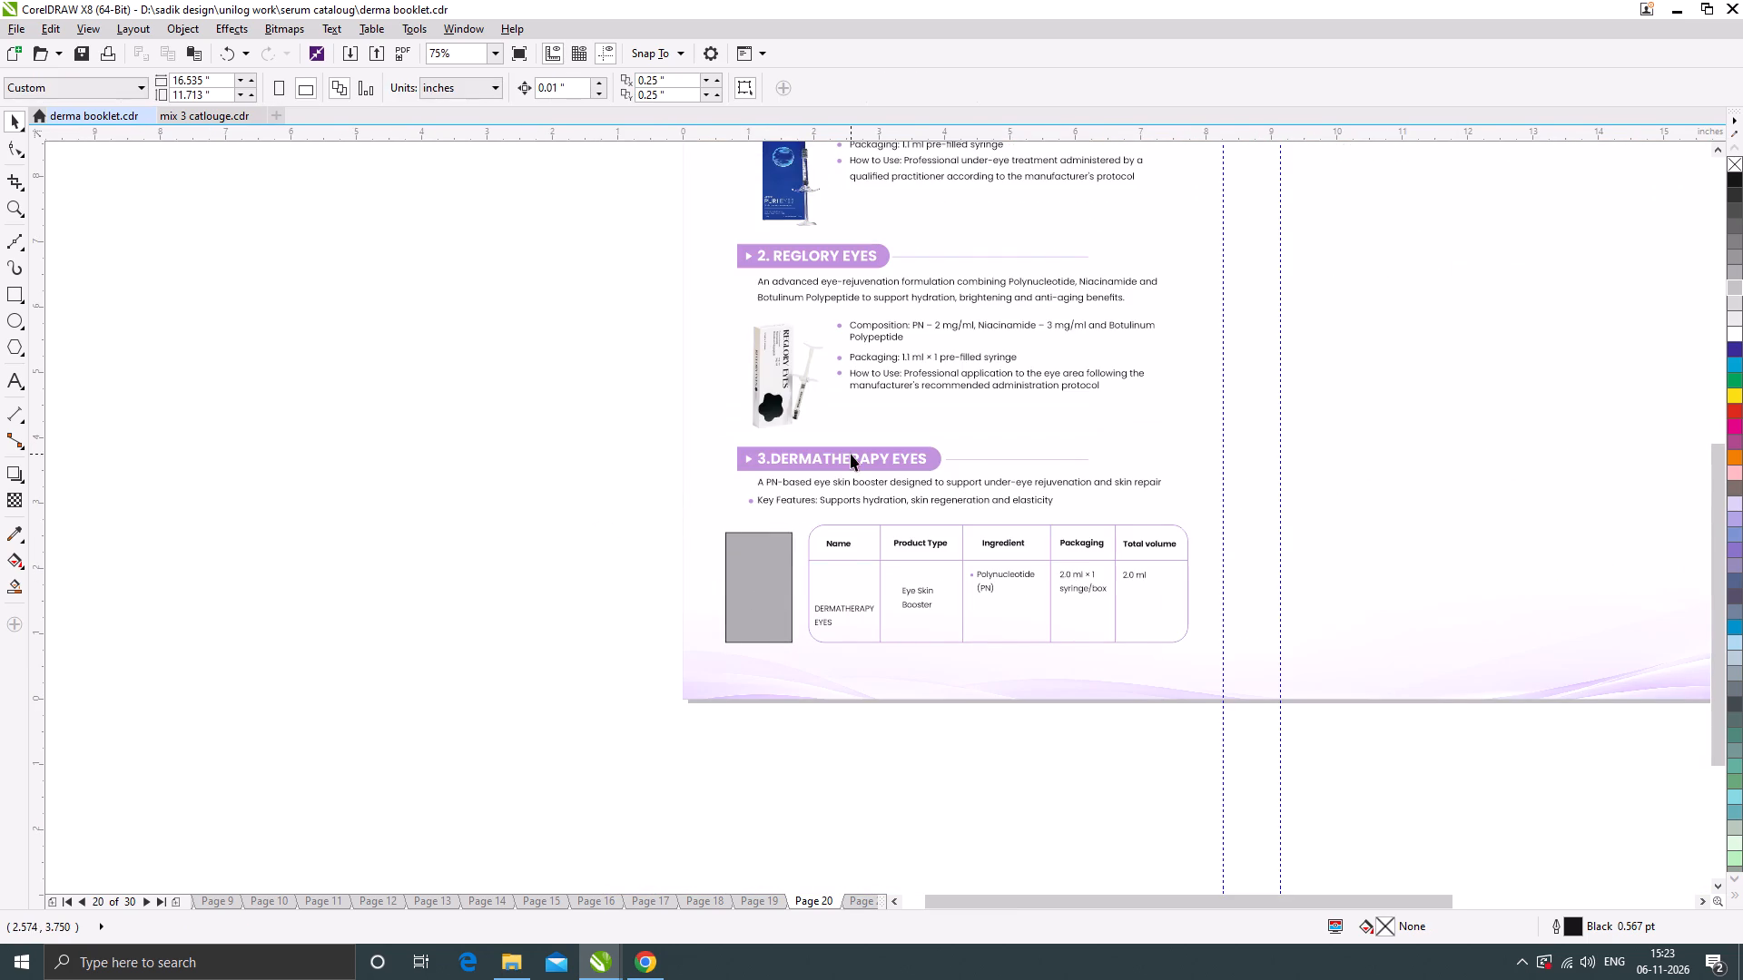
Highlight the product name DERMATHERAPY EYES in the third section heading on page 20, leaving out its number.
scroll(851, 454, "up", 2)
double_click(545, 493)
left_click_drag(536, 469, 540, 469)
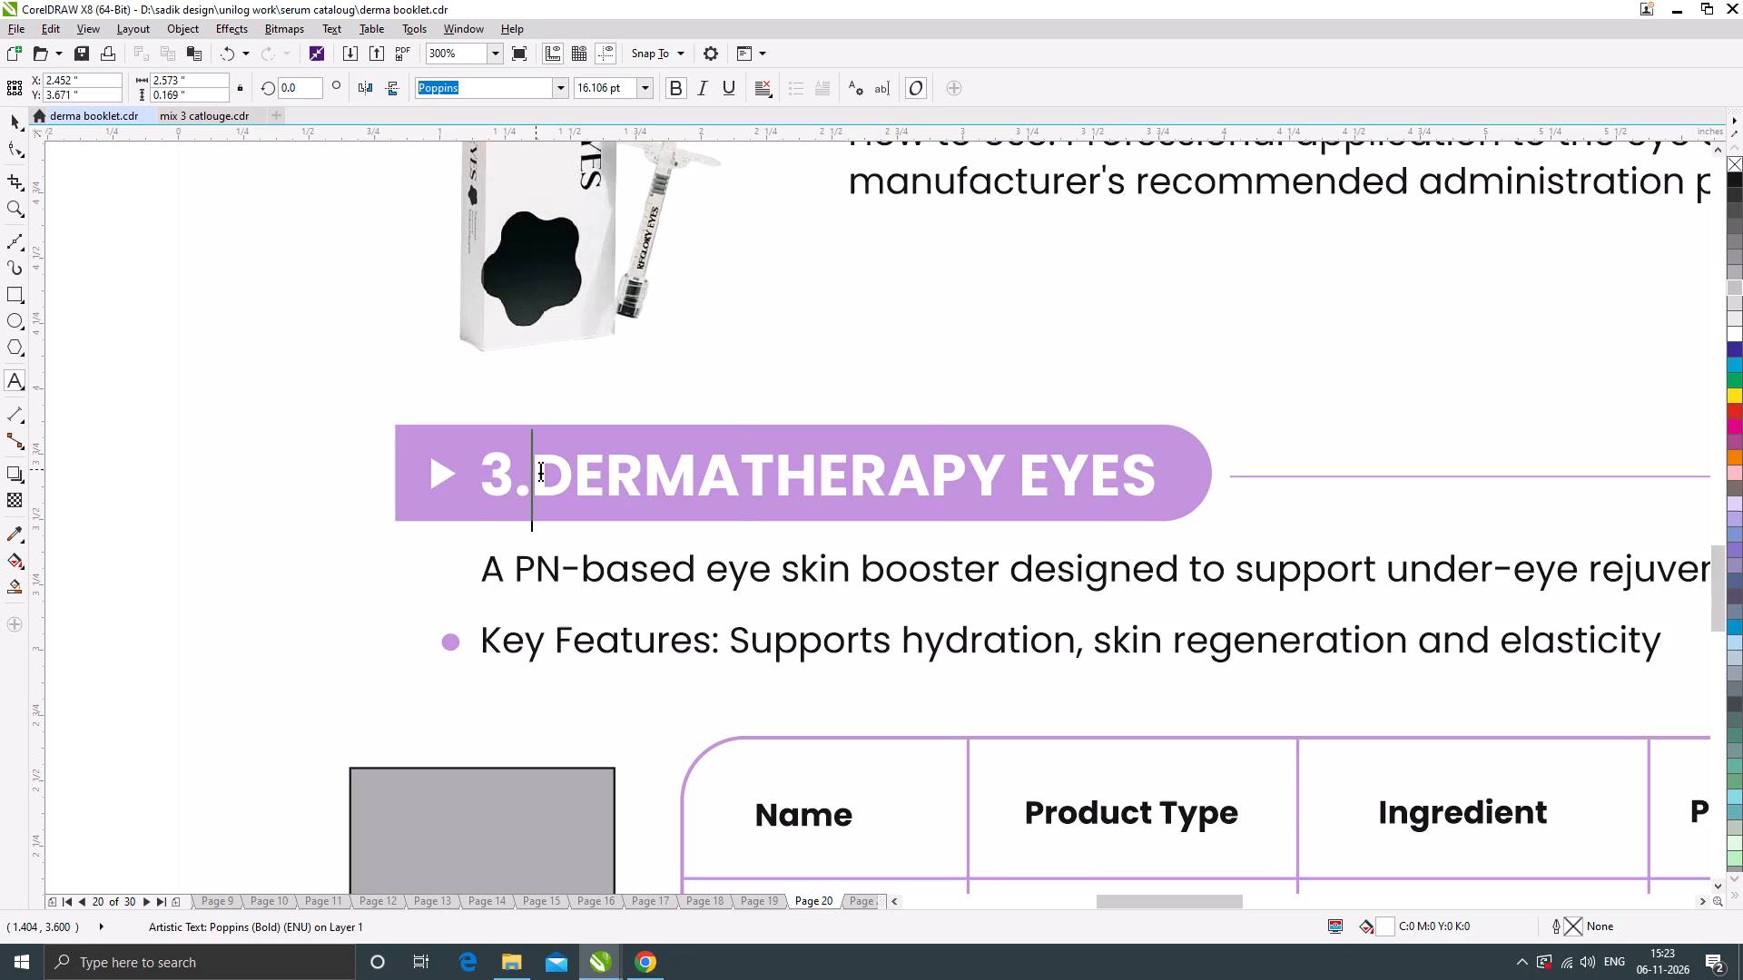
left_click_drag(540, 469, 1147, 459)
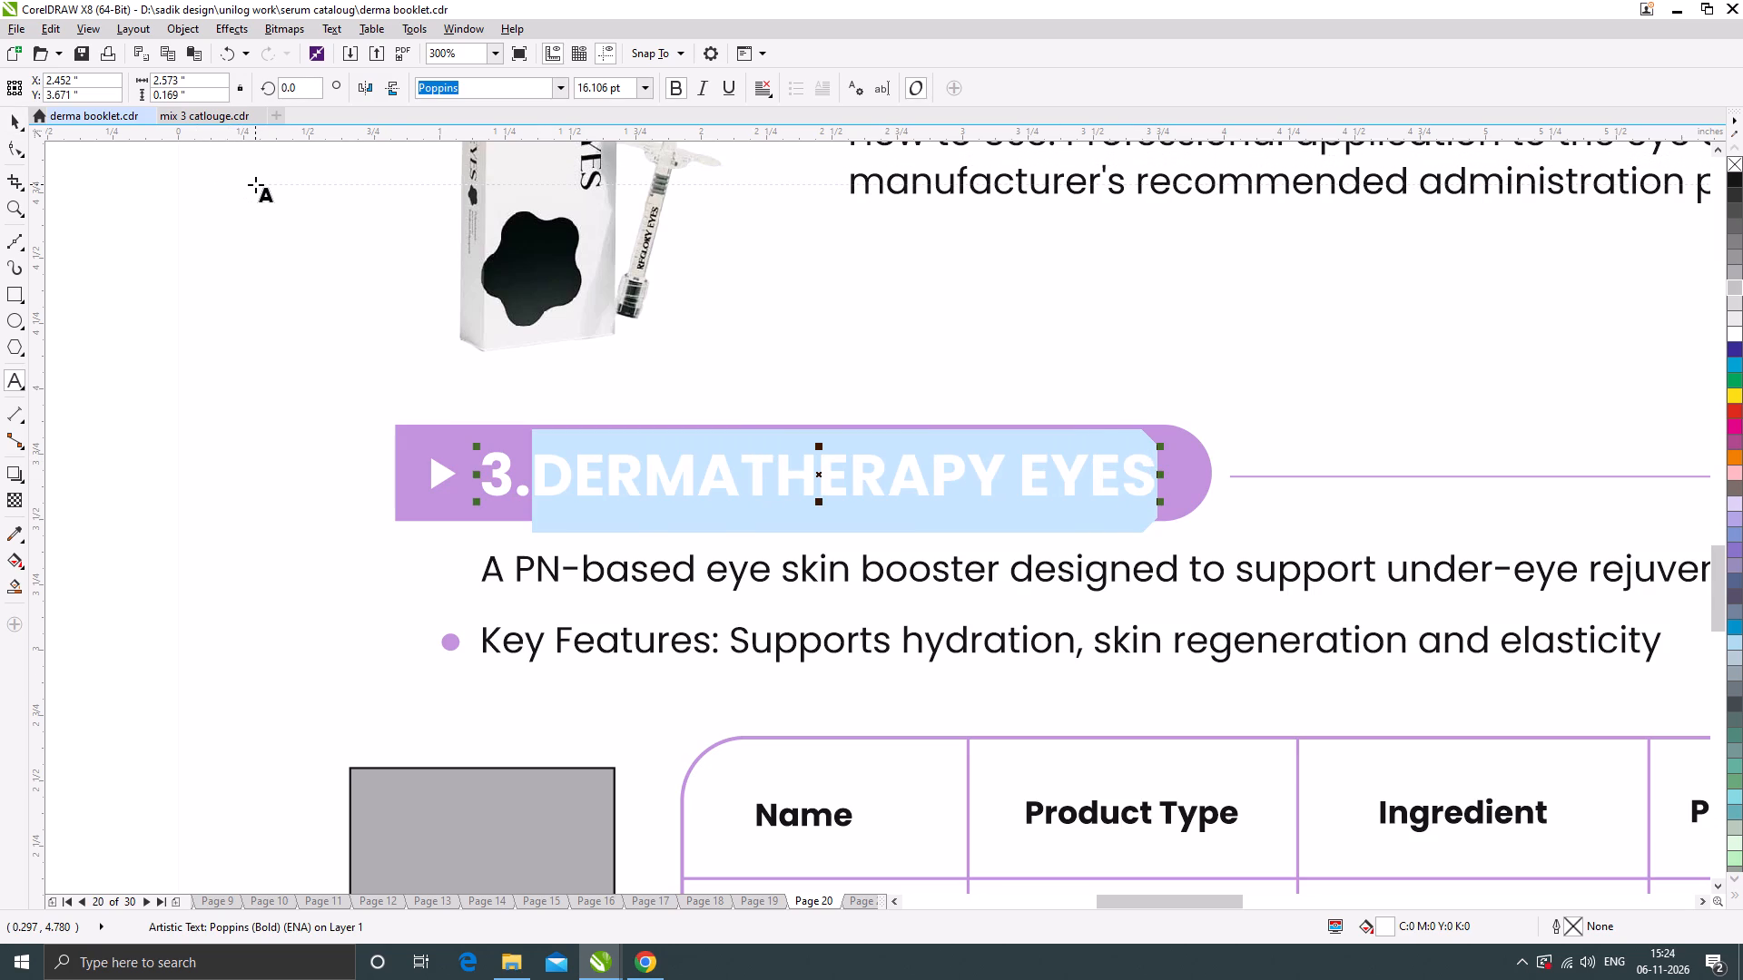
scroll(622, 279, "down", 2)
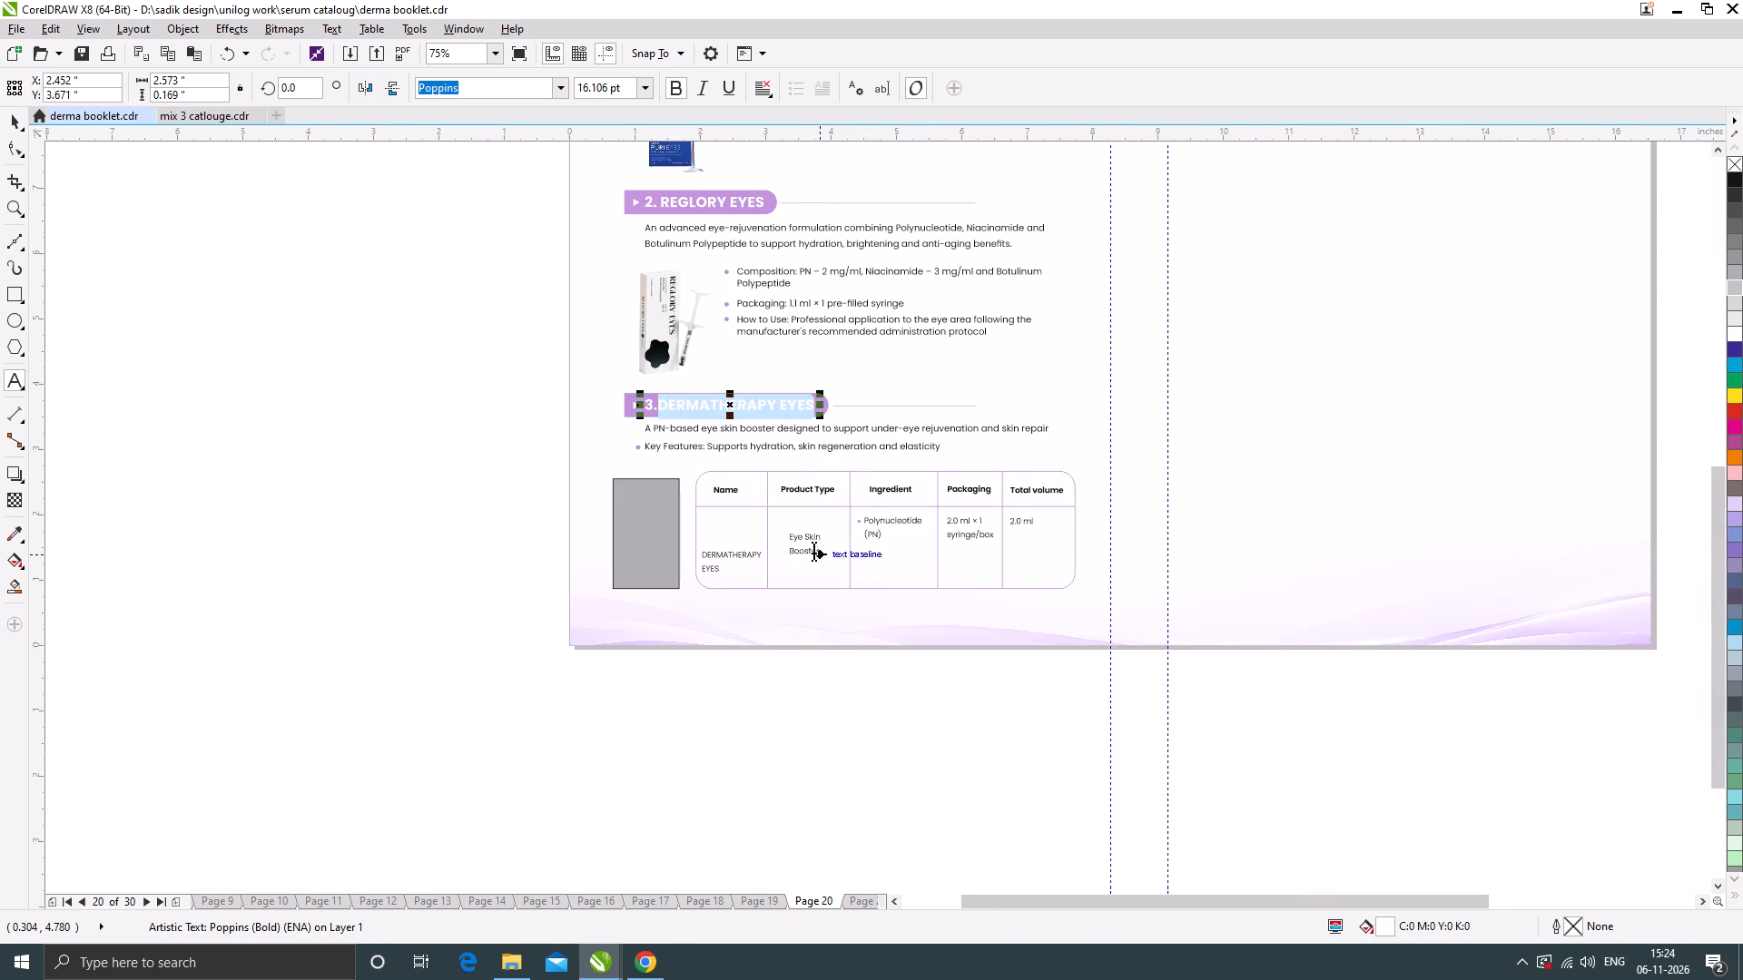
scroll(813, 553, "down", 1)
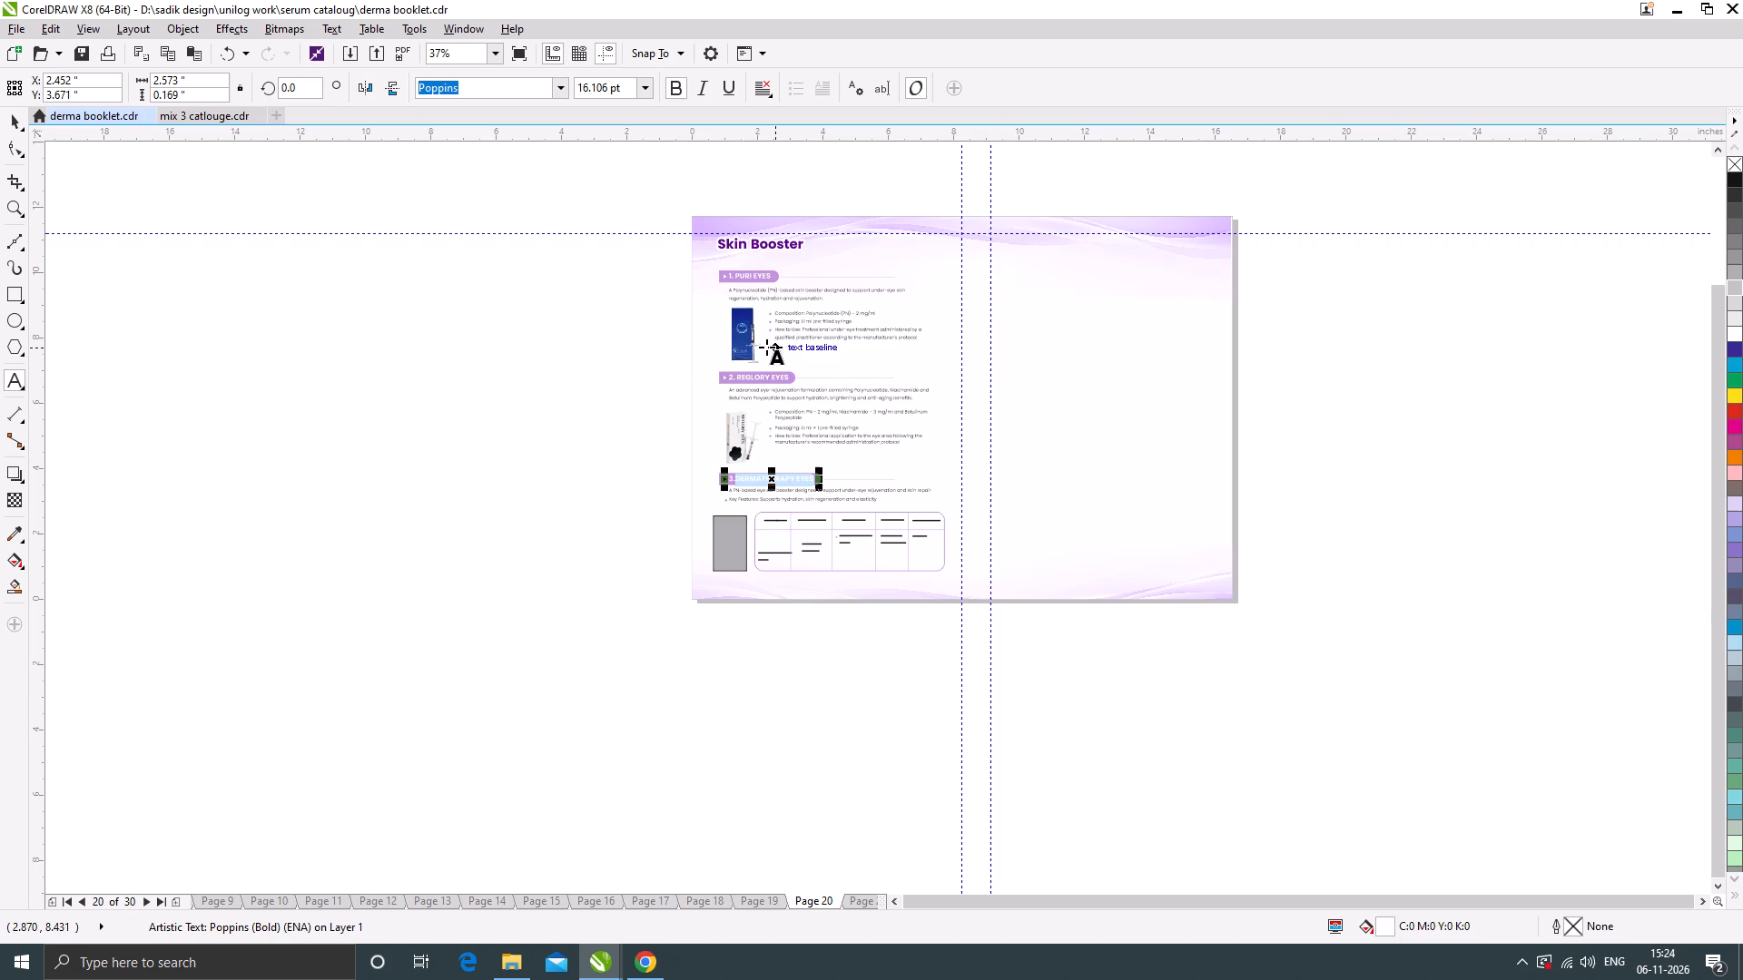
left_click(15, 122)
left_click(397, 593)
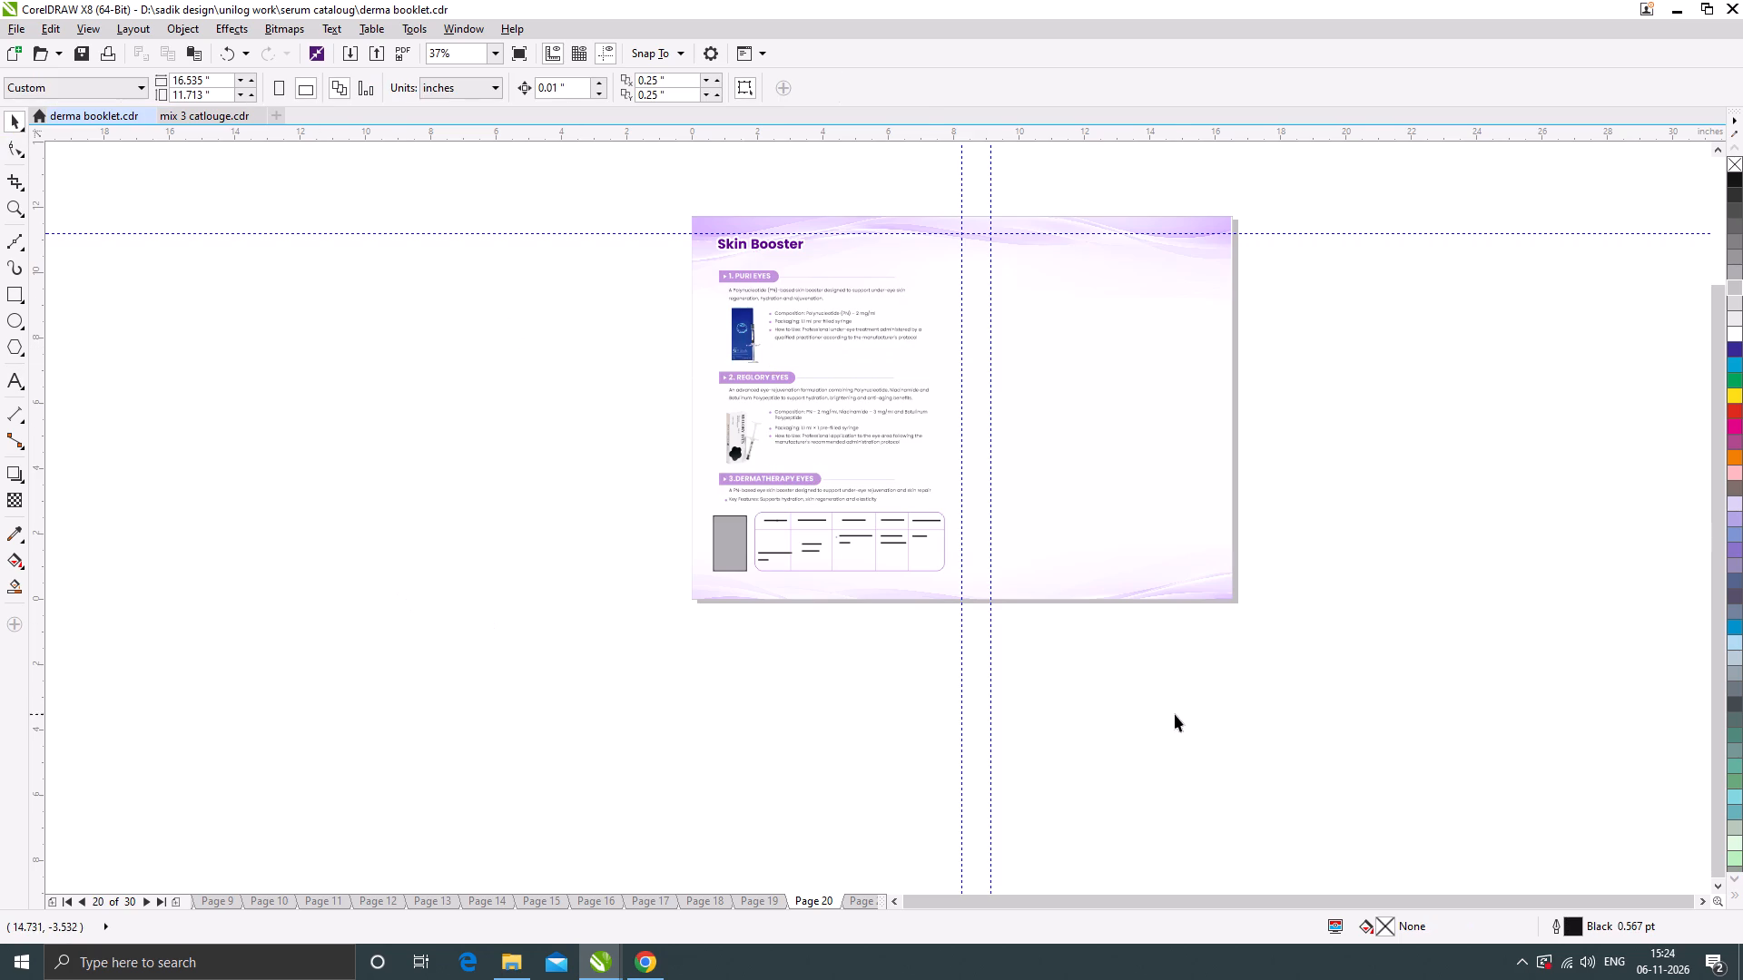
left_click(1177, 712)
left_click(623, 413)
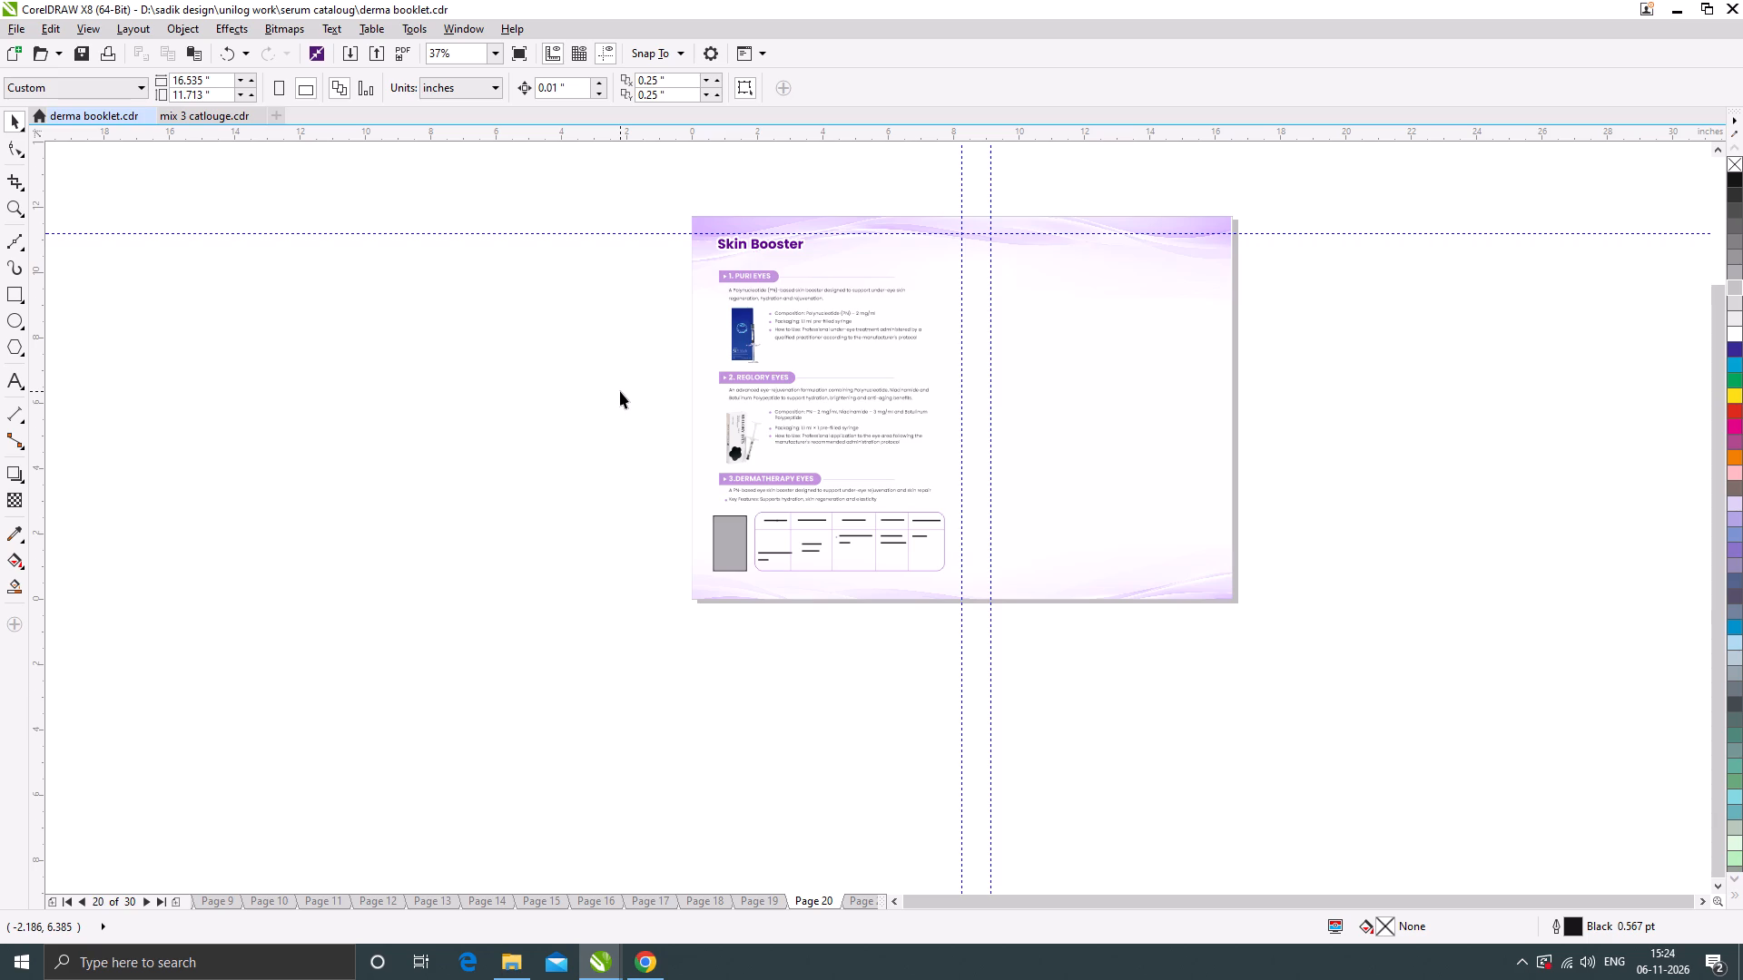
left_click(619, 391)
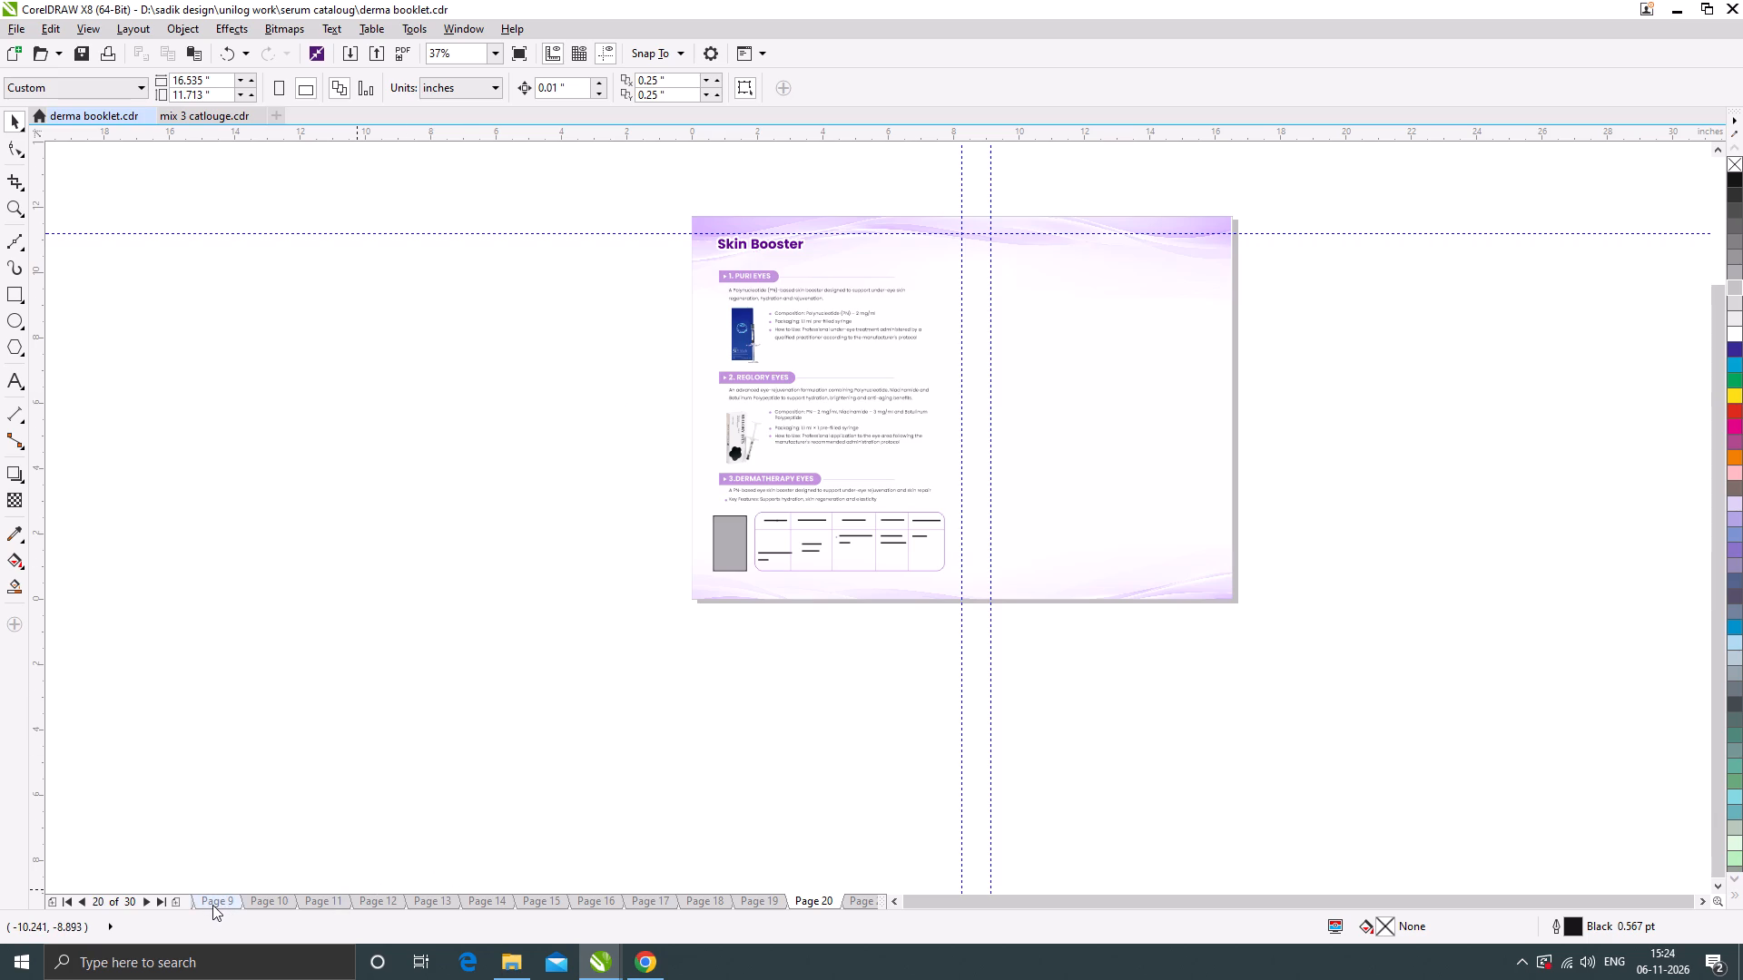
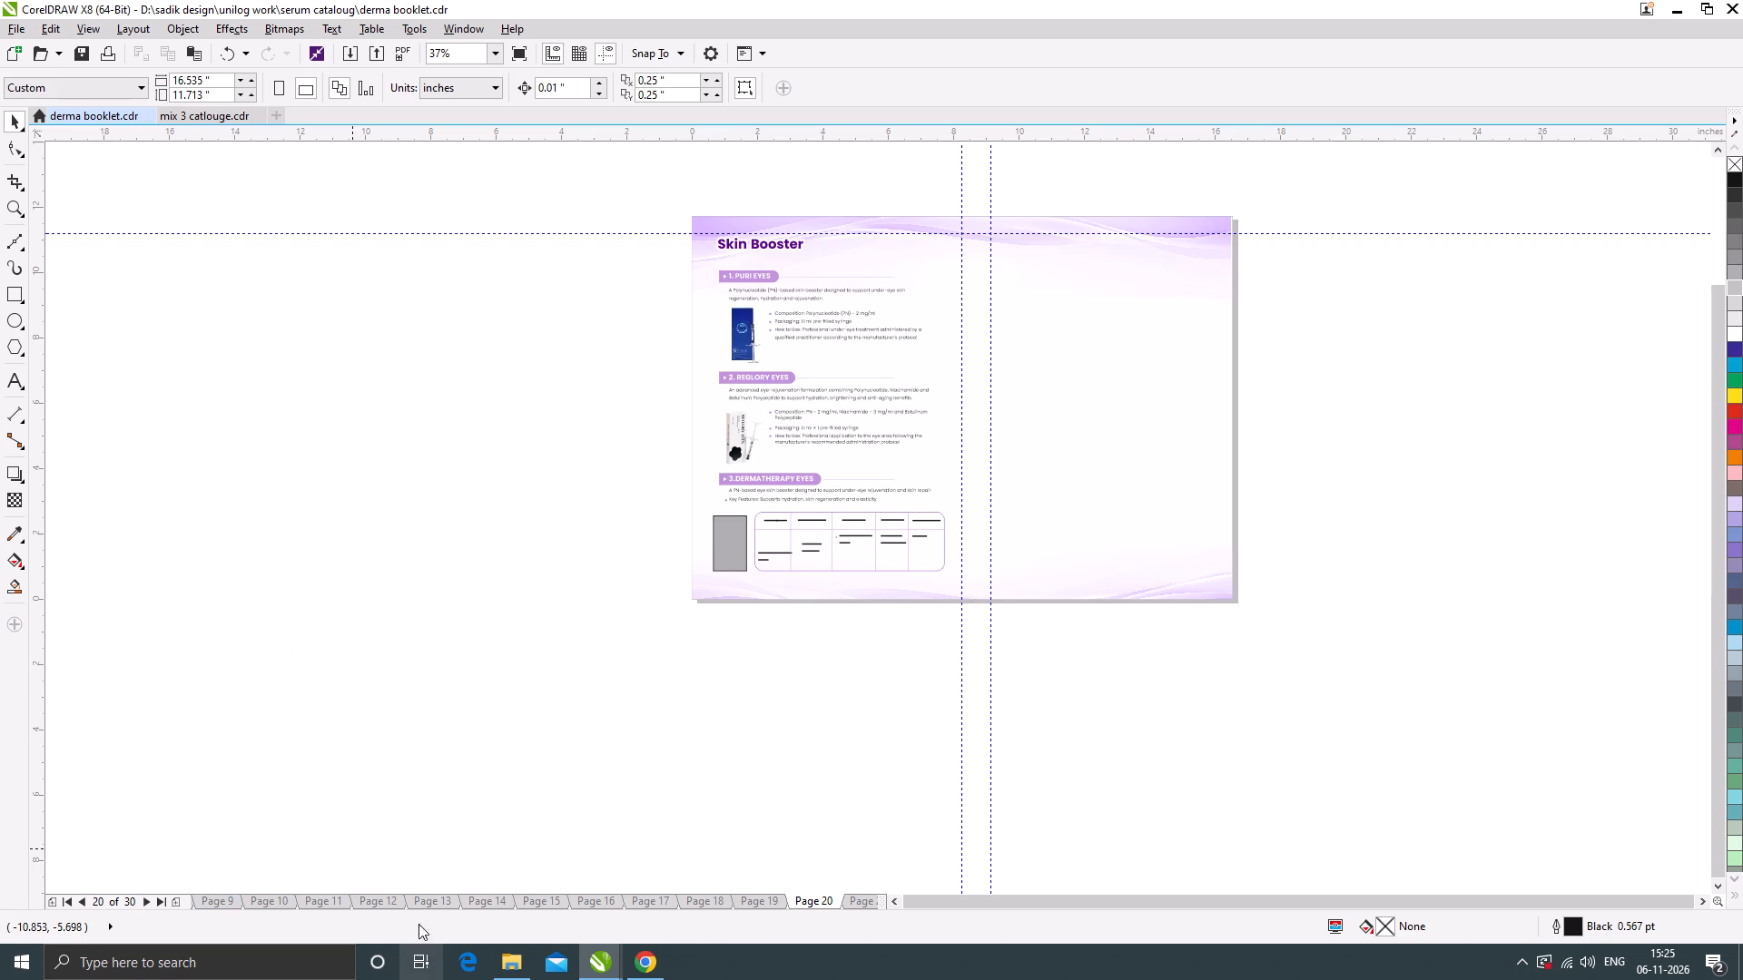
Move the UNILOG watermark below the LUMASPOT text on page 3 slightly lower, to about Y 1.96".
left_click(67, 904)
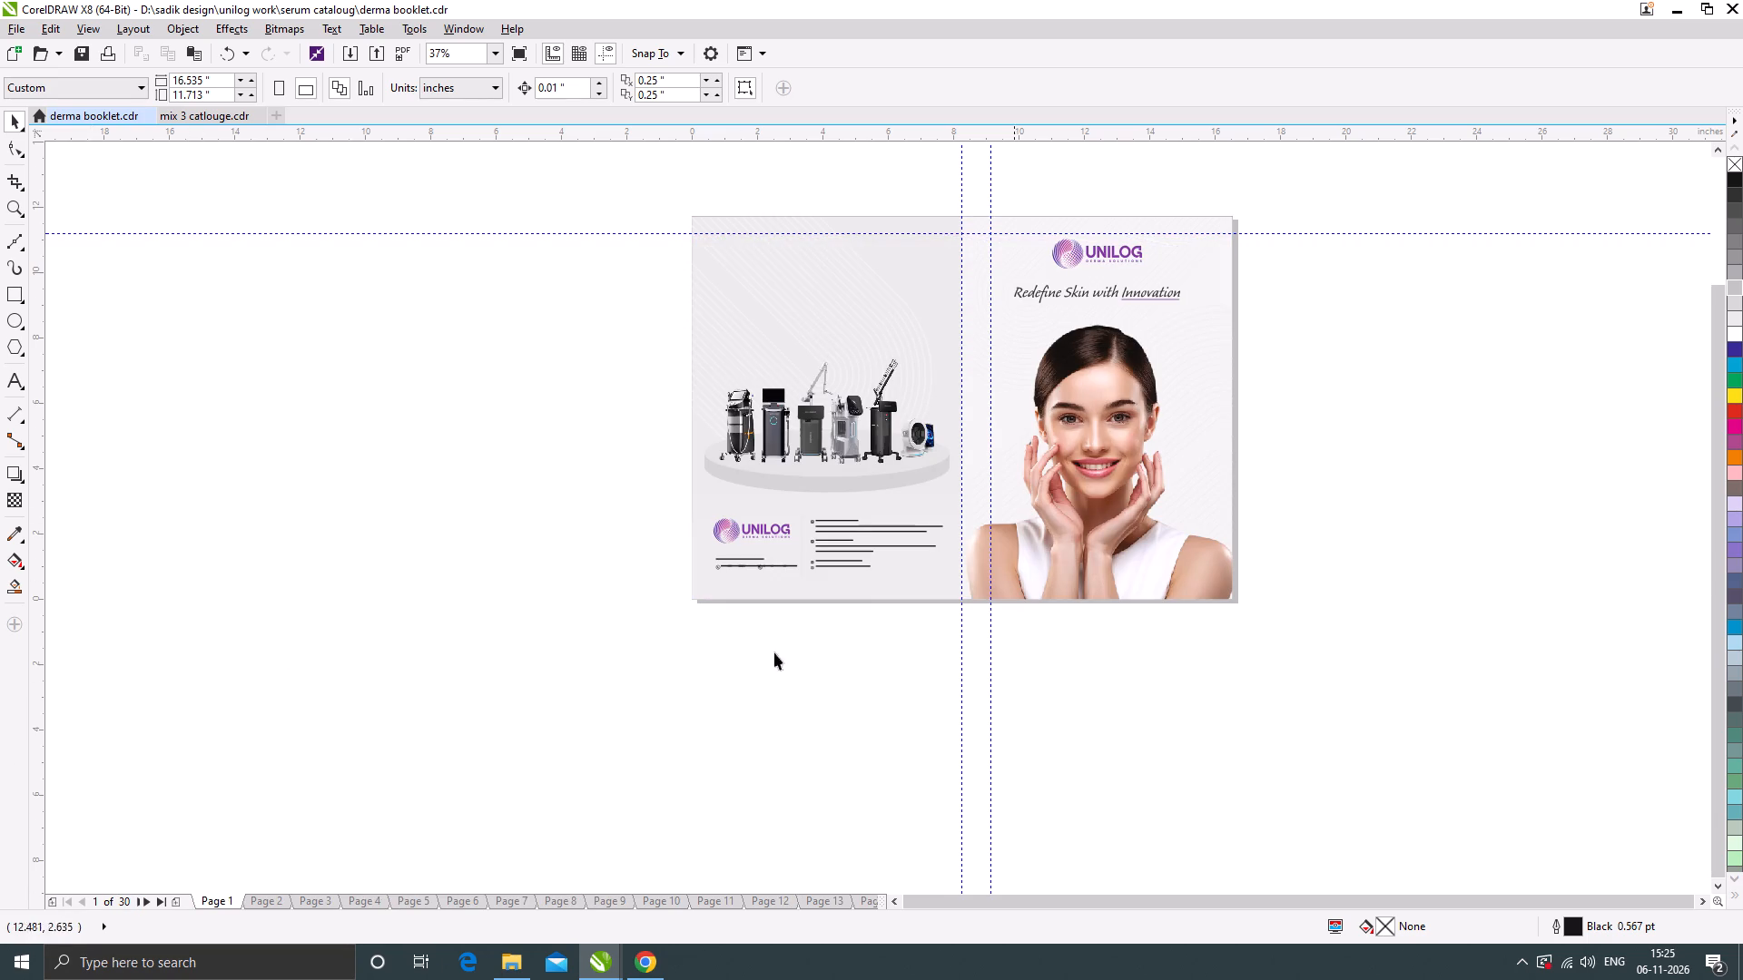
left_click(268, 905)
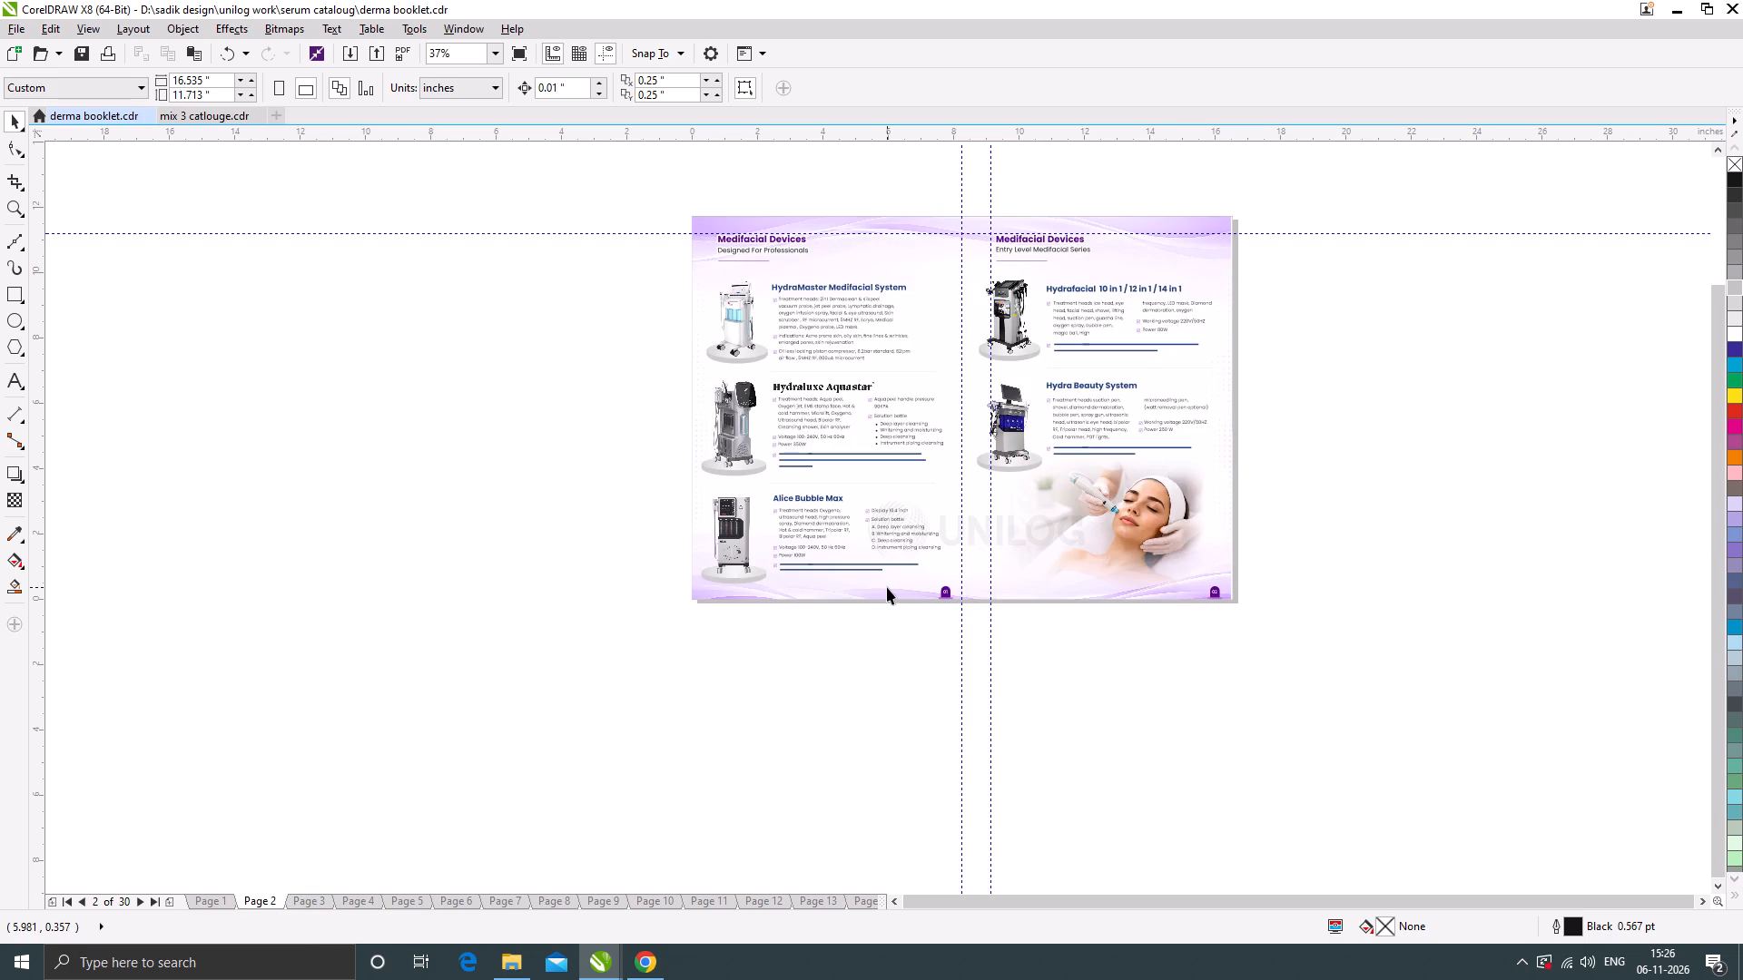
key("Page_Down")
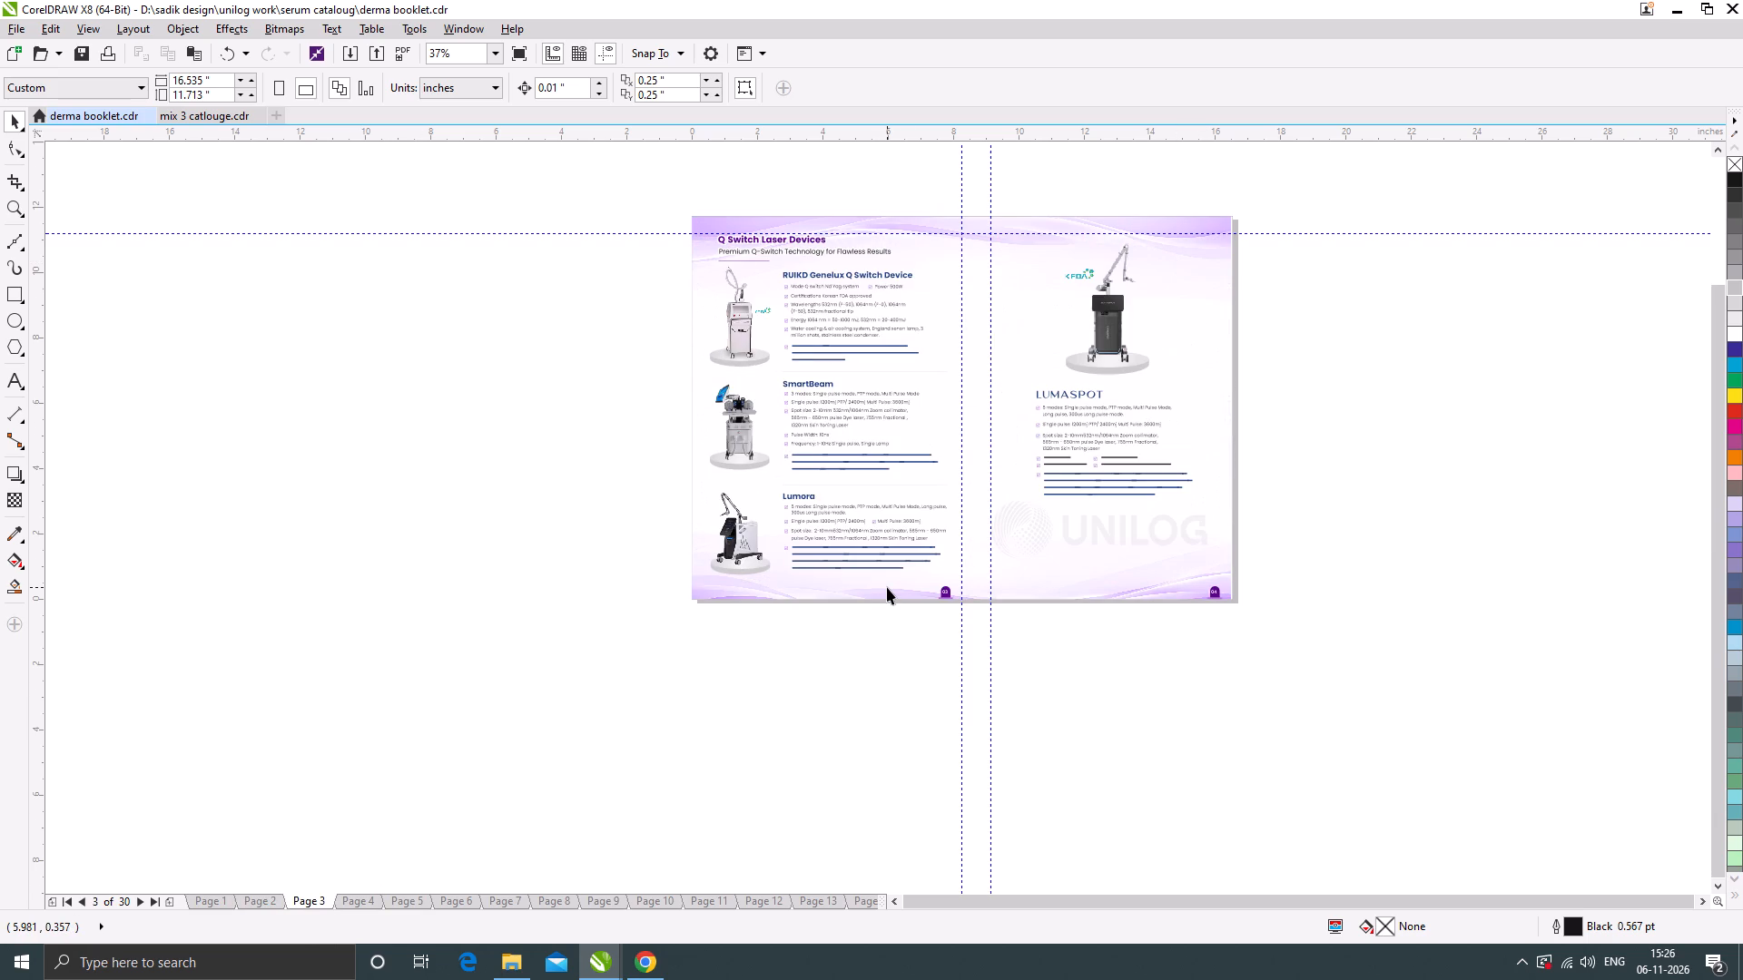
key("Page_Down")
key("Page_Up")
left_click(1116, 542)
scroll(1117, 537, "up", 2)
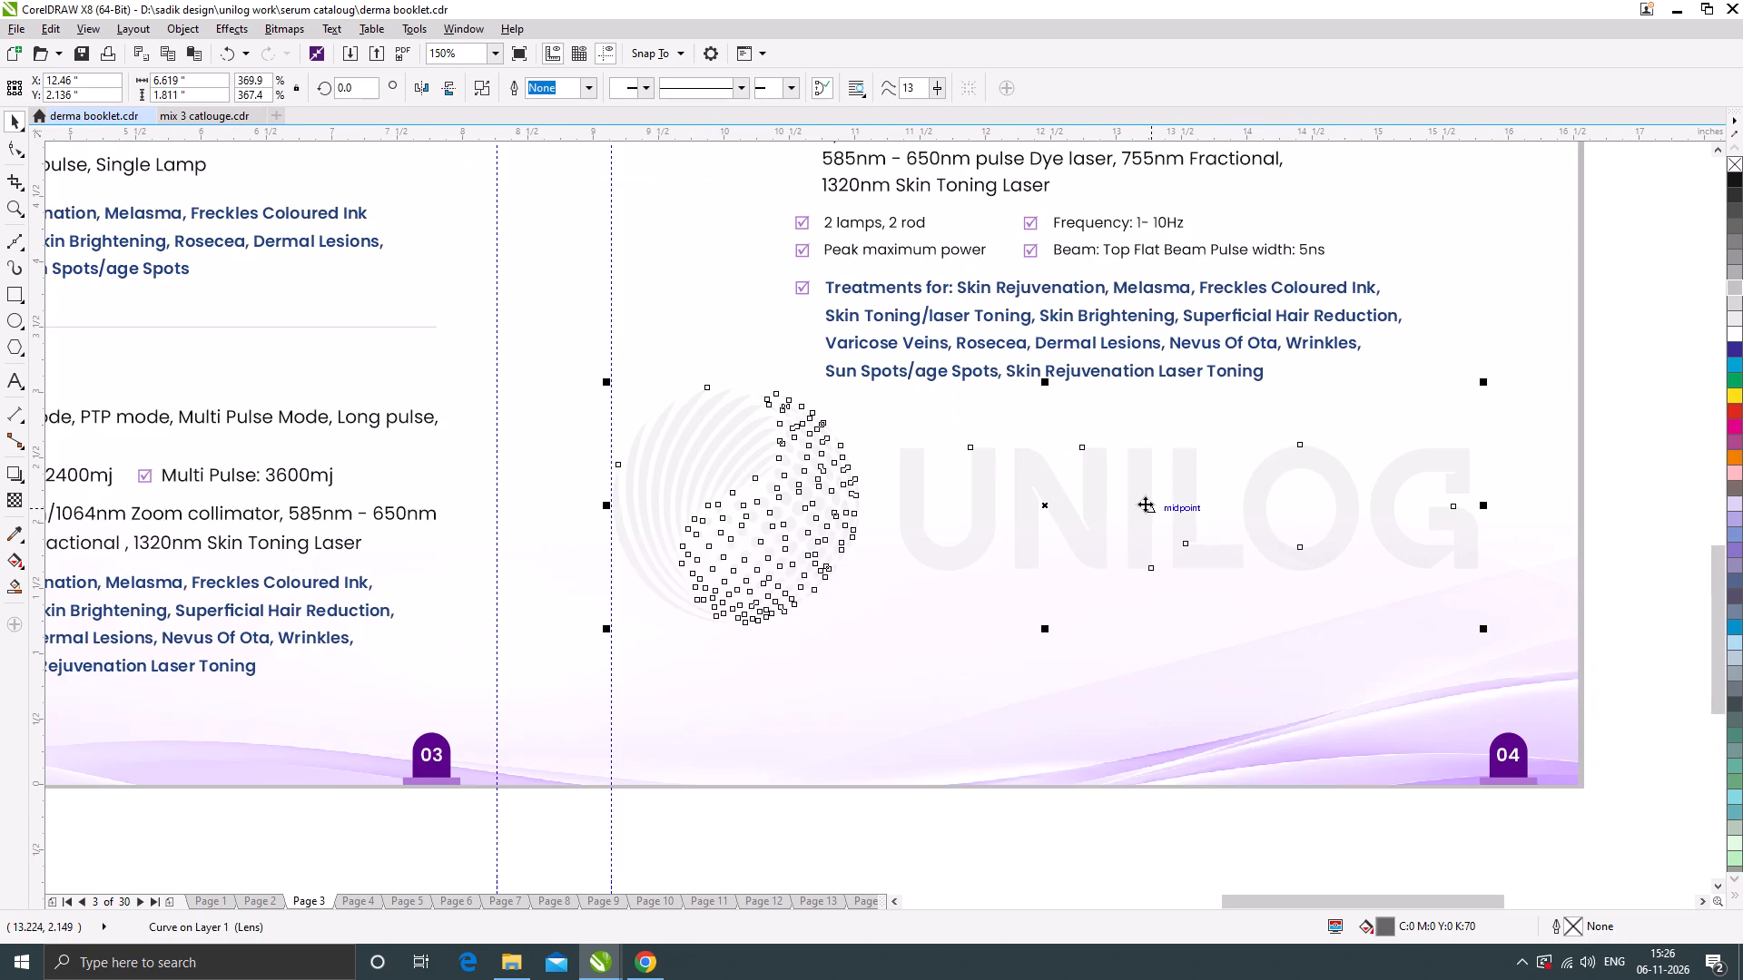
left_click_drag(1145, 504, 1152, 531)
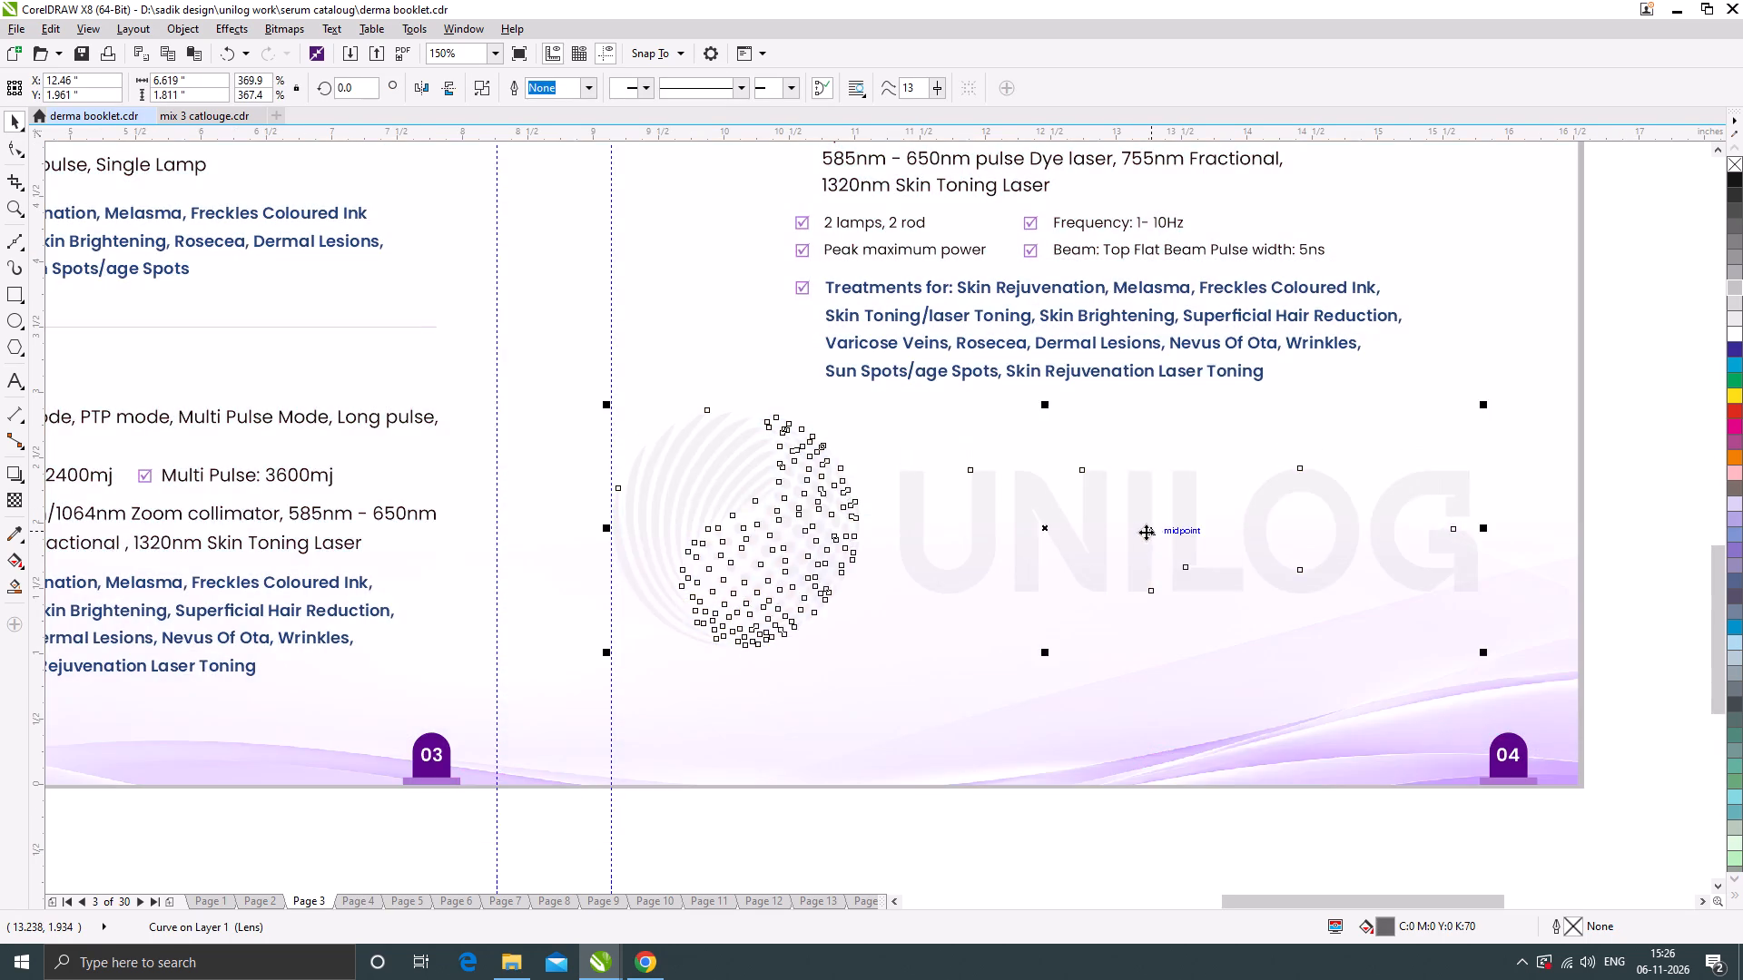
scroll(1145, 532, "down", 1)
left_click(1457, 565)
Review the opening booklet spreads in full-screen preview, from the cover through the Diode Laser Hair Reduction Devices pages.
scroll(926, 614, "down", 1)
scroll(1012, 438, "up", 1)
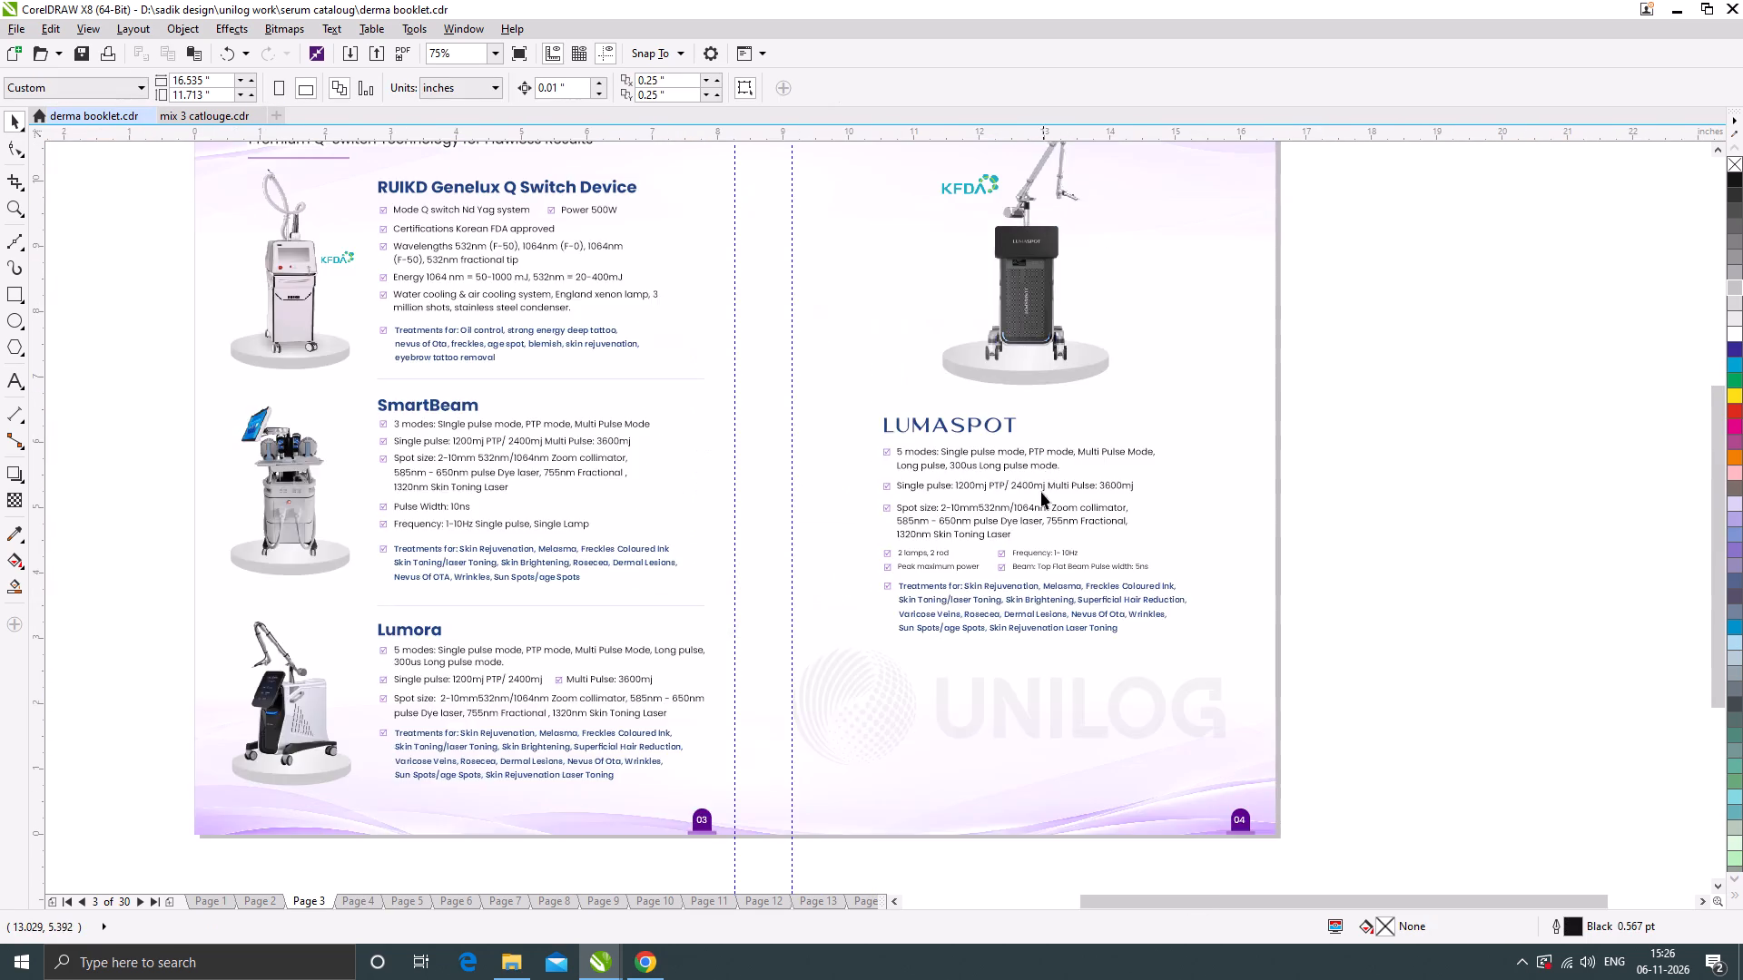
scroll(1037, 495, "down", 1)
scroll(1050, 354, "up", 1)
scroll(1020, 398, "down", 1)
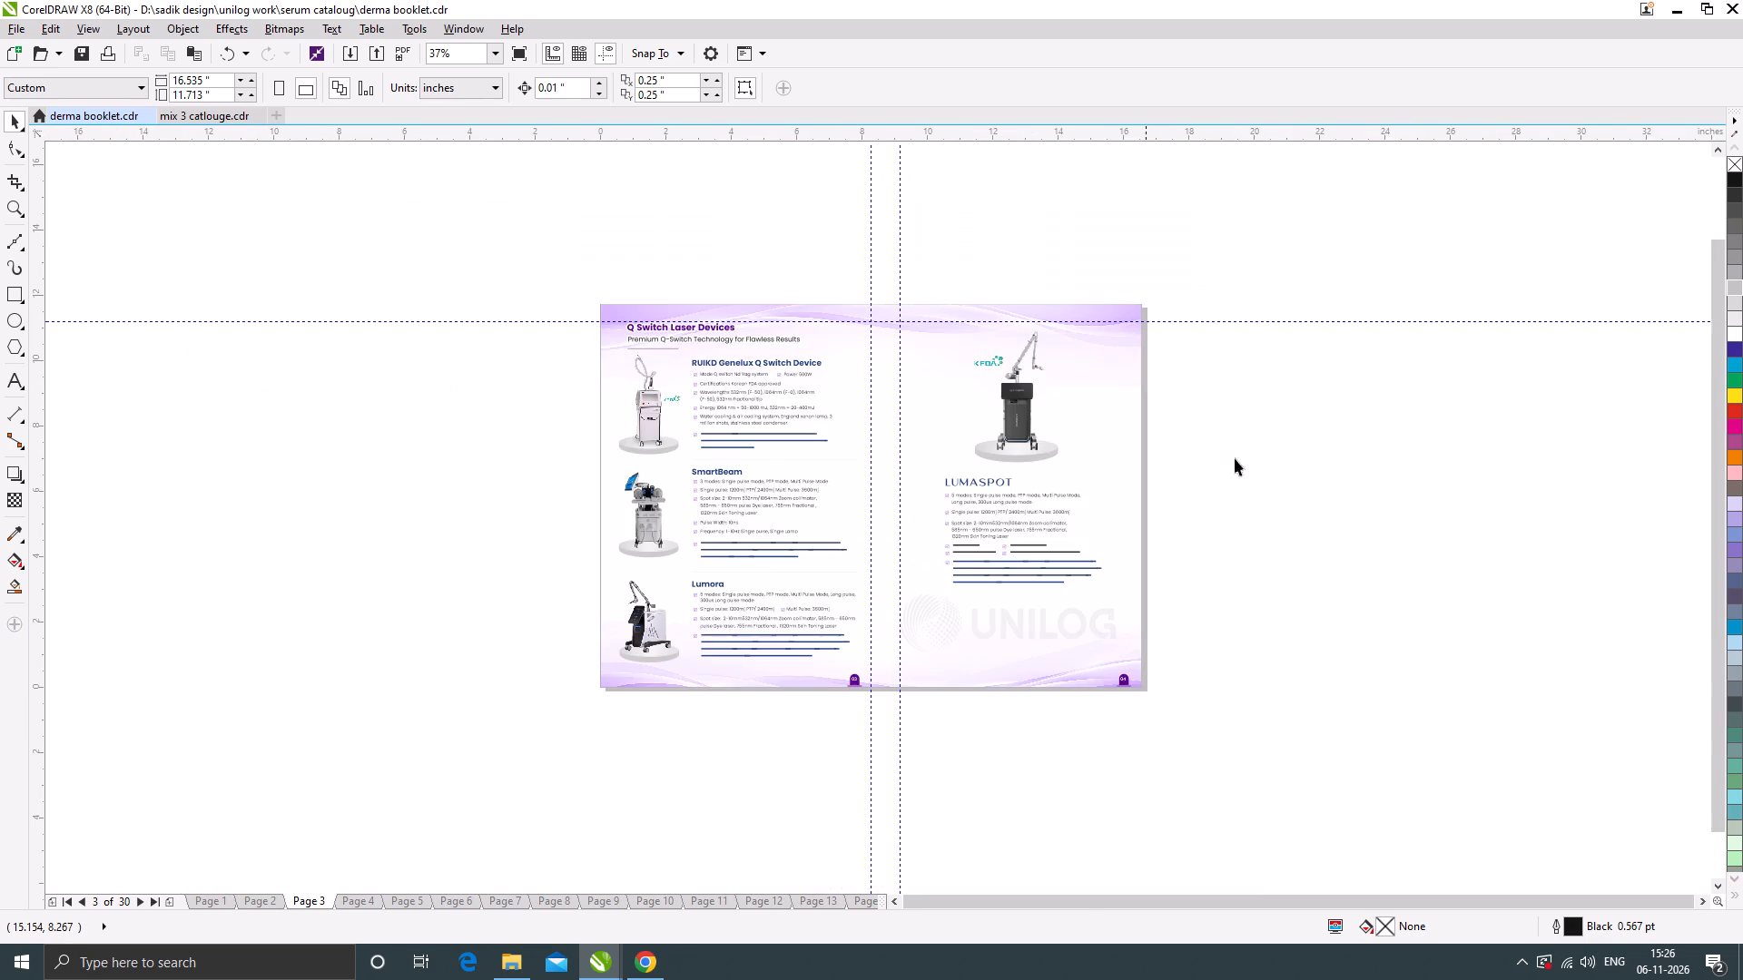
left_click(1305, 478)
key("F4")
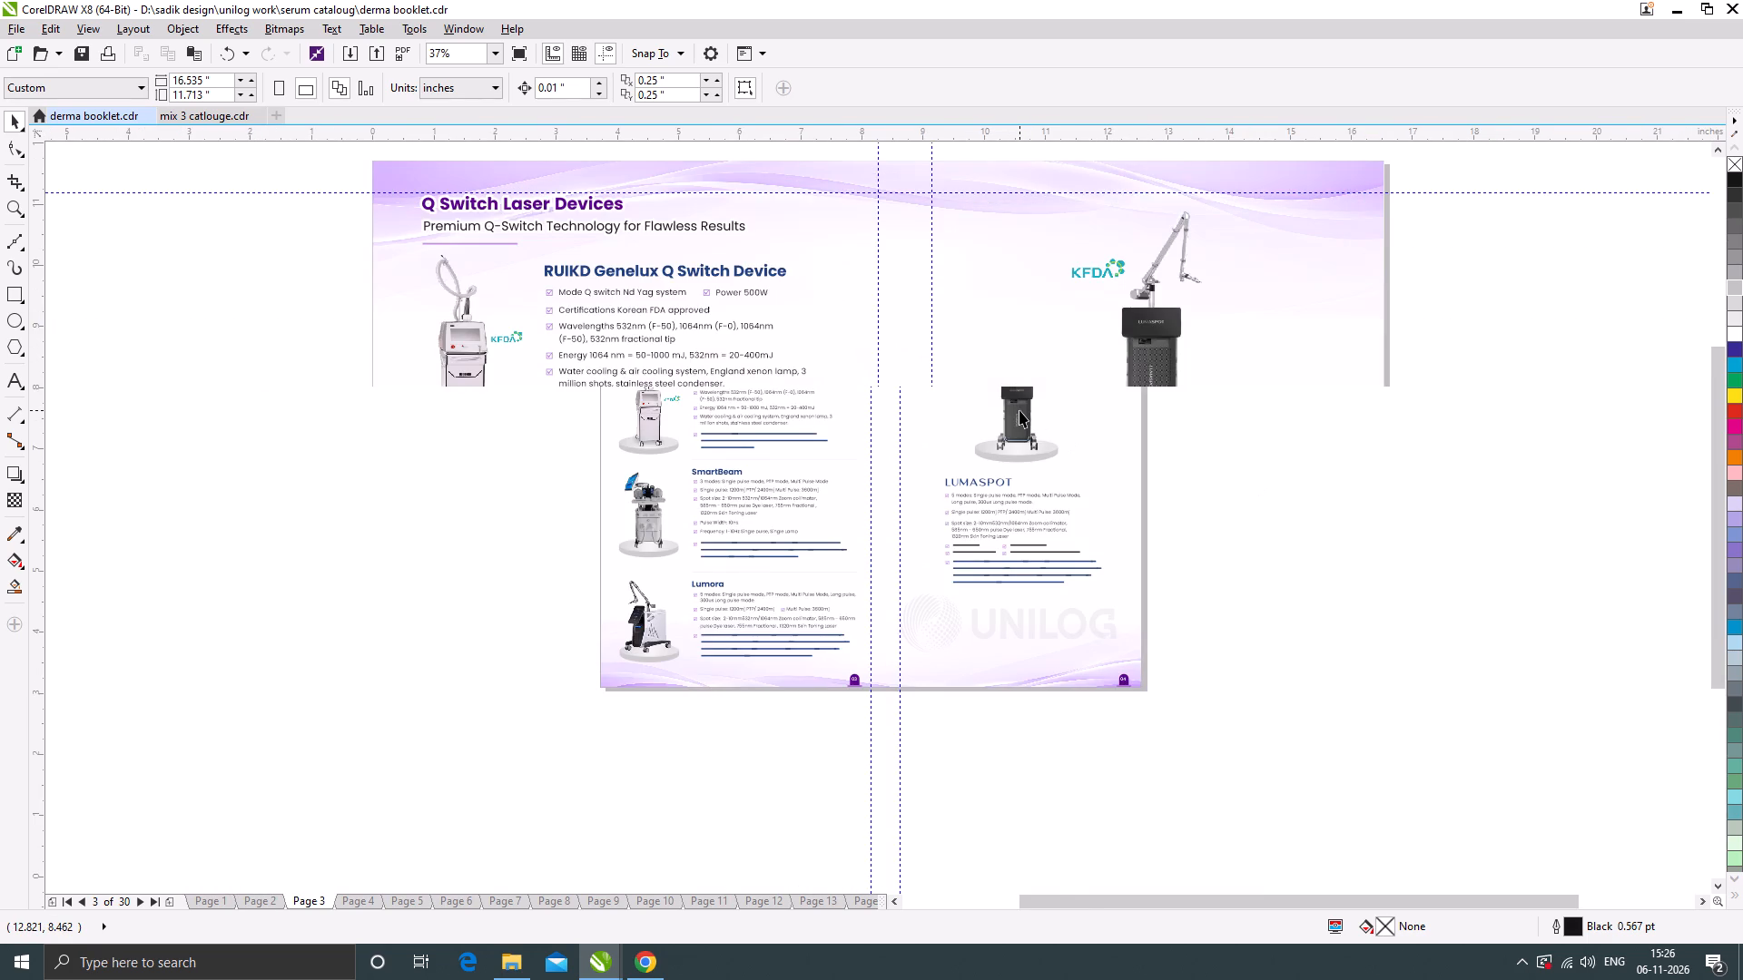
key("F9")
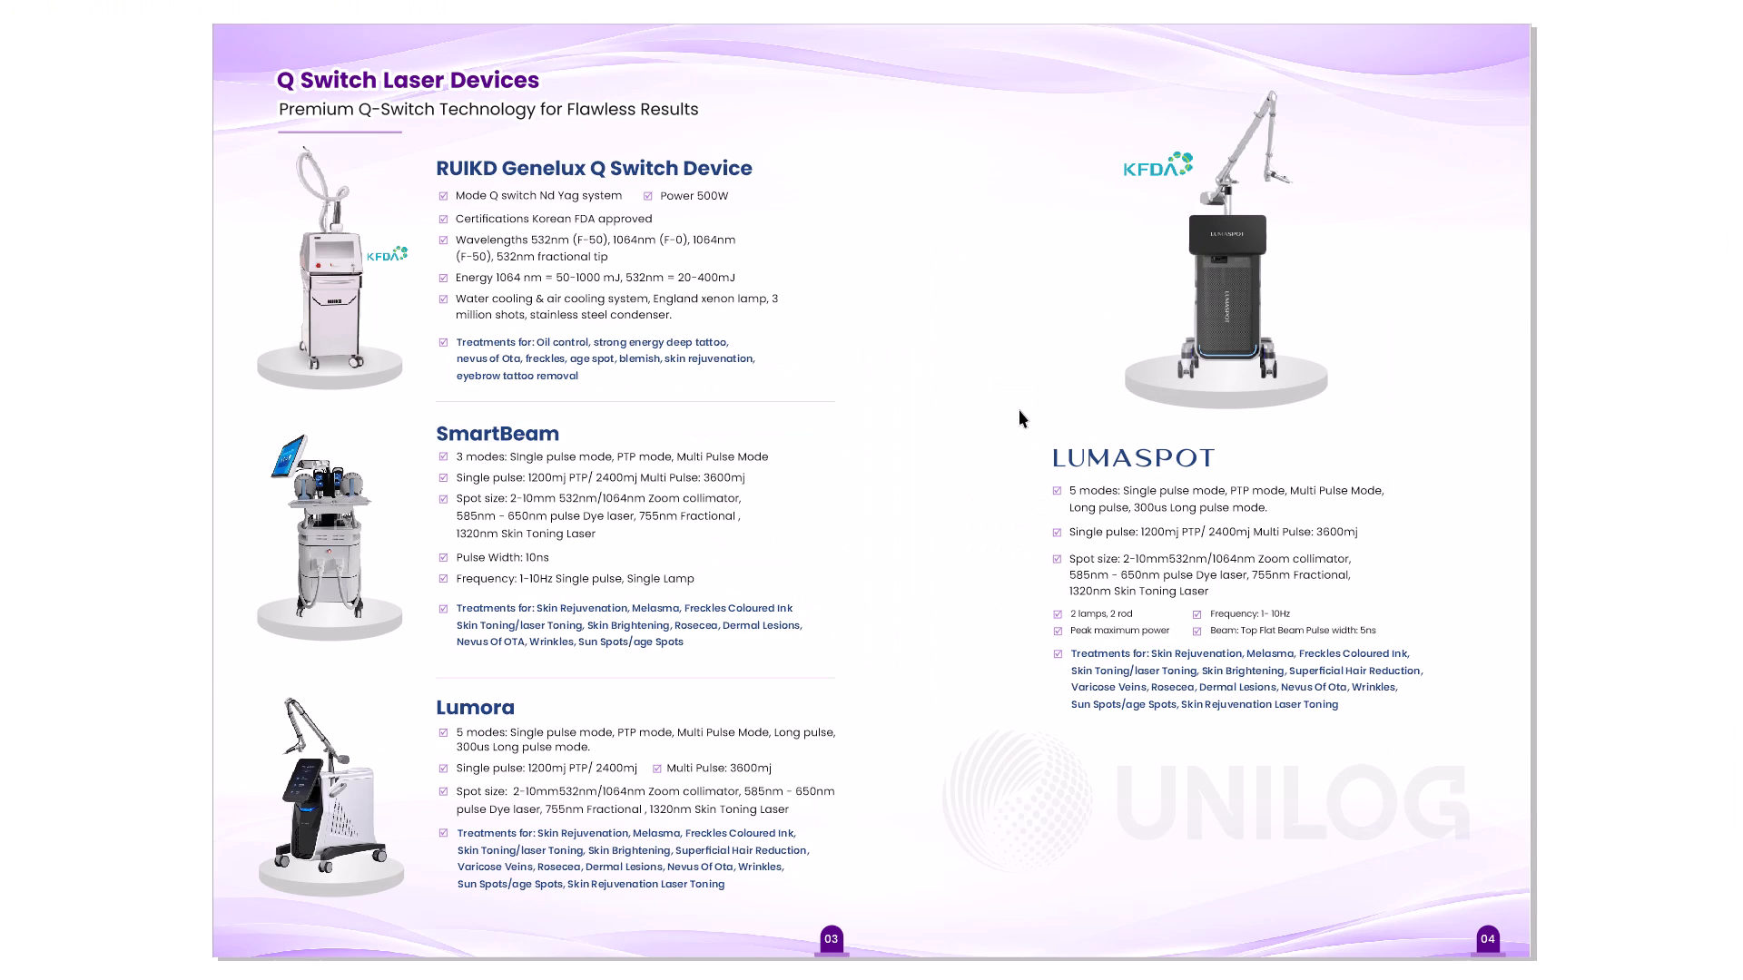
key("Page_Up")
key("Page_Up")
key("Page_Down")
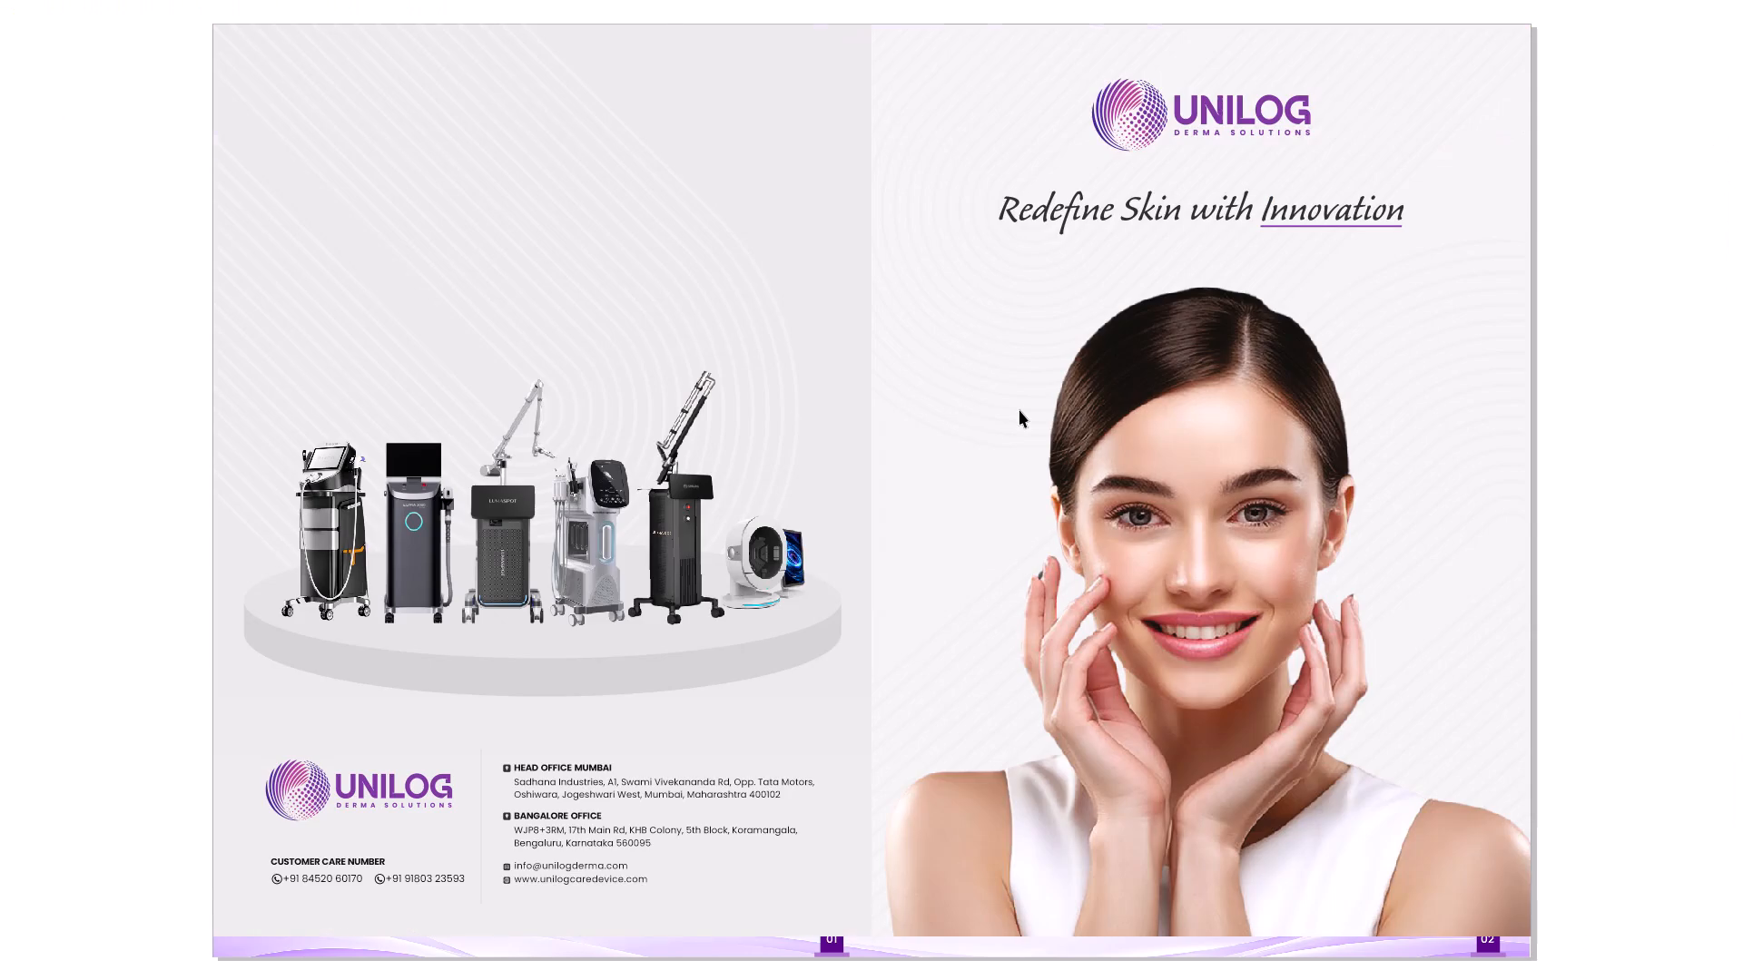
key("Page_Up")
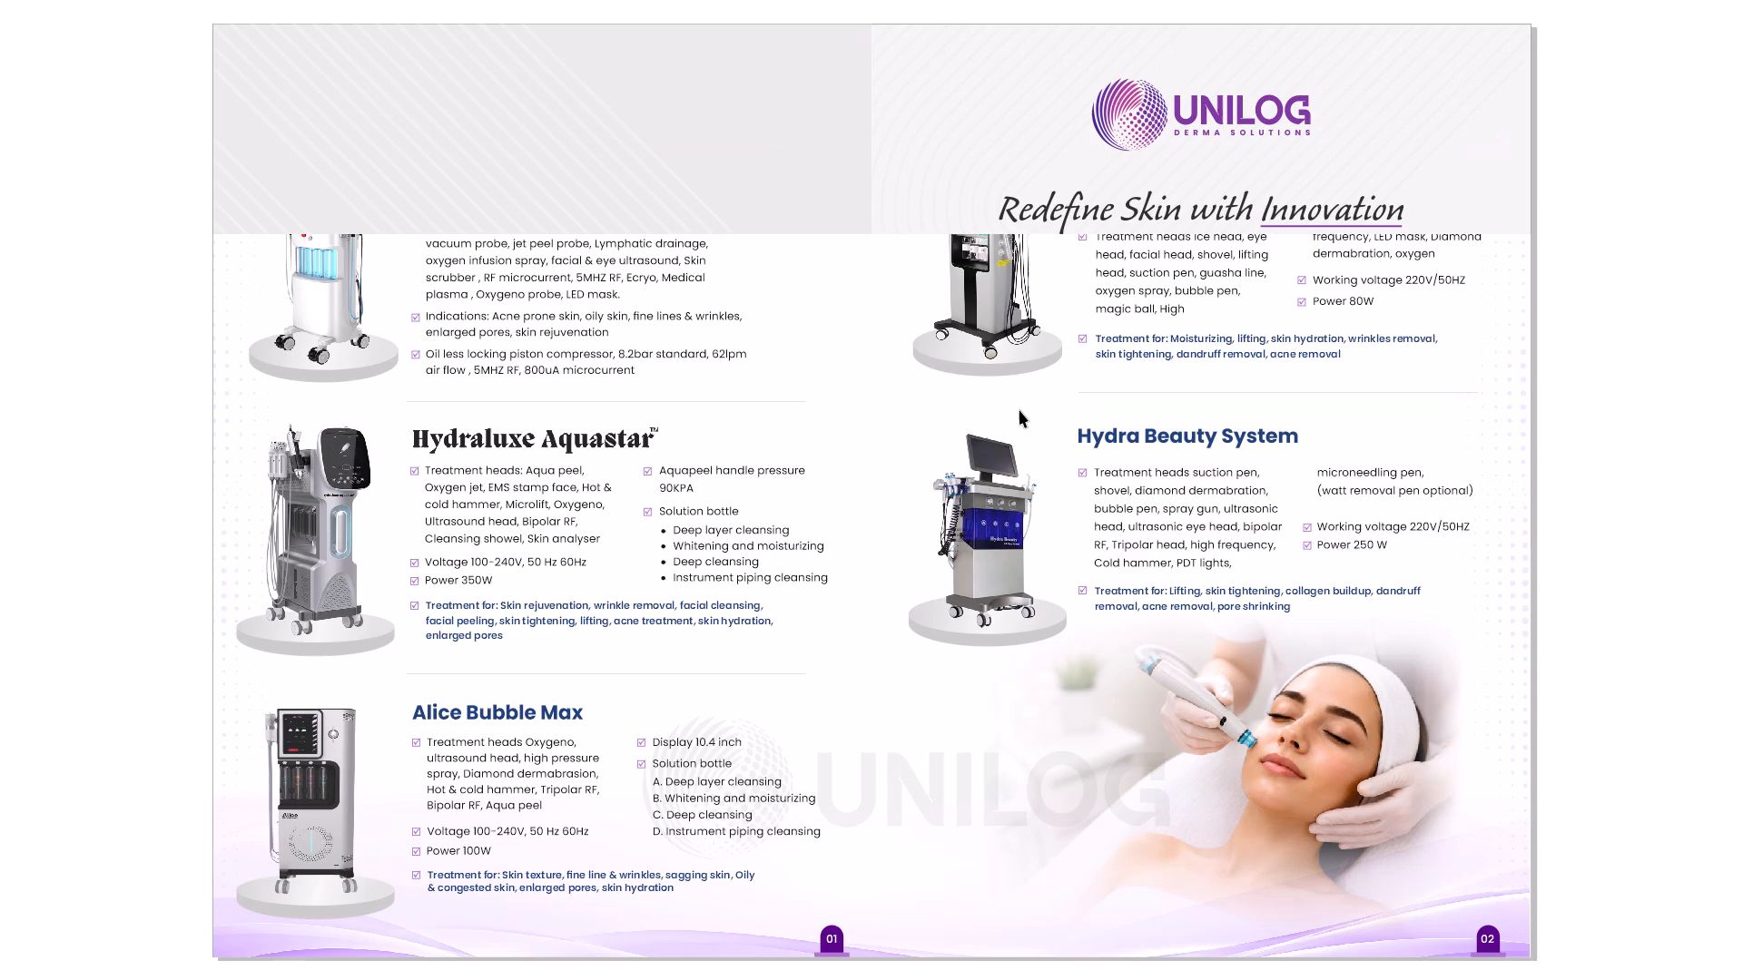
key("Page_Down")
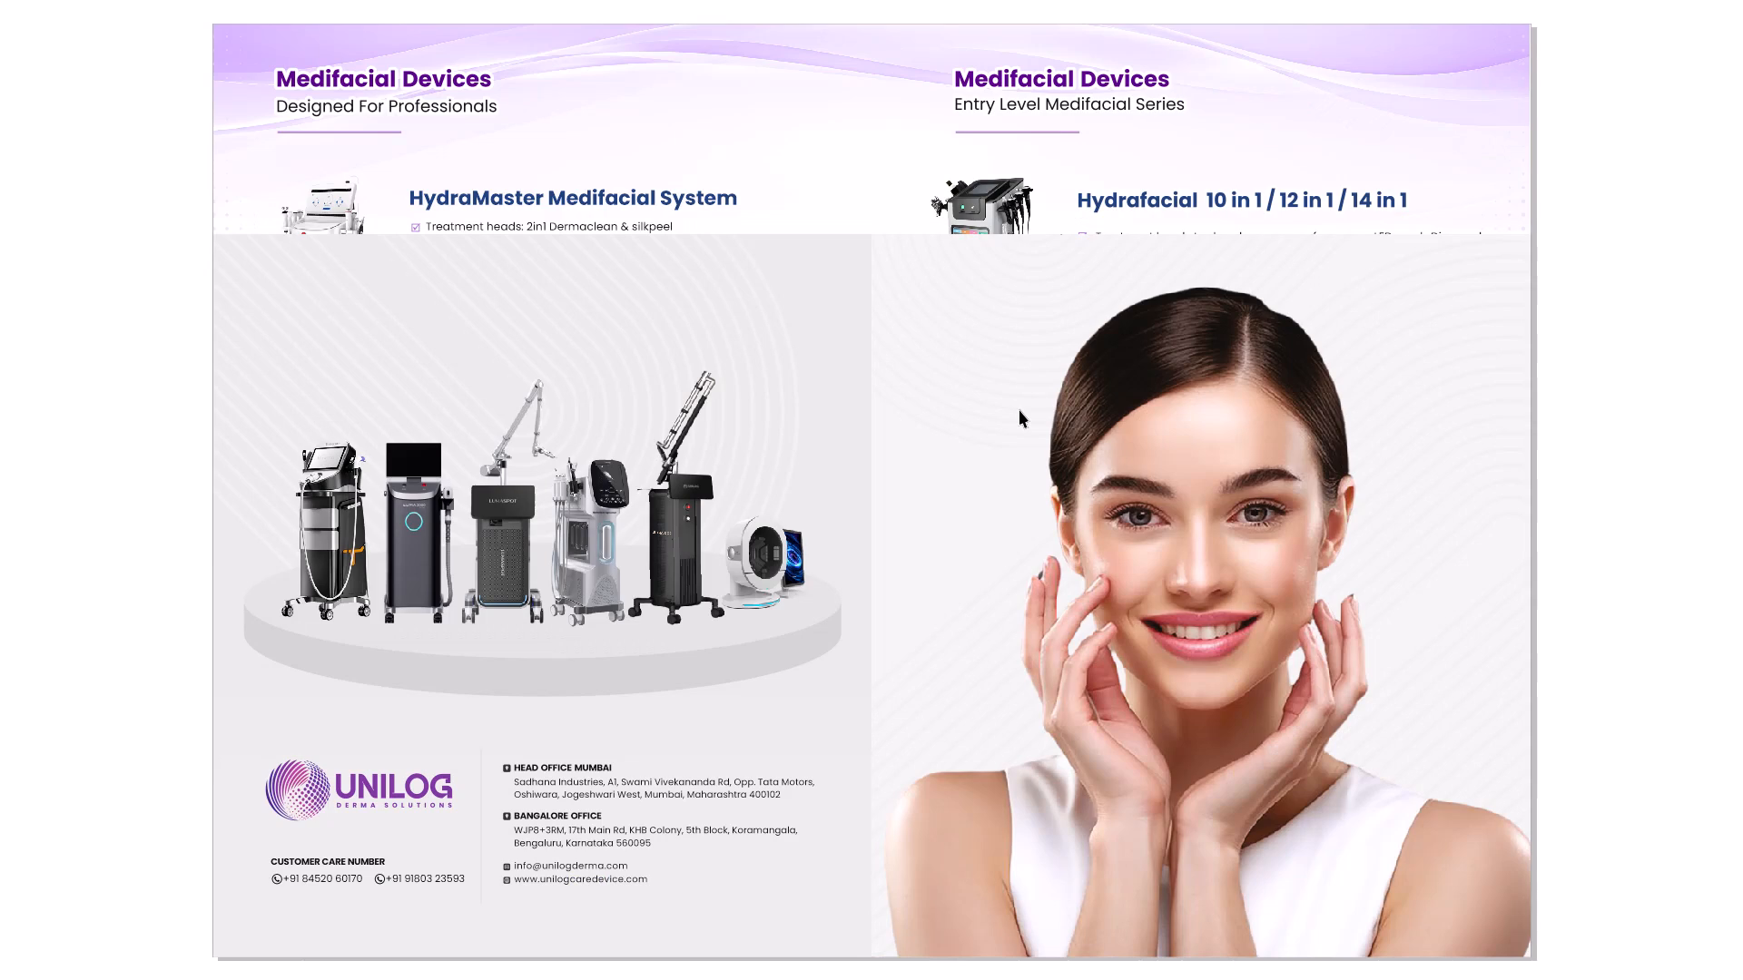
key("Page_Down")
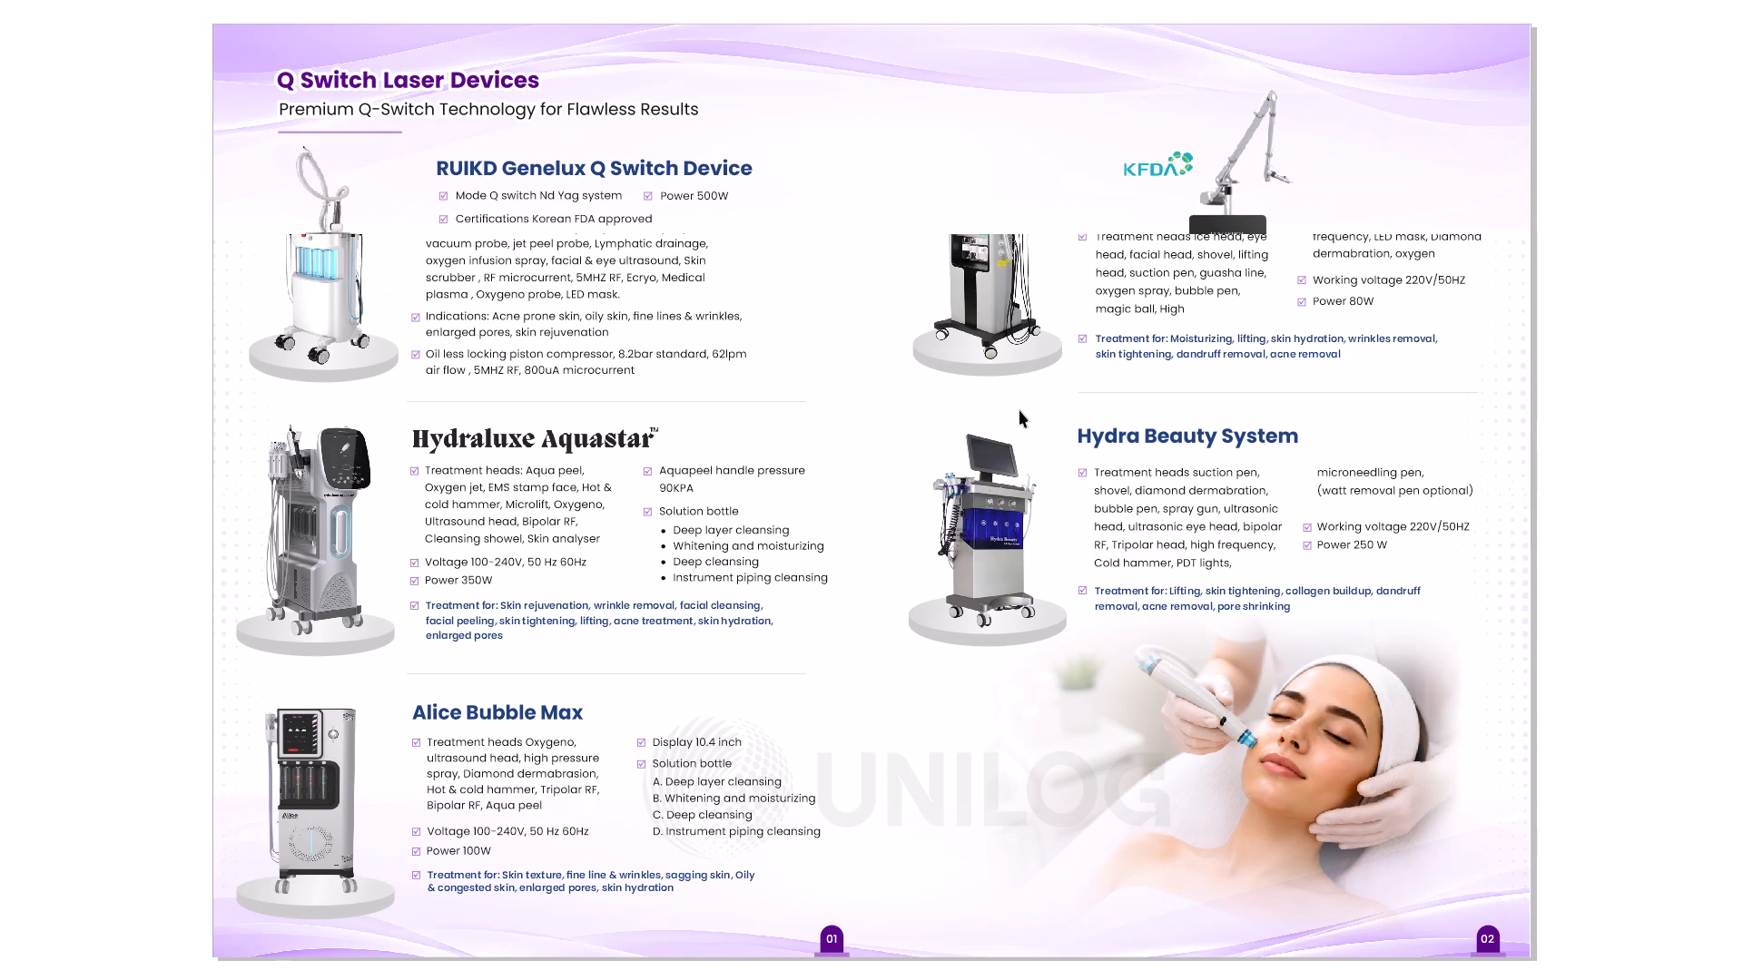
key("Page_Down")
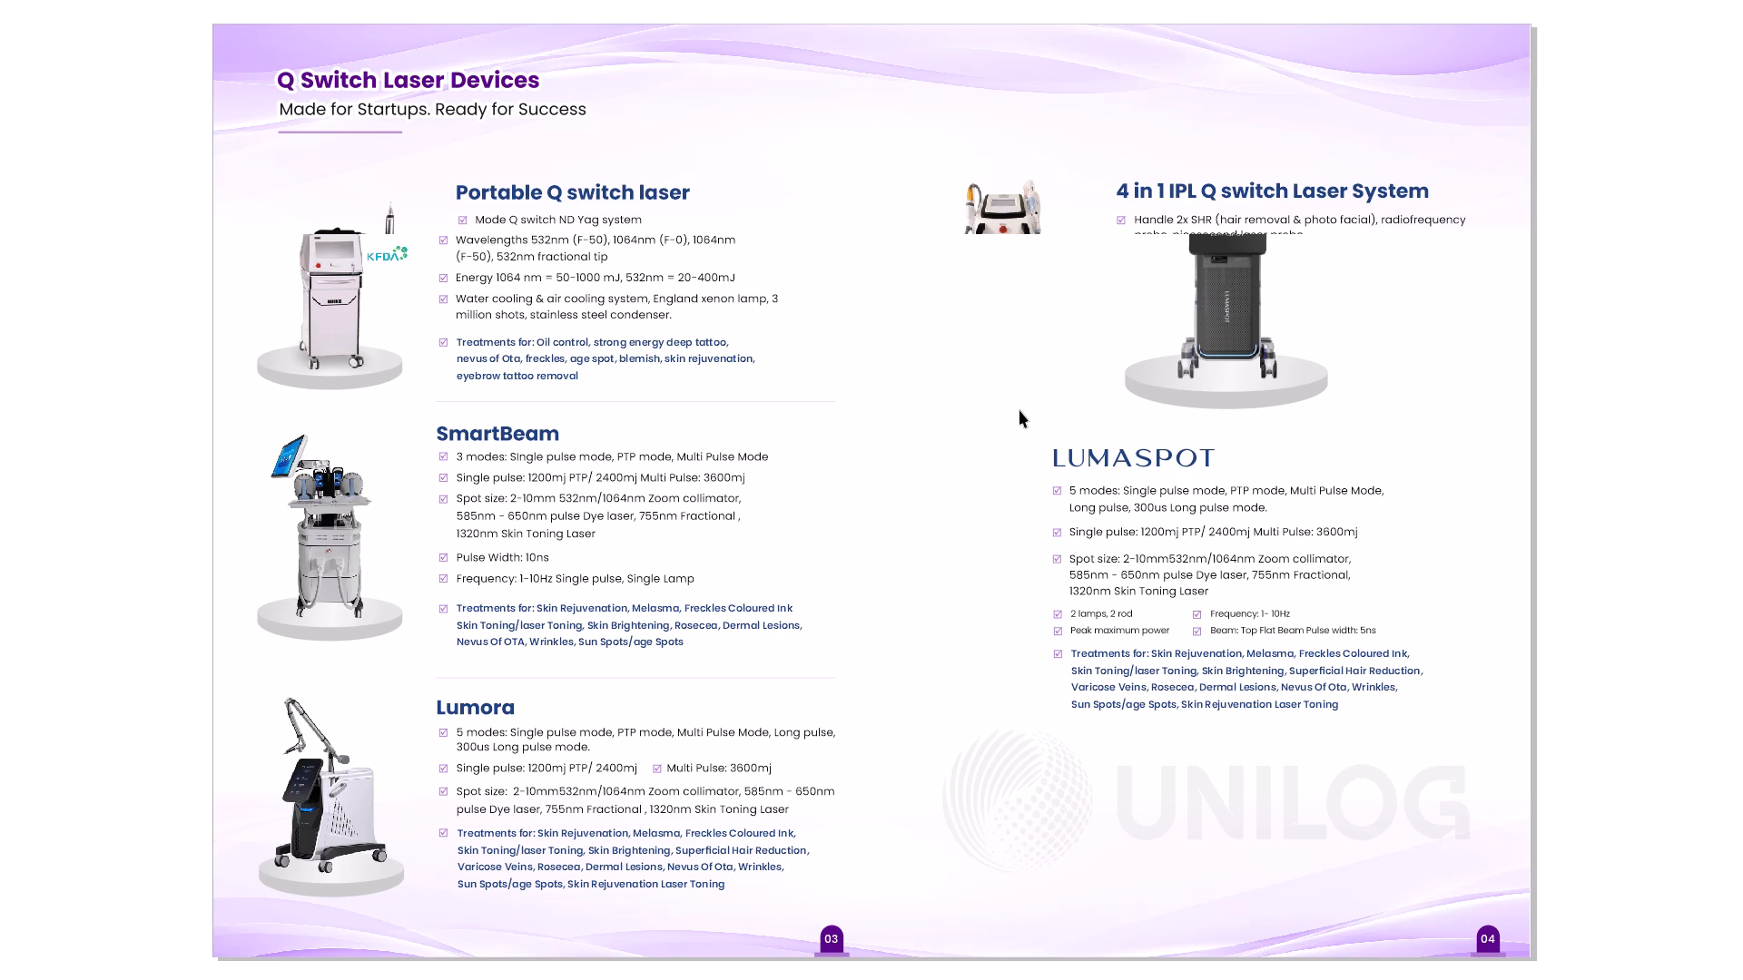
key("Page_Down")
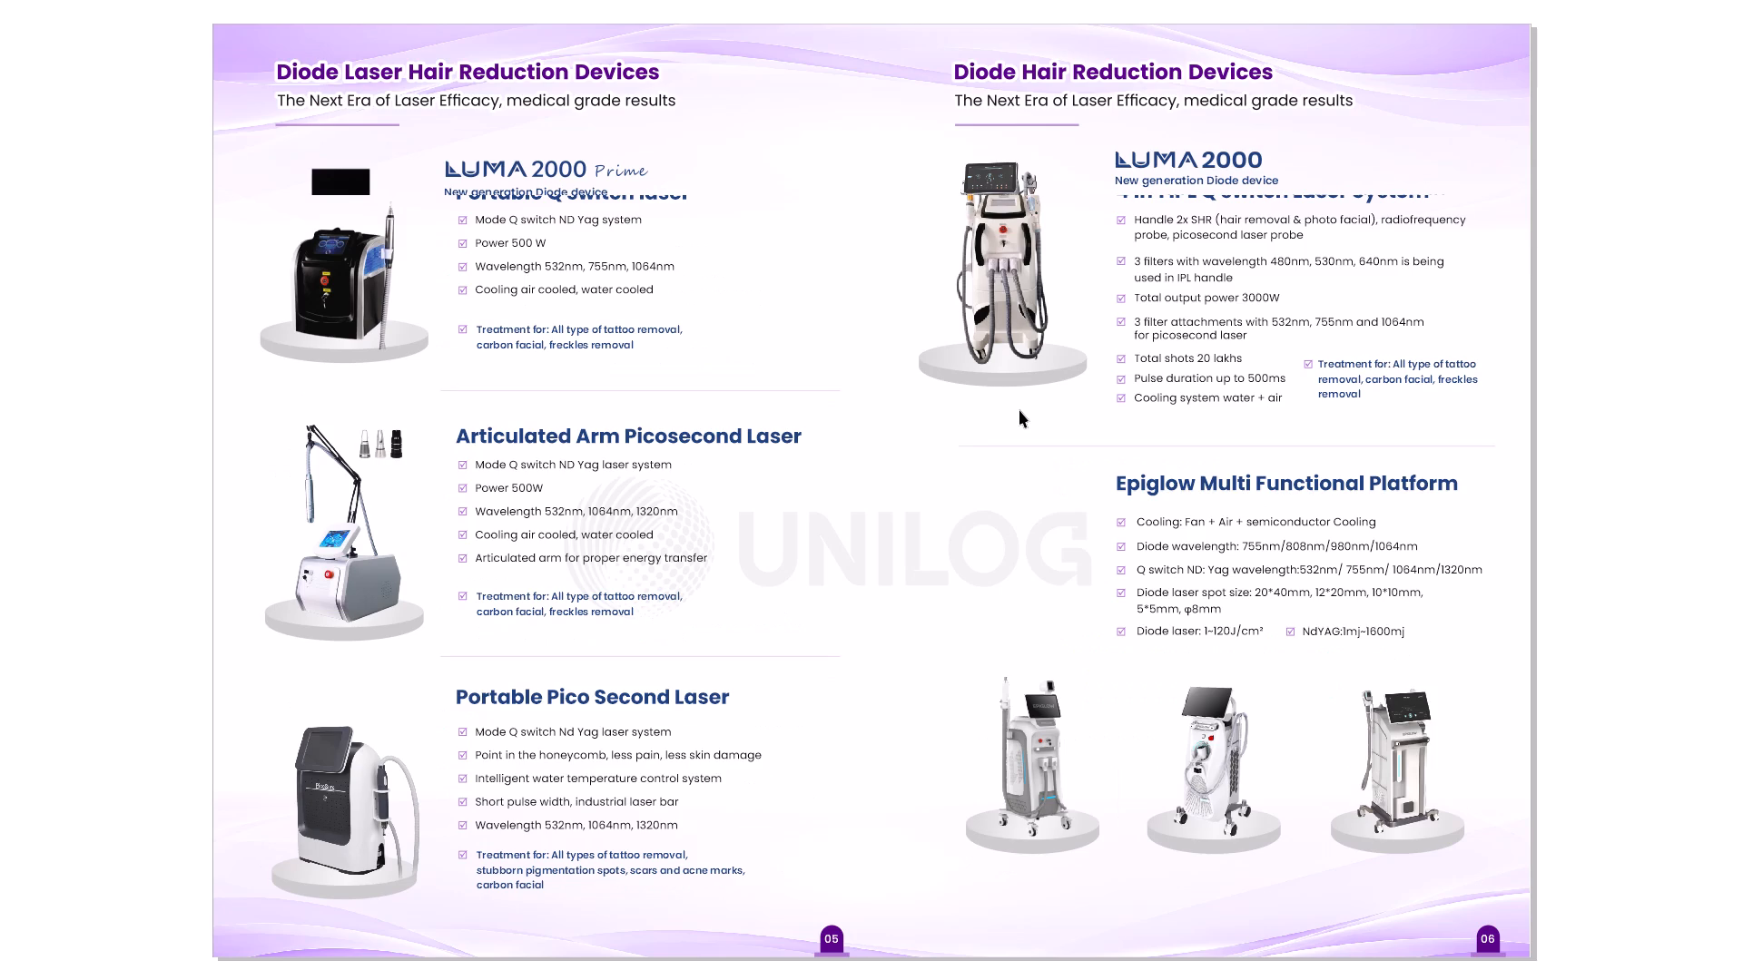
scroll(992, 102, "up", 1)
scroll(1027, 210, "up", 2)
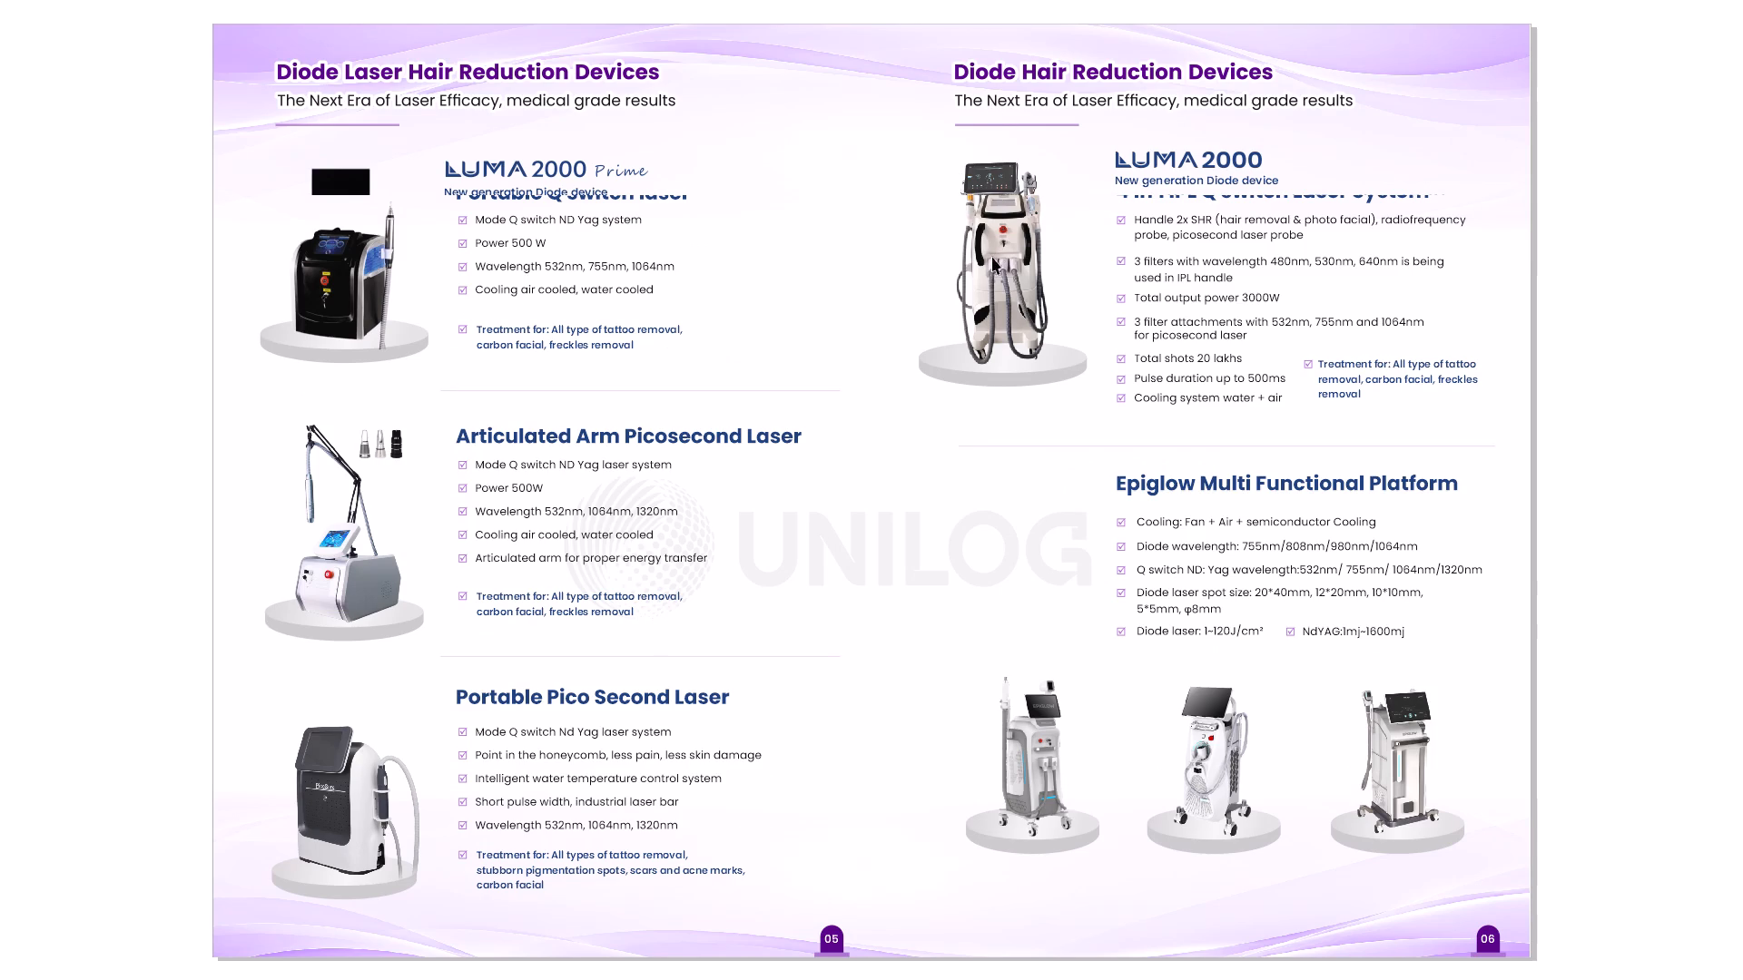
scroll(994, 207, "up", 1)
left_click(1010, 266)
Examine the LUMA device images, product headings and their podiums on the Diode Hair Reduction spread on page 5.
scroll(1047, 293, "up", 1)
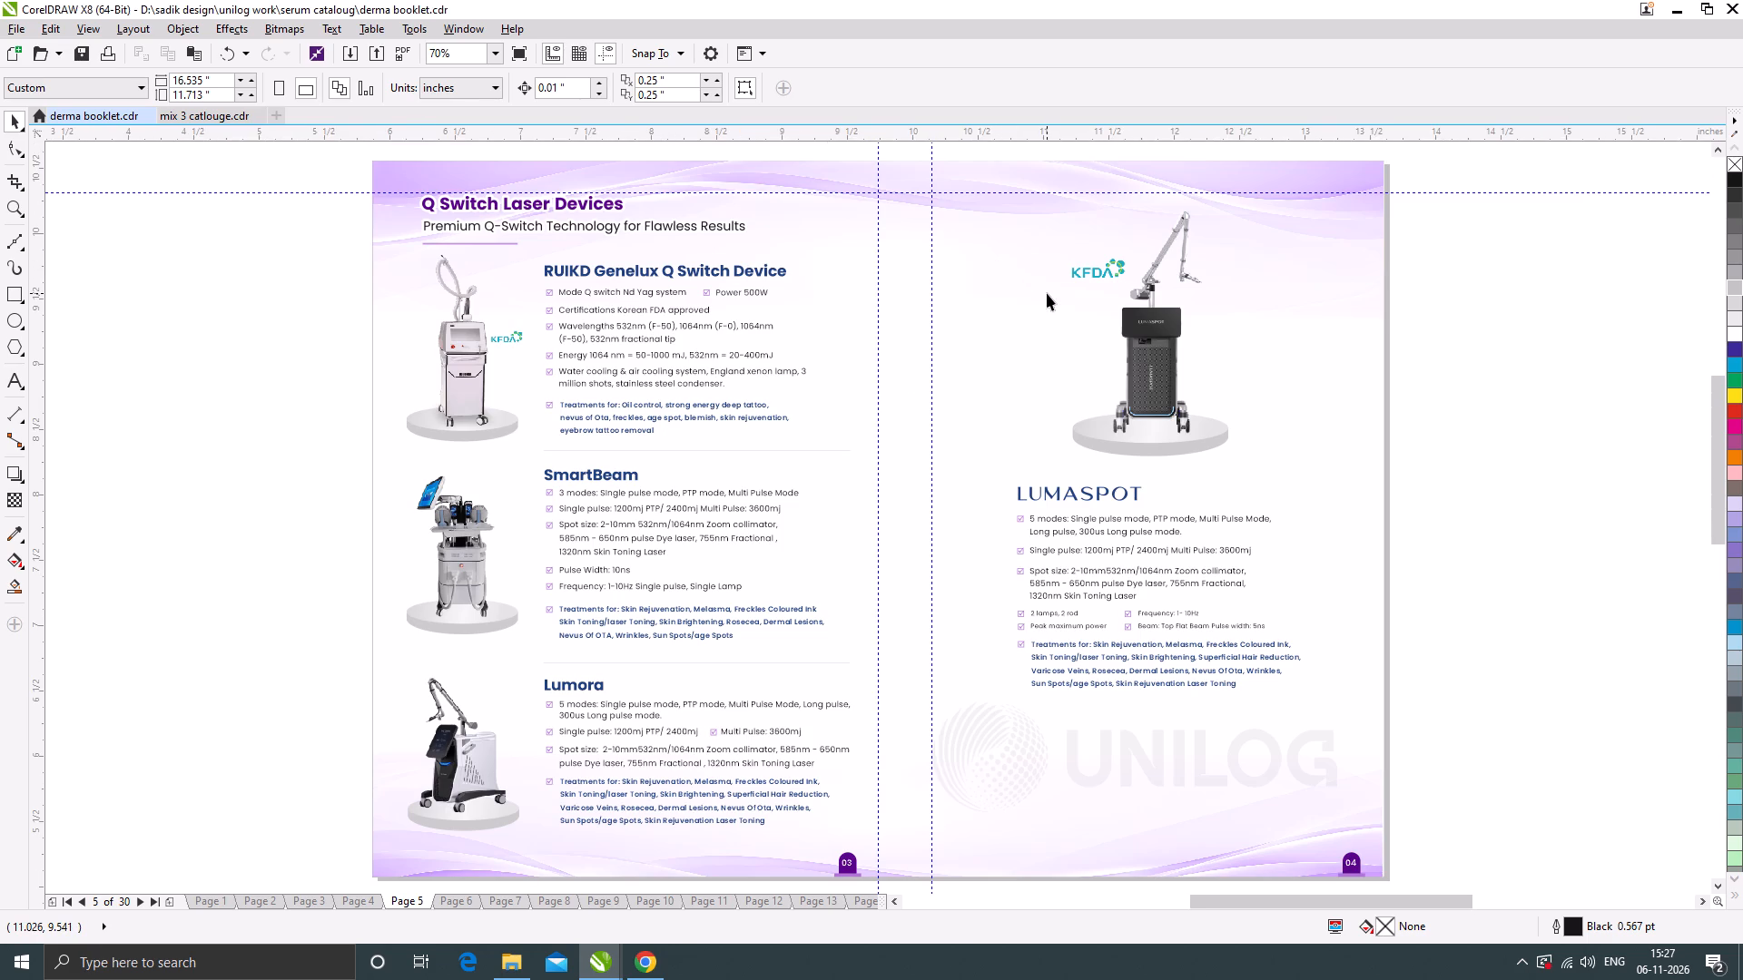
scroll(925, 338, "up", 1)
scroll(829, 305, "down", 1)
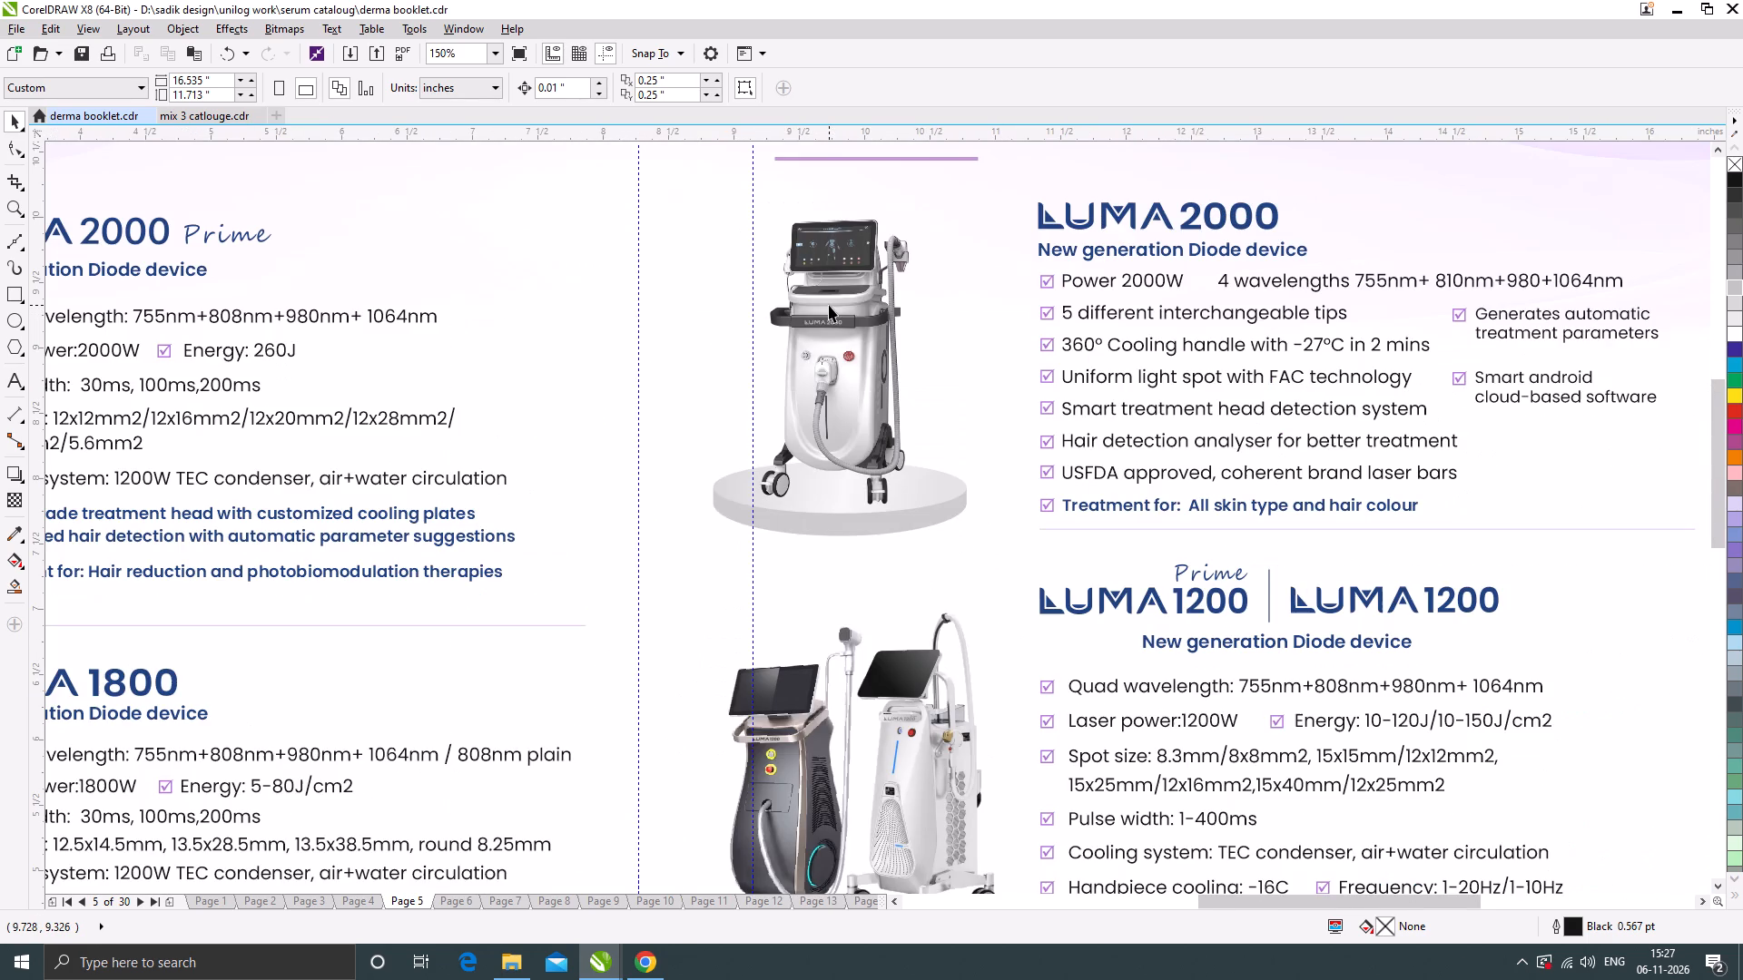
scroll(899, 762, "up", 1)
scroll(726, 549, "down", 1)
scroll(778, 648, "up", 1)
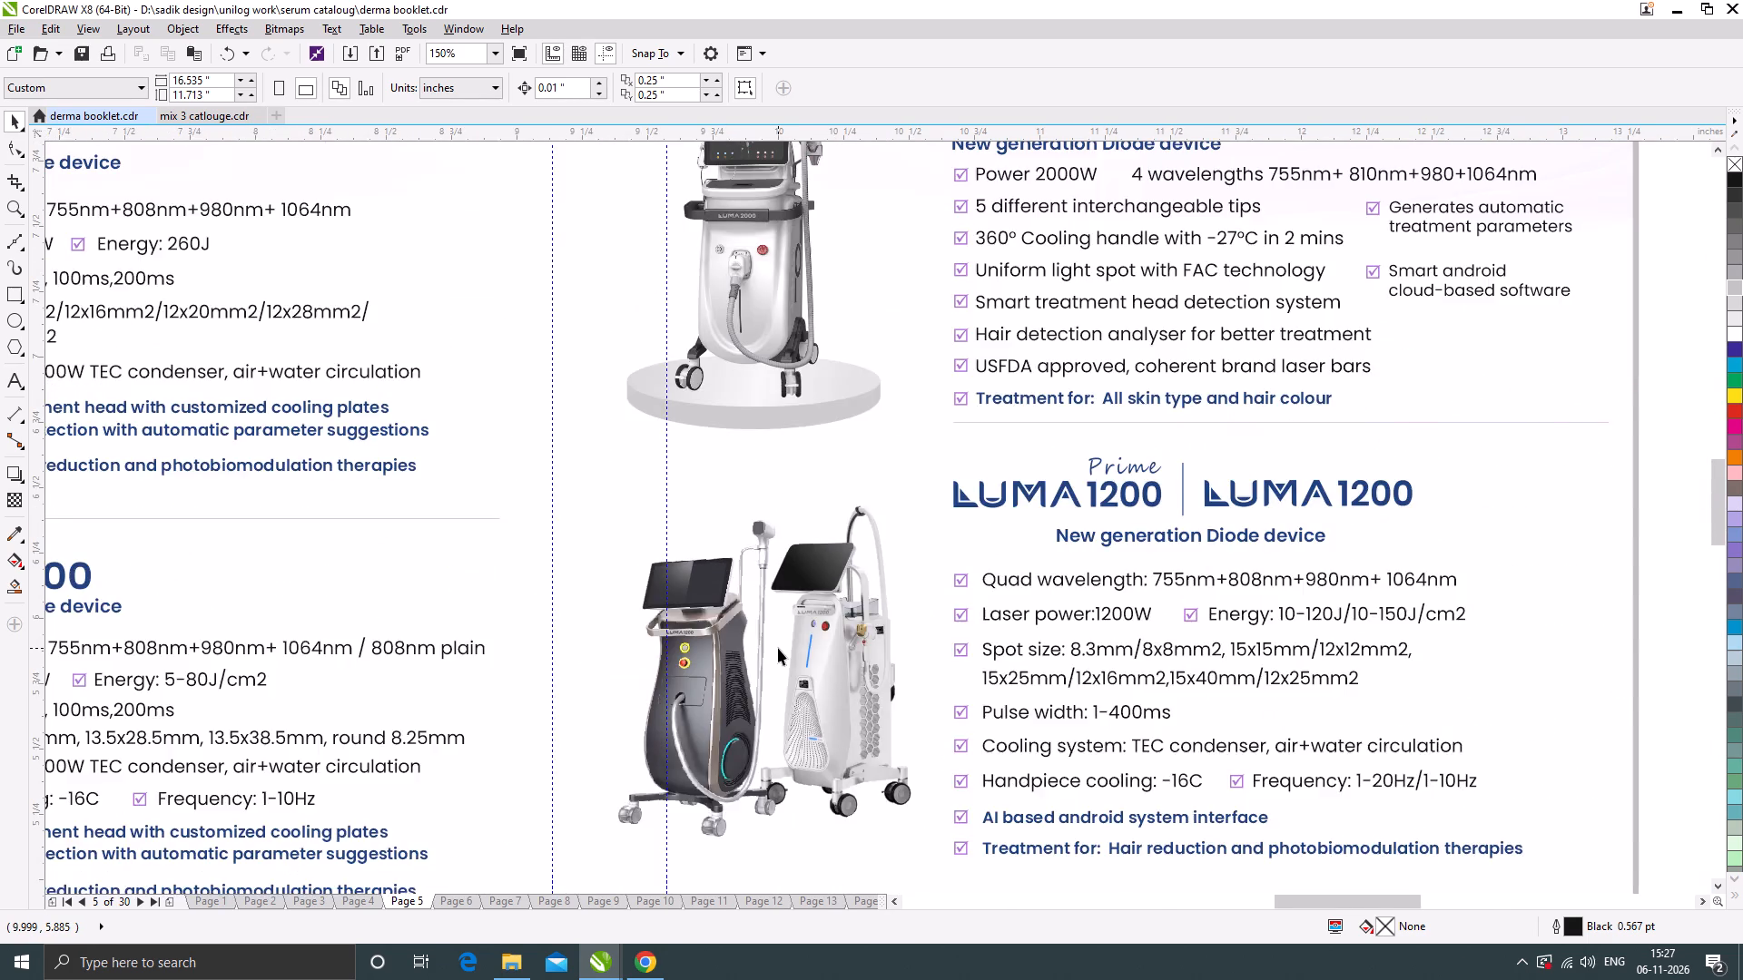
scroll(710, 609, "down", 1)
scroll(1192, 488, "down", 1)
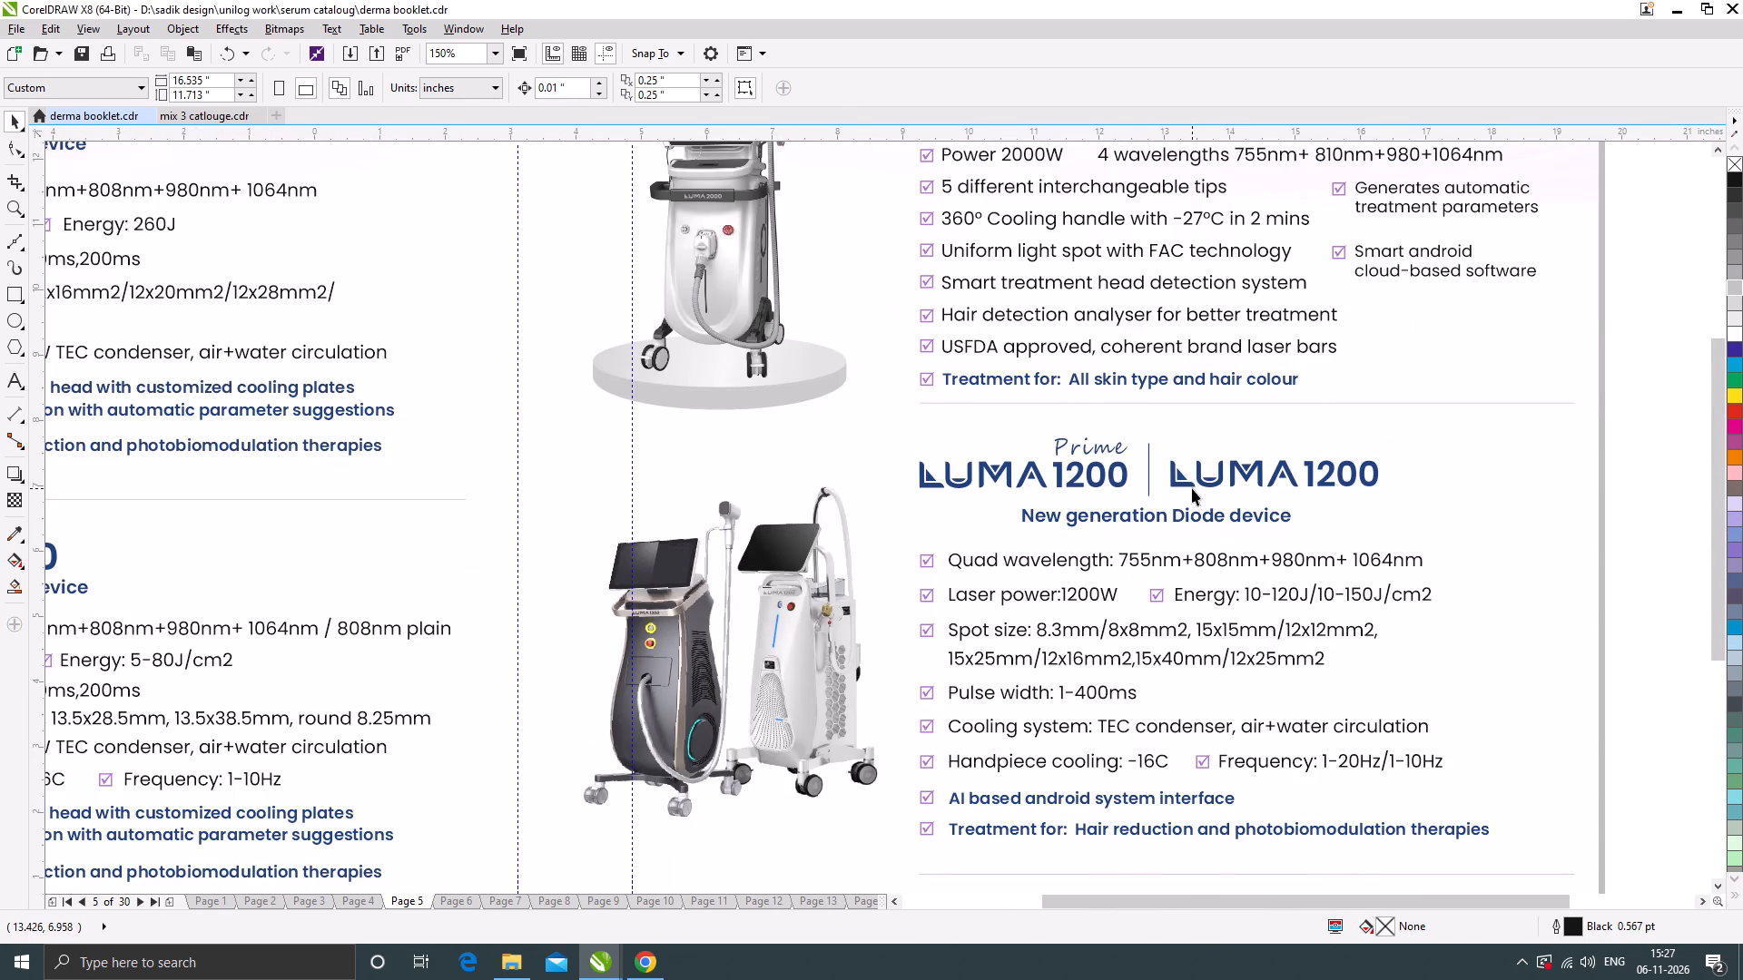
scroll(1080, 508, "down", 1)
scroll(1053, 685, "up", 1)
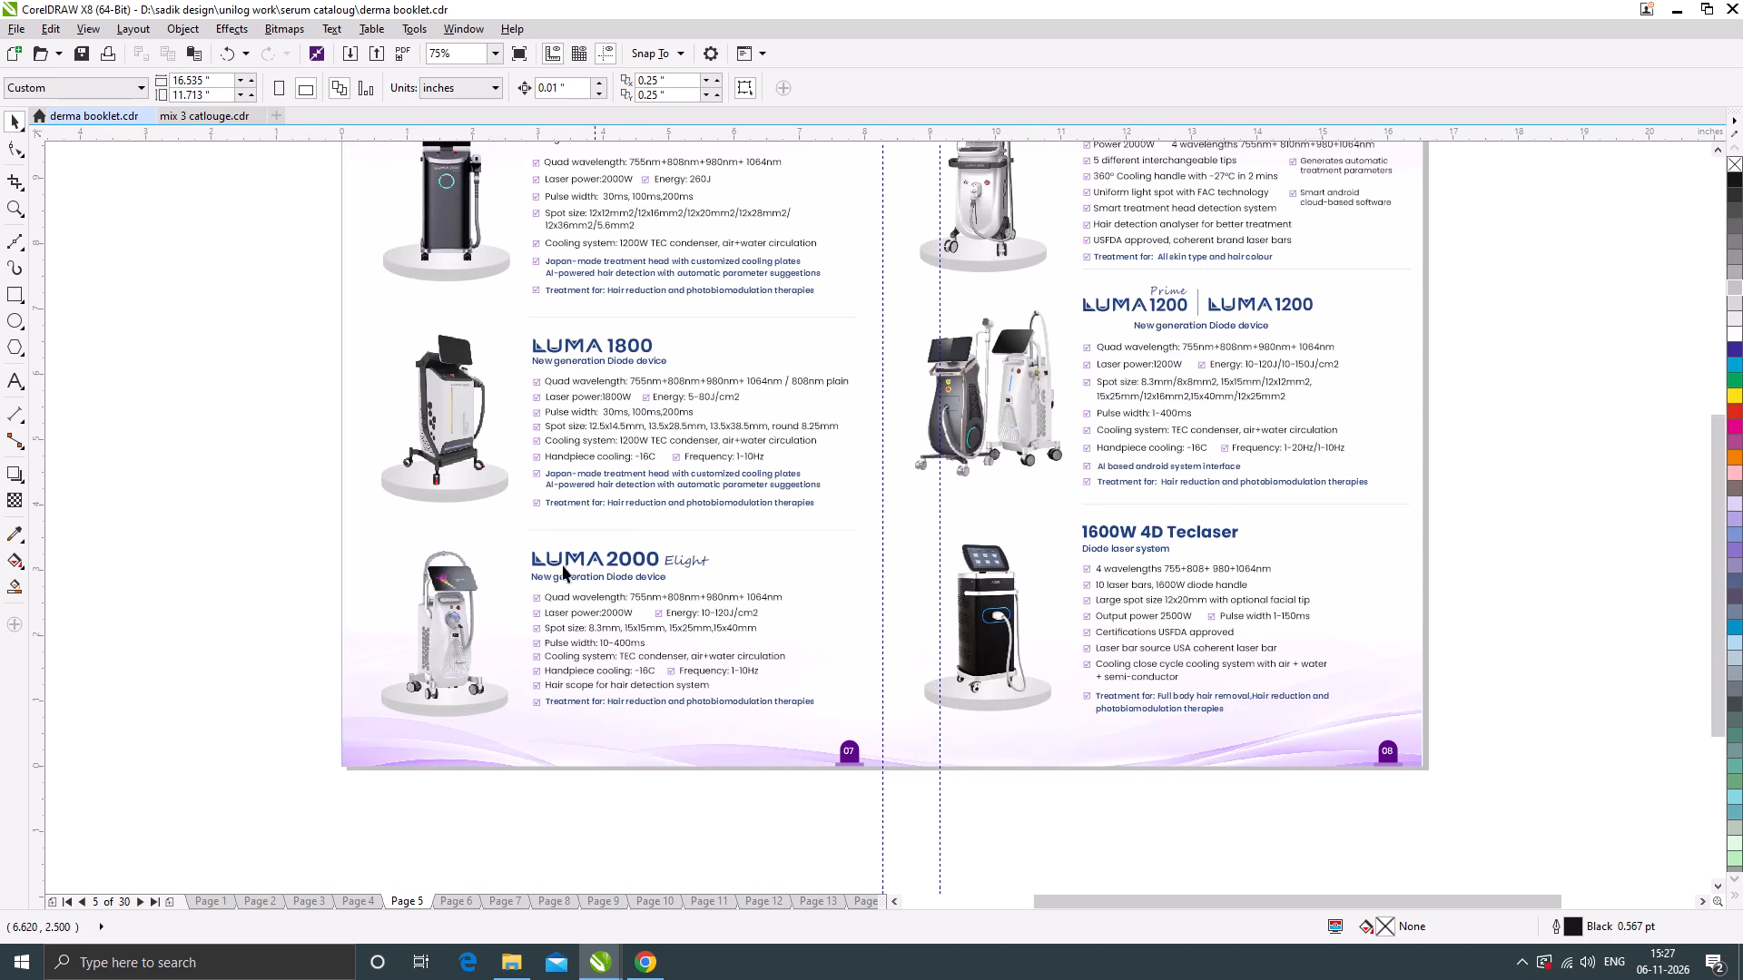
scroll(540, 560, "up", 2)
scroll(540, 560, "down", 1)
scroll(441, 574, "up", 1)
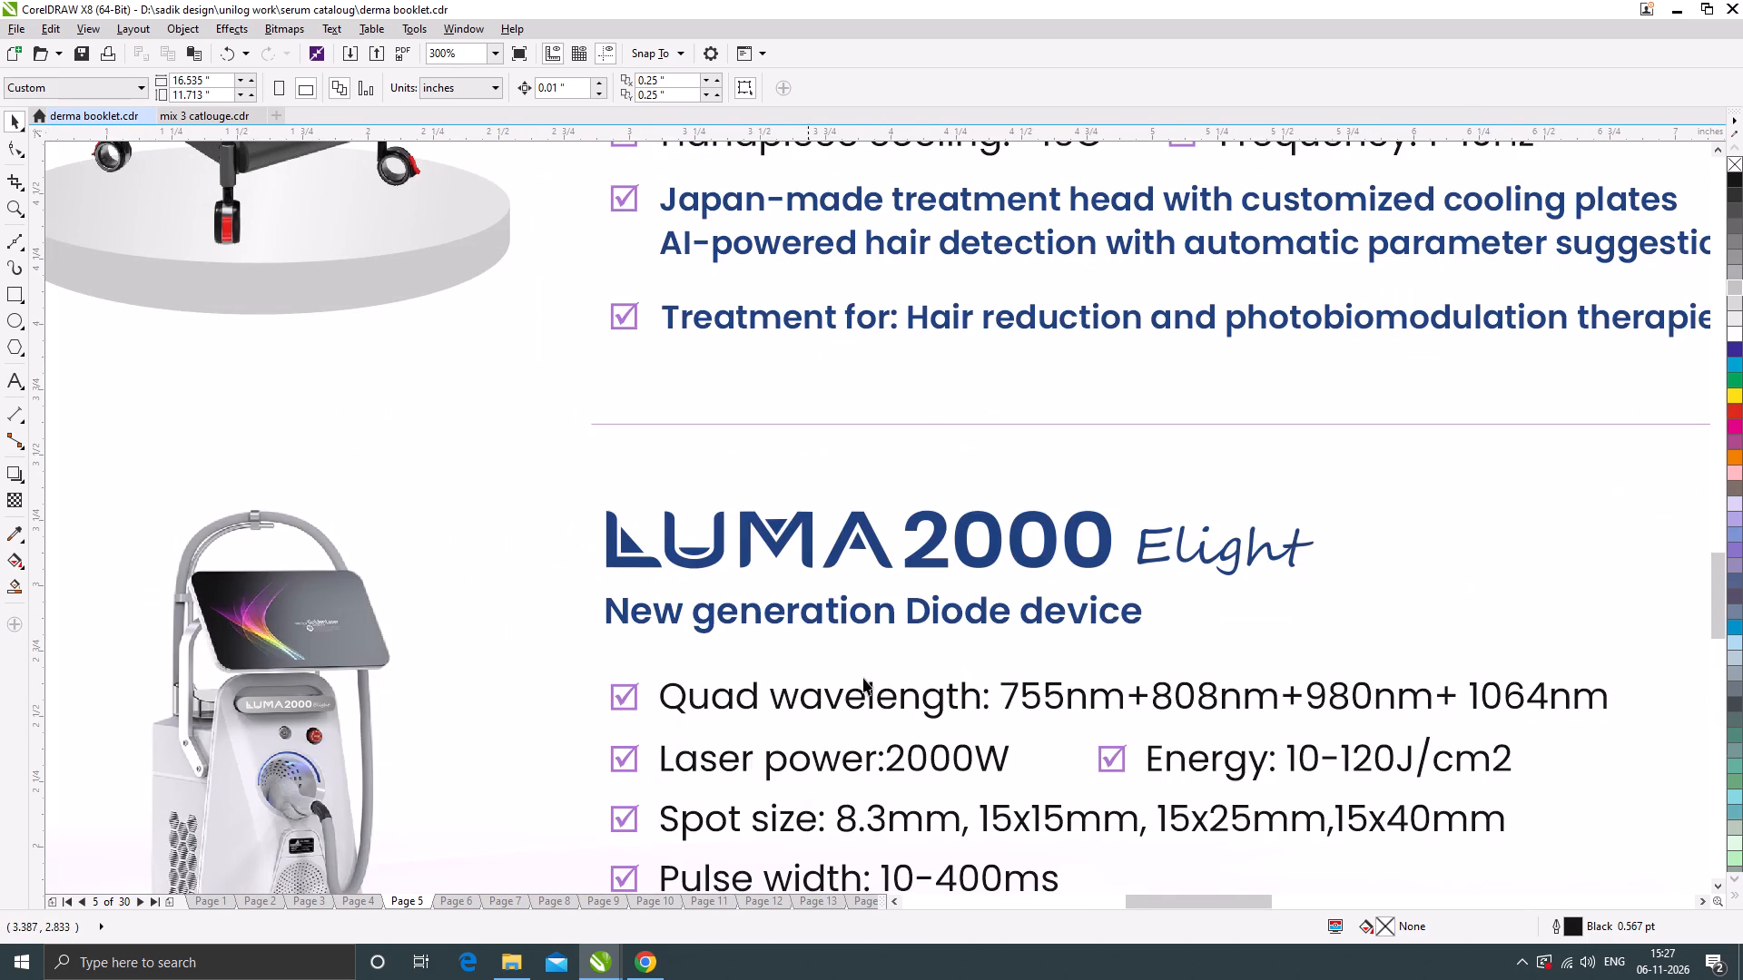
scroll(951, 724, "down", 2)
scroll(873, 433, "up", 2)
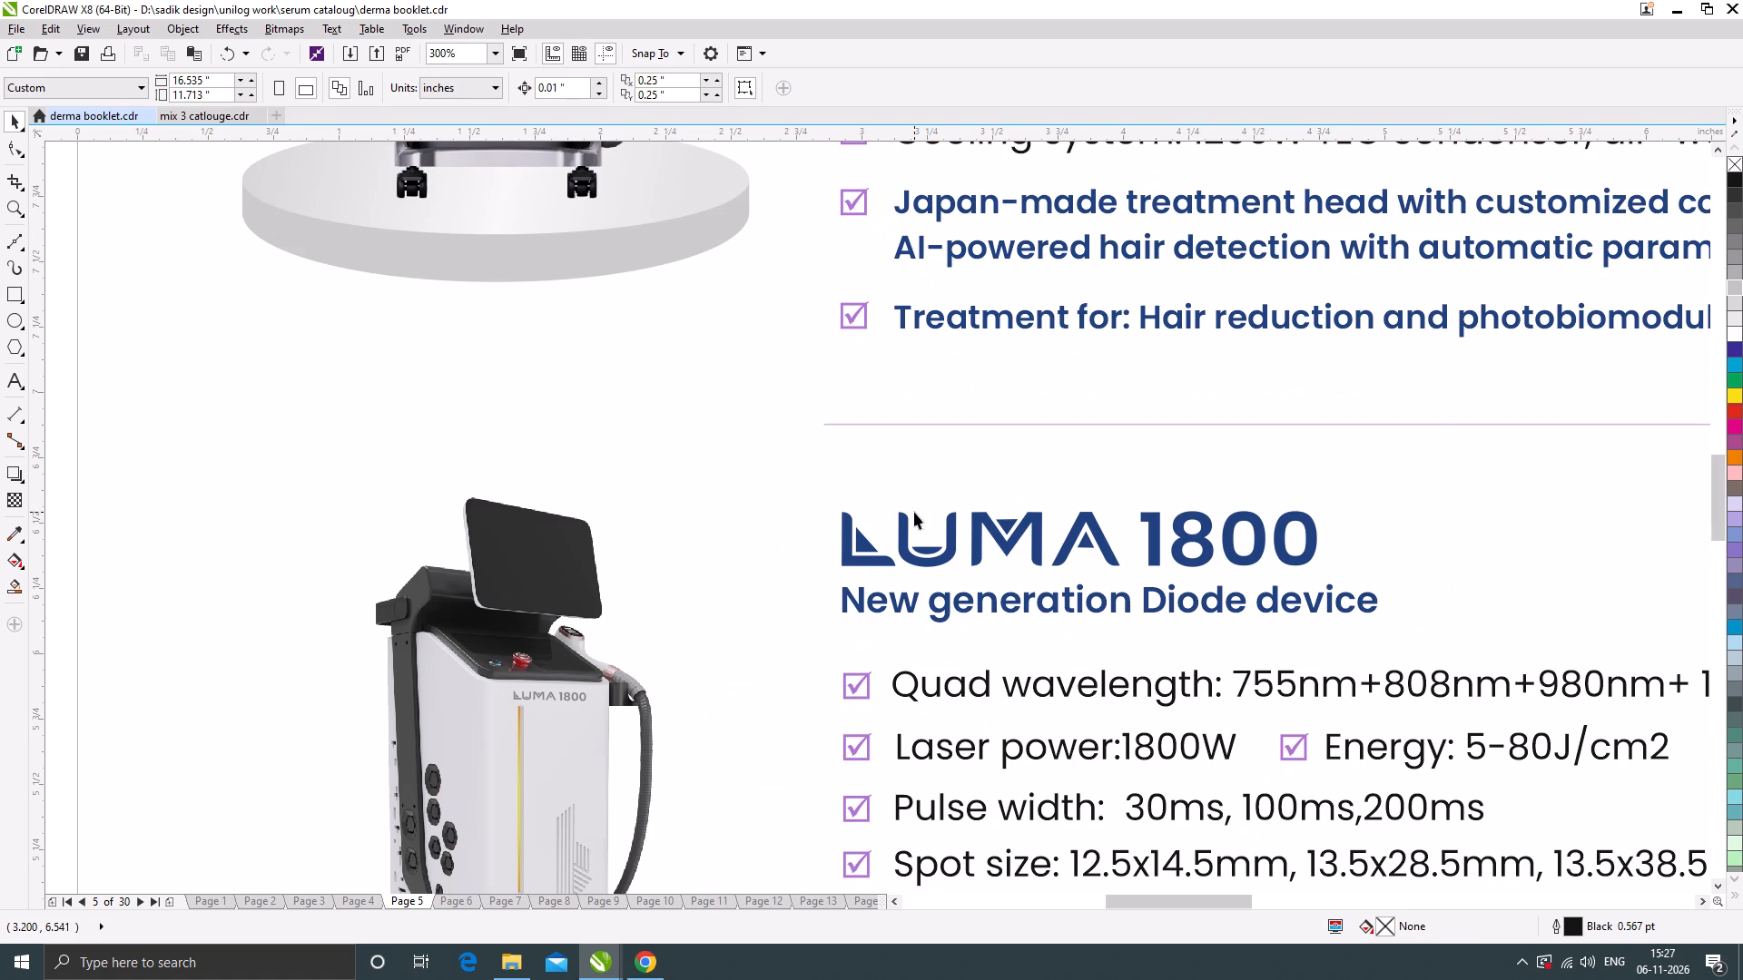
scroll(810, 638, "down", 1)
scroll(731, 452, "down", 1)
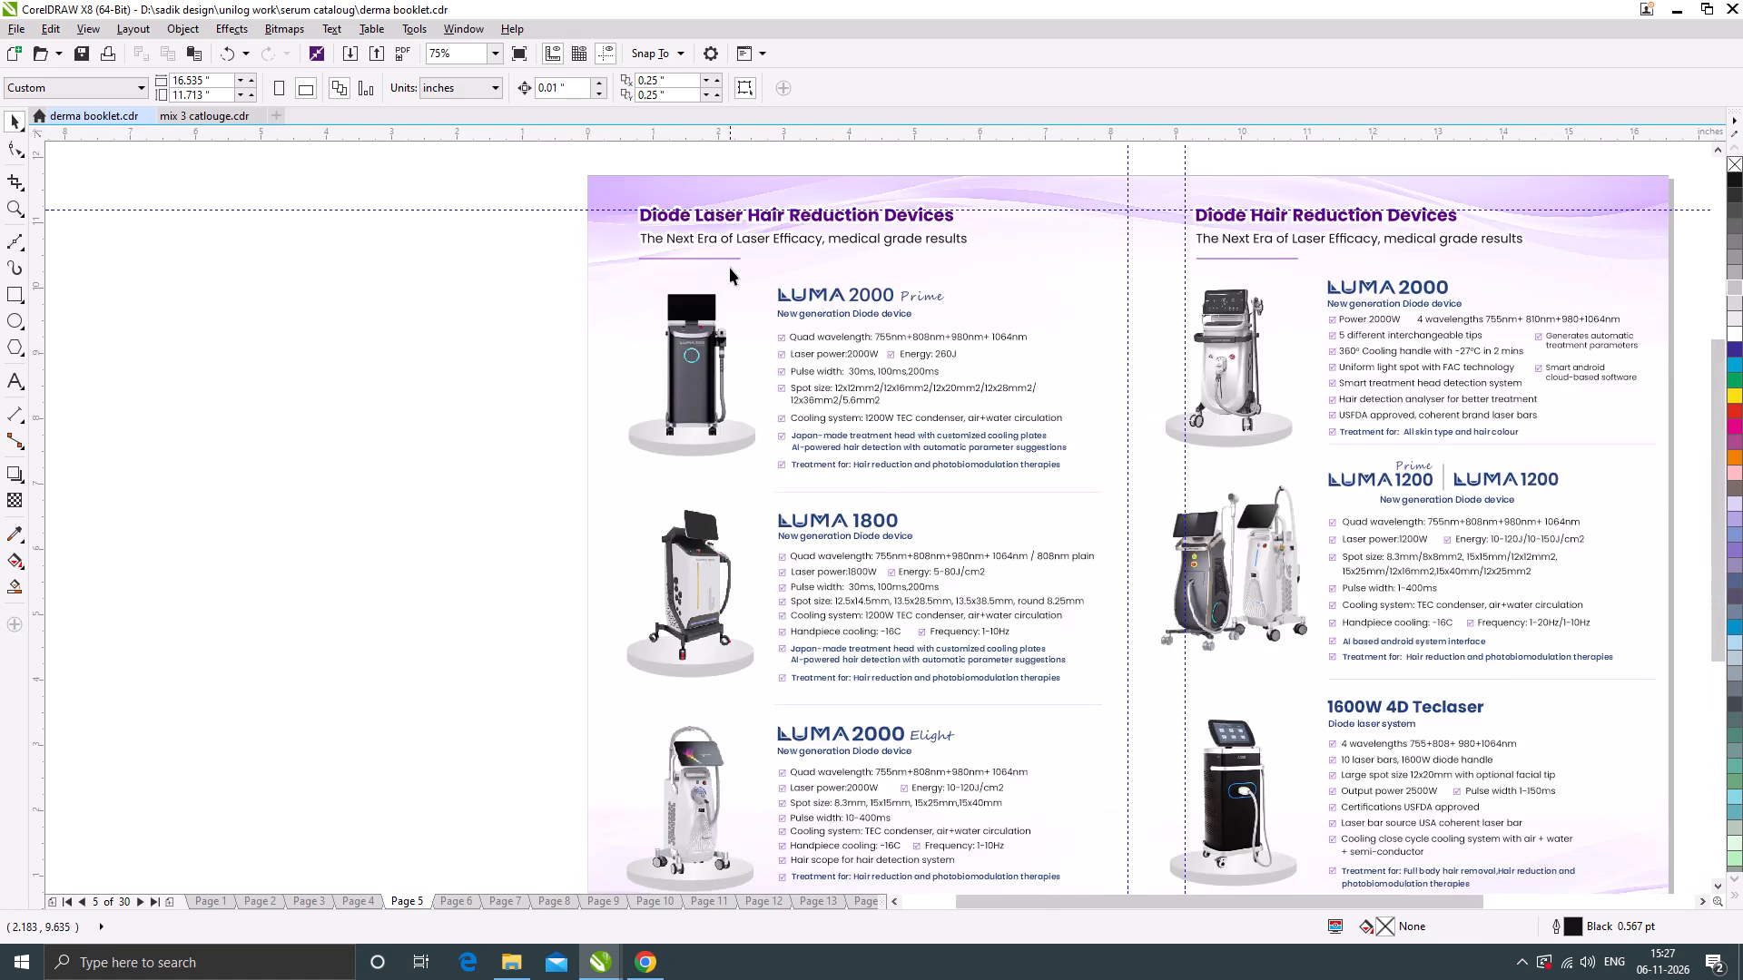
scroll(729, 260, "up", 1)
scroll(742, 404, "up", 1)
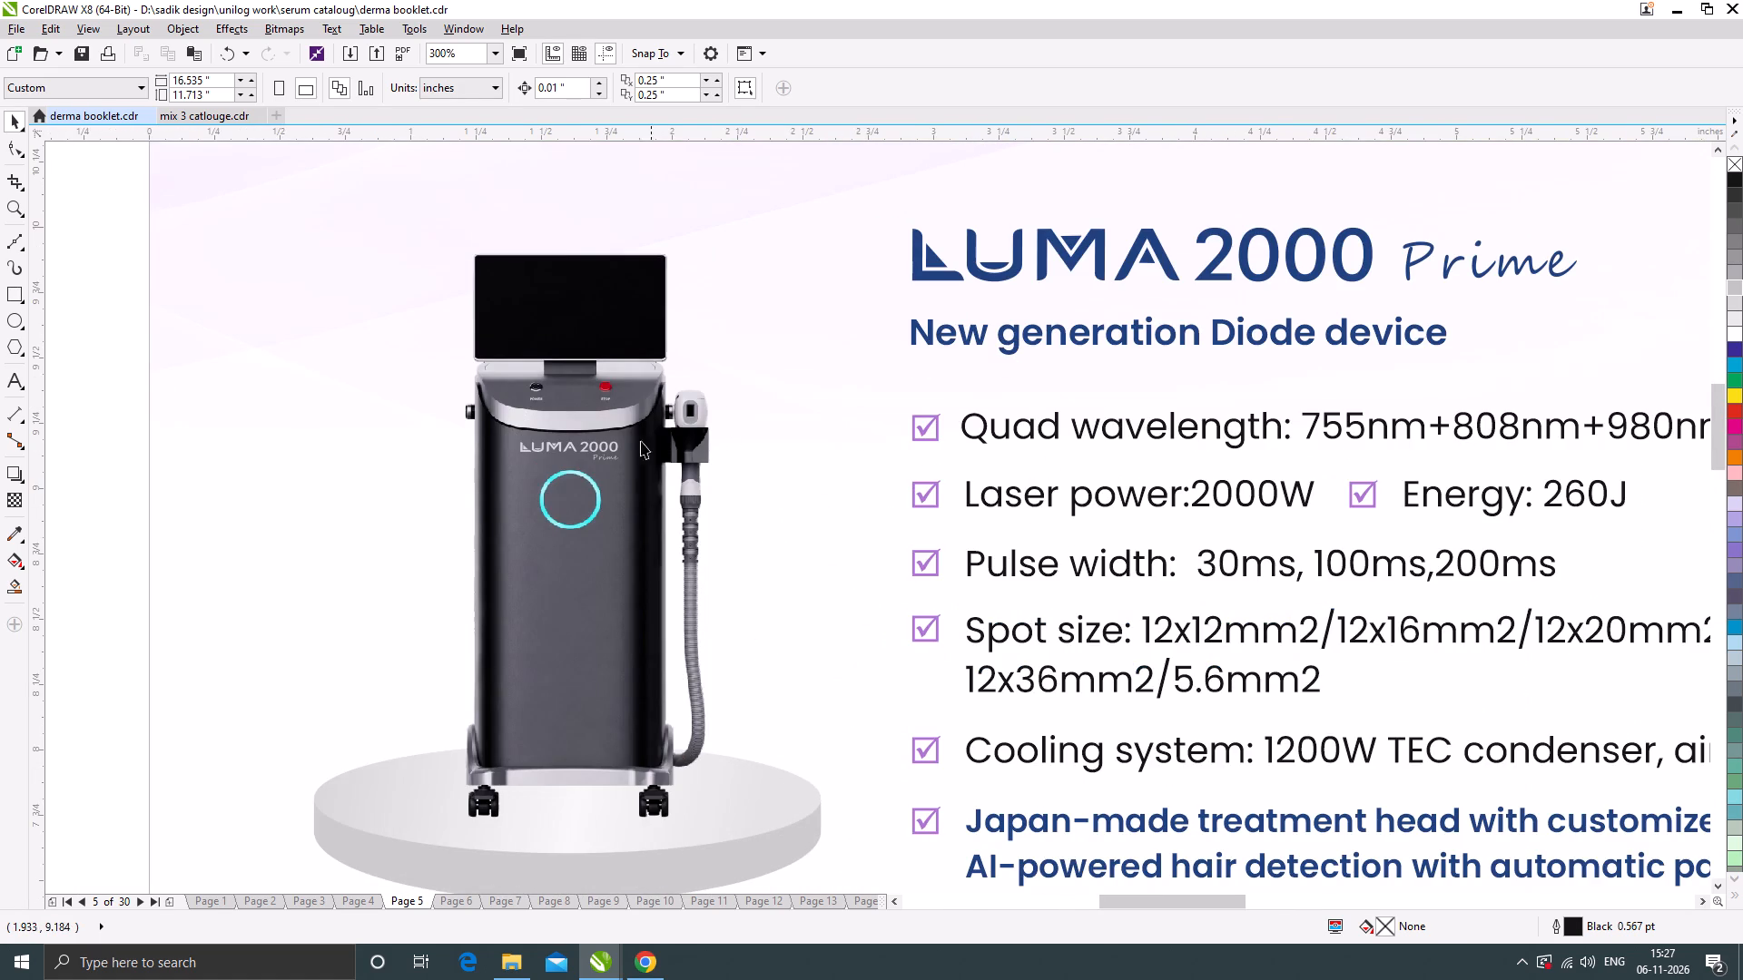
scroll(623, 418, "down", 3)
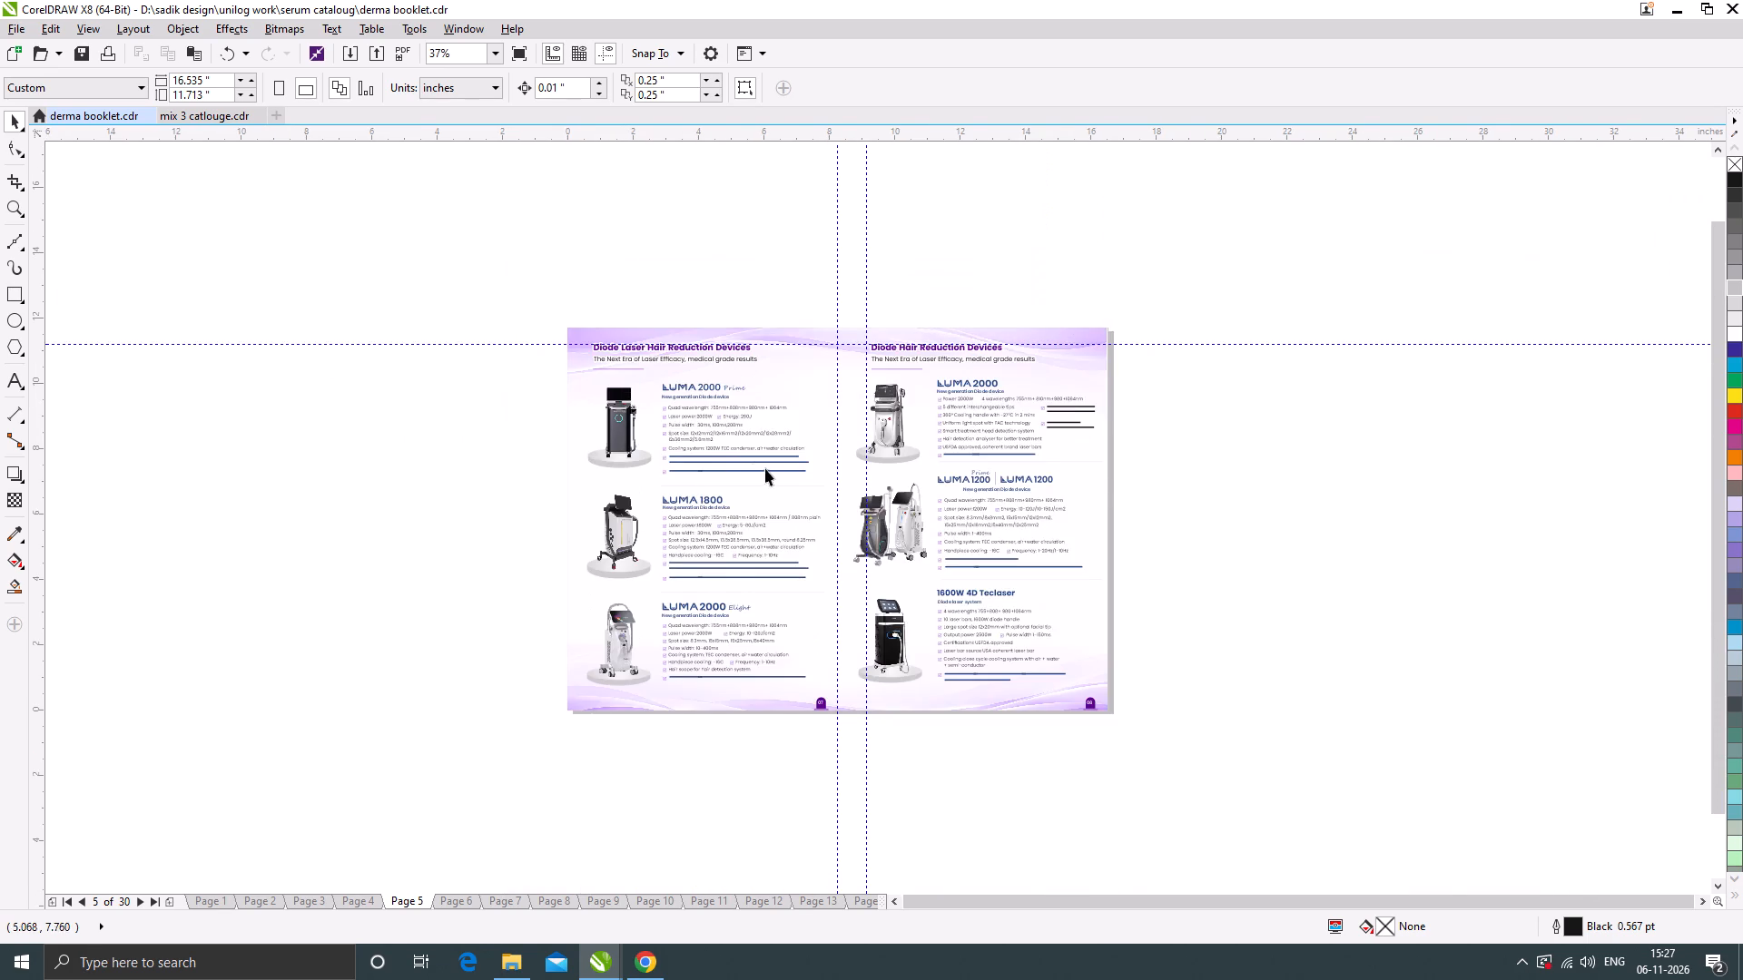
scroll(767, 469, "up", 1)
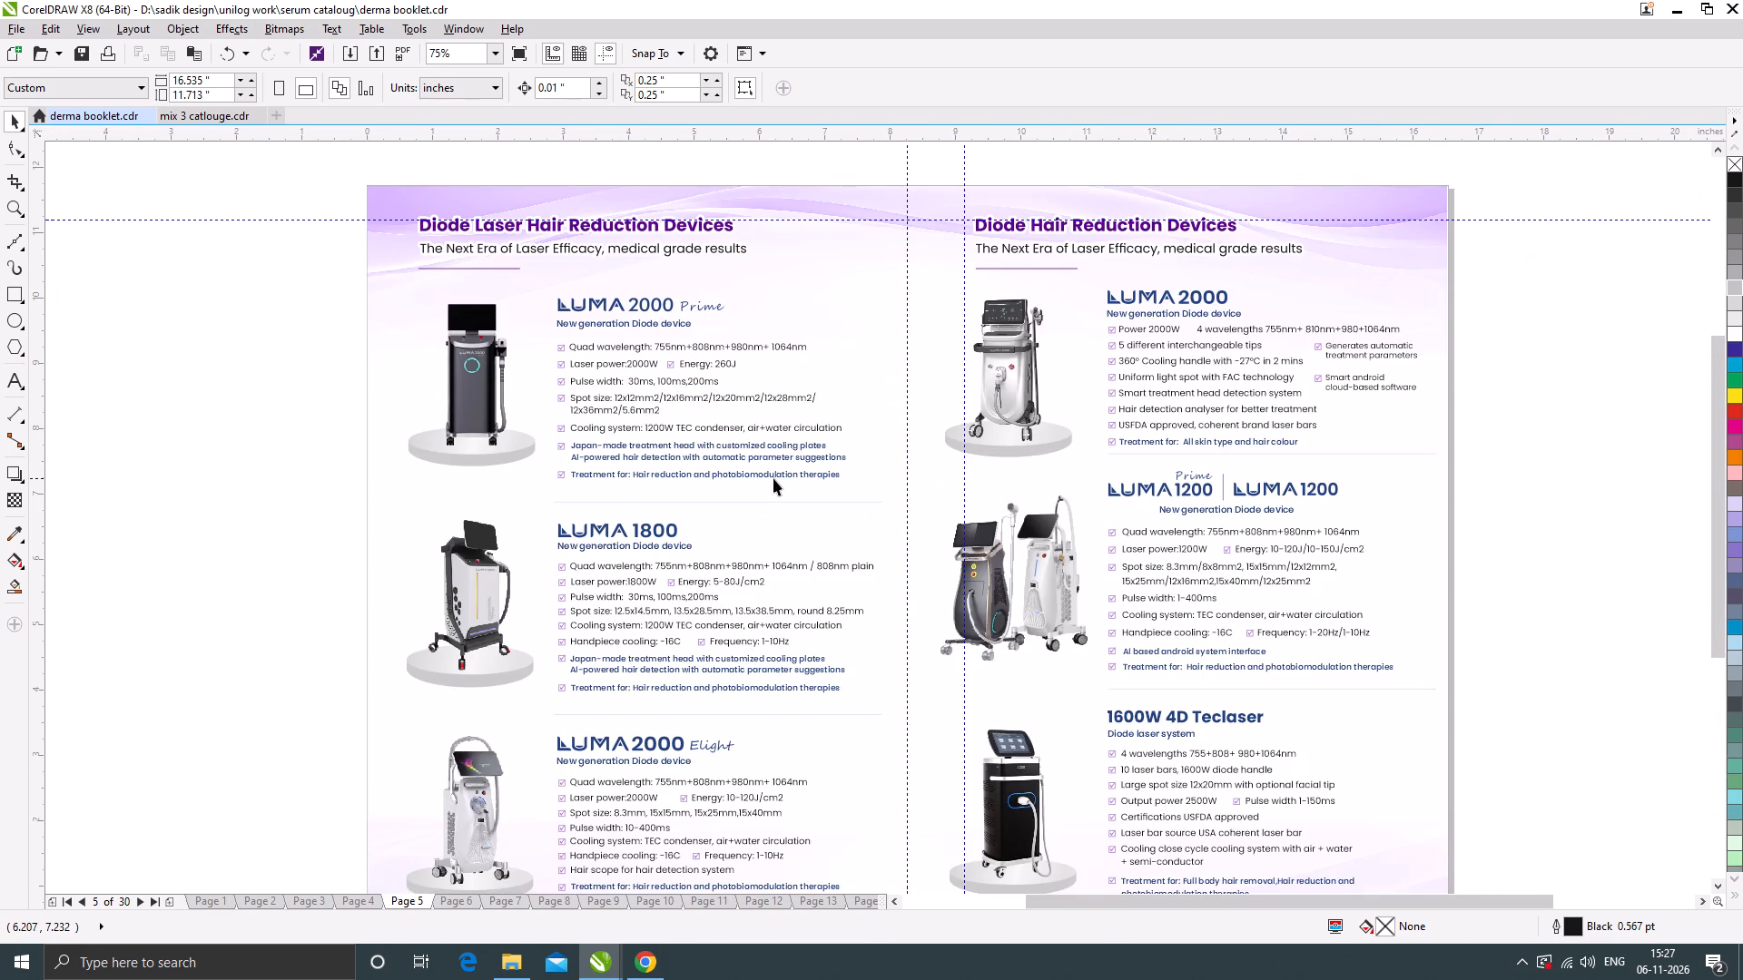
scroll(743, 454, "down", 1)
left_click(1307, 547)
Duplicate the round podium from under the LUMA 2000 device to the base of the two LUMA 1200 devices, at about X 9.98", Y 4.57".
scroll(885, 534, "up", 1)
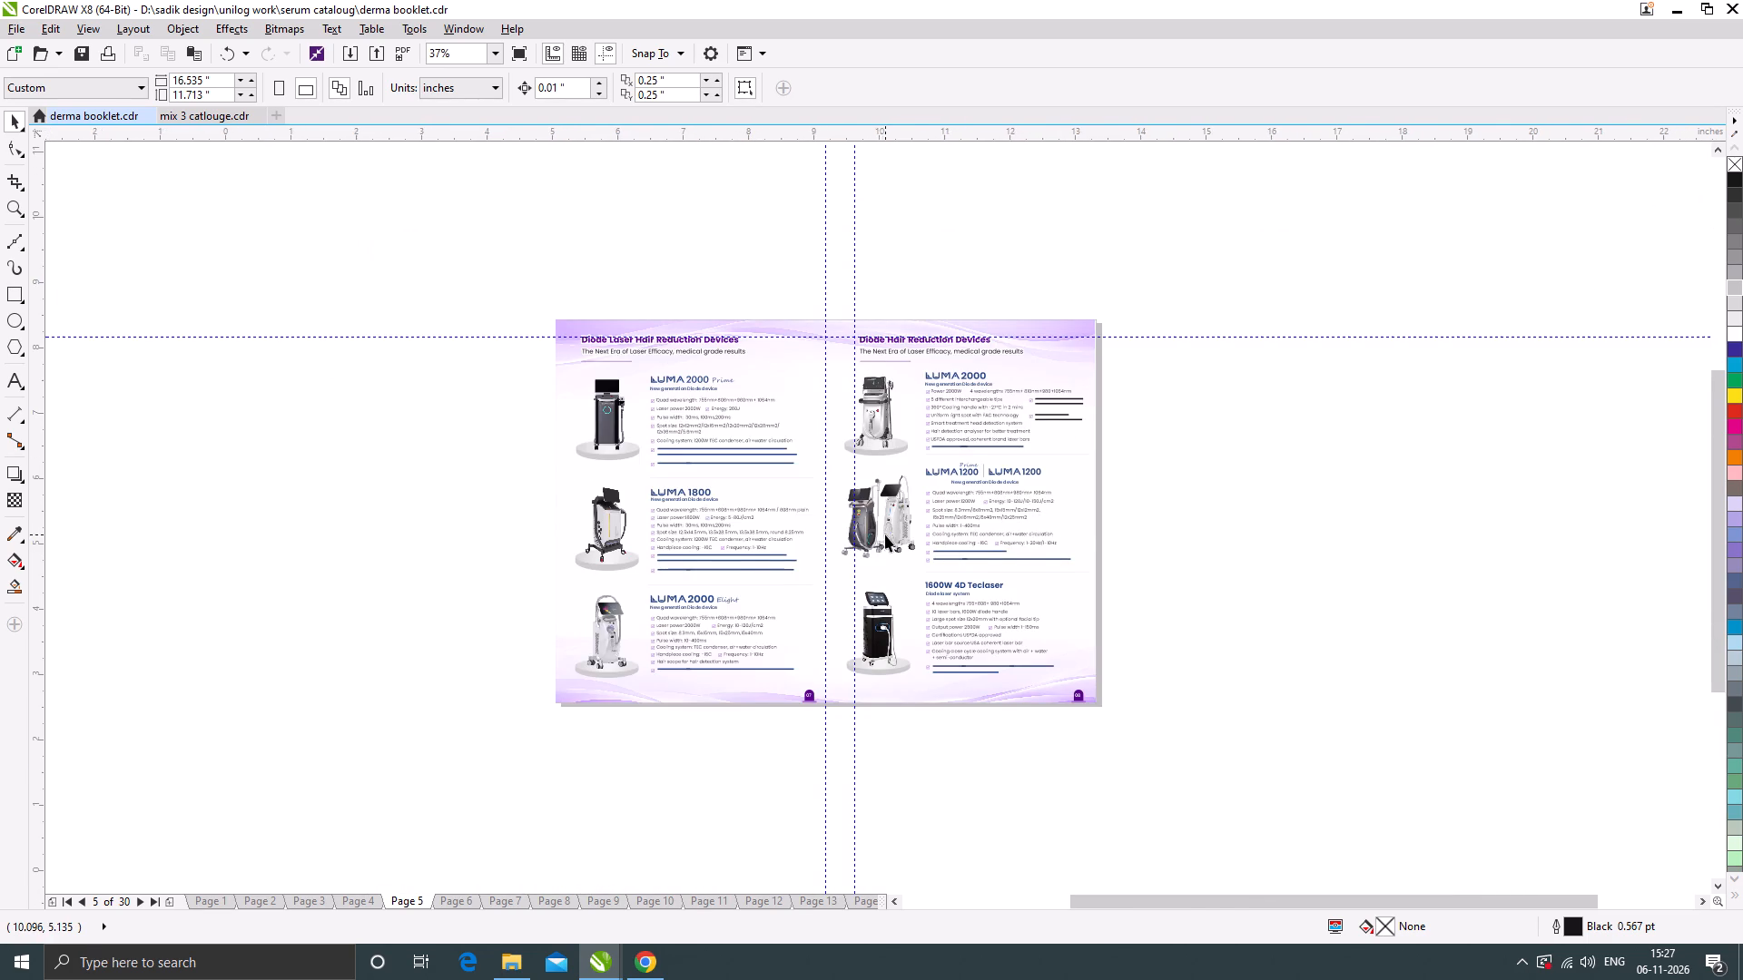
left_click(909, 356)
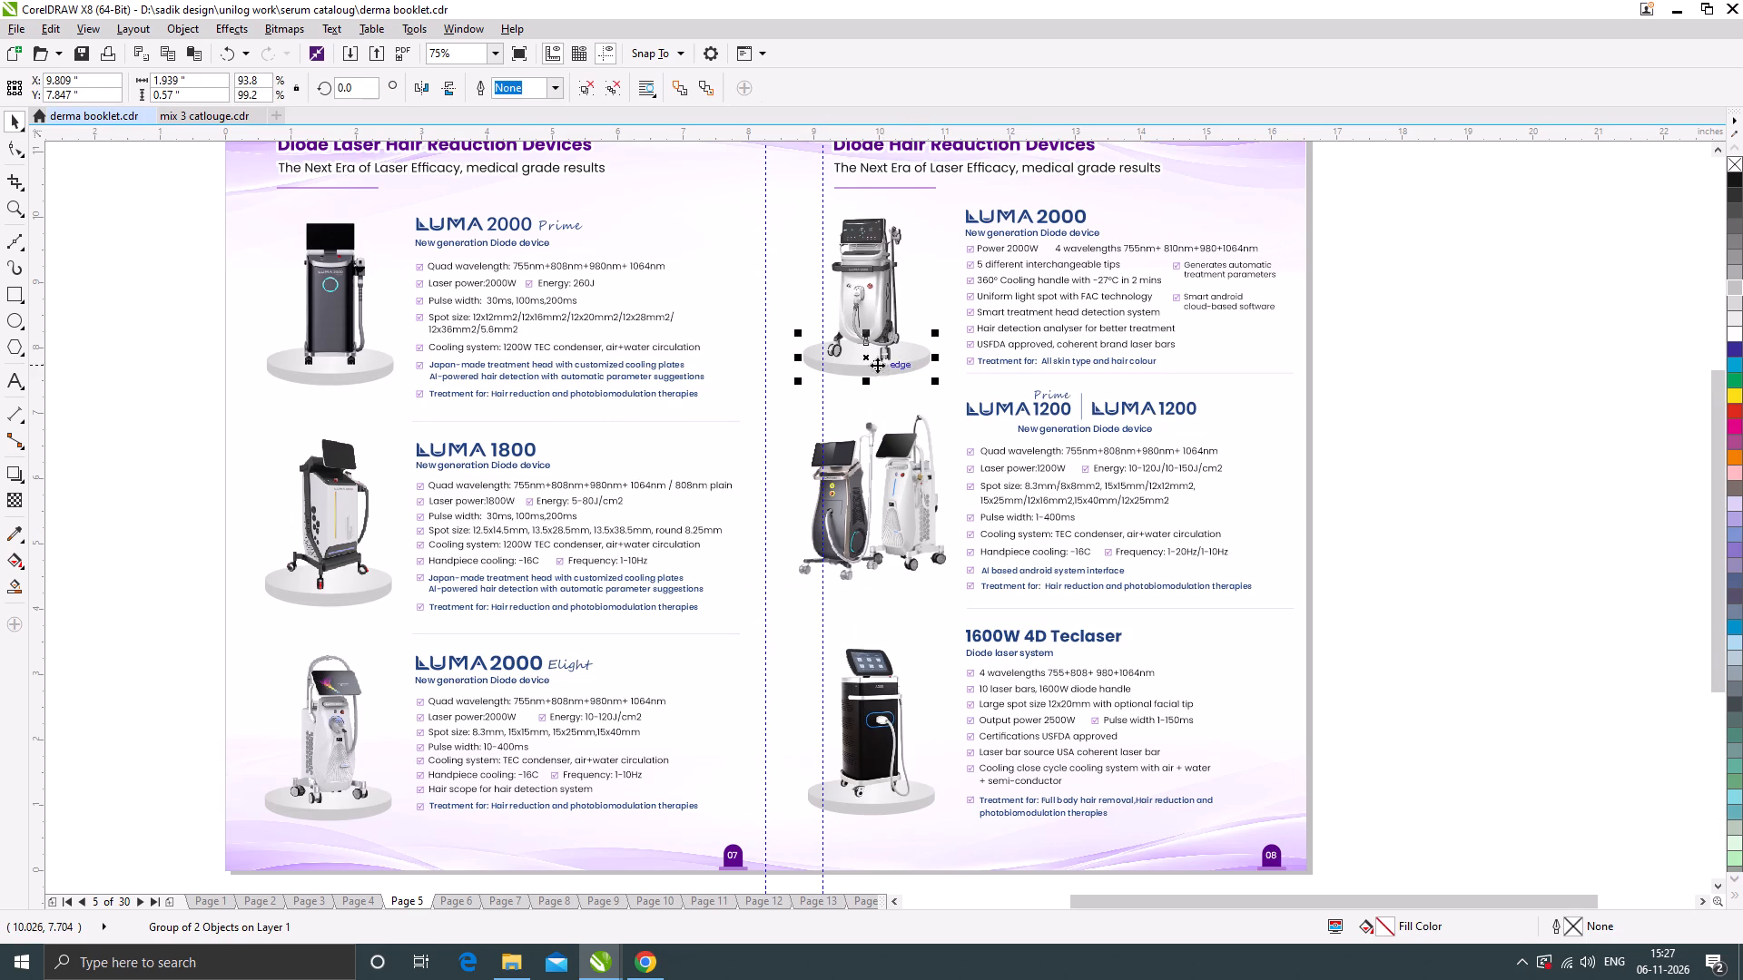
left_click_drag(870, 359, 874, 569)
right_click(874, 568)
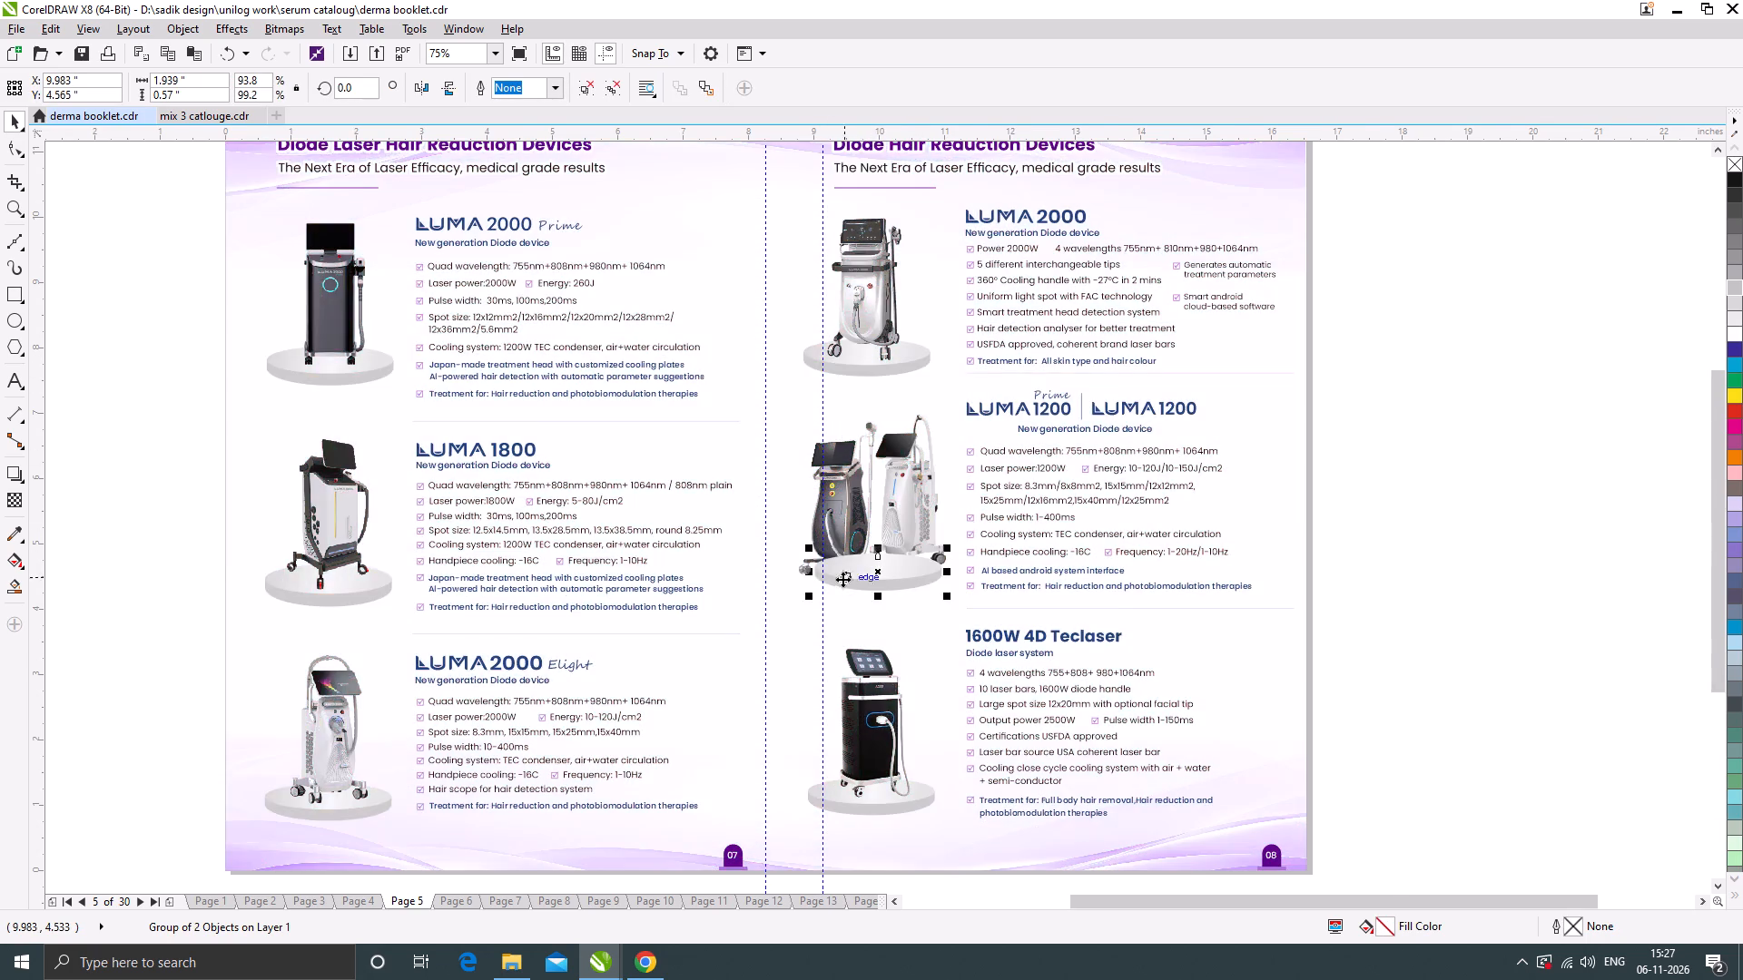
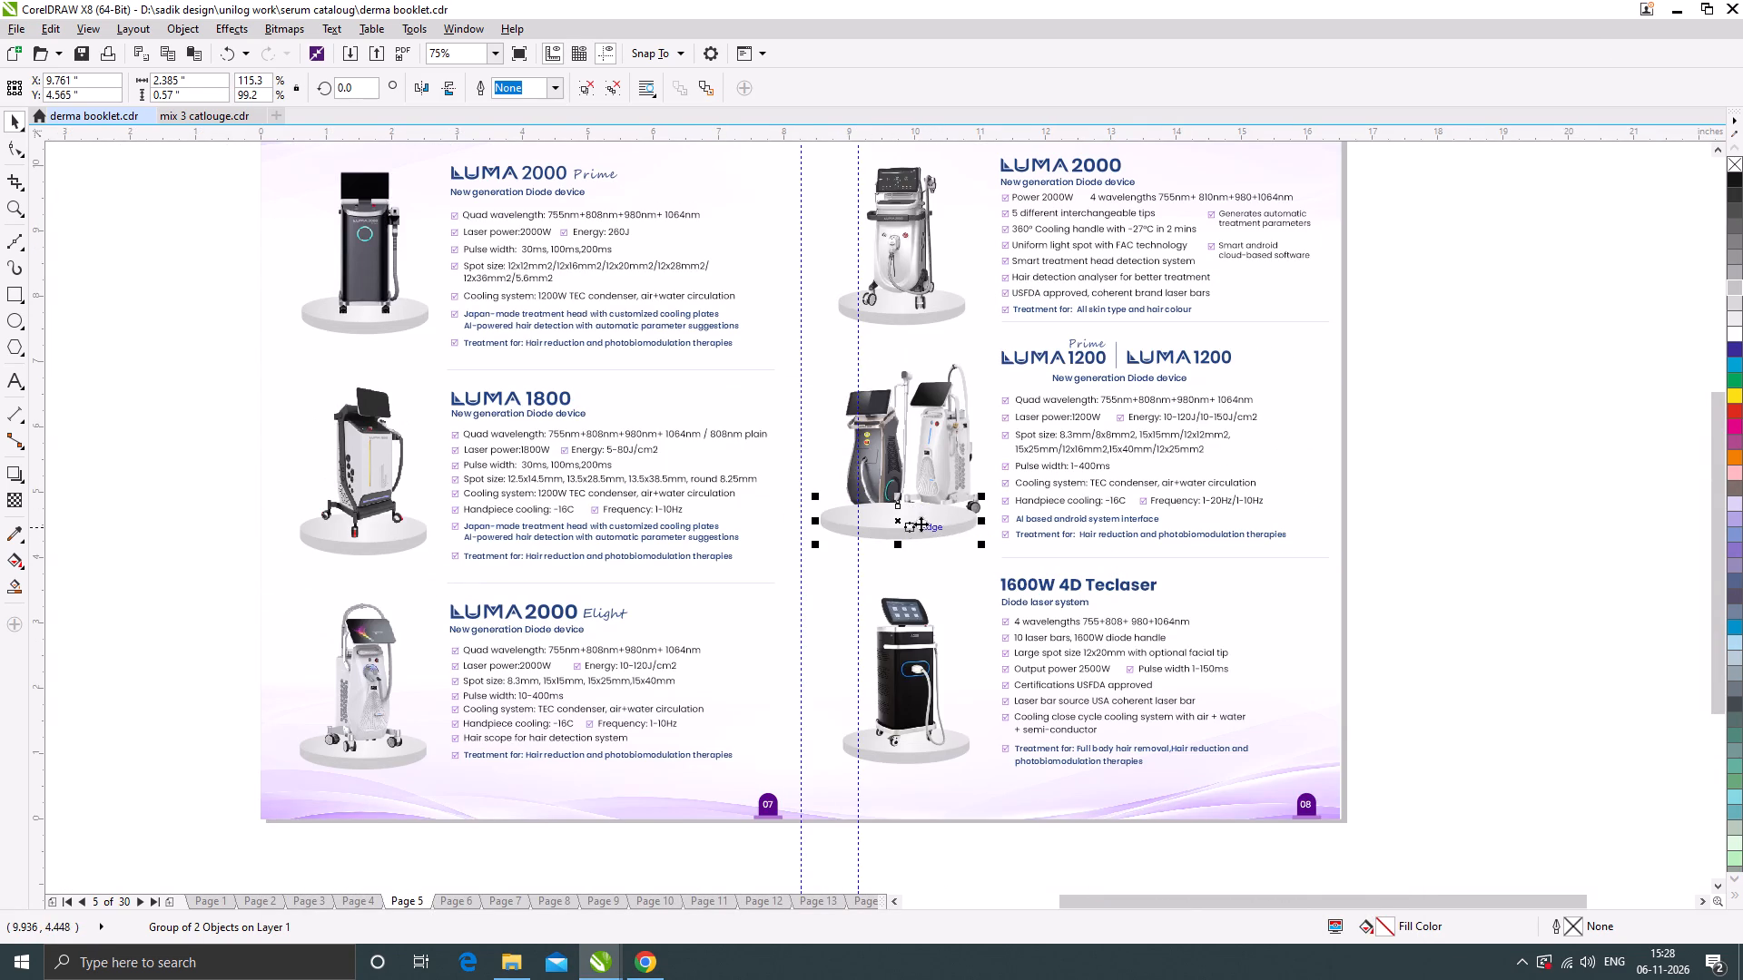
scroll(977, 522, "up", 1)
left_click_drag(980, 516, 1009, 552)
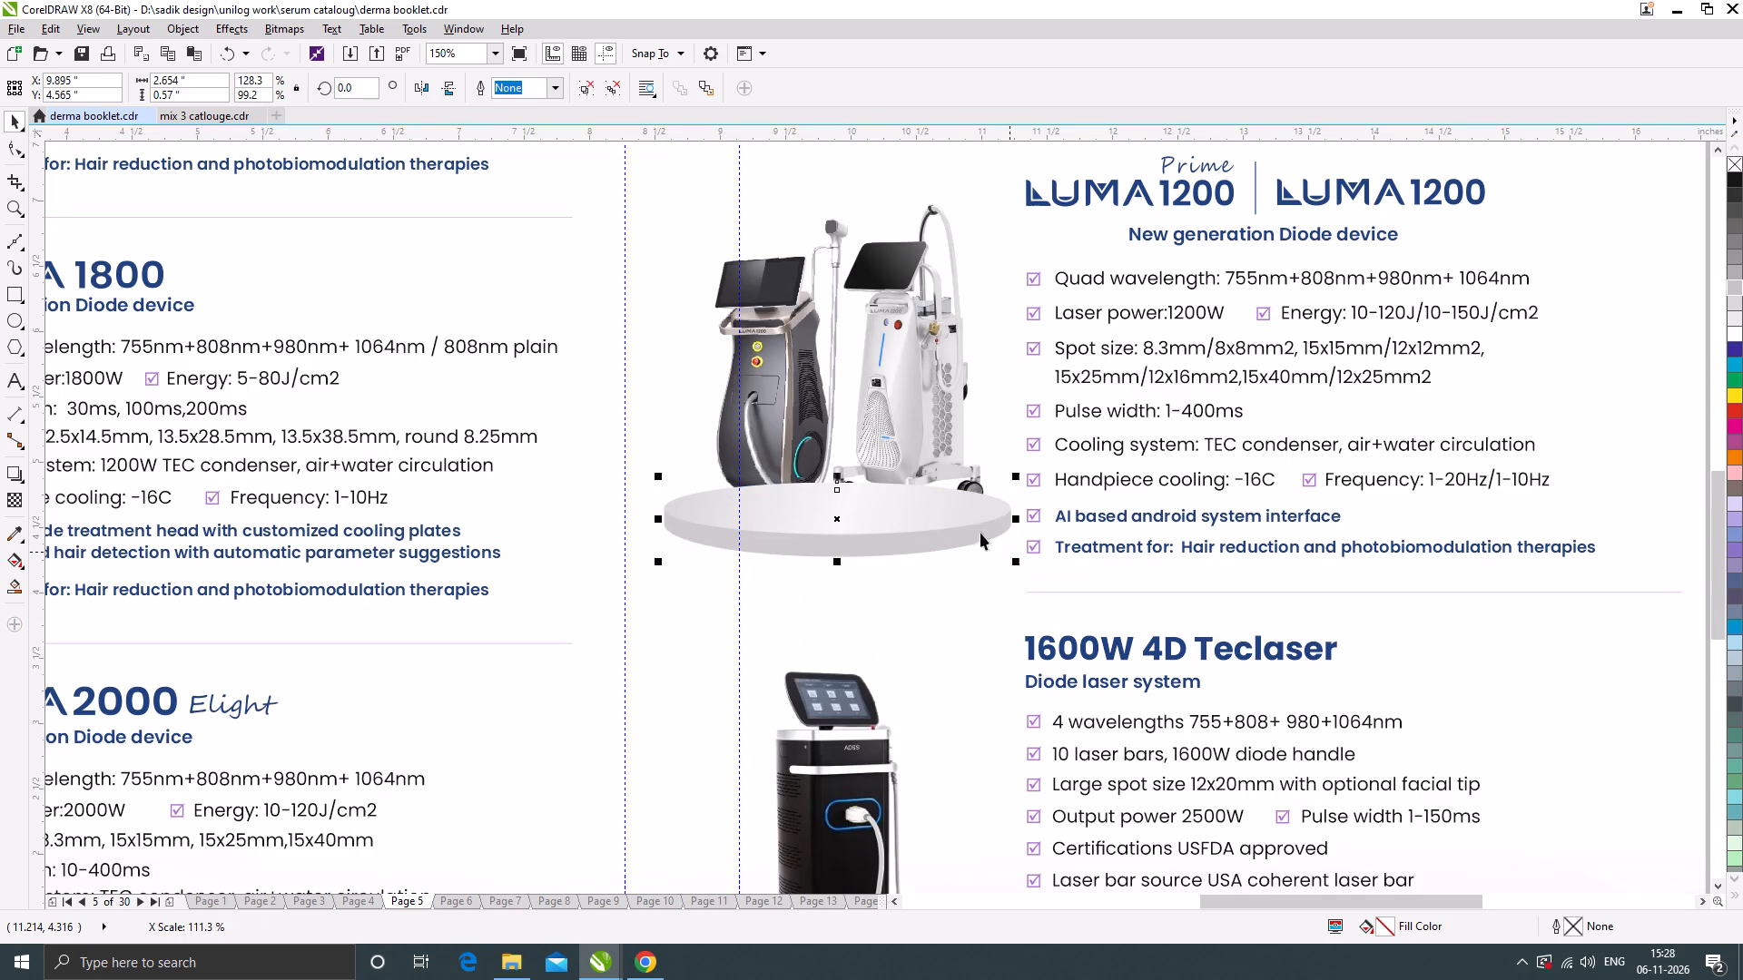
Bring the dark LUMA 1200 device in front of the podium and place it over the podium's left half, at about Y 5.73".
scroll(843, 490, "down", 1)
scroll(831, 415, "up", 1)
left_click(812, 453)
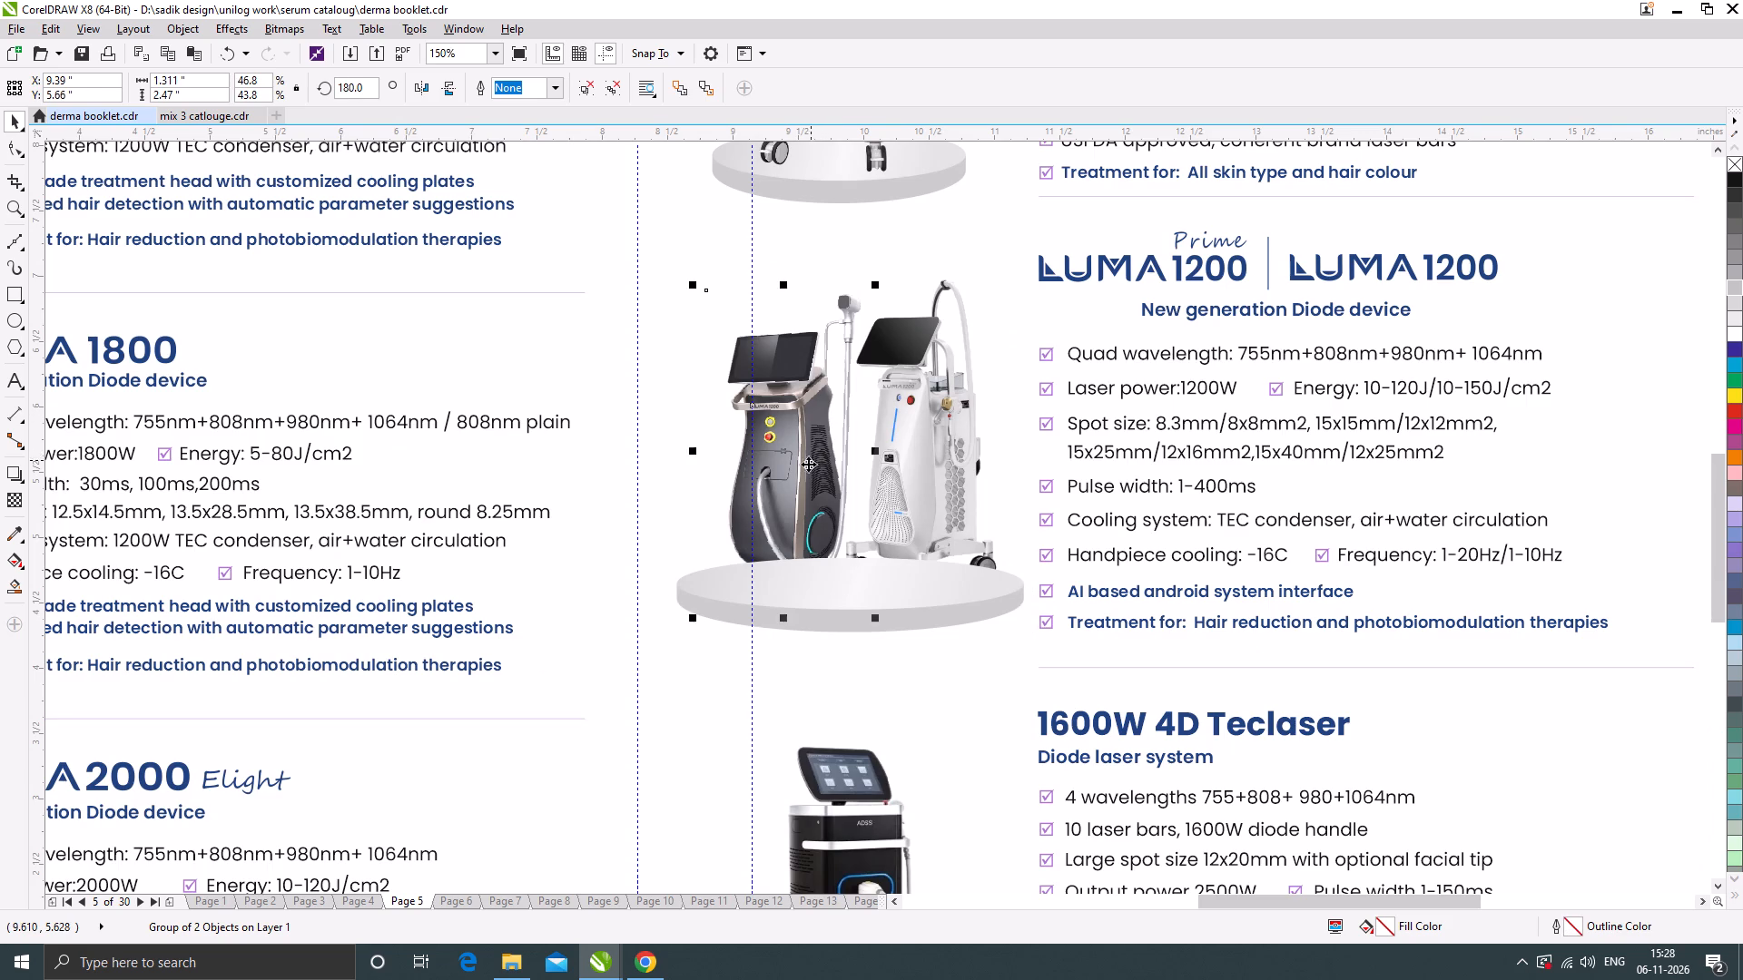
left_click_drag(804, 473, 780, 463)
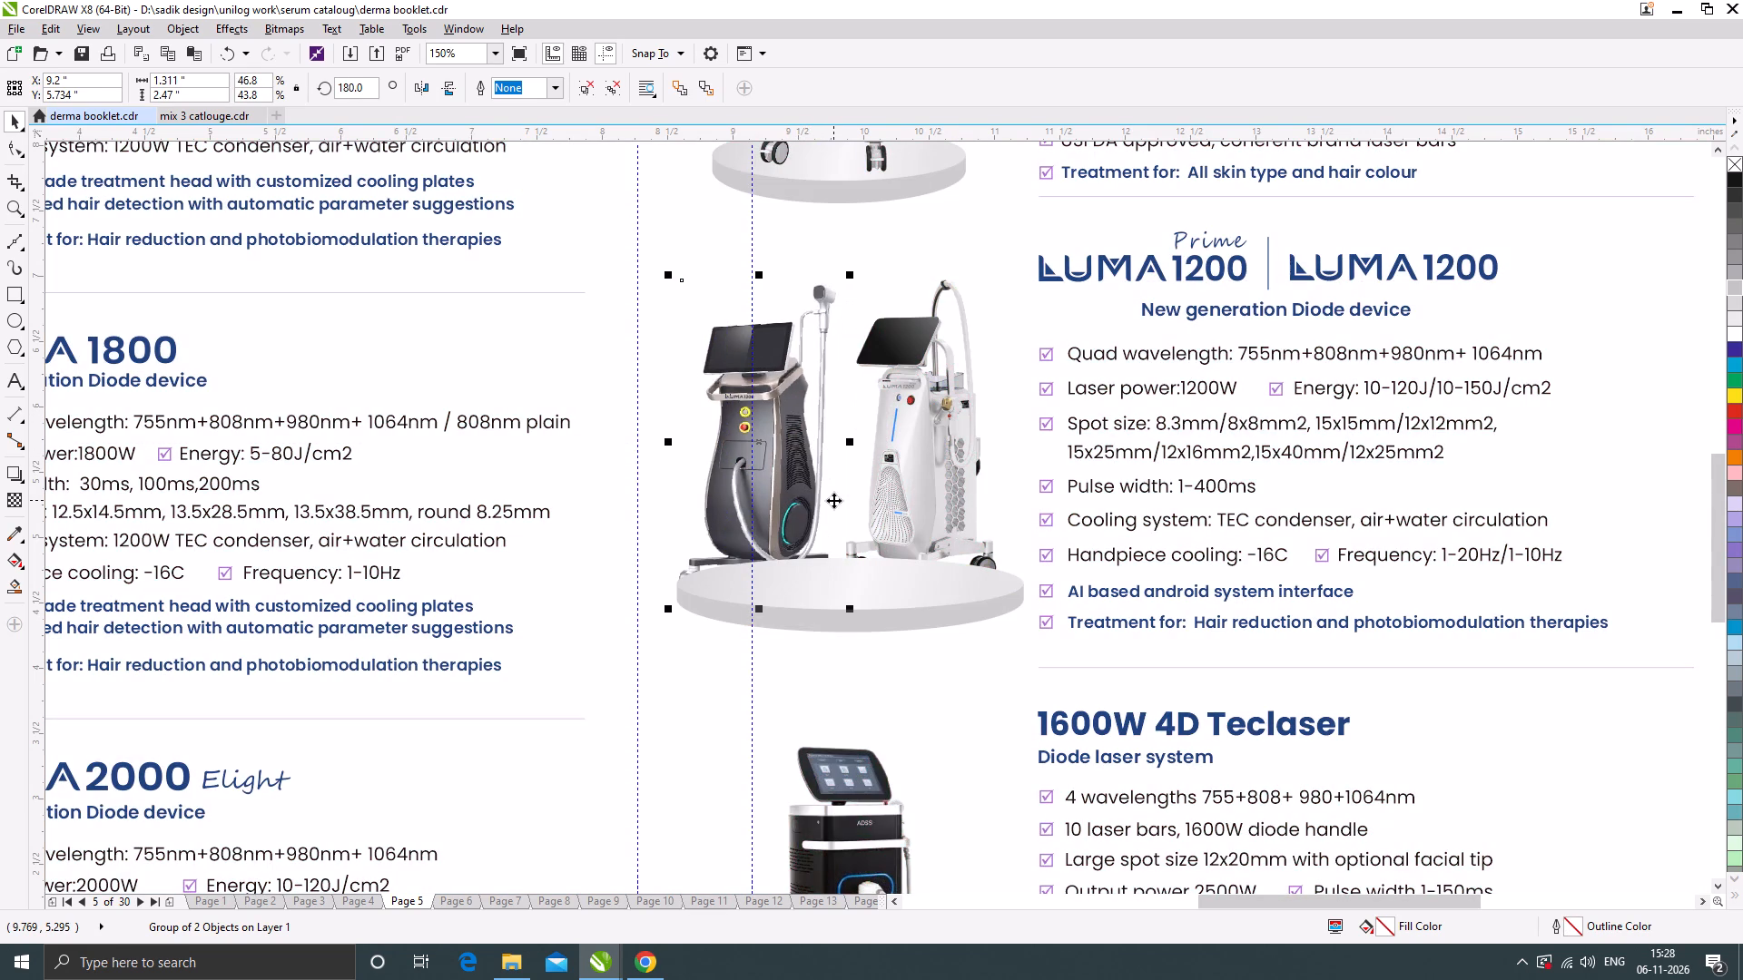
key("ctrl+x")
key("ctrl+v")
scroll(801, 516, "up", 1)
left_click_drag(793, 501, 798, 501)
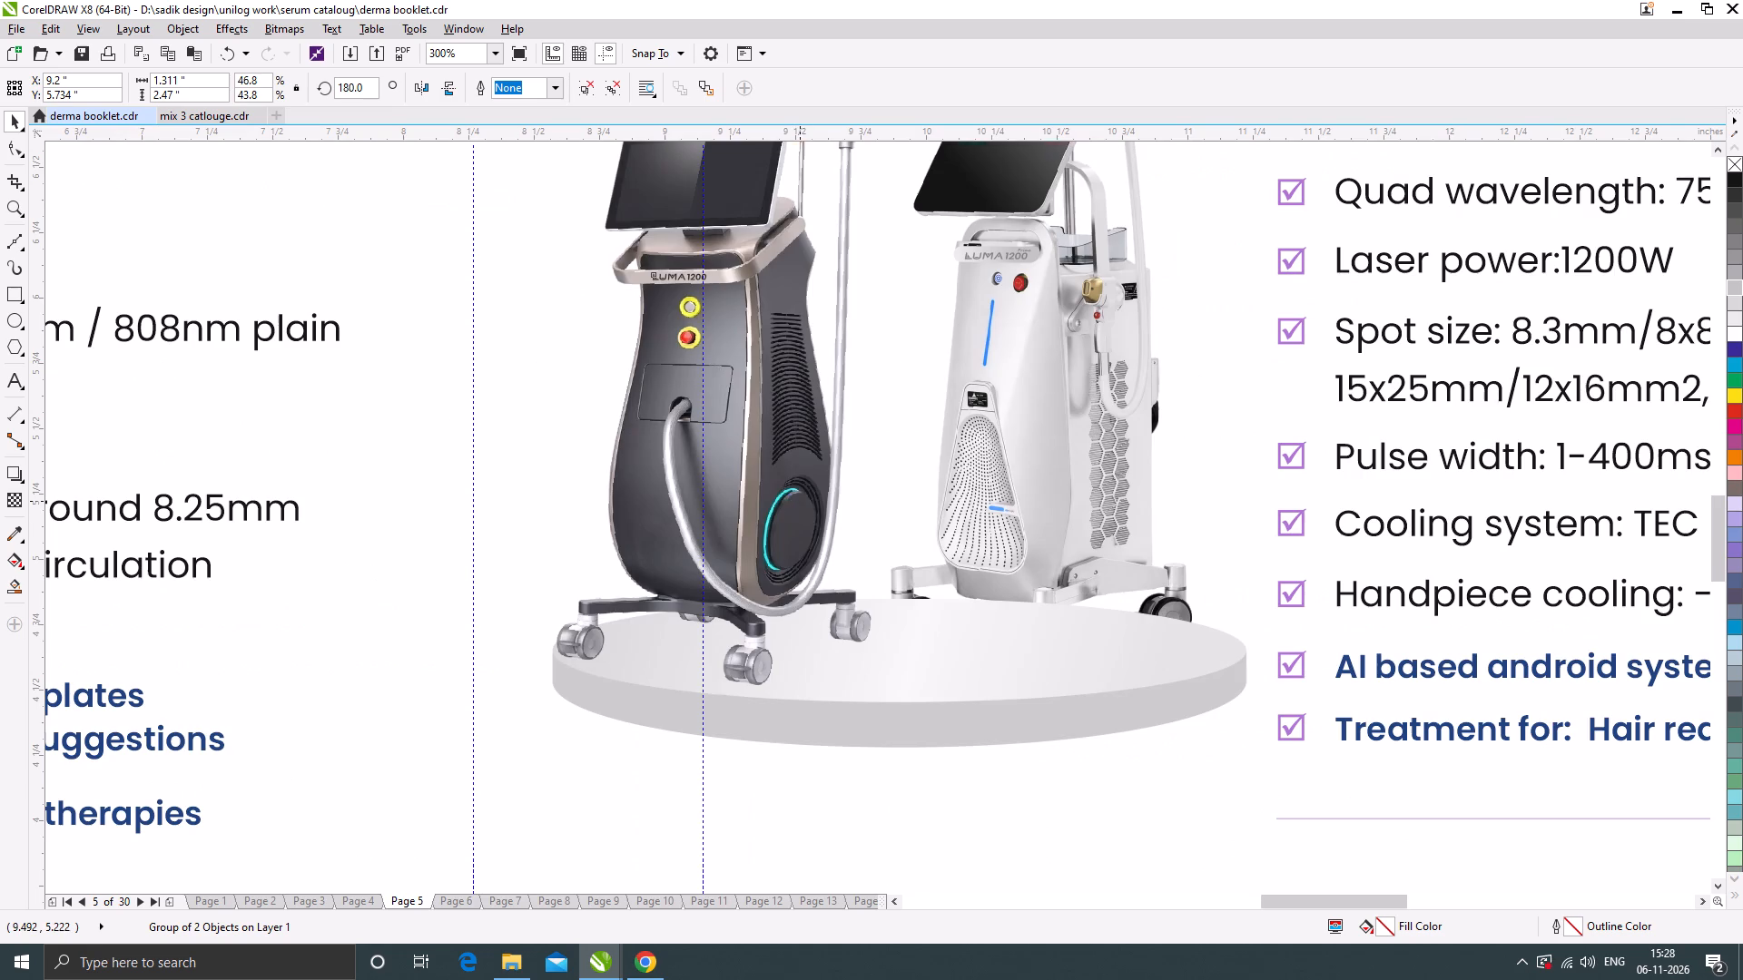
left_click_drag(798, 501, 813, 501)
Bring the white LUMA 1200 device to the front and position it on the podium at about X 10.32", Y 5.73".
left_click(1000, 485)
scroll(803, 514, "down", 1)
left_click_drag(918, 490, 915, 455)
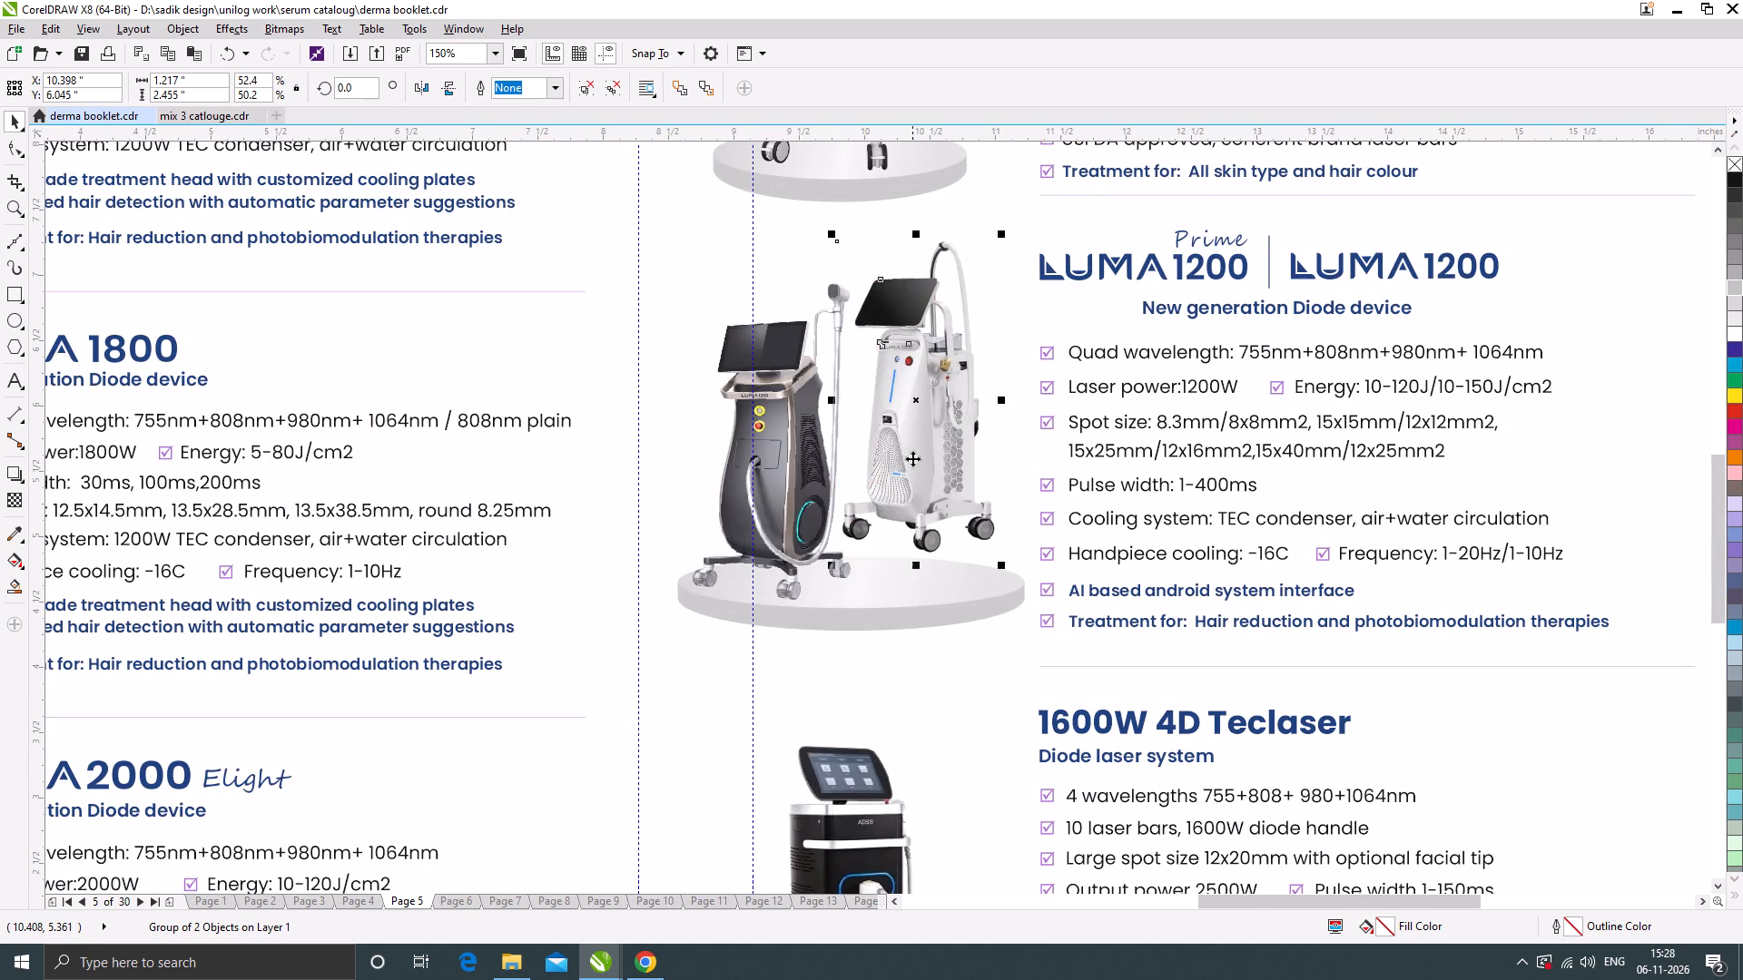
key("ctrl+z")
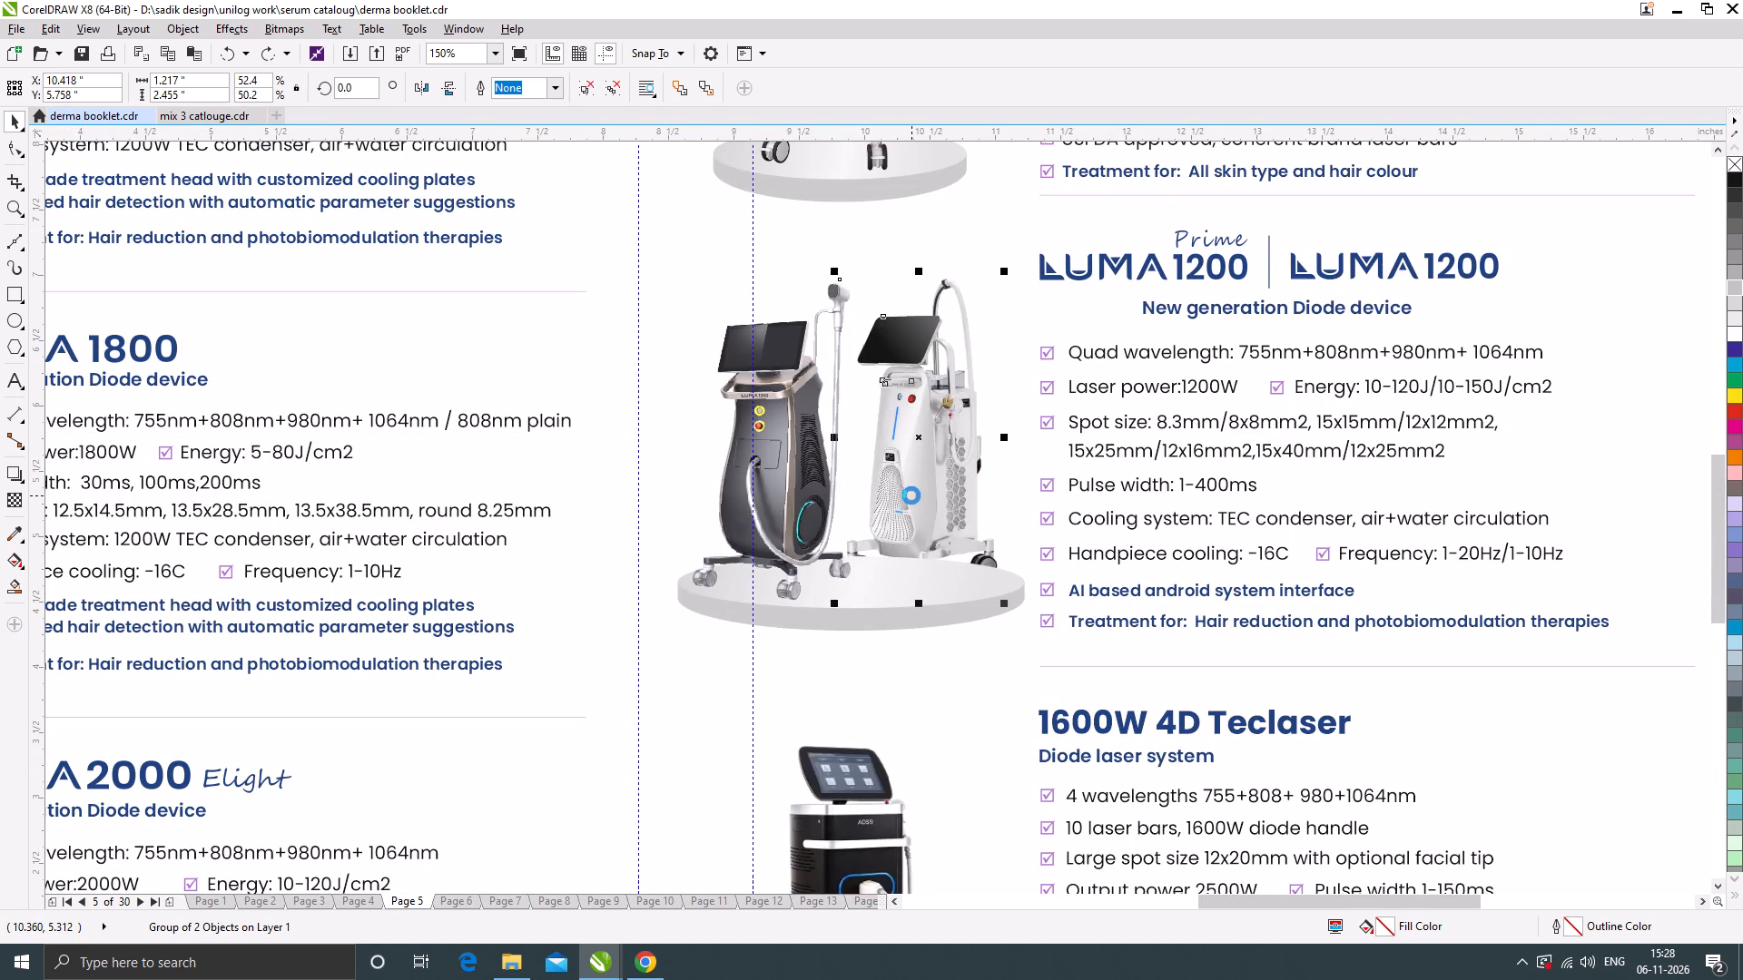
key("ctrl+x")
key("ctrl+v")
scroll(926, 517, "up", 1)
left_click_drag(950, 512, 931, 520)
scroll(912, 528, "up", 1)
left_click_drag(911, 507, 900, 515)
scroll(951, 521, "down", 1)
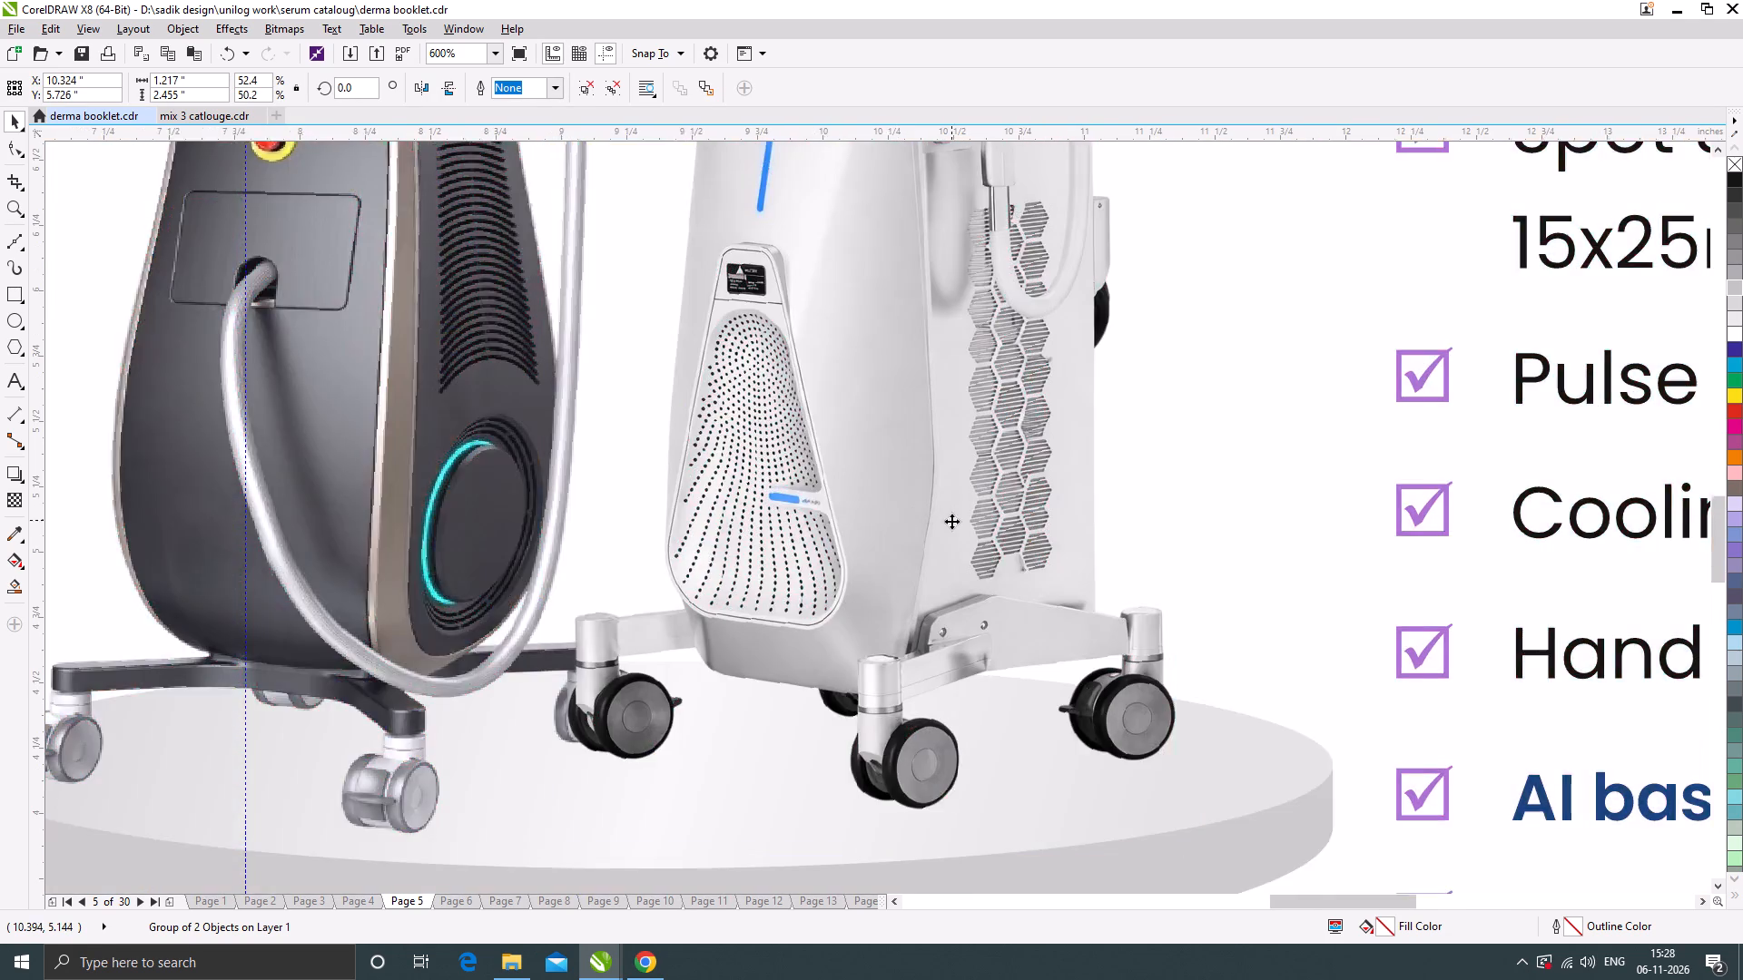
Shift the dark LUMA 1200 device slightly closer to the white one, to about X 9.35", Y 5.73".
left_click(711, 547)
scroll(697, 537, "up", 1)
left_click_drag(694, 498, 719, 497)
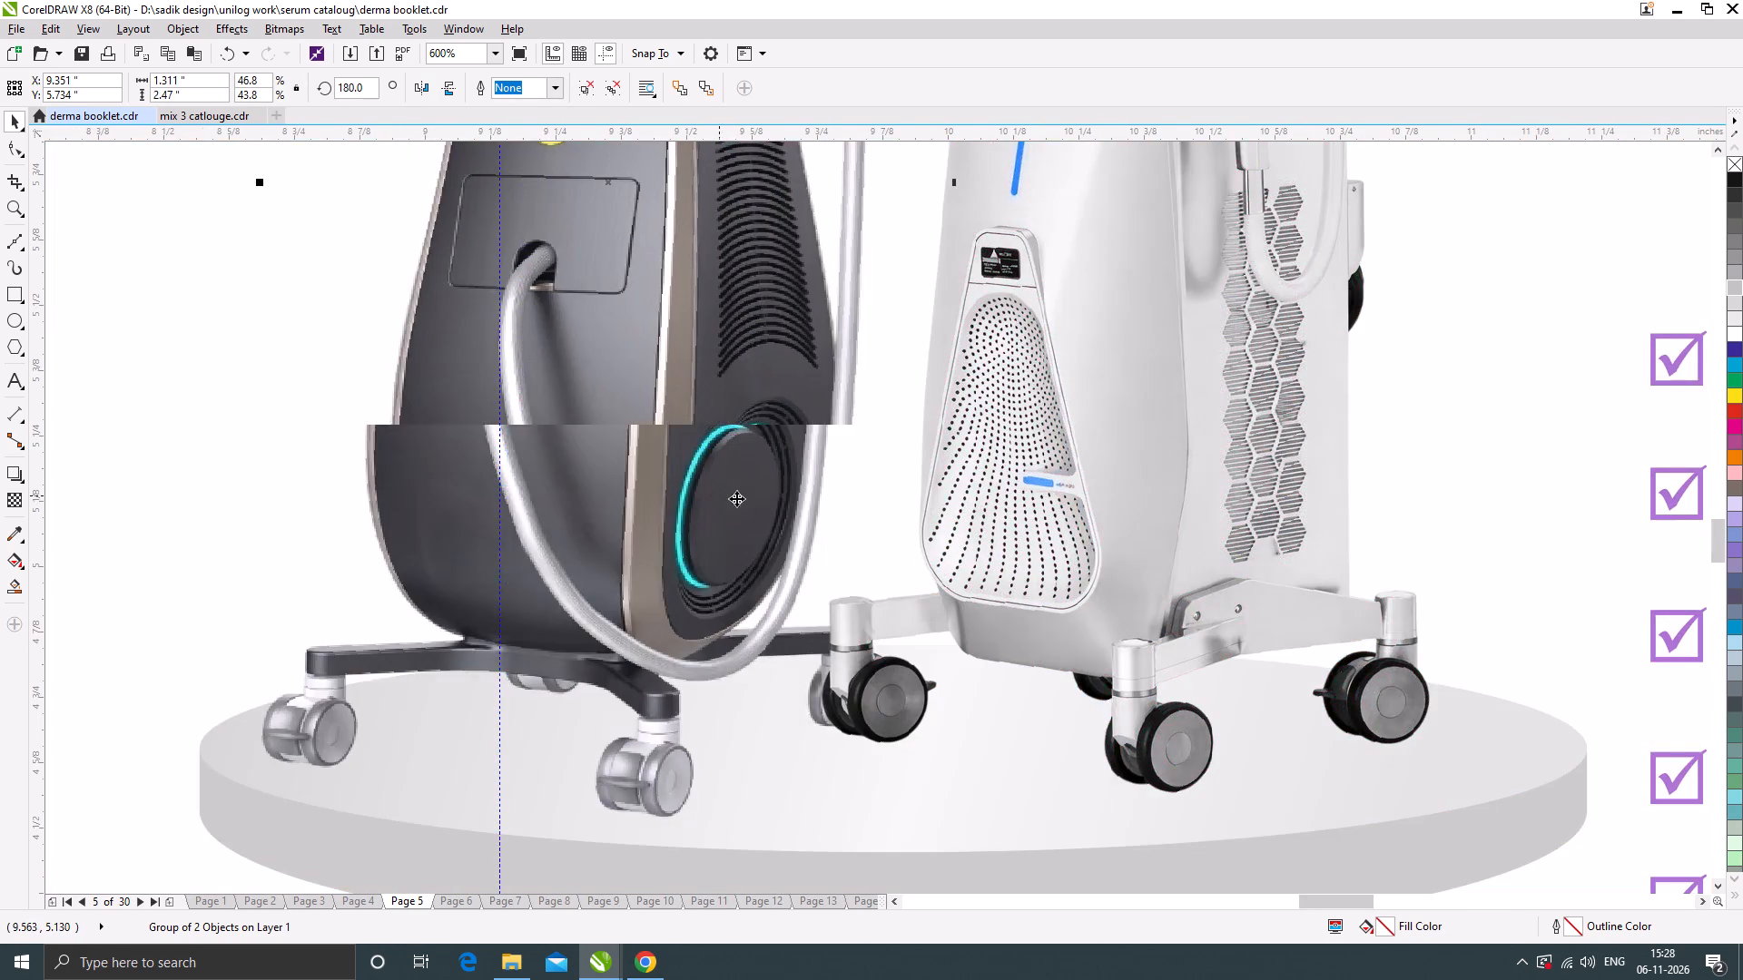
scroll(905, 538, "down", 2)
scroll(875, 610, "down", 1)
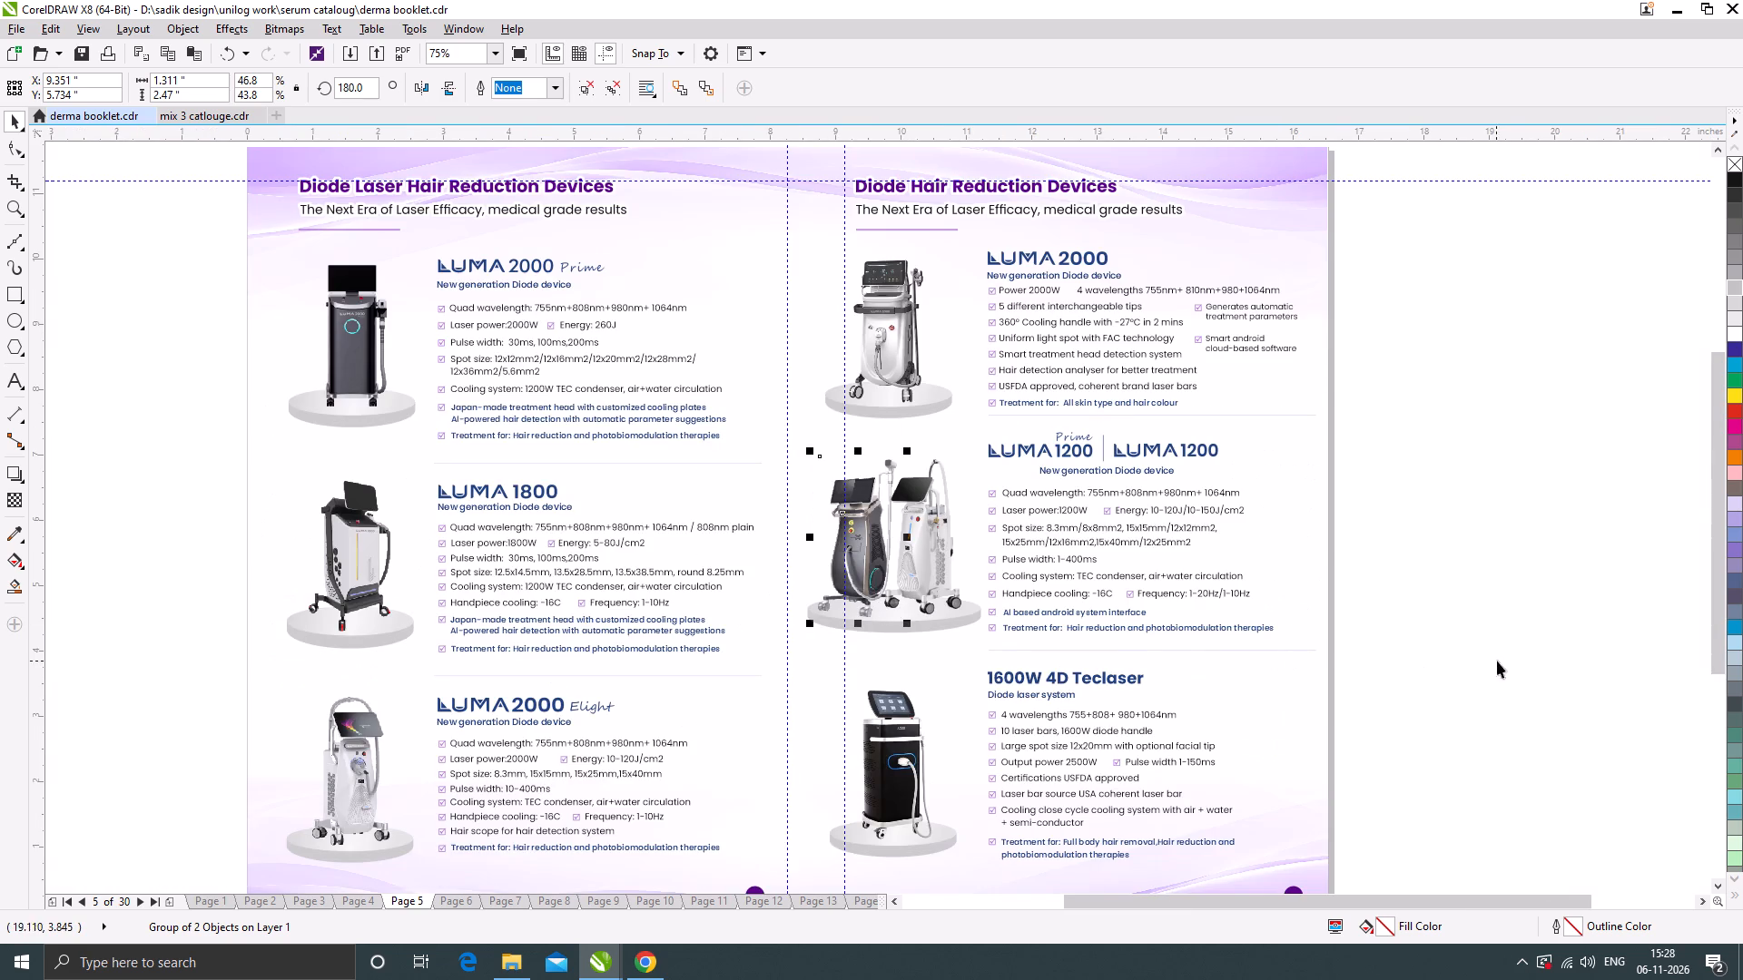
left_click(1512, 659)
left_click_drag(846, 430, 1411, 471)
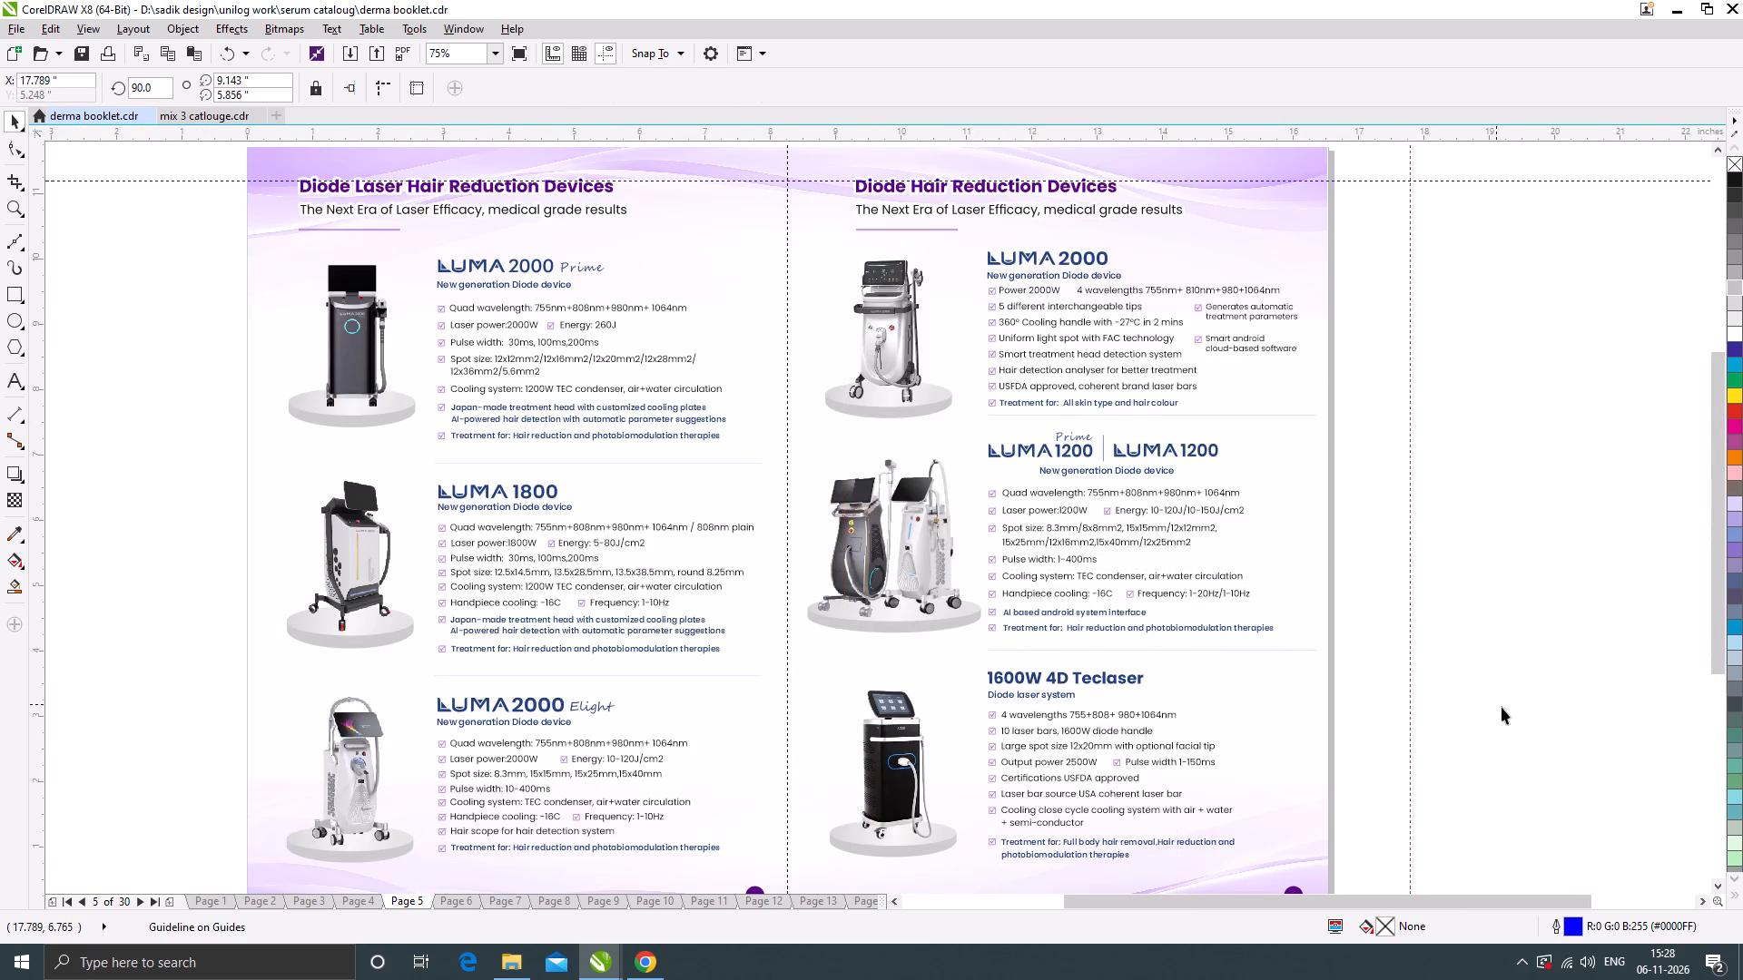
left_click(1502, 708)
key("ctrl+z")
Review the device and podium arrangement across the page 5 spread, including in full-screen preview.
scroll(842, 577, "down", 1)
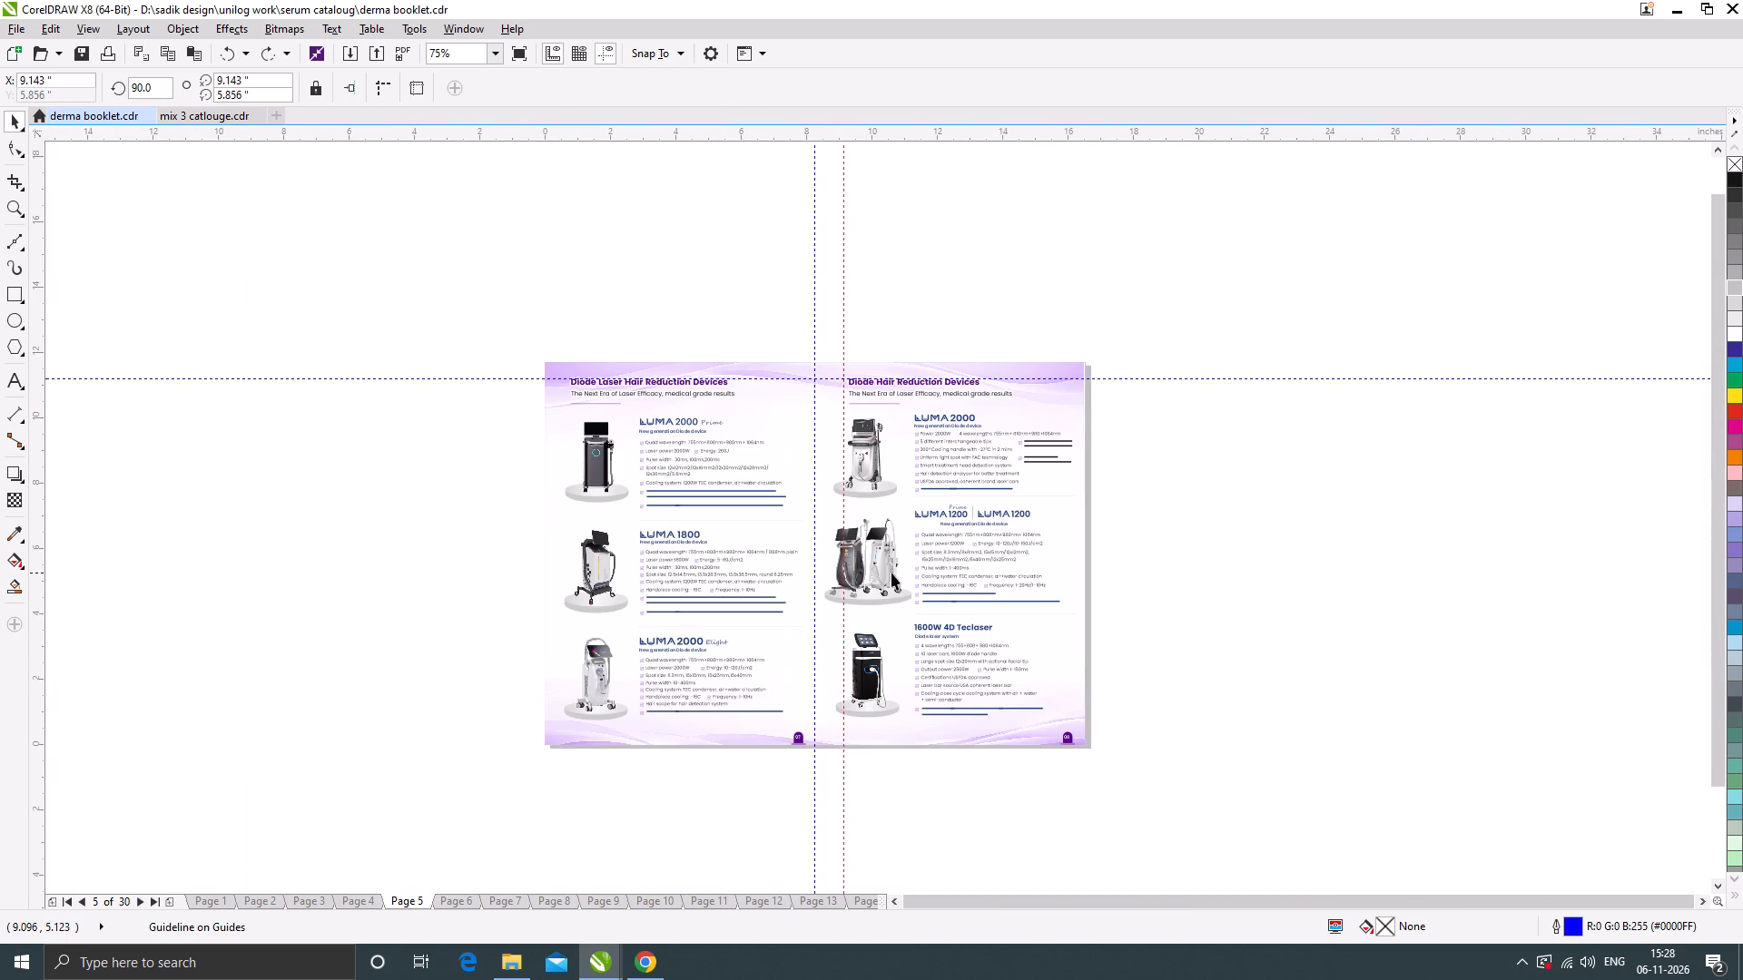
left_click(1325, 577)
key("F4")
key("F9")
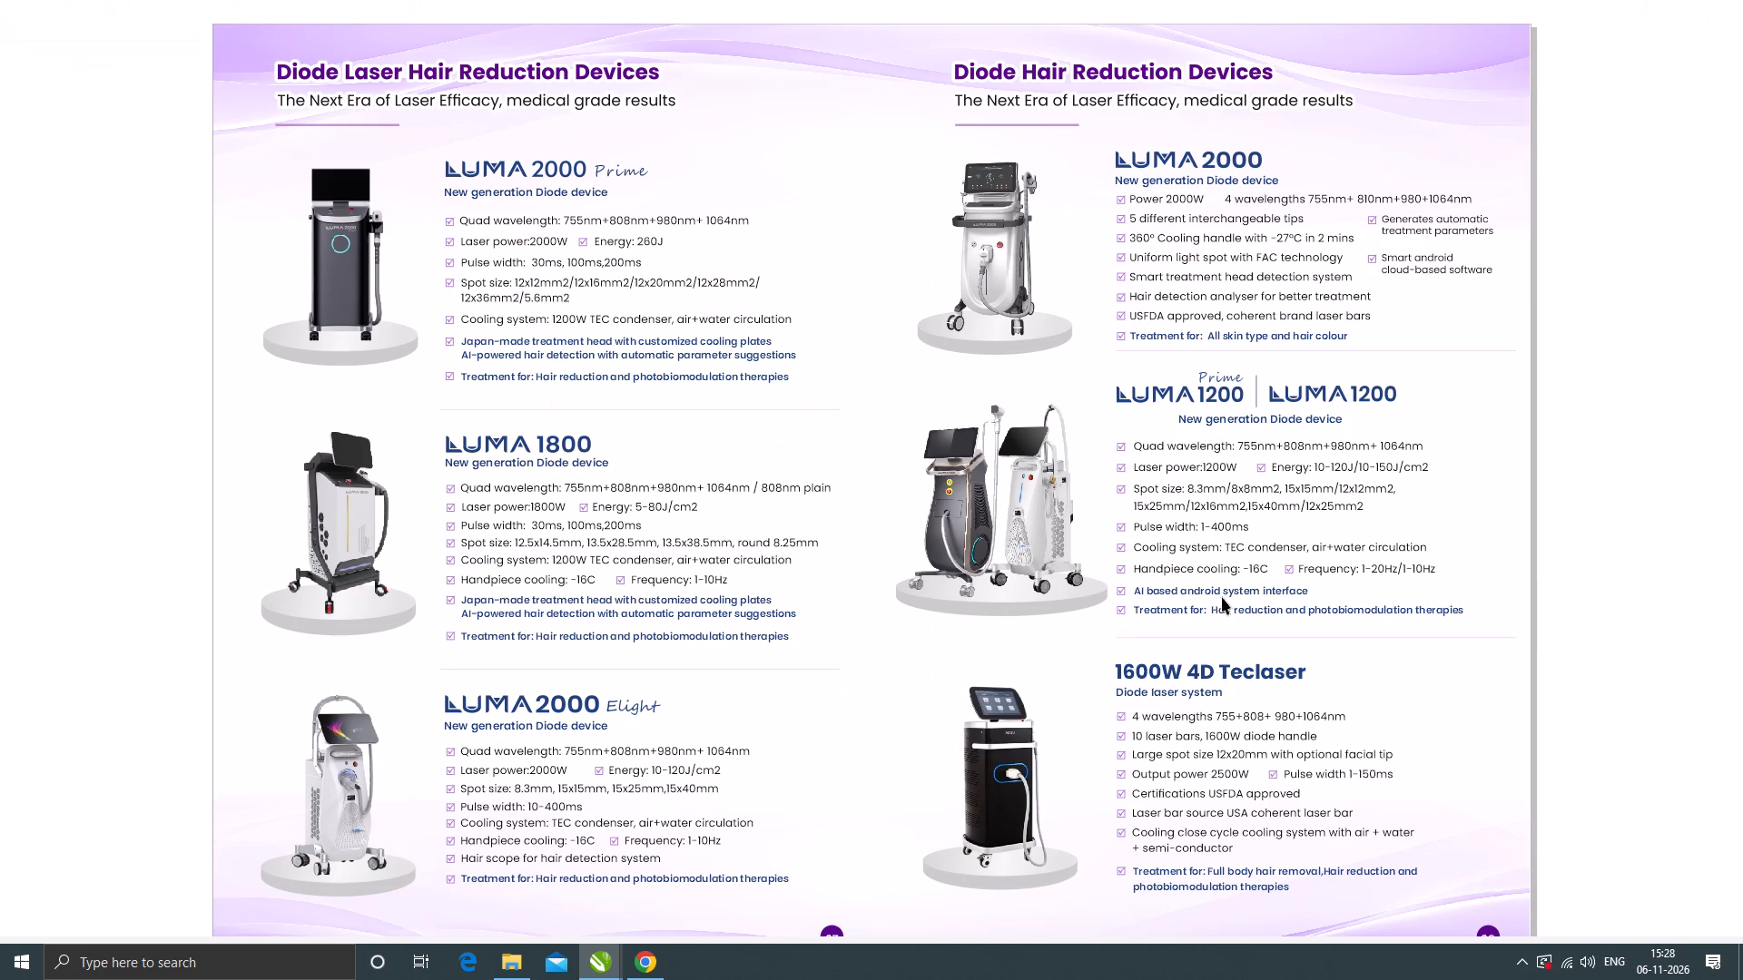
left_click(1054, 646)
scroll(863, 585, "down", 1)
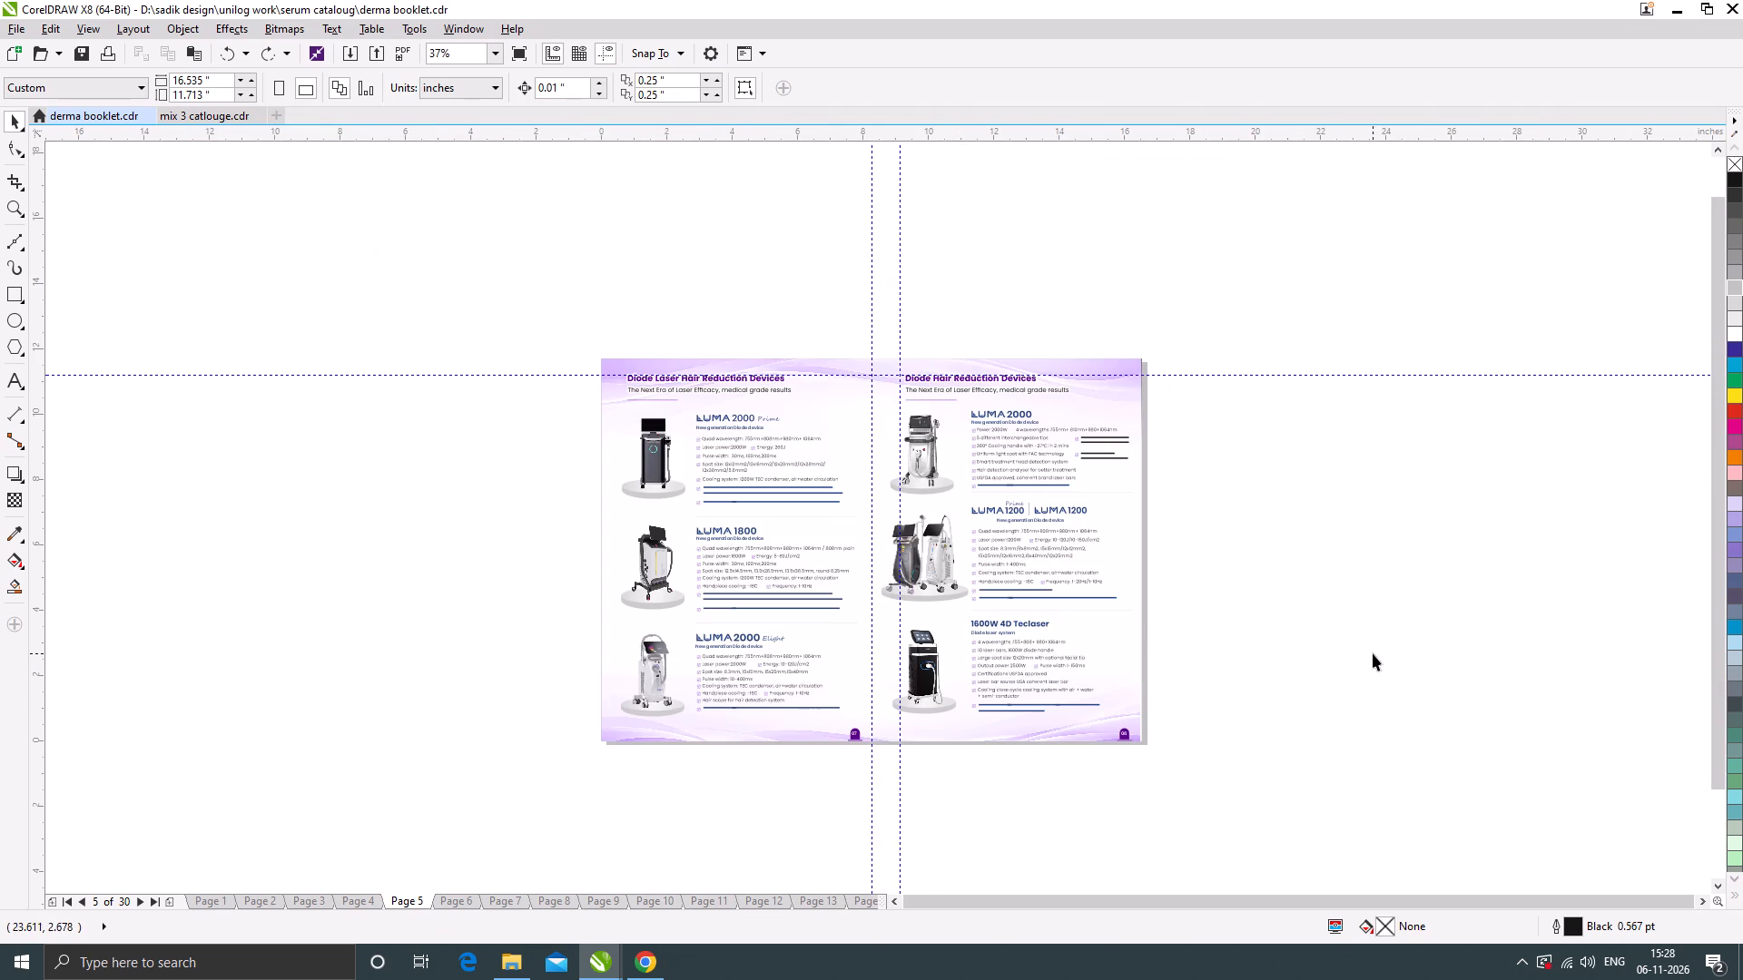
left_click(1373, 653)
scroll(1034, 591, "up", 1)
left_click(1507, 661)
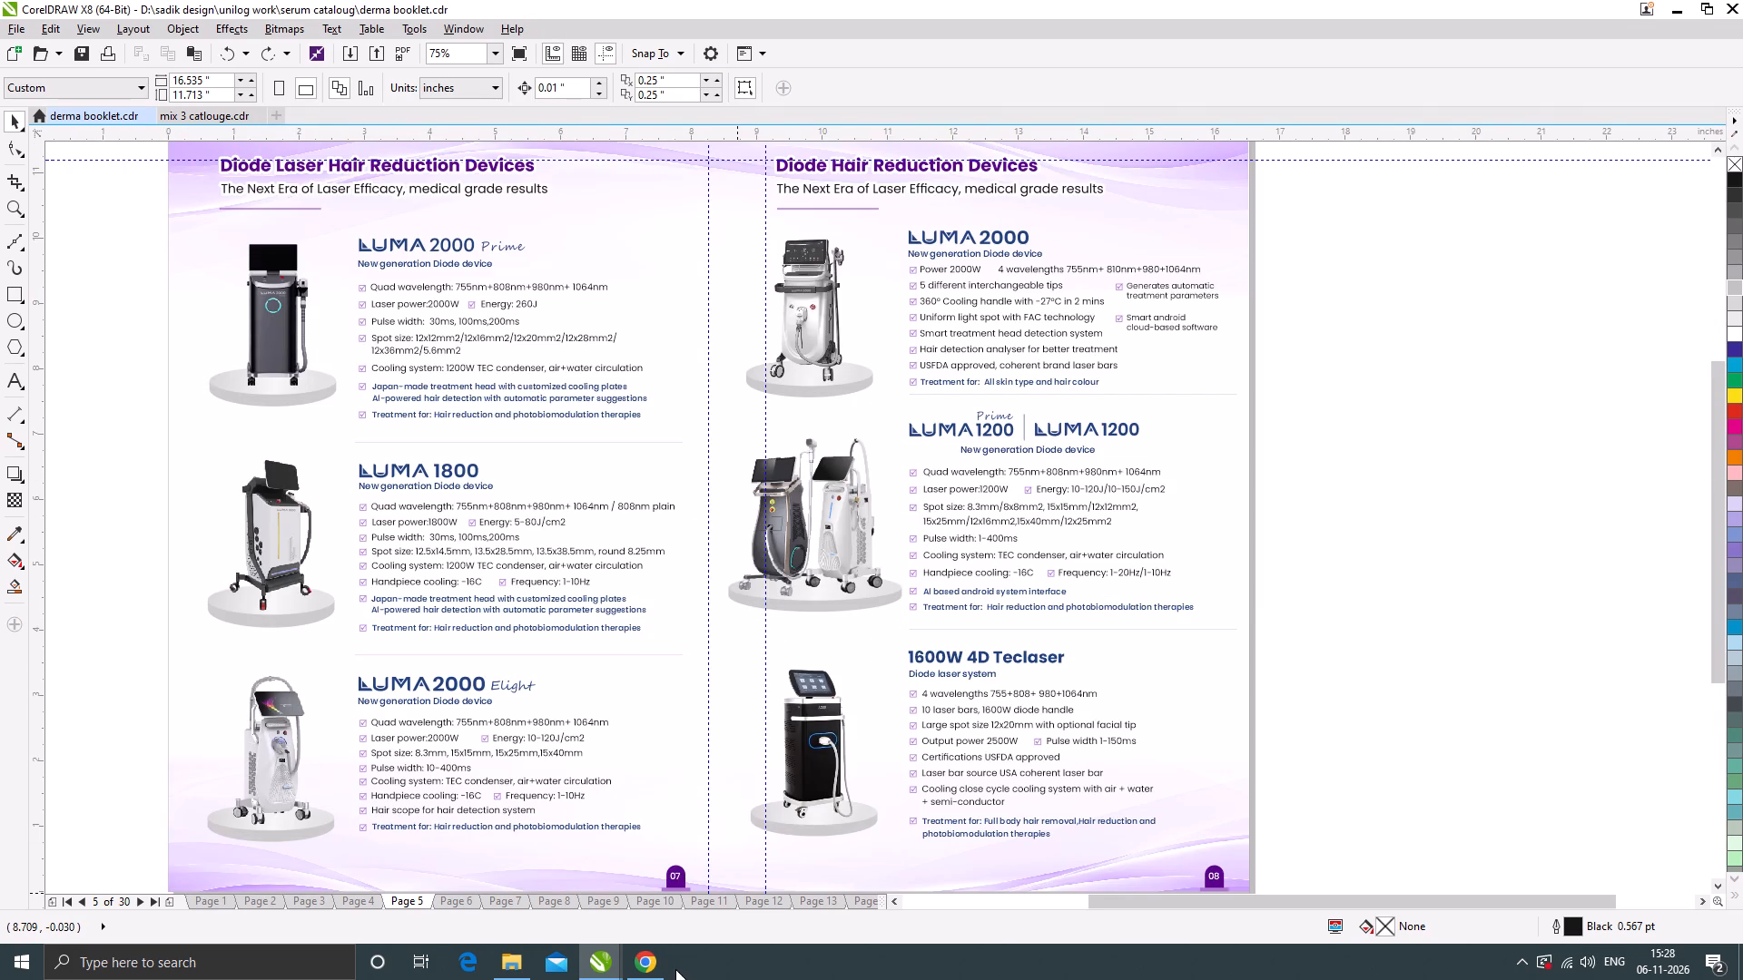
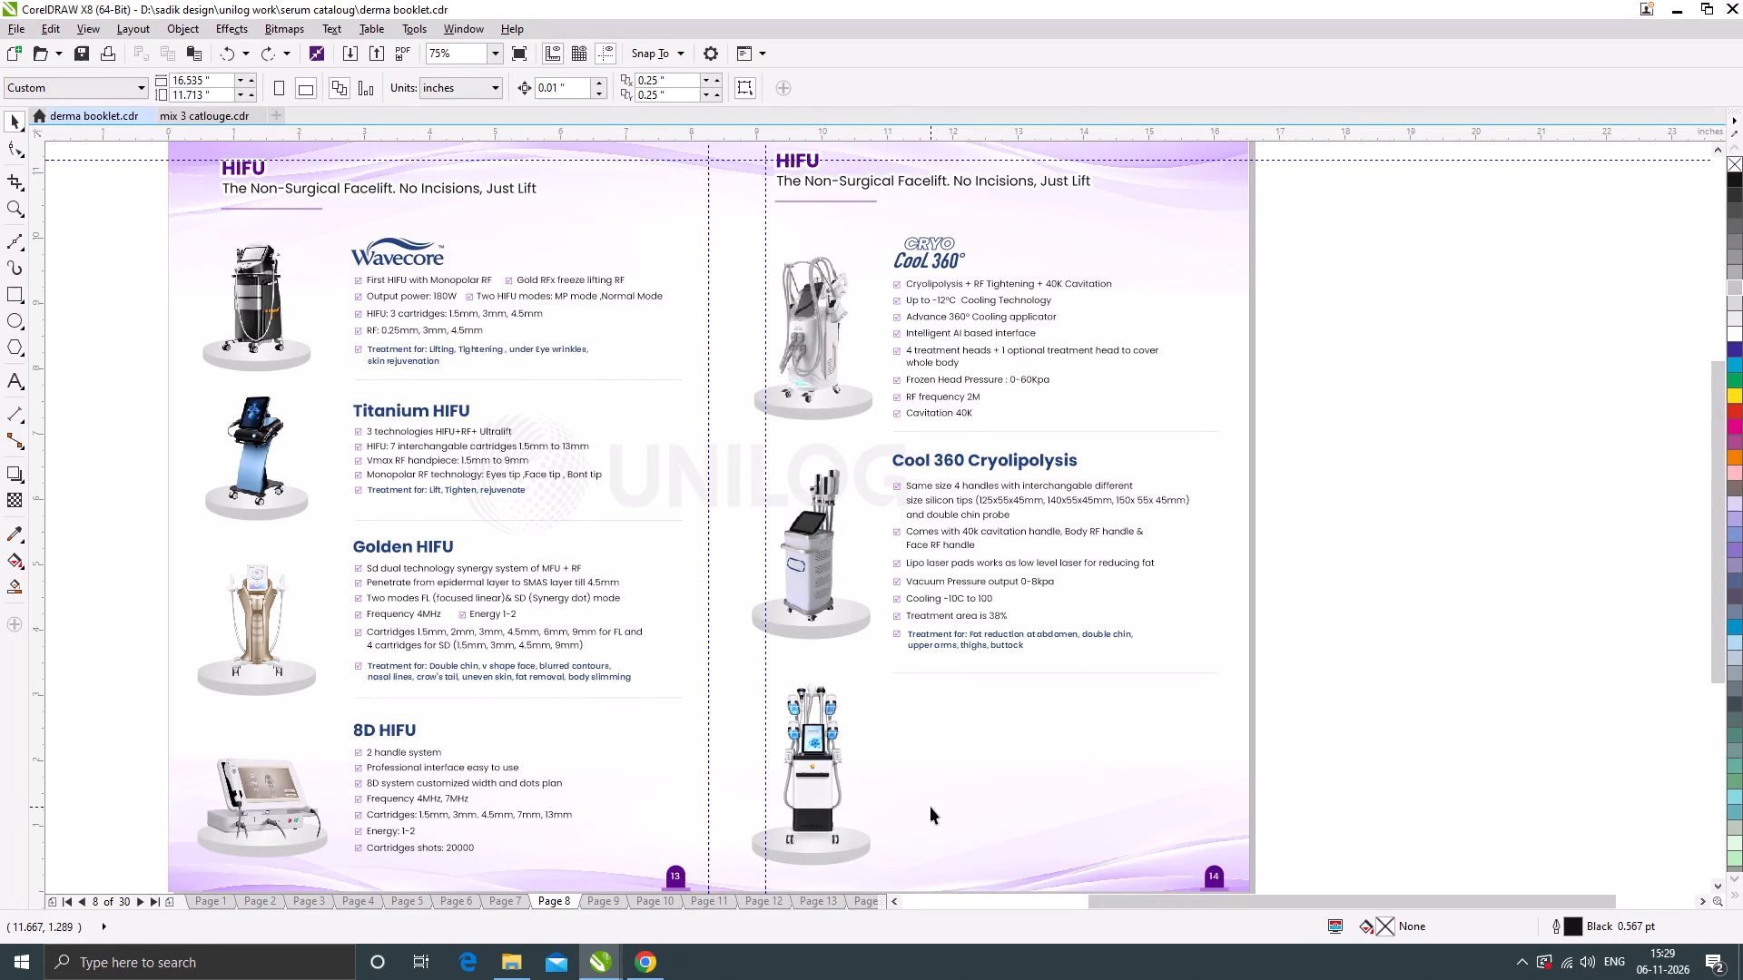
On page 8, shift the device below Cool 360 Cryolipolysis slightly left onto its podium, to about X 9.83", Y 1.94".
scroll(800, 582, "down", 1)
scroll(822, 675, "up", 1)
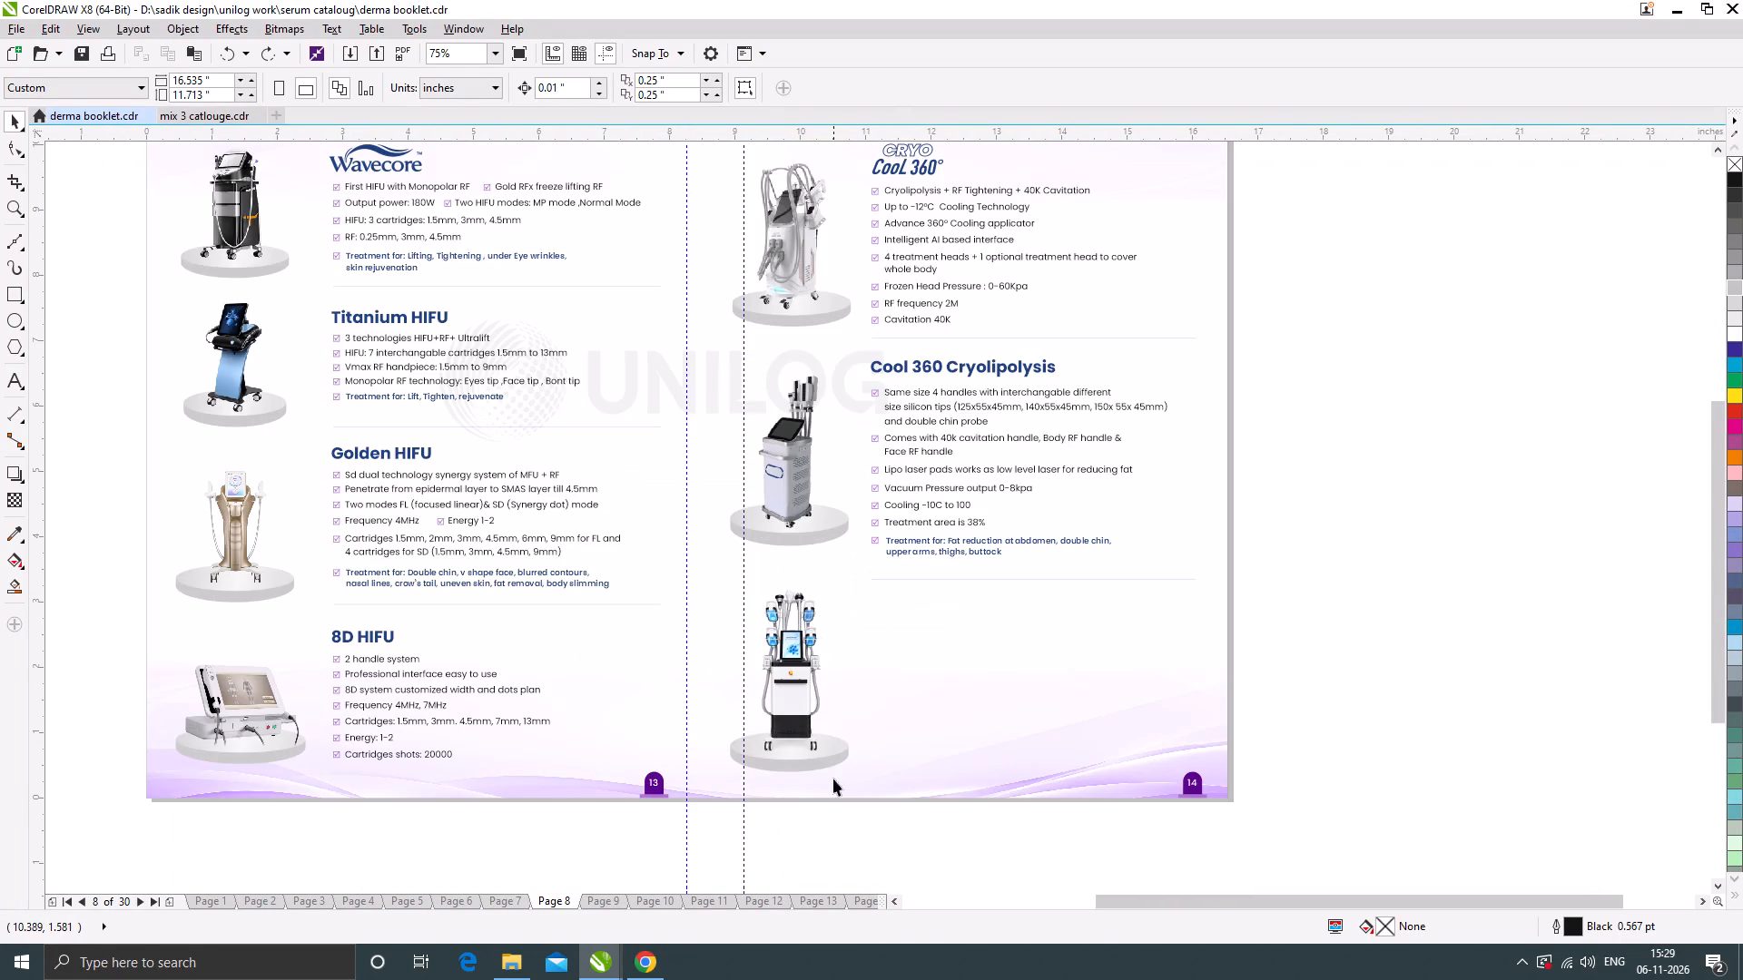
scroll(810, 732, "up", 2)
left_click_drag(793, 726, 779, 721)
scroll(788, 728, "down", 2)
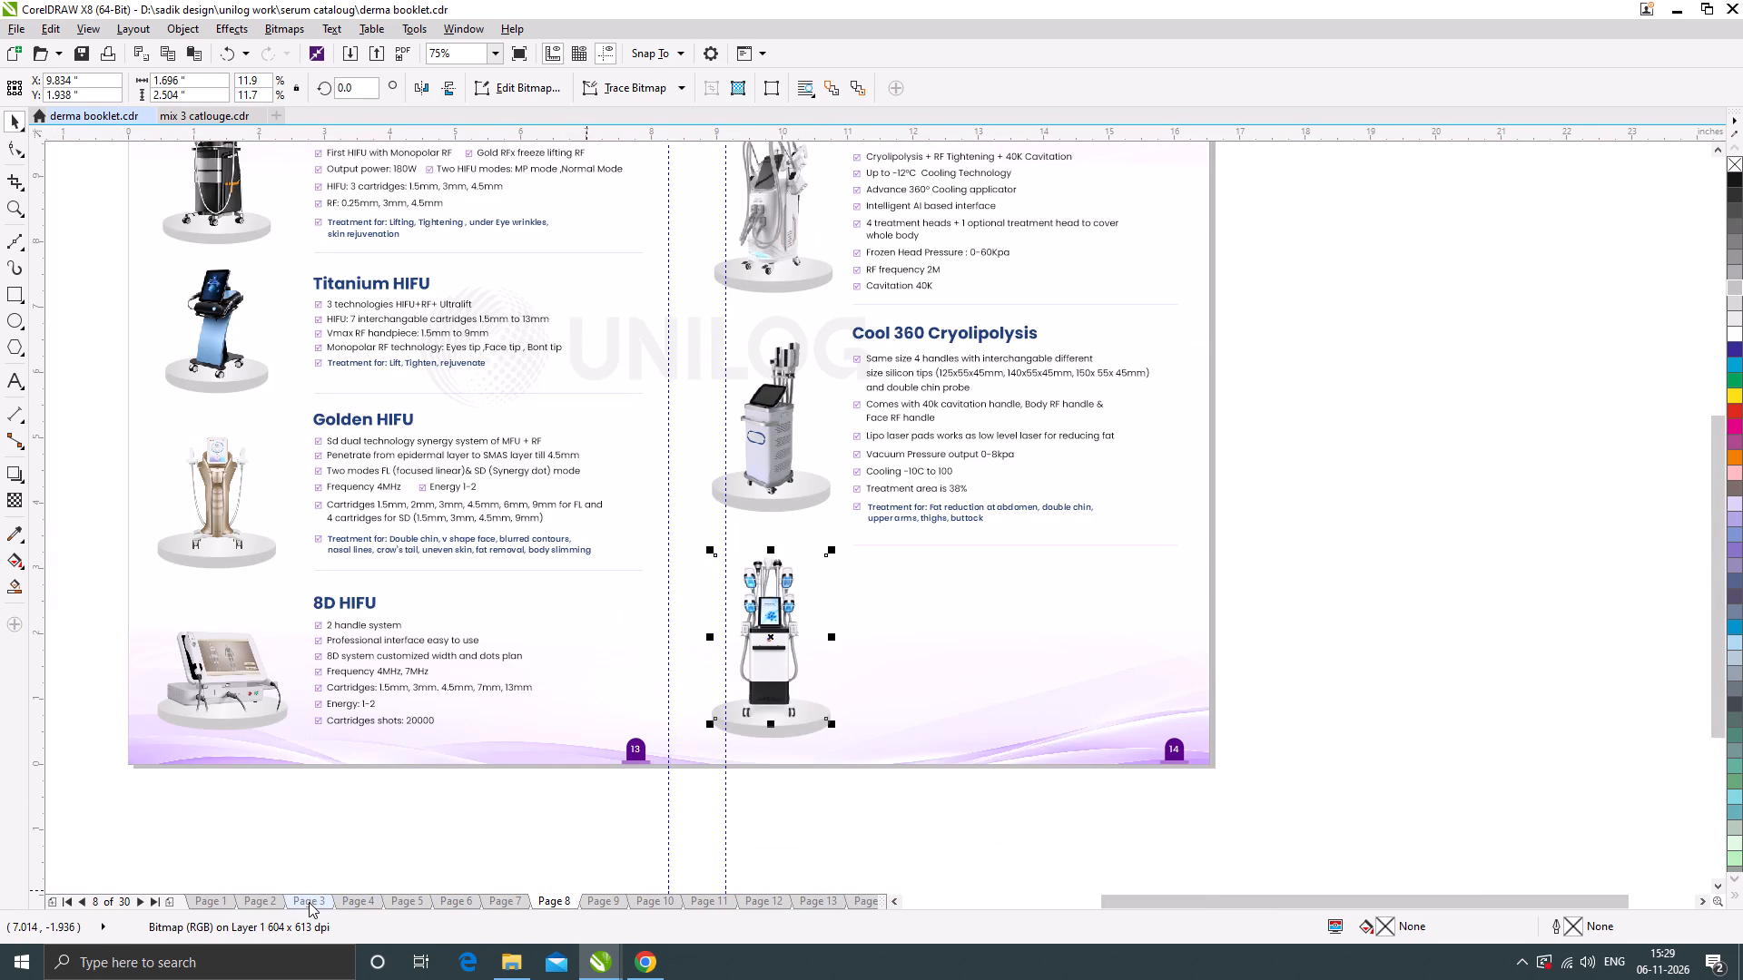
scroll(774, 652, "down", 1)
scroll(744, 608, "up", 1)
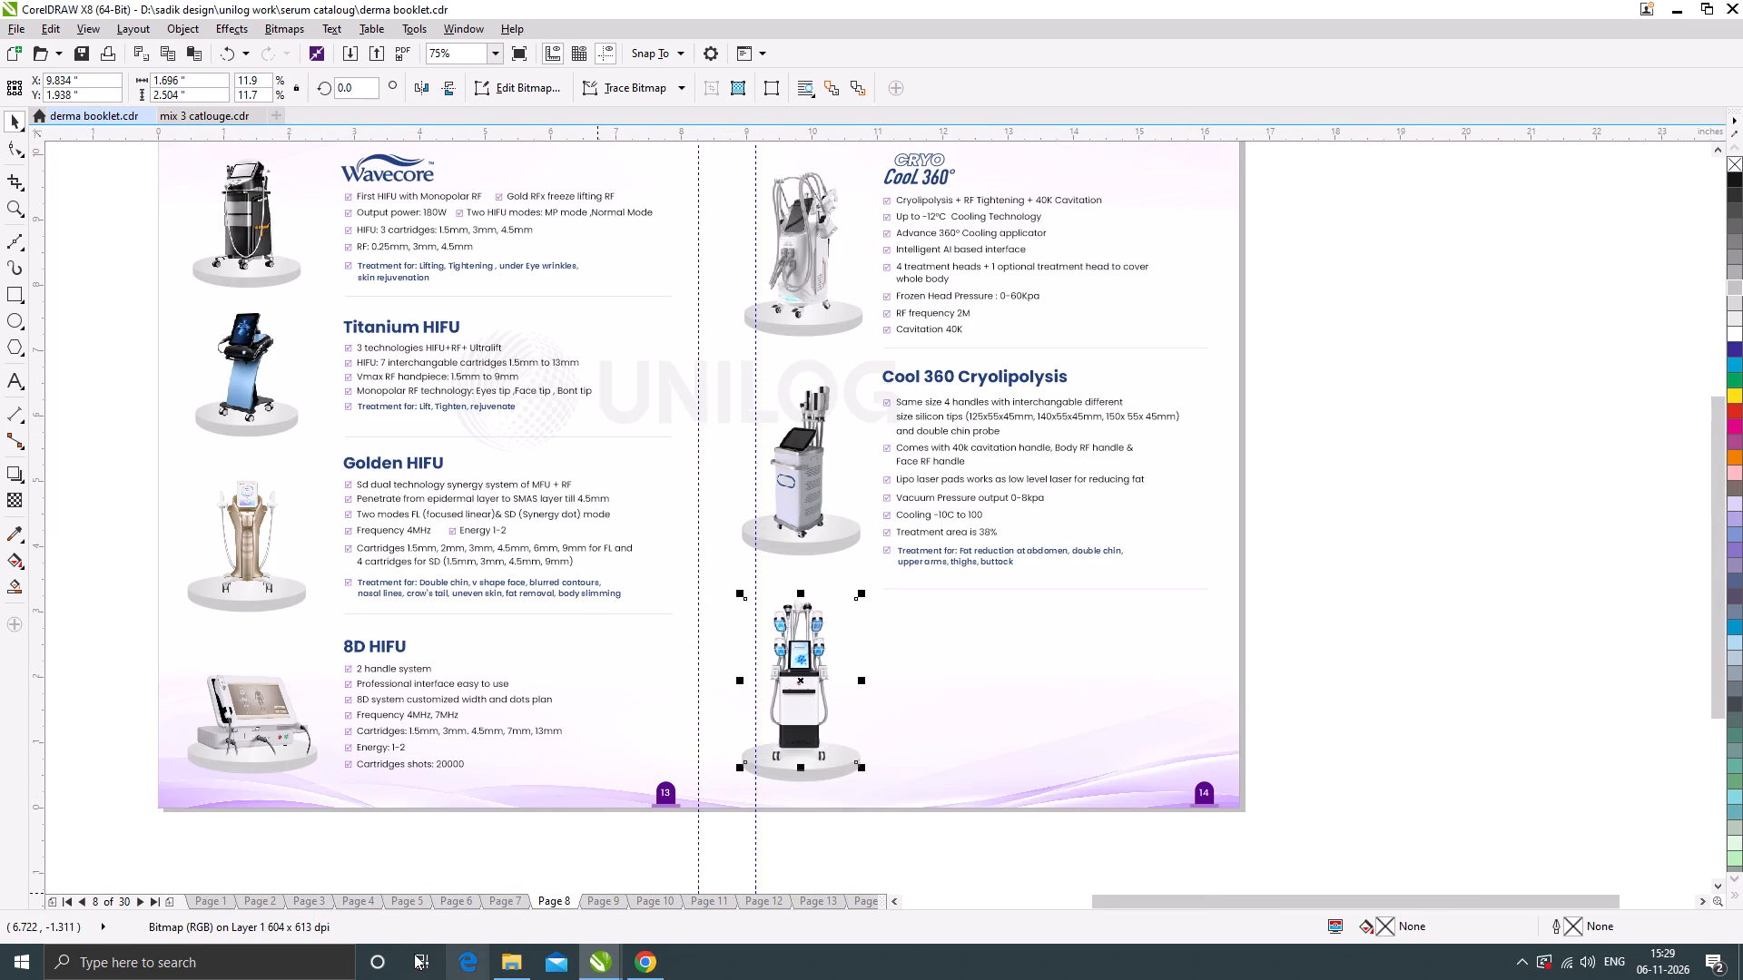
On page 5, stretch the podium under the LUMA 1200 devices downward to a height of about 0.62".
left_click(304, 900)
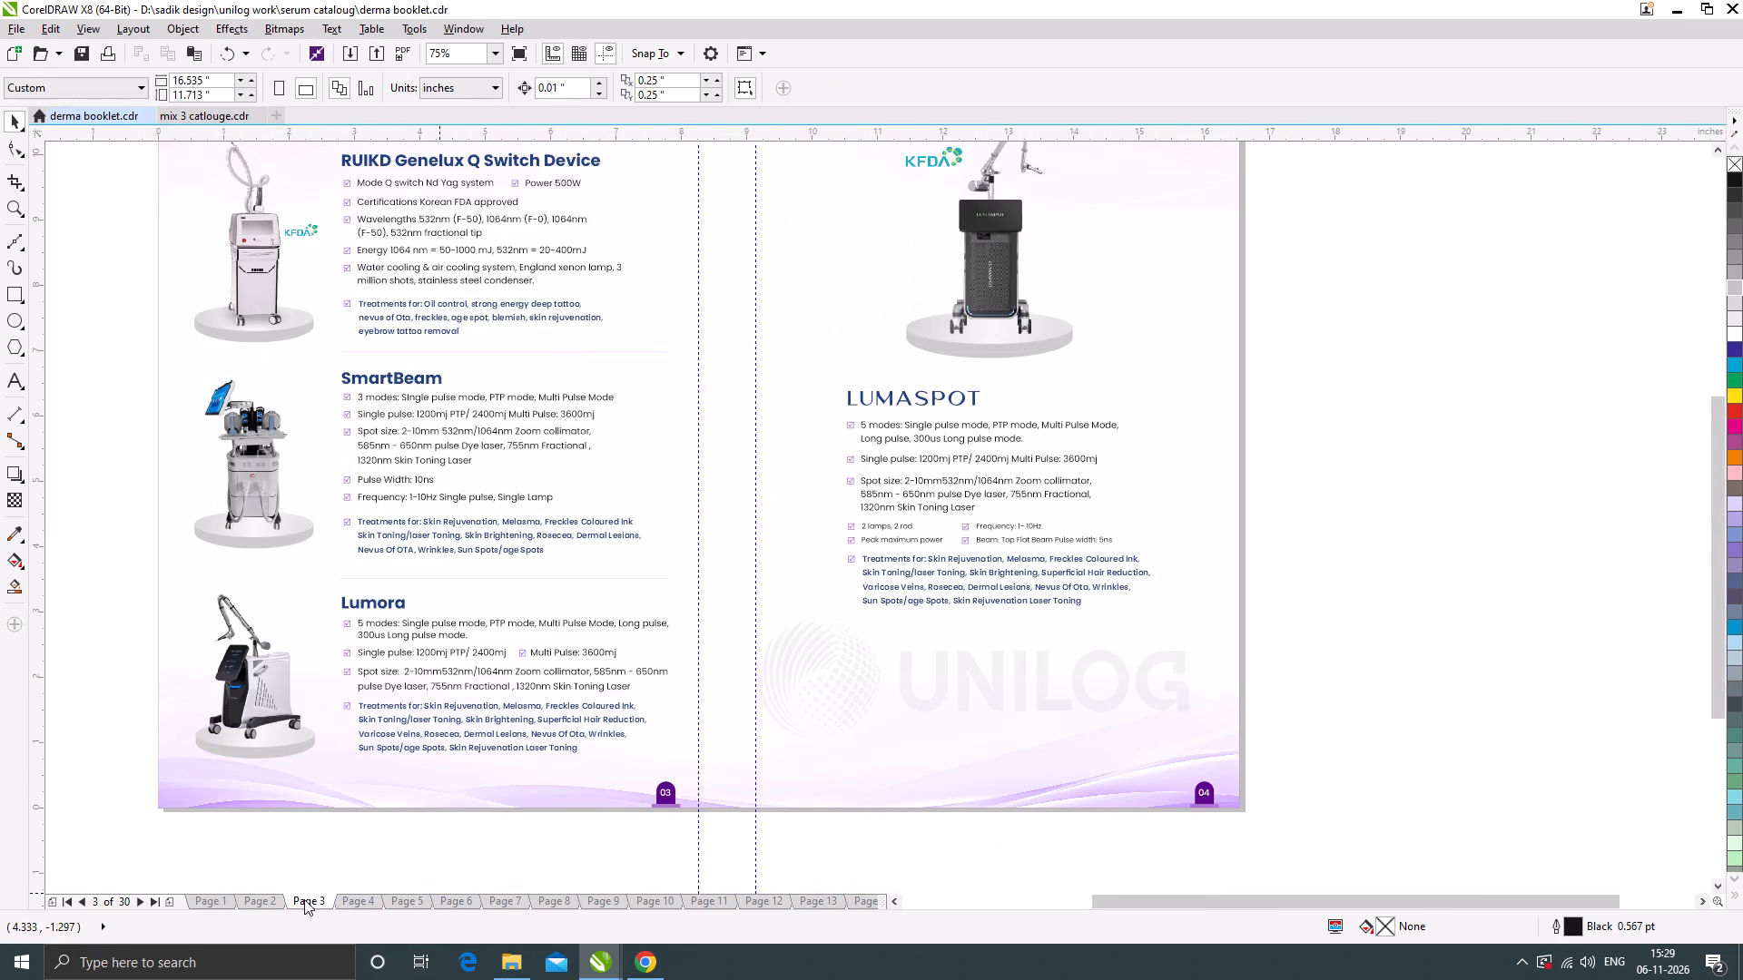
scroll(656, 768, "down", 1)
key("Page_Down")
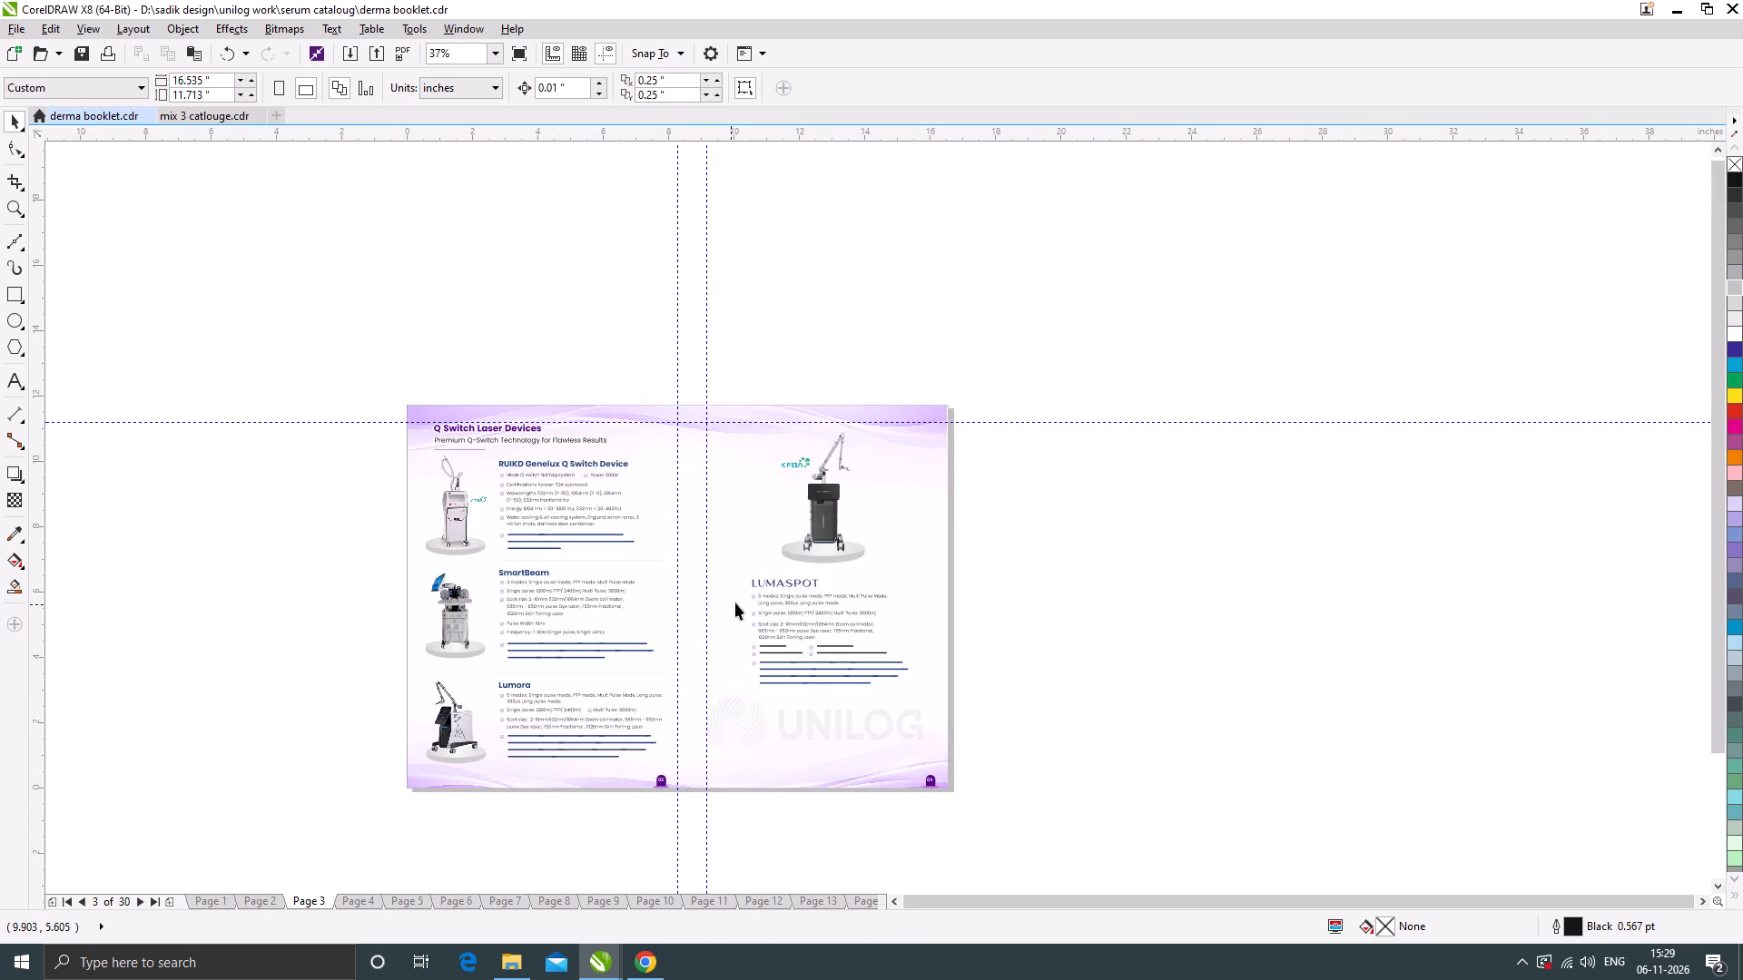
key("Page_Down")
scroll(737, 678, "up", 1)
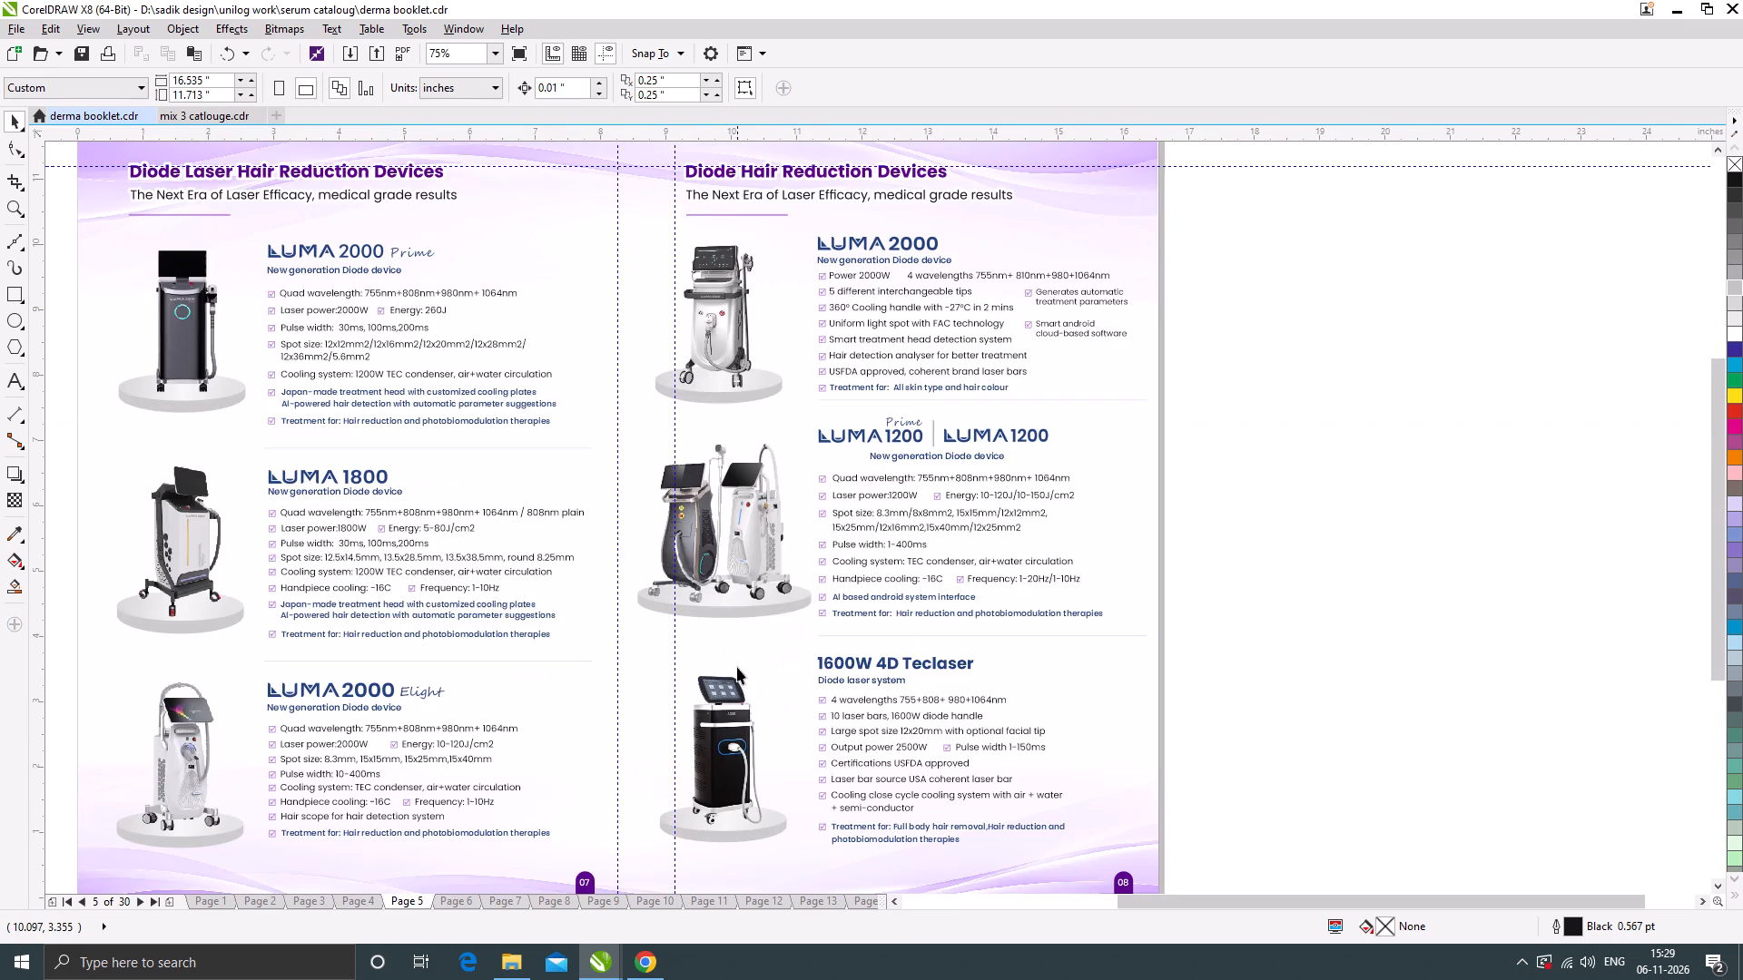
left_click(725, 614)
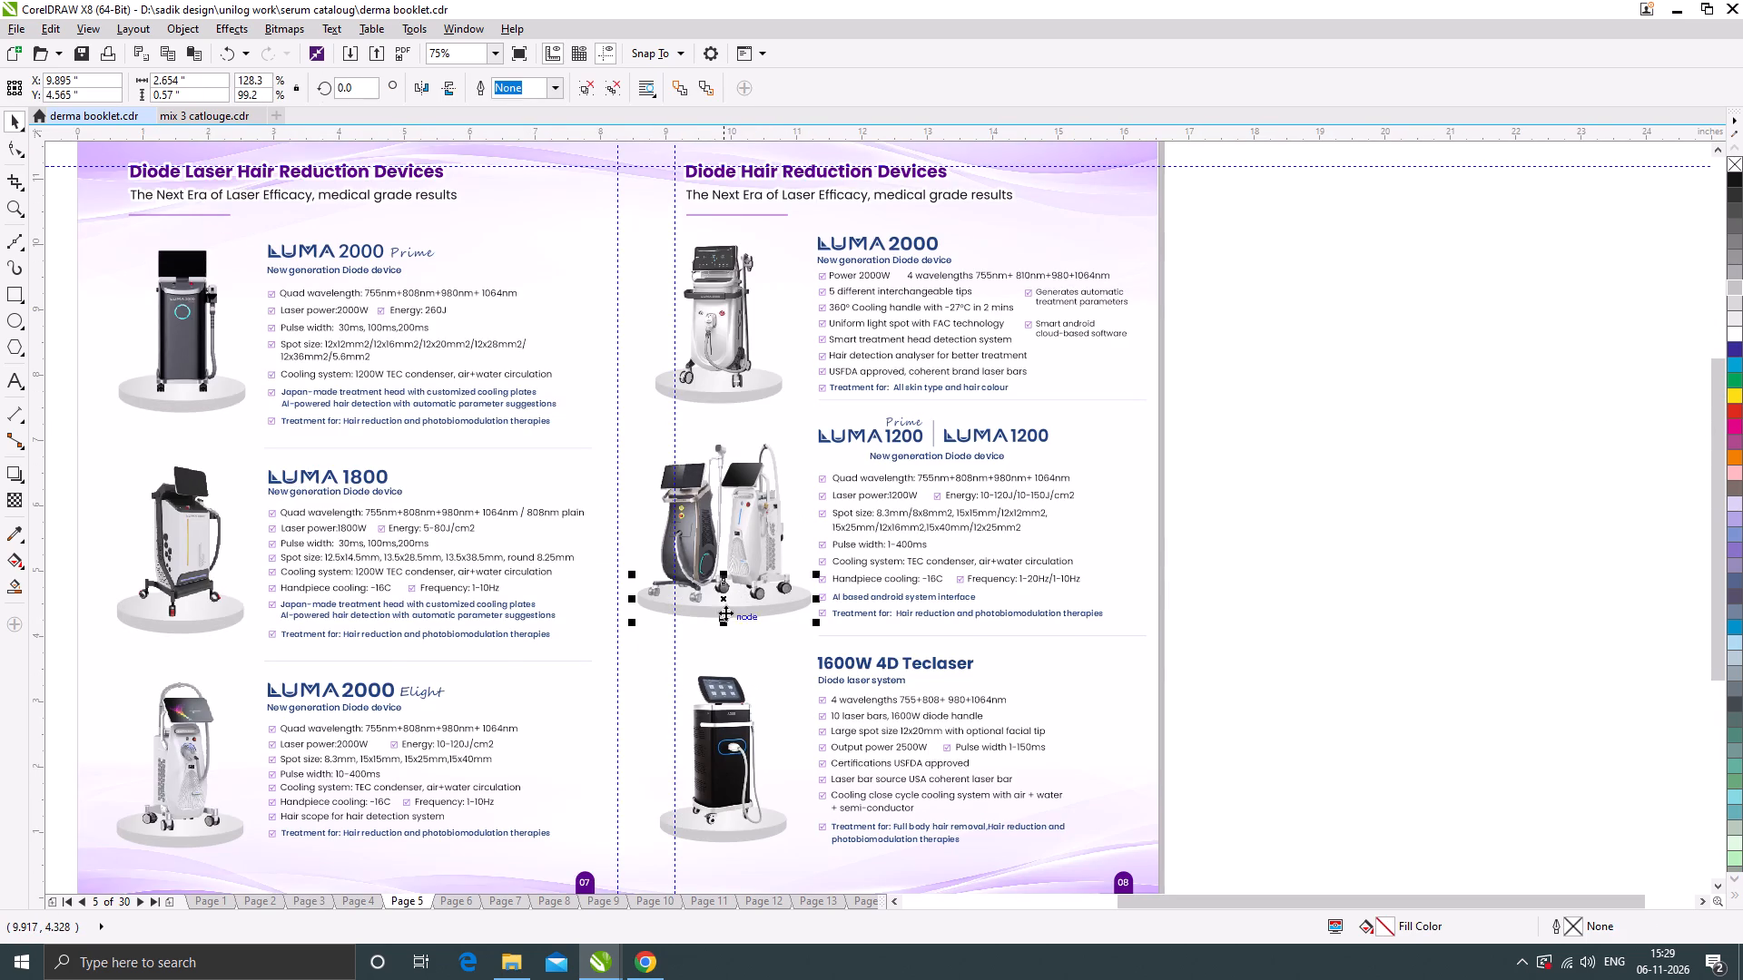
scroll(721, 606, "up", 2)
left_click(753, 636)
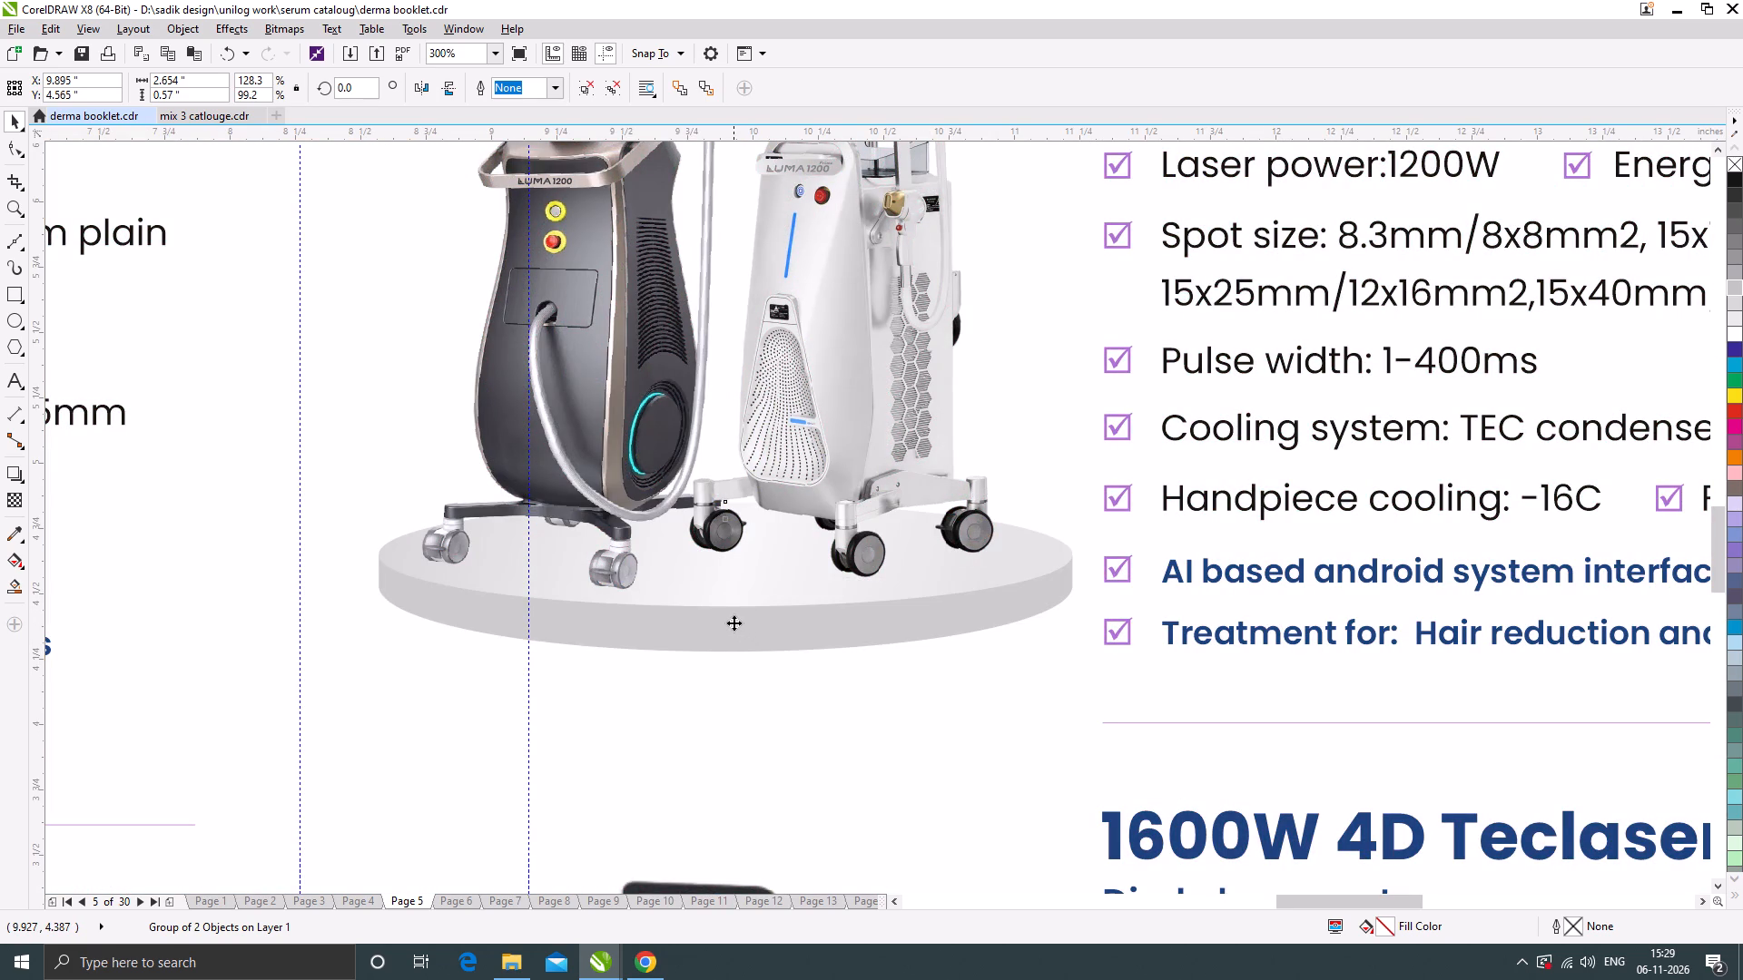
left_click(734, 622)
left_click(743, 611)
scroll(722, 625, "up", 1)
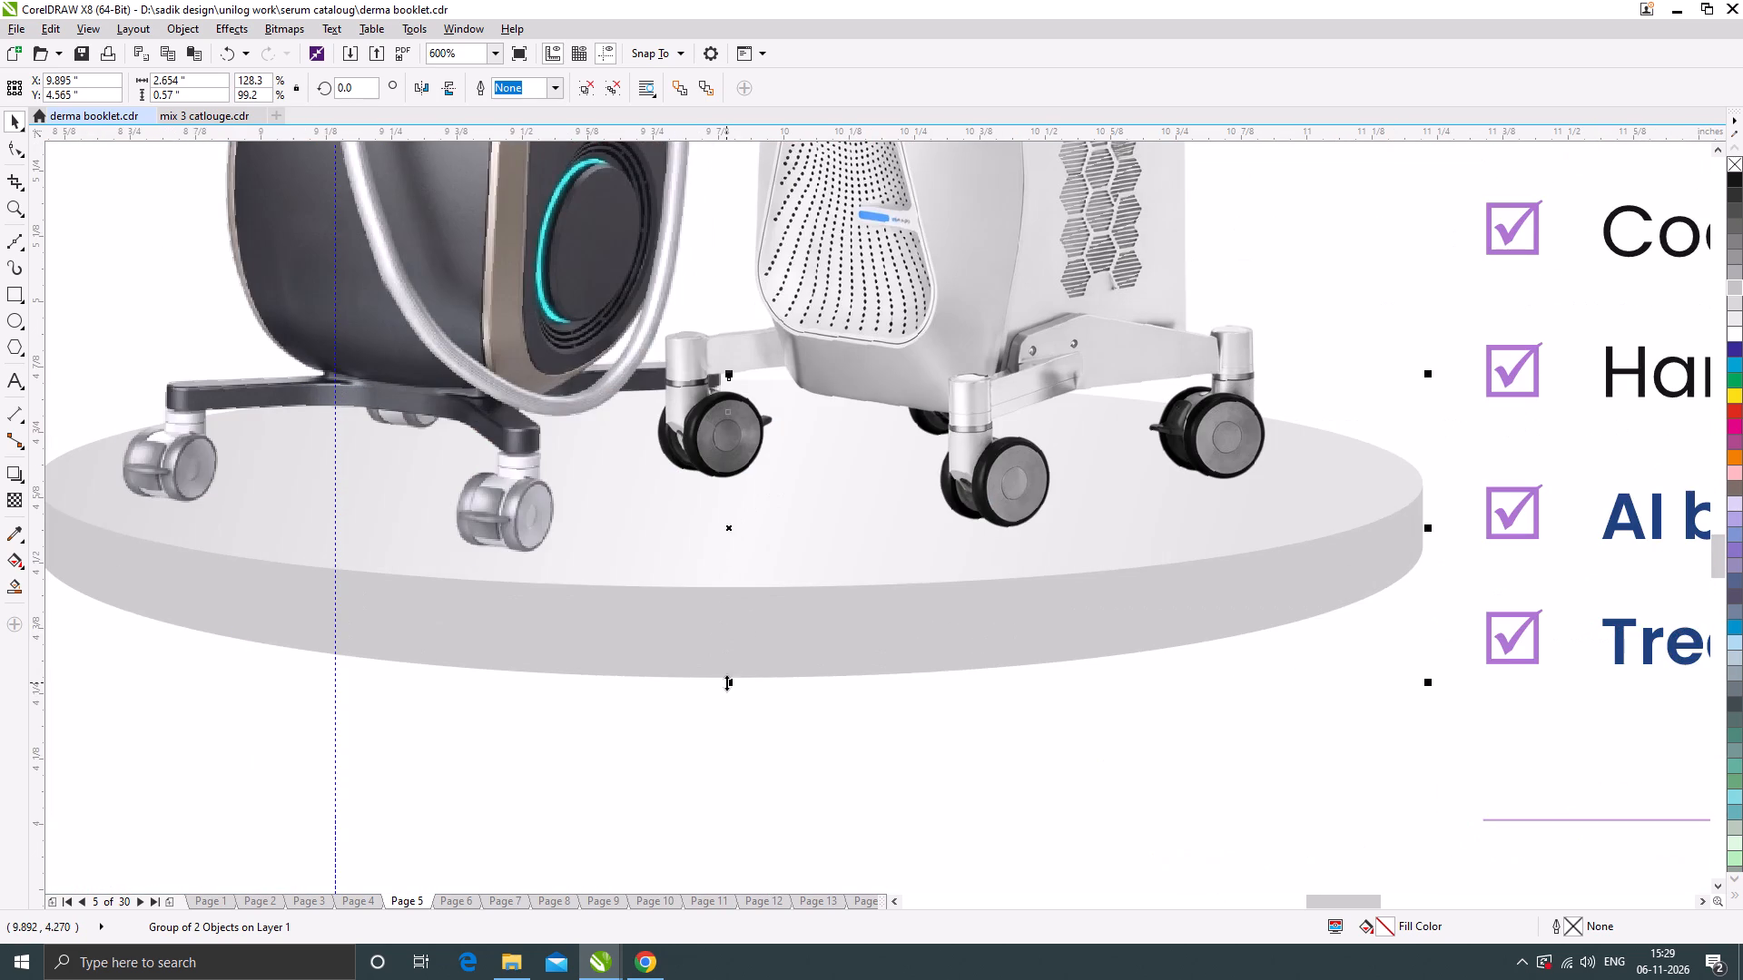
left_click_drag(726, 682, 729, 710)
Nudge the LUMA 1200 podium slightly left to about X 9.88", Y 4.54".
scroll(748, 661, "down", 1)
scroll(877, 632, "up", 1)
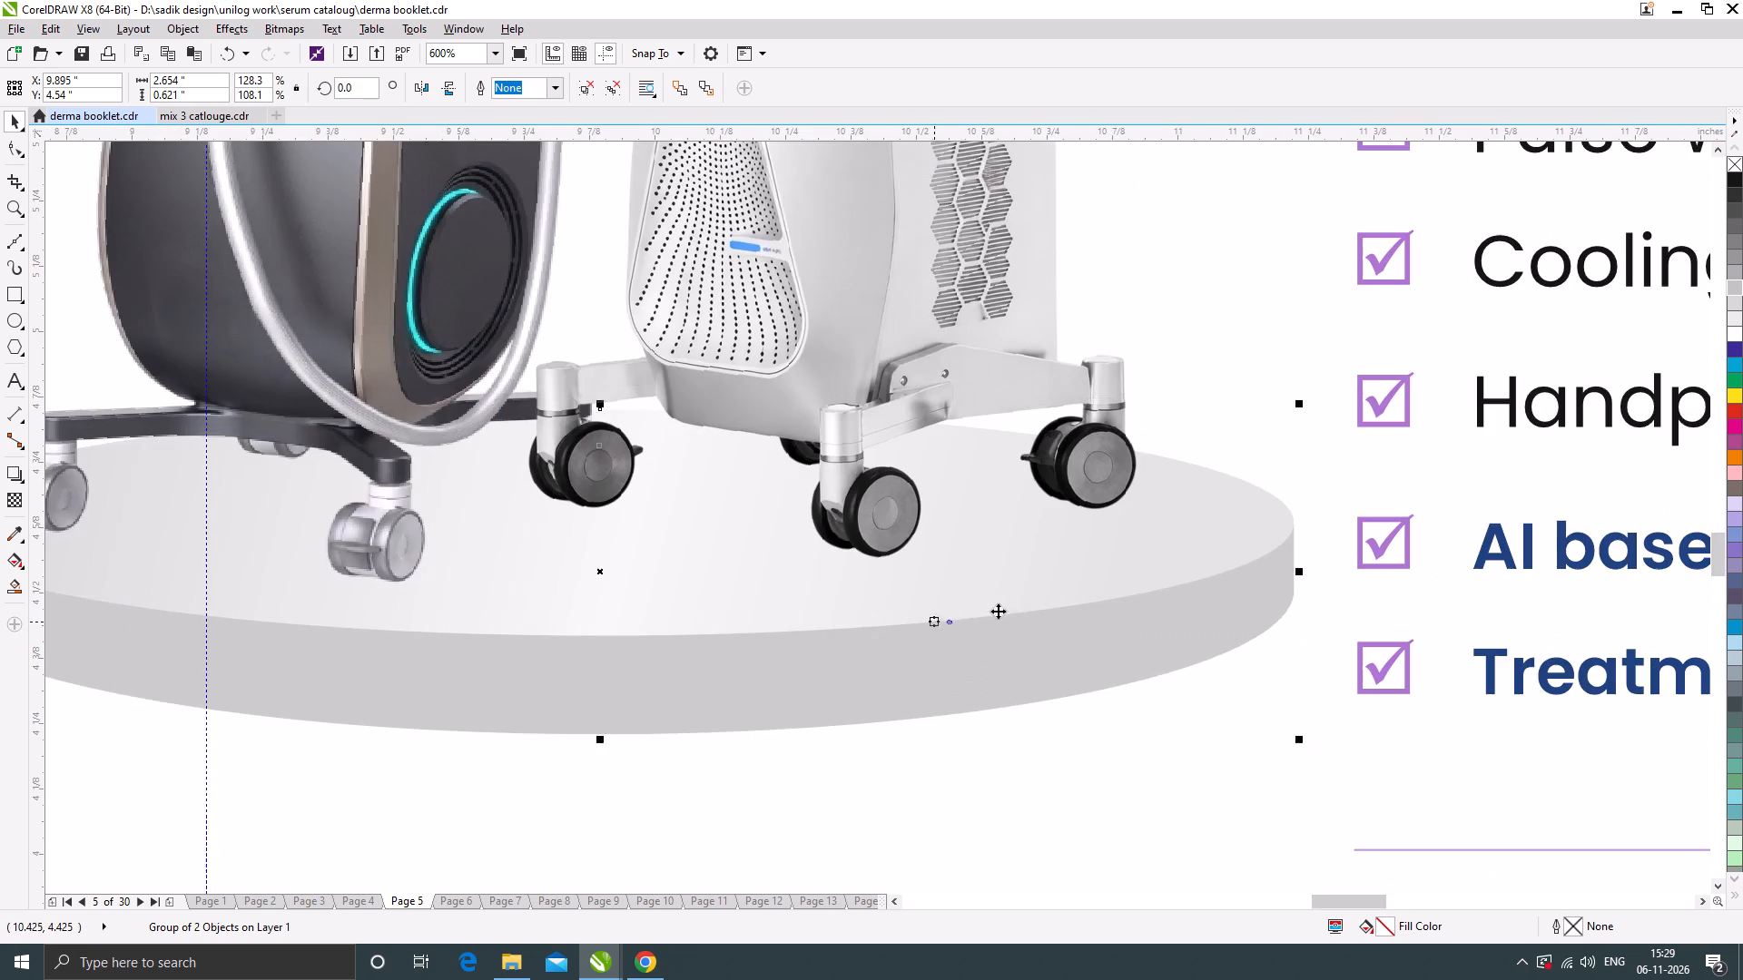
left_click_drag(1009, 607, 999, 607)
scroll(813, 590, "down", 2)
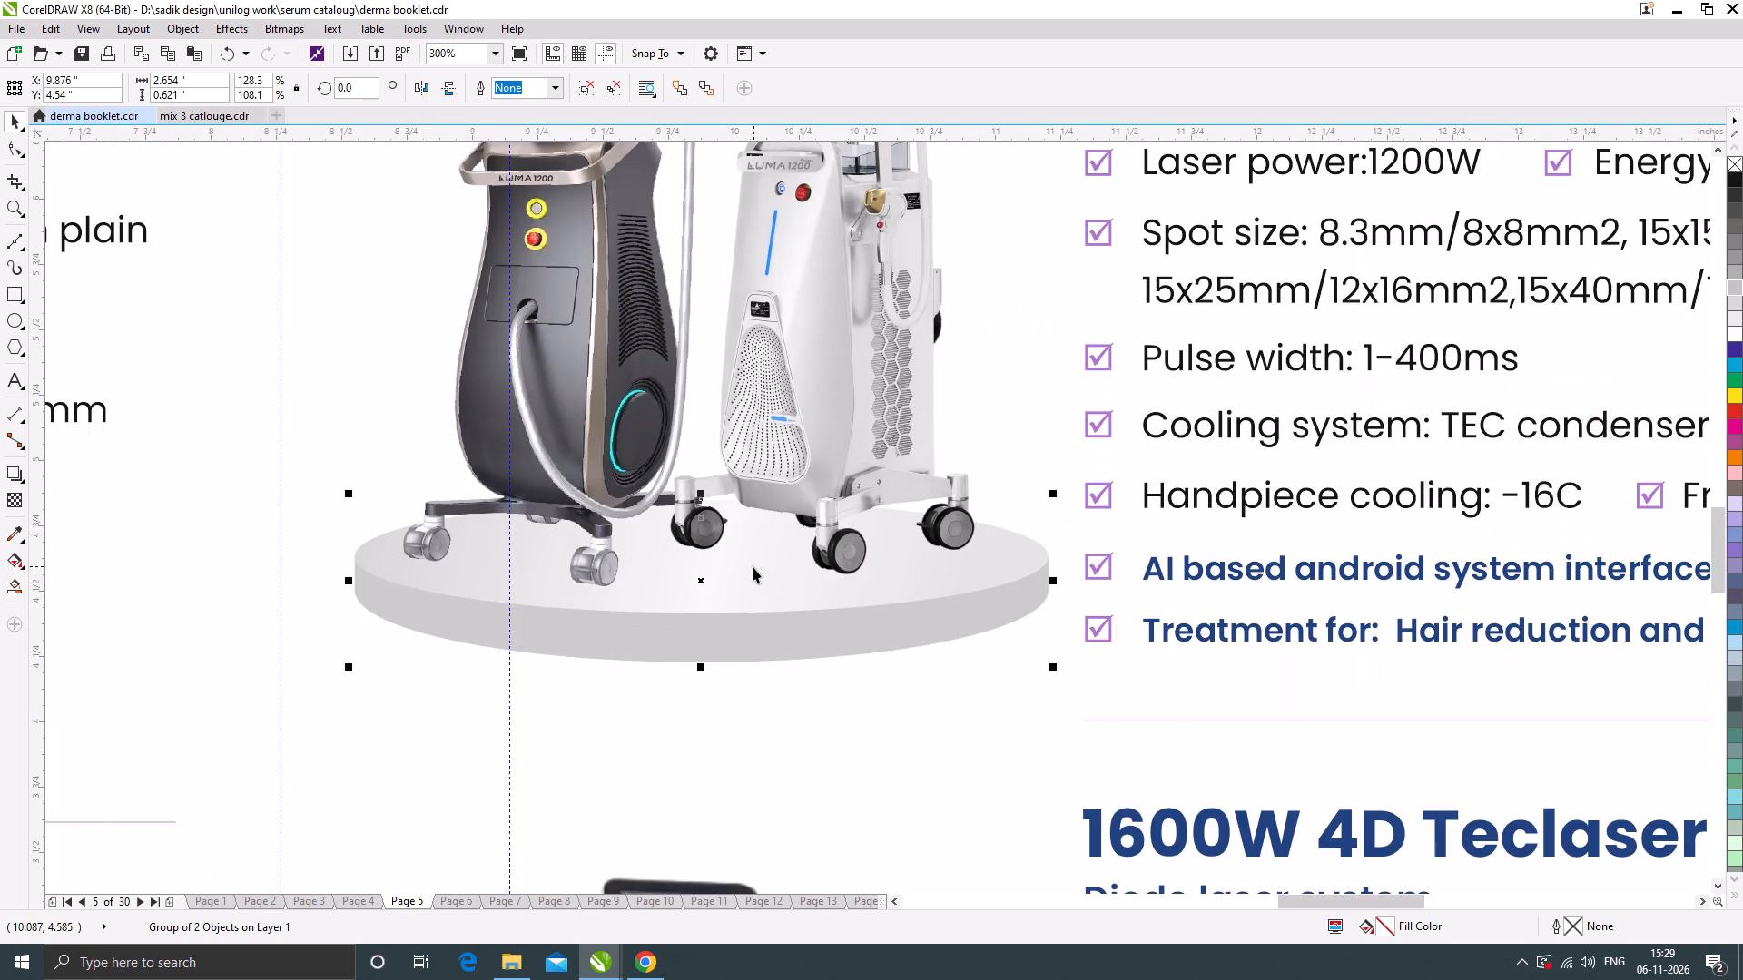
scroll(751, 560, "down", 2)
left_click(1361, 620)
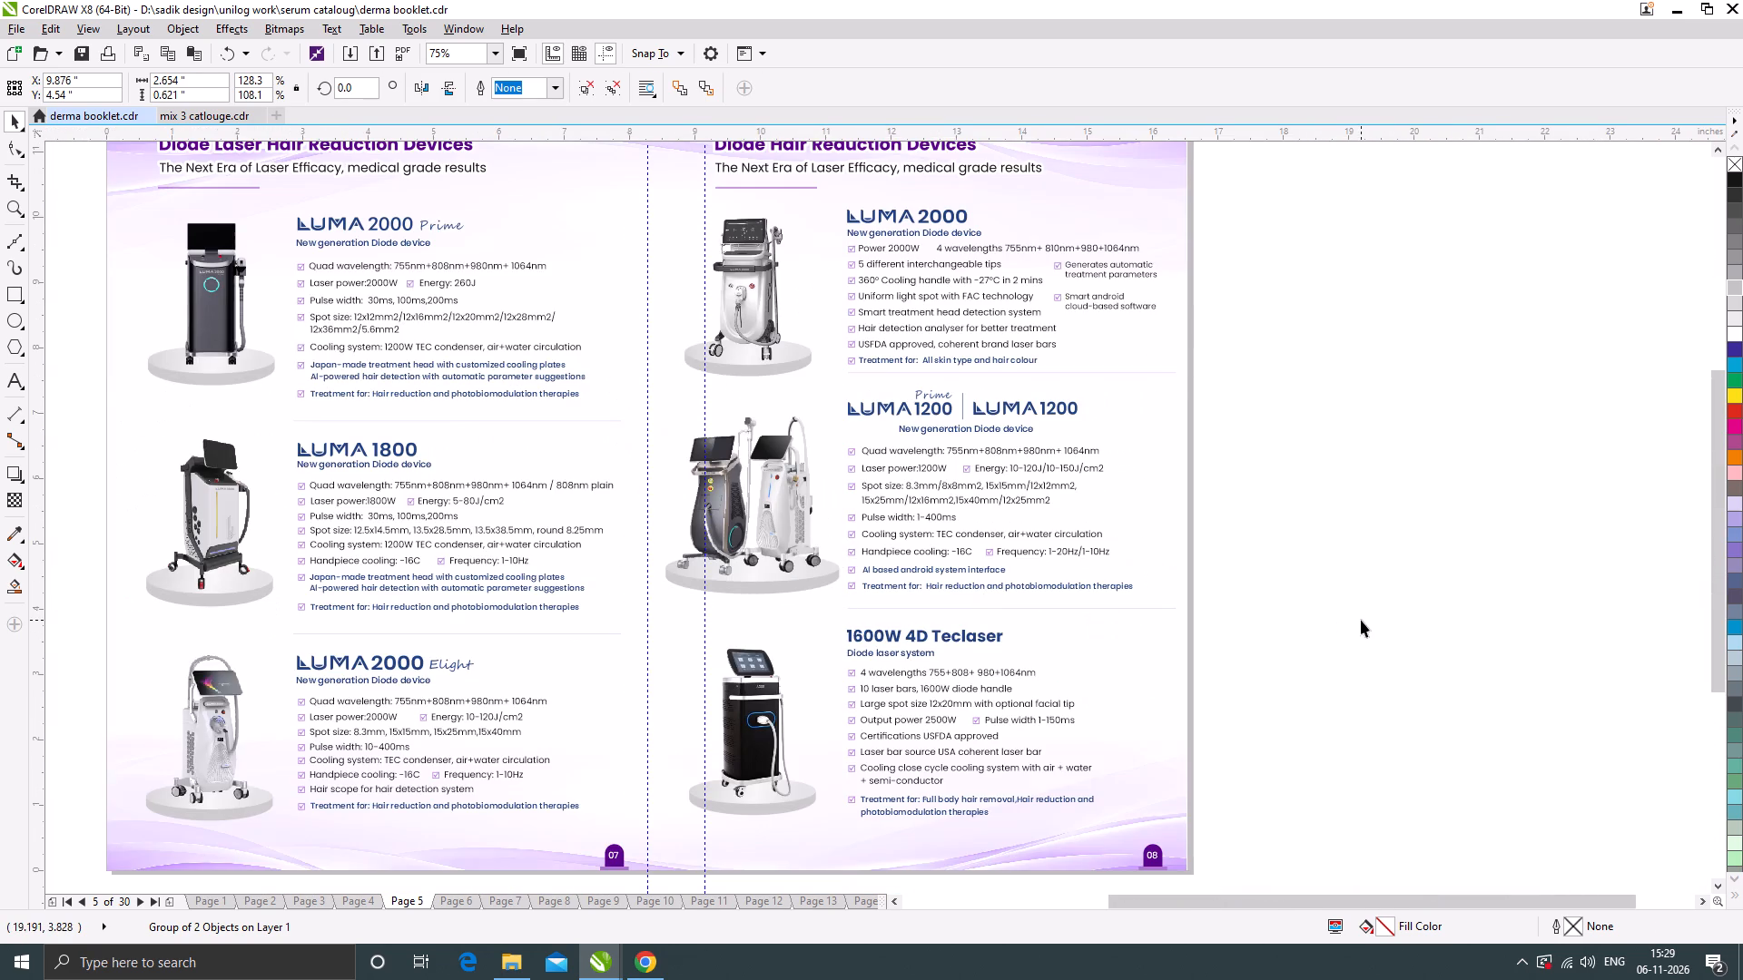
scroll(737, 566, "down", 1)
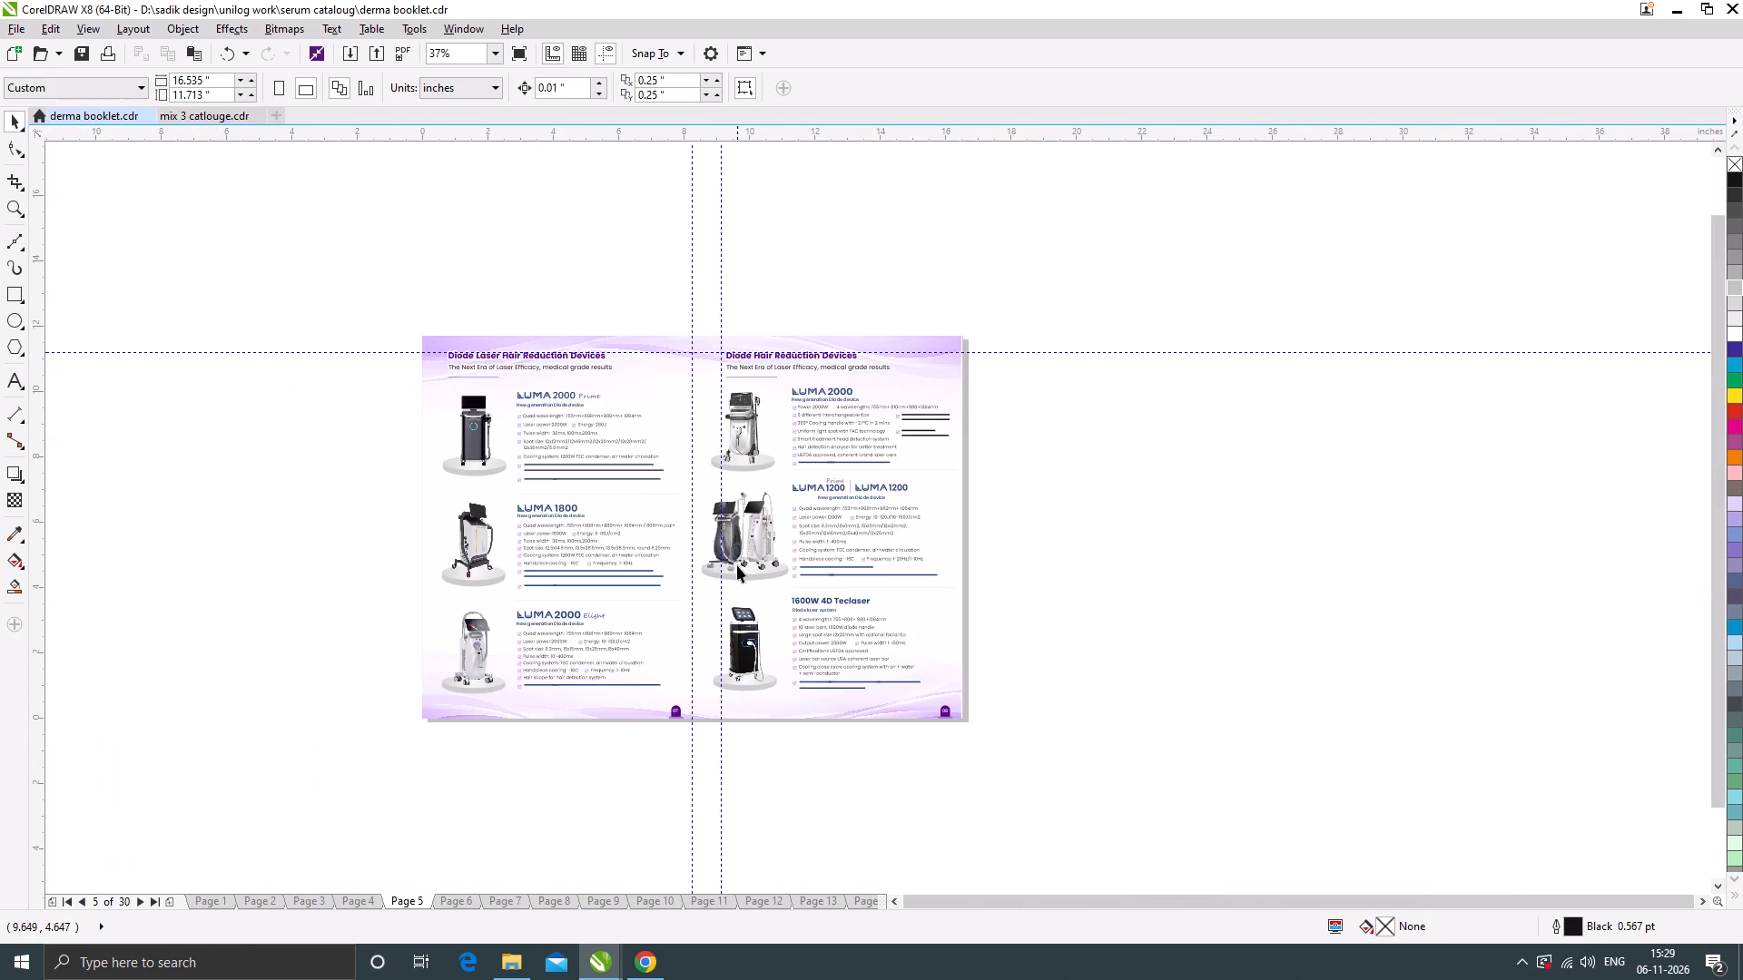
Shift the dark LUMA 1200 device slightly right, to about X 9.38", Y 5.73".
scroll(736, 534, "up", 2)
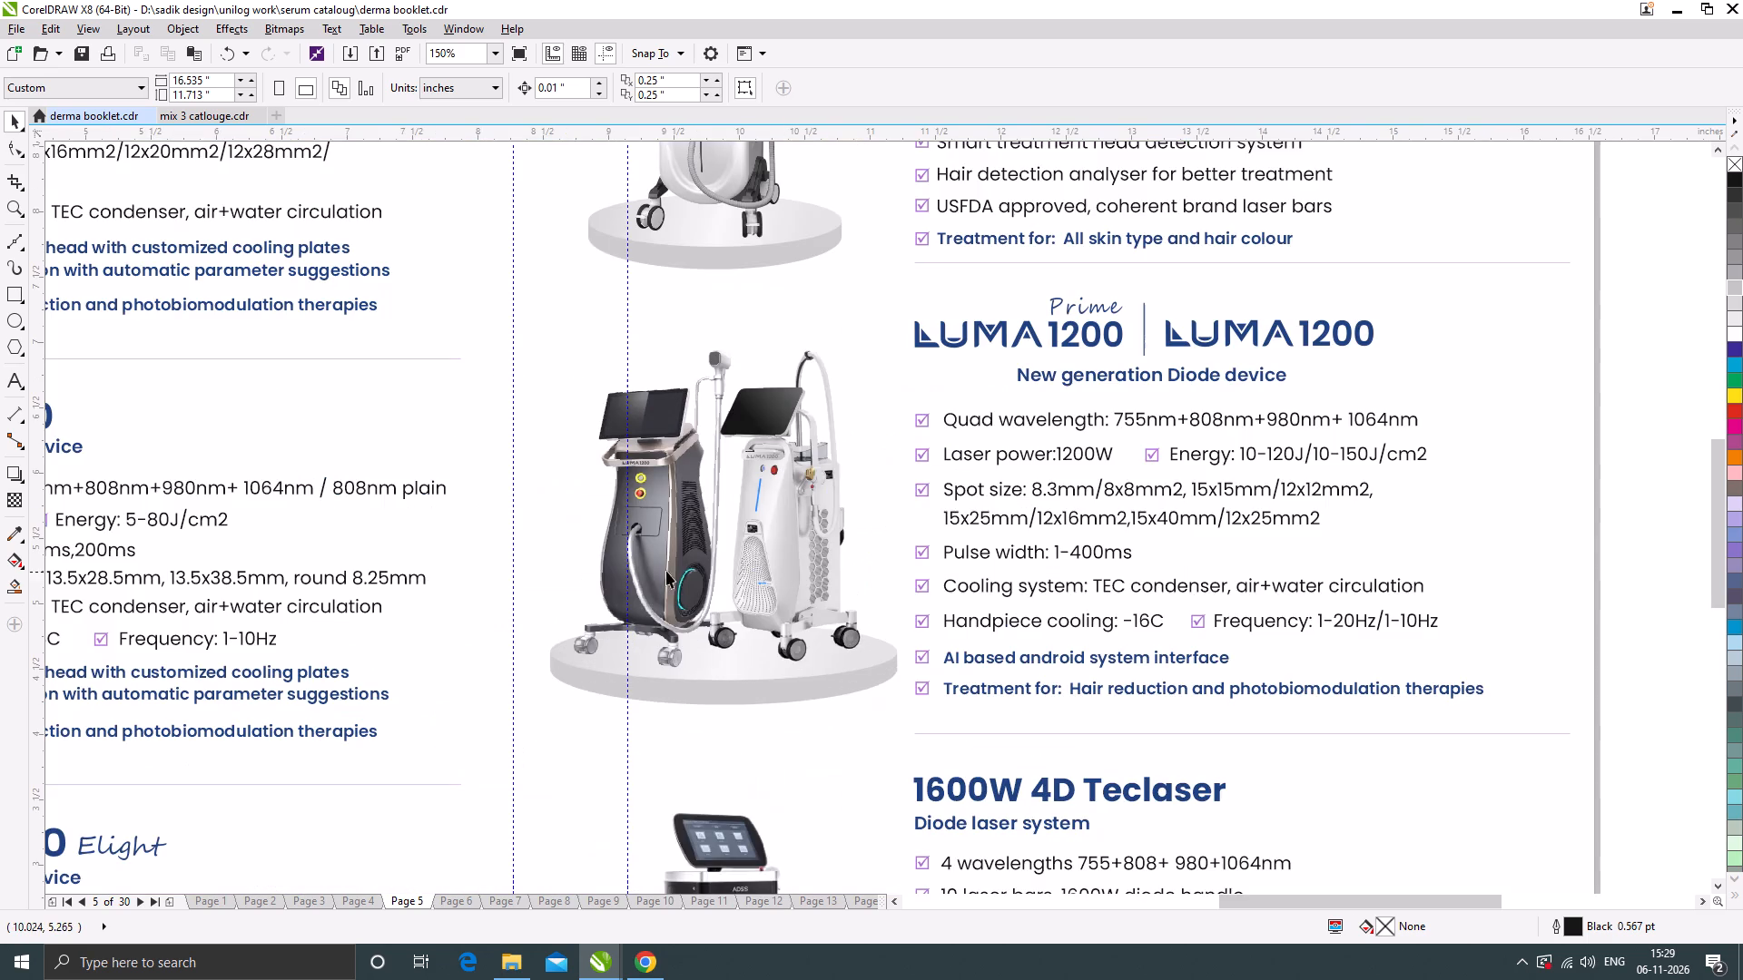
left_click(662, 568)
scroll(665, 557, "up", 2)
left_click_drag(675, 536, 688, 536)
scroll(702, 543, "down", 3)
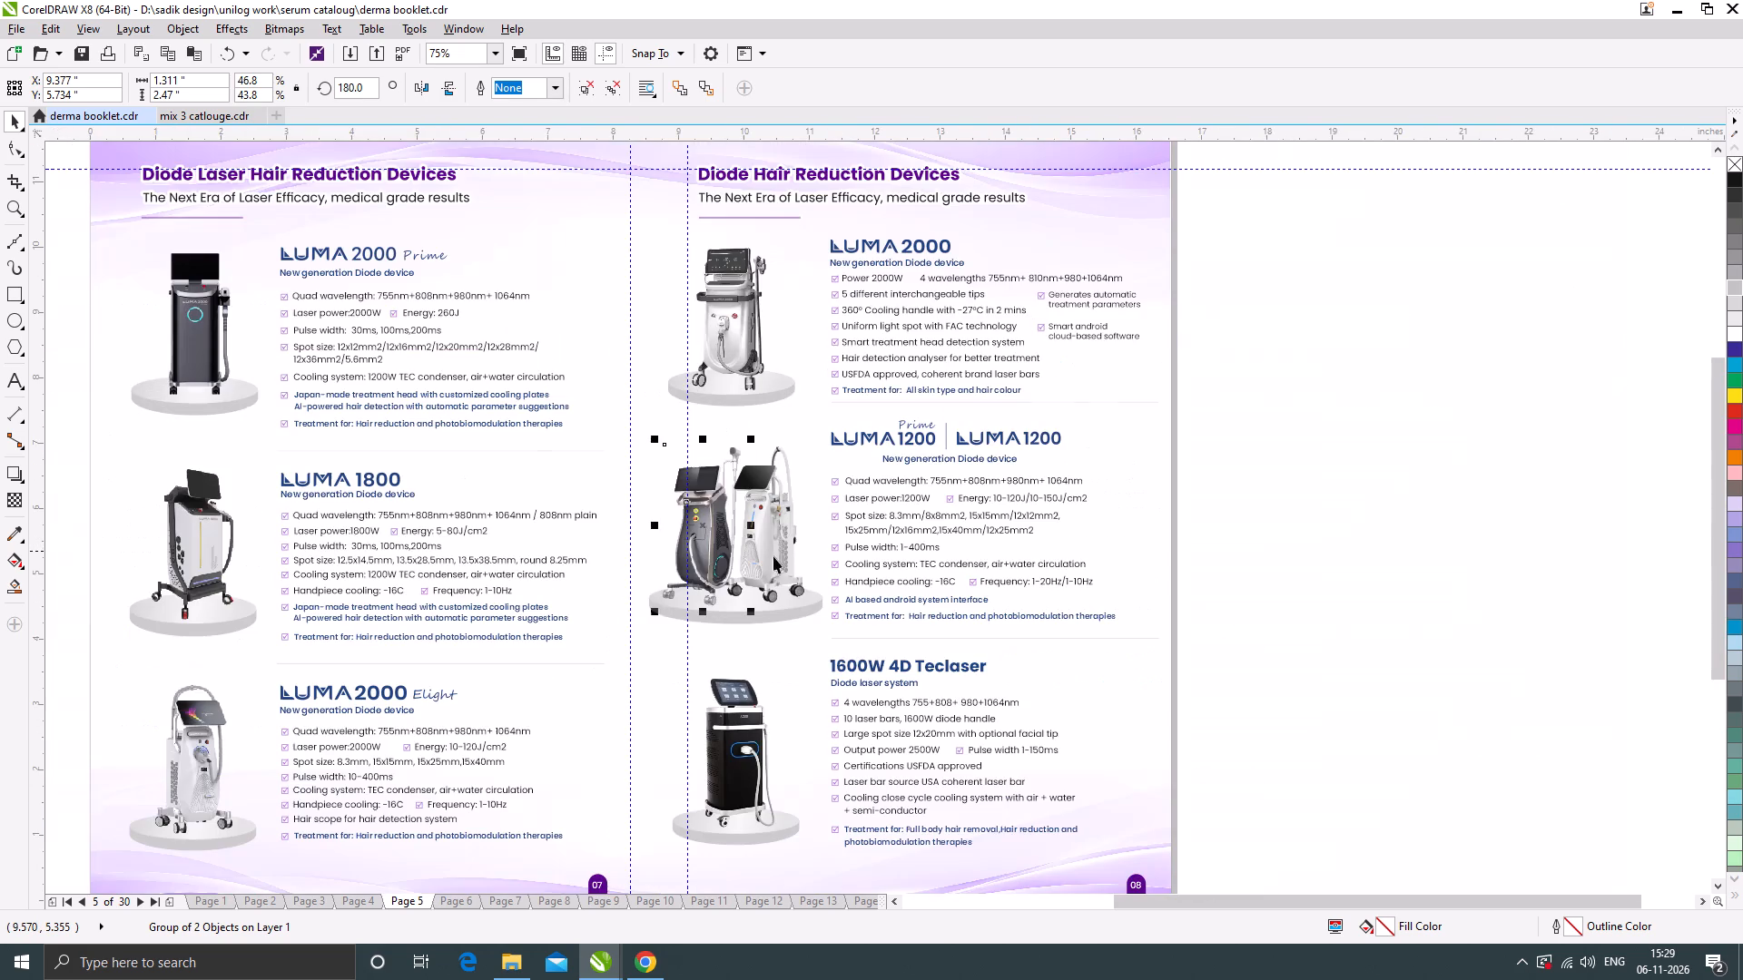
Review the adjusted page 5 spread at full-page size and in full-screen preview.
left_click(1330, 618)
key("F4")
key("F9")
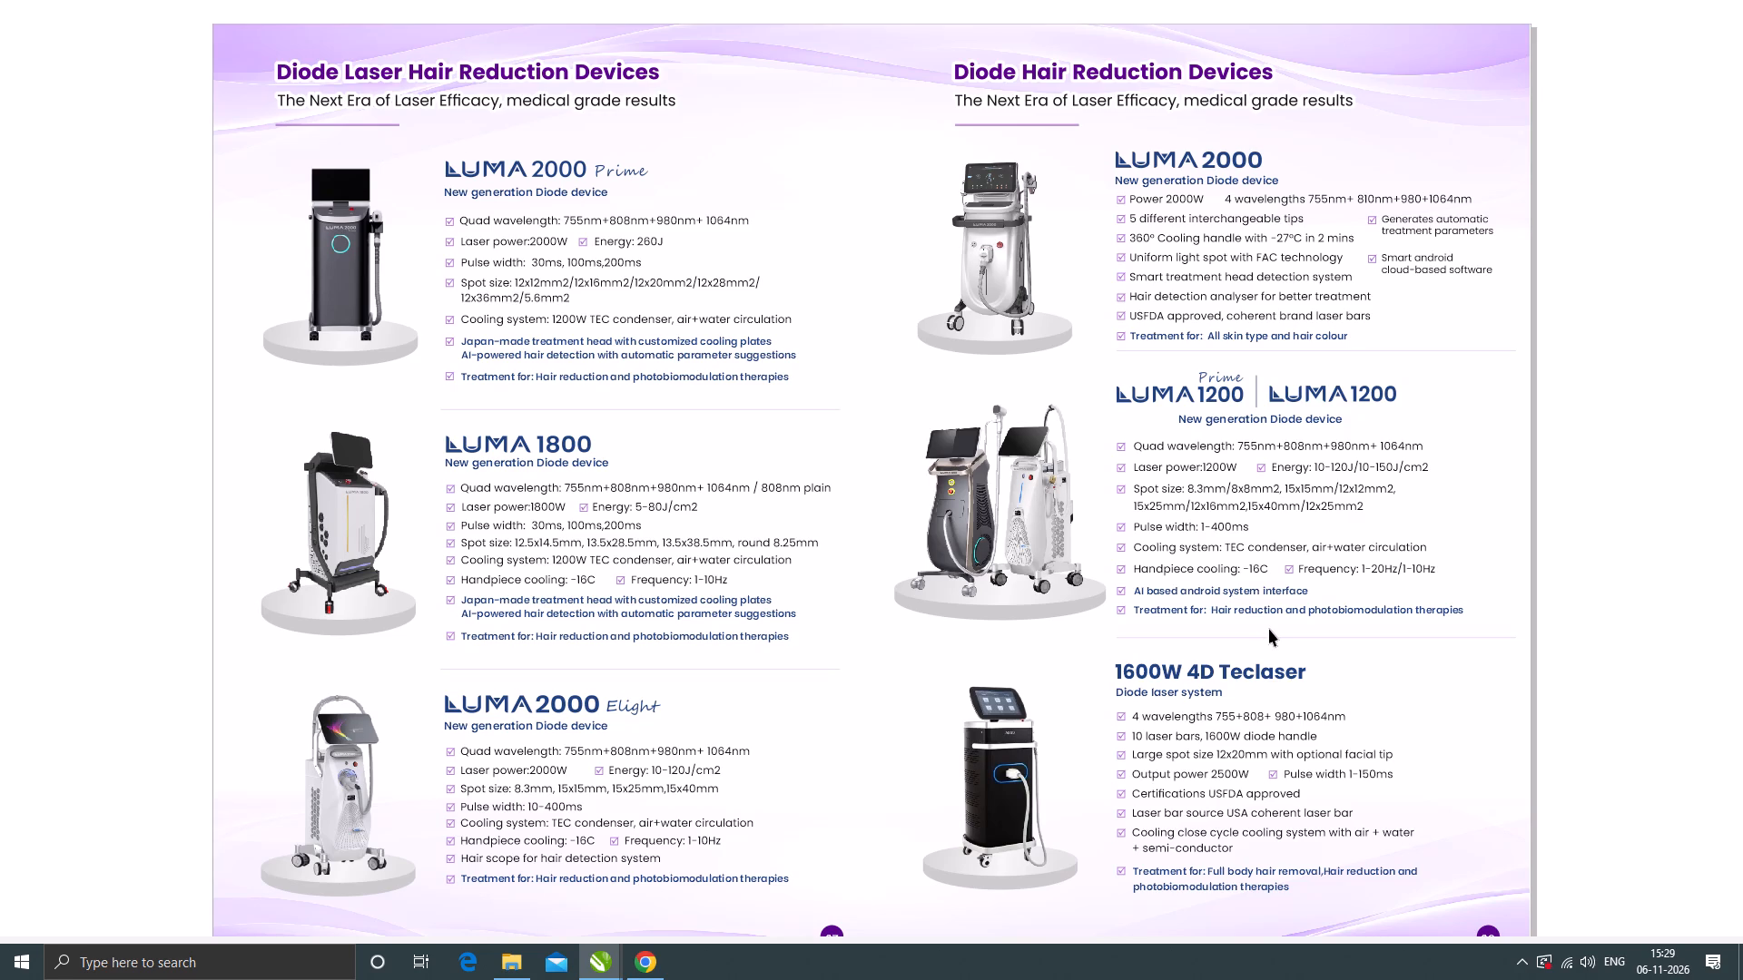
left_click(1289, 629)
scroll(969, 582, "down", 1)
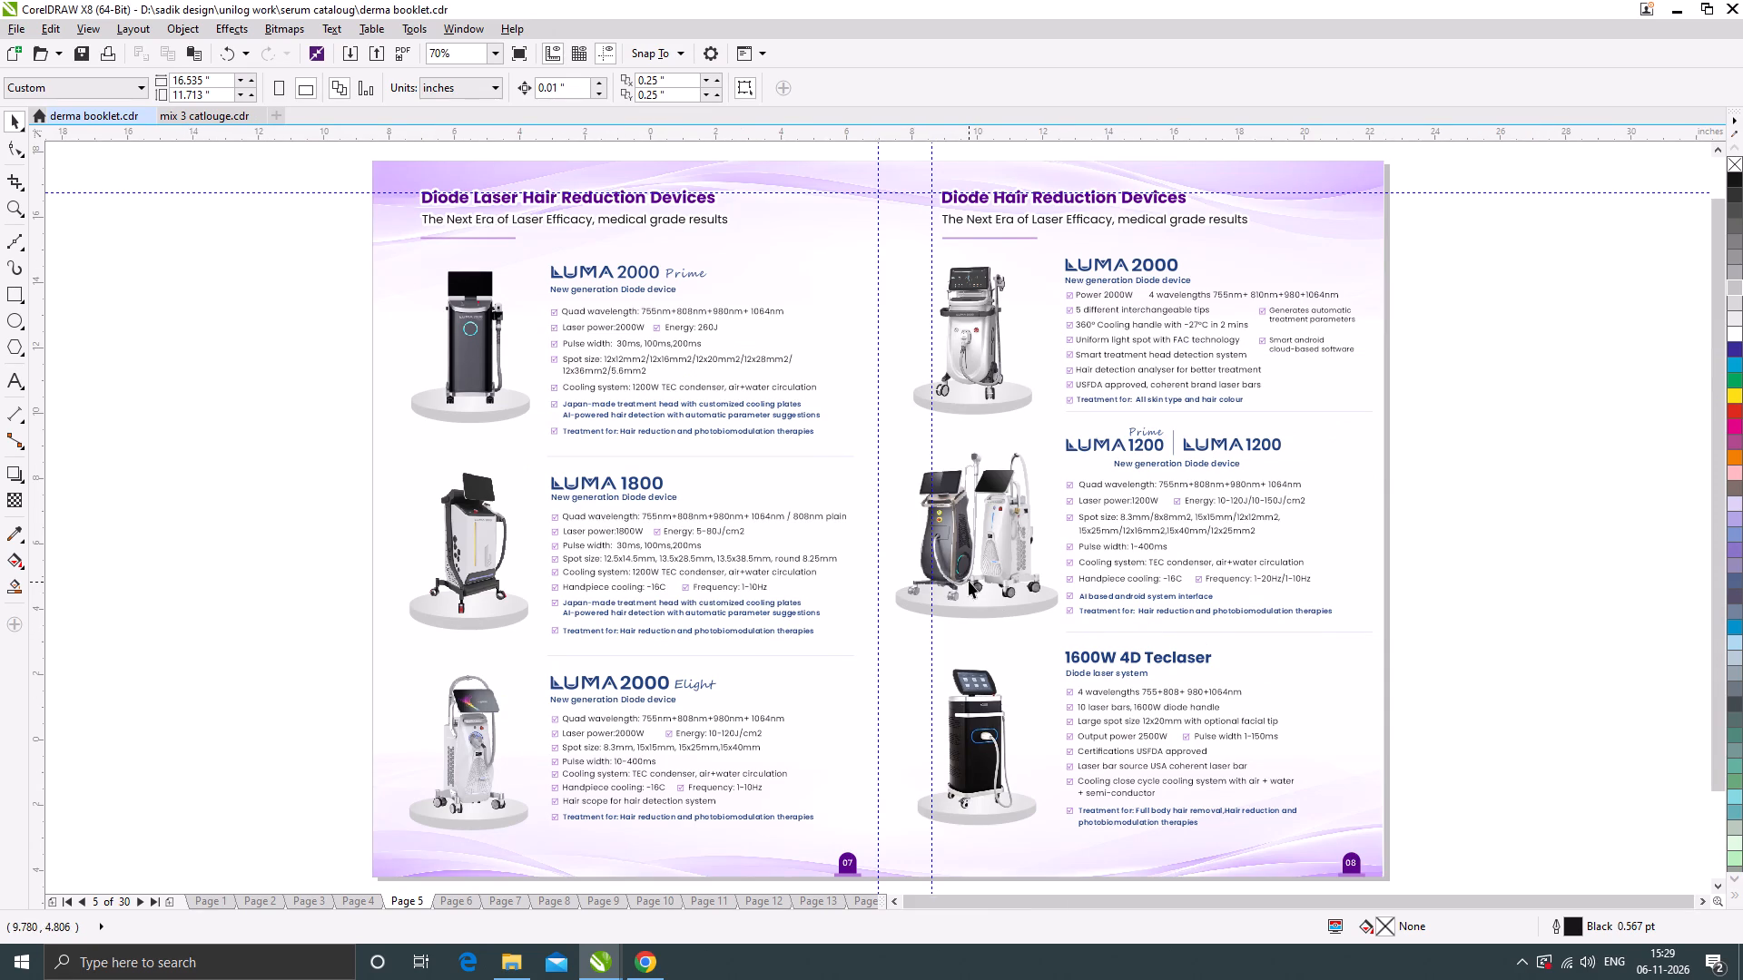
left_click(1305, 631)
Look through the booklet spreads from page 12 to the last page, page 30, without inserting a page.
left_click(763, 900)
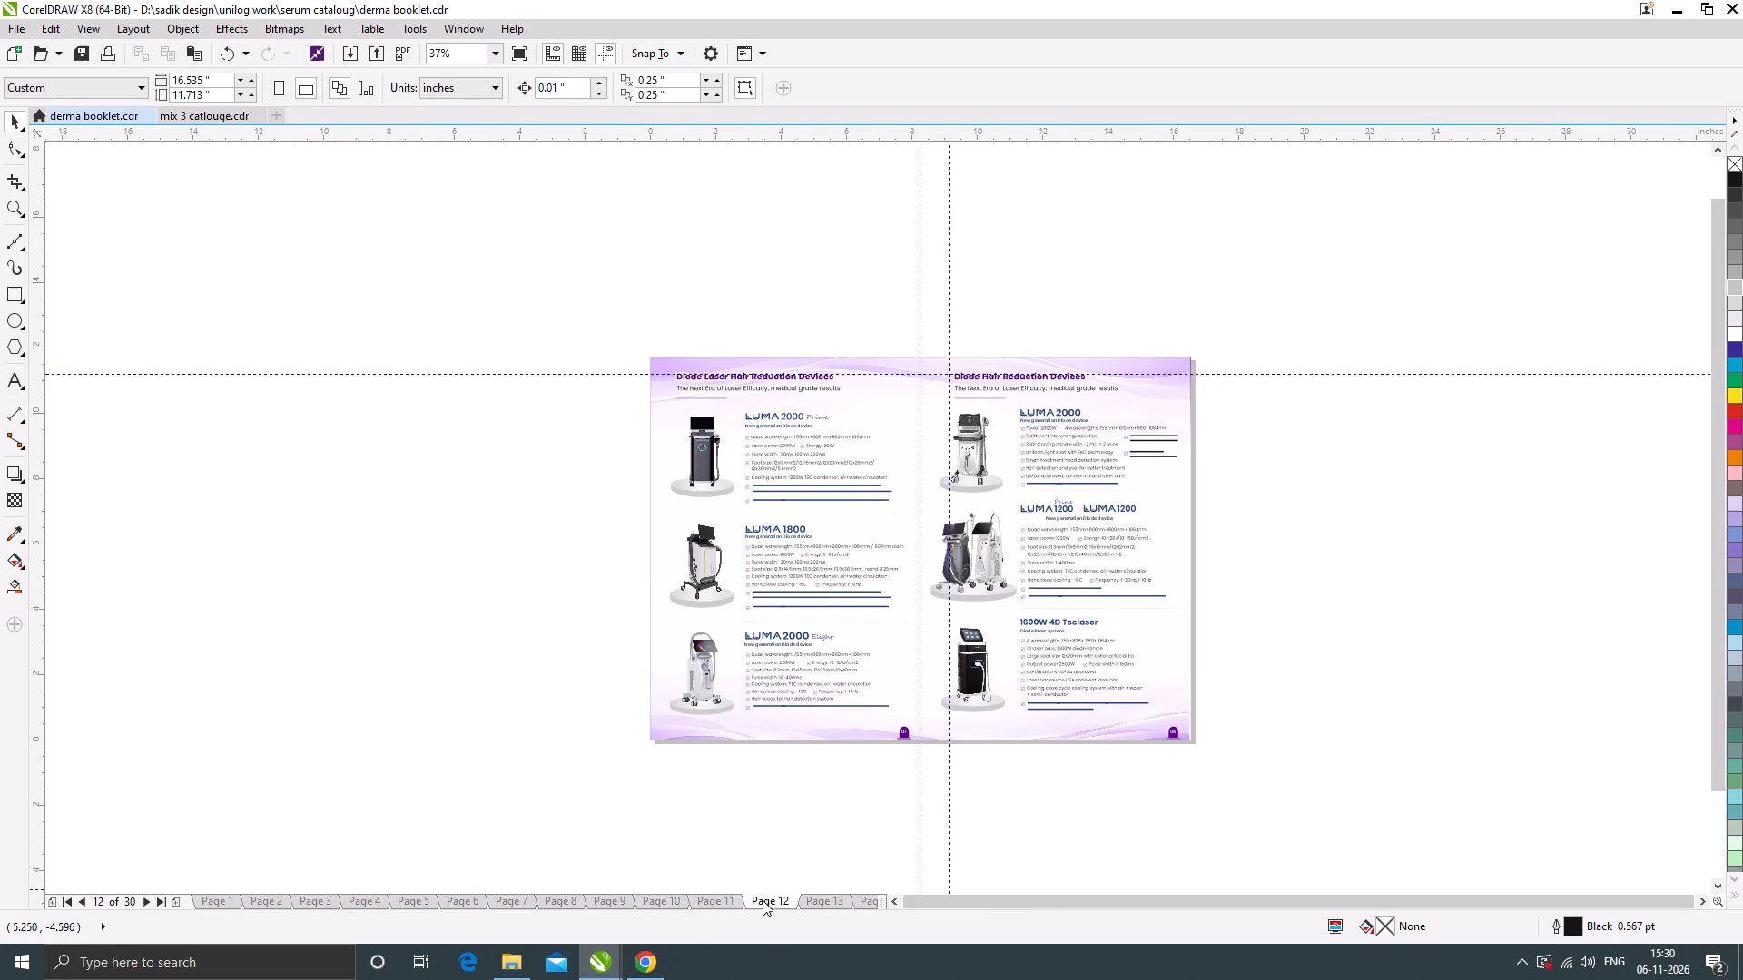
key("Page_Down")
key("Page_Down")
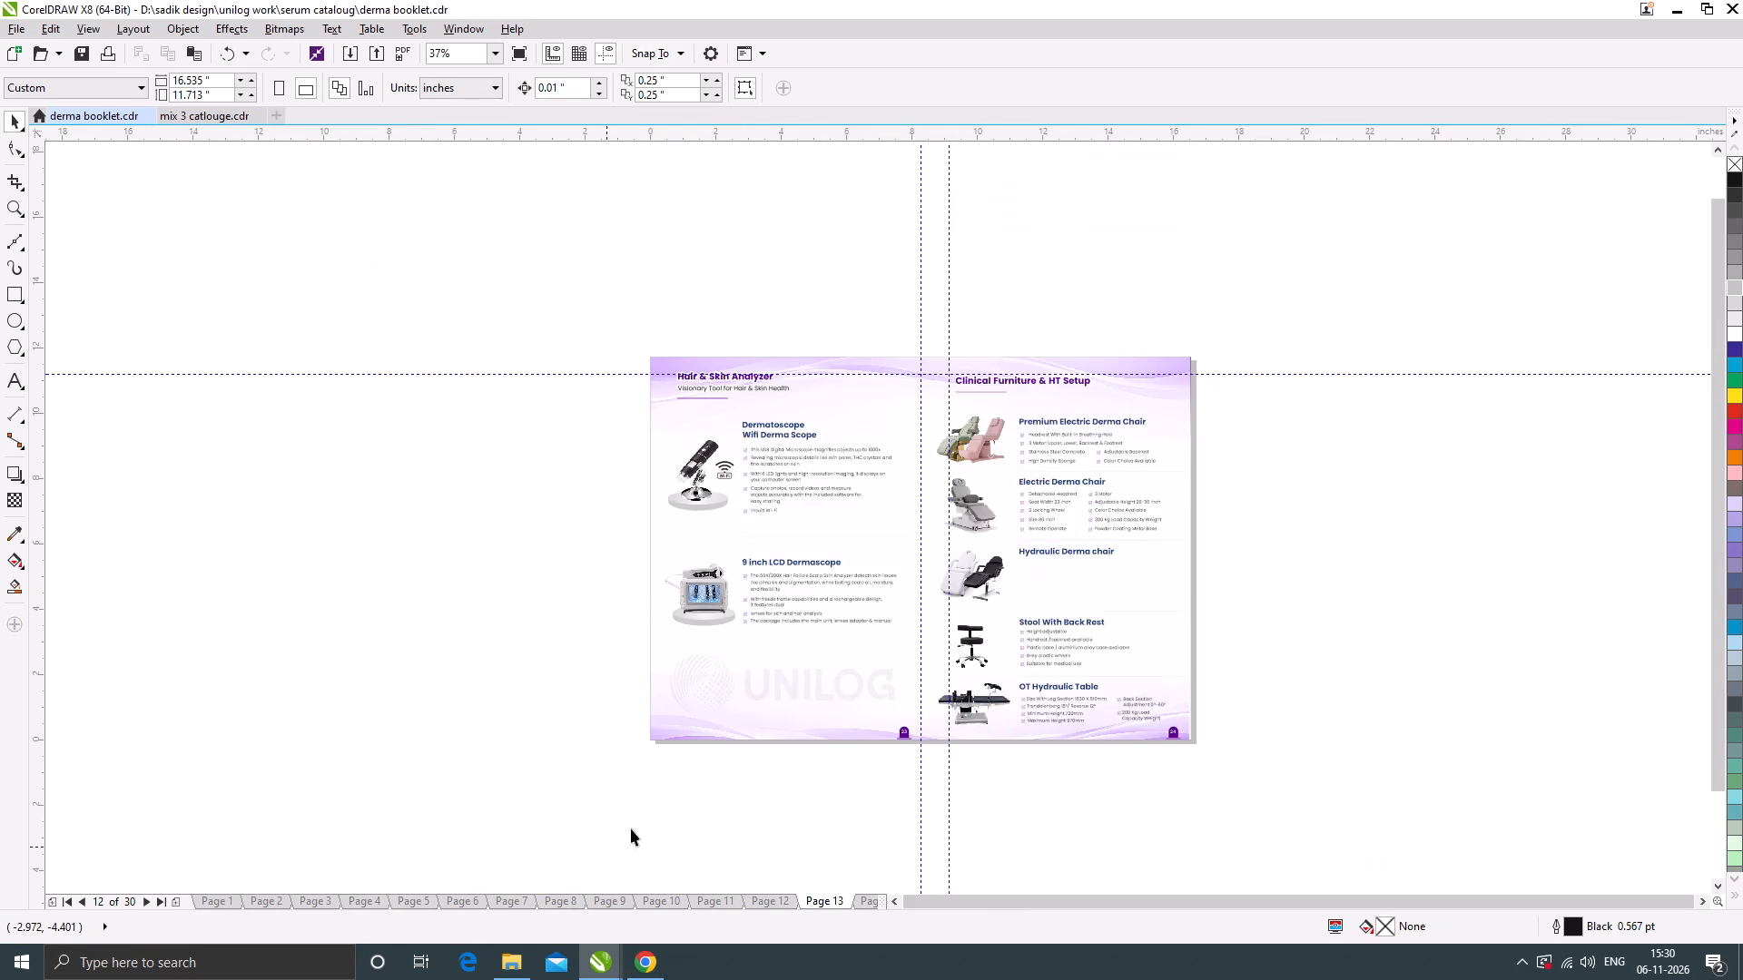
key("Page_Down")
key("Page_Down")
key("Page_Down")
key("Page_Down")
key("Page_Down")
key("Page_Down")
key("Page_Down")
key("Page_Down")
key("Page_Down")
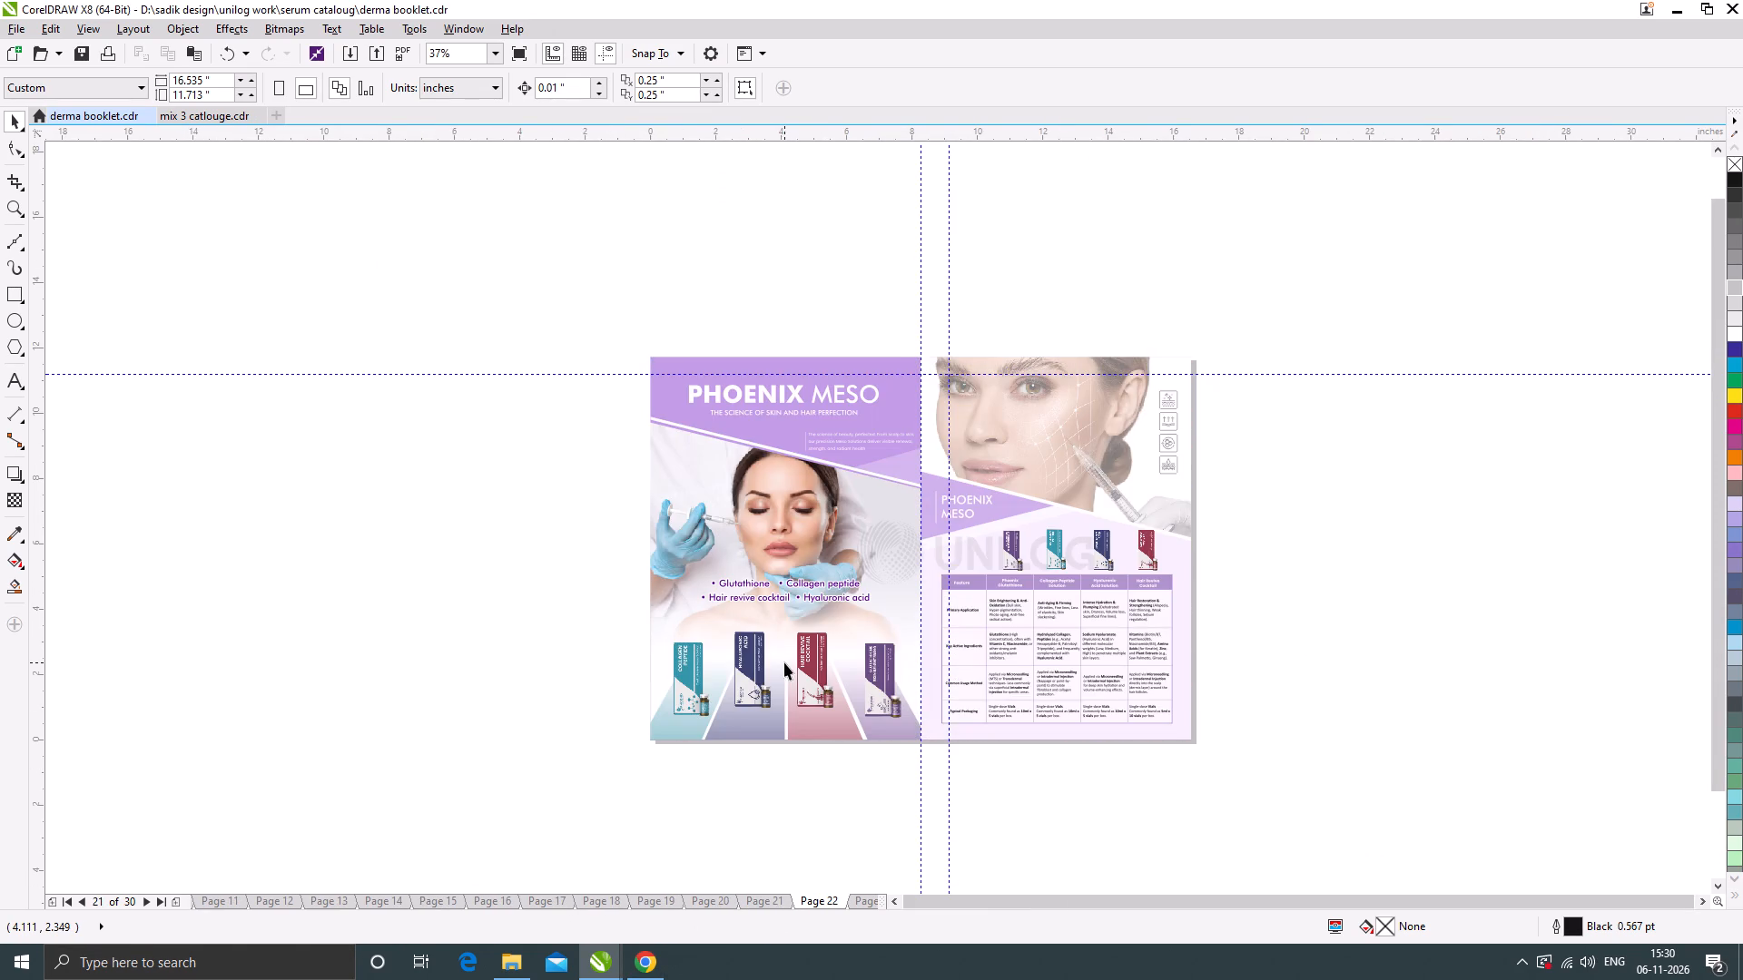
key("Page_Down")
key("Page_Down")
key("Page_Down")
key("Page_Down")
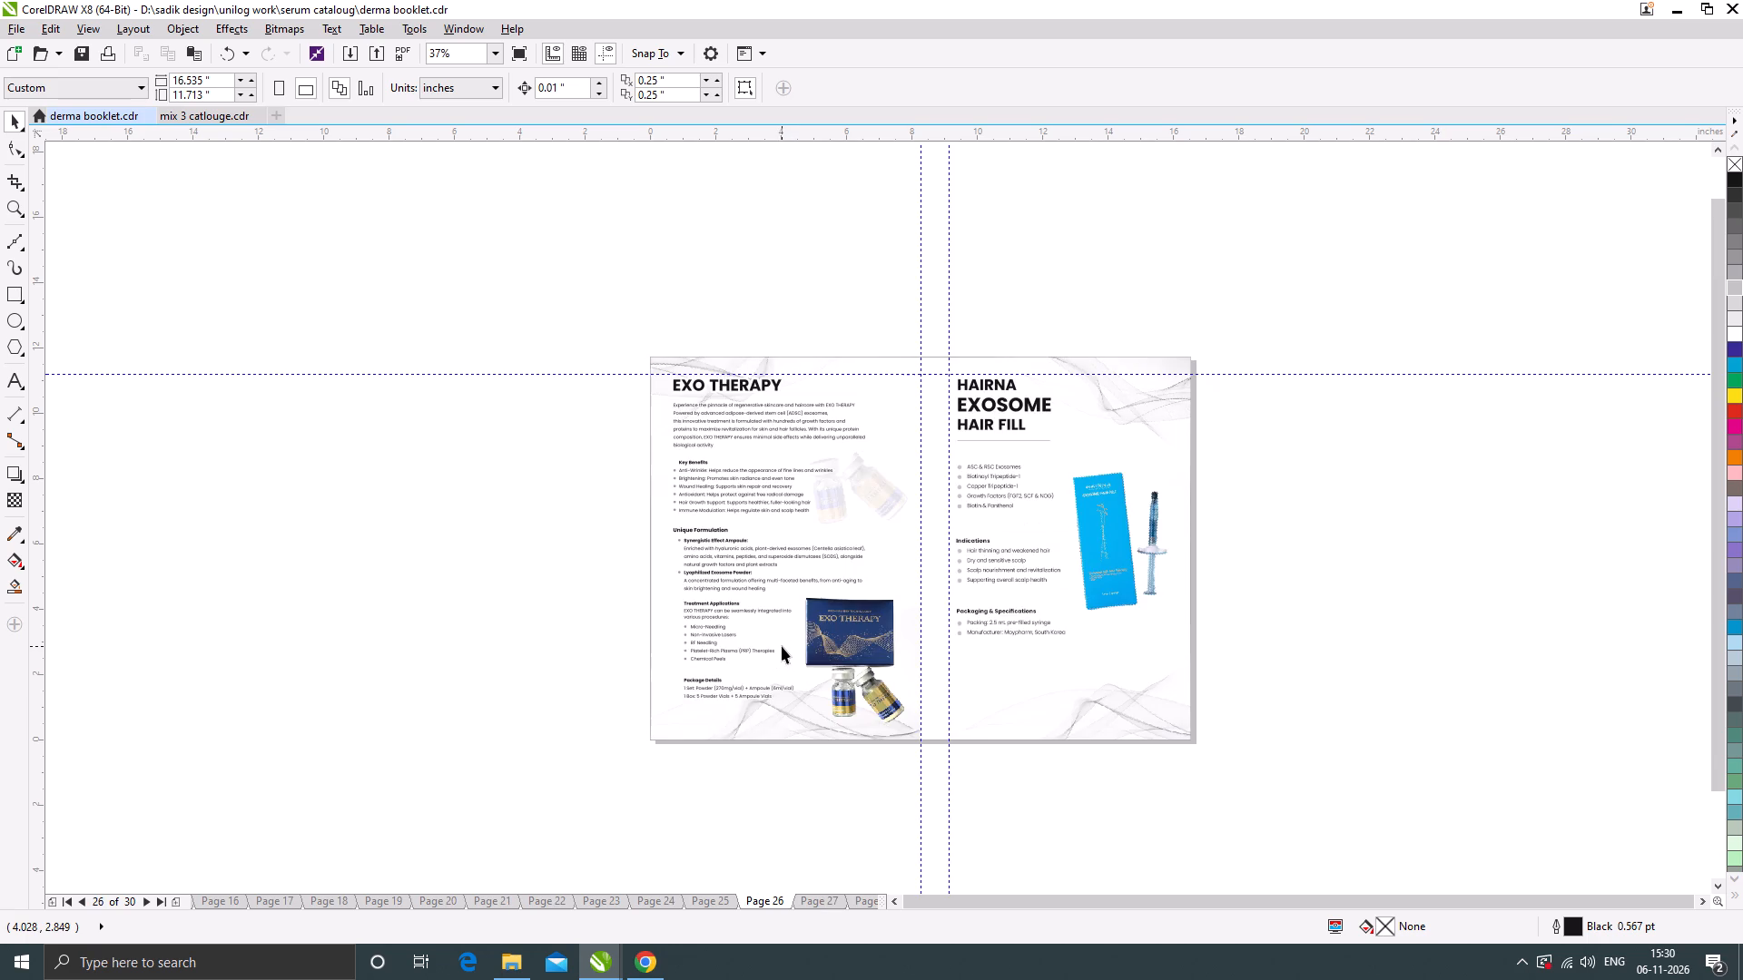
key("Page_Down")
key("Page_Down")
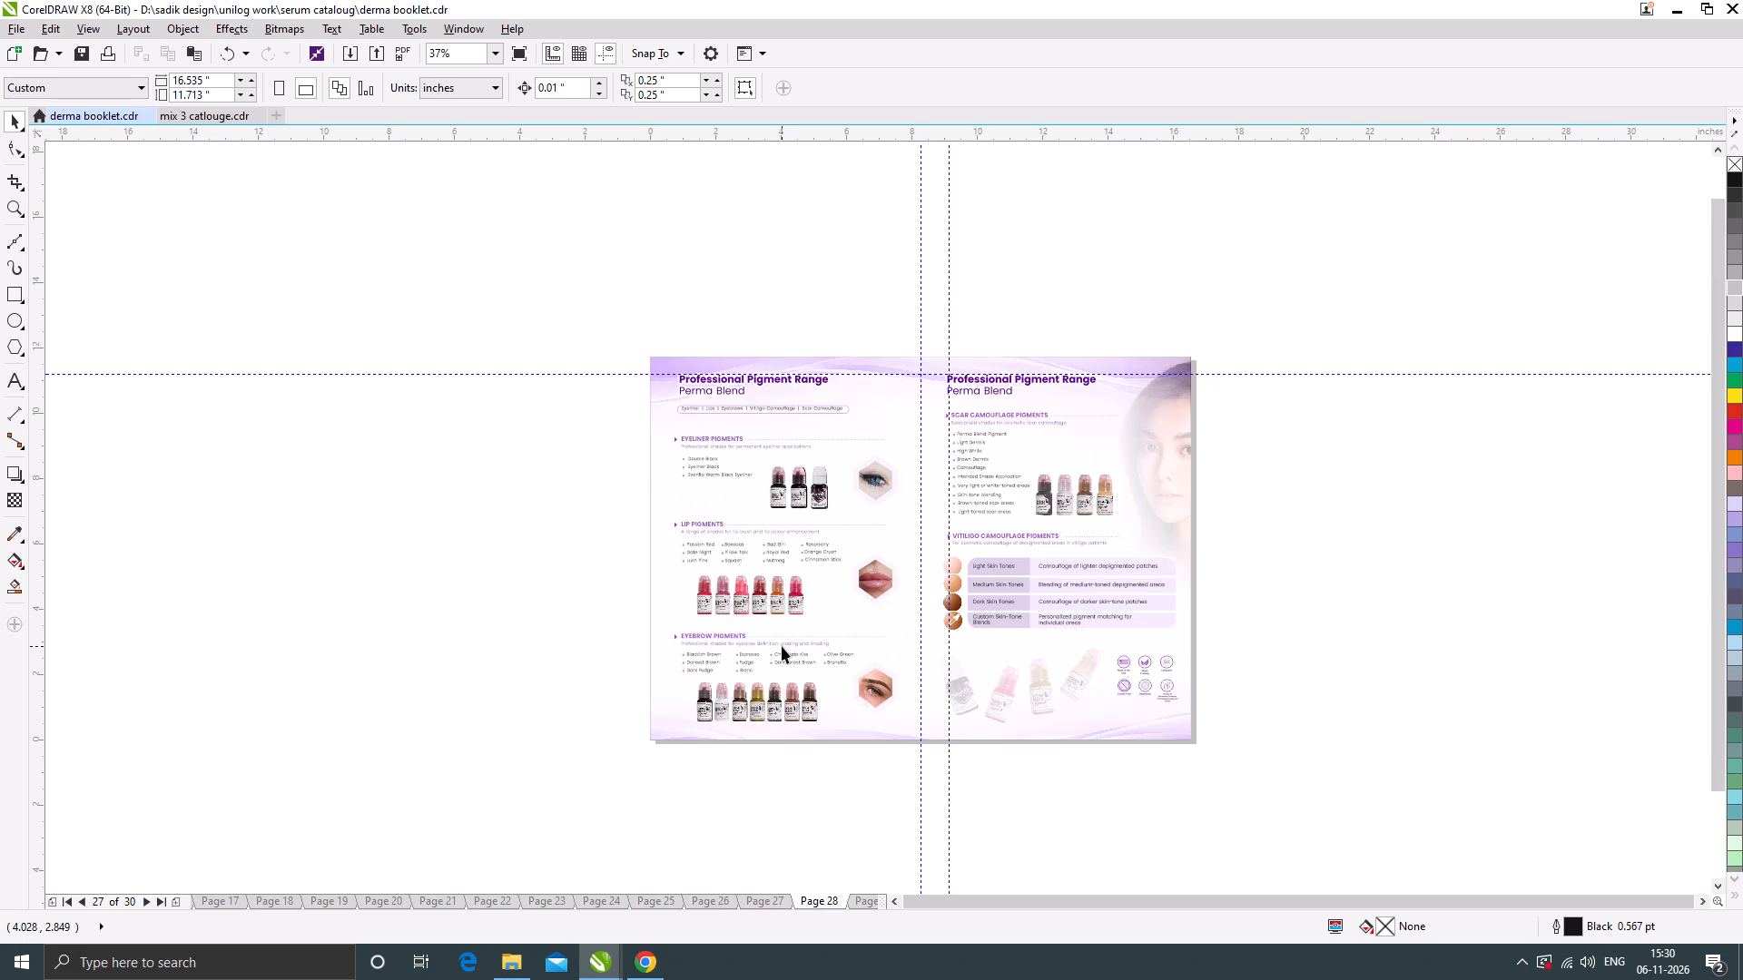
key("Page_Down")
key("Page_Down")
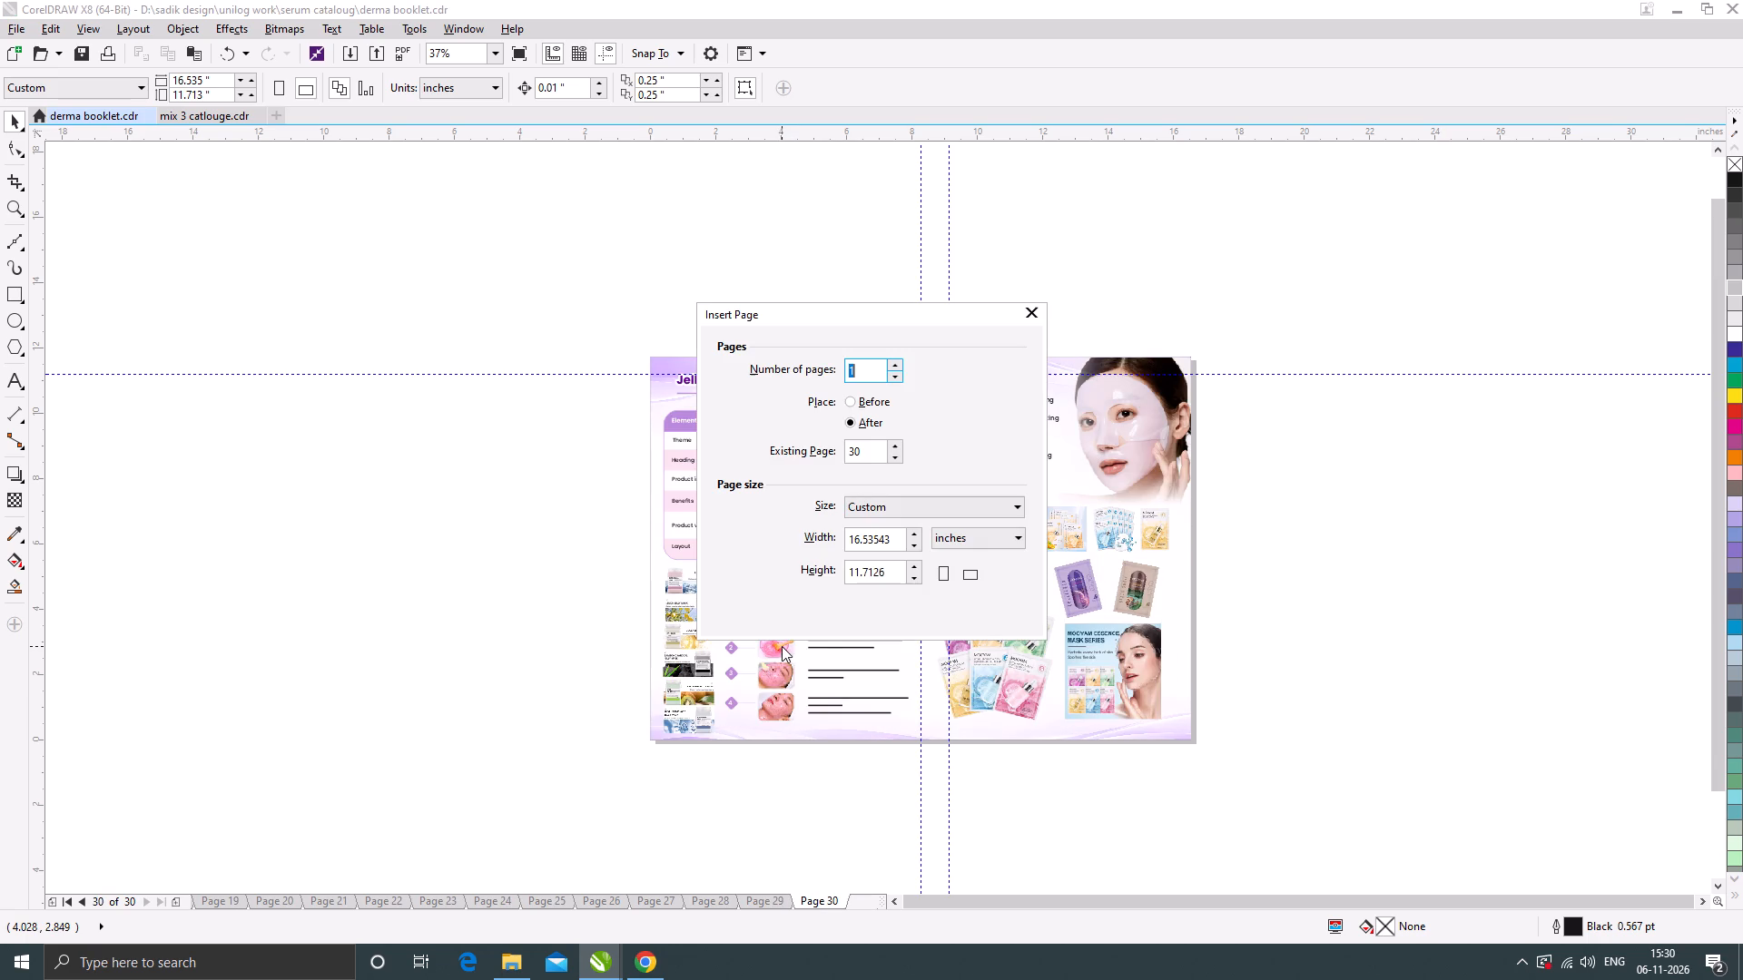
left_click(1003, 608)
Recheck the spreads between page 22 and page 30, covering the MCCM, exosome, pigment, medifacial and mask pages.
key("Page_Up")
key("Page_Up")
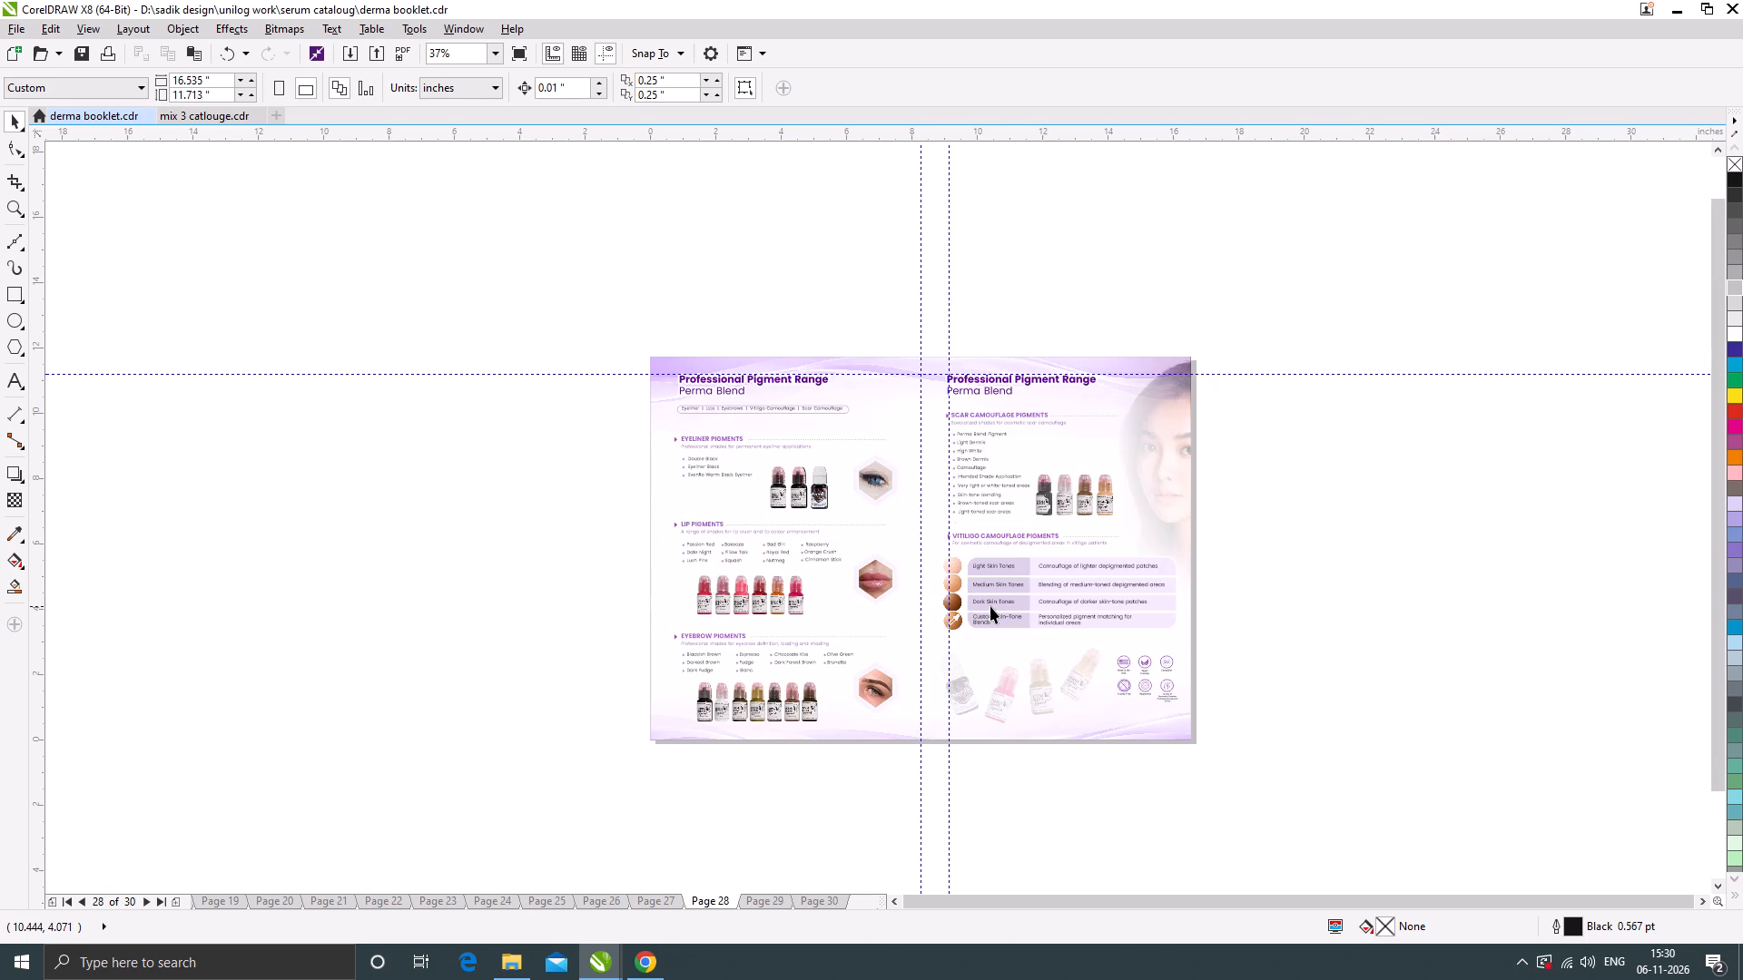
key("Page_Up")
key("Page_Up")
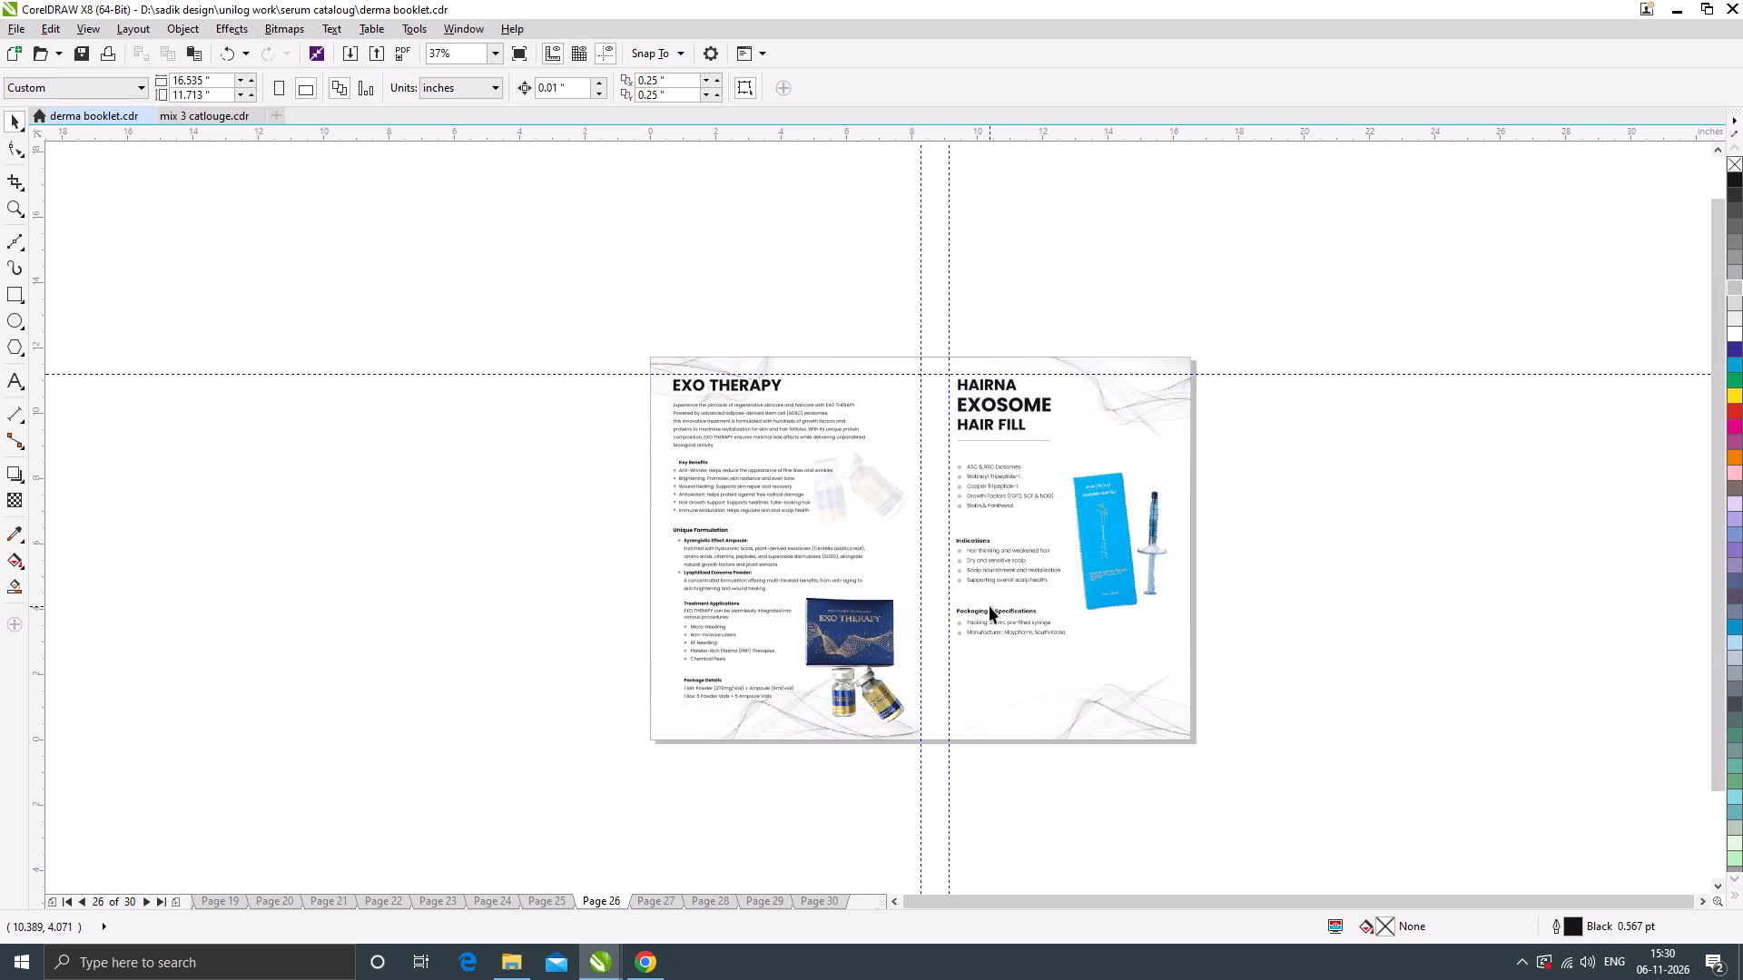
key("Page_Up")
key("Page_Up")
key("Page_Up")
key("Page_Up")
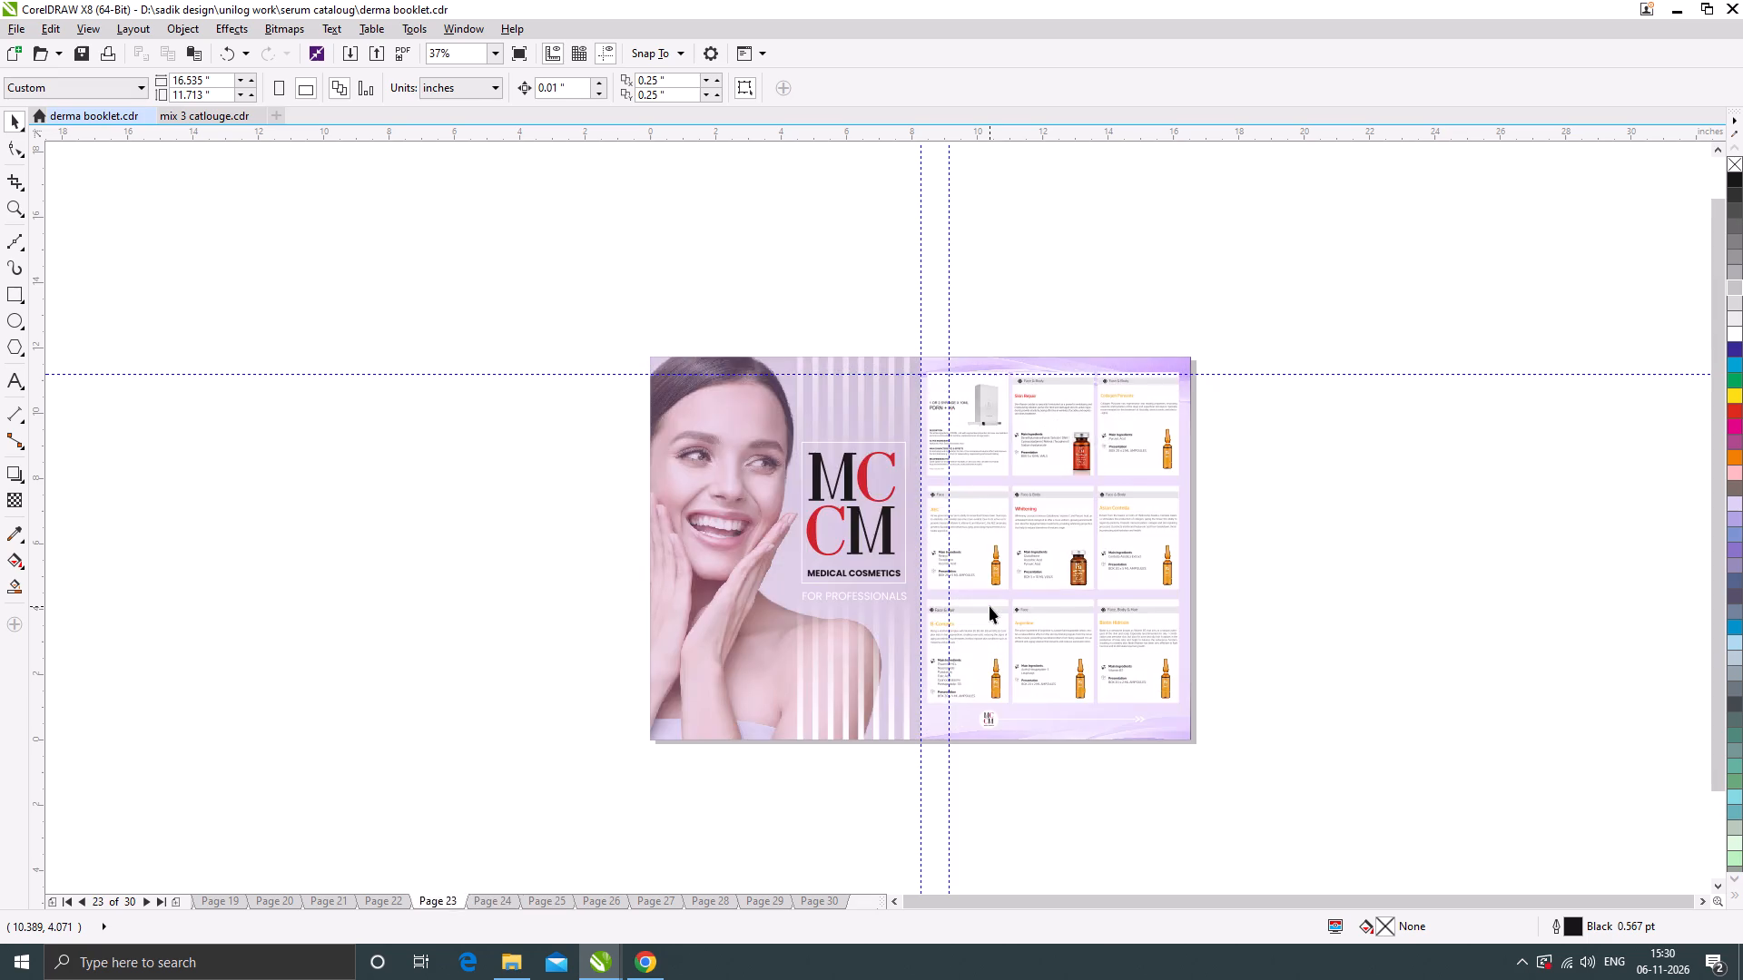
key("Page_Up")
key("Page_Down")
key("Page_Down")
key("Page_Down")
key("Page_Down")
key("Page_Down")
key("Page_Down")
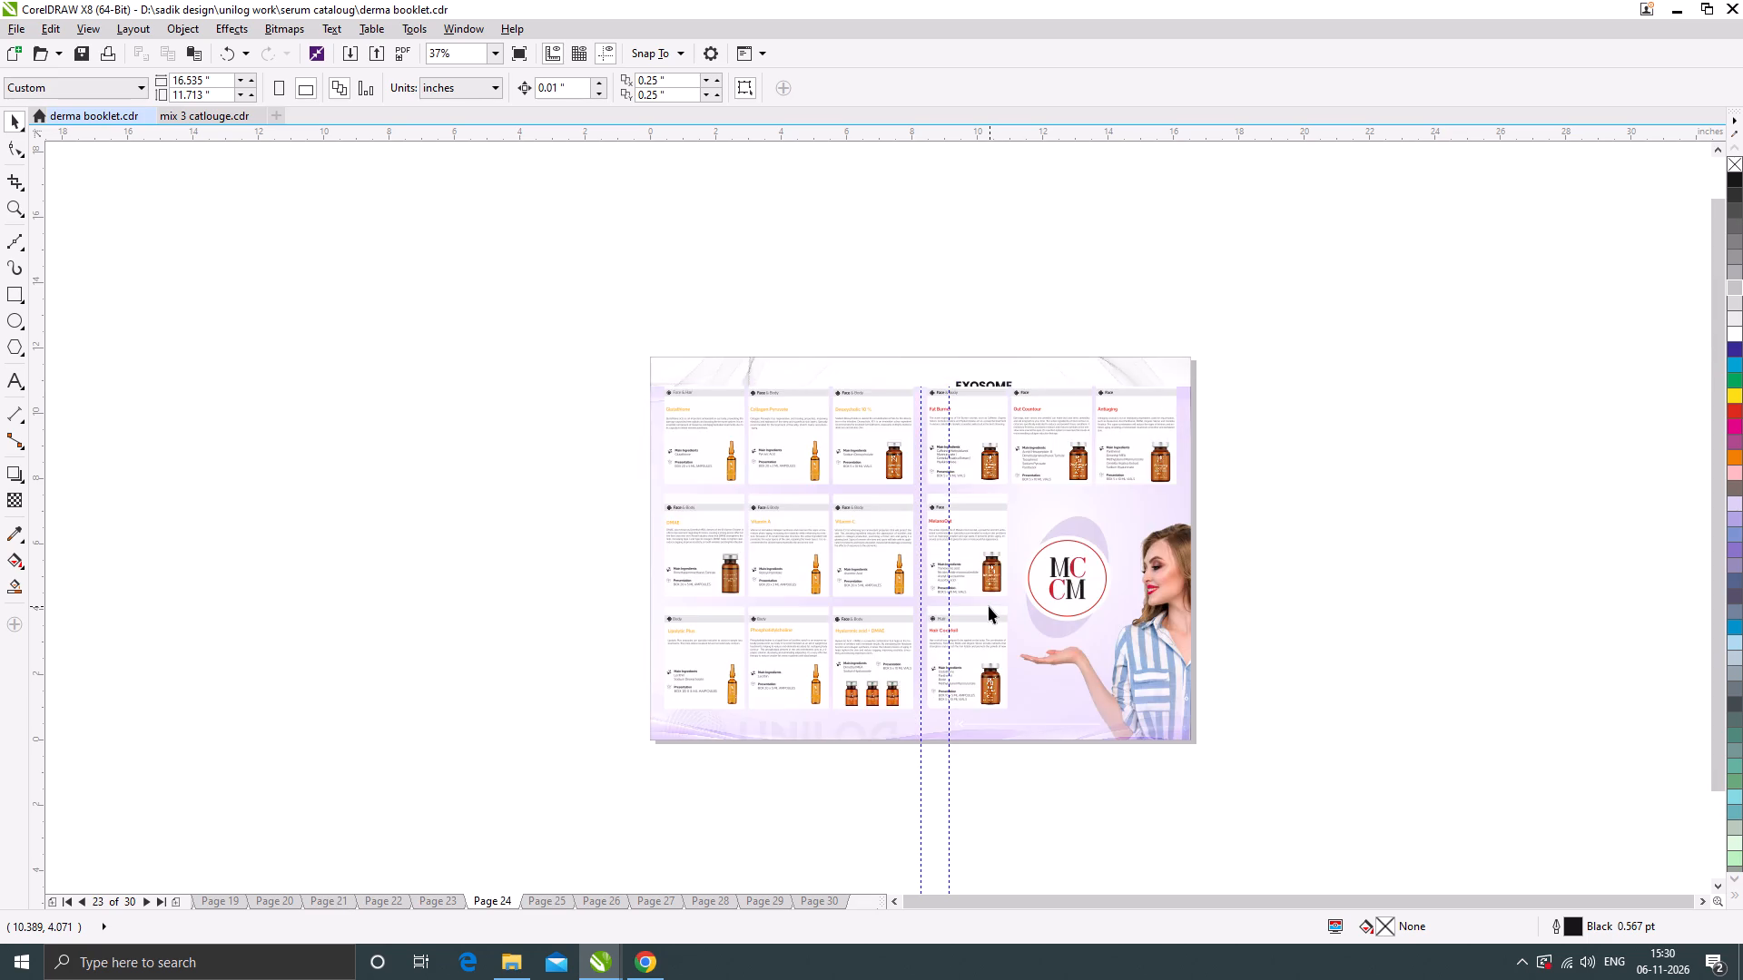
key("Page_Down")
key("Page_Down")
key("Page_Down")
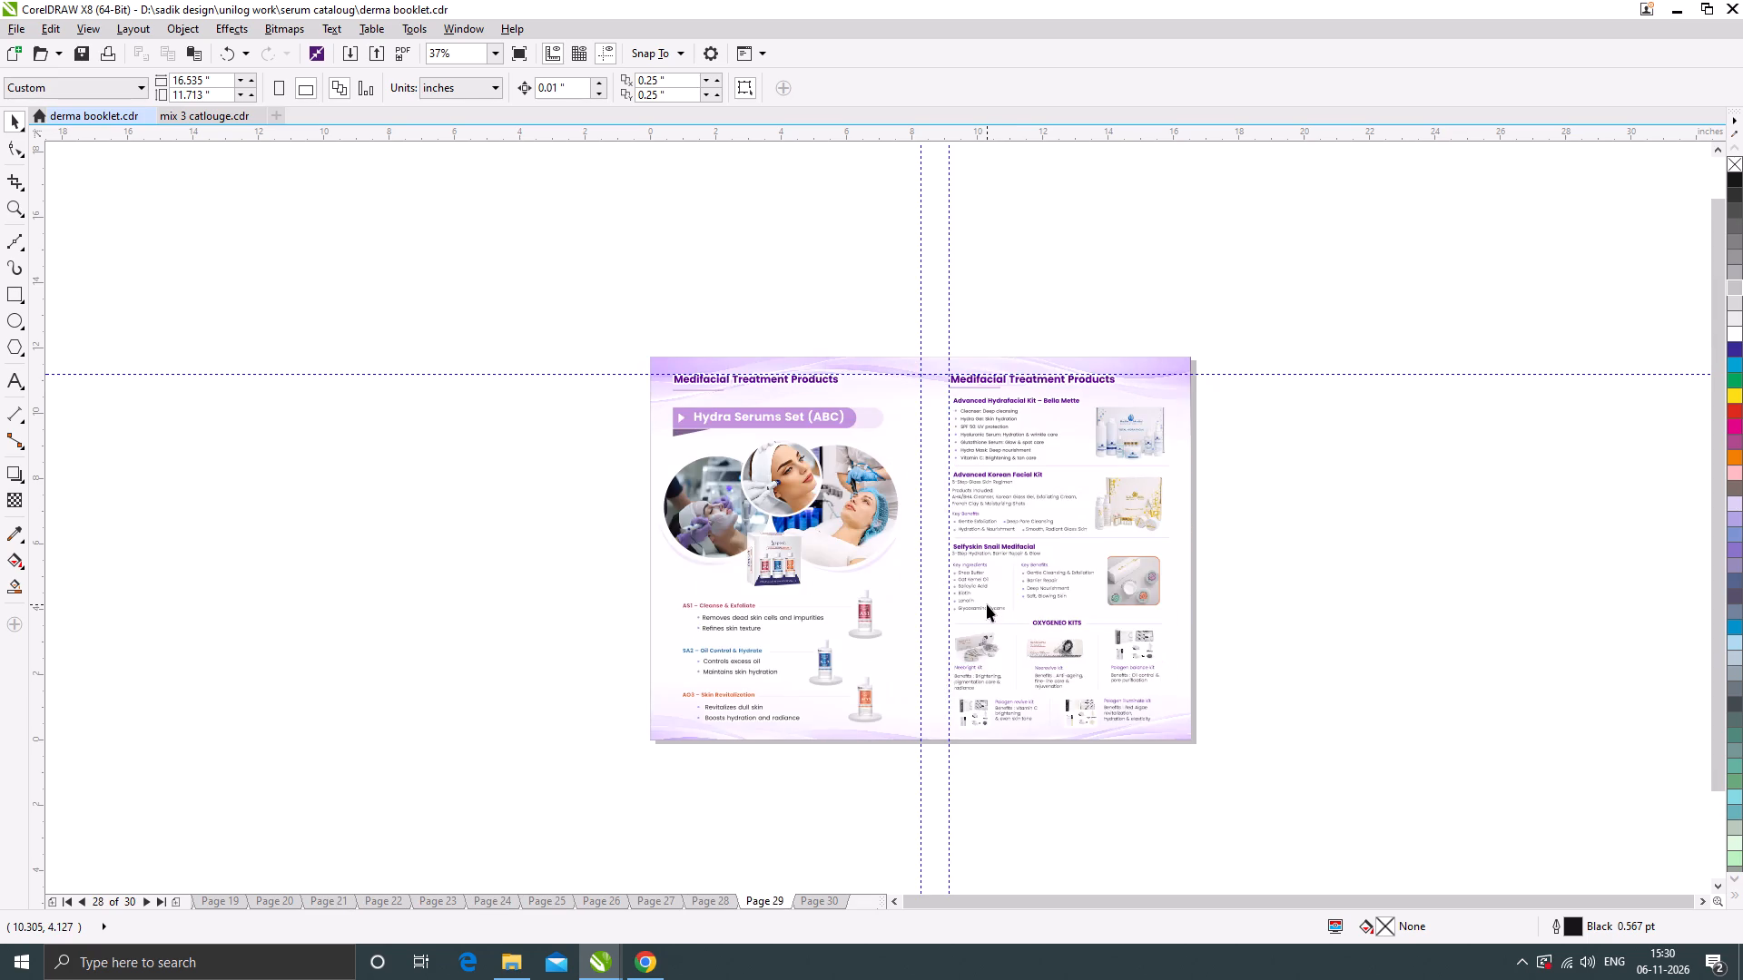
key("Page_Down")
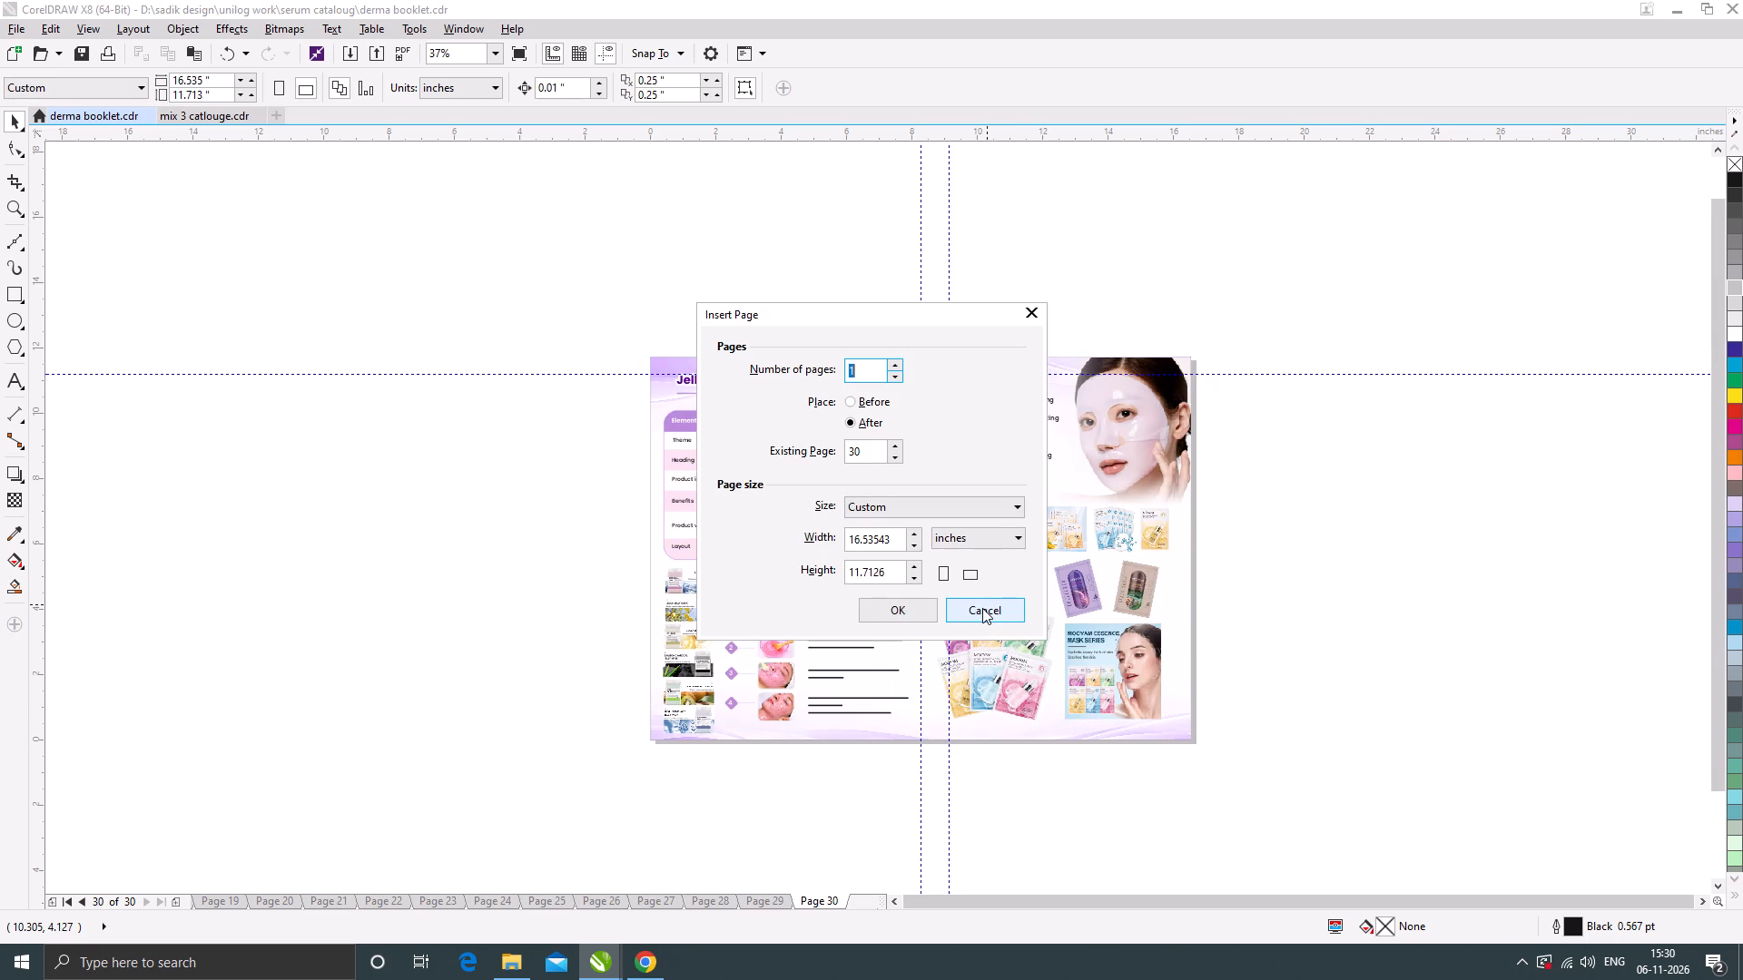
left_click(982, 609)
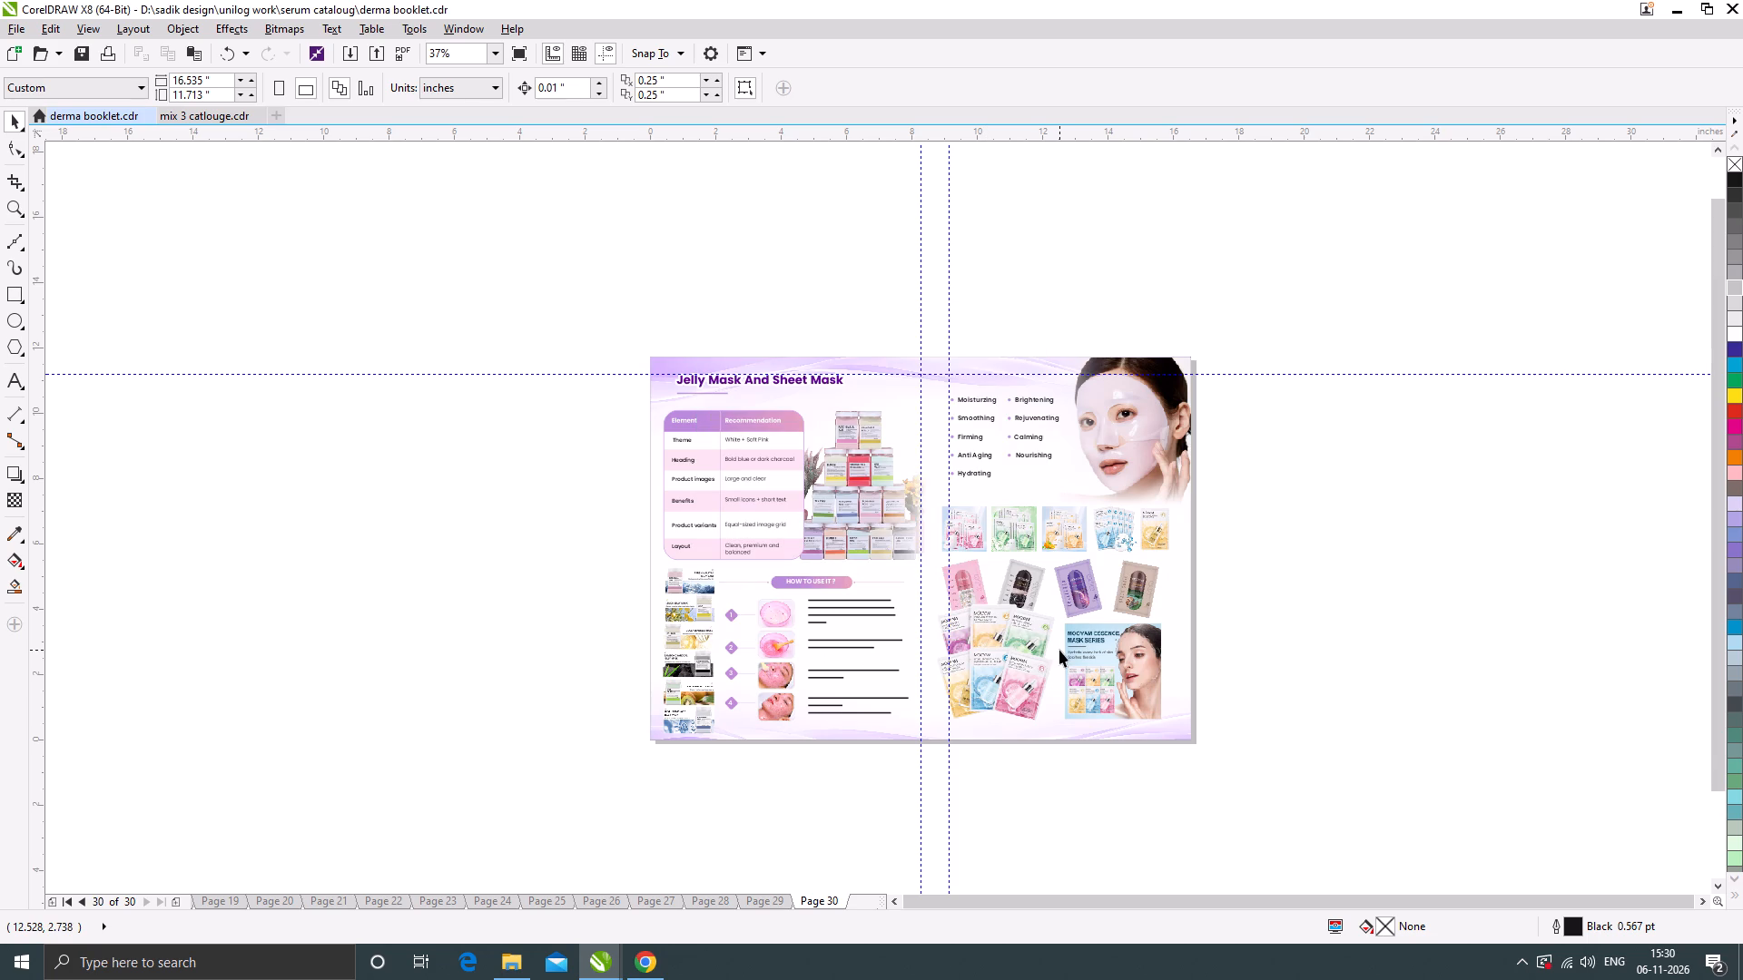
Go back through the spreads from page 30 to the Skin Booster spread on page 20.
key("Page_Up")
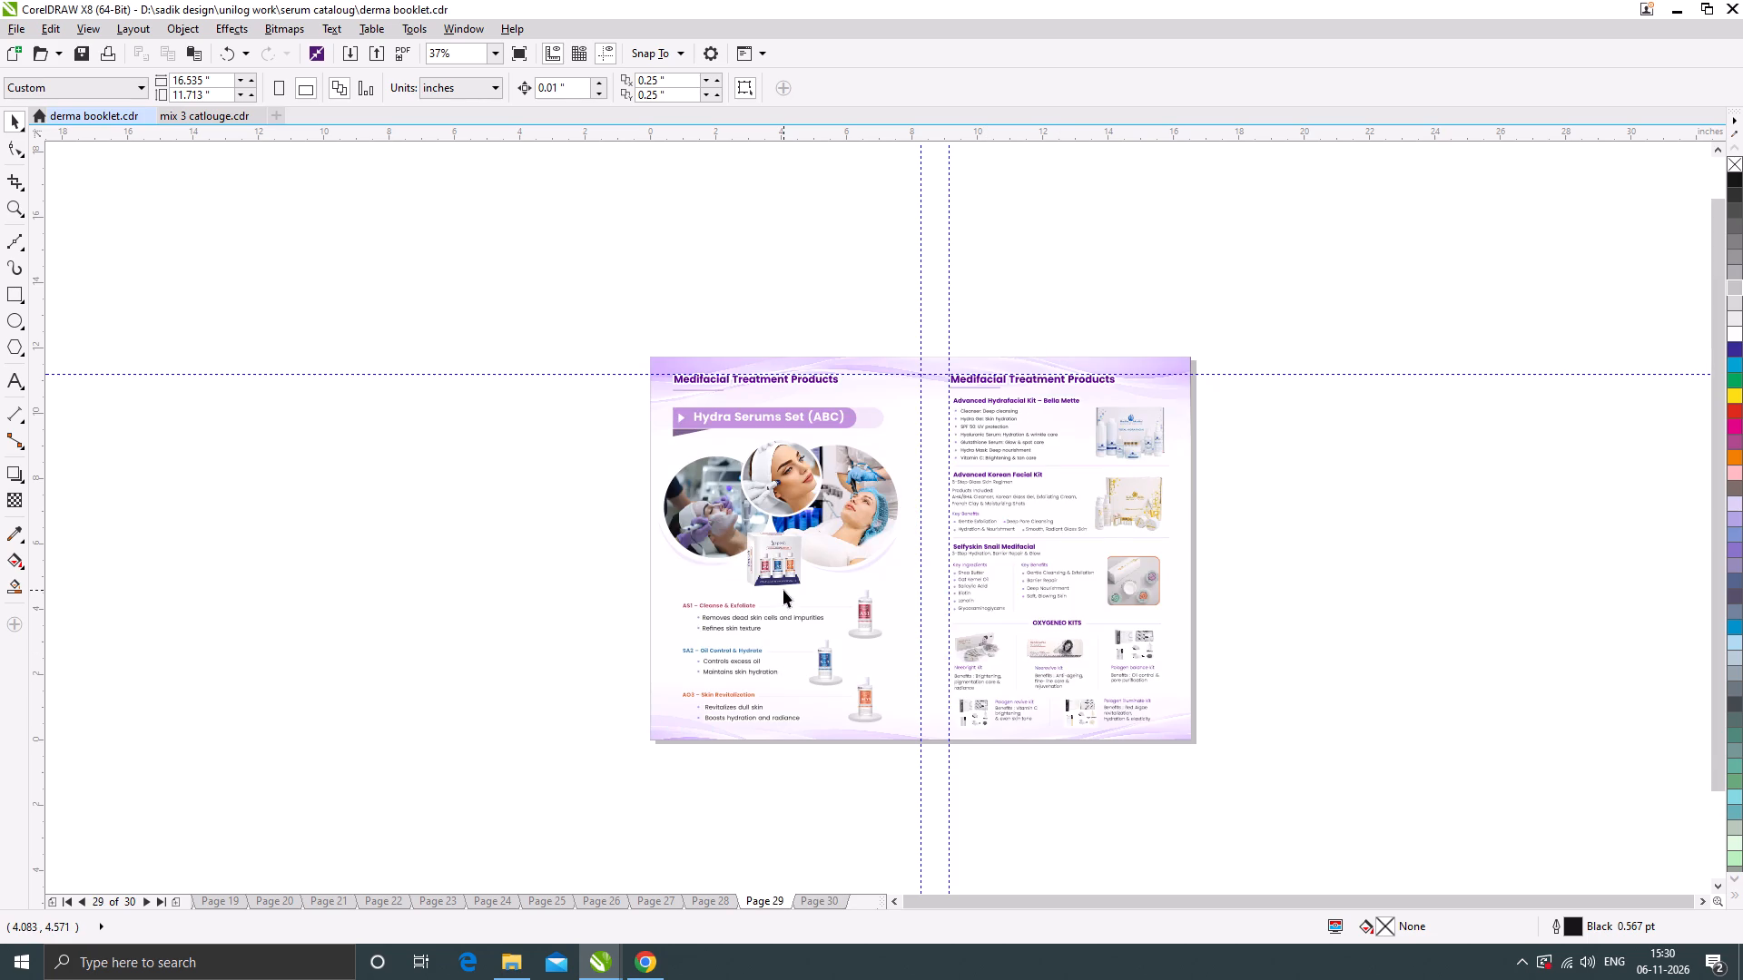
key("Page_Up")
key("Page_Up")
key("Page_Up")
key("Page_Up")
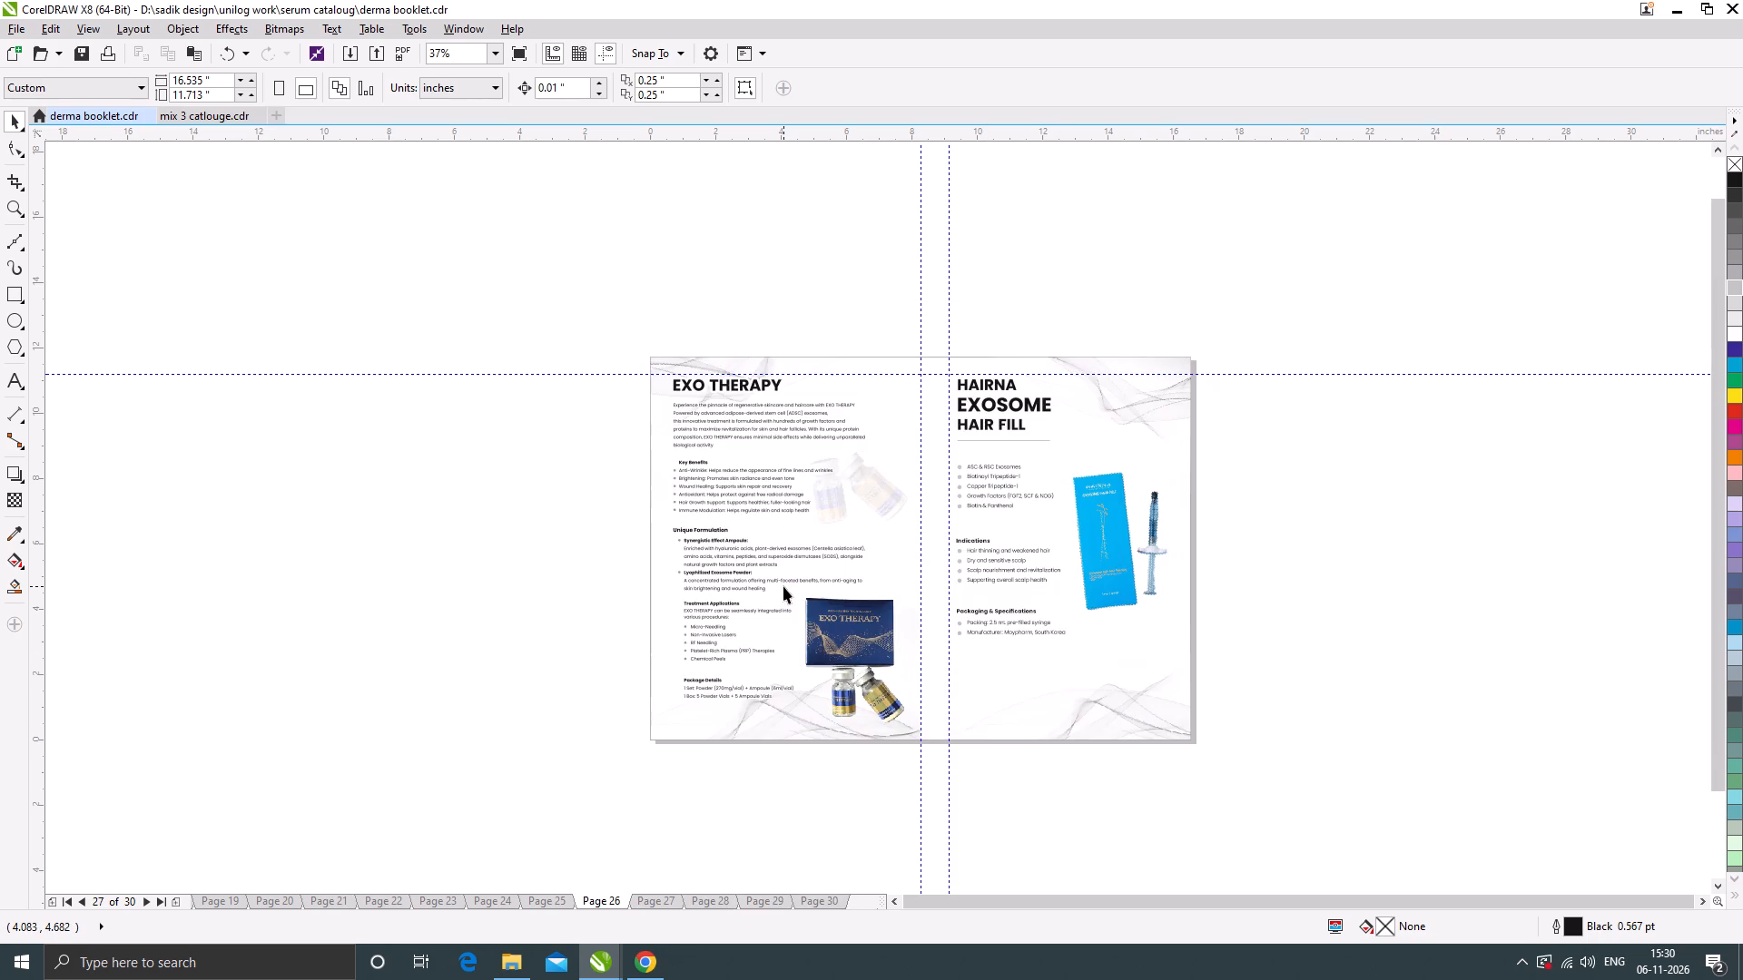
key("Page_Up")
key("Page_Up")
key("Page_Up")
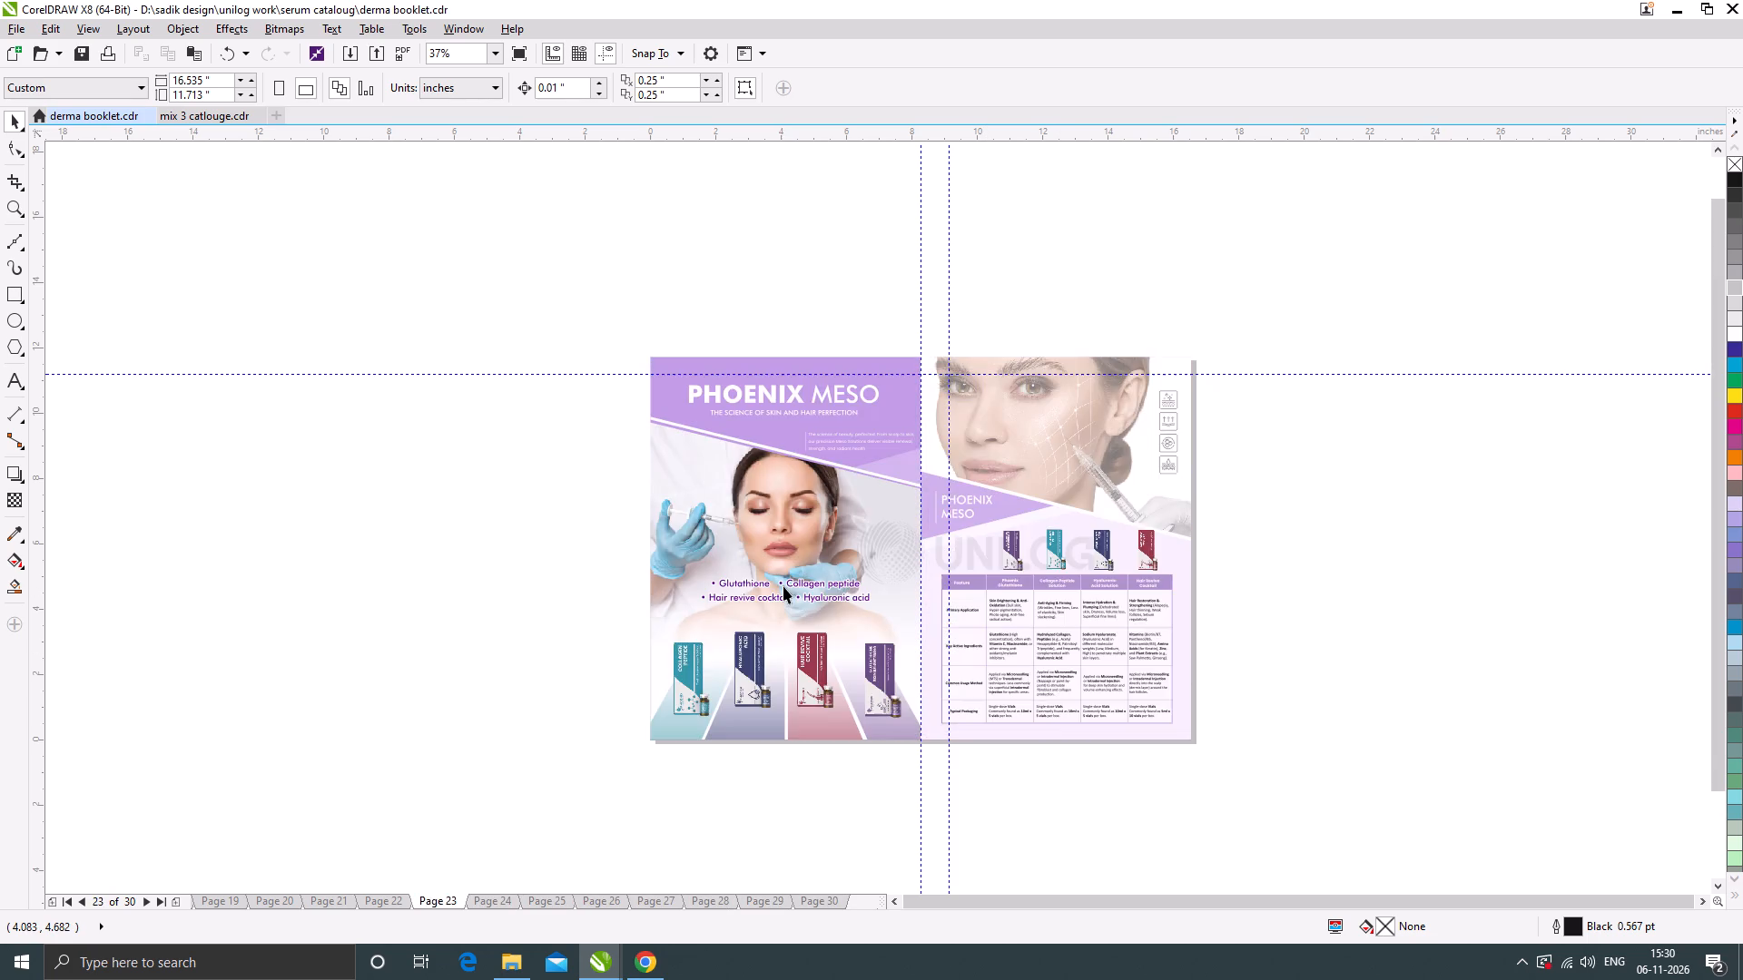
key("Page_Up")
key("Page_Up")
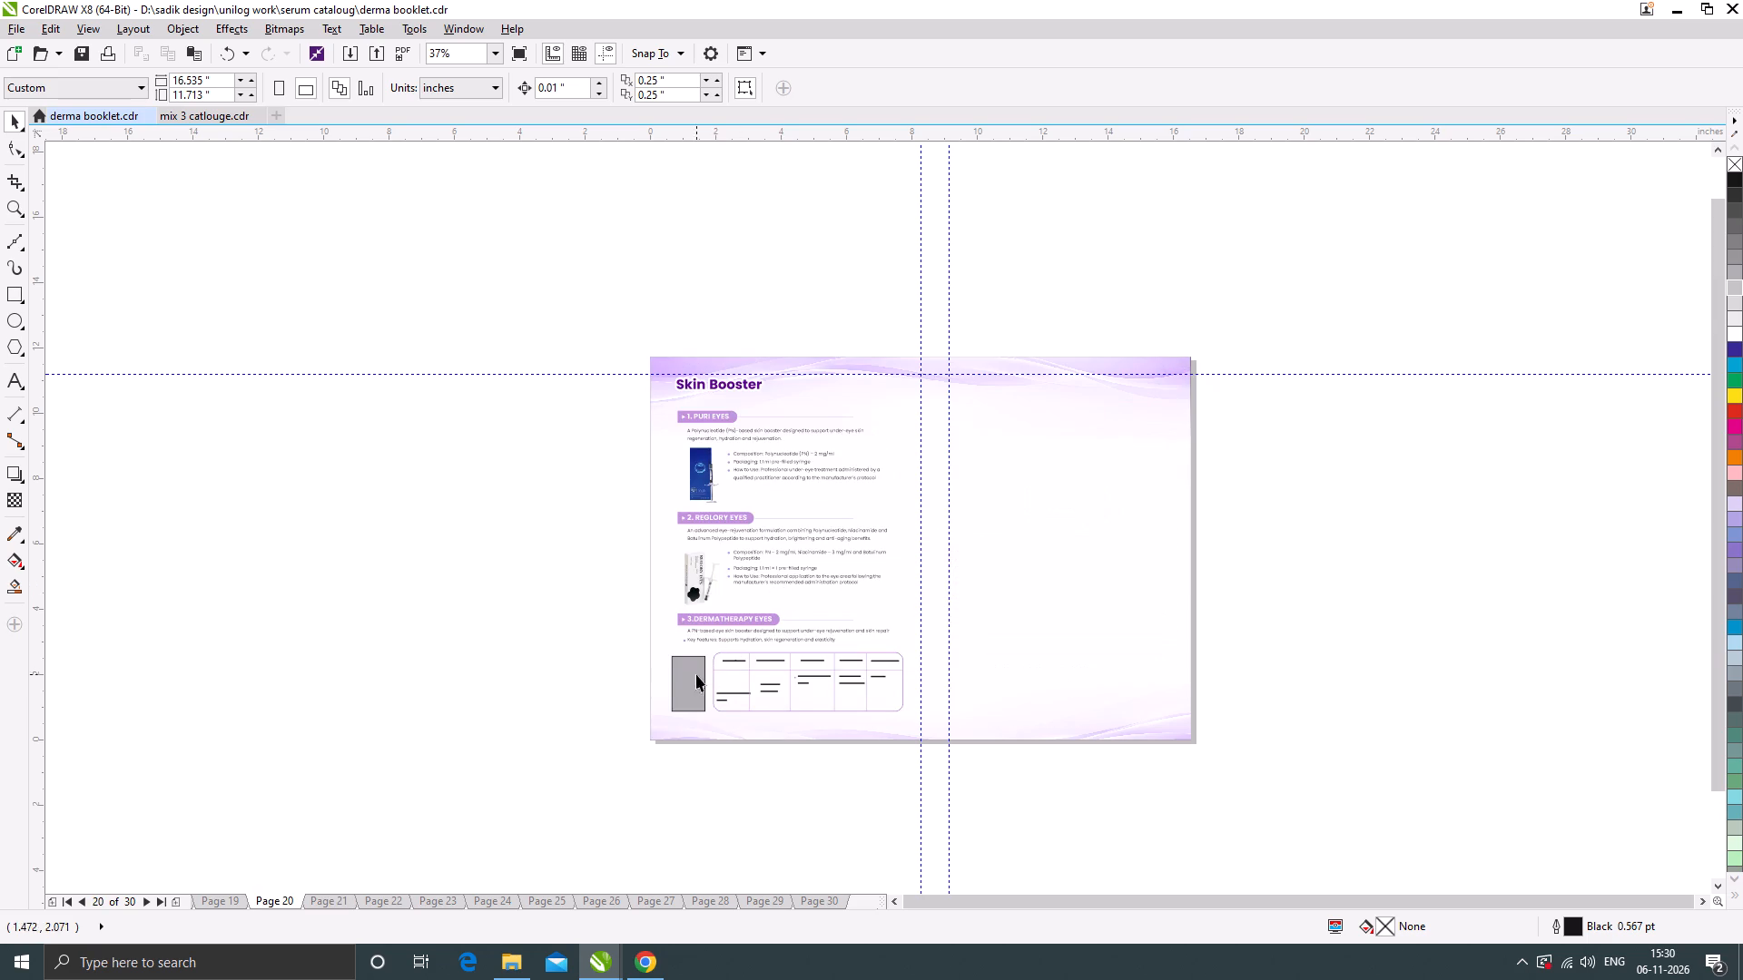
Bring the Firefly (98) image of Derma Therapy Eyes boxes from Downloads onto page 20 and place it off-page beside the spread.
left_click(514, 965)
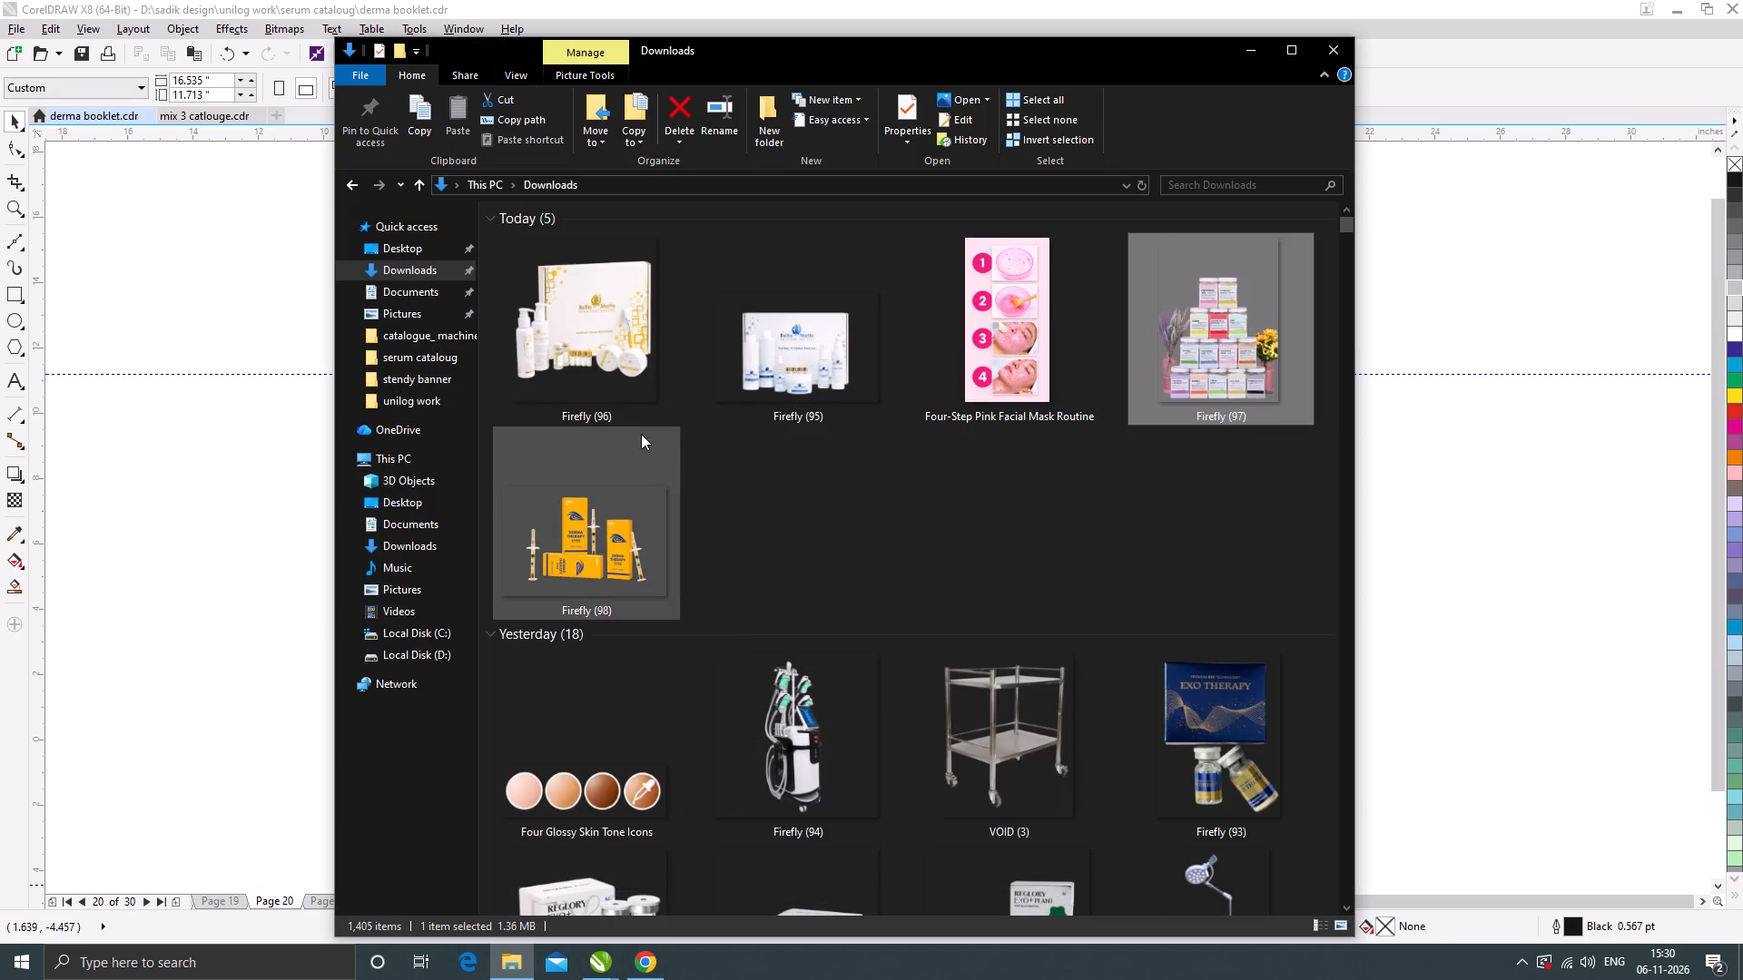
left_click_drag(604, 554, 1462, 528)
left_click(1256, 48)
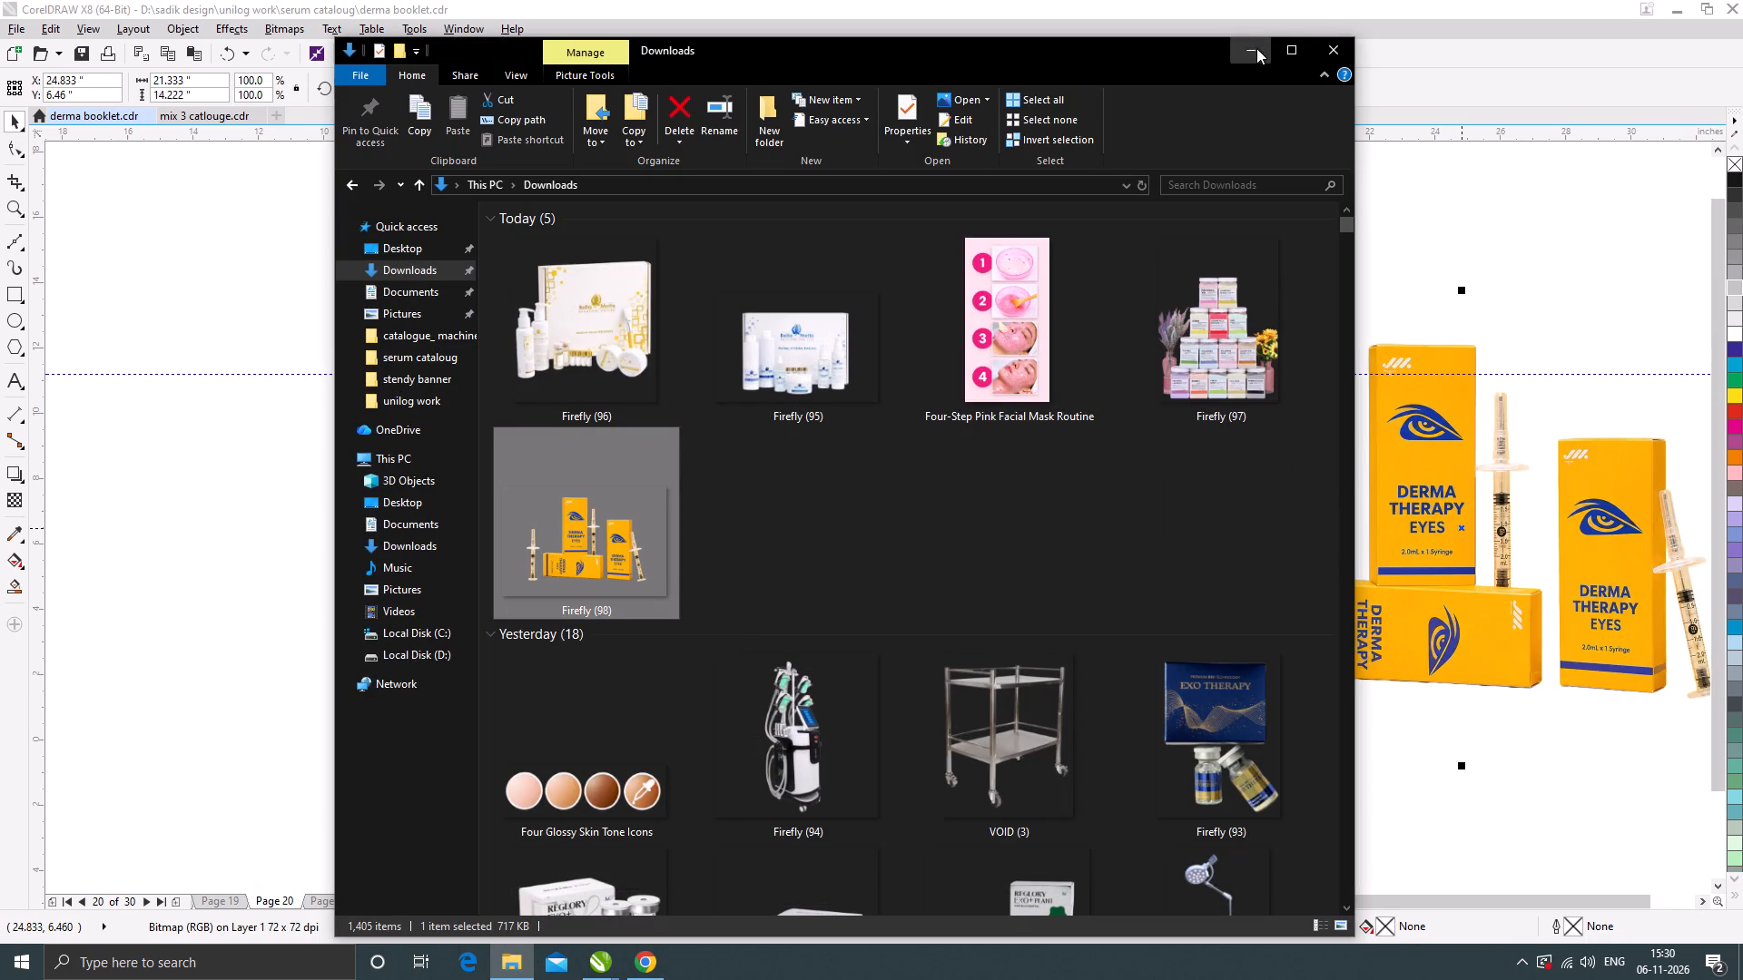
scroll(876, 514, "down", 1)
left_click_drag(1237, 557, 663, 593)
scroll(542, 598, "up", 1)
Crop the imported image with the Shape tool to keep only the rightmost Derma Therapy Eyes box and its syringe.
left_click(14, 151)
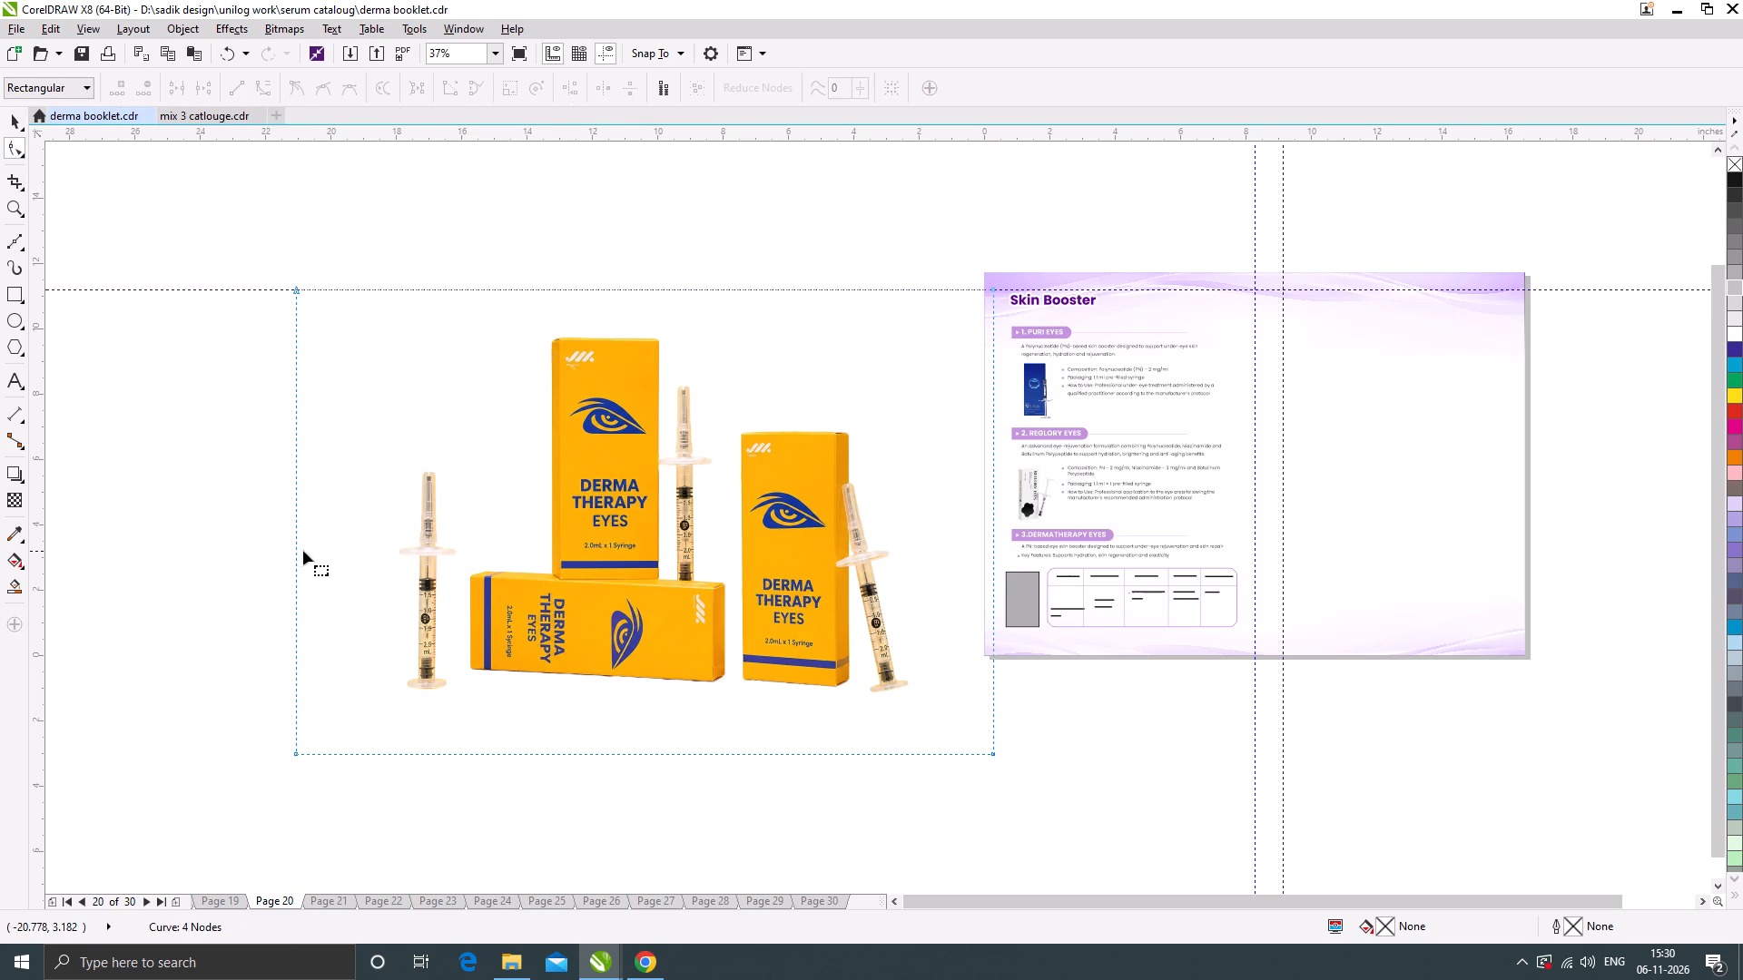
left_click_drag(296, 552, 734, 534)
left_click_drag(994, 516, 918, 514)
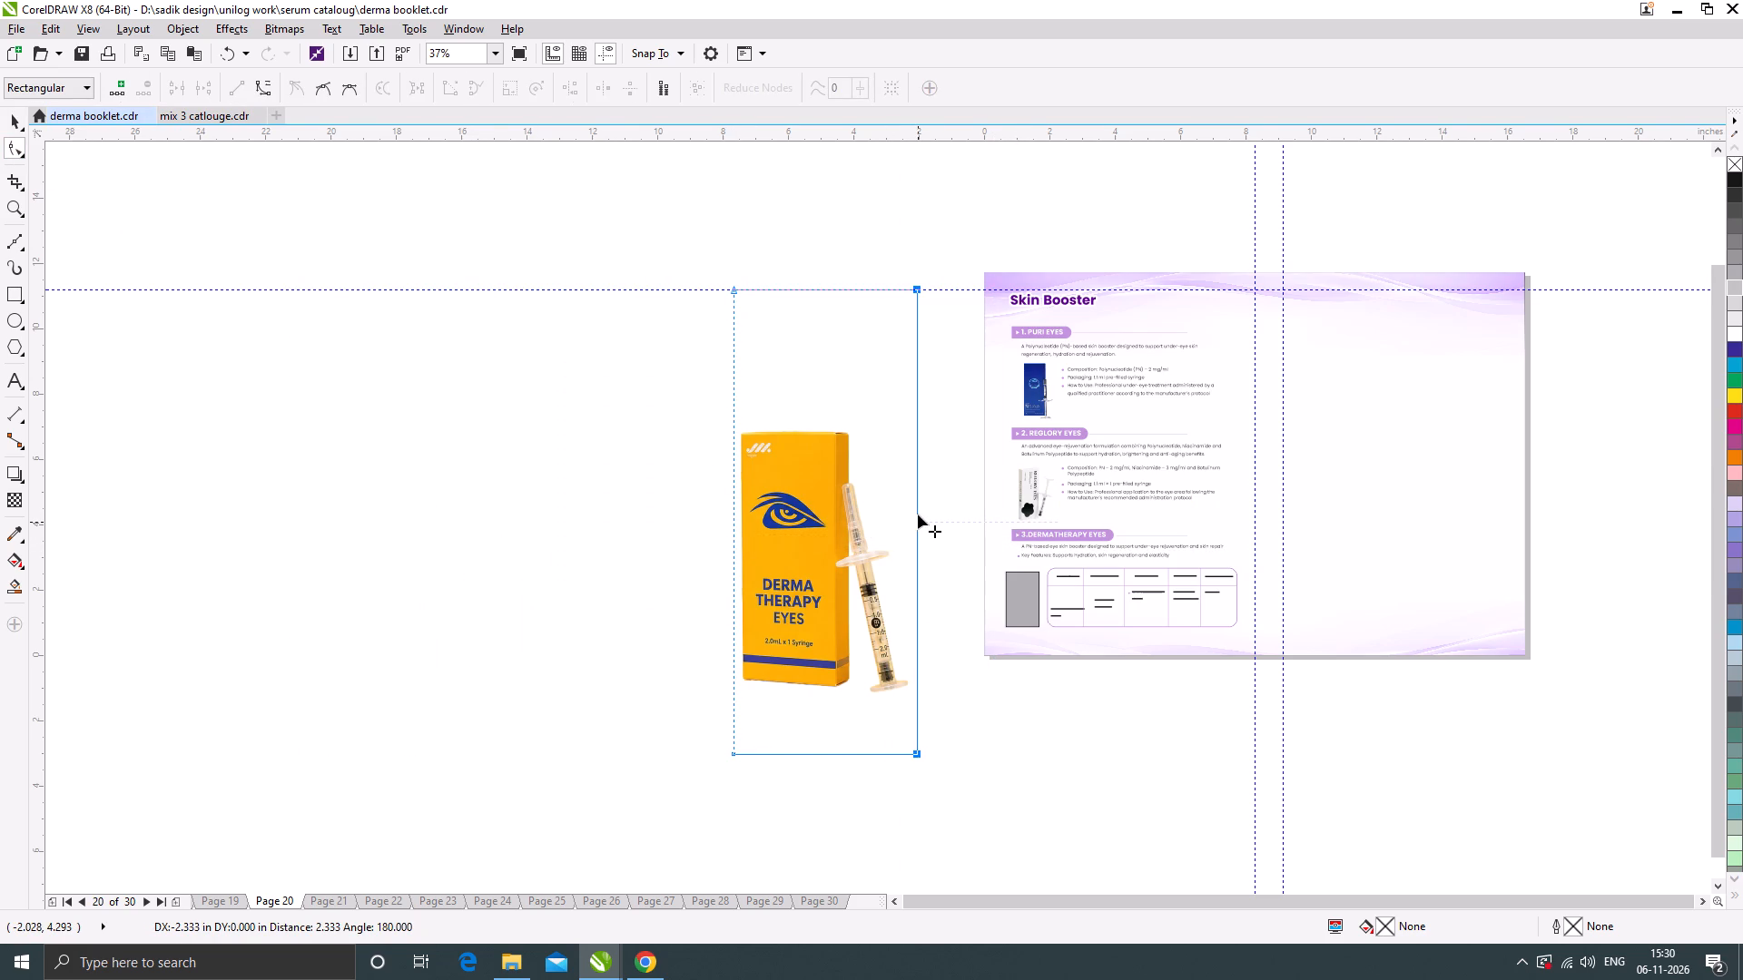
left_click_drag(918, 514, 914, 514)
left_click_drag(691, 256, 938, 312)
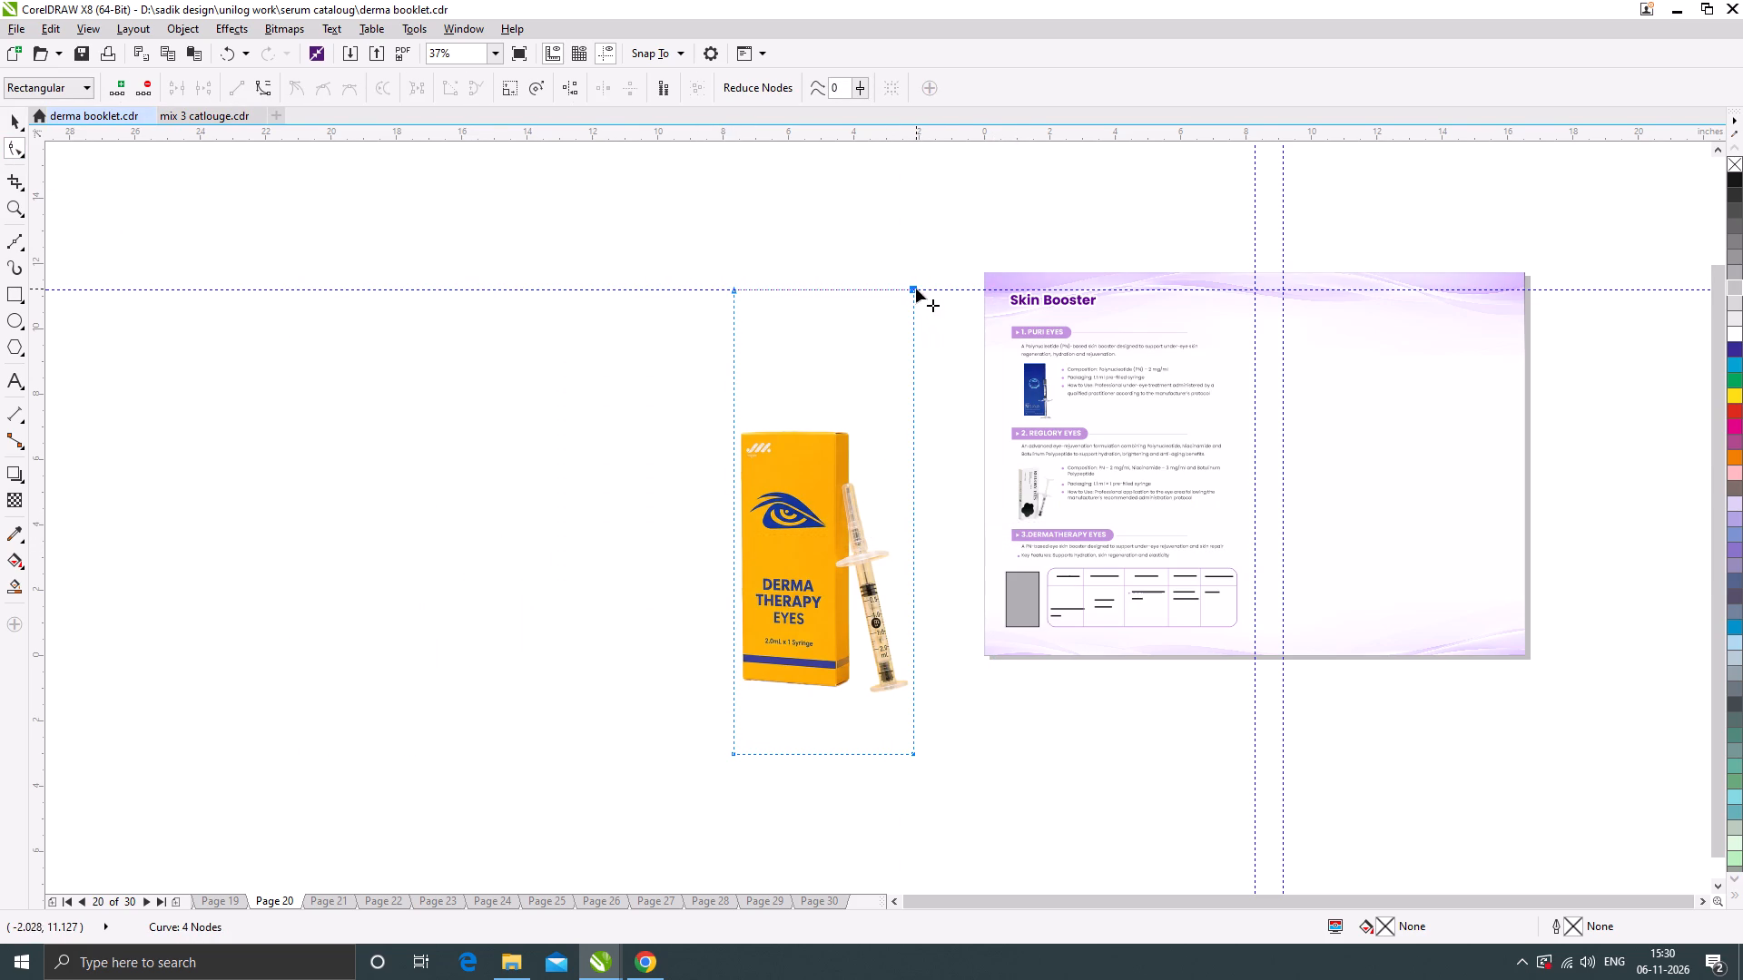
left_click_drag(916, 289, 915, 422)
left_click_drag(937, 797, 714, 740)
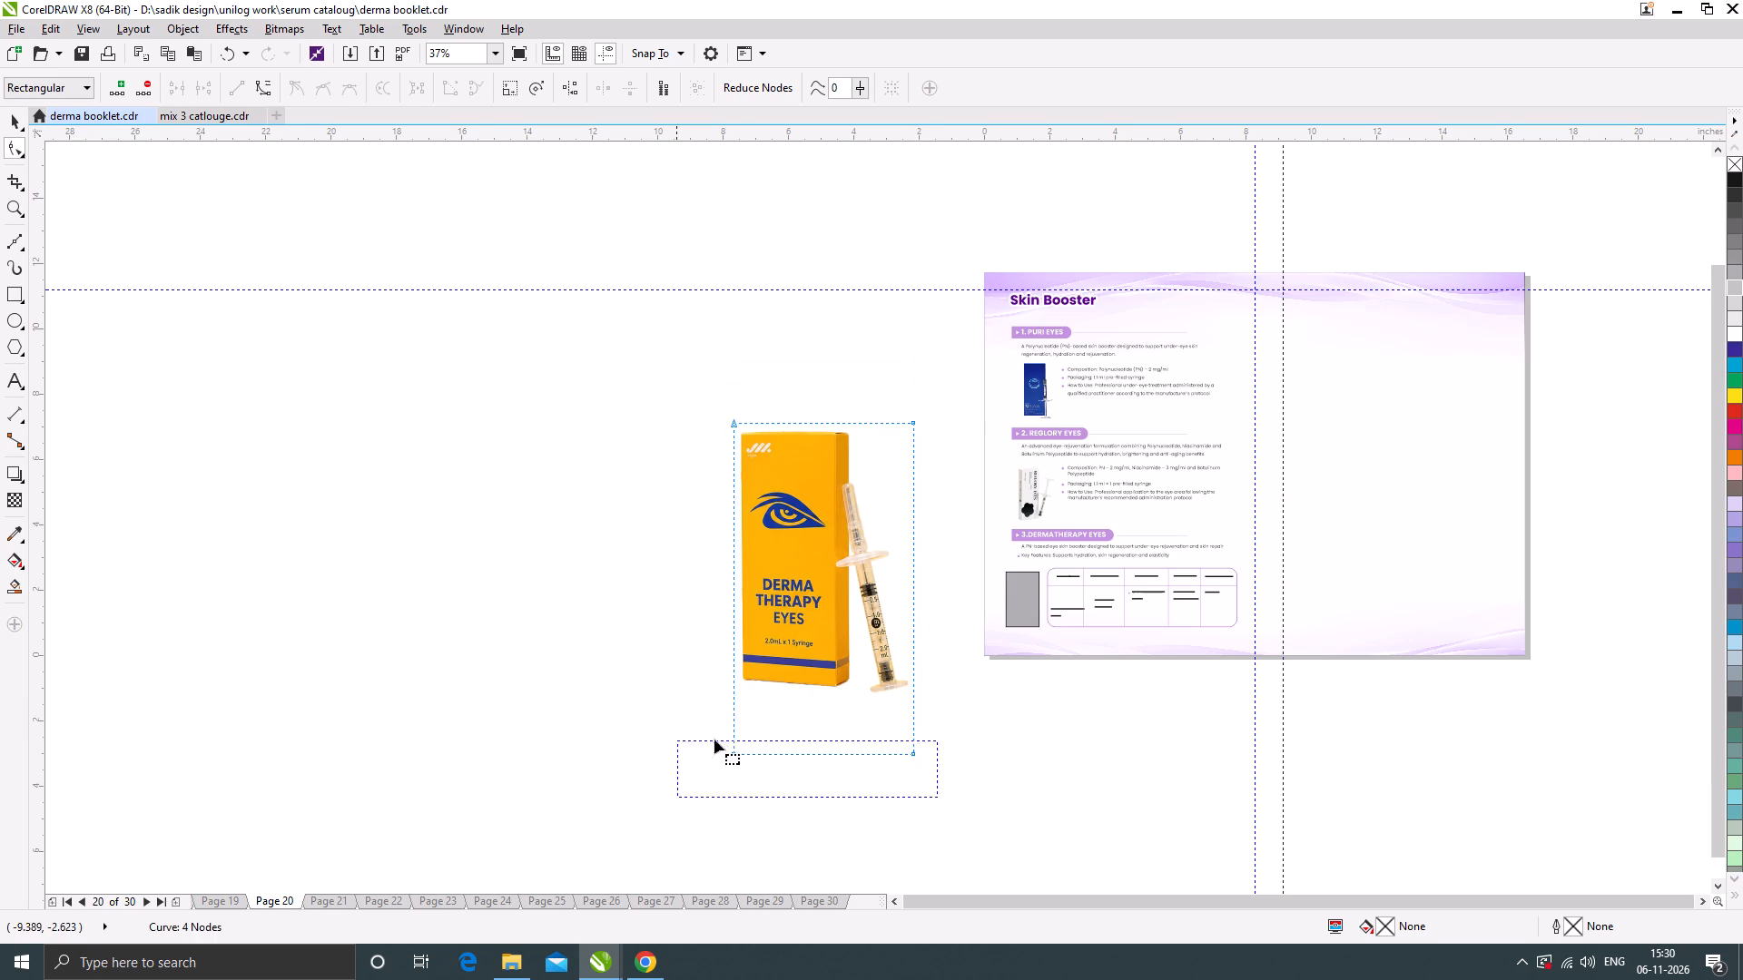
left_click_drag(714, 740, 698, 740)
scroll(900, 759, "up", 1)
left_click_drag(927, 750, 922, 628)
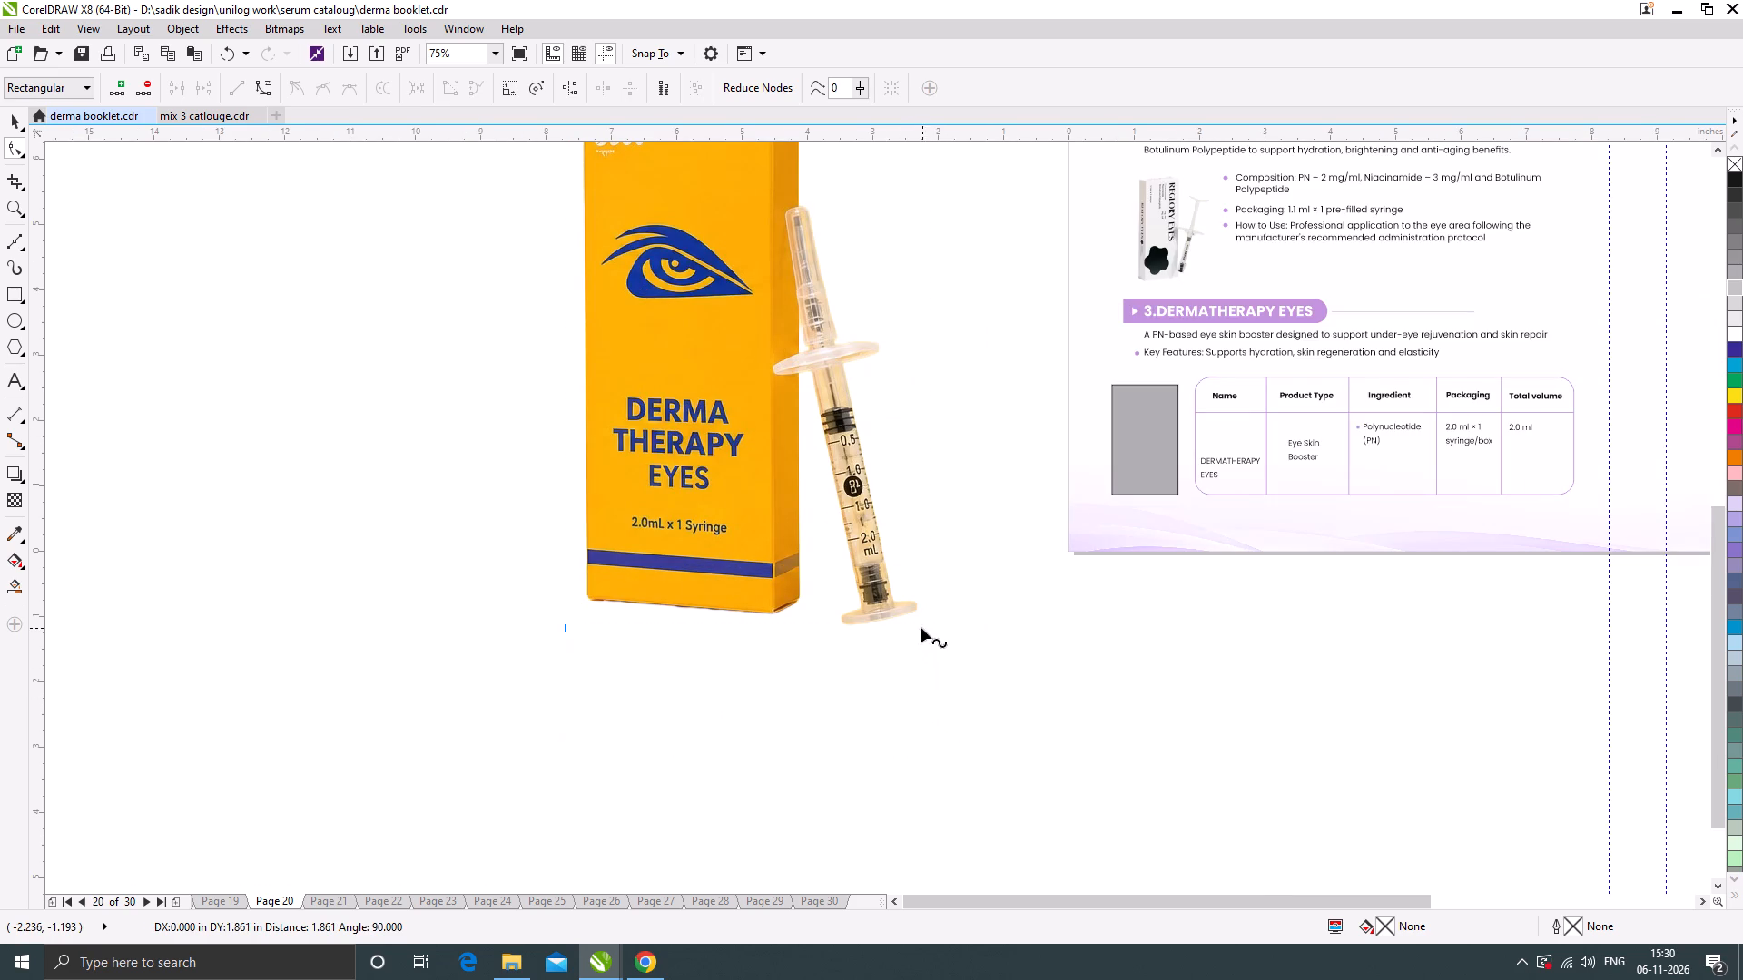
left_click(12, 120)
Replace the grey placeholder beside the Dermatherapy Eyes table with the cropped box image, scaled to about 1.2 x 1.8 inches.
scroll(604, 593, "down", 1)
left_click(867, 507)
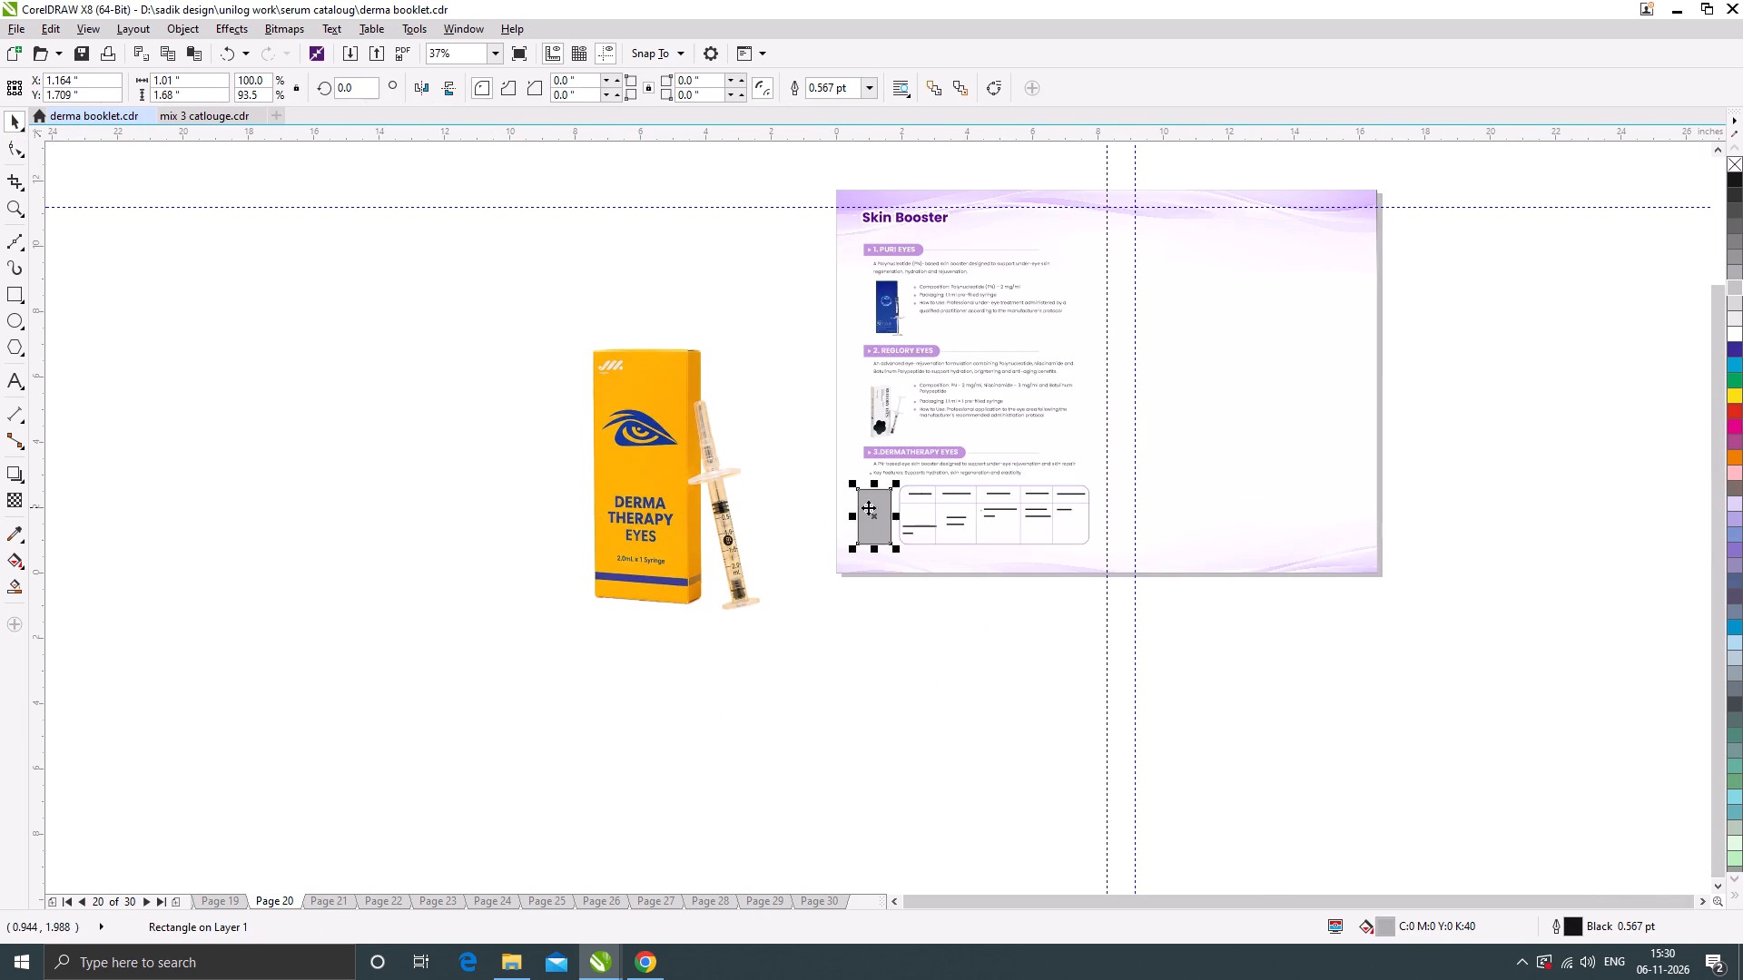
key("Delete")
left_click_drag(638, 513, 731, 528)
scroll(787, 481, "up", 1)
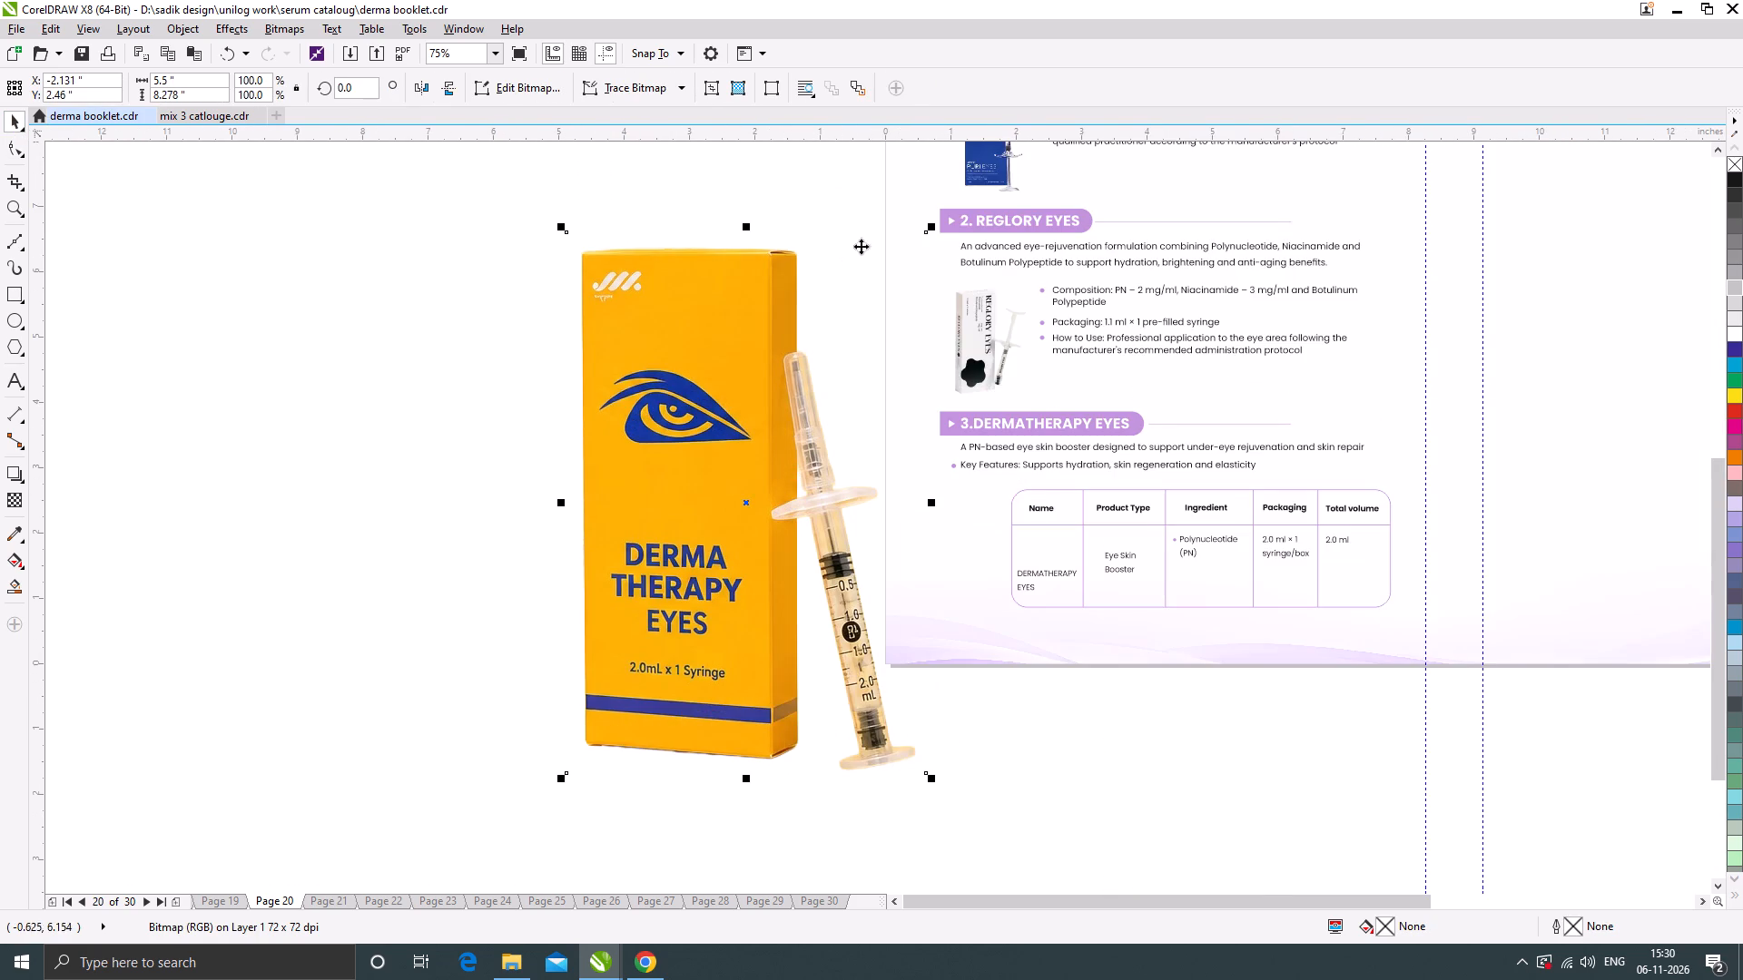
left_click_drag(934, 226, 793, 429)
left_click_drag(744, 495, 746, 497)
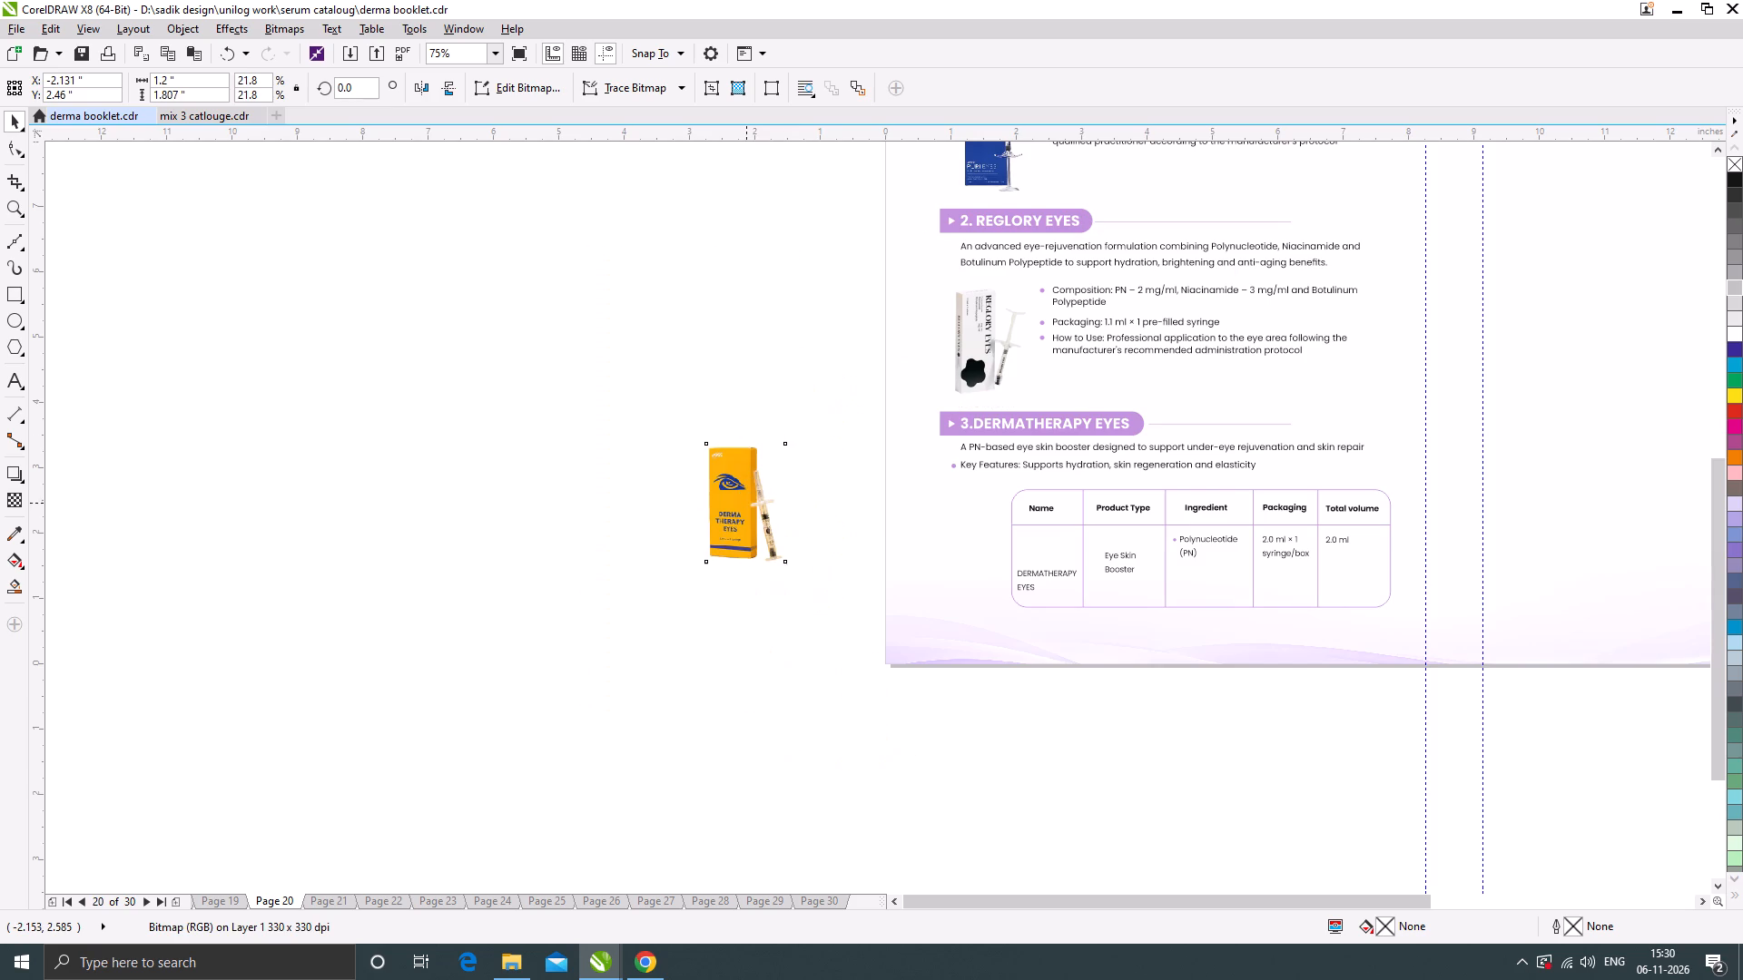
left_click_drag(746, 497, 951, 546)
scroll(812, 531, "down", 1)
left_click(648, 558)
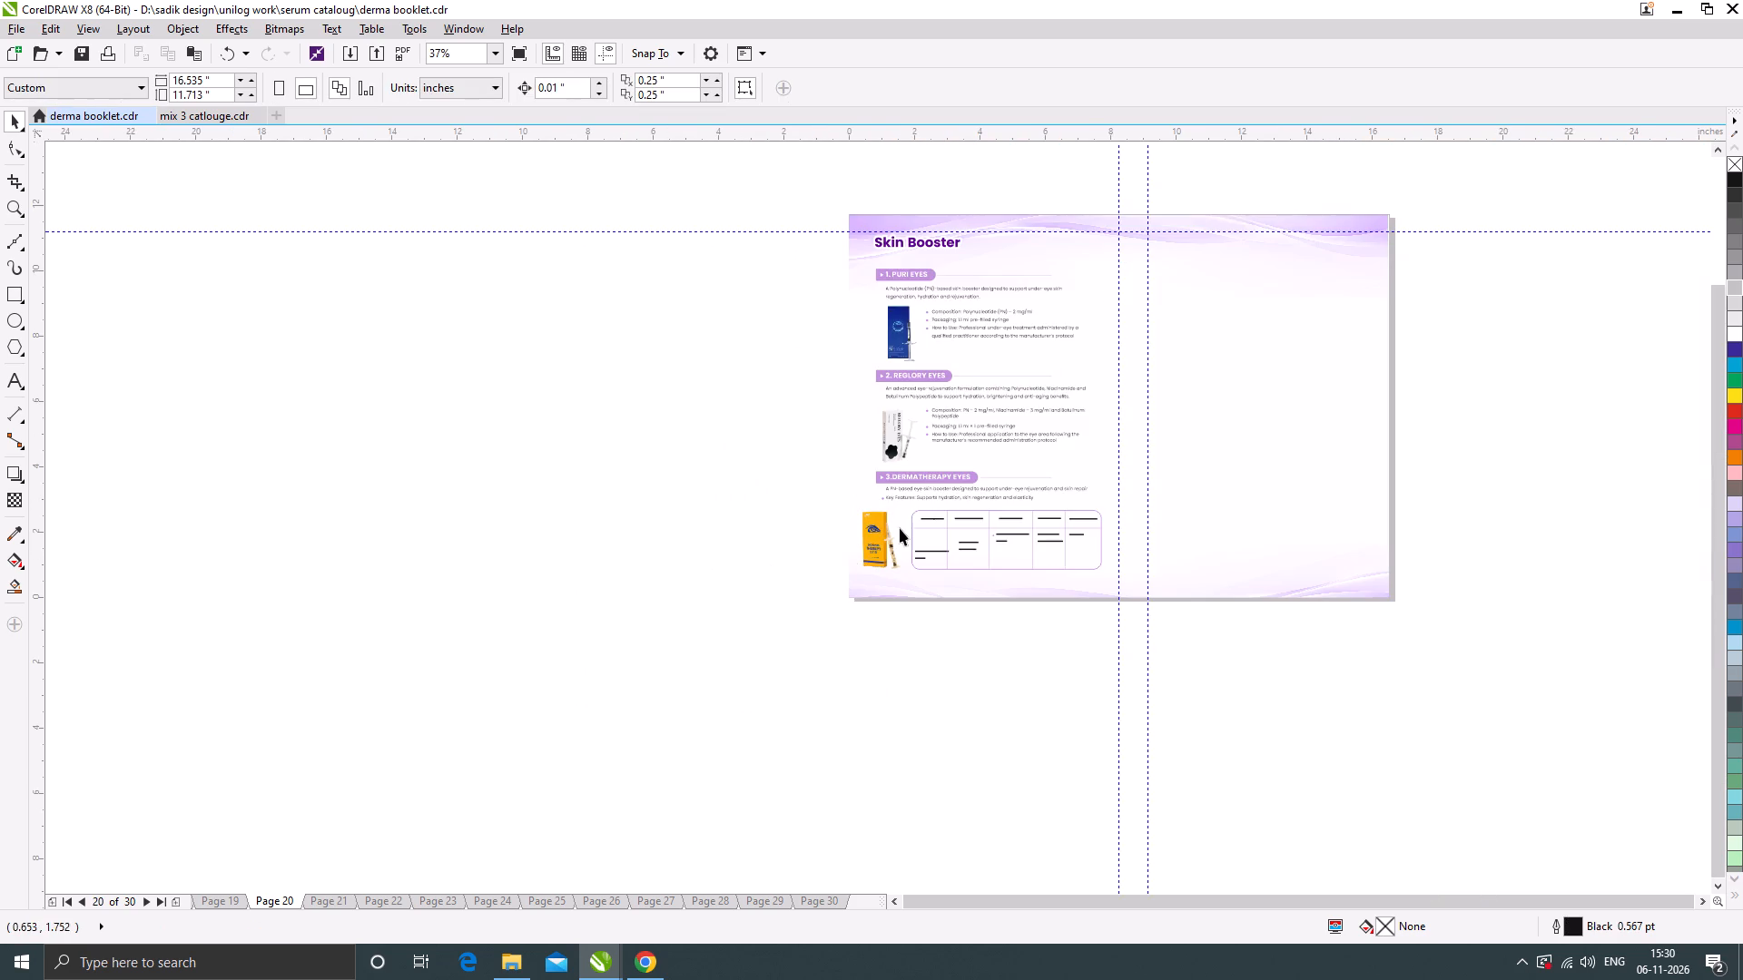
Scale the Dermatherapy Eyes table down to about 5.46 x 1.69 inches and shift it slightly right, away from the product image.
scroll(910, 527, "up", 1)
left_click(1295, 736)
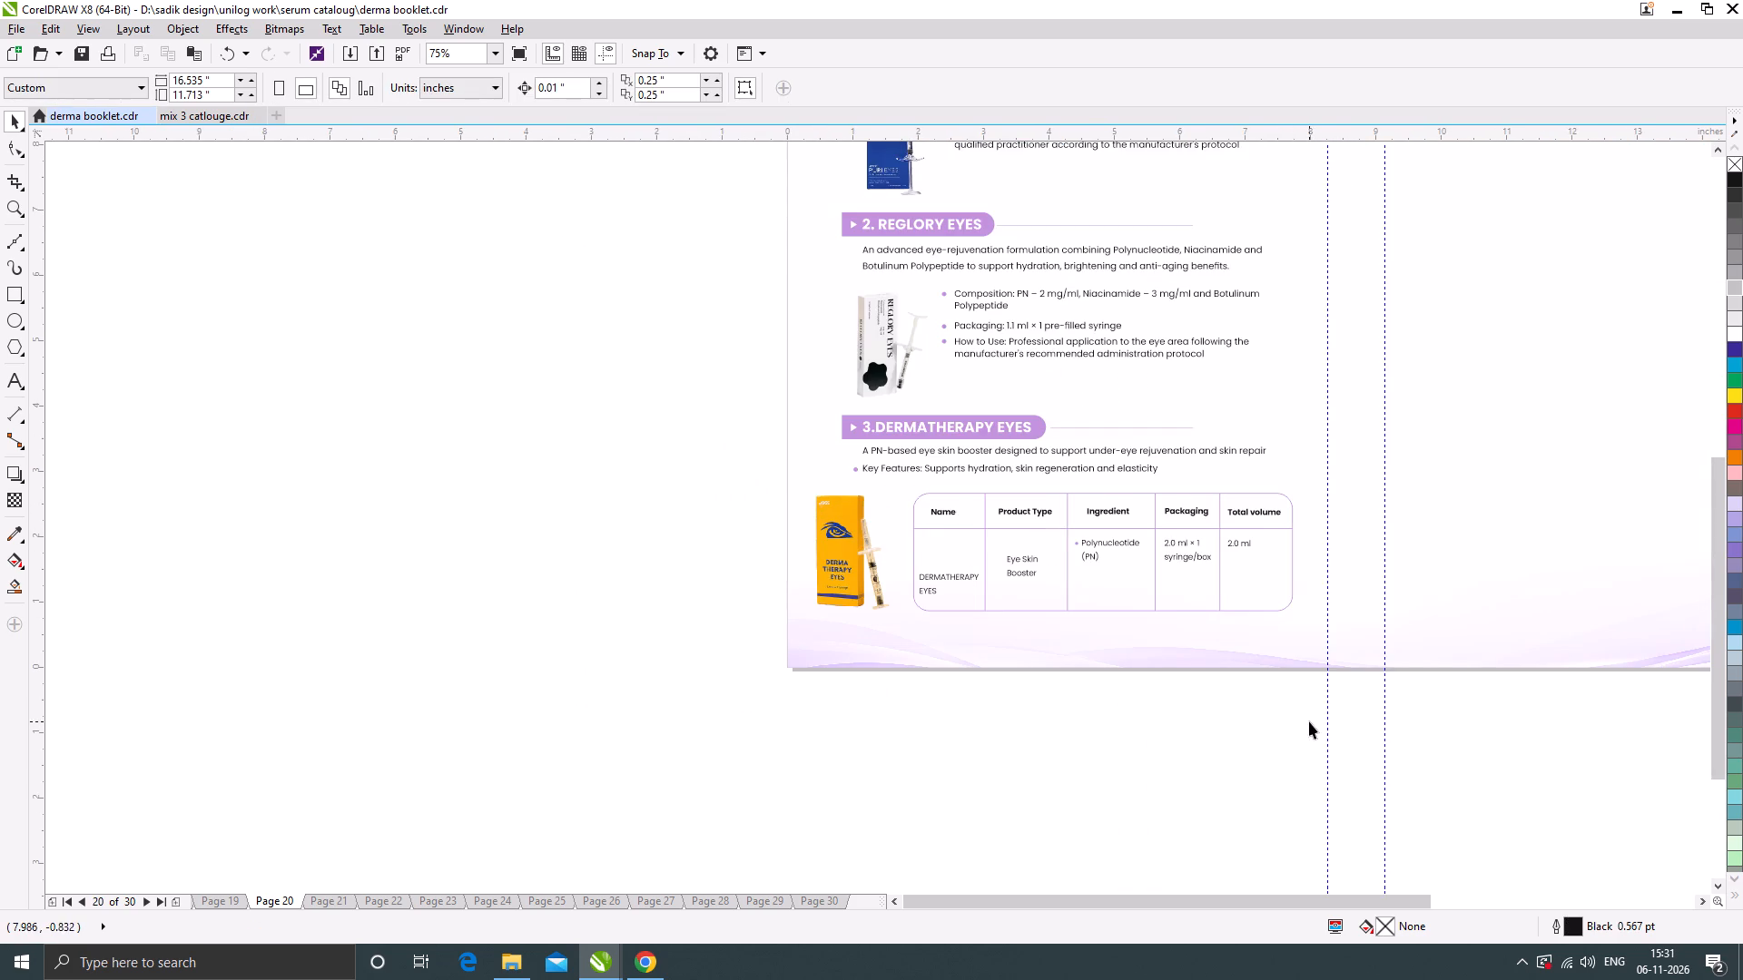
left_click_drag(1309, 721, 864, 478)
scroll(1228, 526, "up", 1)
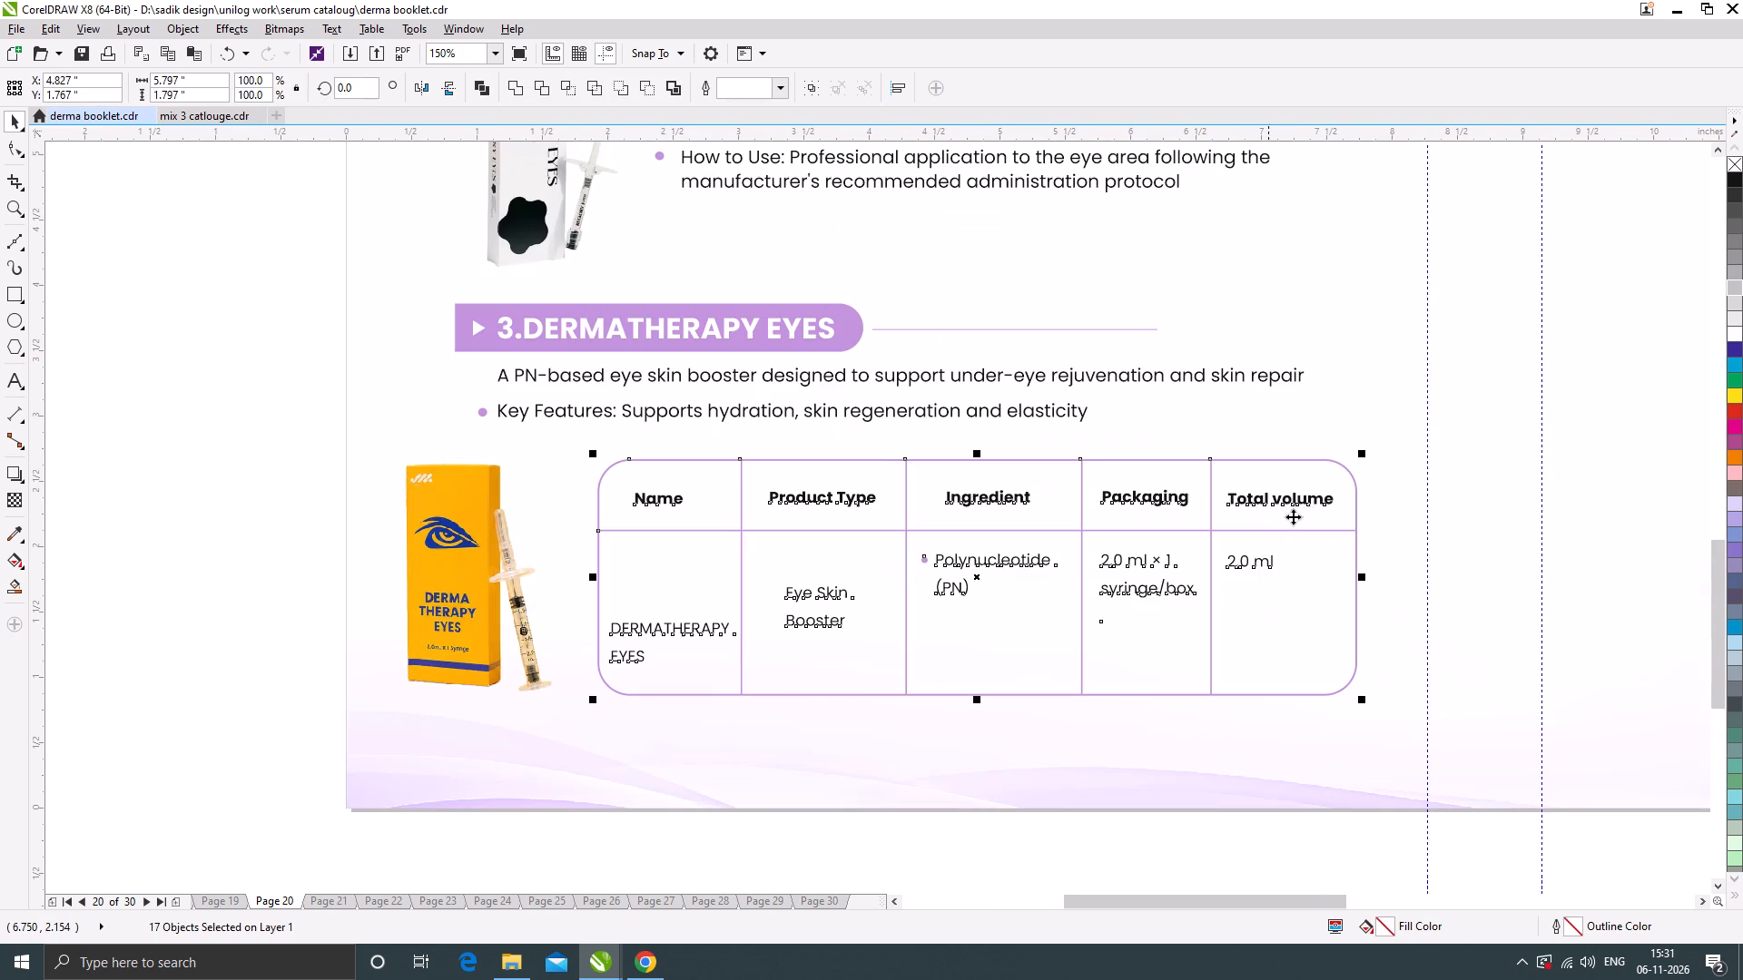
left_click_drag(1363, 447, 1346, 446)
left_click_drag(1282, 577, 1303, 582)
scroll(888, 605, "down", 1)
Move the Dermatherapy Eyes product image right, closer to the table, to an X position of about 1.35 inches.
left_click_drag(668, 583, 682, 583)
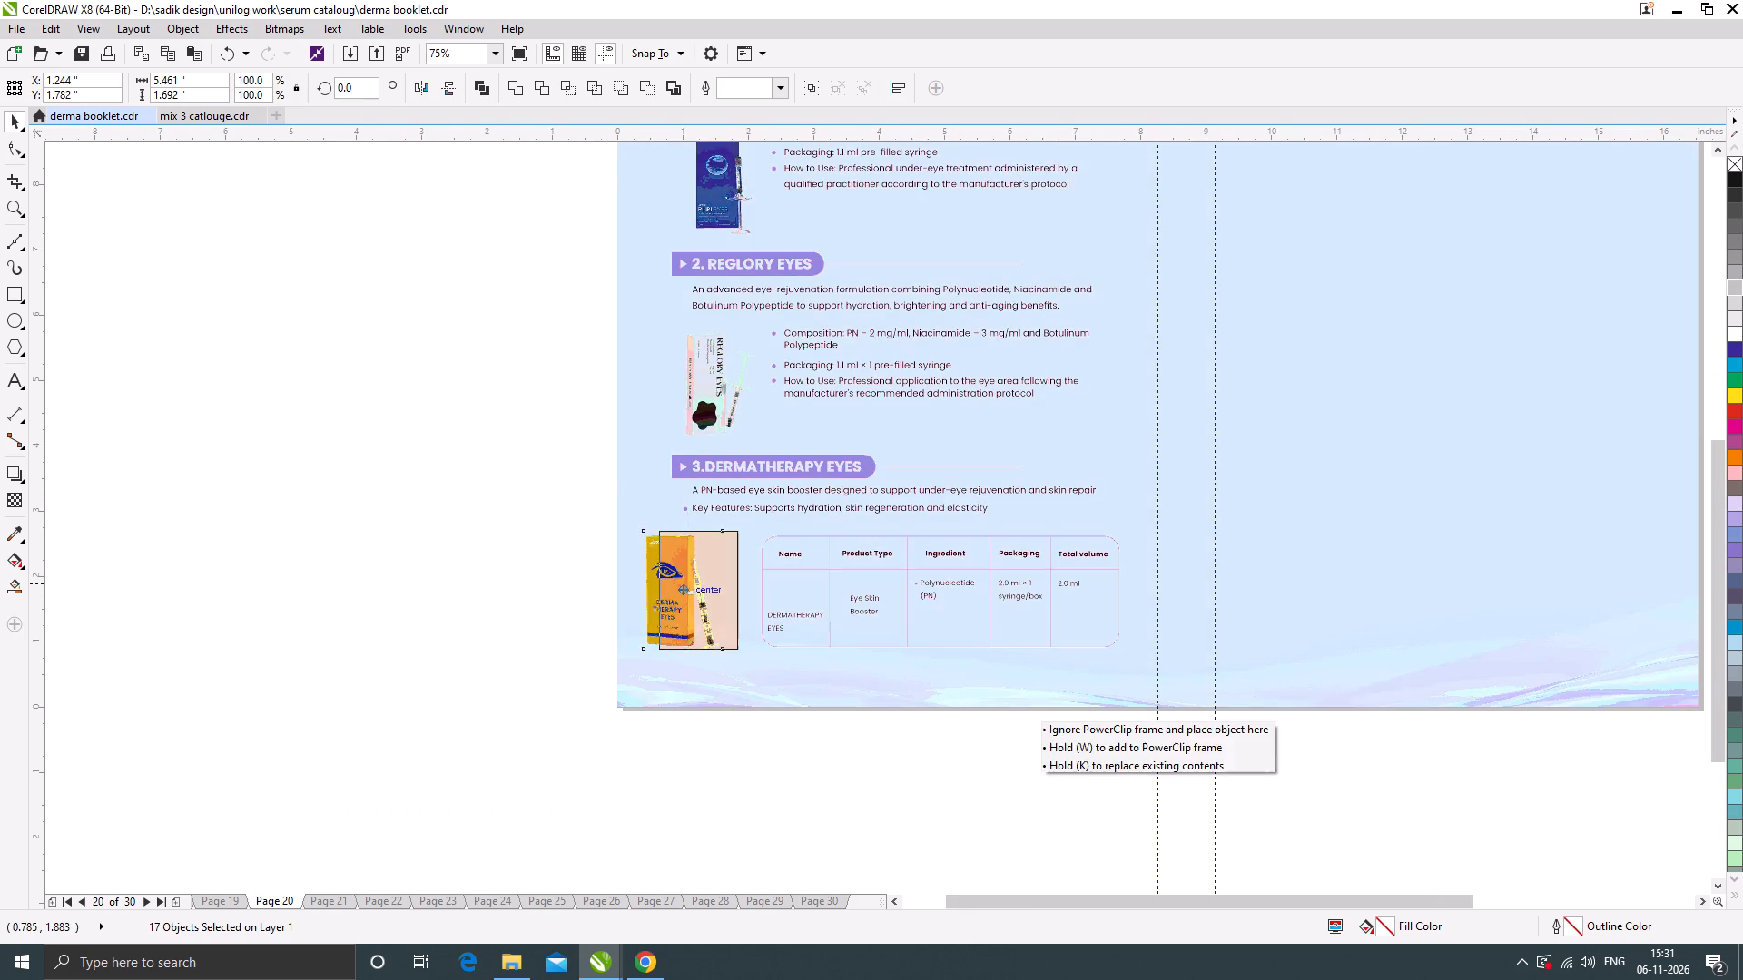
left_click_drag(682, 583, 688, 583)
scroll(694, 581, "up", 1)
left_click_drag(695, 575, 709, 575)
scroll(764, 597, "down", 1)
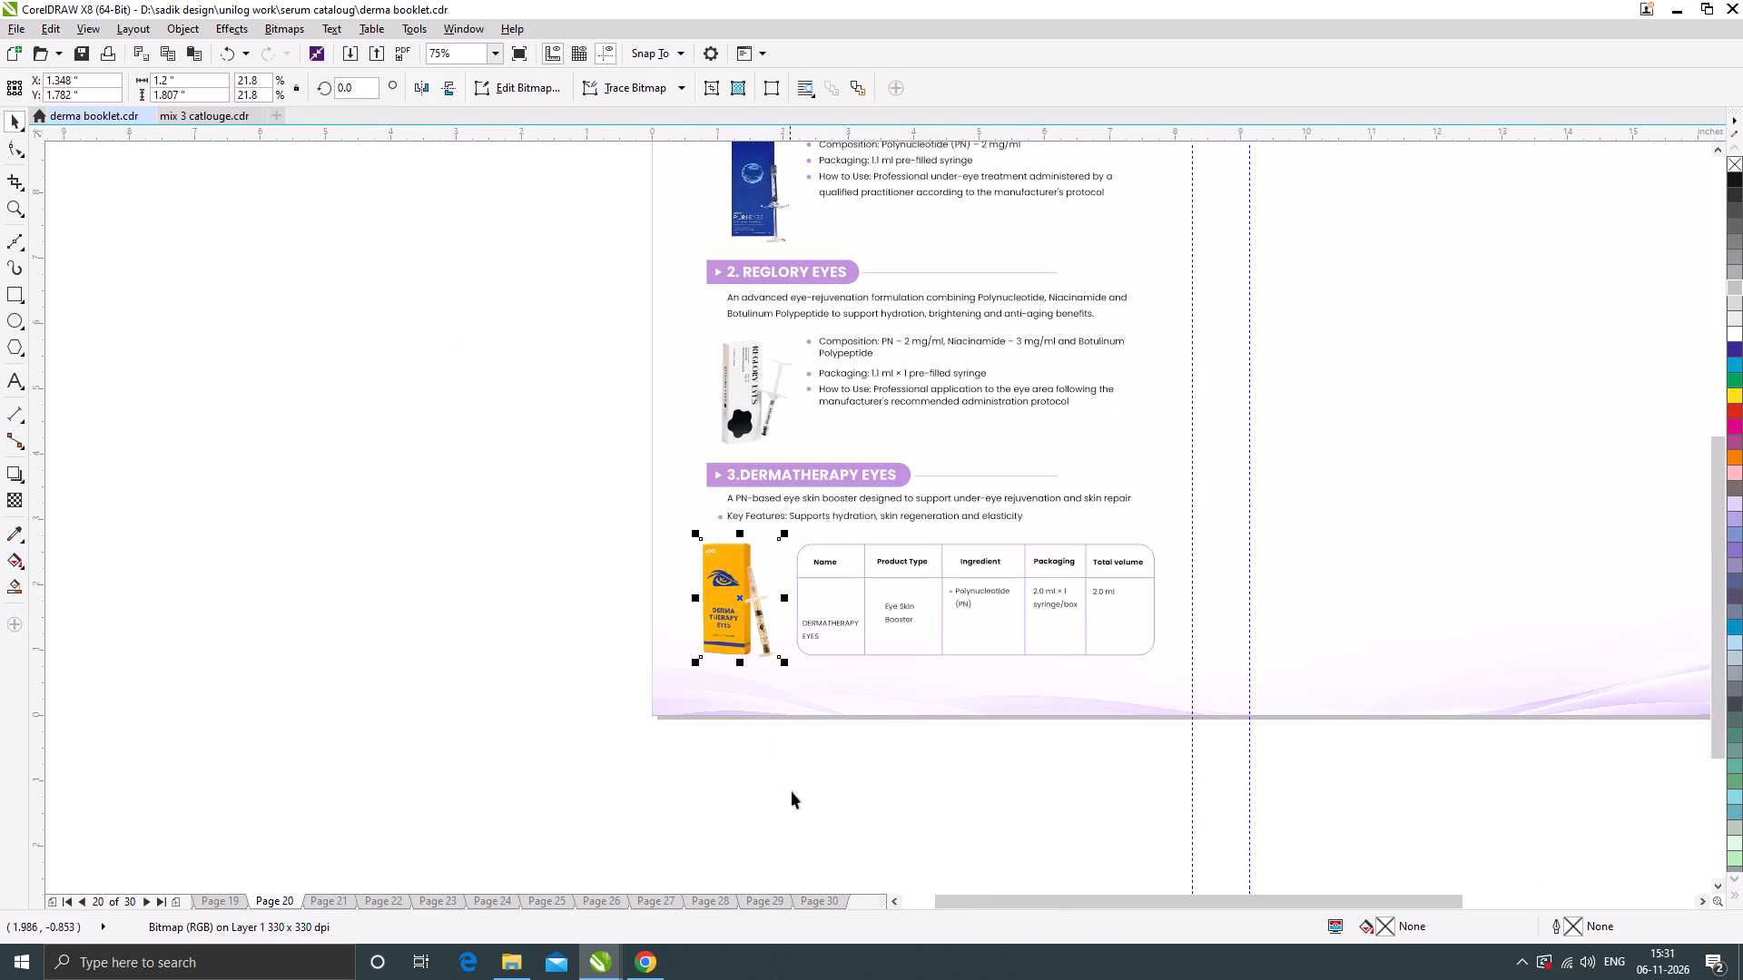
left_click_drag(792, 792, 793, 759)
Widen the Reglory Eyes product image to about 1.3 inches and move it up to a Y position of about 5.09 inches.
scroll(739, 386, "up", 2)
left_click(744, 397)
left_click_drag(647, 397, 622, 399)
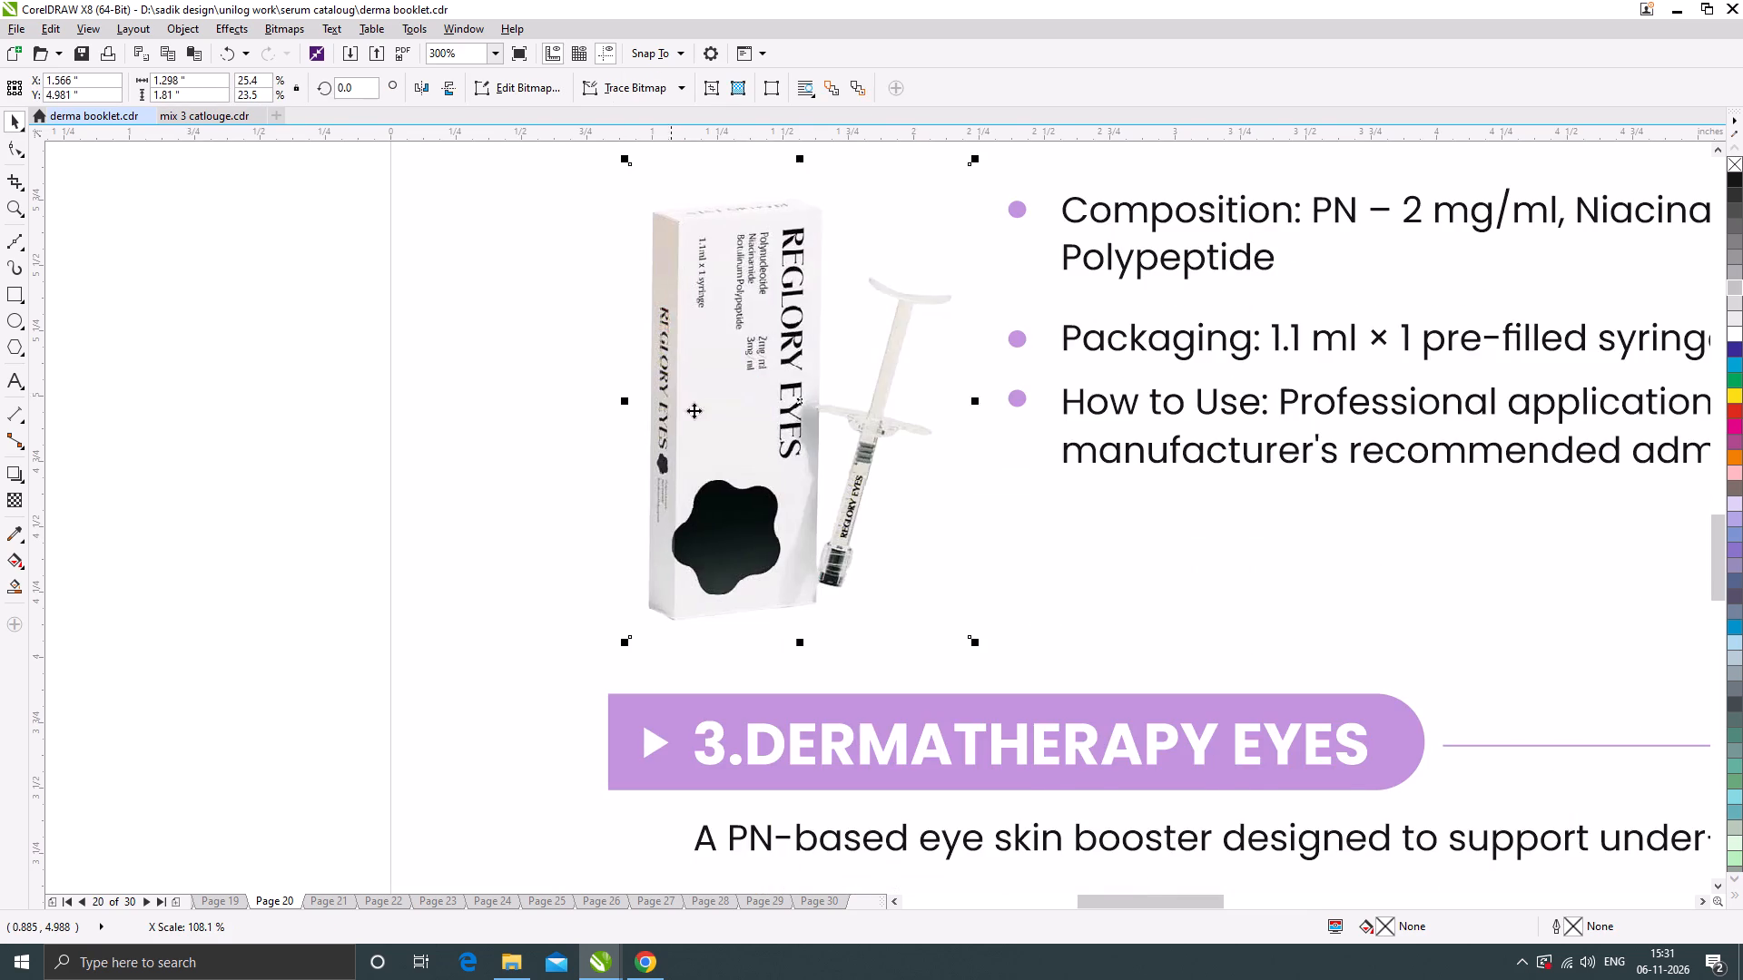
scroll(774, 433, "down", 1)
scroll(773, 416, "up", 1)
left_click_drag(769, 423, 766, 407)
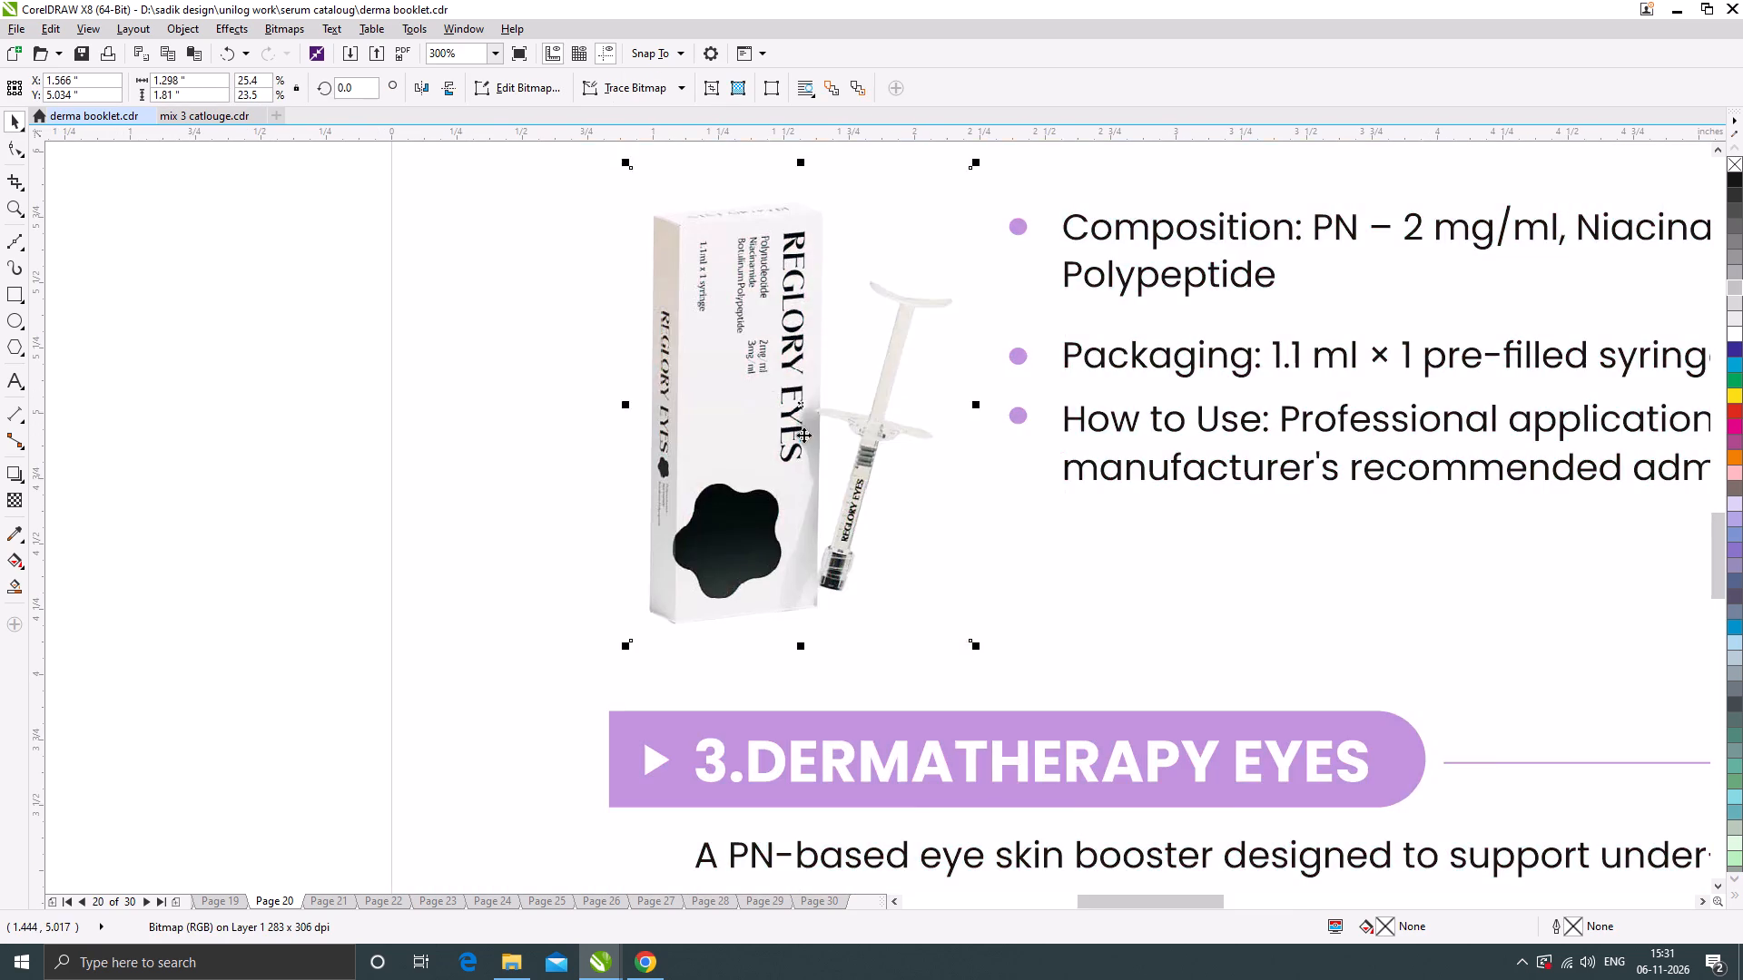
scroll(837, 456, "down", 3)
left_click(550, 501)
scroll(712, 532, "down", 1)
scroll(795, 443, "up", 2)
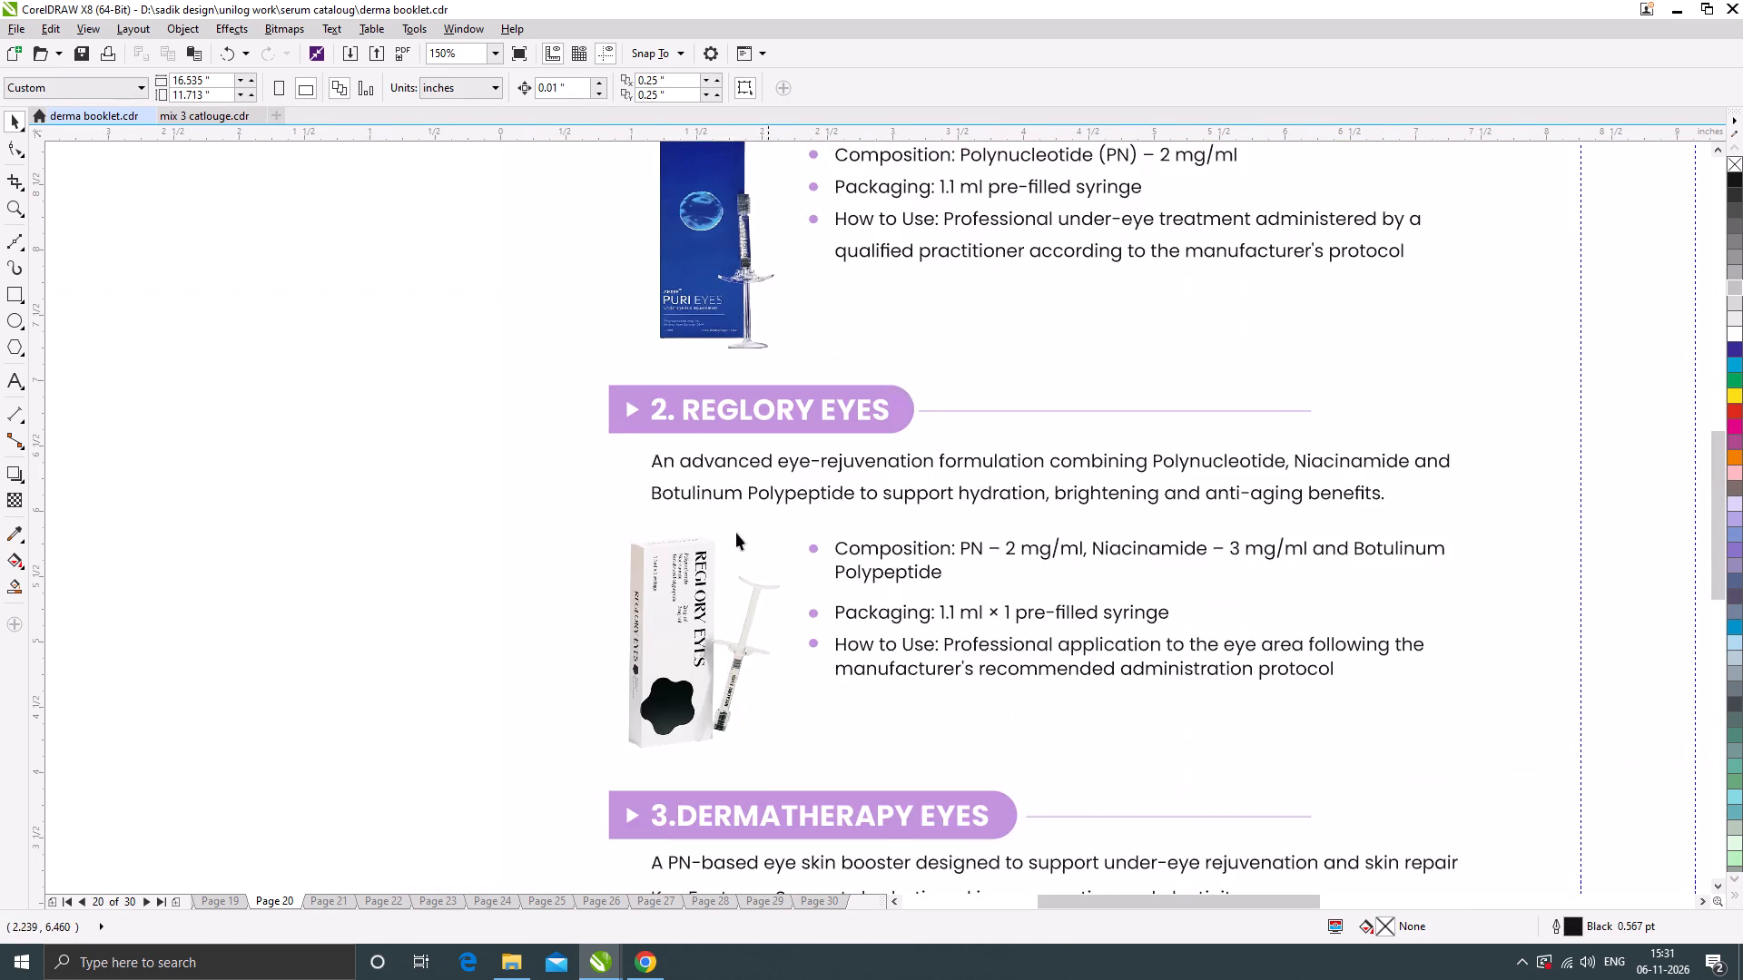
scroll(675, 562, "up", 1)
left_click_drag(672, 606, 669, 592)
scroll(689, 538, "down", 2)
left_click(406, 547)
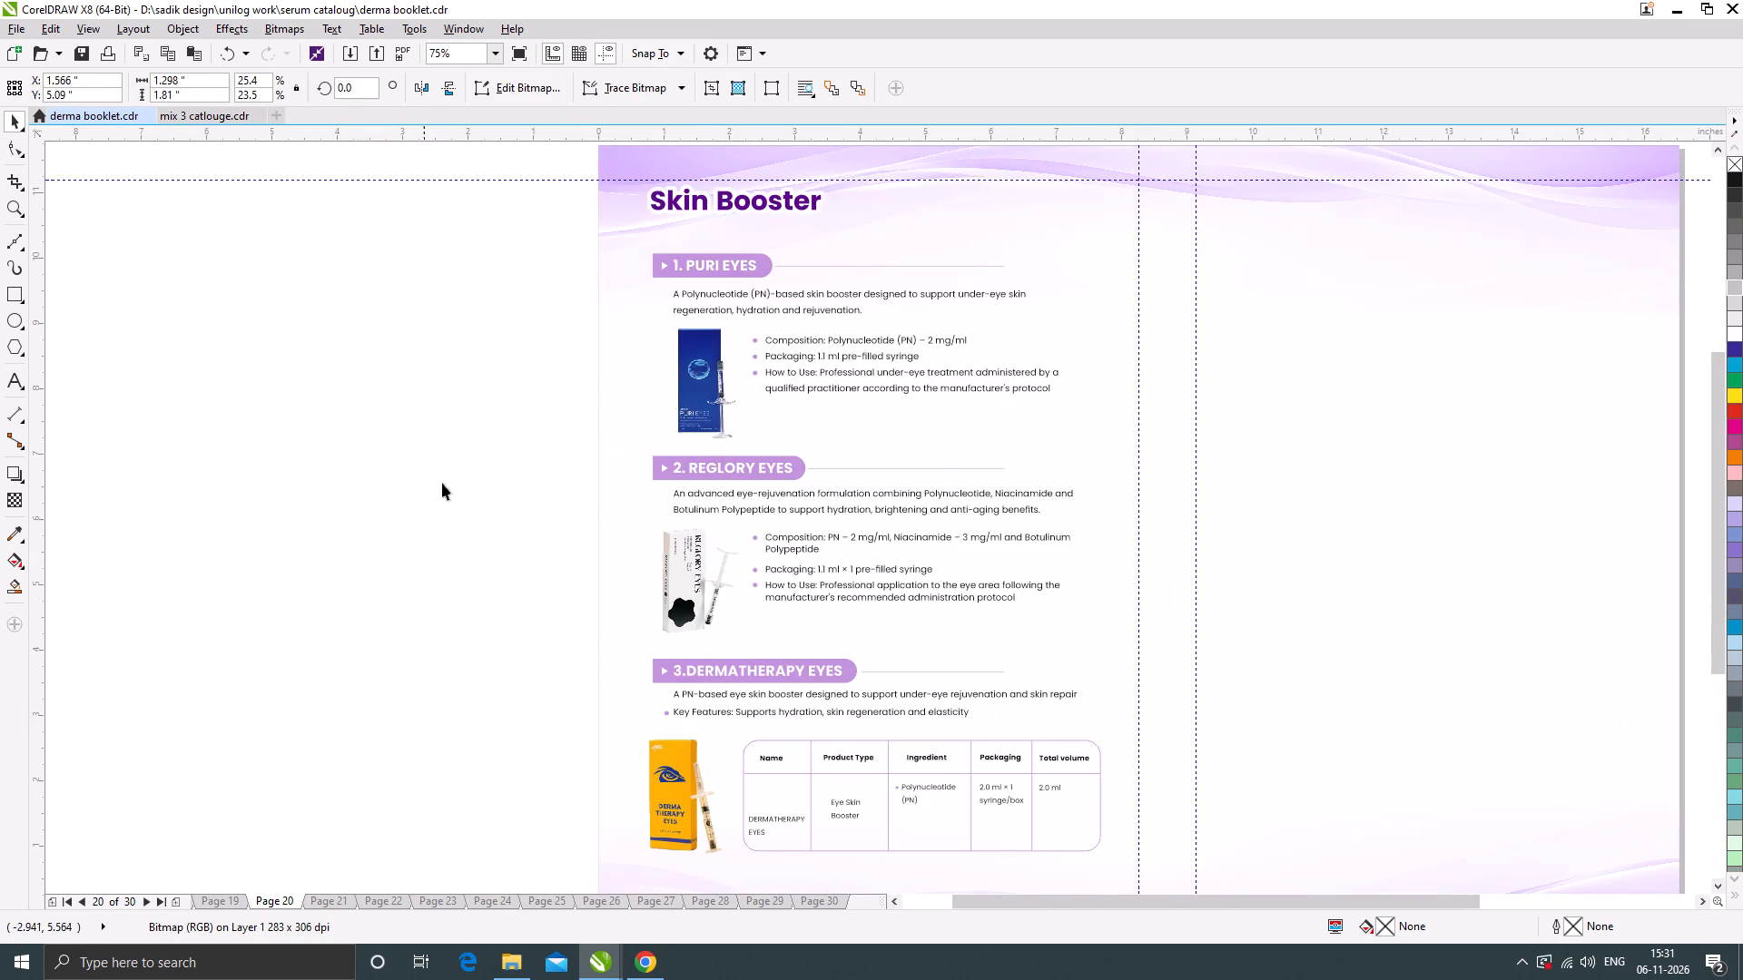
Move the whole Reglory Eyes section, with its heading, text and image, slightly down the page.
left_click_drag(464, 431, 1128, 642)
scroll(809, 606, "up", 2)
left_click_drag(802, 588, 802, 606)
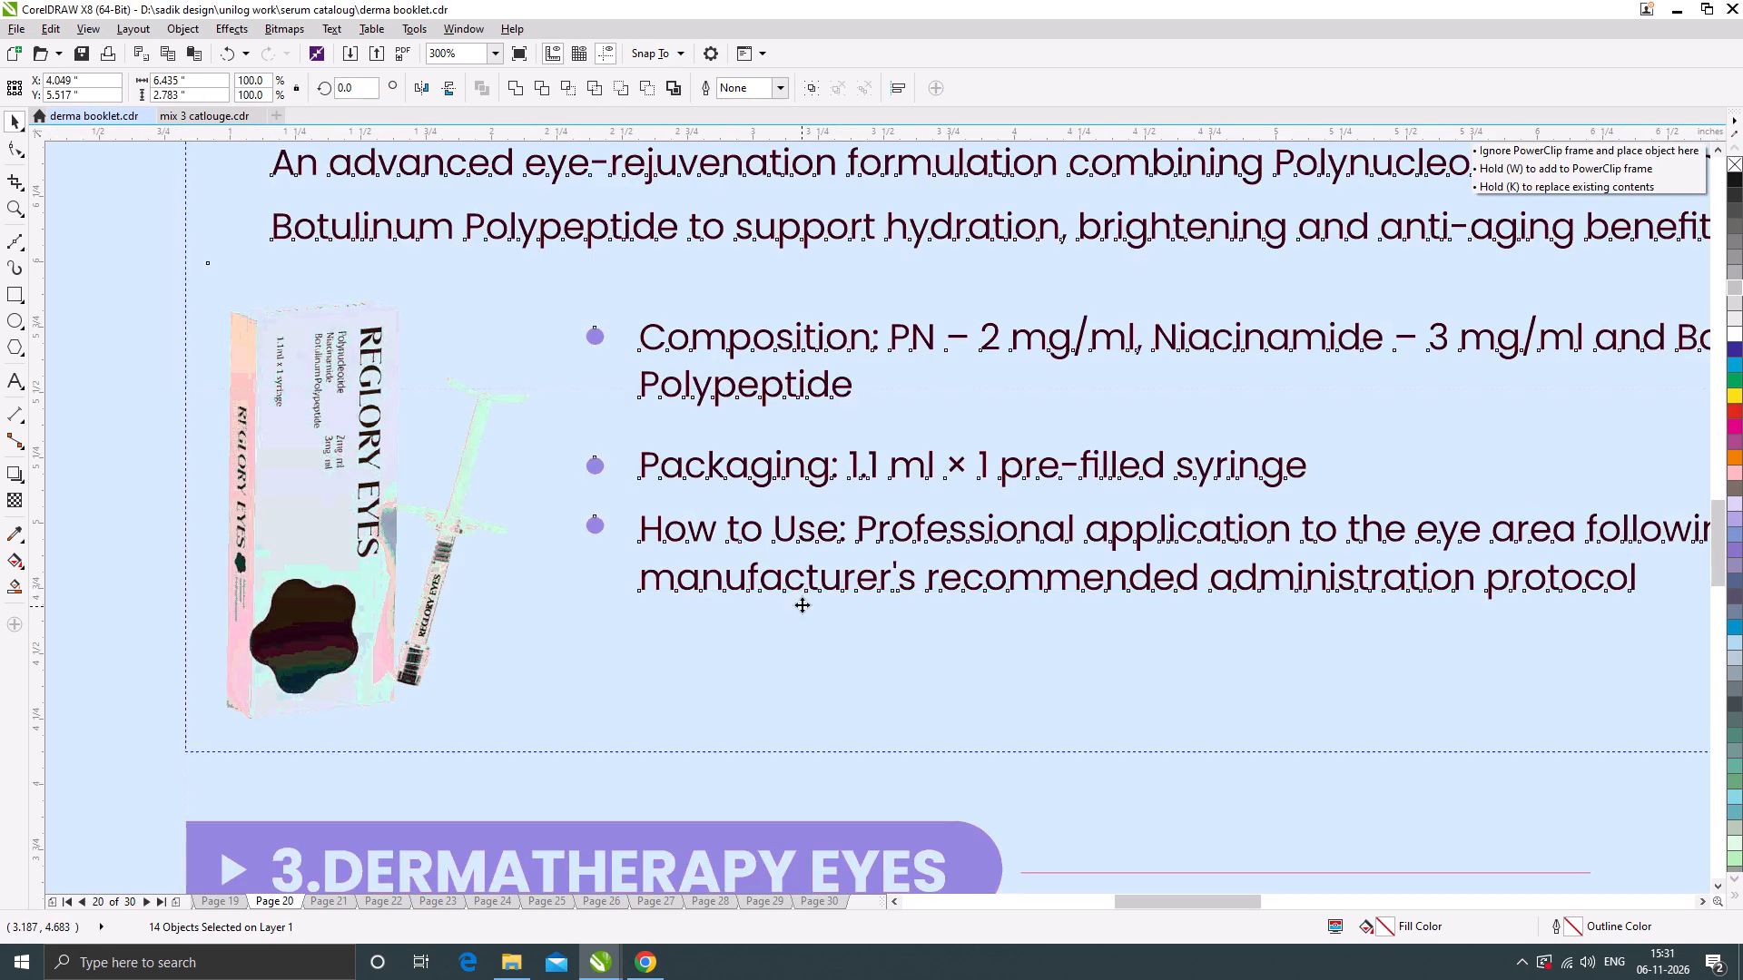
scroll(807, 601, "down", 2)
left_click(452, 610)
Move the whole Dermatherapy Eyes section, with its heading, text, image and table, slightly down to widen the gap below Reglory Eyes.
scroll(711, 552, "down", 1)
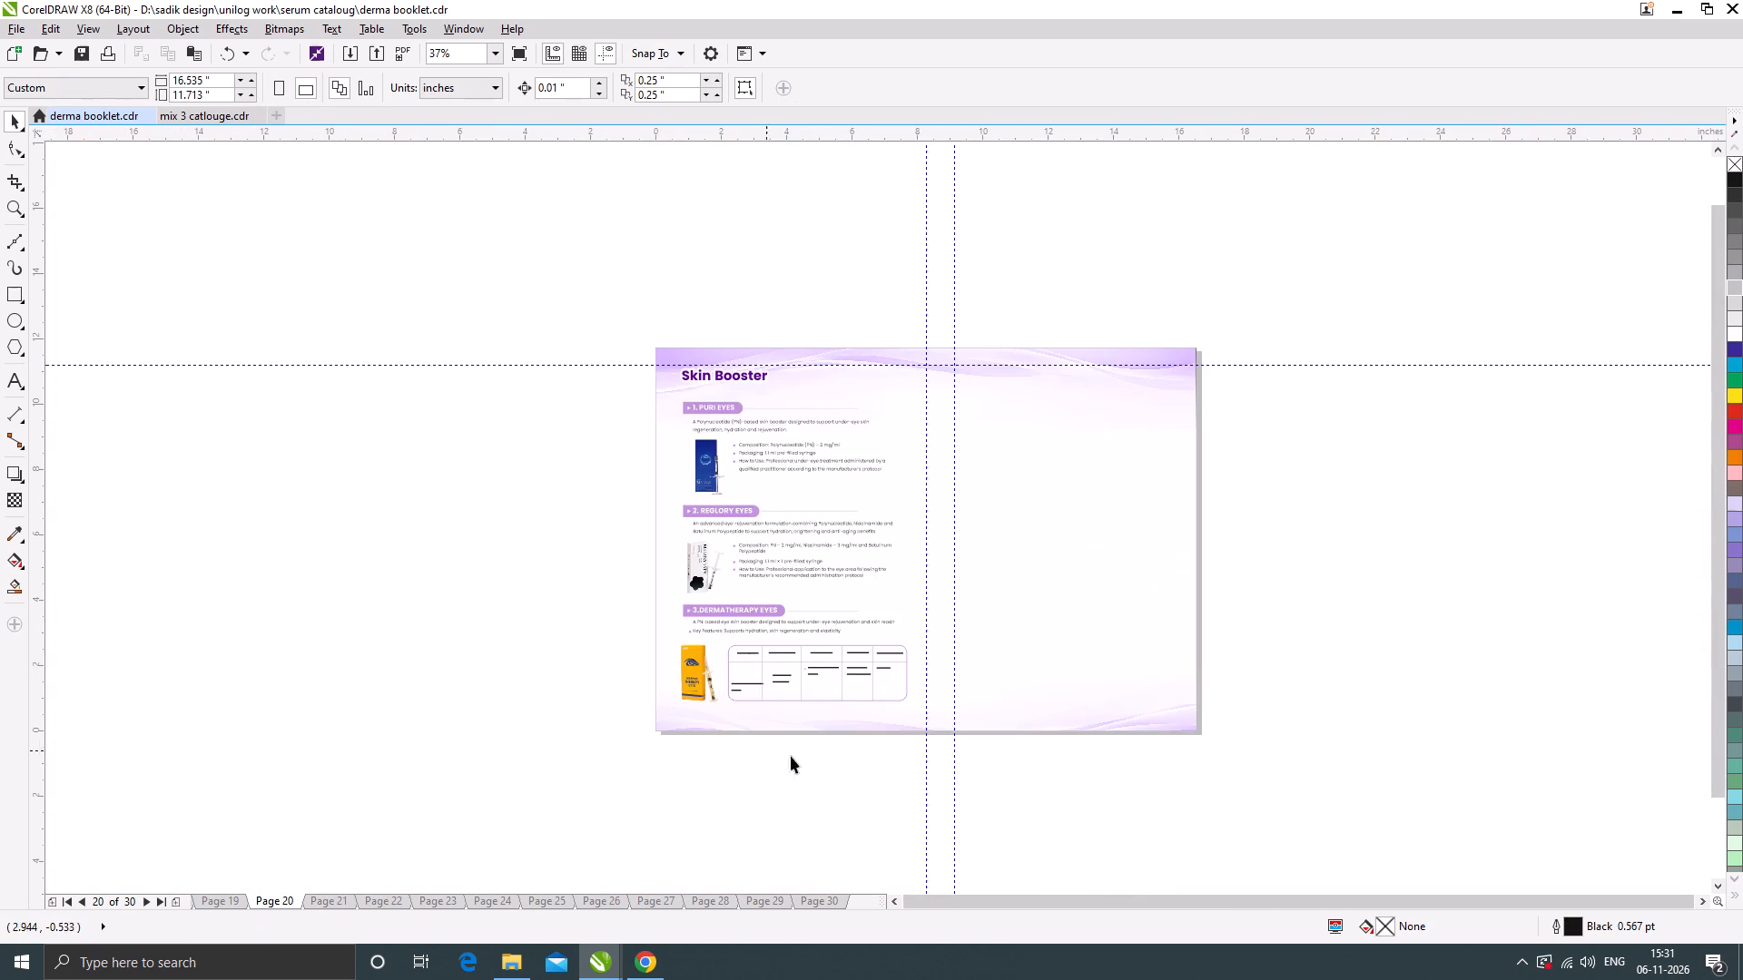
scroll(808, 760, "up", 1)
left_click(810, 760)
left_click_drag(414, 433, 1105, 666)
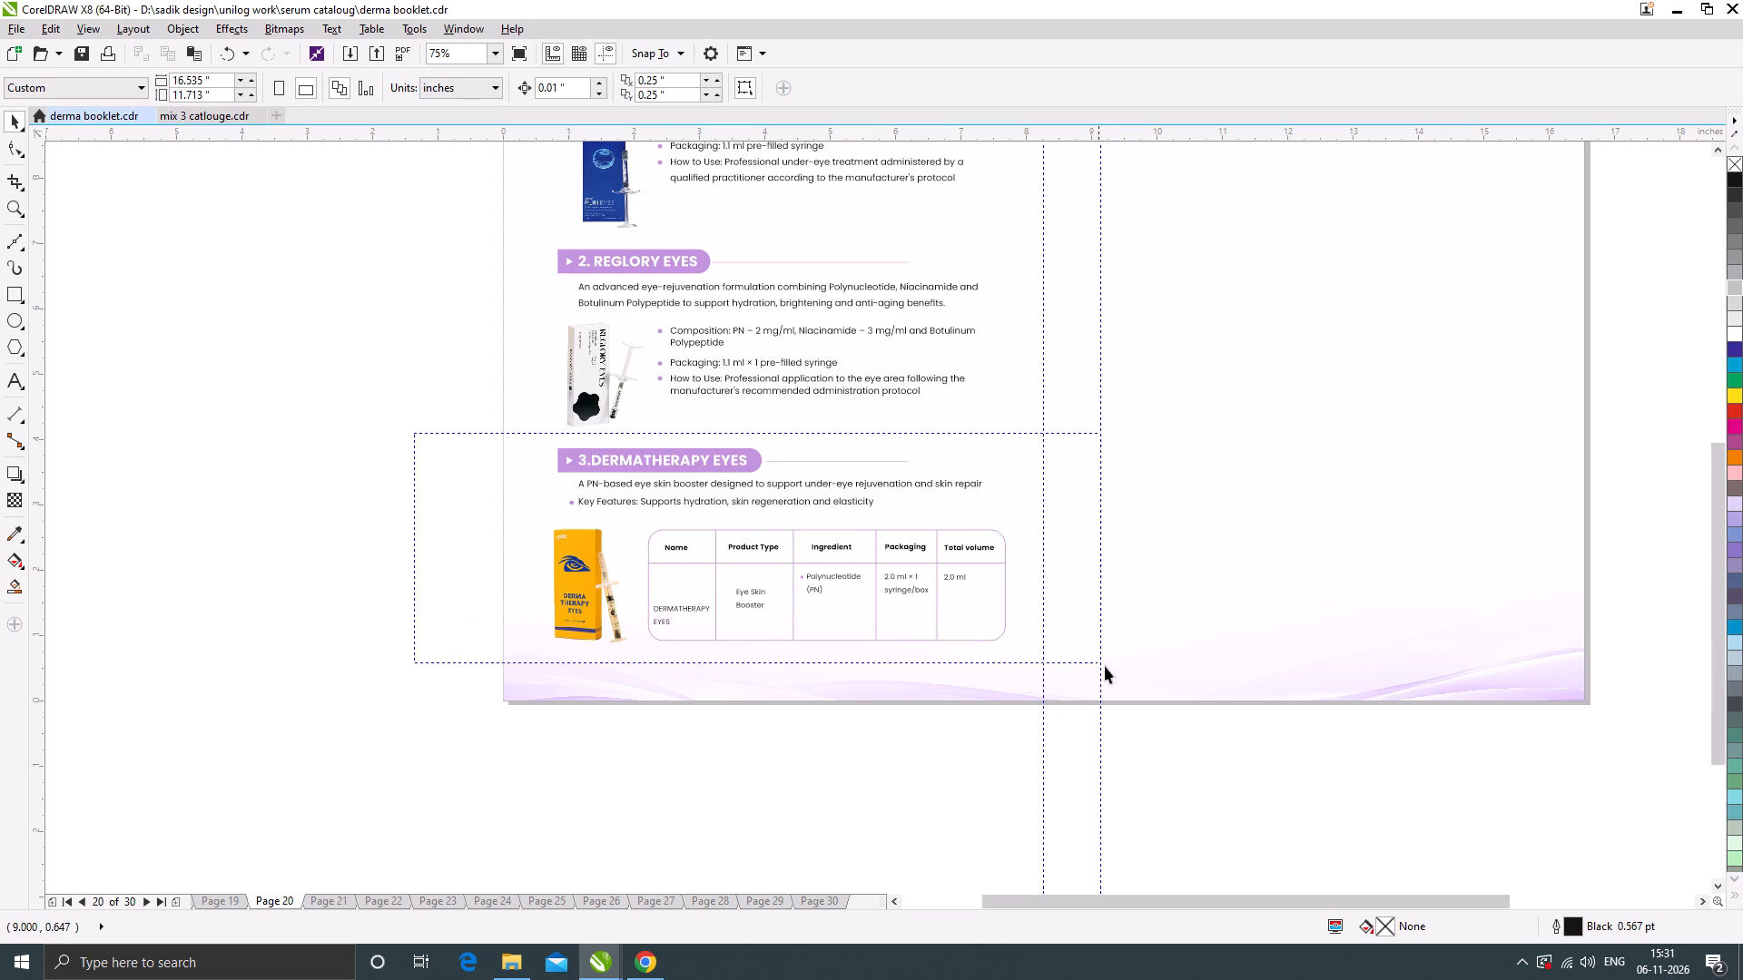
left_click_drag(1105, 666, 1110, 670)
scroll(756, 595, "up", 1)
left_click_drag(770, 583, 768, 603)
scroll(777, 615, "down", 2)
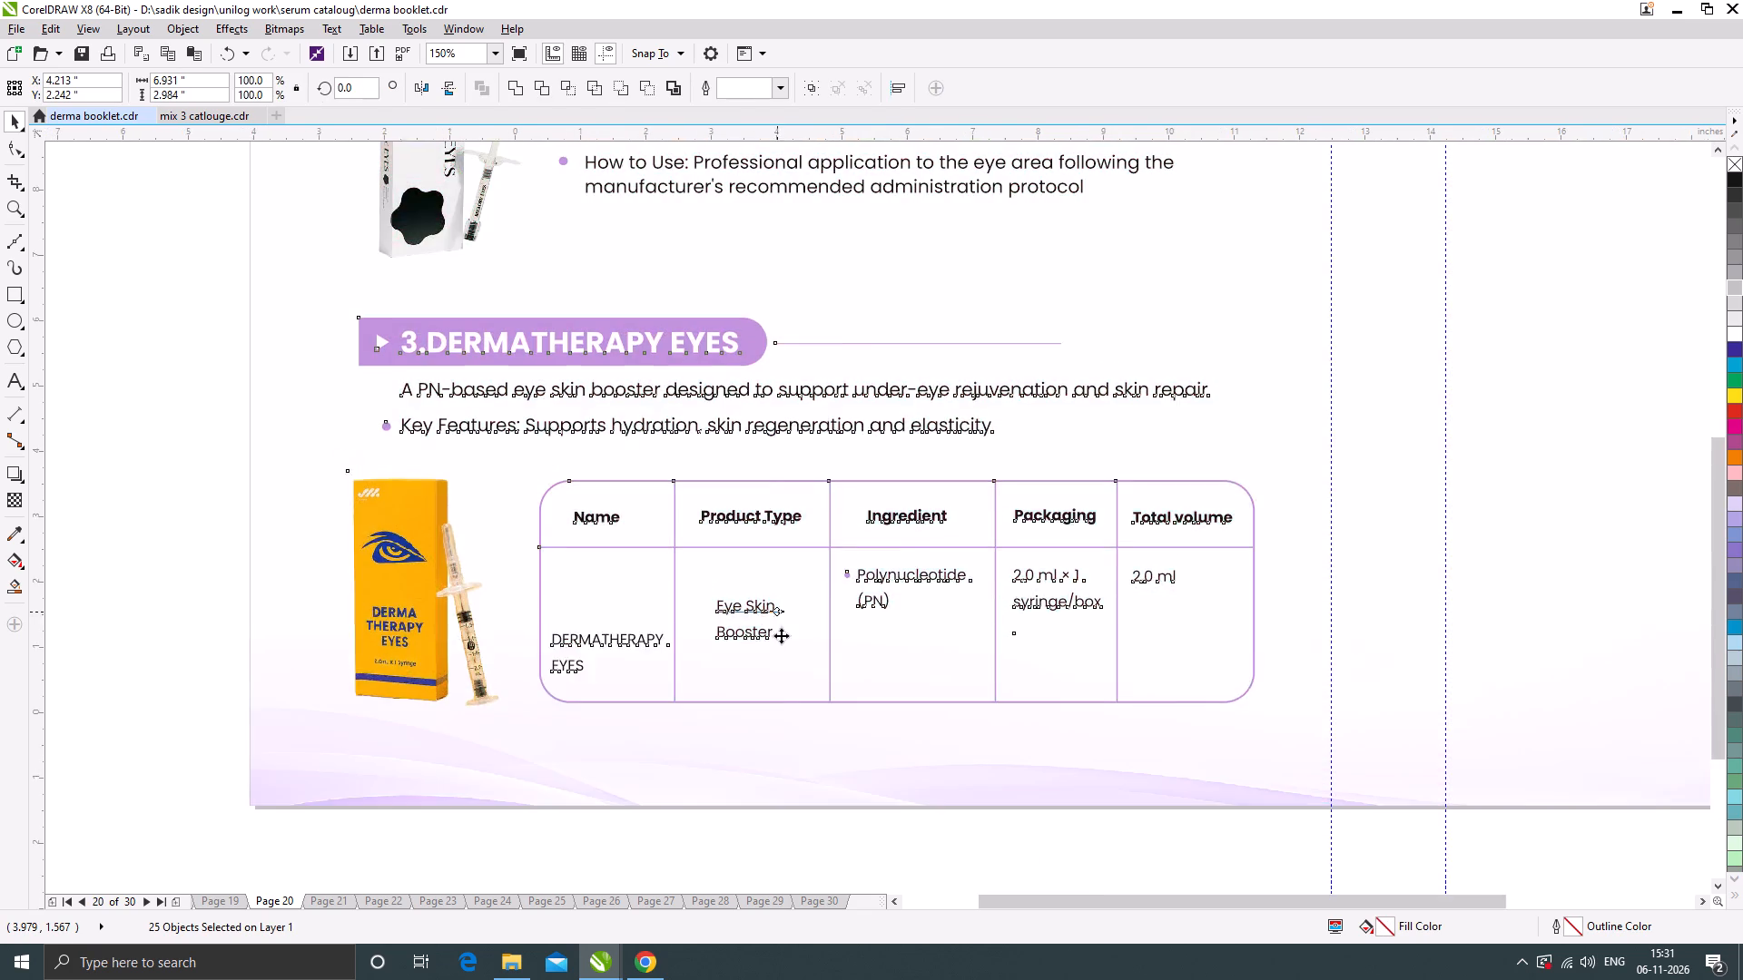
scroll(743, 629, "up", 2)
left_click(724, 580)
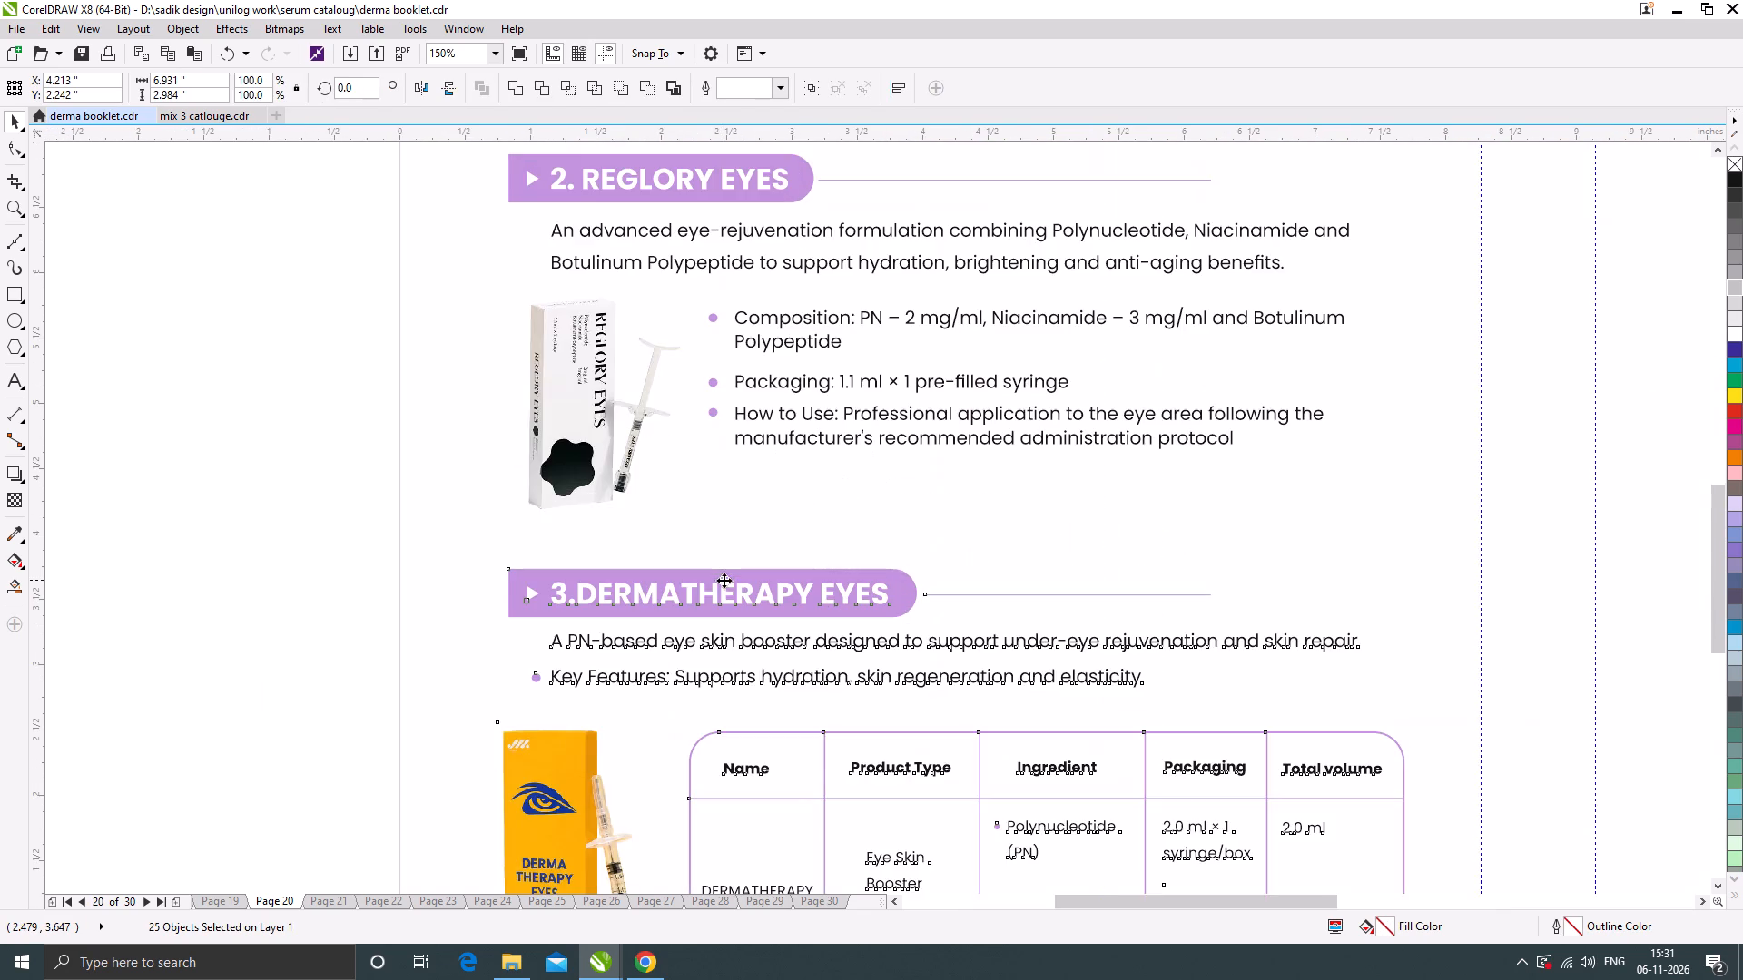
scroll(740, 552, "down", 2)
left_click(429, 663)
Enlarge the Dermatherapy Eyes product image to about 1.3 x 1.96 inches and nudge it up beside the table.
scroll(679, 633, "up", 1)
left_click(682, 633)
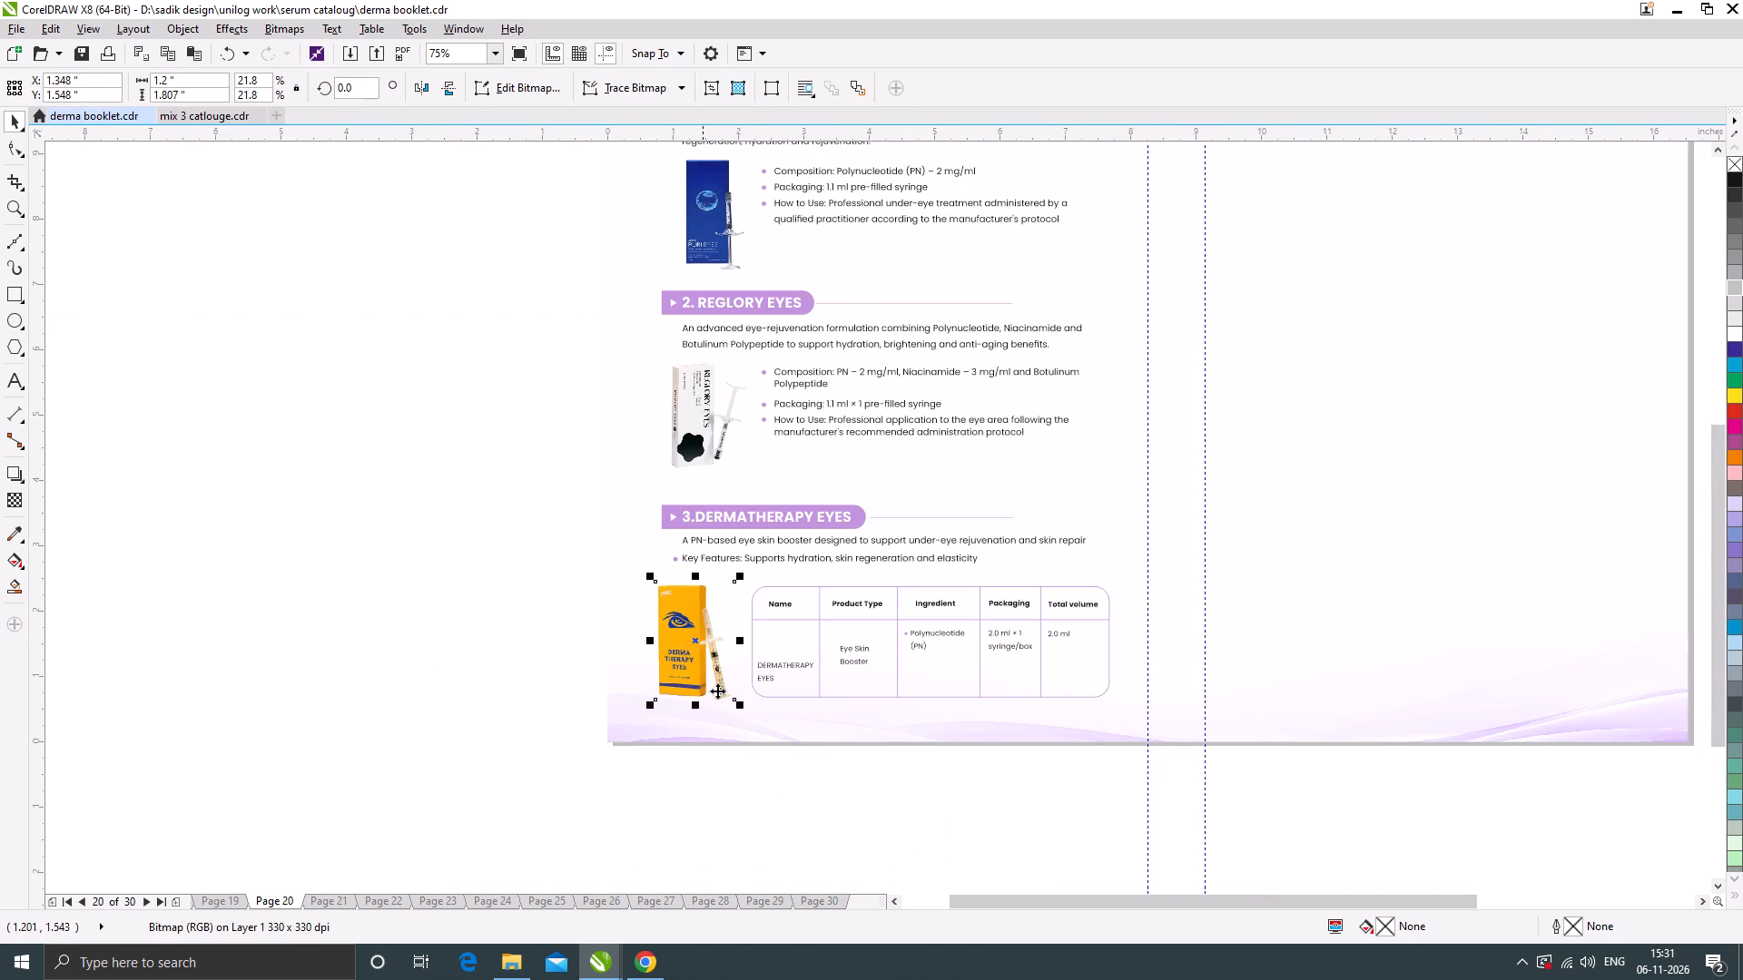
scroll(729, 718, "up", 1)
left_click_drag(747, 688, 764, 709)
scroll(670, 597, "up", 1)
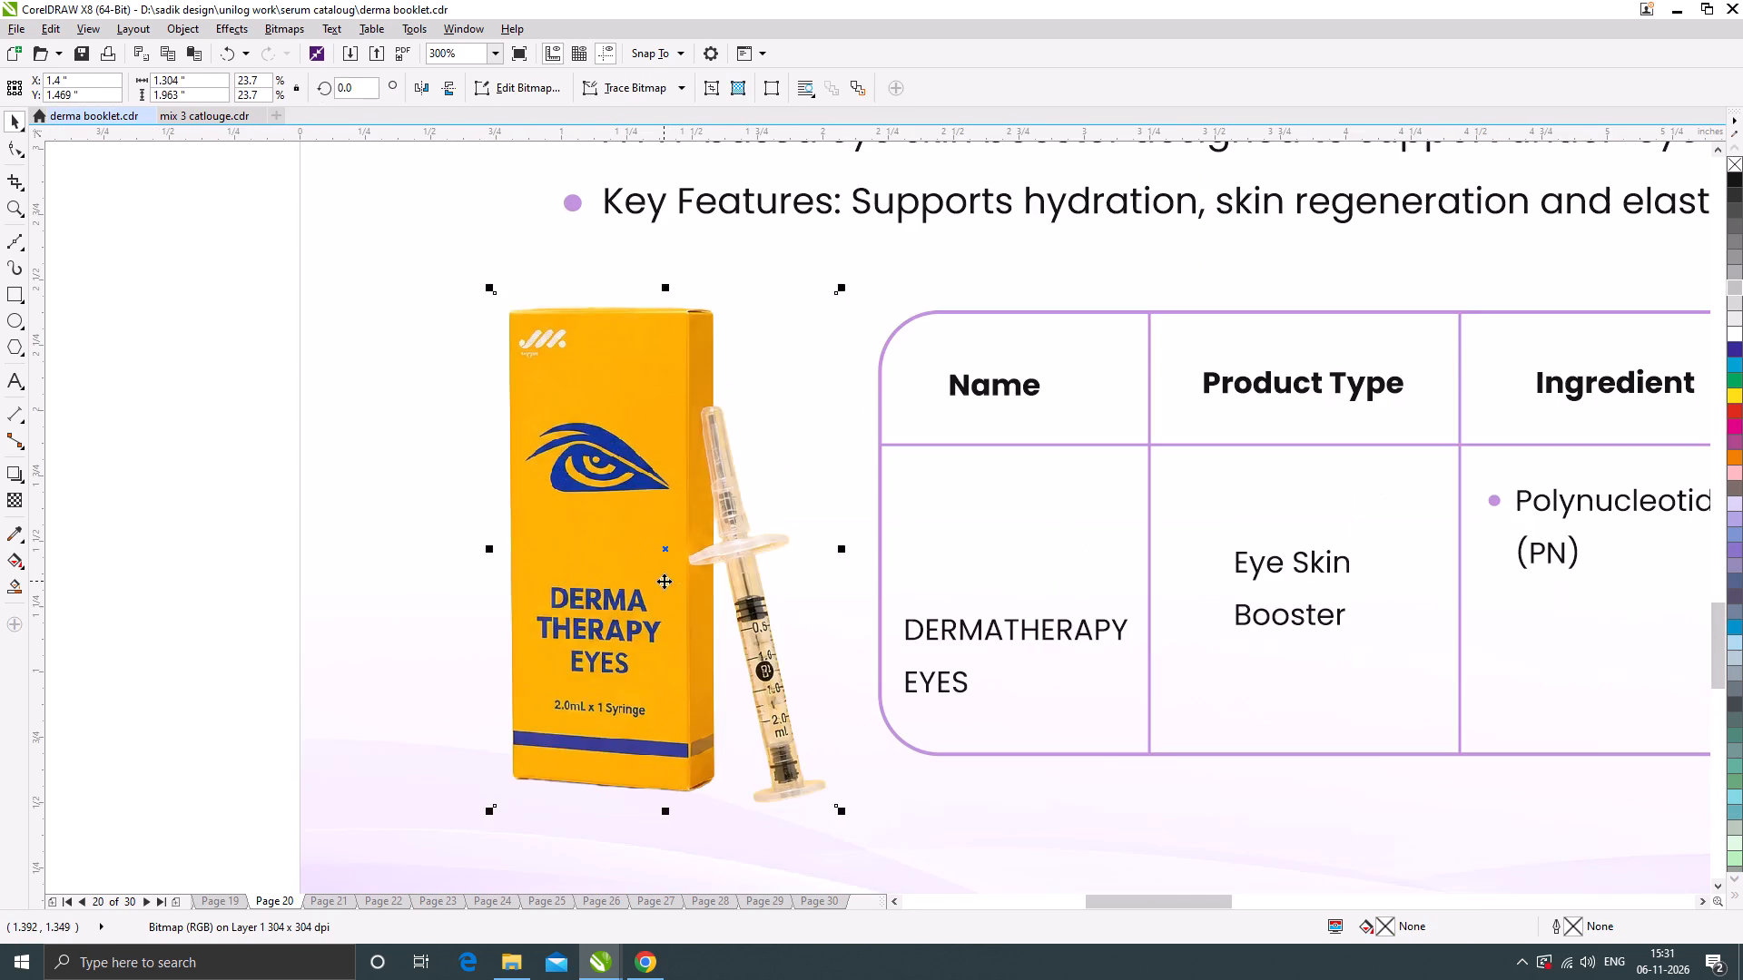
left_click_drag(664, 580, 662, 567)
scroll(665, 586, "down", 3)
left_click(694, 780)
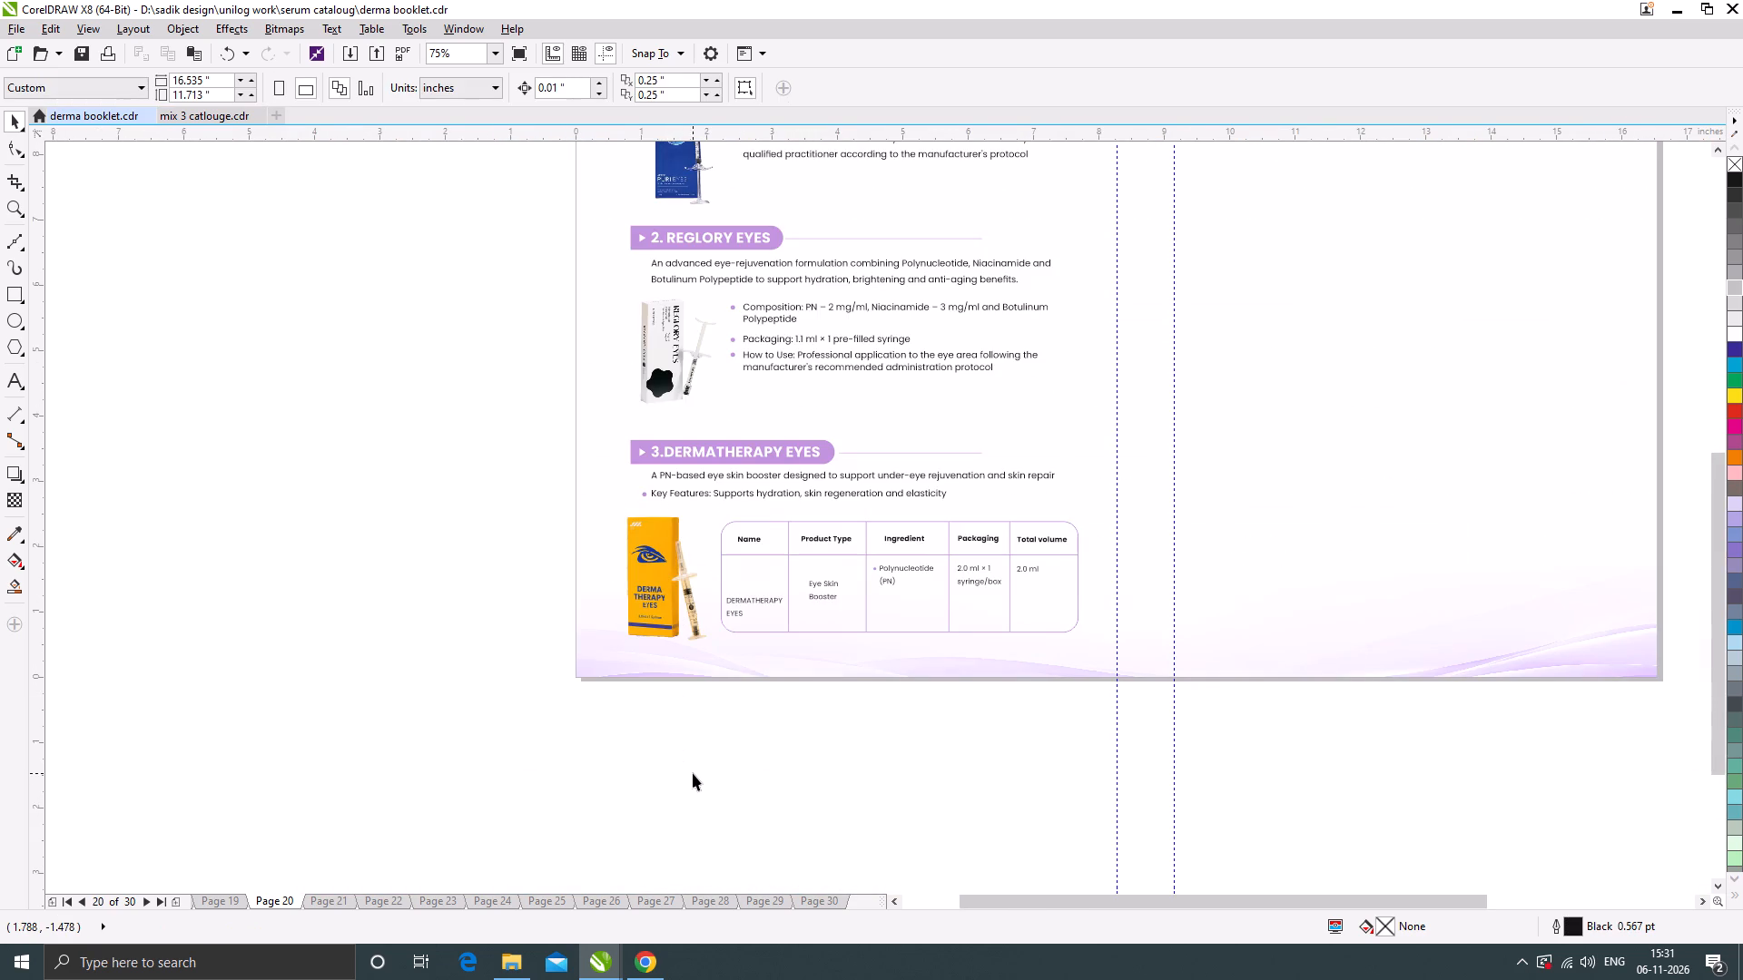
Move the whole Reglory Eyes section down to a Y position of about 5.46 inches to even out the section spacing.
scroll(692, 773, "down", 1)
left_click(721, 786)
scroll(686, 544, "up", 1)
left_click_drag(501, 429, 1073, 618)
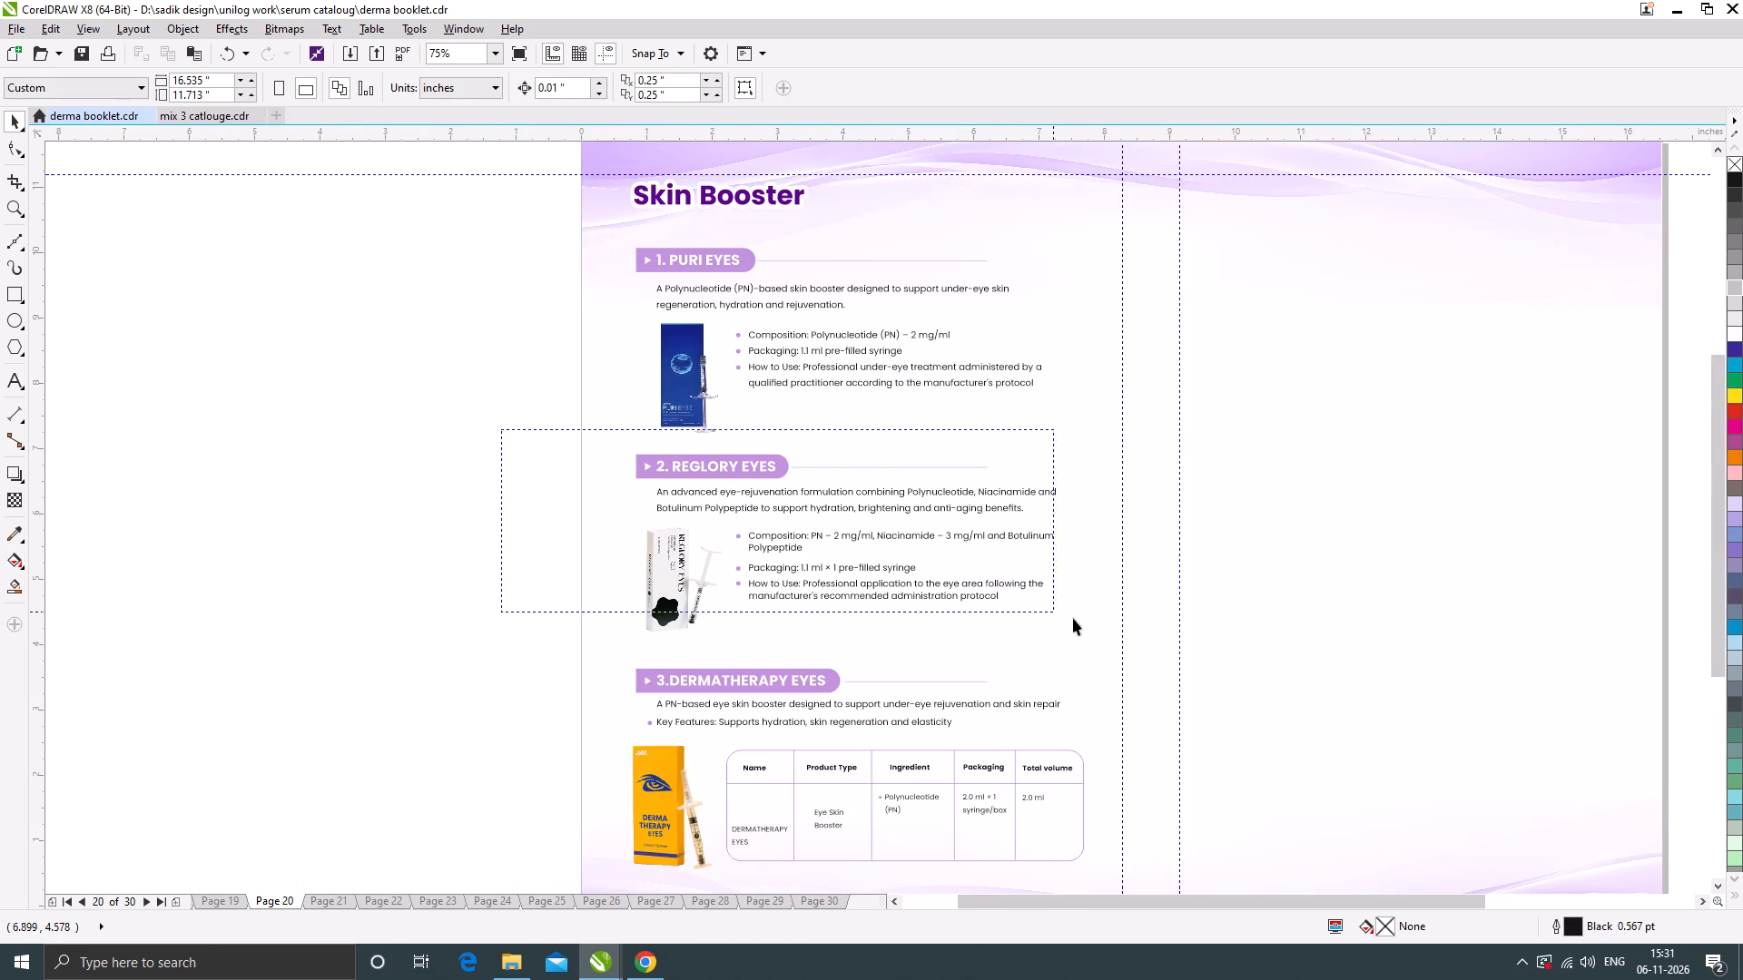
left_click_drag(1073, 618, 1137, 518)
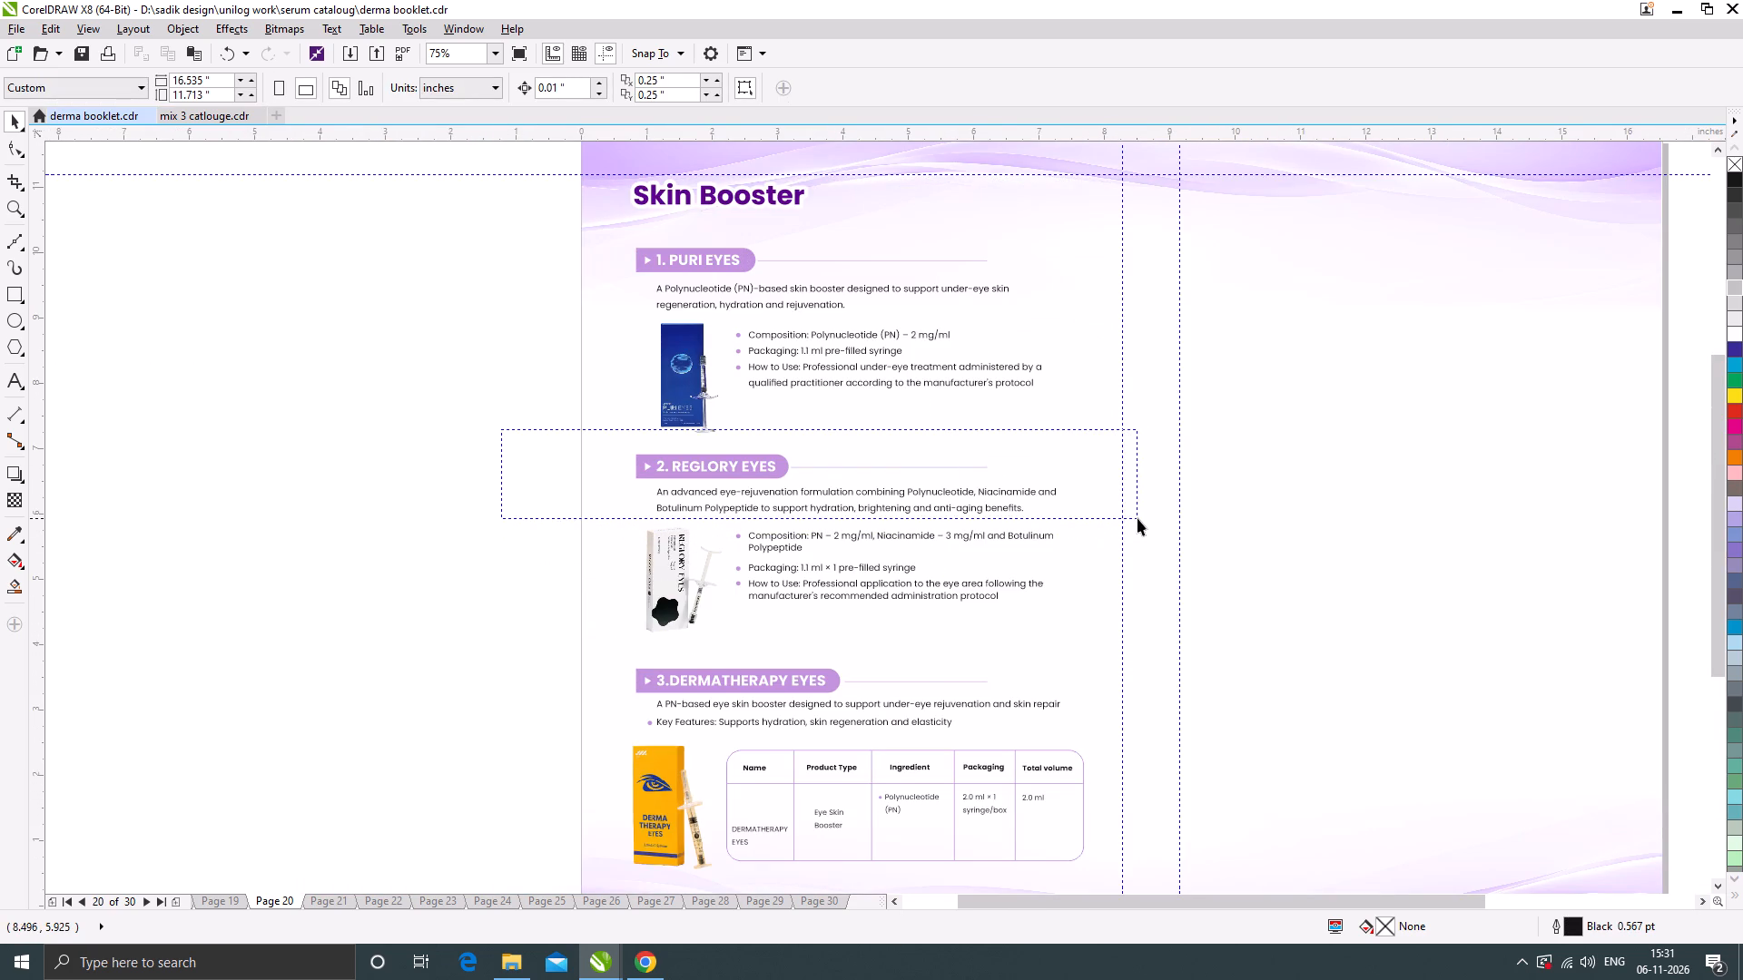
left_click_drag(1137, 518, 1140, 573)
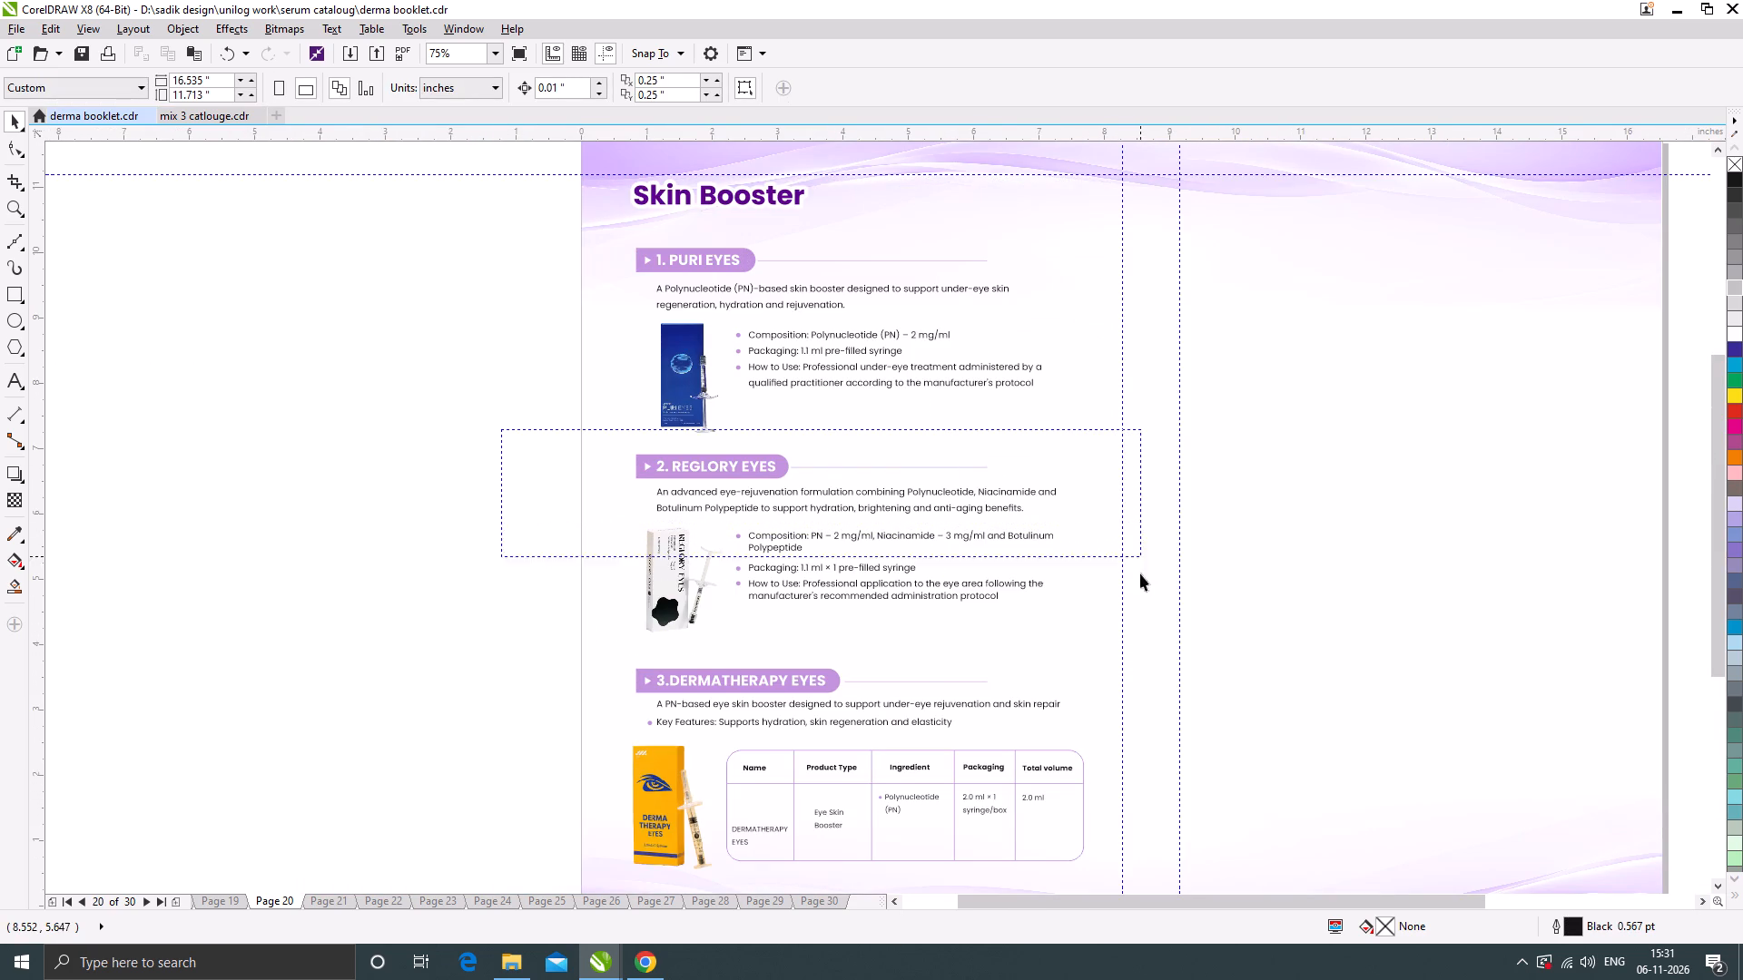
left_click_drag(1140, 573, 1151, 652)
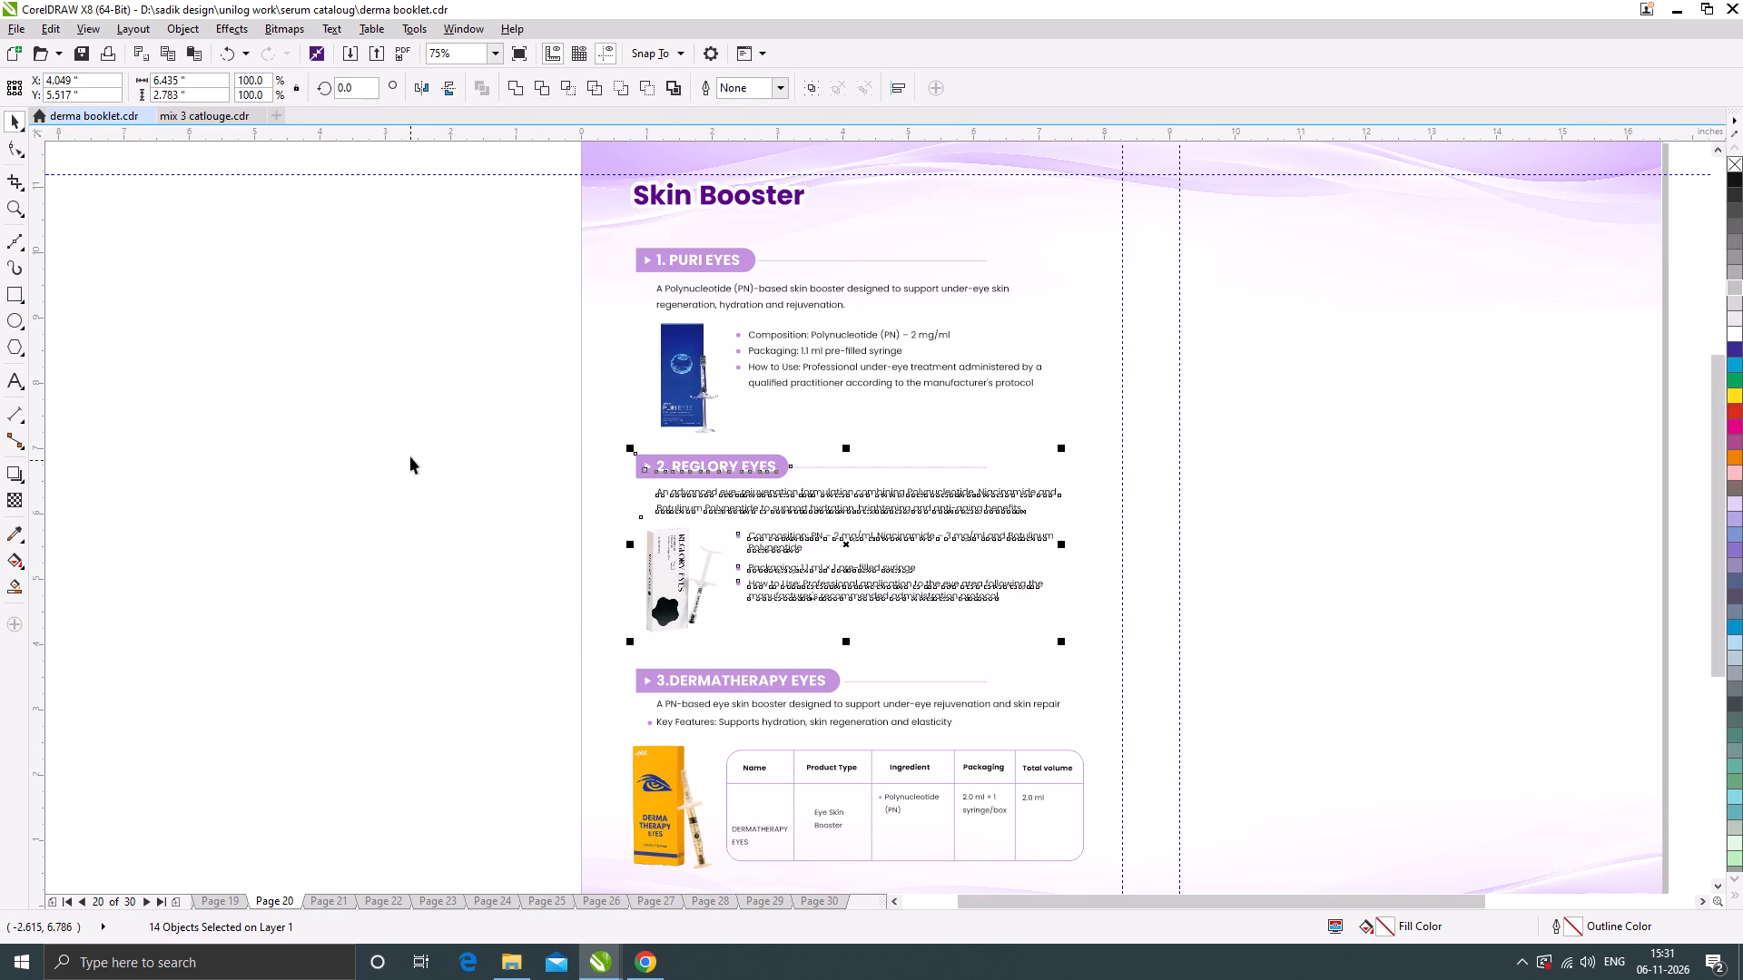
left_click(411, 456)
left_click_drag(424, 418, 1194, 660)
scroll(793, 572, "up", 1)
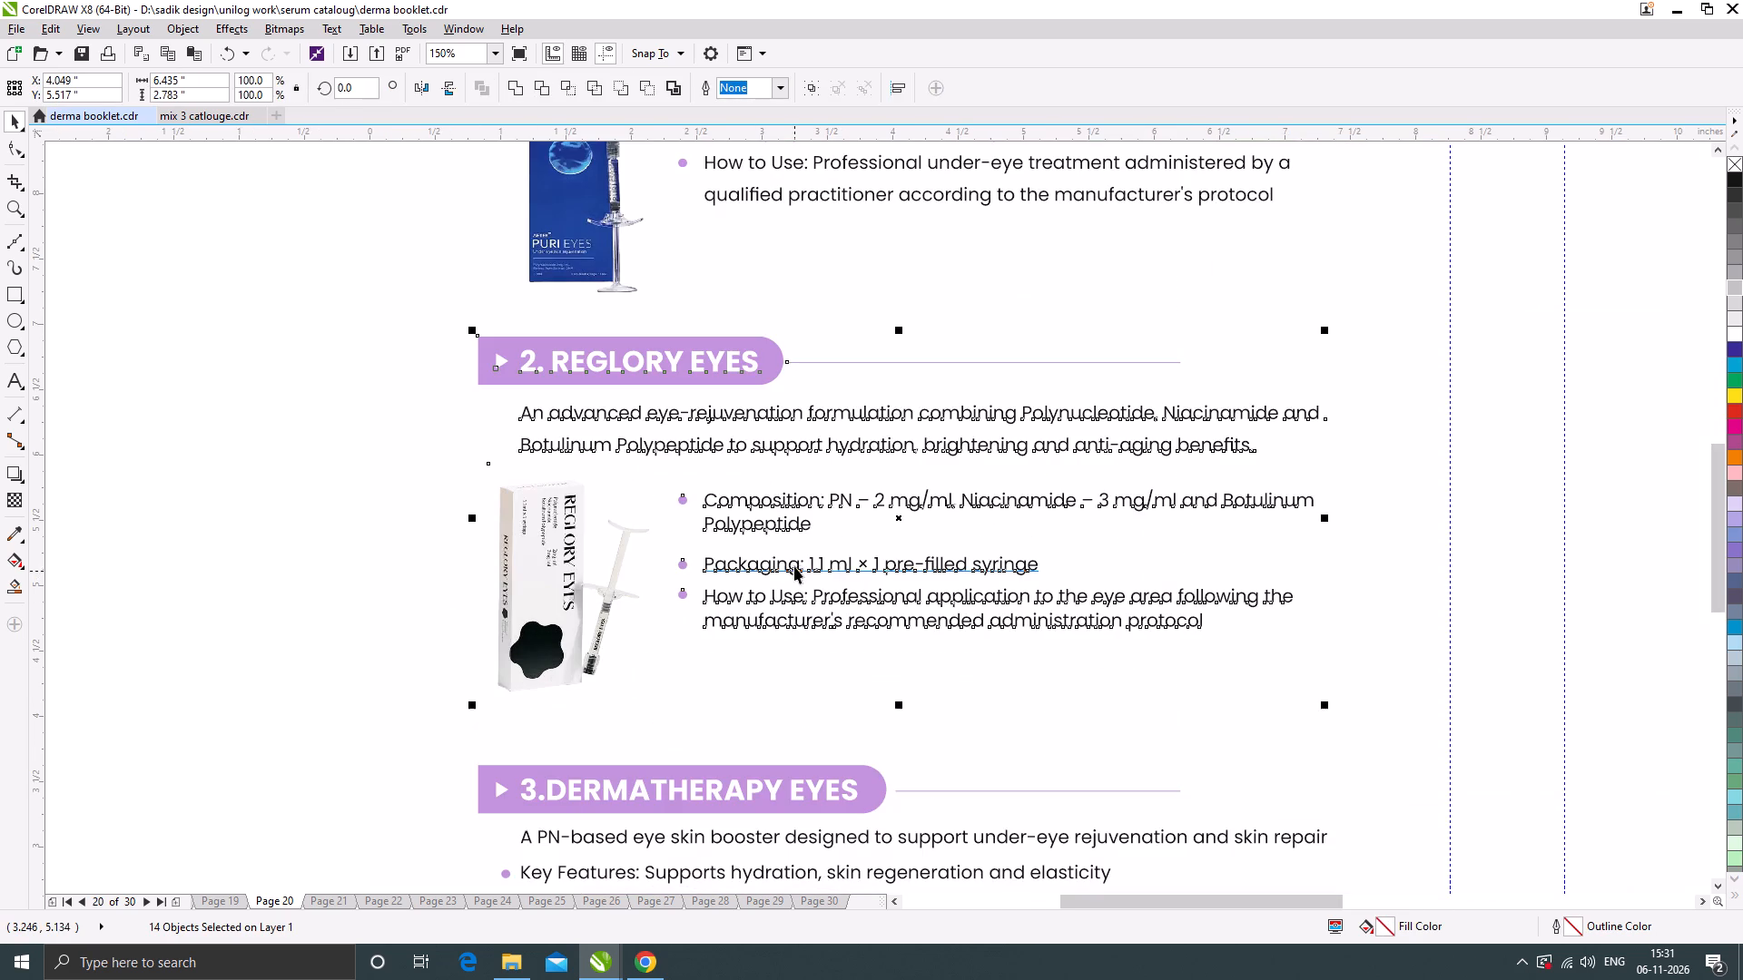
left_click_drag(799, 563, 799, 573)
scroll(799, 566, "down", 3)
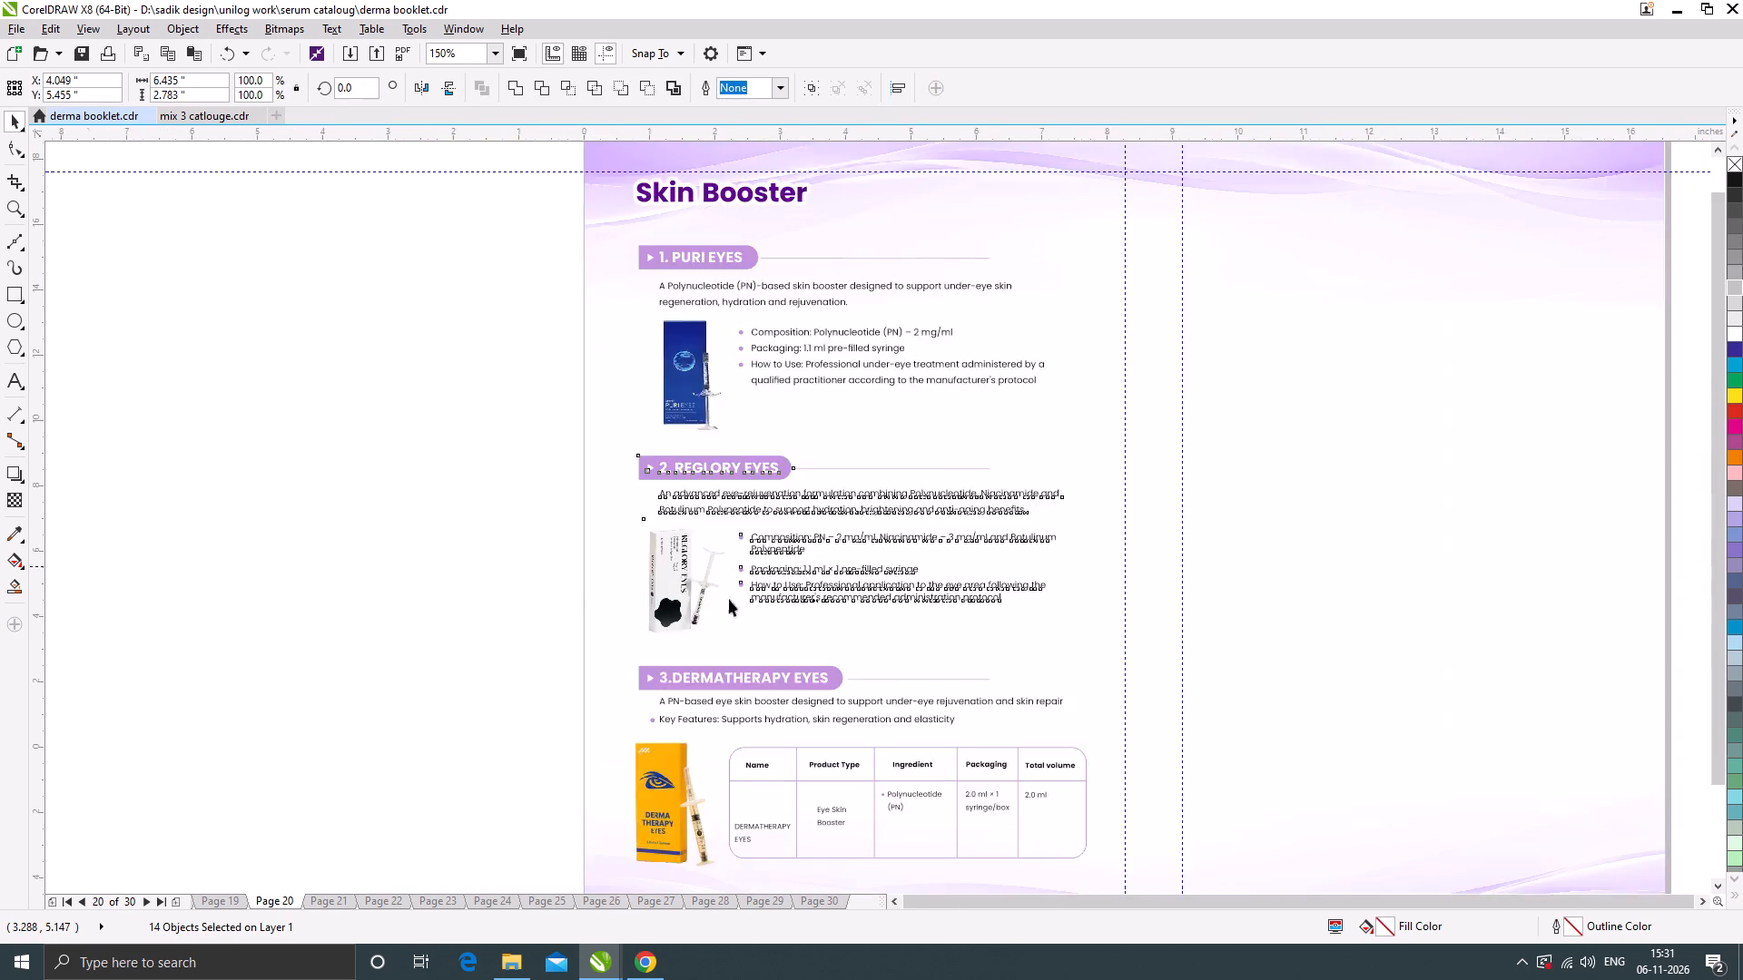
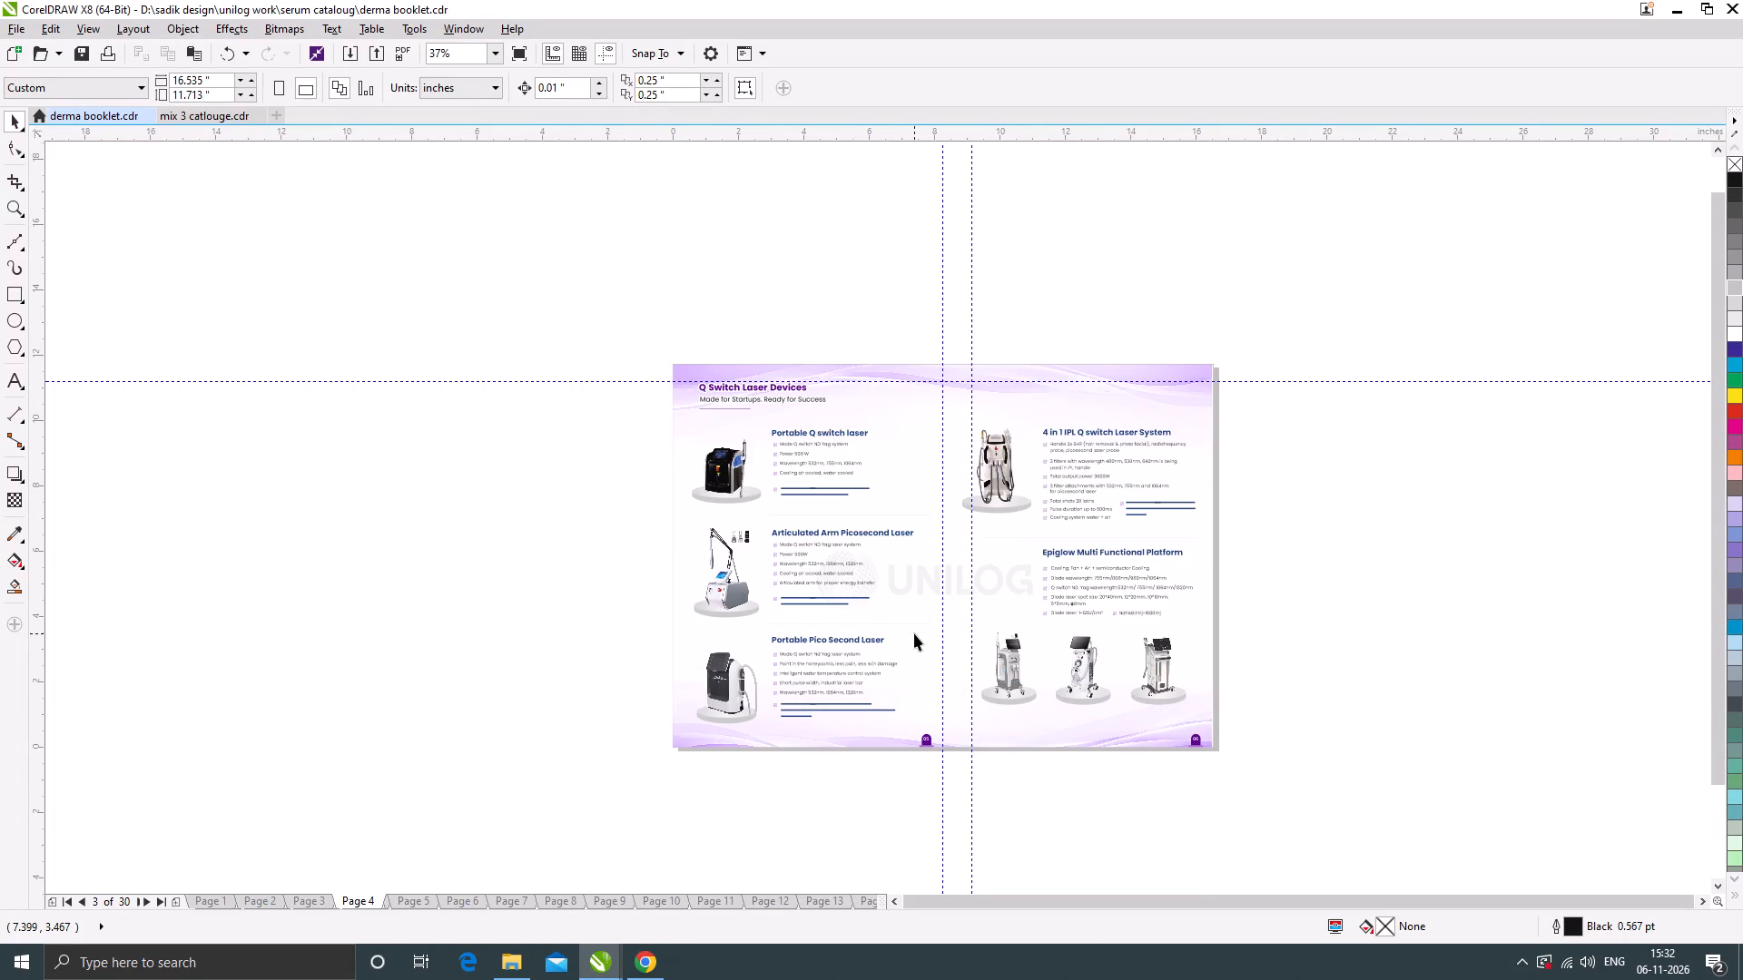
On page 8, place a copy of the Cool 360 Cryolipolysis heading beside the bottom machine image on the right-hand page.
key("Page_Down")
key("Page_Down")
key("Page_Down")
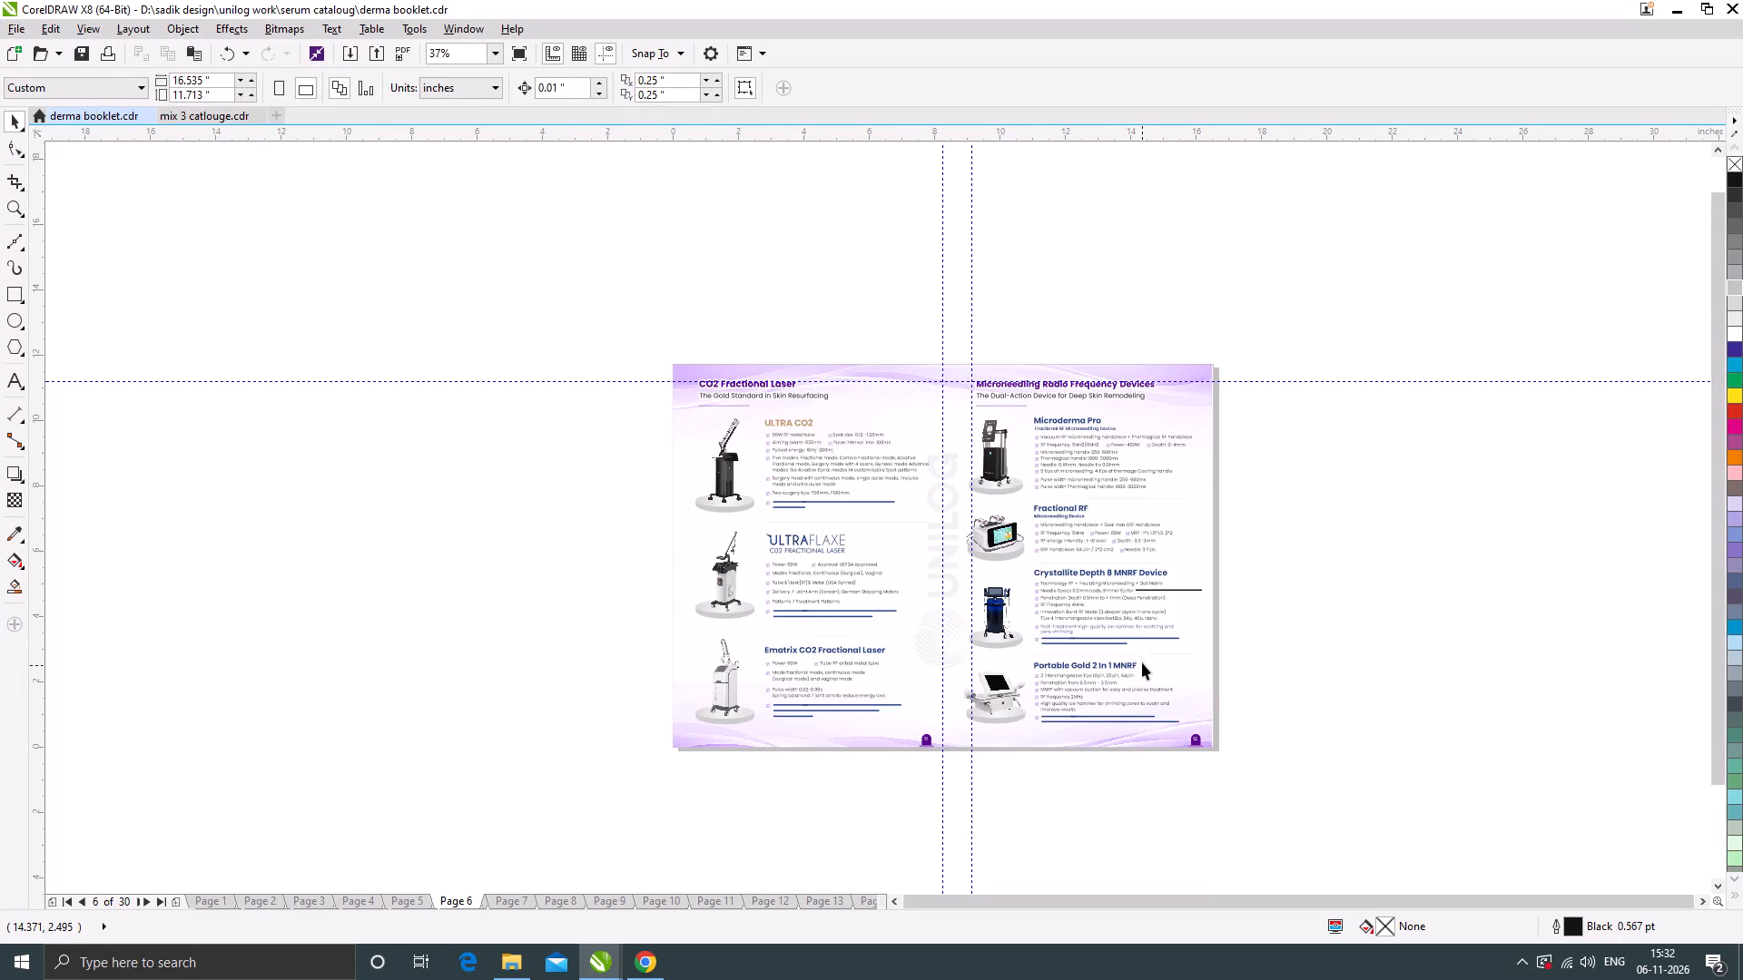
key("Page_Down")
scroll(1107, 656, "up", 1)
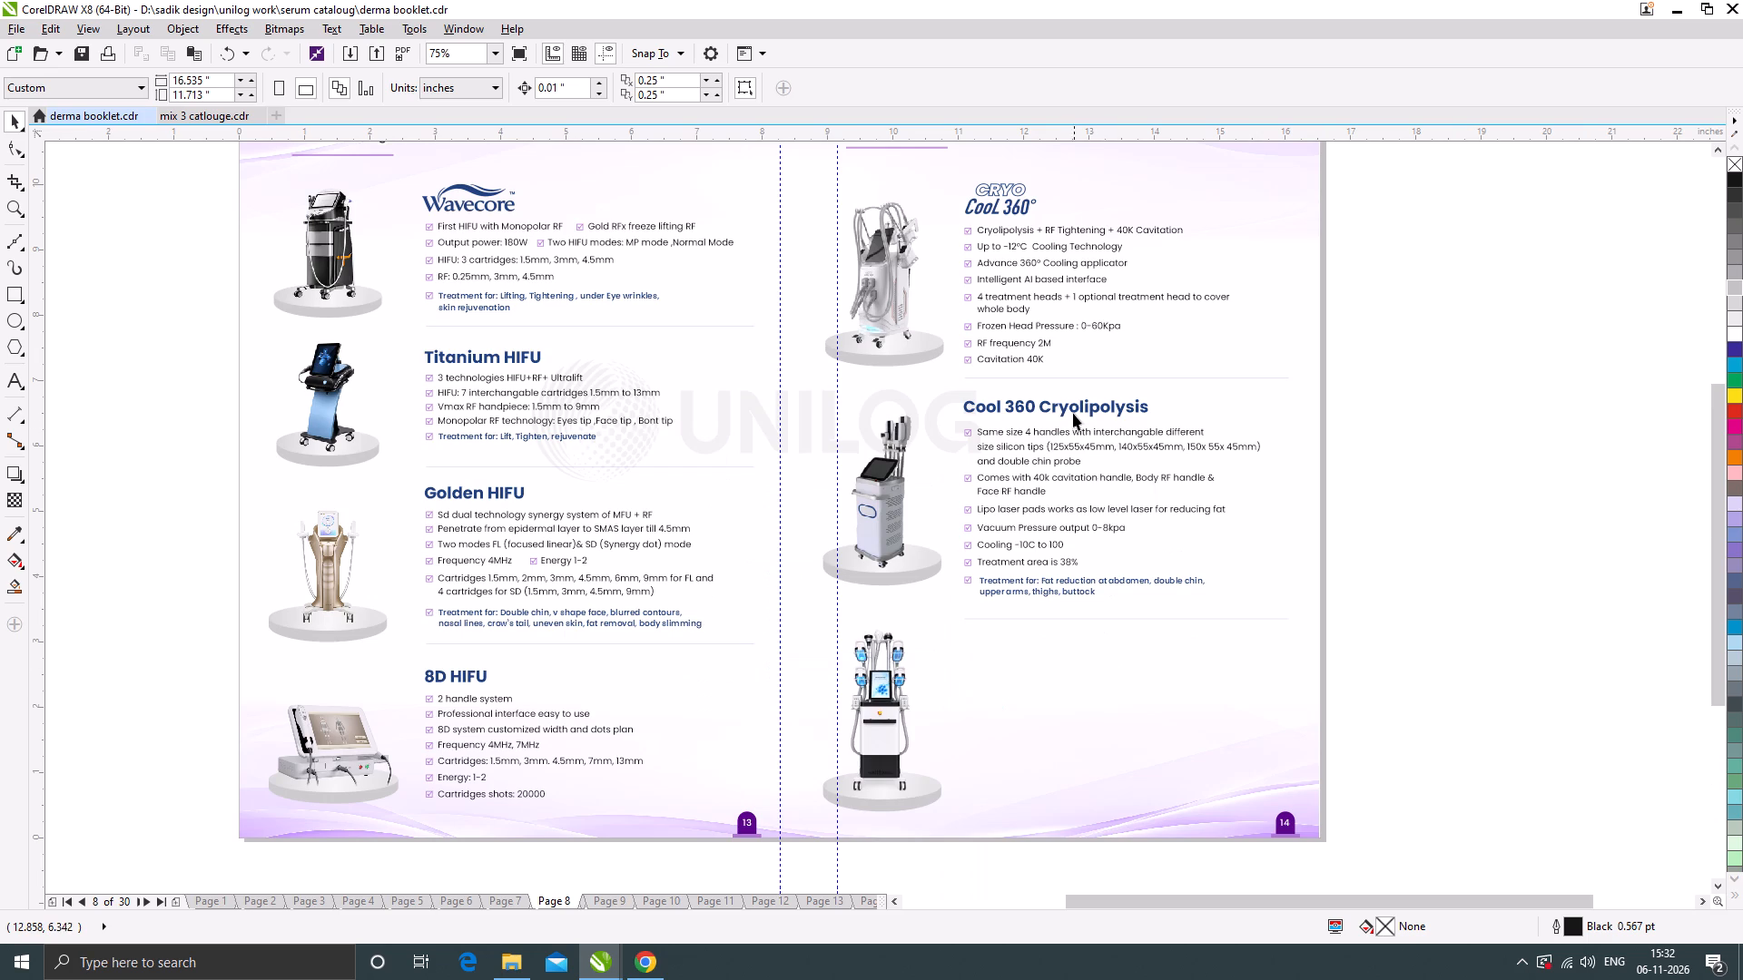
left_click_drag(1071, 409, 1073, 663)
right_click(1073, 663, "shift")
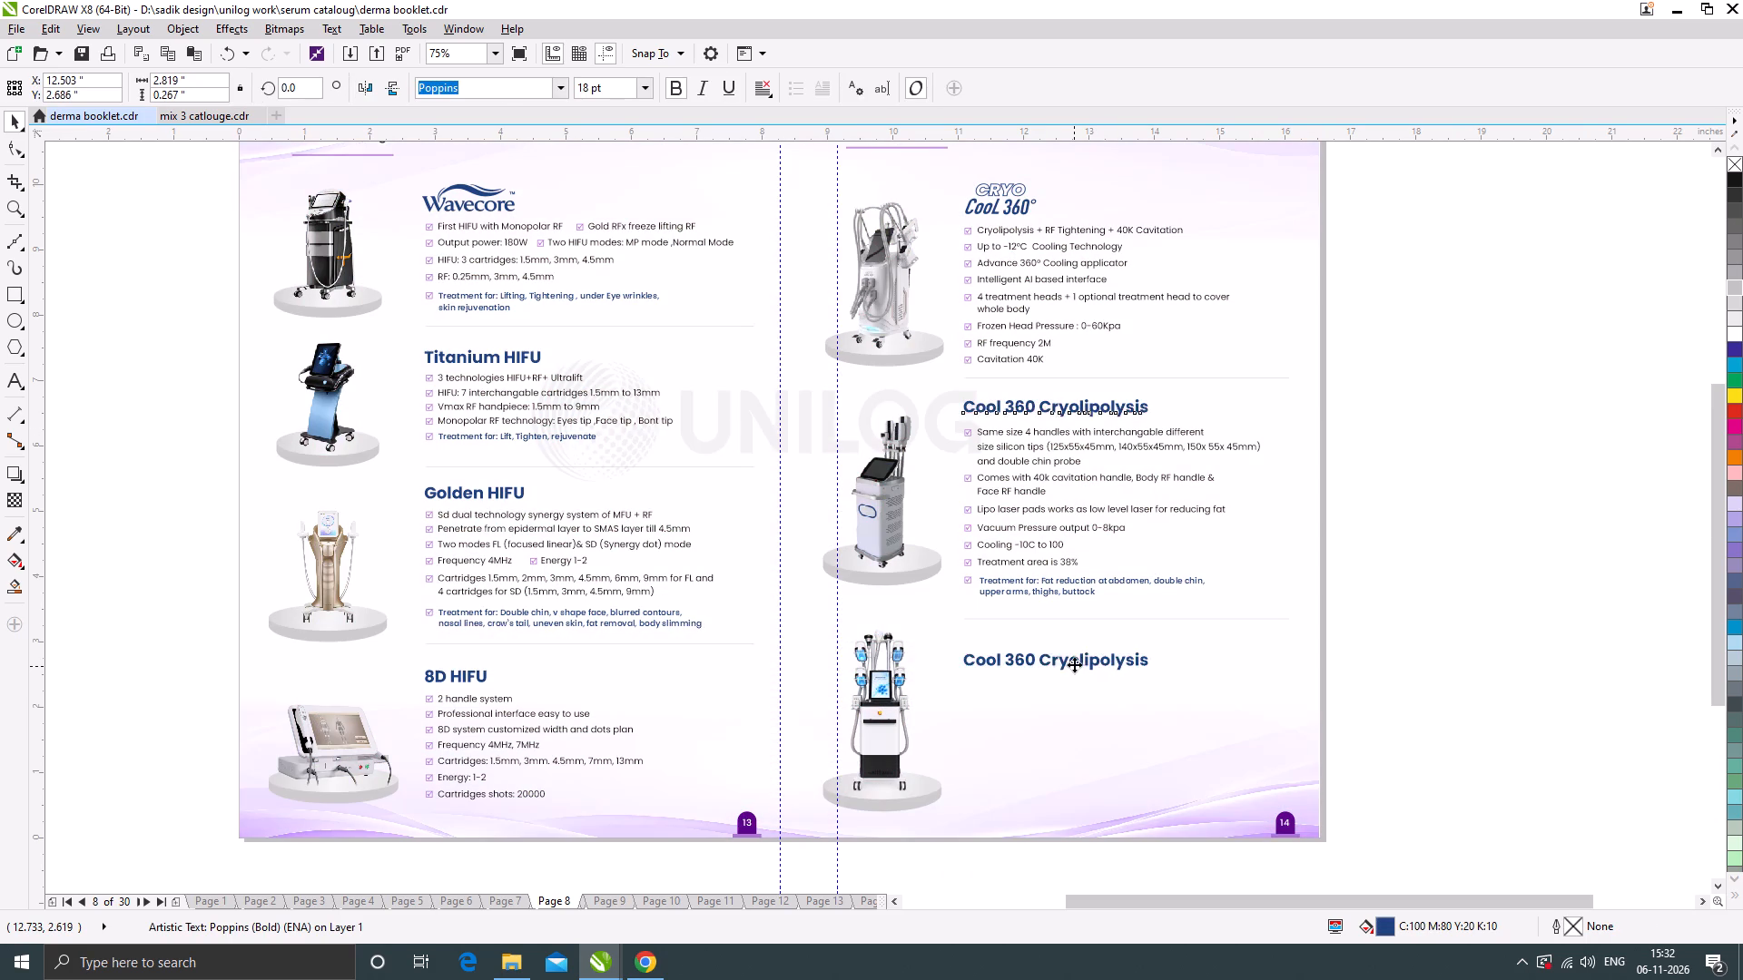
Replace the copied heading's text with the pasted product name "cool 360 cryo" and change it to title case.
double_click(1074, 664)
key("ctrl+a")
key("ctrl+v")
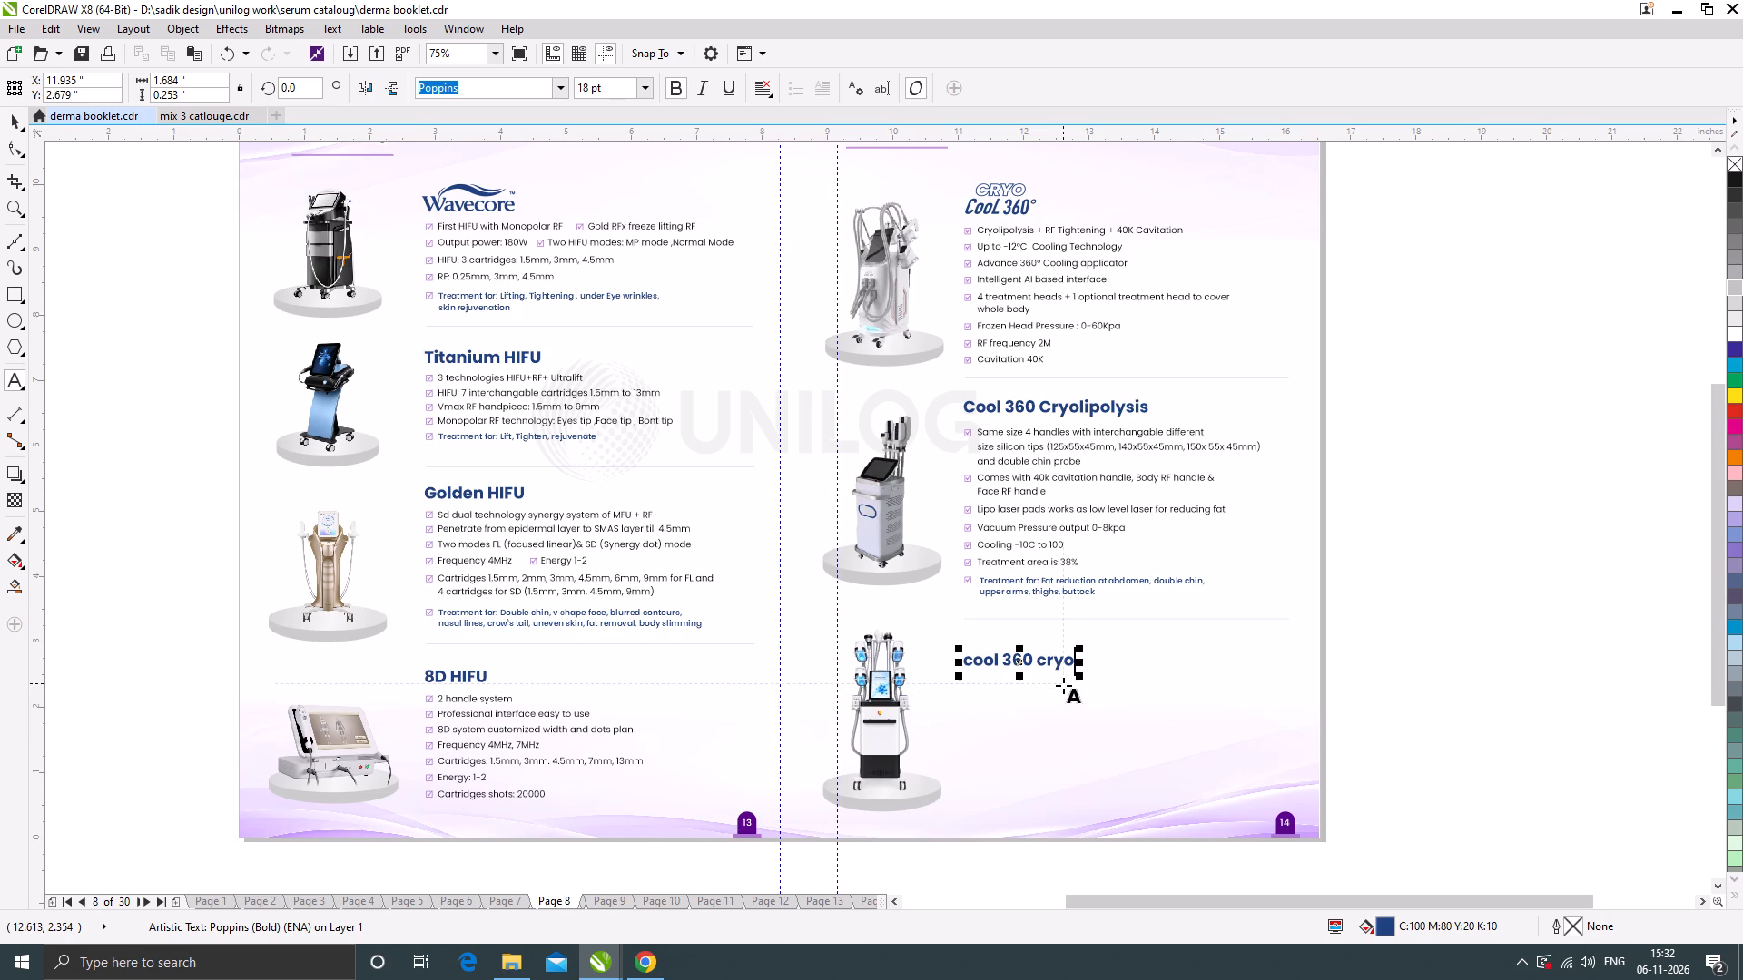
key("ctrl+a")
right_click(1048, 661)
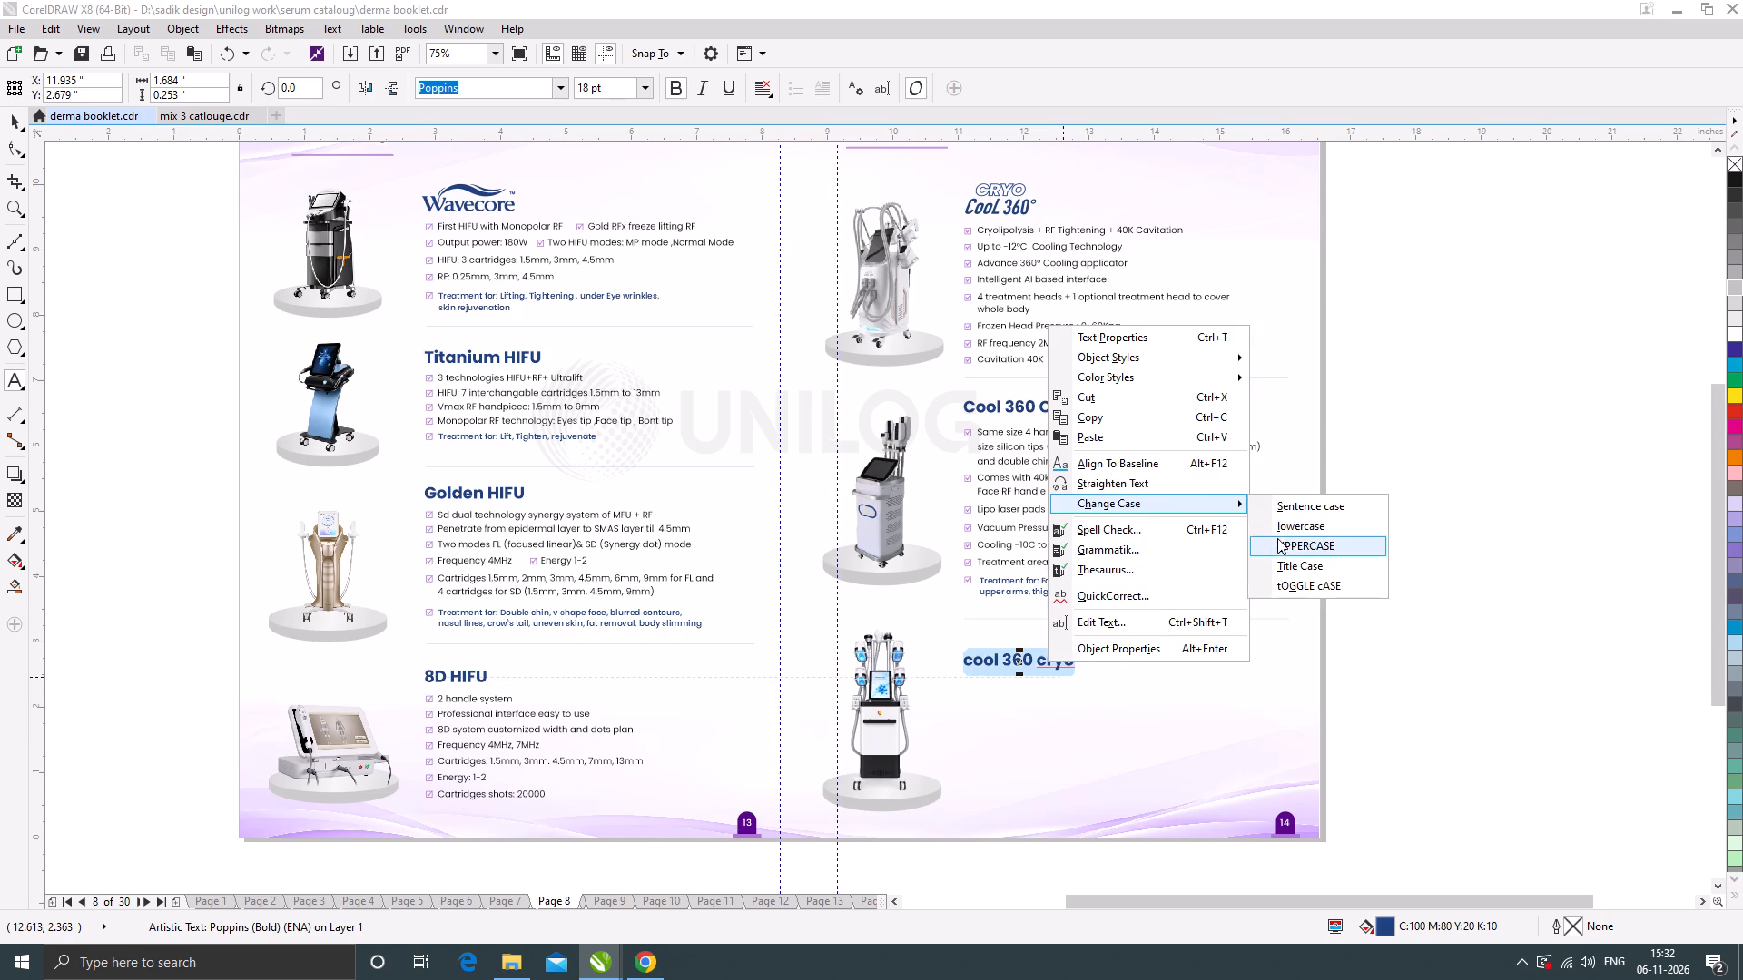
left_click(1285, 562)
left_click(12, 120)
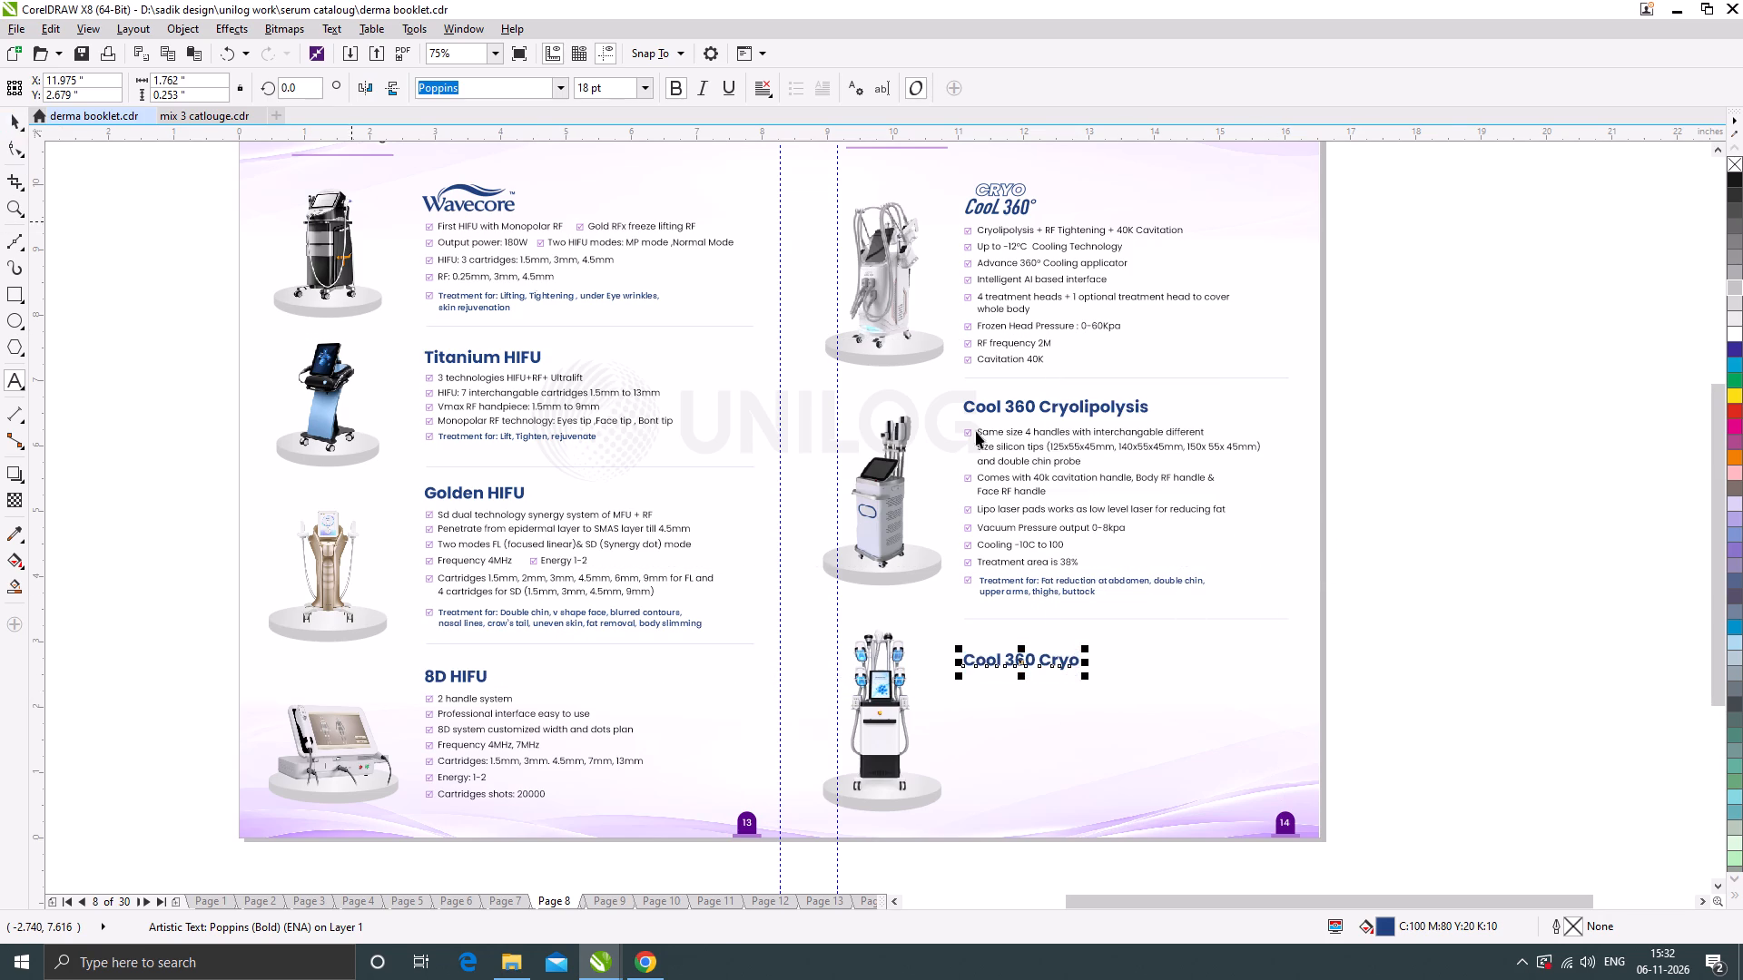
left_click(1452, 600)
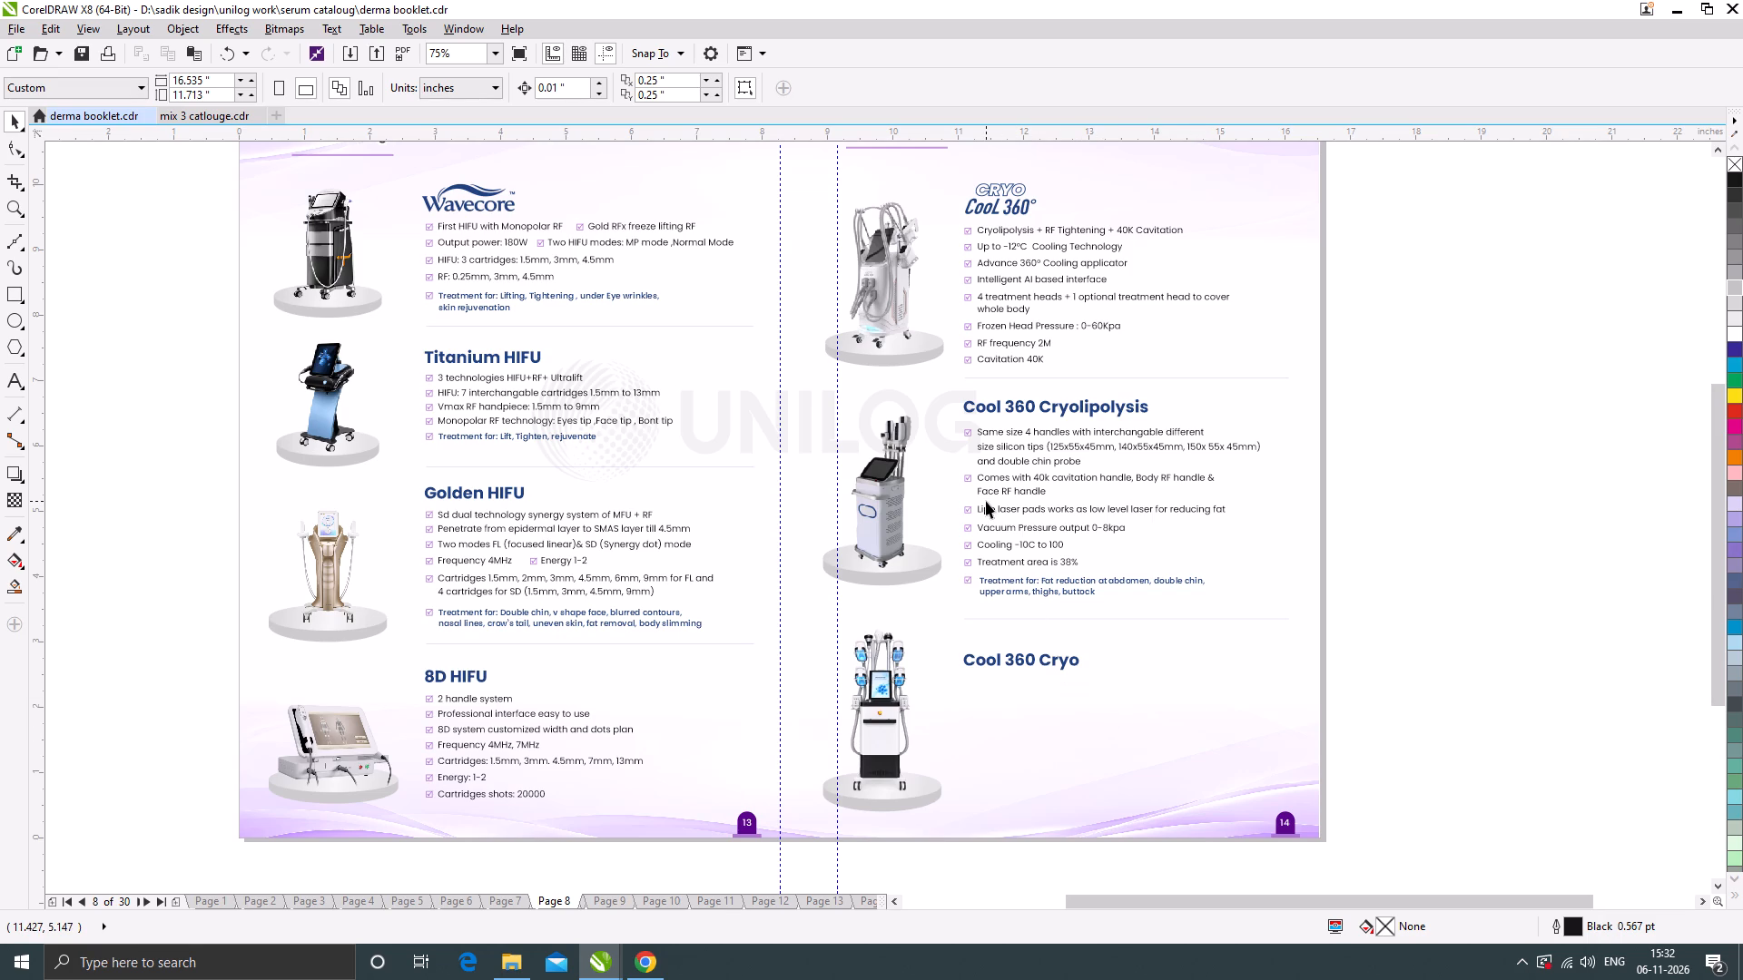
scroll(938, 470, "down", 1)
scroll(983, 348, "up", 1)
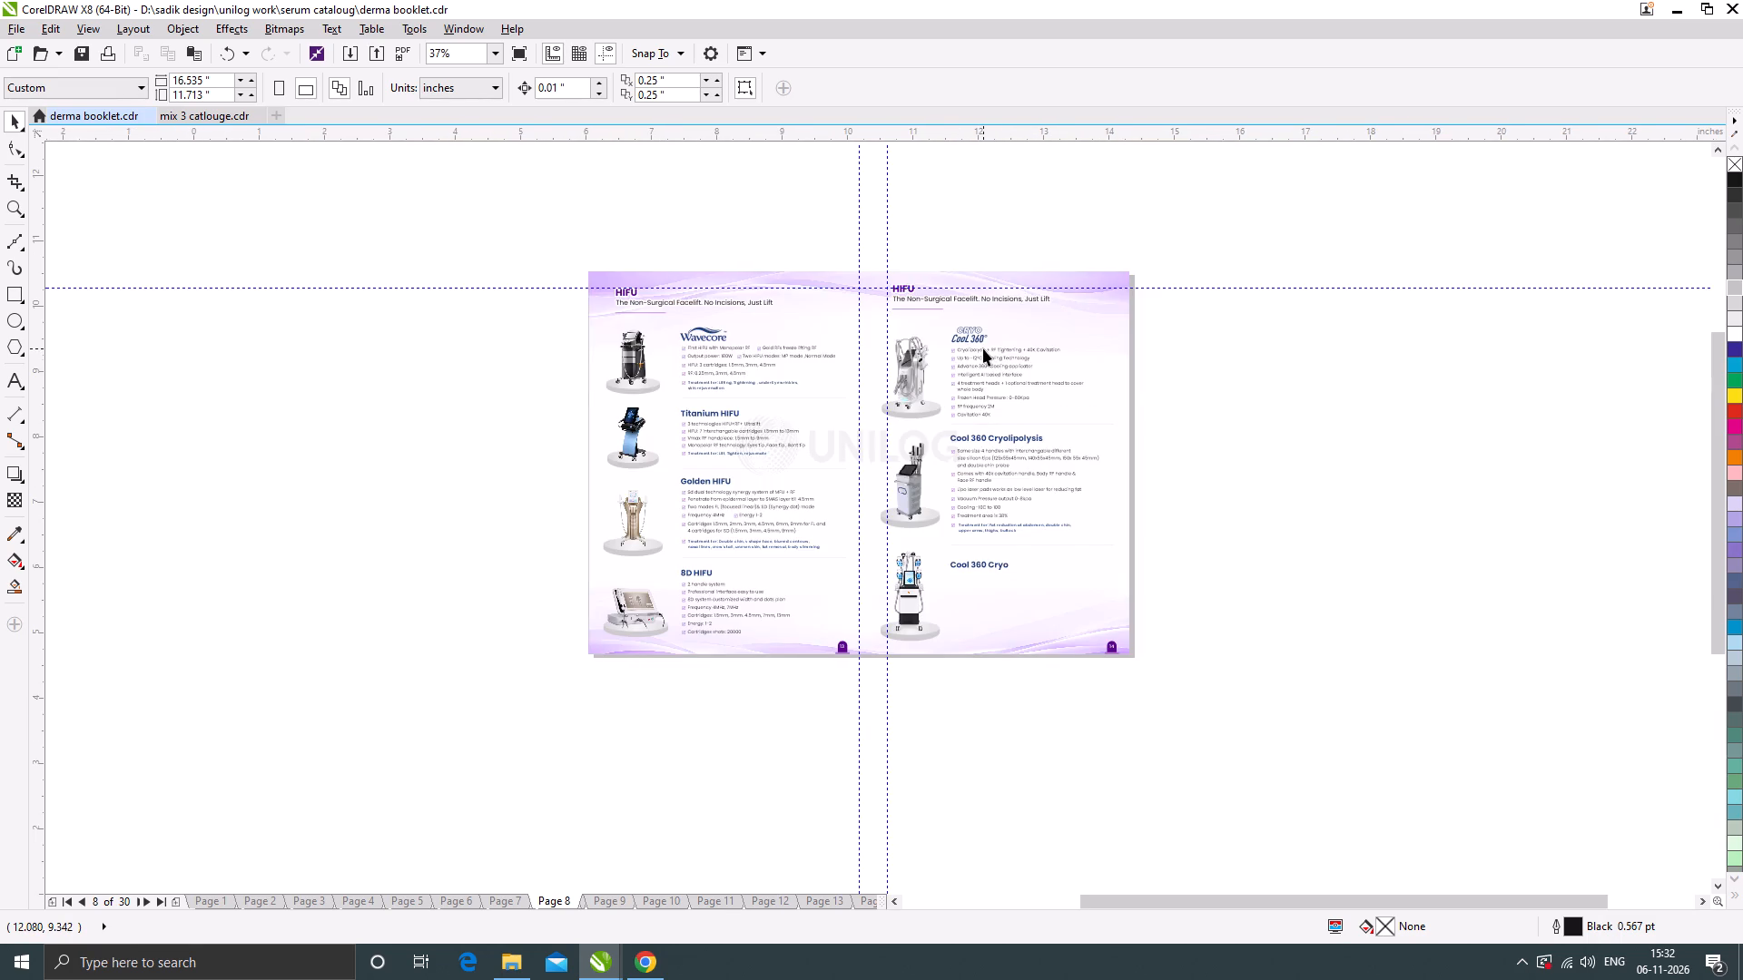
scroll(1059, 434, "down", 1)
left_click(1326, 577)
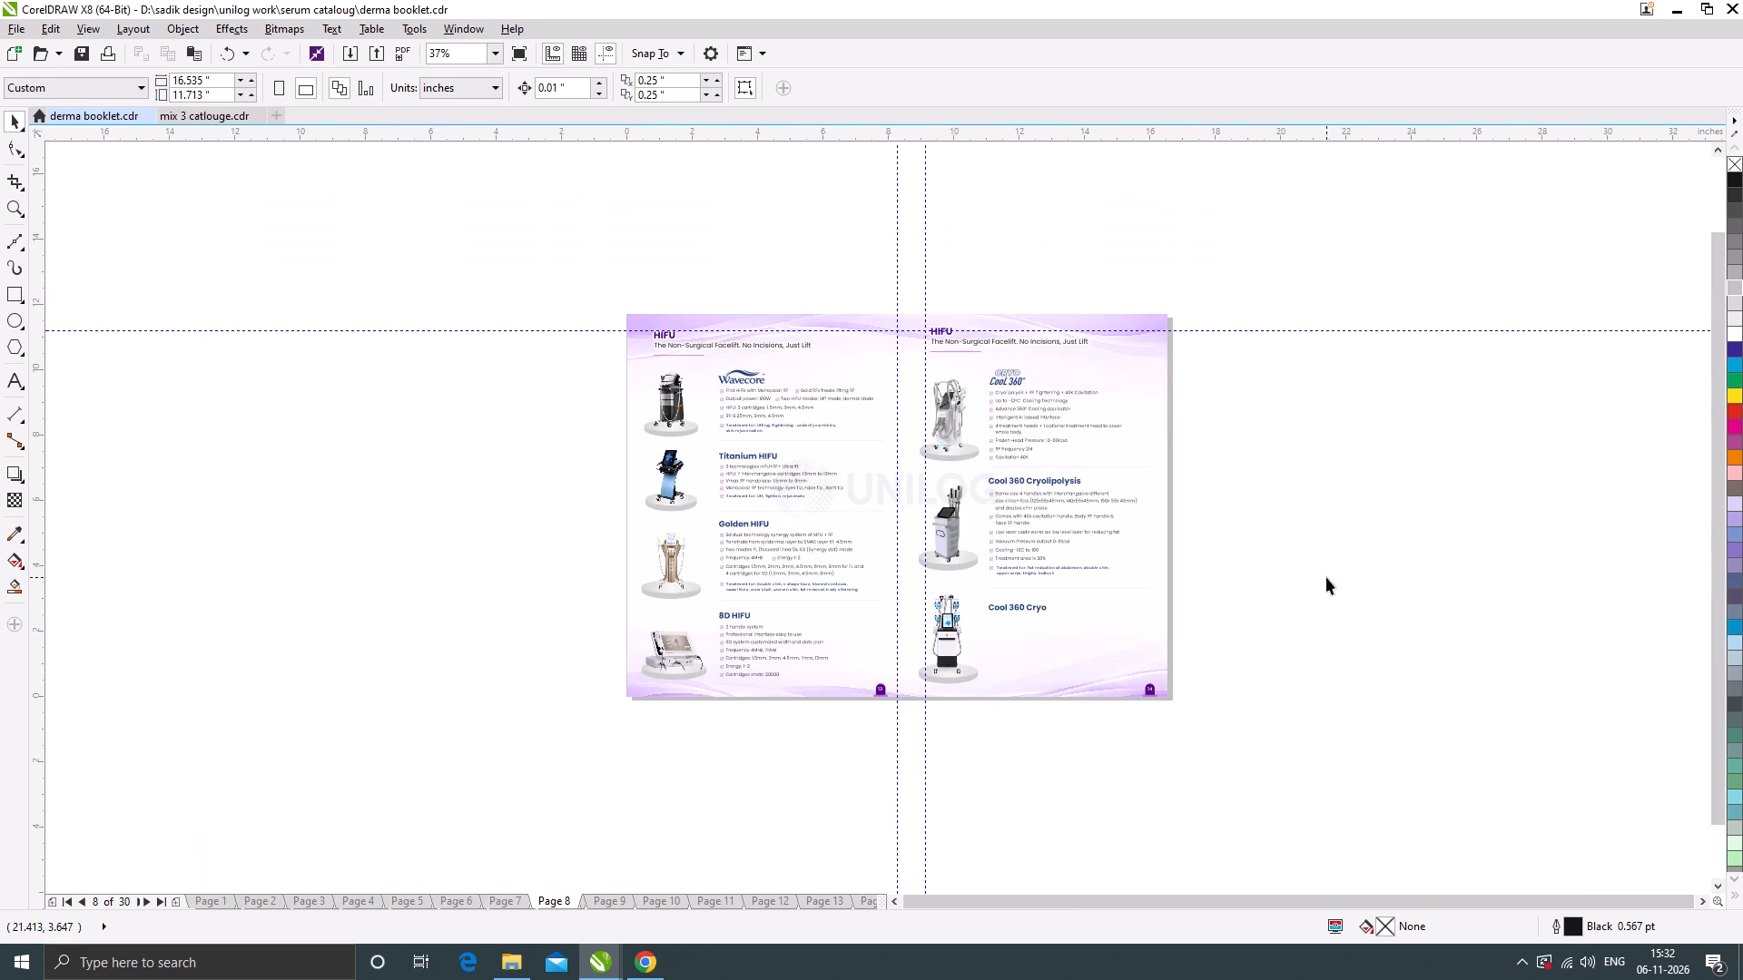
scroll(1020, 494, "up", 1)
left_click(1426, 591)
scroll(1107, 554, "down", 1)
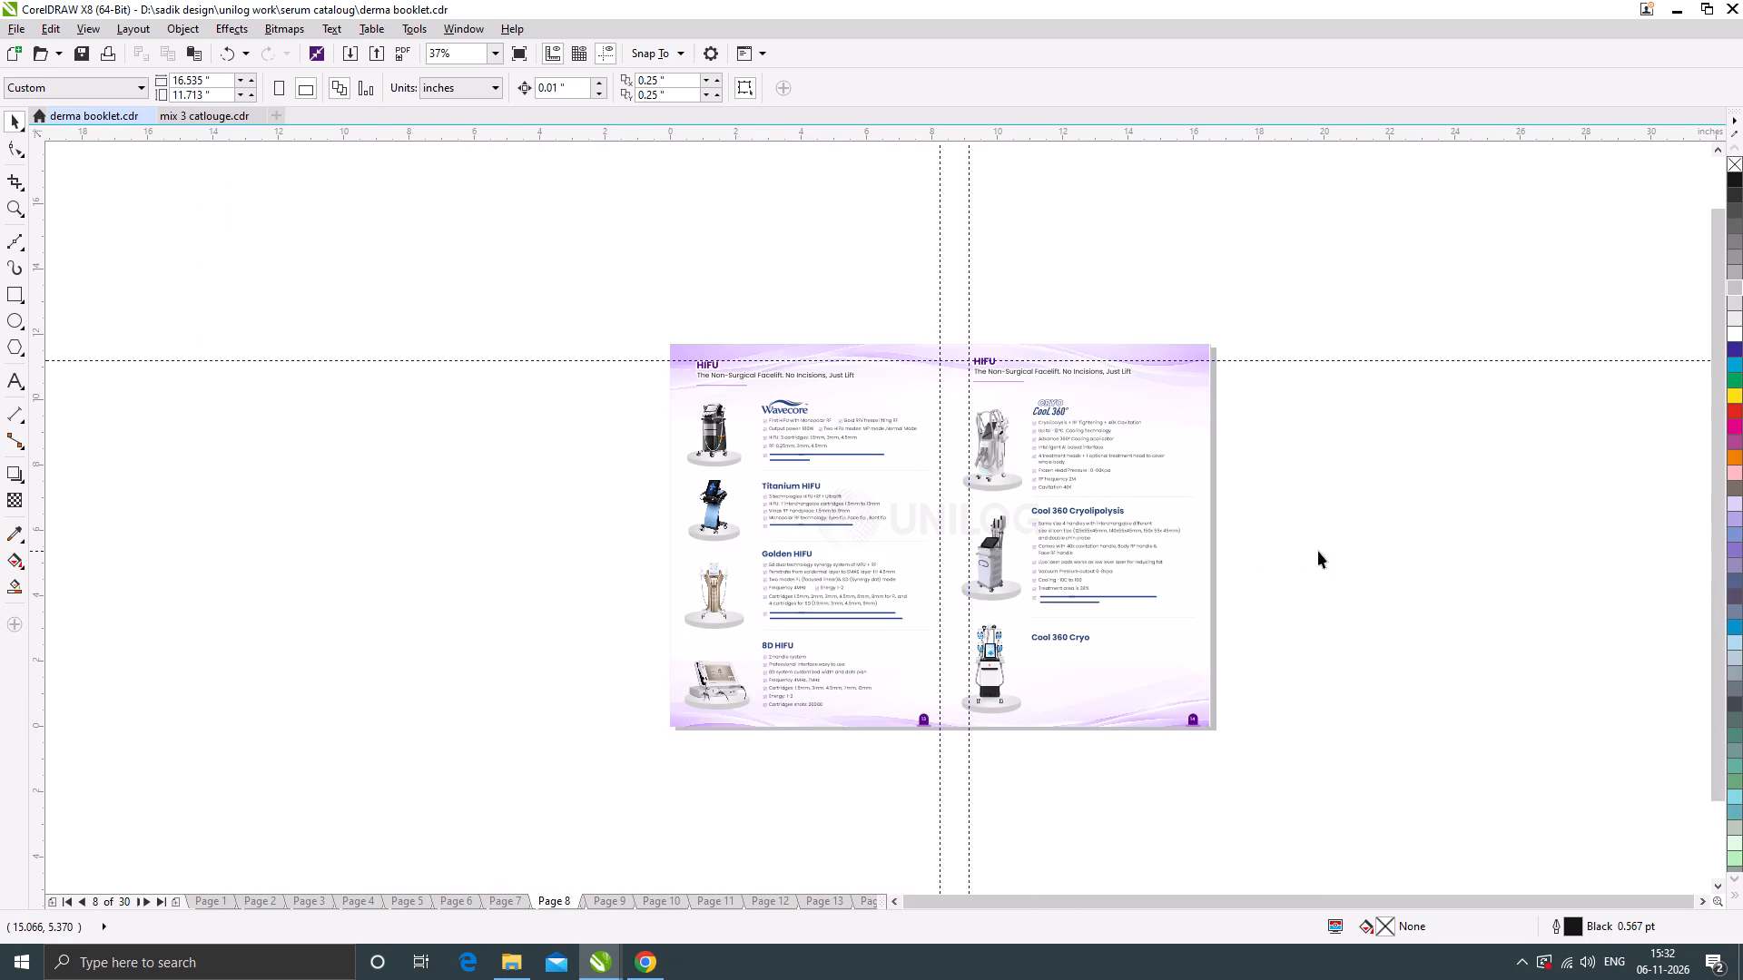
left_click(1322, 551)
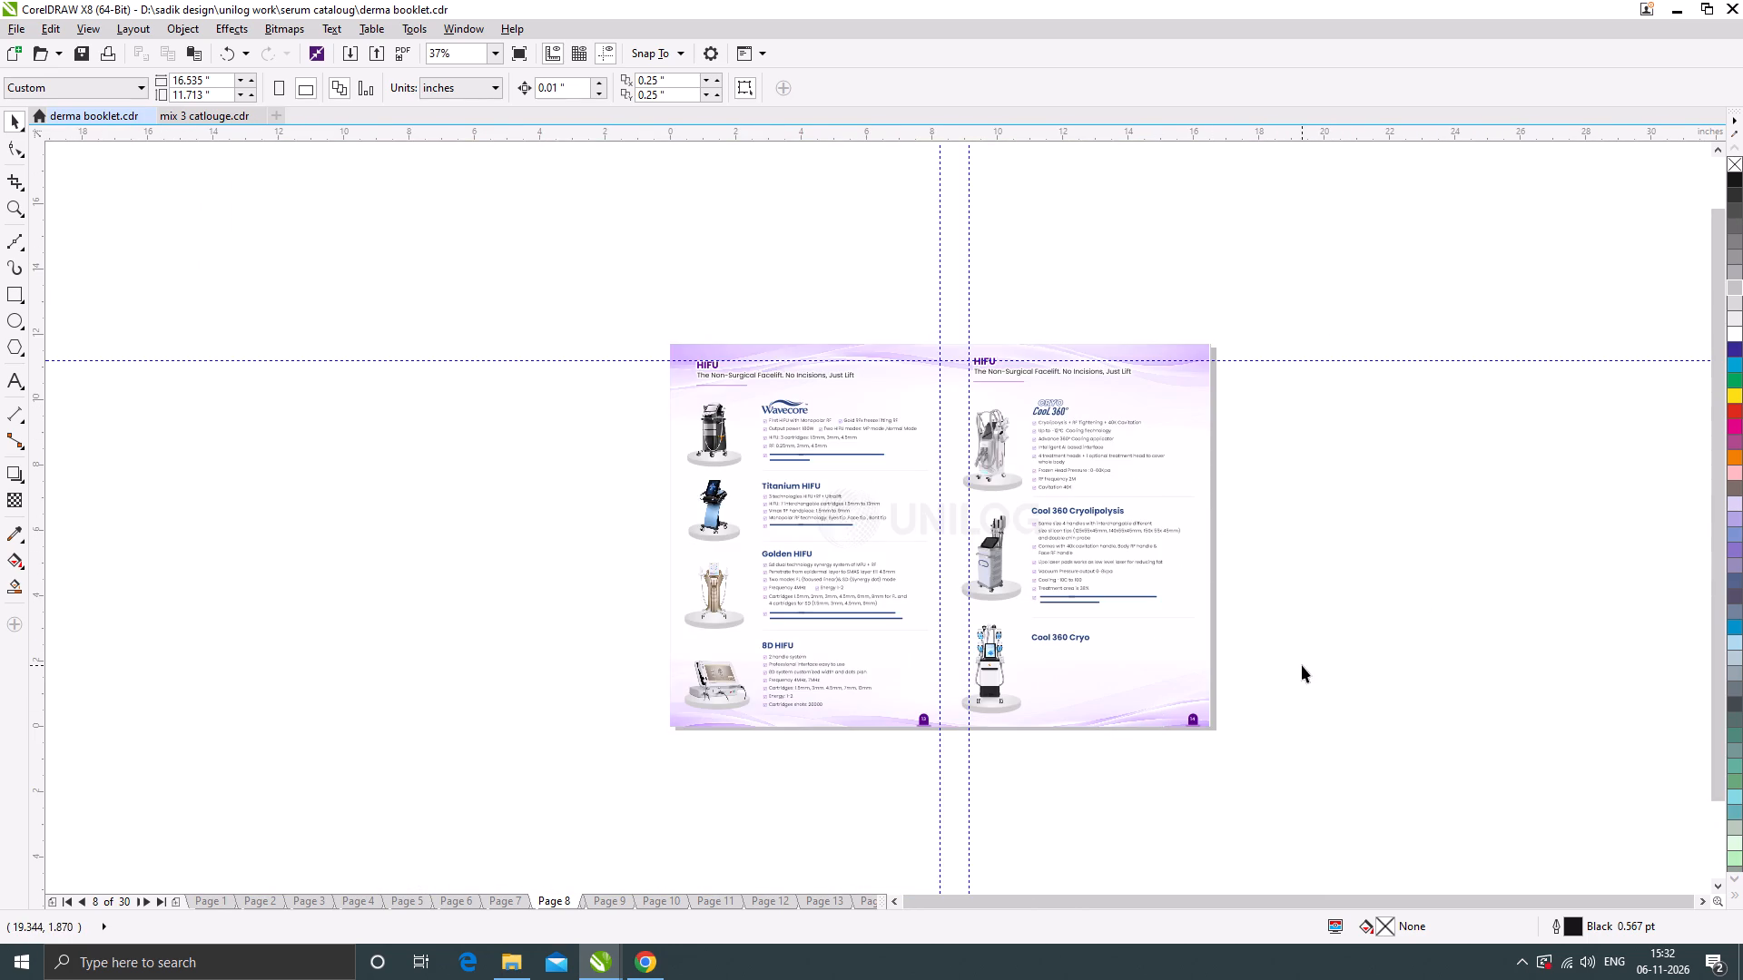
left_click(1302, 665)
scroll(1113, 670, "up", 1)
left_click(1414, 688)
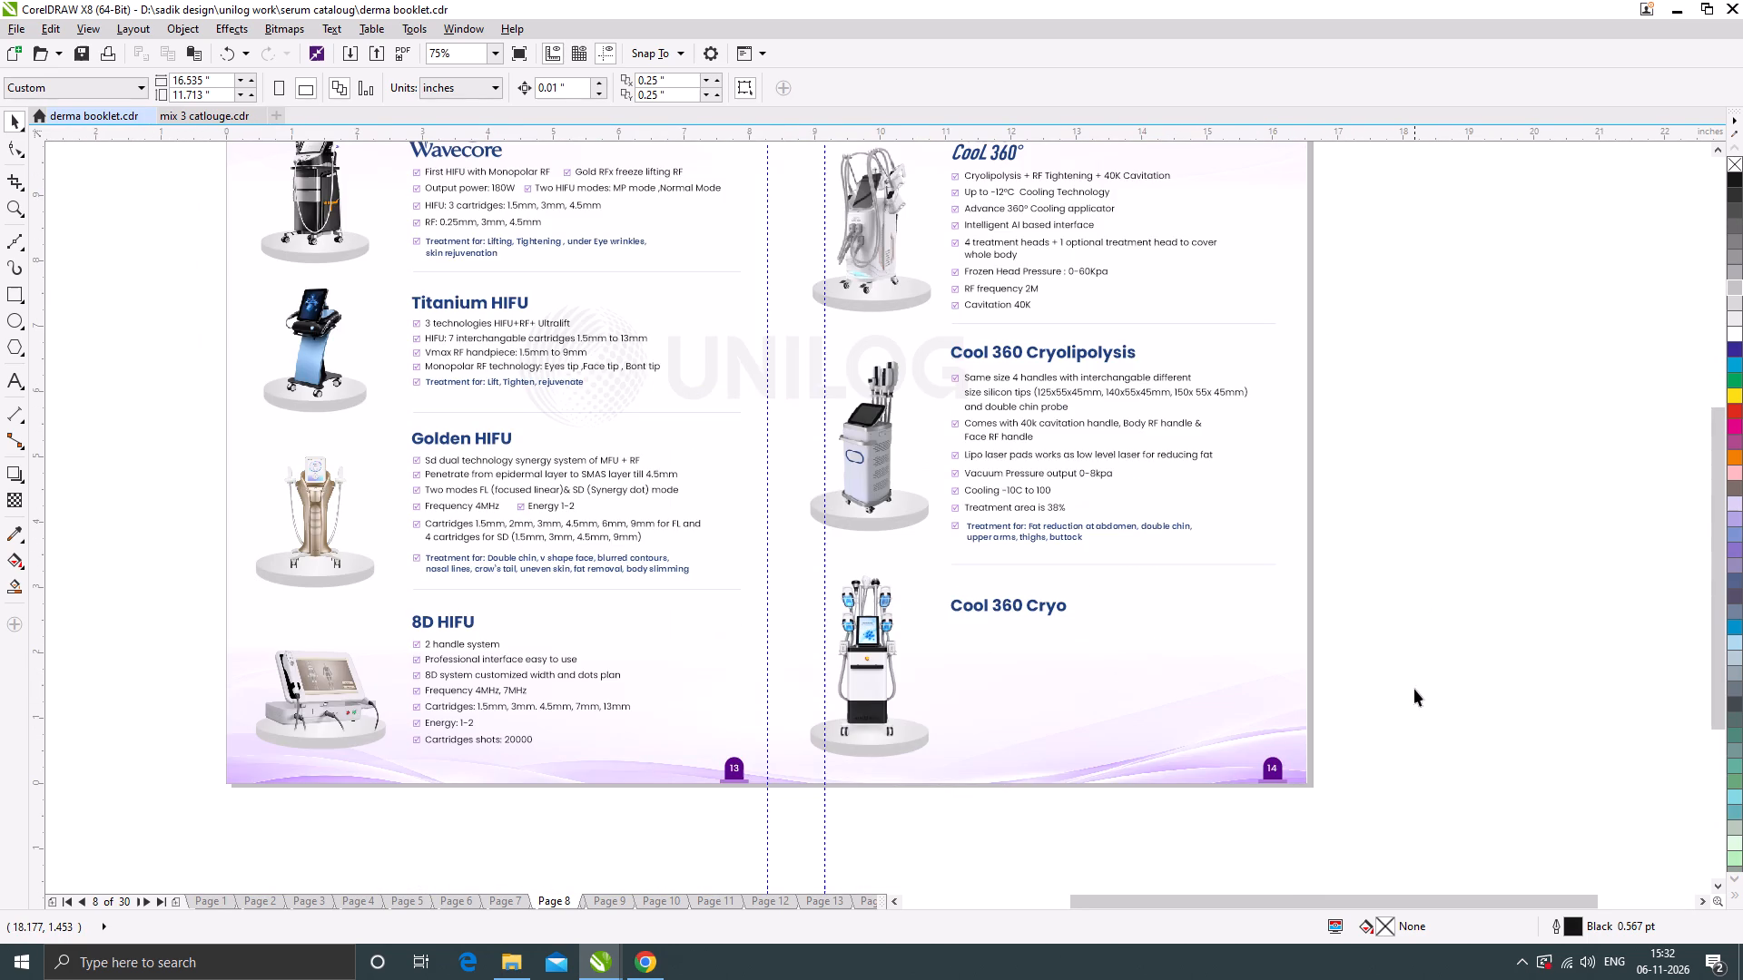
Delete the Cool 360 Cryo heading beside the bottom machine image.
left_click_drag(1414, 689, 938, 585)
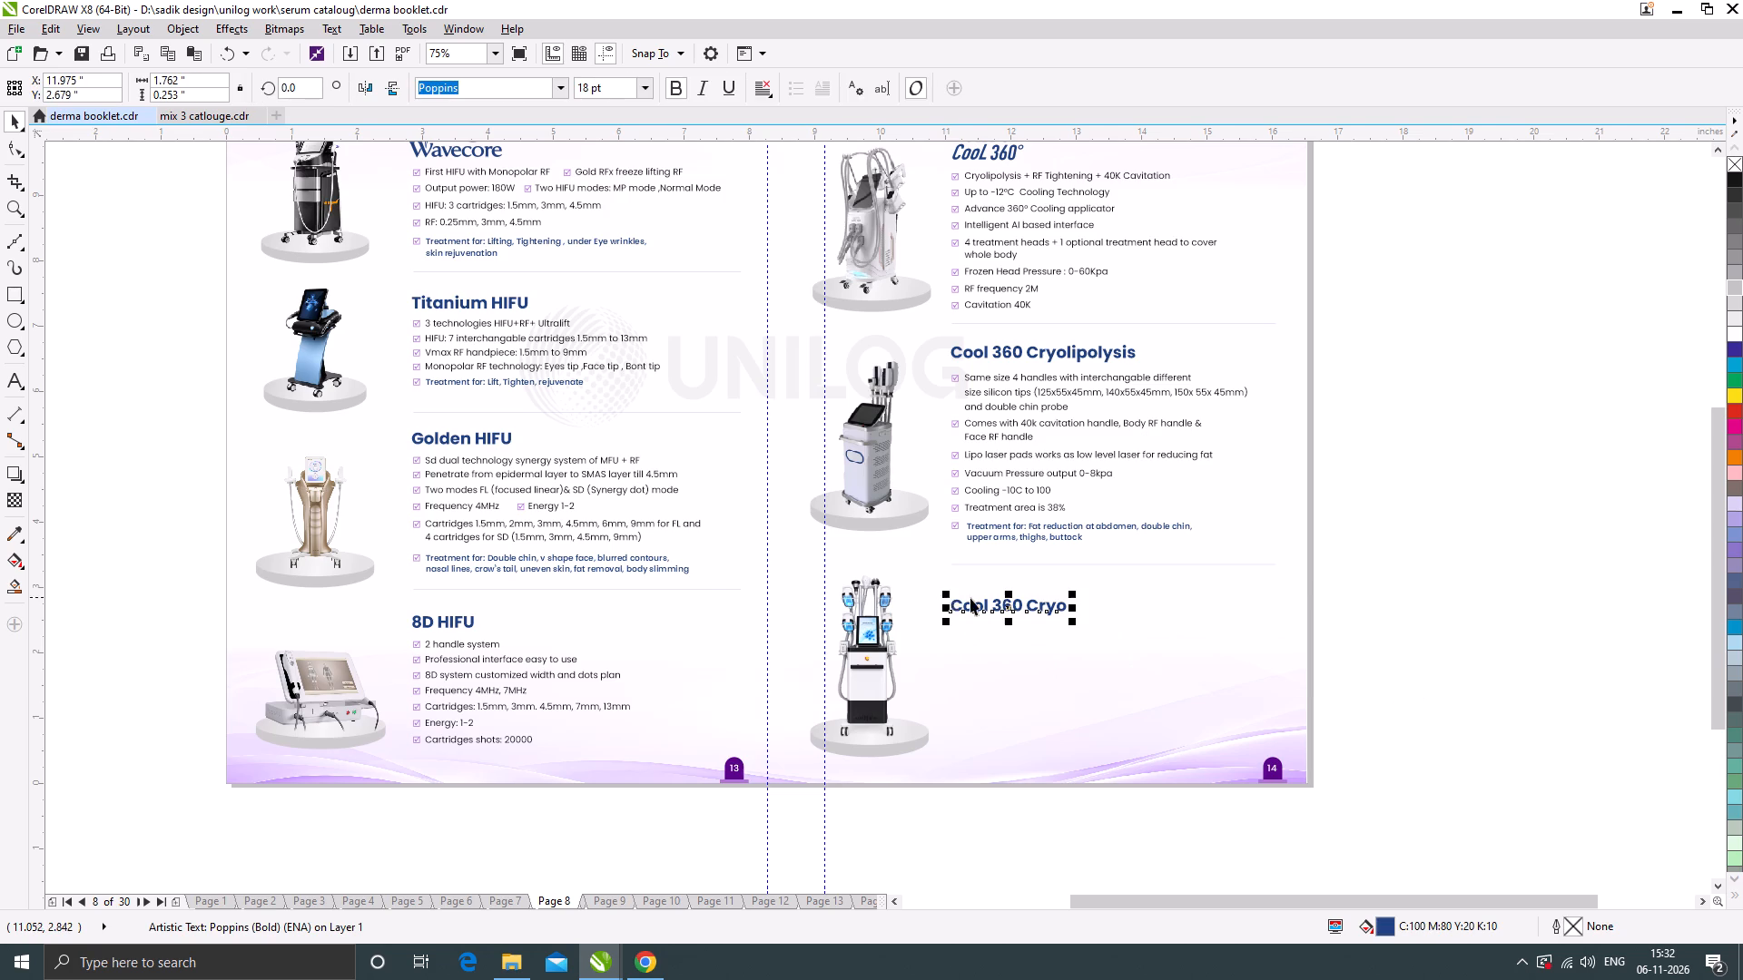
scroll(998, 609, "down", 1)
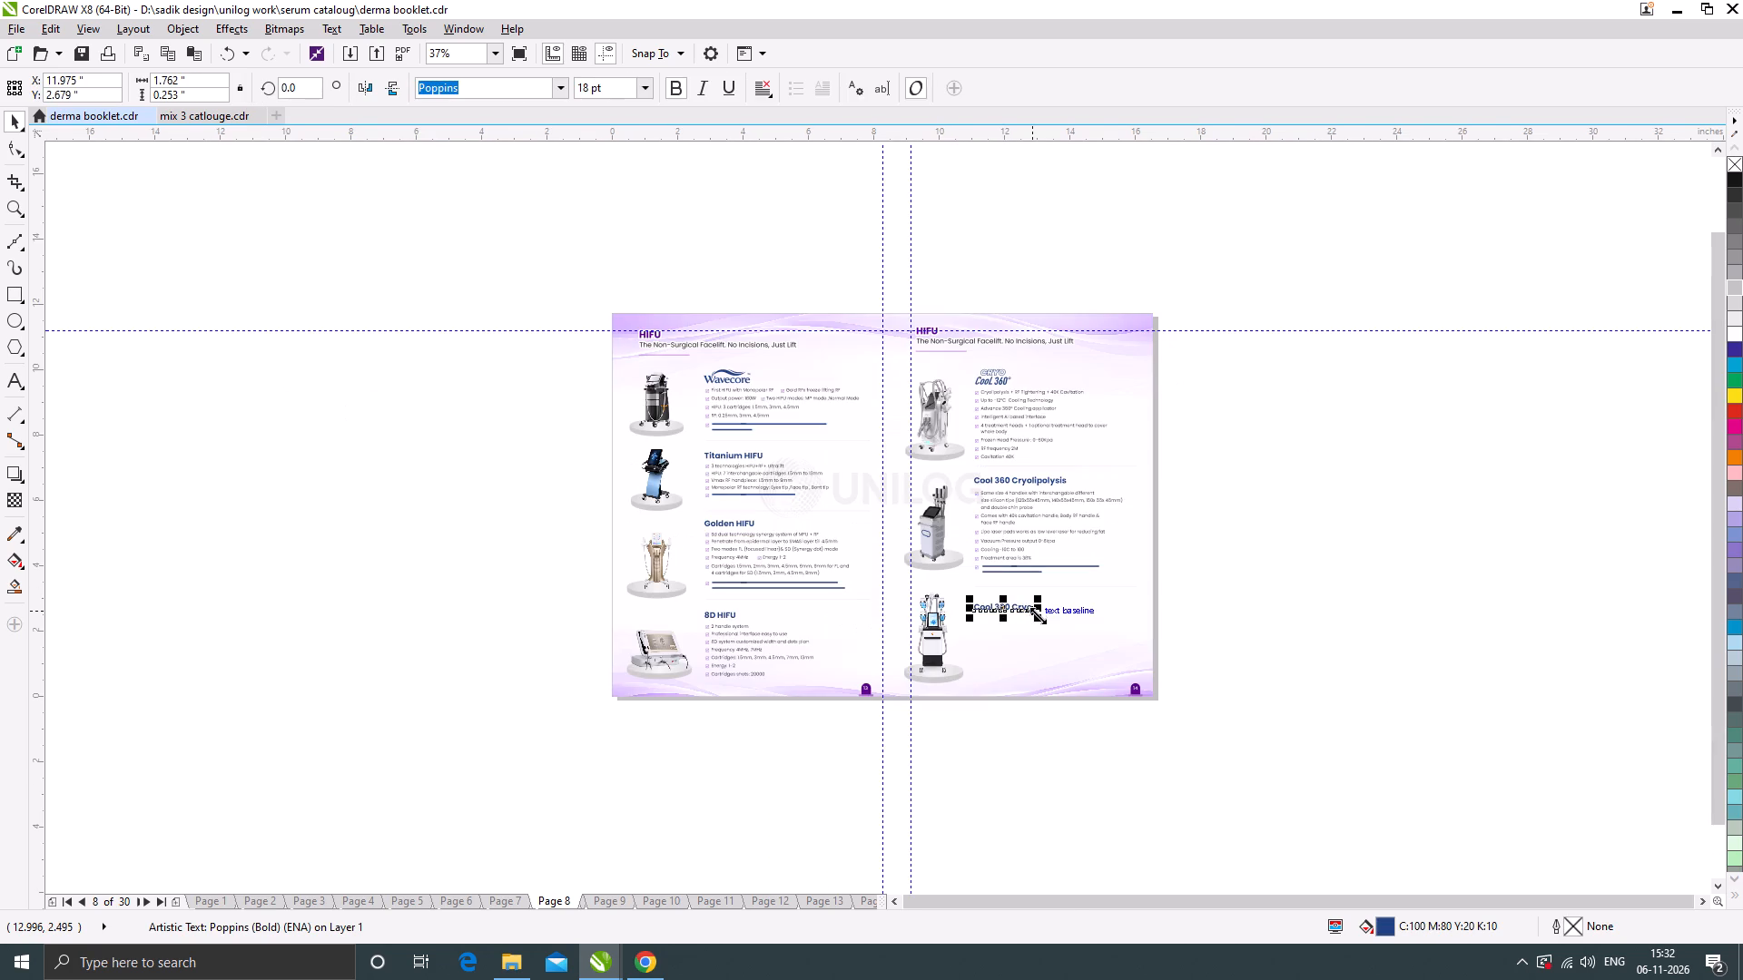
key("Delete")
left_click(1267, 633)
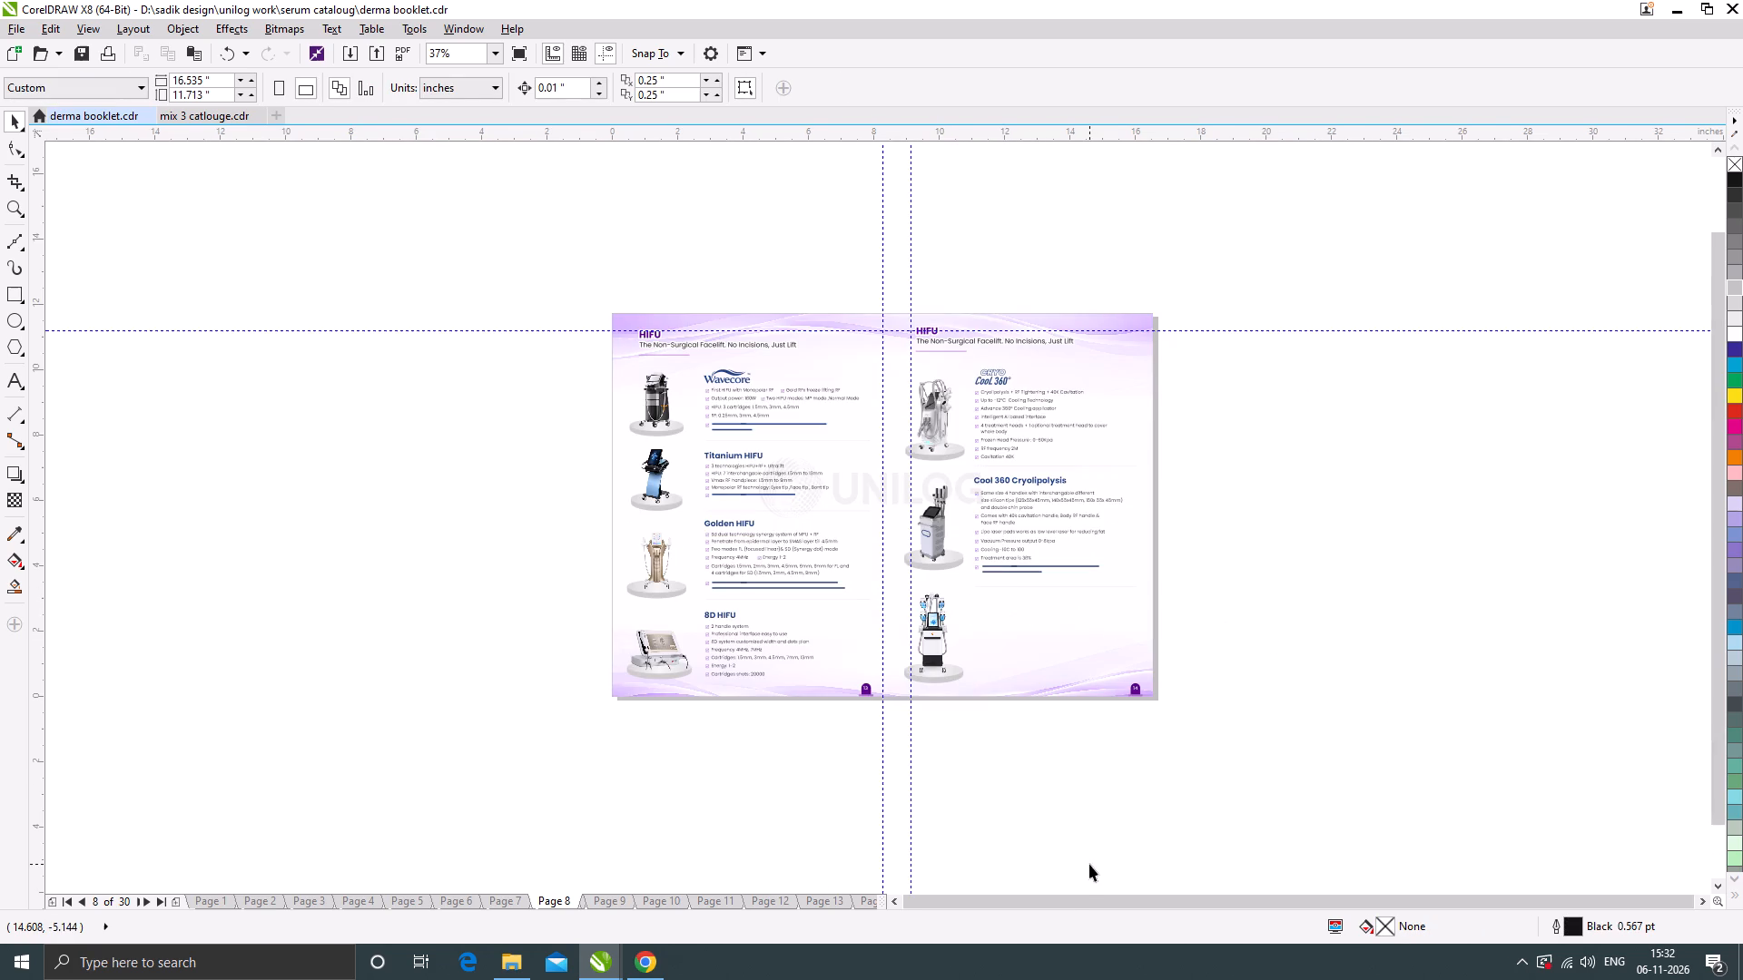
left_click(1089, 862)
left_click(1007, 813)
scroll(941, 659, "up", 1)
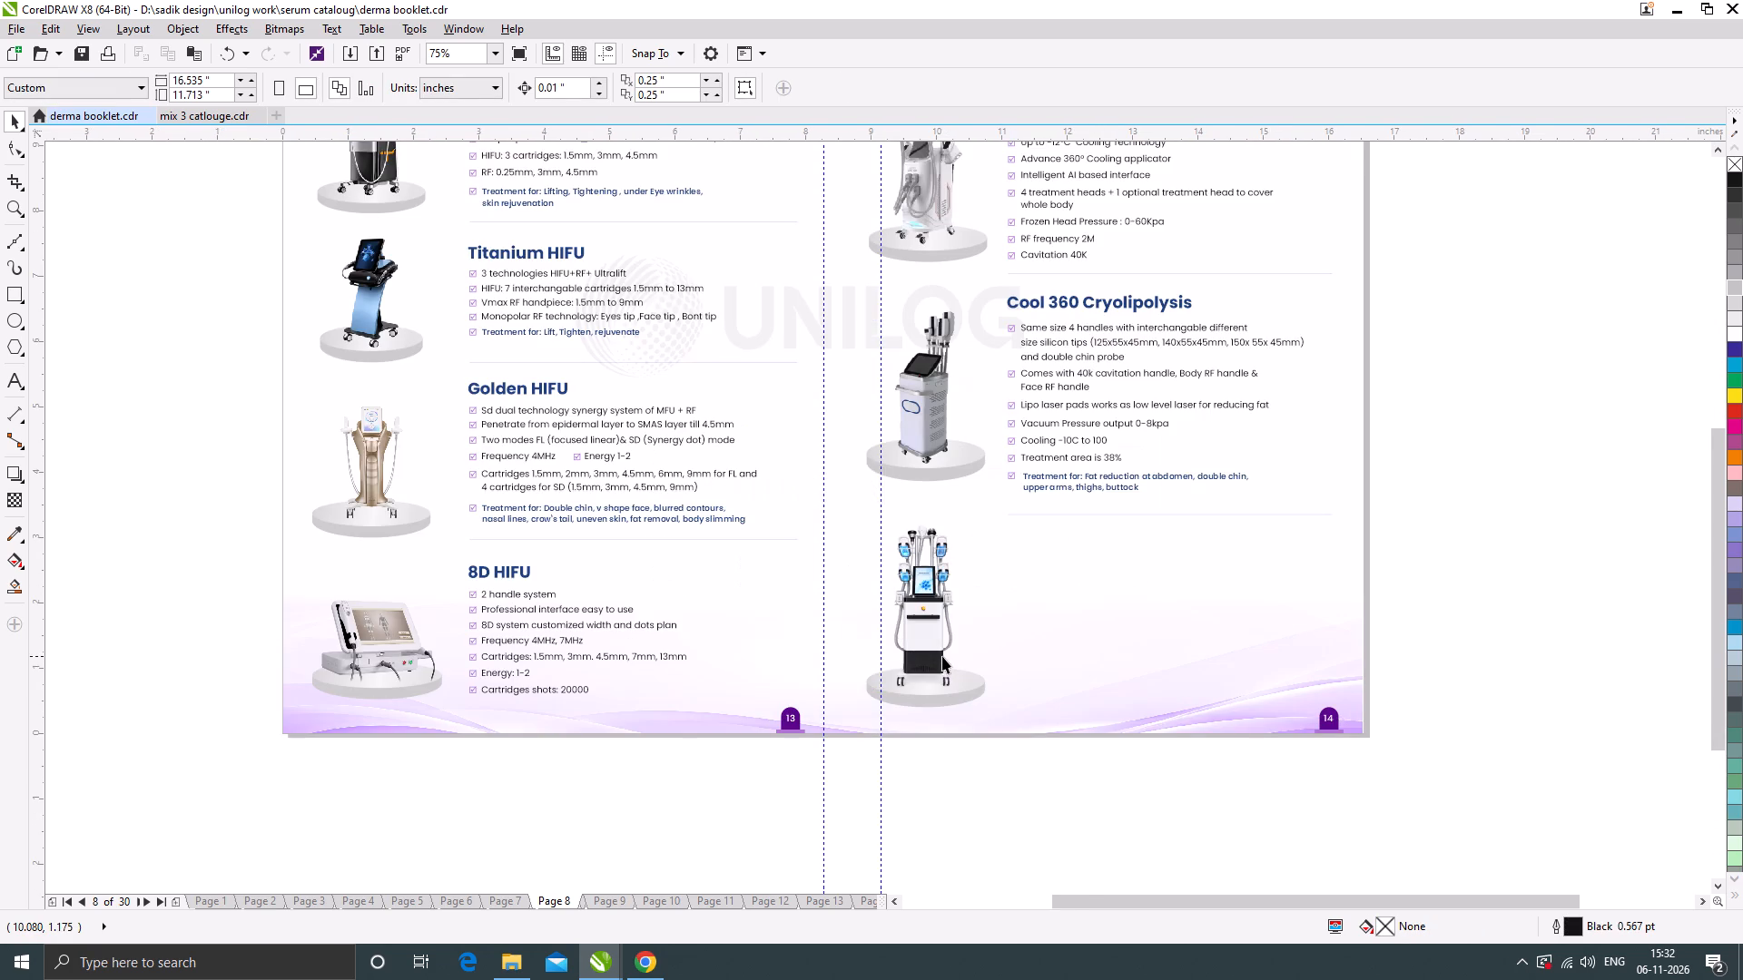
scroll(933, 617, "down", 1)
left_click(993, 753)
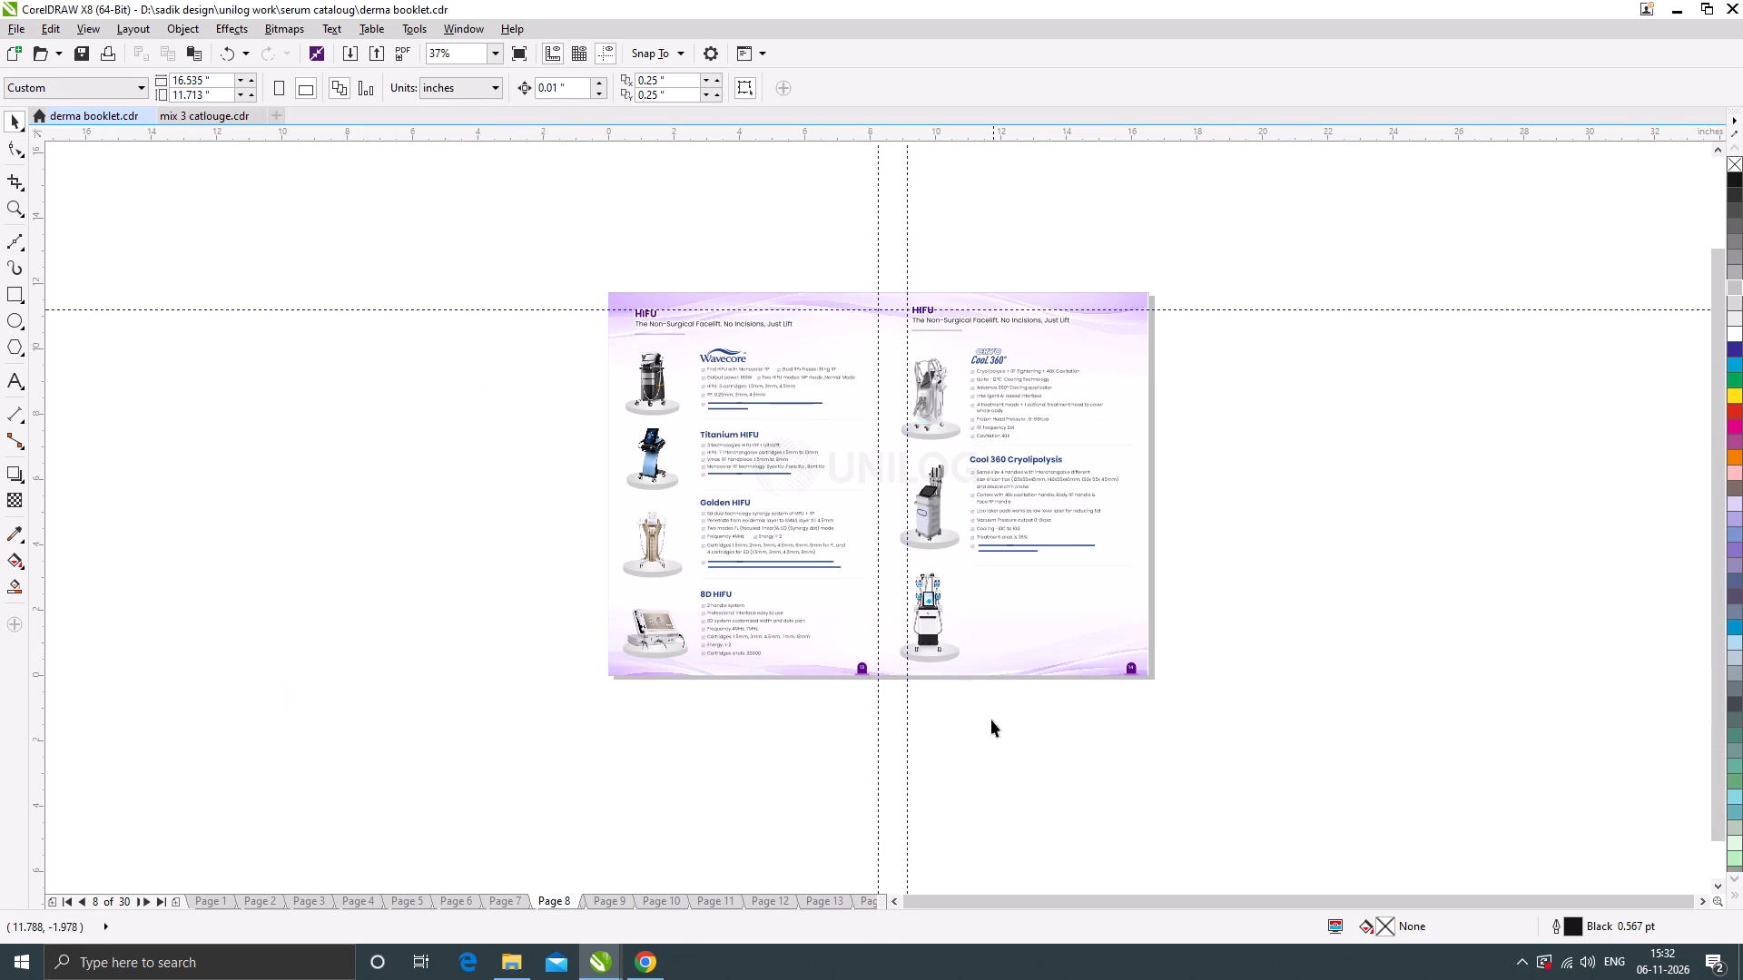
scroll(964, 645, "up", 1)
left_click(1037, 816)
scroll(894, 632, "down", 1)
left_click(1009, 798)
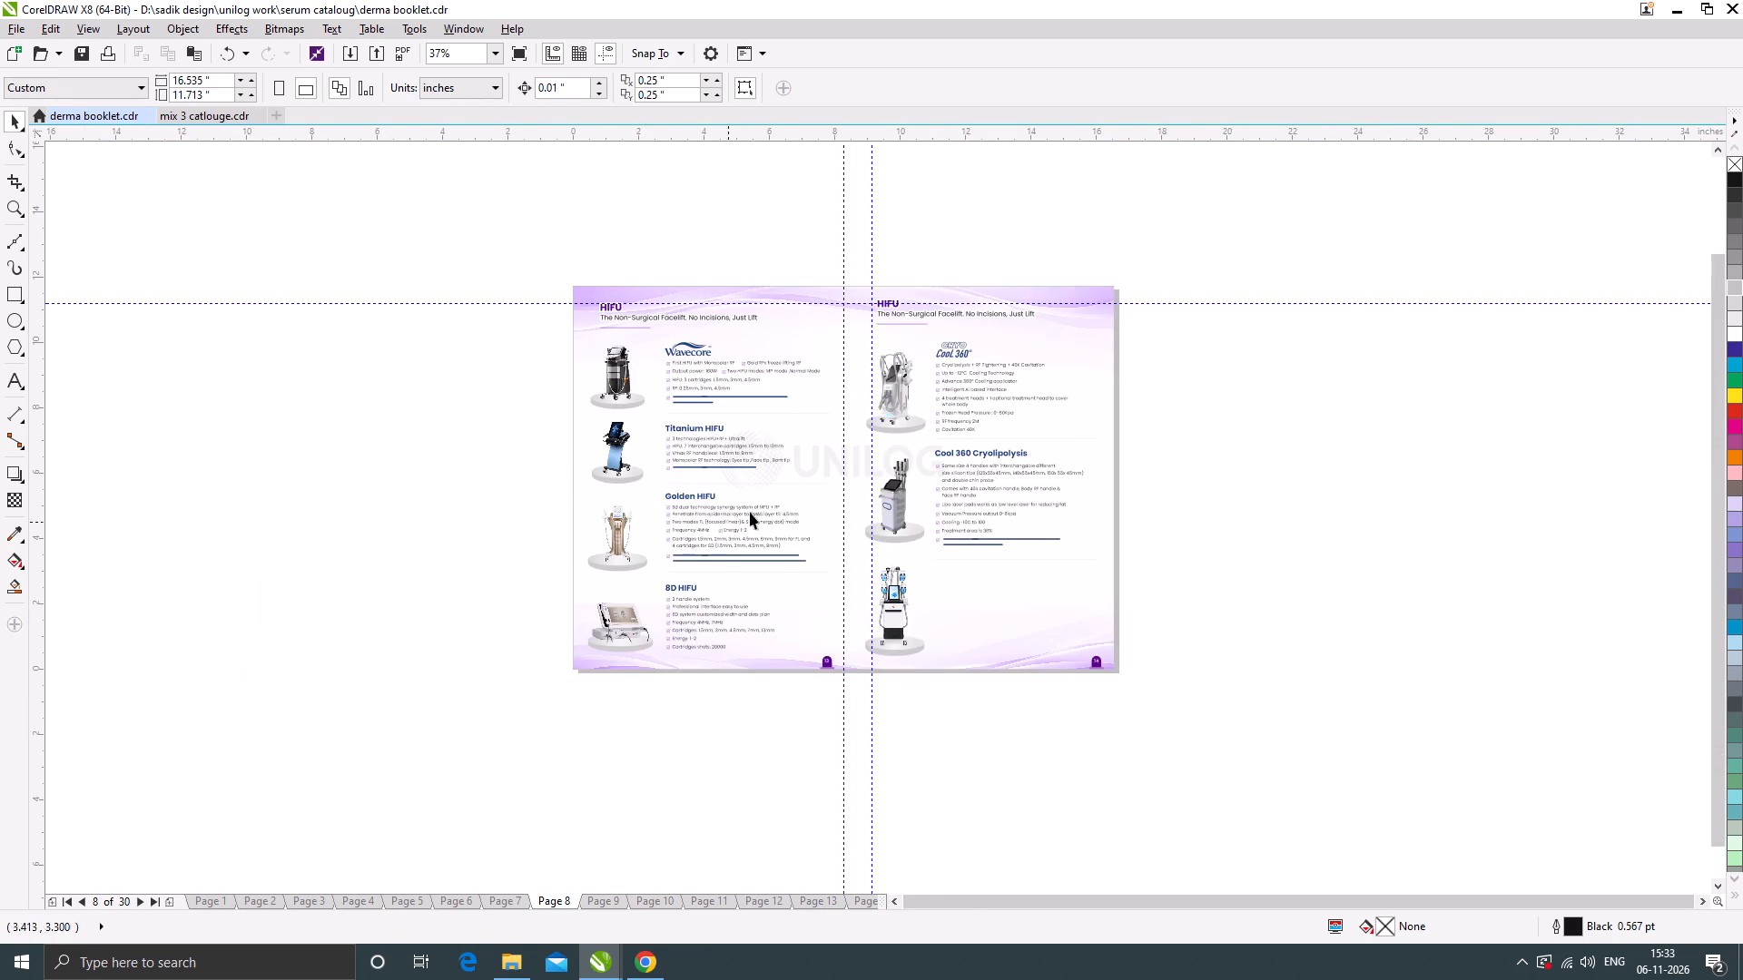
Stretch the Cool 360 Cryolipolysis machine image horizontally to about 1.13 inches wide, keeping its height.
scroll(889, 486, "up", 2)
left_click(899, 534)
scroll(987, 540, "up", 1)
left_click_drag(983, 505, 987, 511)
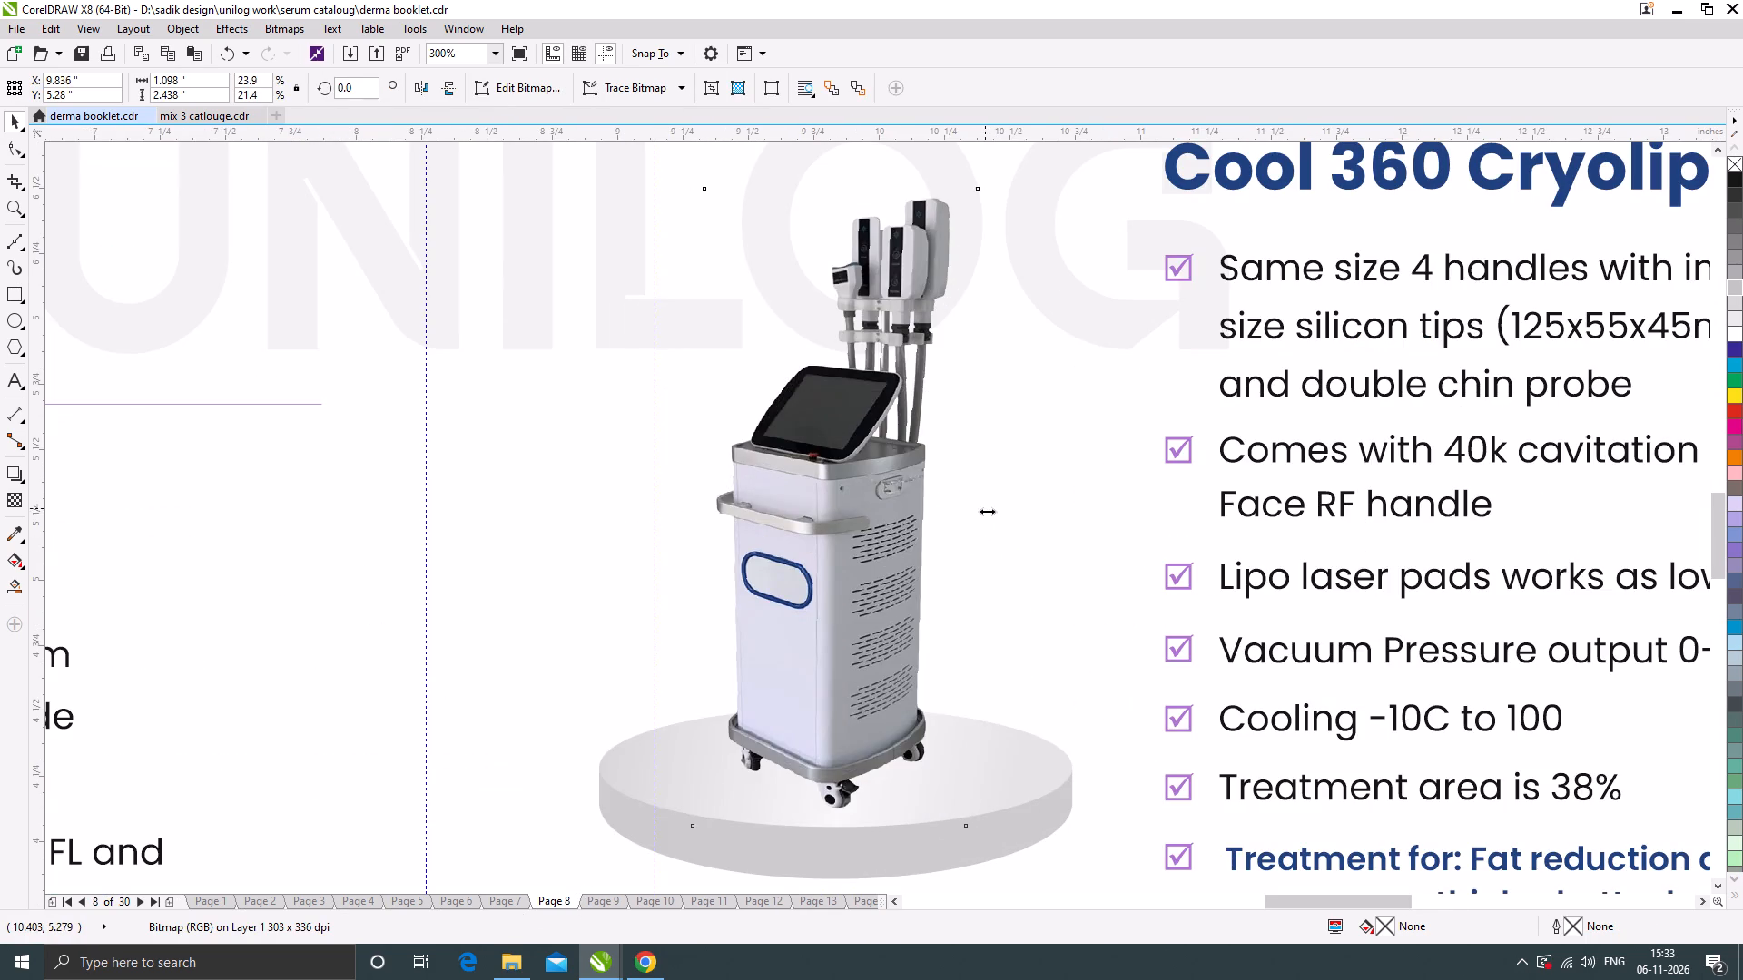
left_click_drag(987, 511, 994, 520)
left_click(847, 615)
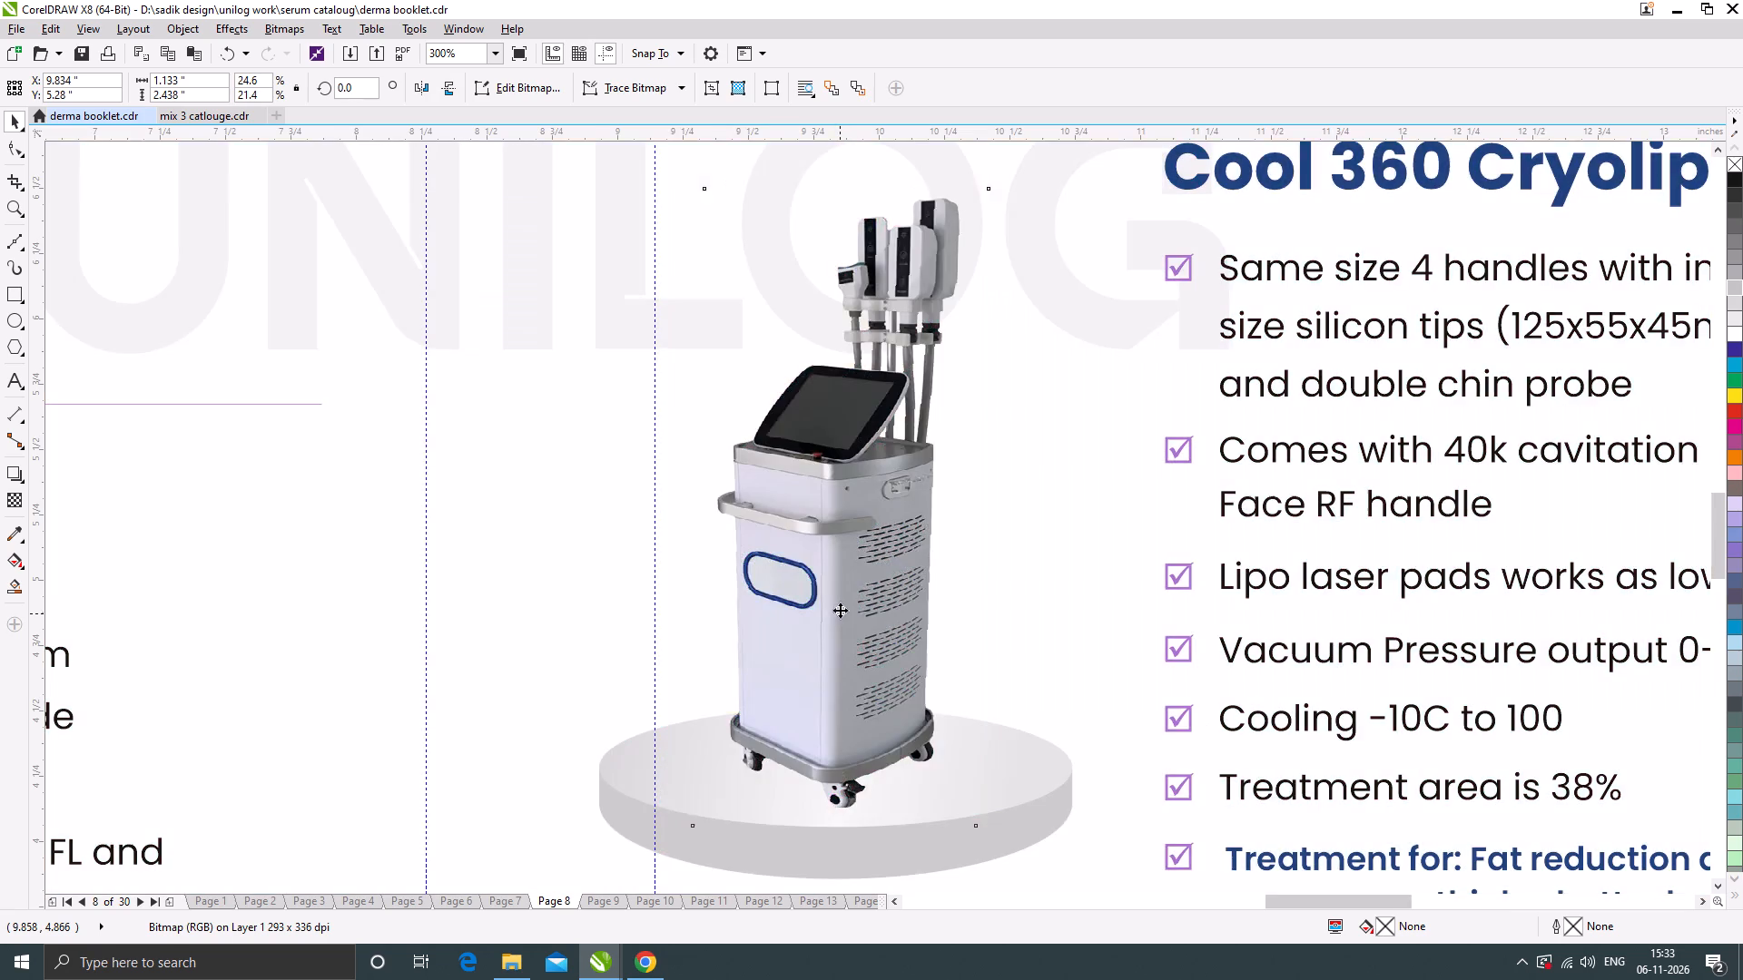
scroll(832, 587, "down", 2)
left_click(1361, 586)
scroll(812, 429, "down", 1)
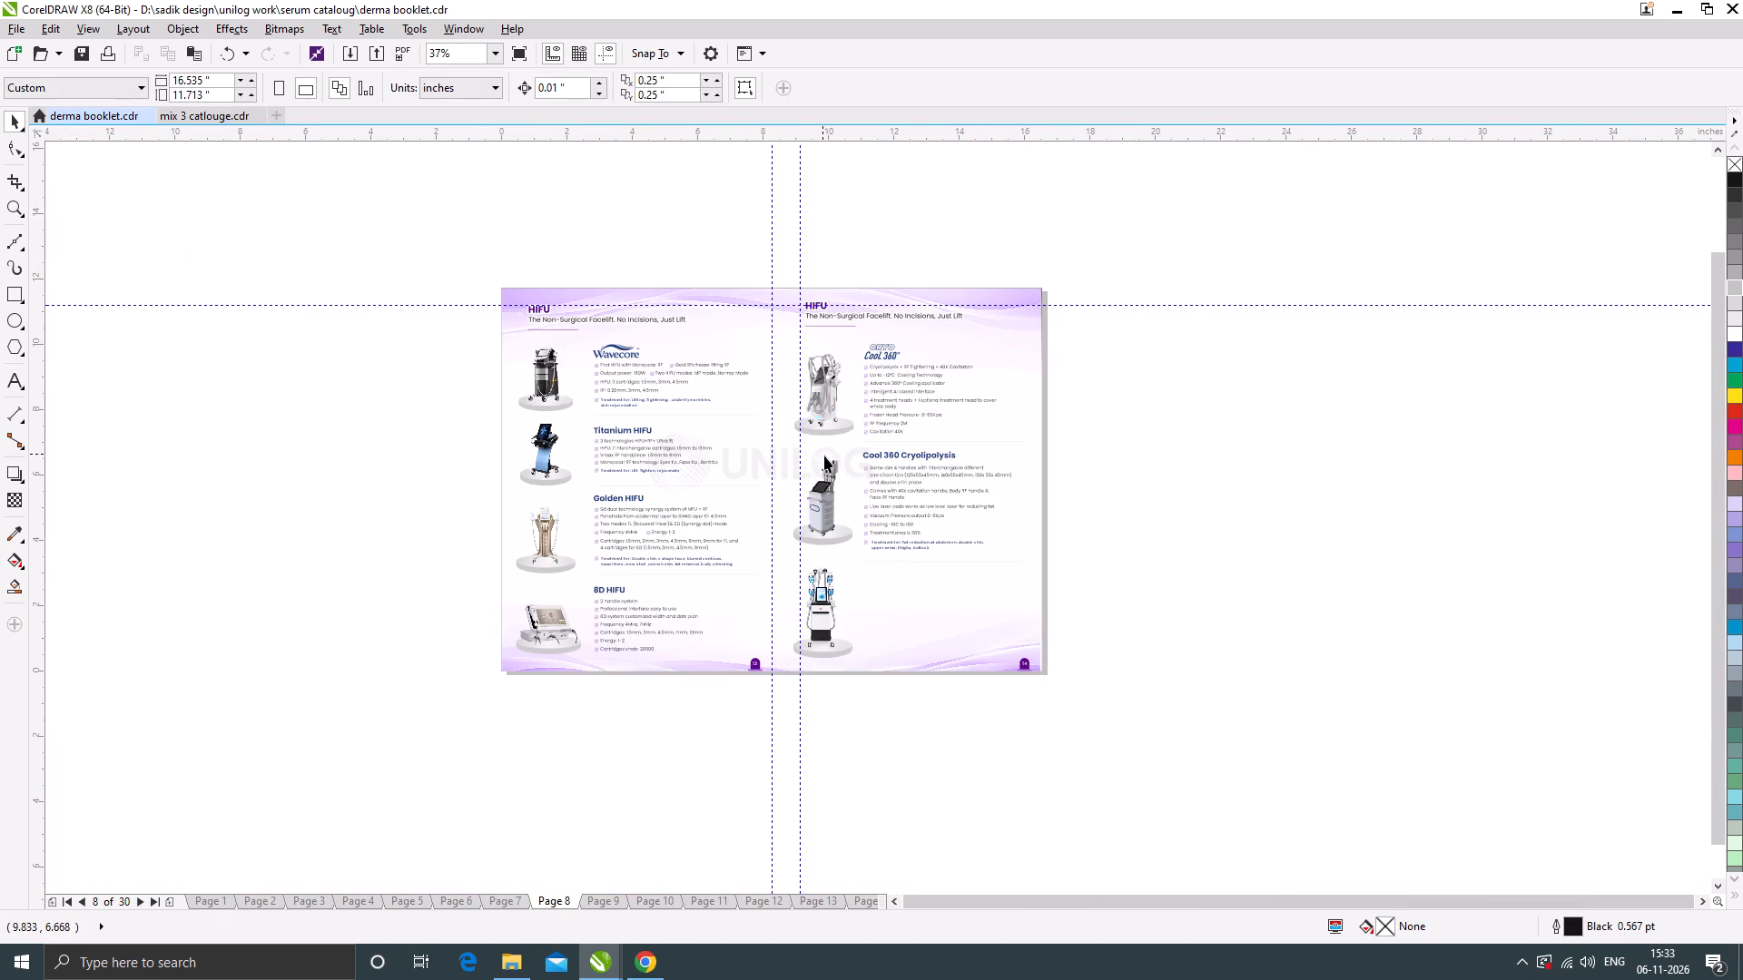
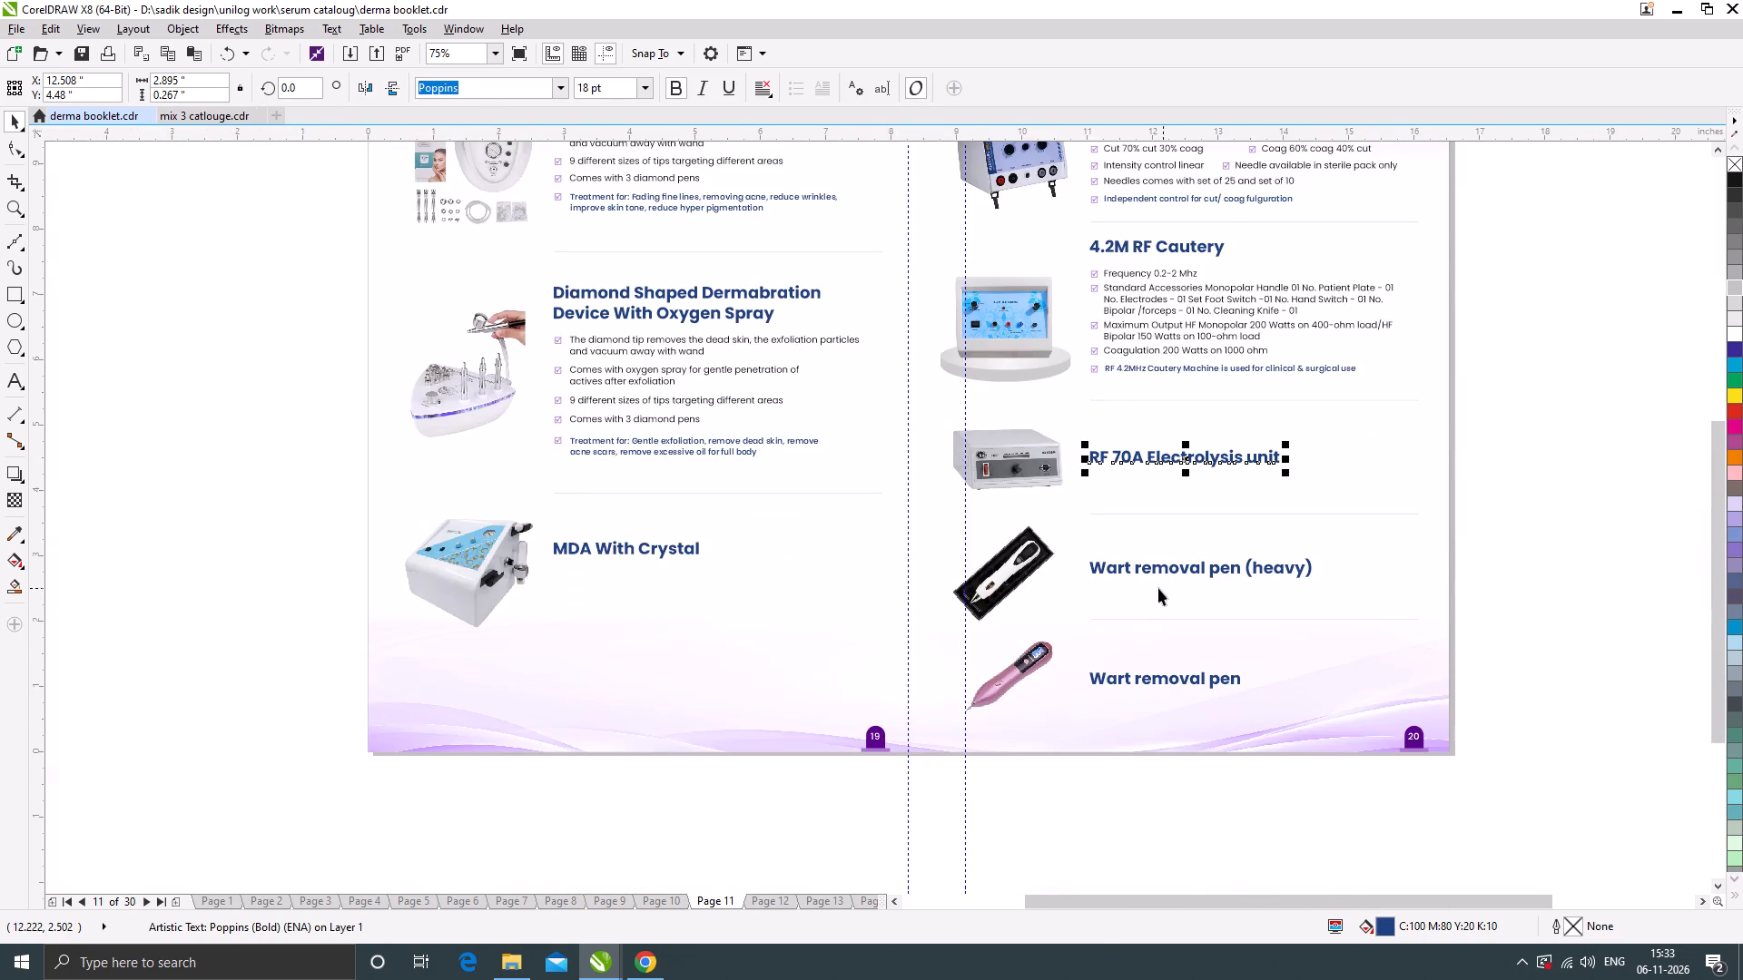
On page 11, nudge the Wart removal pen (heavy) and Wart removal pen headings slightly upward between their divider lines.
scroll(1147, 584, "up", 1)
left_click_drag(1144, 561, 1144, 552)
scroll(1105, 540, "down", 2)
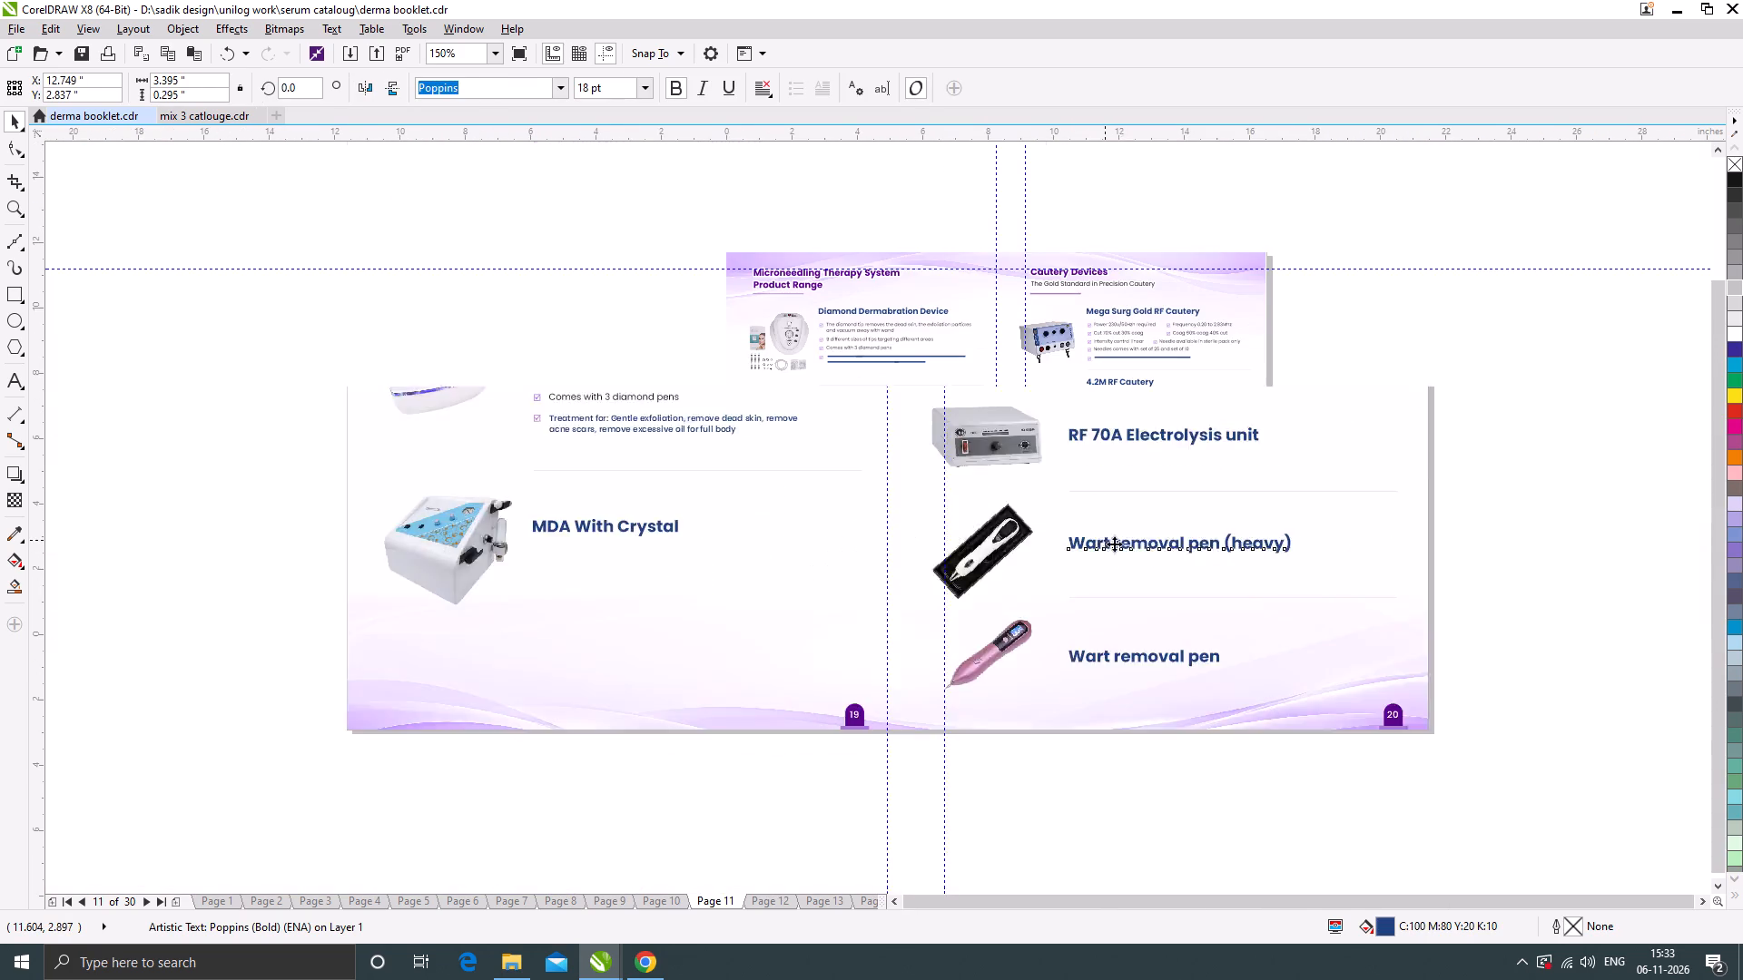
left_click(1433, 595)
scroll(1130, 607, "up", 2)
left_click_drag(1107, 572, 1107, 566)
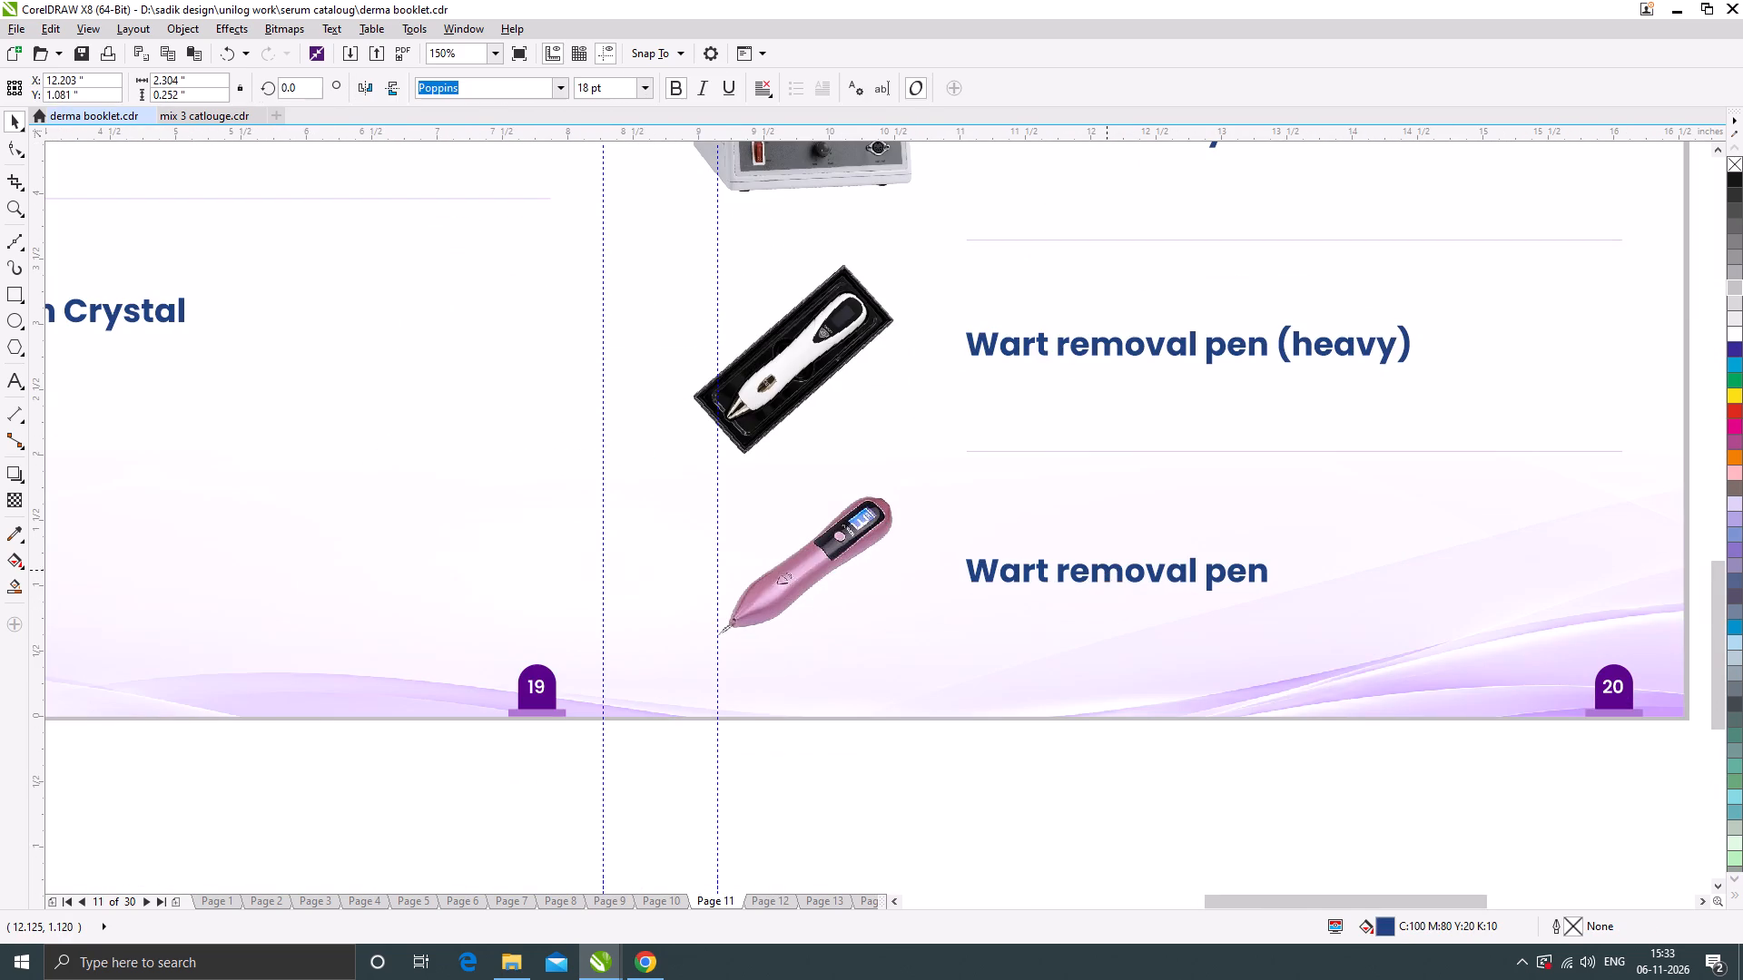
left_click_drag(1107, 566, 1110, 558)
scroll(1113, 573, "down", 2)
left_click(1144, 696)
left_click(1403, 603)
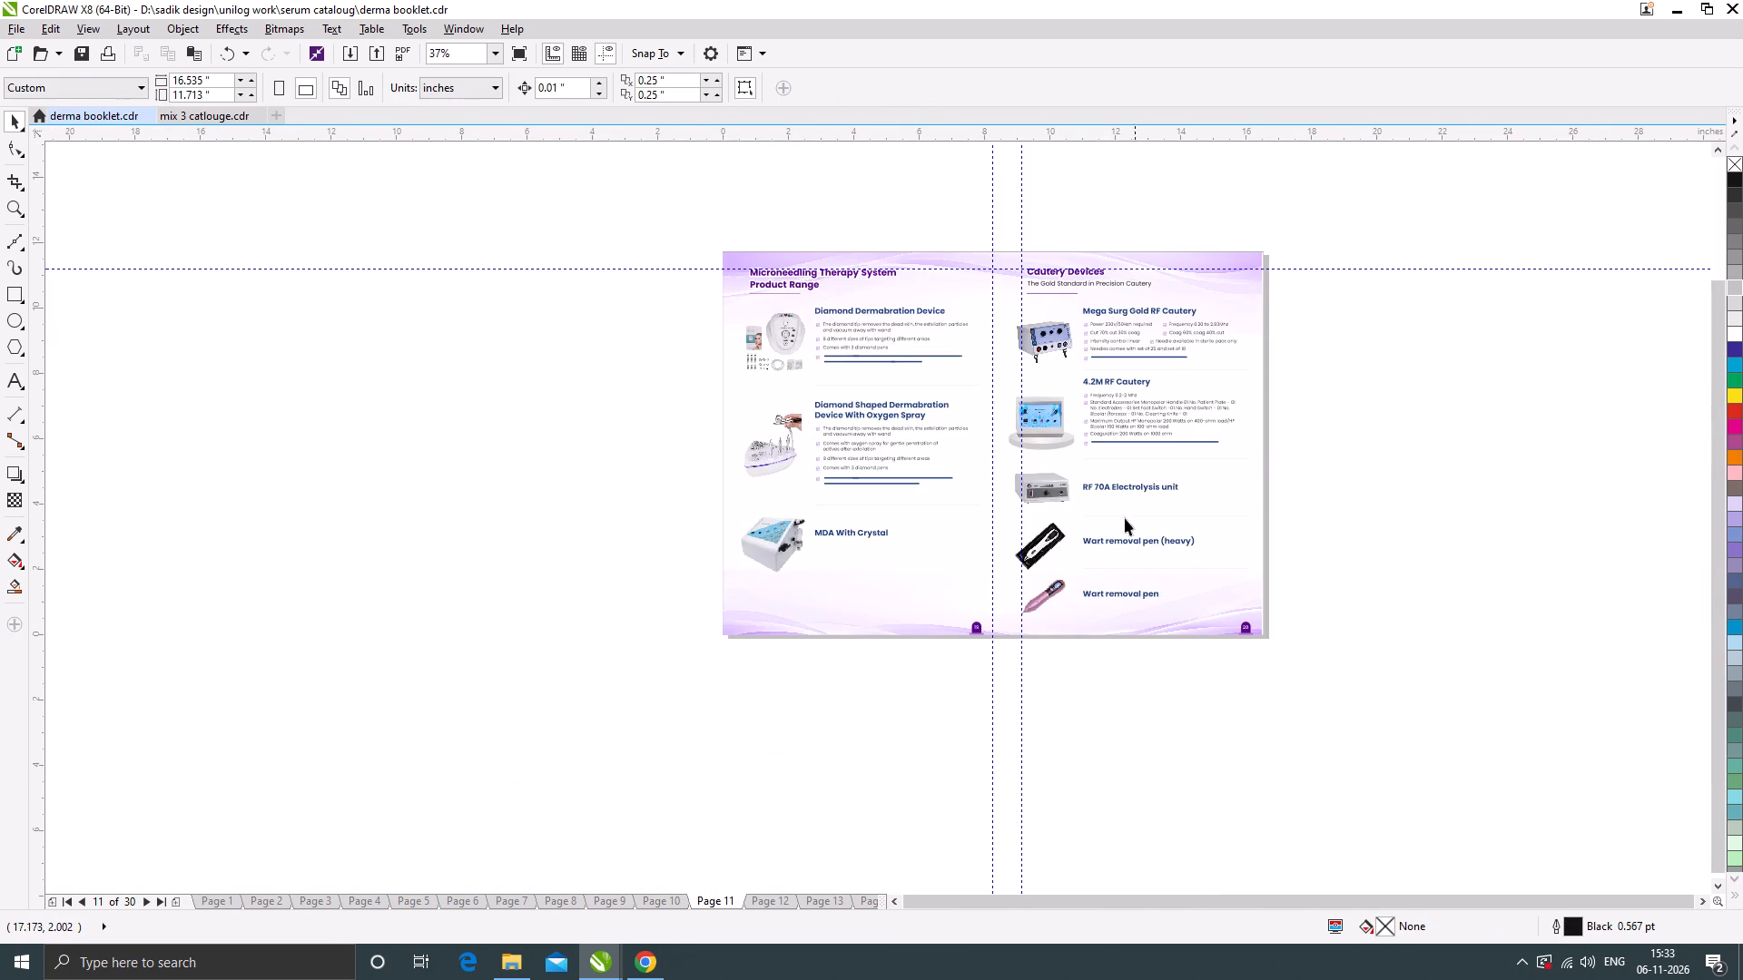
Enlarge the Wart removal pen (heavy) image proportionally to about 1.77 by 1.65 inches, keeping its centre in place.
scroll(1089, 509, "up", 1)
left_click(1000, 564)
scroll(1007, 564, "up", 1)
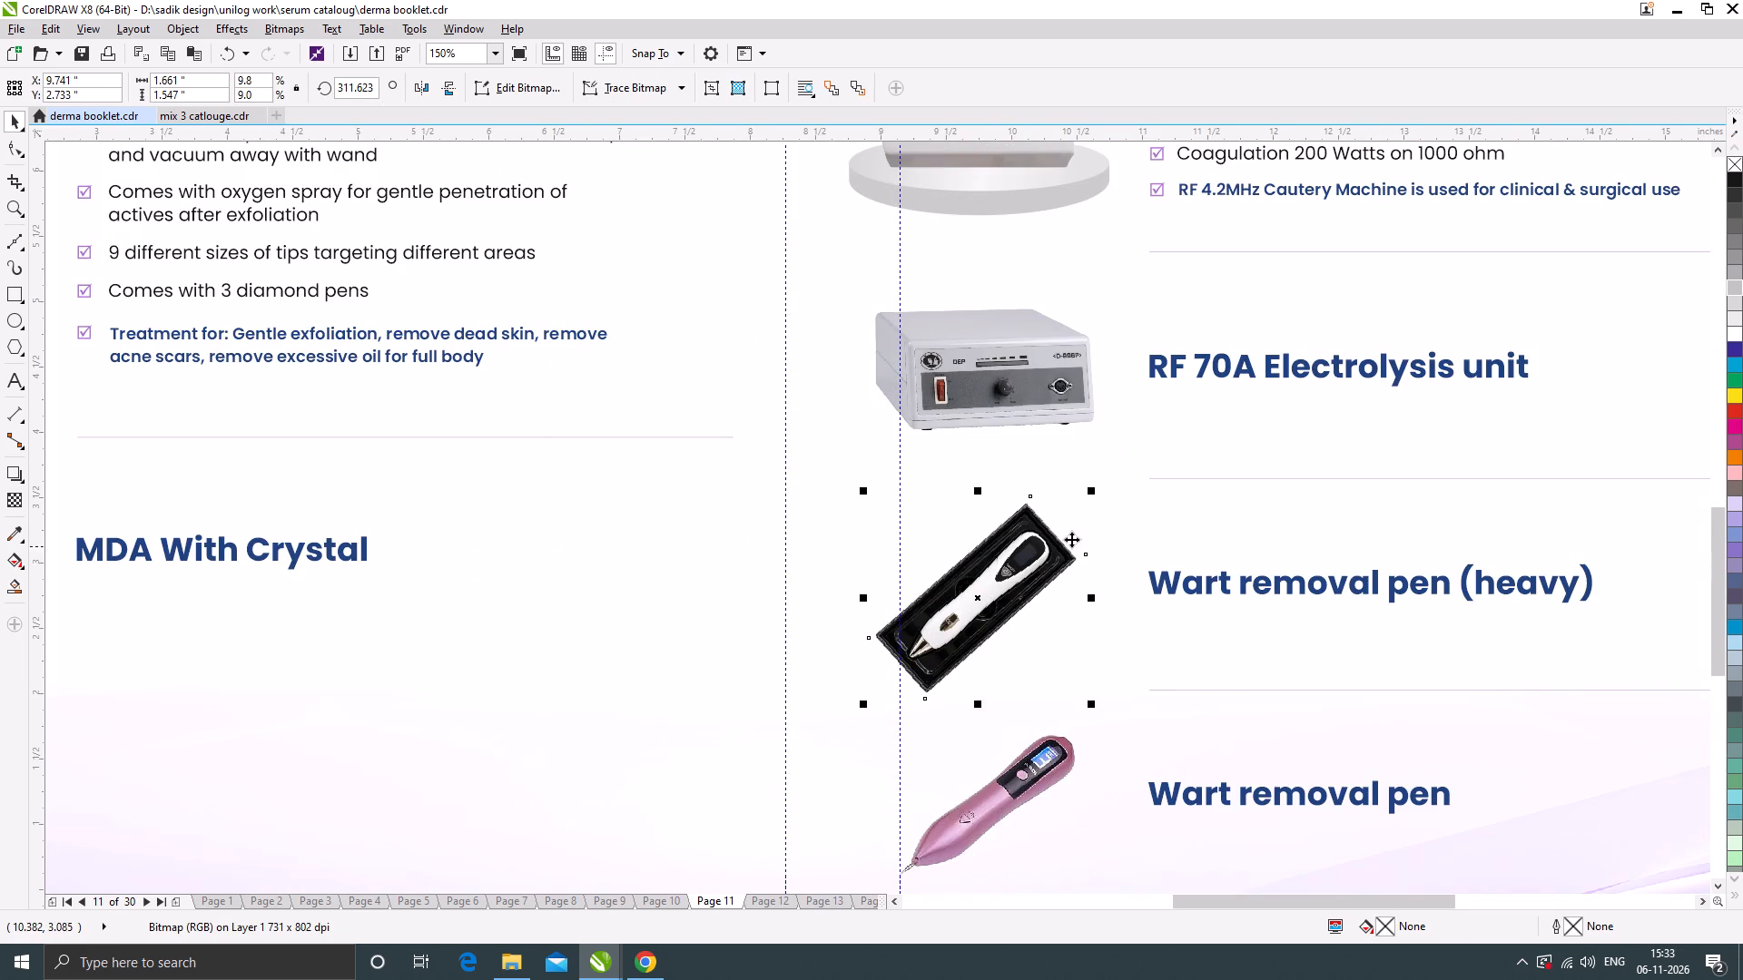
left_click(1095, 491)
scroll(1089, 531, "down", 1)
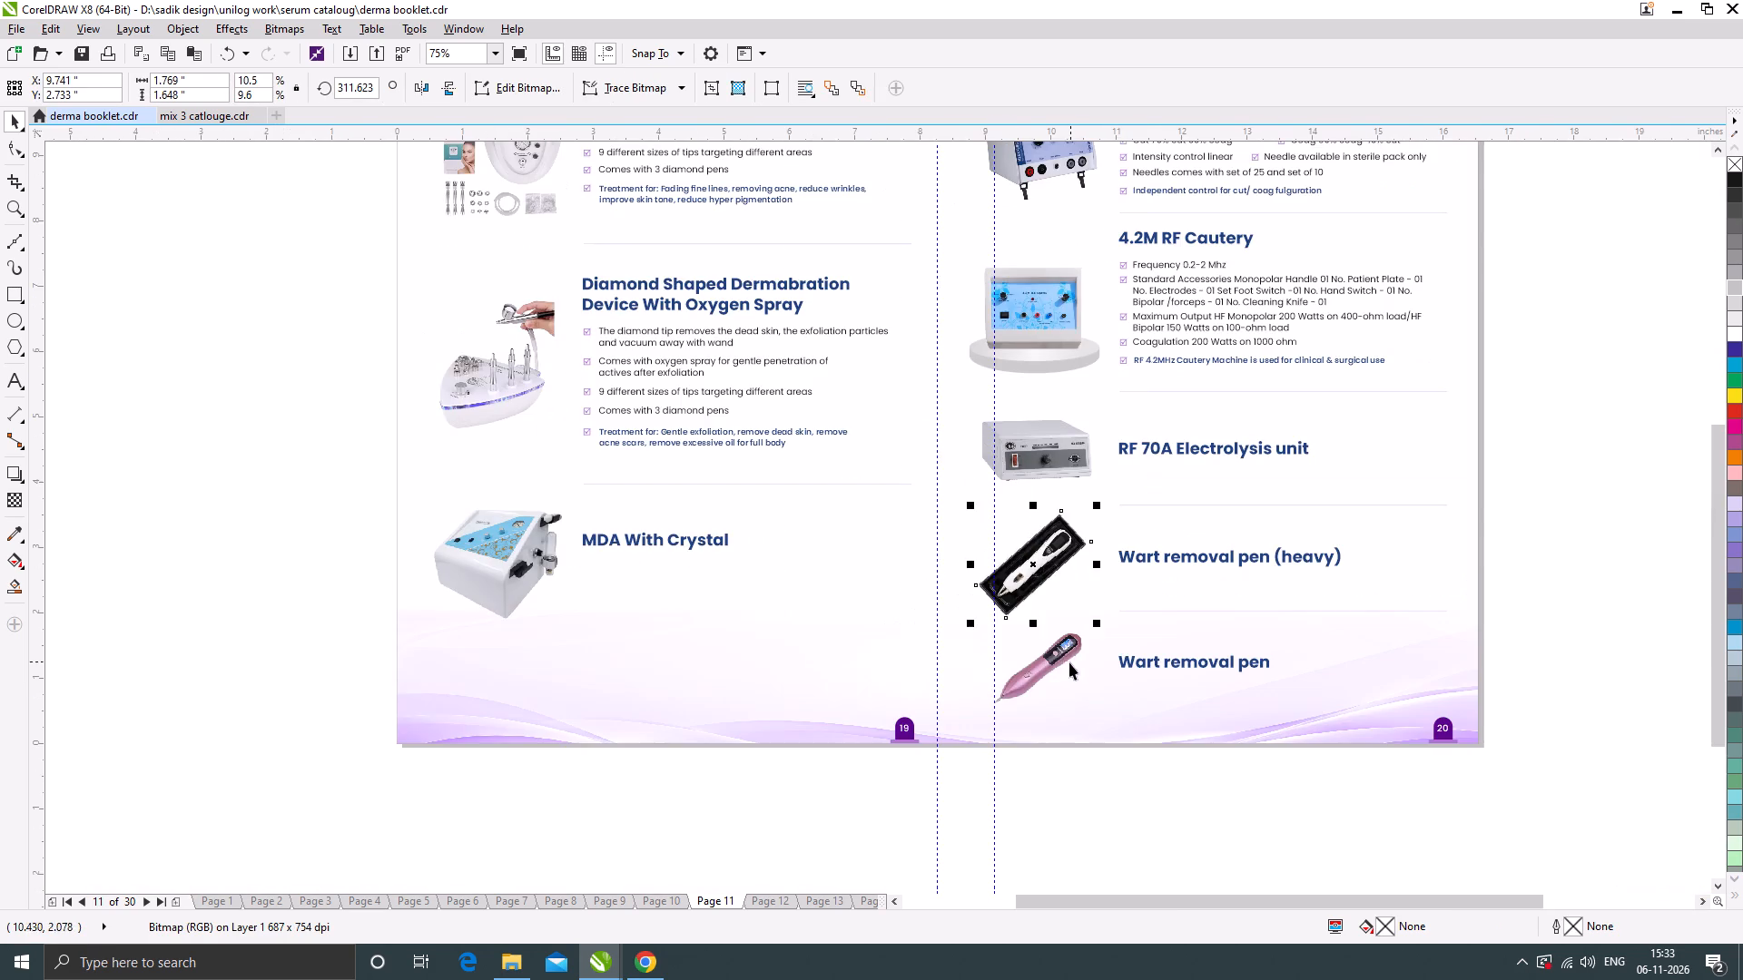
Enlarge the pink Wart removal pen image slightly, keeping its proportions.
left_click(1066, 662)
scroll(1076, 642, "up", 2)
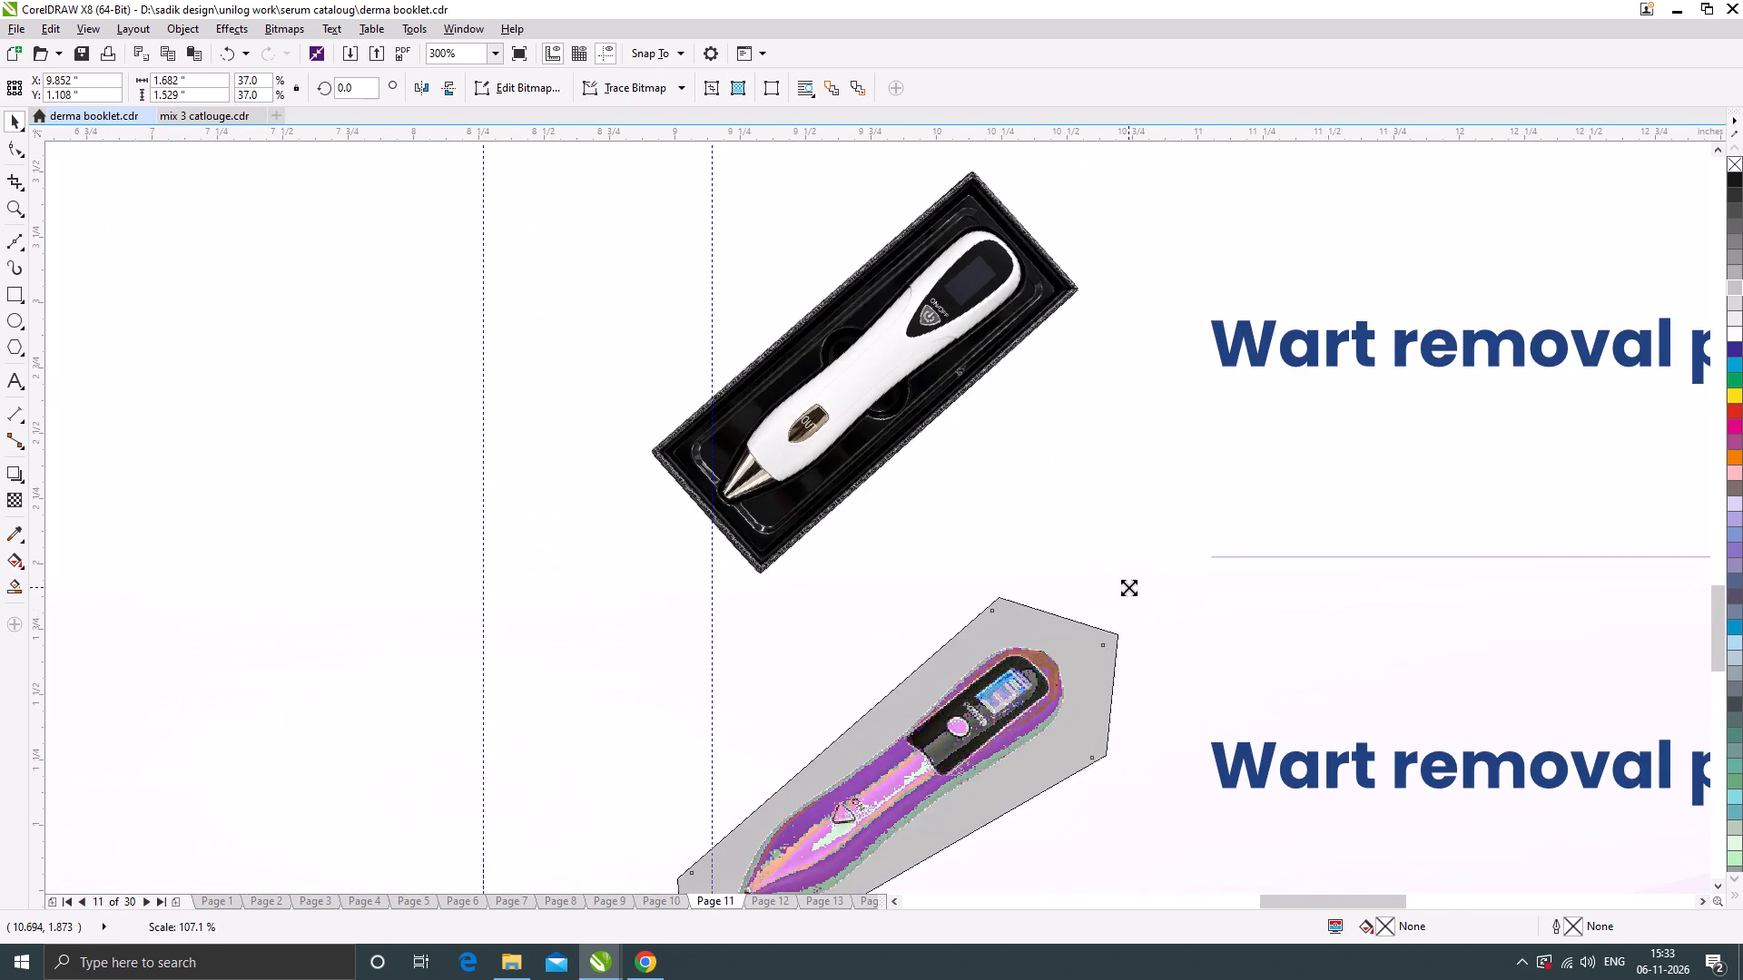
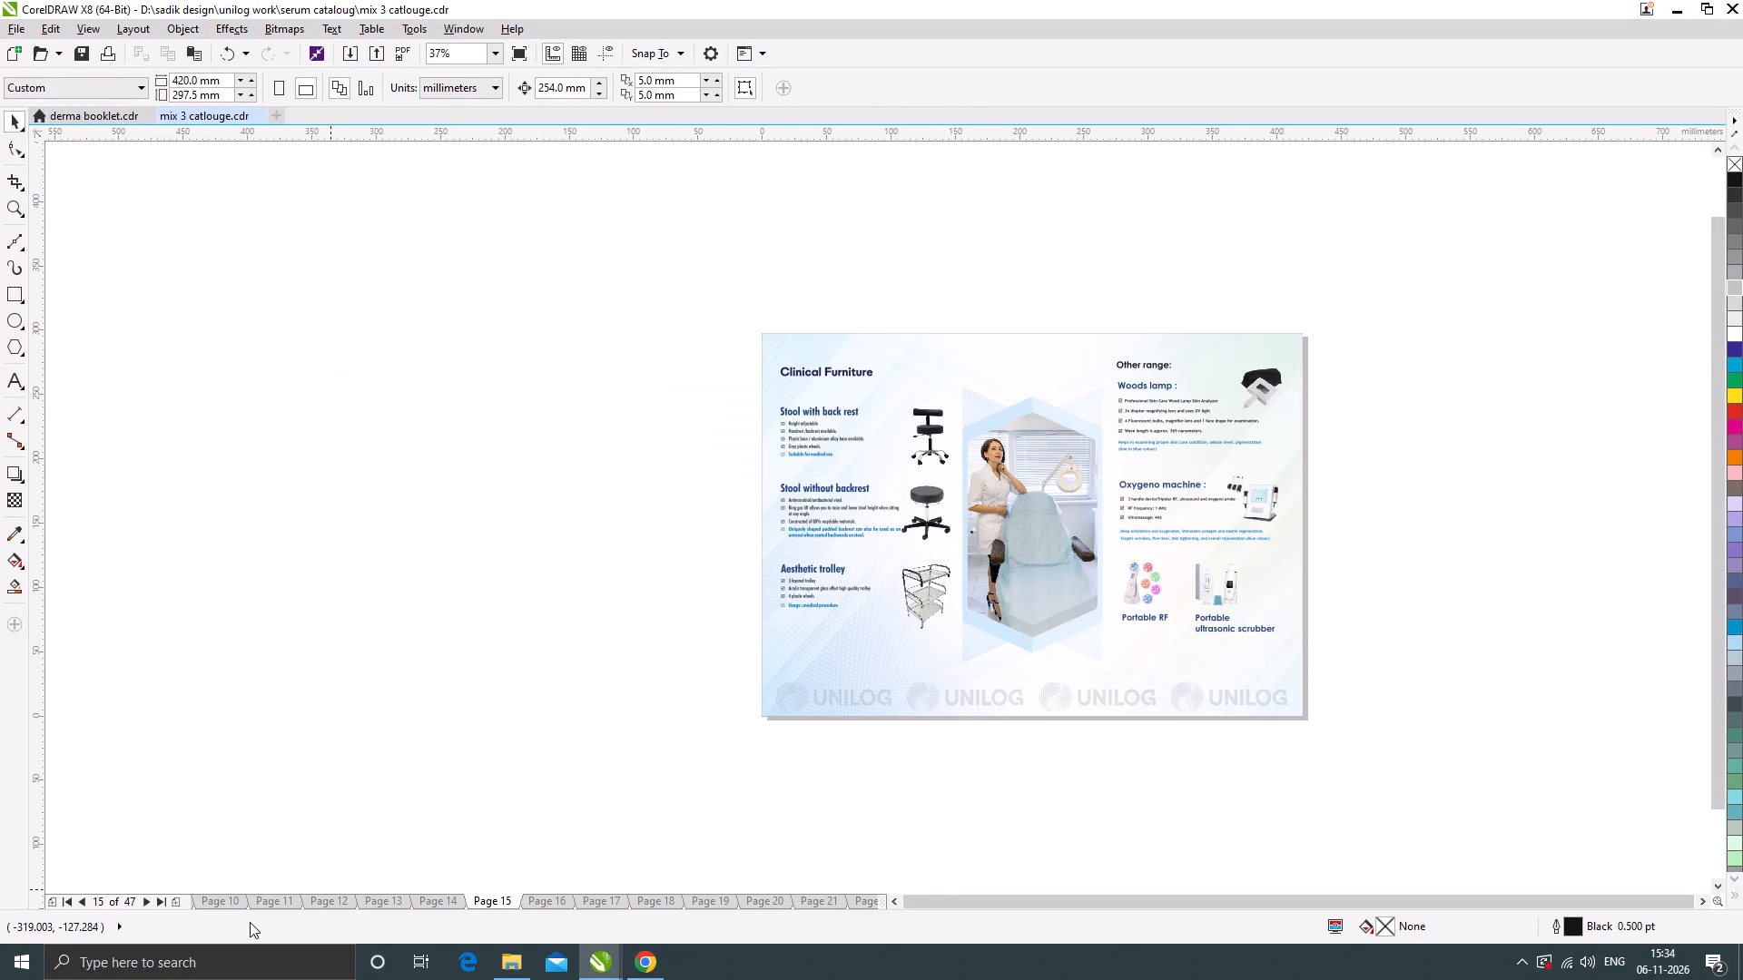
Look through the mix 3 catlouge document from page 1 to page 15, then examine the Clinical Furniture spread on page 14.
left_click(70, 903)
key("Page_Down")
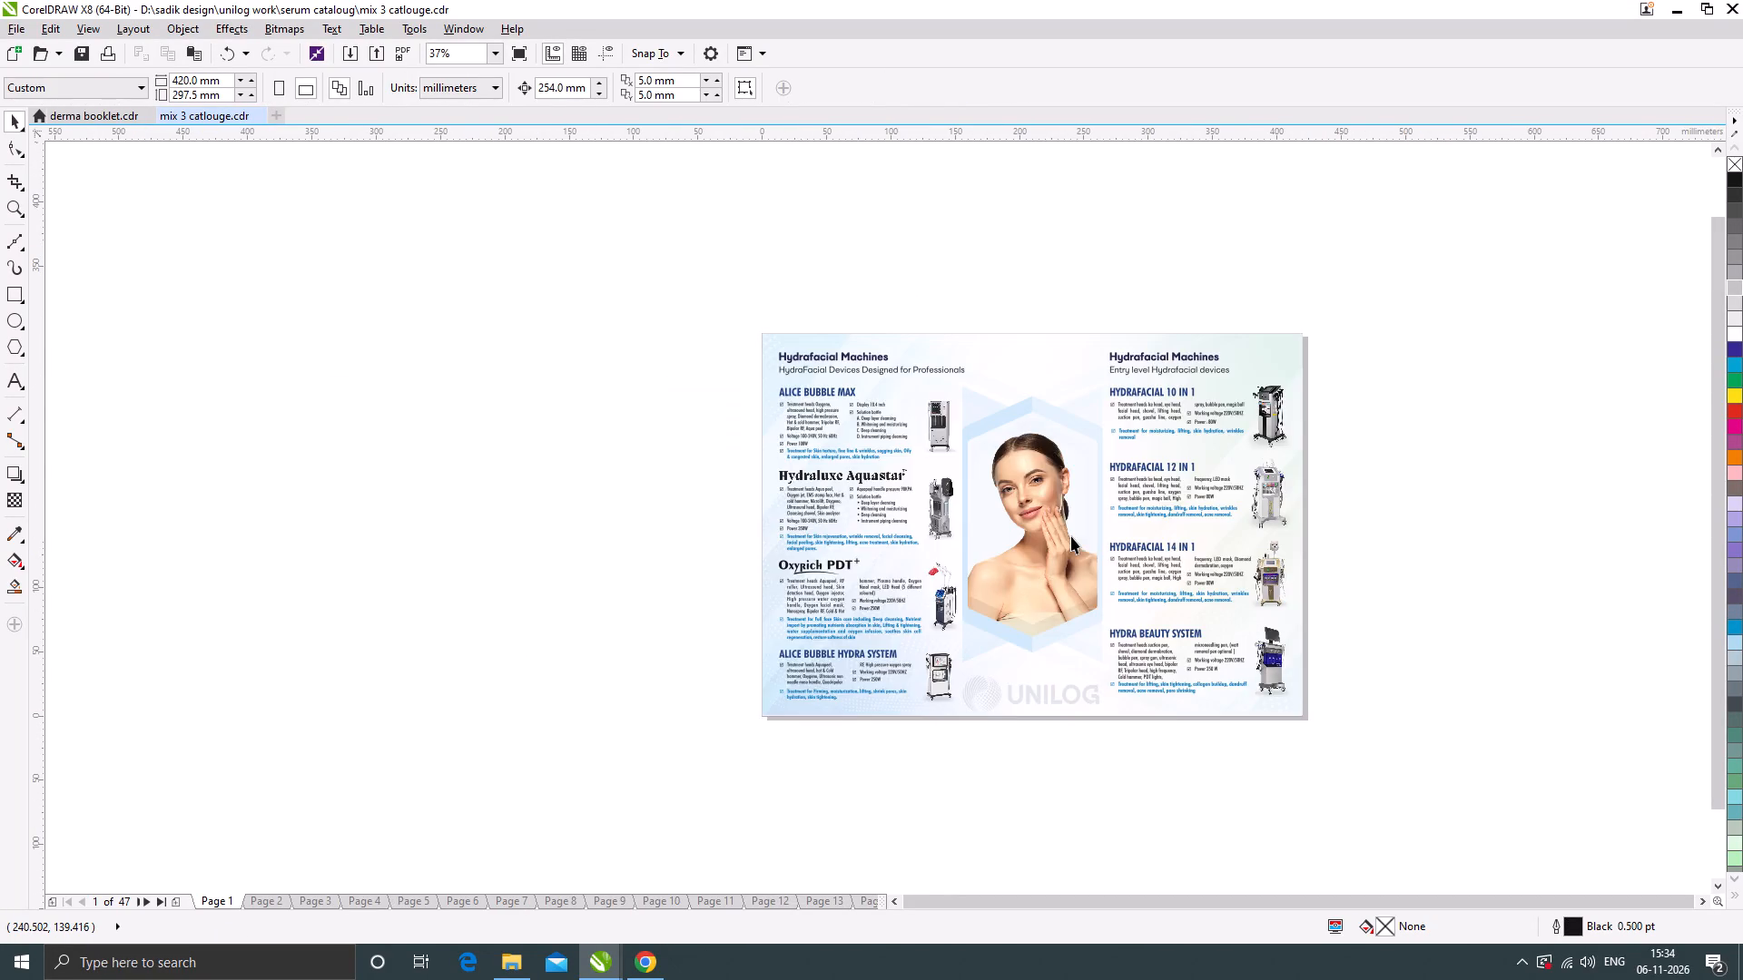
key("Page_Down")
key("Page_Down")
key("Page_Down")
key("Page_Down")
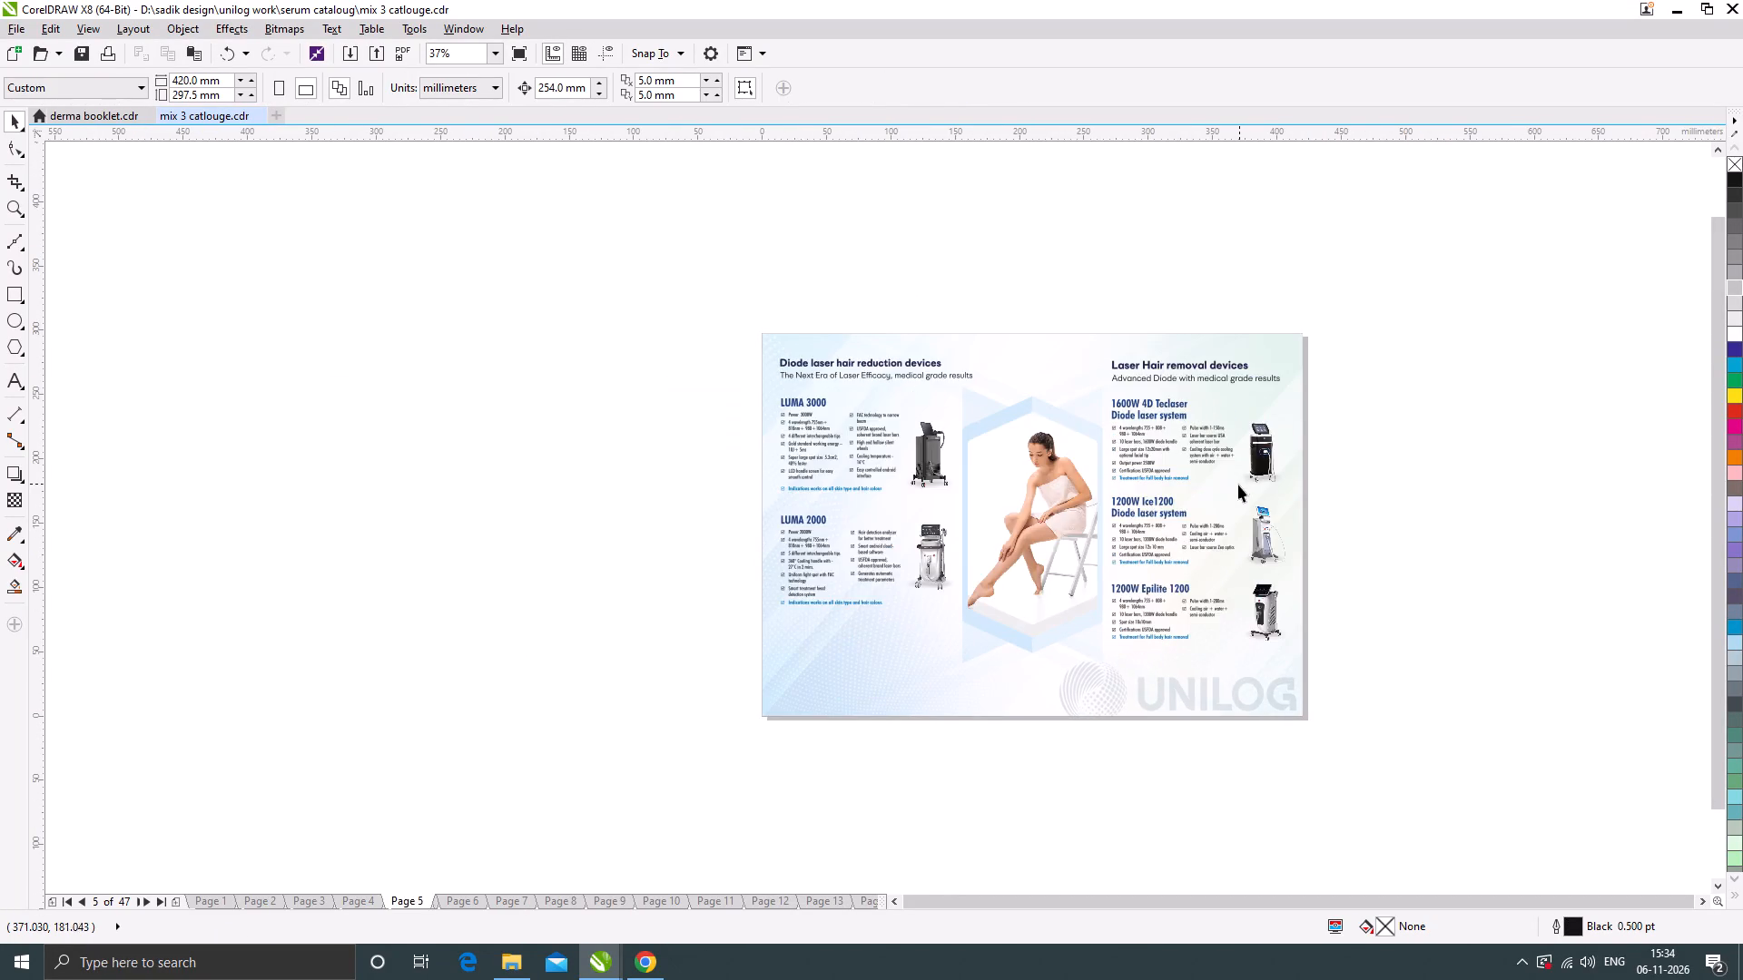
key("Page_Down")
key("Page_Down")
key("Page_Down")
key("Page_Down")
key("Page_Down")
key("Page_Down")
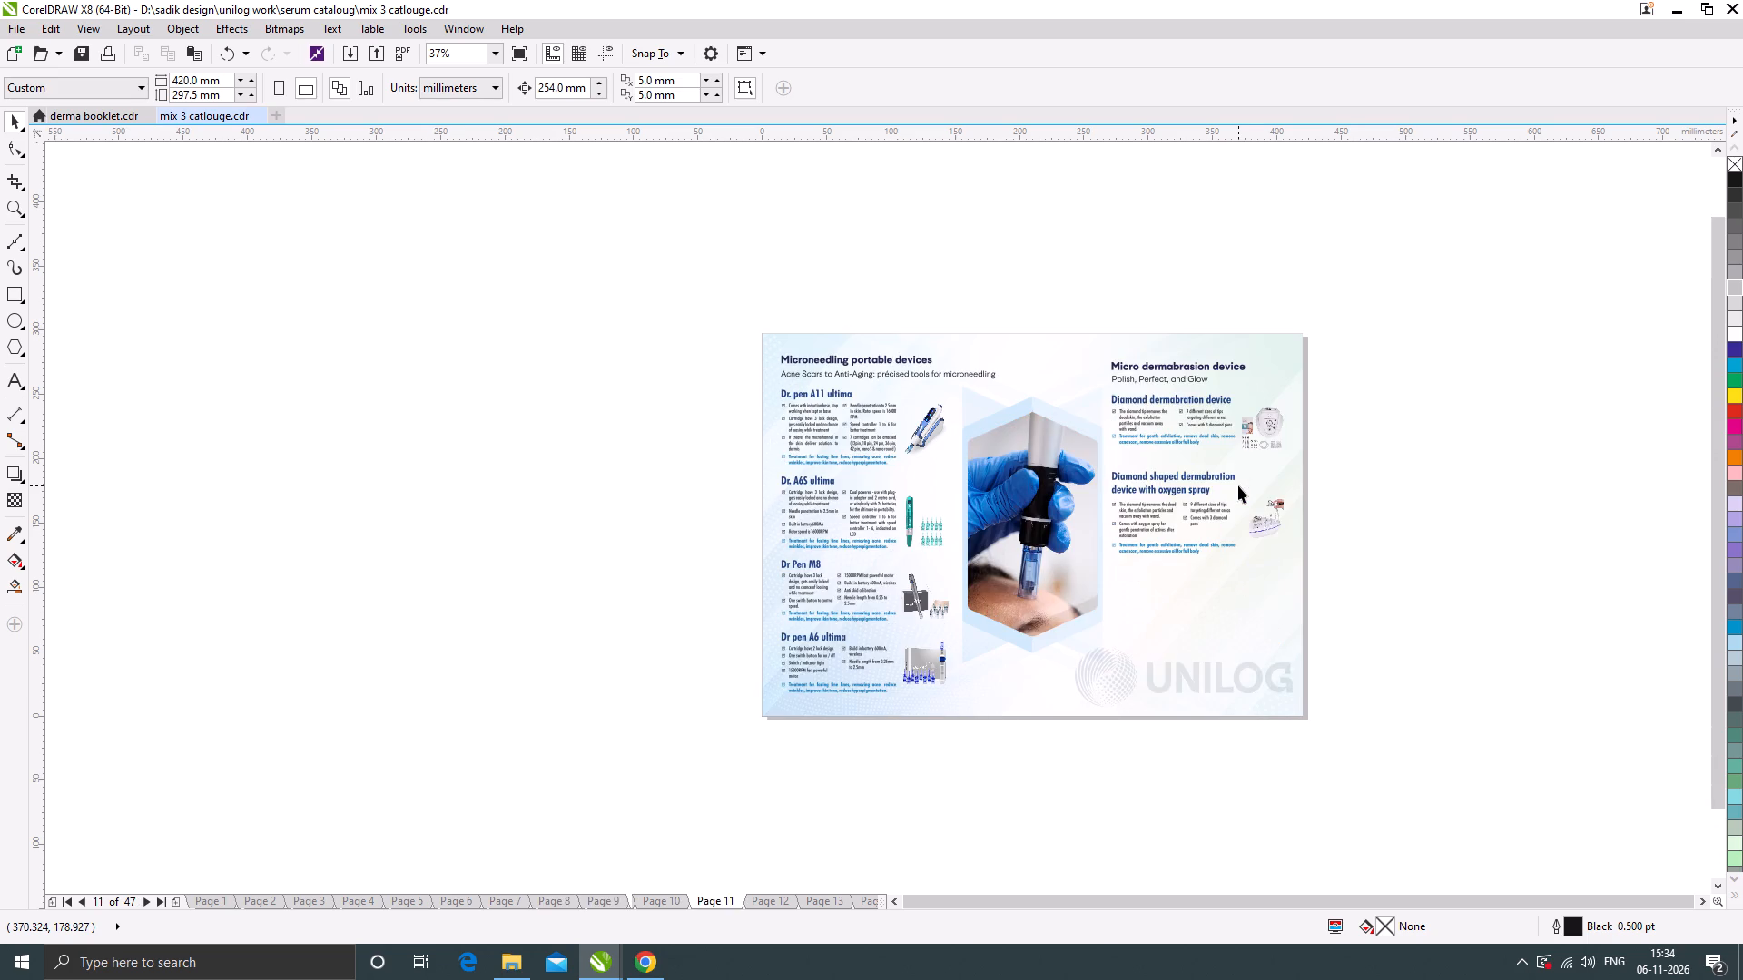
key("Page_Down")
key("Page_Down")
key("Page_Down")
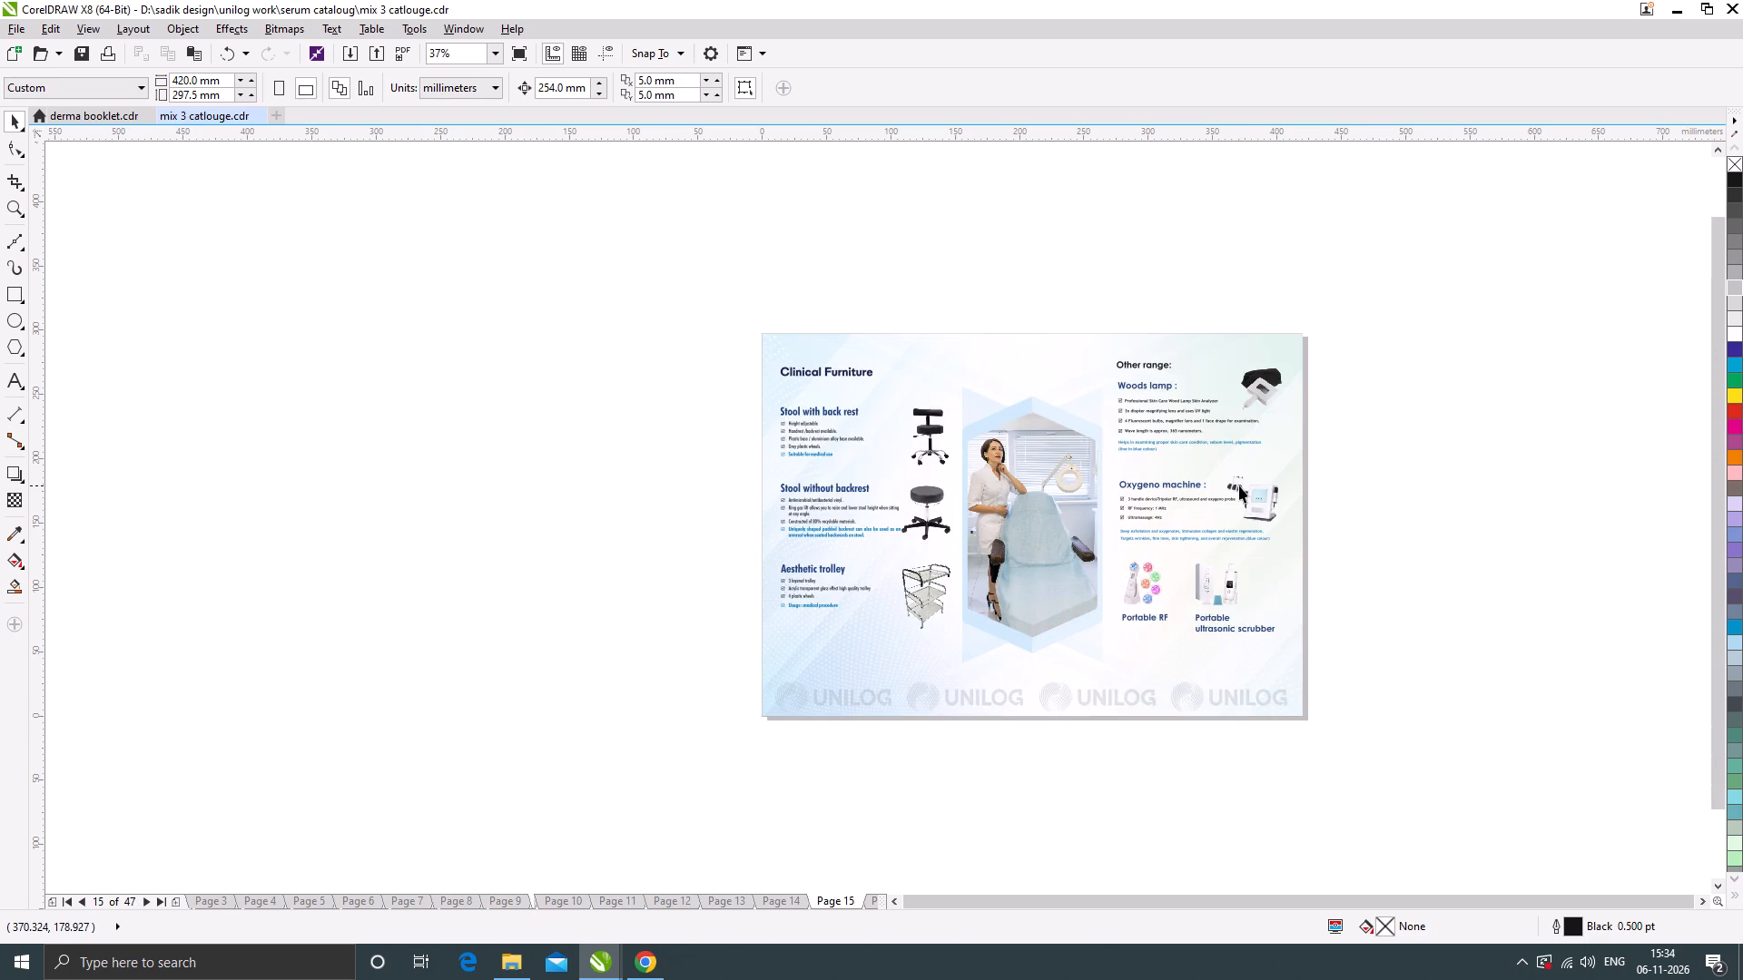
key("Page_Up")
scroll(1291, 583, "up", 1)
scroll(1134, 564, "down", 1)
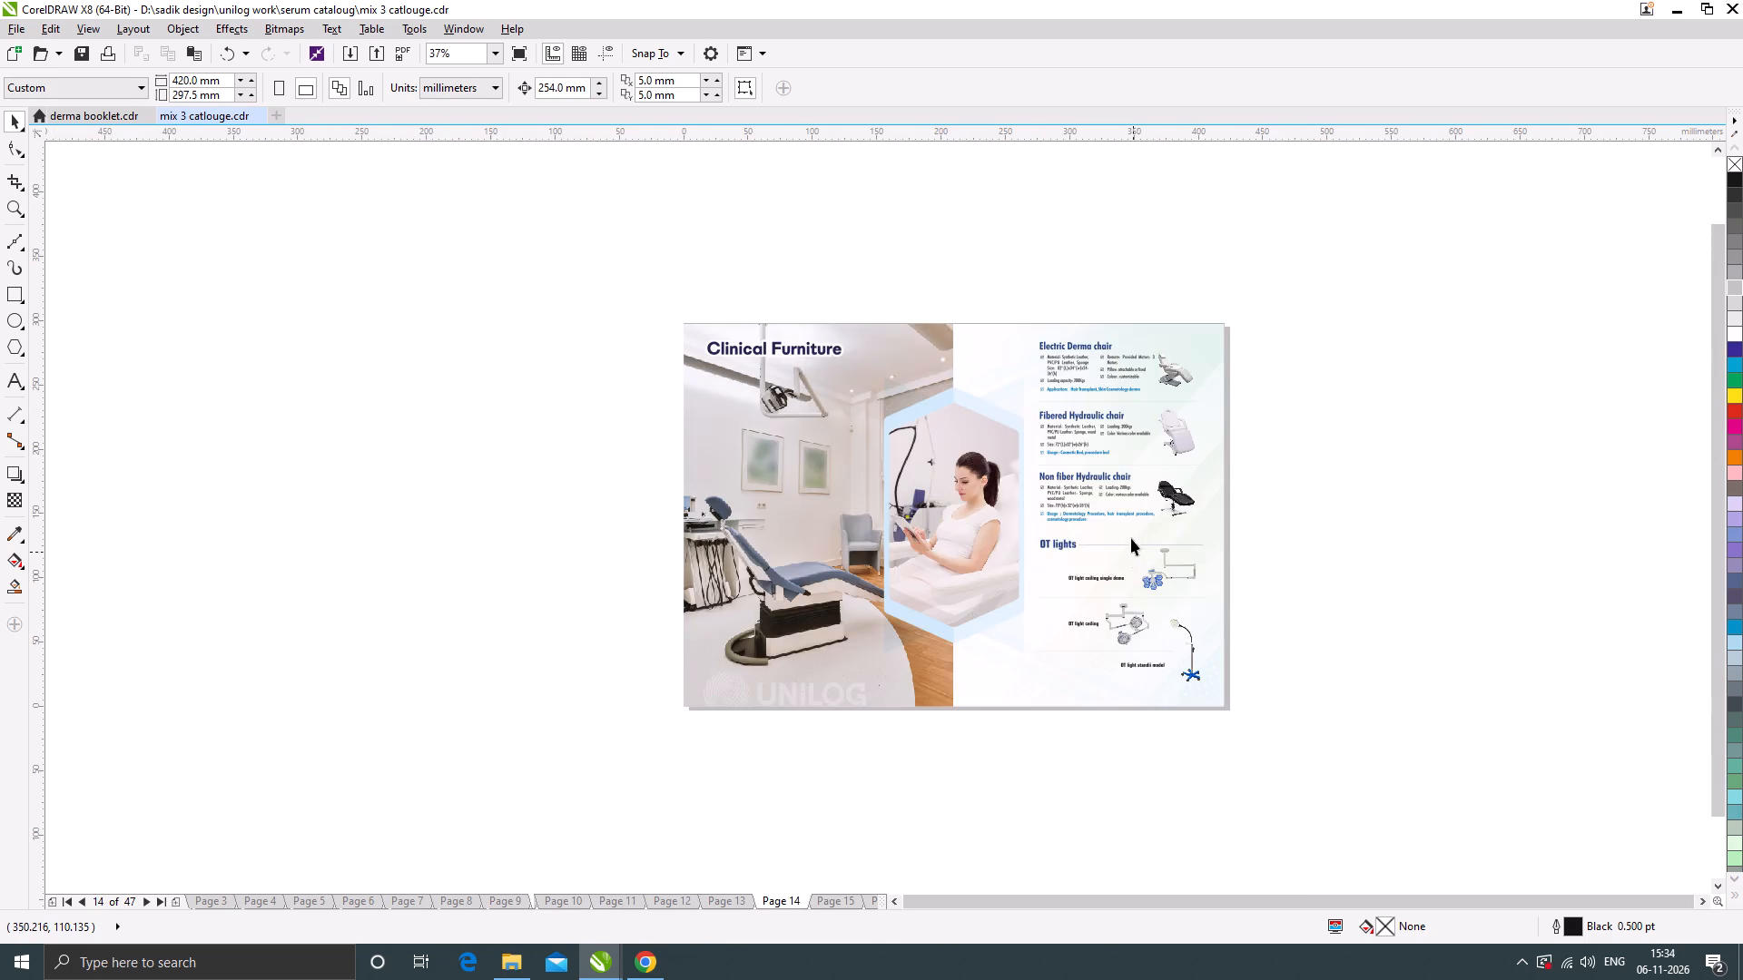
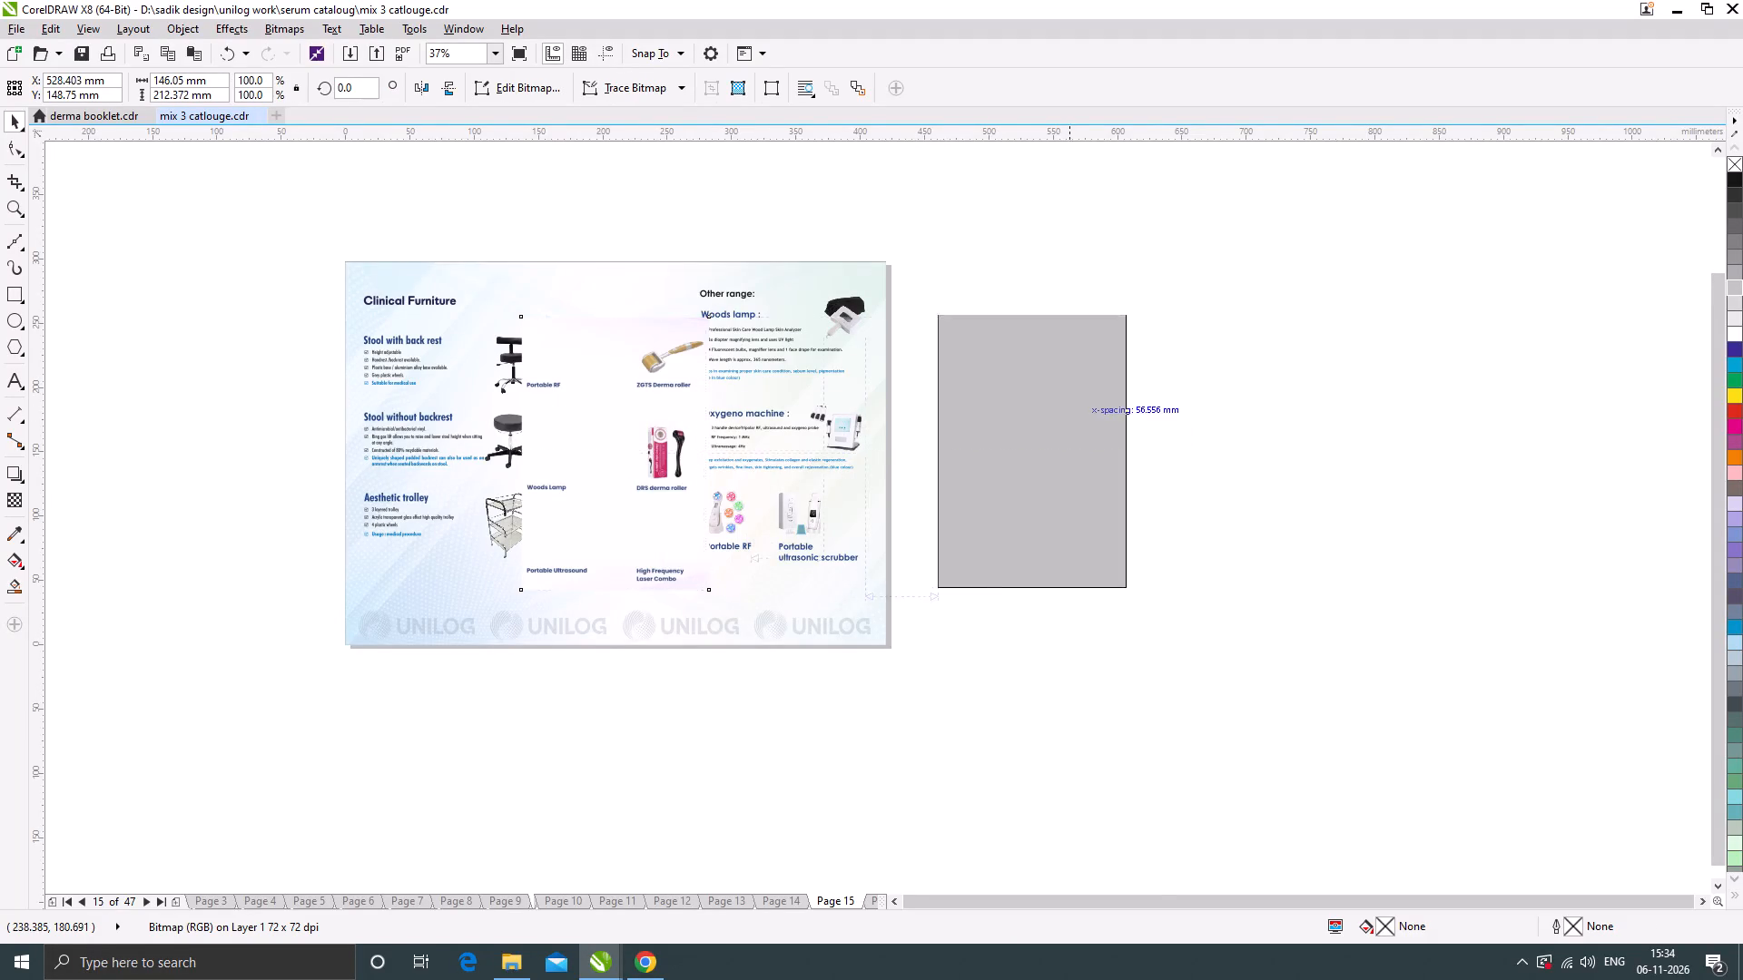
Move the pasted product reference bitmap off the page, beside the Clinical Furniture spread on page 15.
left_click_drag(1070, 410, 1073, 408)
scroll(862, 424, "up", 1)
left_click_drag(1143, 525, 1129, 570)
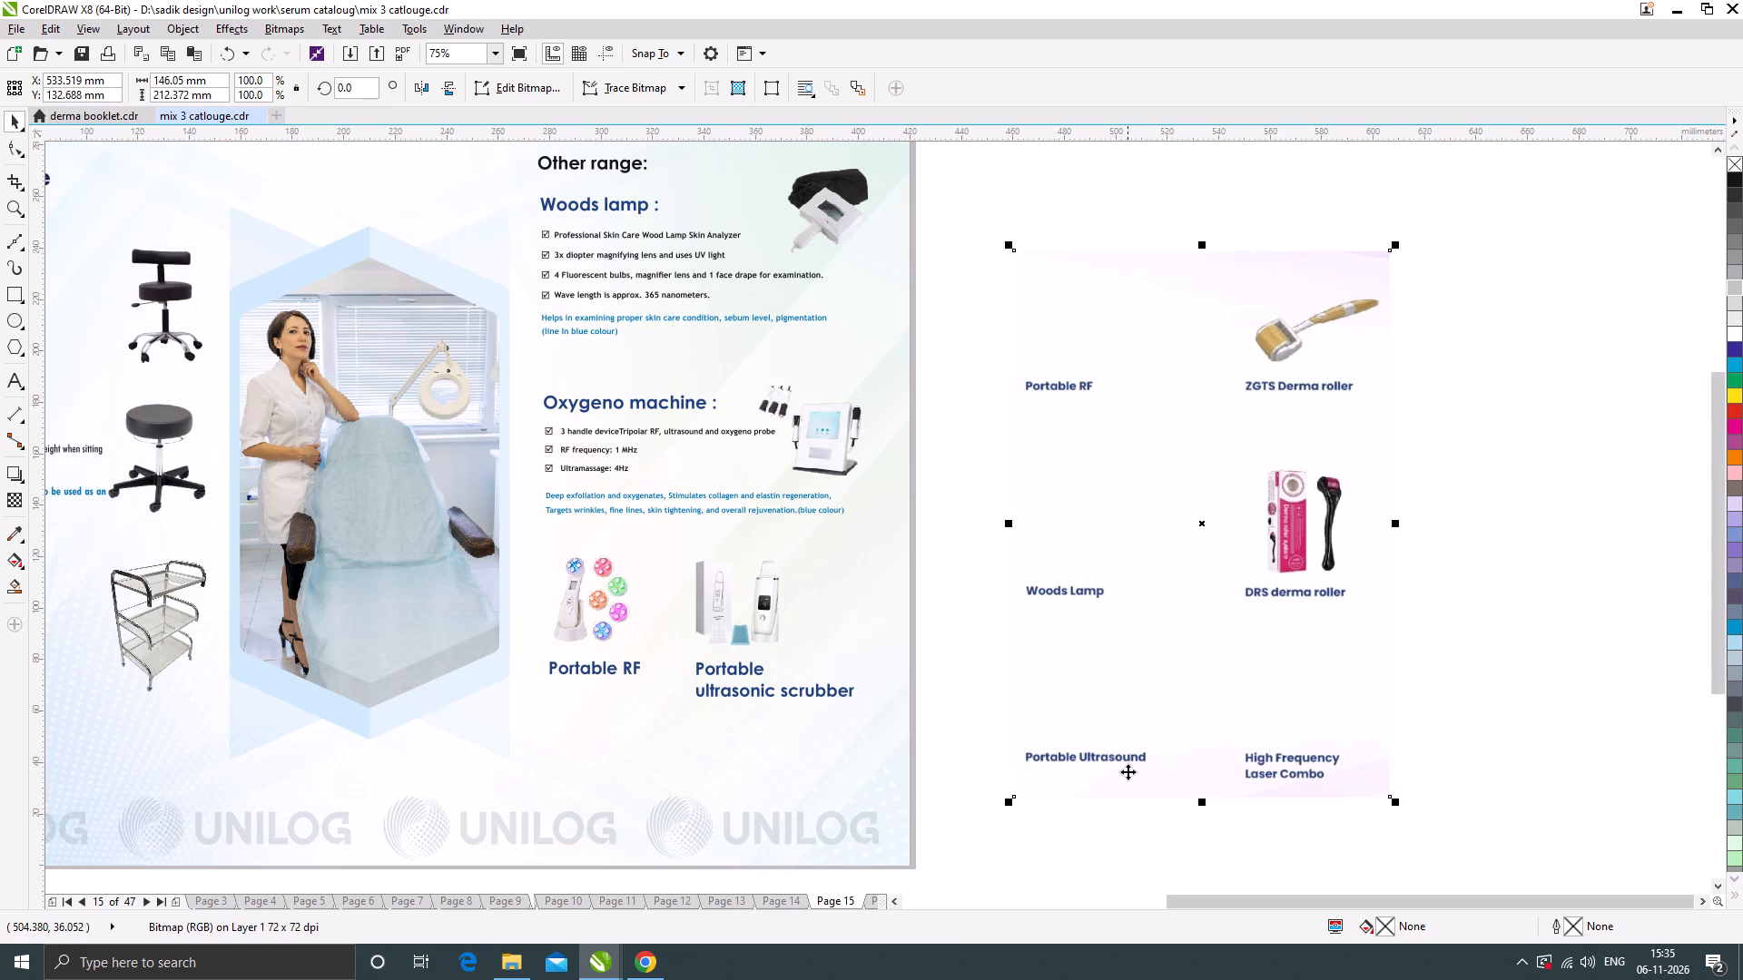
Compare the reference bitmap's product names with the products under Other range on page 15, and check page 16.
scroll(1048, 705, "down", 1)
scroll(866, 537, "up", 1)
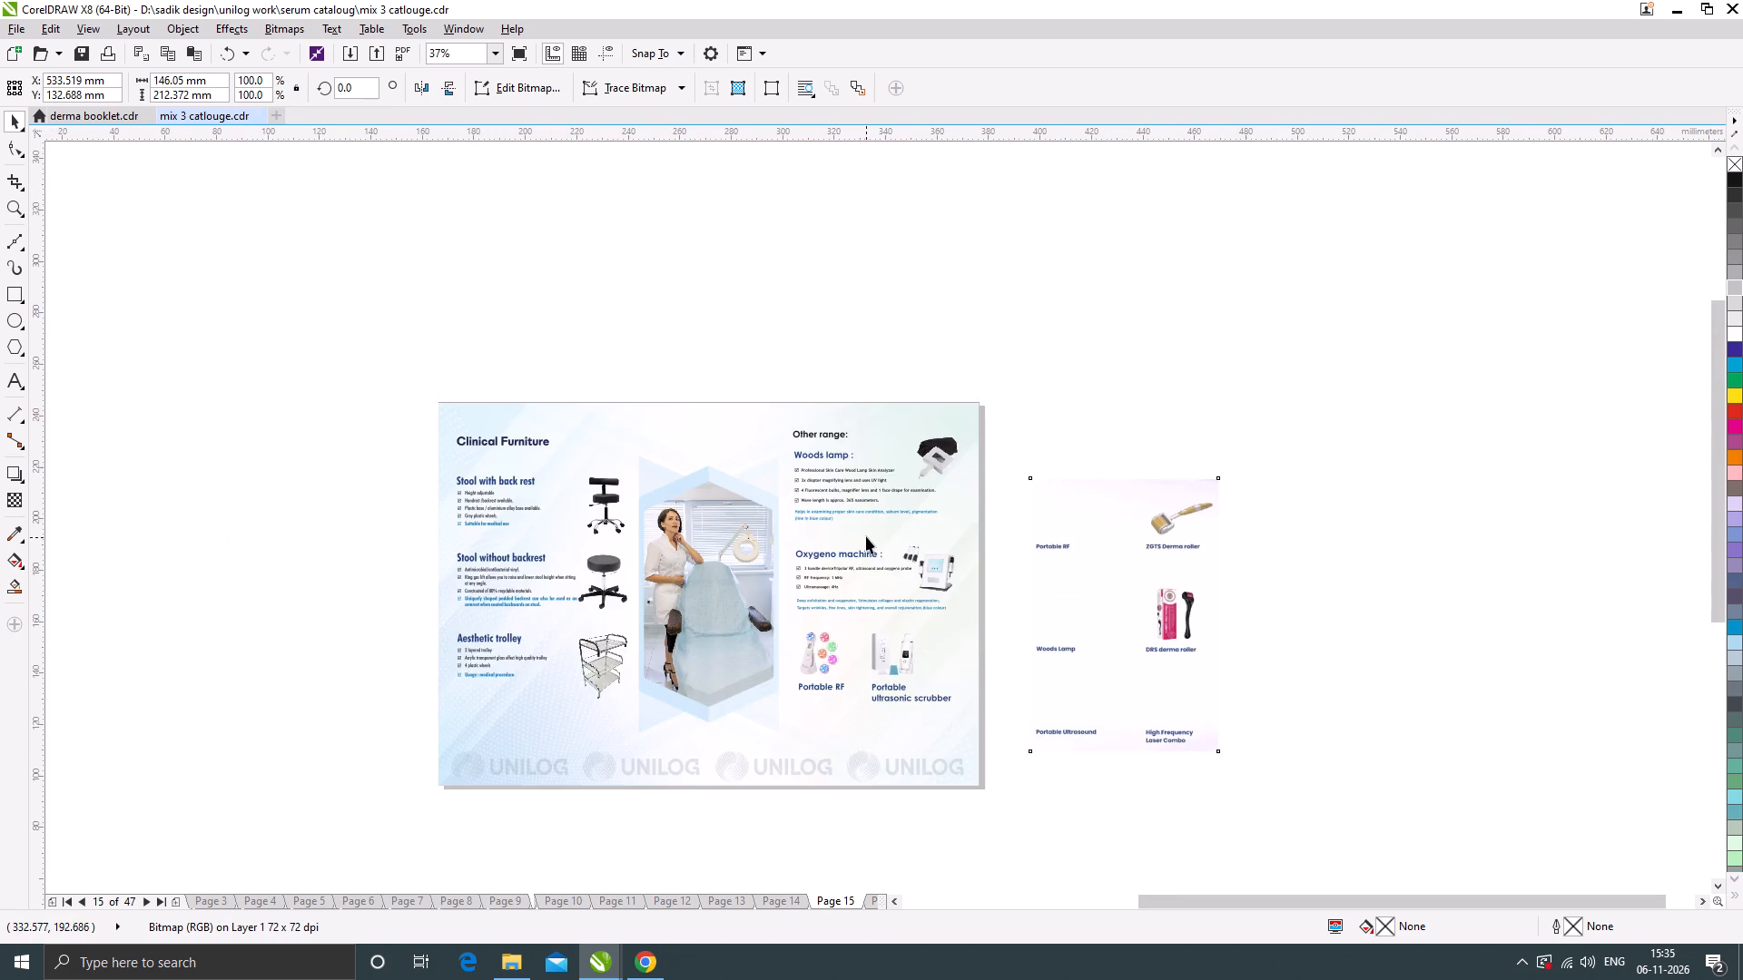
scroll(909, 415, "down", 1)
scroll(1040, 497, "up", 1)
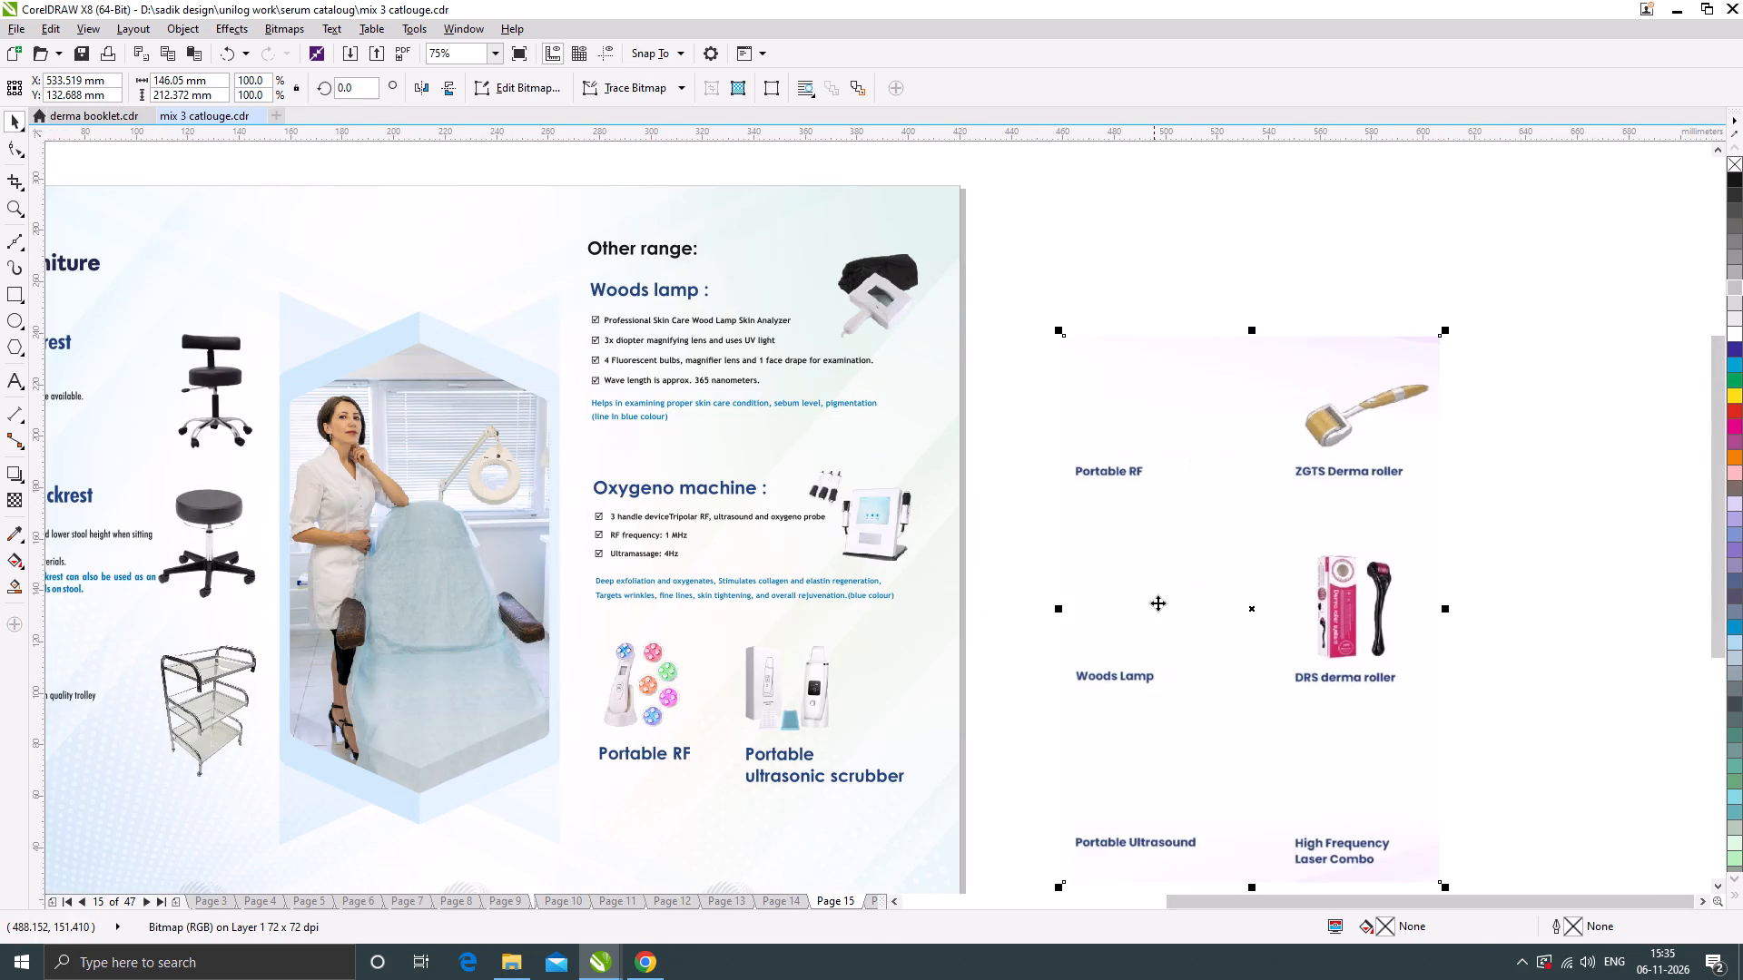
scroll(970, 393, "down", 1)
scroll(1068, 499, "up", 1)
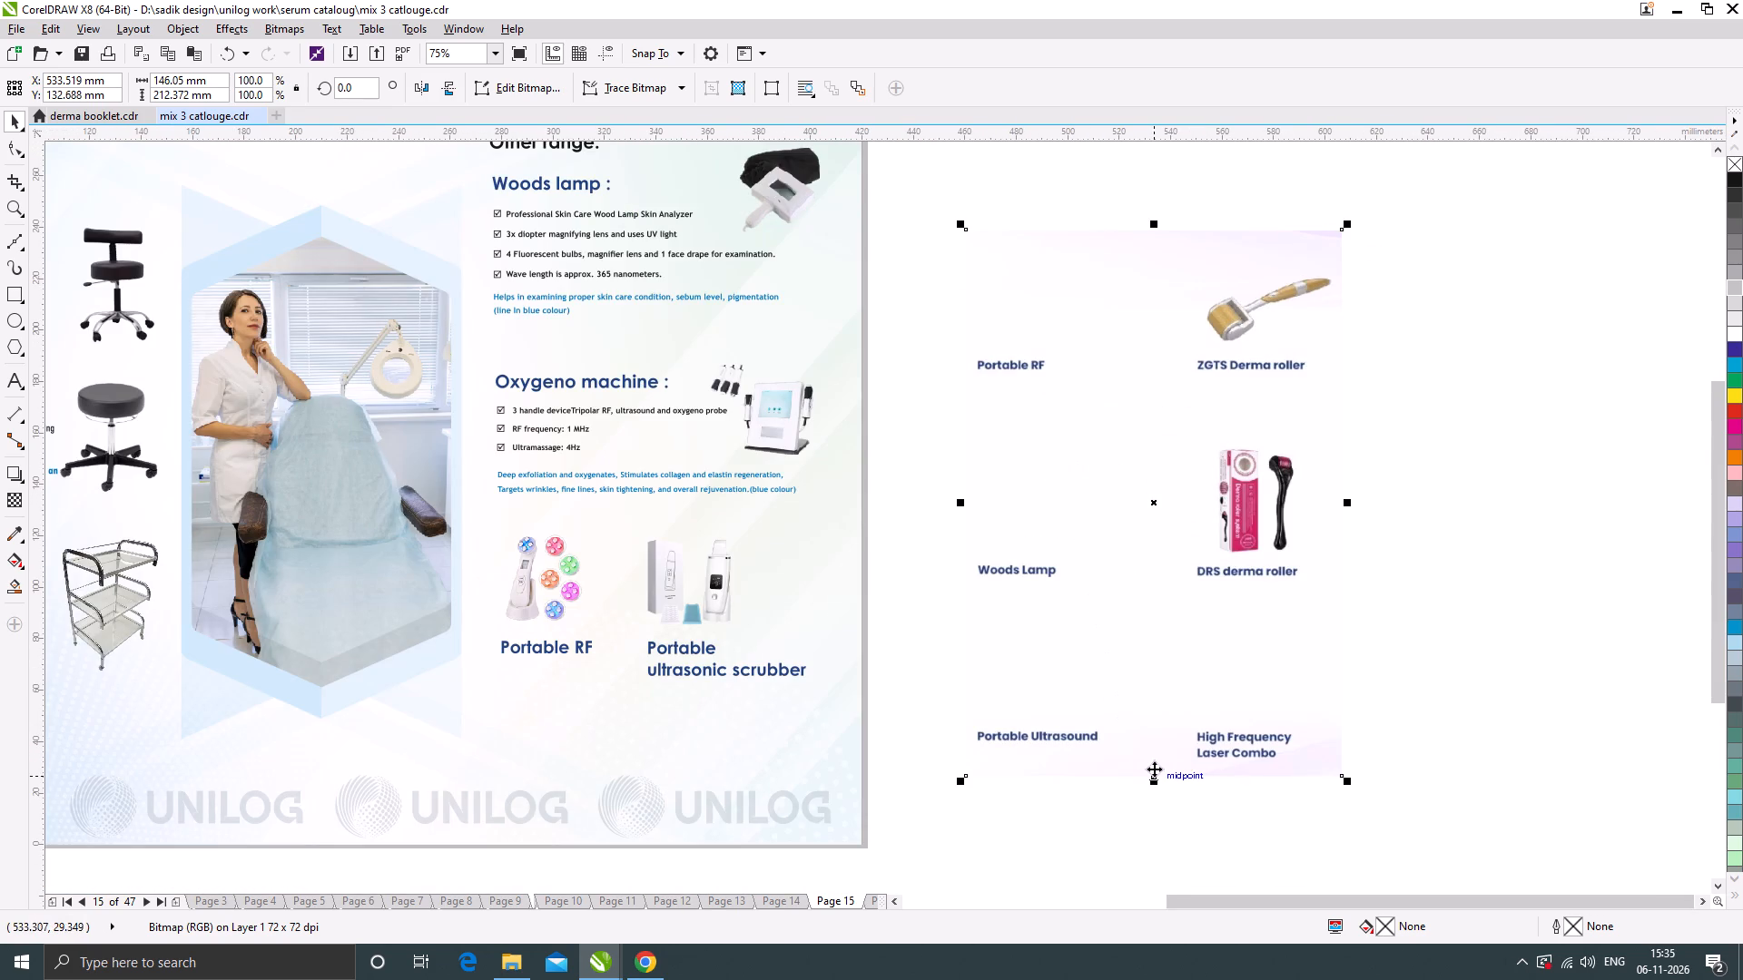
left_click(1520, 754)
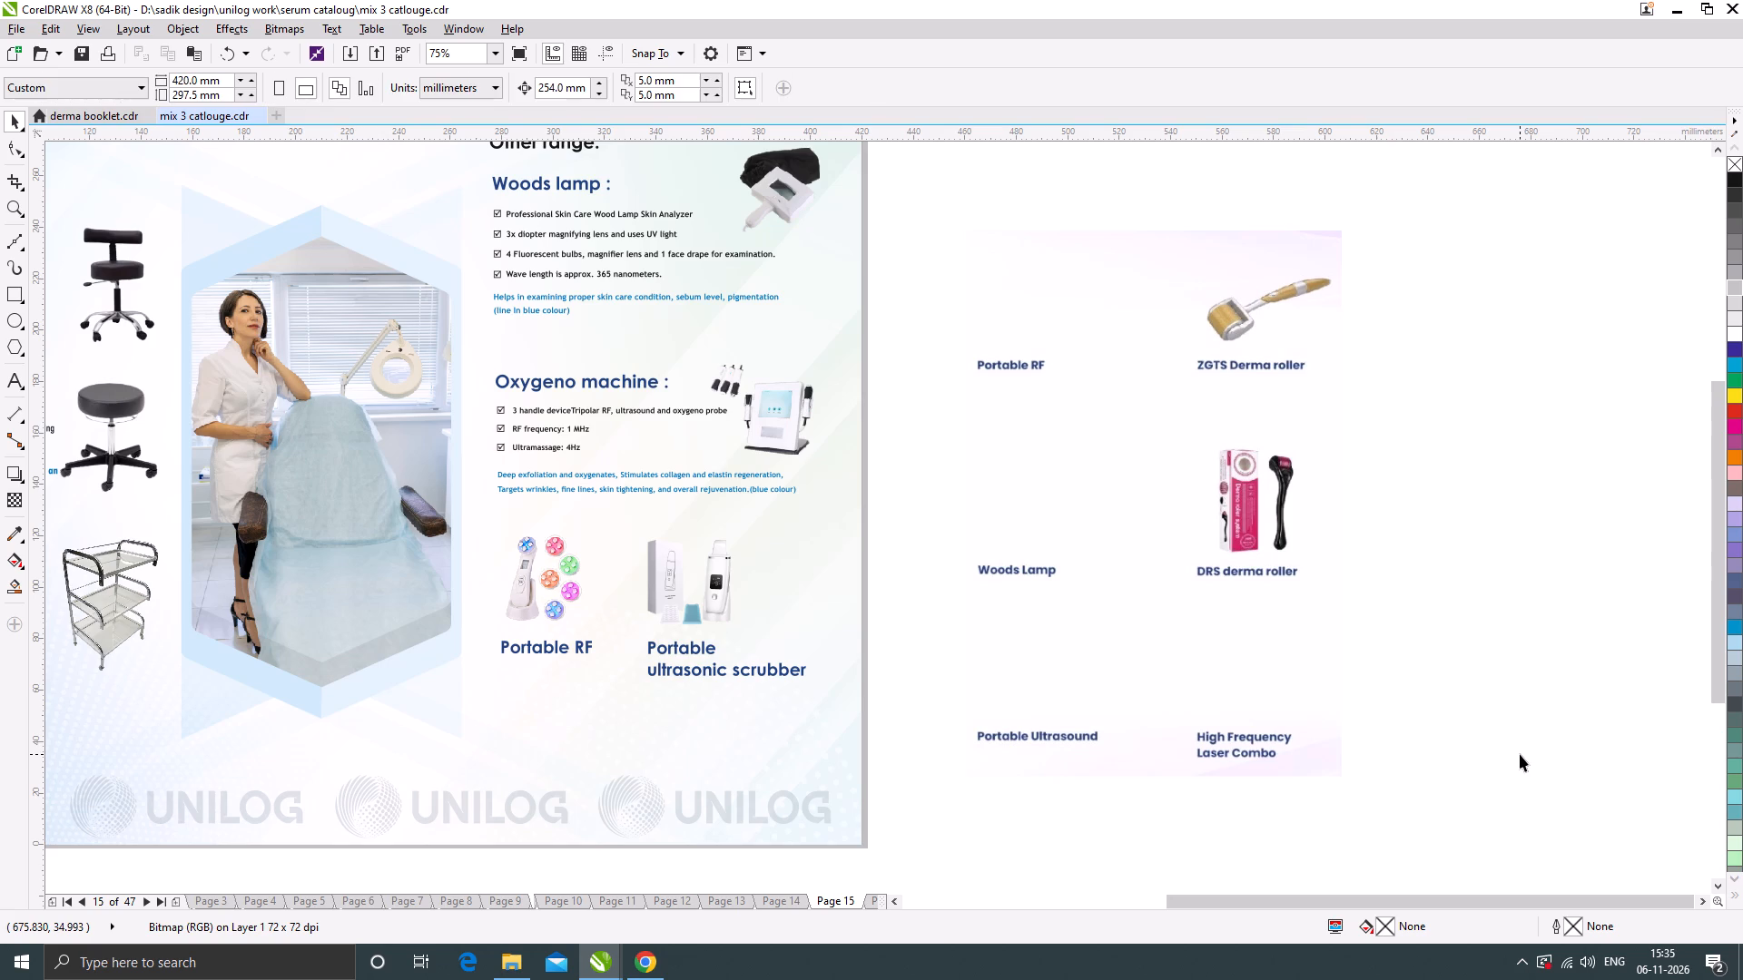
left_click(1539, 715)
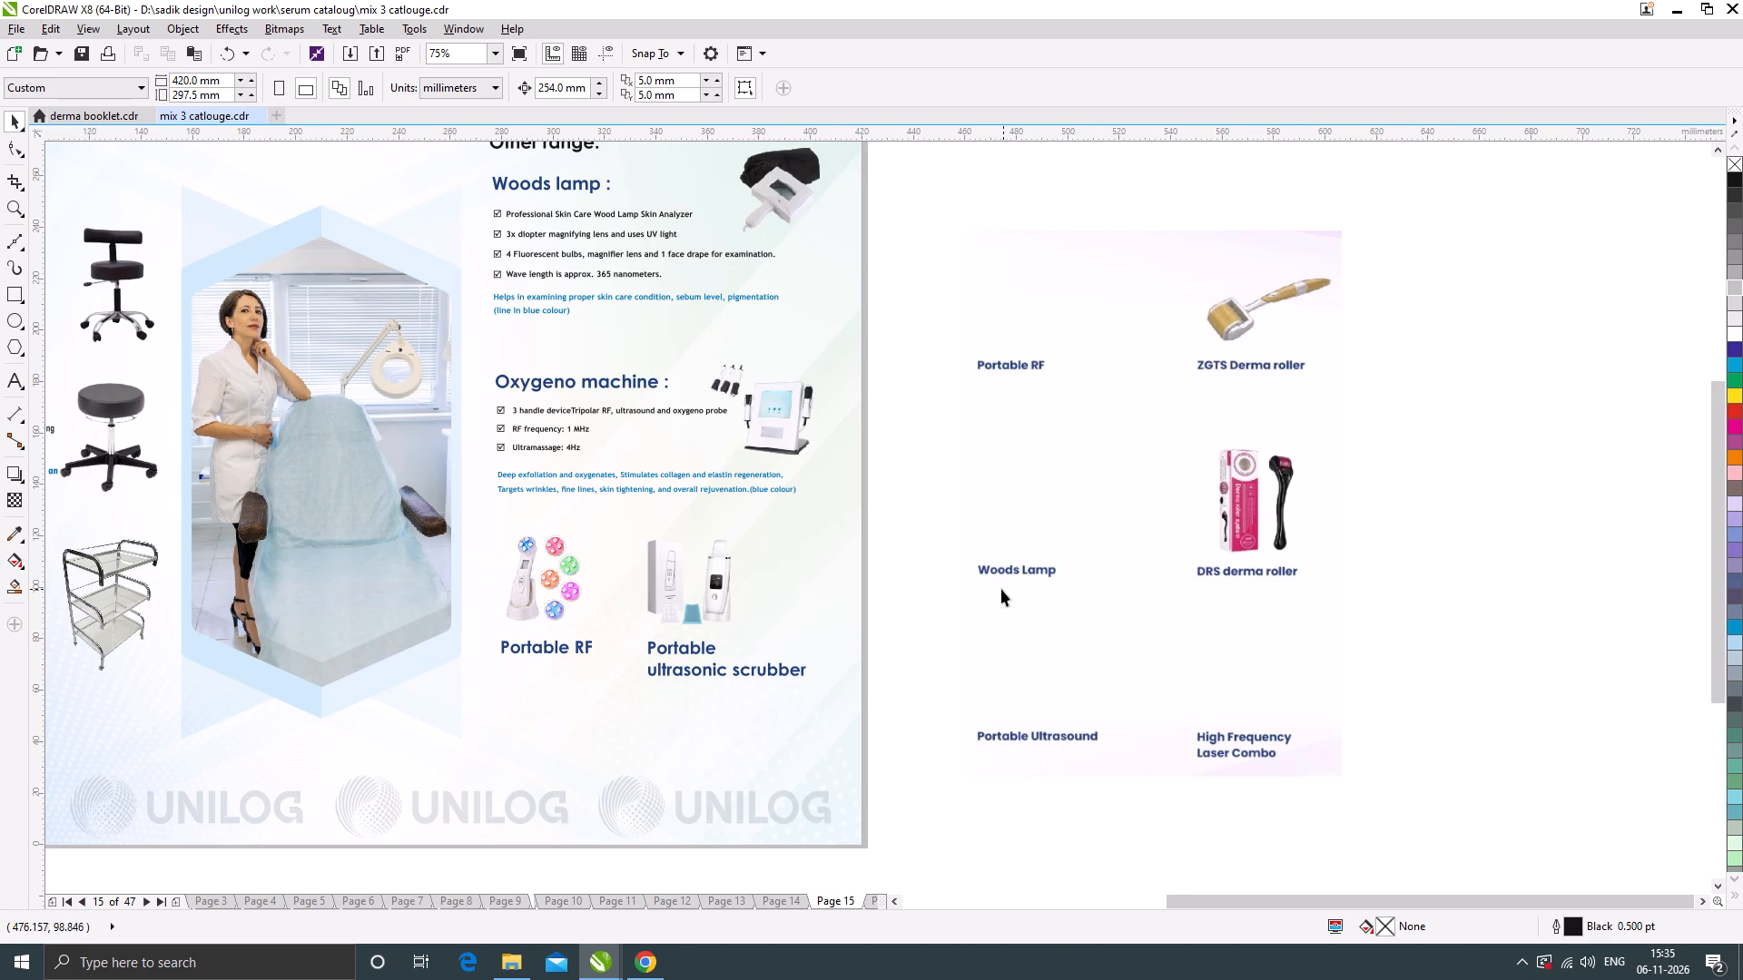
scroll(1001, 589, "down", 1)
key("Page_Down")
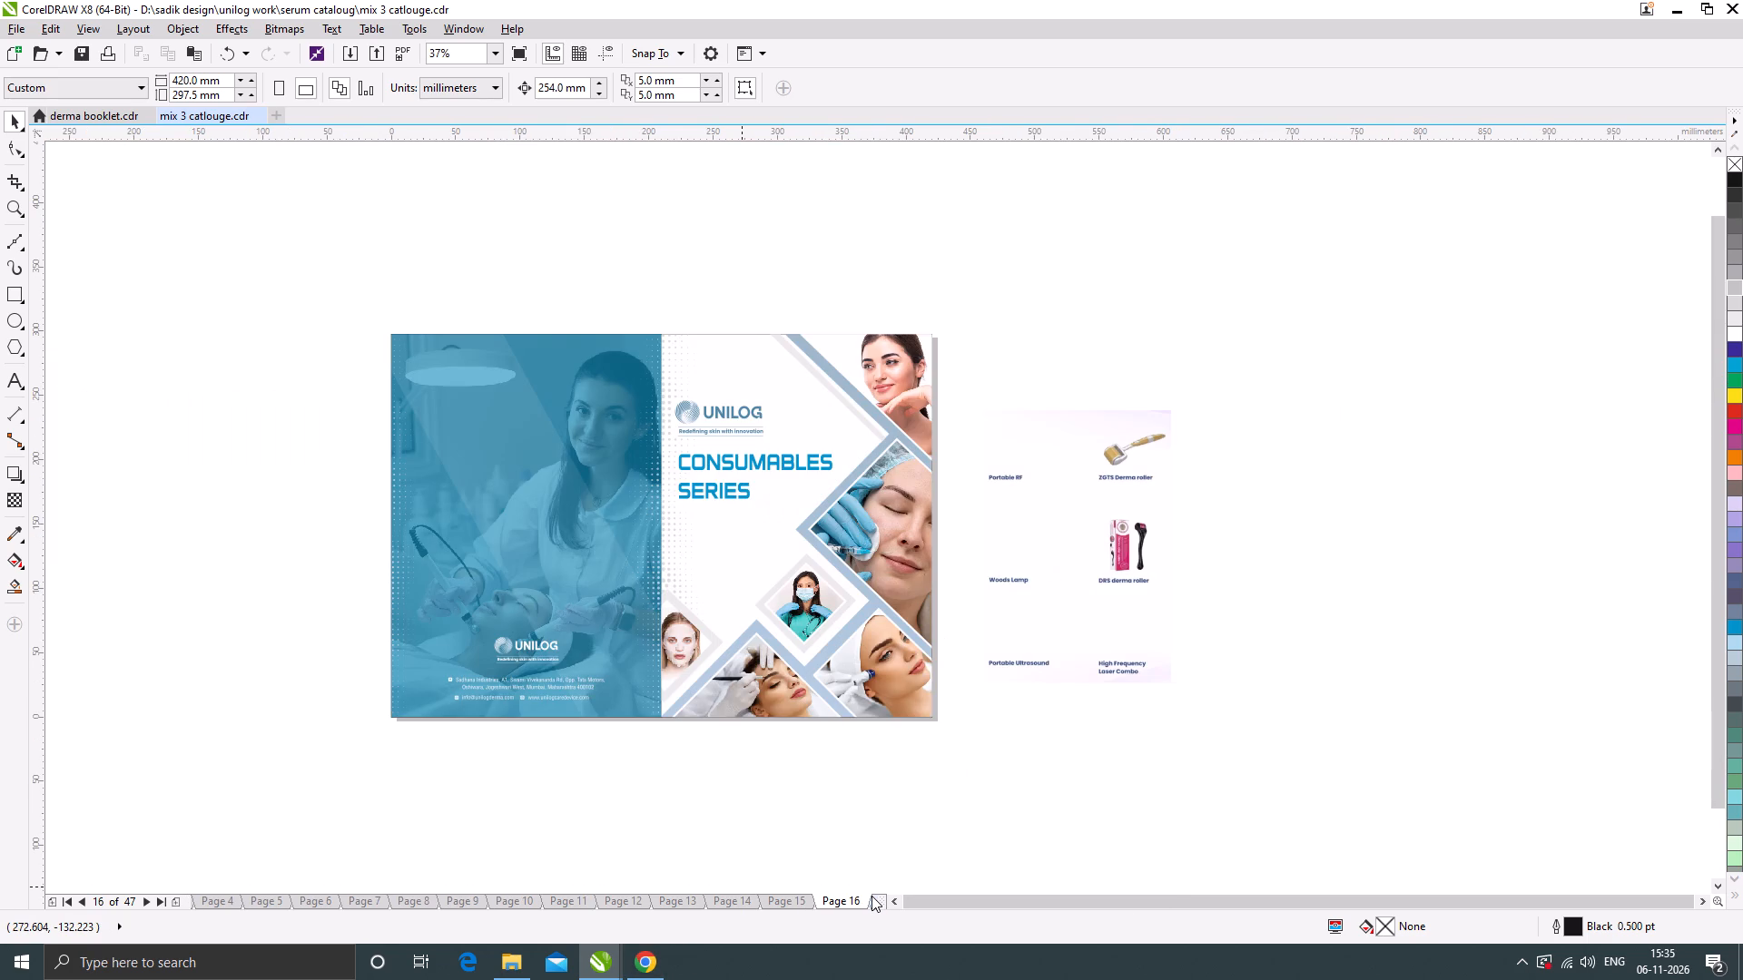
key("Page_Up")
scroll(971, 612, "up", 1)
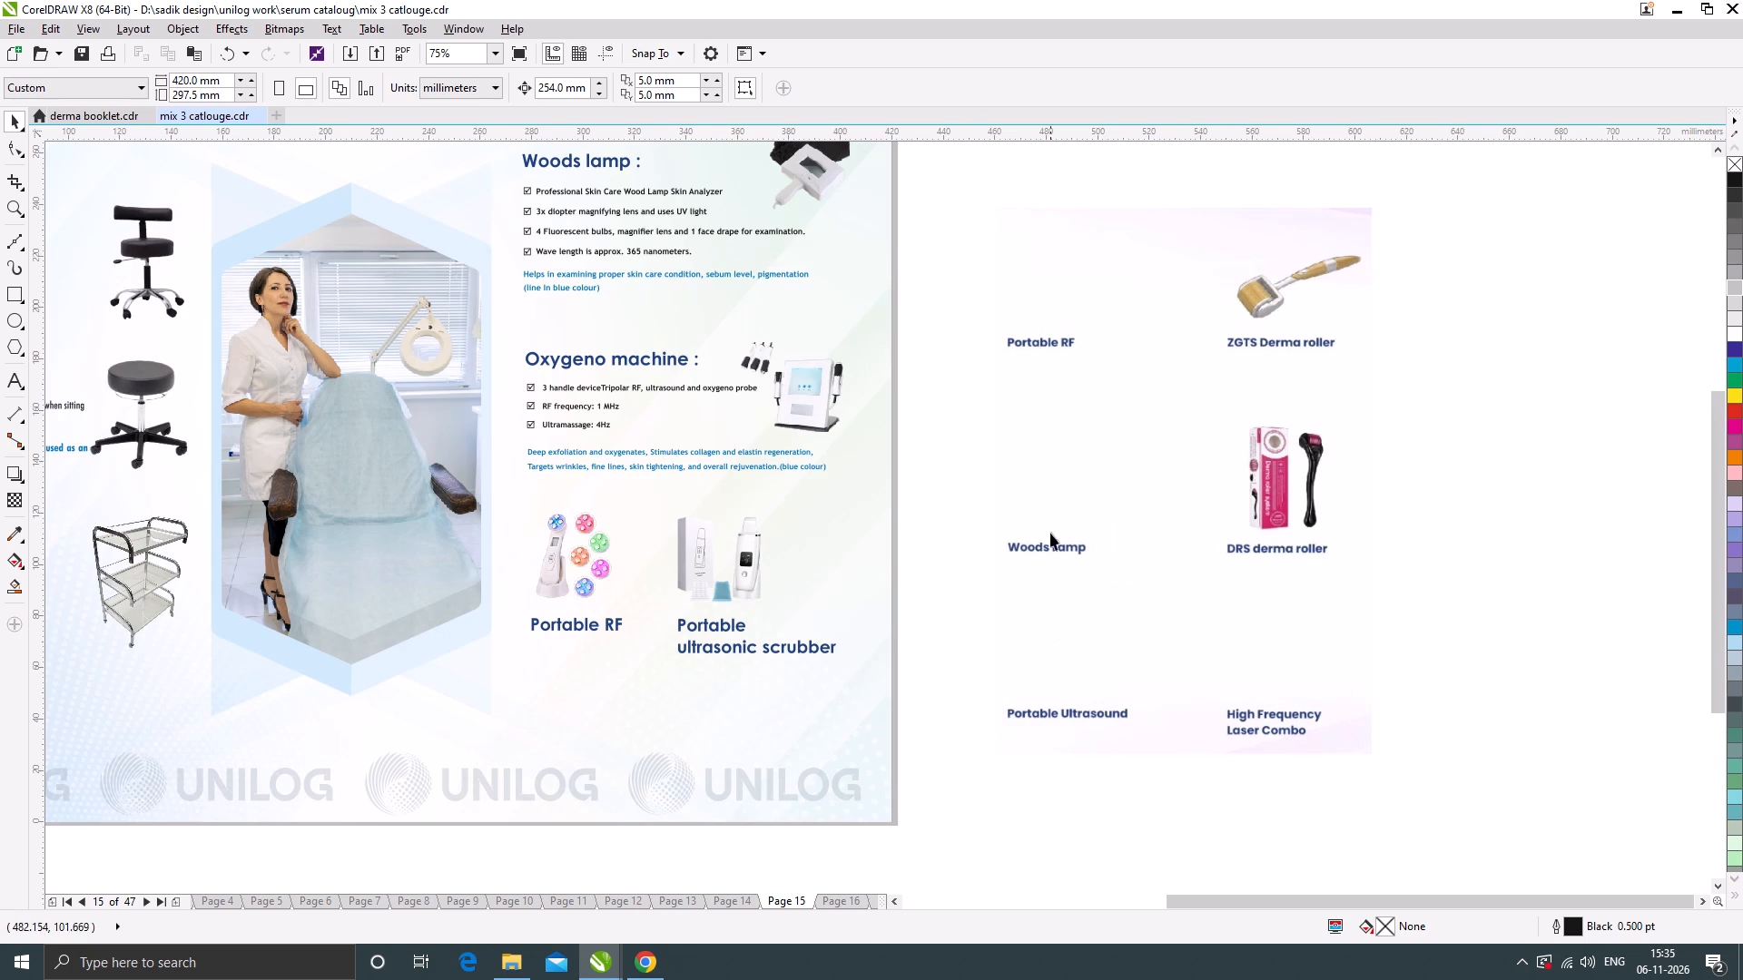
Copy the Portable RF image from page 15 to the blank area beside the reference bitmap's Portable RF label.
left_click(801, 387)
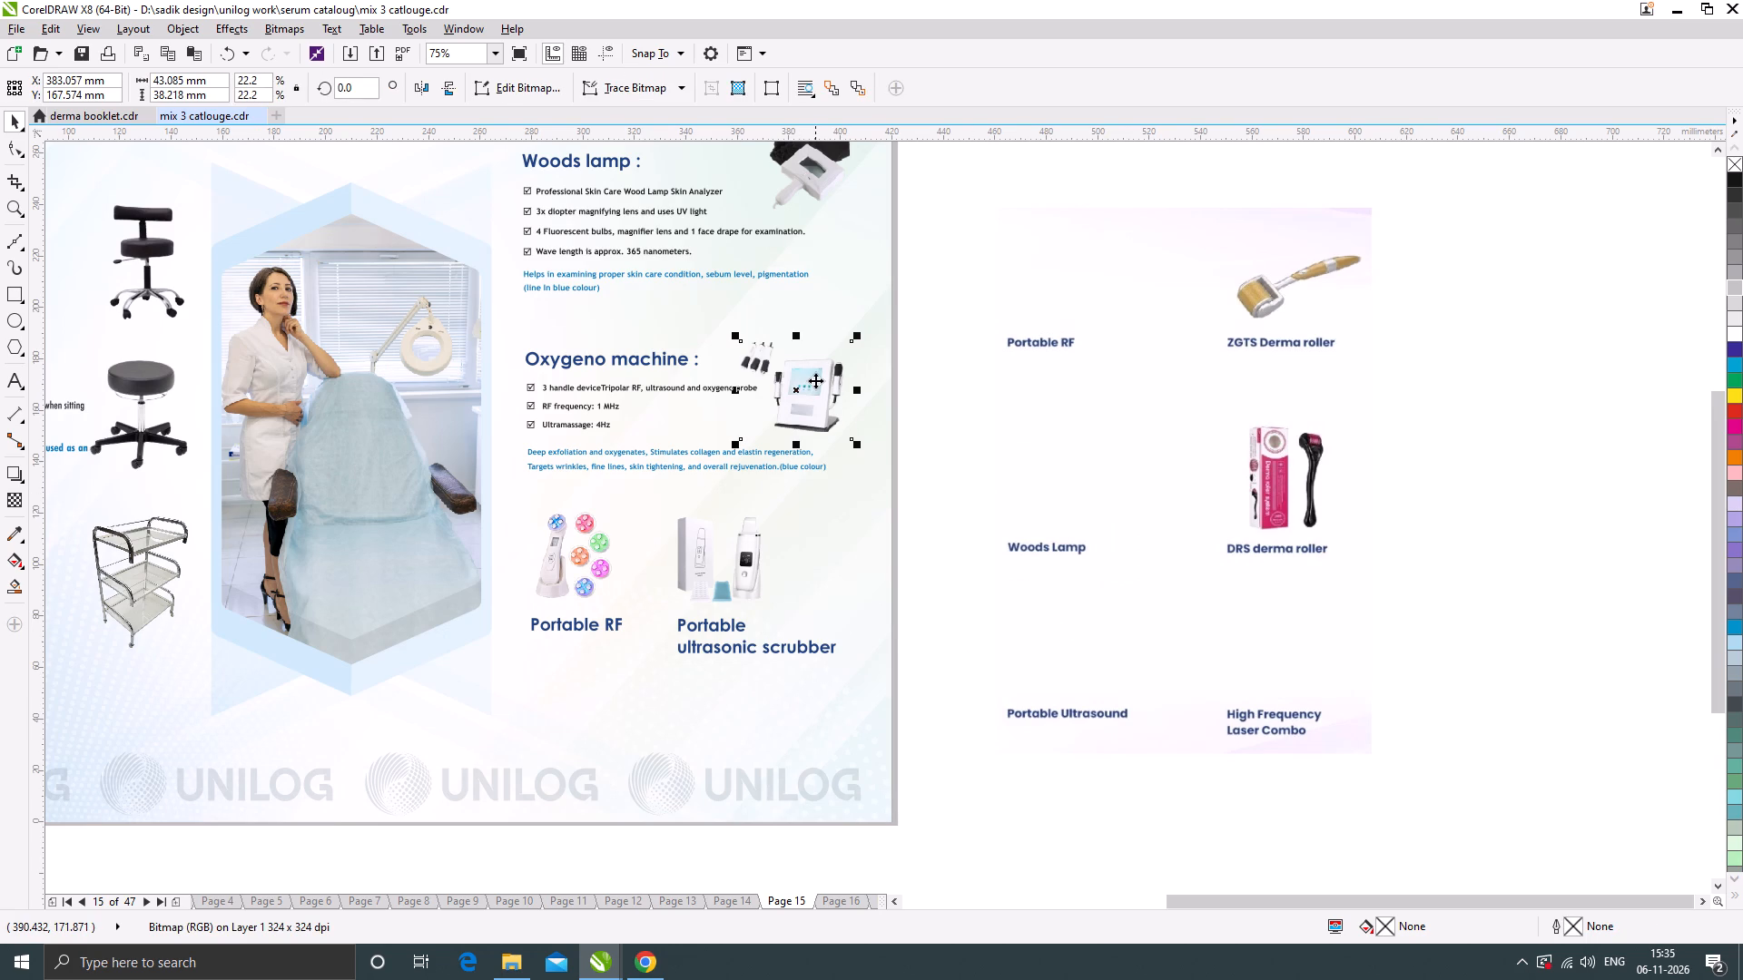
left_click(593, 578)
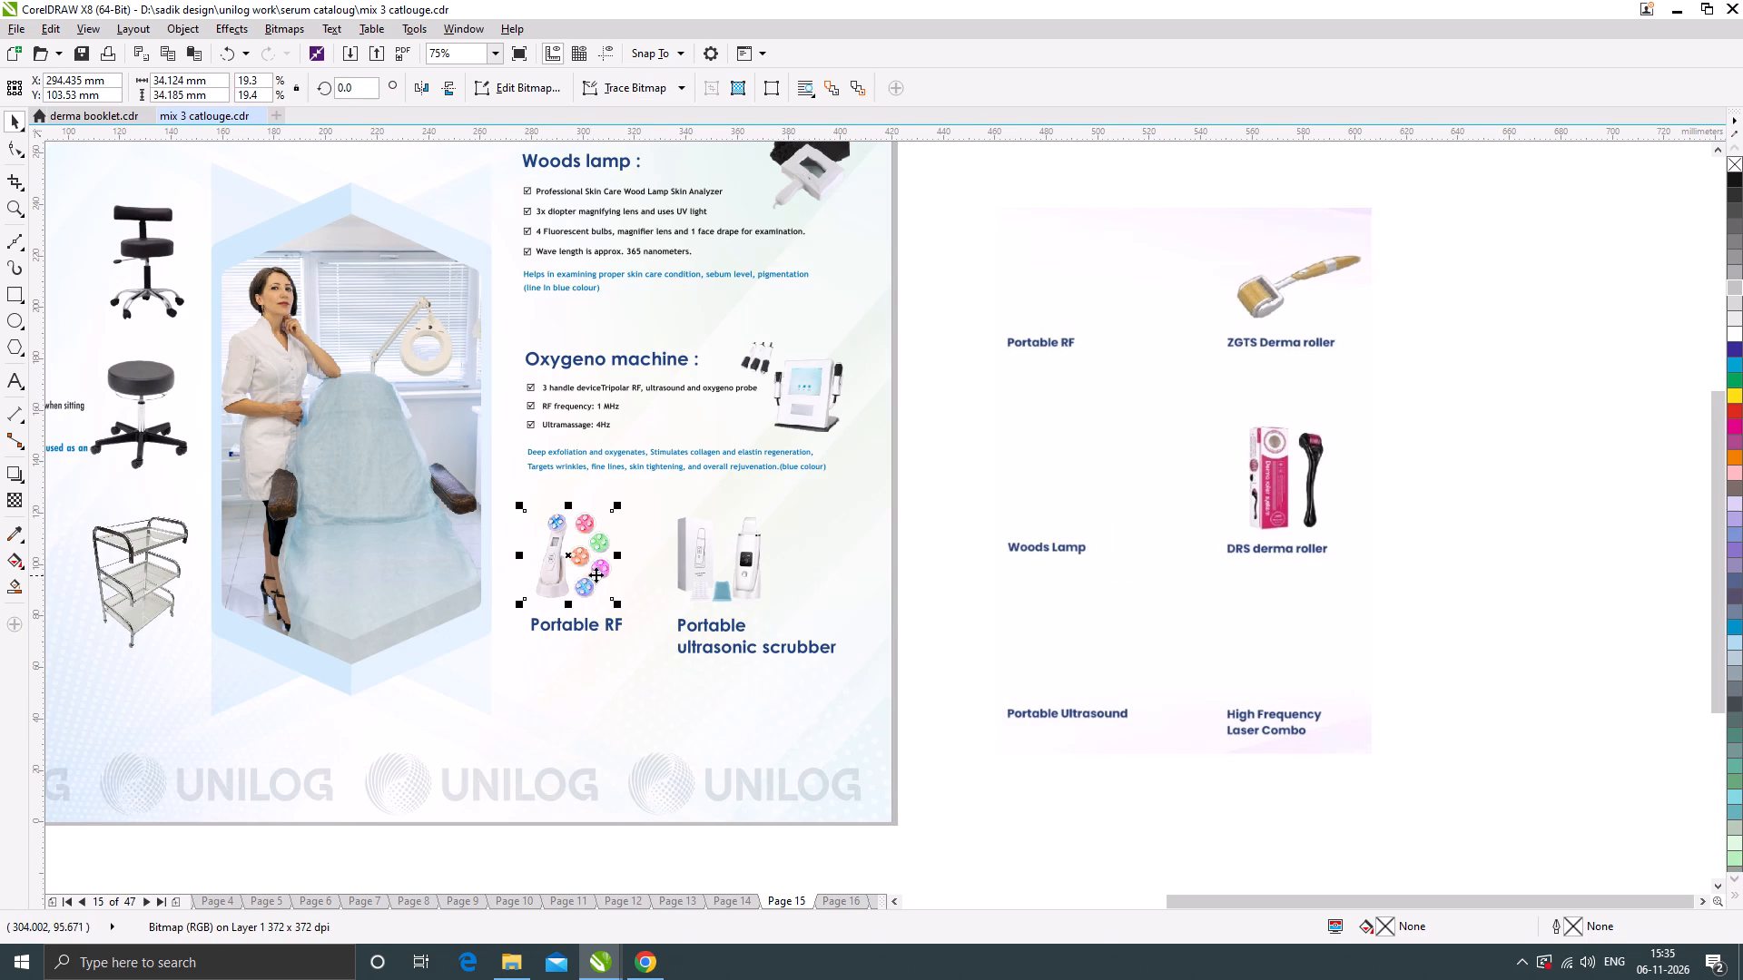
left_click_drag(597, 565, 1066, 271)
right_click(1067, 271)
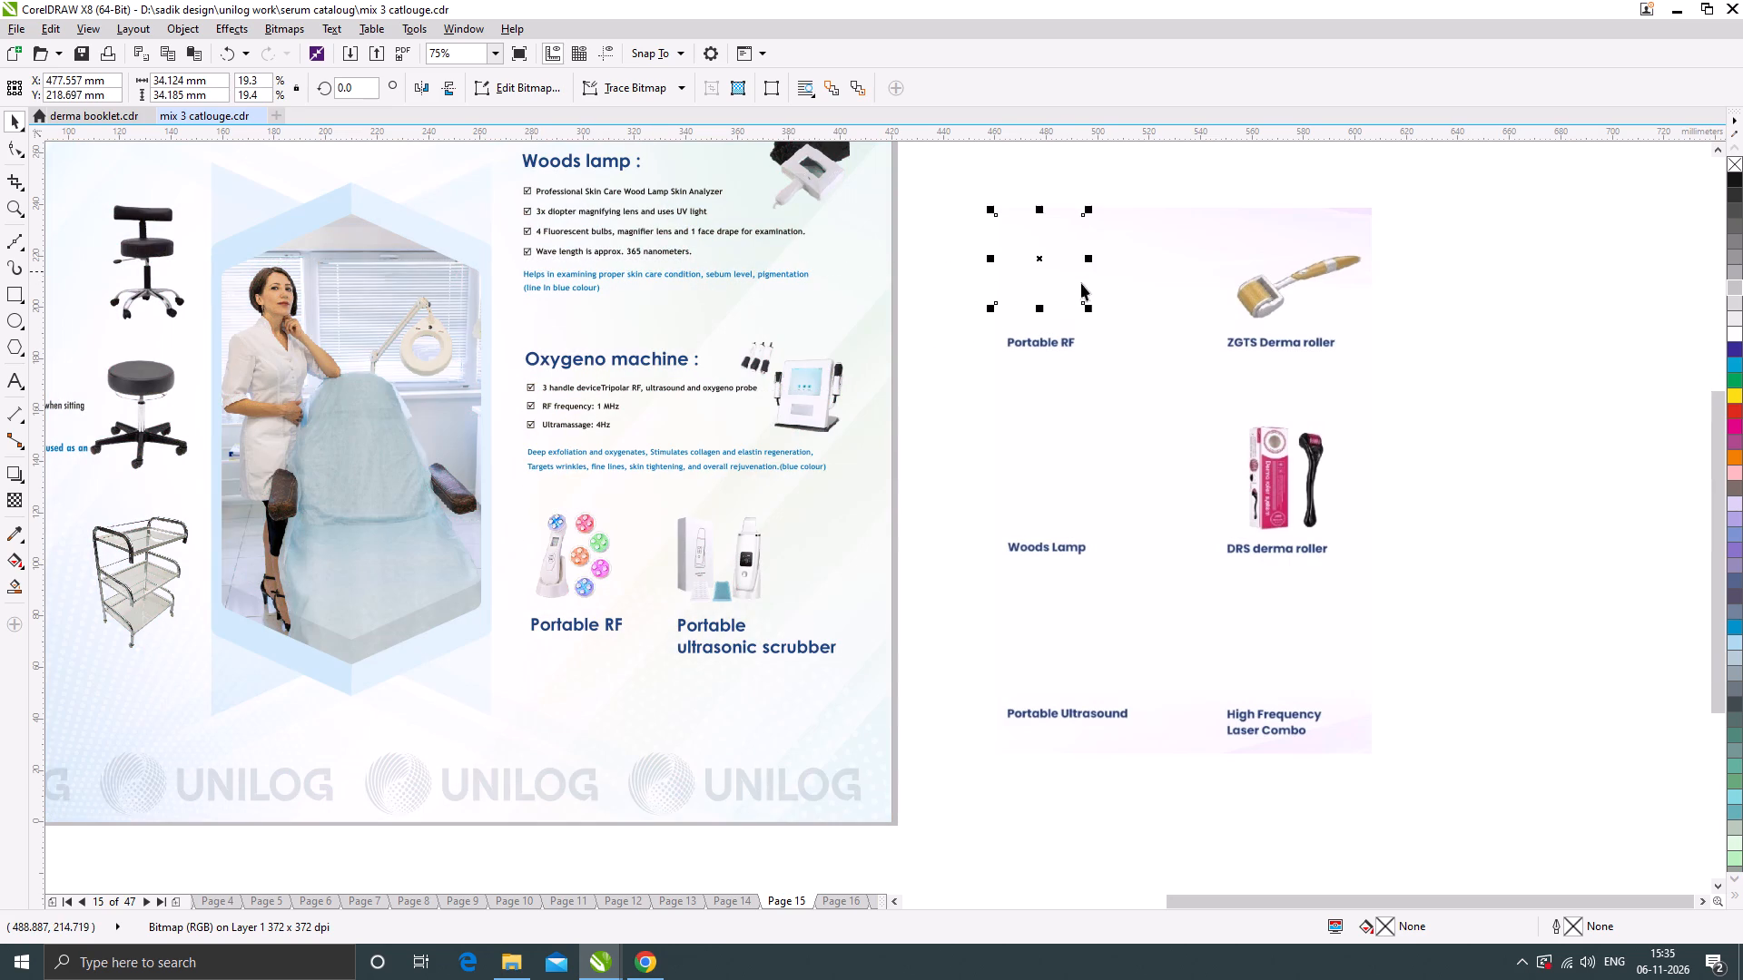
left_click_drag(1041, 262, 928, 284)
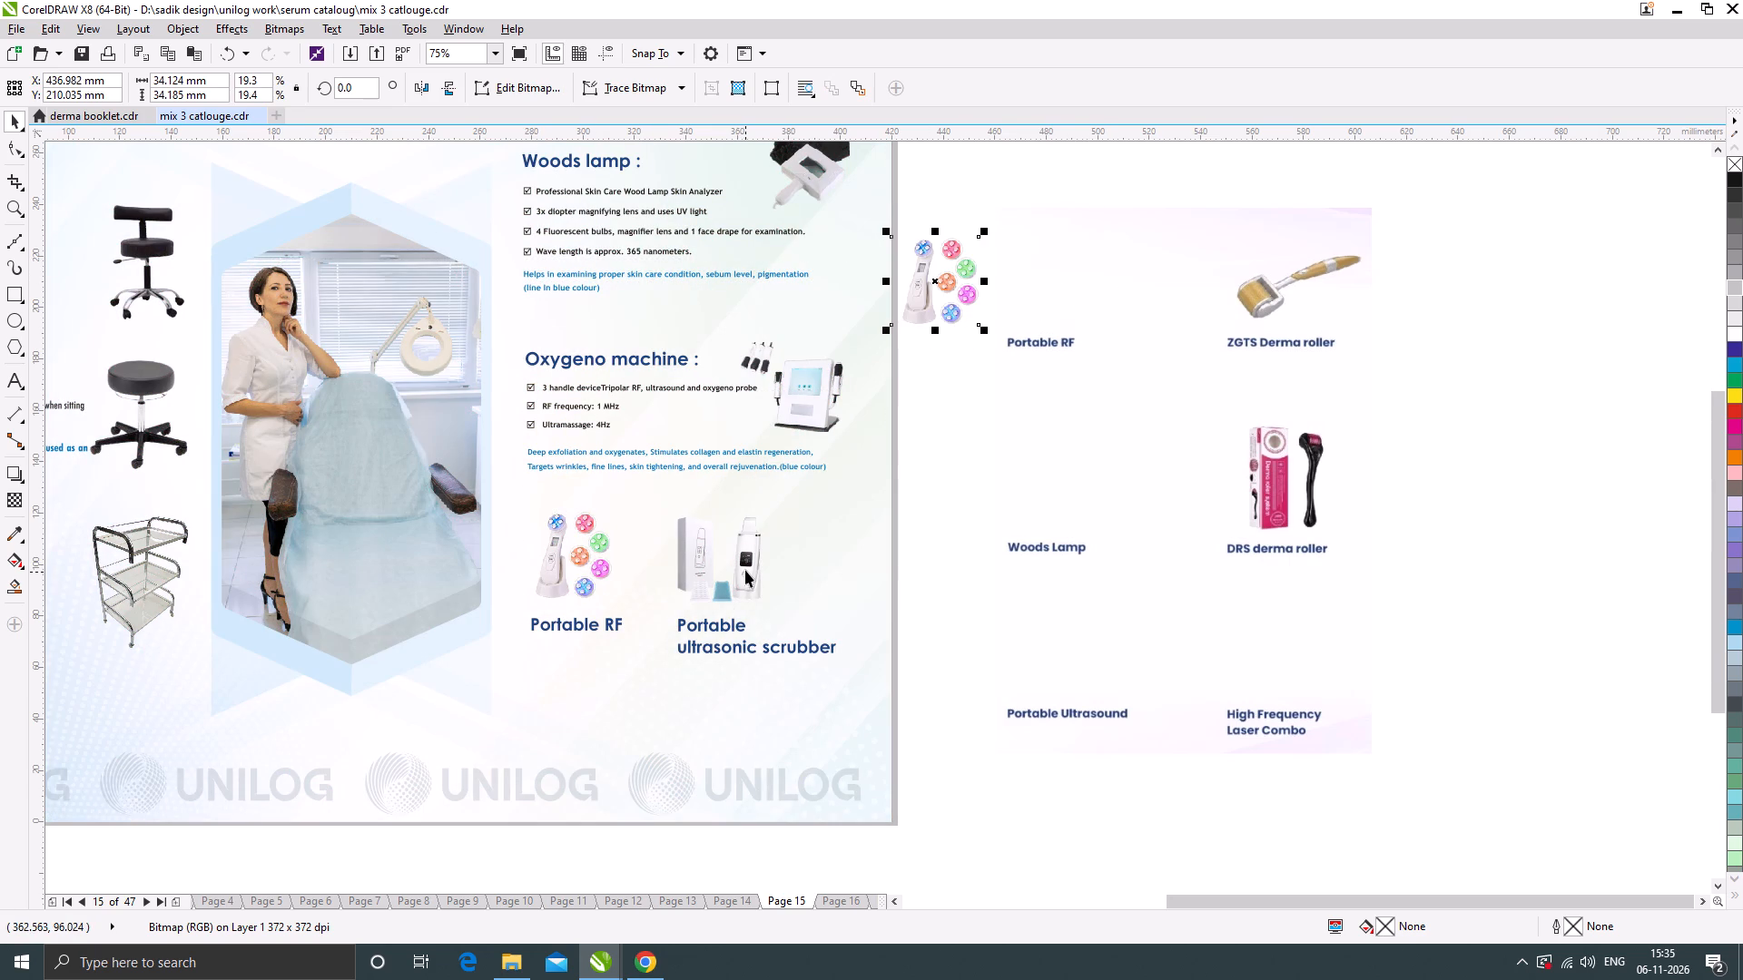
Copy the Portable ultrasonic scrubber image to the blank area below the reference bitmap's Portable Ultrasound label.
left_click_drag(748, 570, 871, 734)
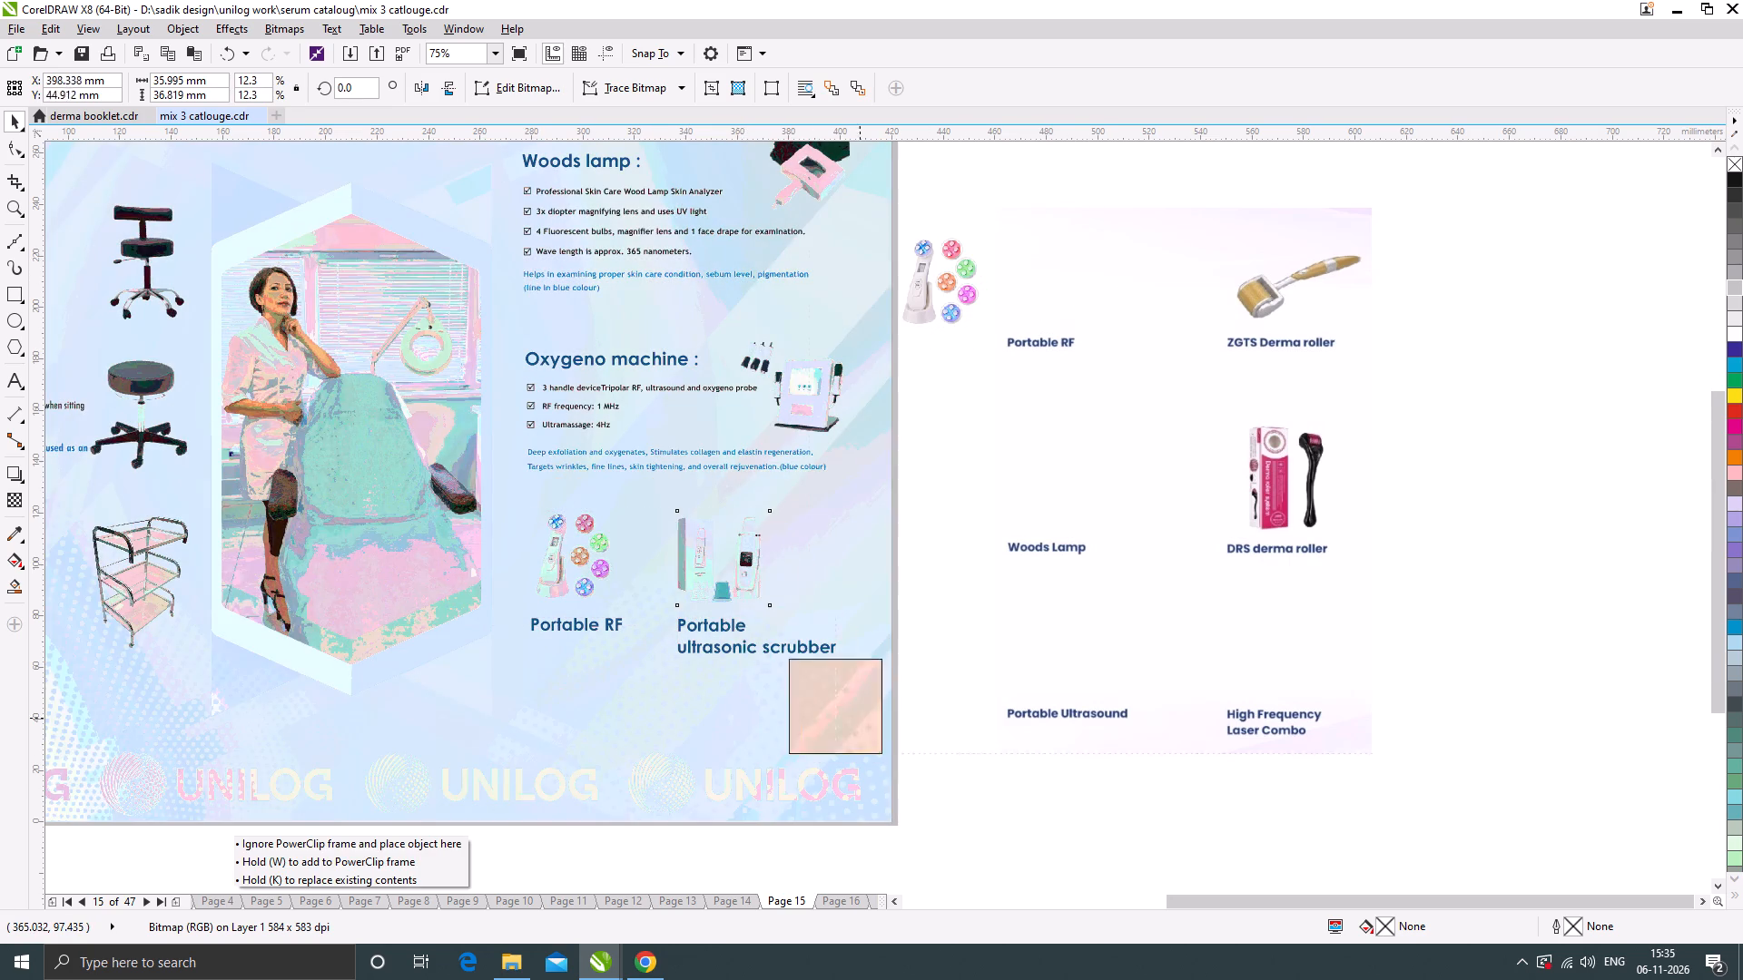
left_click_drag(871, 734, 1091, 826)
right_click(1091, 826)
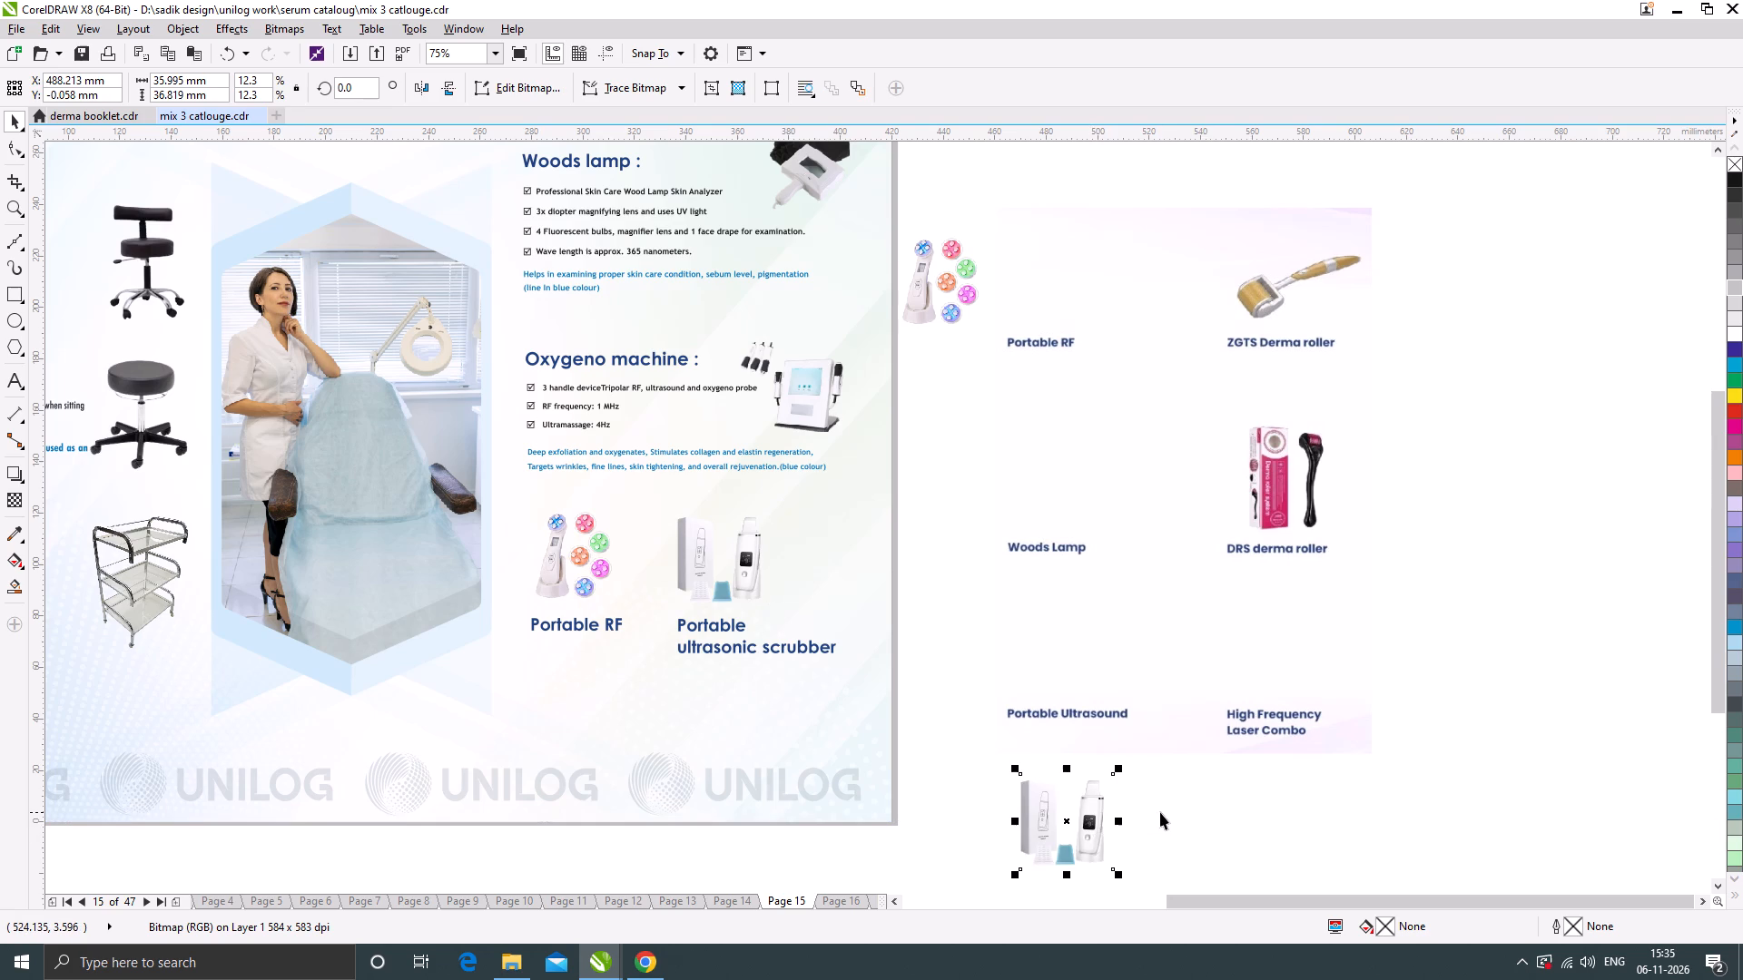
left_click(1160, 812)
Copy the Woods lamp image from page 15 to just beside the reference bitmap's Woods Lamp label.
scroll(900, 523, "down", 1)
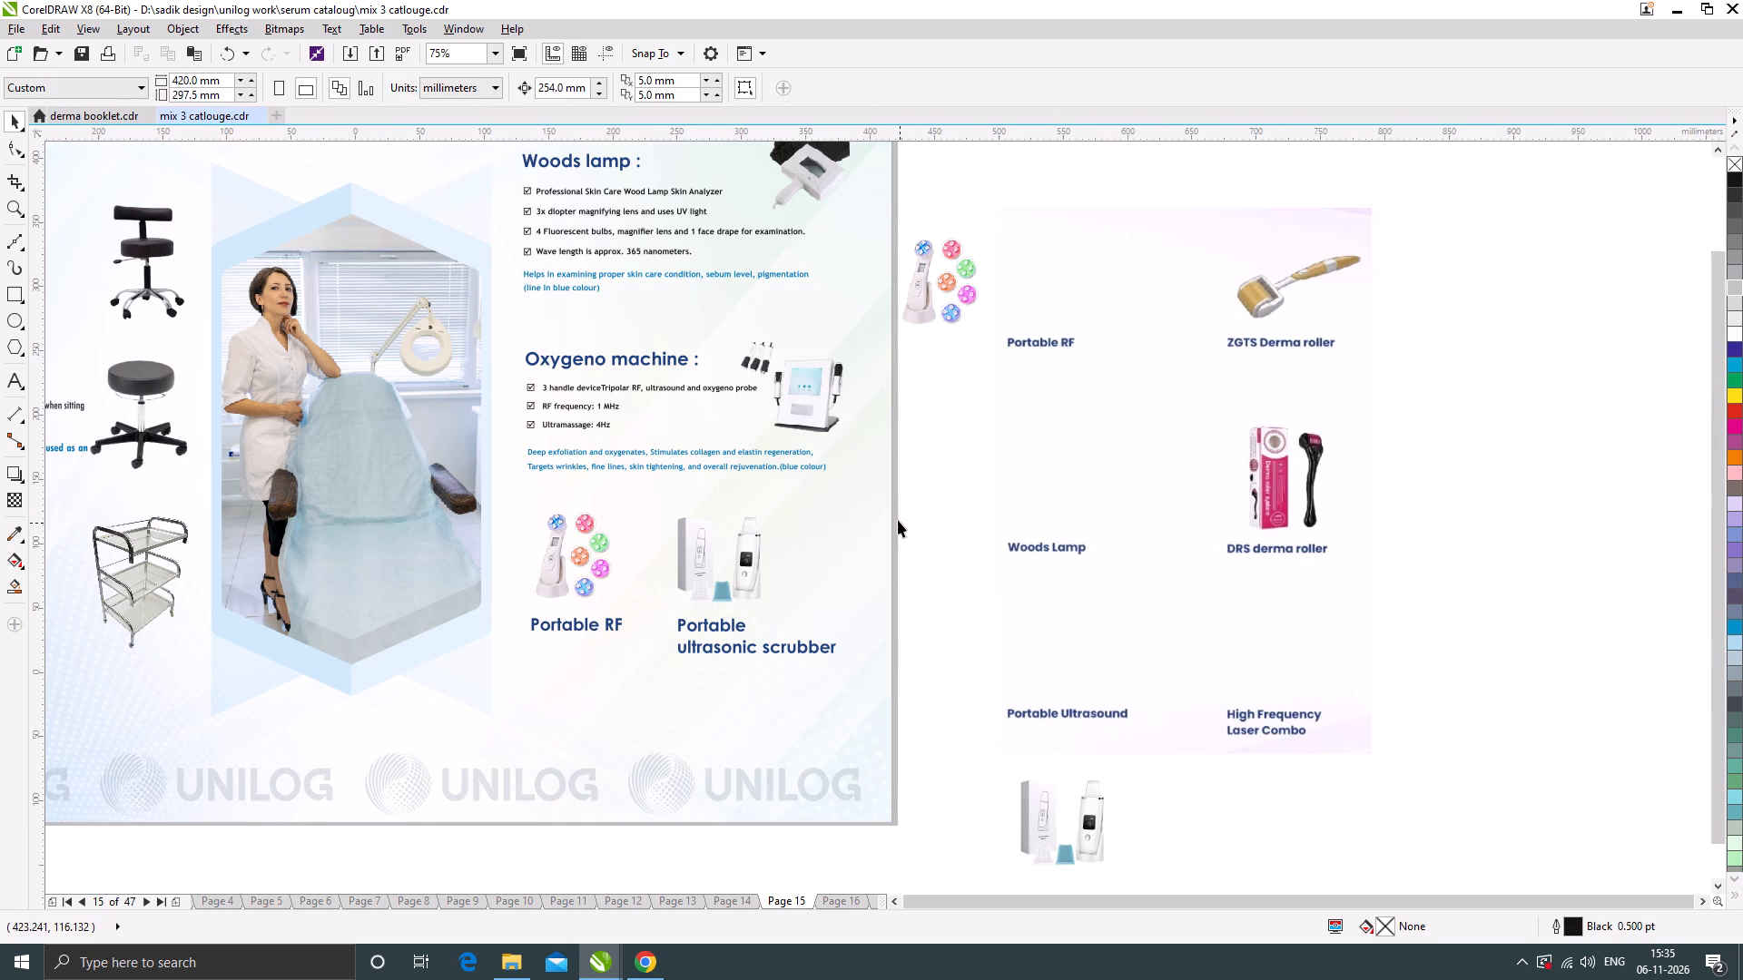
left_click_drag(858, 336, 911, 519)
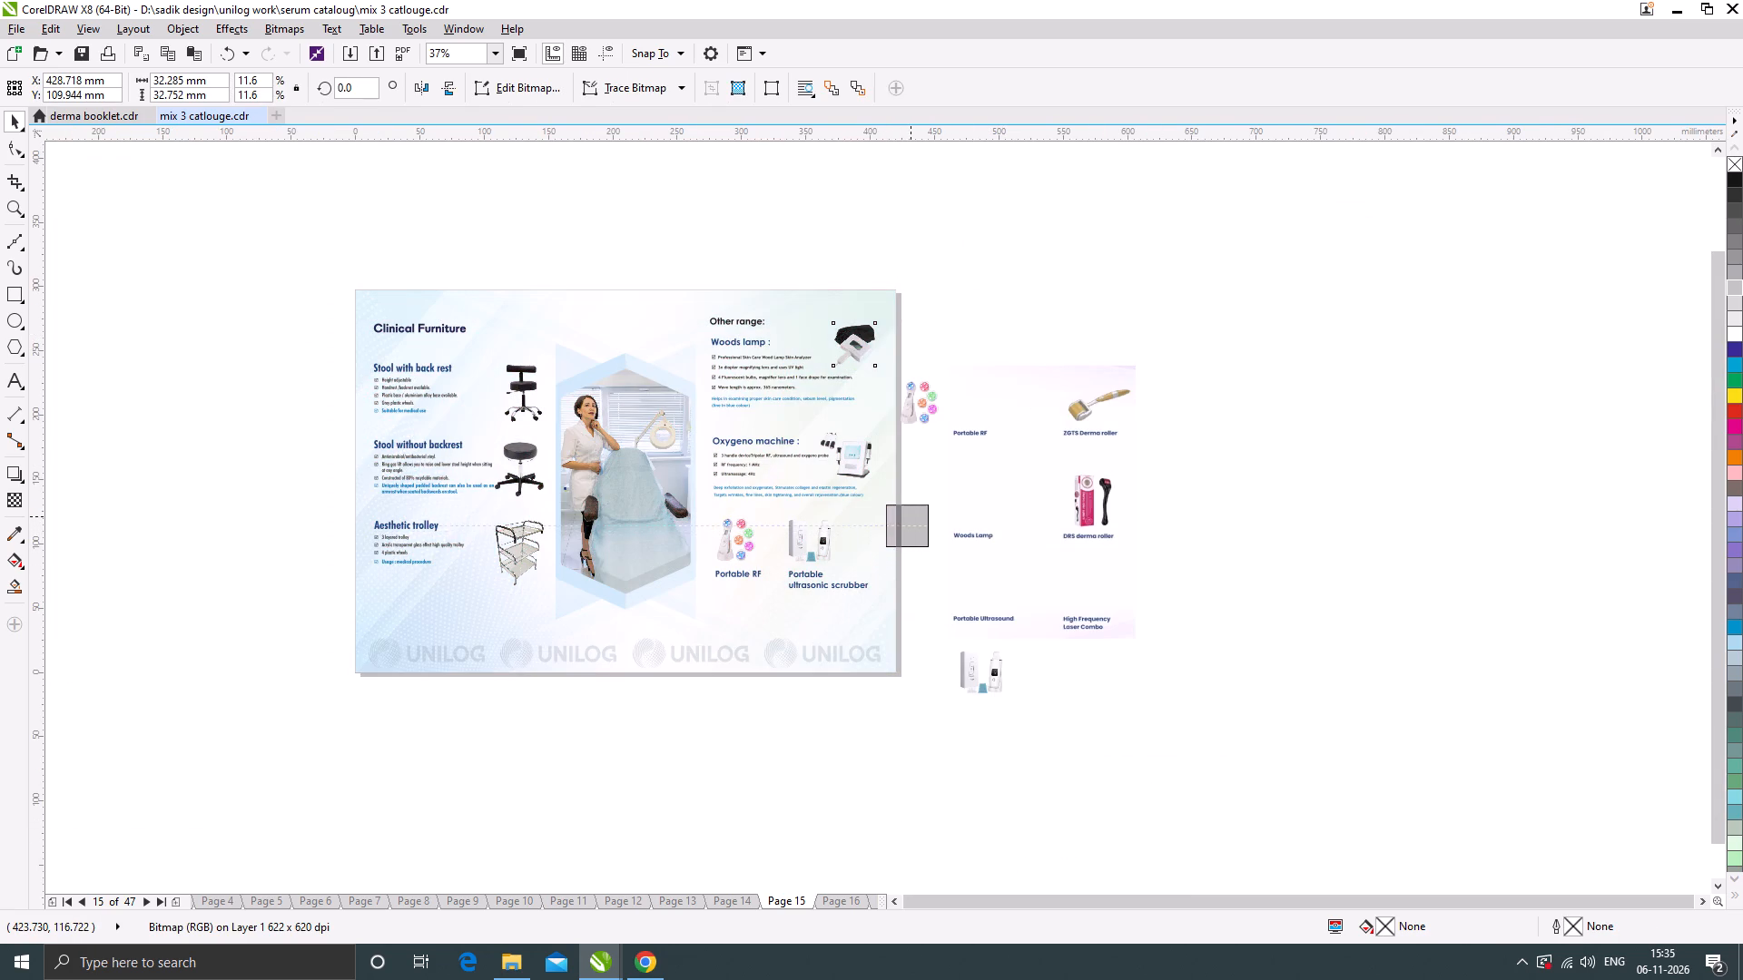
left_click_drag(911, 519, 911, 519)
right_click(911, 519)
left_click(1209, 666)
Cut the reference bitmap with the copied product images and paste them beside the Portable Essentials spread on page 14 of derma booklet.
left_click_drag(1202, 754, 890, 317)
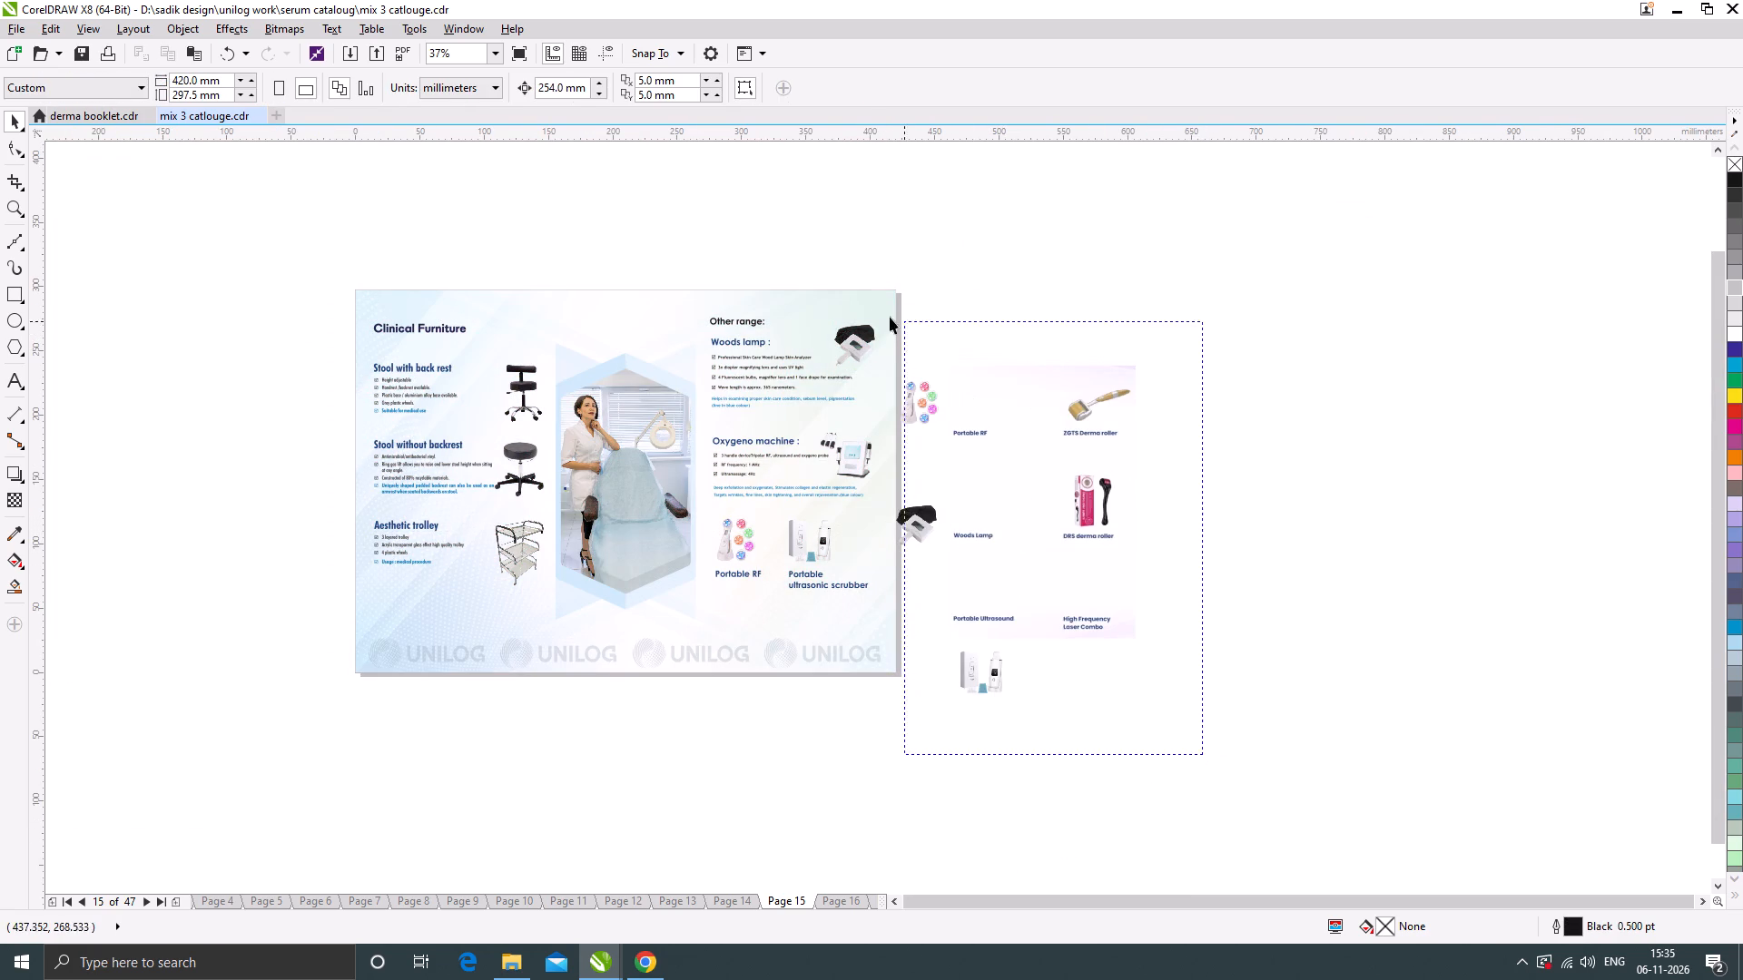
left_click_drag(890, 317, 872, 236)
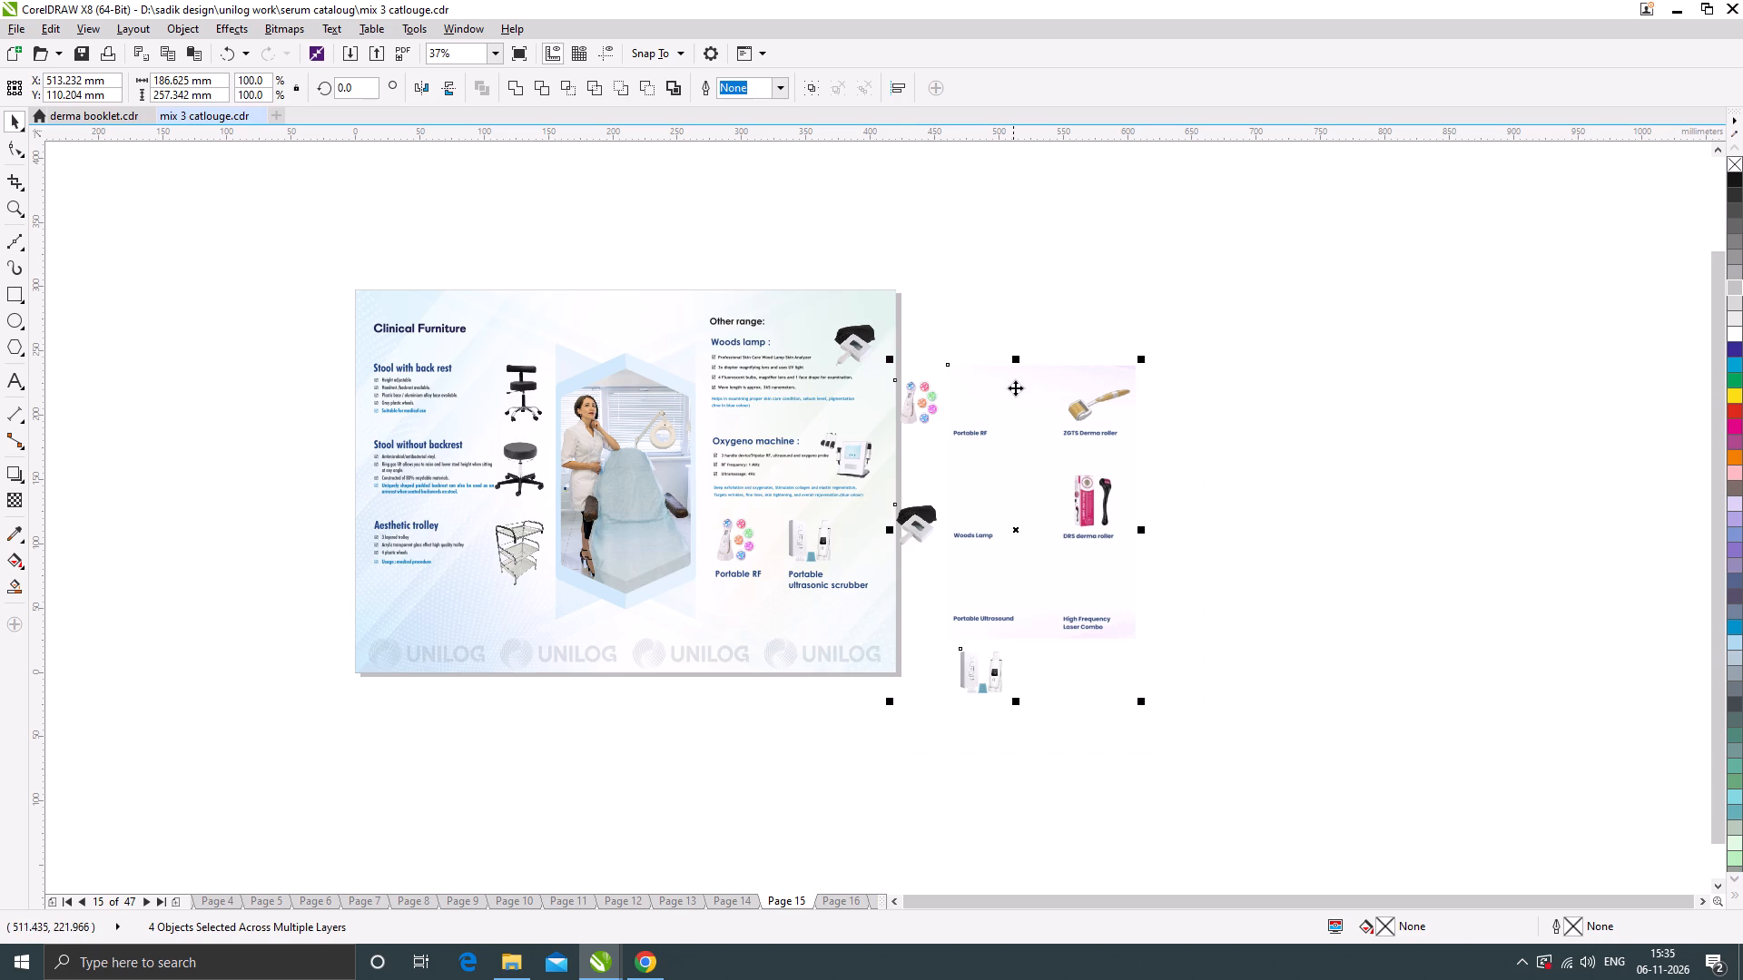
key("ctrl+x")
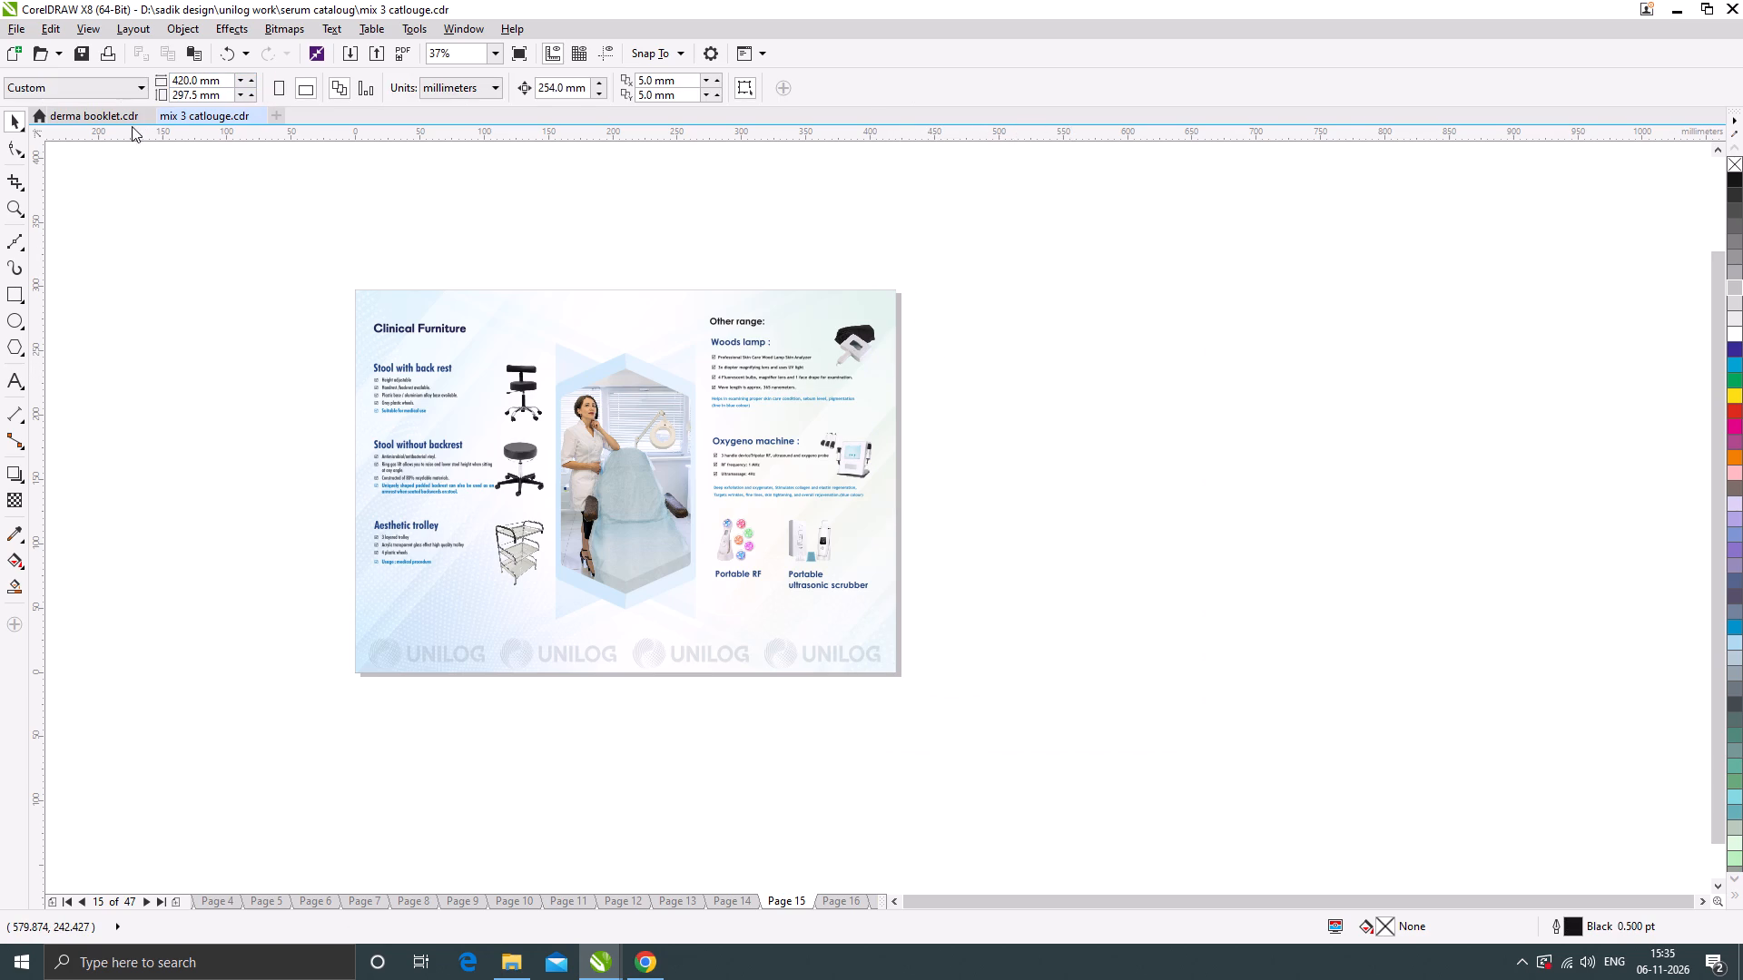
left_click(121, 120)
scroll(886, 593, "down", 1)
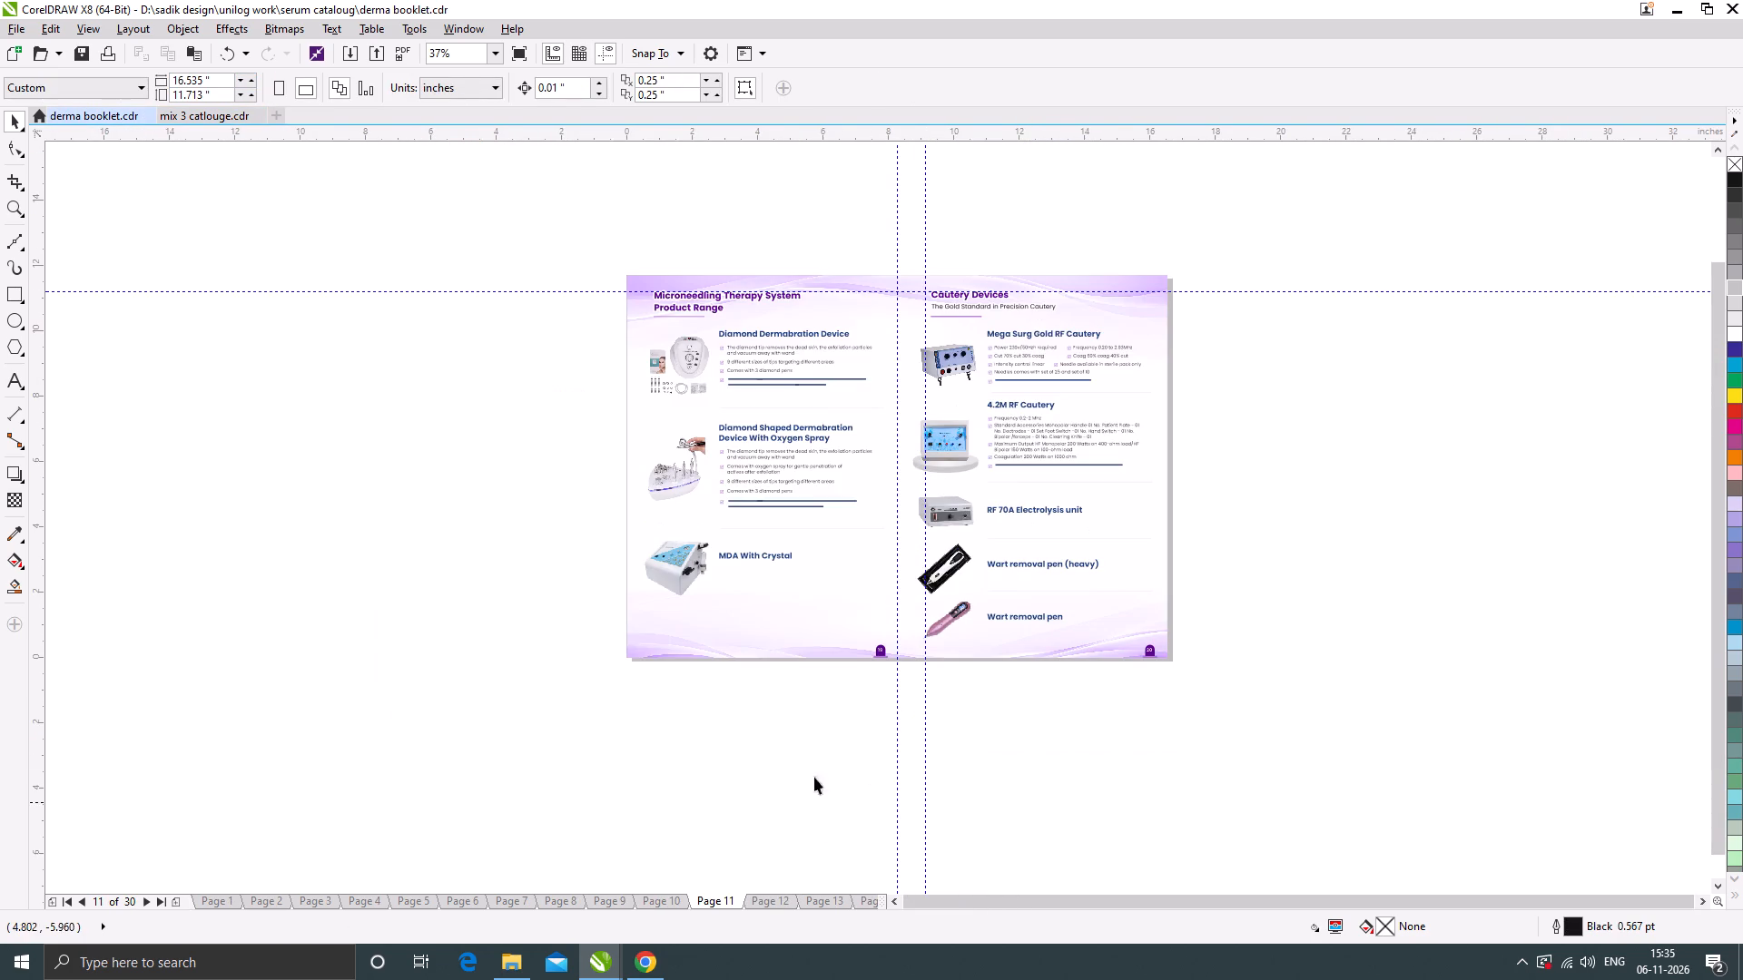
key("Page_Down")
key("Page_Down")
key("Page_Down")
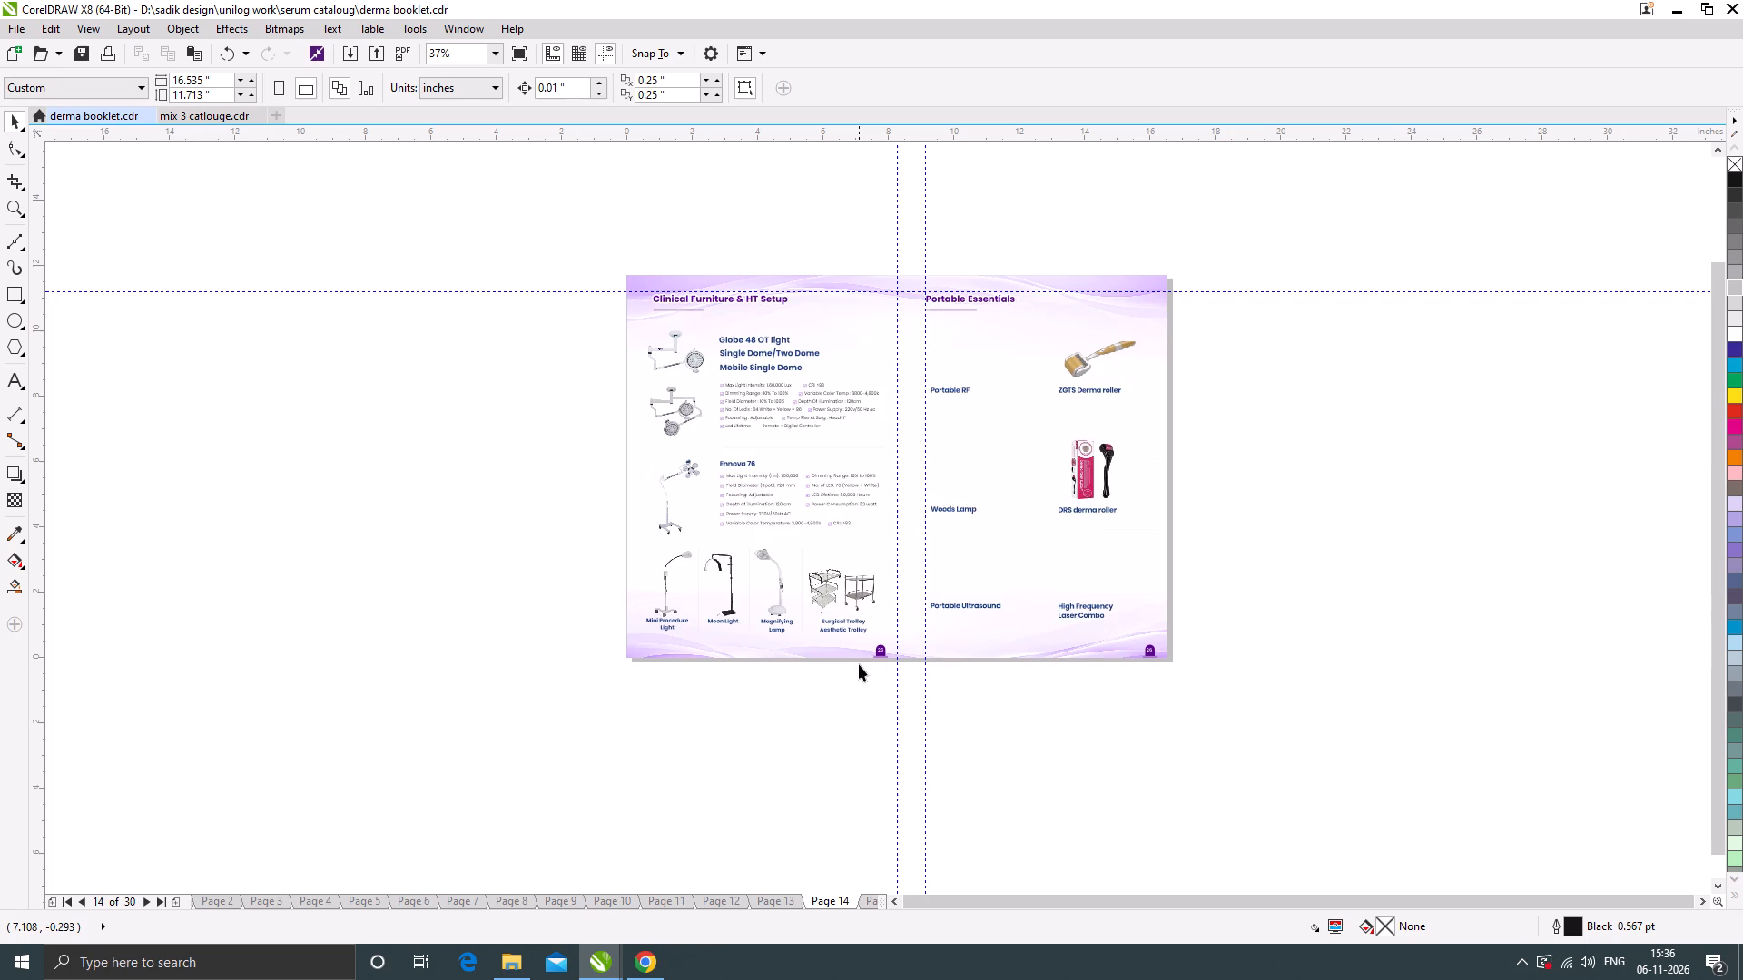
left_click(1311, 583)
key("ctrl+v")
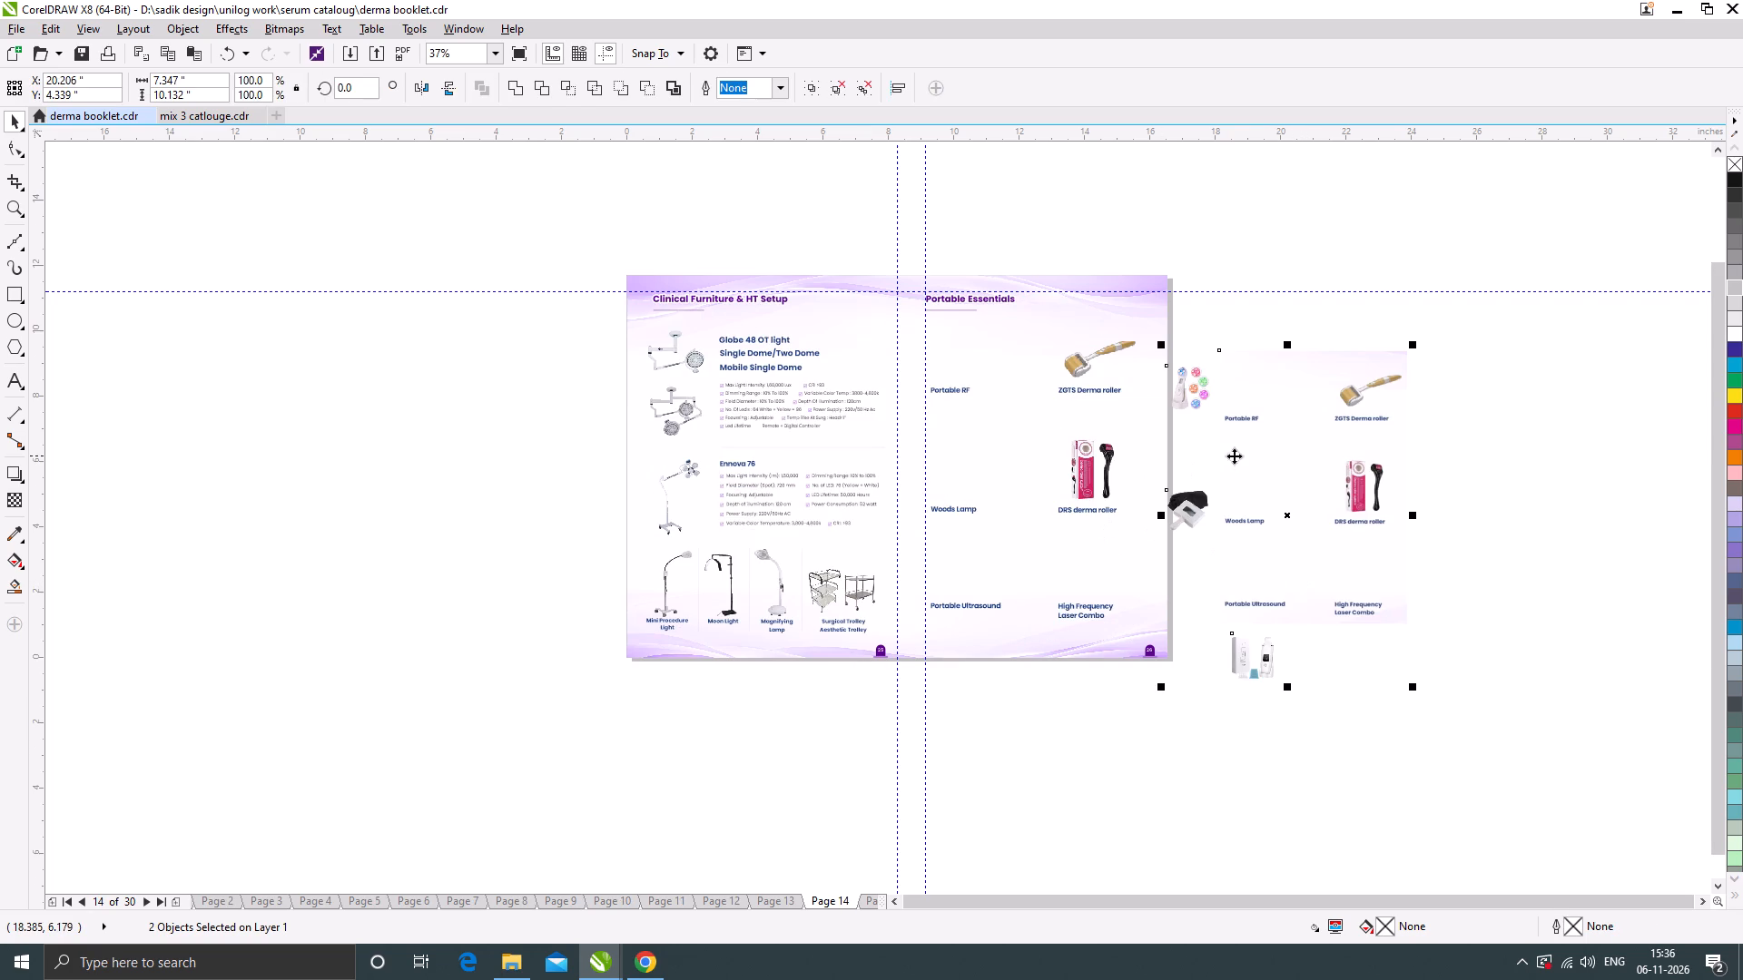
left_click_drag(1265, 424, 1310, 387)
left_click(1275, 263)
Ungroup the pasted product images beside the page 14 spread.
scroll(1179, 348, "up", 1)
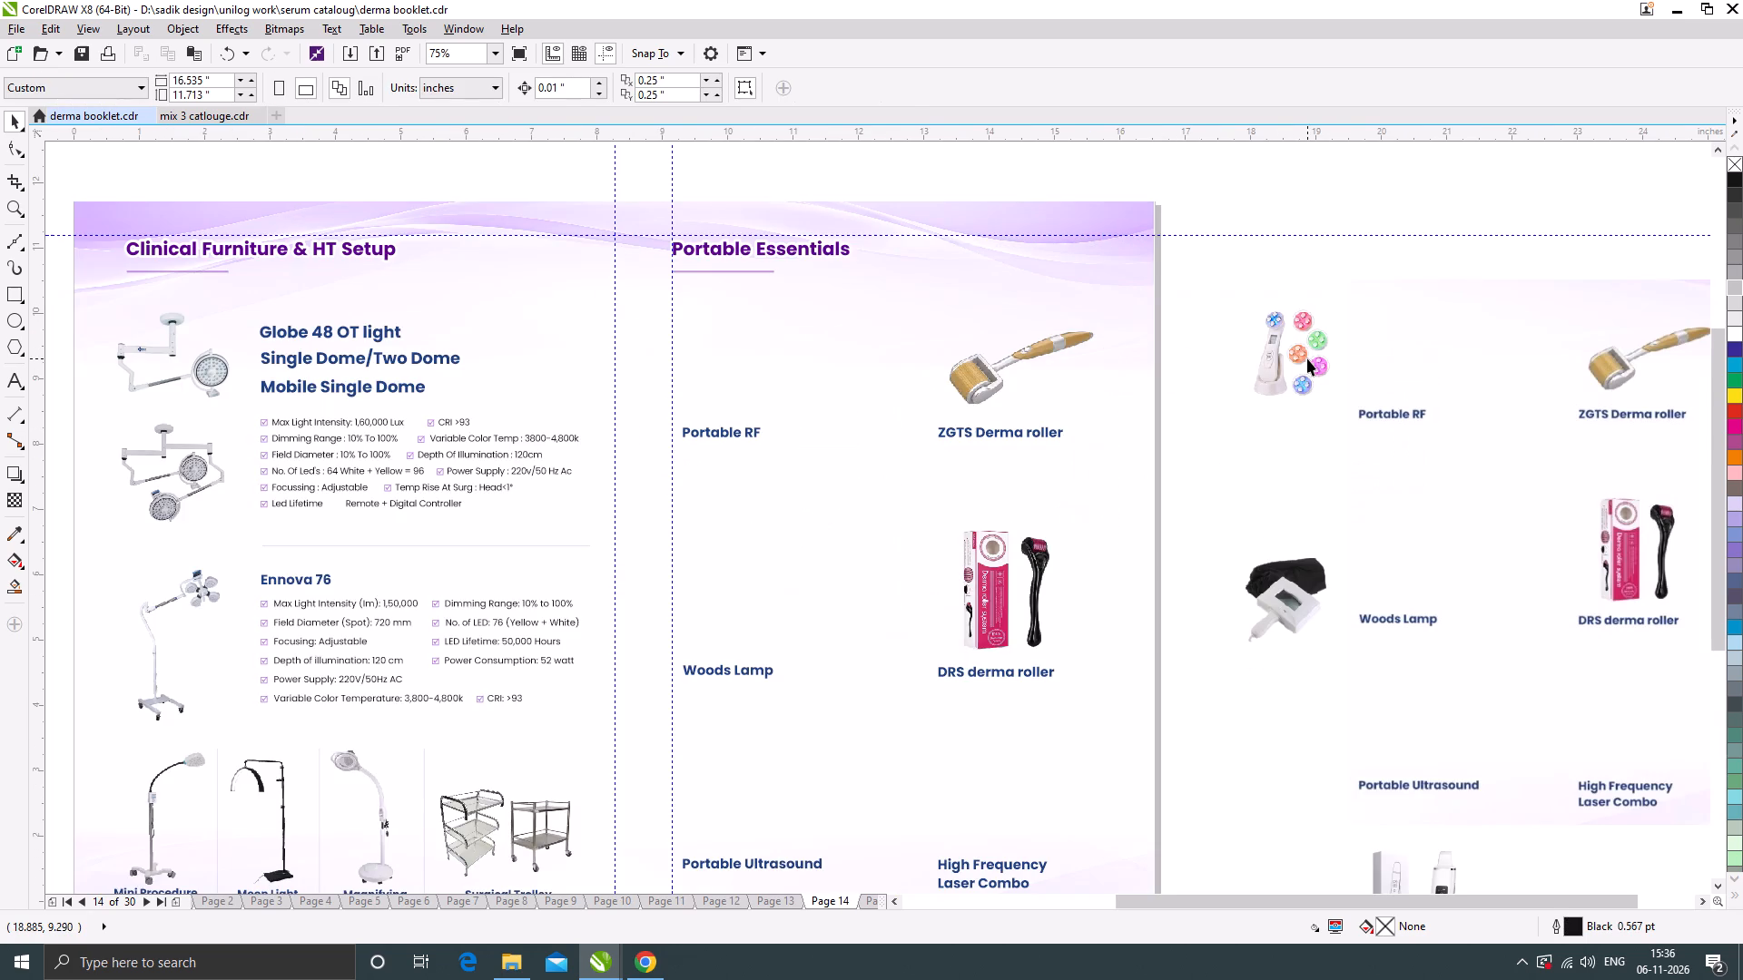
left_click_drag(1307, 358, 1251, 345)
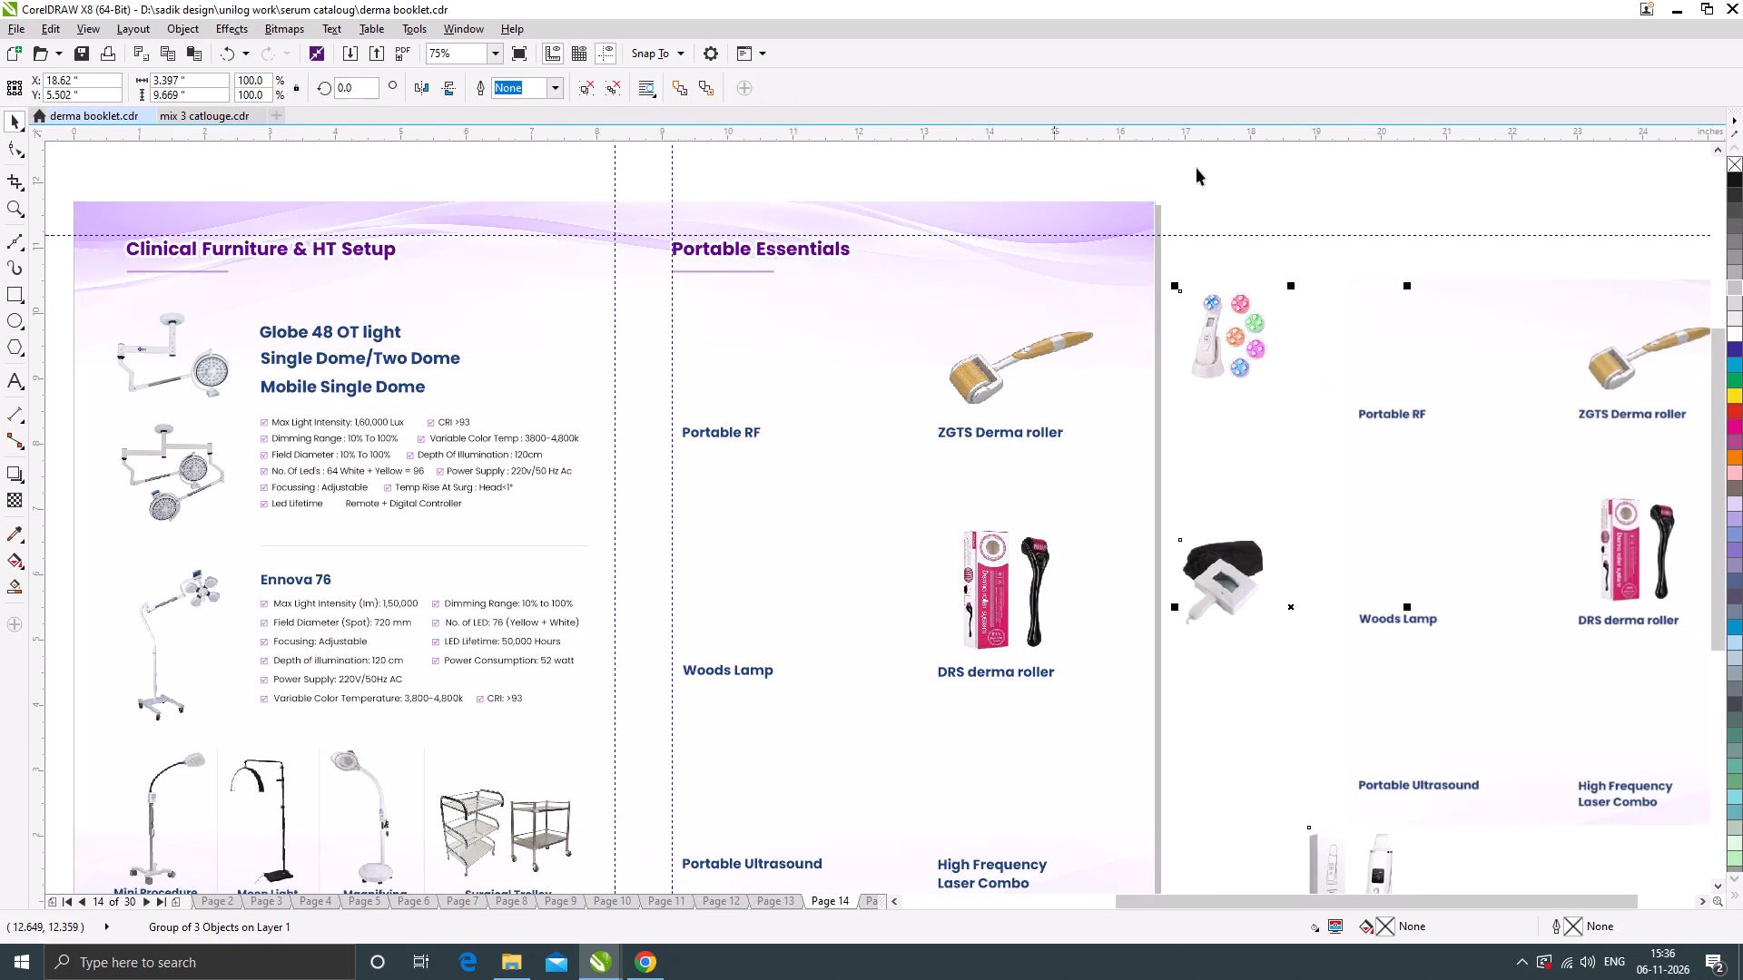
left_click(1293, 177)
left_click(1227, 345)
left_click(584, 89)
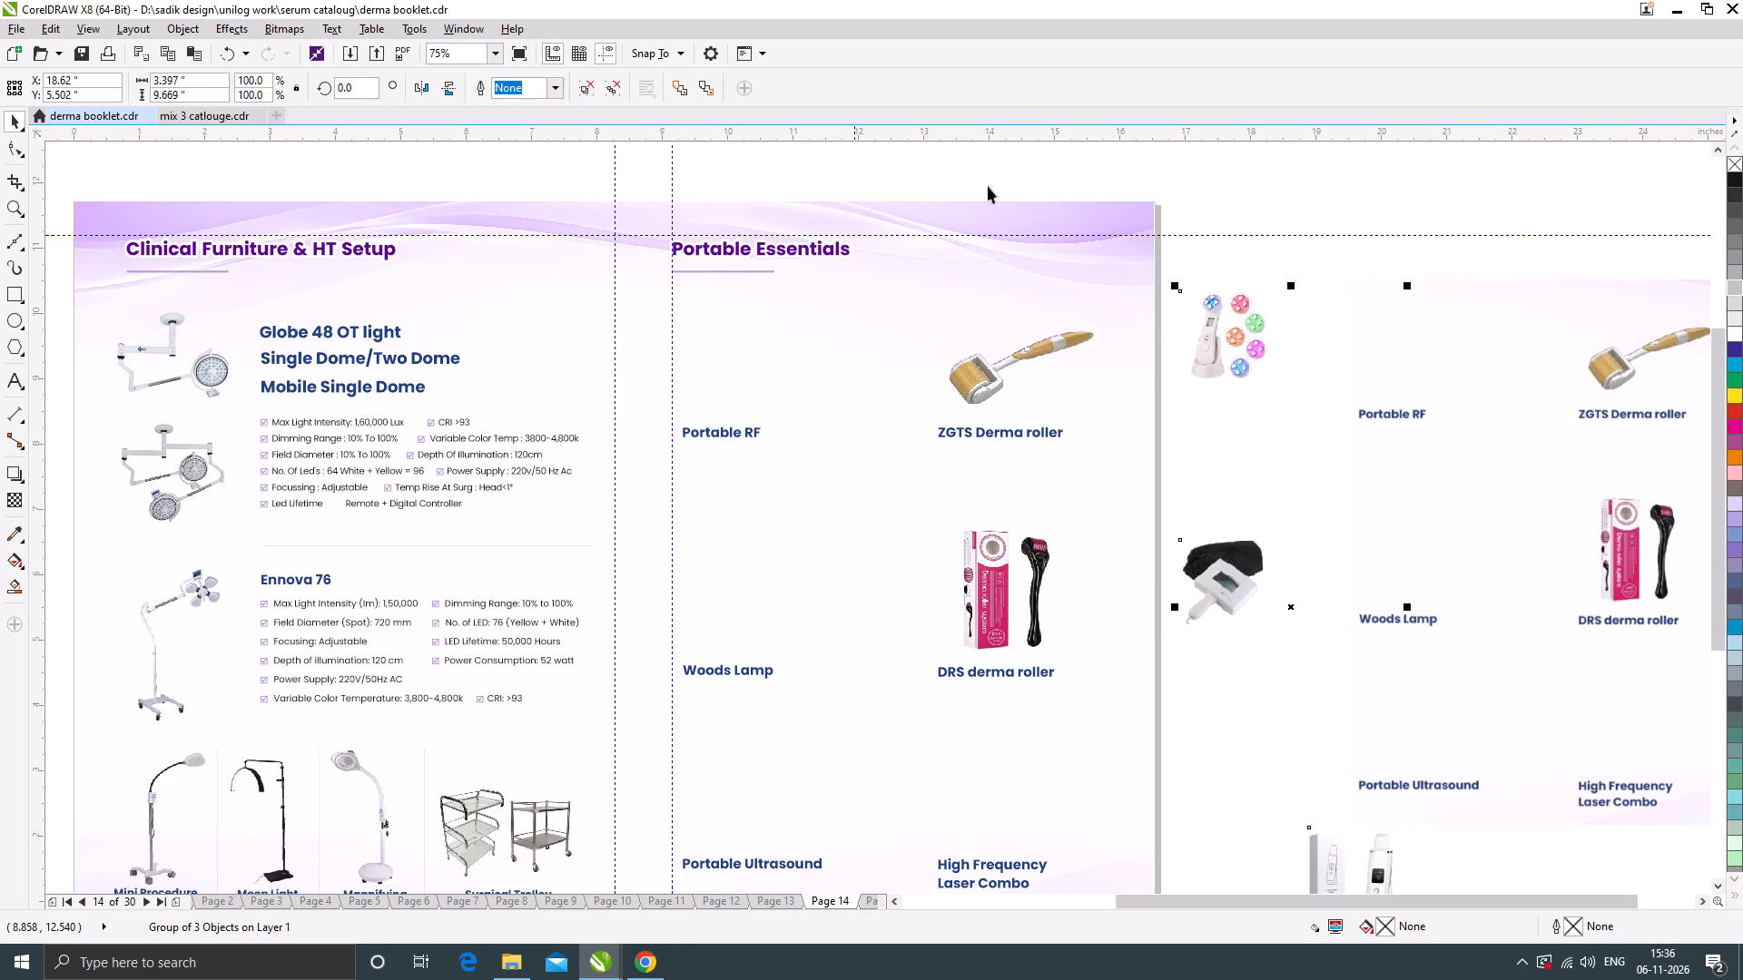
left_click(1256, 191)
Place the Portable RF image above its label on the Portable Essentials page and enlarge it to about 1.56 inches wide.
left_click(1235, 298)
left_click_drag(1237, 351, 736, 384)
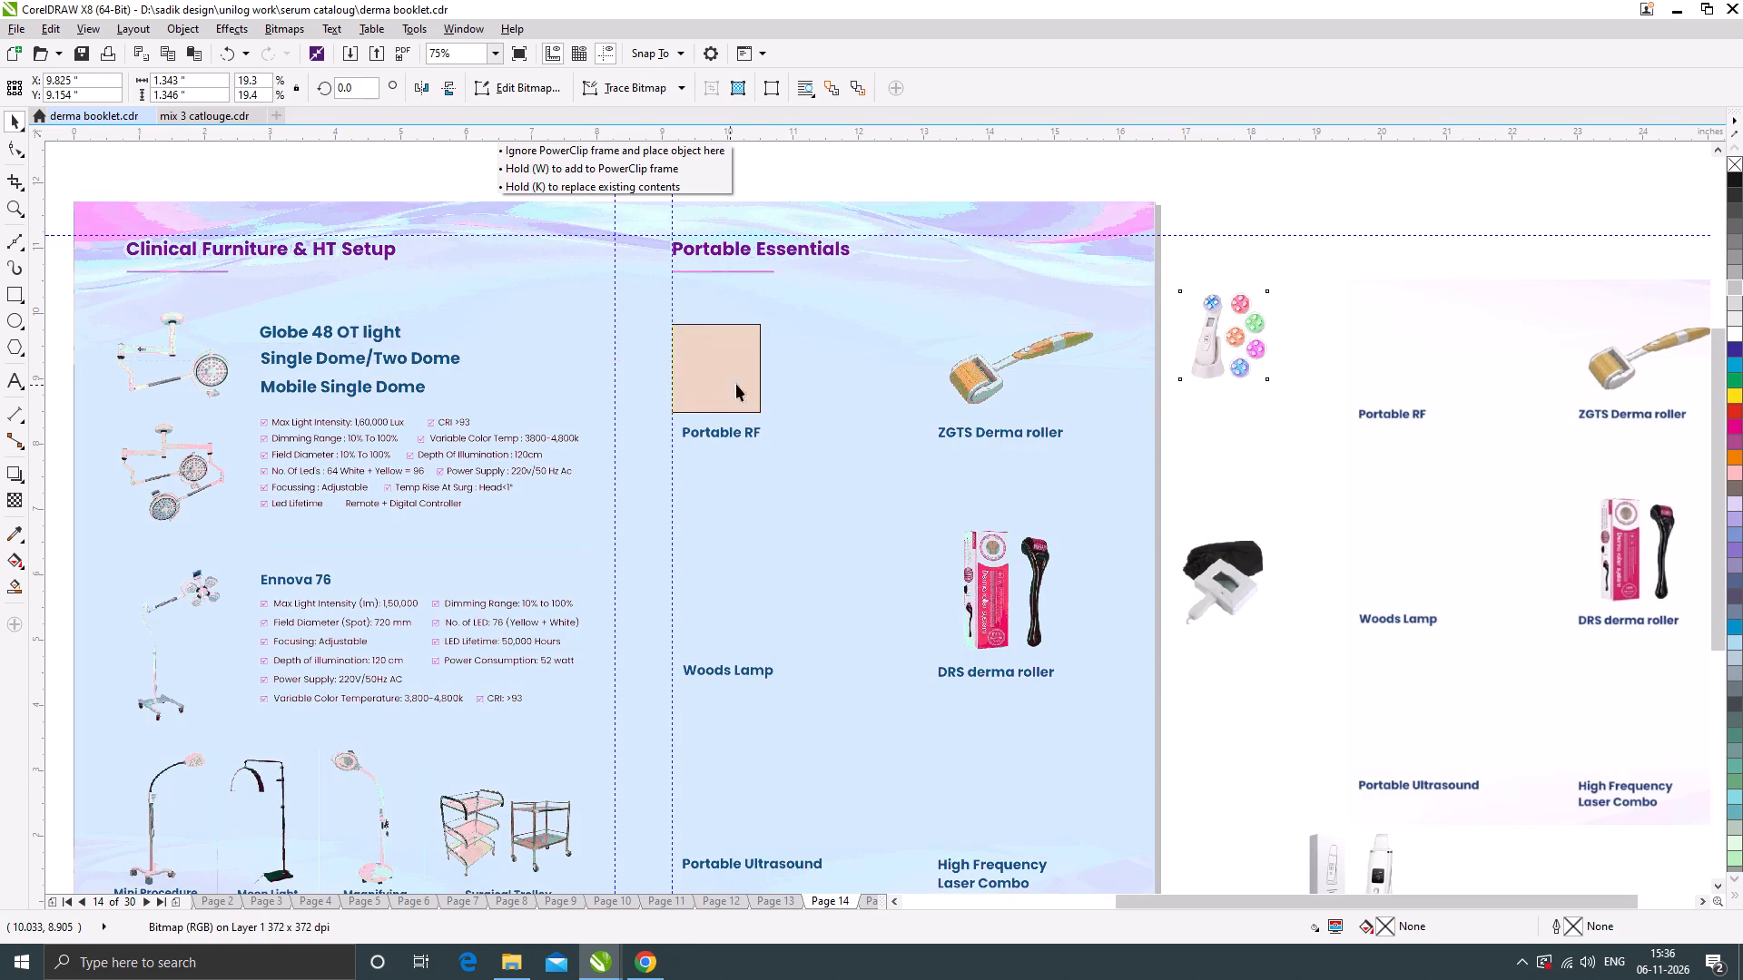
left_click_drag(736, 384, 728, 385)
scroll(755, 381, "up", 2)
left_click_drag(777, 376, 790, 390)
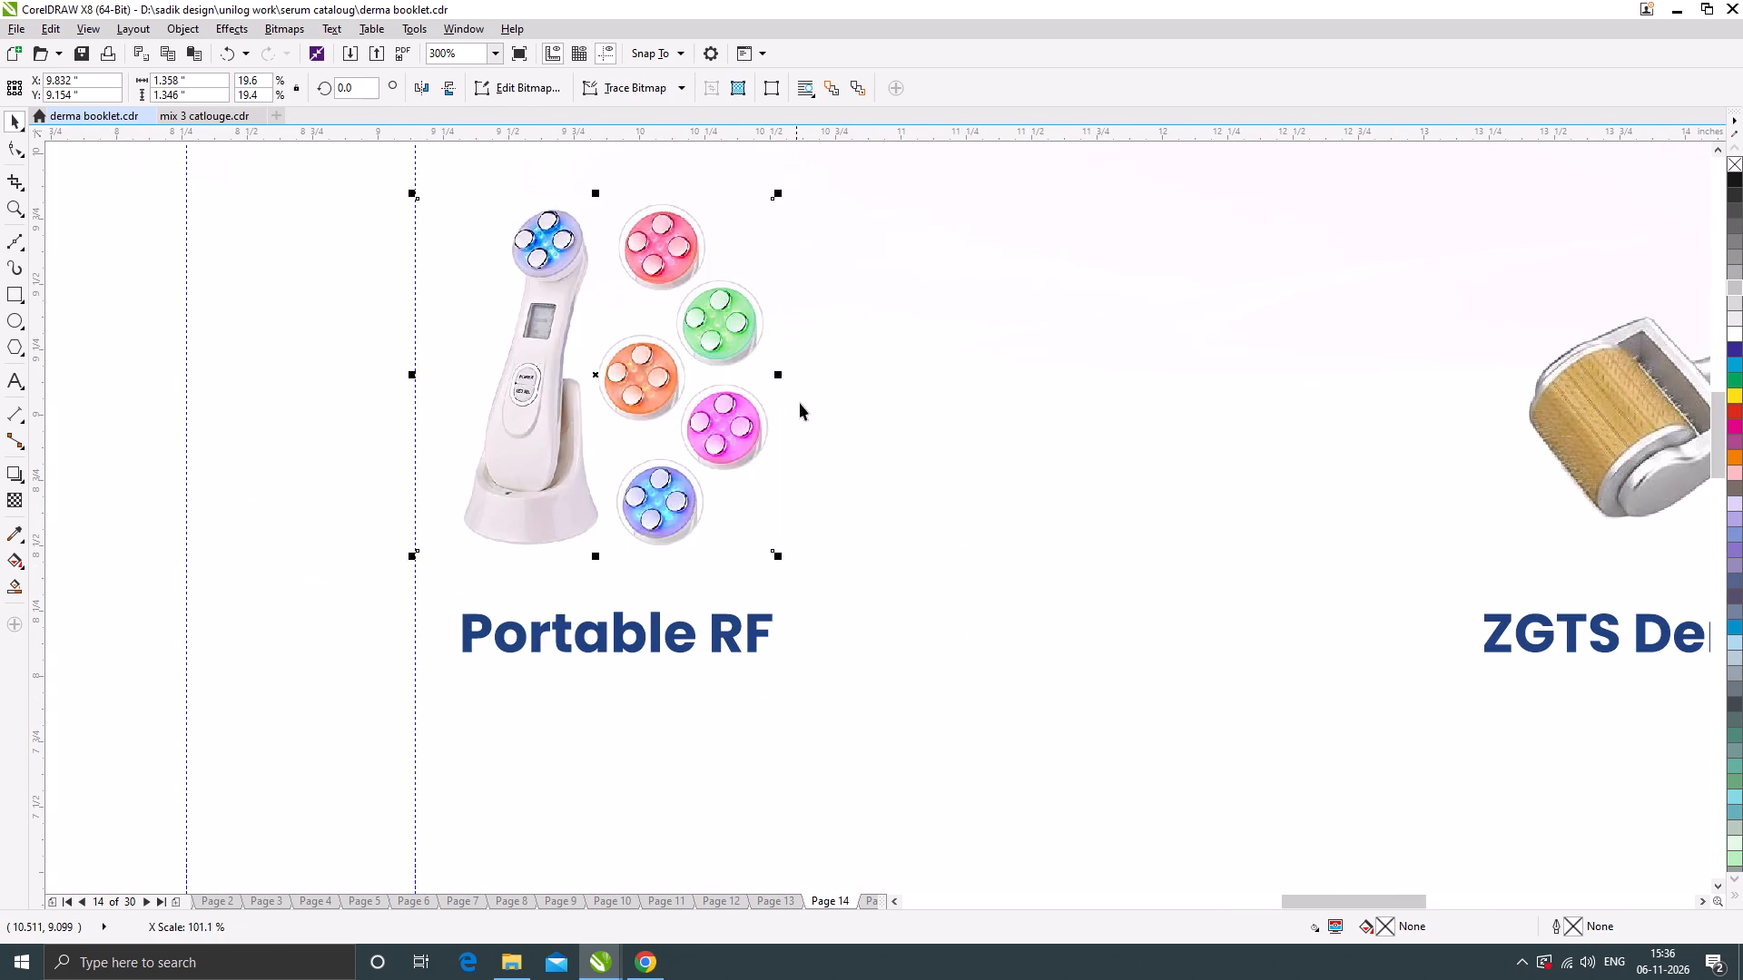
scroll(803, 408, "down", 1)
left_click_drag(794, 297, 821, 270)
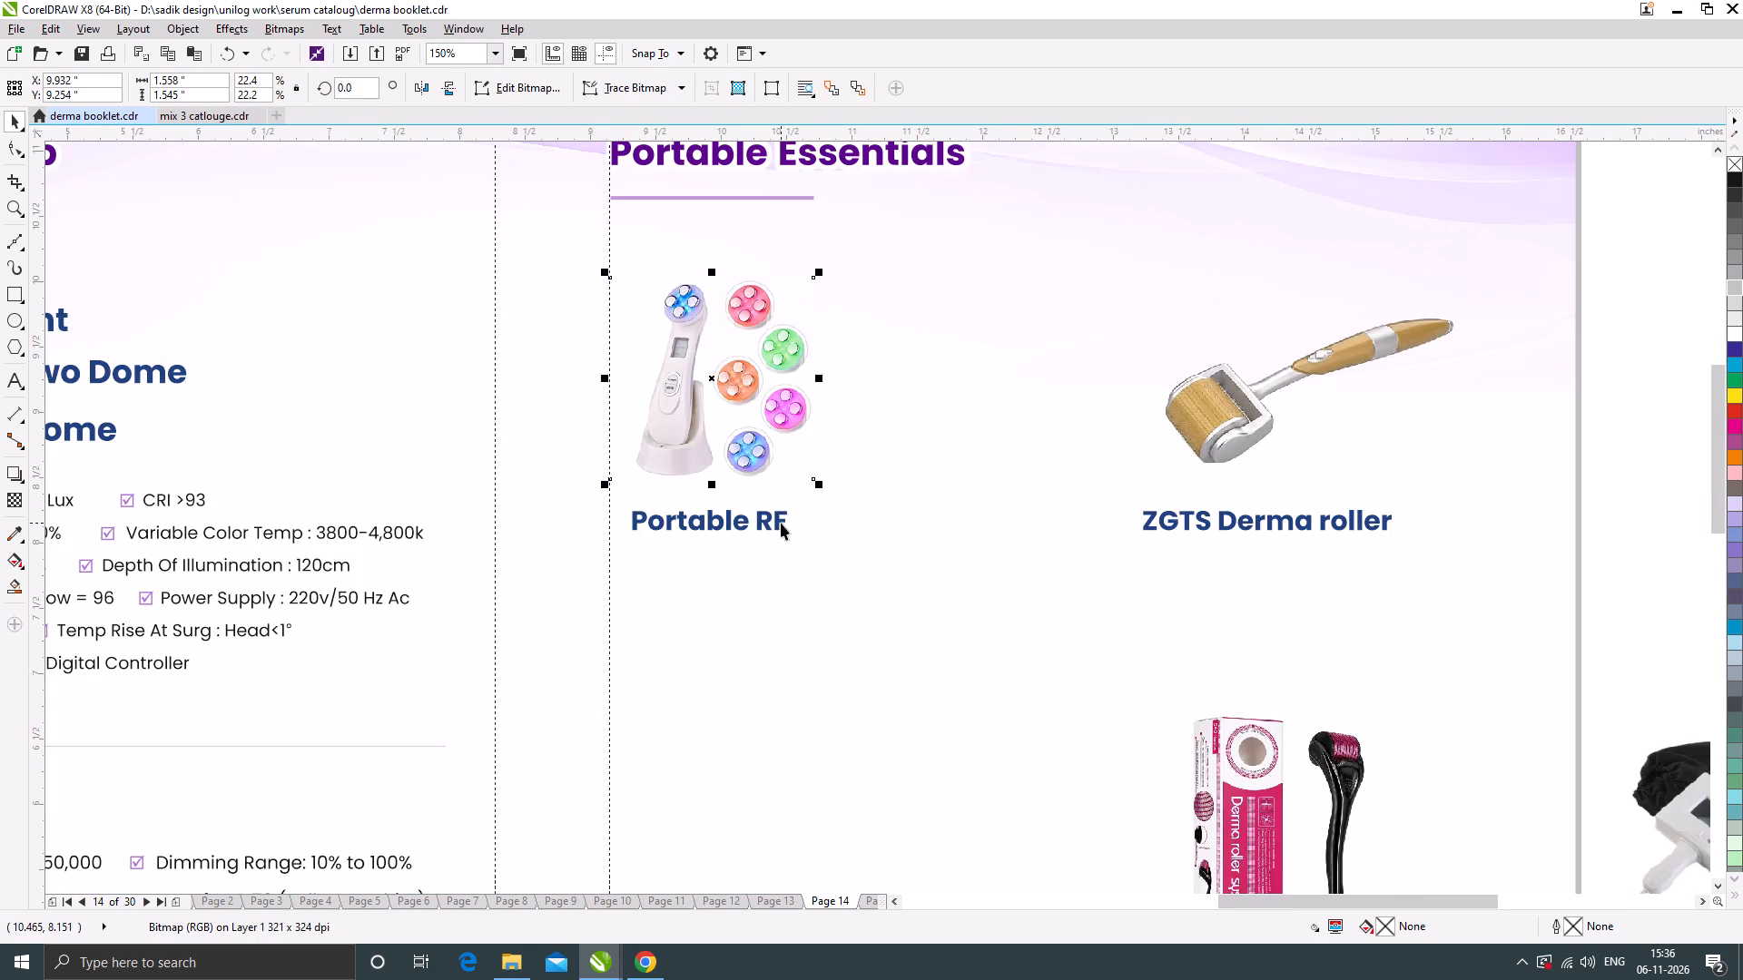
scroll(786, 397, "down", 2)
left_click(1366, 491)
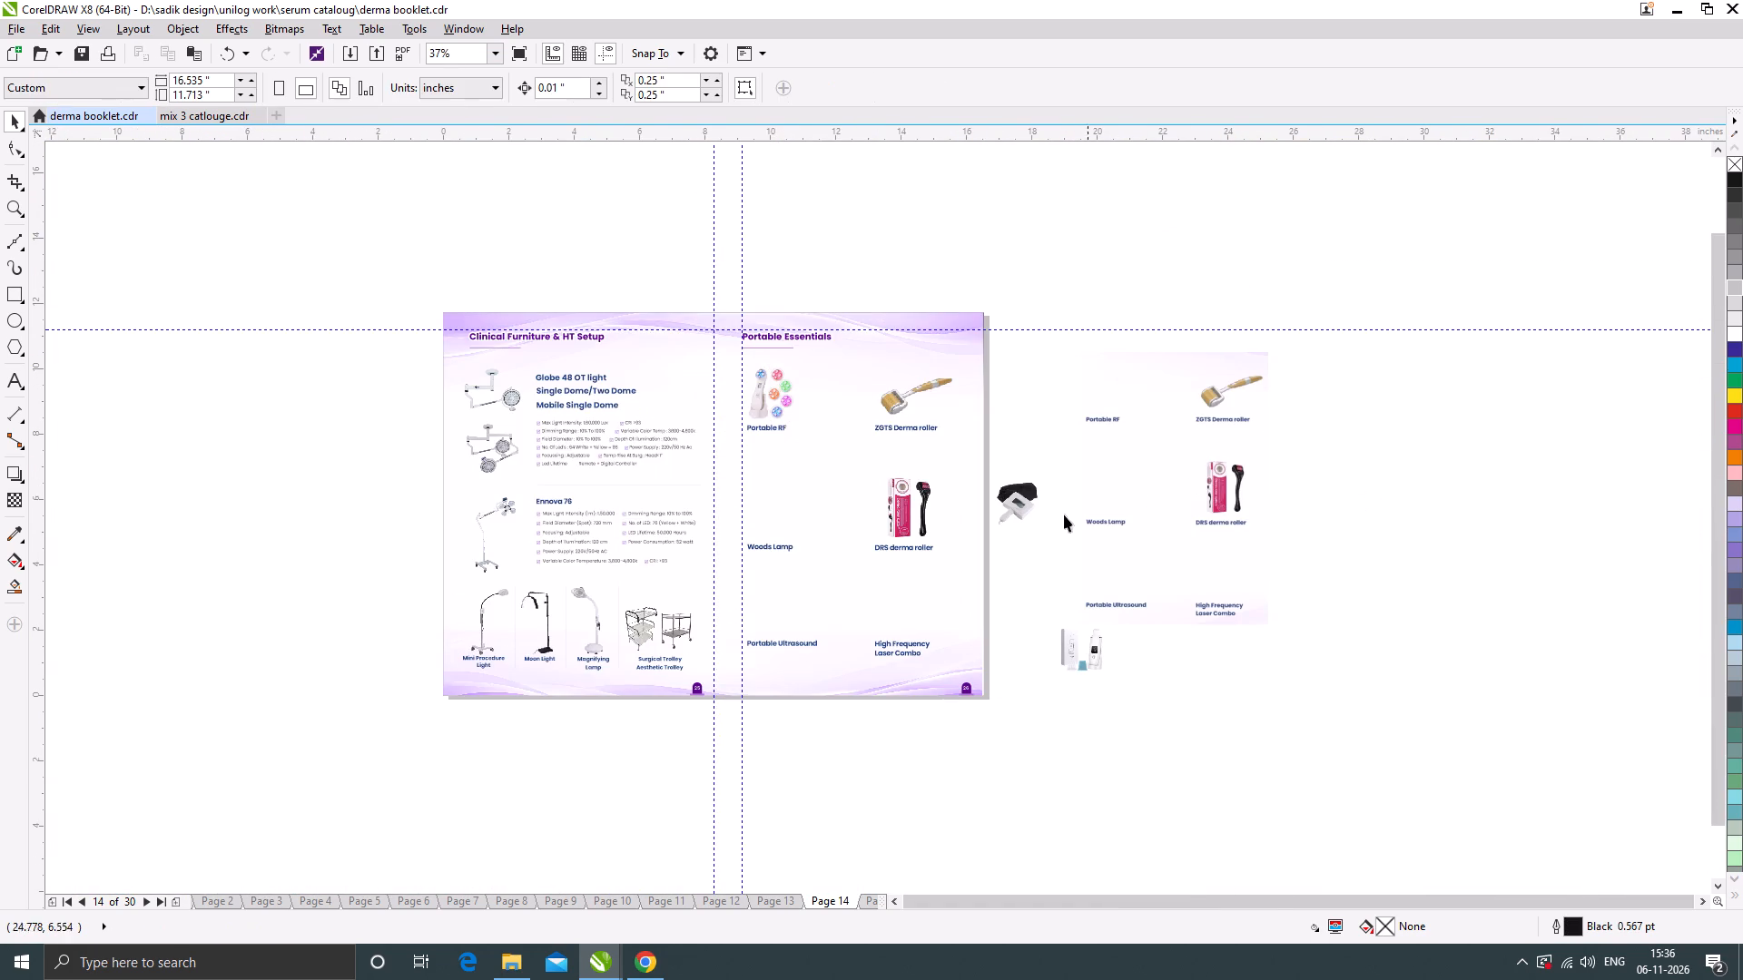
Place the Woods lamp image above the Woods Lamp label and enlarge it to about 1.7 inches wide.
scroll(1031, 522, "up", 1)
scroll(1008, 495, "down", 1)
left_click_drag(1008, 493, 762, 493)
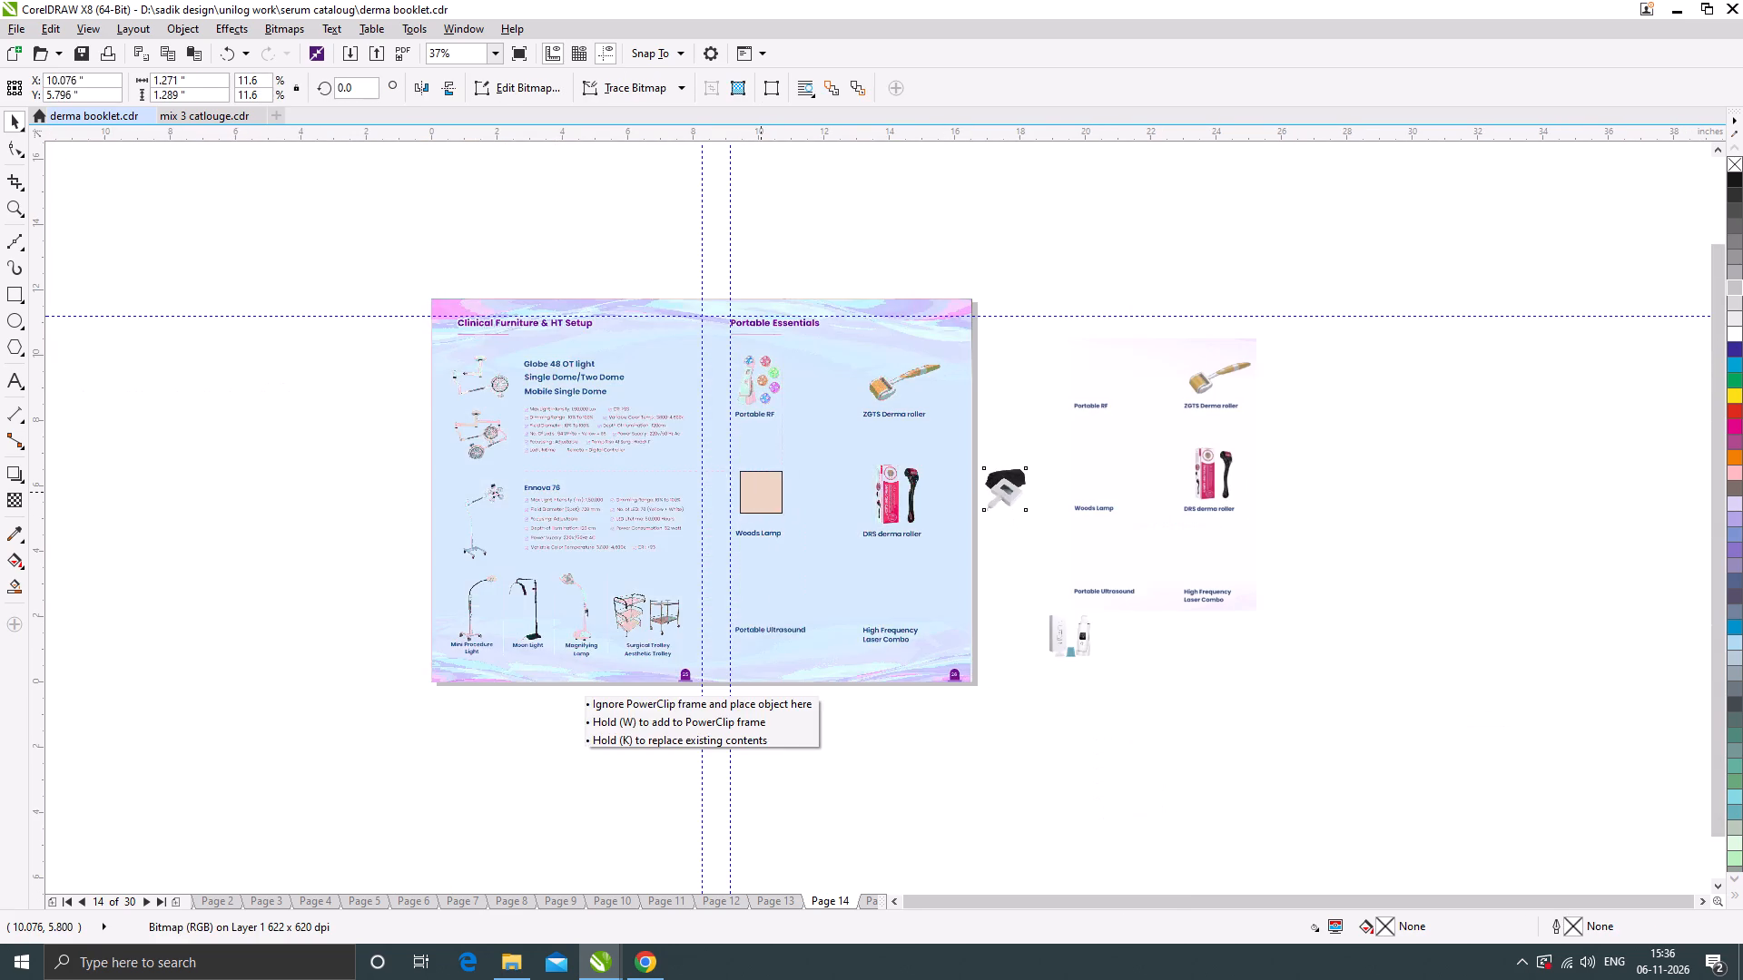
left_click_drag(762, 493, 756, 494)
scroll(753, 505, "up", 3)
scroll(824, 498, "down", 1)
left_click_drag(857, 378, 859, 373)
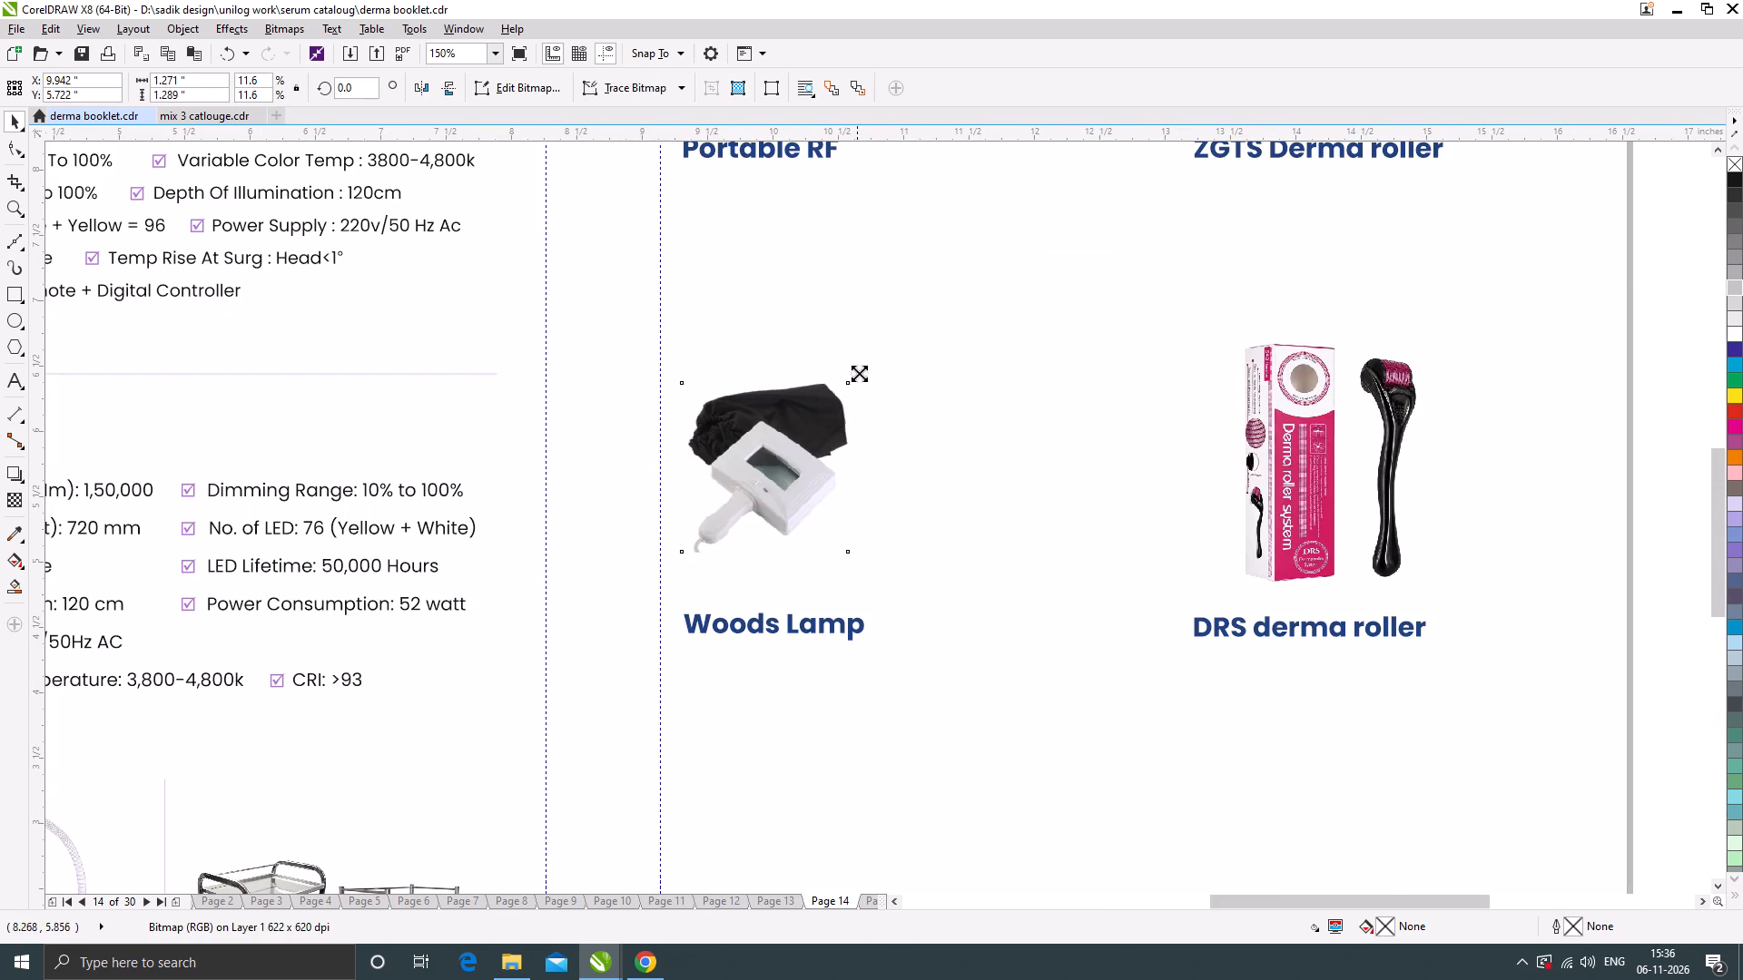
left_click_drag(859, 373, 884, 348)
left_click_drag(888, 345, 883, 348)
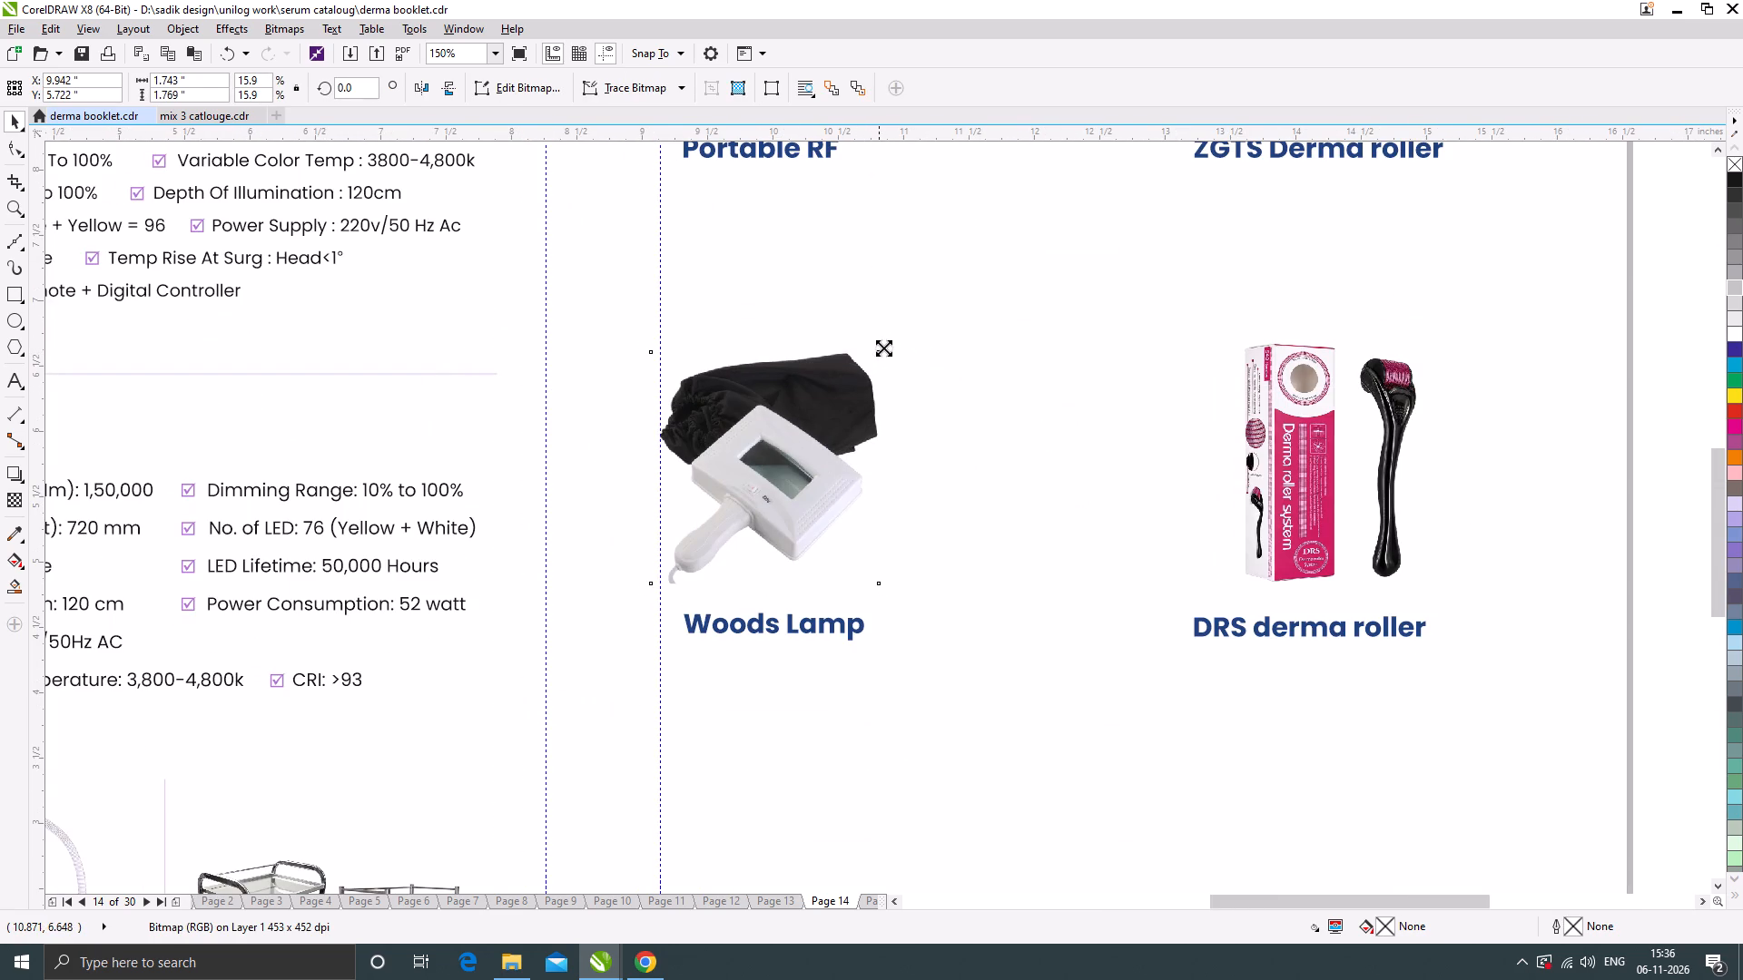
left_click_drag(883, 348, 878, 349)
Place the ultrasonic scrubber image above the Portable Ultrasound label and enlarge it to about 1.63 inches wide.
scroll(861, 465, "down", 2)
scroll(962, 625, "up", 1)
left_click_drag(1310, 604, 690, 518)
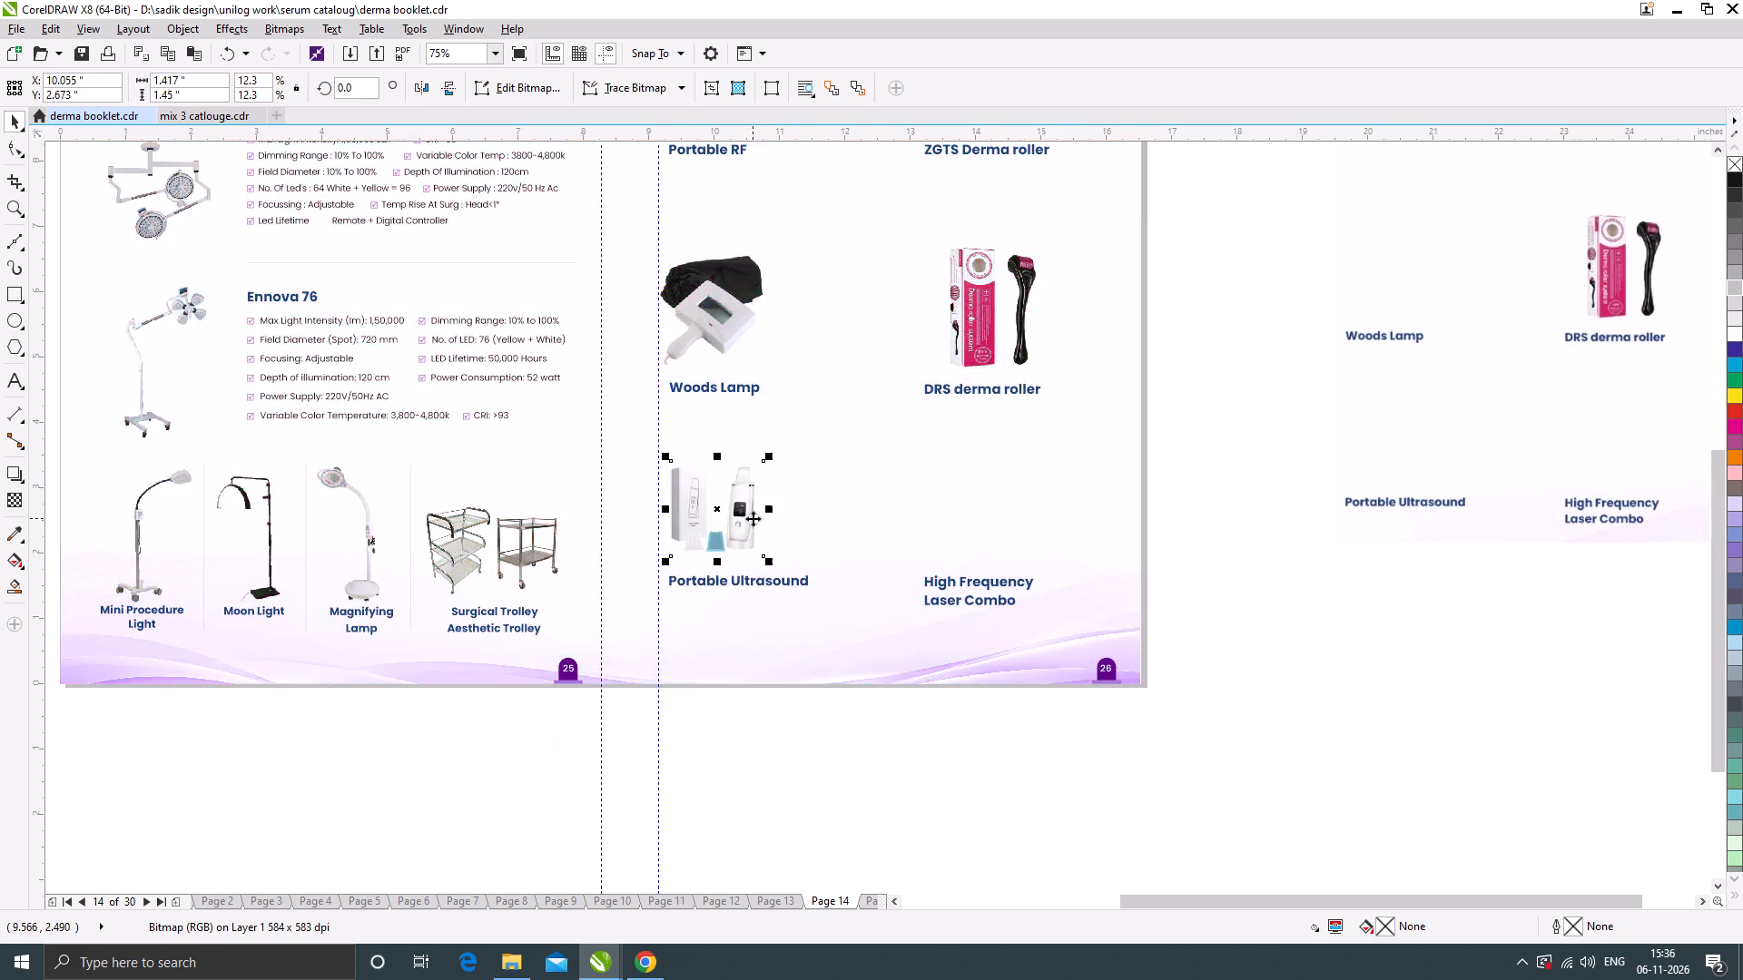
scroll(753, 518, "up", 1)
left_click_drag(782, 397, 810, 371)
left_click_drag(757, 467, 763, 481)
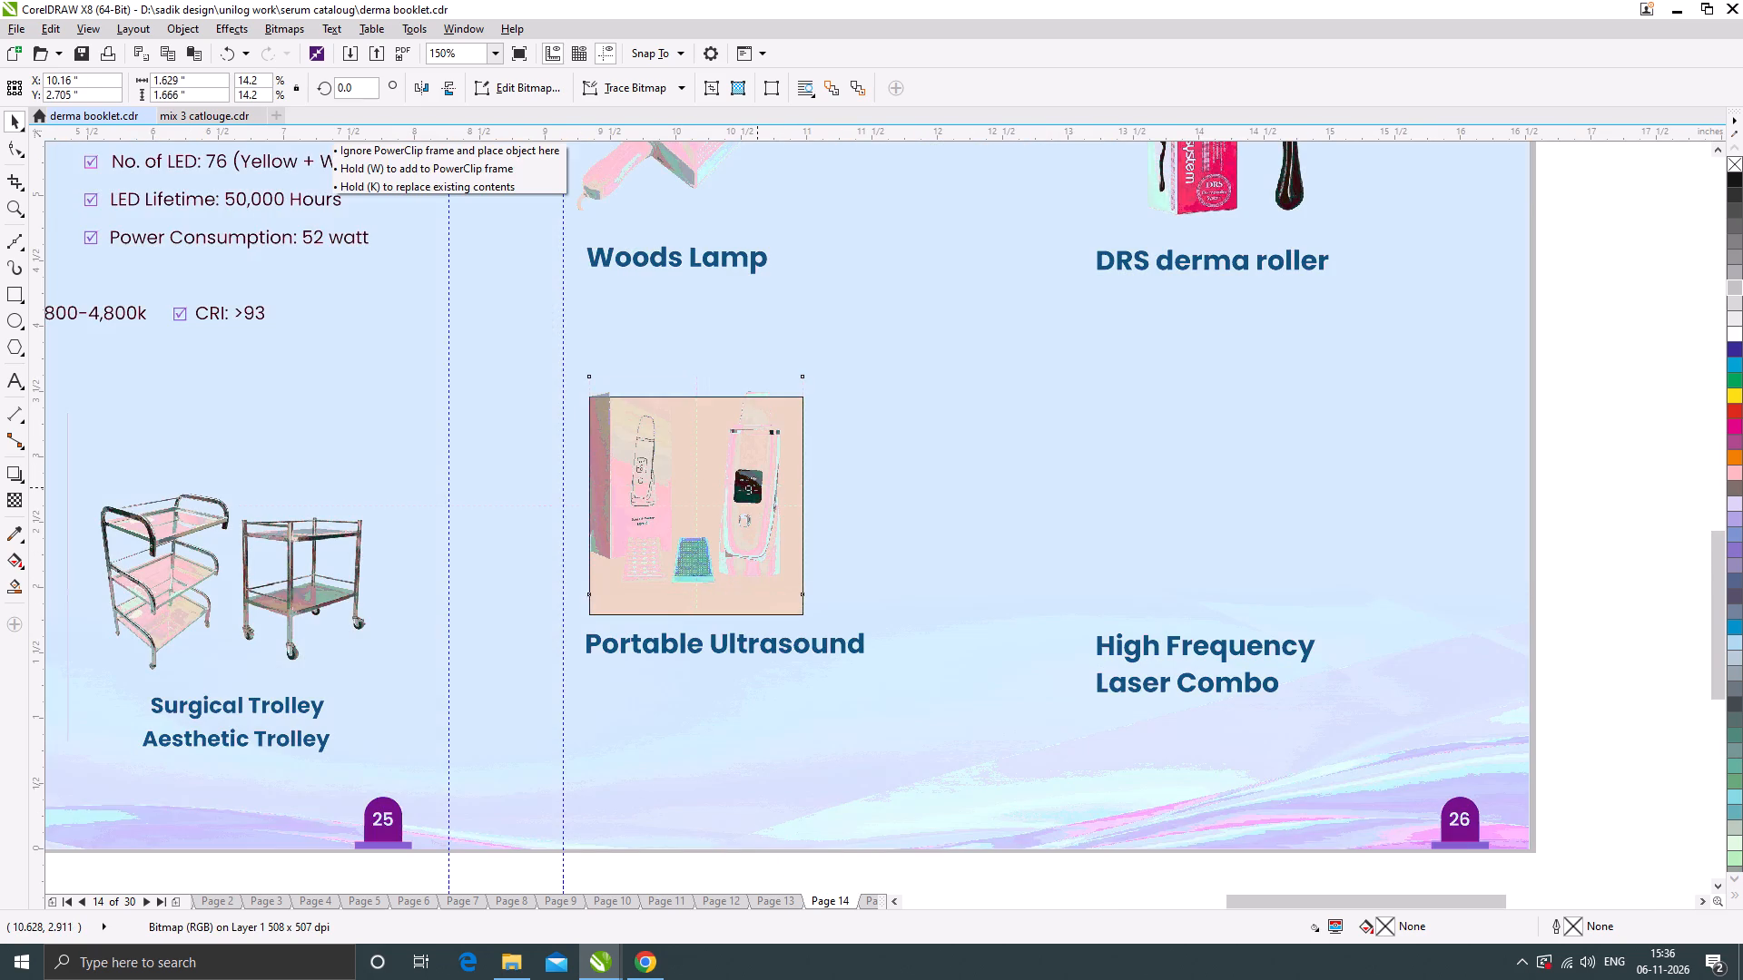
left_click_drag(763, 481, 763, 484)
scroll(763, 486, "down", 1)
left_click(863, 721)
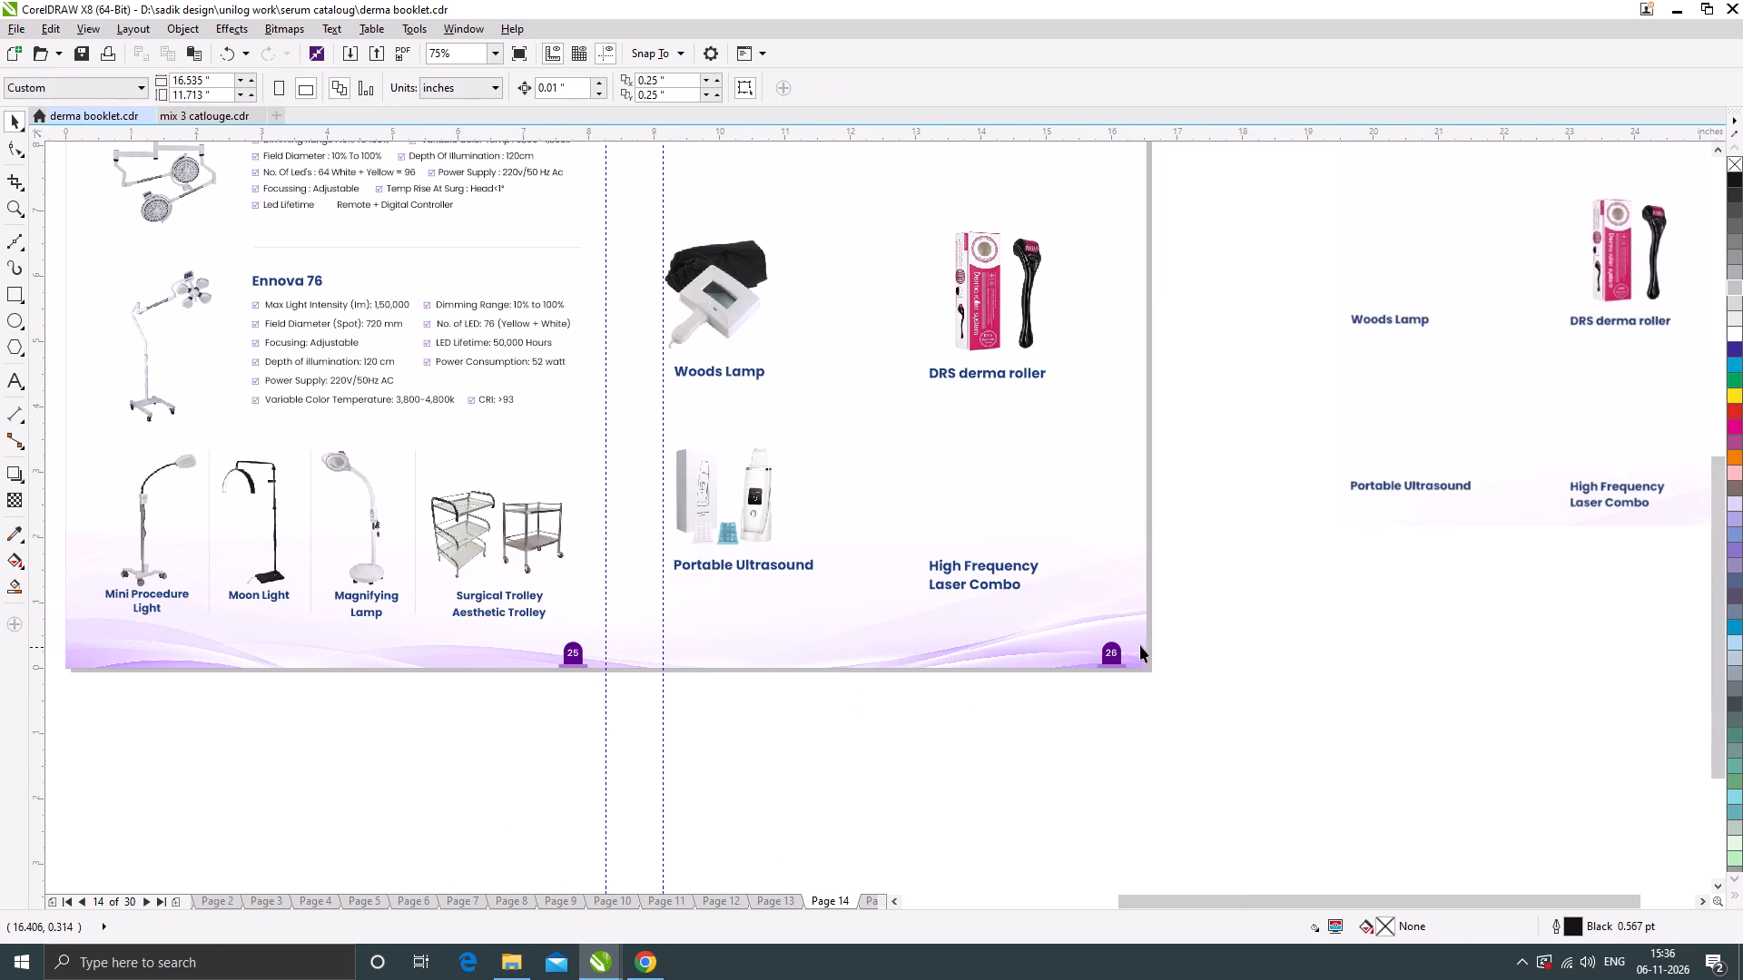
Move the Portable Ultrasound and High Frequency Laser Combo labels together slightly lower on the Portable Essentials page.
left_click_drag(1192, 626, 645, 534)
scroll(971, 585, "up", 2)
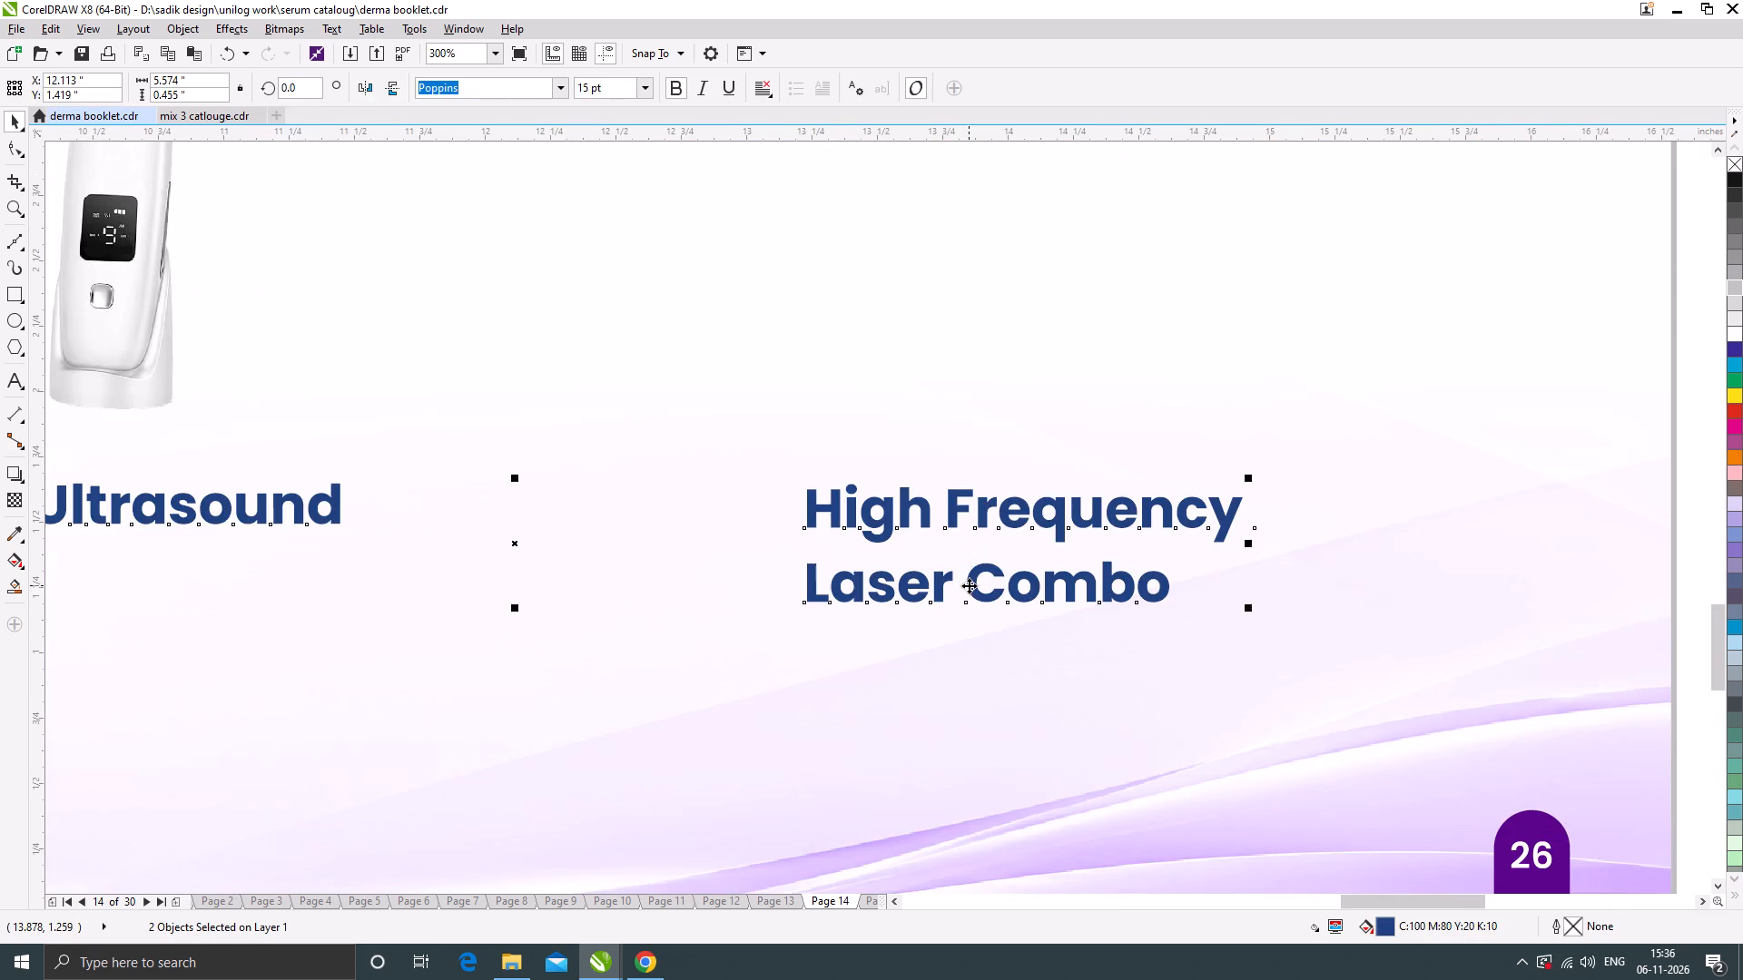
left_click_drag(969, 585, 973, 626)
scroll(941, 583, "down", 2)
left_click(1279, 624)
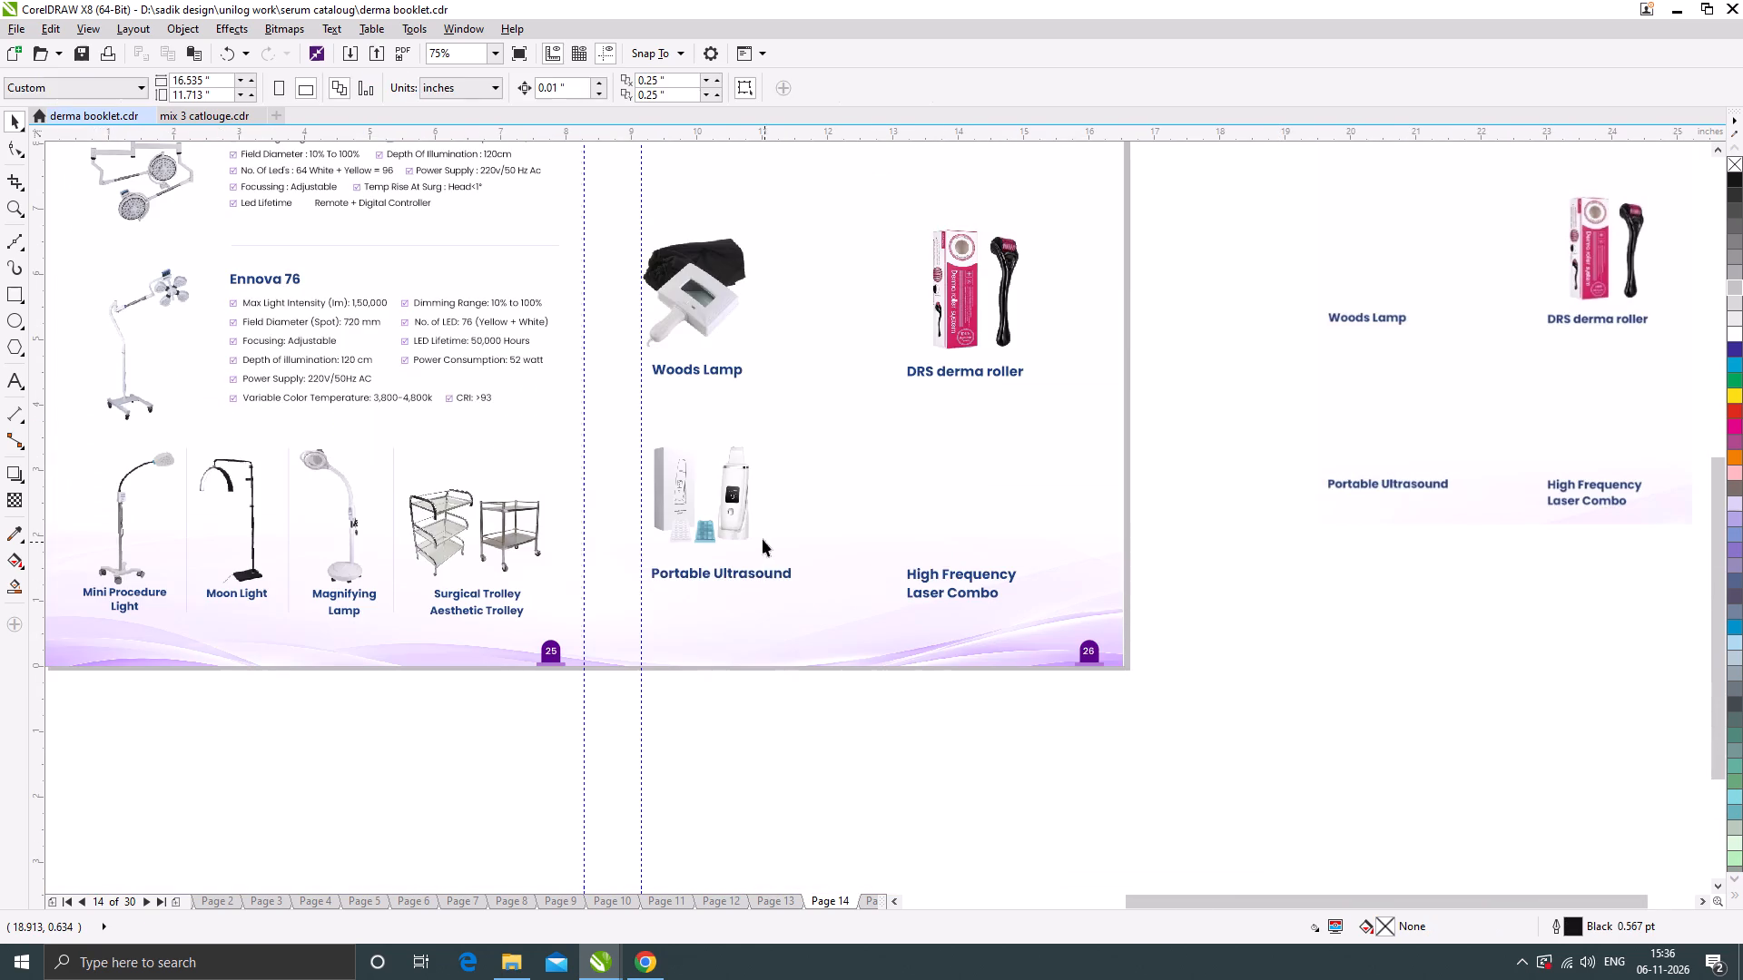
Nudge the ultrasonic scrubber image slightly down toward the Portable Ultrasound label.
scroll(712, 518, "up", 1)
left_click(746, 508)
left_click_drag(763, 481, 763, 495)
scroll(780, 551, "down", 1)
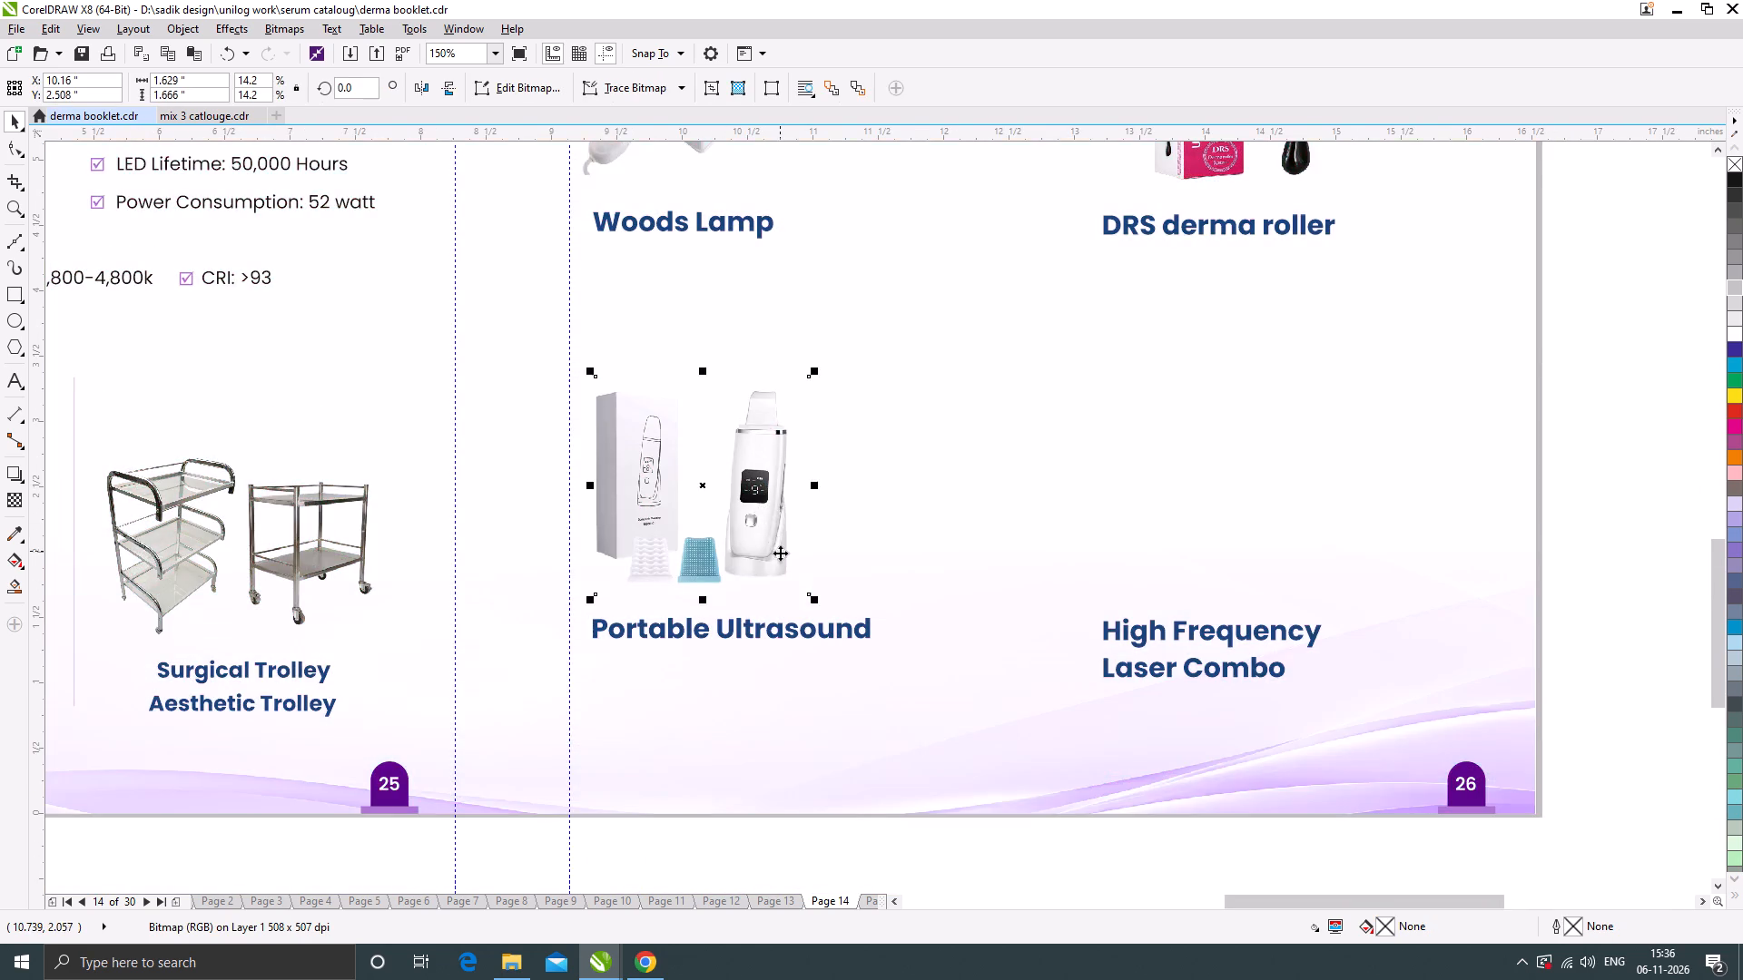
left_click(801, 719)
Shift the Woods lamp image slightly right and down above its label, to about X 10.02, Y 5.68 inches.
scroll(850, 495, "down", 1)
scroll(783, 382, "up", 1)
left_click(802, 445)
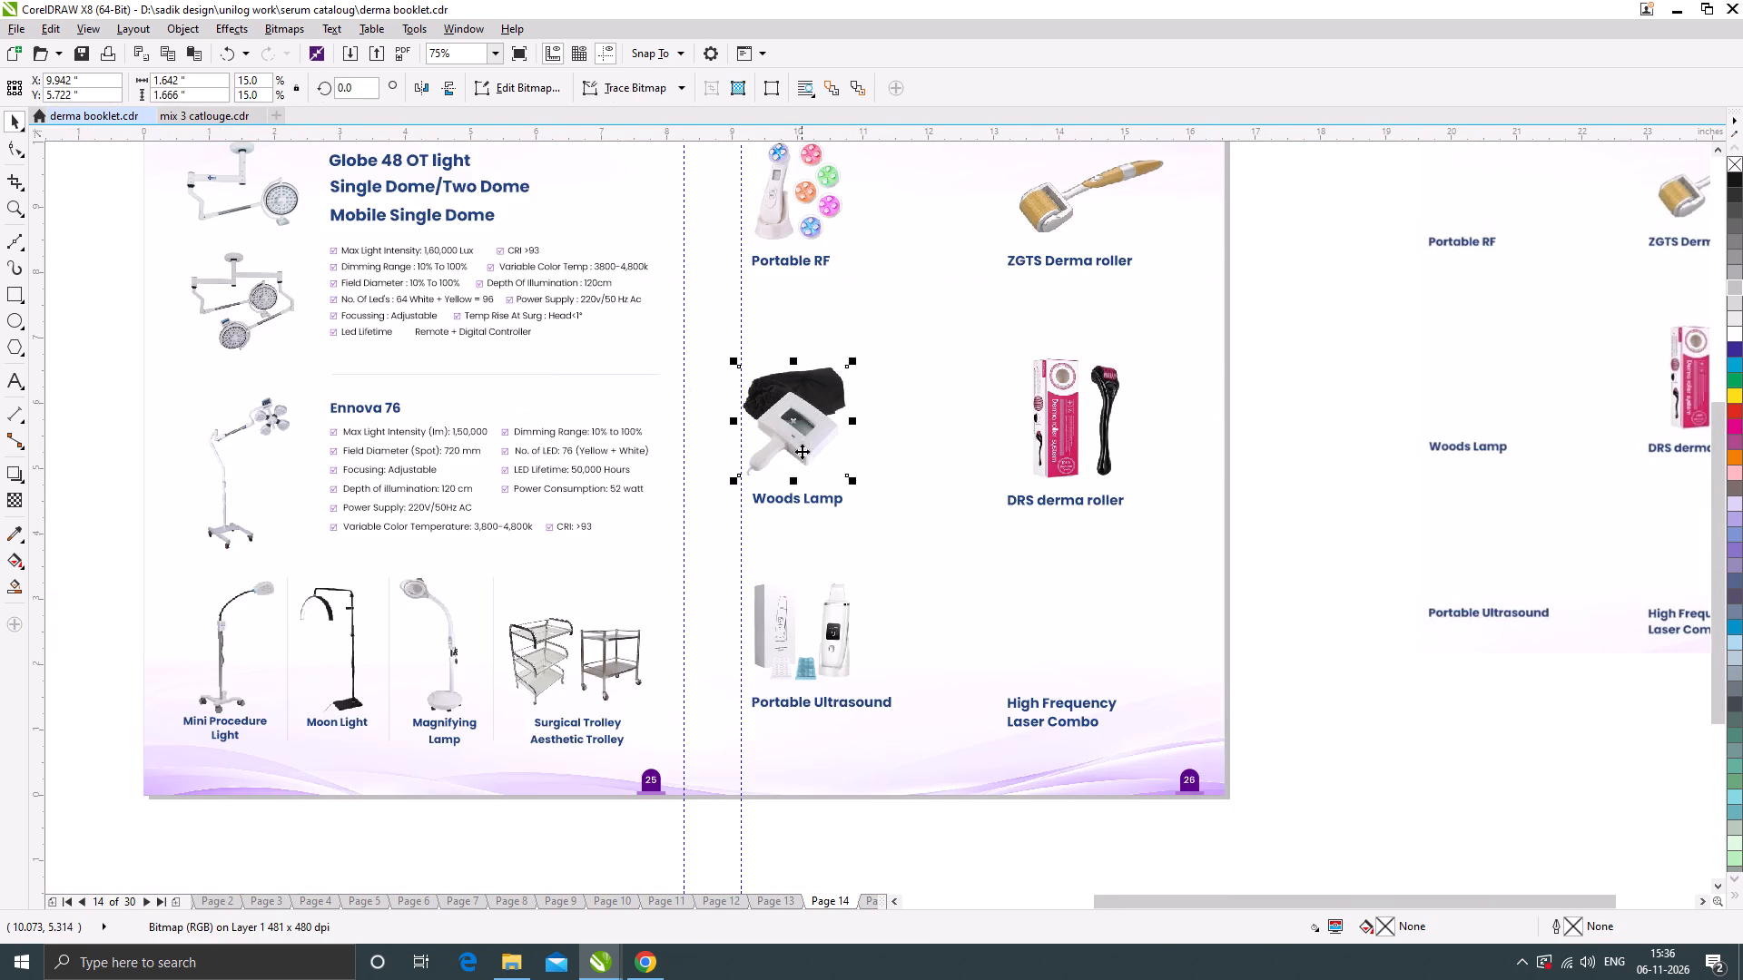
scroll(802, 451, "up", 2)
scroll(801, 439, "down", 1)
left_click_drag(800, 411, 821, 422)
Delete the leftover reference copy of the Portable Essentials page beside the page 14 spread.
scroll(784, 519, "down", 4)
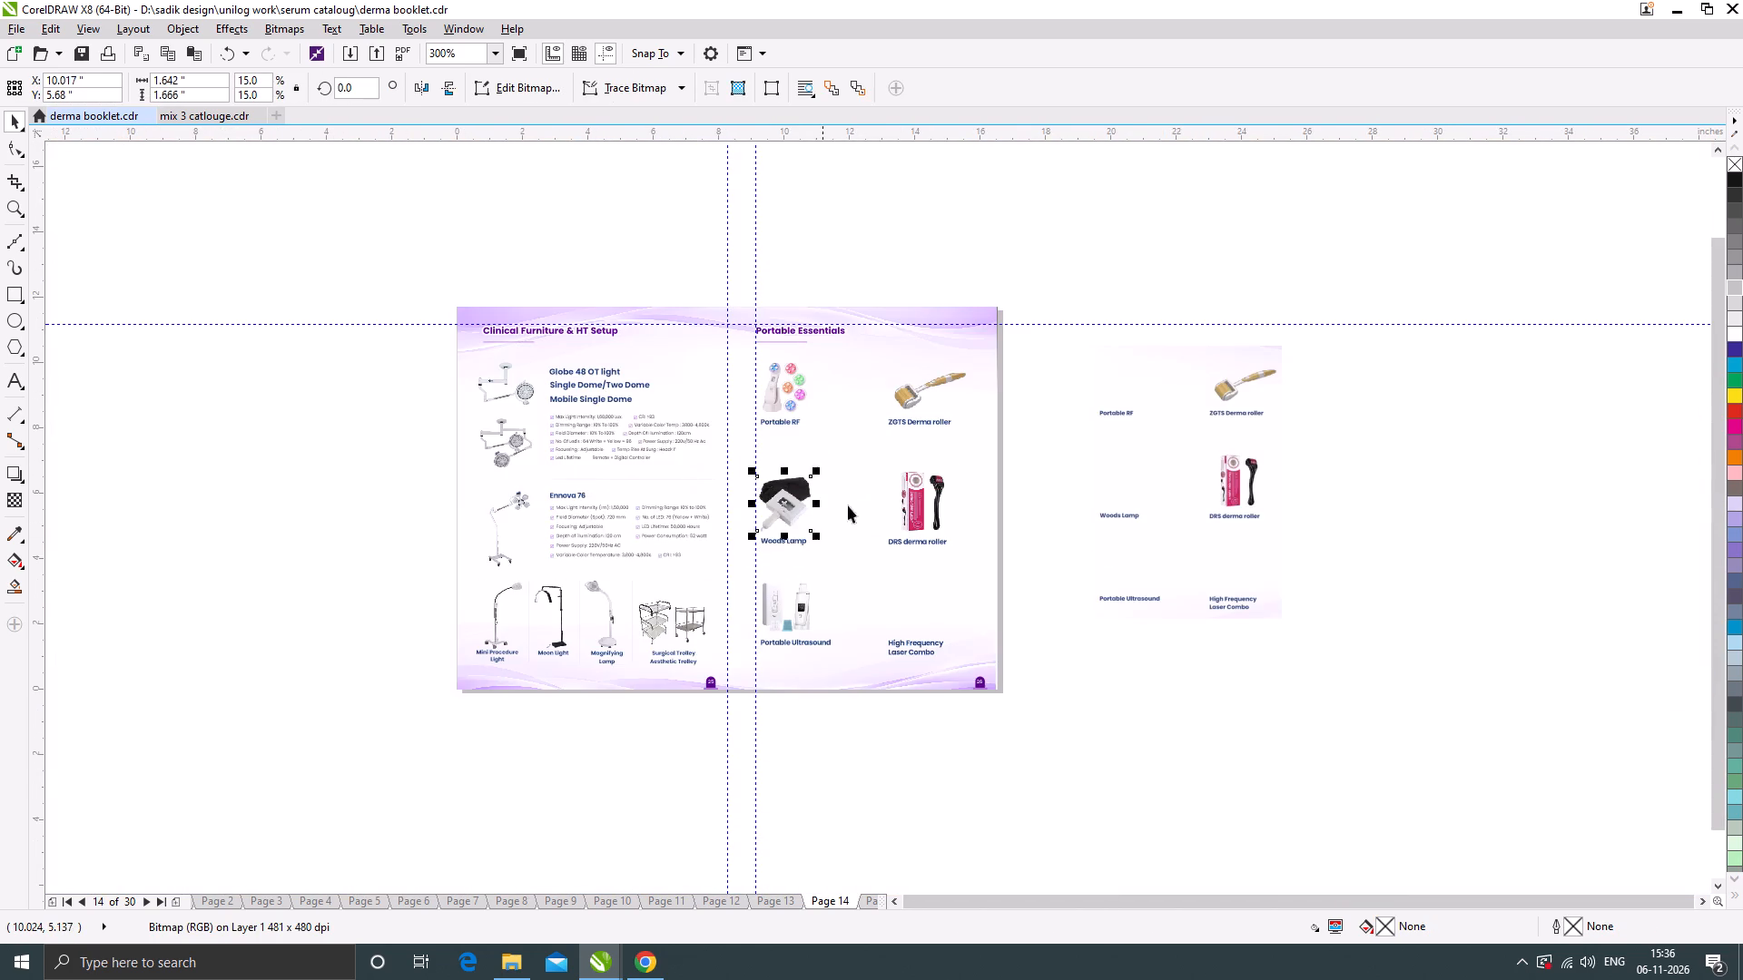
scroll(776, 377, "up", 2)
scroll(788, 440, "down", 1)
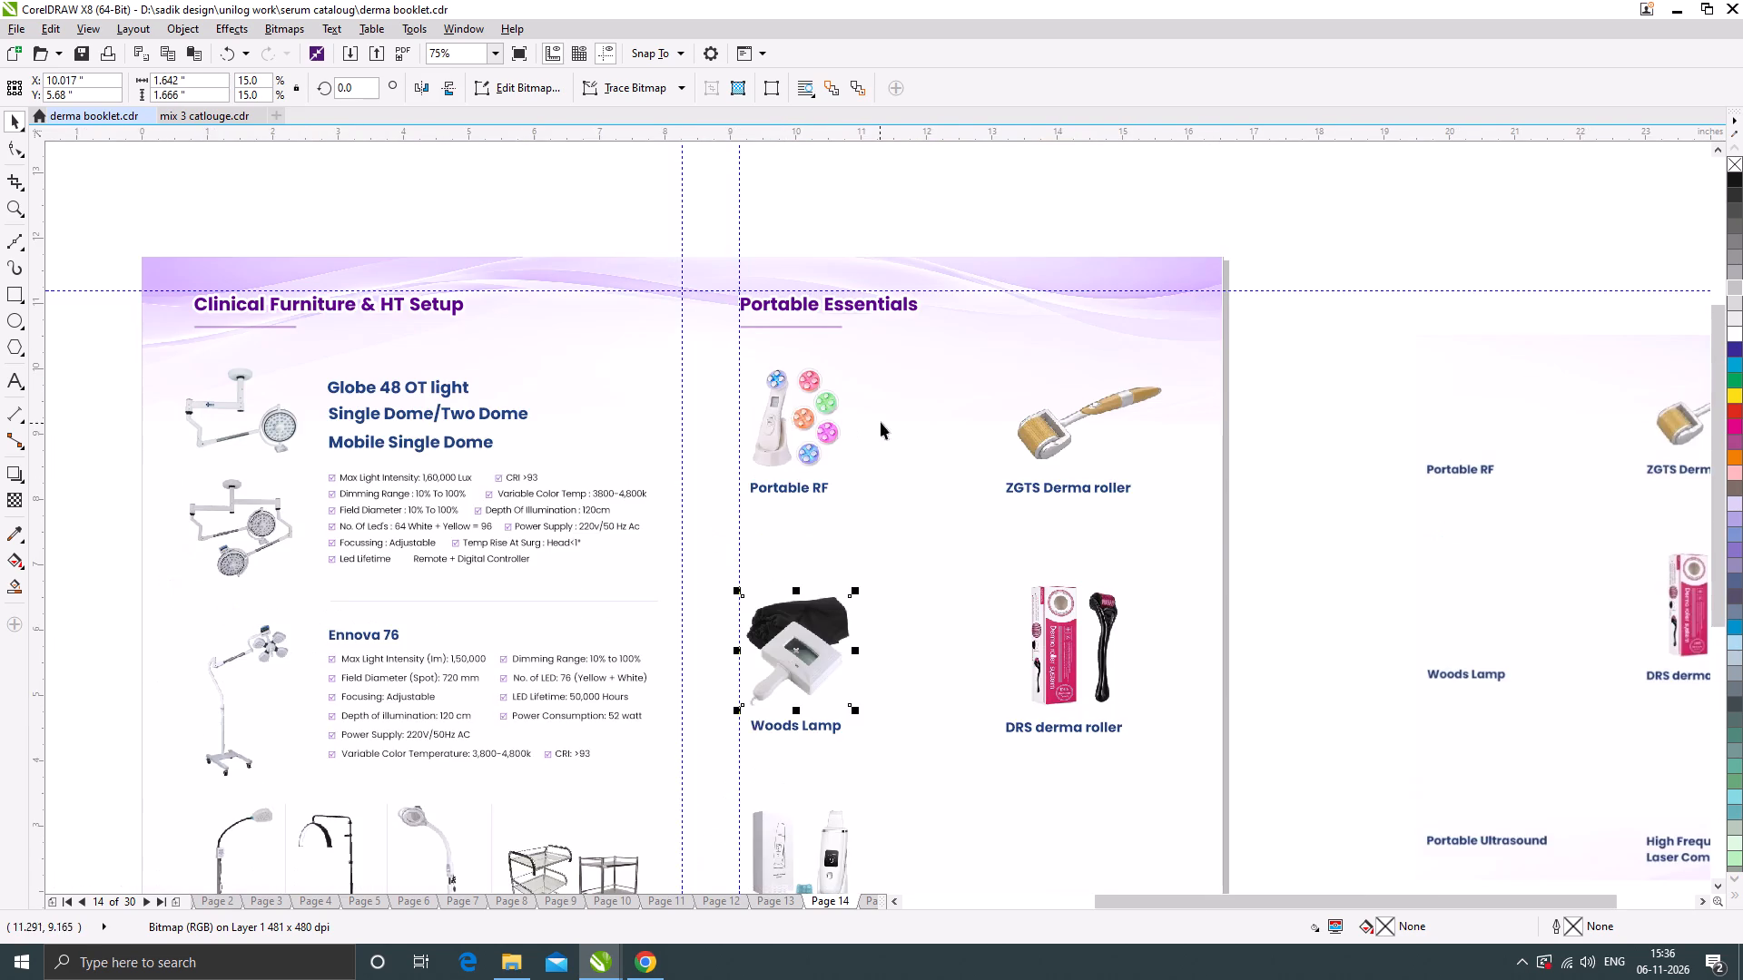
scroll(881, 422, "down", 1)
left_click(1355, 702)
left_click_drag(1409, 710, 1078, 290)
key("Delete")
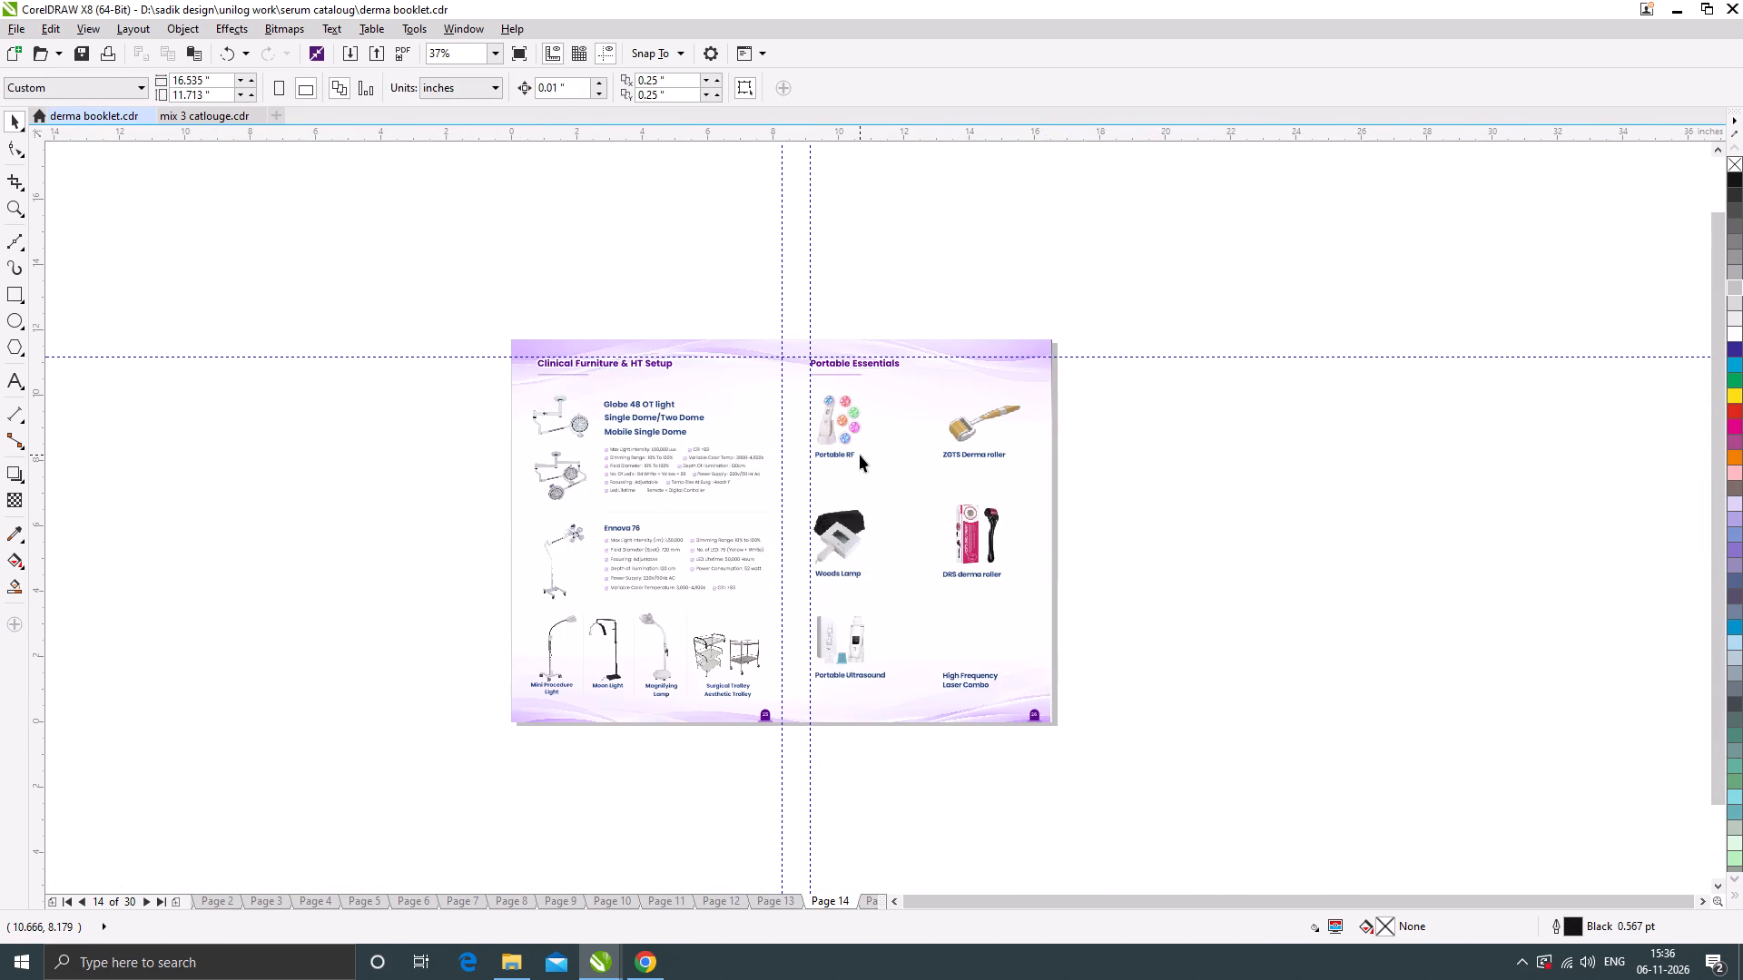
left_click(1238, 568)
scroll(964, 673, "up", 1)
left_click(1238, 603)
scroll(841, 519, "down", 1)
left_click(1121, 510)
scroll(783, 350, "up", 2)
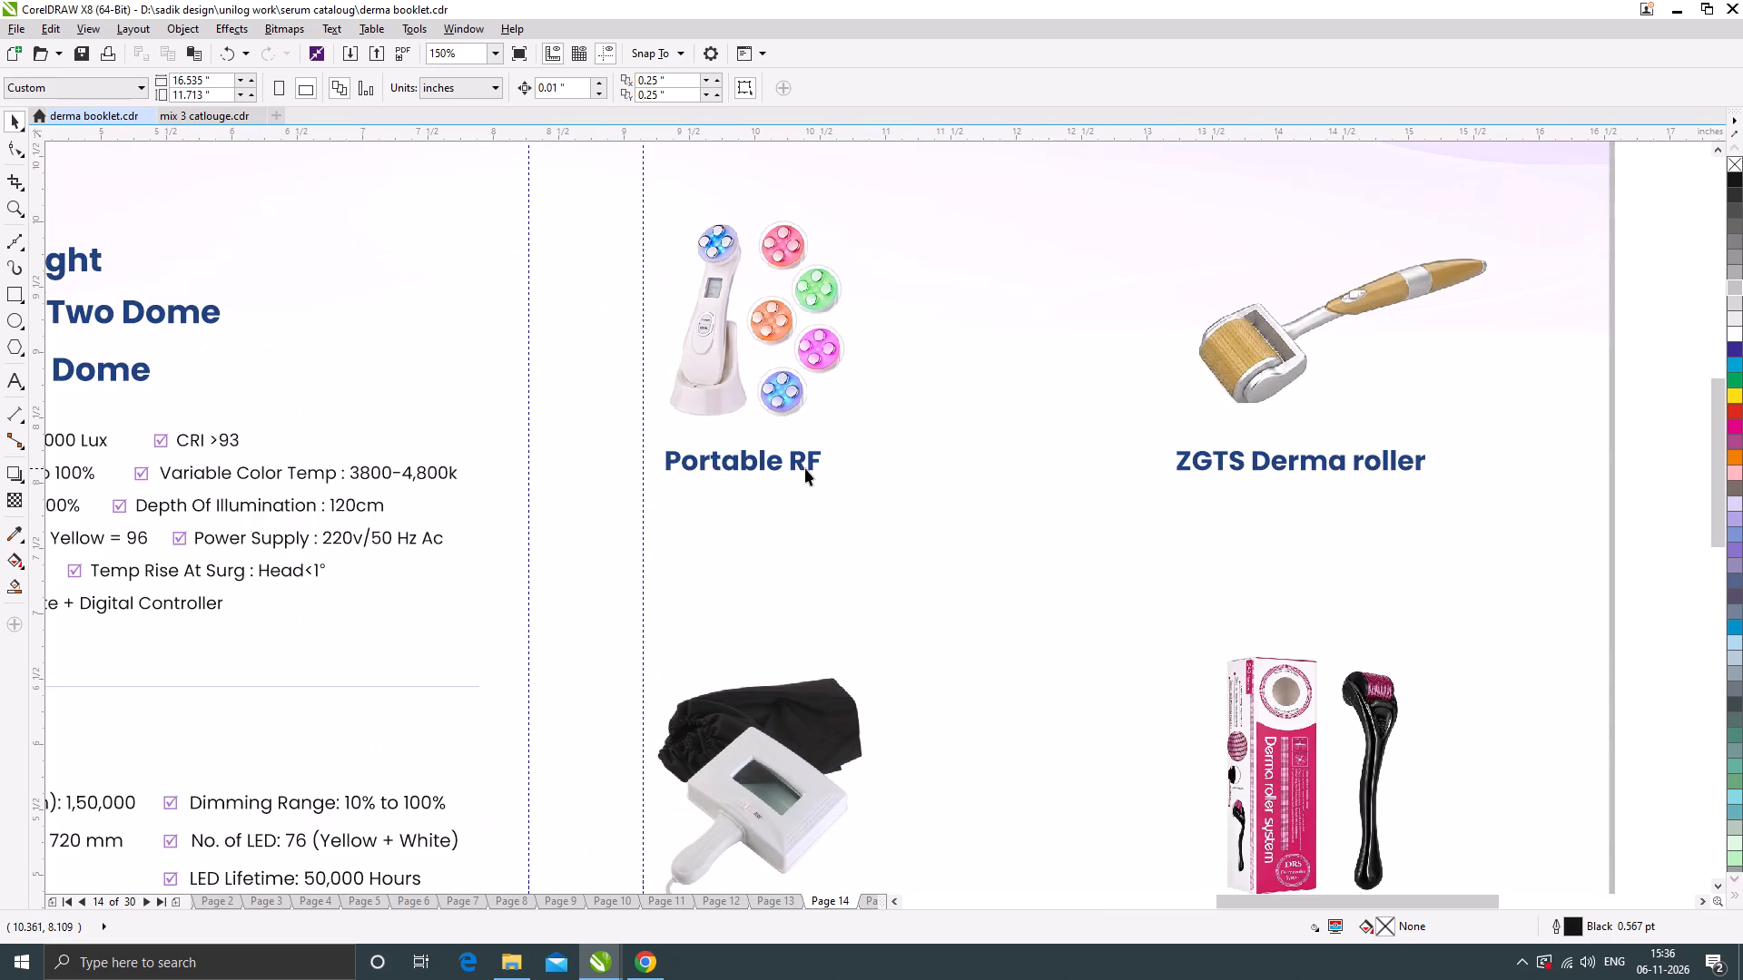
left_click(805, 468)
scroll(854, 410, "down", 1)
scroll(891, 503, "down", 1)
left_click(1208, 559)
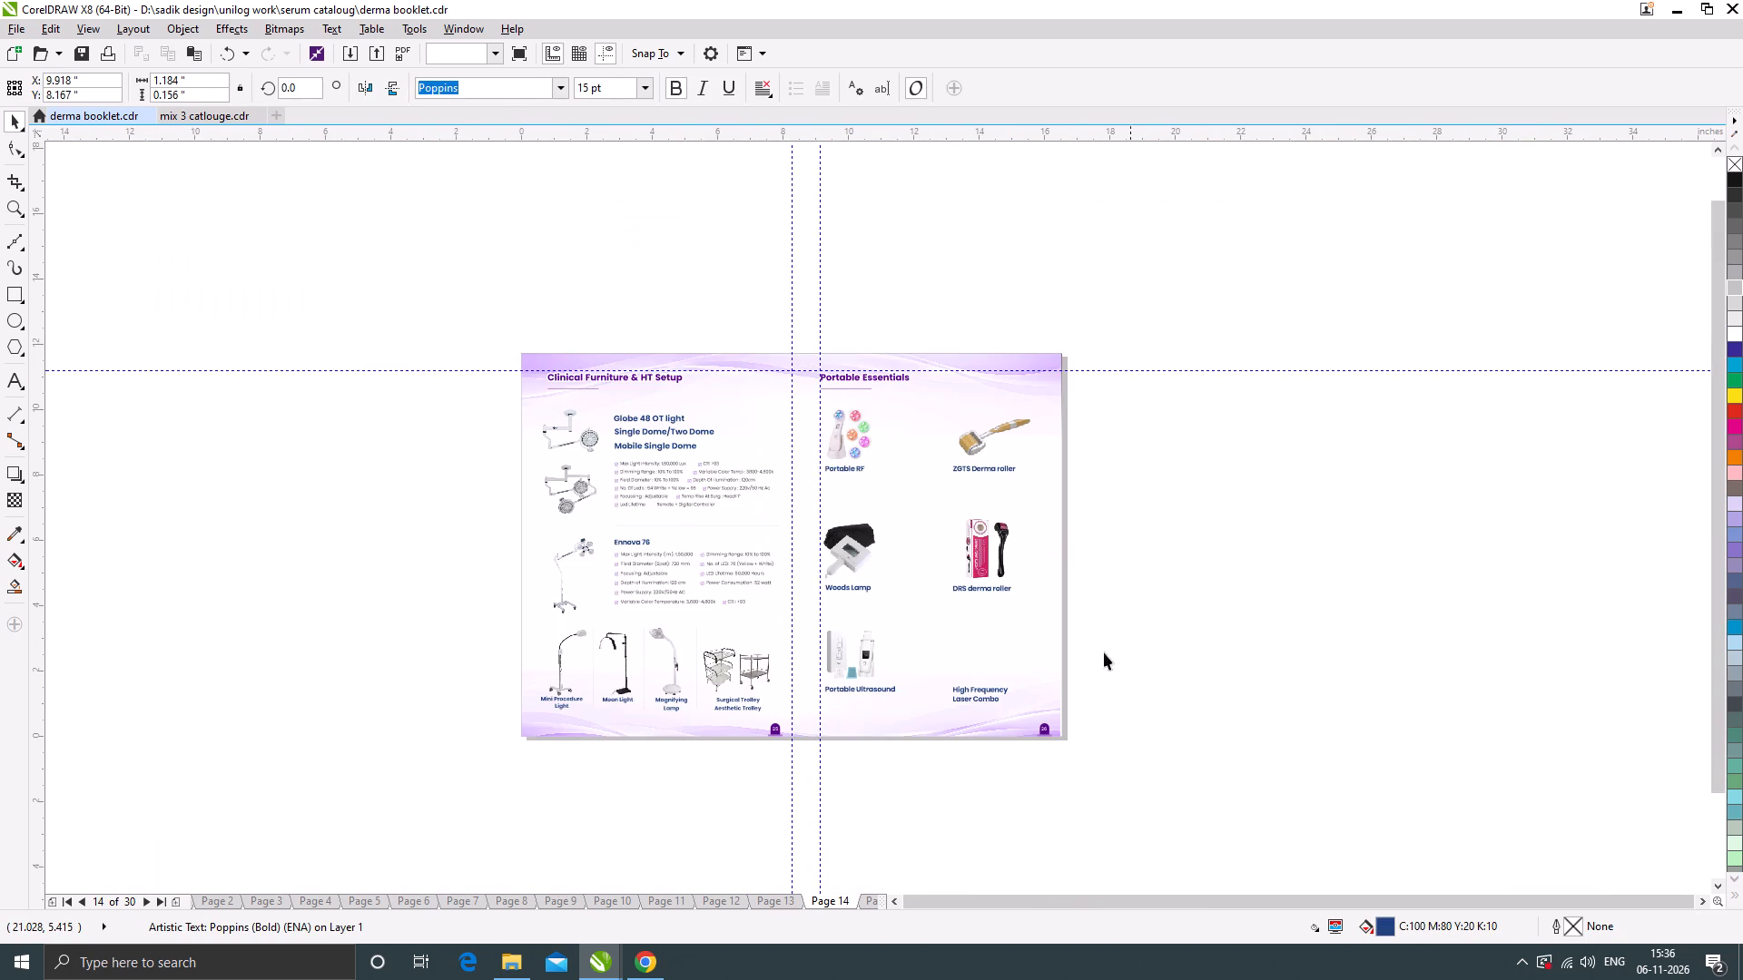
Select the second-column items of the Portable Essentials page, from the ZGTS Derma roller label down to High Frequency Laser Combo.
left_click_drag(913, 774, 1093, 458)
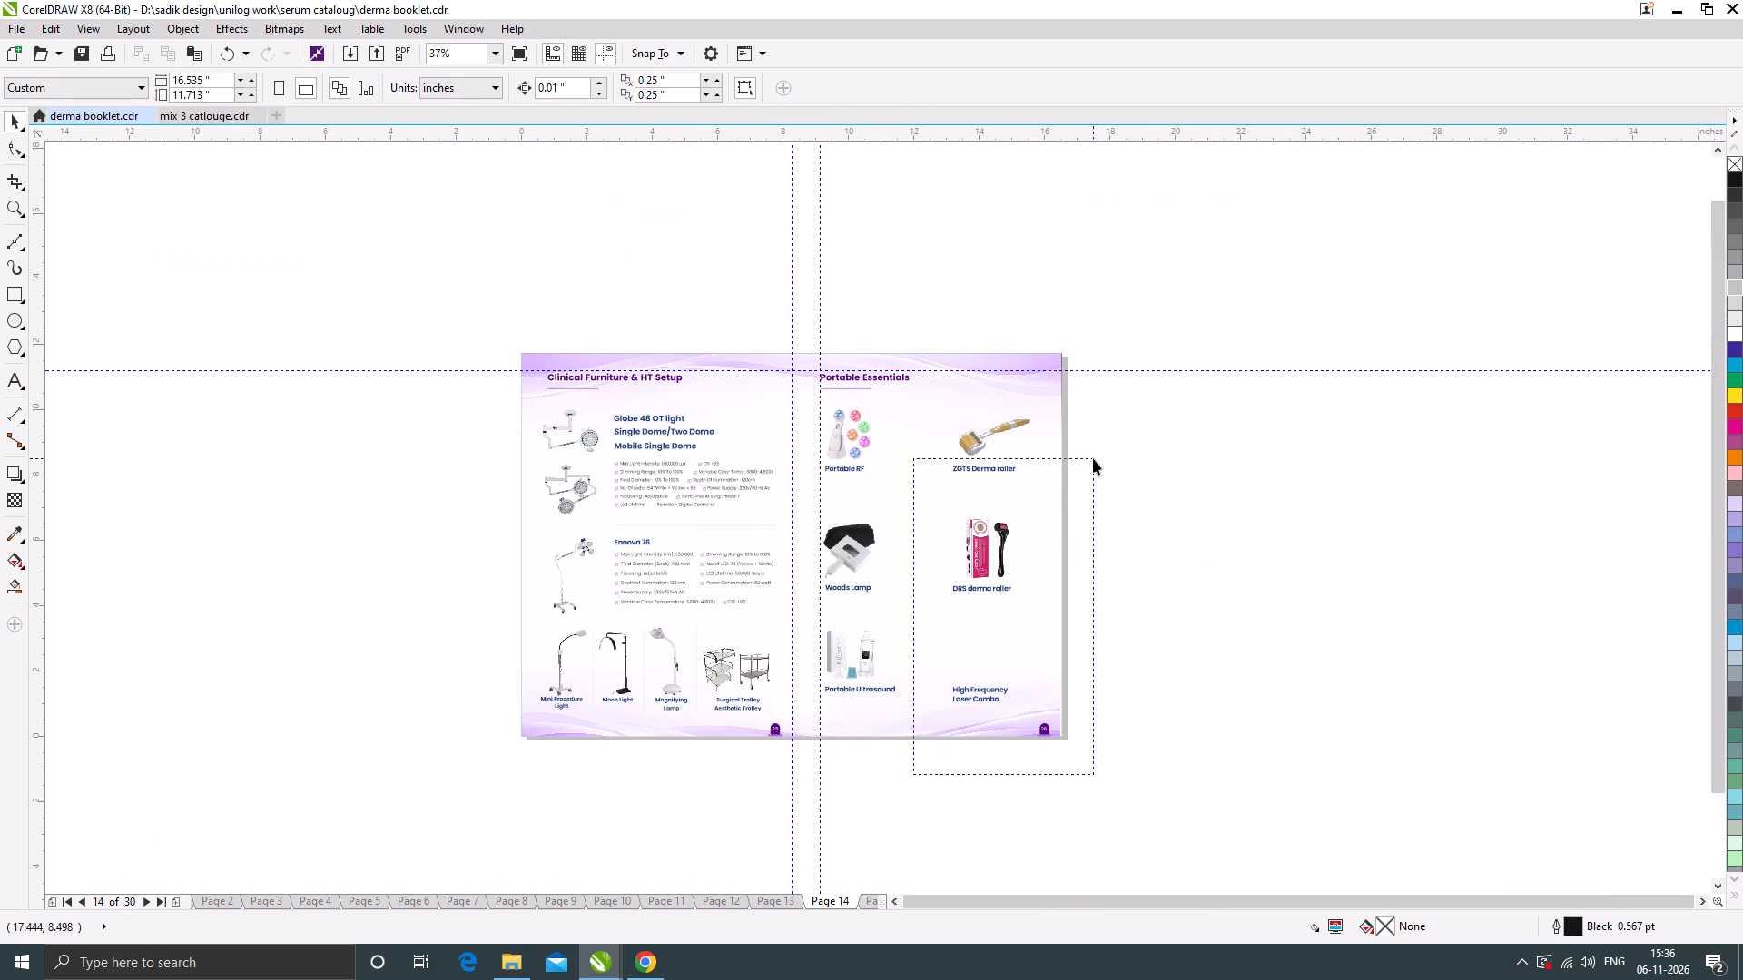
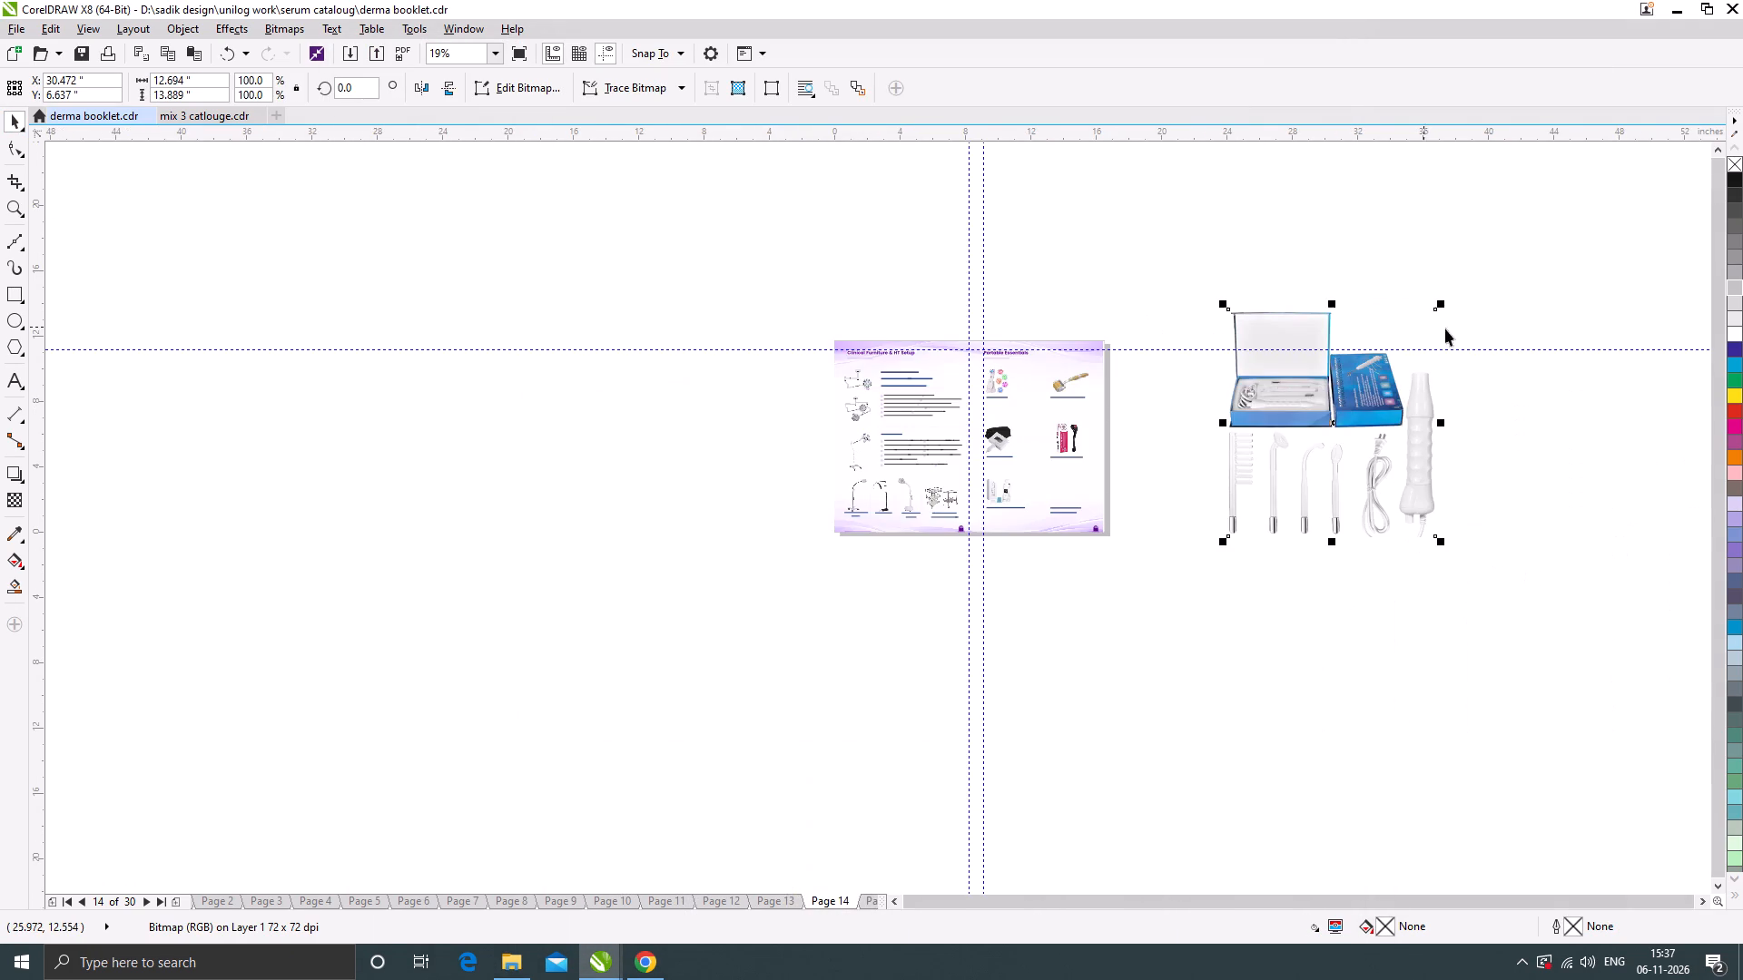
Scale the high frequency kit image down proportionally to about 1.48 by 1.62 inches.
left_click_drag(1440, 304, 1364, 405, "shift")
left_click_drag(1342, 428, 1336, 433)
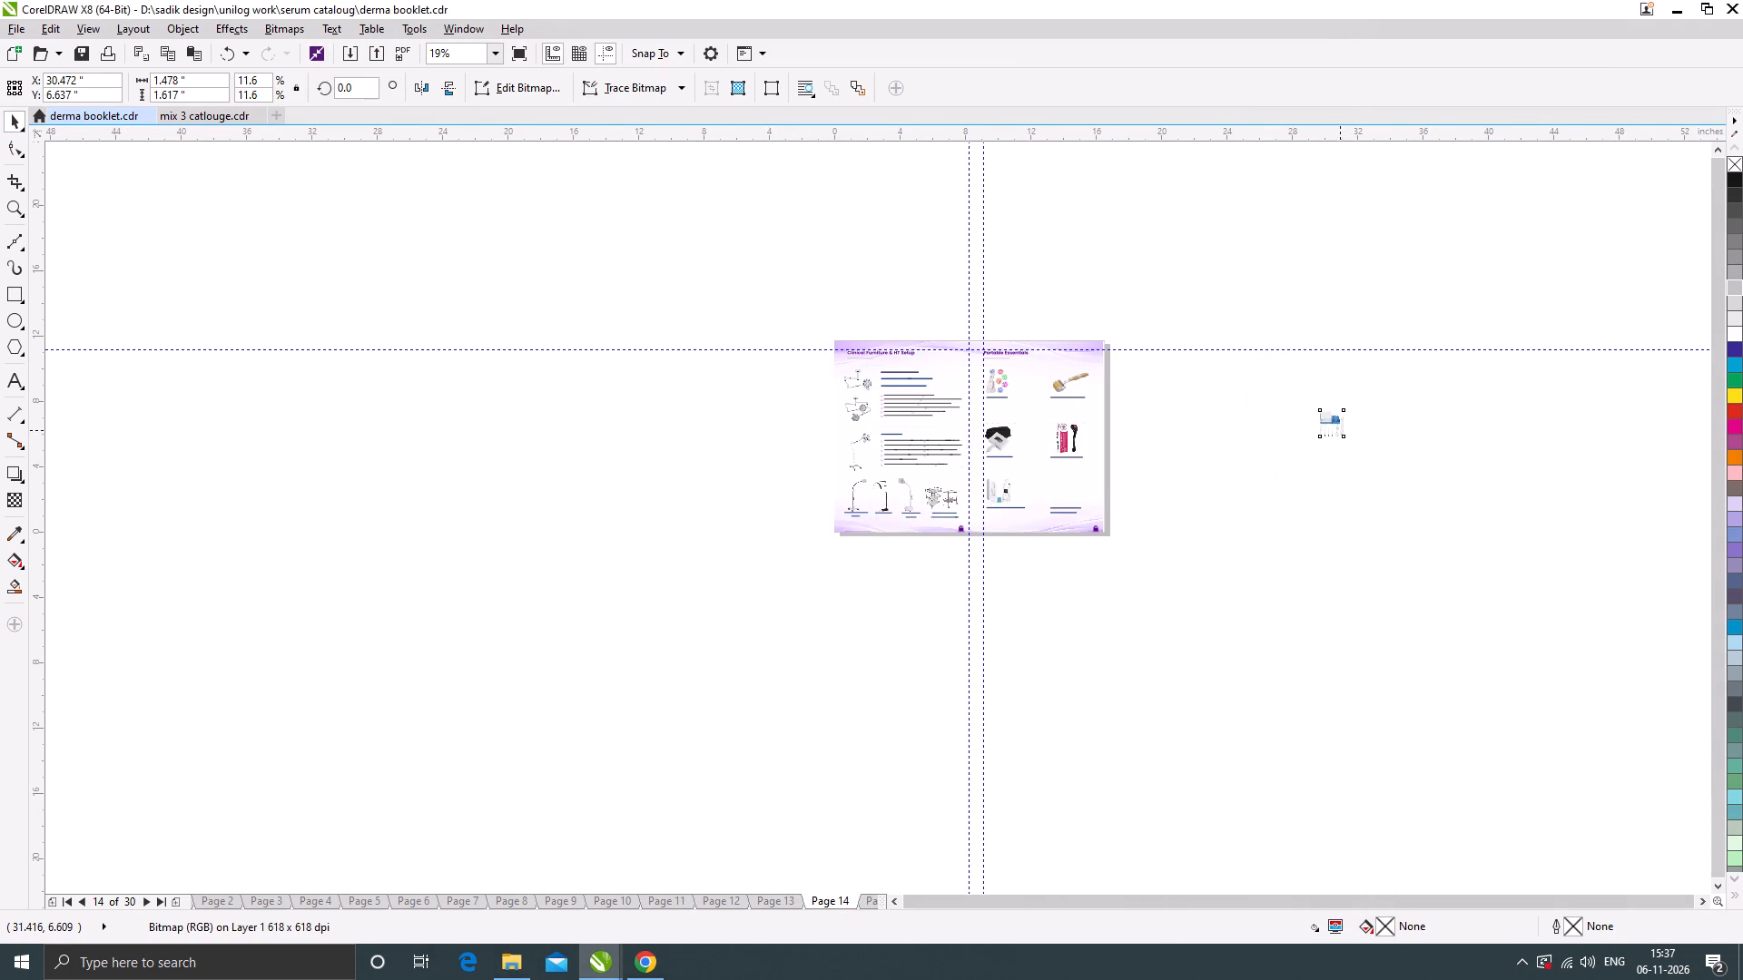
Place the high frequency kit image above the High Frequency Laser Combo label, at about X 14.07, Y 2.63 inches.
left_click_drag(1336, 433, 1087, 491)
scroll(1080, 494, "up", 3)
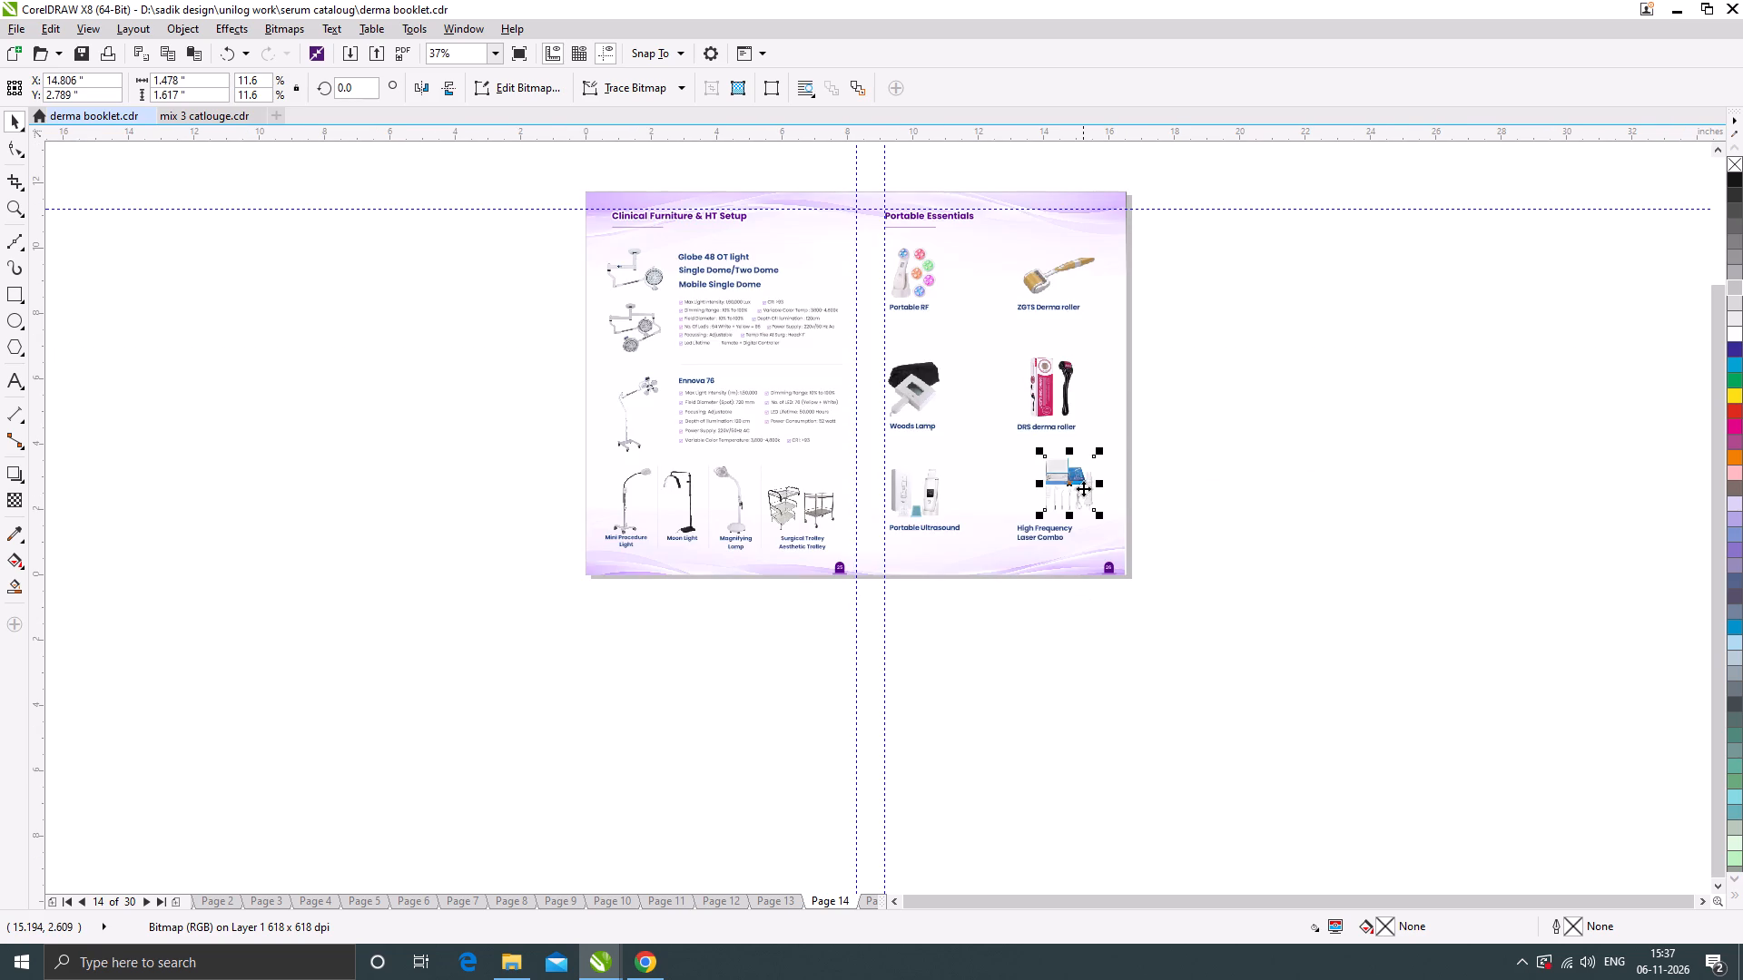
scroll(1083, 488, "up", 2)
left_click_drag(1073, 454, 1005, 471)
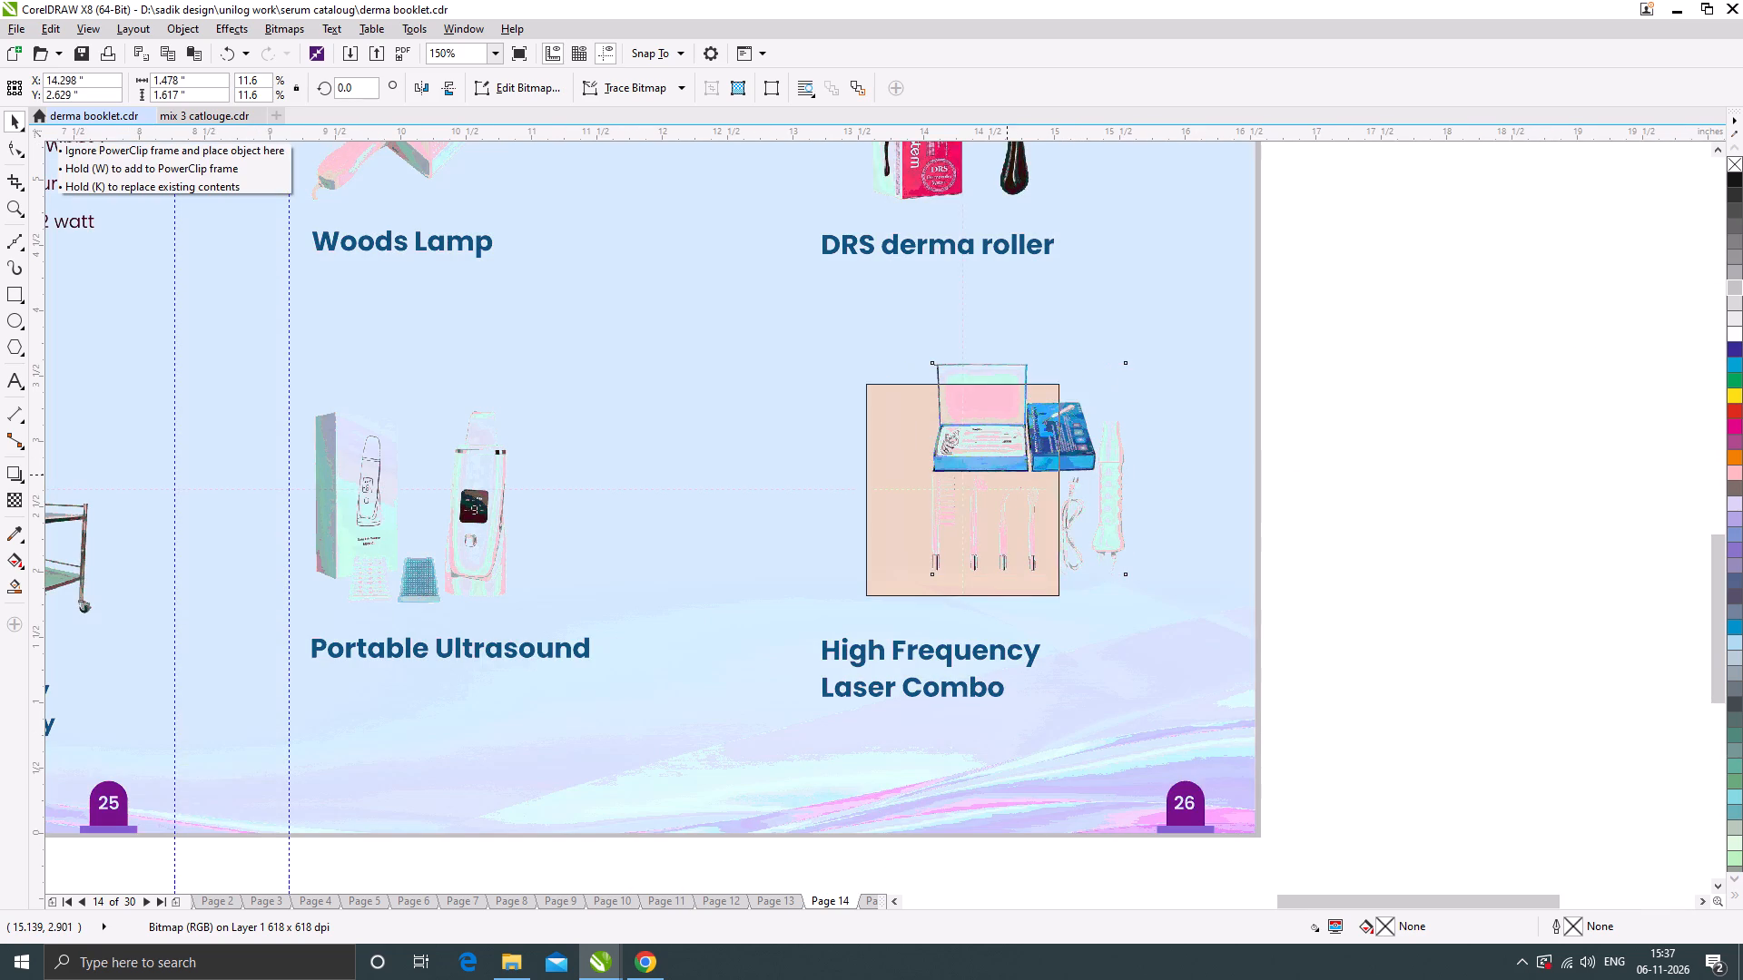
left_click_drag(1005, 471, 980, 477)
scroll(957, 570, "down", 1)
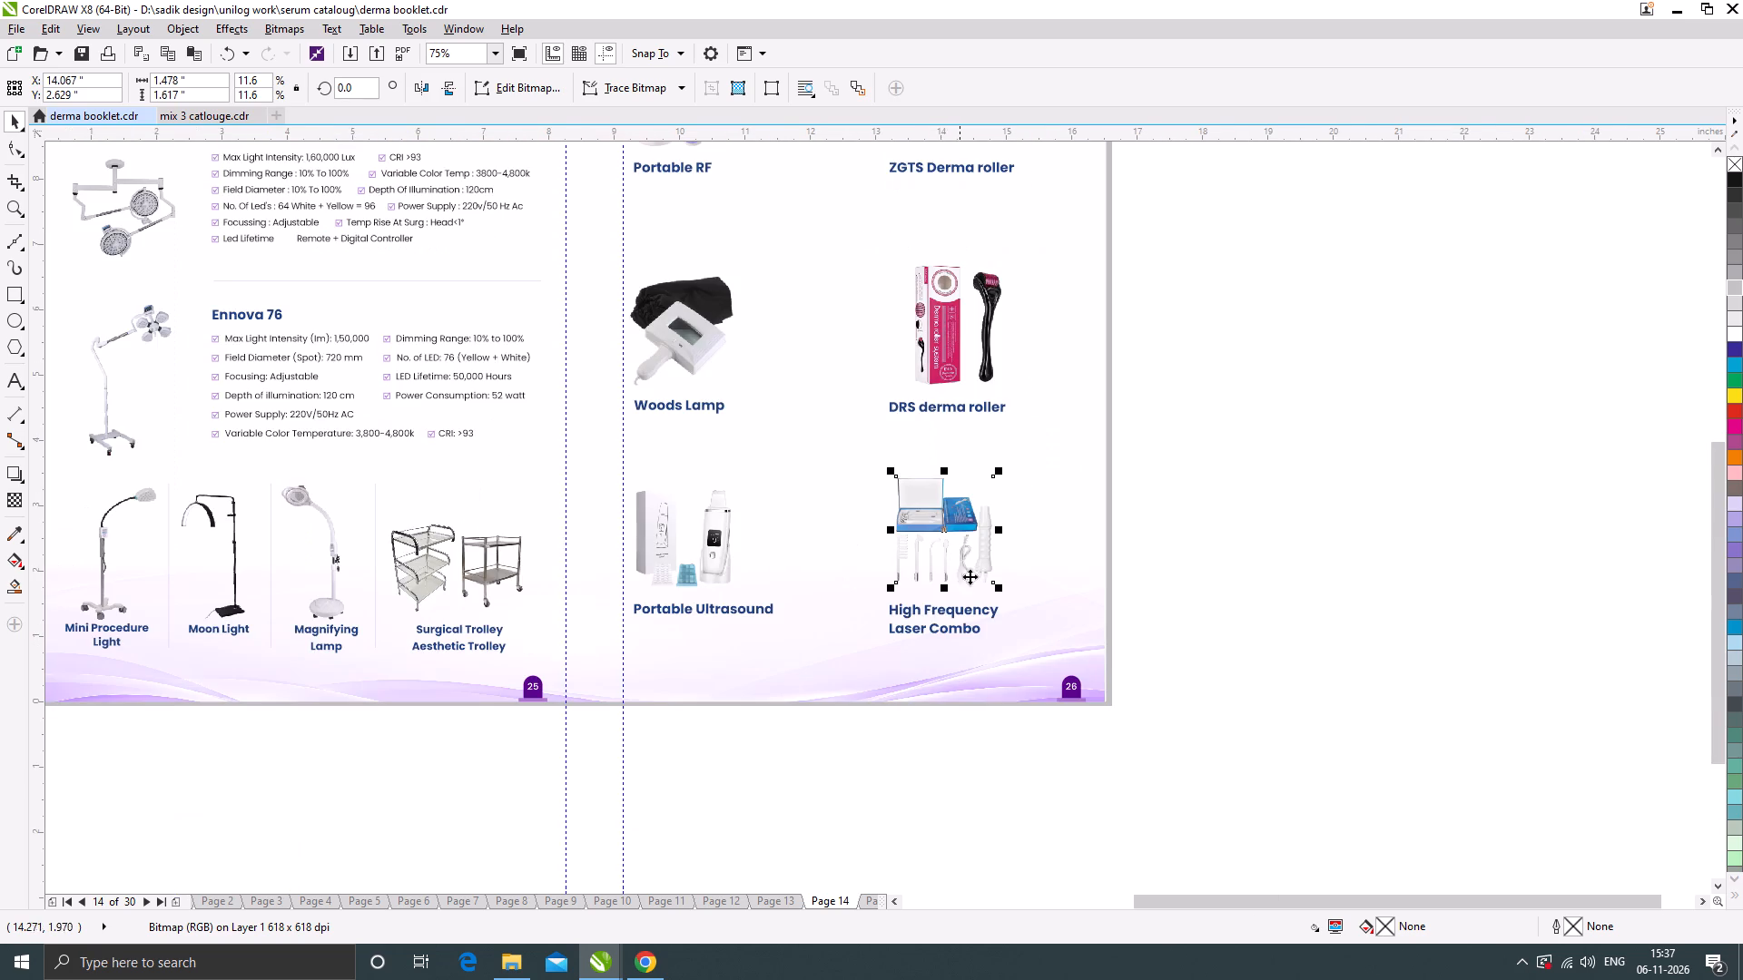
left_click(1156, 602)
scroll(919, 579, "down", 1)
left_click(949, 760)
Move the Portable RF and ZGTS Derma roller labels down together, to about Y 8.01 inches.
scroll(875, 515, "up", 1)
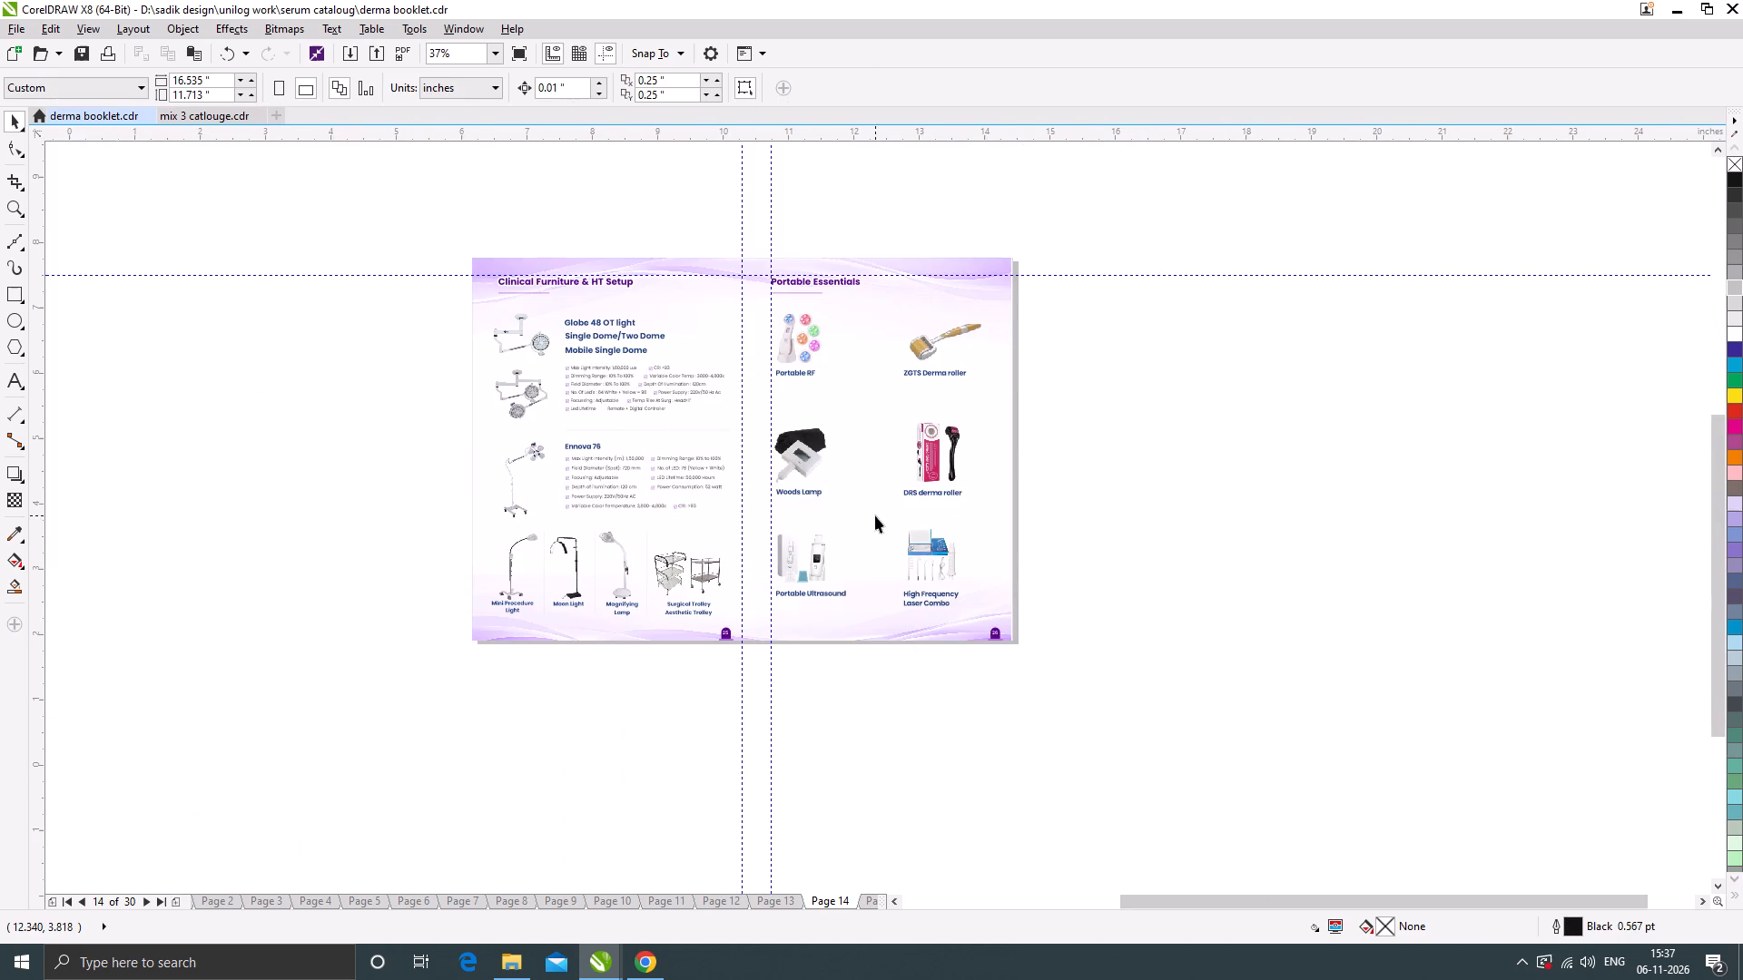
scroll(902, 470, "down", 1)
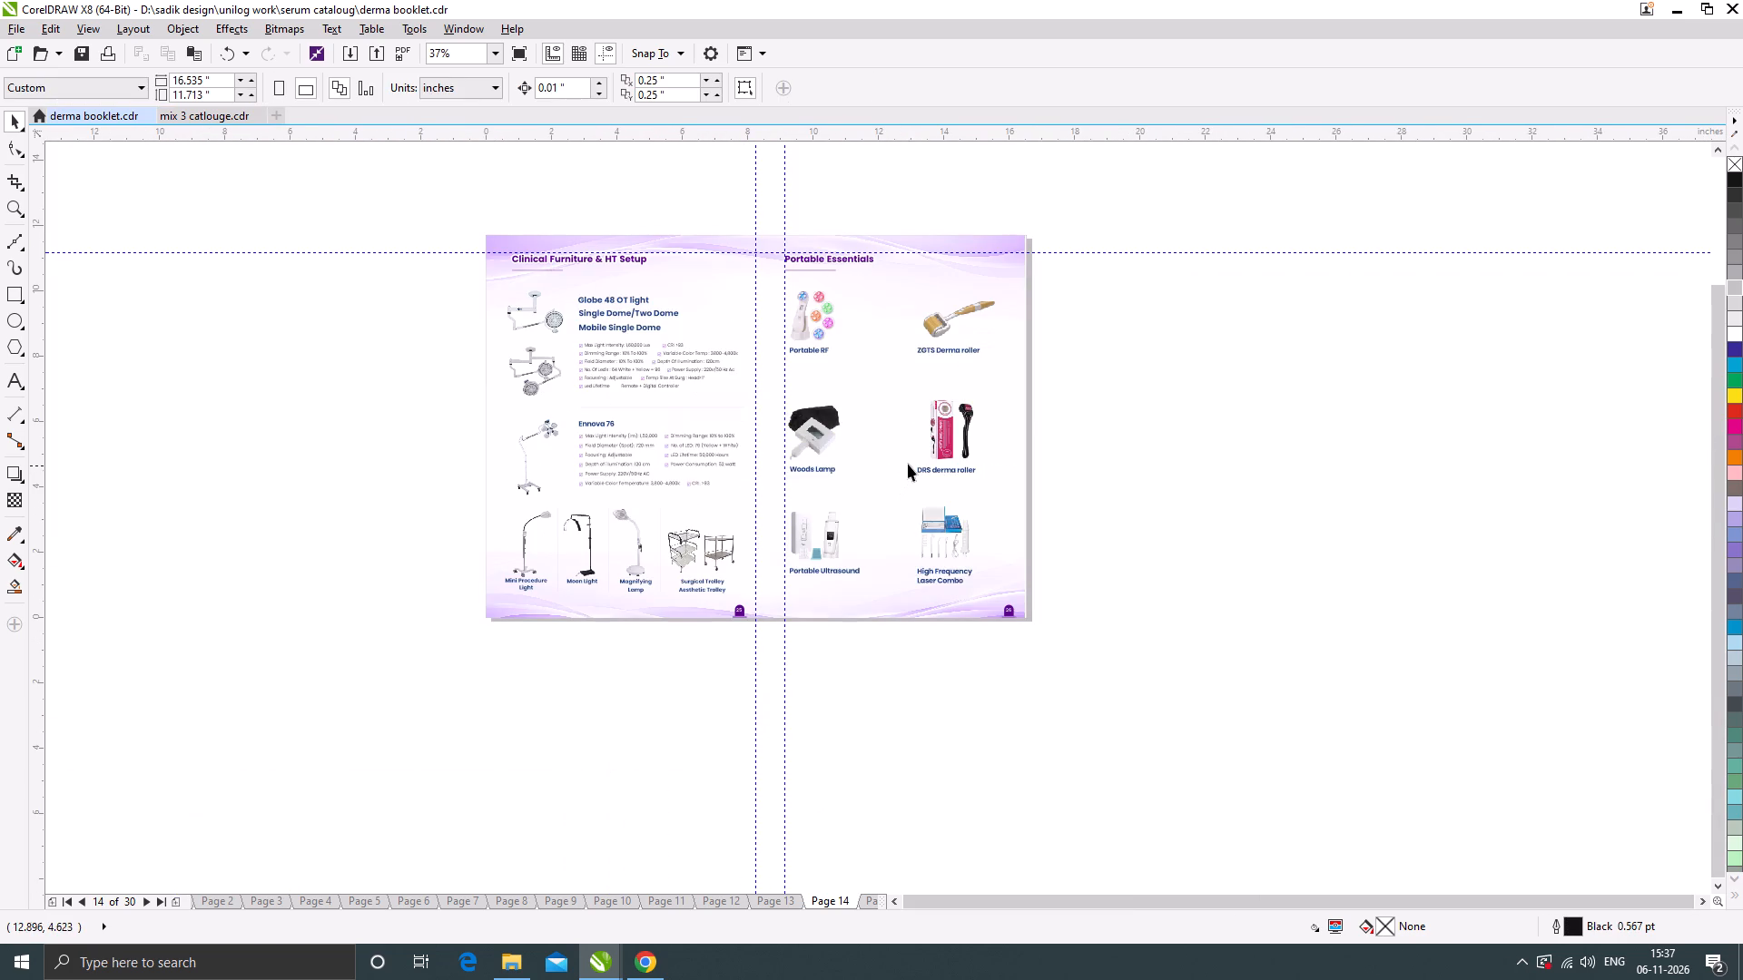
scroll(805, 289, "up", 1)
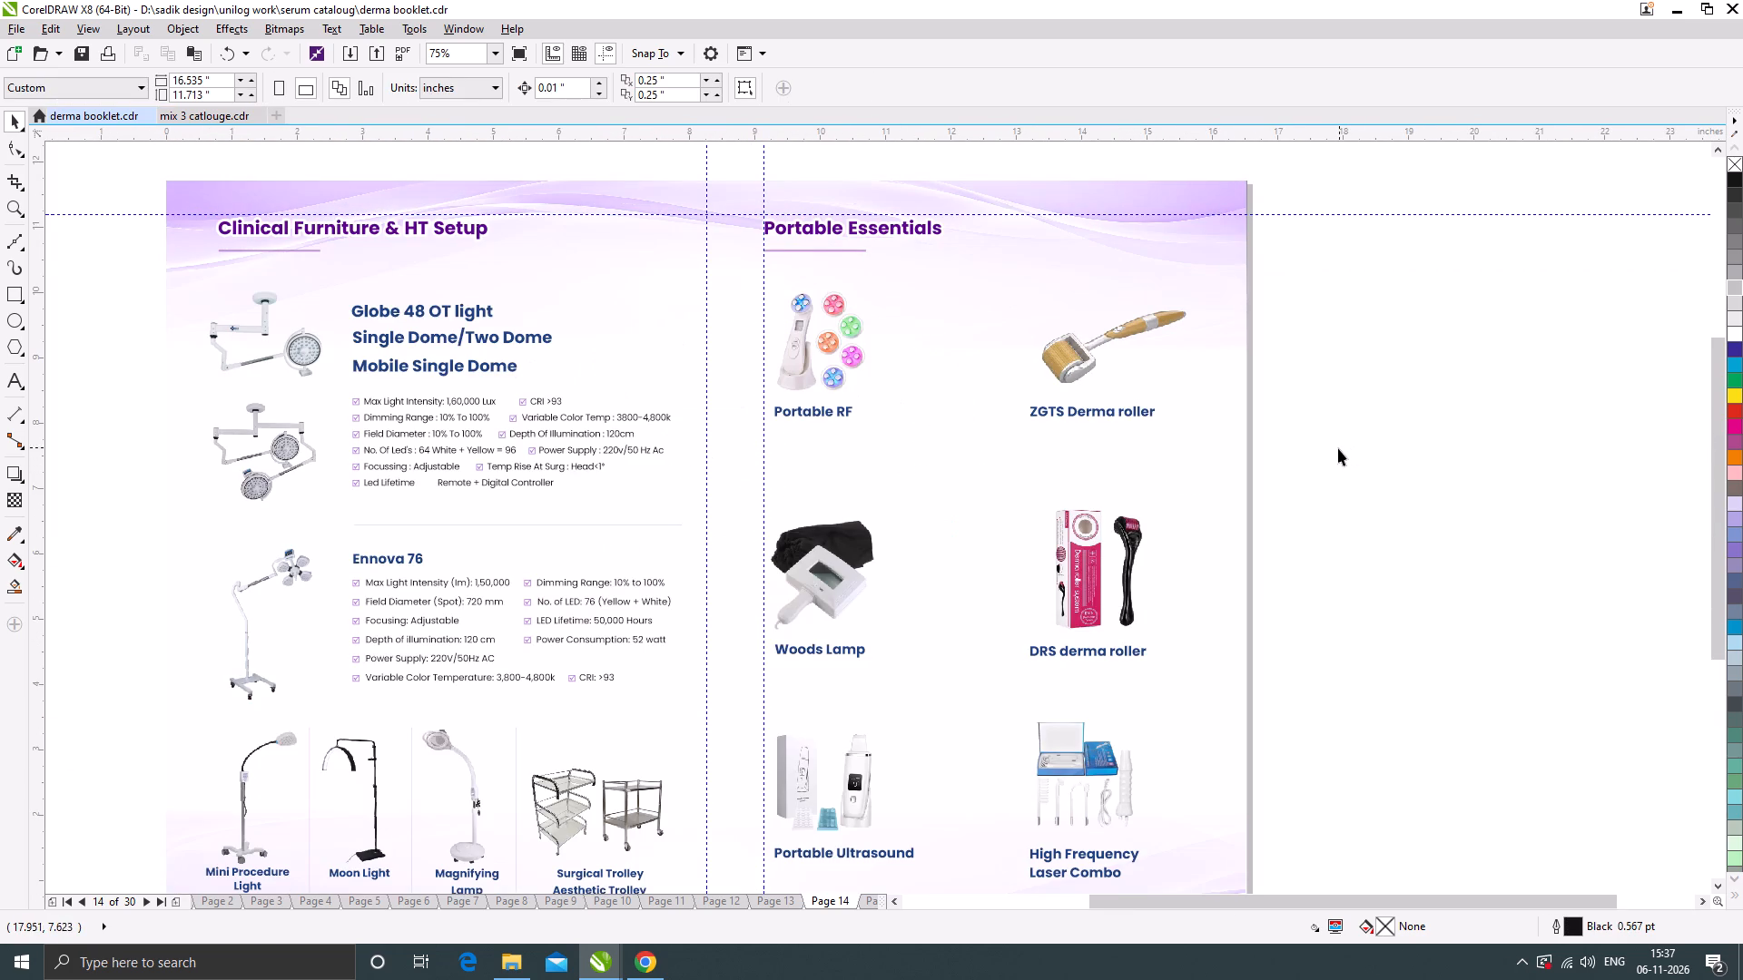
left_click_drag(1332, 453, 738, 389)
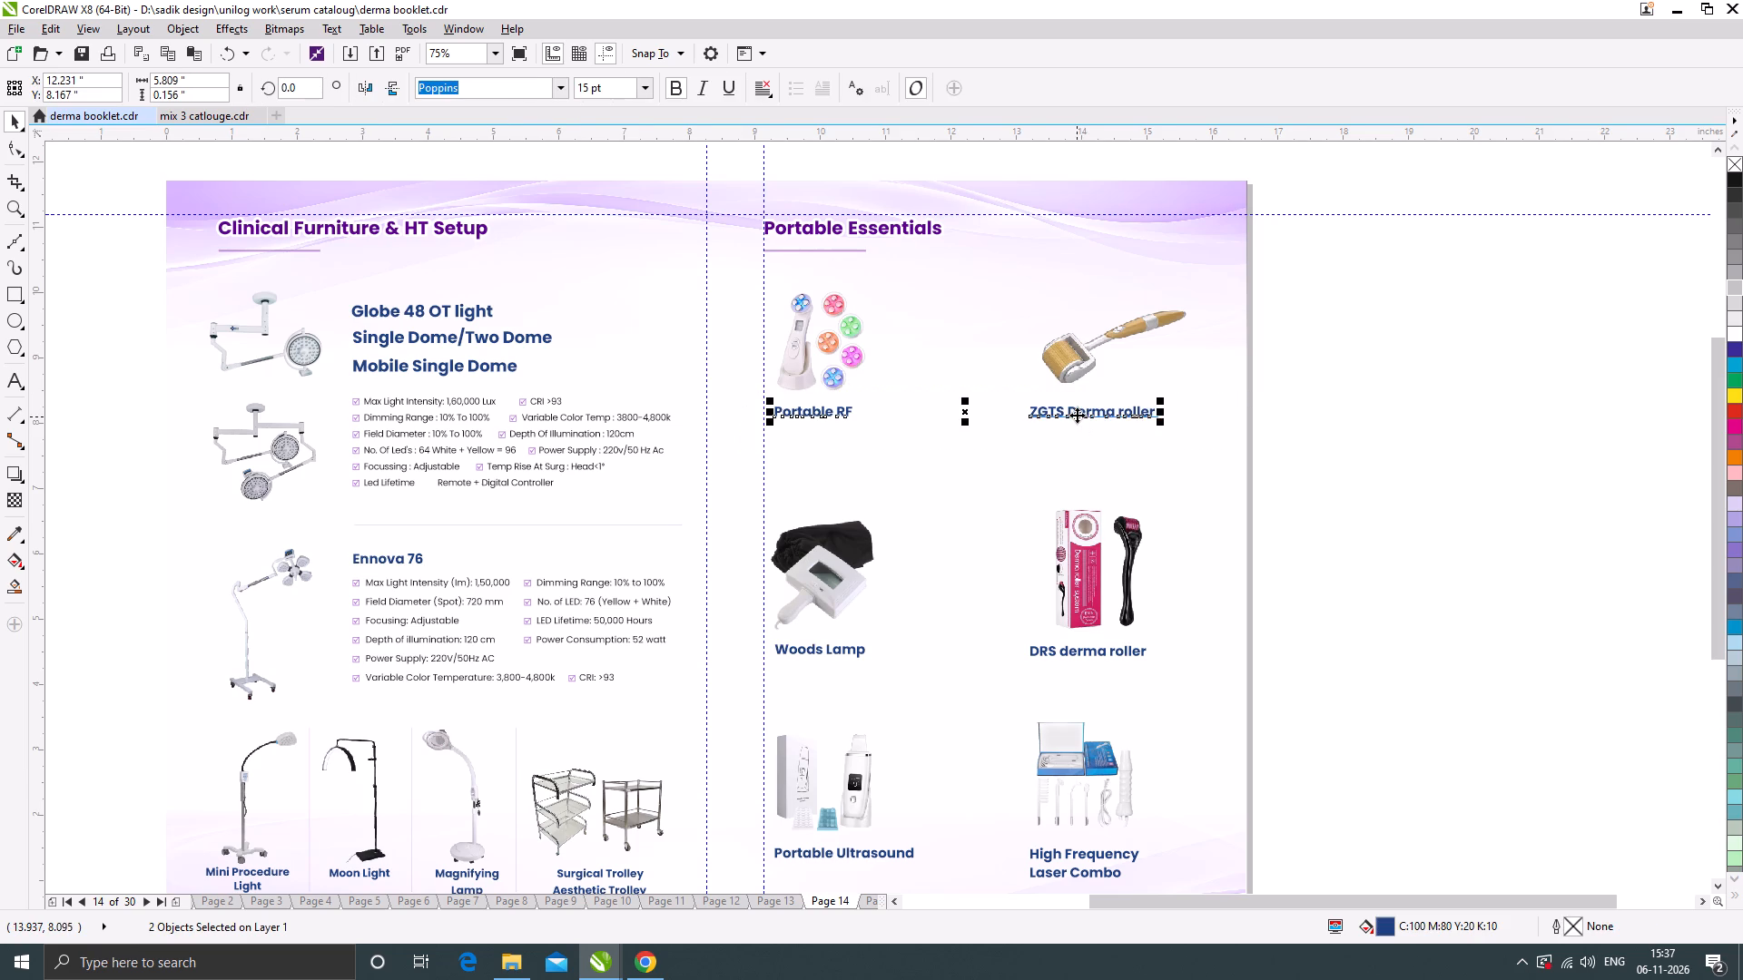
scroll(1077, 415, "up", 1)
left_click_drag(1078, 409, 1078, 436)
scroll(1015, 399, "down", 2)
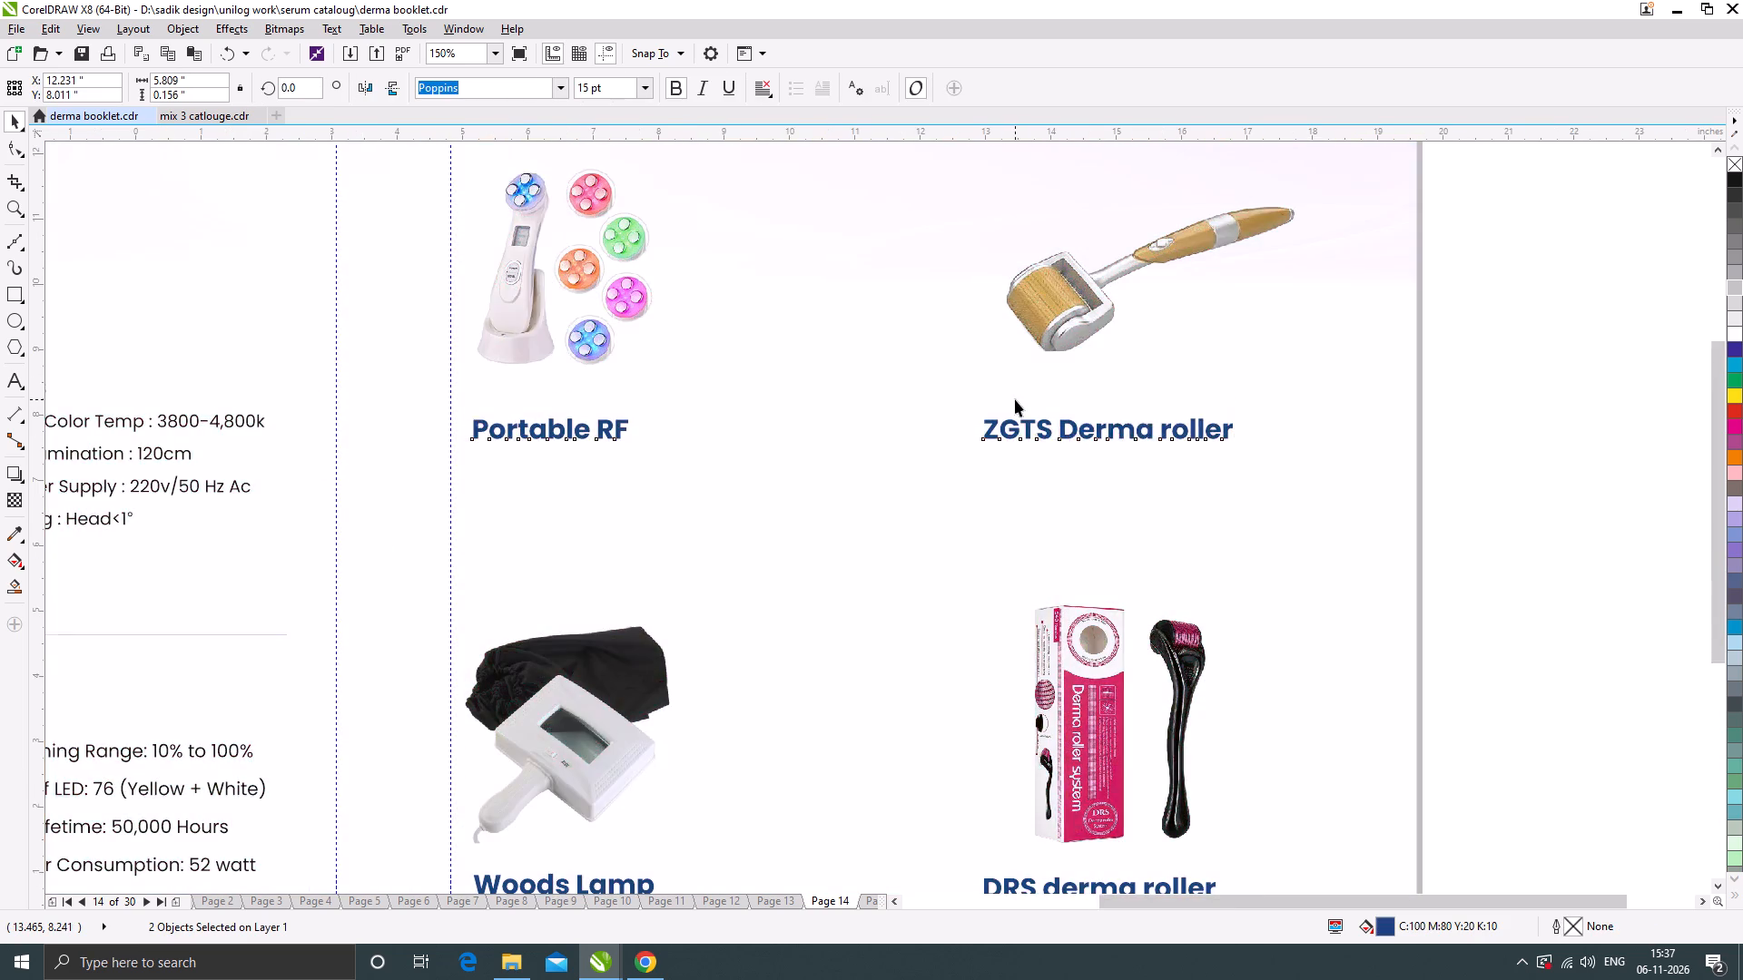
left_click(1297, 479)
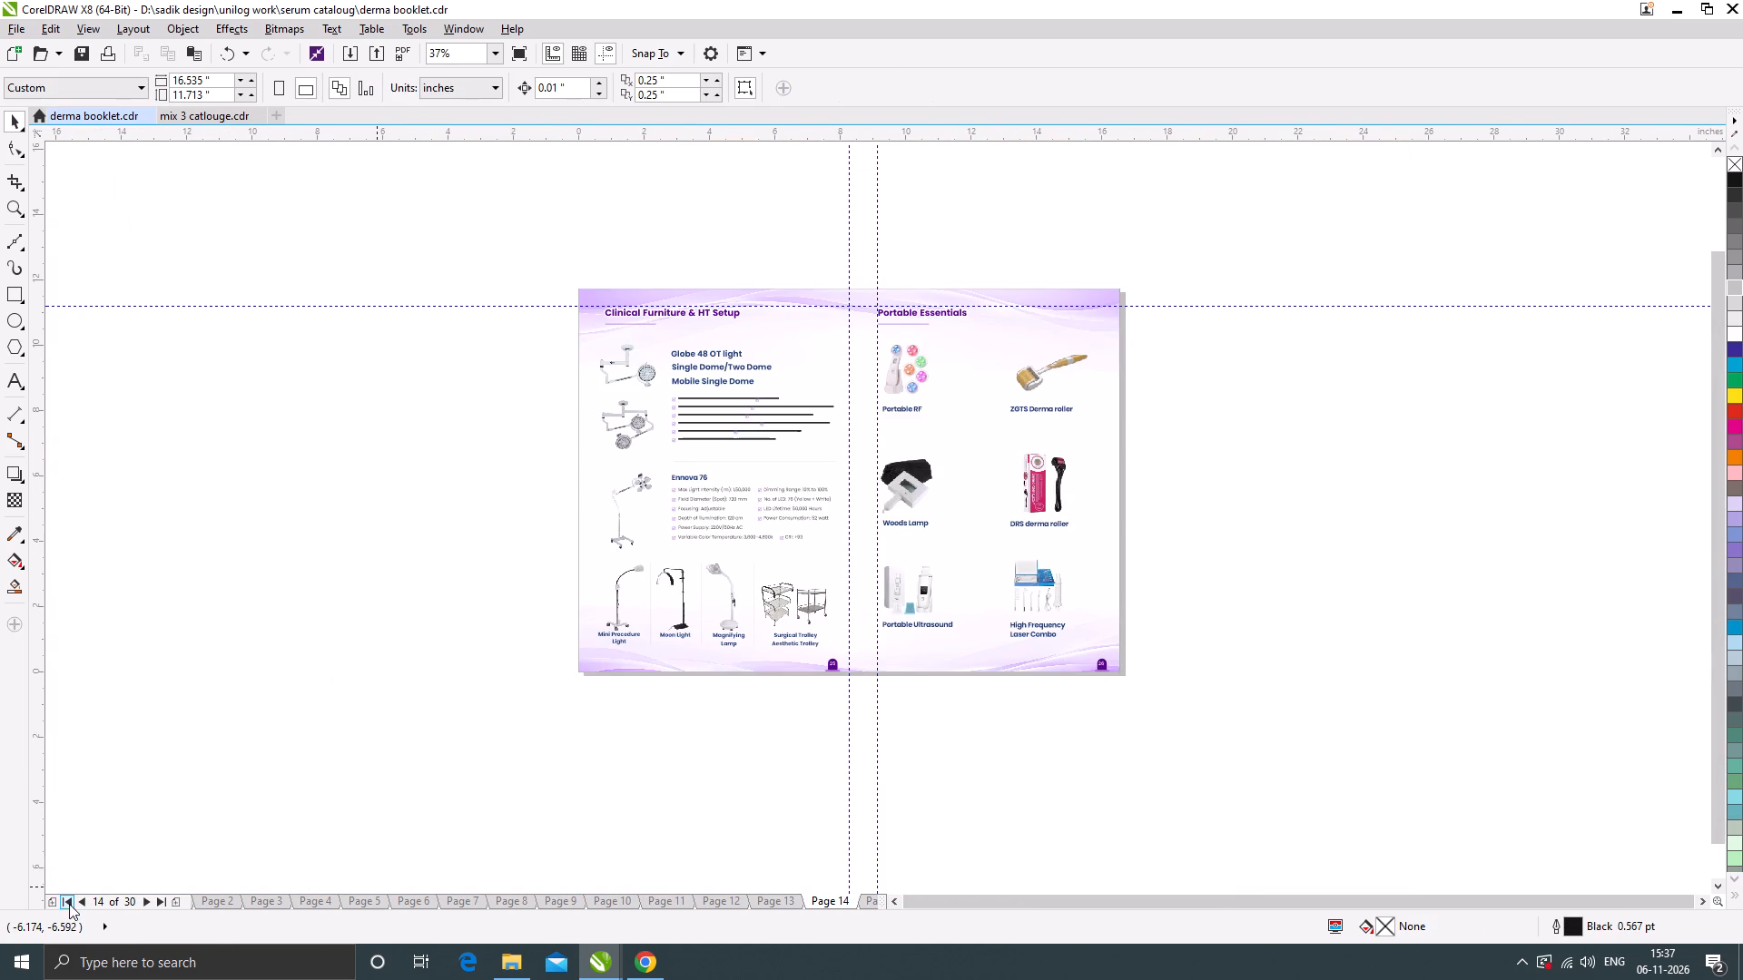
Review the booklet spreads in order from the first page through page 14, checking the layout of each.
left_click(68, 904)
key("Page_Down")
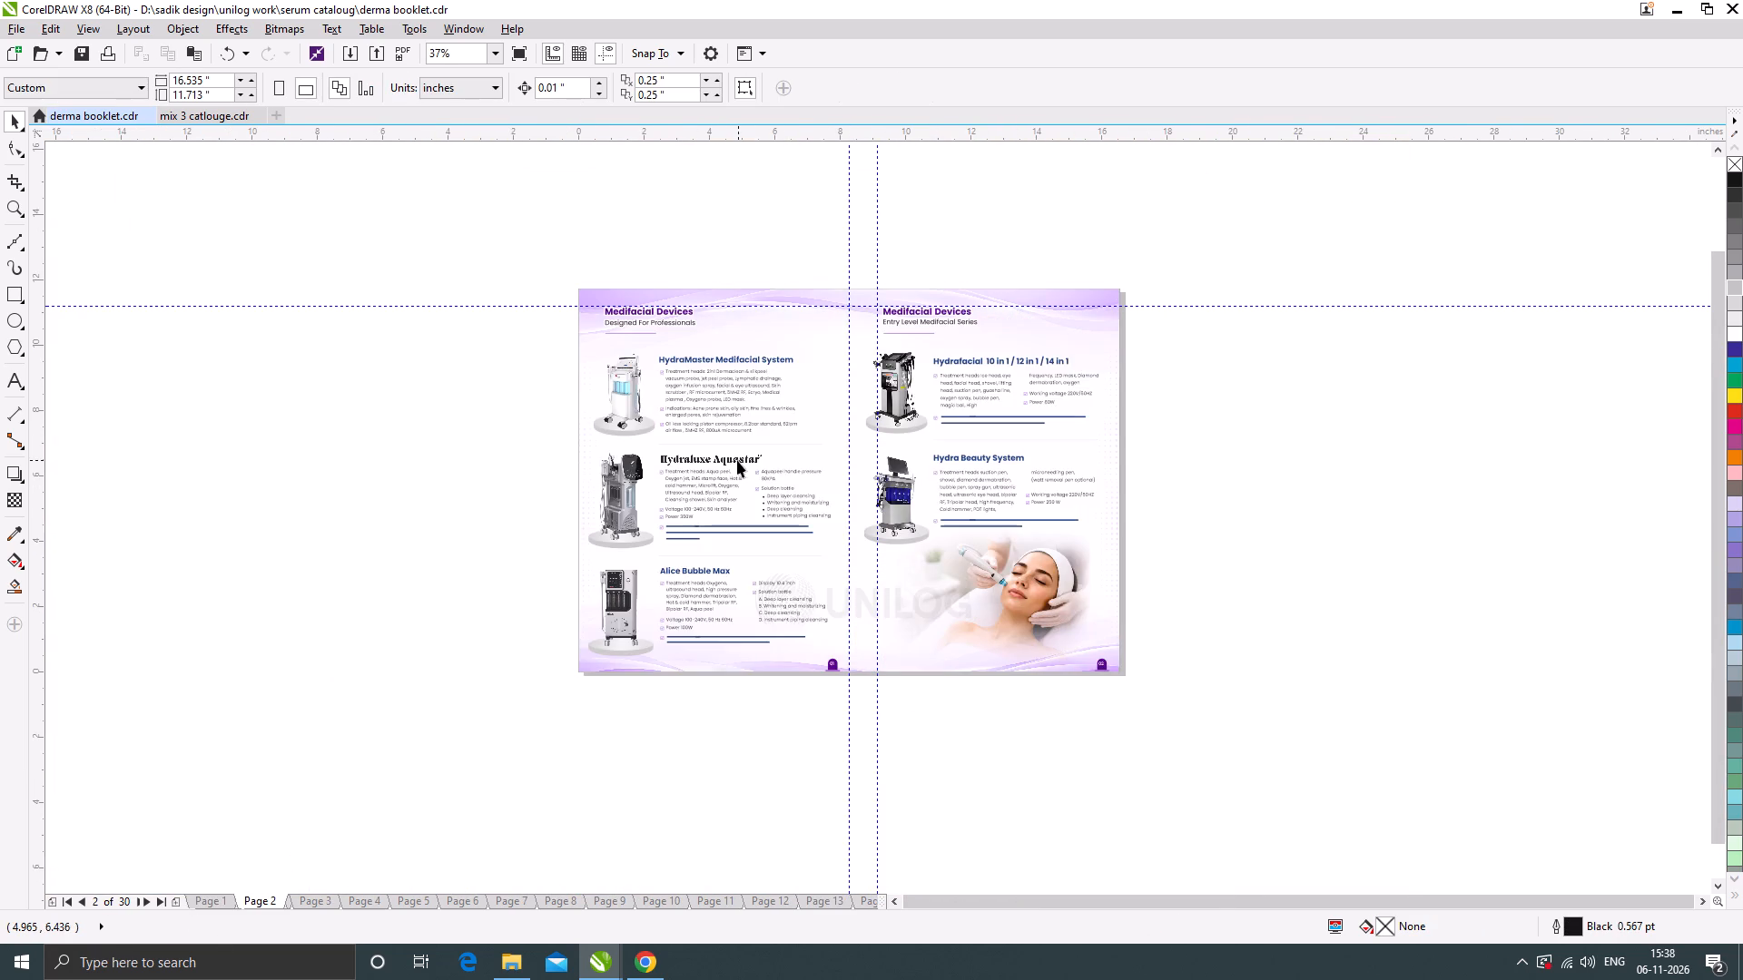
scroll(737, 459, "up", 1)
key("Page_Down")
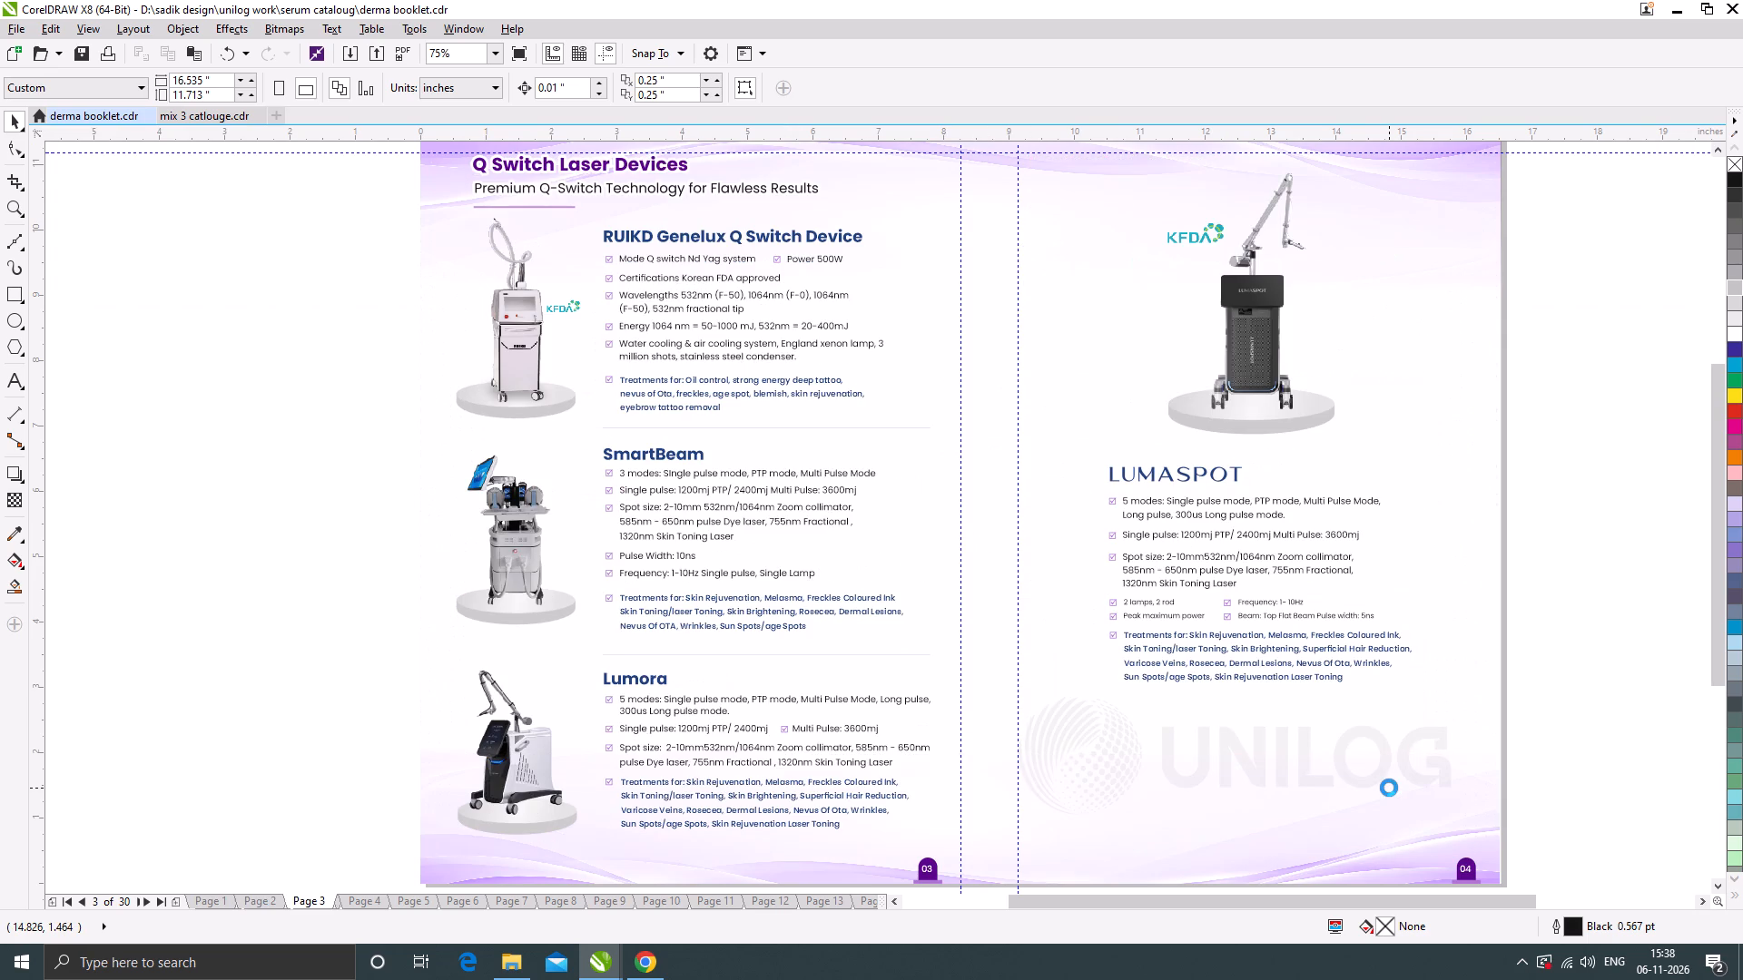
key("Page_Down")
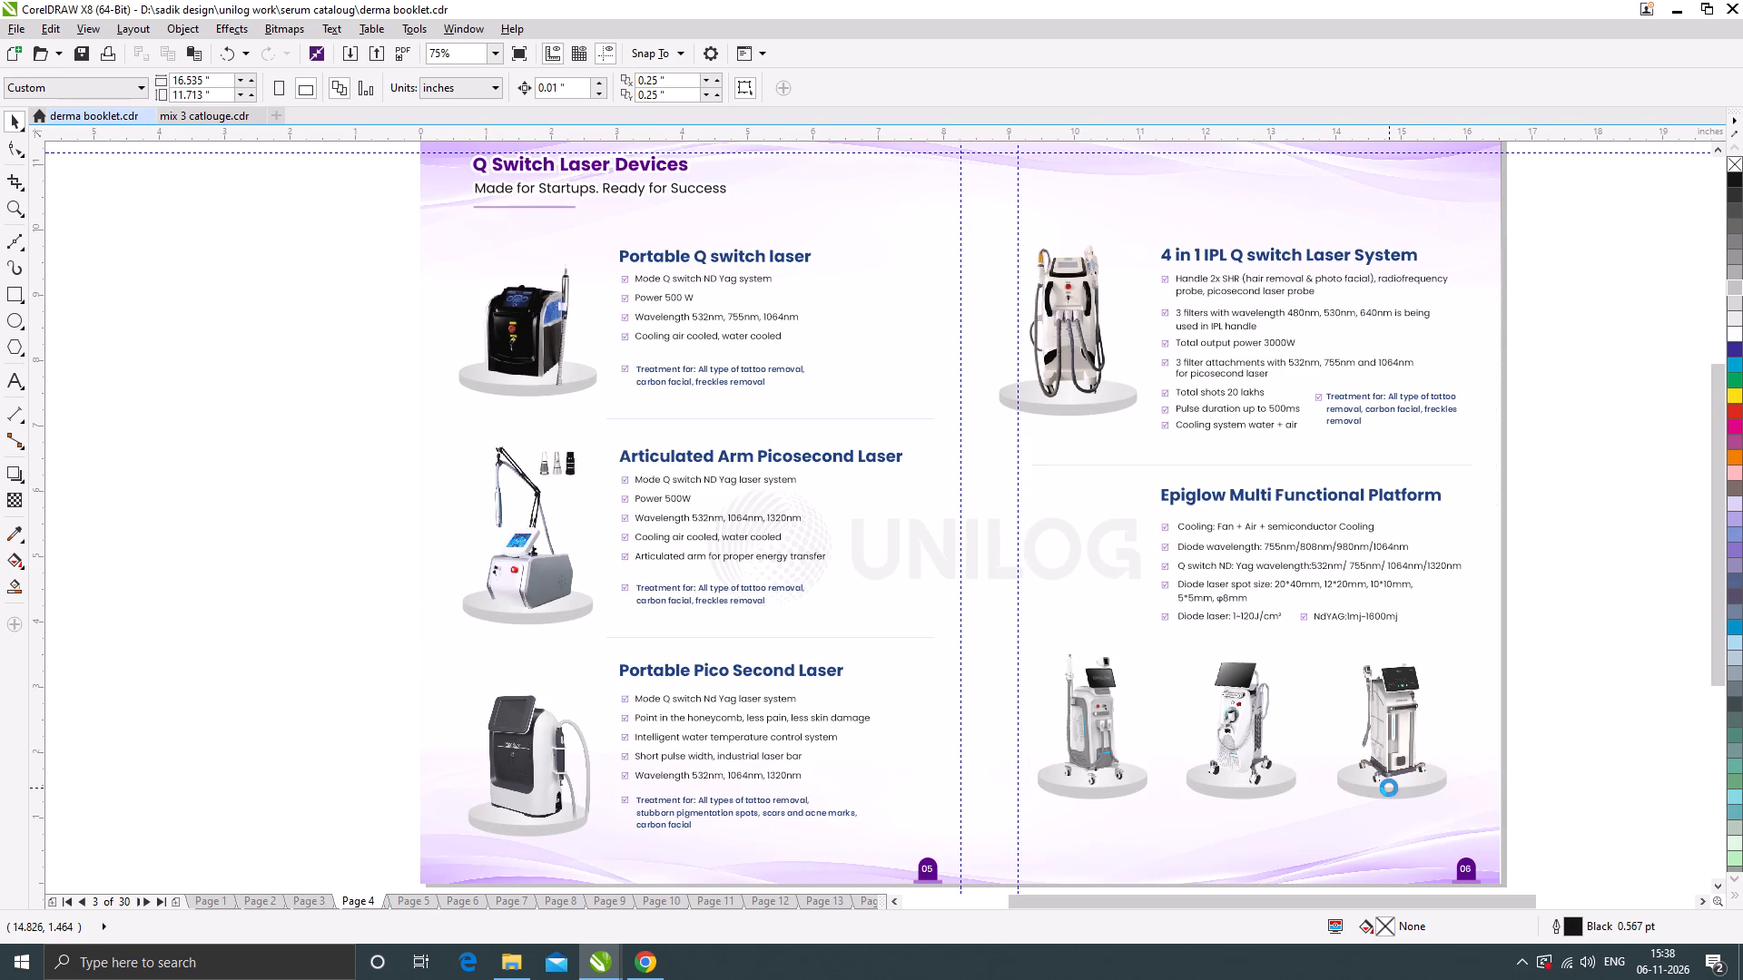
key("Page_Down")
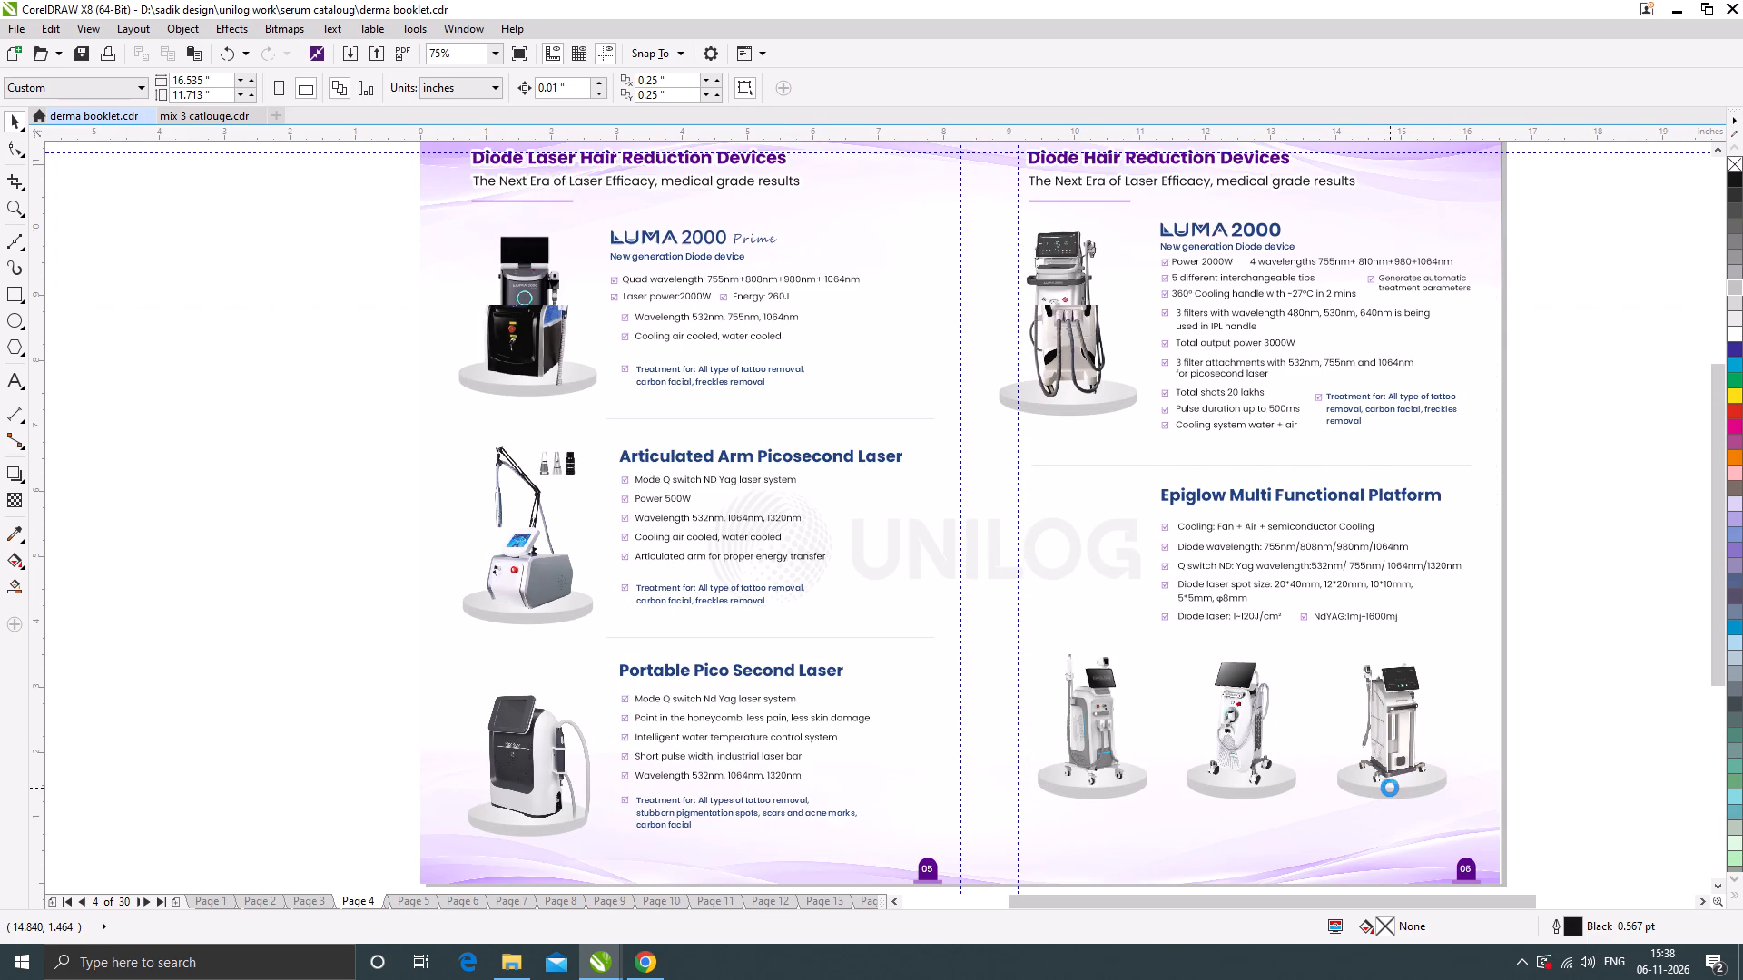
key("Page_Down")
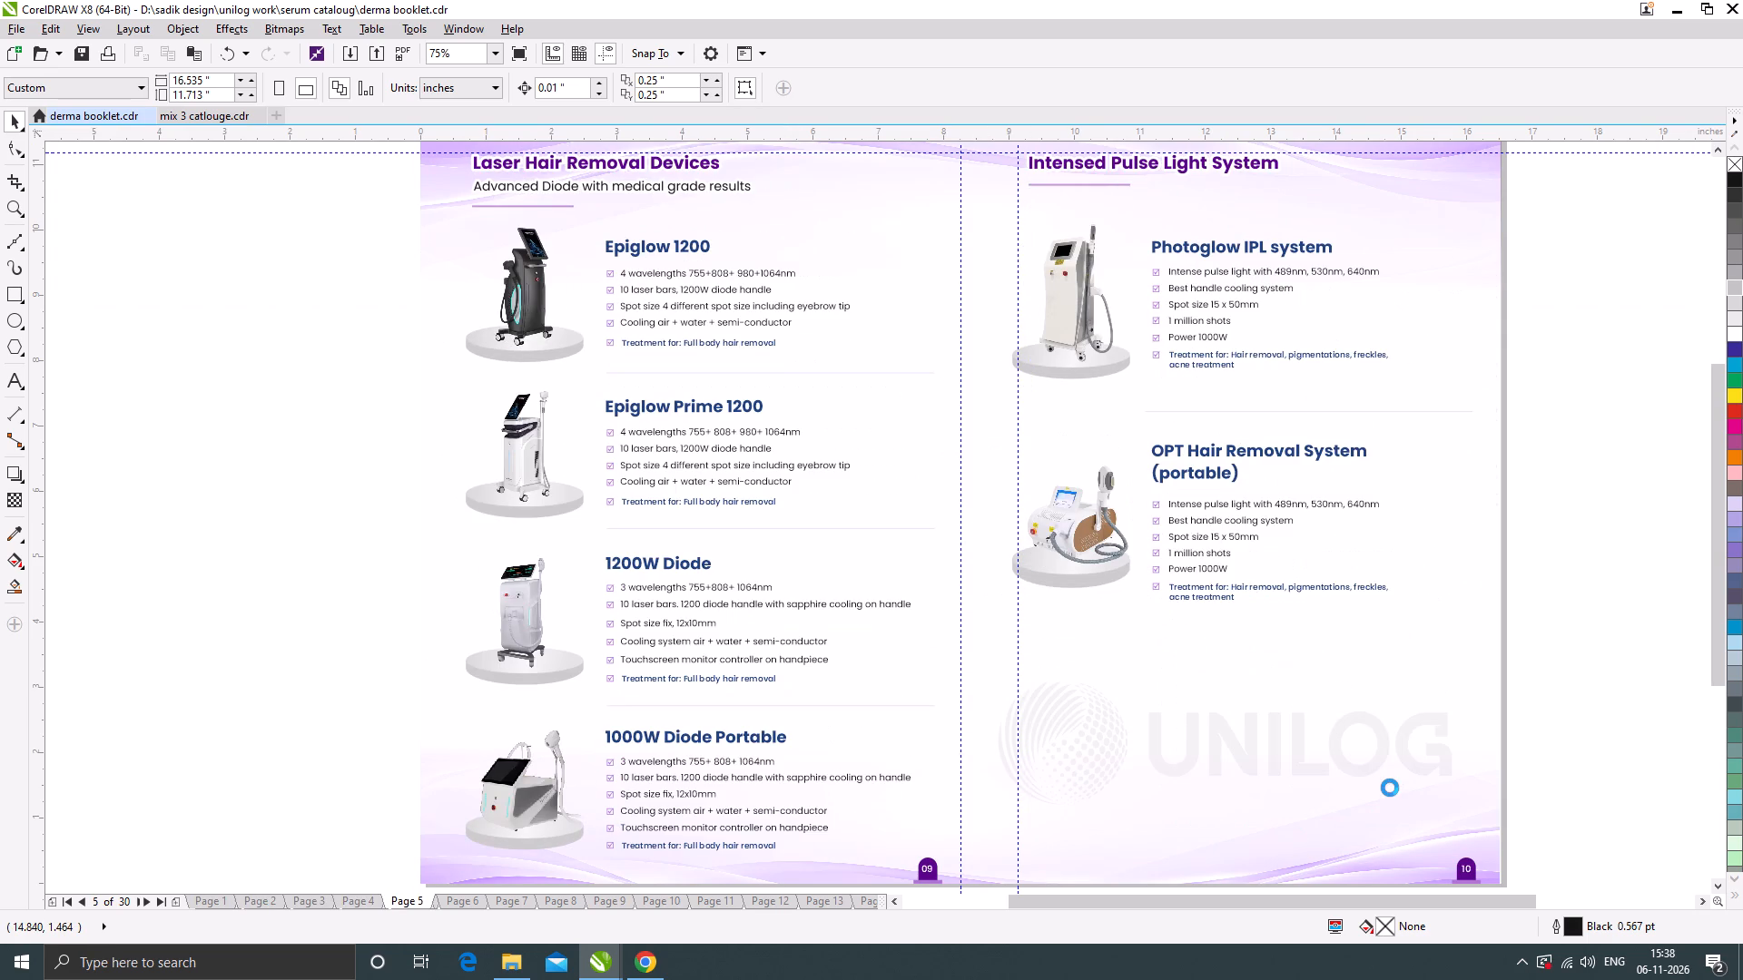
key("Page_Down")
key("Page_Down")
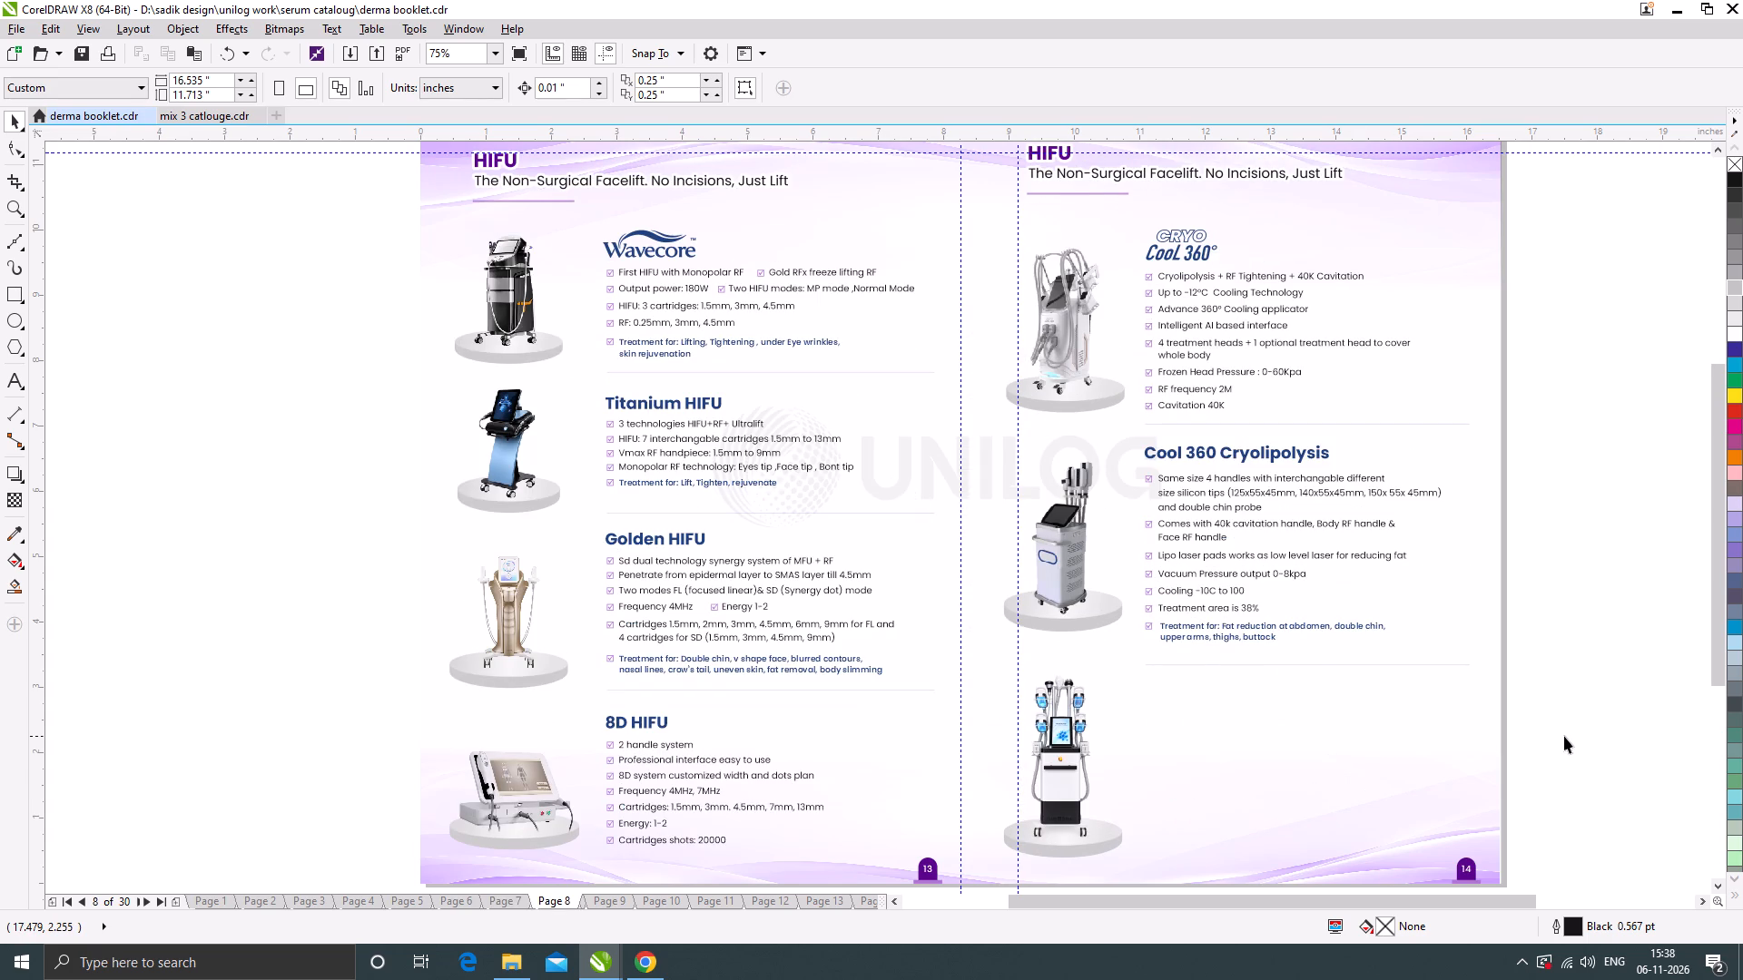
key("Page_Down")
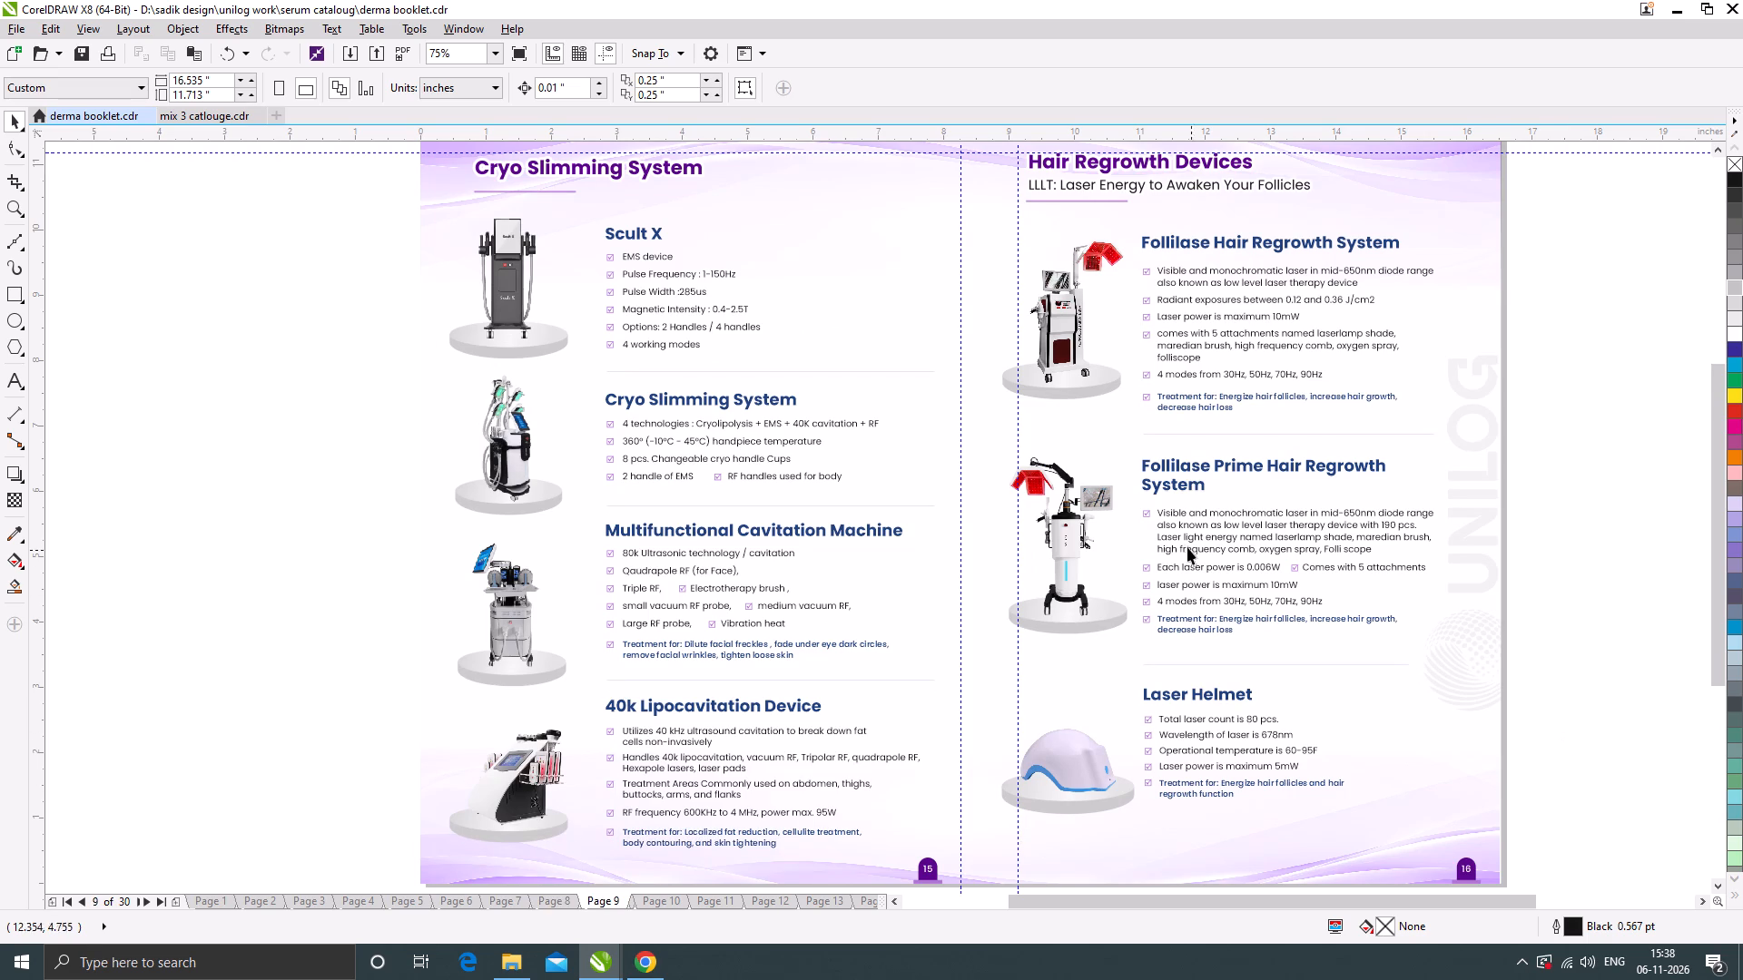
key("Page_Down")
key("Page_Down")
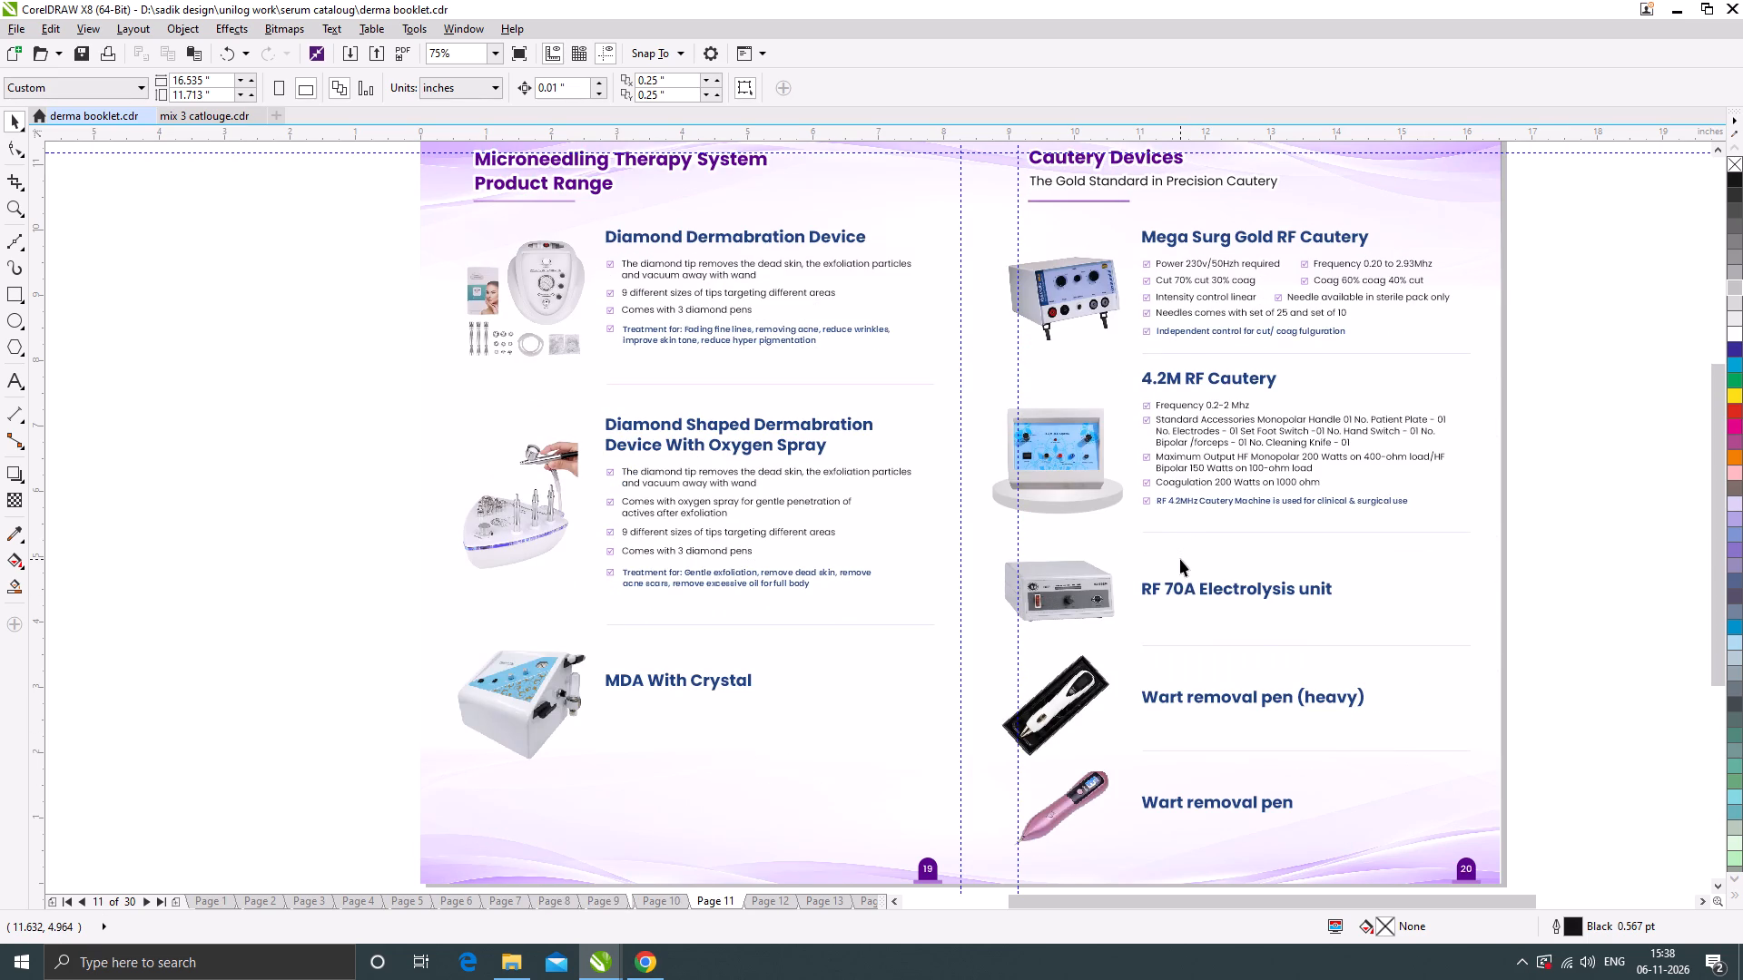
key("Page_Down")
key("Page_Down")
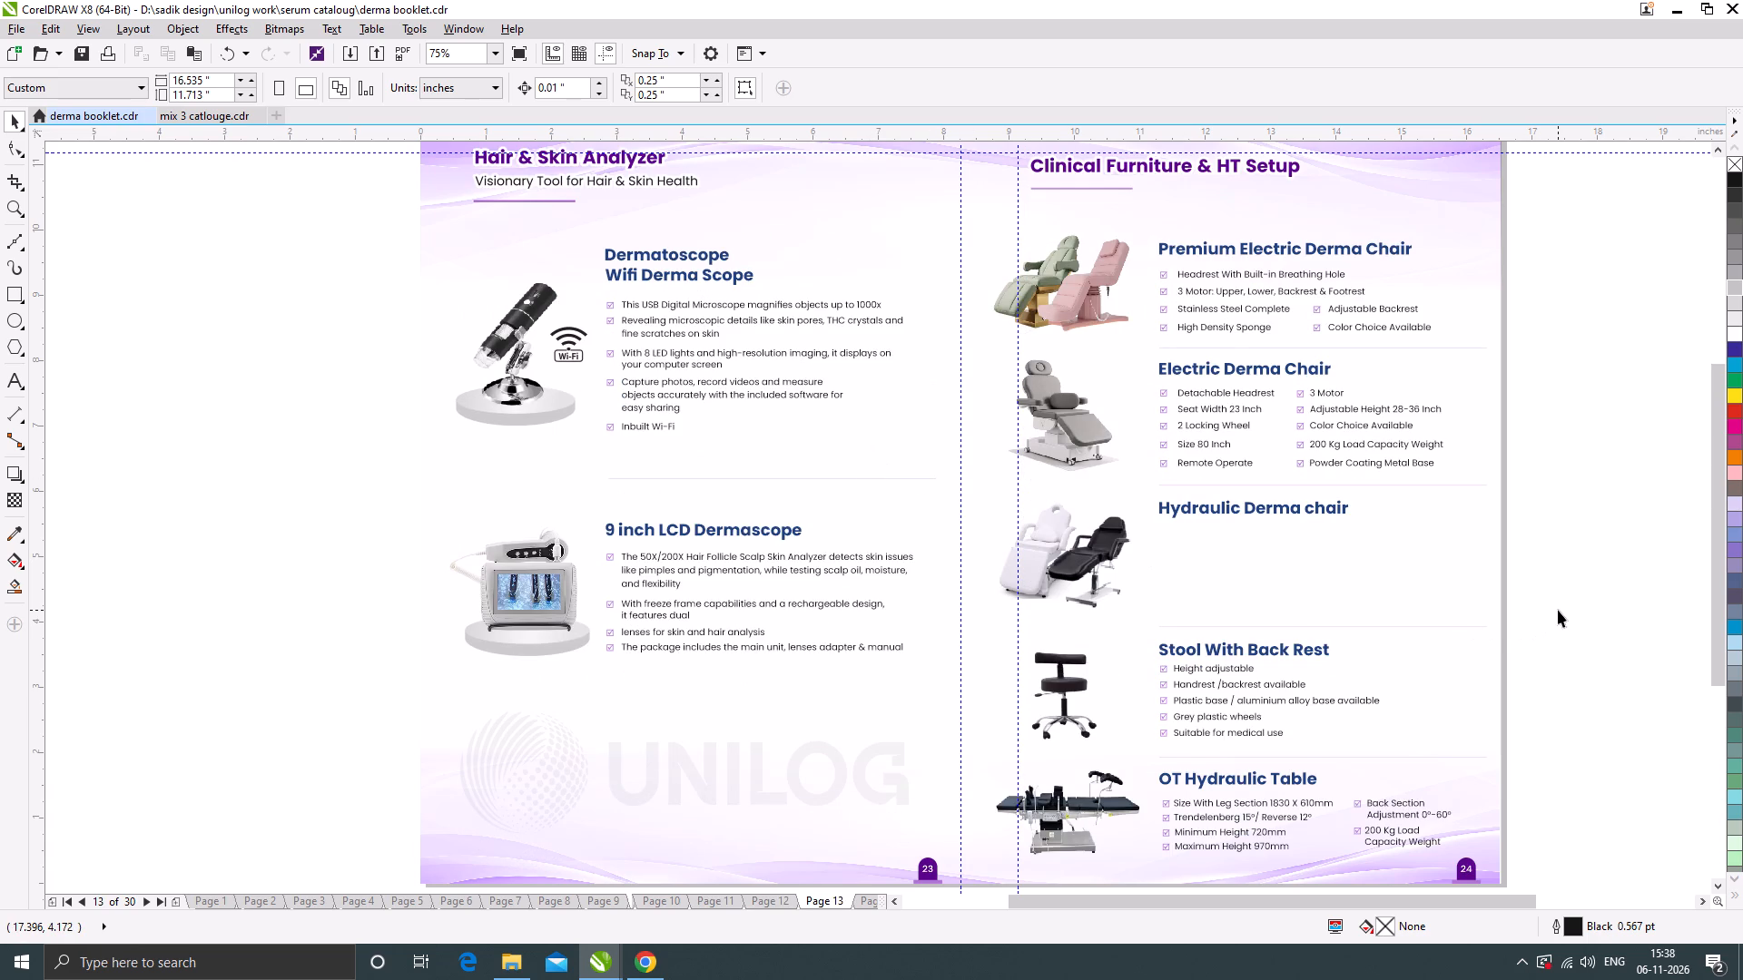
key("Page_Down")
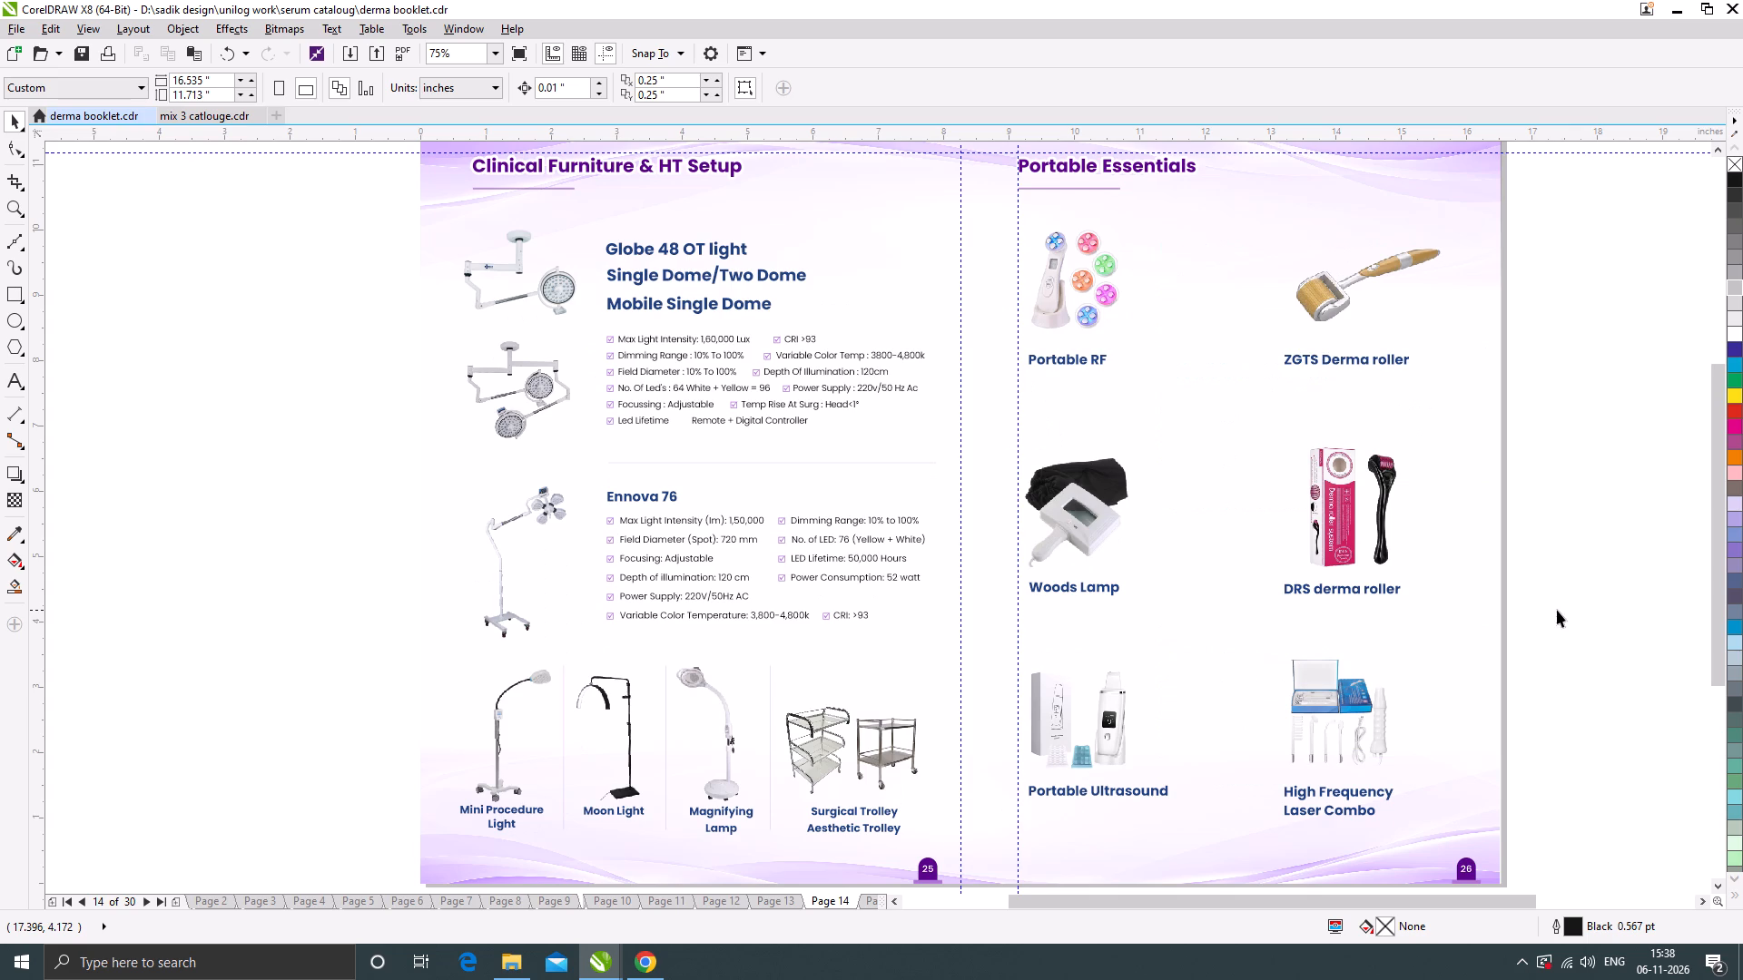
left_click(1553, 611)
scroll(1251, 461, "down", 1)
left_click(1551, 483)
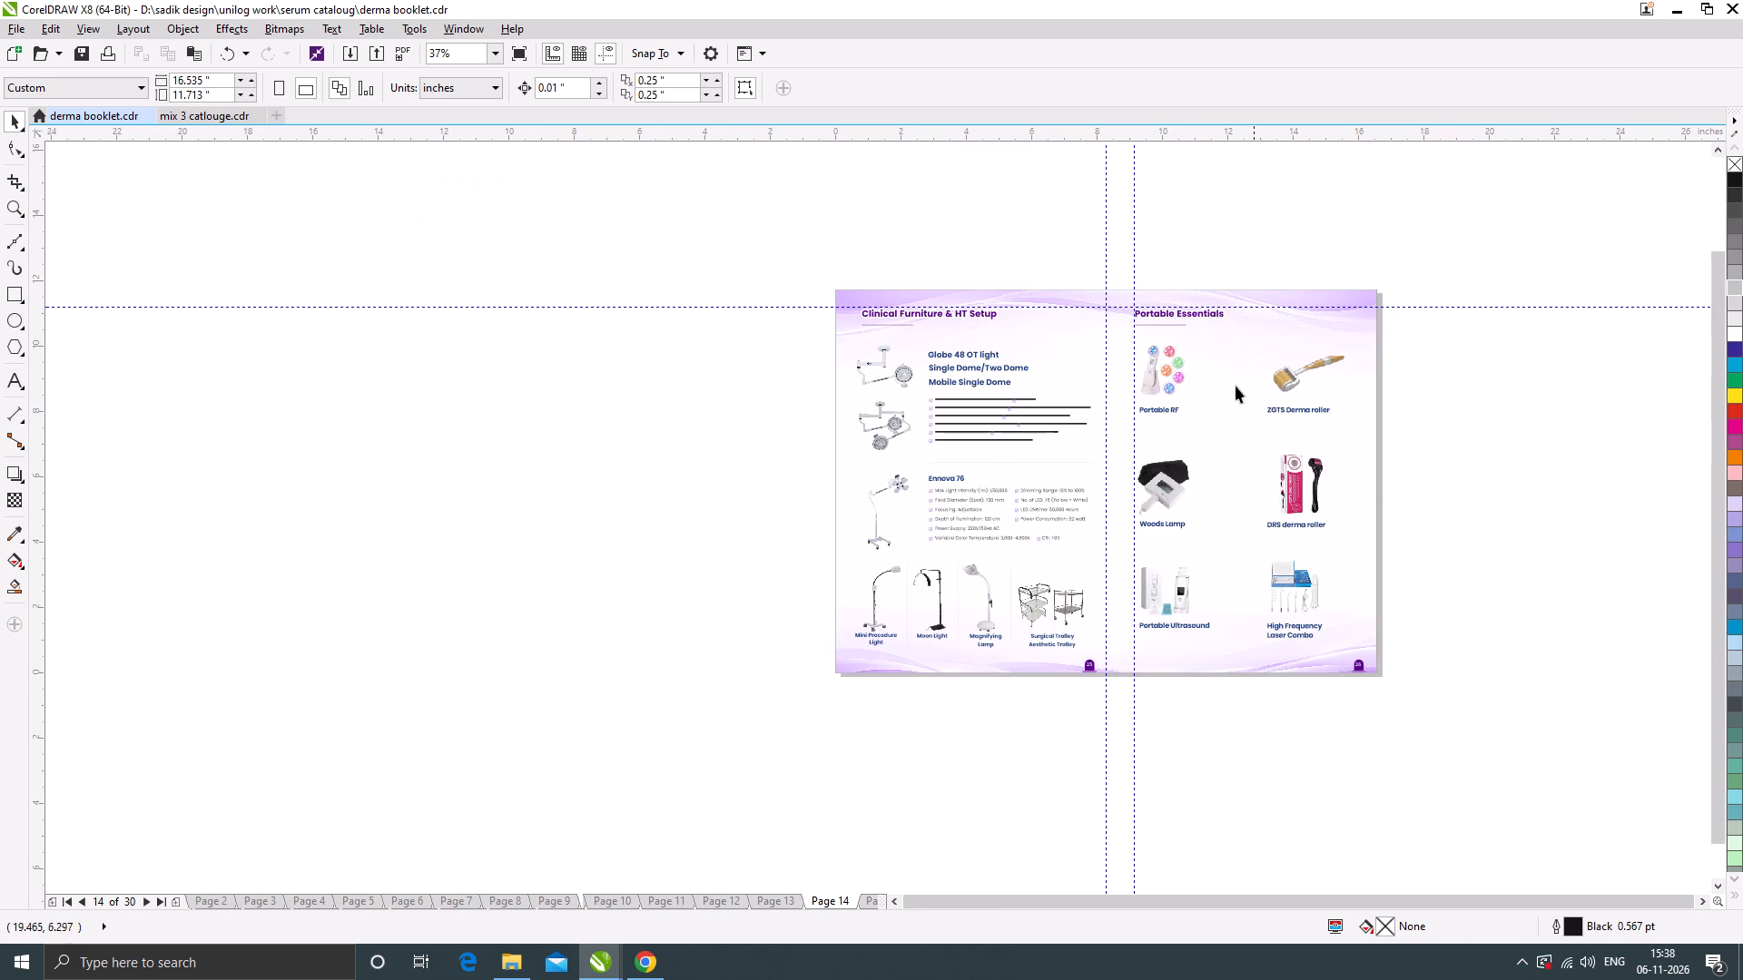
Move the ZGTS Derma roller, DRS derma roller and High Frequency Laser Combo column slightly inward, to about X 14.29 inches.
scroll(1231, 379, "up", 1)
scroll(1154, 385, "down", 1)
left_click(1427, 513)
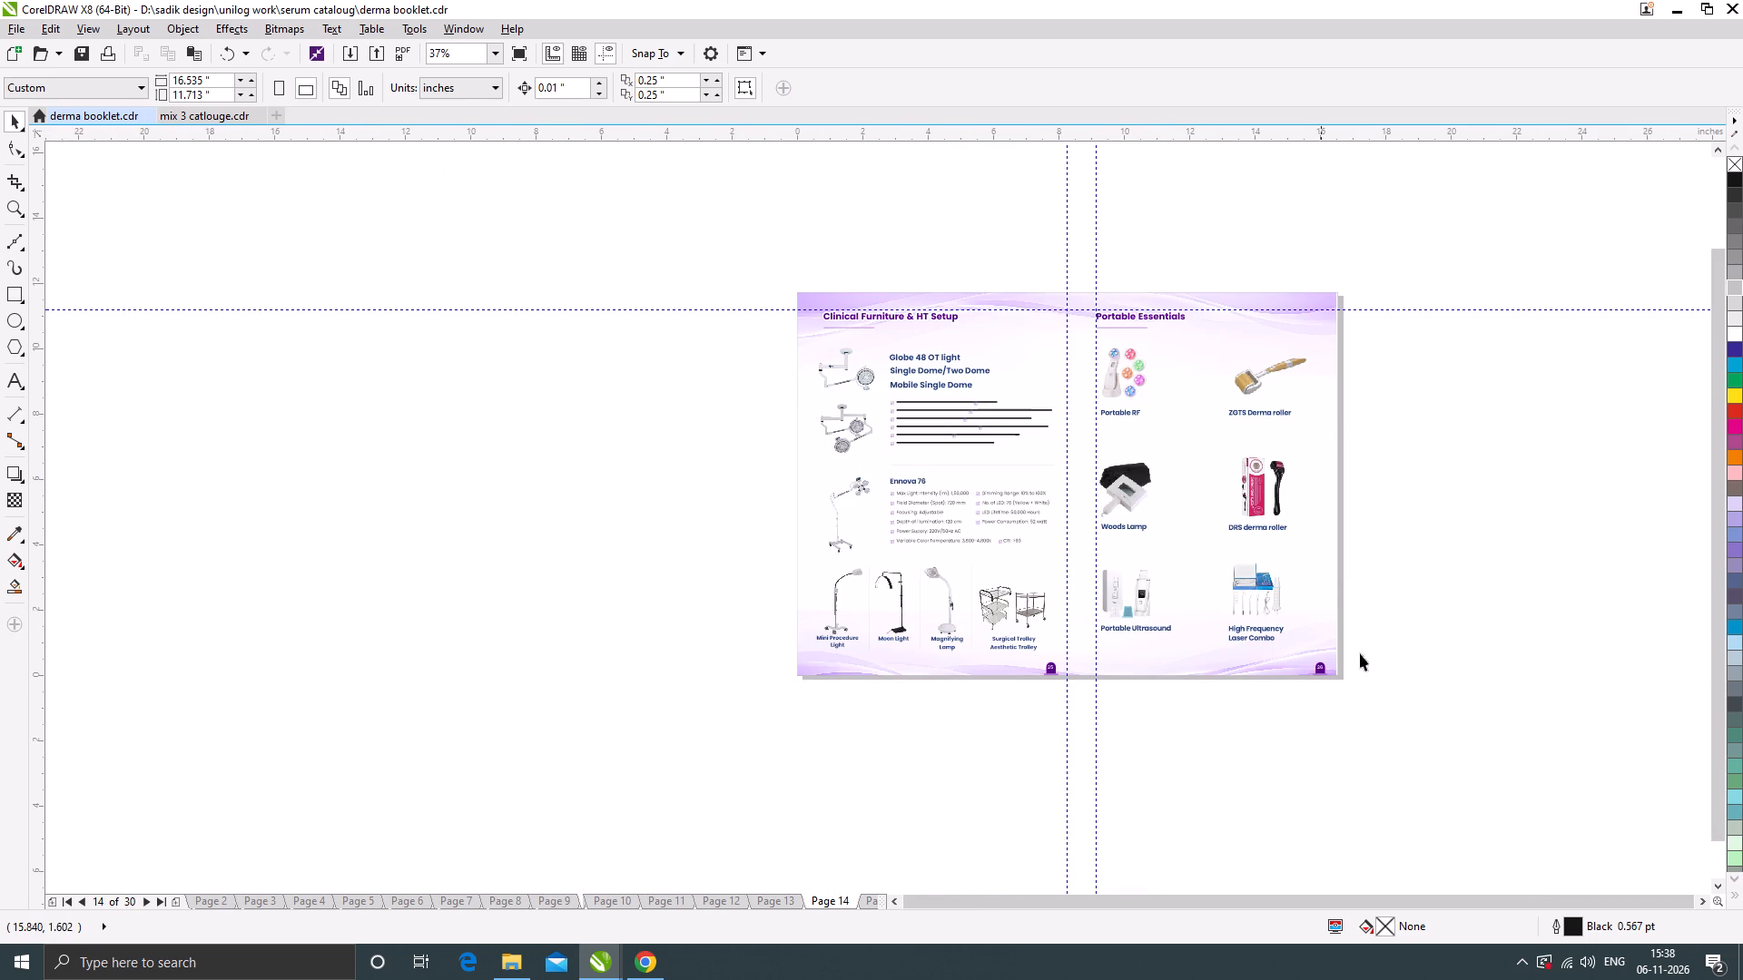
left_click_drag(1385, 654, 1203, 326)
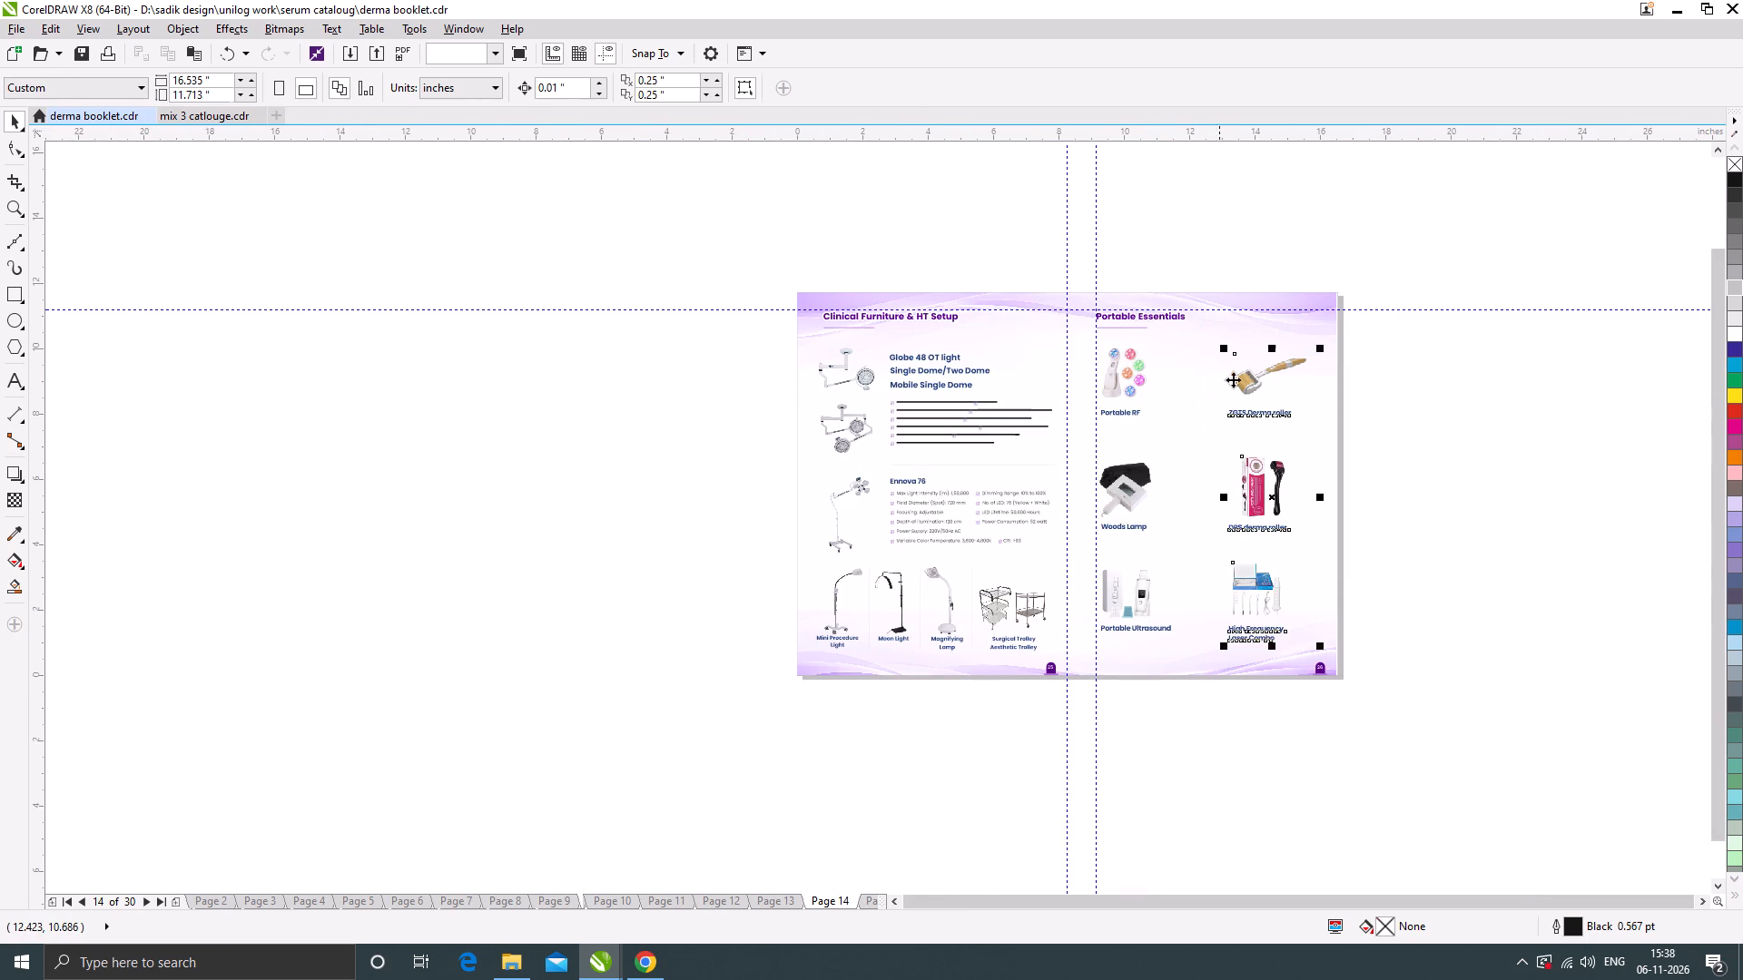
scroll(1253, 414, "up", 1)
left_click_drag(1285, 415, 1271, 415)
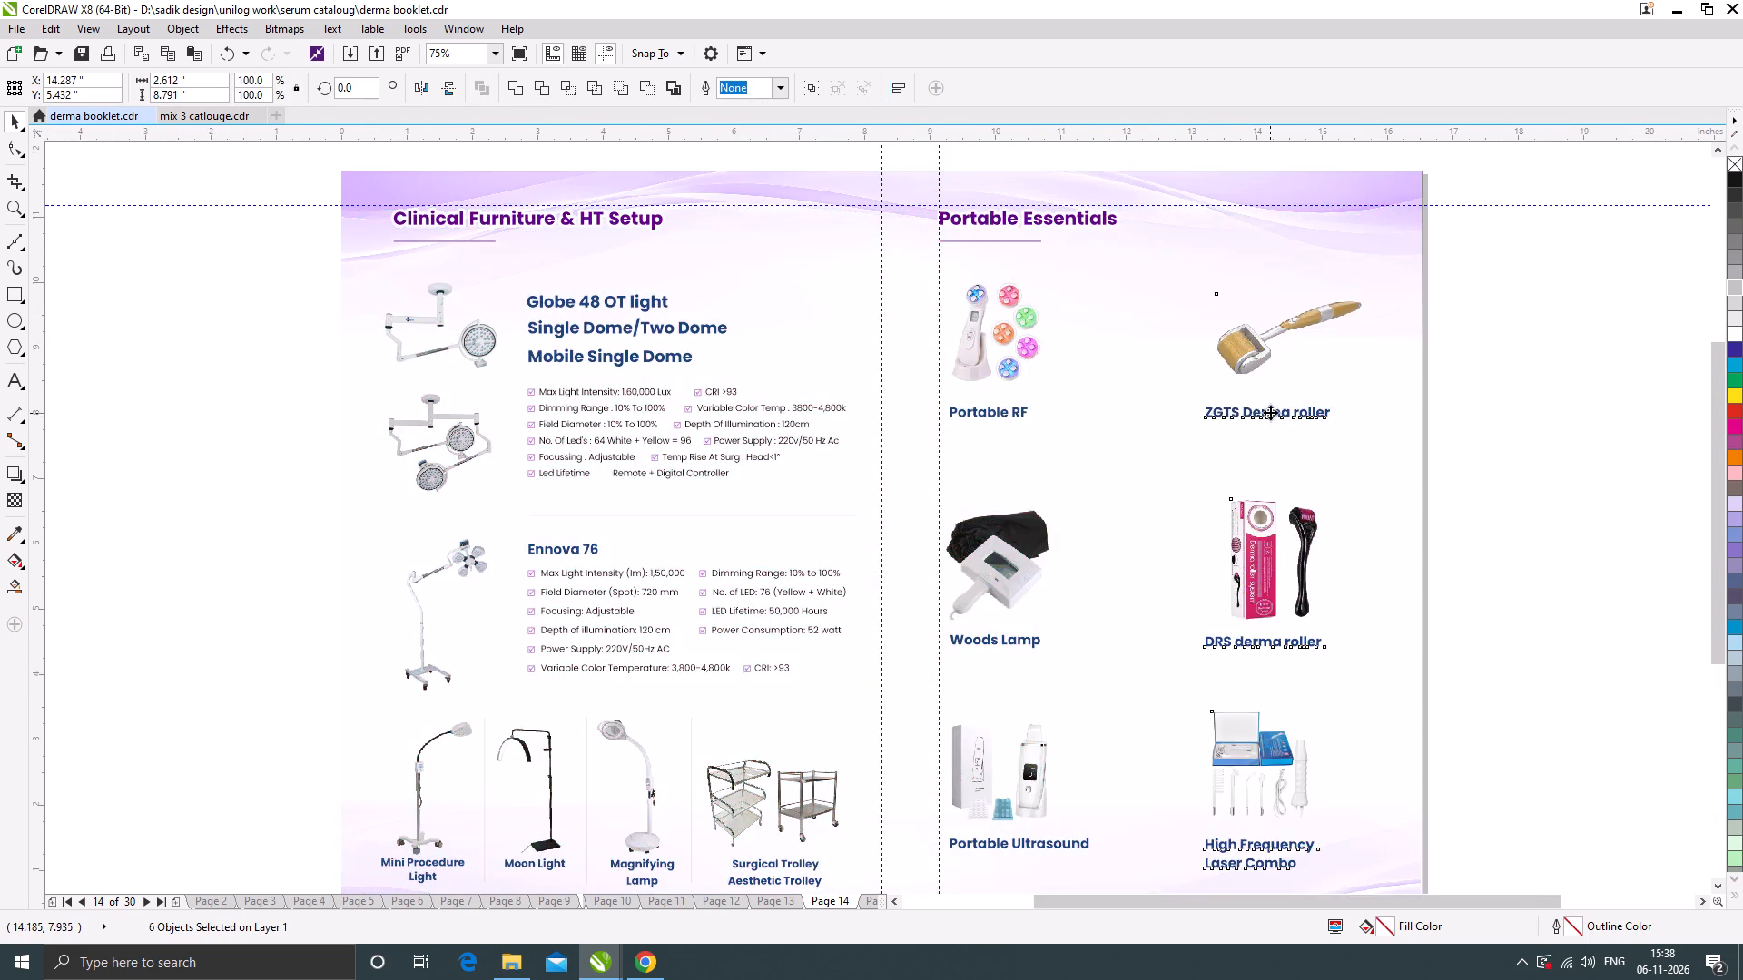
Move the Portable RF, Woods Lamp and Portable Ultrasound column inward, away from the spread's fold, to about X 10.84 inches.
scroll(1248, 379, "down", 1)
left_click_drag(1189, 686, 1070, 312)
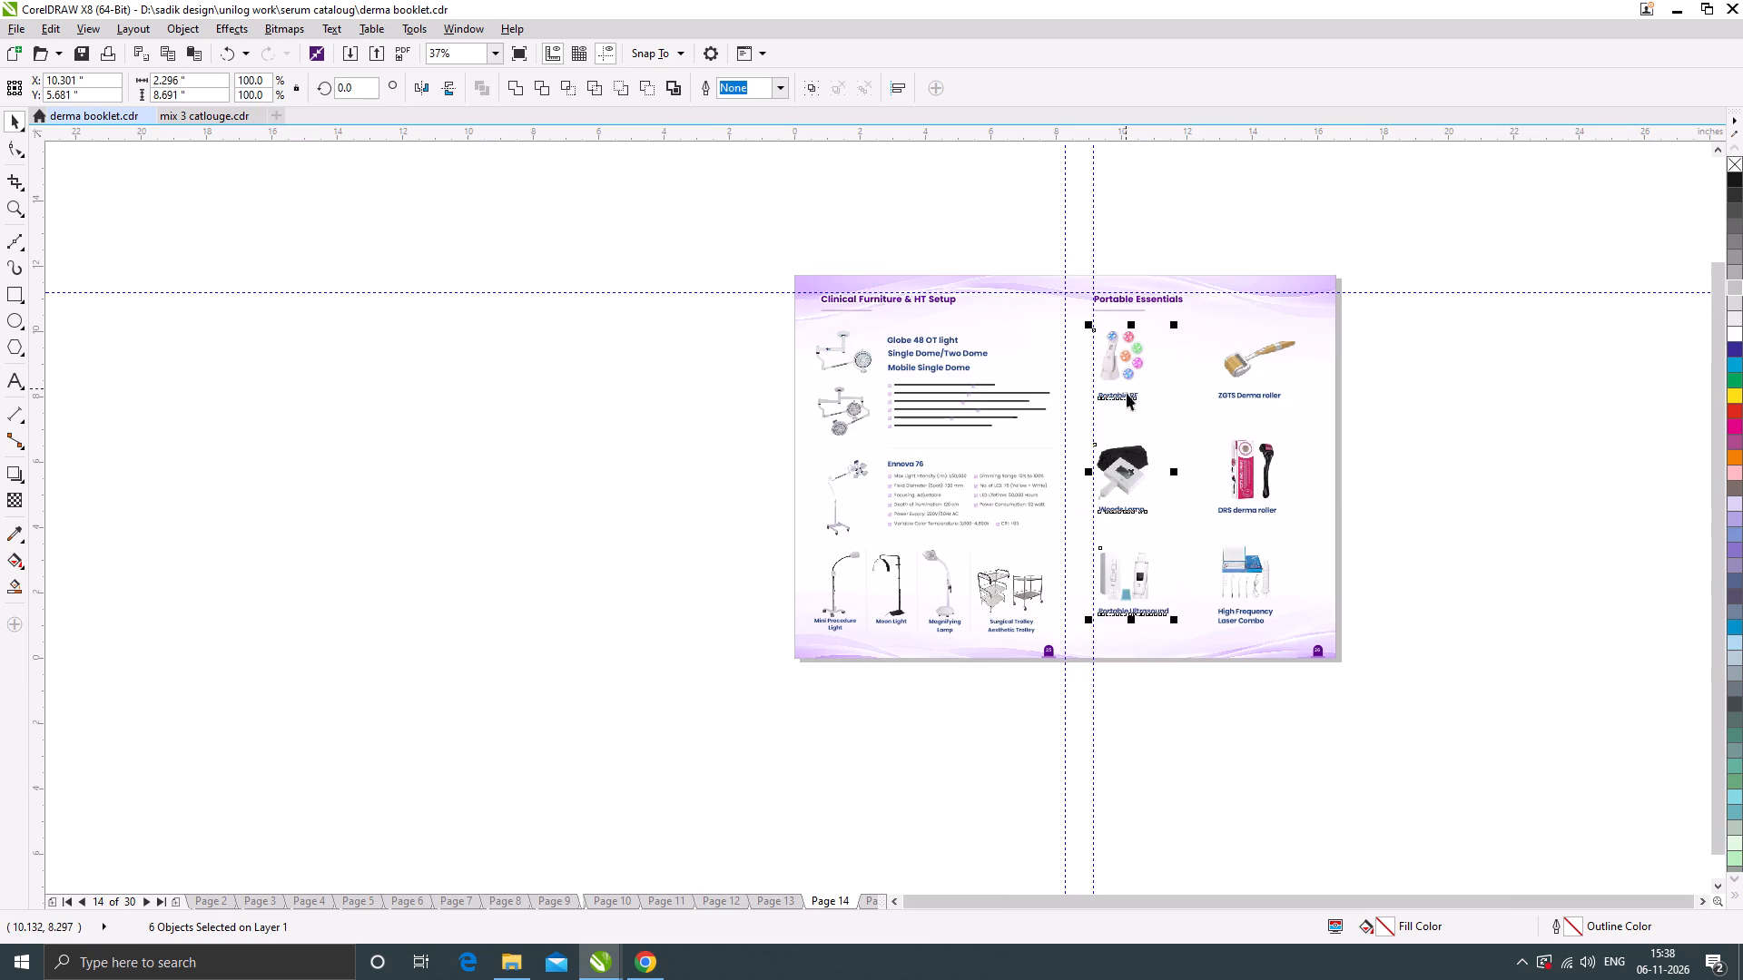
scroll(1136, 416, "up", 1)
left_click_drag(1136, 488, 1171, 491)
scroll(1171, 491, "down", 1)
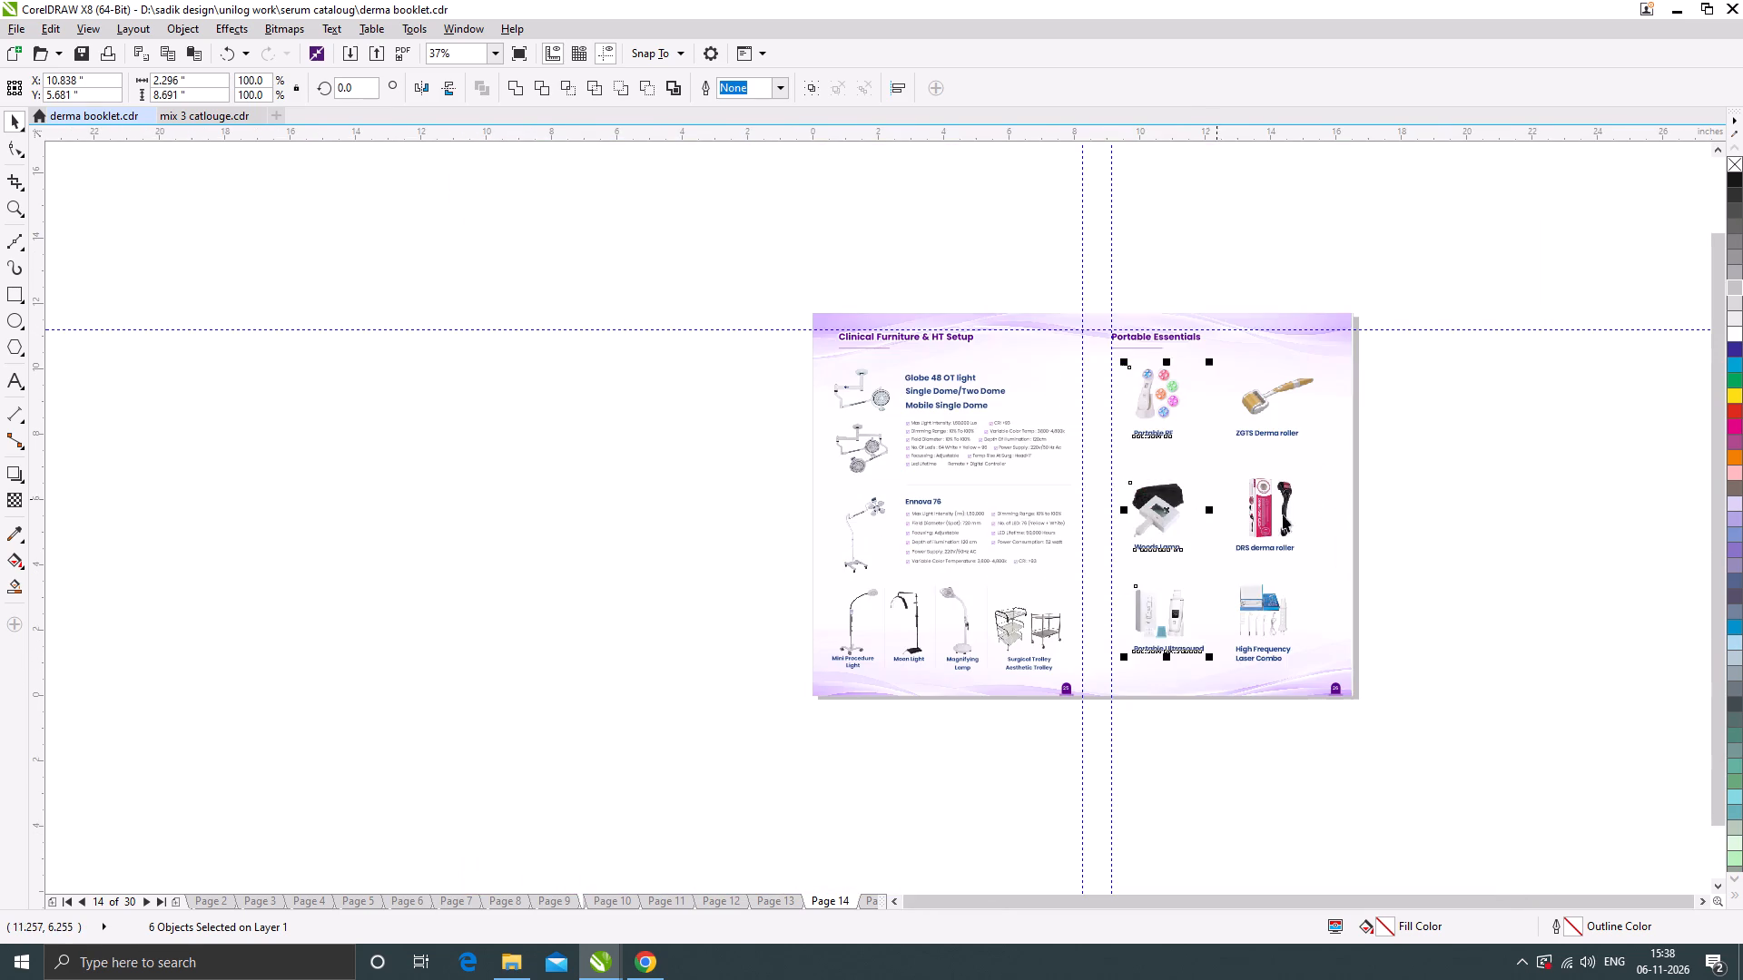
left_click(1423, 546)
Switch to Chrome and view the original high frequency kit picture opened from WhatsApp.
left_click(646, 962)
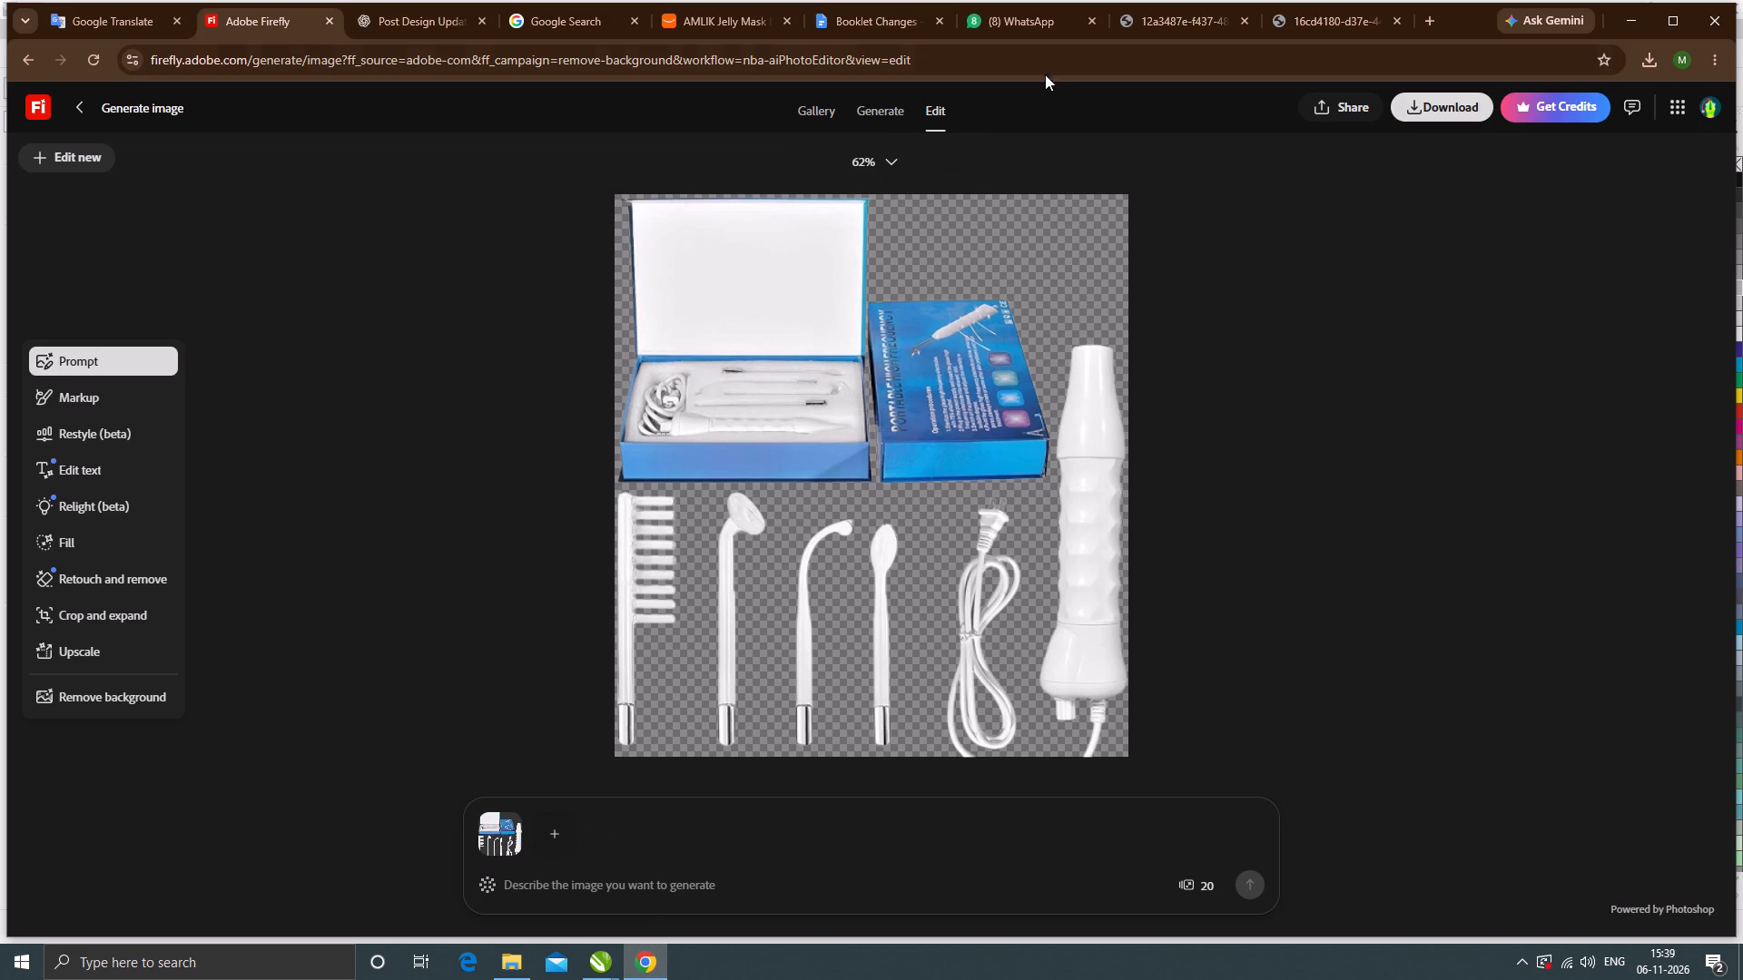
left_click(1168, 20)
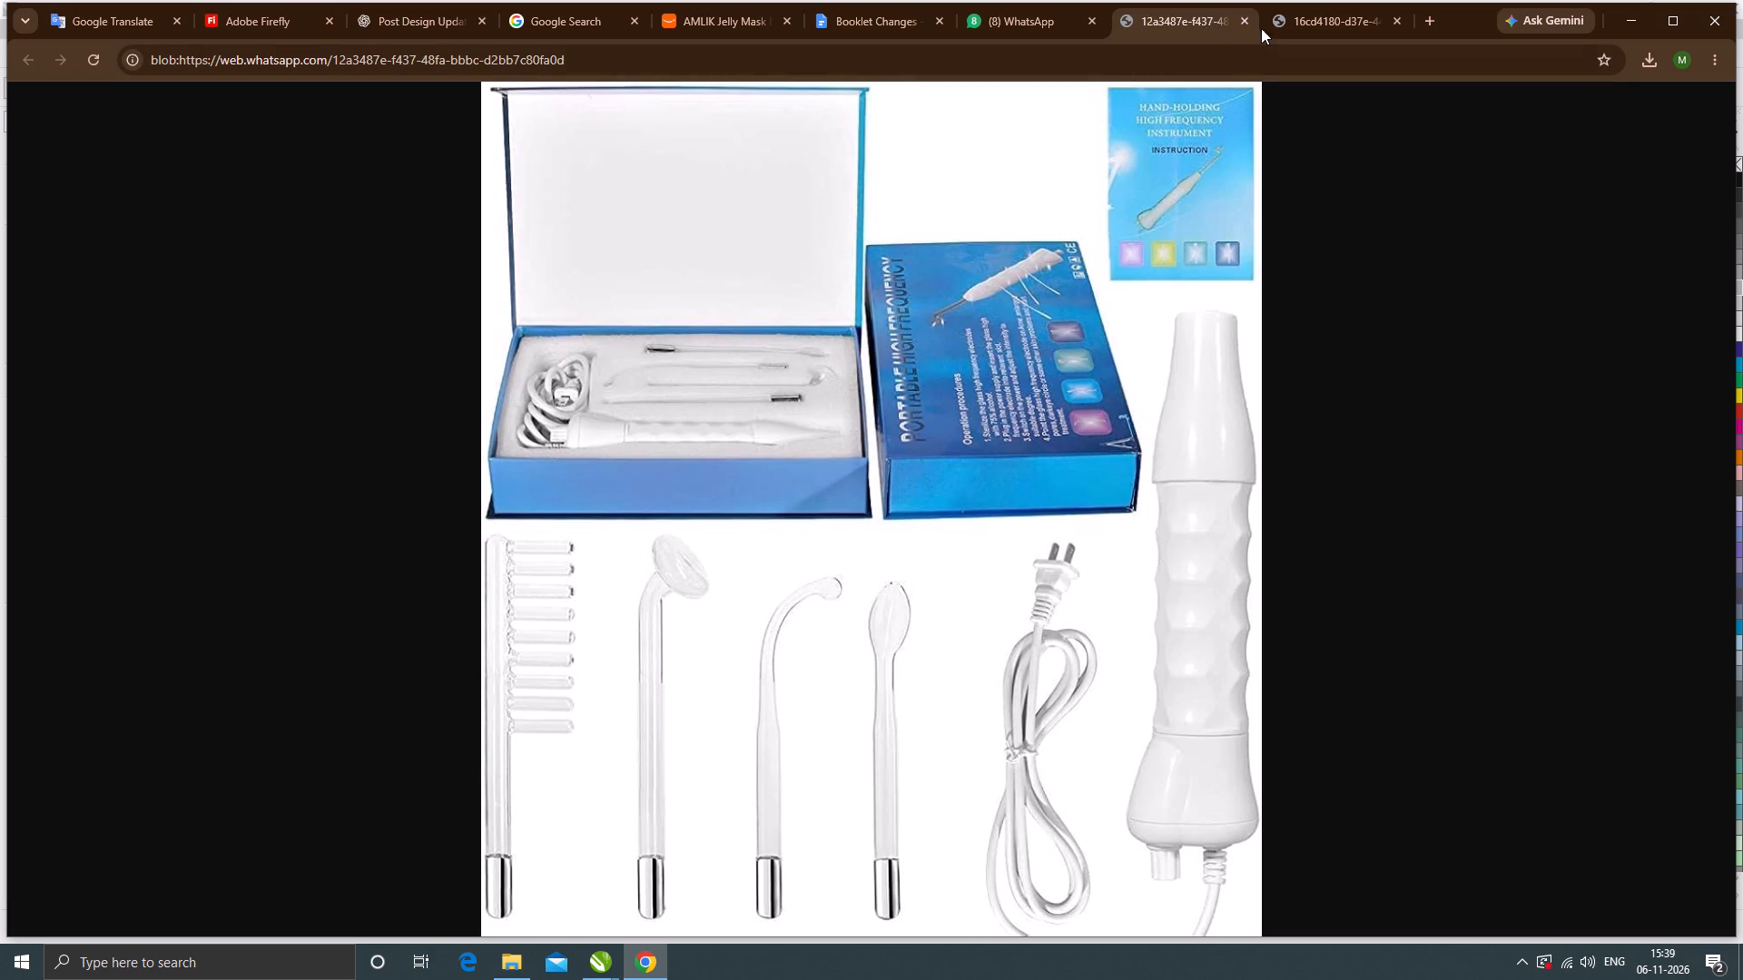
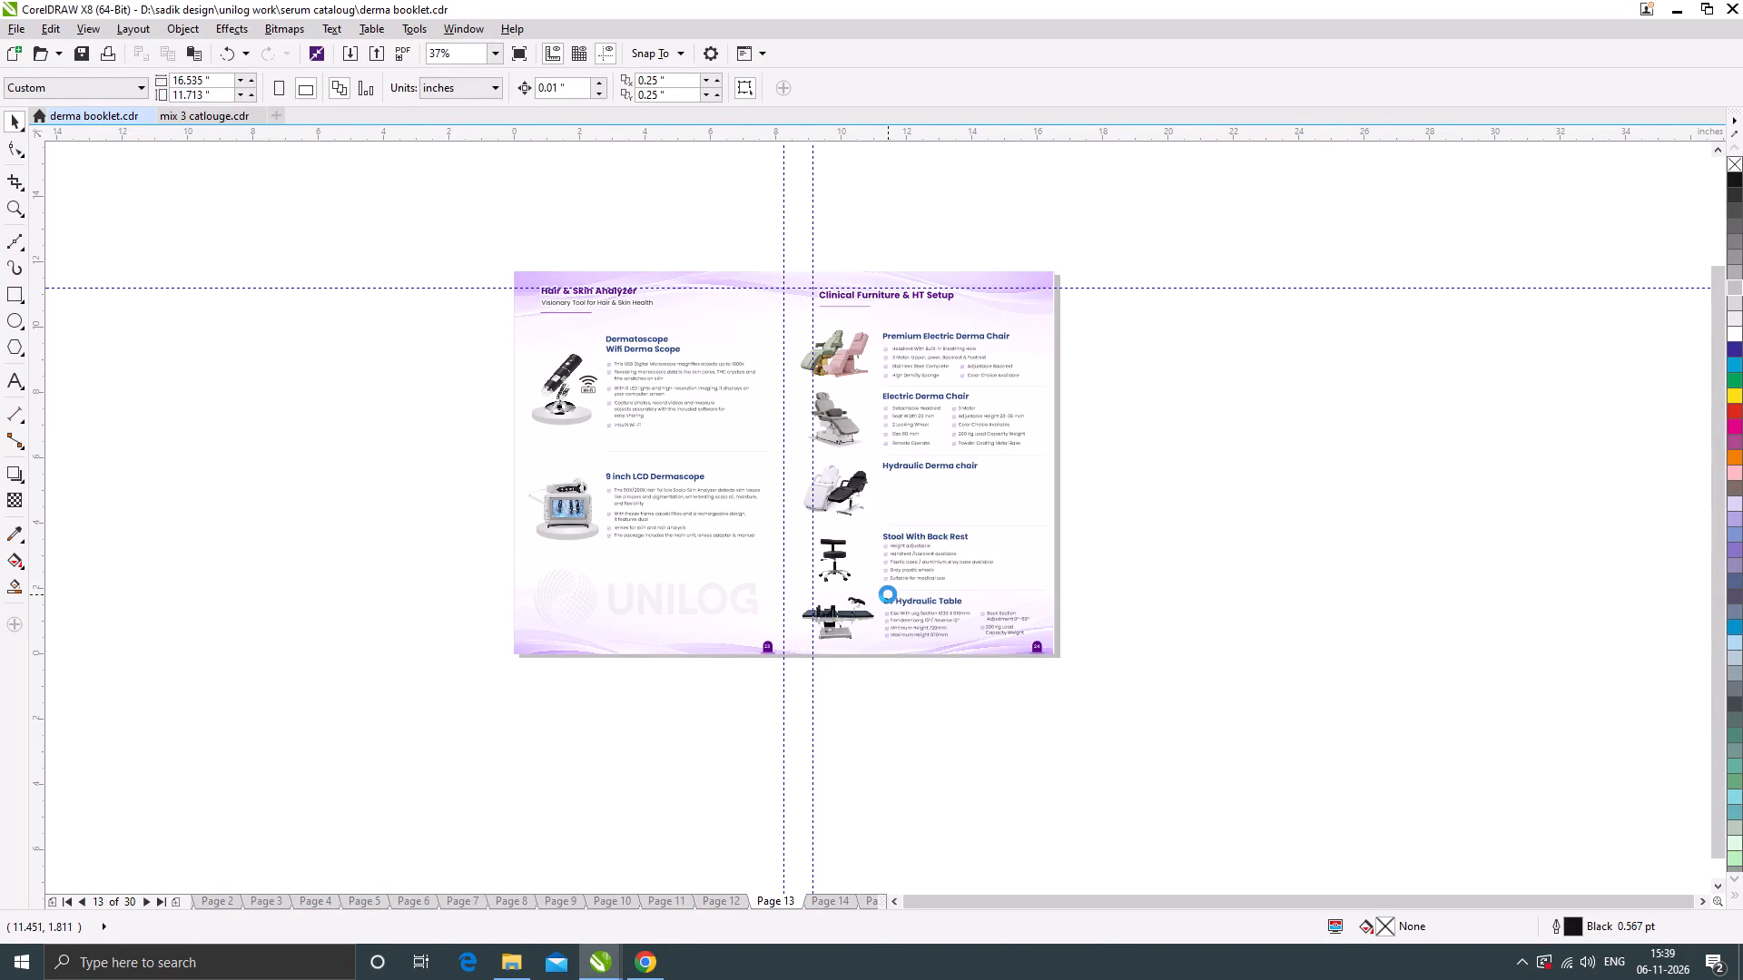
Check the Portable Essentials spread on page 14, then go back to the Cautery Devices spread on page 11.
key("Page_Down")
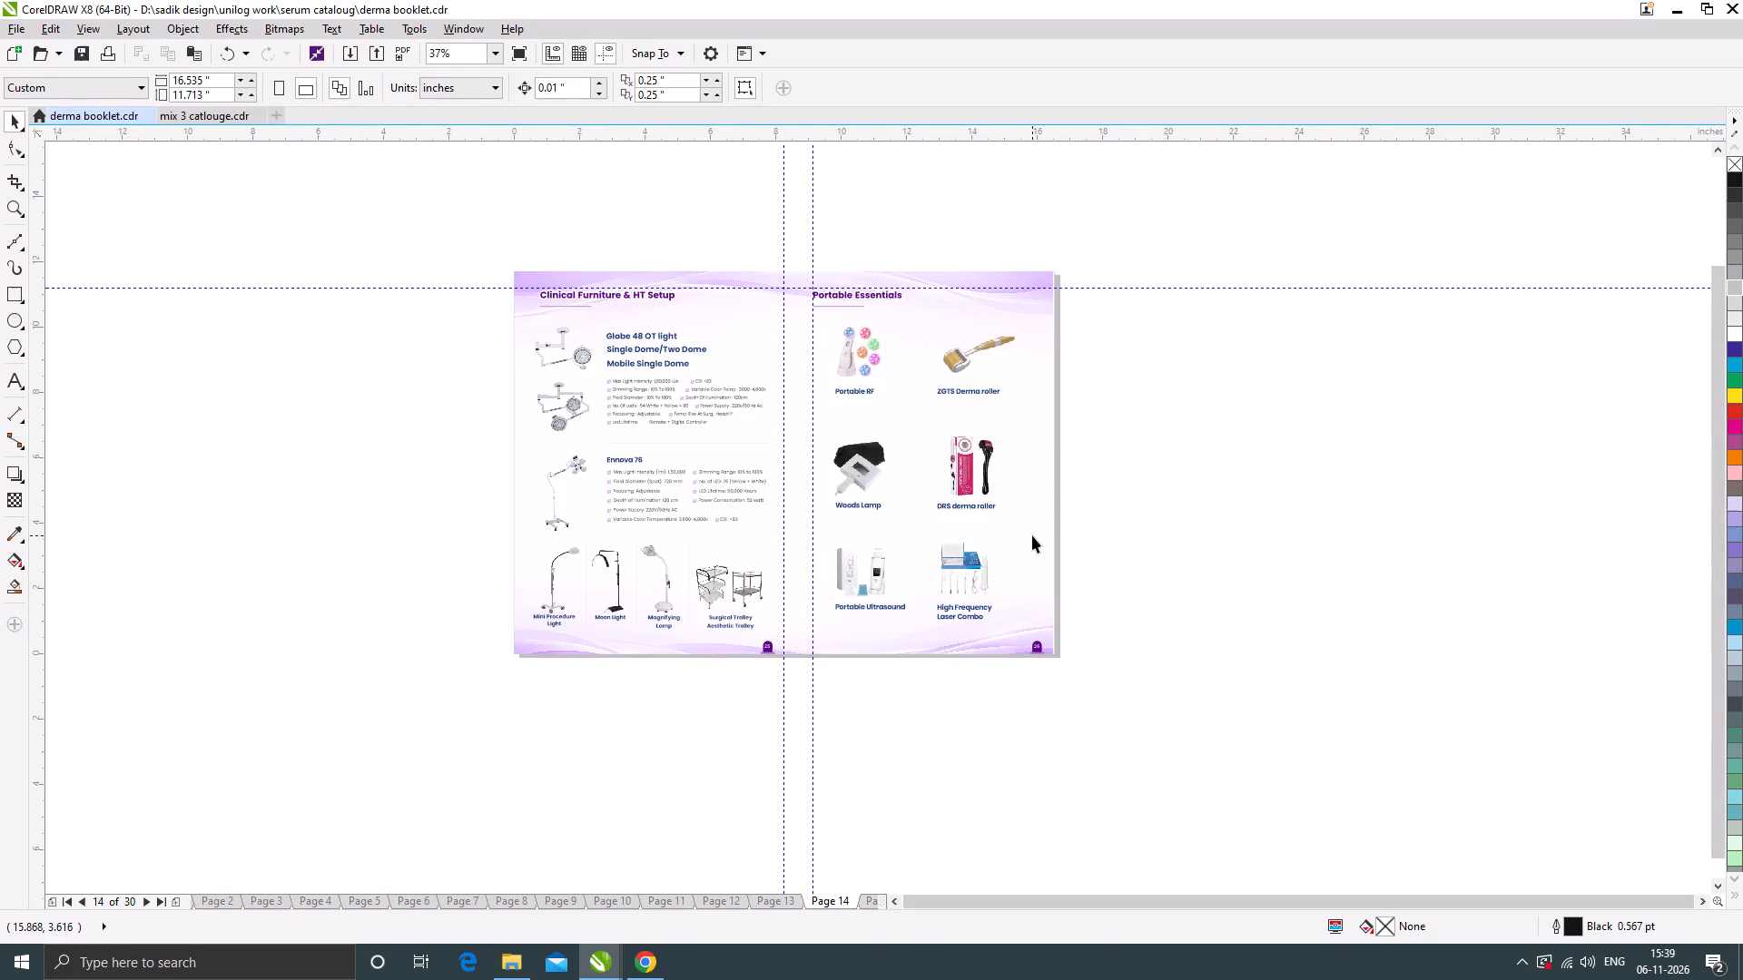
key("Page_Up")
key("Page_Up")
key("Page_Up")
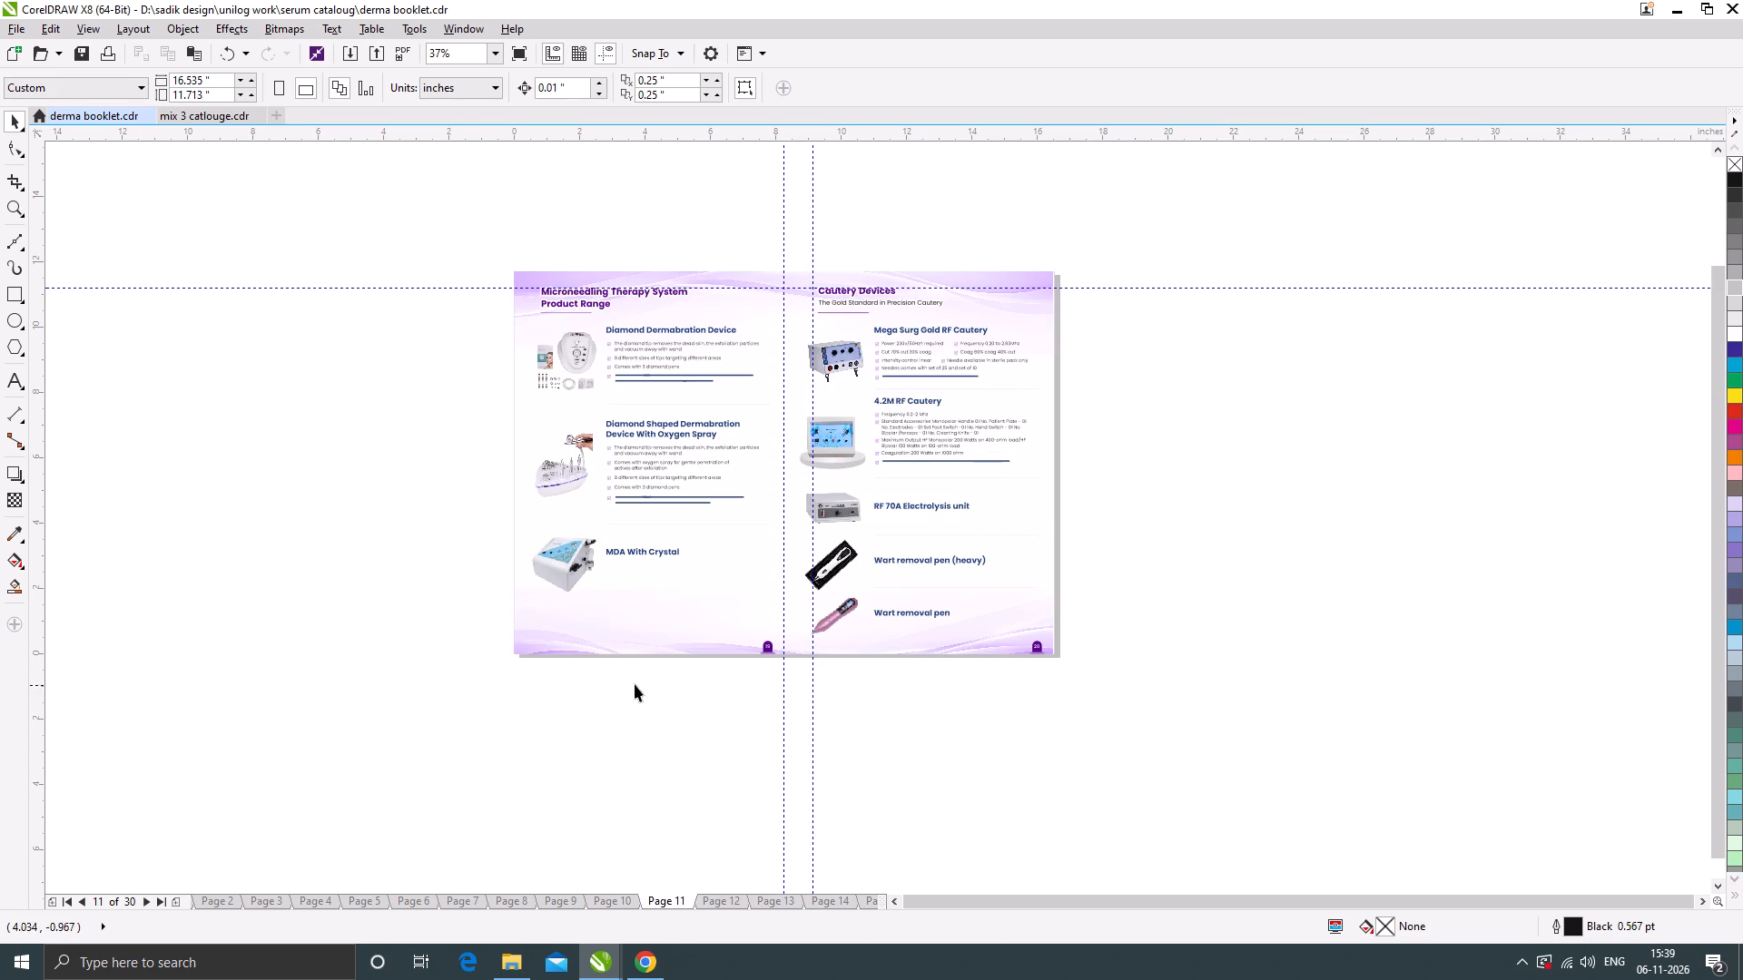
Paste the Cool 360 cryolipolysis reference photo on page 8 and fit it beside the spread at about 5.6 by 3.15 inches.
scroll(695, 599, "up", 1)
scroll(659, 562, "down", 1)
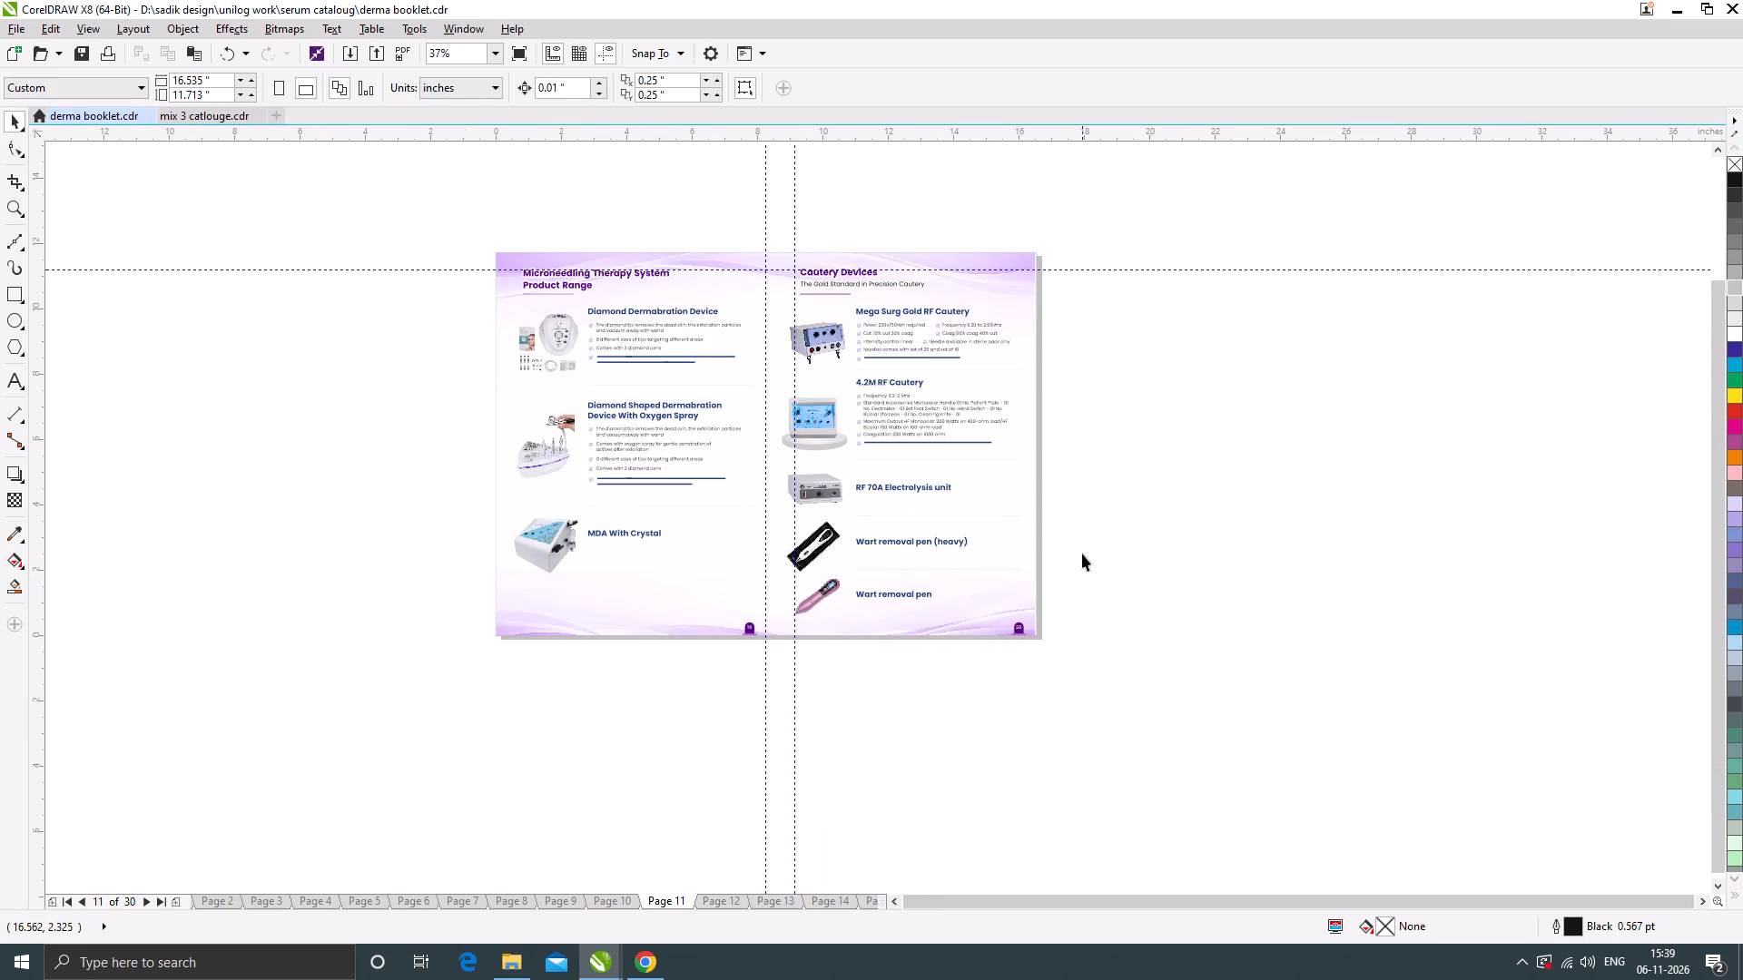
key("Page_Up")
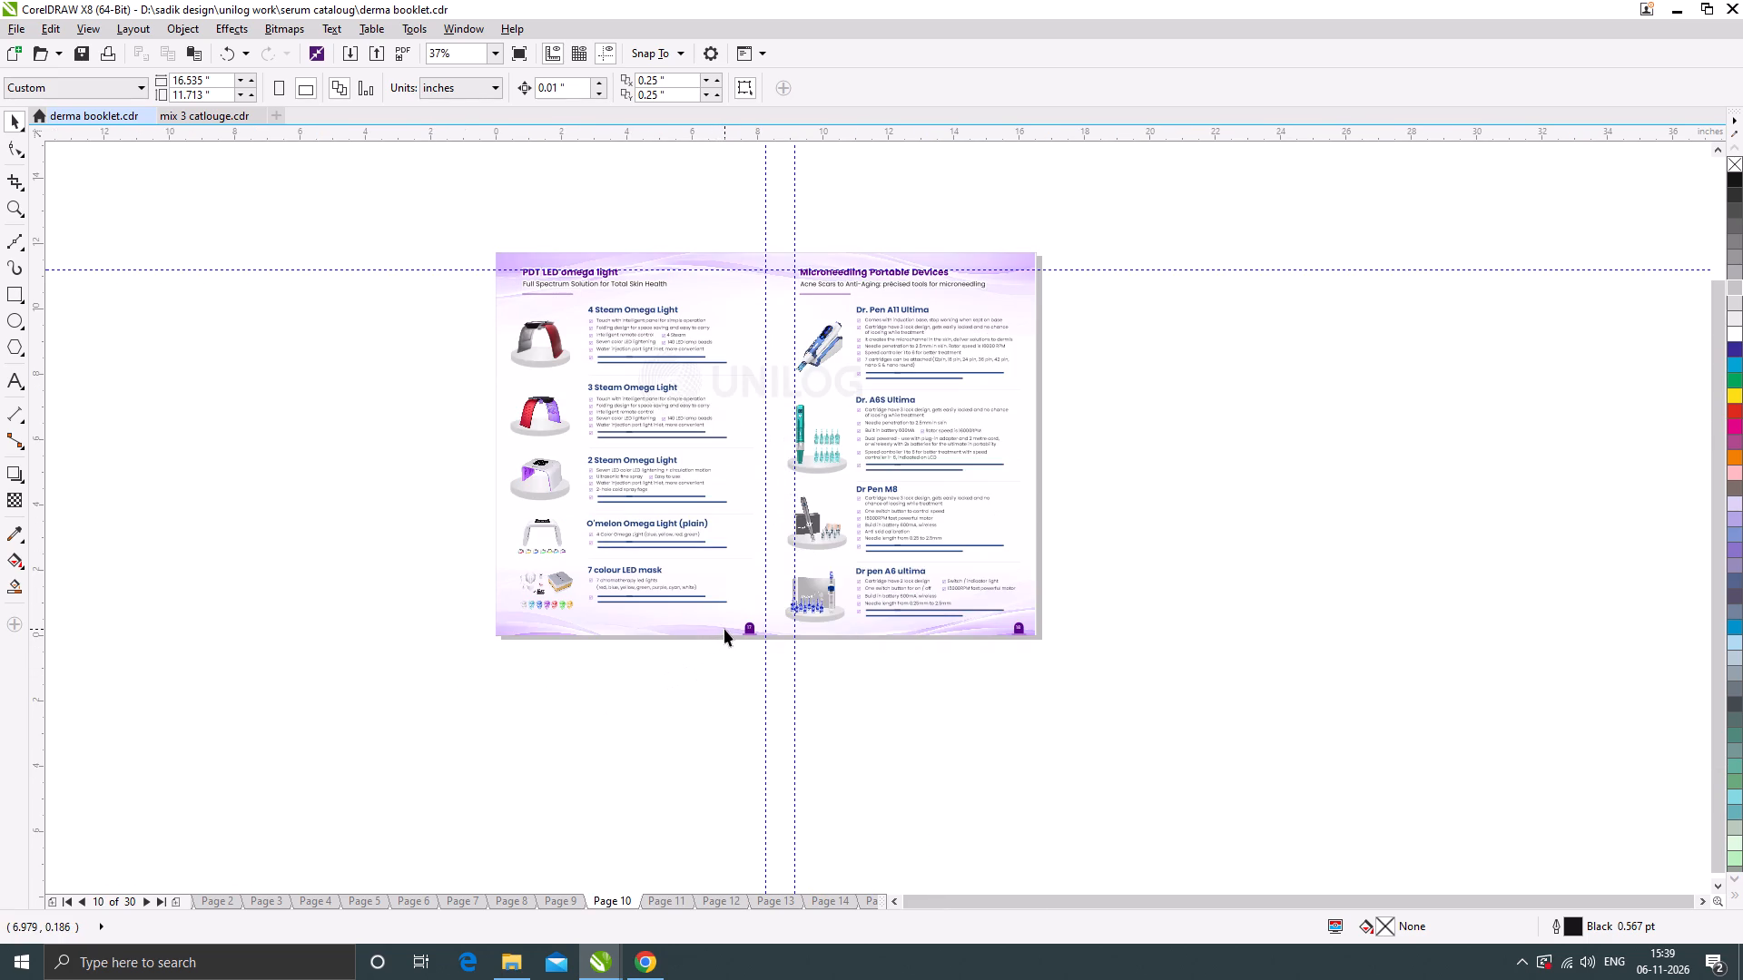
key("Page_Up")
key("Page_Up")
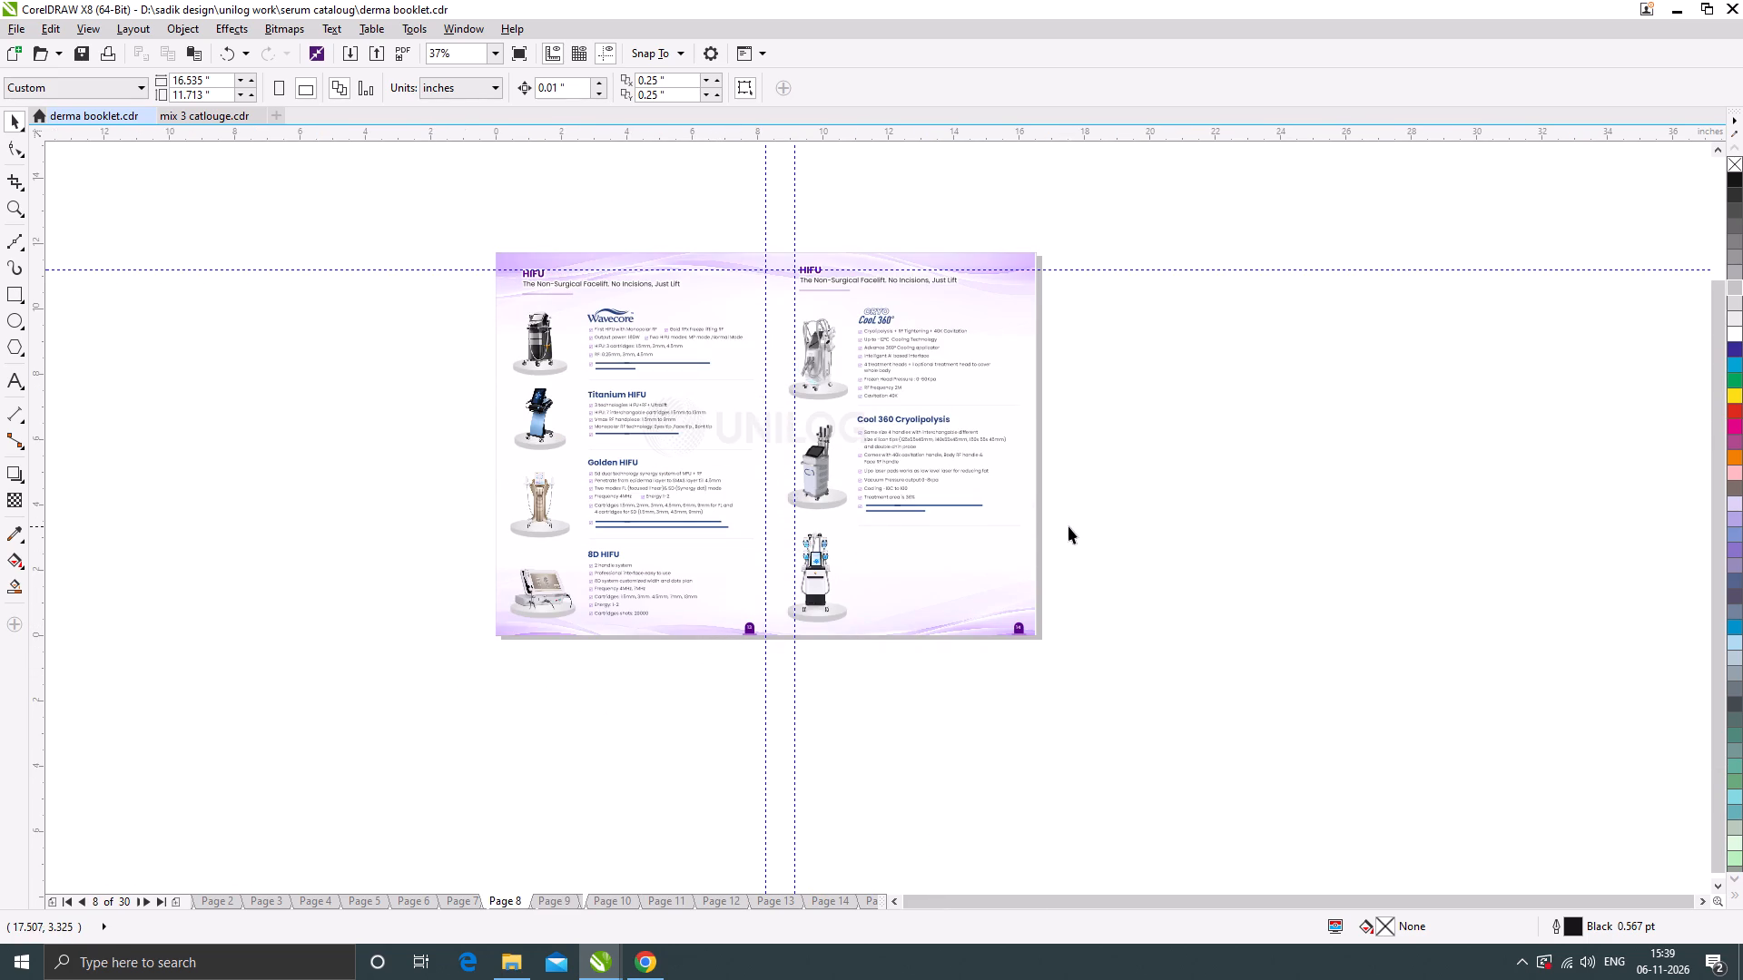
key("ctrl+v")
left_click_drag(912, 514, 1373, 504)
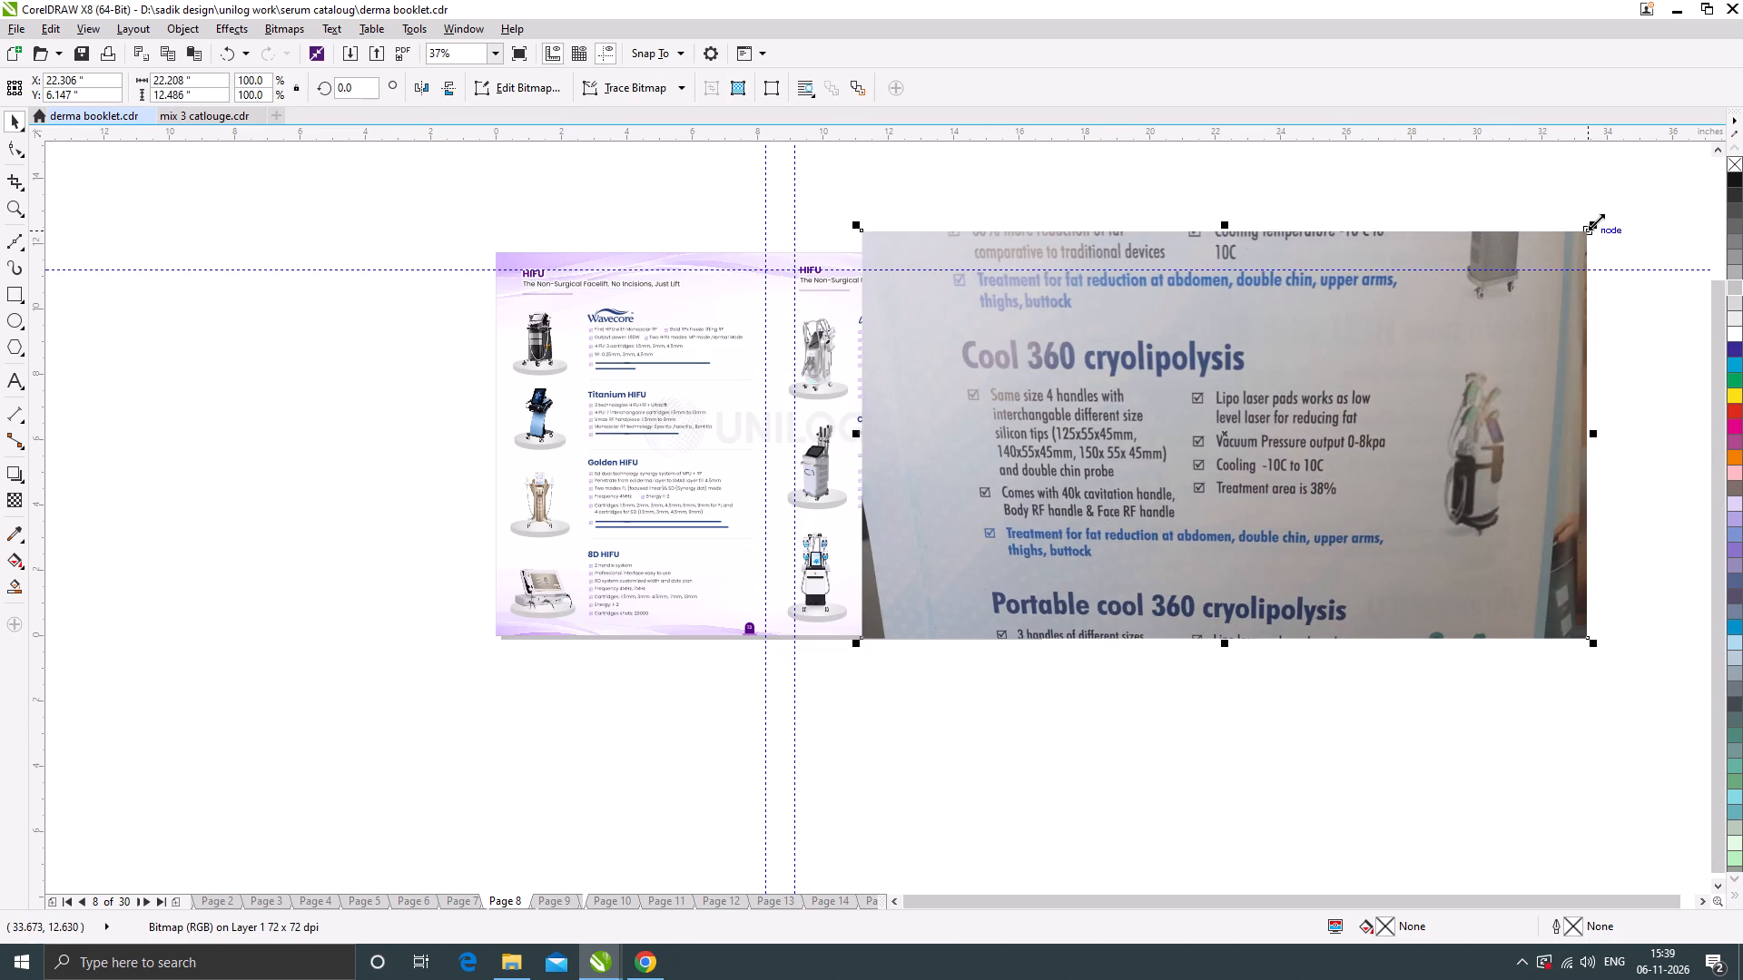
left_click_drag(1596, 221, 1323, 308)
left_click_drag(1223, 397, 1155, 423)
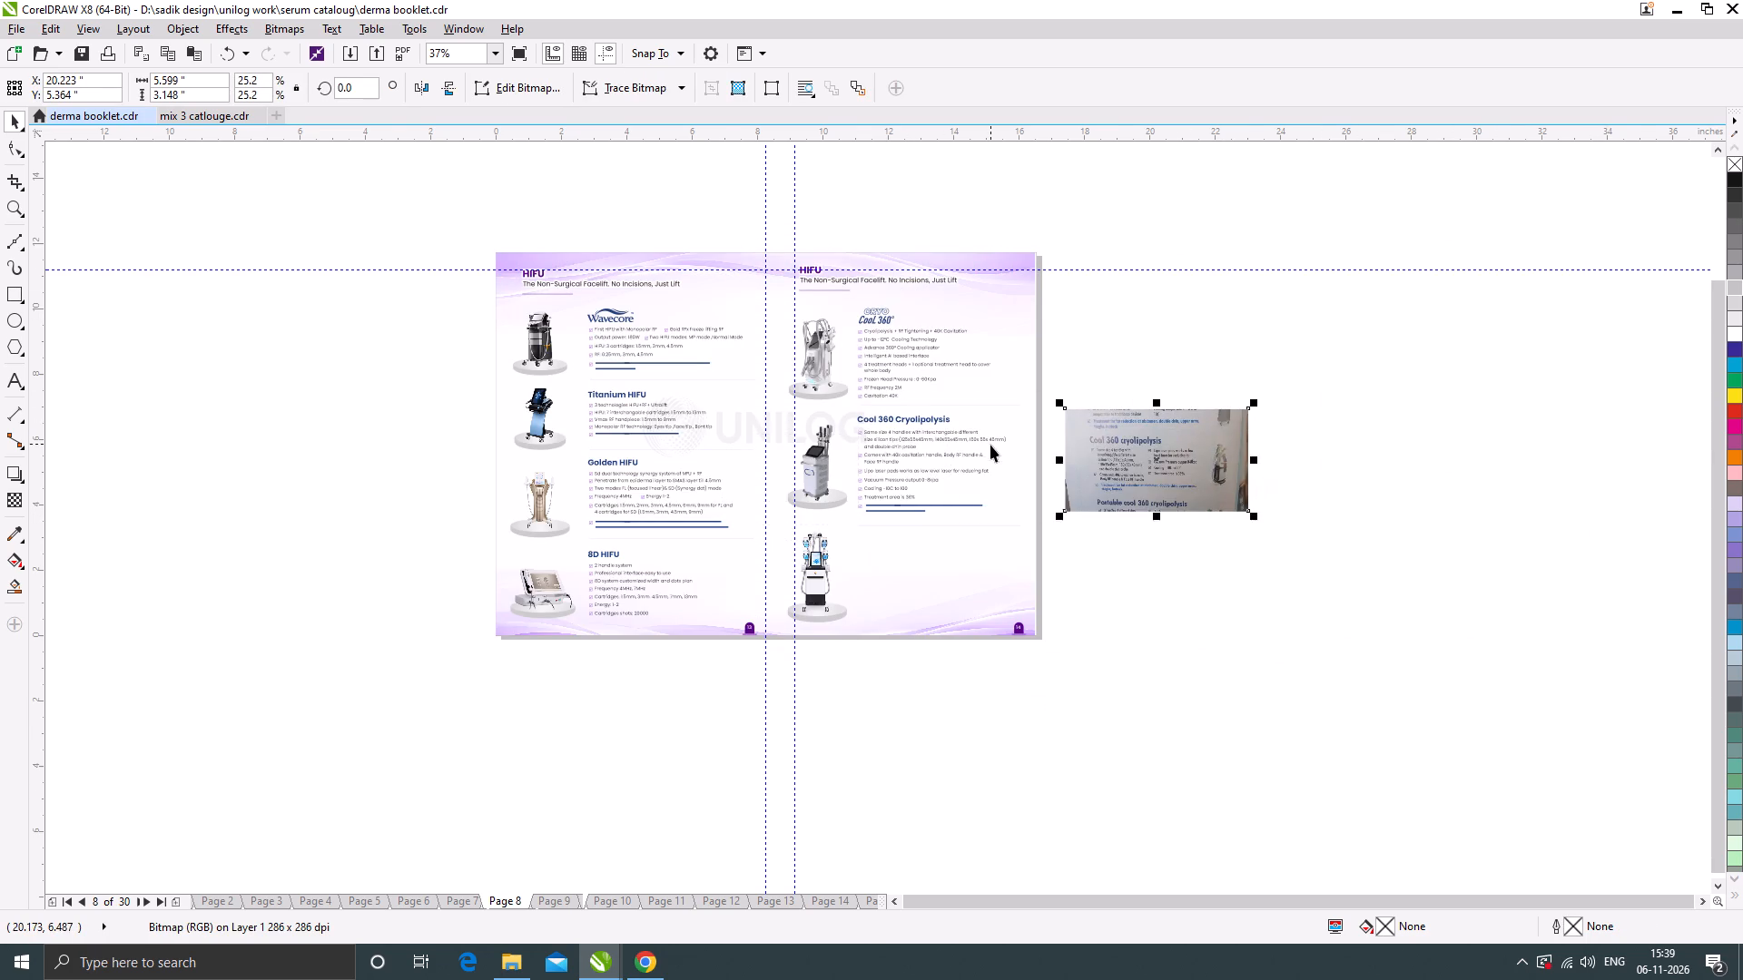
Compare the Cryo Cool 360 and Cool 360 Cryolipolysis text on page 8 with the reference photo.
scroll(989, 446, "up", 1)
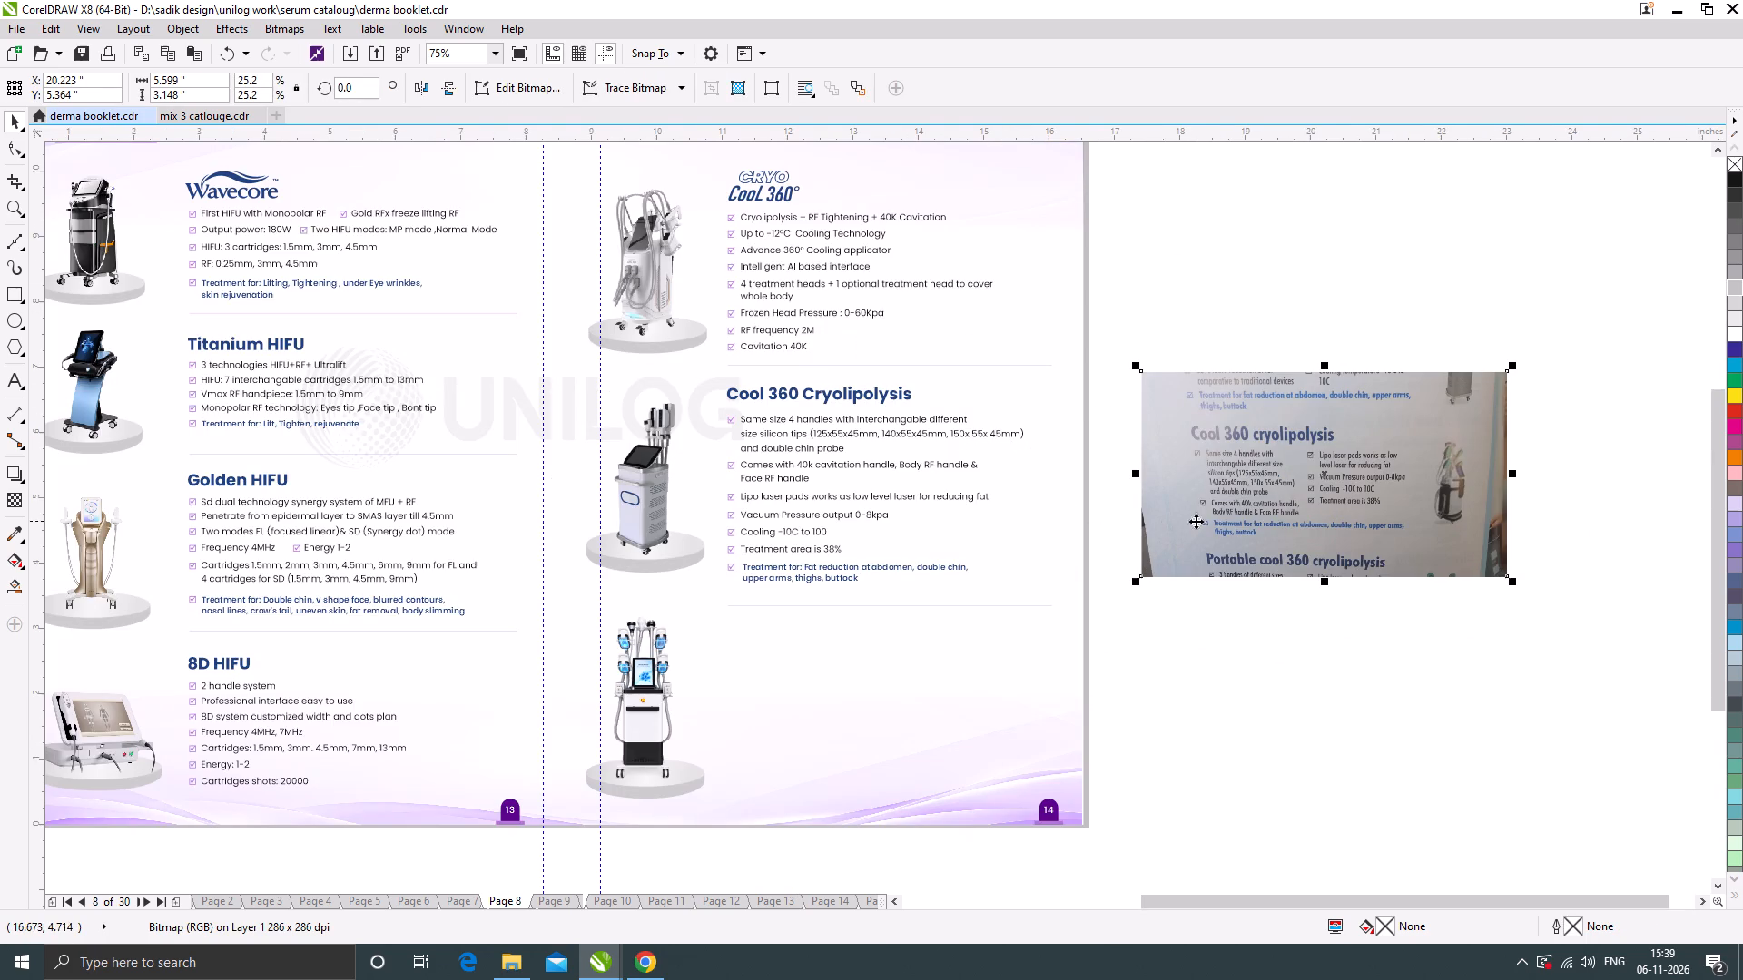
scroll(1259, 517, "up", 1)
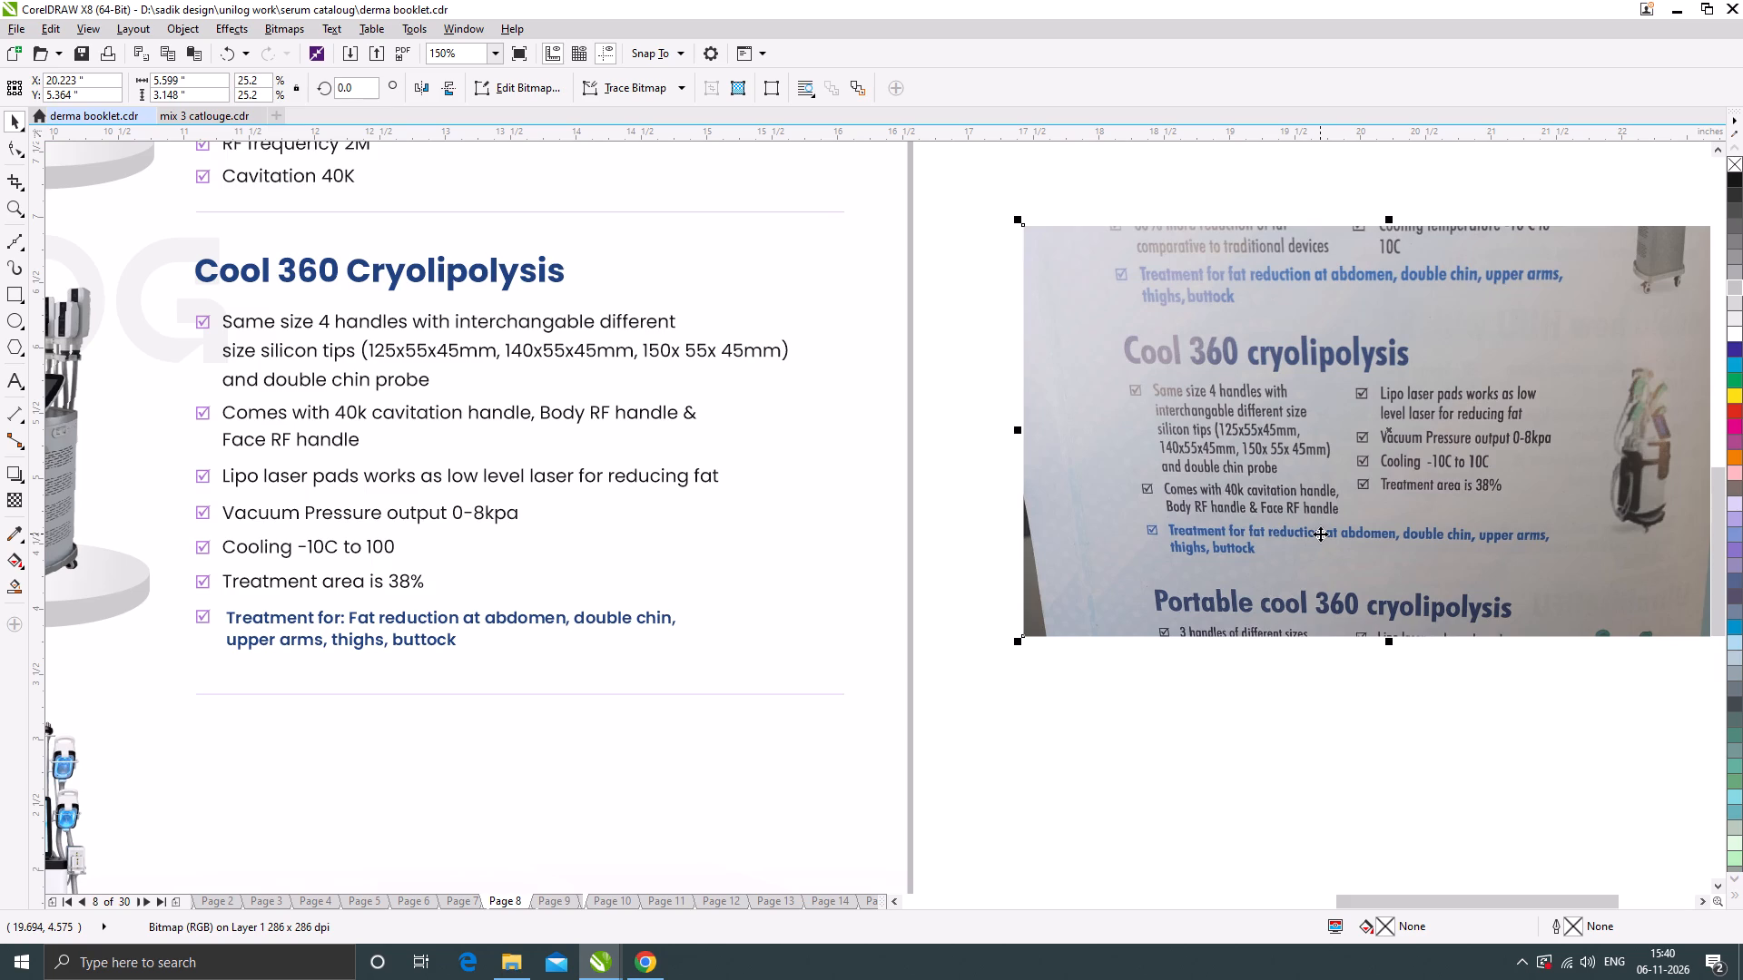
scroll(1059, 518, "down", 1)
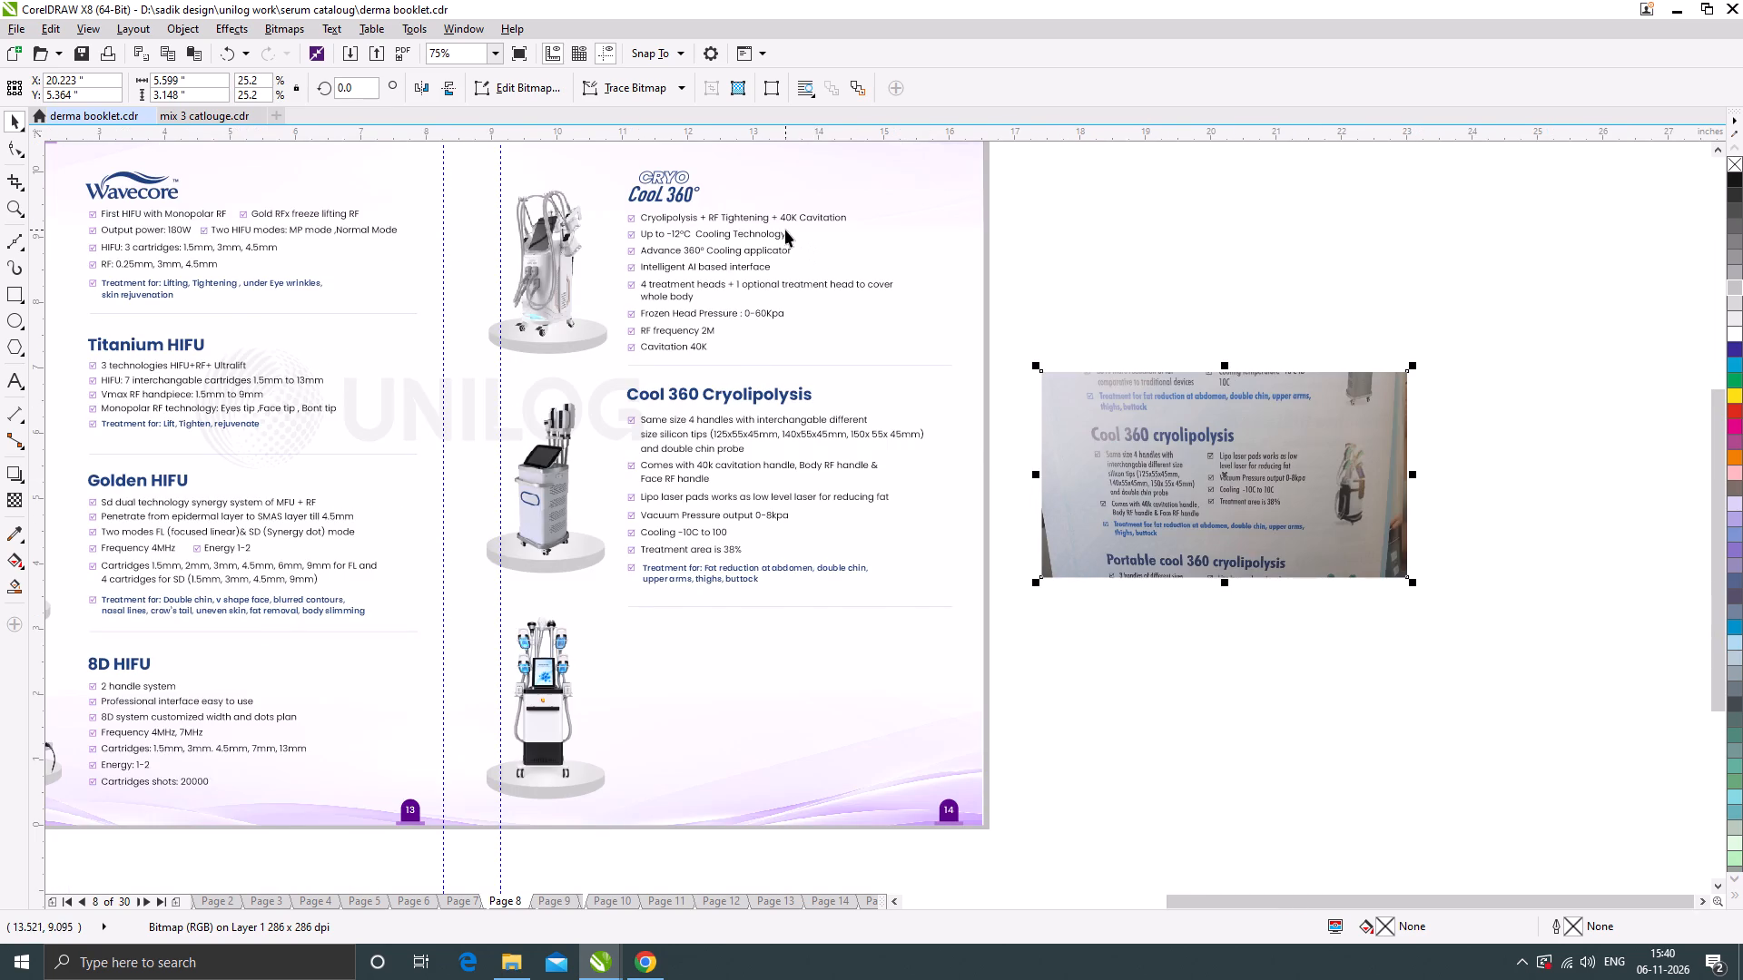
scroll(785, 230, "up", 1)
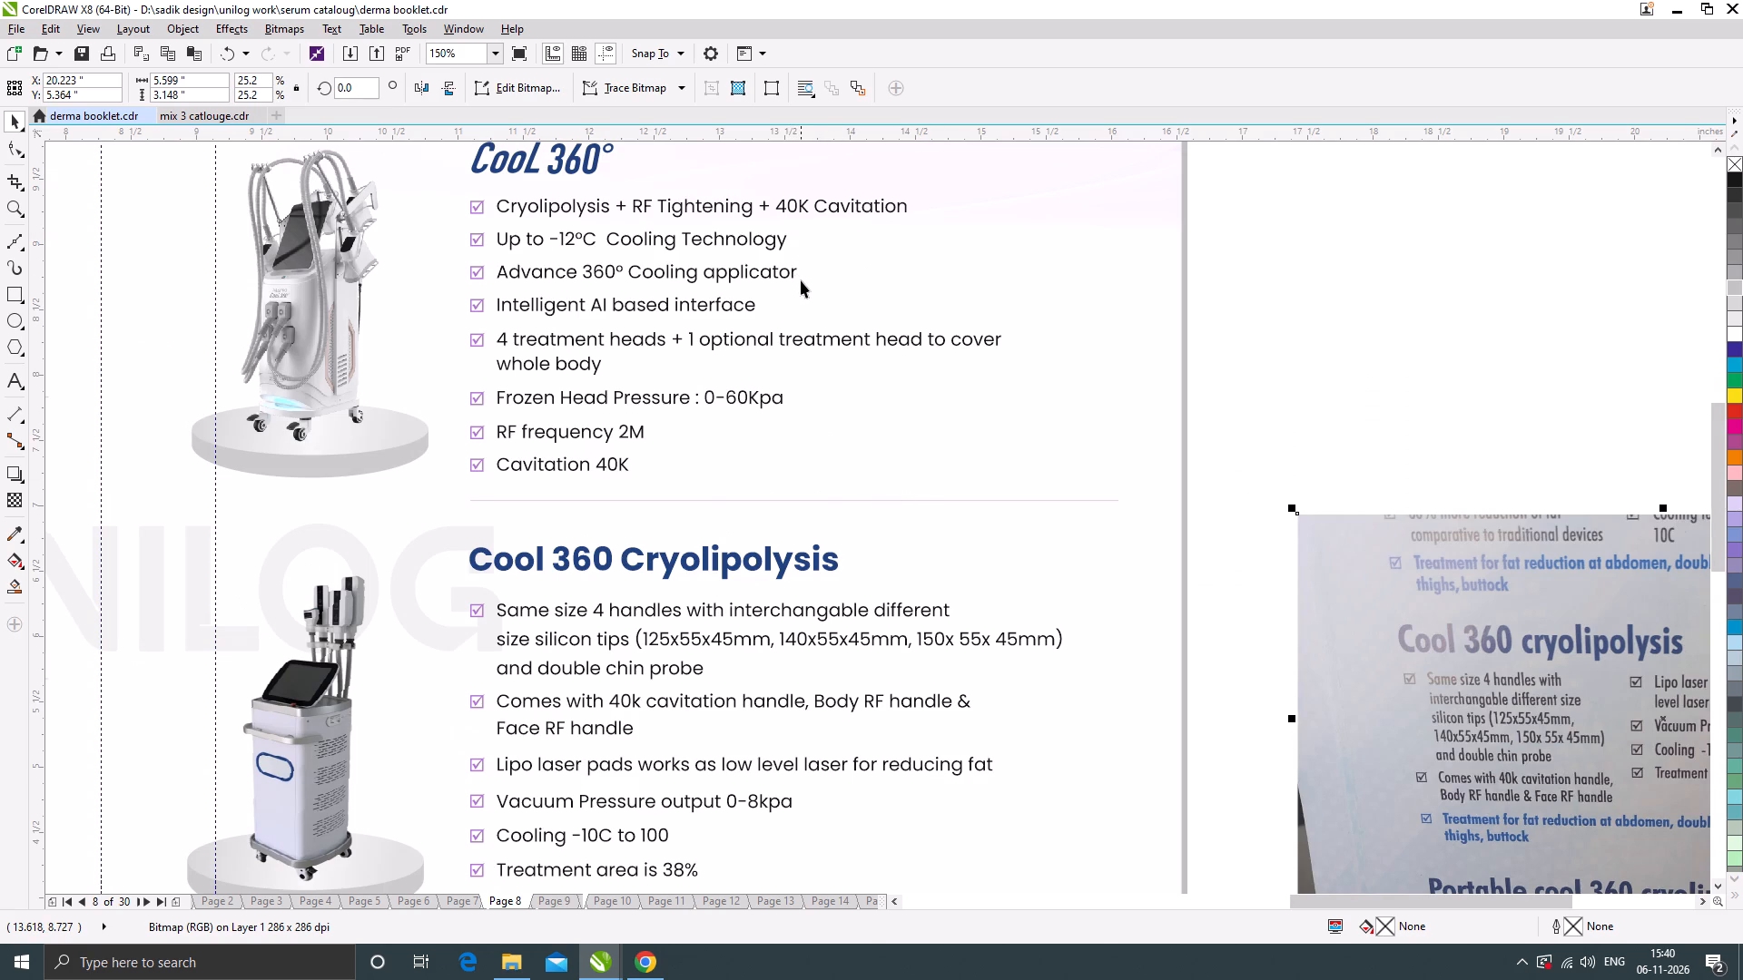
scroll(801, 280, "down", 1)
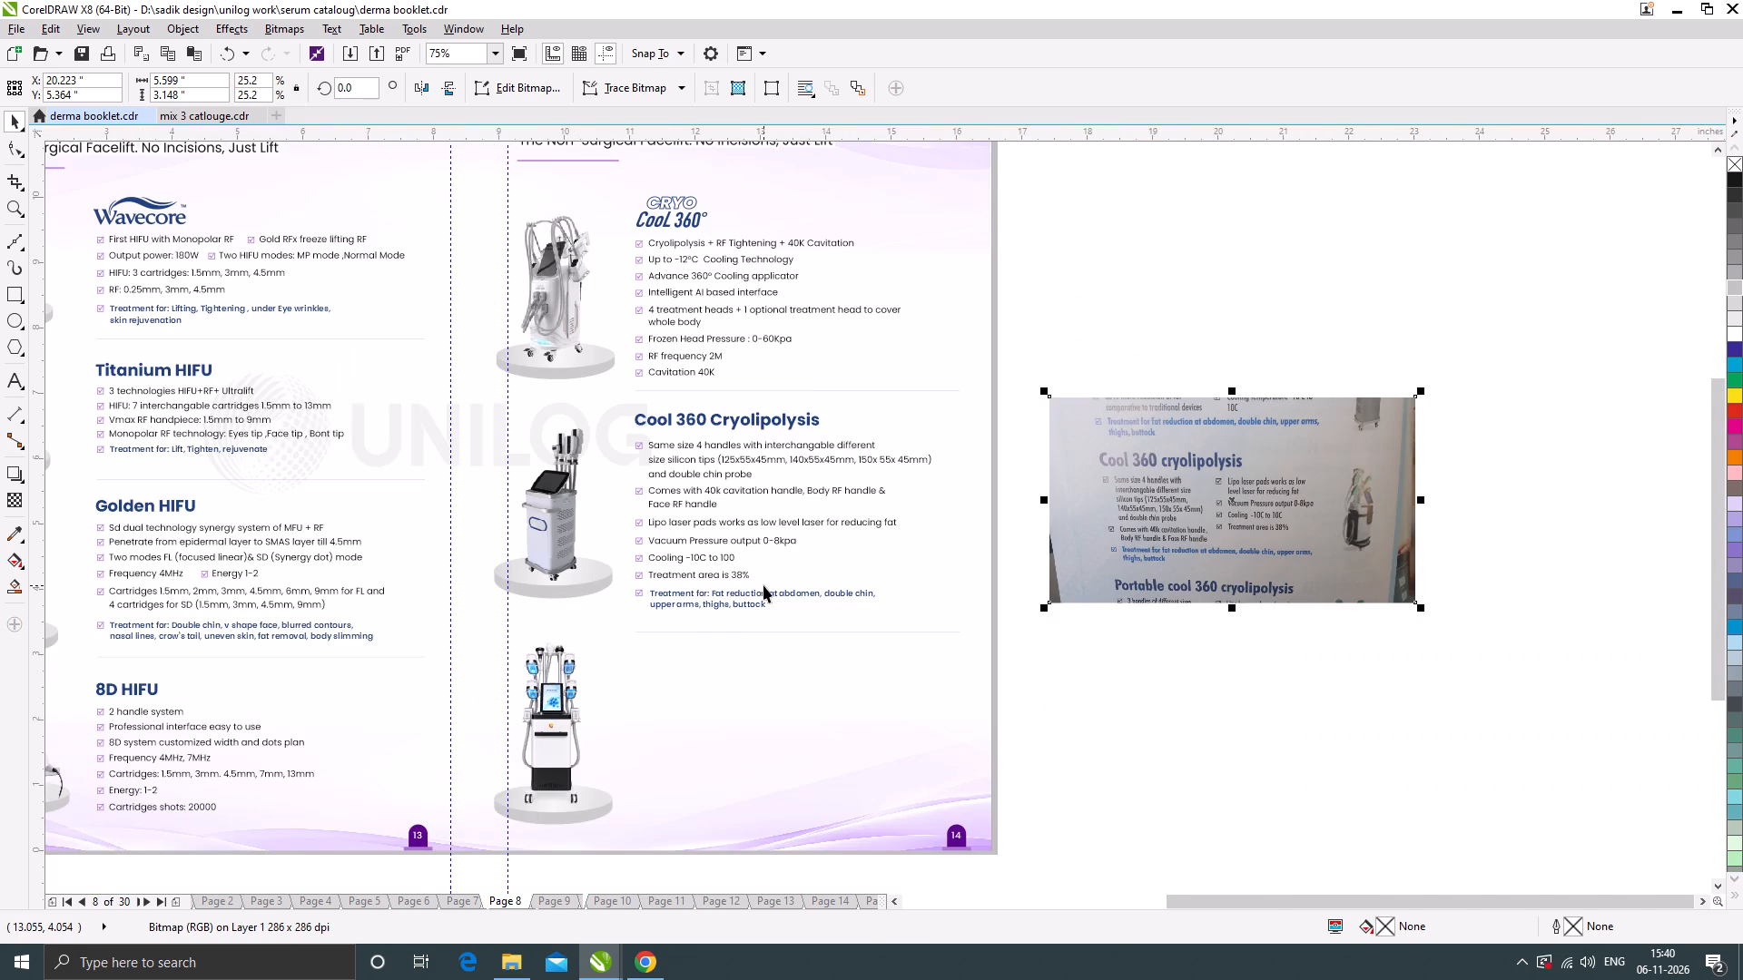
scroll(1179, 595, "up", 1)
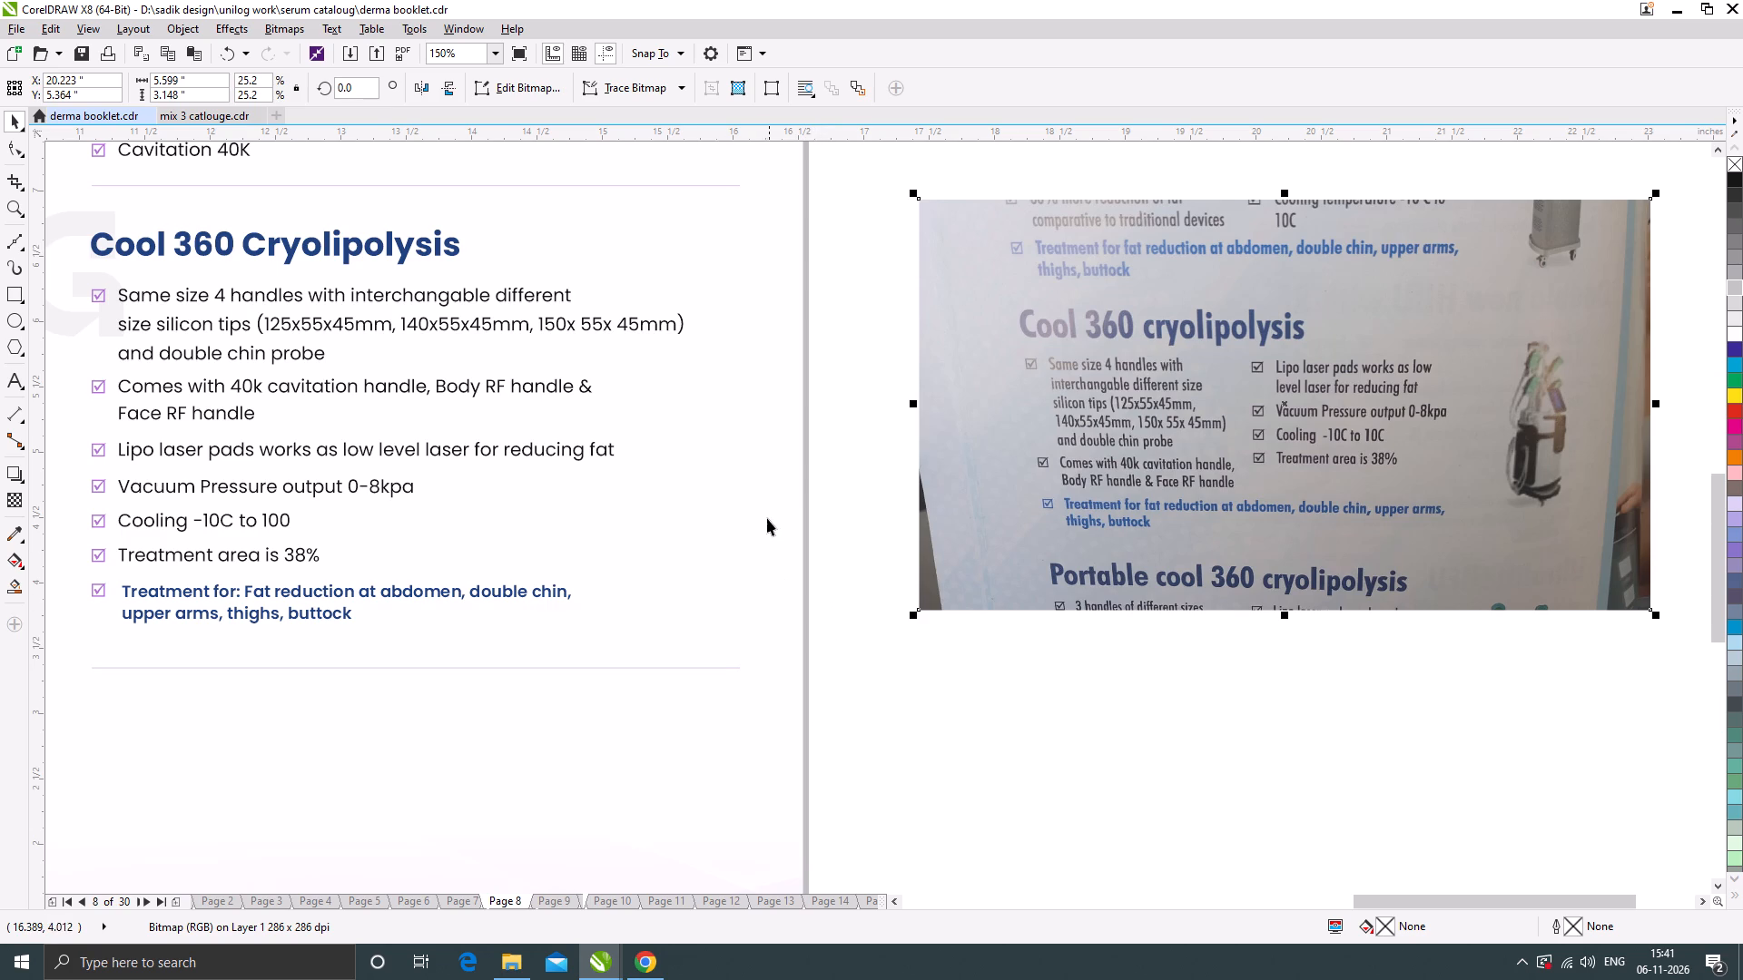
scroll(767, 507, "down", 1)
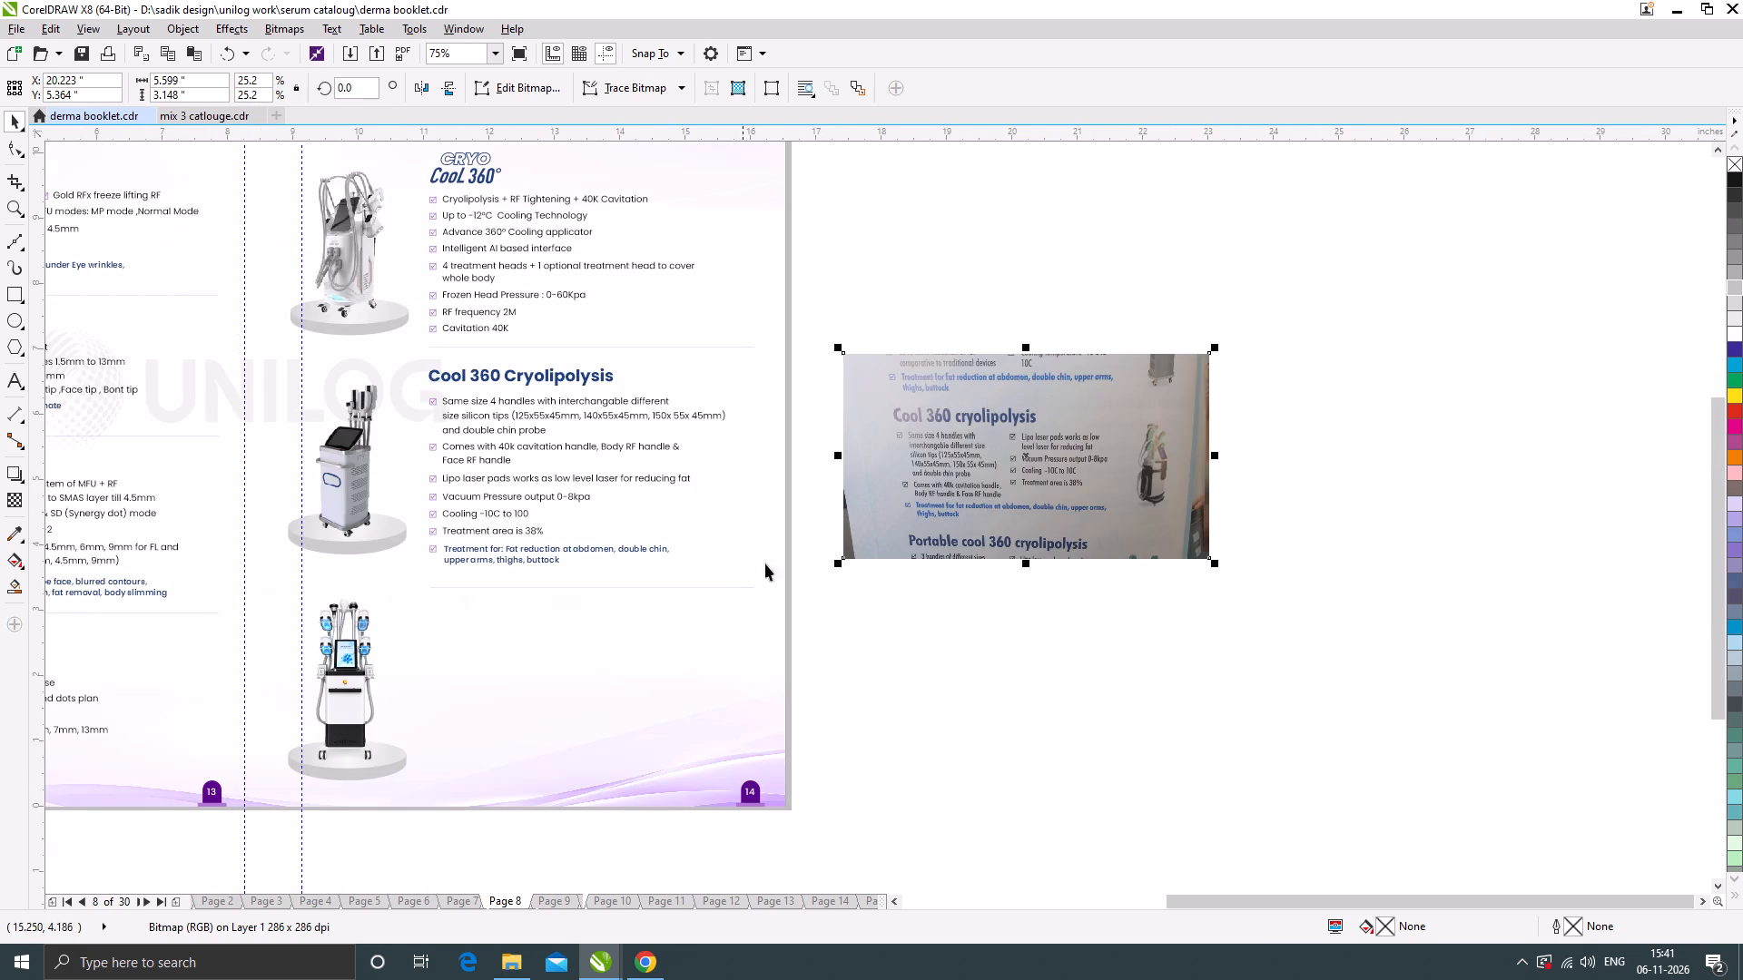
Duplicate the Cool 360 Cryolipolysis bullet list beside the third machine below it, at about X 13.36, Y 1.62 inches.
left_click_drag(798, 577, 409, 388)
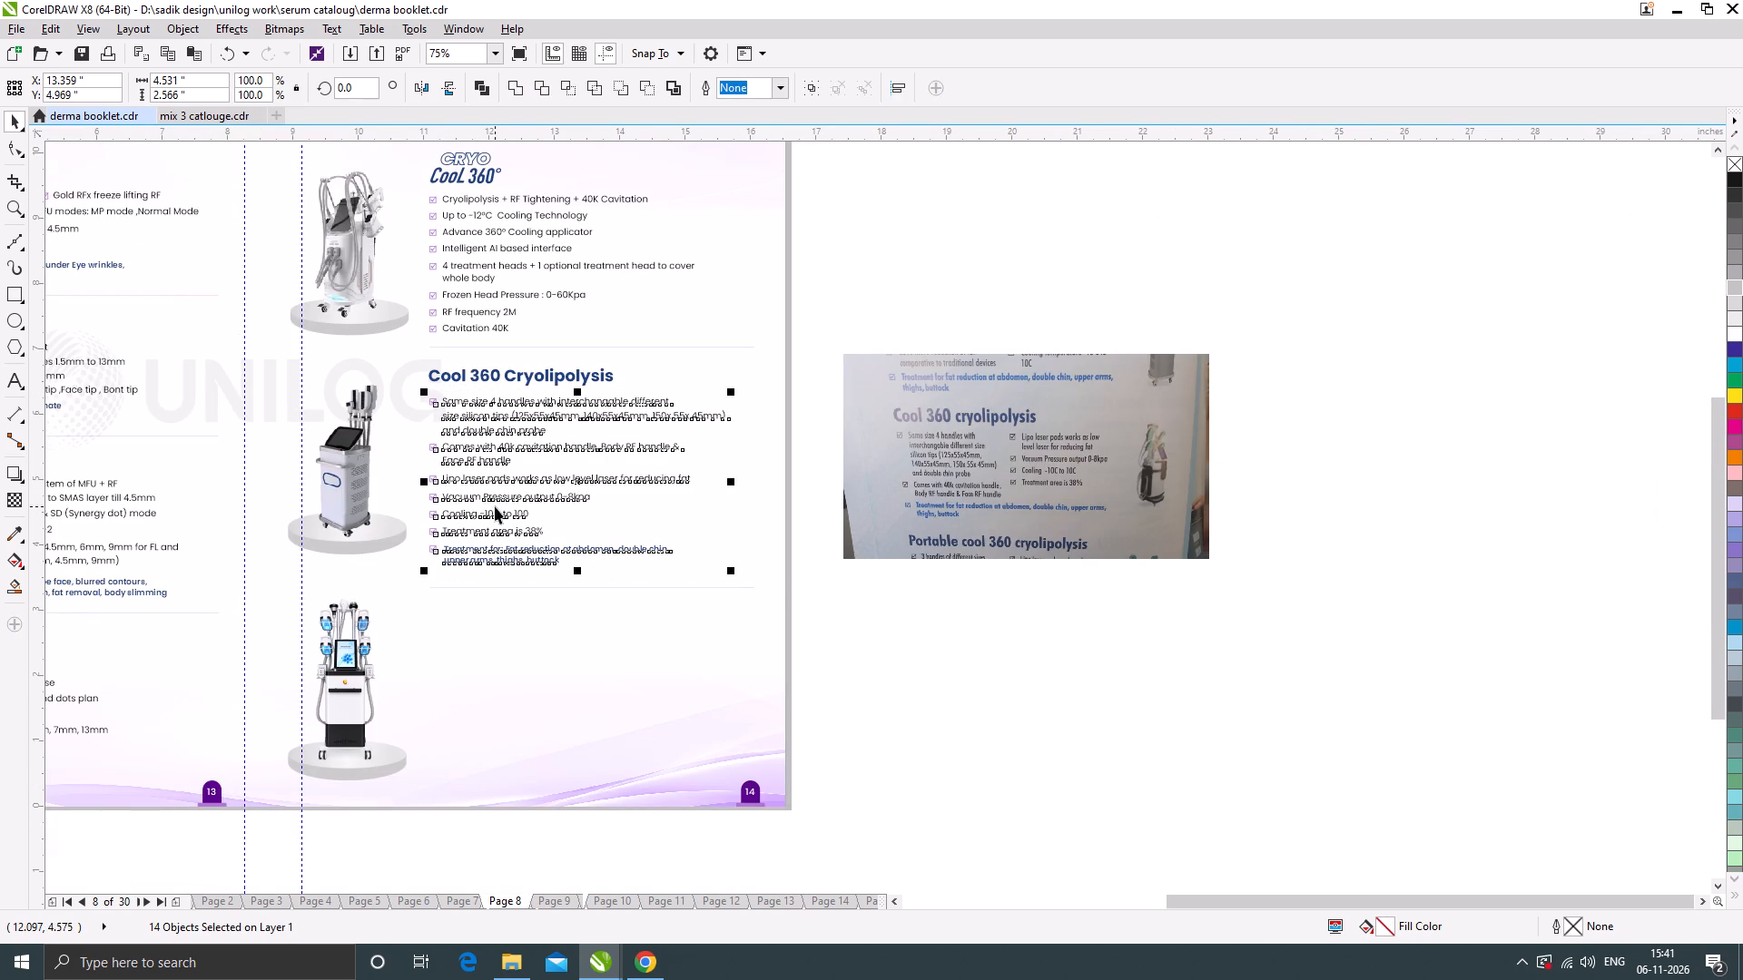
left_click_drag(500, 479, 504, 692)
right_click(504, 692, "shift")
scroll(412, 760, "up", 1)
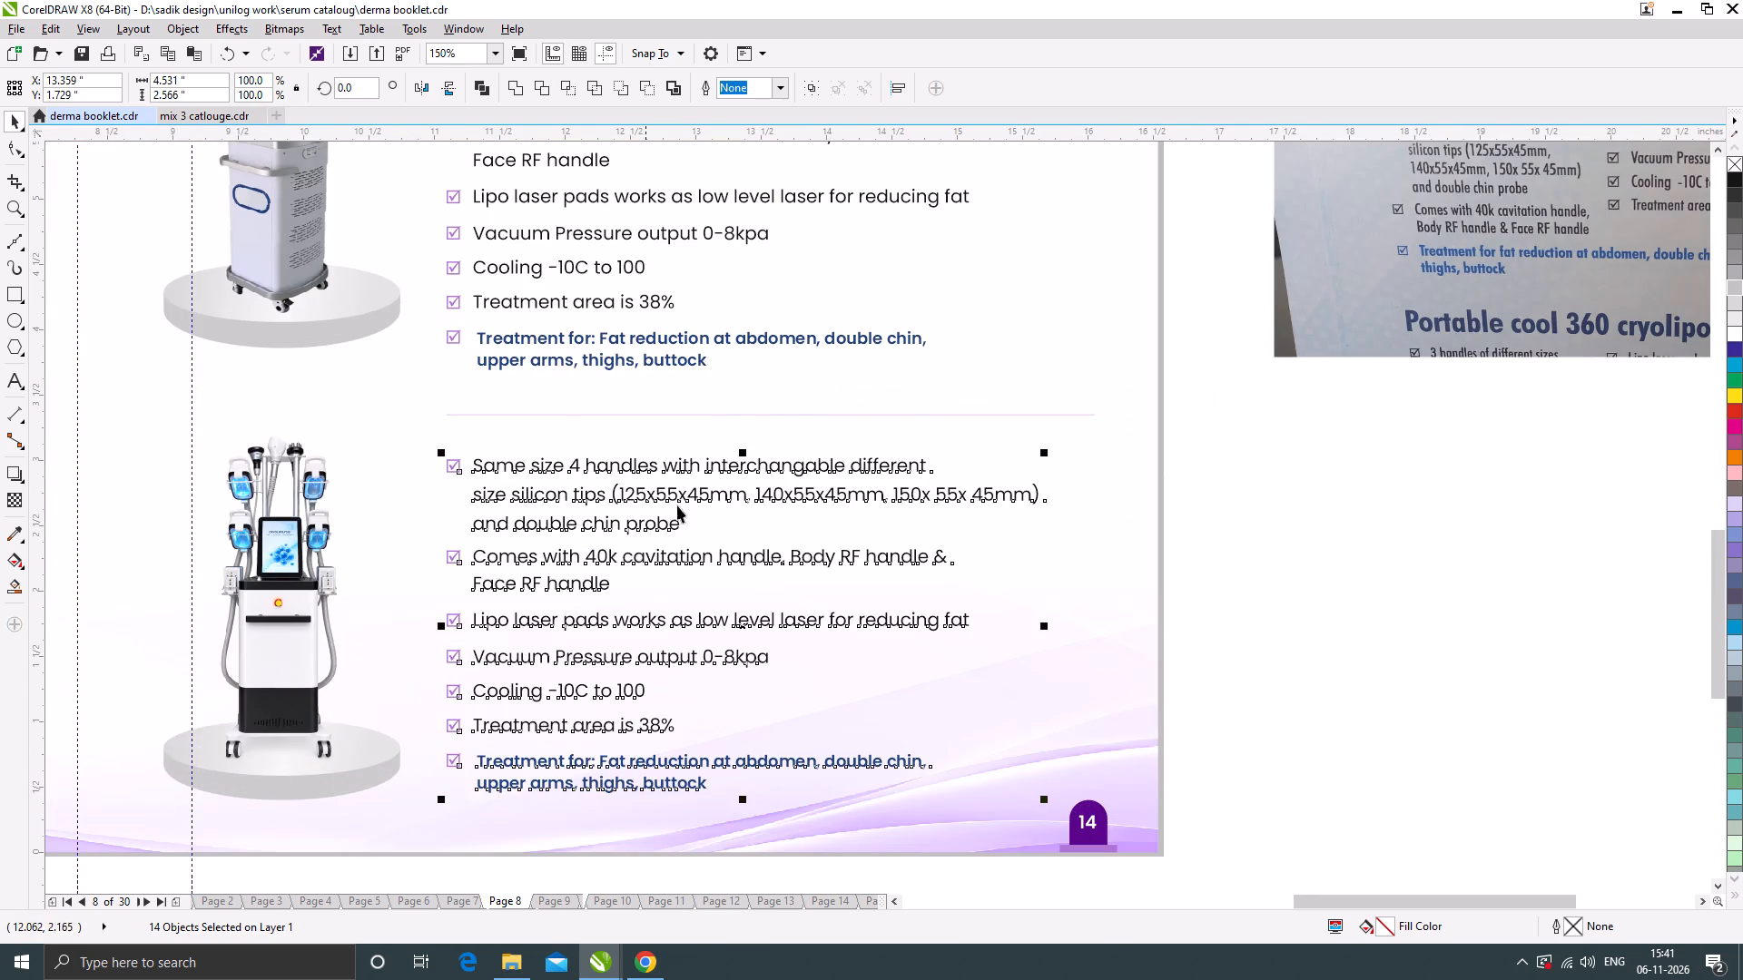
scroll(681, 505, "down", 1)
scroll(788, 604, "down", 1)
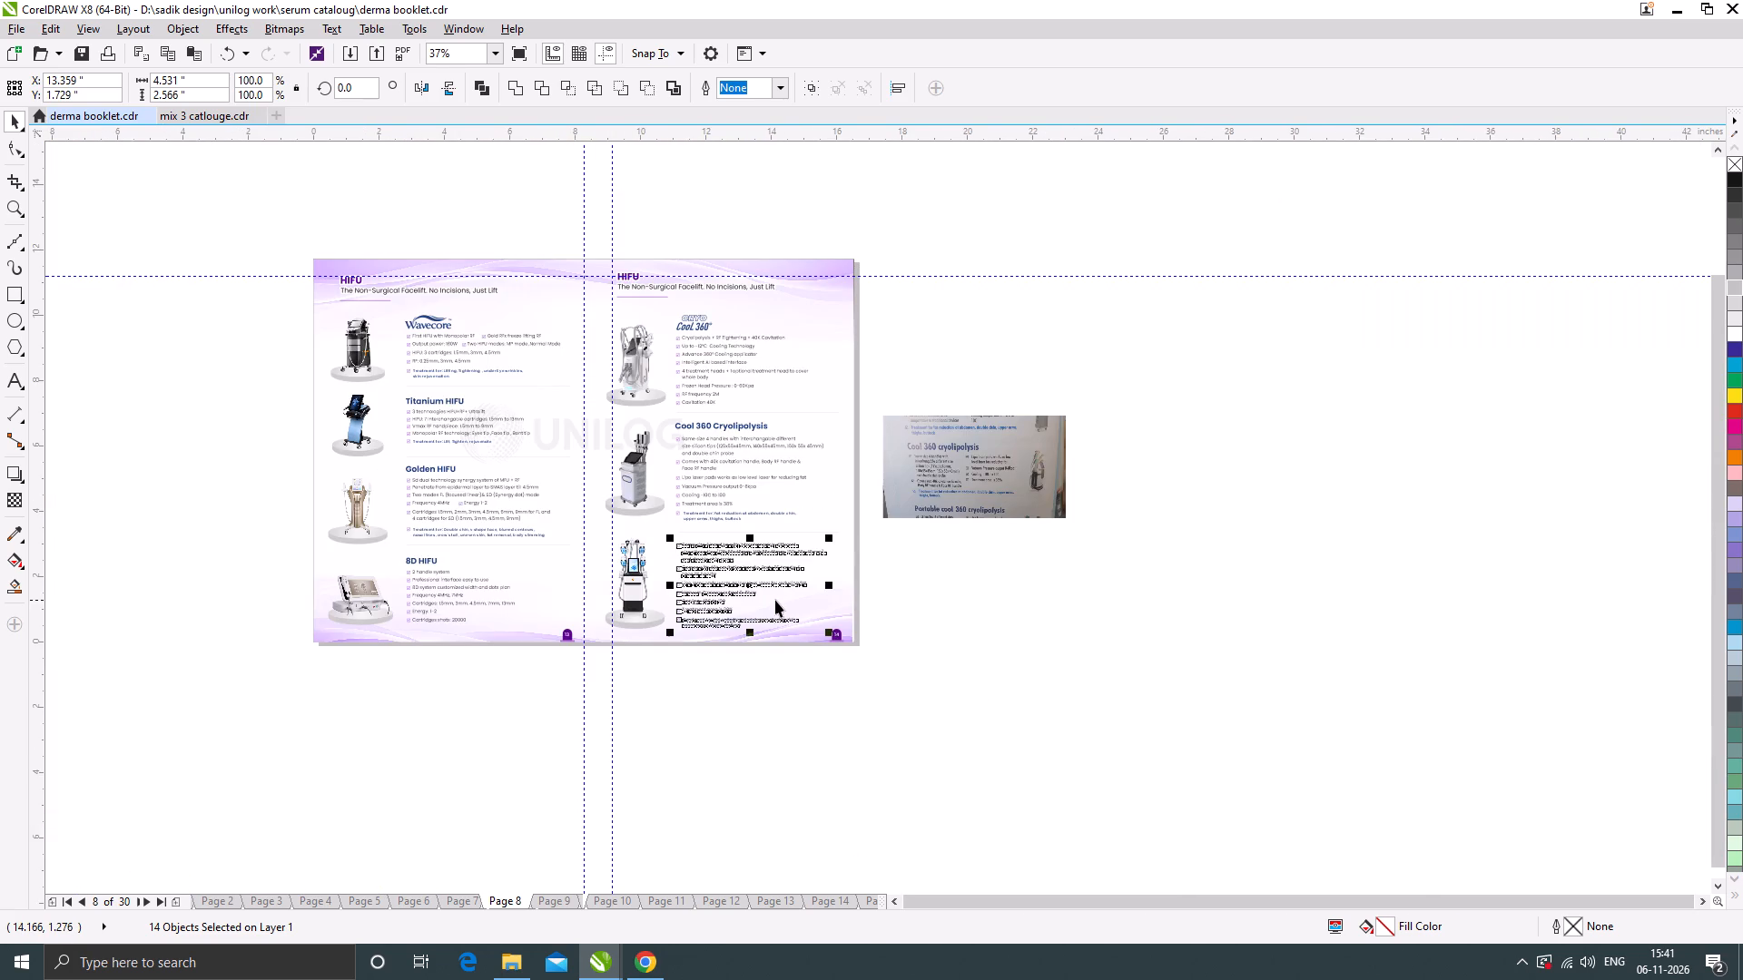
scroll(729, 630, "up", 2)
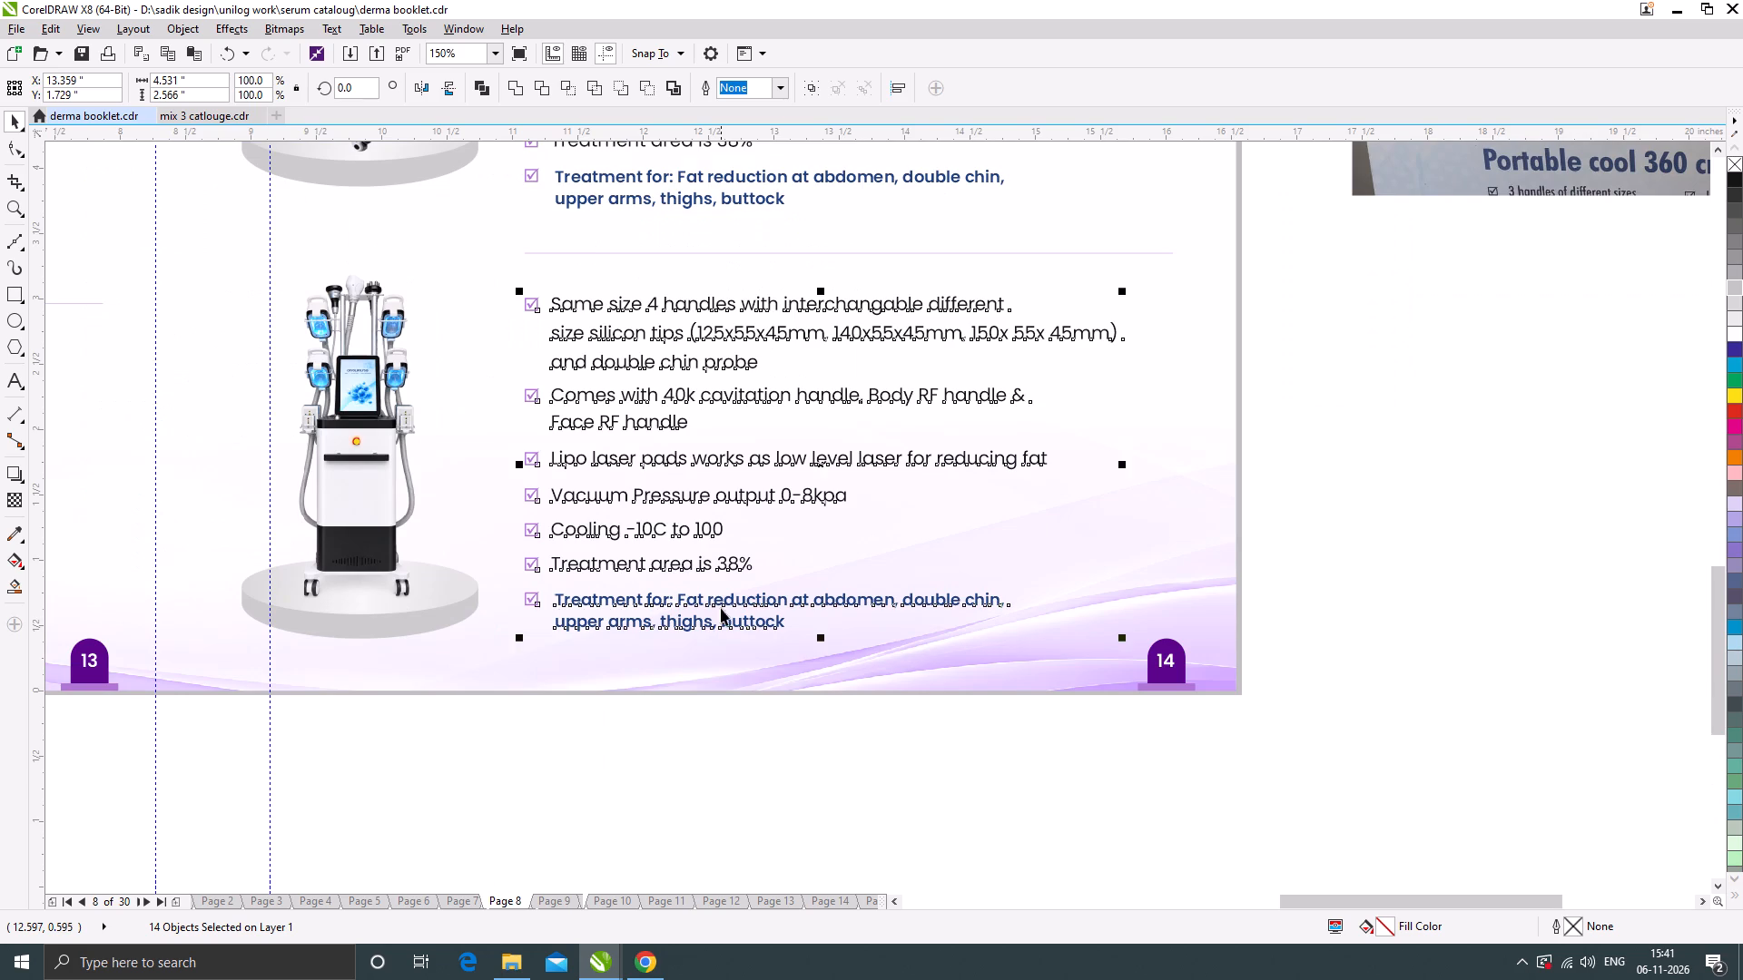
left_click_drag(723, 604, 723, 617)
scroll(723, 475, "down", 1)
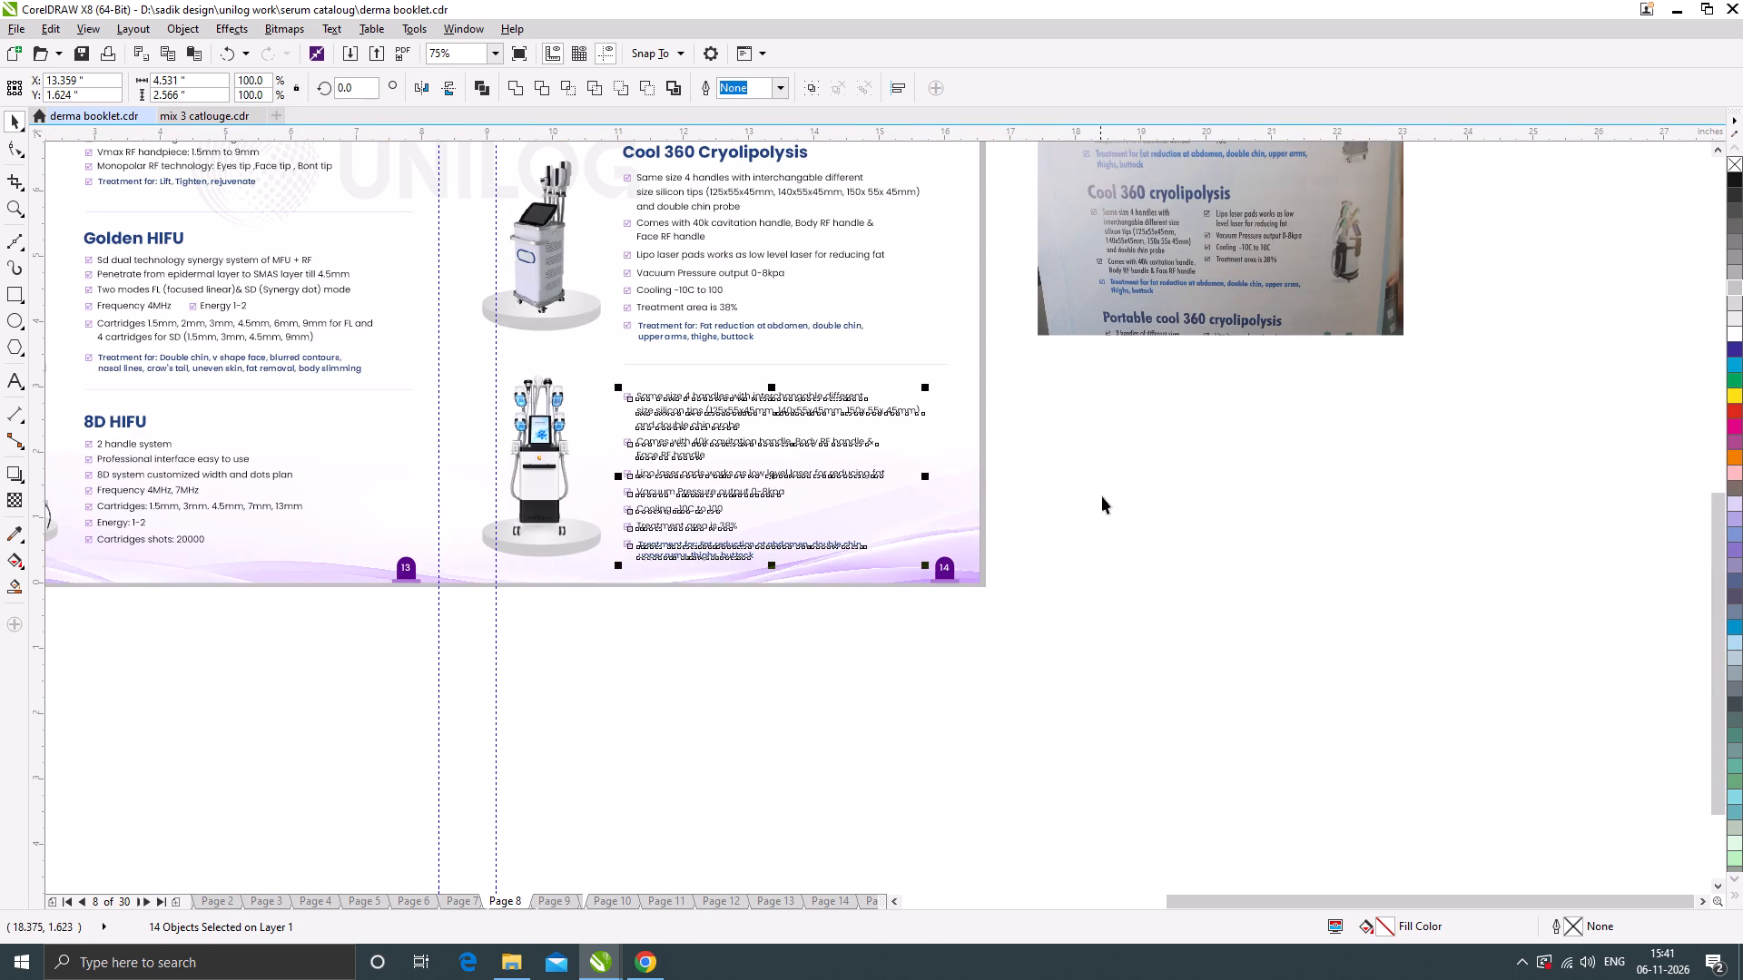
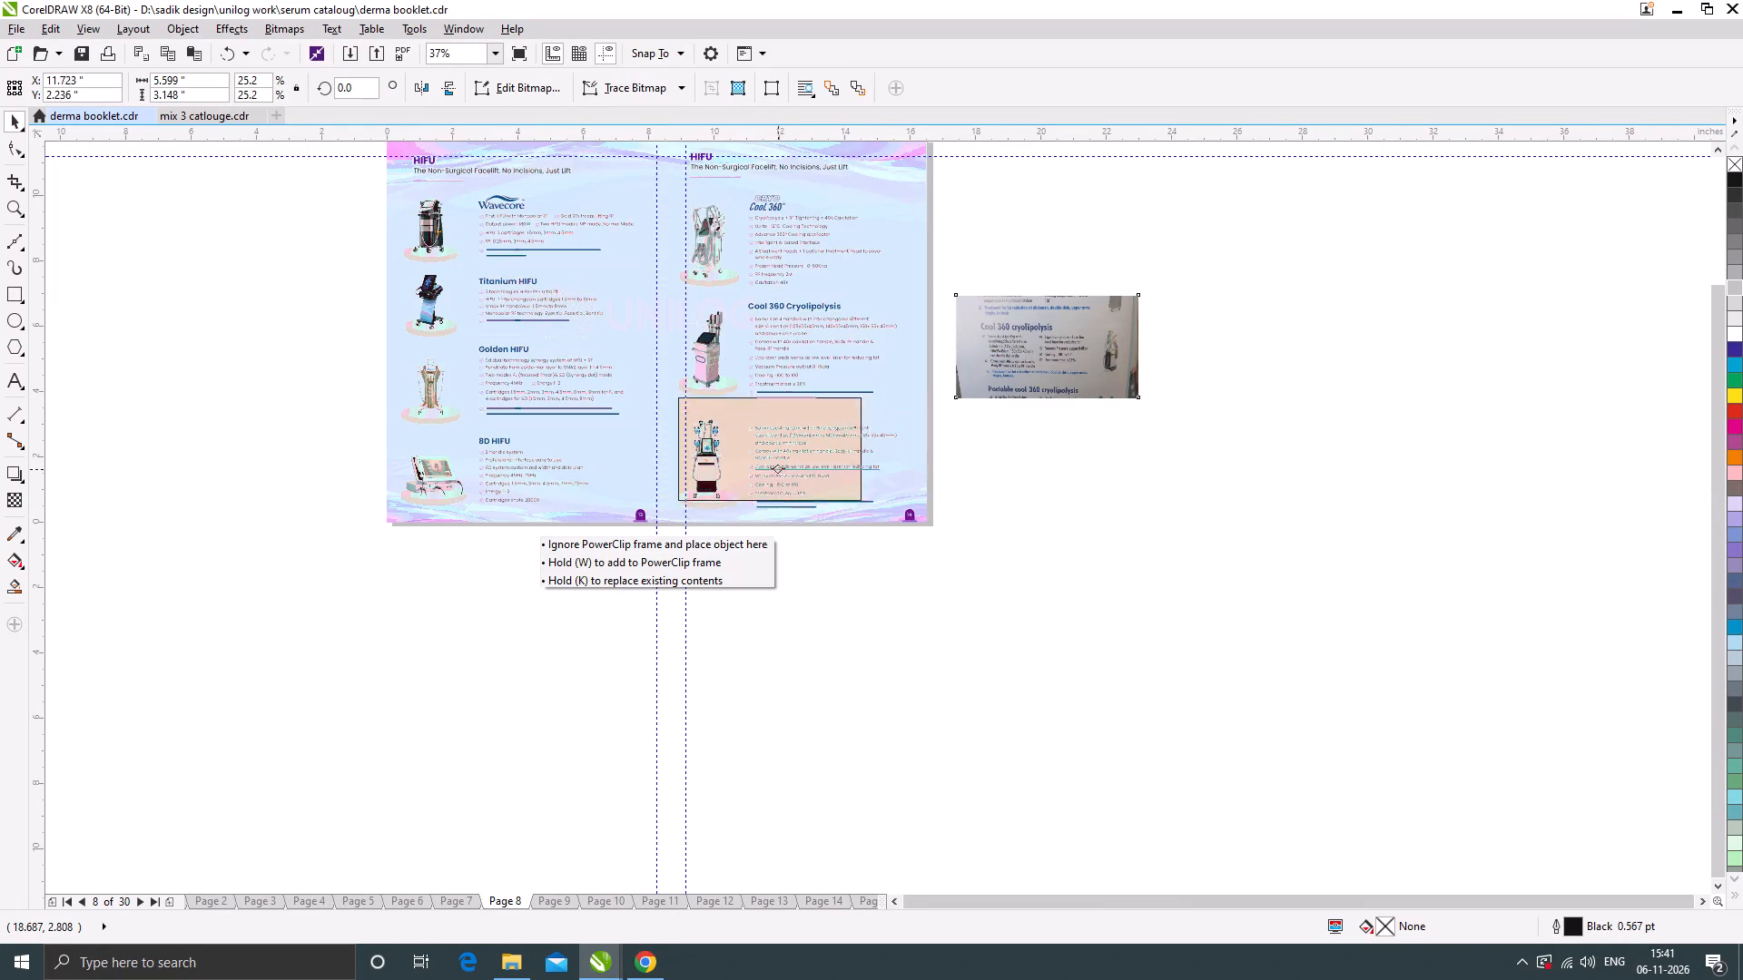
Move the Cool 360 cryolipolysis reference photo onto the page 8 spread, over the third machine and its bullet list.
left_click_drag(777, 473, 794, 475)
Check the spreads from page 7 to page 13 for incomplete product entries, ending at the Hydraulic Derma chair on page 13.
key("Page_Down")
key("Page_Down")
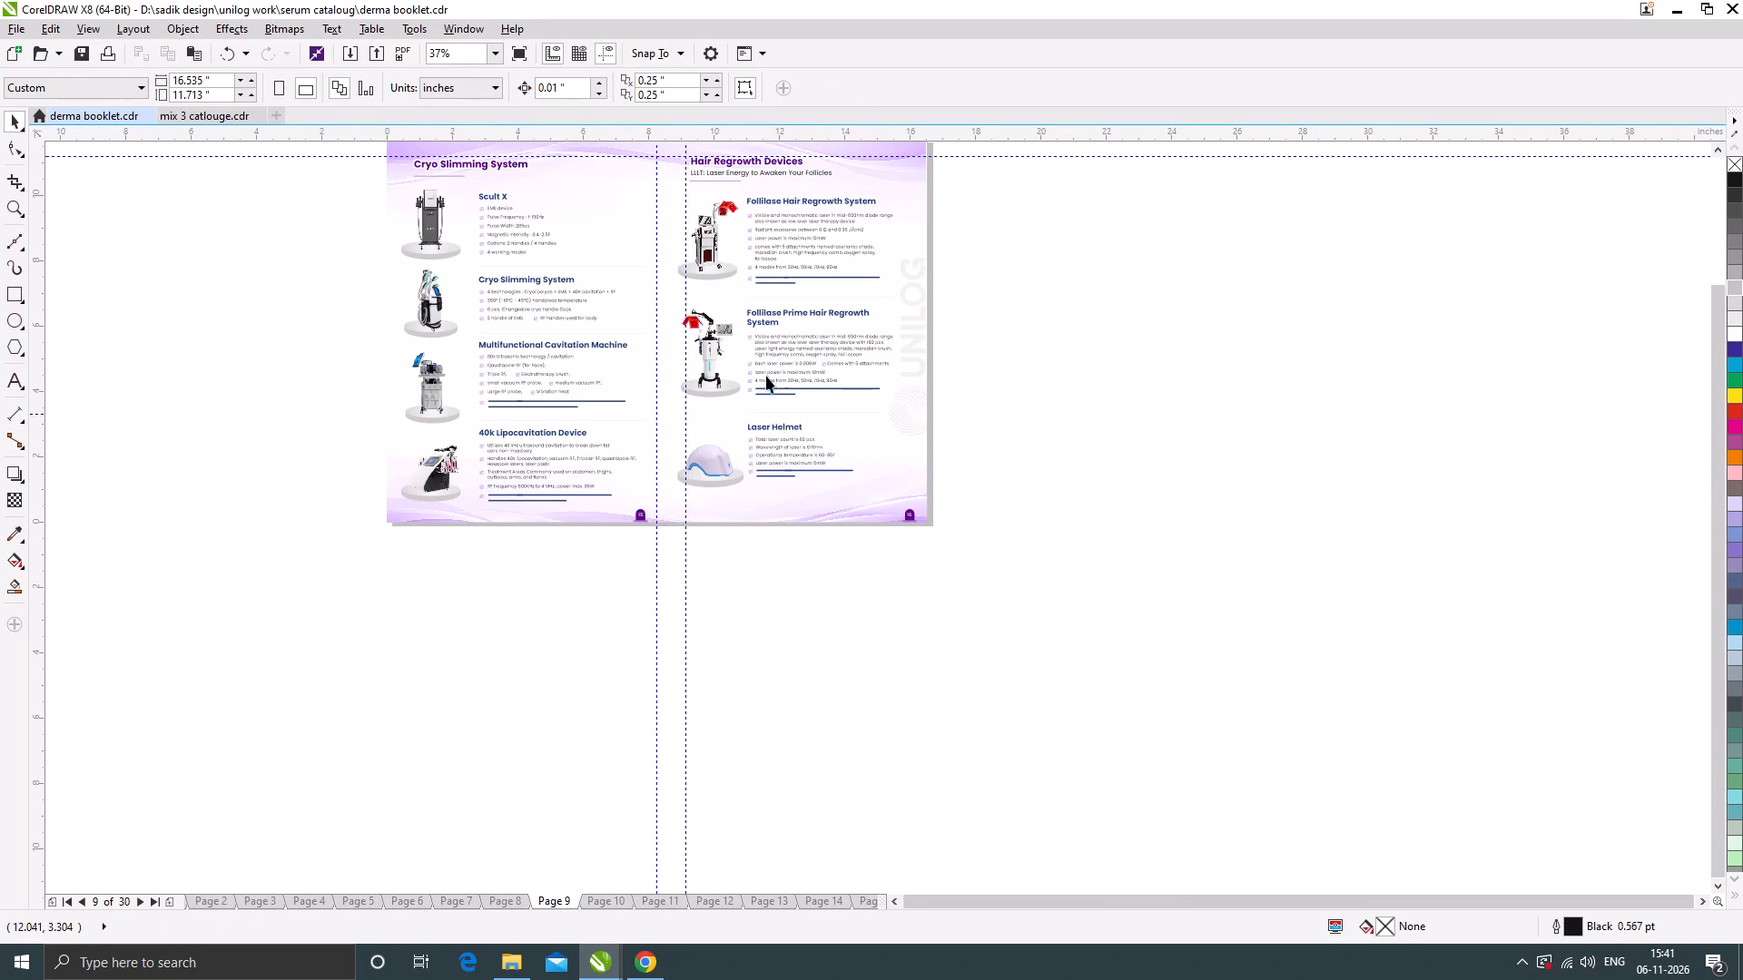
key("Page_Down")
key("Page_Down")
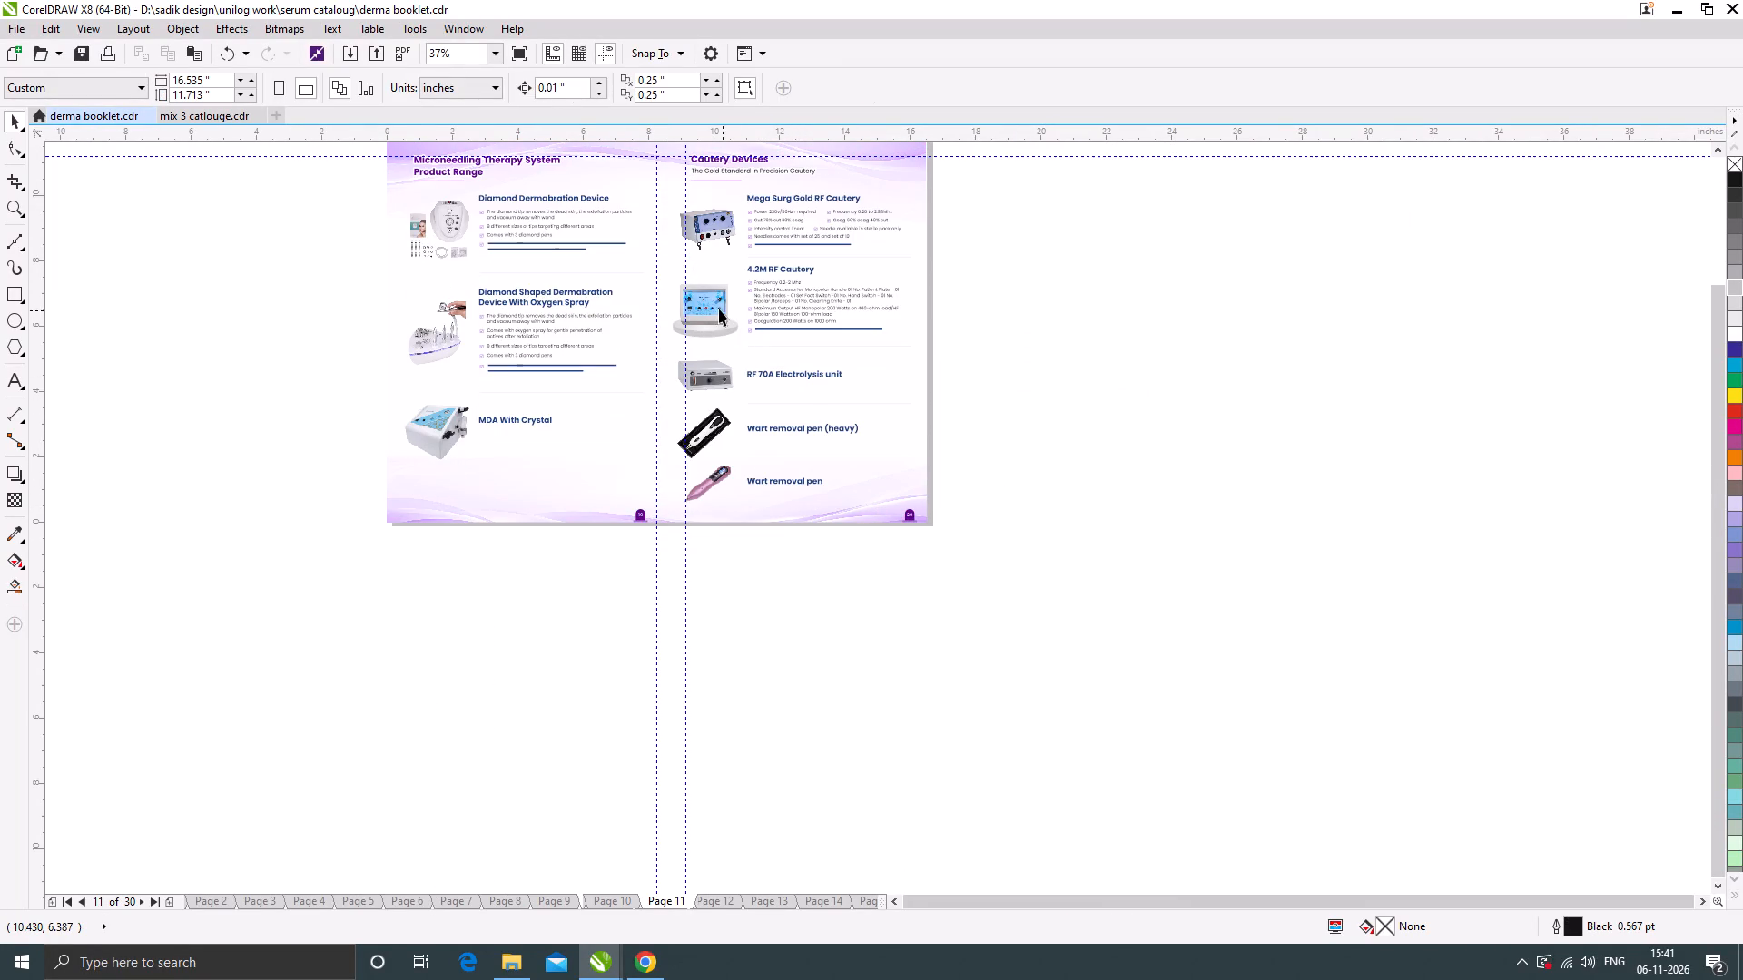
key("Page_Up")
key("Page_Up")
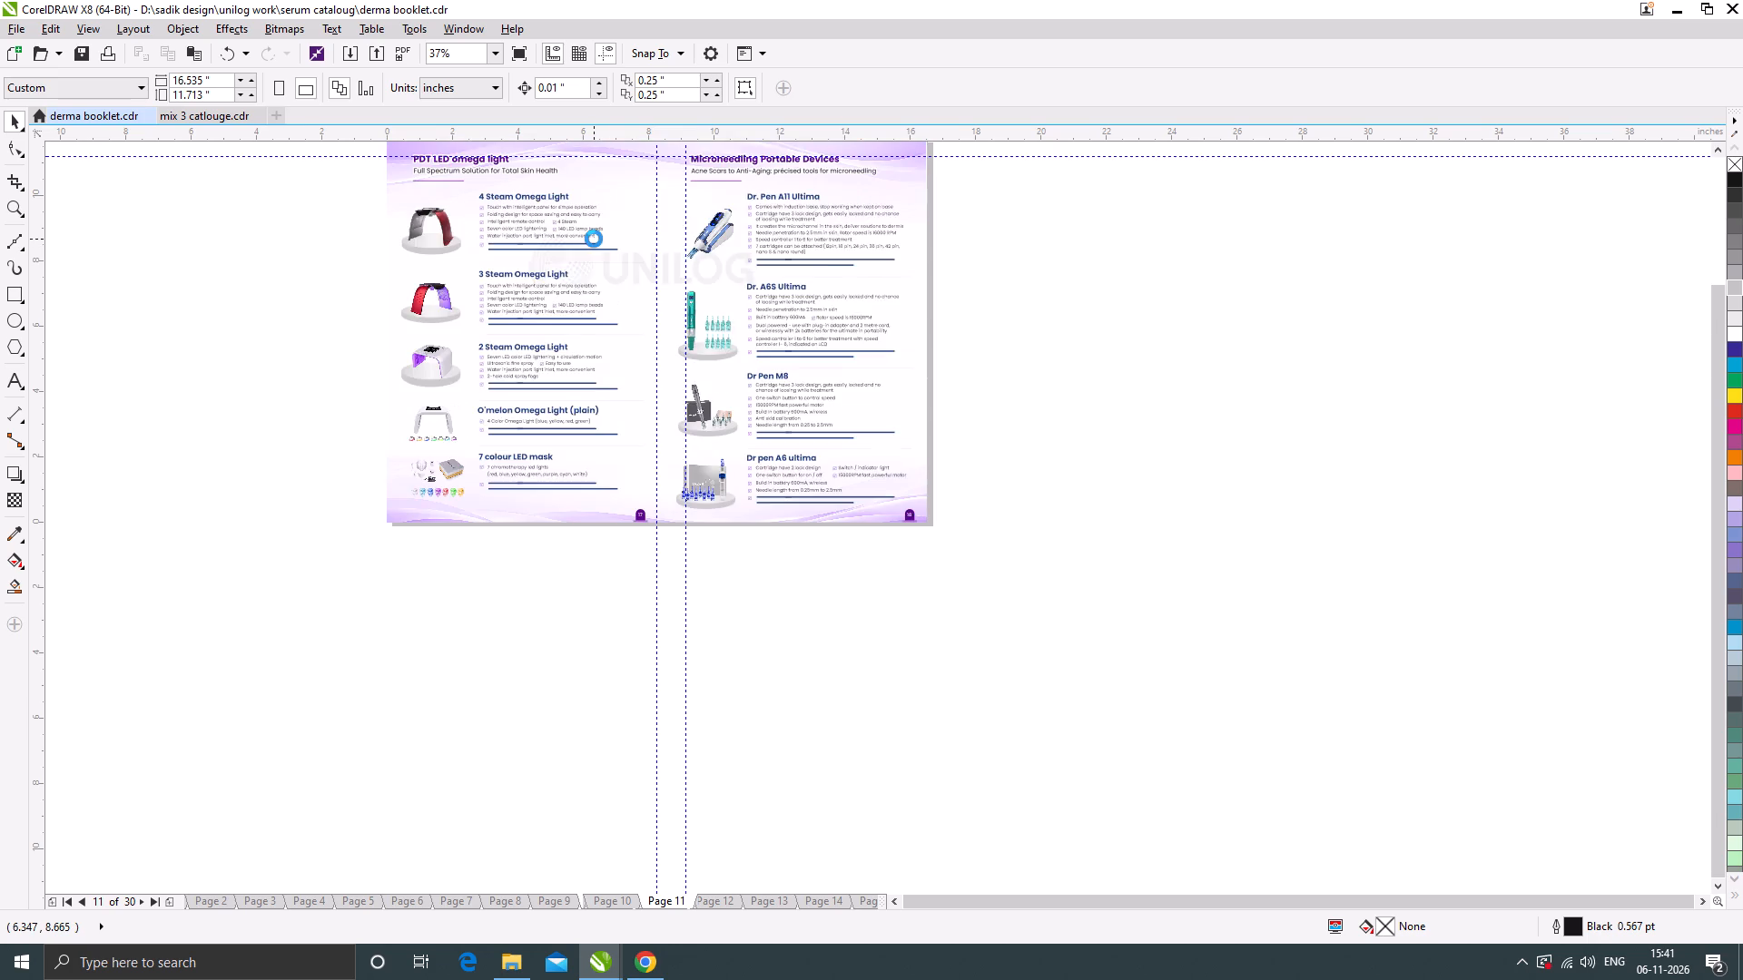
key("Page_Up")
key("Page_Up")
key("Page_Up")
key("Page_Down")
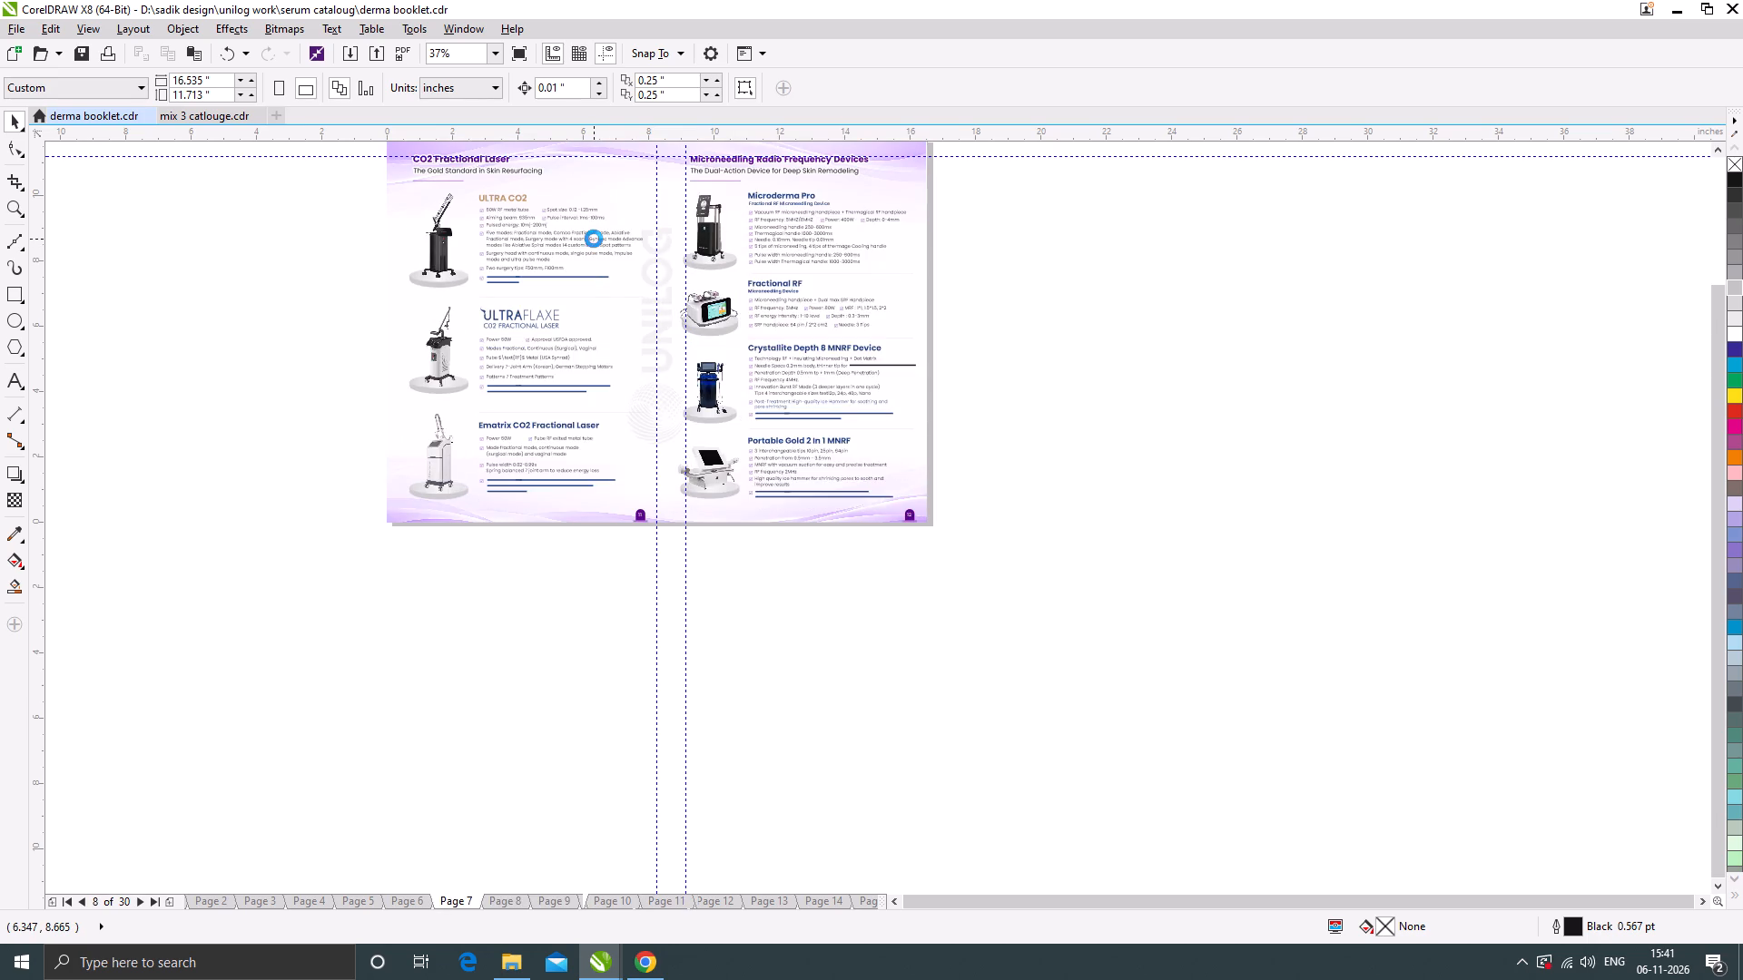
key("Page_Down")
key("Page_Down")
key("Page_Down")
key("Page_Down")
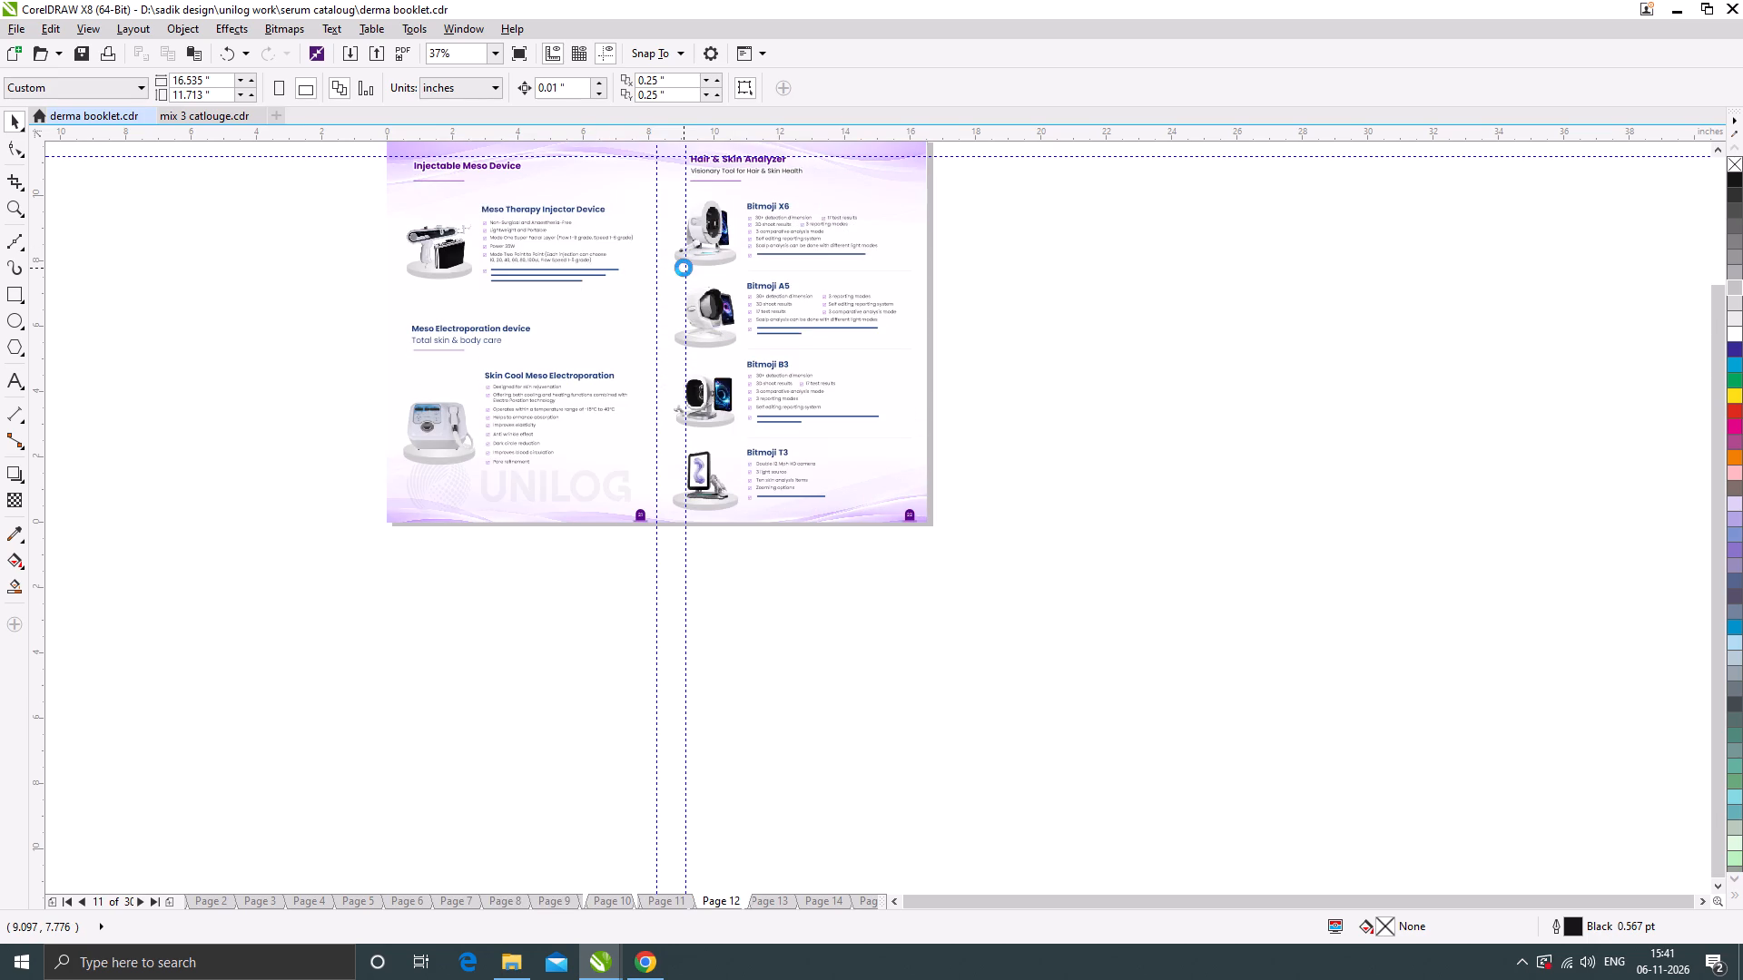
key("Page_Down")
scroll(768, 342, "up", 1)
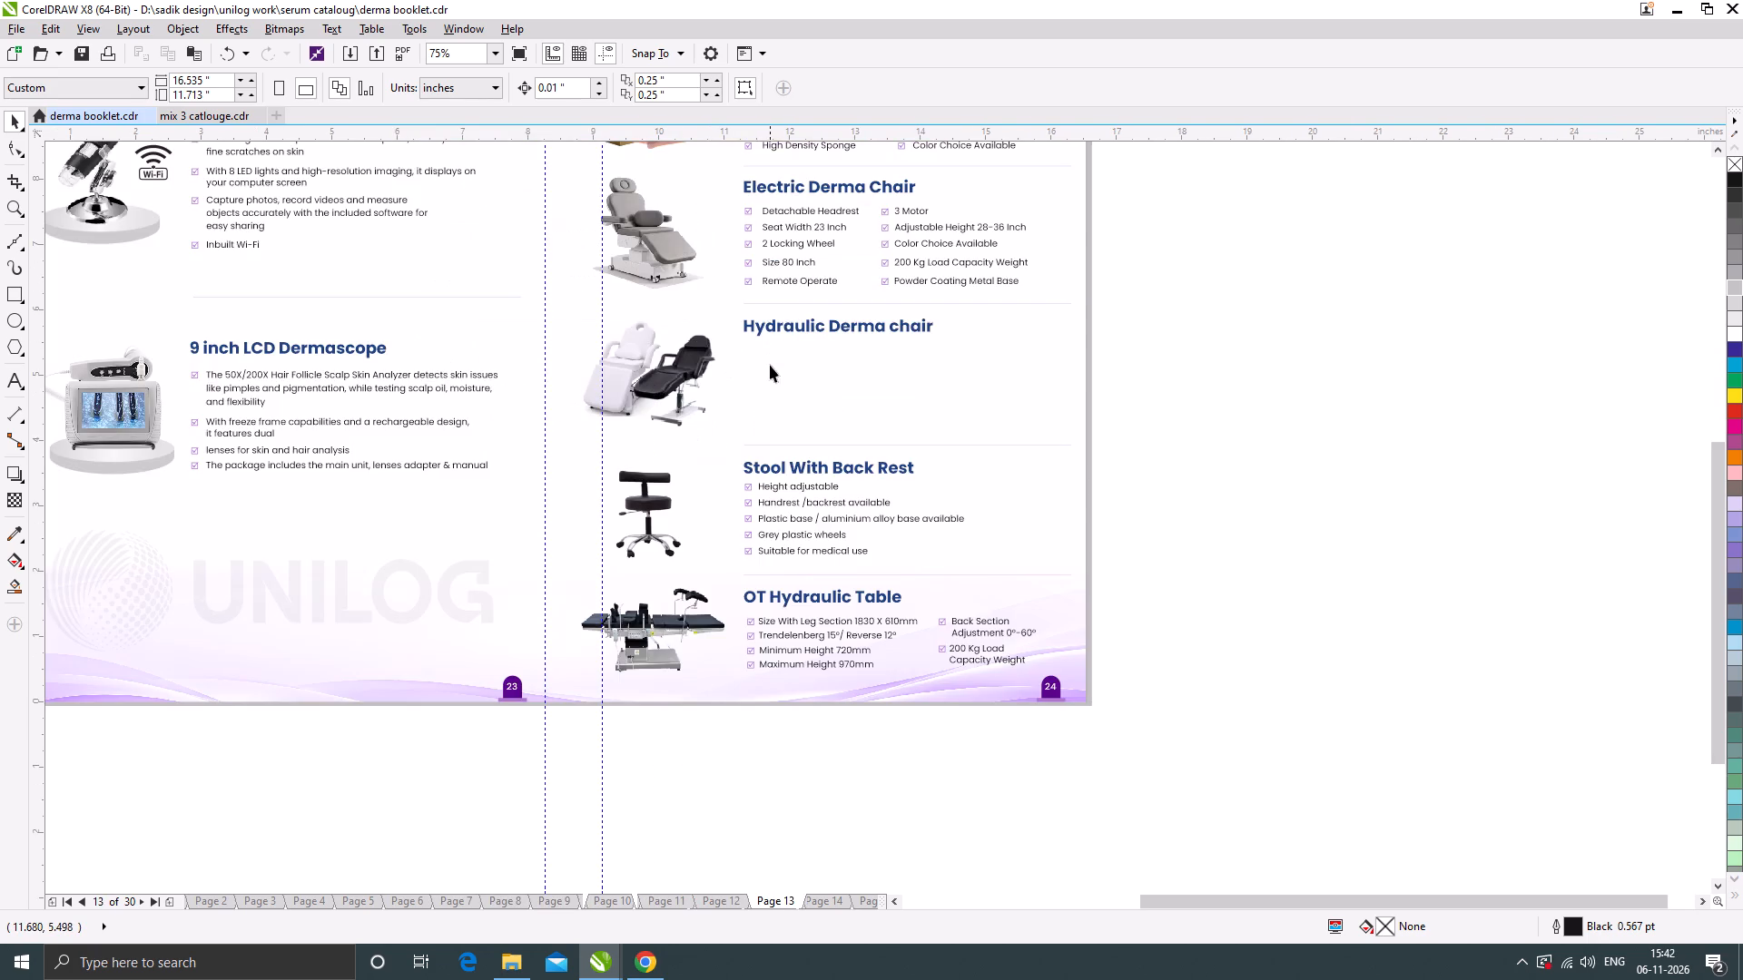
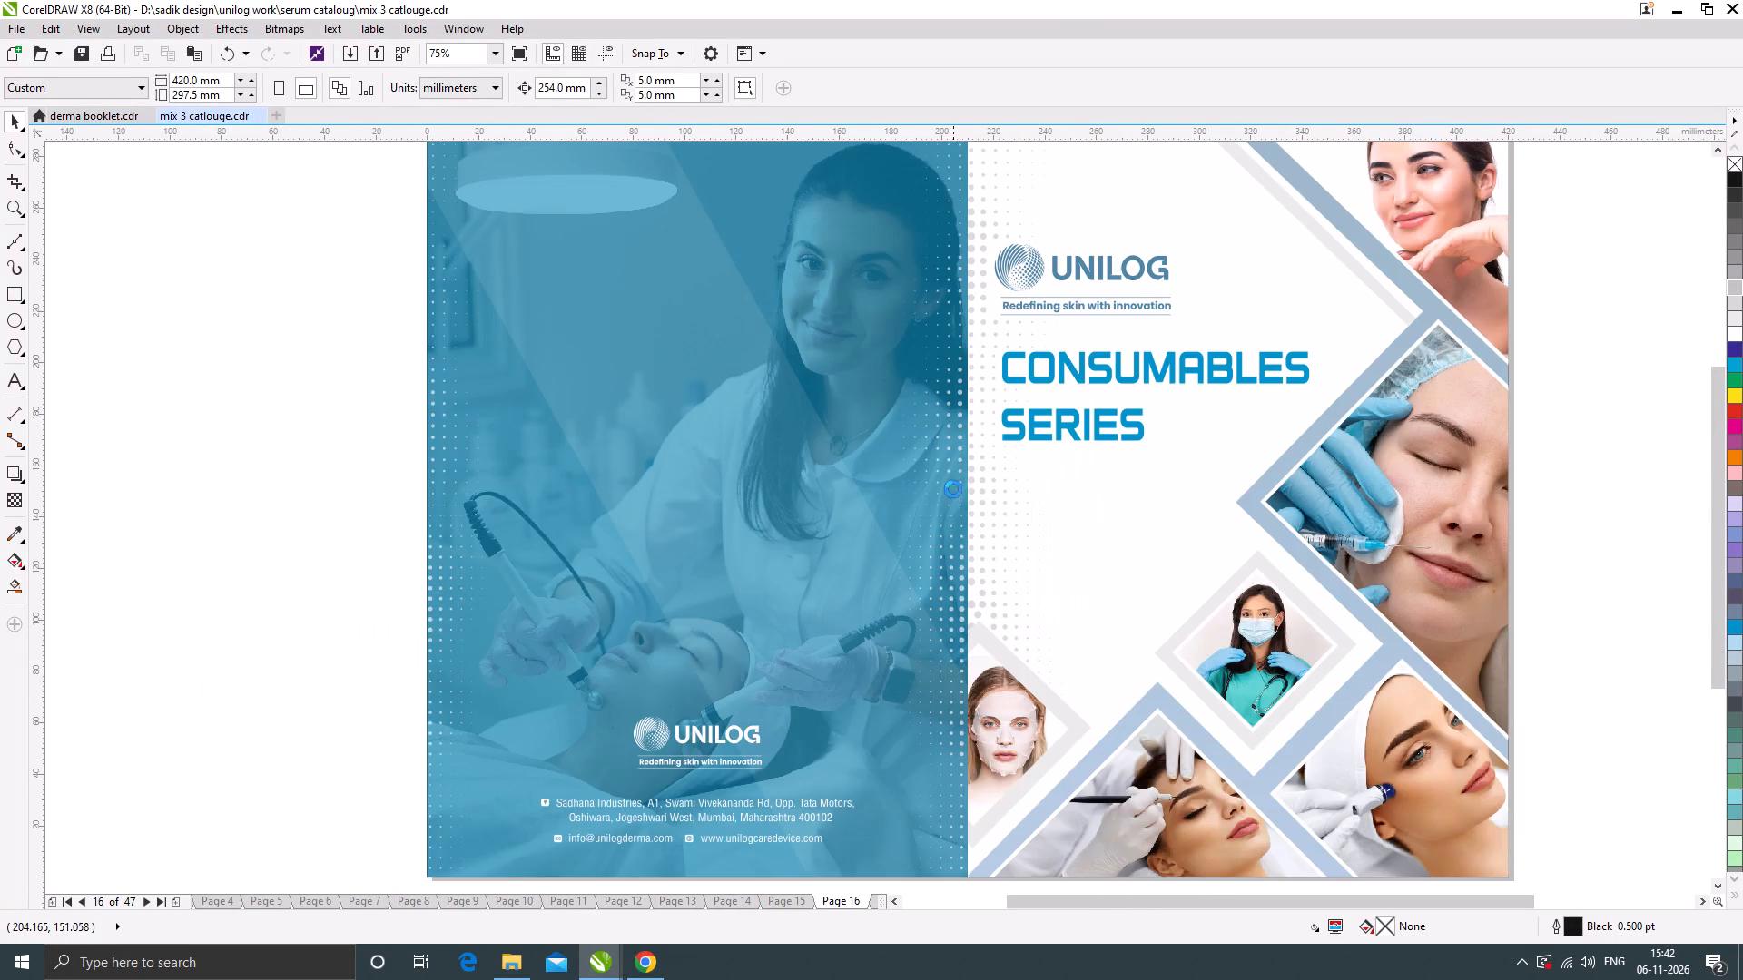
Examine the Non fiber Hydraulic chair entry on the page 14 Clinical Furniture spread of the mix catalogue, including its specifications and photo.
key("Page_Up")
key("Page_Up")
key("Page_Down")
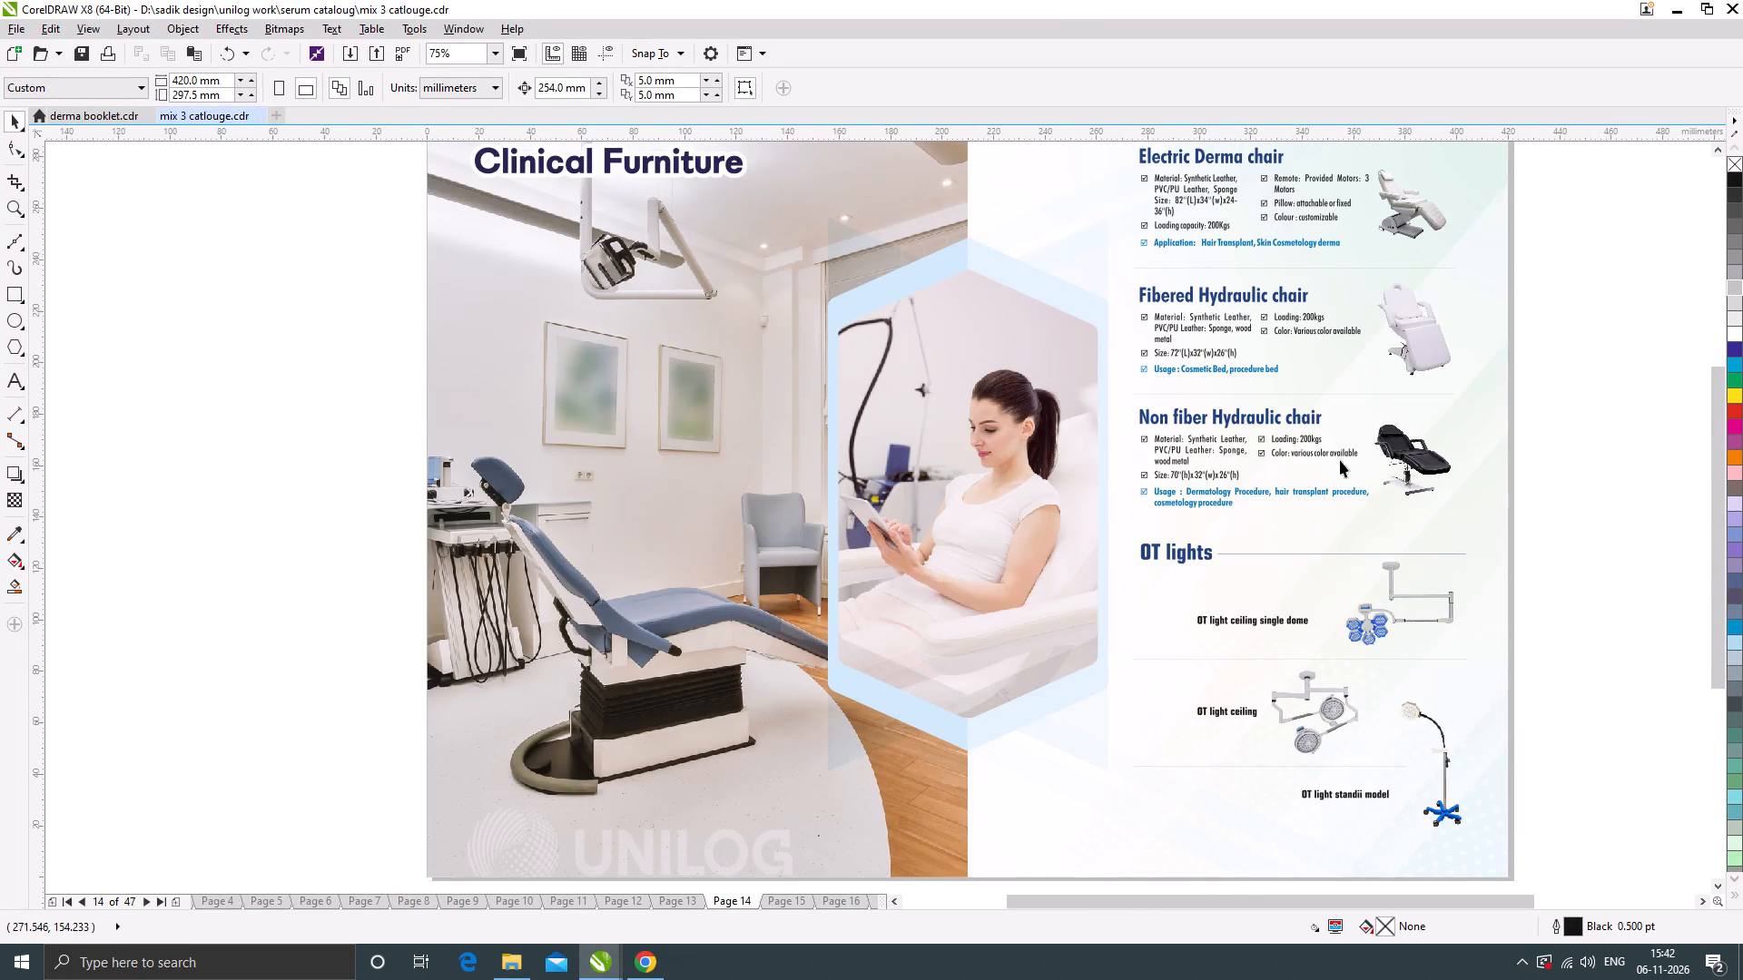
scroll(1619, 409, "up", 1)
left_click(13, 205)
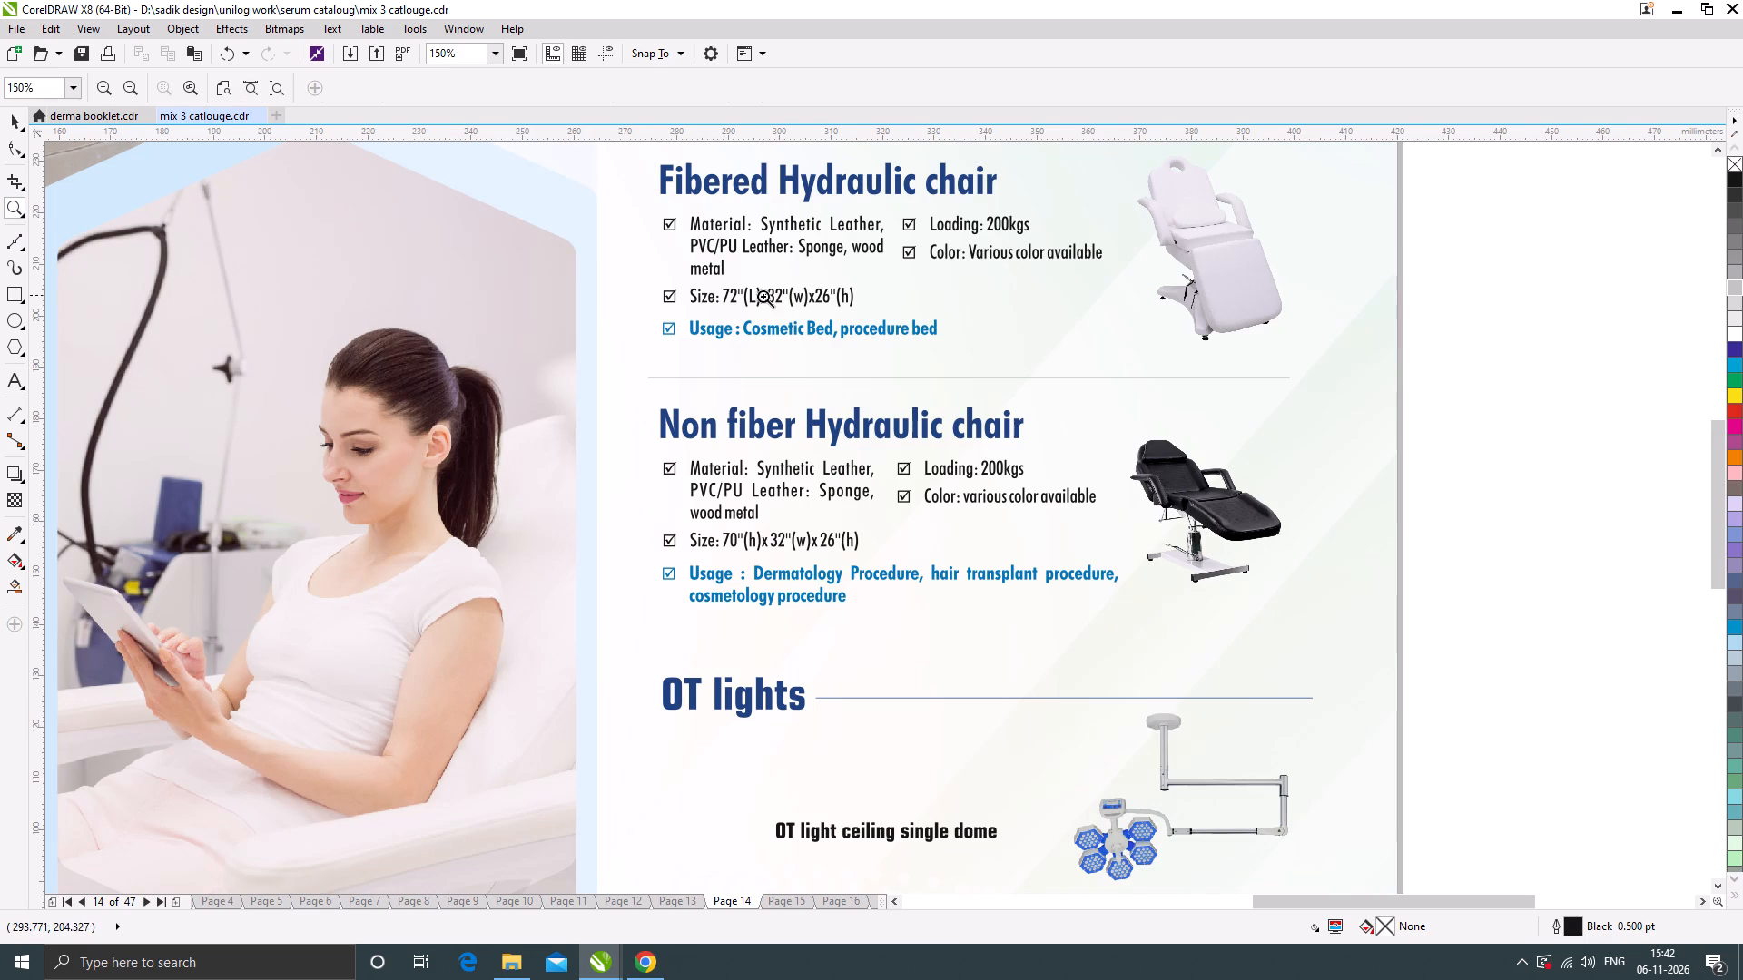
scroll(821, 540, "down", 1)
scroll(821, 519, "up", 1)
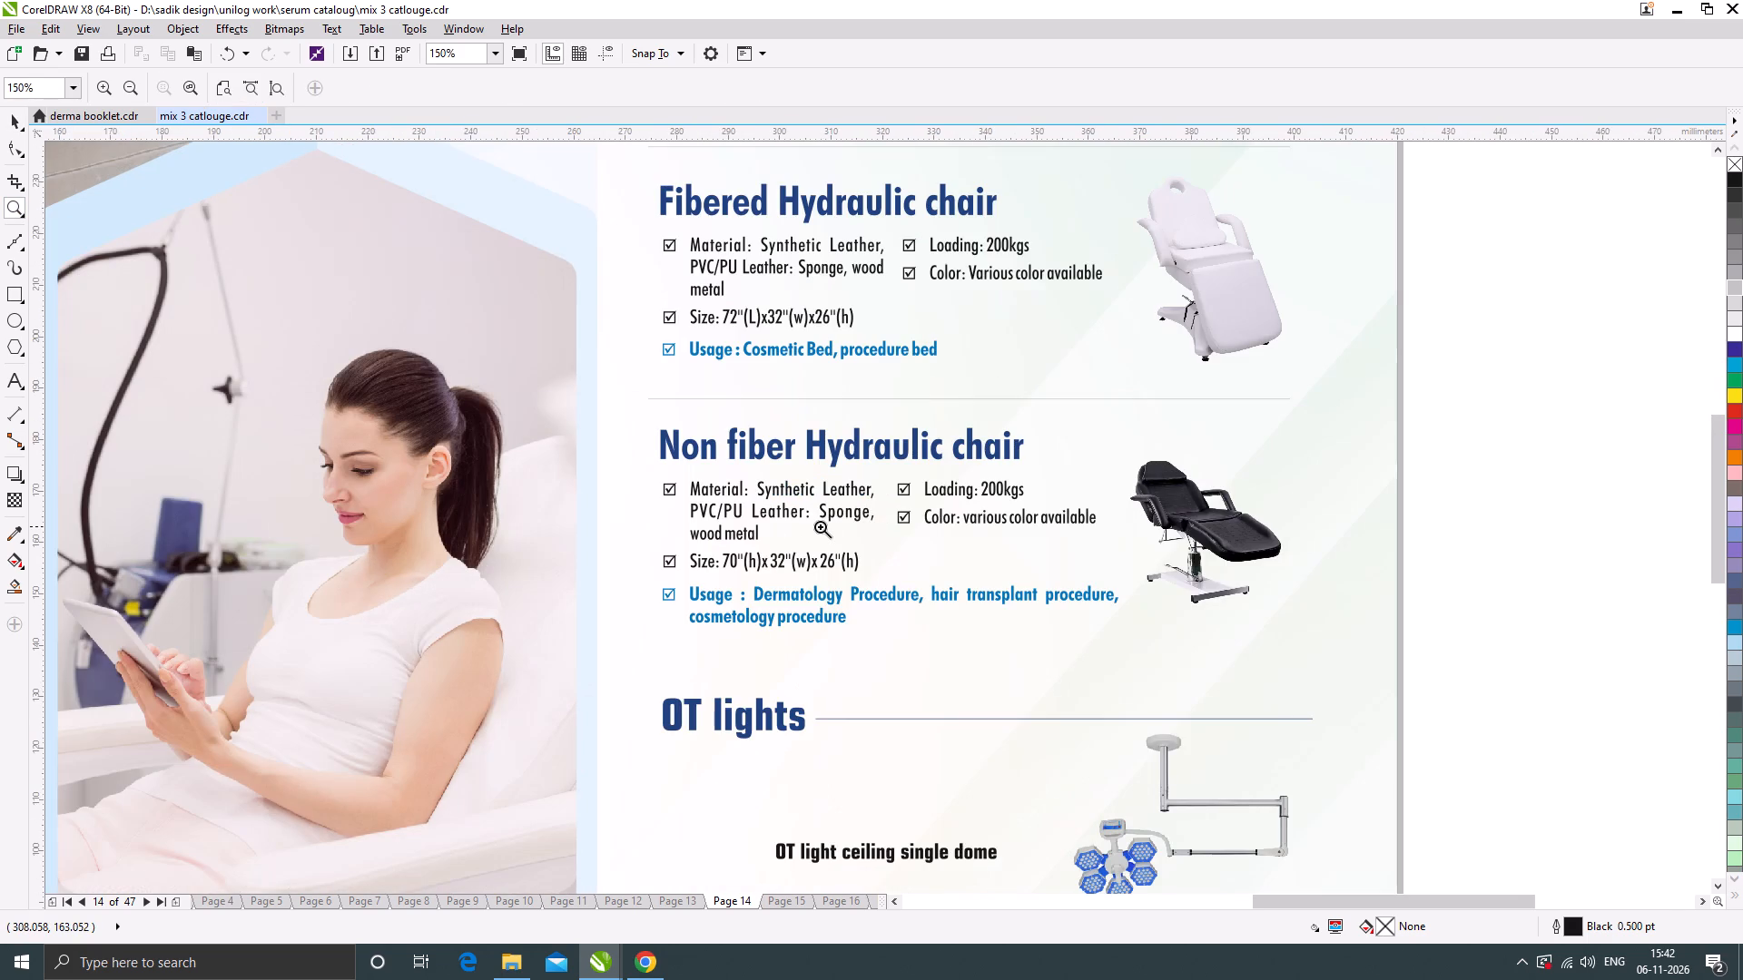
scroll(865, 458, "down", 1)
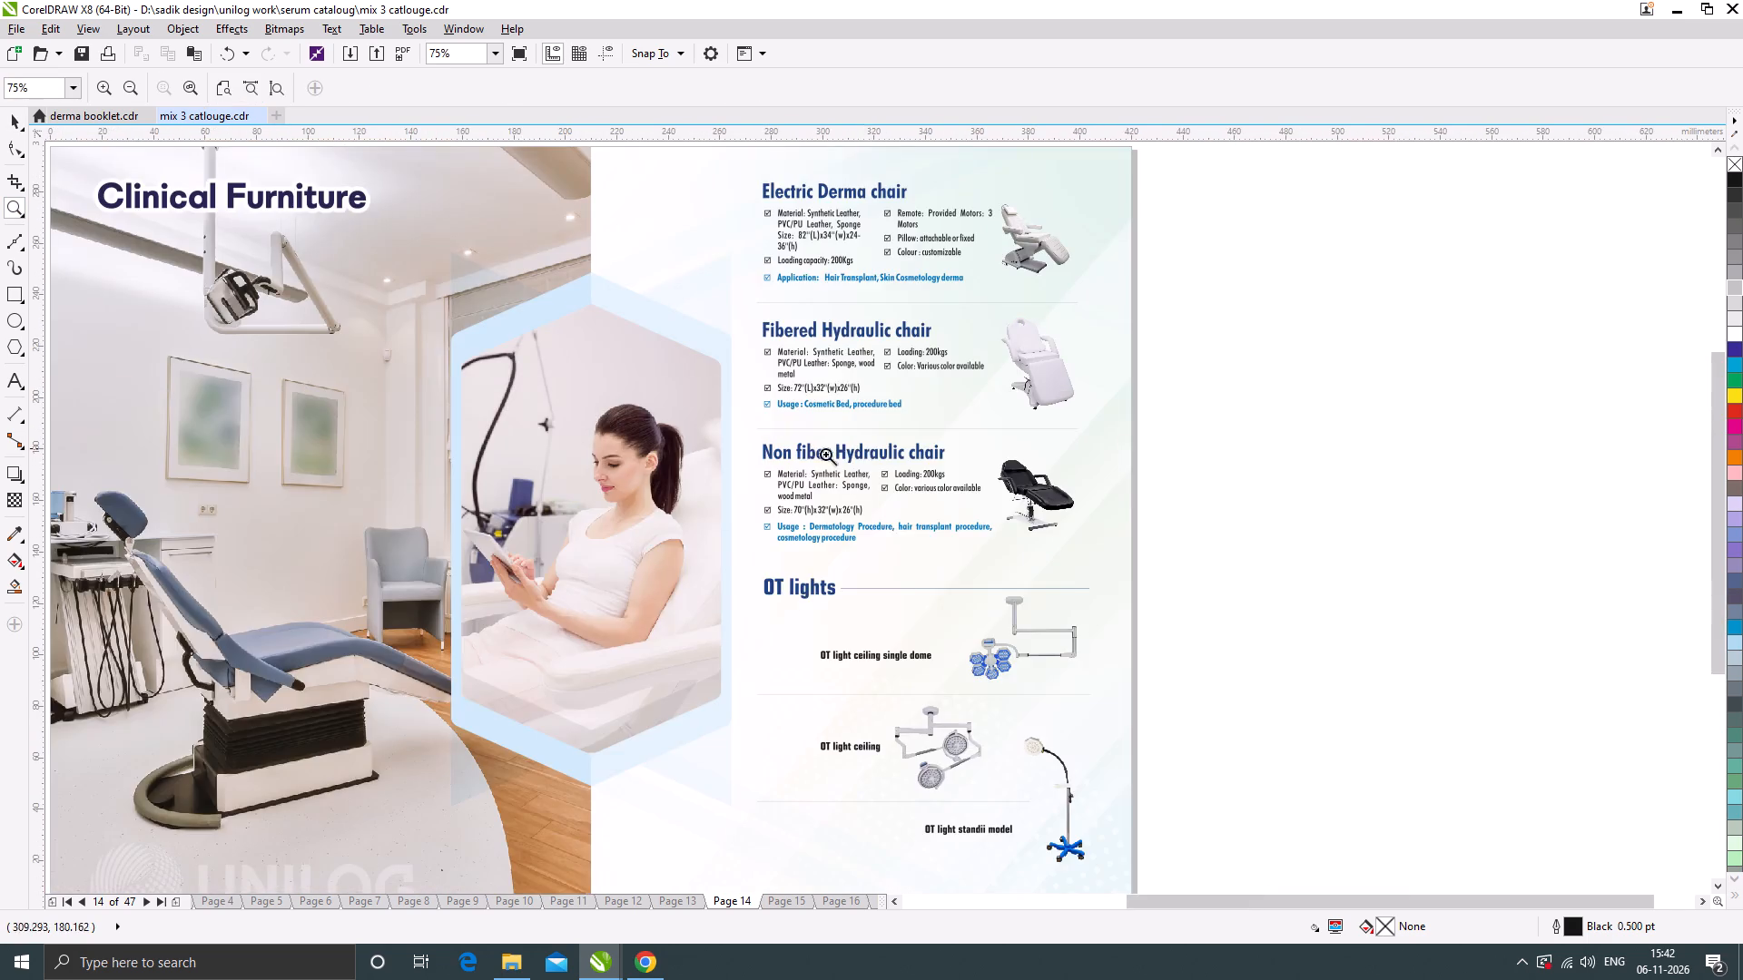
scroll(810, 458, "up", 1)
left_click_drag(693, 414, 1345, 644)
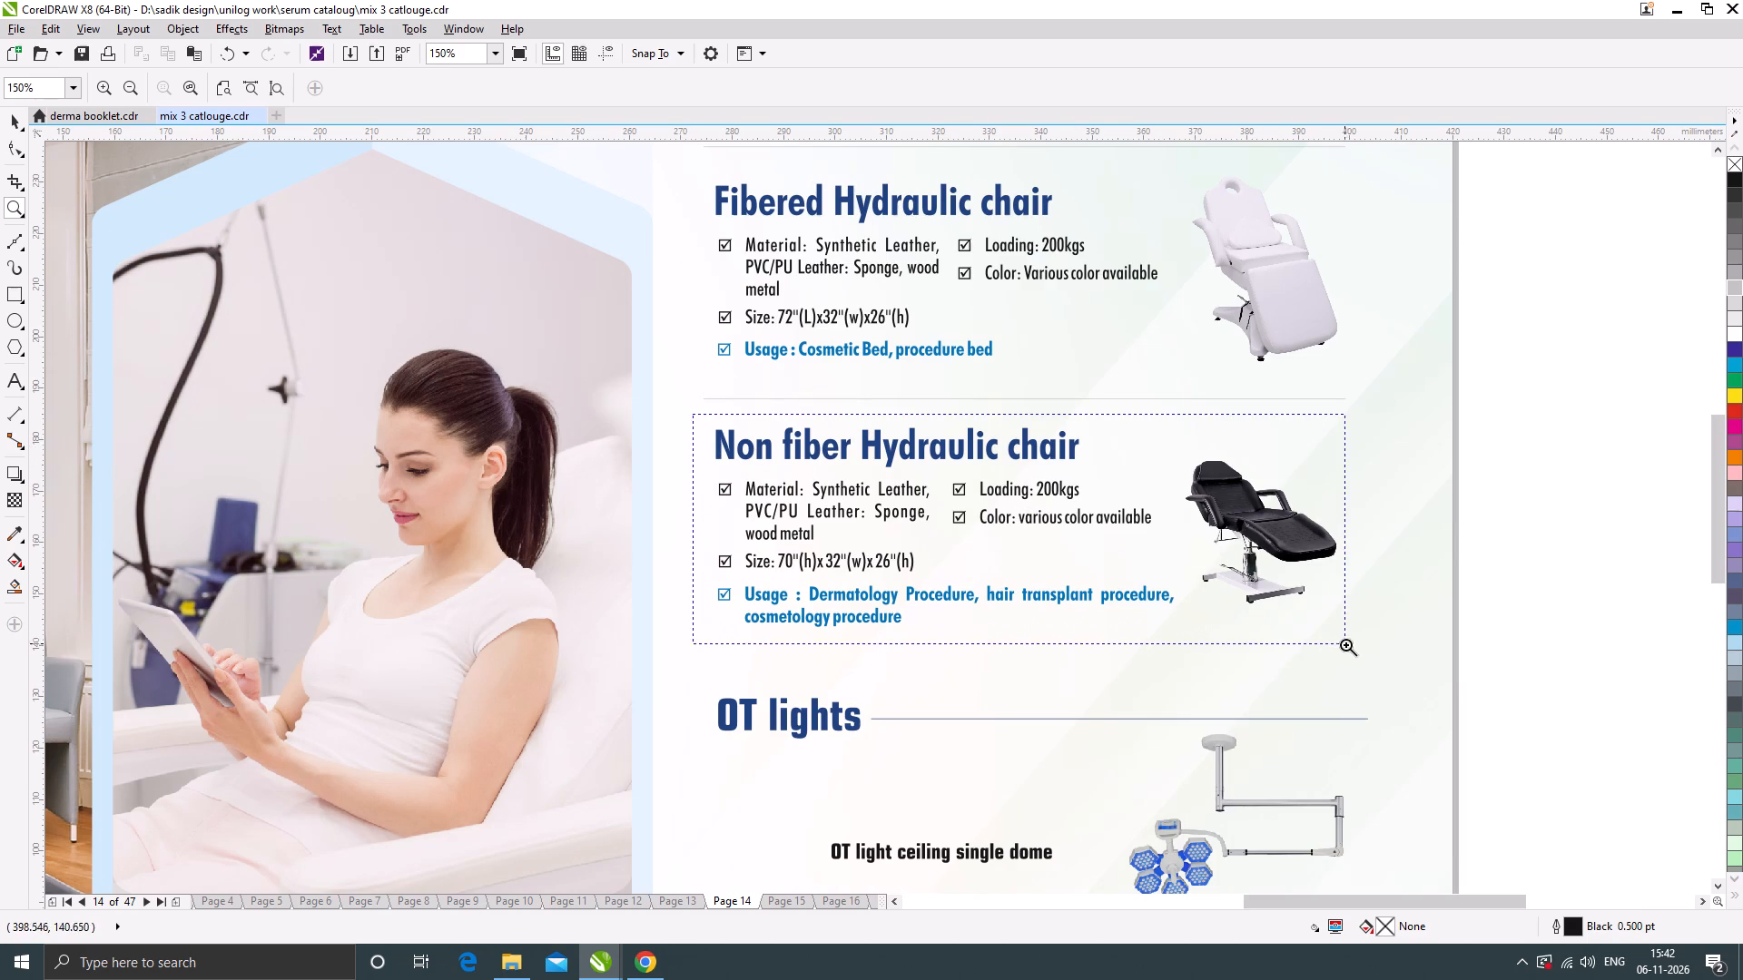
left_click_drag(1345, 644, 1356, 652)
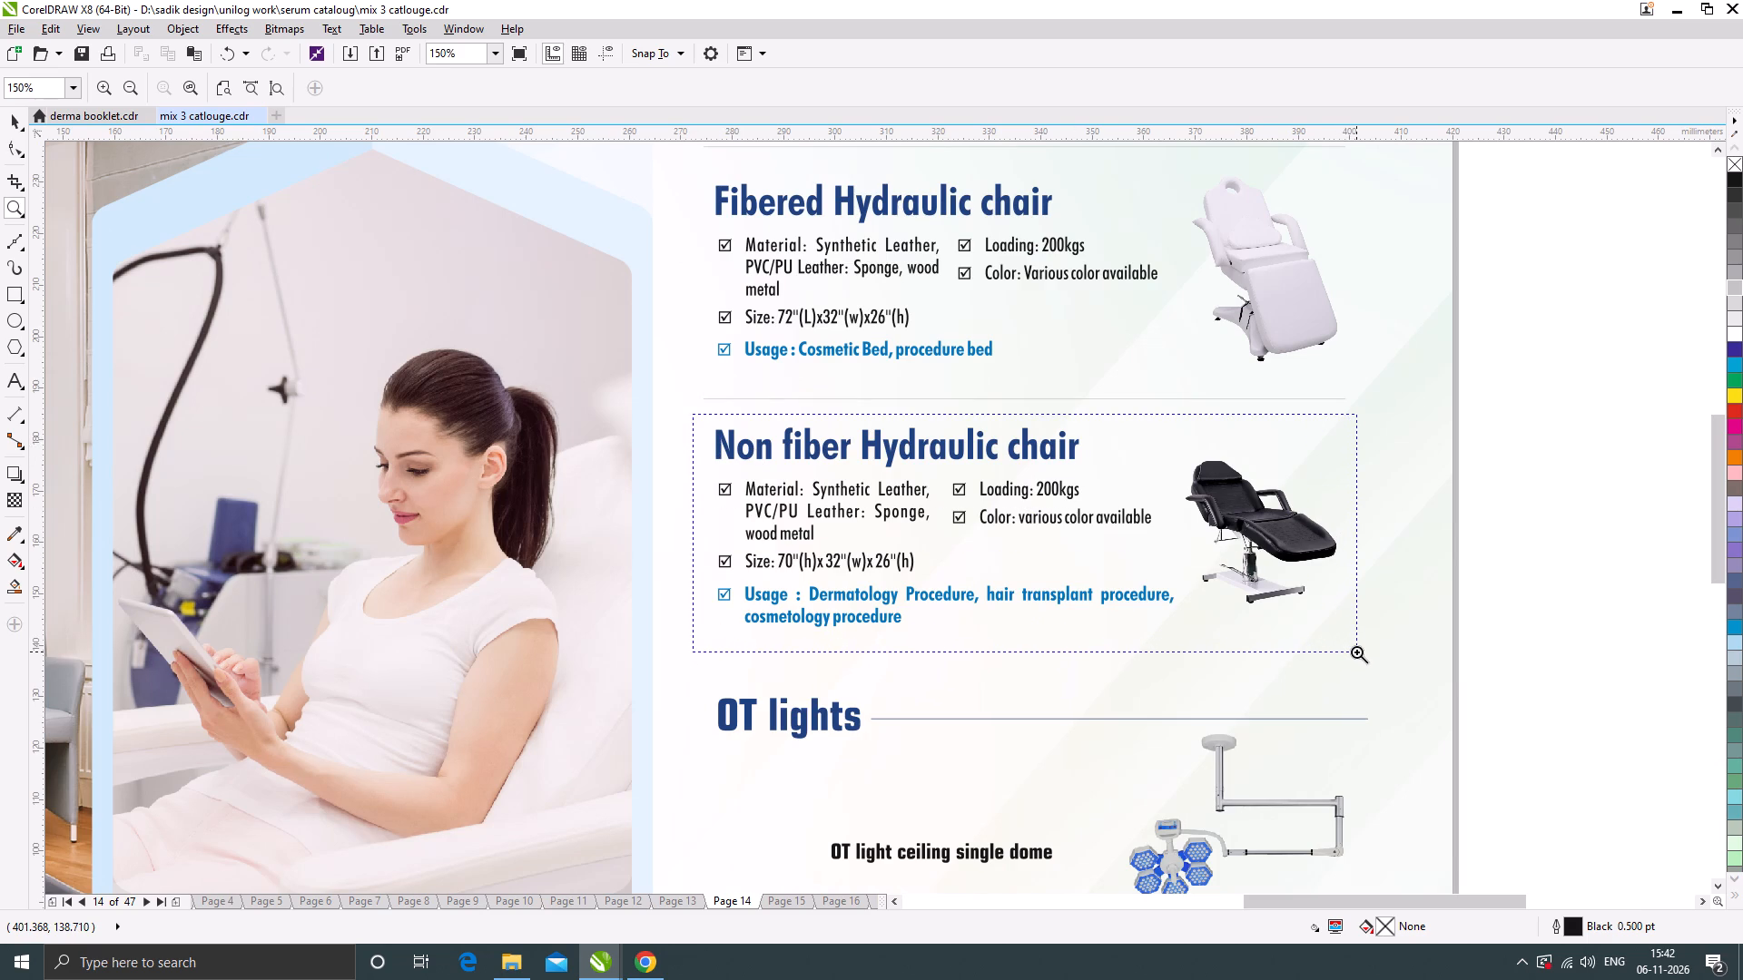
left_click_drag(1356, 652, 1354, 652)
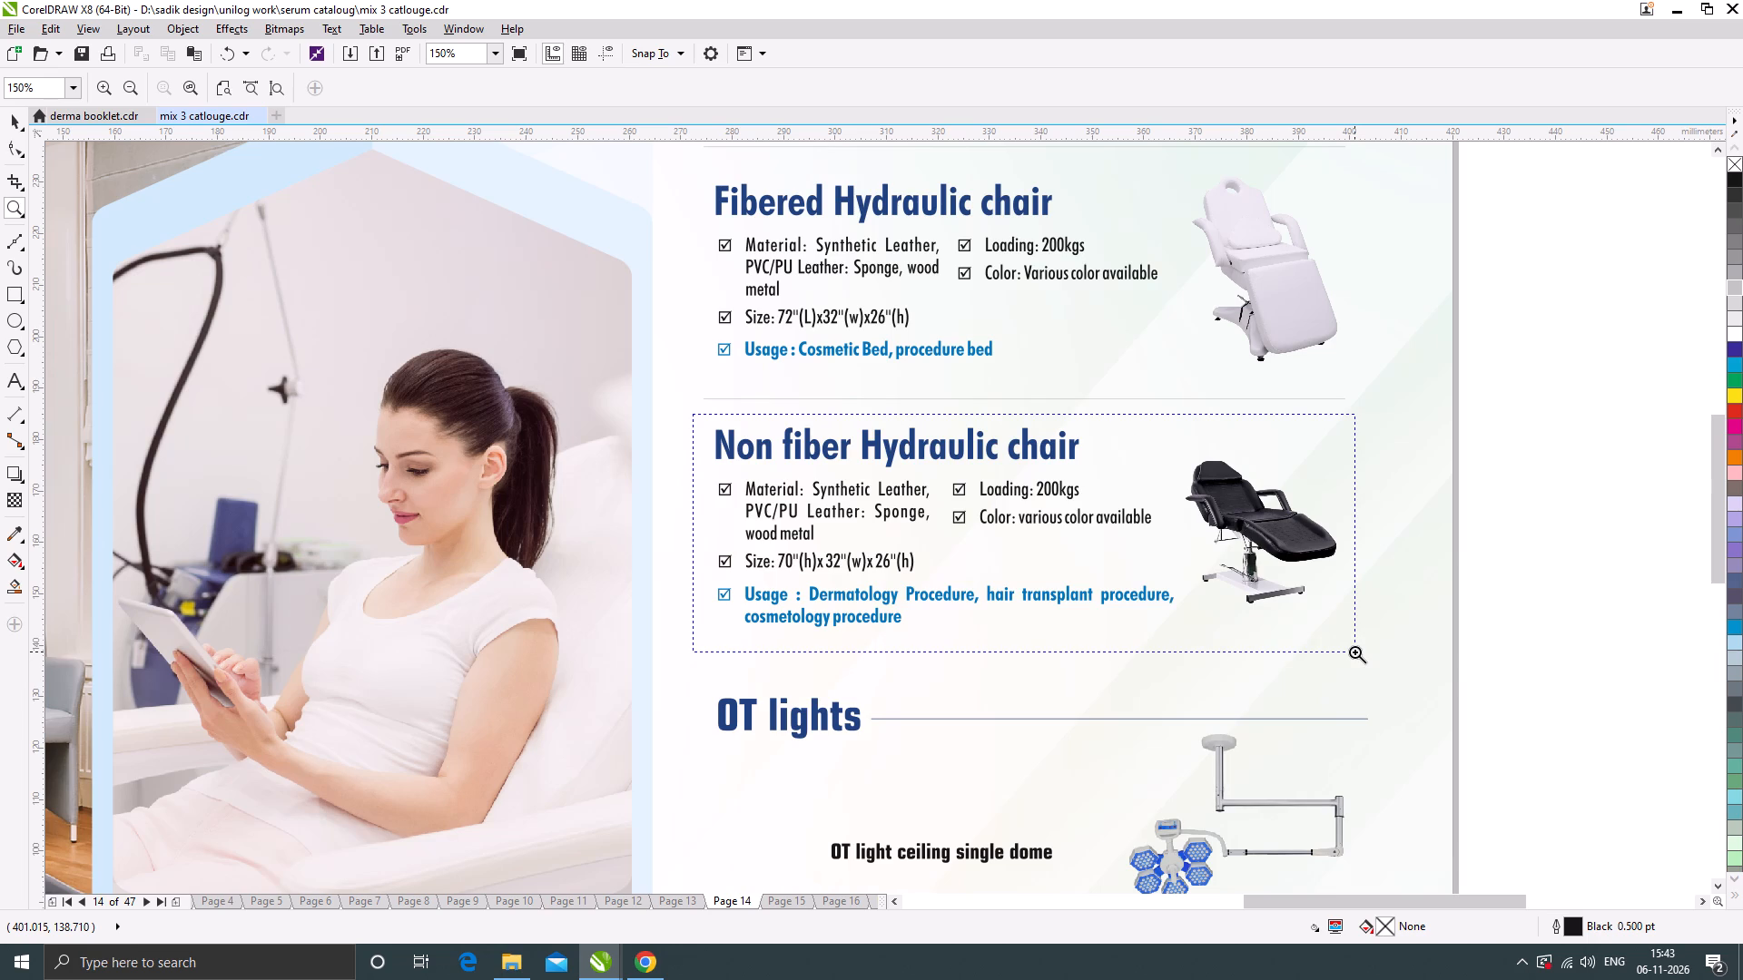
left_click_drag(1354, 652, 1353, 652)
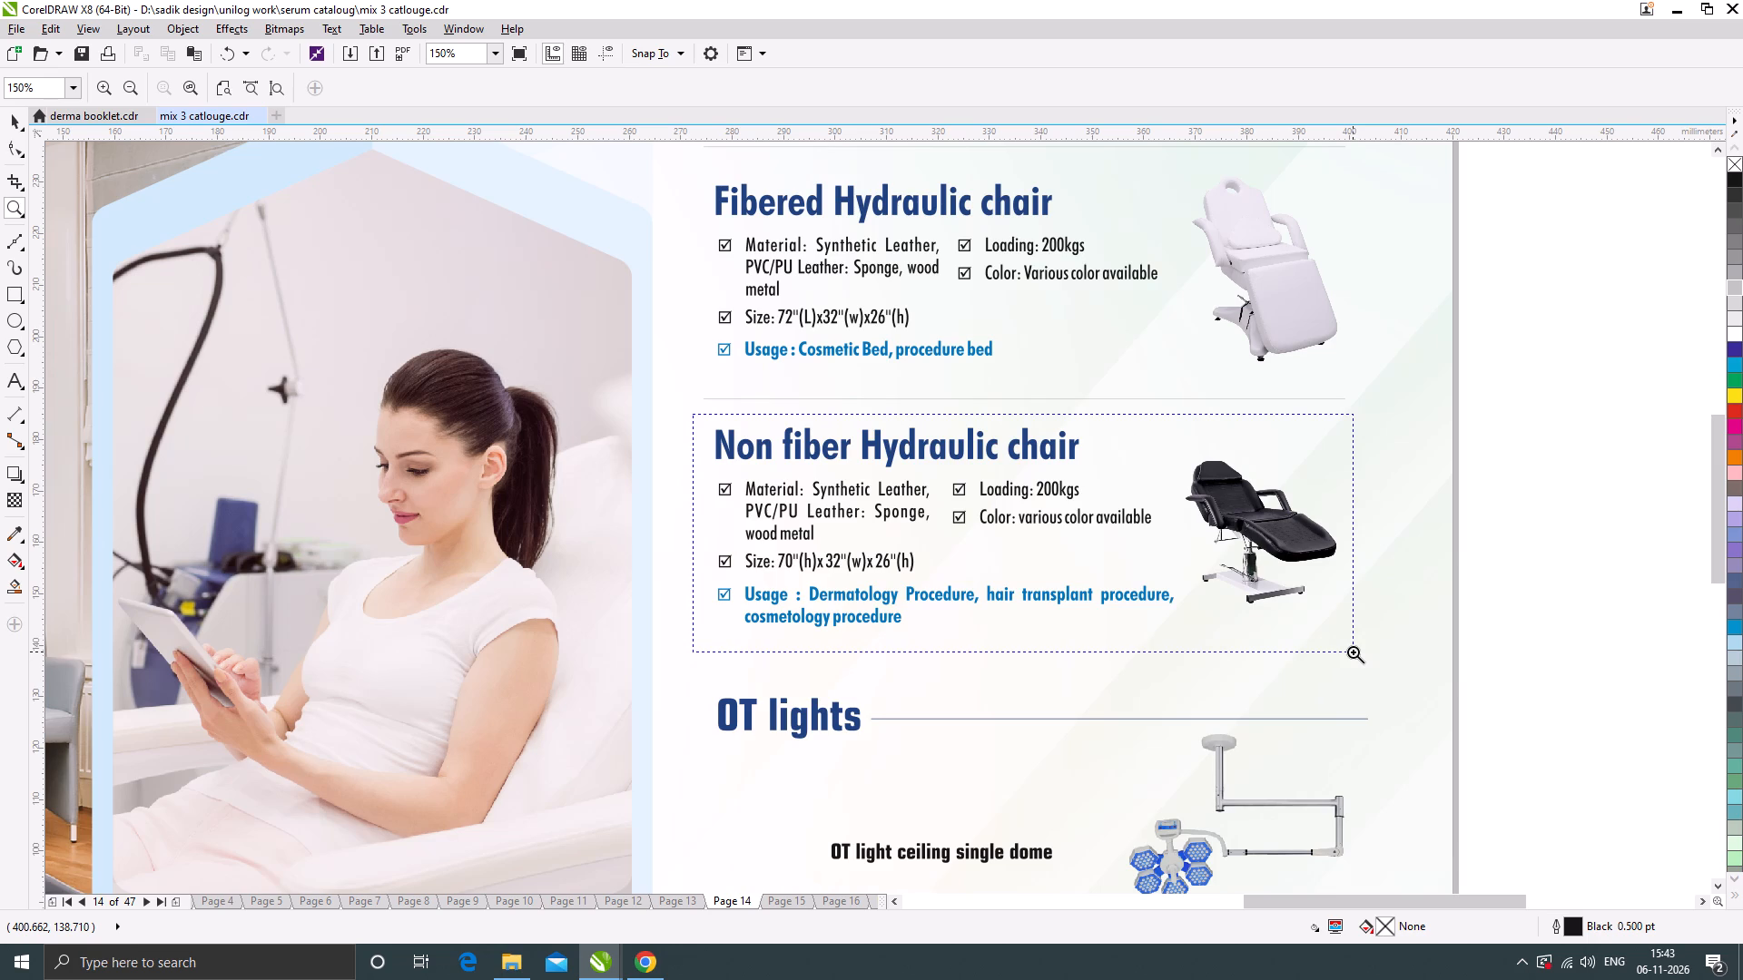
left_click_drag(1353, 652, 1352, 652)
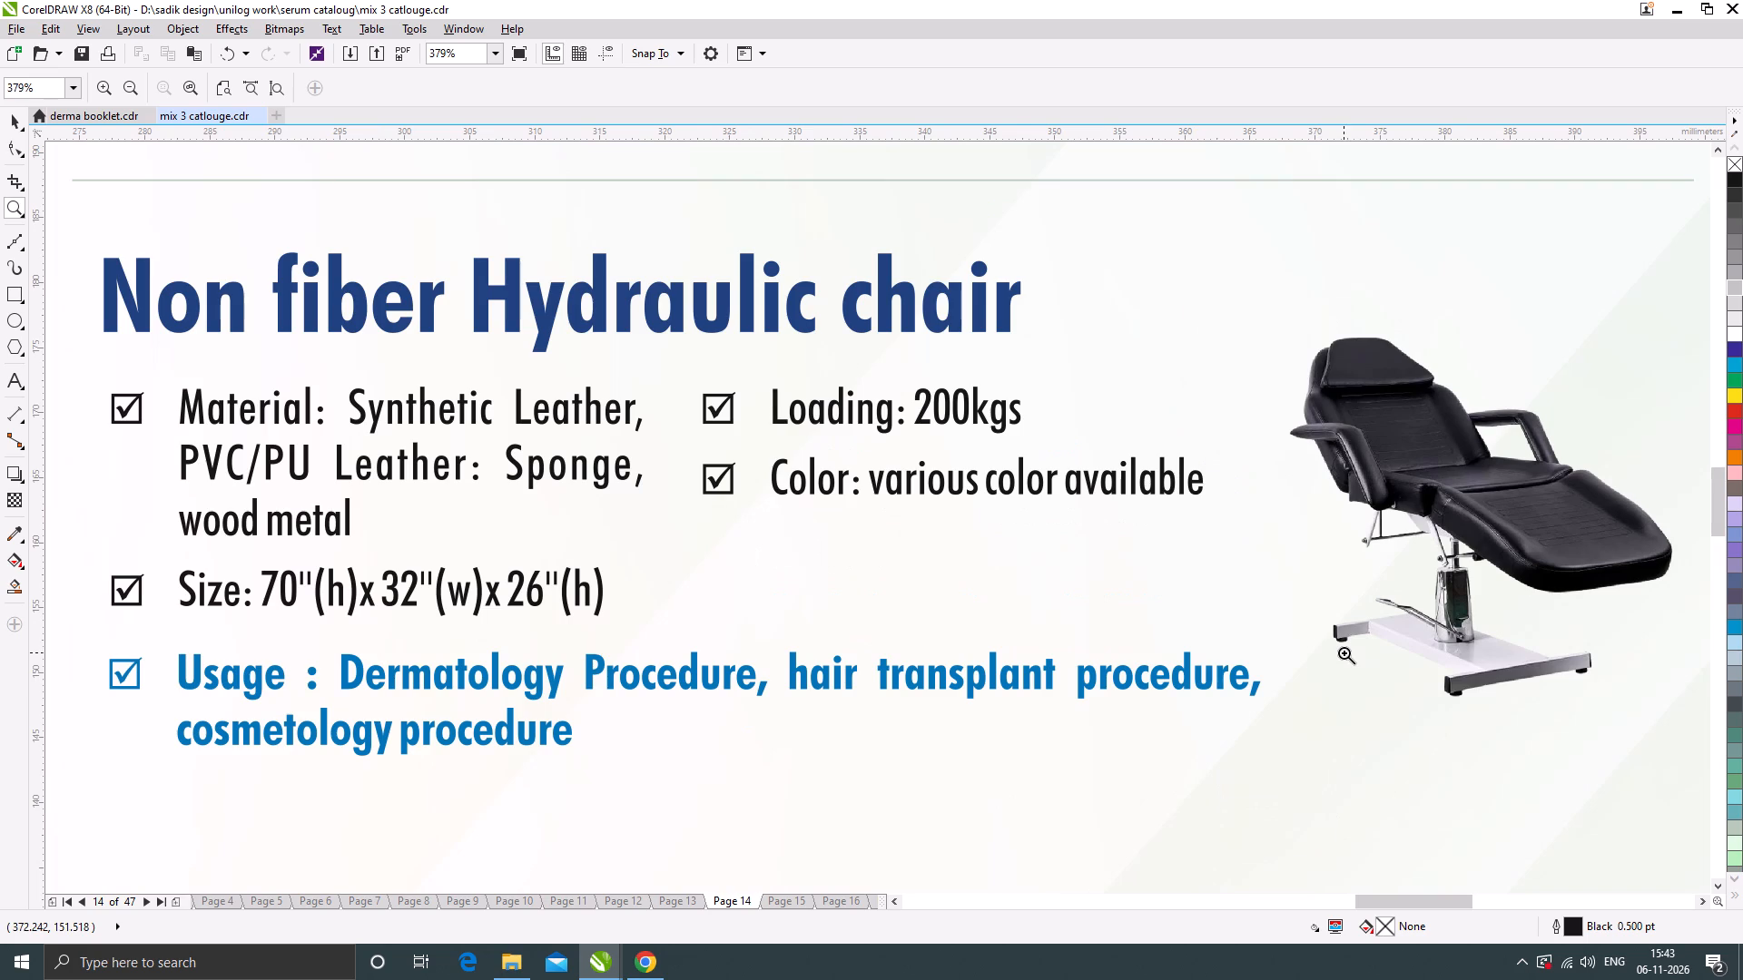
Examine the Fibered Hydraulic chair entry's specifications on page 14 up close in a full-screen preview.
scroll(1104, 522, "down", 1)
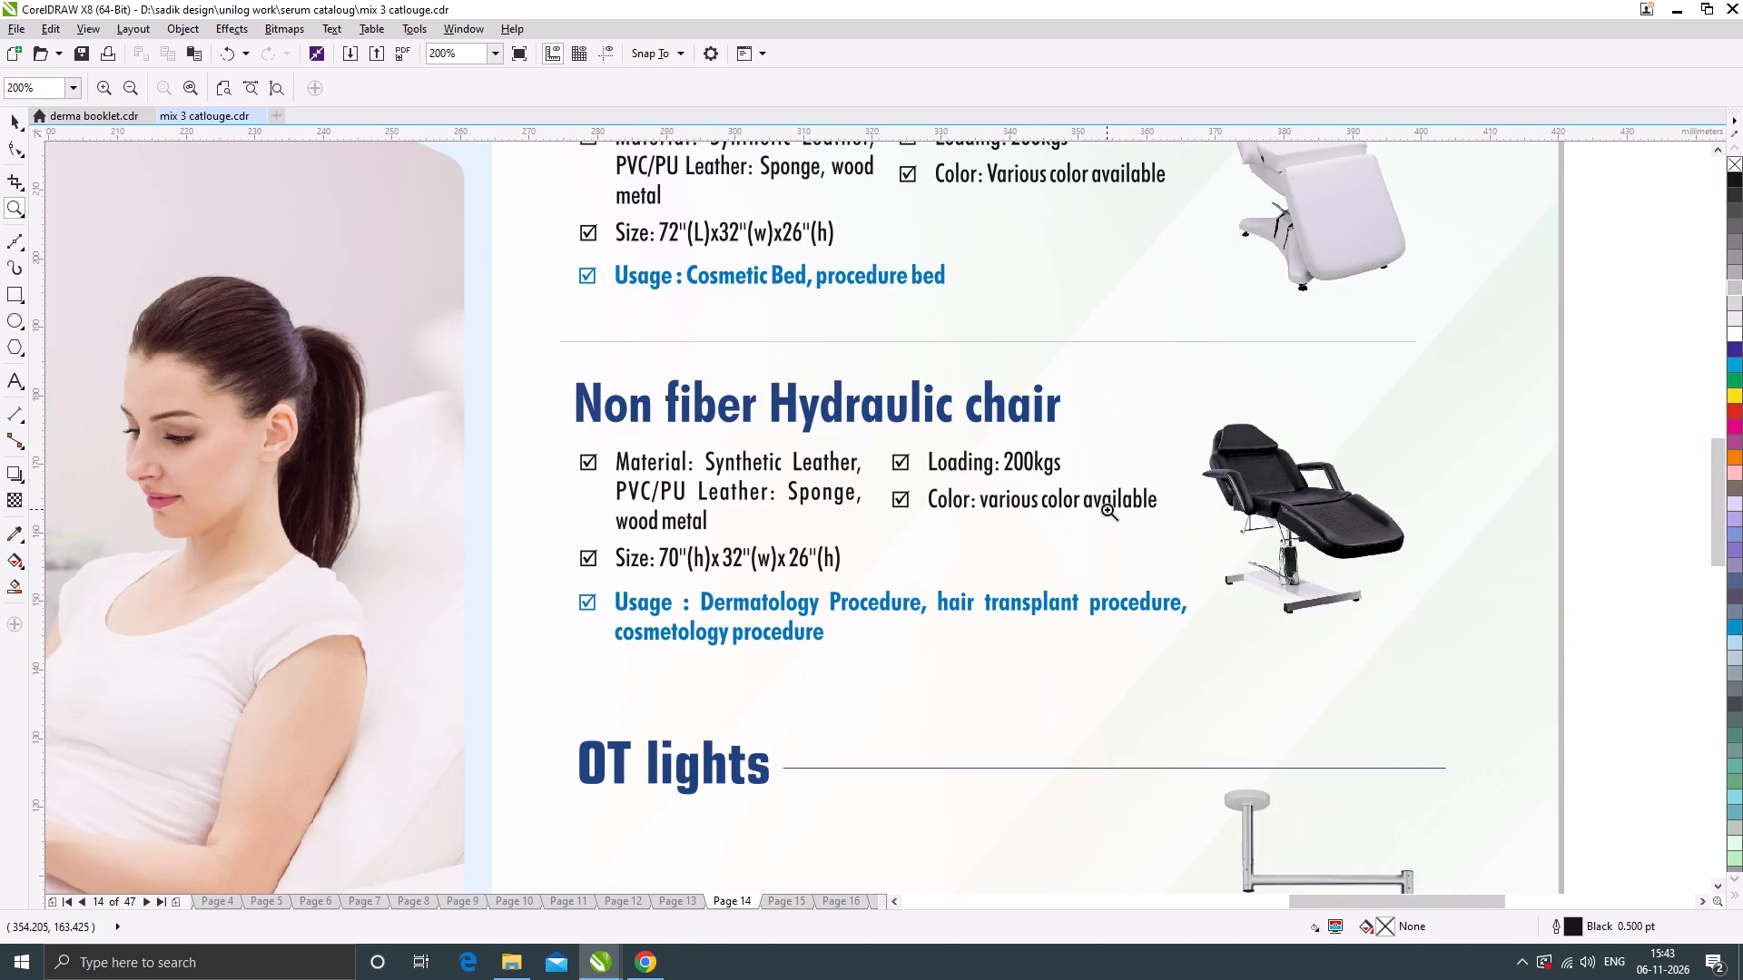
scroll(952, 630, "down", 1)
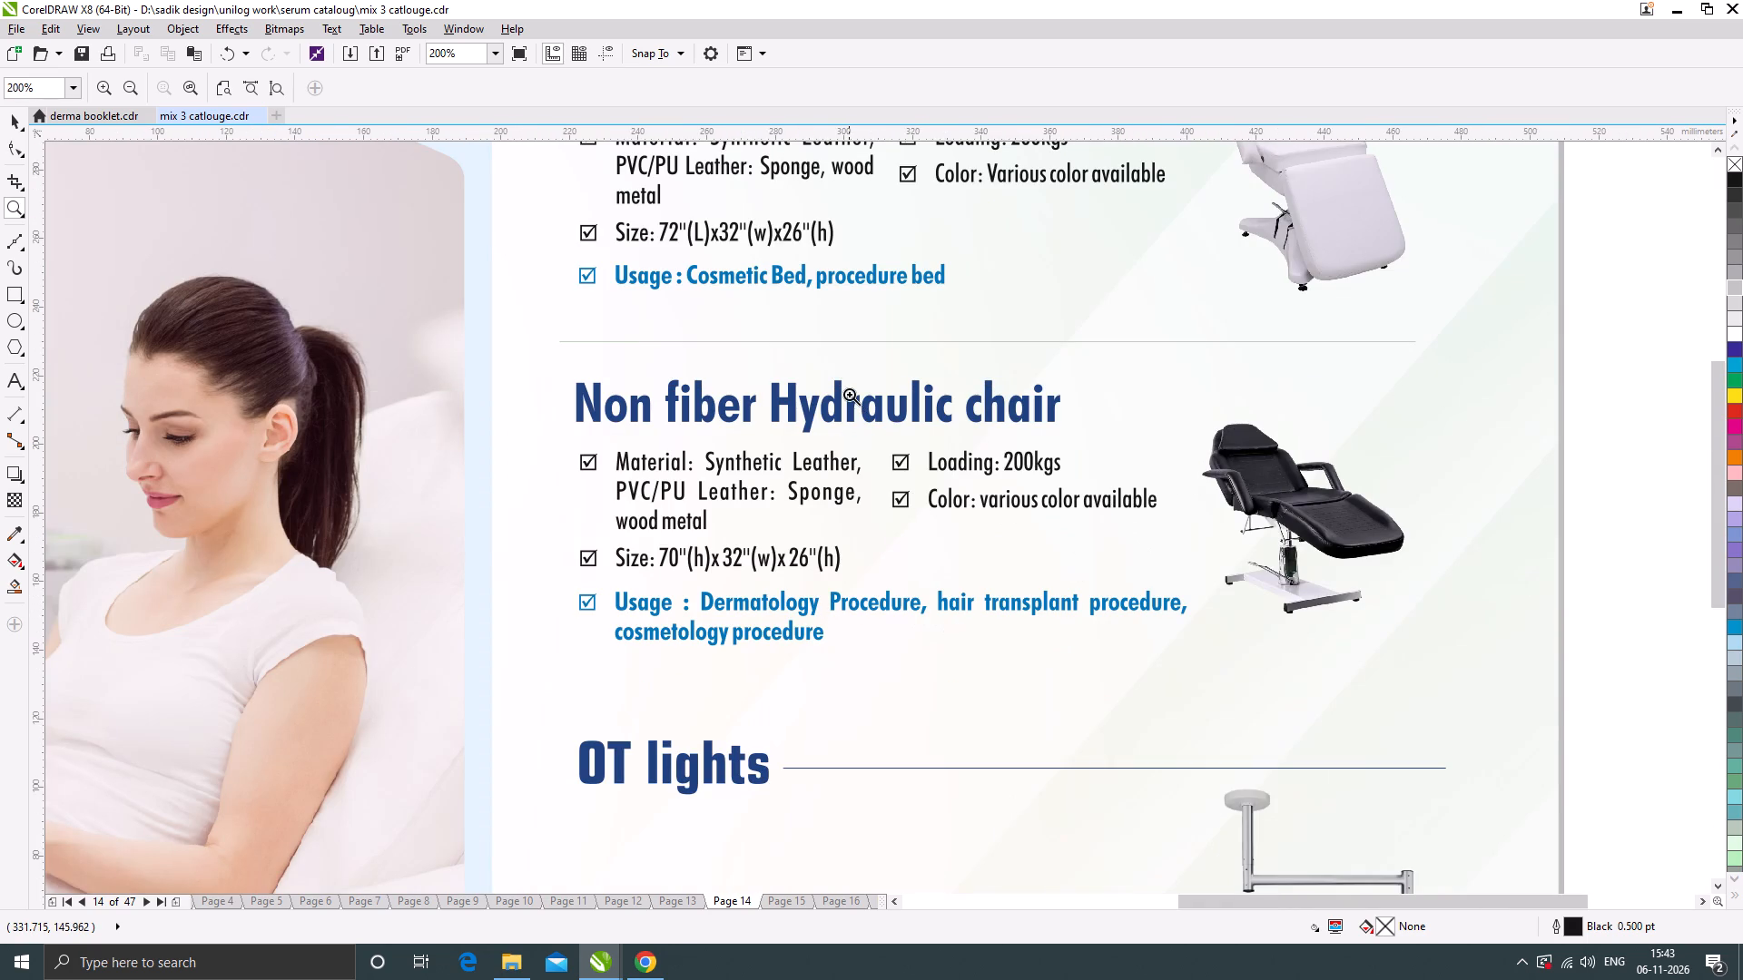
scroll(881, 324, "up", 1)
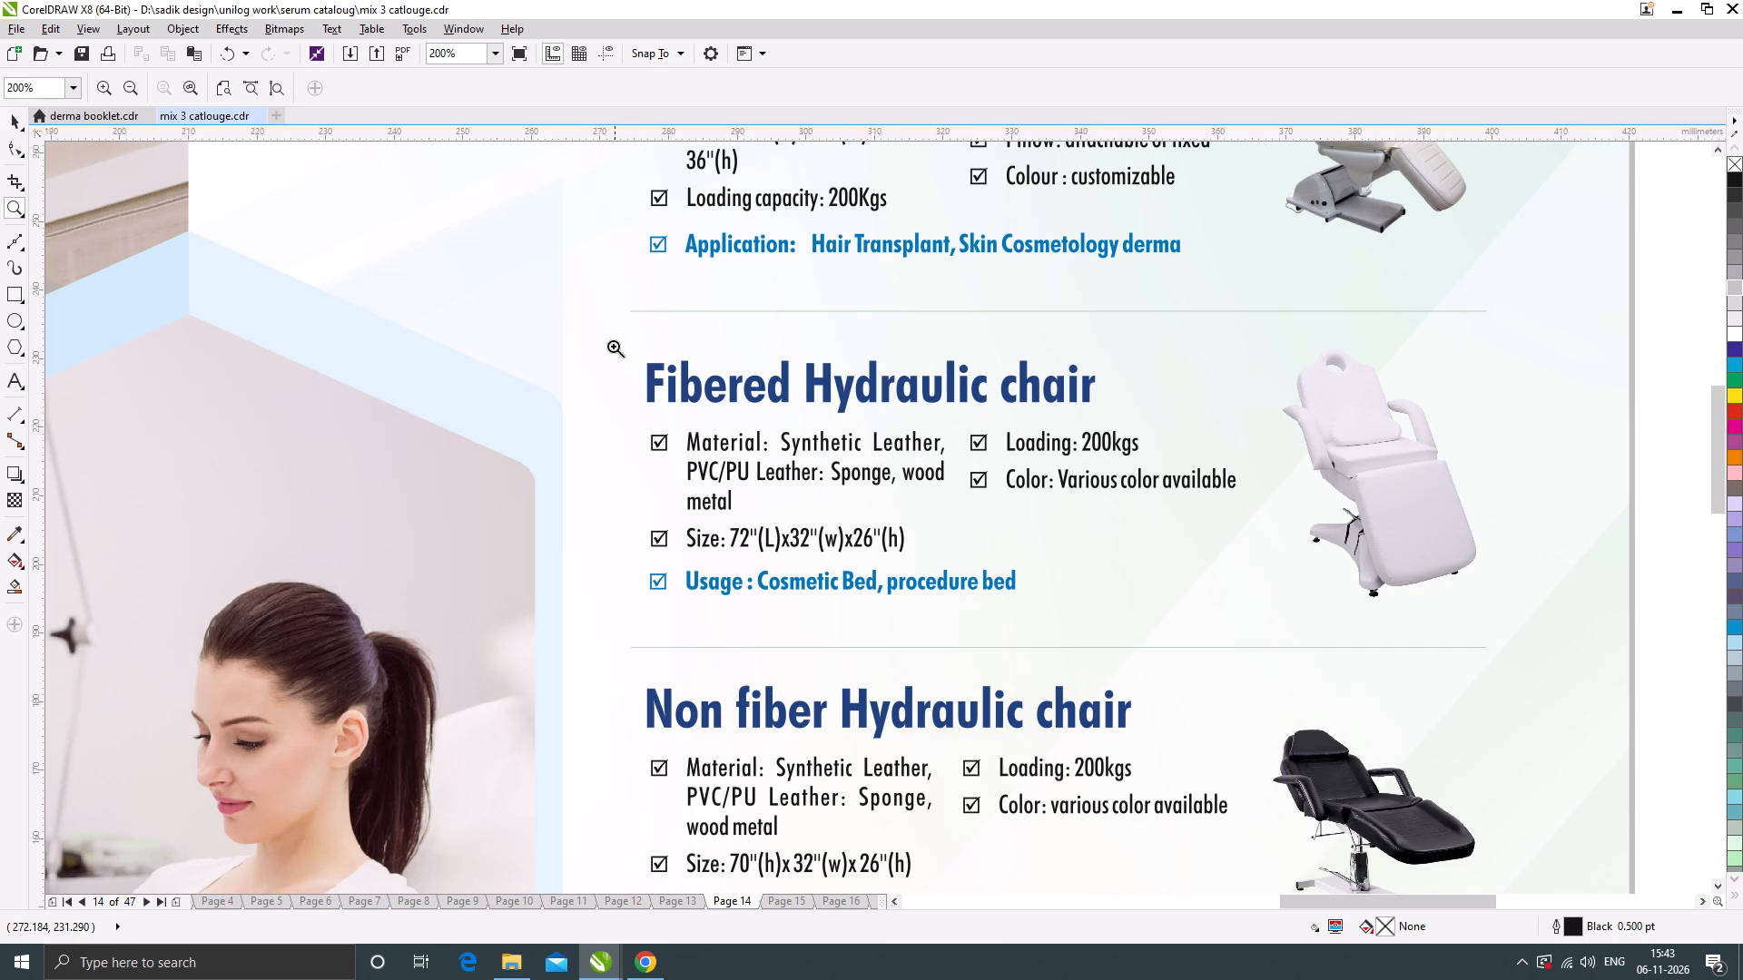
left_click_drag(615, 324, 727, 358)
left_click_drag(727, 358, 1534, 632)
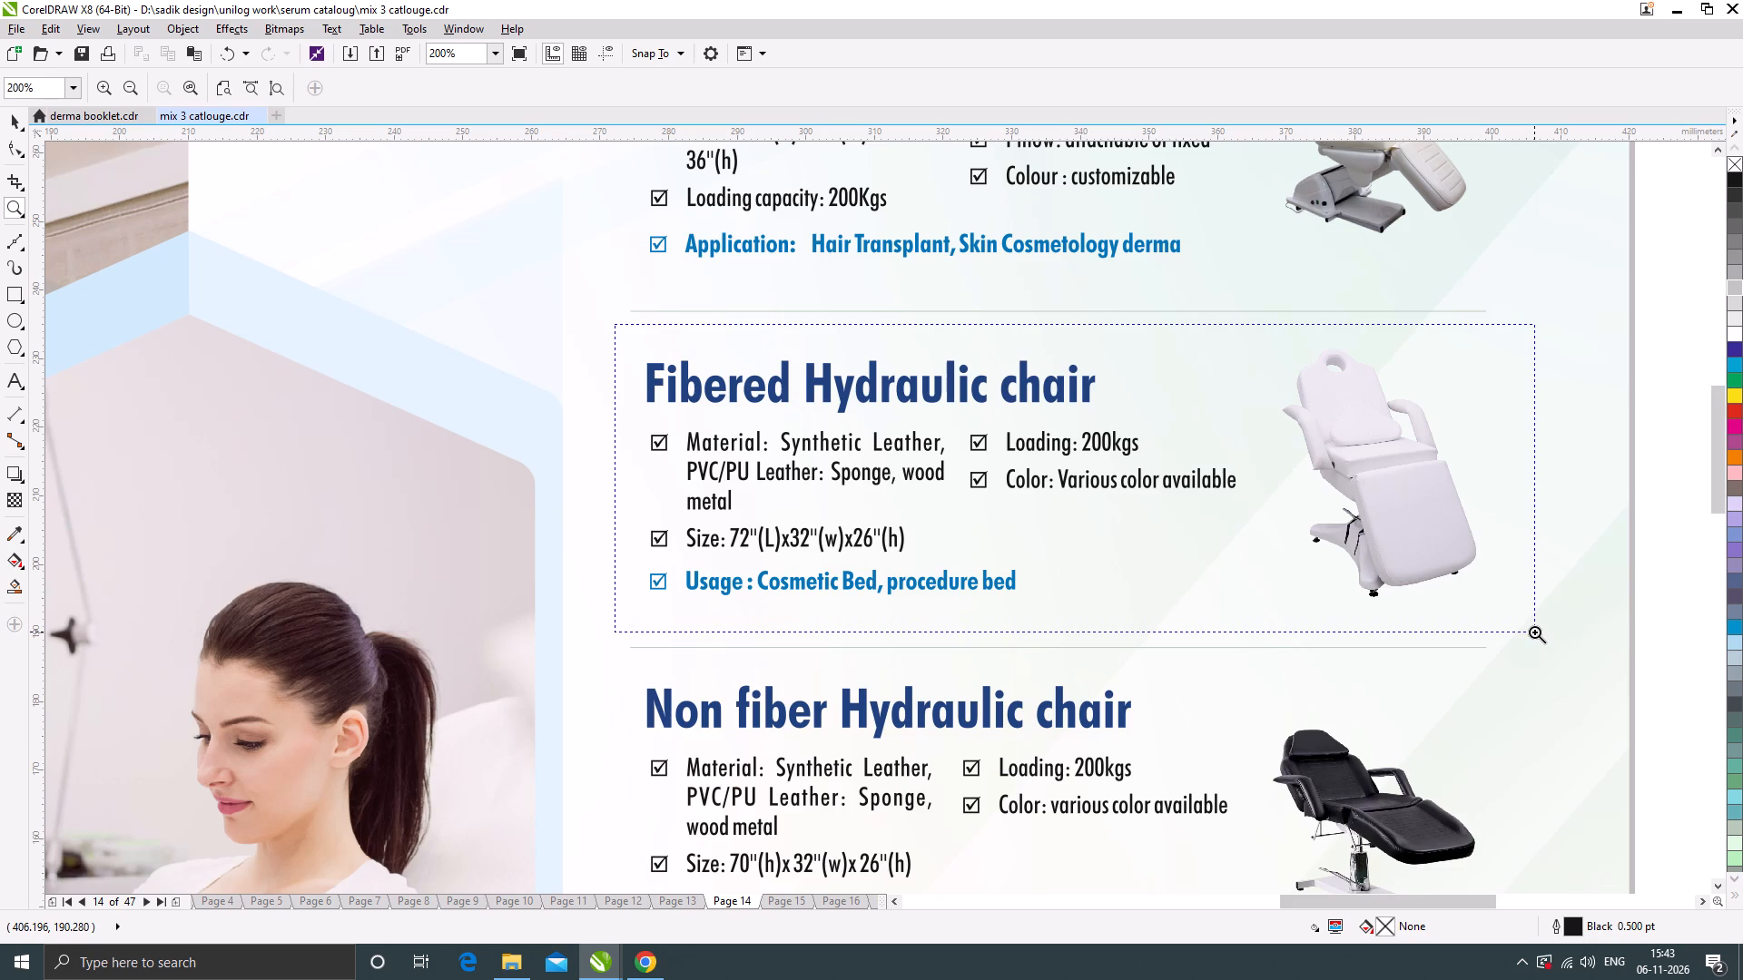
left_click_drag(1534, 632, 1249, 621)
key("F9")
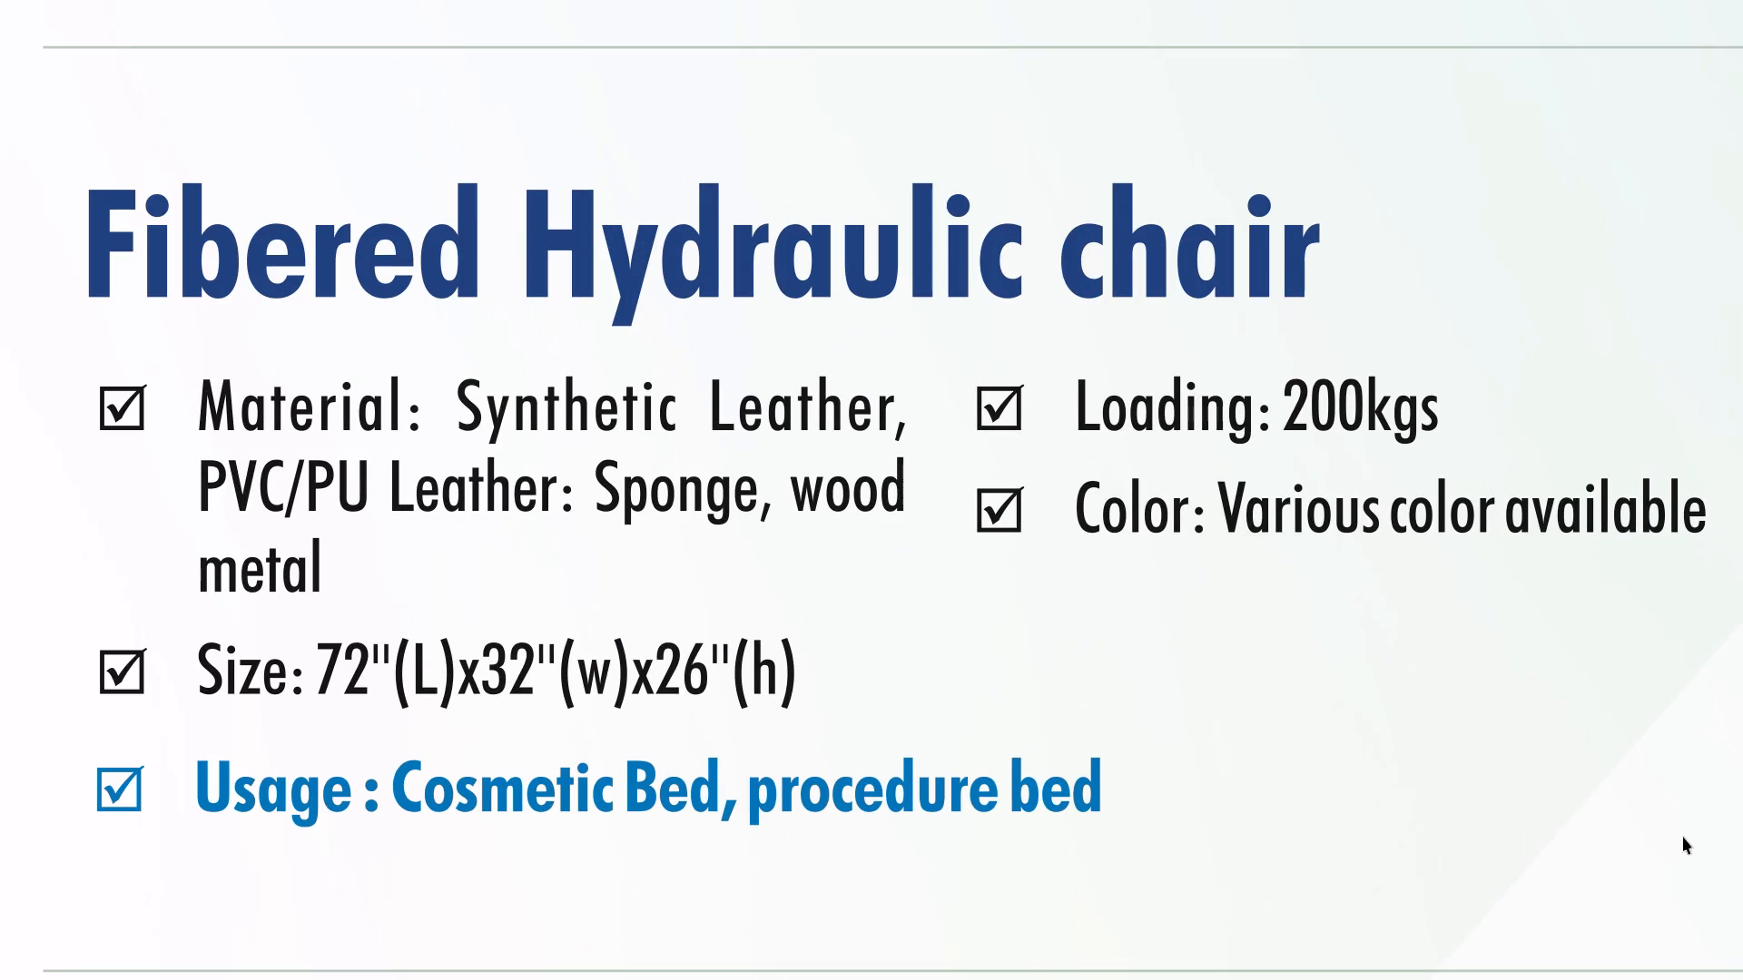
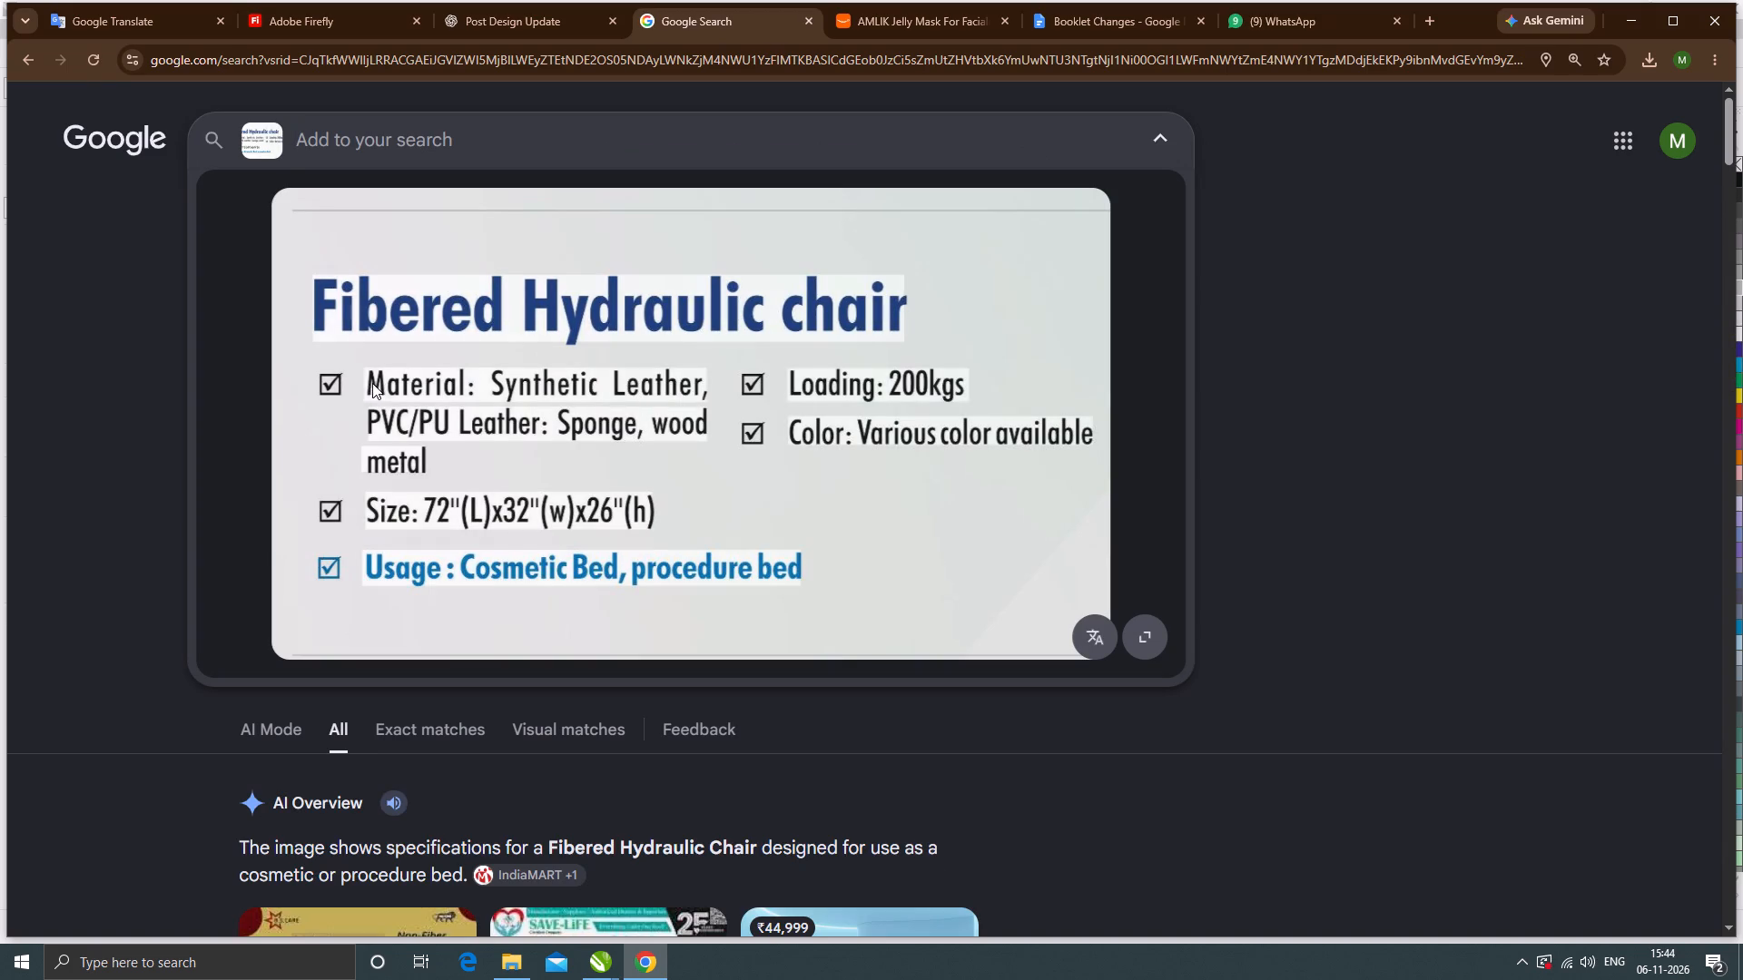
Copy "Material: Synthetic Leather, PVC/PU Leather: Sponge, wood metal" from the Fibered Hydraulic chair image into a text line duplicated under the booklet's Hydraulic Derma chair heading.
left_click_drag(368, 383, 628, 456)
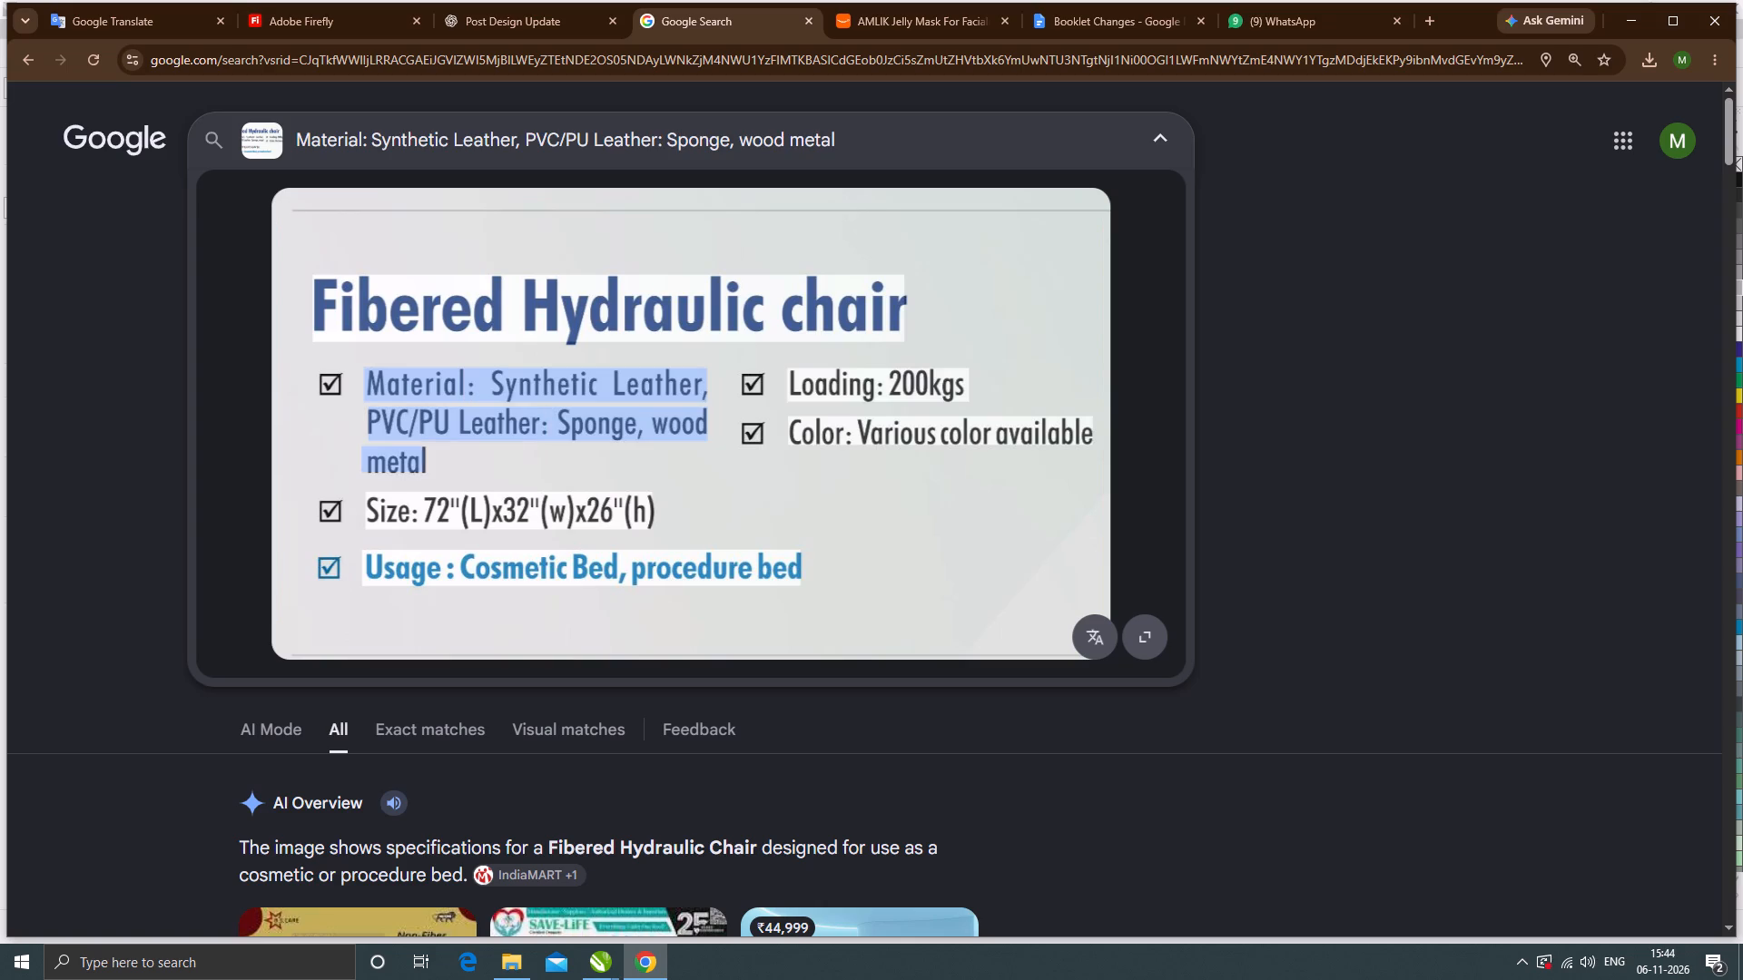
left_click_drag(628, 456, 629, 458)
key("ctrl+c")
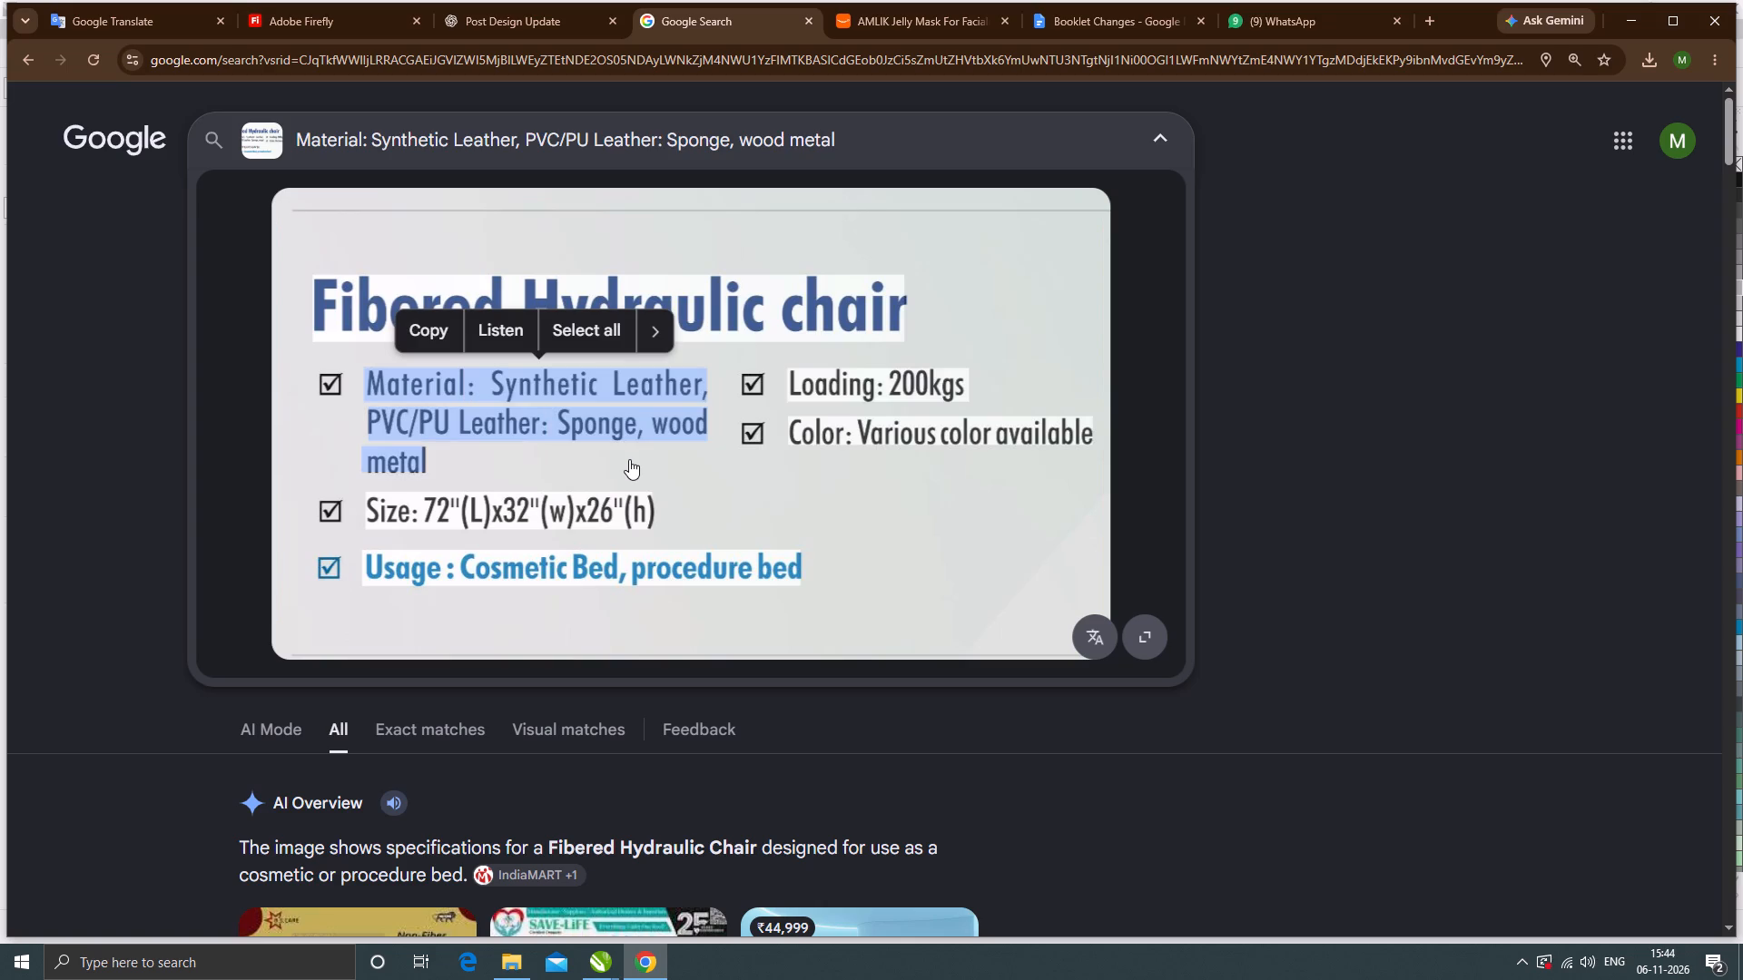
left_click(1633, 15)
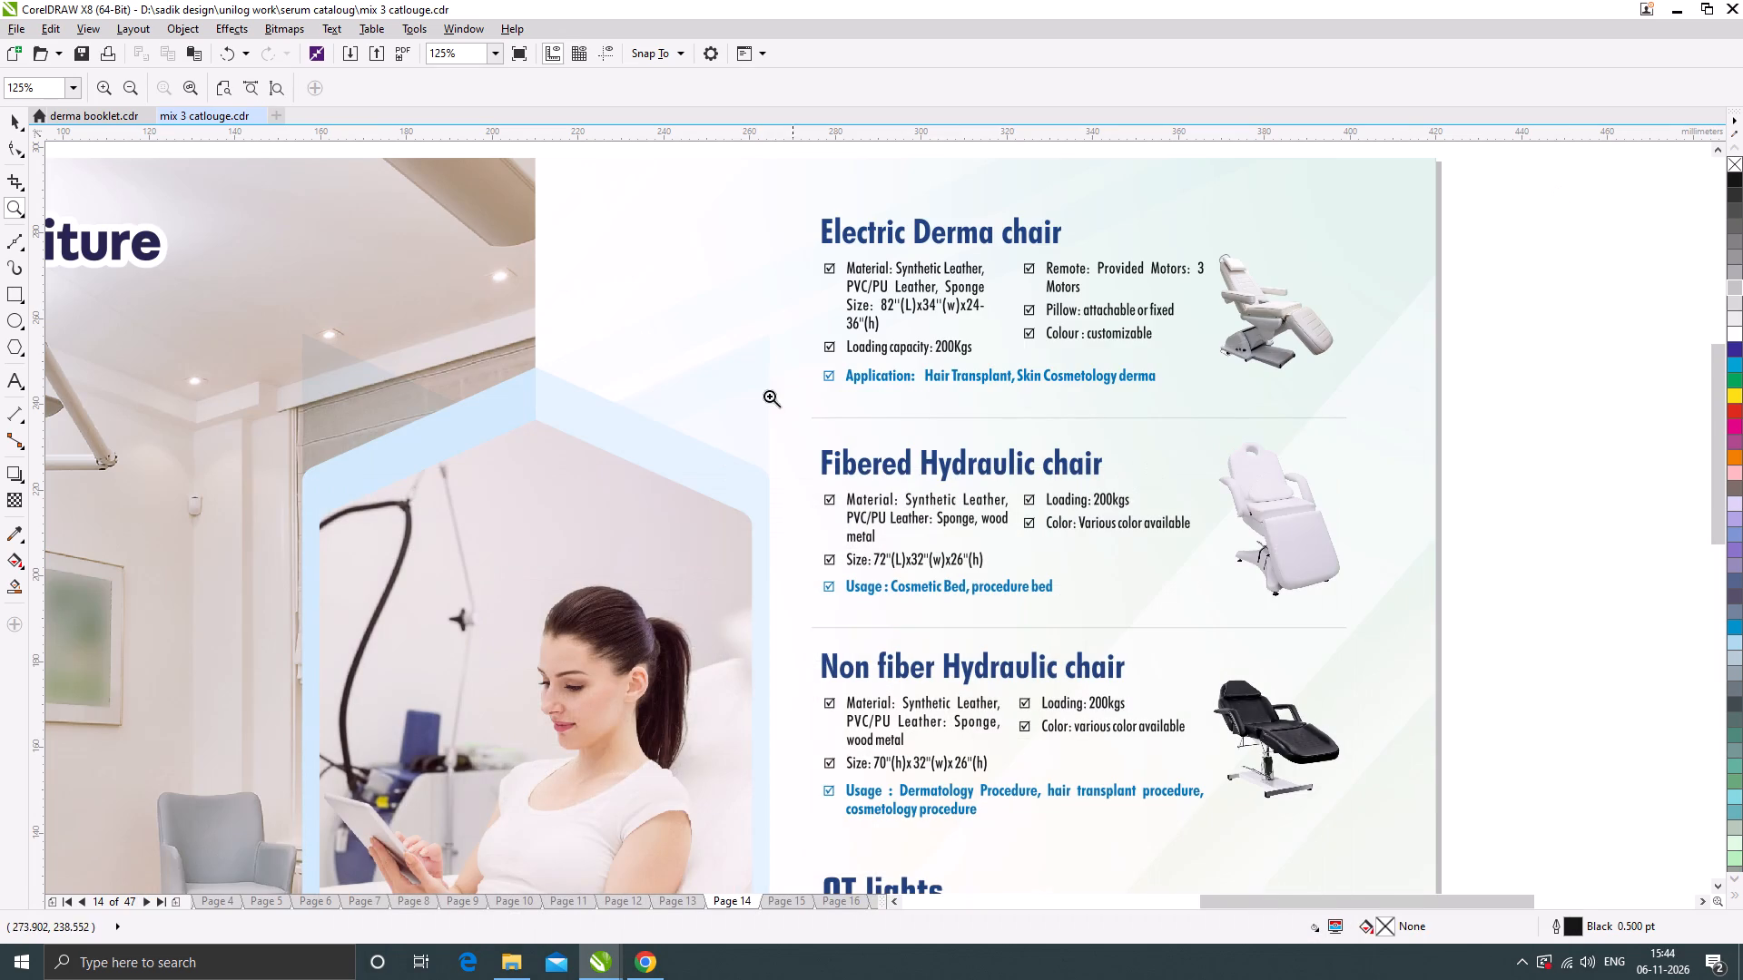
left_click(91, 114)
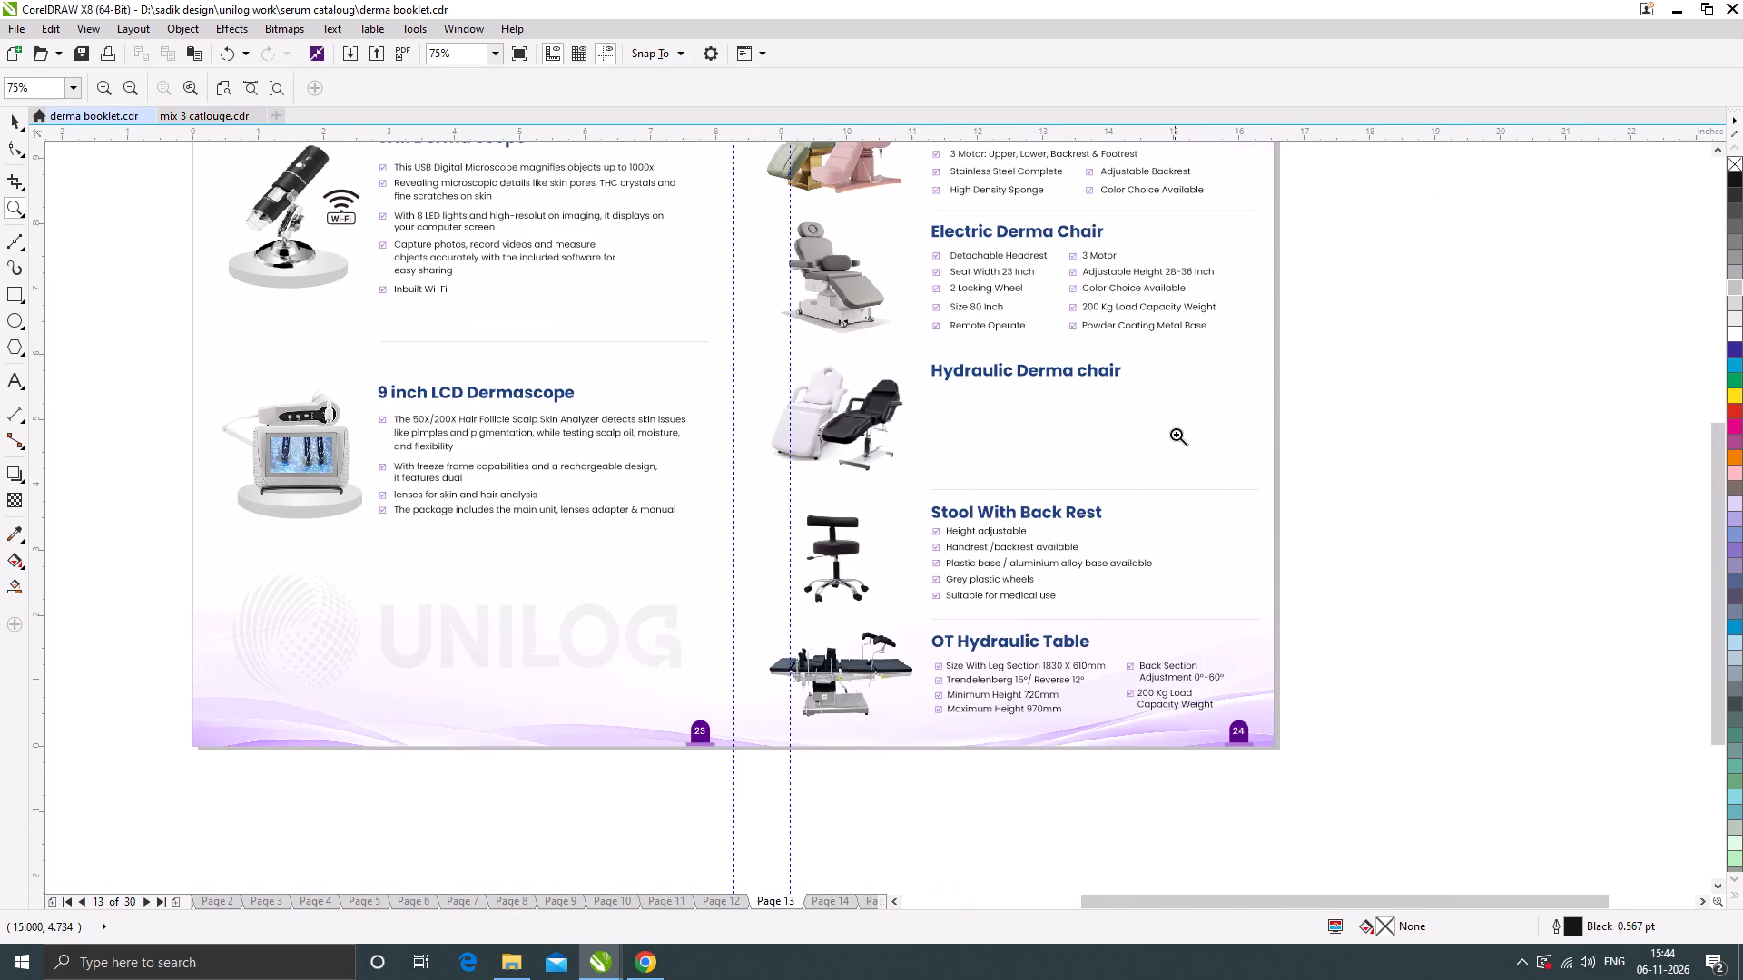
left_click(10, 118)
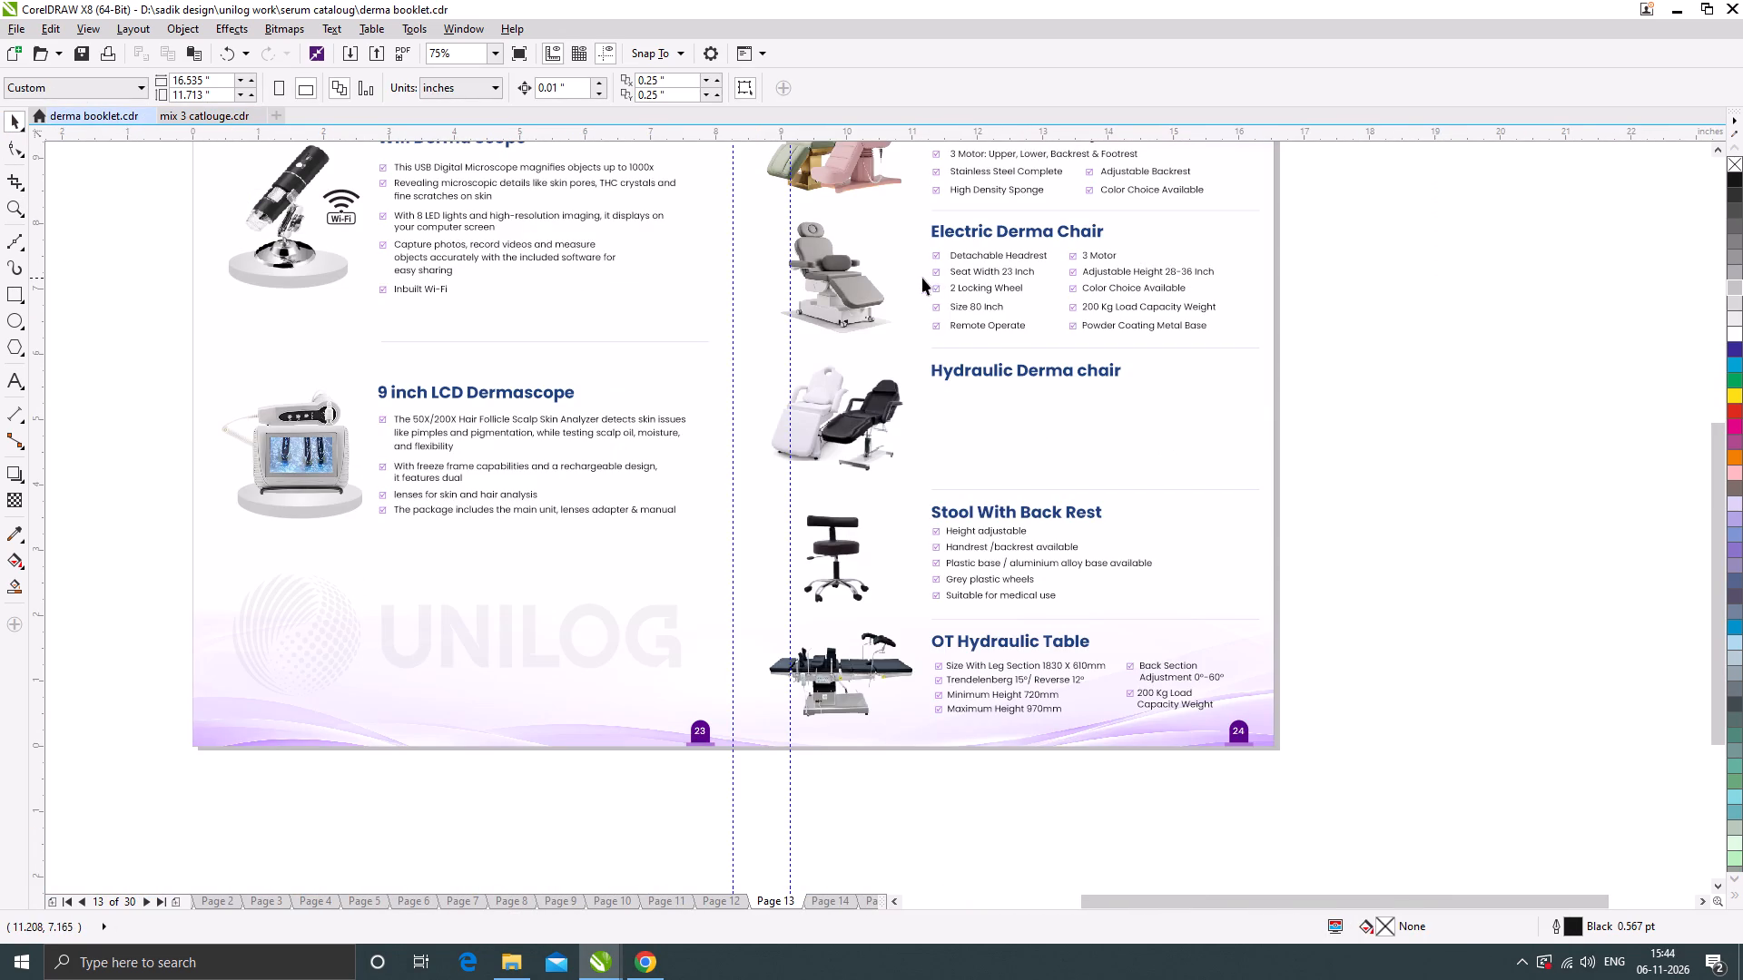
scroll(982, 250, "up", 1)
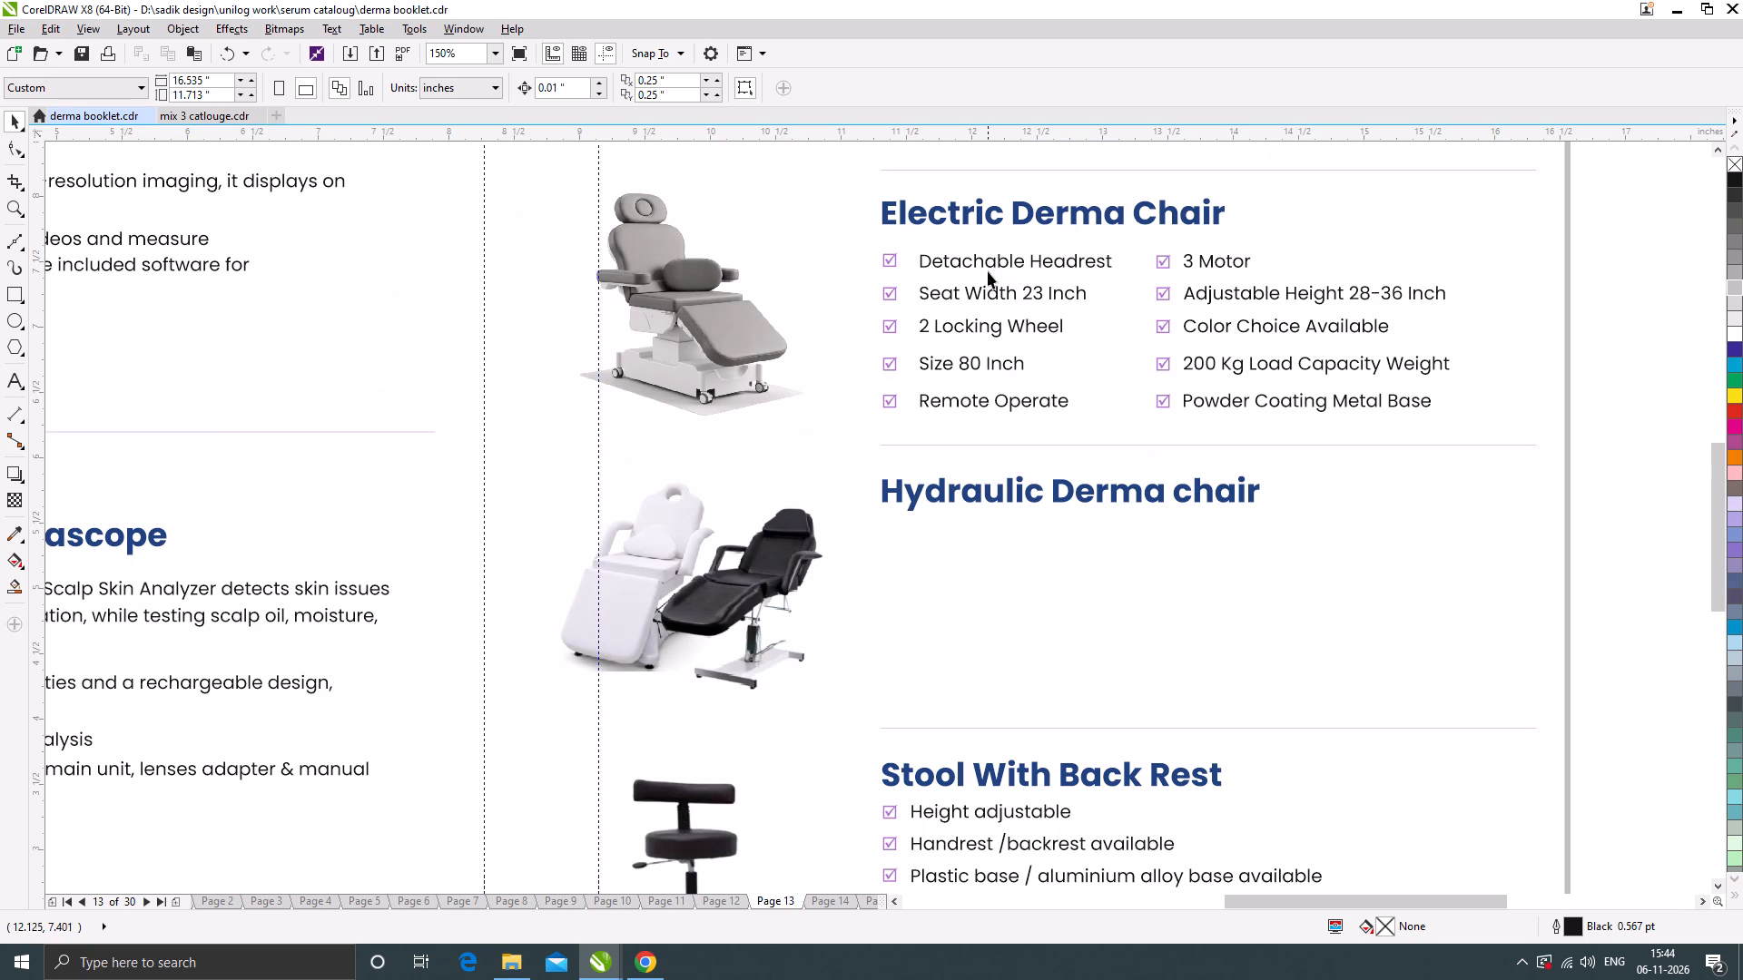
left_click_drag(1000, 260, 1006, 537)
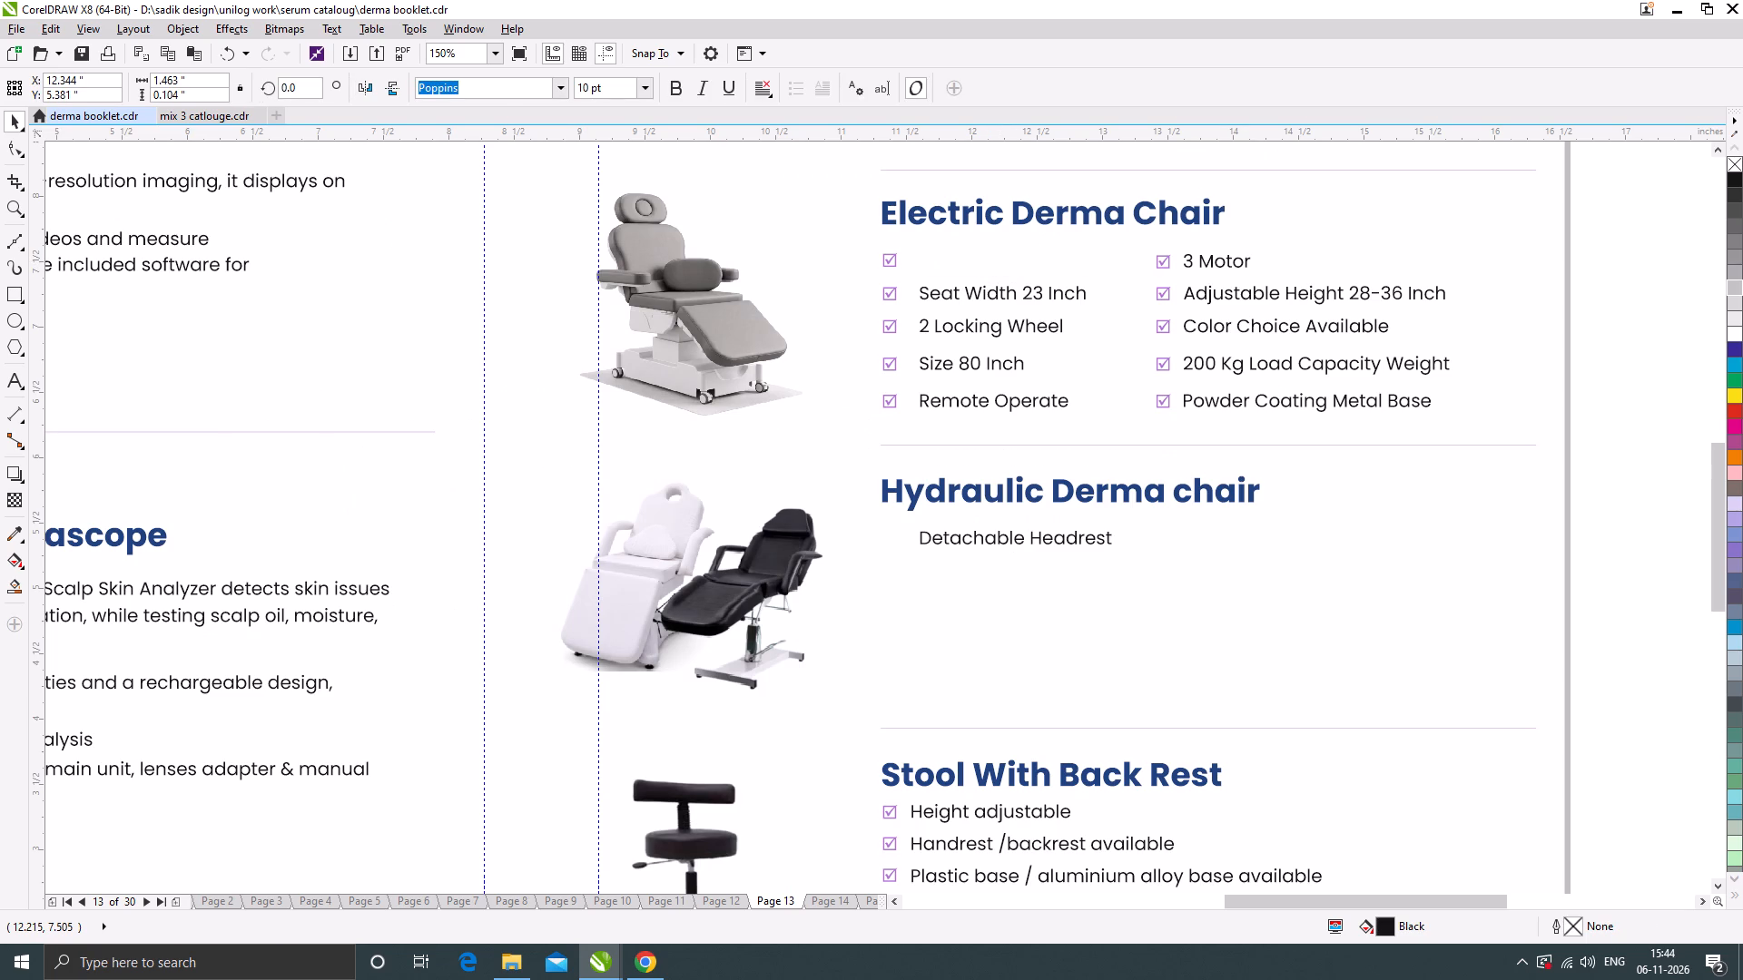
left_click_drag(1006, 537, 1006, 538)
right_click(1006, 537, "shift")
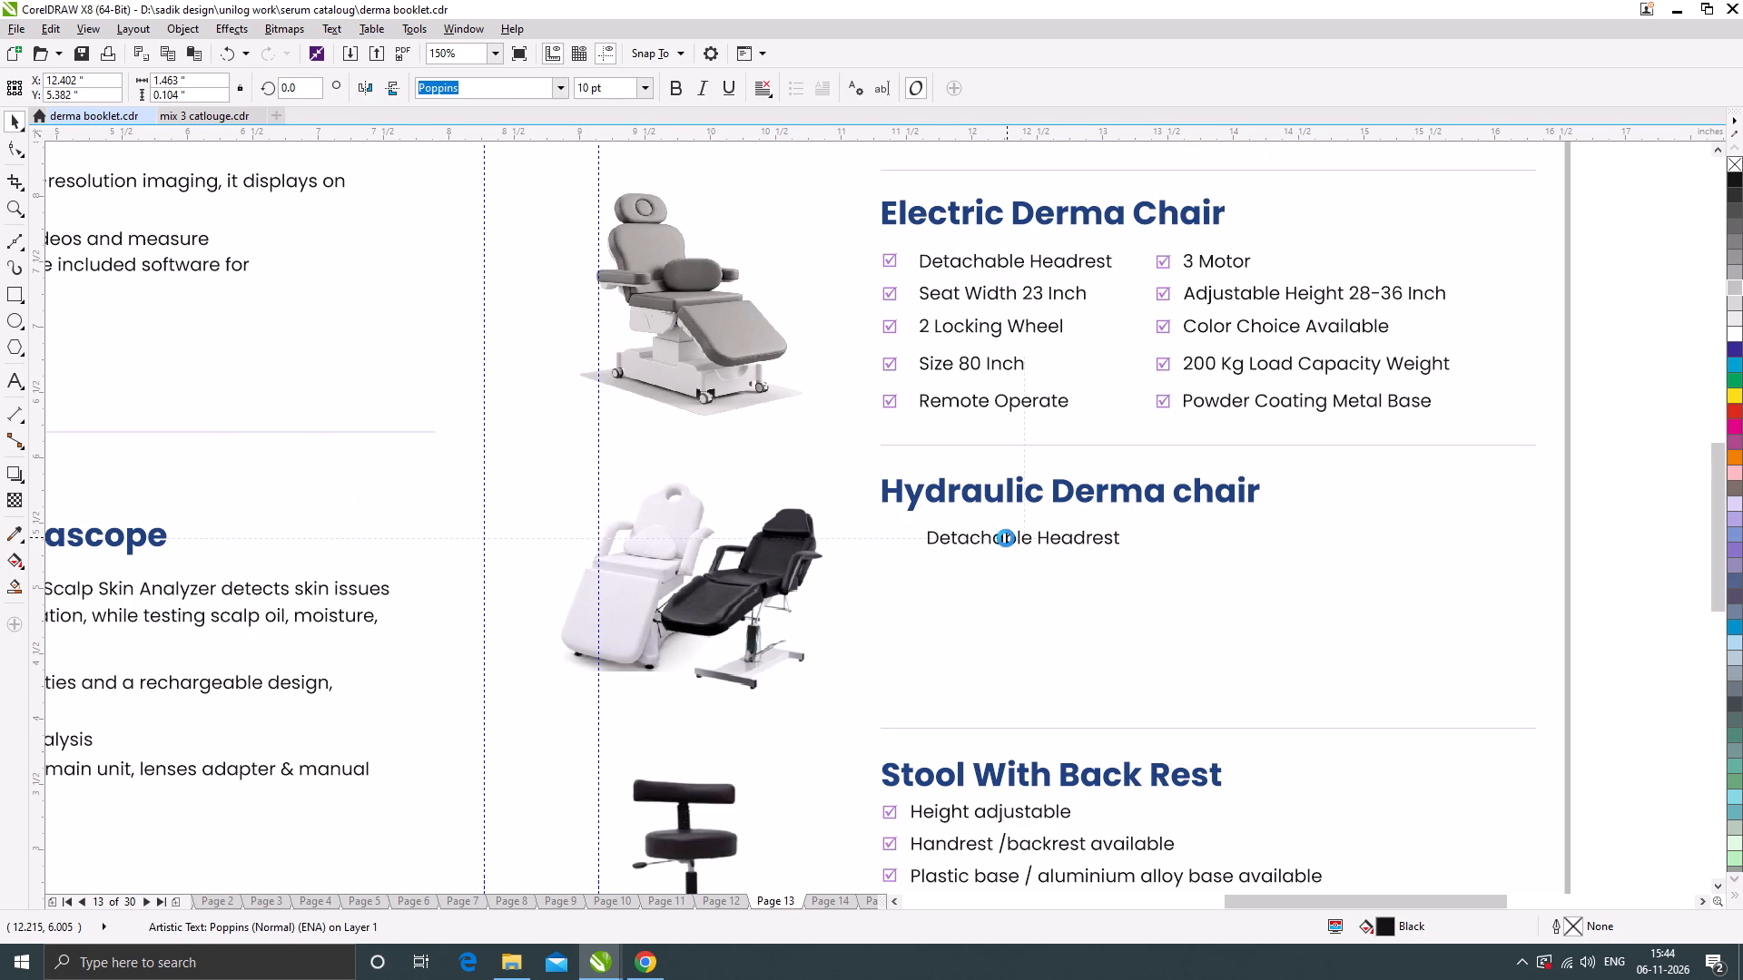
double_click(1006, 538)
key("ctrl+a")
key("ctrl+v")
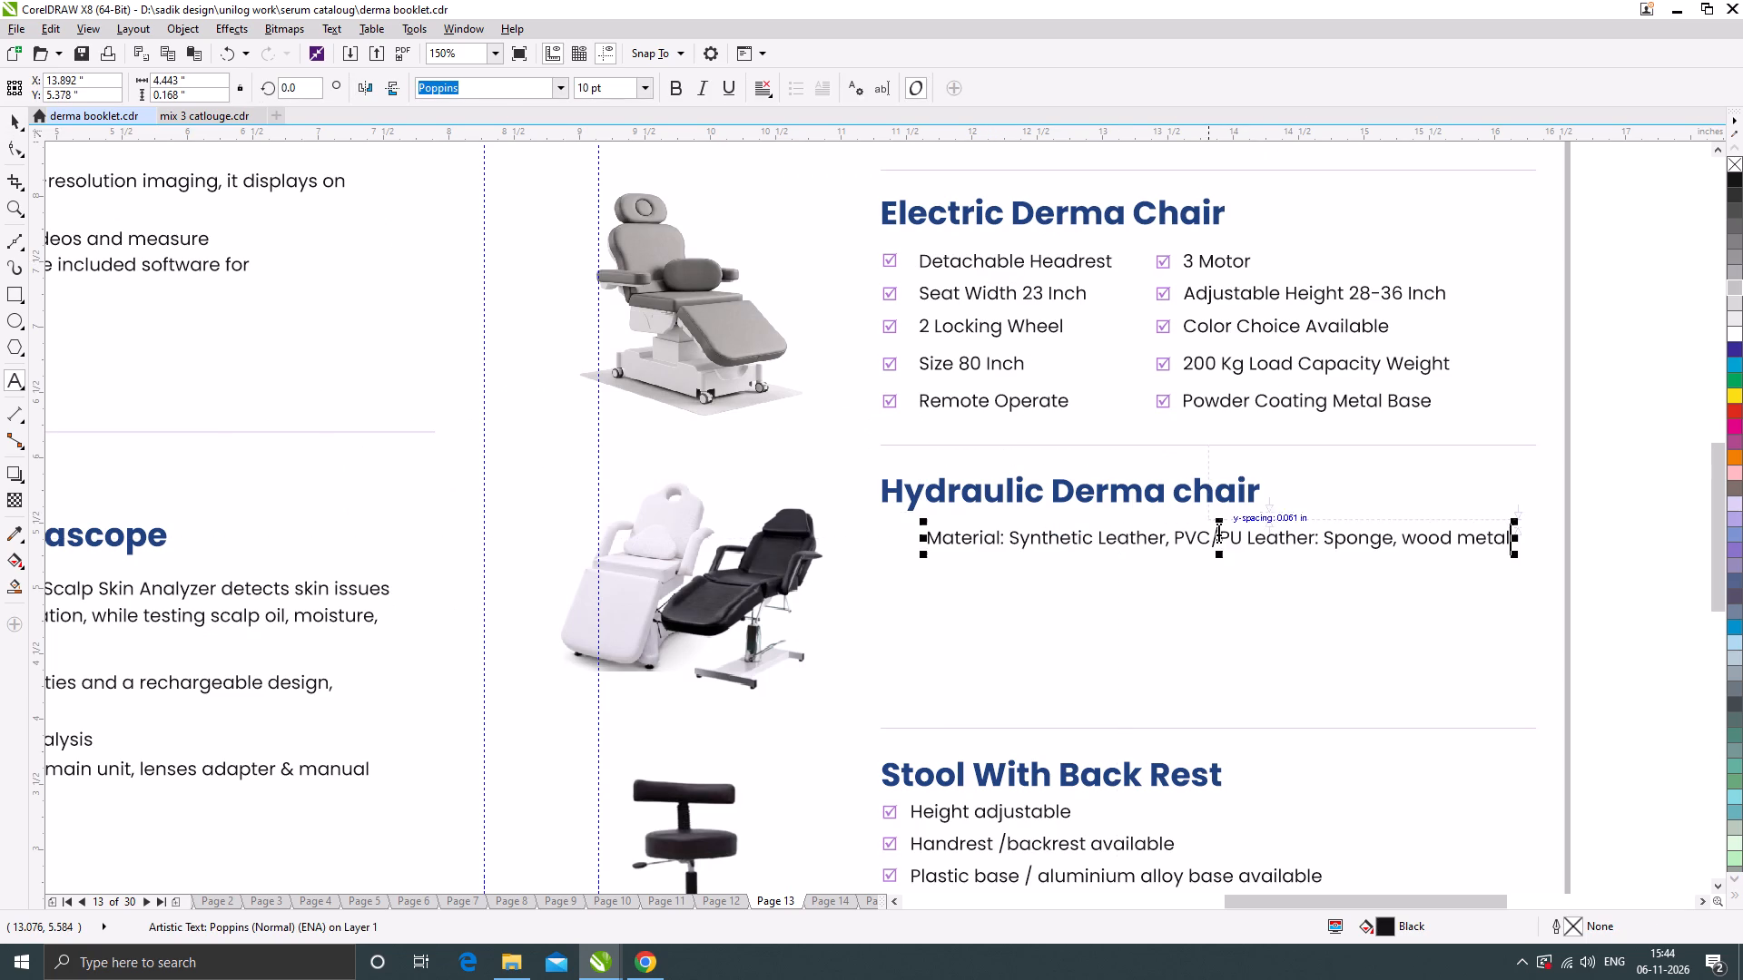
left_click(10, 117)
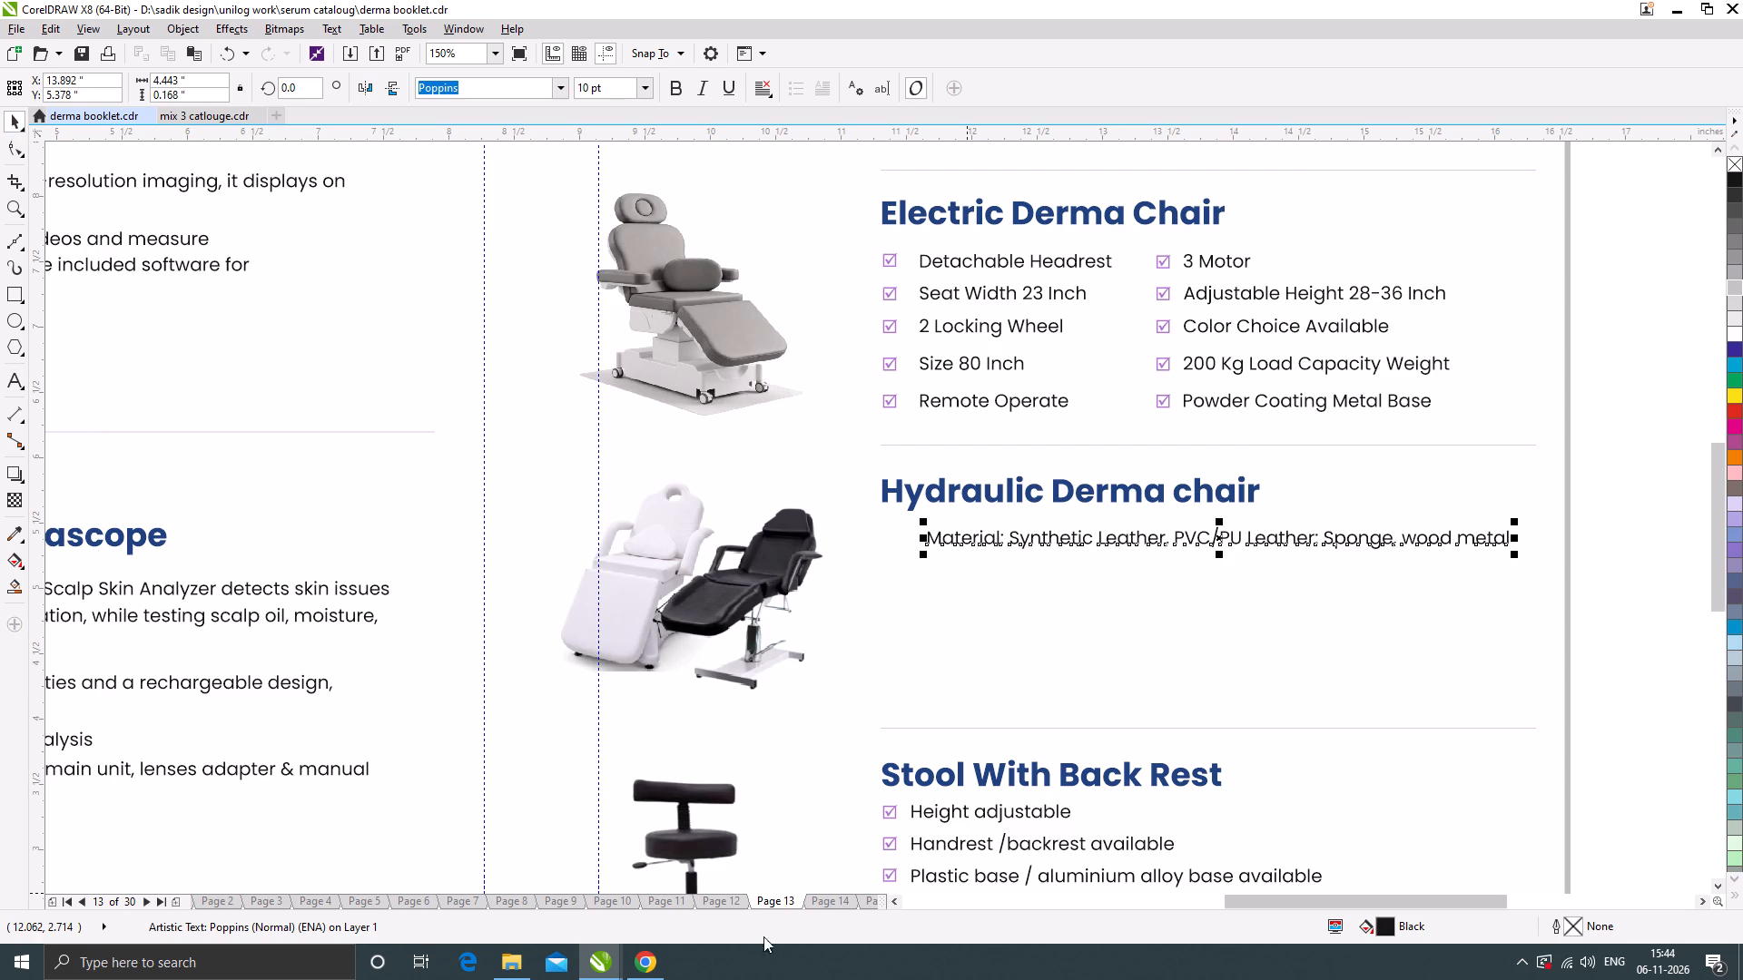
Copy the "Size: 72"(L)x32"(w)x26"(h)" line from the Fibered Hydraulic chair image in Chrome and return to the booklet.
left_click(656, 970)
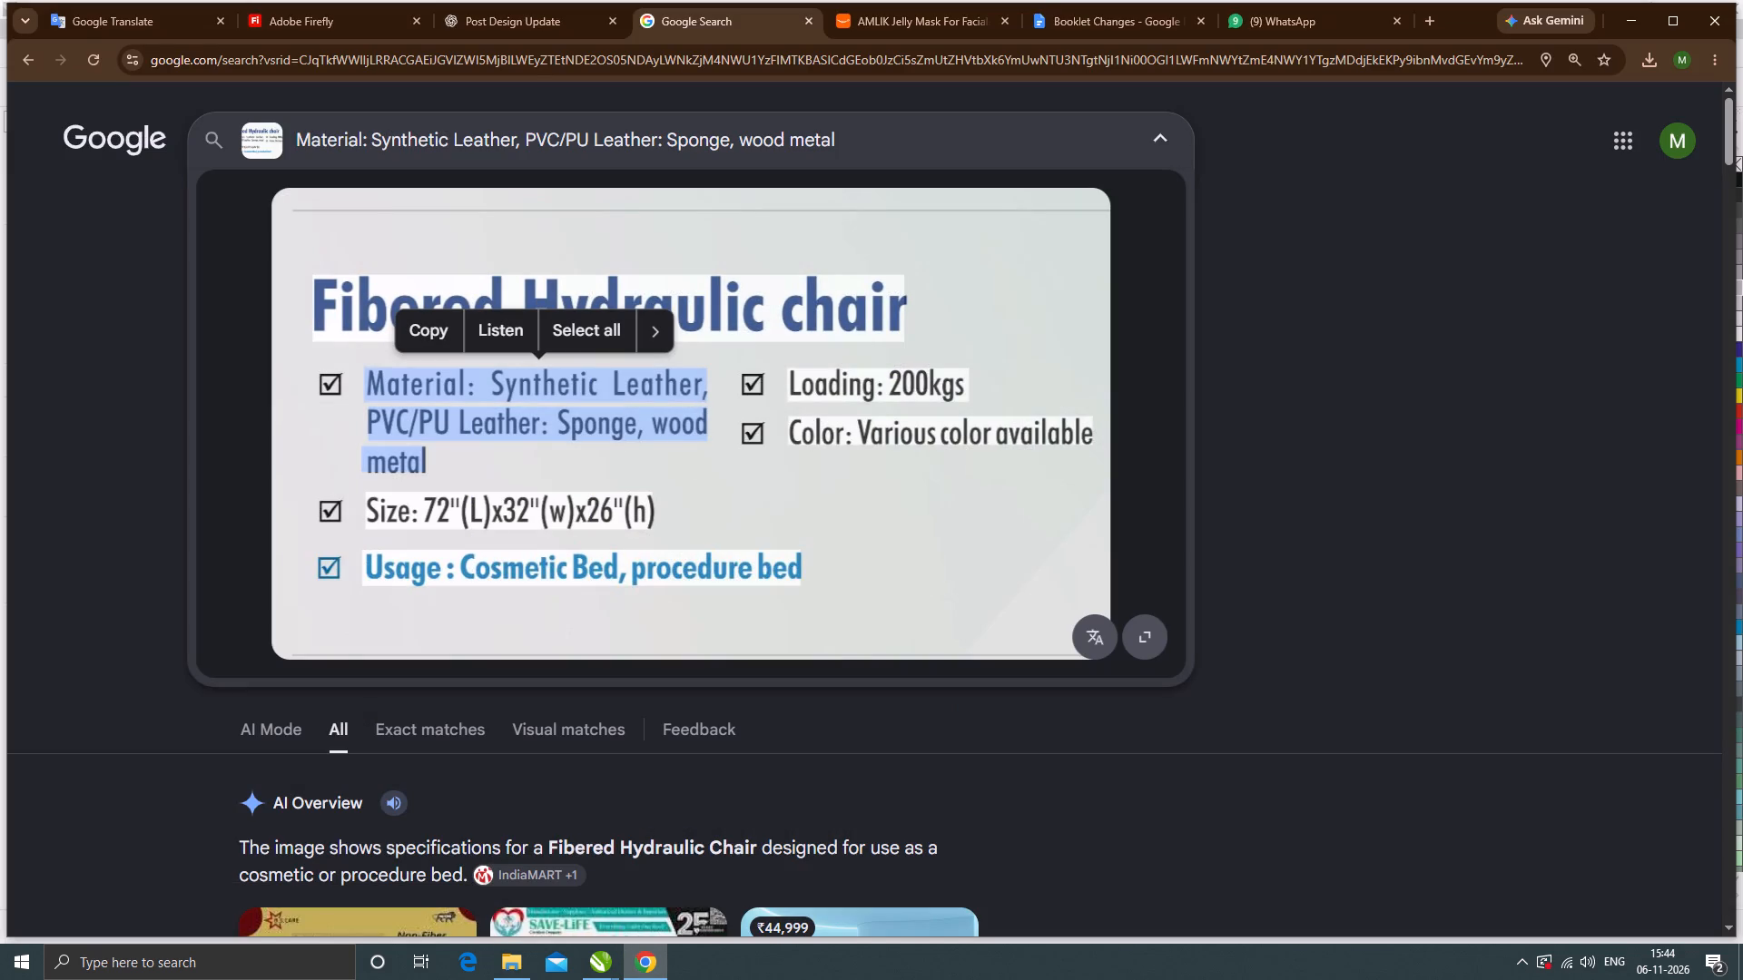
left_click_drag(369, 507, 671, 520)
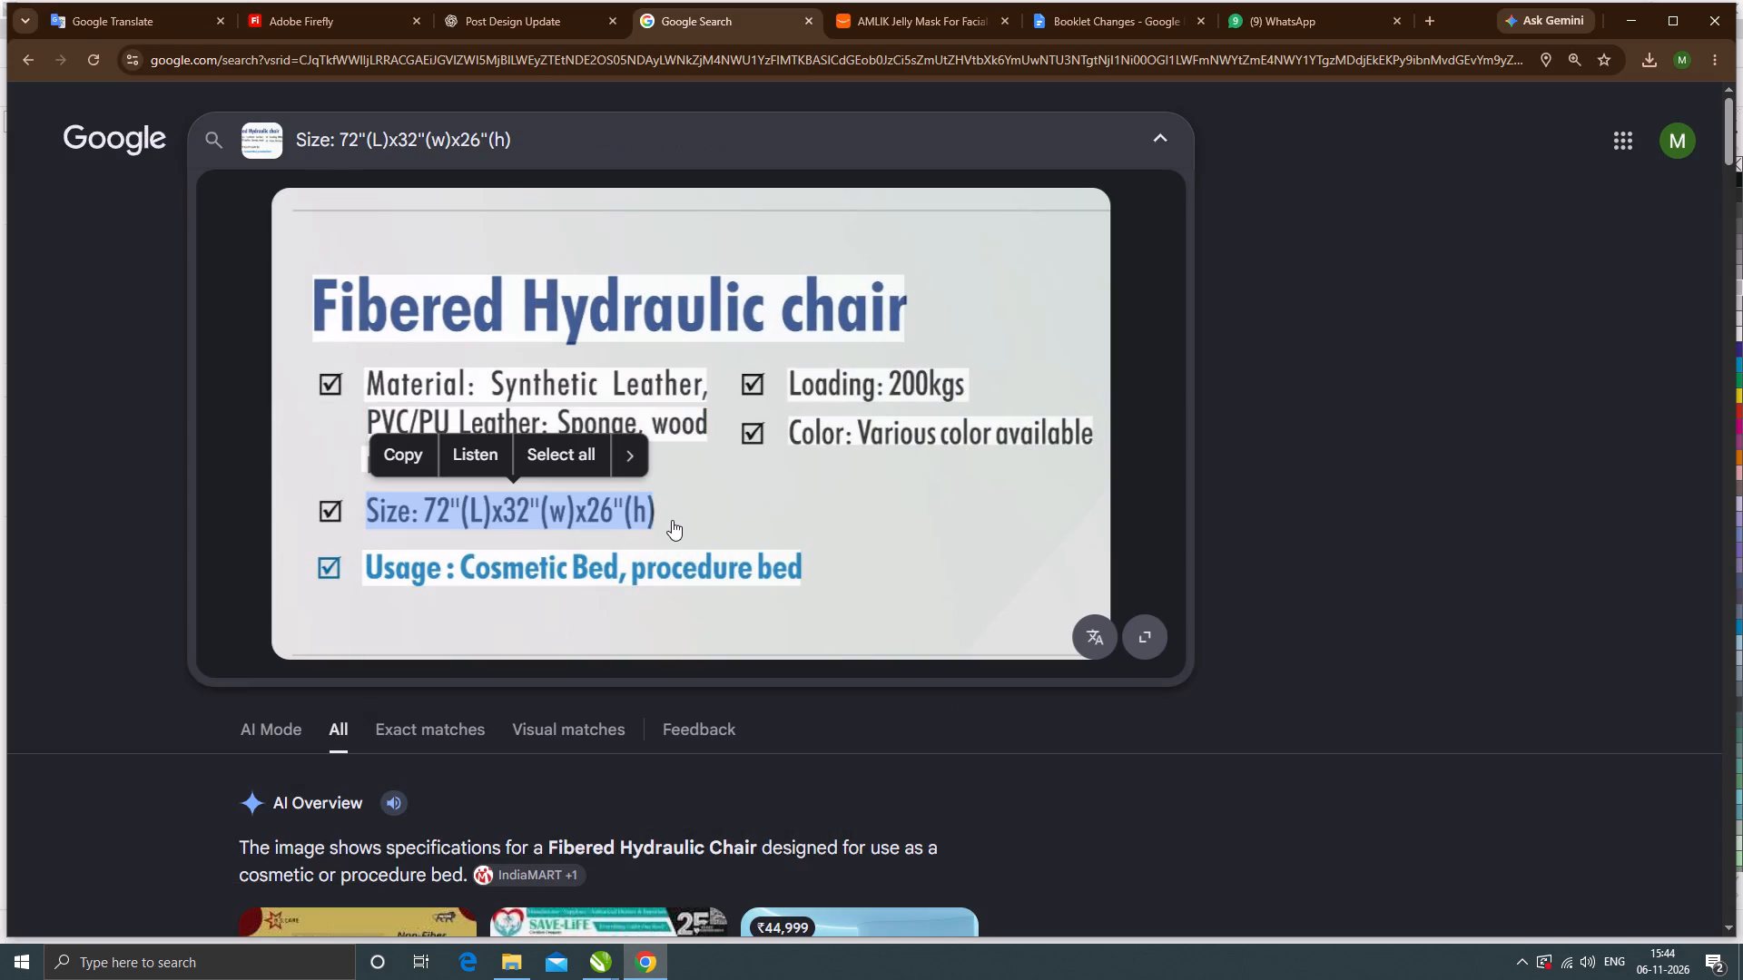
key("ctrl+c")
left_click(1633, 16)
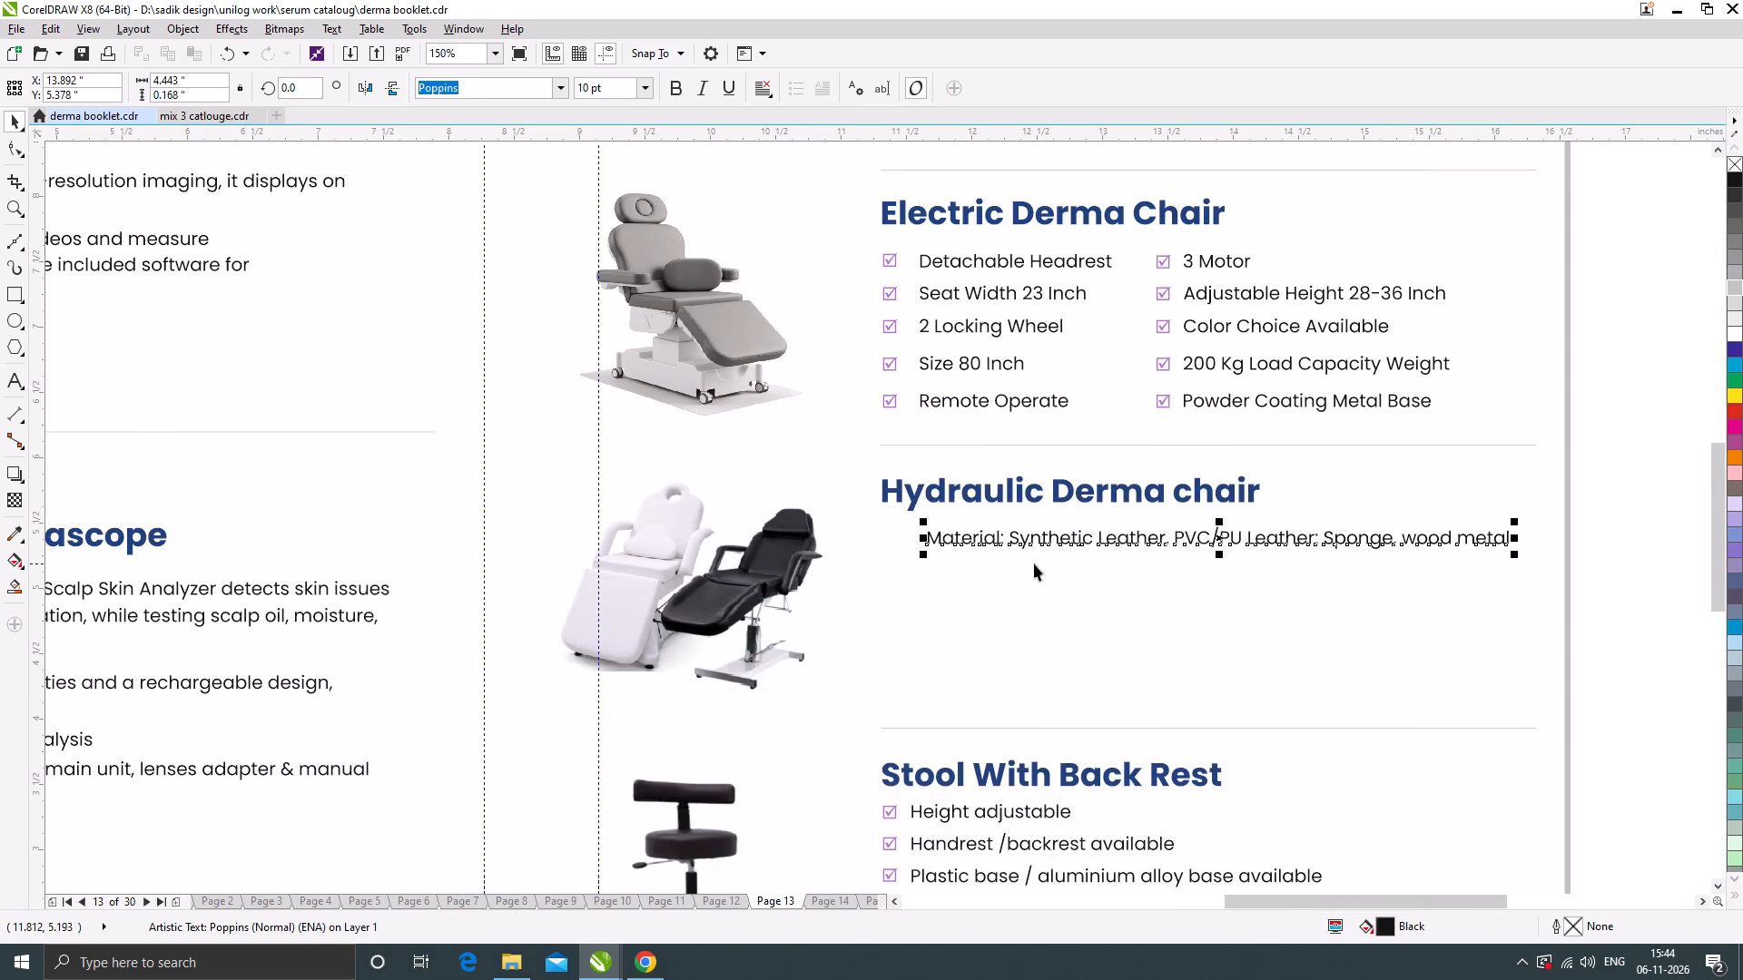
Break the Material text under Hydraulic Derma chair into two lines, starting the second line at "PVC/PU Leather".
double_click(1327, 539)
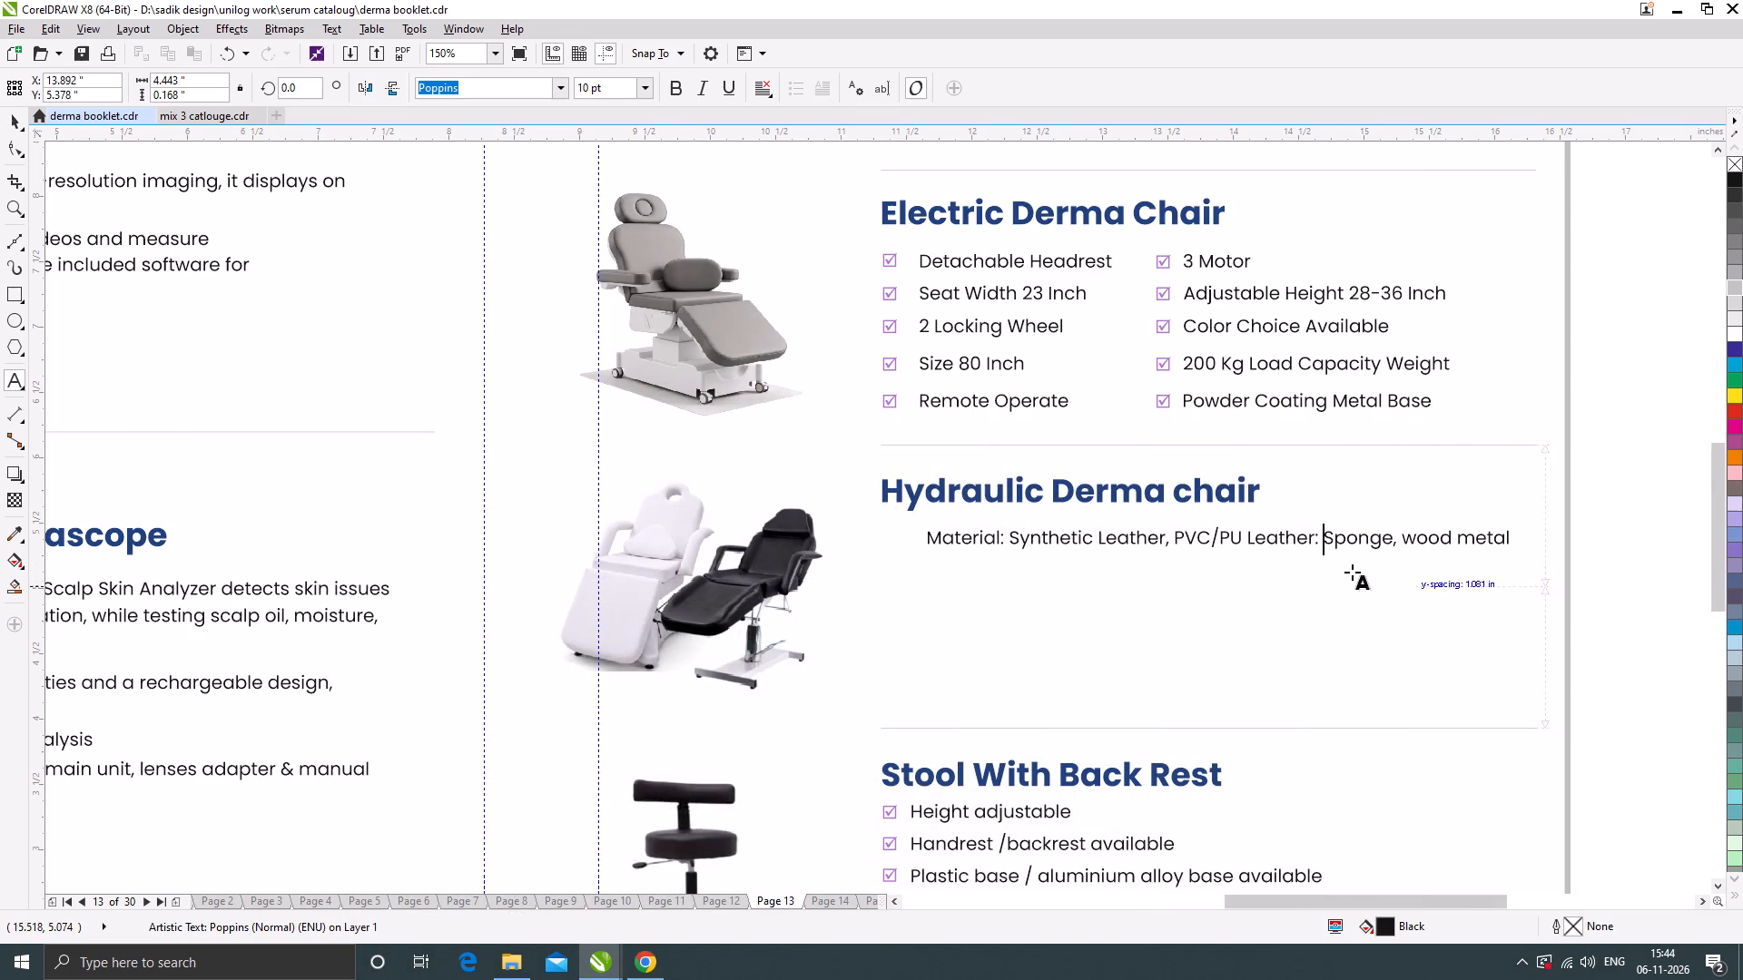
scroll(1314, 554, "up", 1)
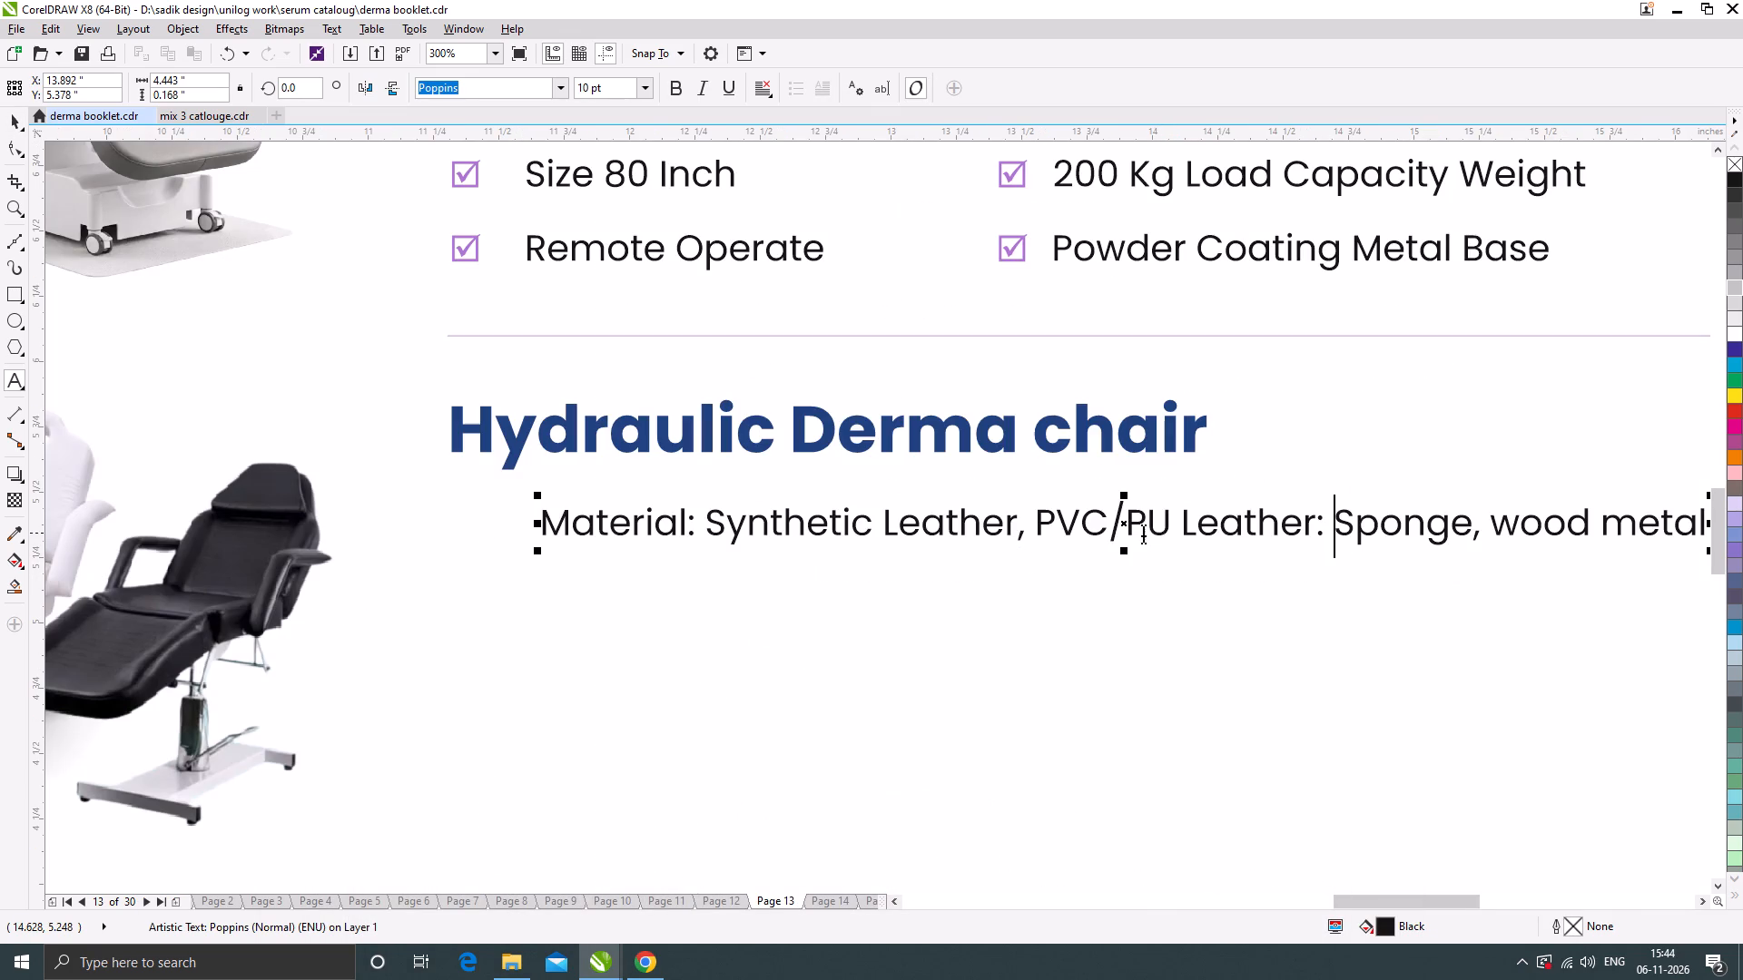
left_click(1039, 526)
key("Return")
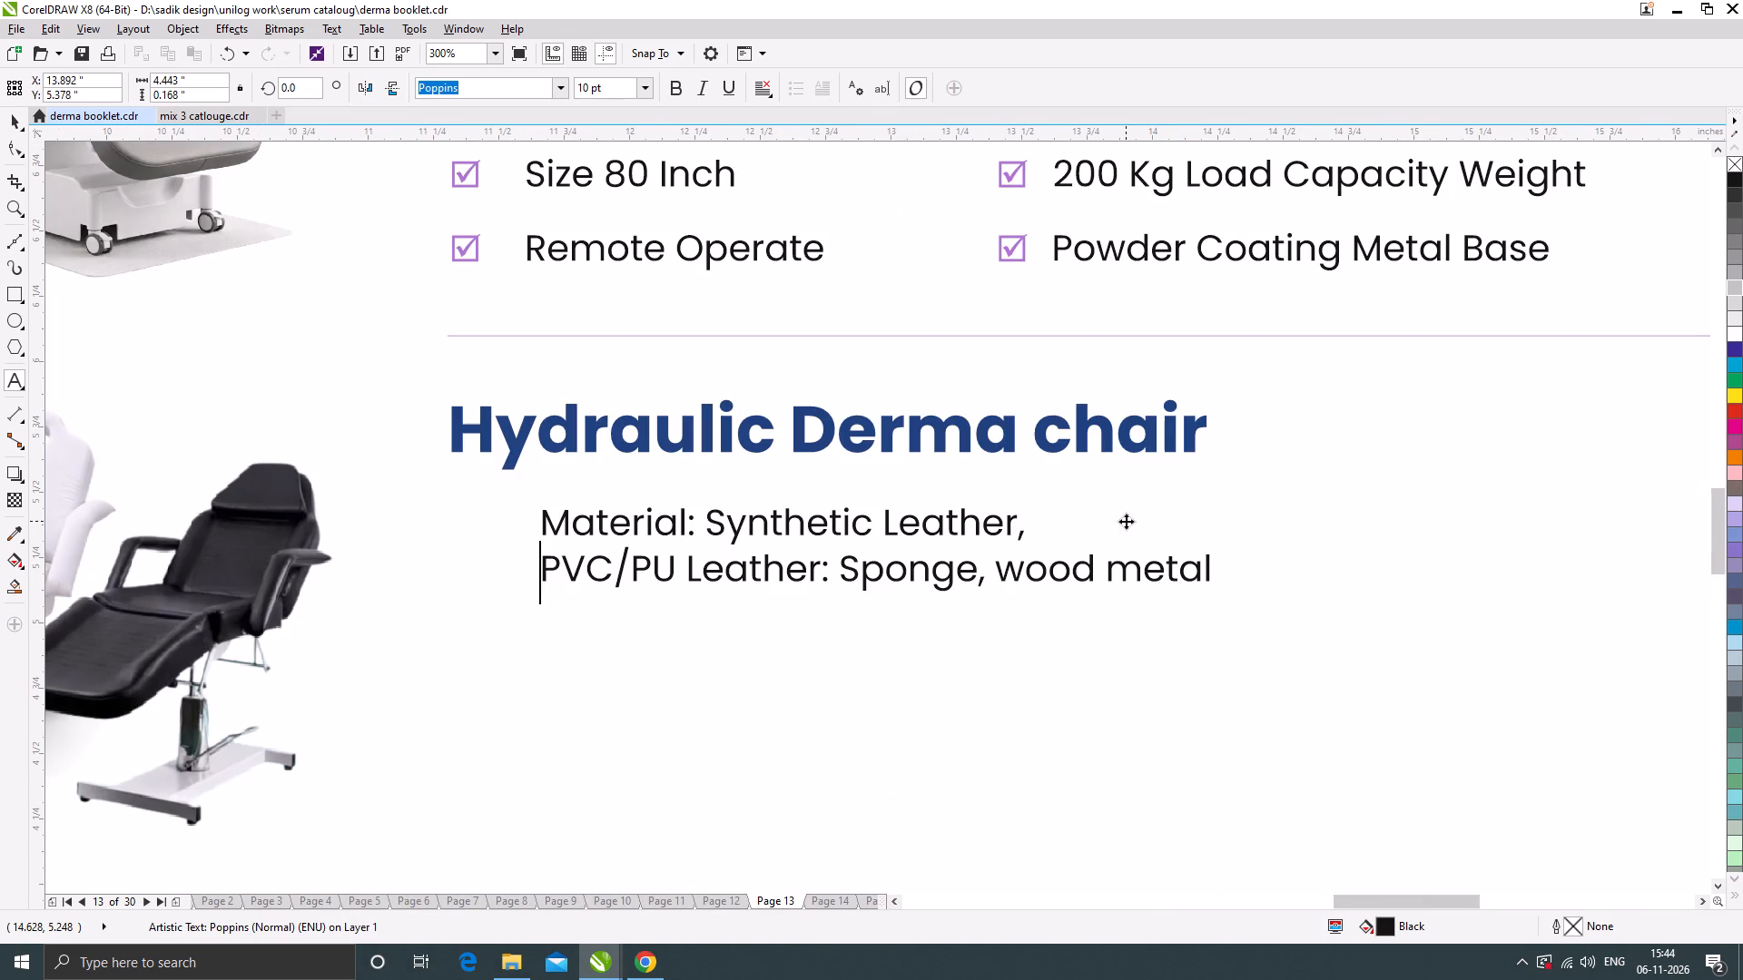
left_click(13, 121)
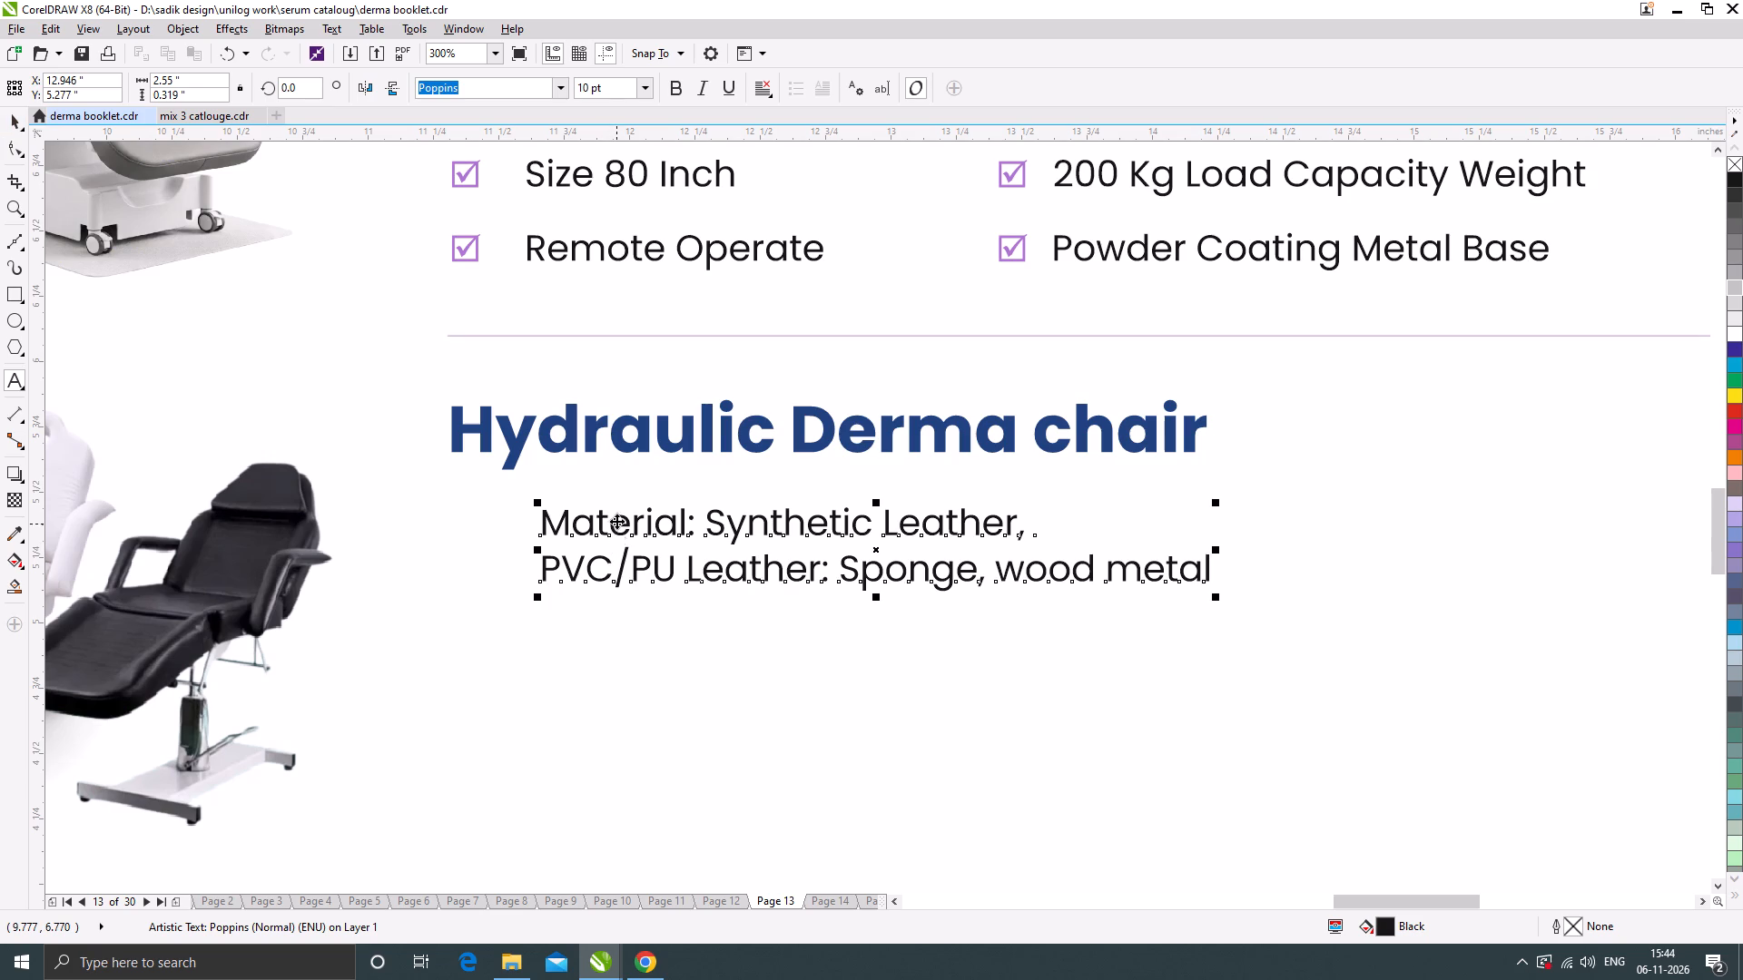
Duplicate the Material text directly below itself and replace the copy's content with "Size: 72"(L)x32"(w)x26"(h)".
left_click_drag(616, 521, 606, 646)
right_click(606, 646, "shift")
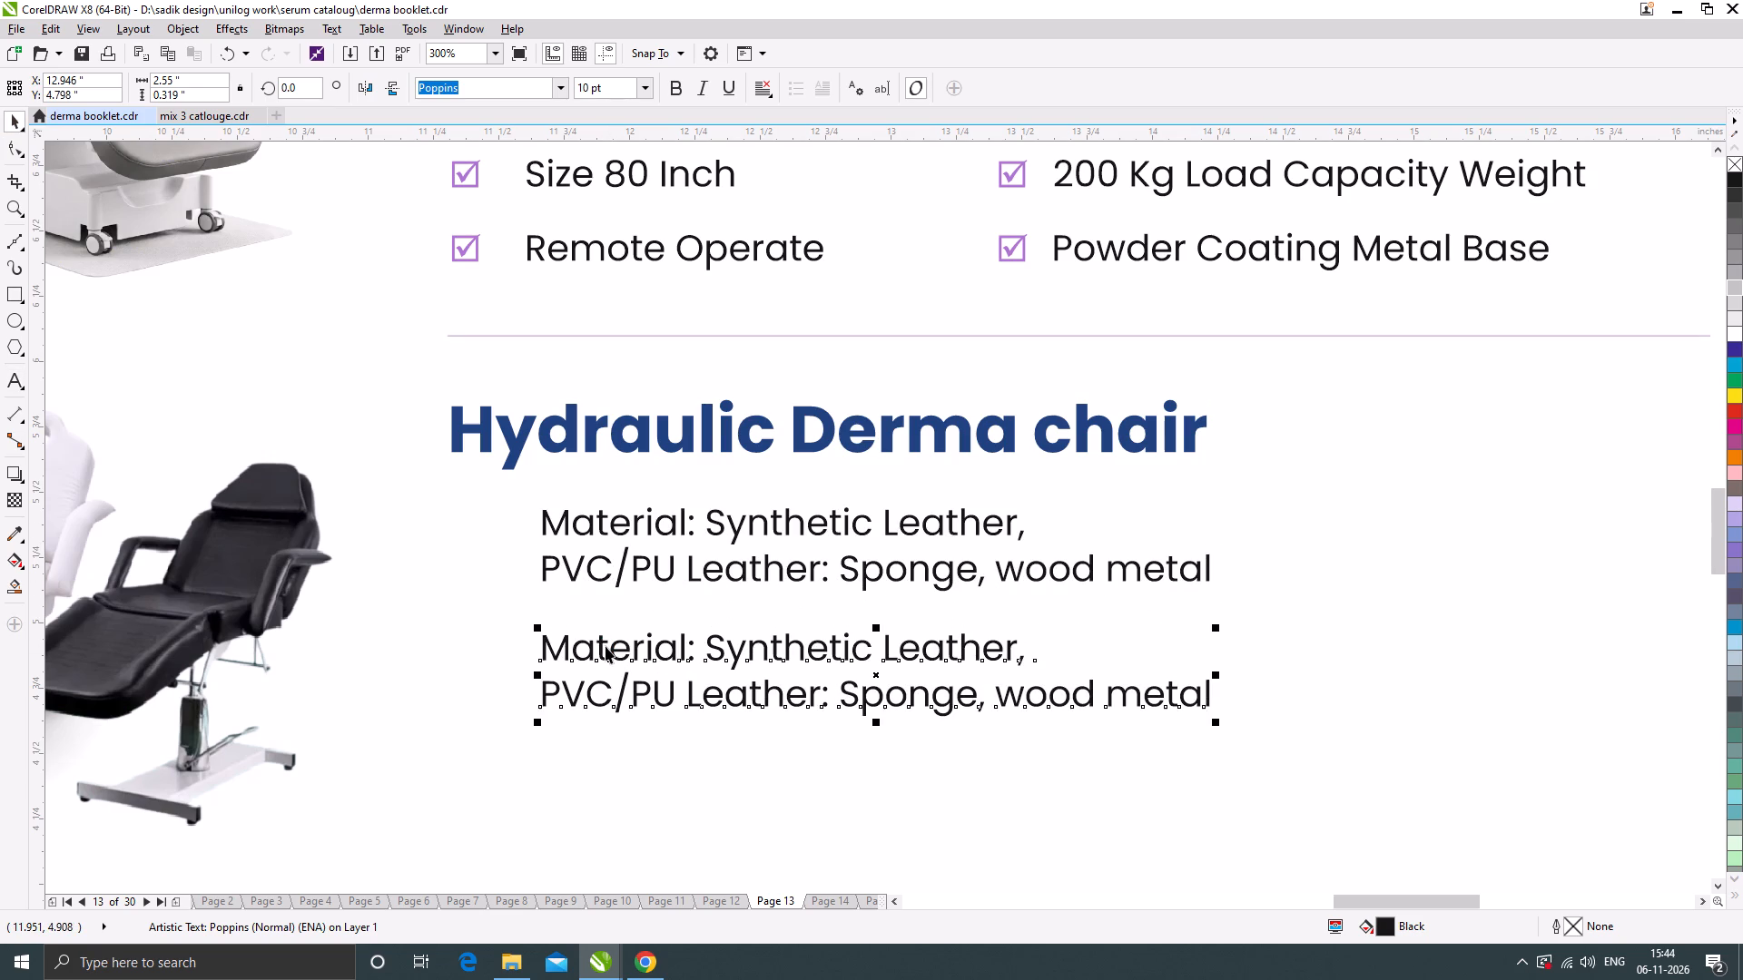
double_click(601, 646)
key("ctrl+a")
key("ctrl+v")
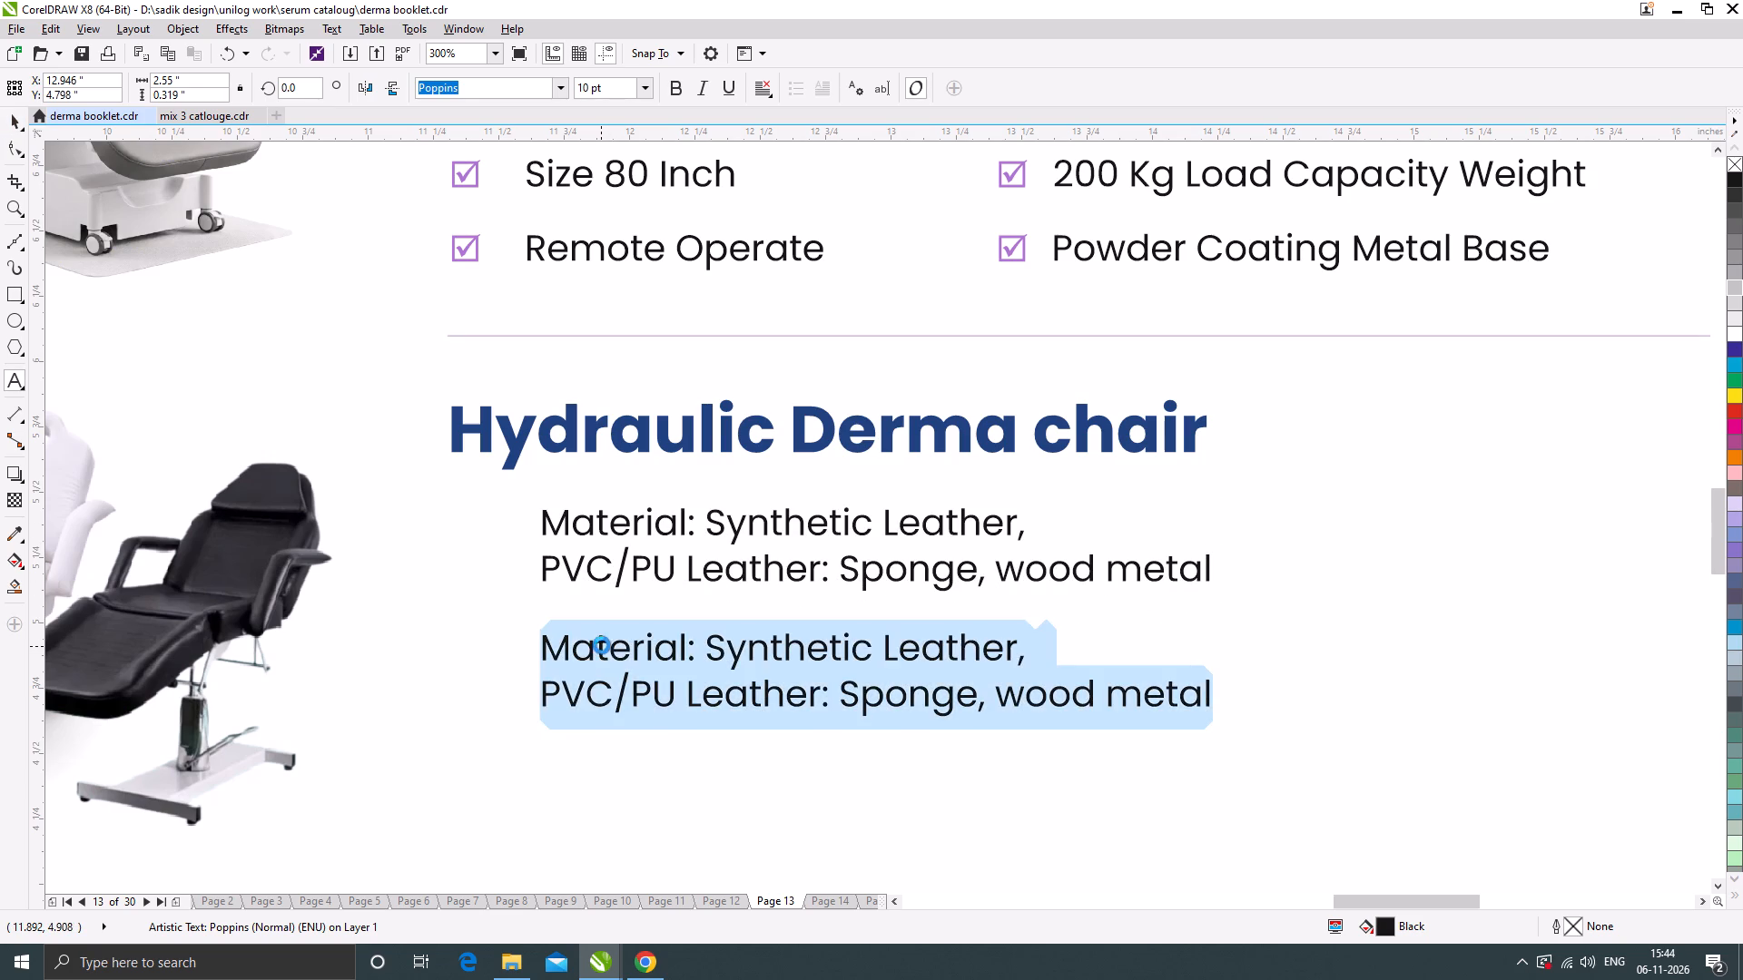
left_click(15, 116)
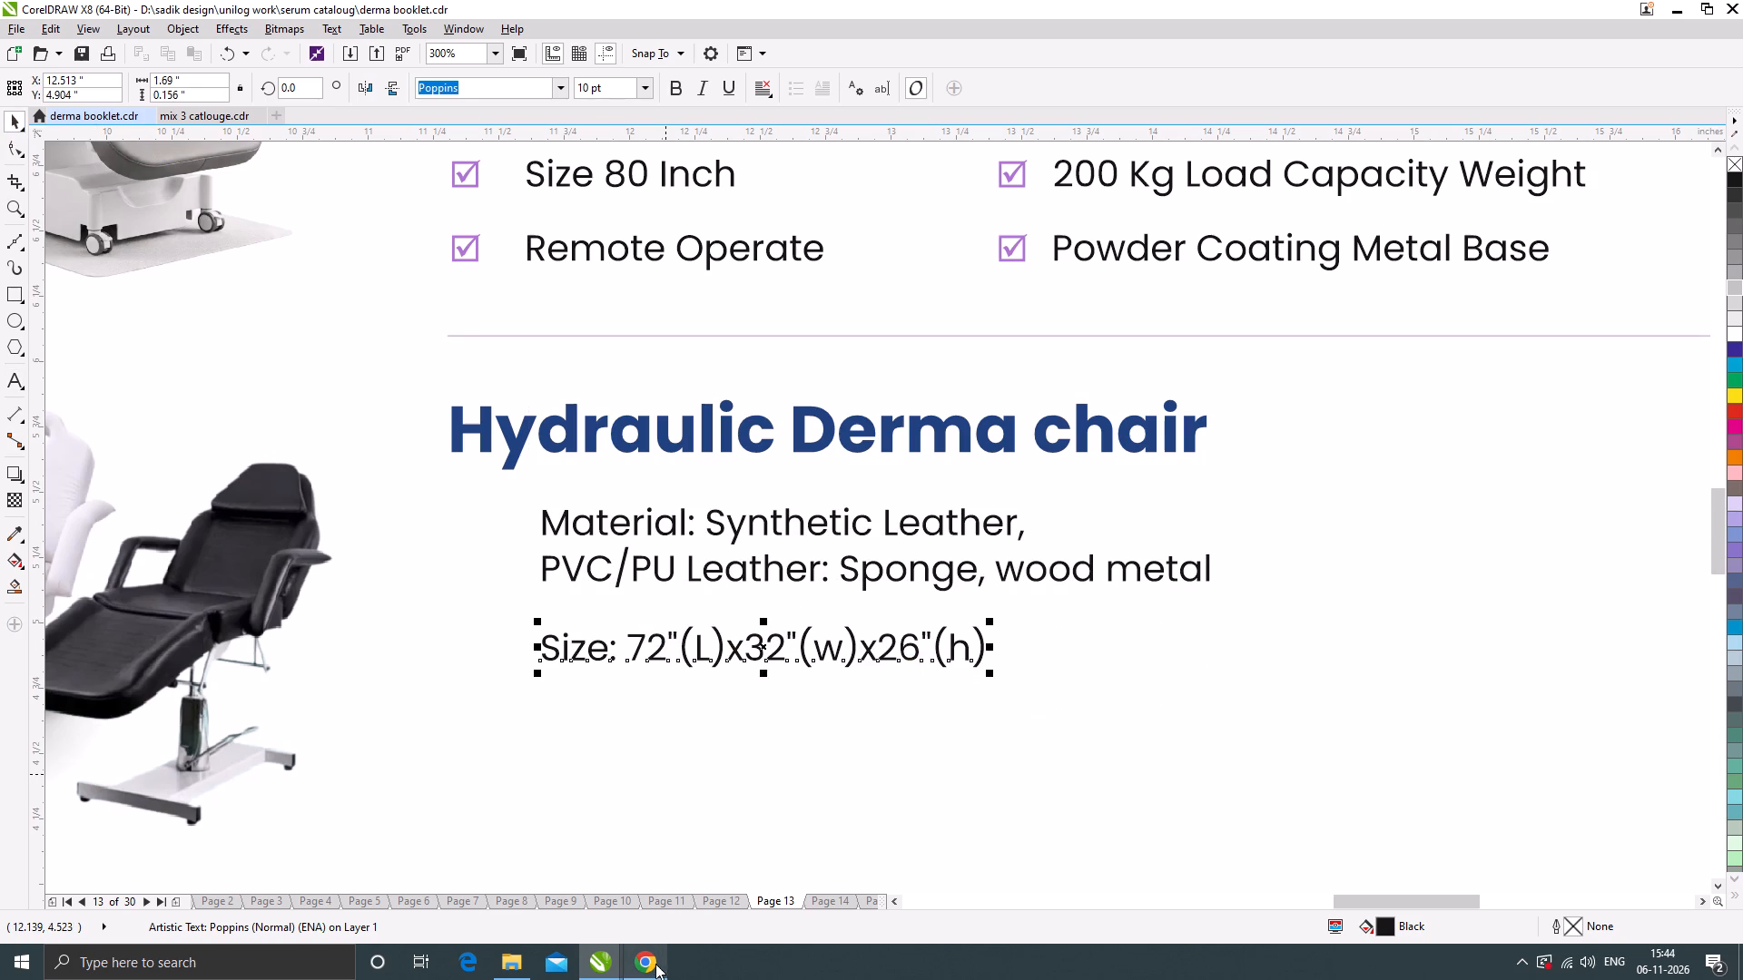
Copy "Loading: 200kgs" and "Color: Various color available" from the Fibered Hydraulic chair image into a duplicate text block below the Size line.
left_click(652, 966)
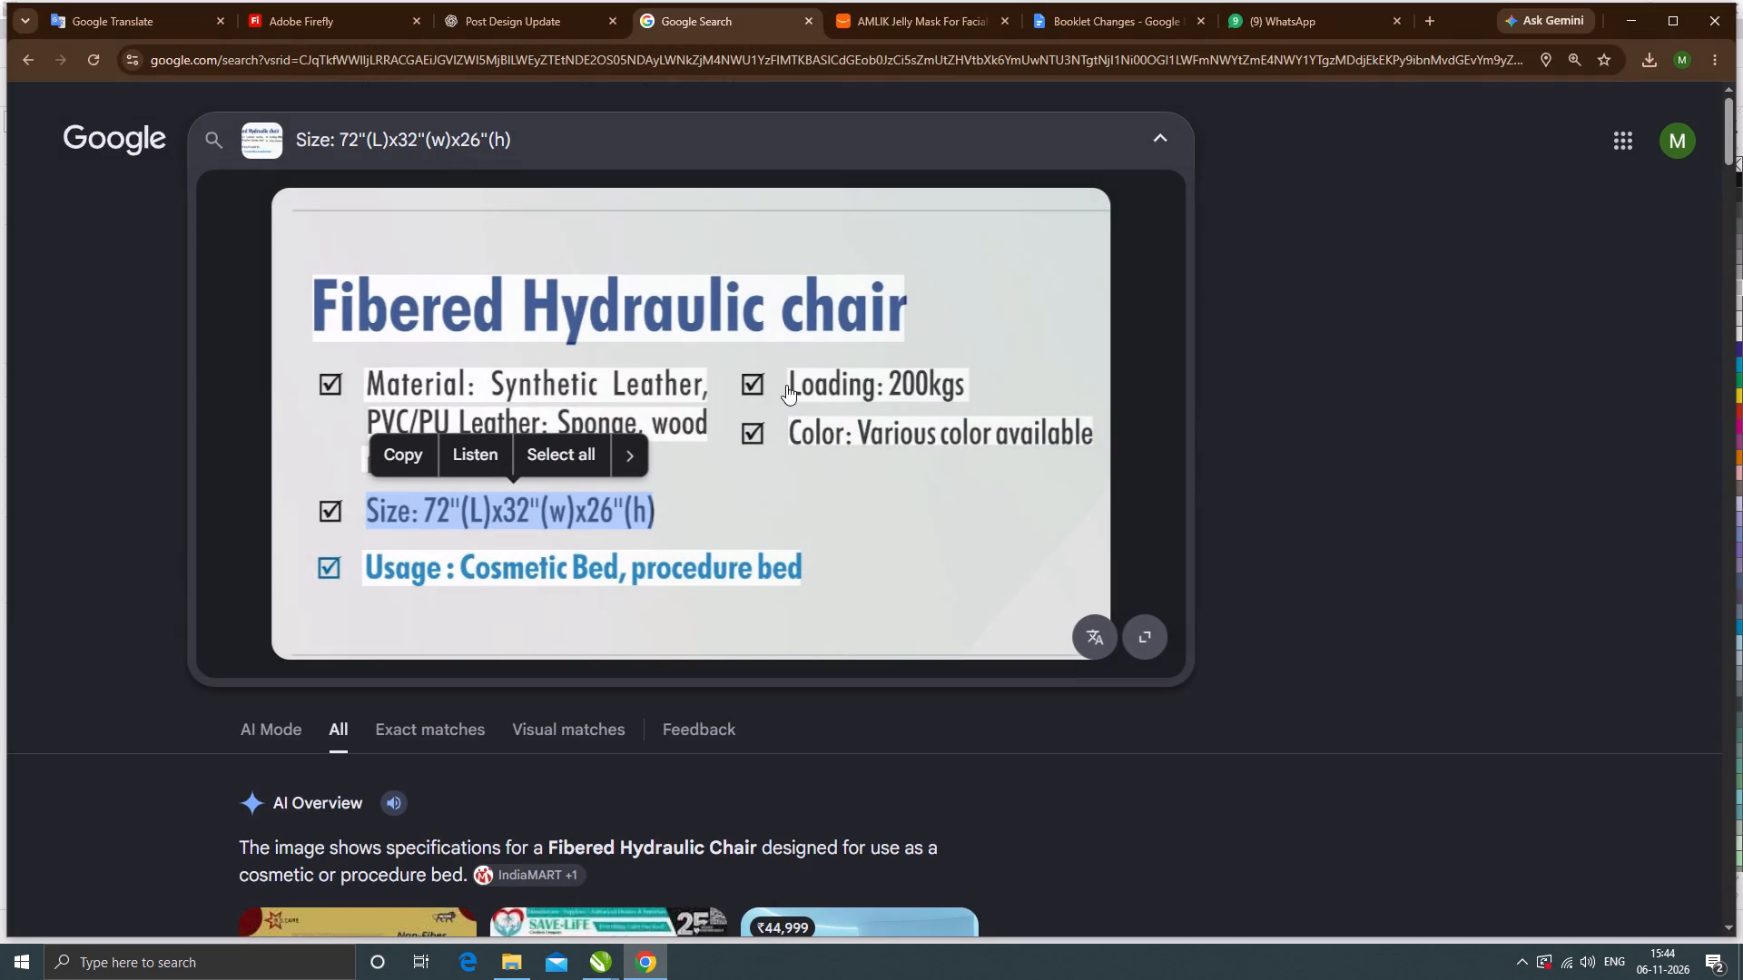
left_click_drag(790, 379, 1088, 441)
left_click(833, 331)
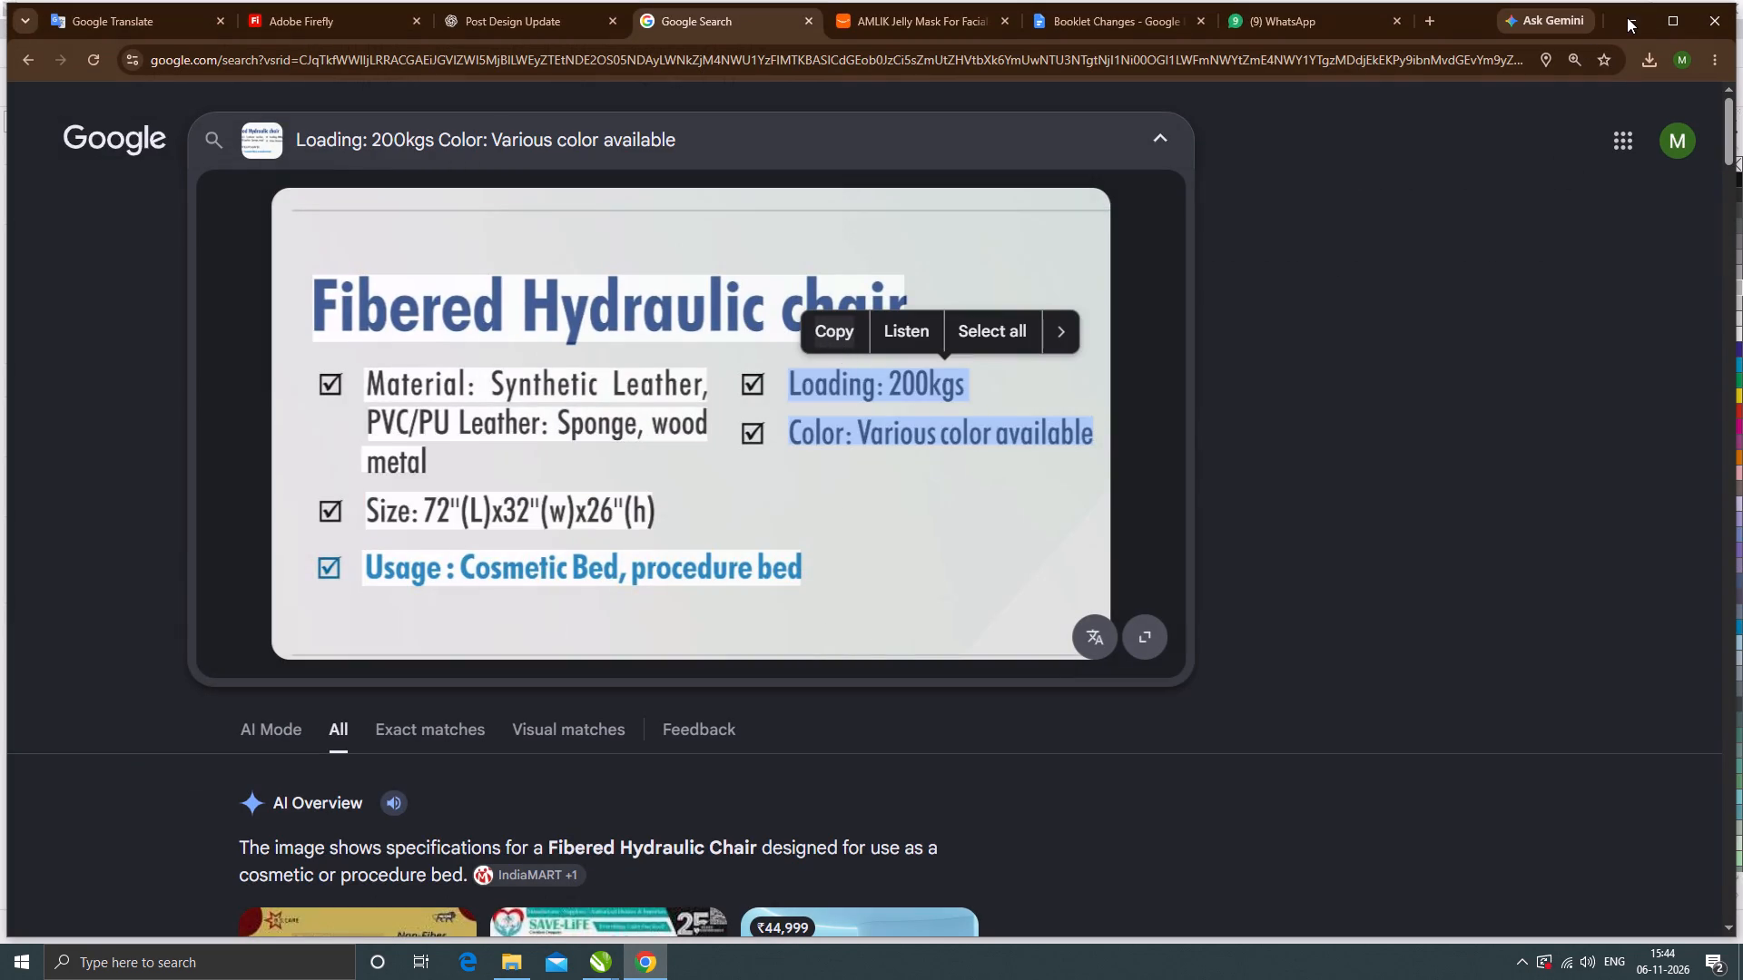
left_click(843, 331)
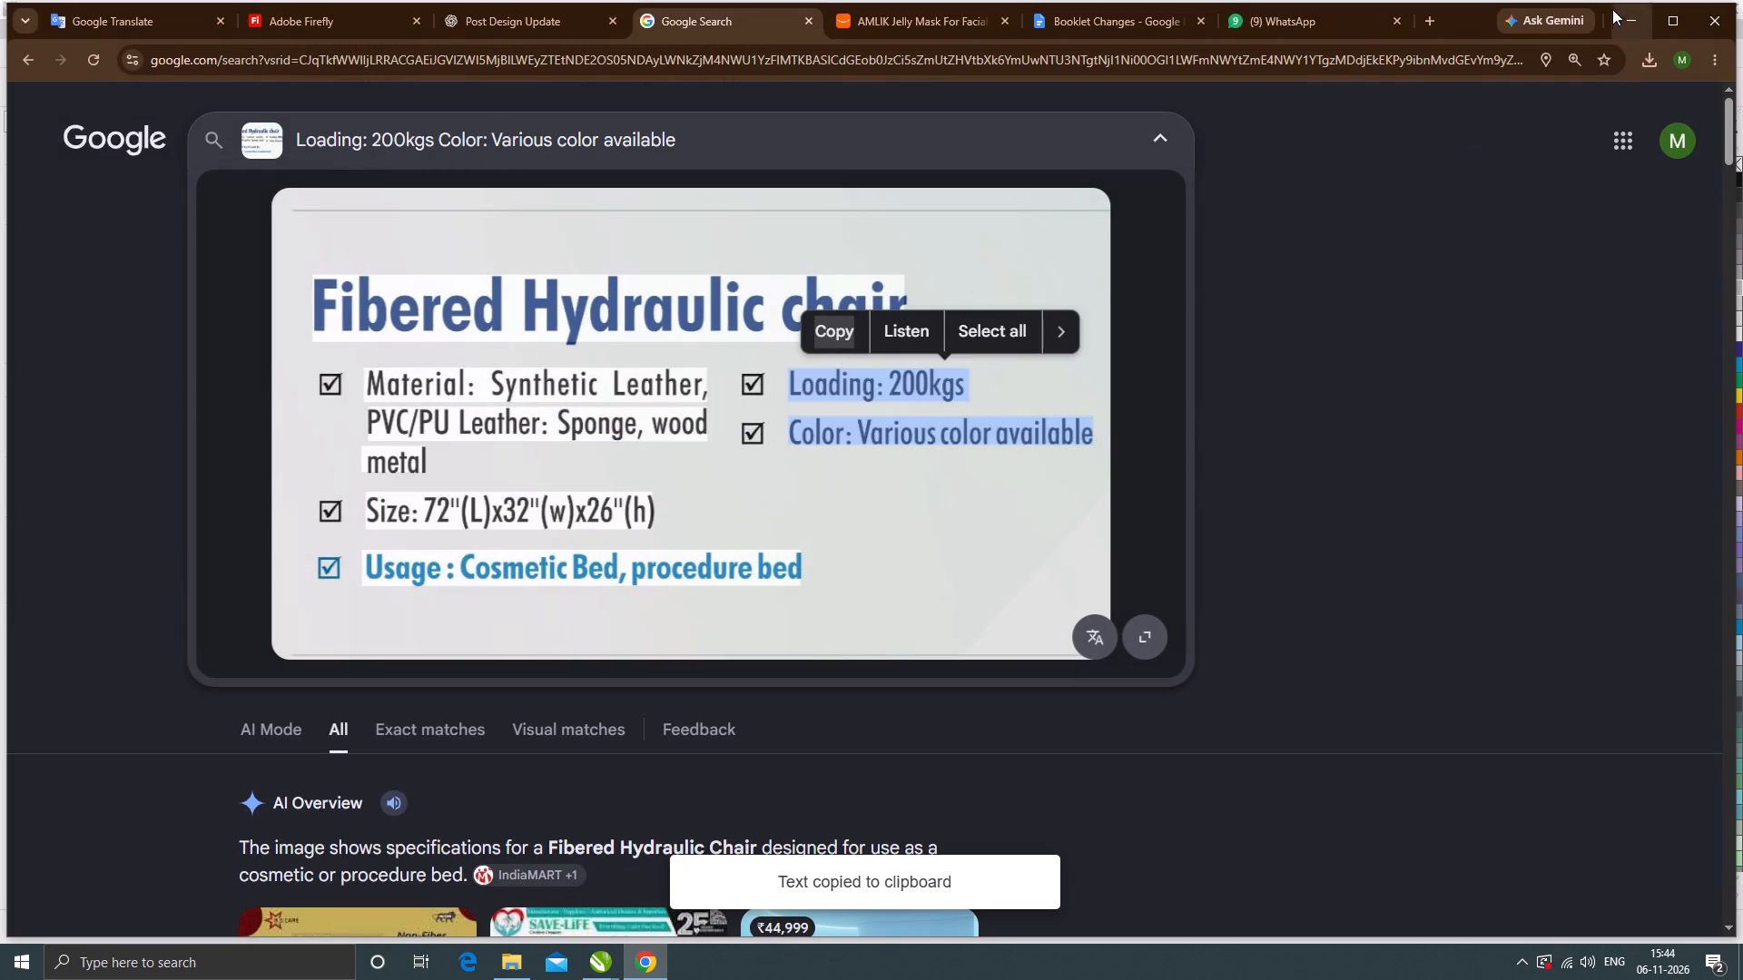
left_click(1628, 17)
left_click_drag(826, 645, 823, 670)
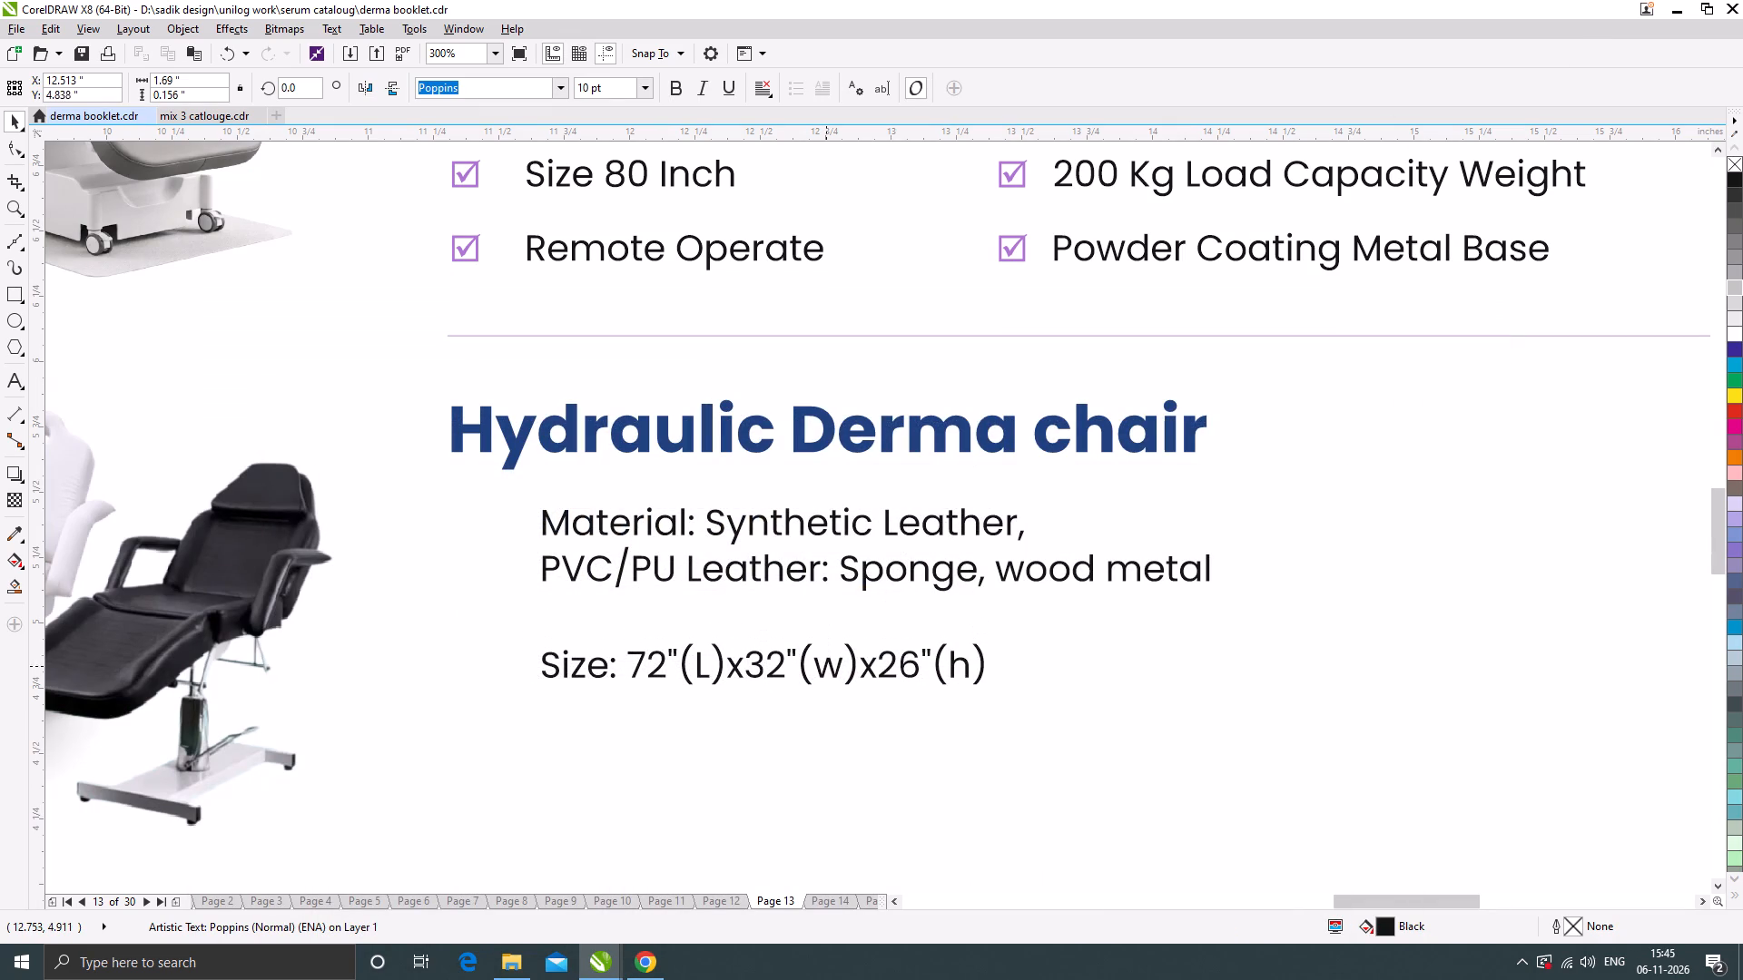
left_click_drag(823, 670, 816, 713)
right_click(817, 713, "shift")
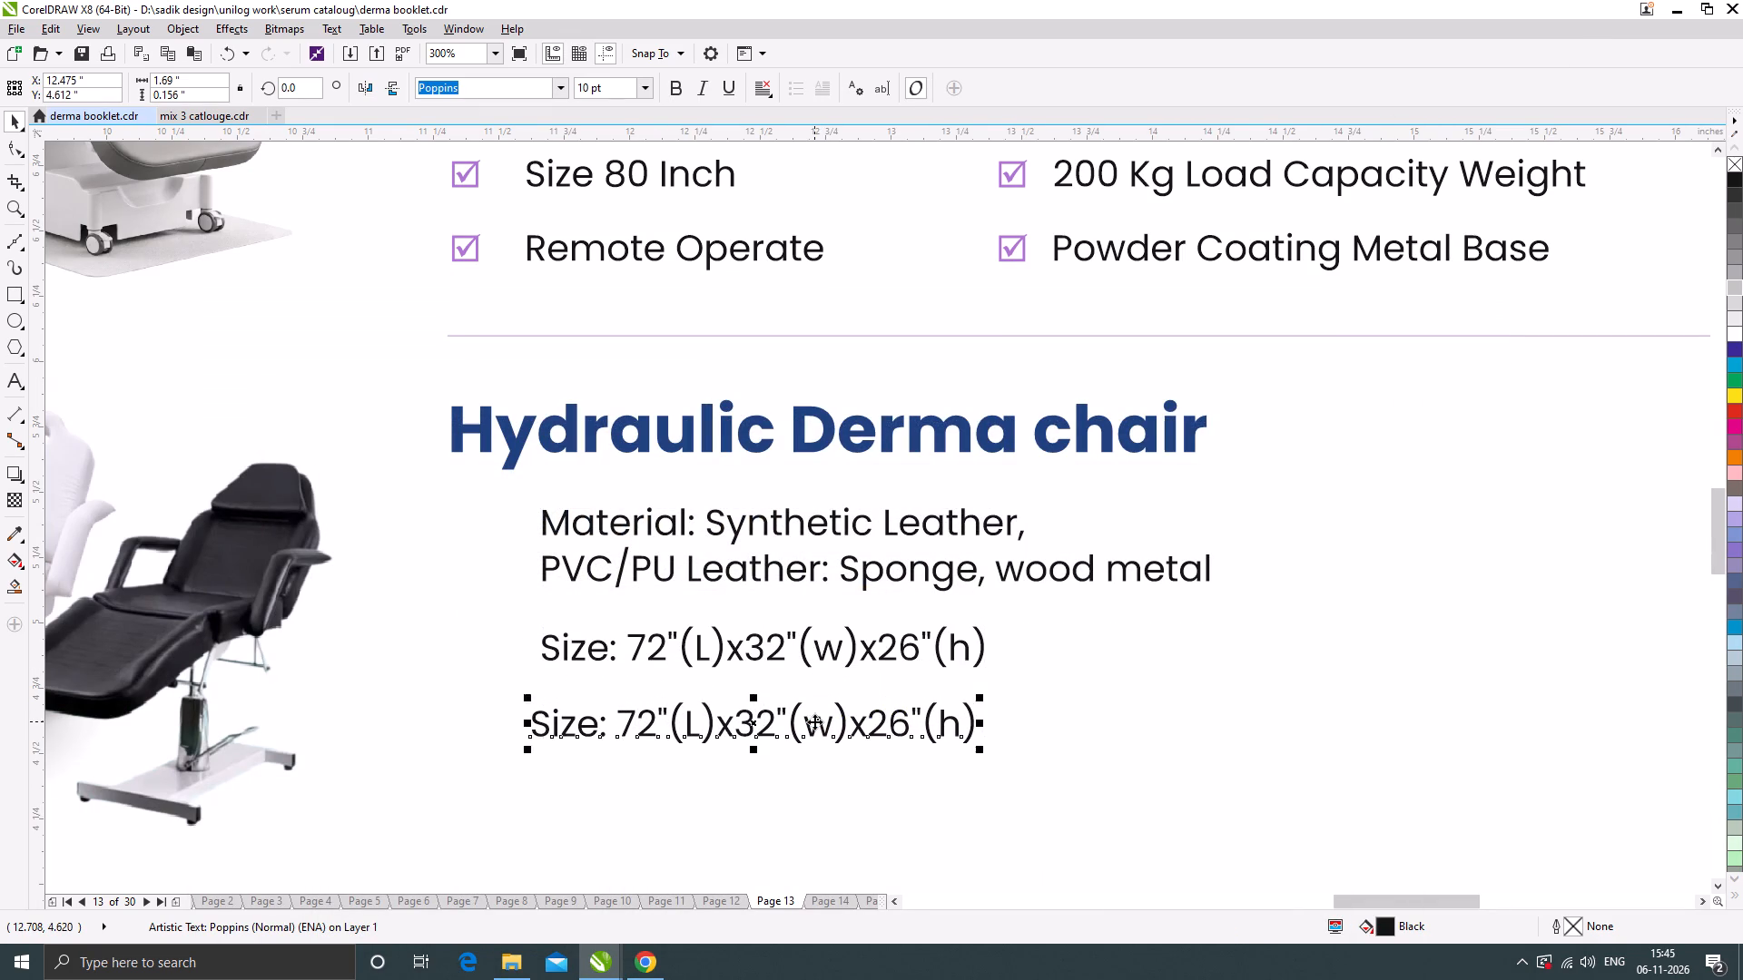
double_click(814, 721)
key("ctrl+a")
key("ctrl+v")
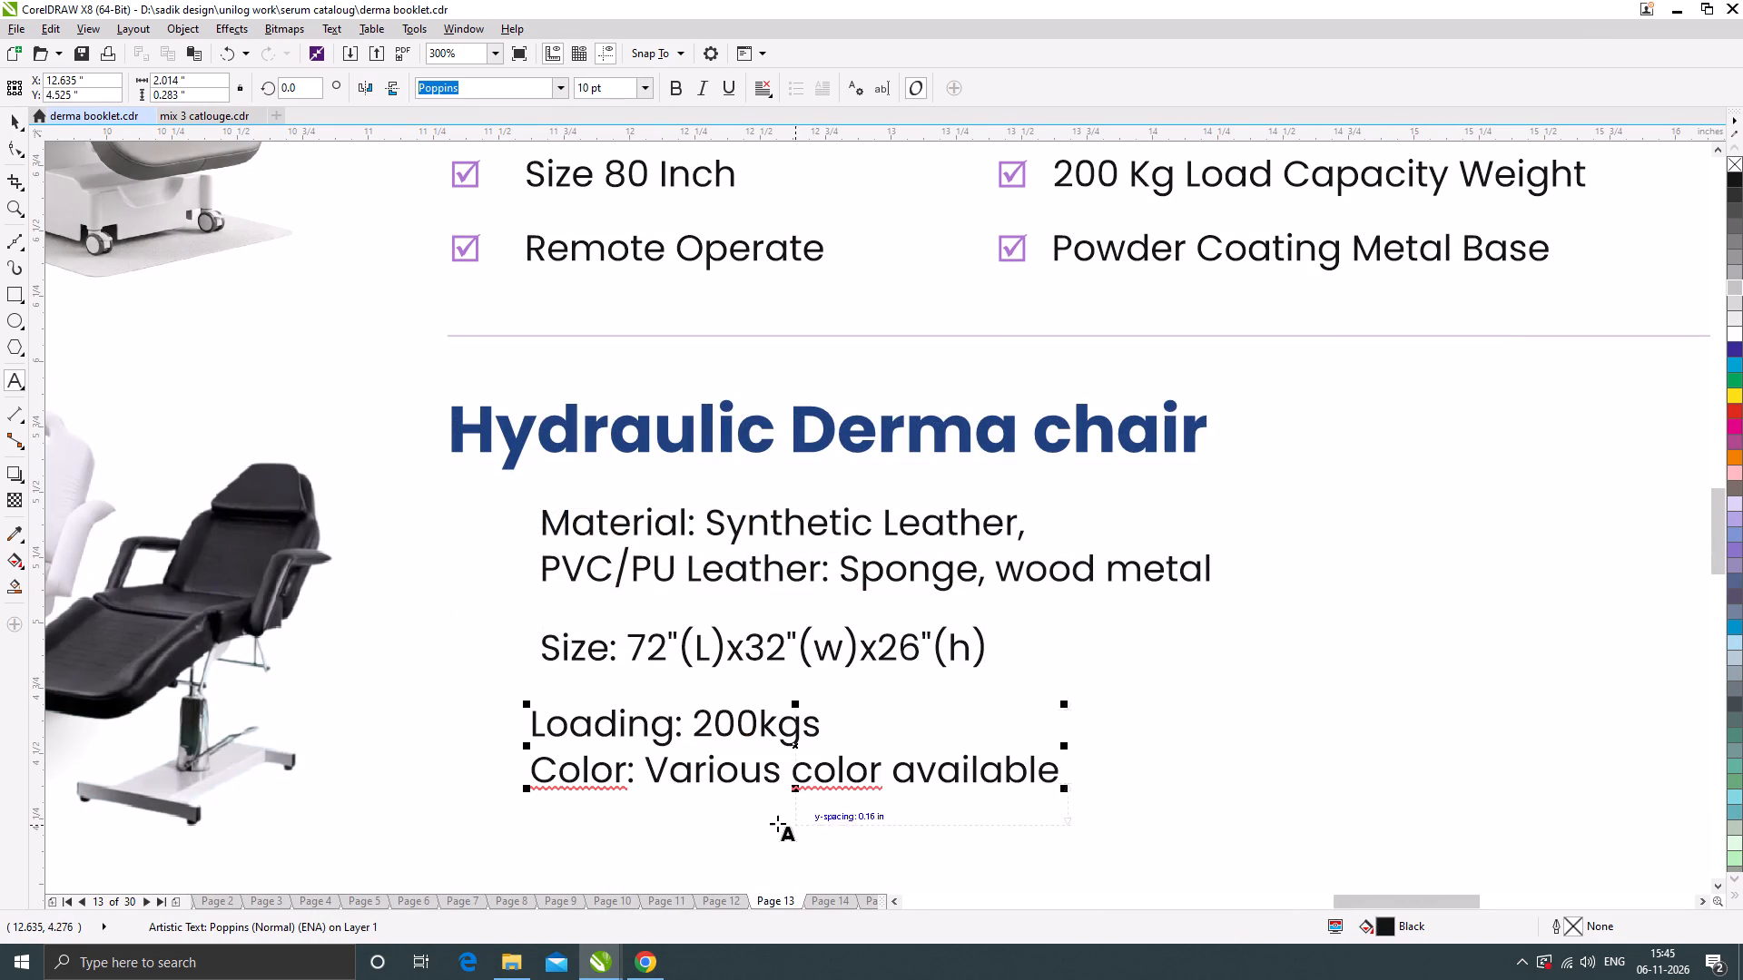
left_click(15, 120)
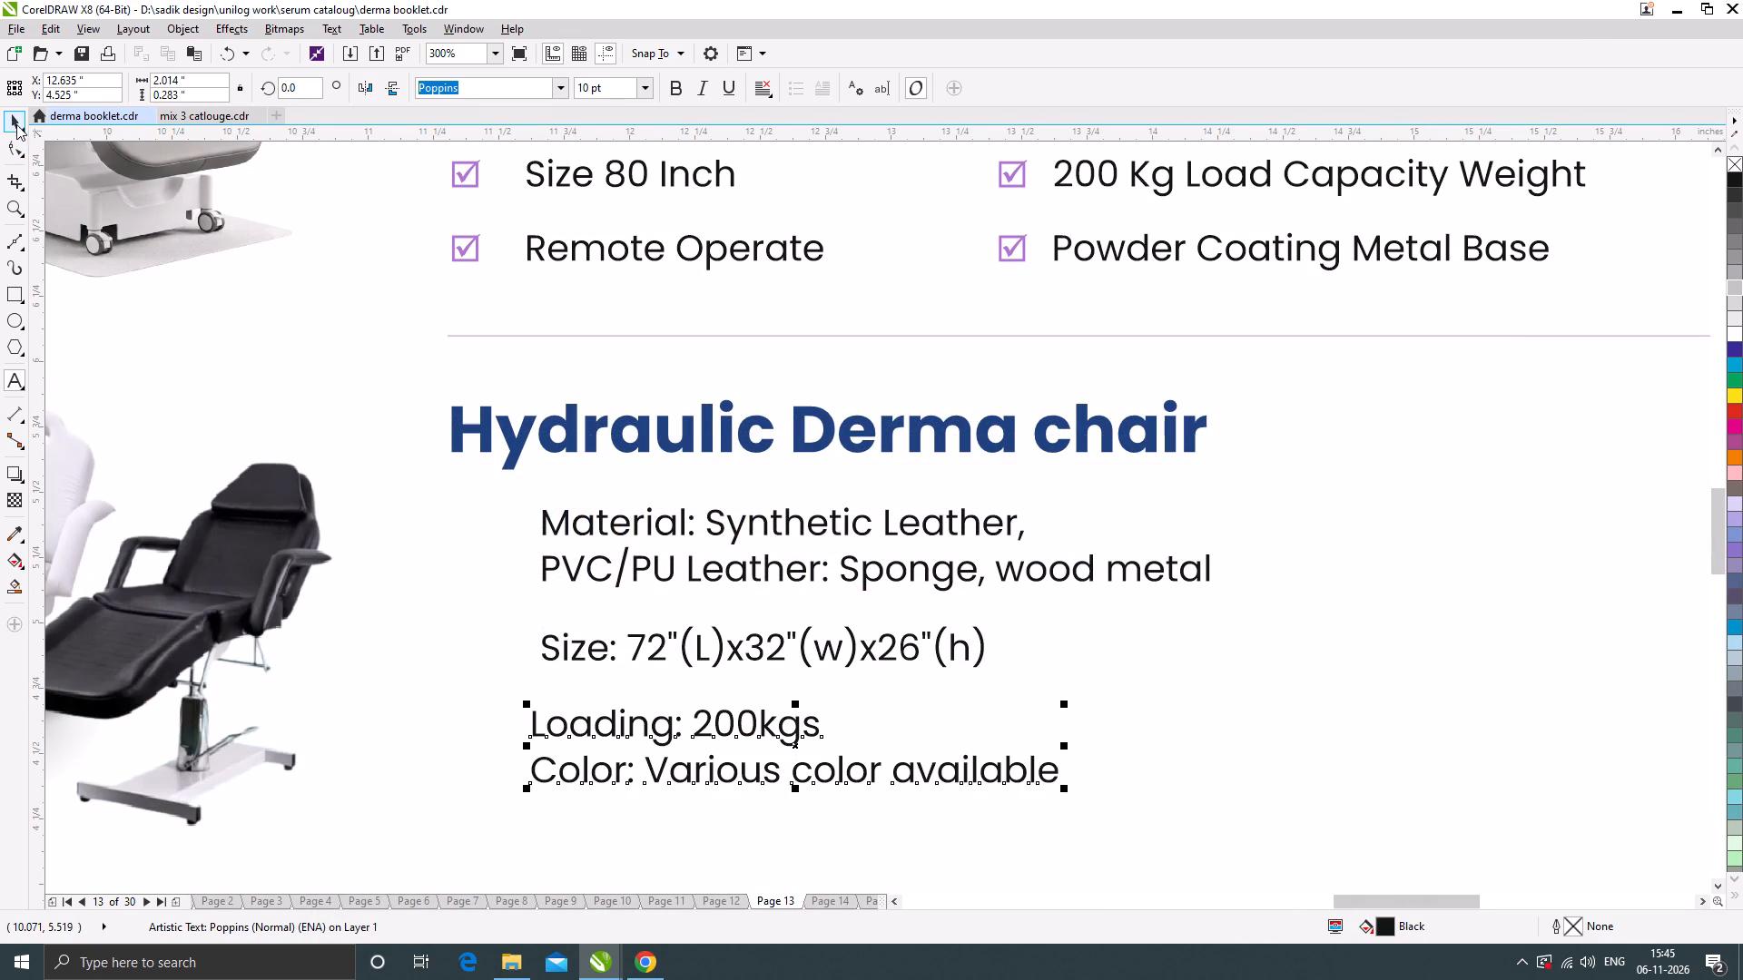
Align the Loading and Color text block with the Size line's left edge and widen the spacing between its two lines.
scroll(656, 452, "down", 1)
scroll(653, 599, "up", 1)
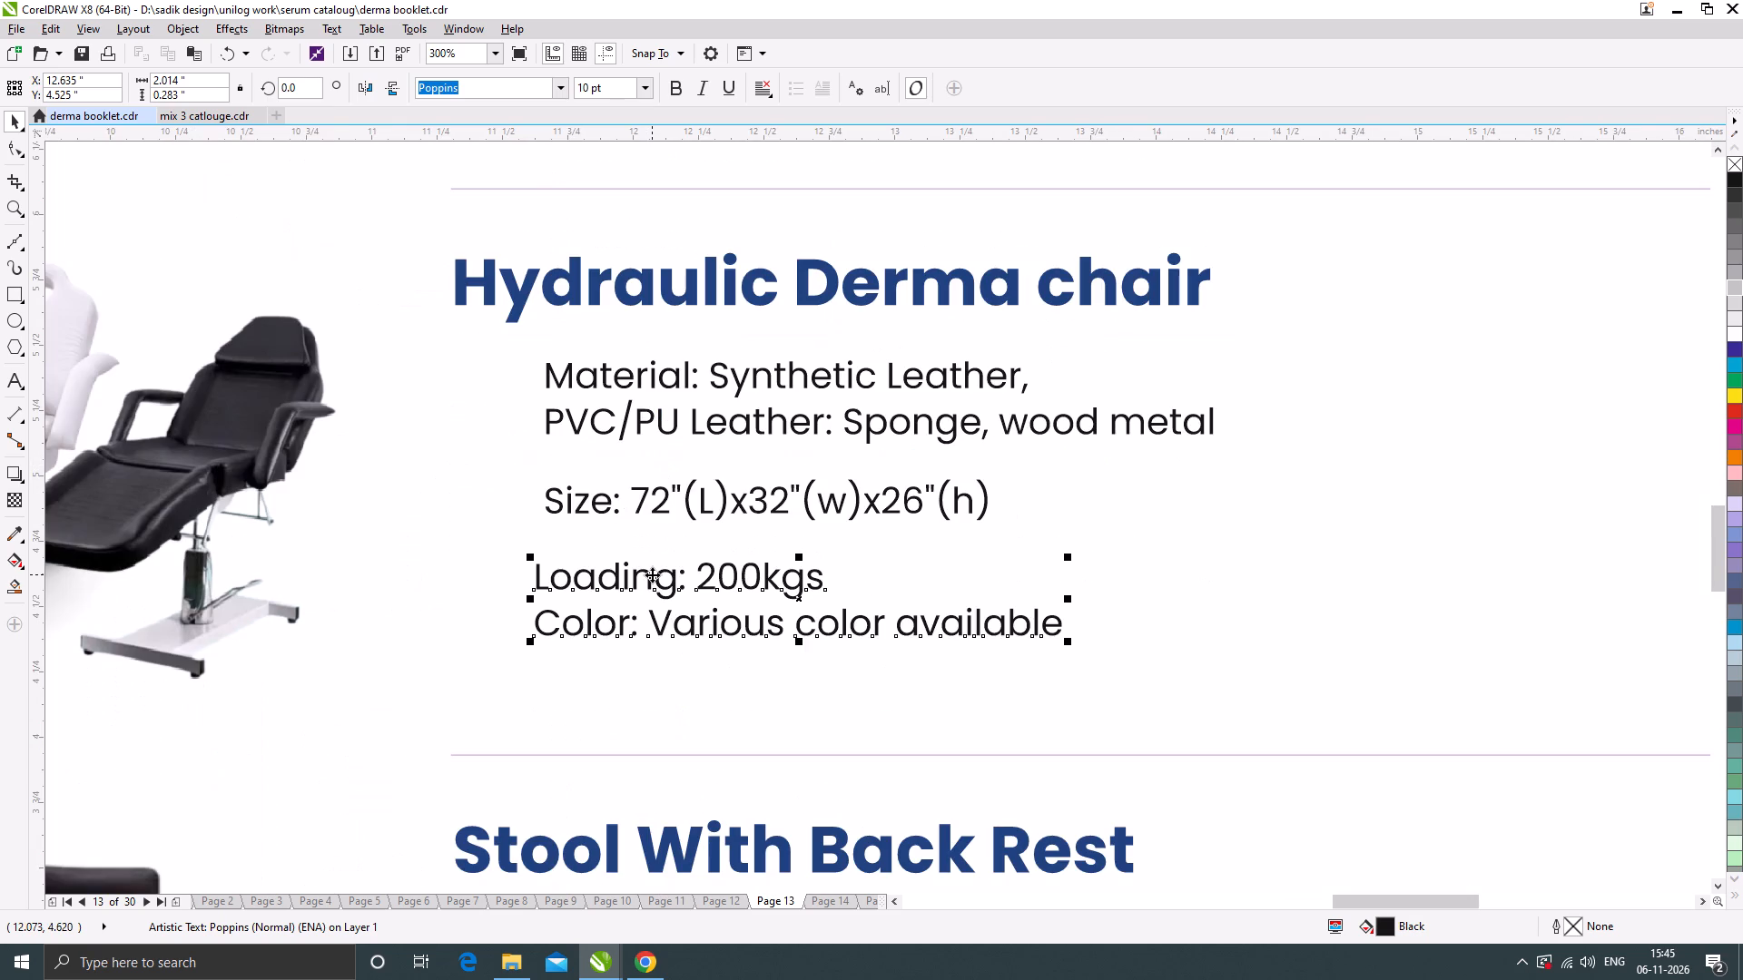
left_click_drag(657, 574, 664, 564)
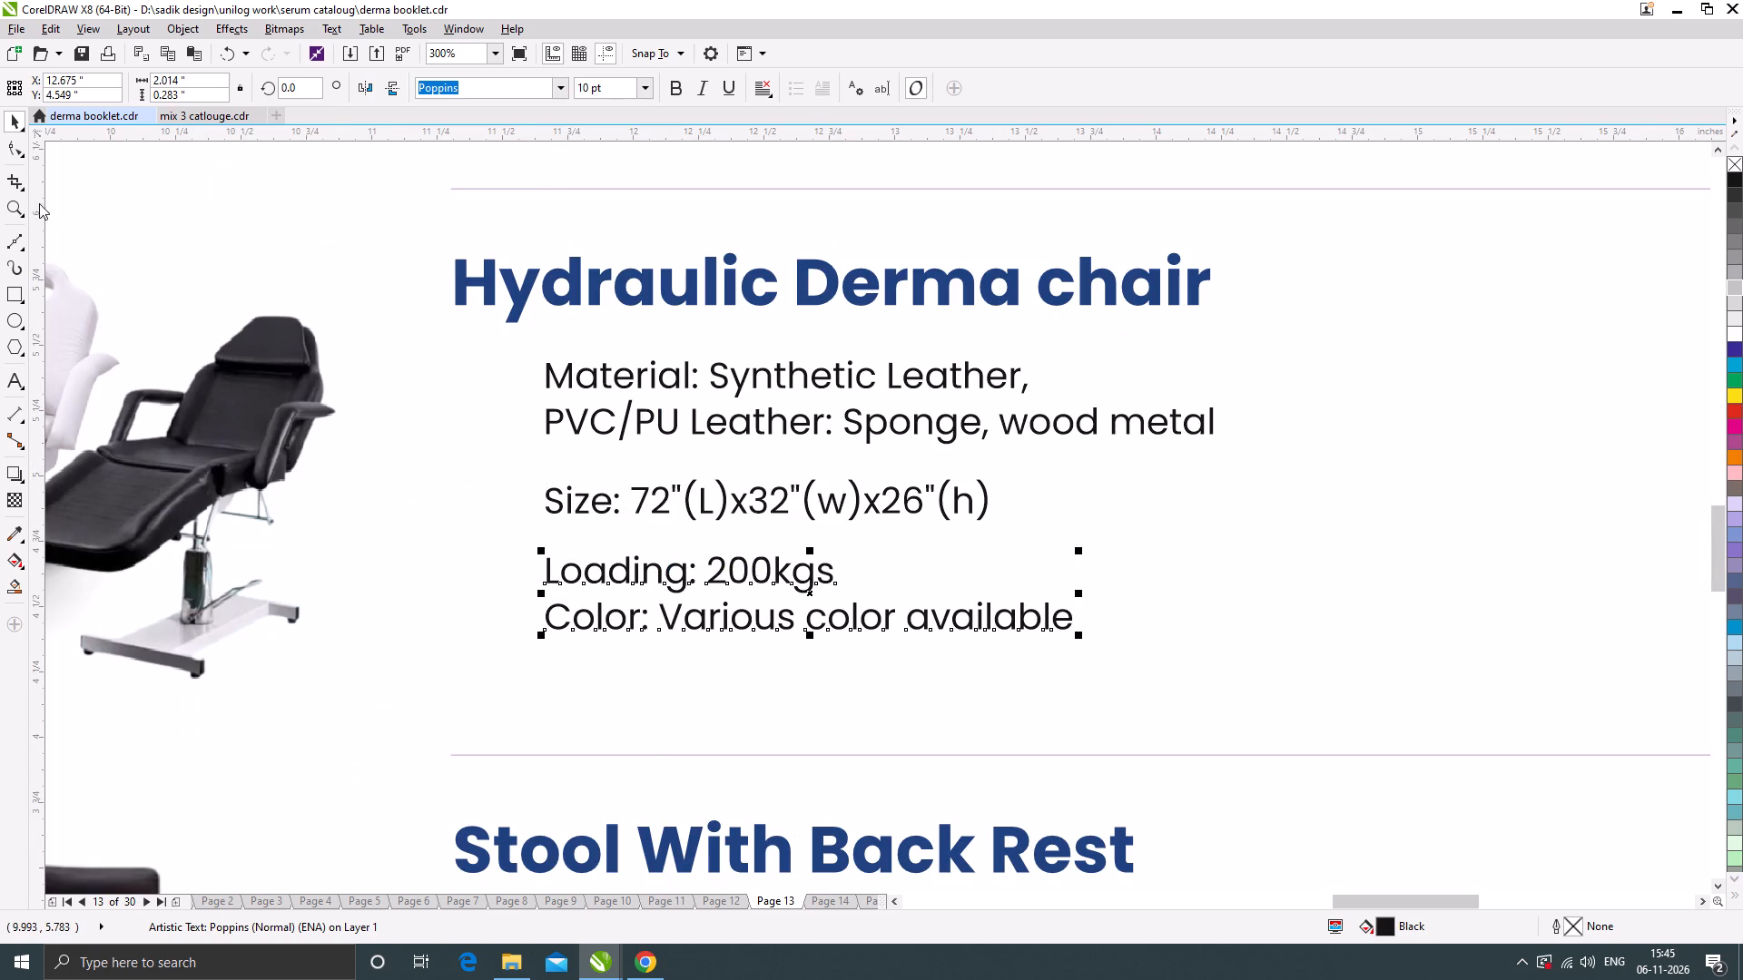
left_click(15, 151)
left_click_drag(540, 638, 540, 643)
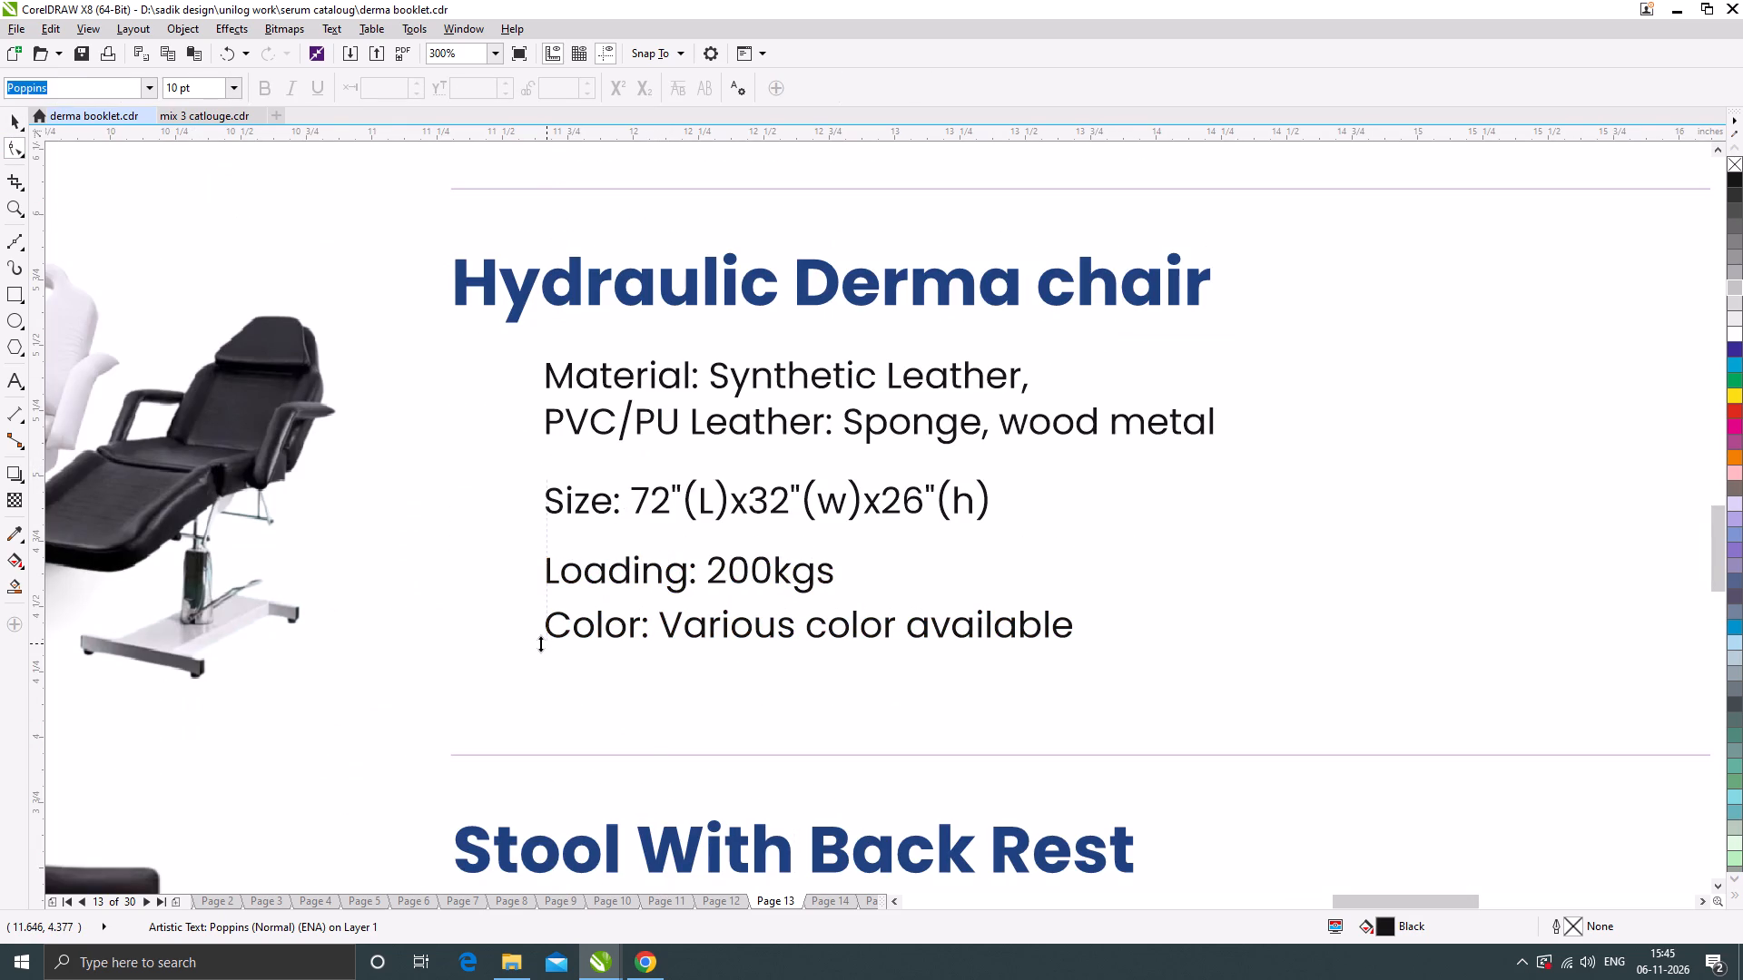
left_click_drag(540, 643, 542, 649)
left_click(15, 119)
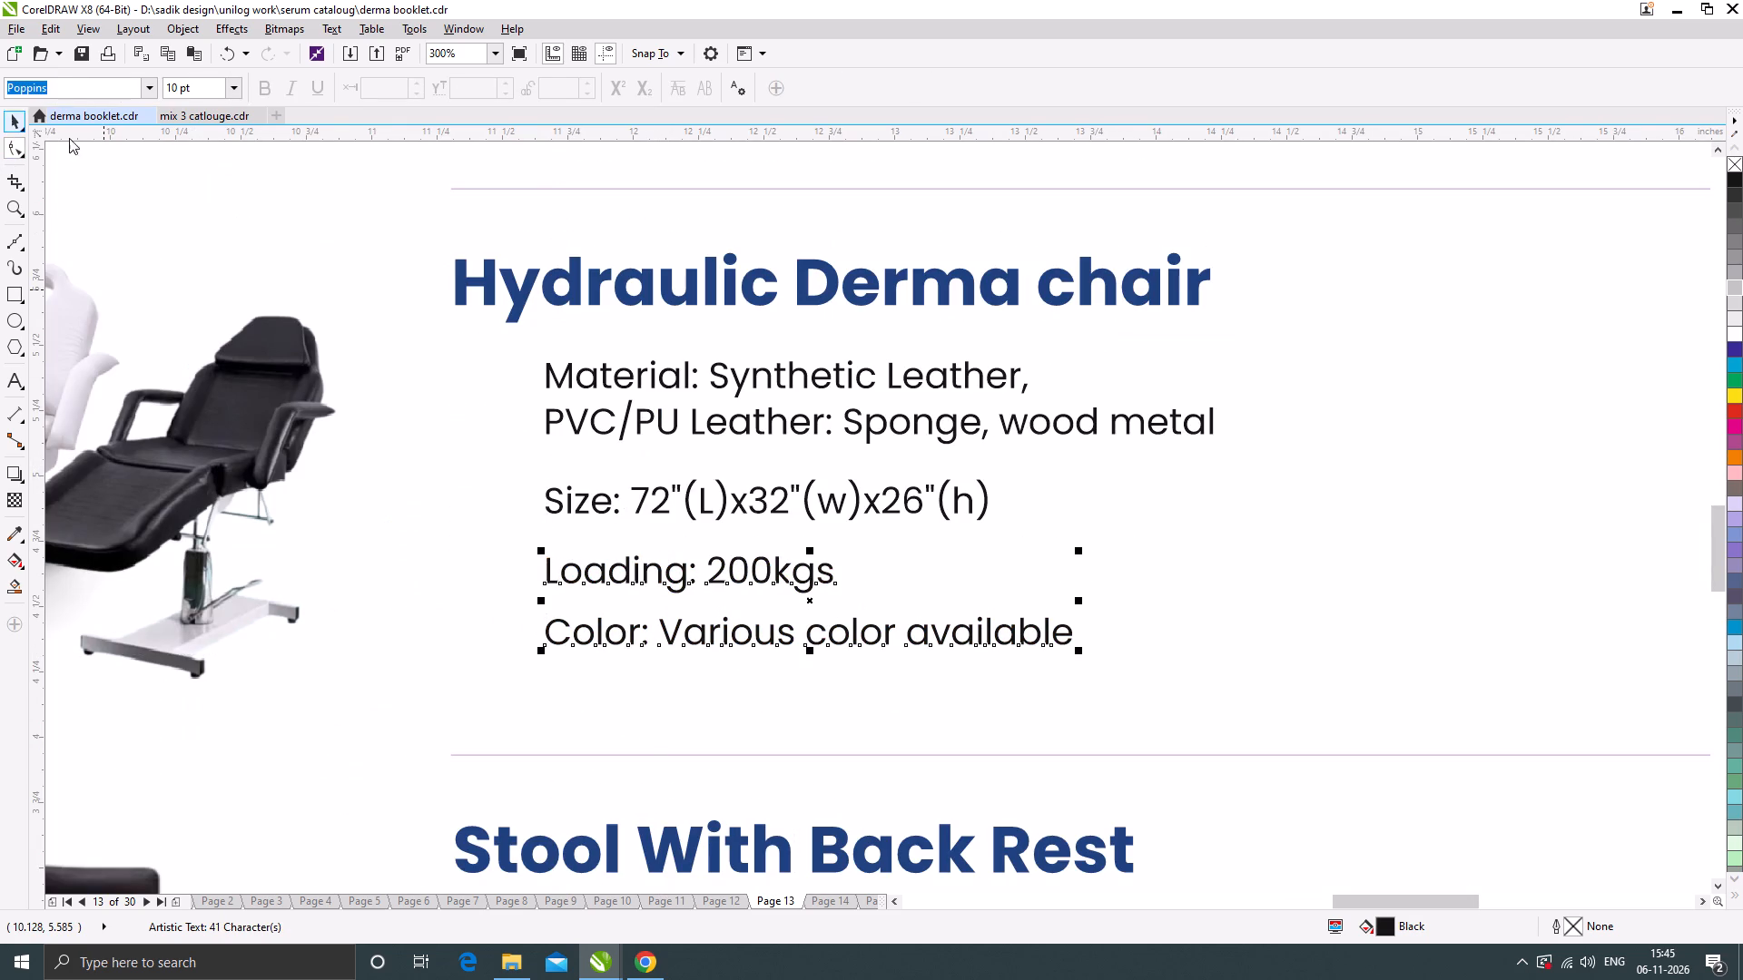
Move the Loading and Color block closer to the Size line, and shift both texts slightly up toward the Material text.
scroll(590, 563, "up", 1)
left_click_drag(601, 566, 602, 554)
left_click(606, 460, "shift")
scroll(605, 430, "up", 1)
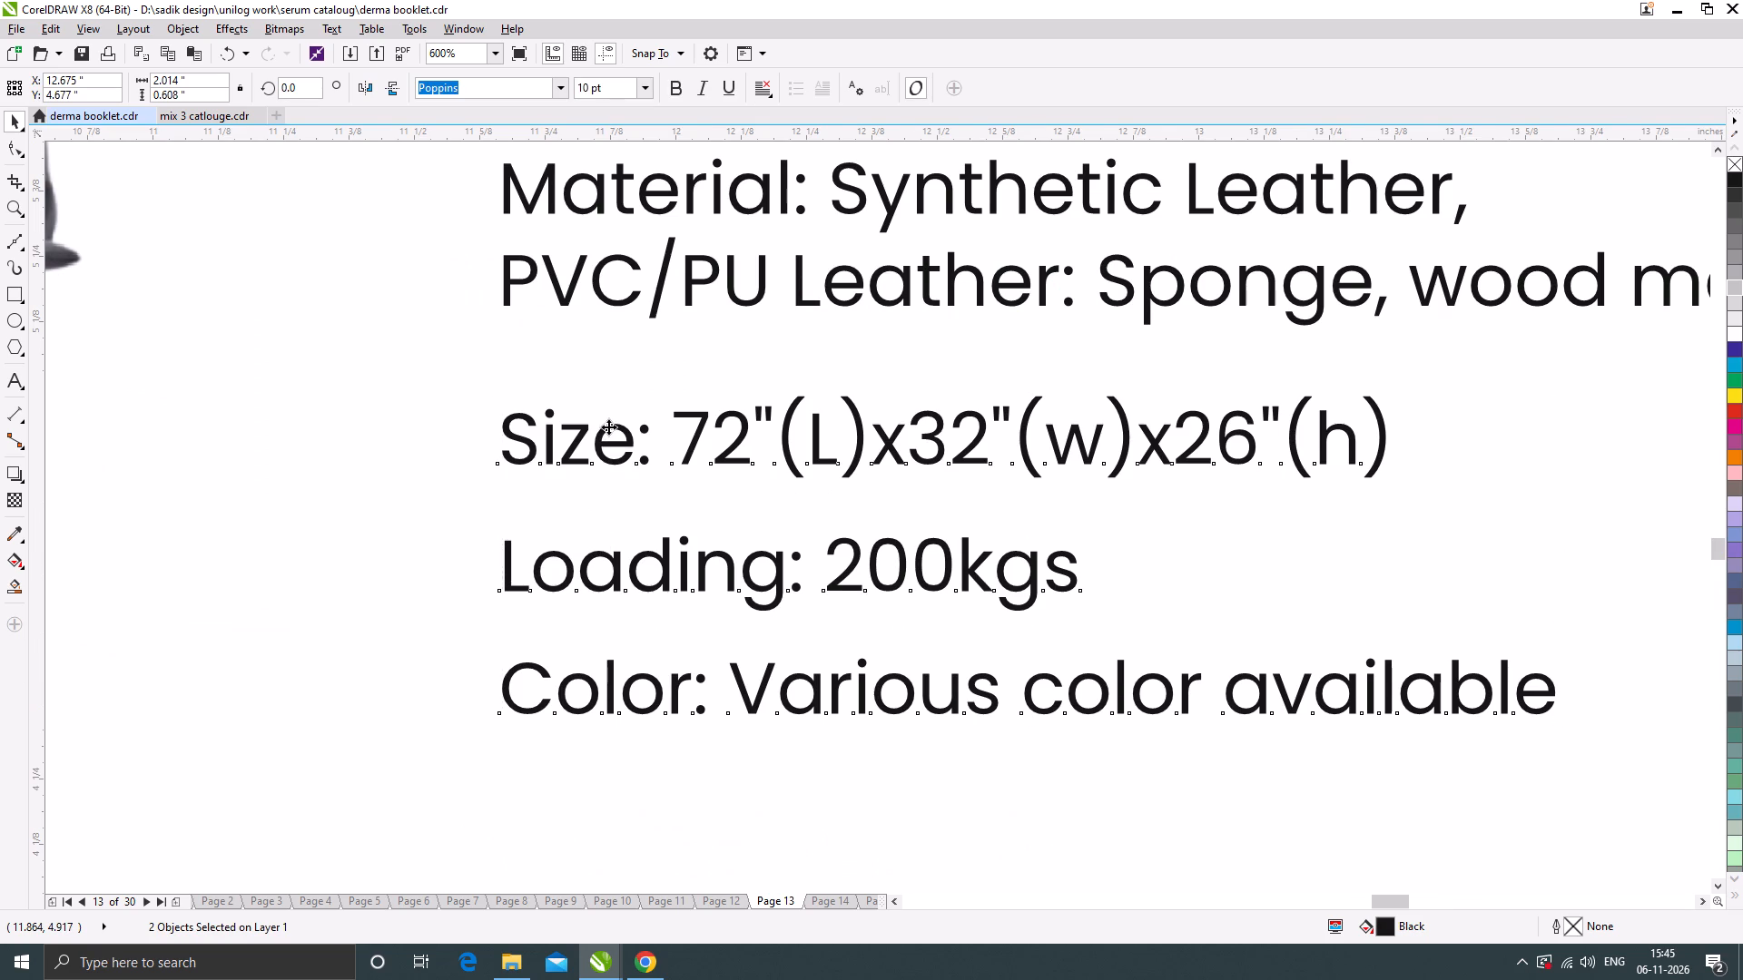
left_click_drag(608, 426, 612, 399)
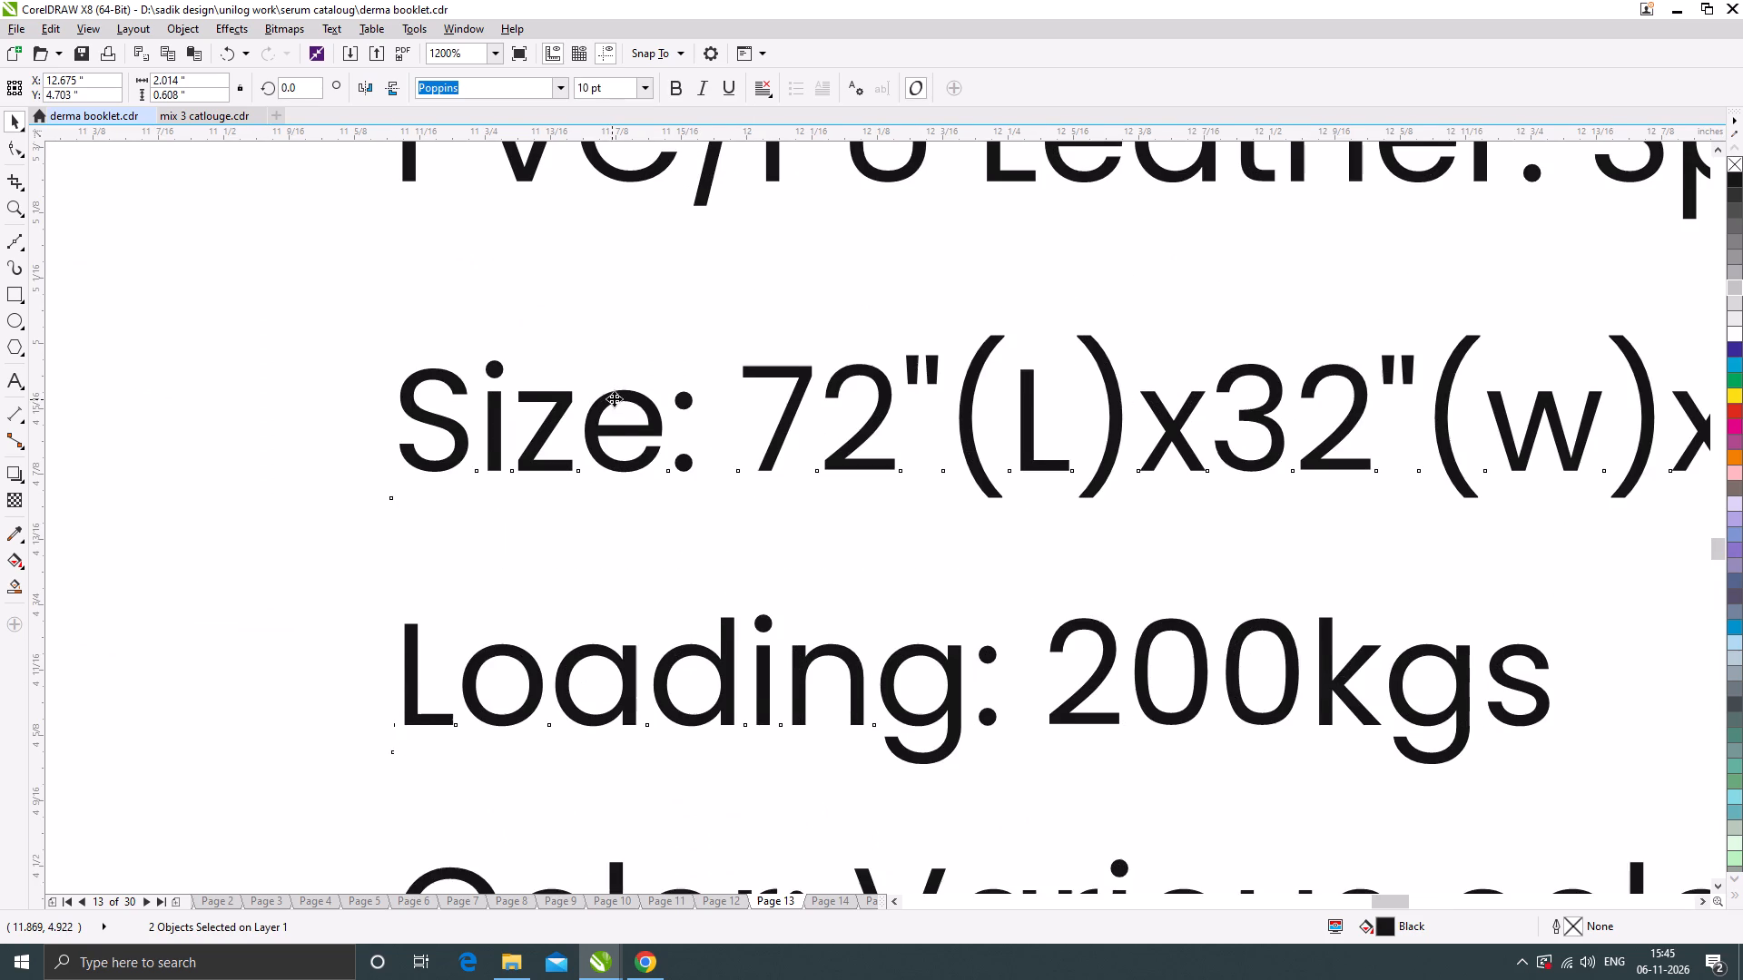
scroll(640, 400, "down", 3)
left_click(1348, 501)
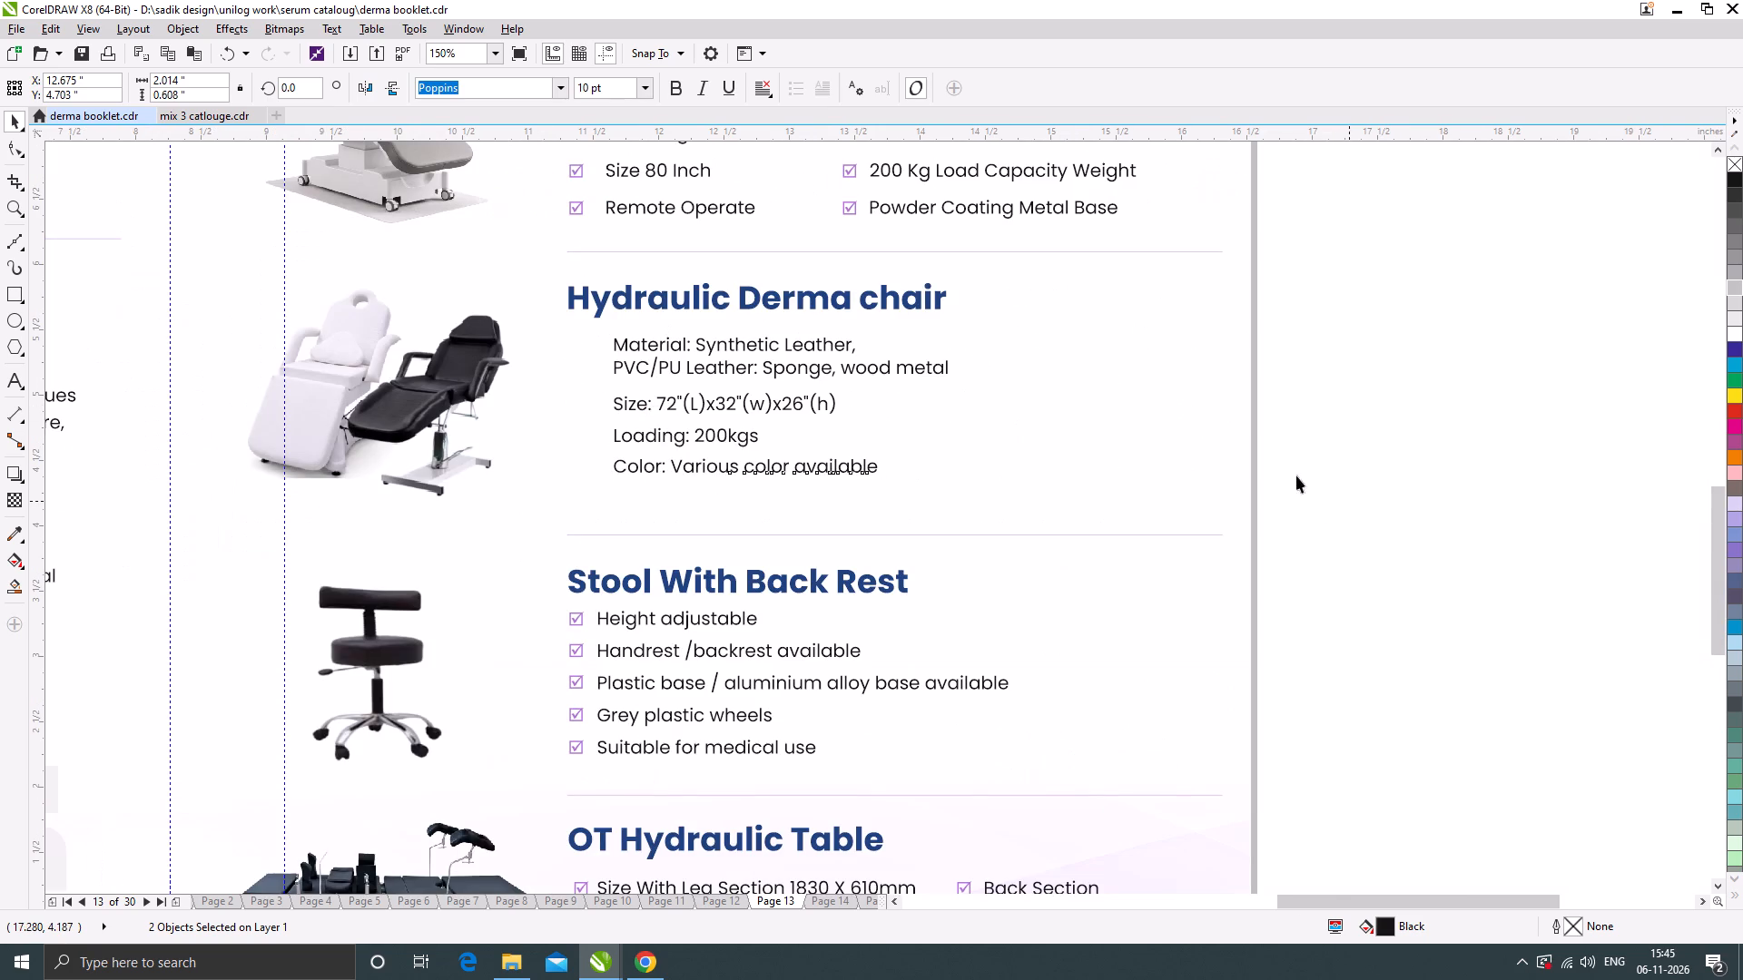
Copy the purple checkbox from the Remote Operate line beside the Material, Size, Loading and Color lines of Hydraulic Derma chair.
left_click(581, 208)
scroll(577, 216, "up", 1)
left_click_drag(577, 199, 593, 324)
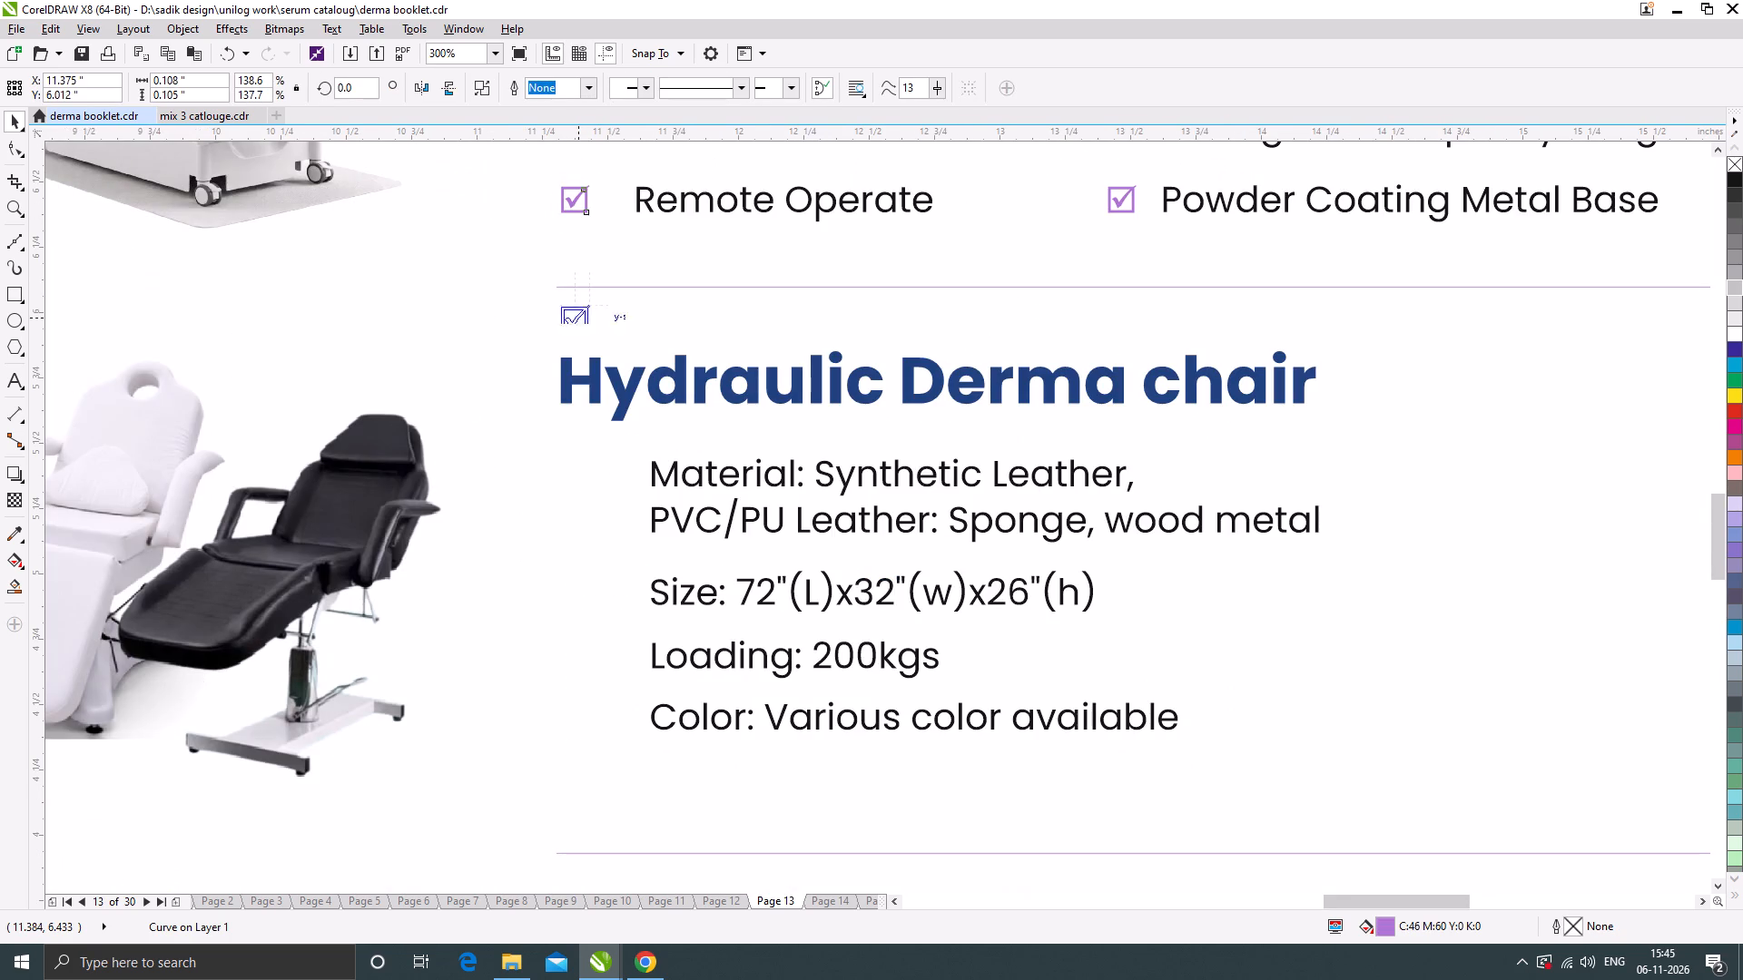
left_click_drag(593, 324, 597, 469)
right_click(597, 469, "shift")
left_click_drag(576, 475, 576, 588)
right_click(576, 588, "shift")
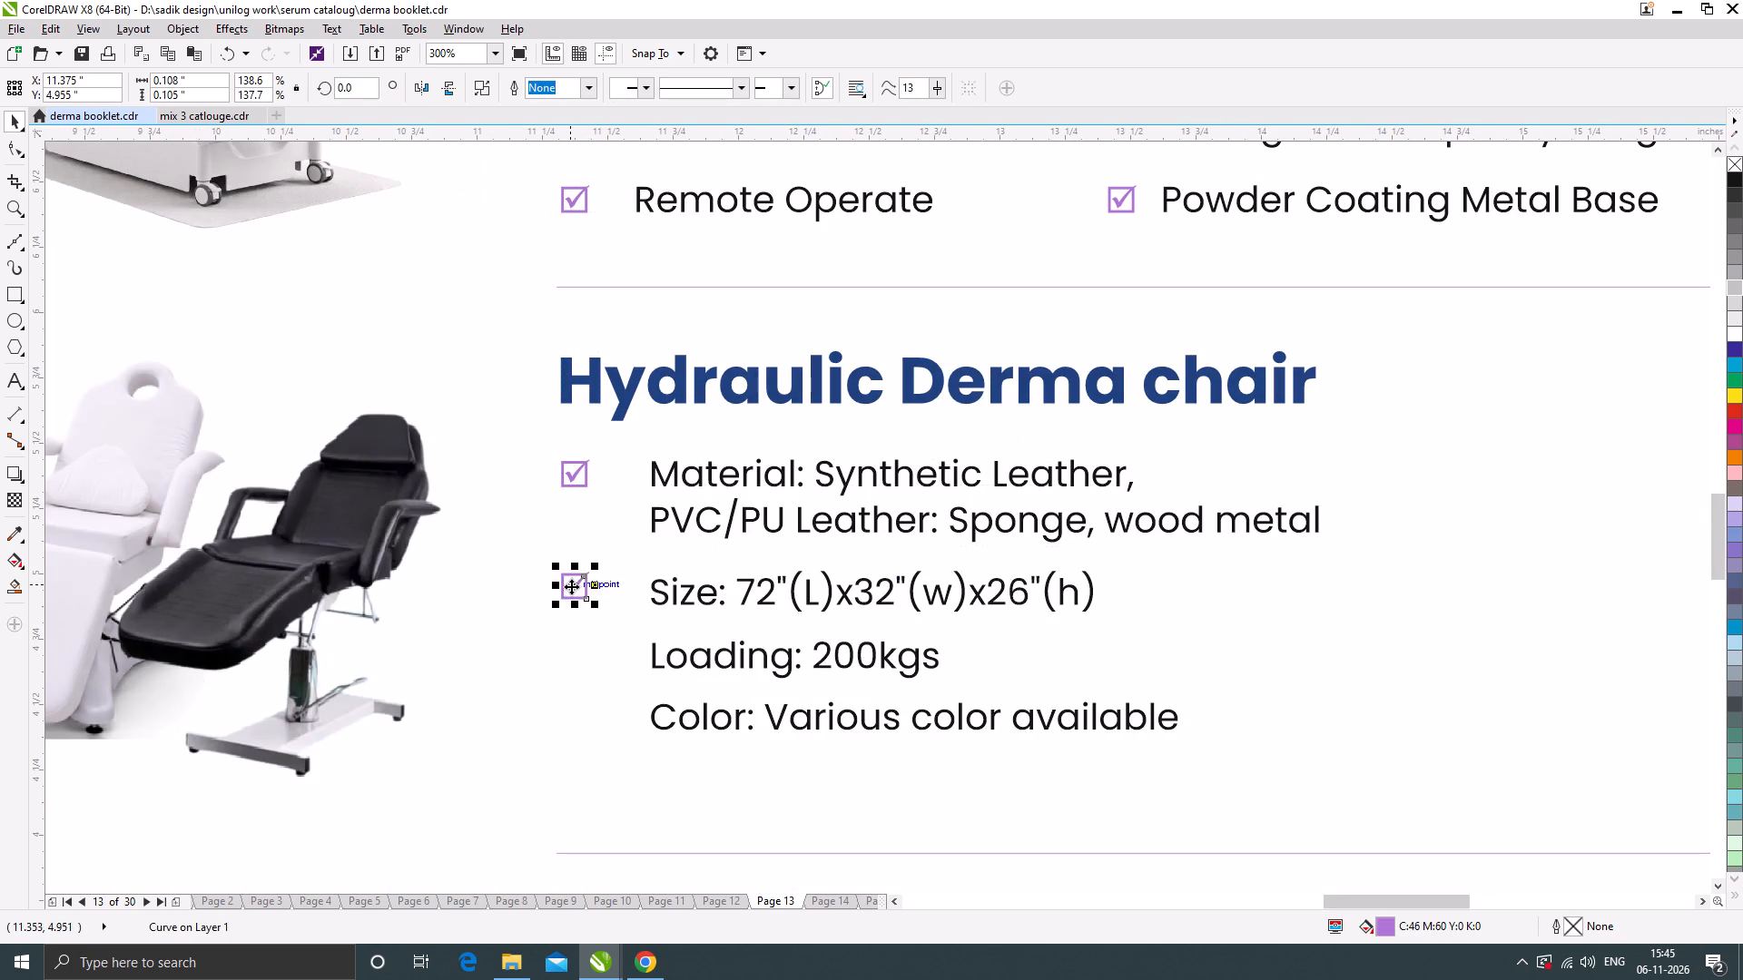
left_click_drag(573, 586, 584, 654)
right_click(584, 654, "shift")
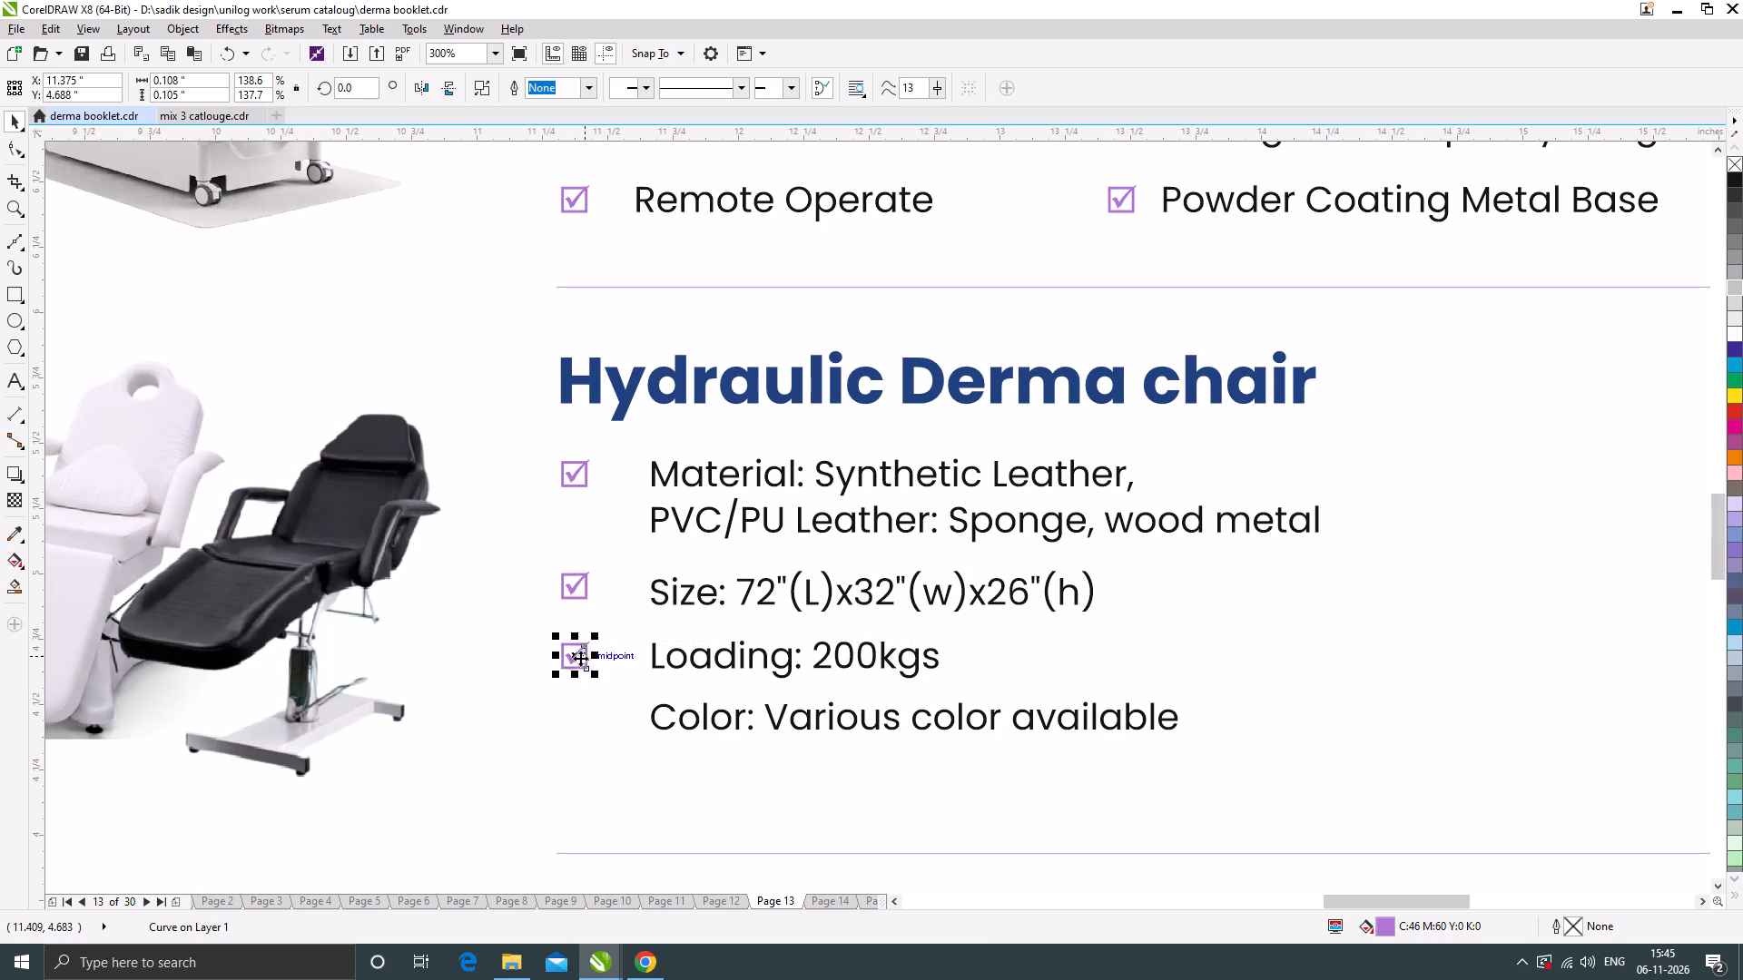
left_click_drag(574, 661, 575, 720)
right_click(575, 720, "shift")
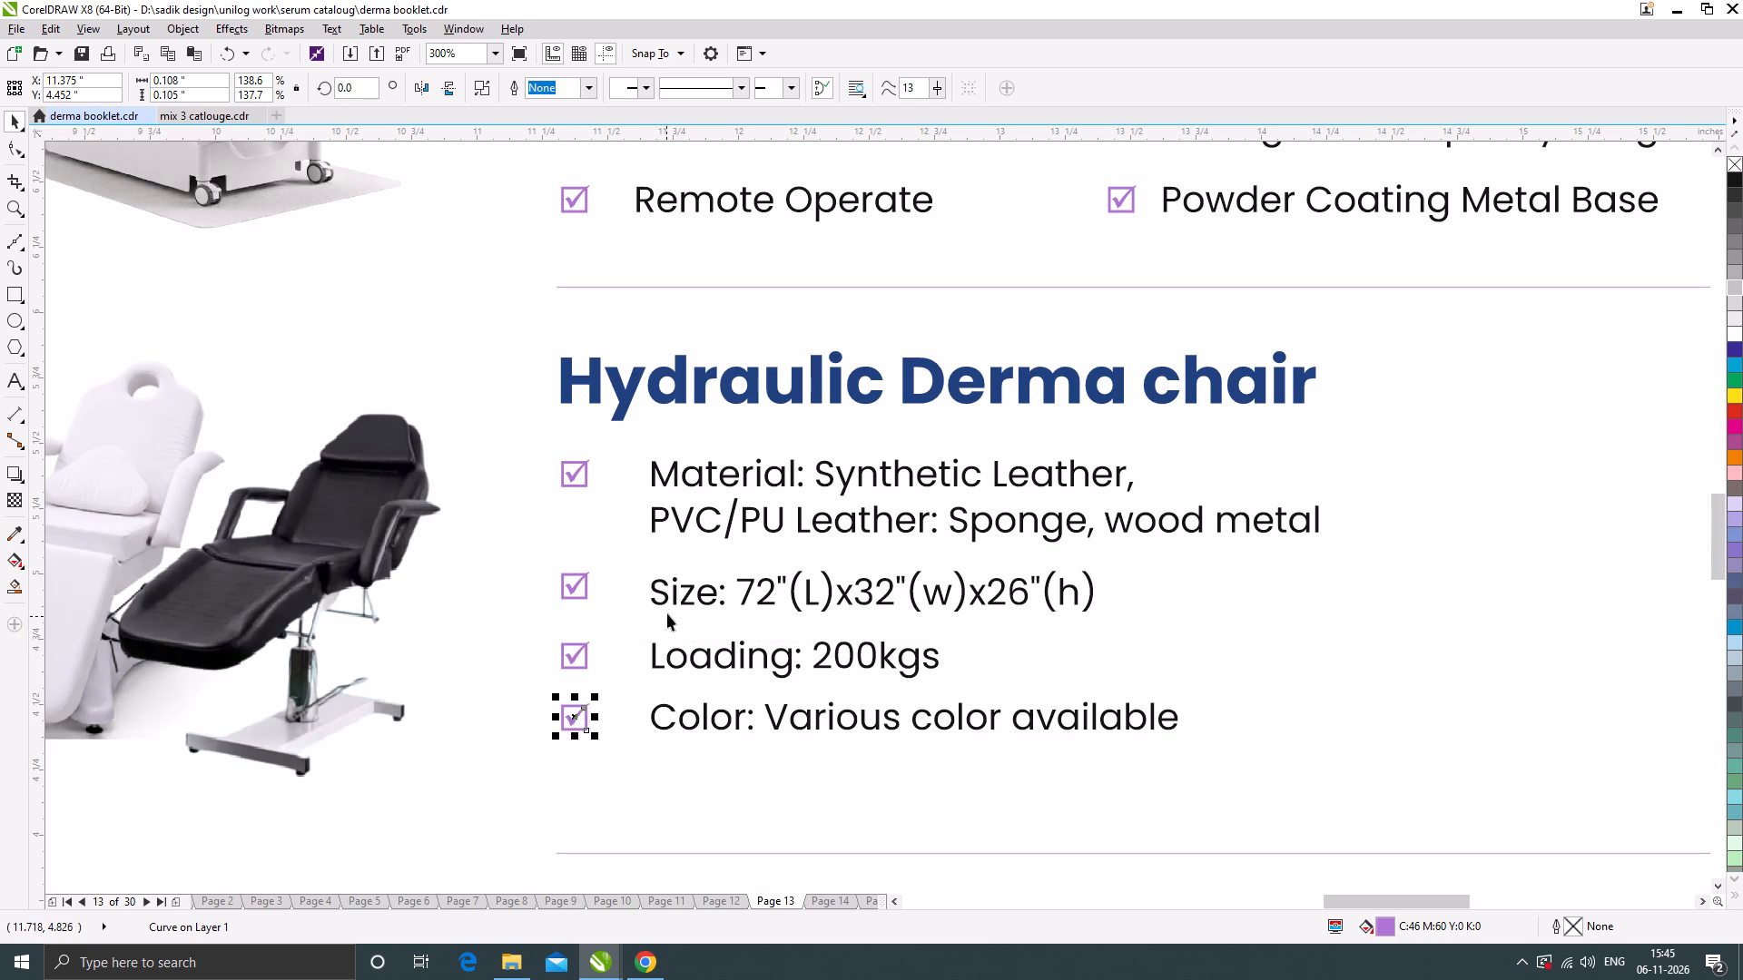
Move the Size text slightly up to line up with its checkbox.
left_click(669, 600)
scroll(675, 593, "up", 3)
left_click_drag(675, 575, 680, 538)
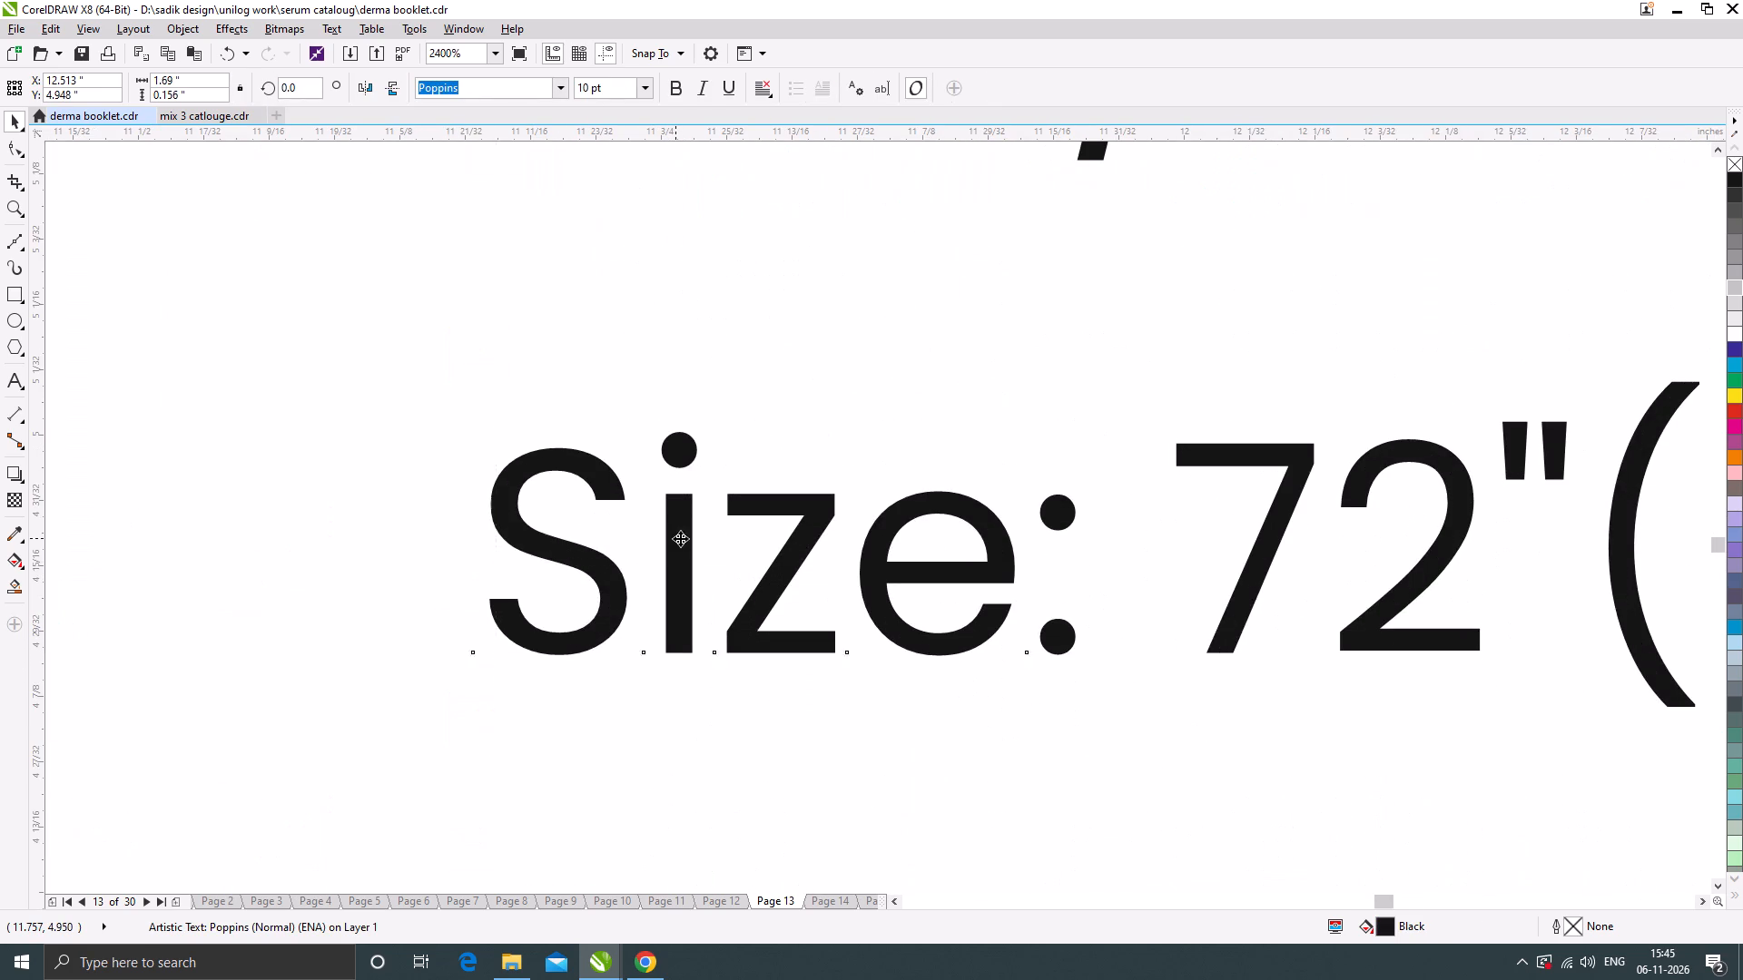
scroll(677, 545, "down", 5)
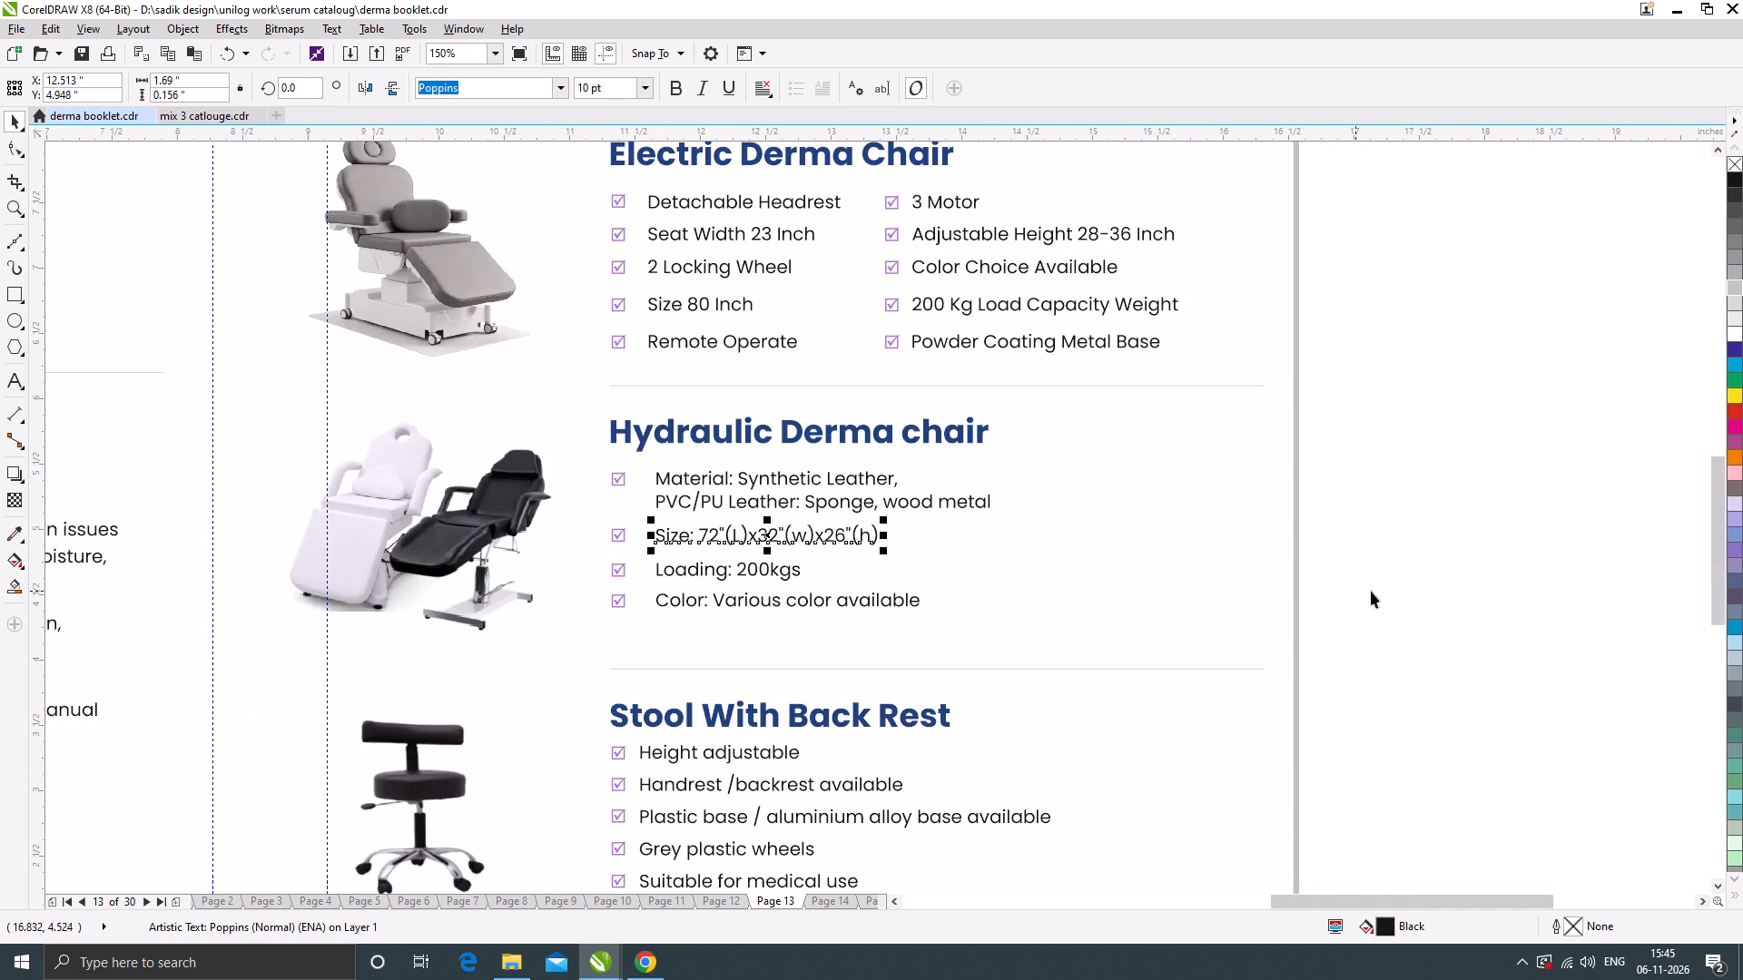
left_click(1382, 587)
Switch to Chrome and copy the "Usage: Cosmetic Bed, procedure bed" text from the Fibered Hydraulic chair image.
left_click(642, 956)
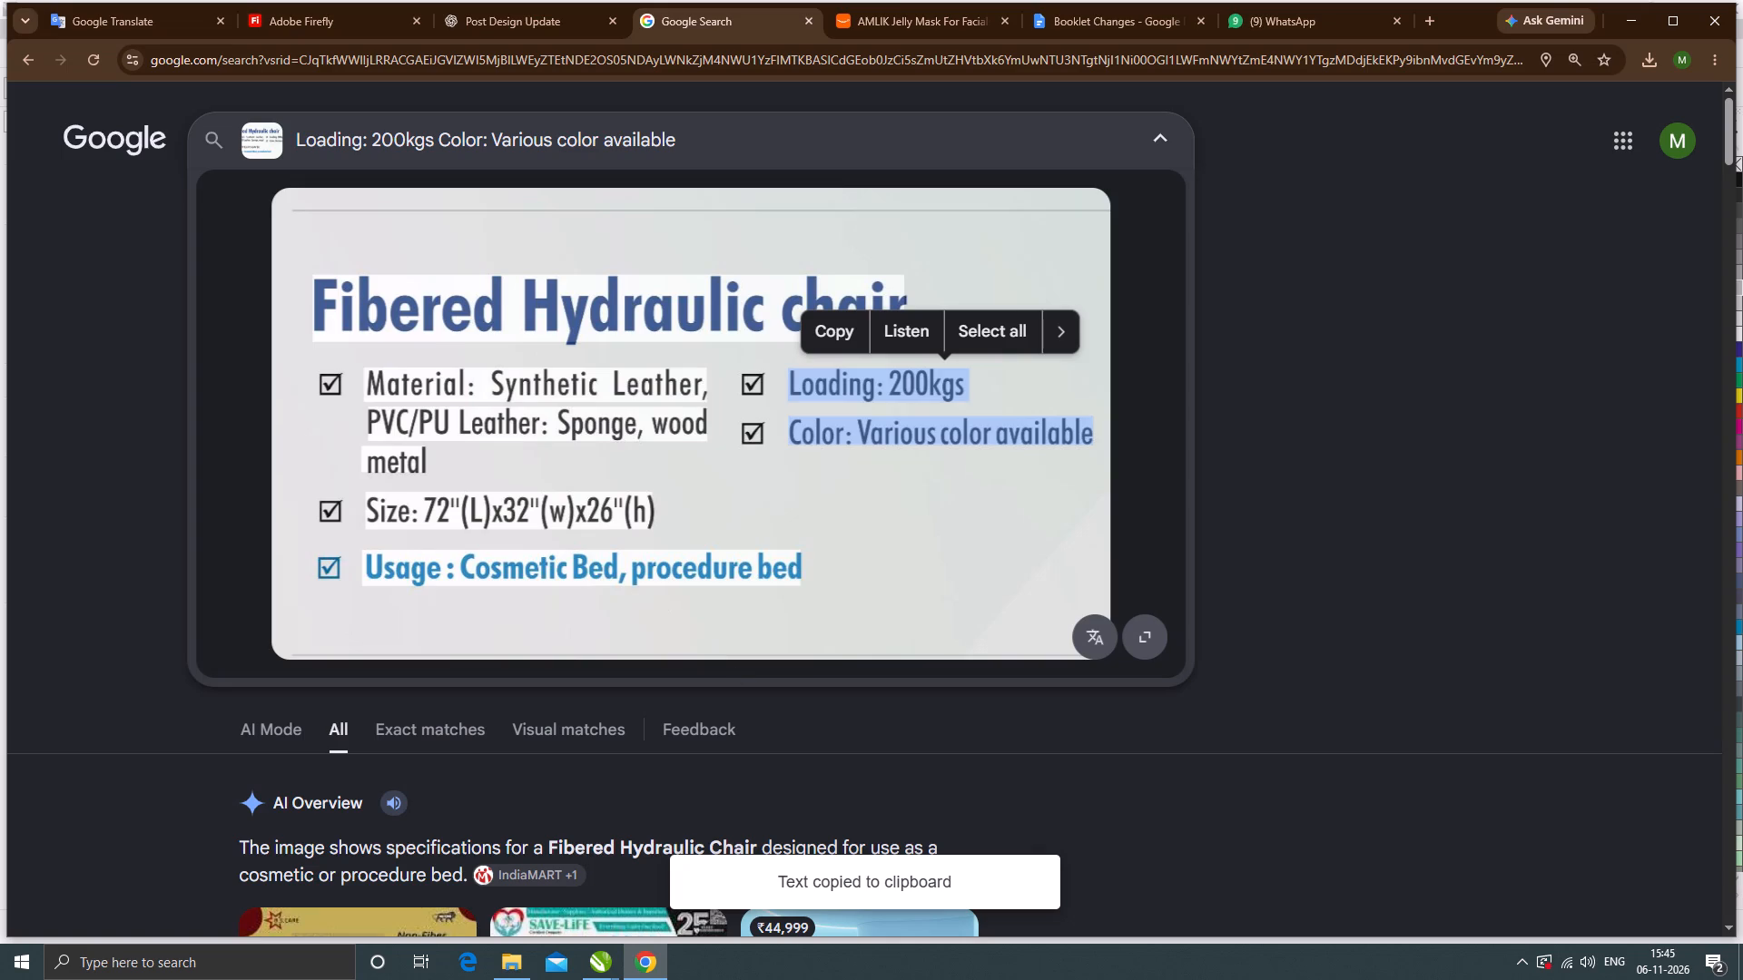
left_click_drag(368, 566, 795, 571)
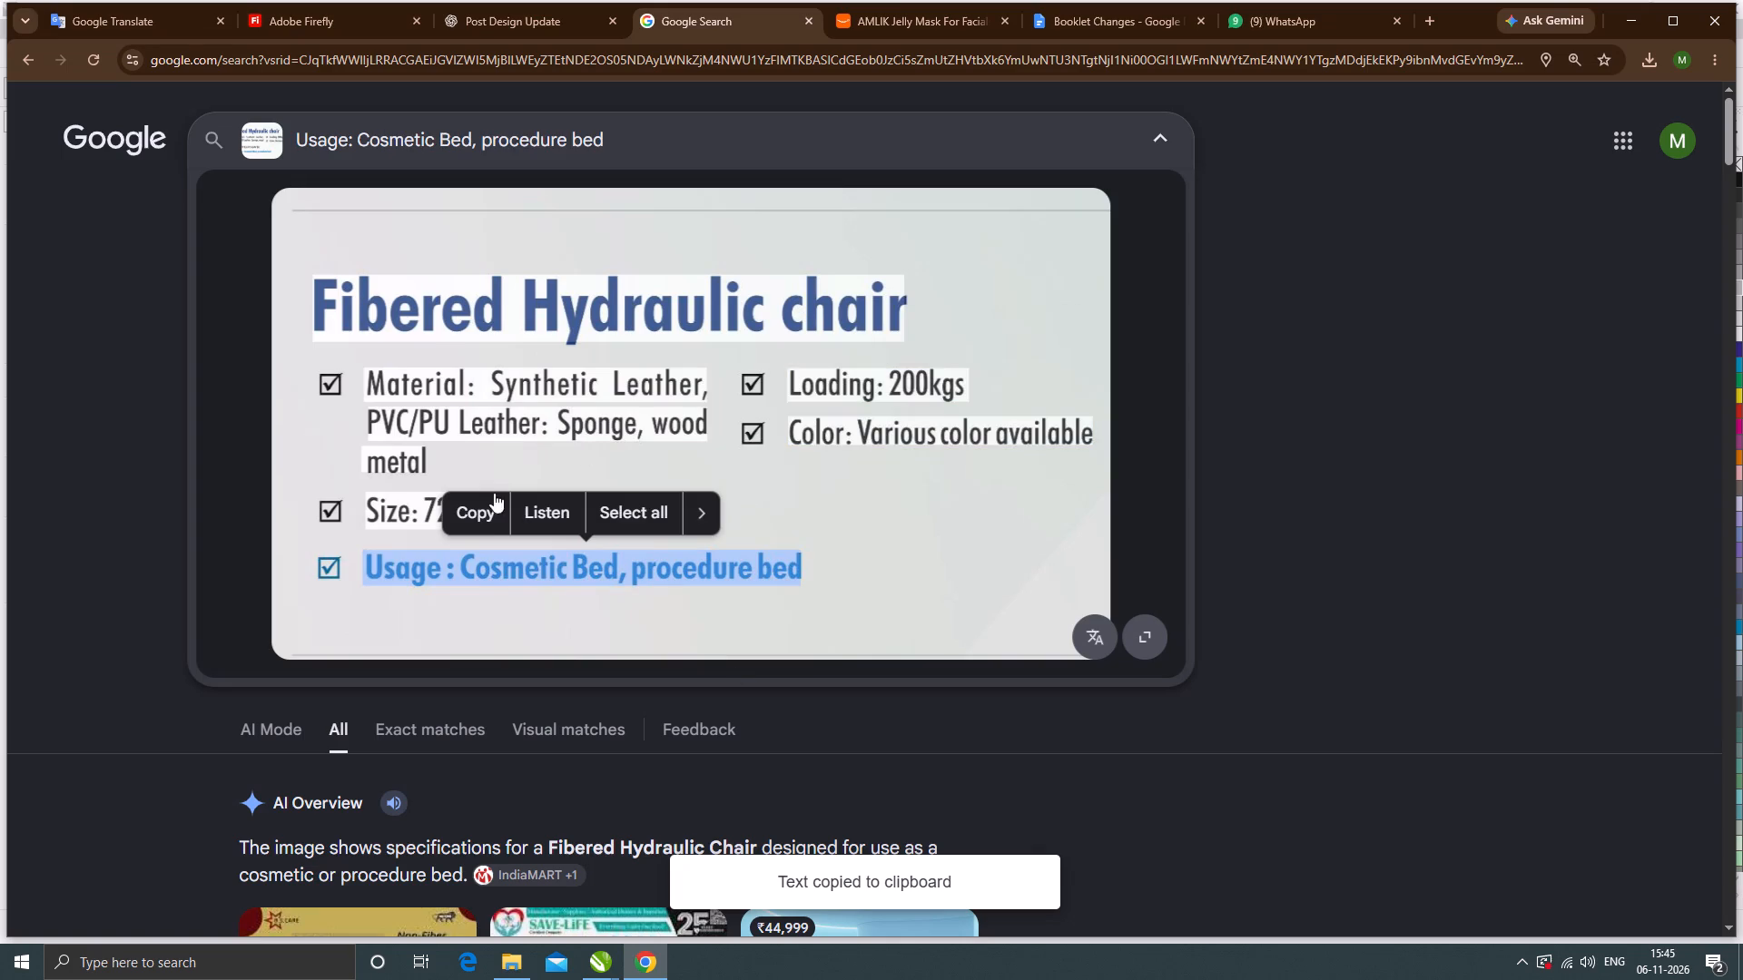
left_click(478, 505)
left_click(1157, 138)
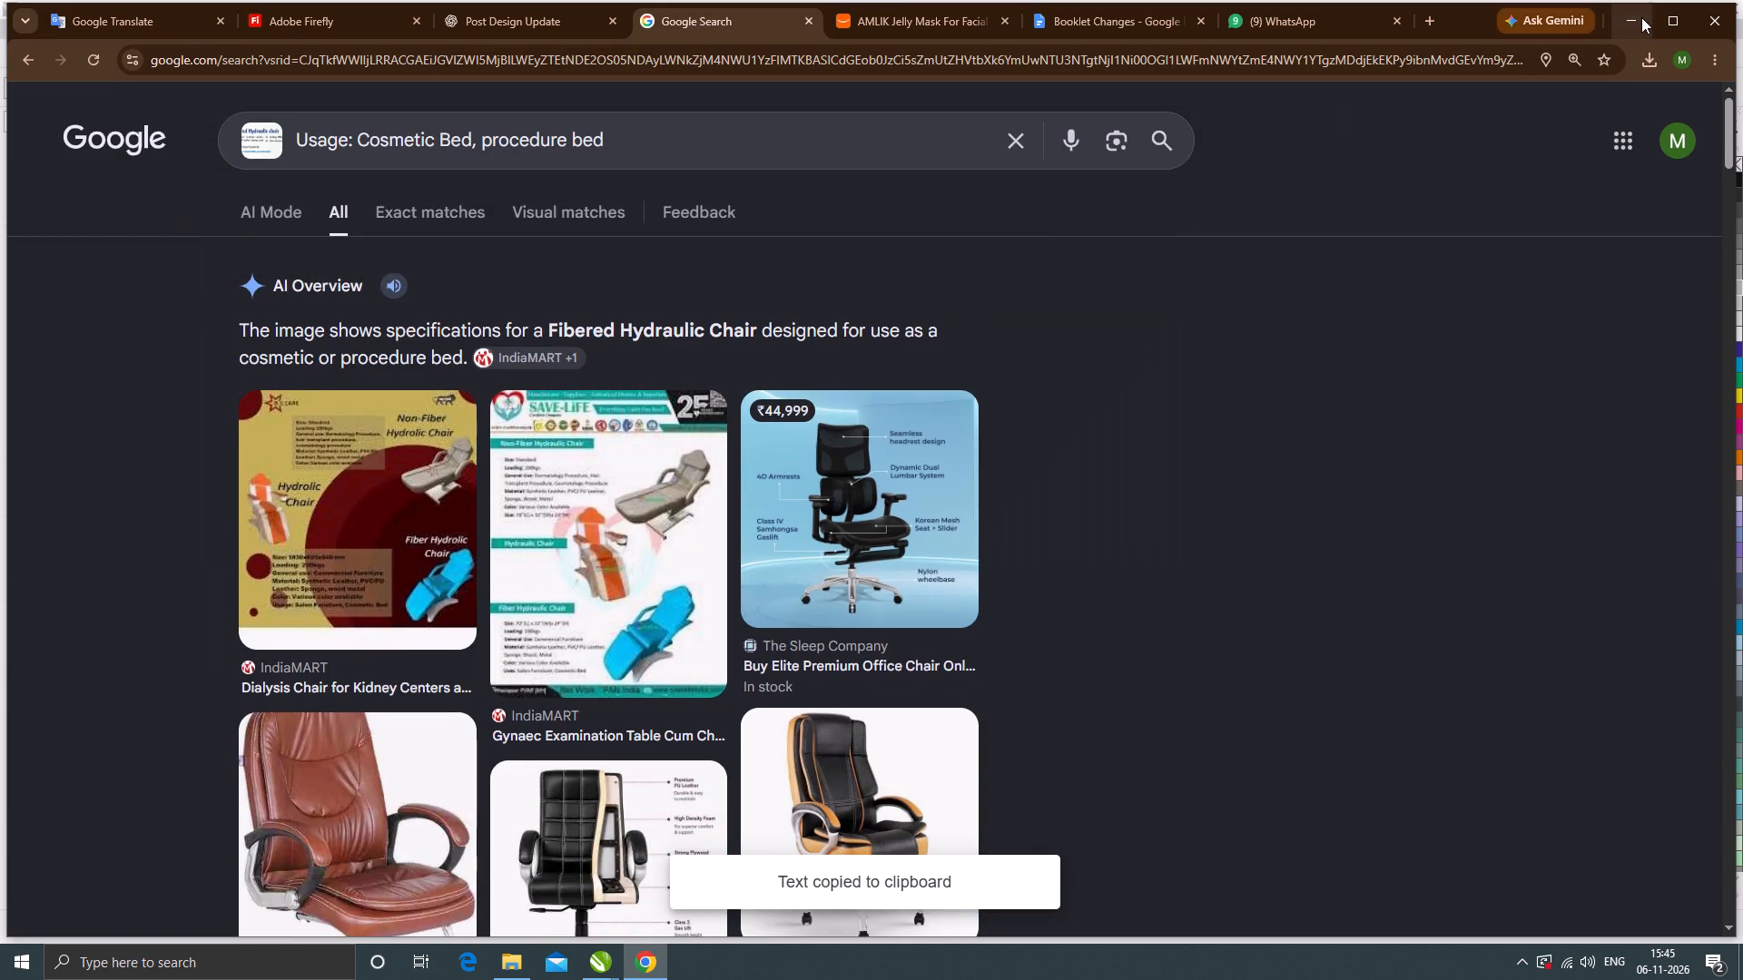
left_click(1633, 16)
Duplicate the Material text below the Color line and replace the copy's content with "Usage: Cosmetic Bed, procedure bed".
scroll(867, 423, "down", 1)
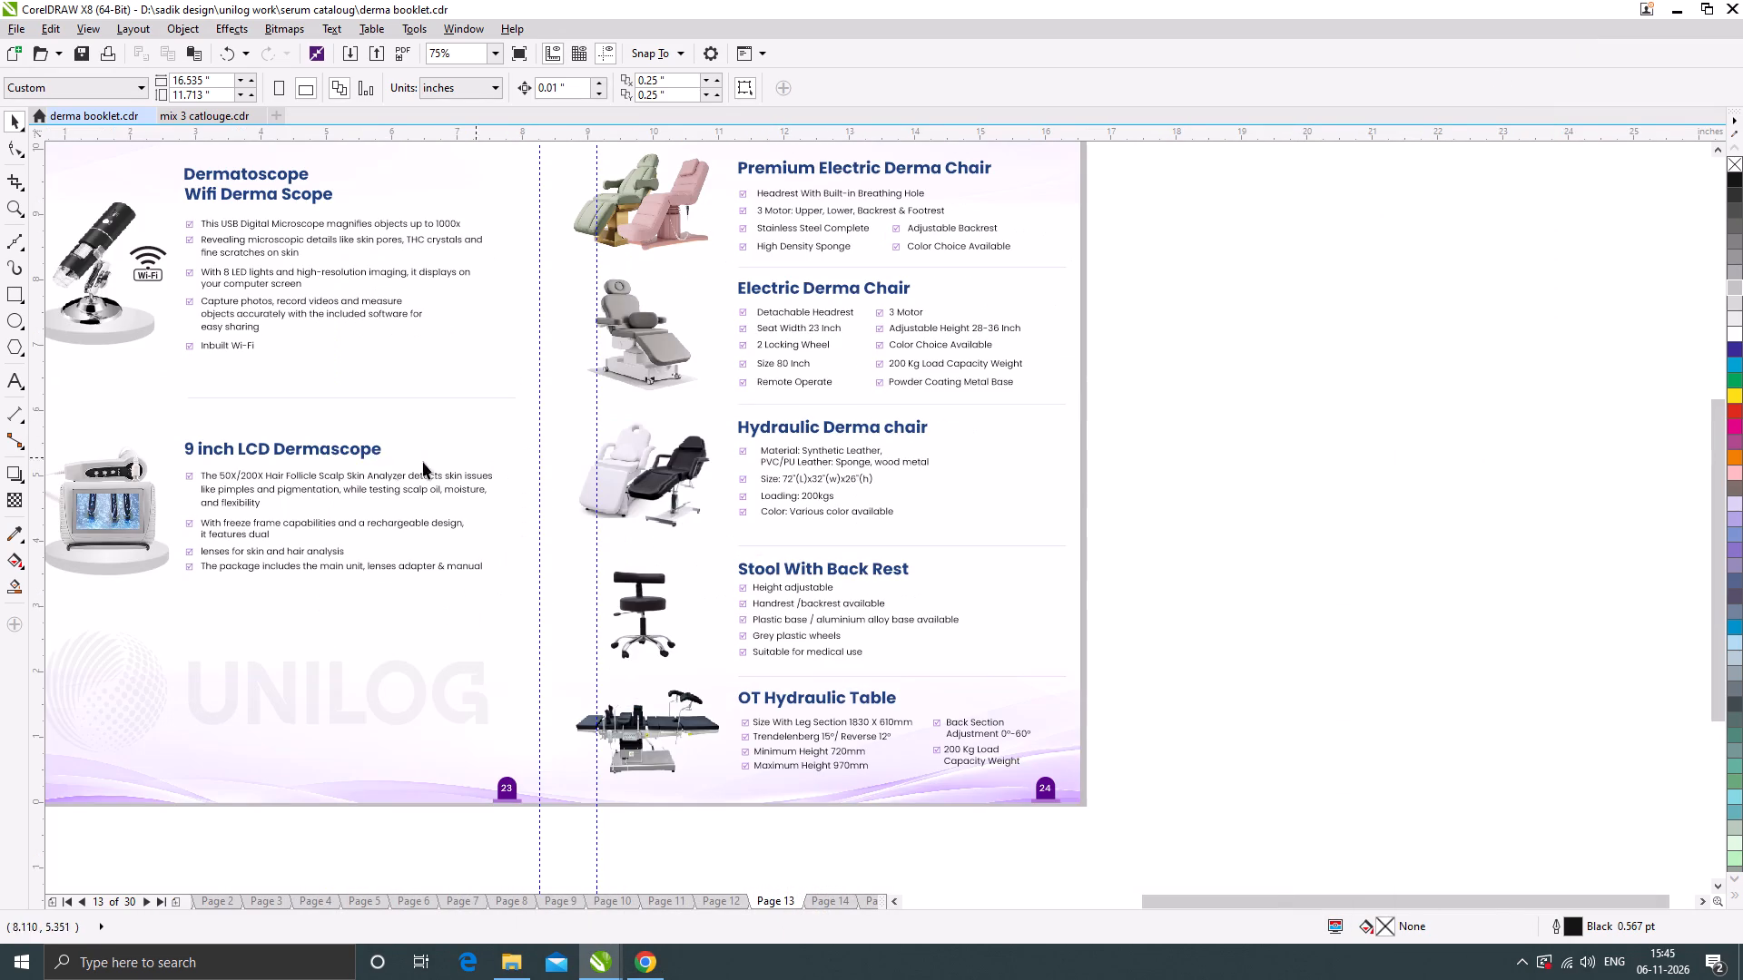
scroll(783, 494, "up", 1)
scroll(815, 503, "down", 1)
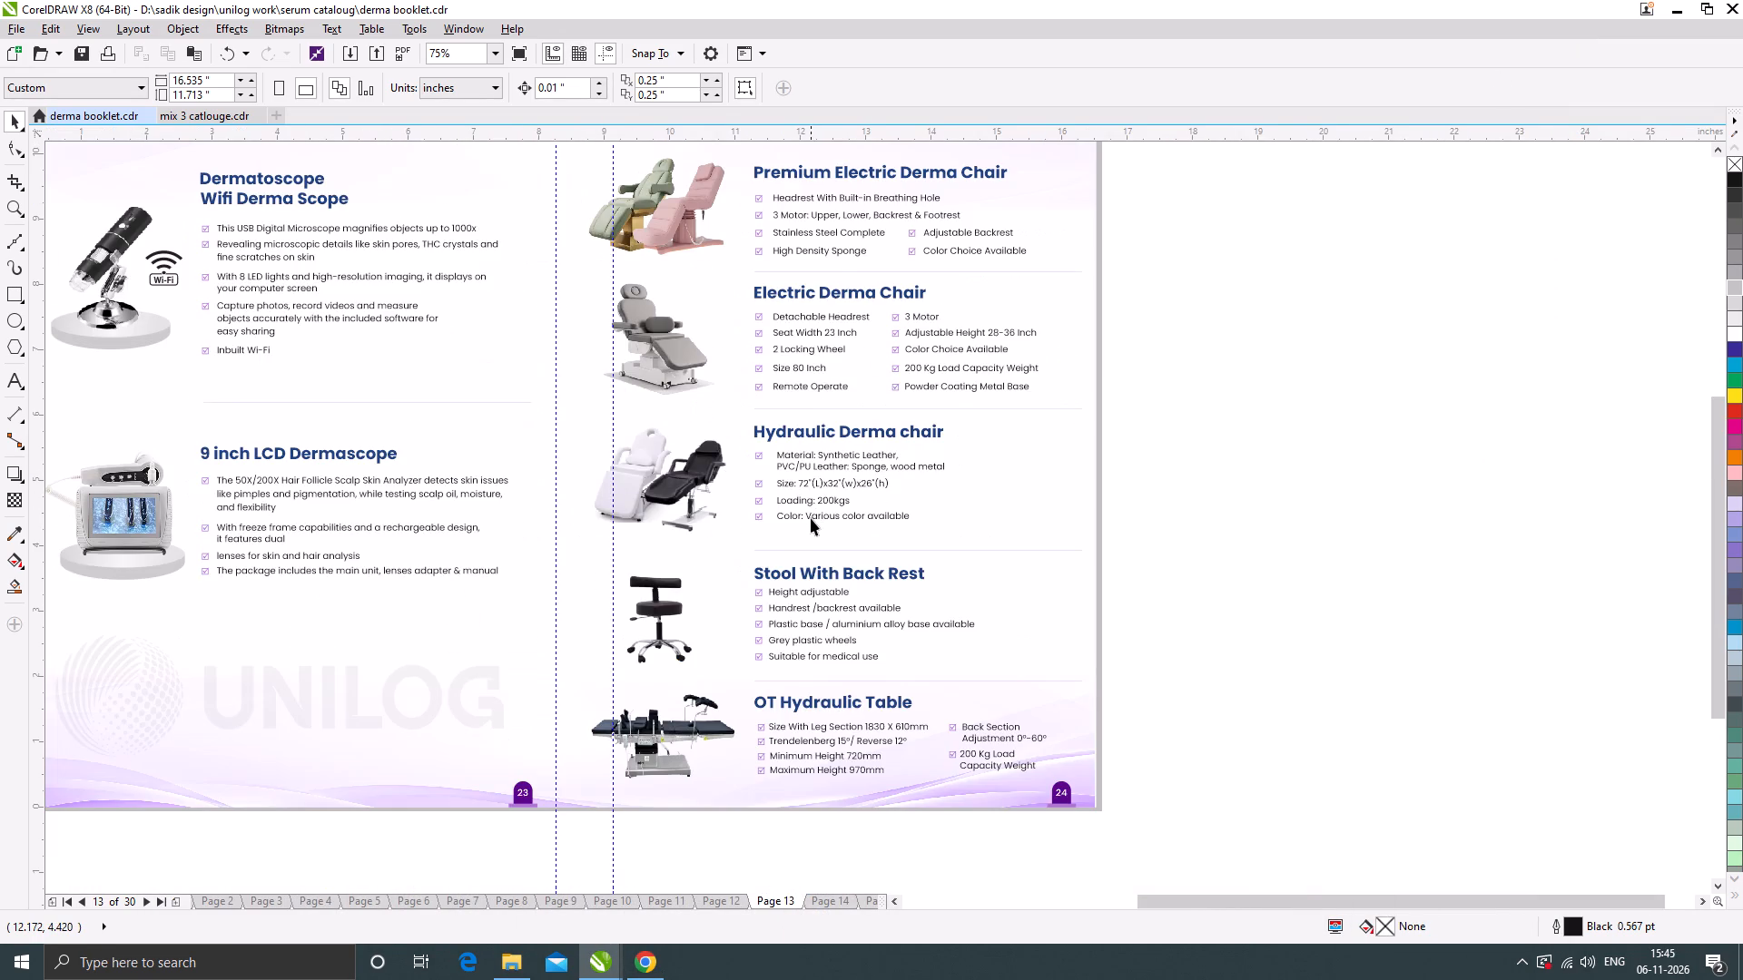
scroll(811, 518, "up", 2)
left_click(800, 511)
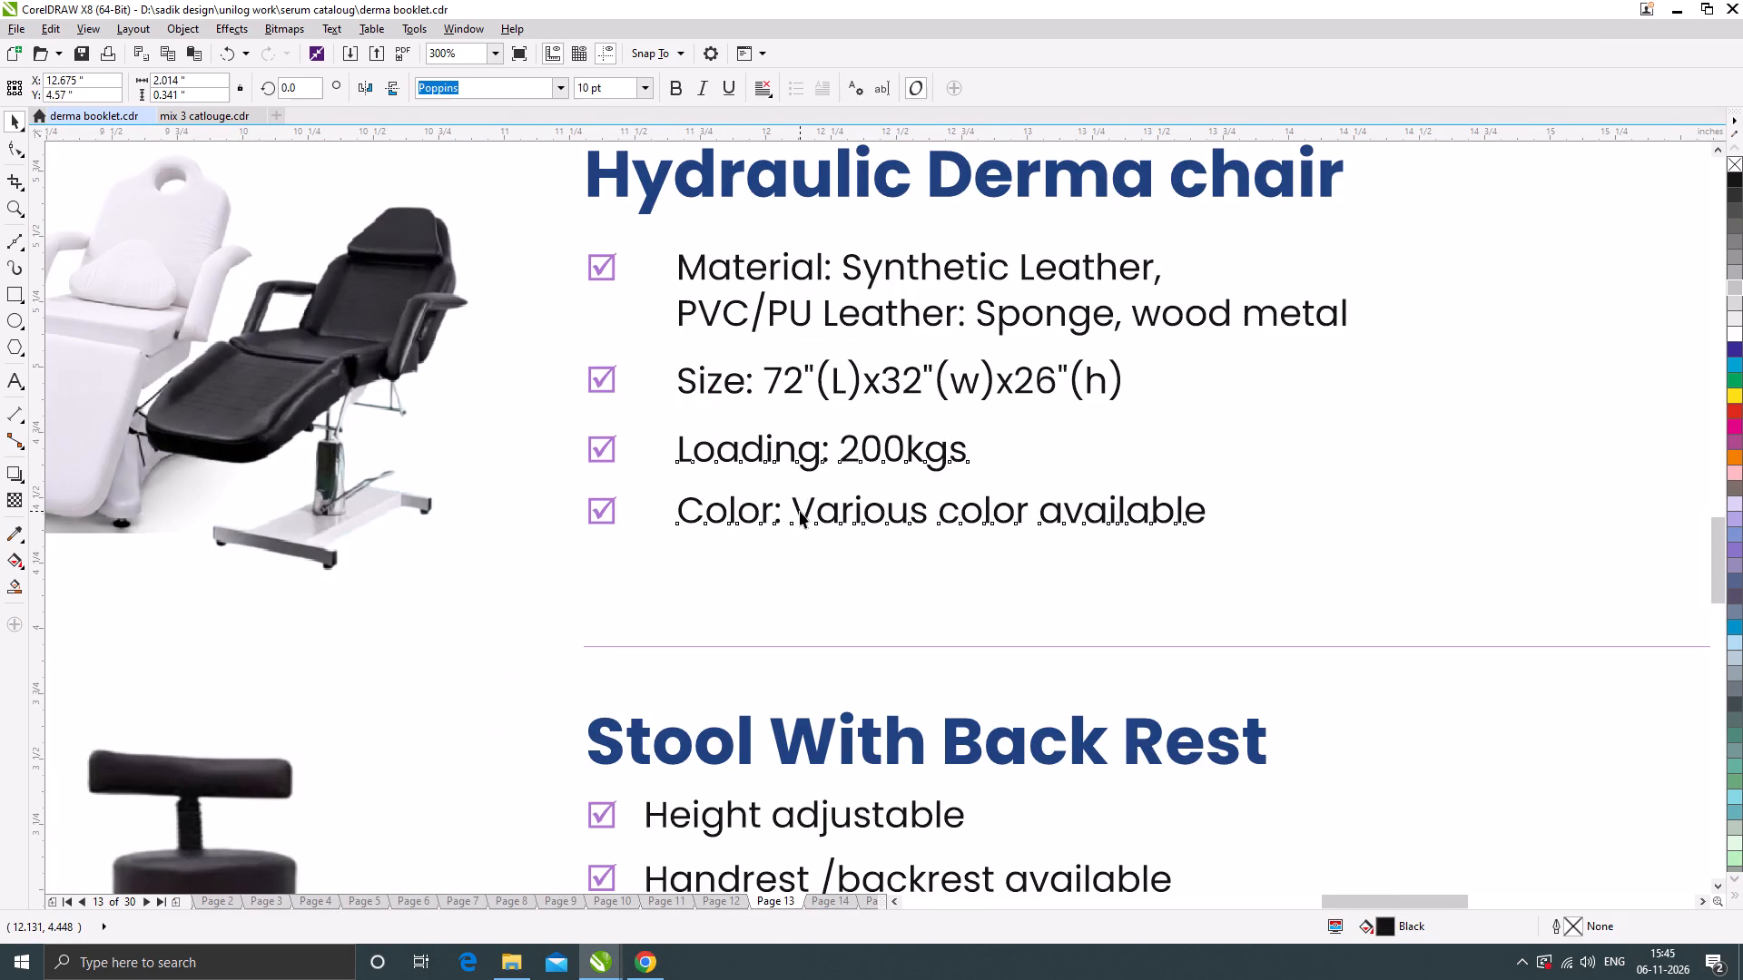
left_click_drag(774, 268, 776, 347)
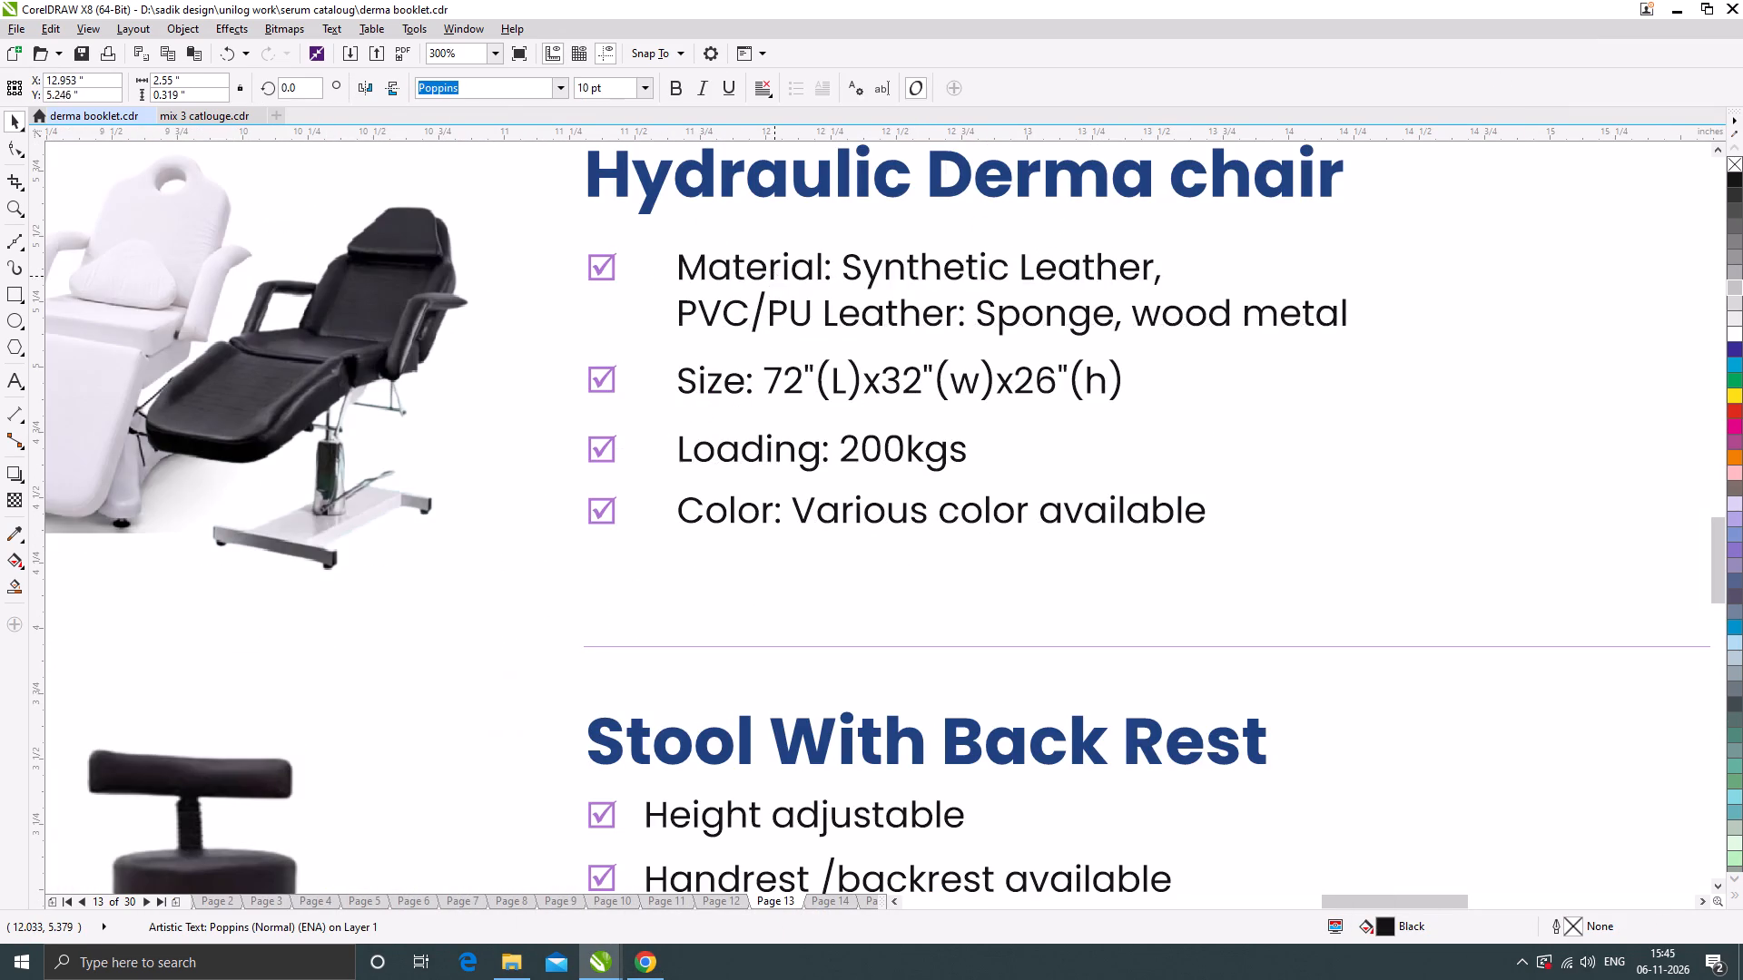
left_click_drag(776, 347, 765, 569)
right_click(765, 569, "shift")
double_click(765, 573)
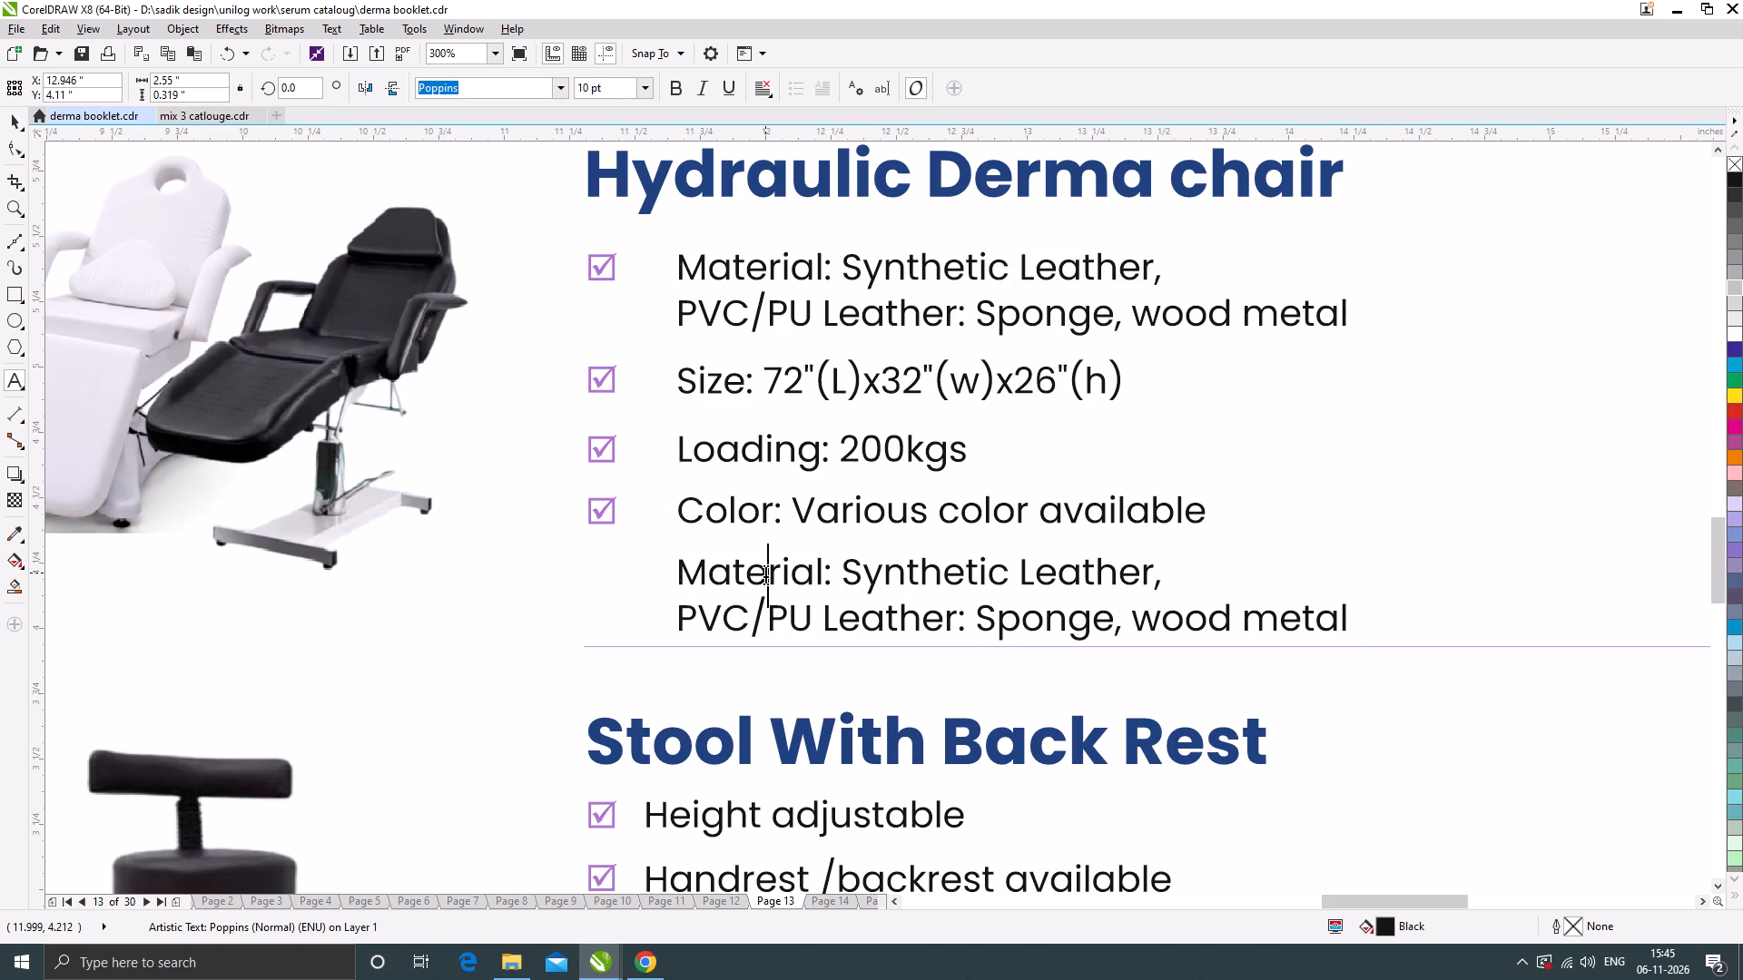
key("ctrl+a")
key("ctrl+v")
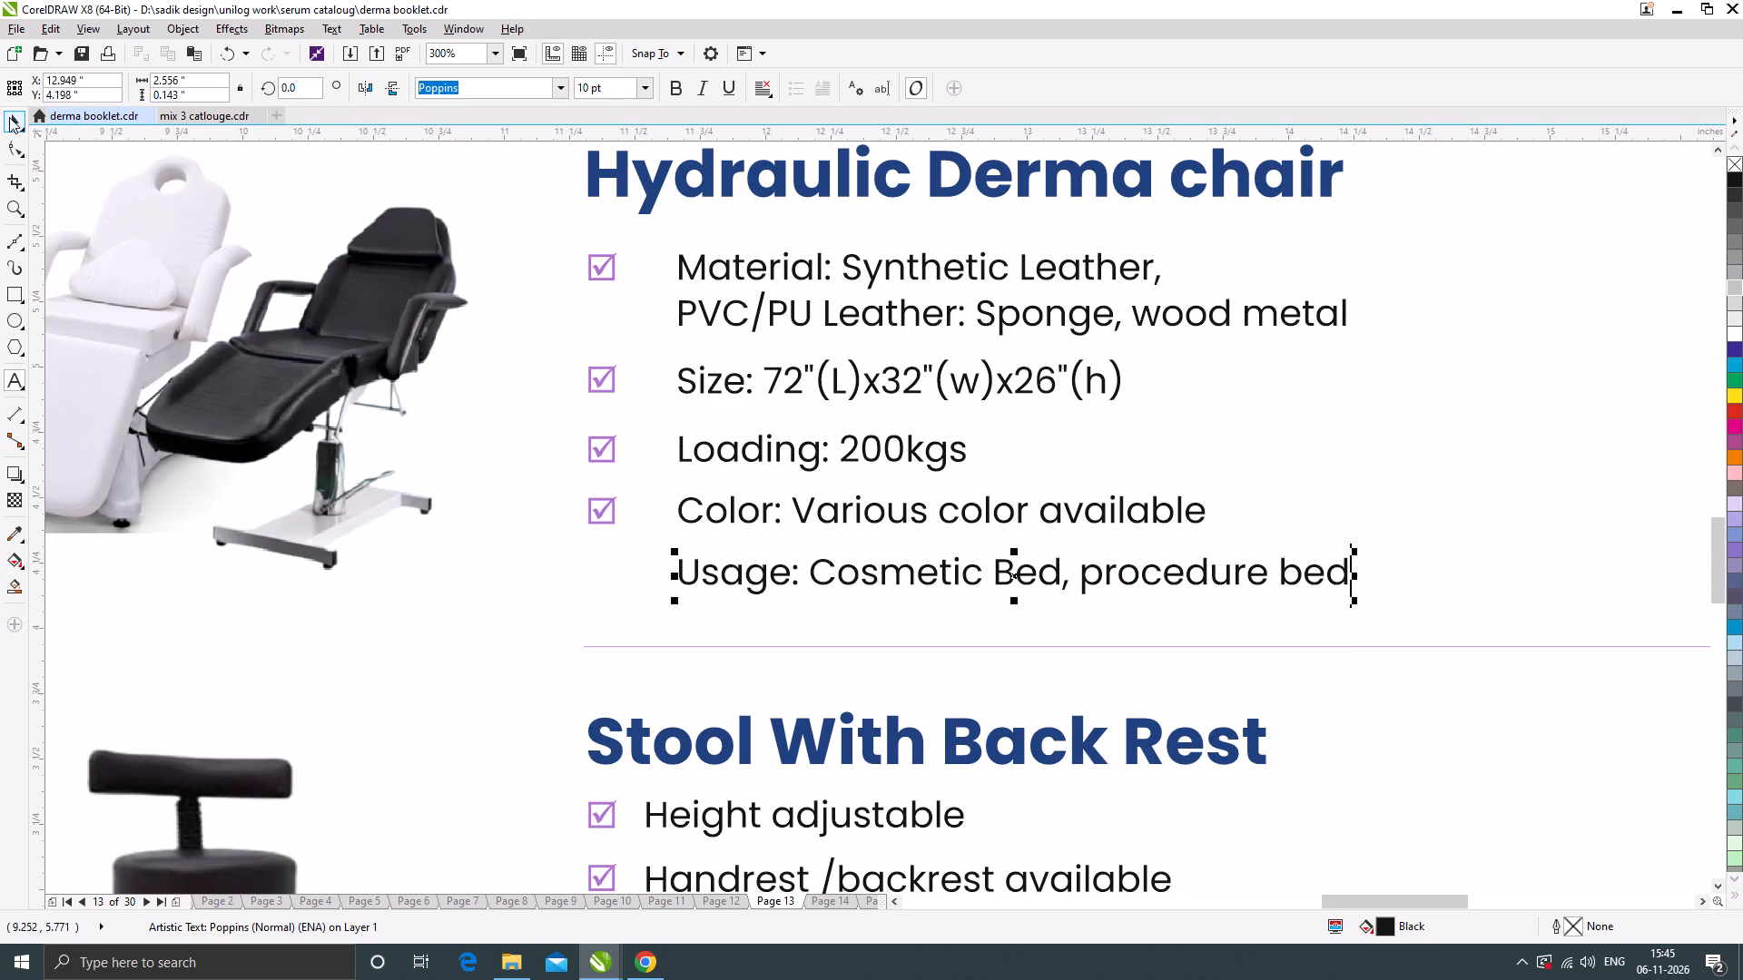
left_click(15, 117)
Check the Hydraulic Derma chair lines against the hydraulic chair entries in the mix 3 catlouge document.
scroll(834, 614, "down", 1)
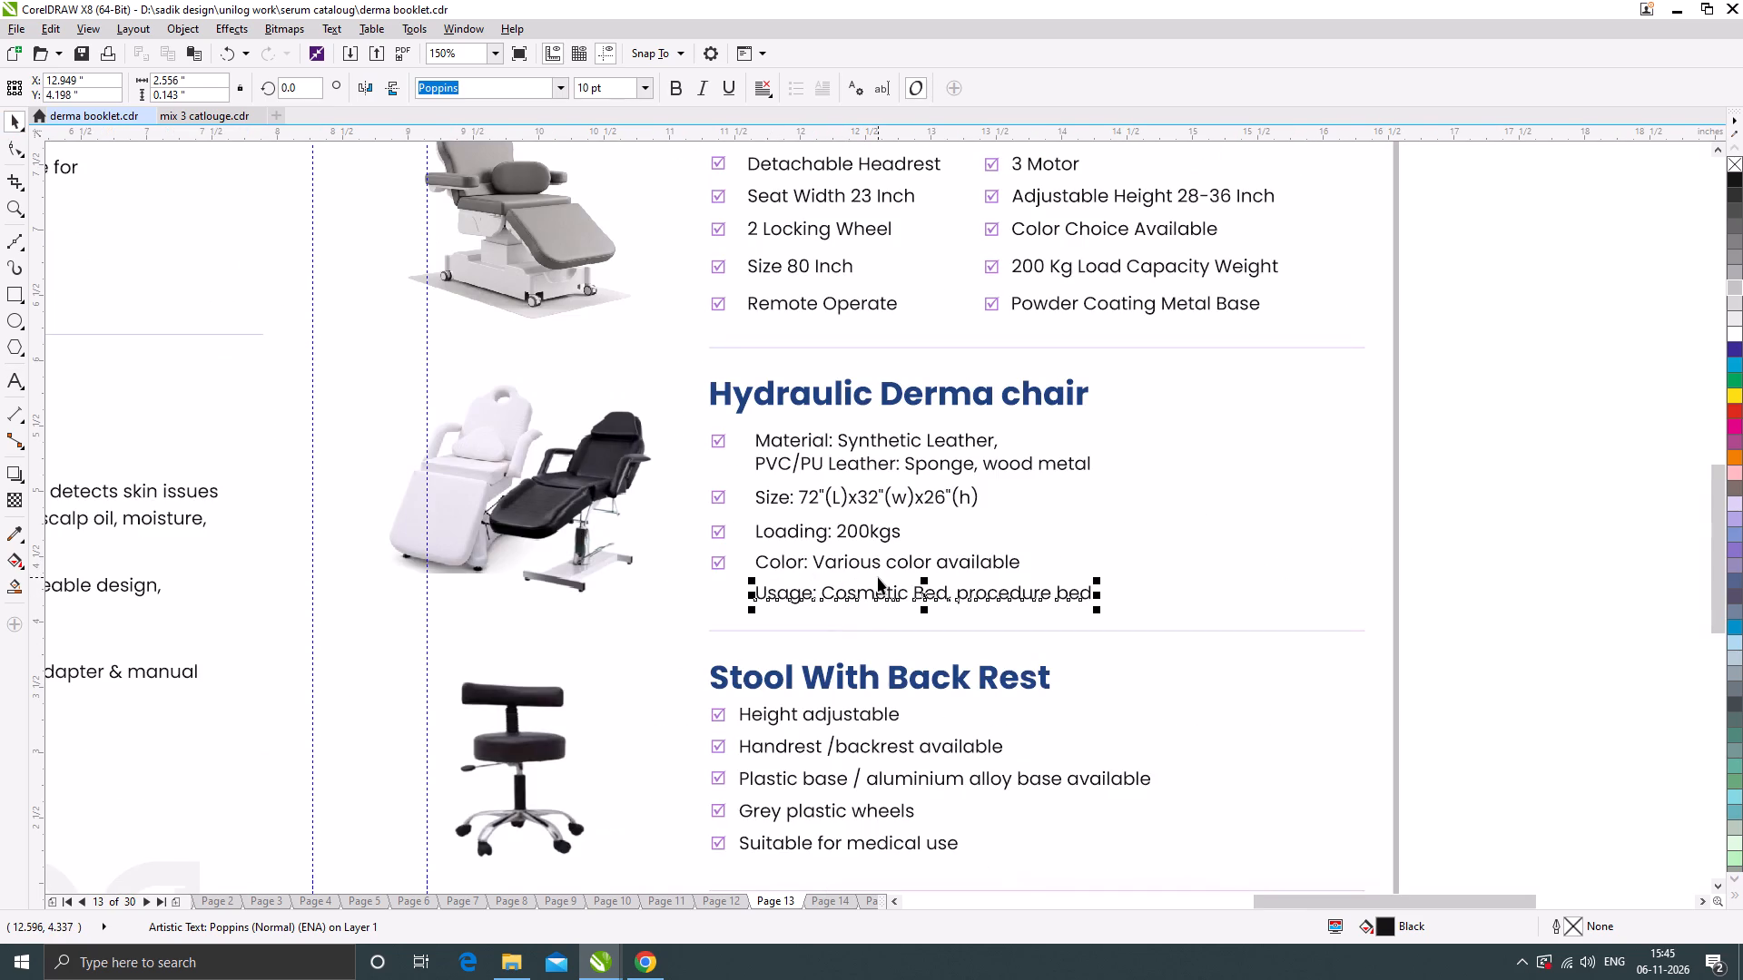
scroll(878, 577, "down", 1)
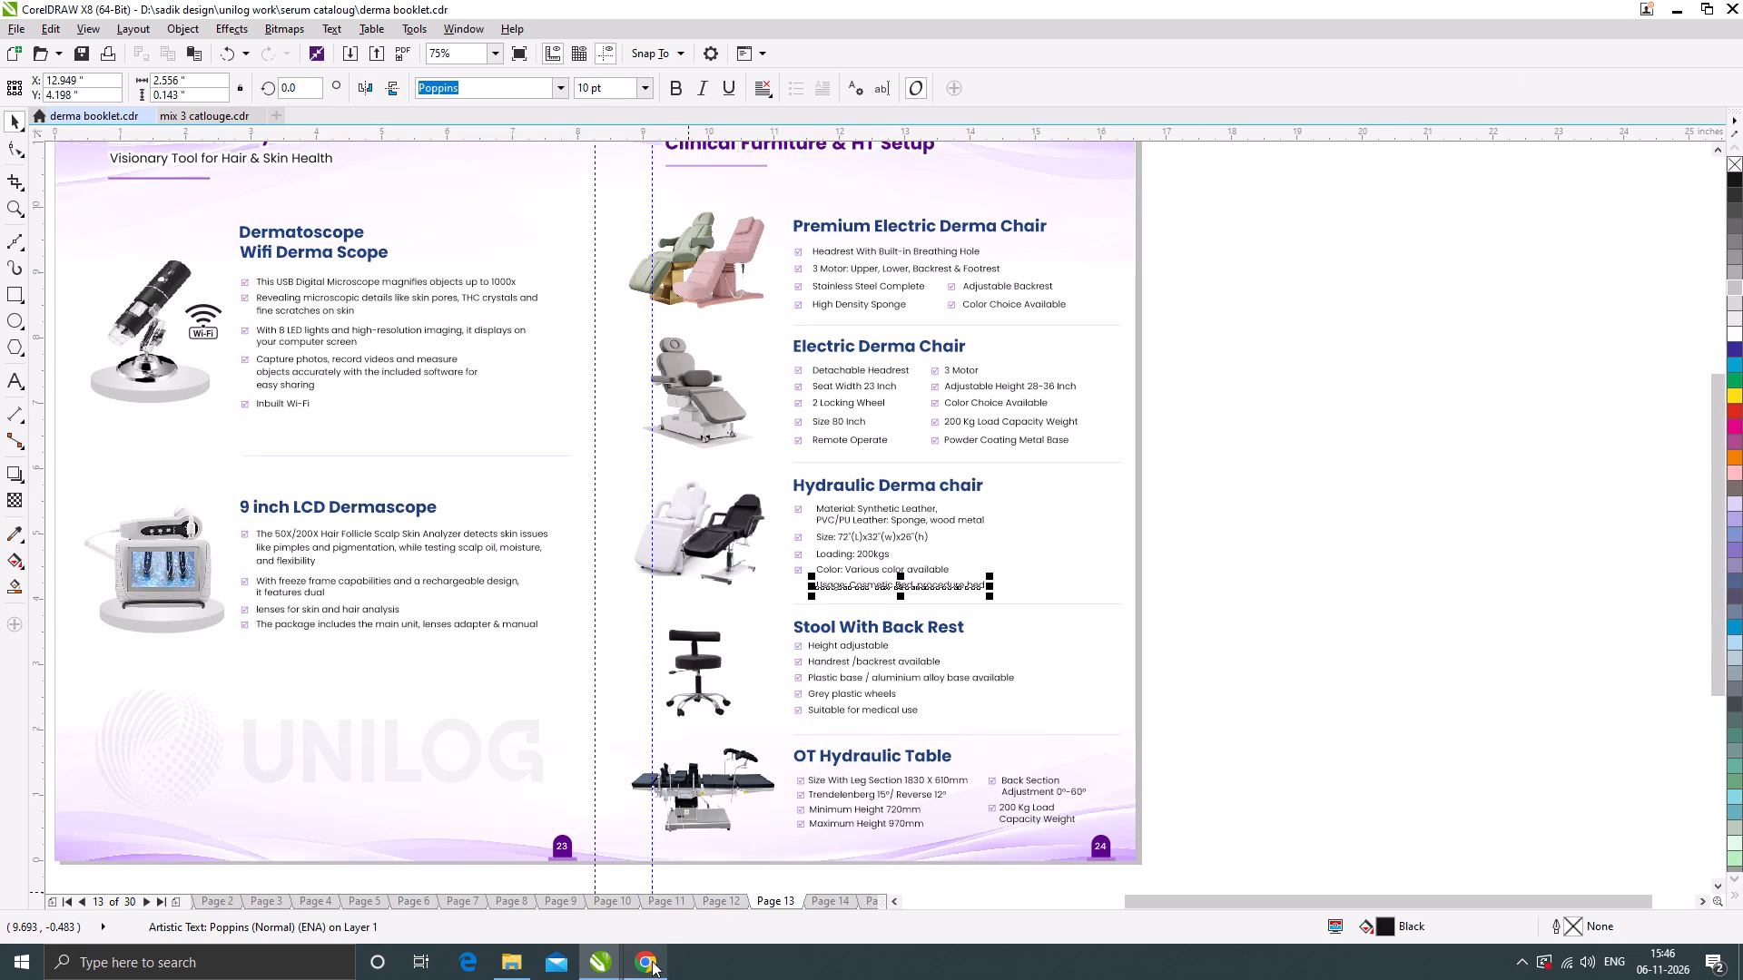
left_click(202, 115)
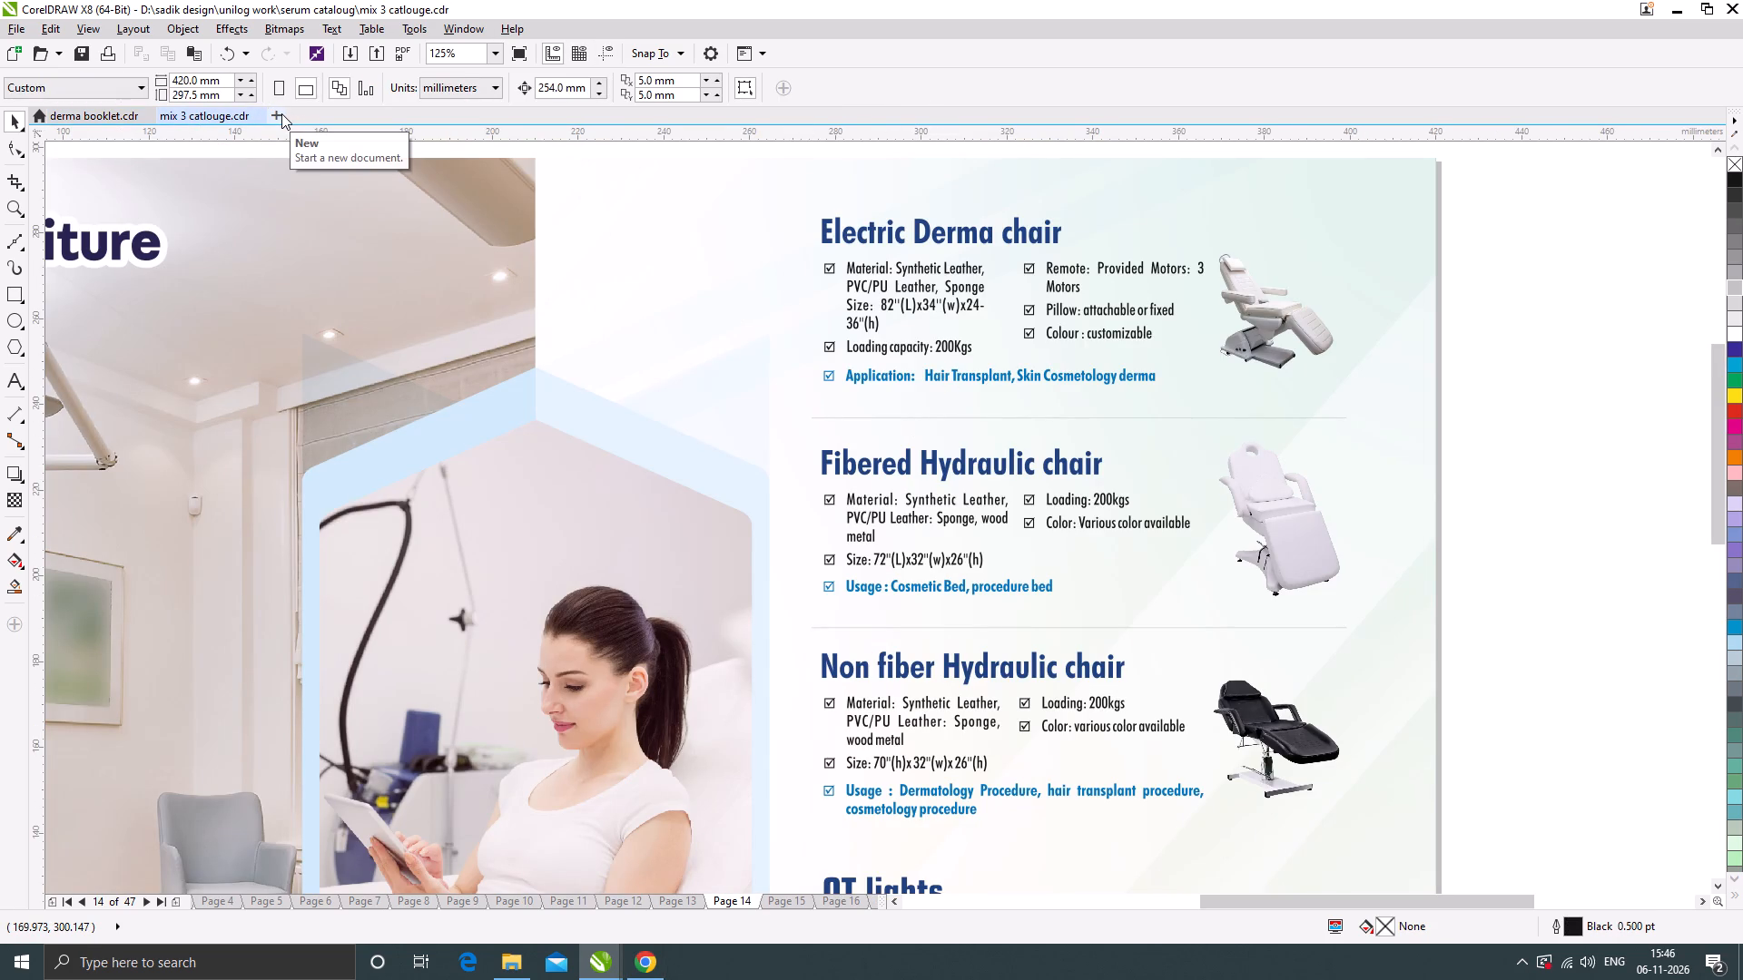
left_click(84, 113)
left_click(1208, 696)
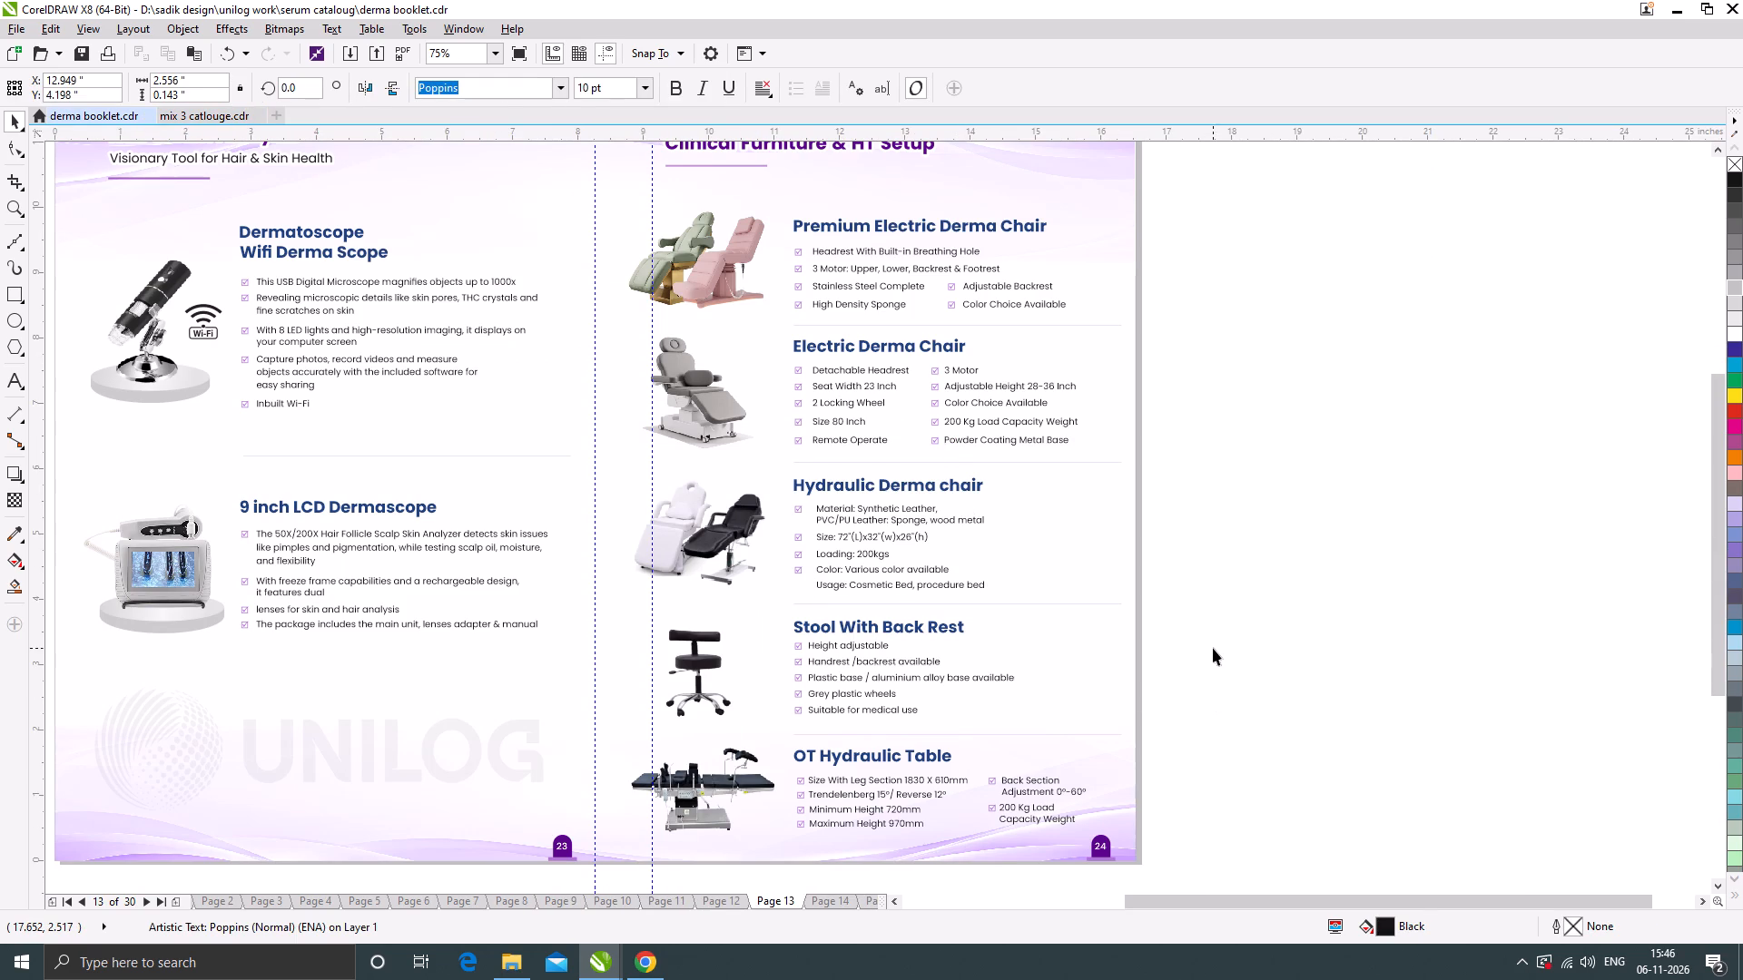
Copy the checkbox beside the Color line straight down next to the Usage line.
scroll(783, 585, "up", 1)
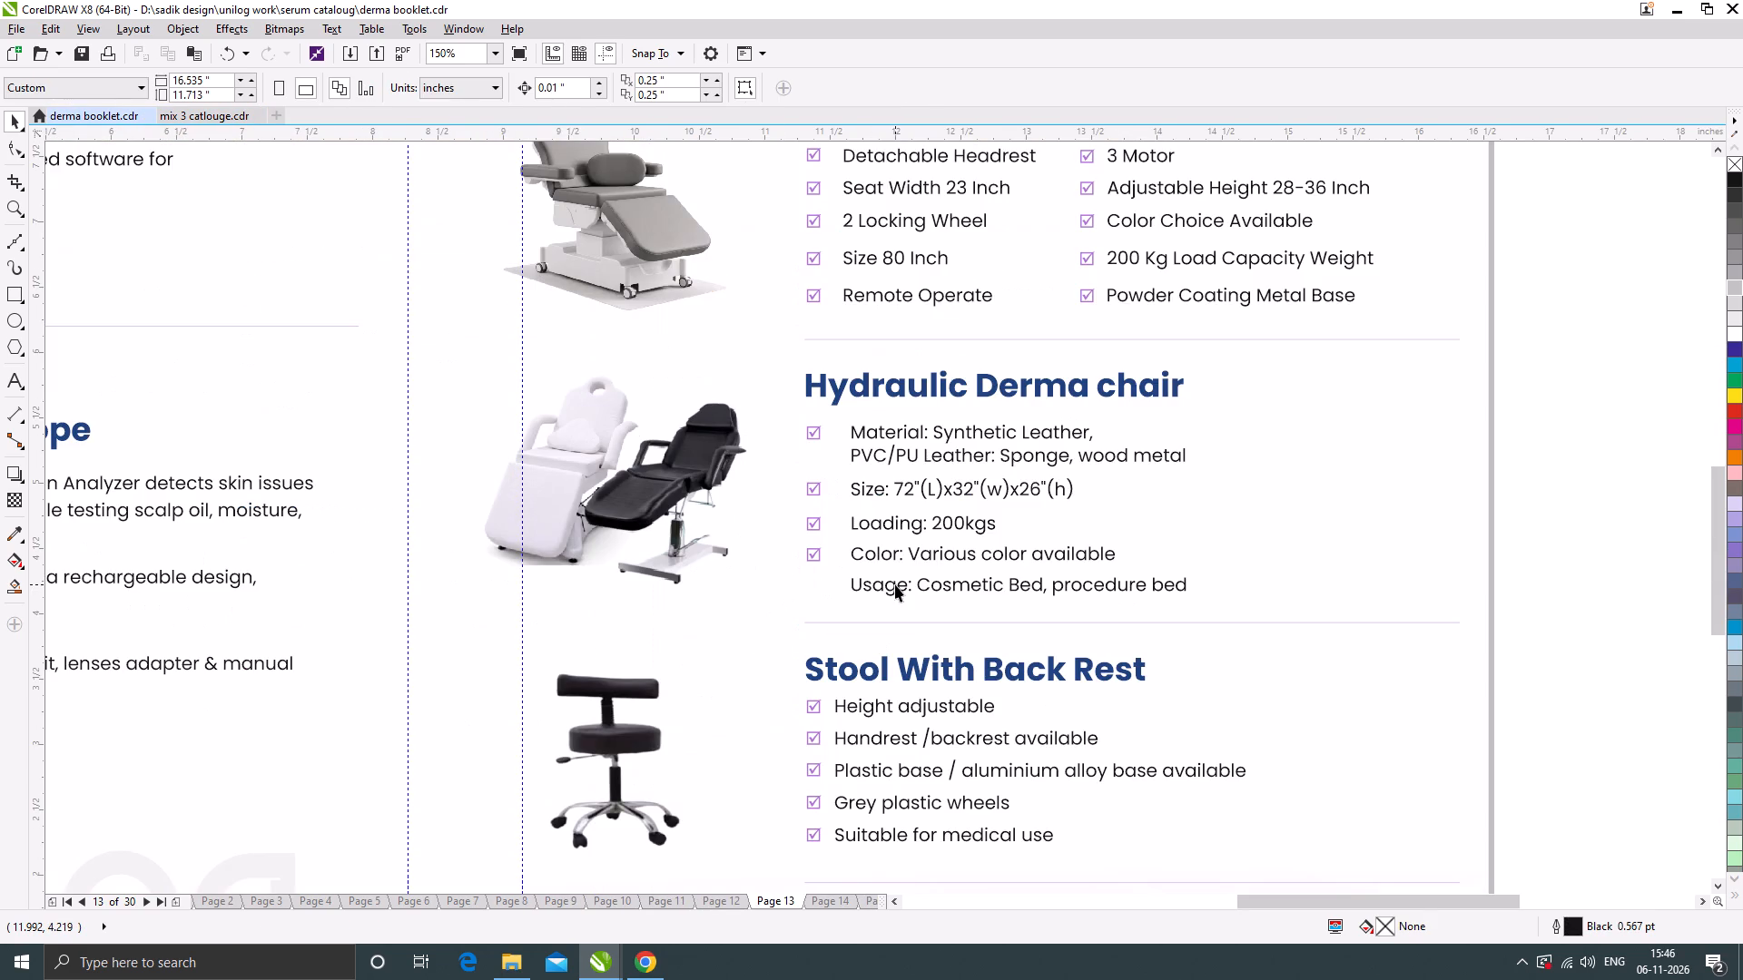
scroll(989, 555, "down", 1)
scroll(923, 565, "up", 1)
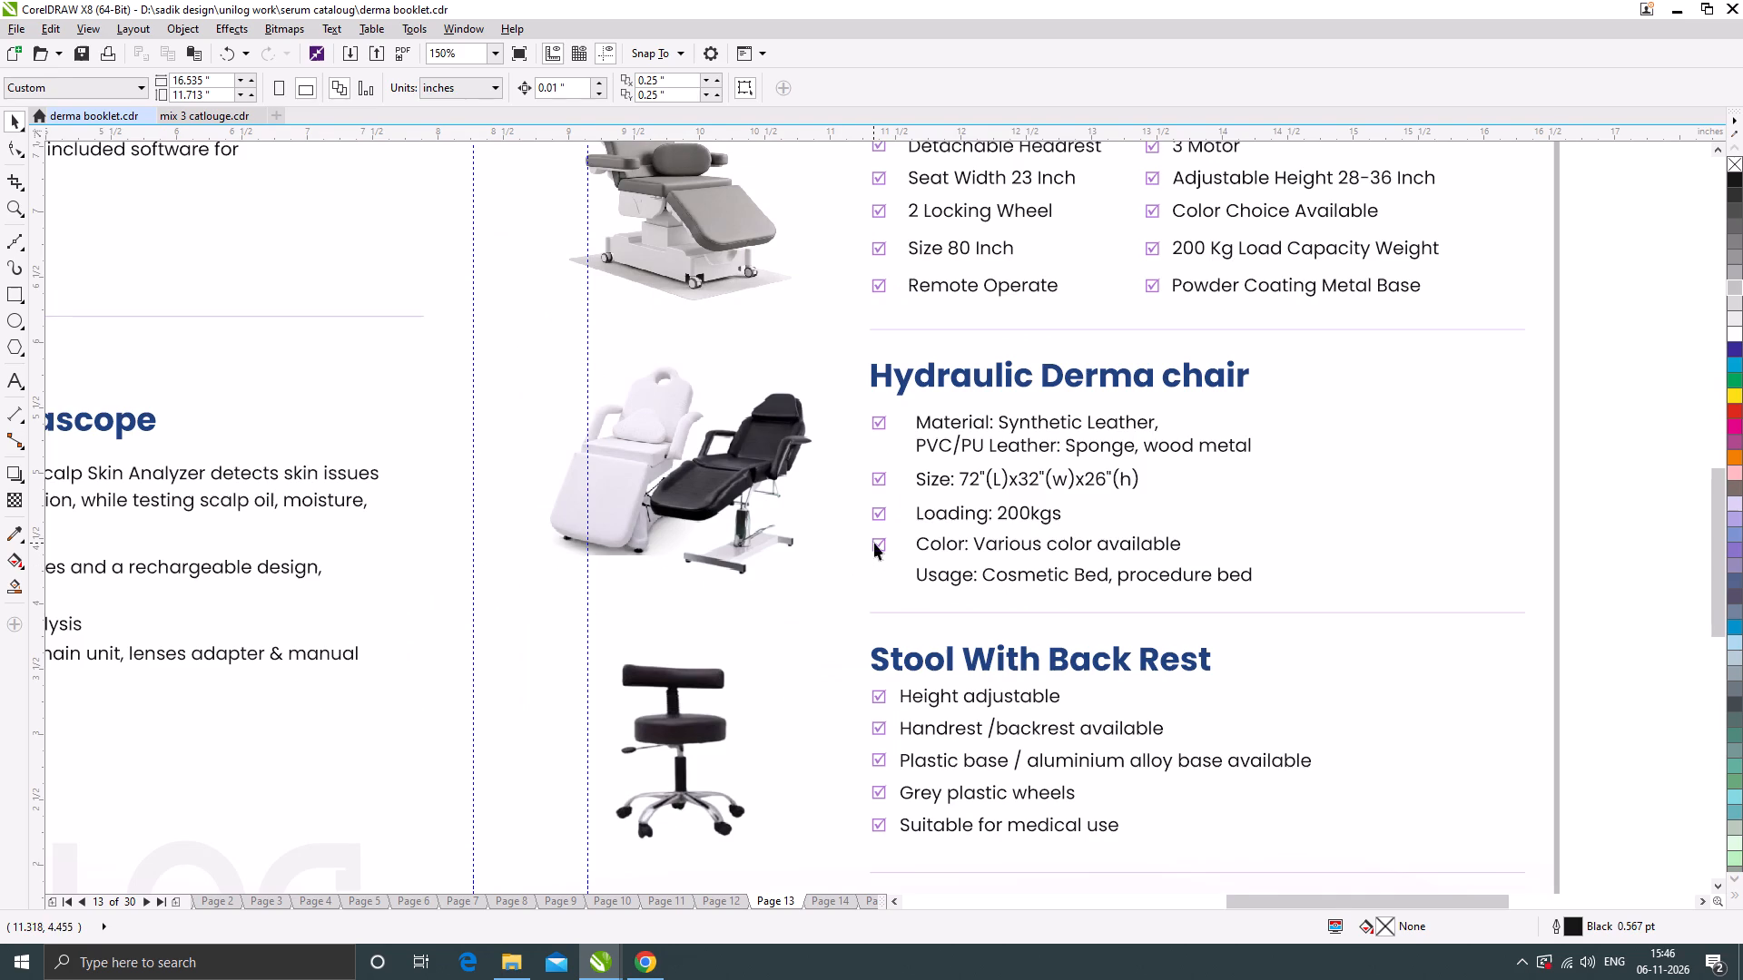
left_click(874, 543)
scroll(894, 557, "up", 2)
left_click_drag(857, 515, 857, 632)
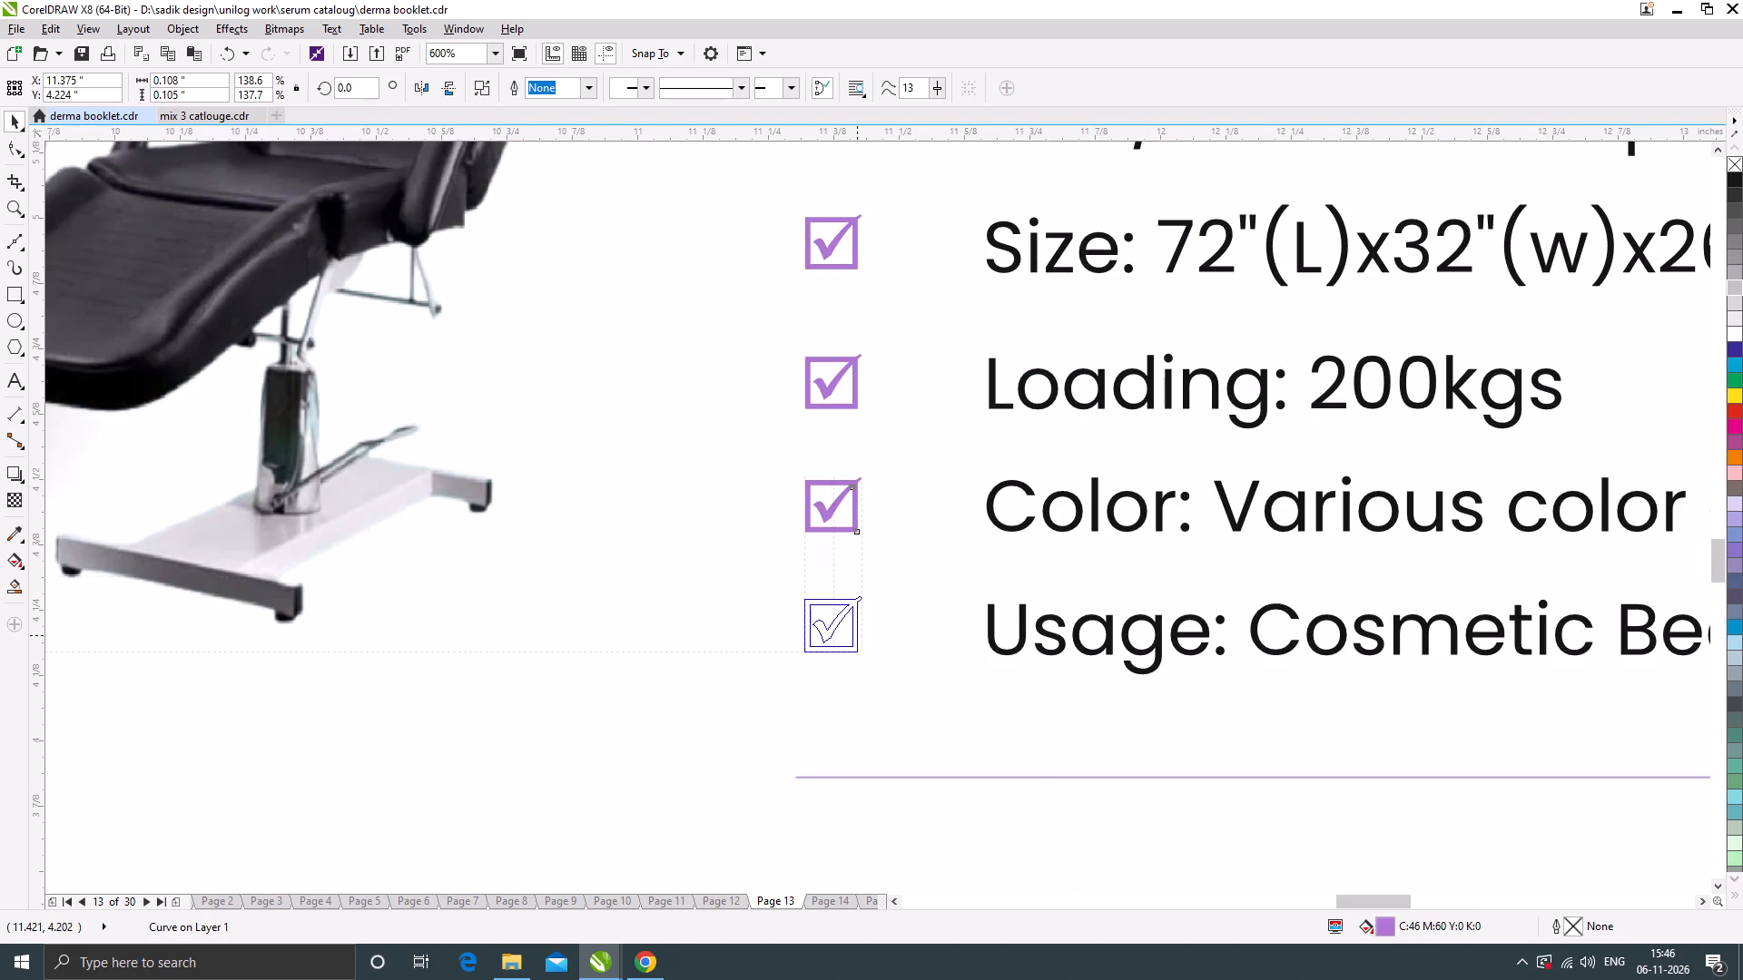
left_click_drag(857, 632, 857, 632)
right_click(857, 632, "shift")
scroll(859, 619, "down", 3)
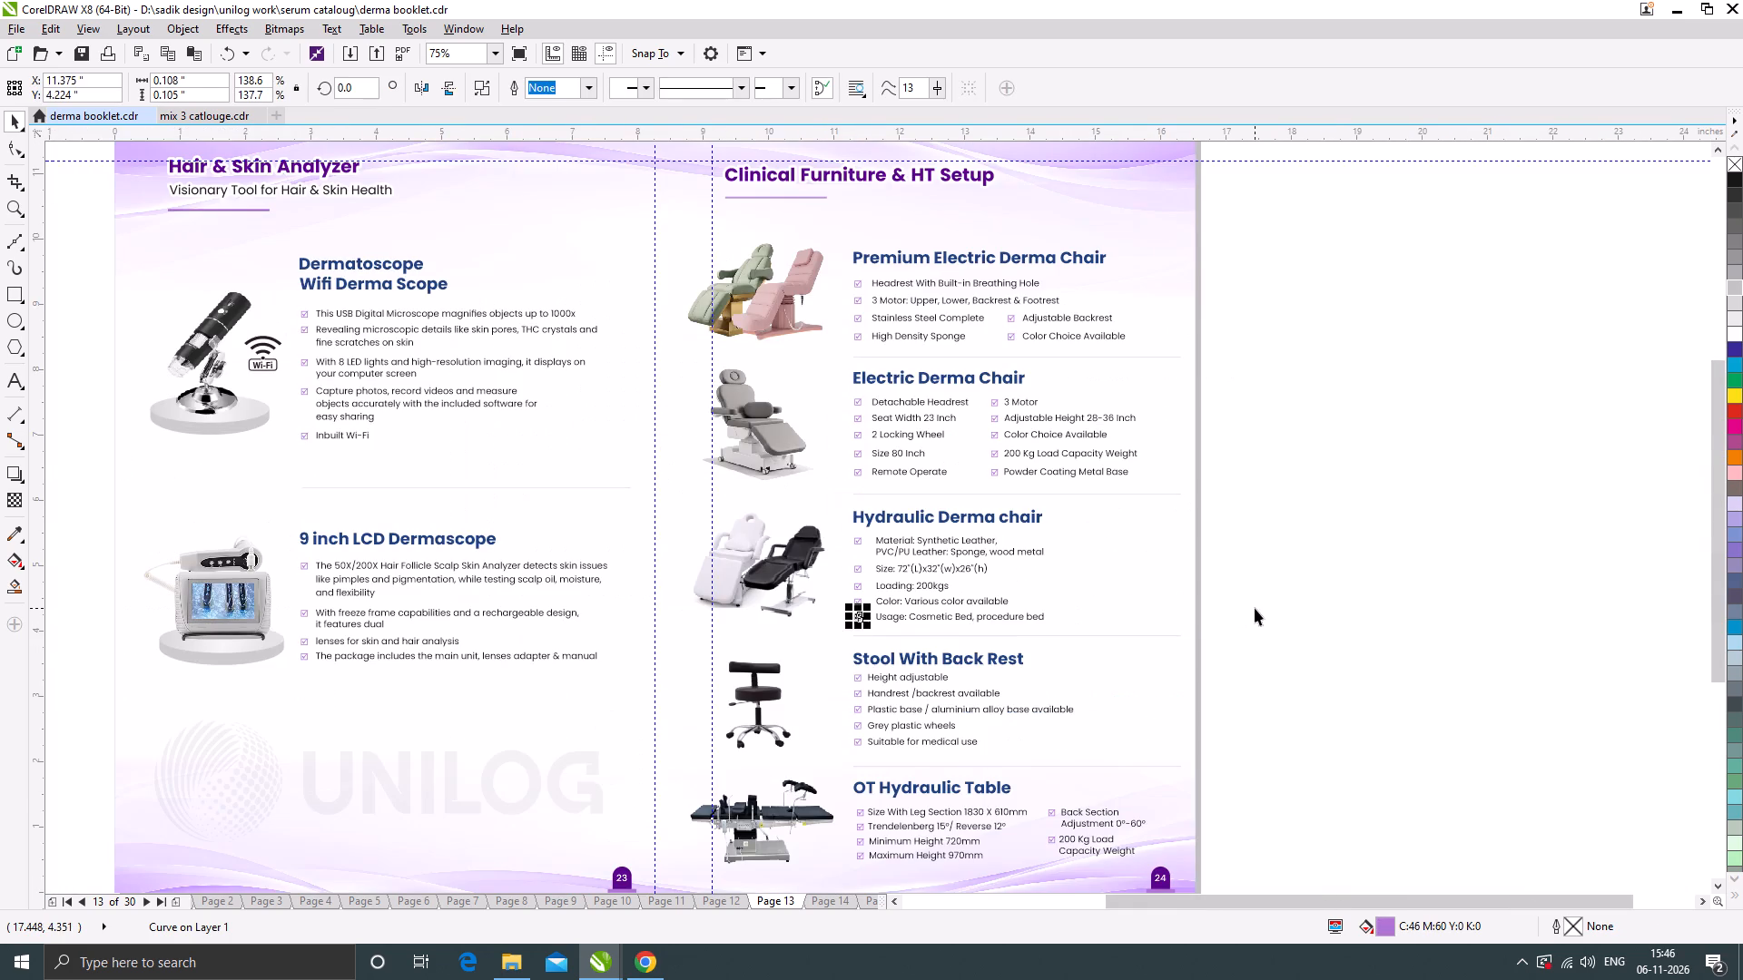
left_click(1255, 608)
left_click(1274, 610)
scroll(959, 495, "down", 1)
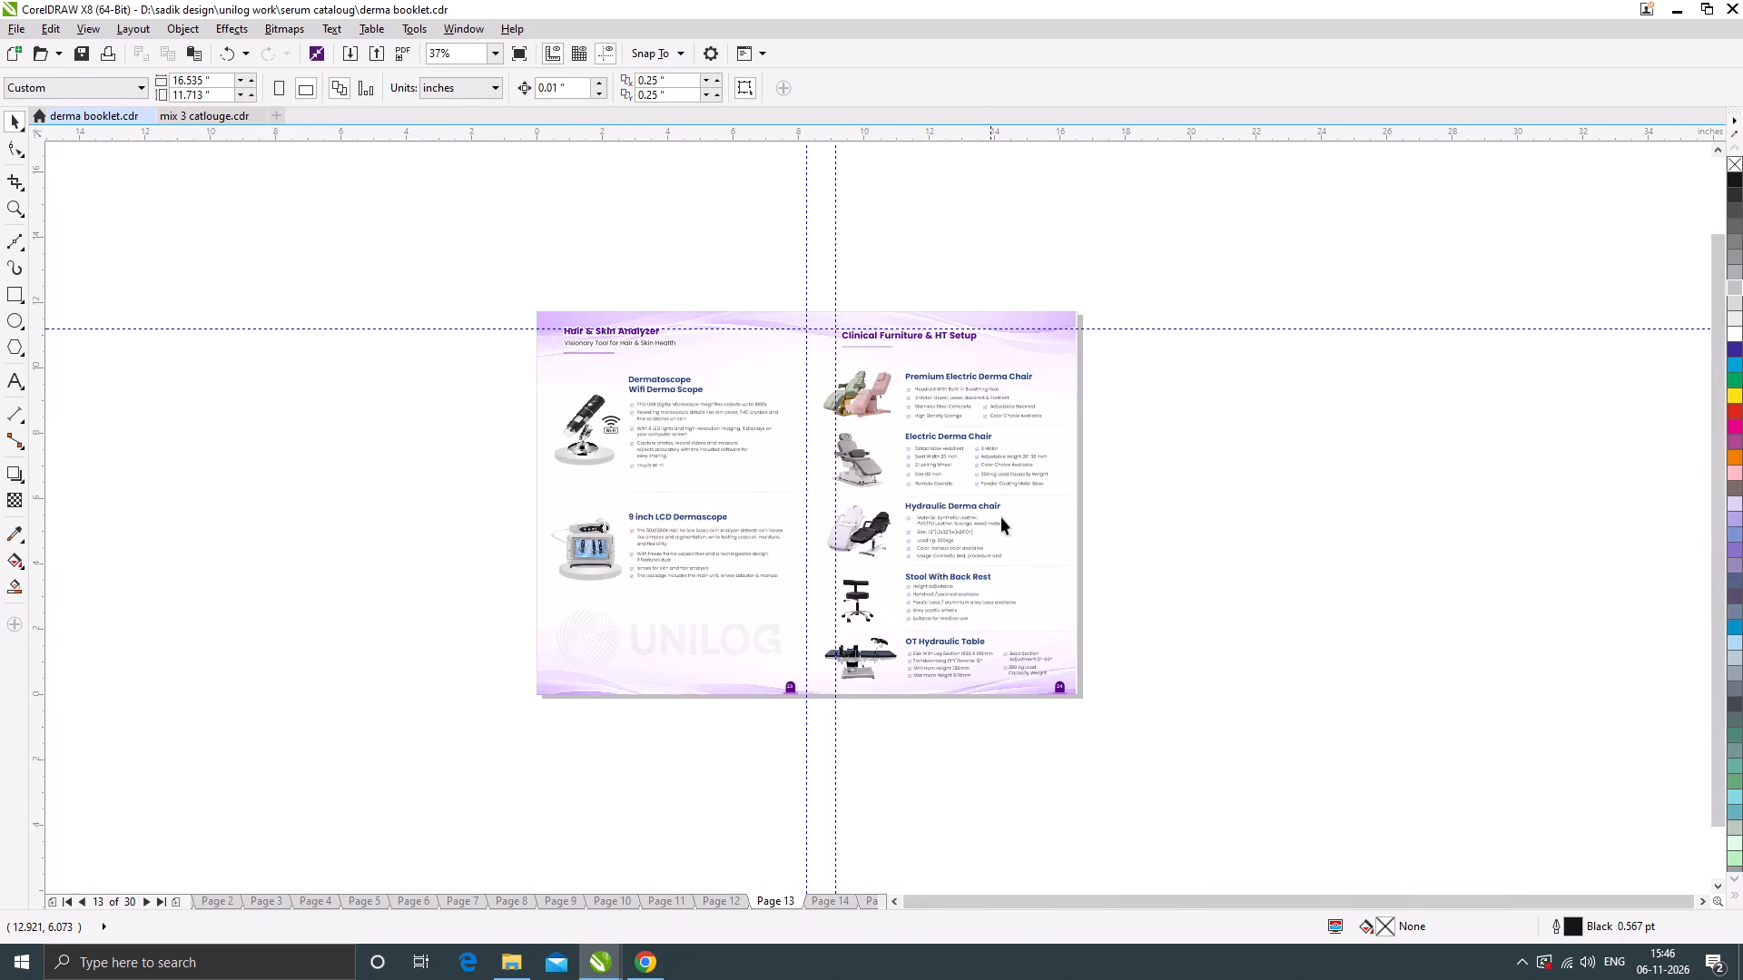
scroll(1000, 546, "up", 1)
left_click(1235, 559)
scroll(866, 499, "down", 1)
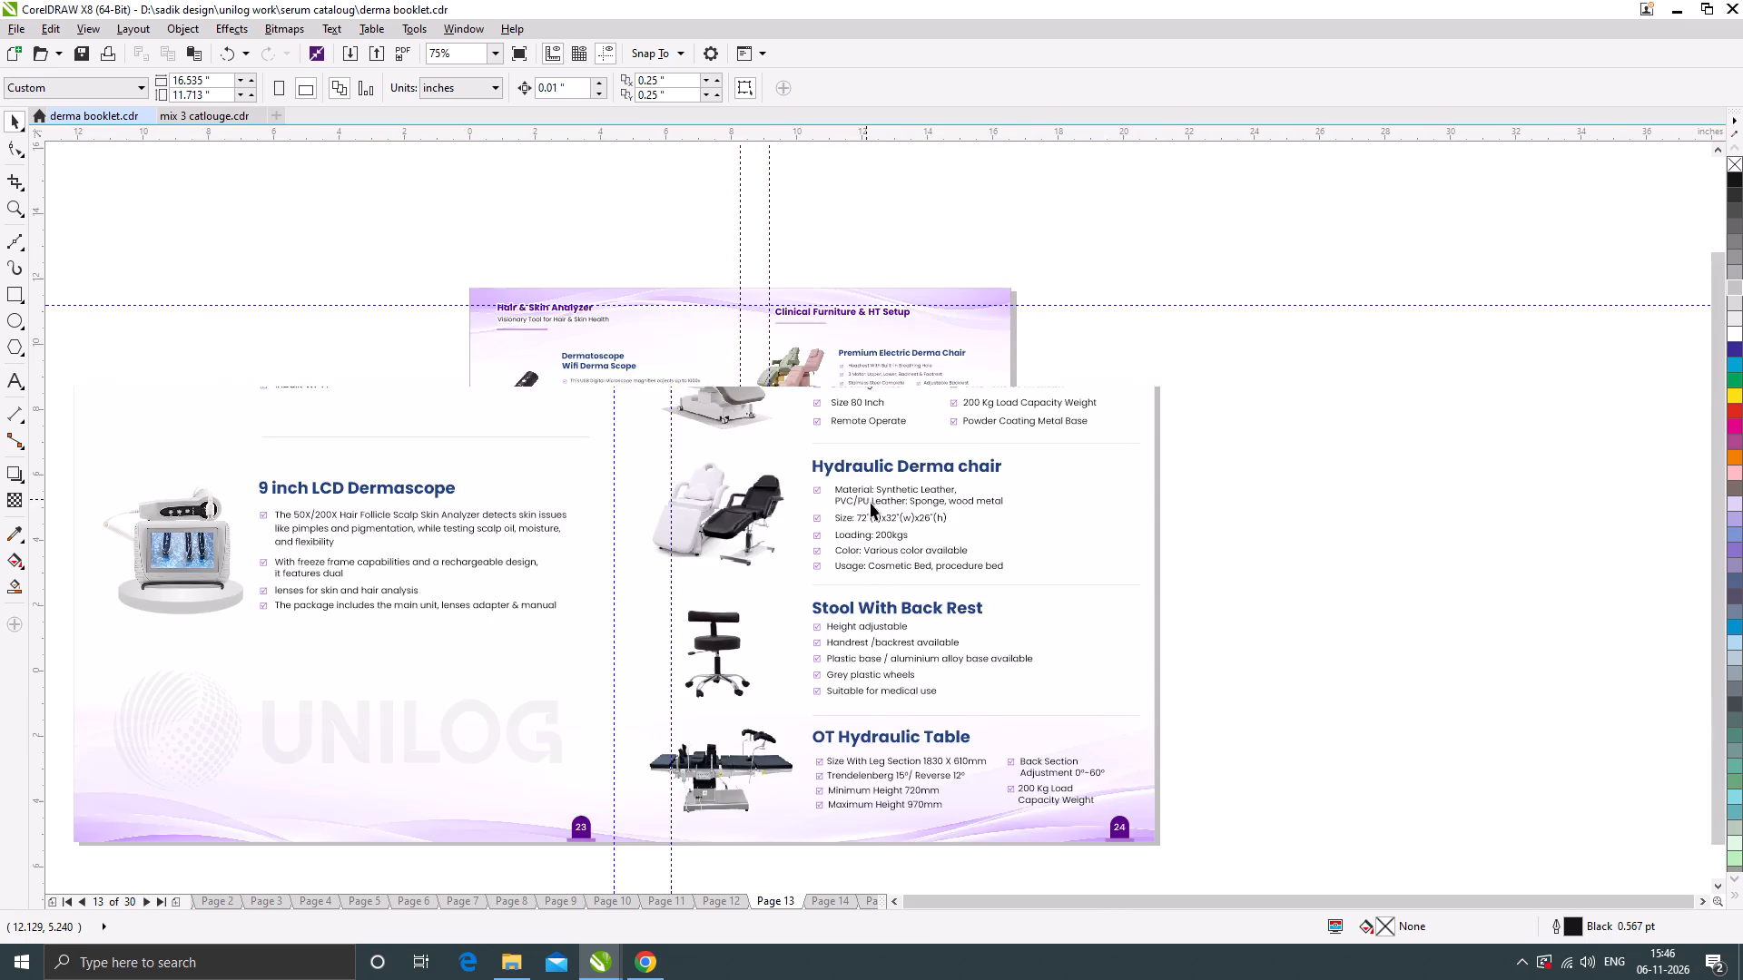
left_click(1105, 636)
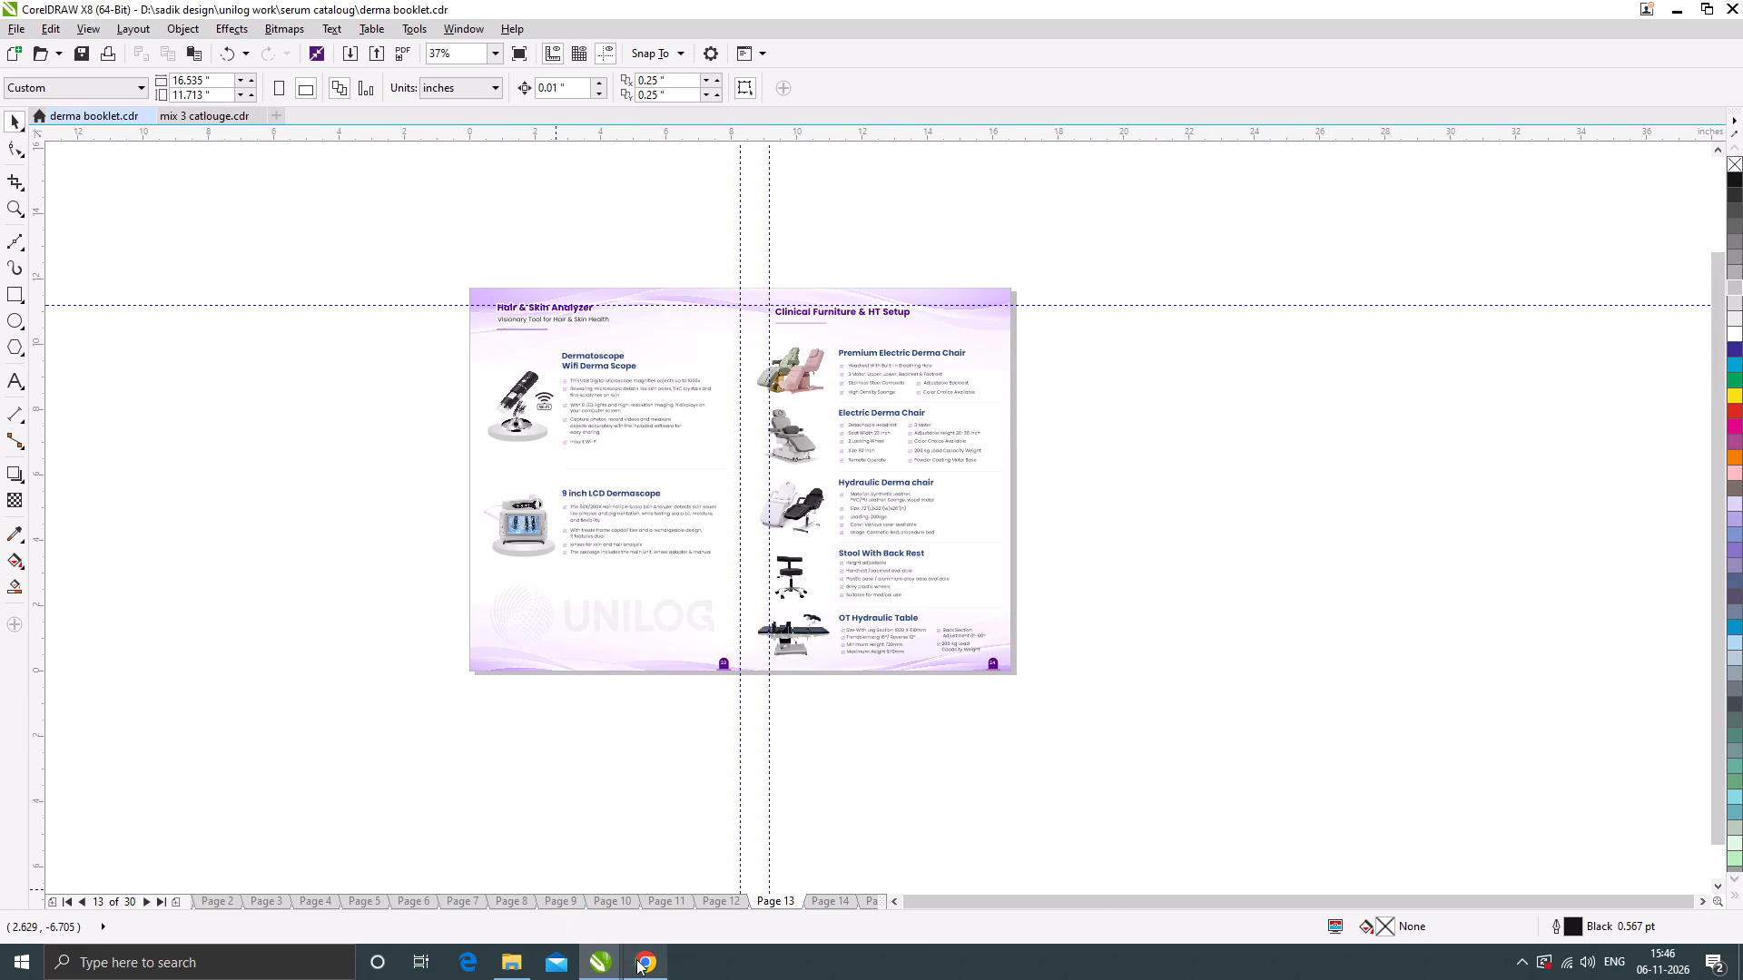
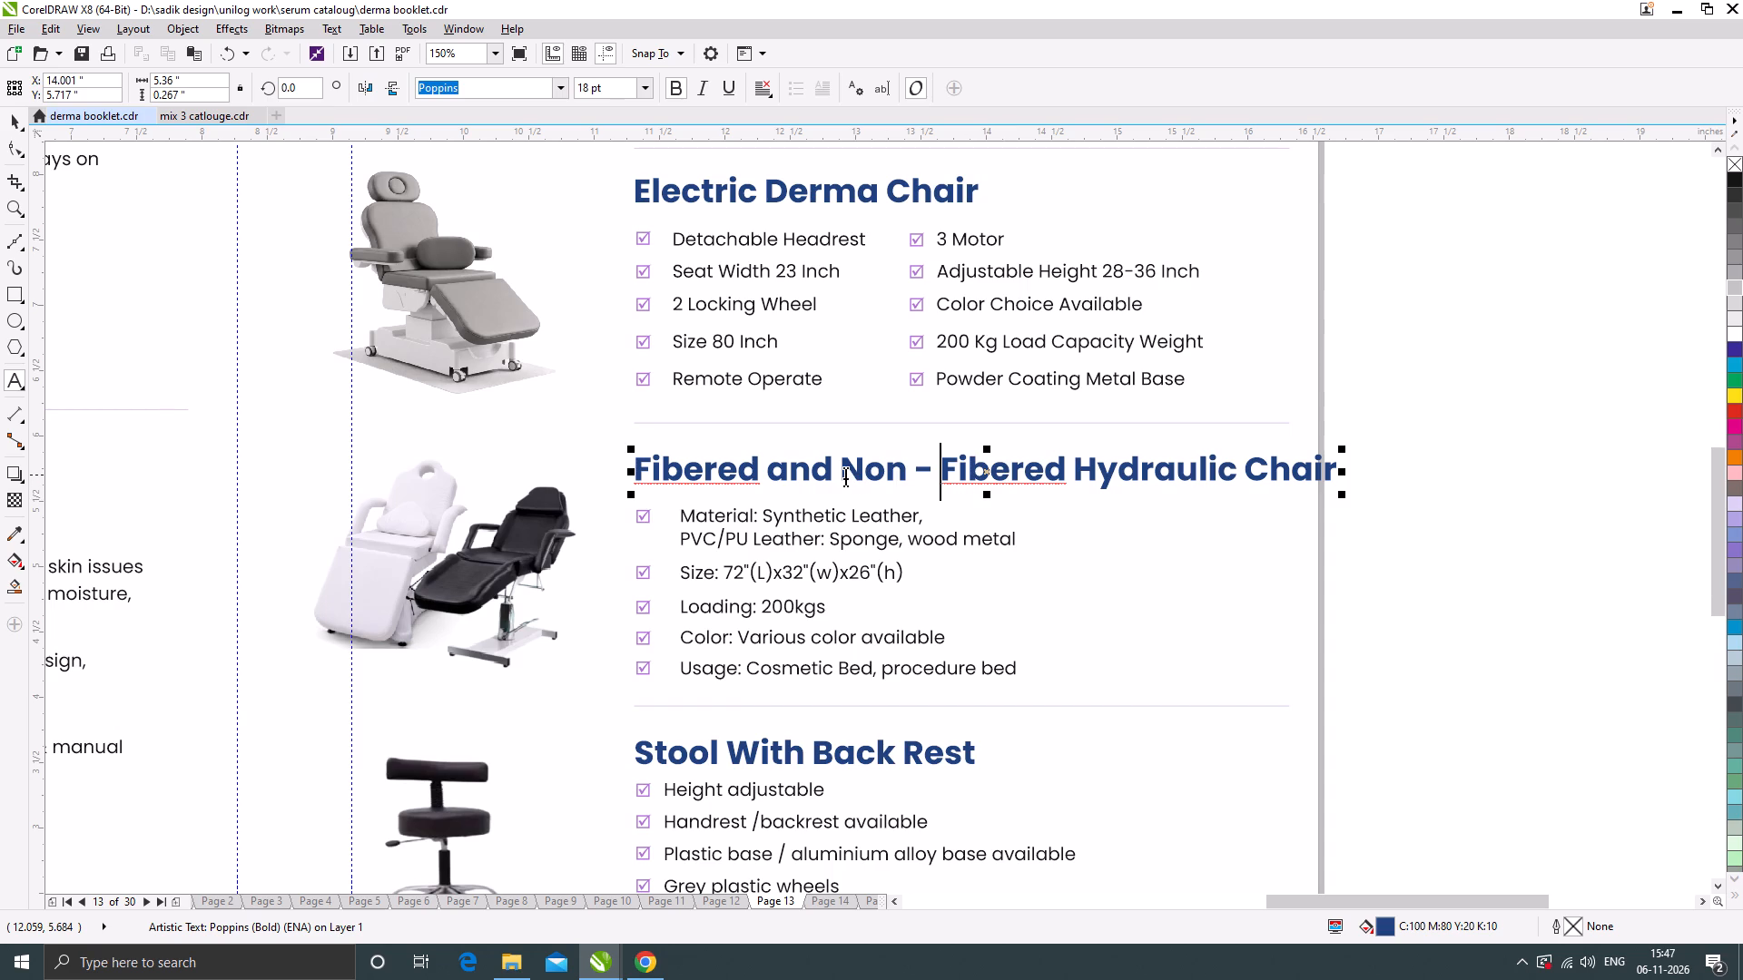
Remove the spaces around the heading's hyphen so it reads "Non-Fibered", and break the line before "Hydraulic Chair".
key("BackSpace")
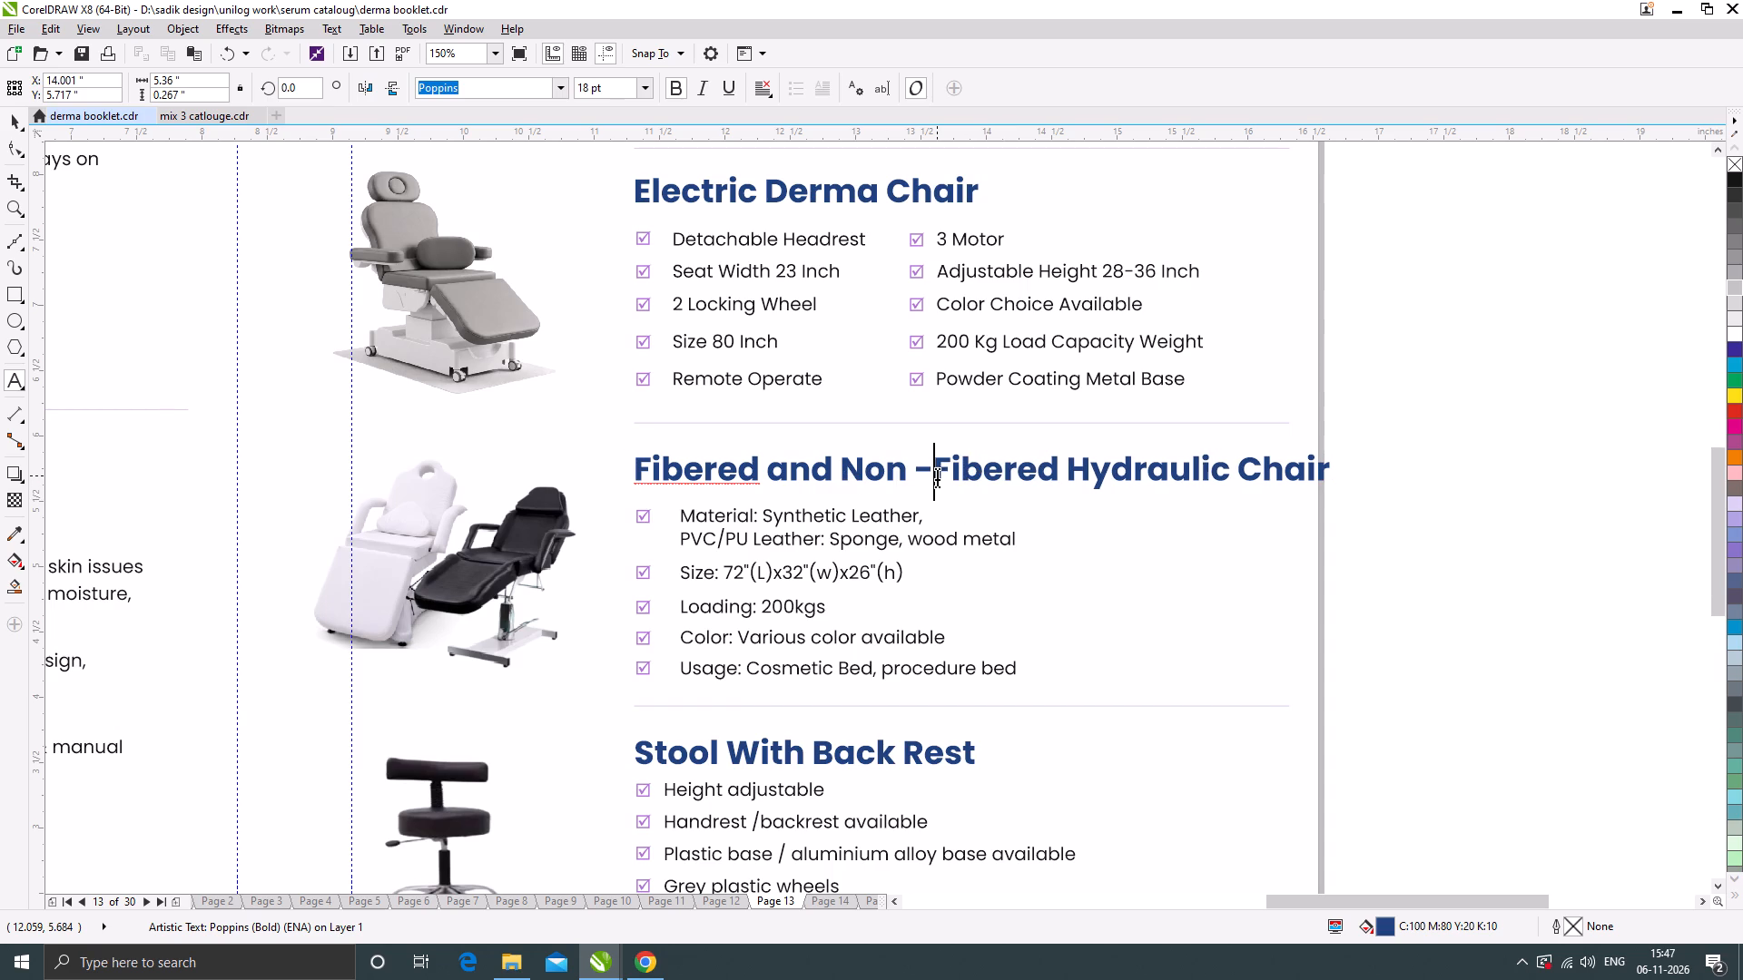
key("Left")
key("BackSpace")
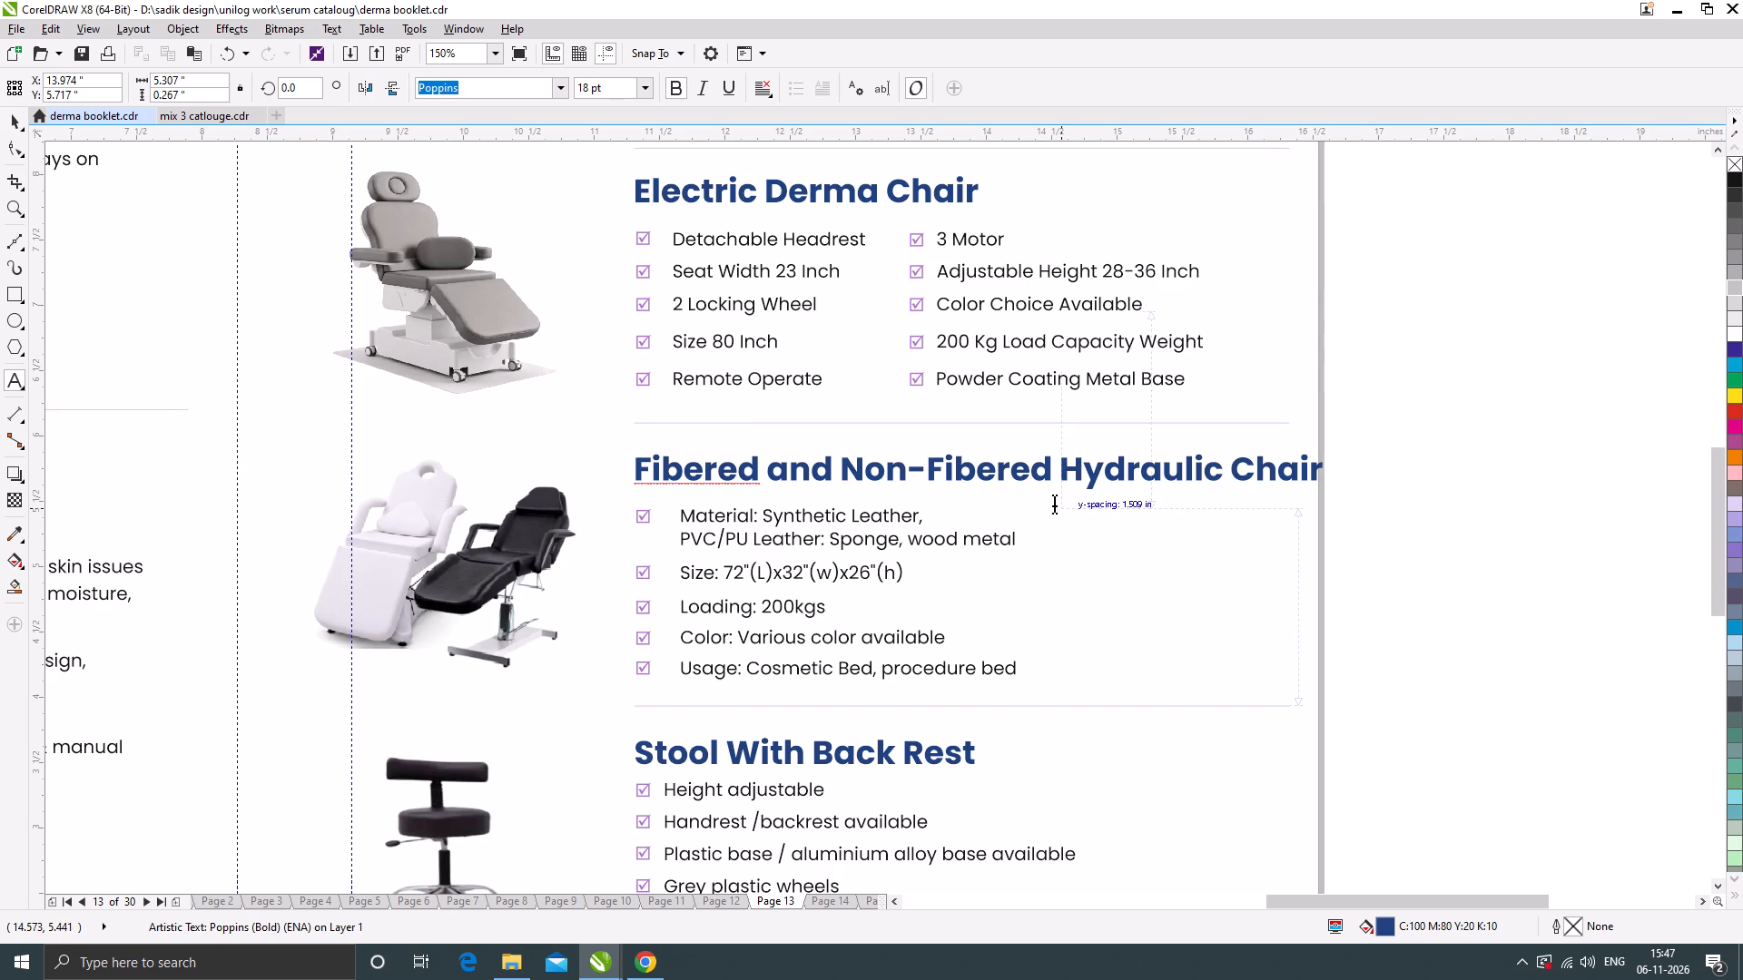
left_click(1061, 472)
key("Return")
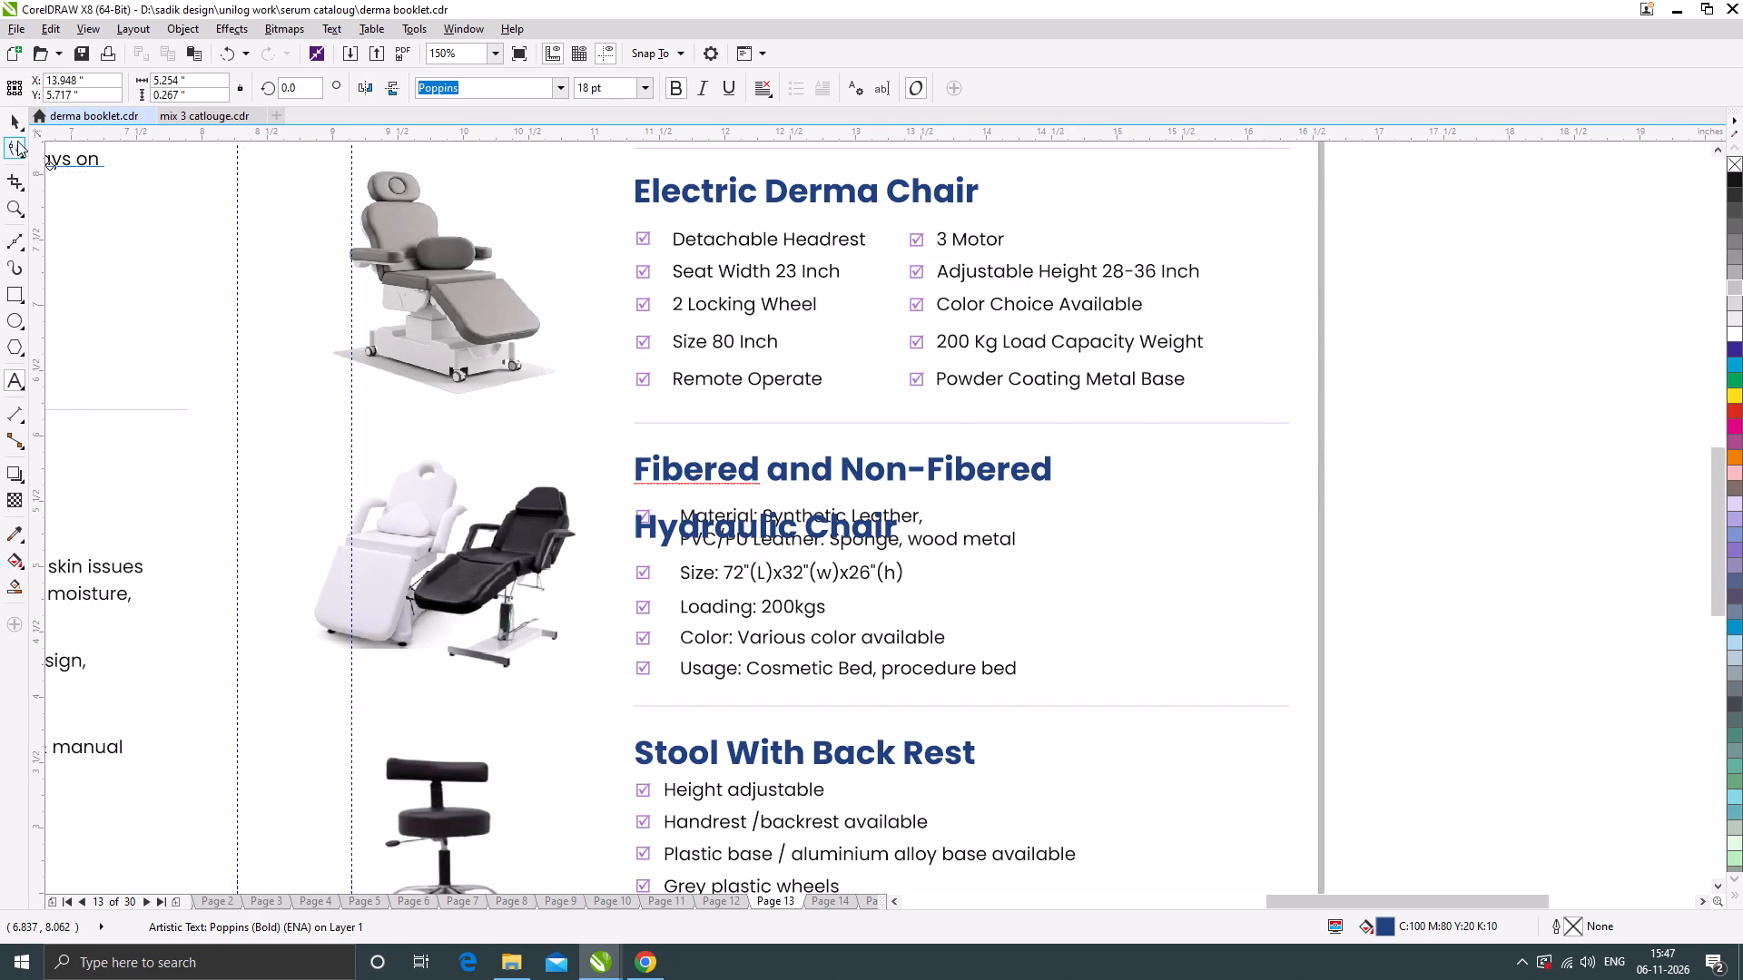
Tighten the line spacing between the two lines of the "Fibered and Non-Fibered Hydraulic Chair" heading.
left_click(16, 140)
scroll(646, 548, "up", 1)
left_click_drag(617, 552, 634, 475)
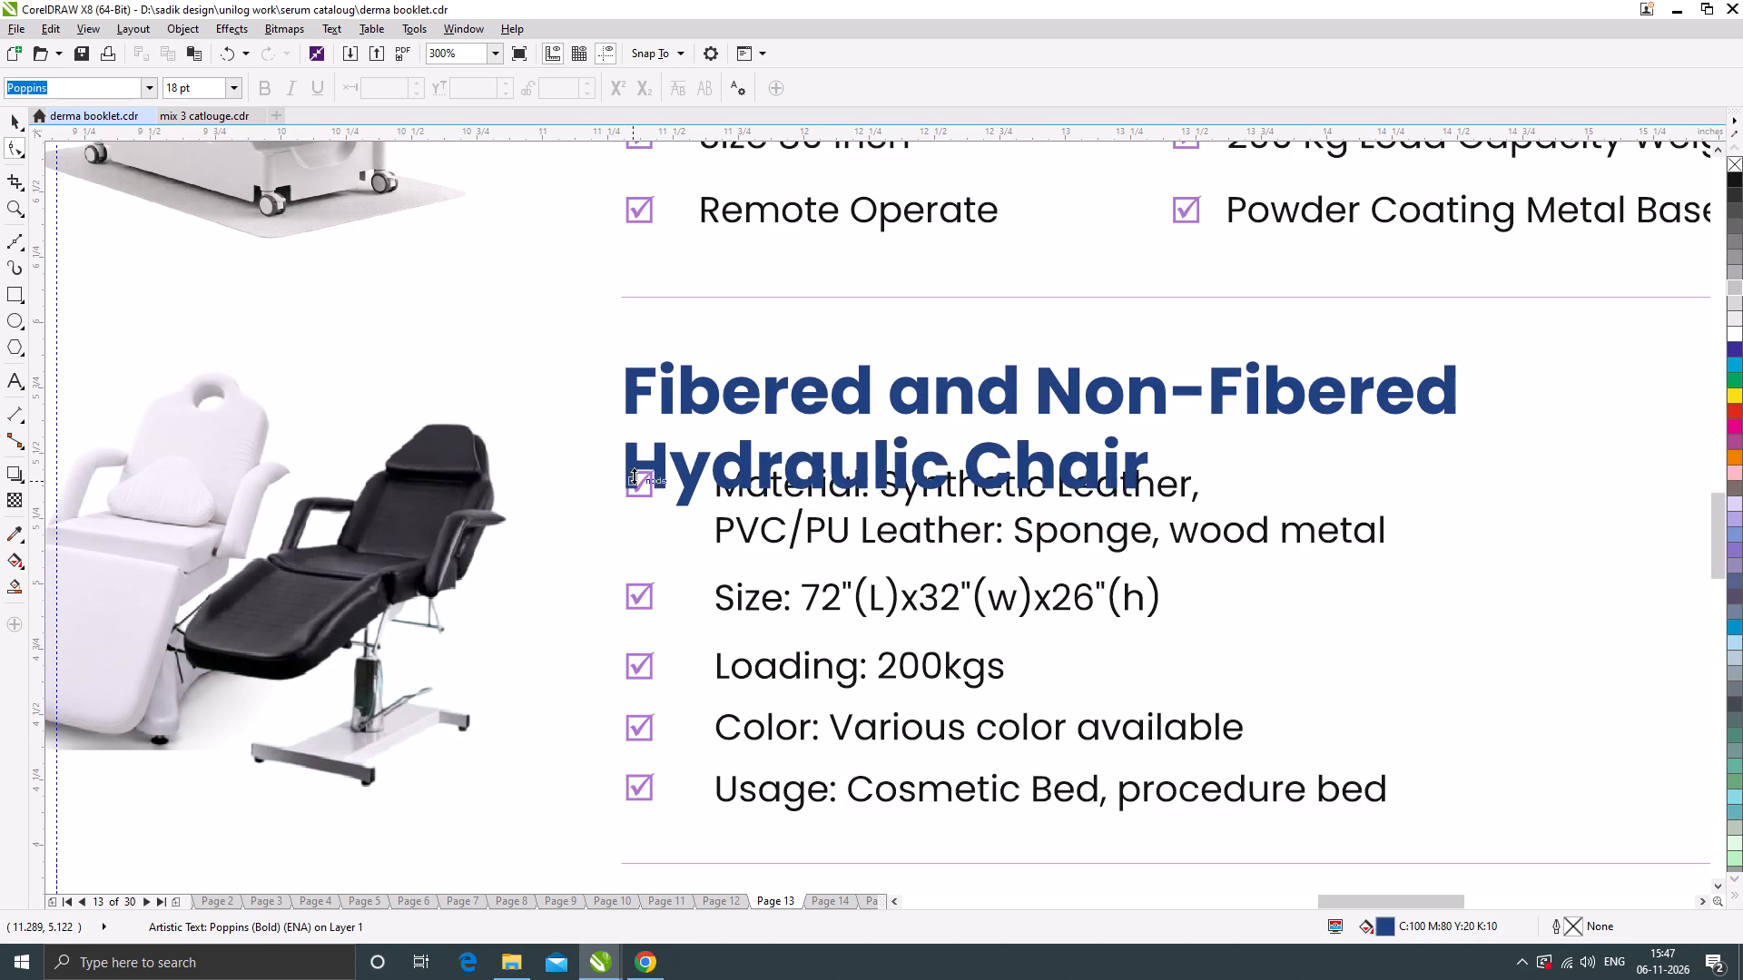
left_click_drag(634, 475, 634, 475)
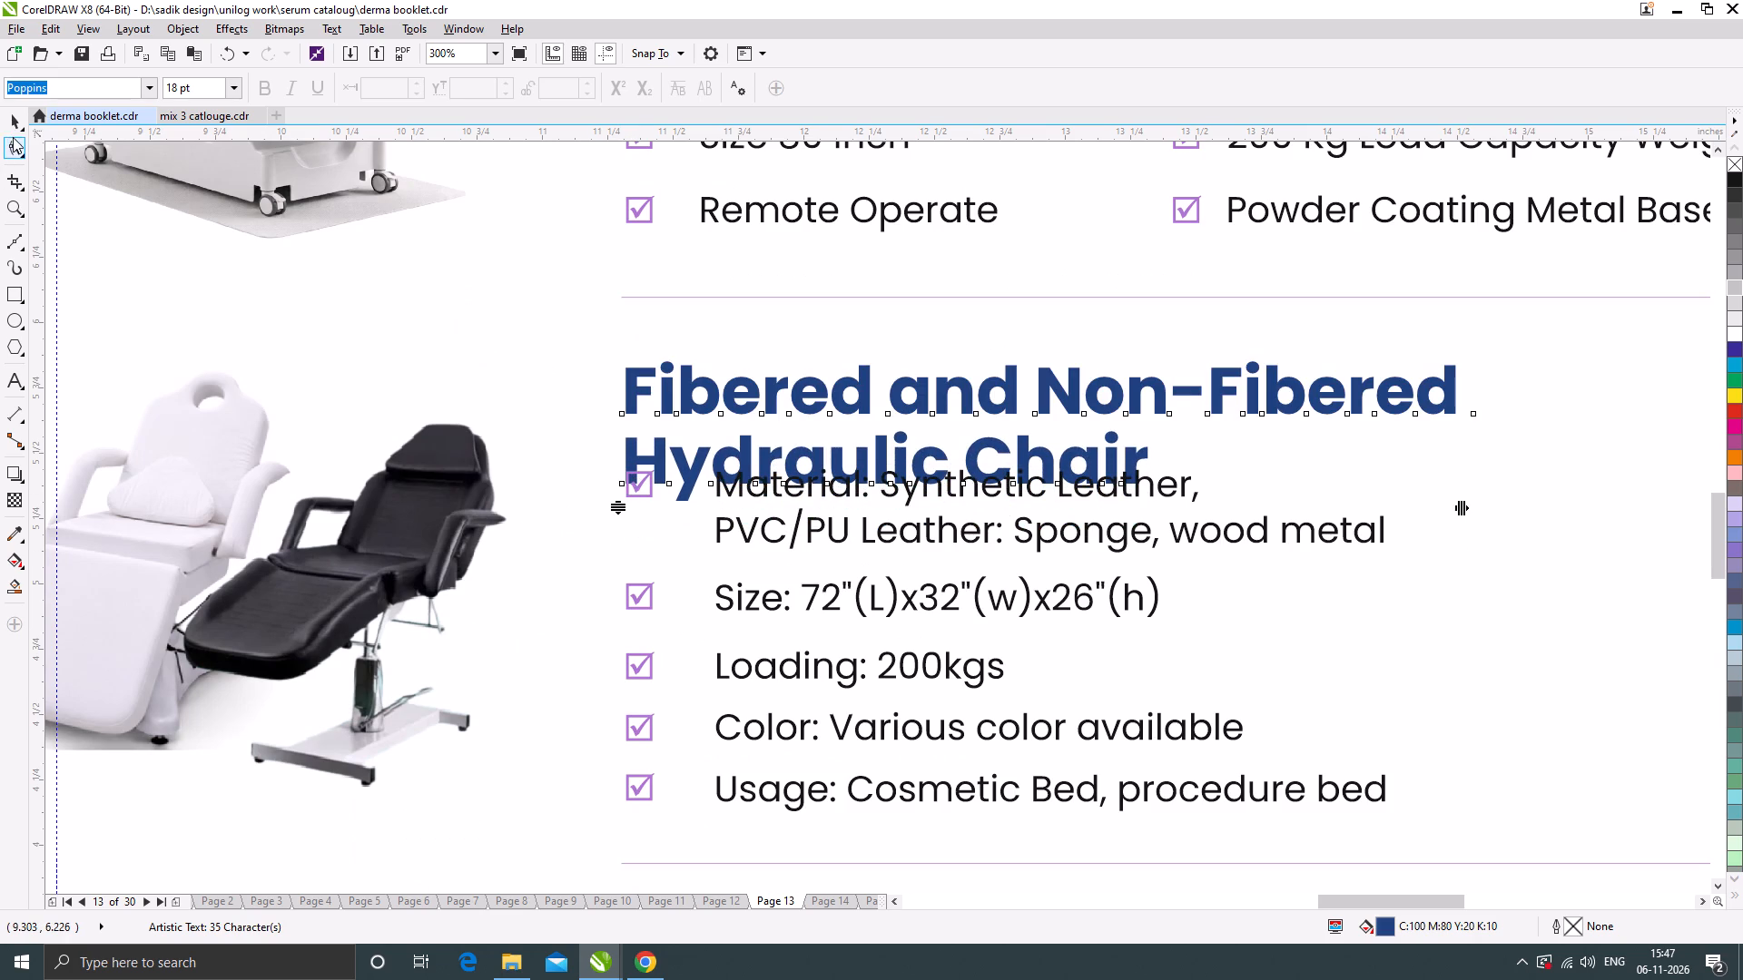
left_click(14, 125)
Check the hydraulic chair layout in mix 3 catlouge, and move the booklet's Size line with its checkbox beside the Material line as a second column.
left_click(198, 112)
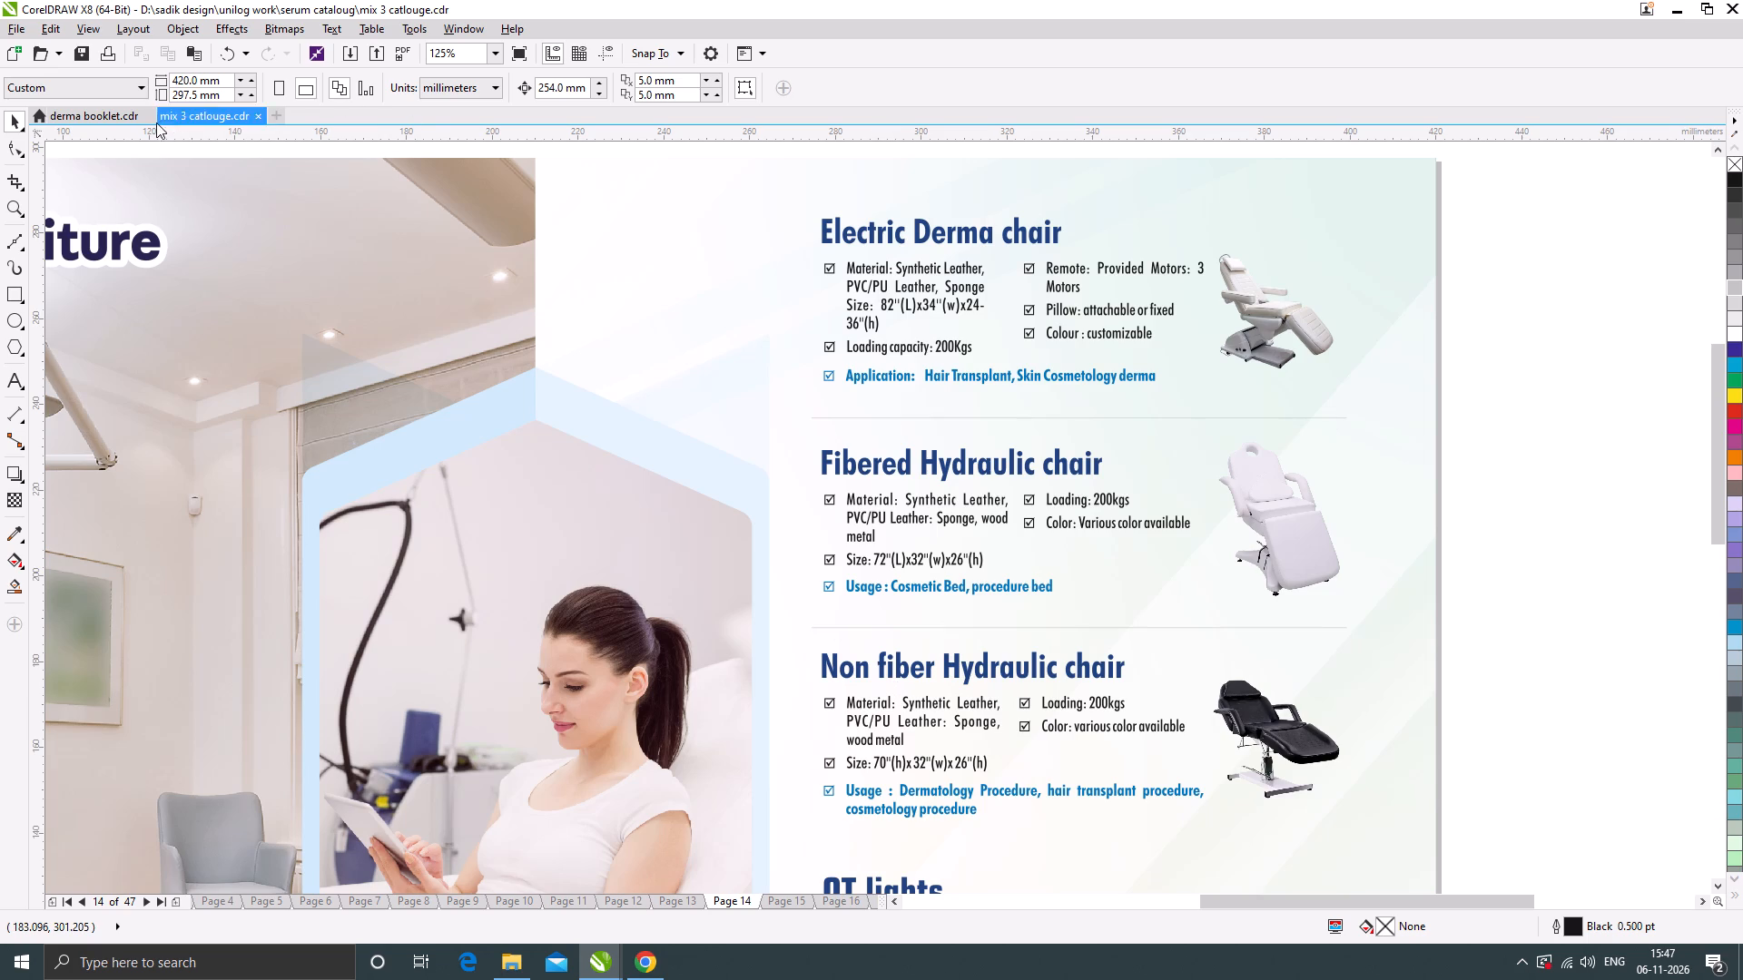
left_click(105, 116)
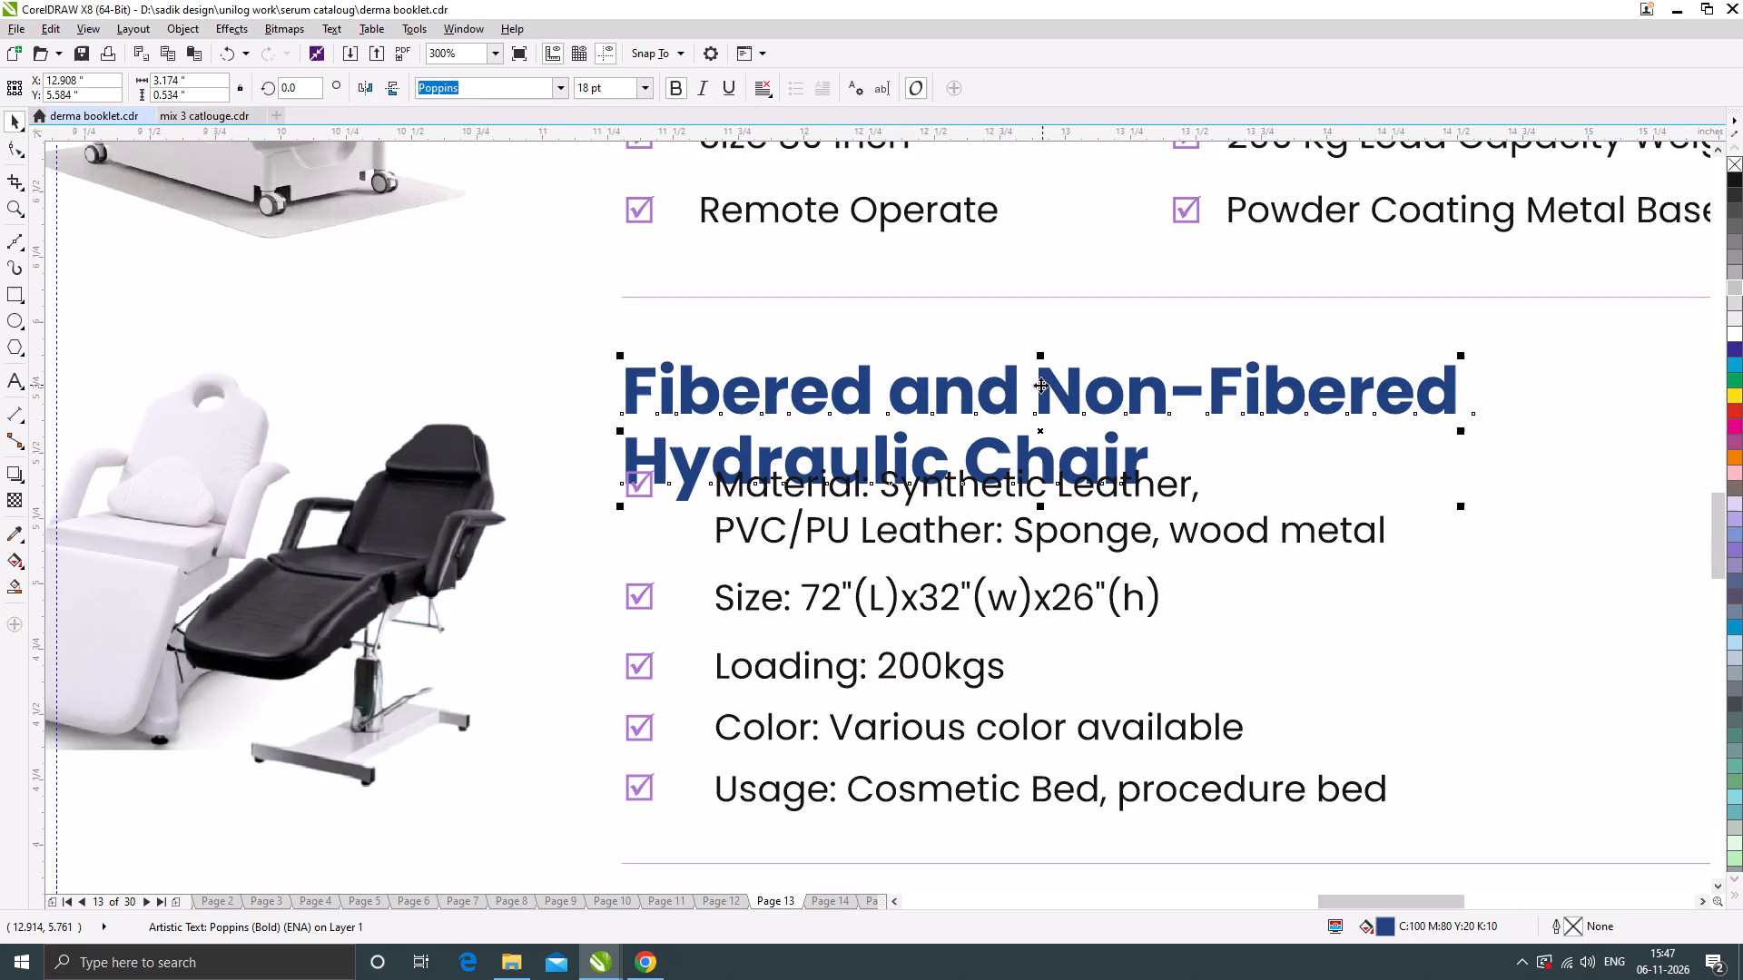
scroll(868, 364, "down", 1)
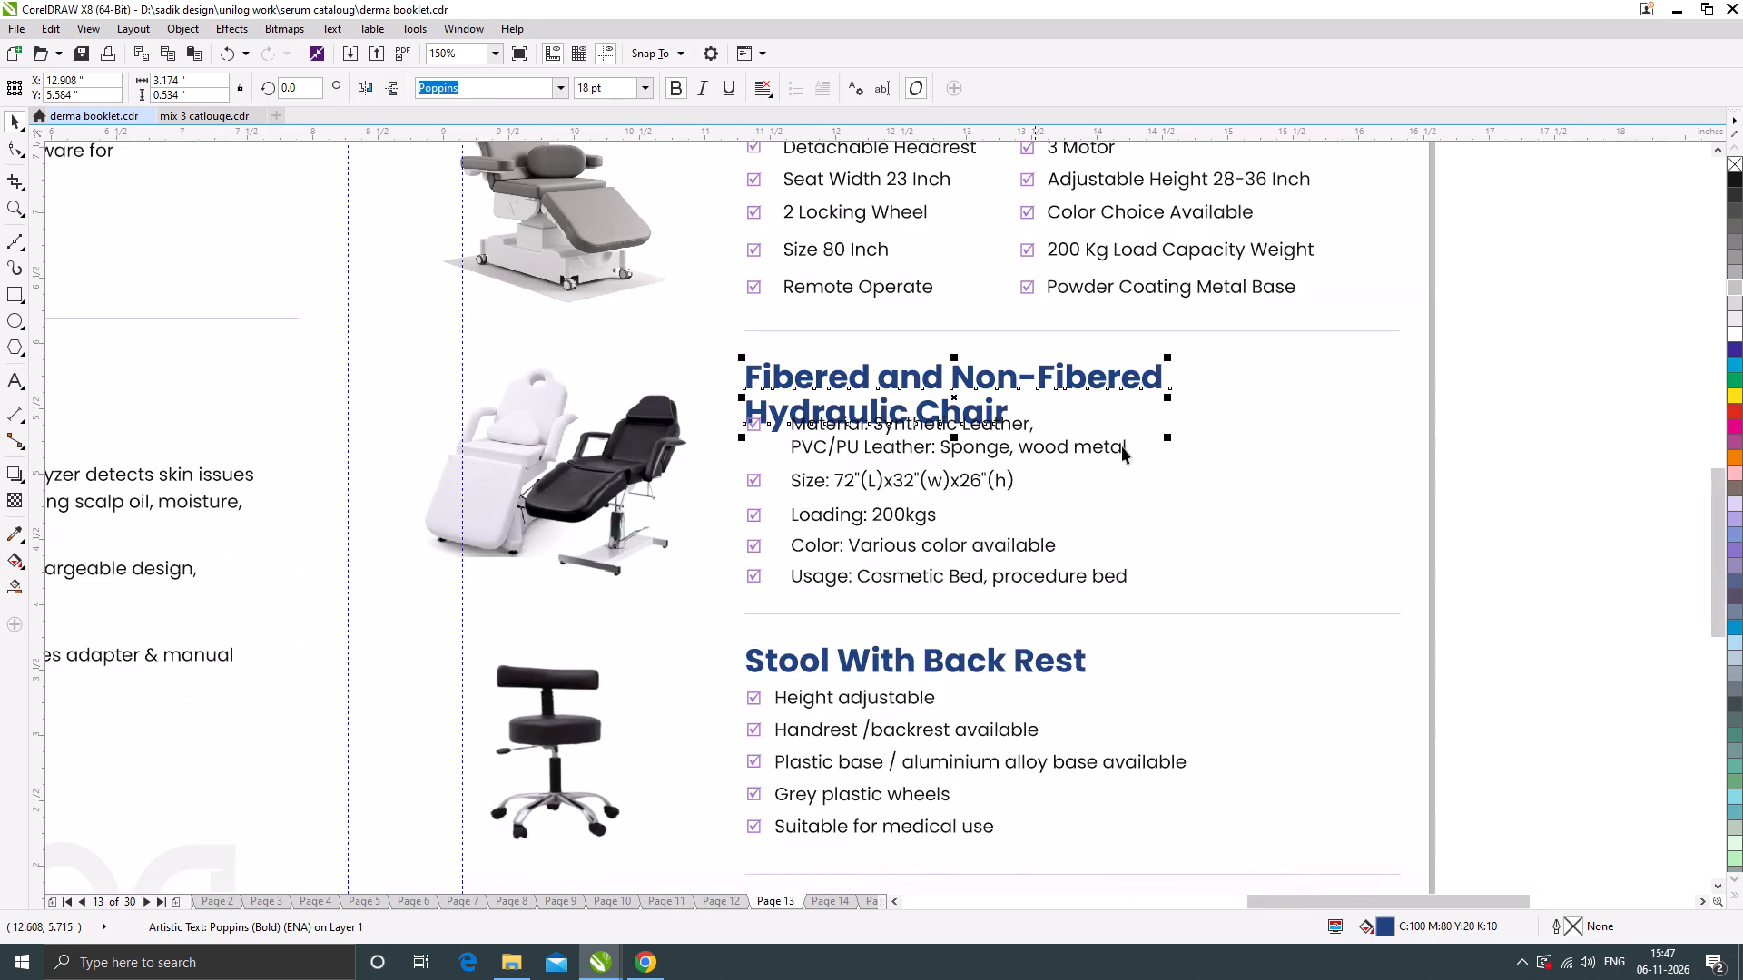
left_click(1527, 485)
left_click_drag(1477, 529, 729, 465)
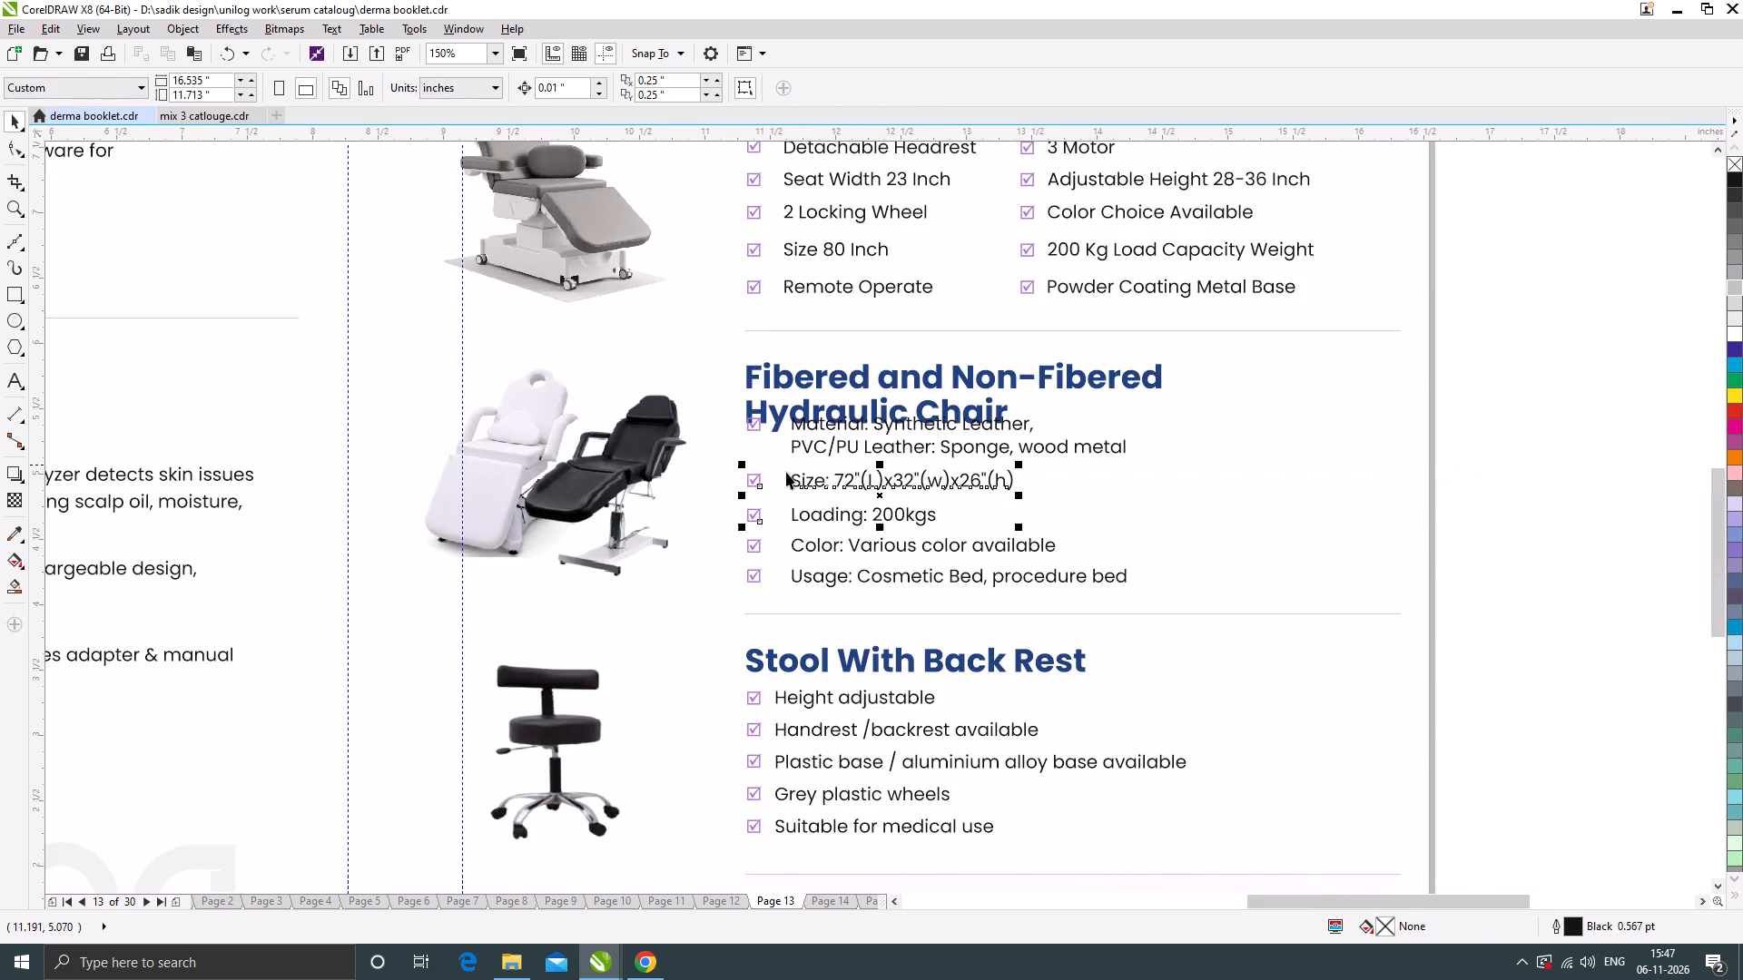
left_click(1515, 500)
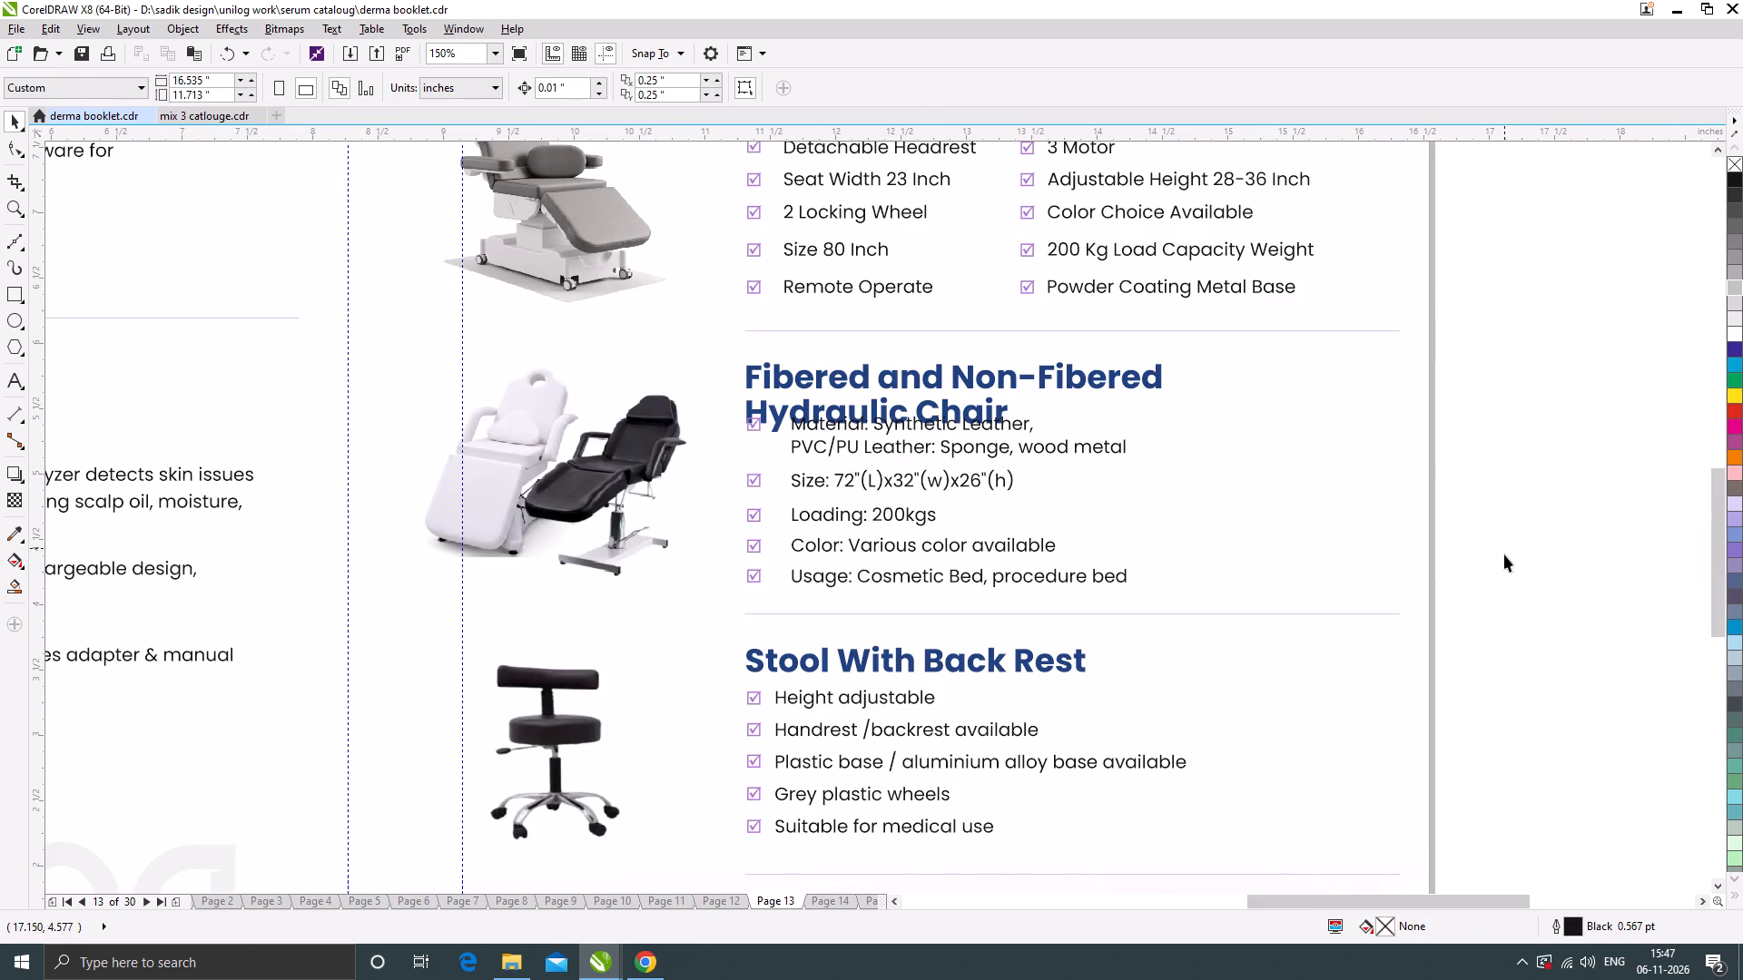
left_click(1495, 558)
scroll(881, 470, "down", 1)
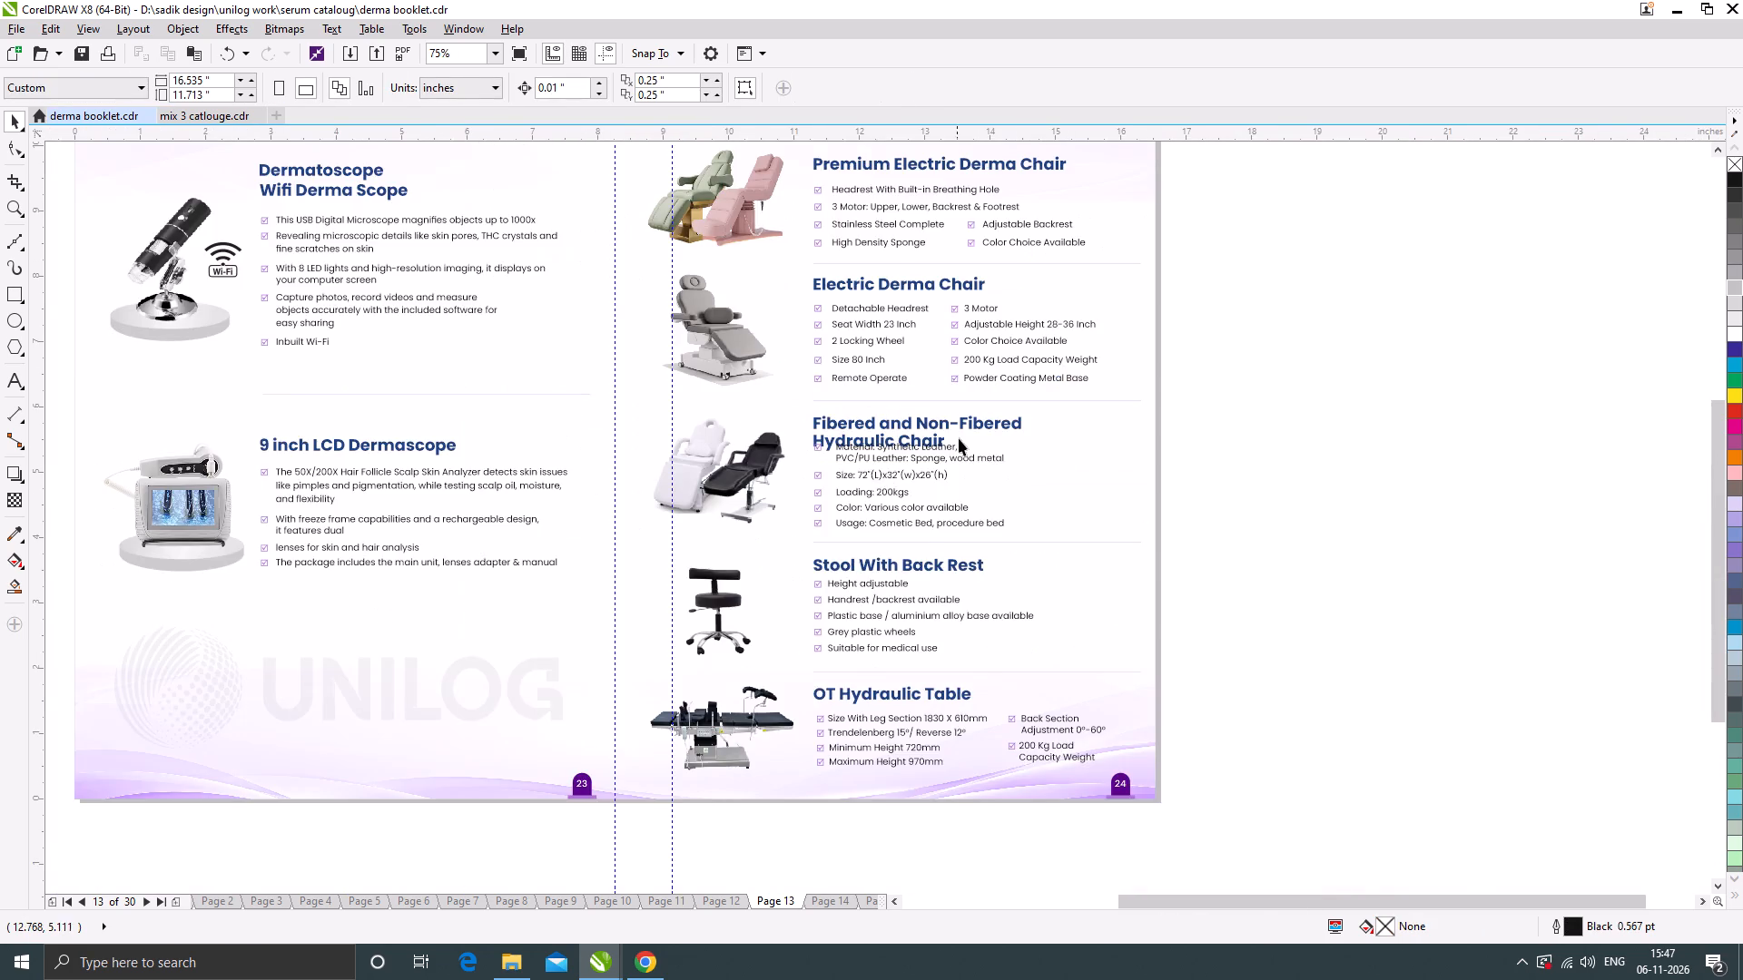
scroll(960, 436, "up", 1)
left_click(911, 483)
left_click(813, 516)
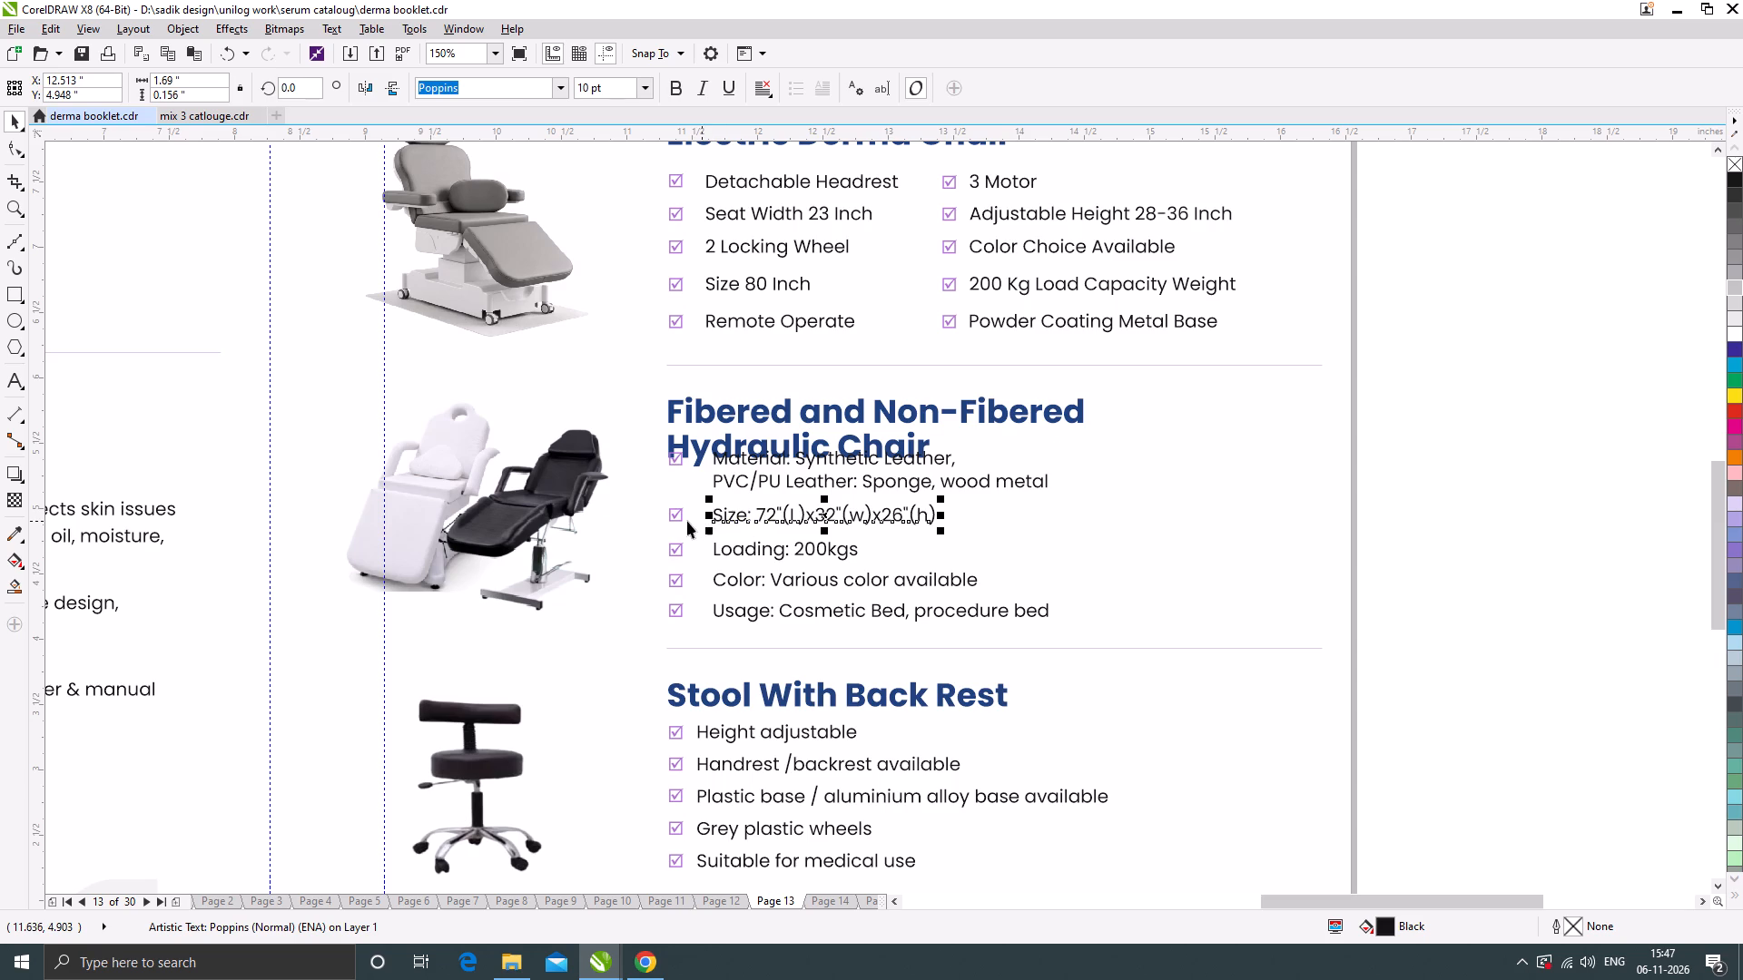
left_click(677, 520, "shift")
left_click_drag(730, 516, 1101, 462)
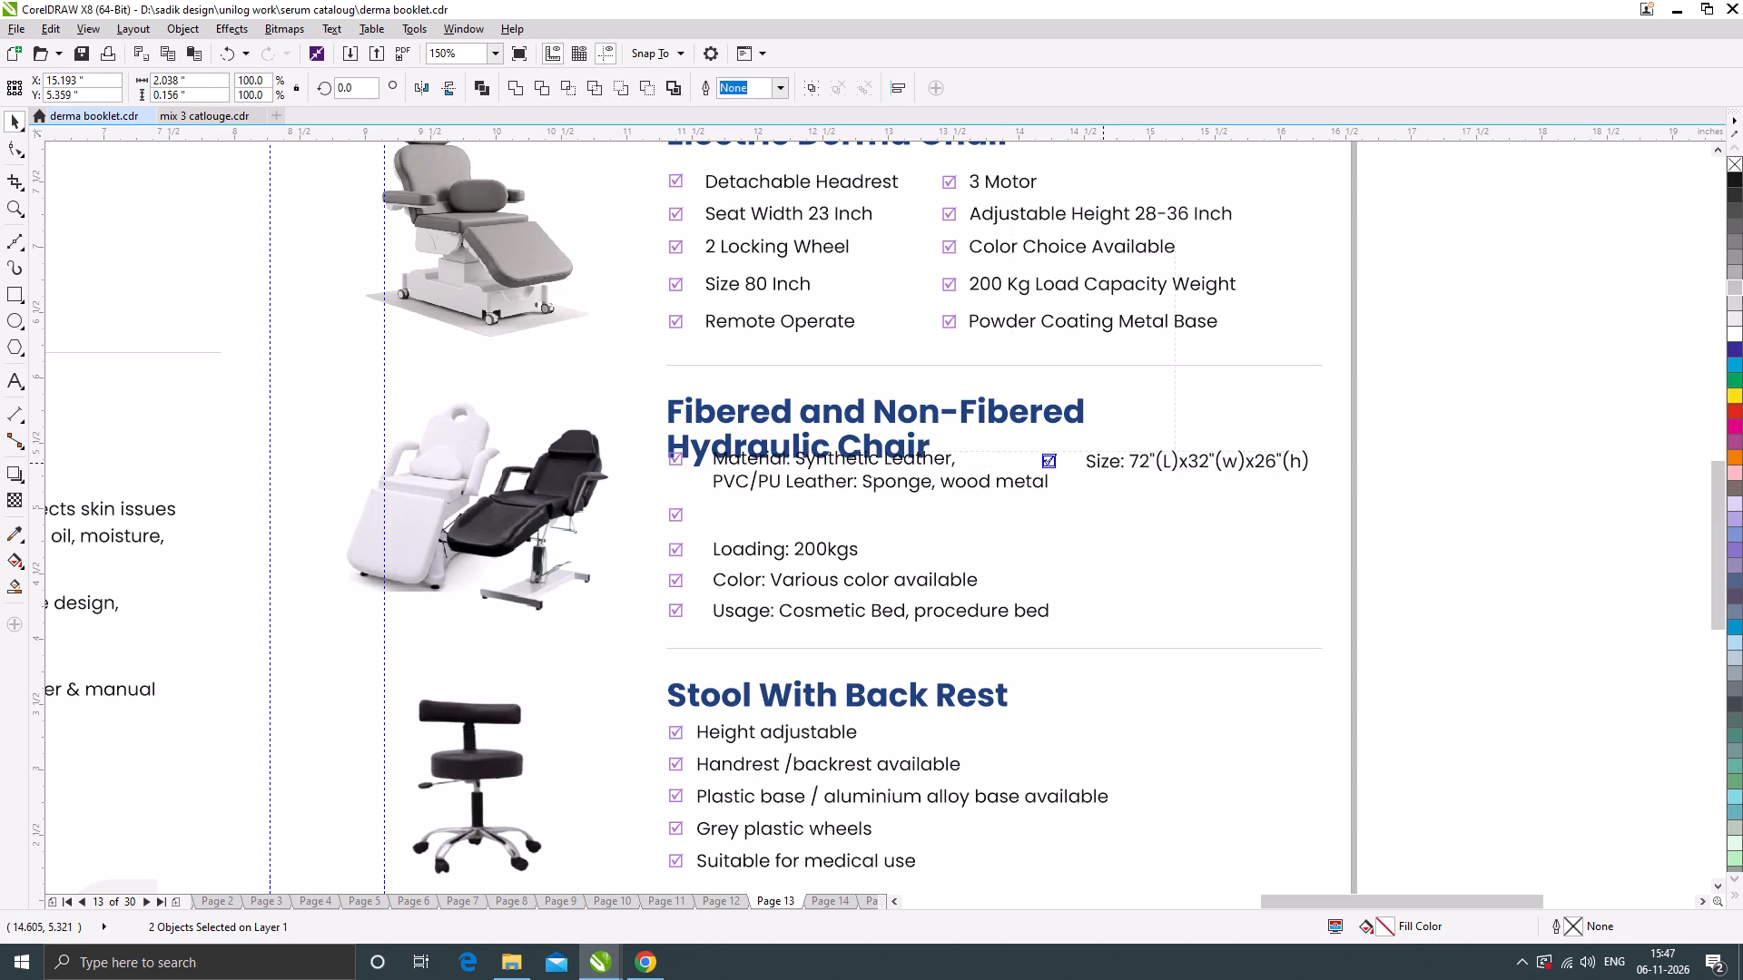
left_click_drag(1101, 462, 1058, 460)
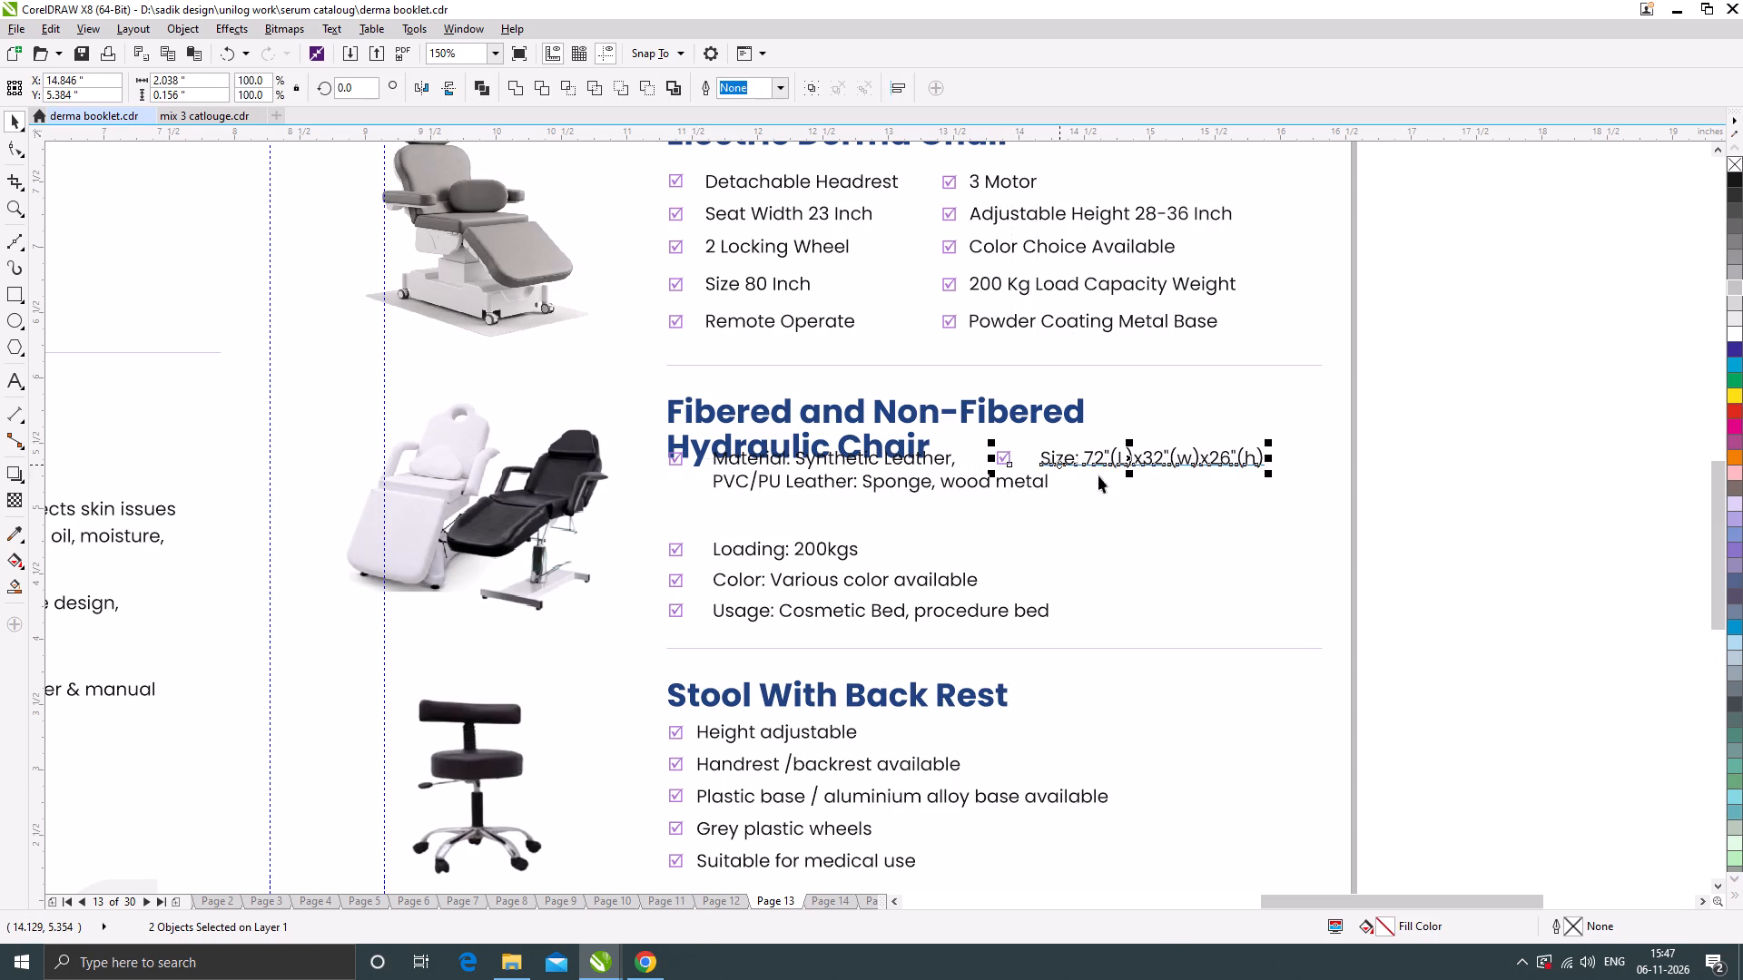
left_click(1402, 524)
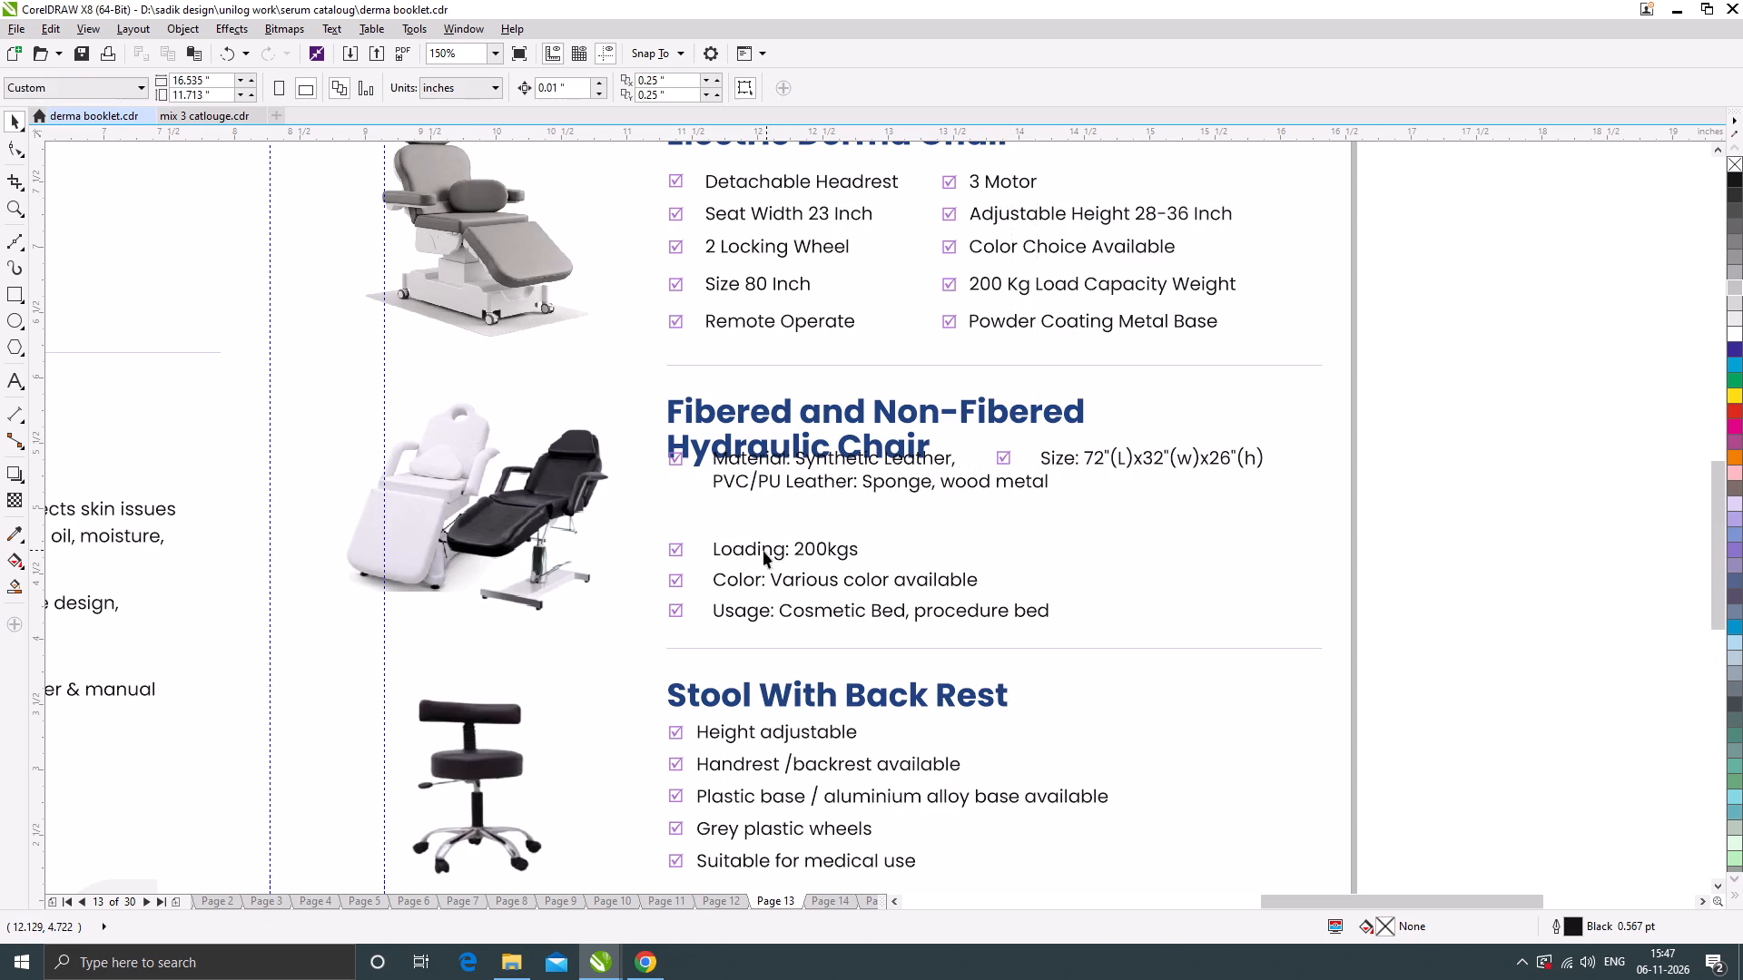
Move the Loading, Color and Usage lines with their checkboxes up together to close the gap below the Material text.
left_click_drag(1390, 625, 649, 539)
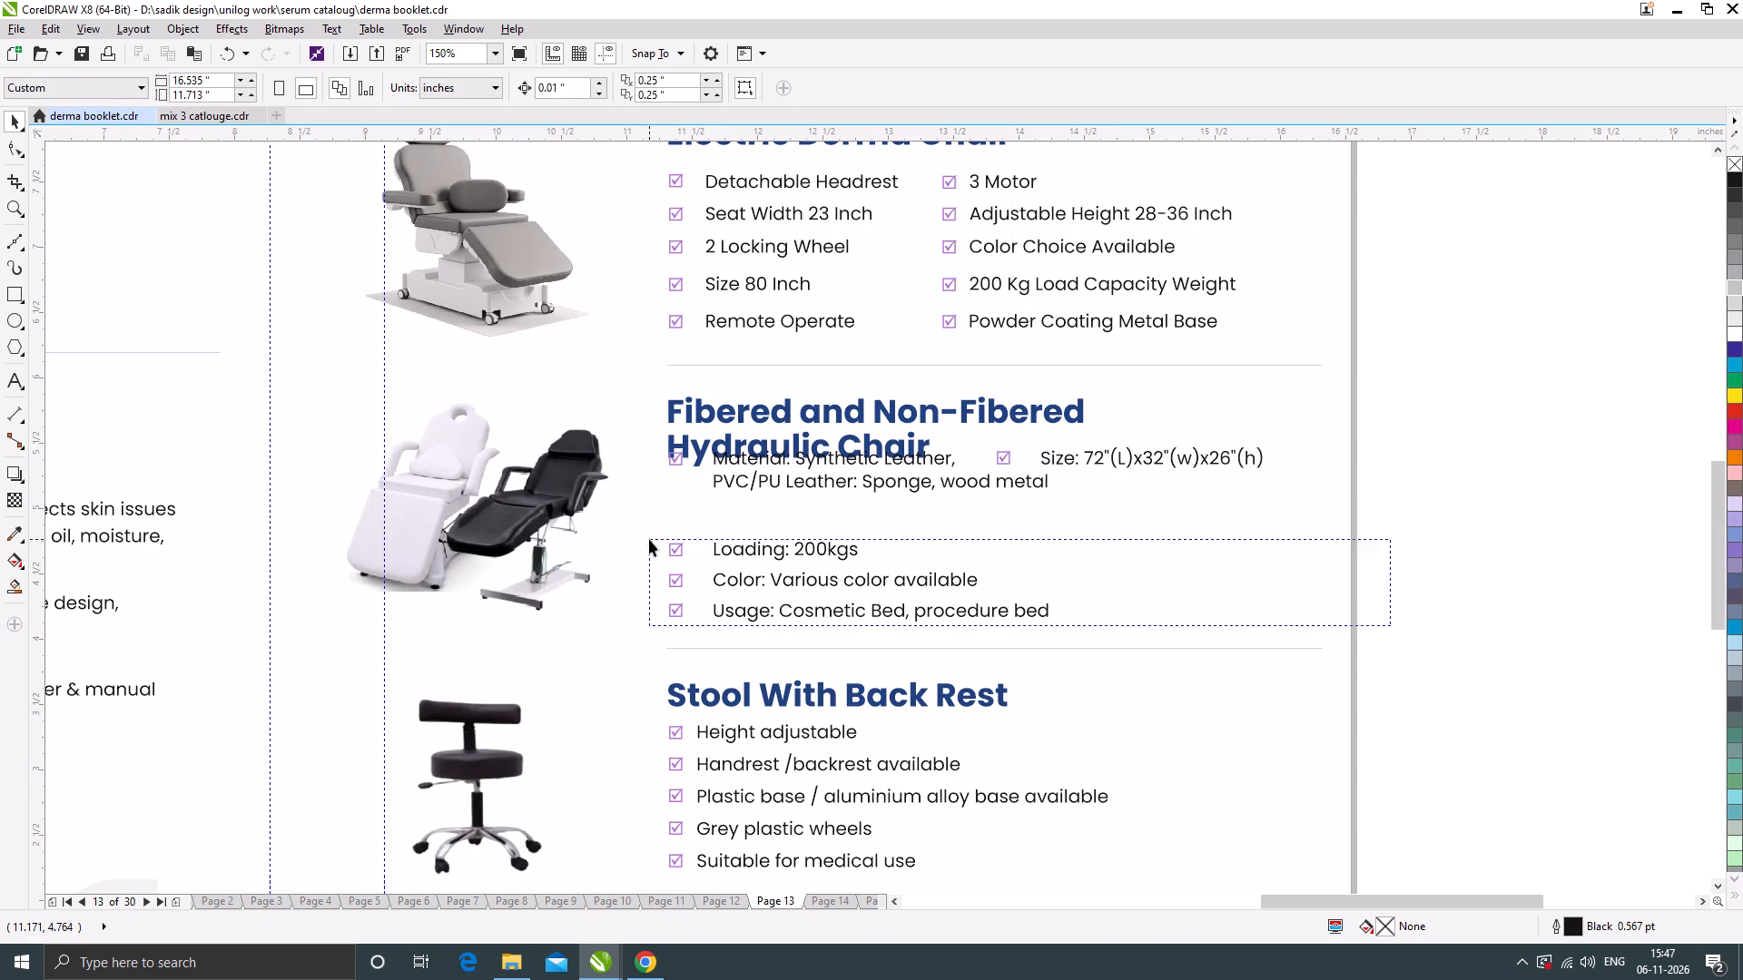
left_click_drag(649, 539, 639, 529)
scroll(748, 554, "up", 1)
left_click_drag(758, 539, 760, 525)
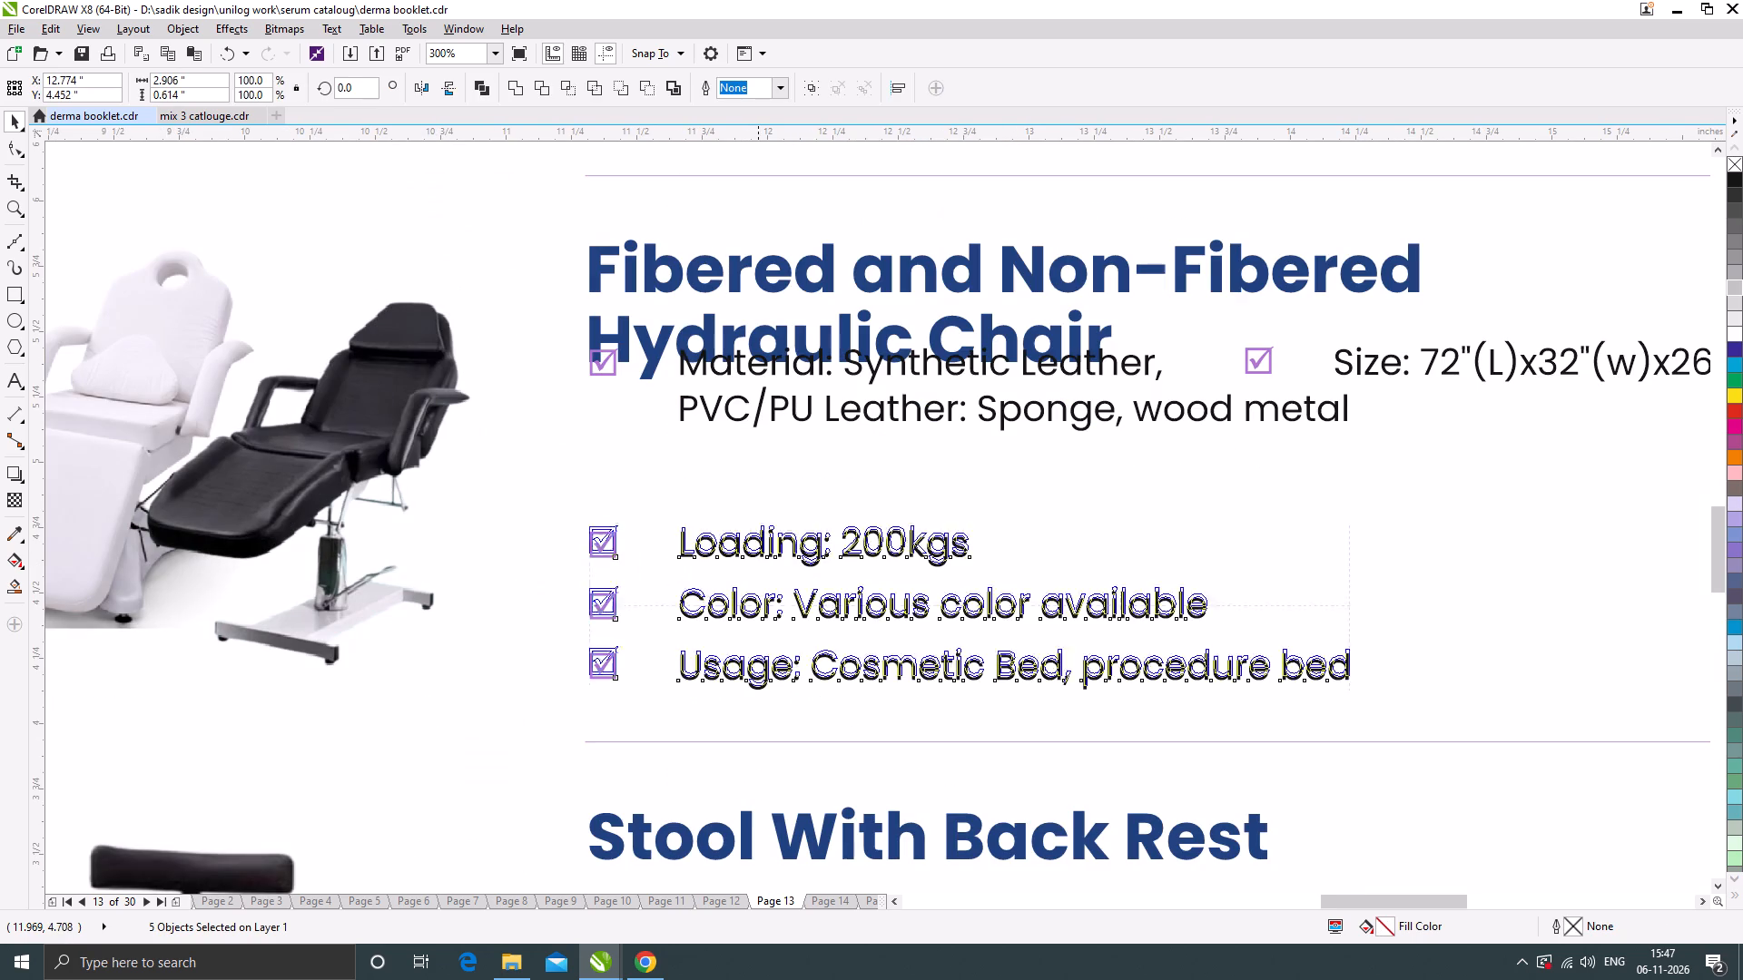
left_click_drag(760, 525, 764, 482)
left_click(1019, 479)
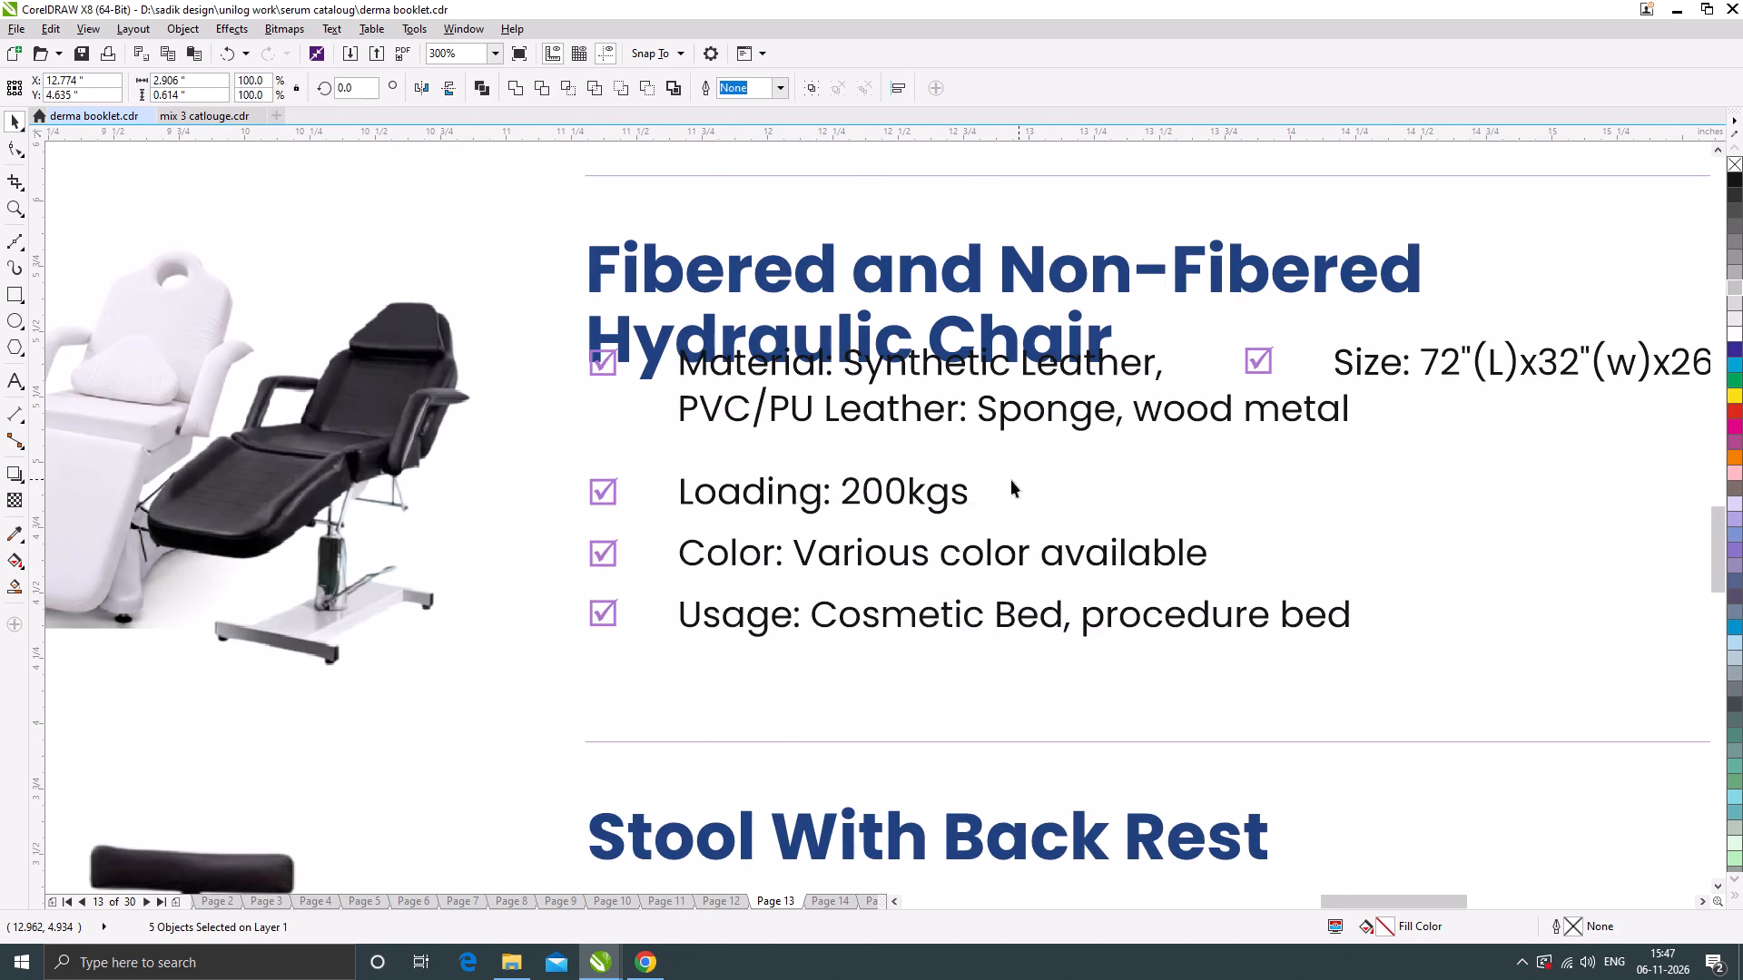
scroll(739, 534, "down", 1)
left_click_drag(1383, 519, 658, 492)
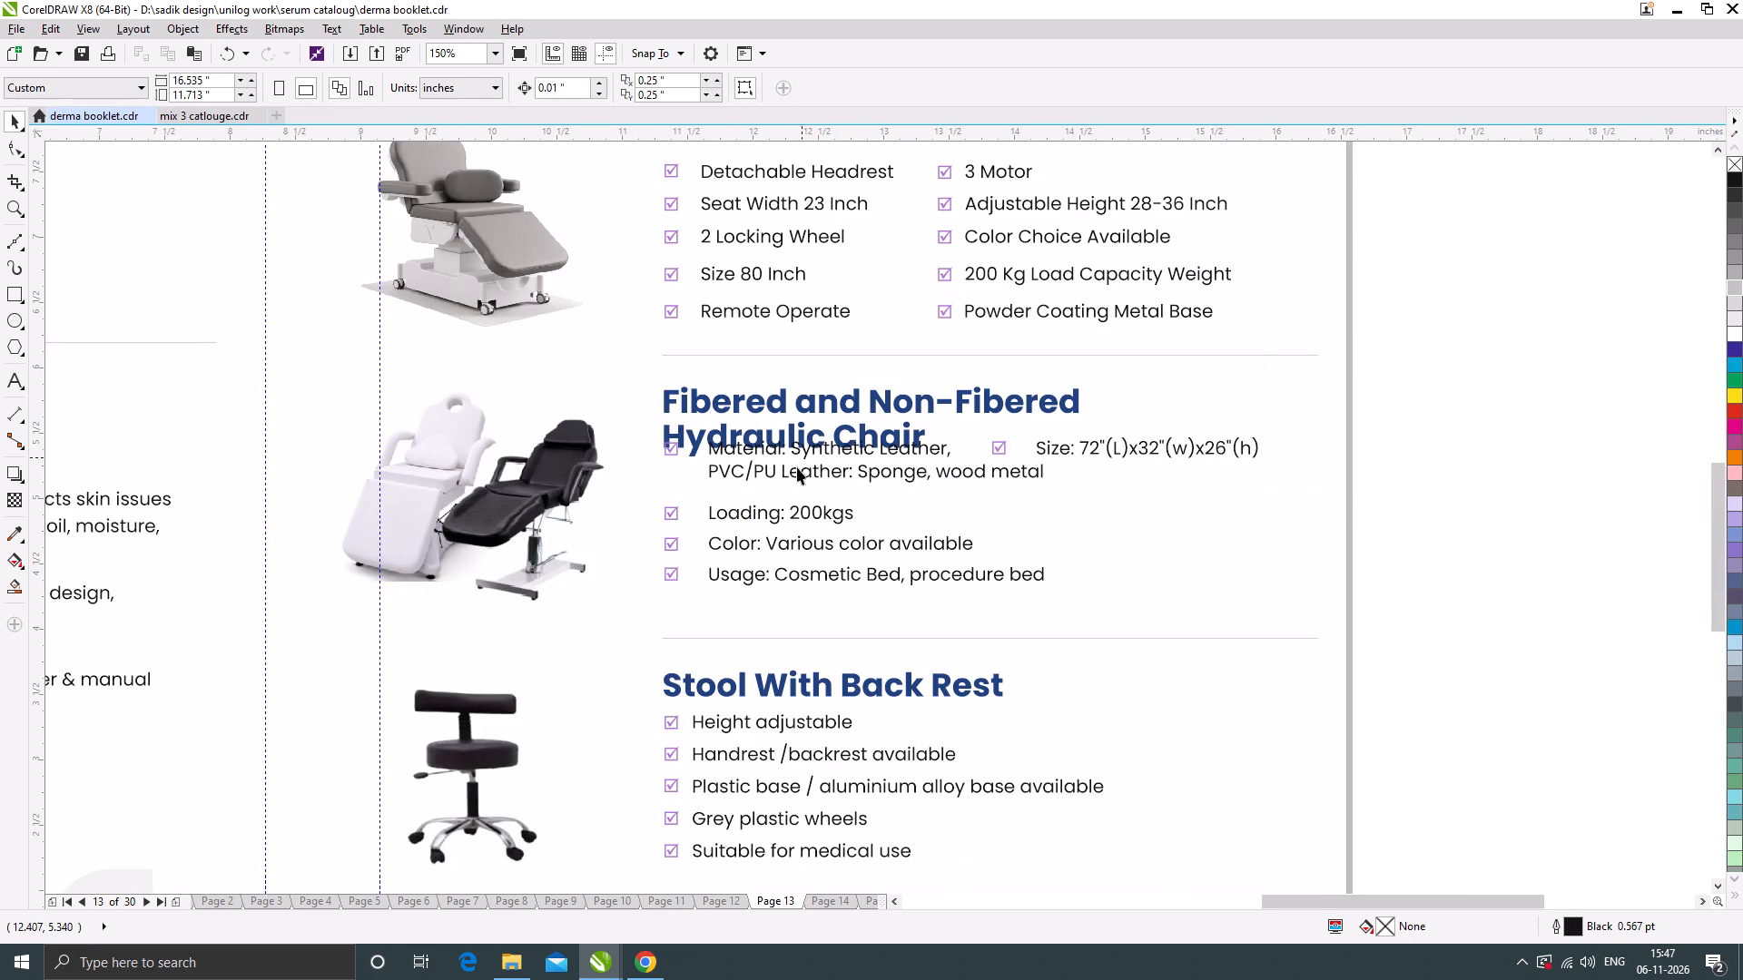
left_click(796, 470)
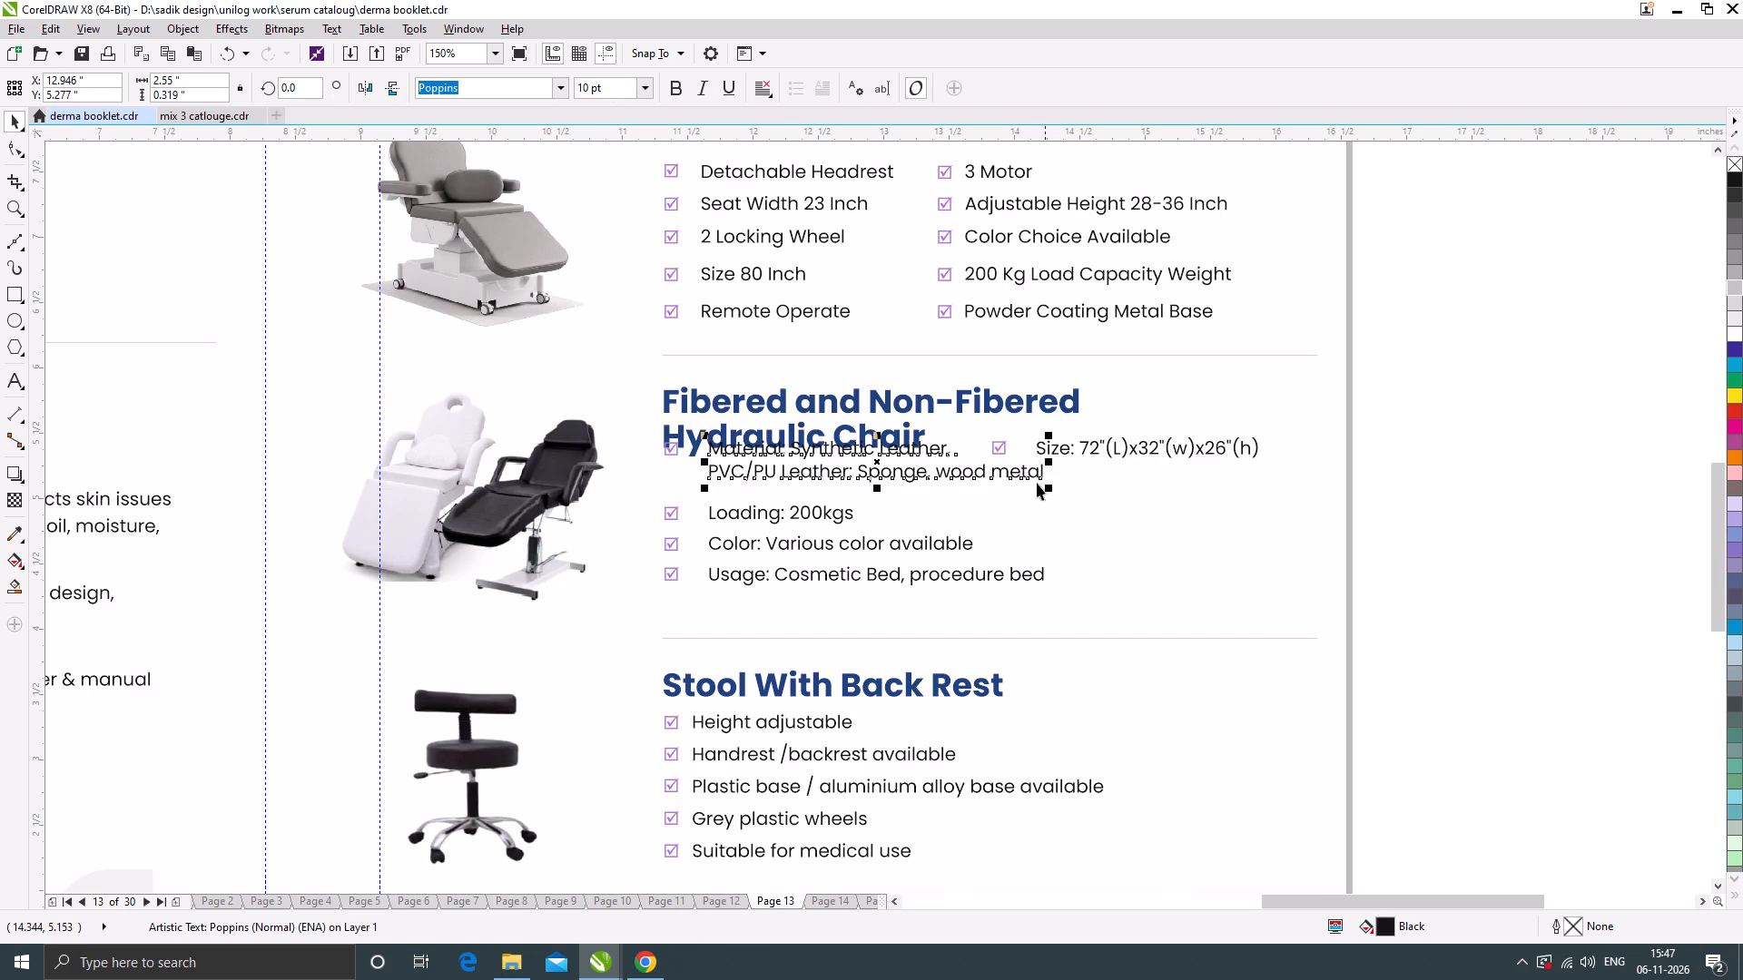
left_click_drag(1409, 616, 649, 525)
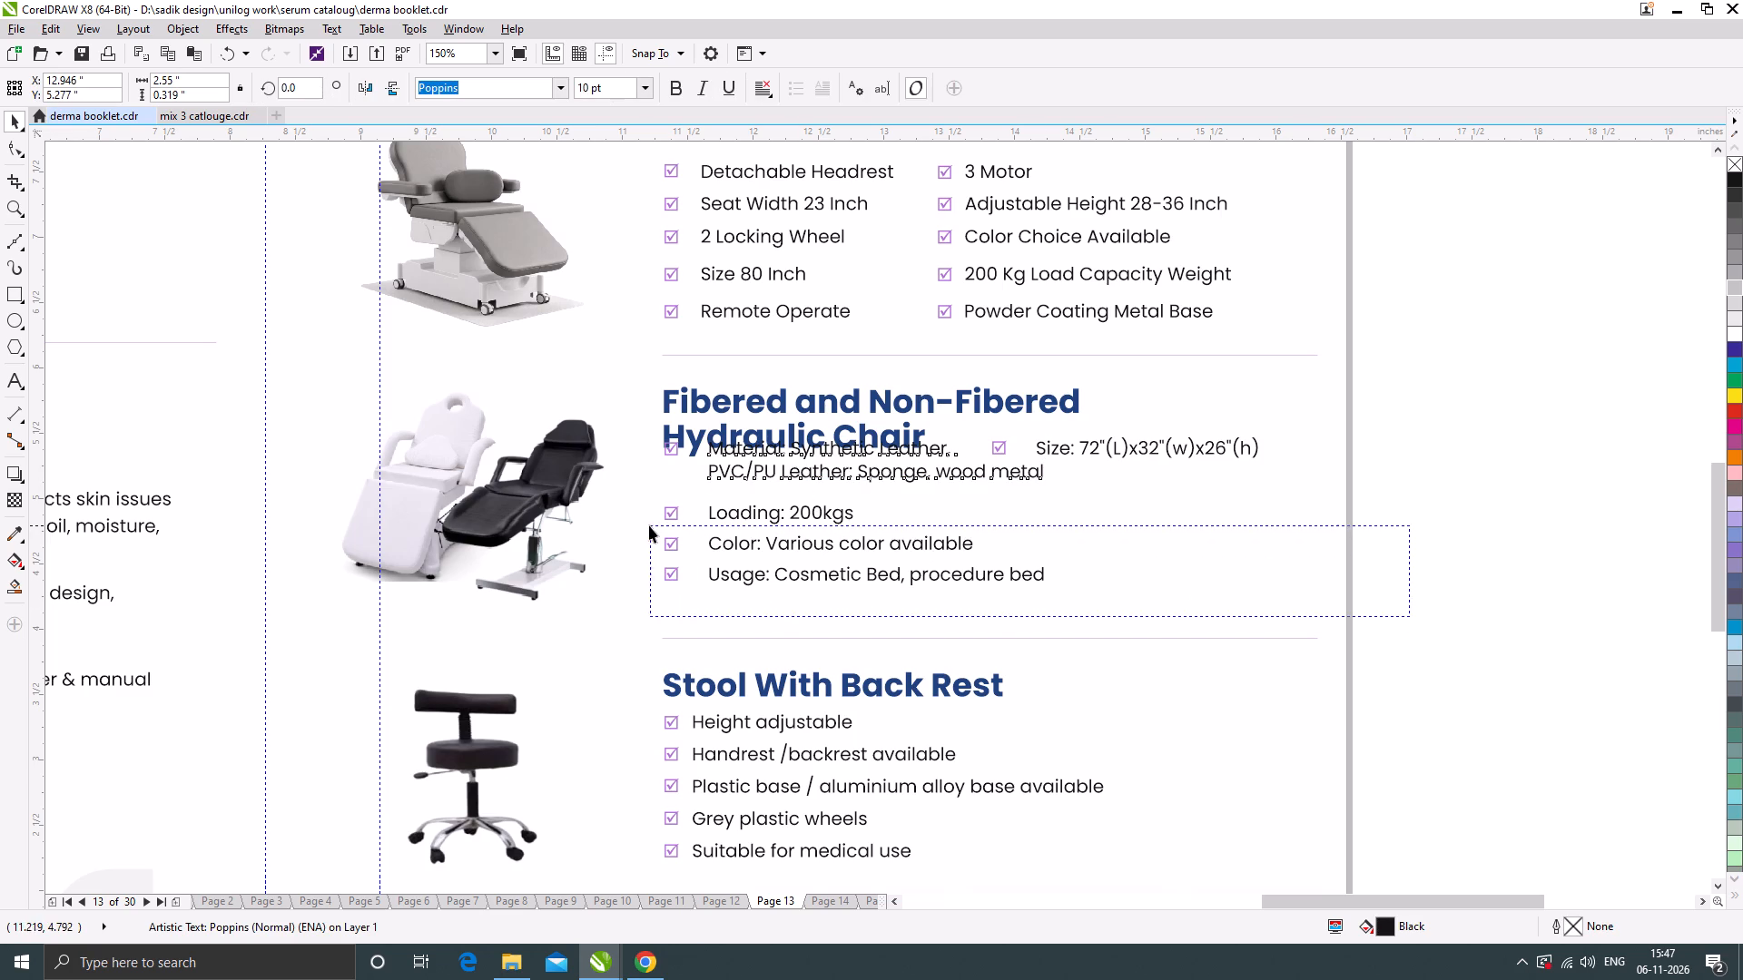
left_click_drag(649, 525, 640, 495)
scroll(712, 508, "up", 2)
left_click_drag(712, 514, 712, 499)
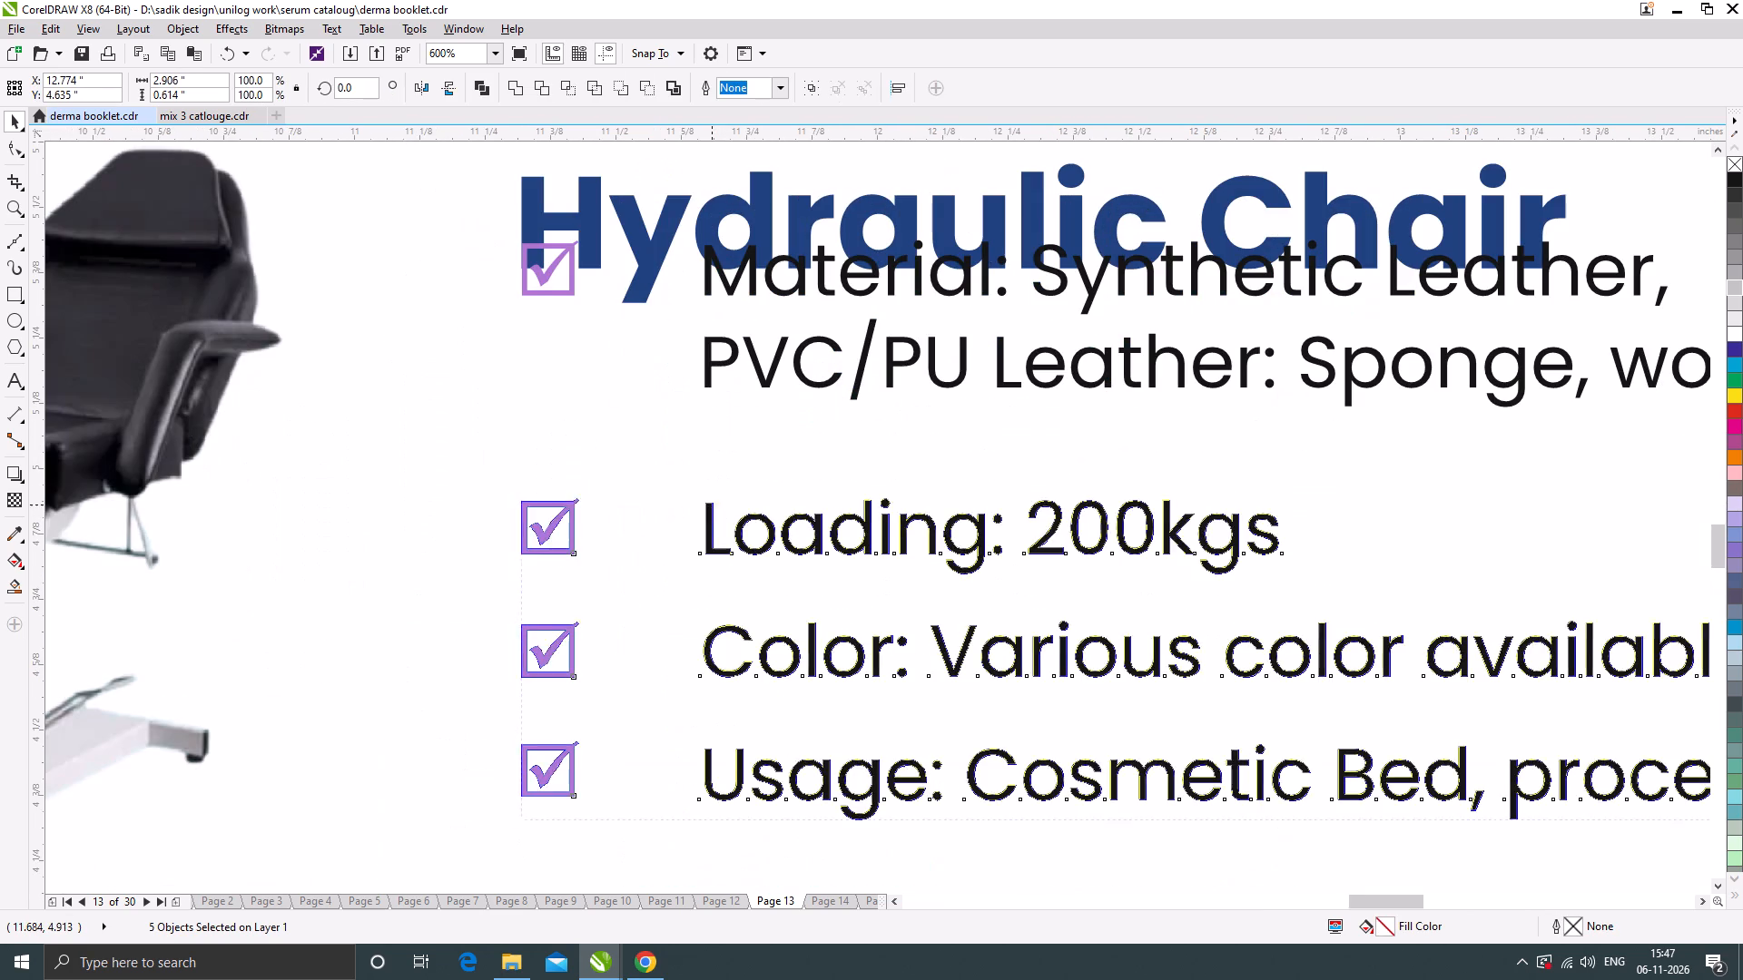
left_click_drag(712, 499, 714, 476)
scroll(720, 476, "down", 2)
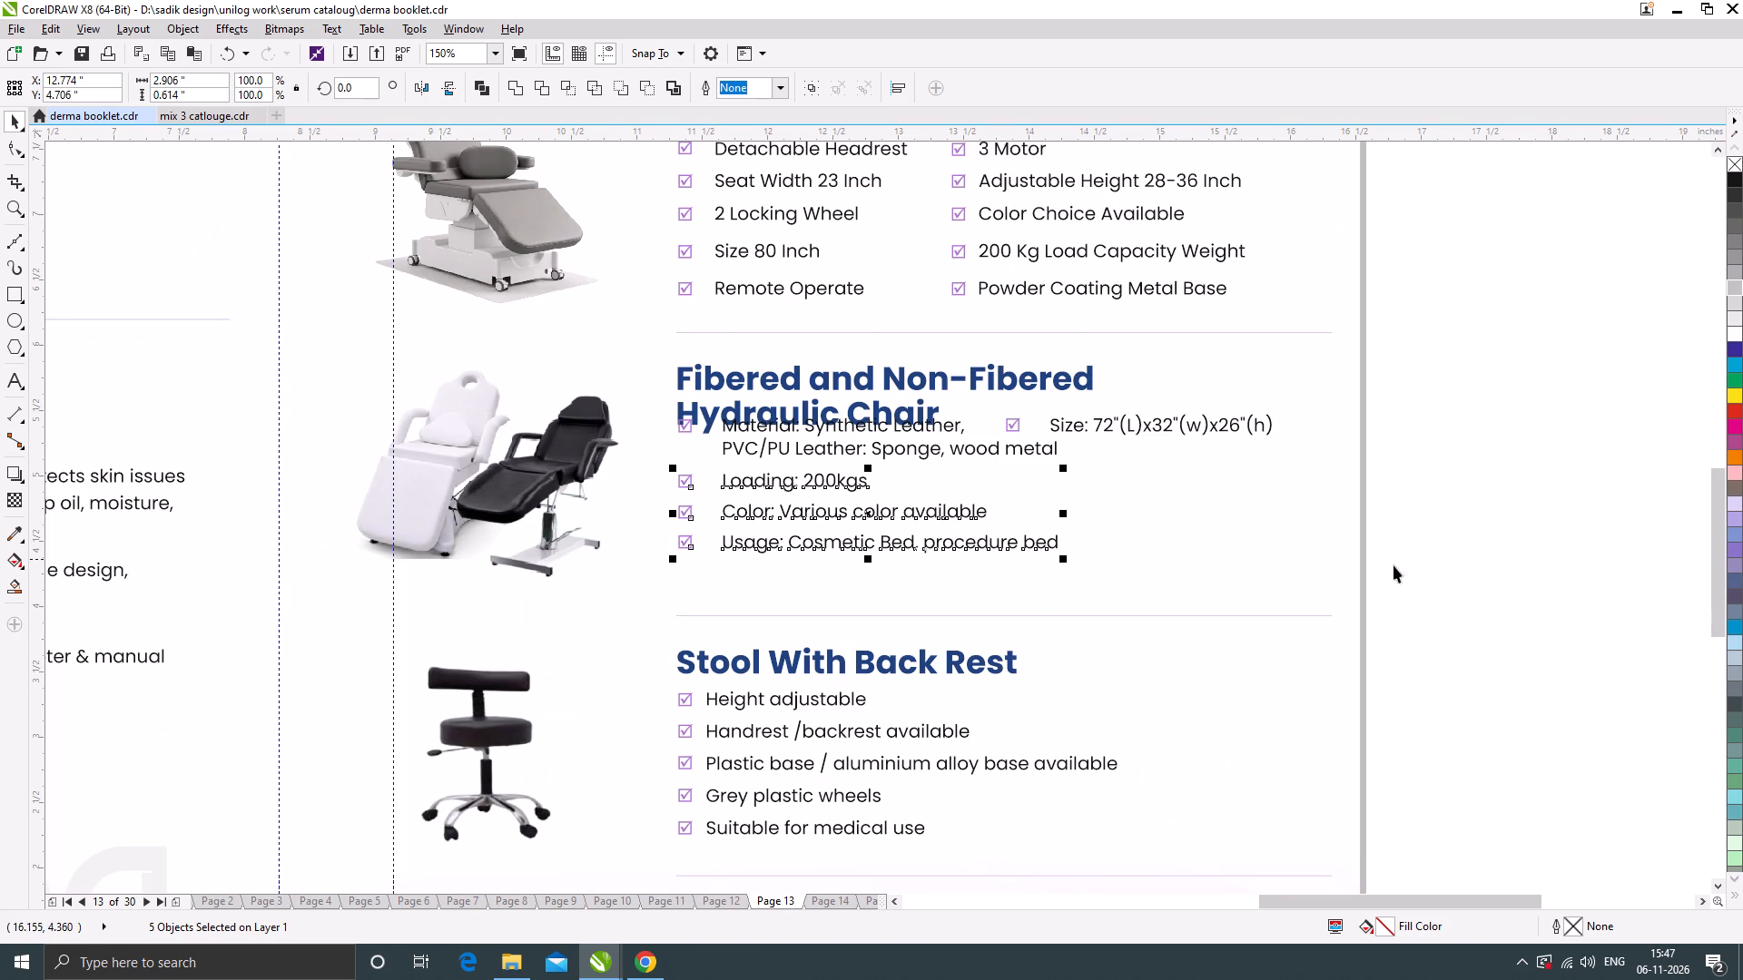
Move all the hydraulic chair specification lines and checkboxes straight down, clear of the two-line heading.
left_click_drag(1461, 592, 634, 407)
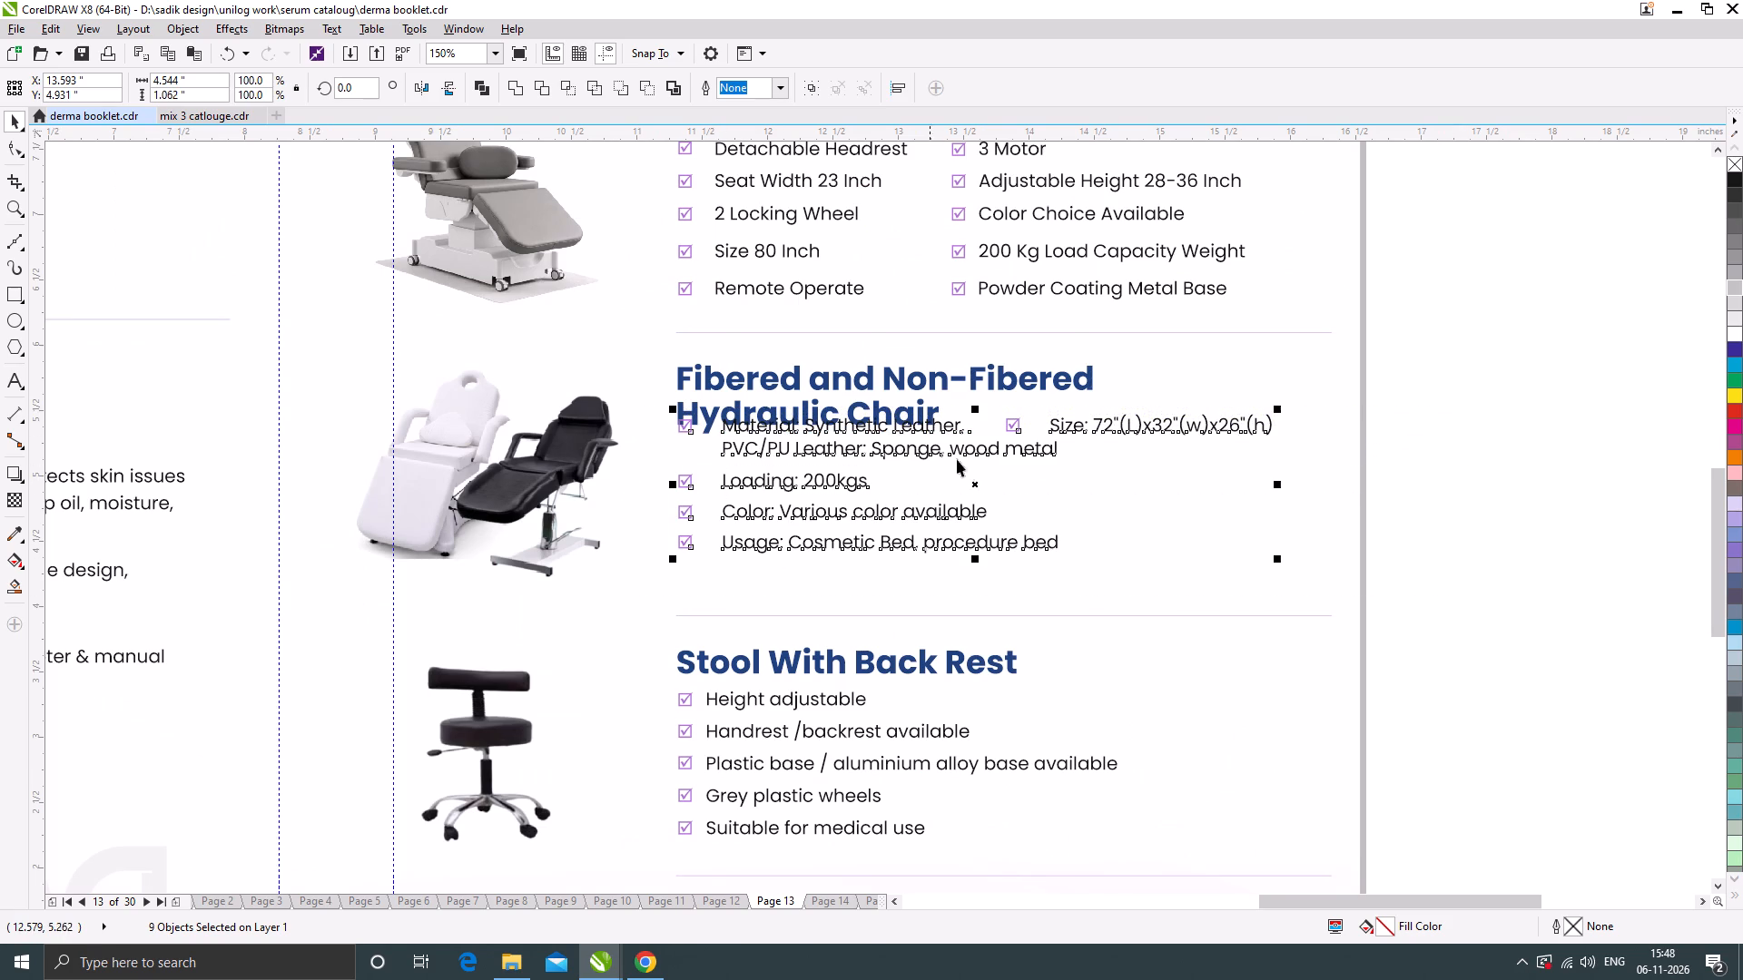
left_click_drag(976, 484, 975, 505)
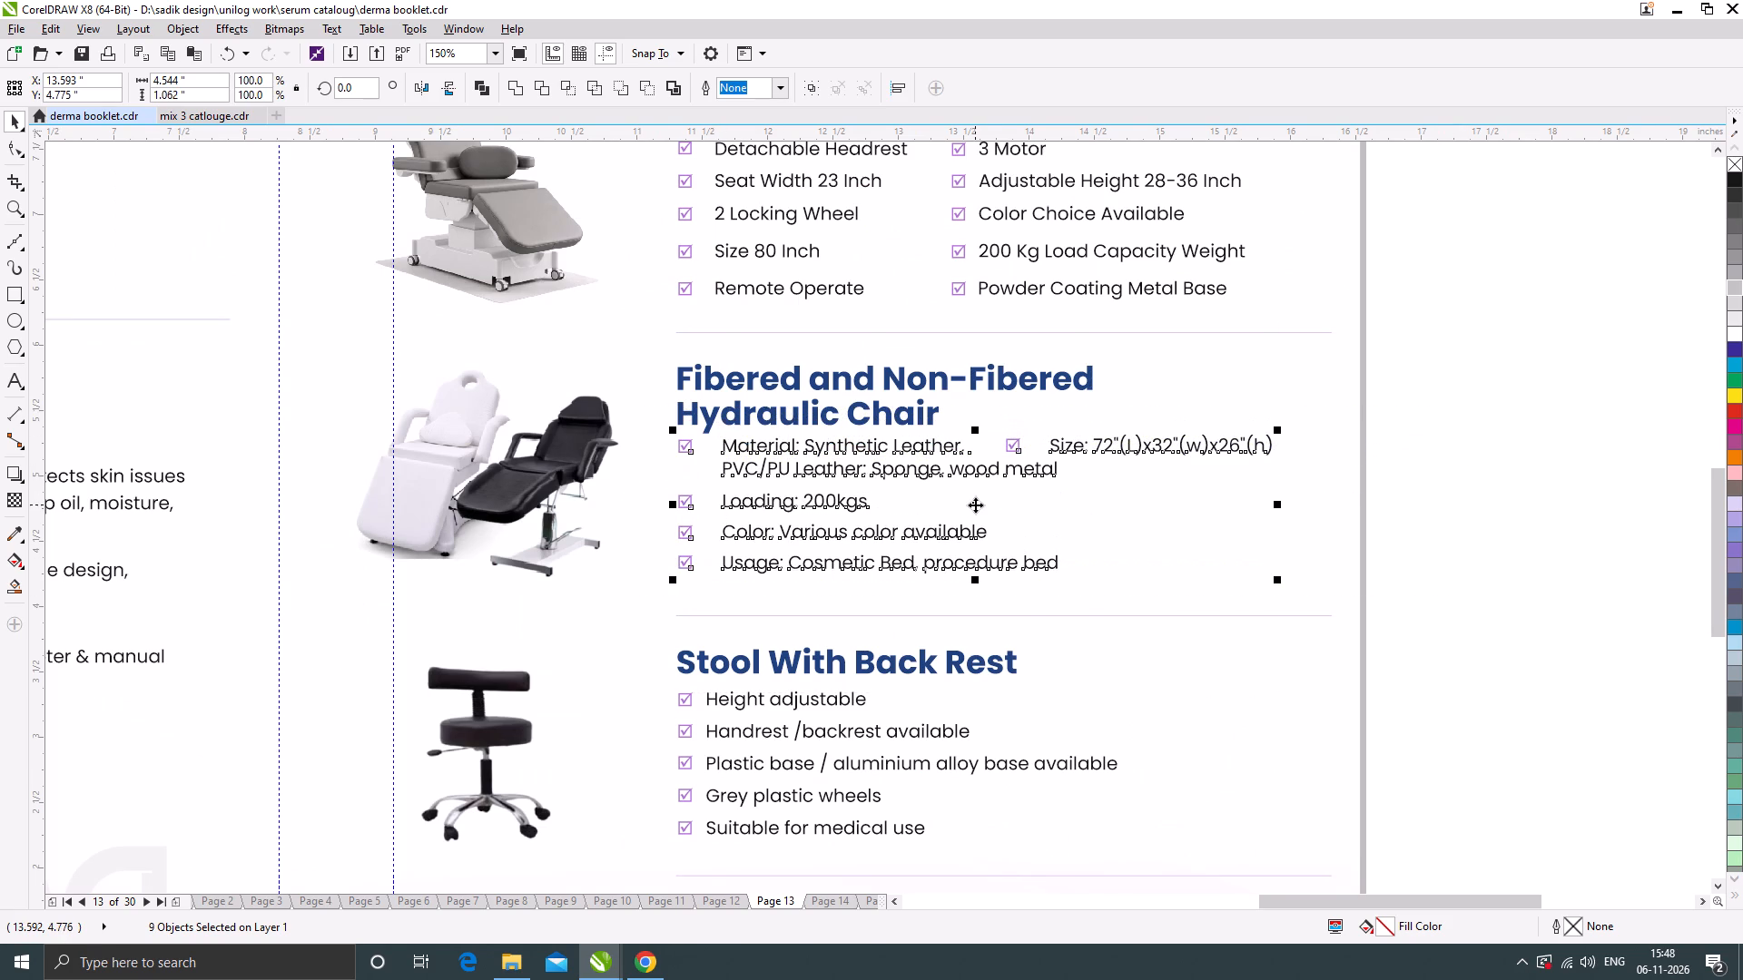
scroll(884, 521, "up", 1)
left_click_drag(872, 540, 873, 559)
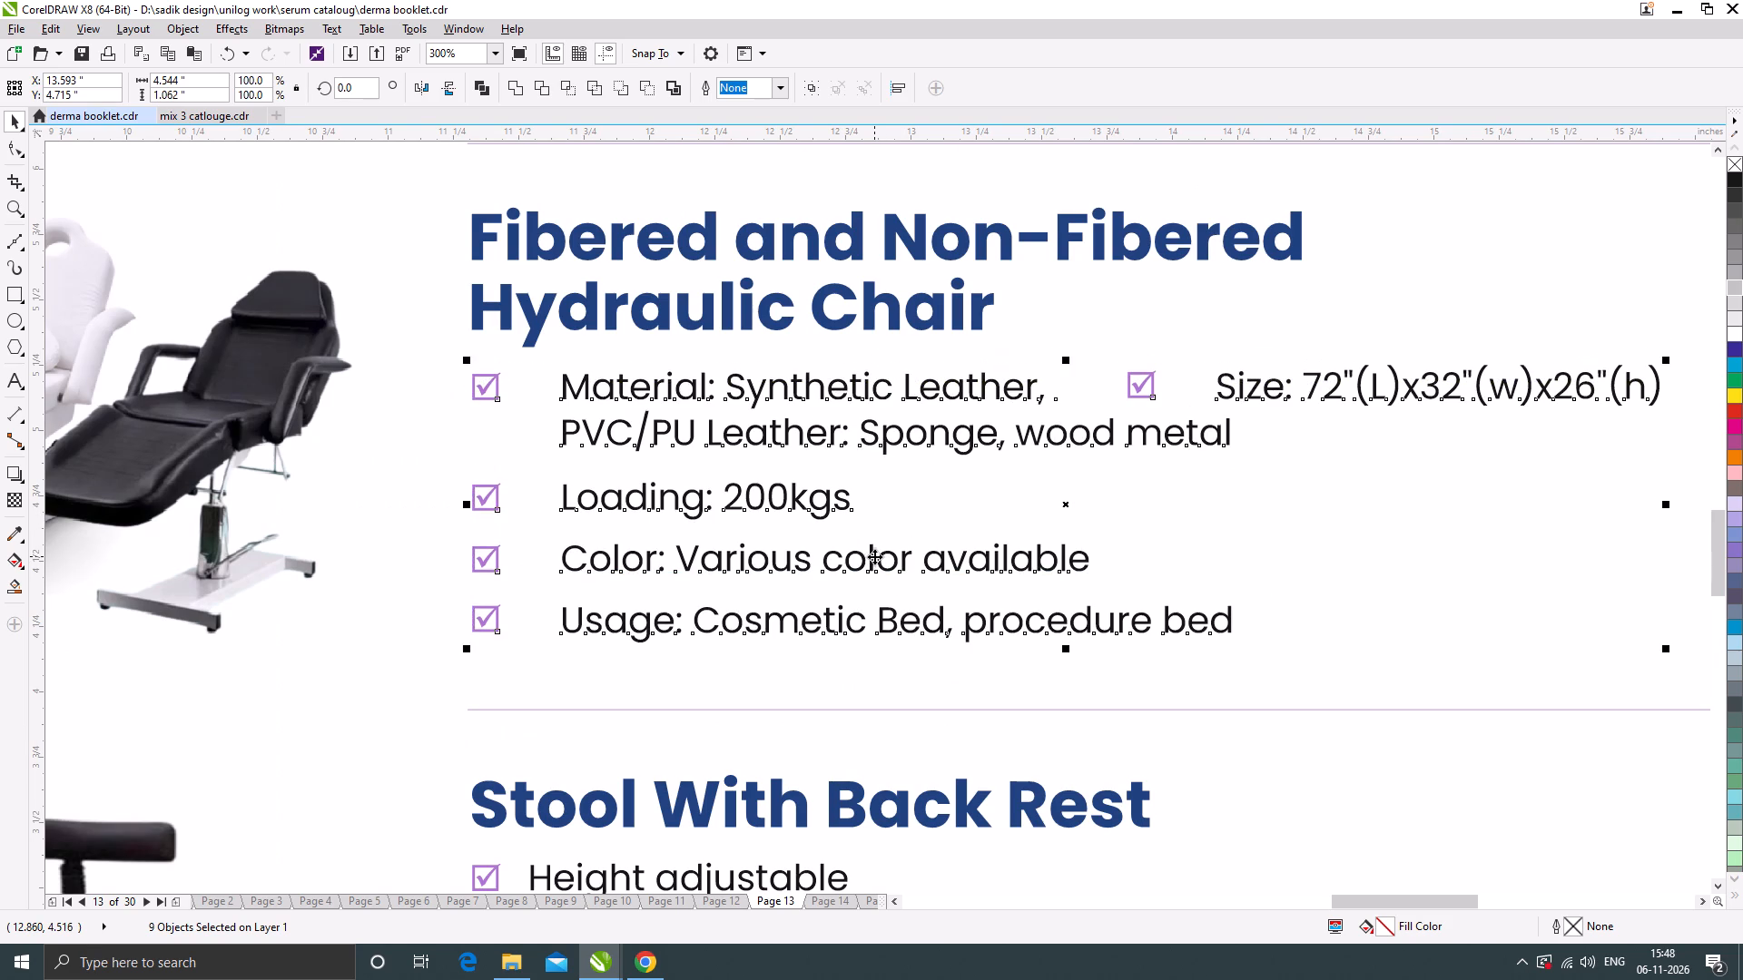
scroll(874, 556, "down", 1)
left_click(1382, 540)
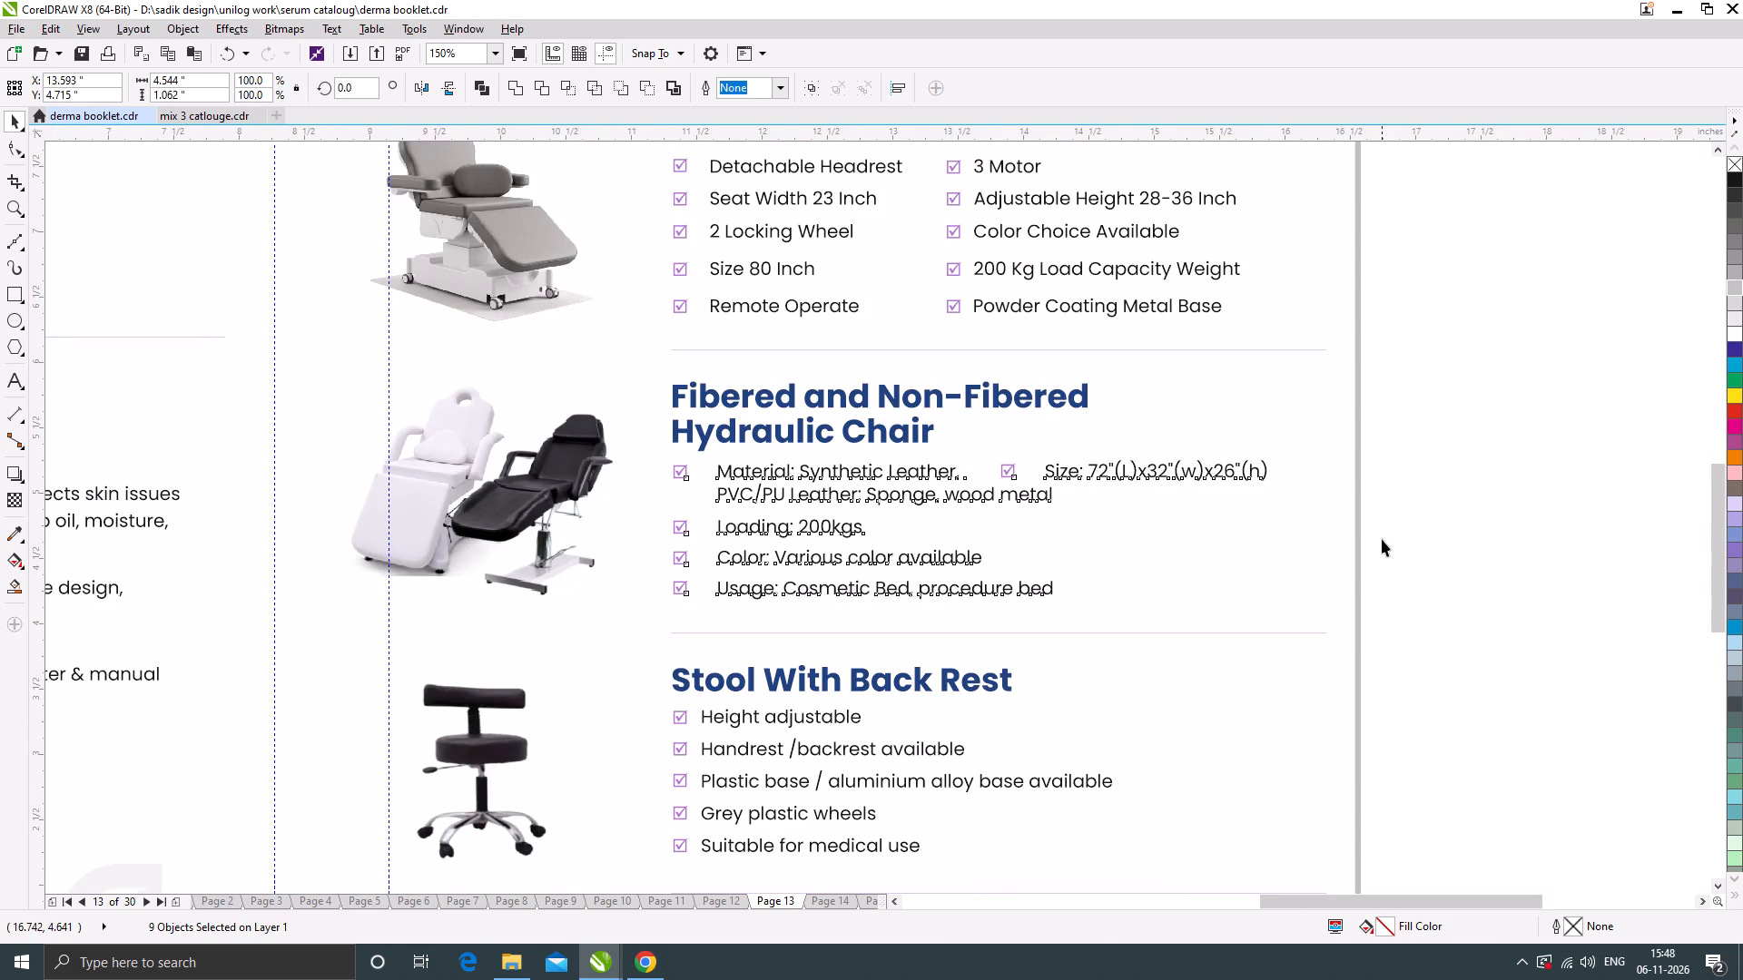
Shift the "Size: 72"(L)x32"(w)x26"(h)" text closer to its checkbox.
scroll(1053, 480, "up", 1)
left_click_drag(1050, 464, 1013, 462)
scroll(1013, 462, "down", 1)
left_click(1440, 538)
Look over the finished page 13 layout and save the derma booklet.
scroll(930, 481, "down", 1)
left_click(1243, 527)
scroll(946, 469, "up", 1)
scroll(852, 491, "down", 1)
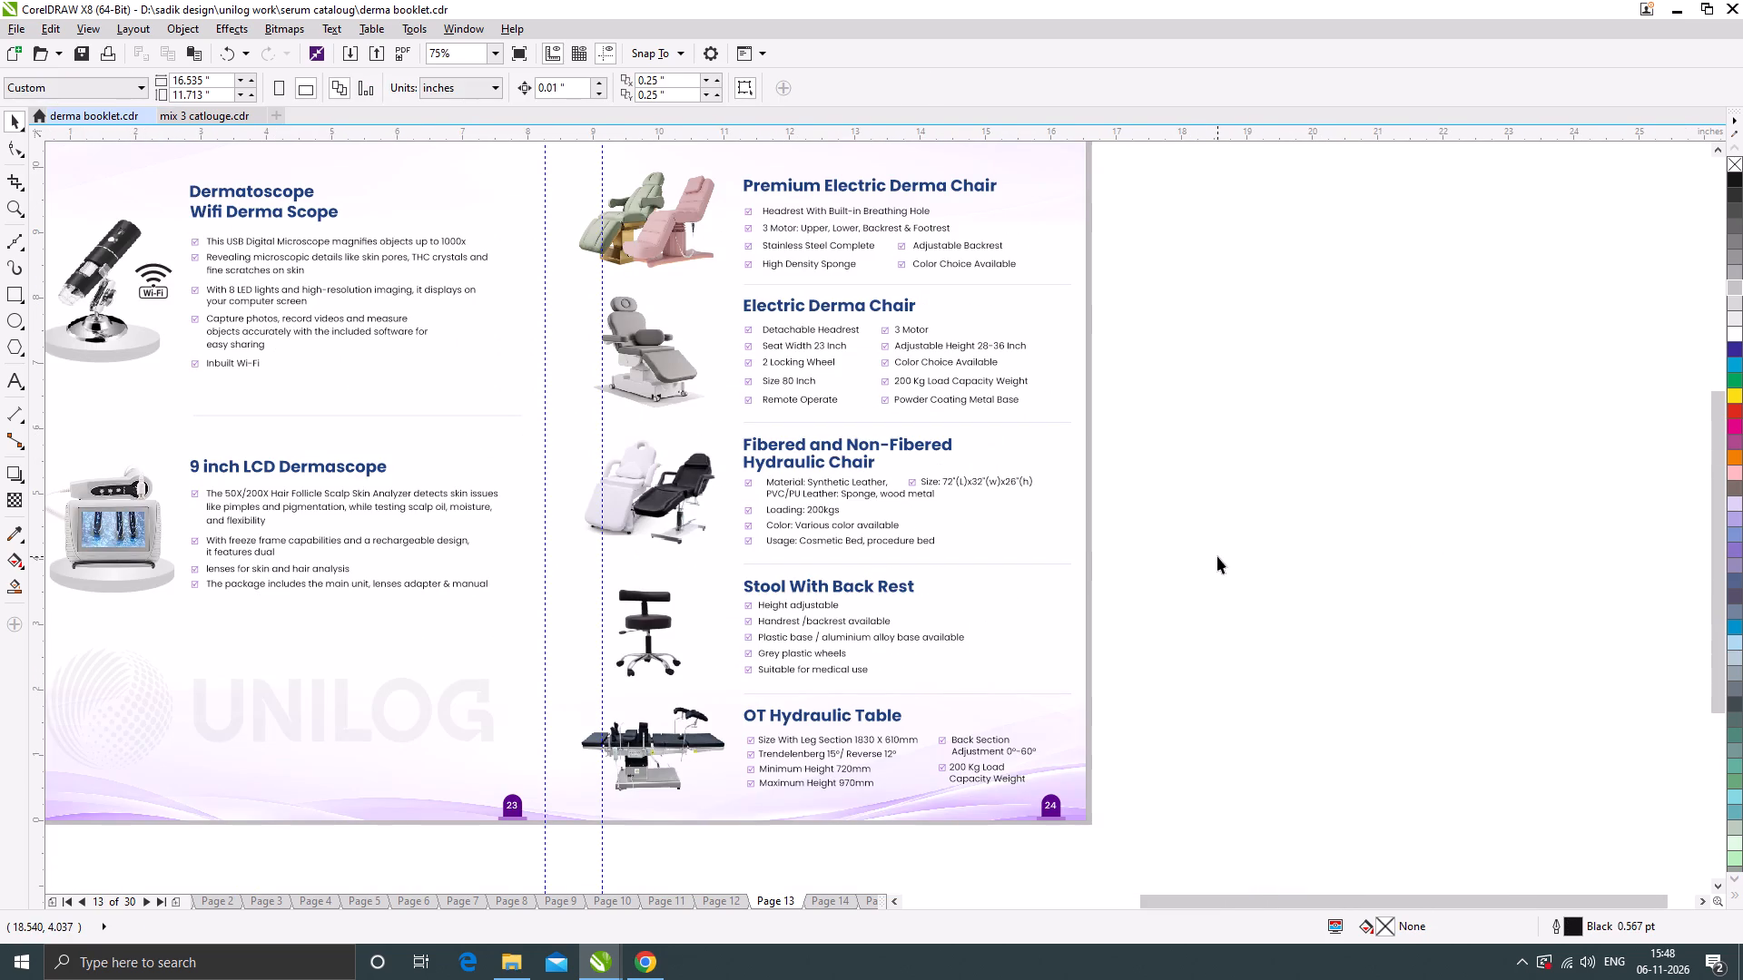
left_click(1217, 556)
key("ctrl+s")
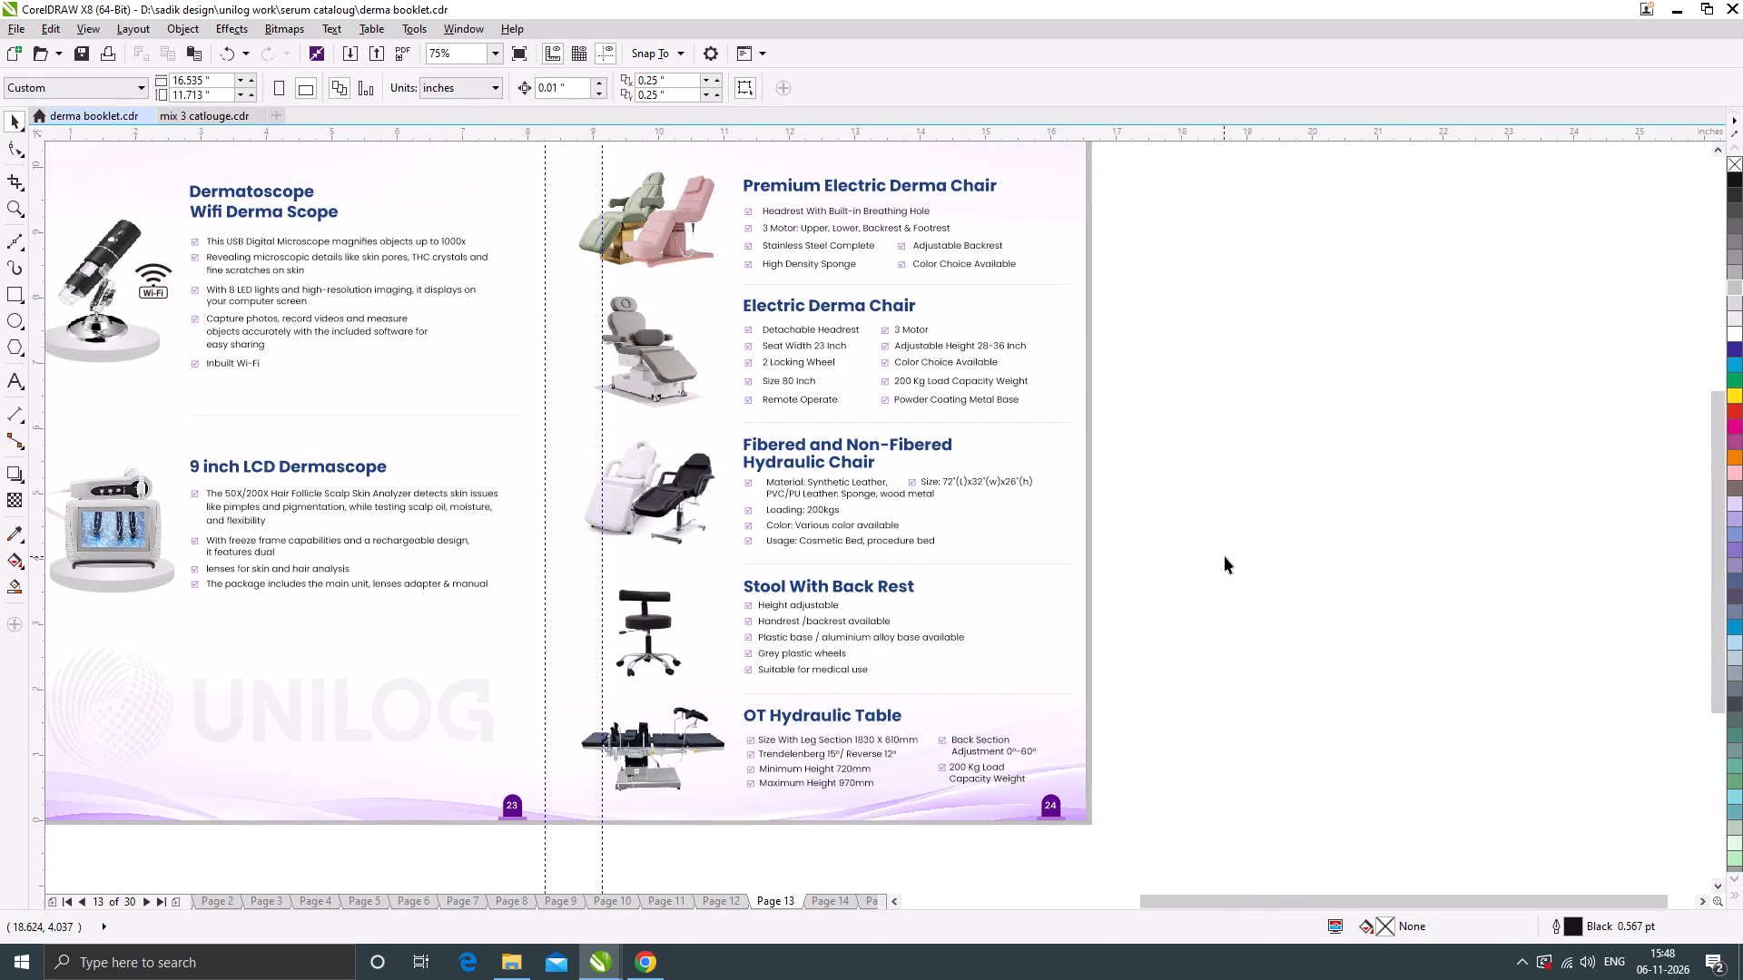
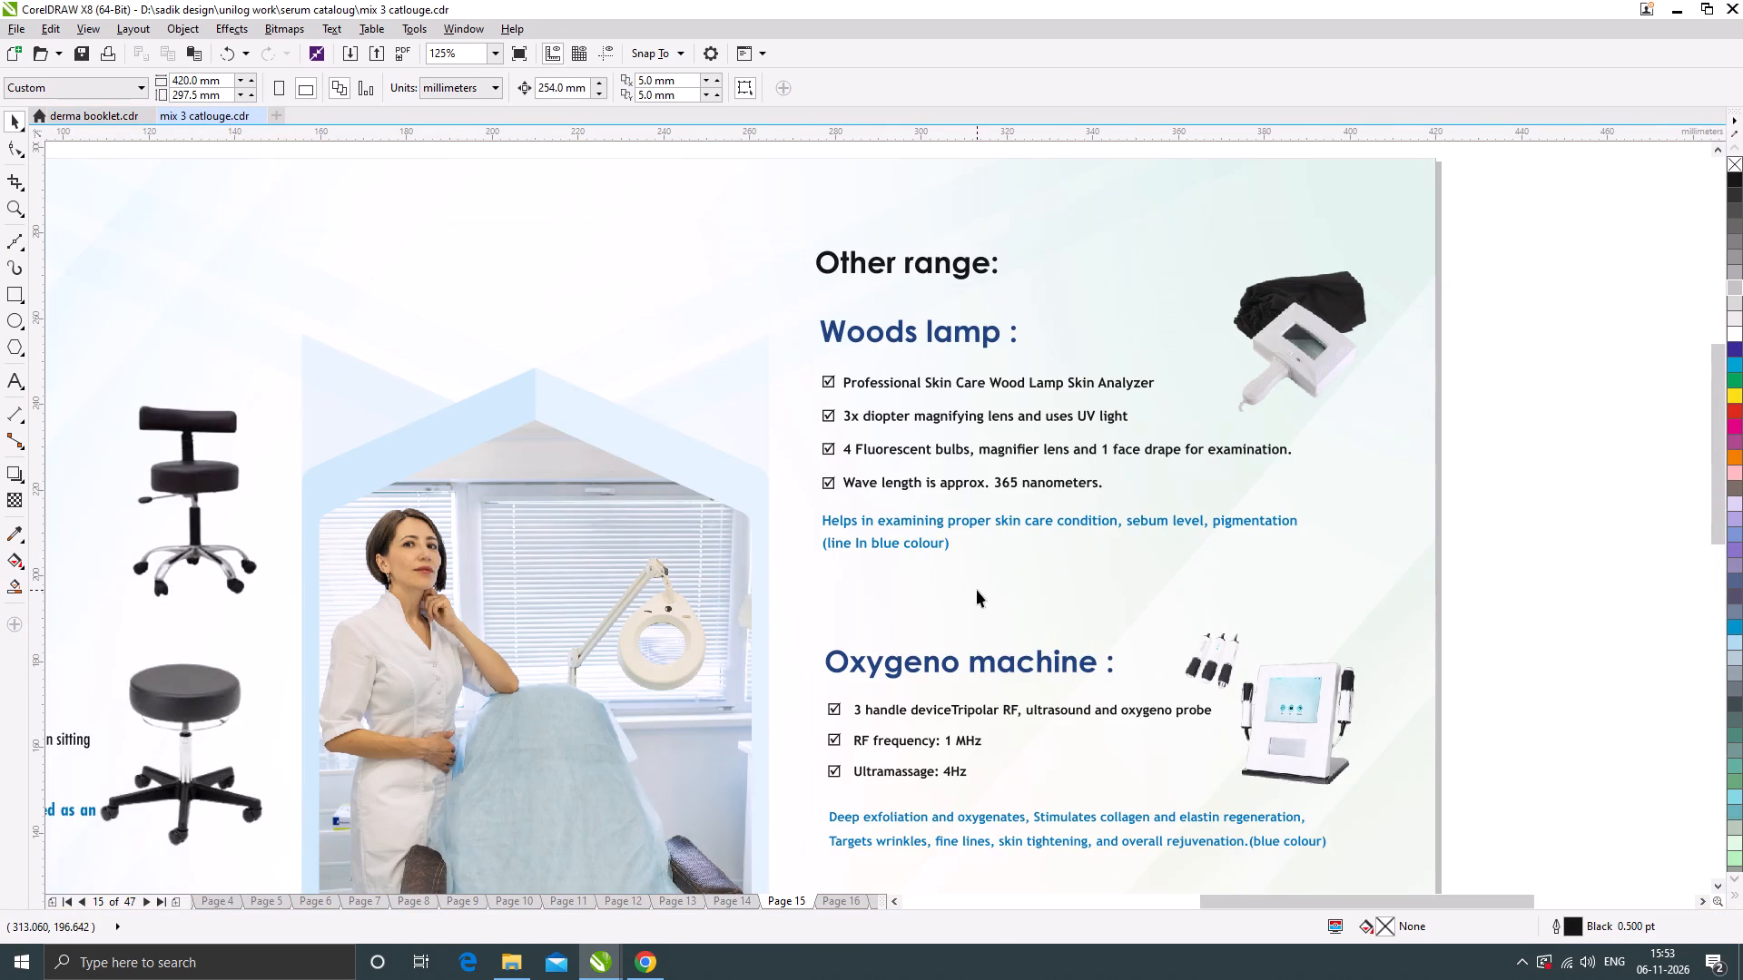
Go to the PRP & GFC Treatment Products spread on page 33 of mix 3 catlouge.cdr and paste the copied image there.
key("Page_Down")
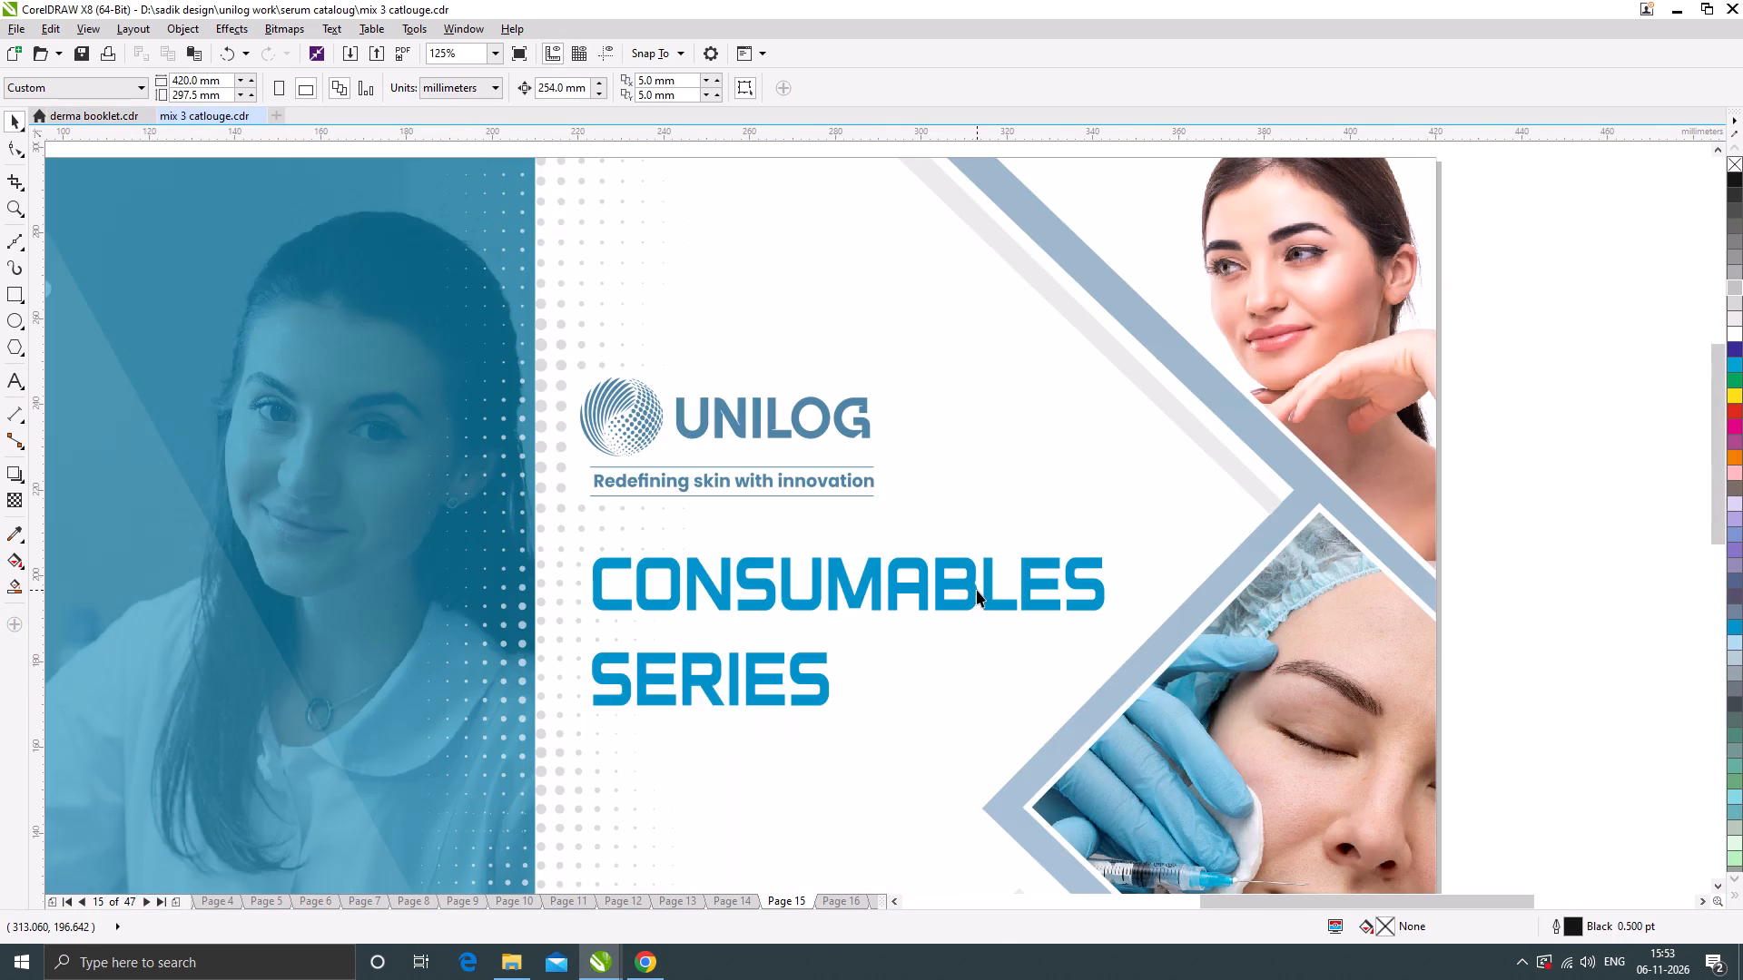
key("Page_Down")
scroll(1049, 439, "down", 3)
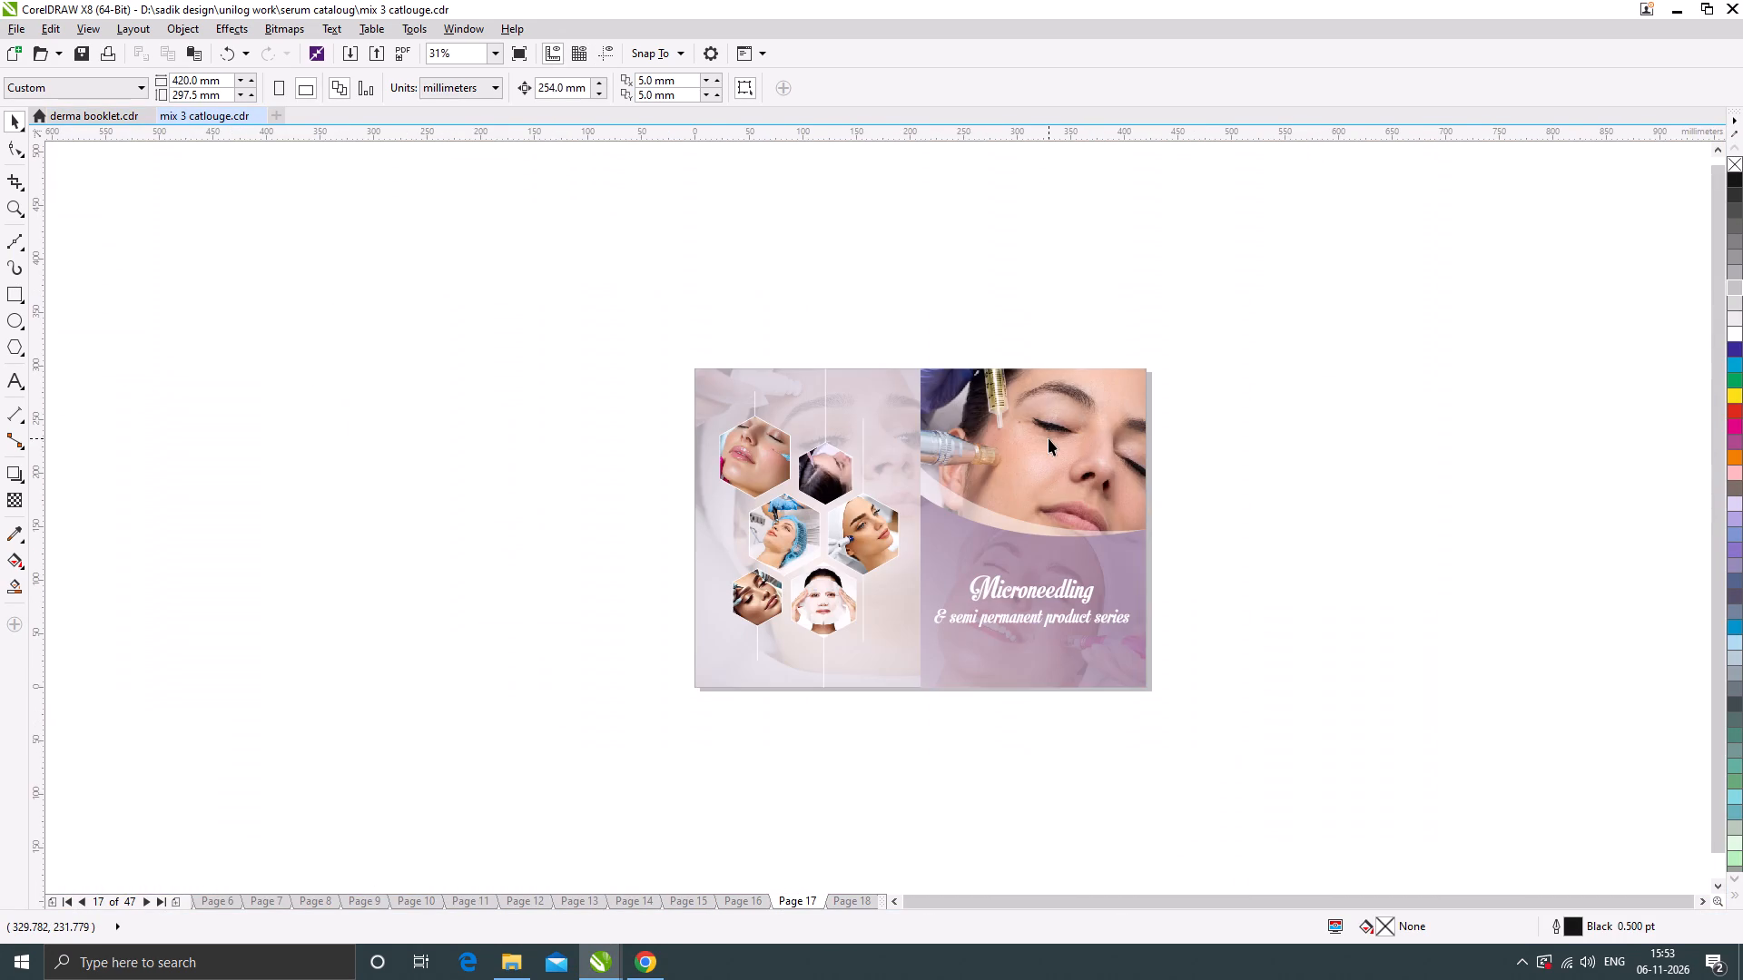
key("Page_Down")
key("Page_Down")
key("Page_Down")
key("Page_Down")
key("Page_Down")
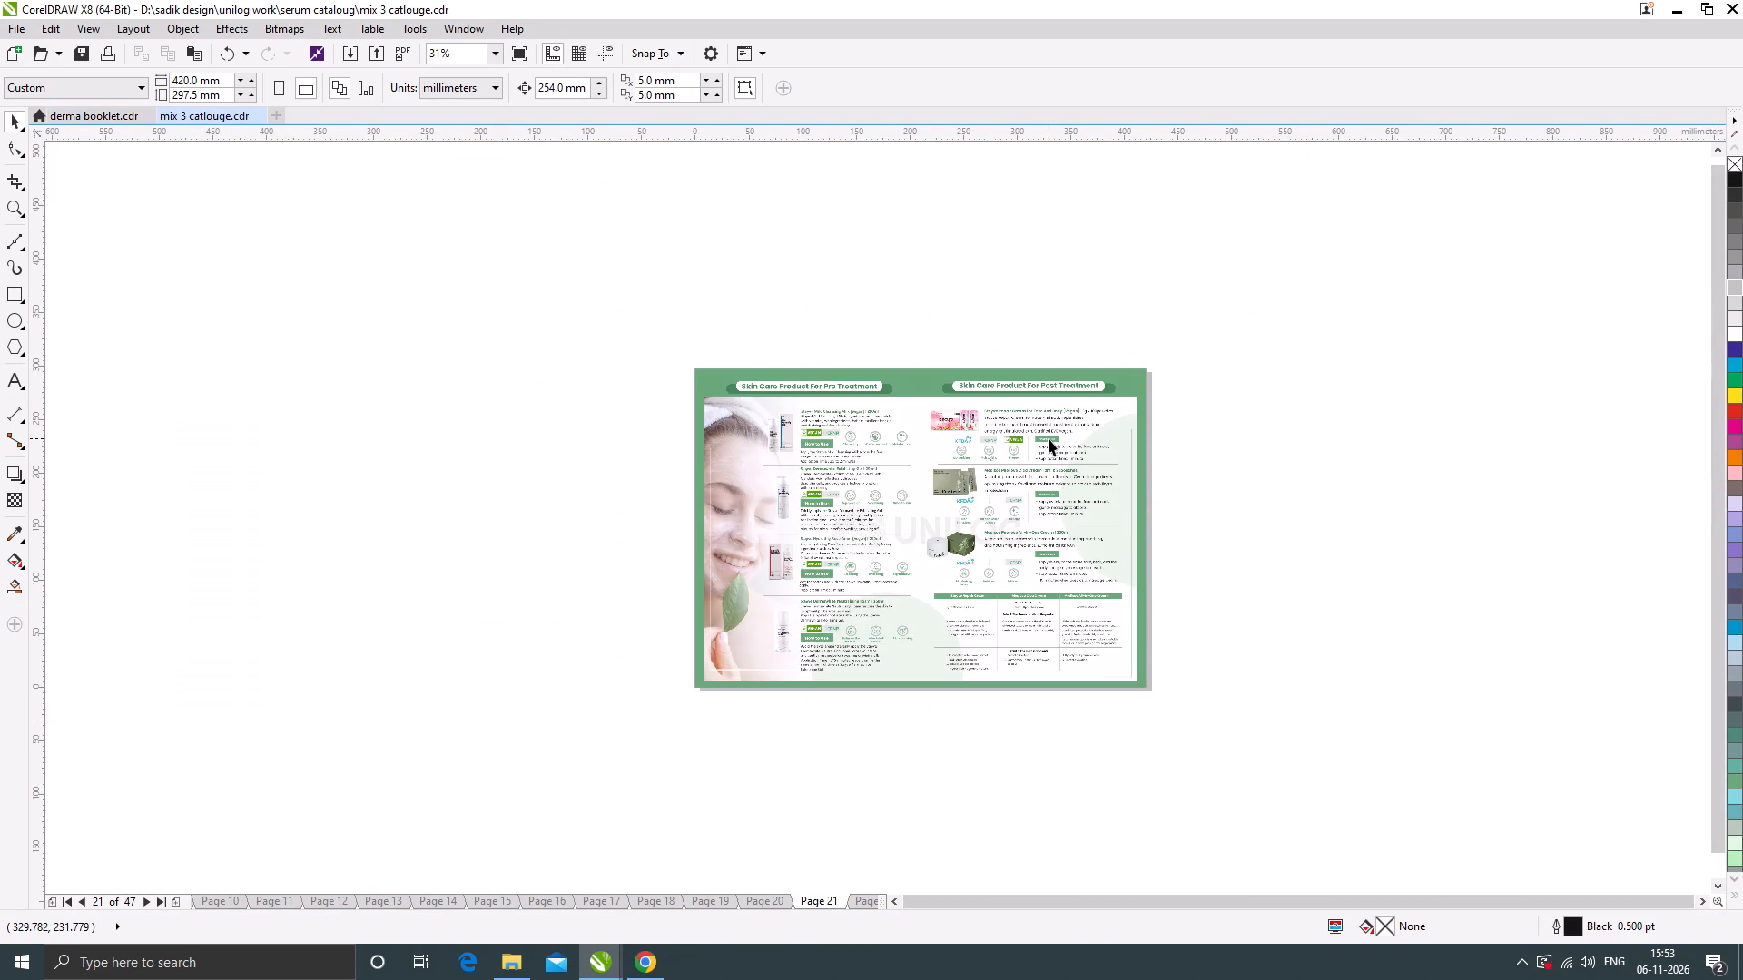
key("Page_Down")
key("Page_Down")
key("Page_Down")
key("Page_Down")
key("Page_Down")
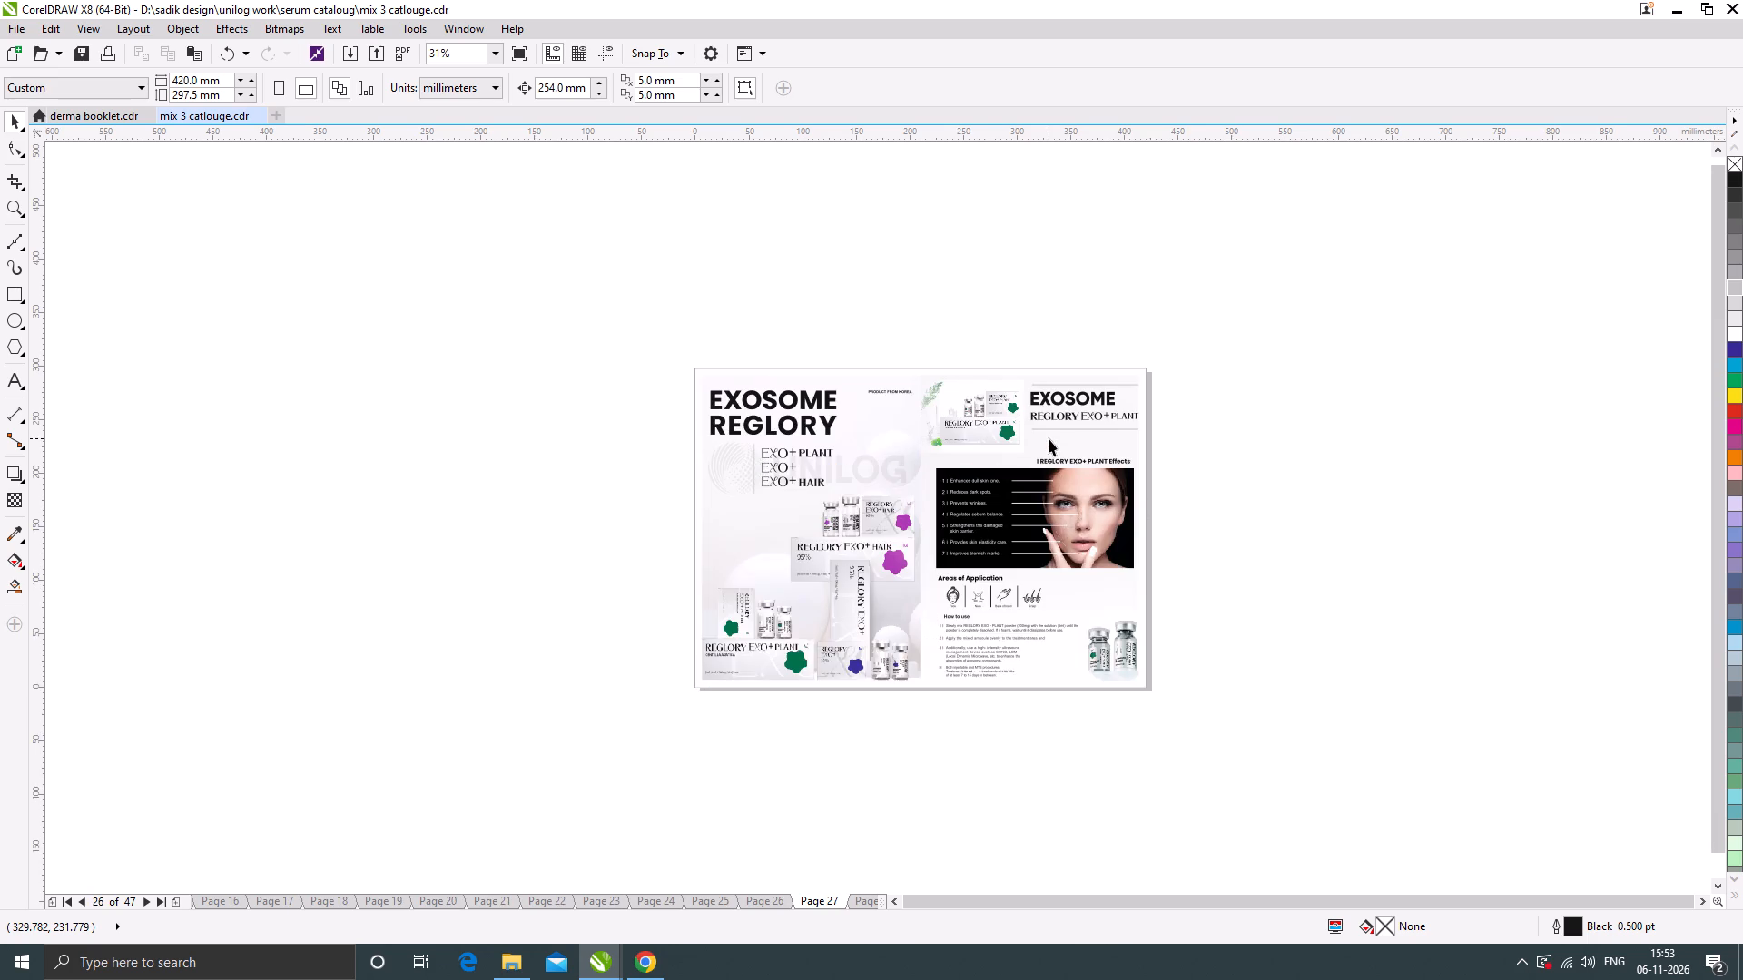
key("Page_Down")
key("Page_Down")
key("Page_Down")
key("Page_Down")
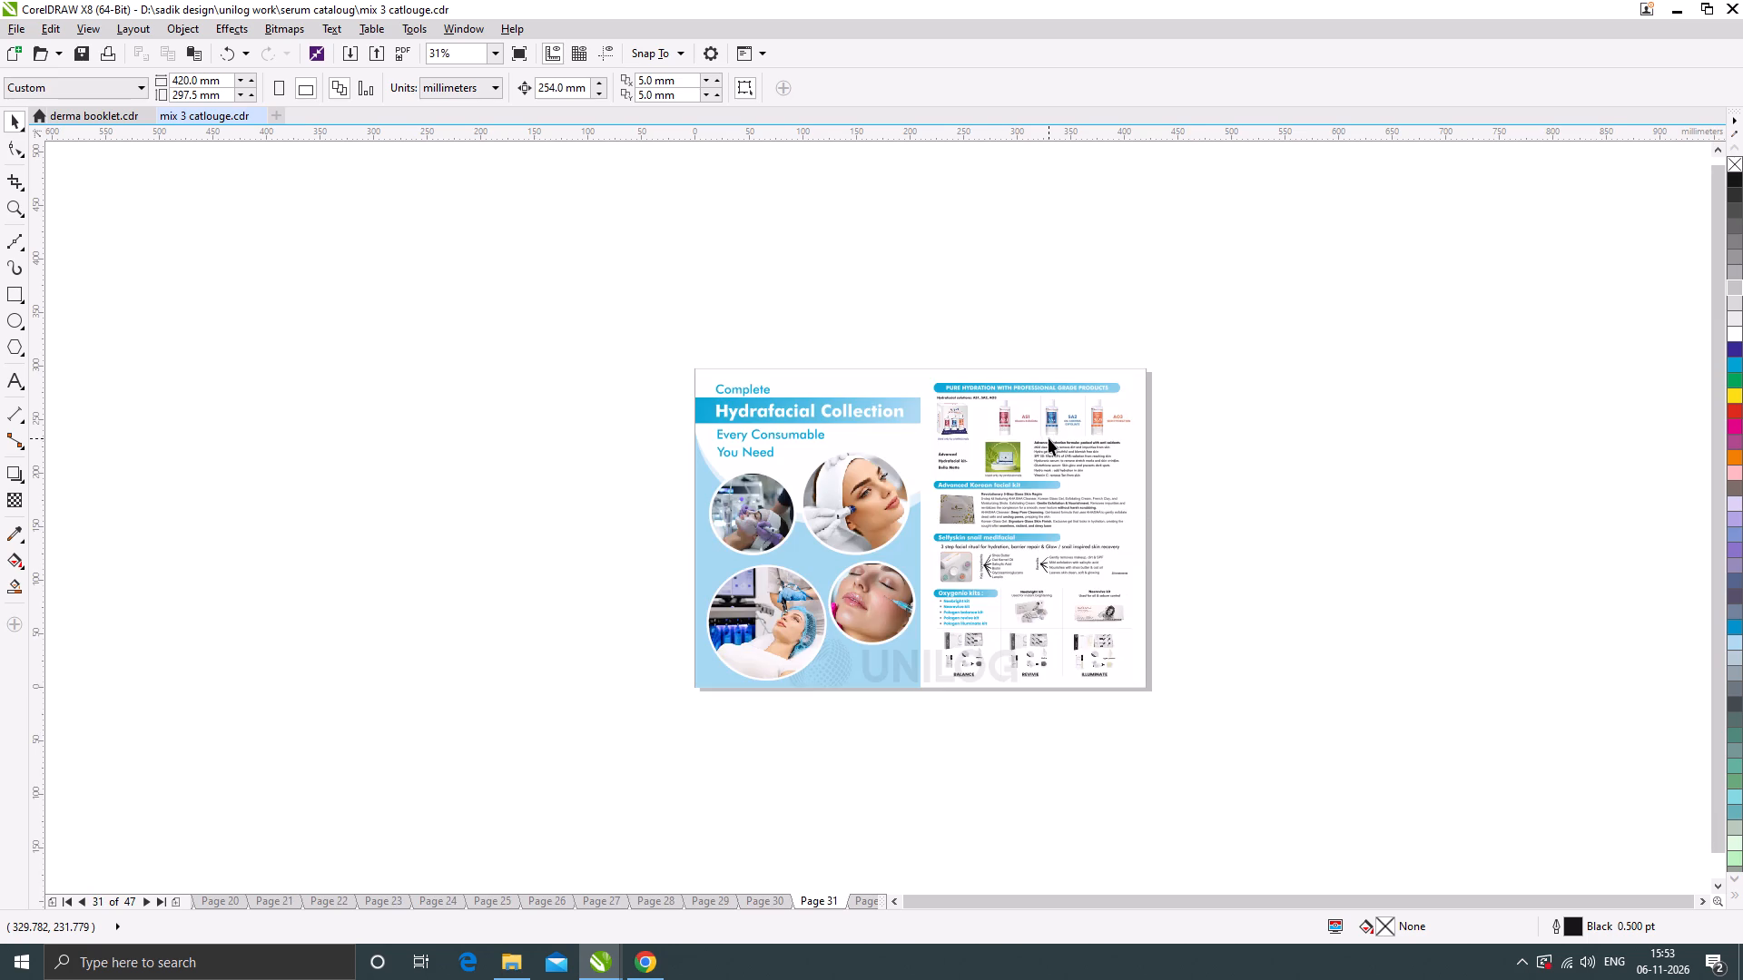
key("Page_Down")
key("Page_Down")
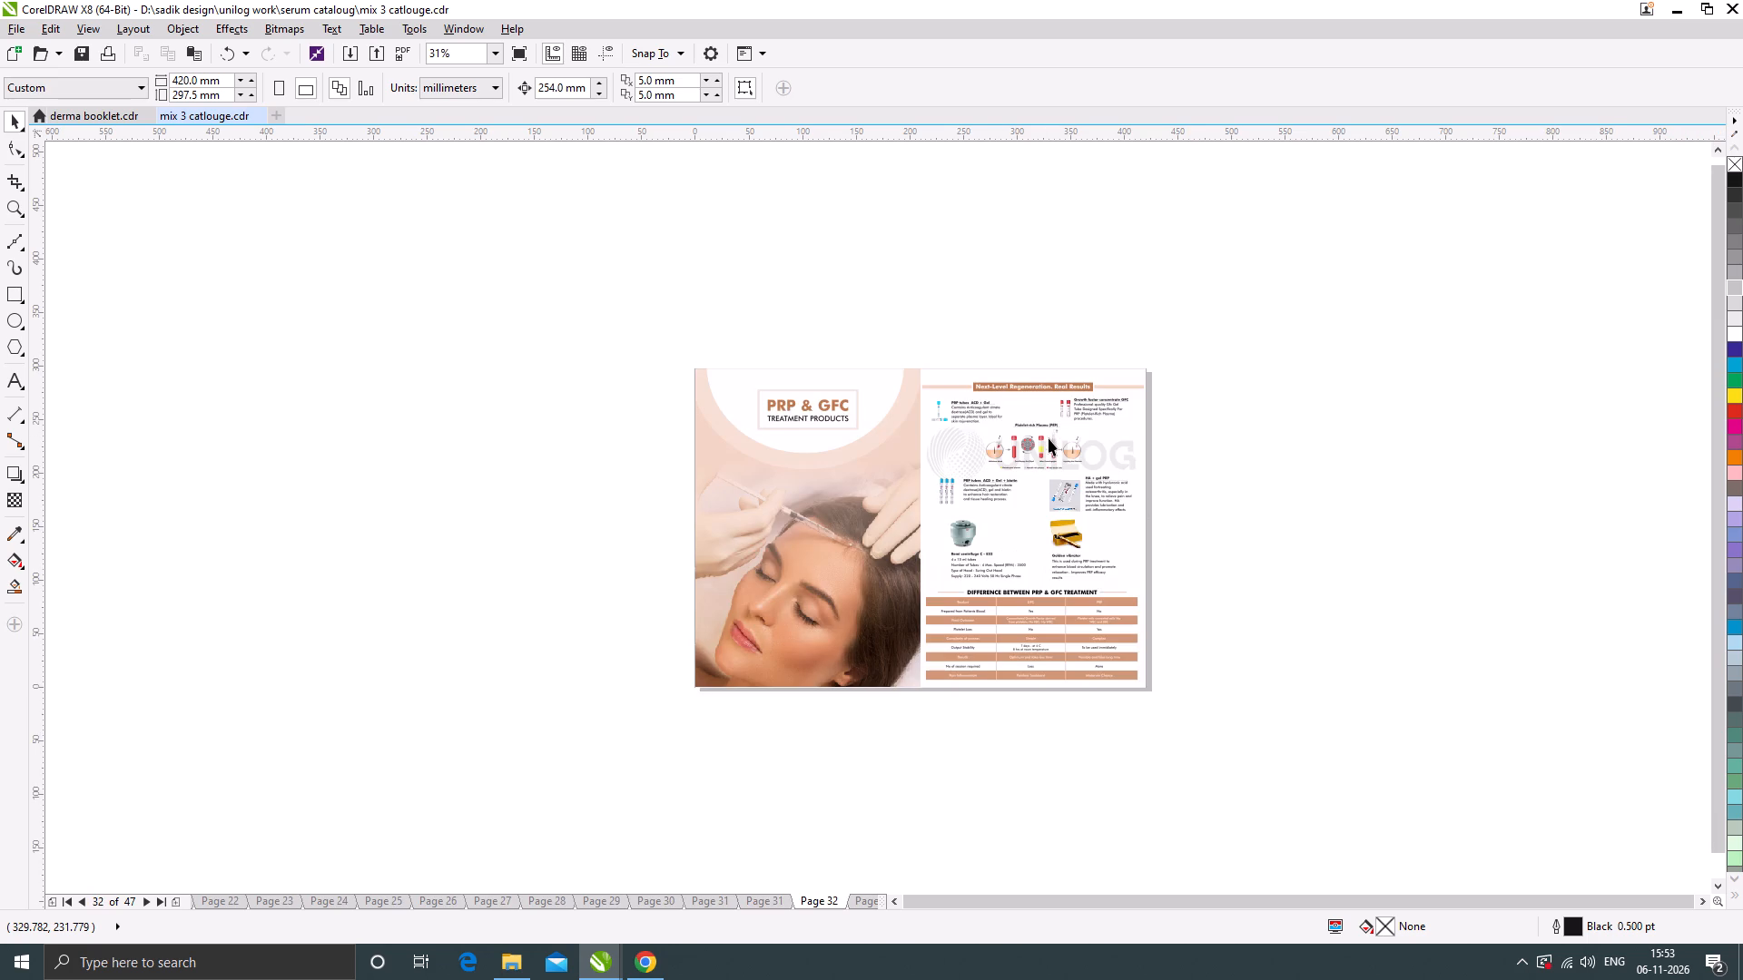
key("ctrl+v")
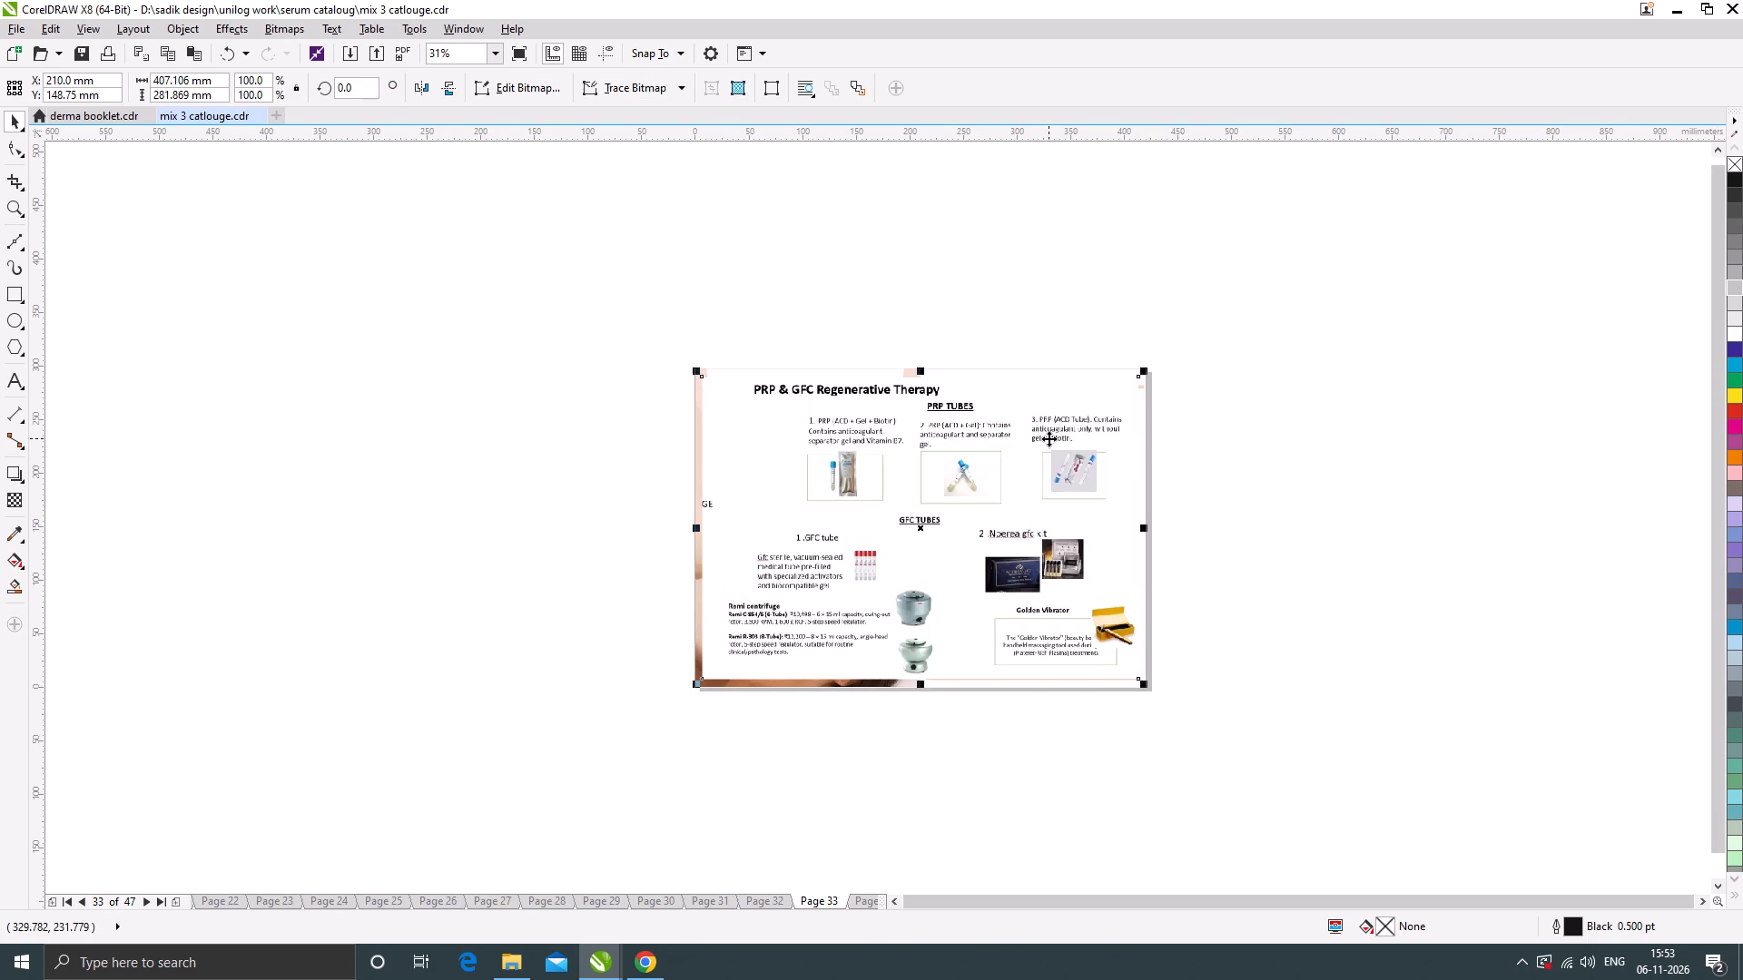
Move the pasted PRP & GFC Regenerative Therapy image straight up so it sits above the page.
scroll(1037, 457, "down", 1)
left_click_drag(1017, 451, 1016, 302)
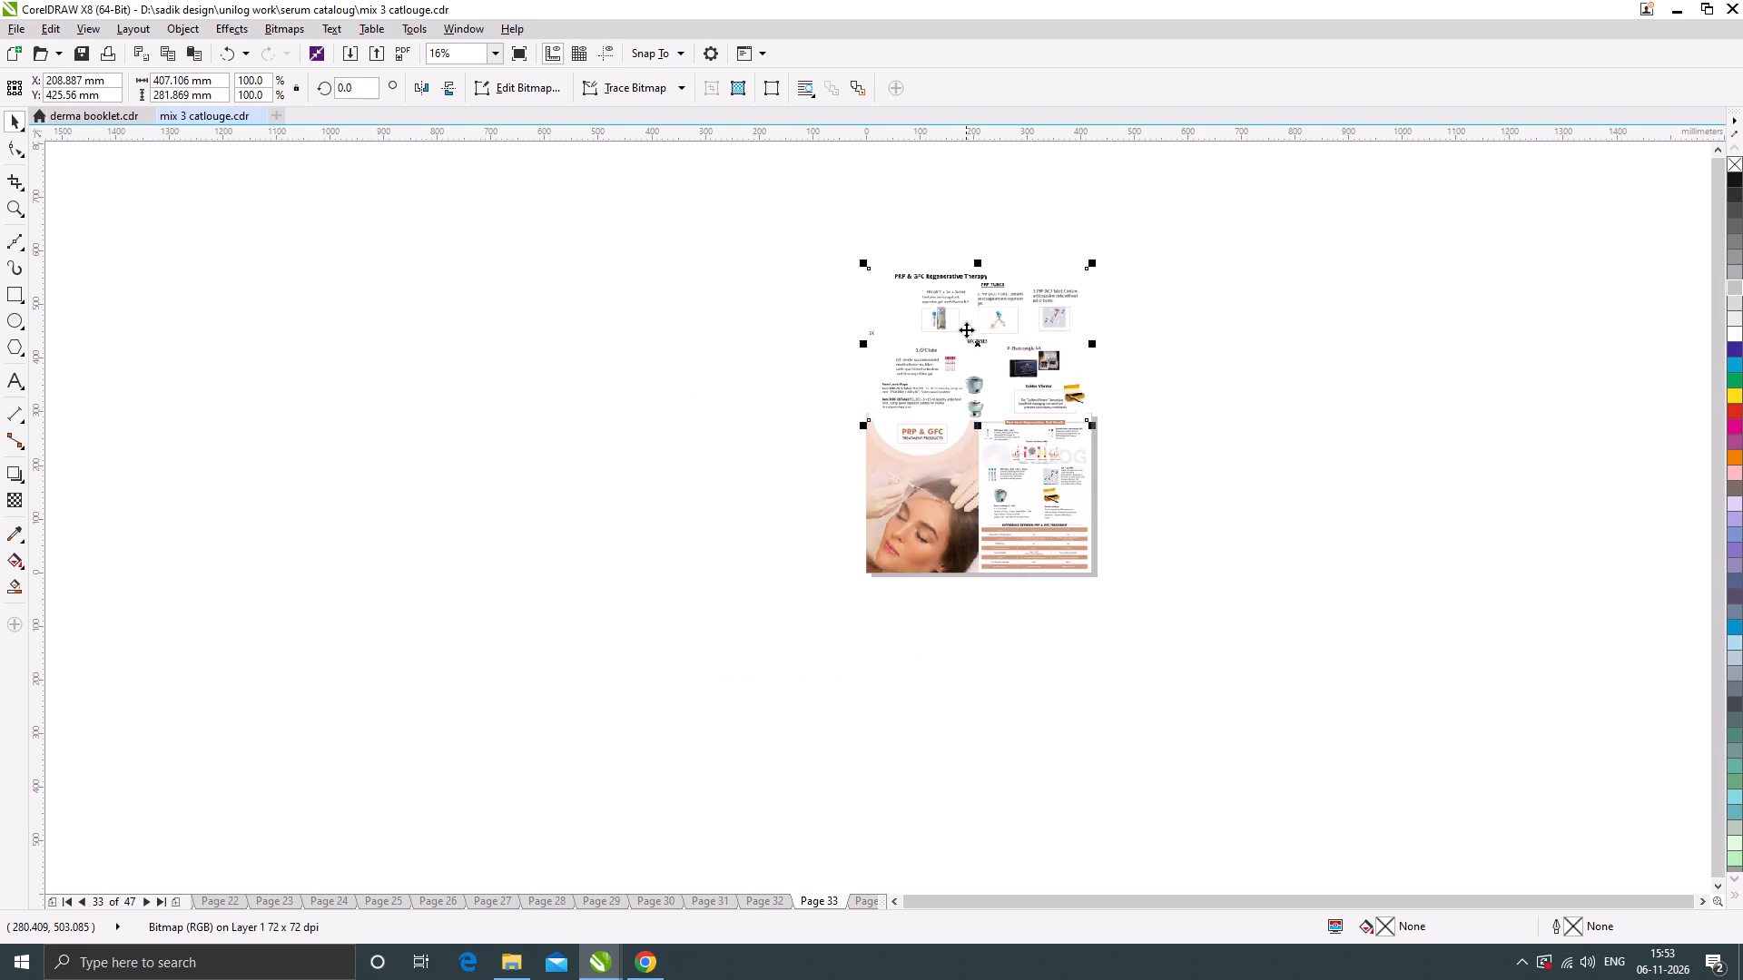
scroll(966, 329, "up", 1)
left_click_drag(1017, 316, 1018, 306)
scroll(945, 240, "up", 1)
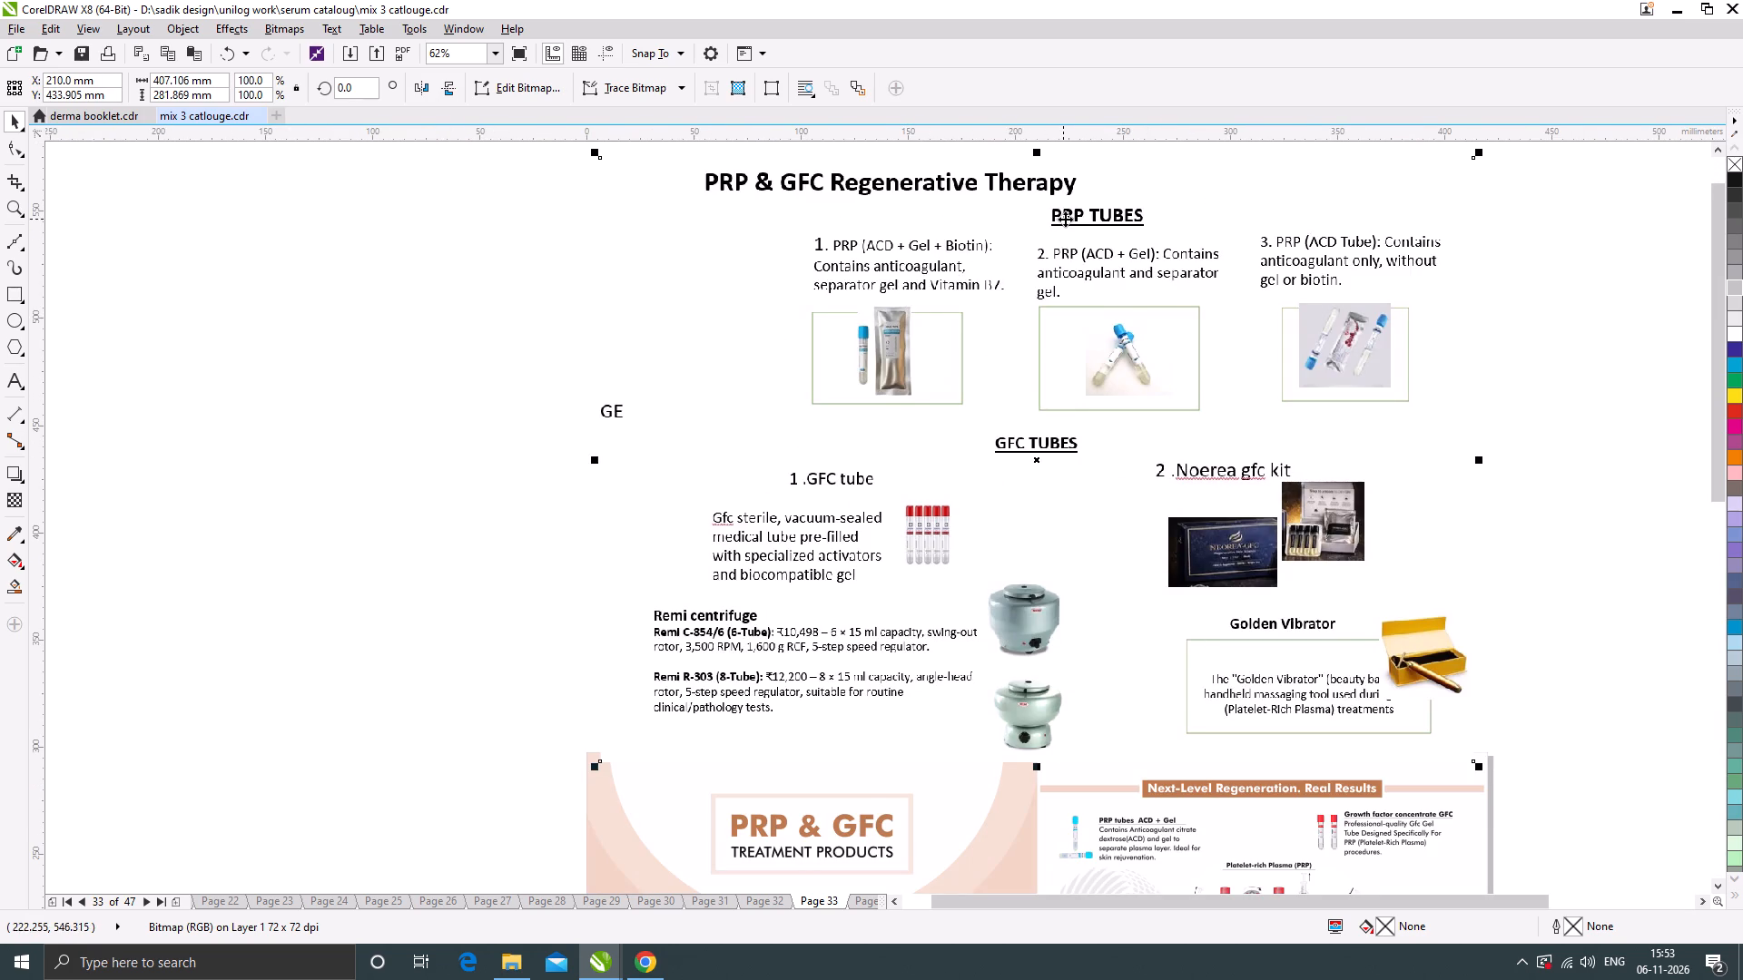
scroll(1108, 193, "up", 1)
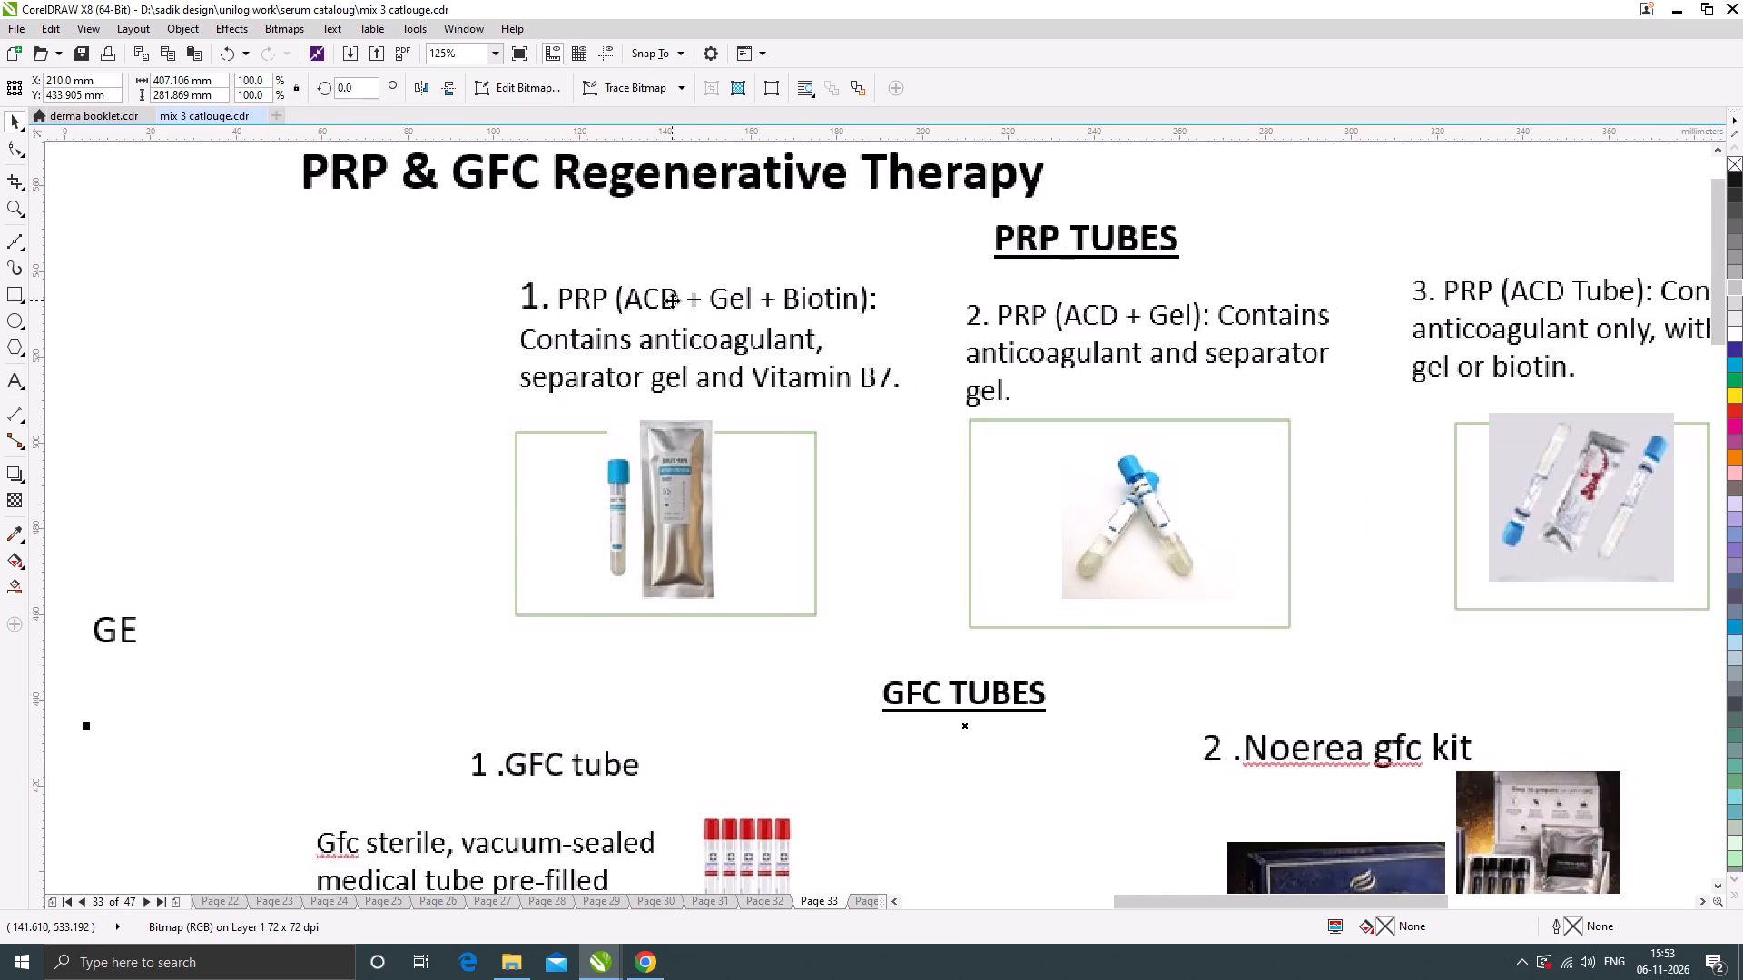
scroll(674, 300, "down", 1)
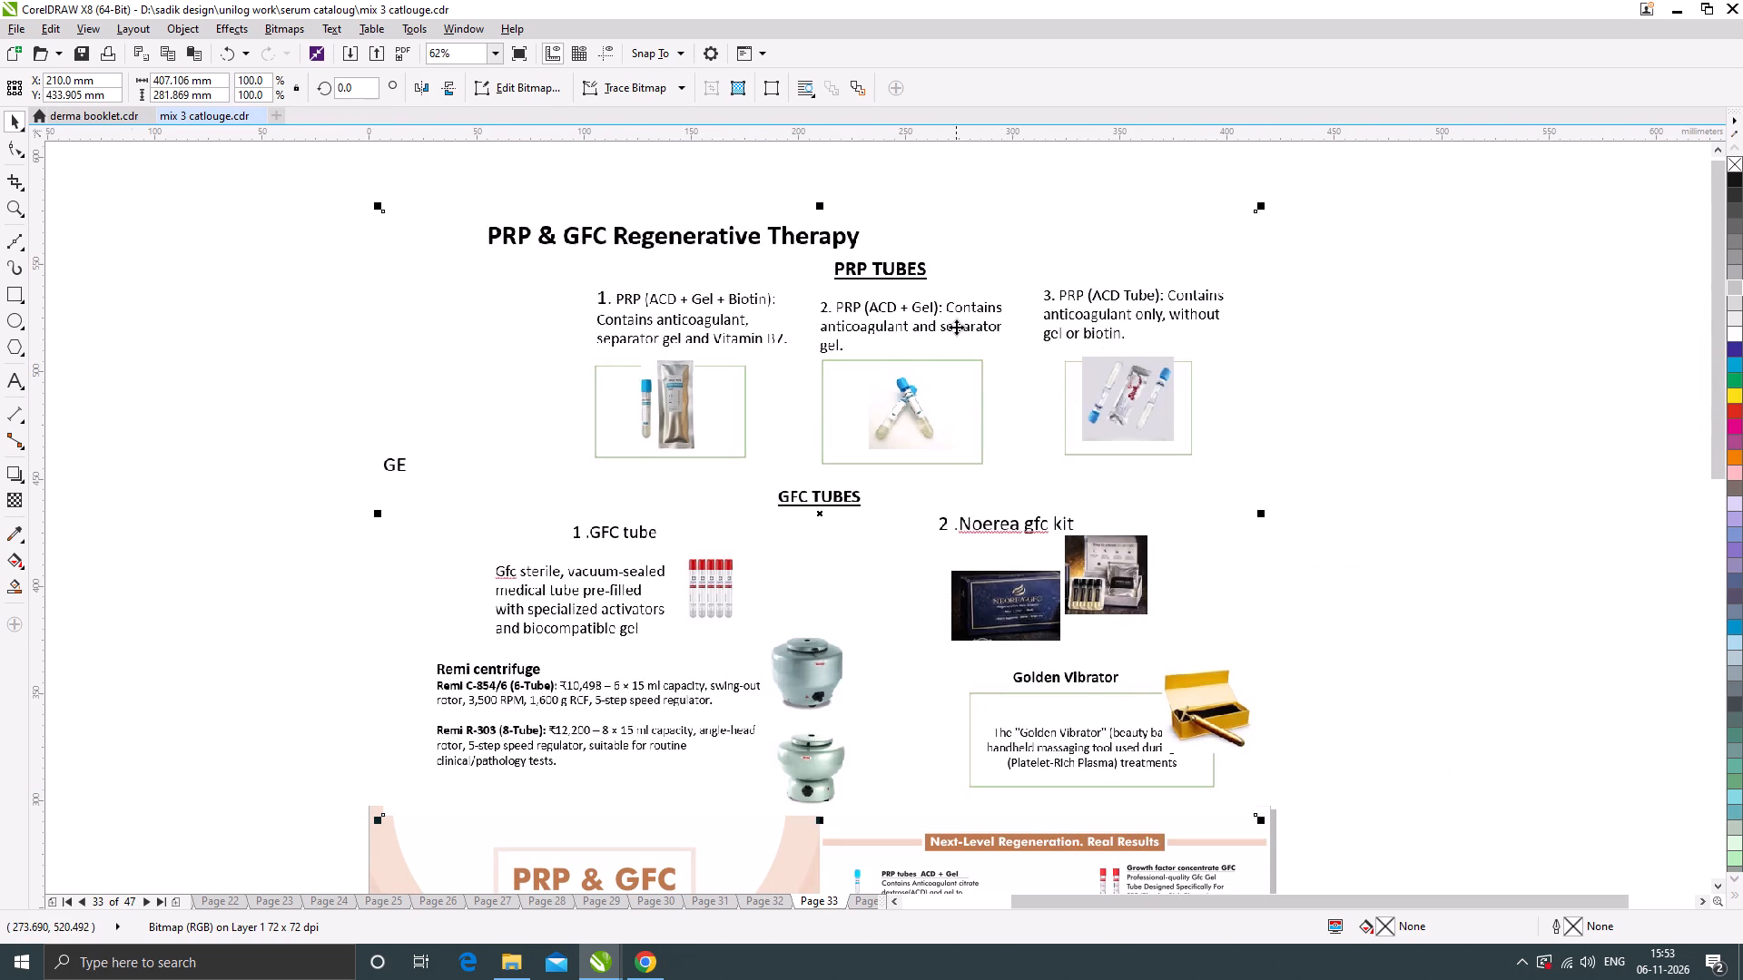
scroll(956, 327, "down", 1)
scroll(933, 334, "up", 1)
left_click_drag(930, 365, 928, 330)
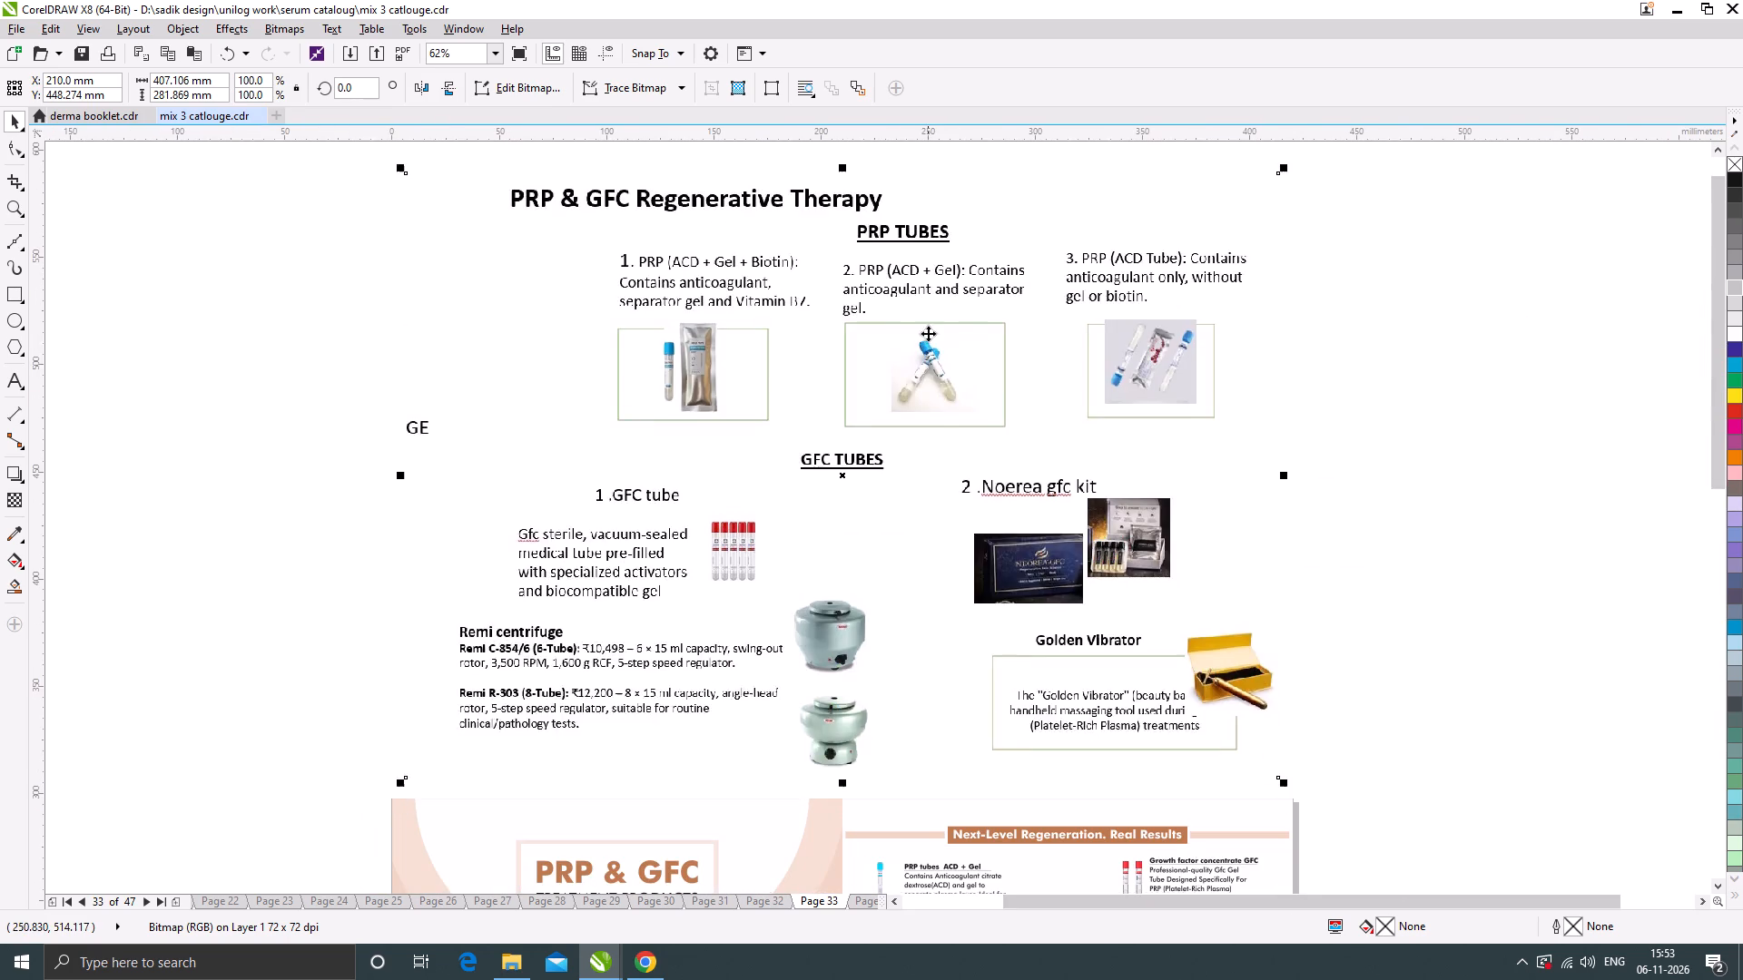
Compare the PRP & GFC Regenerative Therapy image with the existing page 33 spread below it.
scroll(928, 338, "down", 1)
scroll(763, 427, "up", 1)
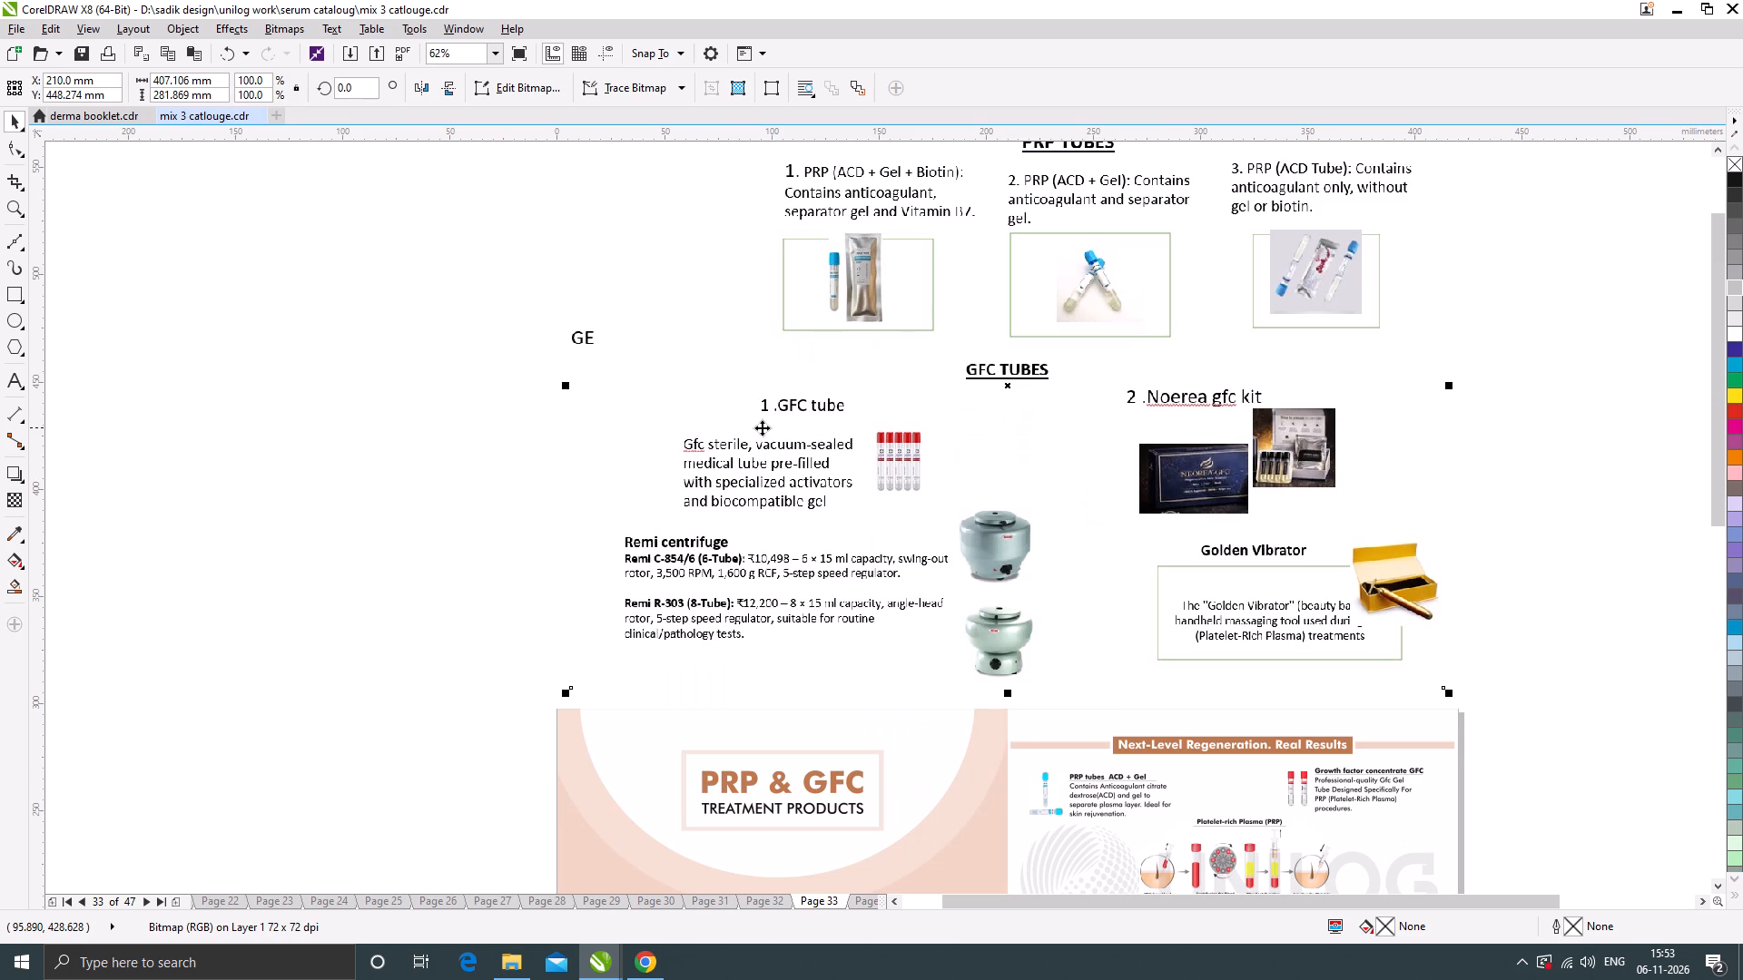
scroll(795, 495, "down", 1)
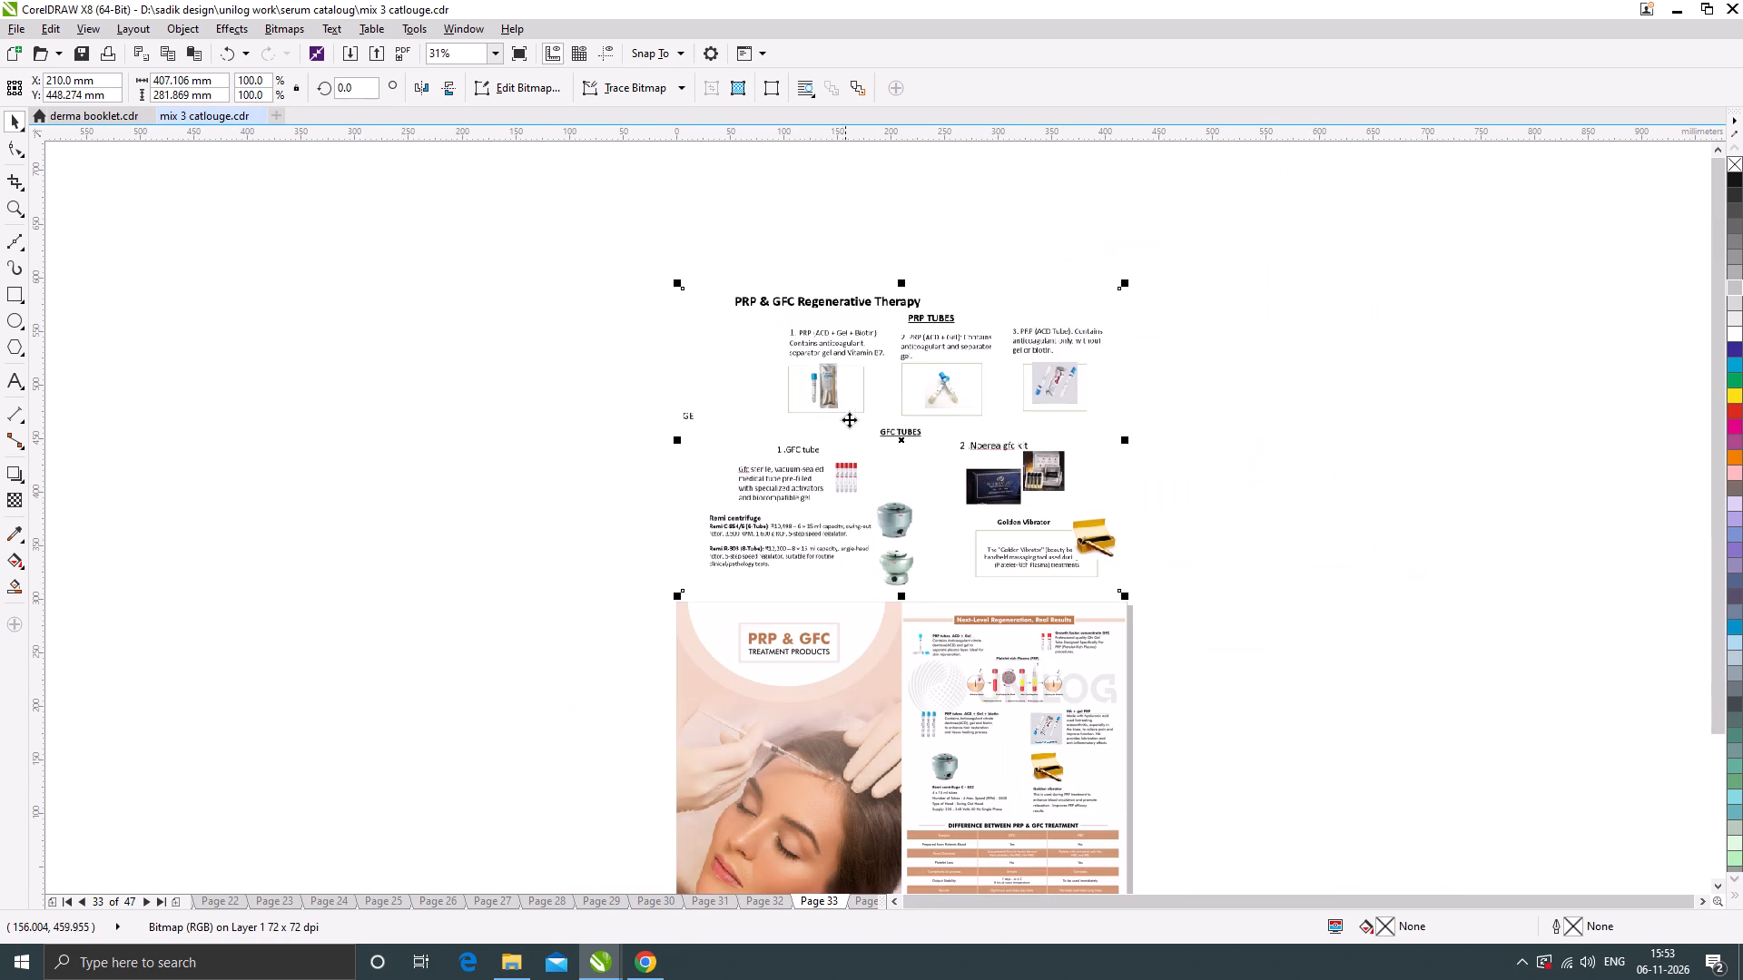
scroll(891, 394, "up", 1)
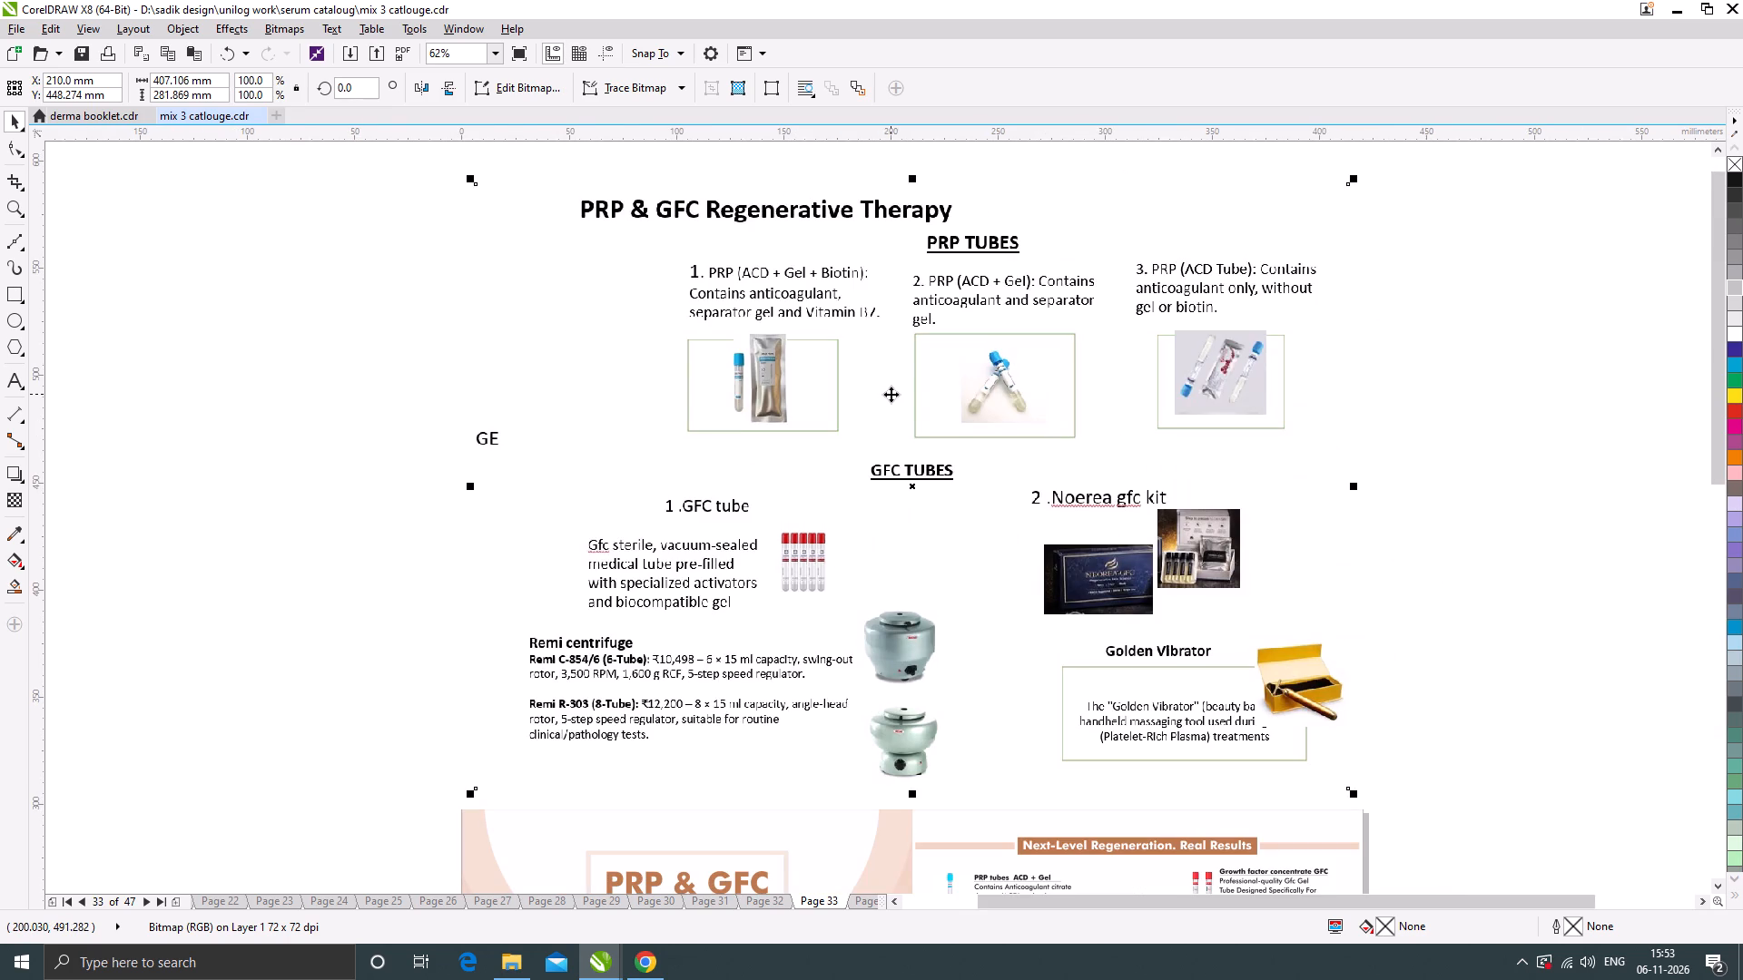
scroll(948, 372, "down", 1)
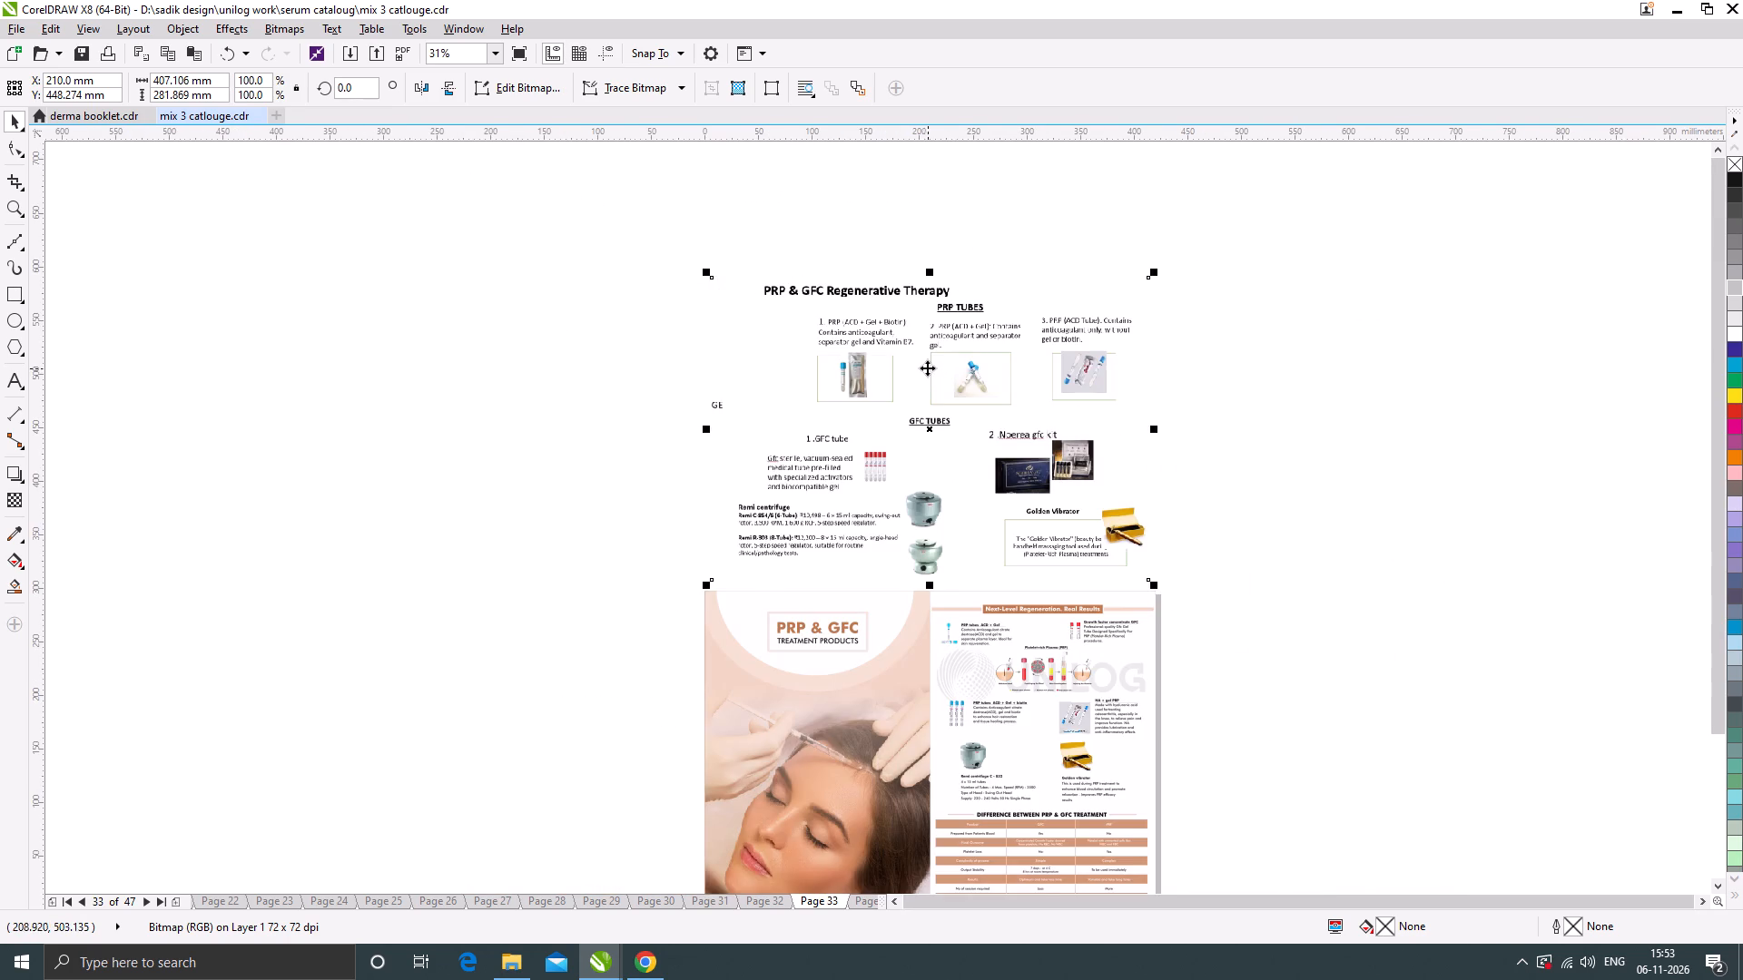
scroll(927, 359, "up", 1)
scroll(946, 353, "down", 1)
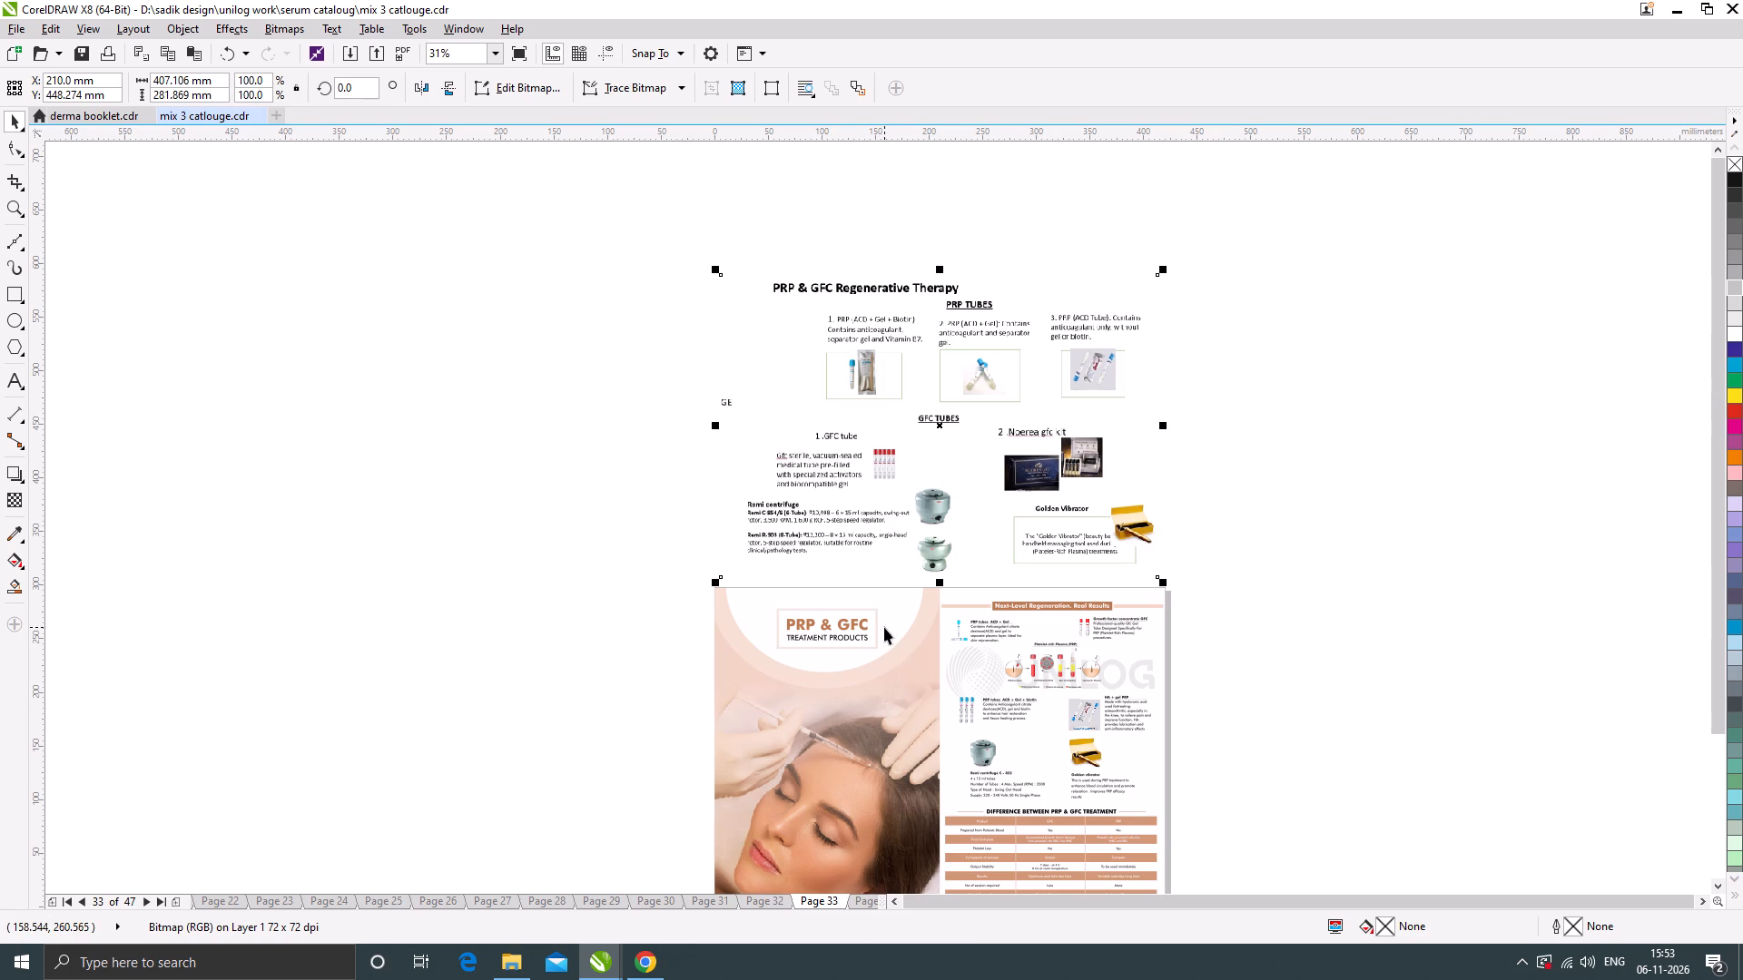
left_click(566, 652)
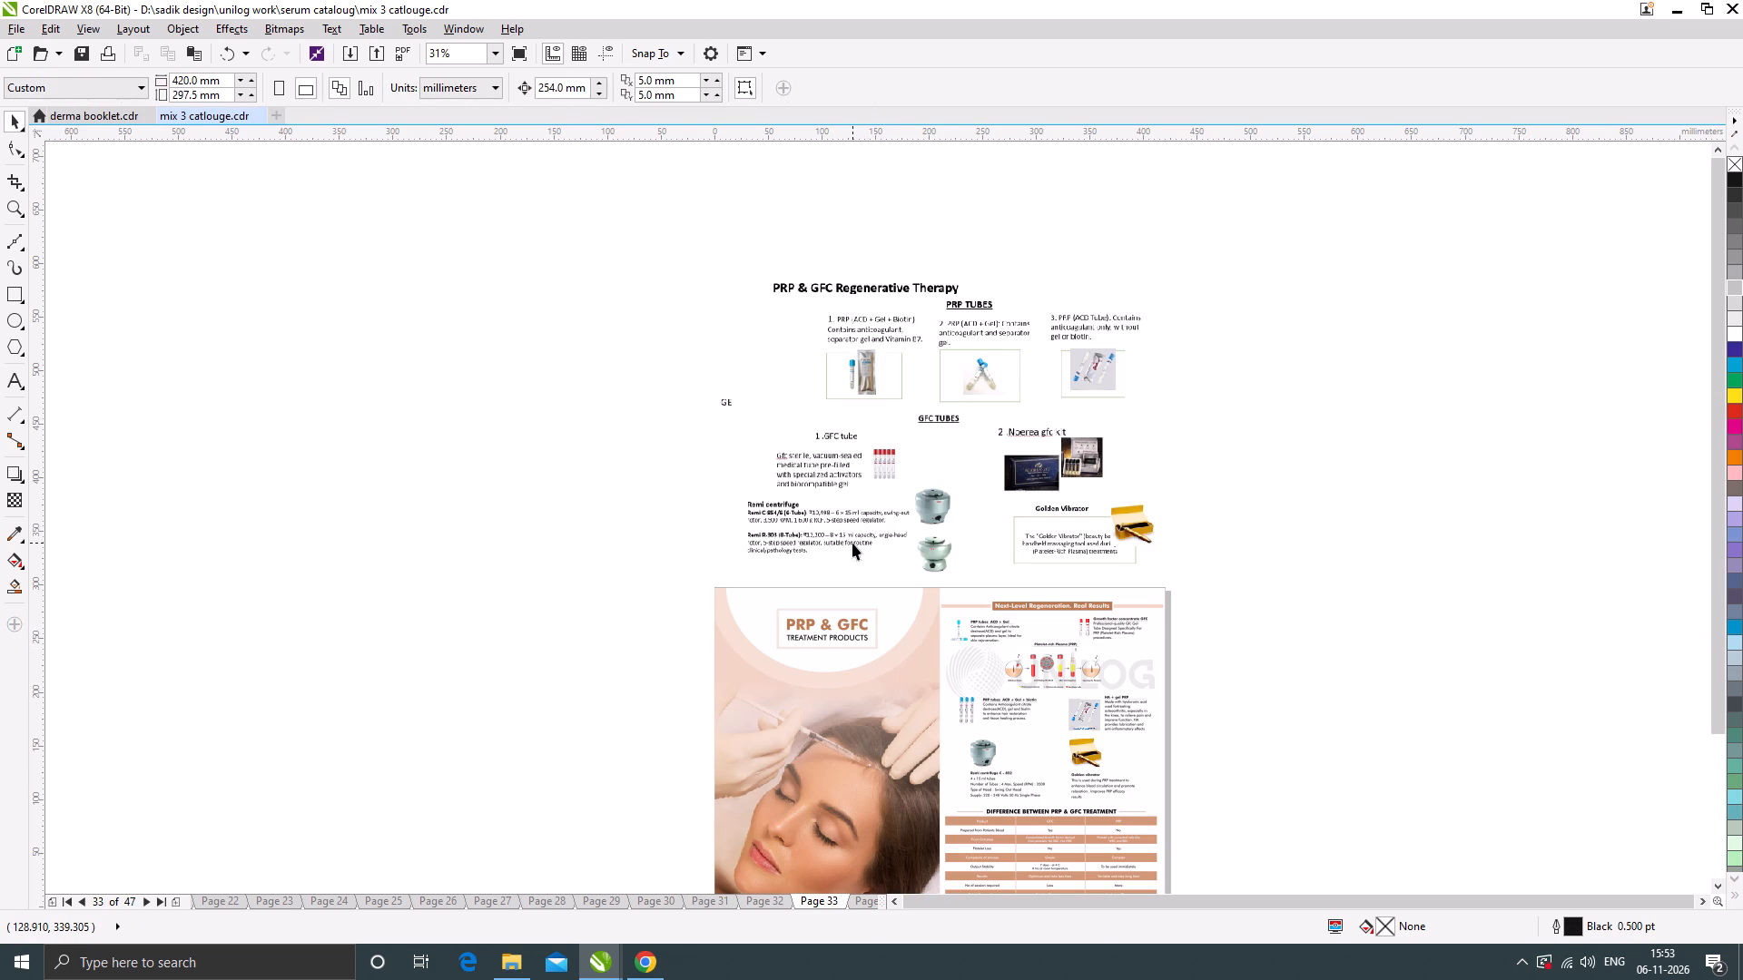
scroll(748, 309, "down", 1)
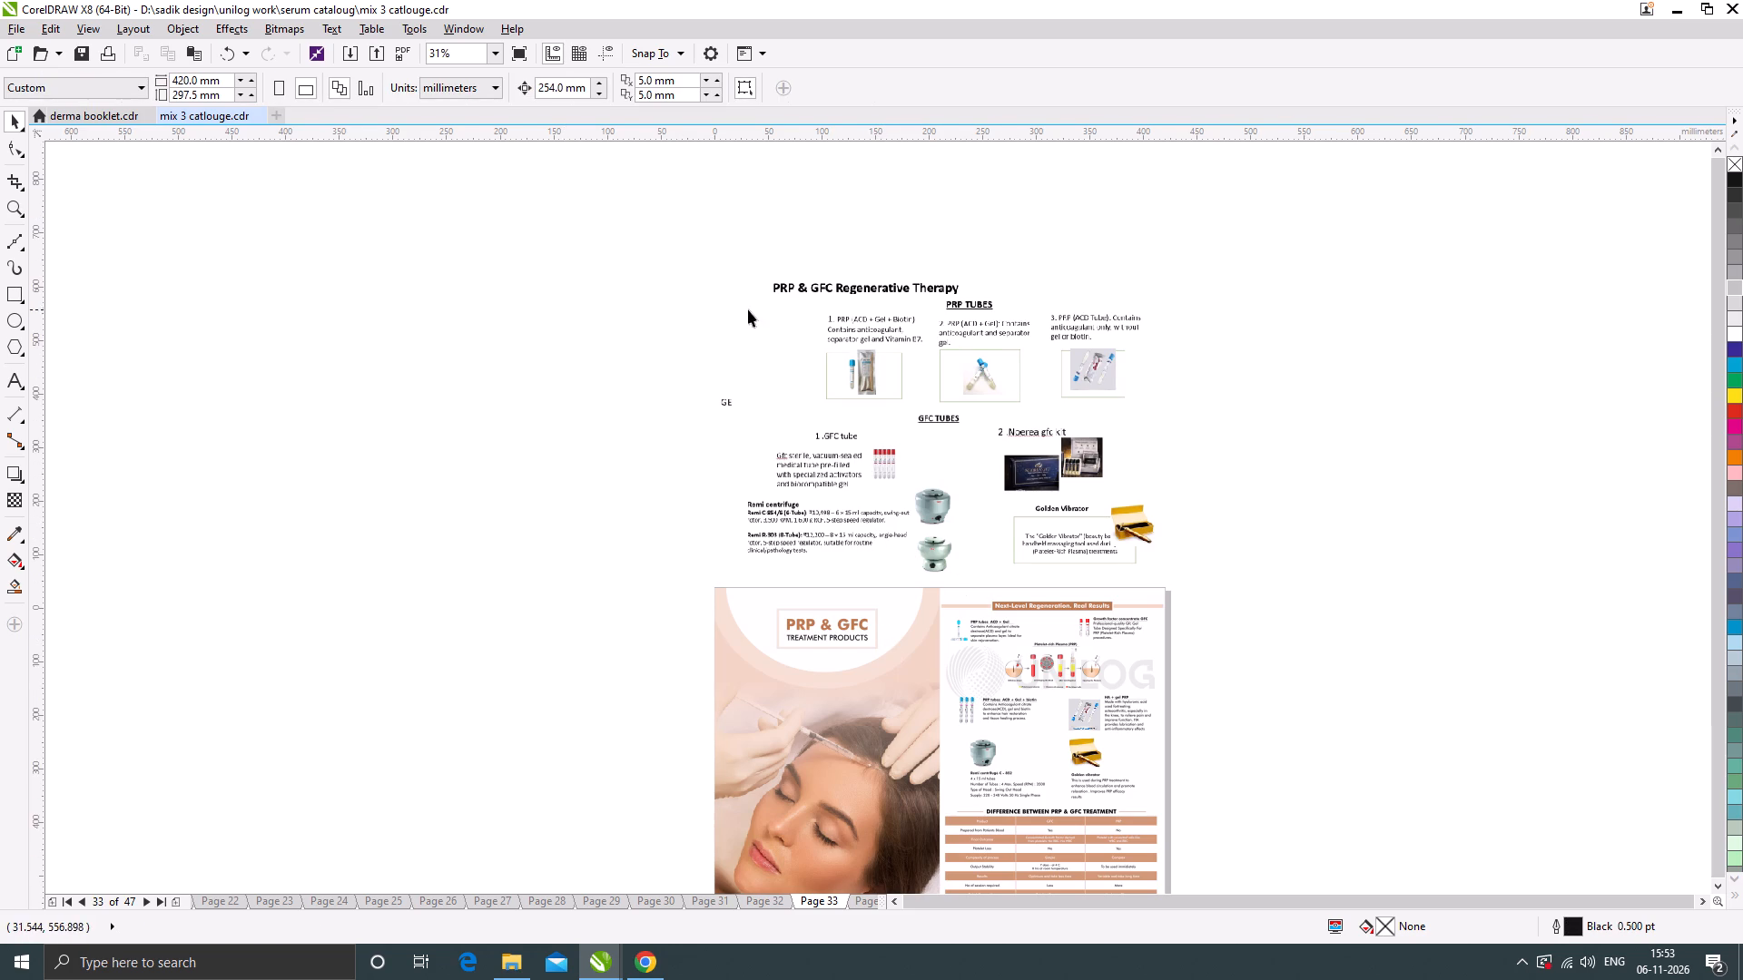
Move the PRP & GFC Regenerative Therapy image to the blank area just right of the page, level with the spread.
left_click_drag(824, 325, 1067, 479)
scroll(990, 504, "up", 1)
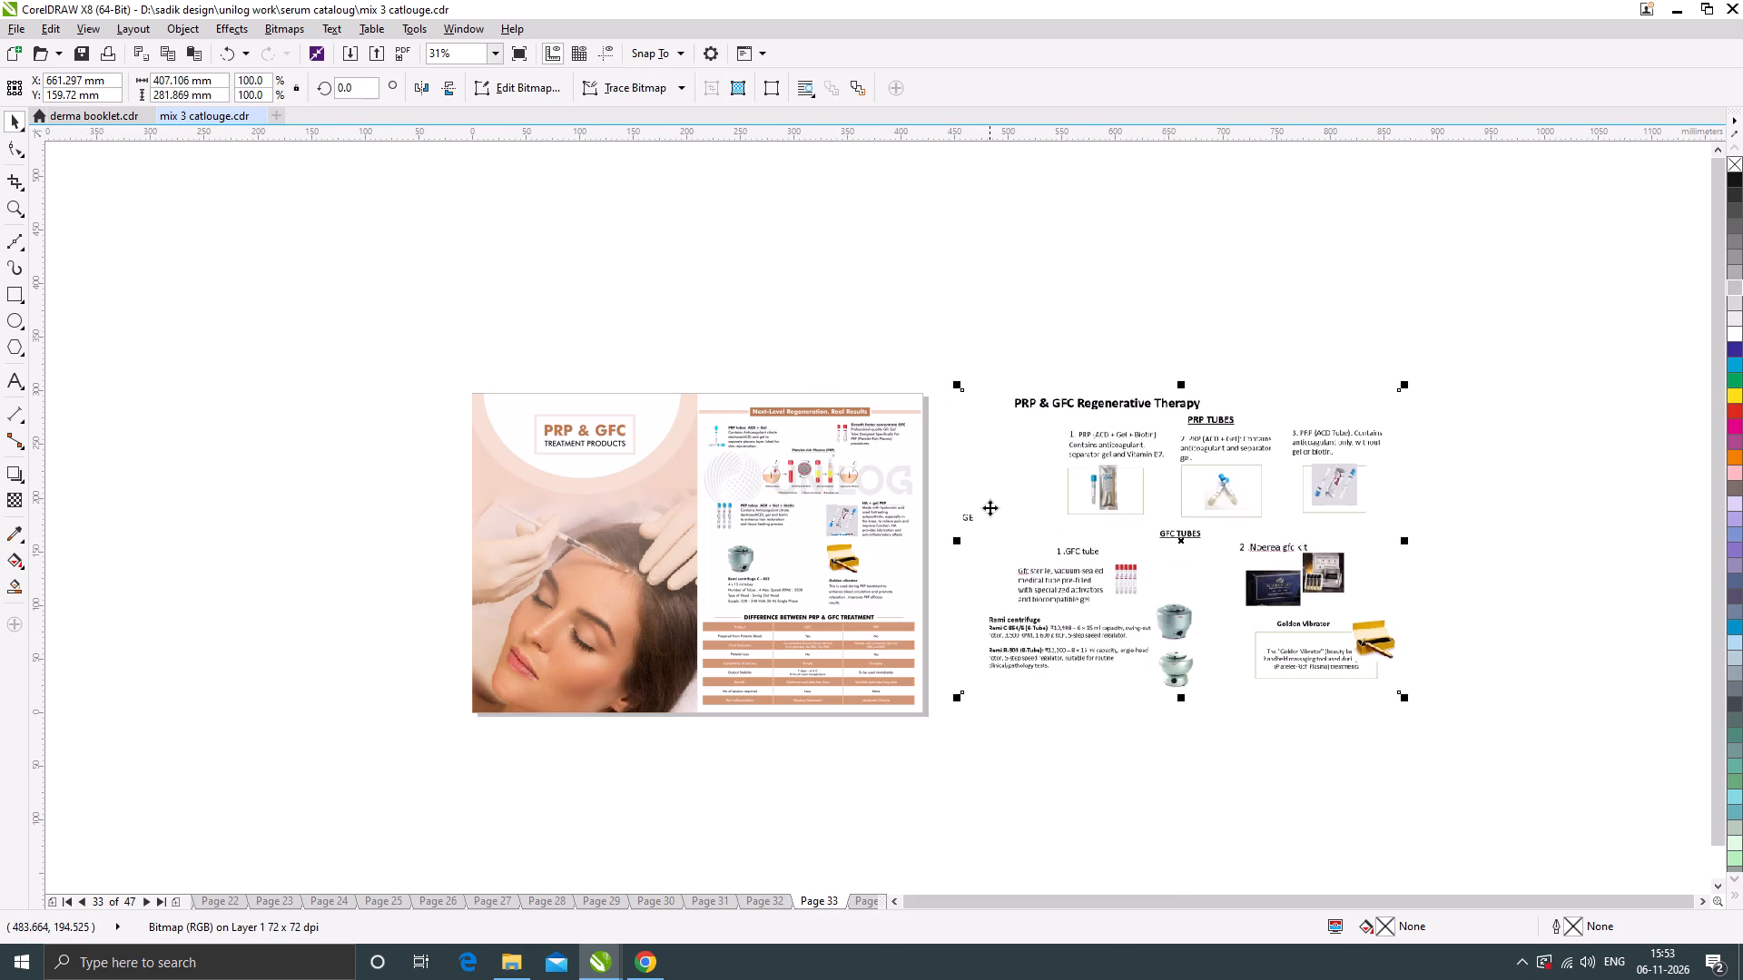
left_click_drag(1127, 500, 1121, 514)
scroll(1052, 533, "up", 1)
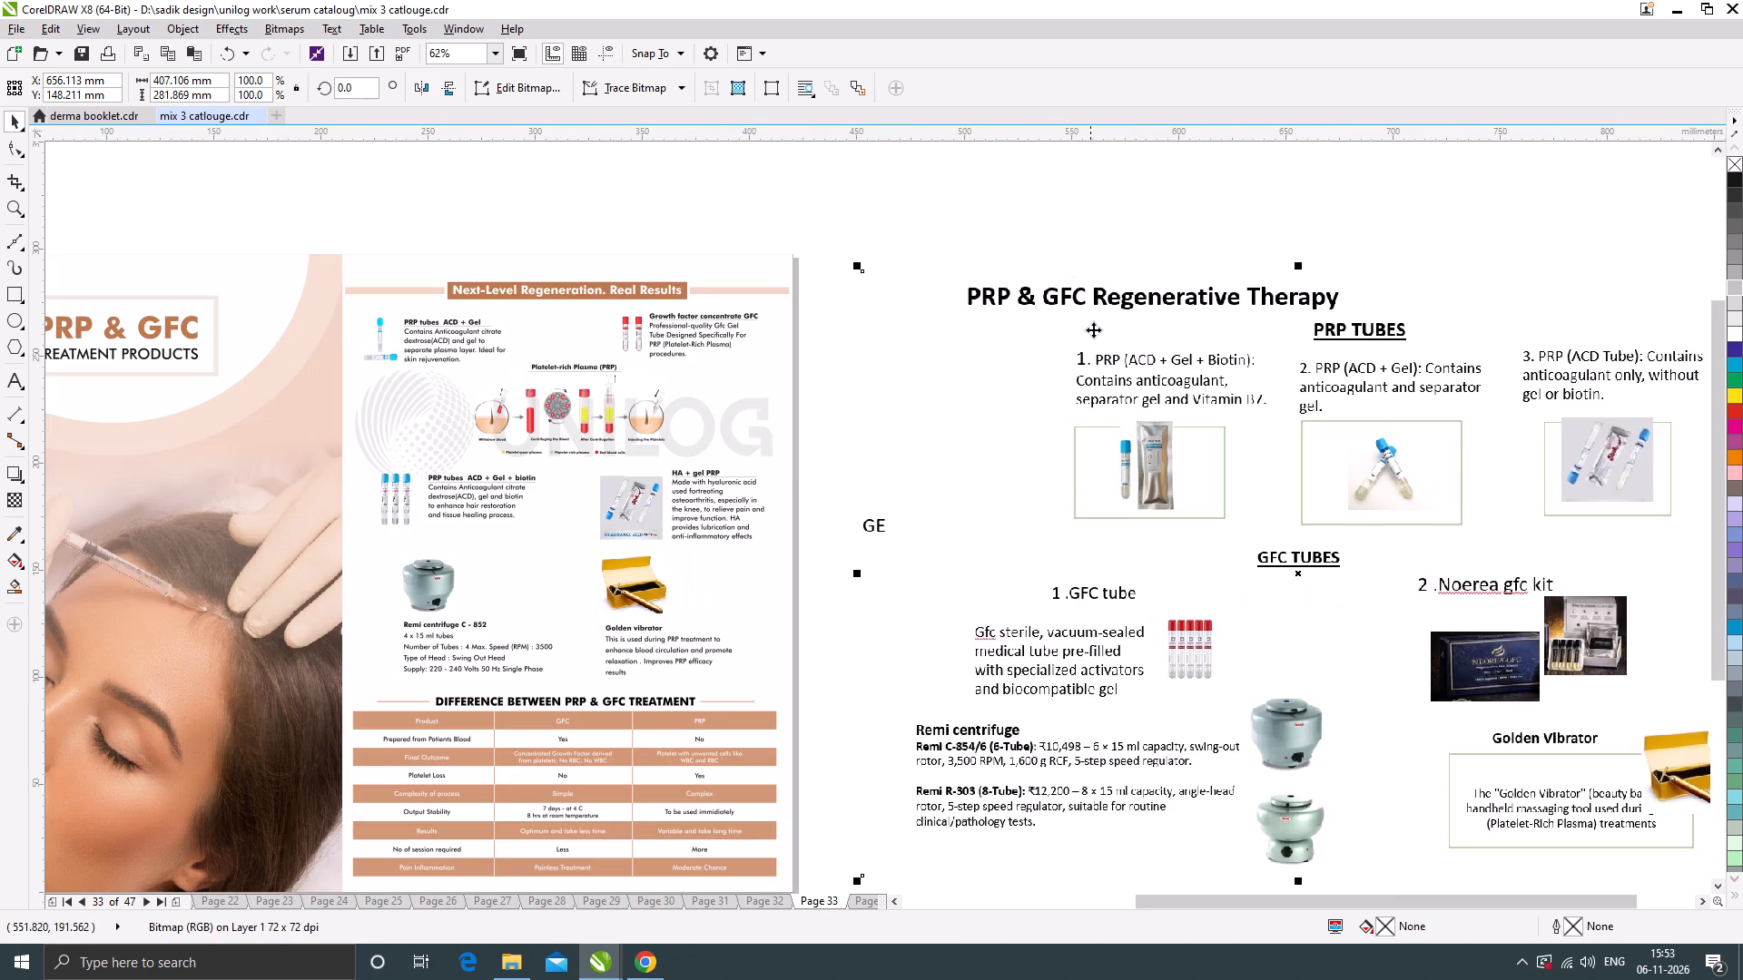
left_click(1056, 218)
Check the reference image's PRP tubes, GFC tubes, Remi centrifuge and Golden Vibrator entries against the page 33 layout.
scroll(1064, 416, "down", 1)
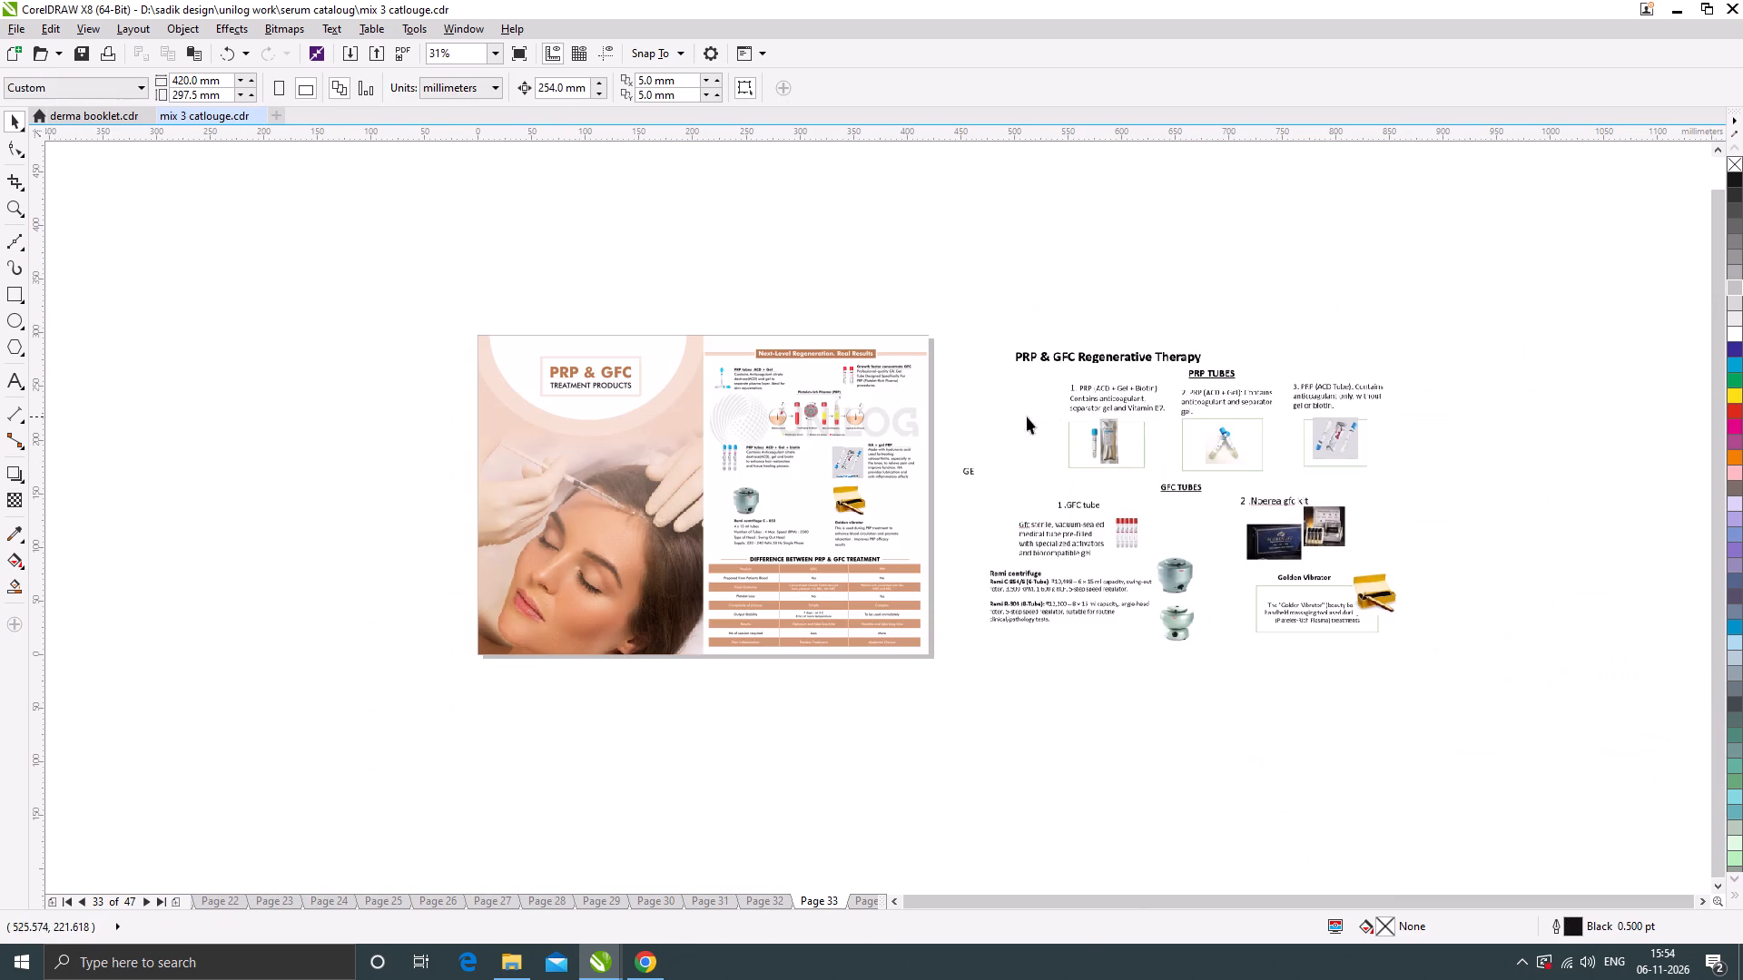
scroll(990, 382, "up", 1)
scroll(995, 377, "down", 1)
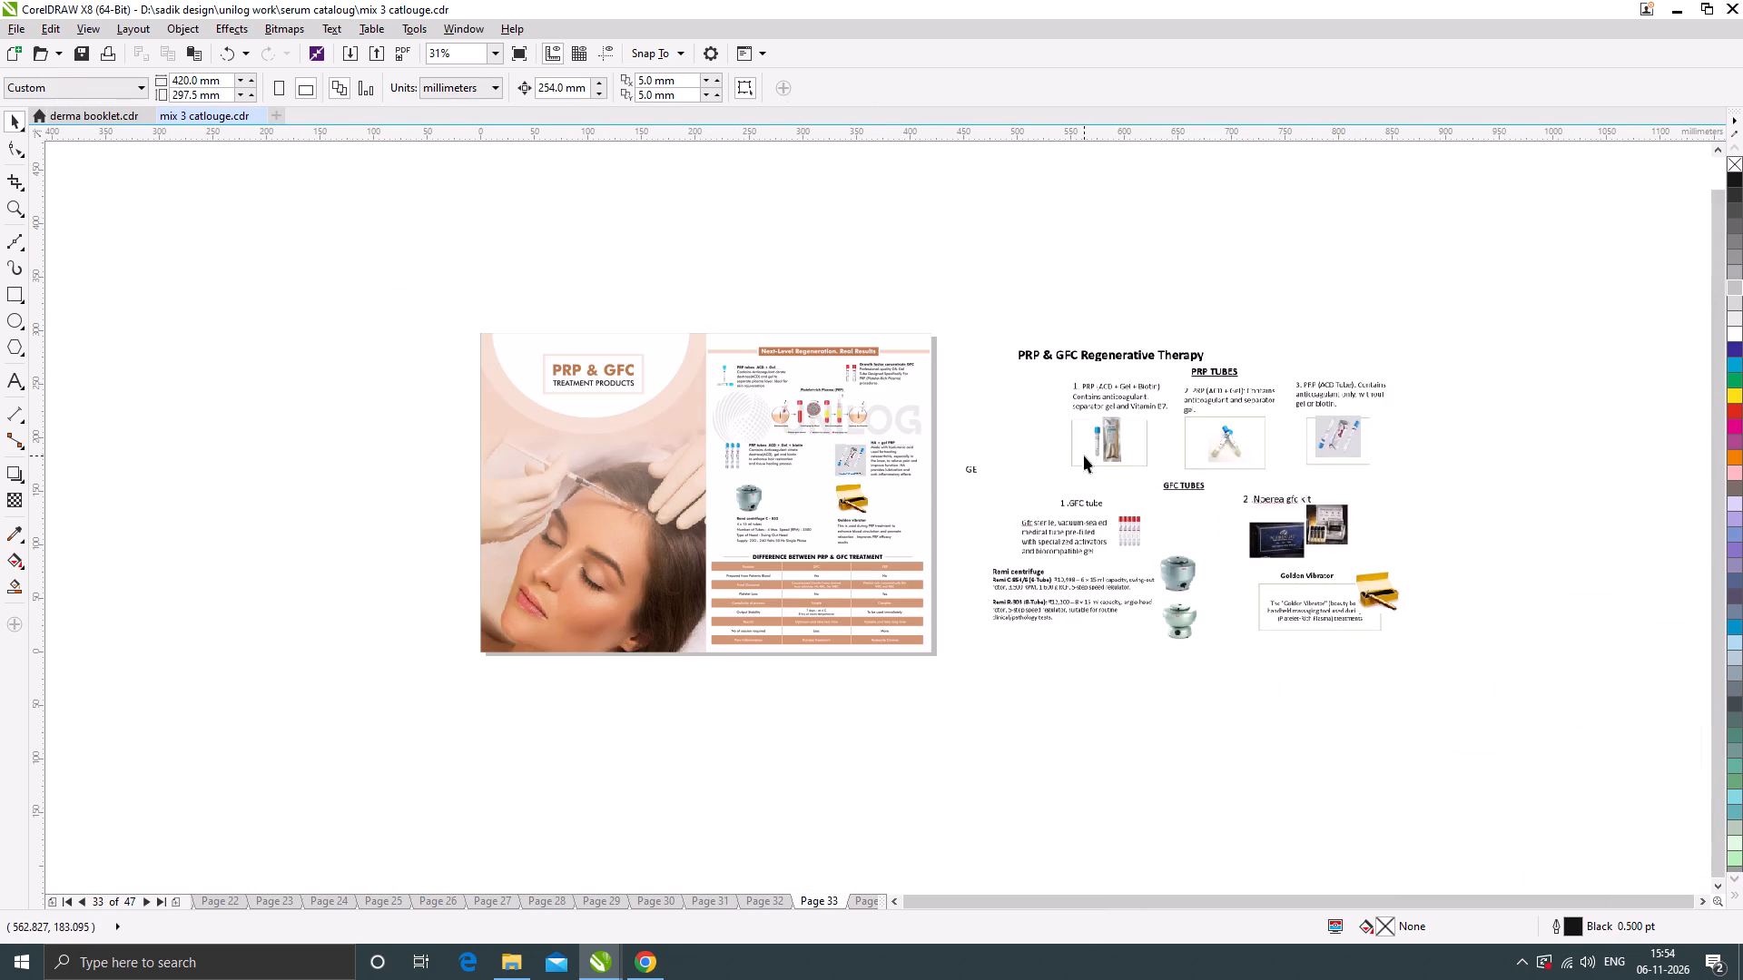
left_click(1084, 456)
scroll(939, 438, "up", 1)
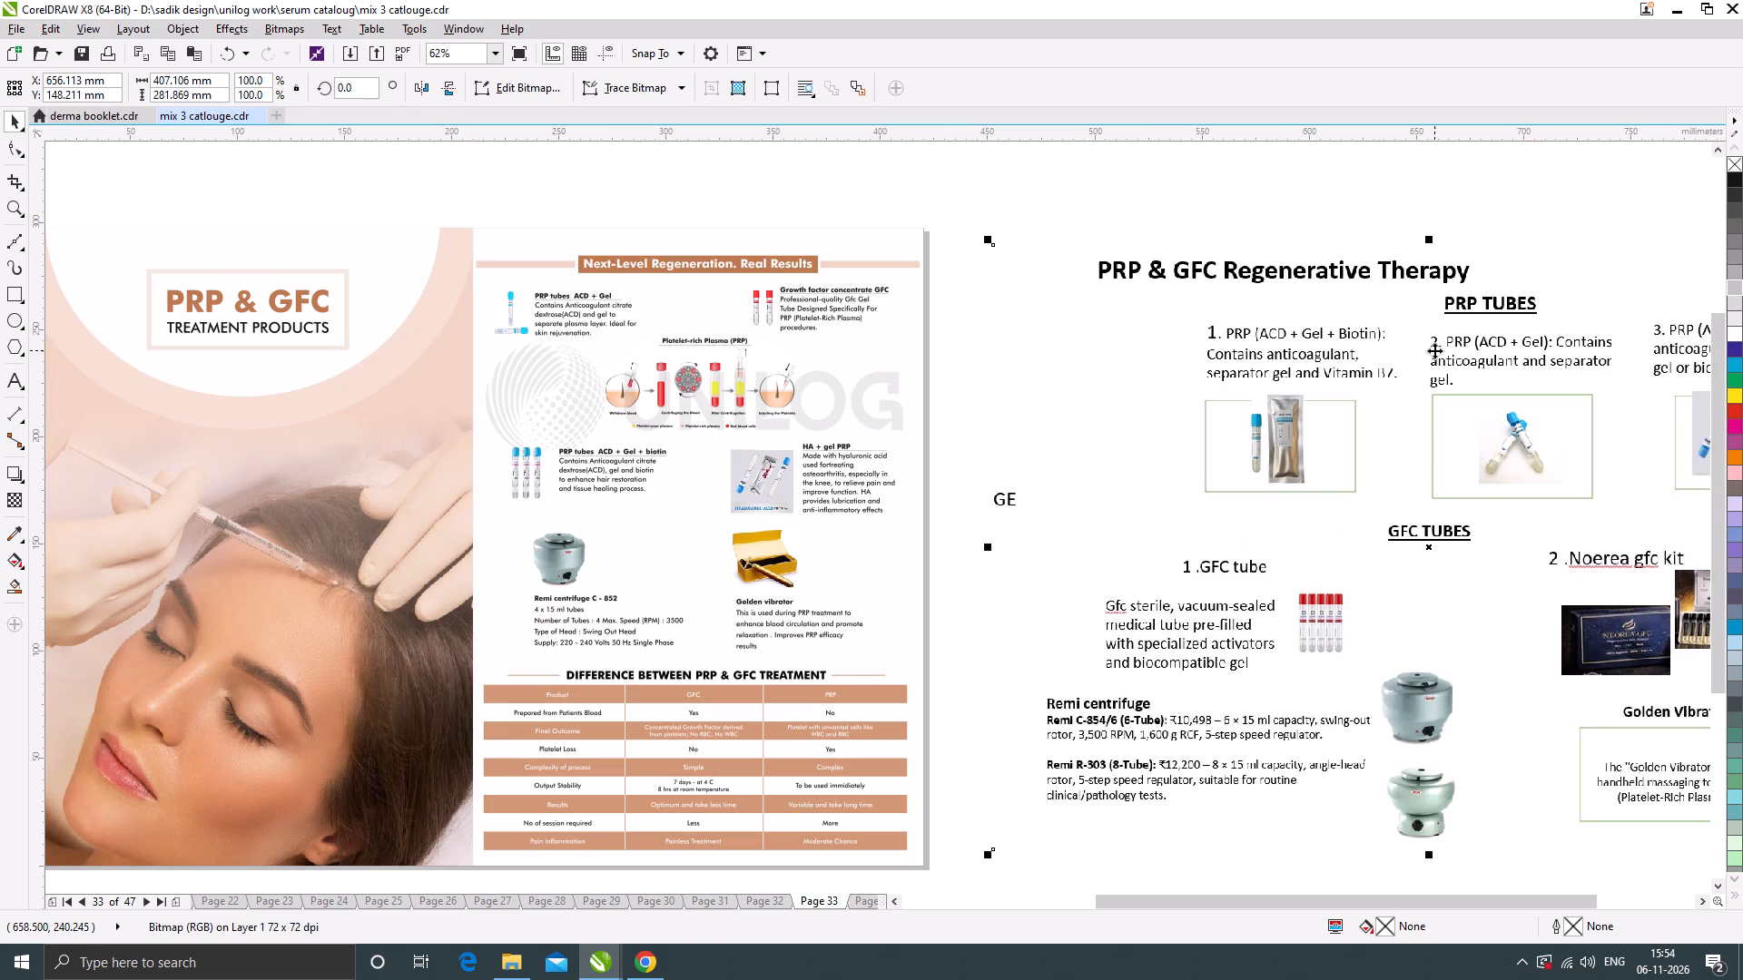
scroll(1052, 401, "down", 1)
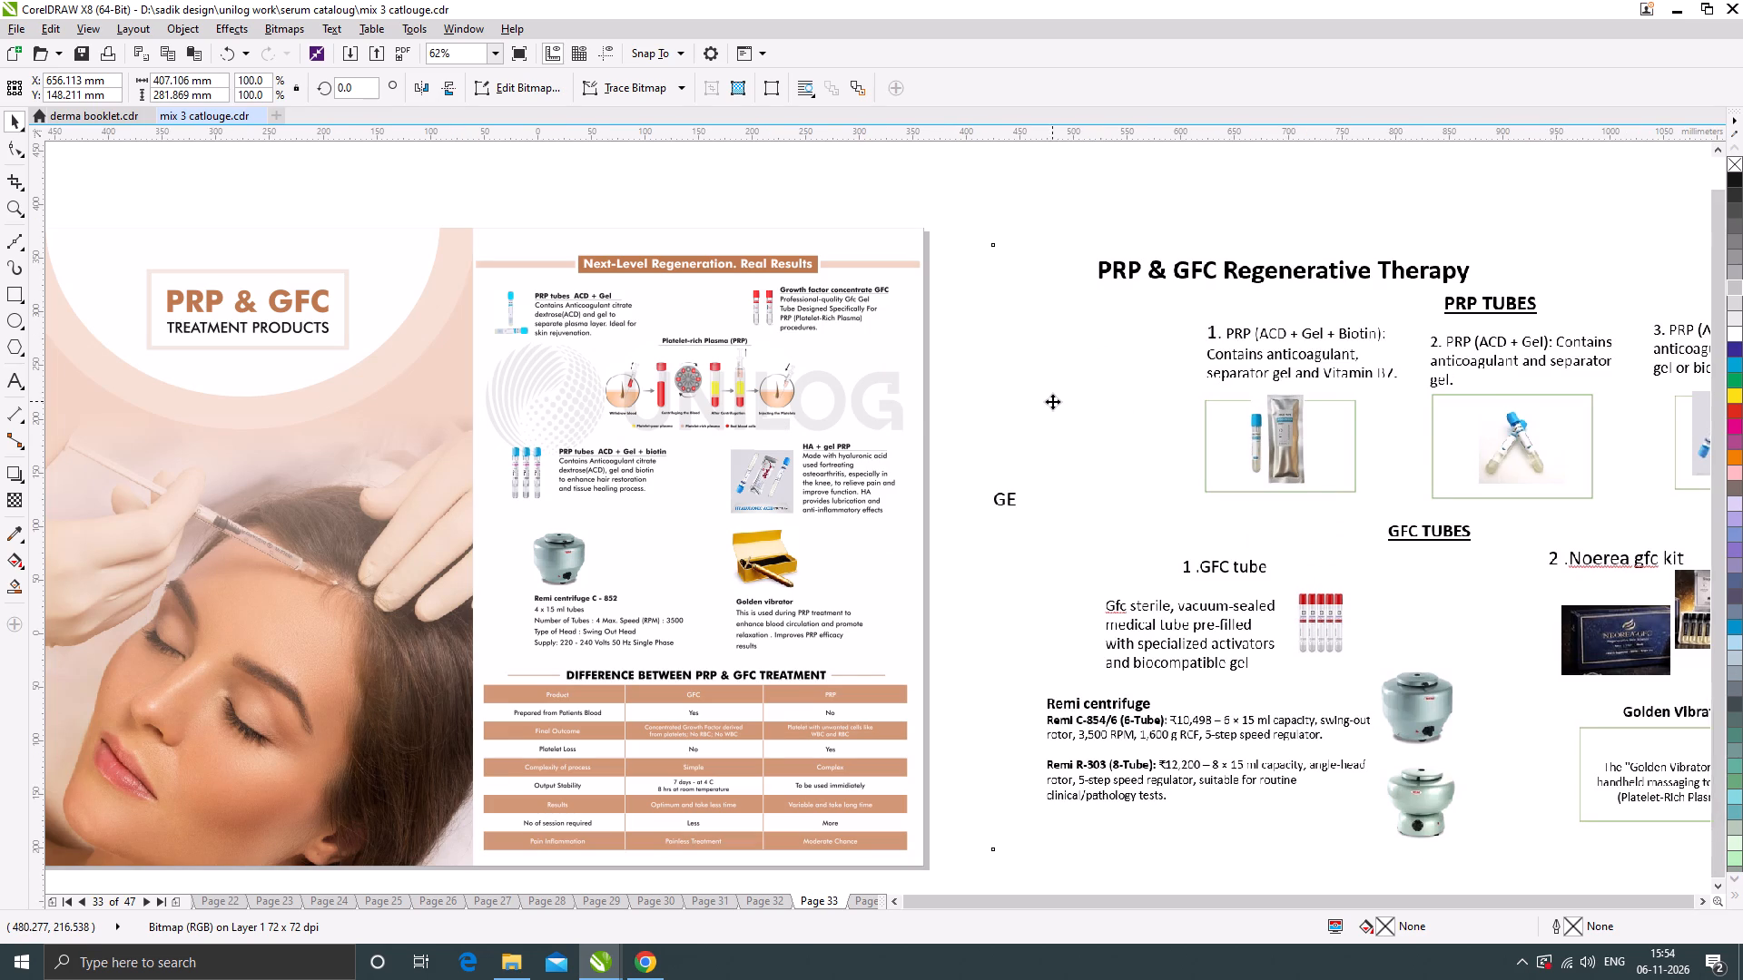
scroll(1226, 490, "up", 1)
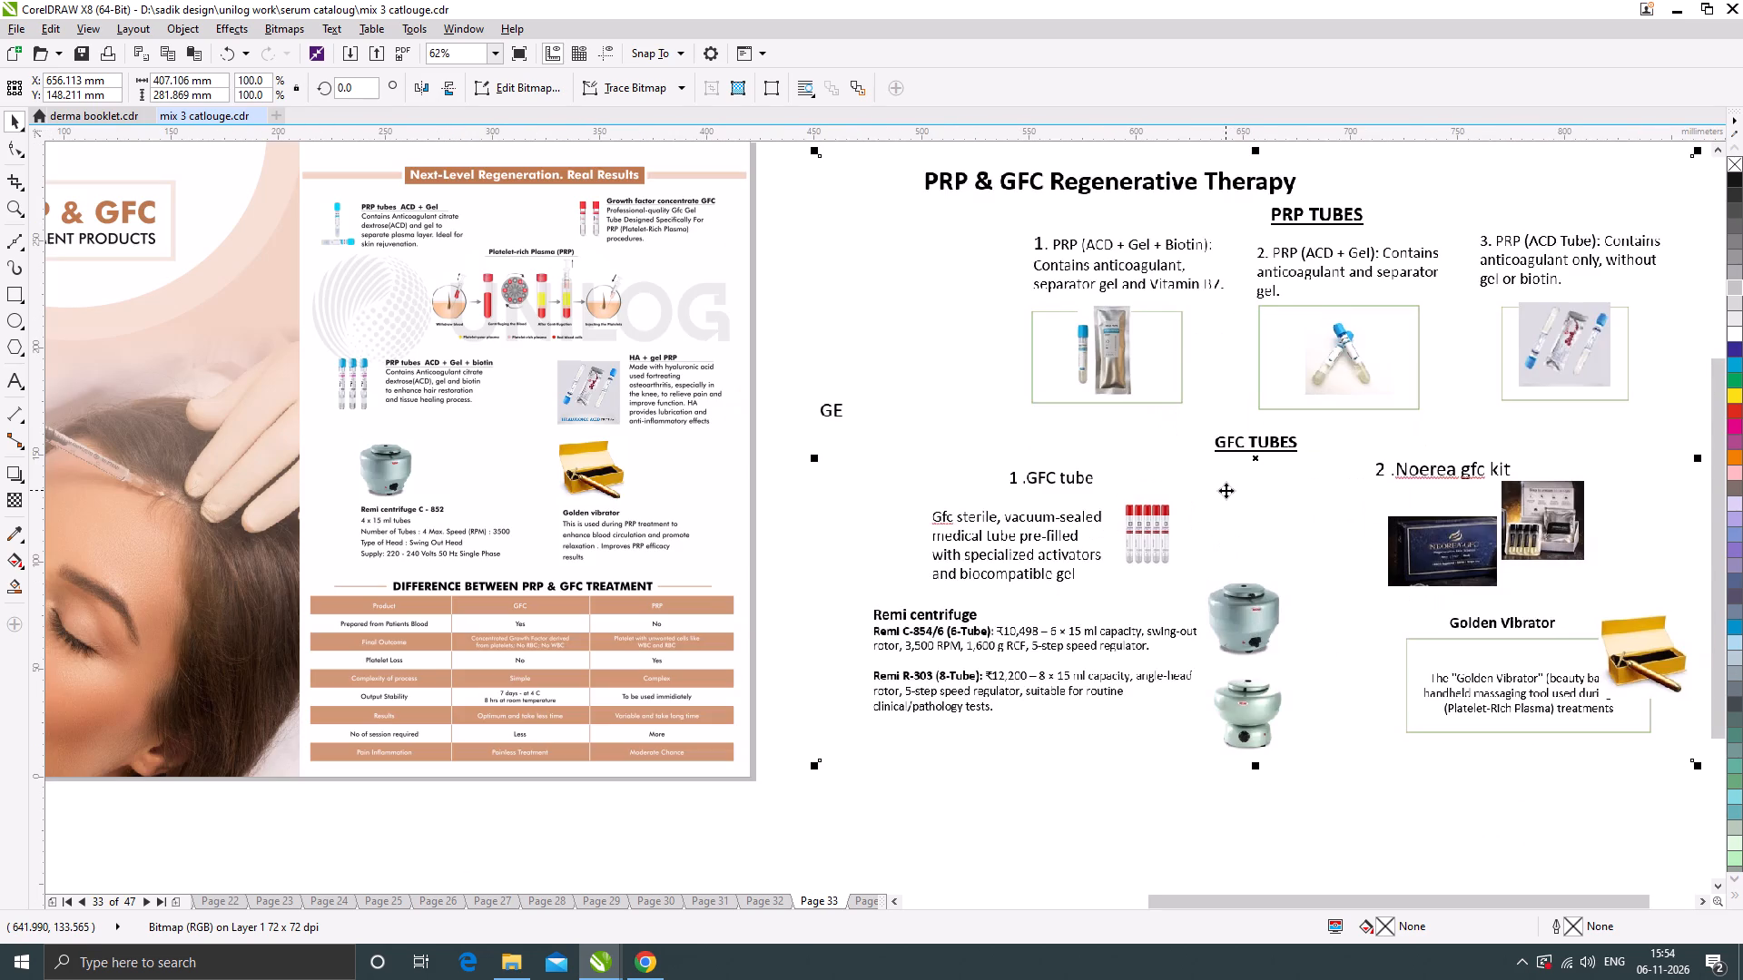
scroll(1163, 465, "down", 1)
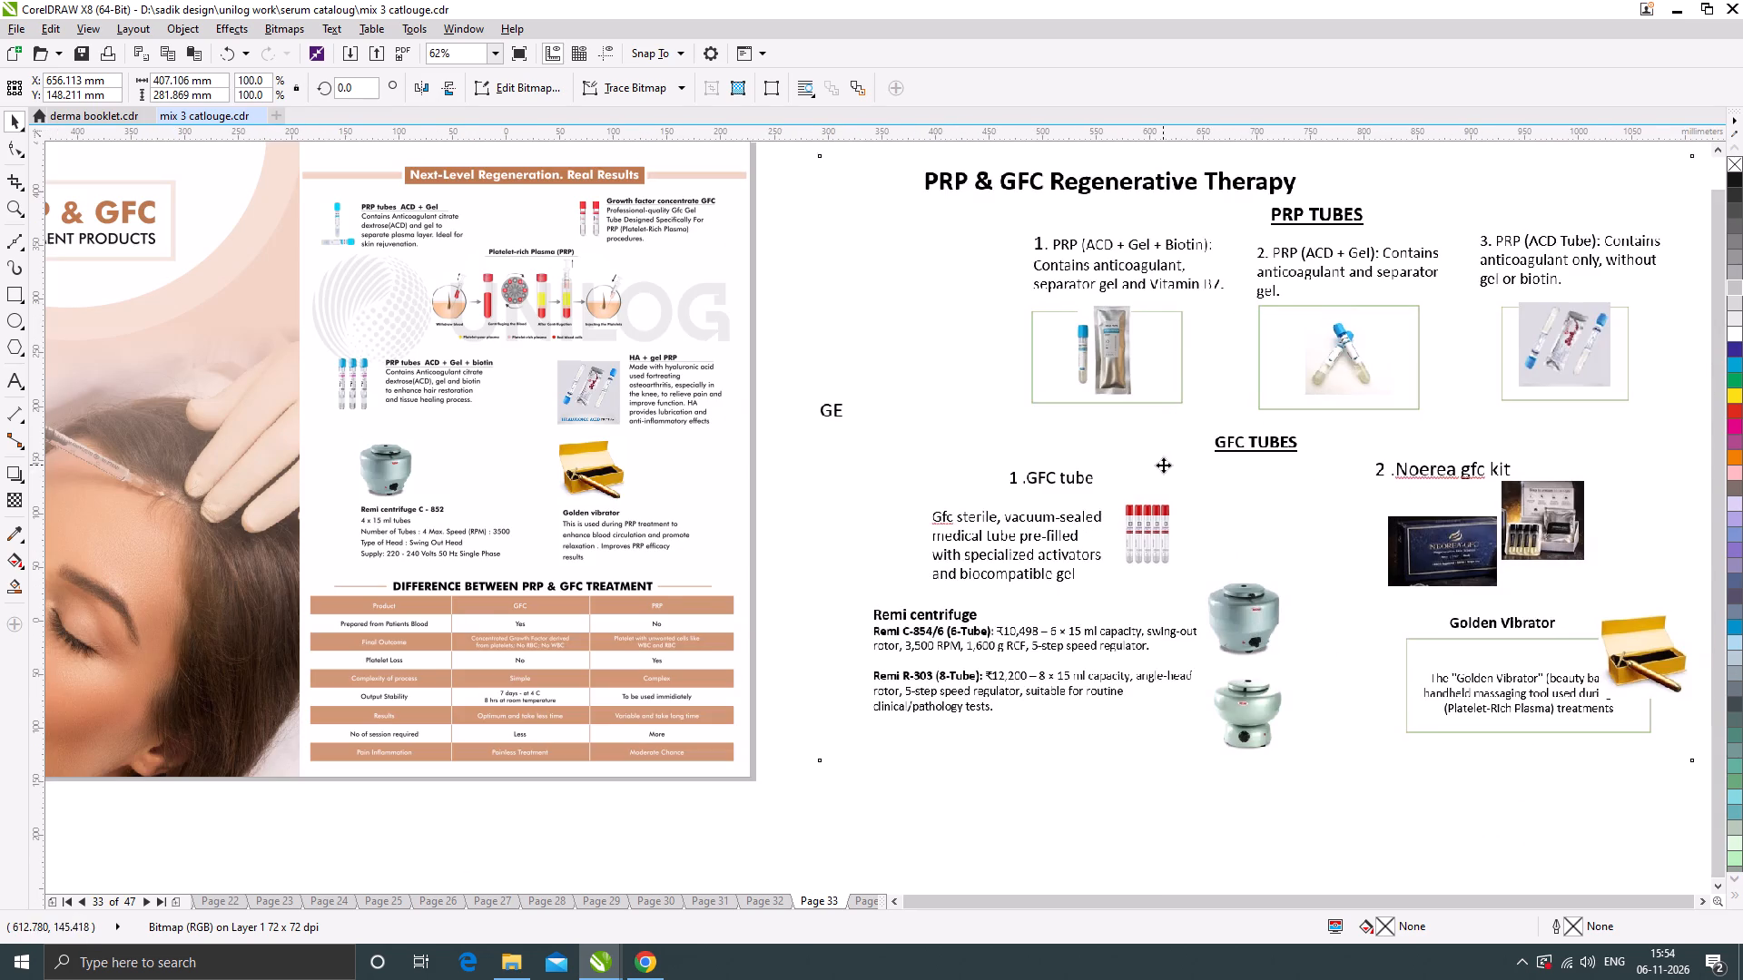
scroll(1066, 509, "up", 1)
scroll(1068, 508, "down", 1)
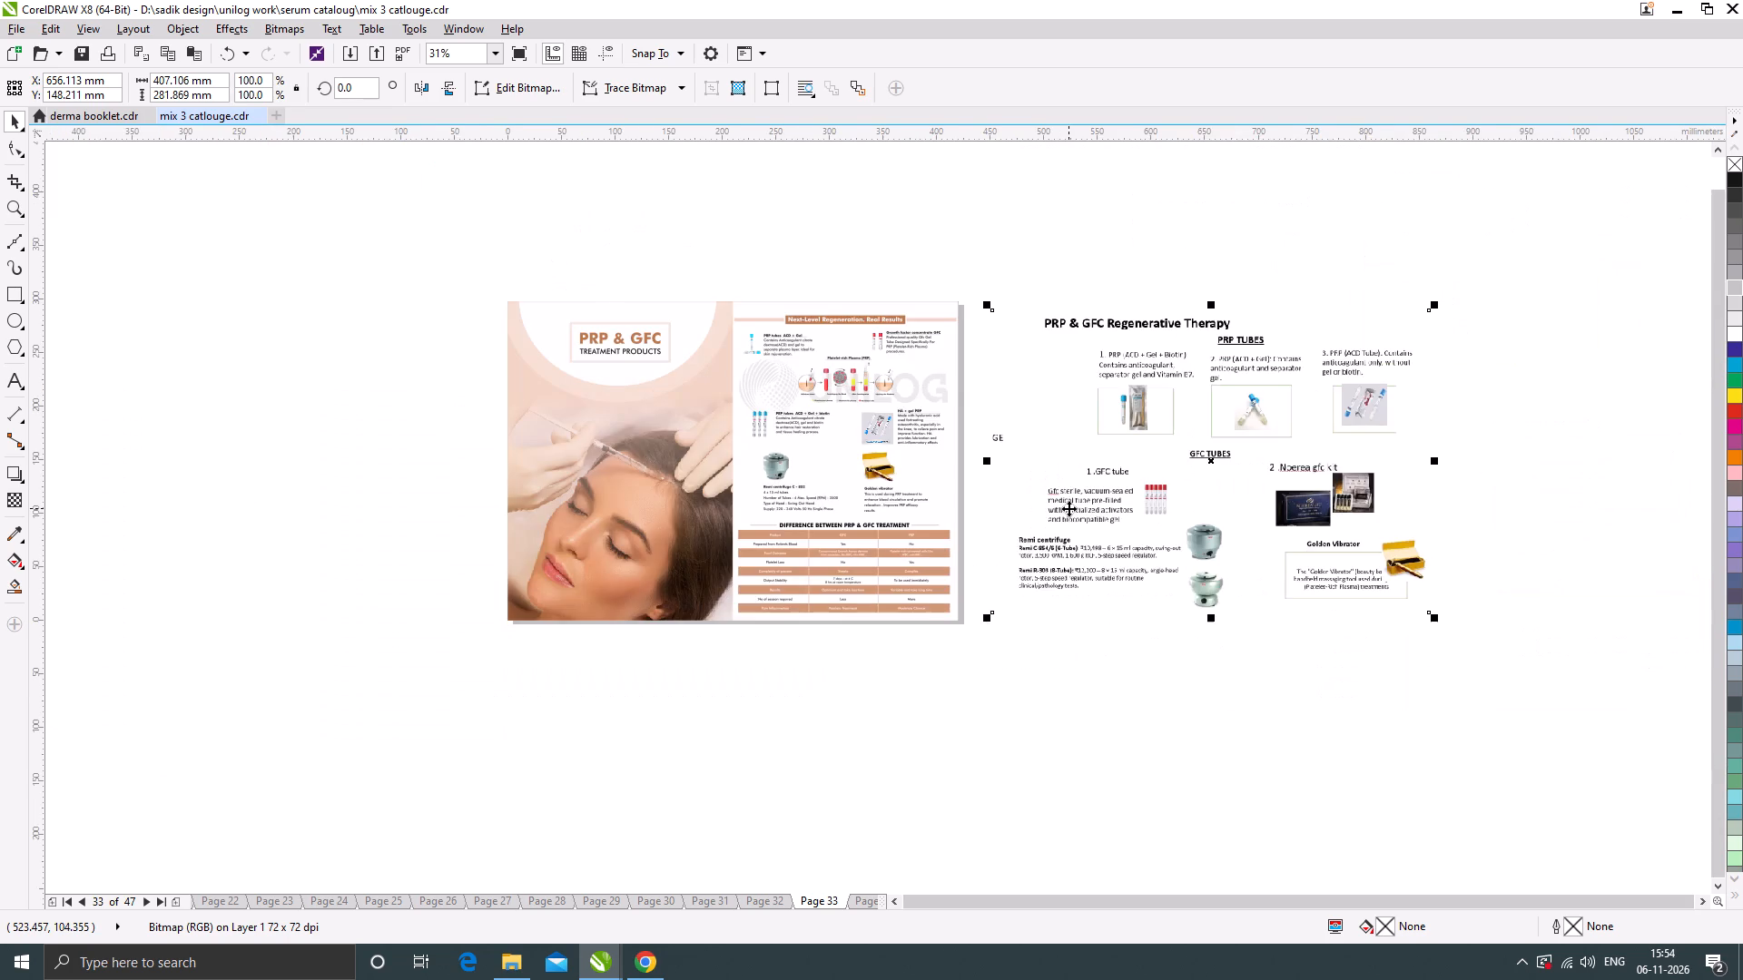
scroll(1092, 514, "up", 1)
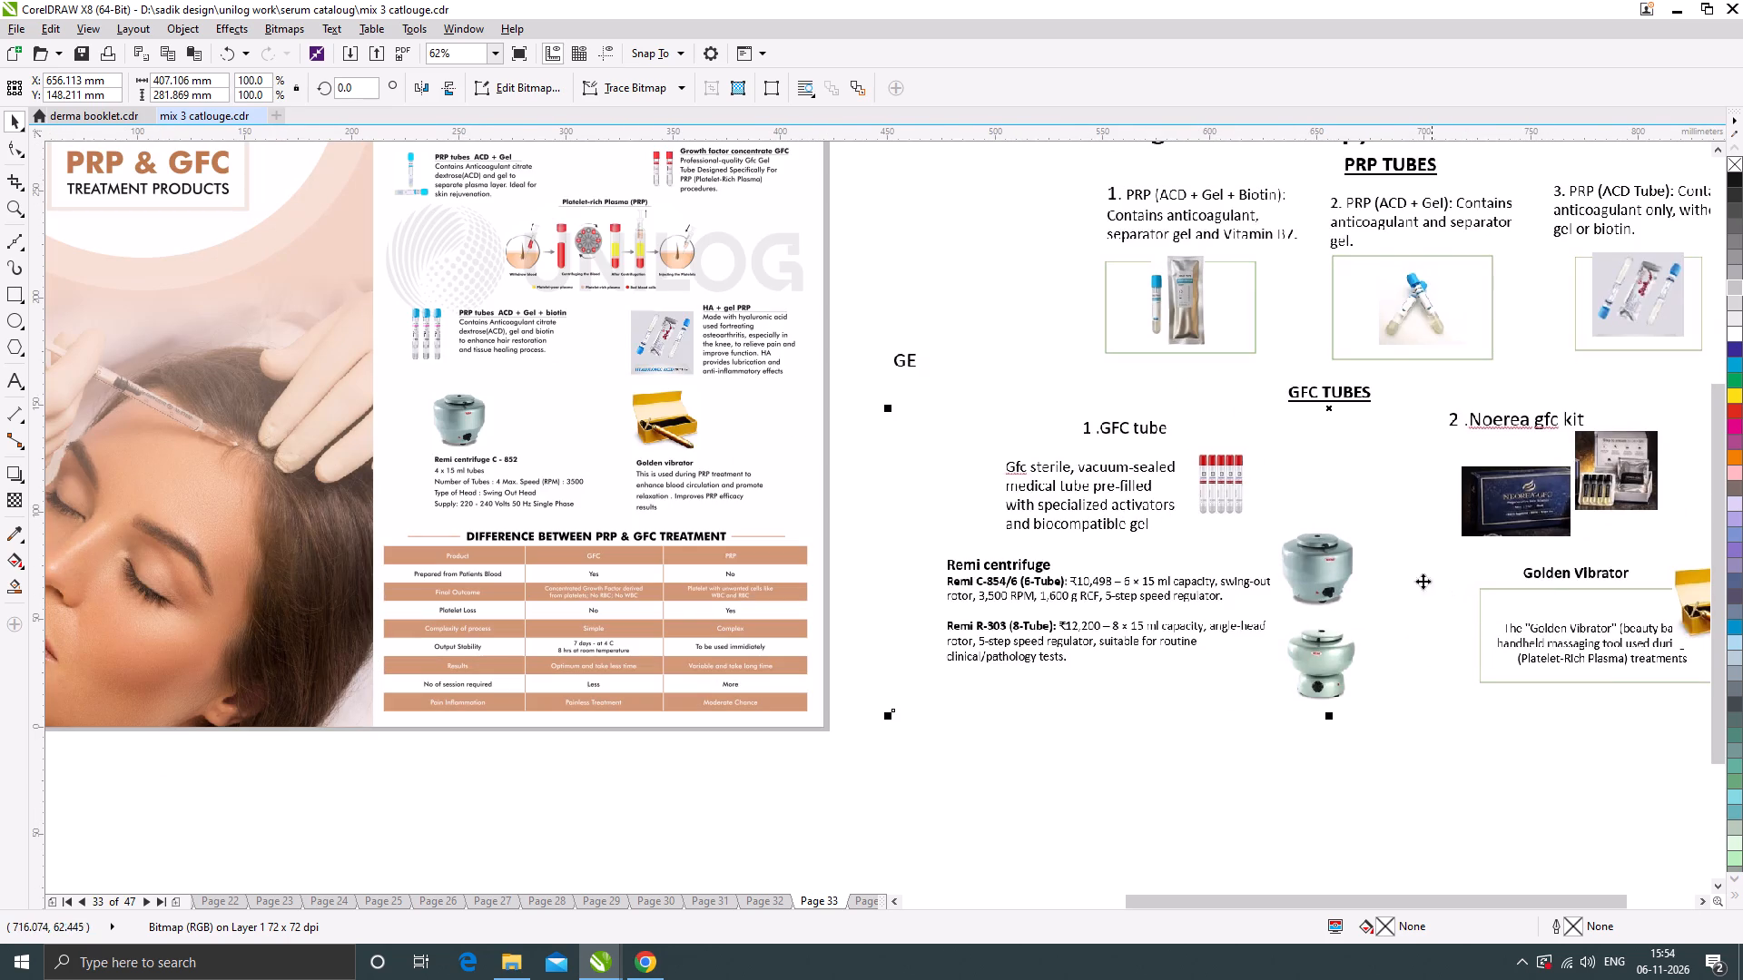
scroll(1232, 475, "down", 1)
scroll(1281, 482, "up", 1)
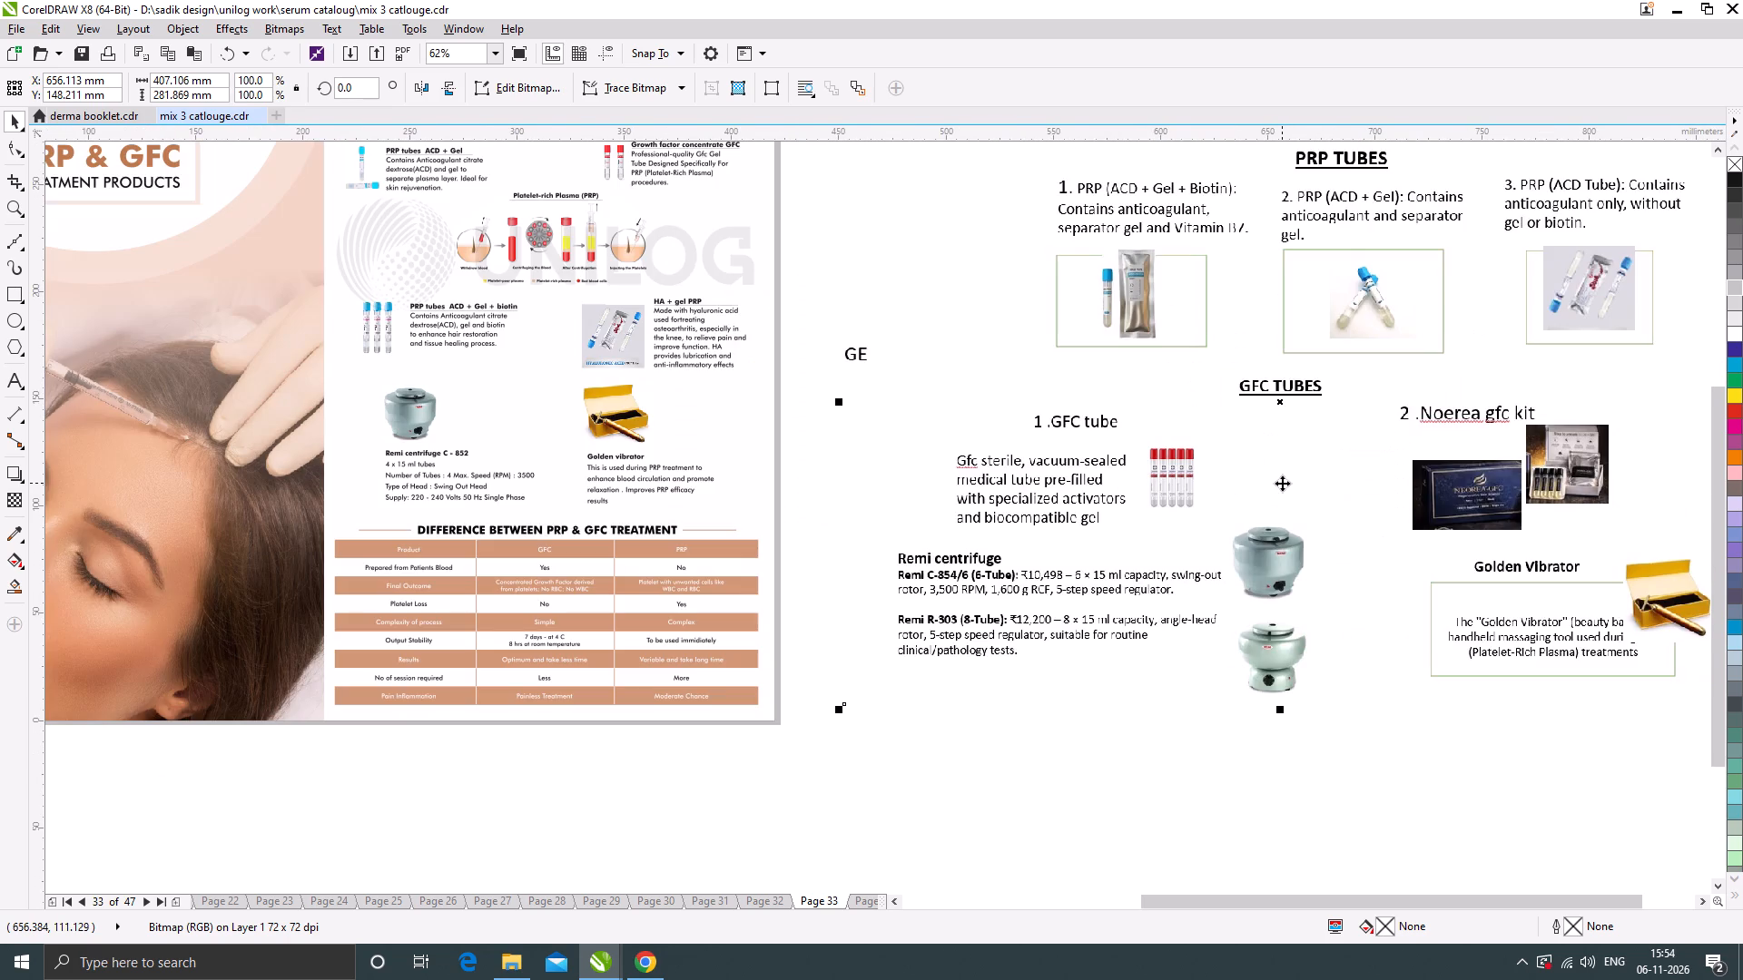
scroll(1282, 483, "down", 1)
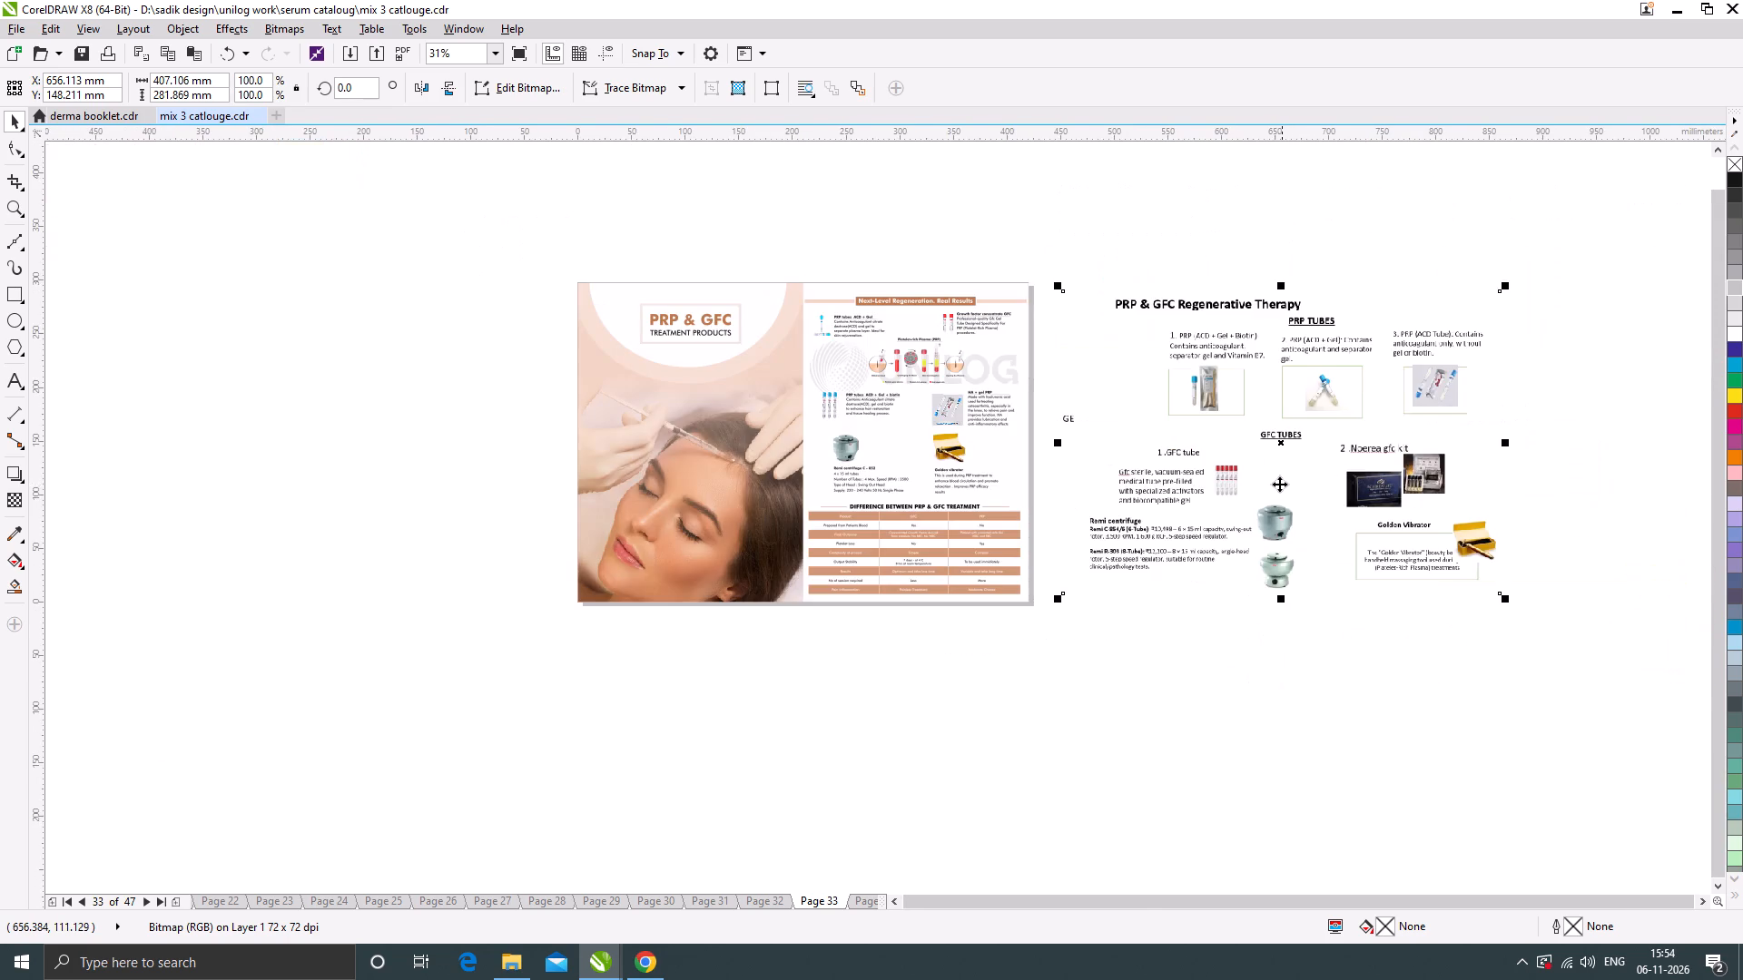
scroll(1232, 467, "up", 1)
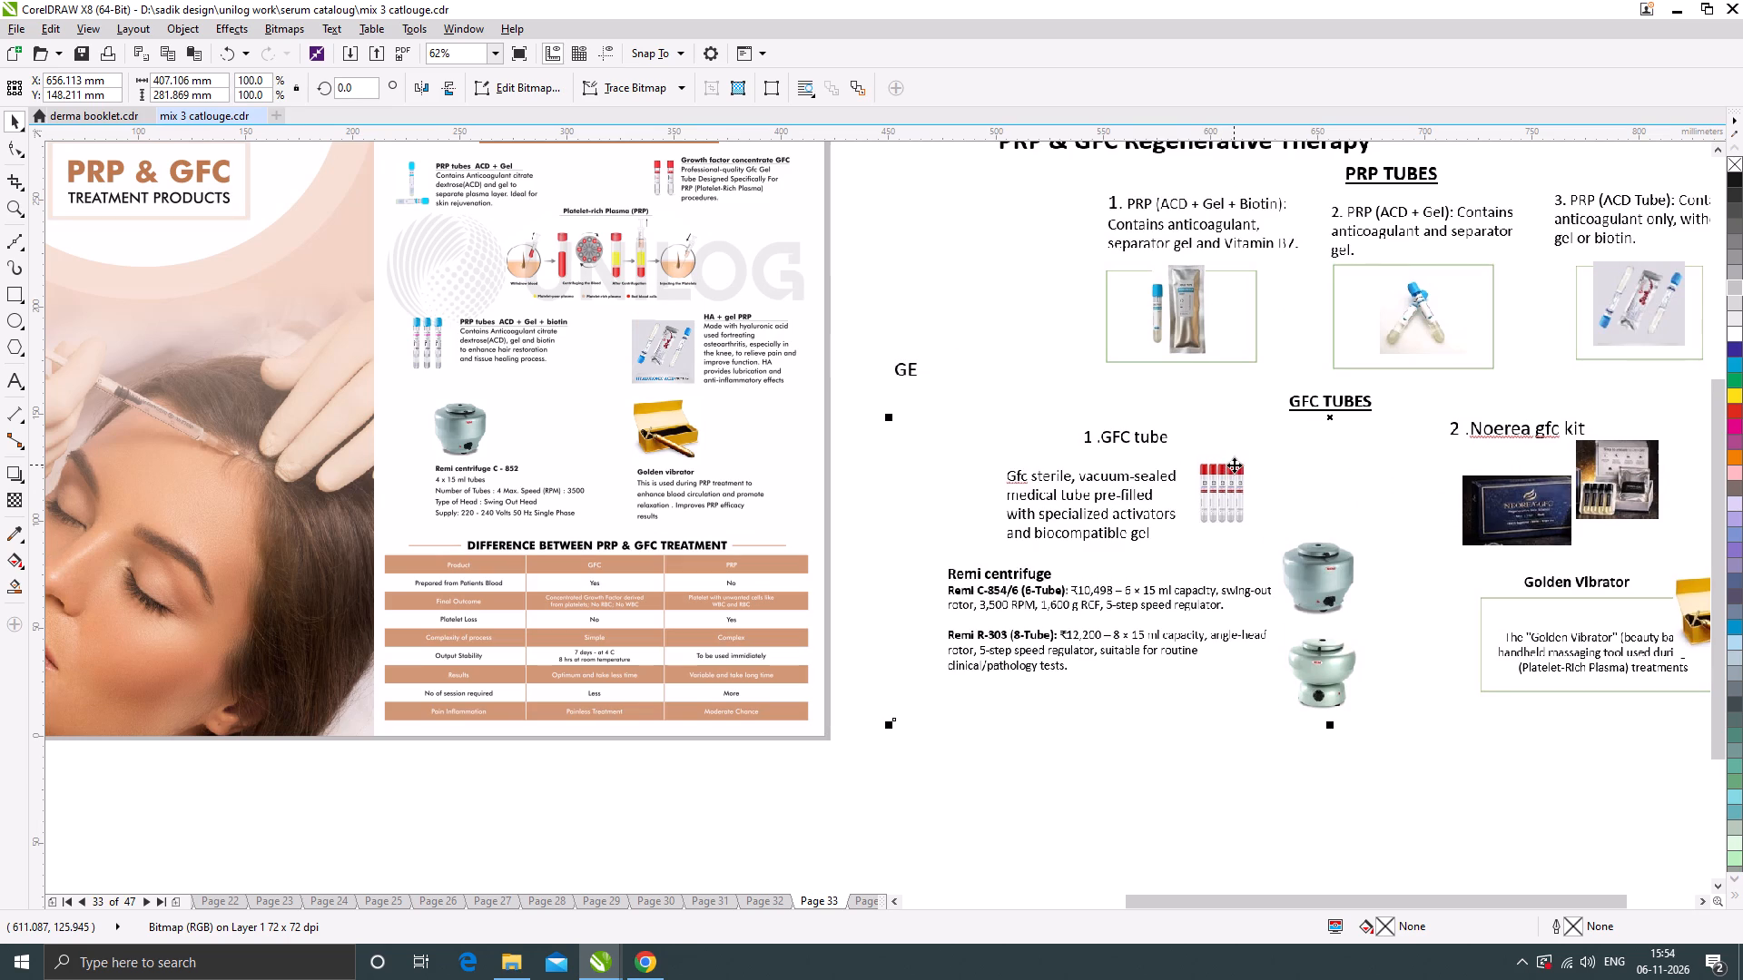
scroll(1082, 488, "down", 1)
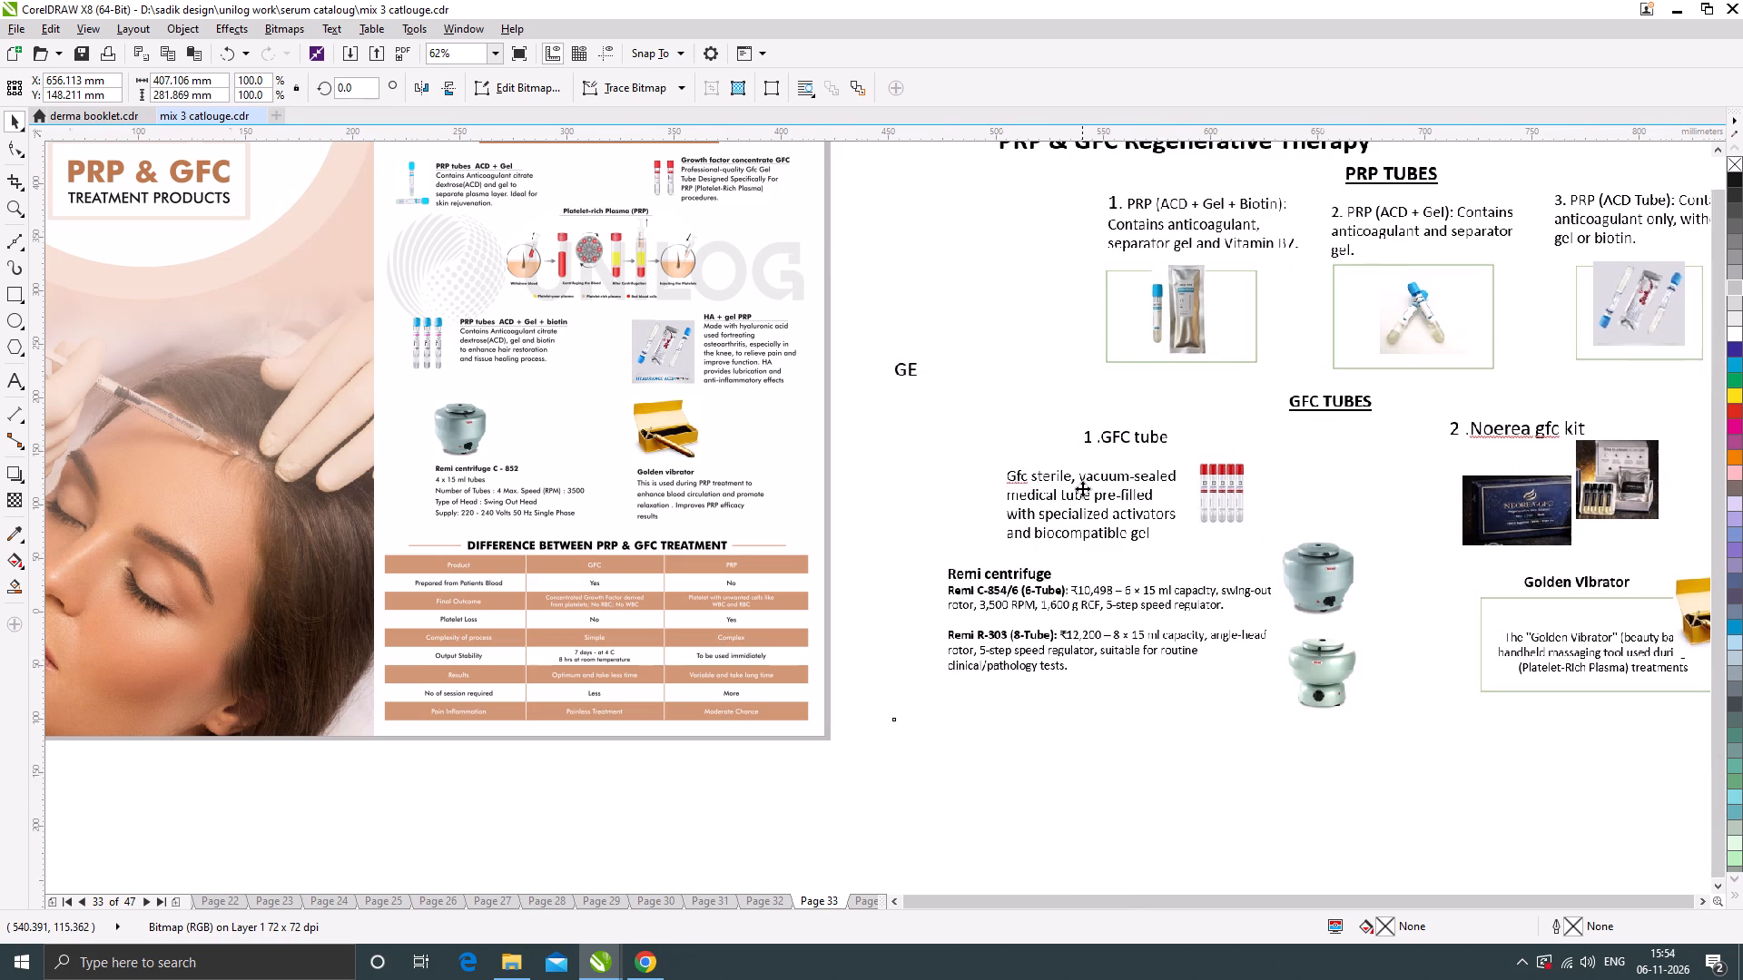
scroll(927, 550, "up", 1)
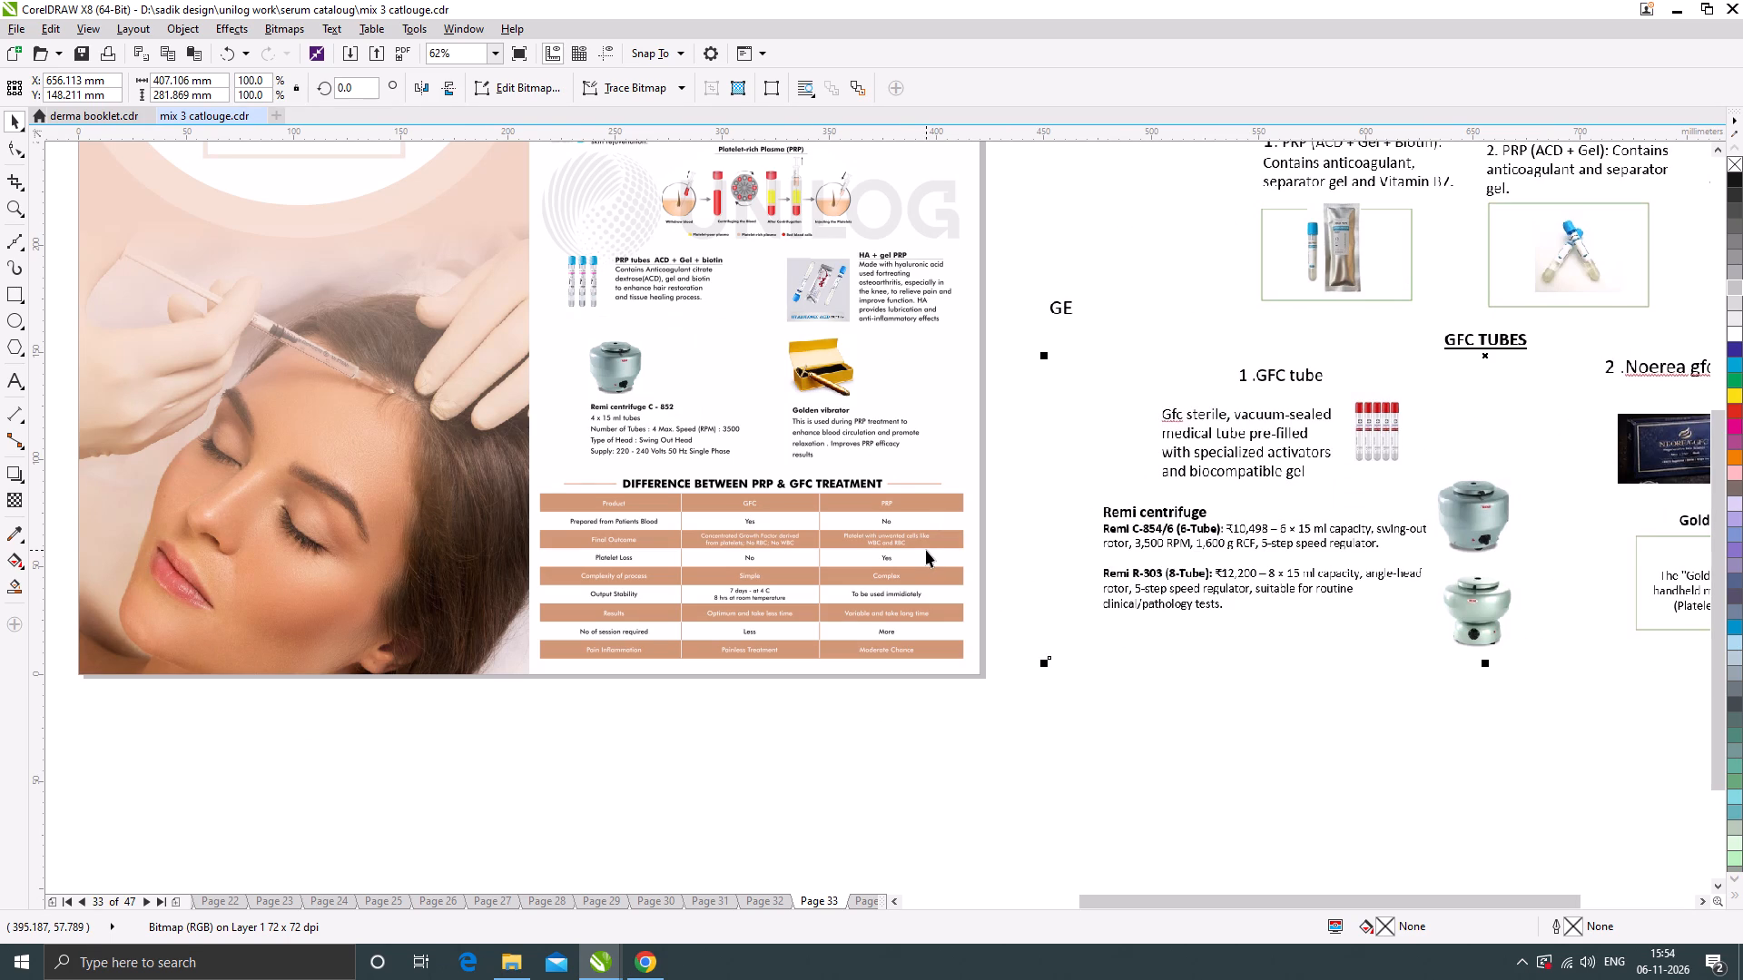
scroll(931, 407, "down", 1)
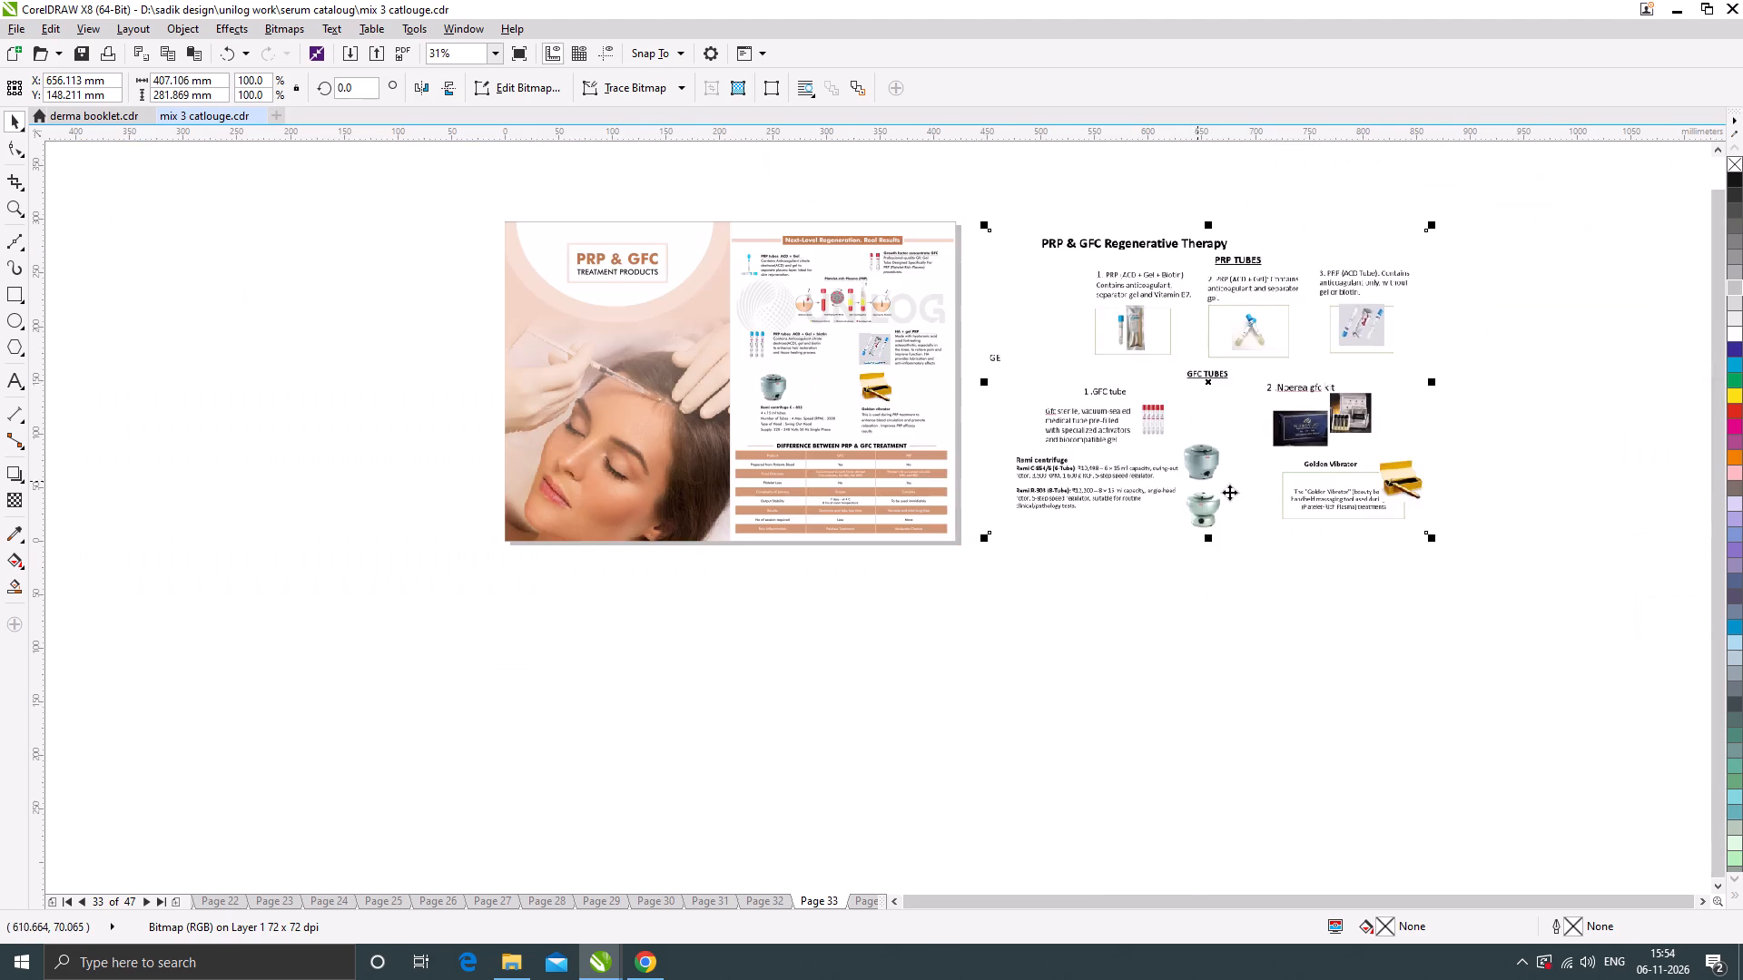
scroll(1378, 509, "up", 2)
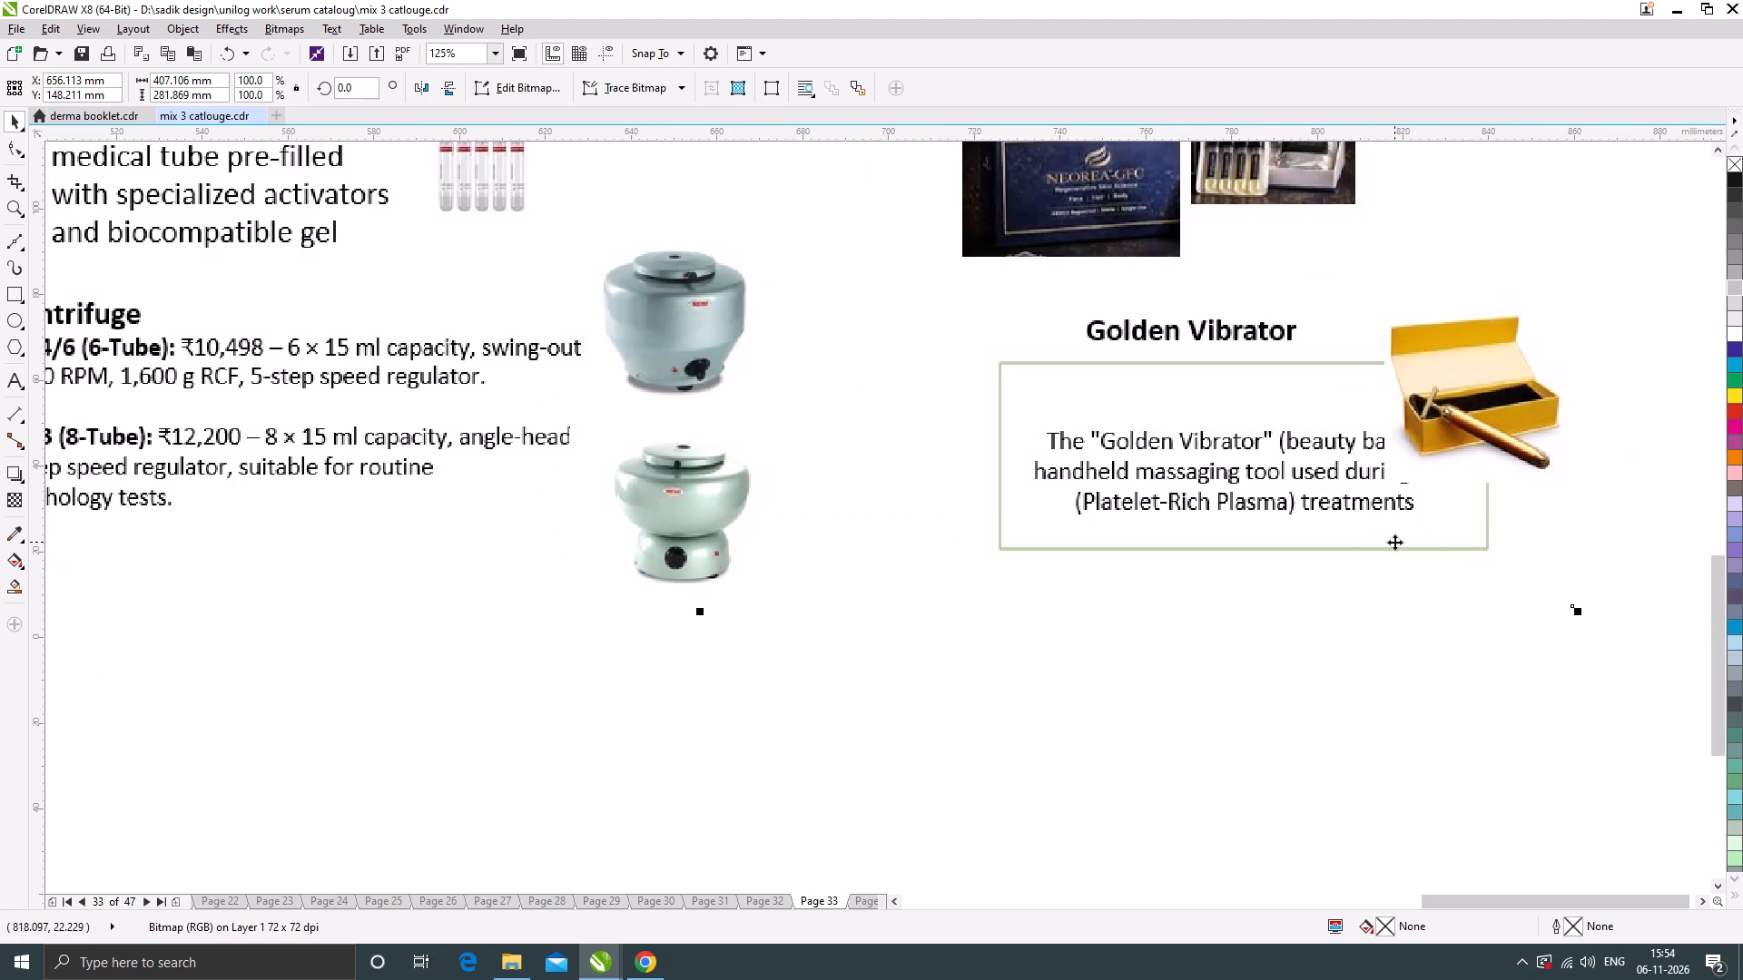
scroll(1398, 543, "down", 1)
scroll(1210, 456, "down", 1)
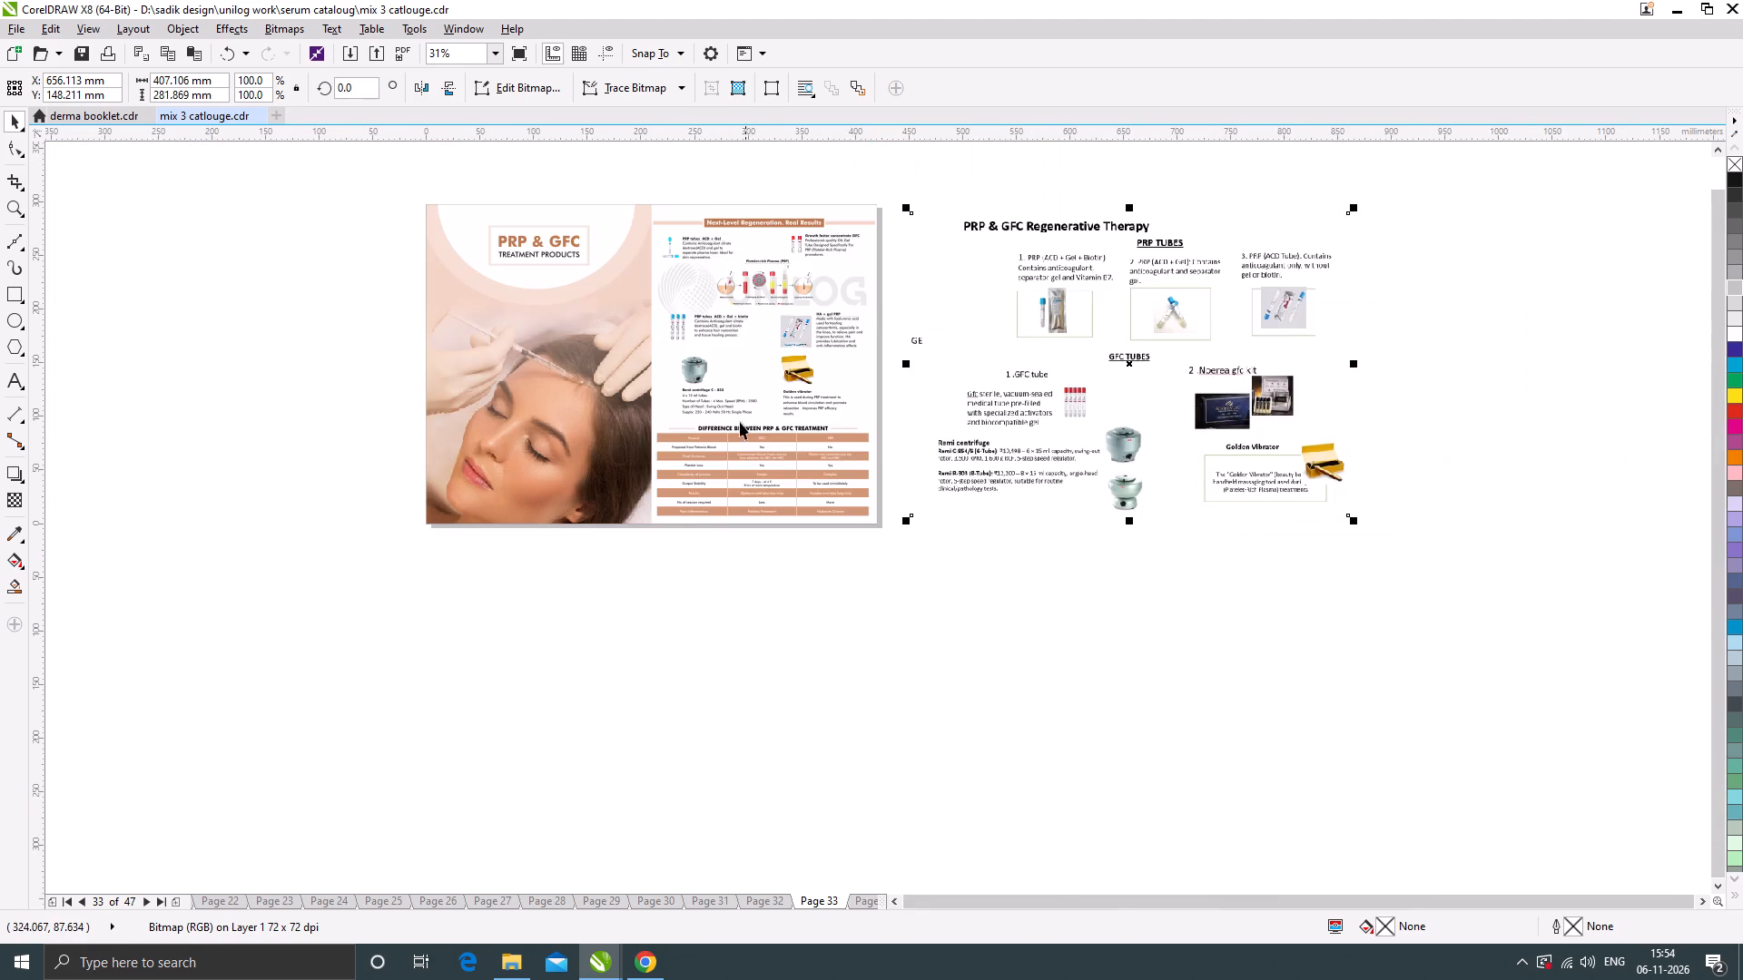
Frame the PRP & GFC Treatment Products spread, show it in full-screen preview and capture a screenshot.
scroll(730, 418, "up", 1)
scroll(931, 458, "down", 1)
scroll(909, 468, "up", 1)
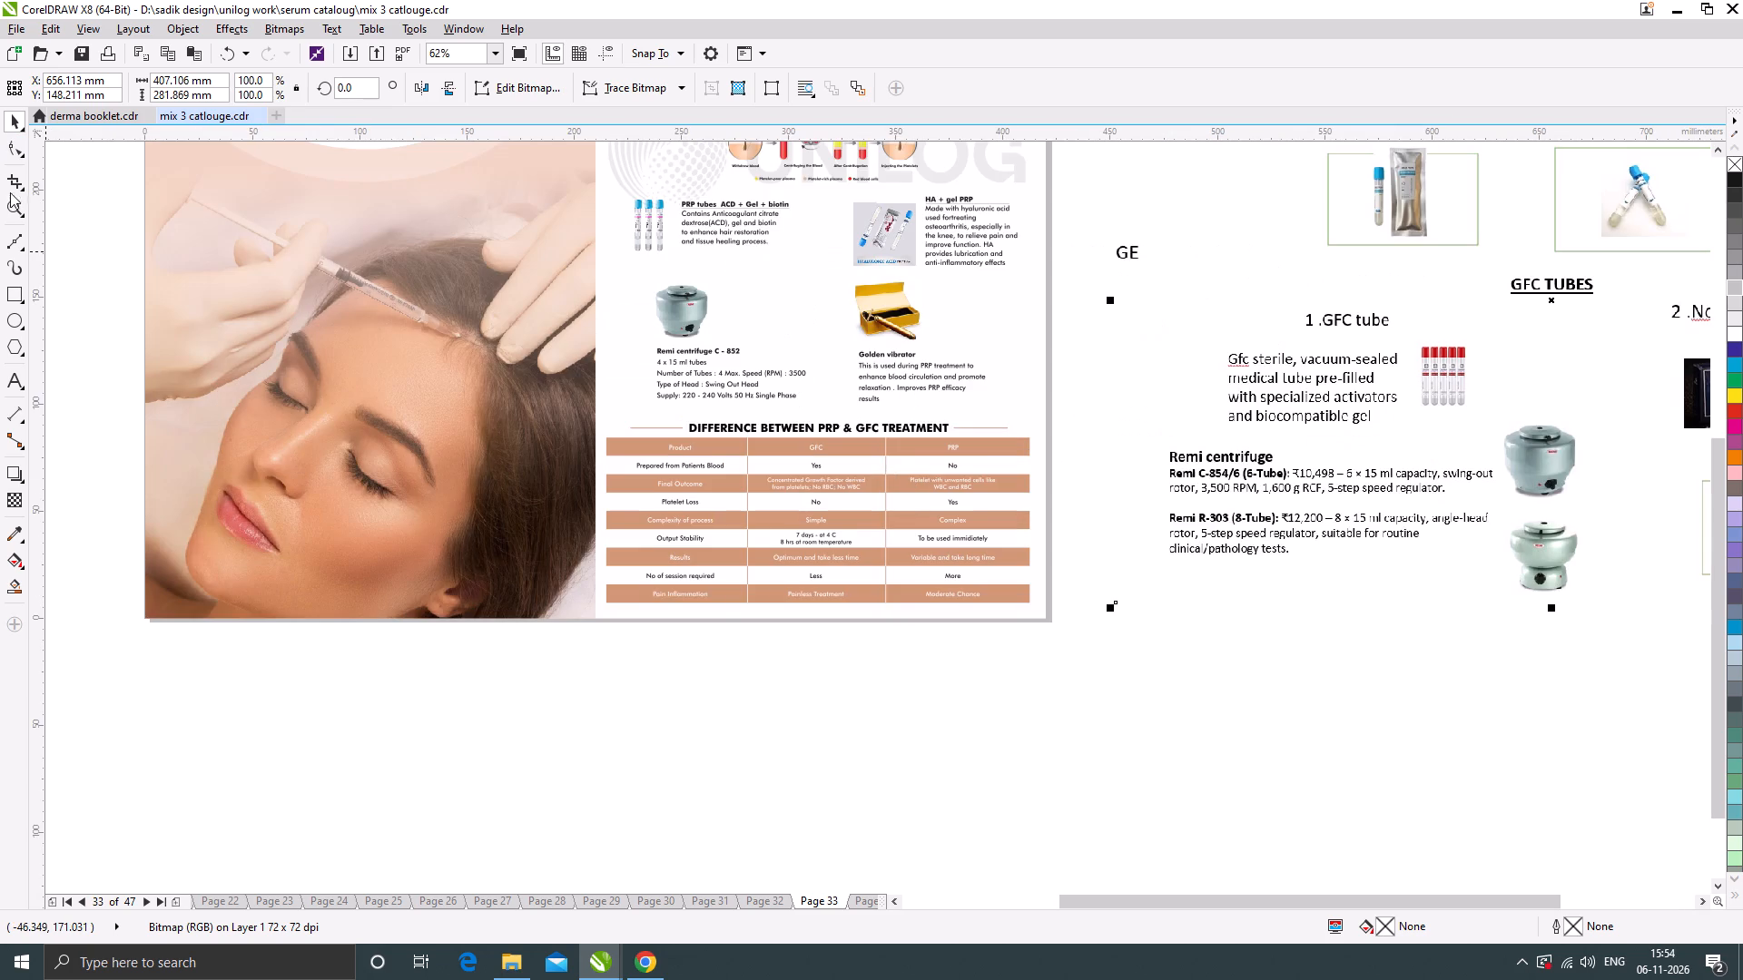
left_click(8, 201)
scroll(706, 410, "down", 1)
left_click_drag(422, 189, 869, 485)
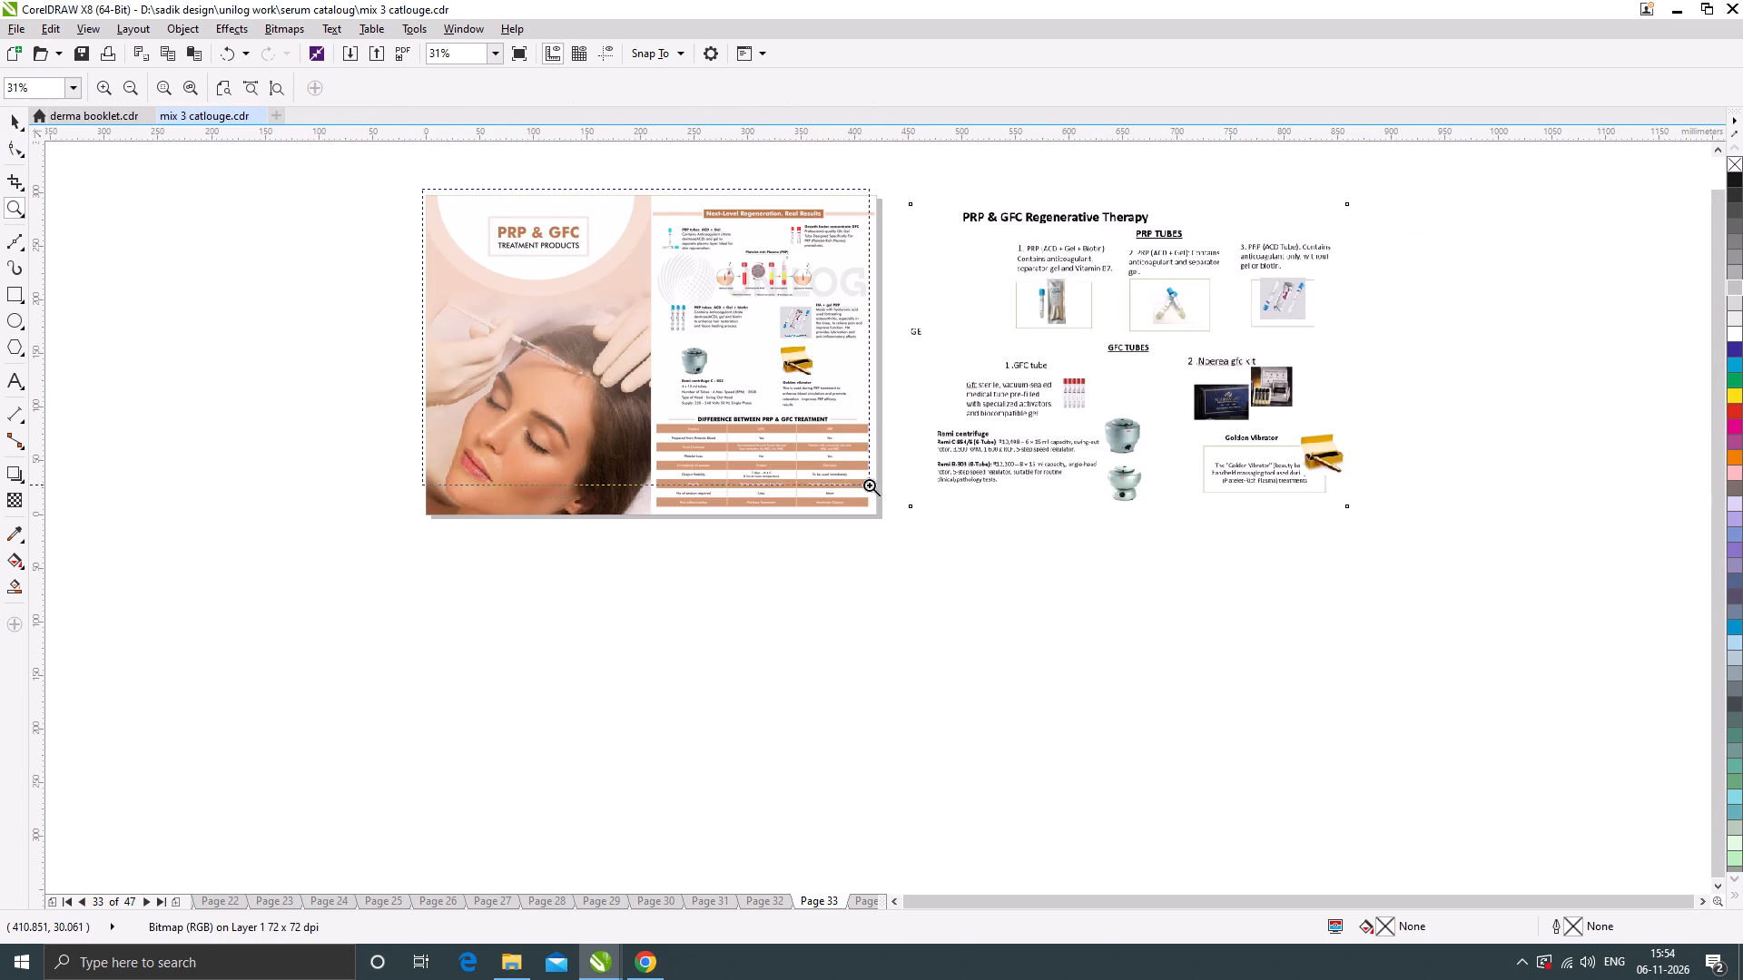
left_click_drag(869, 485, 883, 516)
key("F9")
key("Print")
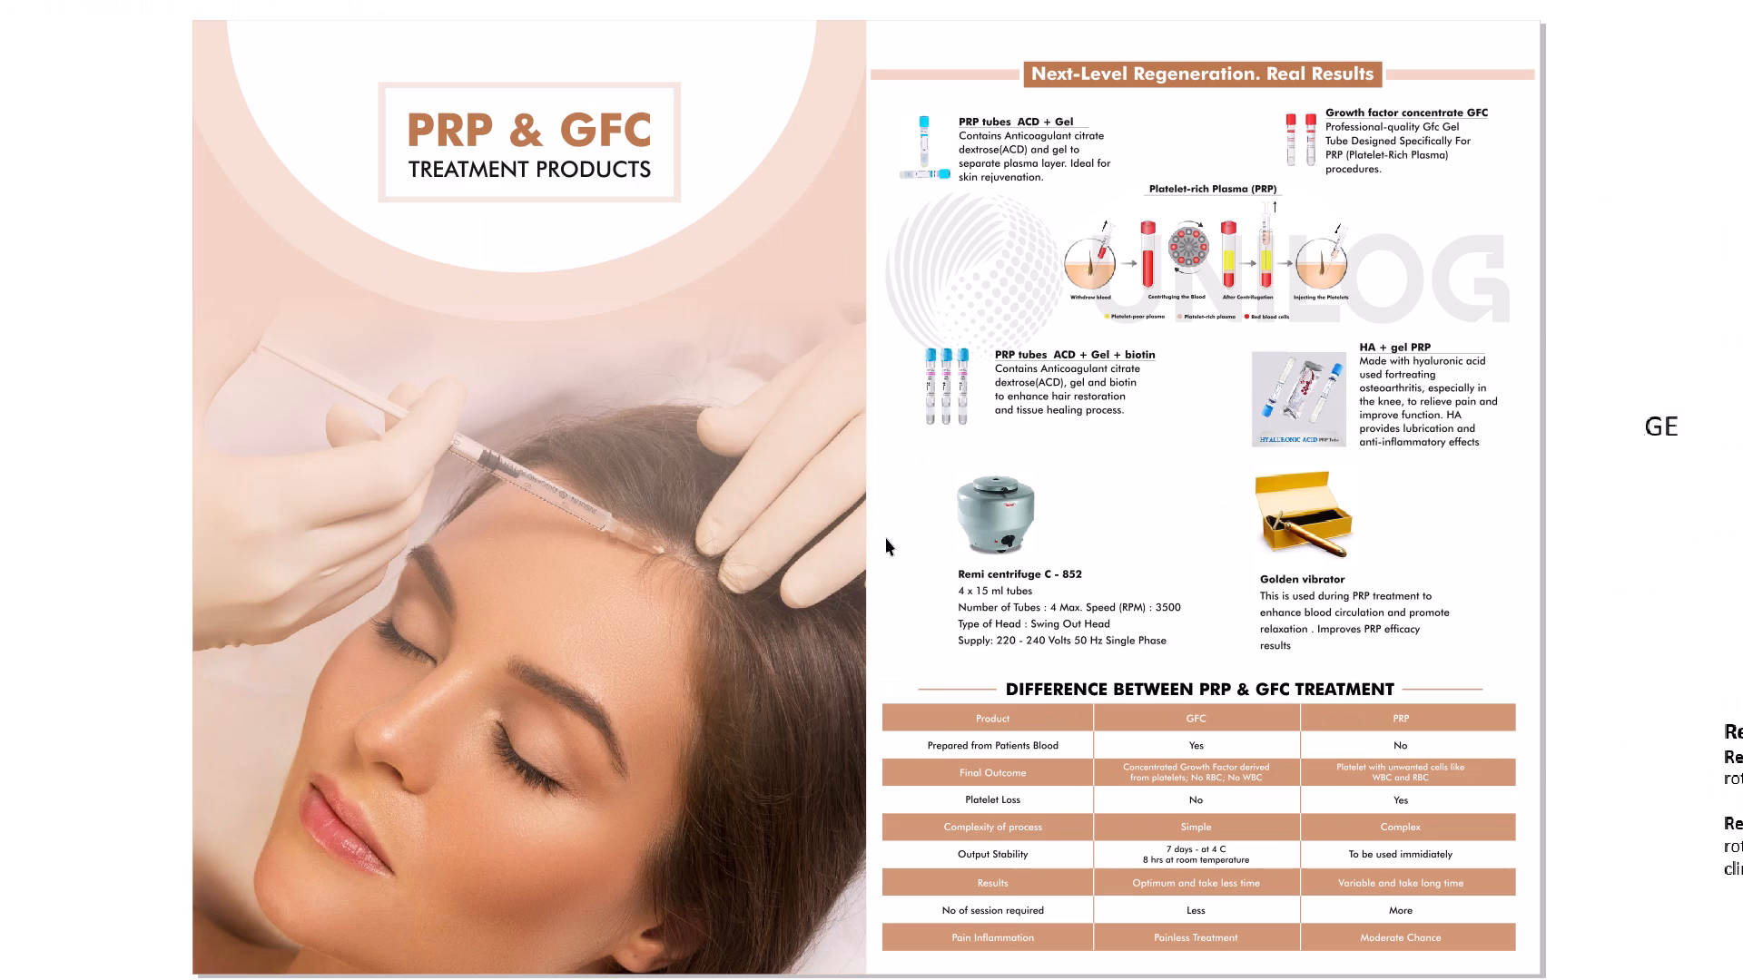
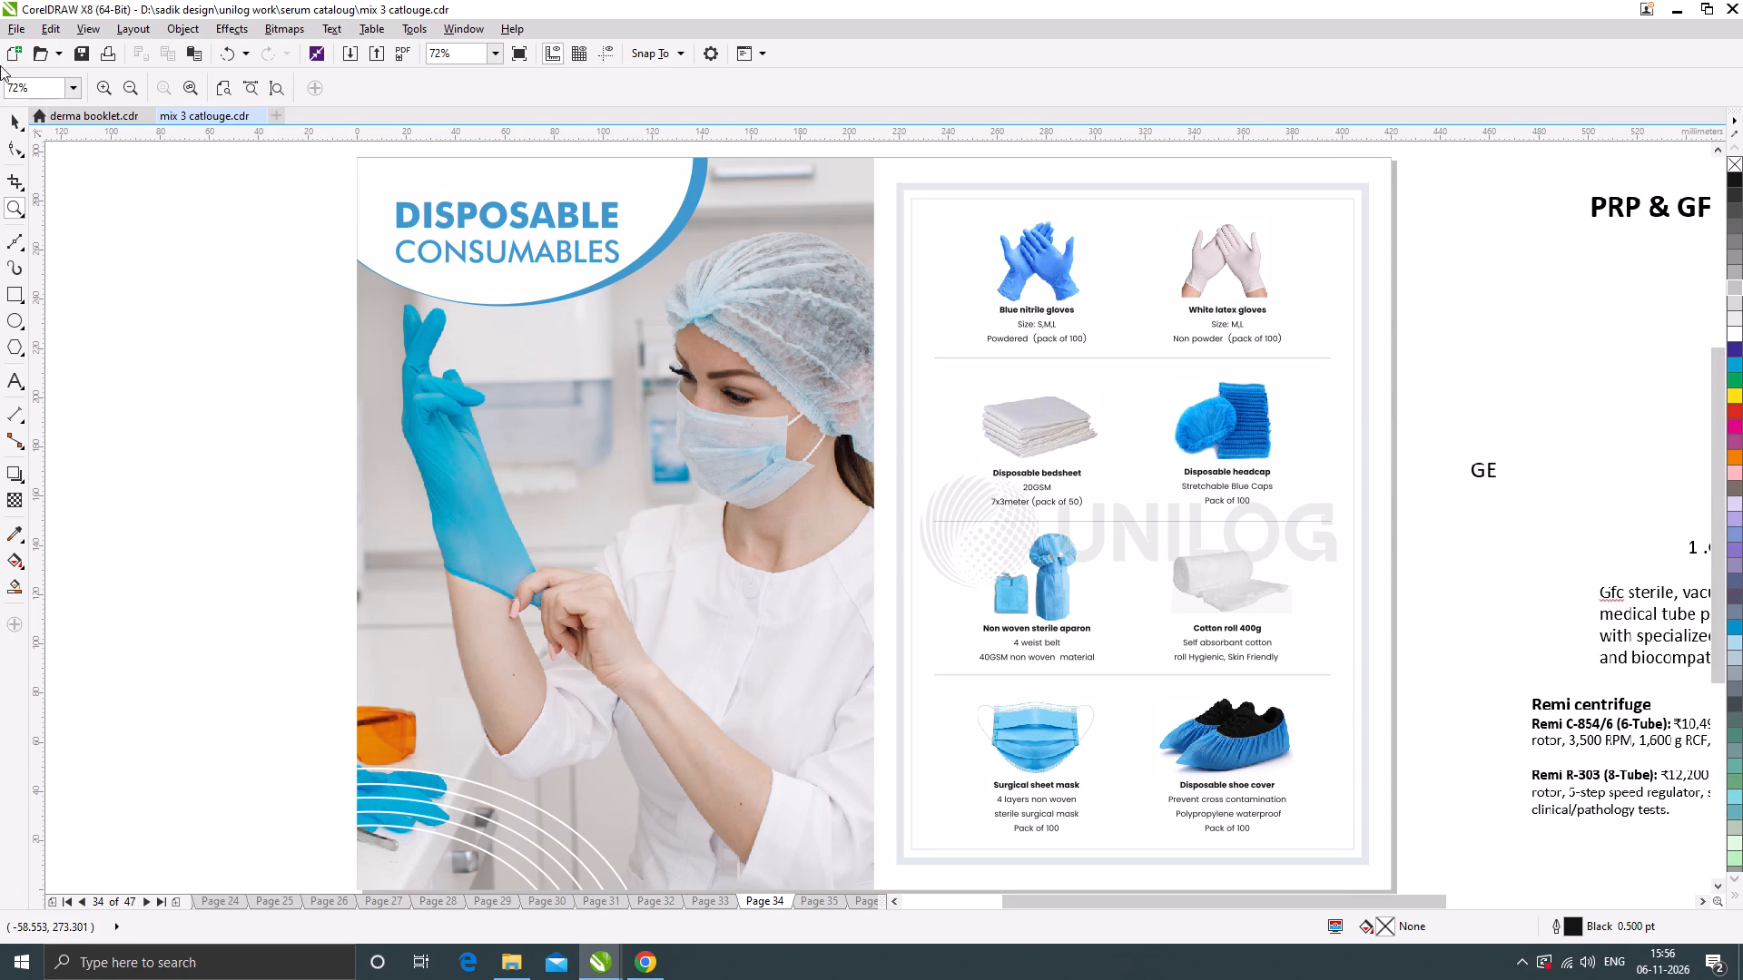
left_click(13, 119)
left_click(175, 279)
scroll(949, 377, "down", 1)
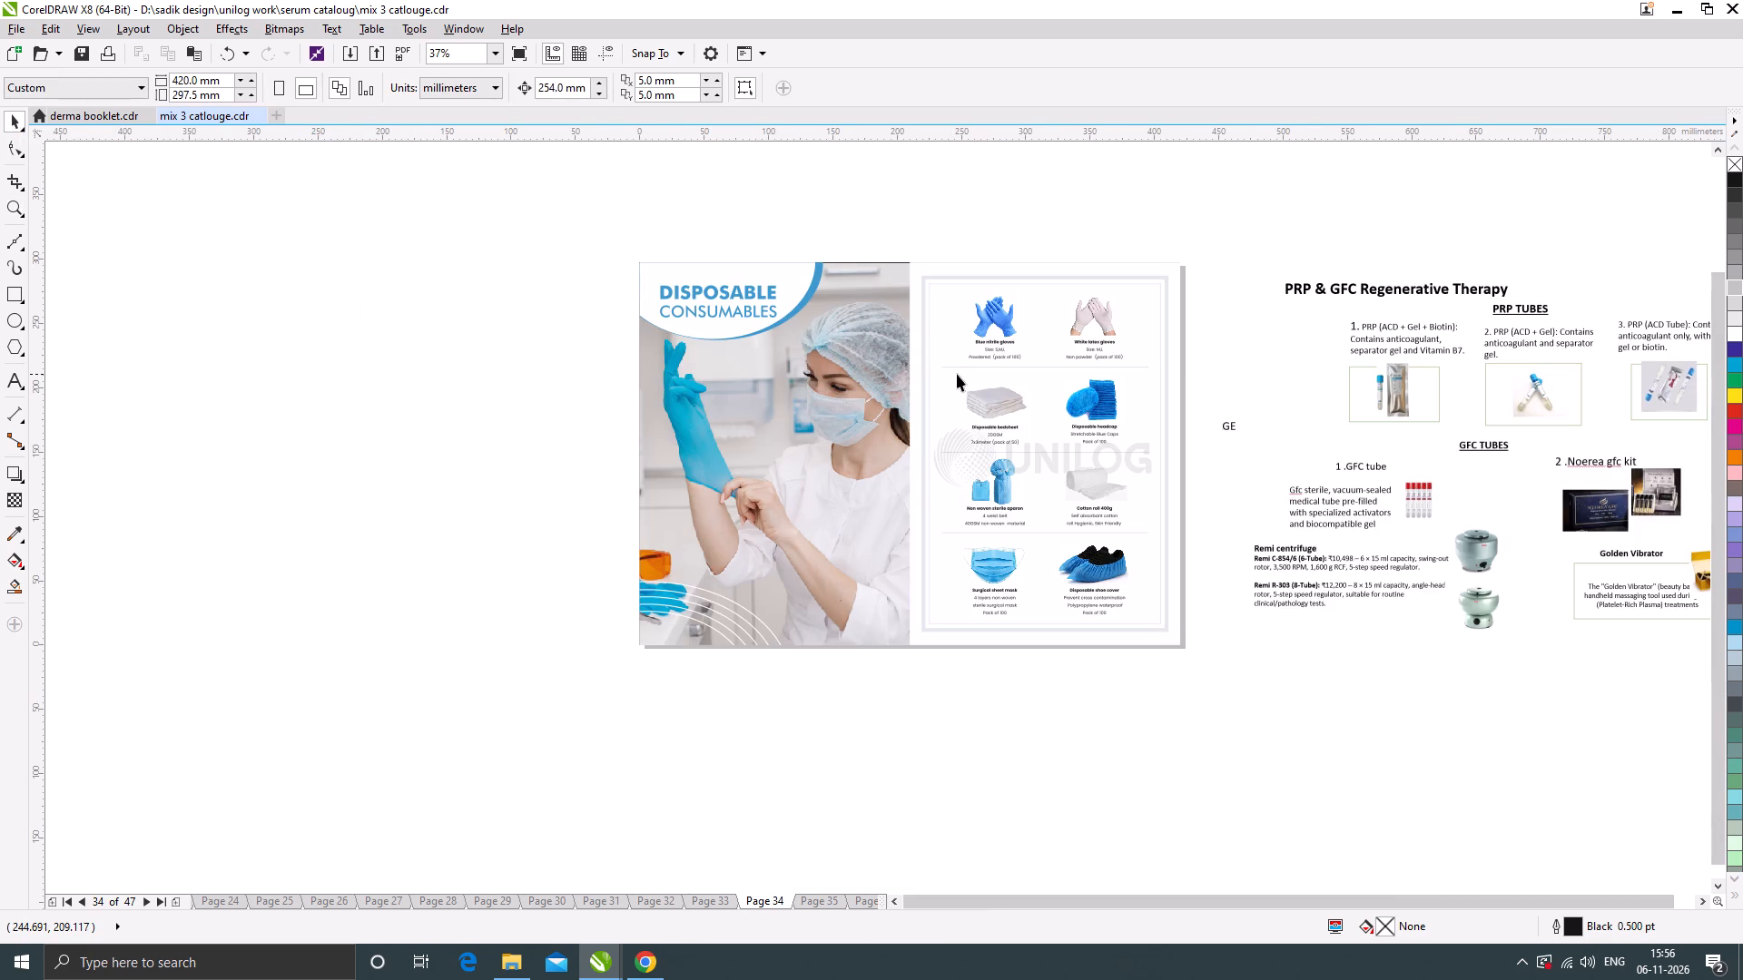
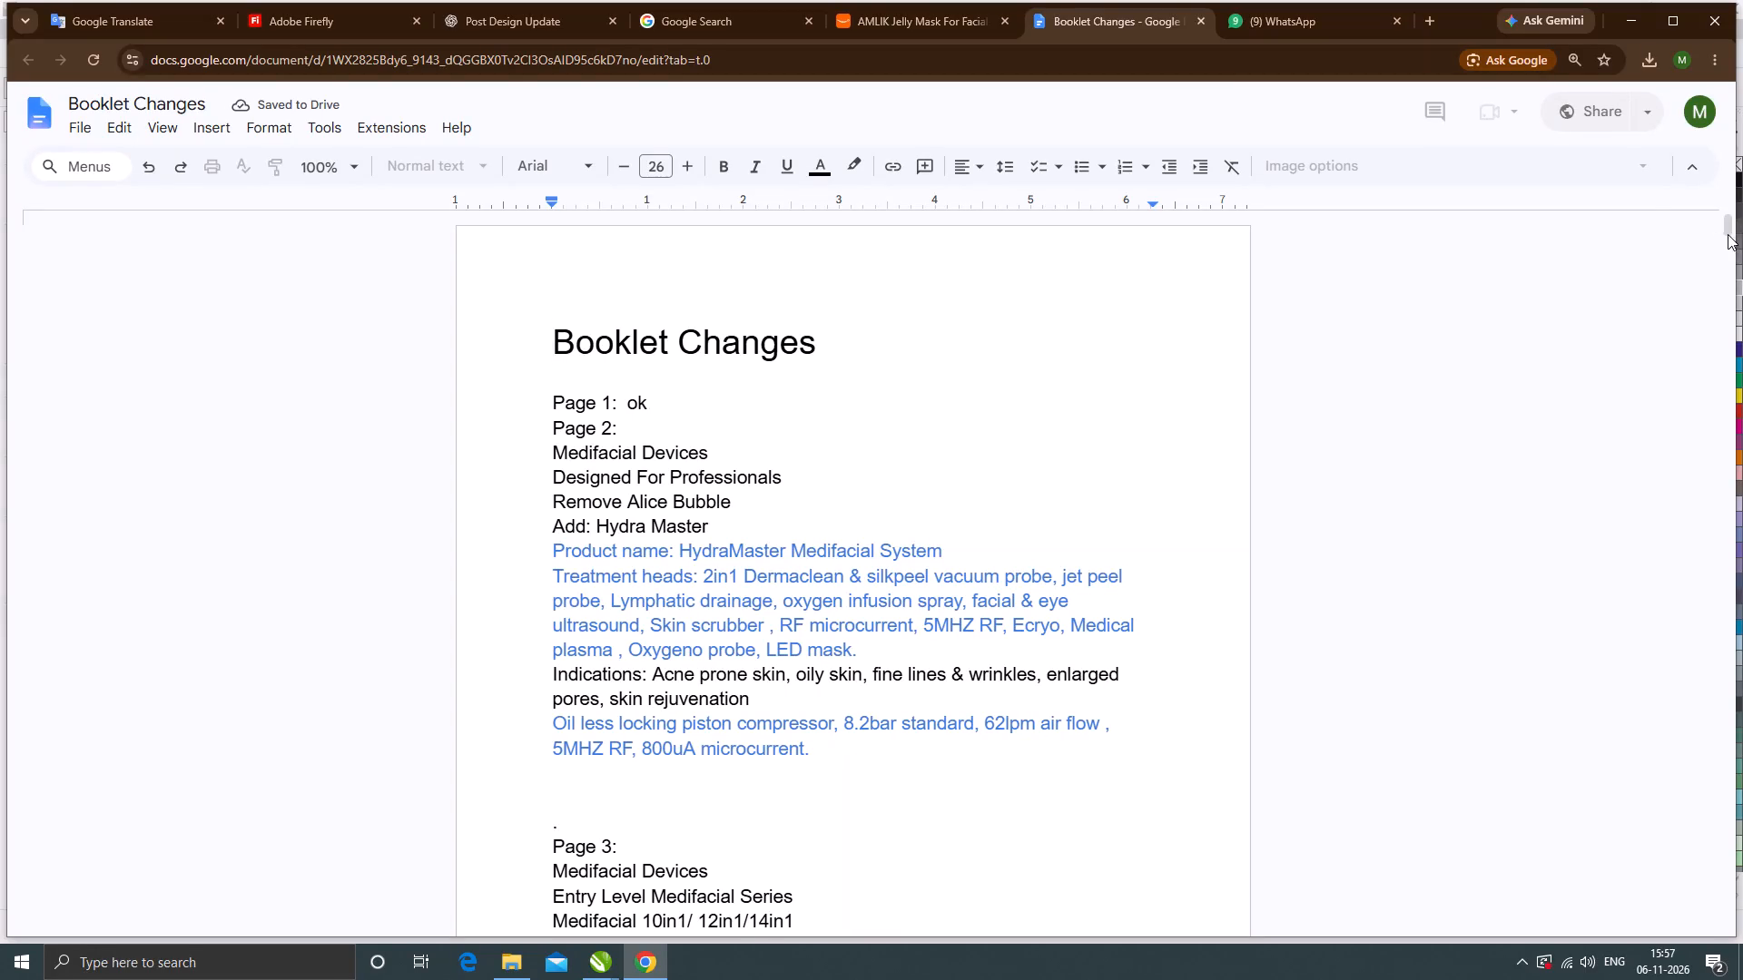
Examine the final pages of the Booklet Changes document for the PRP tubes, GFC tubes, centrifuge and vibrator page instructions.
left_click_drag(1728, 225, 1714, 783)
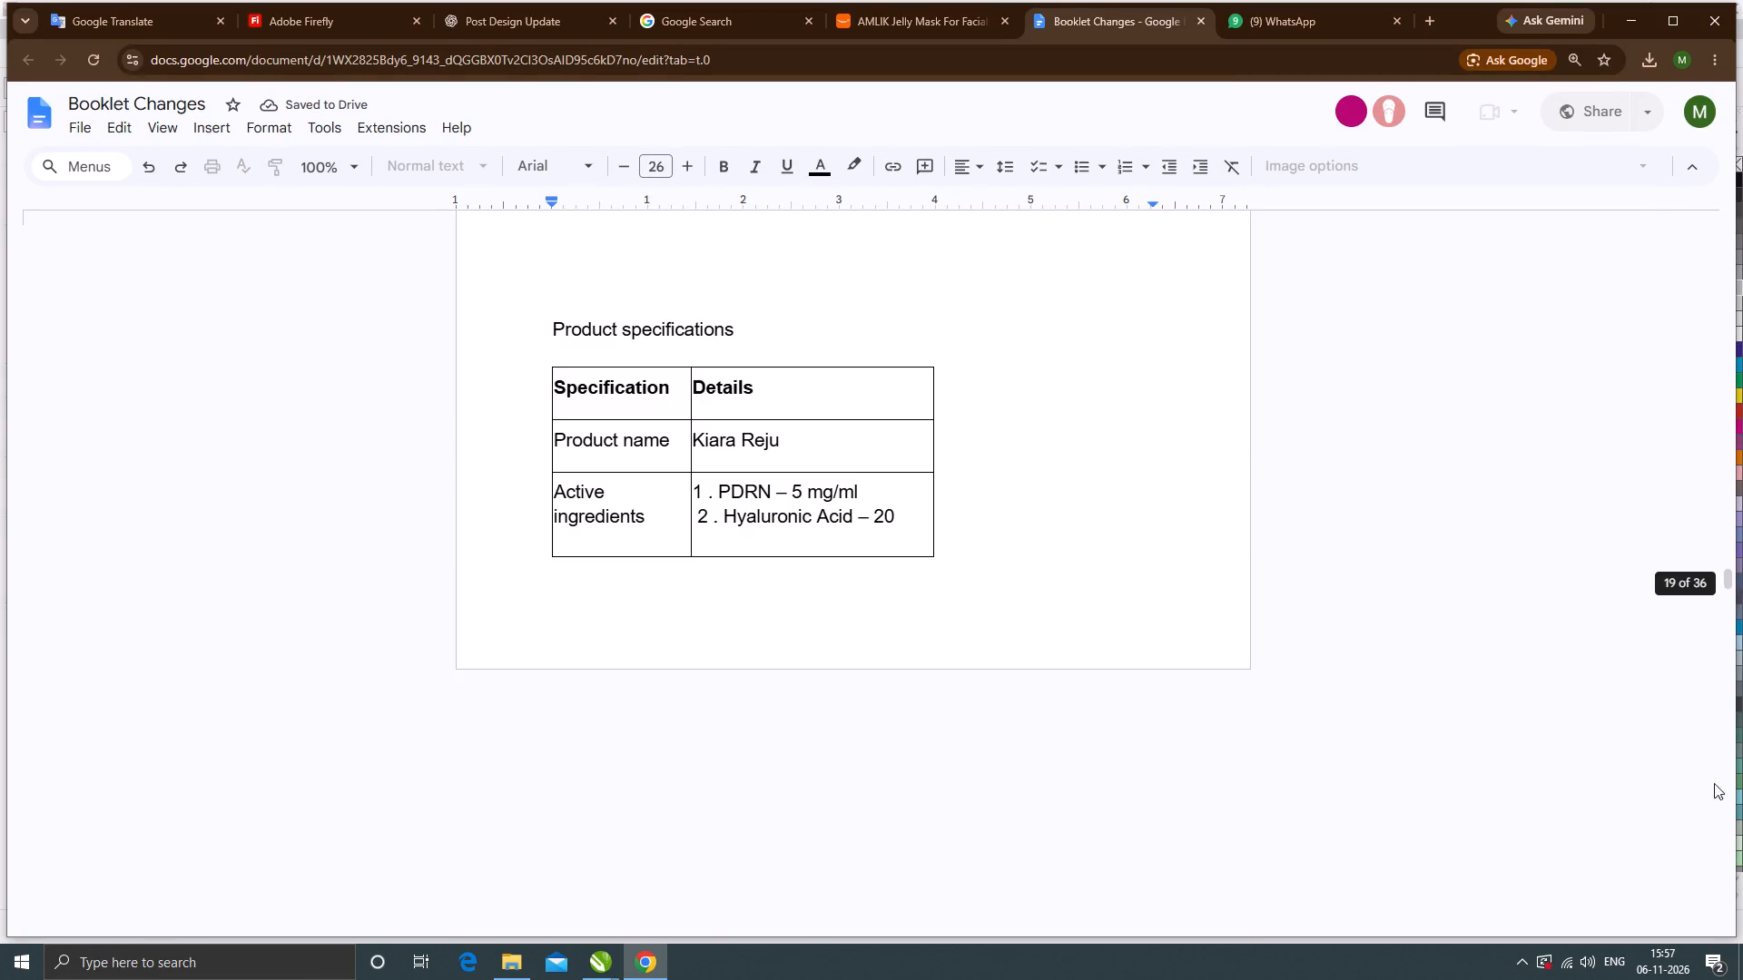
left_click_drag(1714, 783, 1717, 906)
scroll(1065, 574, "down", 14)
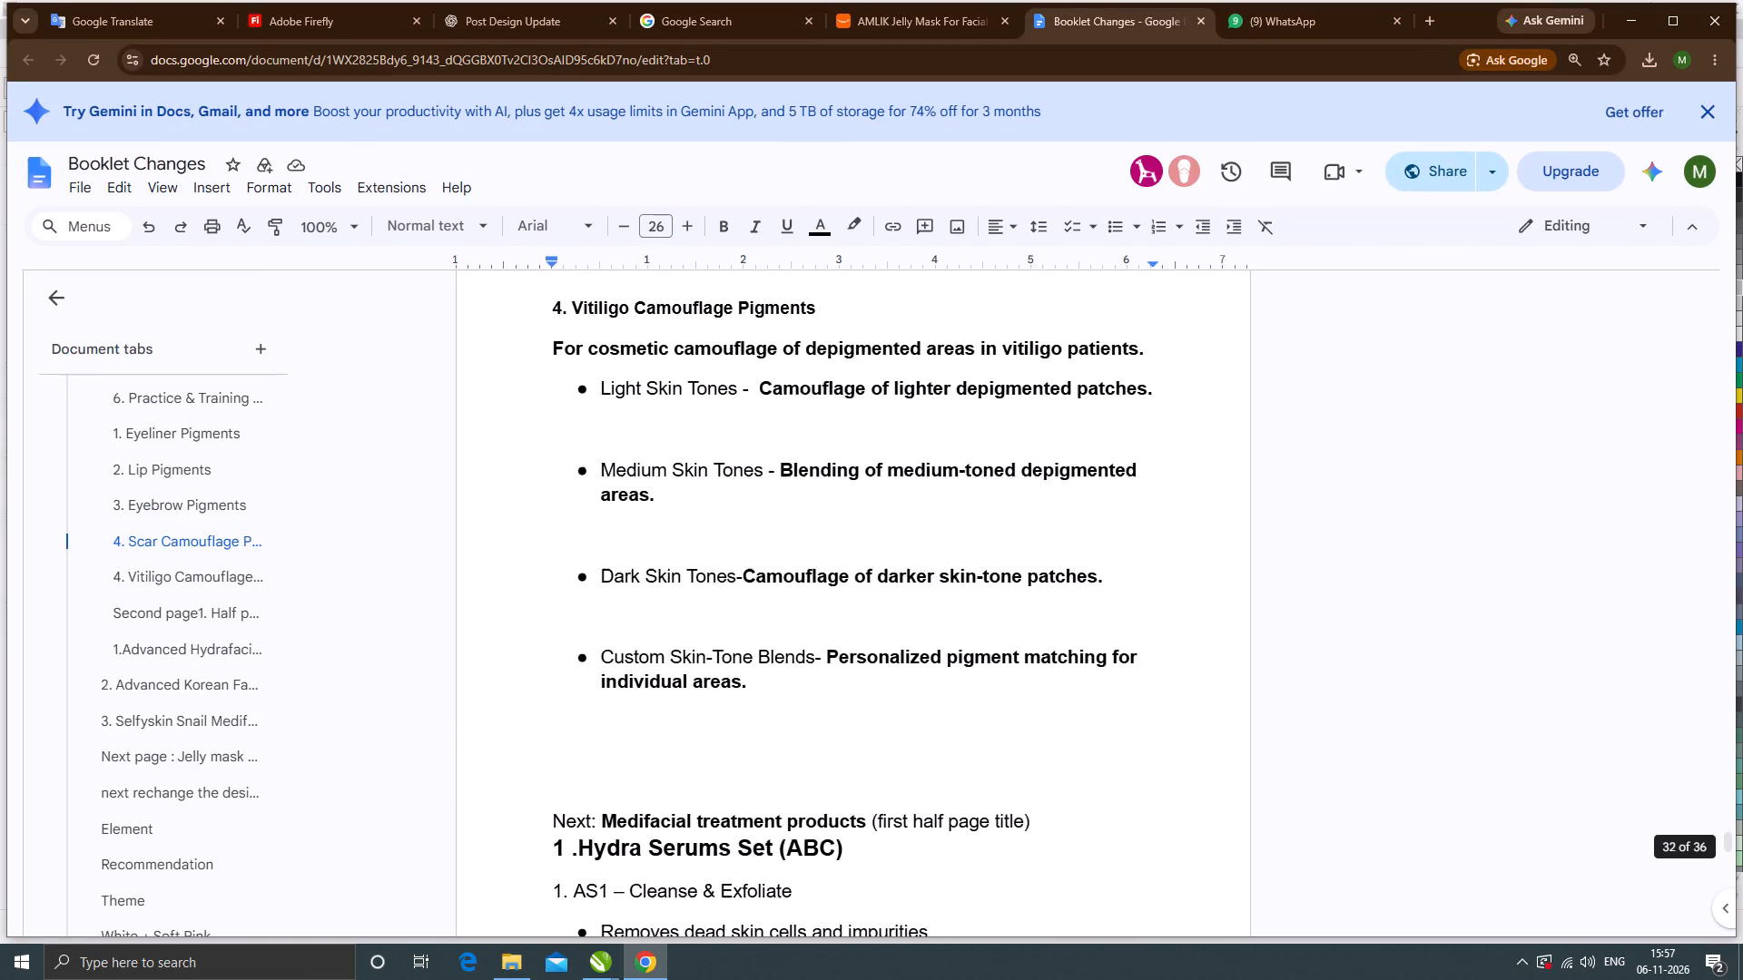
scroll(1075, 534, "down", 20)
scroll(1075, 534, "down", 20)
scroll(1075, 534, "down", 14)
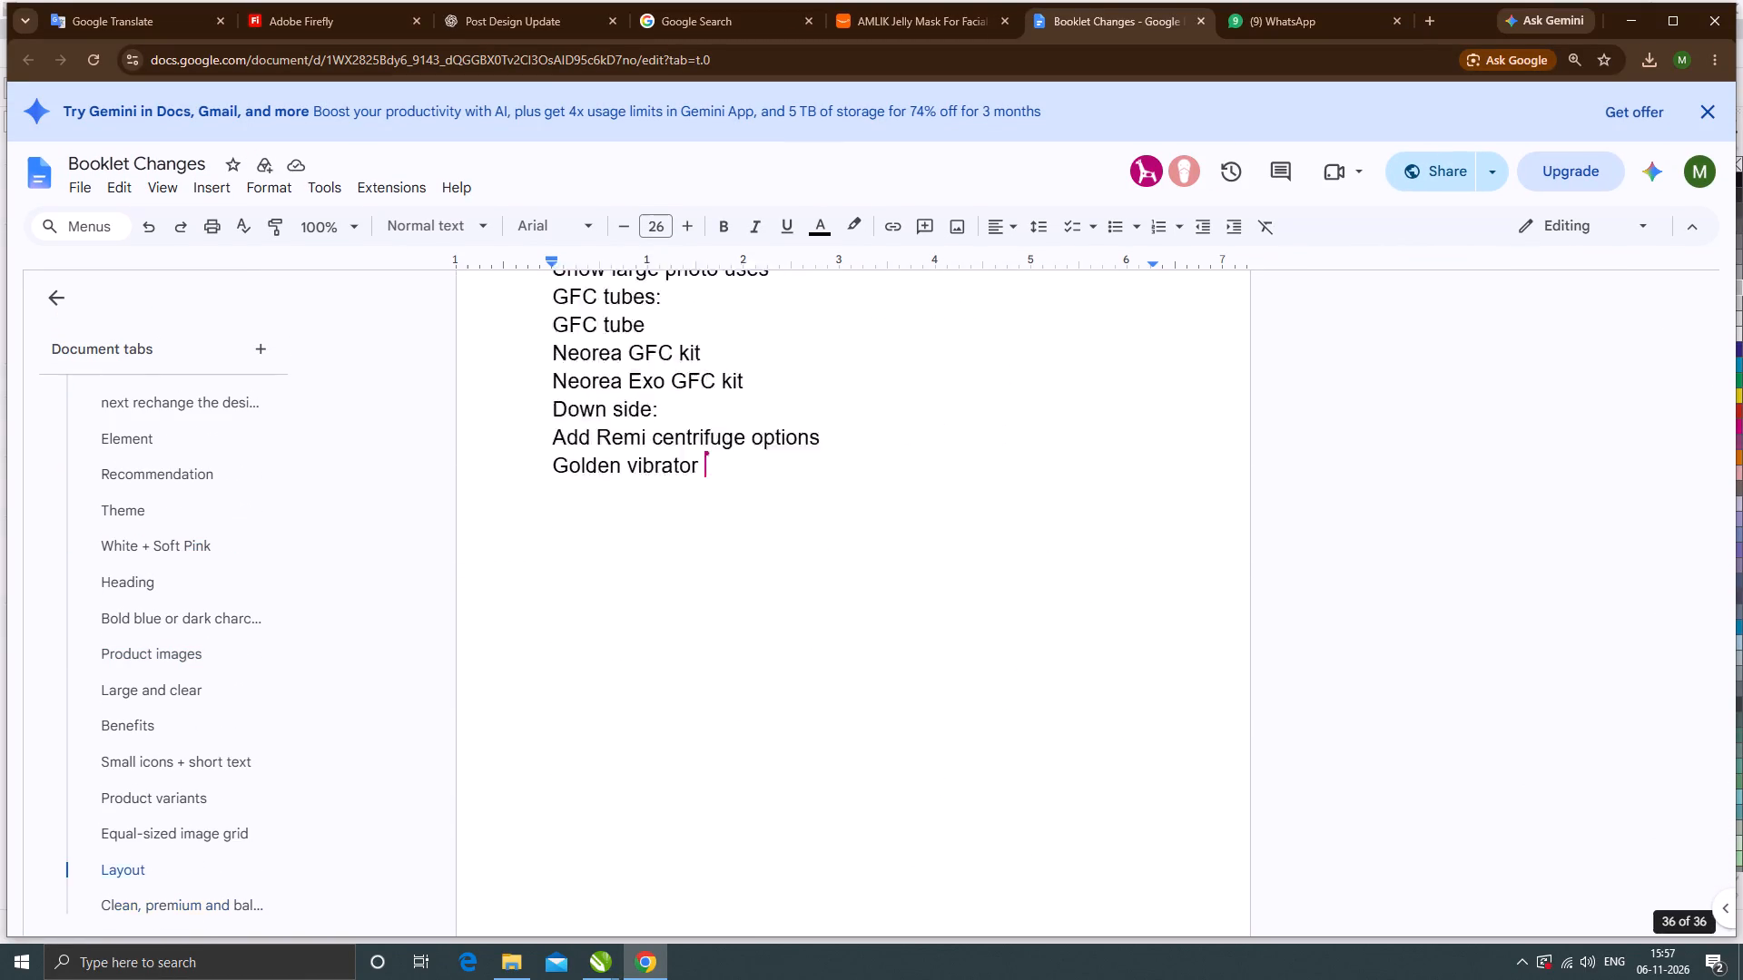
scroll(917, 571, "up", 7)
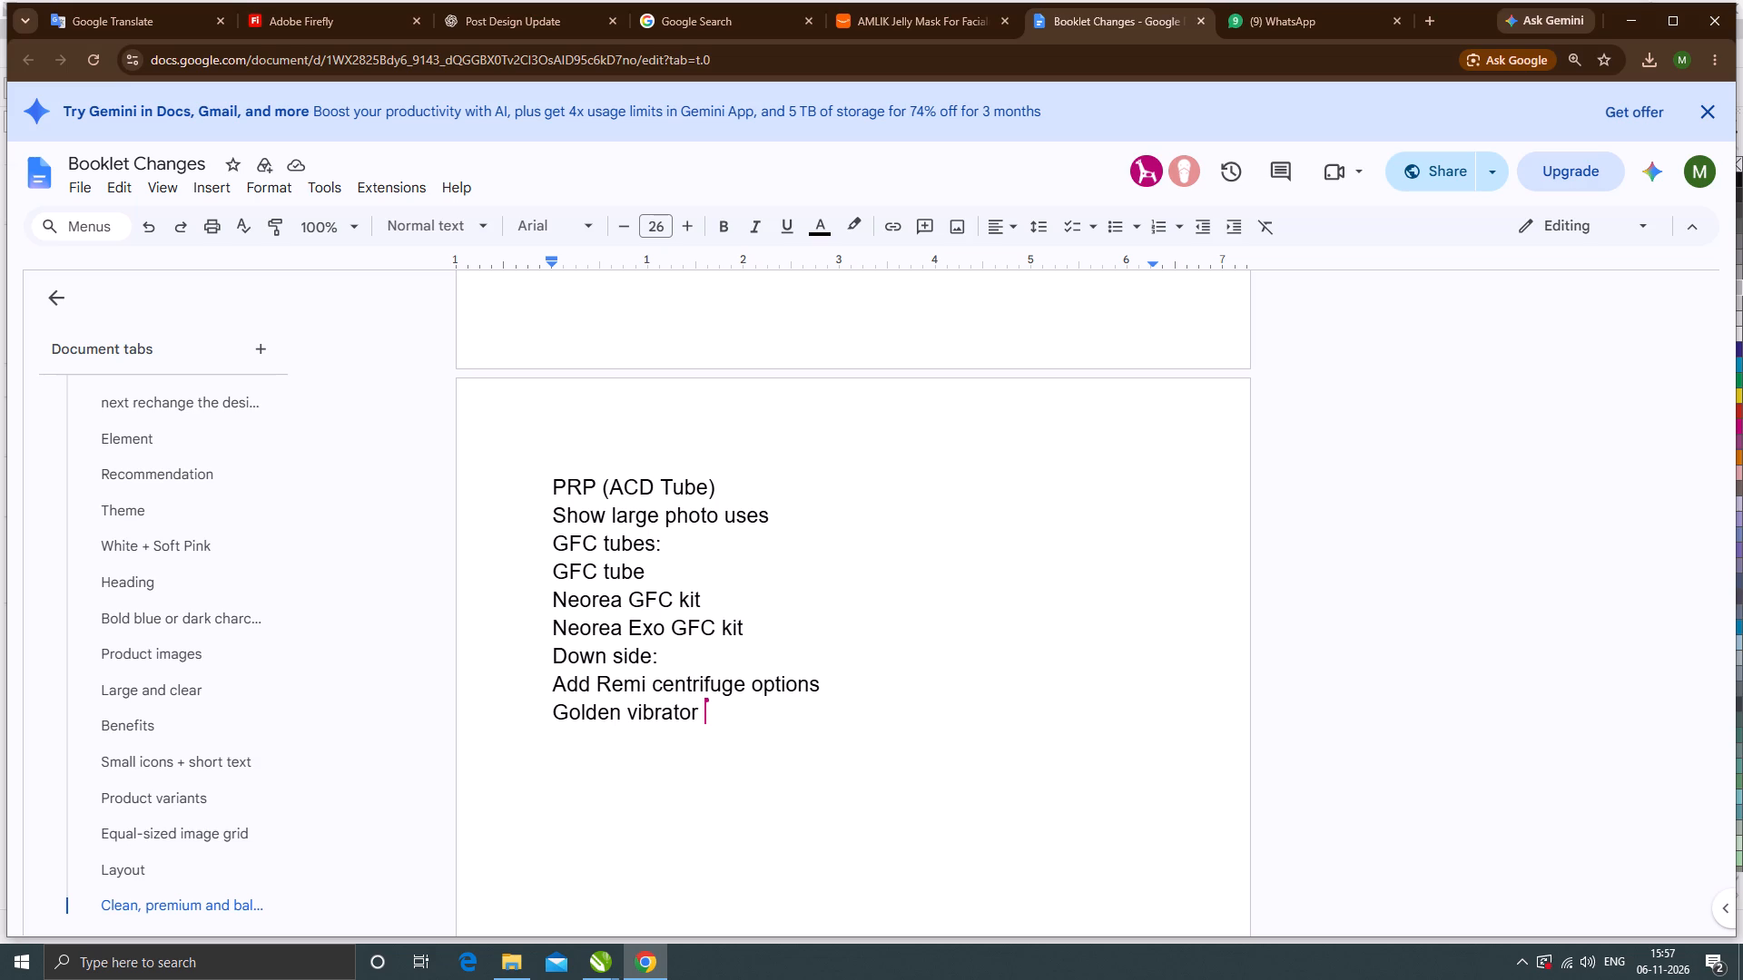
scroll(780, 649, "down", 11)
scroll(878, 677, "up", 5)
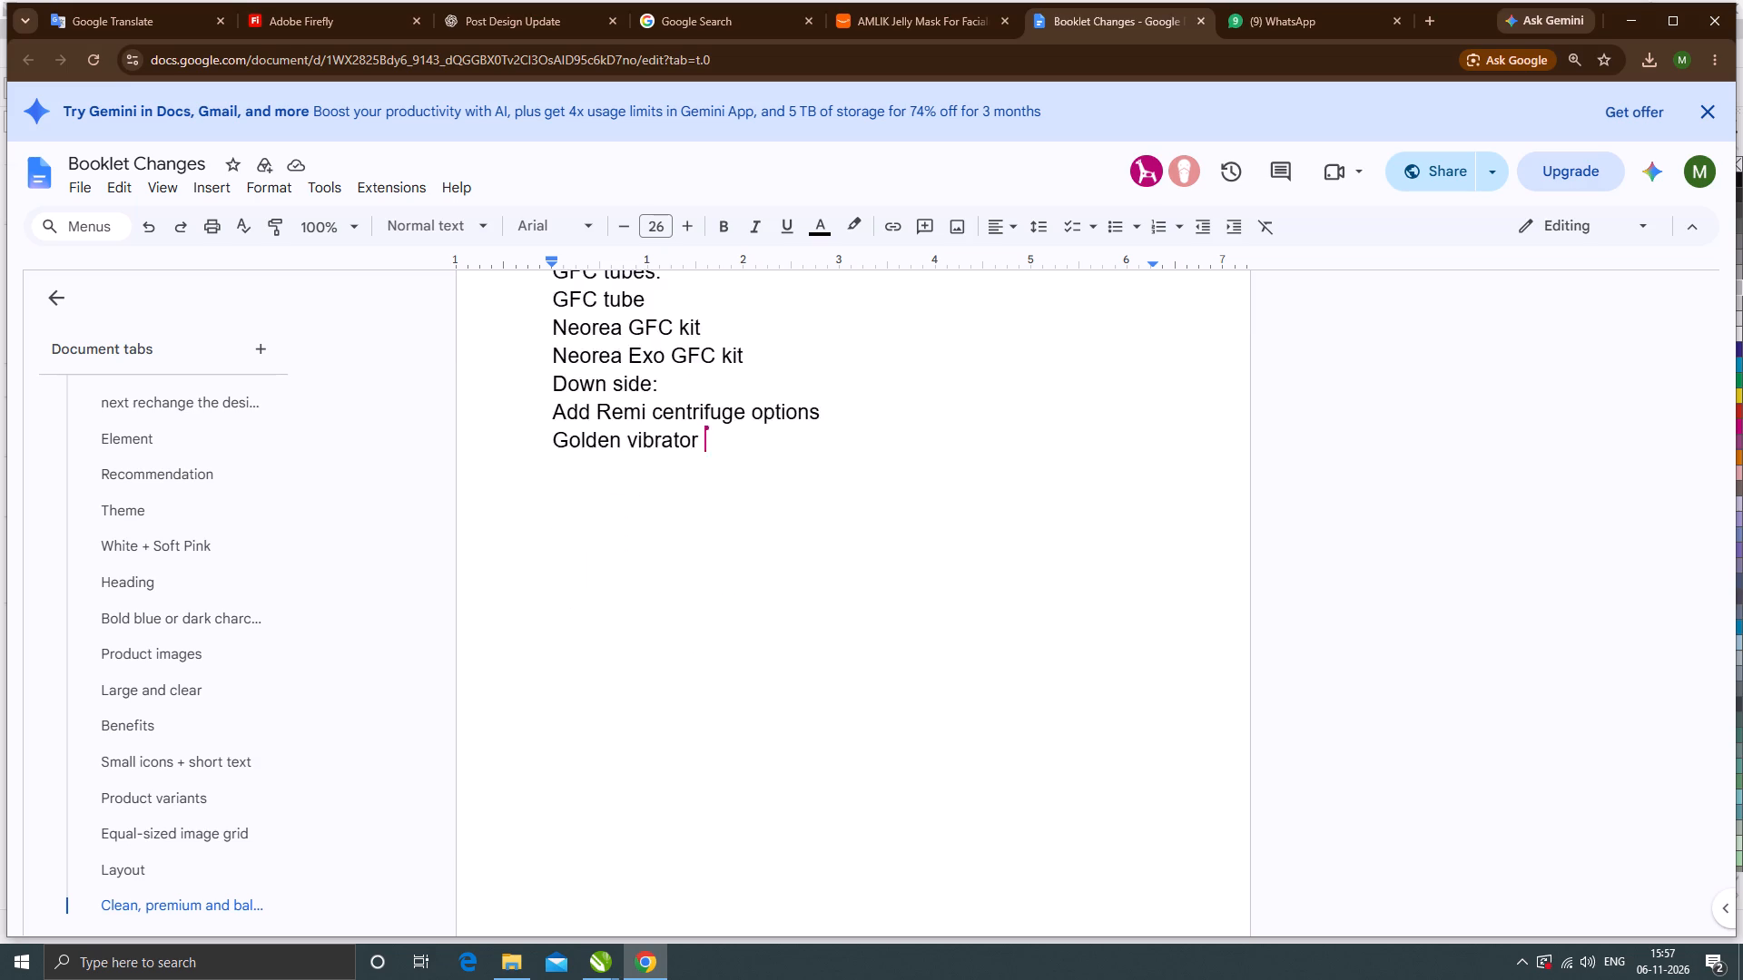
scroll(878, 677, "up", 2)
scroll(743, 684, "up", 4)
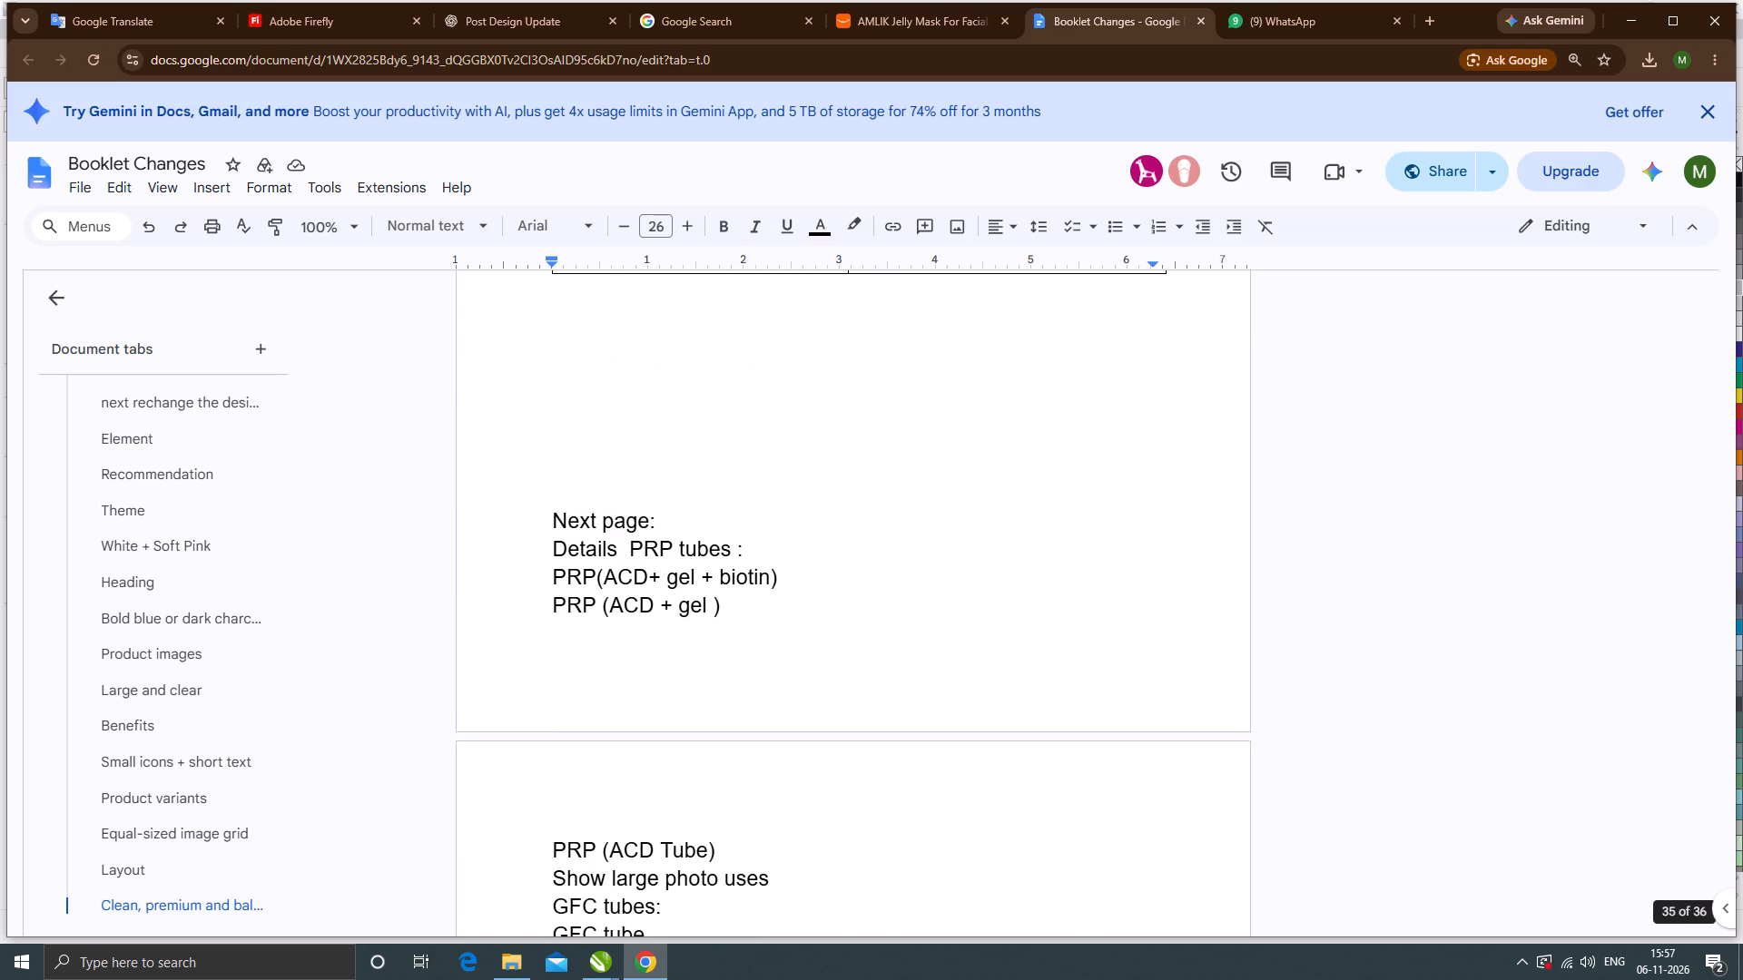
scroll(742, 684, "up", 3)
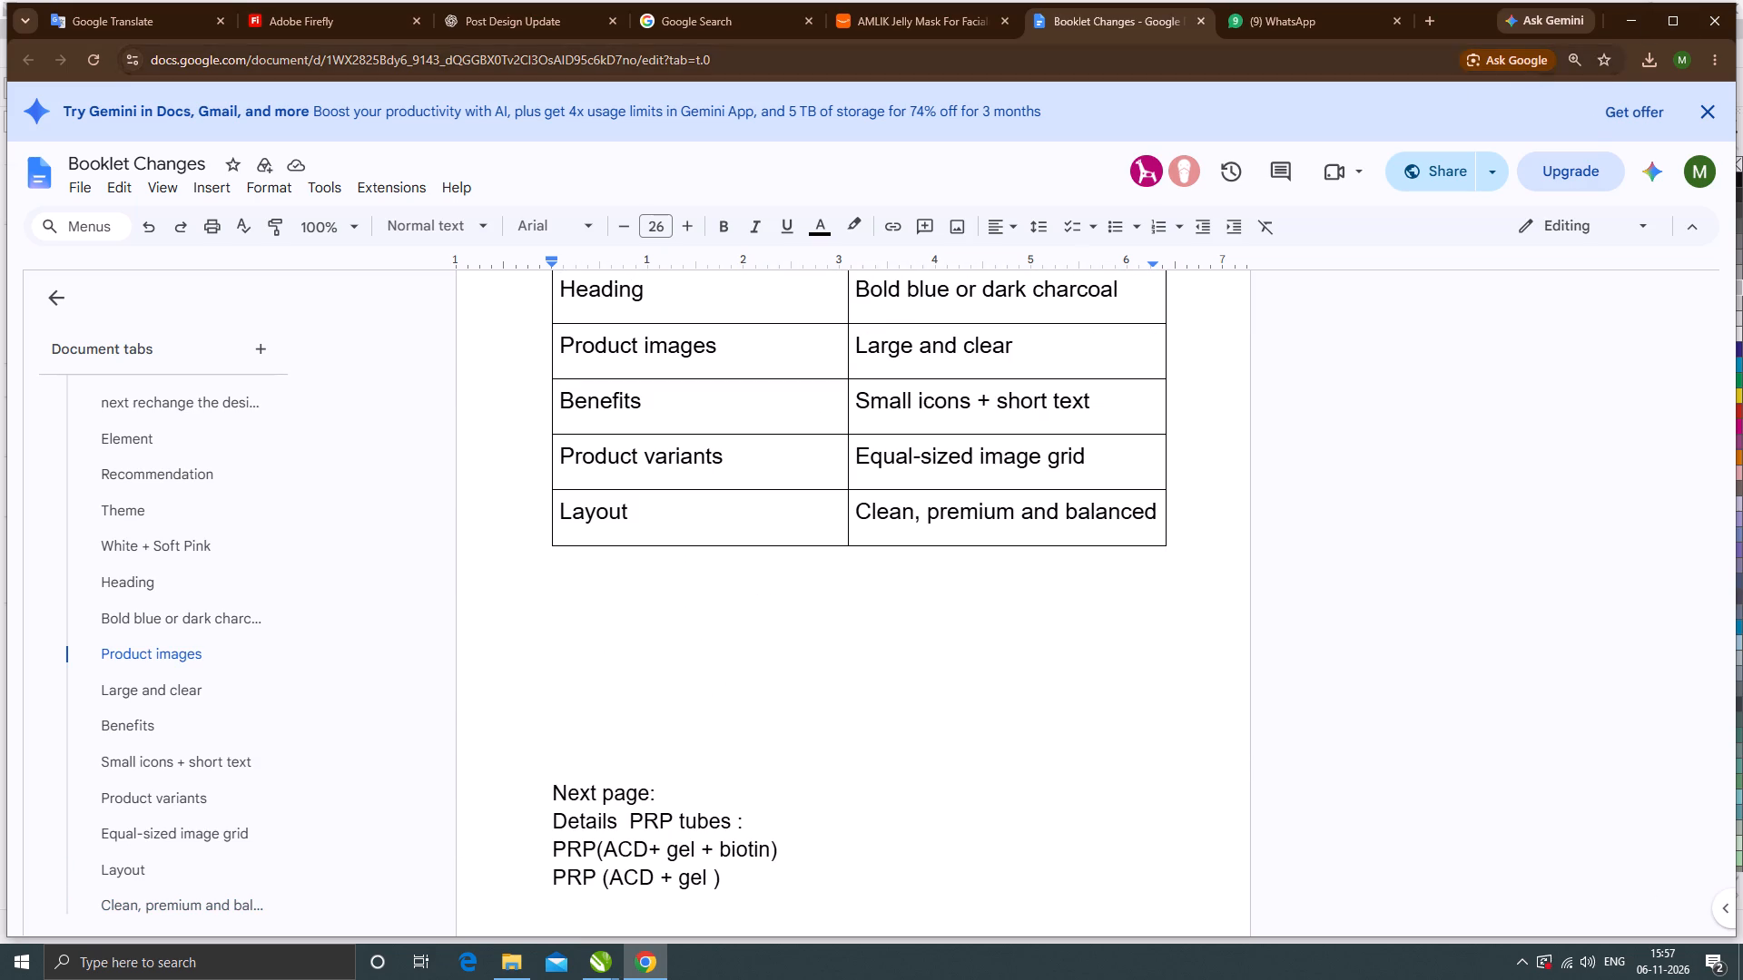
scroll(767, 559, "down", 20)
scroll(767, 559, "down", 3)
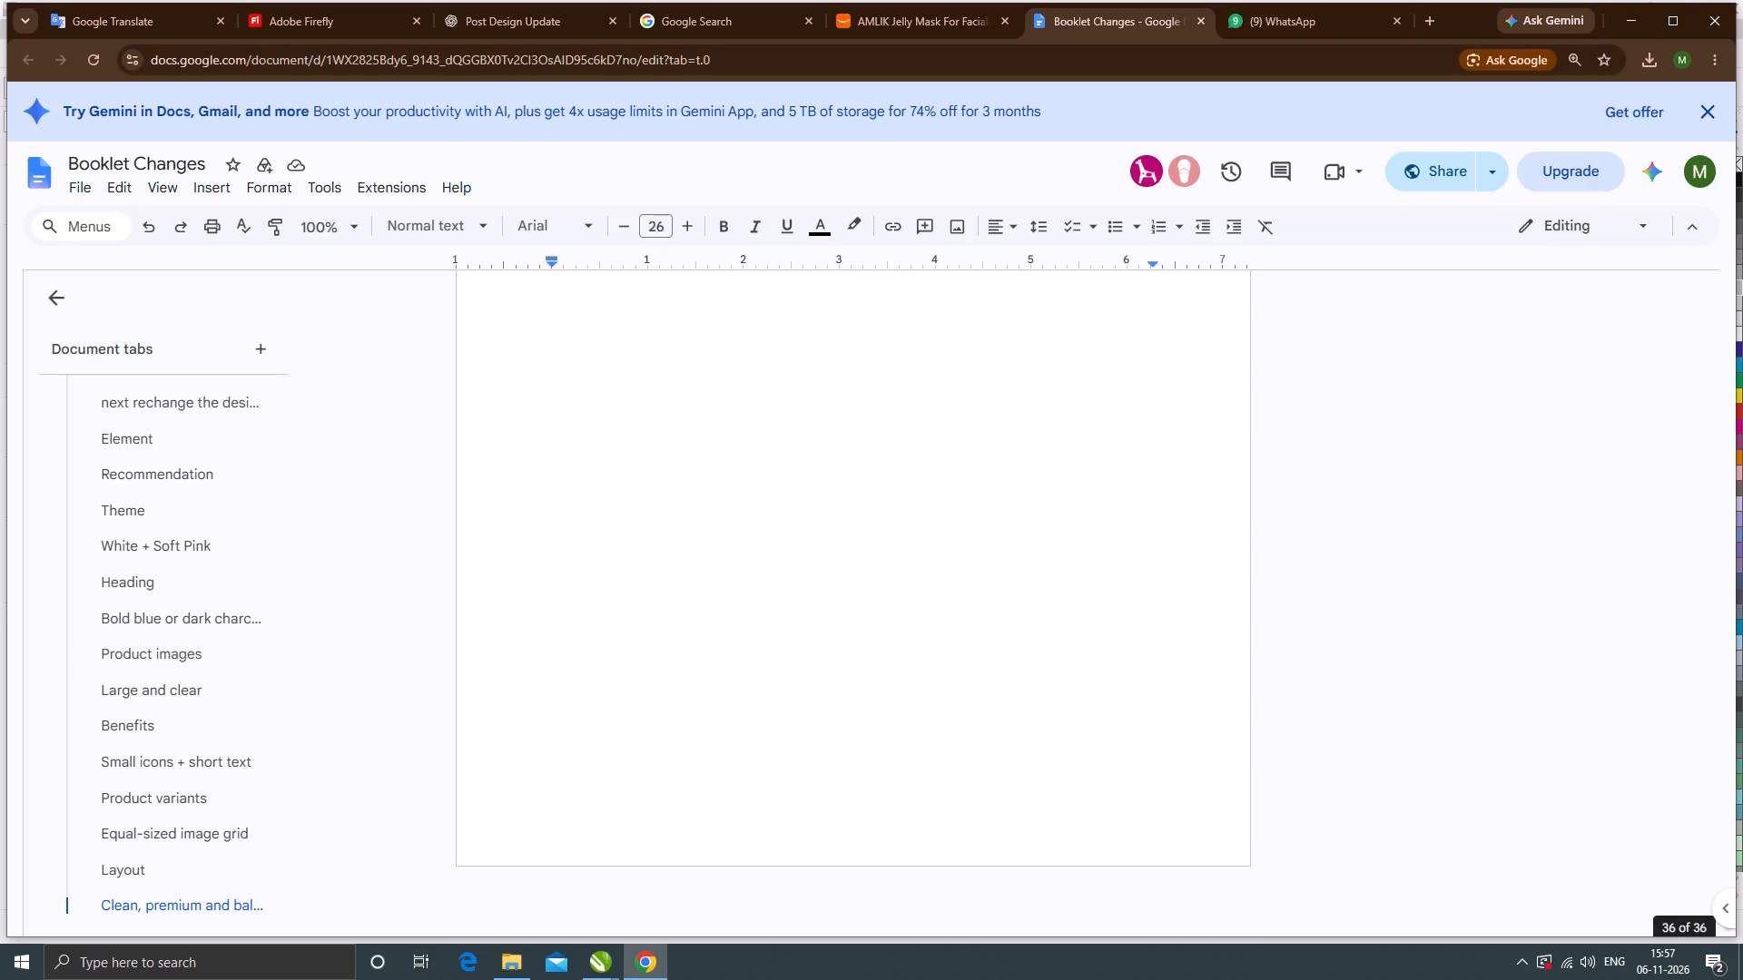
scroll(958, 596, "down", 1)
Switch back to CorelDRAW and view page 35 of the mix 3 catlouge file.
left_click(1631, 18)
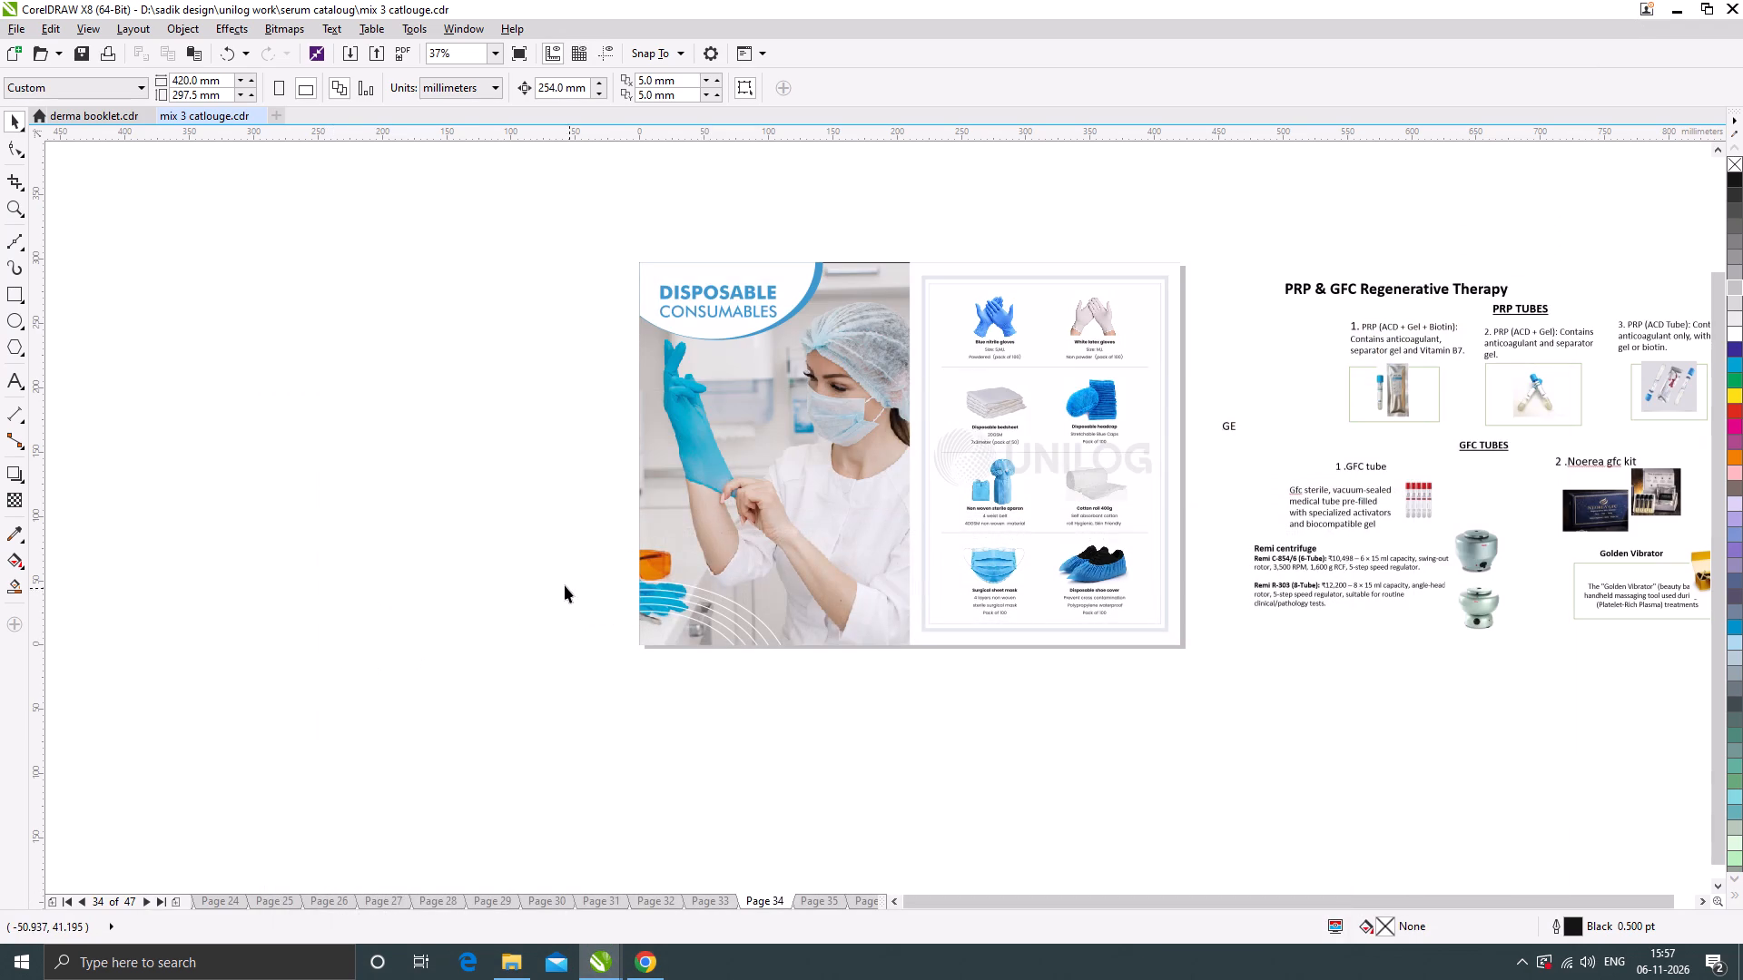
left_click(562, 584)
key("Page_Down")
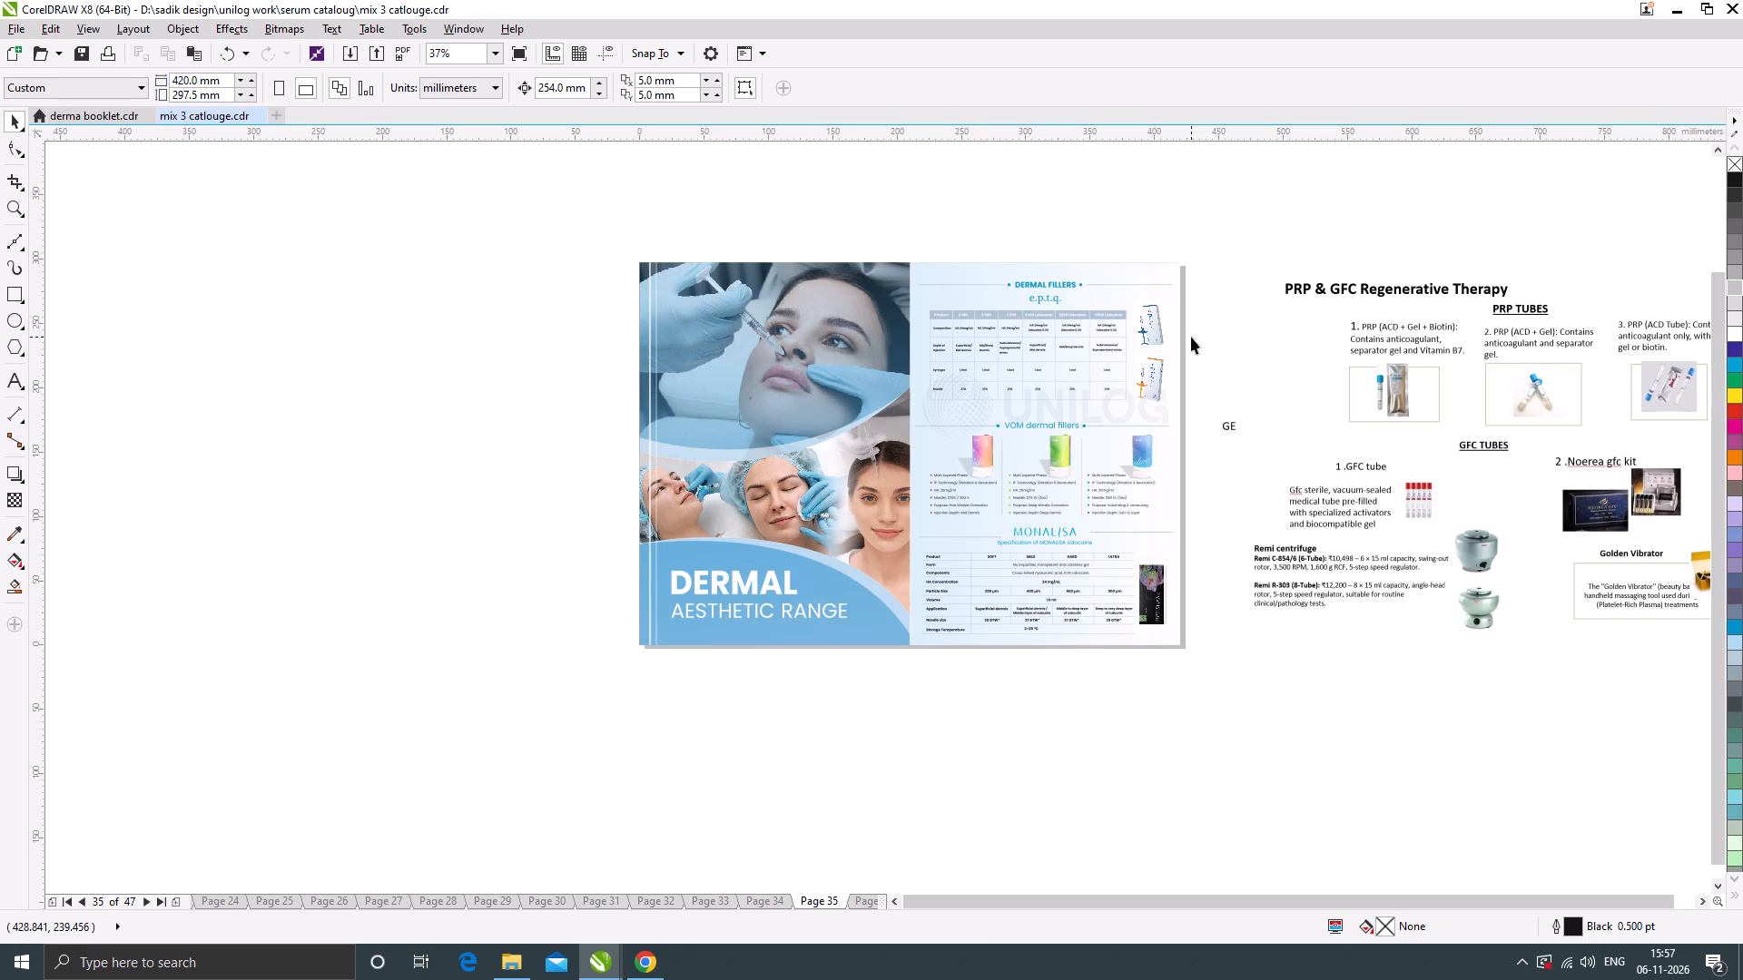
Preview page 35's Dermal Aesthetic Range spread in full screen, then return to the editing view.
key("F4")
key("F9")
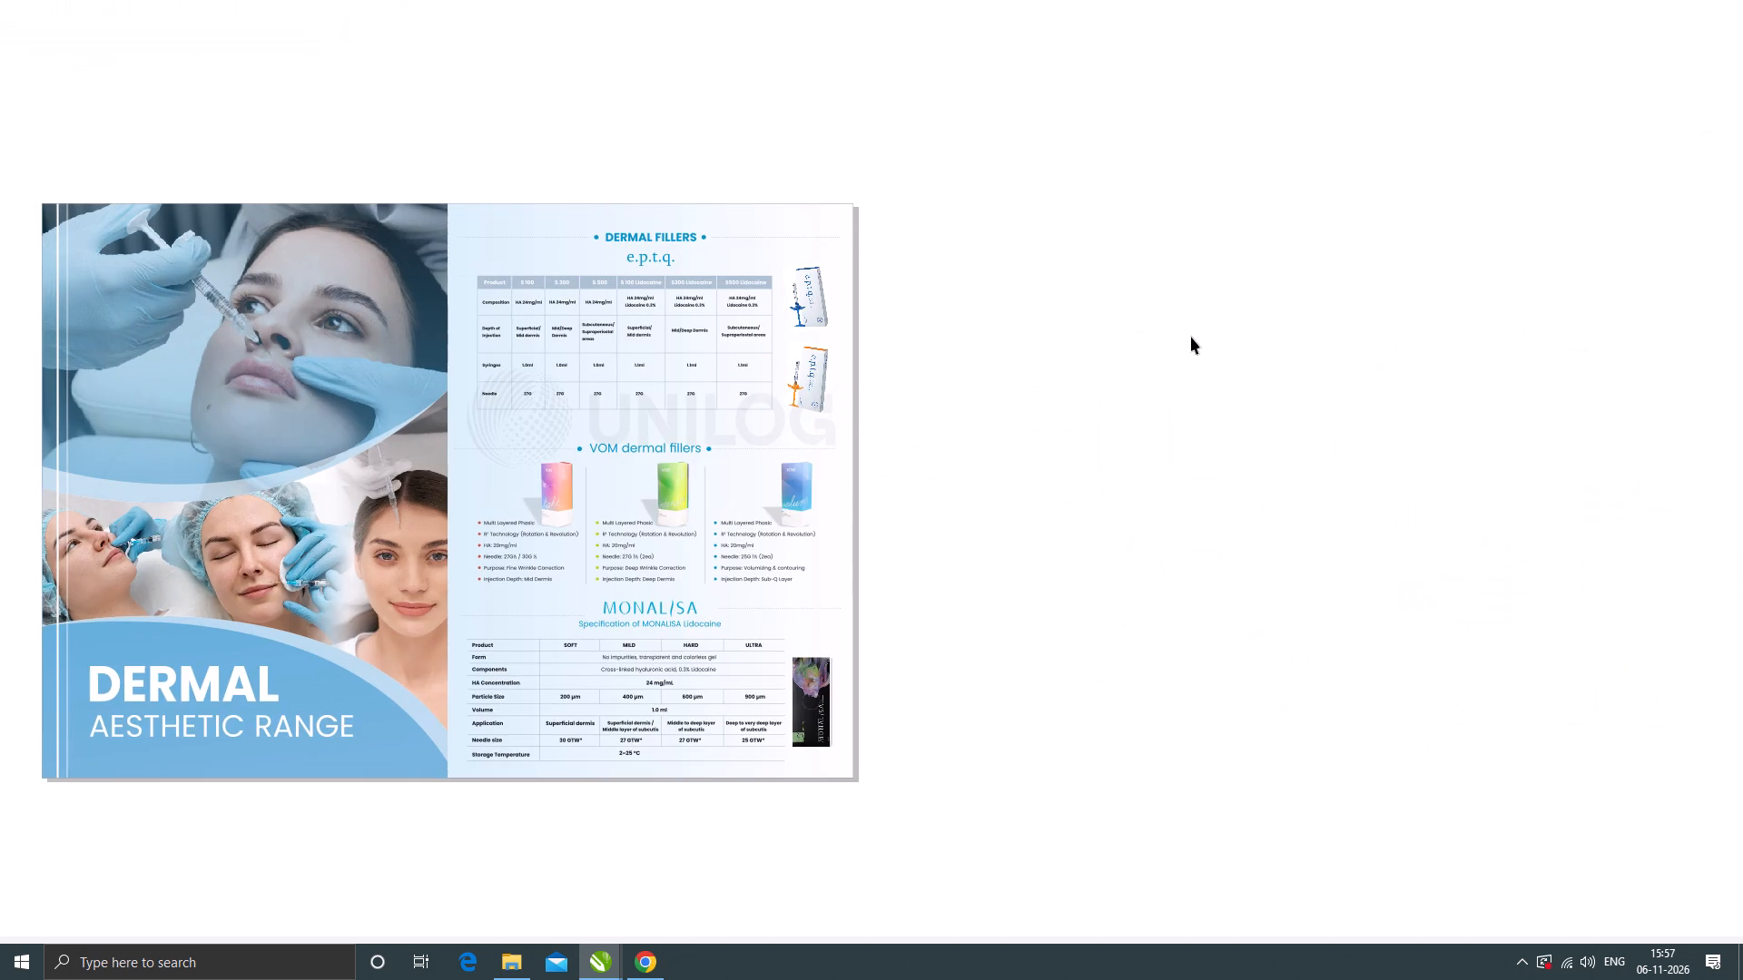
scroll(1098, 362, "down", 1)
scroll(960, 298, "down", 1)
left_click(991, 369)
scroll(1017, 312, "down", 1)
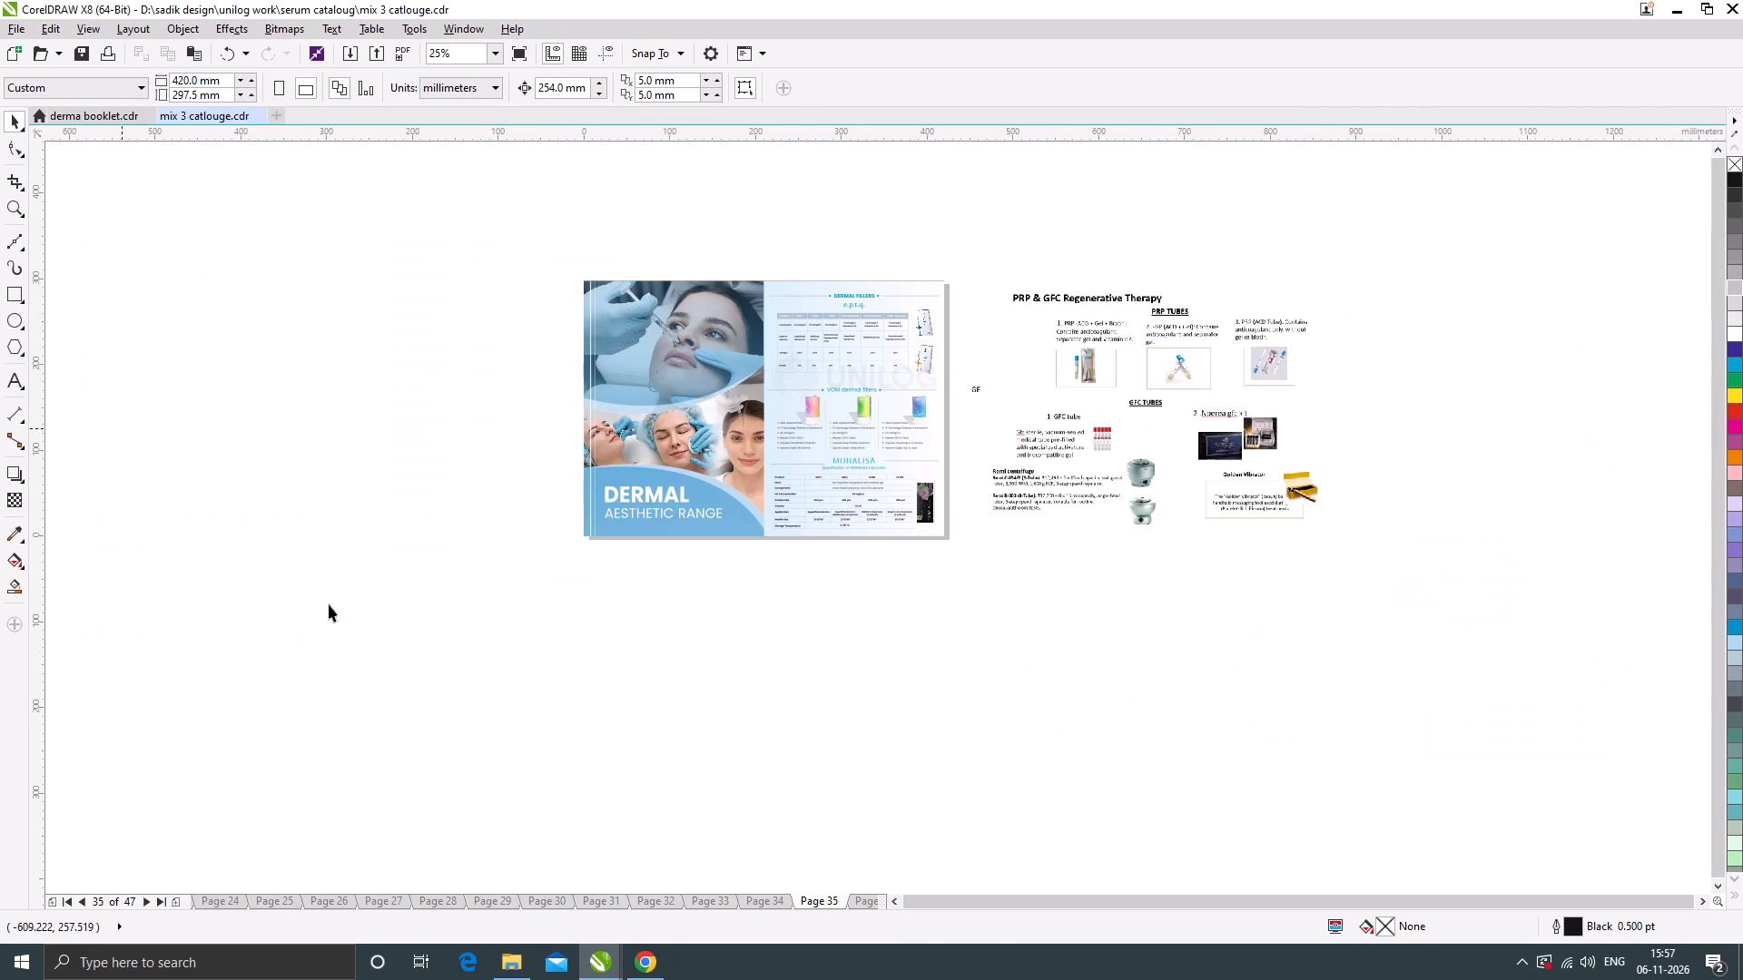
Go to page 34, frame the Disposable Consumables spread, preview it full screen and capture a screenshot.
left_click(774, 905)
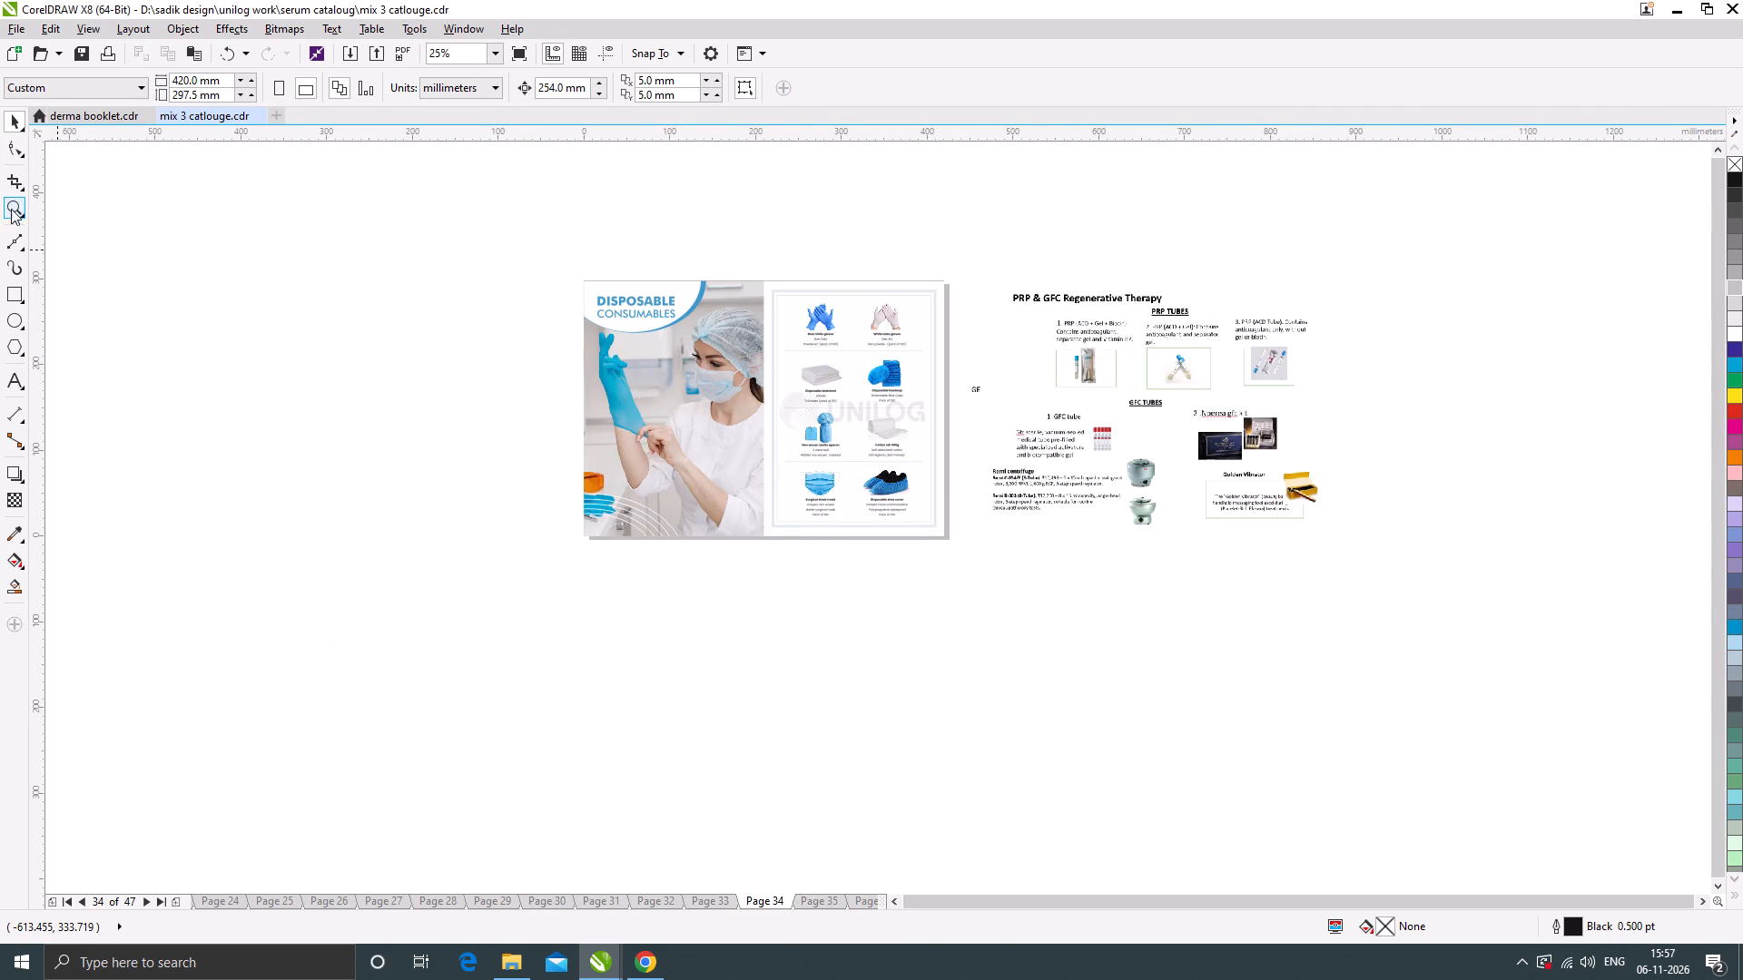
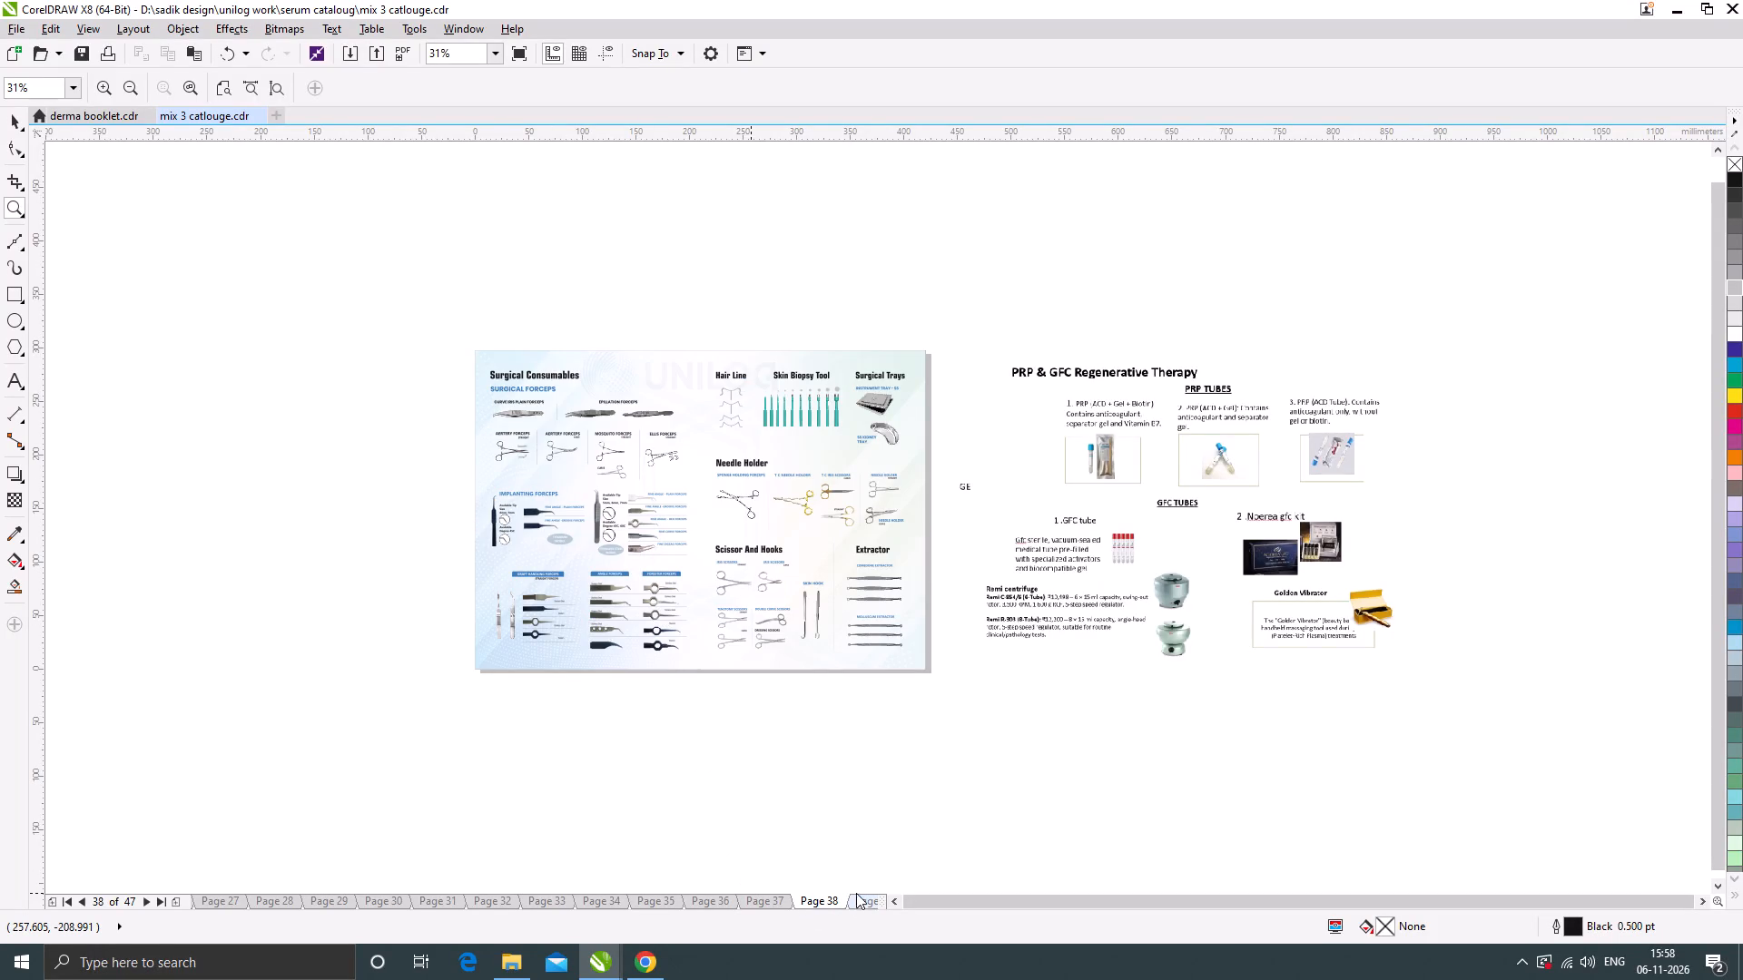
Check pages 37 to 39 of the mix 3 catlouge file and examine page 37's Surgical Consumables spread in full-screen preview.
left_click(855, 904)
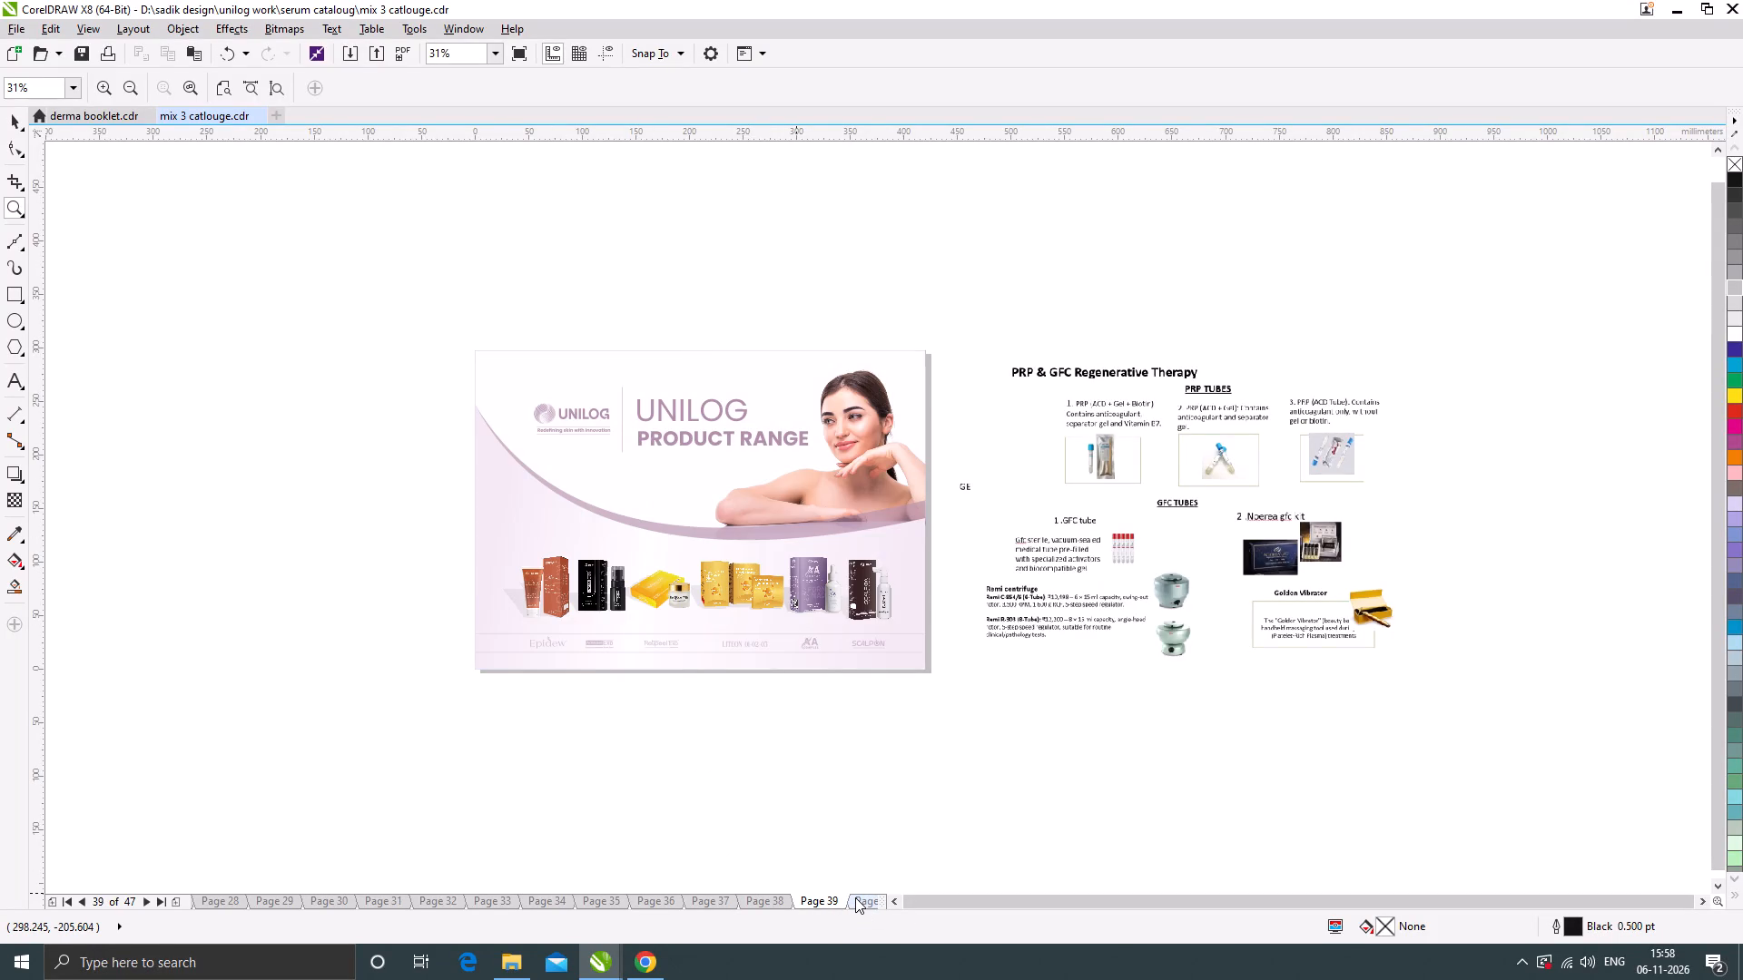
left_click(758, 902)
left_click(720, 904)
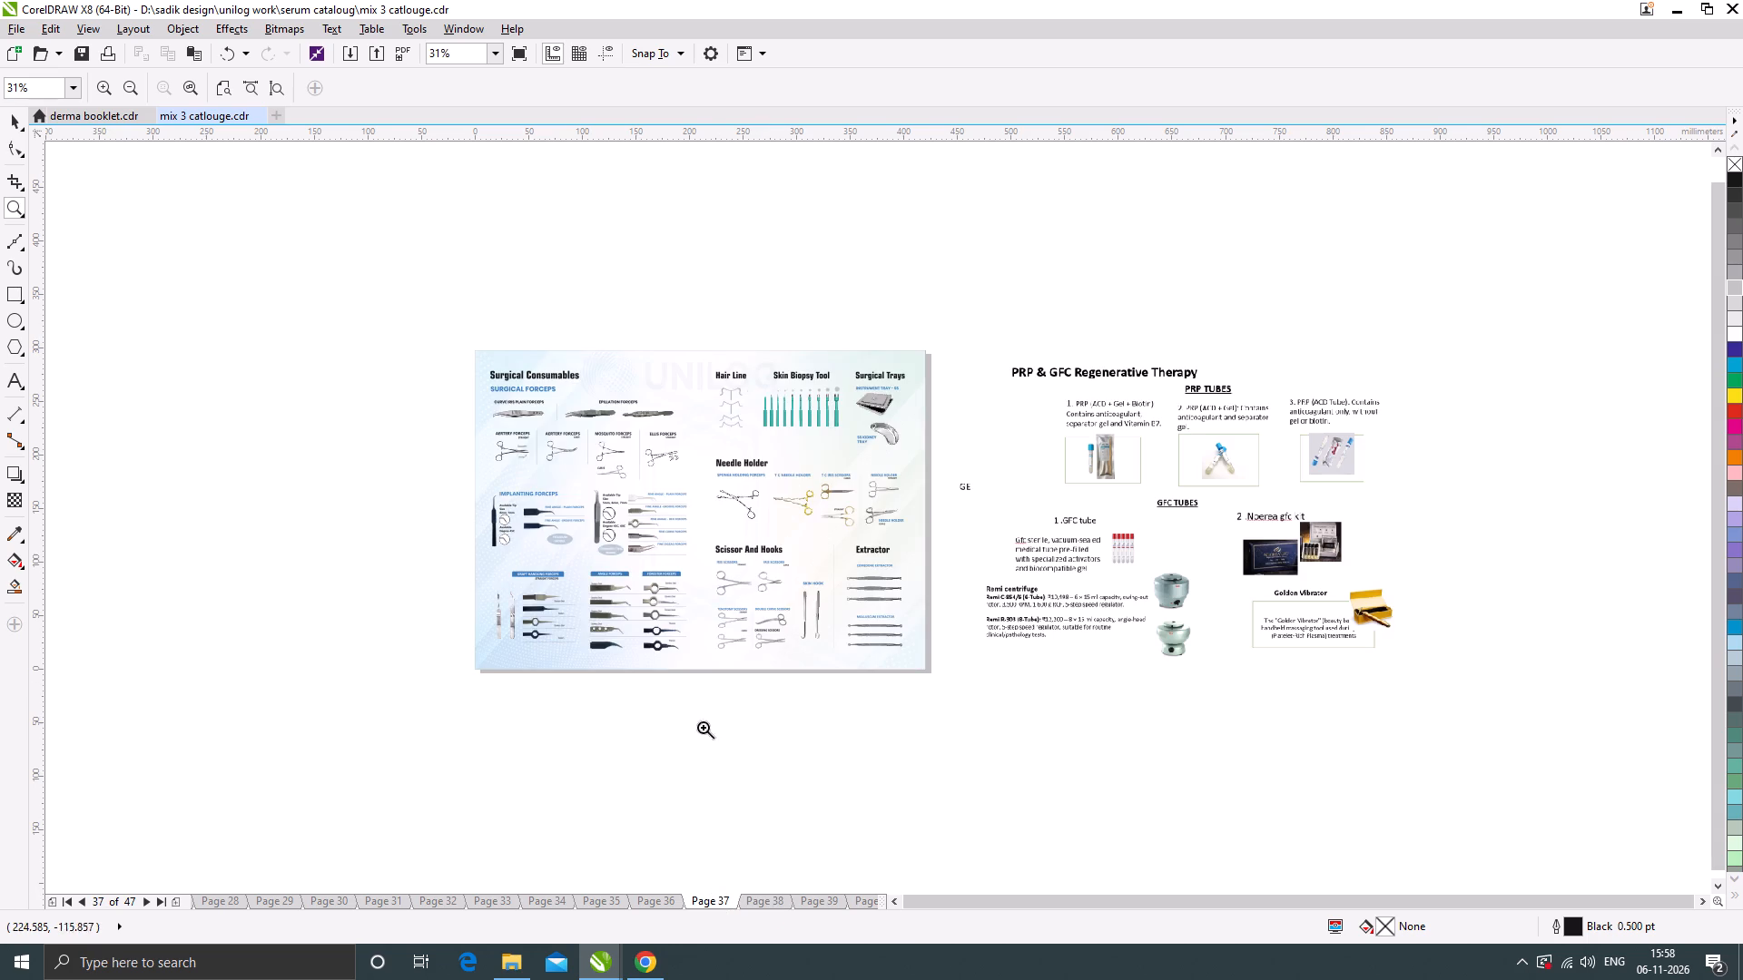
scroll(556, 502, "up", 1)
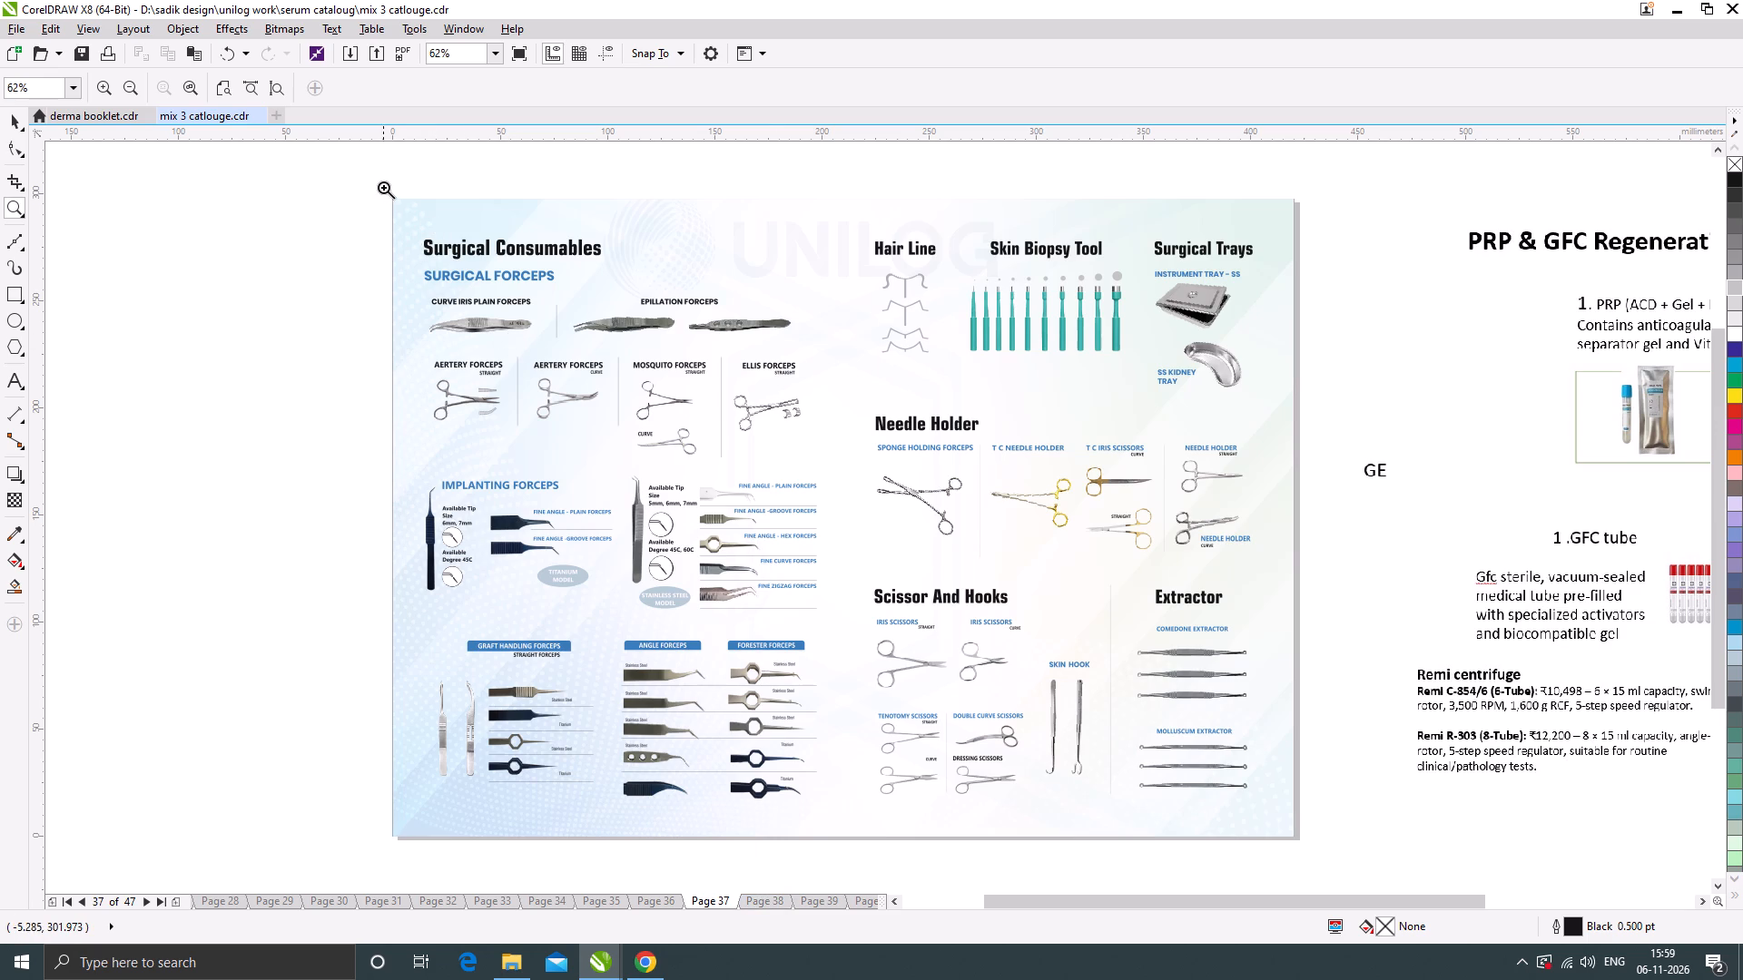
left_click_drag(383, 187, 1304, 847)
key("F9")
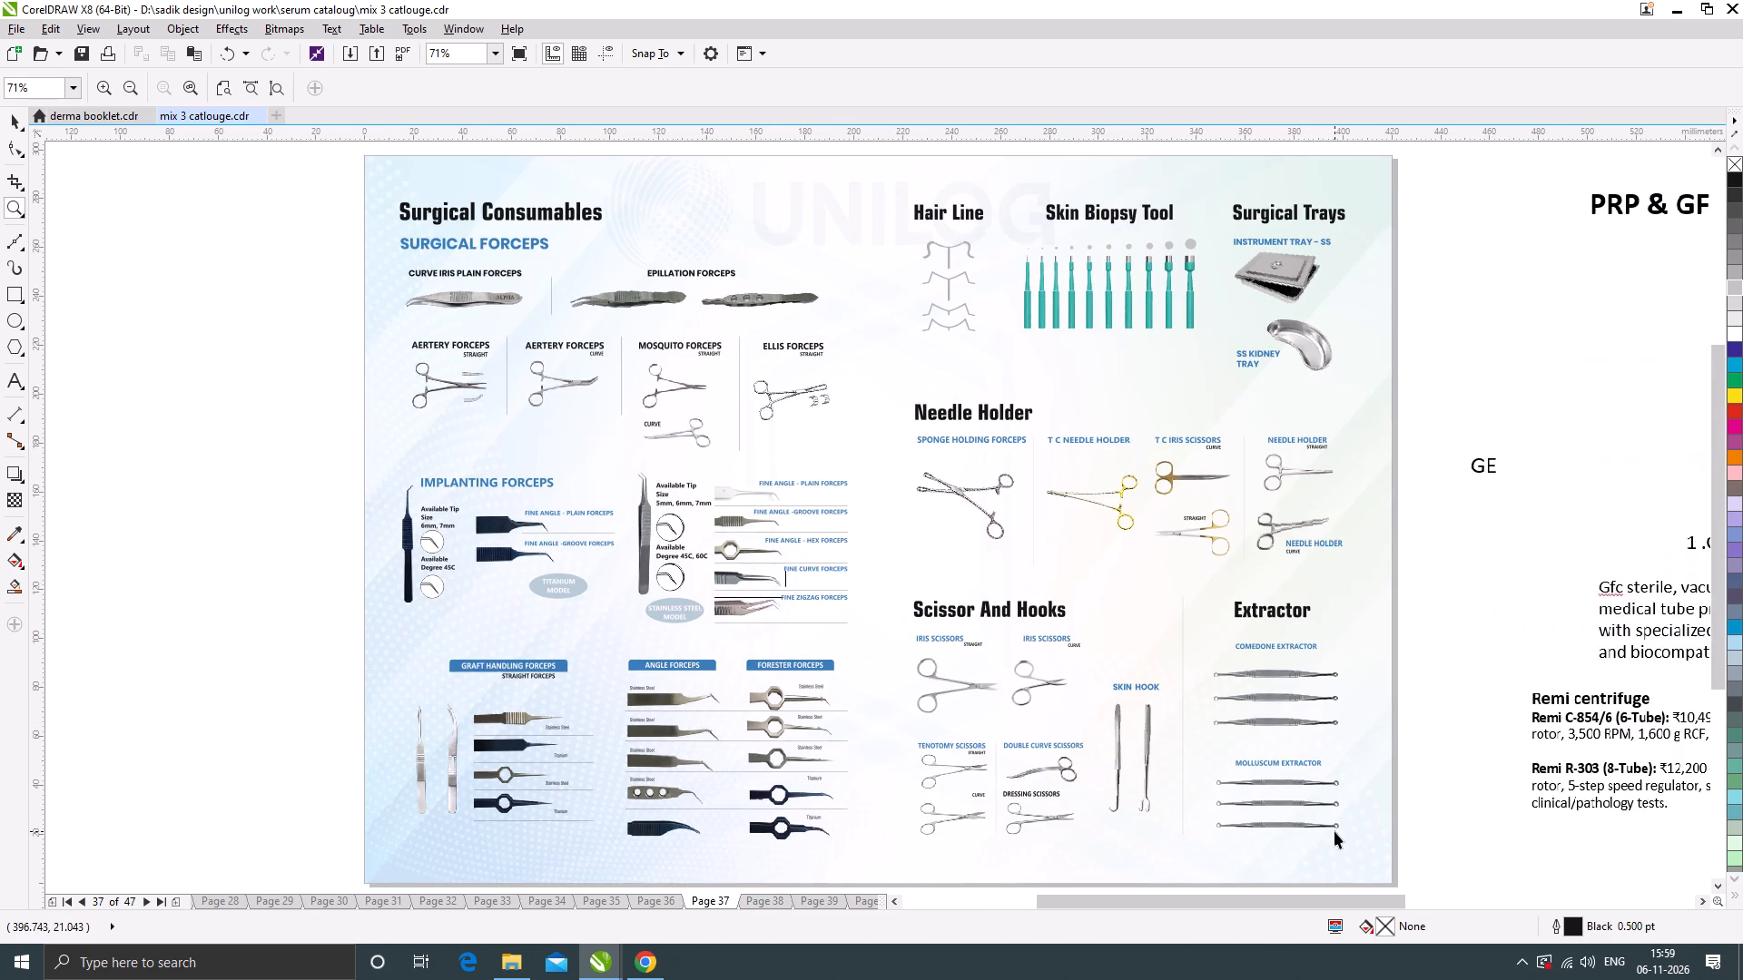
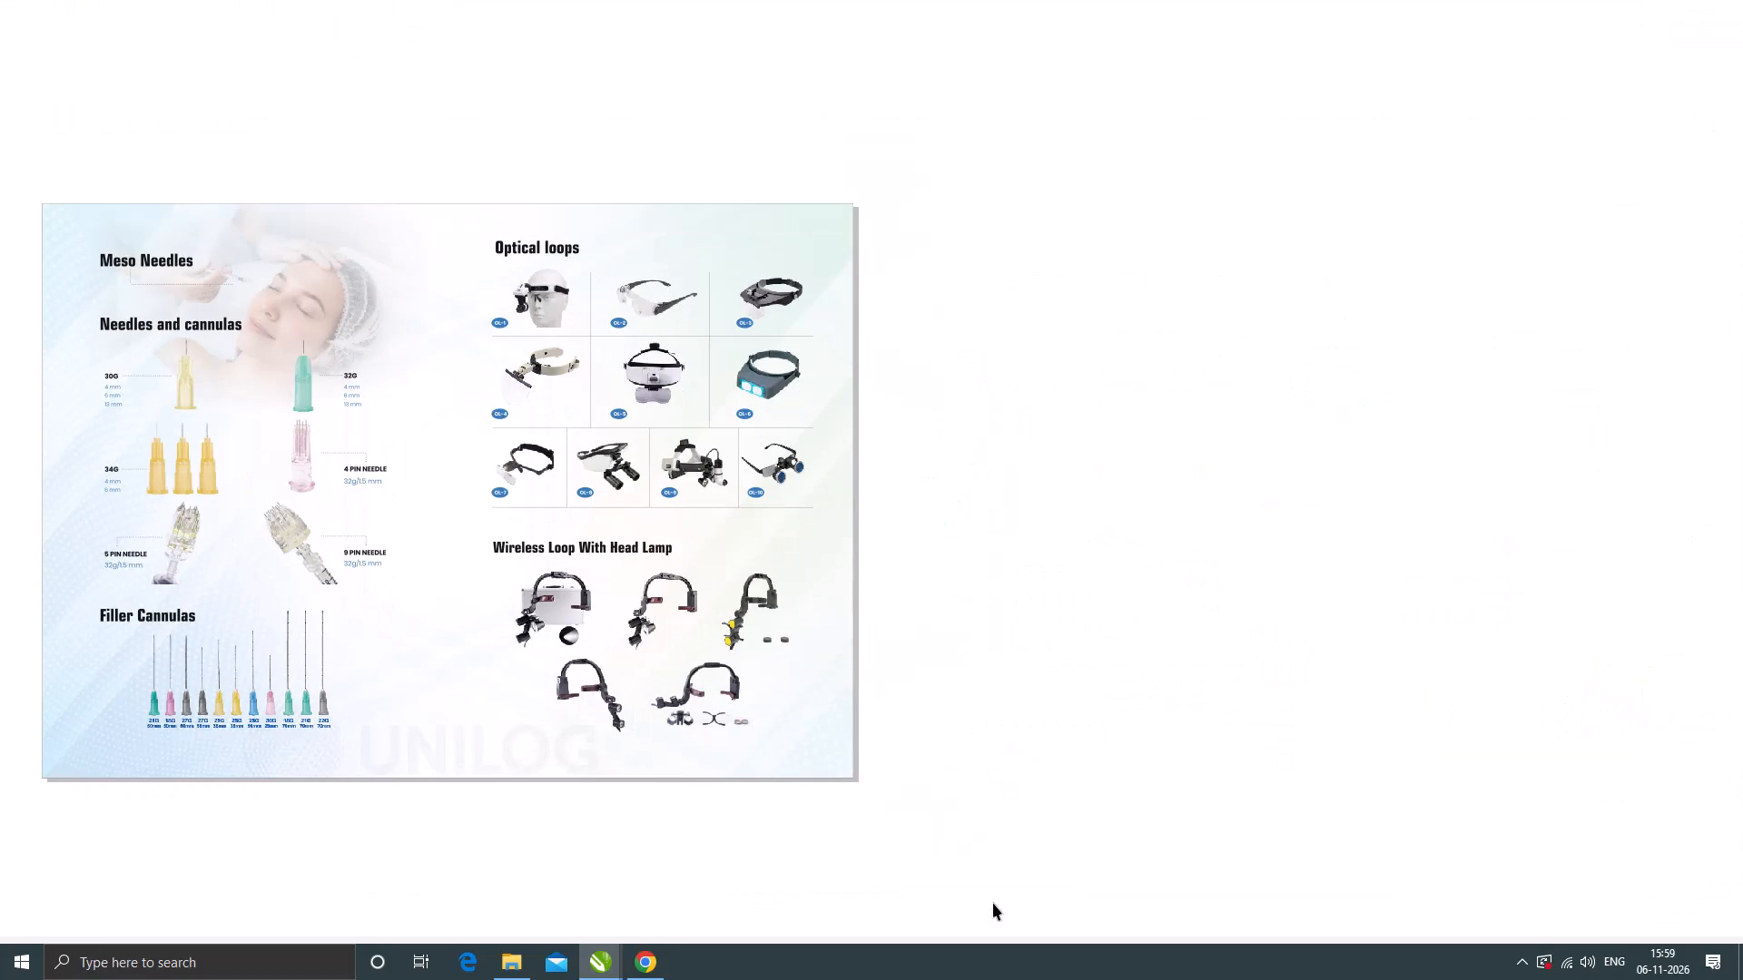
Leave the full-screen preview and examine page 38's spread with Meso Needles, Filler Cannulas and Optical loops up close.
left_click(1012, 446)
scroll(888, 449, "down", 1)
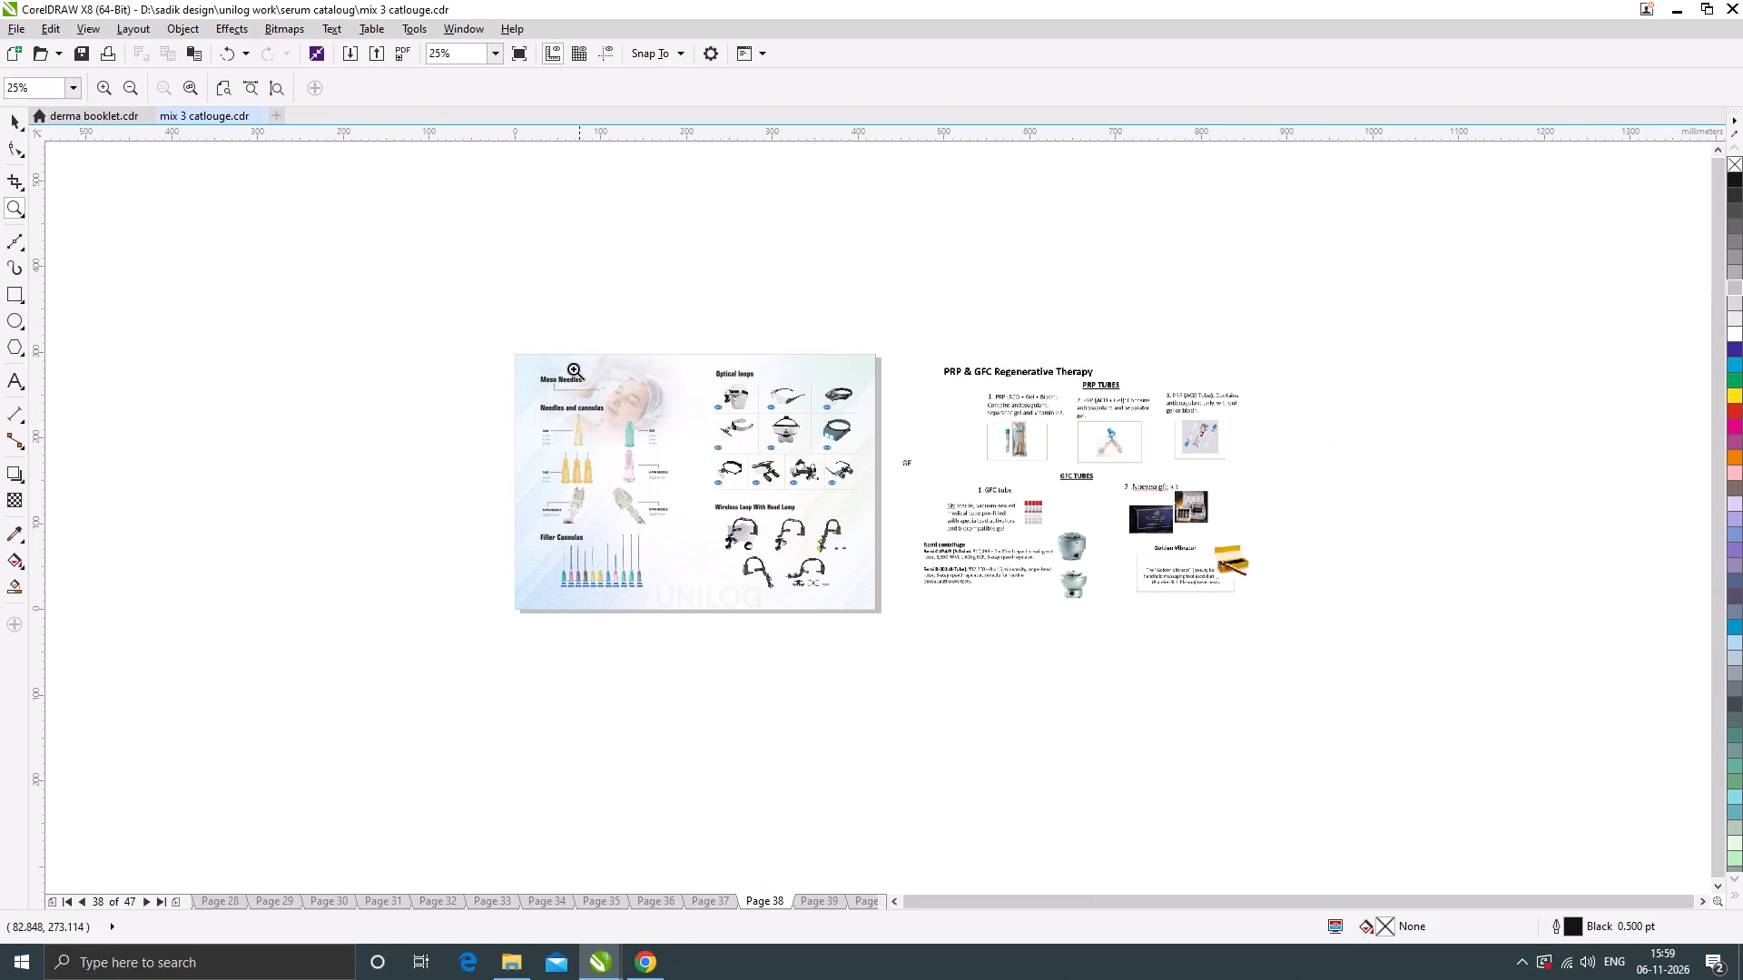
left_click_drag(493, 337, 883, 620)
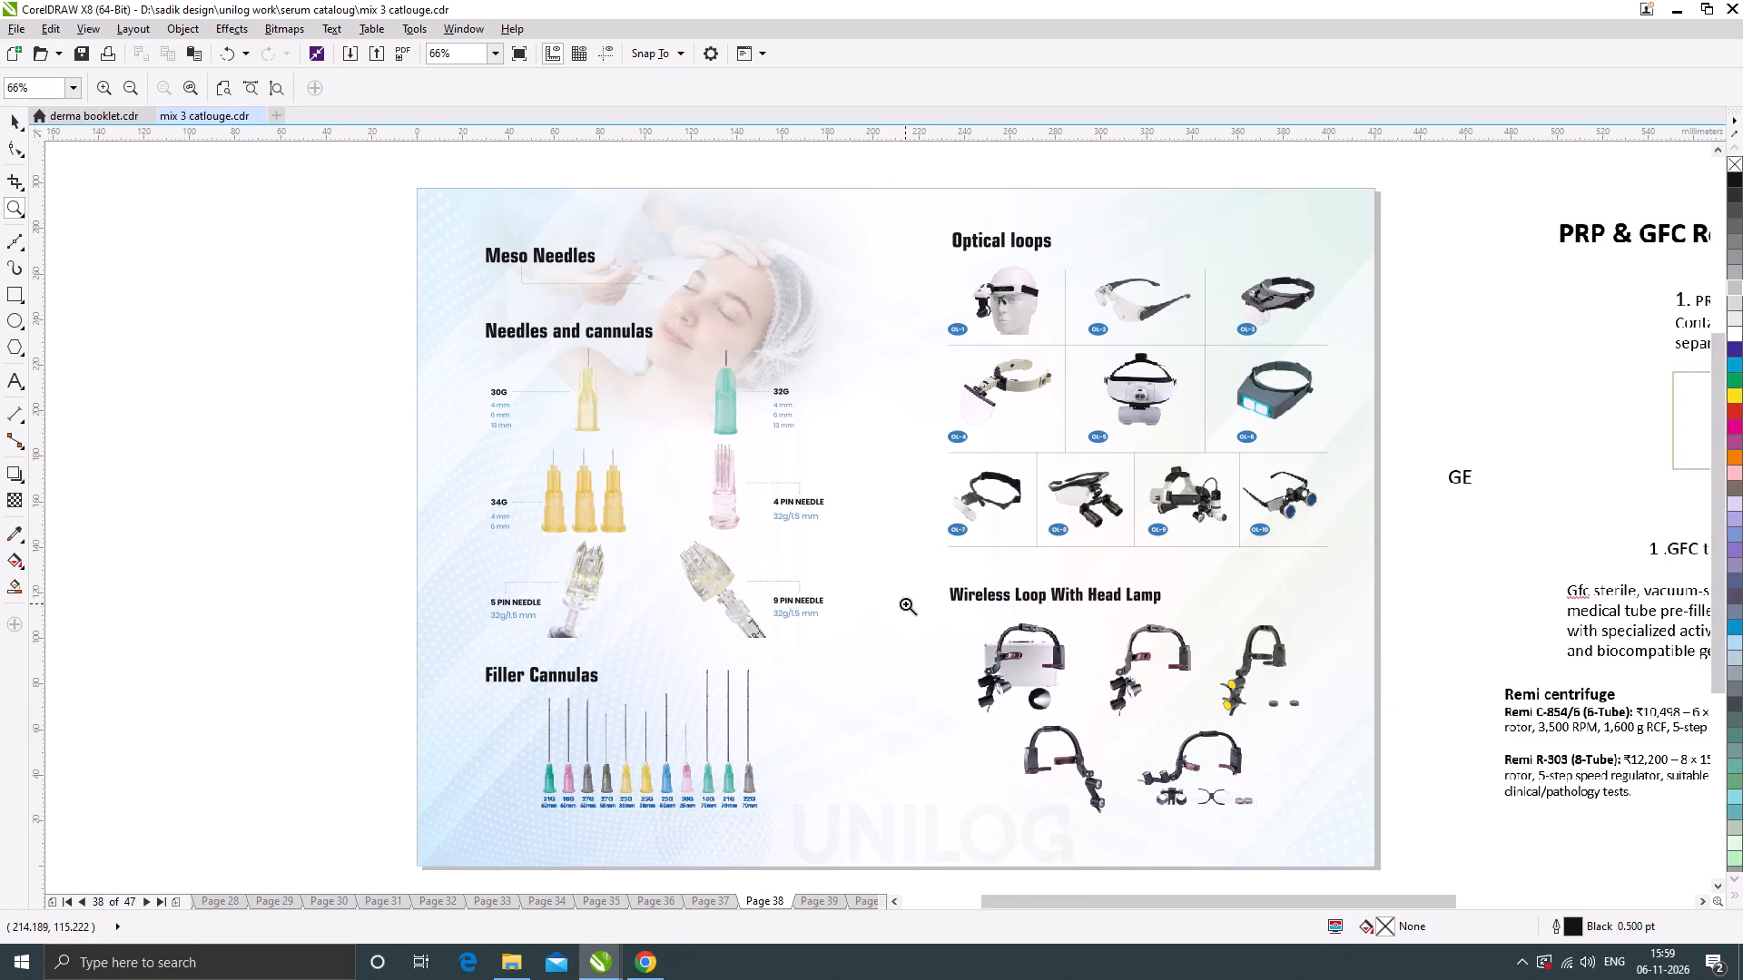
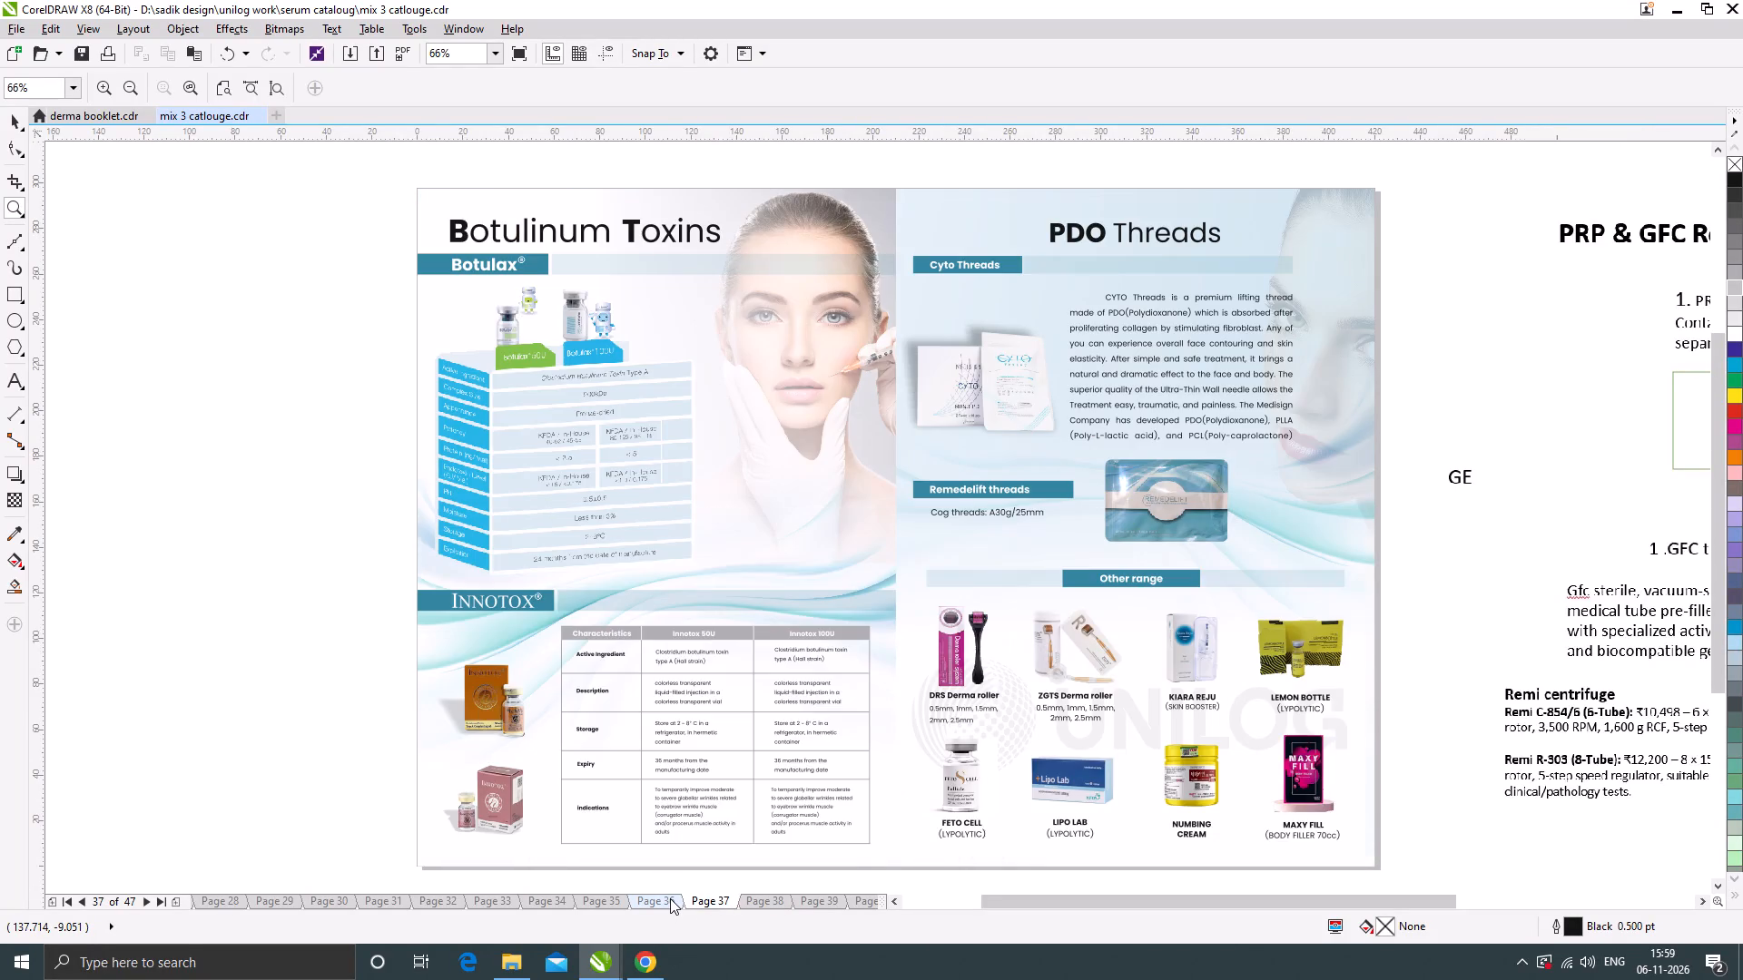
Review the Disposable Consumables, Dermal Aesthetic Range, Botulinum Toxins and Surgical Consumables spreads on pages 34 to 37.
key("Page_Up")
key("Page_Up")
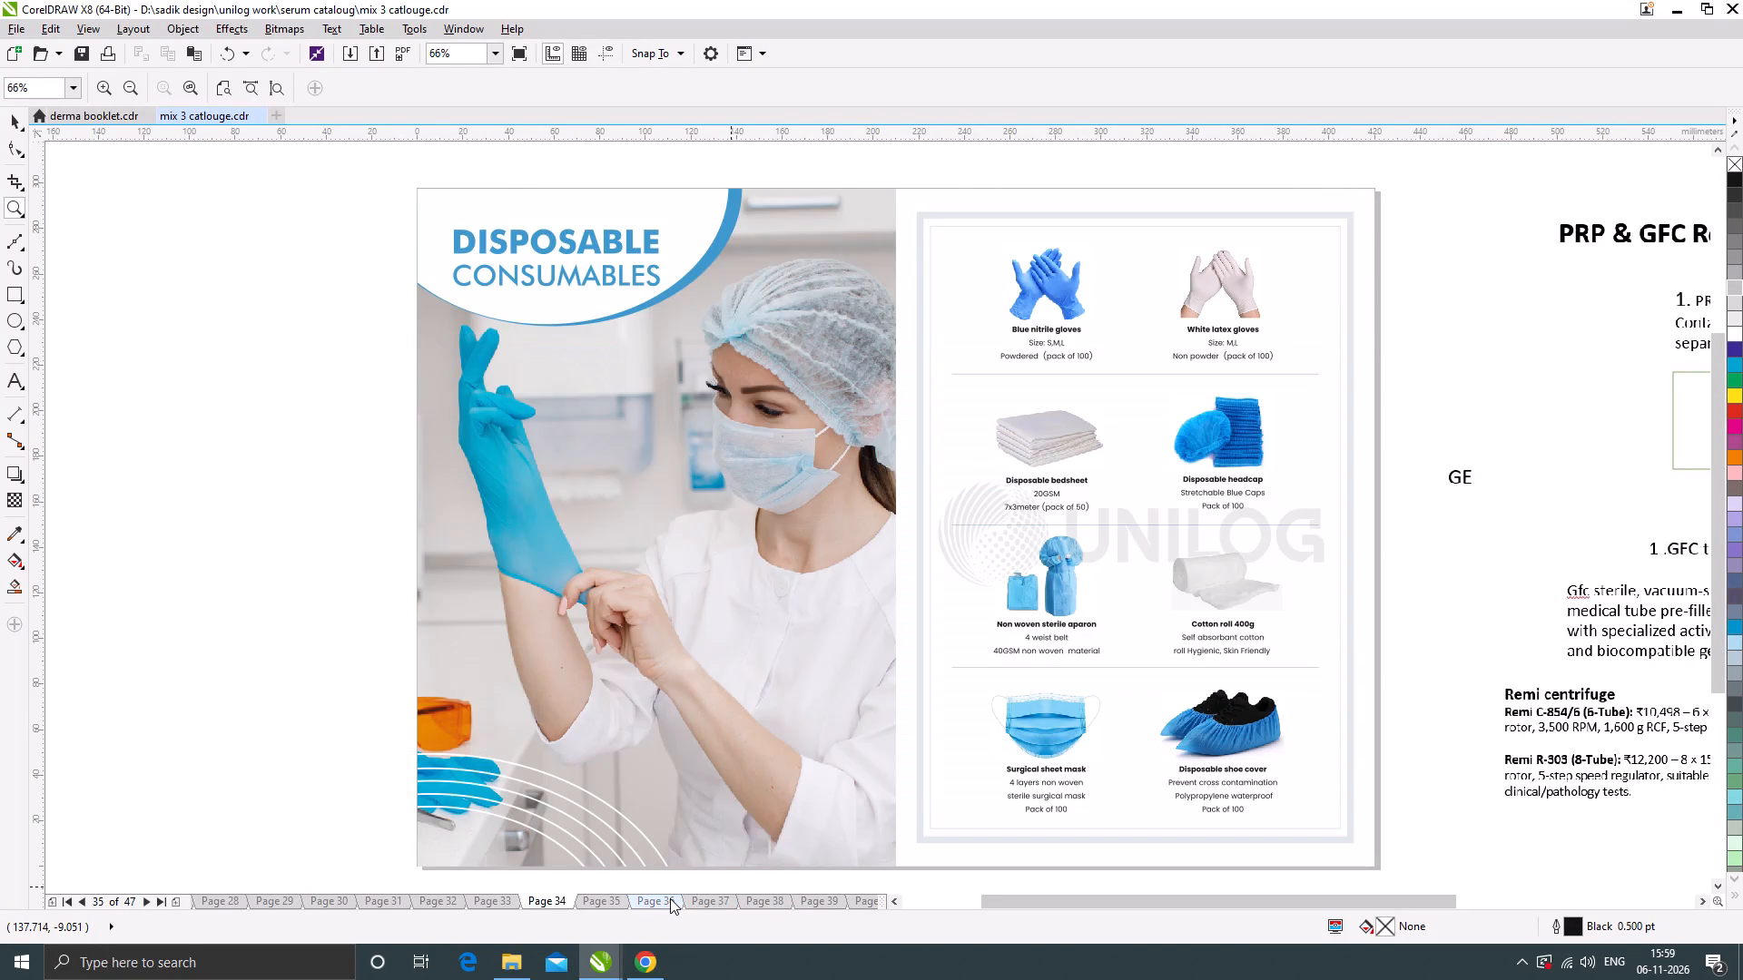
key("Page_Up")
key("Page_Down")
key("Page_Down")
key("Page_Down")
key("Page_Down")
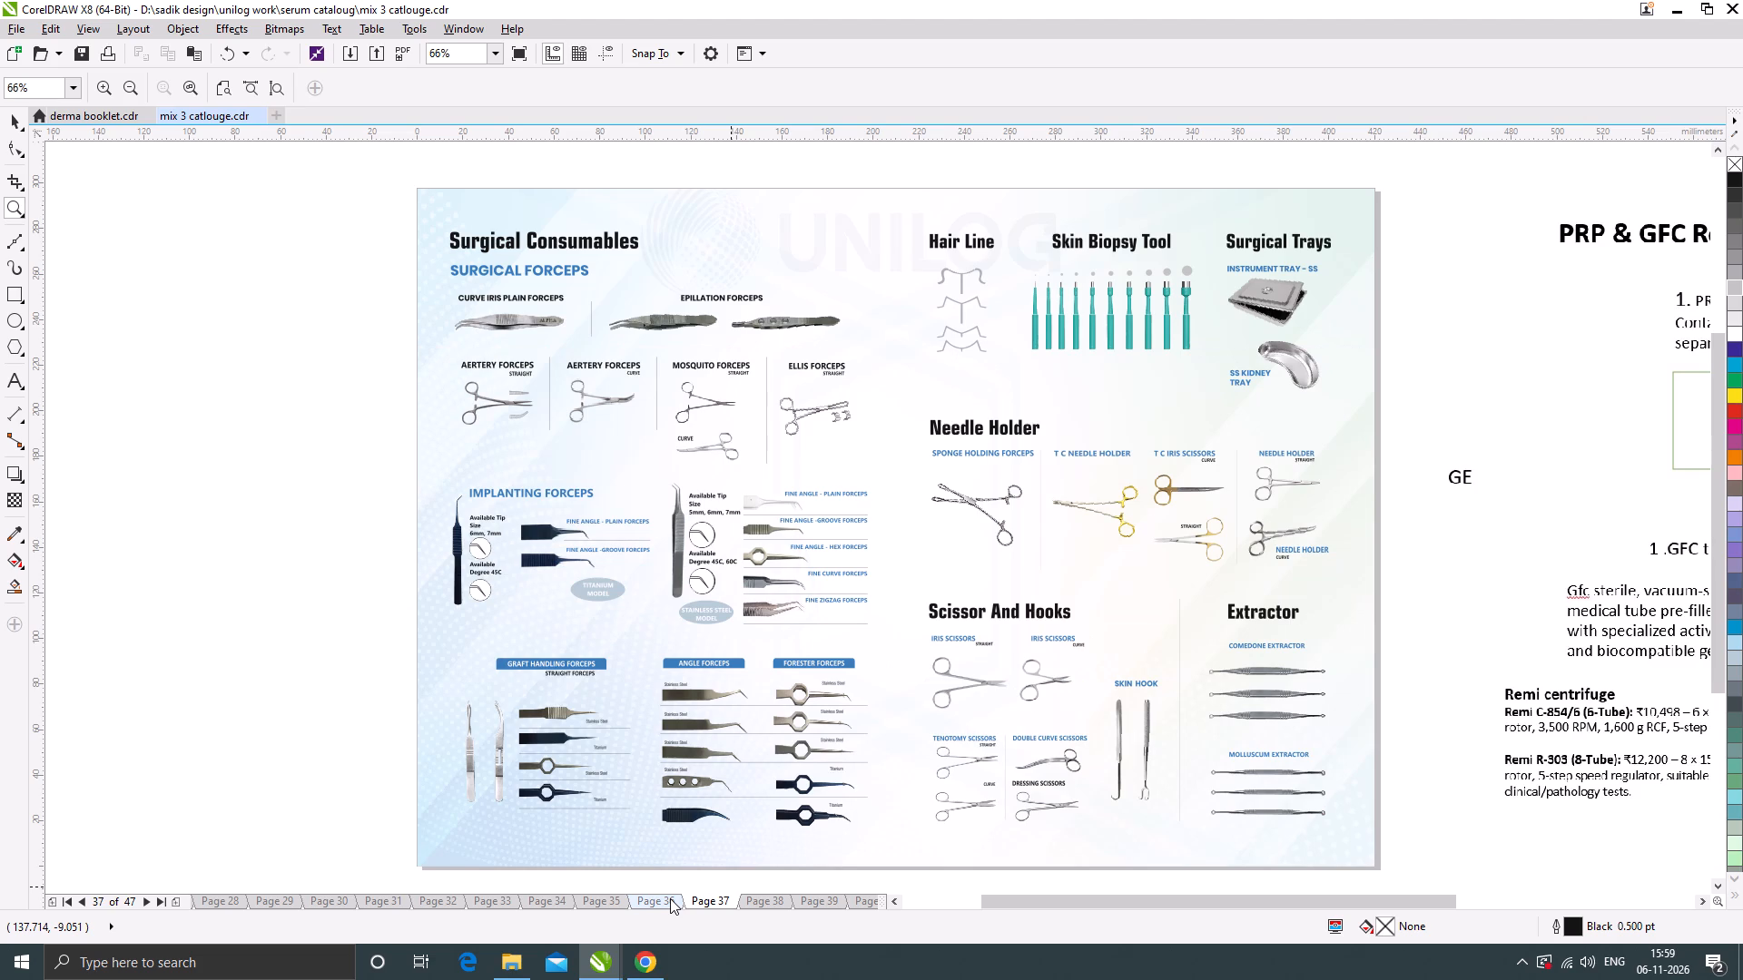
key("Page_Up")
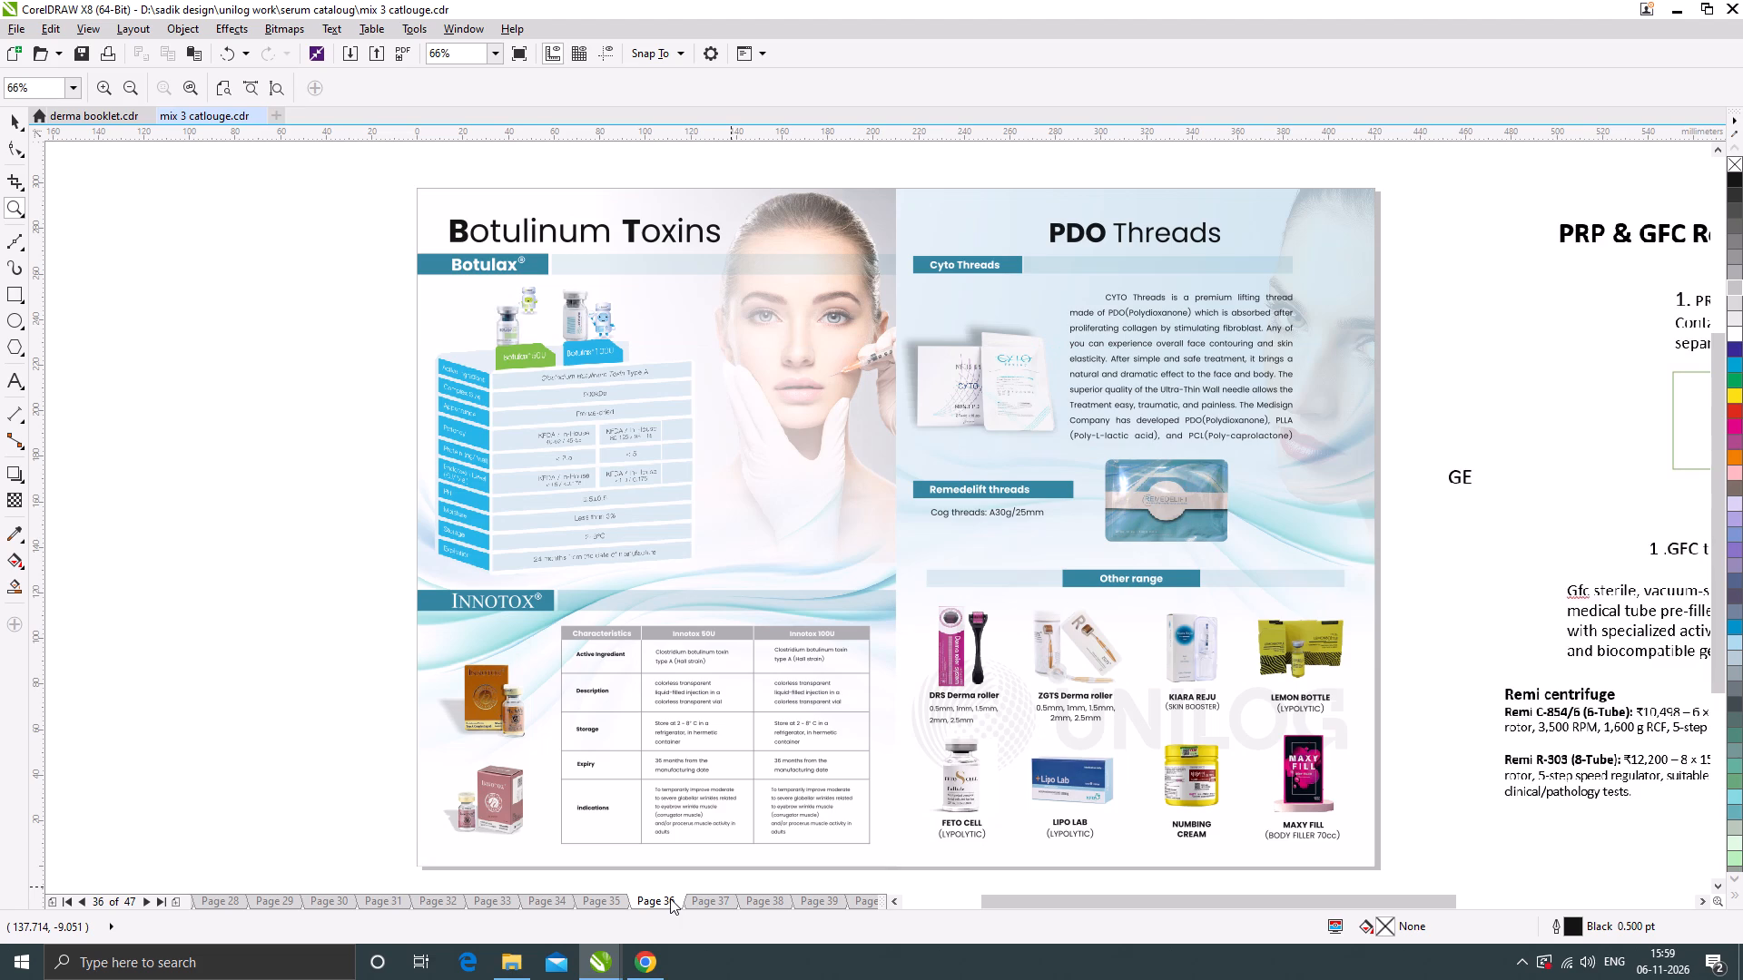
key("Page_Up")
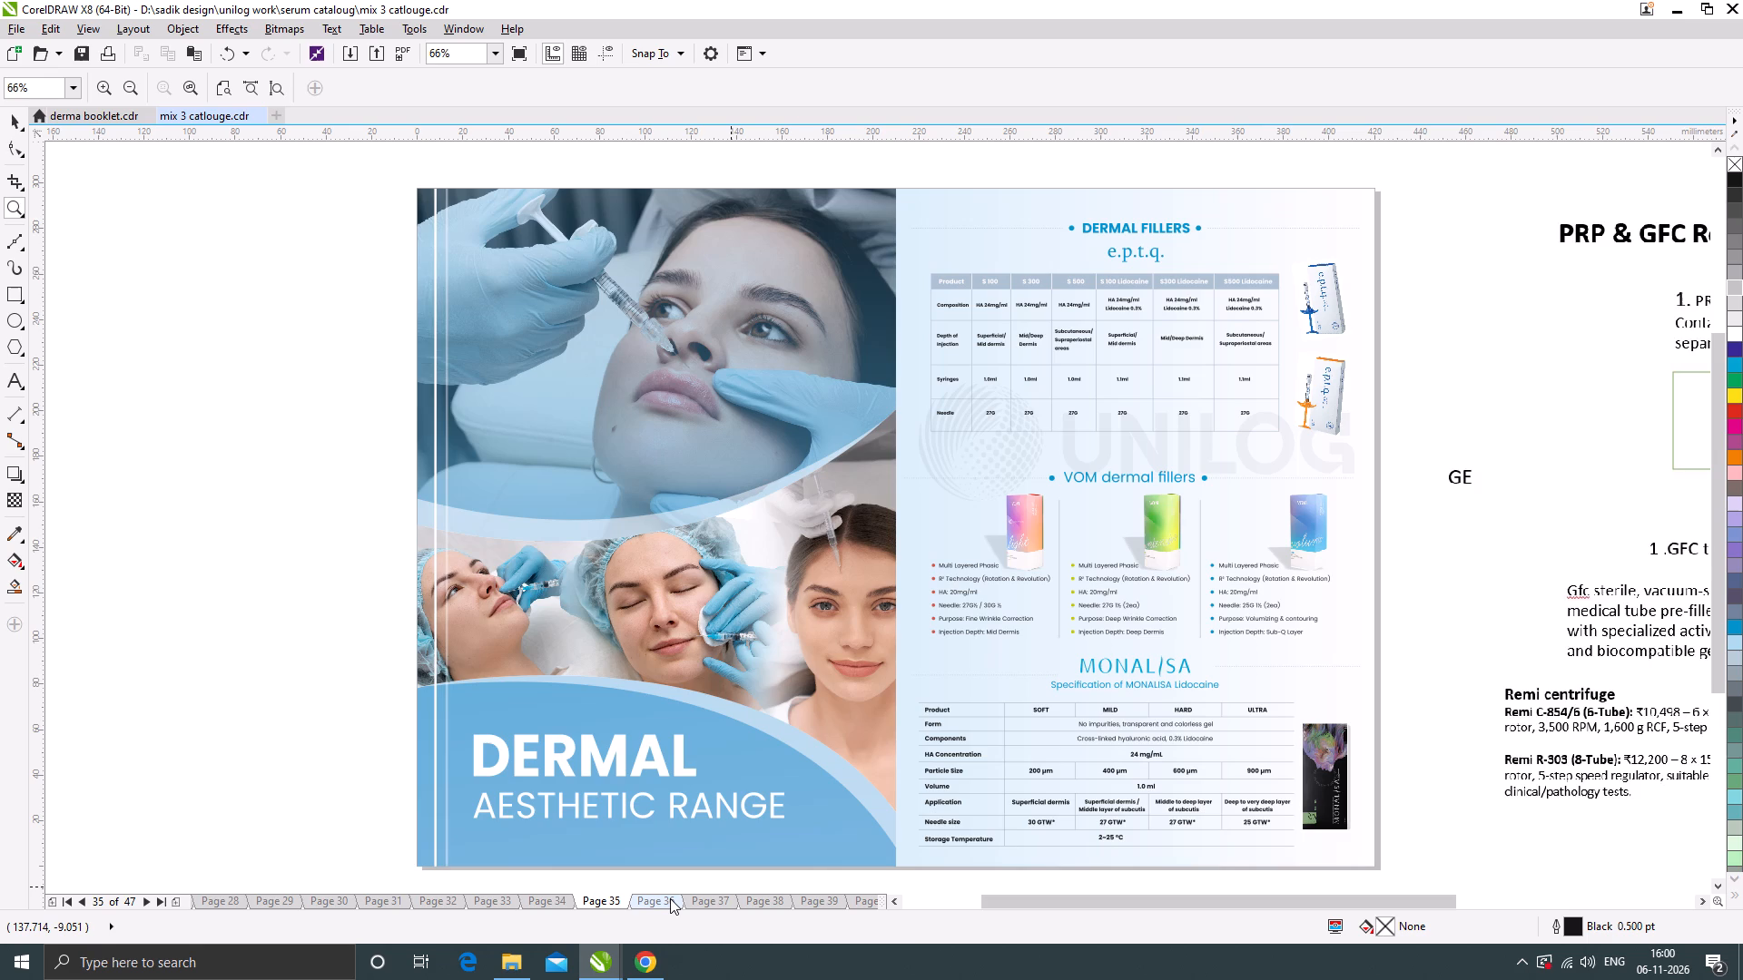
key("Page_Up")
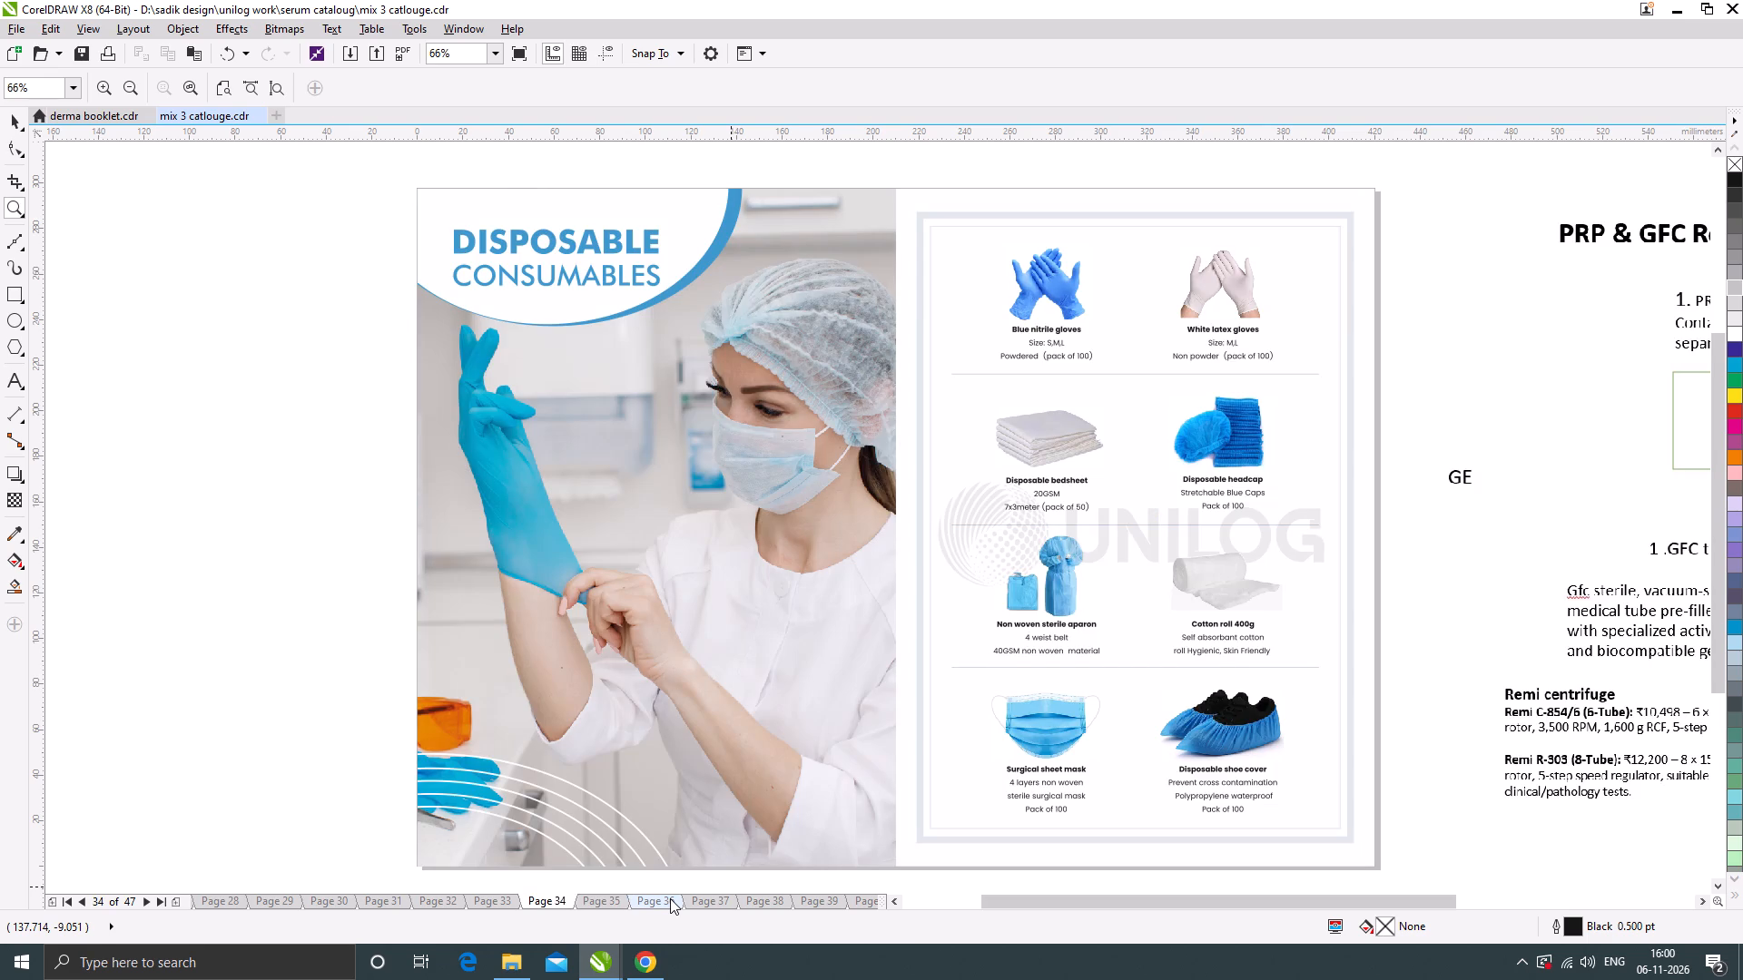
key("Page_Down")
key("Page_Up")
Look back through the earlier spreads from page 33 to the MCCM products around page 26, including the face masks and Perma Blend.
key("Page_Up")
key("Page_Up")
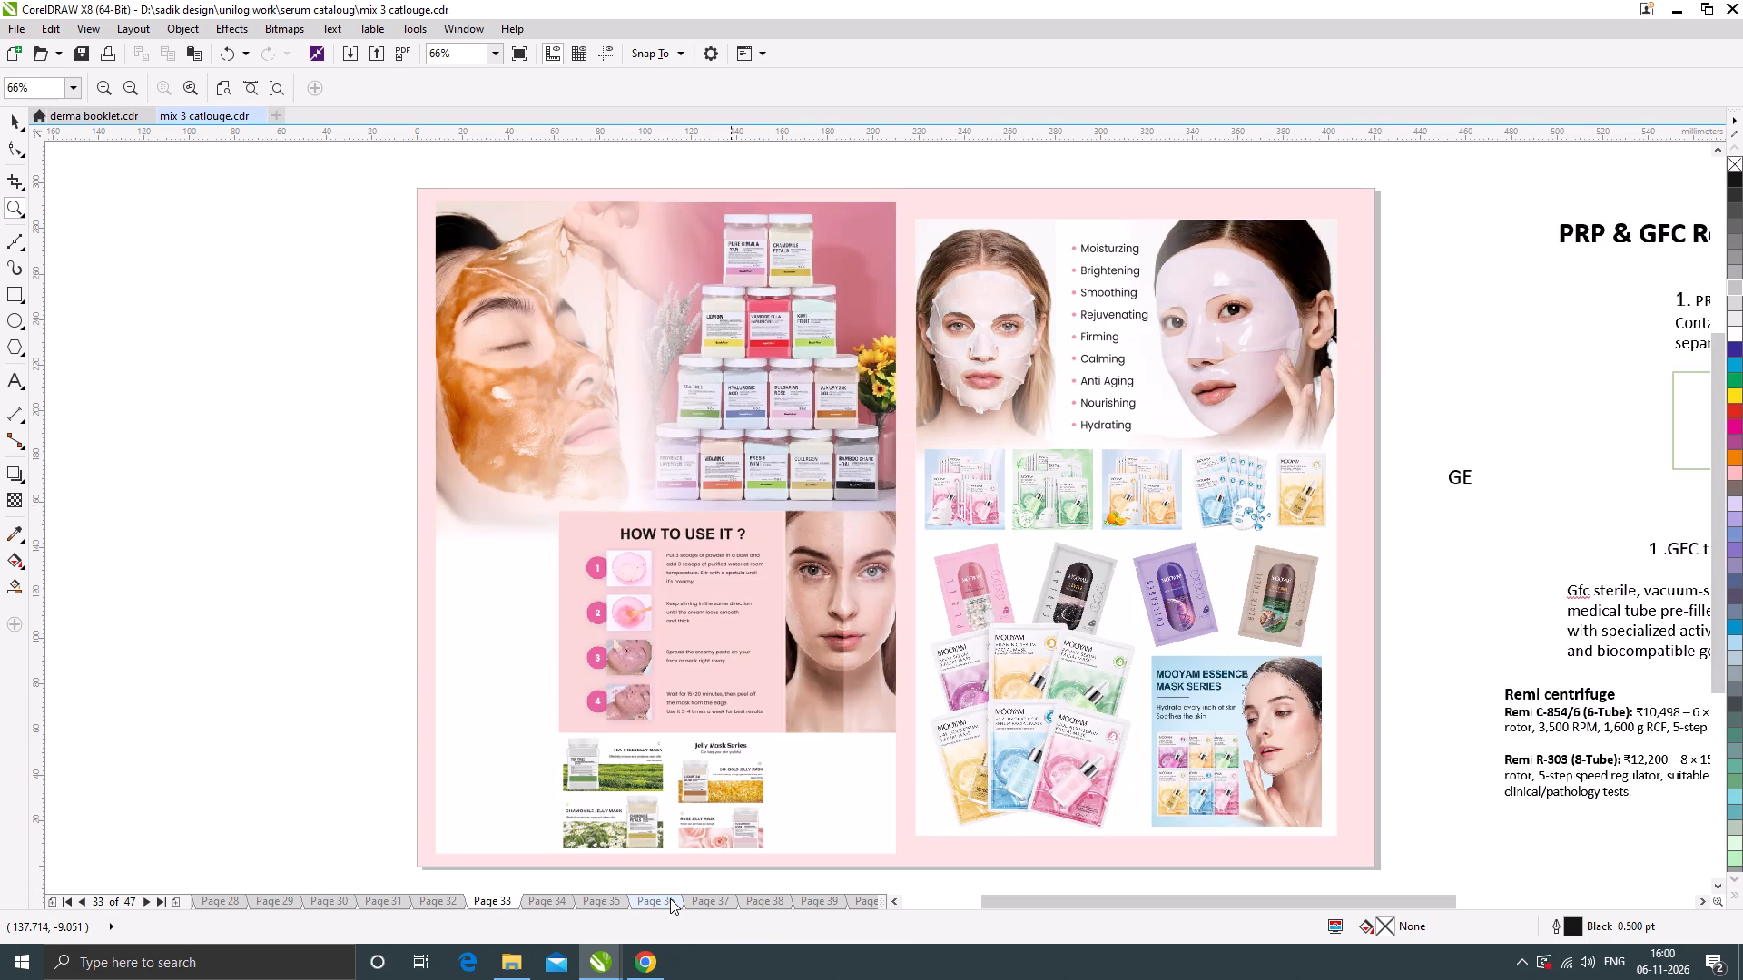
key("Page_Up")
key("Page_Up")
key("Page_Up")
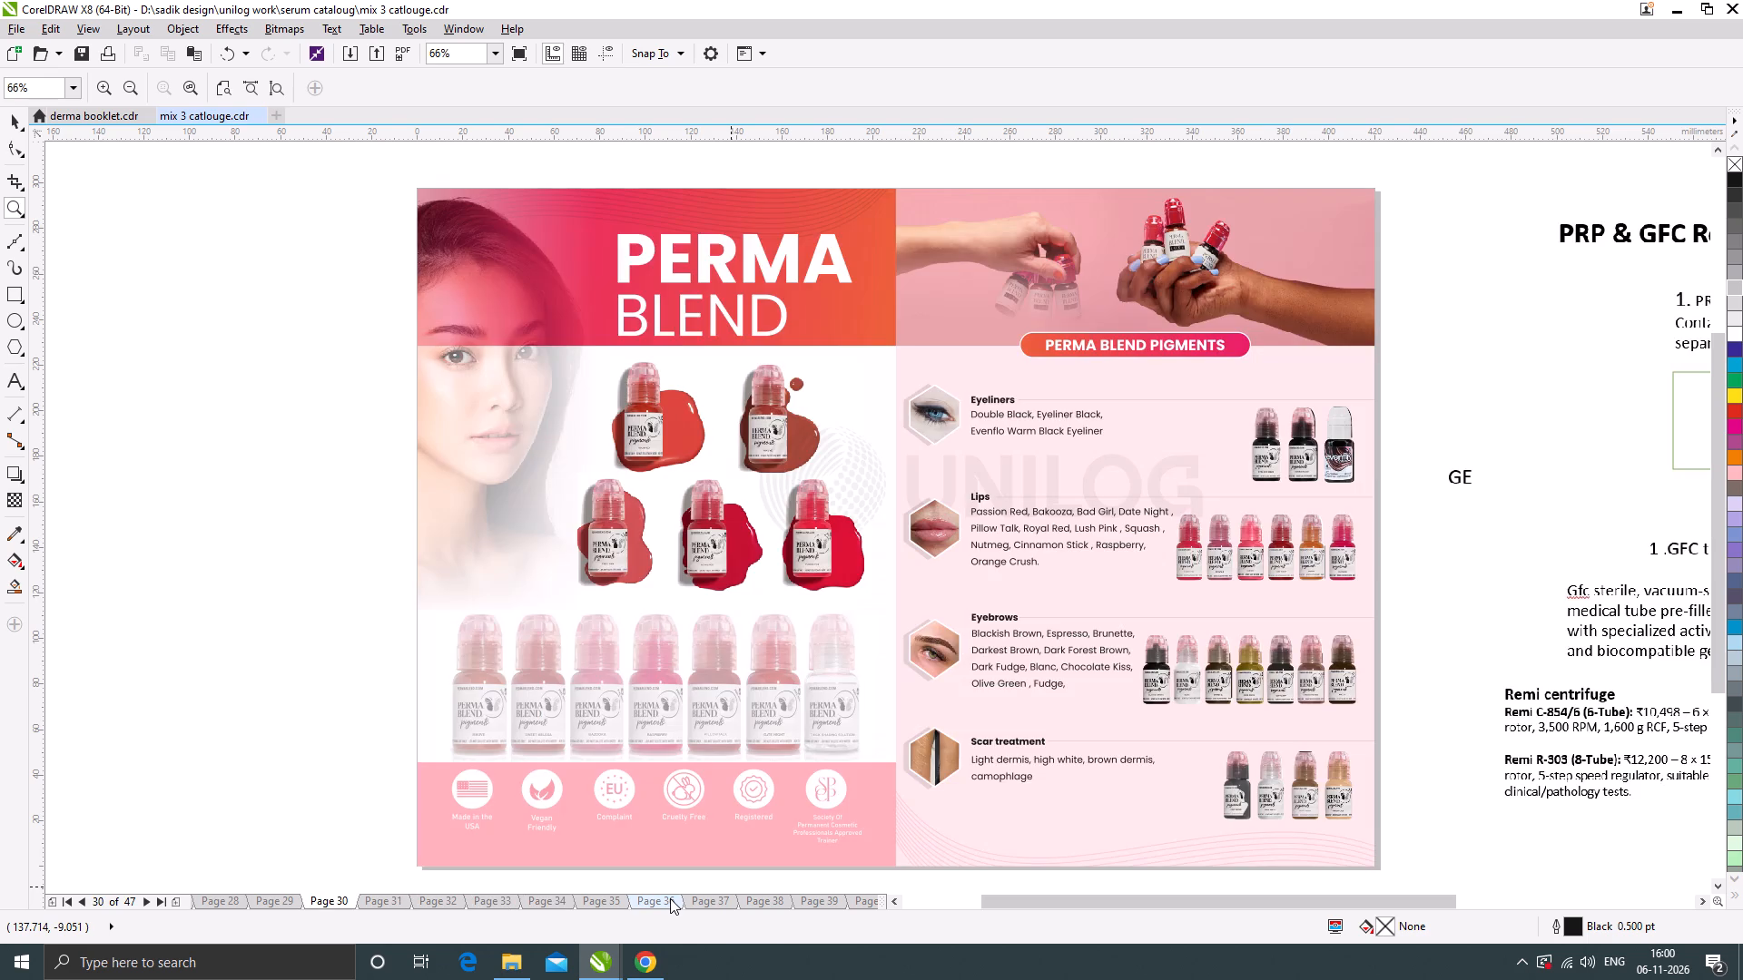
key("Page_Up")
key("Page_Up")
key("Page_Up")
Look forward again from the MCCM products through the Hydrafacial and PRP & GFC spreads to Meso Needles on page 38.
key("Page_Down")
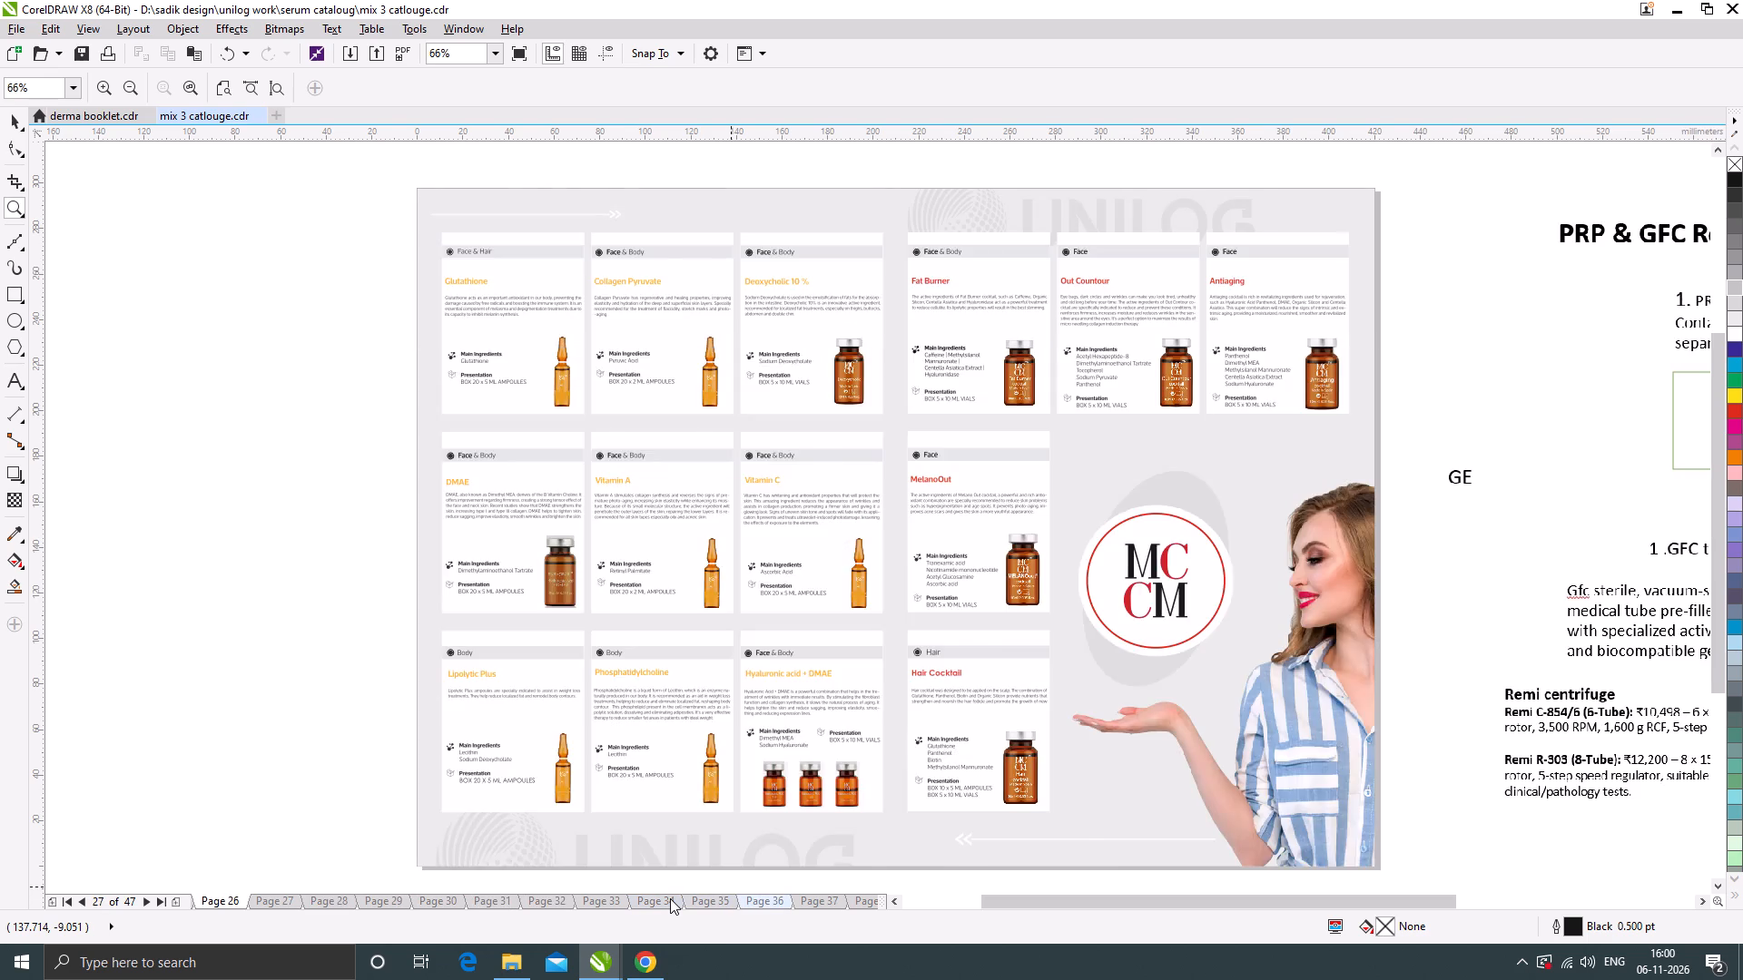
key("Page_Down")
key("Page_Down")
key("Page_Down")
key("Page_Down")
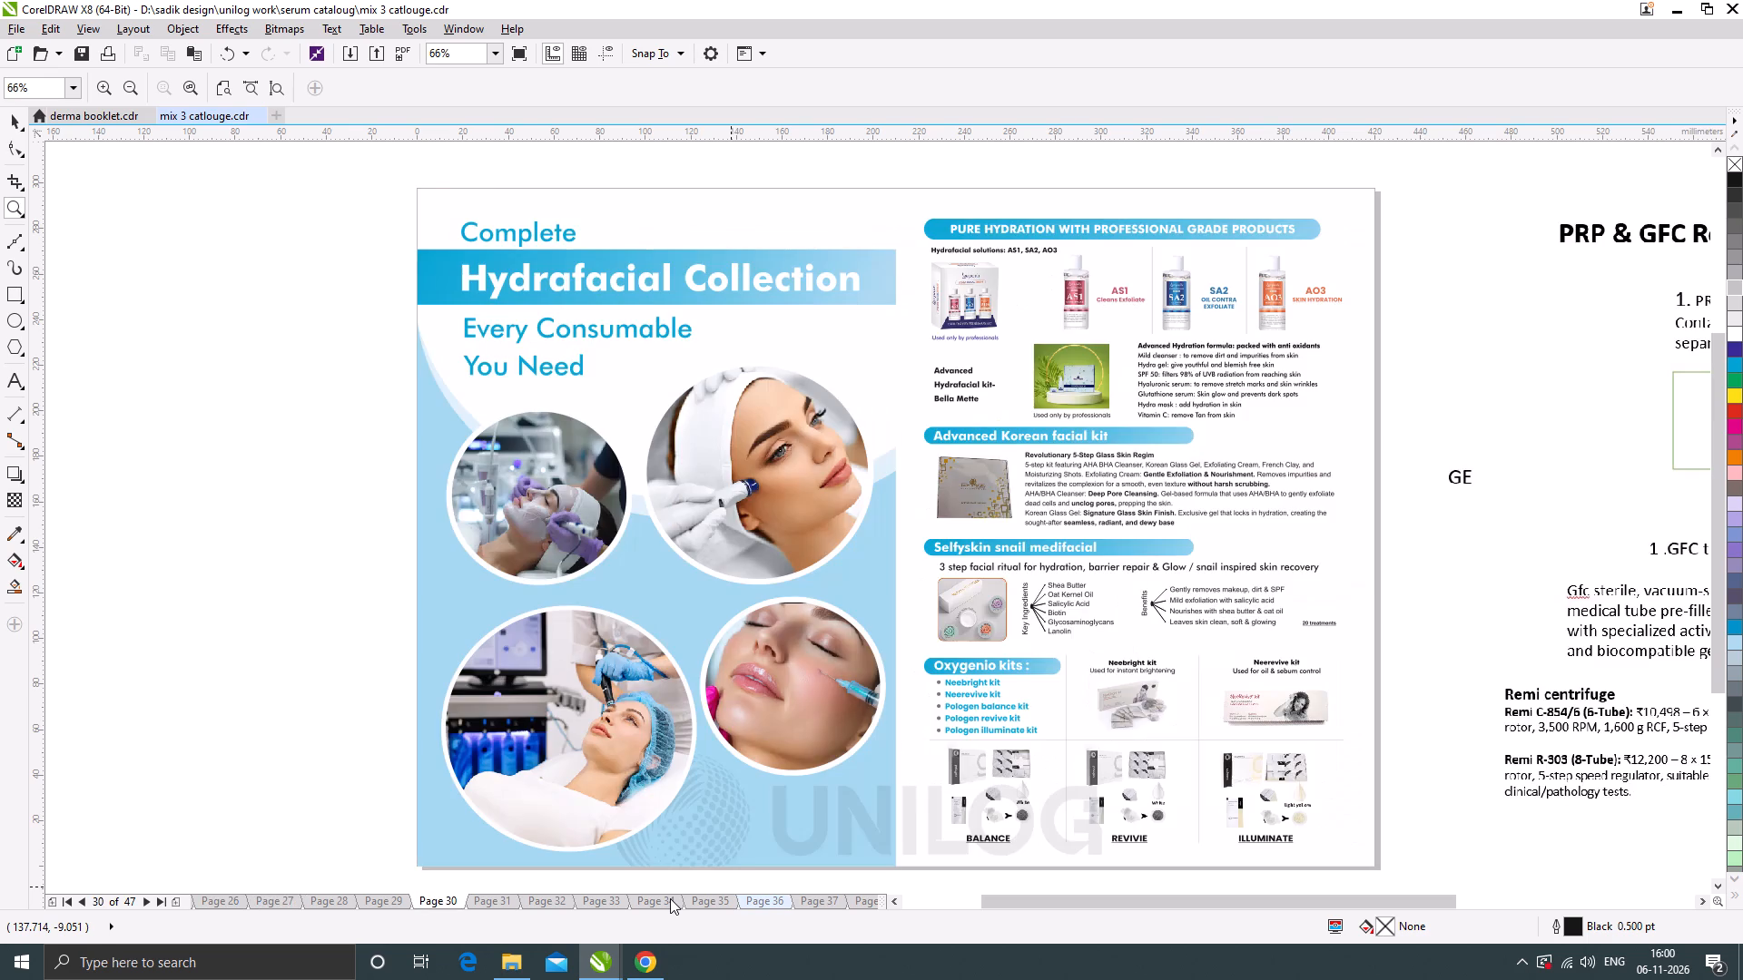
key("Page_Down")
key("Page_Down")
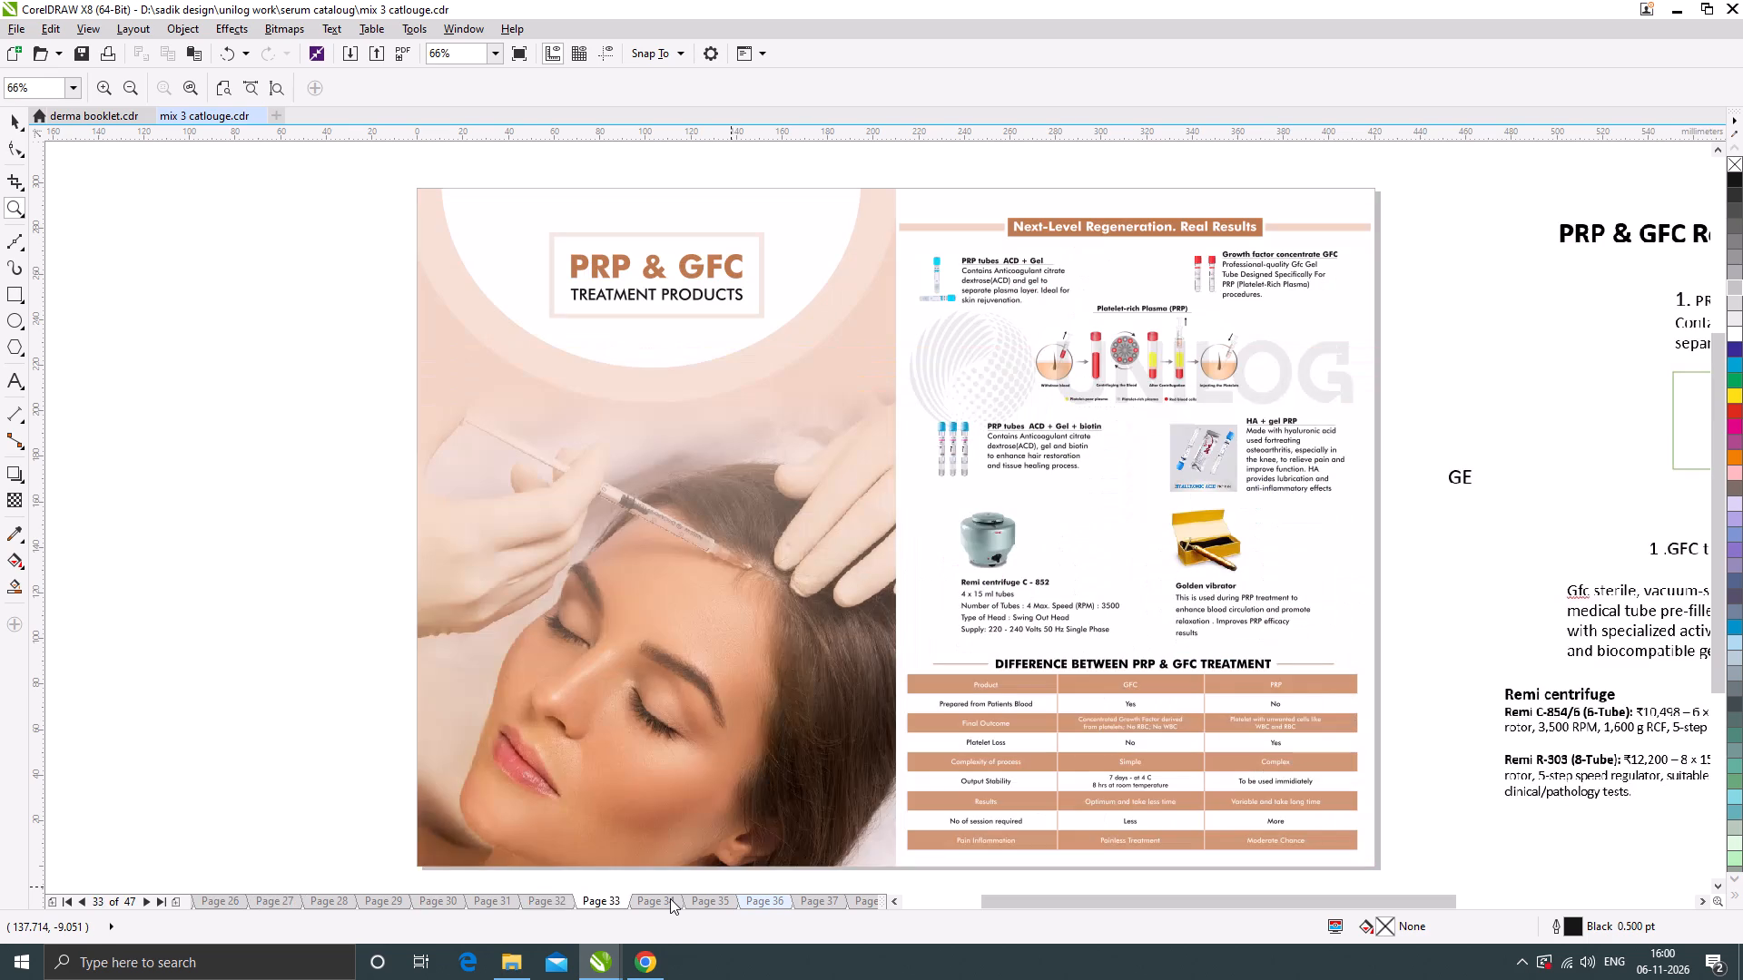
key("Page_Down")
key("Page_Down")
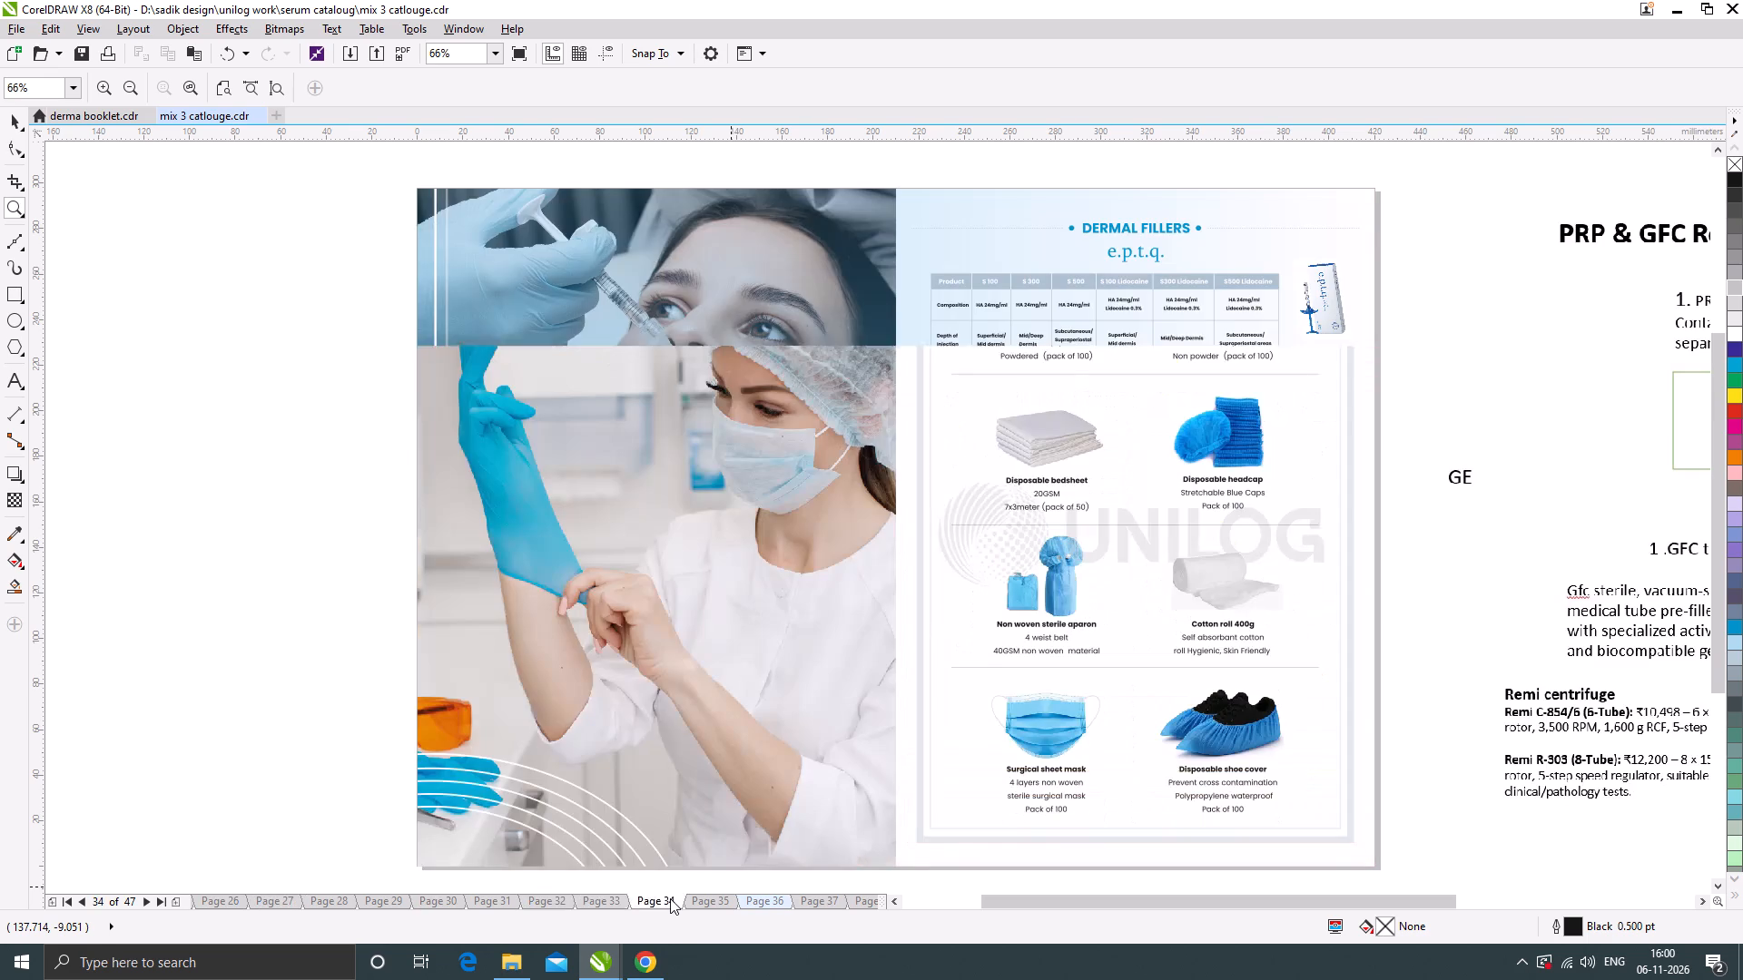
key("Page_Down")
key("Page_Down")
key("Page_Down")
key("Page_Down")
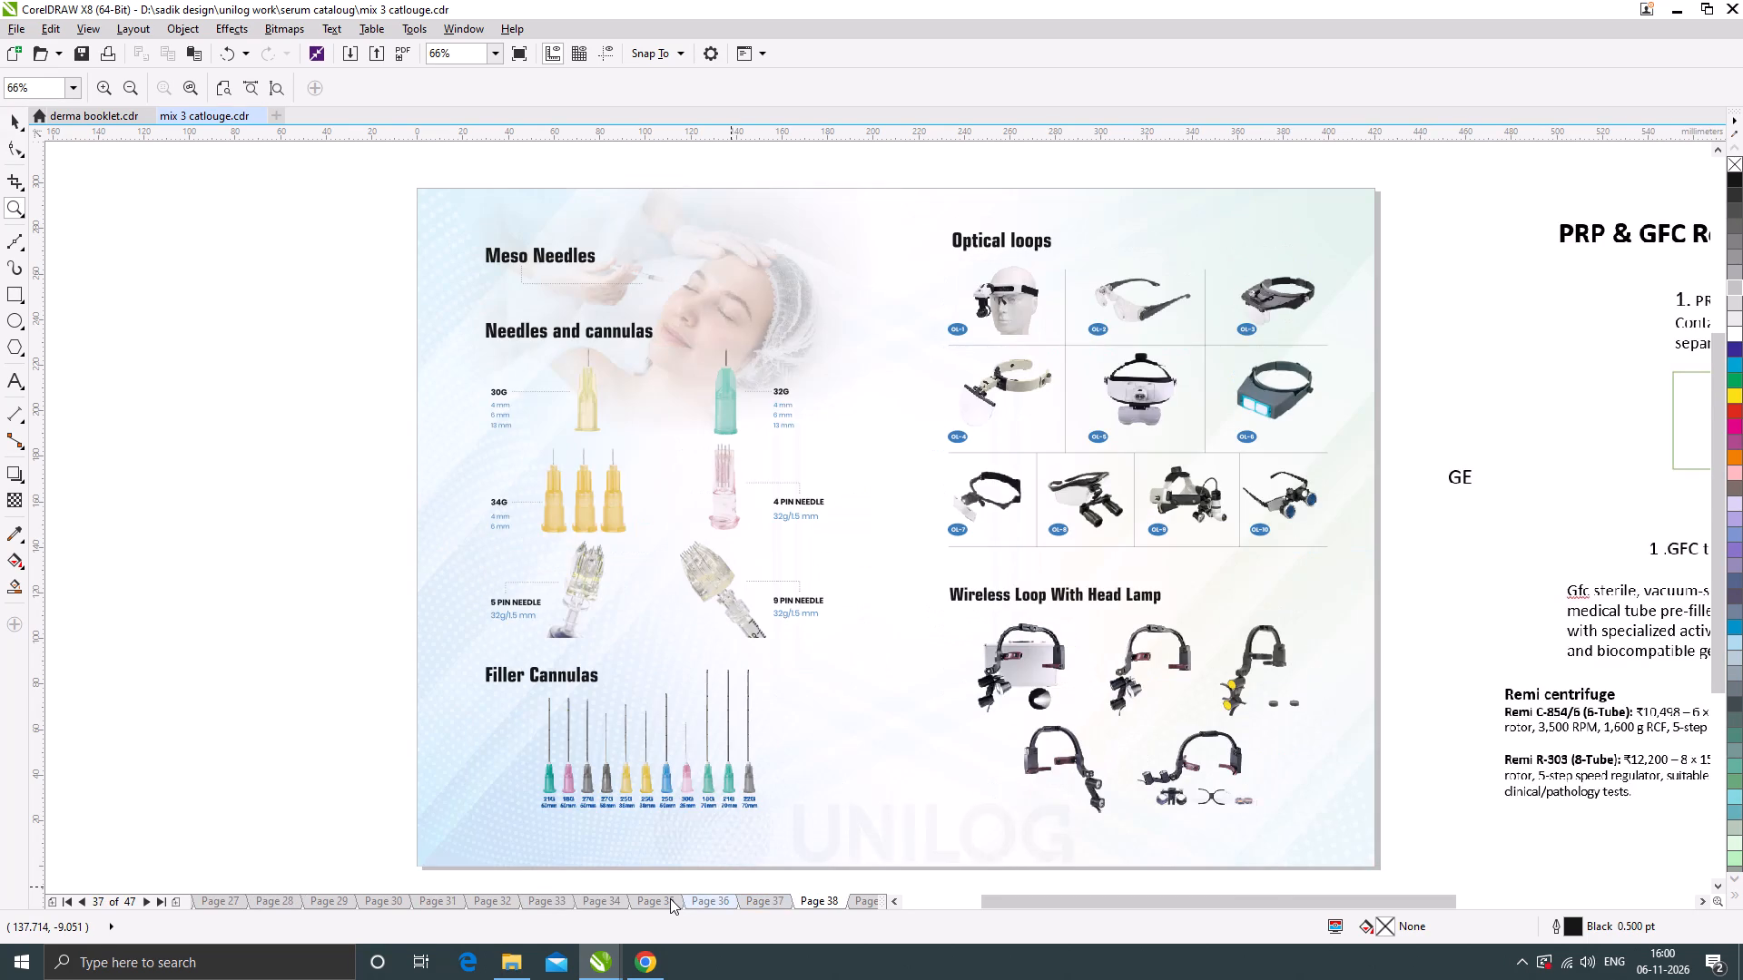
Examine the Unilog Product Range section from page 39 to about page 44, including AA Complex, Epidew, Acnepeel Exo and Scalpon.
key("Page_Down")
key("Page_Up")
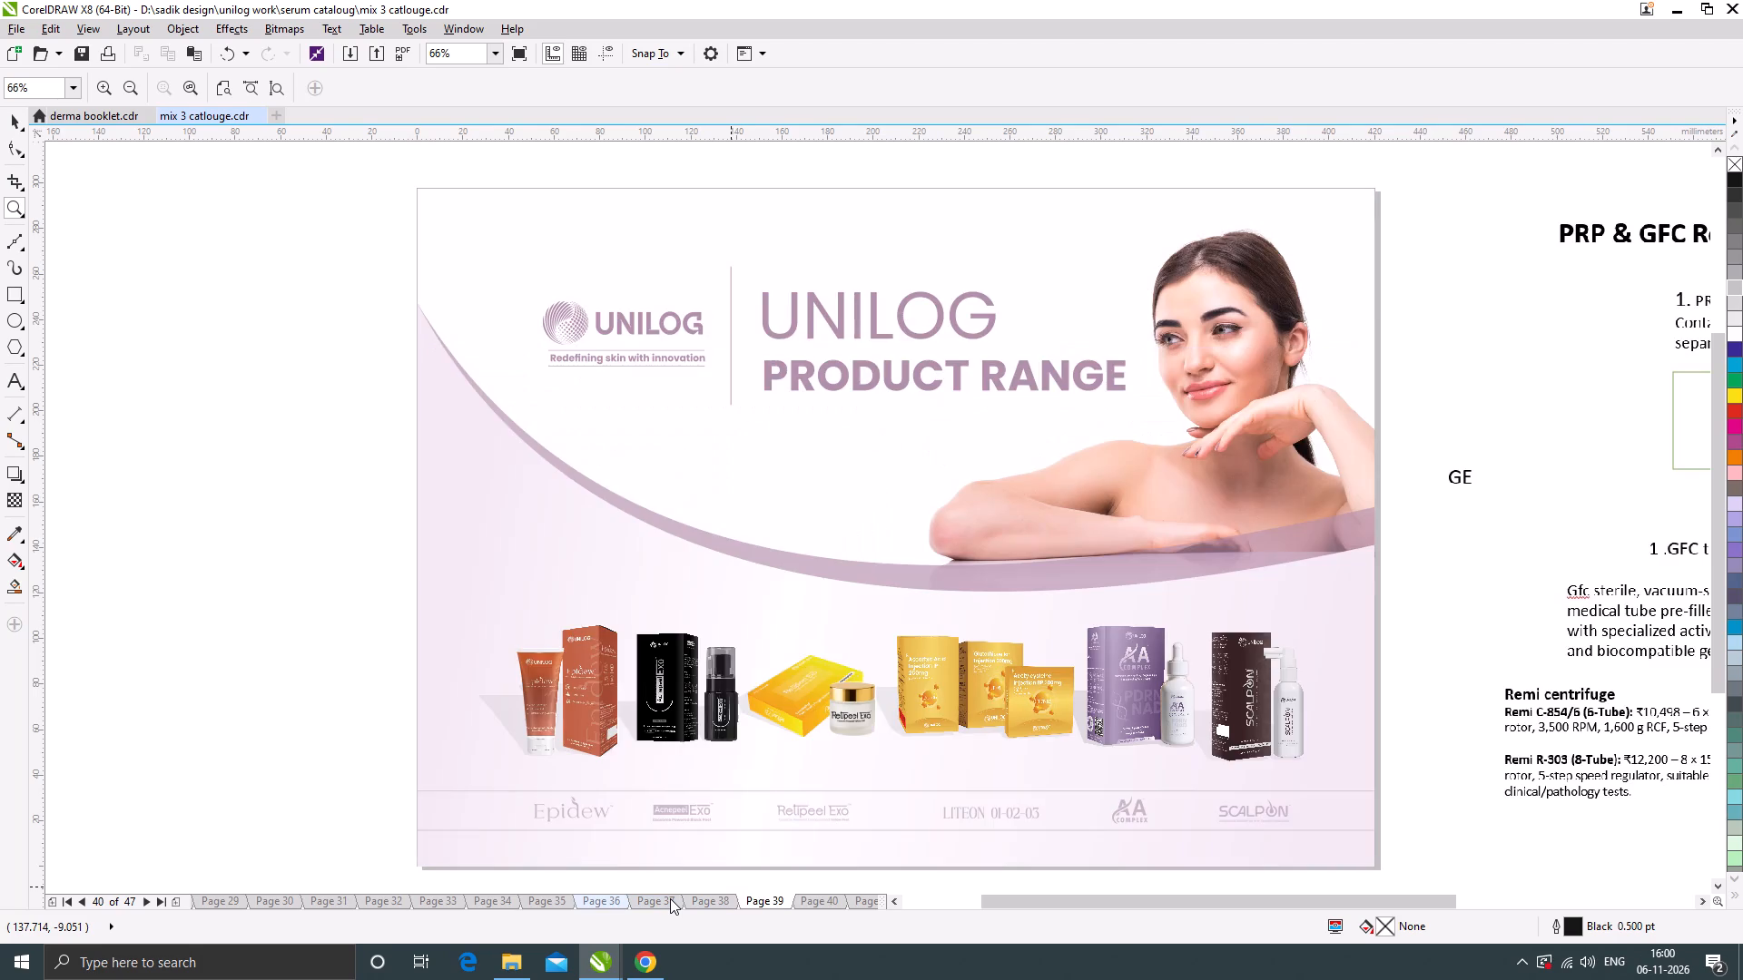
key("Page_Down")
key("Page_Down")
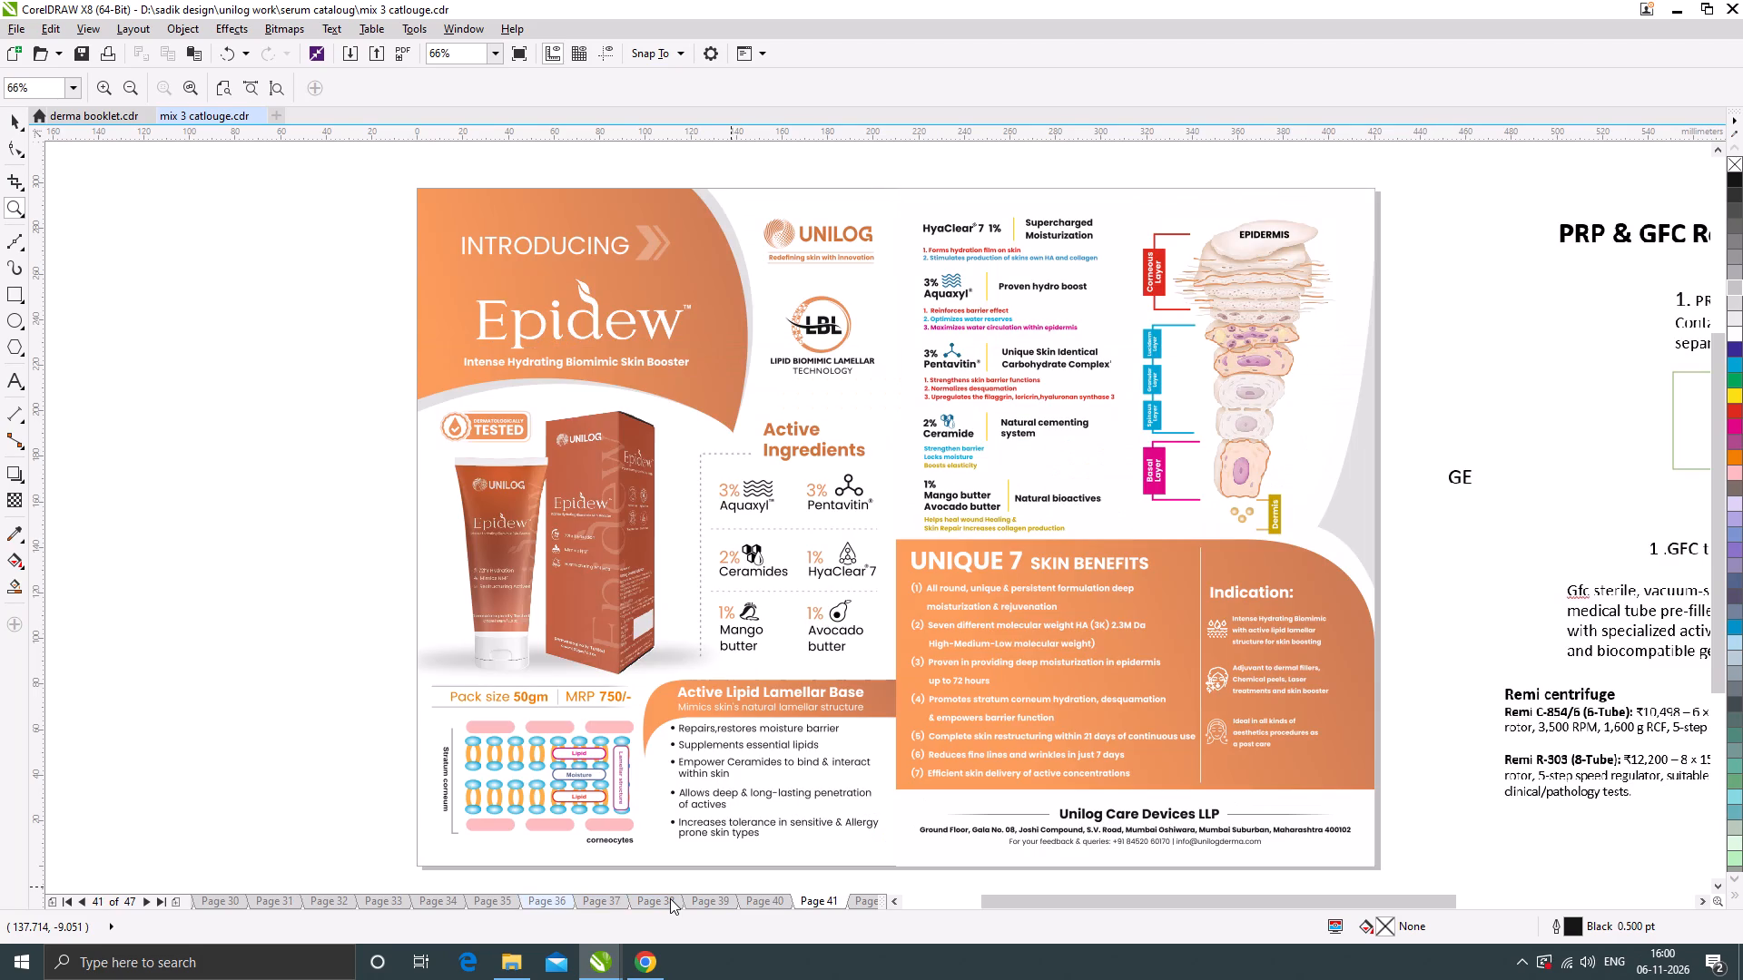
key("Page_Down")
key("Page_Down")
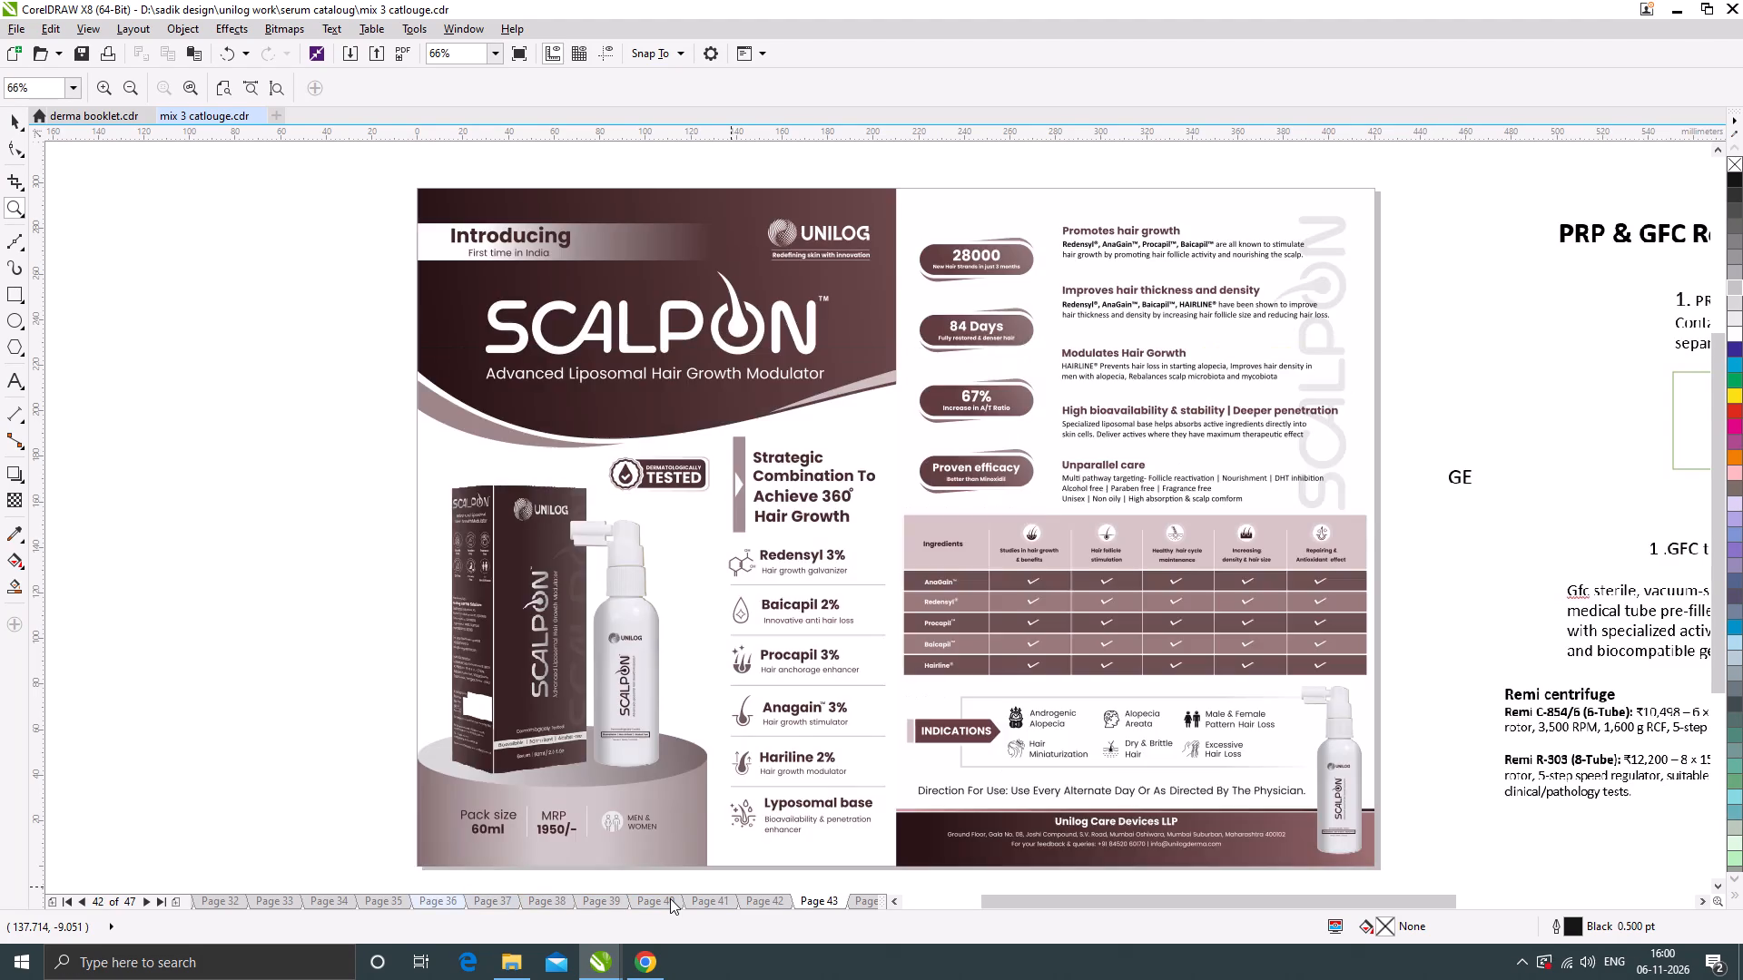
key("Page_Down")
key("Page_Up")
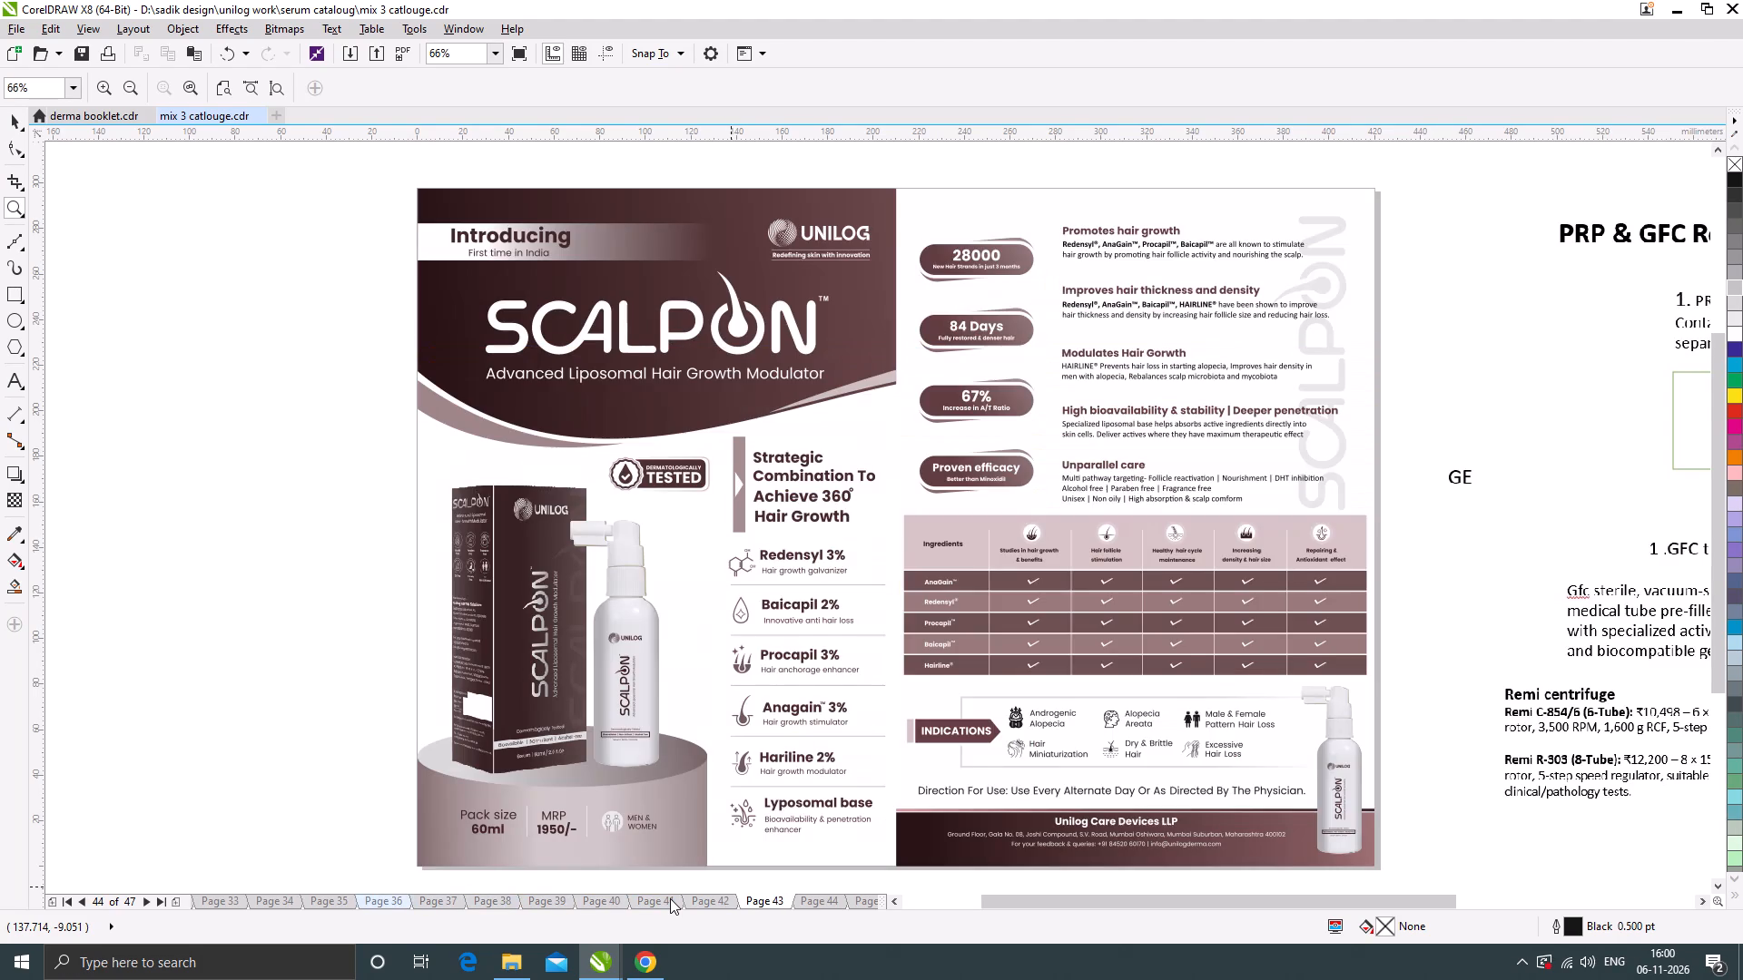
key("Page_Up")
key("Page_Up")
key("Page_Up")
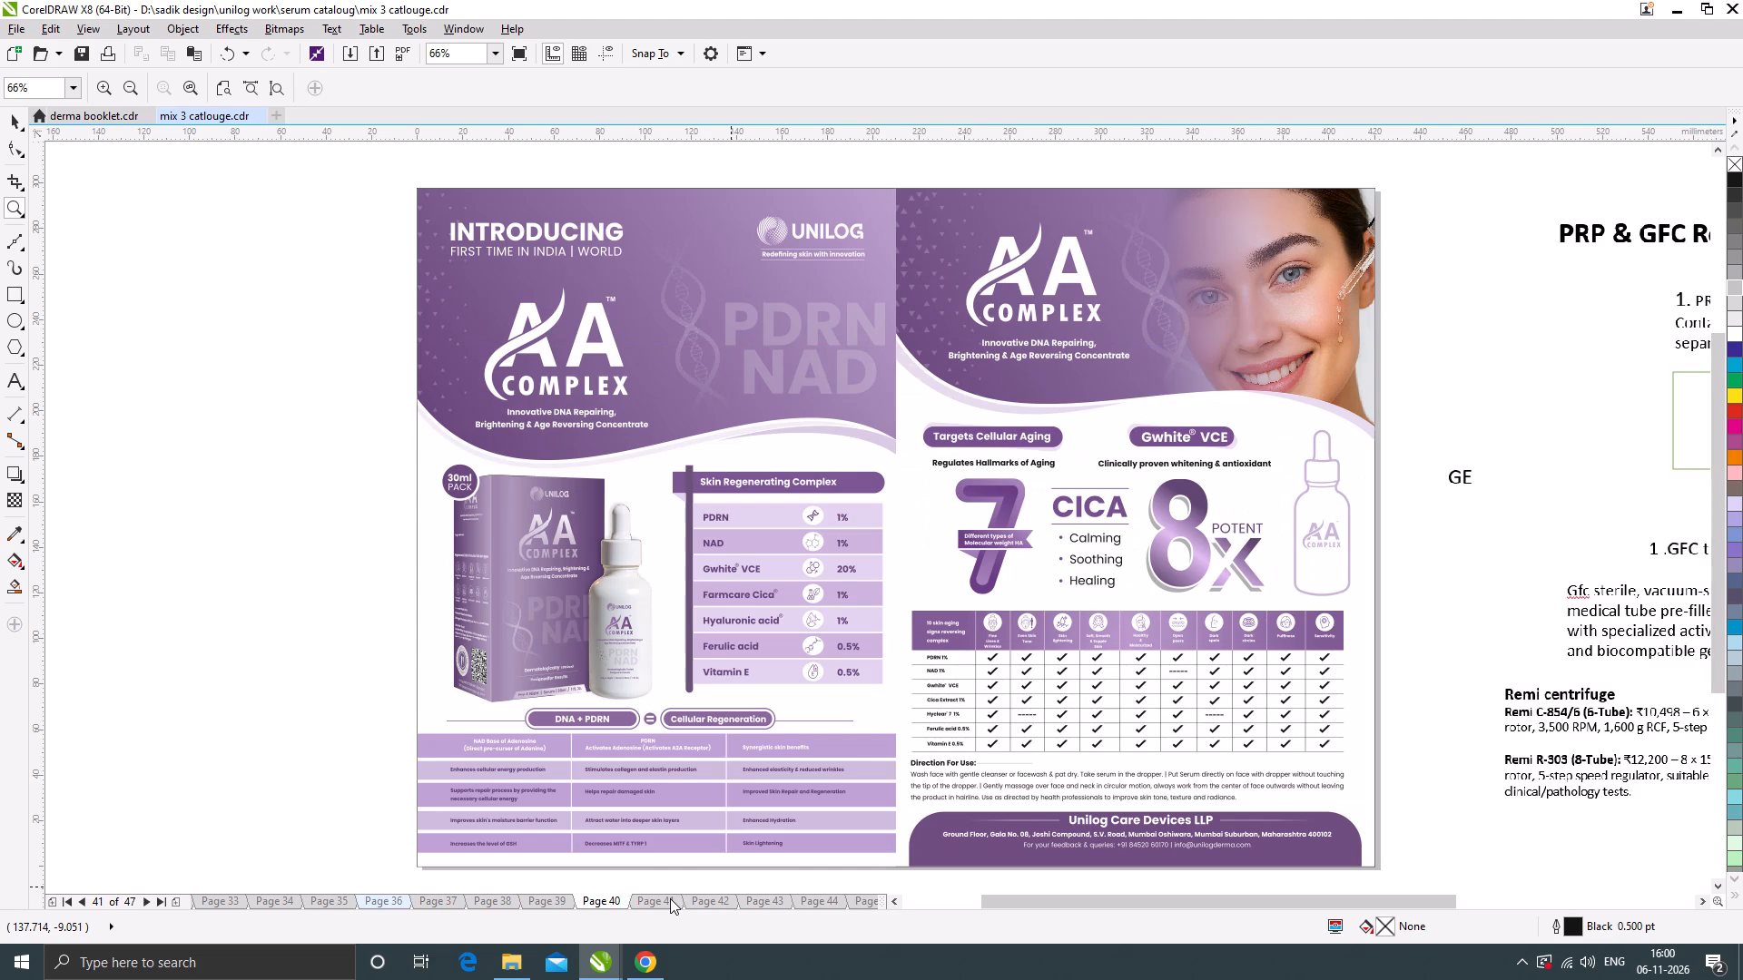
key("Page_Down")
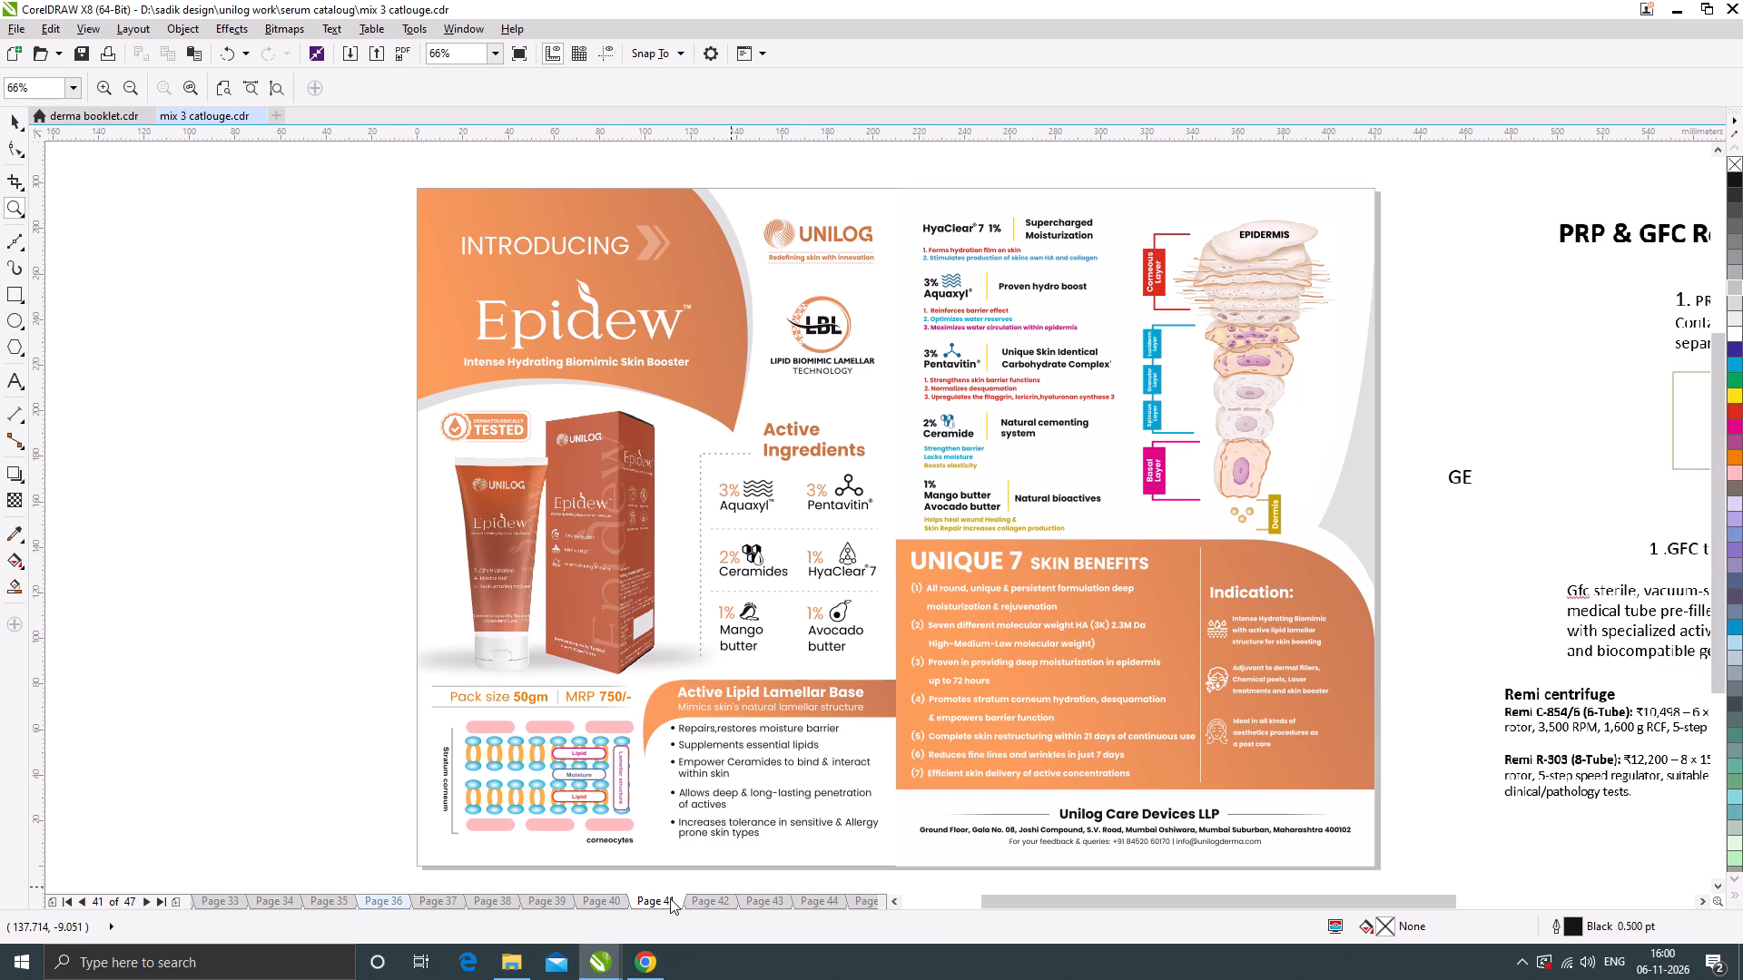
key("Page_Down")
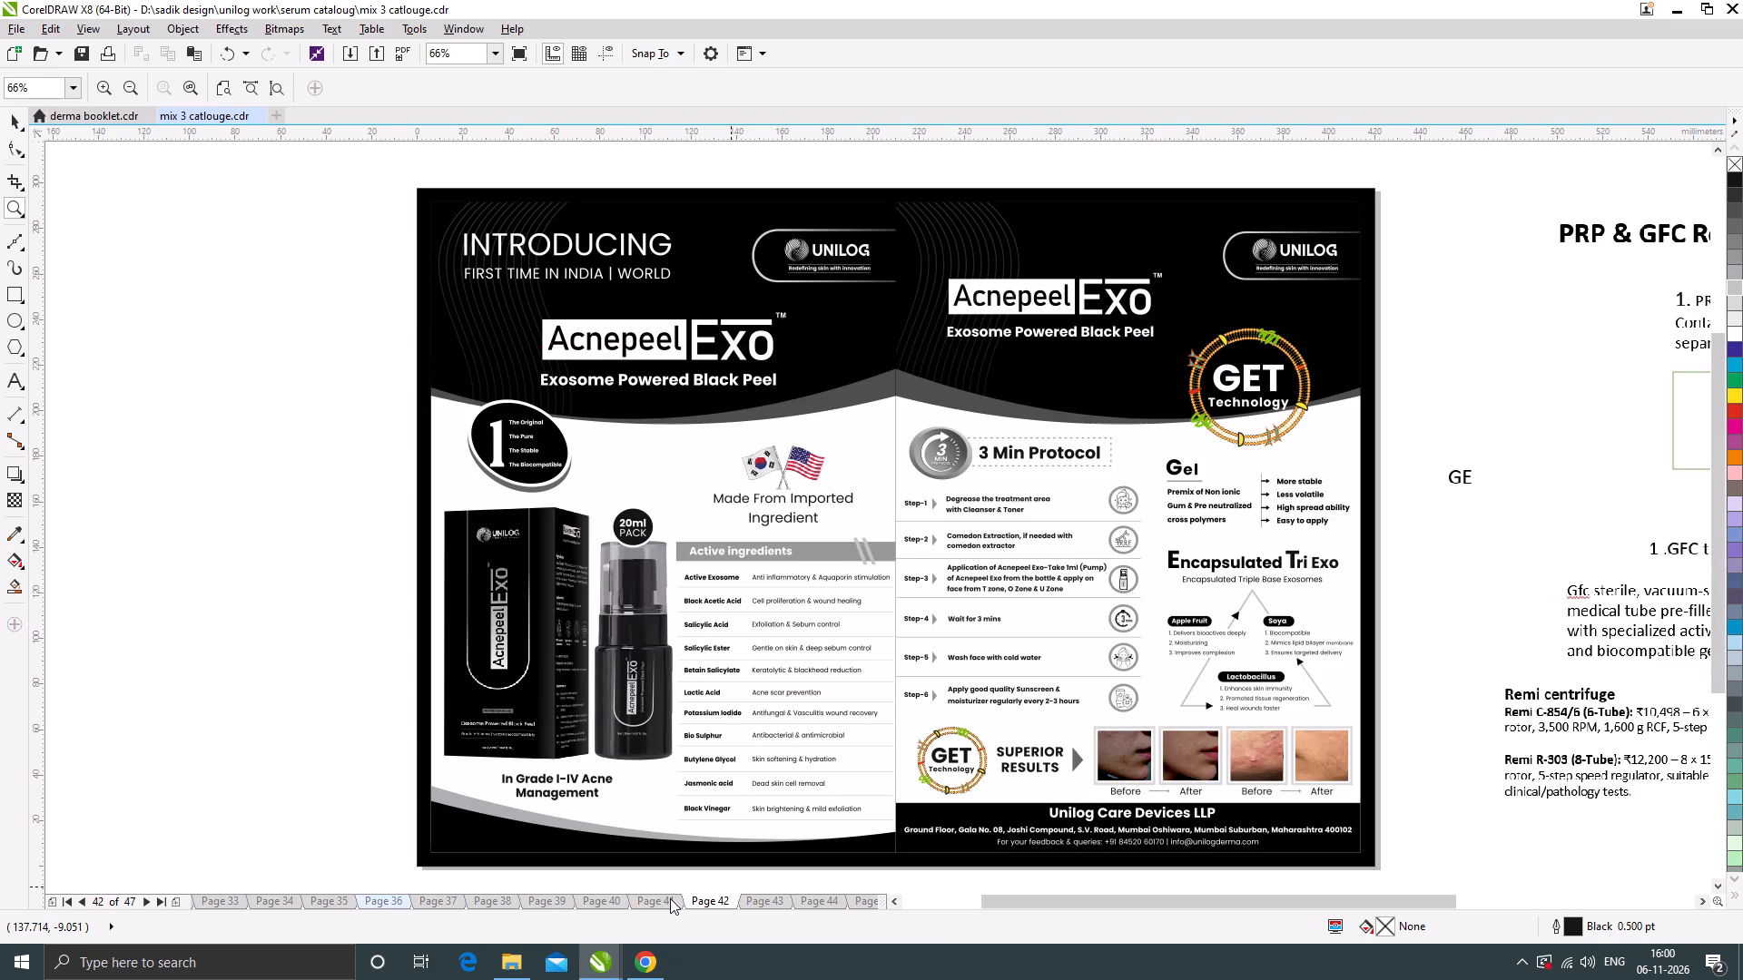
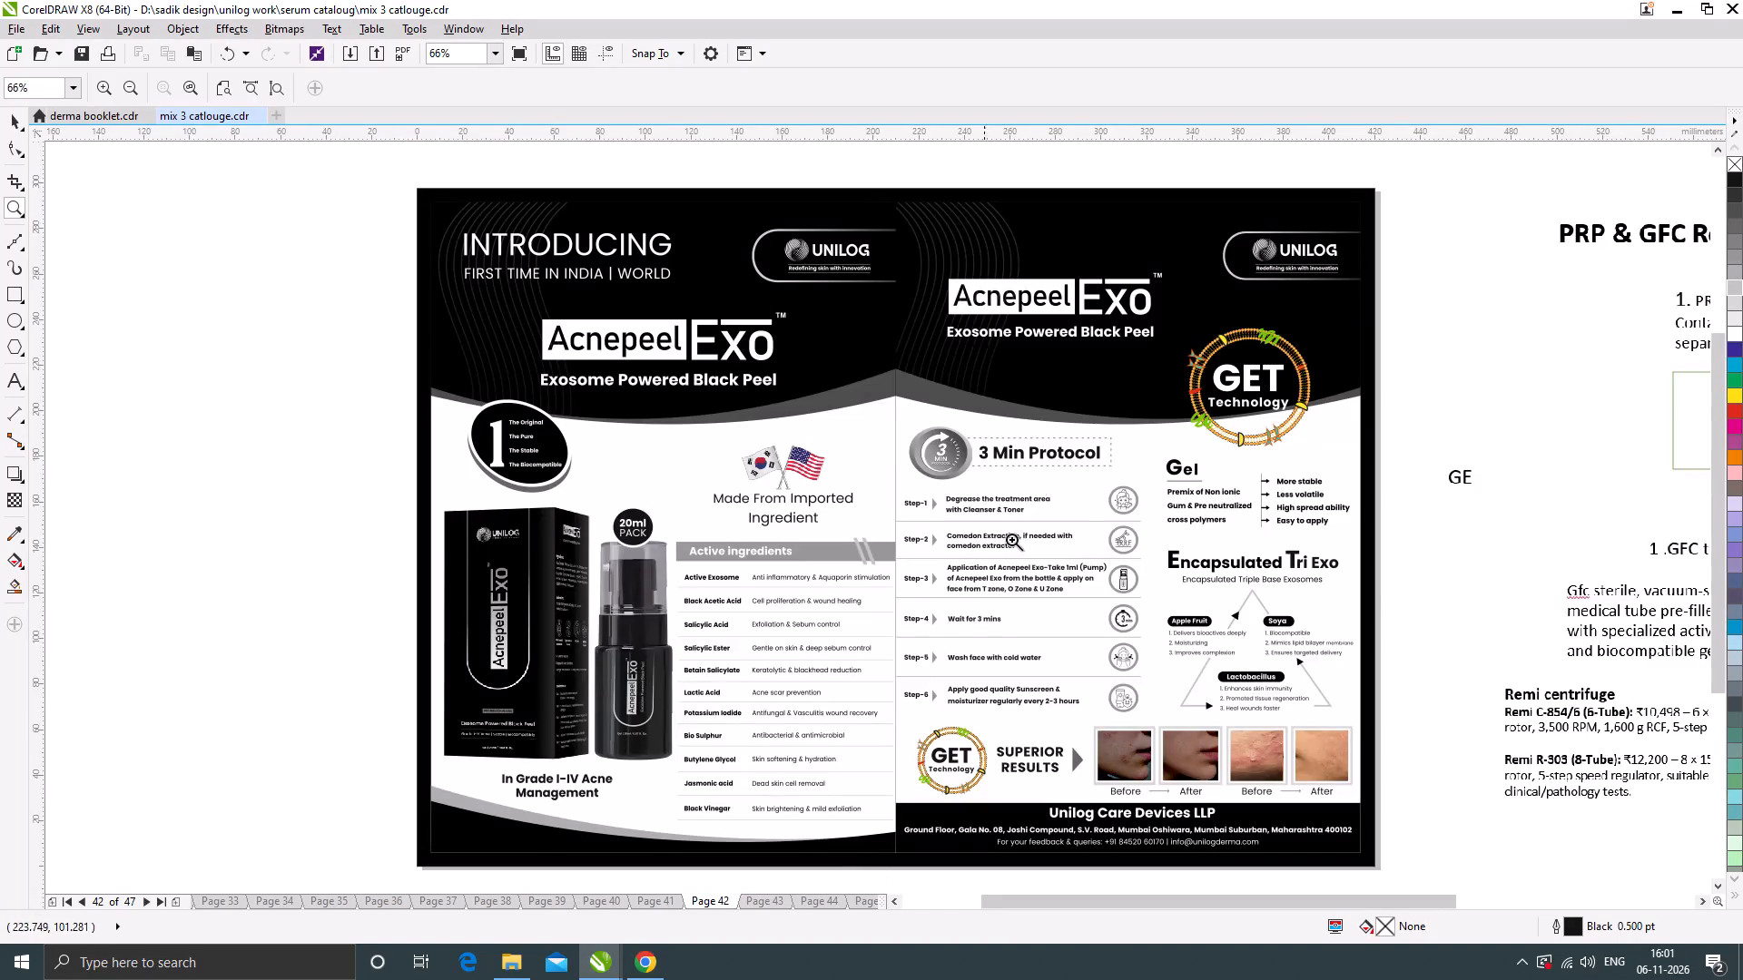
Copy the whole PRP & GFC spread together with its reference notes from page 33 of mix 3 catlouge.cdr.
scroll(1043, 447, "down", 1)
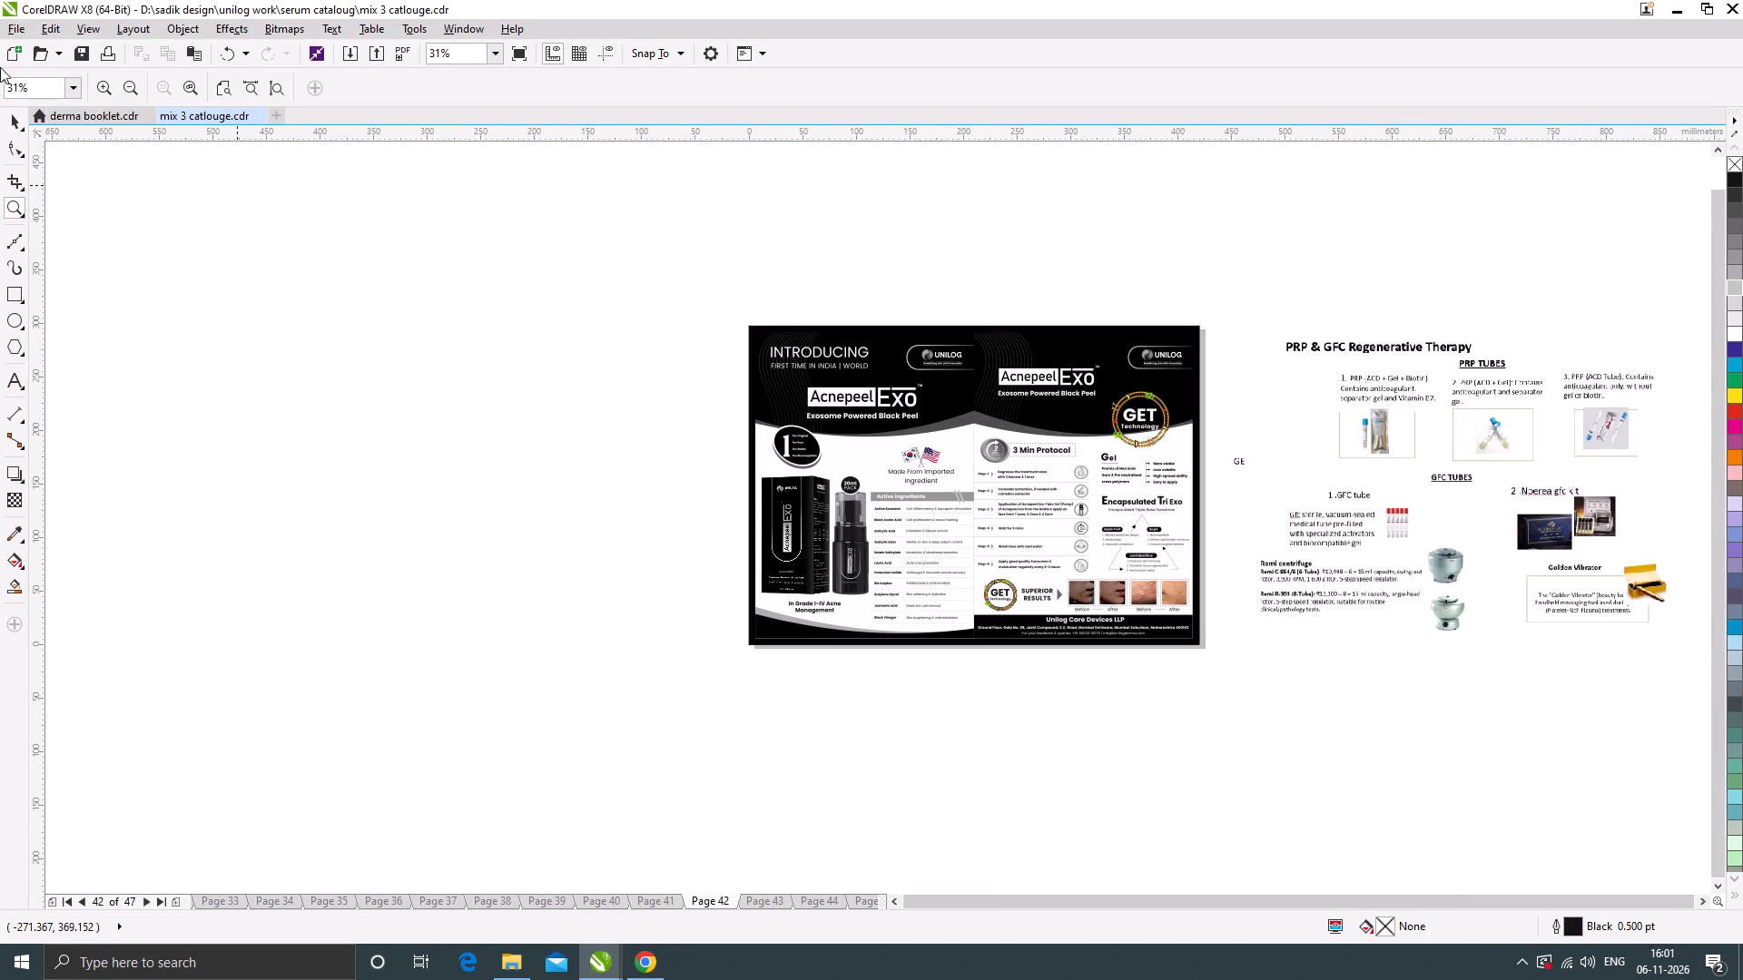
left_click(18, 124)
scroll(1104, 331, "down", 1)
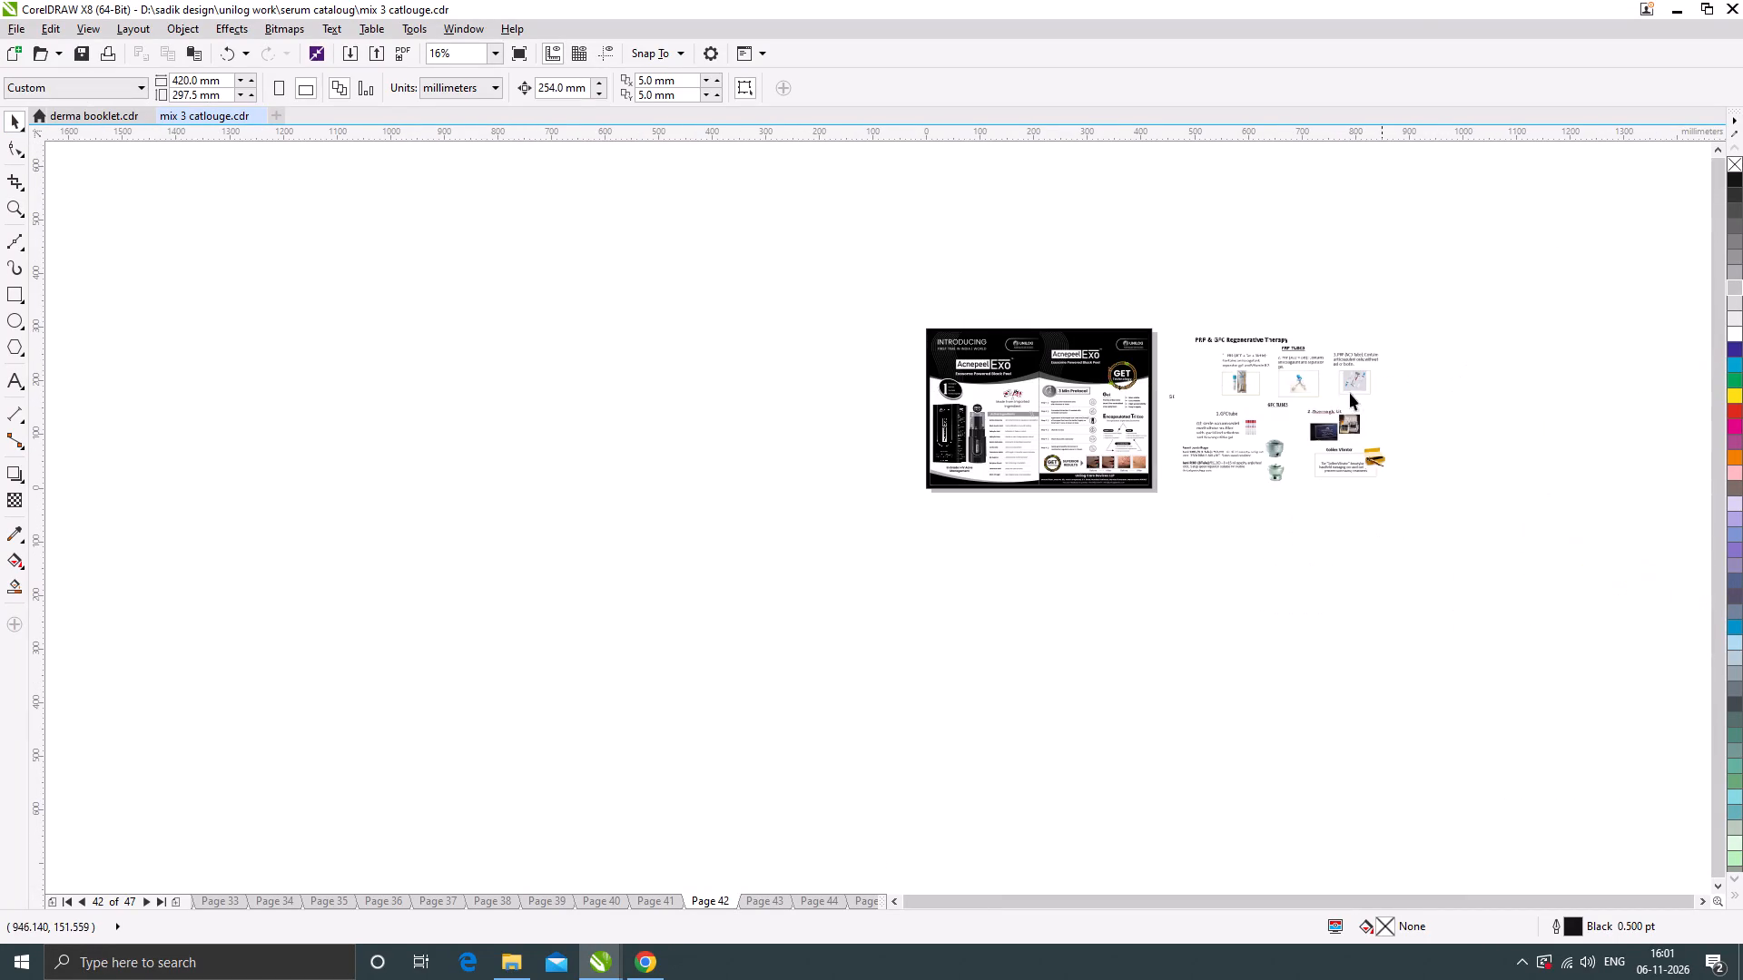
left_click(1336, 392)
key("Page_Up")
key("Page_Up")
key("Page_Up")
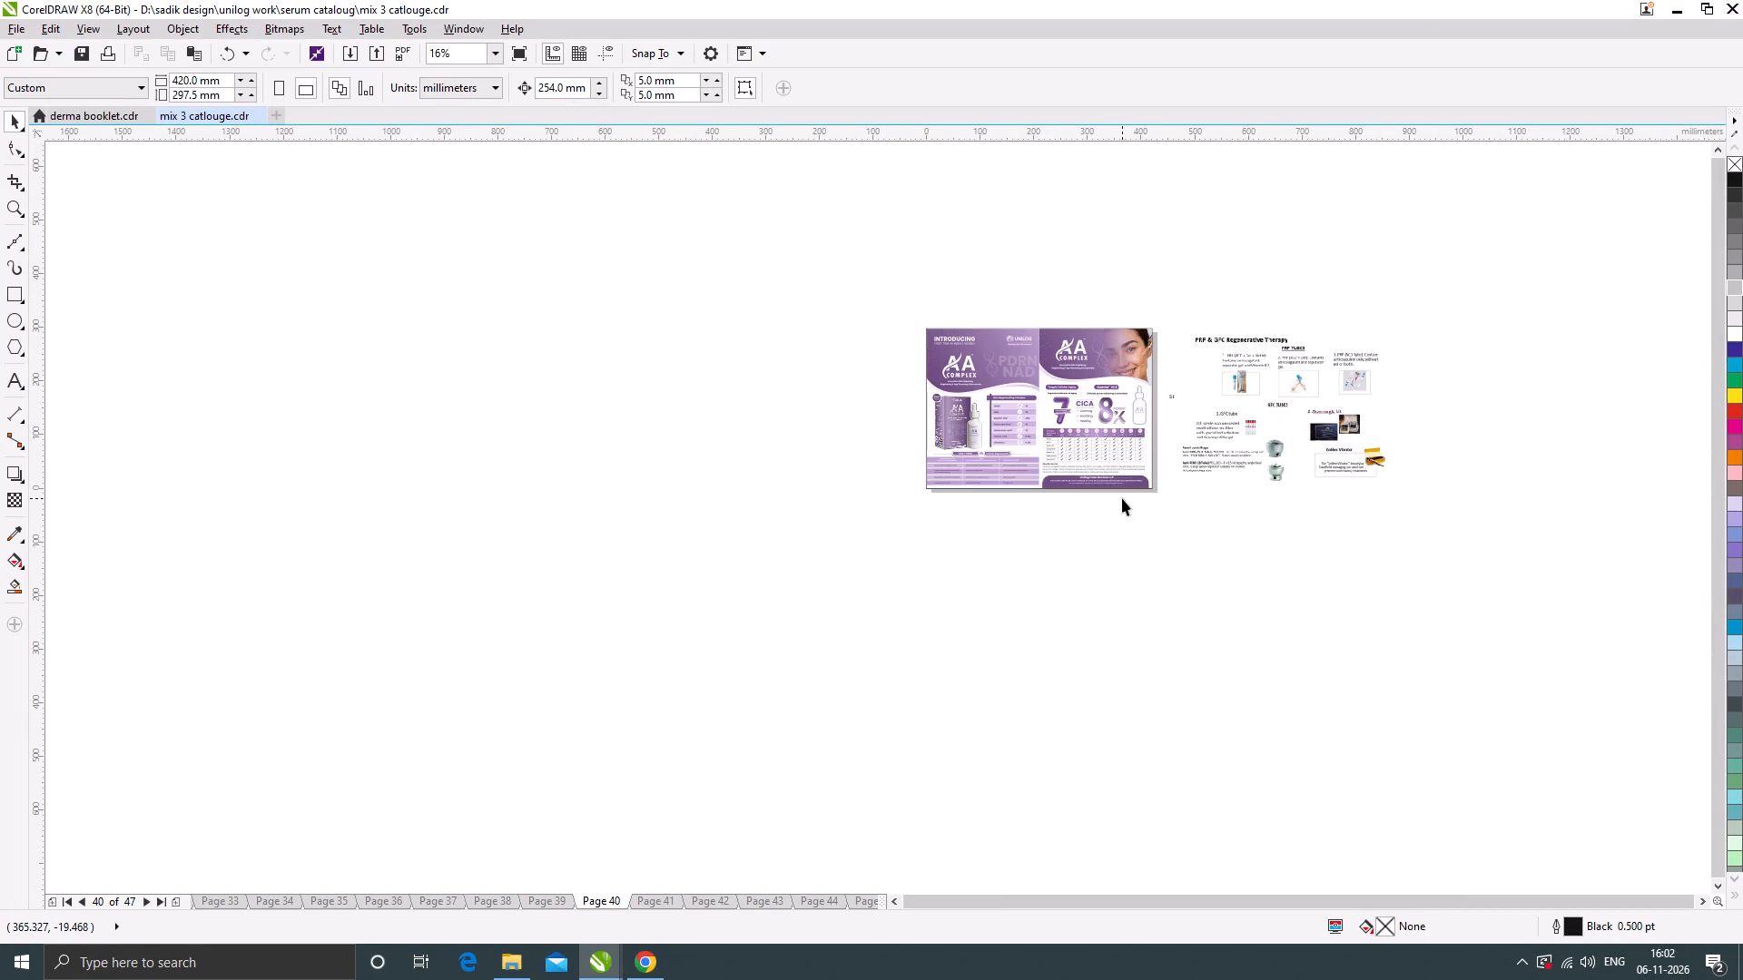
key("Page_Up")
key("Page_Up")
key("Page_Up")
key("Page_Up")
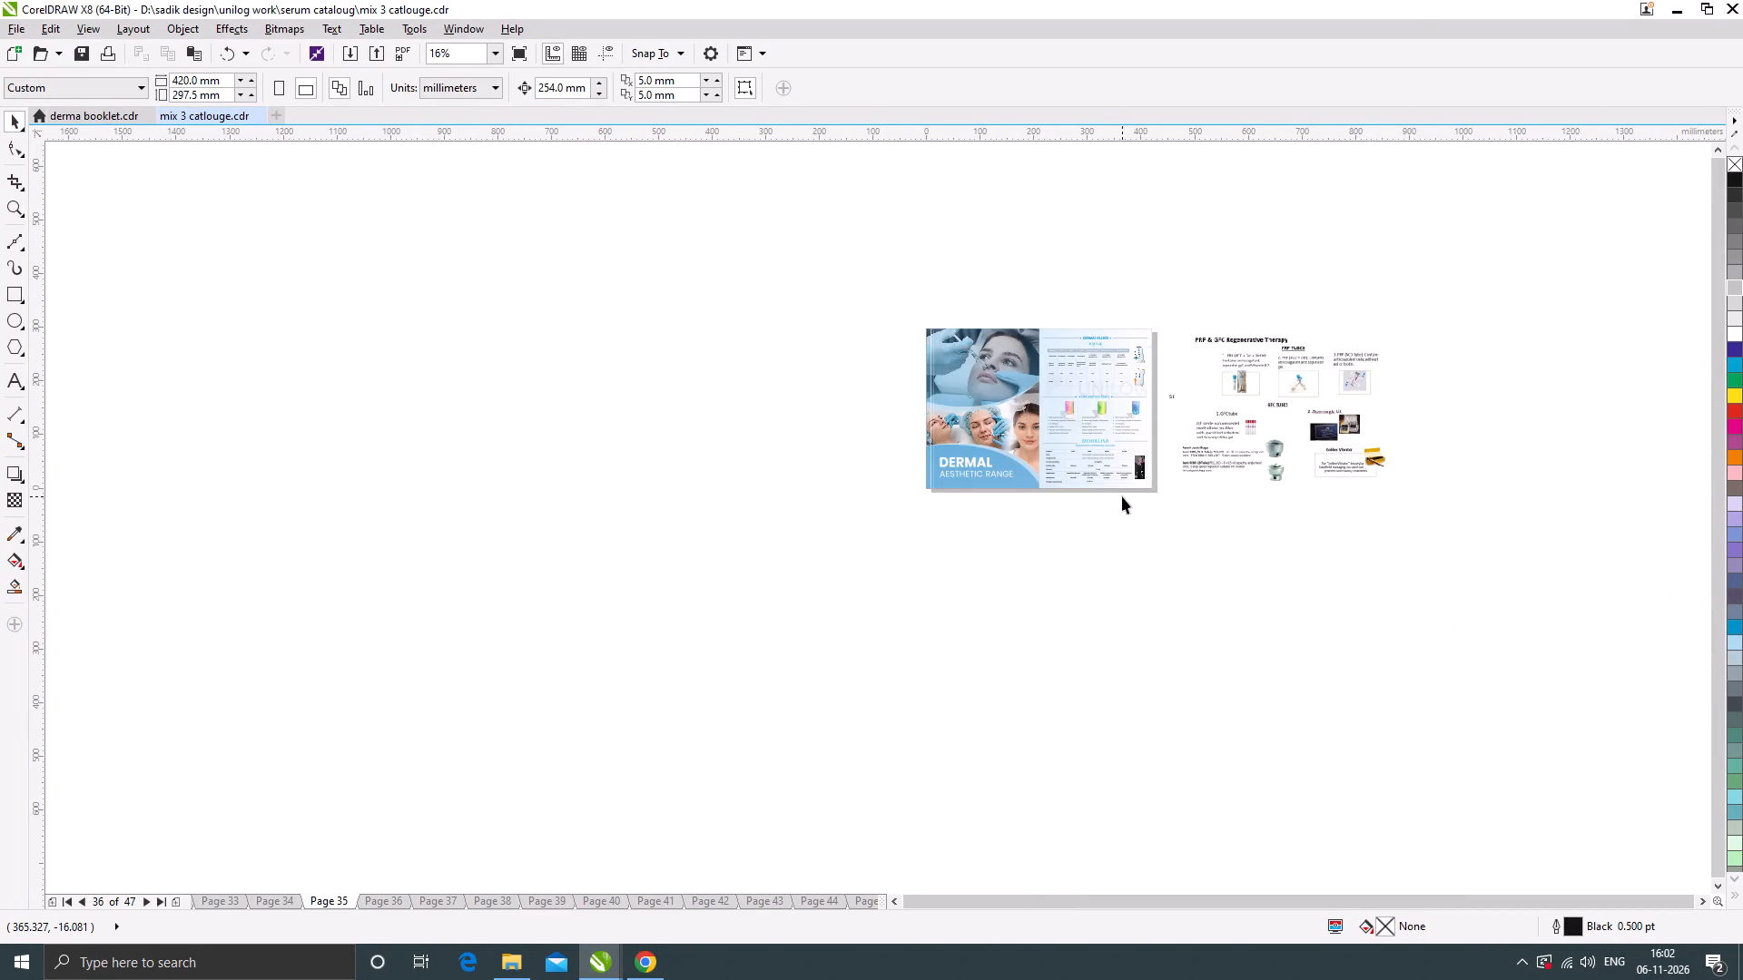
key("Page_Up")
key("Page_Up")
left_click_drag(856, 262, 1478, 551)
key("ctrl+c")
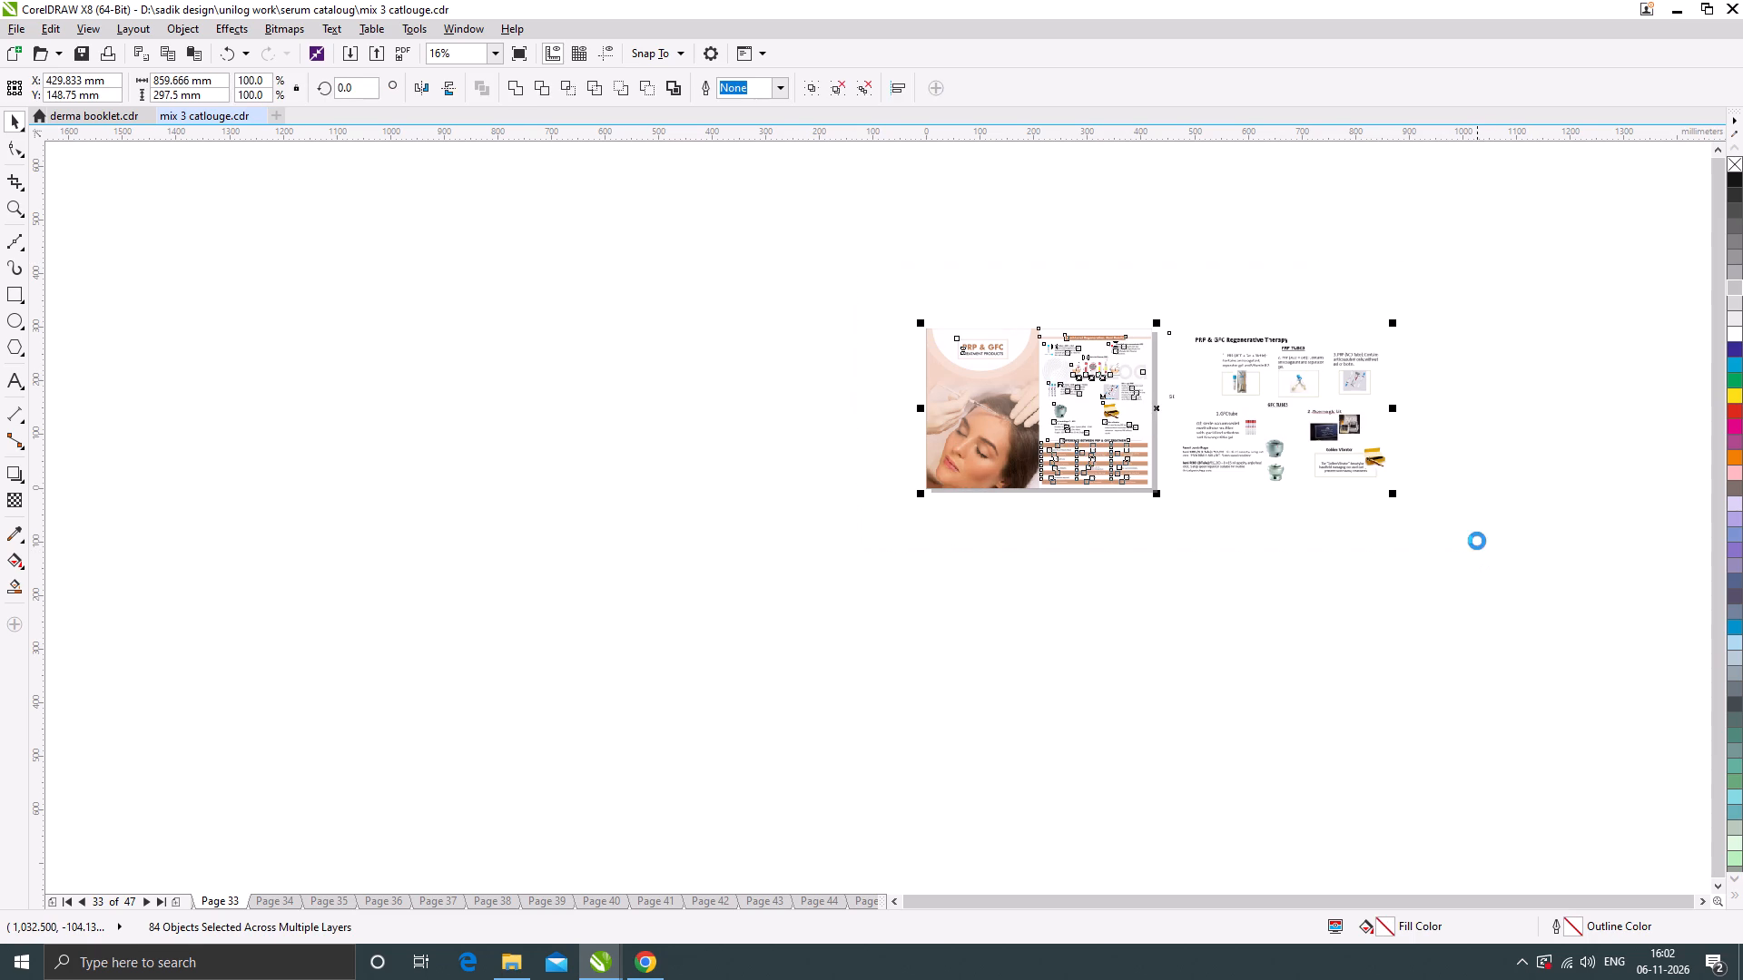
Switch to derma booklet.cdr and look over the spreads on pages 13 to 15, from Hair & Skin Analyzer to Consumables Series.
left_click(104, 114)
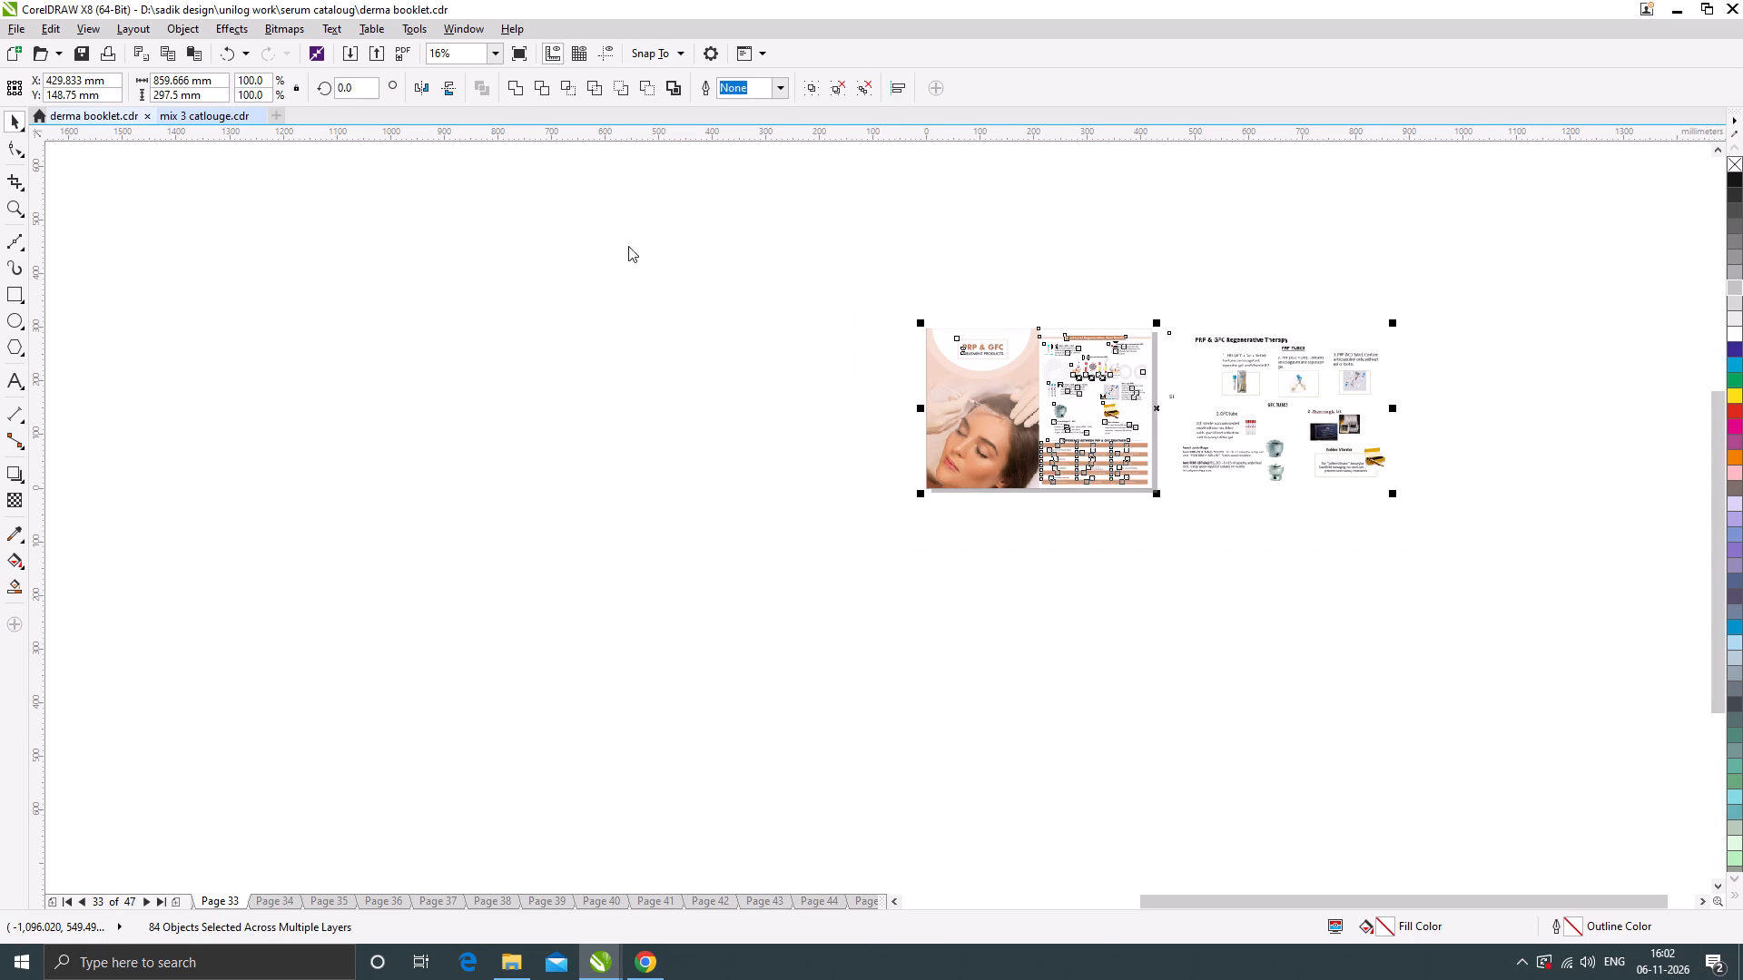
scroll(916, 402, "down", 1)
left_click(1147, 534)
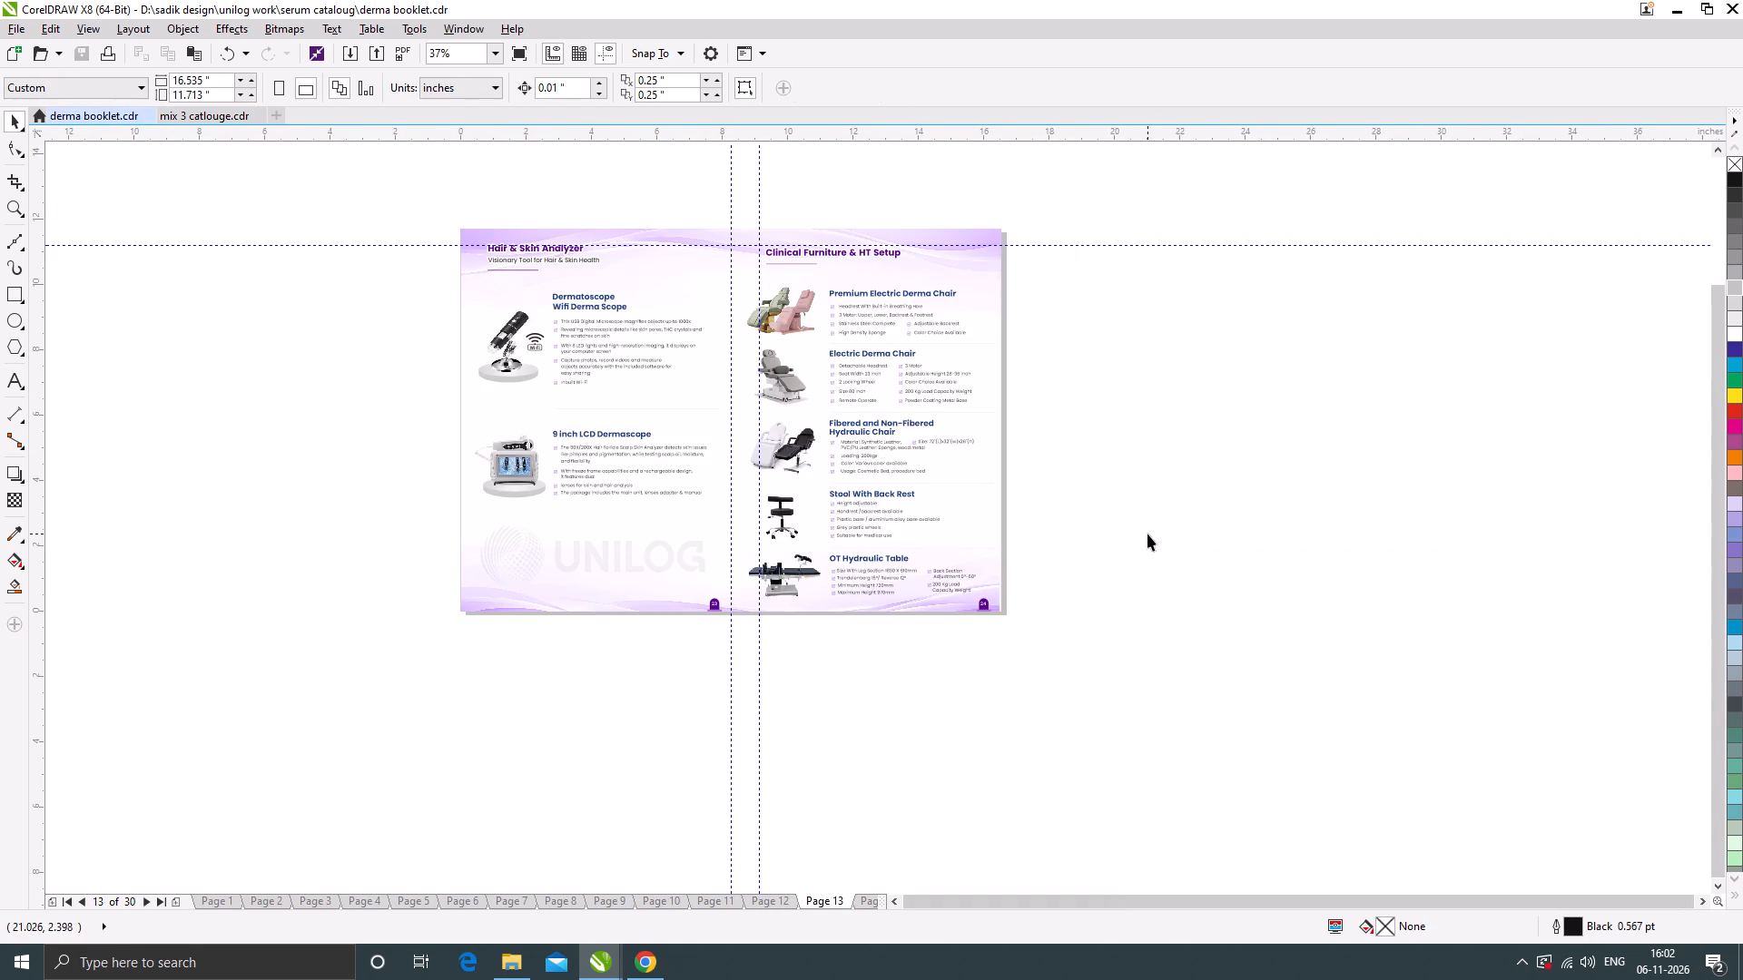
left_click(1078, 485)
scroll(761, 475, "up", 1)
scroll(916, 470, "down", 1)
left_click(1206, 499)
scroll(869, 407, "up", 1)
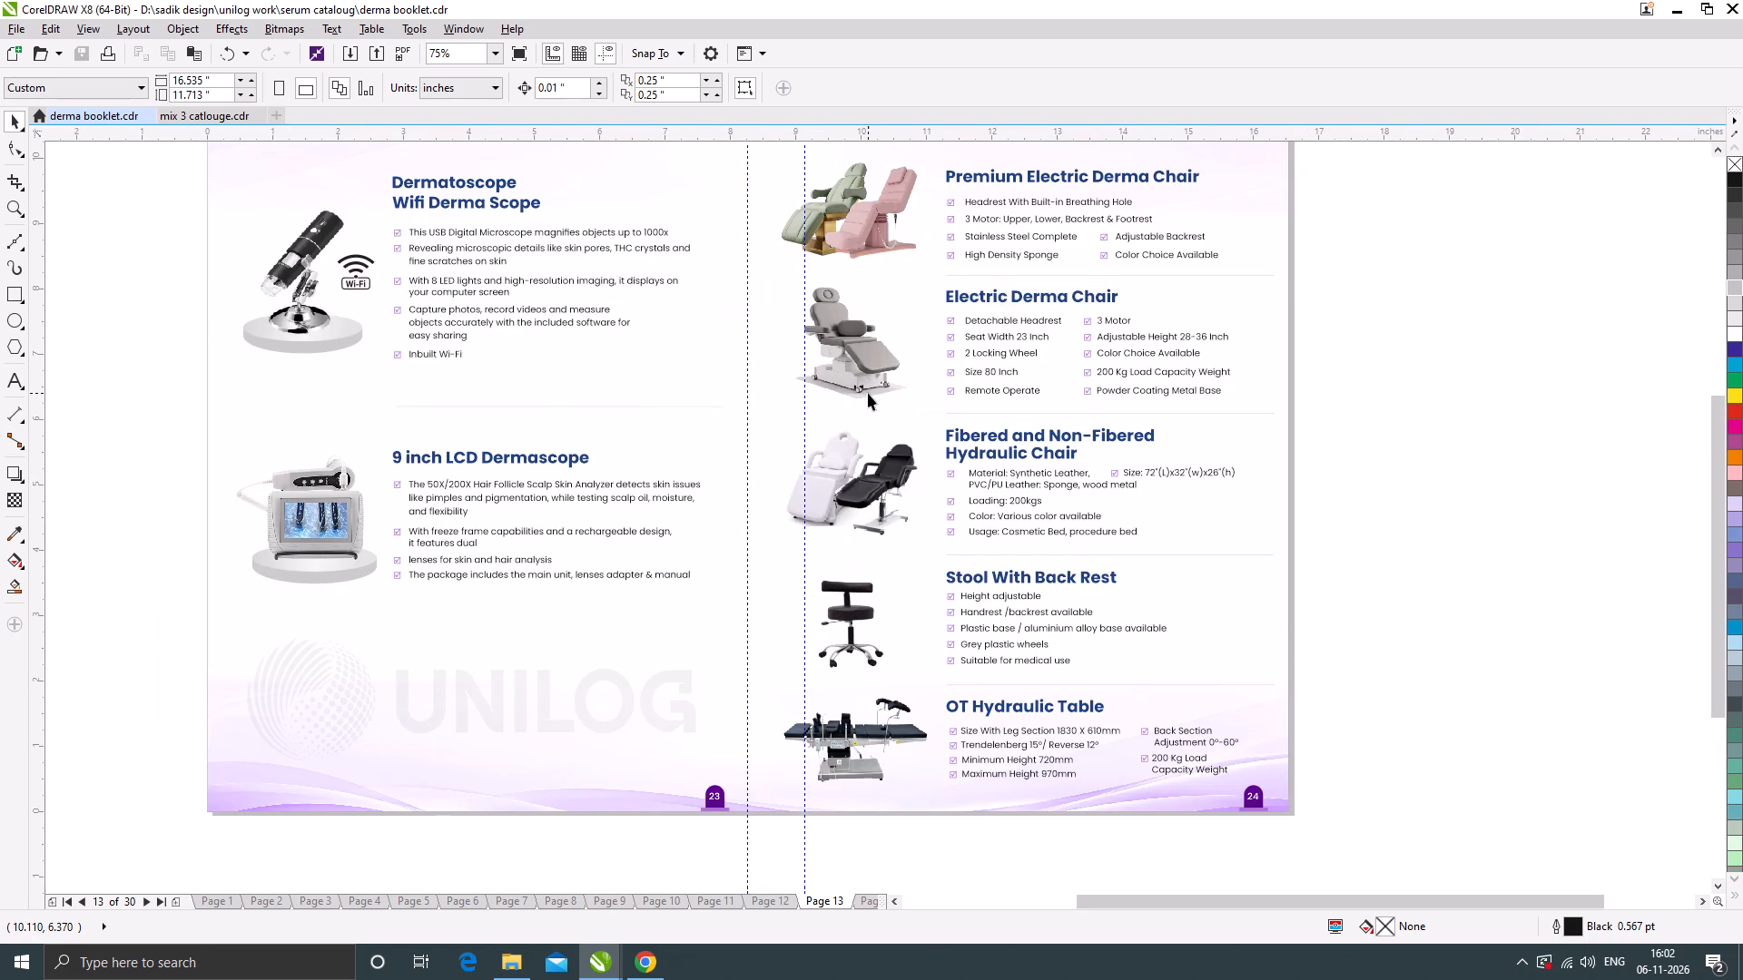
key("Page_Down")
key("Page_Down")
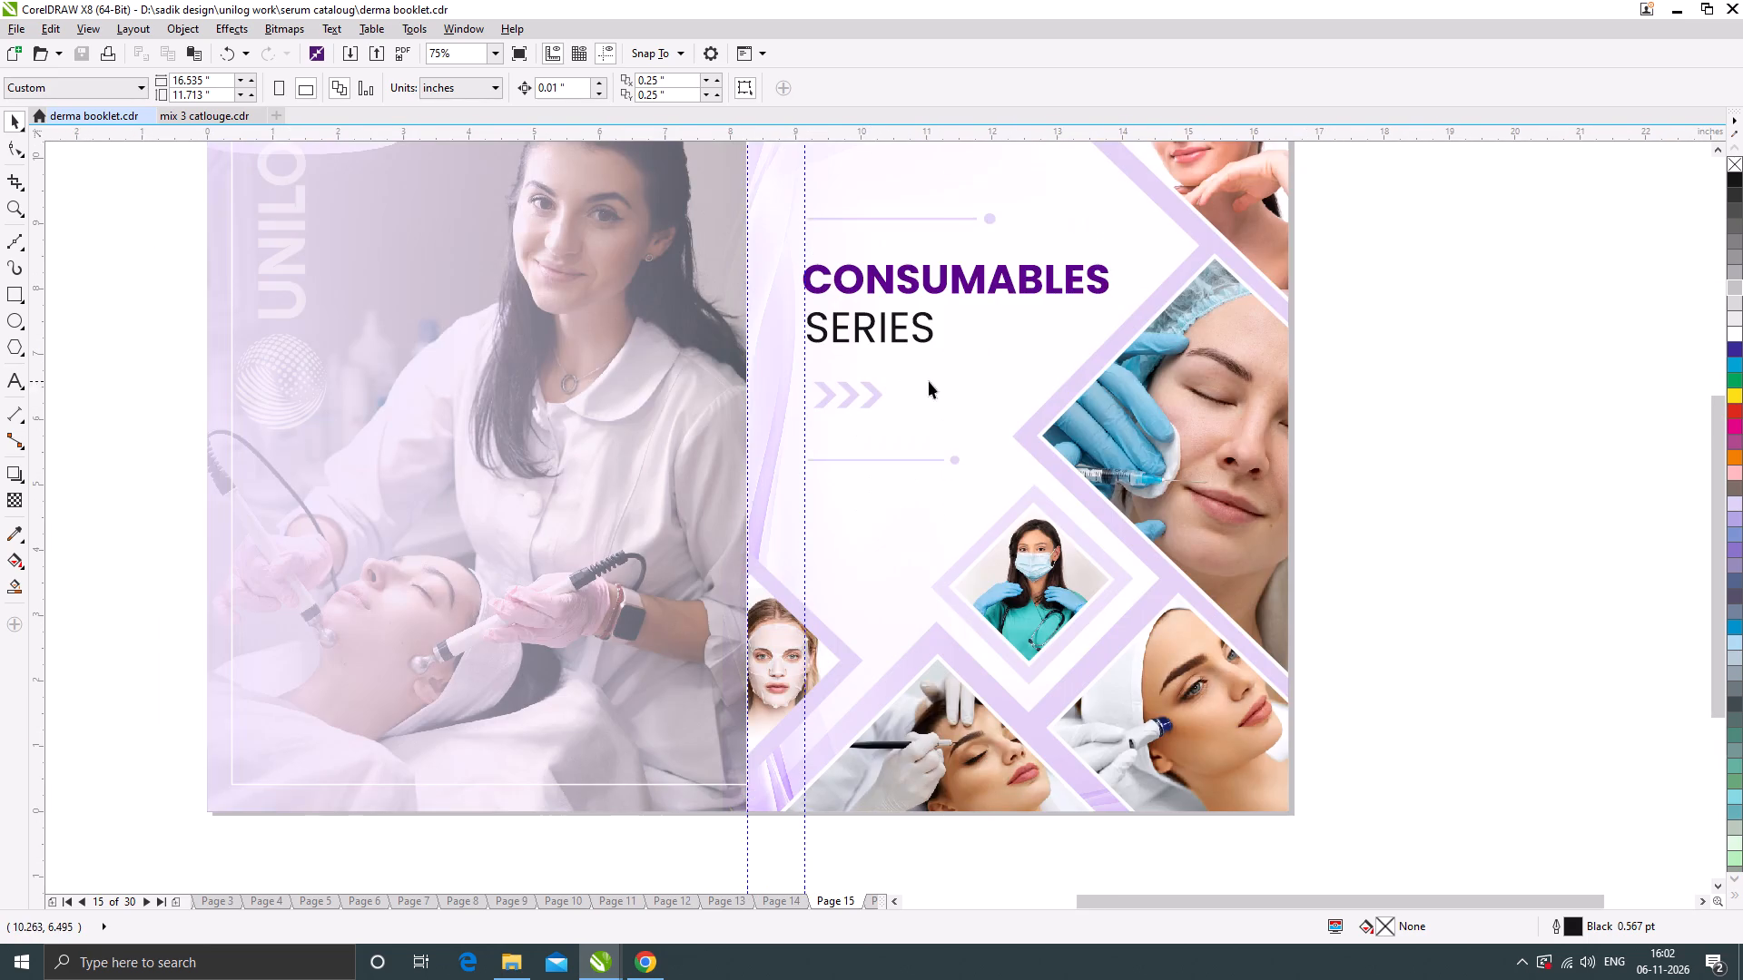
scroll(947, 393, "down", 1)
Shift the Portable RF product image slightly to the right and down in the Portable Essentials section on page 14.
key("Page_Up")
scroll(985, 289, "up", 1)
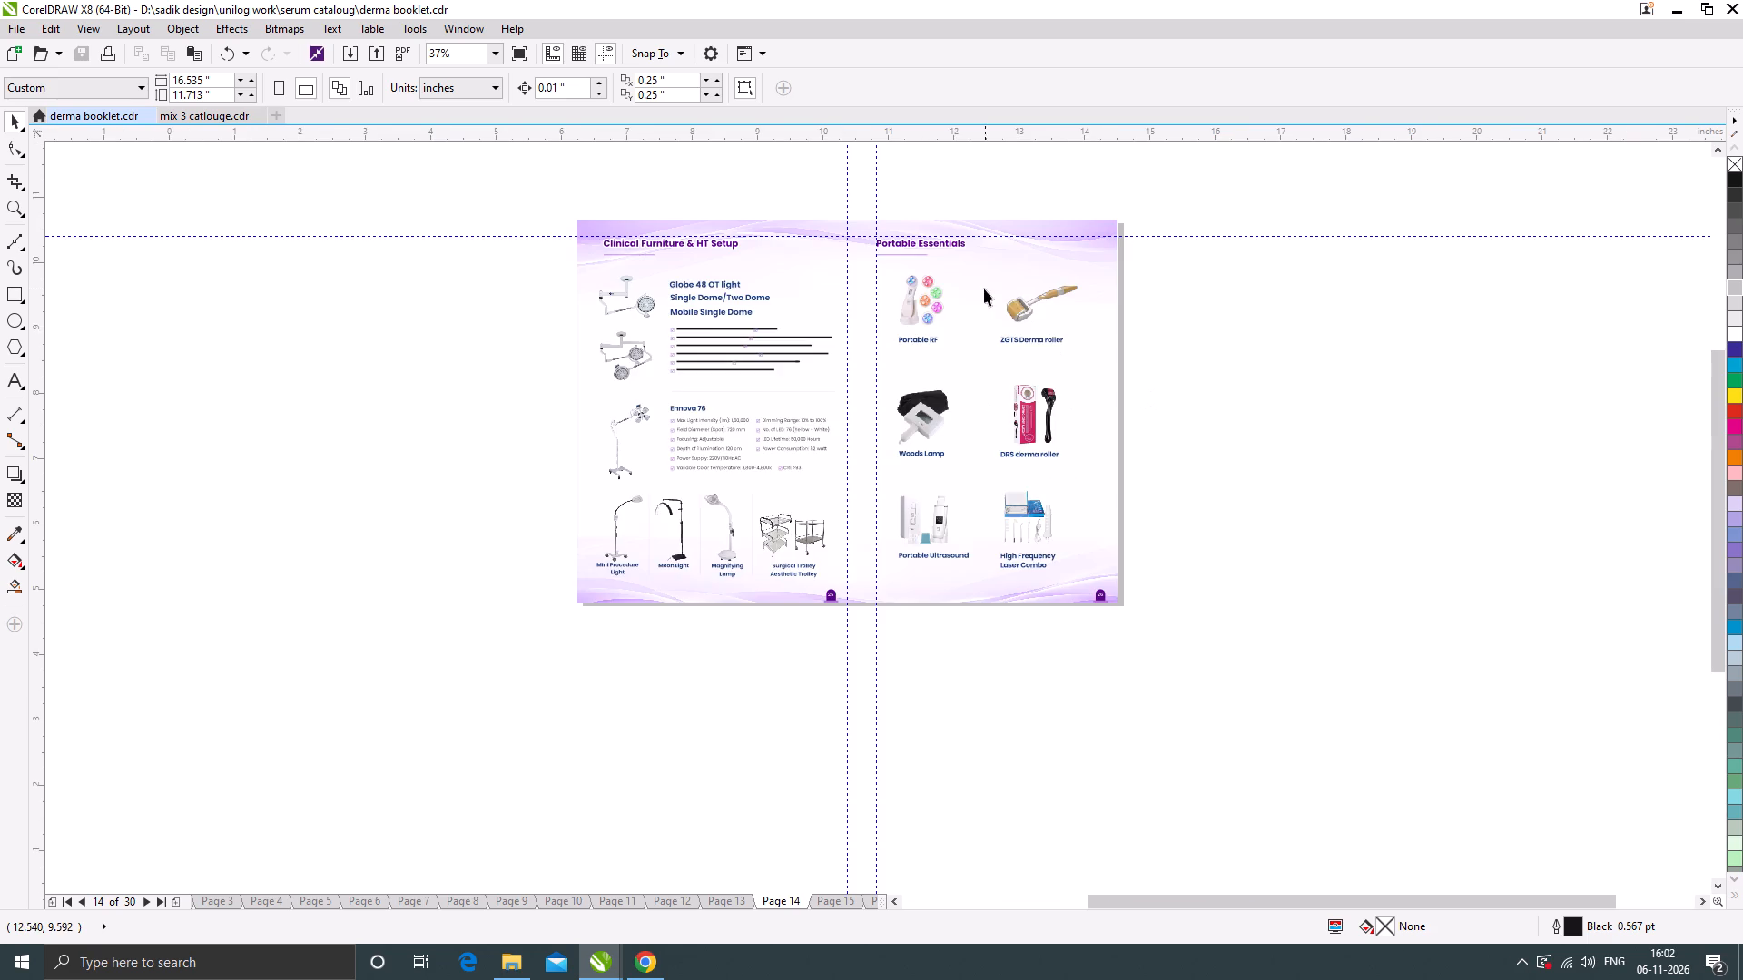
left_click(879, 329)
scroll(871, 301, "up", 1)
left_click_drag(911, 295, 916, 298)
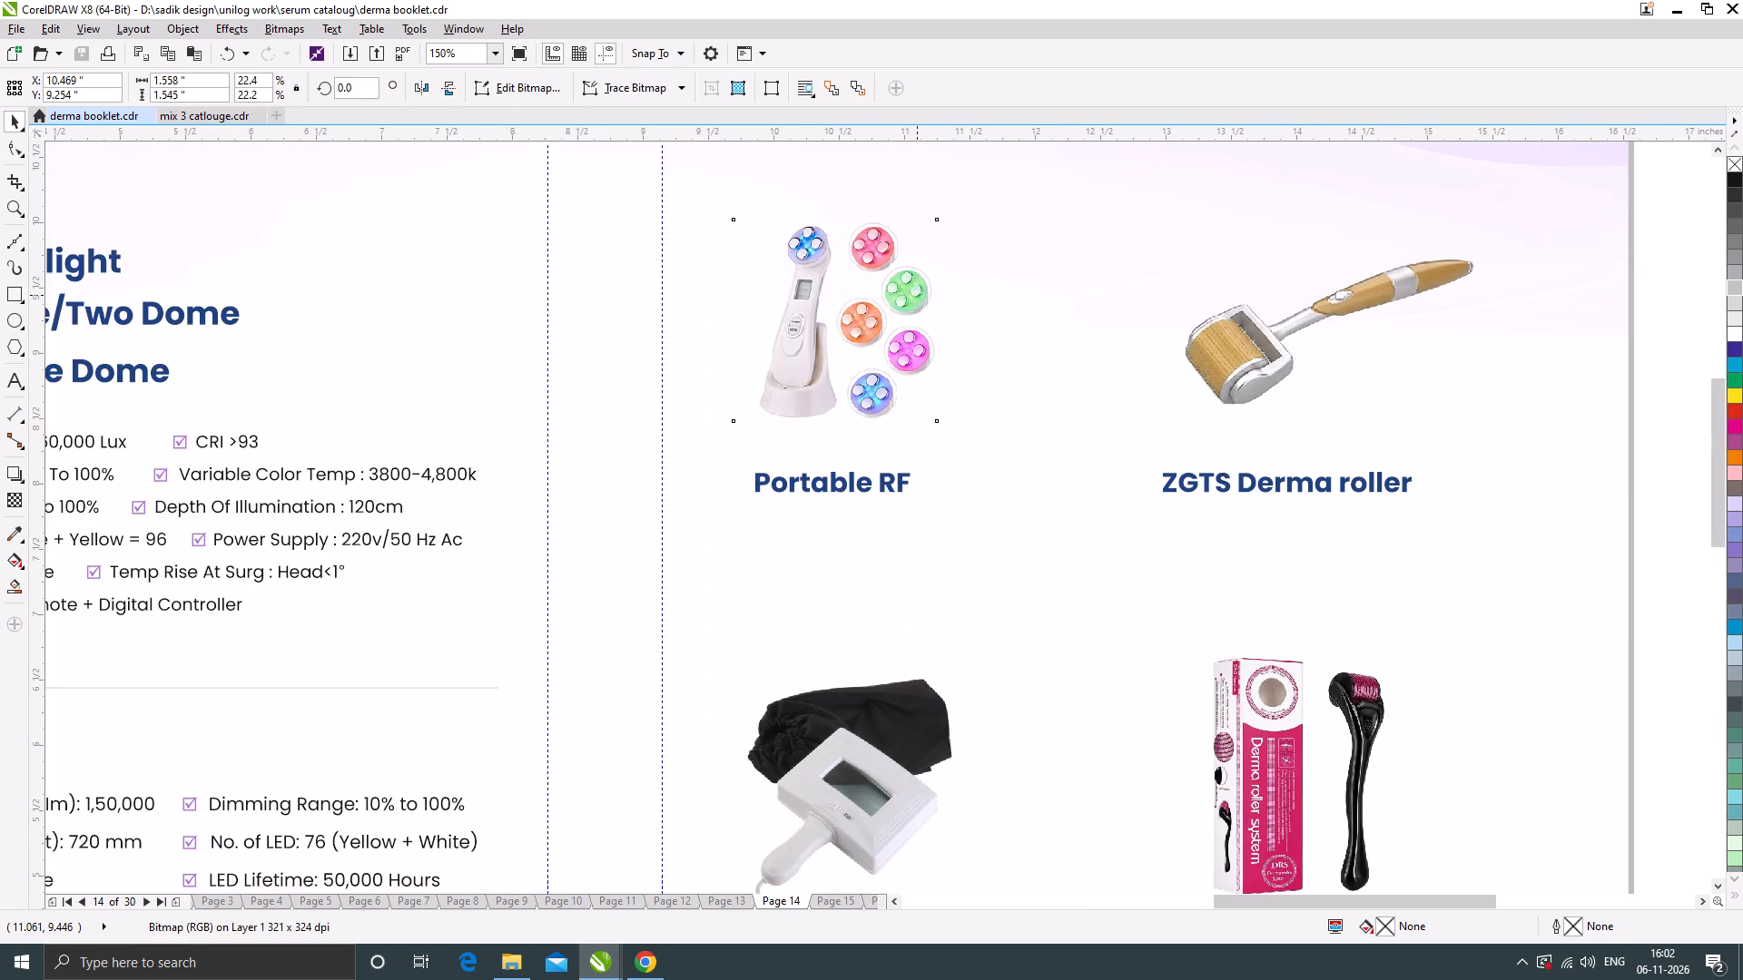
left_click_drag(916, 298, 924, 309)
scroll(928, 309, "down", 1)
left_click(1381, 451)
scroll(1086, 363, "down", 1)
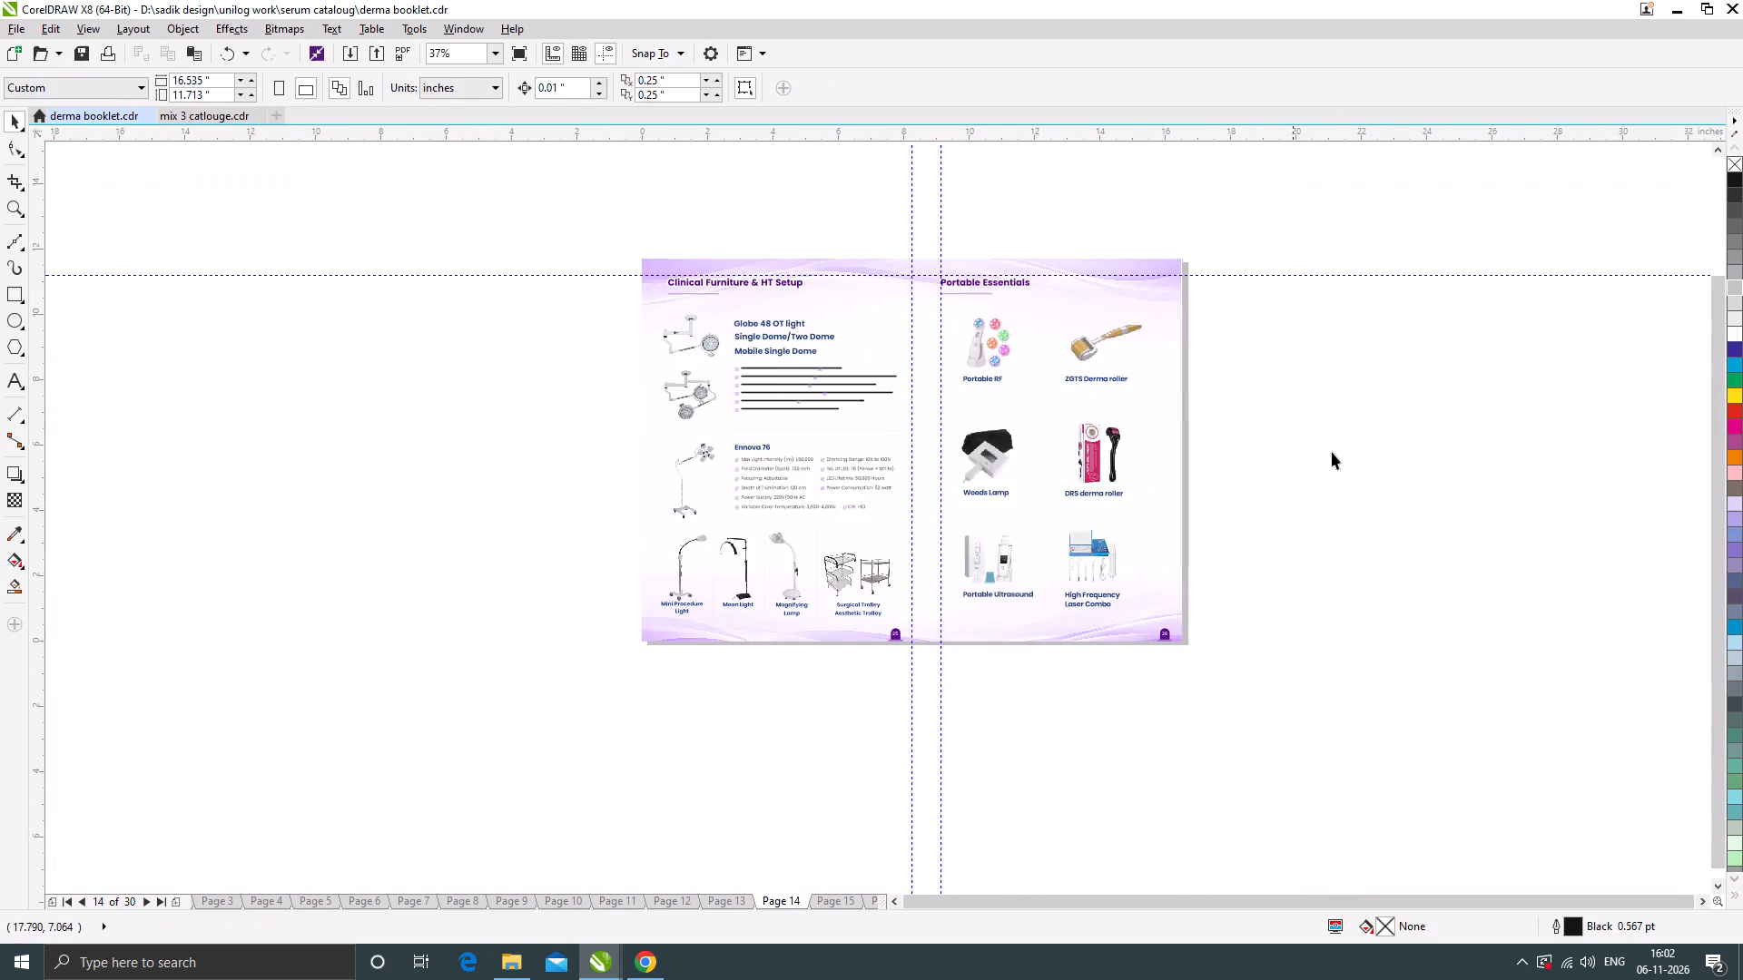
Move the Woods Lamp and DRS derma roller images with their captions slightly up to even out the row spacing.
left_click(1336, 454)
scroll(1108, 452, "up", 1)
left_click_drag(1338, 563, 763, 368)
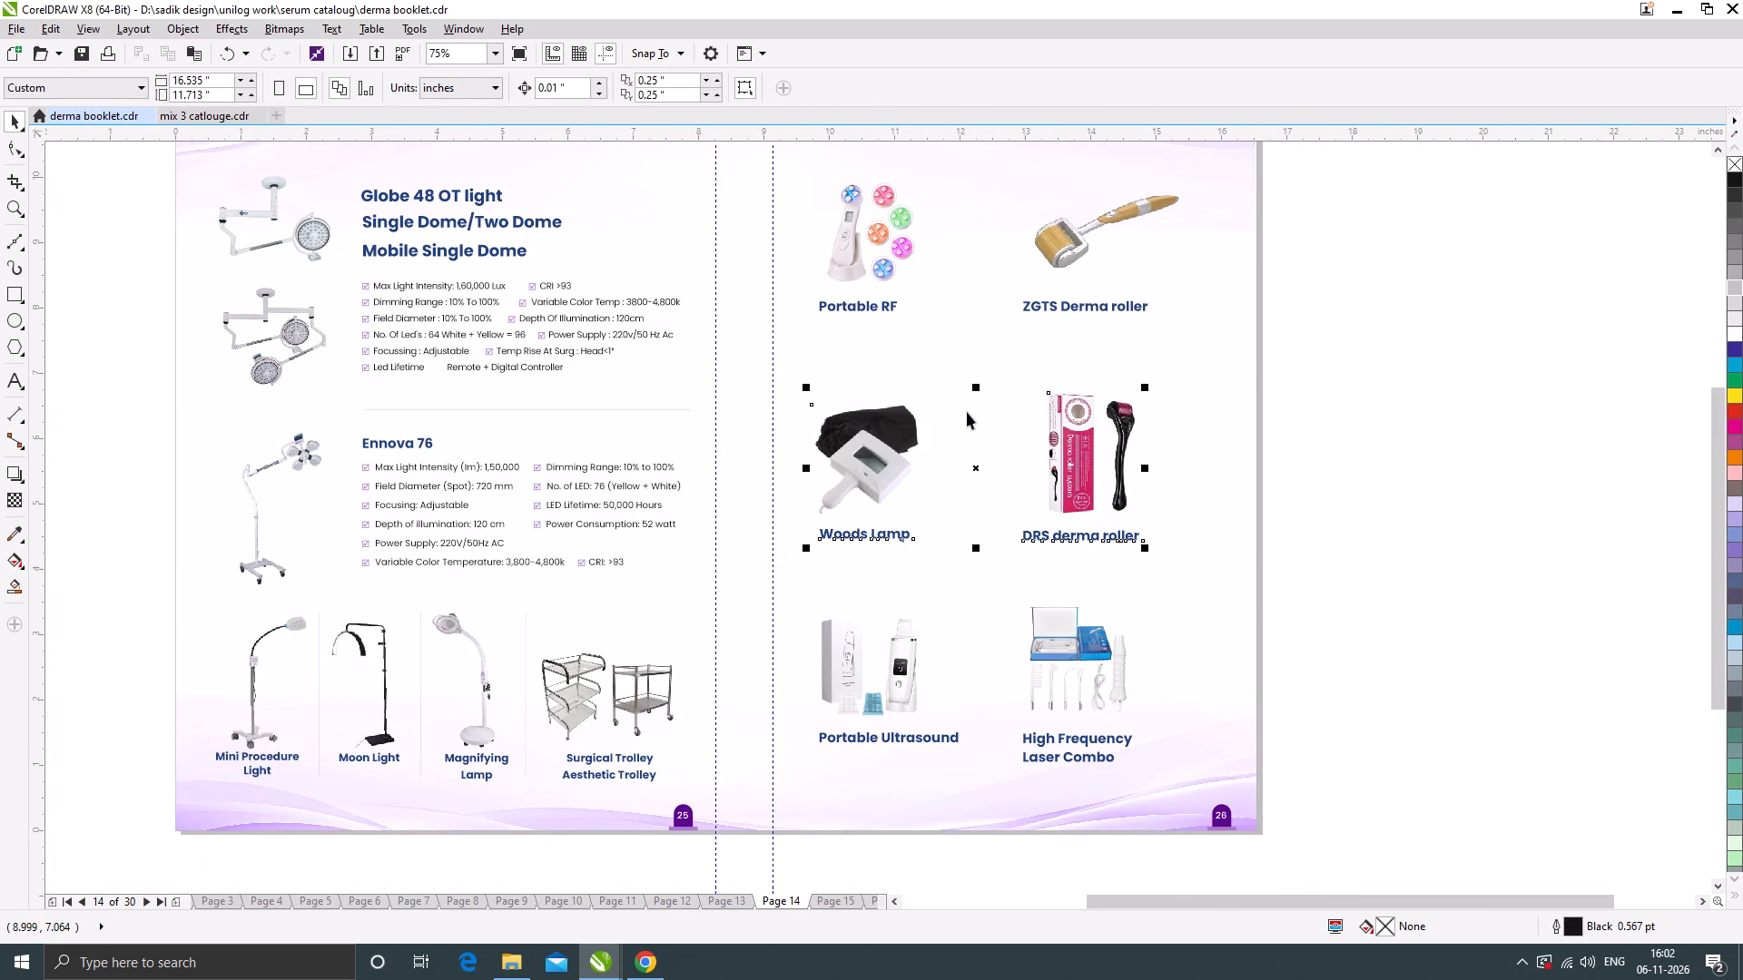
scroll(1076, 447, "up", 1)
left_click_drag(1070, 436, 1070, 424)
scroll(970, 393, "down", 1)
left_click(1316, 461)
scroll(998, 368, "down", 1)
left_click(1220, 429)
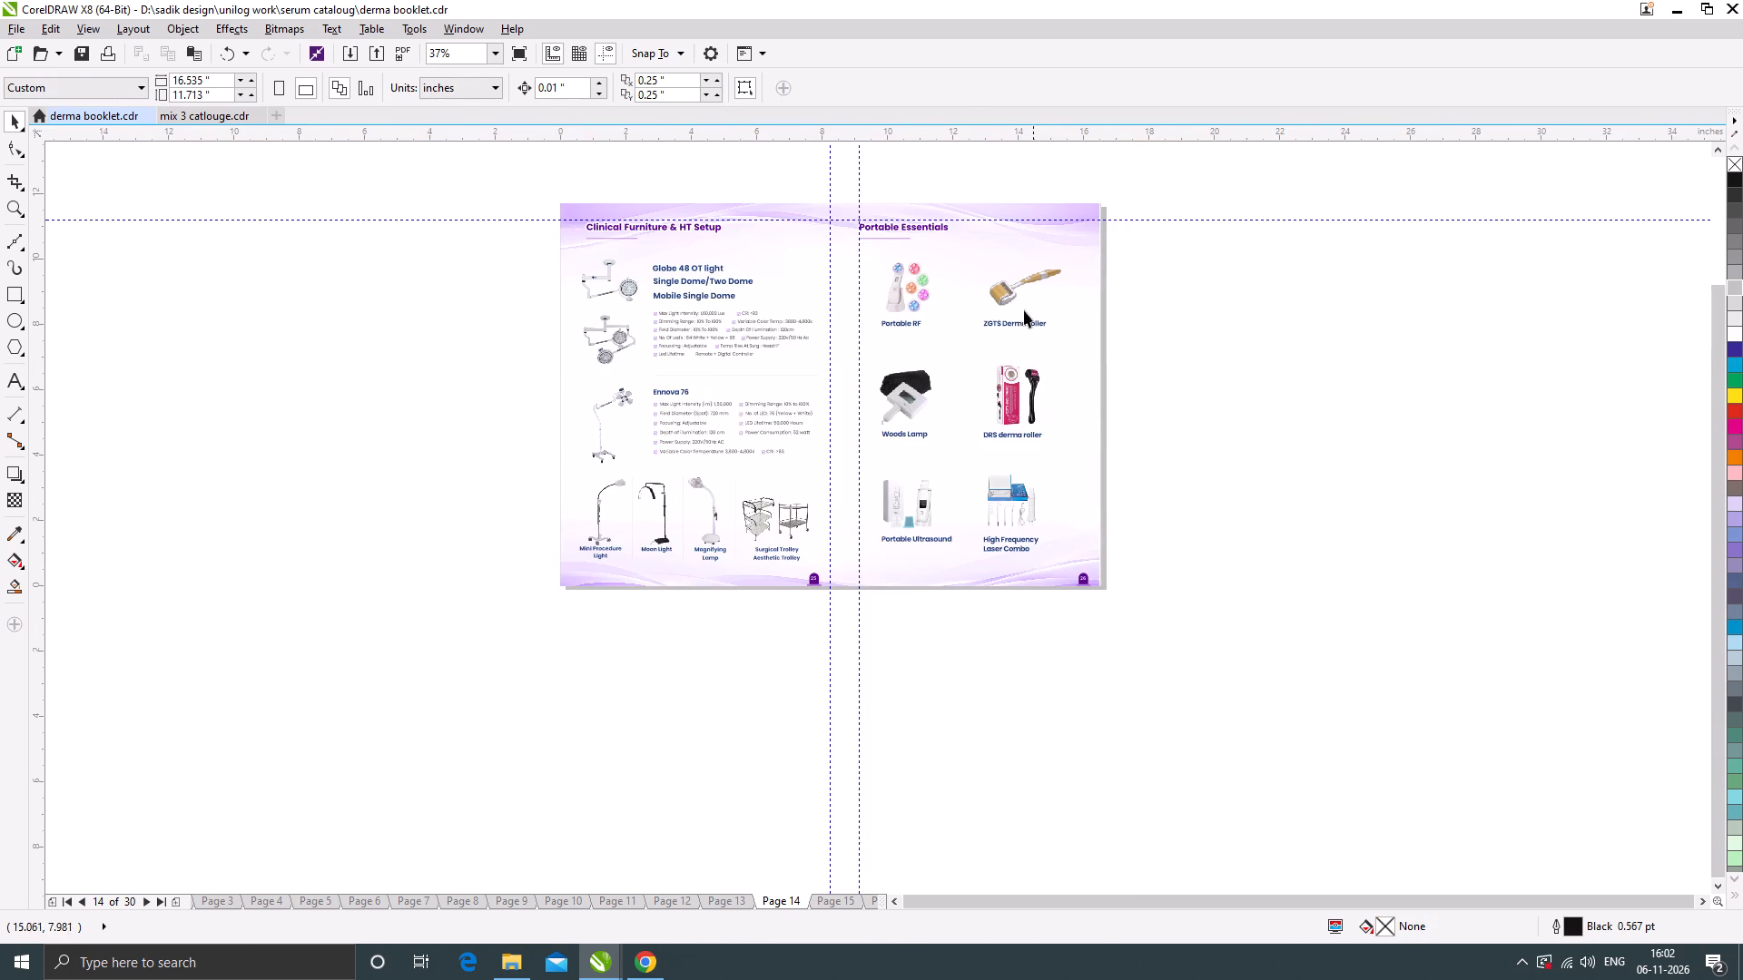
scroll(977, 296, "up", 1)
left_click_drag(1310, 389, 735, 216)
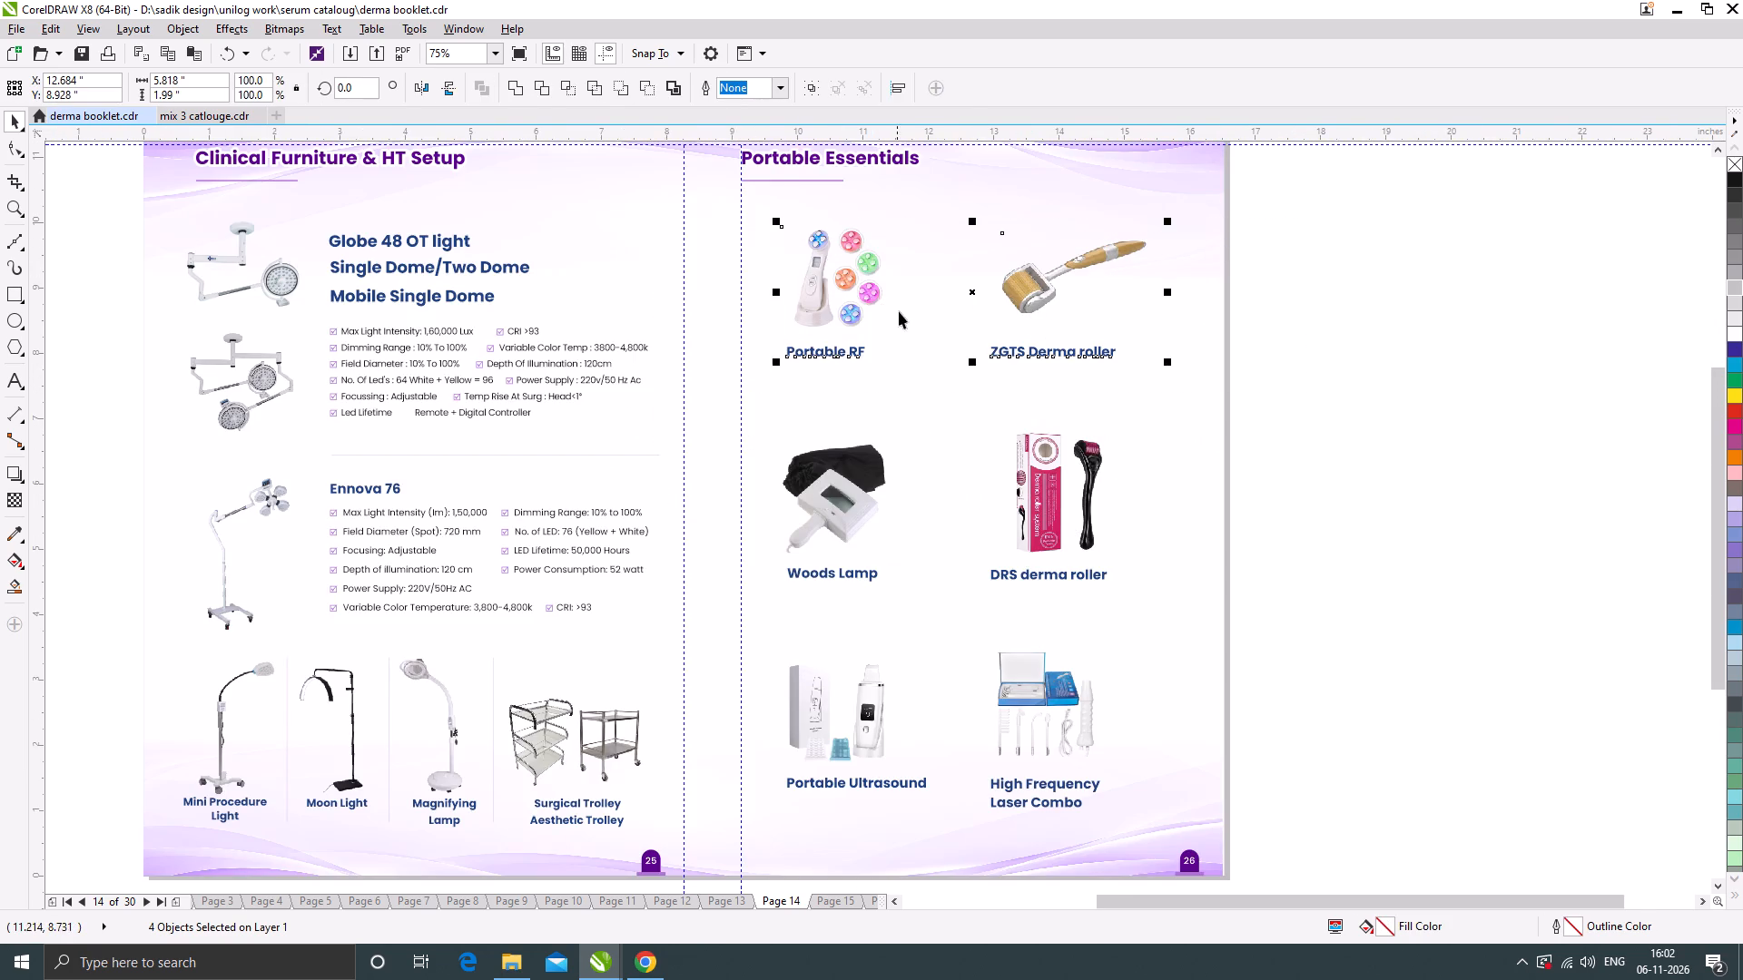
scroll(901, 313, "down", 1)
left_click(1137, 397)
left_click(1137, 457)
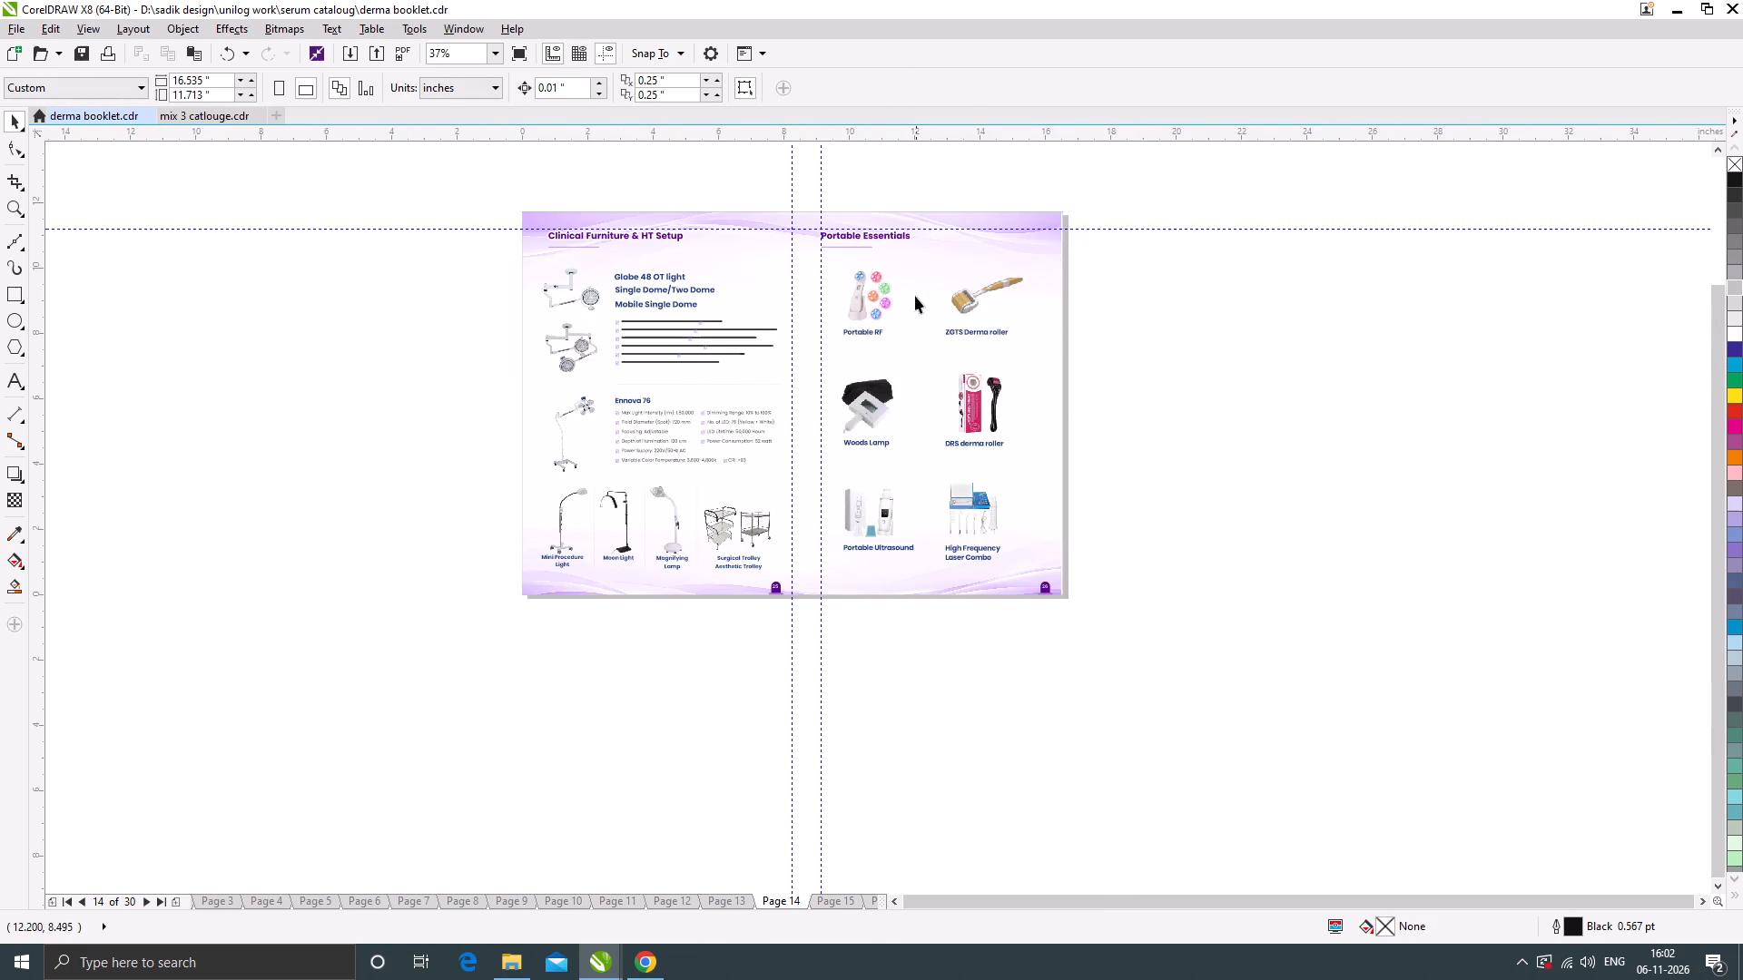
Duplicate the divider above Ennova 76 between the Portable RF and Woods Lamp rows, and resize it to about 6.17 inches wide.
scroll(704, 391, "up", 1)
left_click_drag(705, 376, 996, 345)
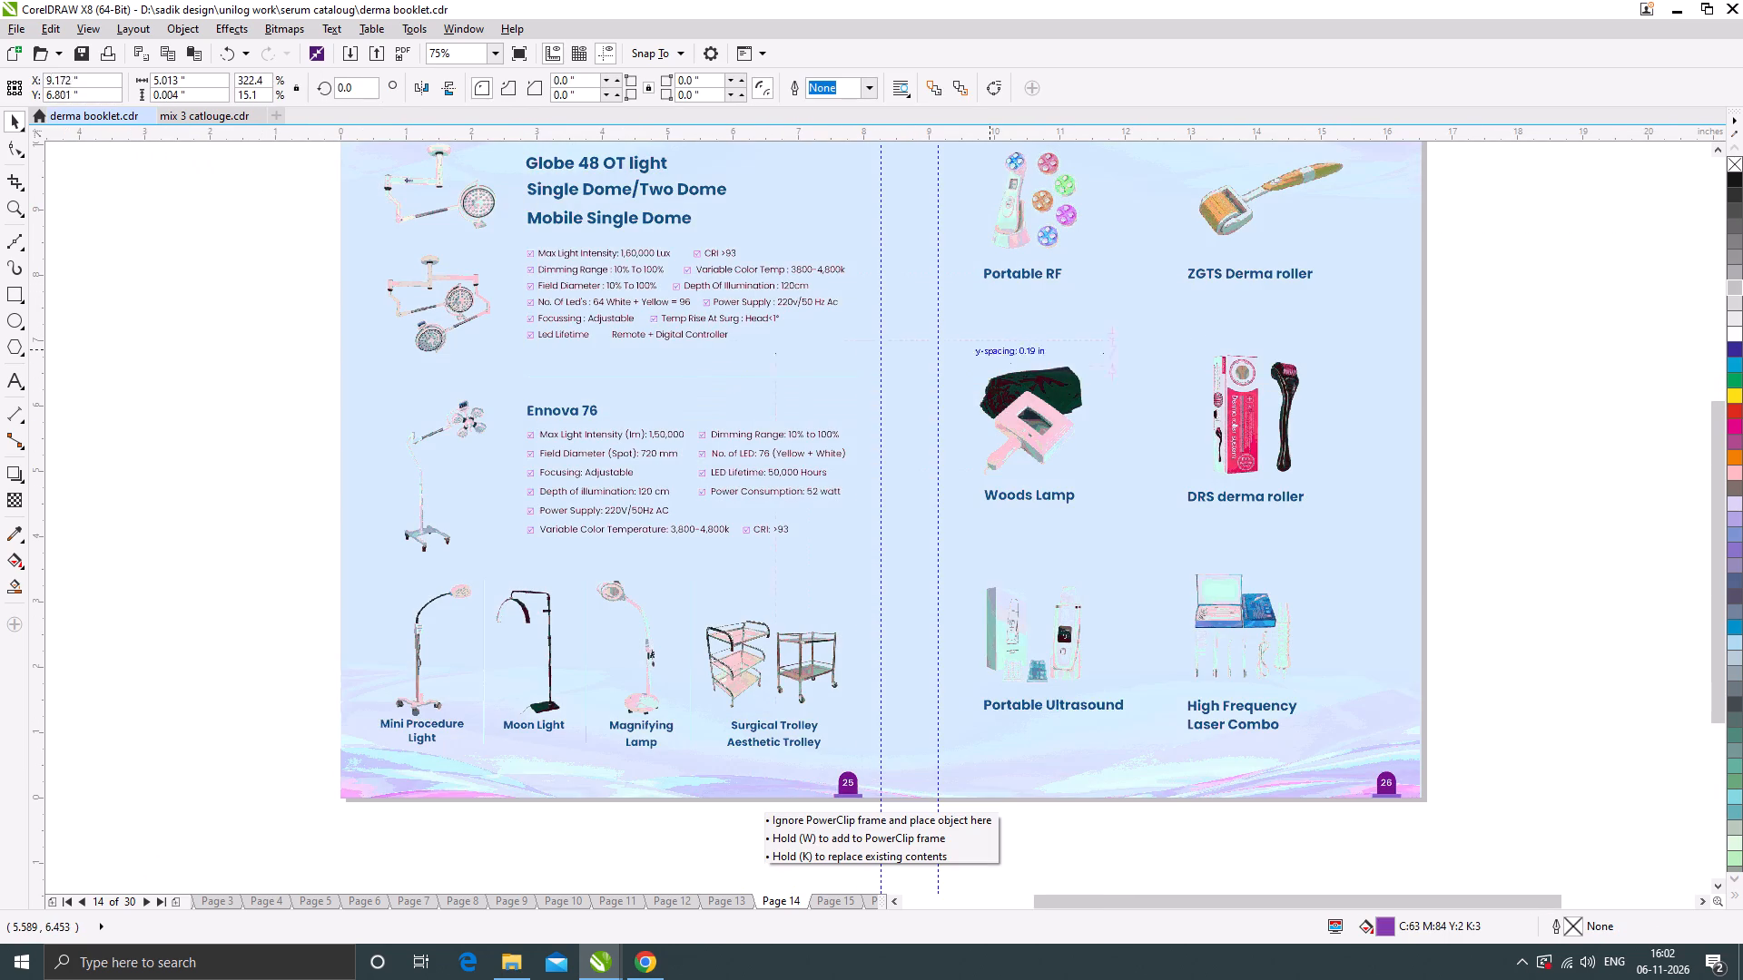
left_click_drag(996, 345, 1164, 322)
right_click(1164, 322)
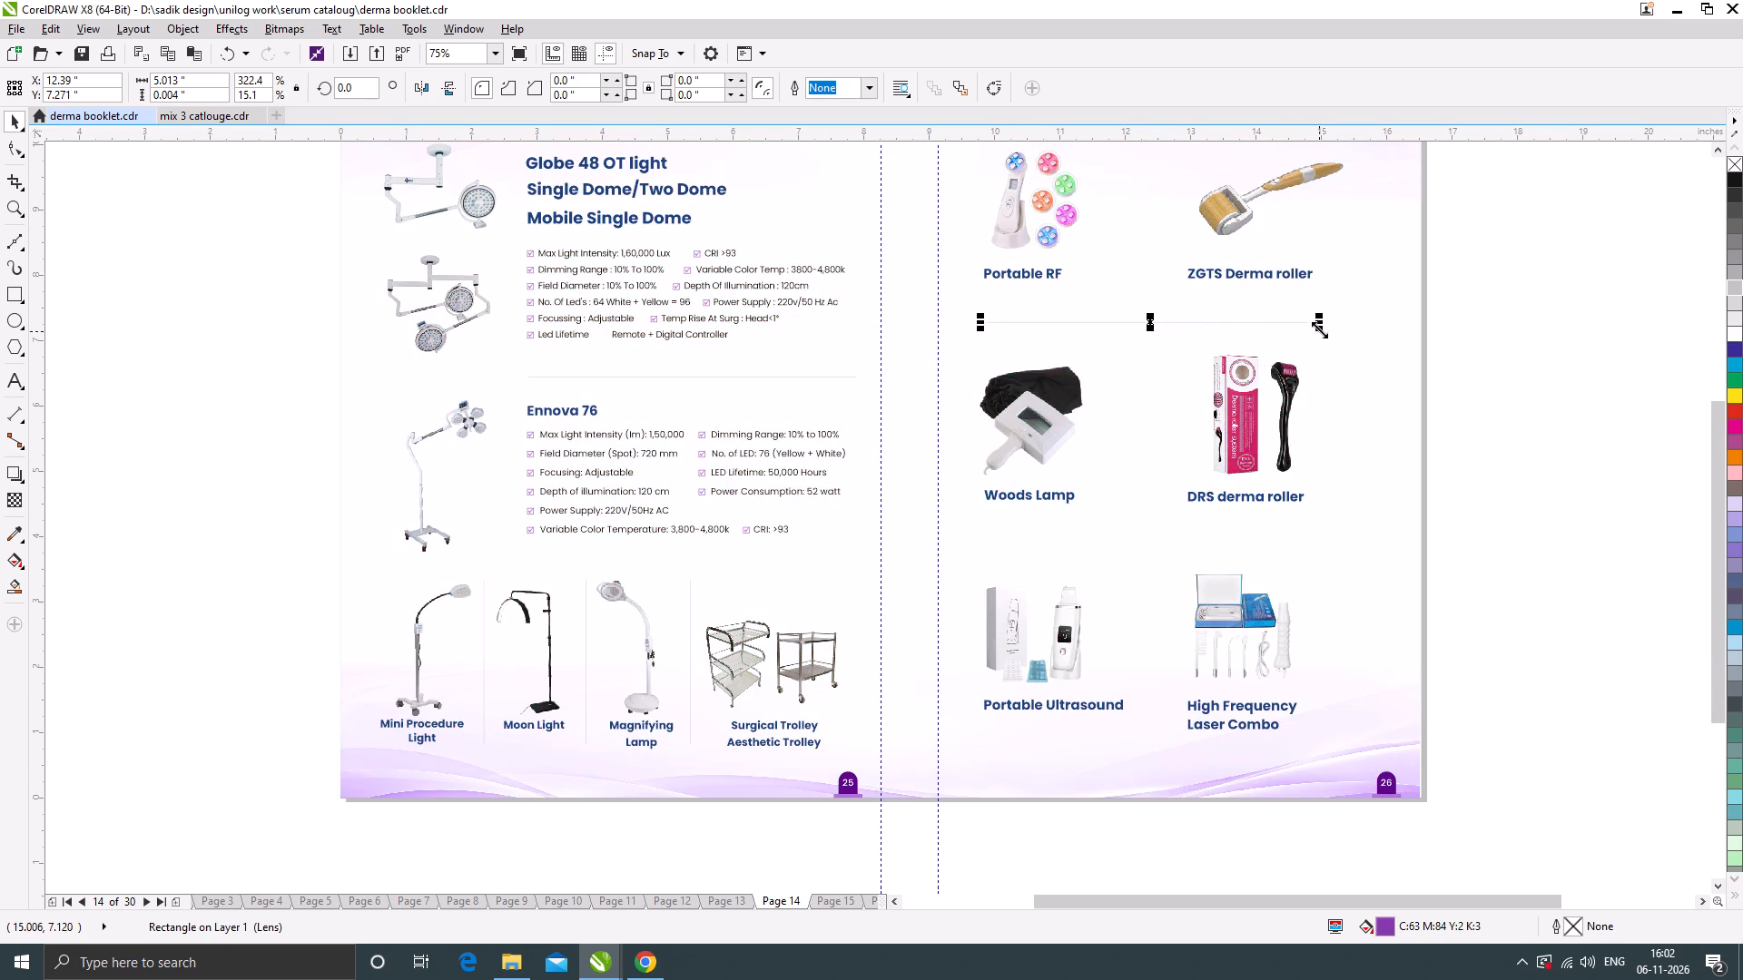
left_click_drag(1322, 325, 1385, 348)
scroll(983, 313, "up", 1)
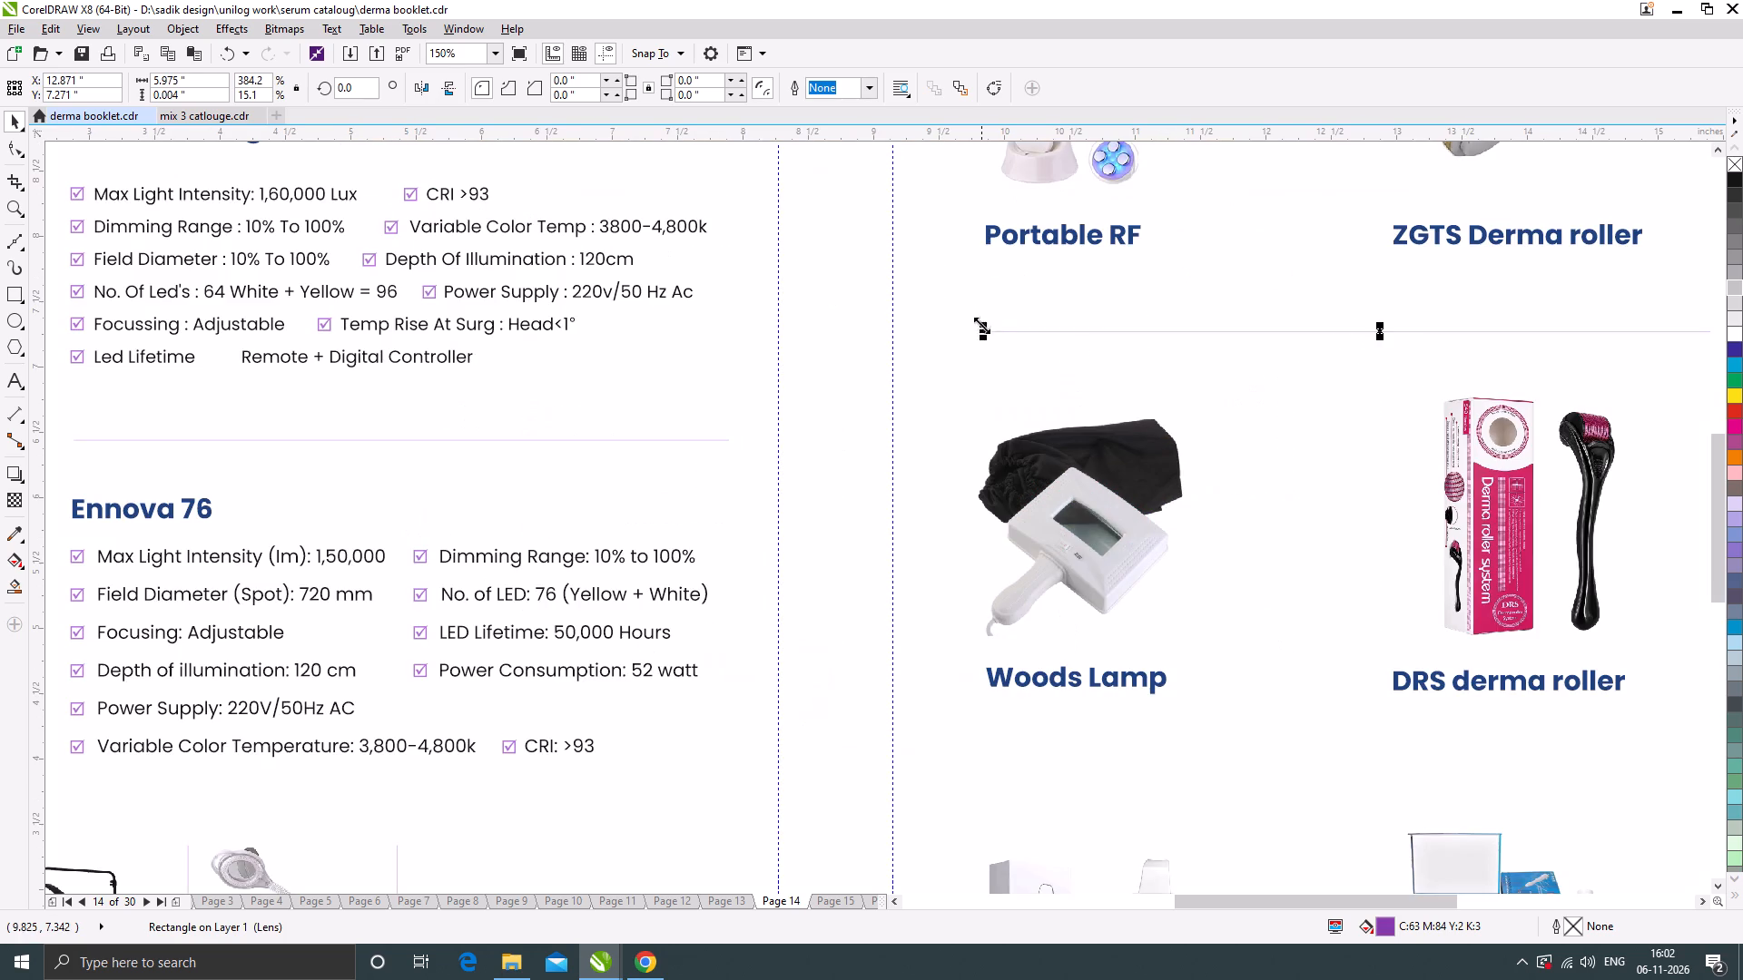
left_click_drag(981, 332, 901, 354)
scroll(910, 346, "down", 1)
scroll(1334, 337, "up", 1)
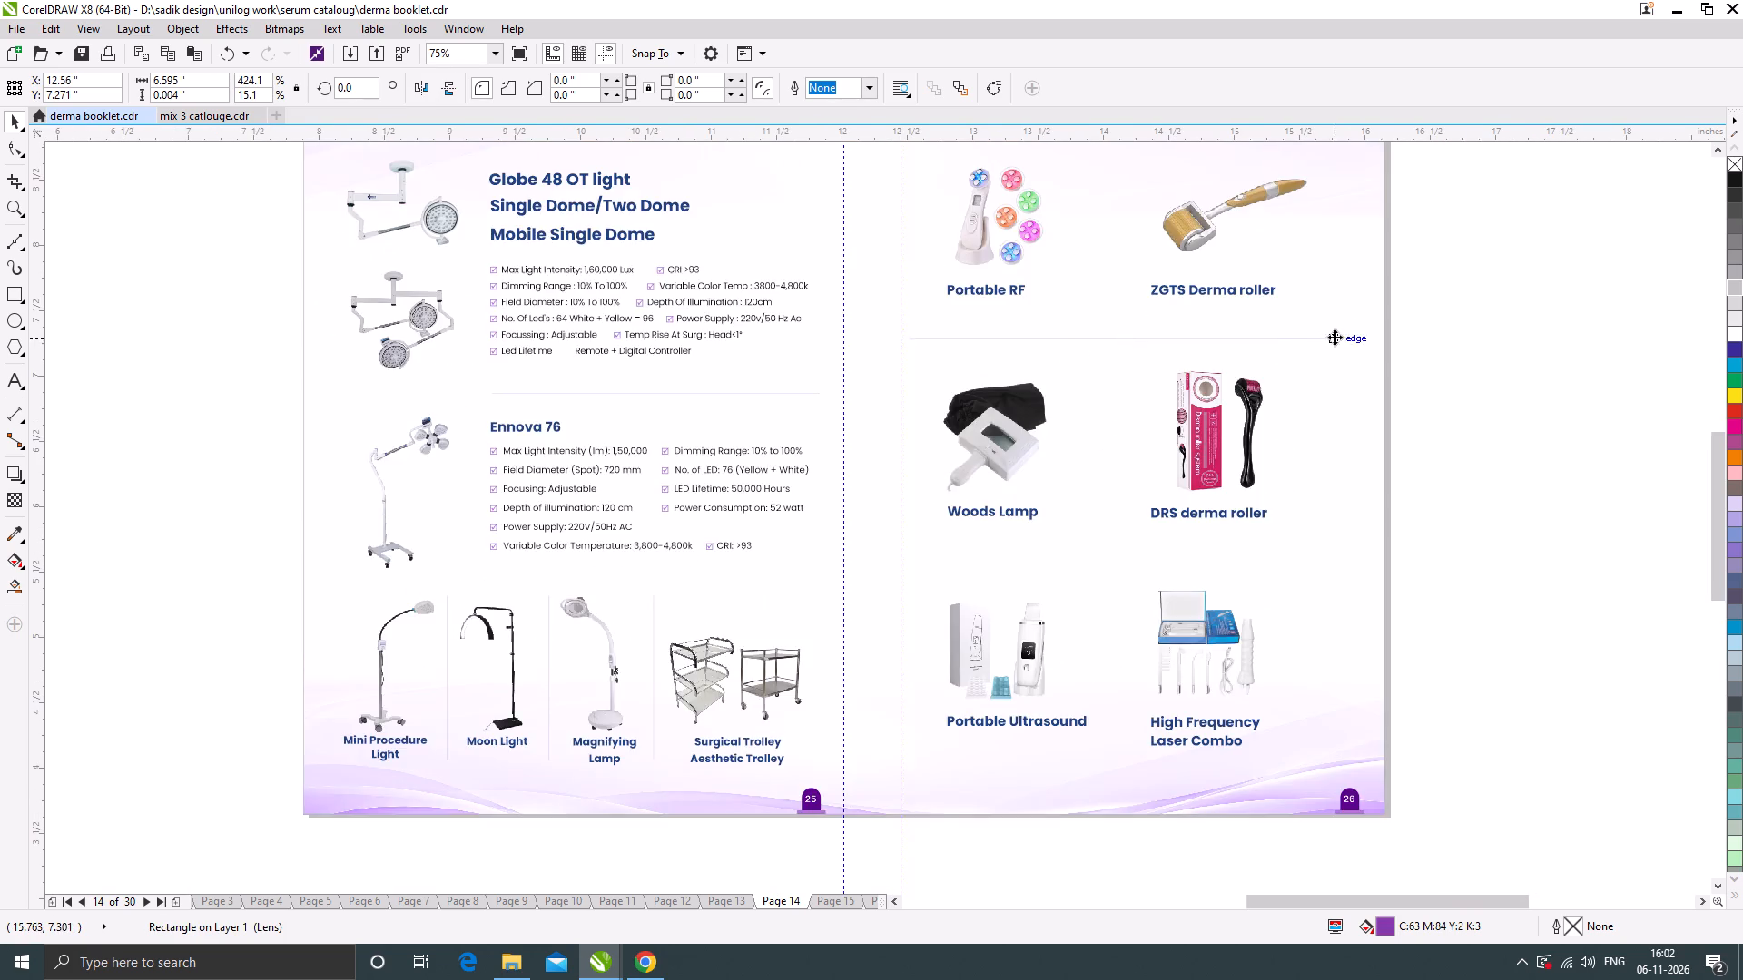
left_click_drag(1354, 342, 1298, 365)
scroll(916, 335, "down", 1)
Duplicate the new horizontal divider between the Woods Lamp and Portable Ultrasound rows and adjust its position.
left_click_drag(907, 336, 906, 426)
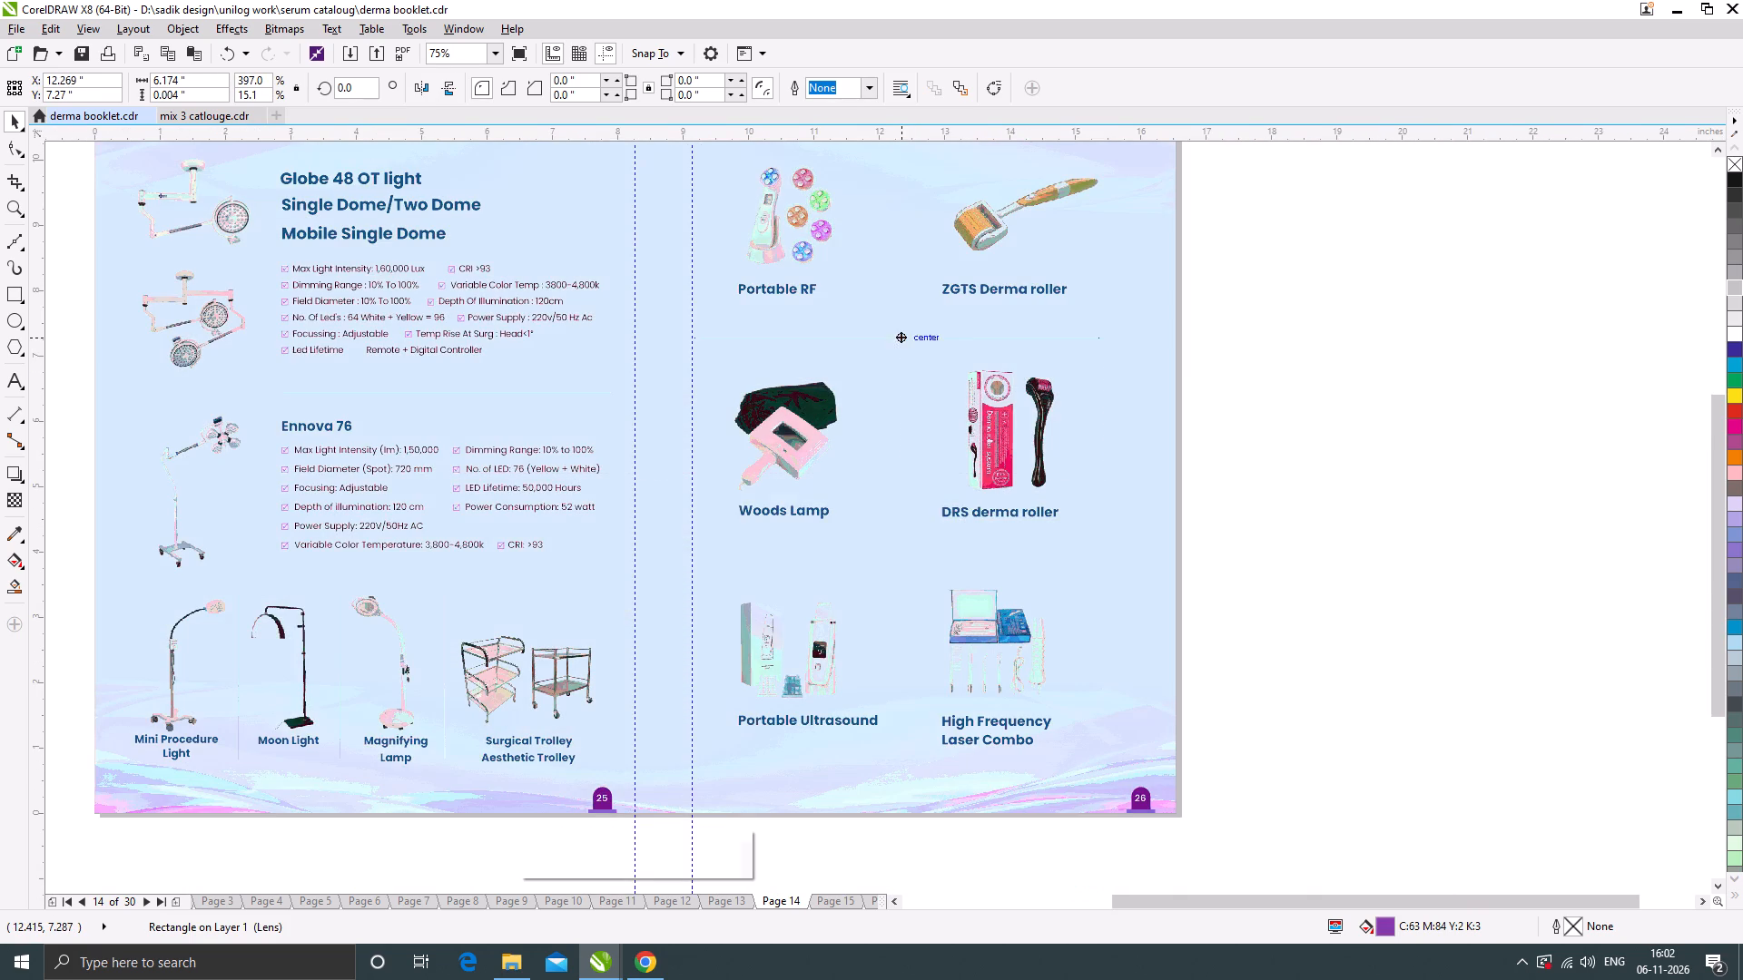
left_click_drag(906, 426, 906, 554)
right_click(906, 554, "shift")
scroll(903, 557, "up", 1)
left_click_drag(901, 555, 900, 566)
scroll(900, 564, "down", 1)
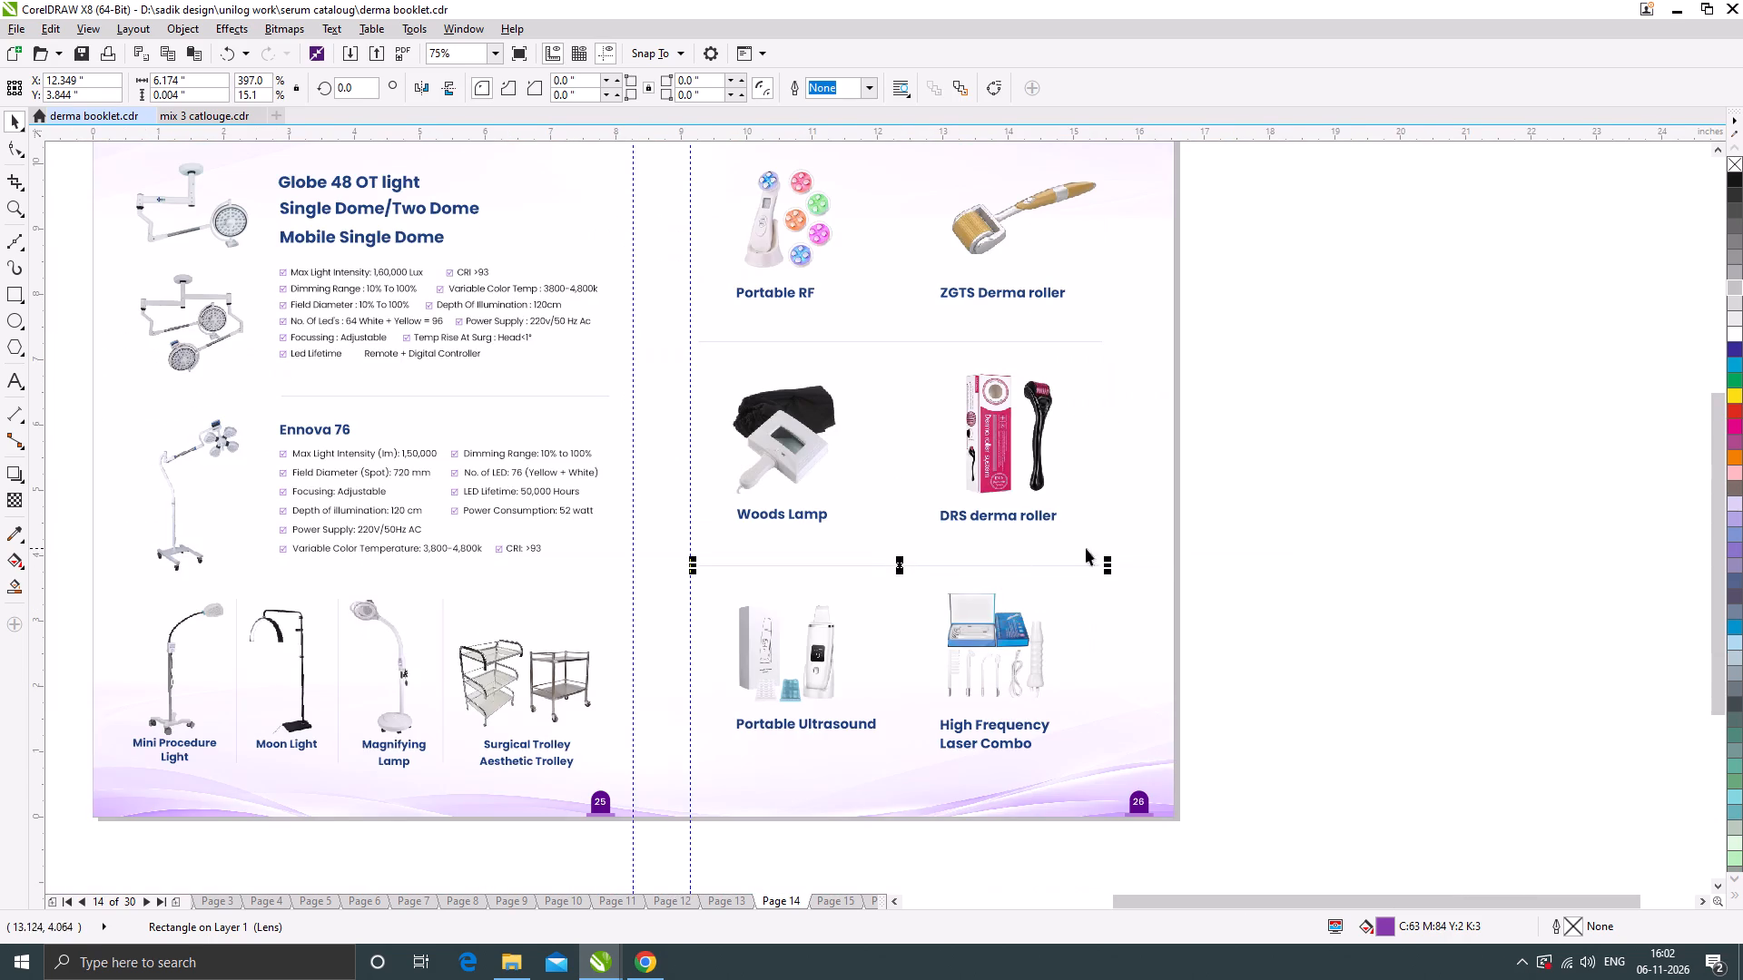
Make a vertical divider between Portable RF and ZGTS Derma roller from a divider copy rotated 90 degrees and shortened to about 2.53 inches.
left_click_drag(899, 566, 896, 358)
right_click(896, 358)
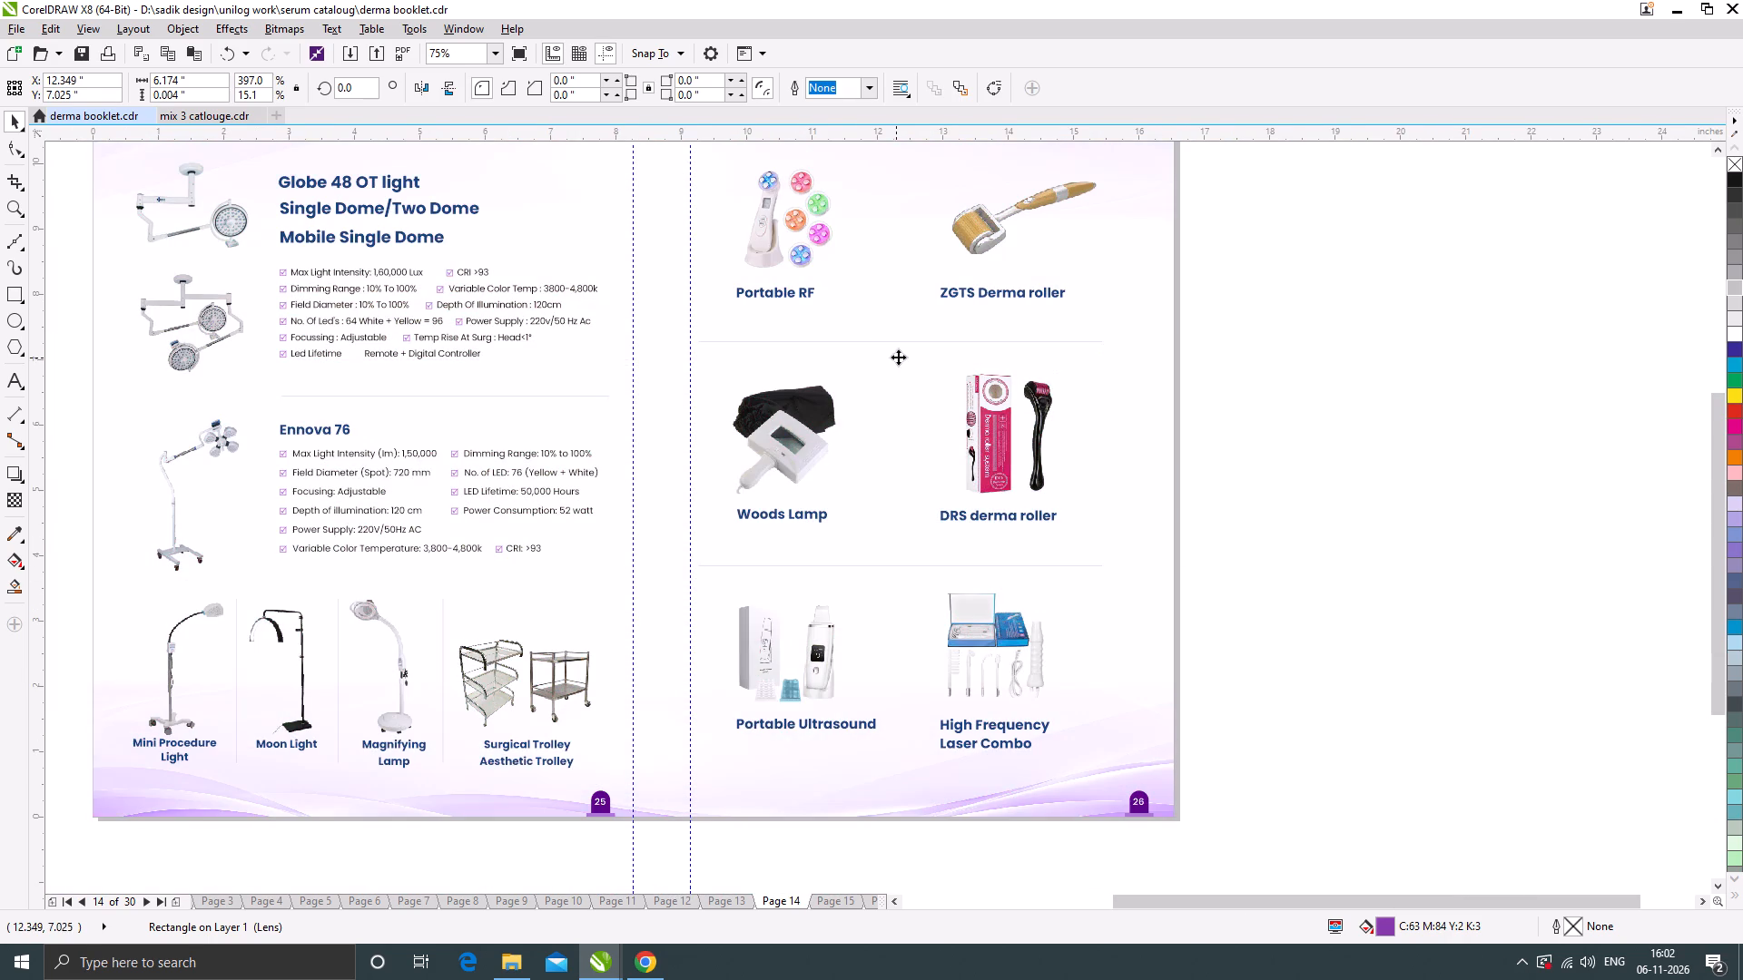
left_click_drag(364, 89, 324, 101)
type("90")
key("Return")
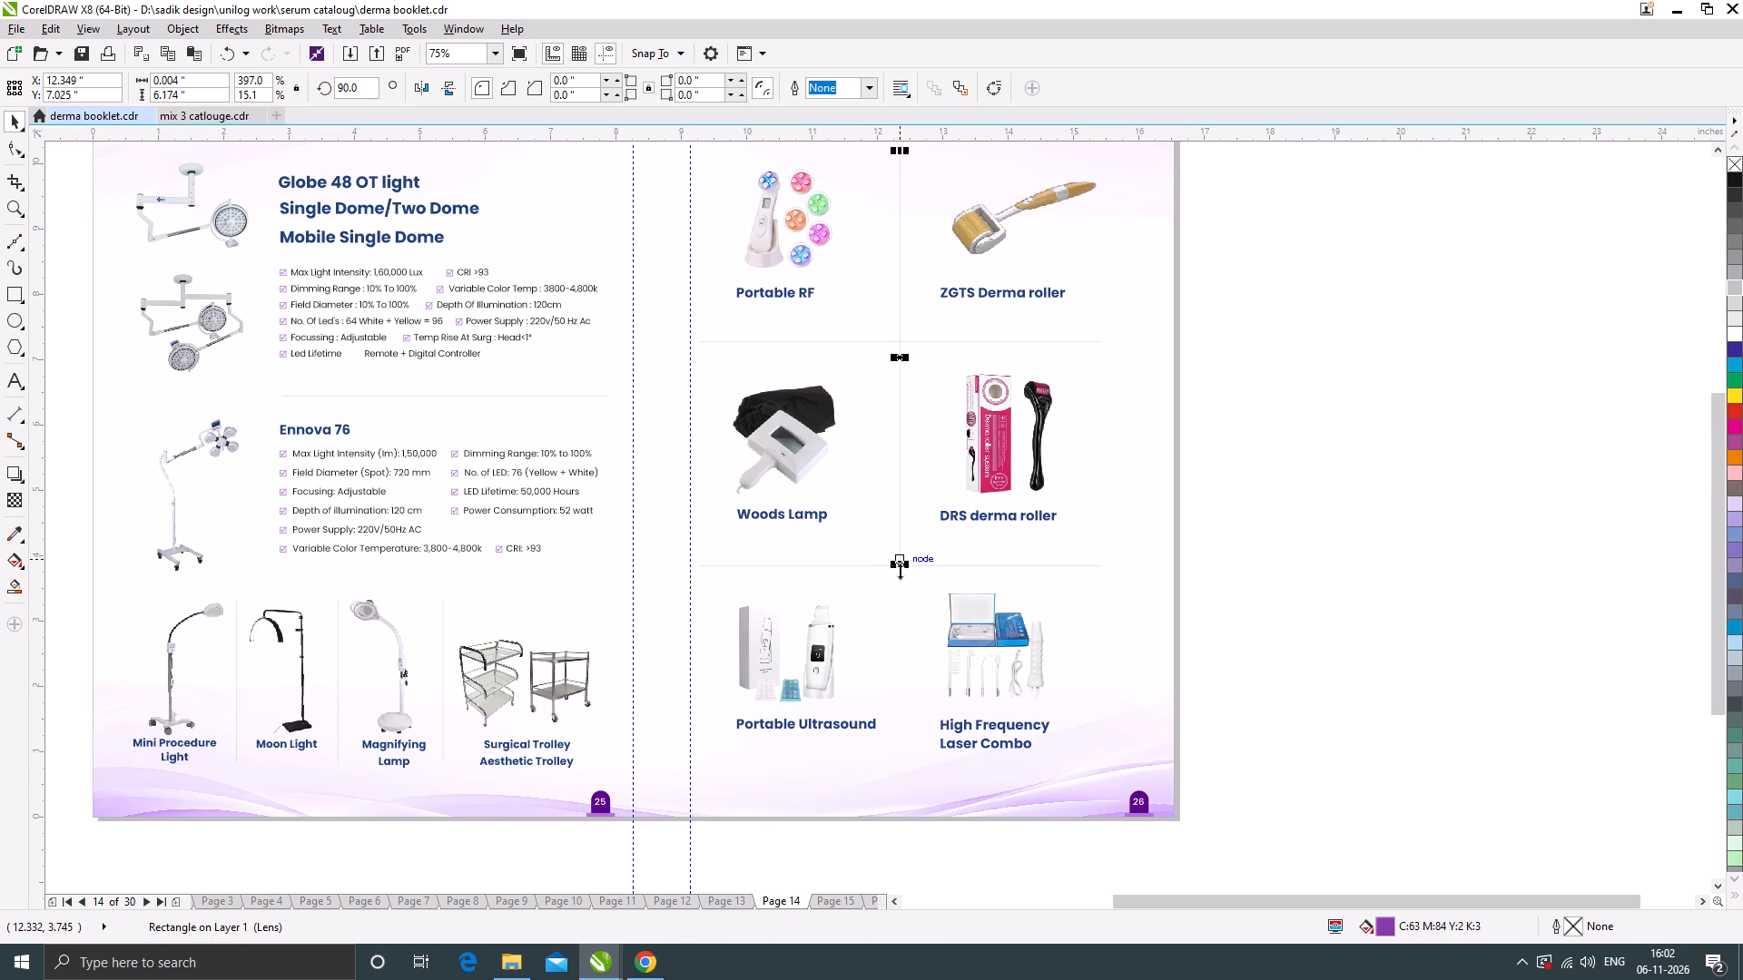
left_click_drag(900, 571, 939, 333)
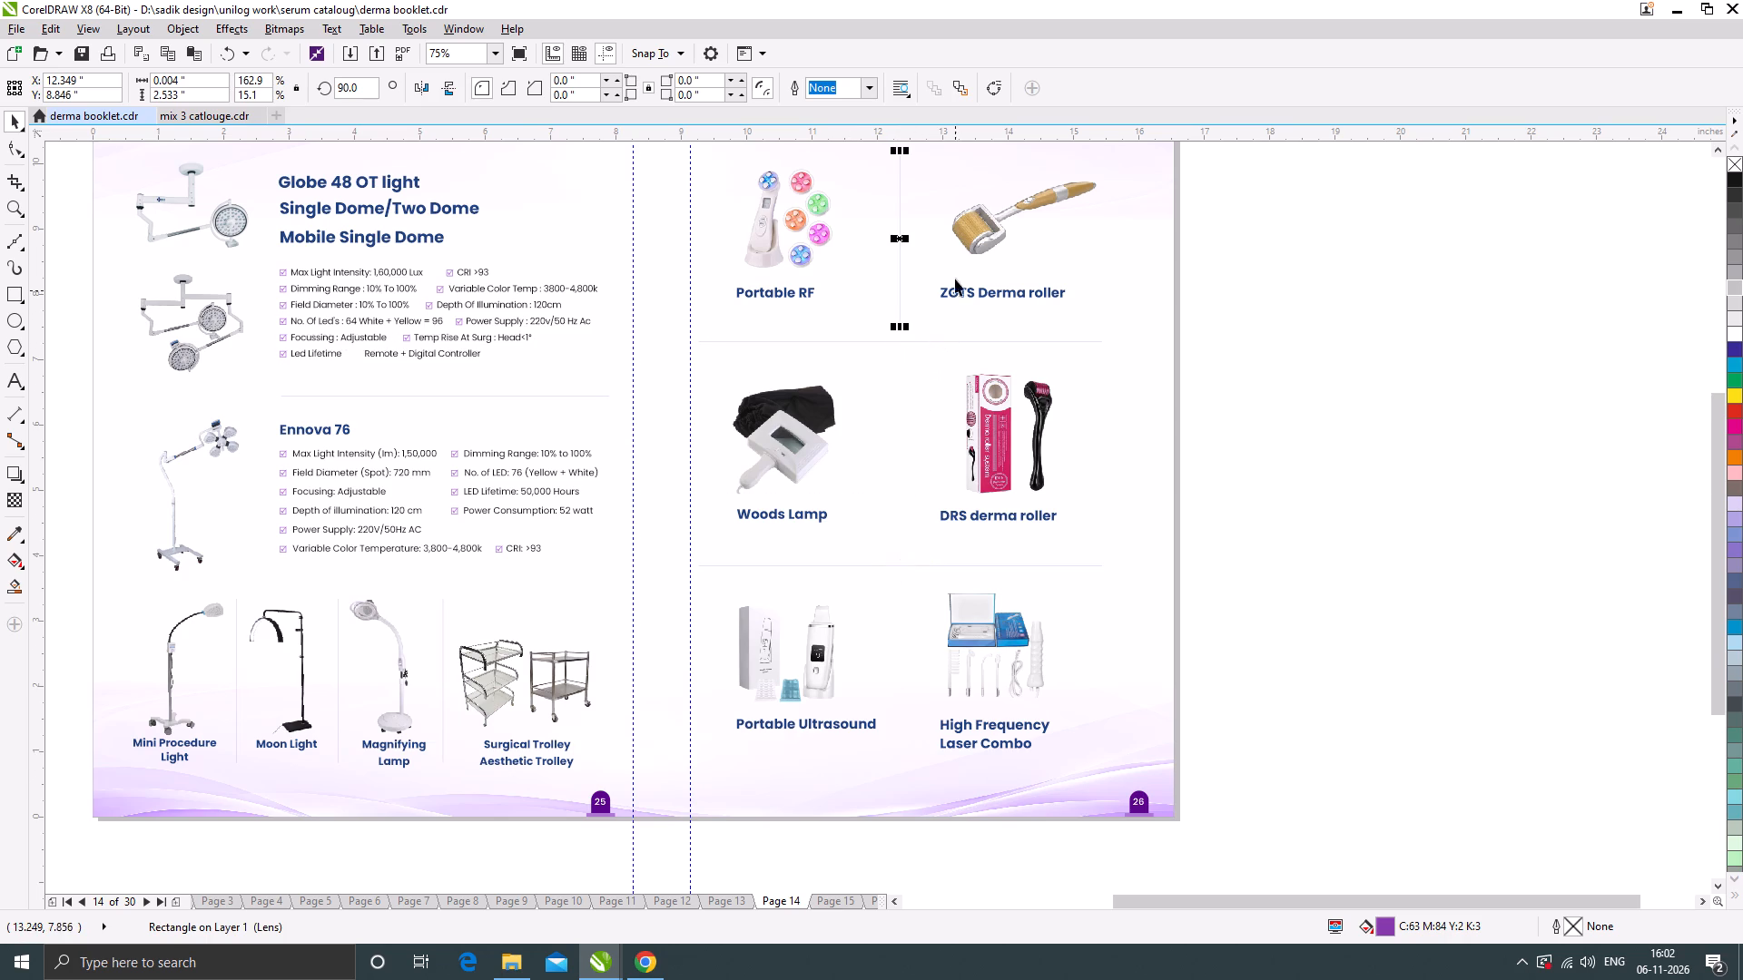
Duplicate the vertical divider into the Woods Lamp/DRS derma roller row and the Portable Ultrasound/High Frequency Laser Combo row.
left_click_drag(897, 240, 894, 448)
right_click(894, 448, "shift")
left_click_drag(899, 448, 901, 674)
right_click(901, 674, "shift")
left_click(1357, 659)
scroll(950, 519, "down", 1)
left_click(1185, 586)
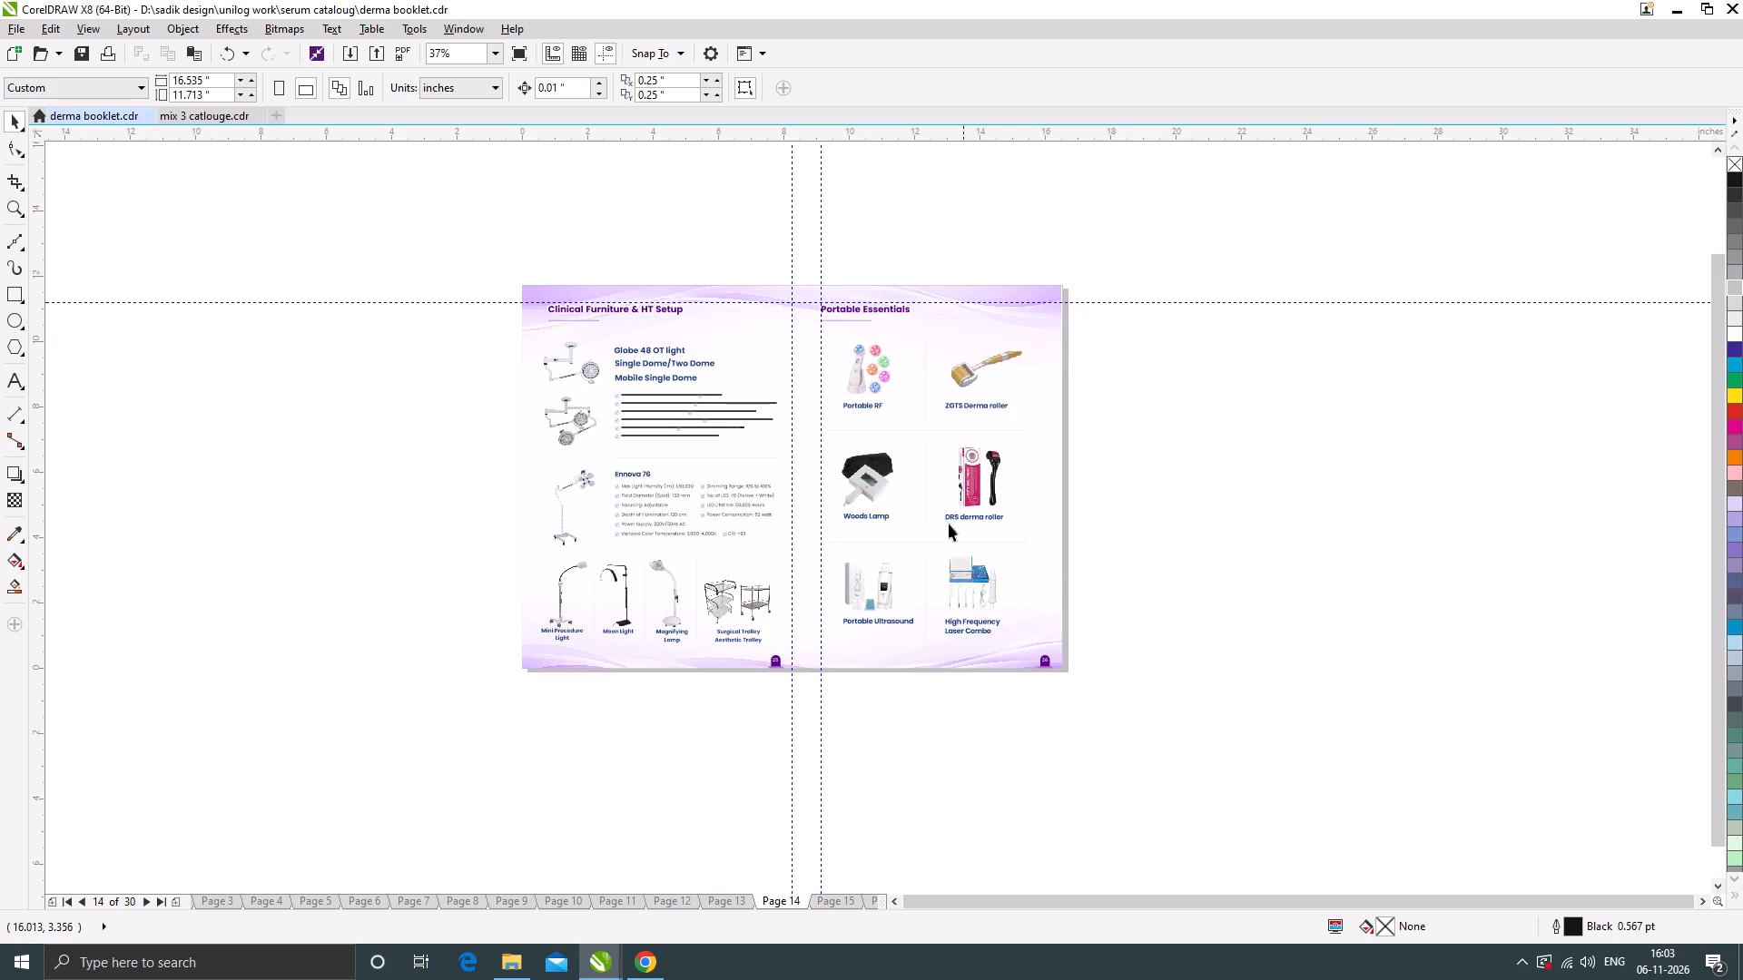
Look through the booklet spreads from Consumables Series on page 15 through Medisco Meso and Exo Therapy to Perma Blend on page 28.
key("Page_Down")
key("Page_Down")
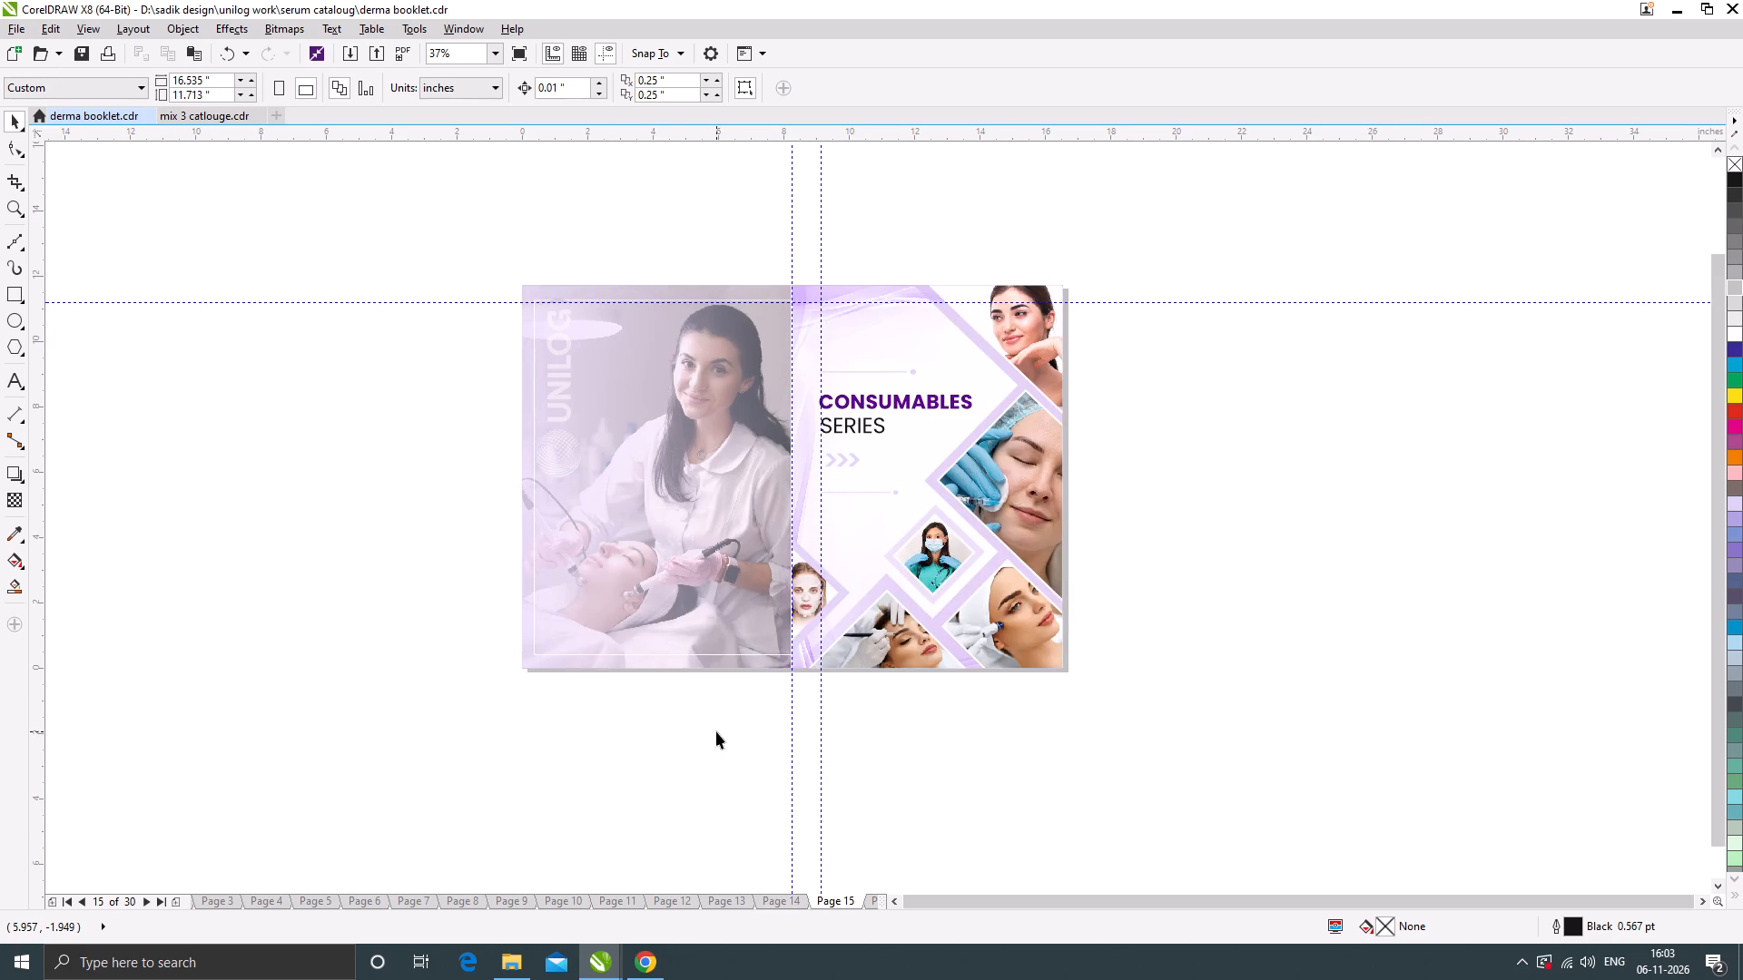
key("Page_Down")
key("Page_Down")
key("Page_Down")
key("Page_Down")
key("Page_Down")
key("Page_Down")
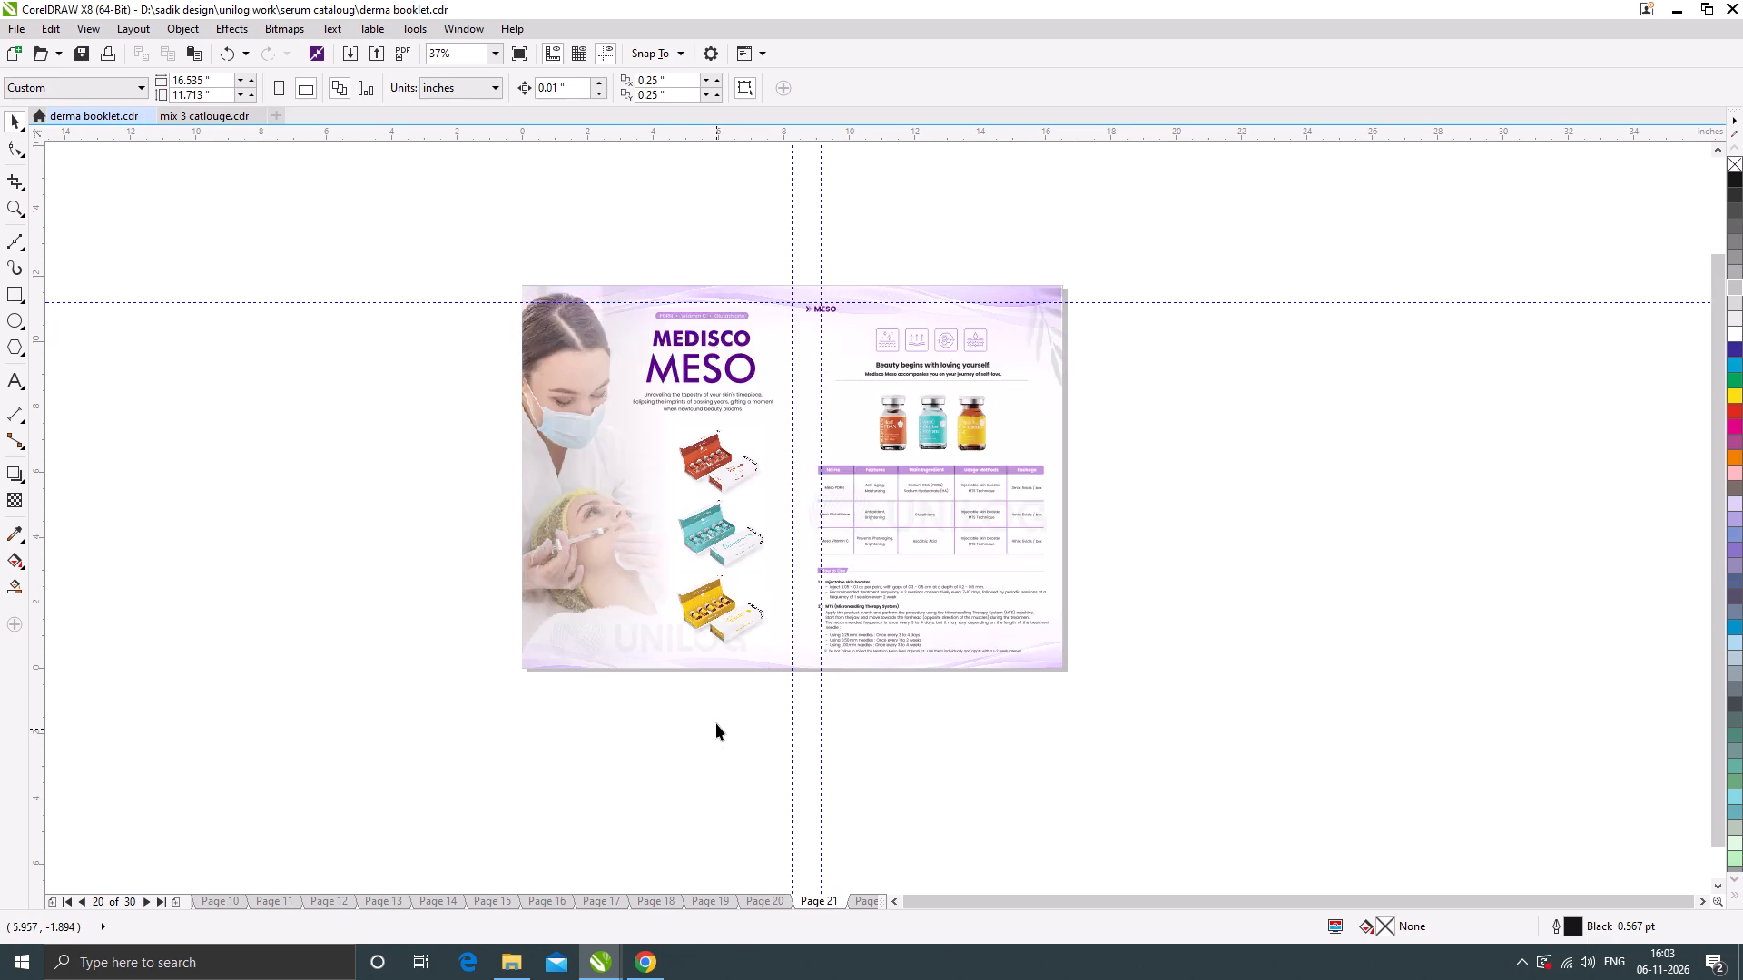
key("Page_Down")
key("Page_Down")
key("Page_Down")
key("Page_Down")
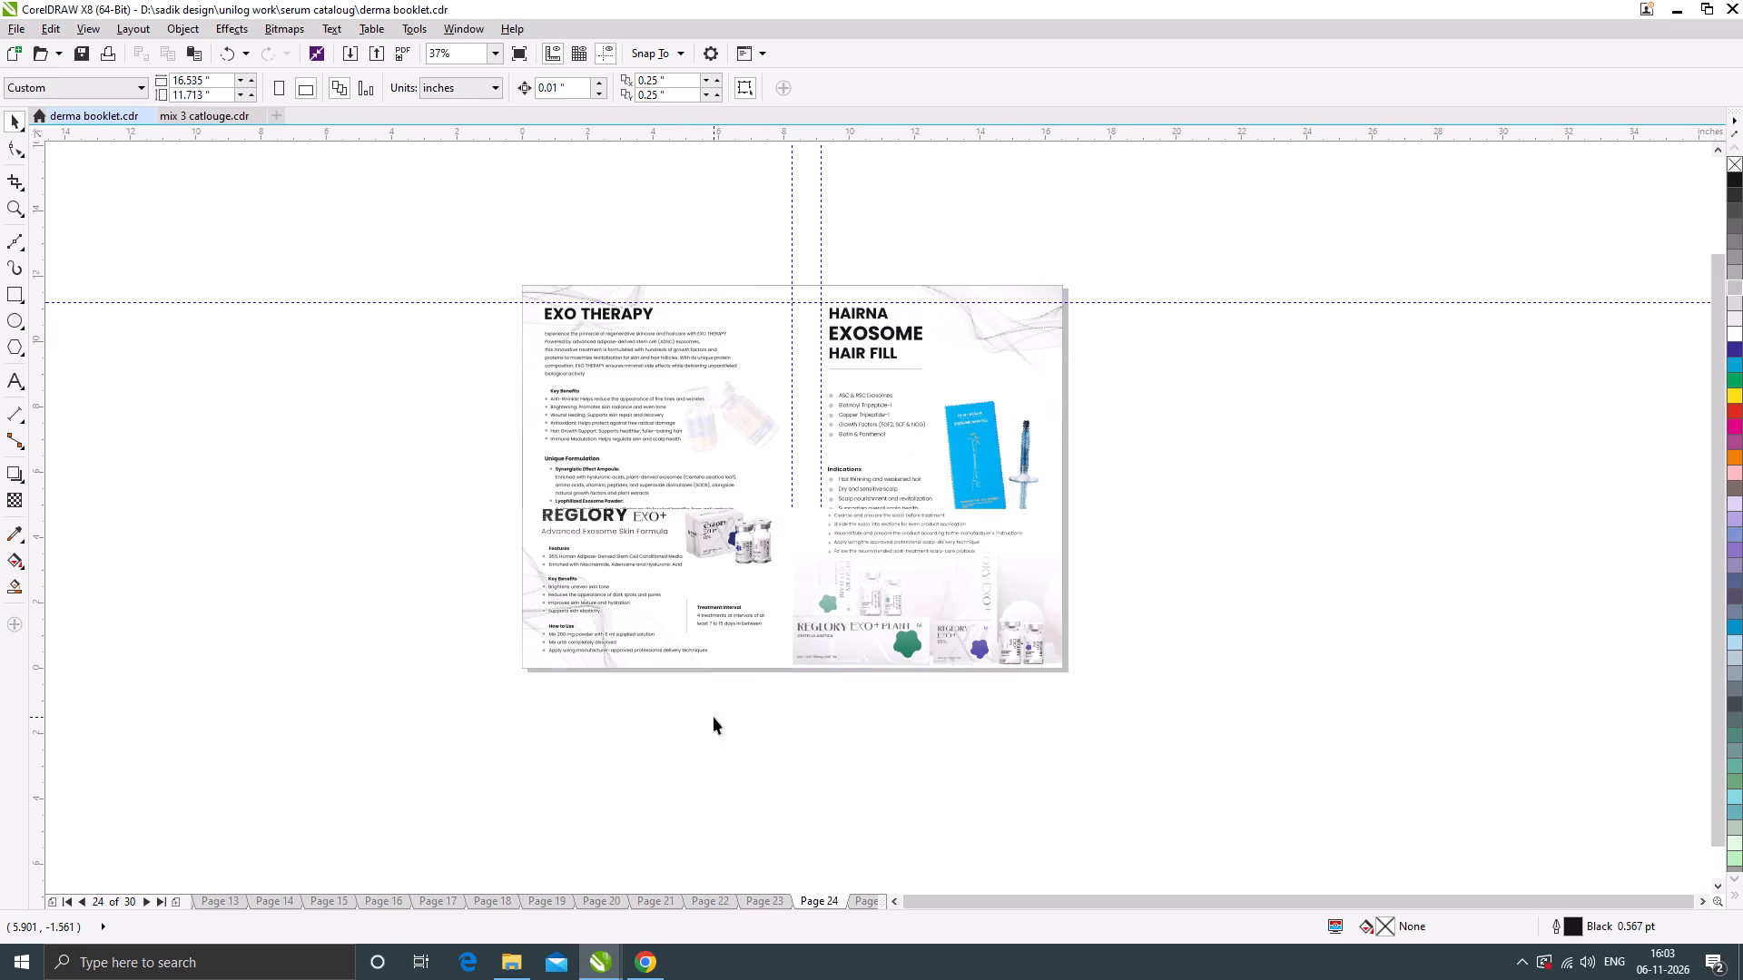
key("Page_Down")
key("Page_Down")
key("Page_Down")
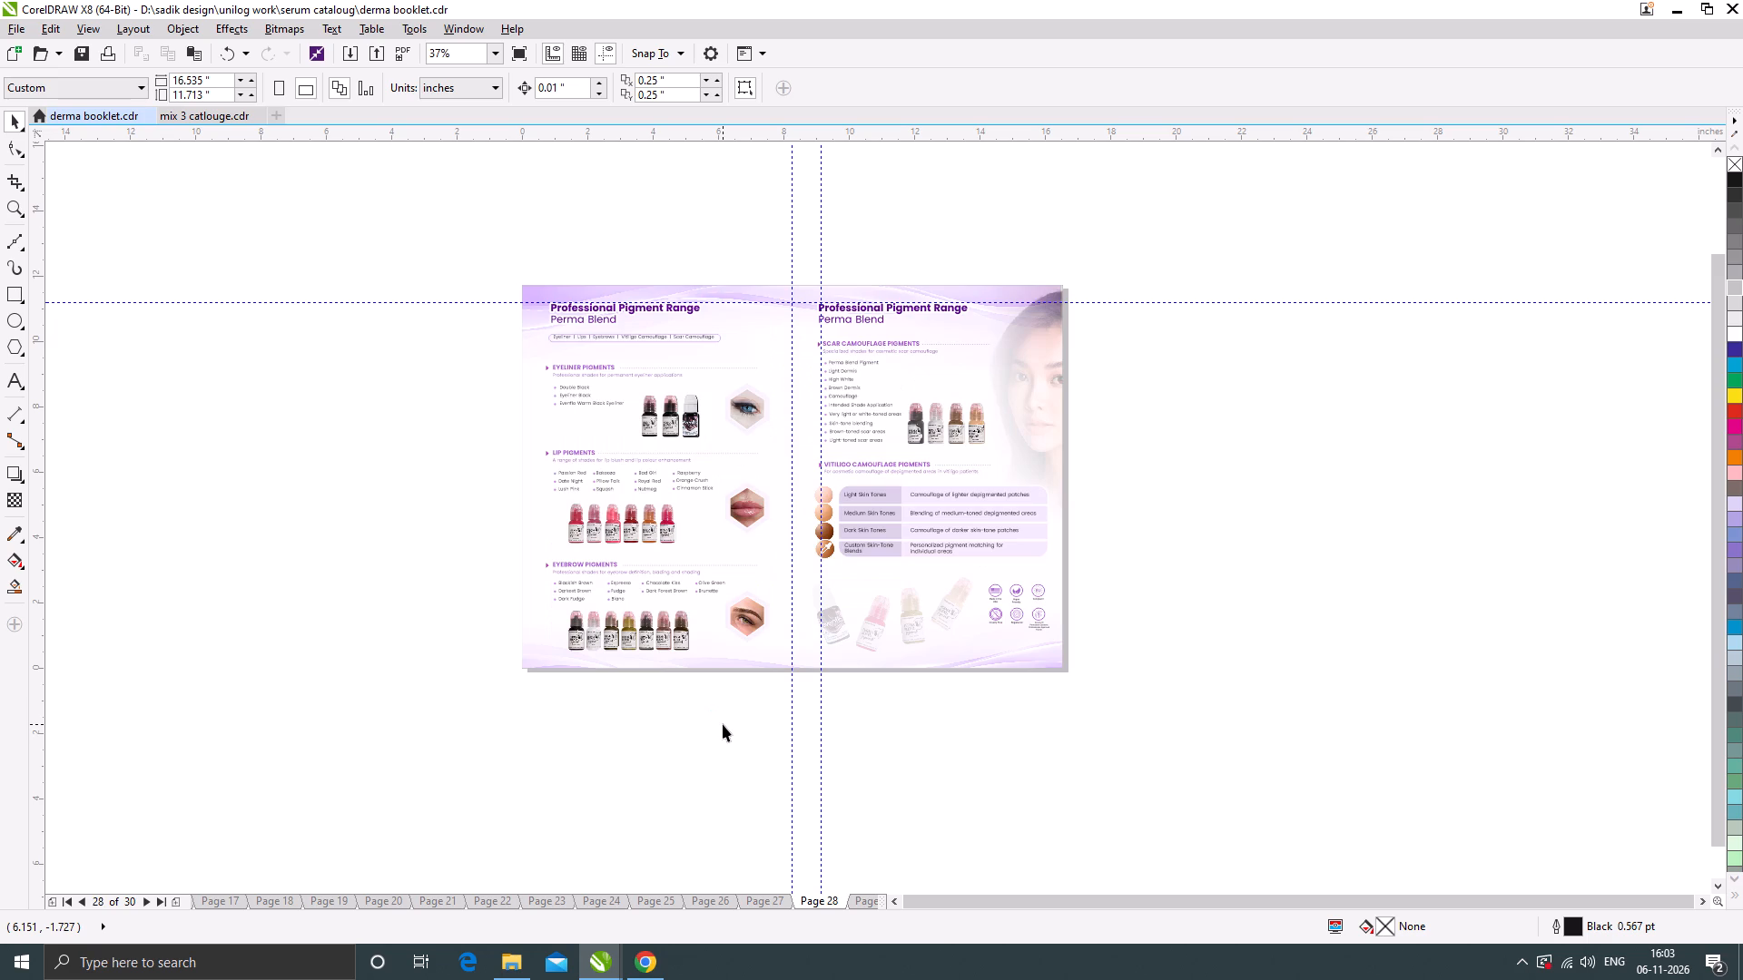
Insert one new page after page 30 of the derma booklet, keeping the custom 16.53543 by 11.7126 inch size.
key("Page_Down")
key("Page_Down")
key("Page_Down")
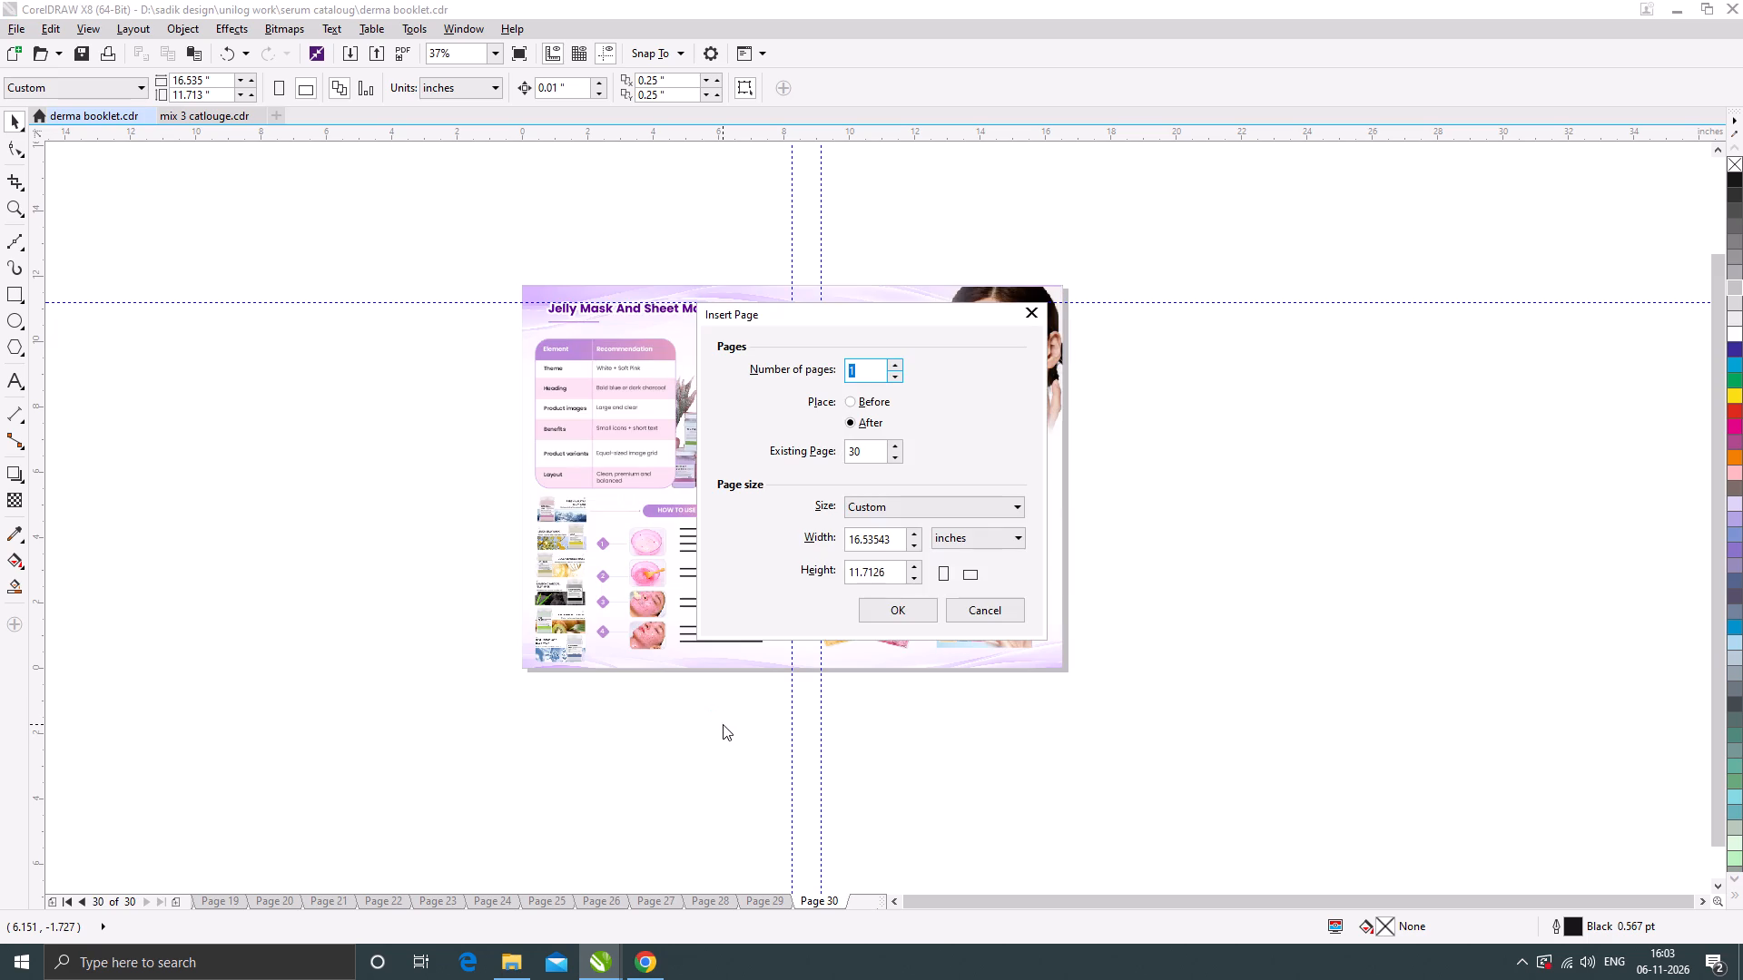
left_click(892, 613)
key("Page_Up")
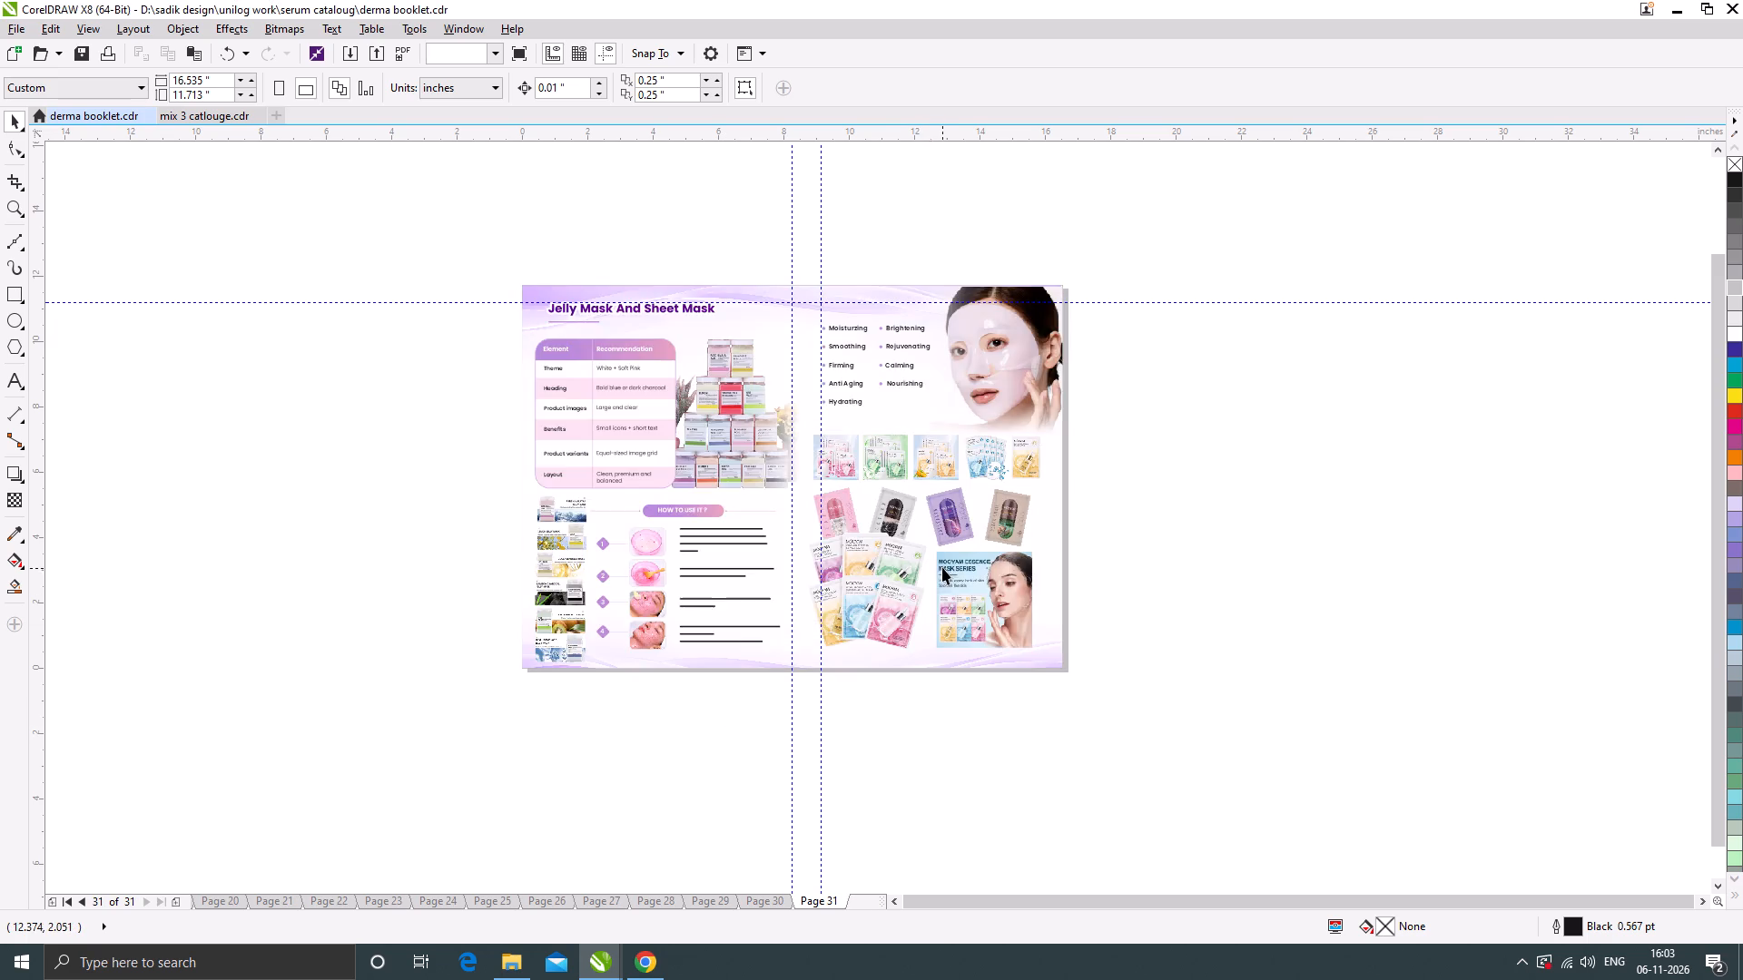
key("Page_Up")
key("Page_Down")
key("Page_Down")
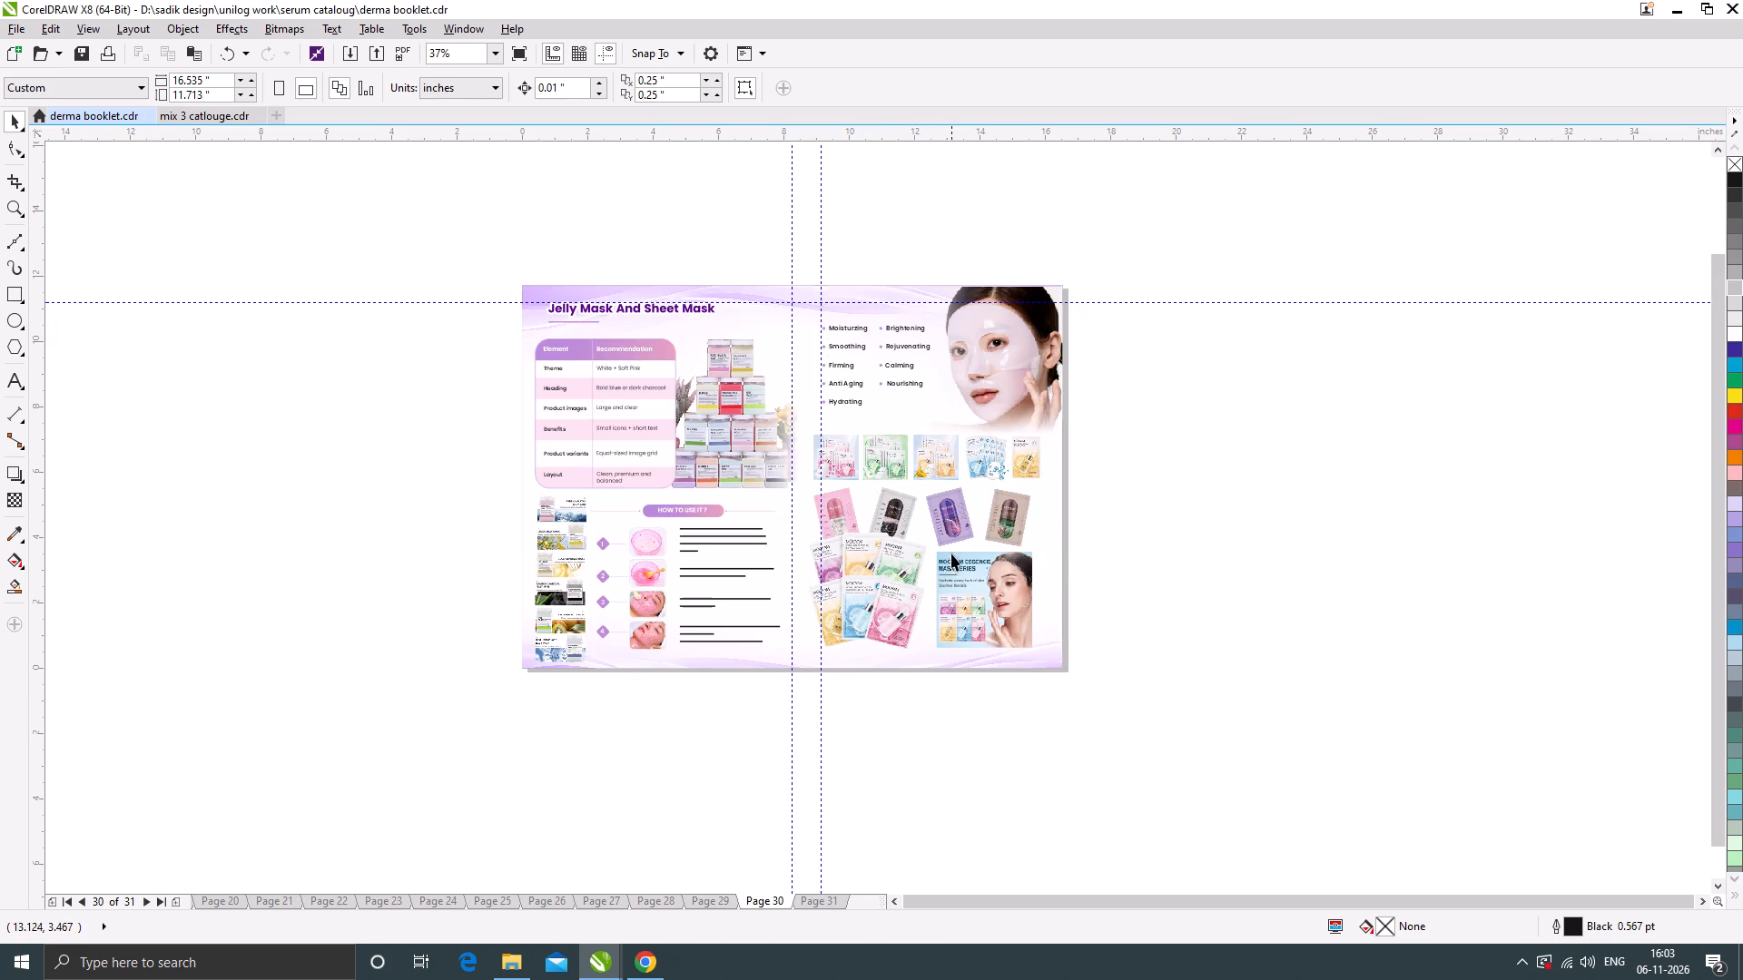
Copy the purple wave background from page 29 onto the blank page 31.
left_click(714, 899)
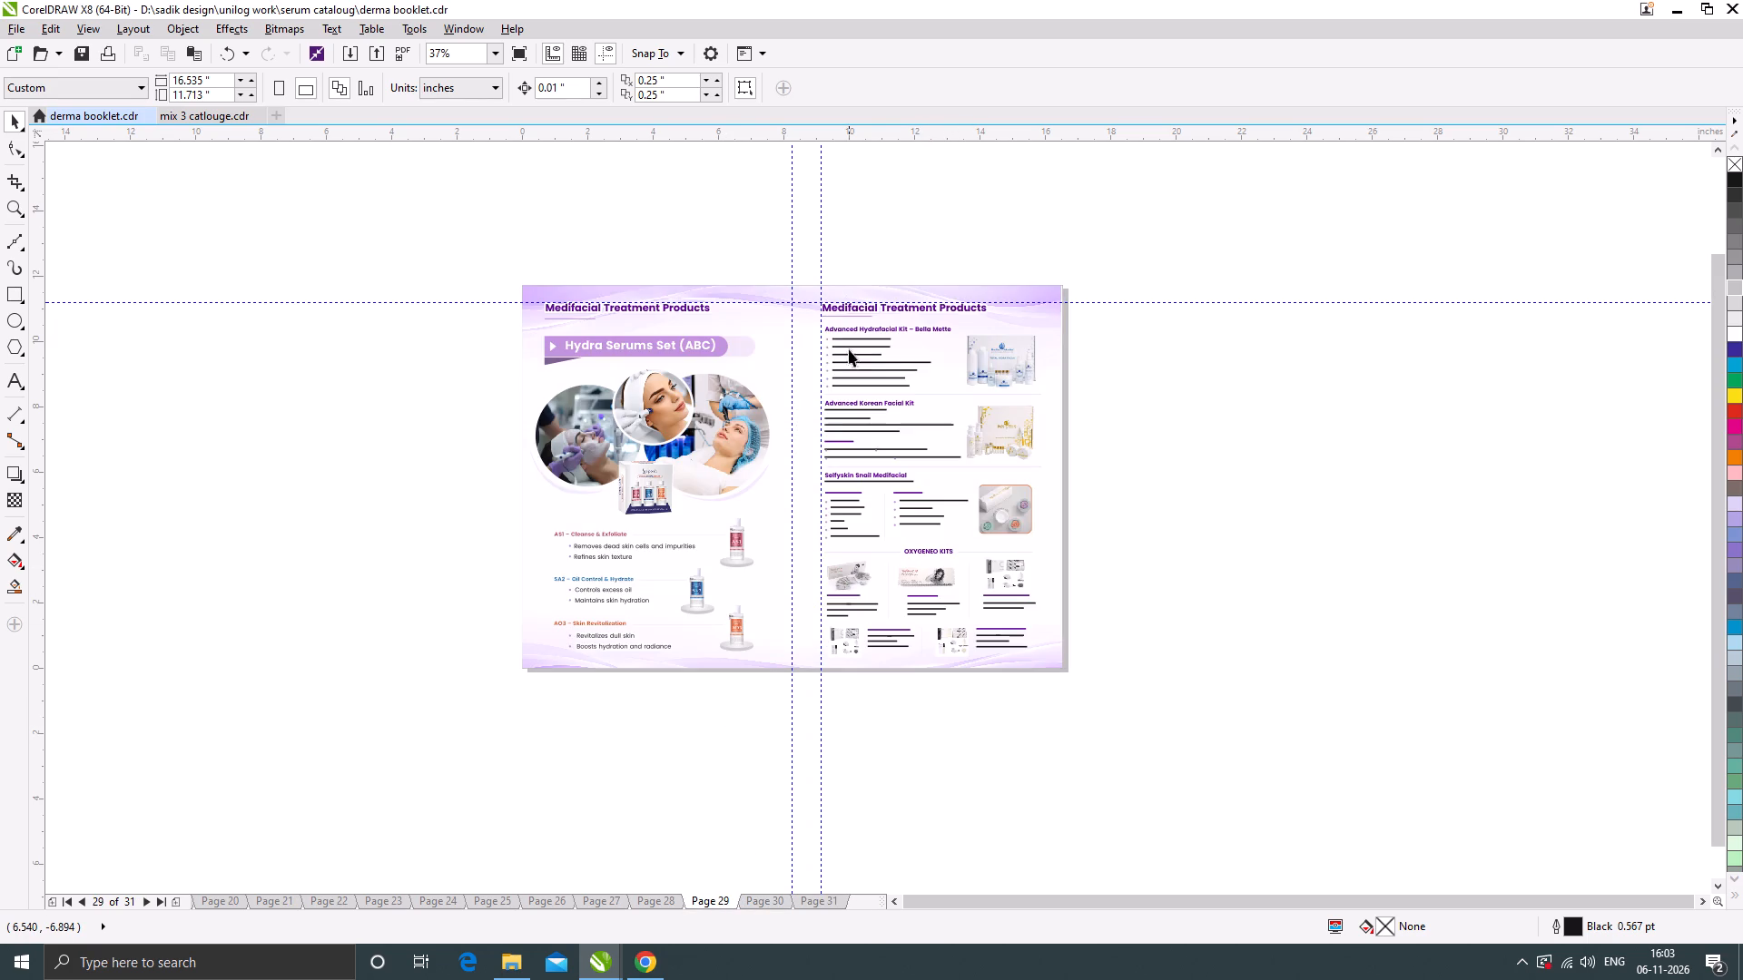
left_click(1020, 292)
key("ctrl+c")
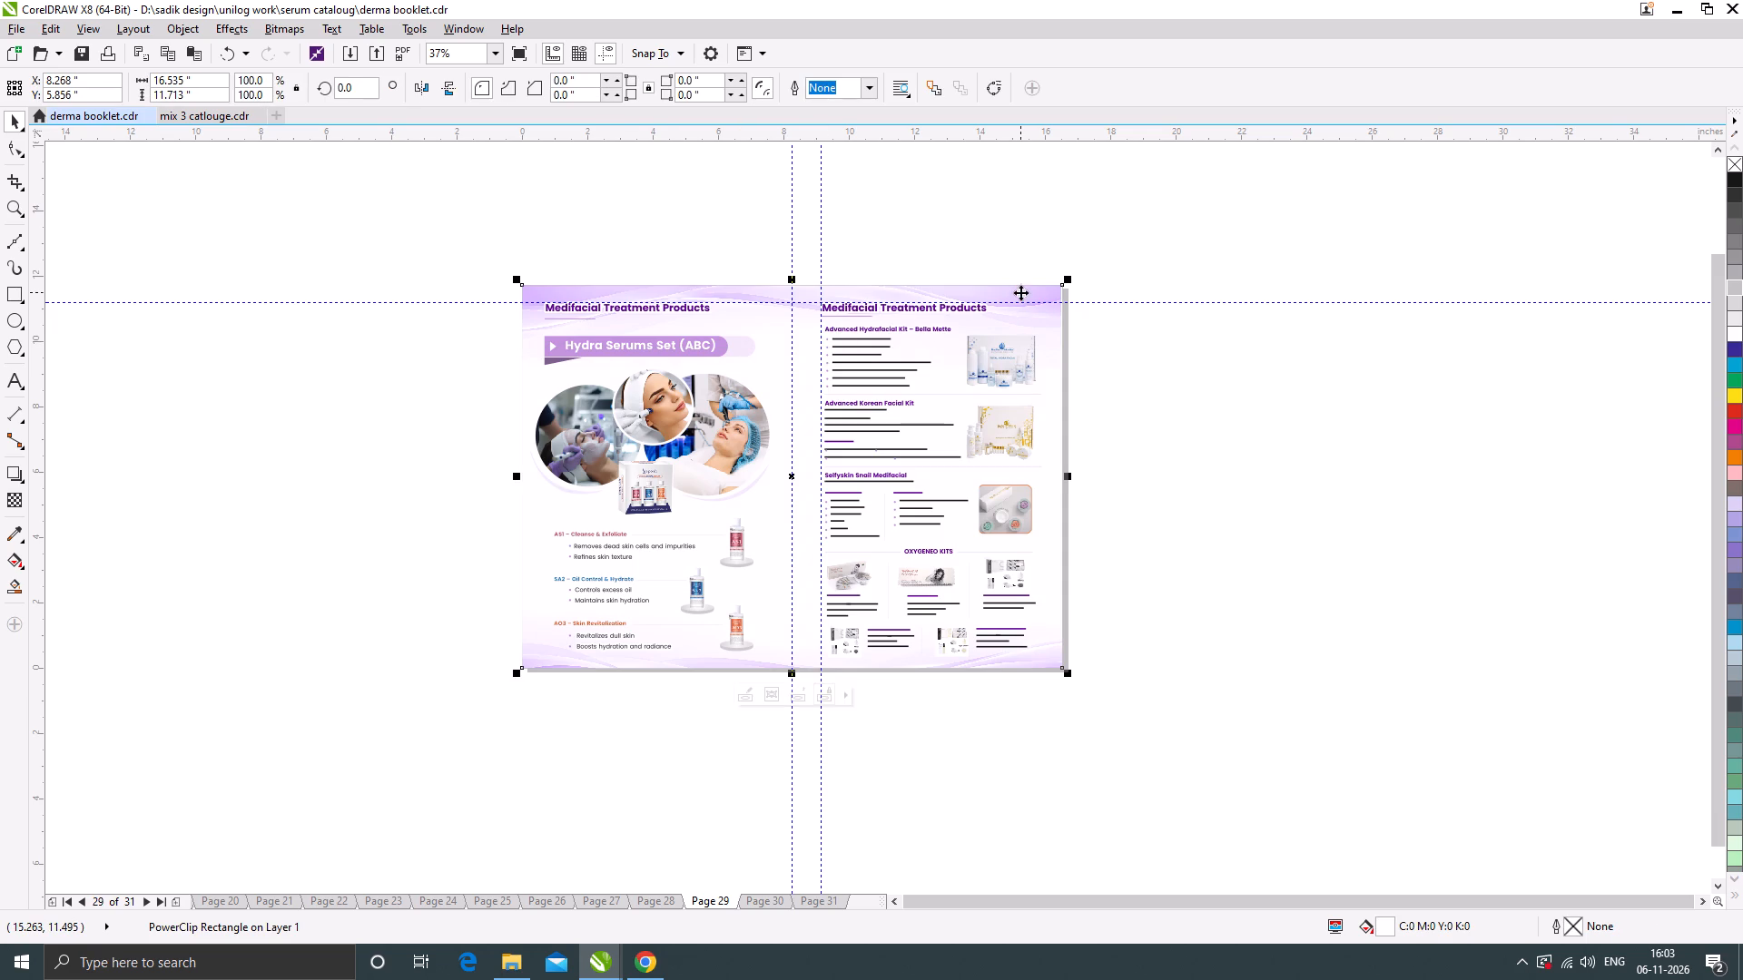
left_click(769, 901)
left_click(819, 899)
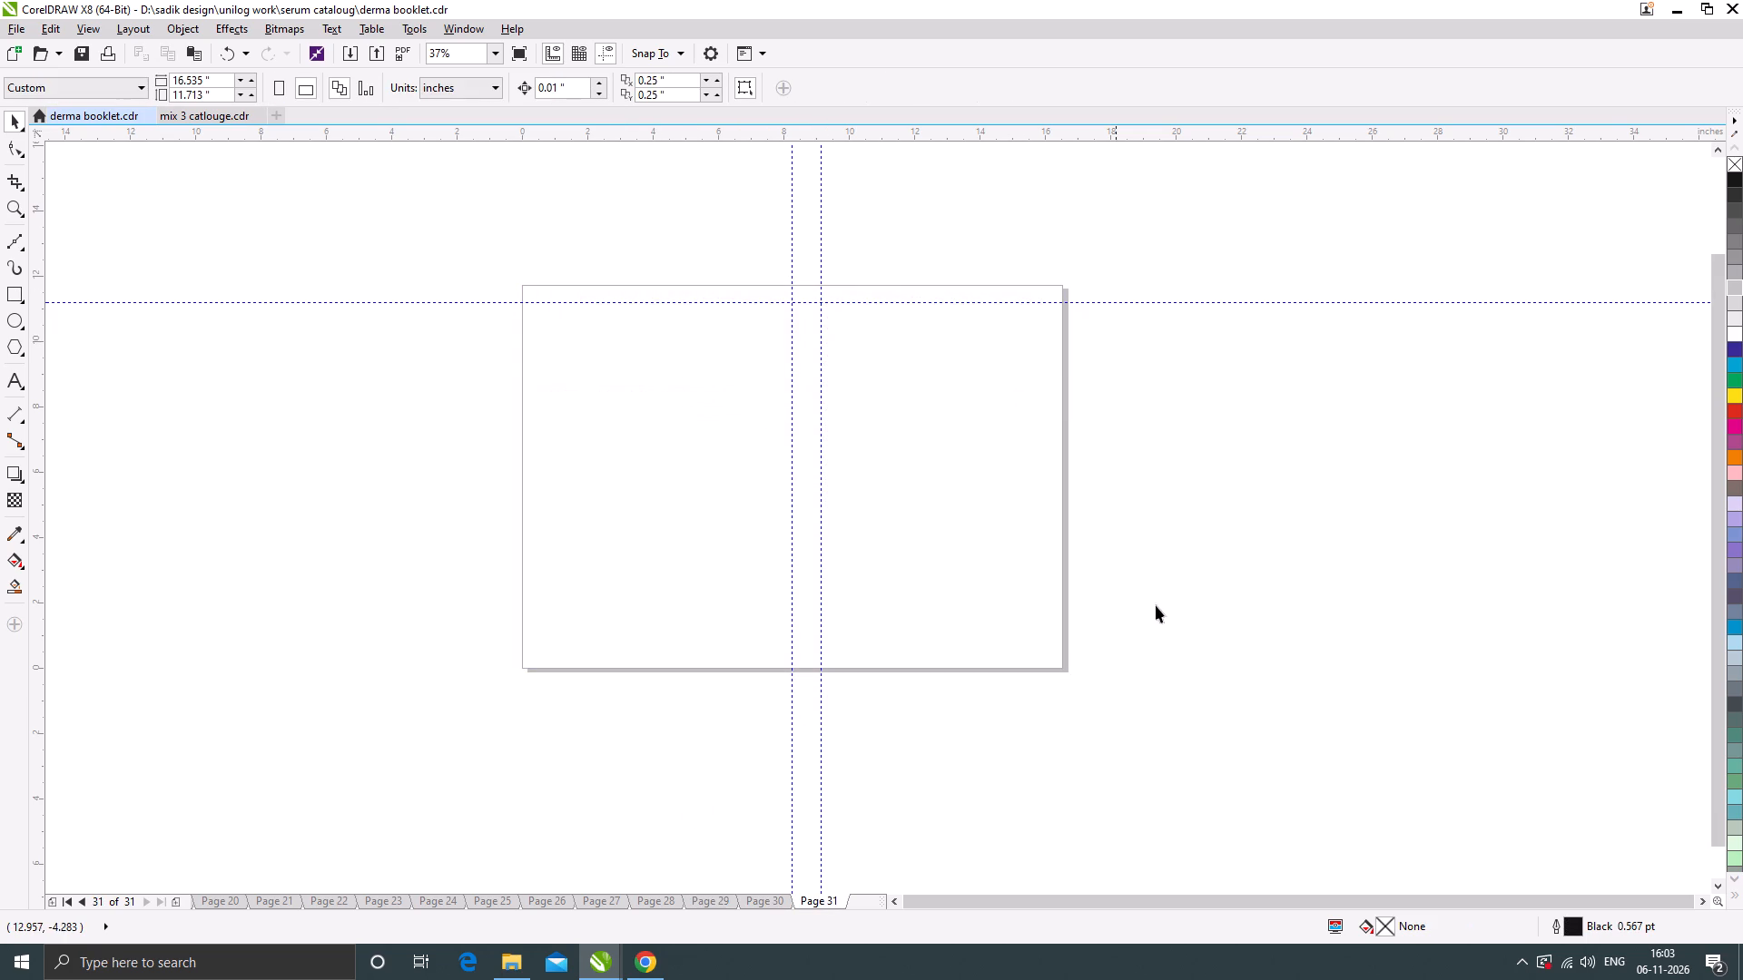
left_click(1181, 556)
key("ctrl+v")
left_click(1182, 553)
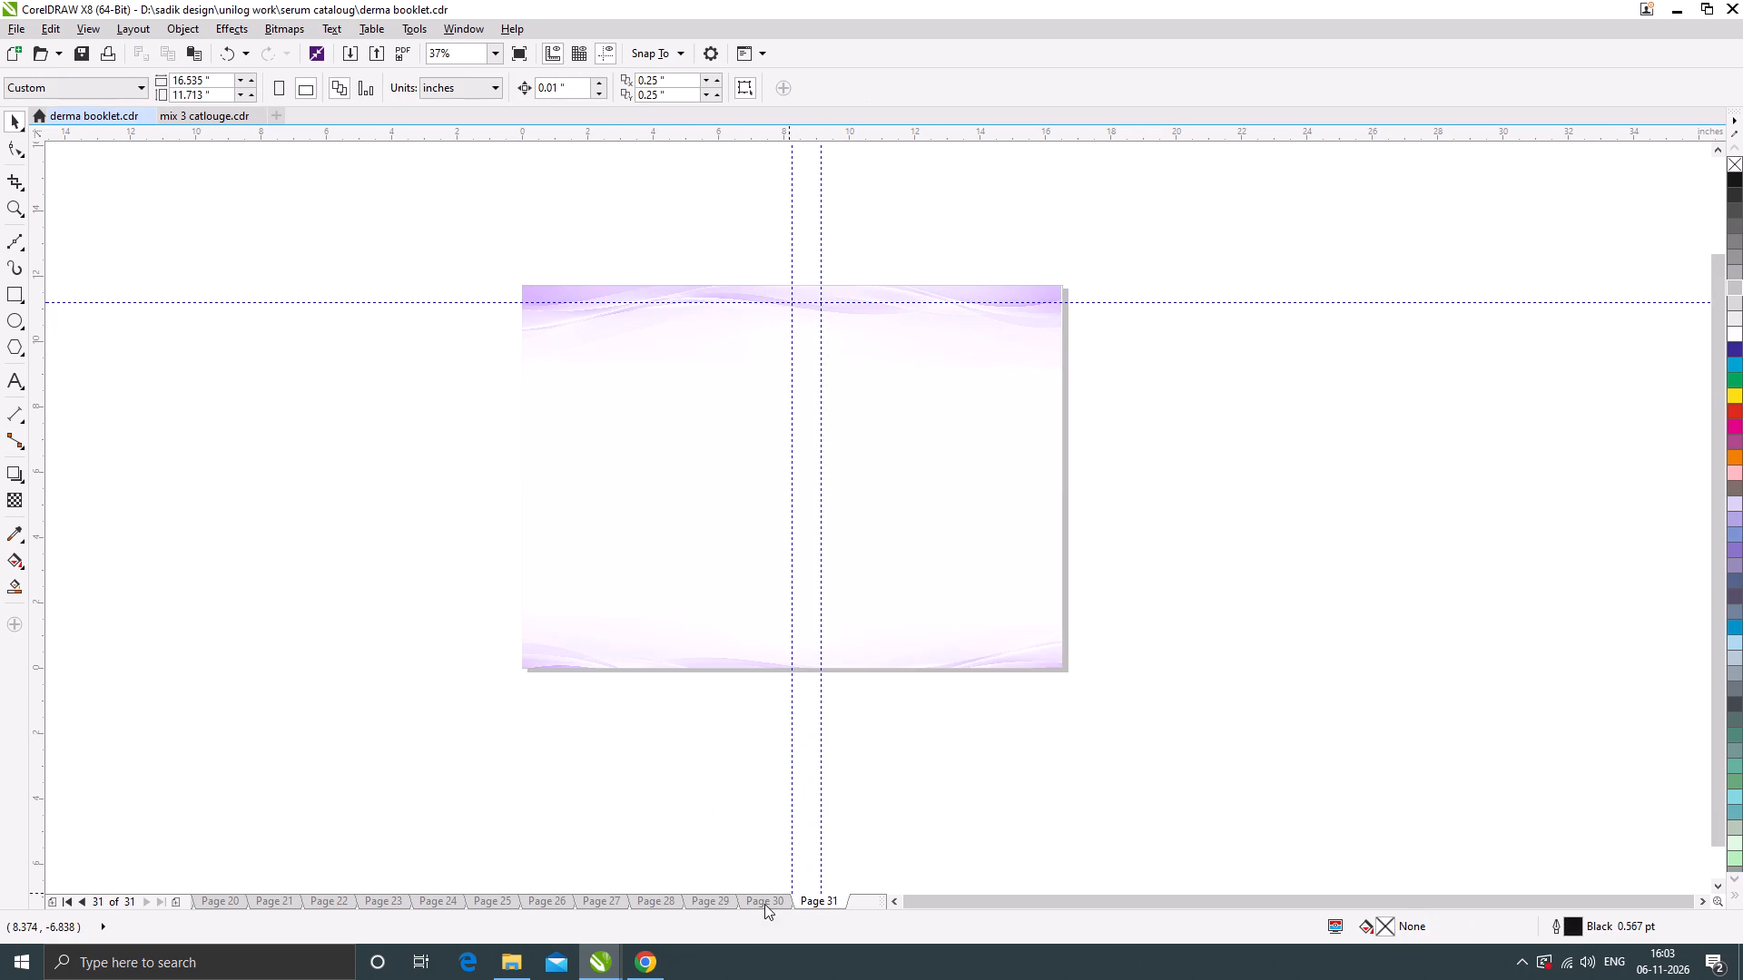
Unlock the full-spread background object on page 30, the Jelly Mask And Sheet Mask spread.
left_click(764, 904)
left_click(872, 289)
right_click(872, 289)
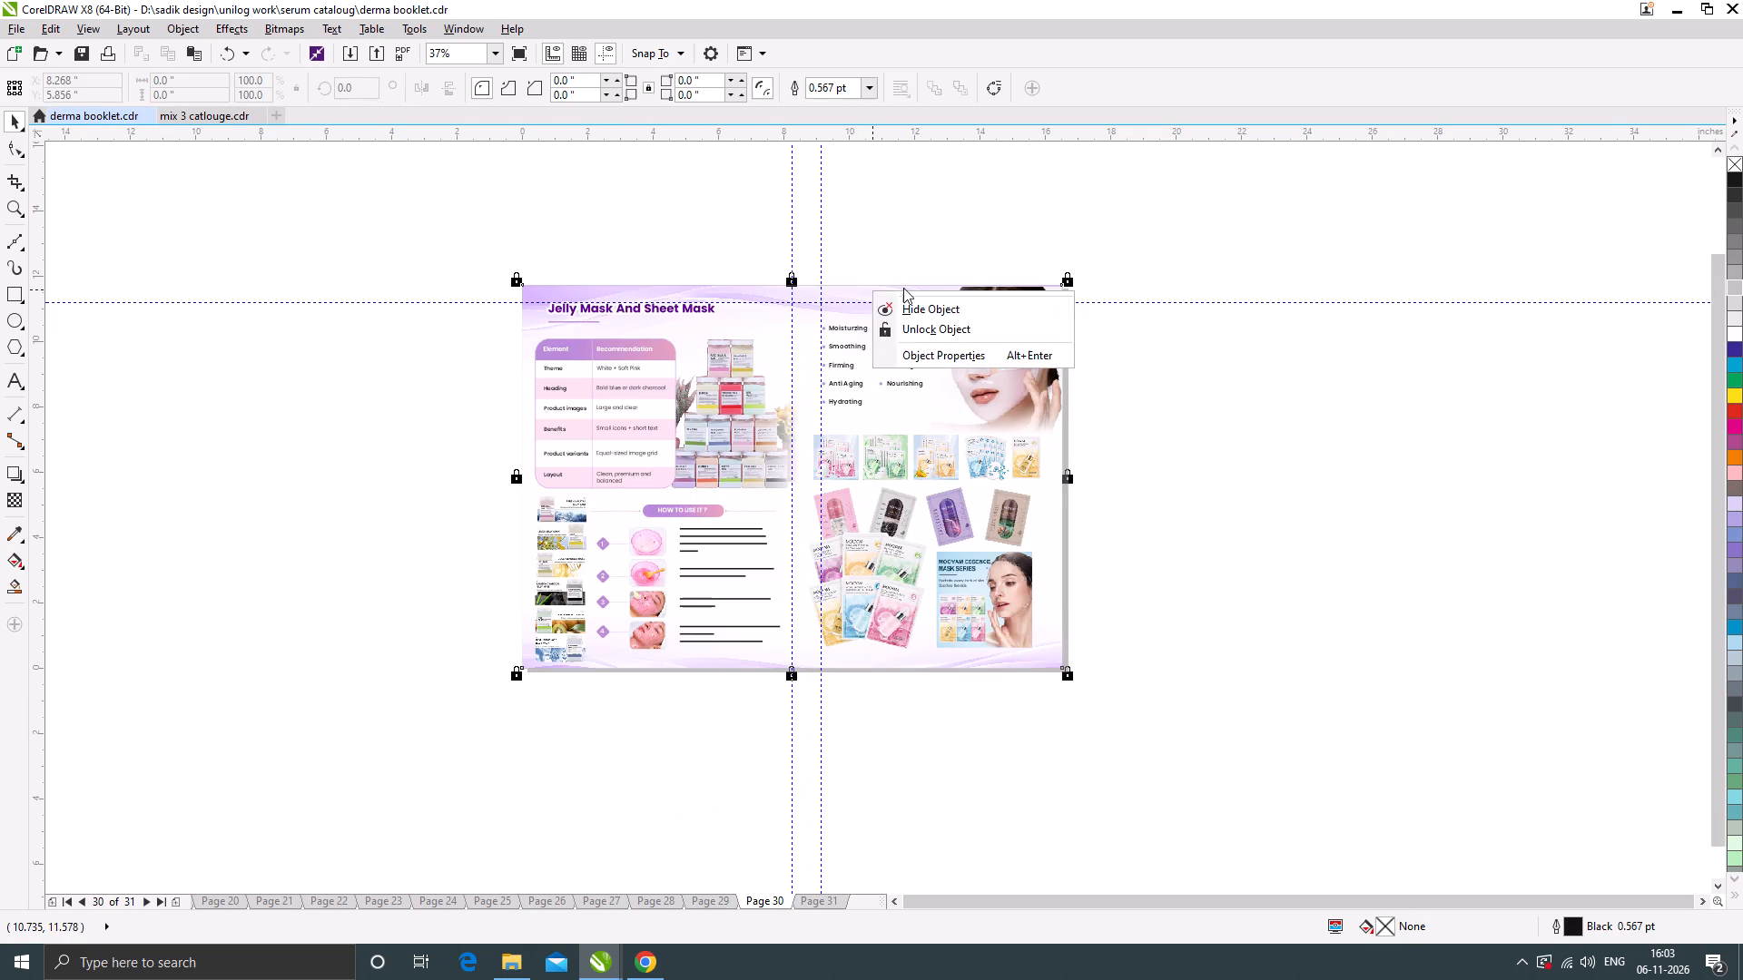
left_click(914, 328)
left_click(1256, 409)
Copy the selected PRP & GFC artwork and reference content from mix 3 catlouge.cdr and place it beside page 31 of the derma booklet.
left_click(832, 900)
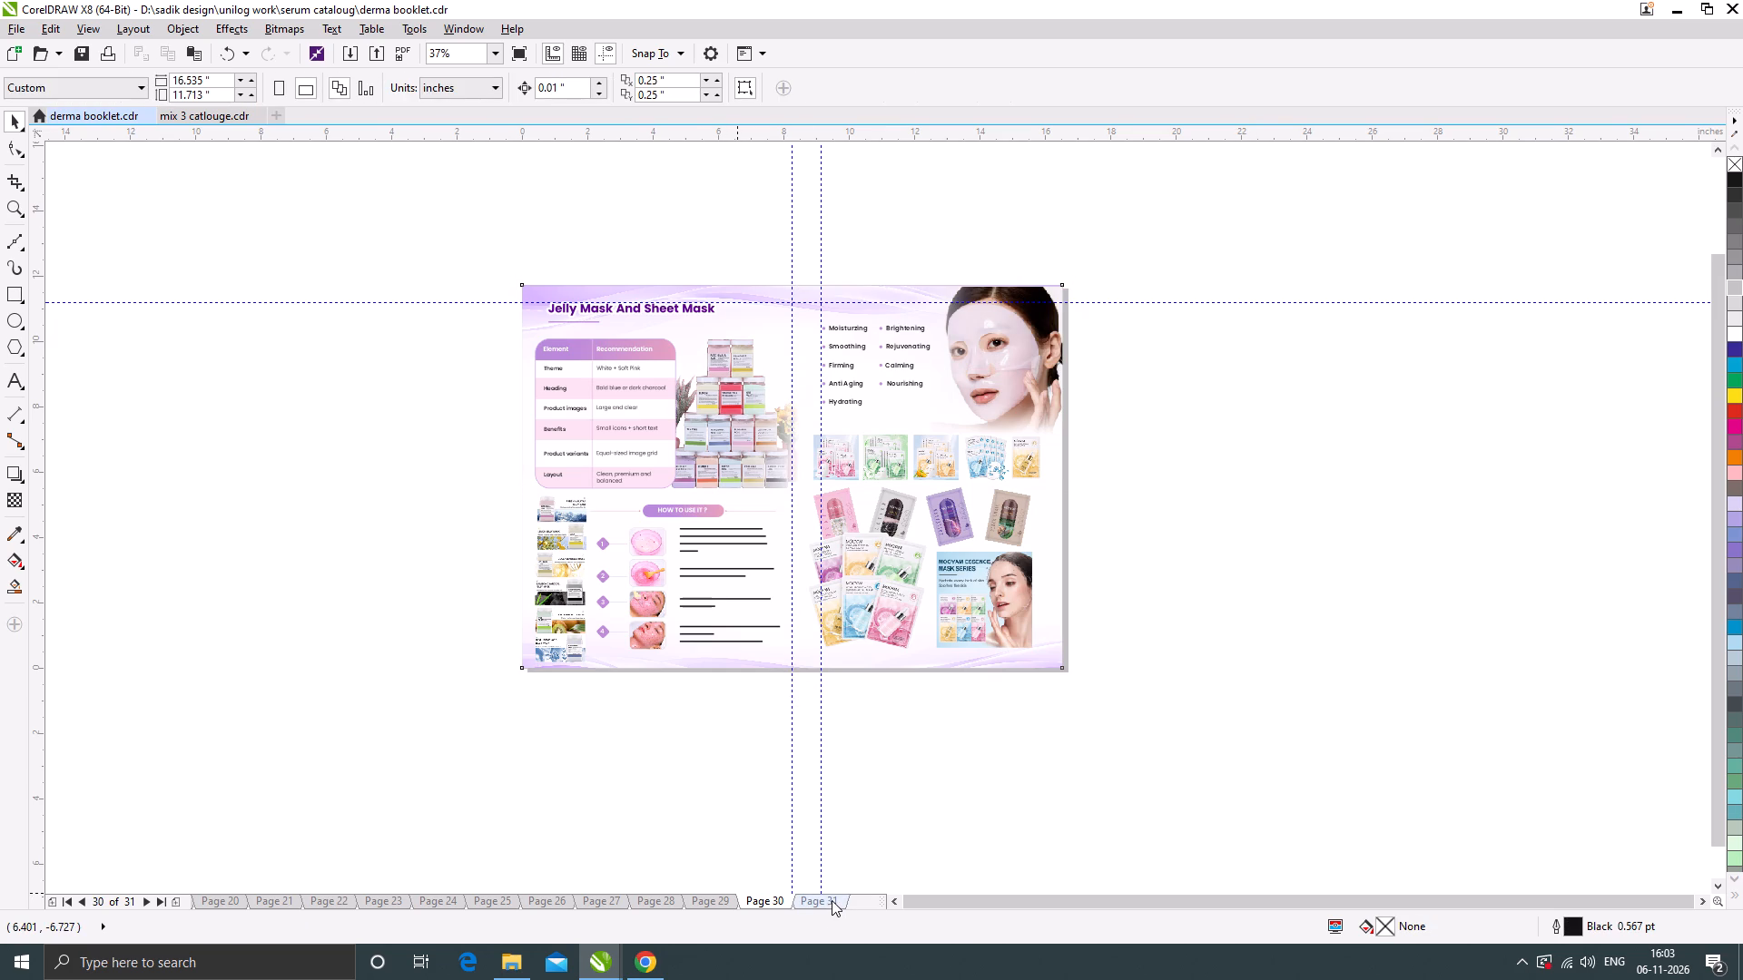
left_click(1097, 688)
scroll(547, 476, "down", 1)
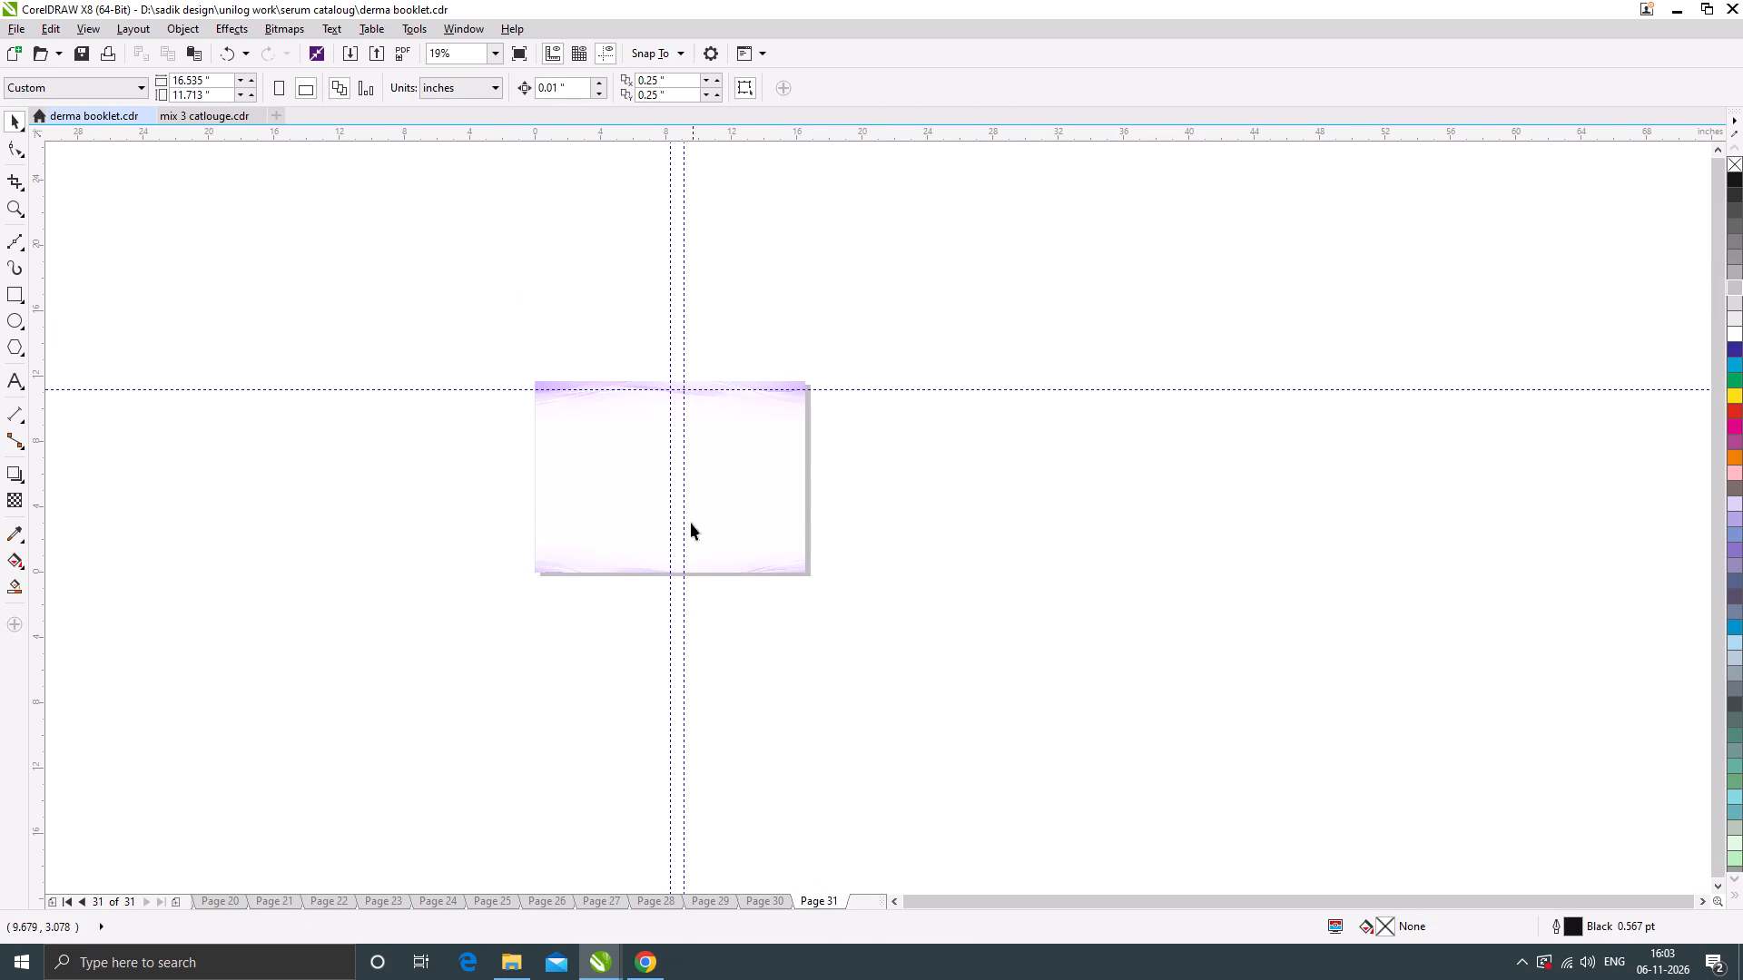
left_click(212, 114)
key("ctrl+c")
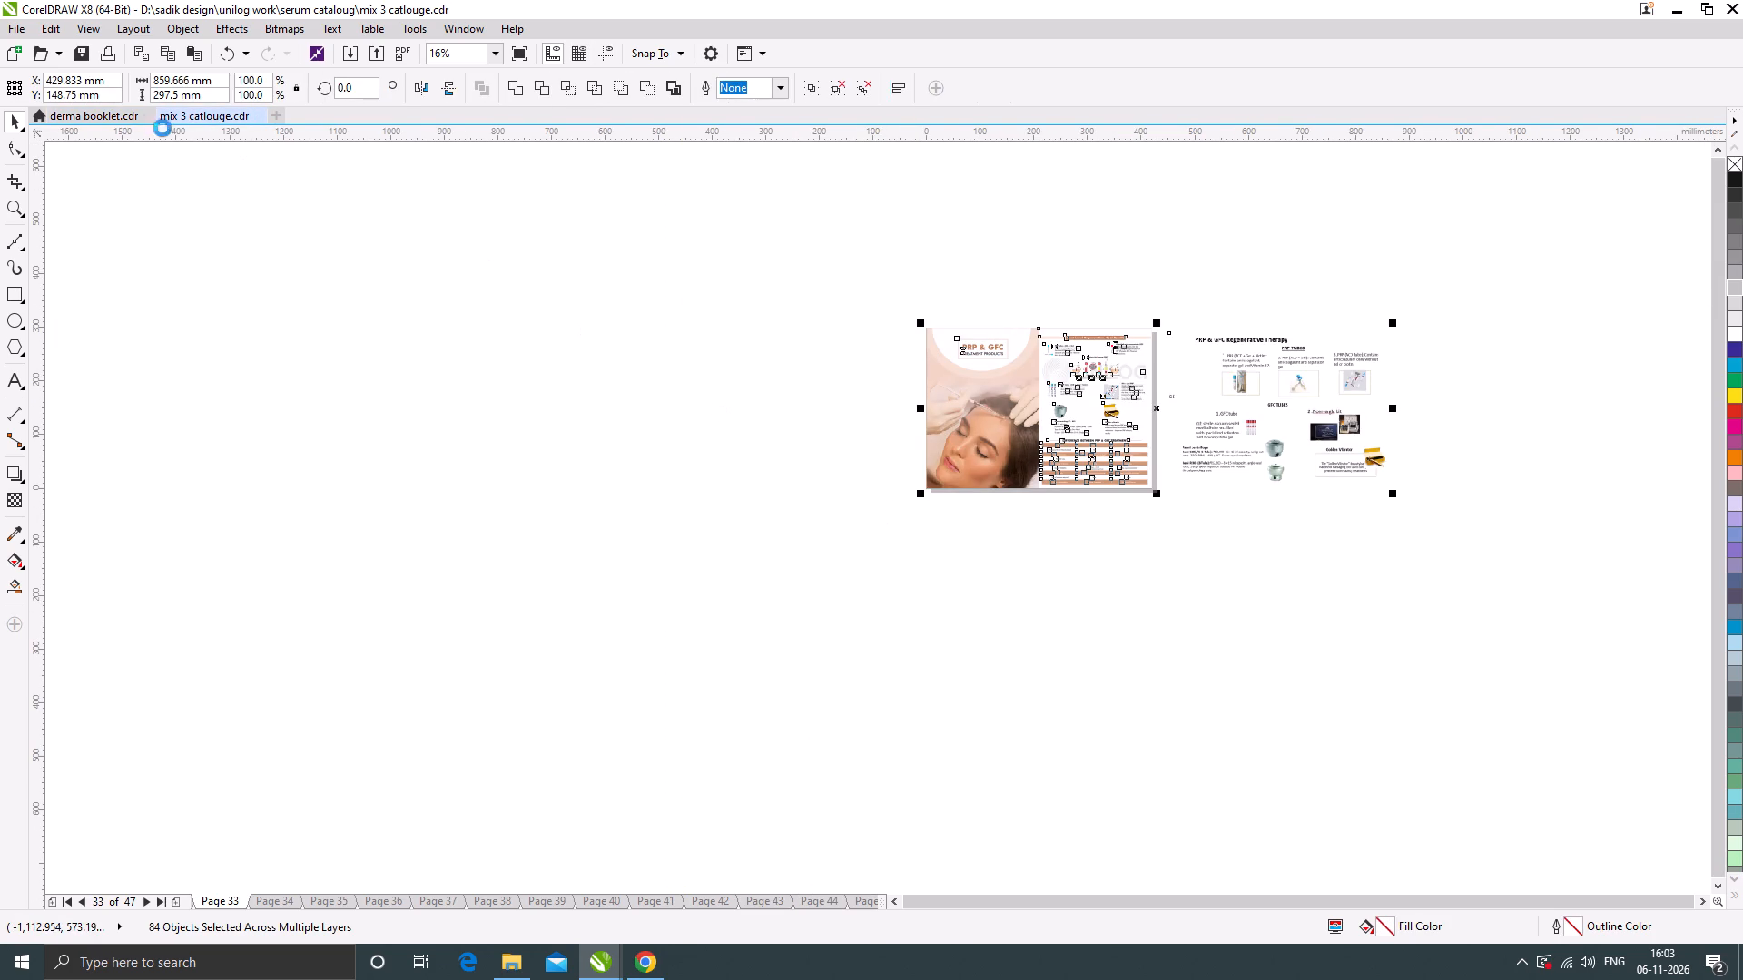
left_click(103, 115)
scroll(734, 425, "down", 1)
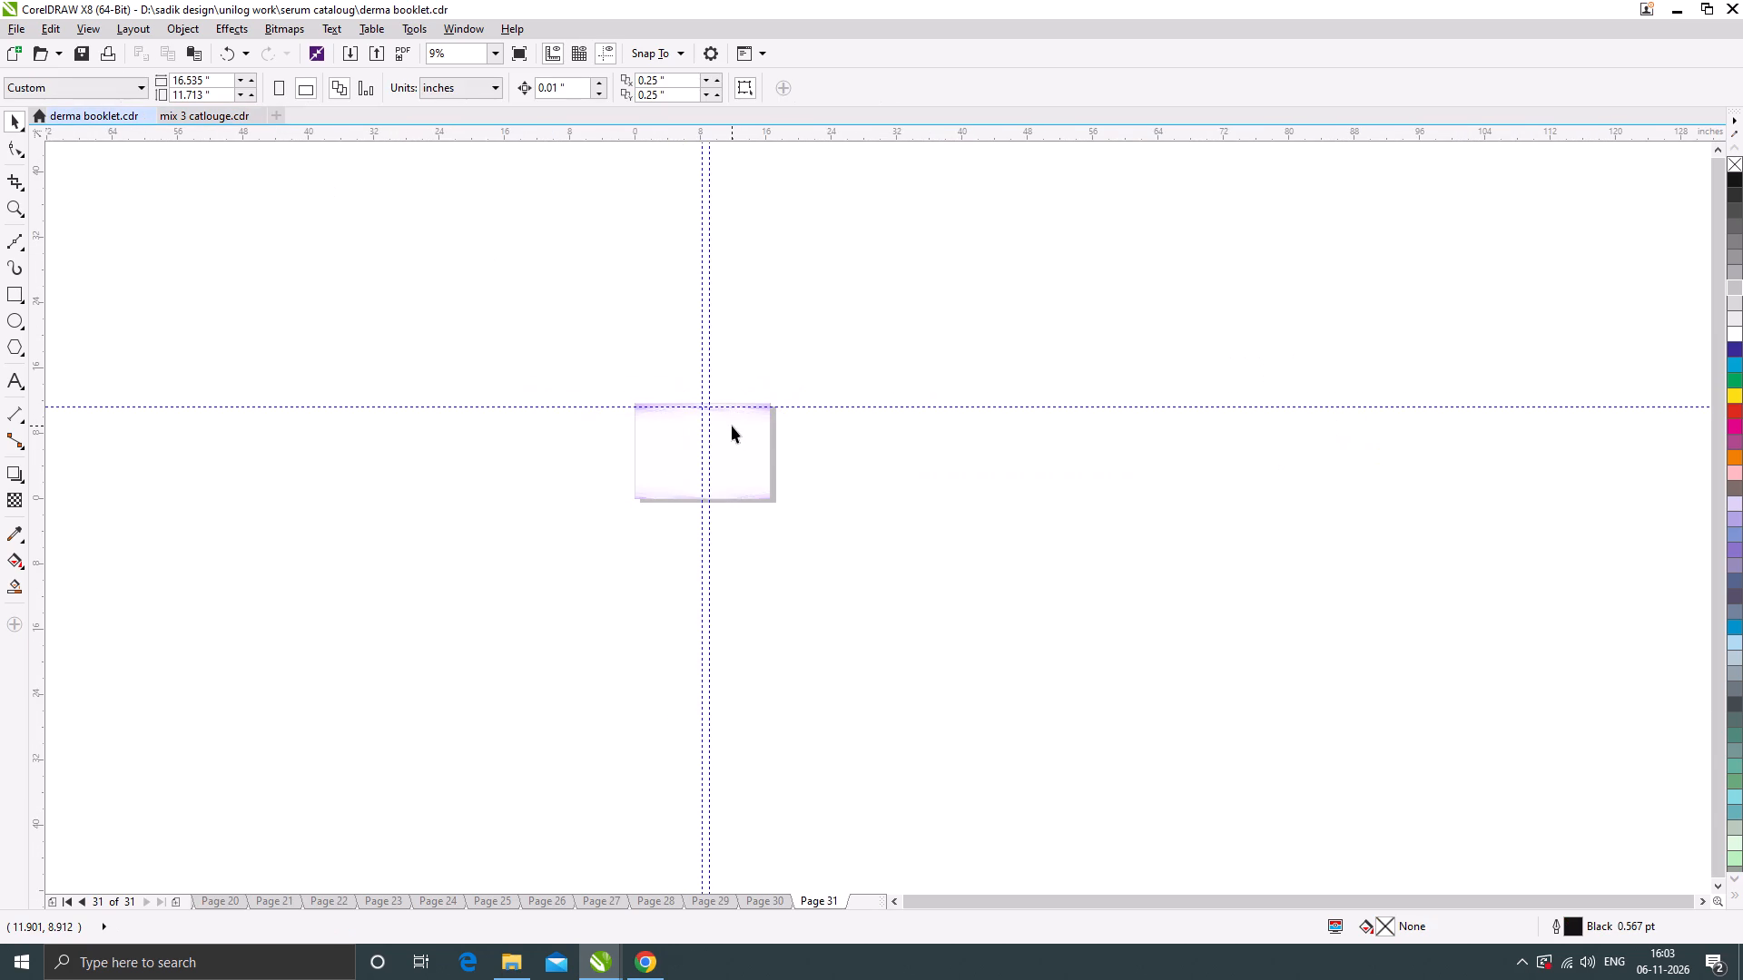
key("ctrl+v")
scroll(702, 436, "up", 1)
left_click_drag(769, 416, 1062, 417)
left_click(1096, 640)
scroll(899, 465, "up", 1)
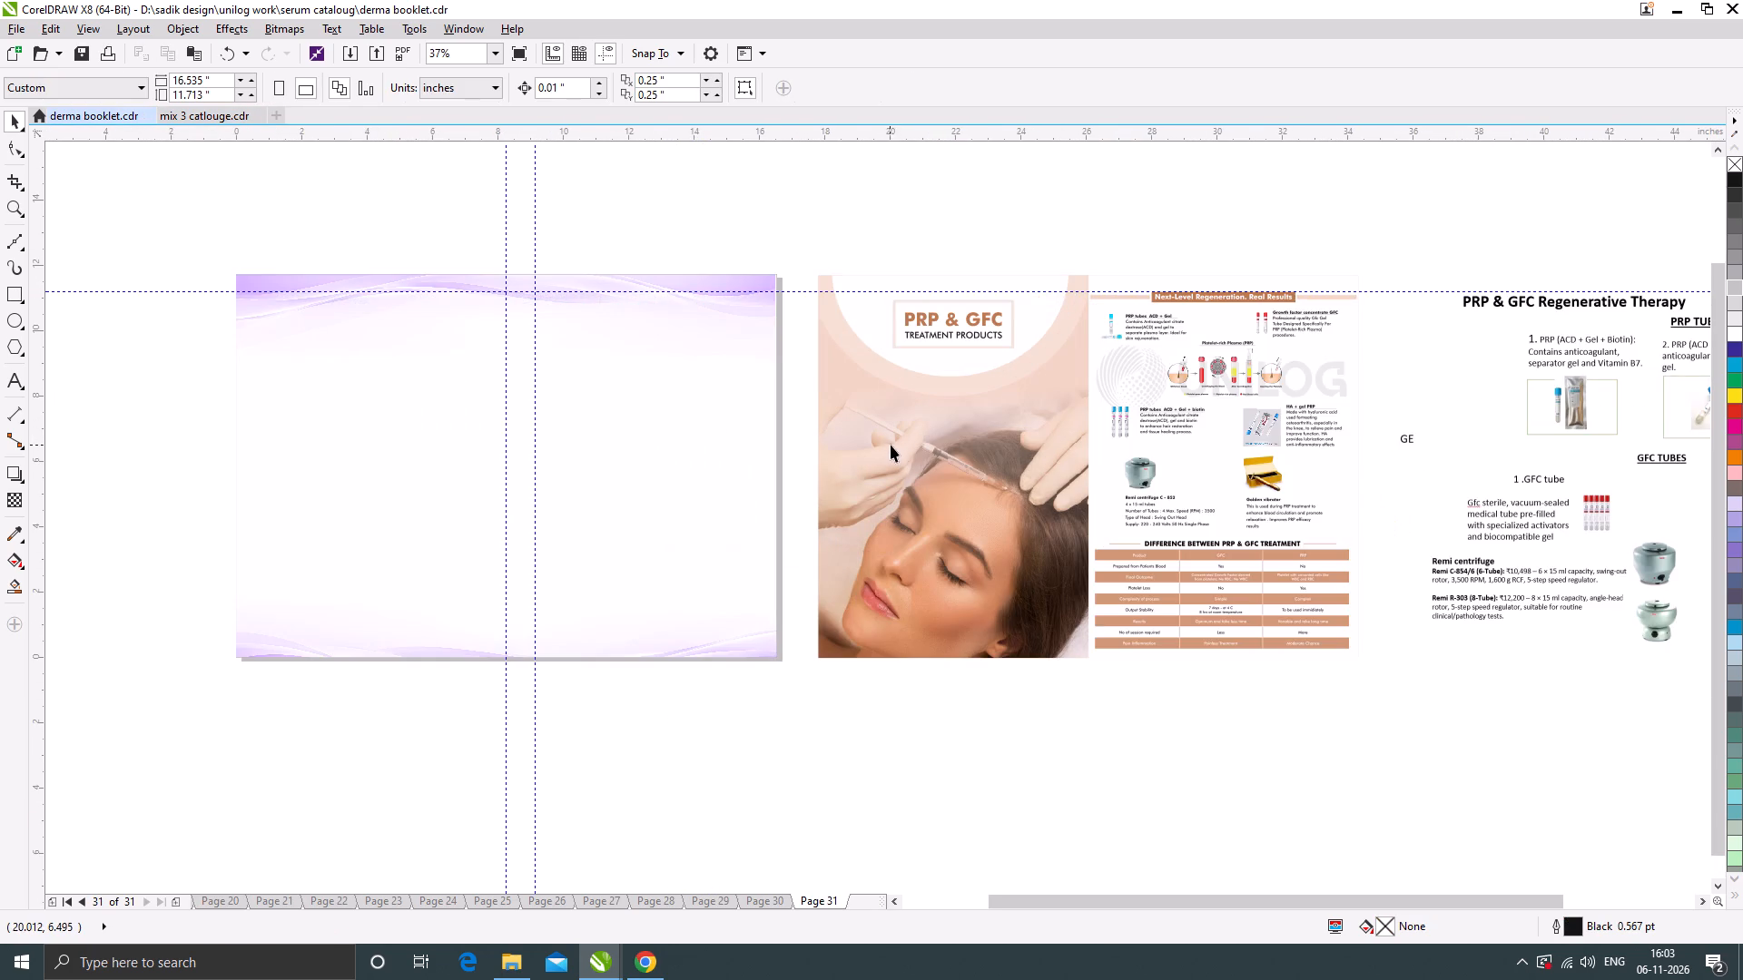
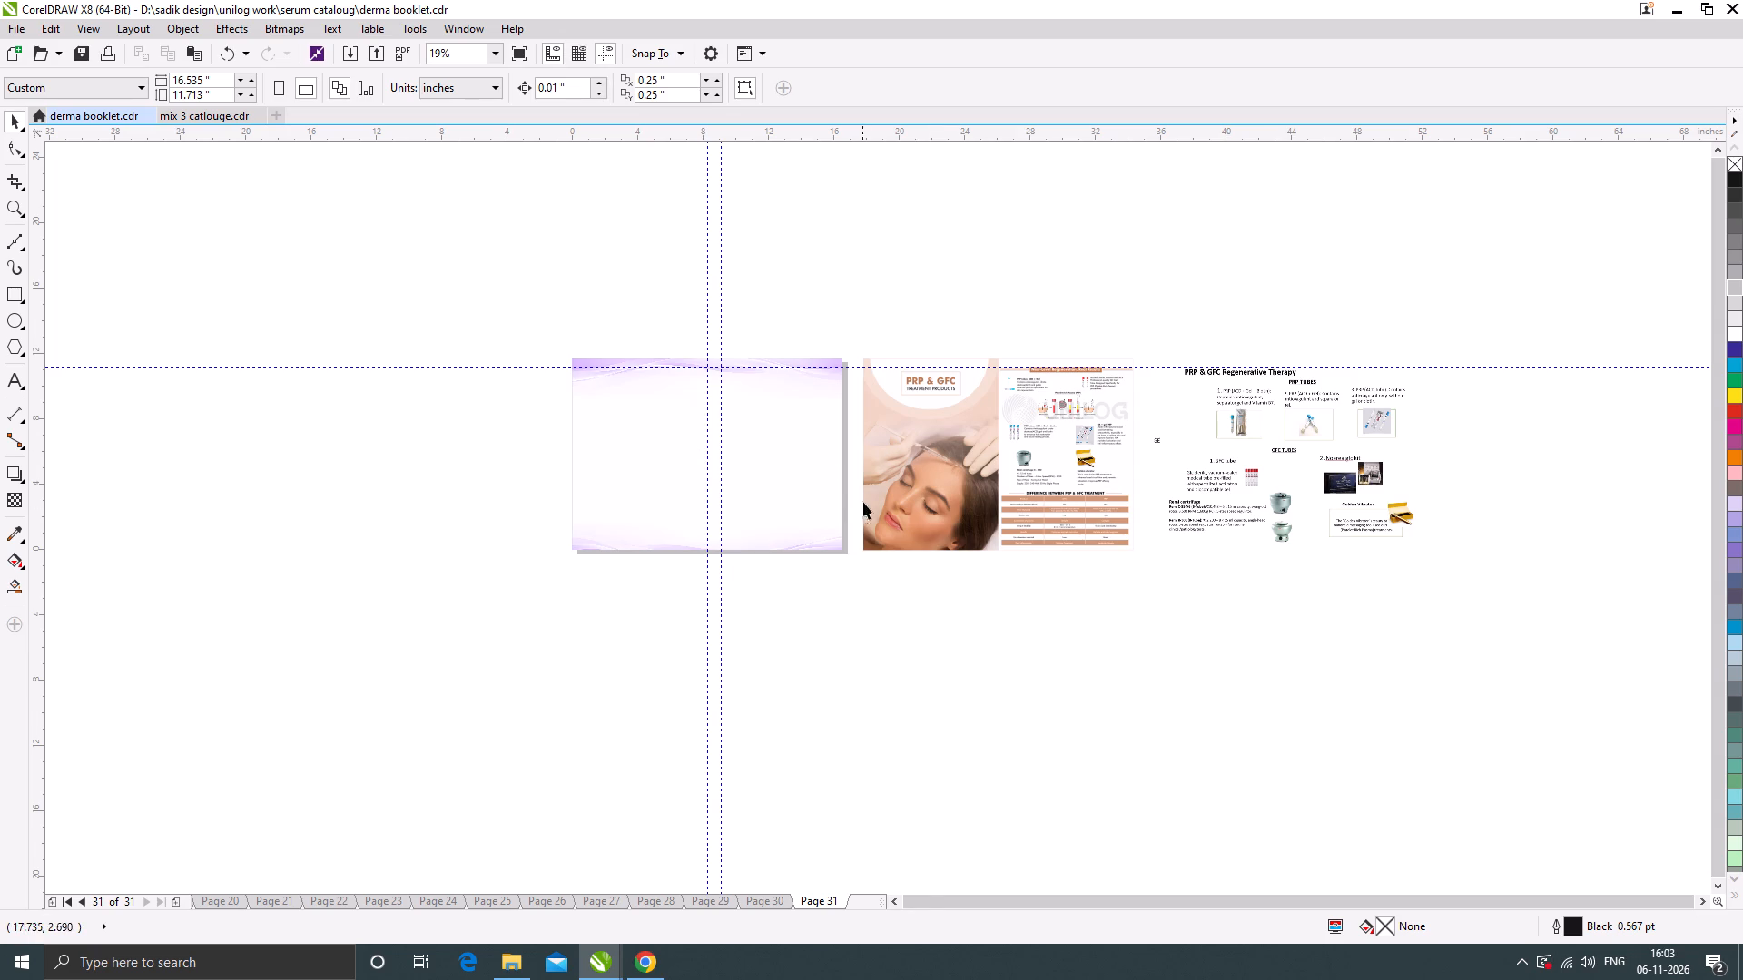
Paste the copied heading "PRP & GFC Regenerative Therapy" as artistic text just above the blank purple spread on page 31.
scroll(735, 426, "up", 1)
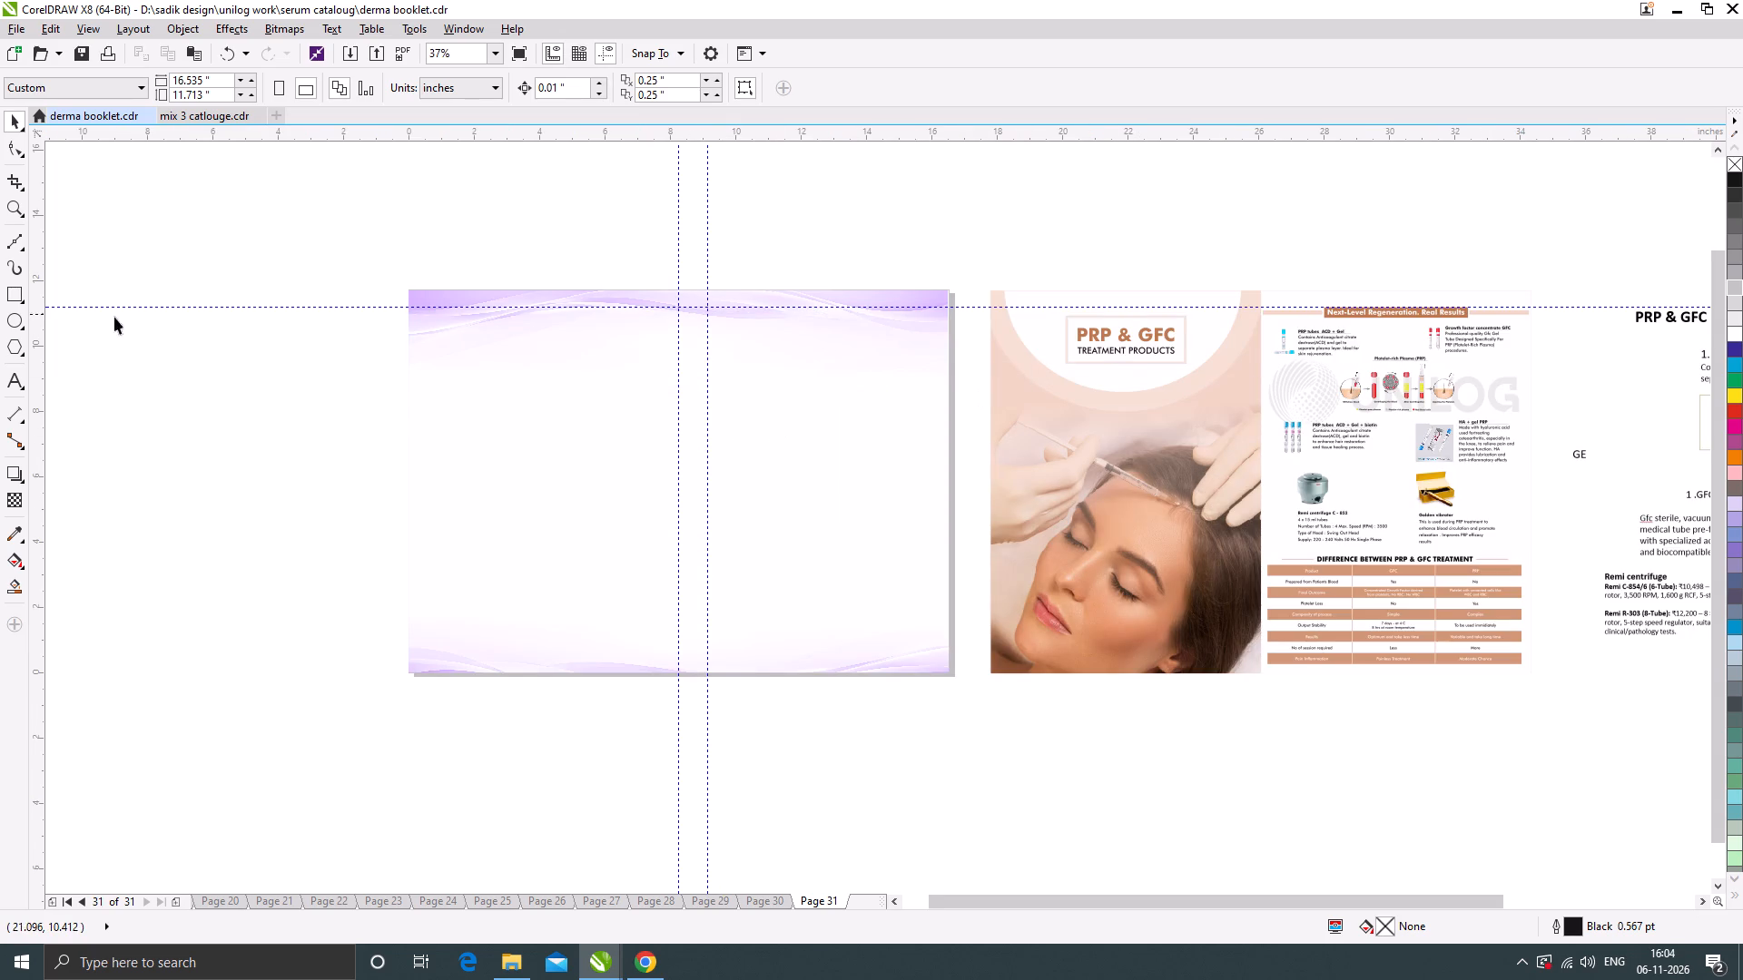
left_click(14, 377)
left_click(481, 232)
key("ctrl+v")
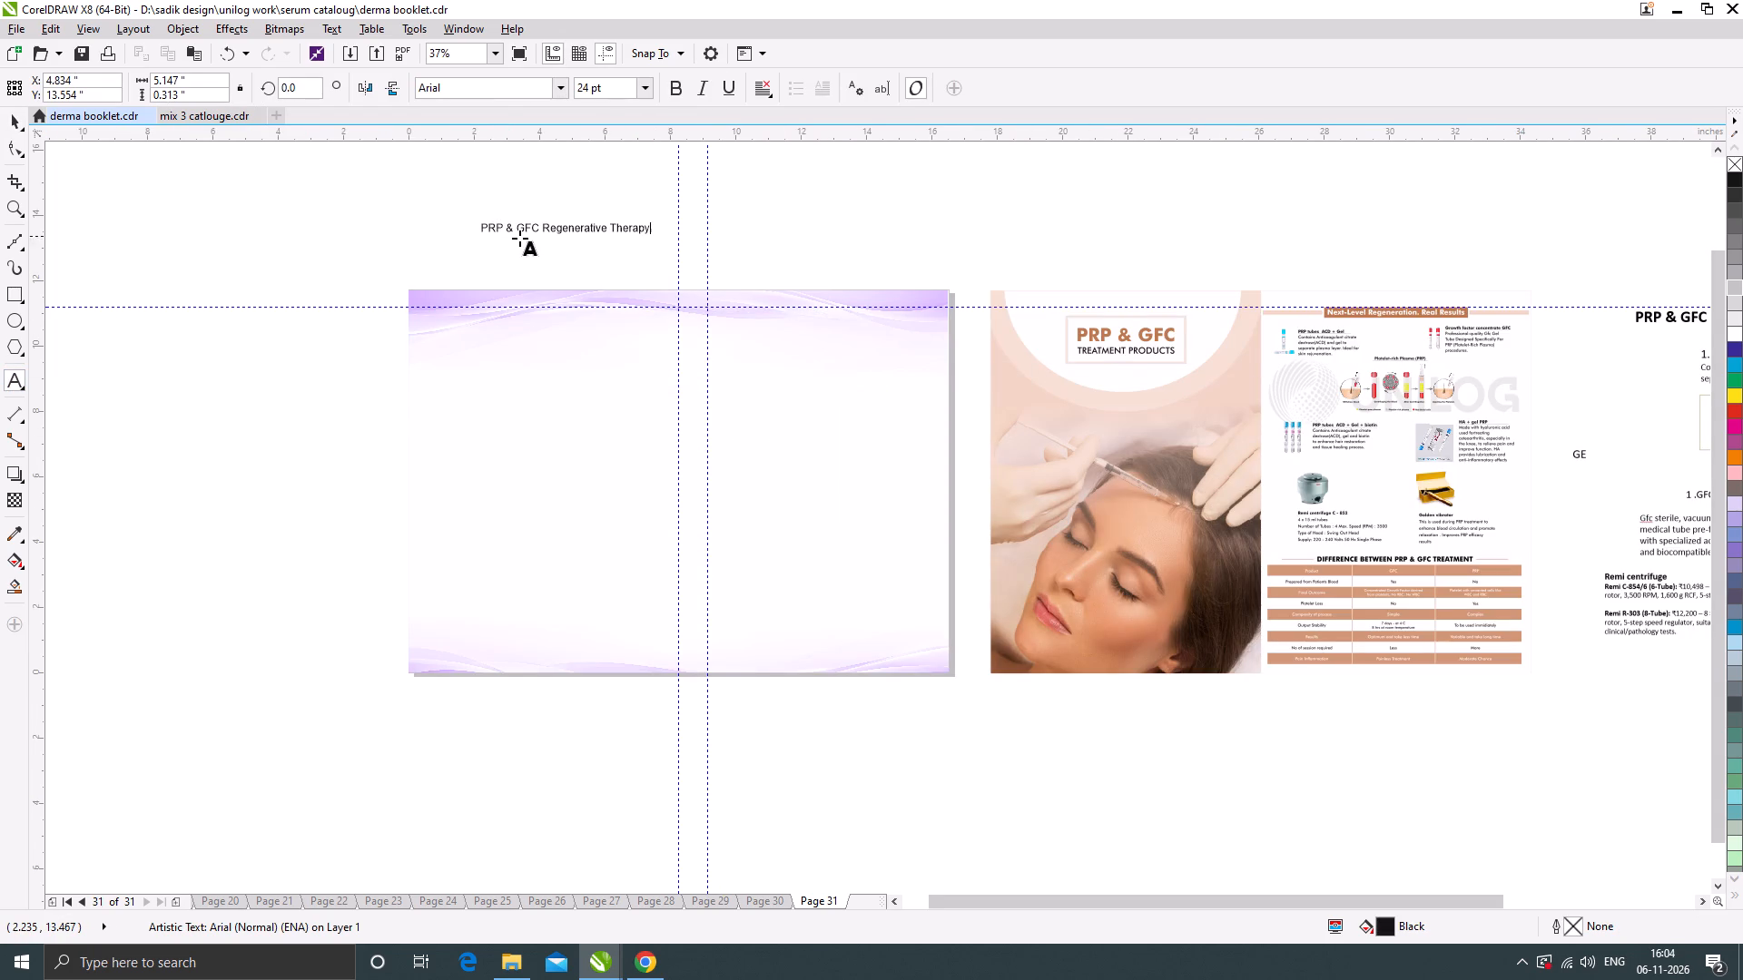
Change the whole PRP & GFC Regenerative Therapy heading to Title Case.
key("ctrl+a")
scroll(569, 218, "up", 1)
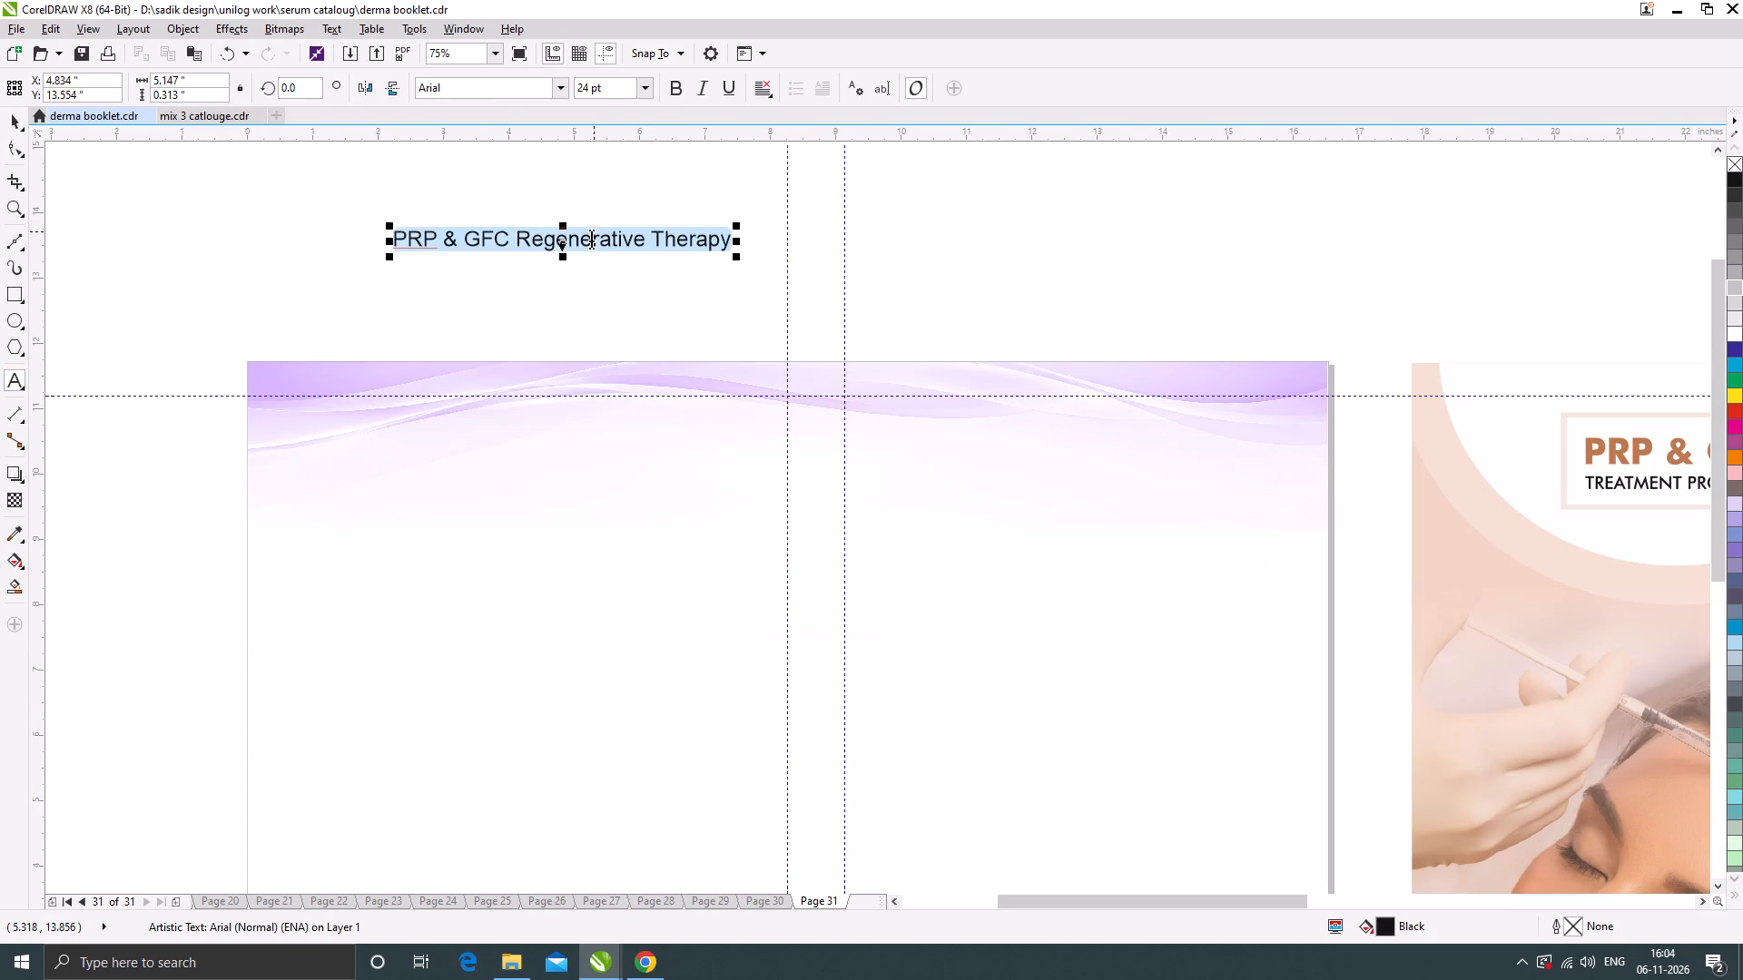
right_click(591, 237)
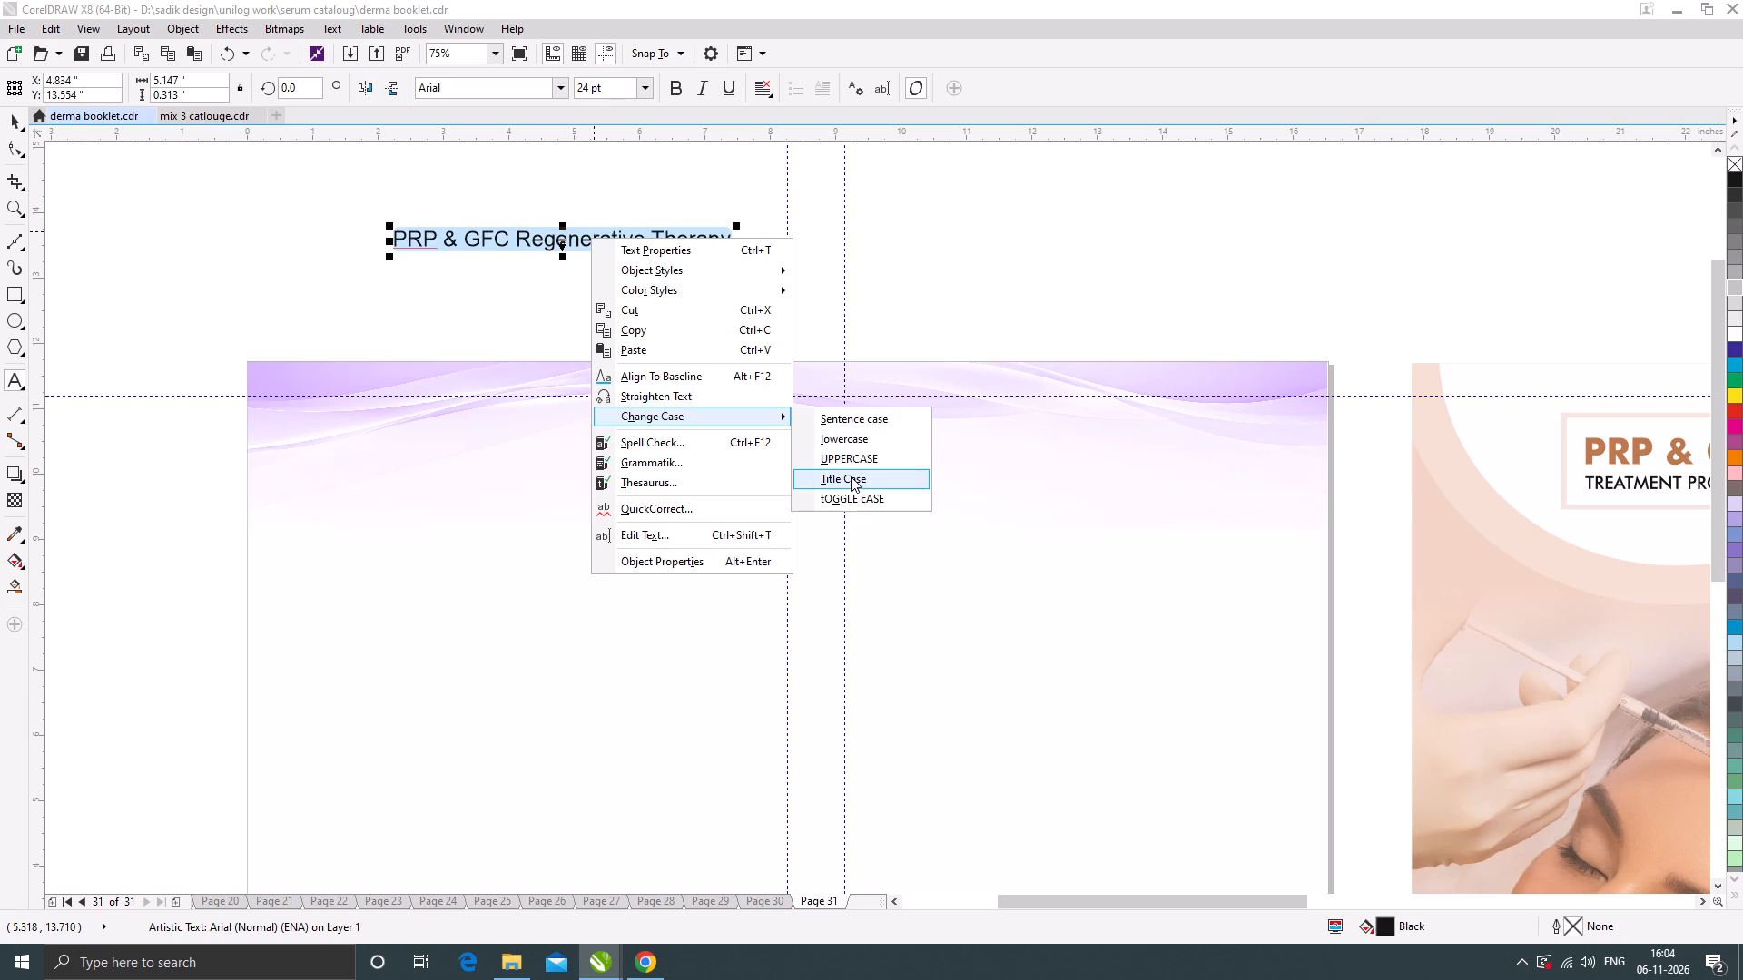
left_click(851, 477)
left_click(13, 122)
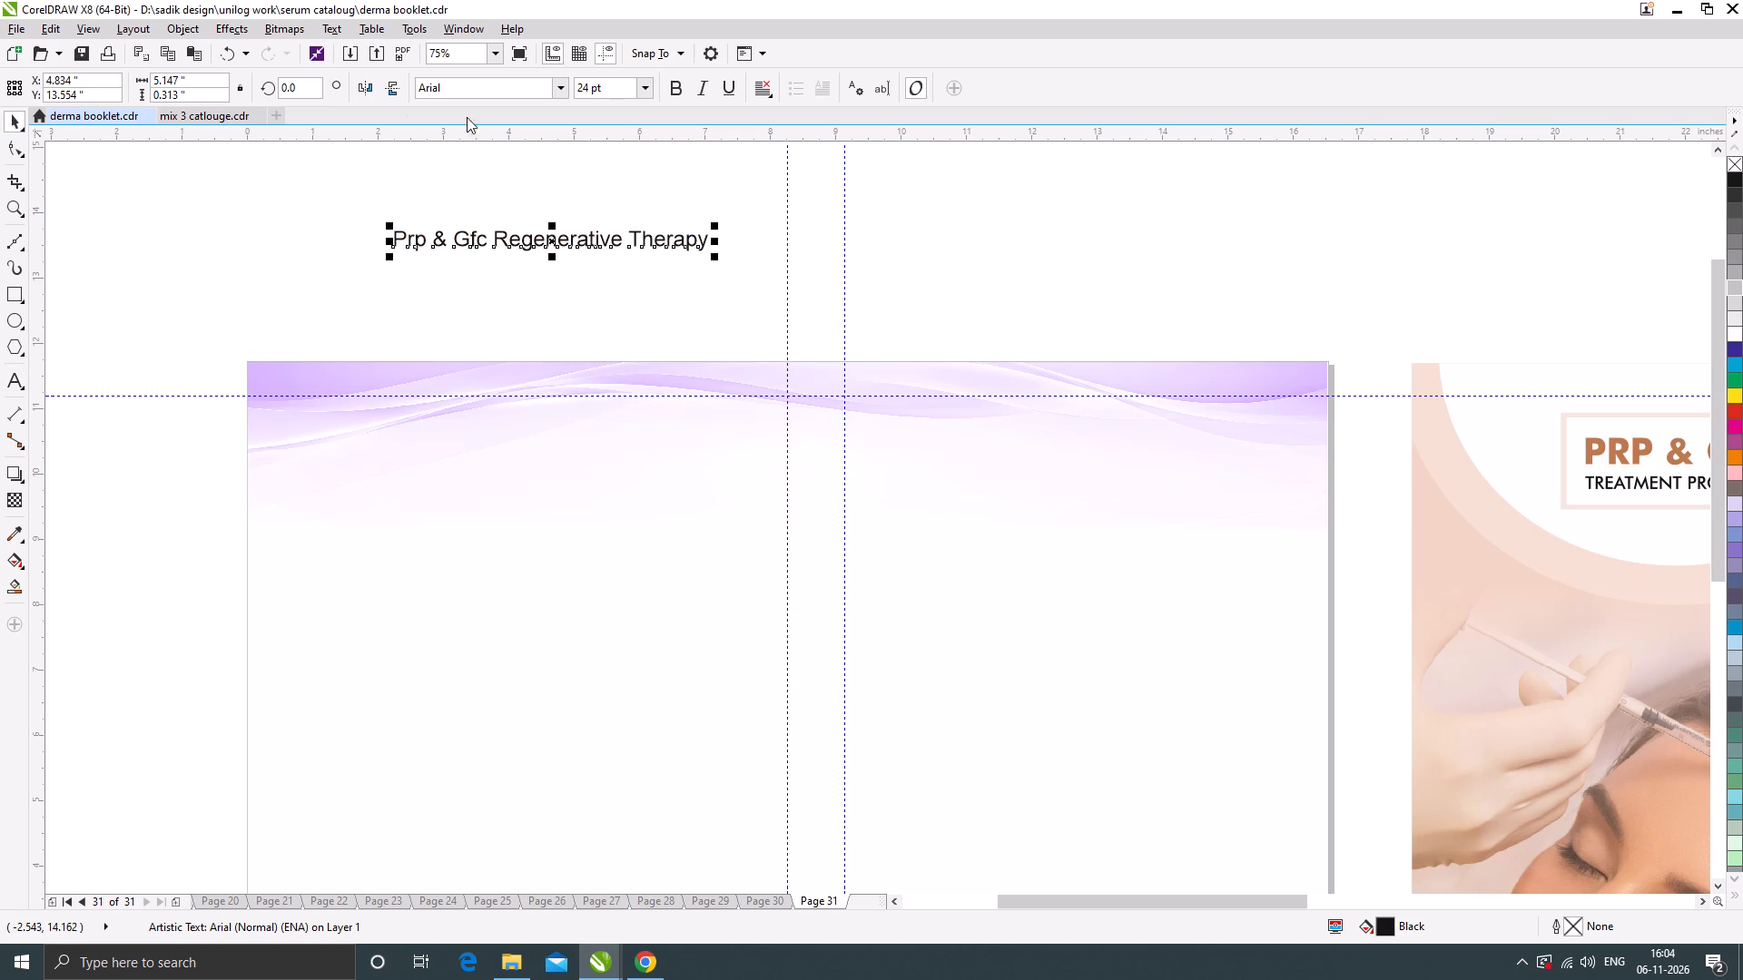
Open the font choices for the new Regenerative Therapy heading above the page 31 spread.
left_click(557, 87)
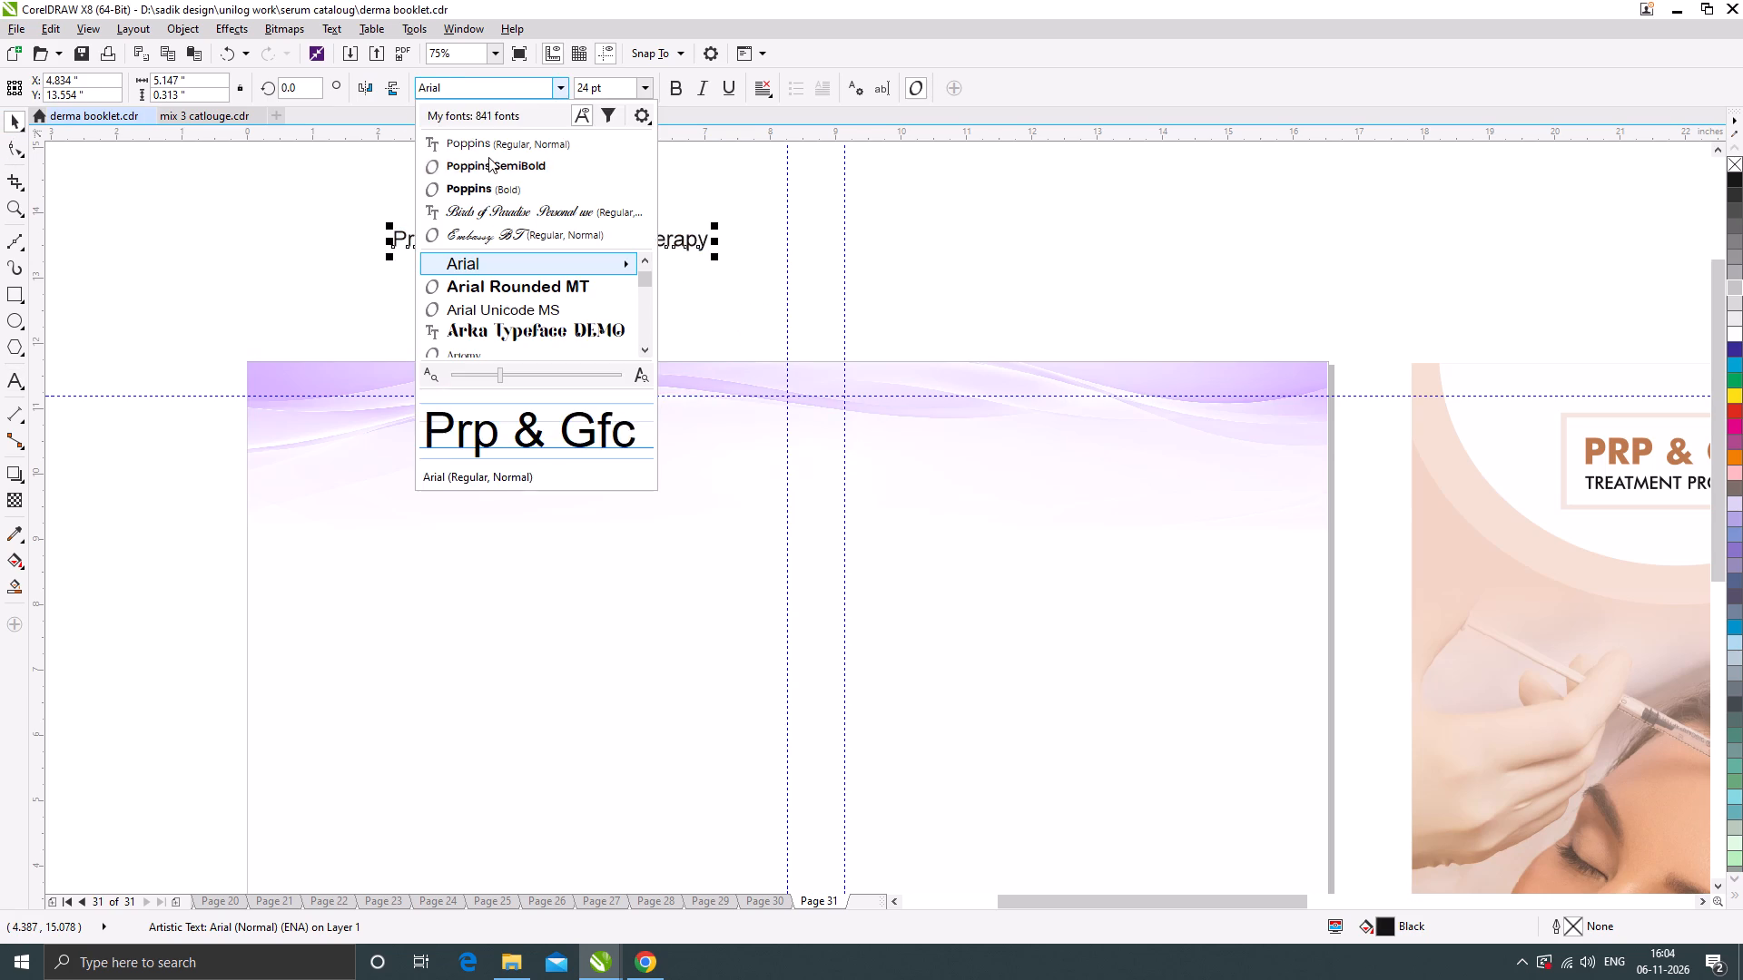
Set the font of the Prp & Gfc Regenerative Therapy heading to Poppins Bold.
left_click(478, 183)
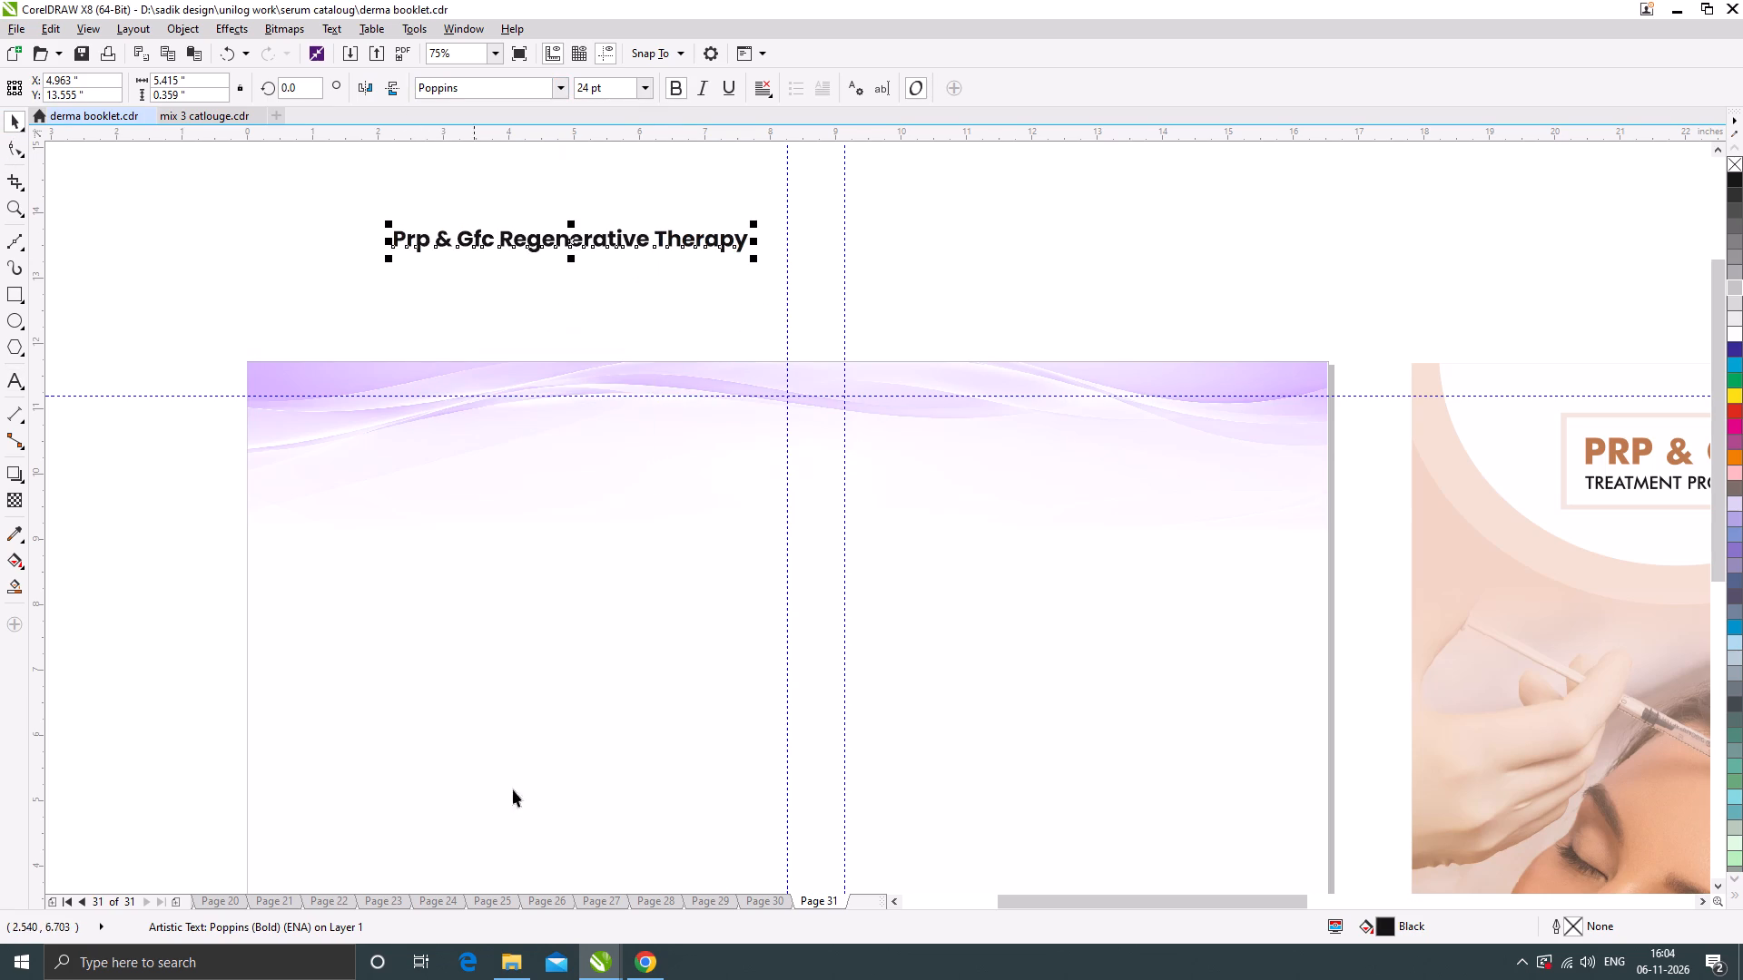
On page 29, duplicate the Medifacial Treatment Products heading from the first column into the empty area above the page.
left_click(719, 897)
left_click(554, 407)
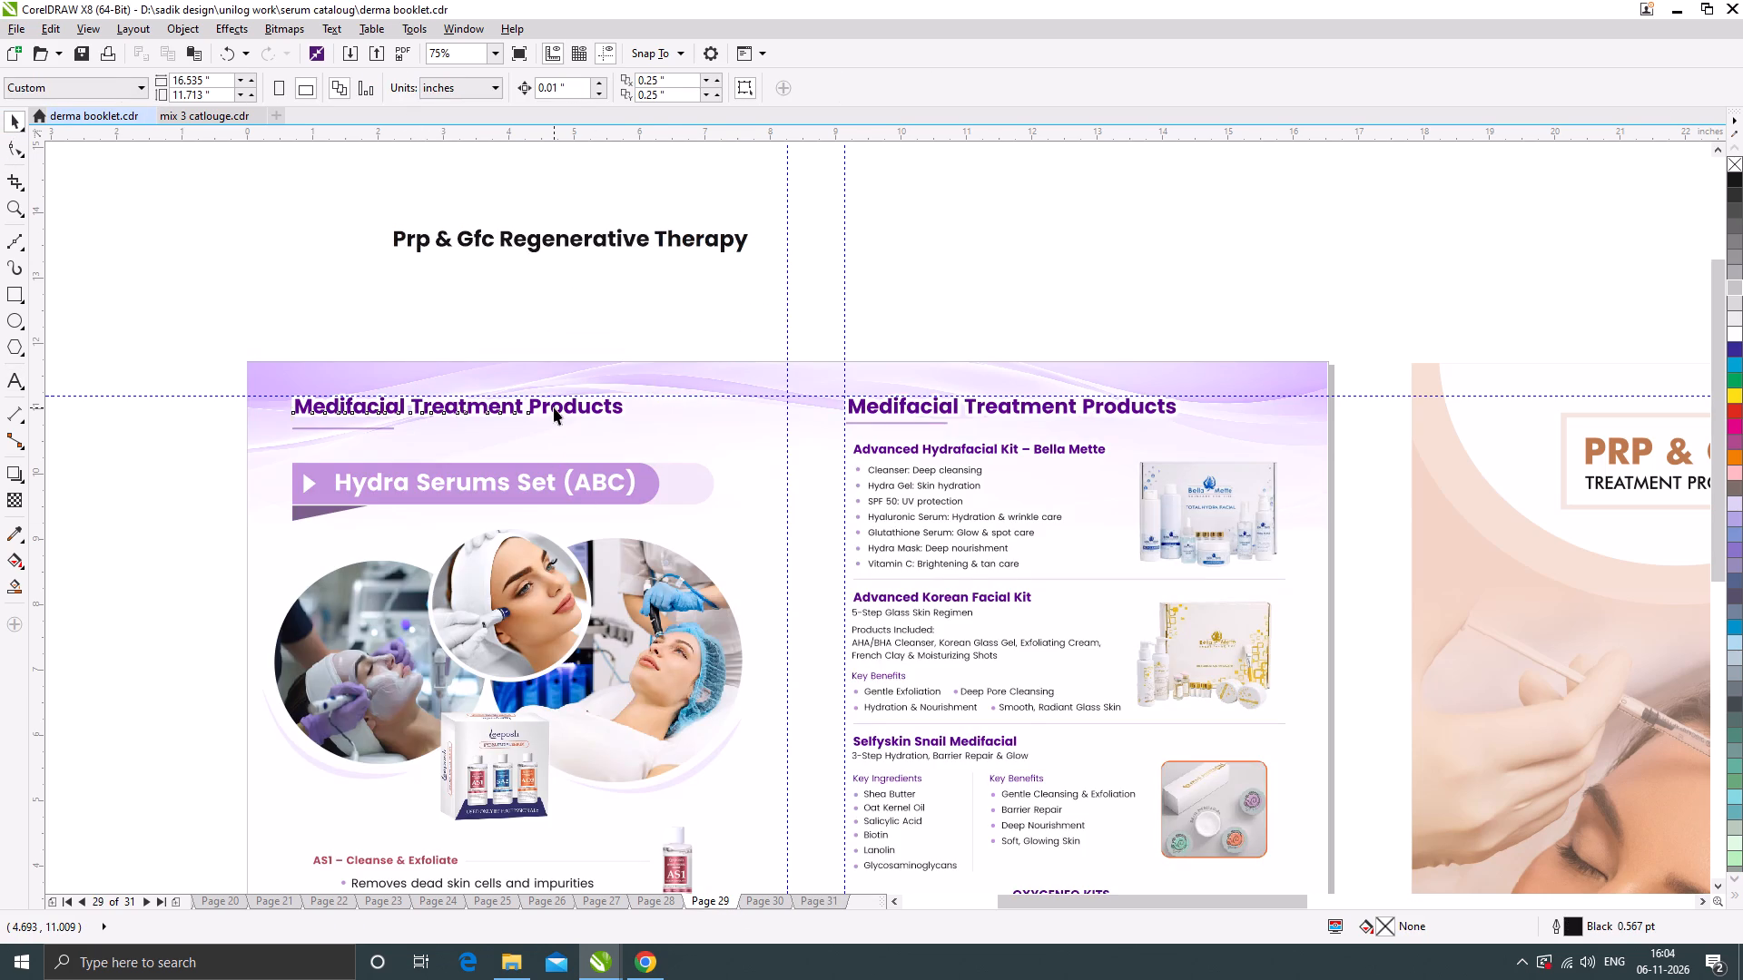
left_click_drag(554, 407, 625, 302)
right_click(625, 302)
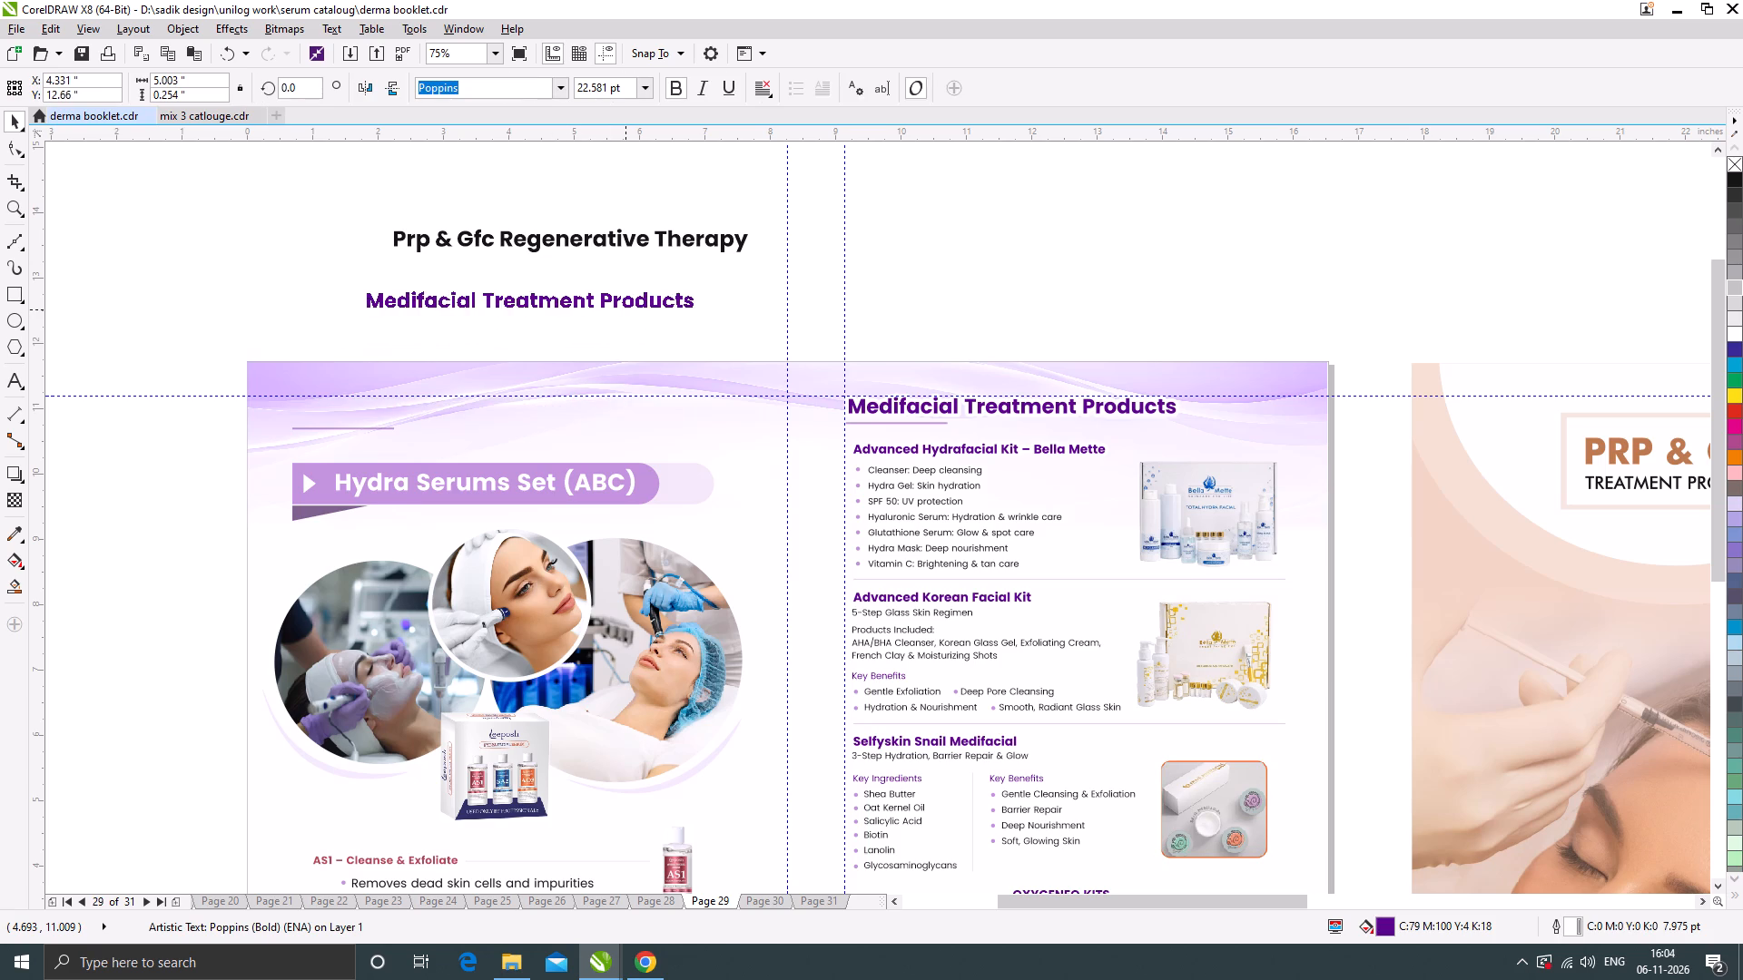
Copy the duplicate heading's outline pen, outline colour, fill and text properties onto the Prp & Gfc heading, and delete the duplicate.
scroll(516, 250, "up", 1)
left_click(518, 241)
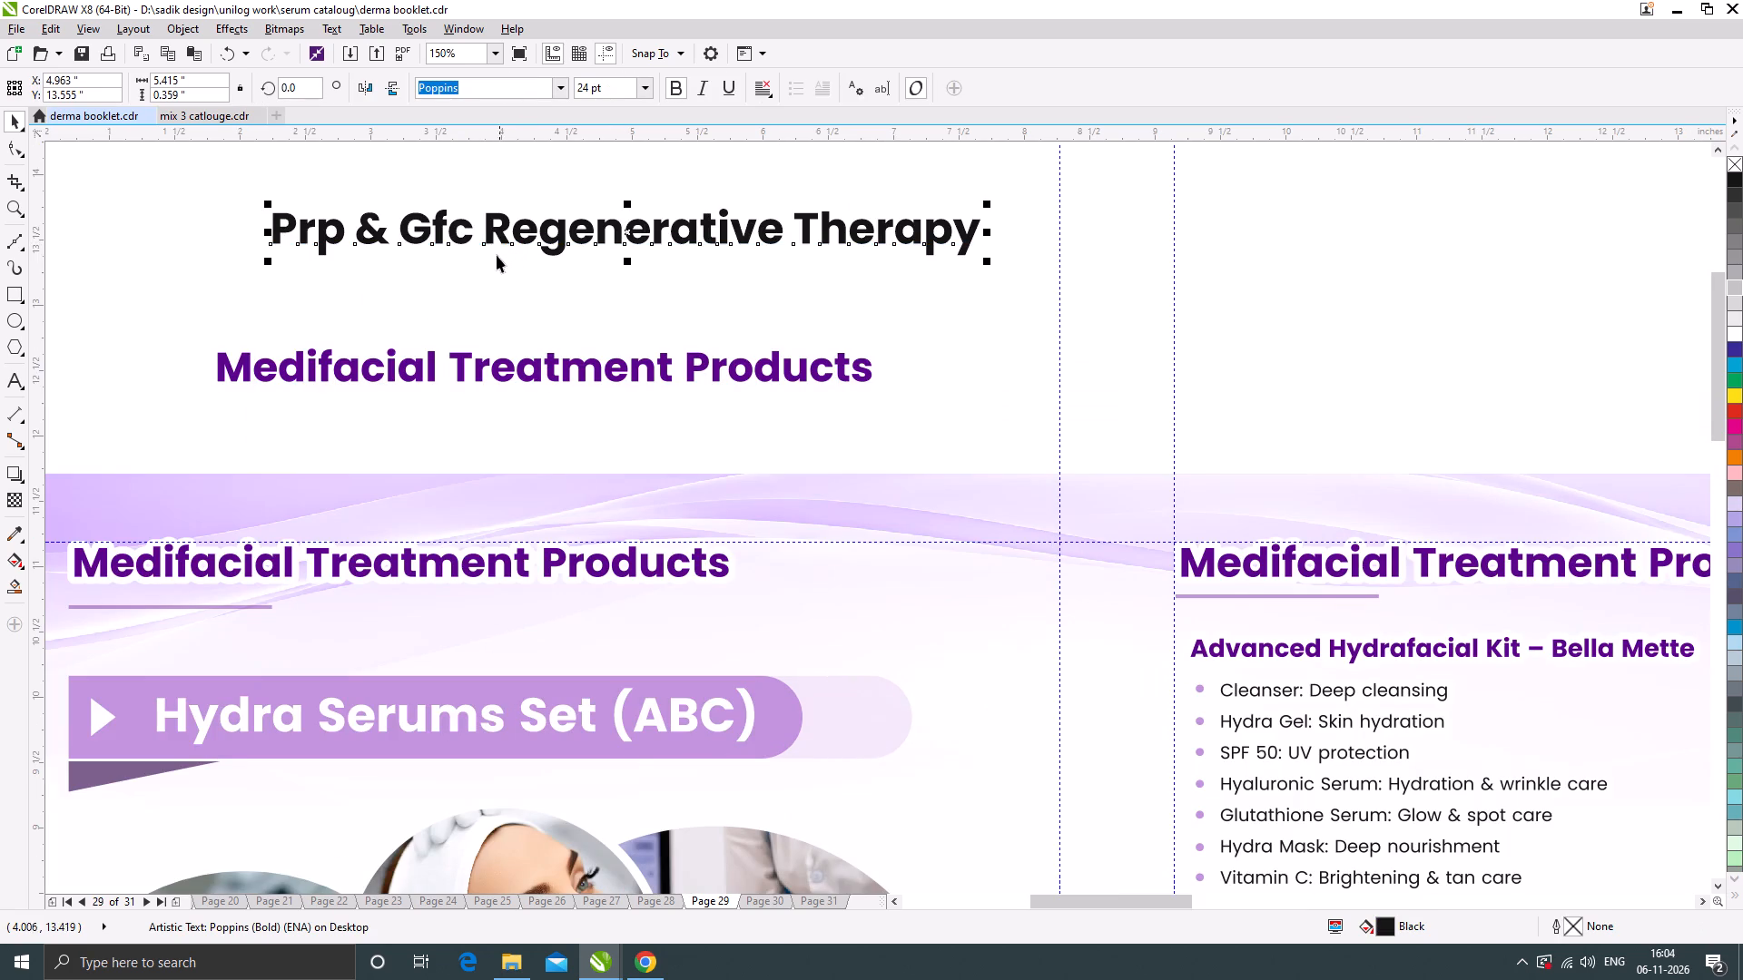
key("alt+e")
key("alt+m")
left_click(740, 423)
left_click(734, 439)
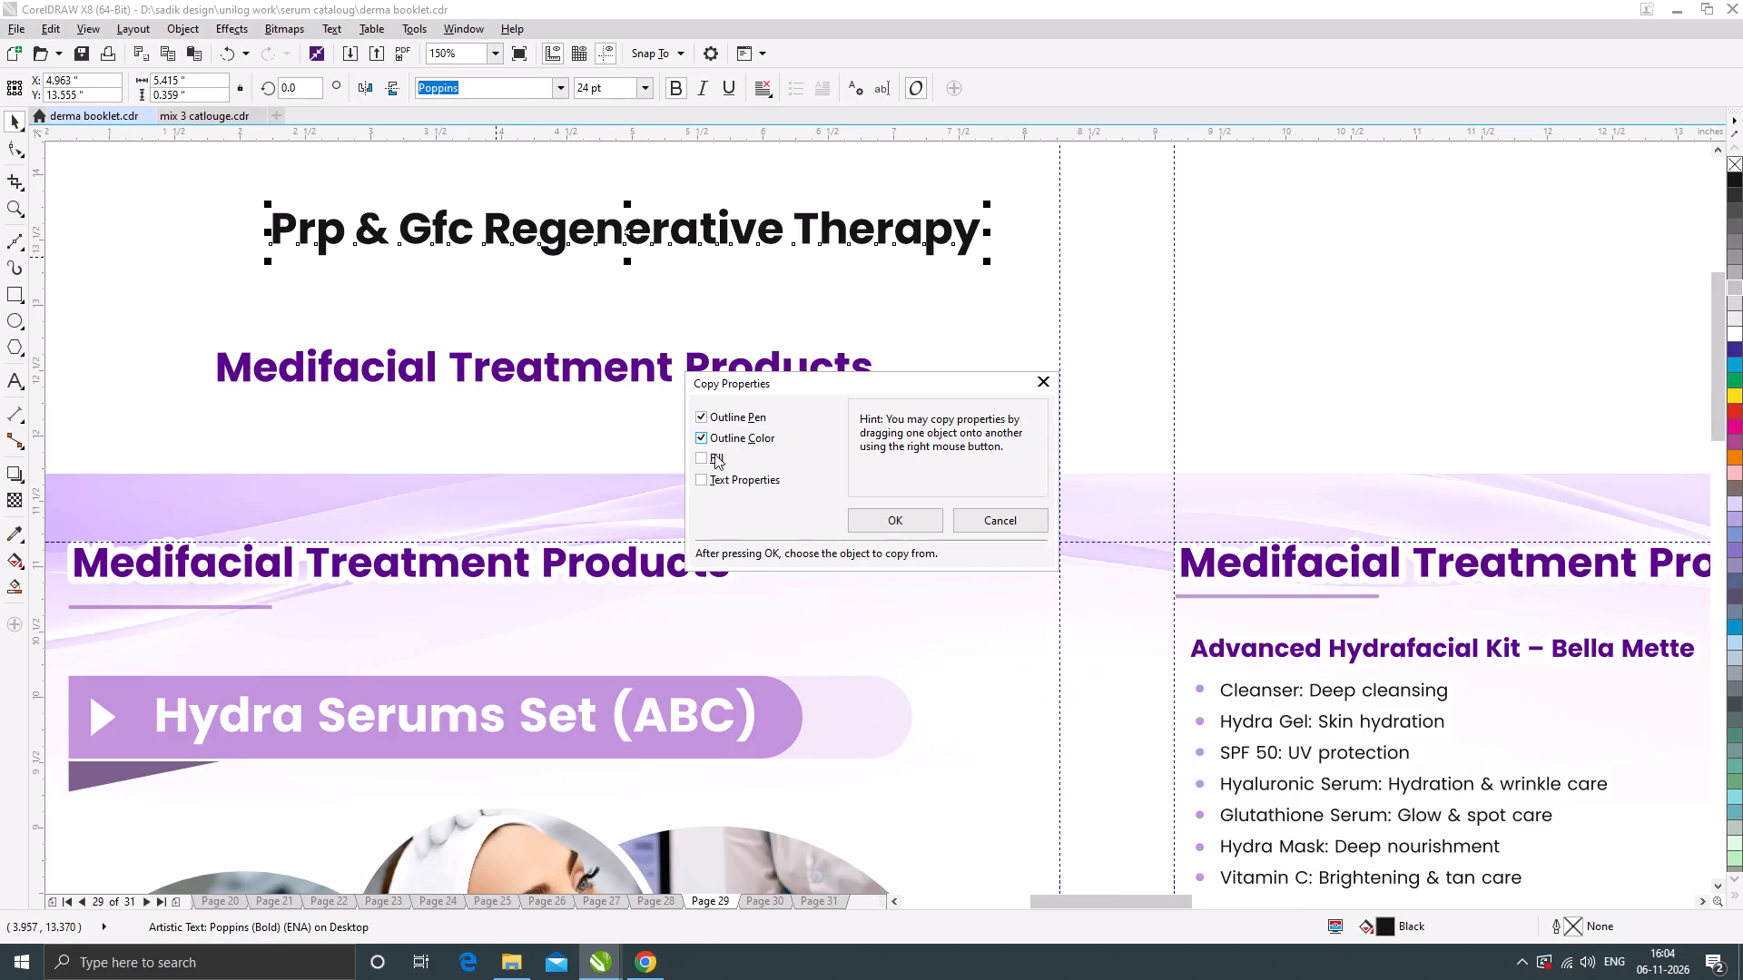
left_click(711, 456)
left_click(711, 484)
left_click(876, 516)
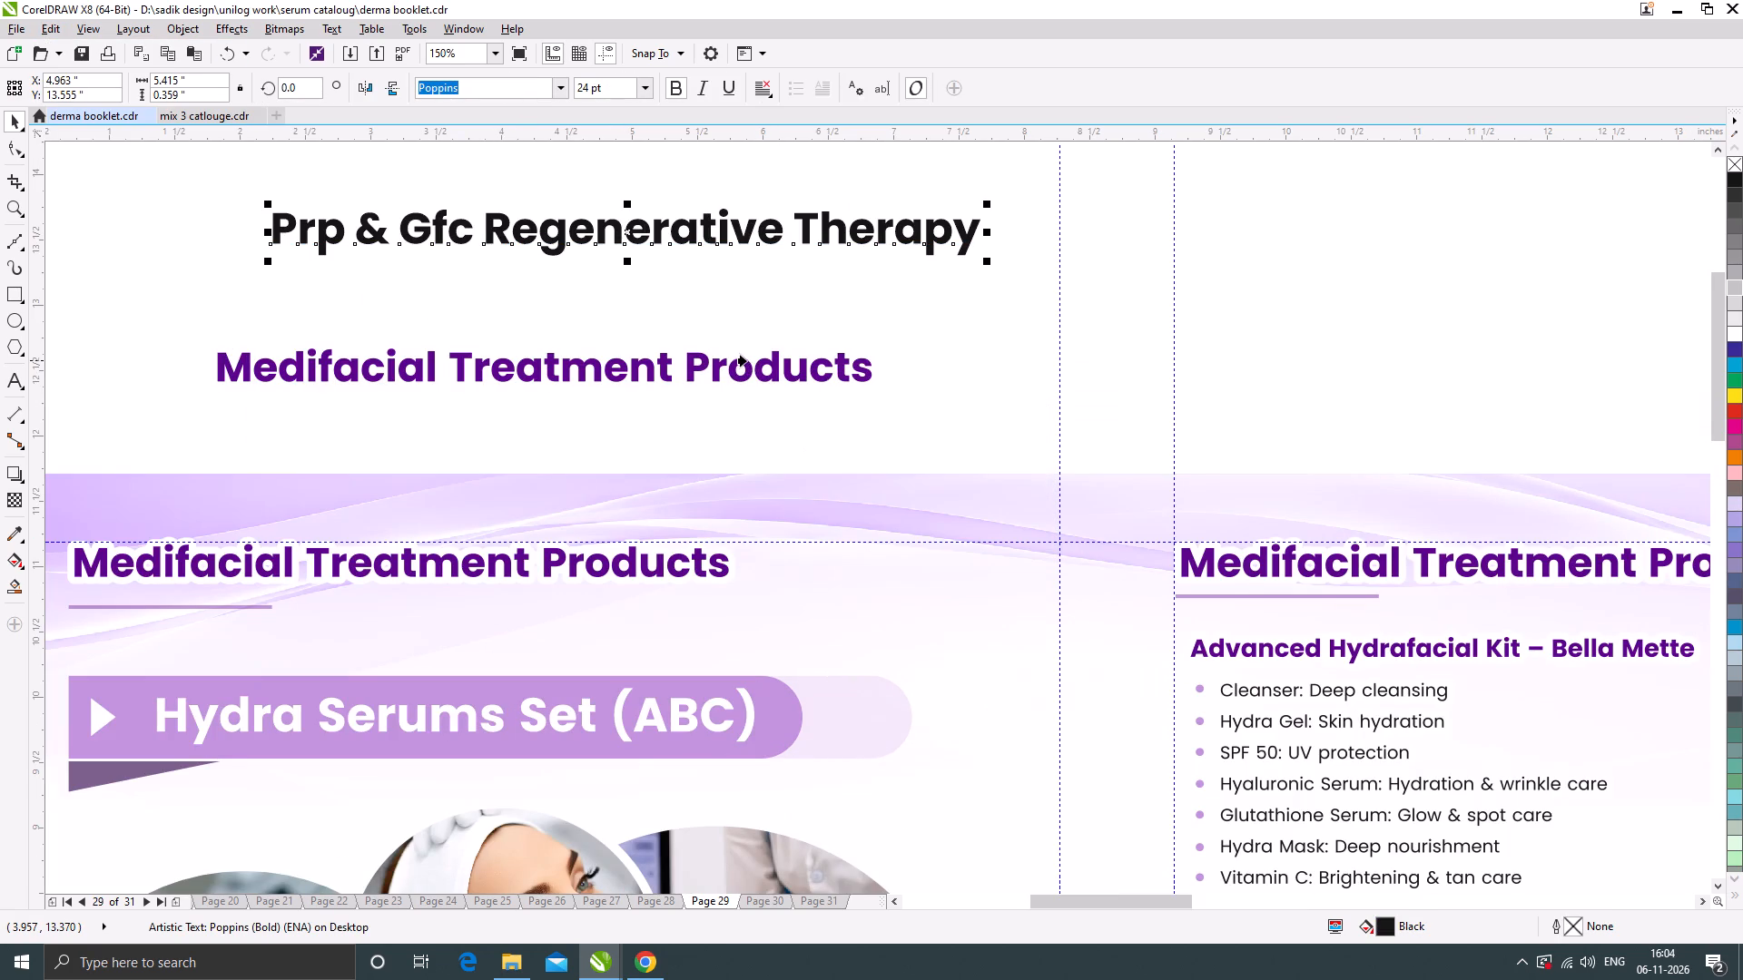
left_click(744, 360)
left_click(785, 367)
scroll(650, 350, "down", 1)
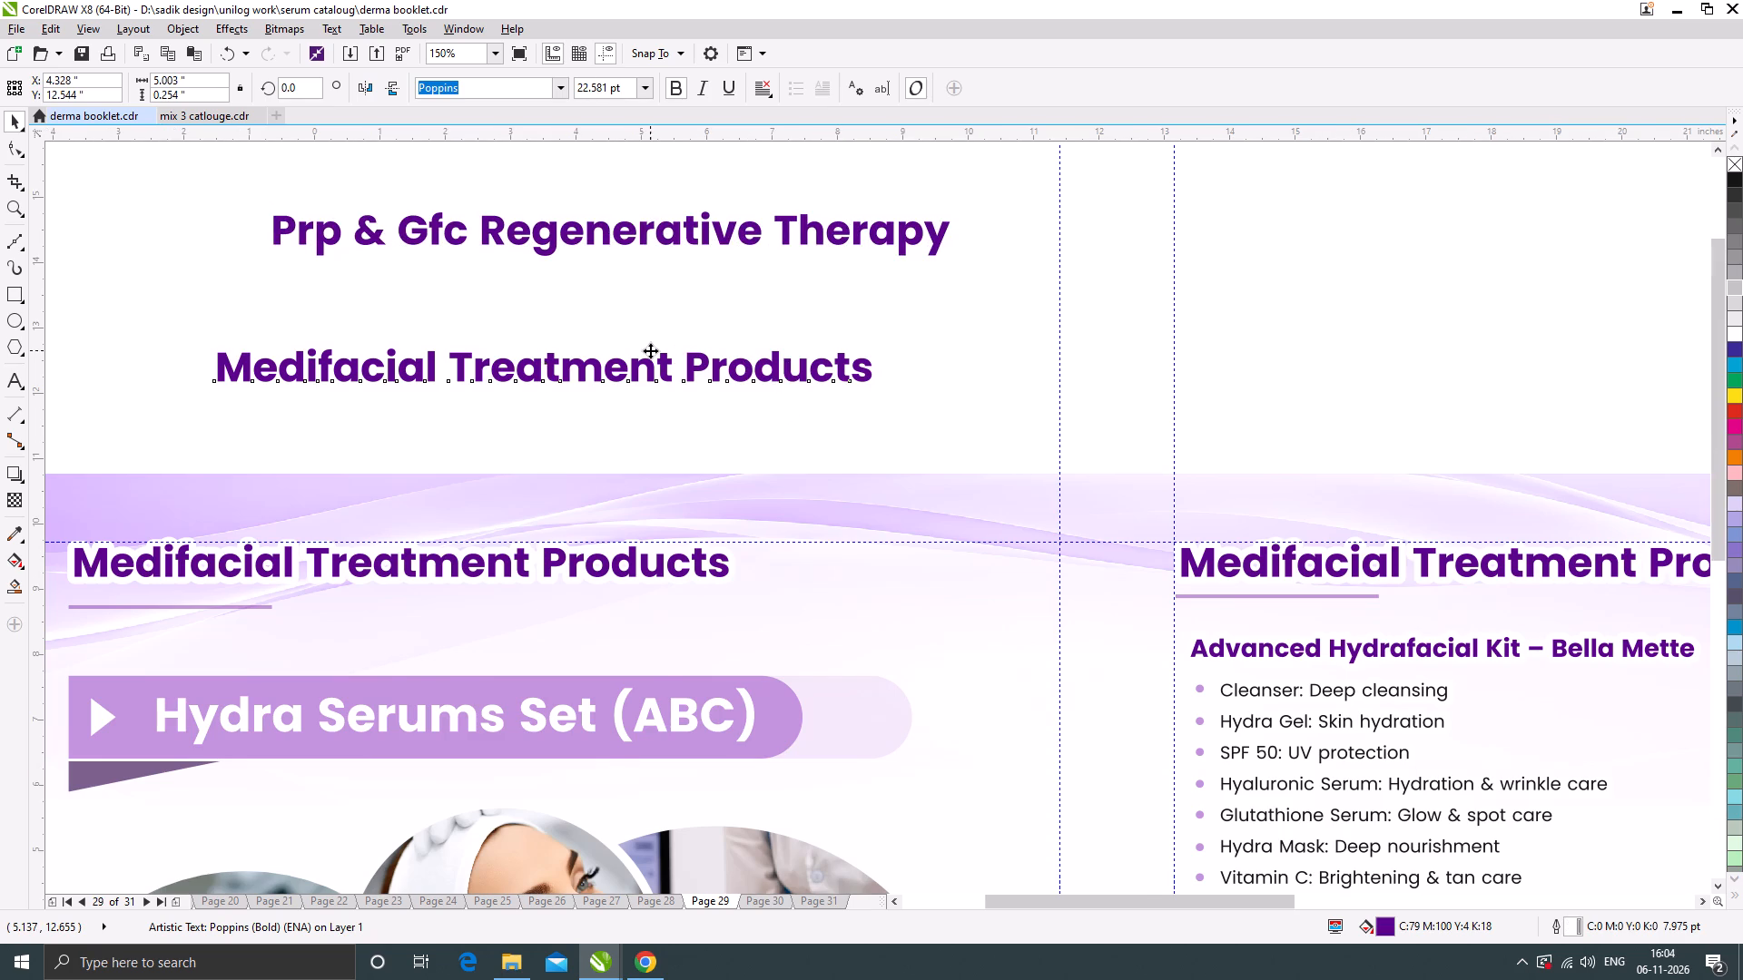
key("Delete")
Change "Prp & Gfc" in the heading to uppercase, so it reads PRP & GFC Regenerative Therapy.
scroll(512, 291, "up", 1)
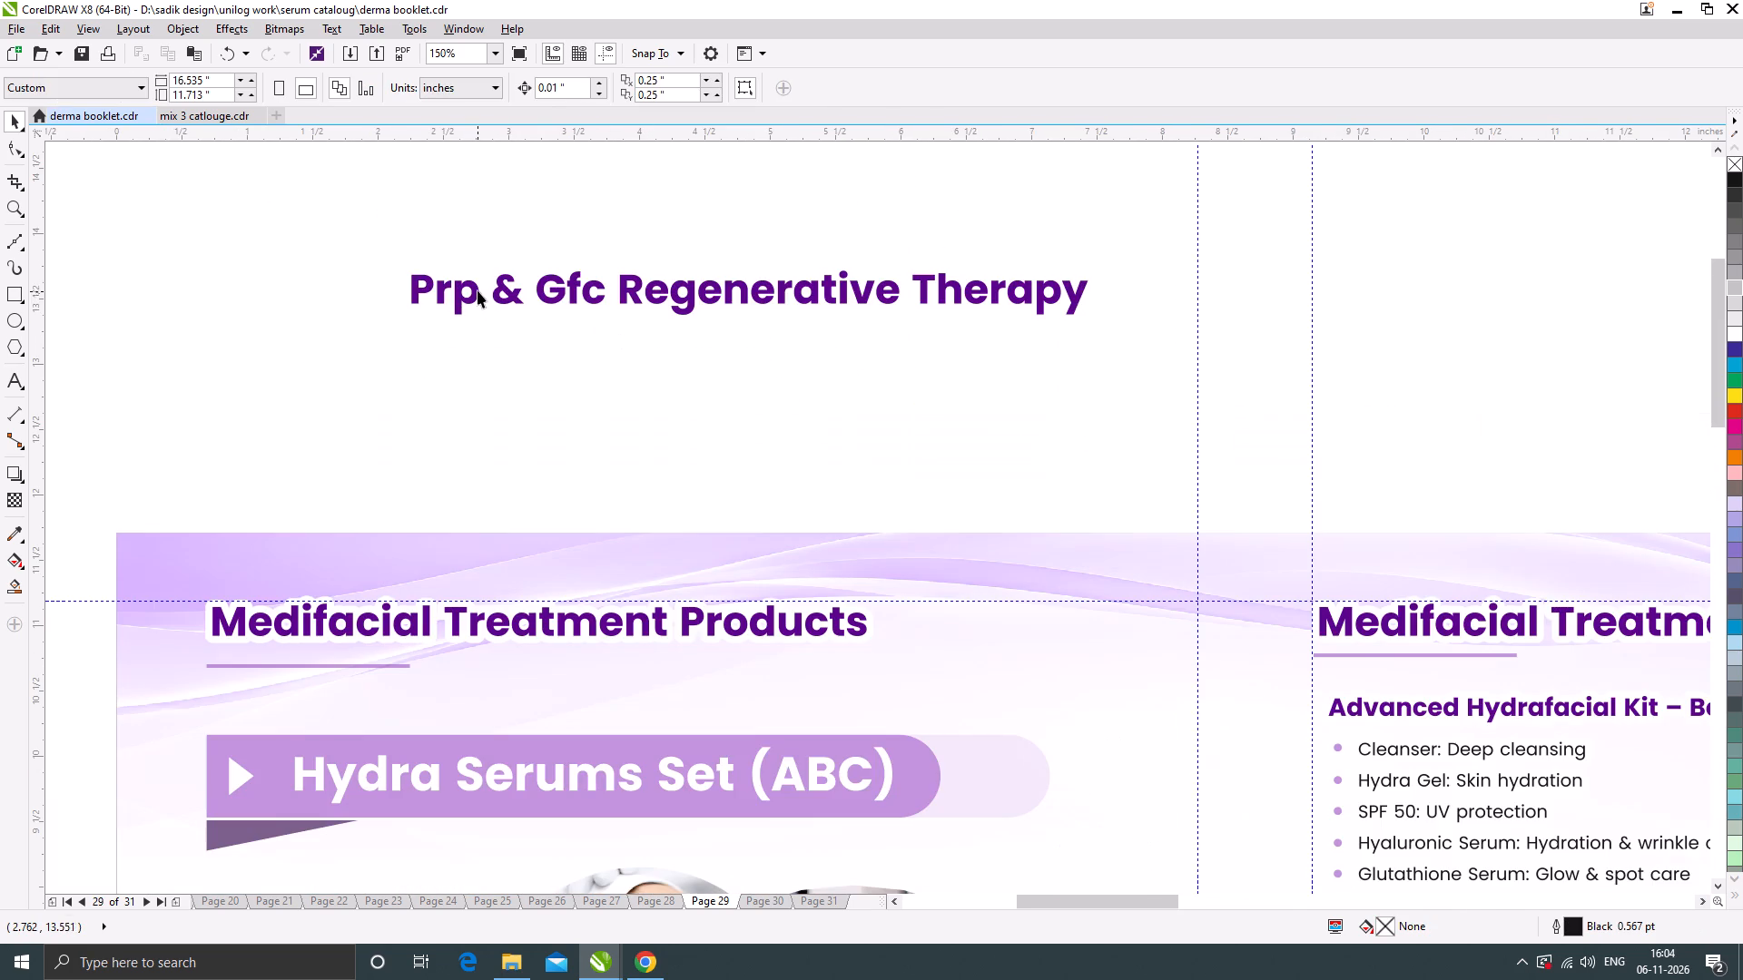
double_click(478, 289)
left_click_drag(603, 291, 417, 295)
right_click(433, 290)
left_click(690, 515)
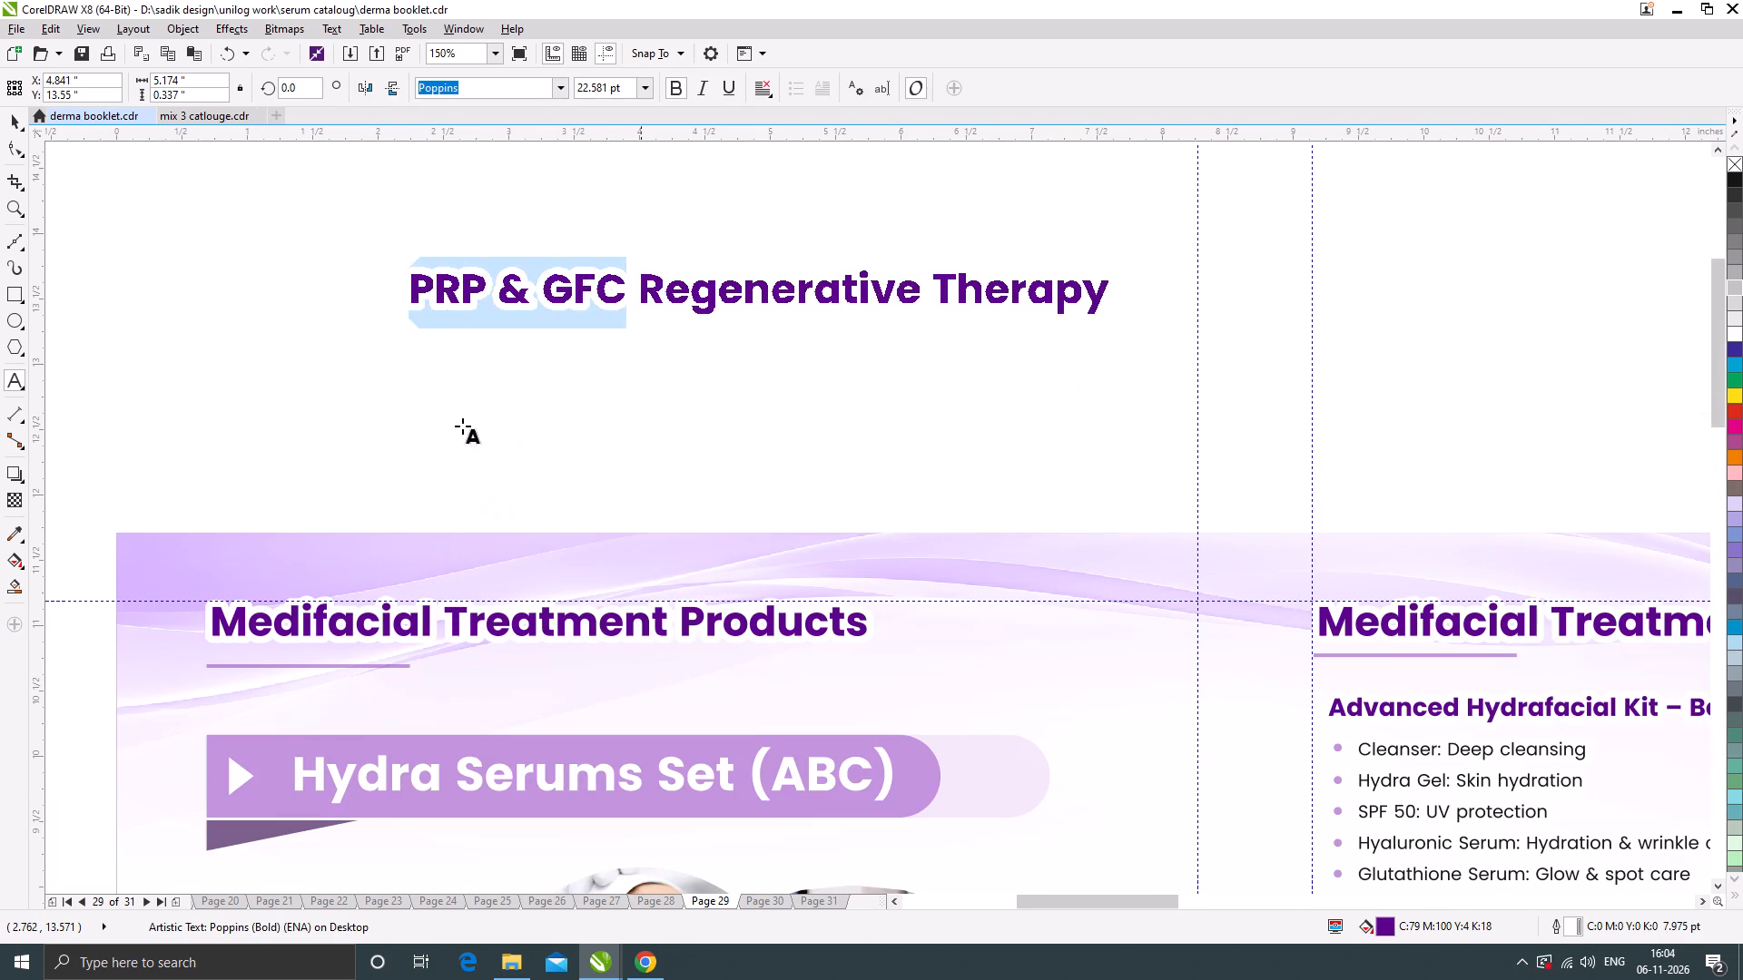
Return to page 31 and move the PRP & GFC Regenerative Therapy heading down, closer to the page's top edge.
left_click(17, 121)
scroll(645, 226, "down", 1)
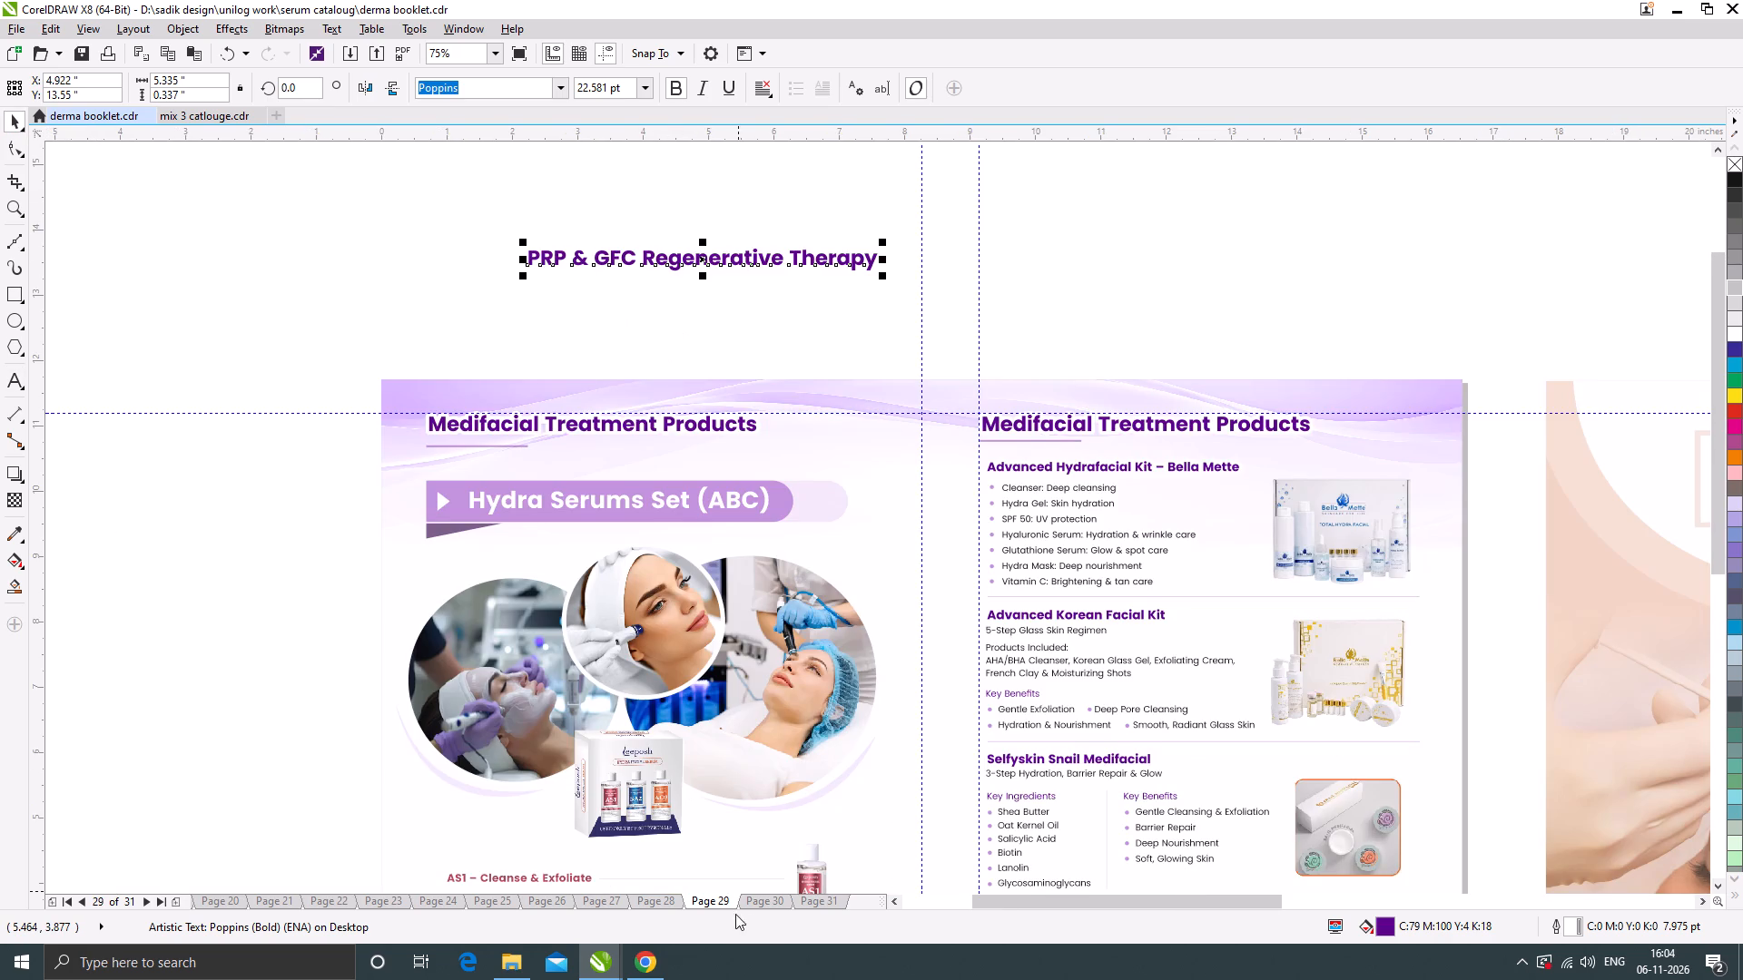
left_click(822, 902)
scroll(657, 336, "down", 1)
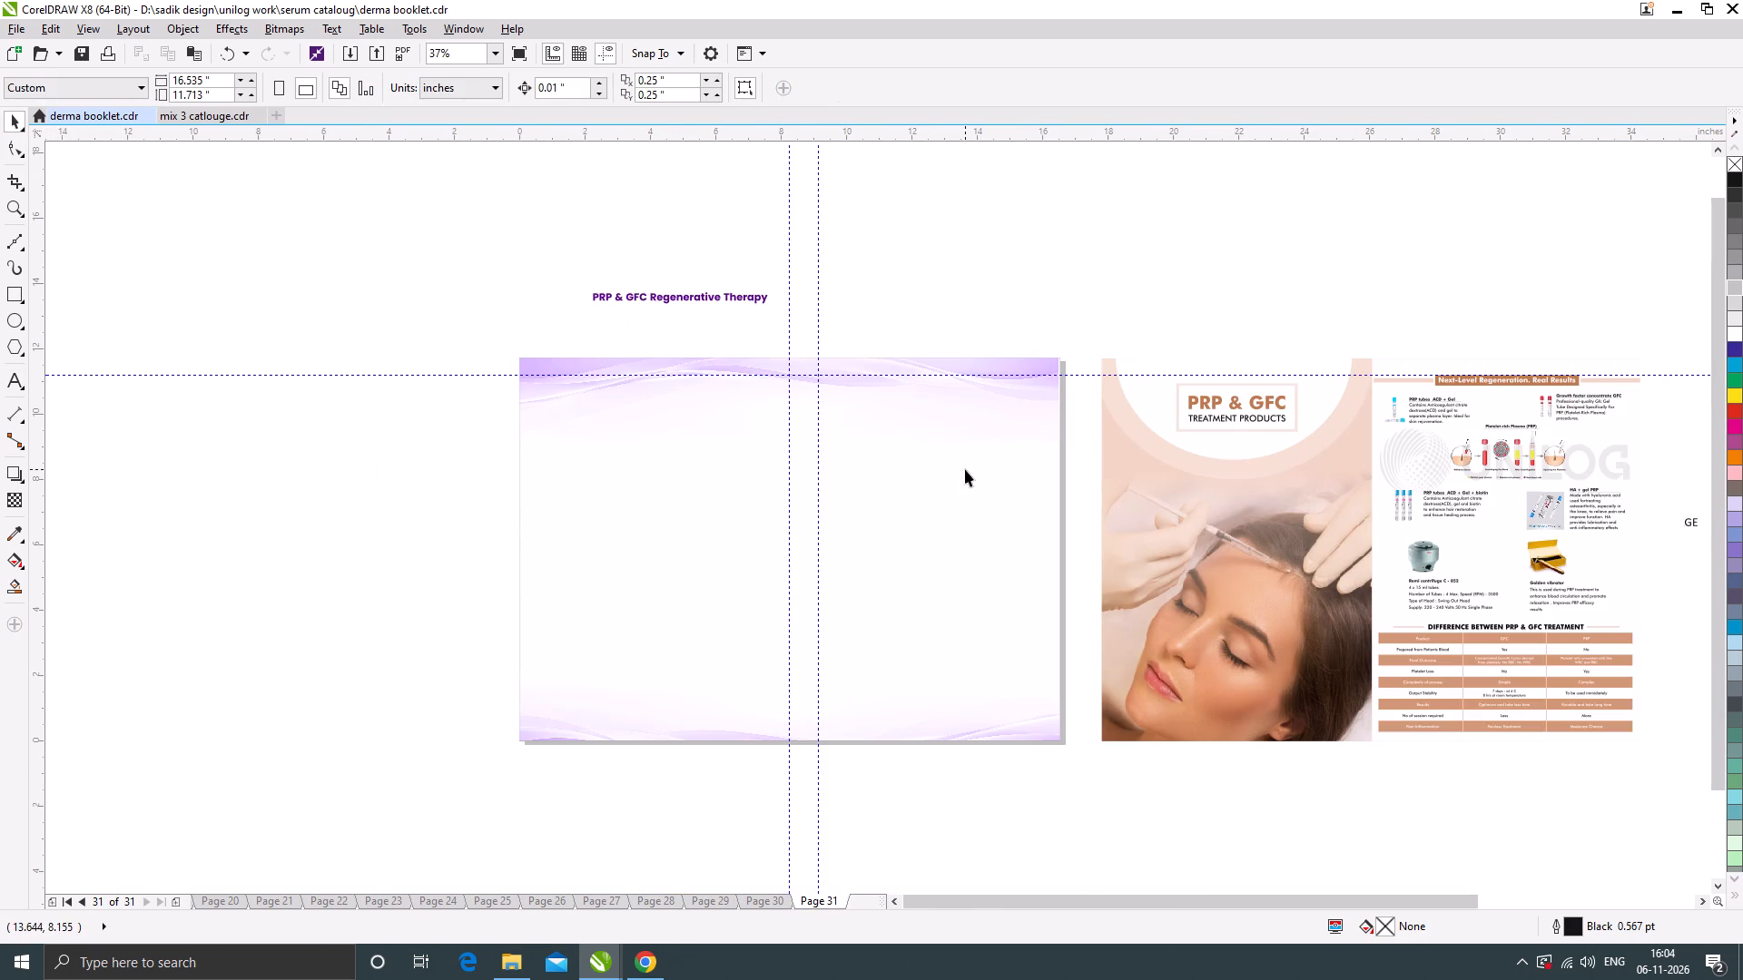
left_click(972, 289)
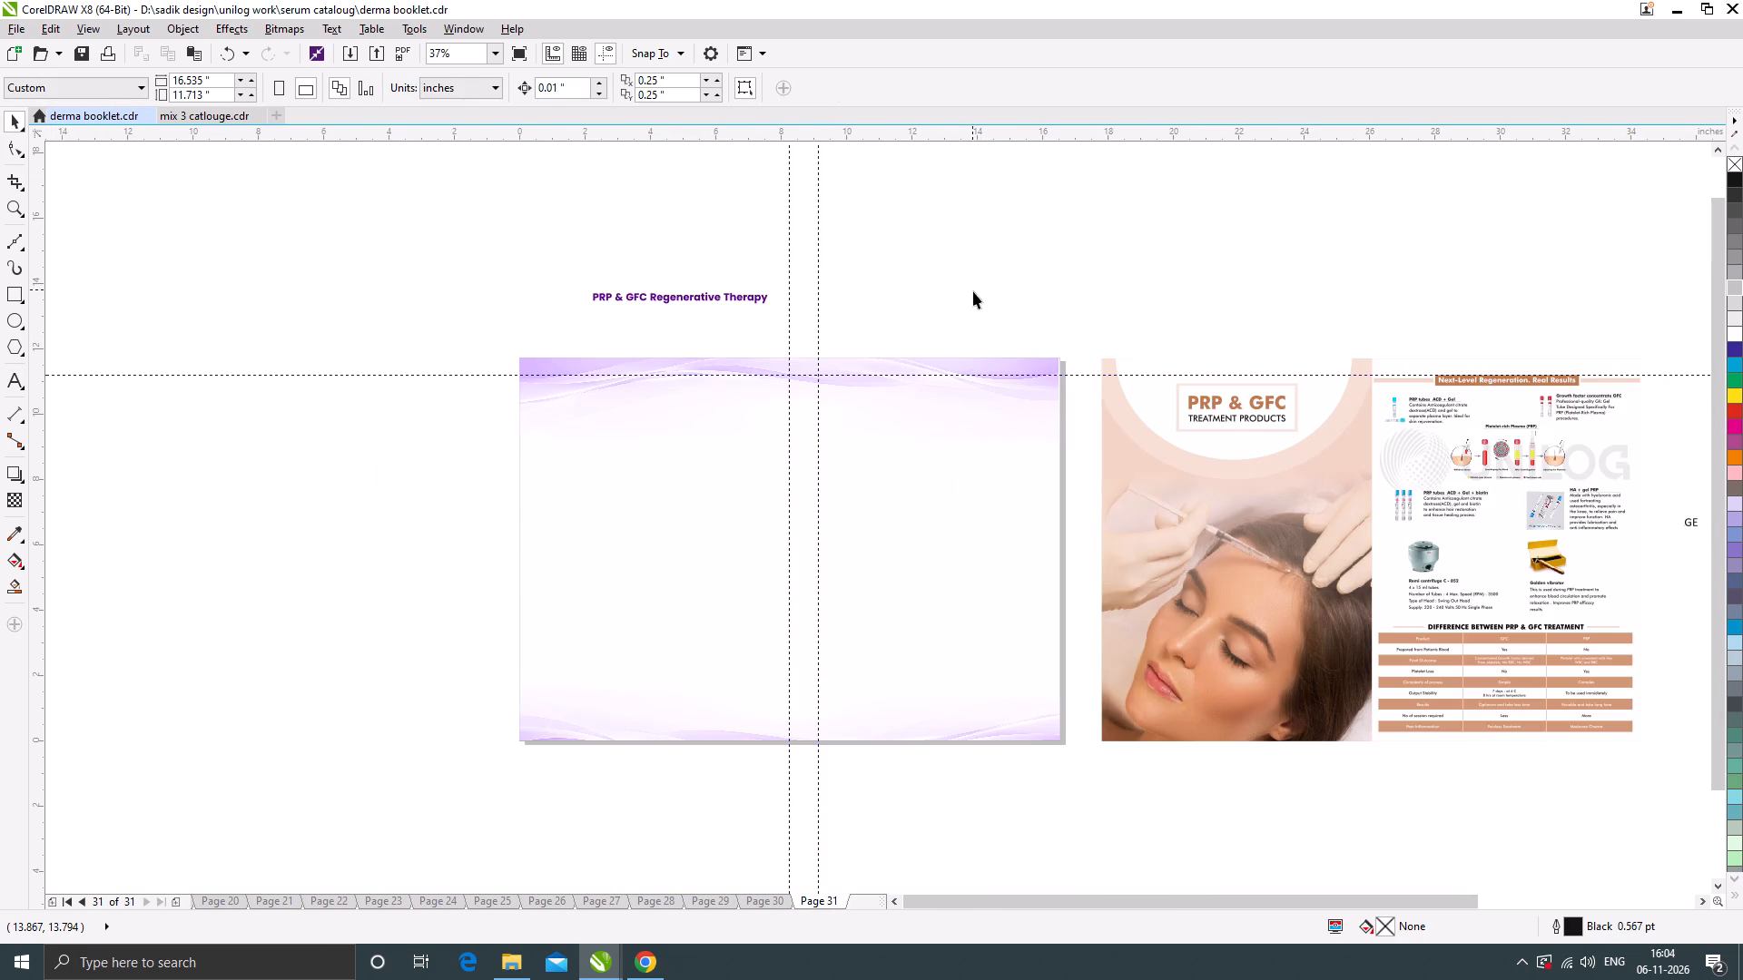
left_click(973, 291)
left_click_drag(730, 302, 732, 324)
left_click(1118, 313)
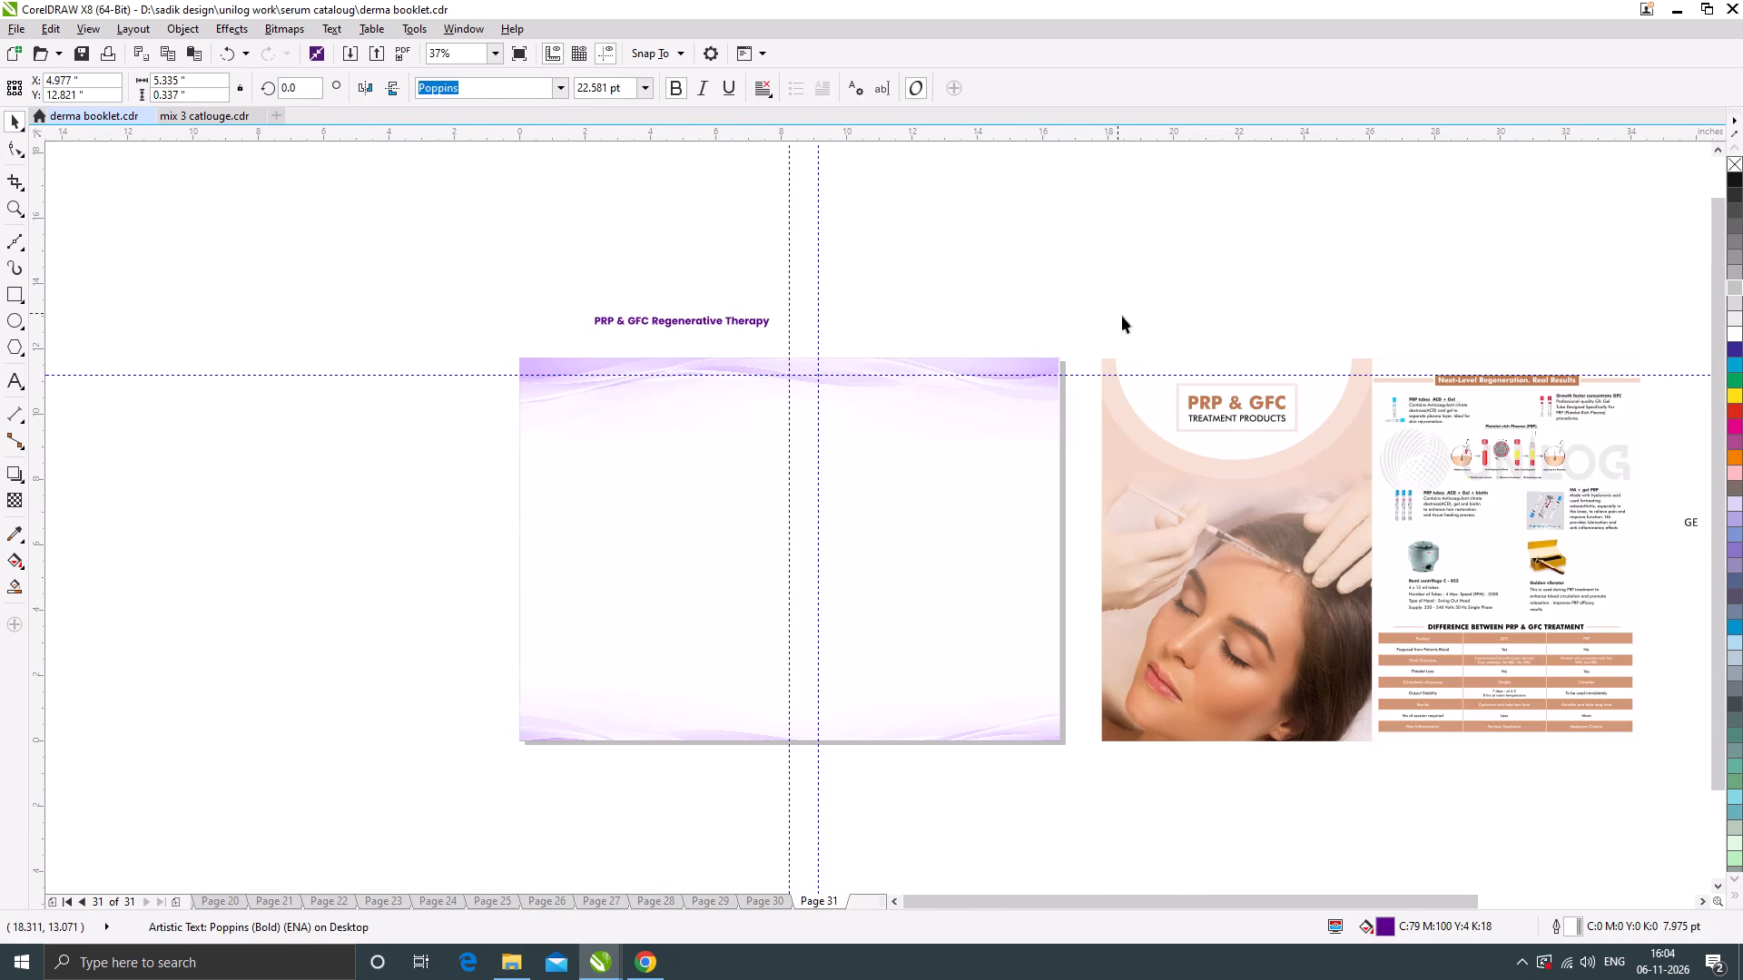
Ungroup the copied PRP & GFC spread that lies beside page 31.
left_click(1226, 670)
left_click(1226, 670, "ctrl")
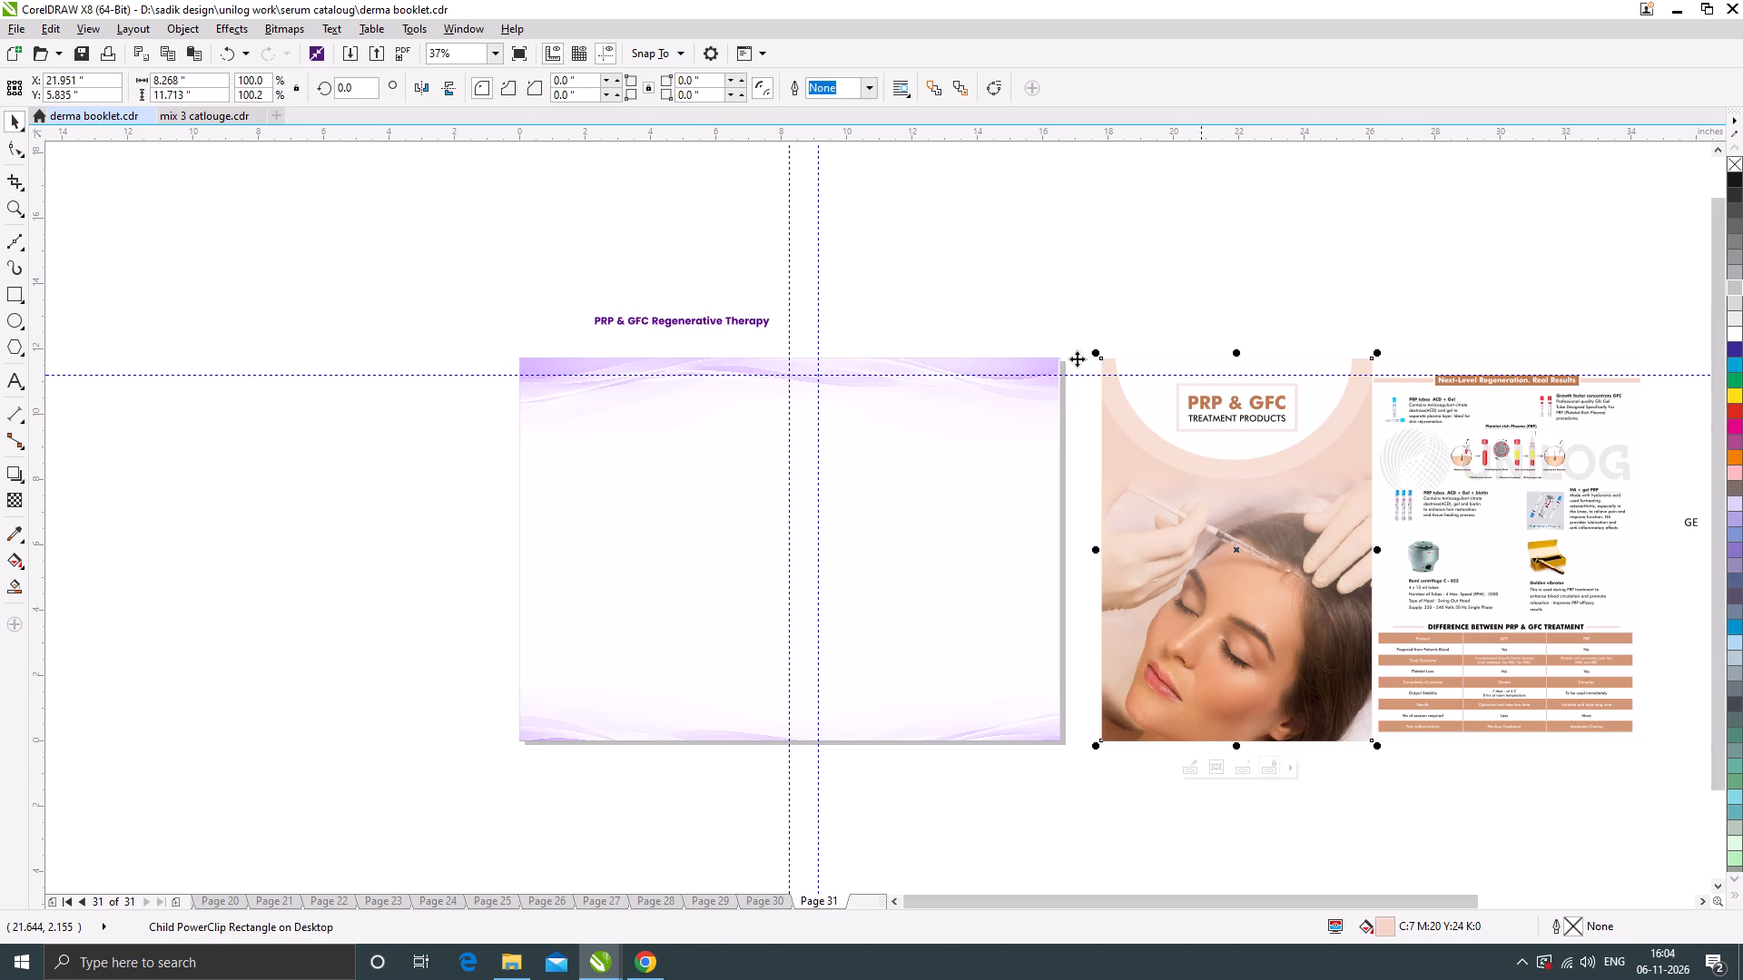
left_click(976, 171)
left_click(1216, 650)
scroll(1259, 661, "up", 1)
scroll(1001, 454, "down", 1)
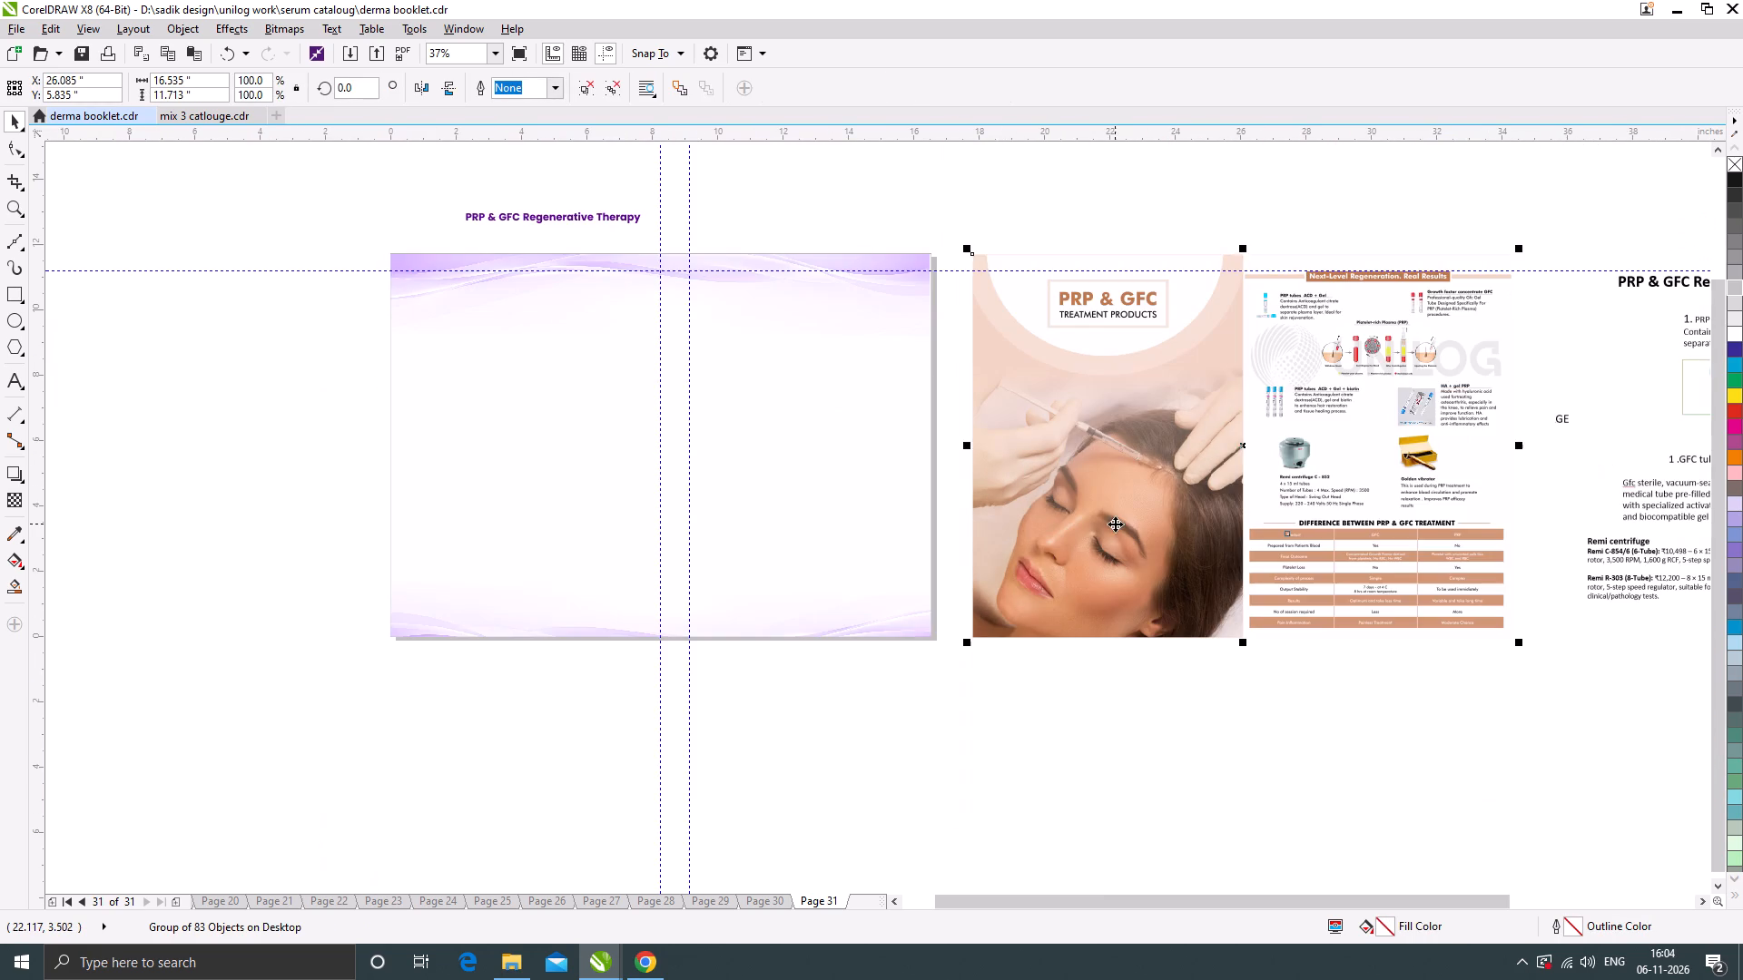
left_click(1115, 524)
left_click(588, 85)
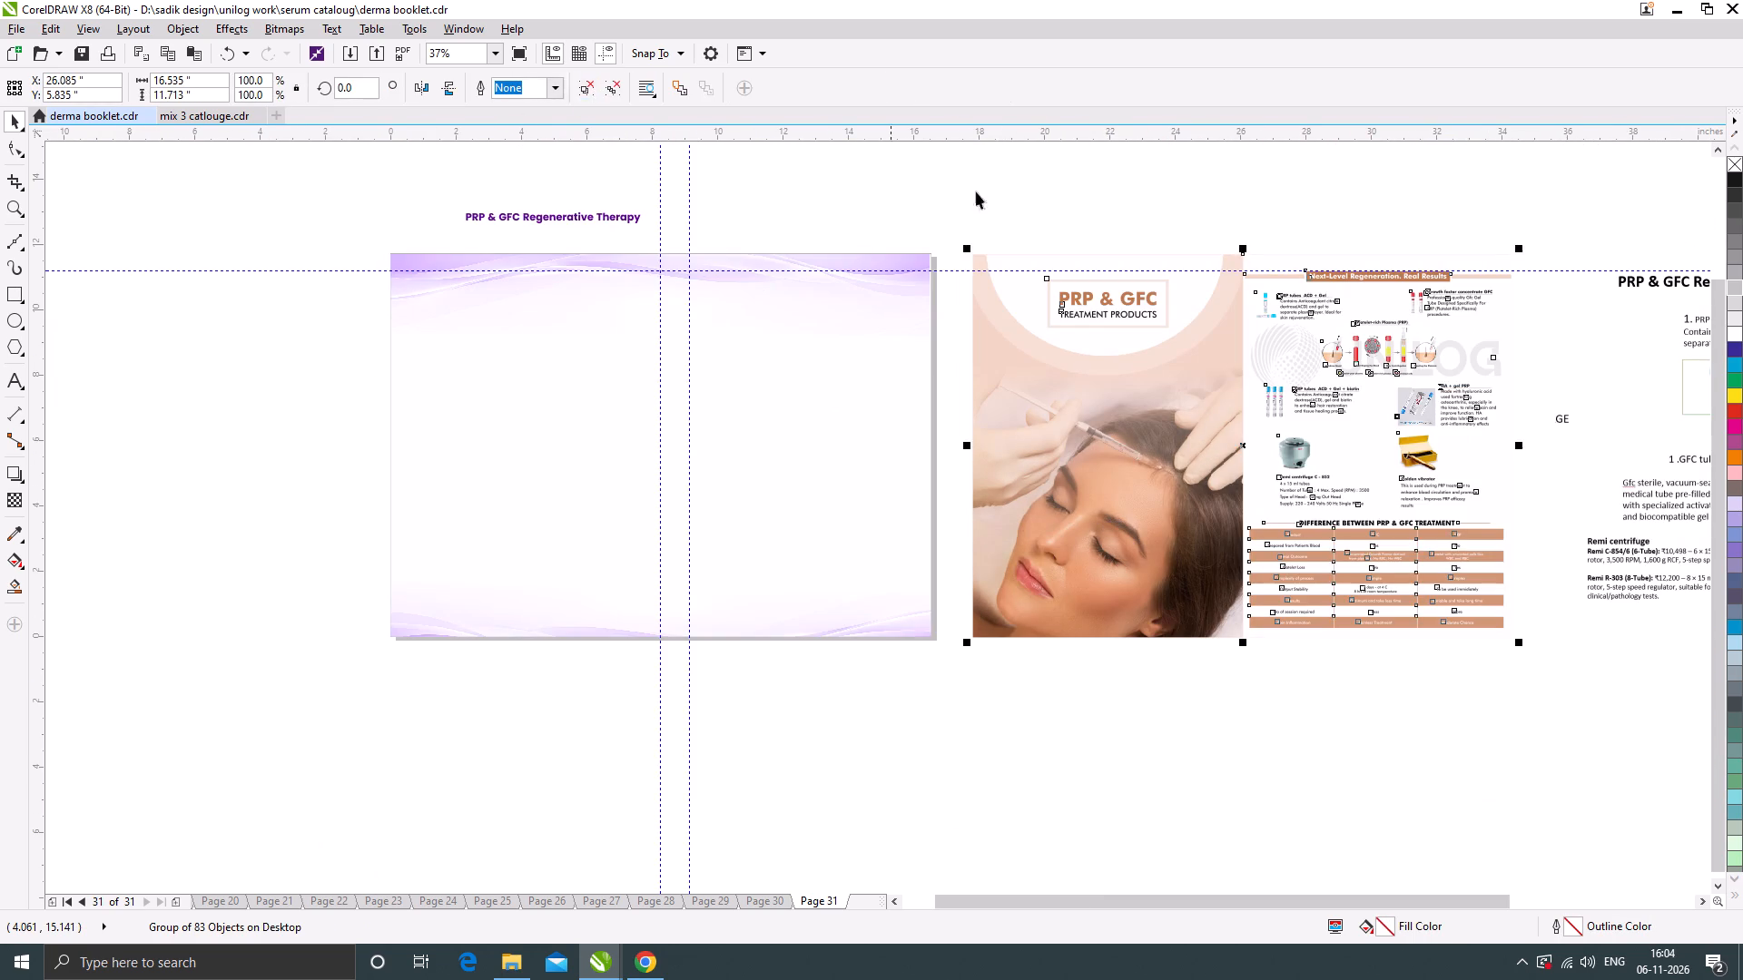
left_click(1039, 210)
Copy the treatment photo from the PRP & GFC cover's PowerClip frame and place it on page 31, its right edge at the centre guideline.
left_click(1147, 621)
left_click(1117, 575, "ctrl")
left_click(1113, 571)
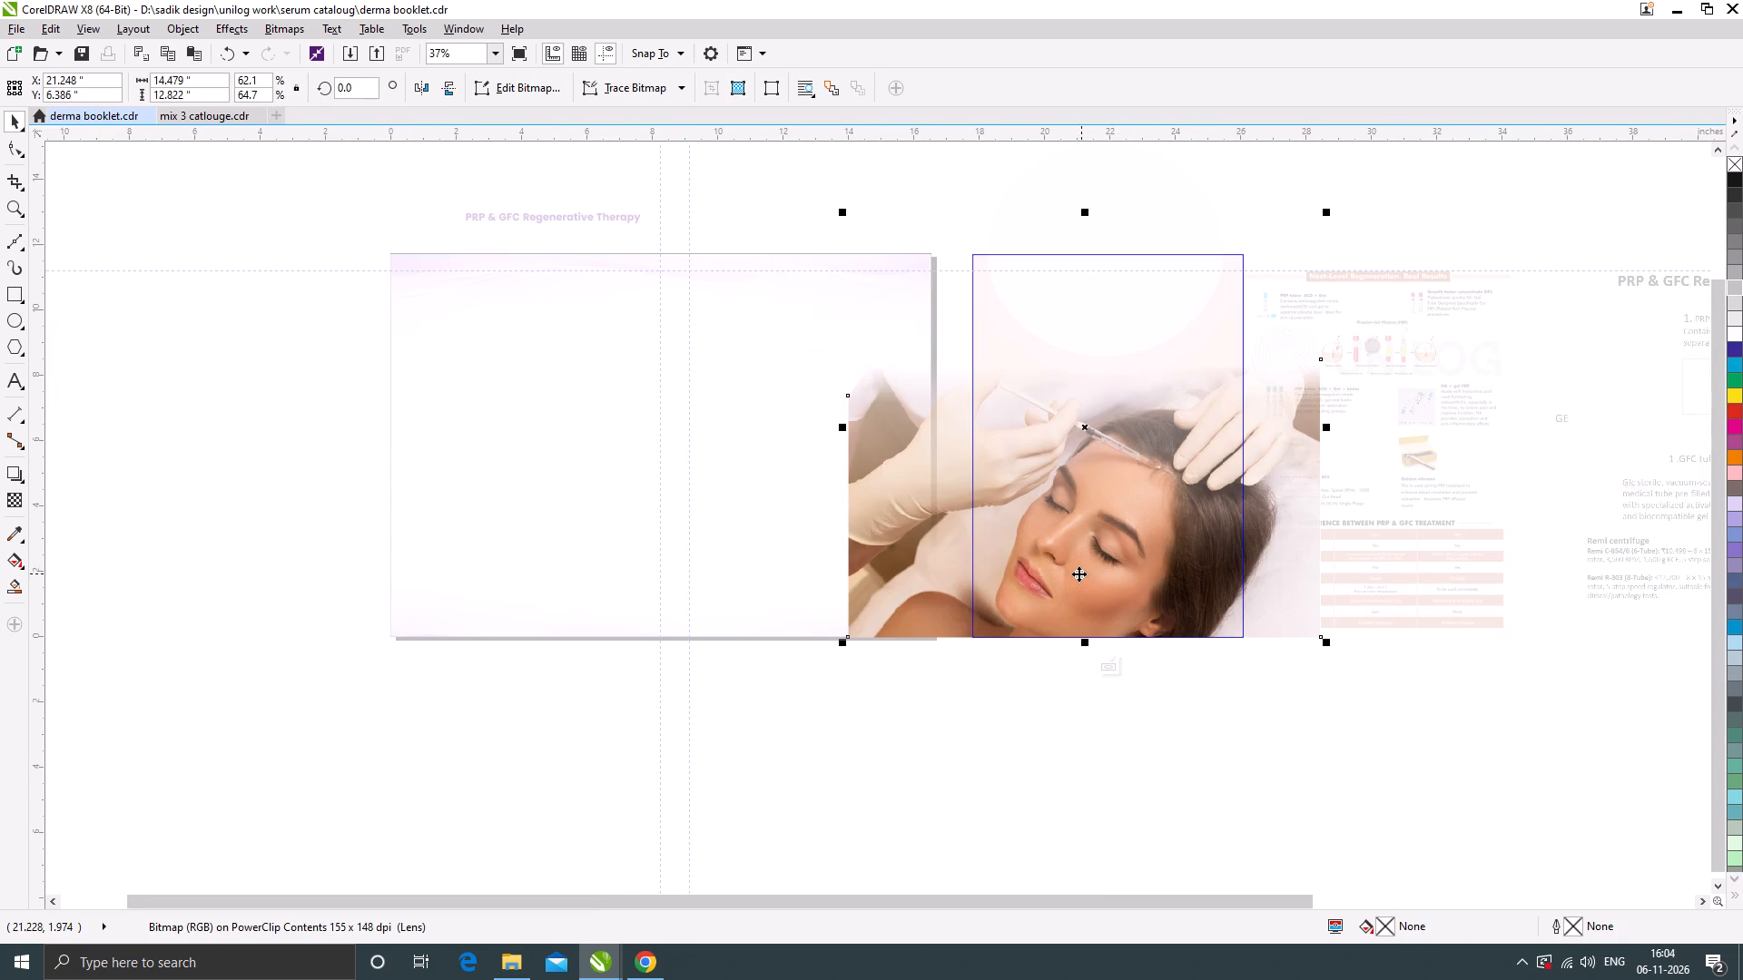
key("ctrl+c")
left_click(1182, 683, "ctrl")
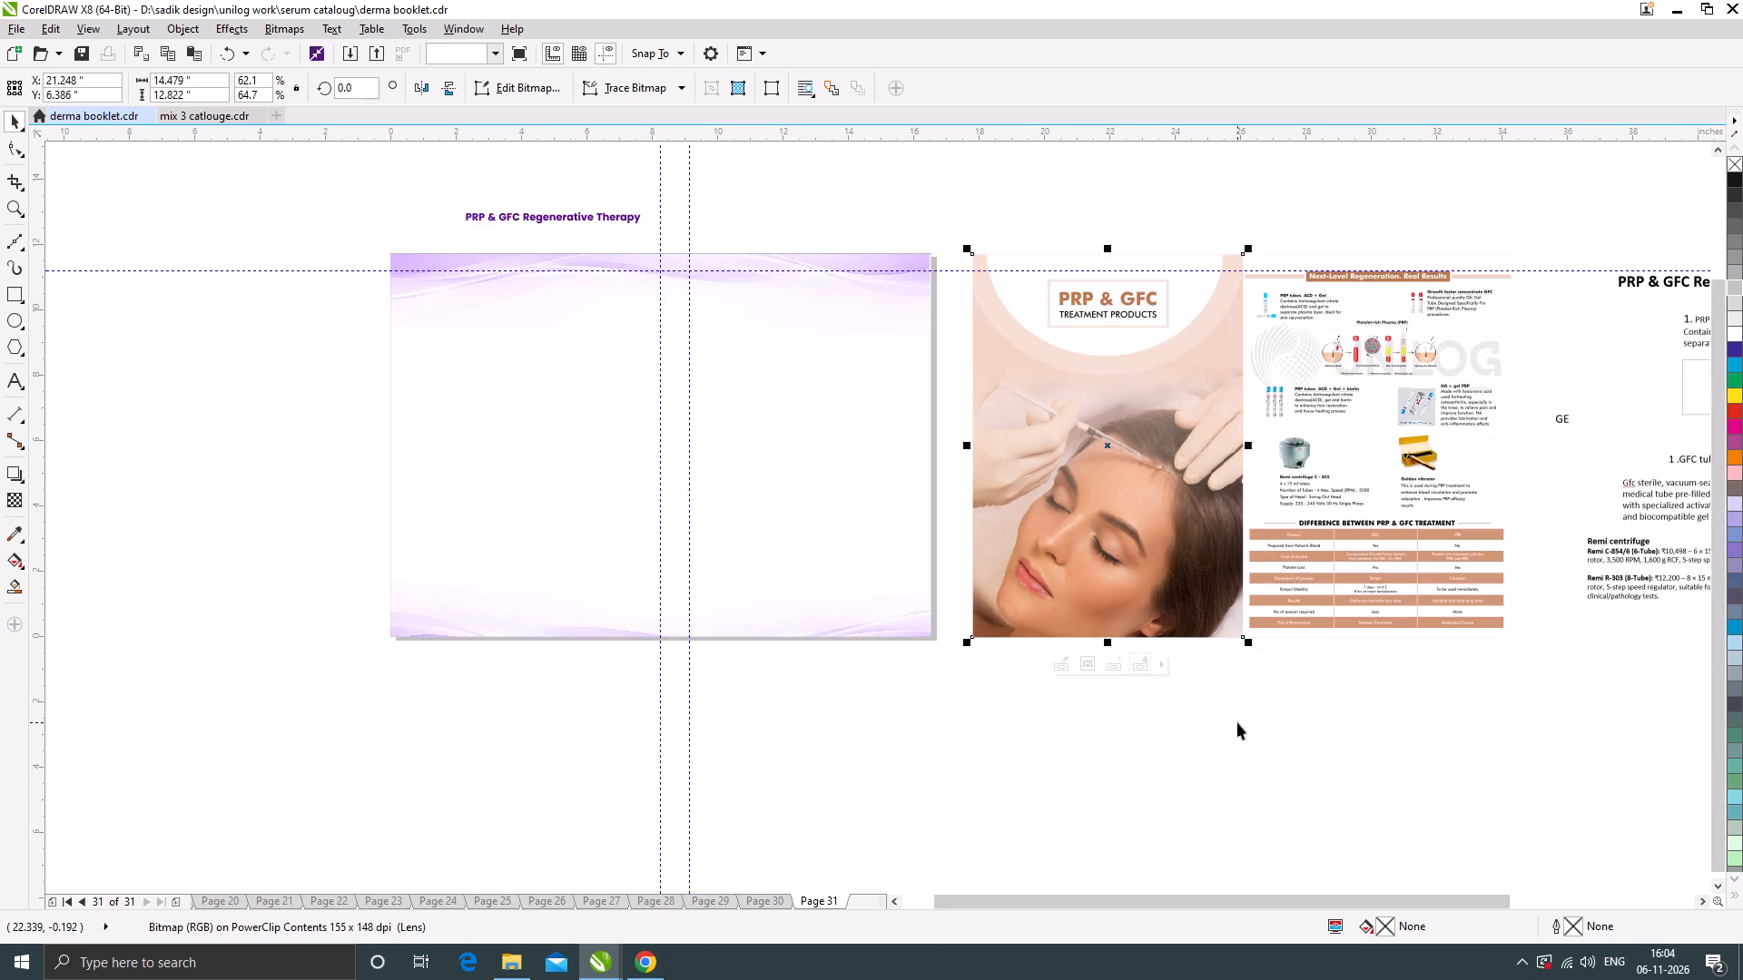
left_click(1237, 722)
key("ctrl+v")
left_click_drag(1108, 569, 663, 548)
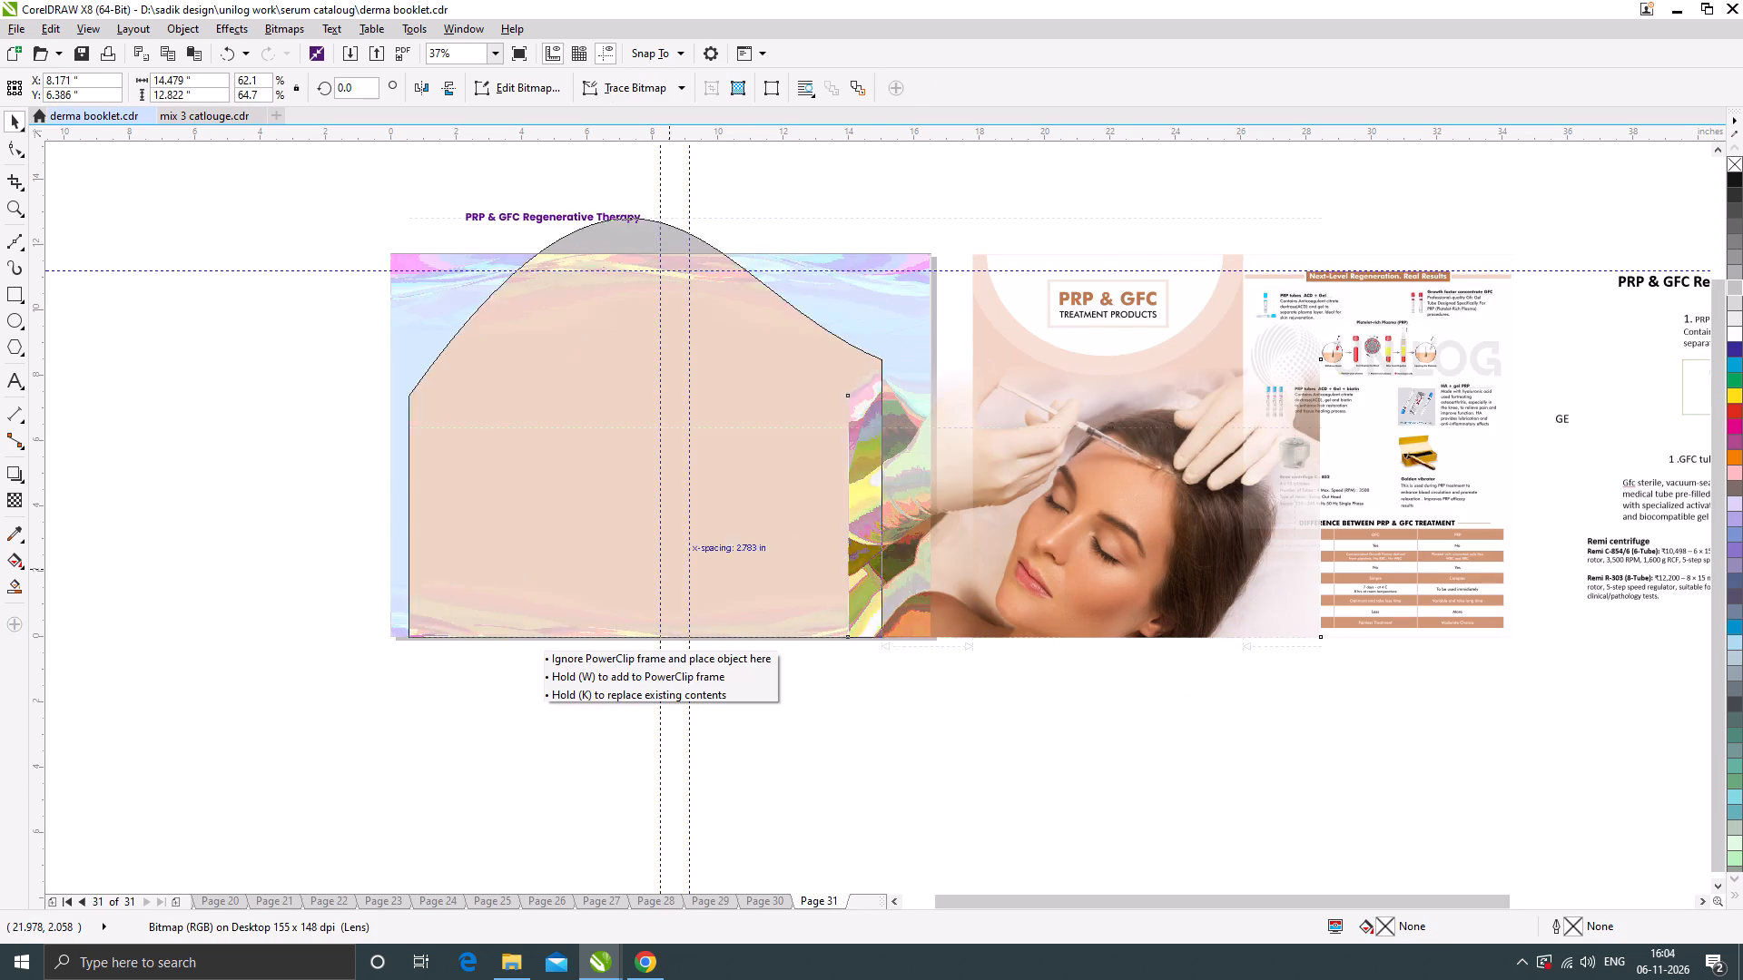
left_click_drag(663, 548, 619, 548)
left_click_drag(795, 539, 624, 539)
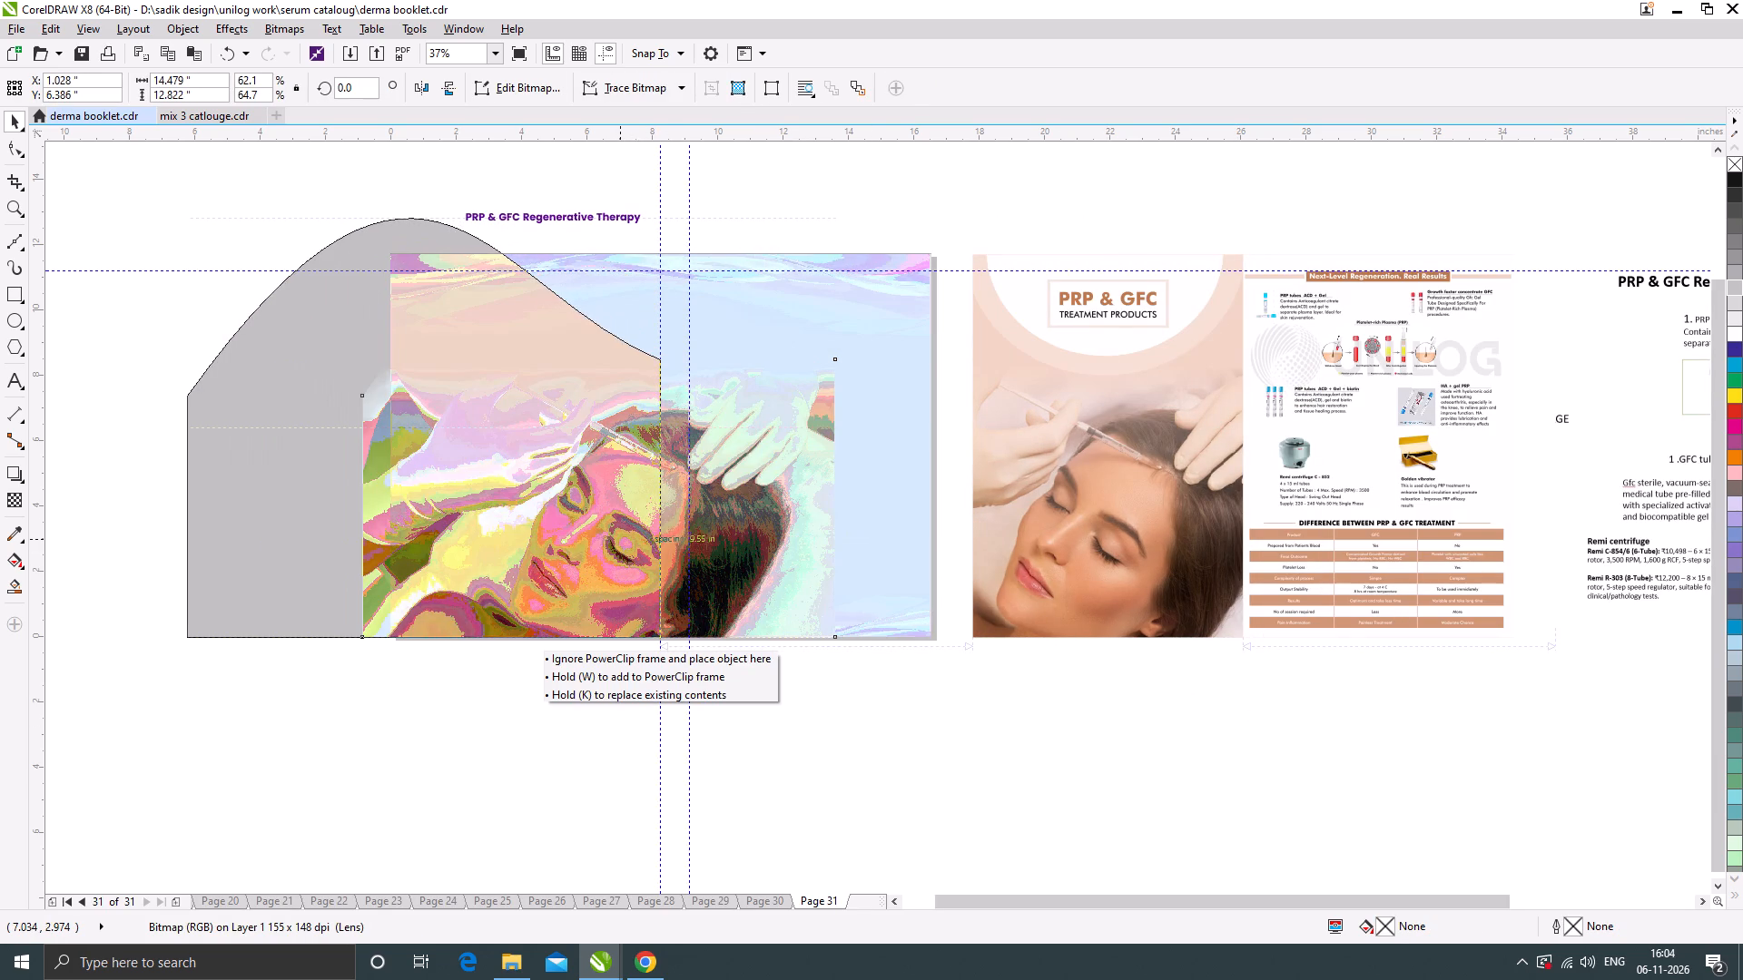
left_click_drag(624, 539, 622, 539)
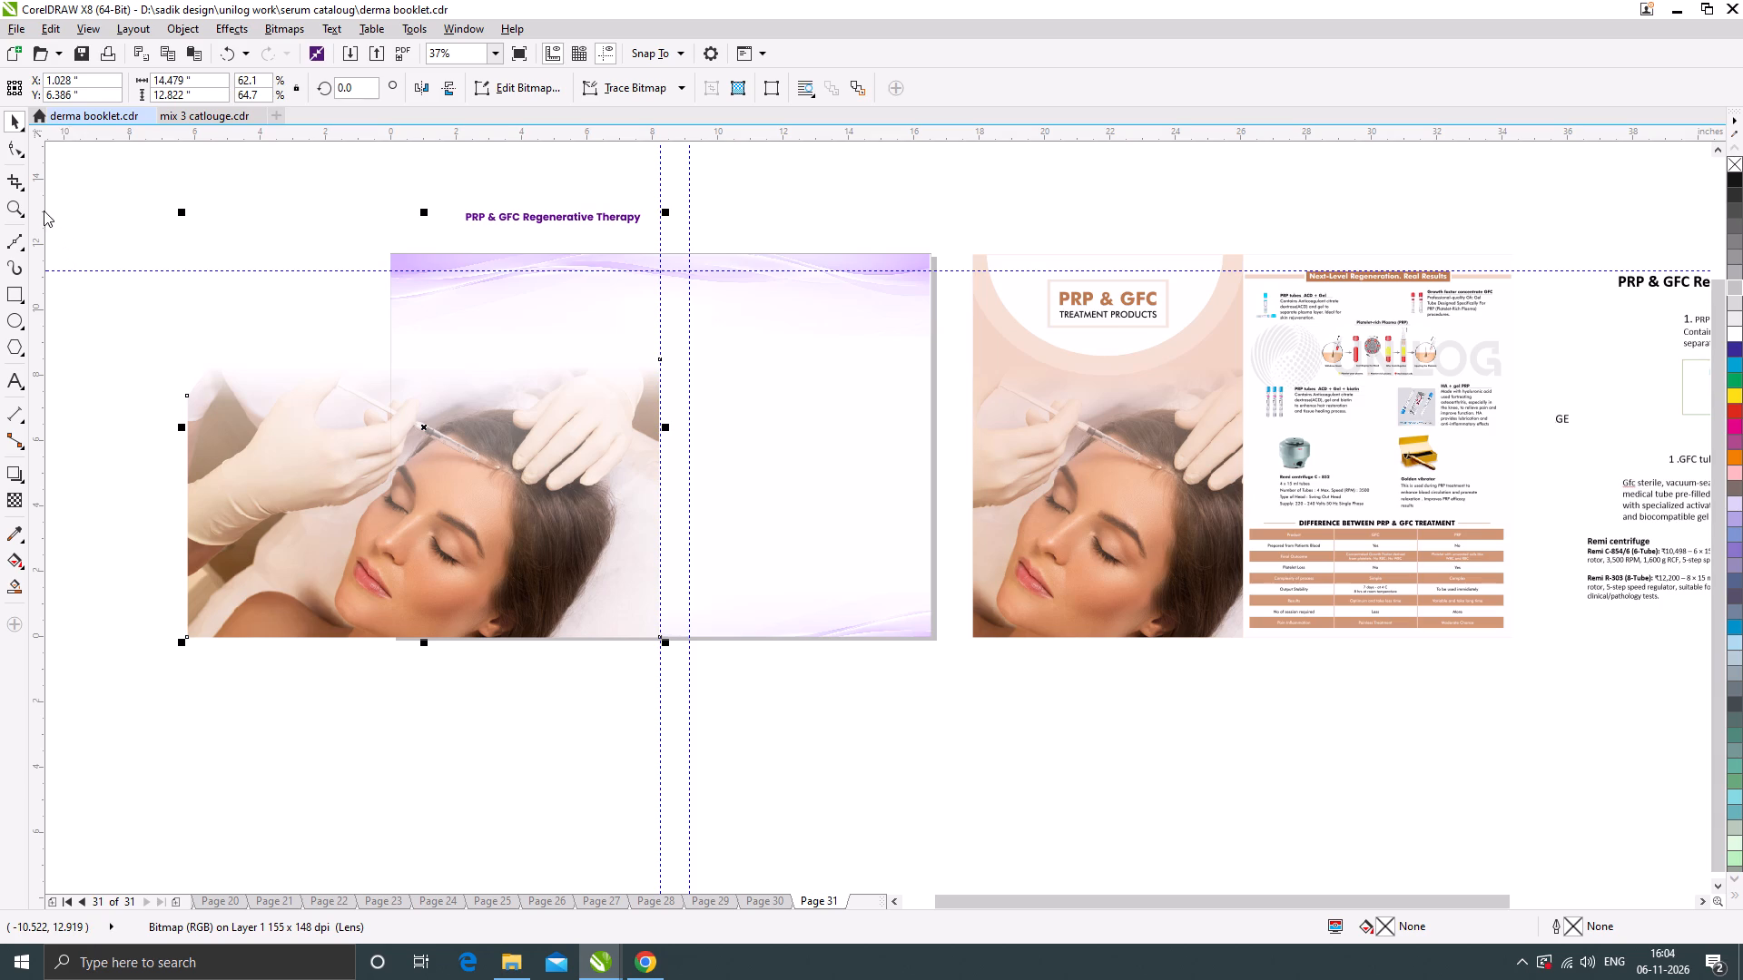
Add a vertical guideline centred on the page at 8.268 inches, on page 31 and again on page 29.
left_click_drag(40, 203, 115, 206)
key("p")
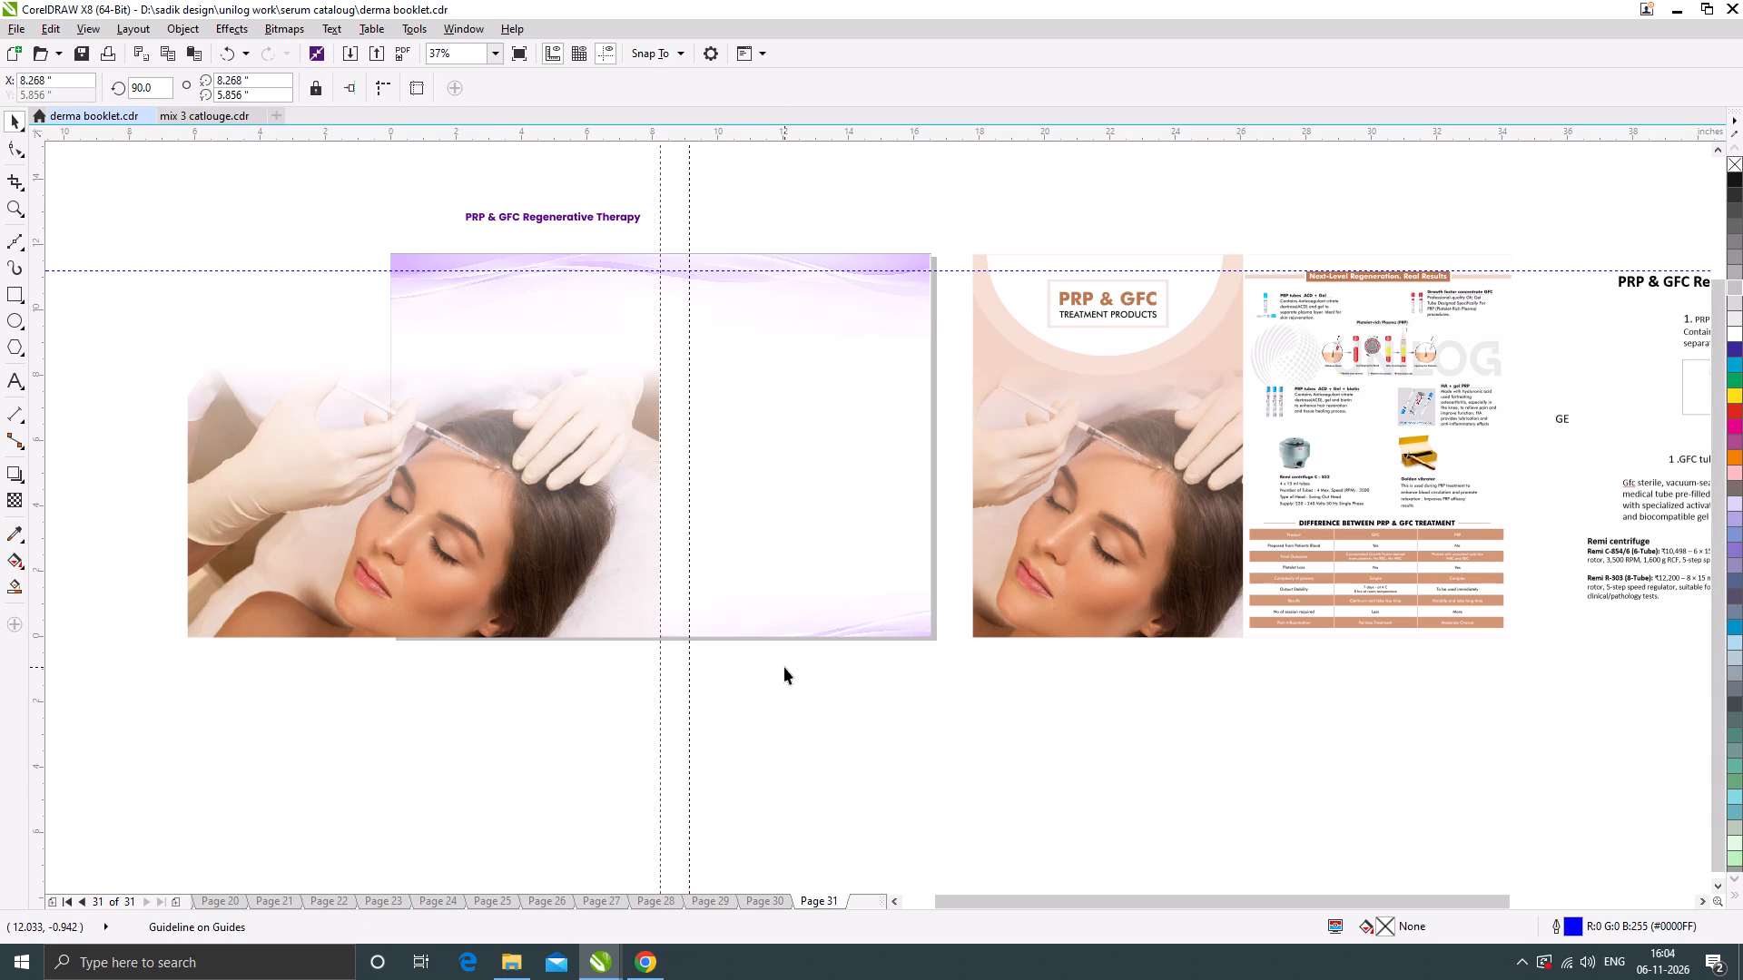
left_click(785, 667)
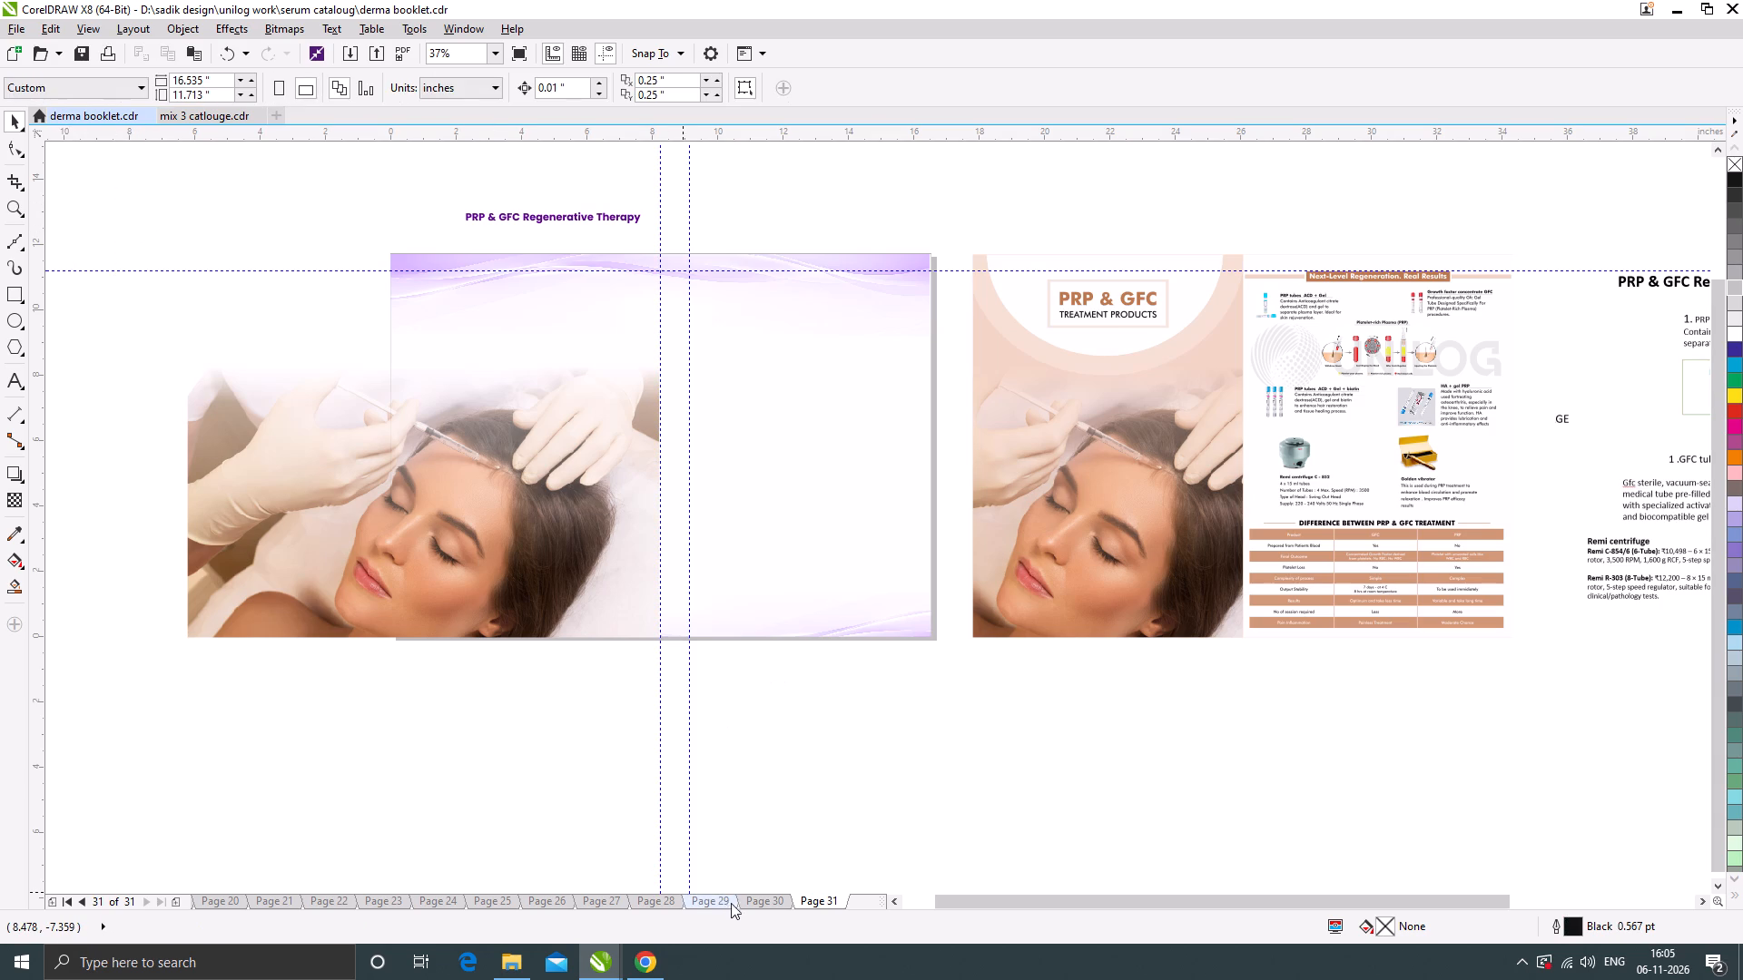
left_click(726, 897)
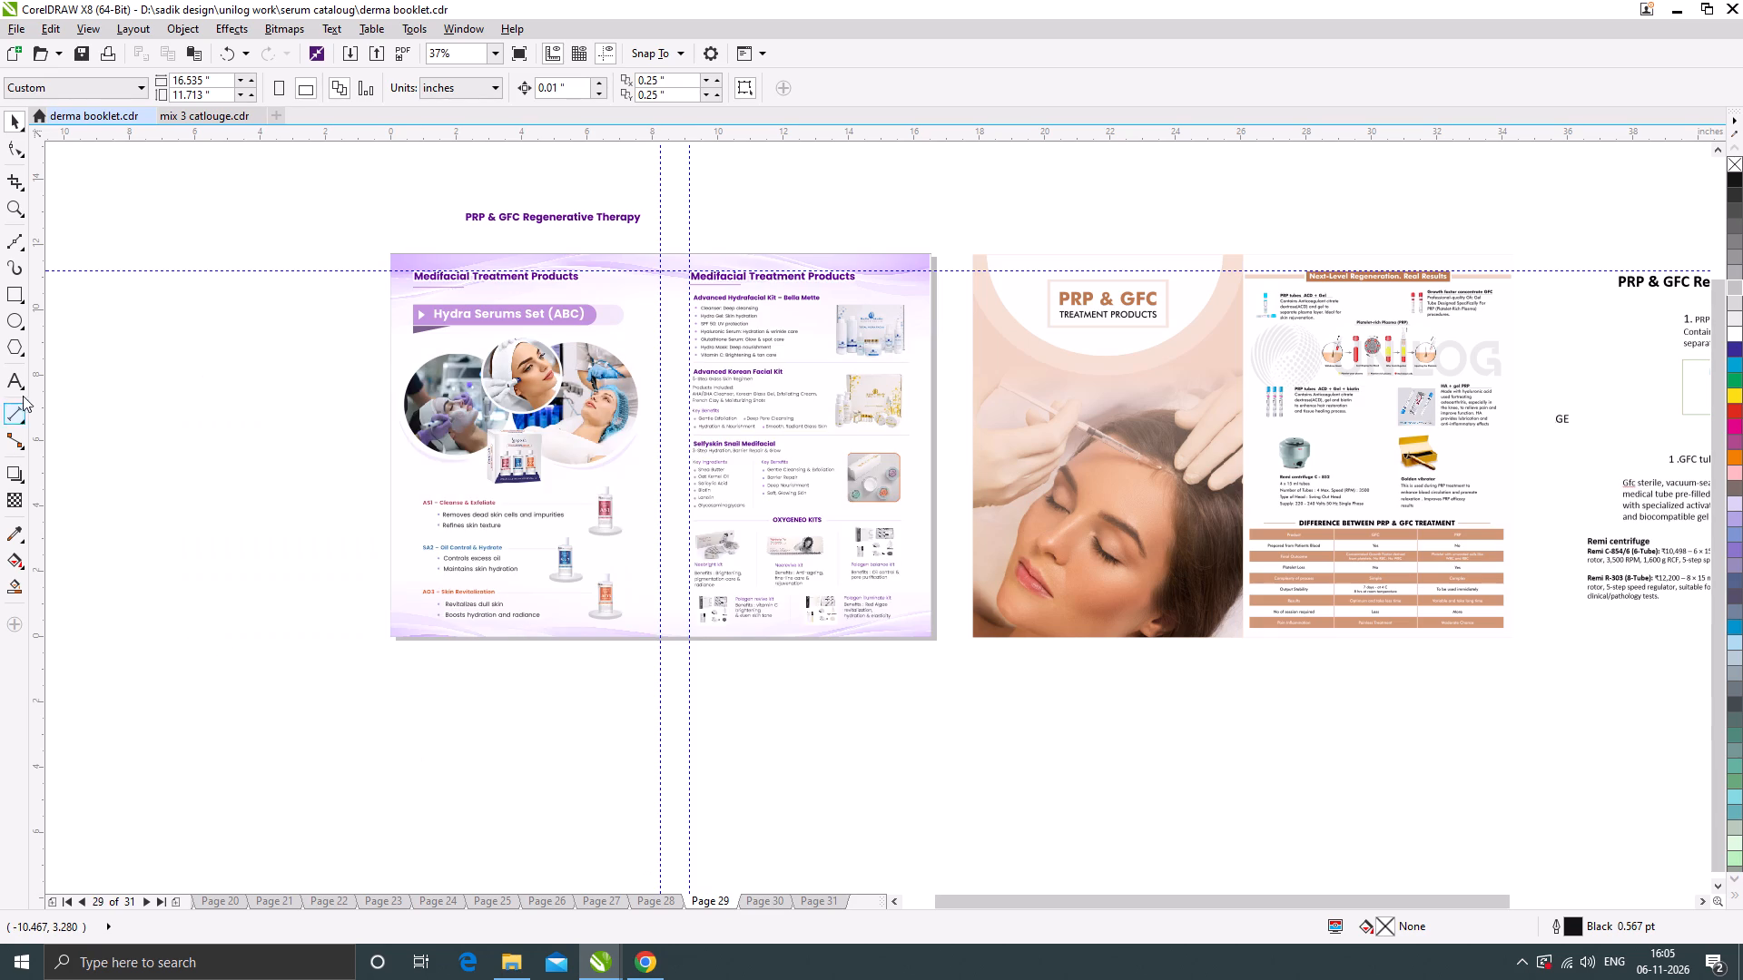
left_click_drag(39, 379, 81, 383)
key("p")
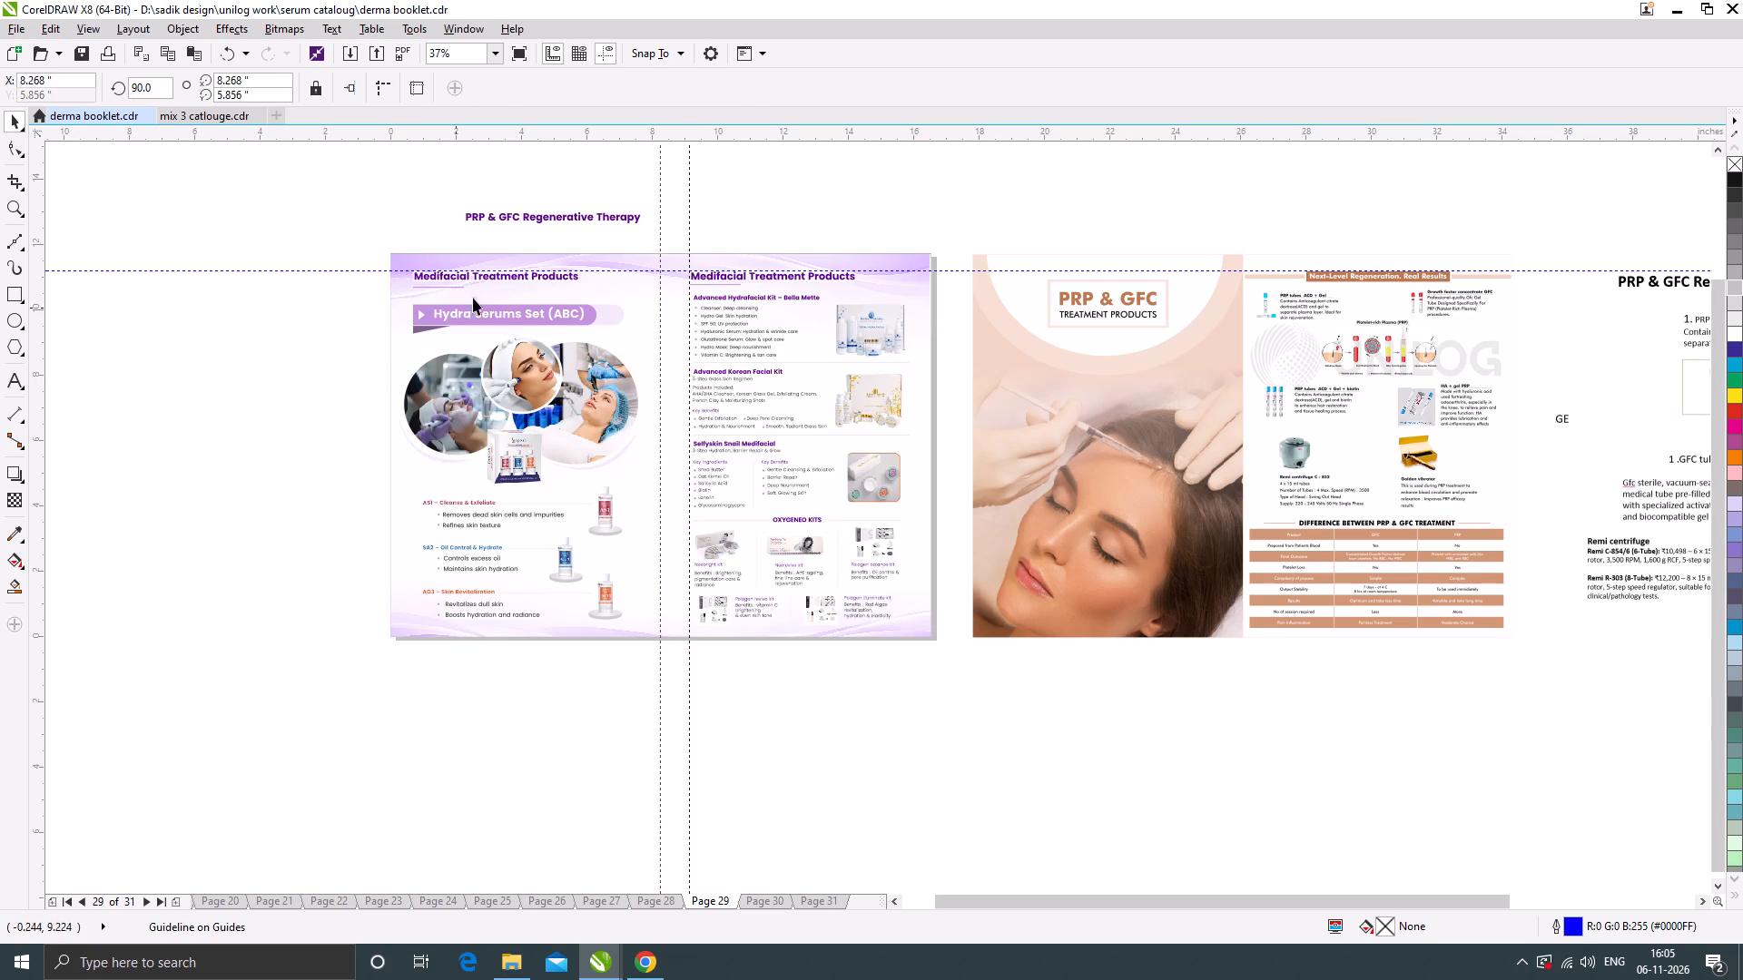
left_click(741, 184)
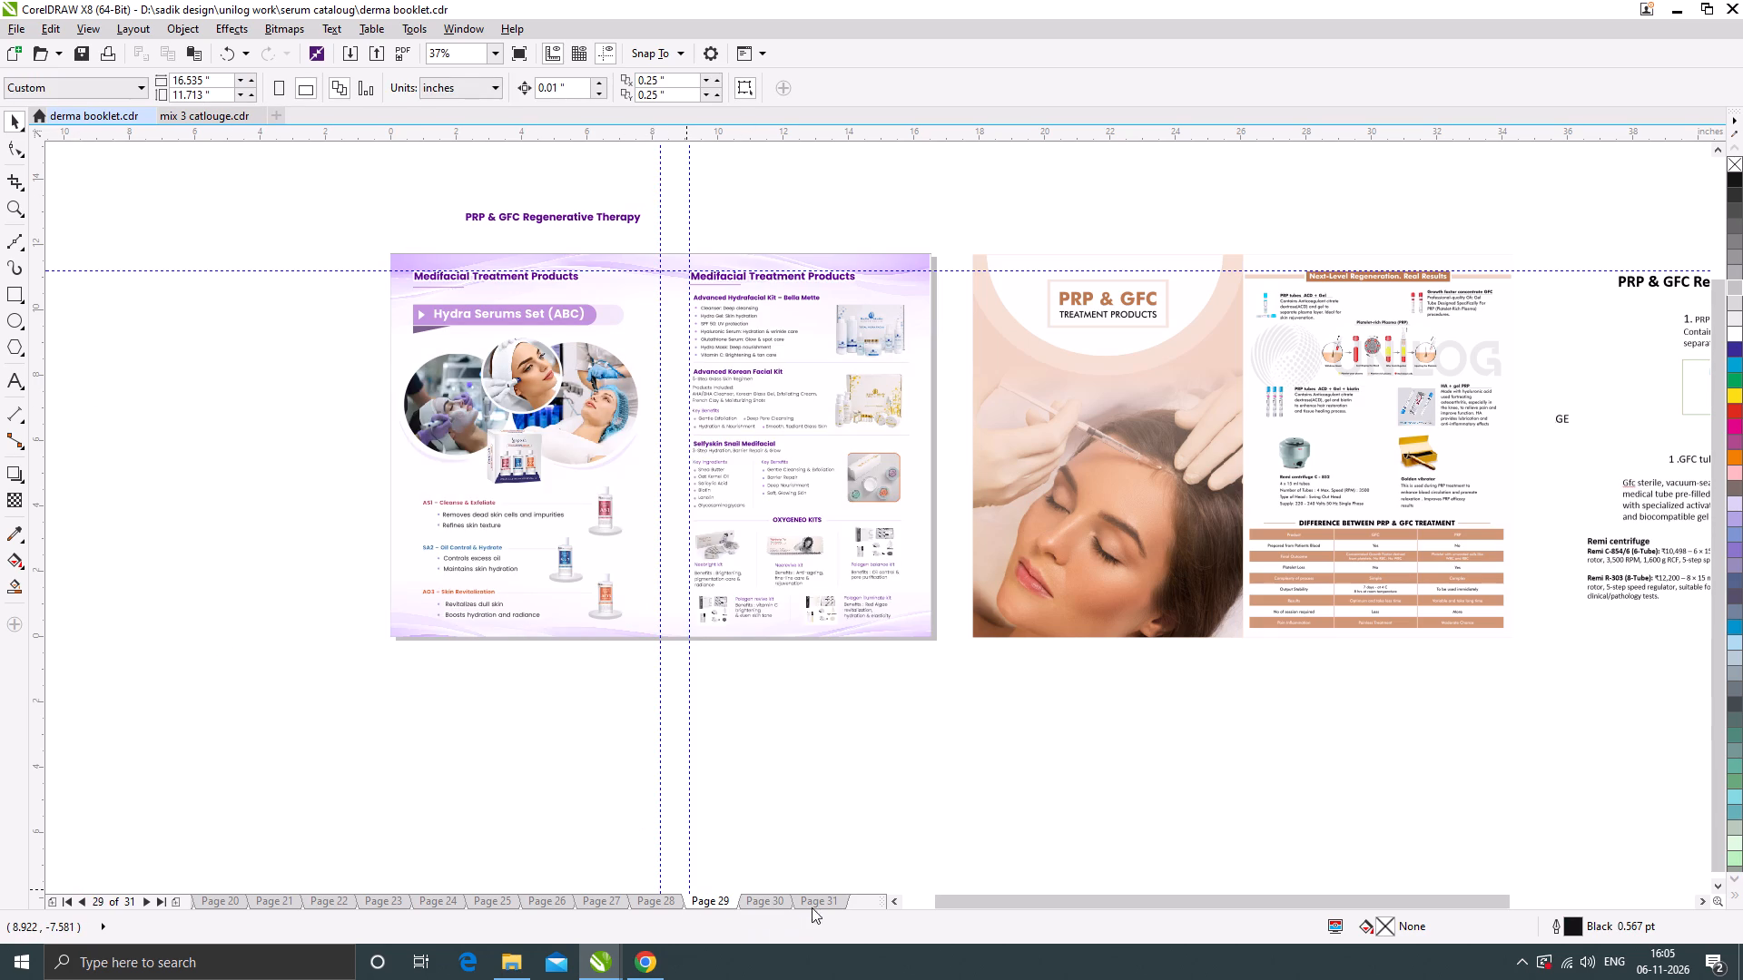
On page 31, scale the treatment photo down proportionally to about 9.5 by 8.4 inches, keeping its right edge at the centre guideline.
left_click(821, 899)
left_click(561, 391)
scroll(600, 575, "up", 2)
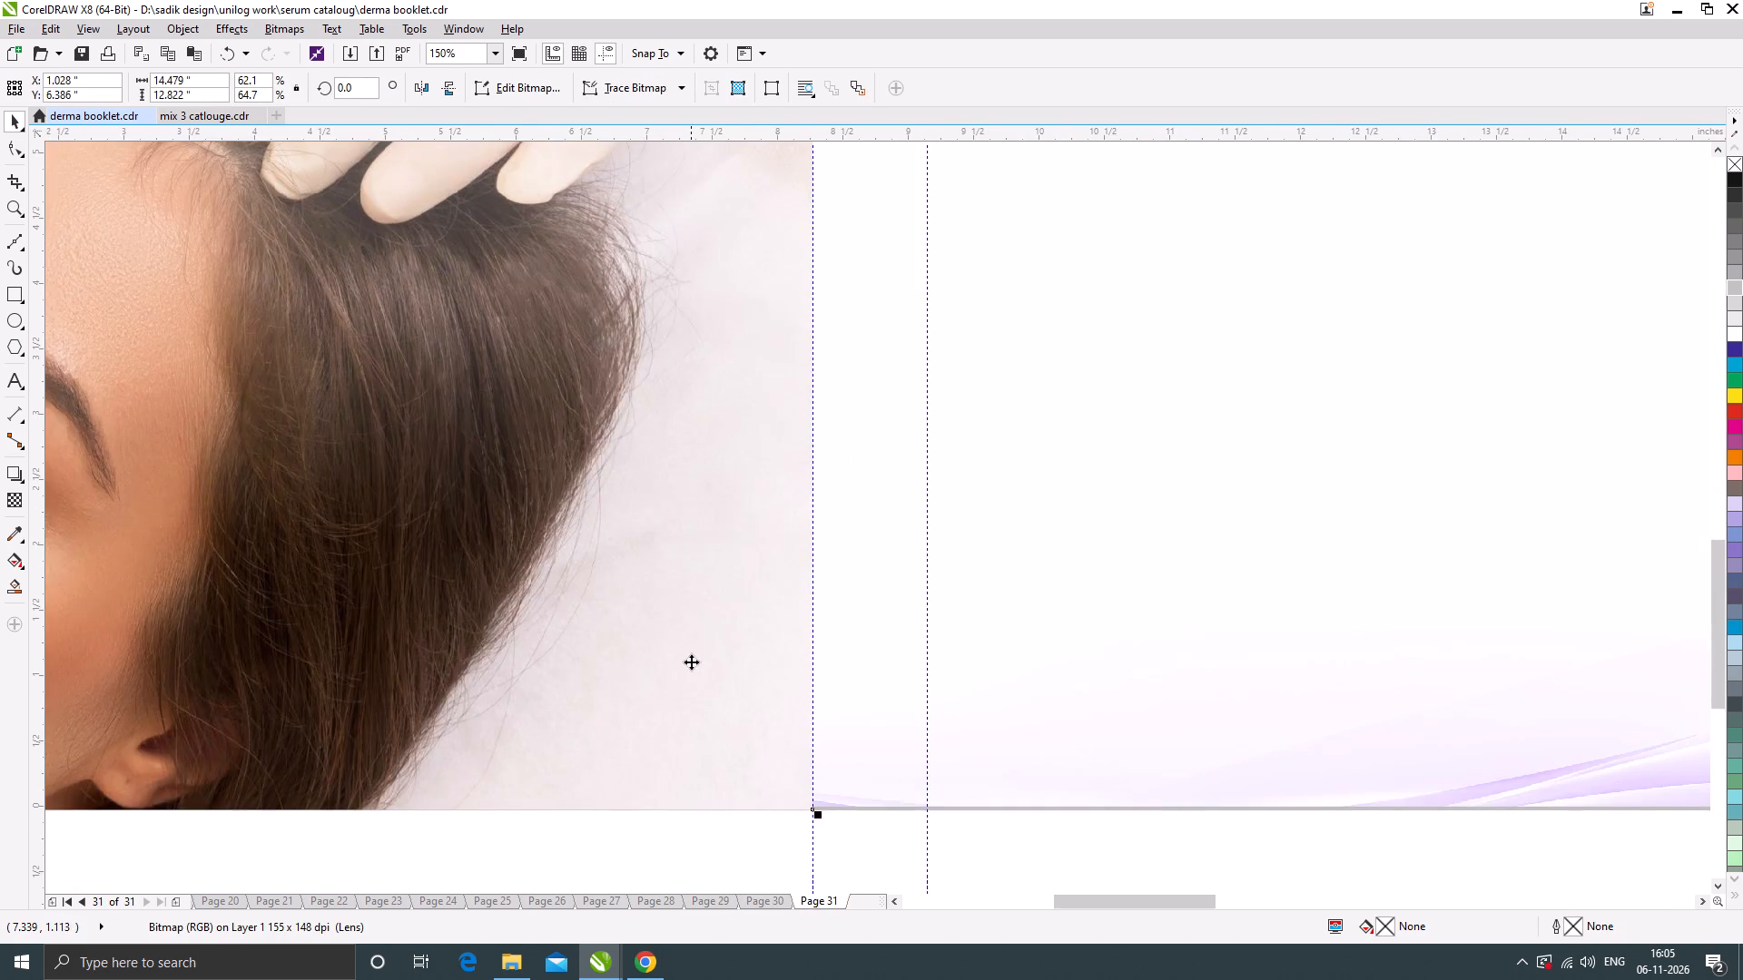
scroll(692, 661, "up", 1)
scroll(665, 504, "down", 5)
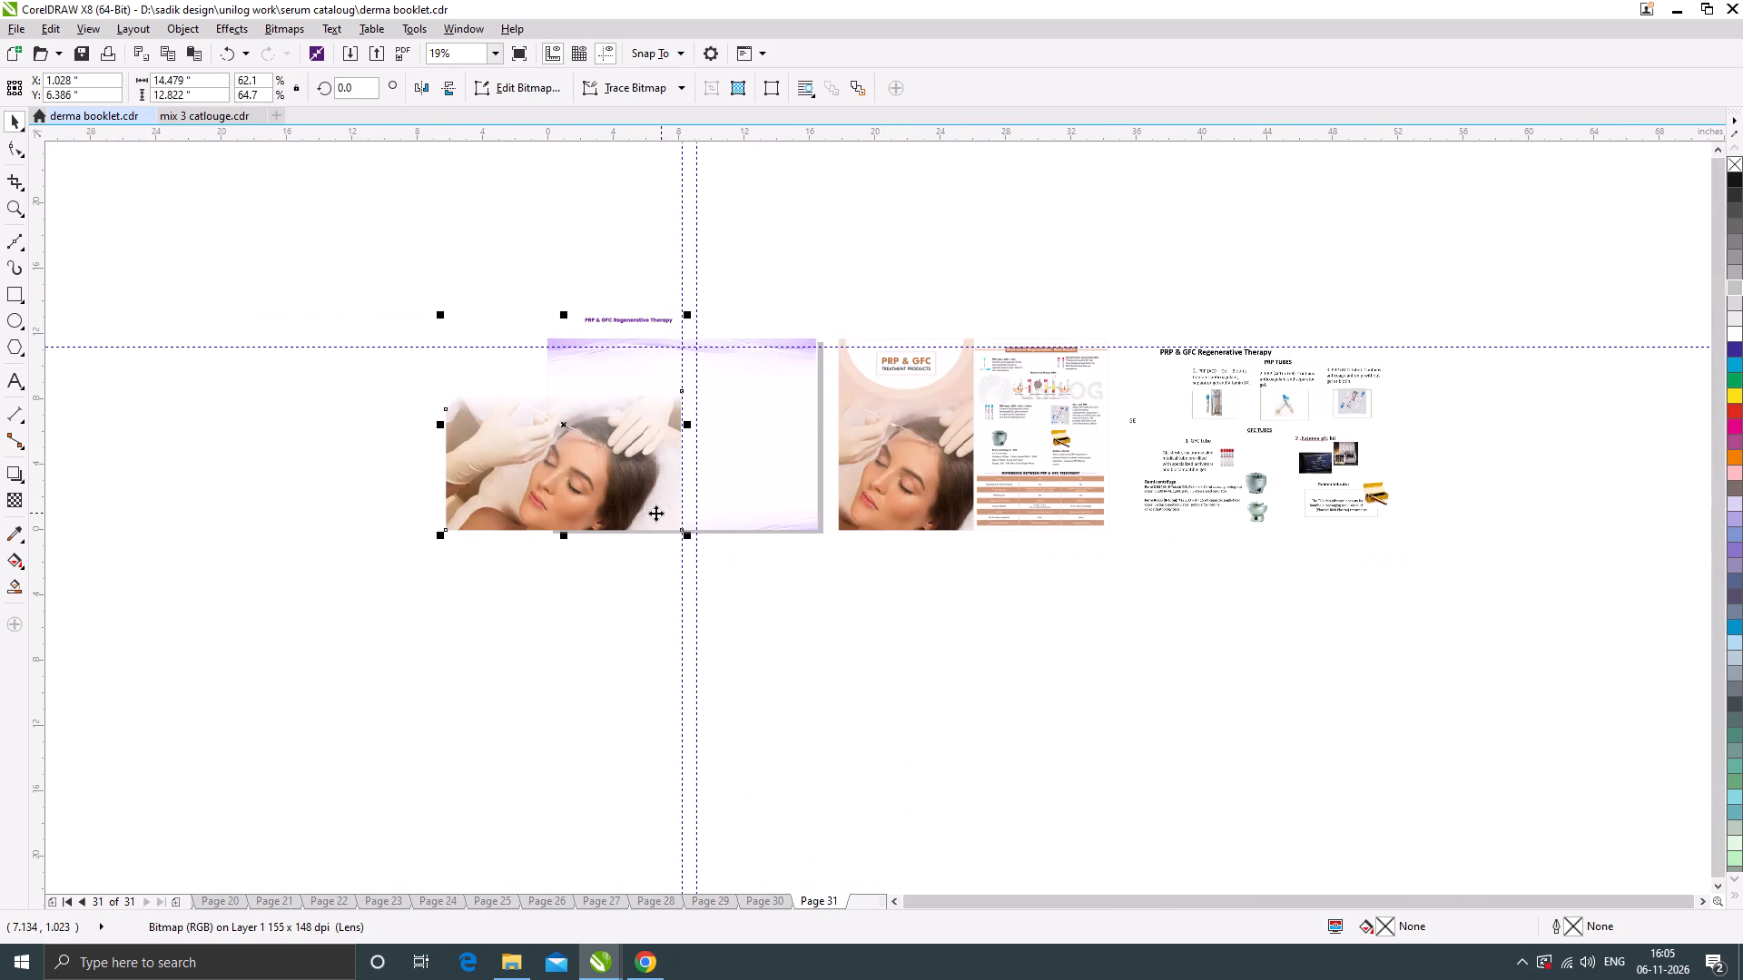
scroll(608, 487, "up", 1)
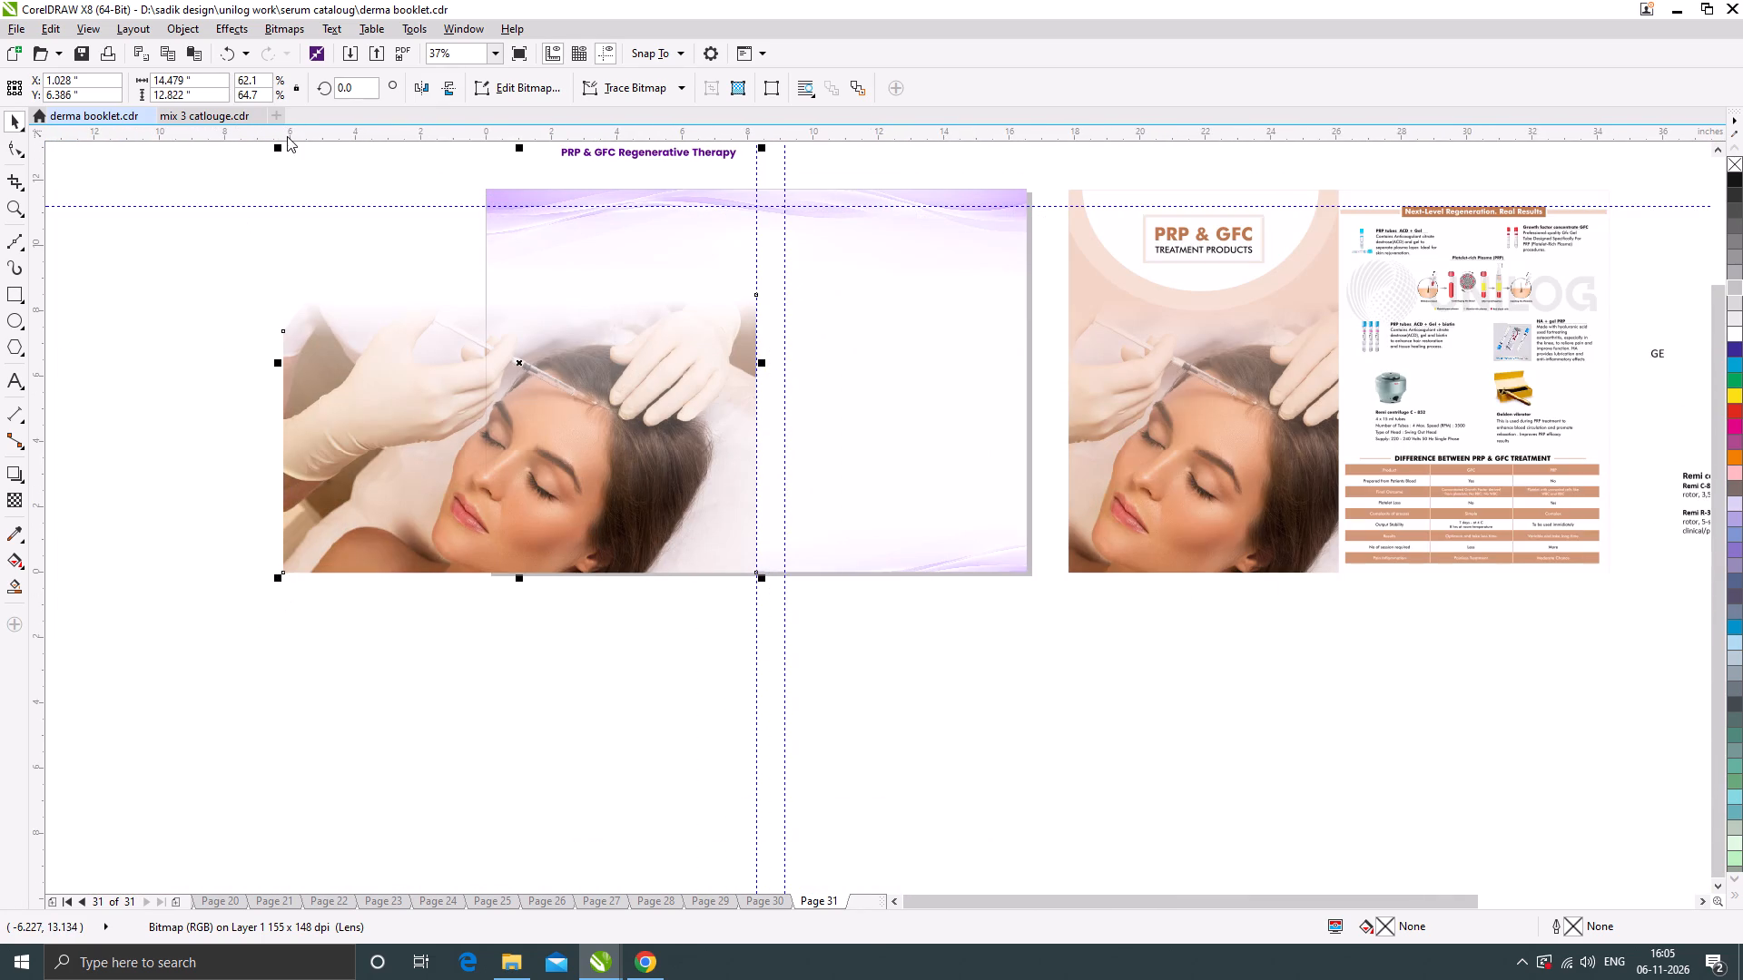
left_click_drag(280, 149, 401, 283)
scroll(605, 506, "up", 1)
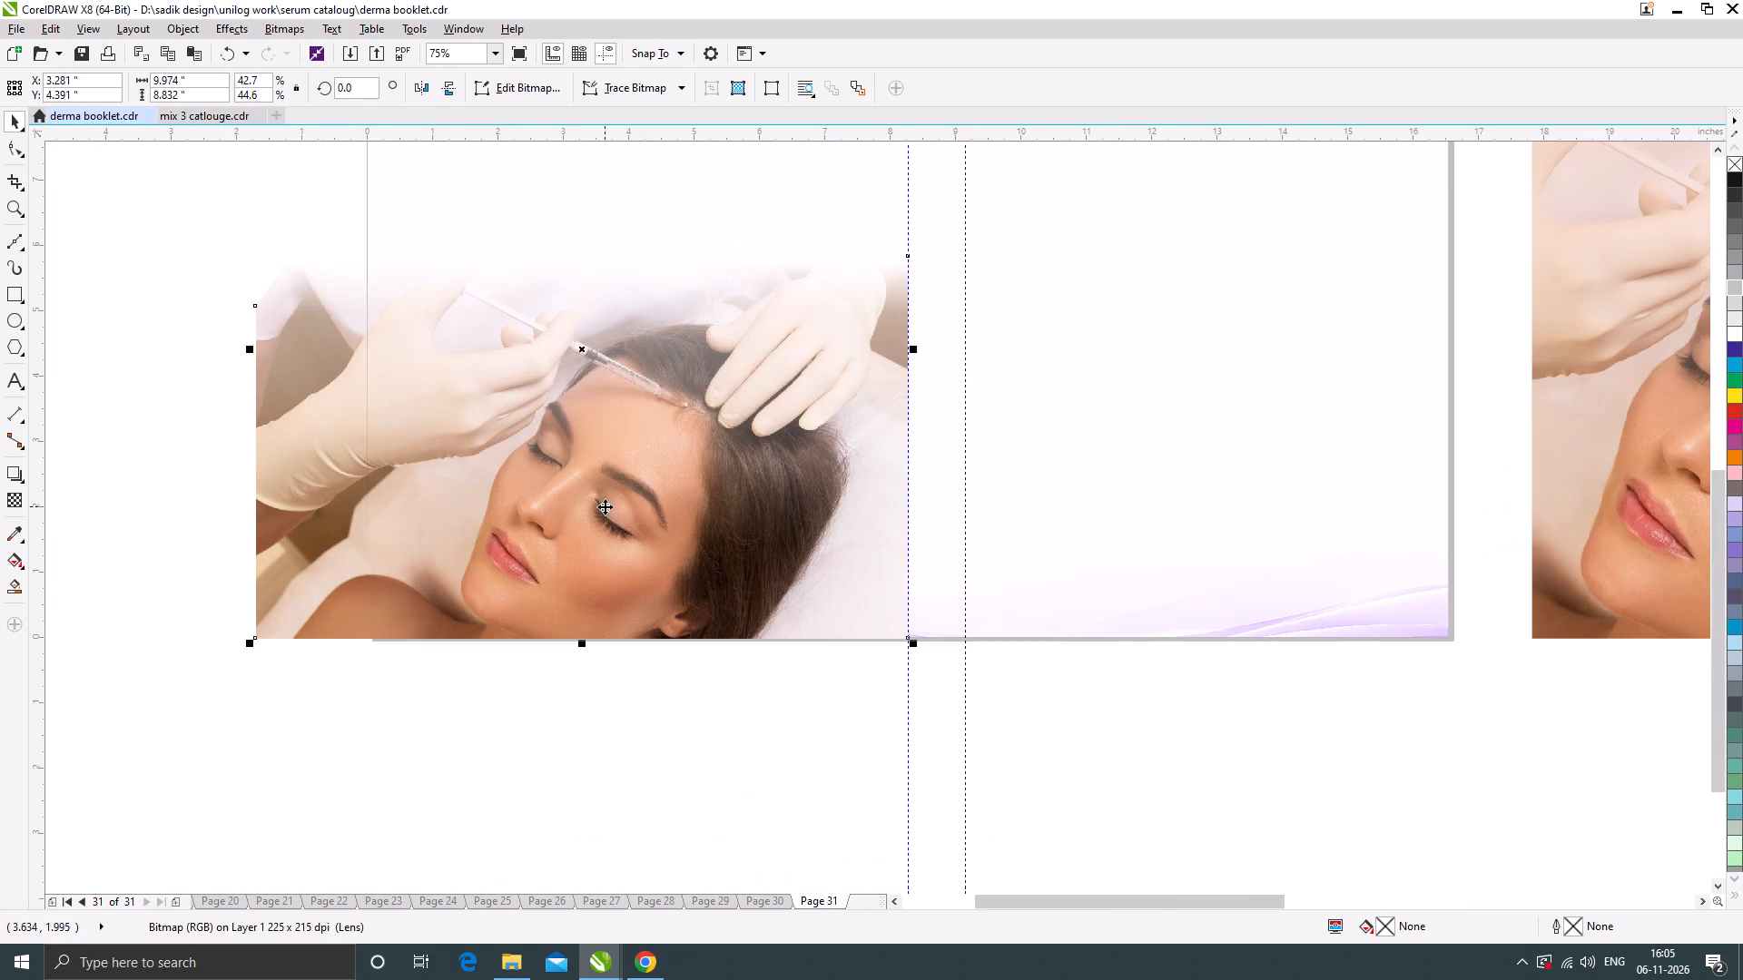
left_click_drag(251, 643, 282, 641)
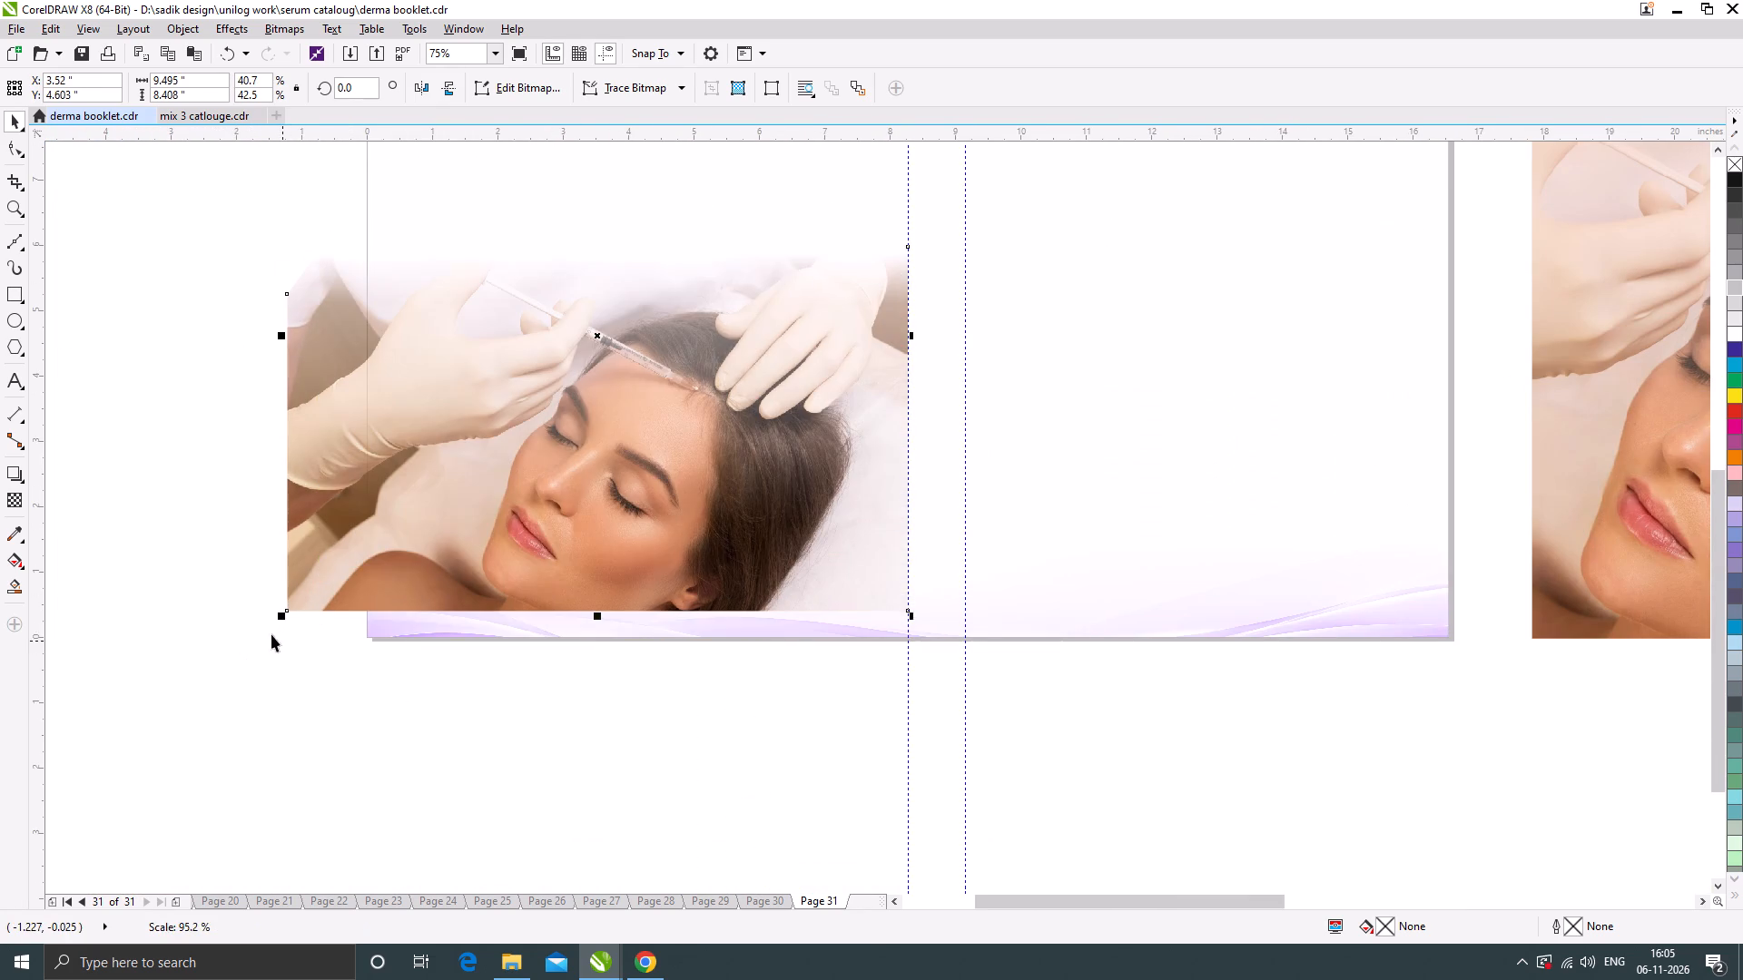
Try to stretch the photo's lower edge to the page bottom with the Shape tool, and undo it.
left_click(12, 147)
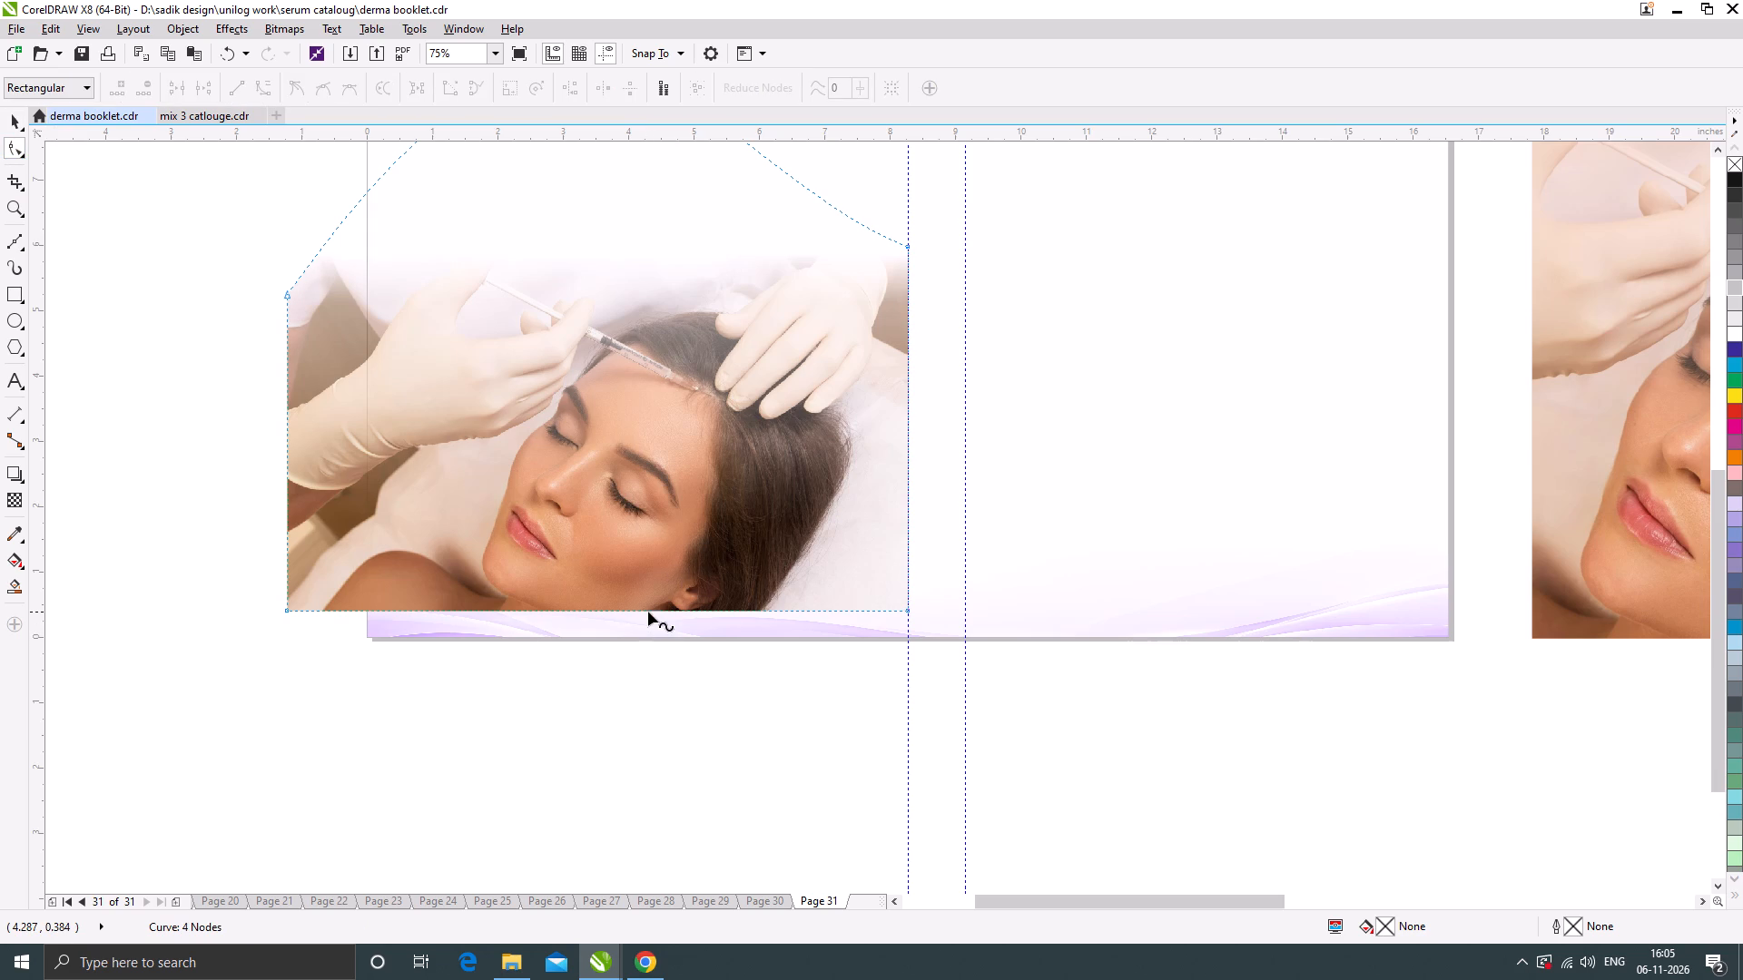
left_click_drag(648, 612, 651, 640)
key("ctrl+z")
Move the treatment photo down so its lower edge sits on the bottom edge of page 31.
left_click(9, 119)
left_click_drag(748, 538, 751, 561)
Adjust the treatment photo's linear transparency on page 31, extending its starting point down to the photo's bottom edge.
scroll(675, 534, "down", 1)
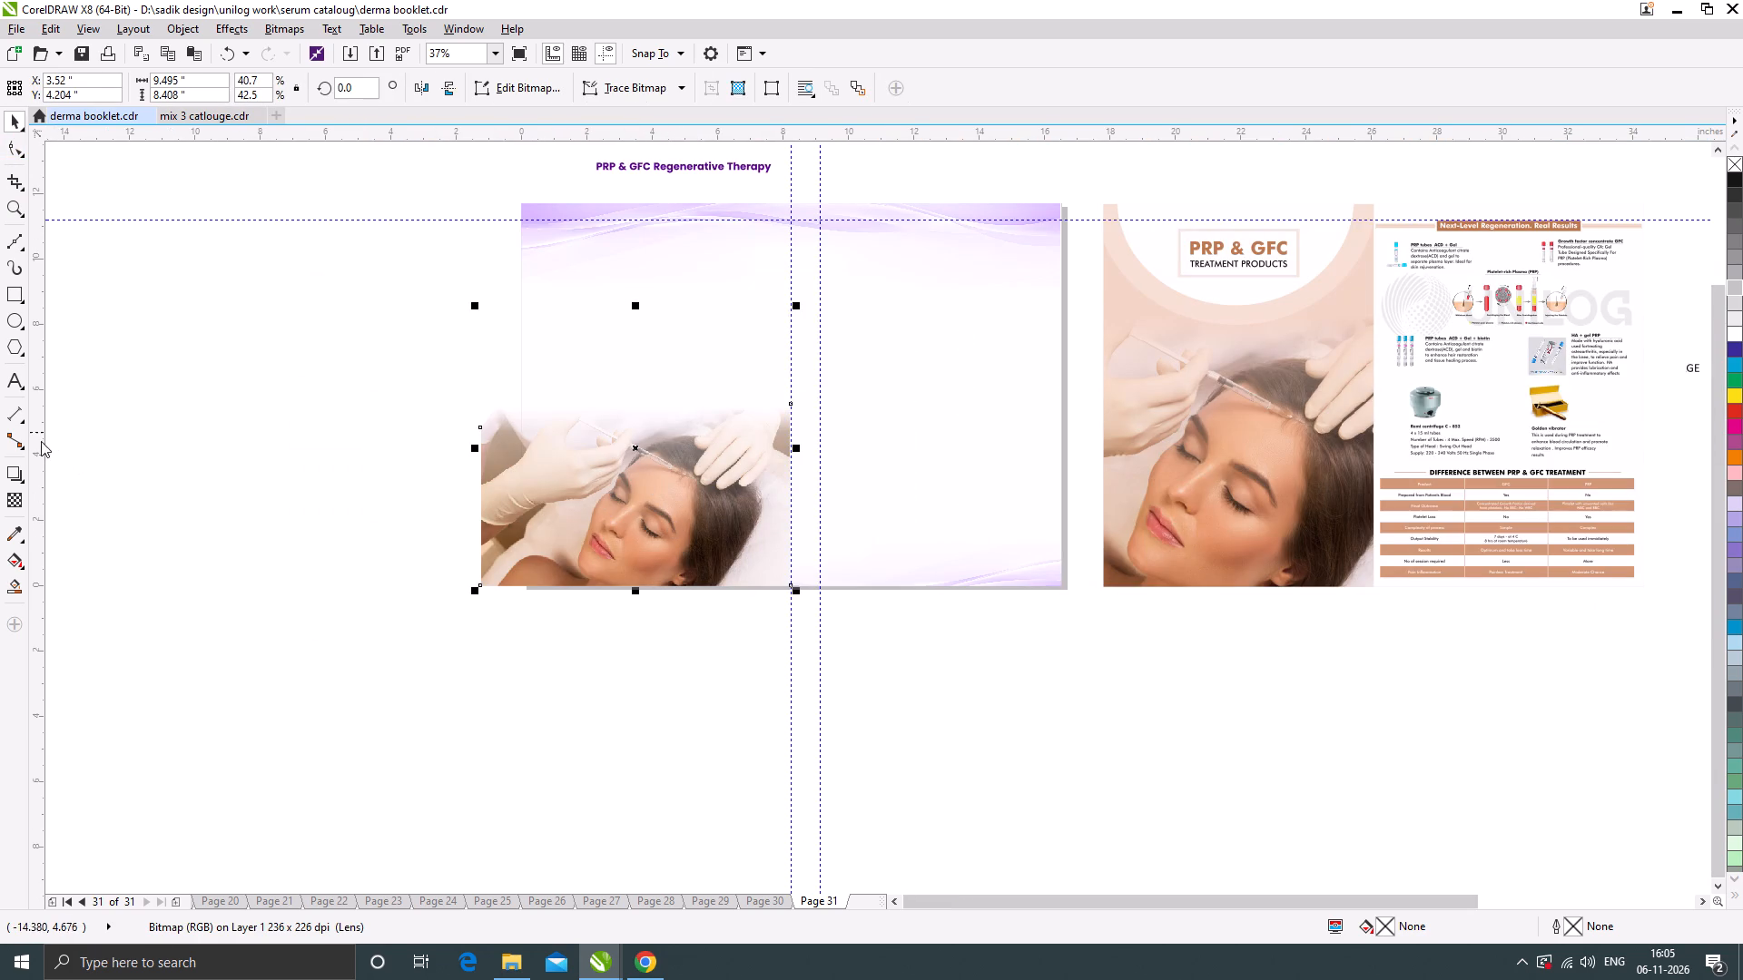
left_click(6, 495)
left_click_drag(668, 519, 667, 548)
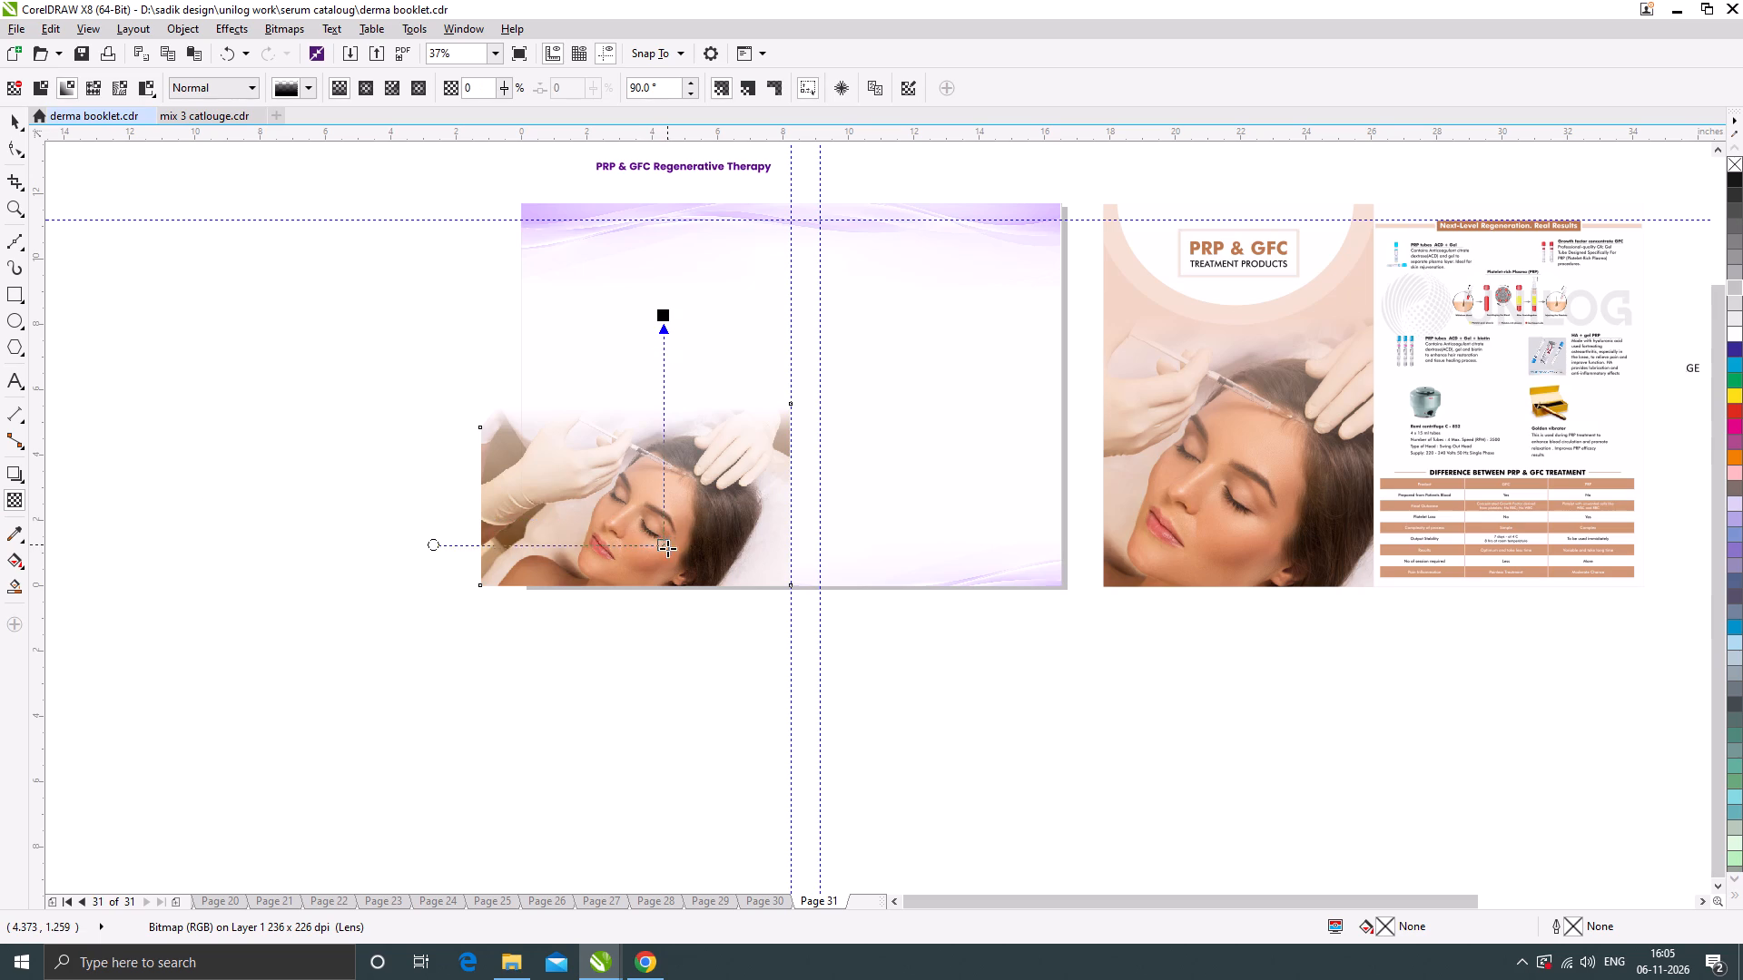
left_click_drag(667, 548, 668, 561)
left_click_drag(665, 318, 665, 293)
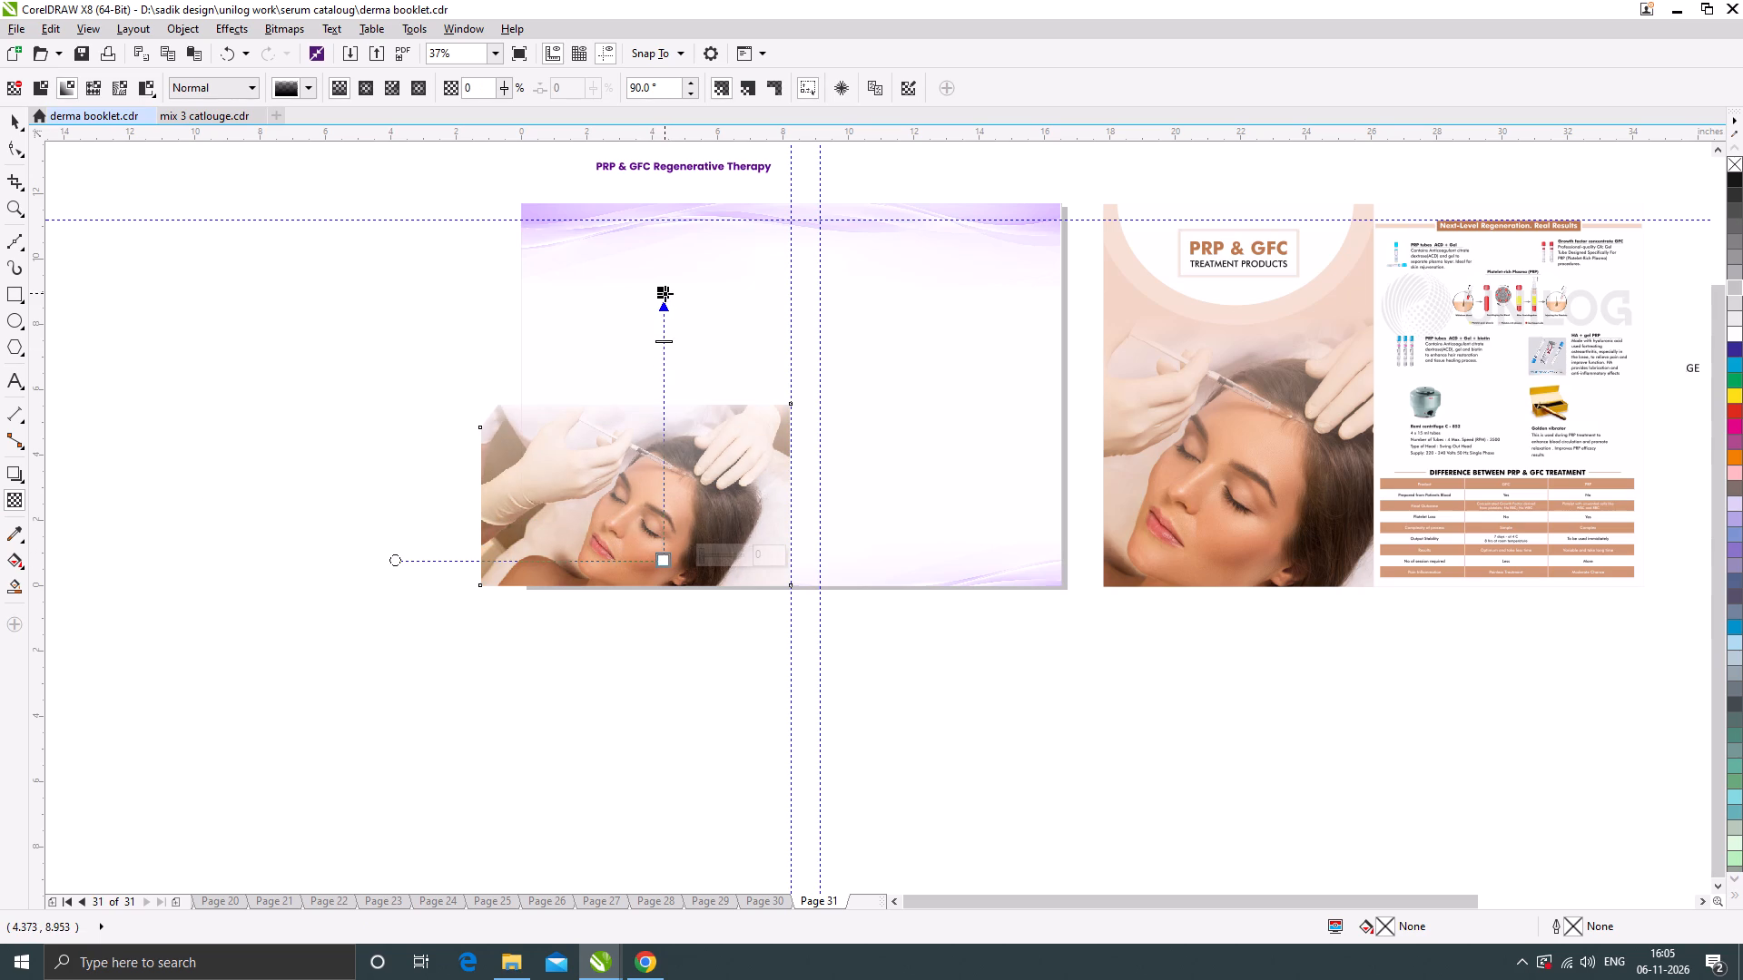
key("ctrl+z")
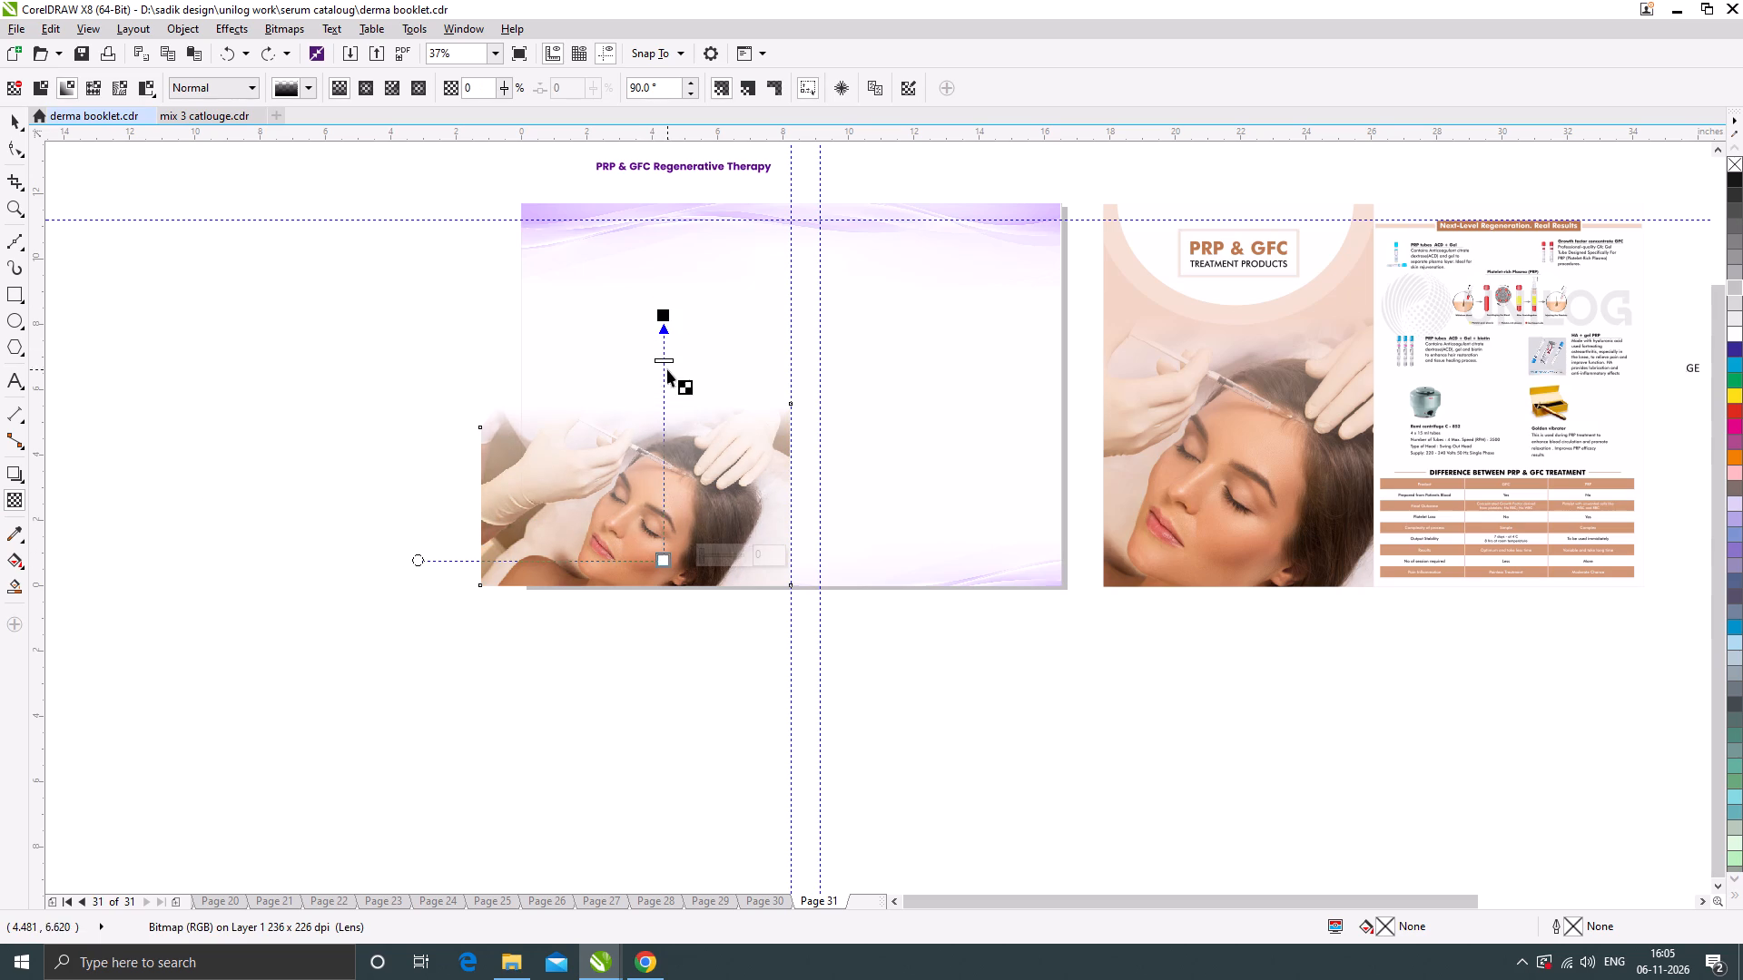
left_click_drag(661, 561, 661, 582)
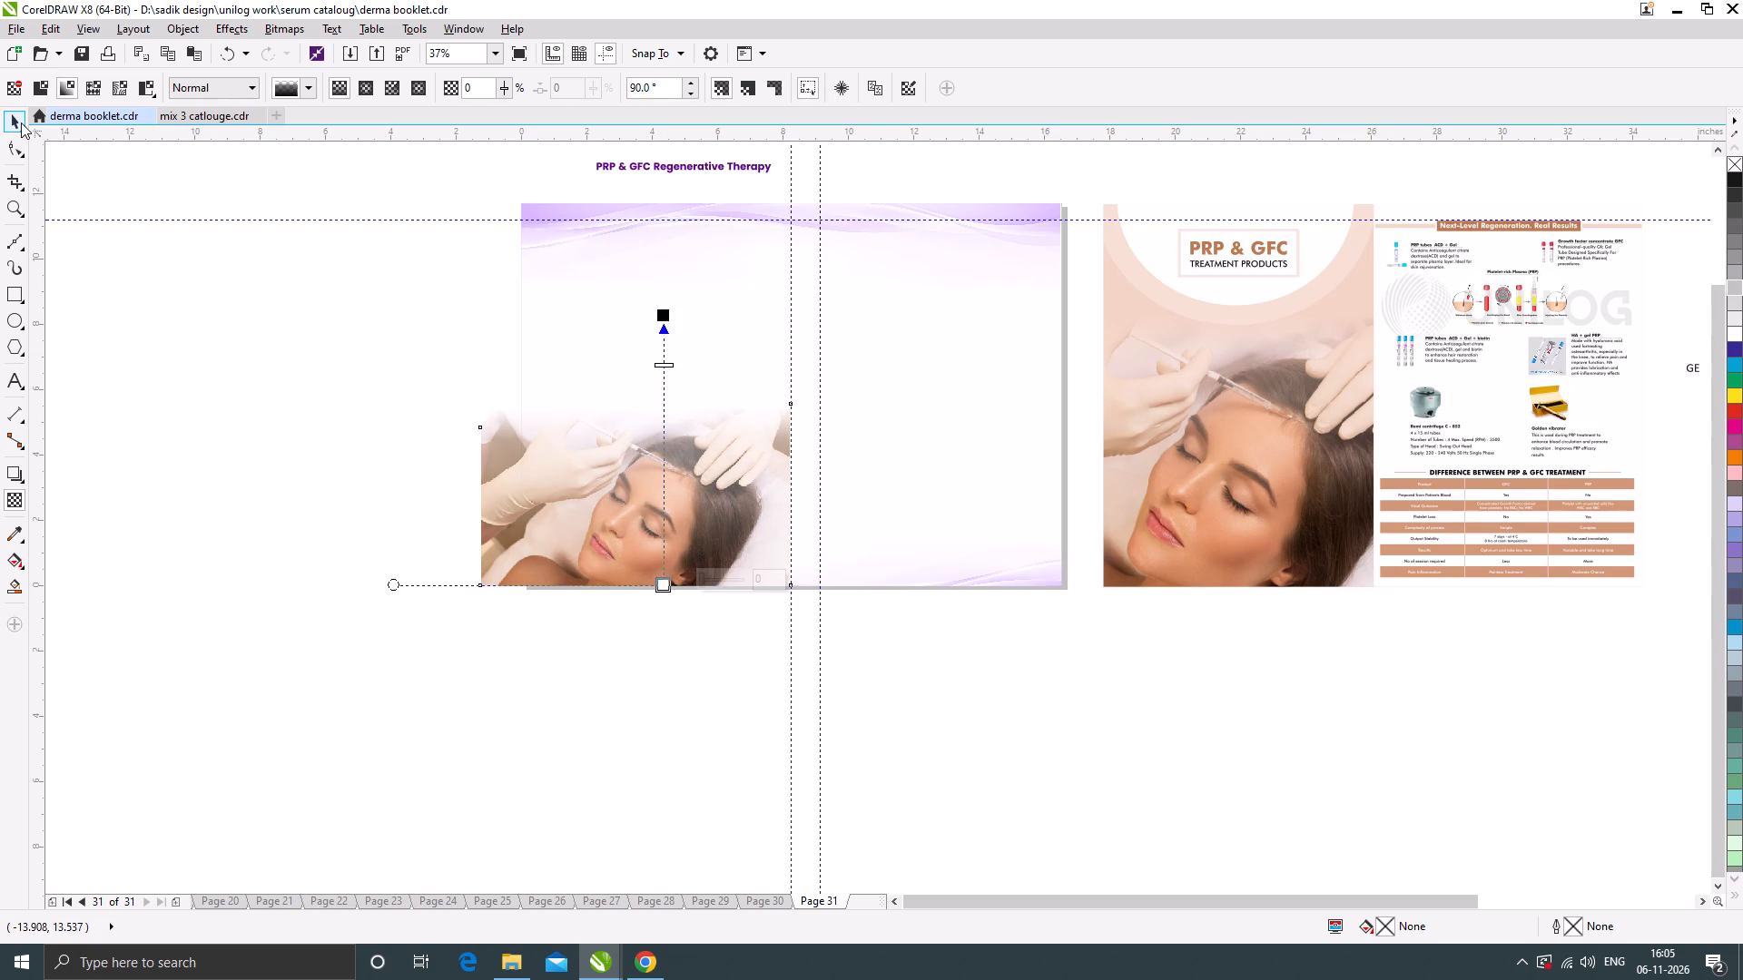
left_click(21, 122)
right_click(497, 474)
left_click(340, 433)
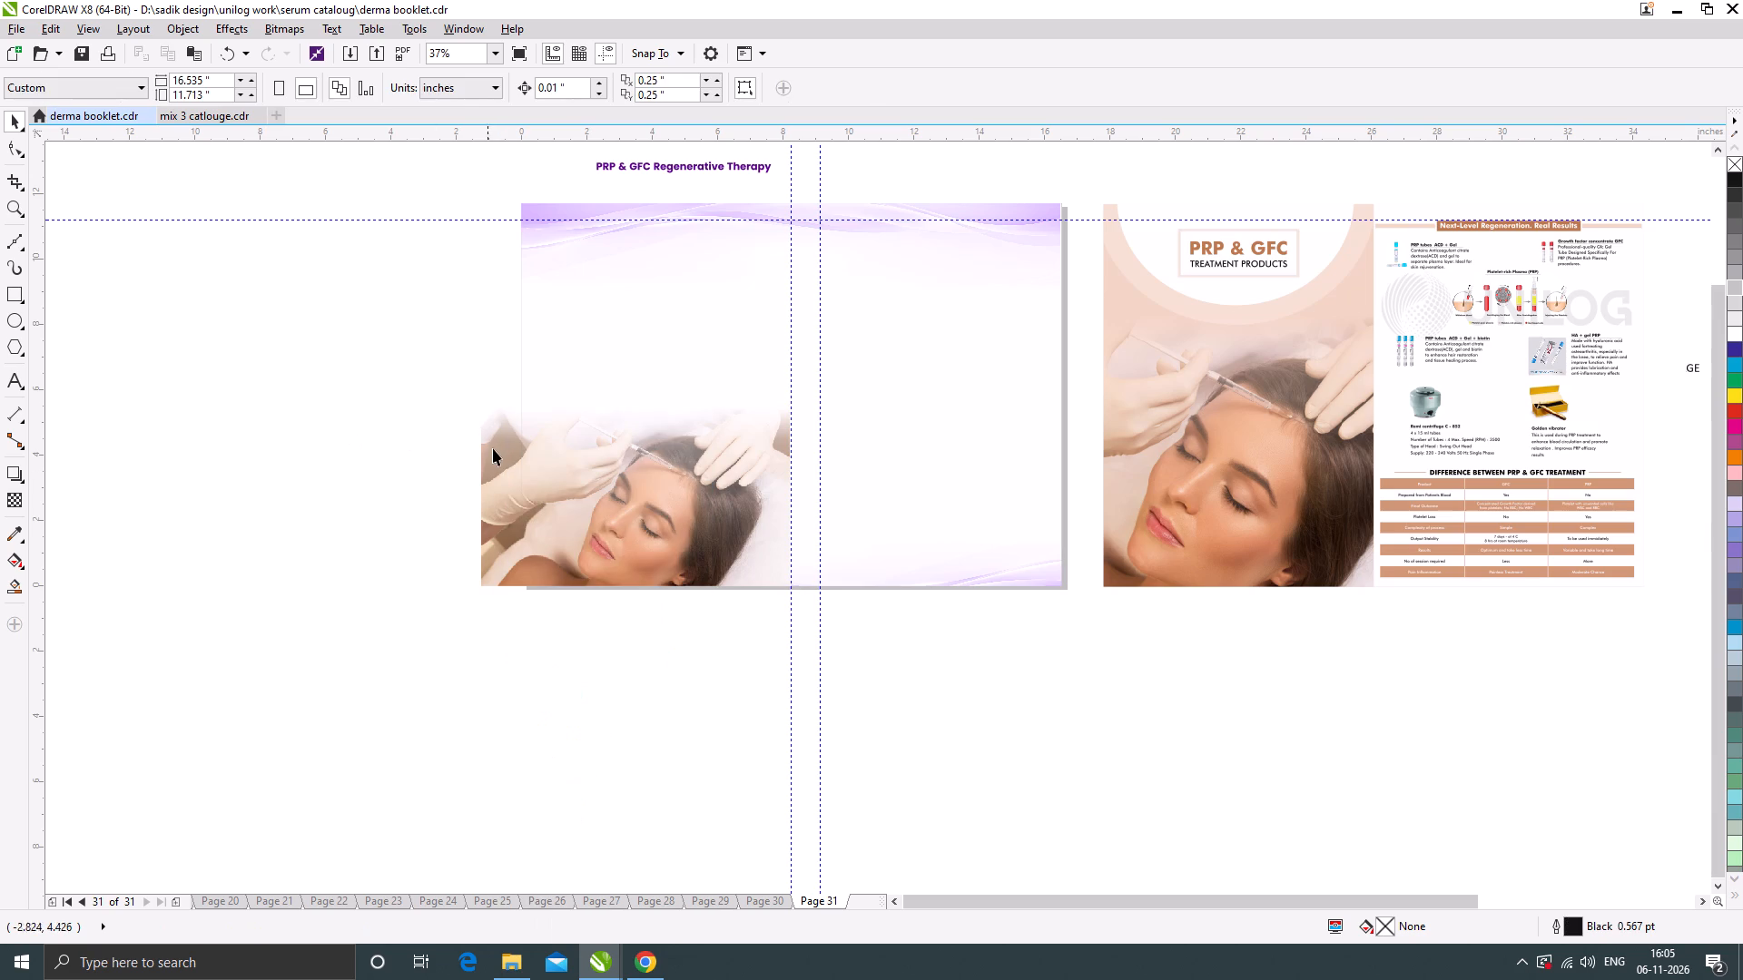
Enlarge the treatment photo proportionally to about 11.5 by 10.2 inches, keeping its lower edge and centre-guideline edge in place.
left_click(495, 448)
left_click_drag(474, 303, 369, 243)
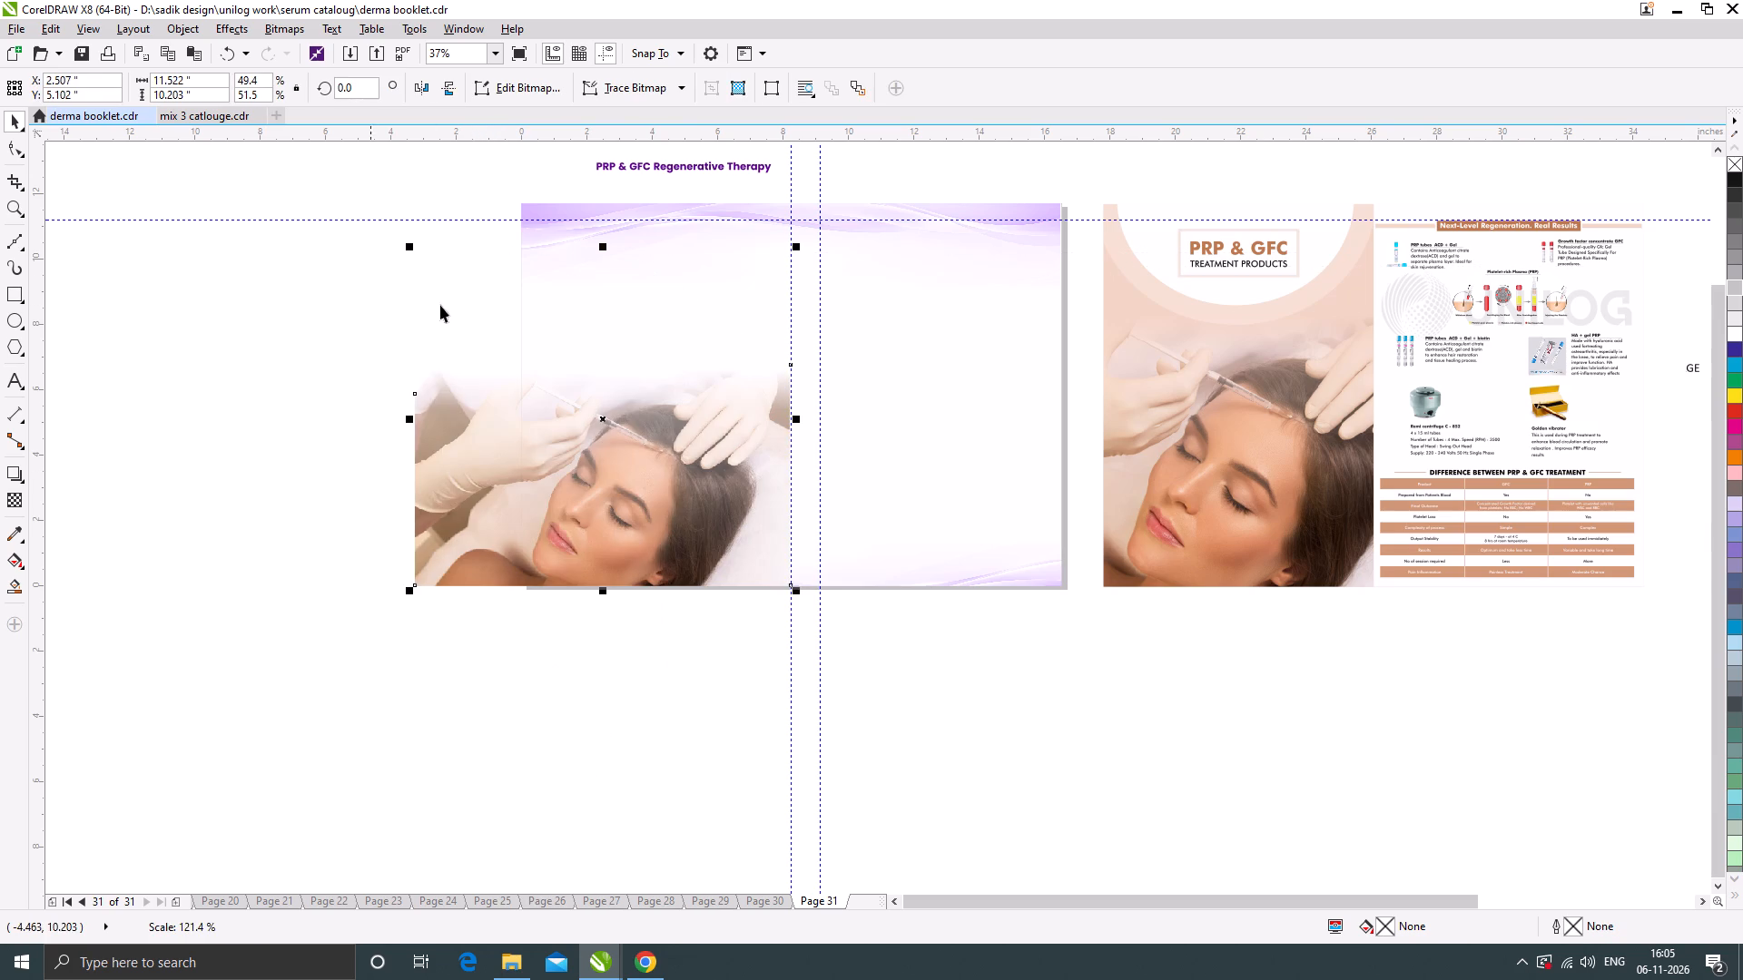
left_click(659, 481)
scroll(678, 489, "up", 2)
left_click(708, 476)
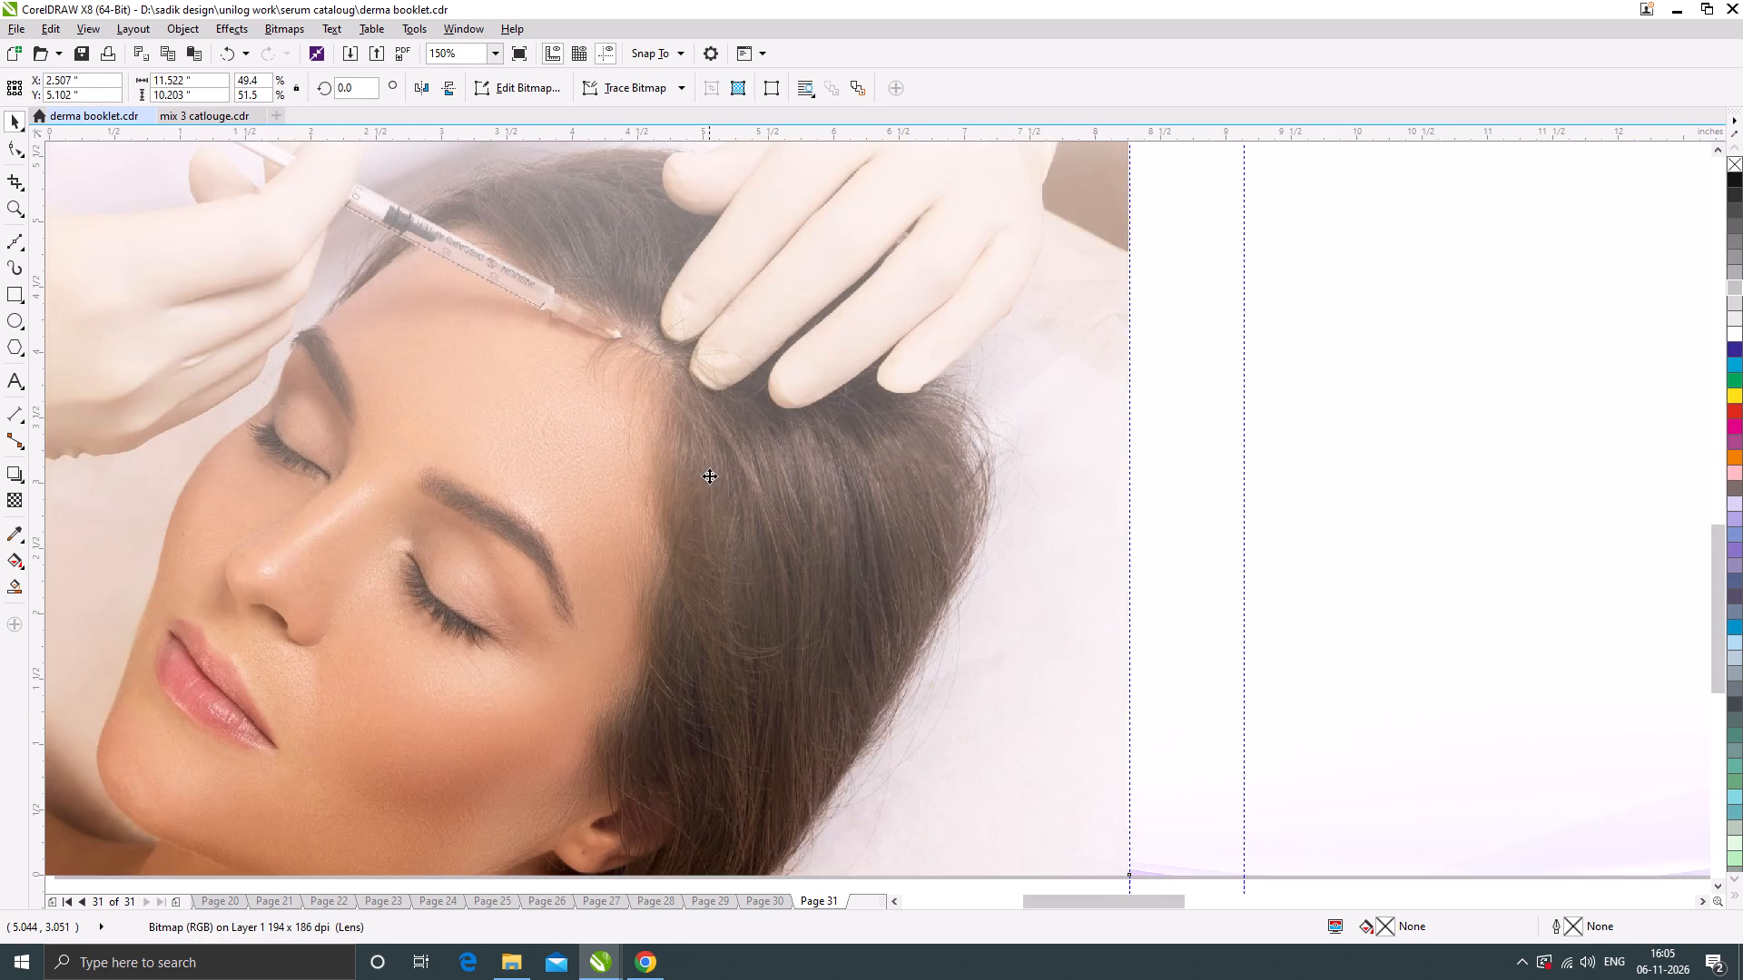
scroll(713, 475, "down", 3)
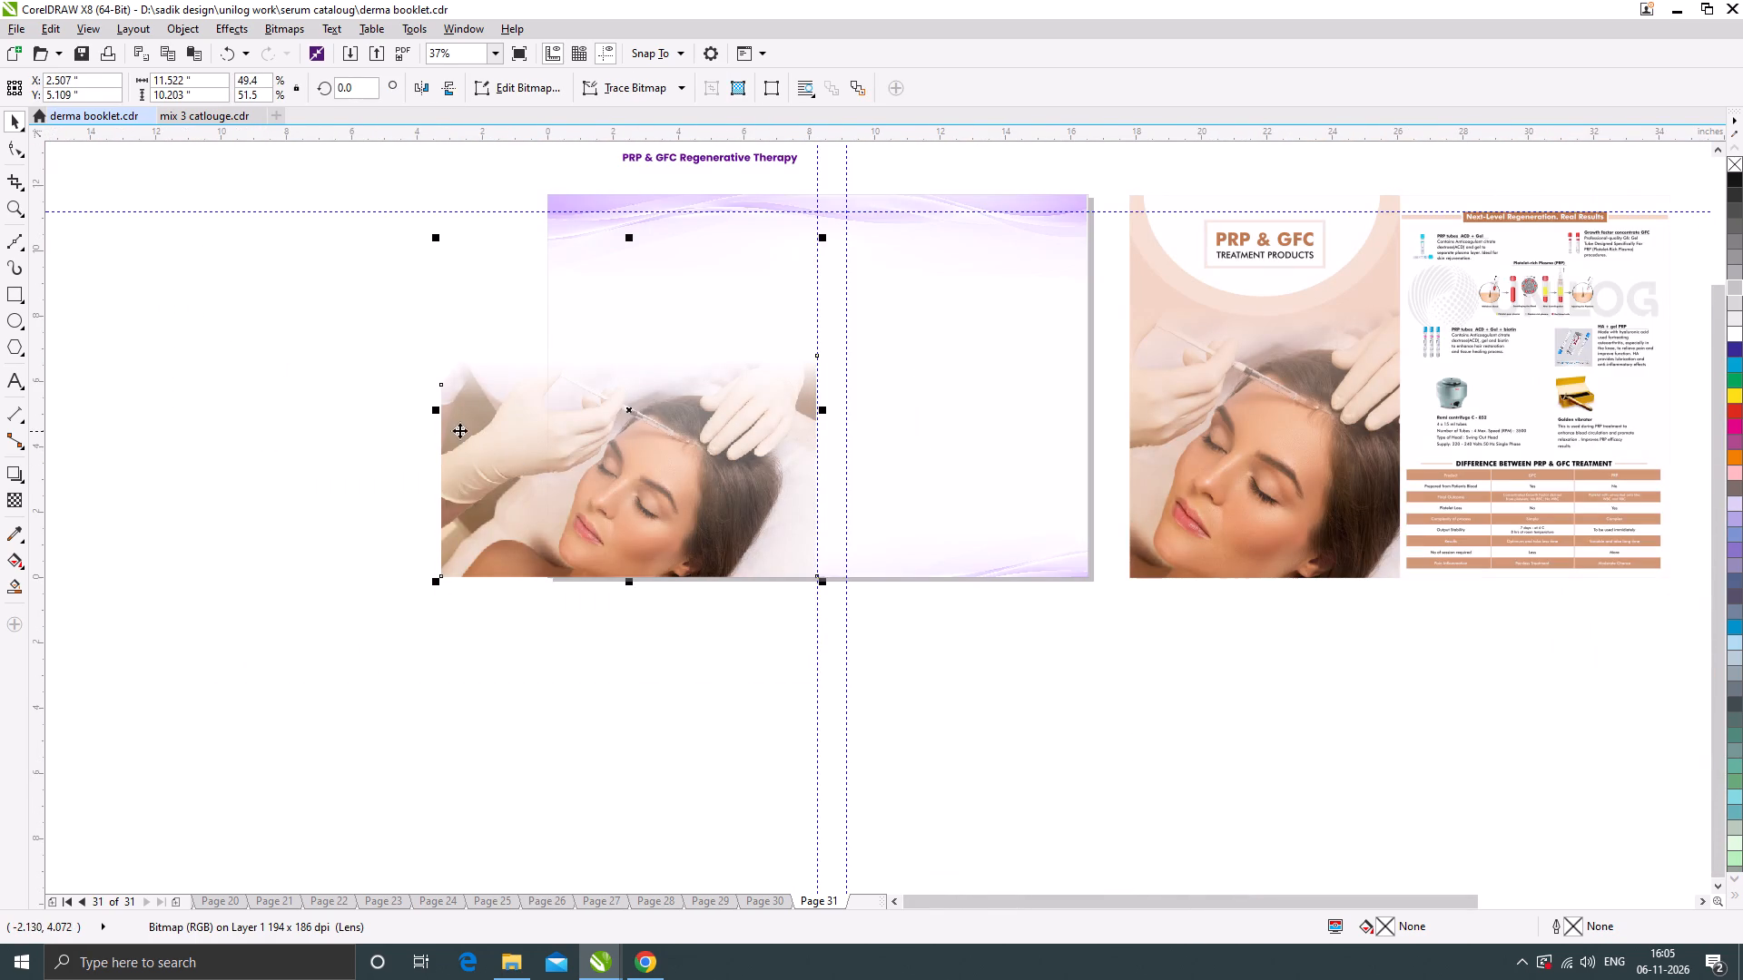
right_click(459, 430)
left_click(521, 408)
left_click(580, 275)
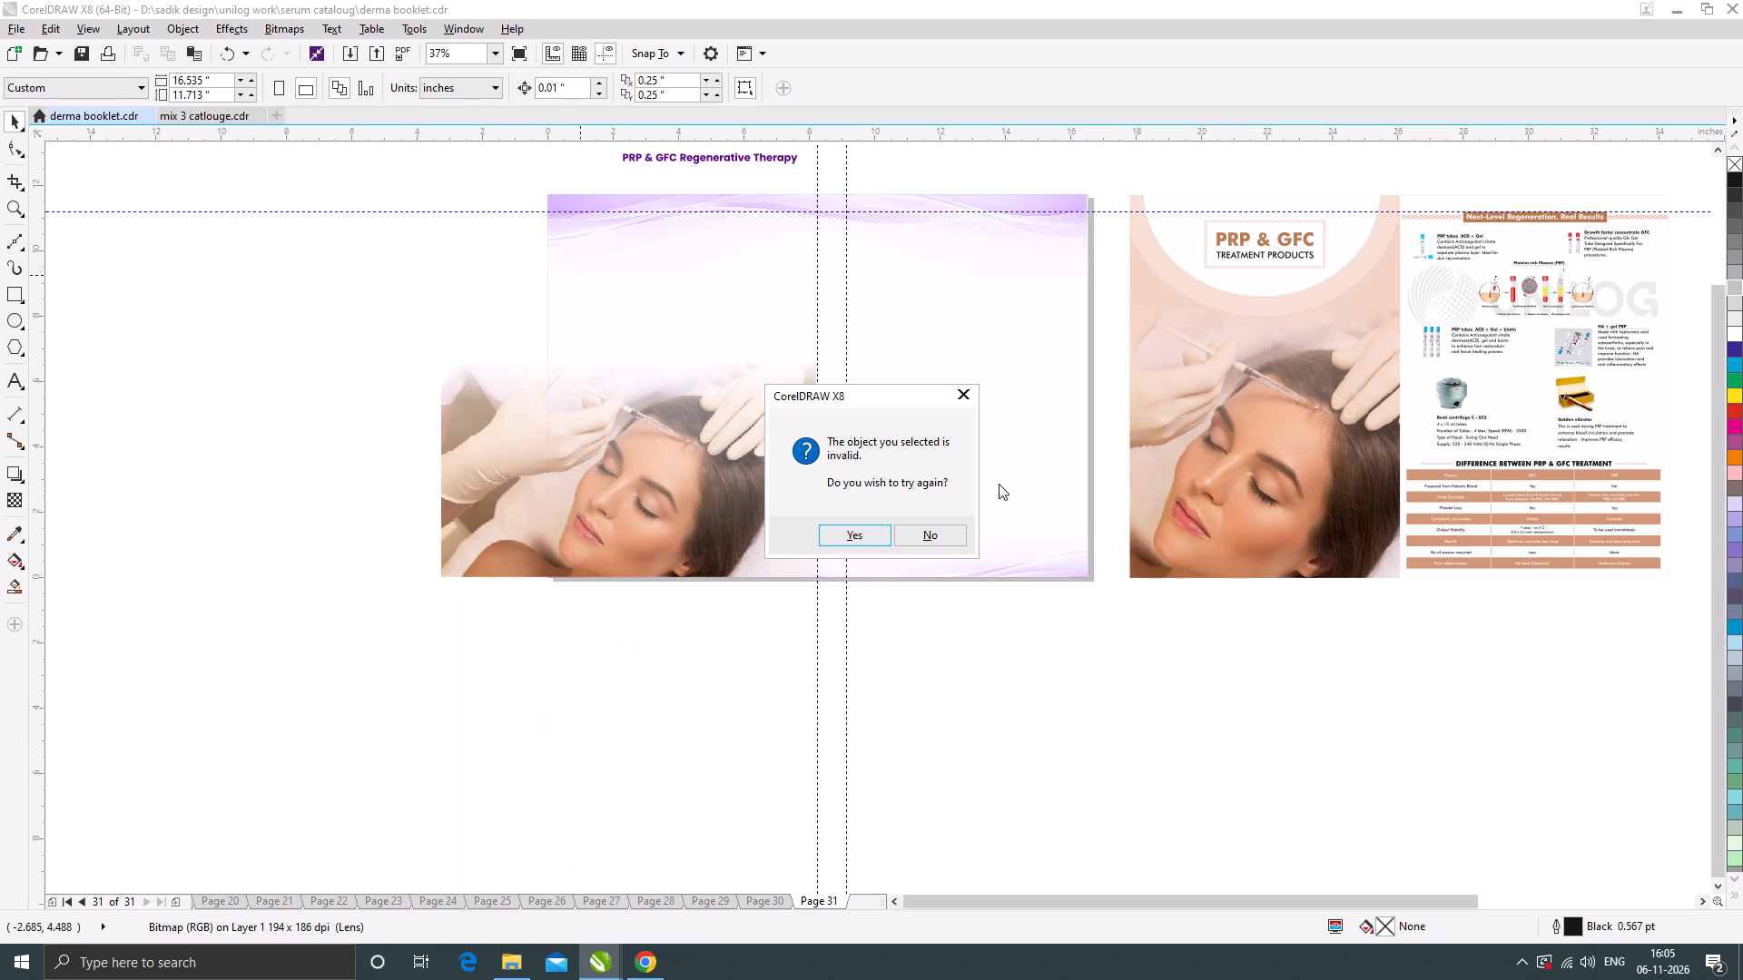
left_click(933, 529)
PowerClip the treatment photo inside the purple background rectangle of page 31.
right_click(458, 400)
left_click(486, 411)
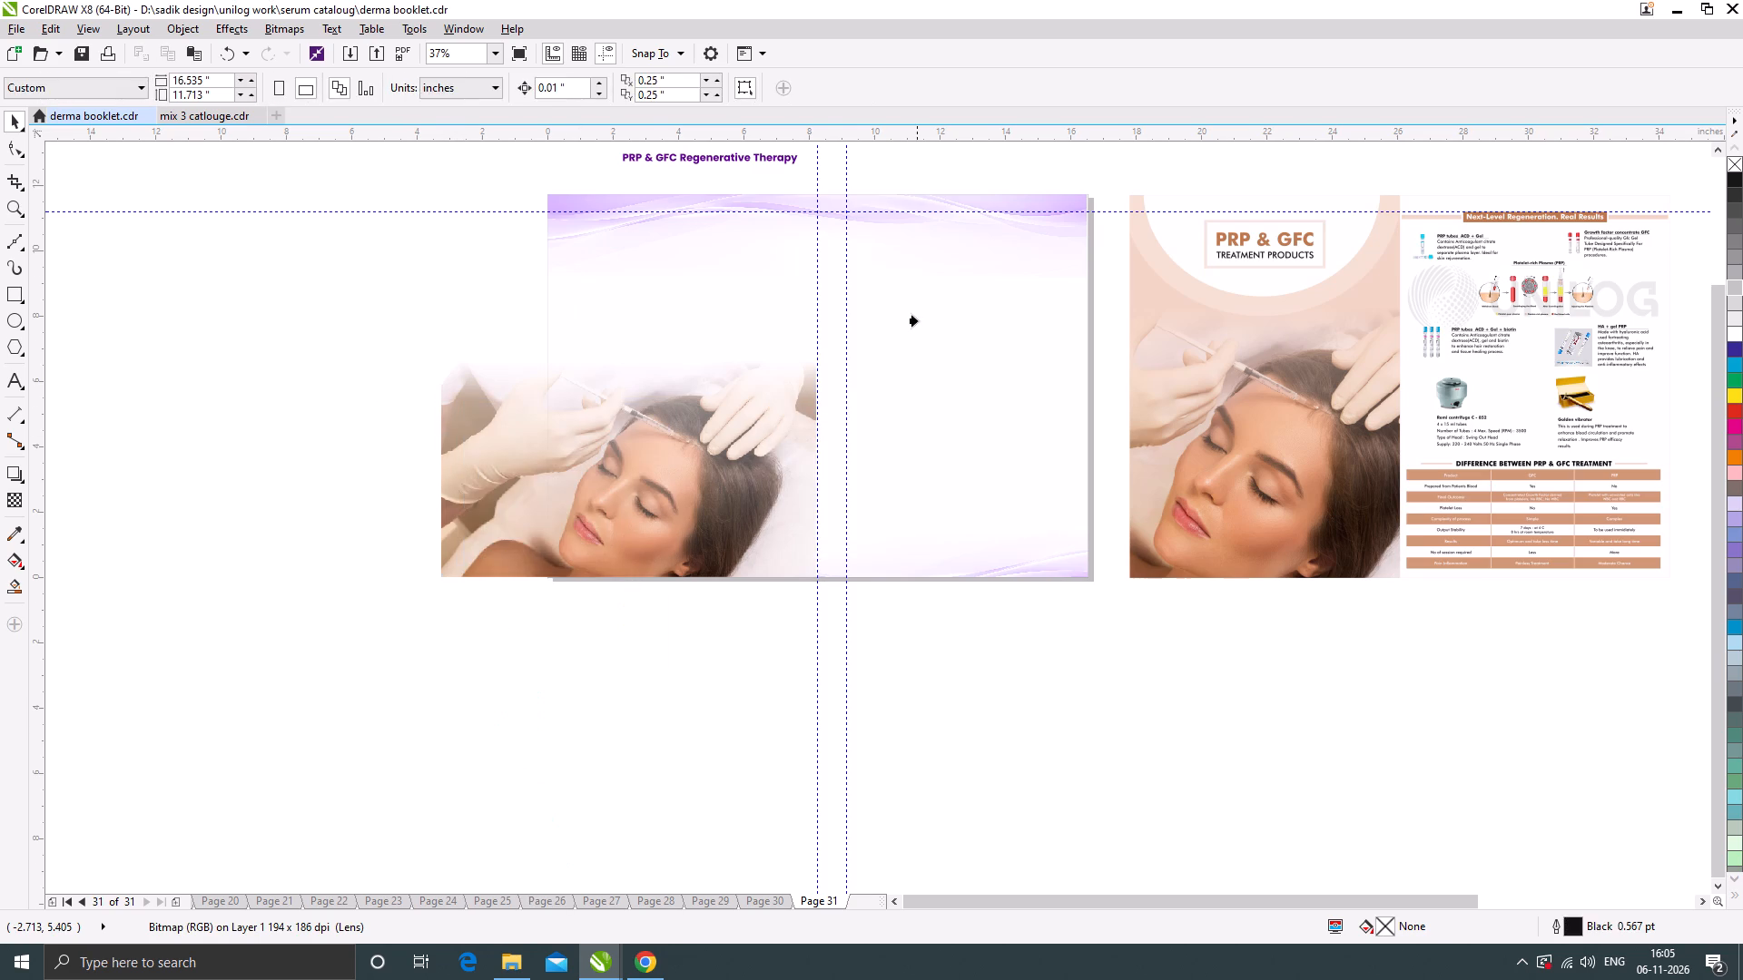
left_click(917, 317)
scroll(725, 410, "down", 1)
left_click(985, 632)
scroll(745, 438, "up", 1)
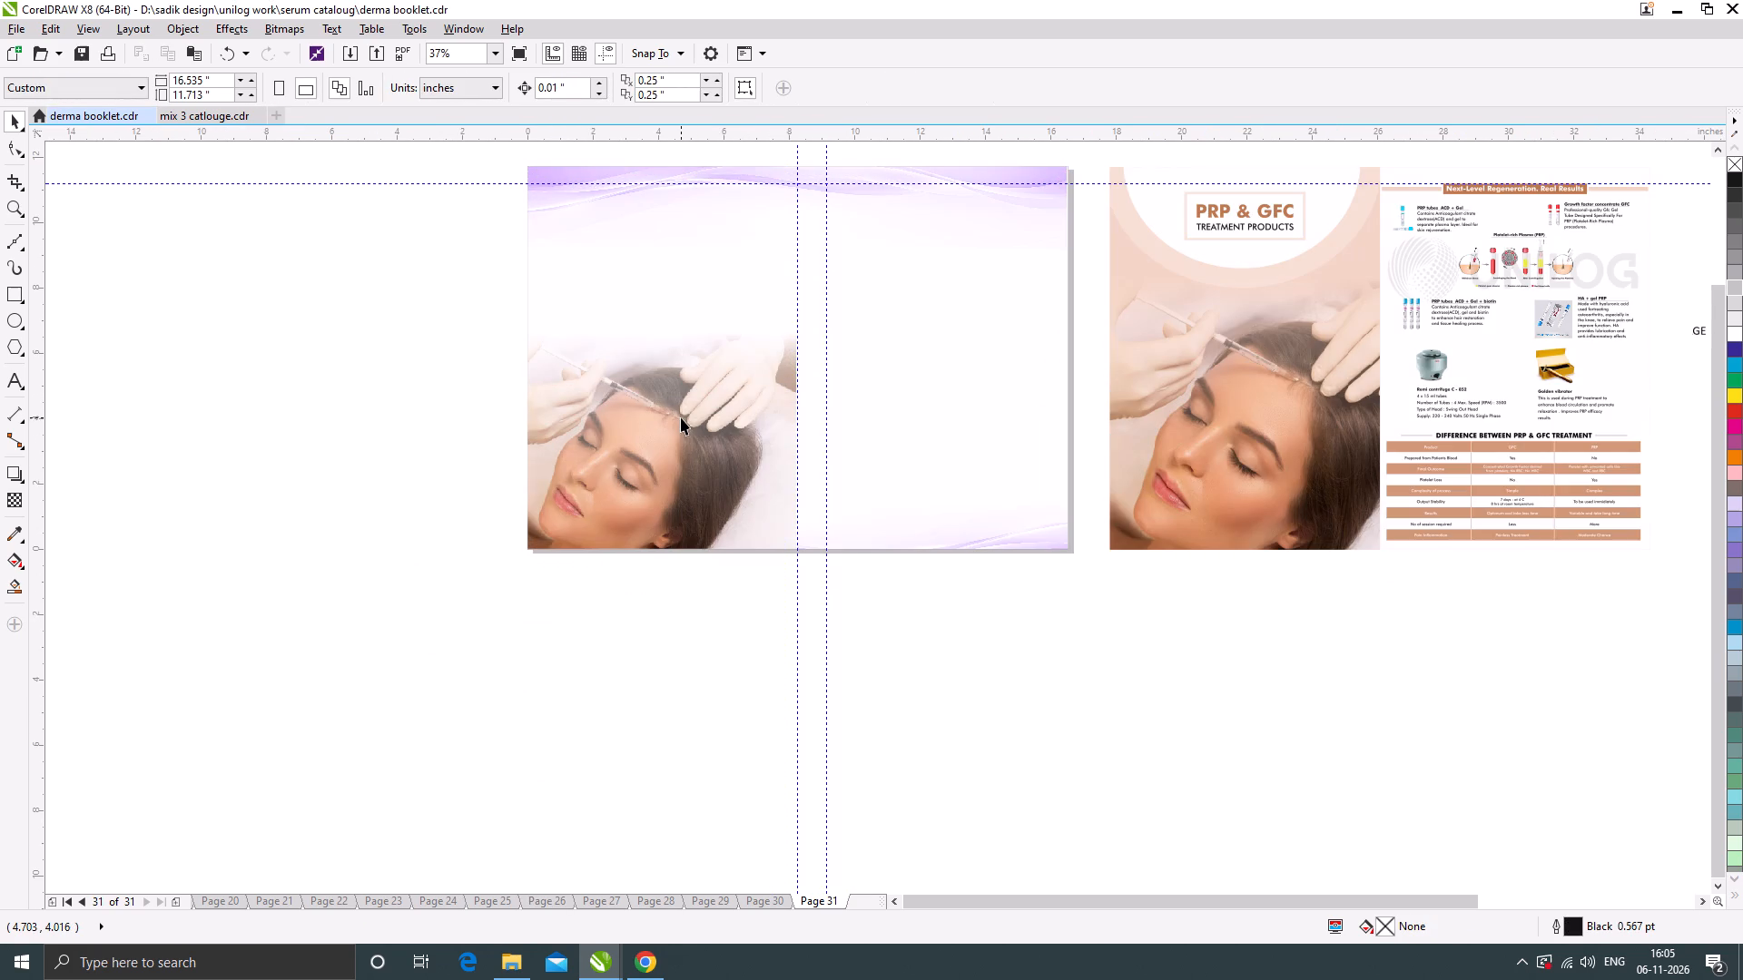
Edit the background's PowerClip contents and shift the treatment photo about 0.64 inches to the right.
double_click(681, 416, "ctrl")
left_click(681, 407)
left_click_drag(684, 439, 704, 439)
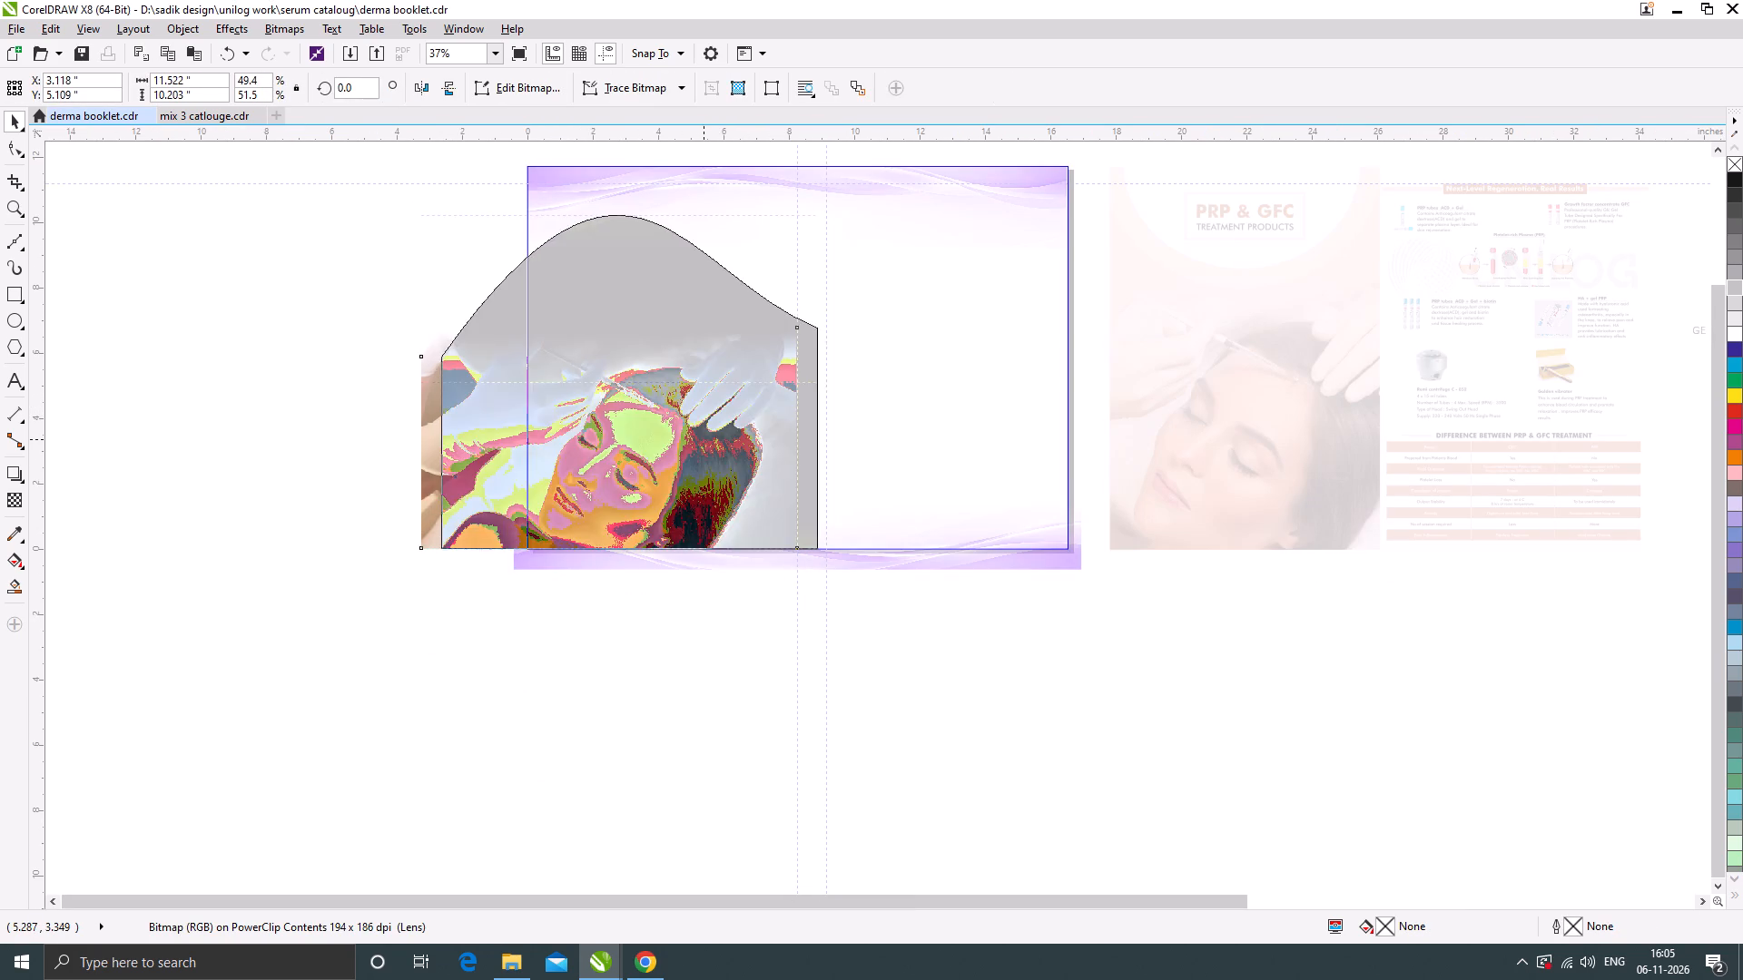
left_click_drag(704, 439, 704, 439)
Trim the photo's right edge back to the centre guideline with the Shape tool, and finish editing the PowerClip.
left_click(12, 150)
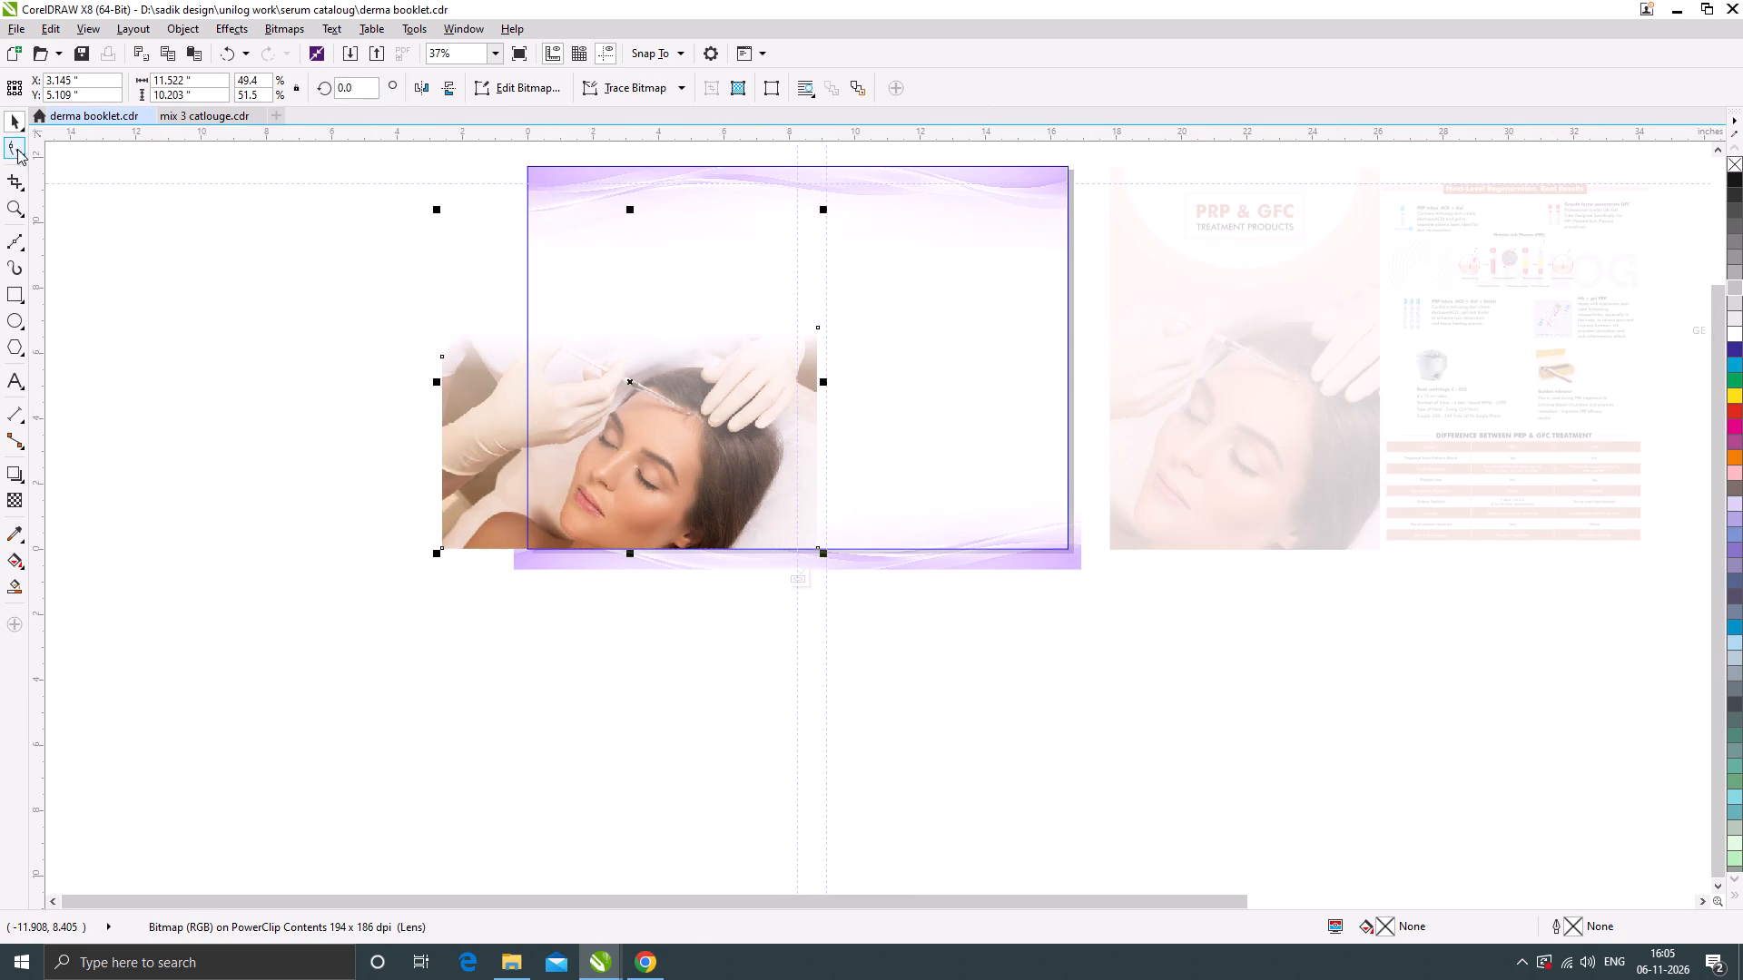
scroll(823, 410, "up", 1)
left_click_drag(813, 406, 799, 405)
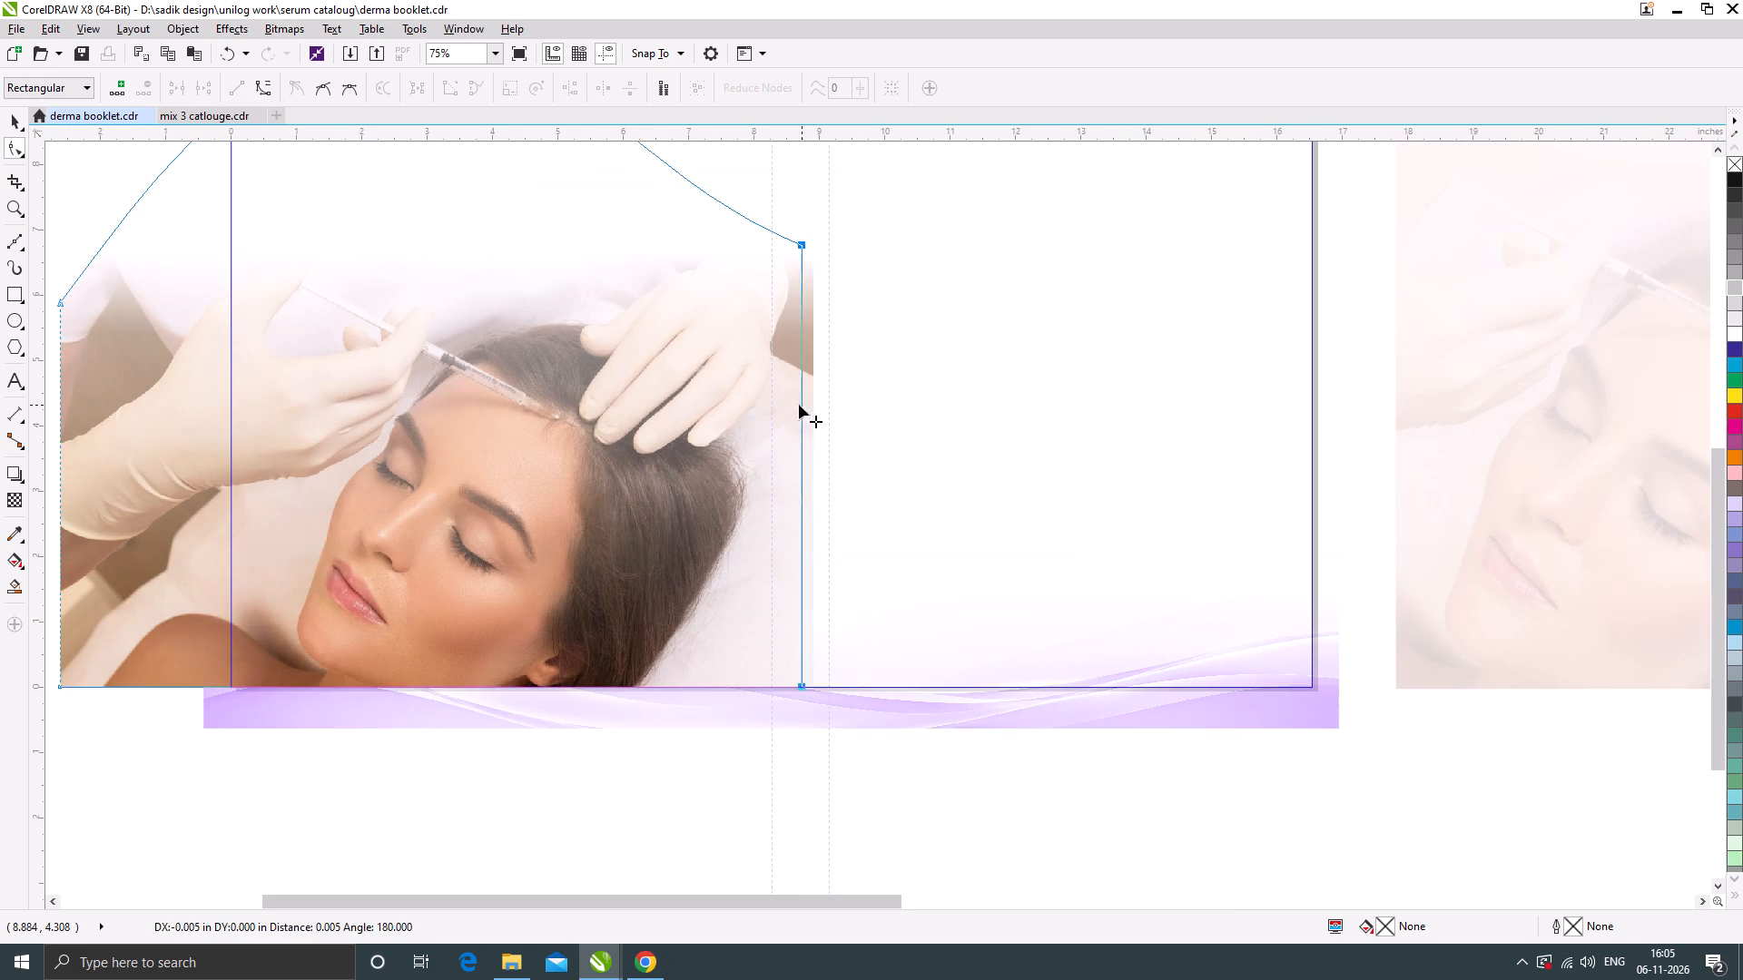
left_click_drag(799, 405, 775, 405)
scroll(787, 398, "down", 1)
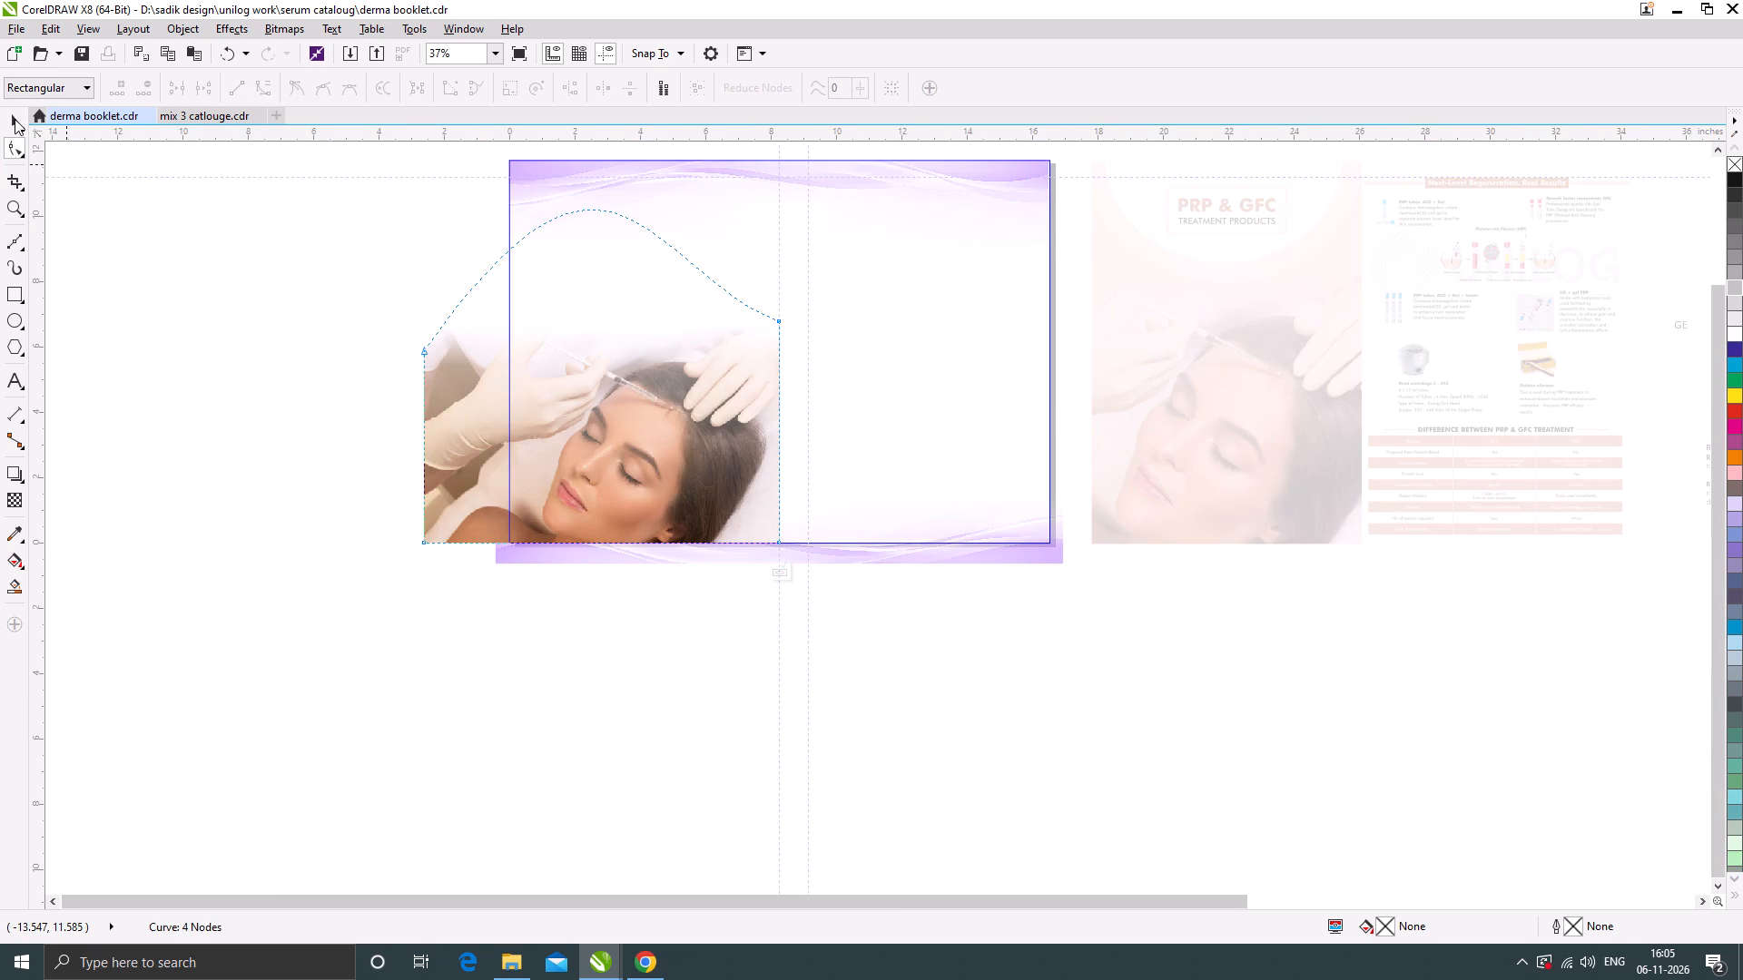
left_click(15, 119)
left_click(289, 380, "ctrl")
left_click(1158, 693)
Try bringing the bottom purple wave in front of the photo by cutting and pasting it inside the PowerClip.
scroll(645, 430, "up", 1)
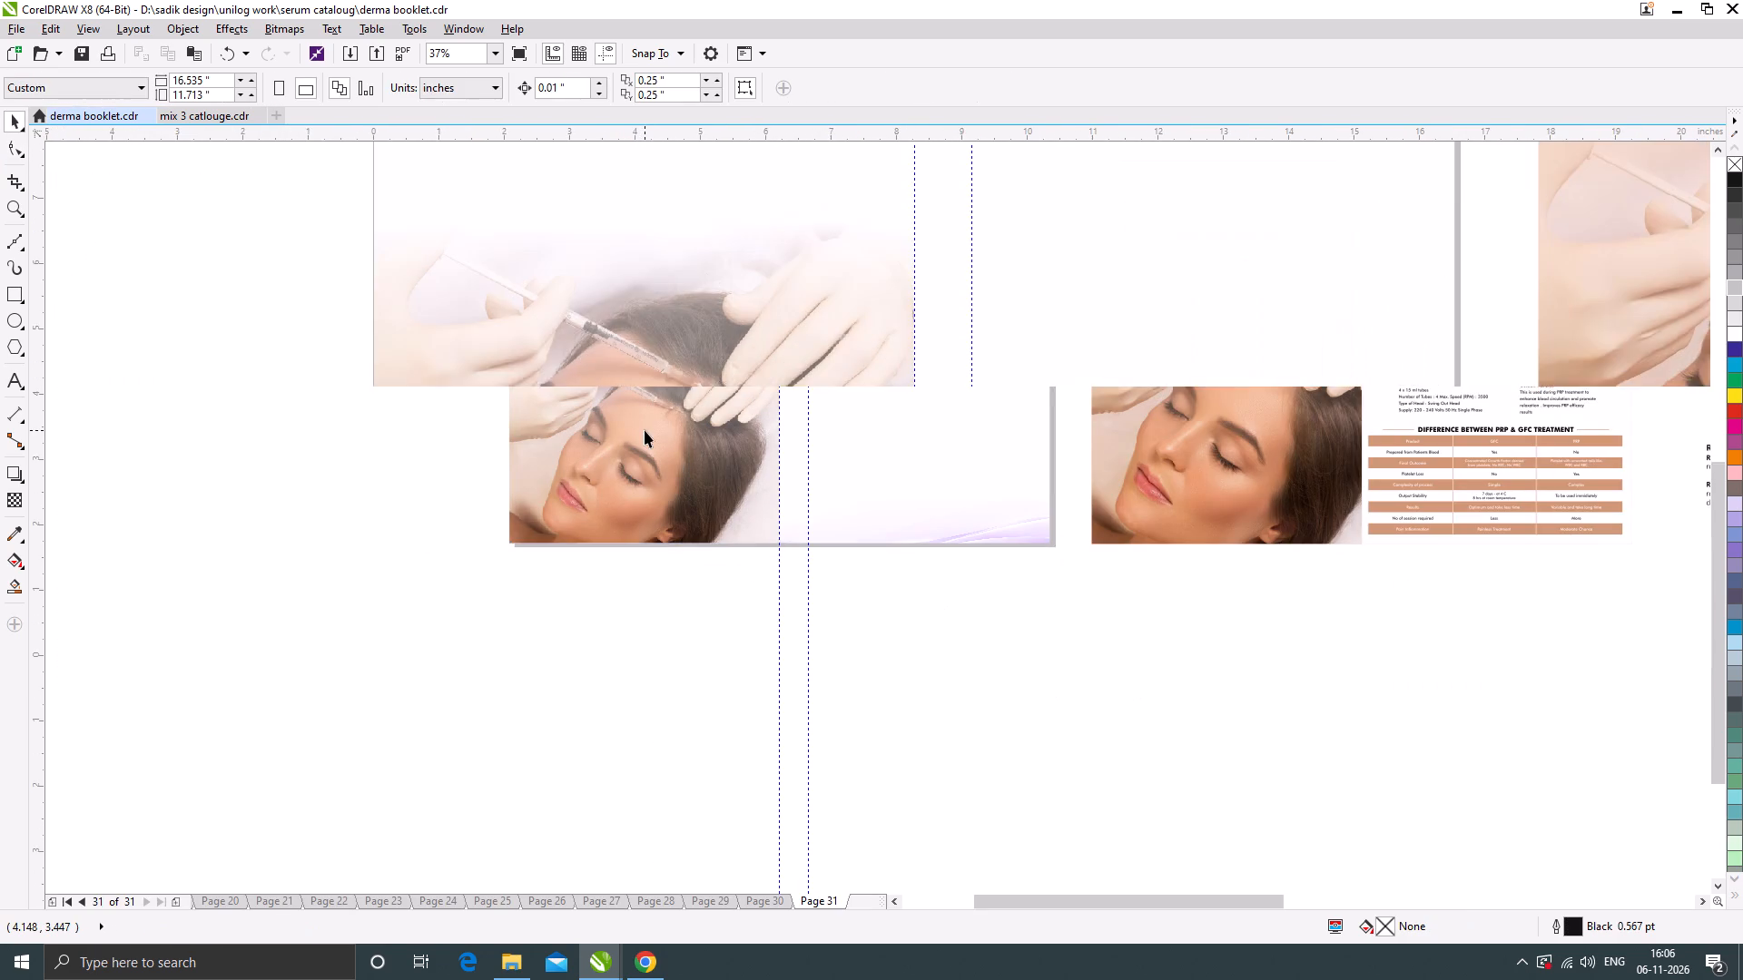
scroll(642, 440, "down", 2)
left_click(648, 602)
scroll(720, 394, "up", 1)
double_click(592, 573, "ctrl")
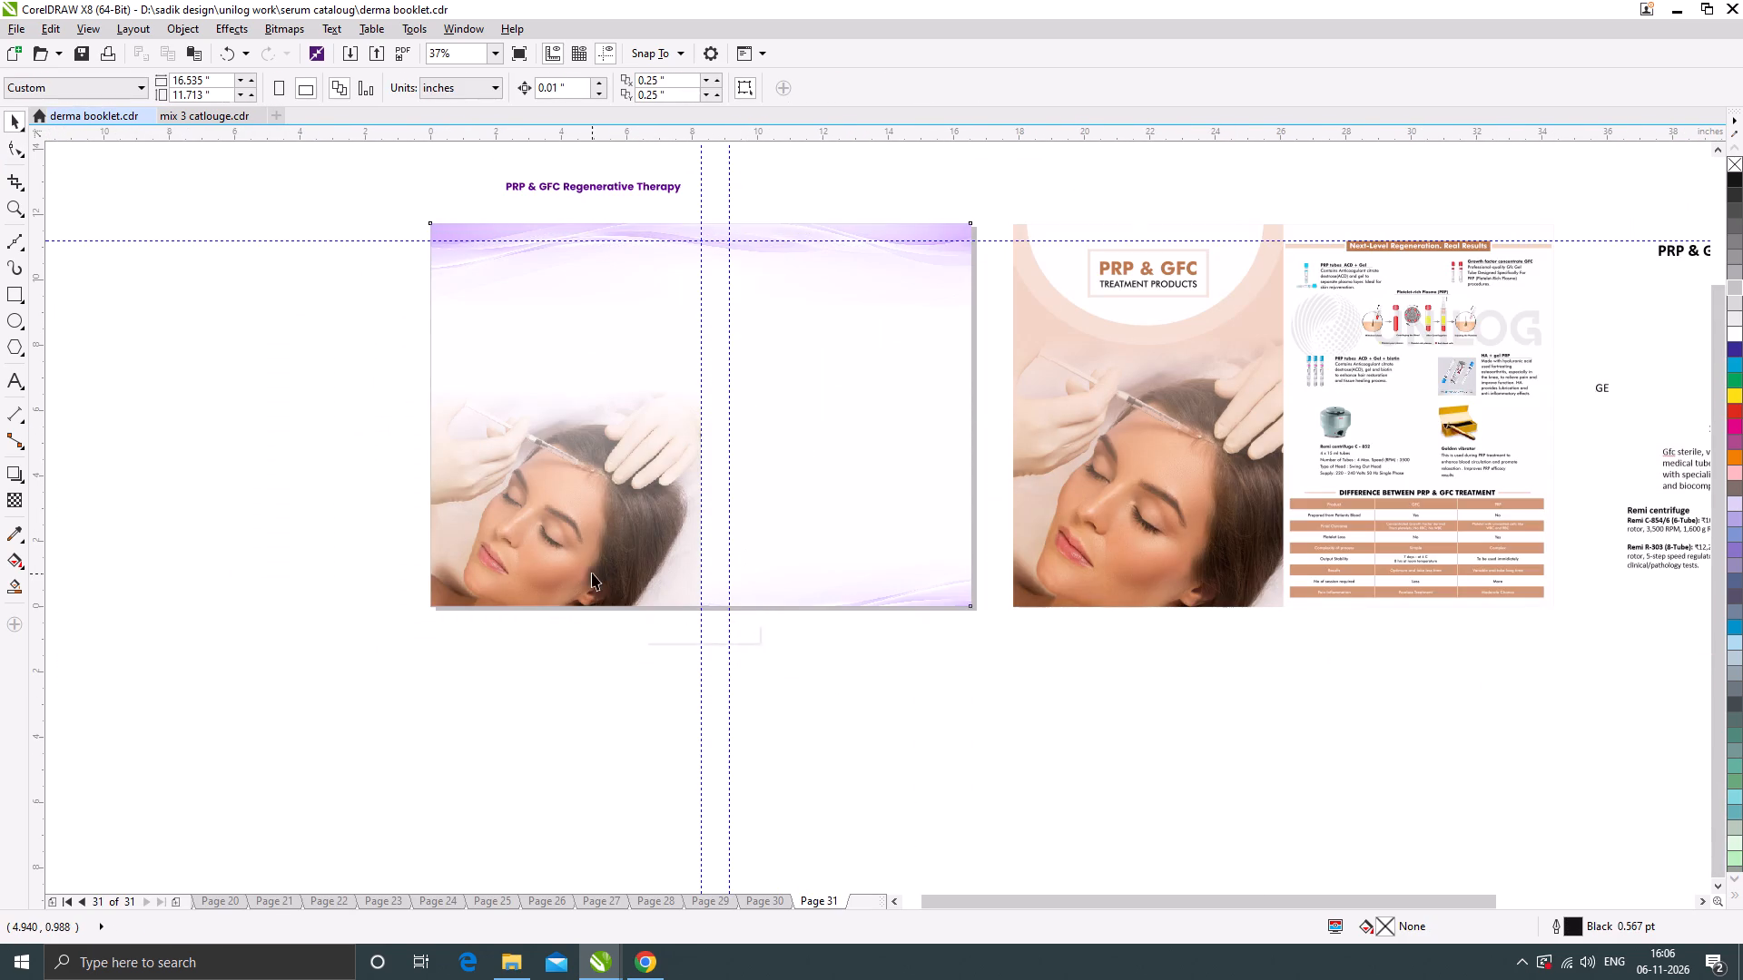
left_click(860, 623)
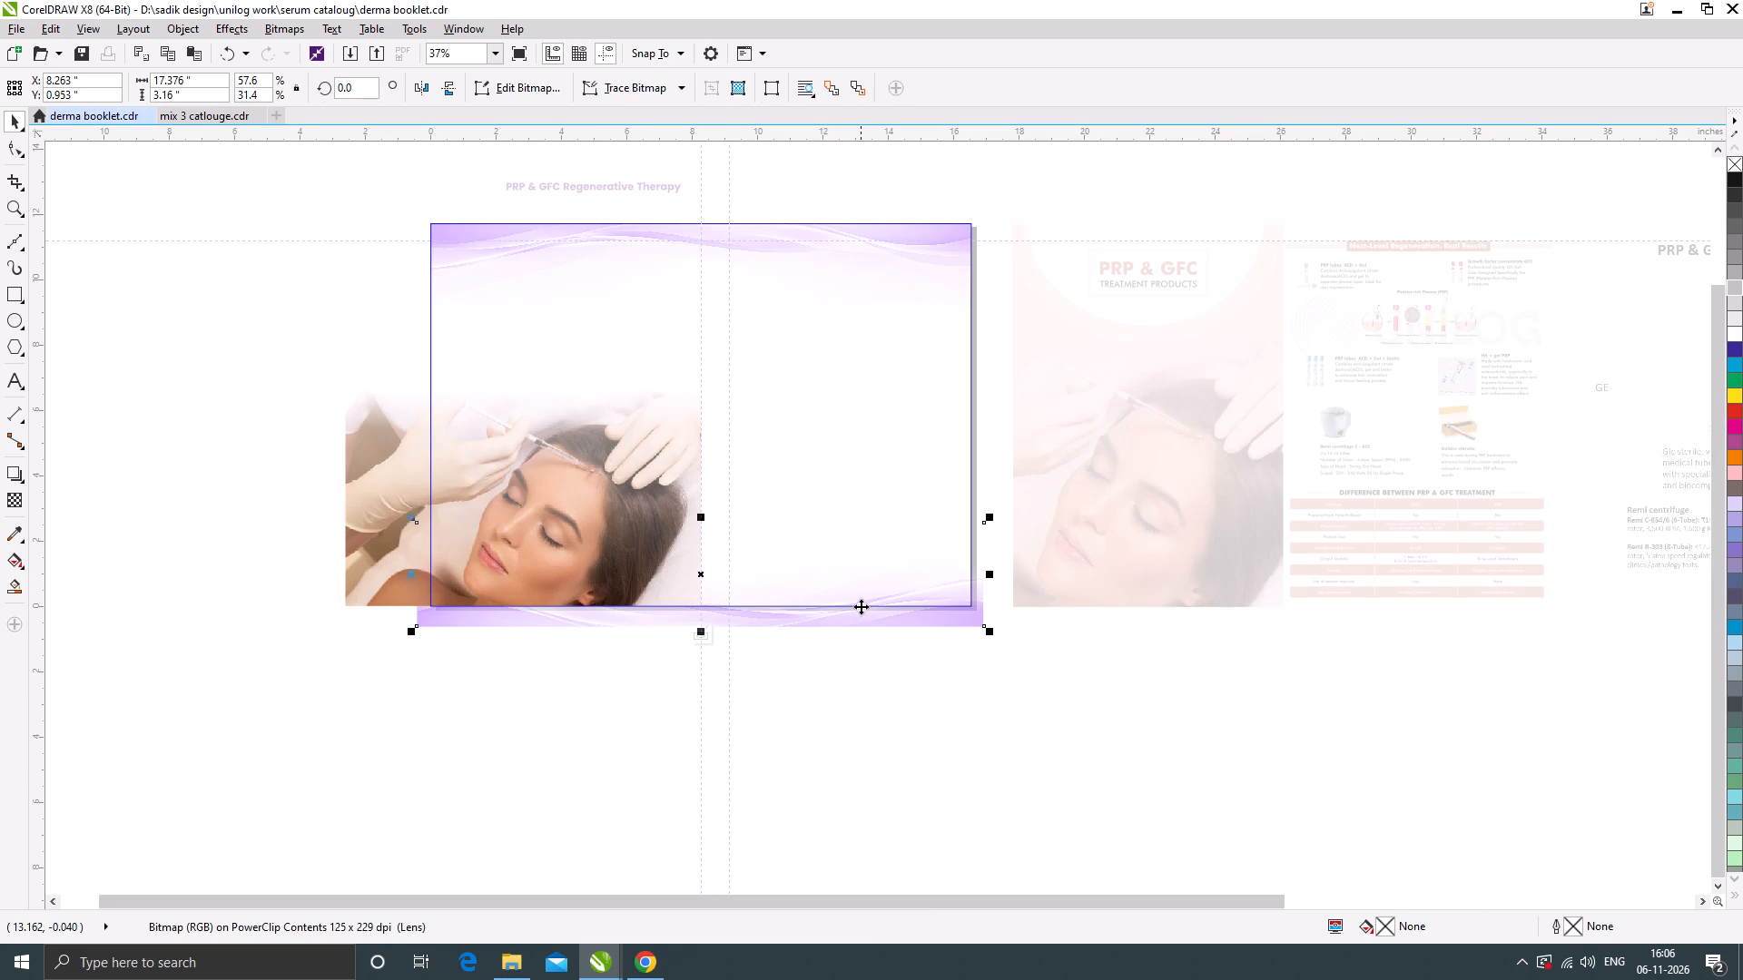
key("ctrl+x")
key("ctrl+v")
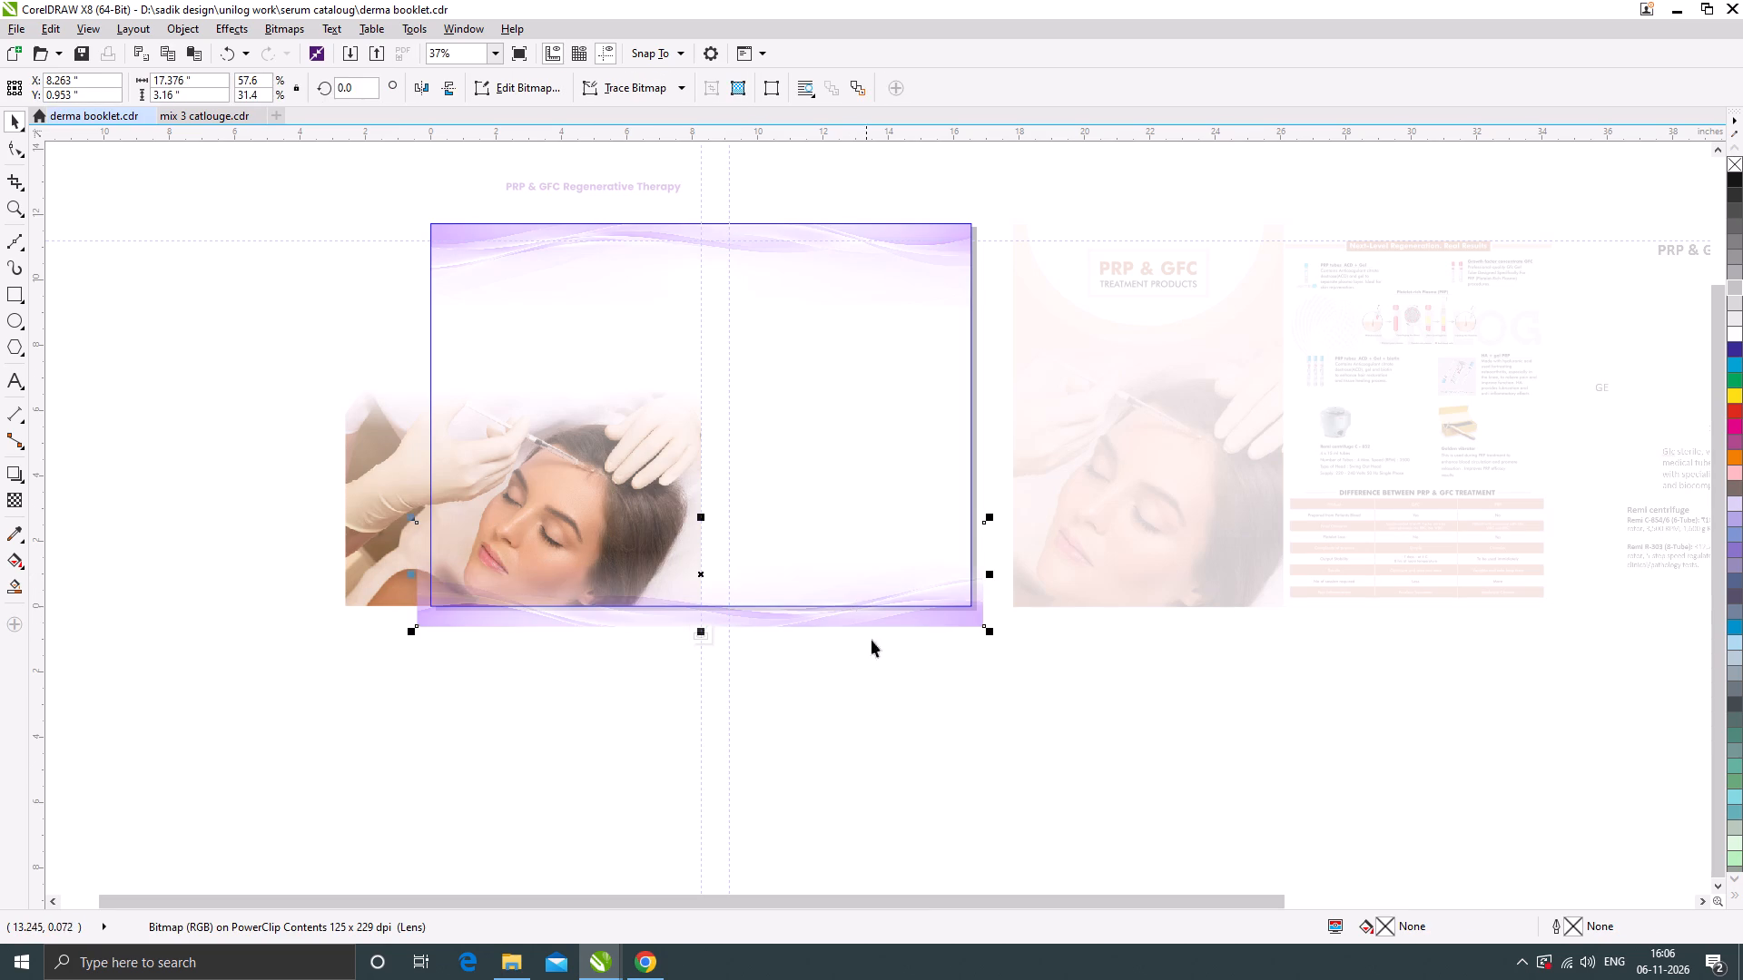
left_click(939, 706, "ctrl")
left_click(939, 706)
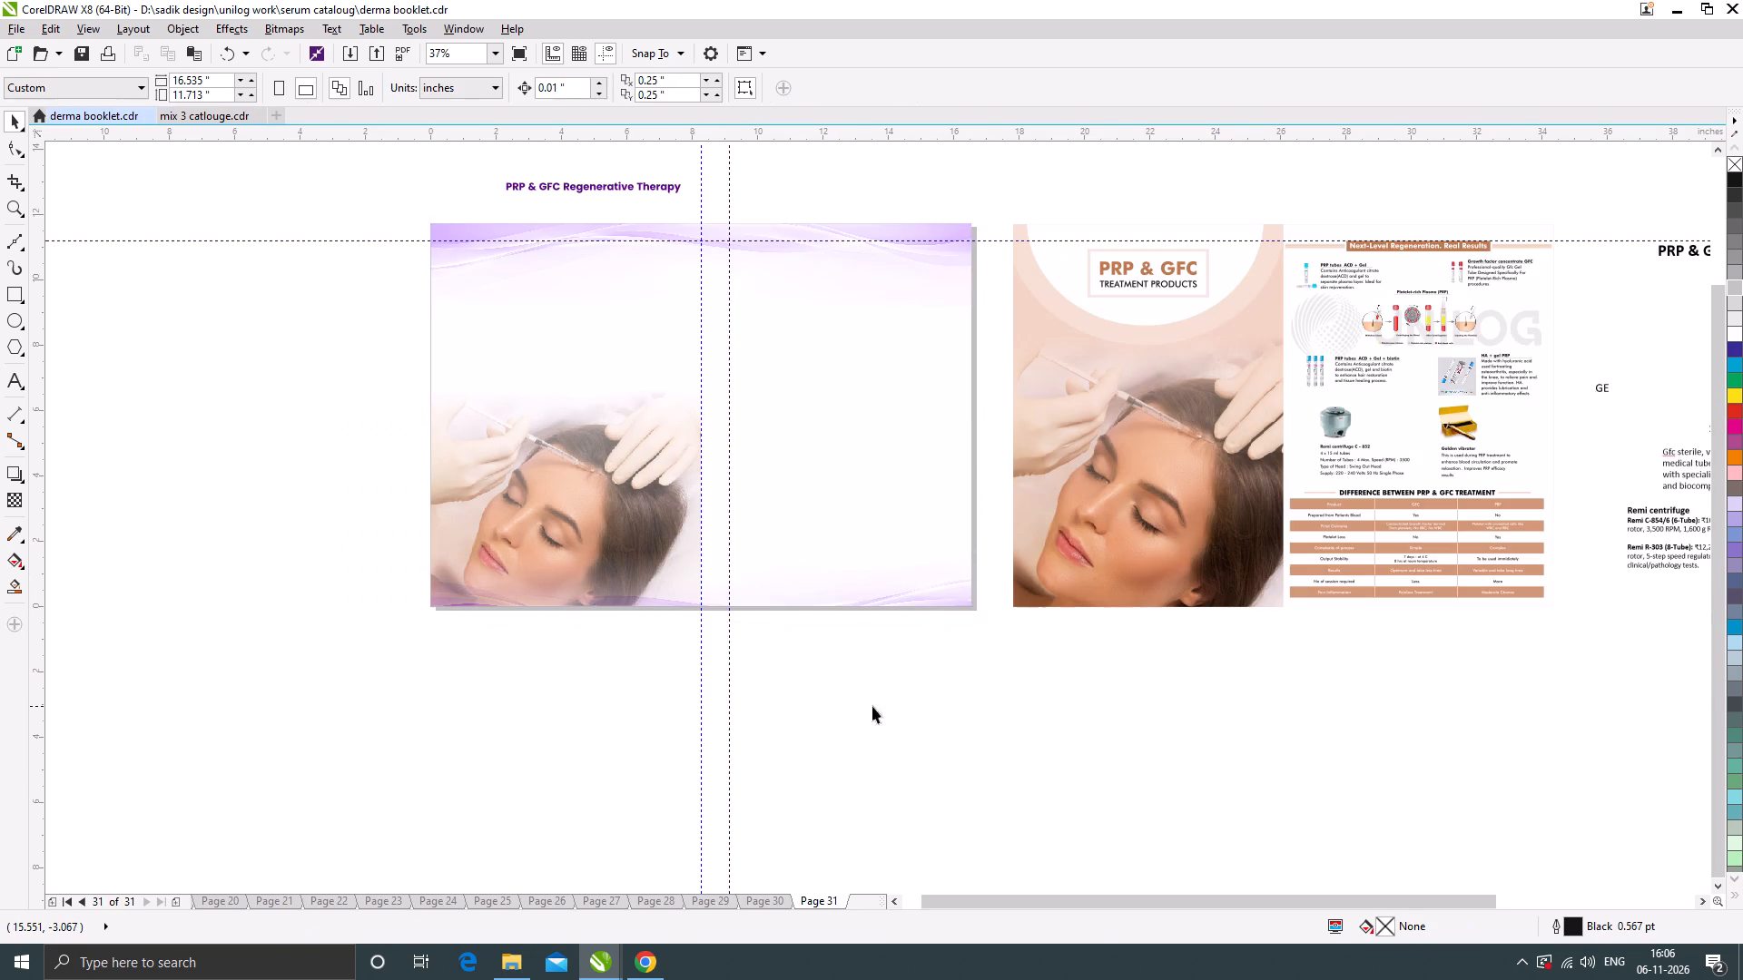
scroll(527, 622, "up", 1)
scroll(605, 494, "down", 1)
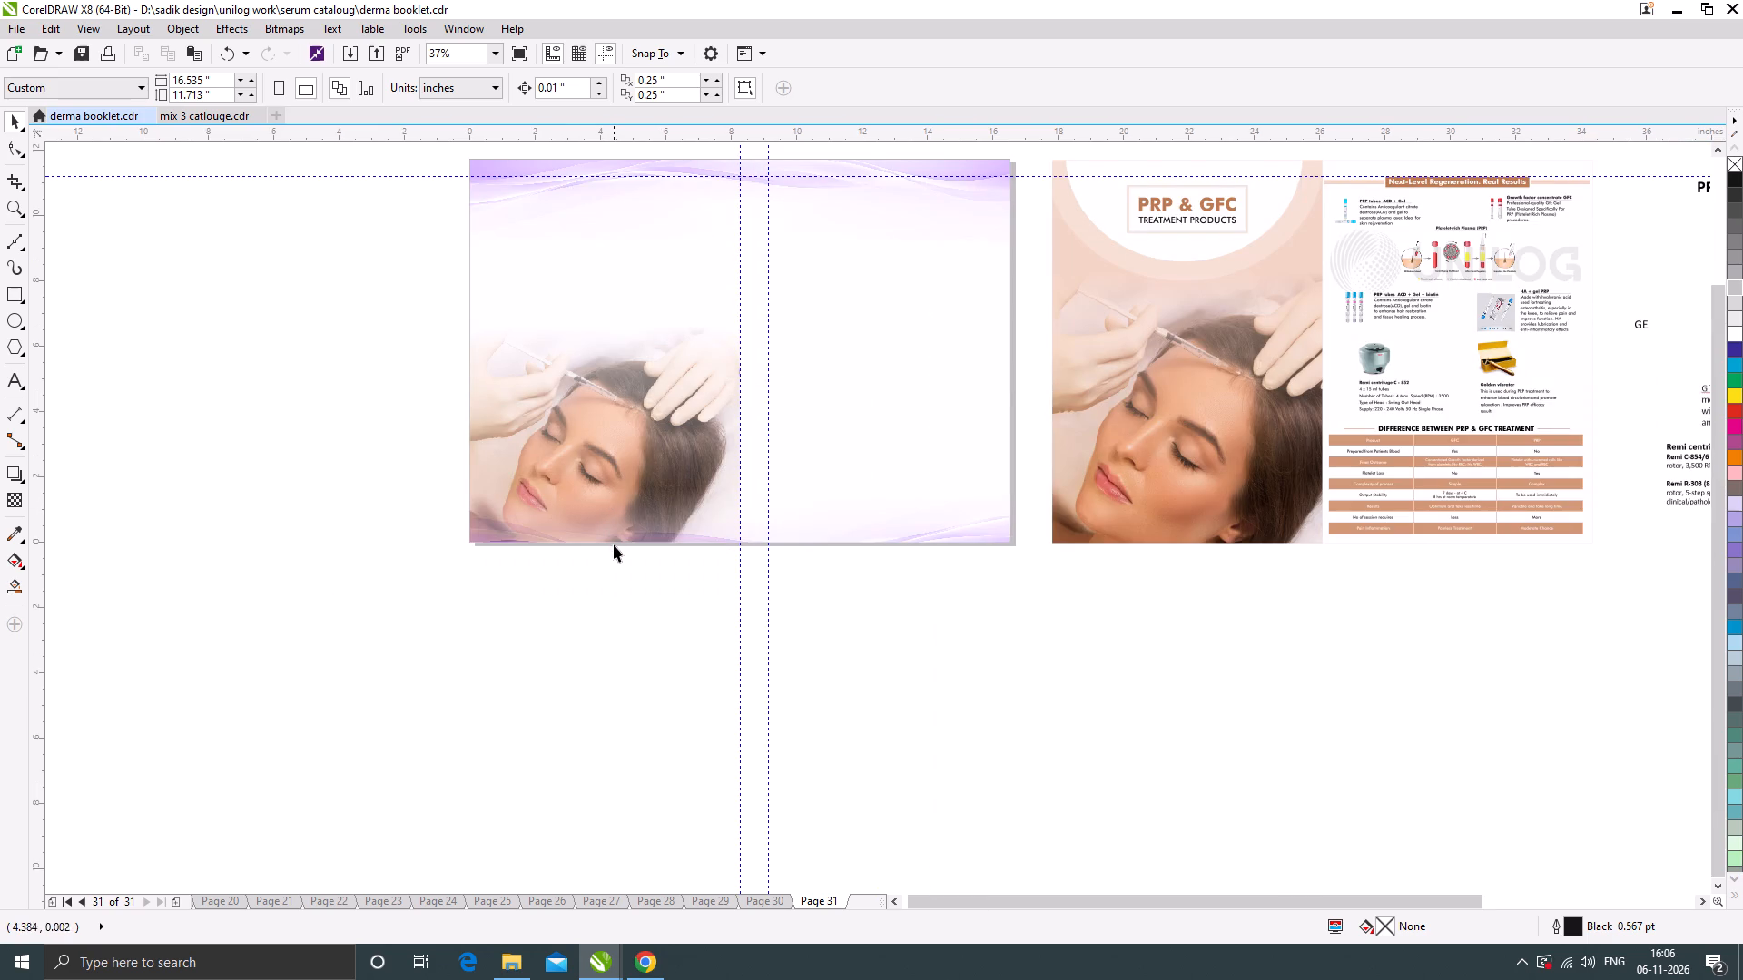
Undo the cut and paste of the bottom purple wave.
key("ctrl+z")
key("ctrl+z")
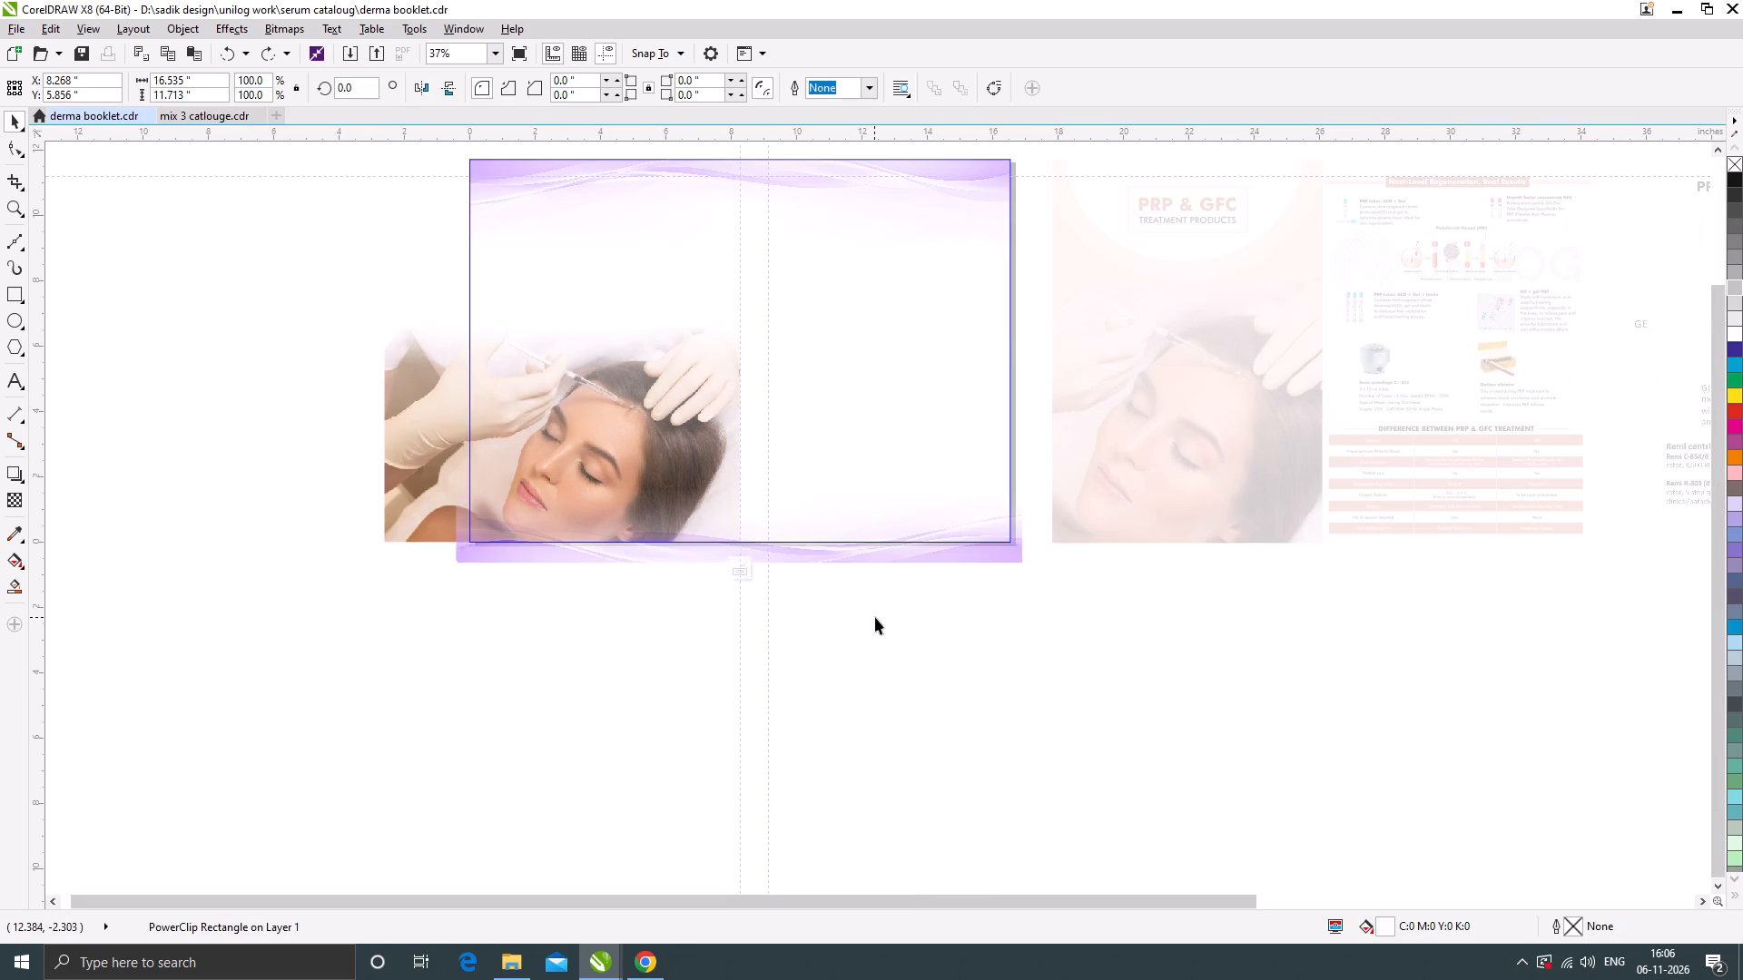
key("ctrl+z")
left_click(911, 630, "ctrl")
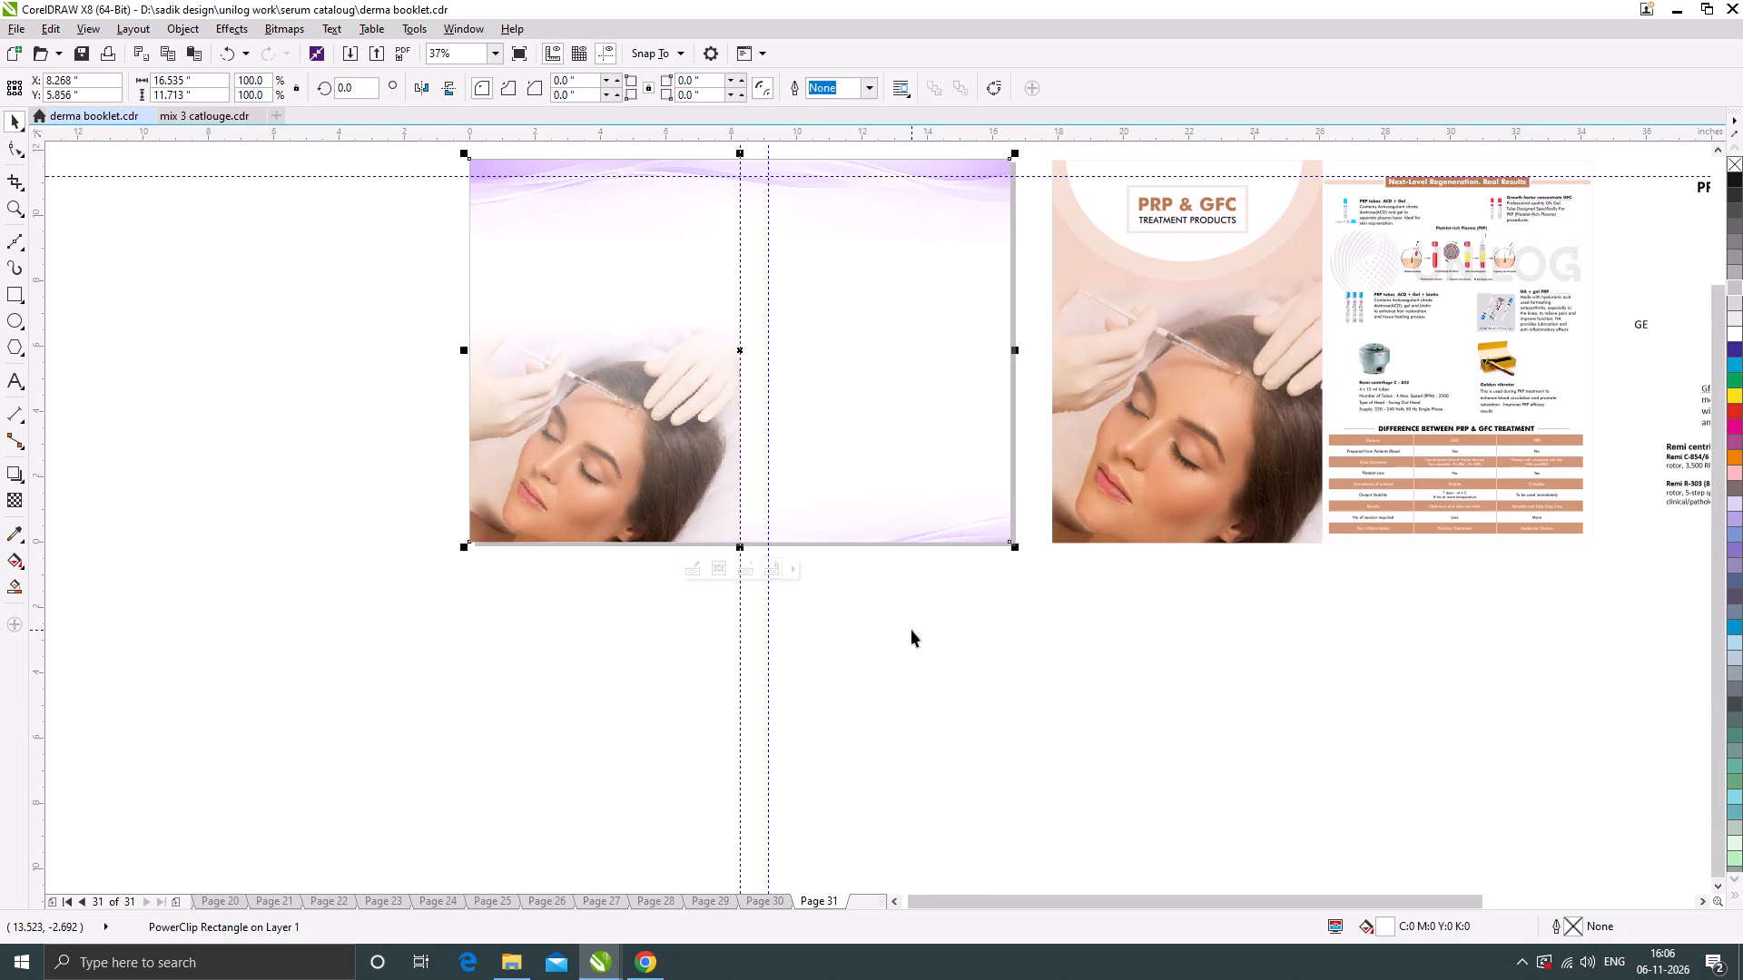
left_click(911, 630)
Move the "PRP & GFC Regenerative Therapy" heading down onto page 31, above the treatment photo.
scroll(646, 454, "up", 1)
scroll(641, 454, "down", 1)
left_click(630, 614)
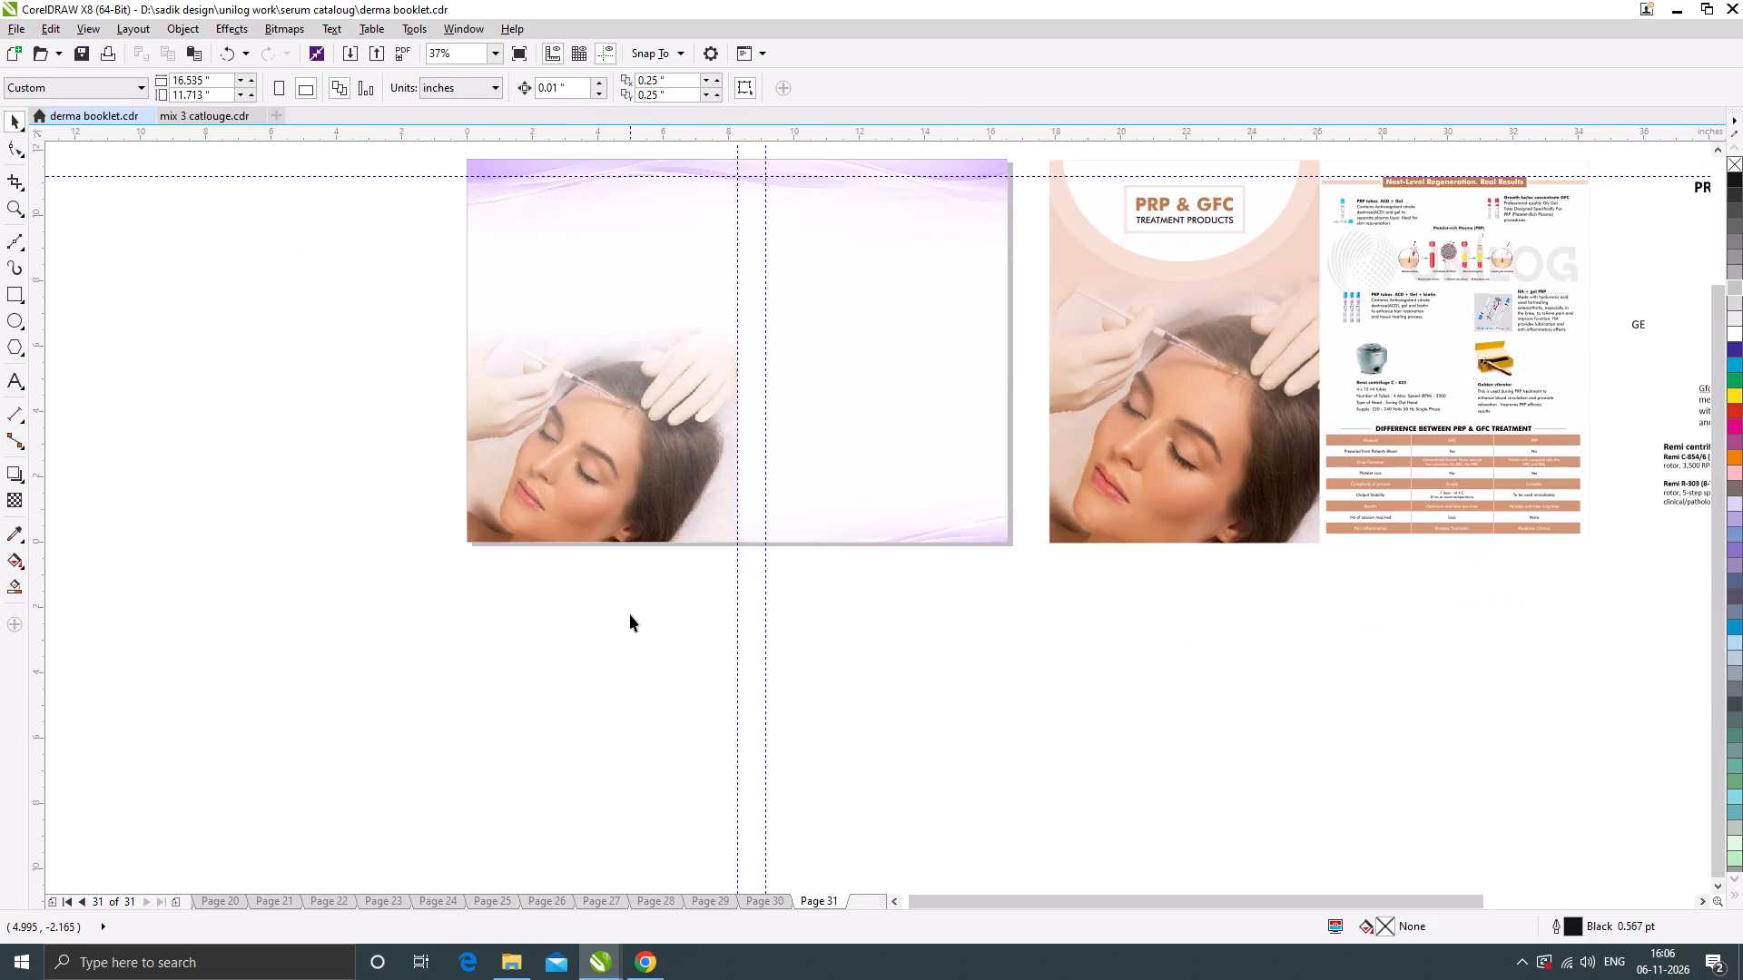
scroll(628, 414, "down", 1)
scroll(638, 356, "up", 1)
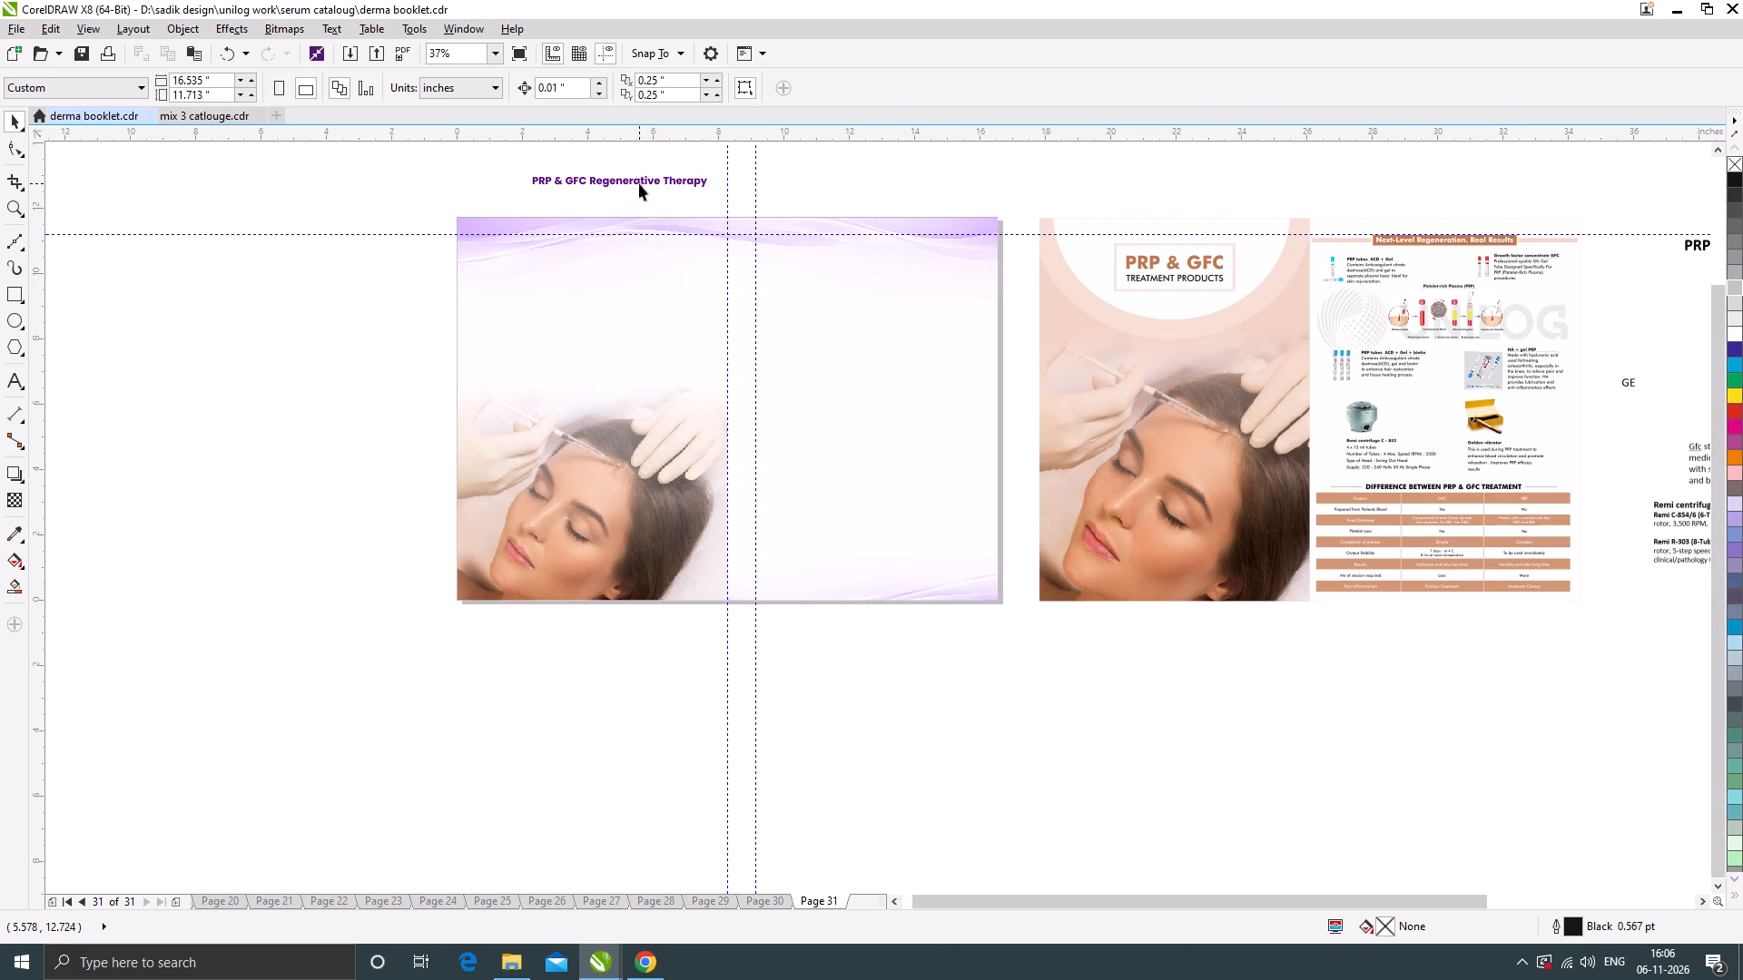
left_click_drag(640, 183, 631, 283)
scroll(628, 282, "up", 1)
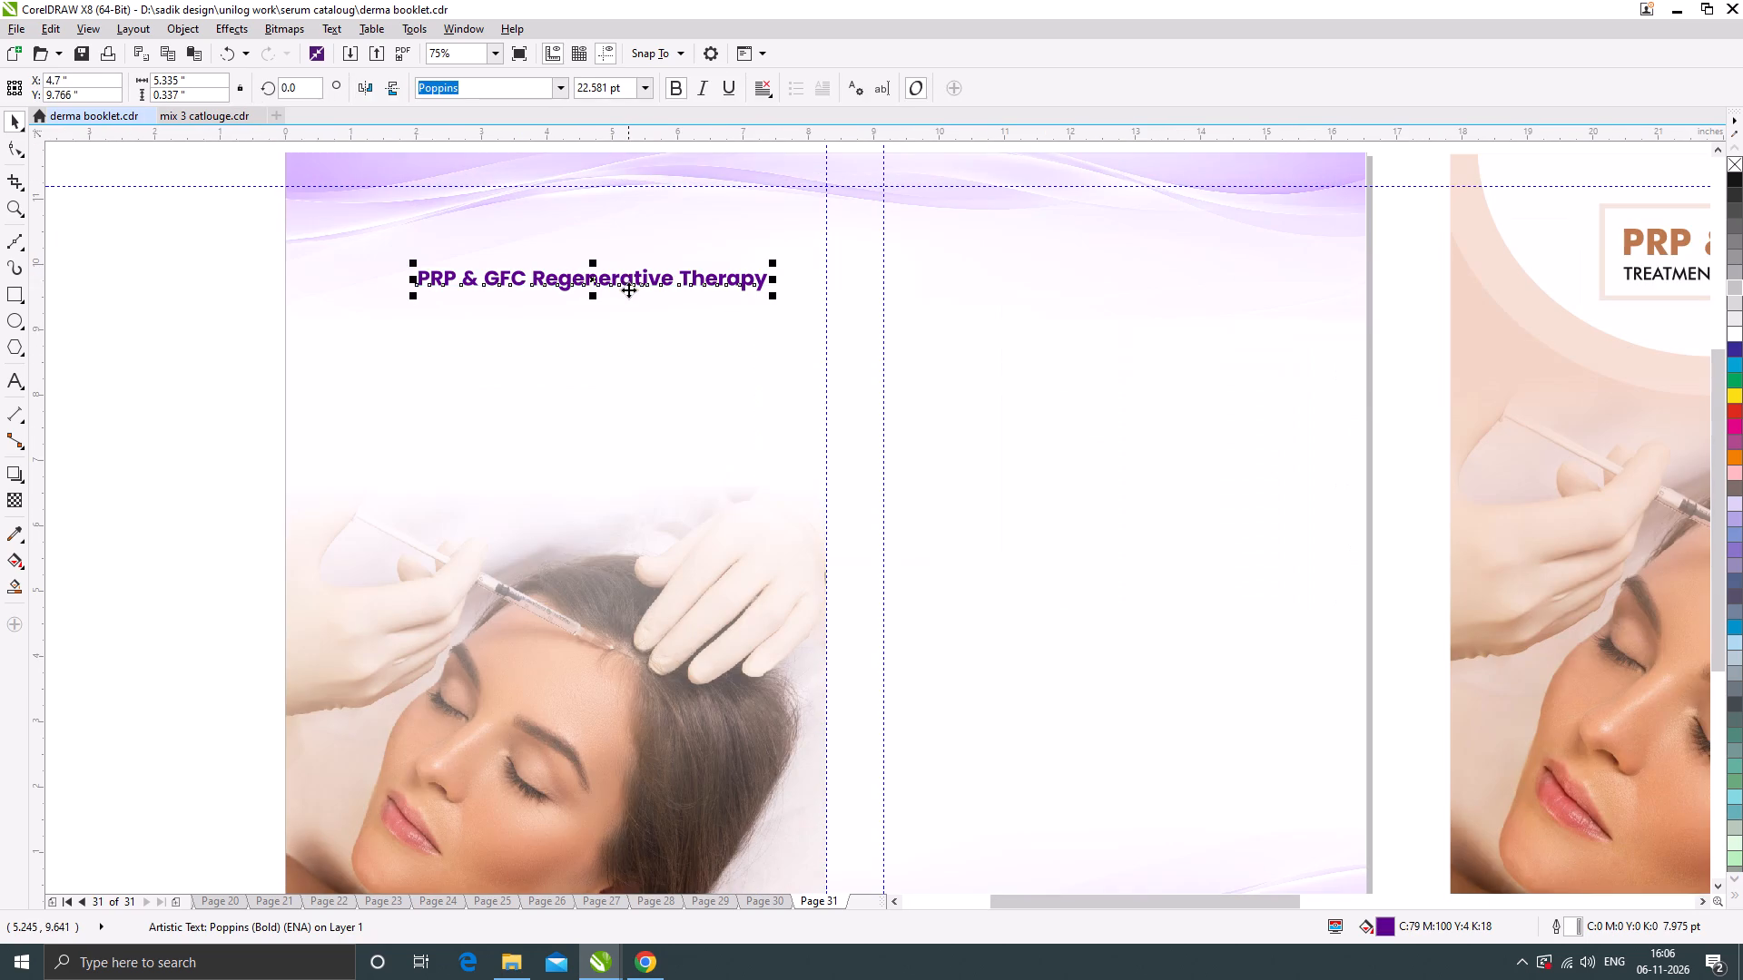
Split "Regenerative Therapy" out of the heading into a separate text object below "PRP & GFC".
double_click(537, 281)
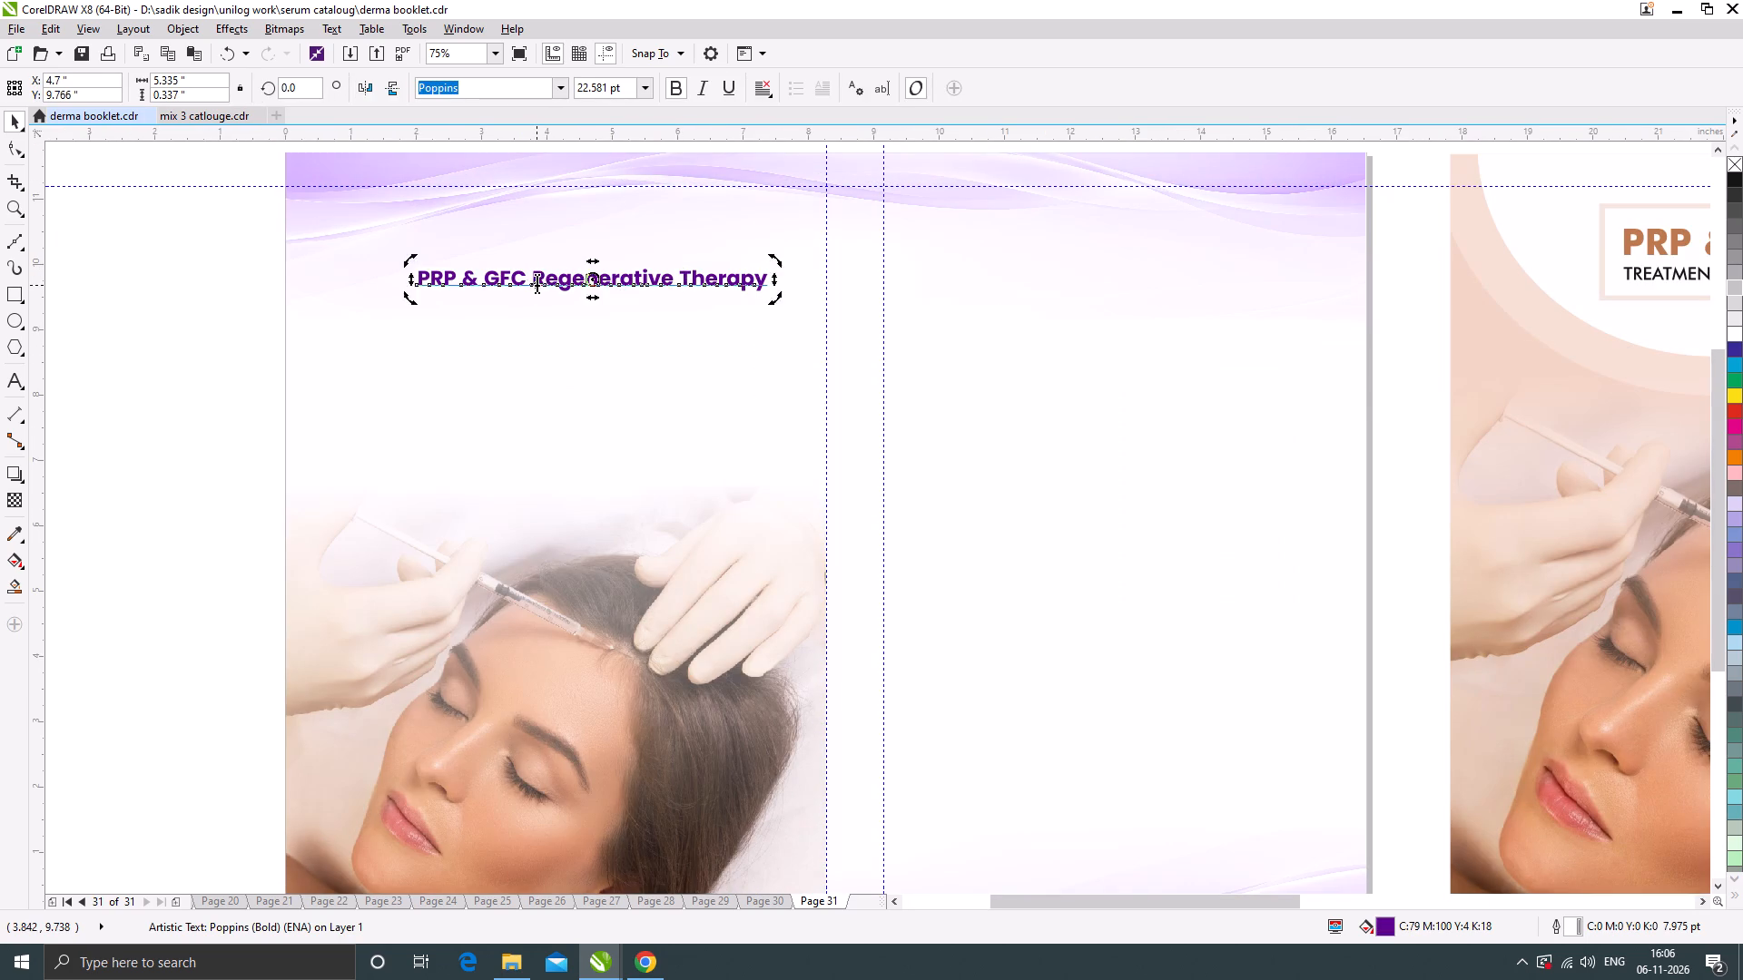
left_click_drag(534, 277, 793, 276)
key("ctrl+x")
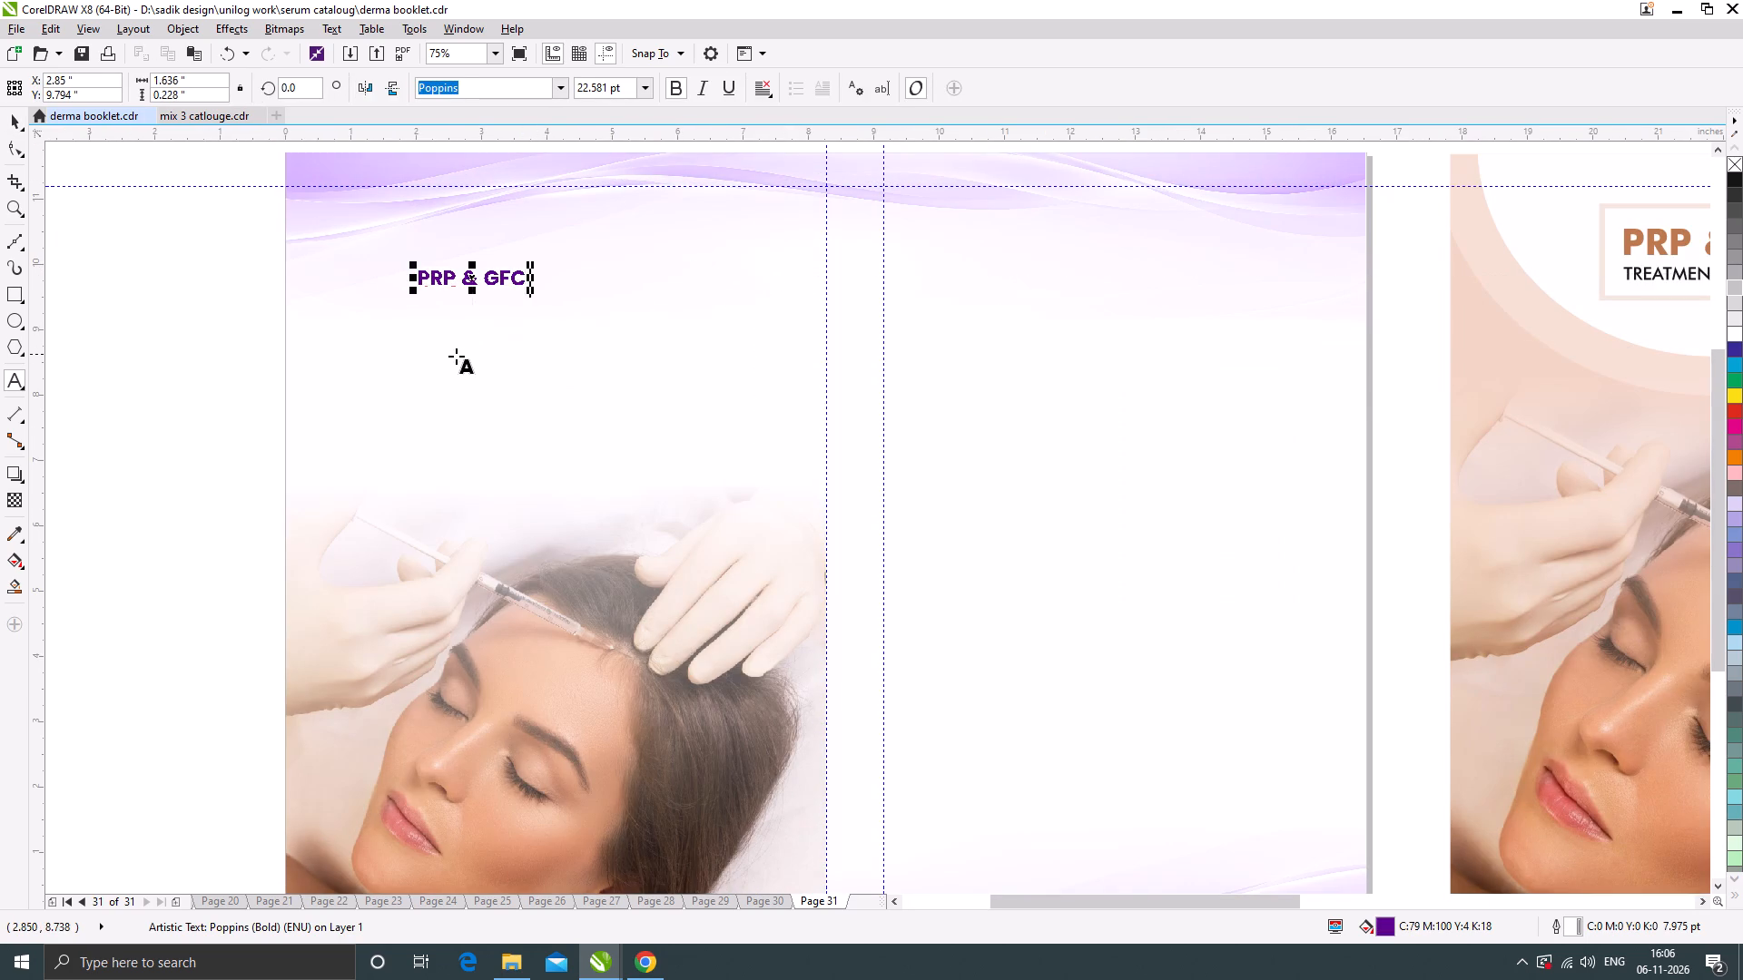
left_click(448, 356)
key("ctrl+v")
left_click(10, 116)
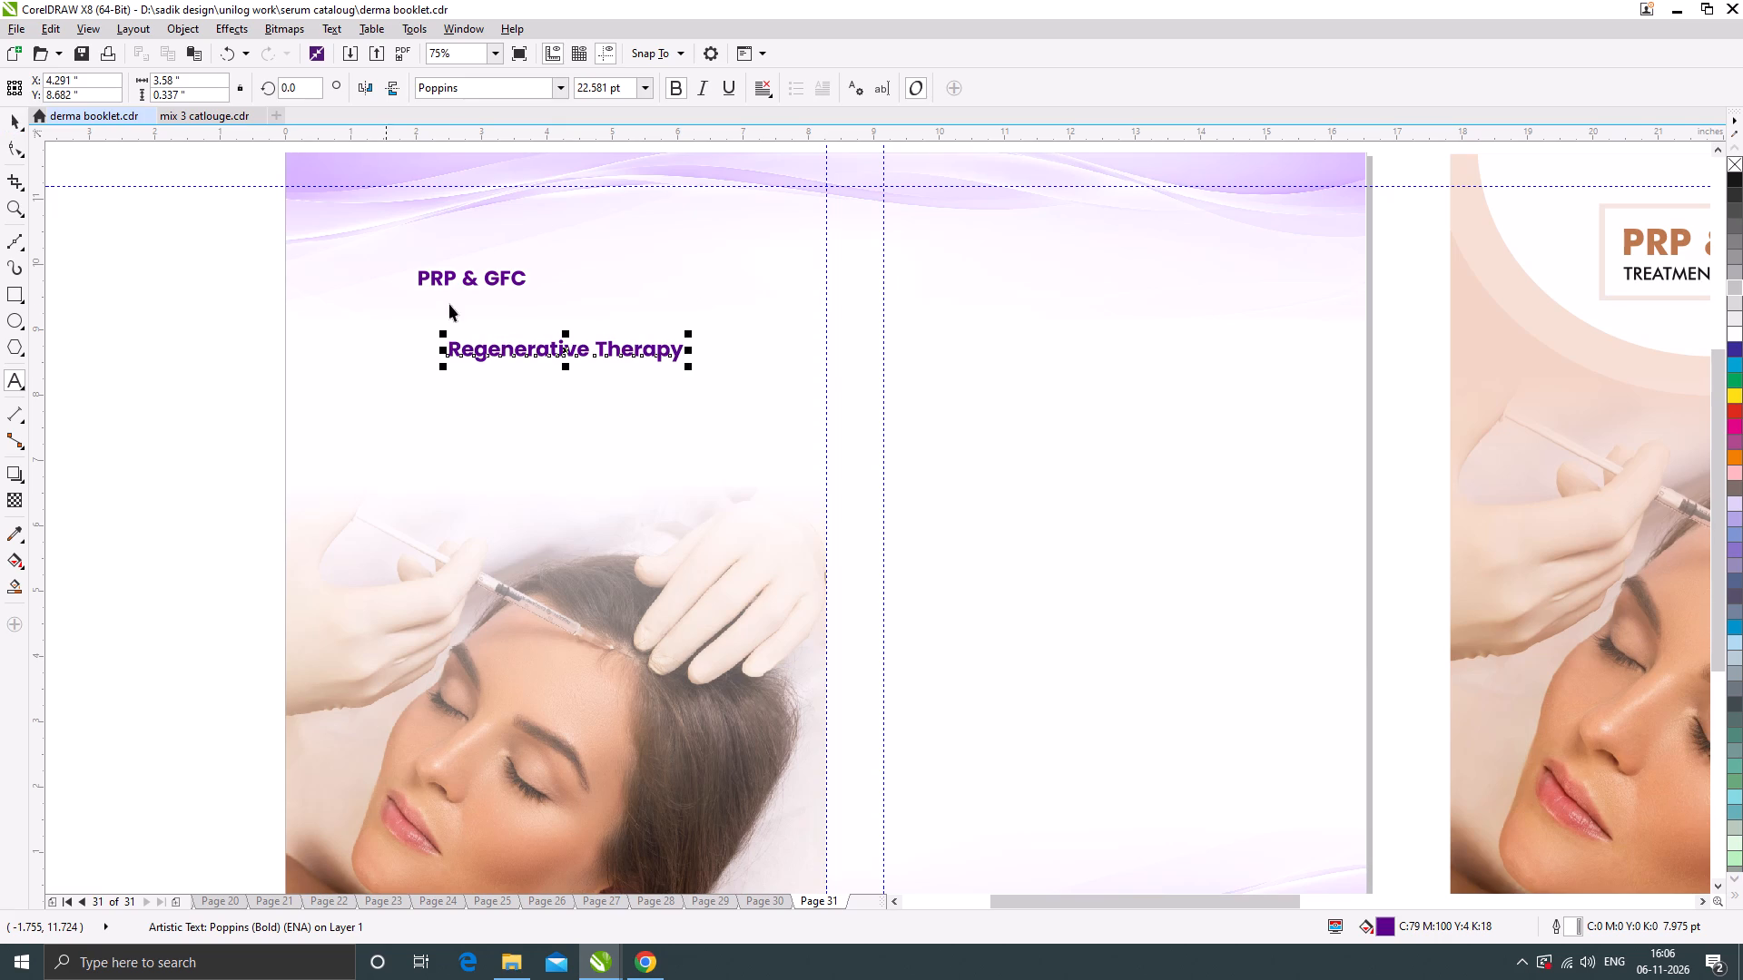
Enlarge the "PRP & GFC" text to about 36.5 pt and move it toward the page's upper-left corner.
left_click(465, 279)
left_click_drag(530, 263, 596, 228)
left_click_drag(573, 269, 513, 250)
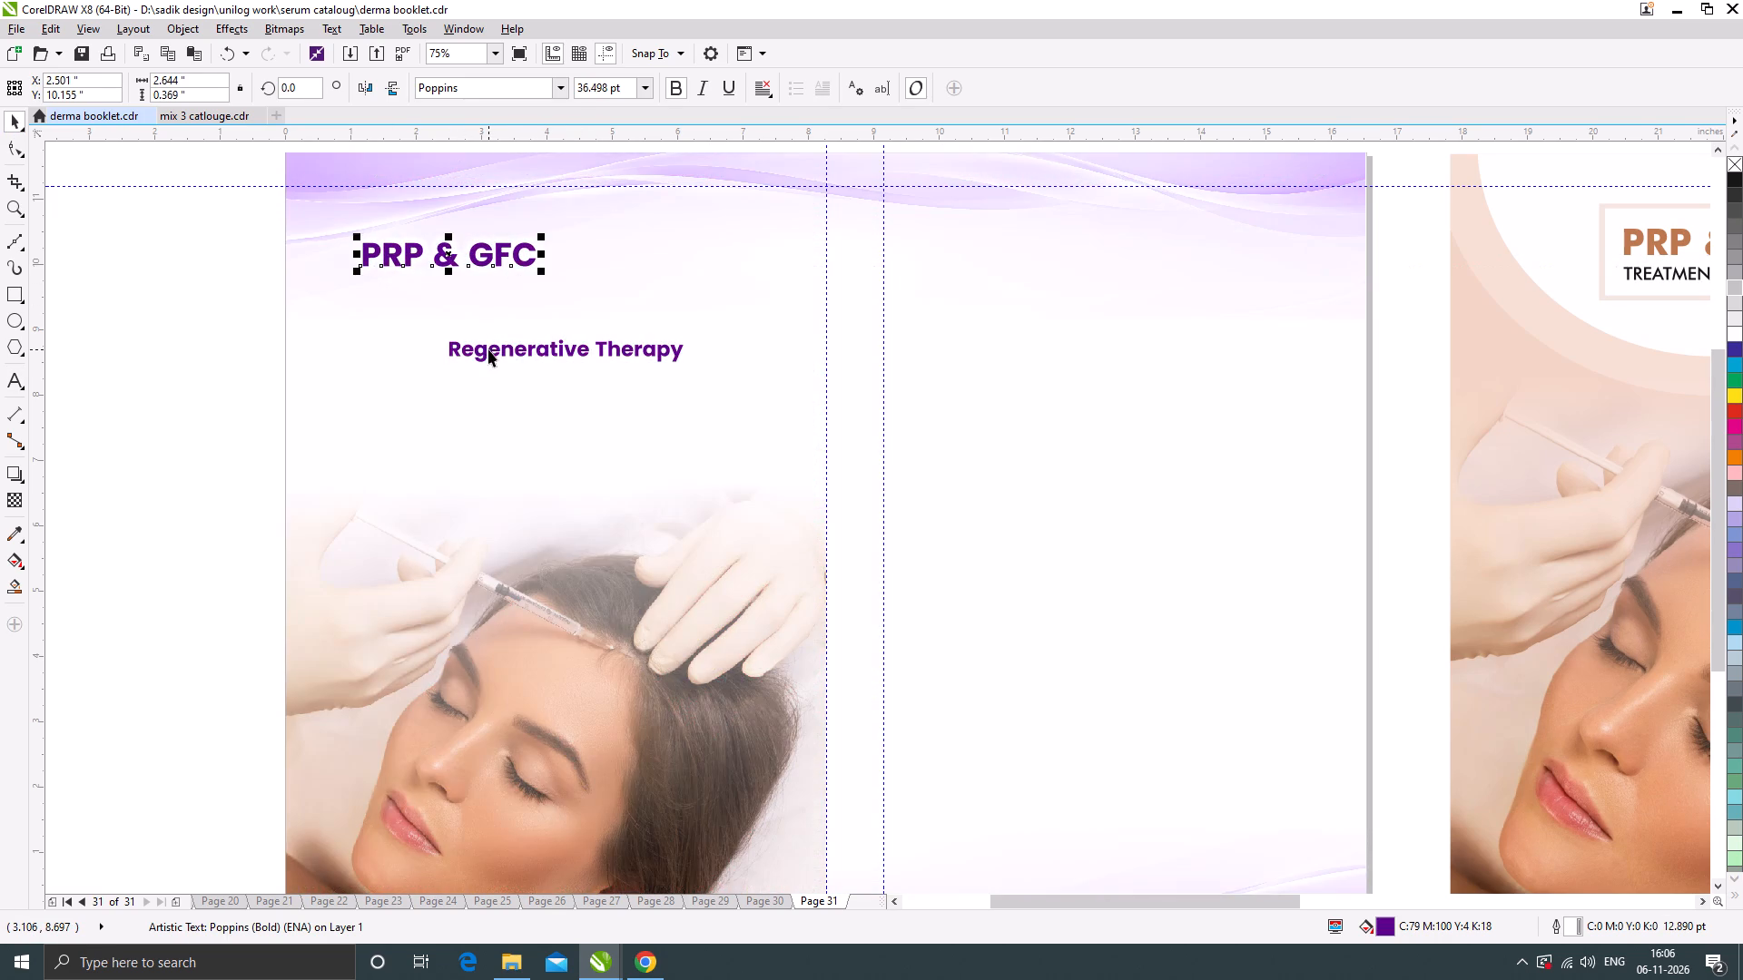
Place "Regenerative Therapy" left-aligned beneath "PRP & GFC", remove its bold style, and enlarge it to about 26.8 pt.
left_click_drag(488, 349, 406, 304)
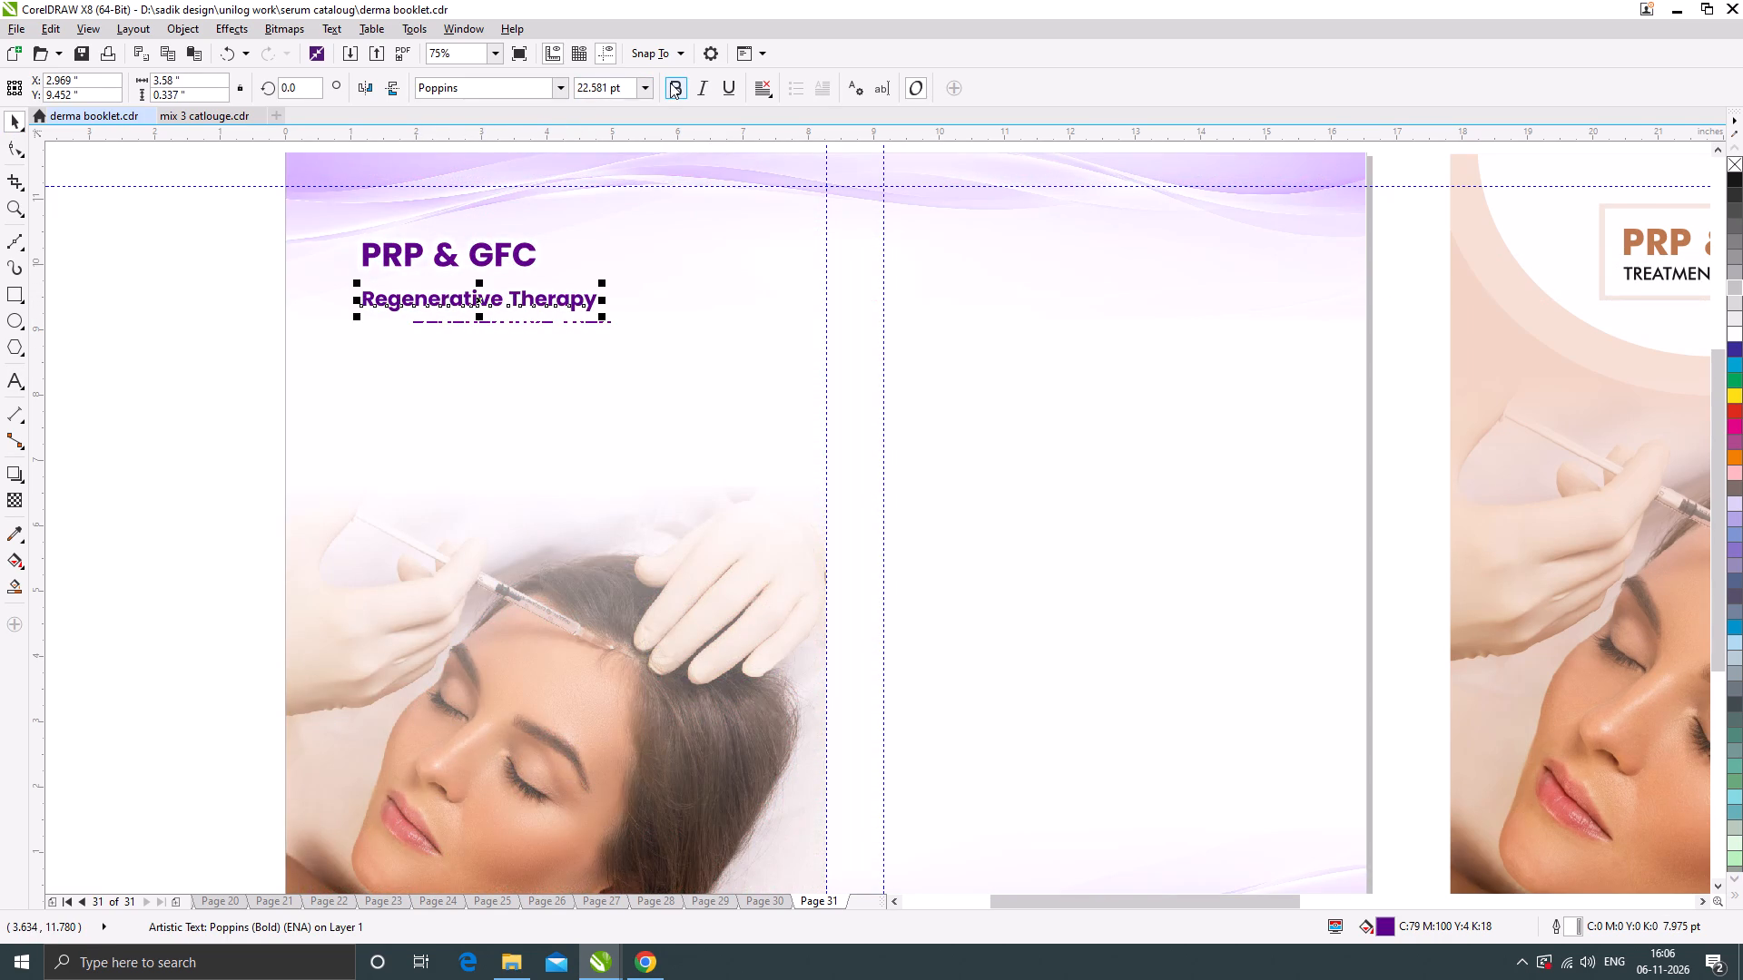
left_click(670, 83)
left_click_drag(595, 317, 636, 327)
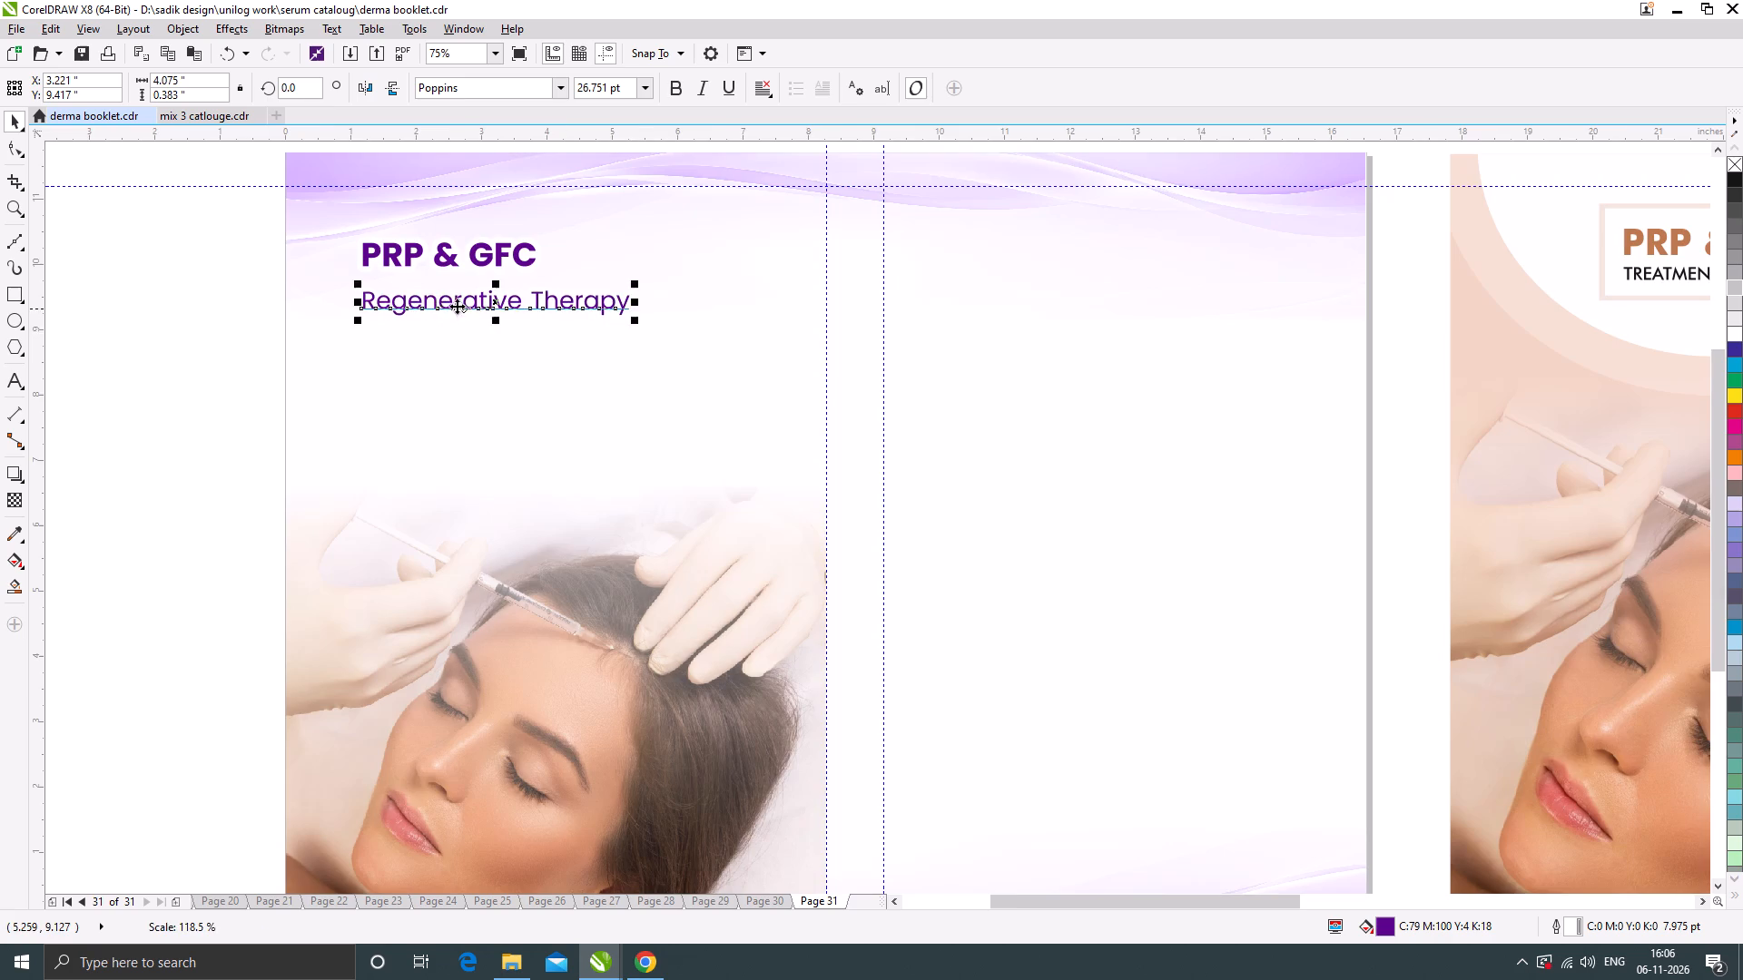
scroll(445, 303, "up", 1)
left_click(441, 298)
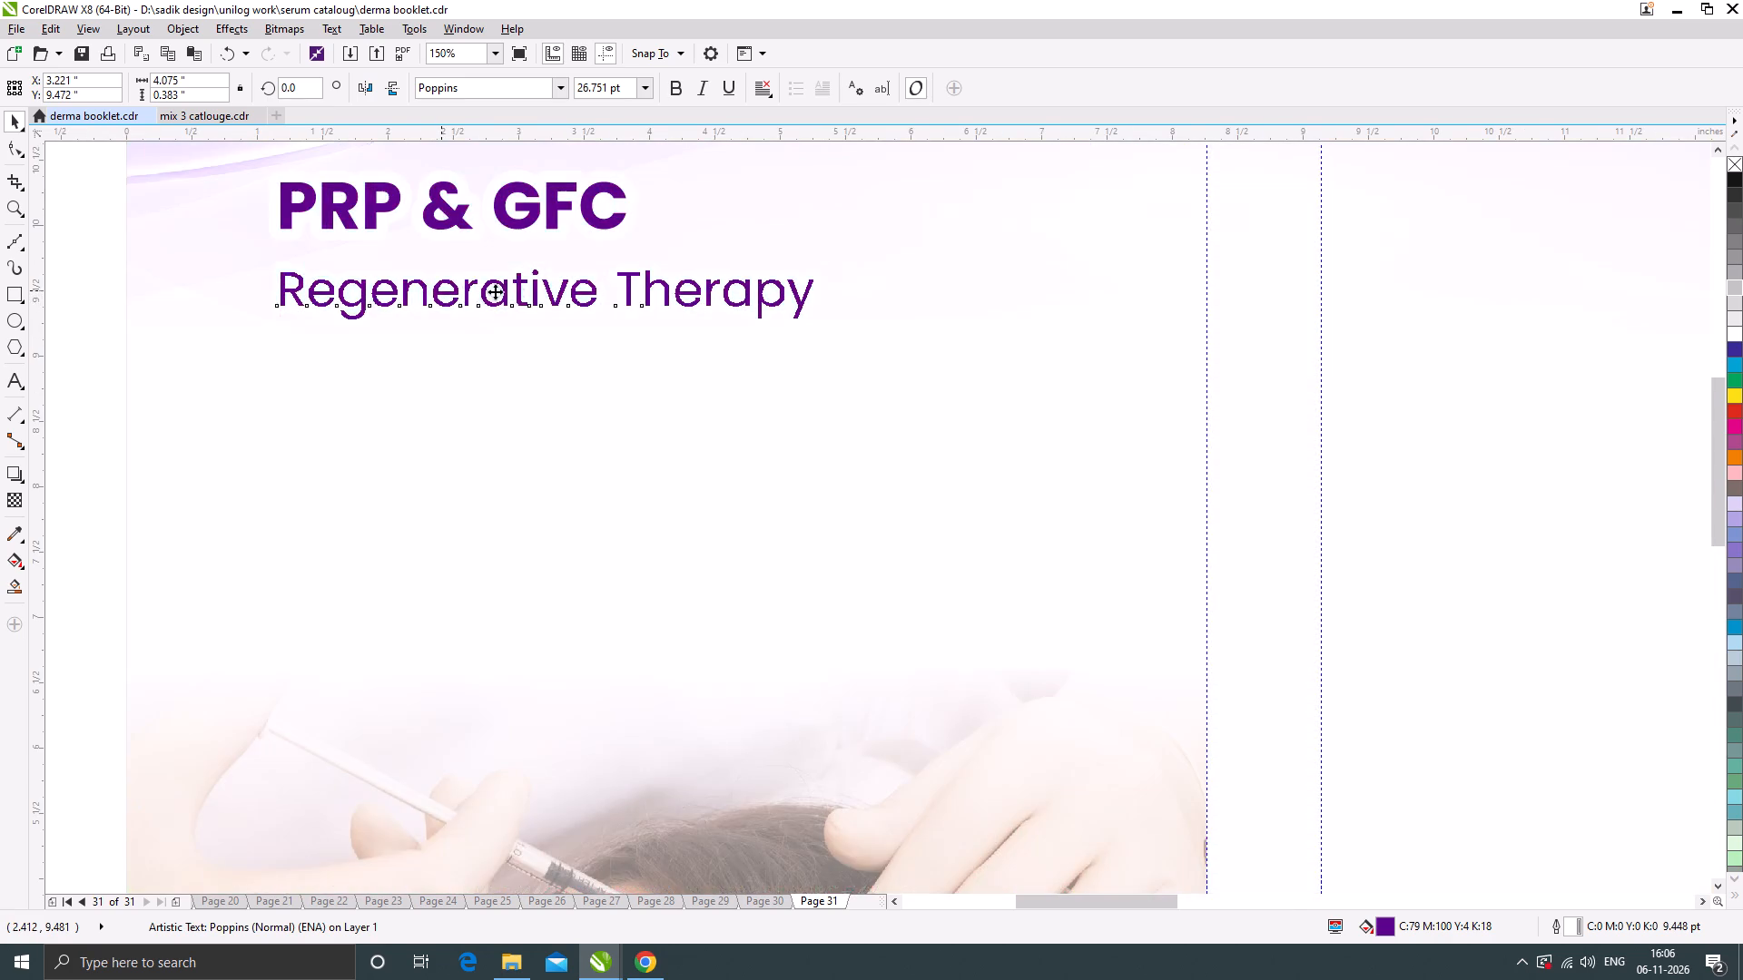
scroll(524, 299, "down", 1)
left_click(186, 280)
scroll(448, 259, "up", 1)
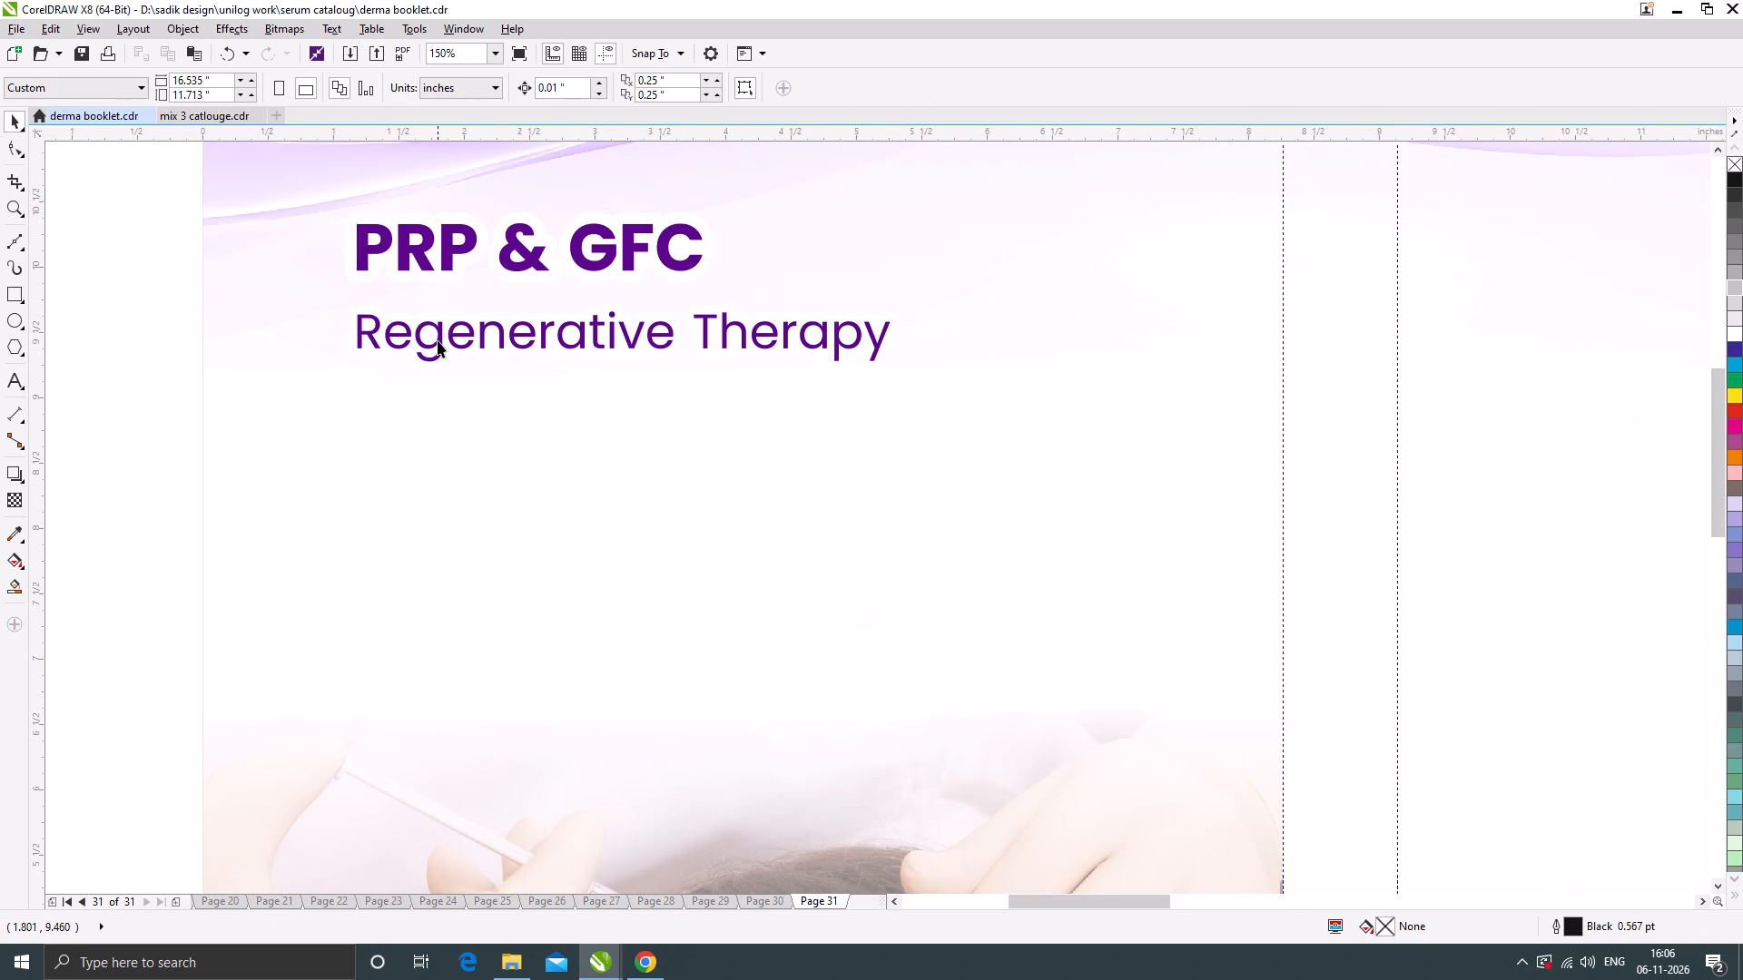
Move the "Regenerative Therapy" text slightly up, closer beneath the "PRP & GFC" heading on page 31.
left_click_drag(438, 340, 438, 328)
scroll(552, 312, "down", 2)
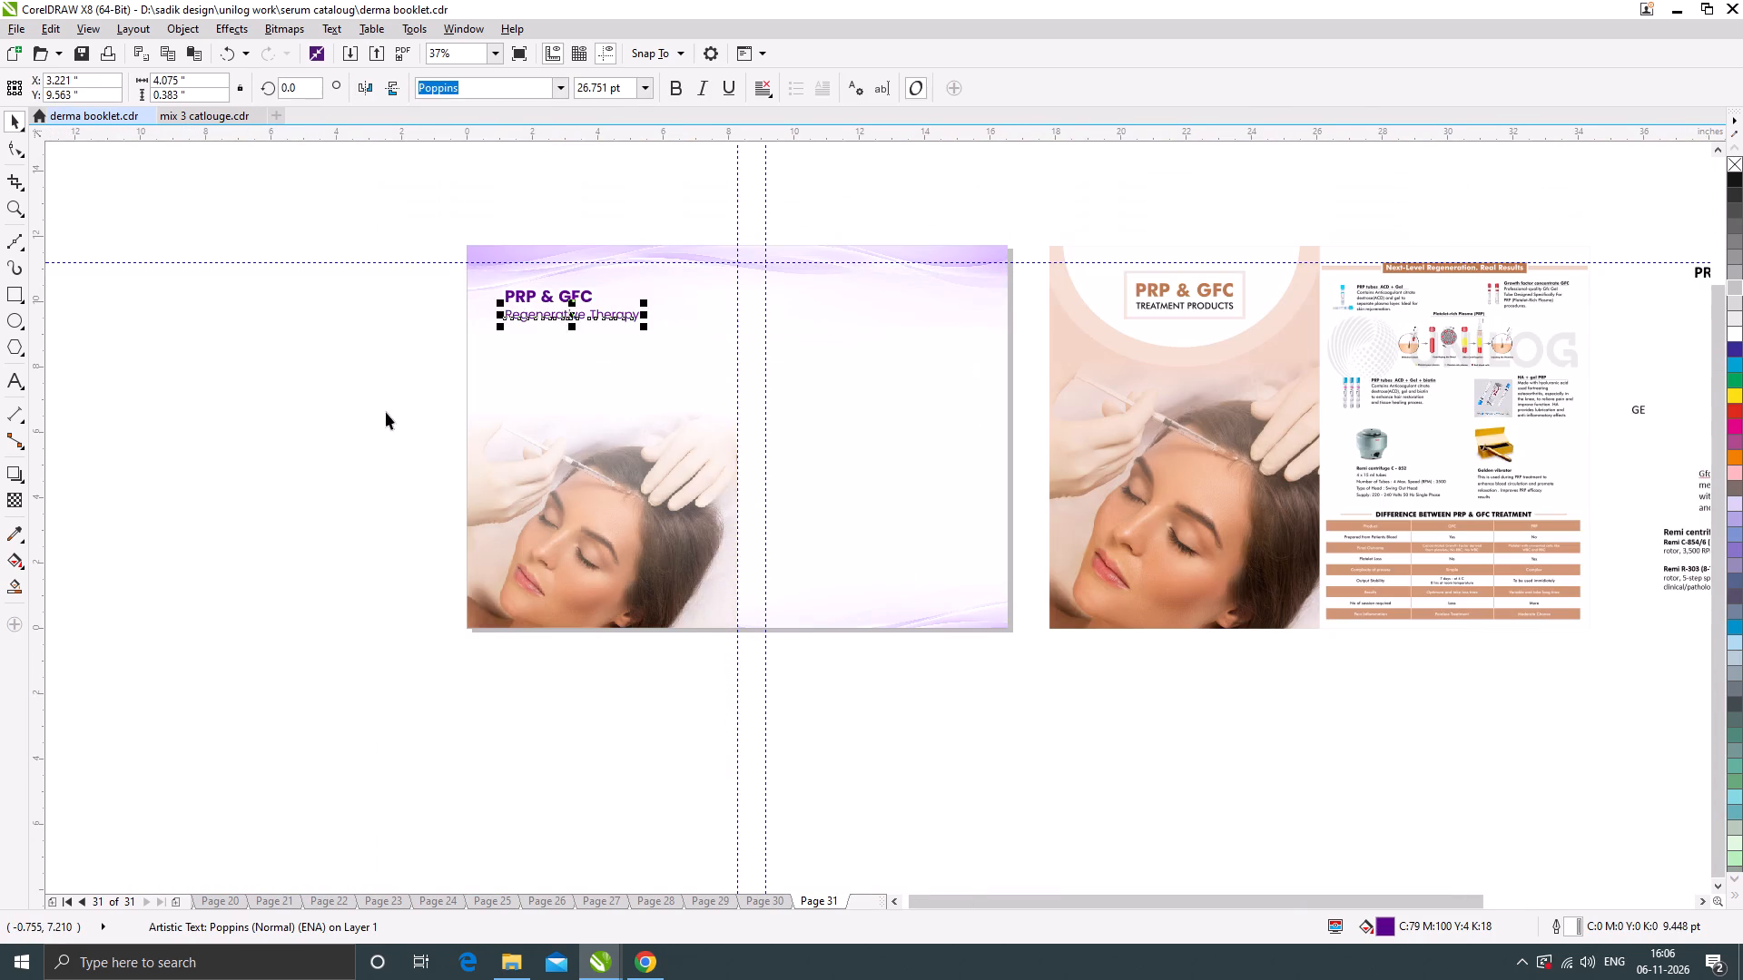
left_click(363, 414)
scroll(615, 381, "down", 1)
scroll(590, 337, "up", 2)
scroll(586, 336, "down", 1)
scroll(585, 336, "up", 1)
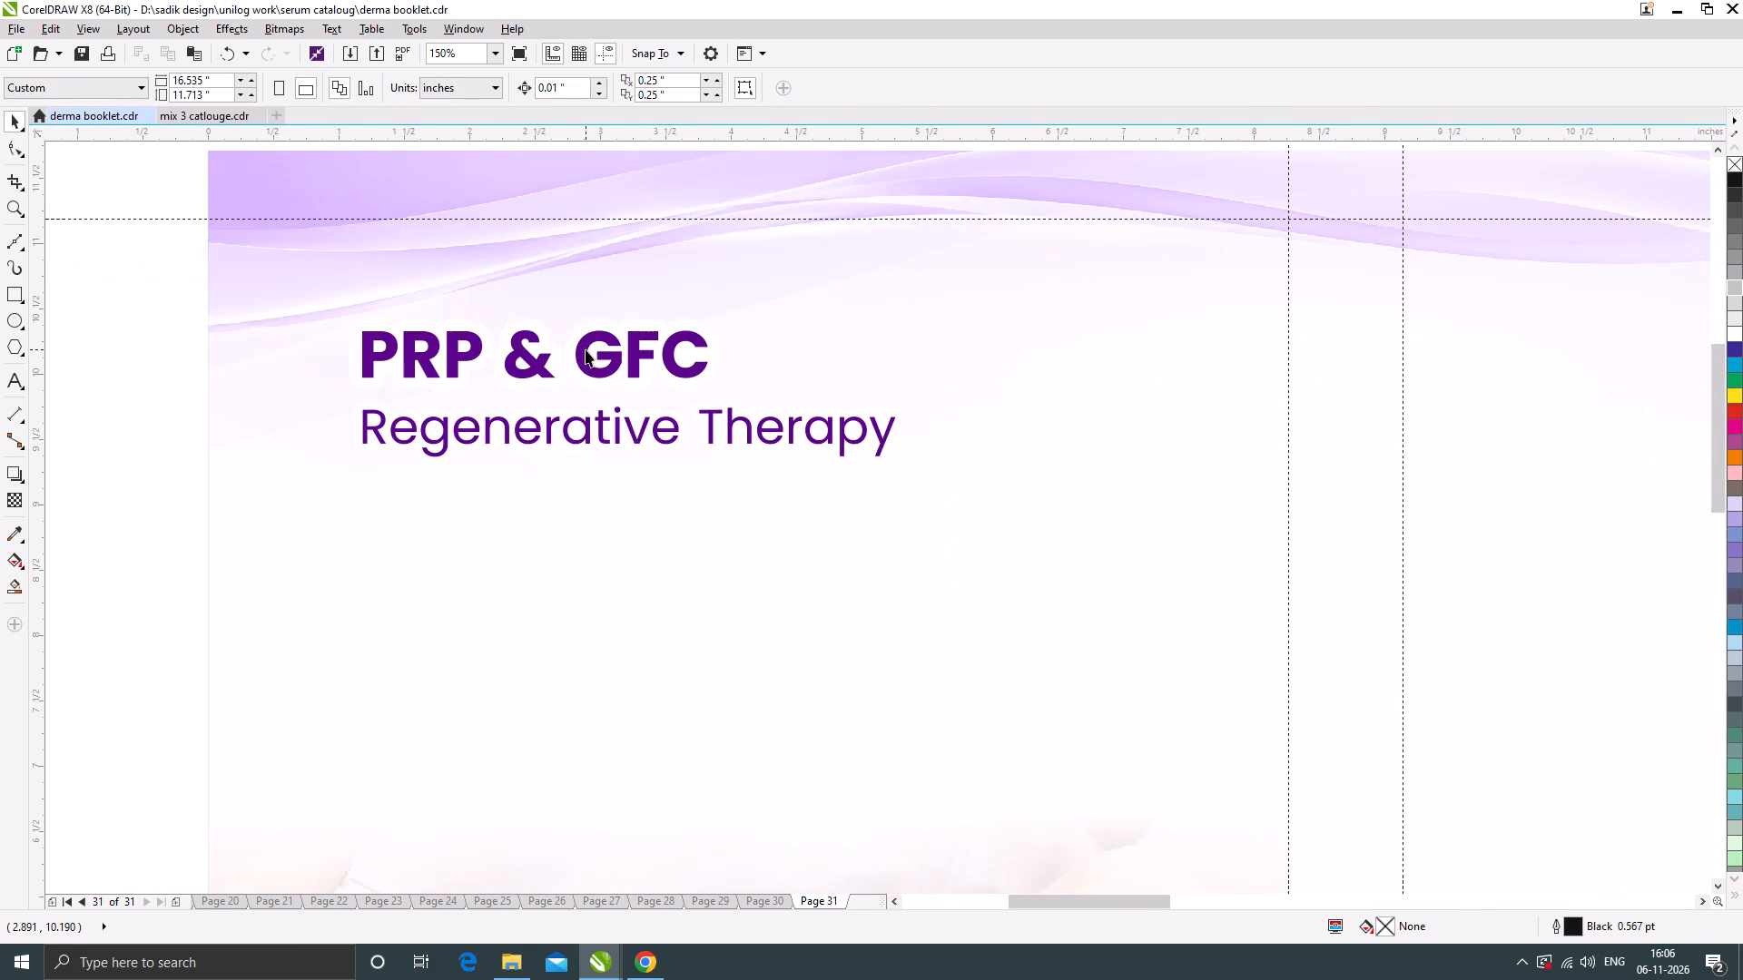
Copy the "PRP & GFC" heading text and, in Chrome, search Google Images for "prp & gfc therapy".
double_click(586, 349)
key("ctrl+a")
key("ctrl+c")
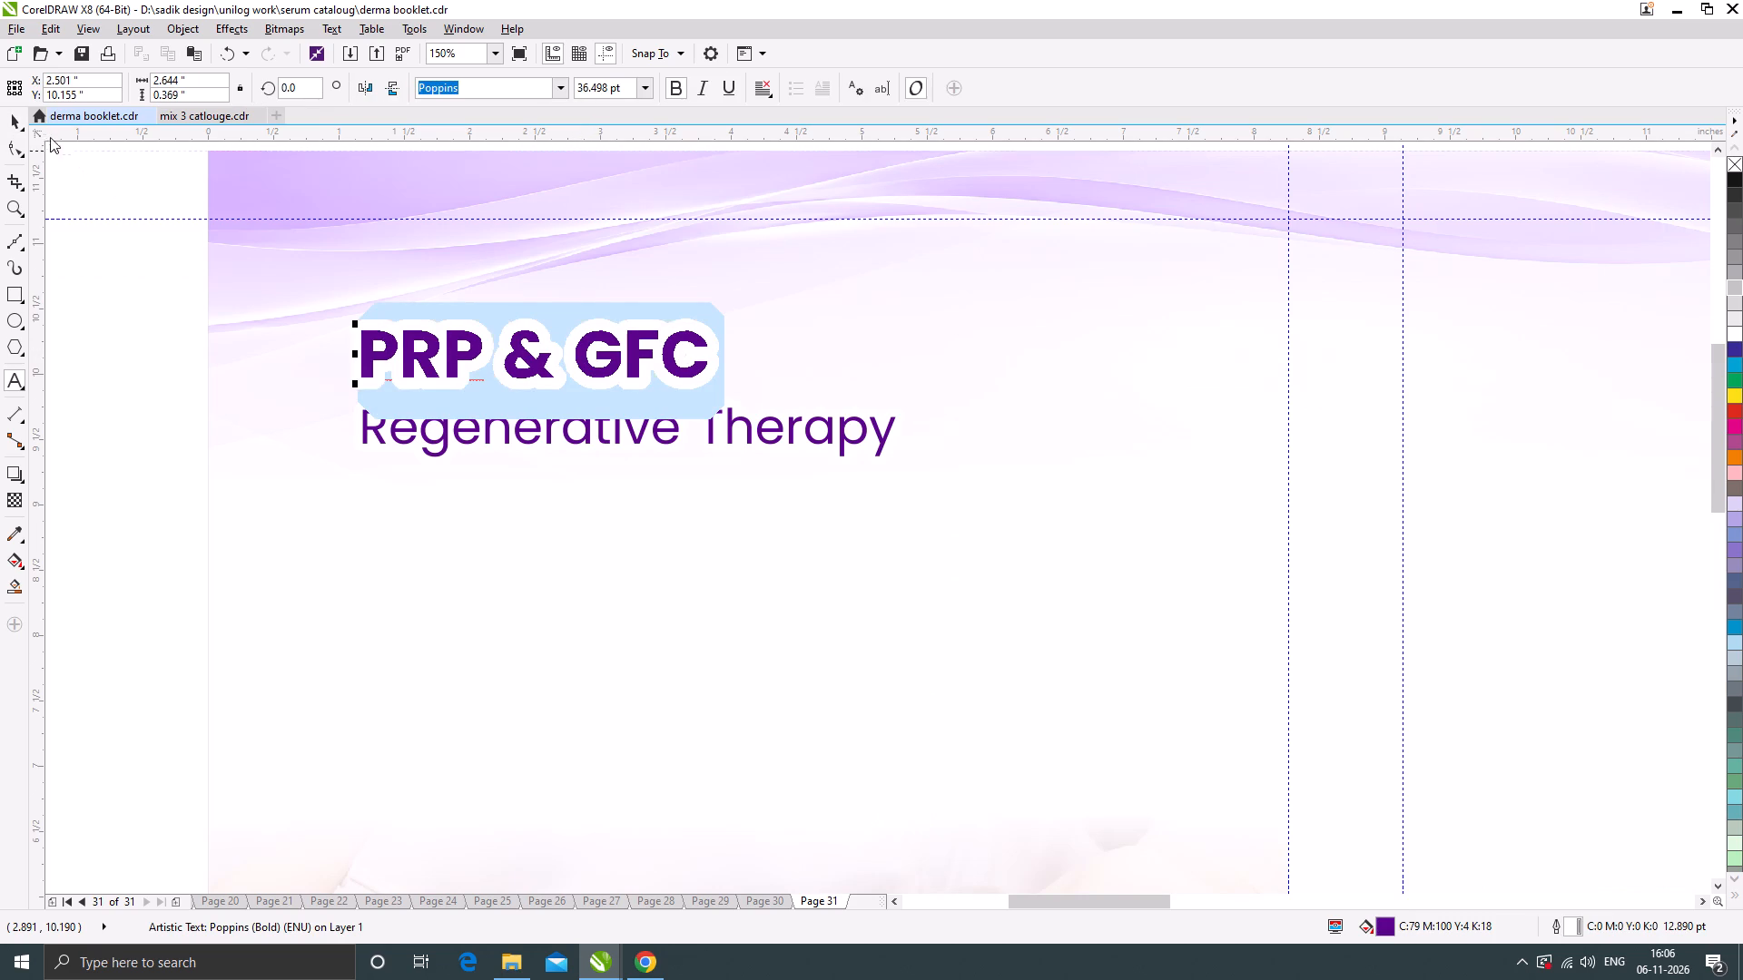
left_click(22, 122)
left_click(111, 278)
scroll(648, 310, "down", 1)
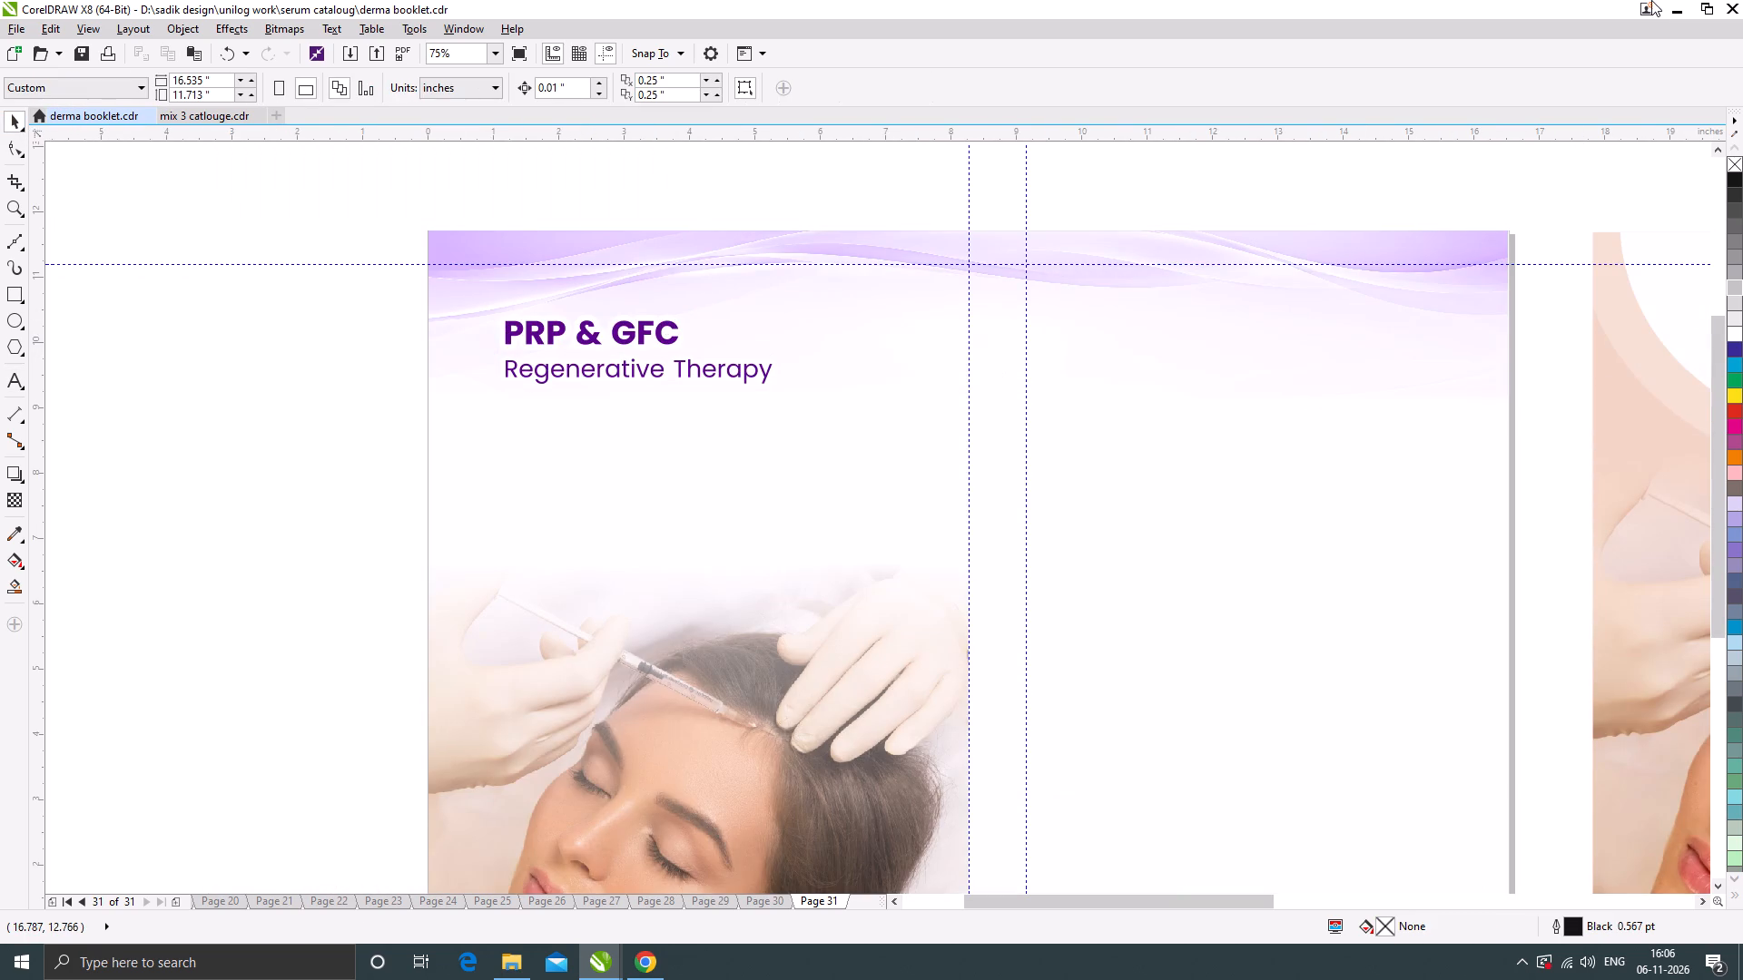
left_click(1677, 3)
left_click(647, 961)
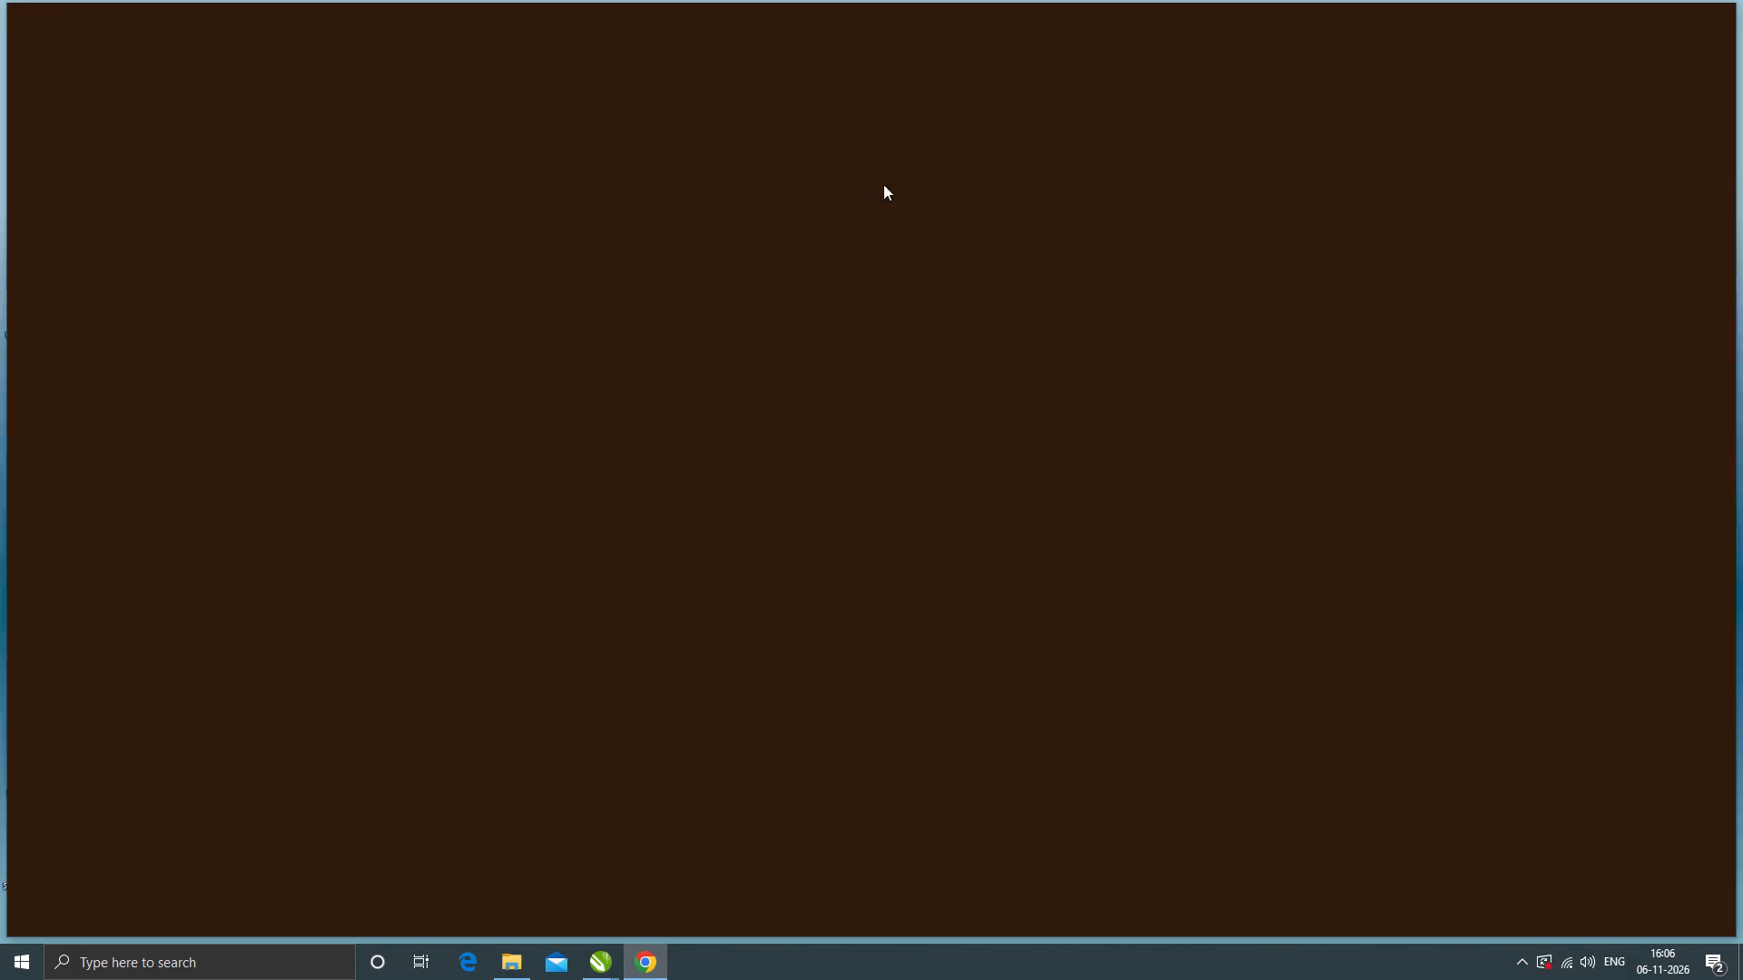
left_click(661, 17)
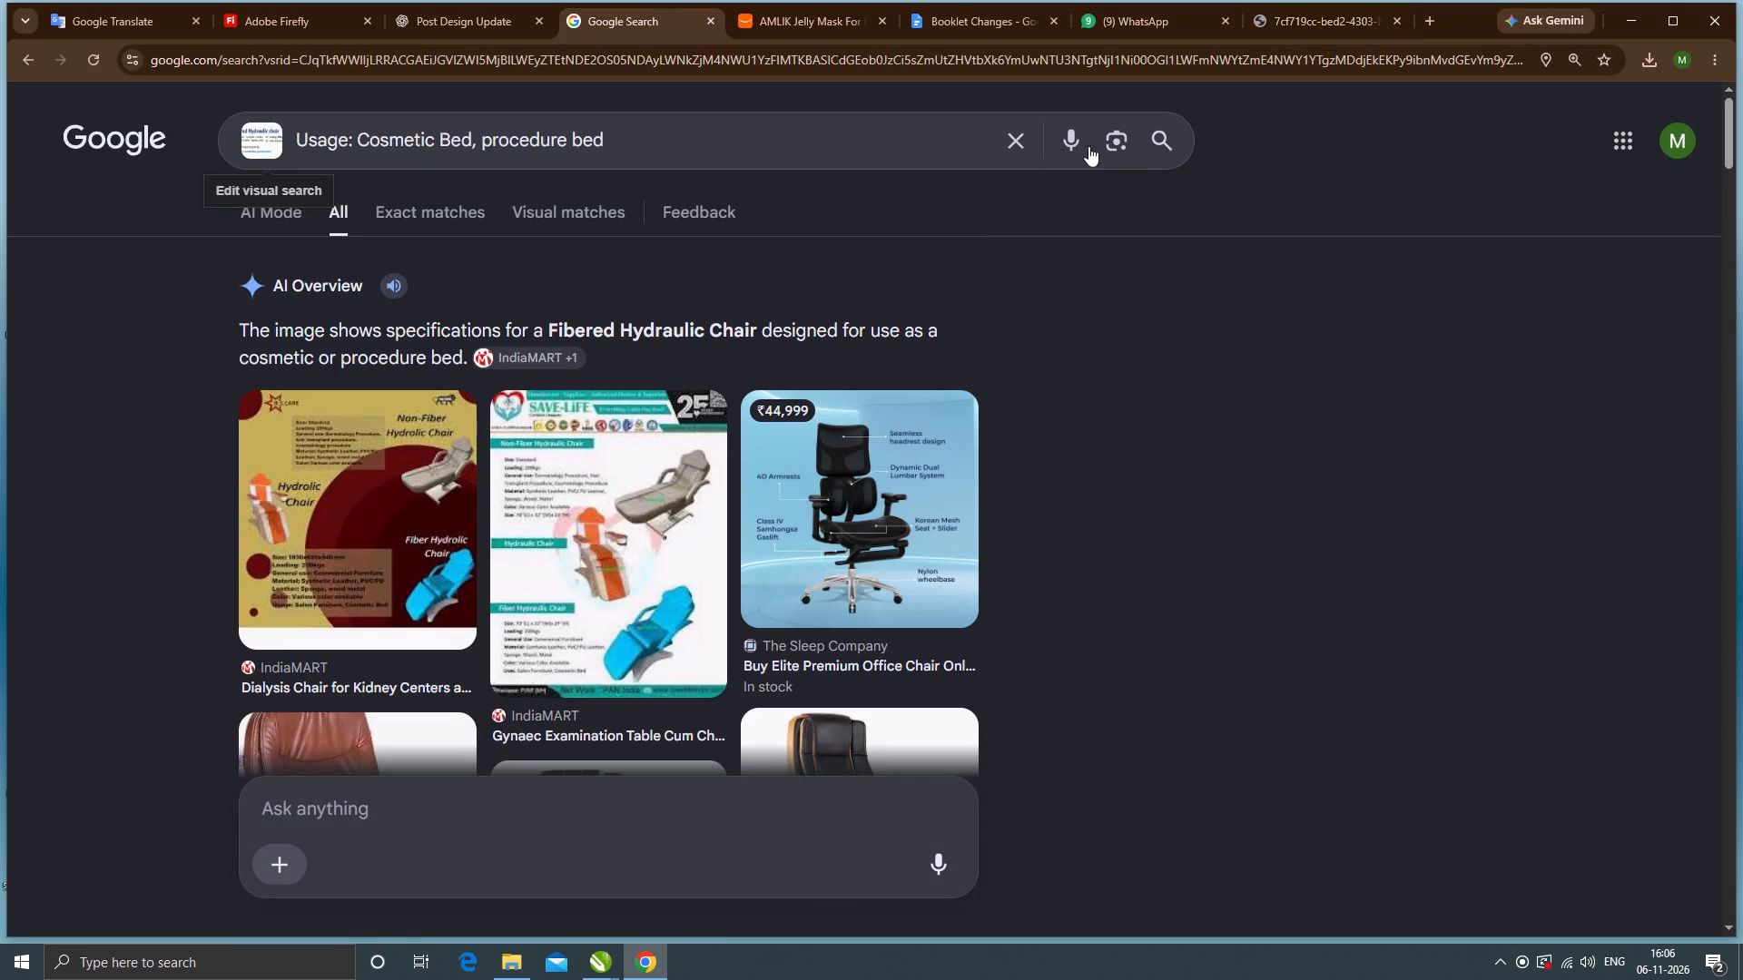
left_click(163, 132)
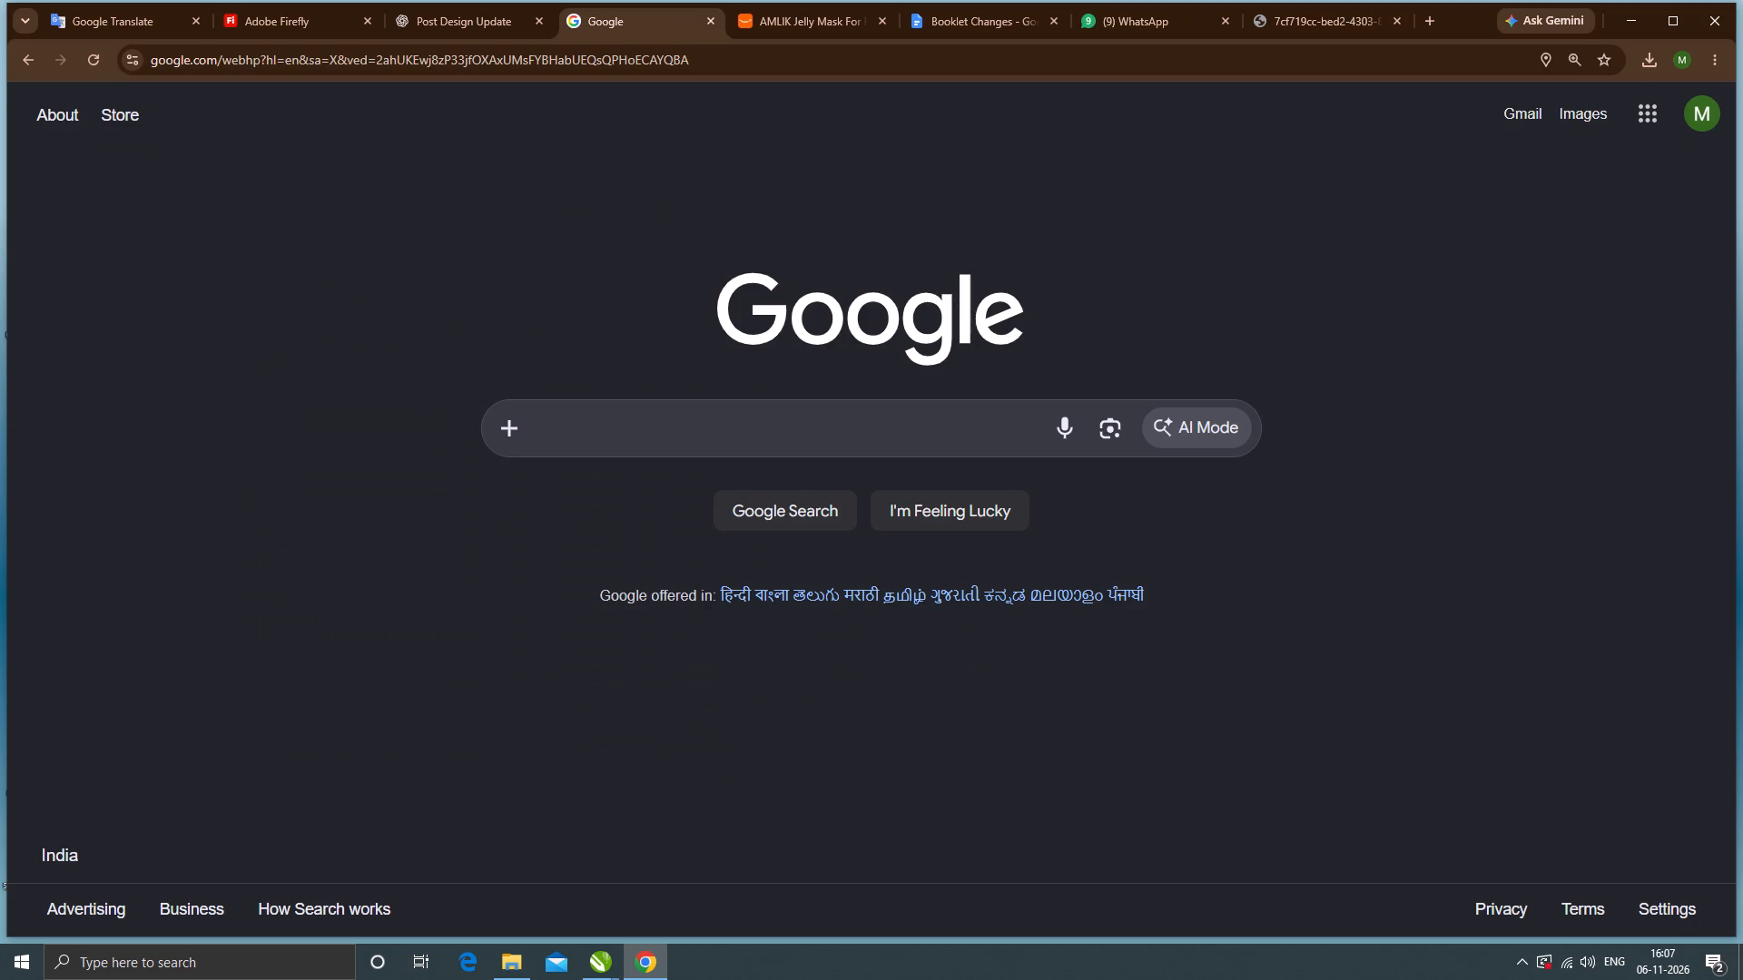
left_click(797, 428)
key("ctrl+v")
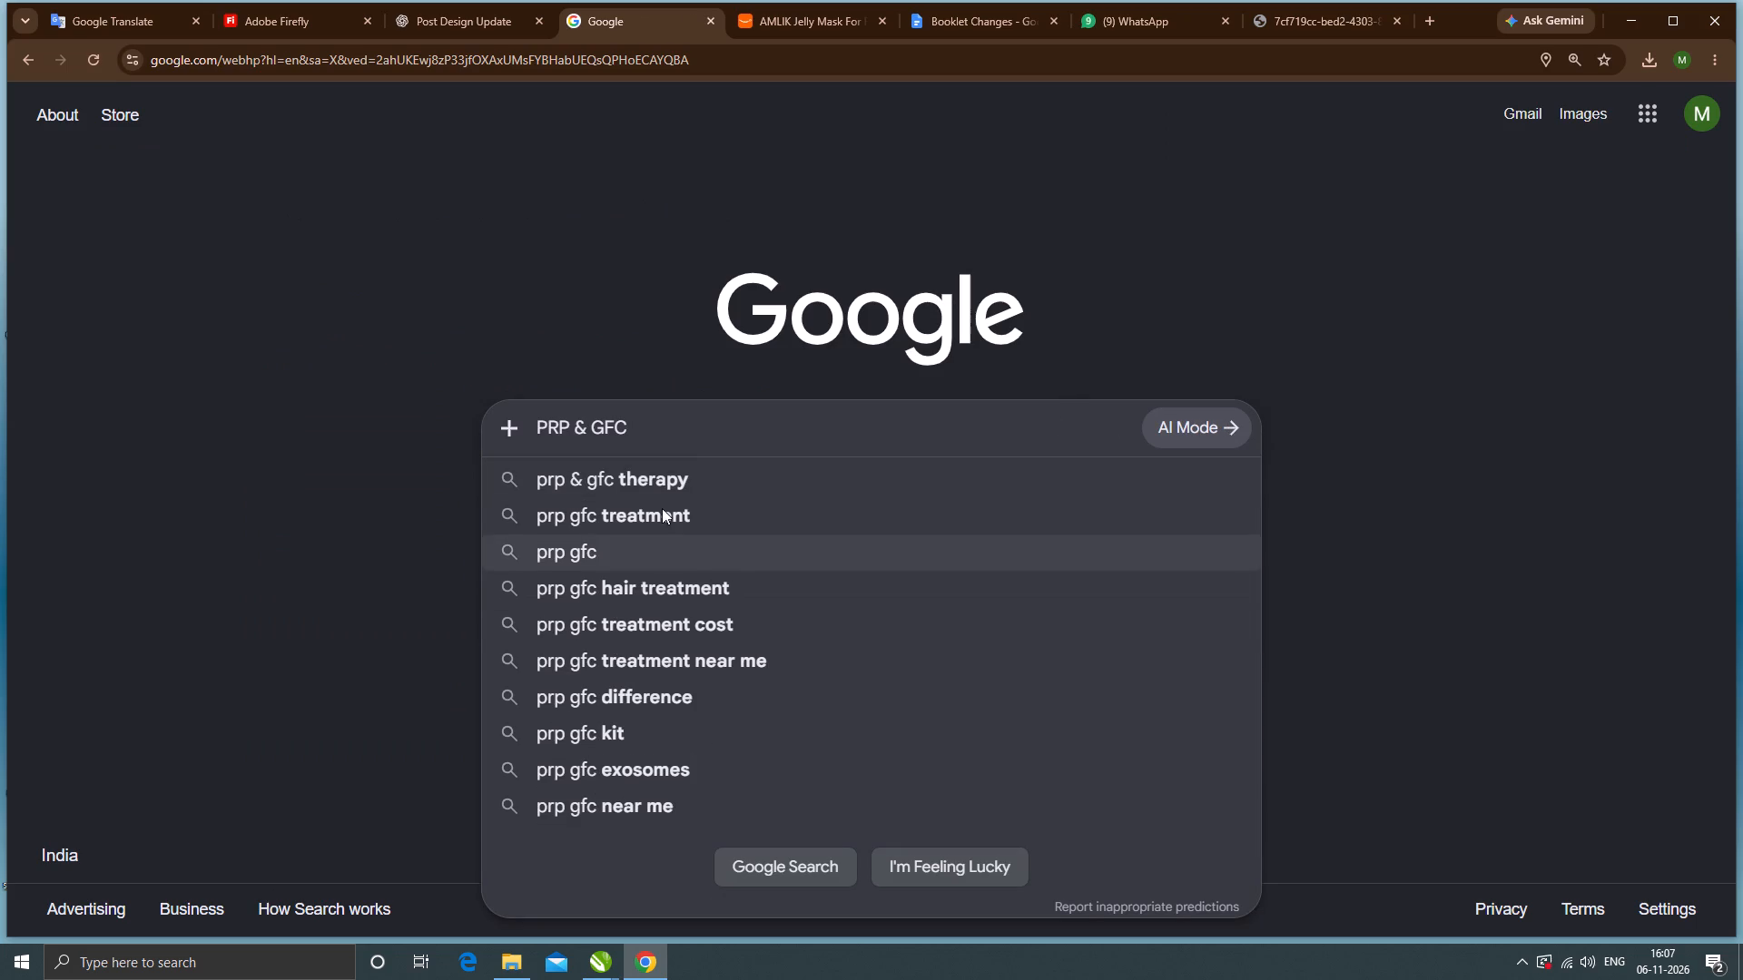
left_click(645, 479)
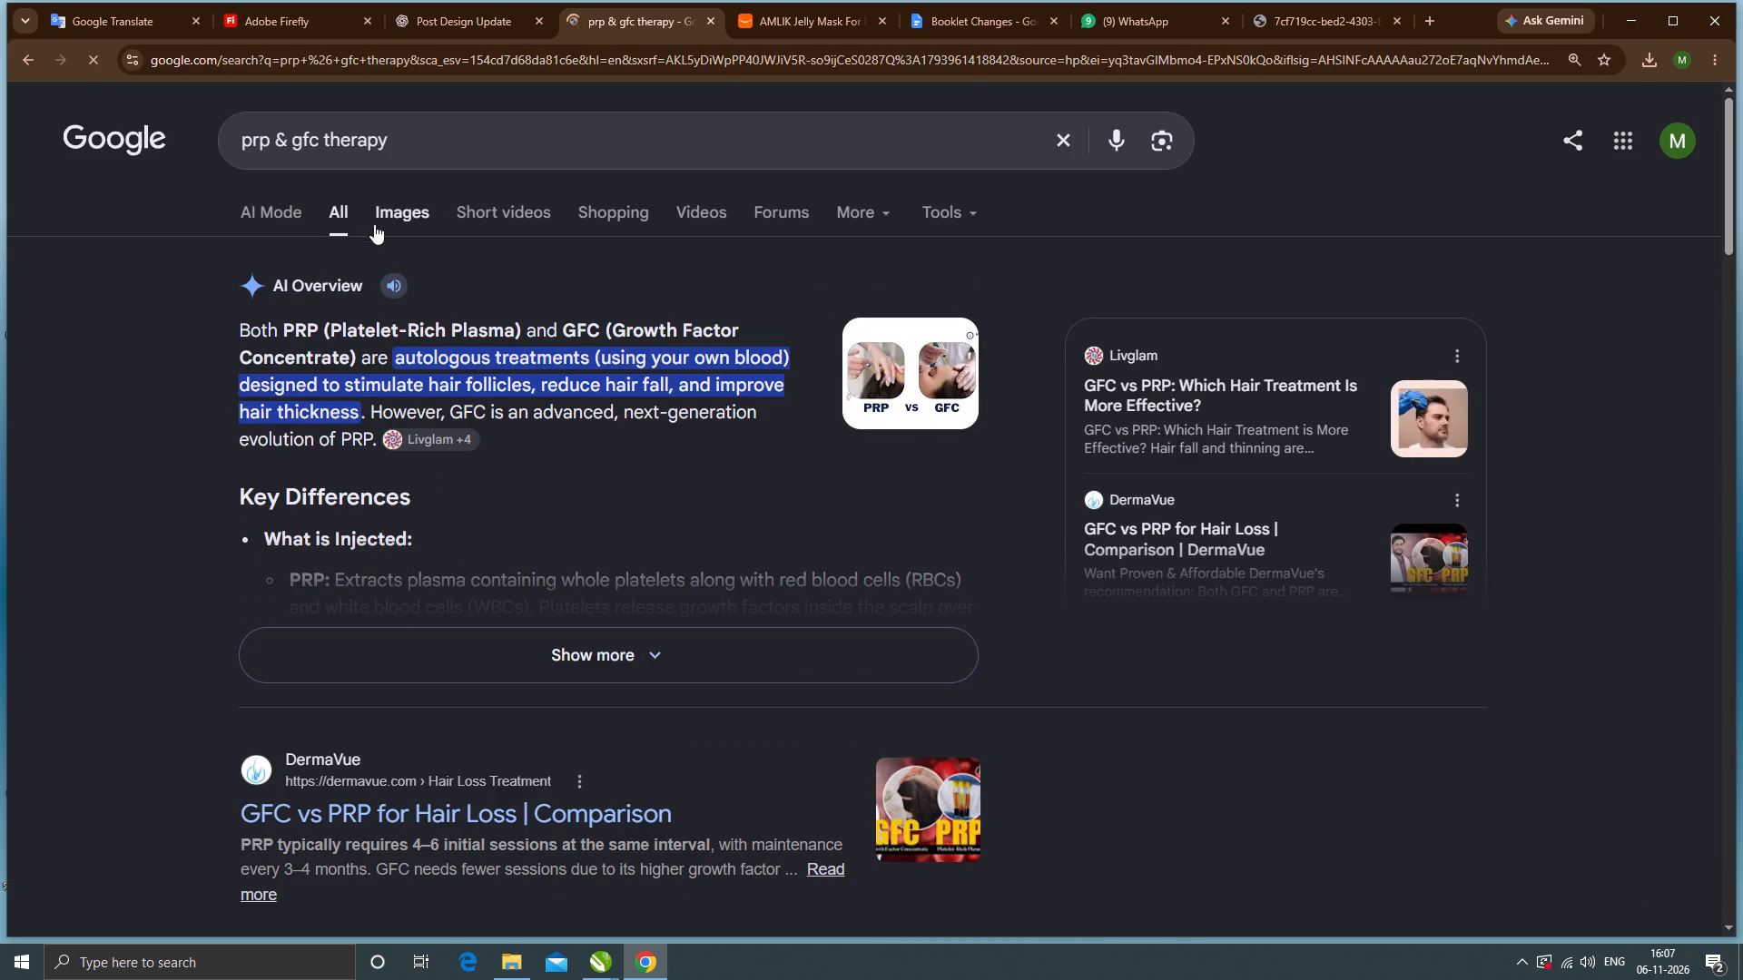
left_click(390, 212)
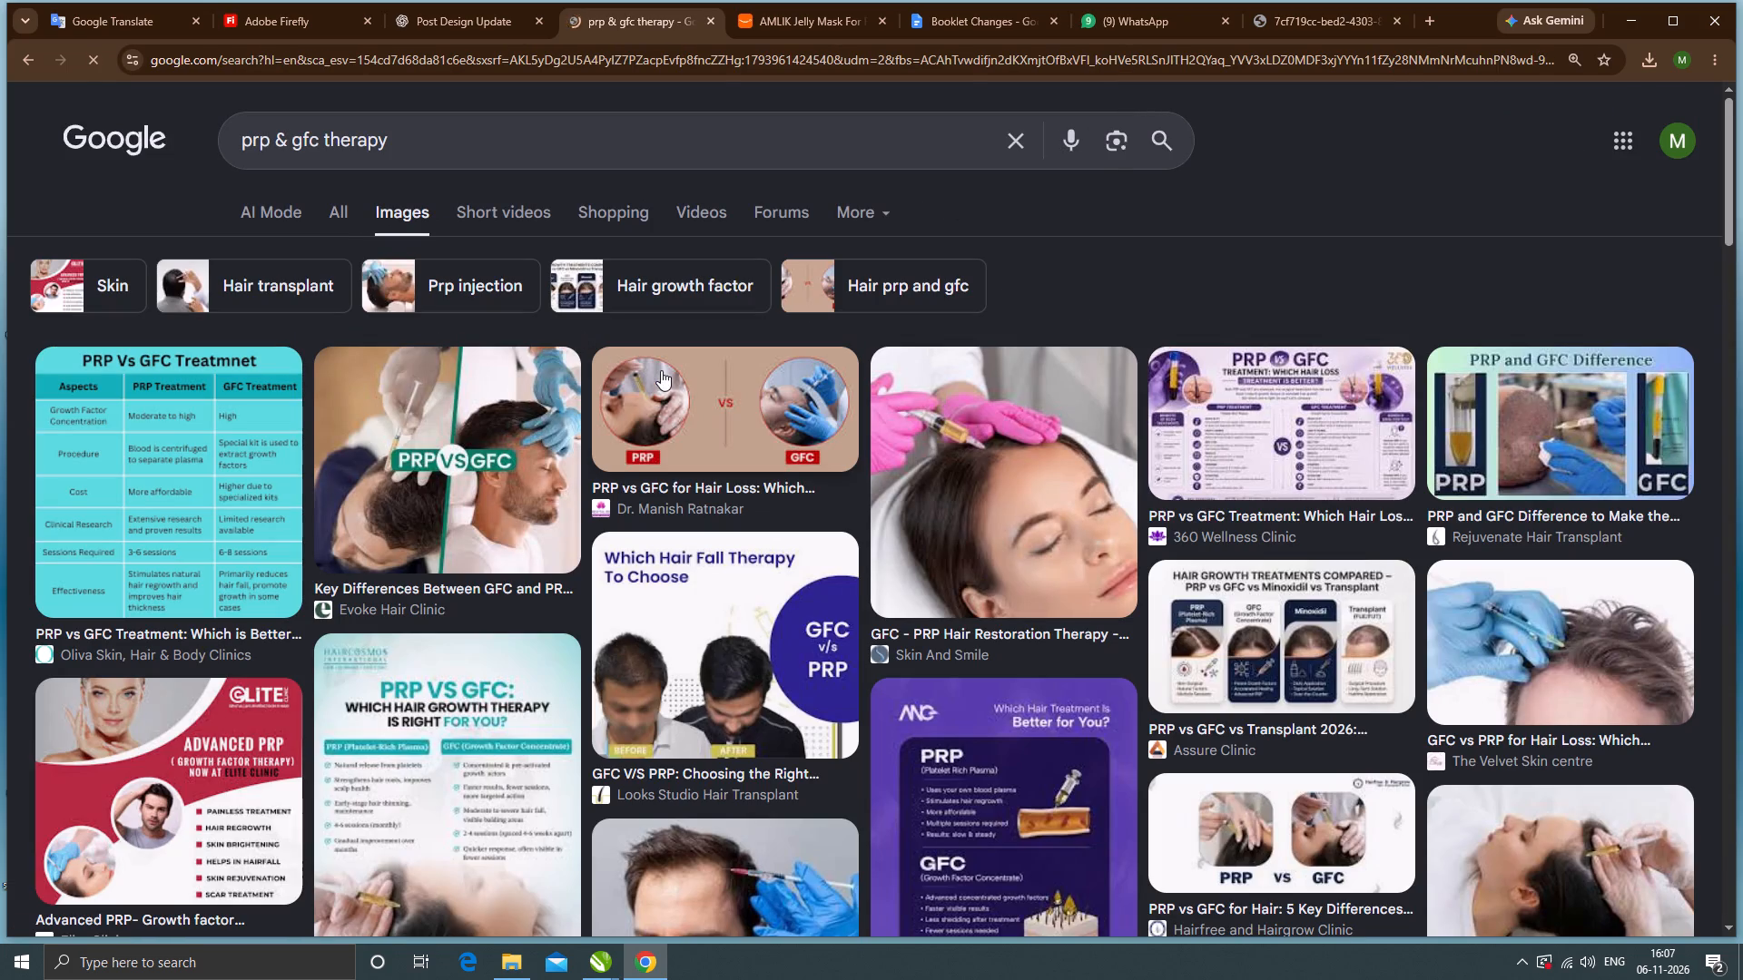
Preview several treatment photos and open Bodycraft's image of a reclining woman receiving a scalp injection in a new tab.
left_click(1592, 673)
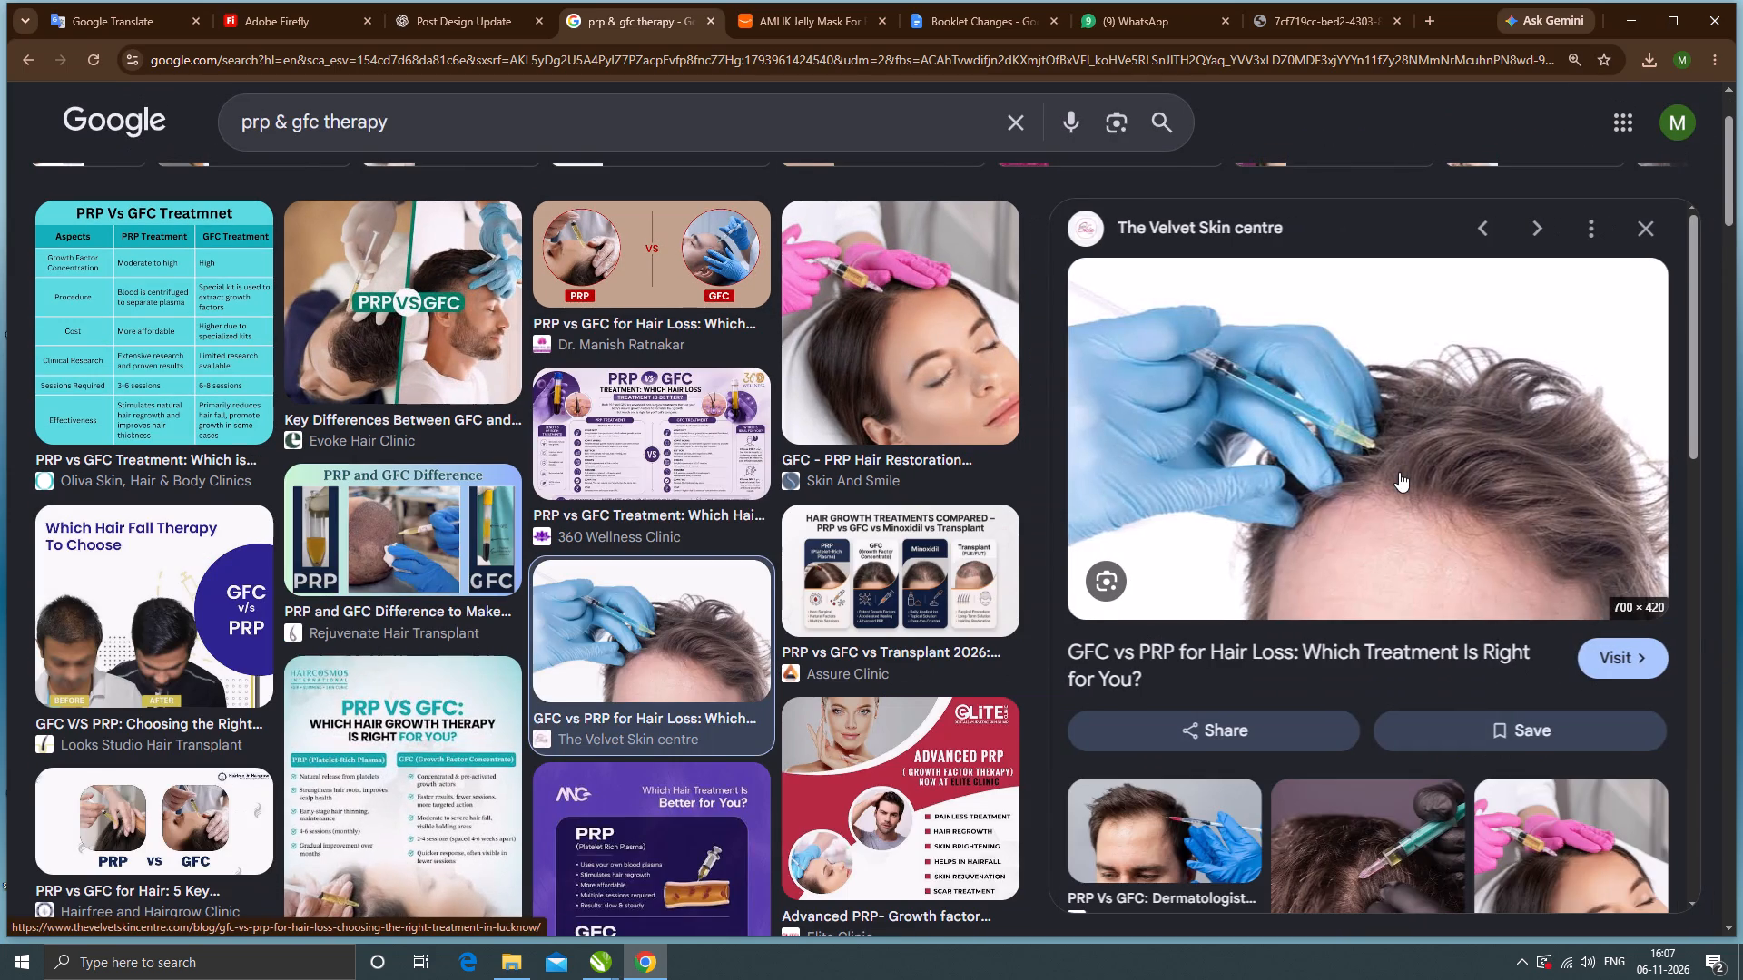
left_click(944, 341)
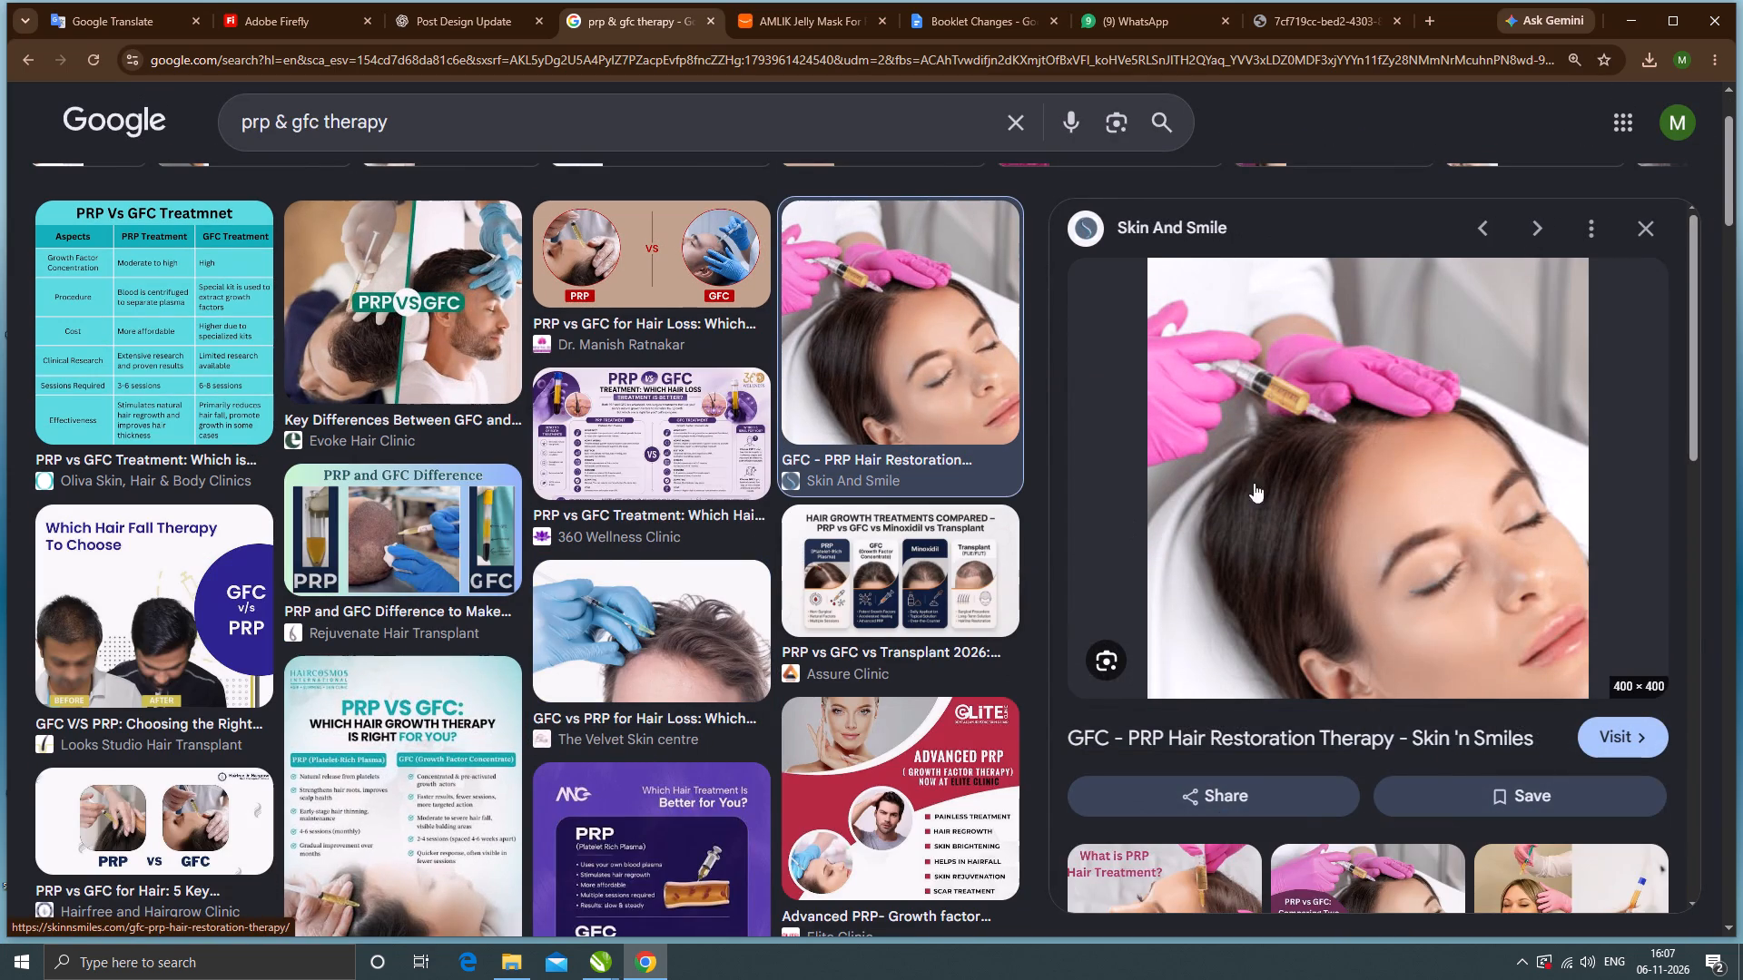
scroll(557, 470, "down", 4)
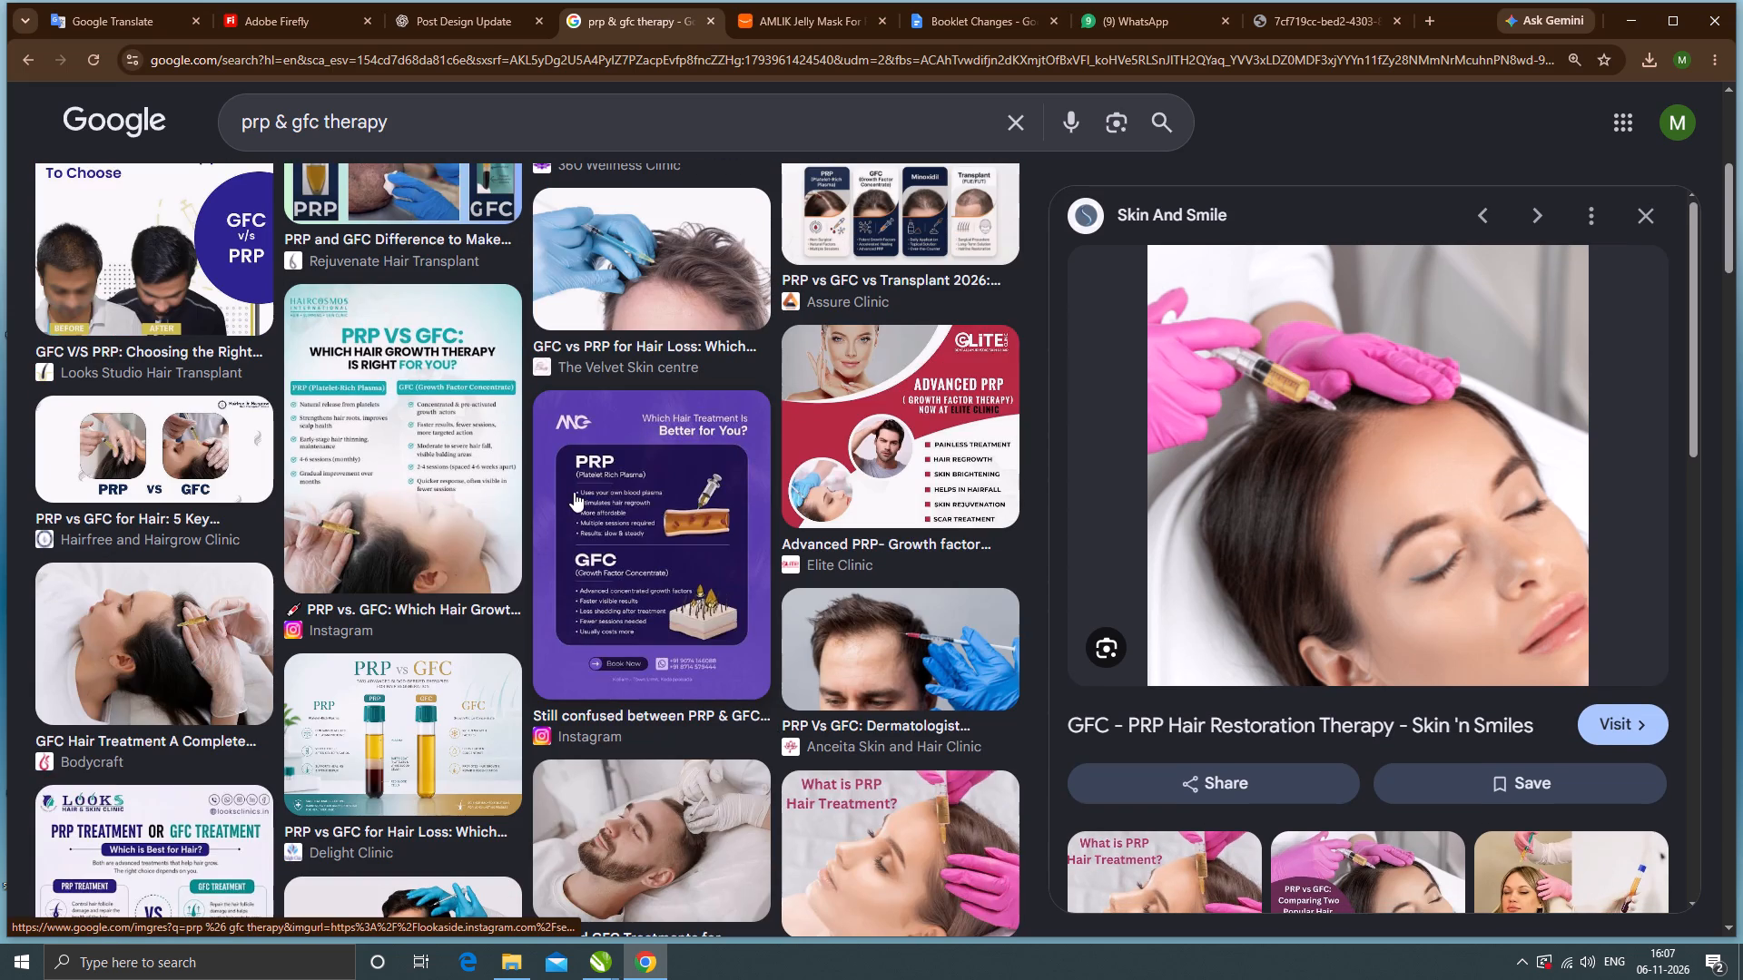
left_click(143, 645)
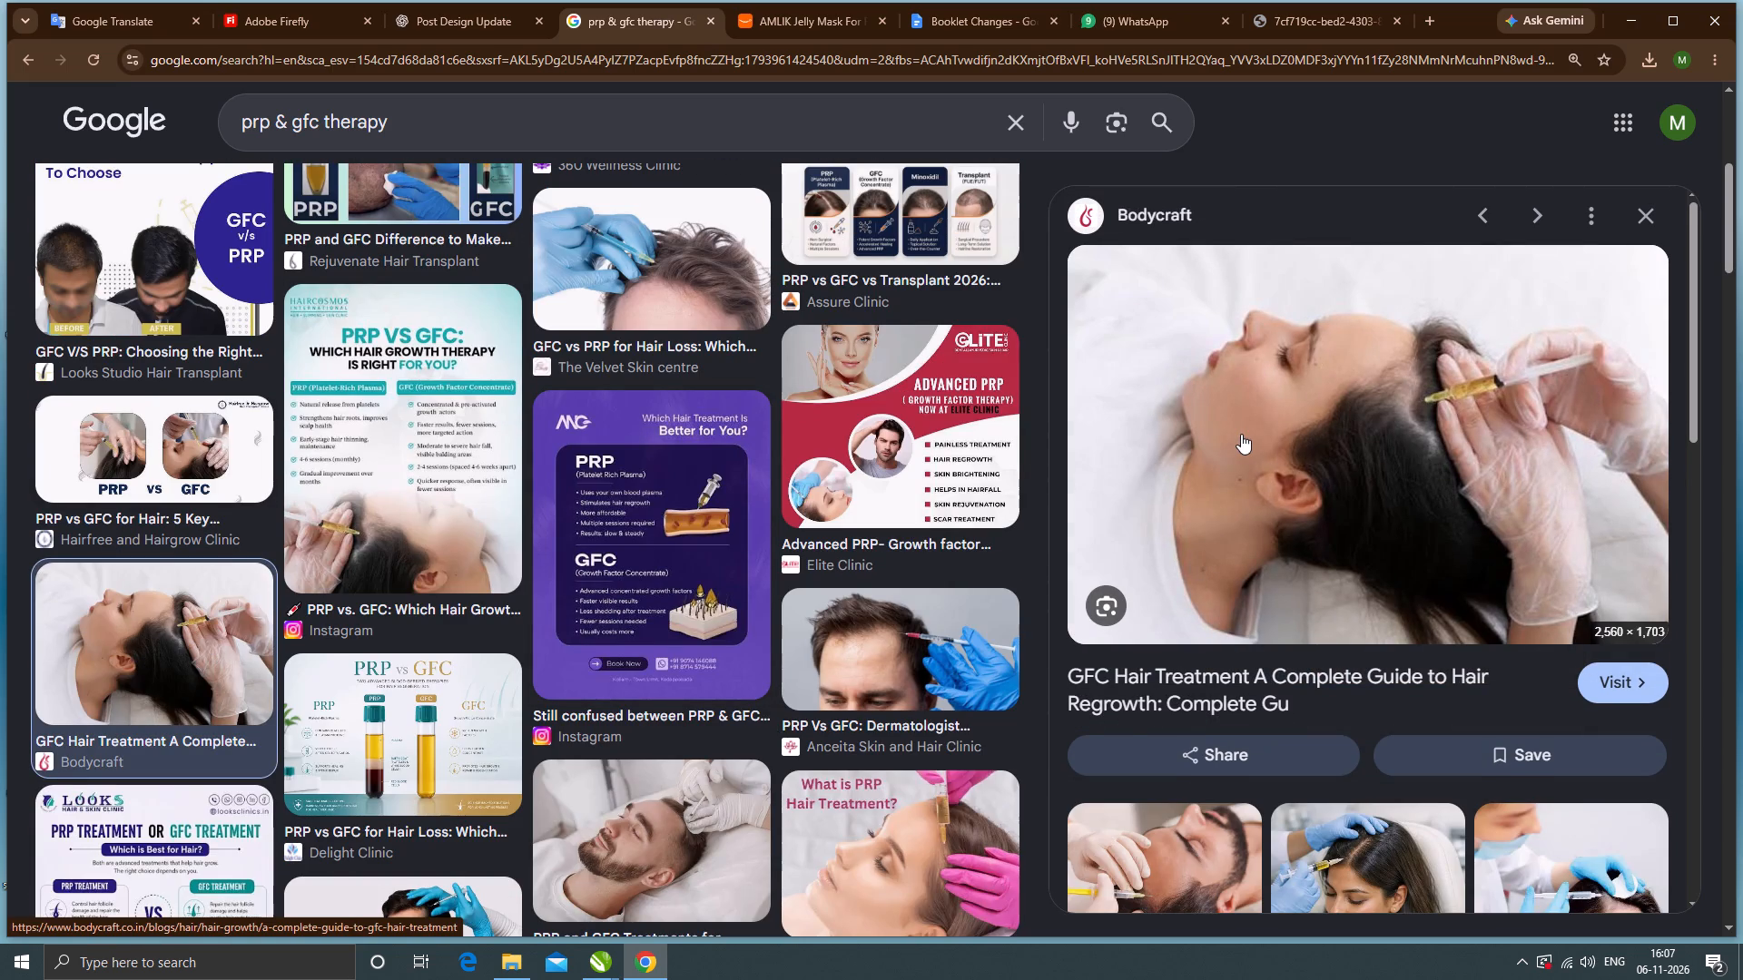
right_click(1241, 433)
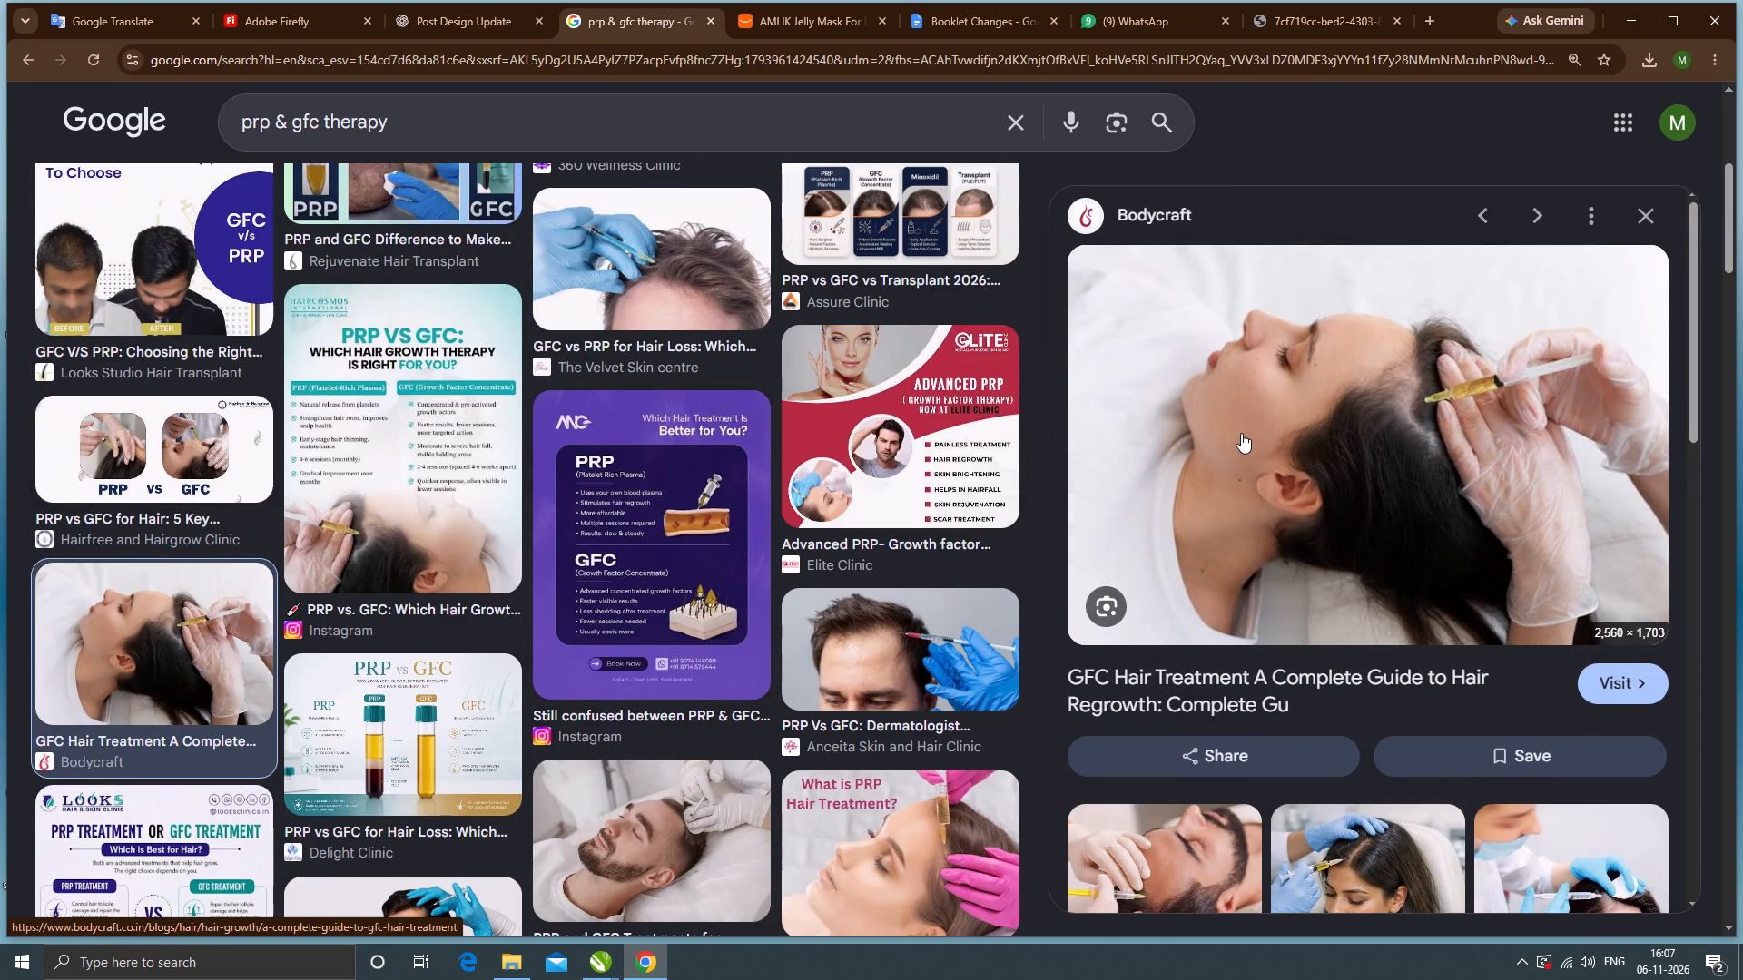
left_click(1301, 668)
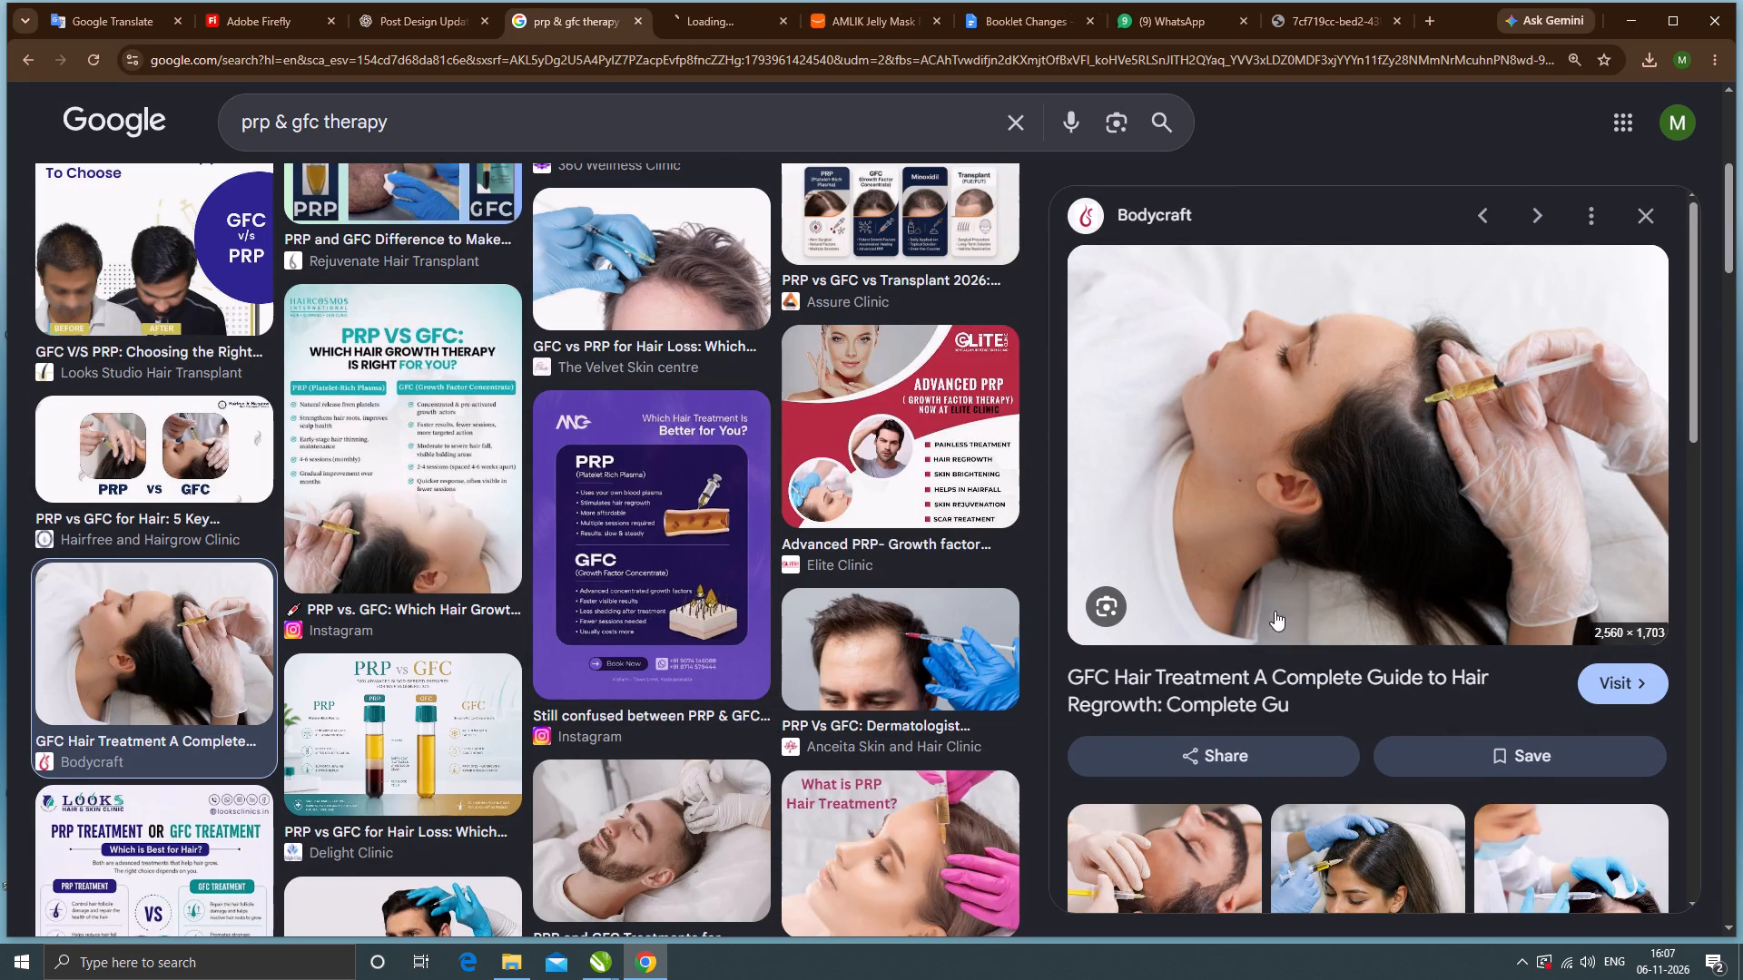
Browse further treatment photos and open Panache Aesthetics' image of a man receiving a hairline injection in a new tab.
scroll(1308, 616, "down", 2)
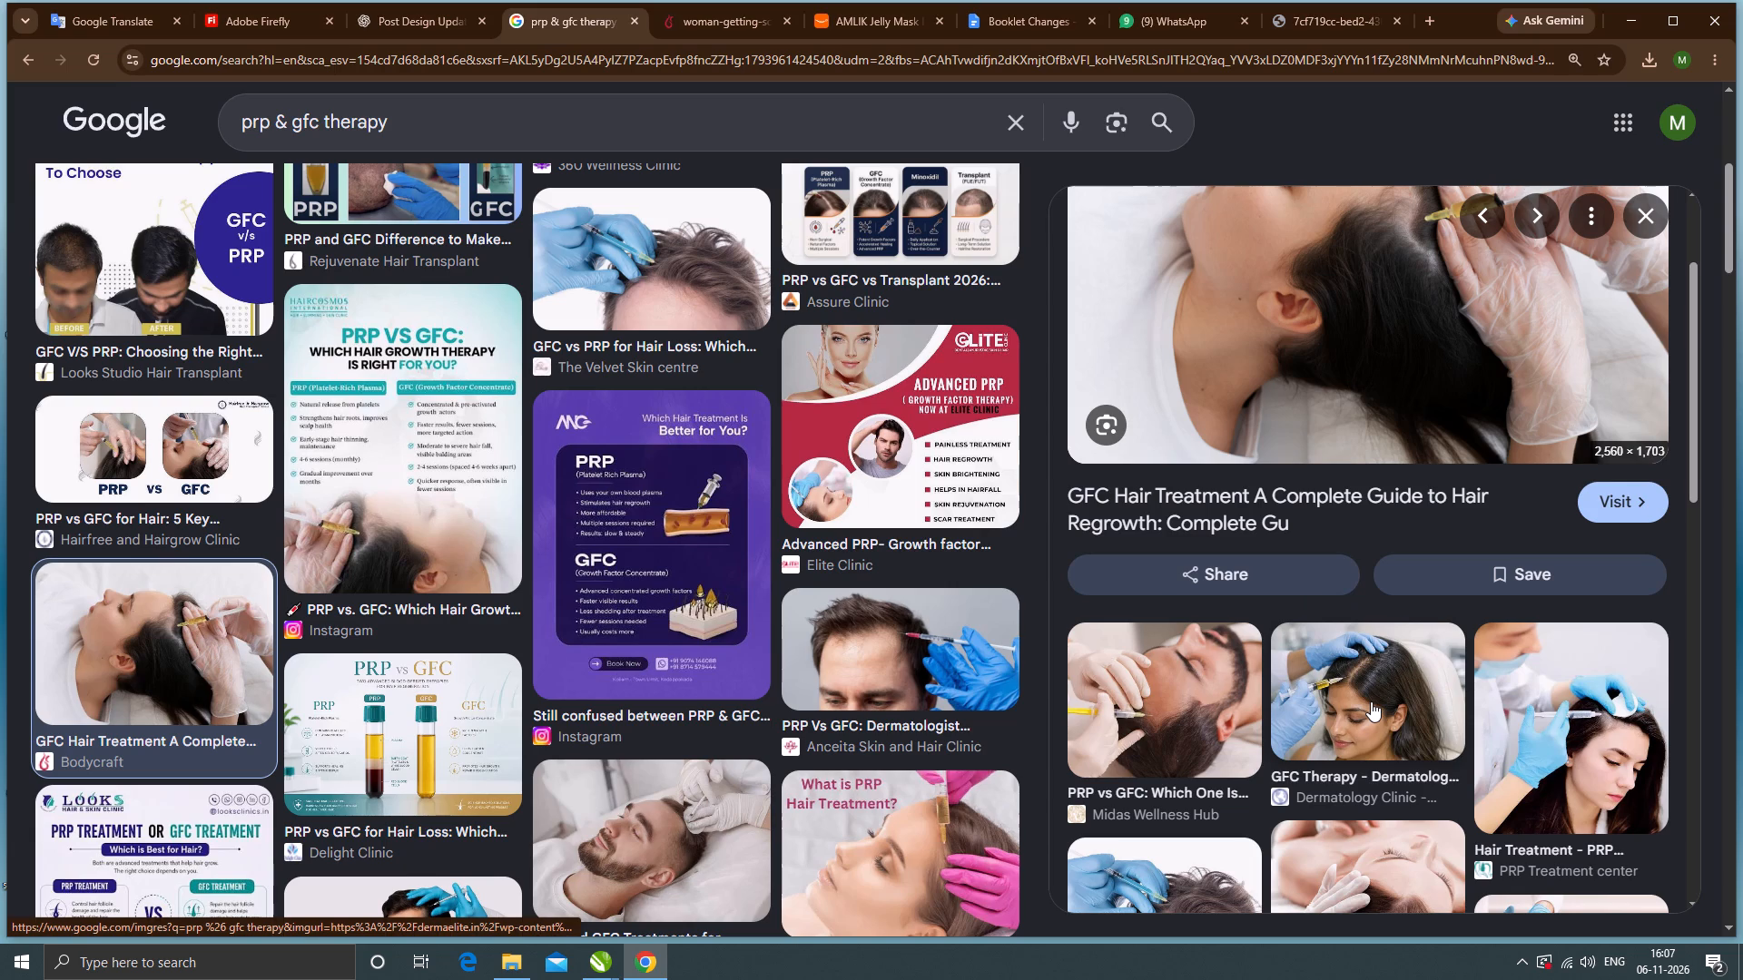
left_click(1589, 770)
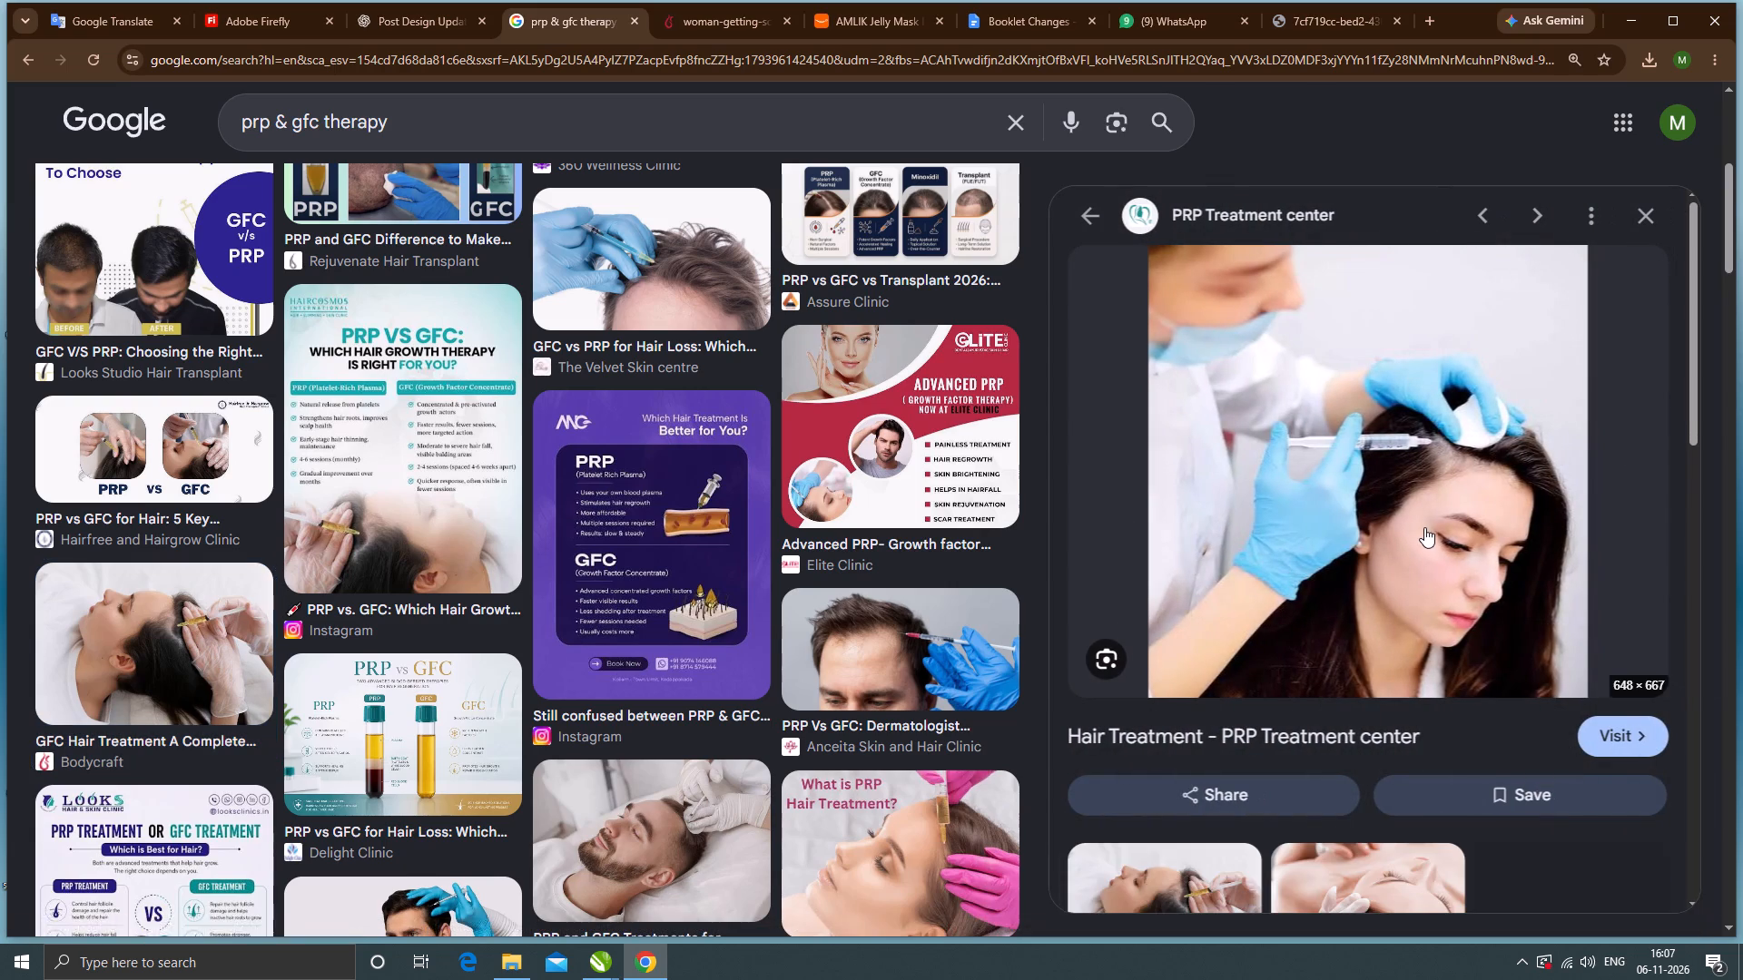
left_click(1643, 215)
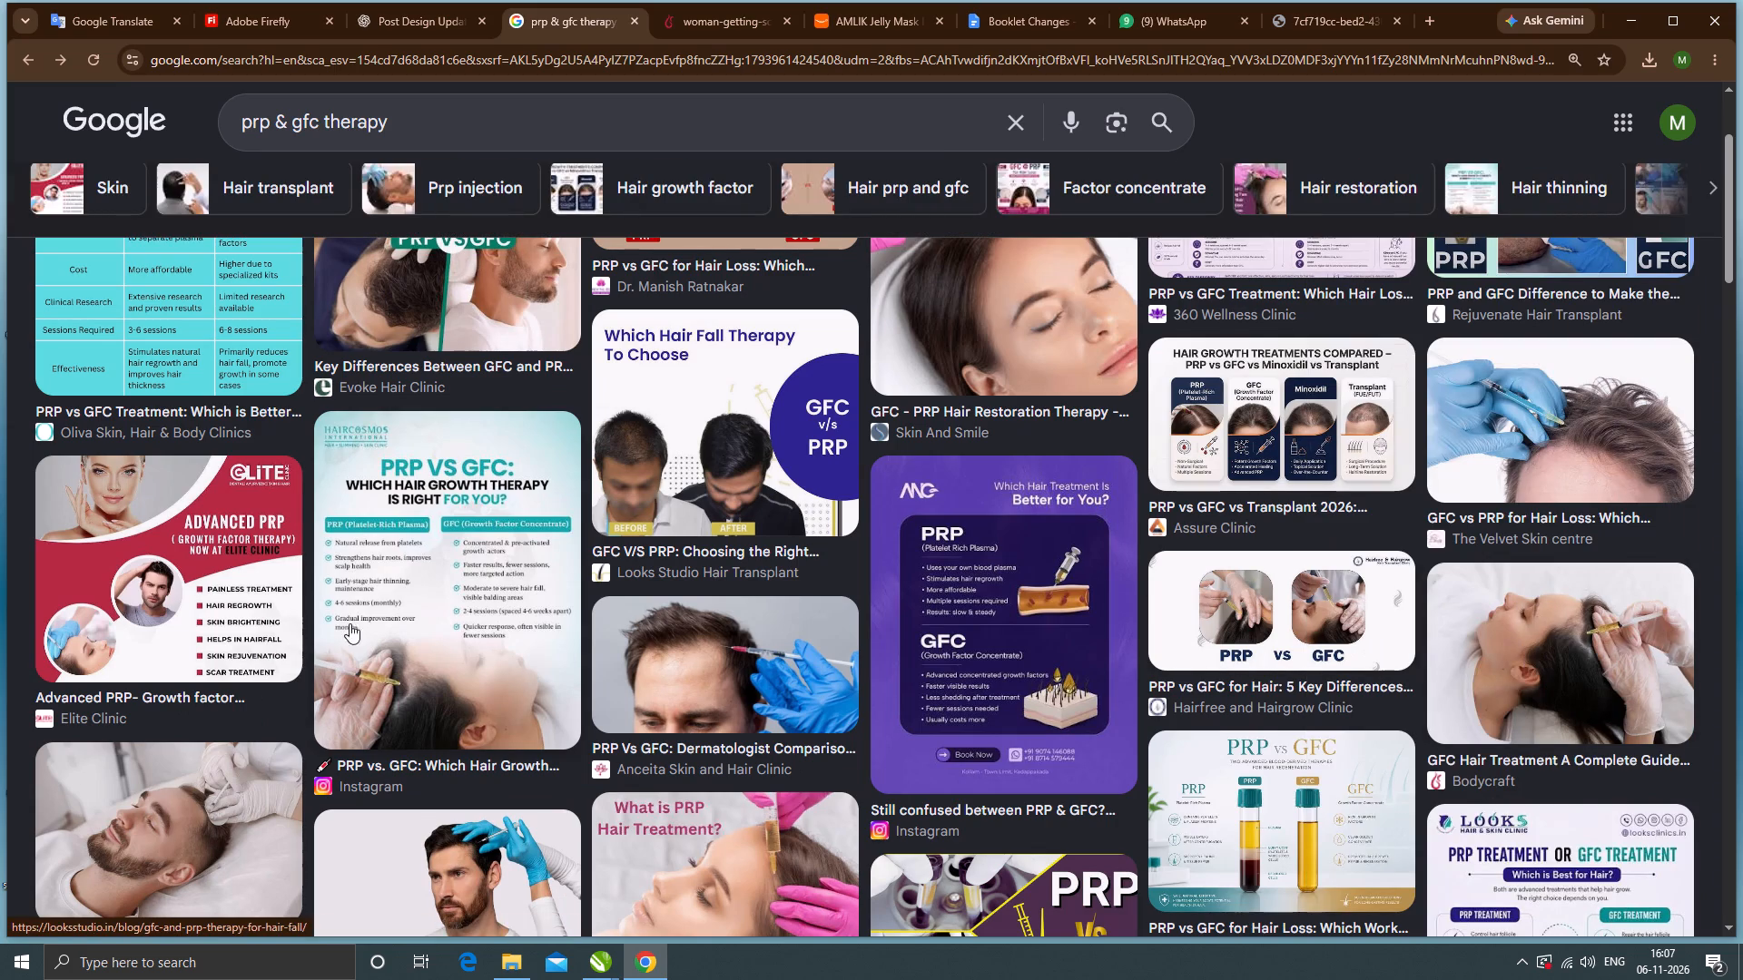
scroll(734, 693, "down", 1)
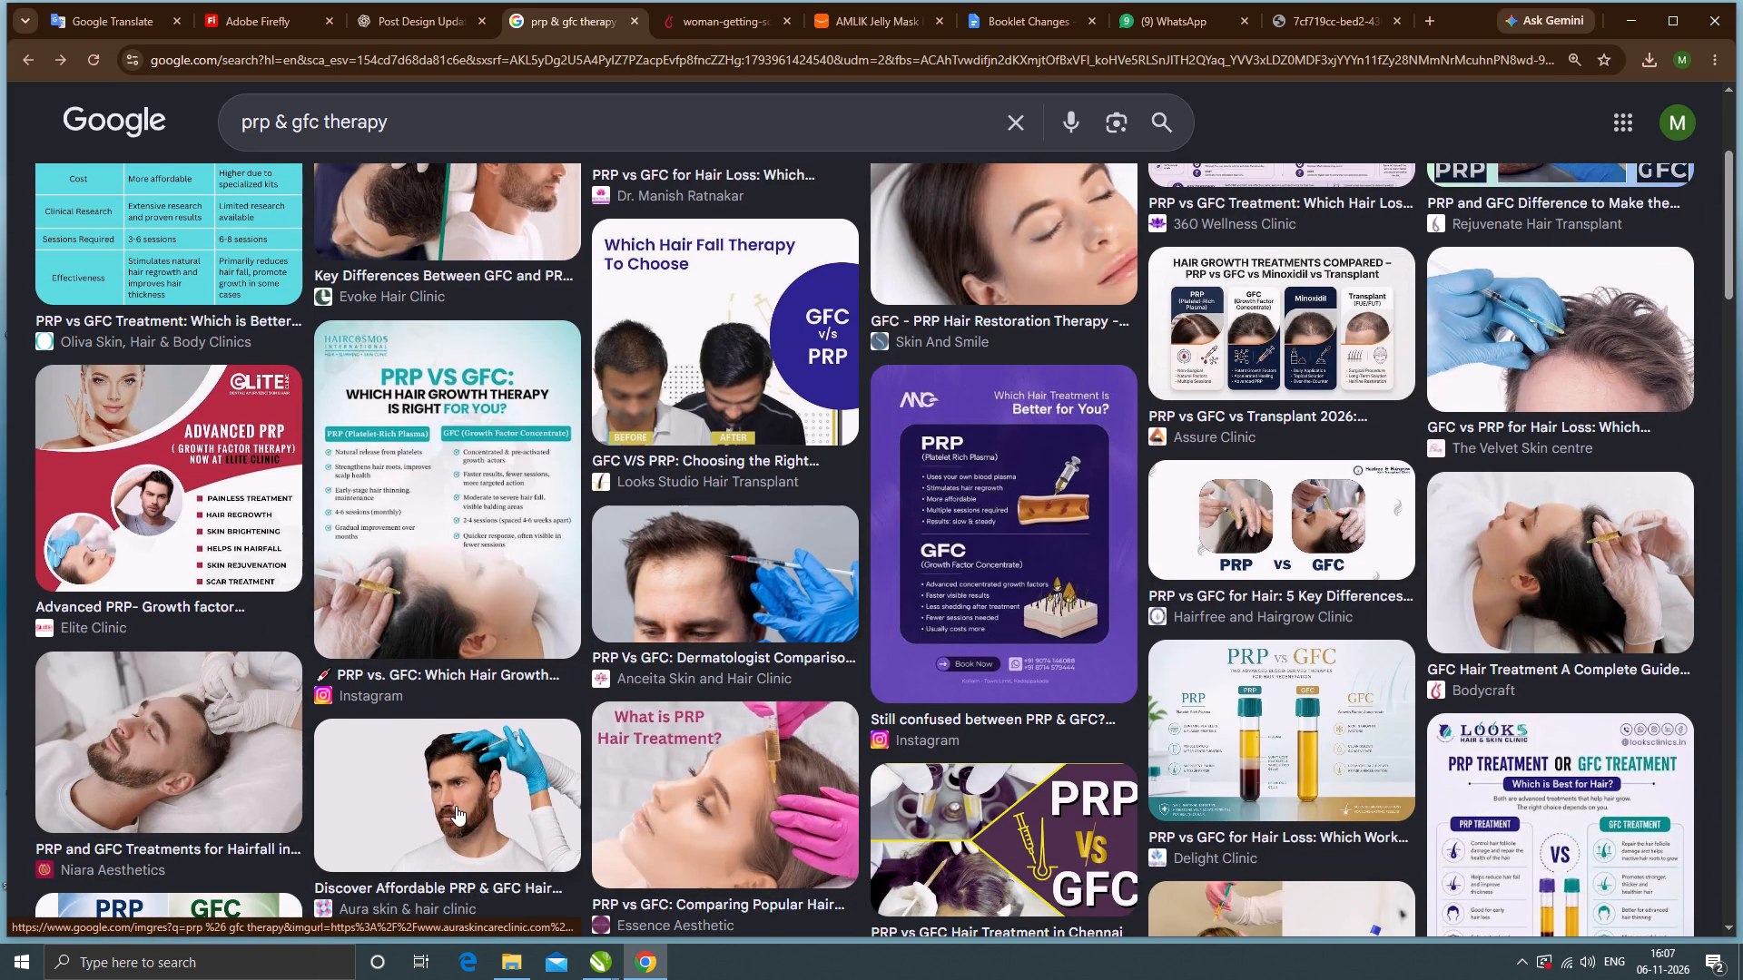
left_click(456, 806)
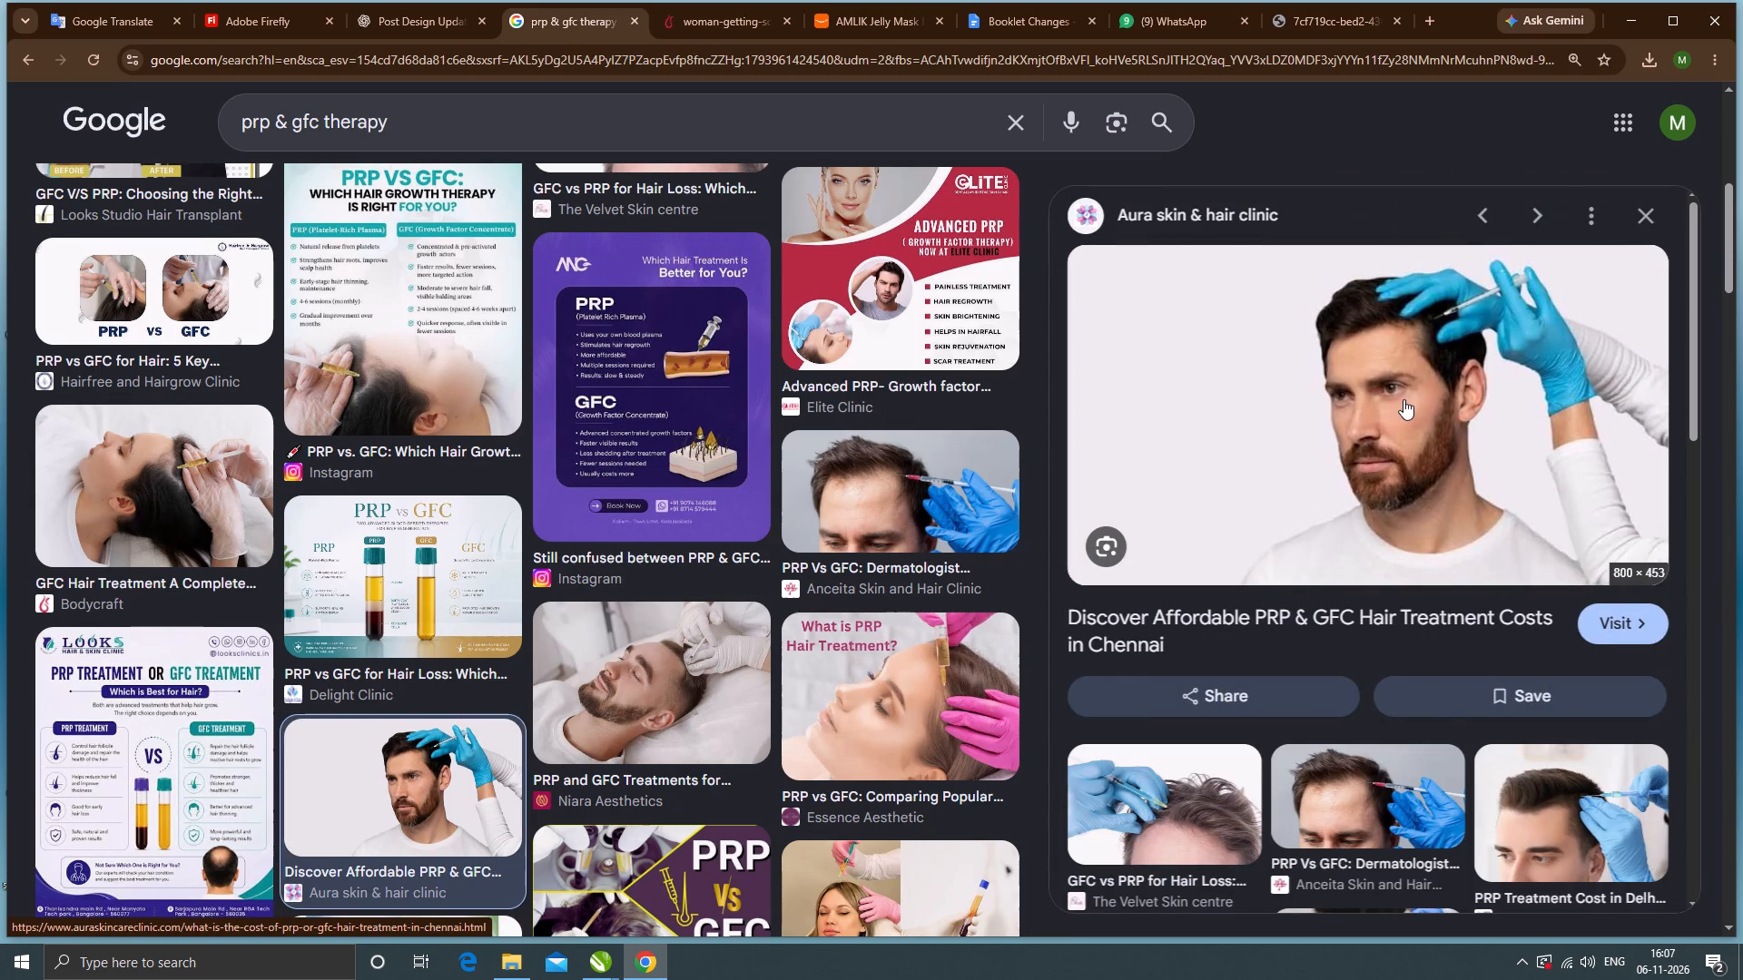
scroll(549, 695, "down", 3)
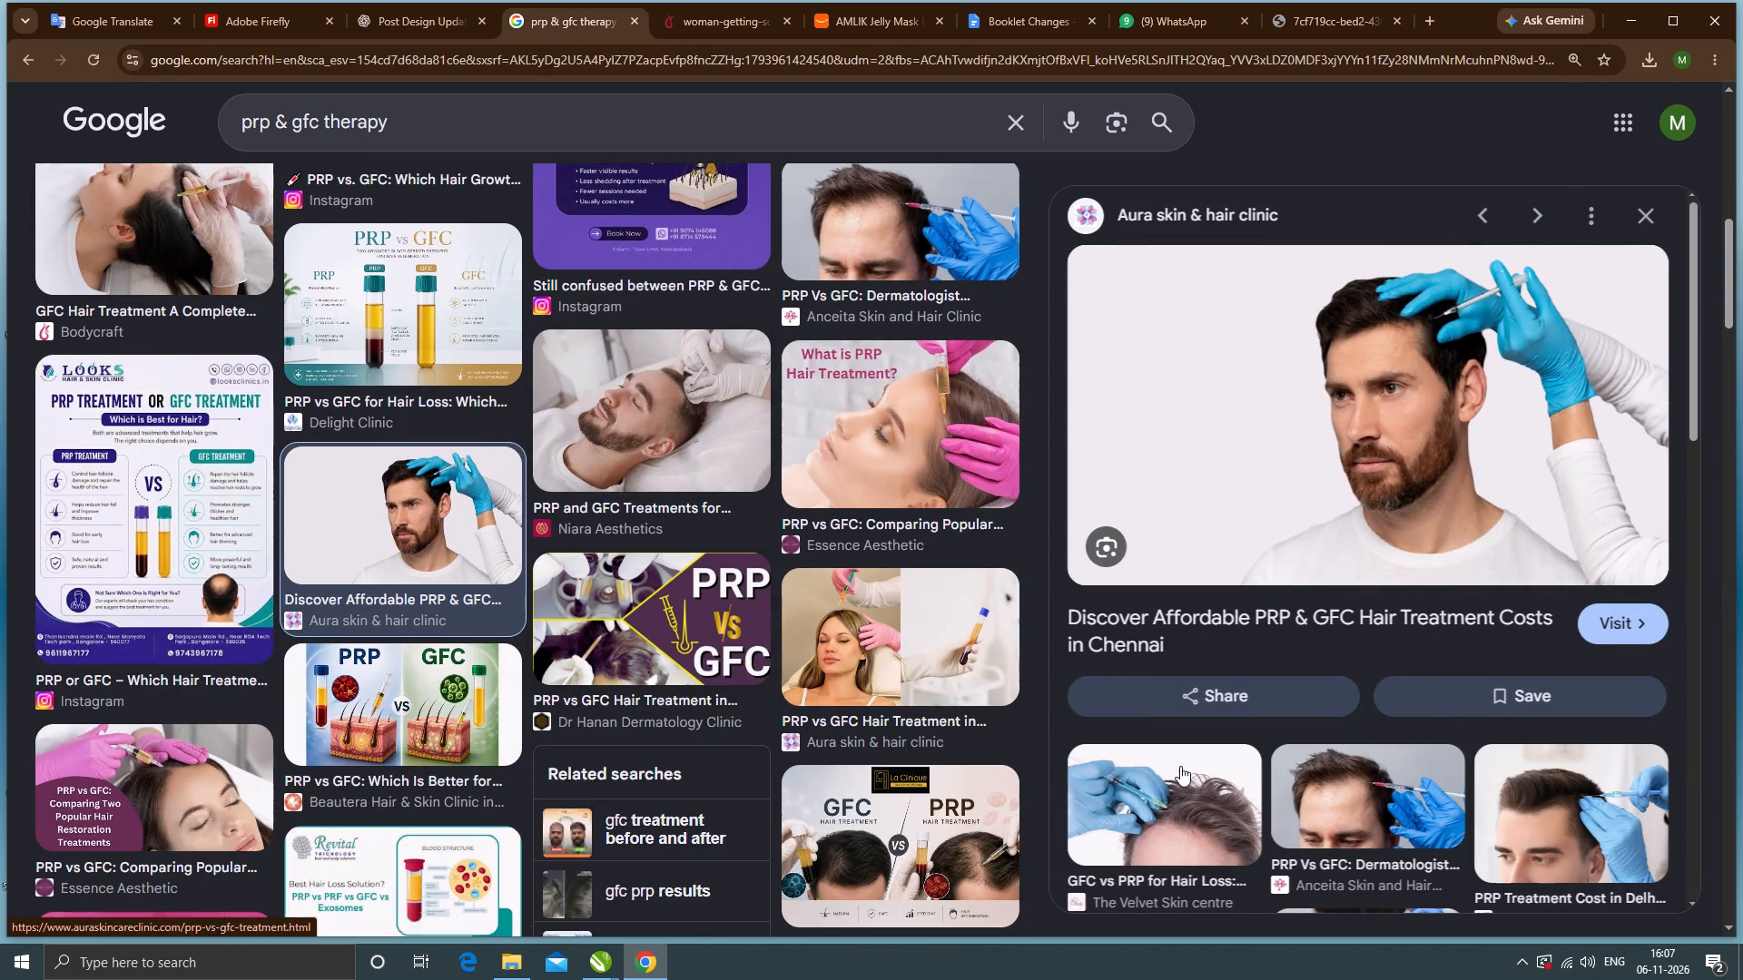
left_click(1535, 828)
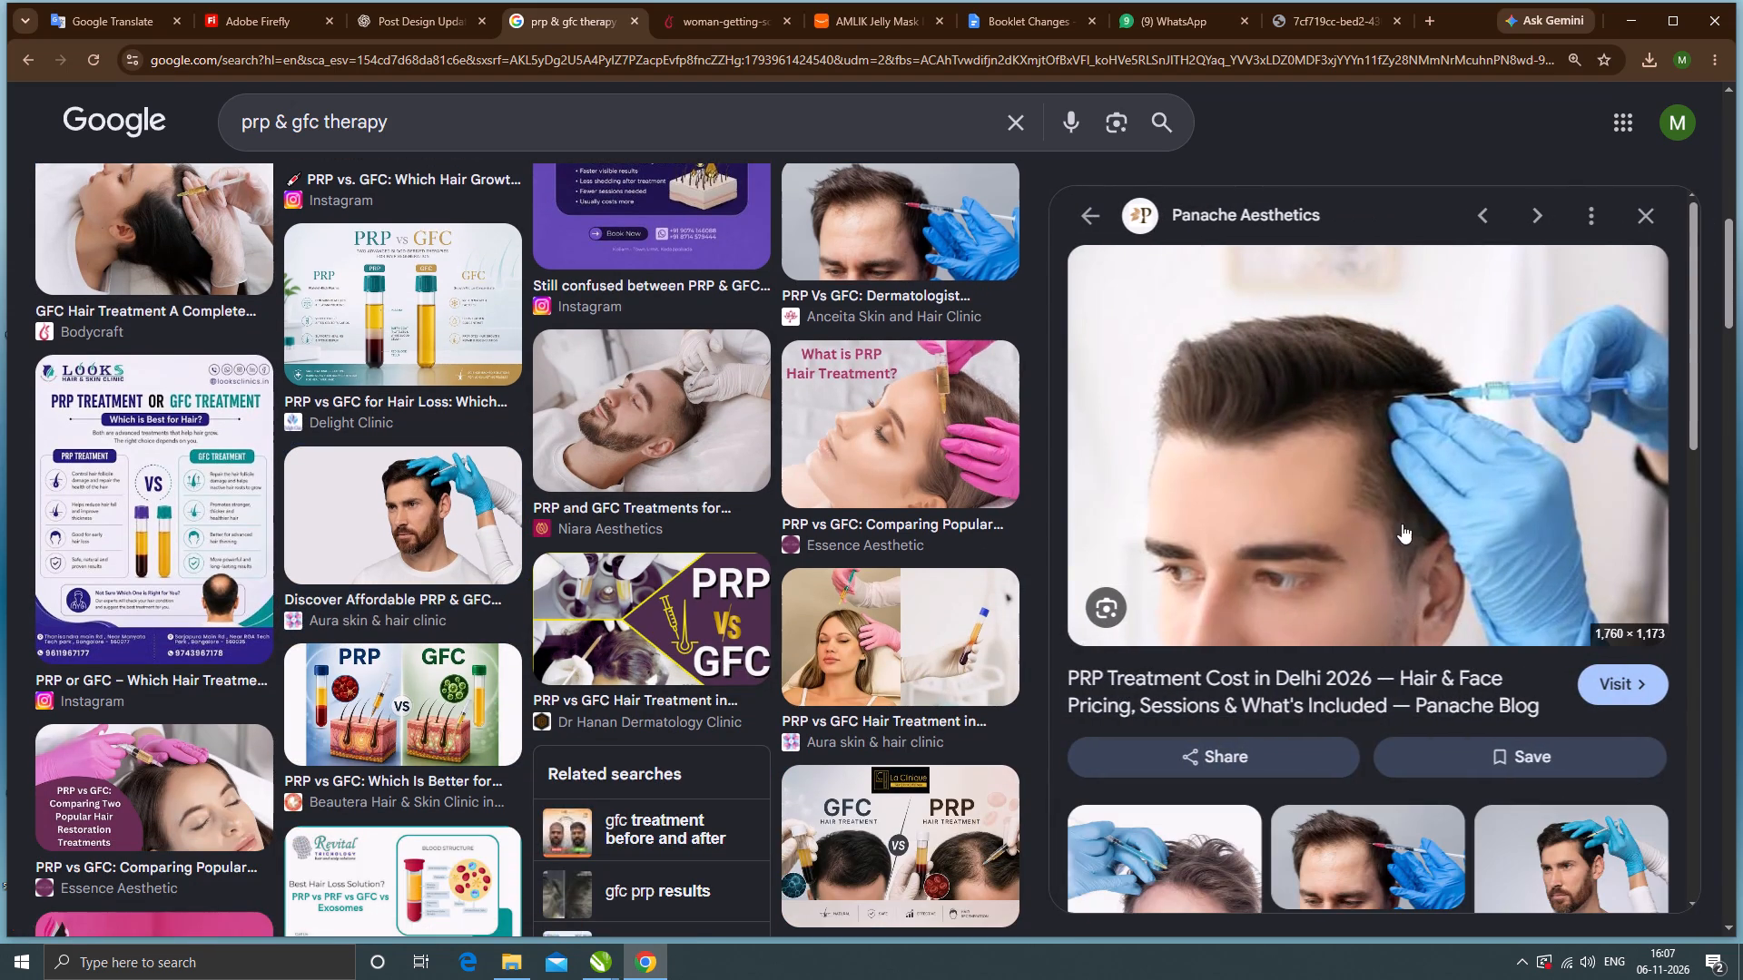
right_click(1296, 468)
left_click(1373, 702)
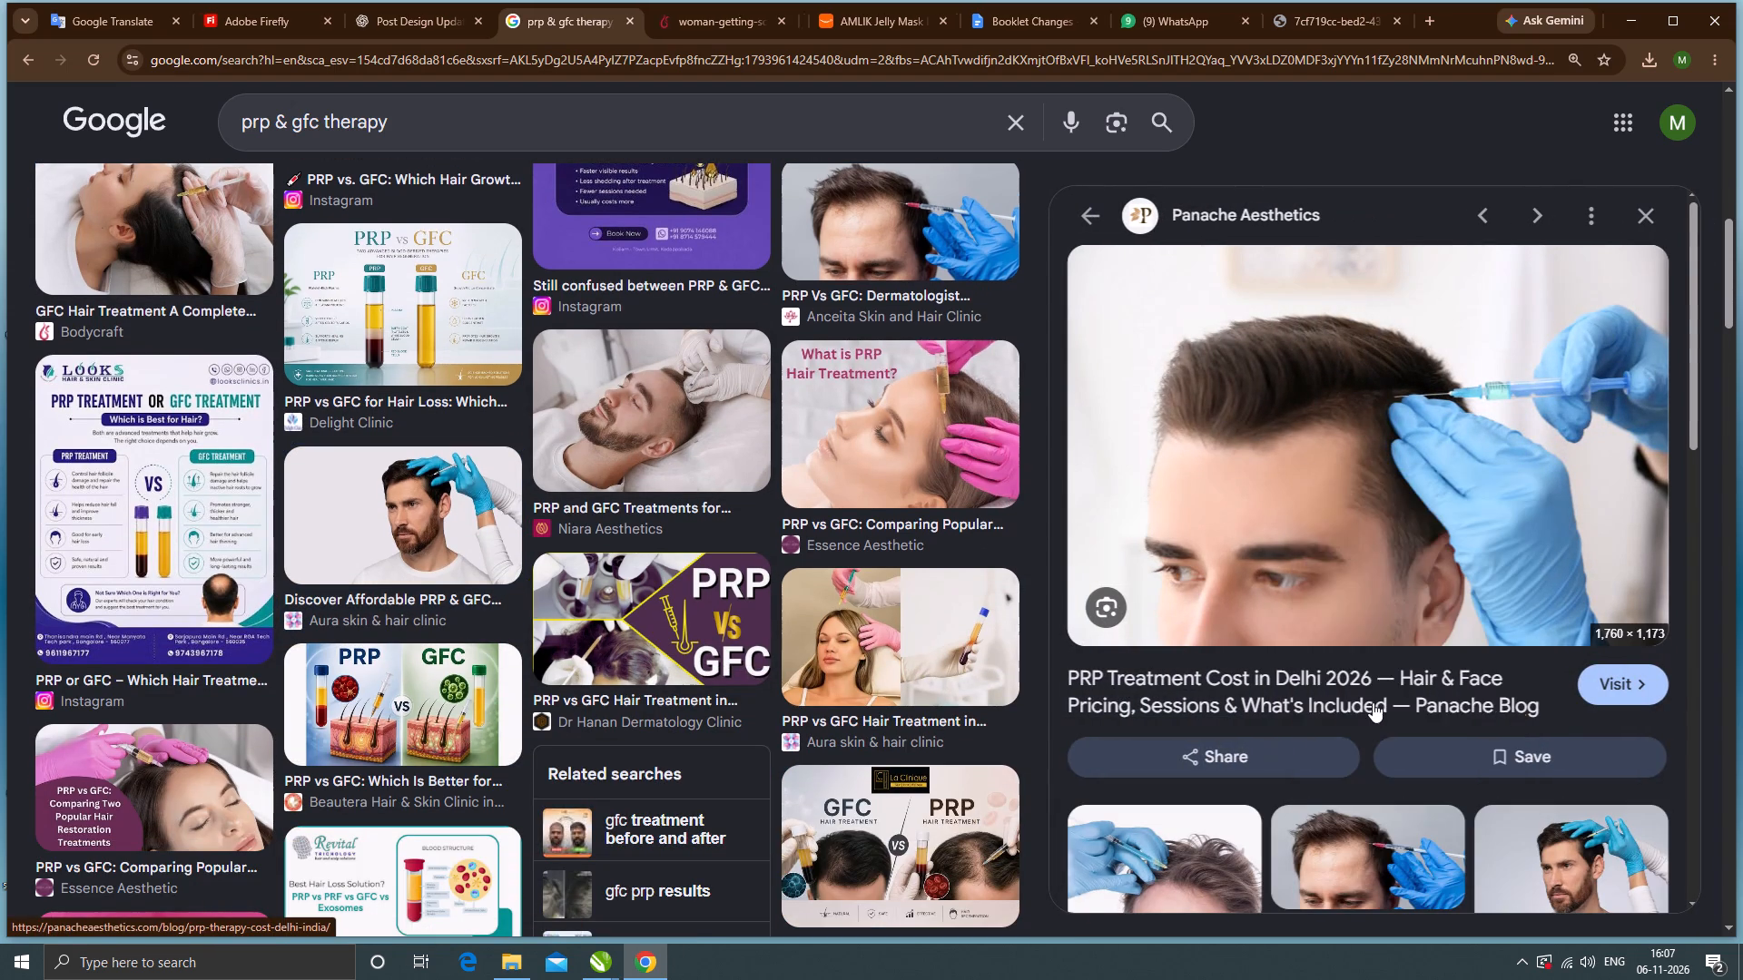
Look through more "prp & gfc therapy" image results, including La Clinique's and Panache Aesthetics', for another suitable treatment photo.
scroll(1403, 750, "down", 7)
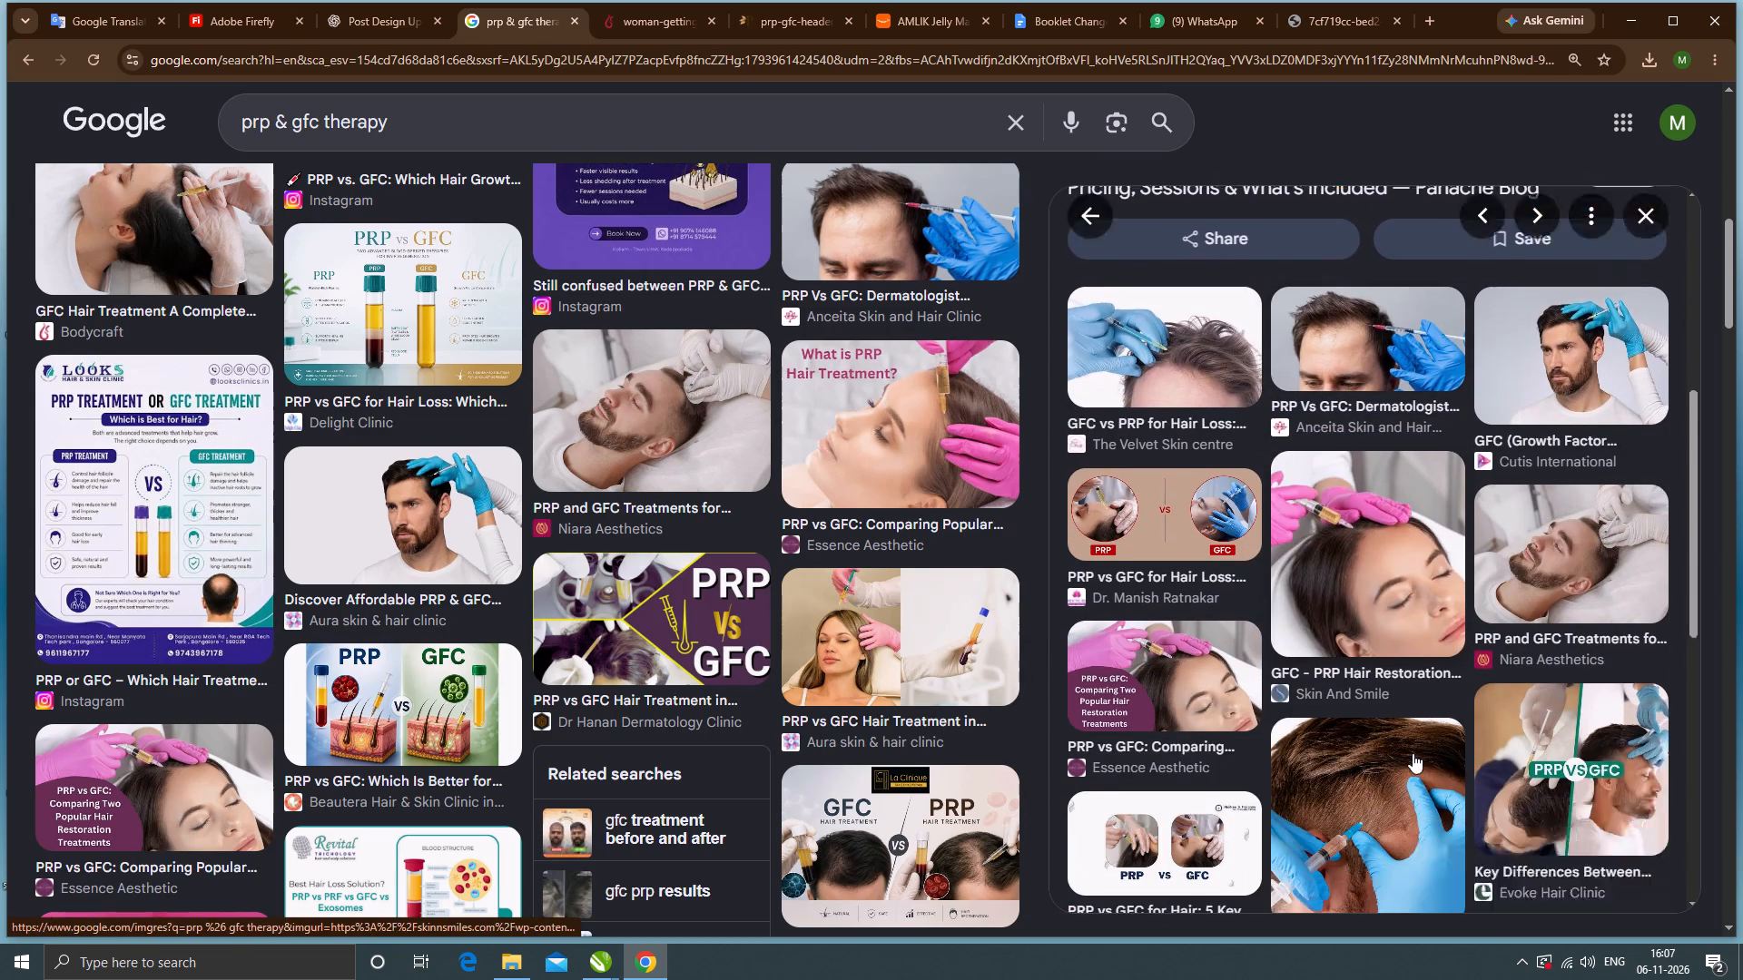
scroll(1413, 753, "down", 1)
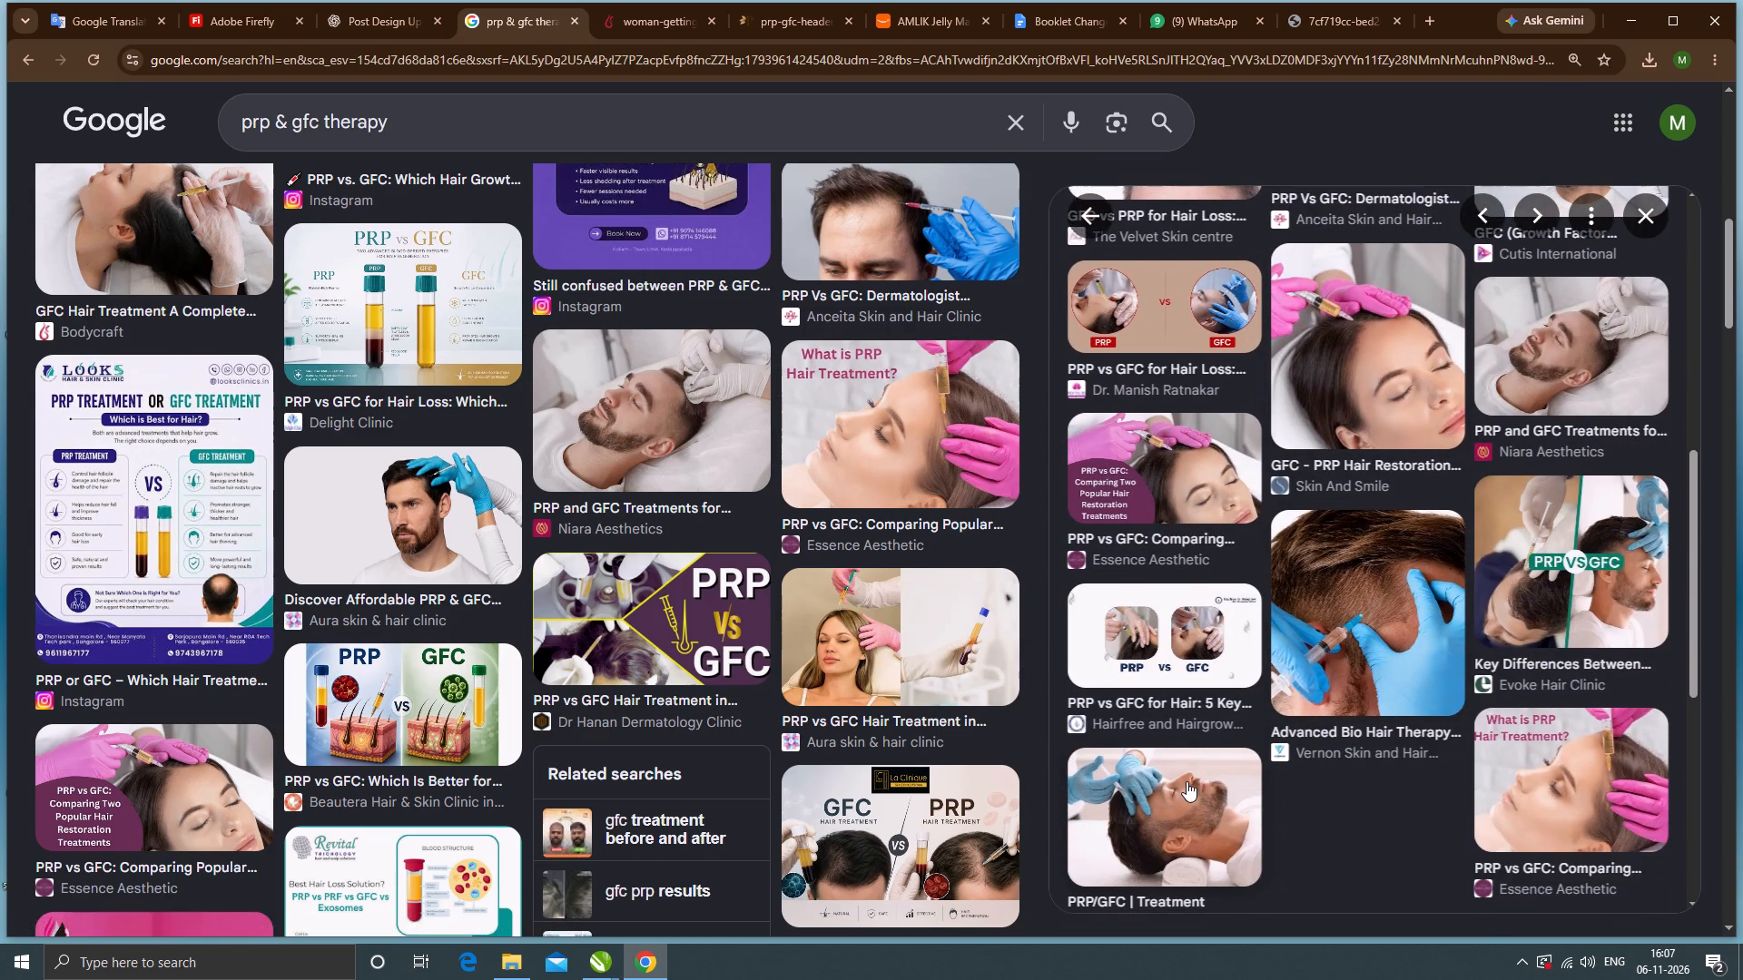
scroll(1187, 782, "down", 2)
scroll(227, 729, "down", 3)
scroll(663, 753, "down", 2)
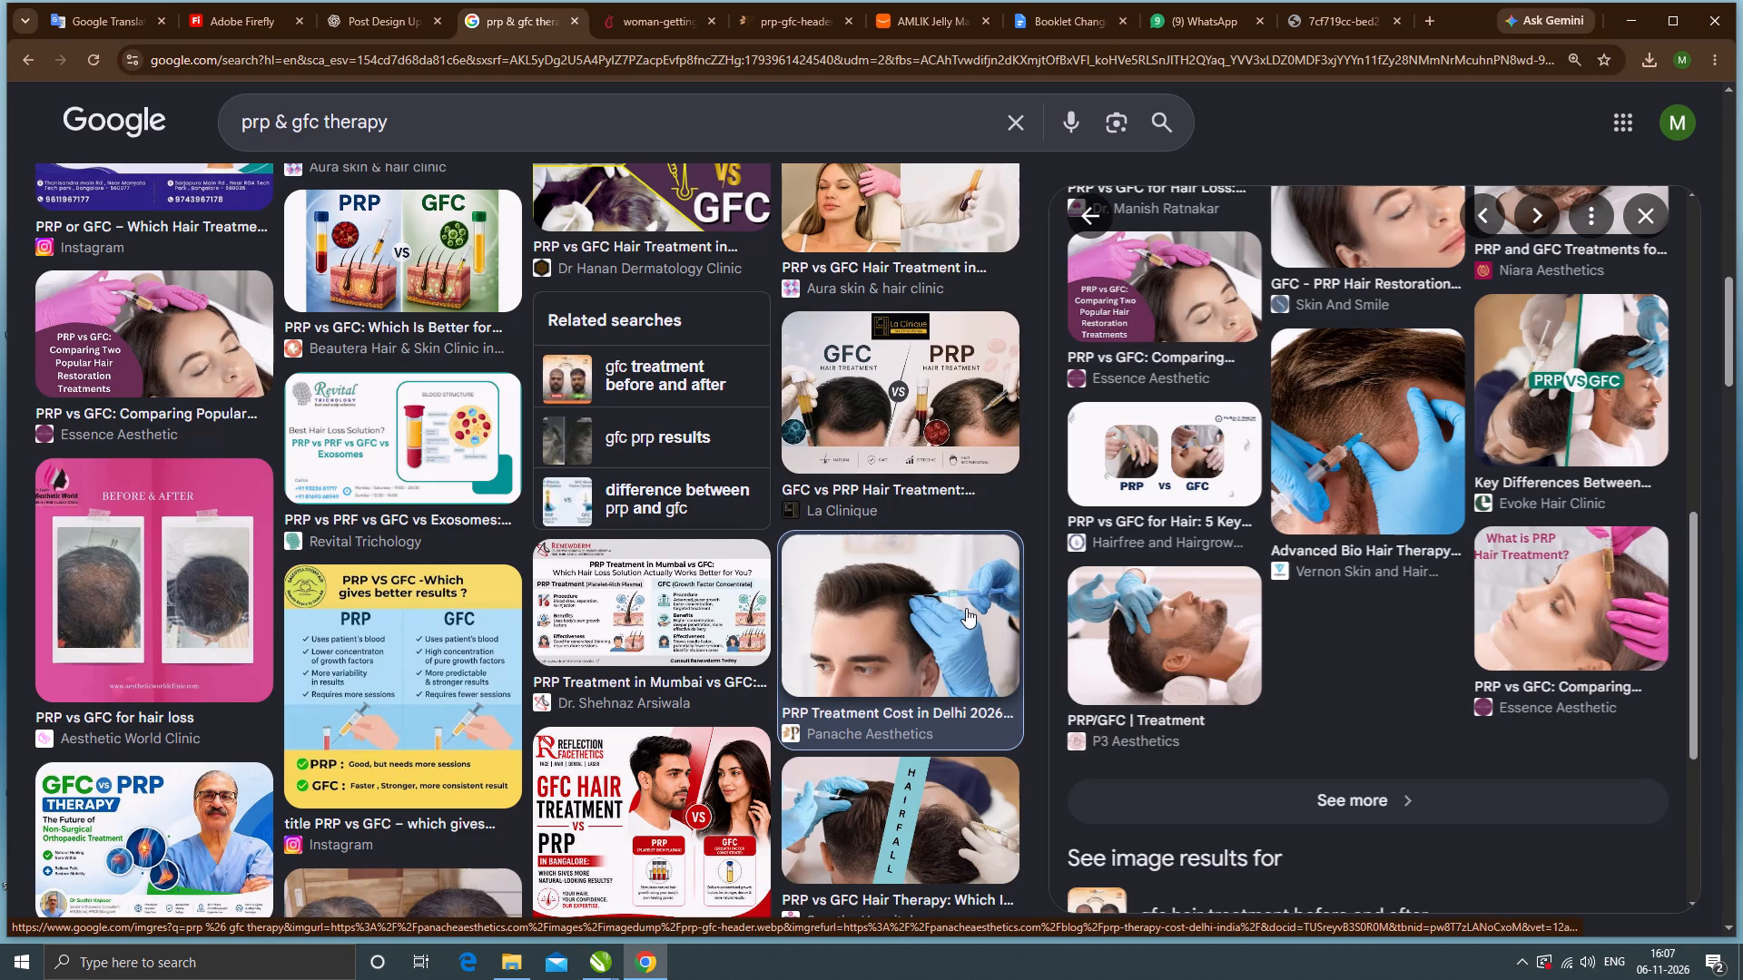
left_click(930, 414)
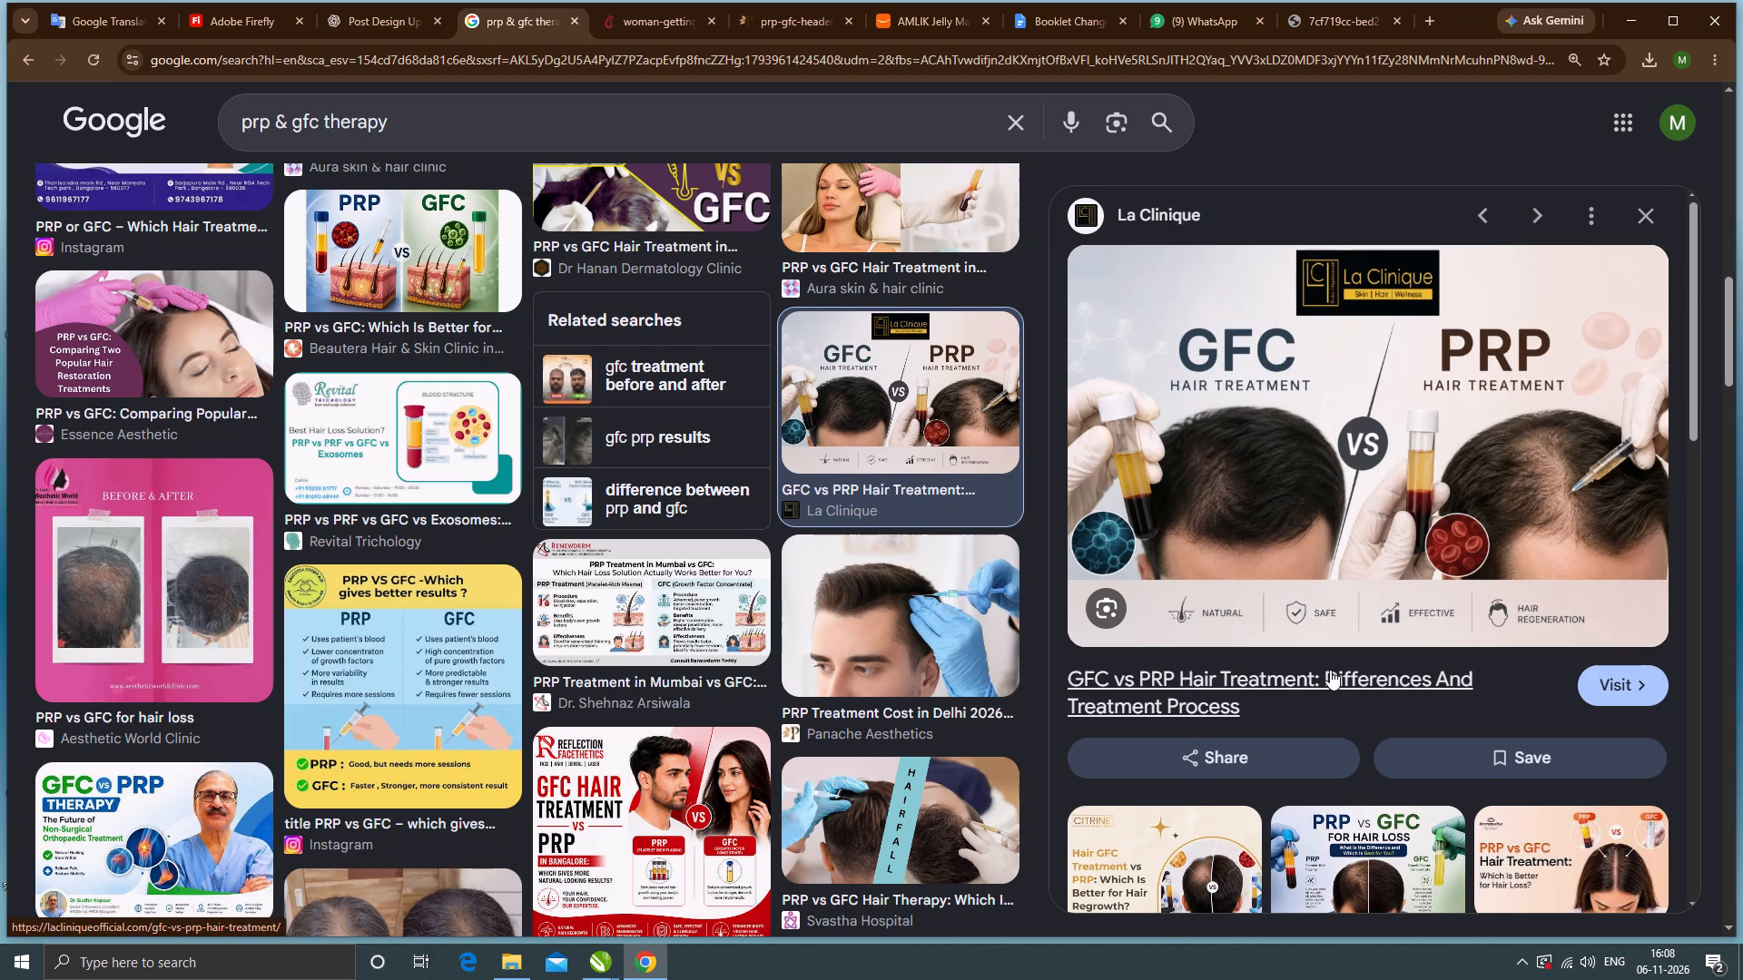
scroll(1330, 672, "down", 2)
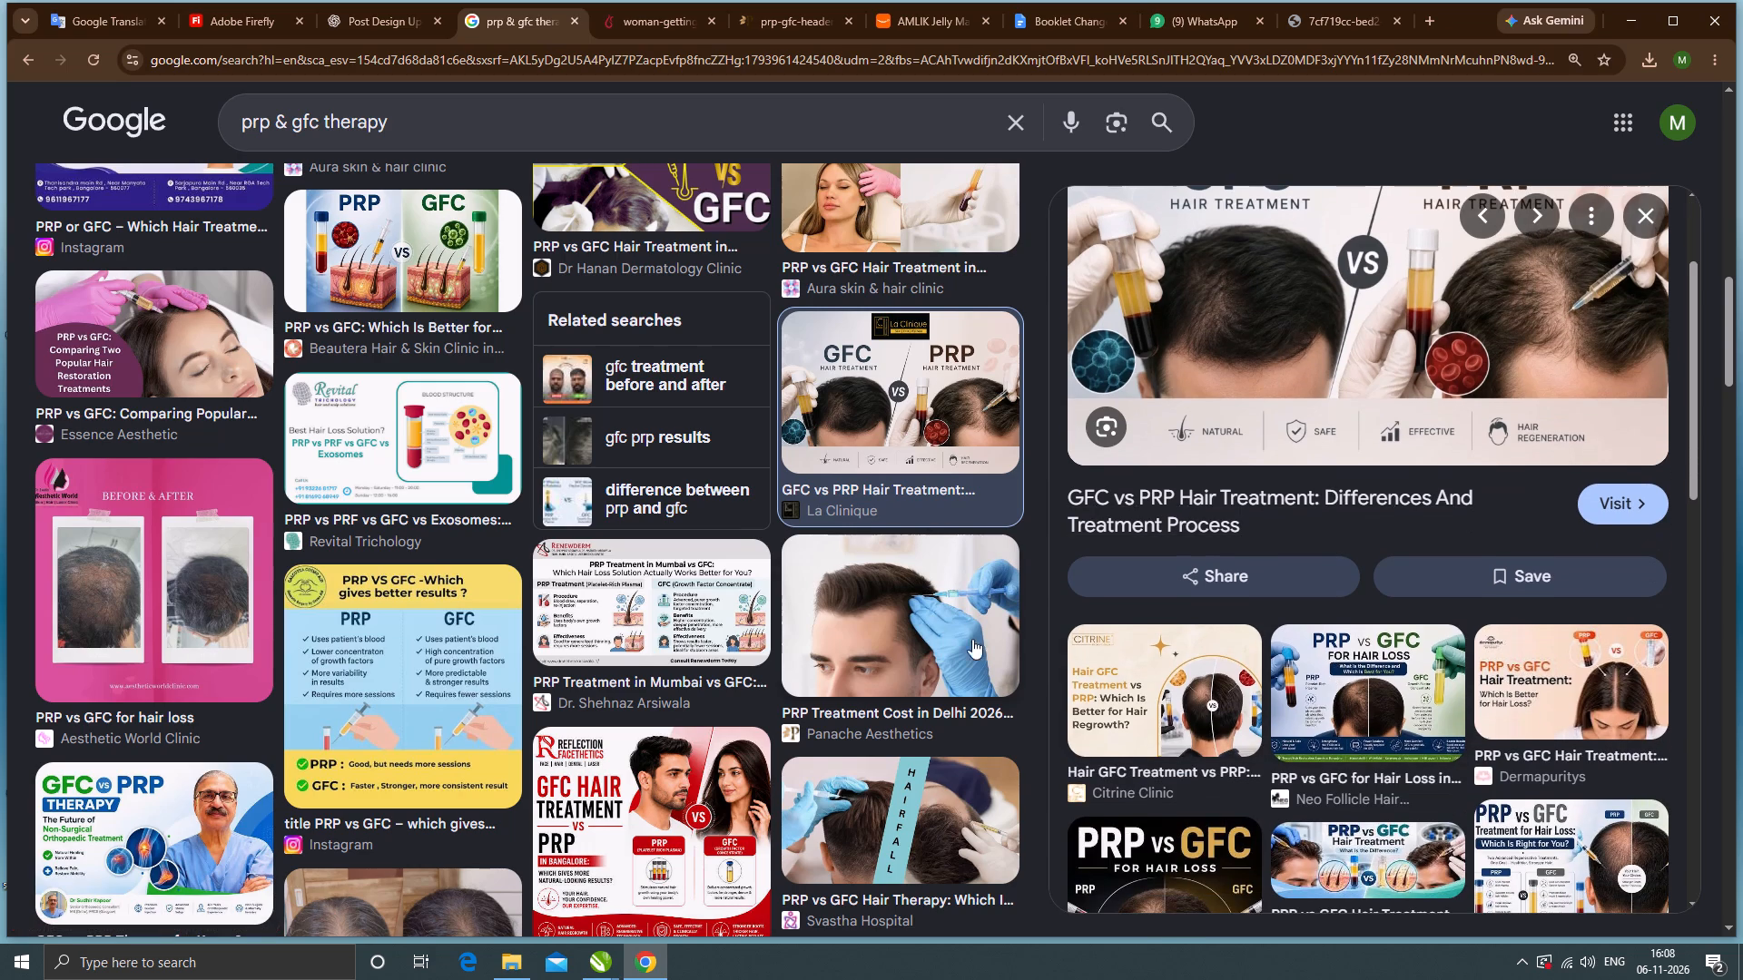
left_click(924, 616)
scroll(263, 706, "down", 2)
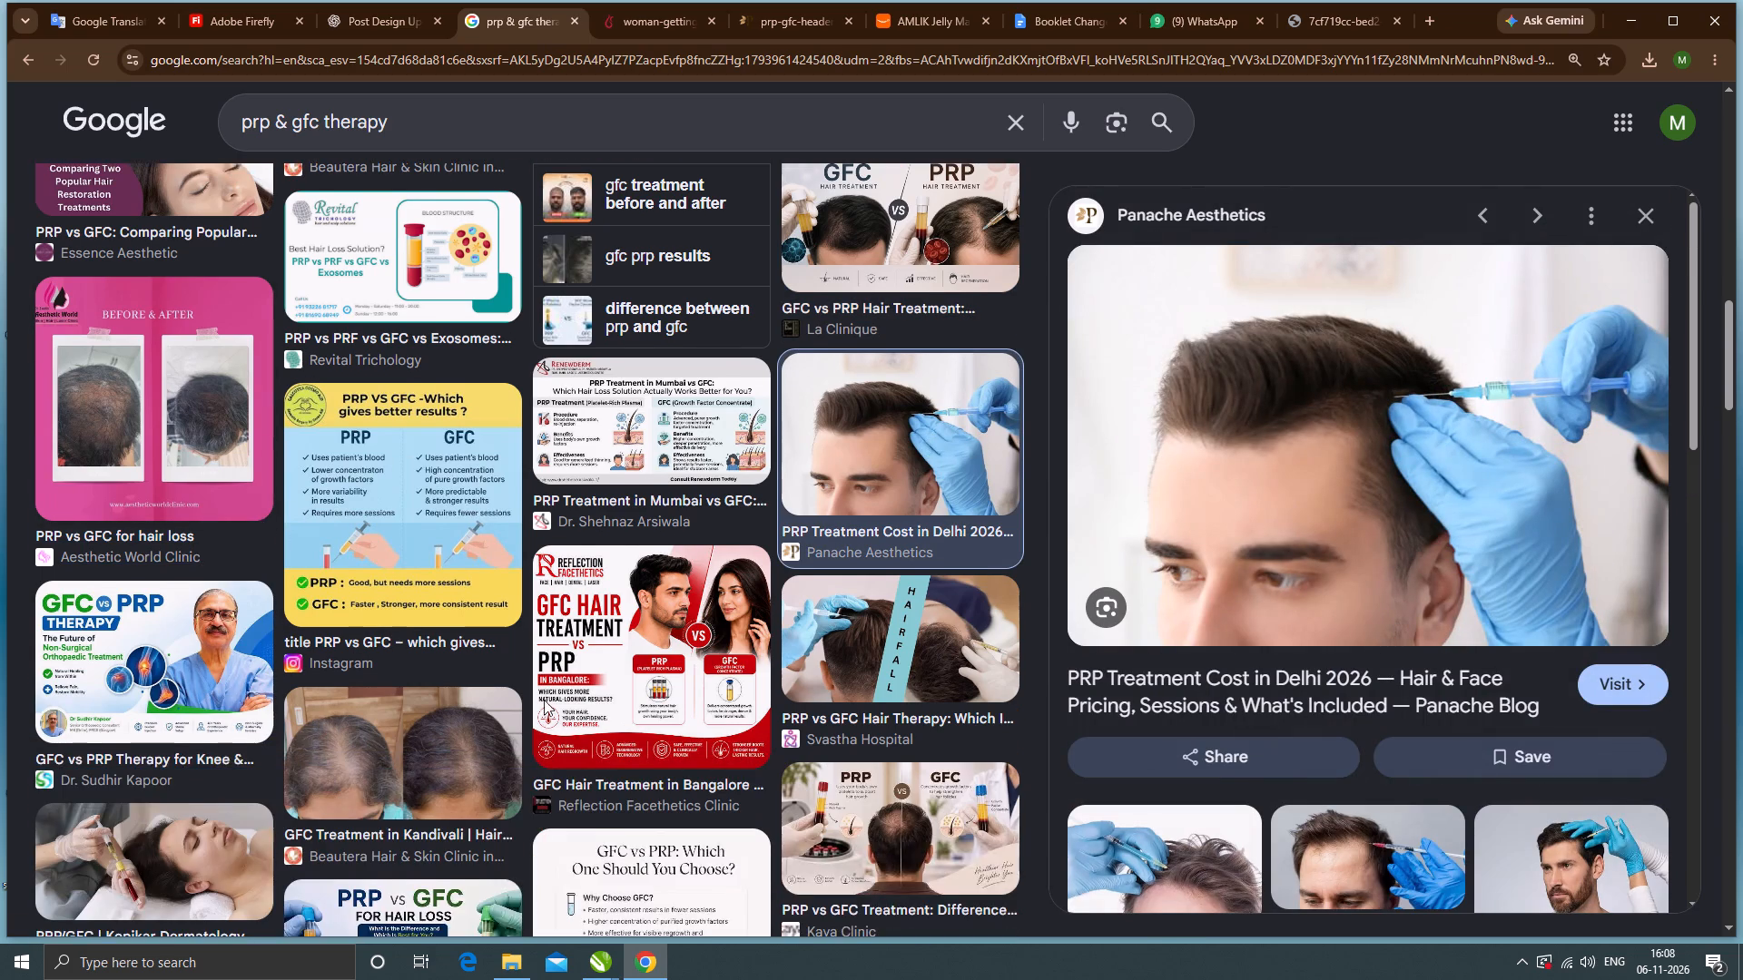
scroll(562, 702, "down", 4)
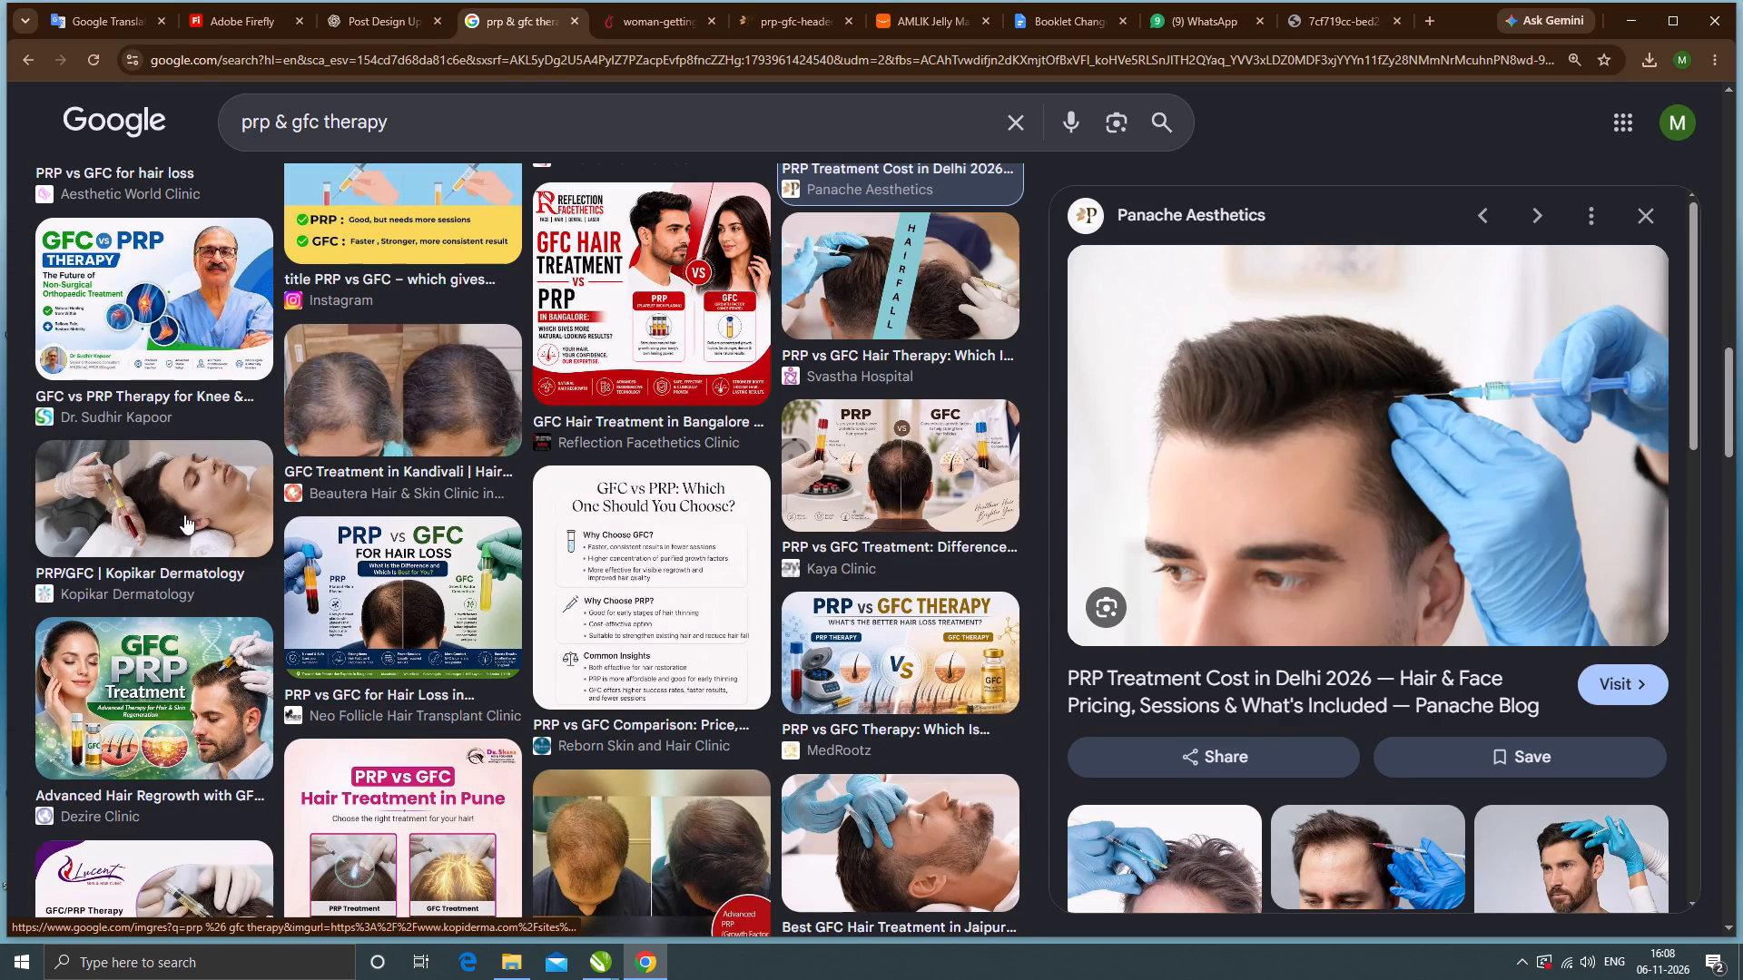
scroll(752, 745, "down", 4)
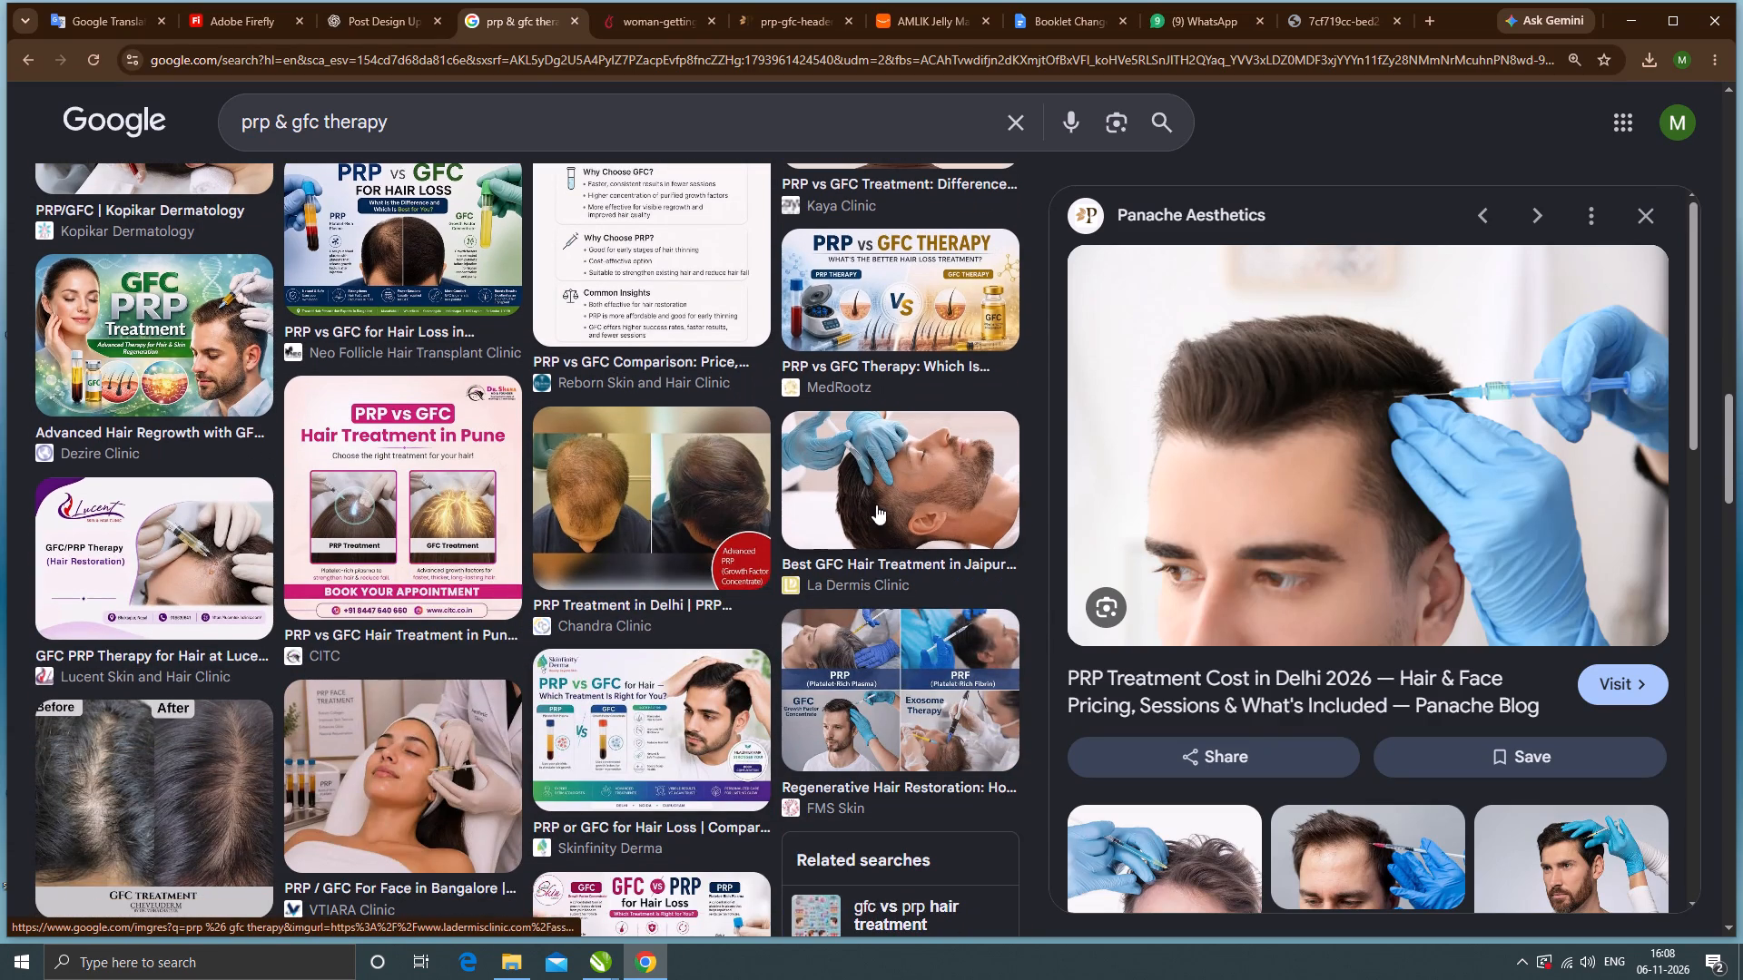
Preview further clinic treatment photos and open Skinovate's image of a woman receiving a scalp injection from blue-gloved hands in a new tab.
left_click(882, 494)
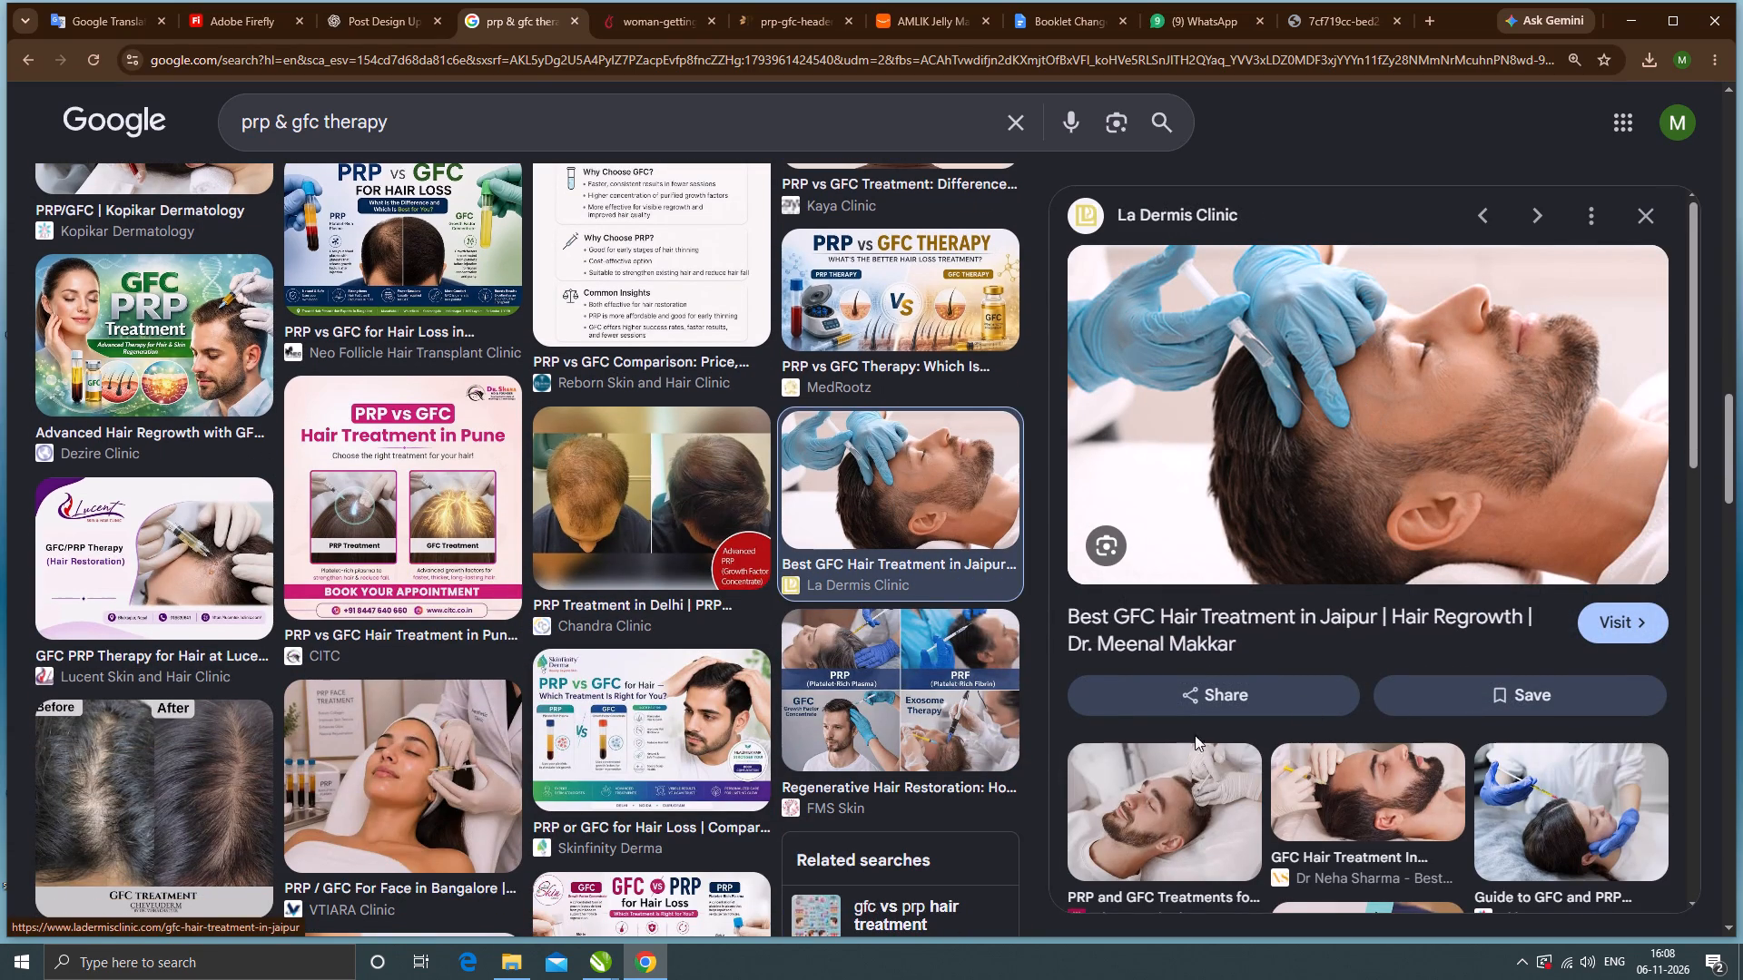
left_click(423, 757)
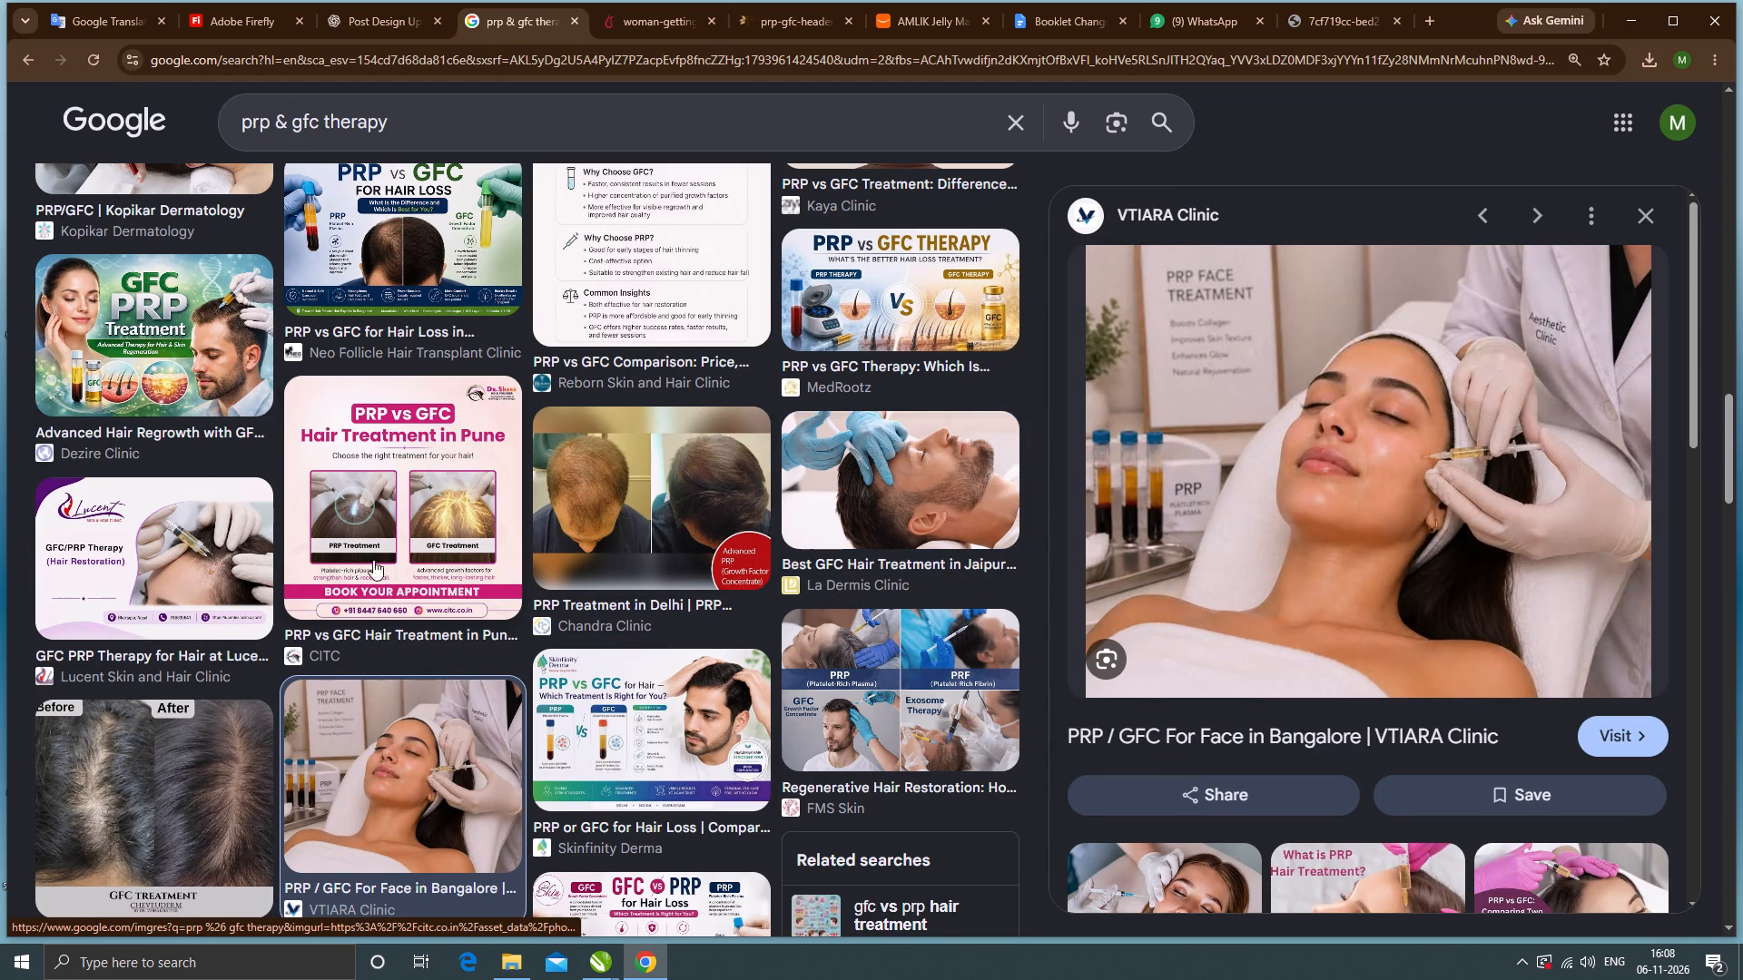
scroll(537, 599, "down", 4)
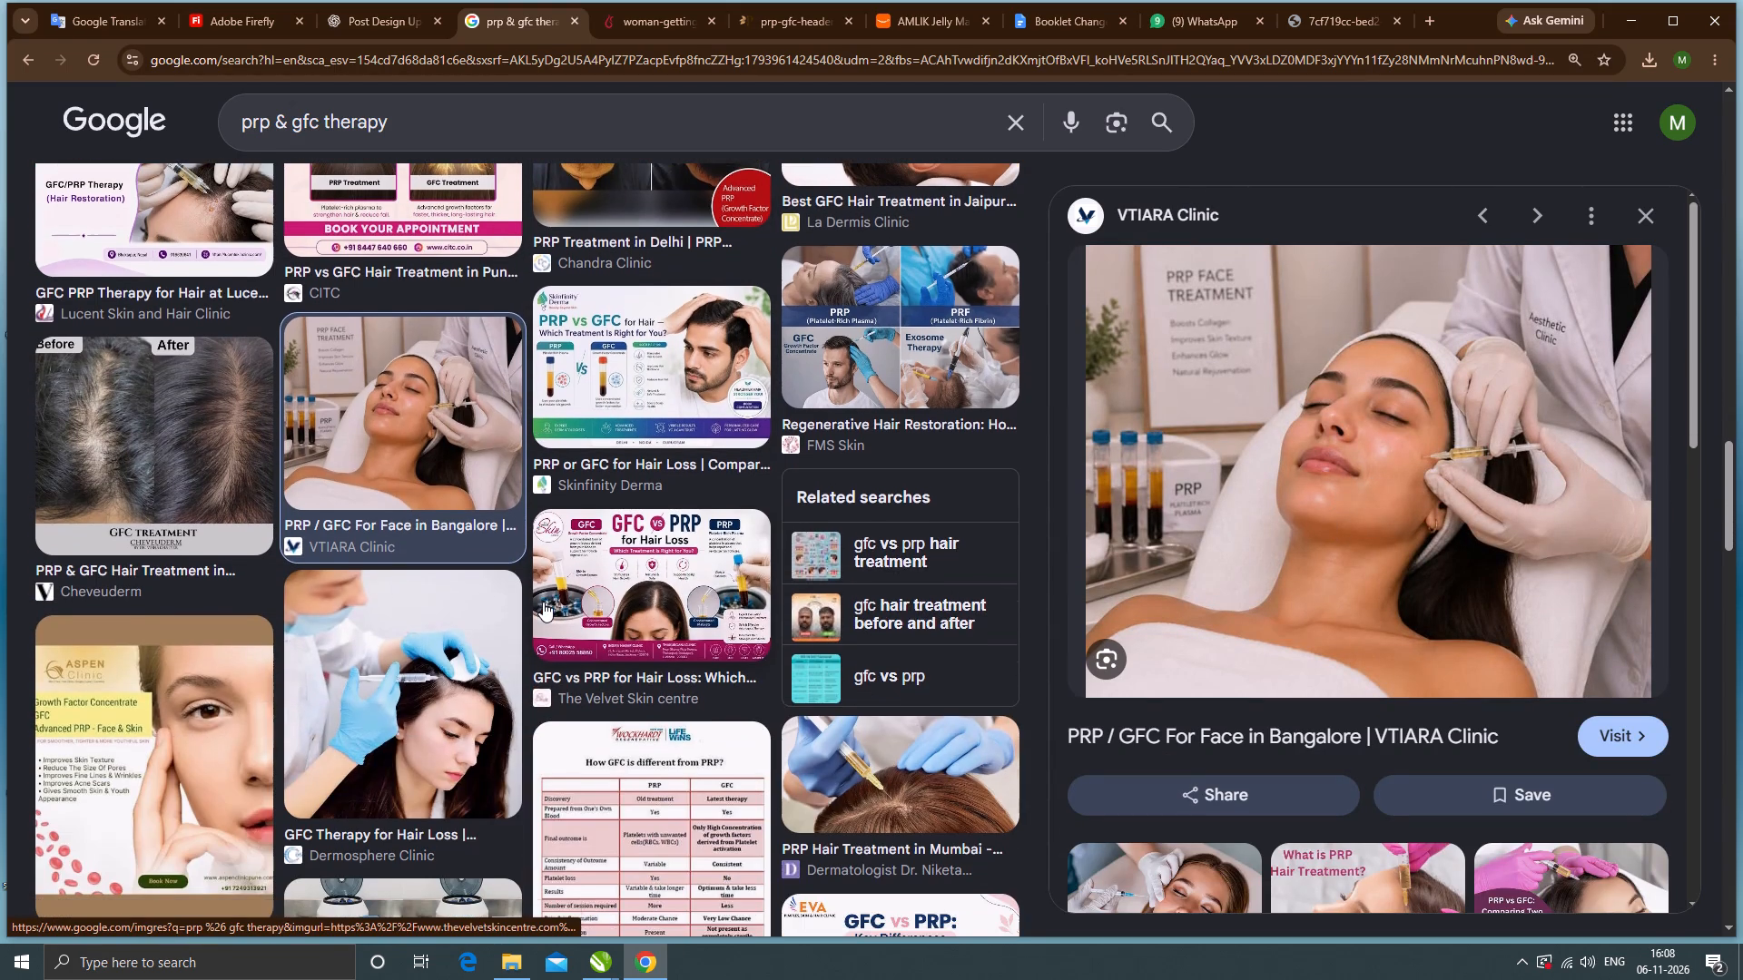
scroll(543, 602, "down", 5)
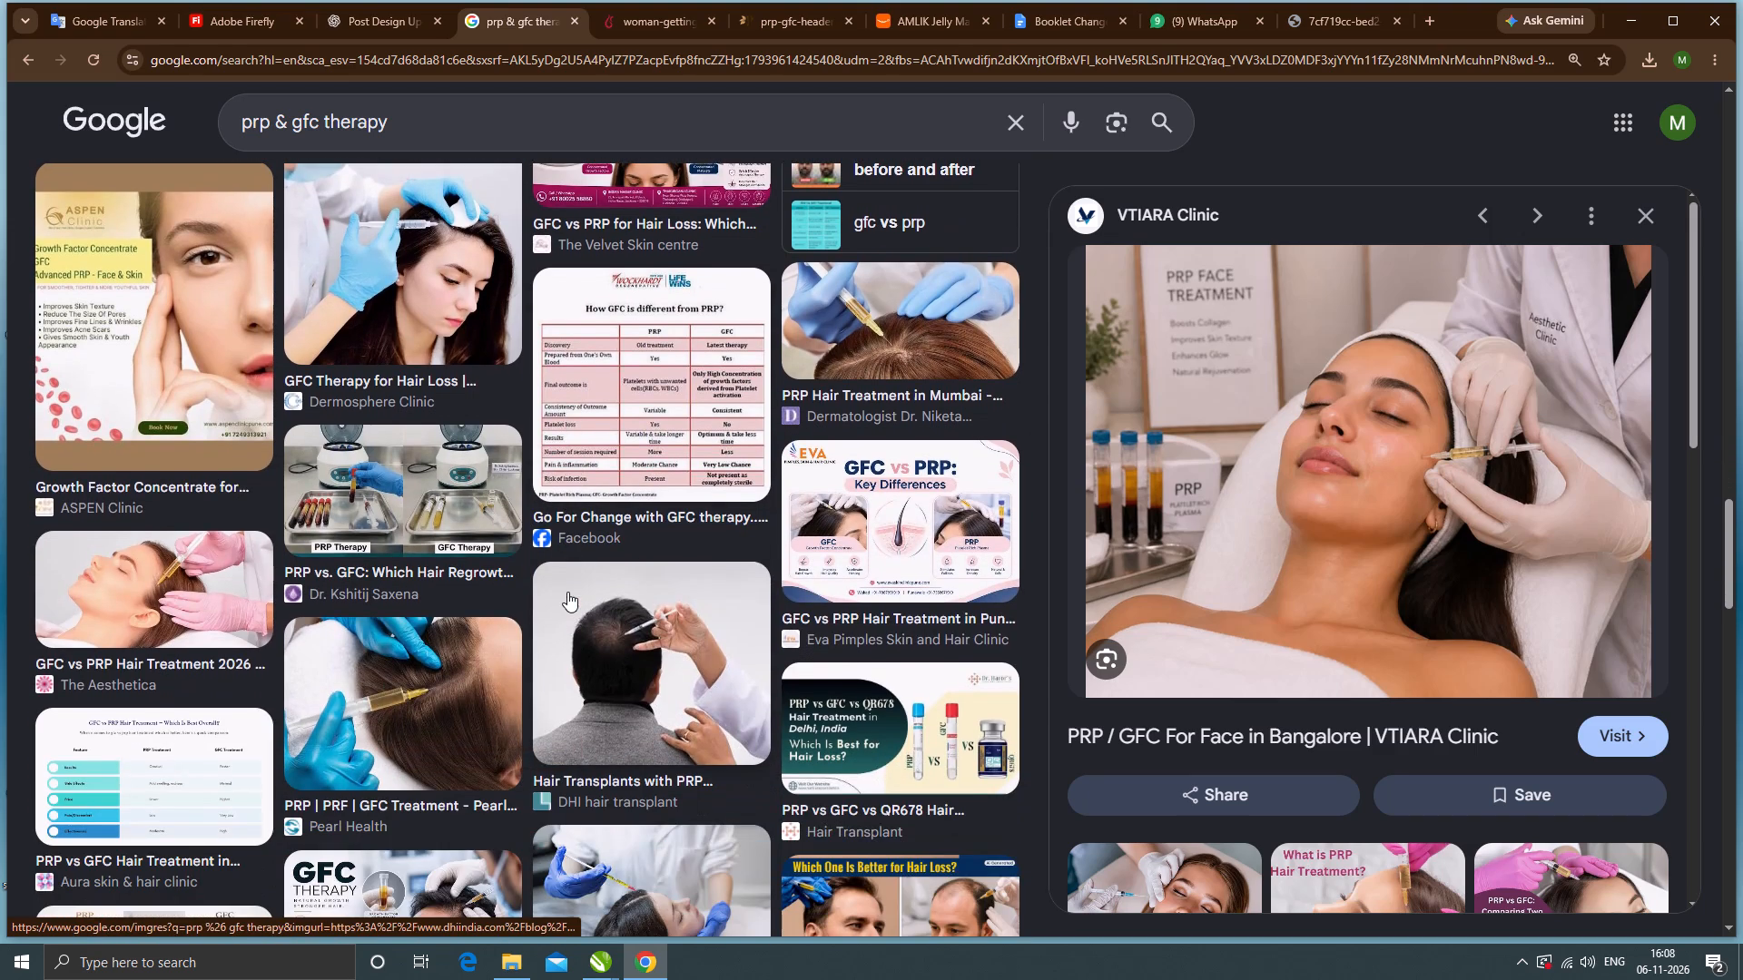
left_click(192, 594)
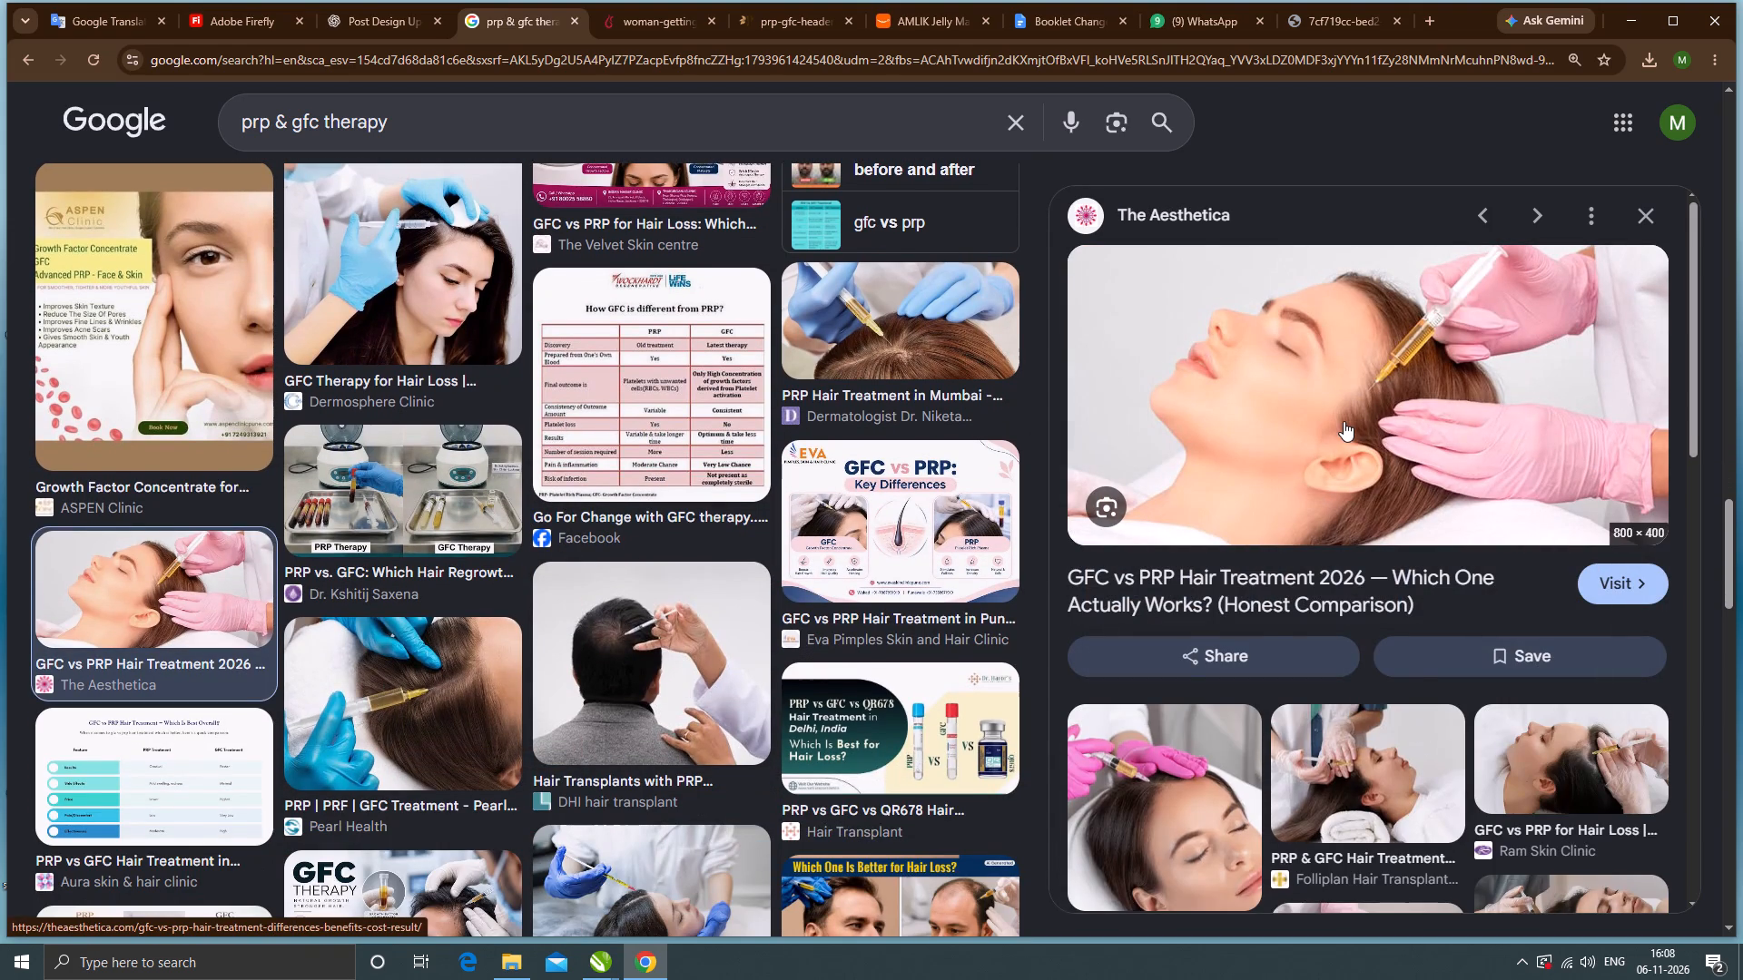
scroll(1250, 671, "down", 2)
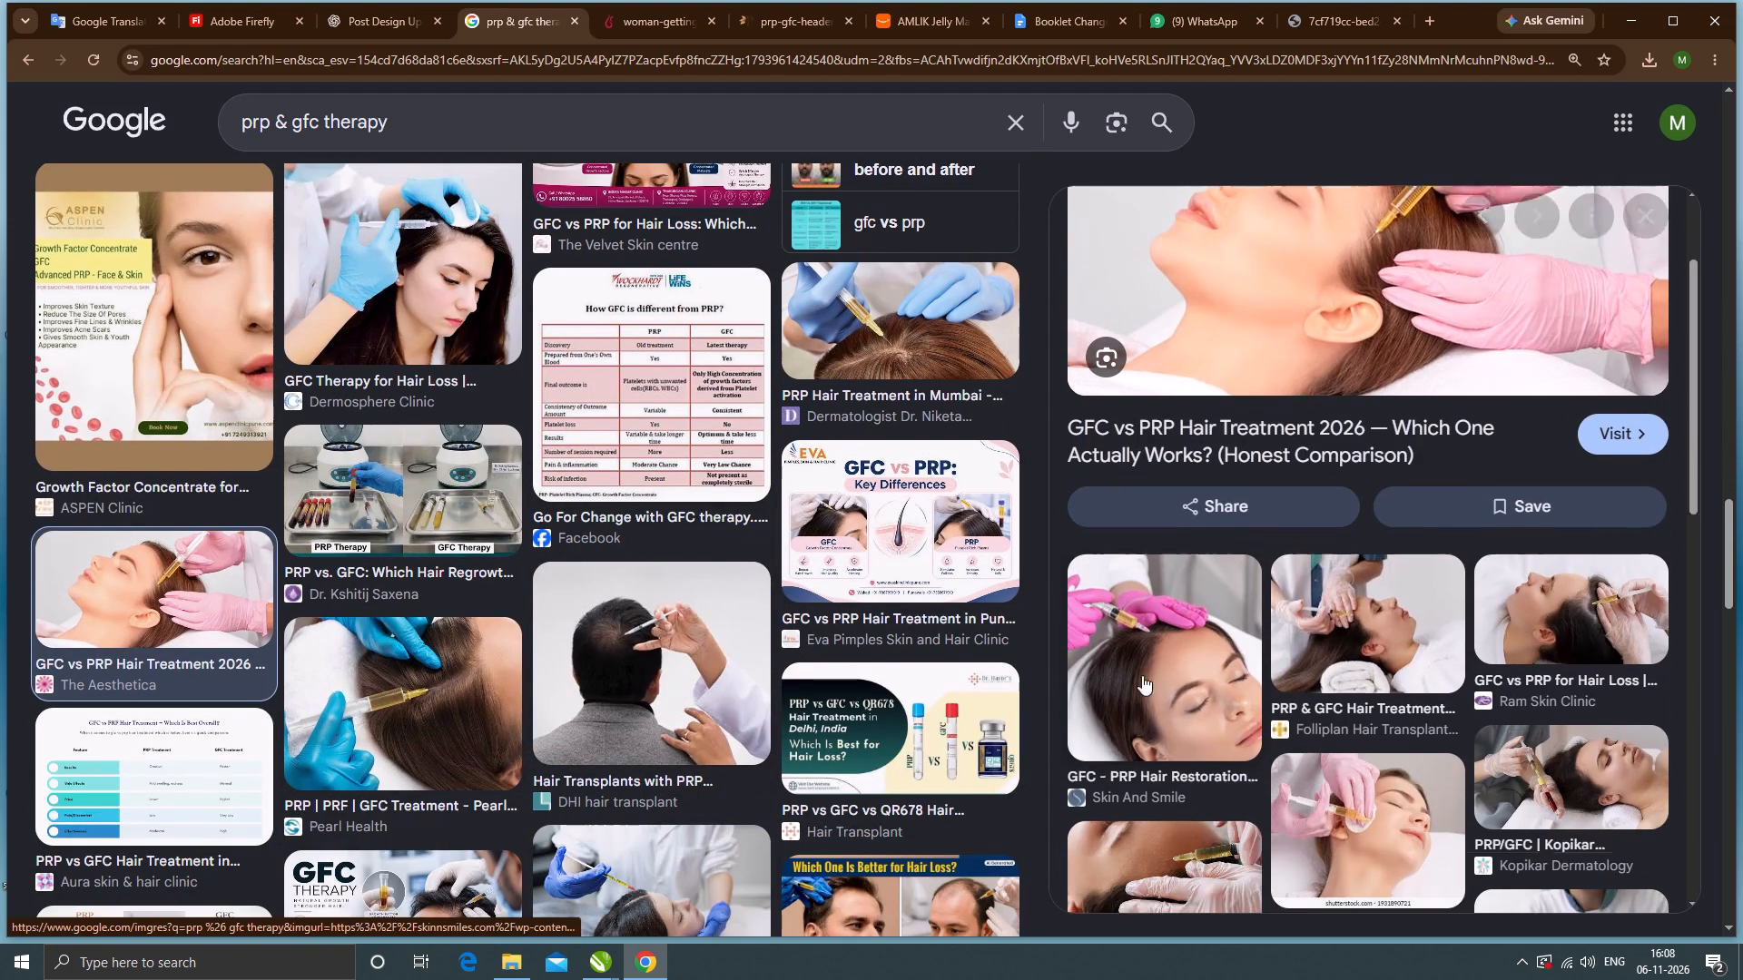
scroll(560, 685, "down", 3)
left_click(424, 447)
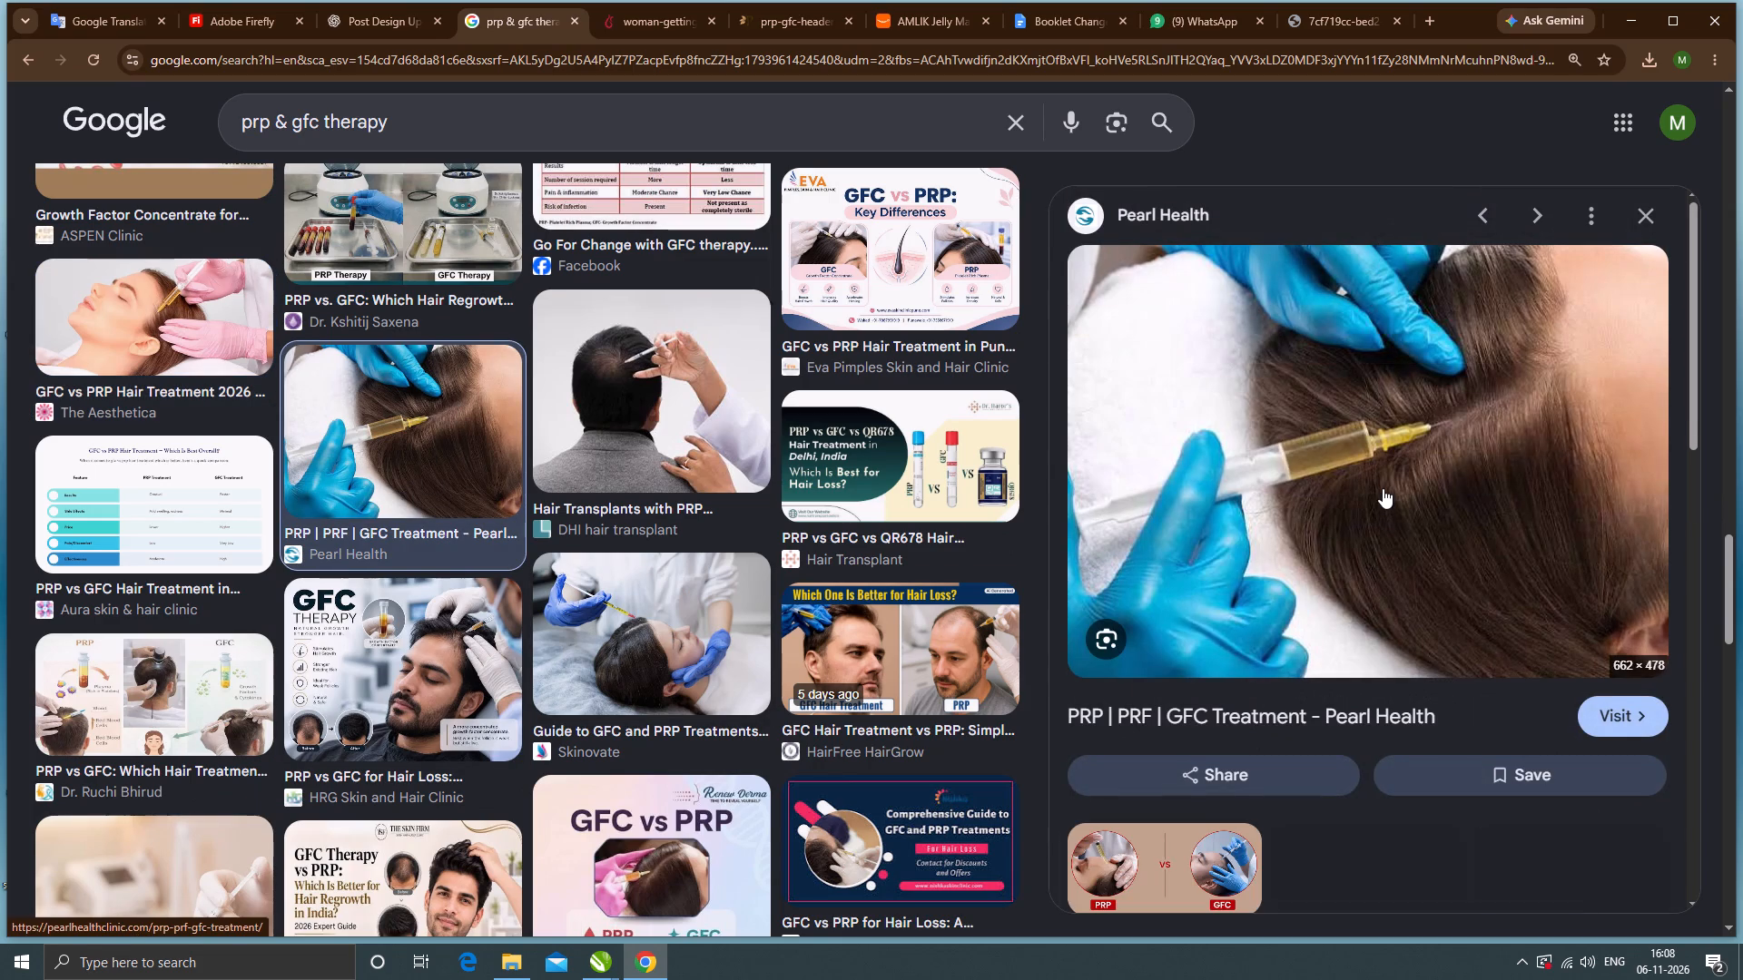
scroll(417, 683, "down", 1)
left_click(651, 529)
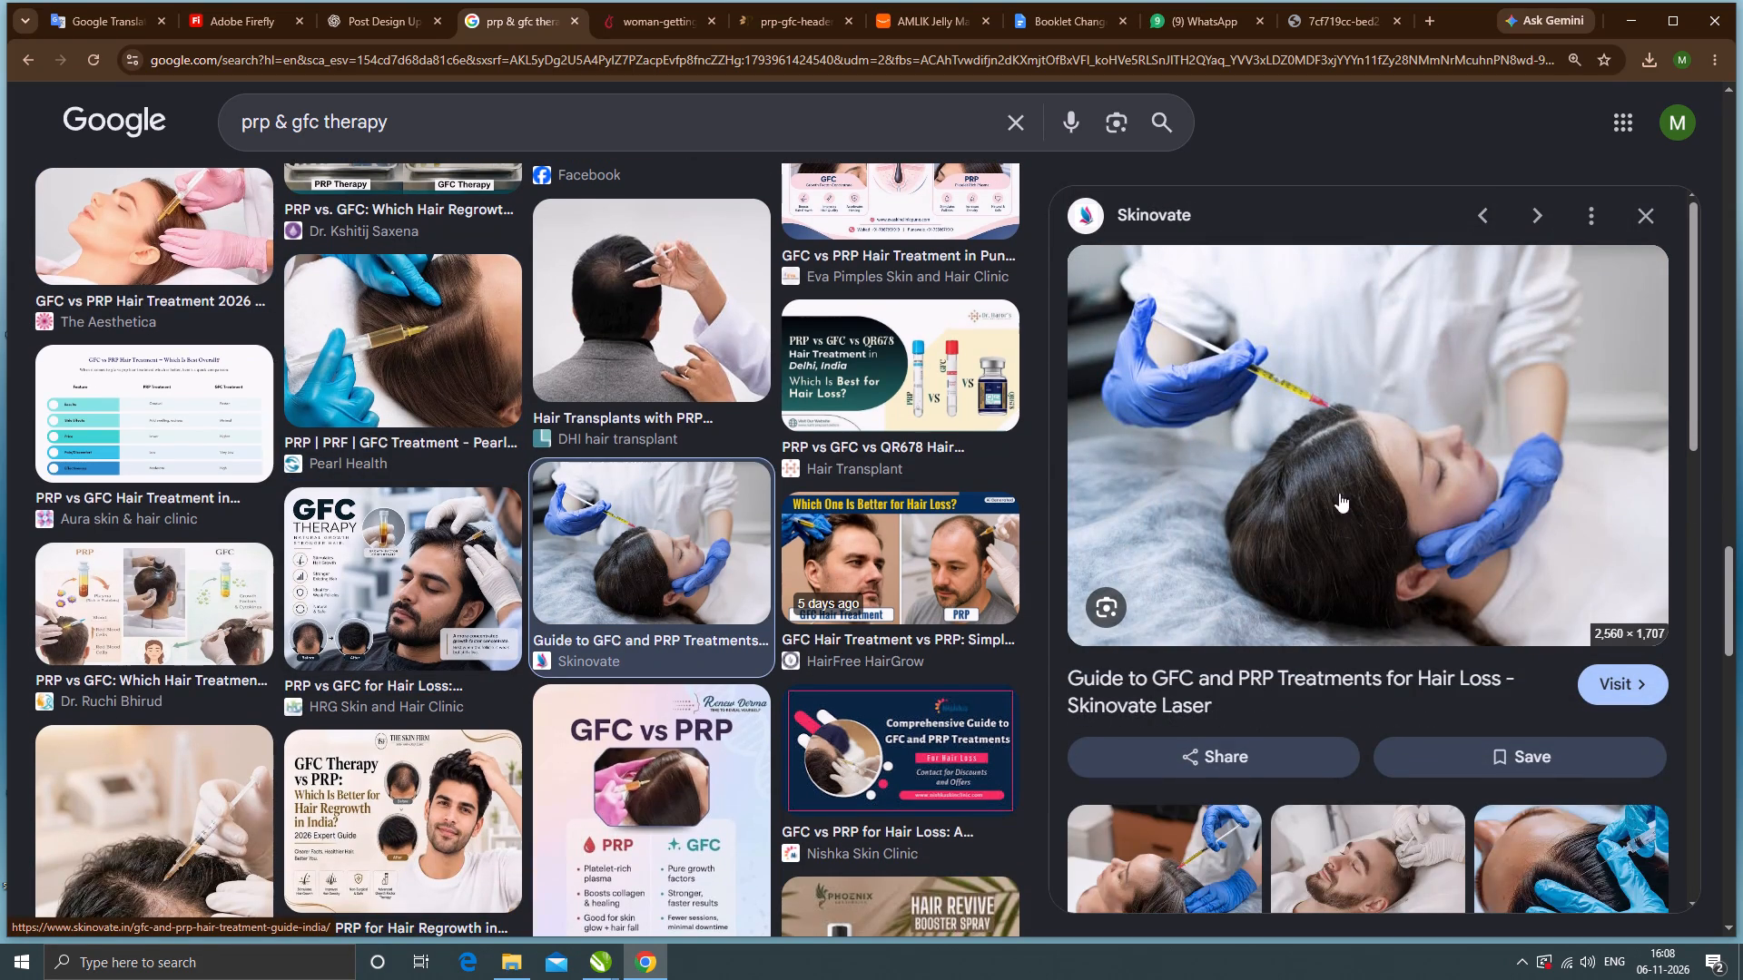
right_click(1309, 476)
left_click(1391, 712)
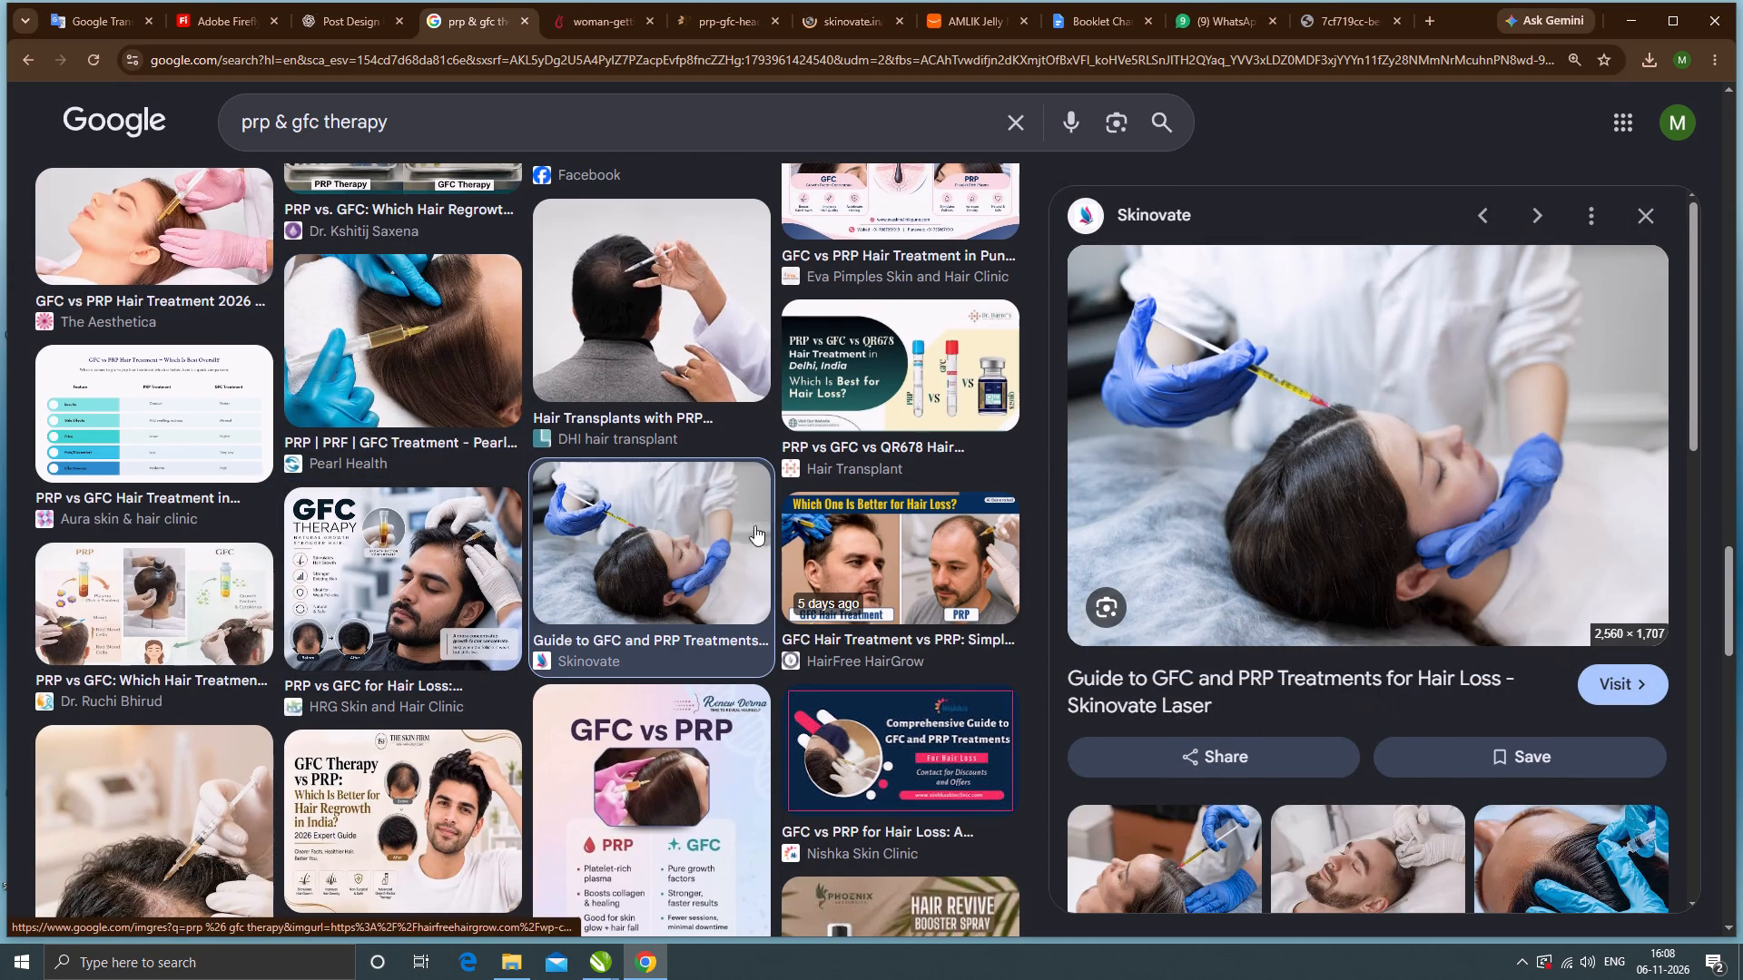
Save Bodycraft's image of the reclining woman receiving a scalp injection to the Desktop under its suggested file name.
left_click(596, 18)
right_click(873, 323)
left_click(951, 370)
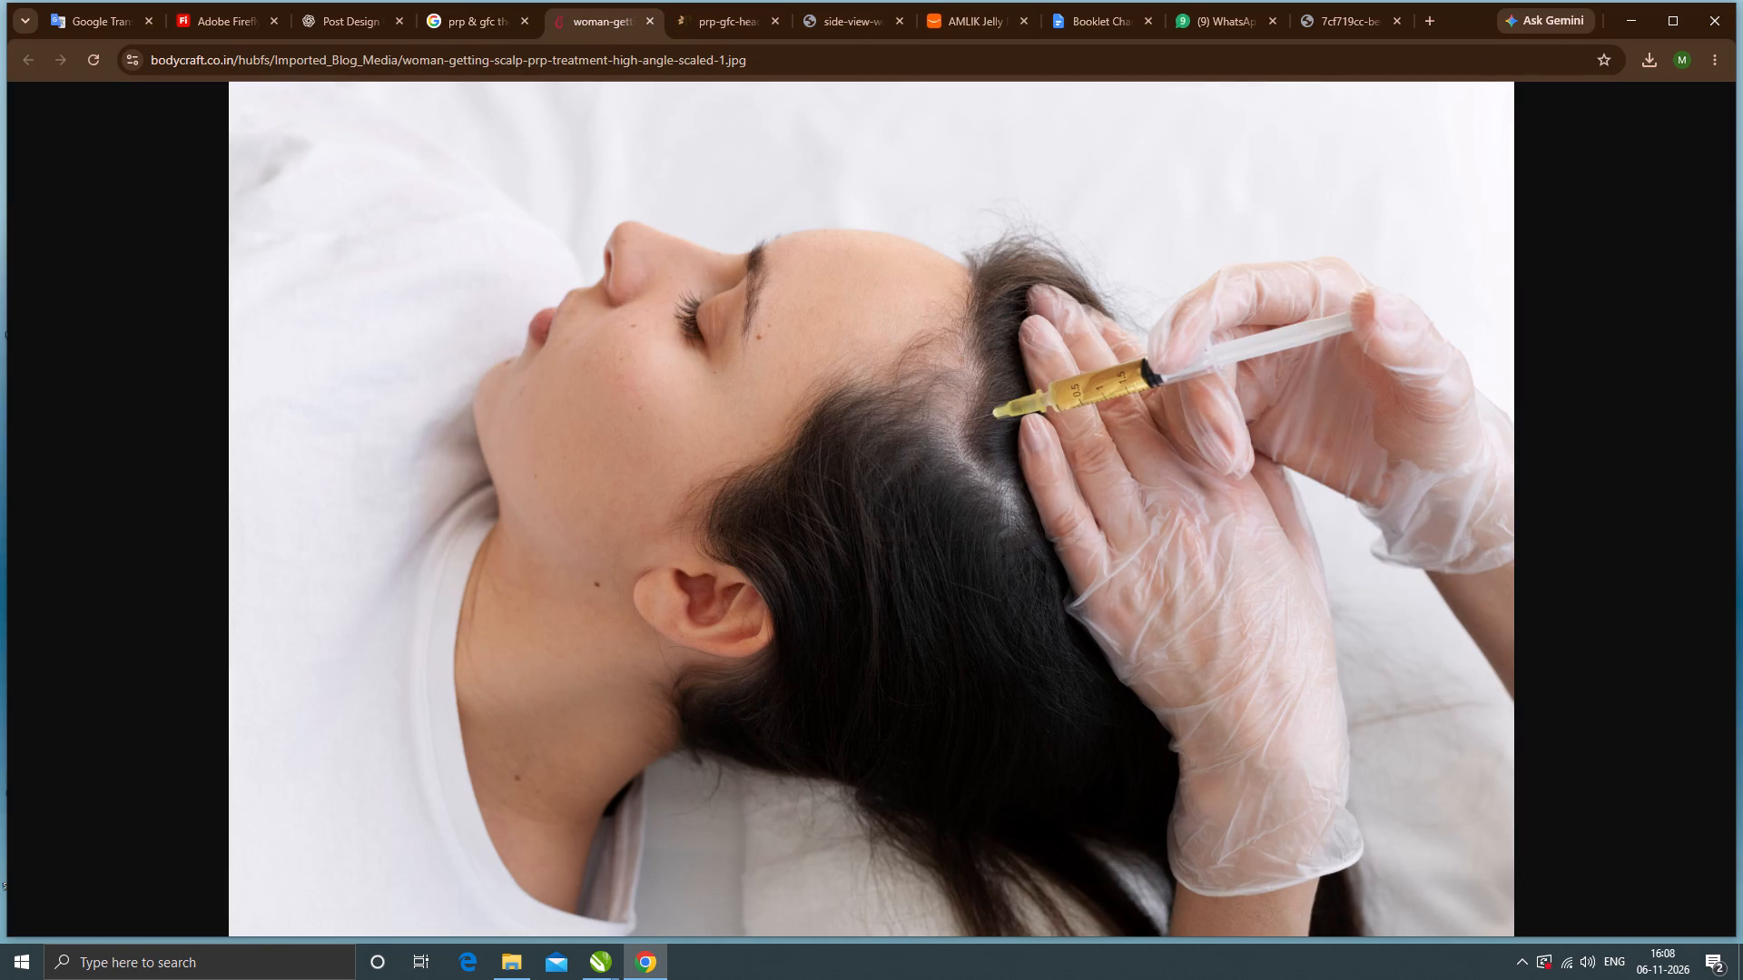
left_click(77, 133)
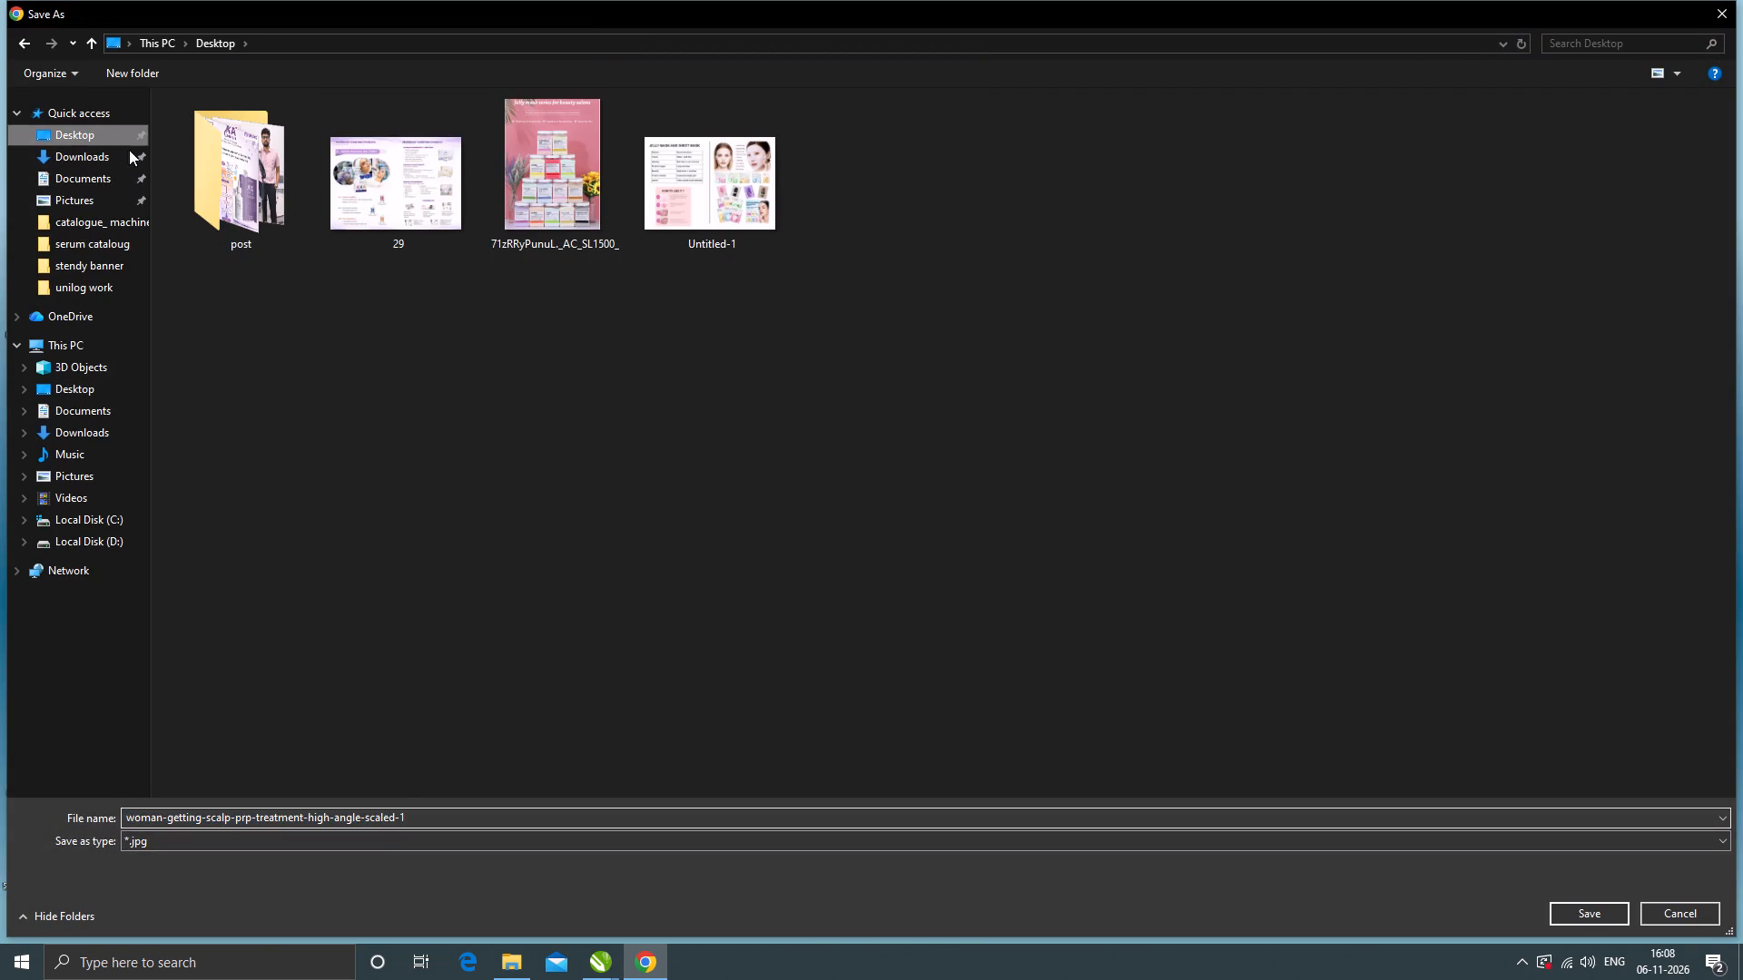
left_click(1562, 908)
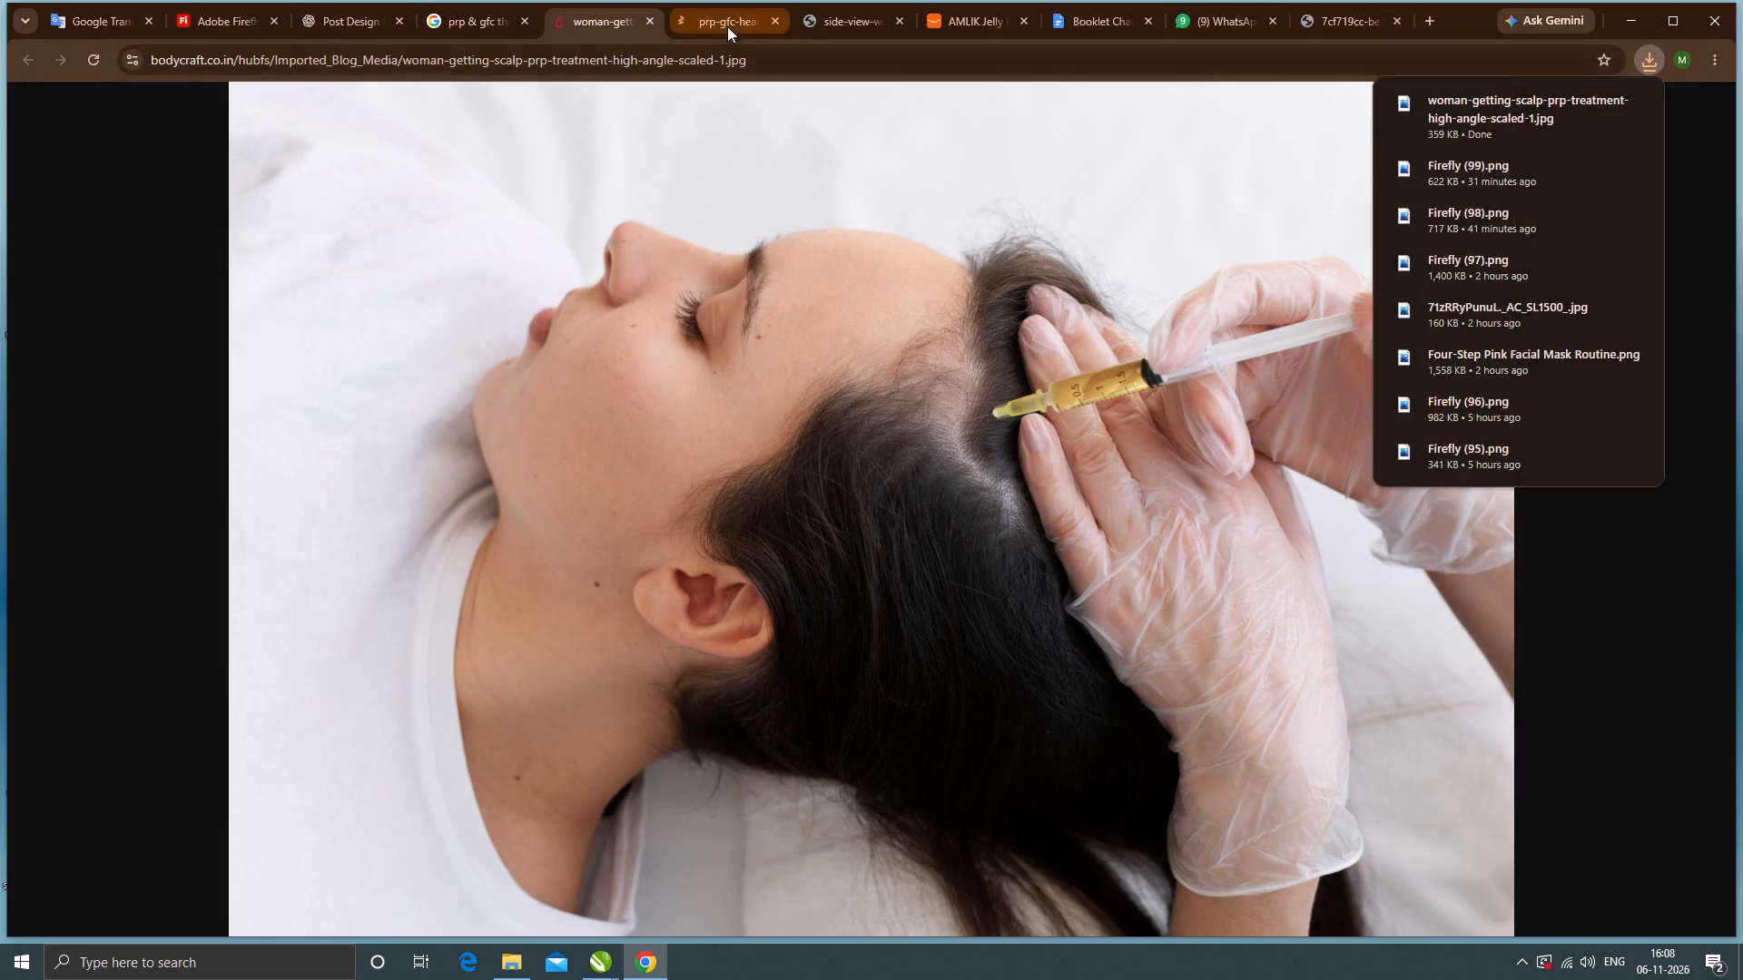
Save Panache Aesthetics' image of the man receiving a hairline injection, prp-gfc-header, to the Desktop as a WebP file.
left_click(727, 18)
right_click(741, 435)
scroll(774, 452, "down", 1)
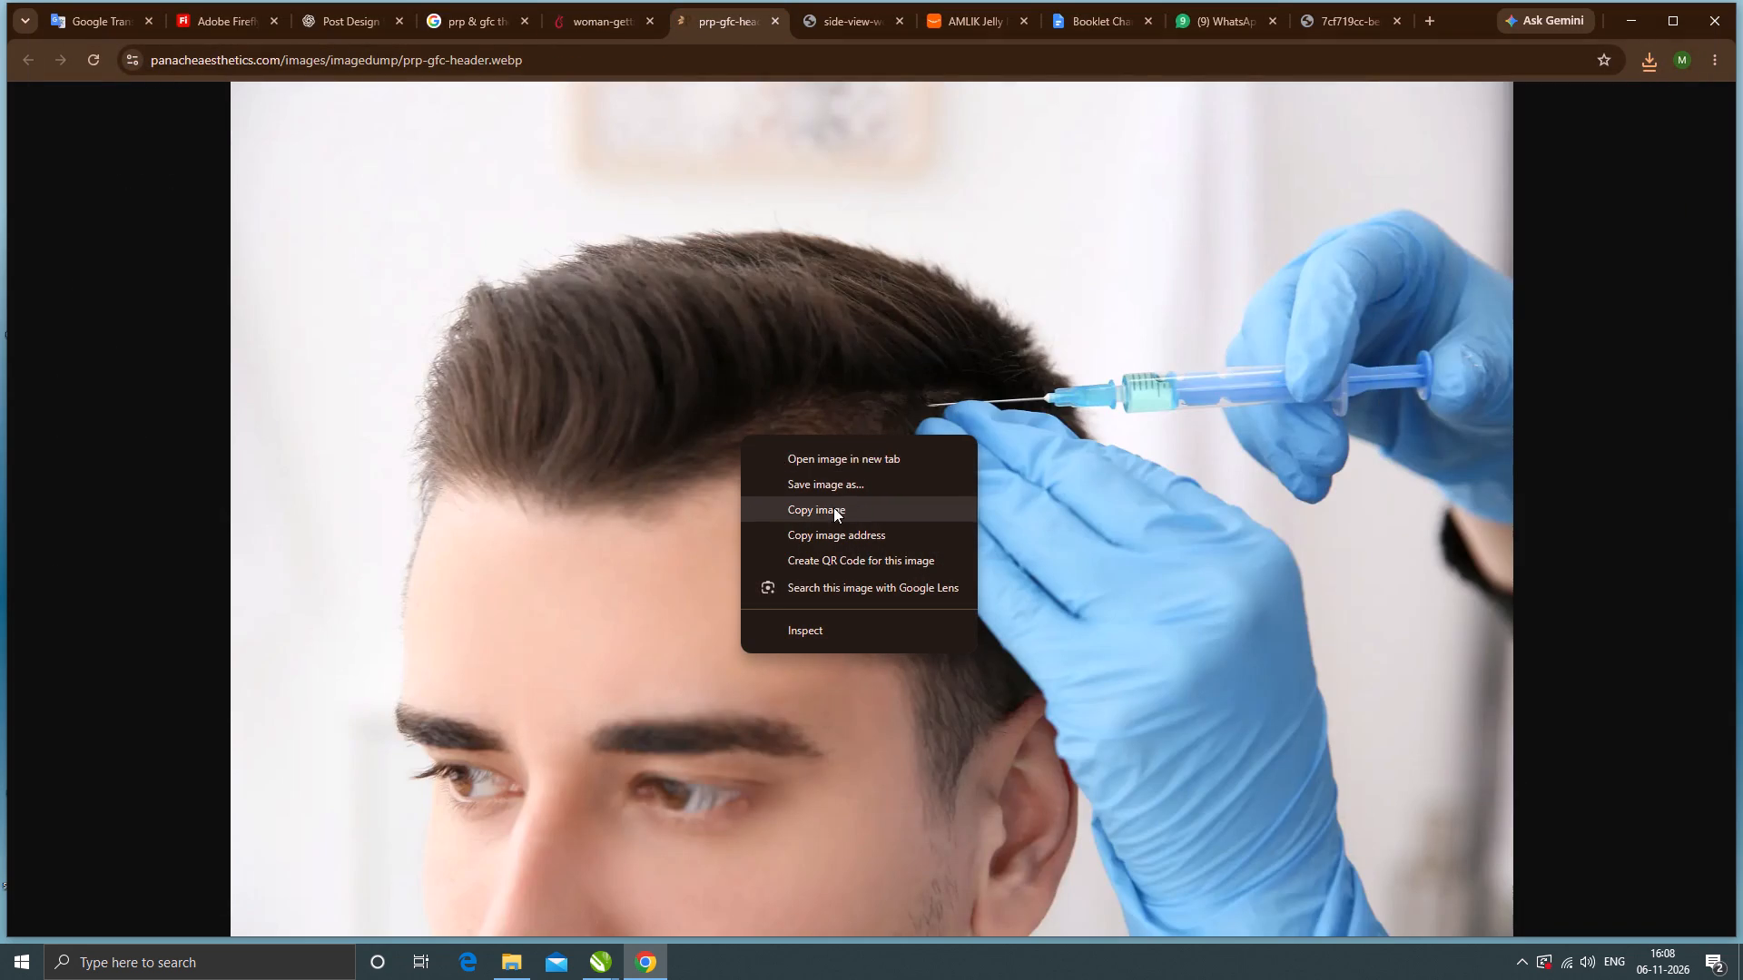
left_click(818, 488)
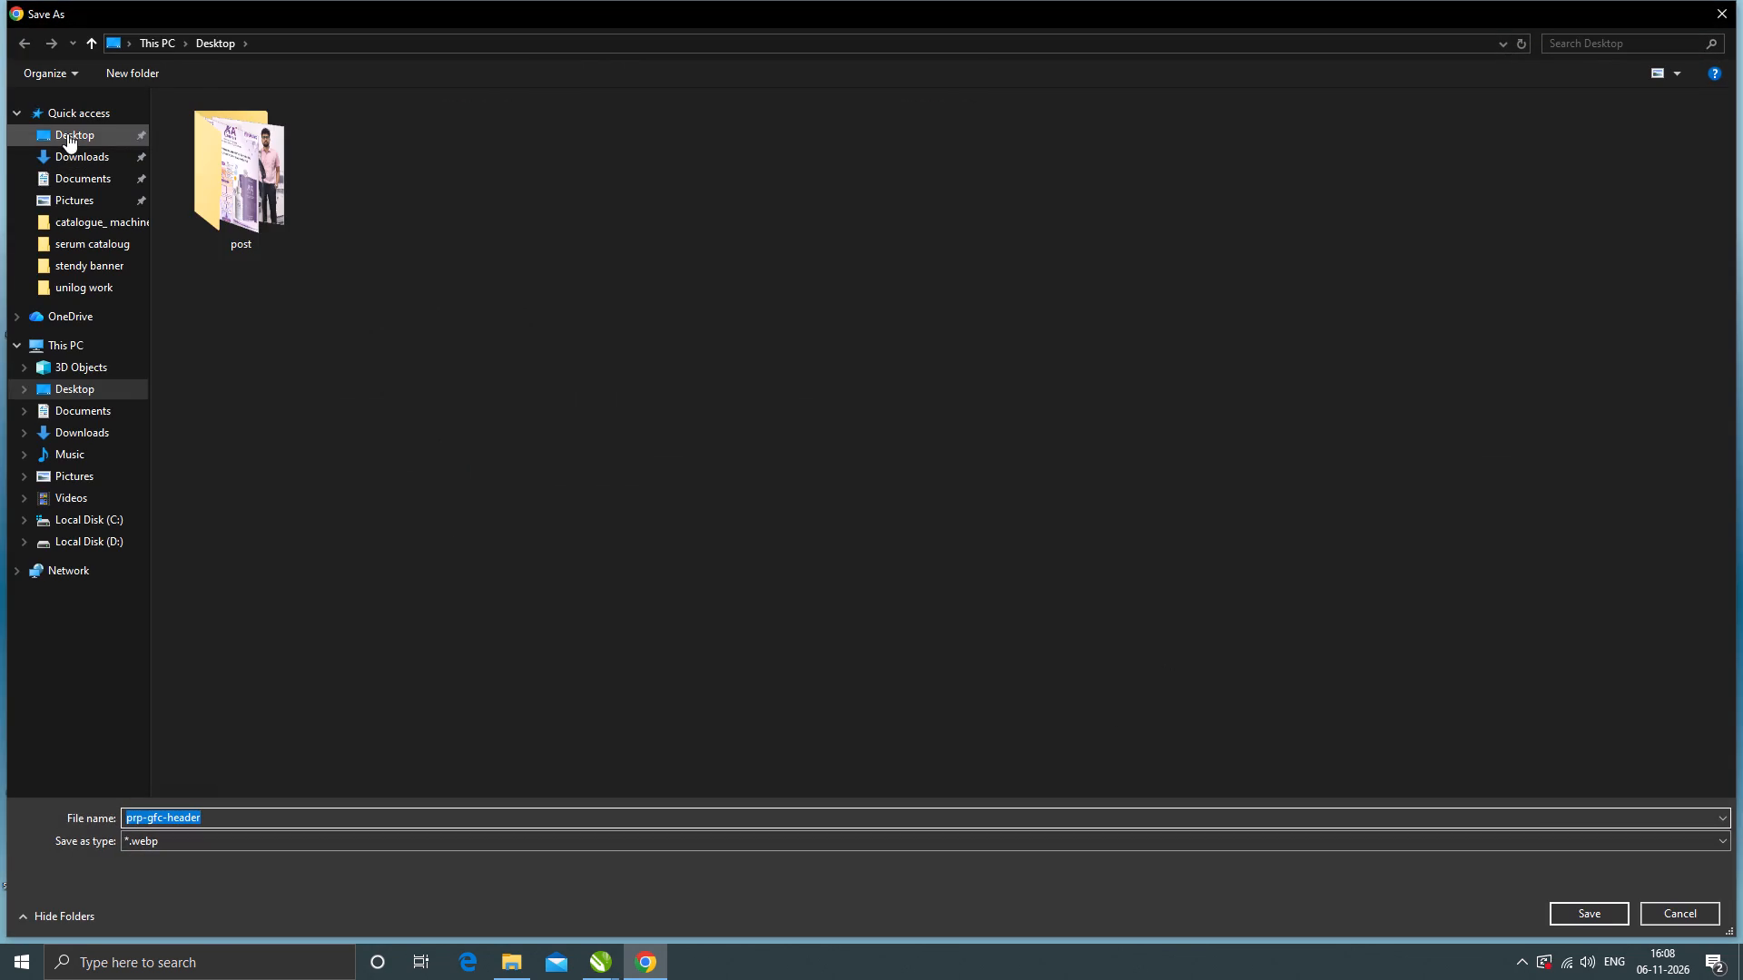
left_click(67, 133)
left_click(1560, 906)
Save Skinovate's side-view image of the woman receiving a PRP injection to the Desktop as a JPG file.
left_click(842, 14)
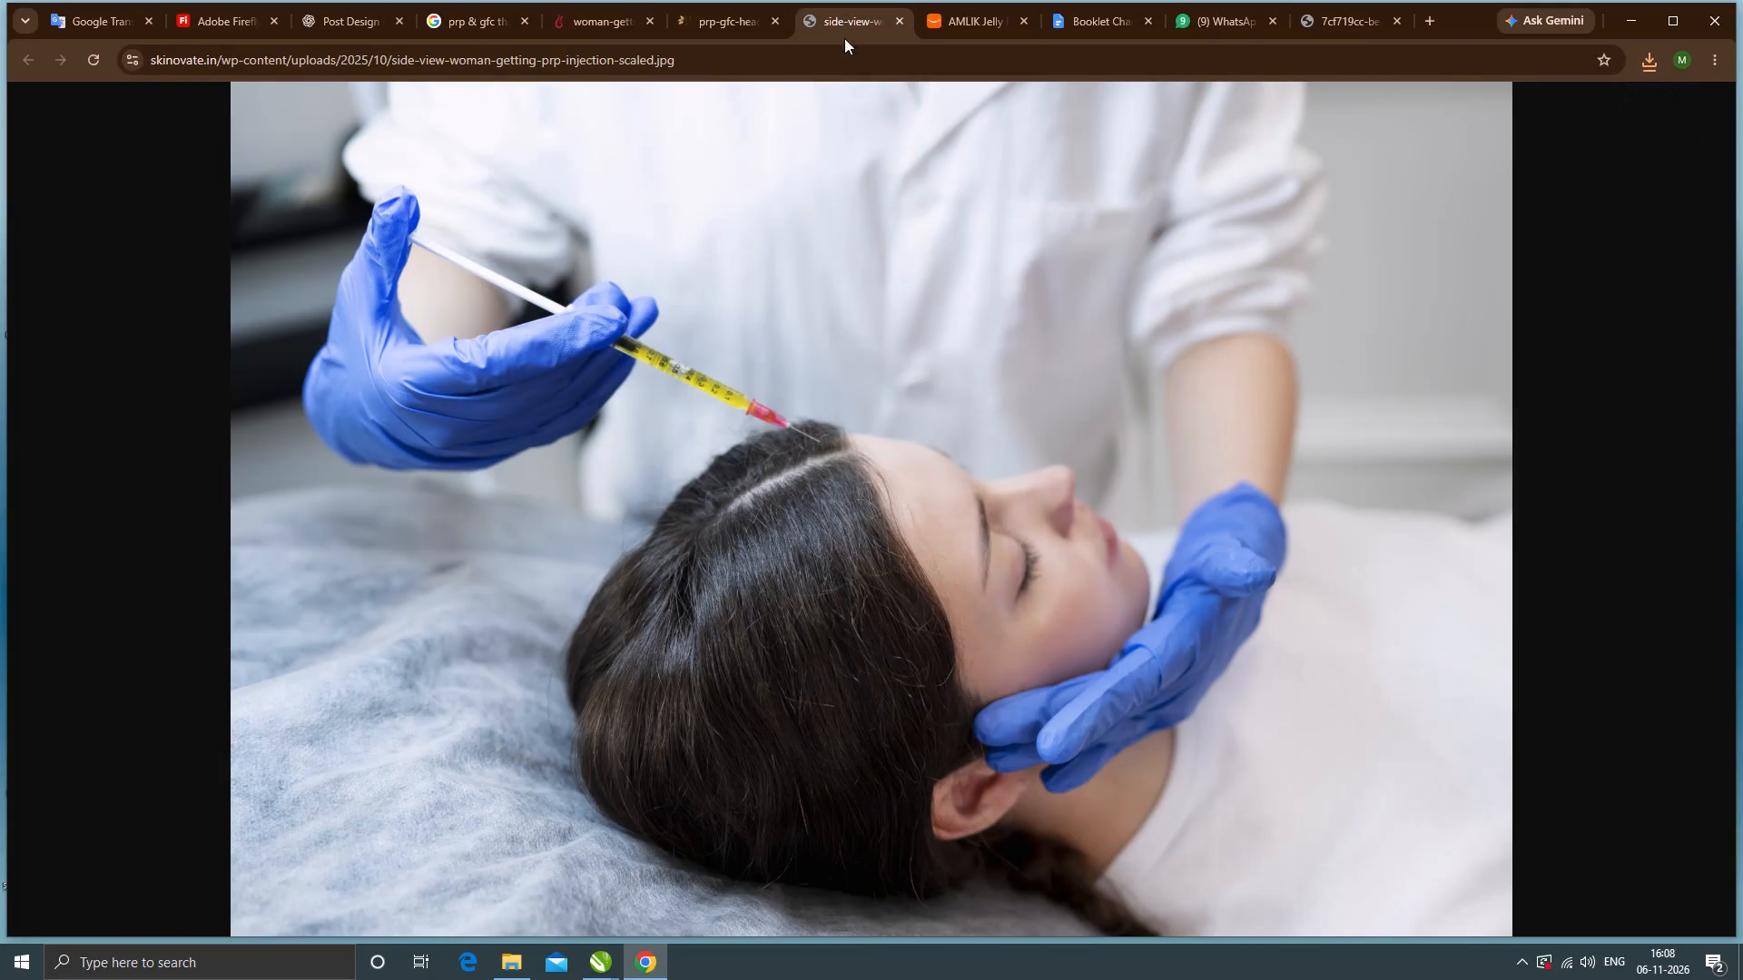
right_click(803, 364)
left_click(885, 414)
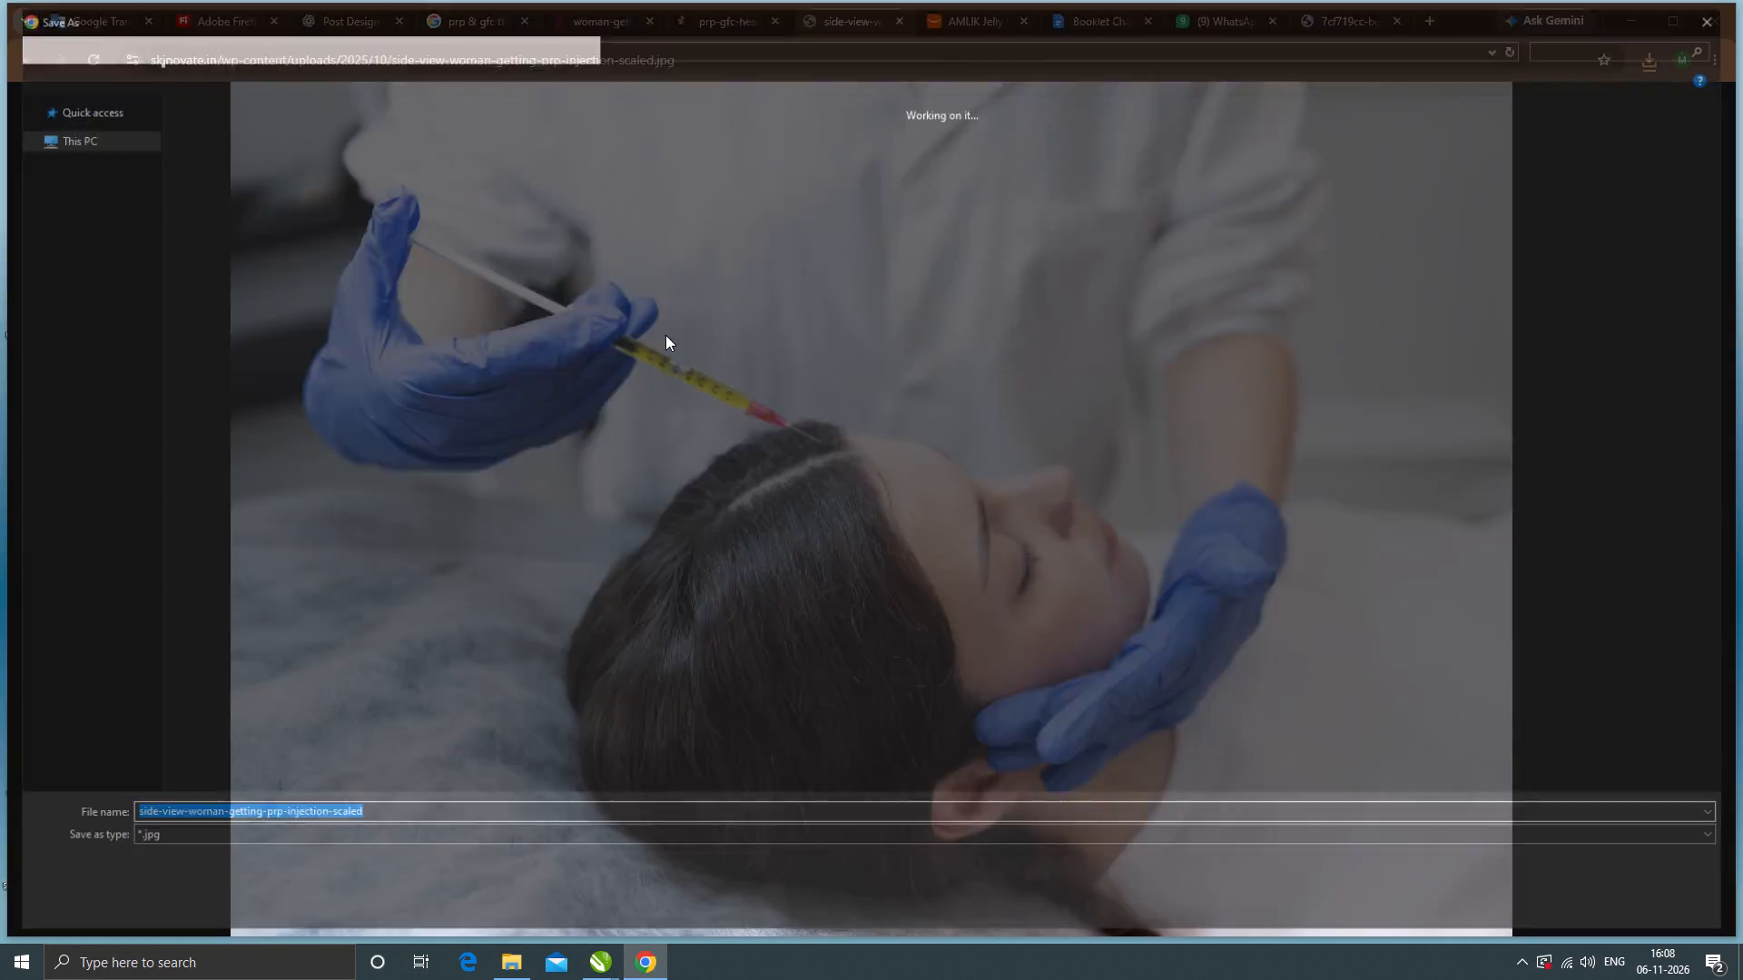
left_click(65, 133)
left_click(1608, 913)
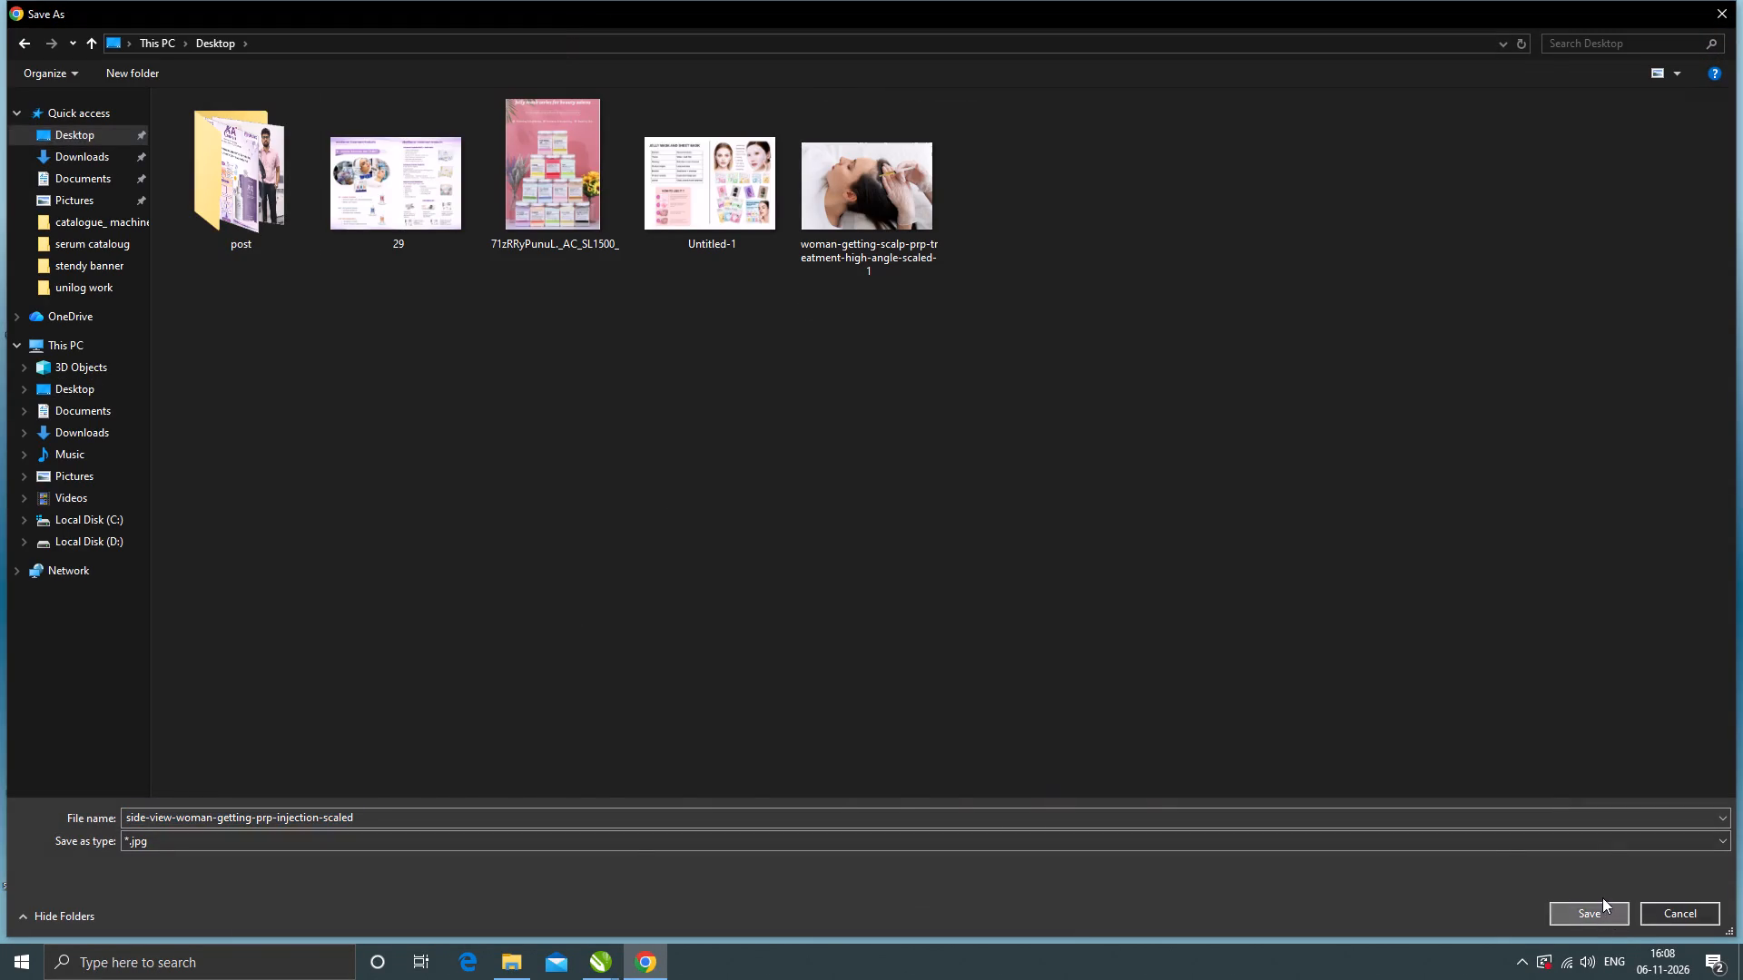
Close the Amazon AMLIK Jelly Mask tab.
left_click(965, 17)
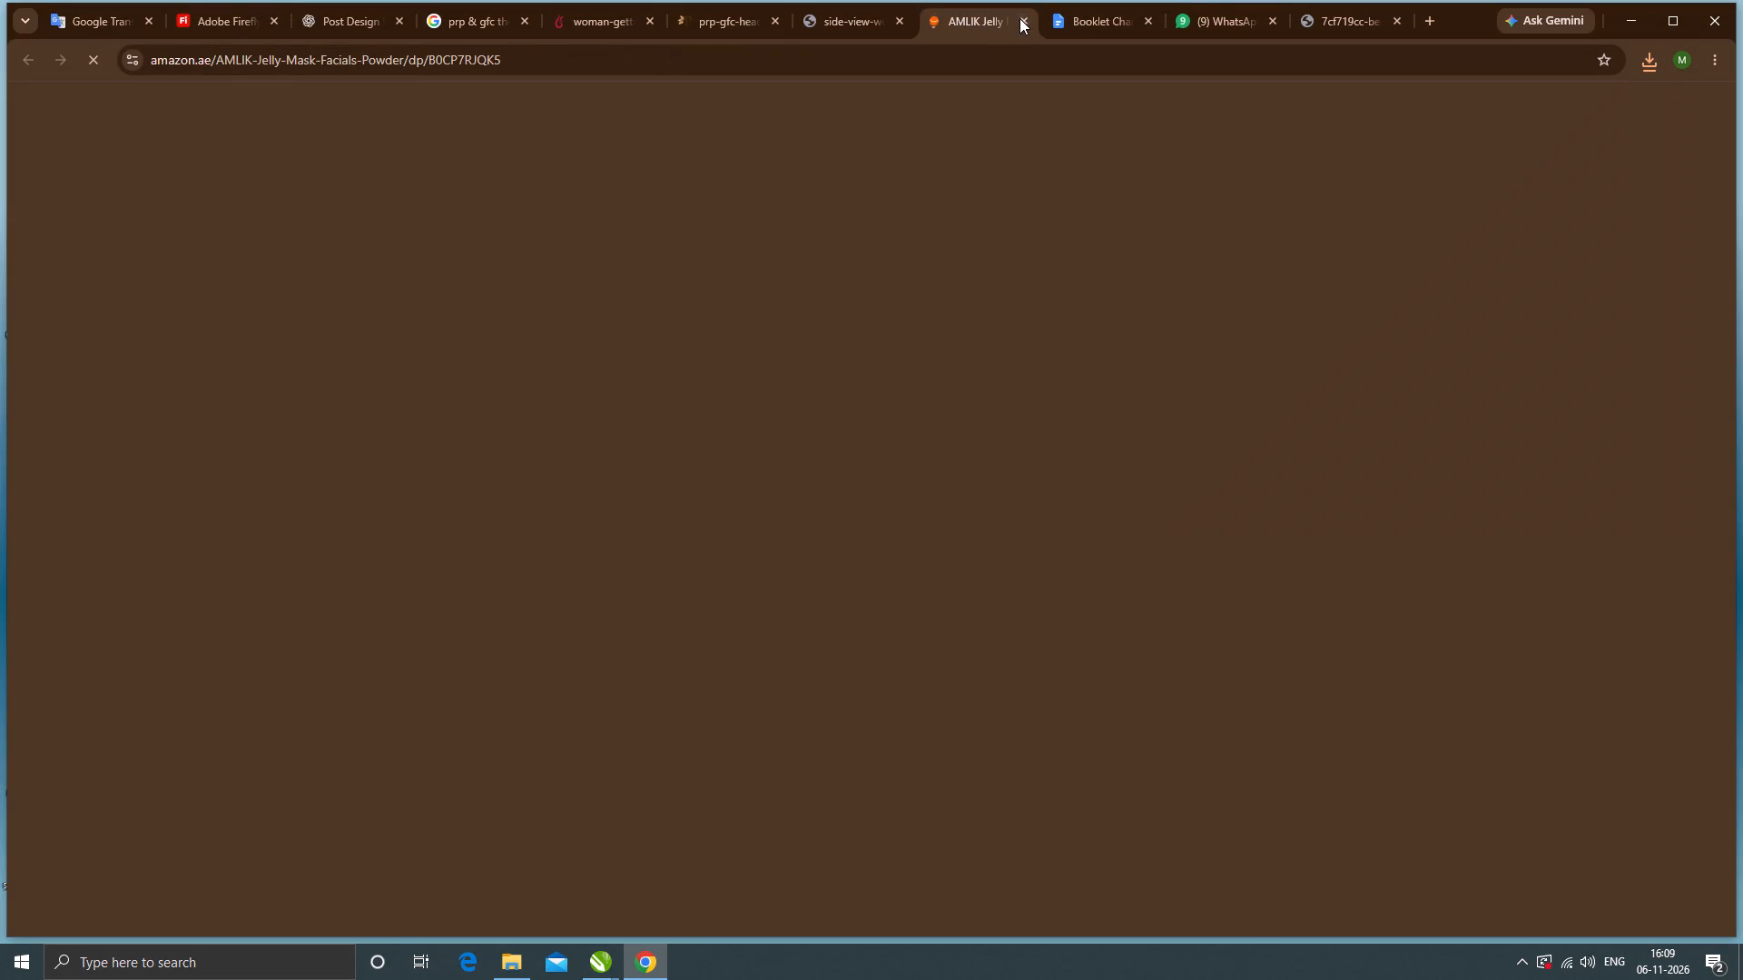
left_click(1022, 18)
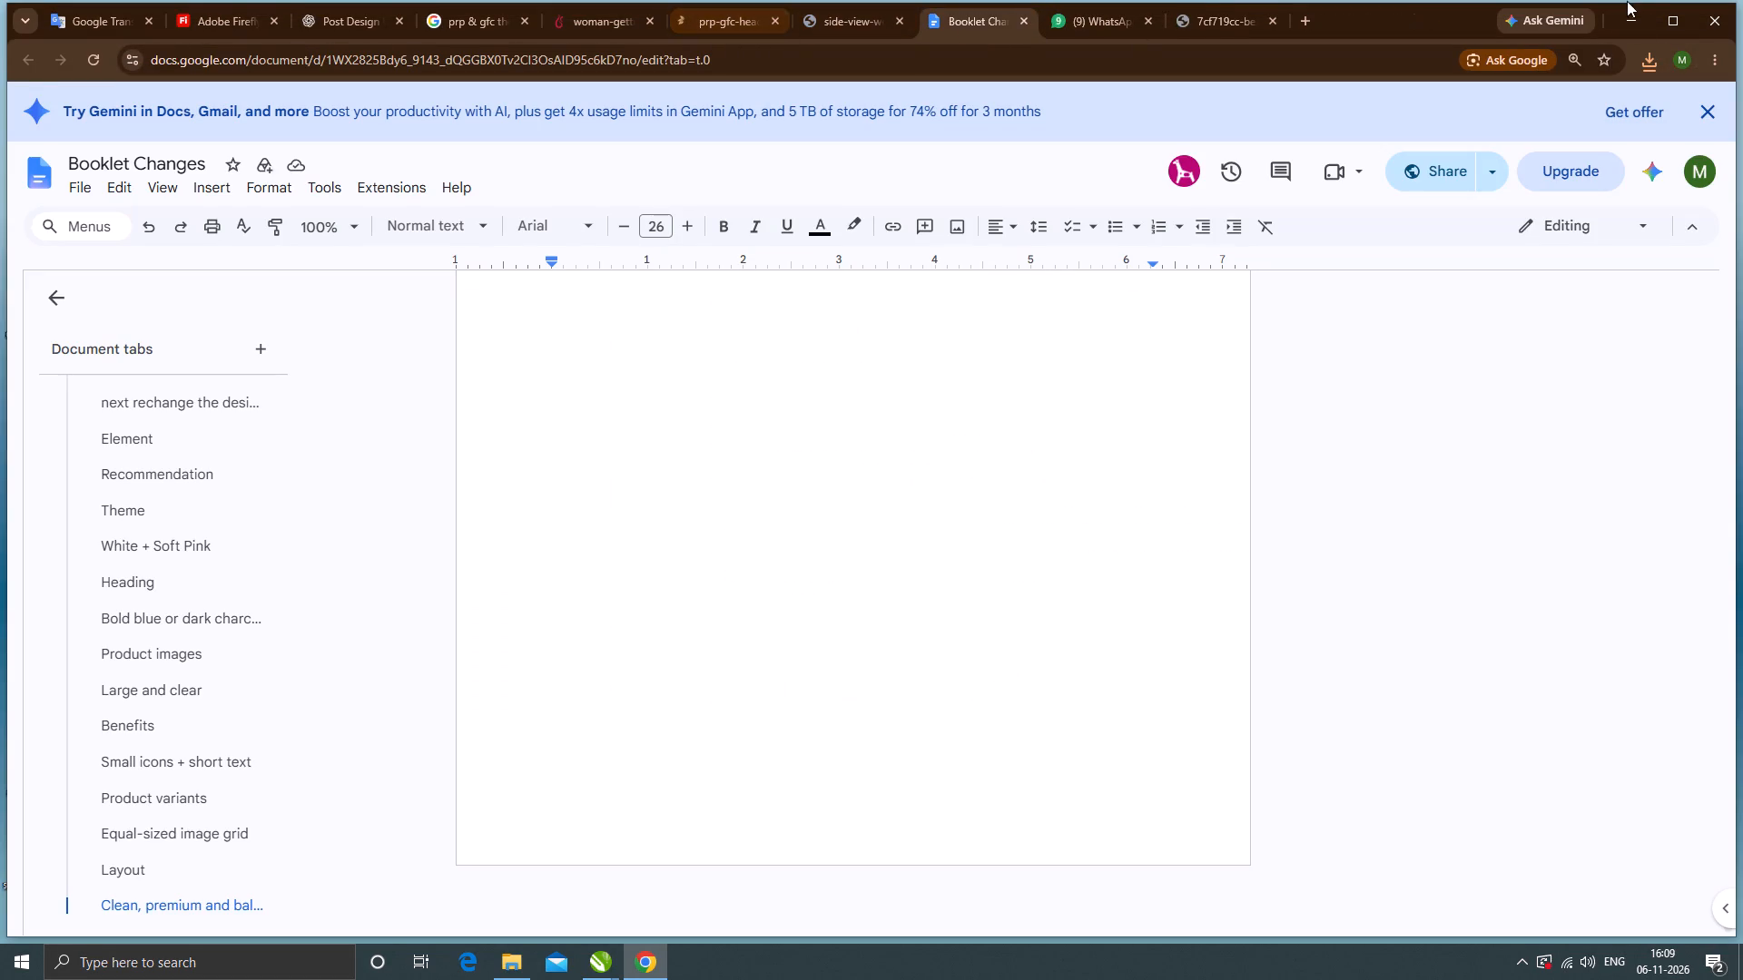
Bring the three saved treatment images from the Desktop into the CorelDRAW derma booklet, placing them beside page 31.
left_click(1631, 15)
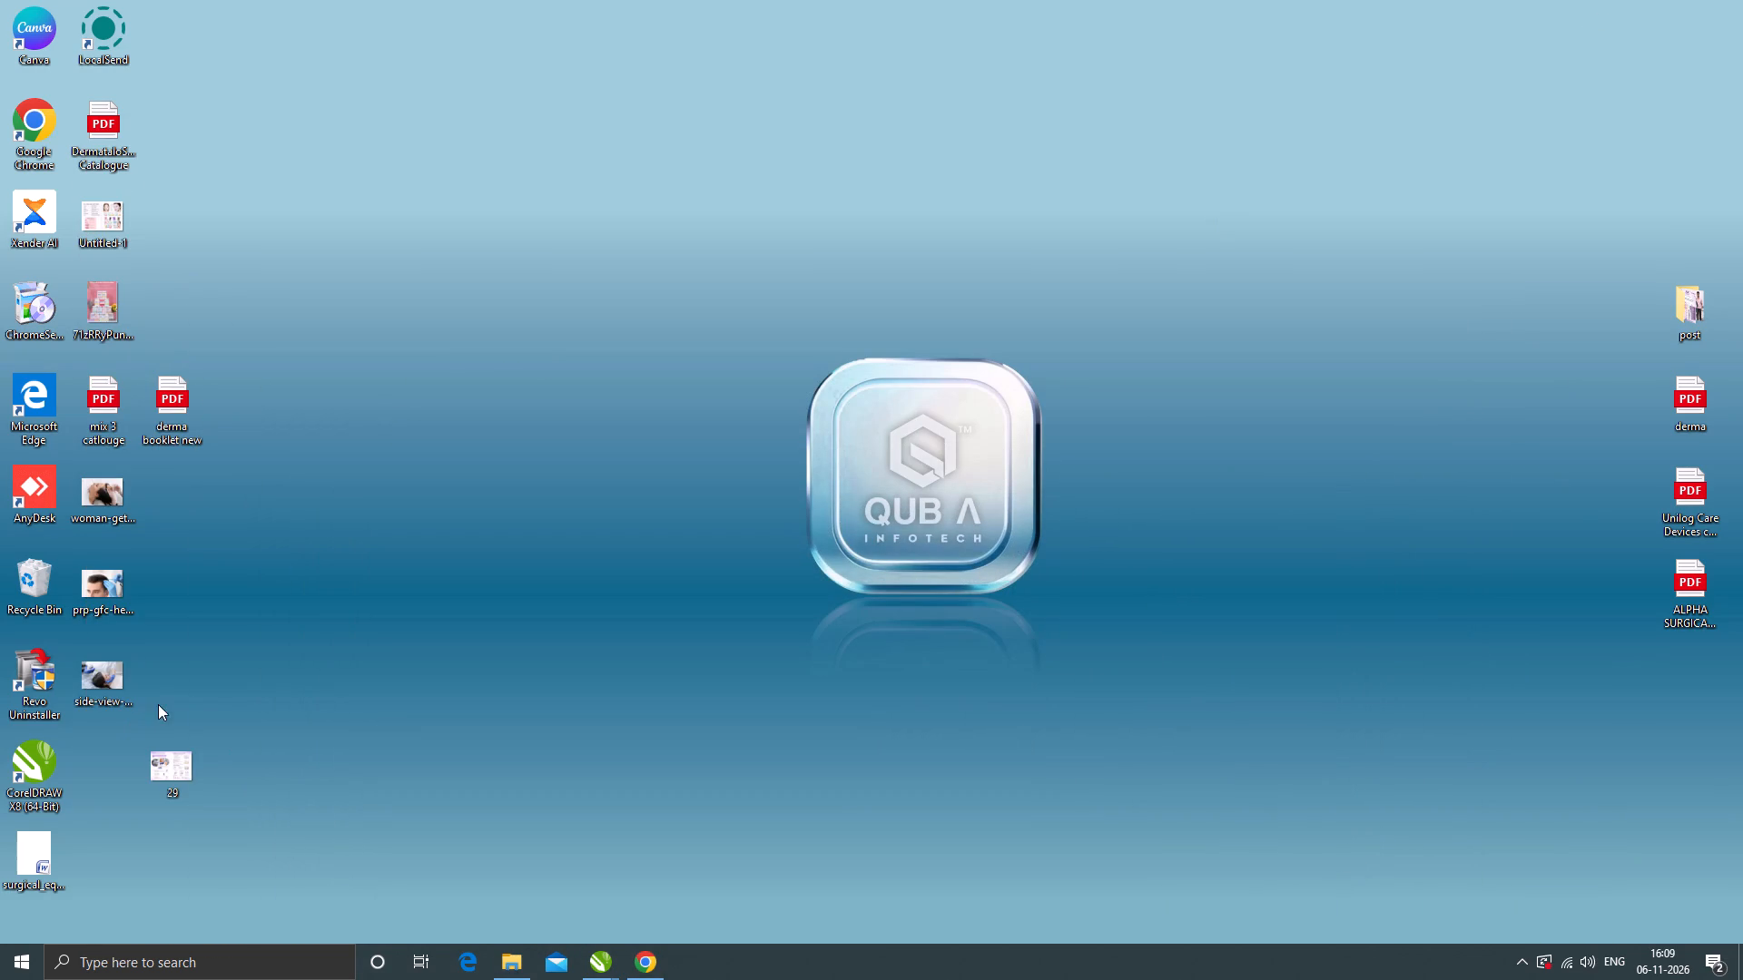
left_click_drag(158, 704, 91, 484)
left_click_drag(108, 496, 608, 956)
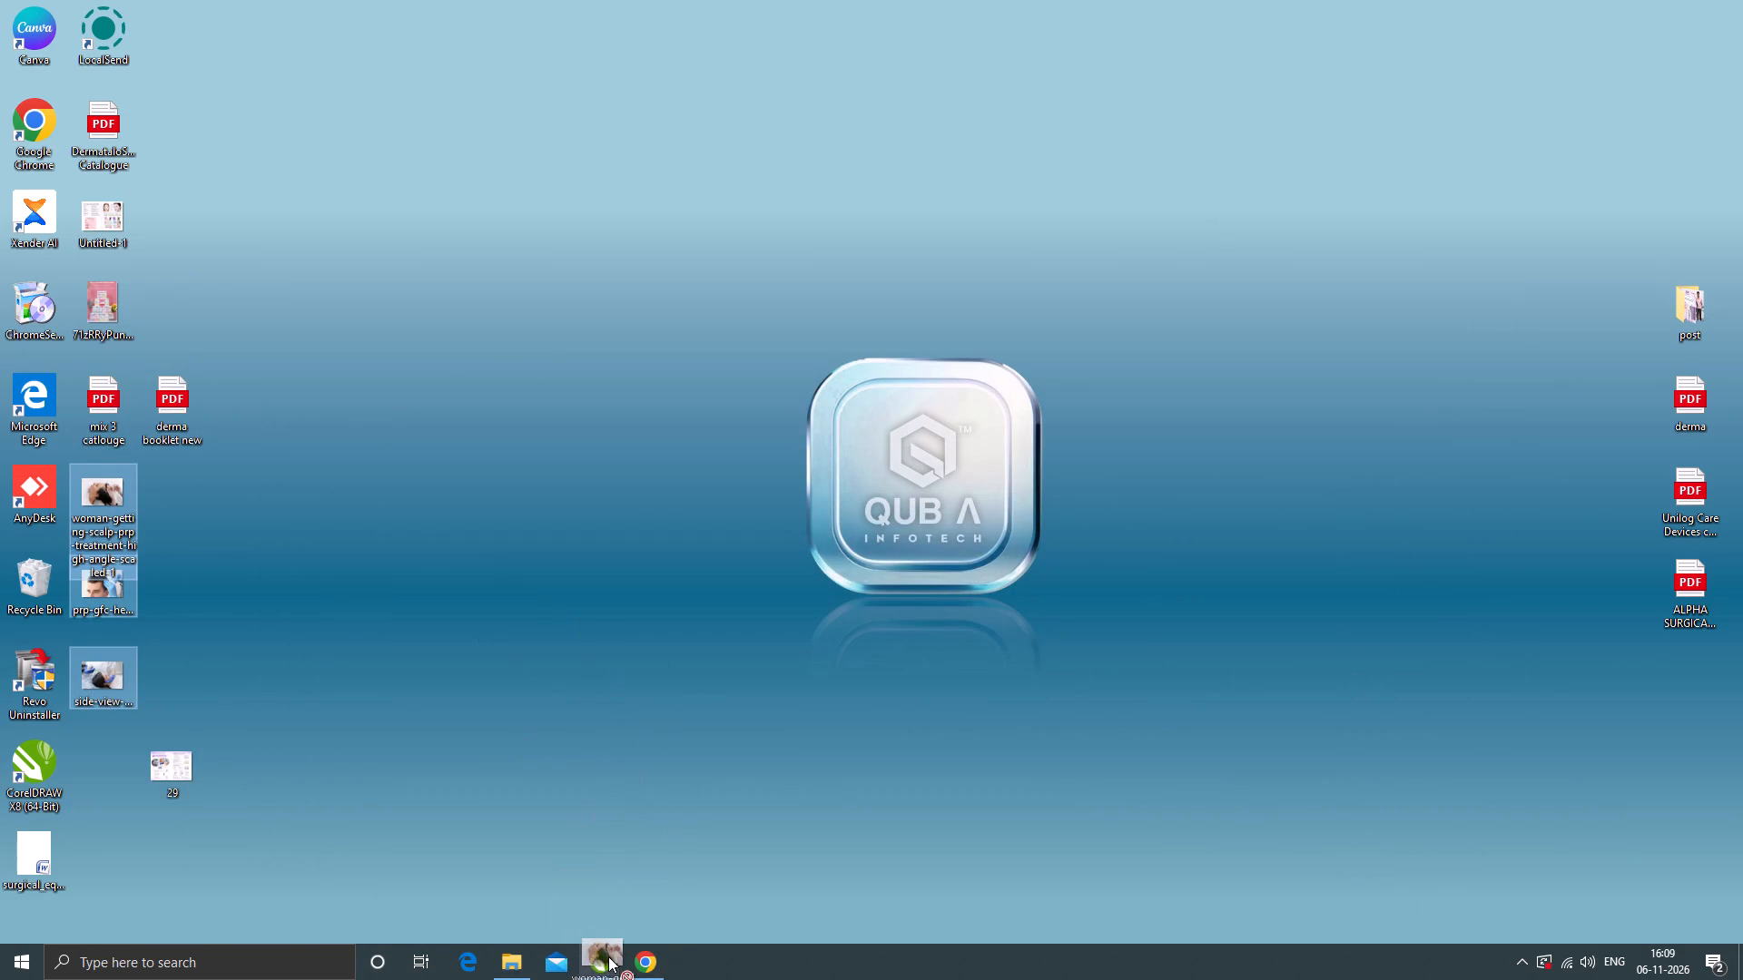
left_click_drag(608, 956, 234, 495)
scroll(773, 480, "down", 1)
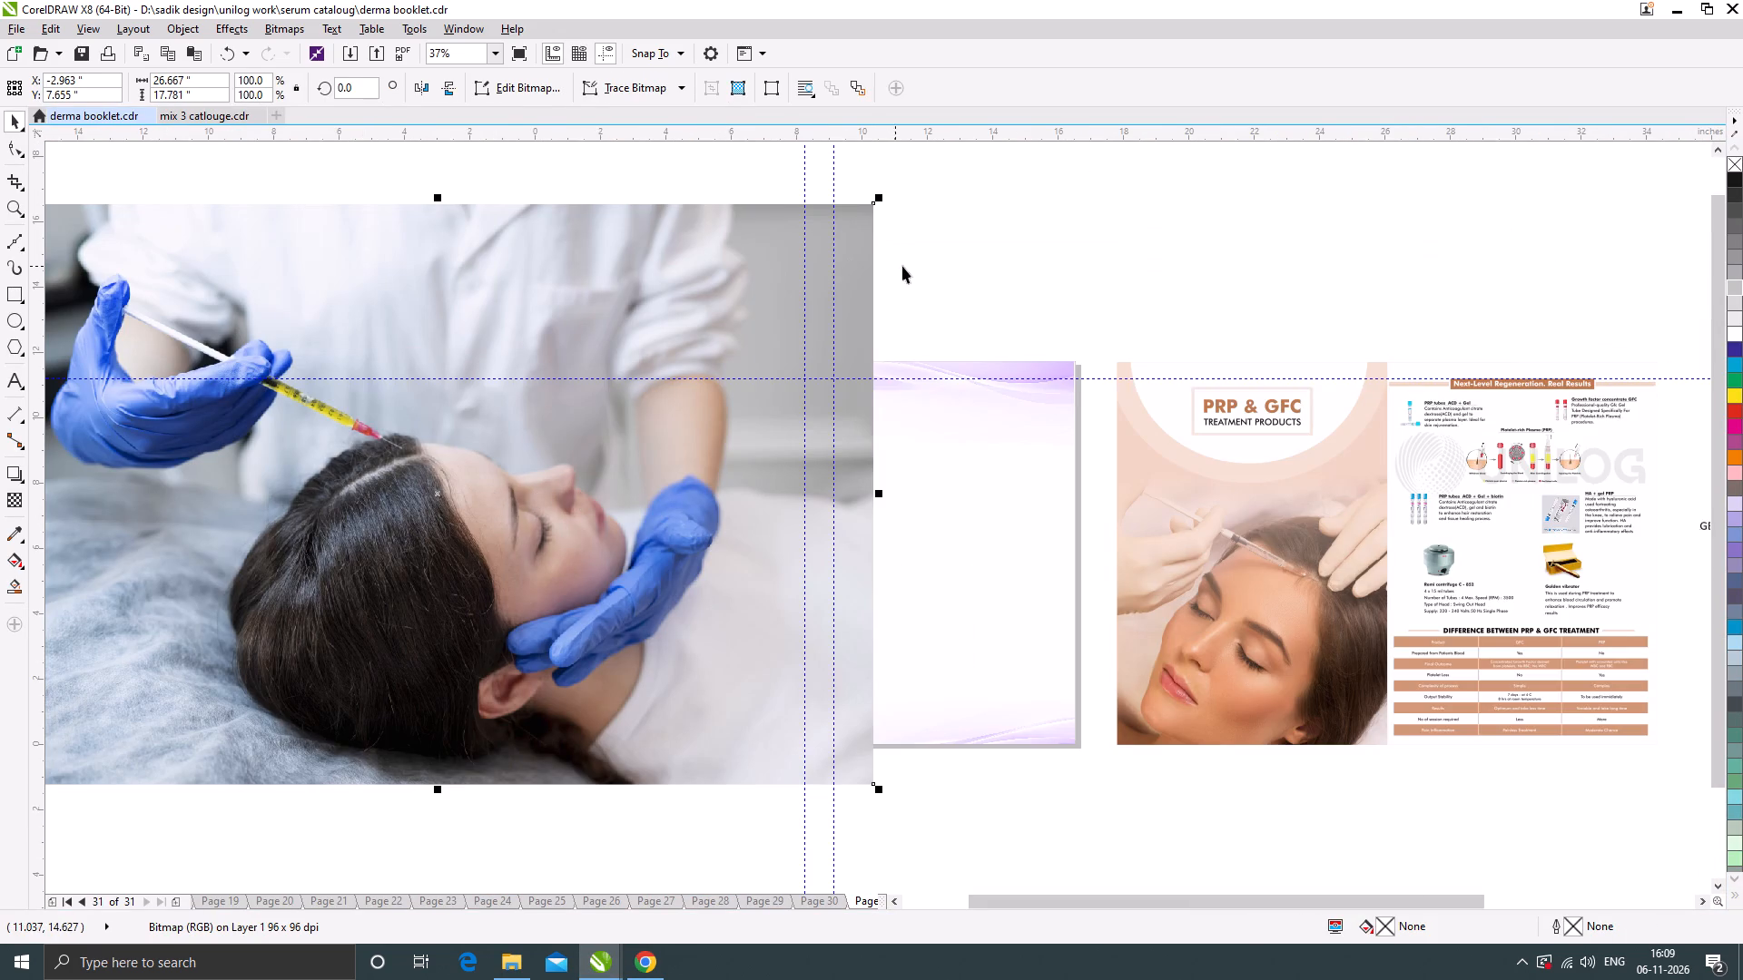
Scale the blue-gloved scalp injection photo to about 5.93 by 3.95 inches and place it beside page 31's lower part.
left_click_drag(879, 195, 540, 335)
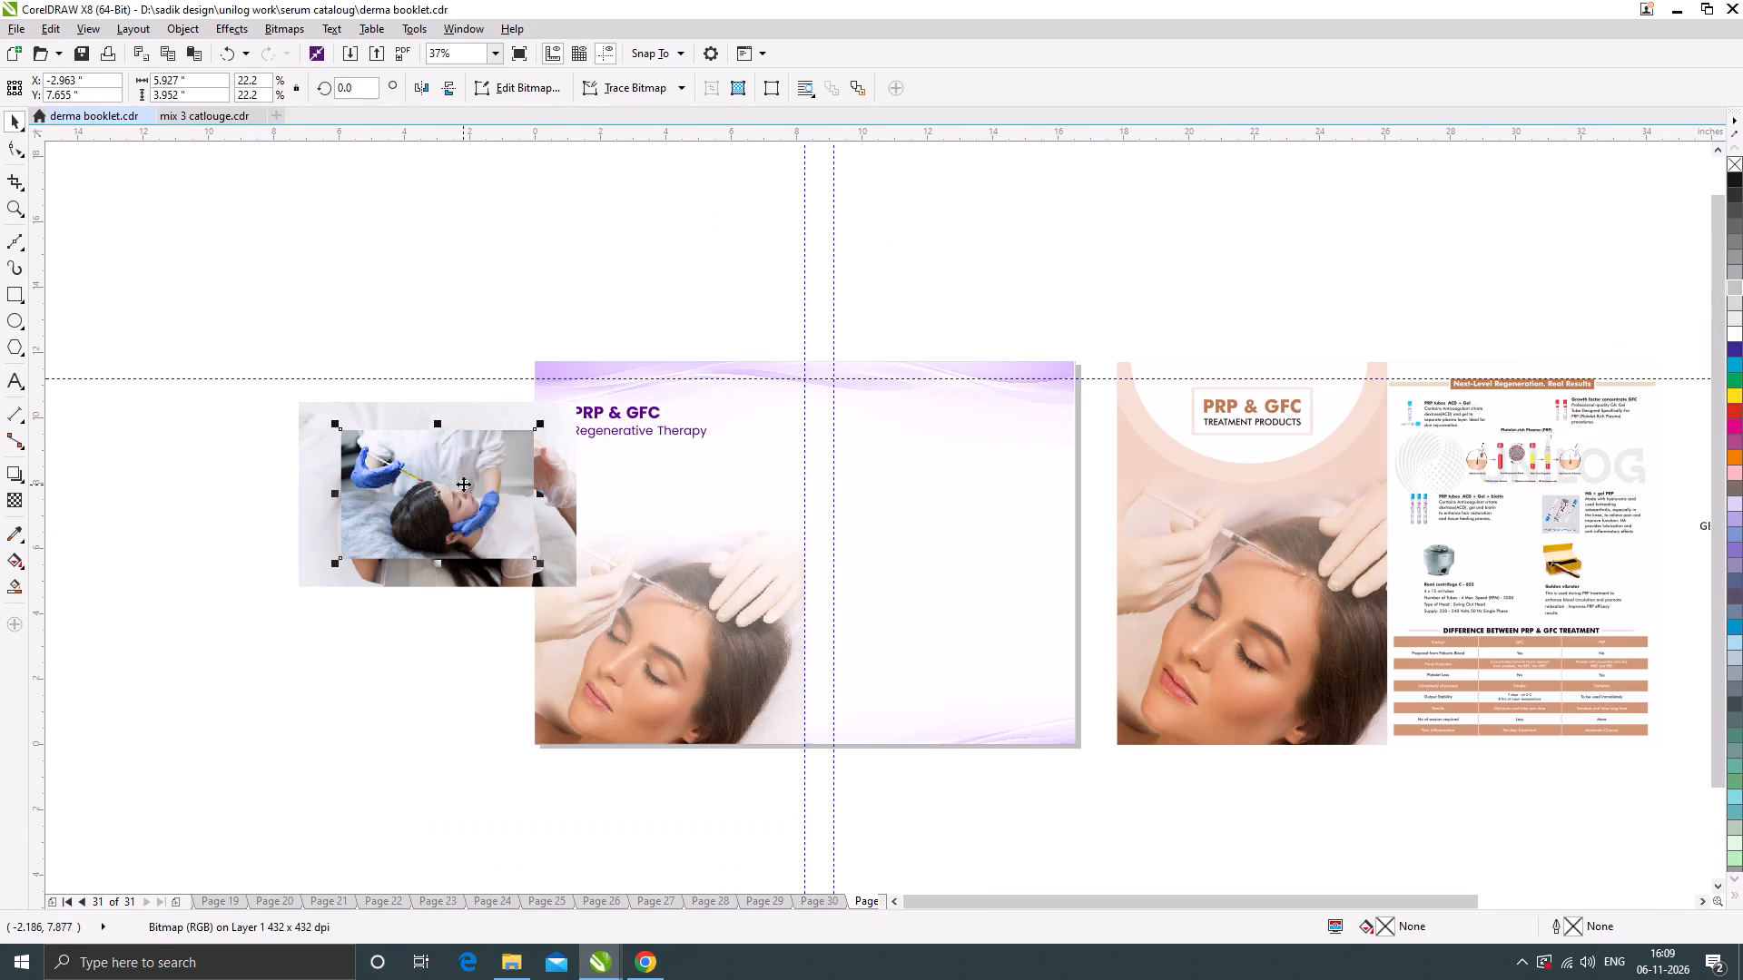
left_click_drag(463, 484, 429, 705)
Move the small imported object off the reclining woman's photo and delete it.
left_click(422, 499)
left_click_drag(456, 488, 363, 576)
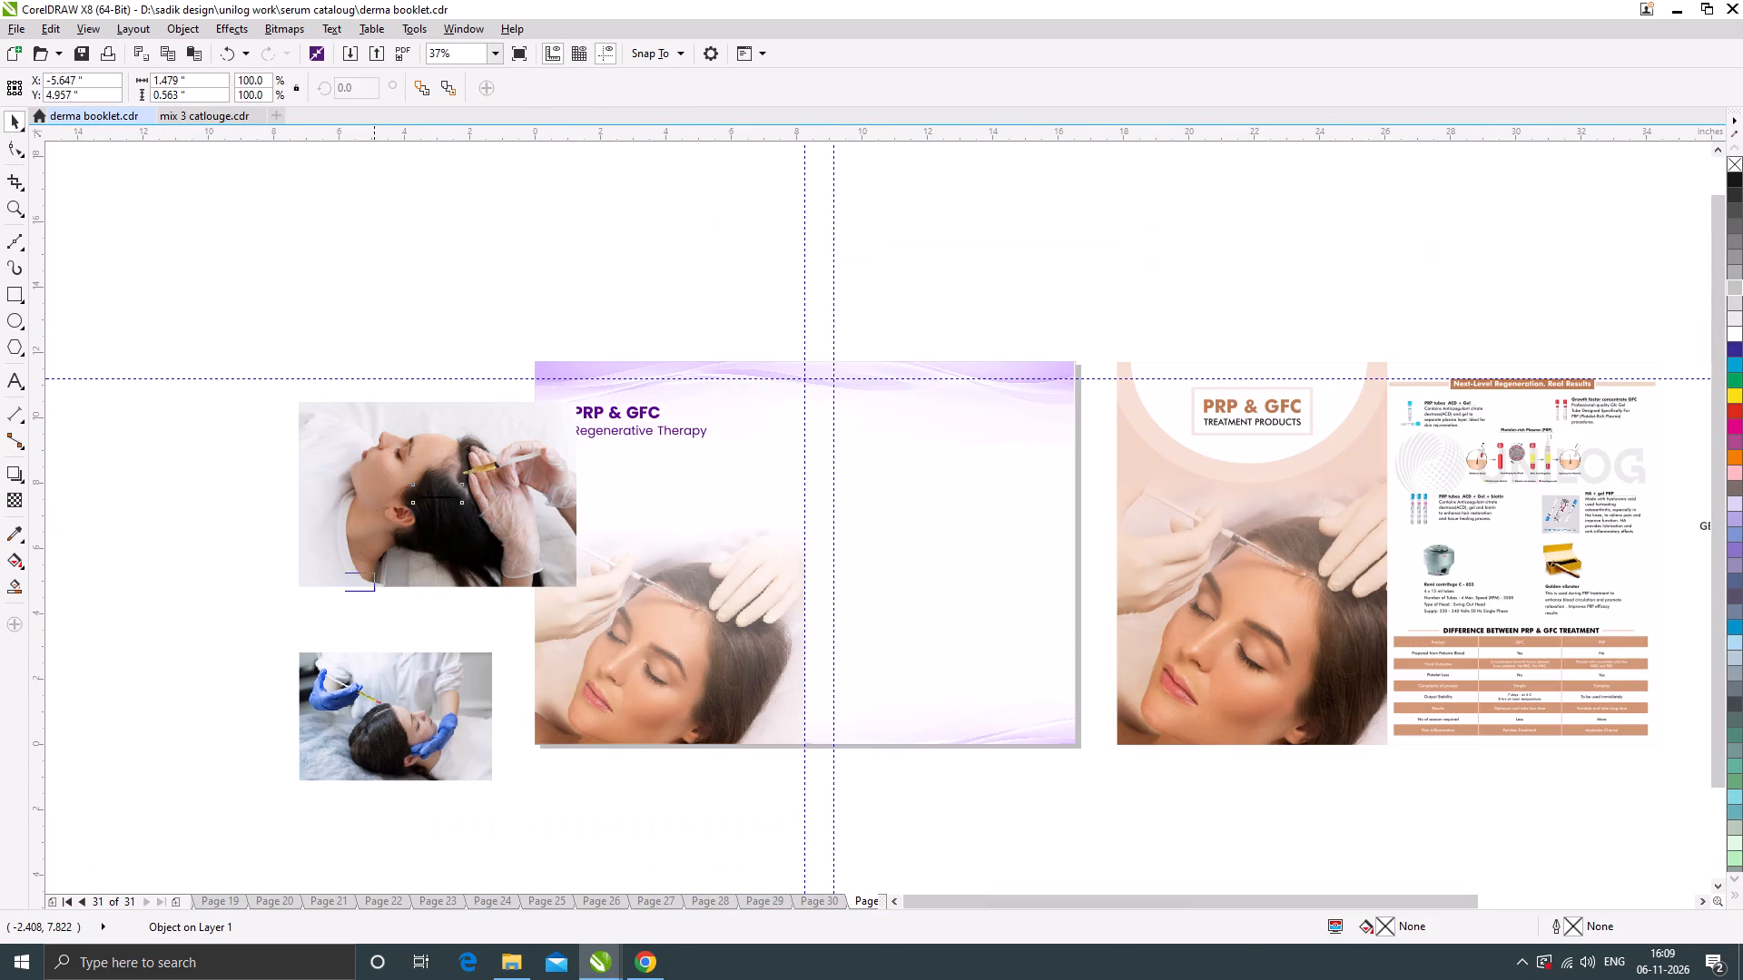
left_click_drag(363, 576, 243, 645)
key("Delete")
Move the reclining woman's scalp injection photo off page 31, shrink it and place it above the blue-gloved photo.
left_click_drag(387, 514, 241, 491)
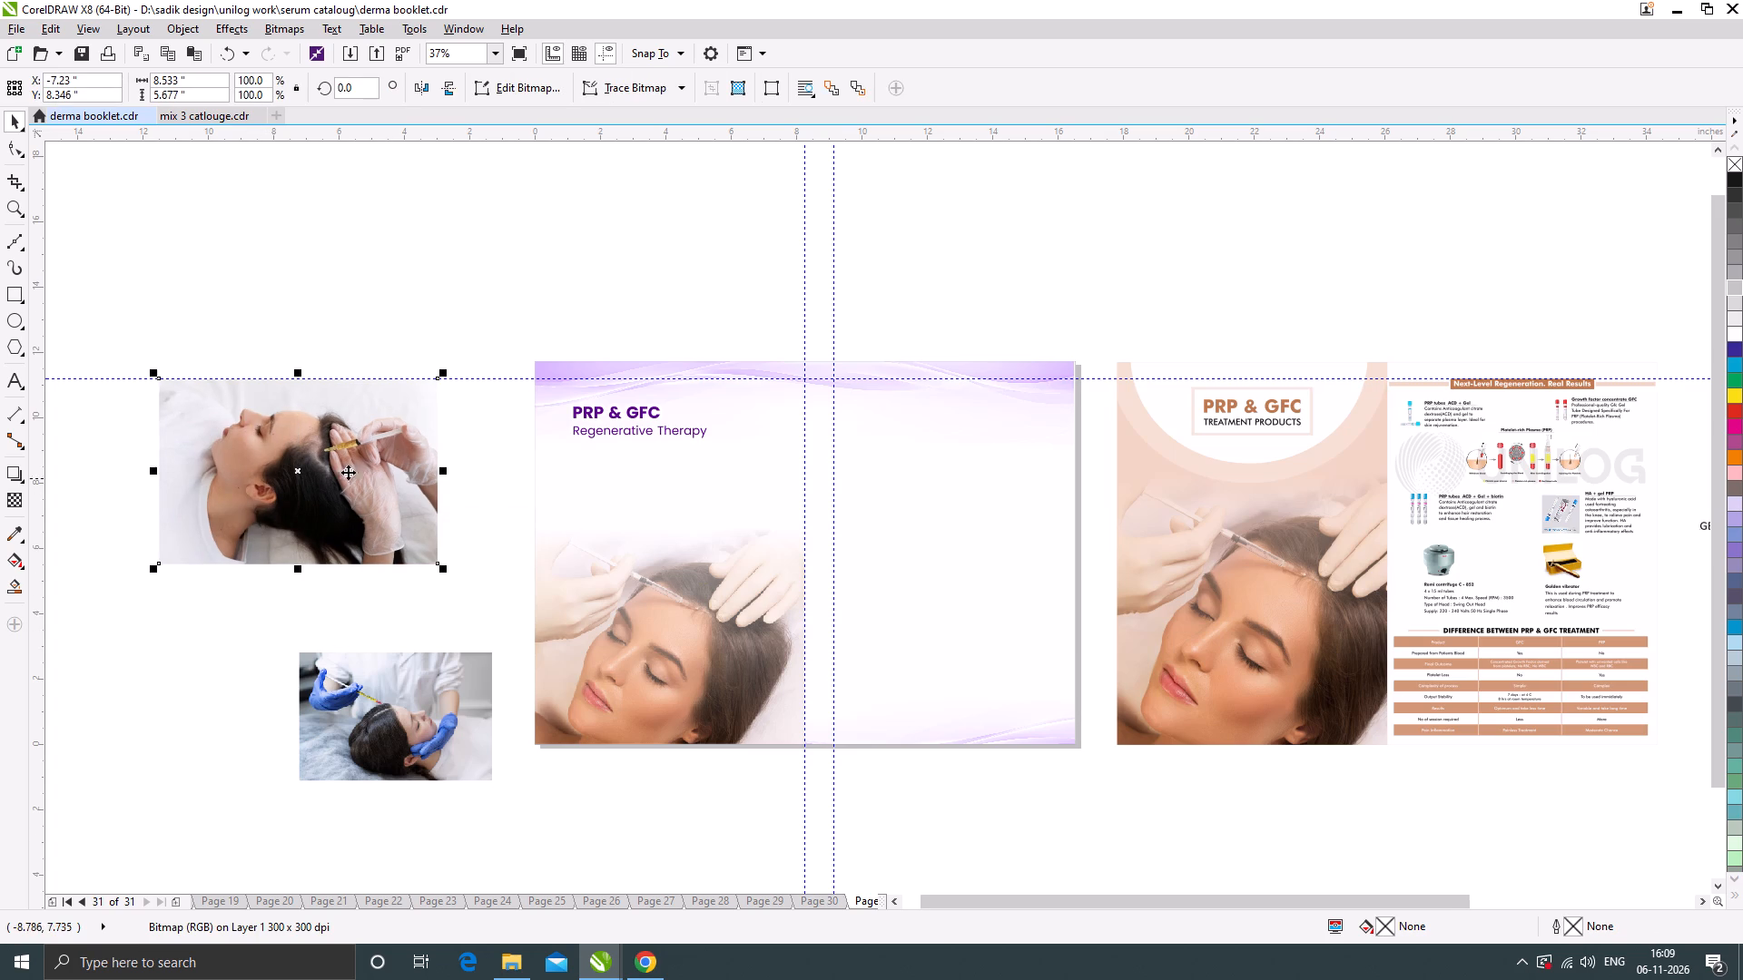
left_click_drag(443, 368, 292, 474)
left_click_drag(230, 523, 403, 571)
Switch to Chrome and copy the image of the man receiving a scalp injection from the prp-gfc-header page.
left_click(1679, 9)
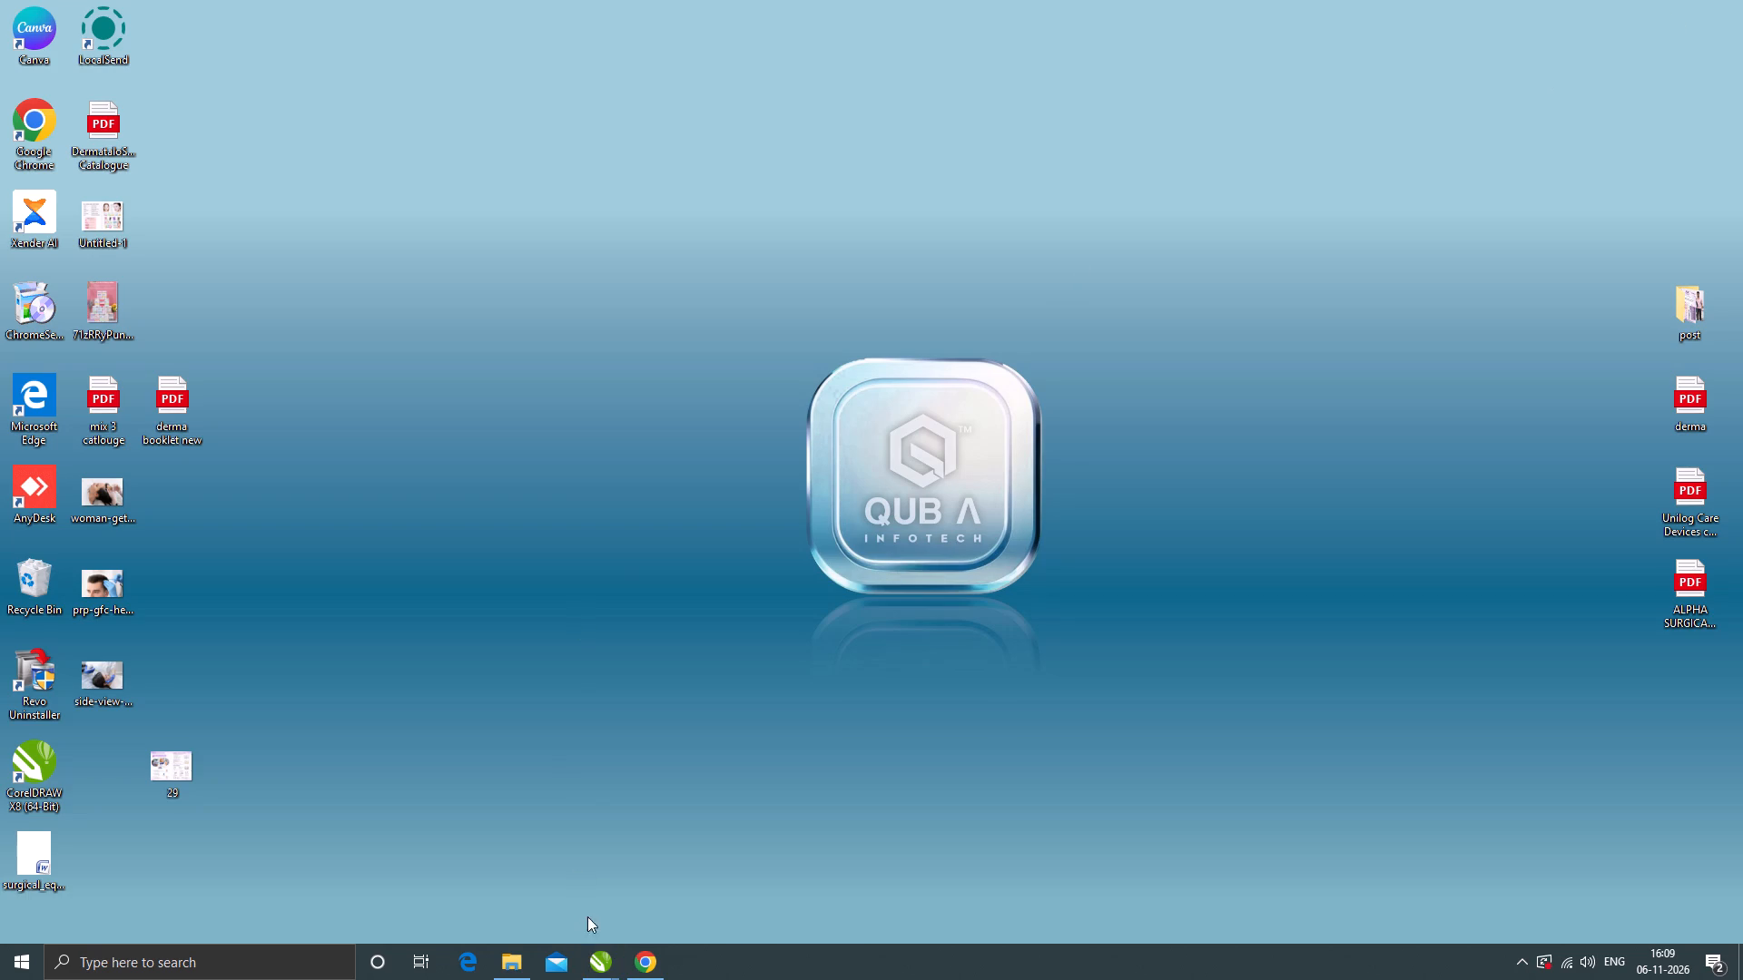
left_click(657, 964)
left_click(791, 12)
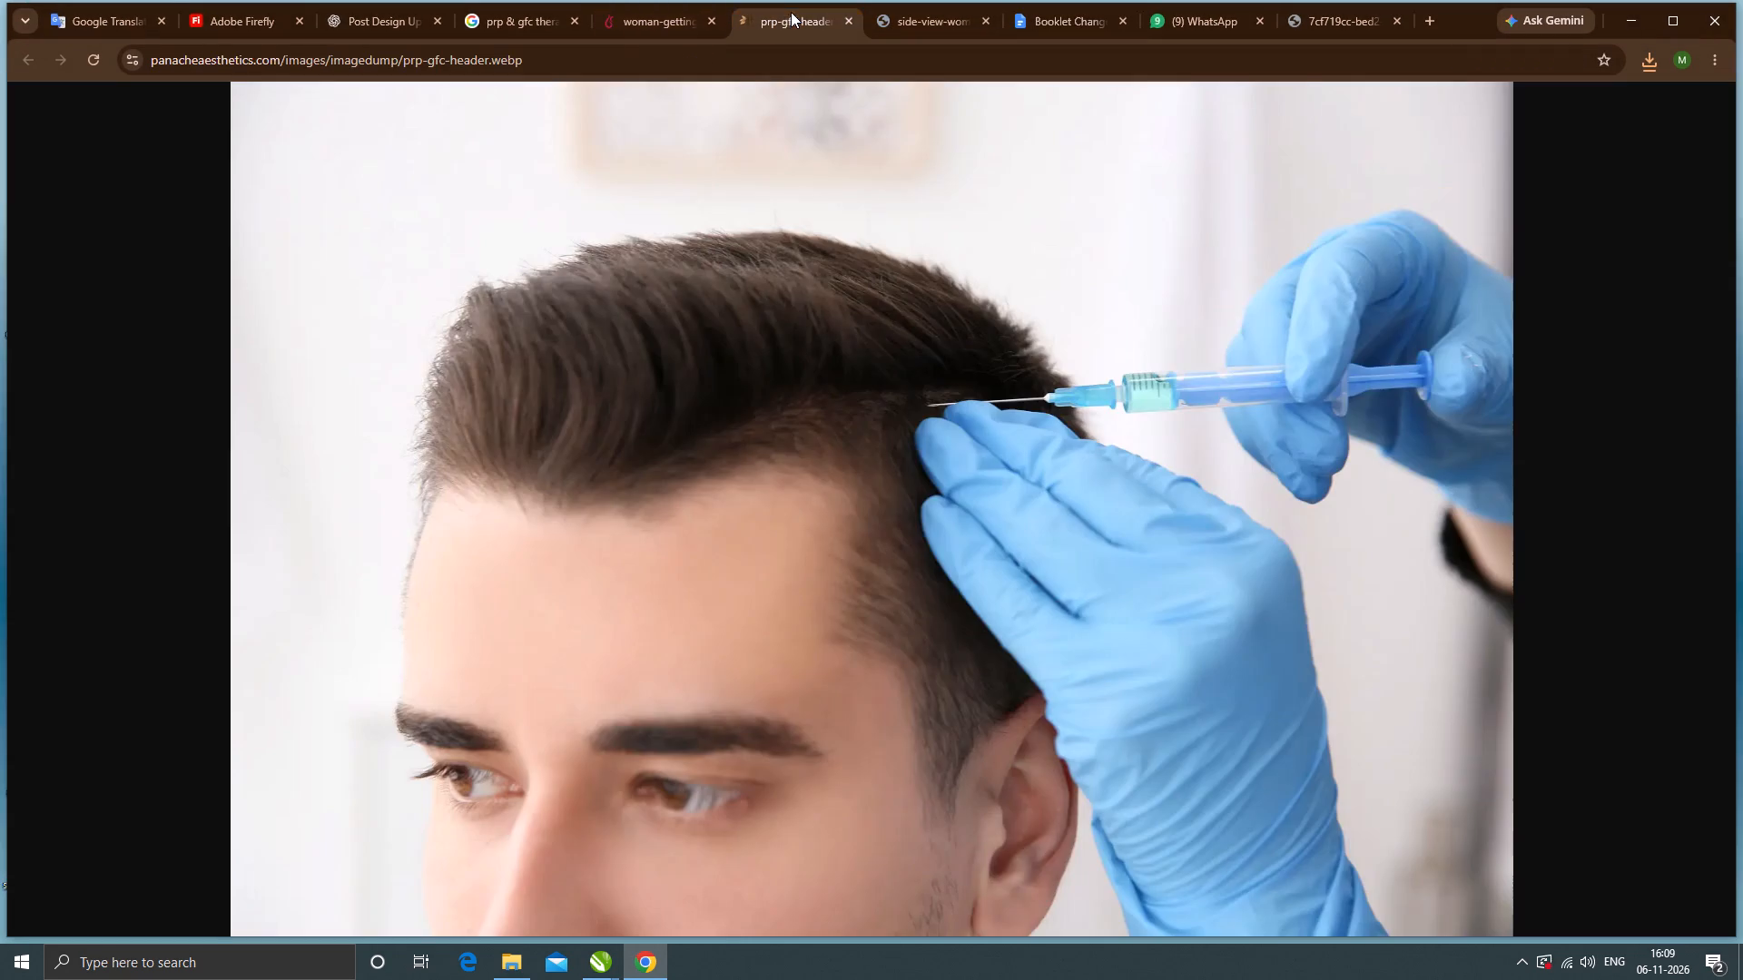
scroll(804, 440, "down", 2)
right_click(769, 432)
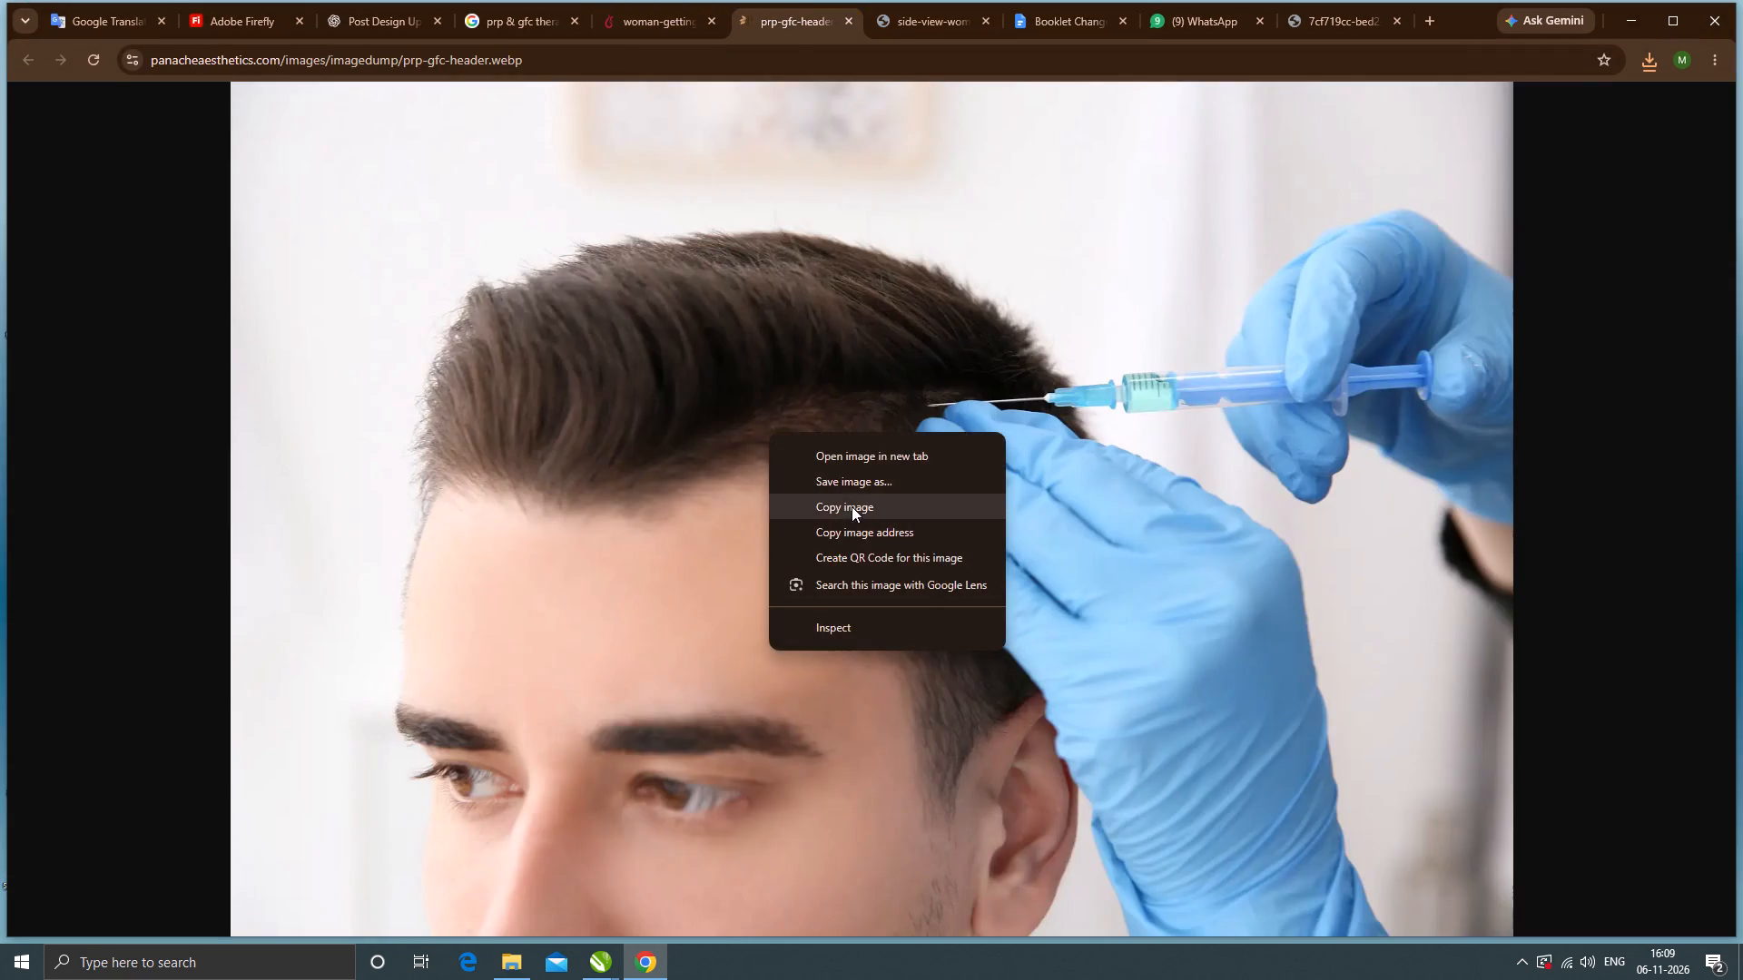
left_click(852, 506)
Paste the man's photo into the CorelDRAW booklet, scale it to about 4.18 by 2.79 inches and place it beside page 31 above the other photos.
left_click(1630, 14)
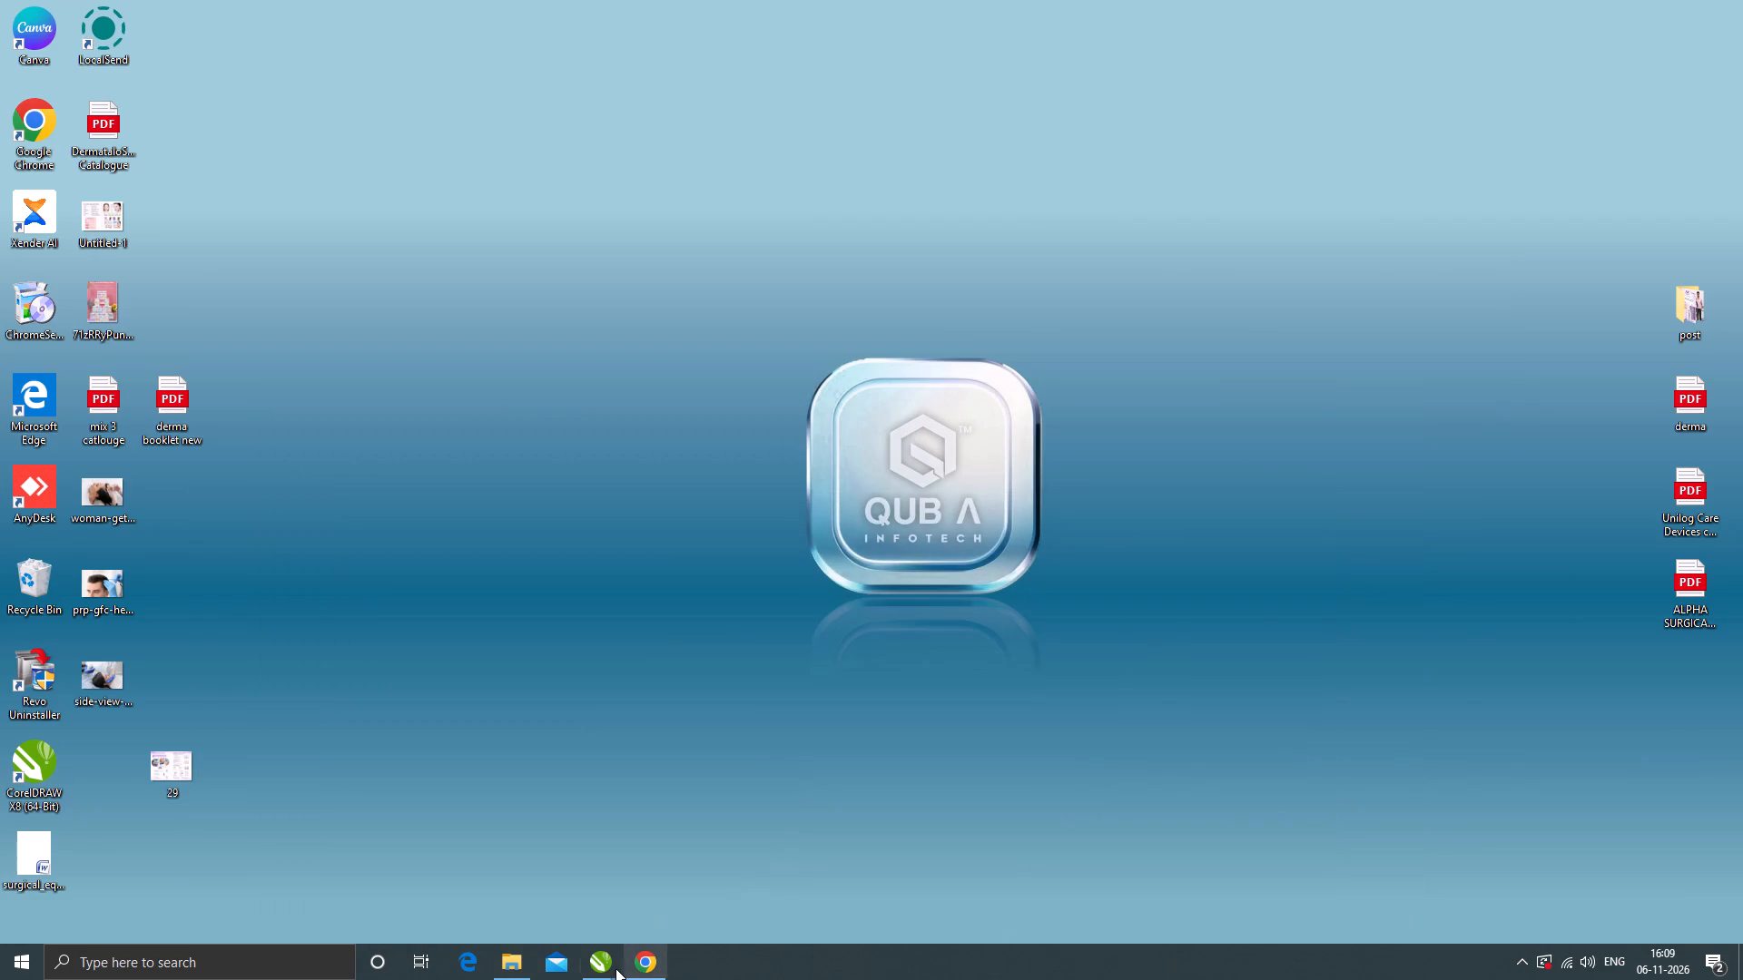
left_click(601, 968)
left_click(549, 900)
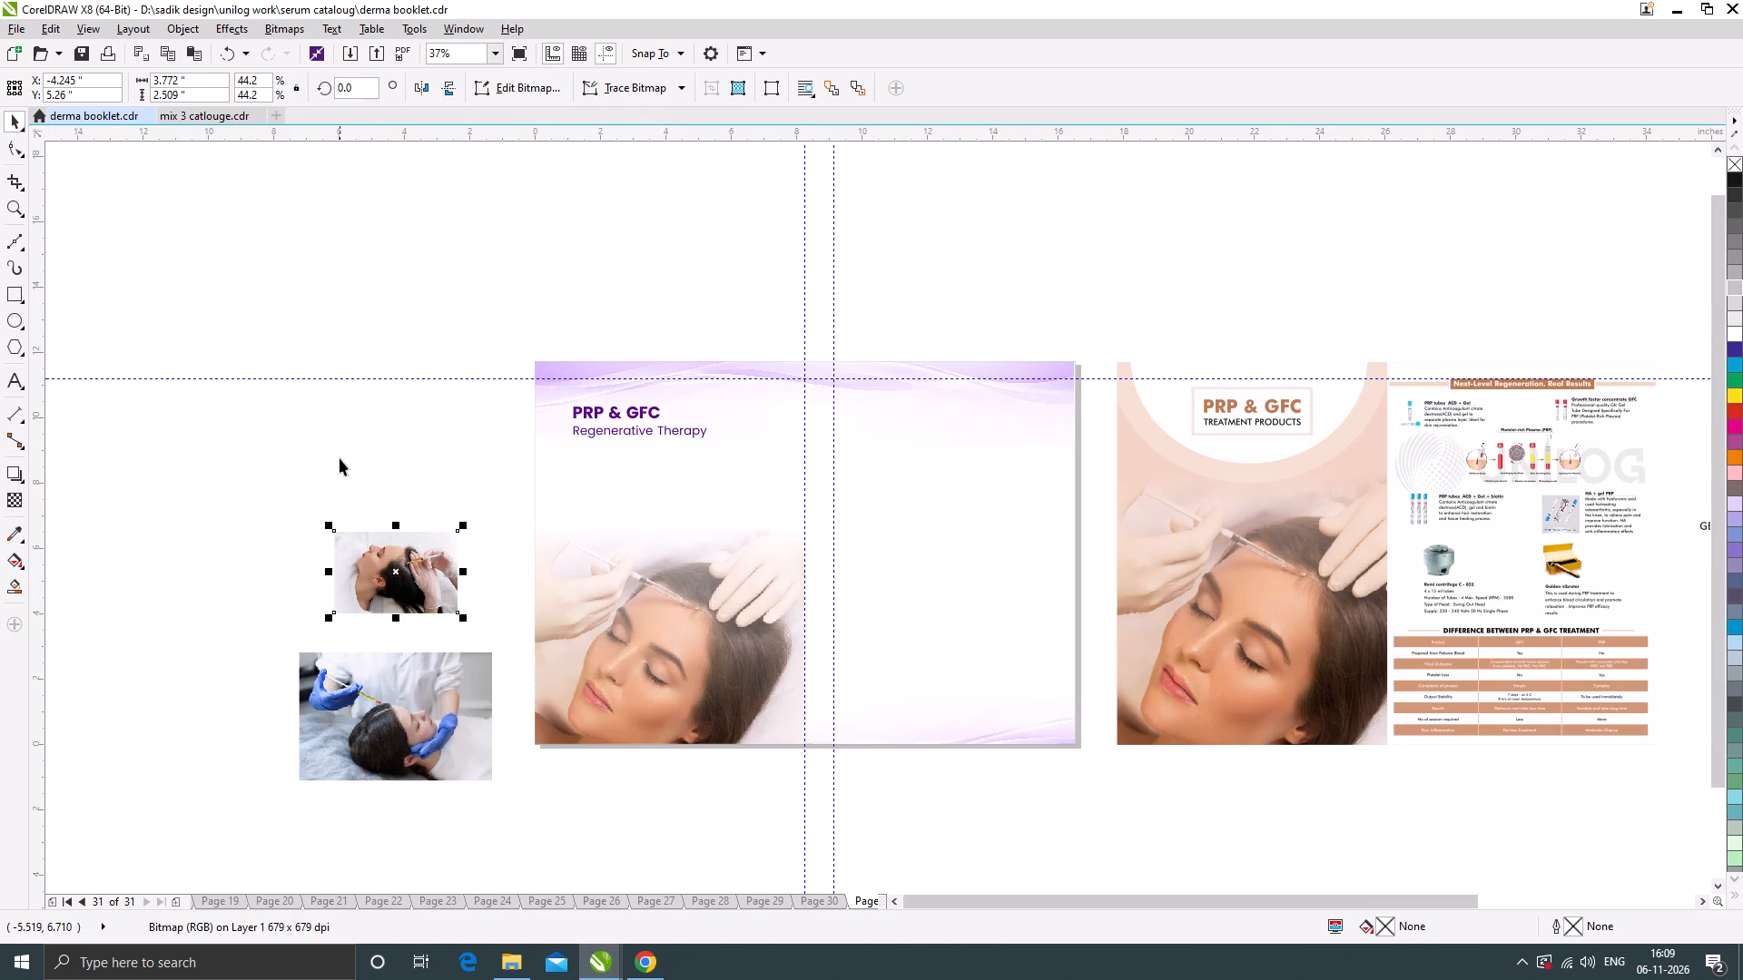
left_click(338, 454)
key("ctrl+v")
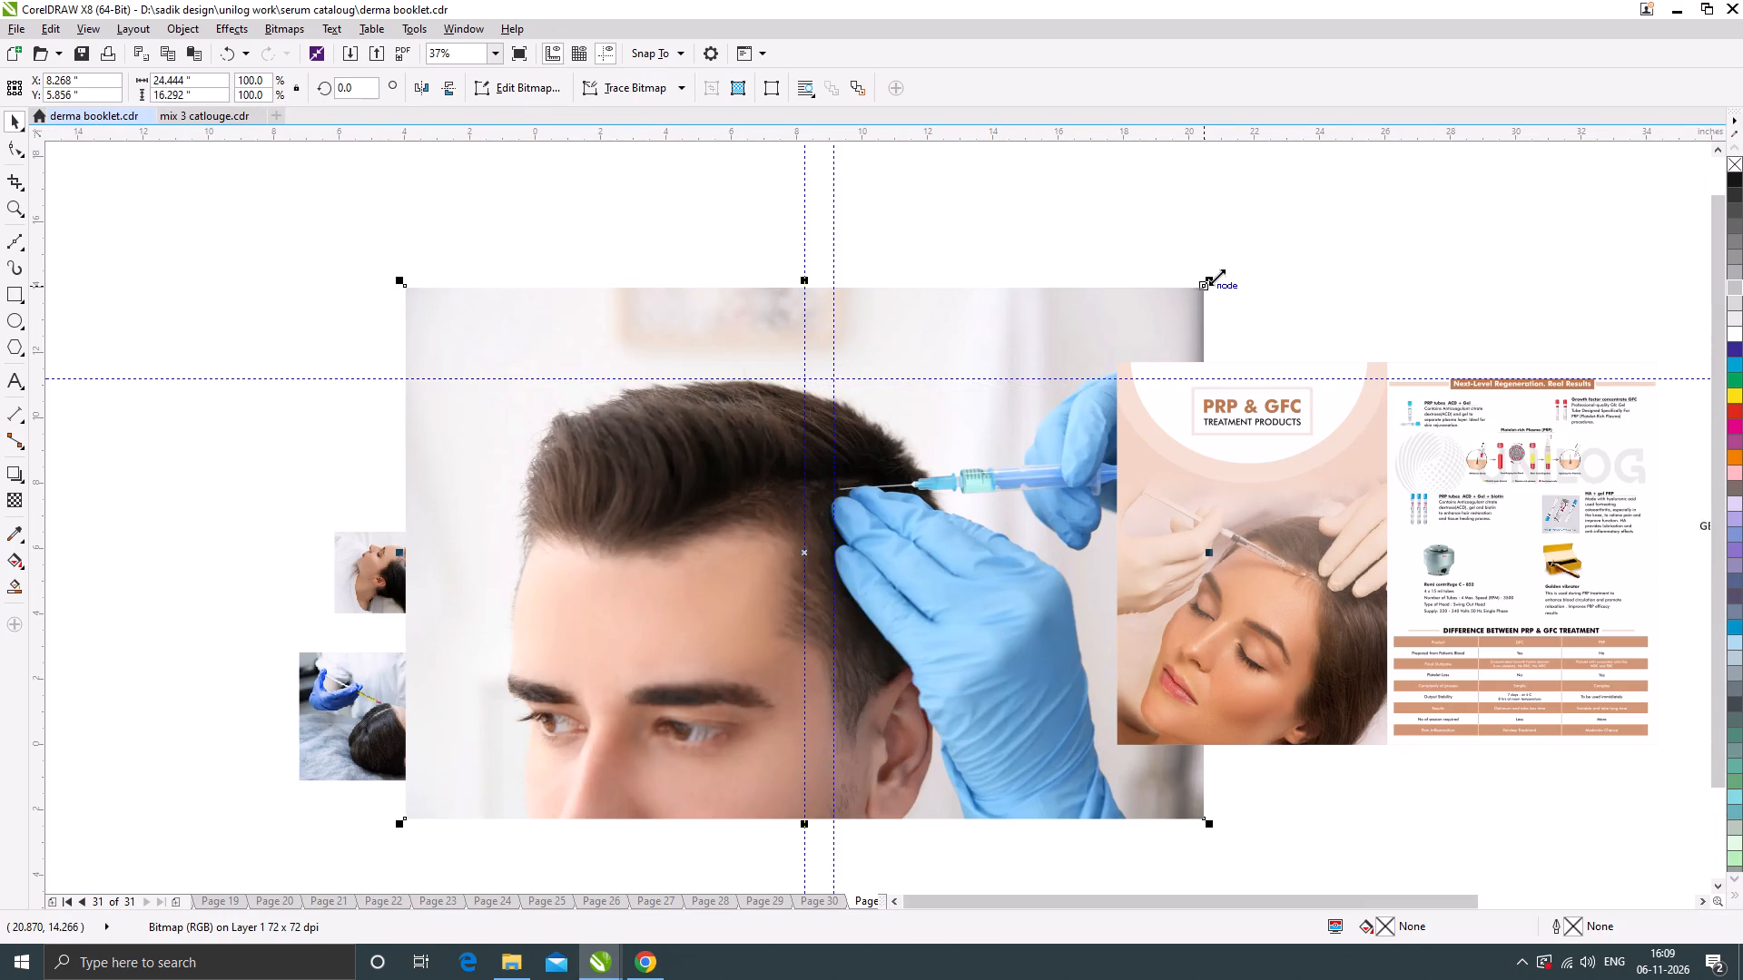
left_click_drag(1216, 277, 885, 426)
left_click_drag(778, 527, 276, 440)
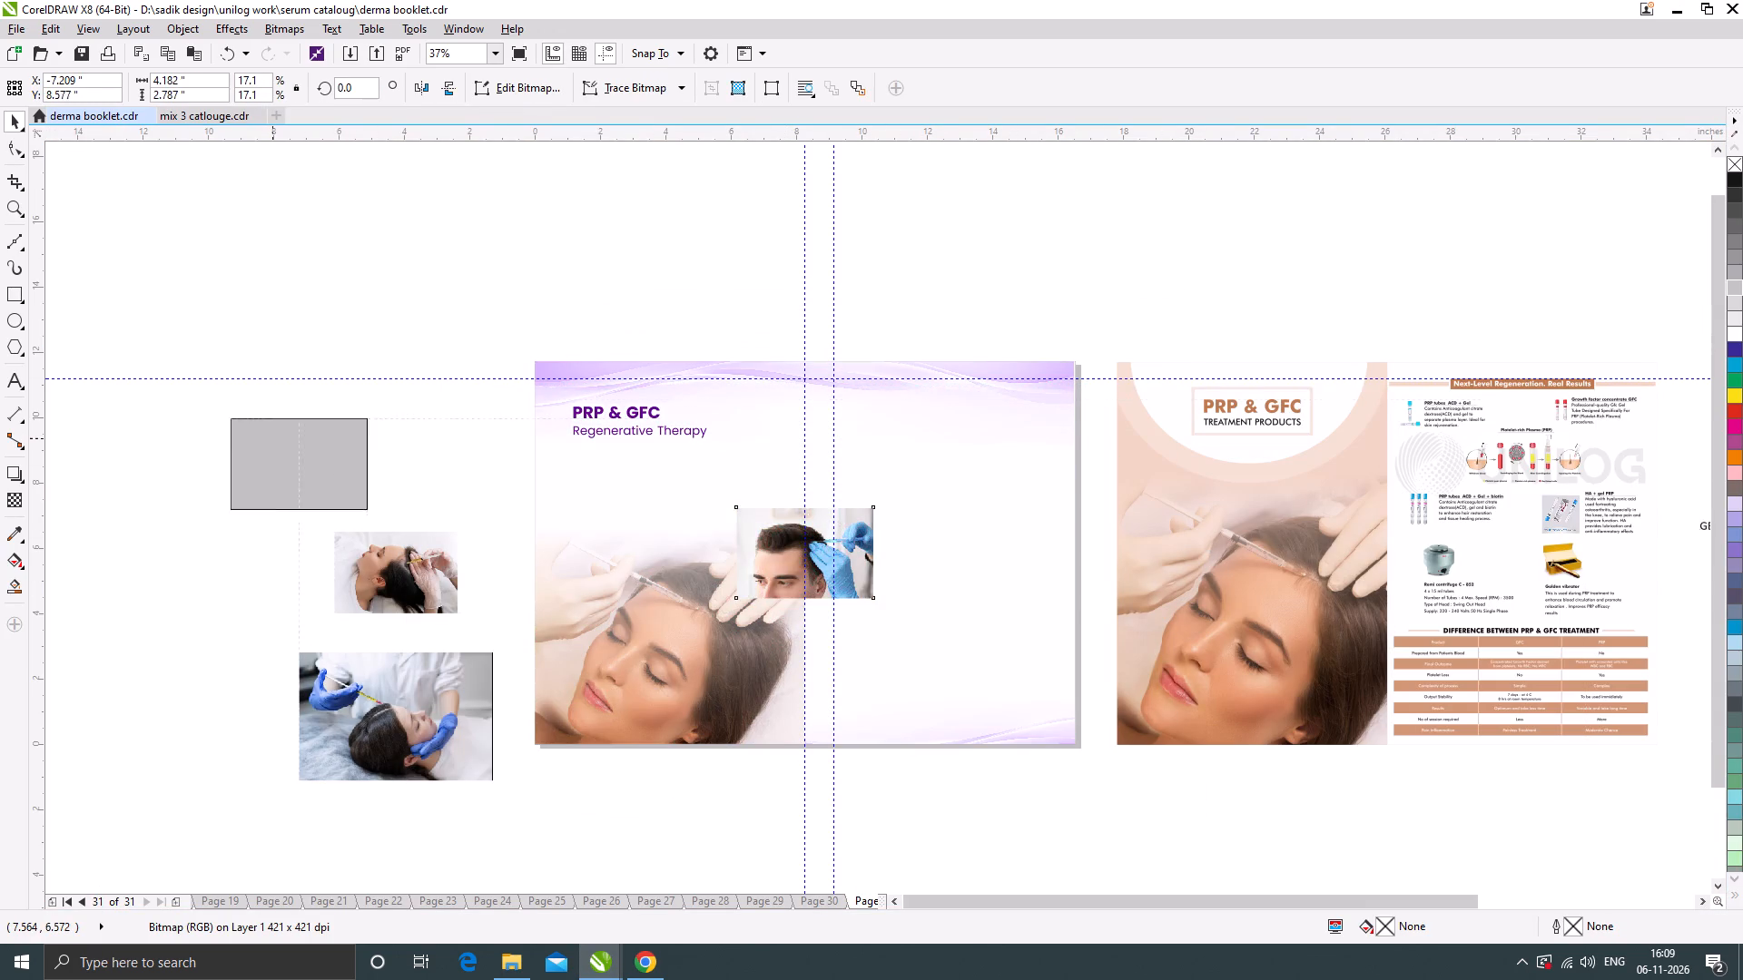
left_click_drag(276, 440, 263, 470)
Draw a circle about 1.99 by 1.92 inches below the Regenerative Therapy heading and nudge it slightly up and left.
left_click(10, 321)
scroll(555, 497, "up", 1)
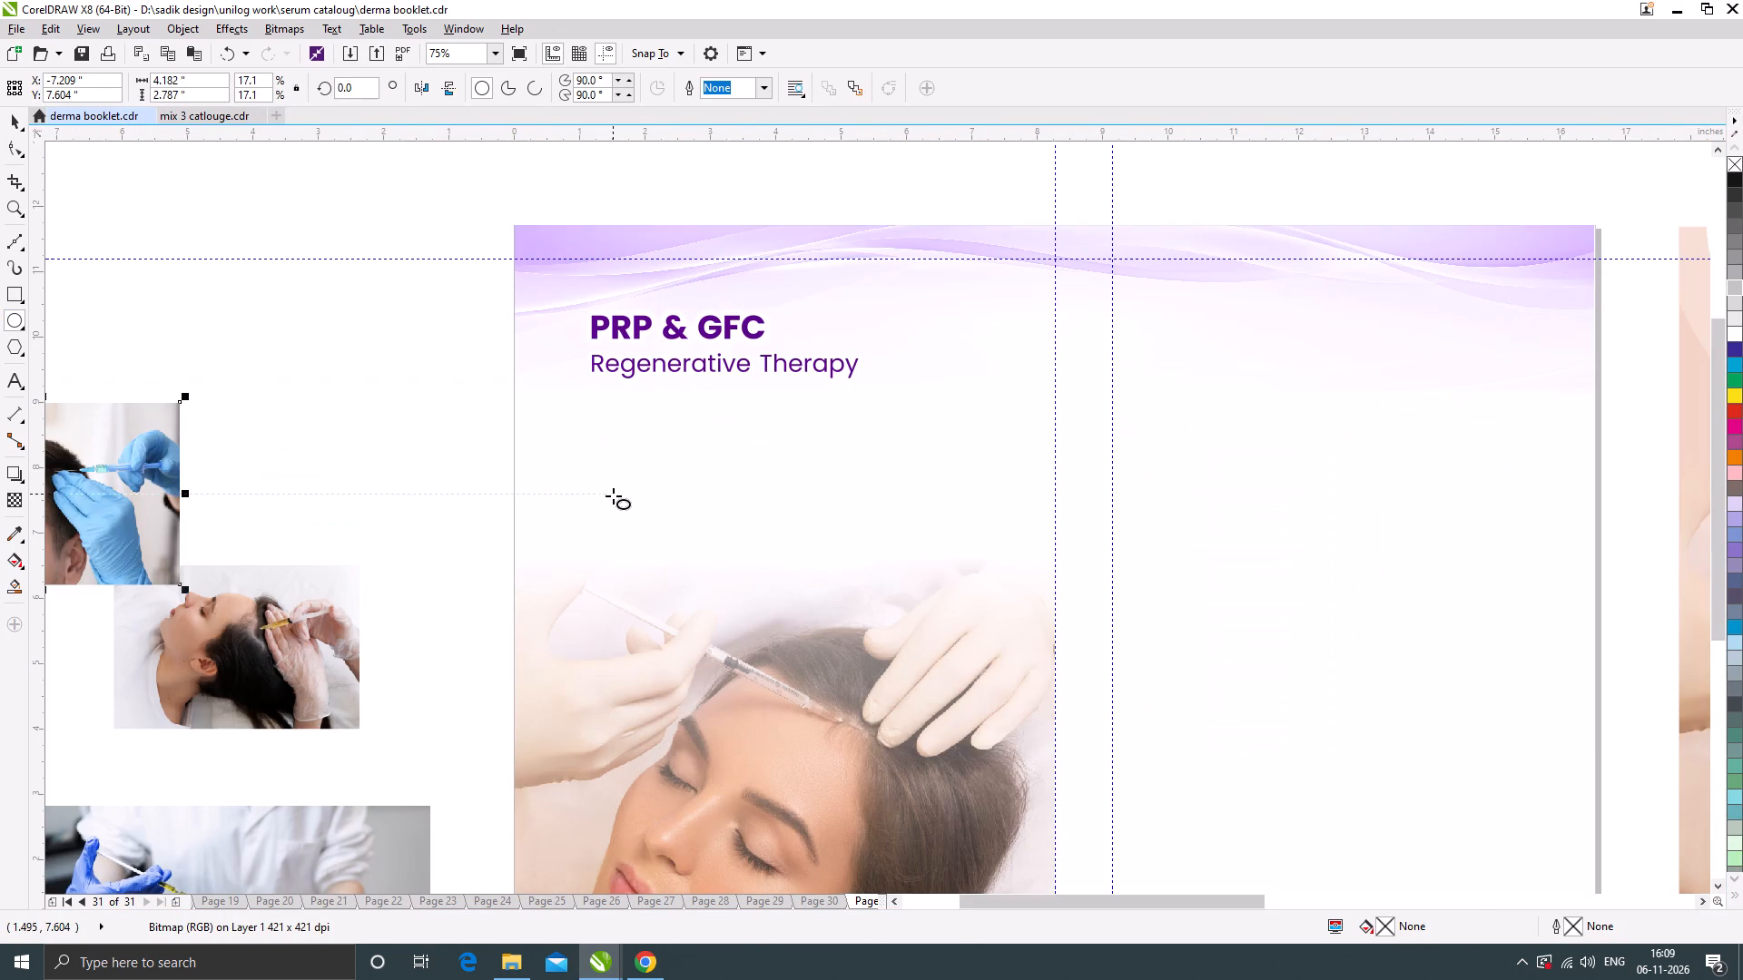
left_click_drag(564, 429, 694, 554)
left_click(15, 119)
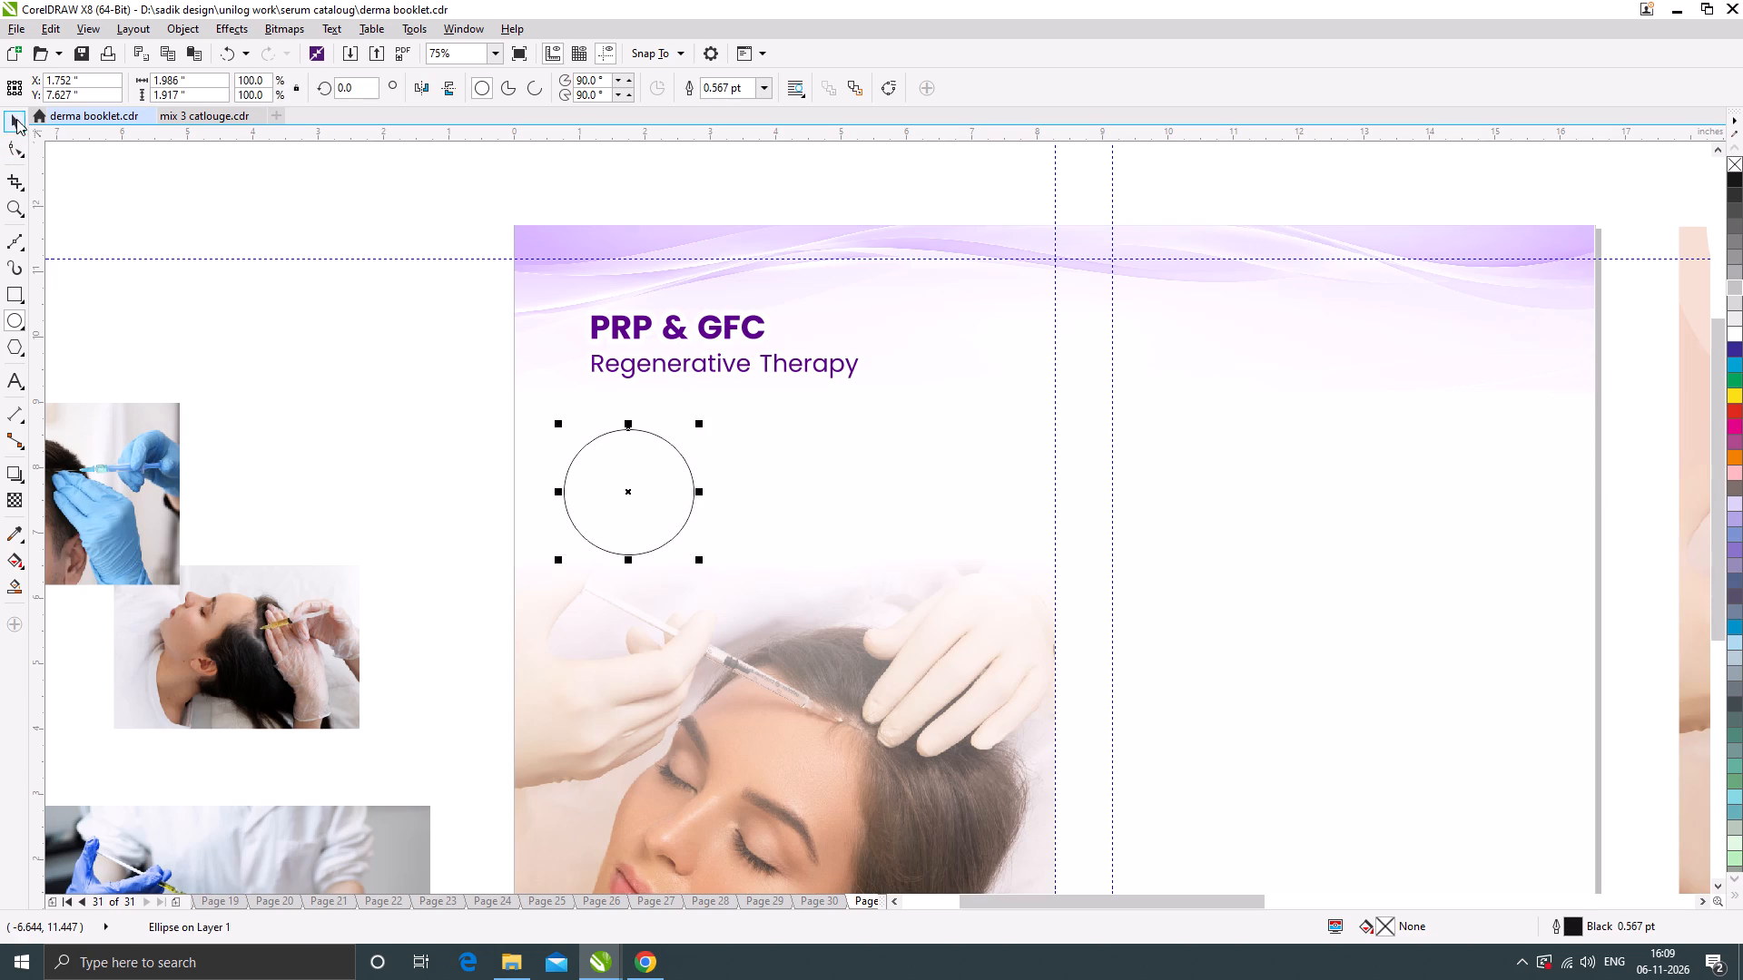
scroll(646, 456, "up", 1)
left_click_drag(654, 455, 637, 434)
scroll(649, 454, "down", 1)
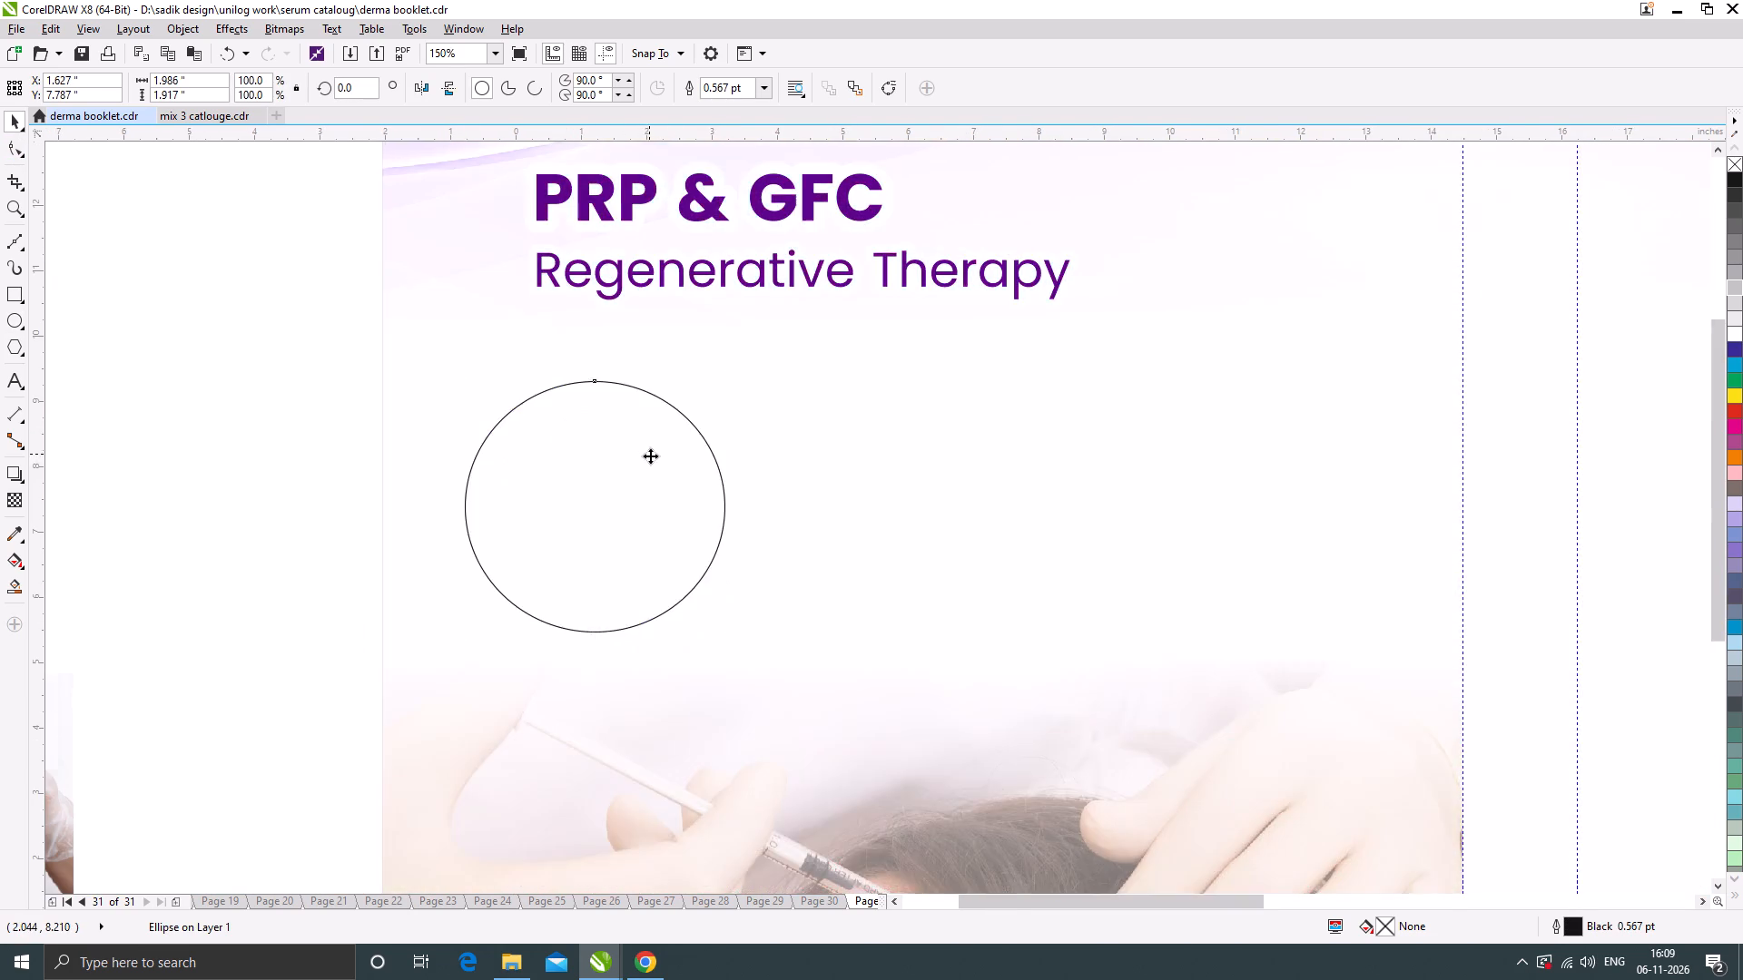
Fill the circle with light purple C25 M32 Y0 K0 sampled from the page's top banner and remove its outline.
left_click(14, 528)
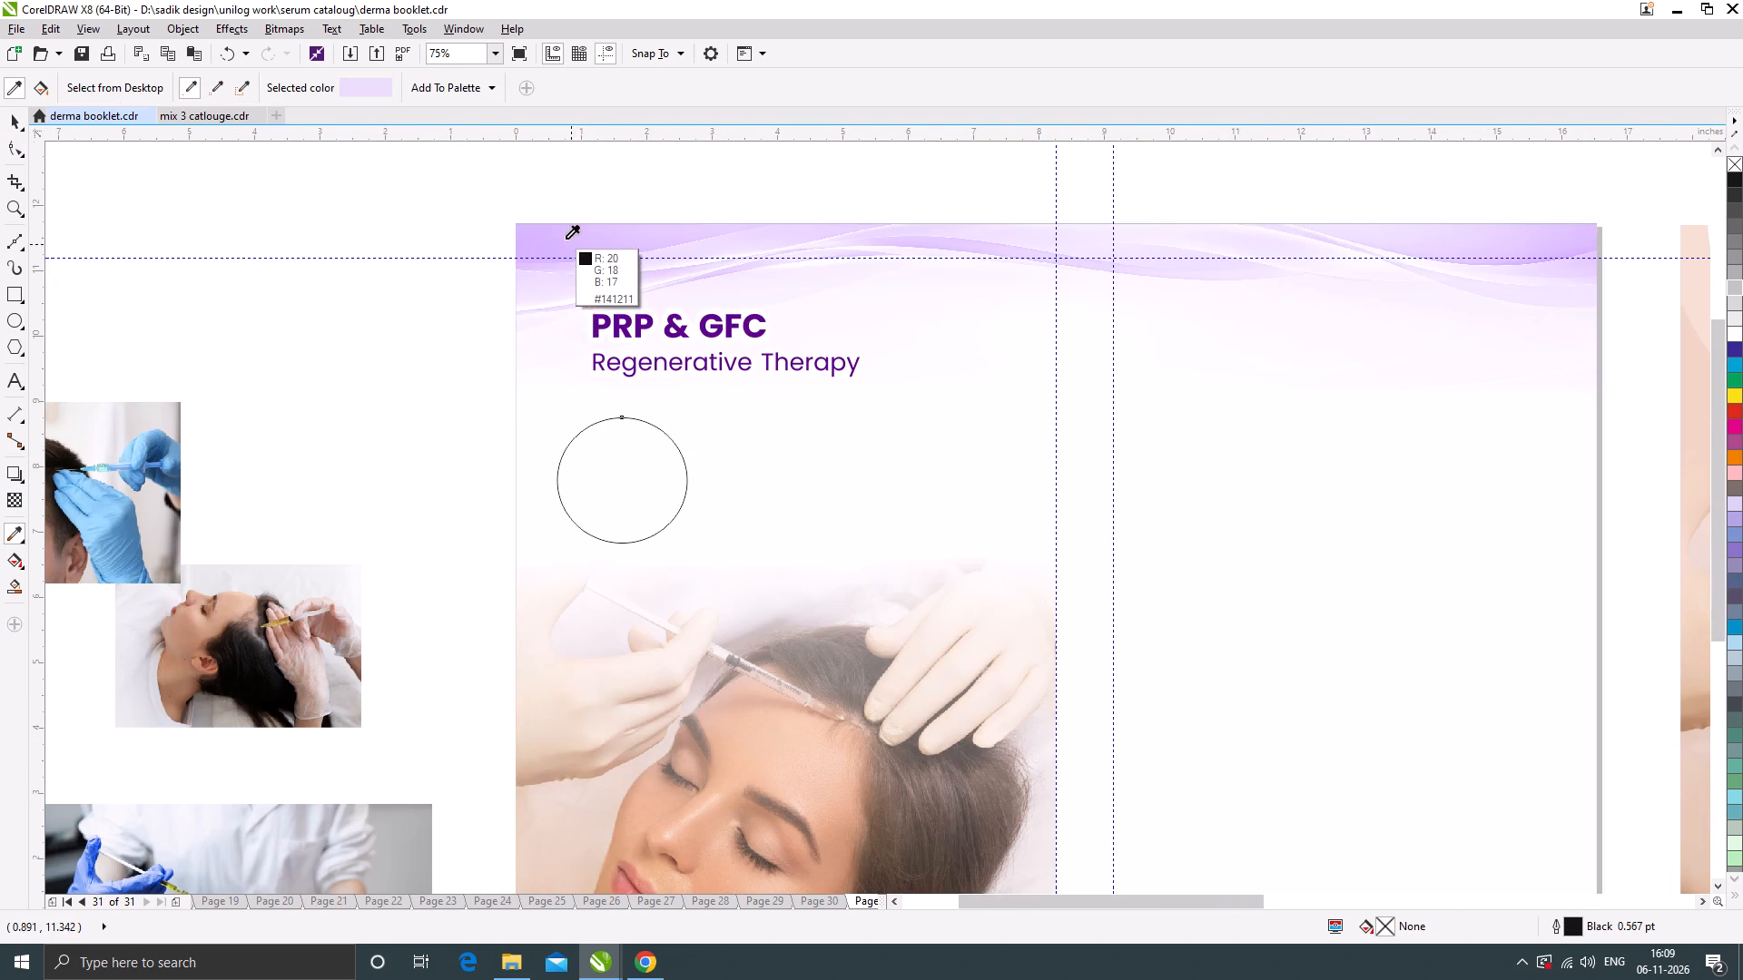
left_click(547, 230)
left_click(605, 429)
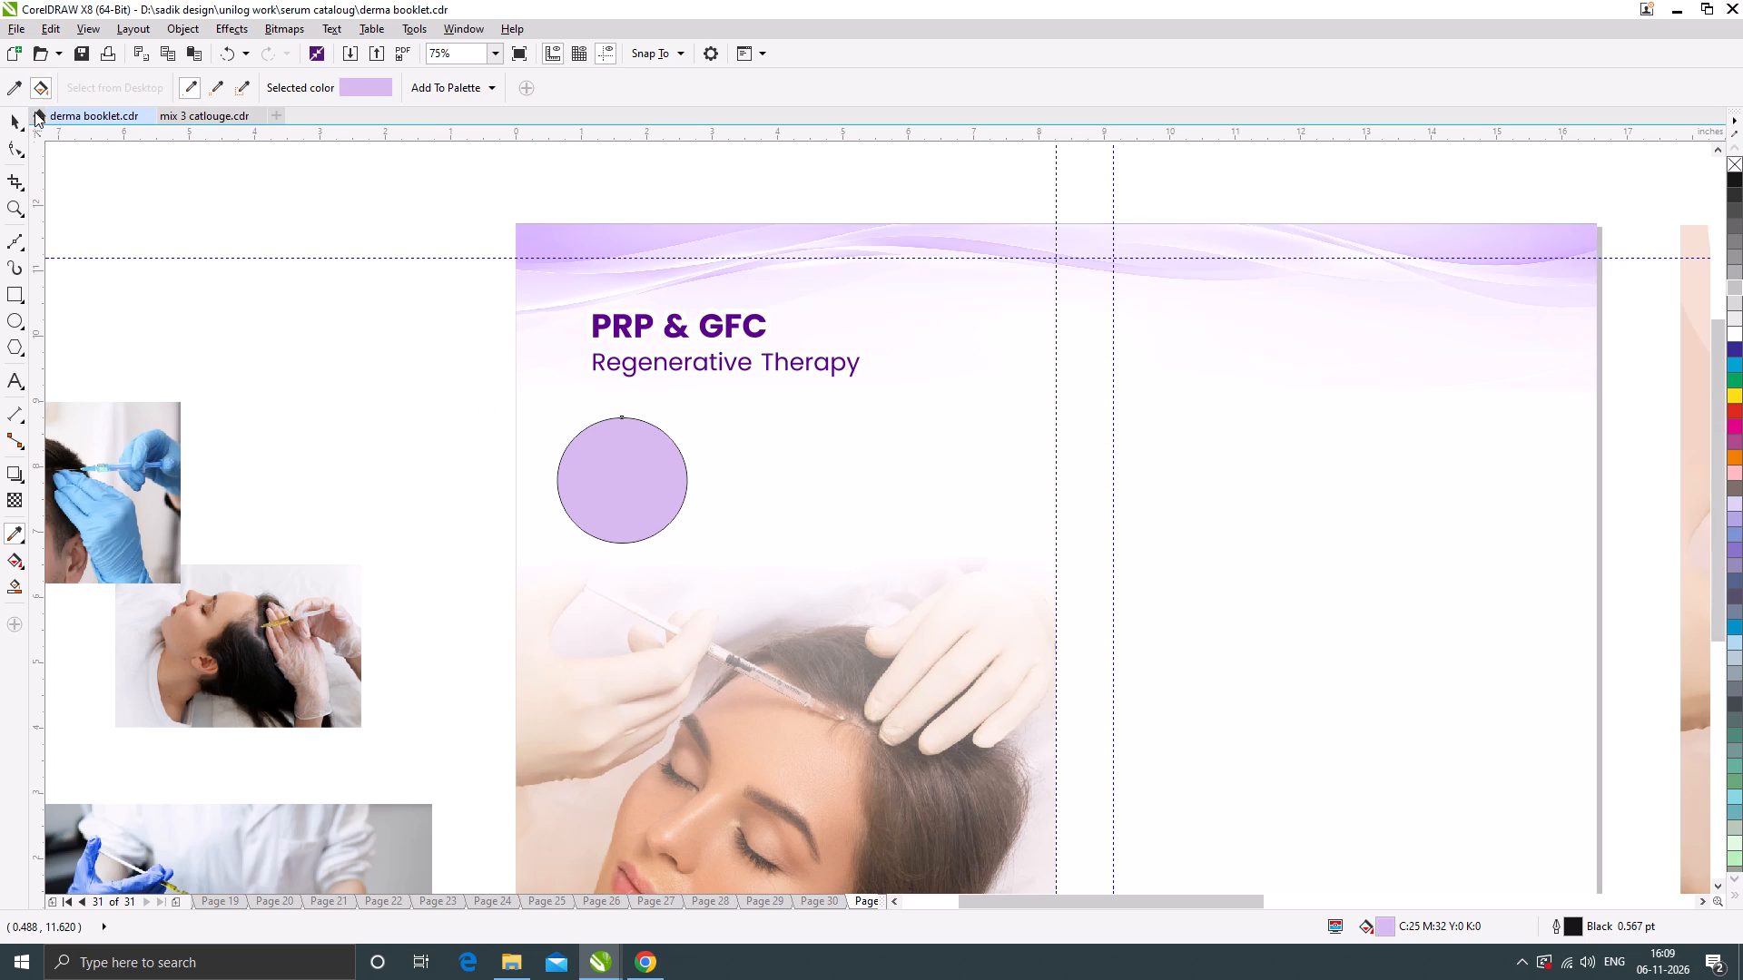
left_click(15, 125)
right_click(1734, 164)
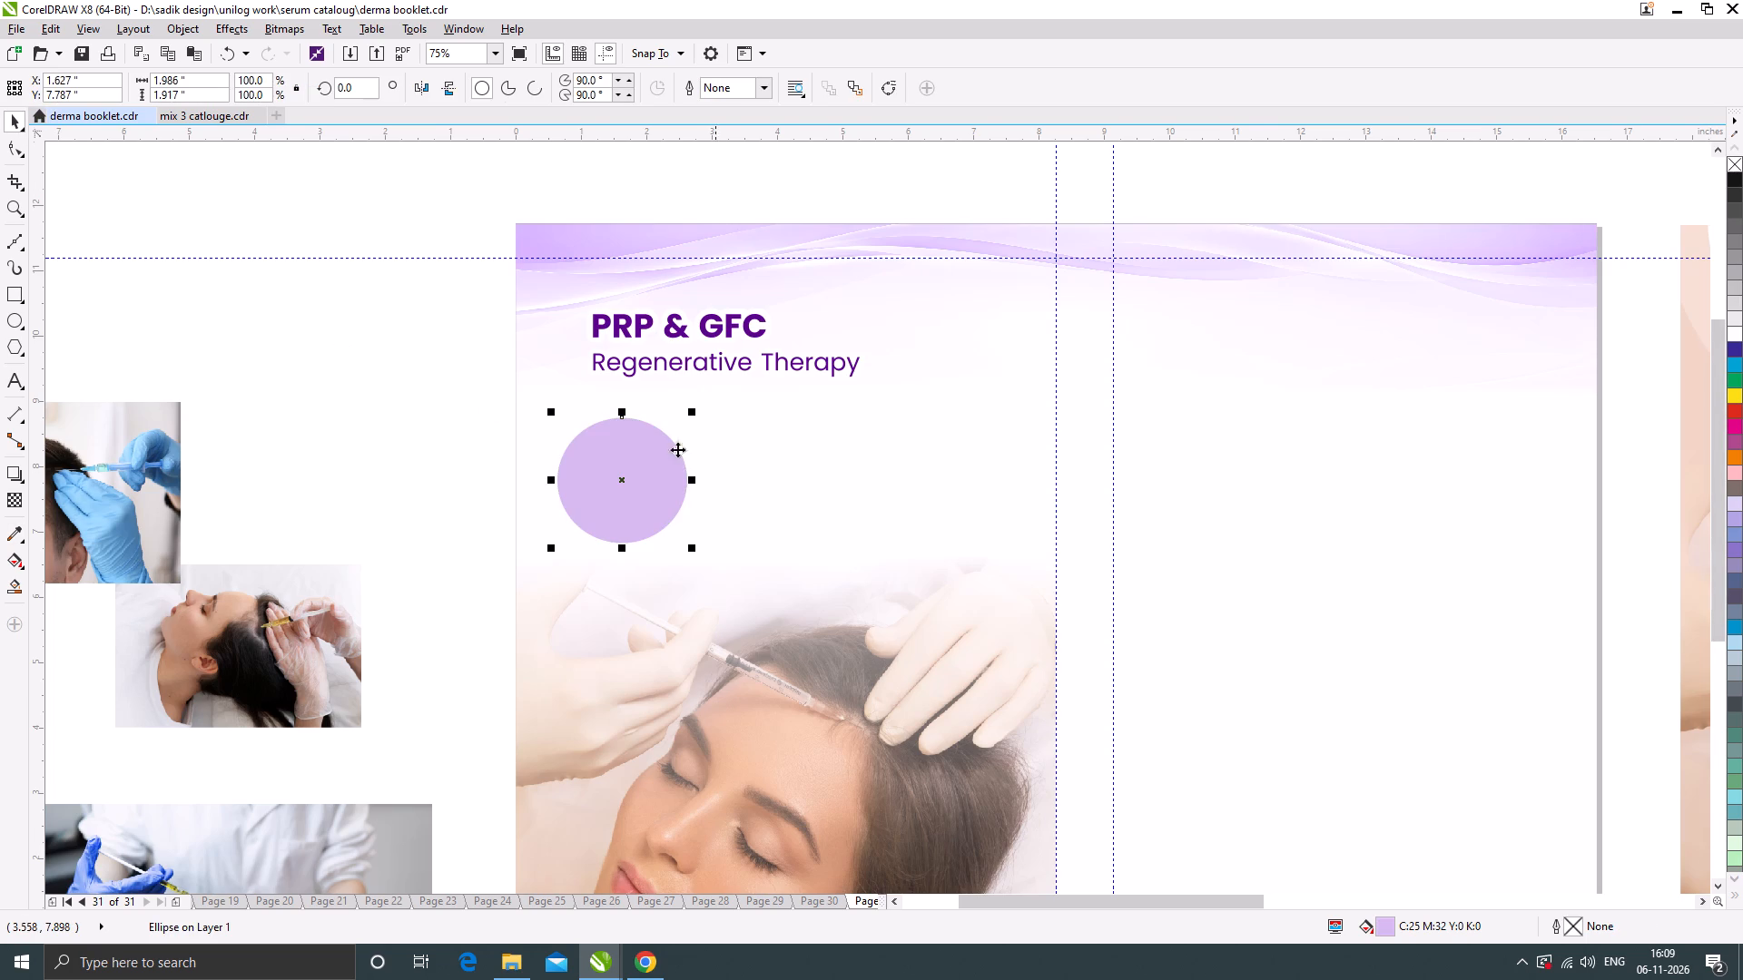
Enlarge the circle to about 2.17 by 2.09 inches and add a concentric white copy of about 1.75 by 1.69 inches.
scroll(634, 445, "up", 1)
left_click_drag(747, 386, 759, 372)
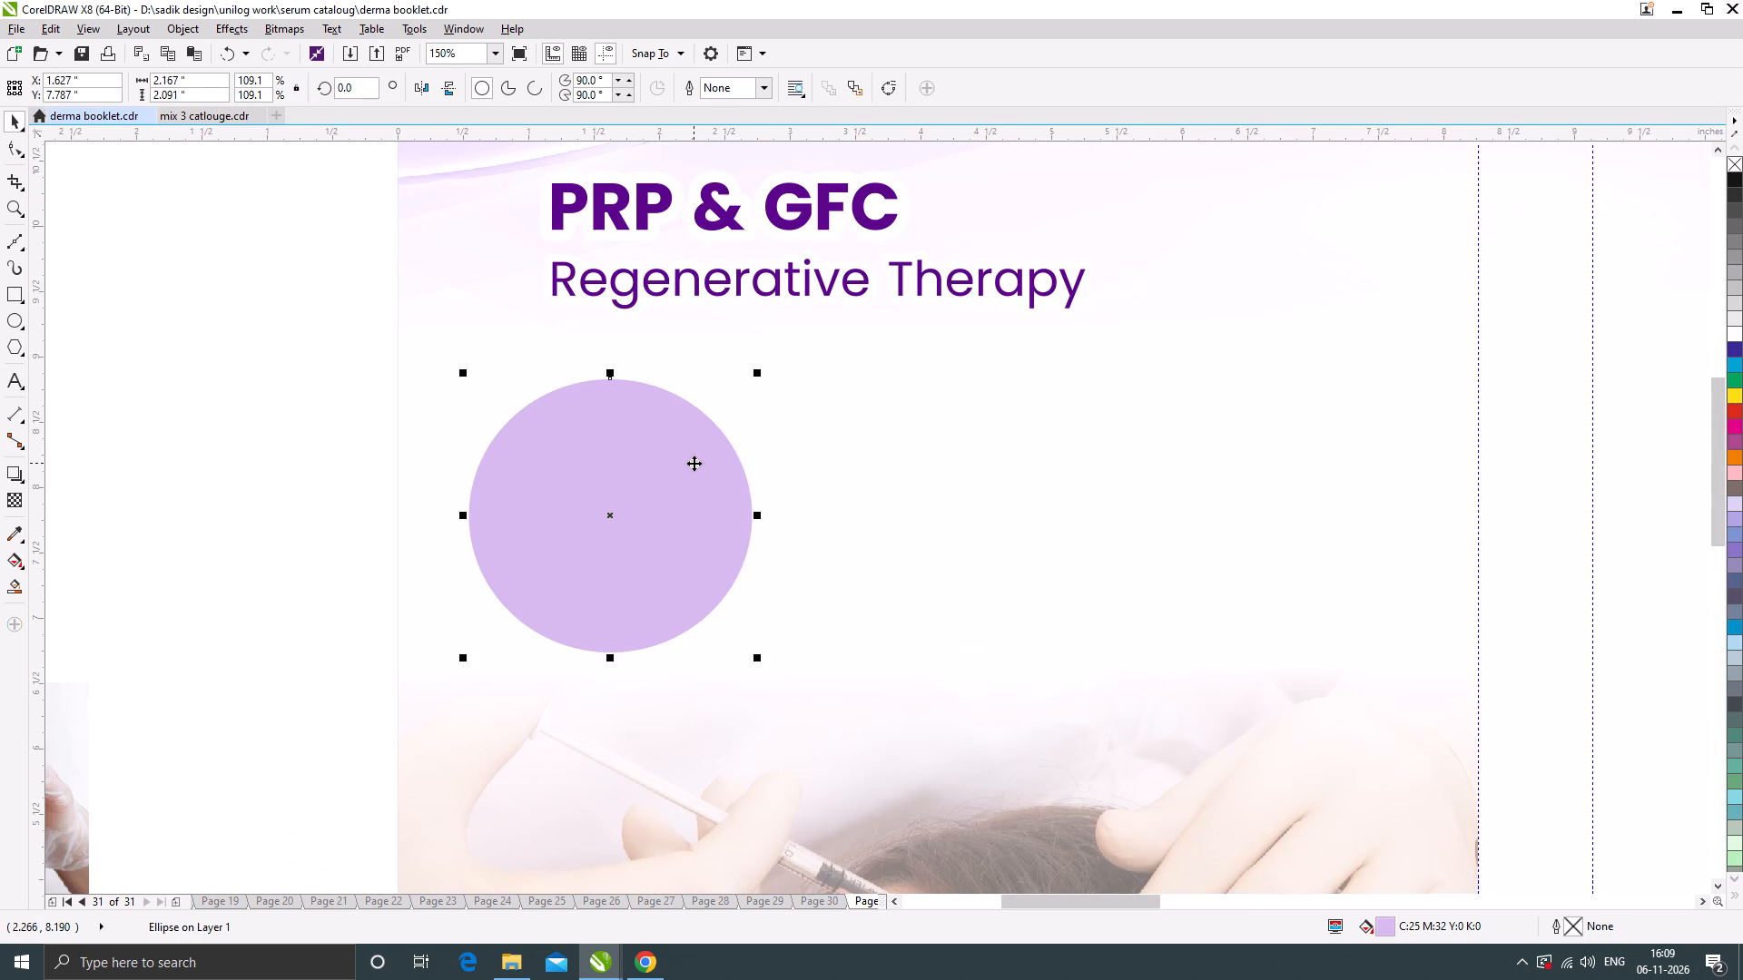
key("plus")
left_click_drag(763, 375, 740, 377)
left_click(1738, 334)
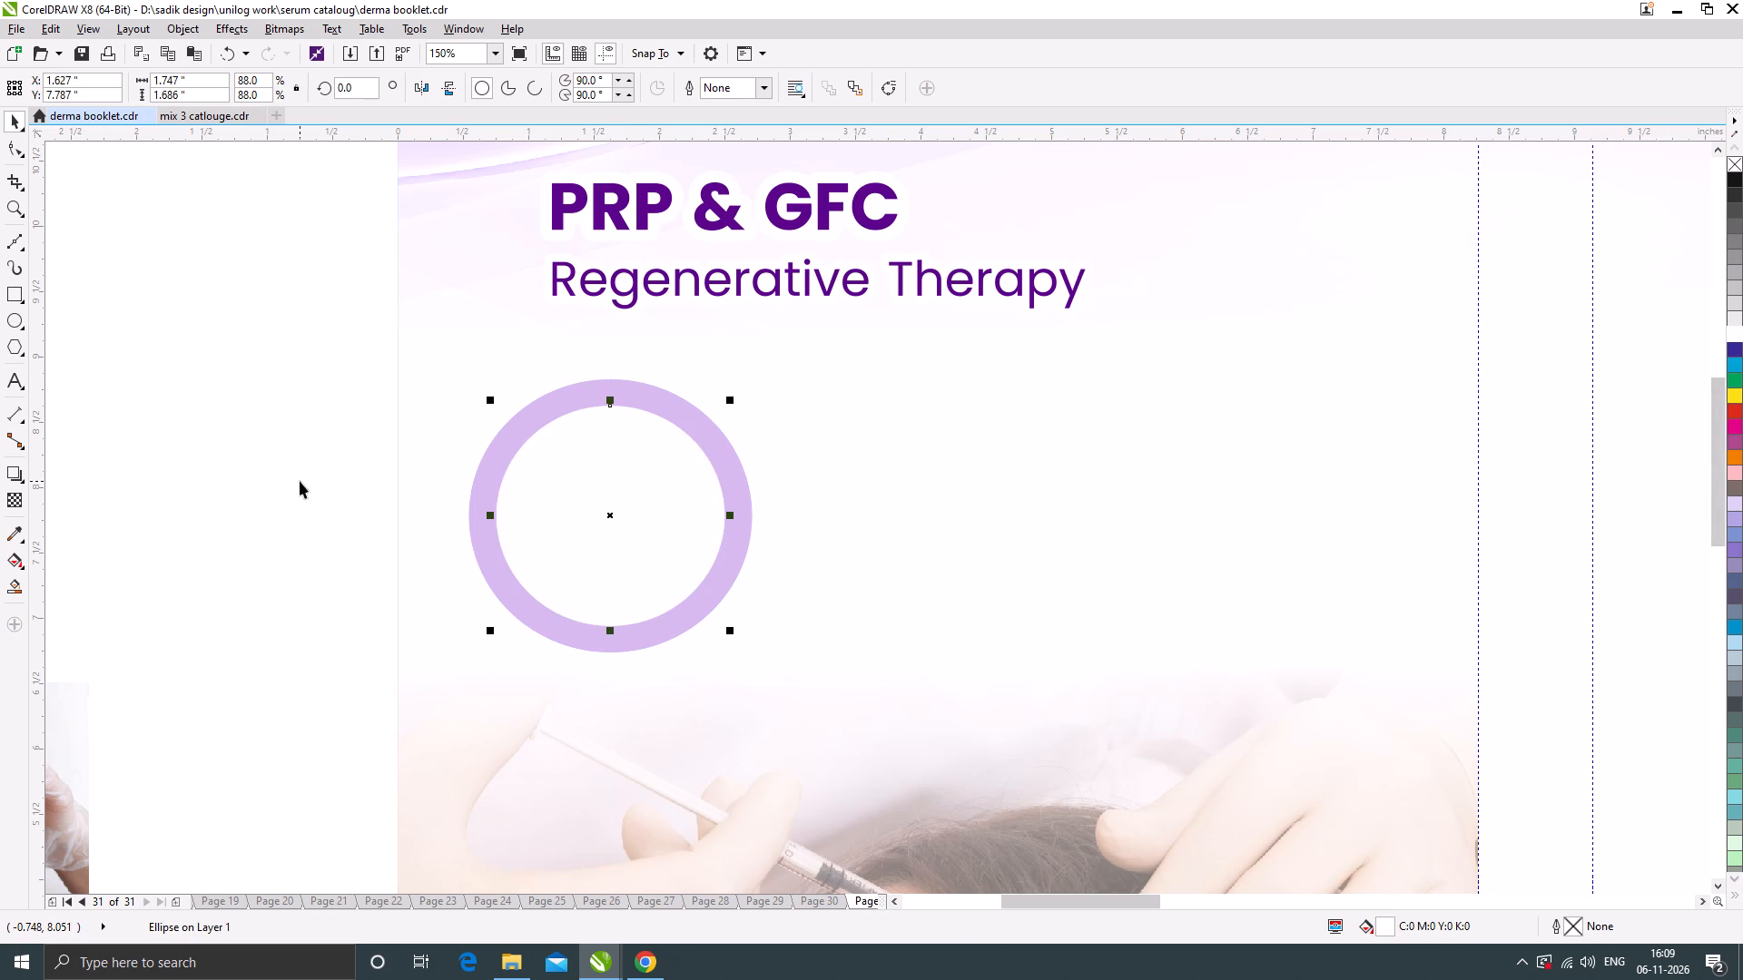
Duplicate the purple ring and its white centre twice along the row, making three evenly spaced circular frames.
left_click(300, 481)
scroll(684, 451, "down", 1)
left_click(486, 435)
left_click_drag(495, 390, 810, 572)
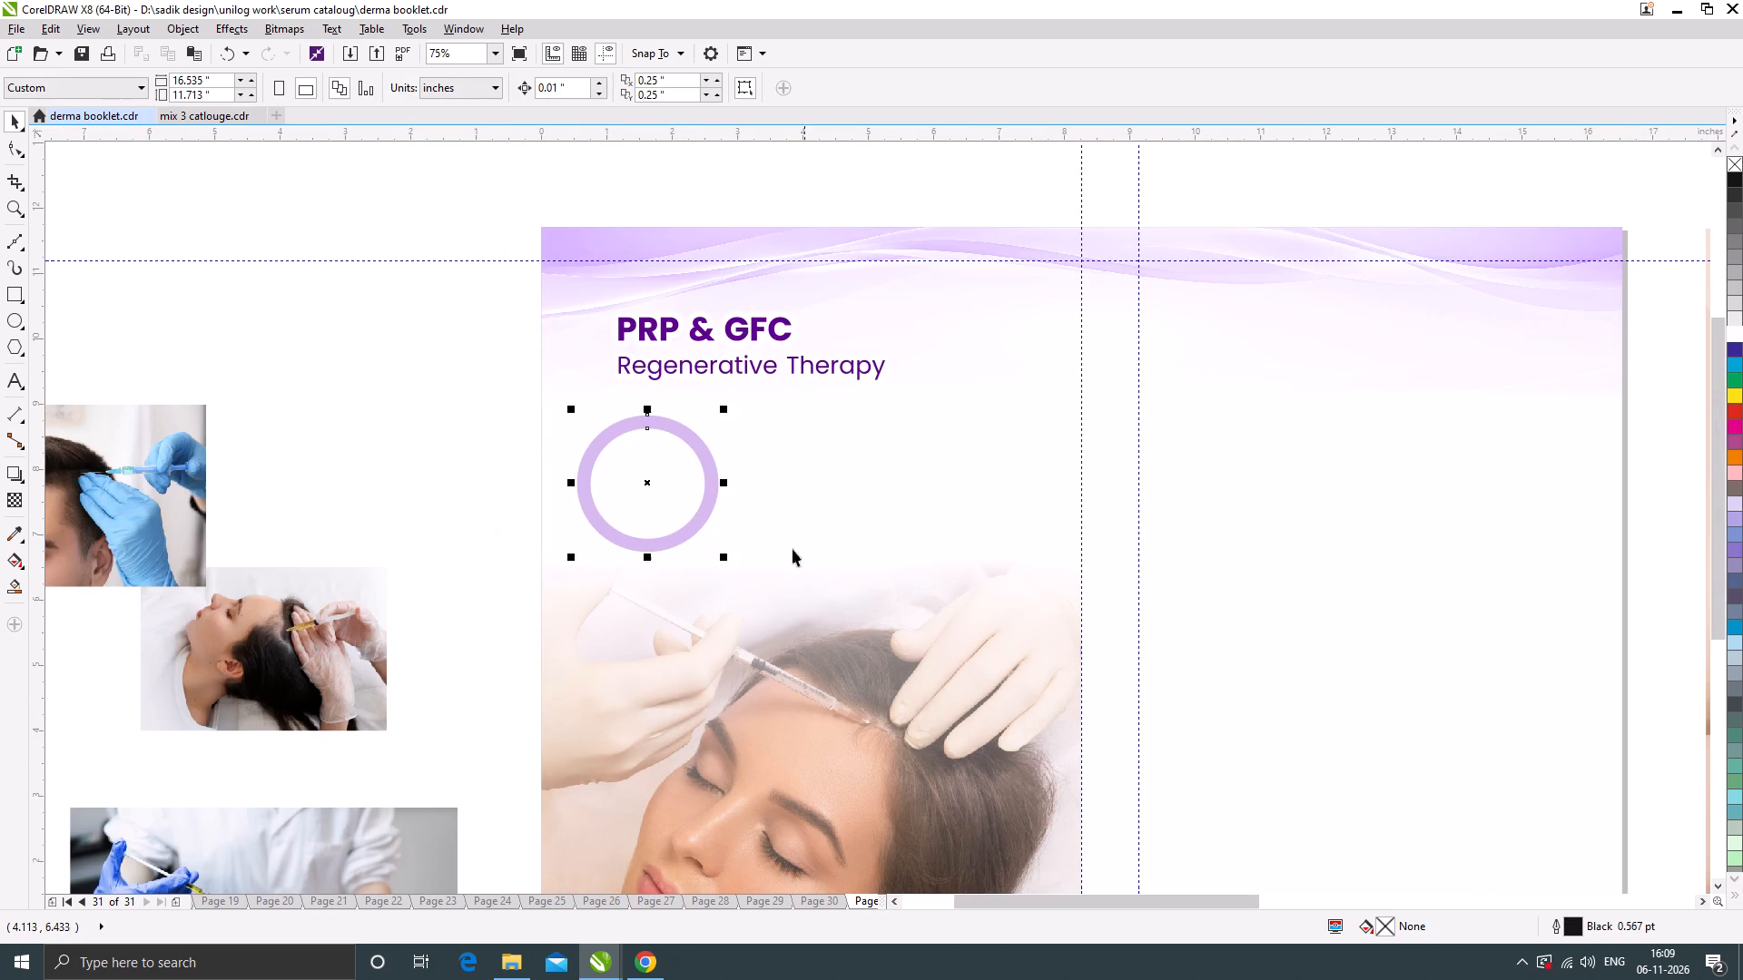
left_click_drag(680, 478, 837, 475)
right_click(837, 475, "shift")
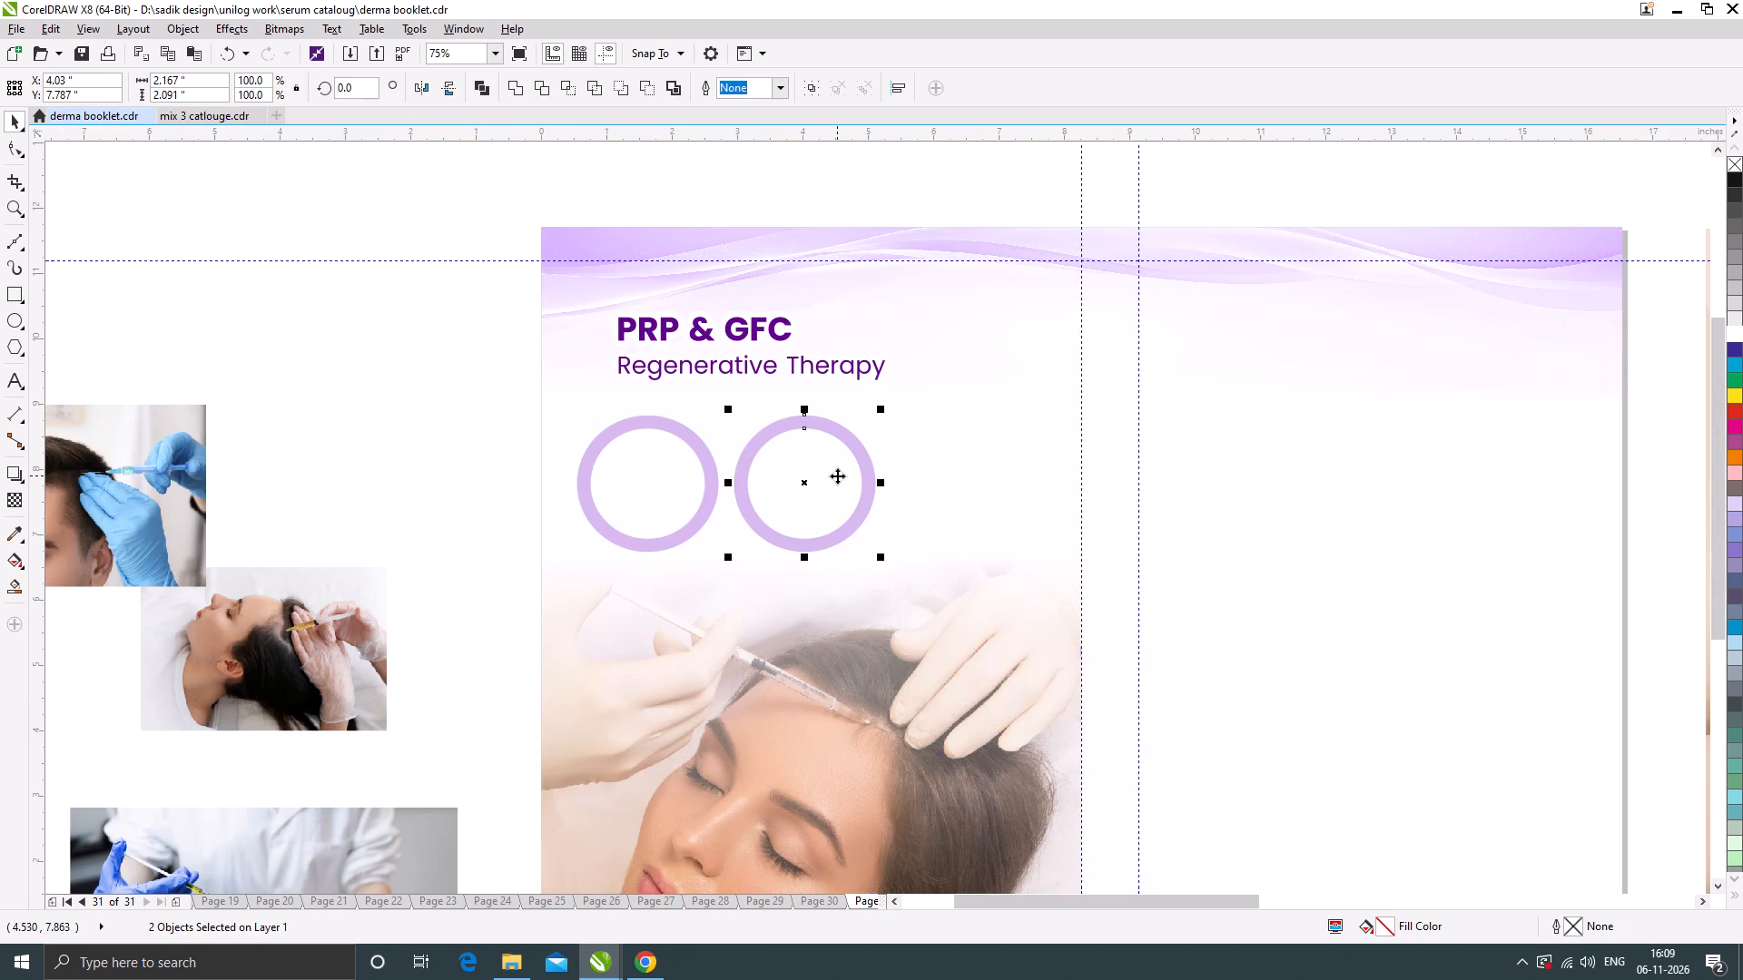
key("ctrl+r")
Select all three circular frames and move the row slightly down below the heading.
scroll(799, 470, "down", 1)
left_click(630, 440)
left_click_drag(630, 435, 833, 465)
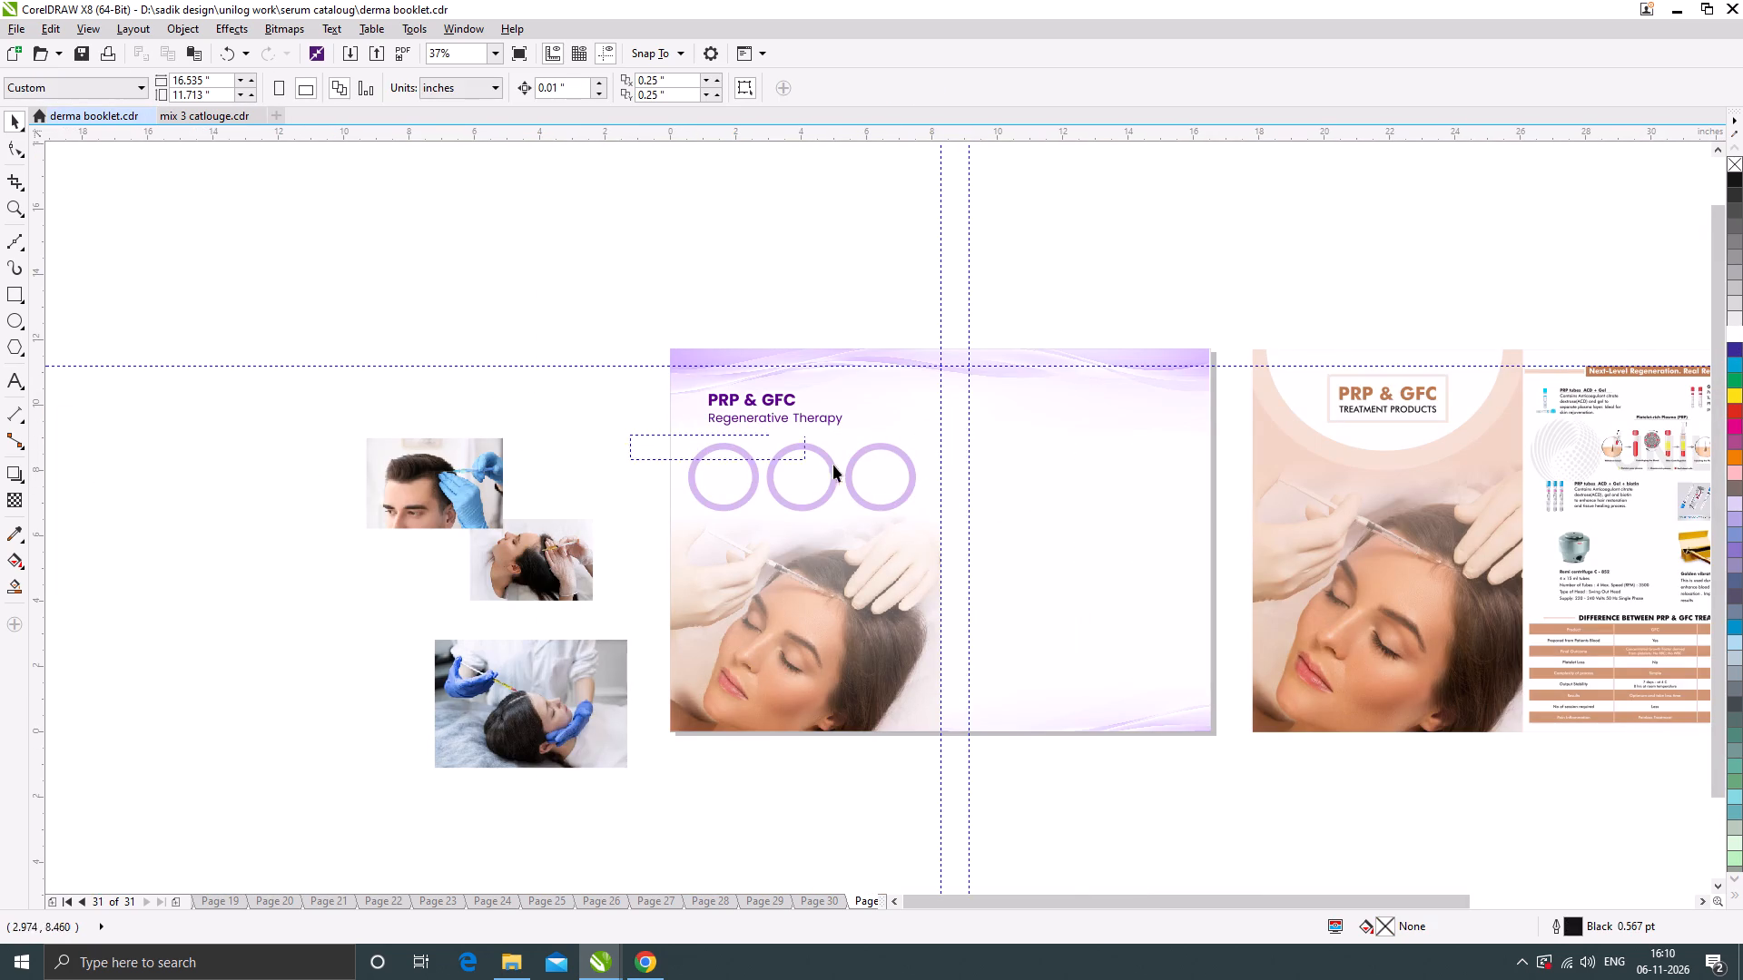
left_click_drag(833, 465, 958, 529)
scroll(837, 470, "up", 1)
left_click_drag(904, 469, 906, 481)
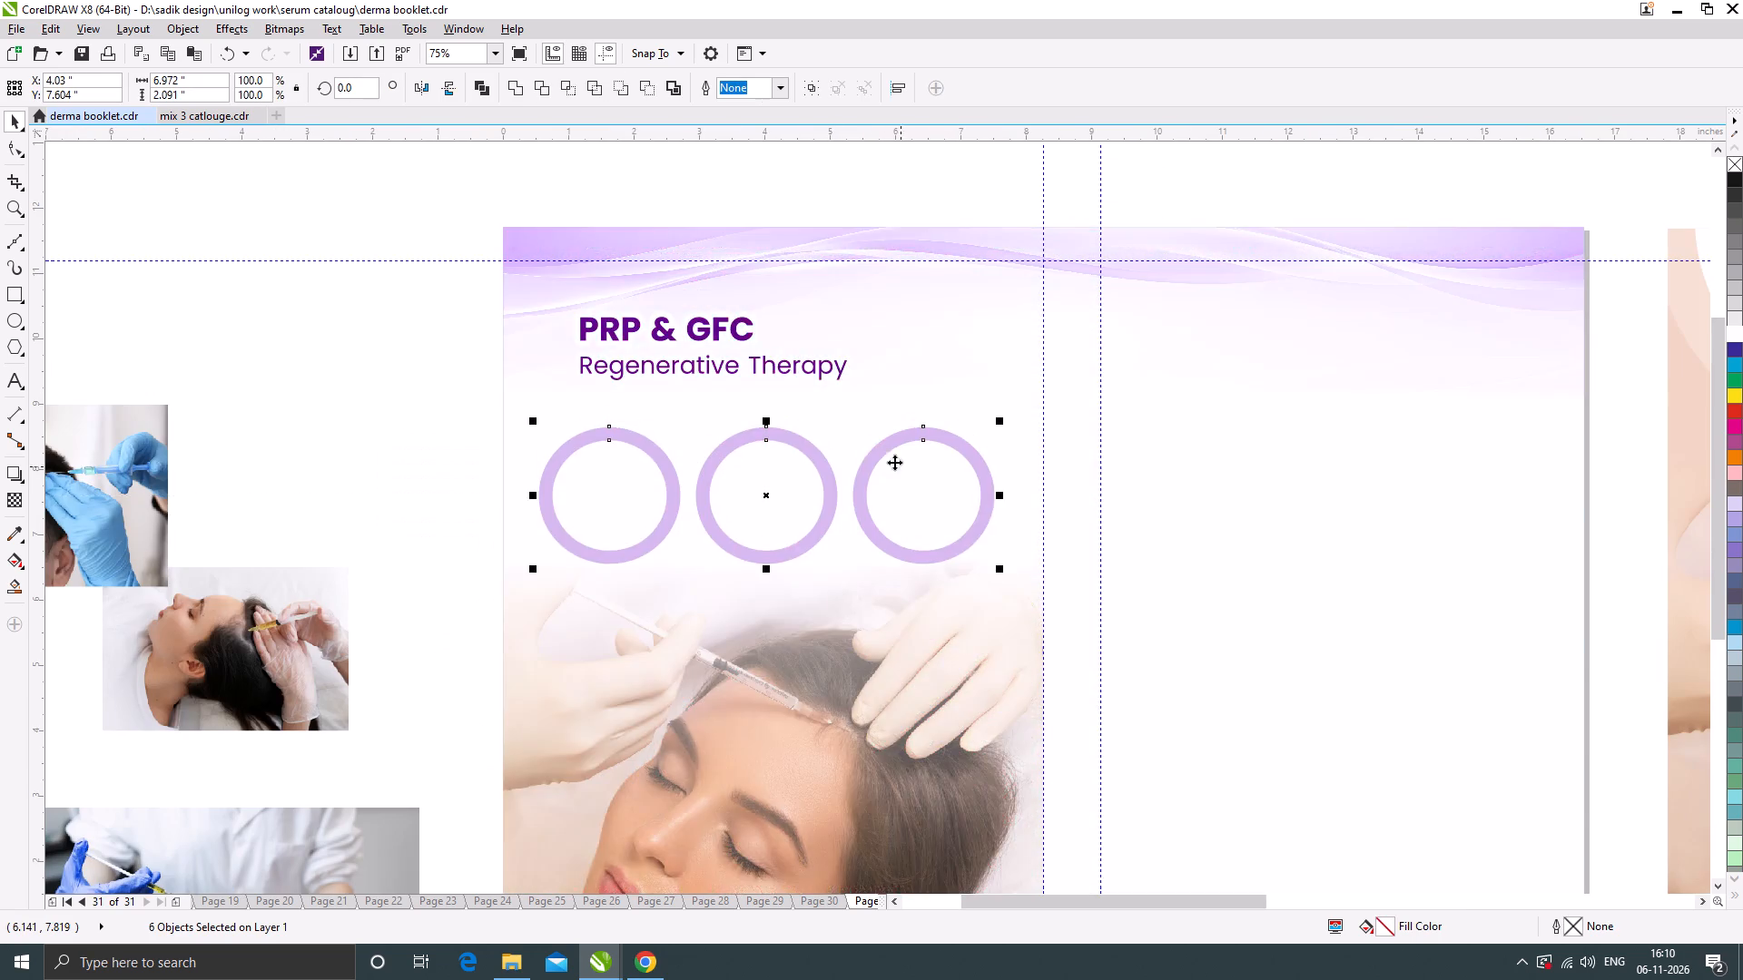
Move the man's photo clear of the reclining woman's photo and PowerClip it inside the first white circle.
scroll(853, 434, "down", 1)
left_click(615, 426)
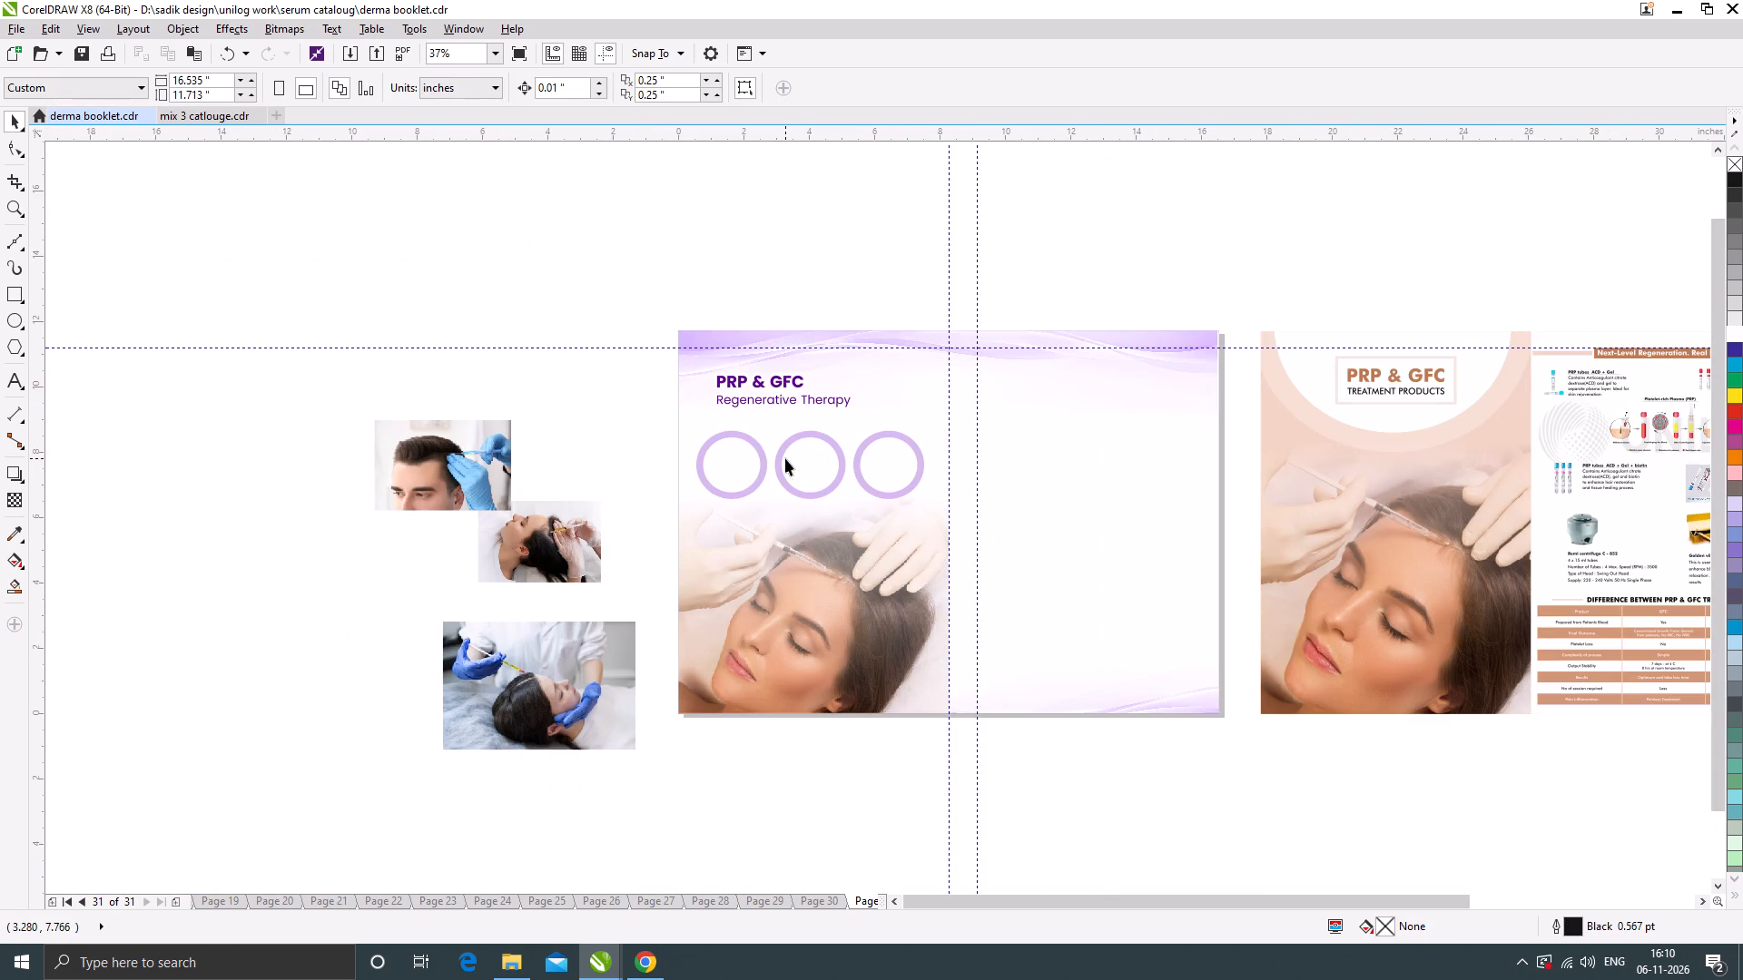
left_click_drag(452, 482, 512, 424)
right_click(485, 407)
left_click(531, 412)
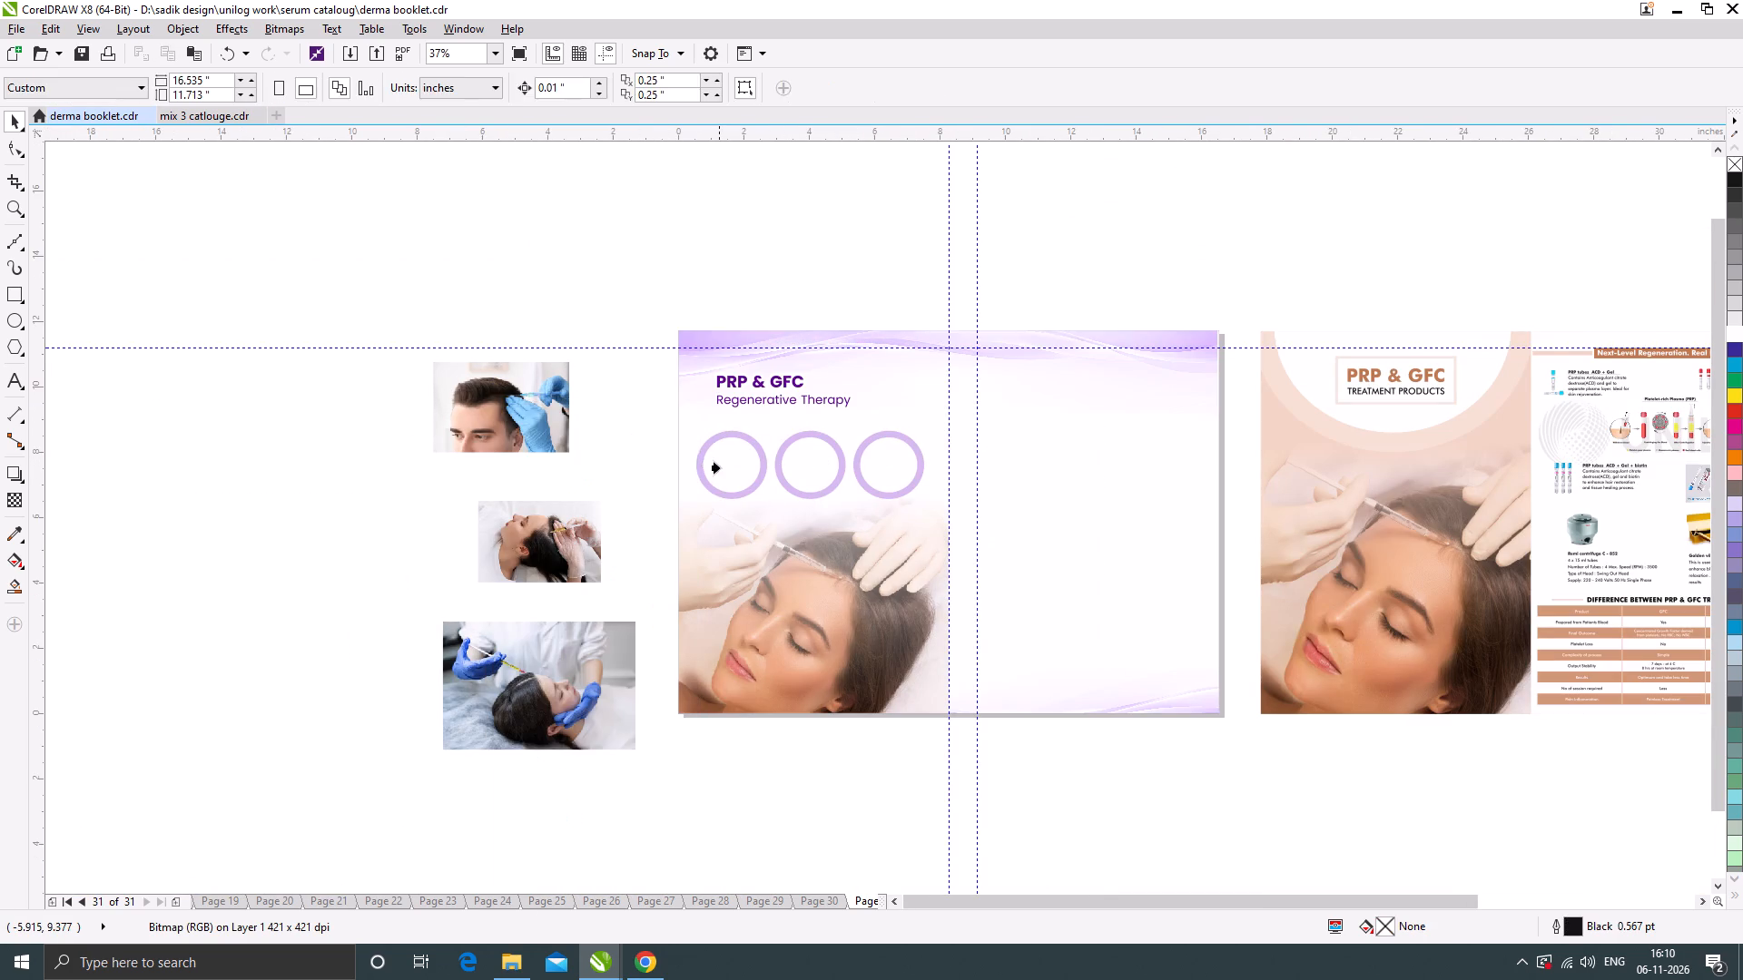
left_click(719, 467)
Resize the man's photo inside its PowerClip to about 2.56 by 1.76 inches and shift it slightly right within the circle.
scroll(738, 456, "up", 1)
left_click(738, 456, "ctrl")
left_click(738, 458)
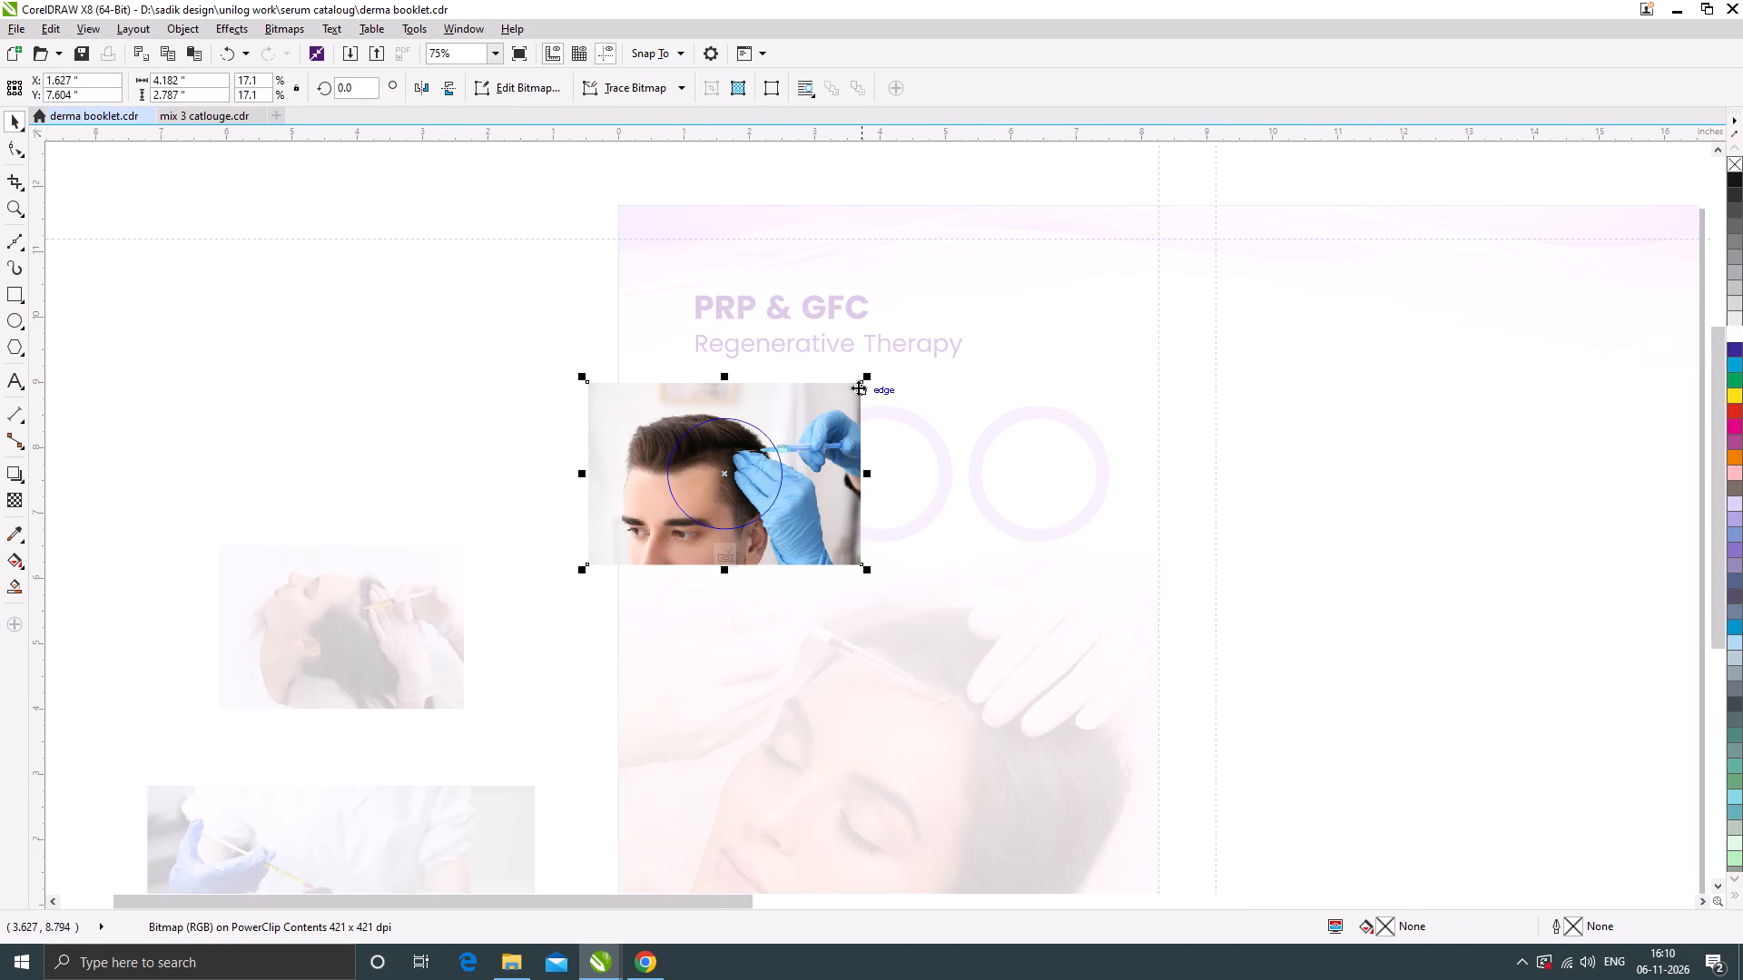
left_click_drag(864, 377, 811, 401)
scroll(739, 459, "up", 1)
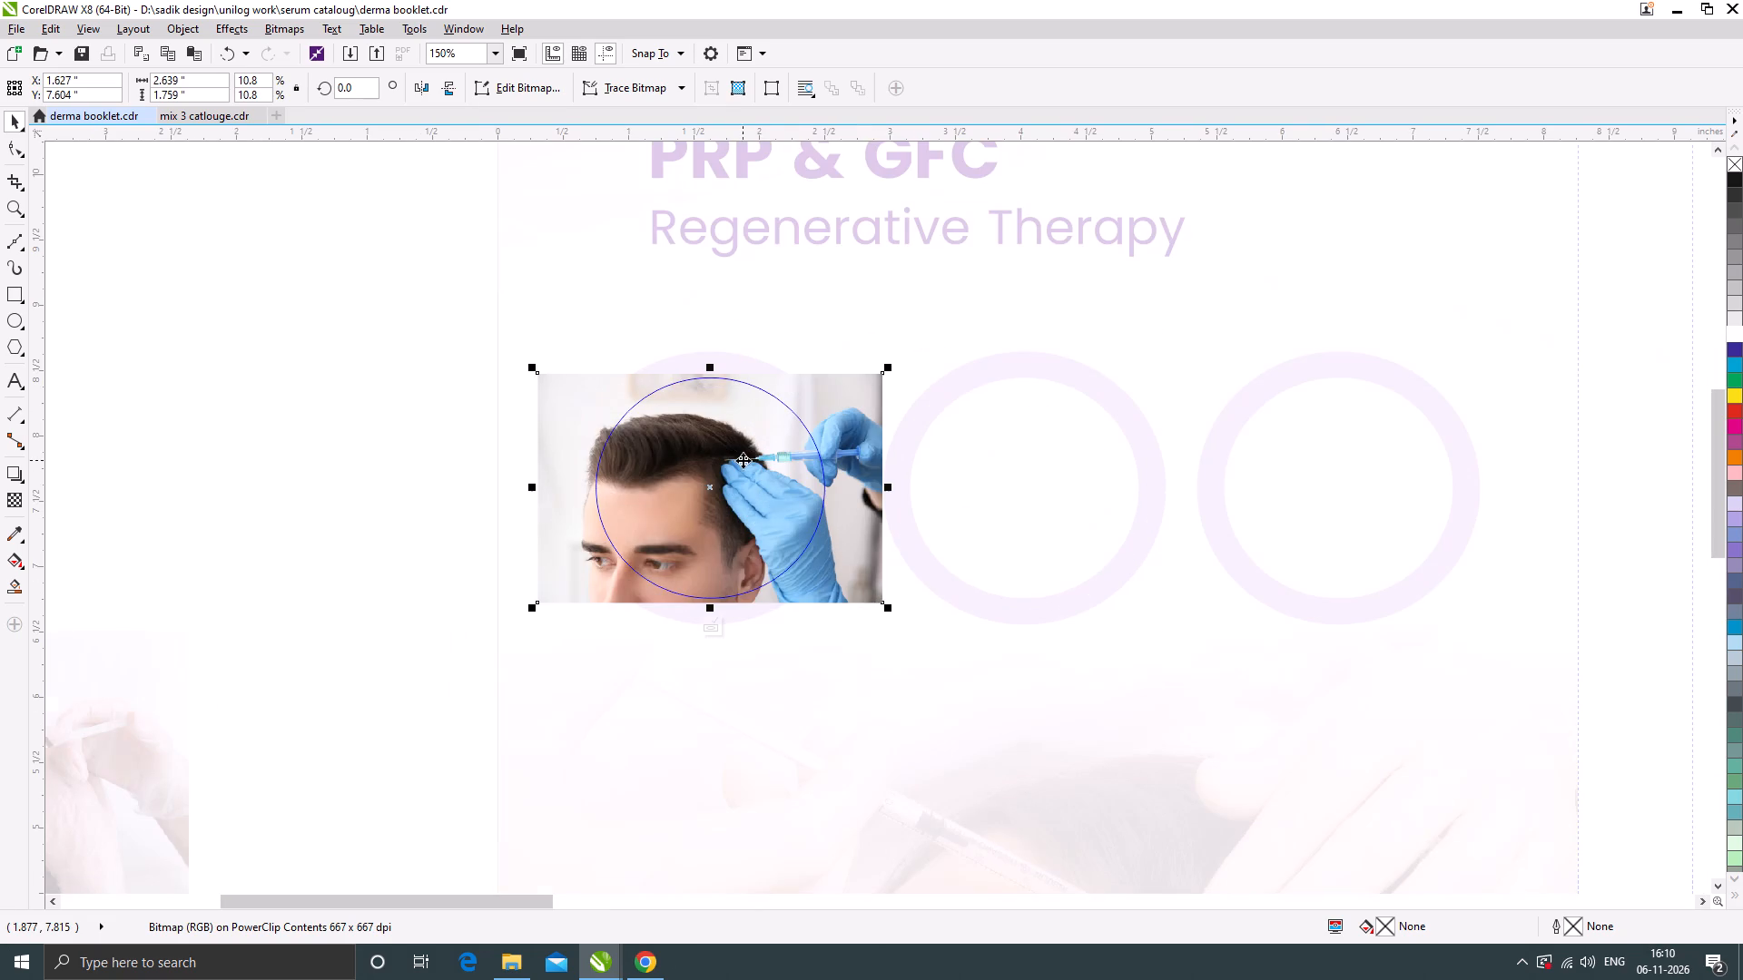
scroll(745, 458, "up", 1)
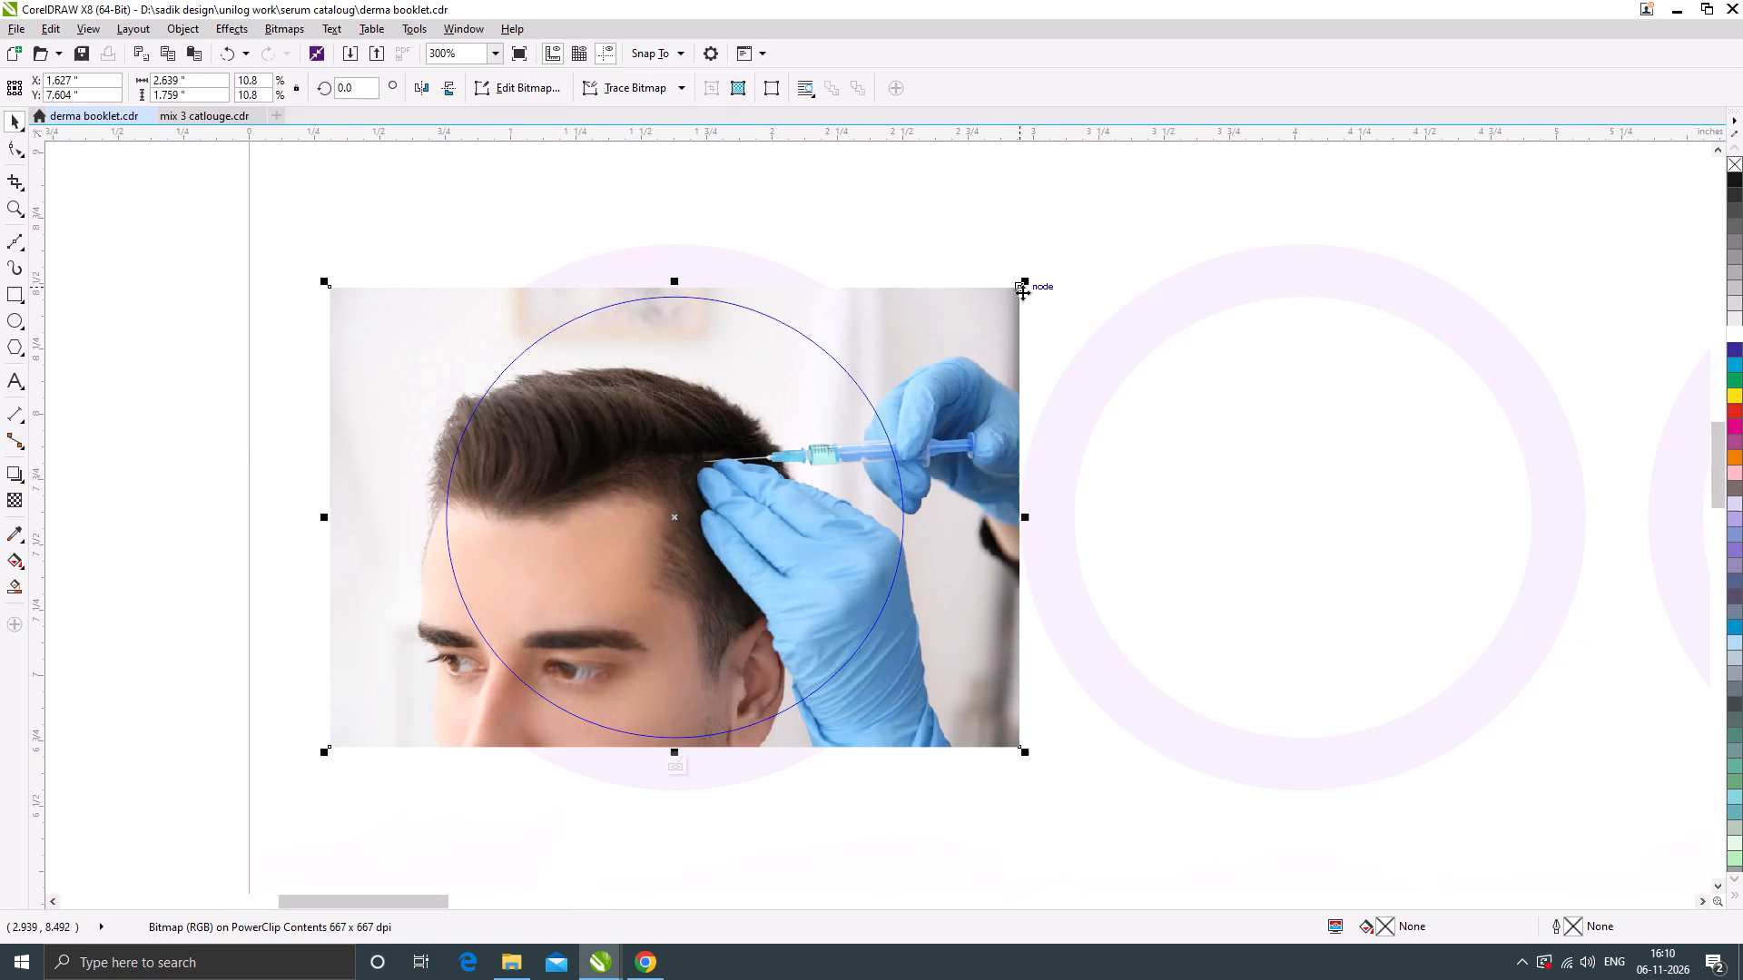
left_click_drag(1026, 514, 1015, 517)
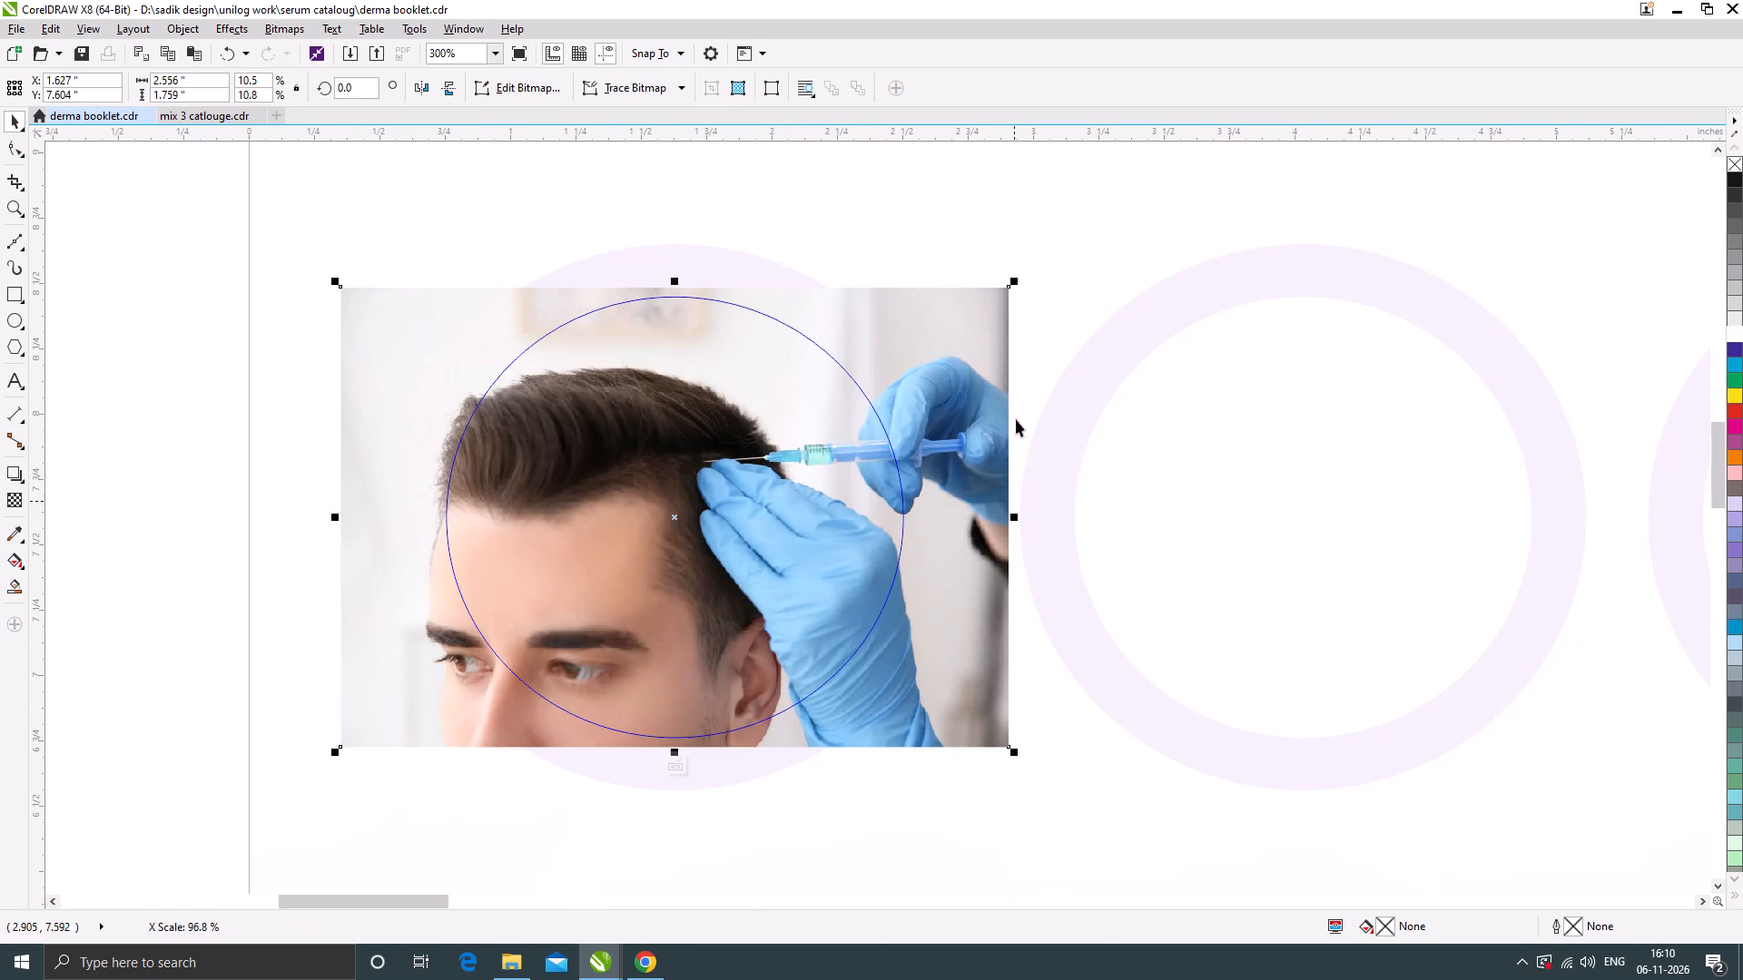
left_click_drag(929, 362, 942, 362)
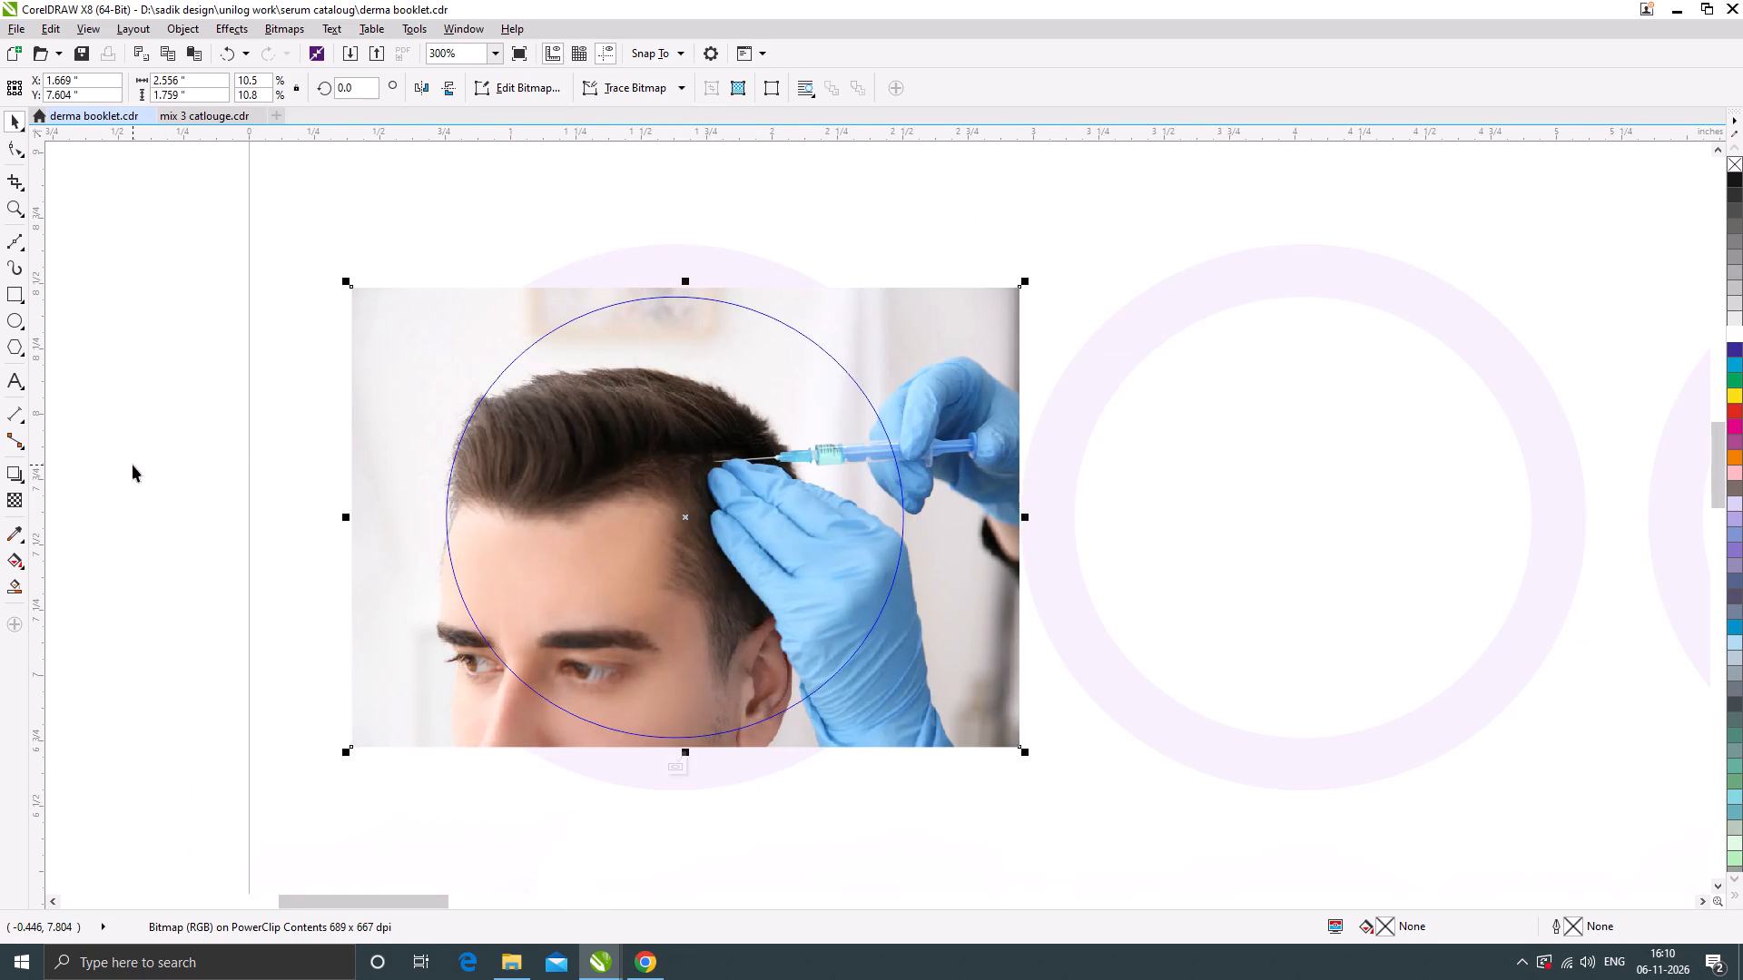
left_click(133, 465, "ctrl")
scroll(728, 417, "down", 1)
left_click(363, 478)
Move the reclining woman's scalp injection photo upward beside the page and PowerClip it inside the middle white circle.
scroll(643, 433, "down", 1)
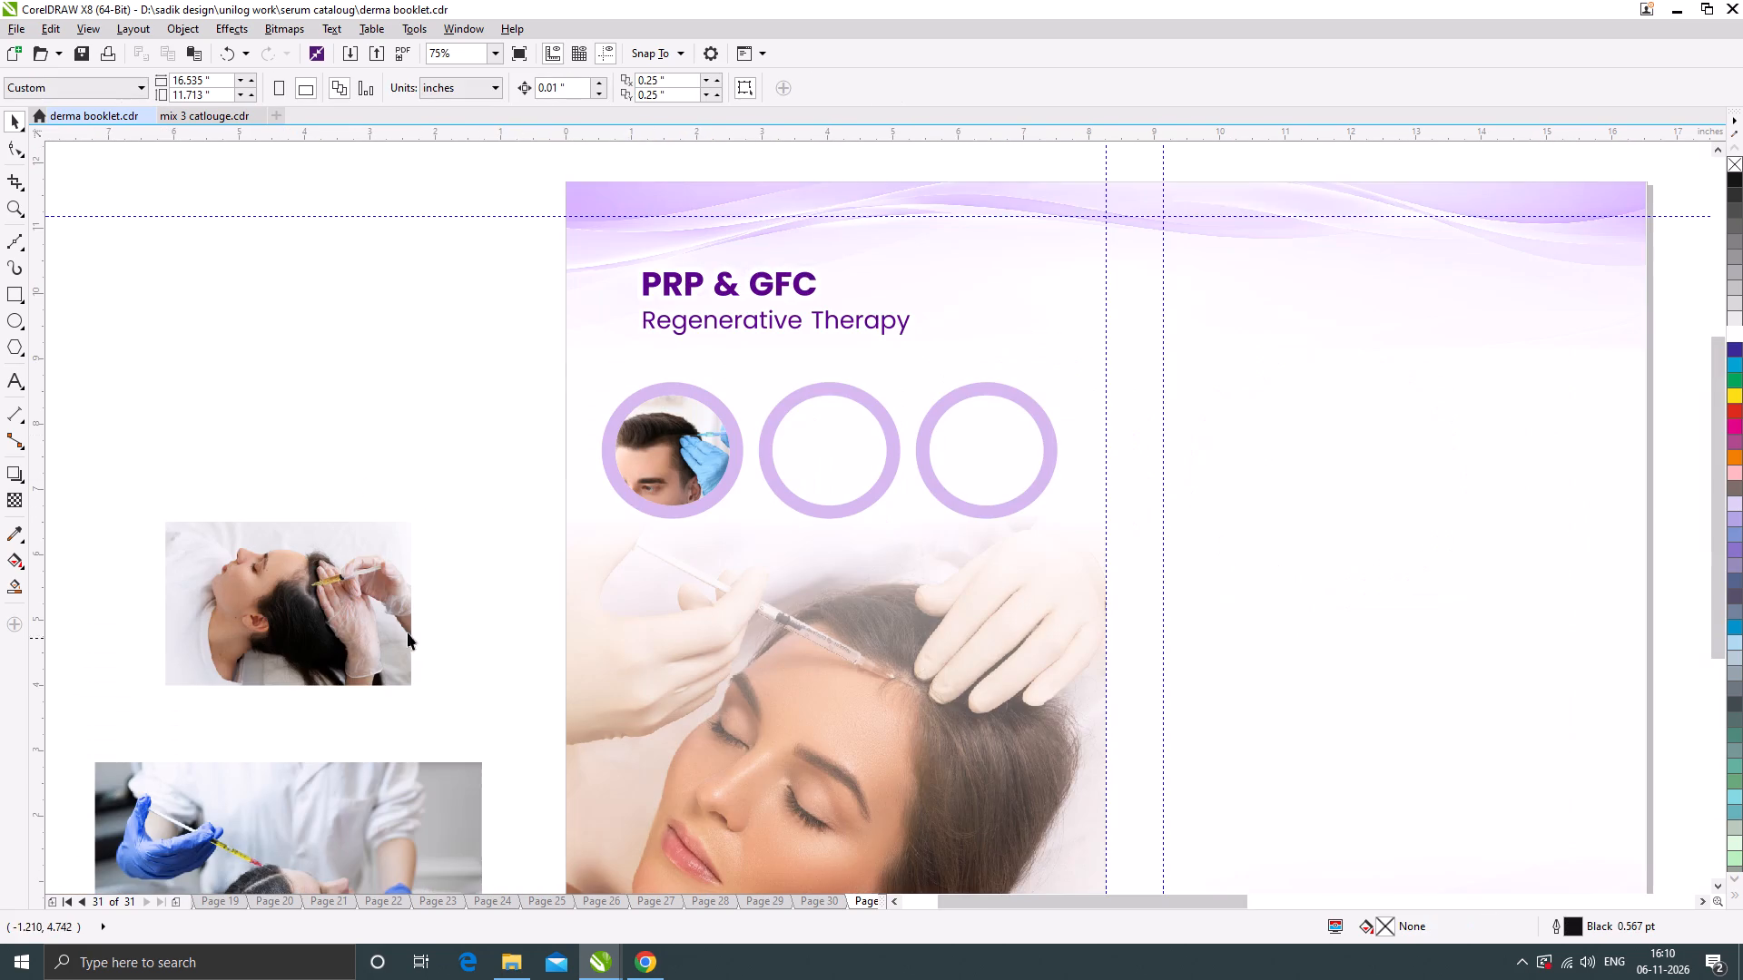
left_click_drag(337, 618, 398, 417)
right_click(327, 339)
left_click(356, 348)
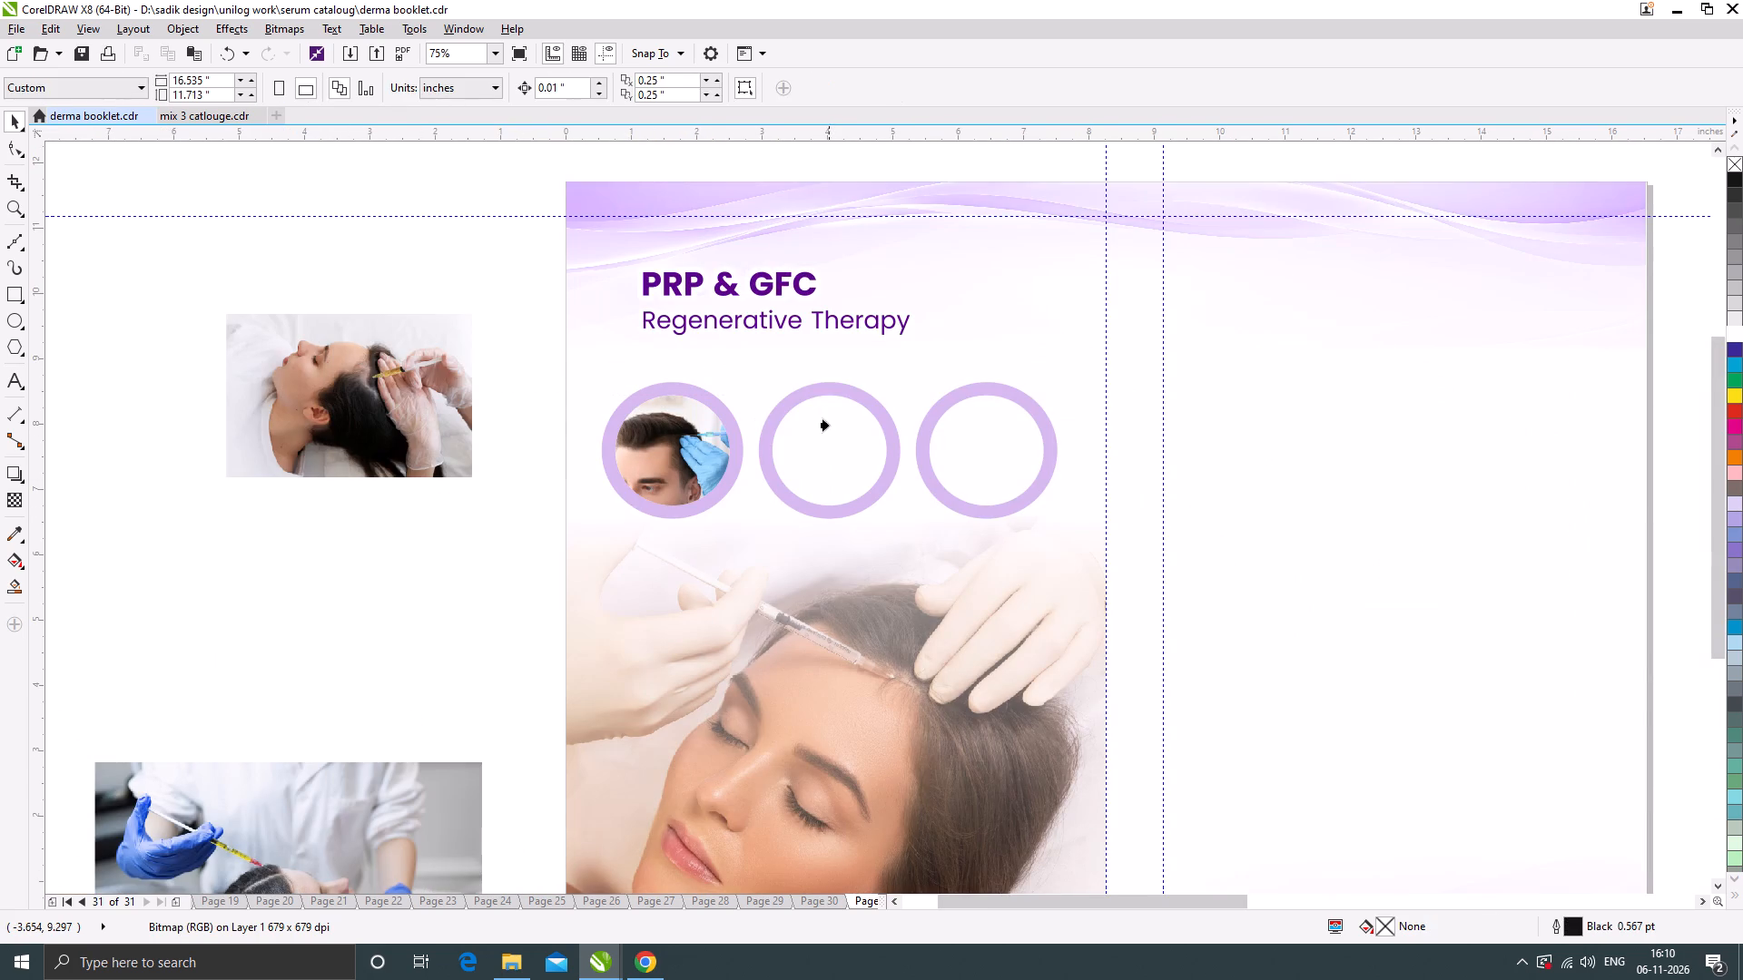
left_click(827, 426)
Scale the reclining woman's photo inside its PowerClip to about 2.64 by 1.76 inches to fit the middle circle.
left_click(867, 428, "ctrl")
left_click(857, 448)
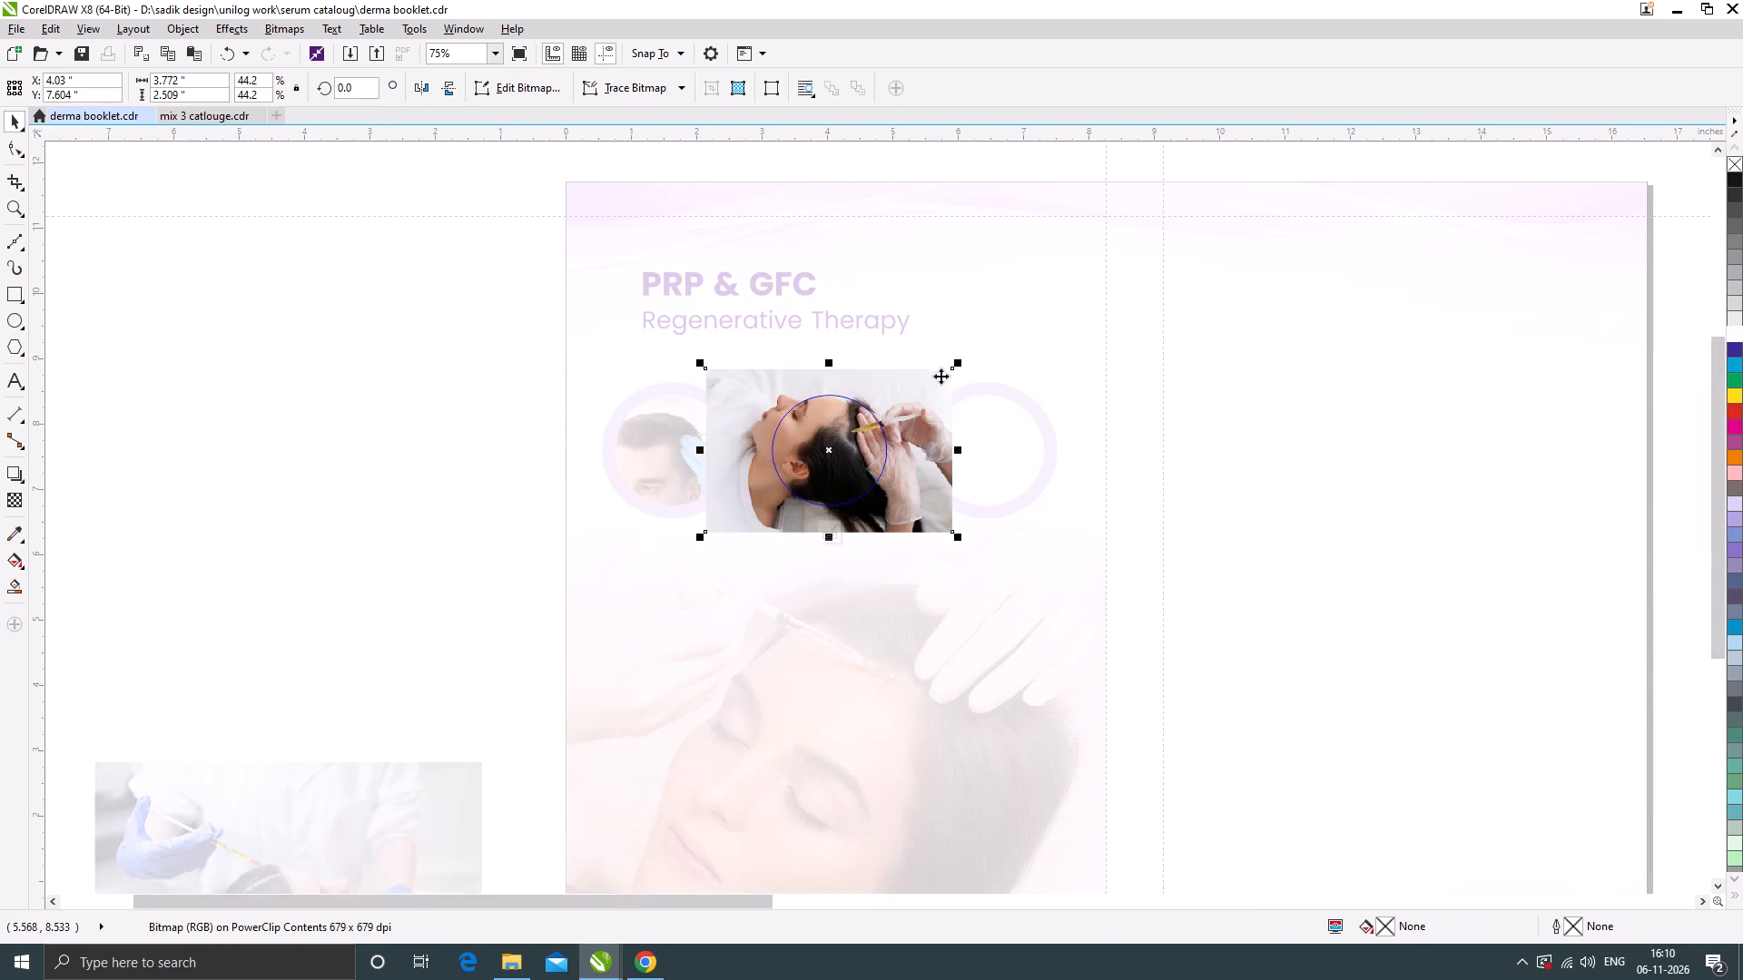
scroll(965, 359, "up", 1)
left_click_drag(950, 371, 861, 382)
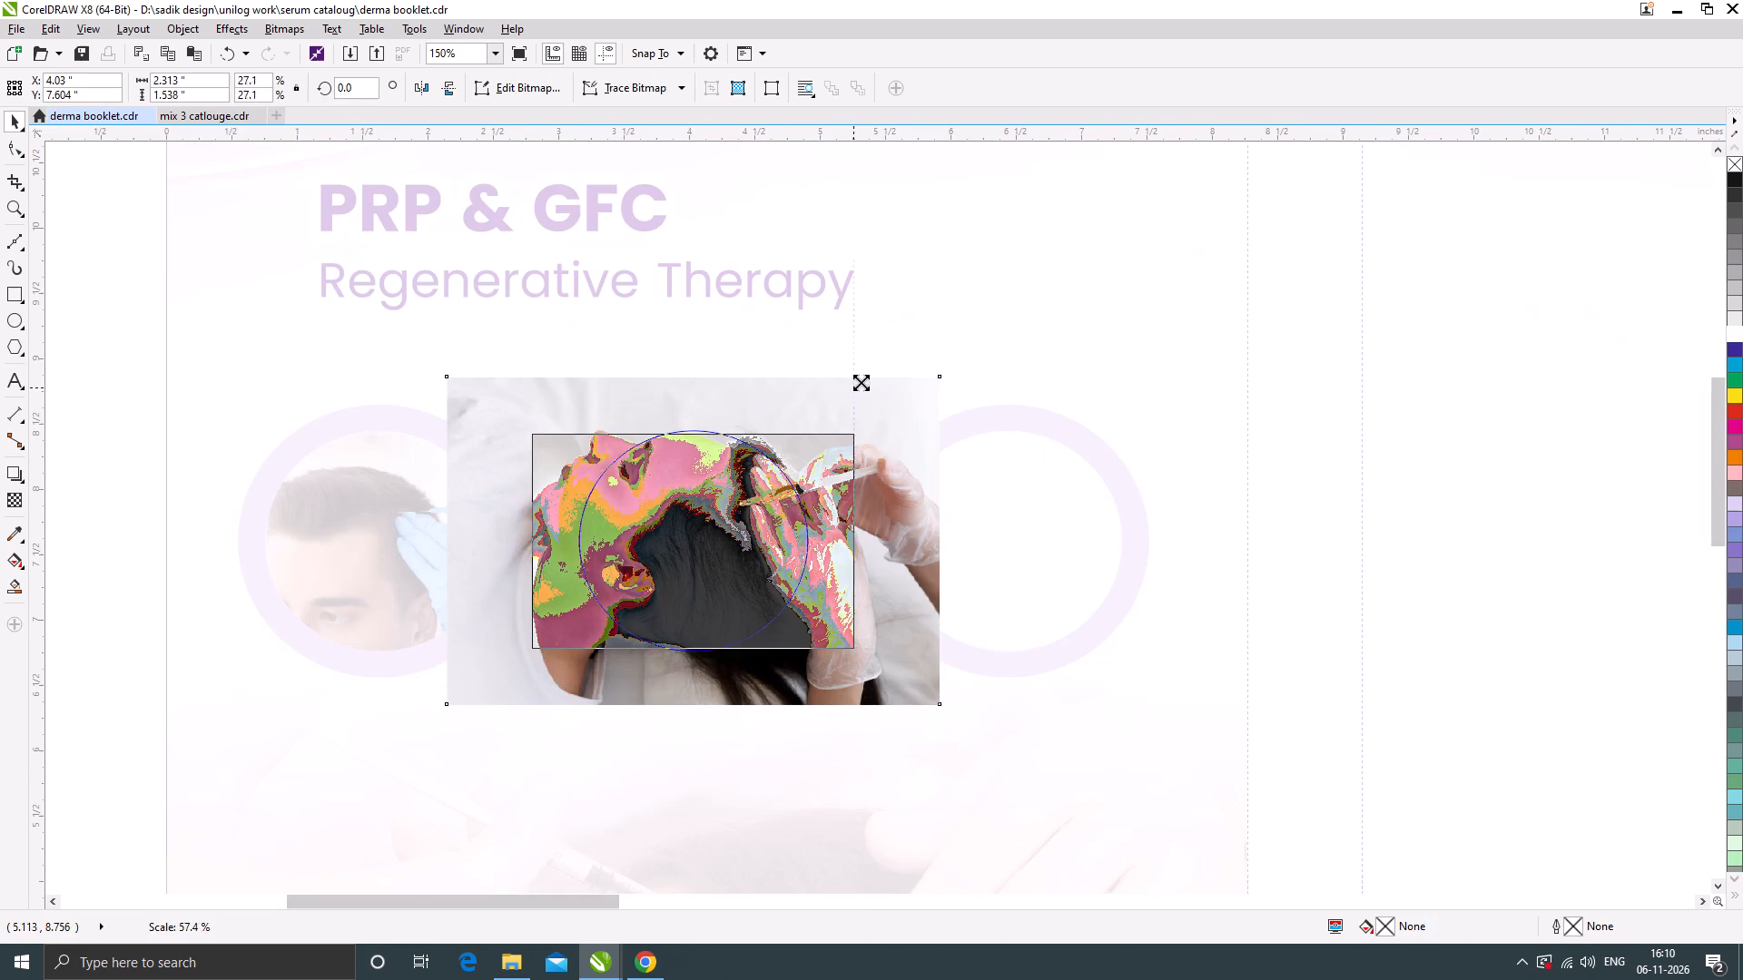
left_click_drag(861, 382, 871, 377)
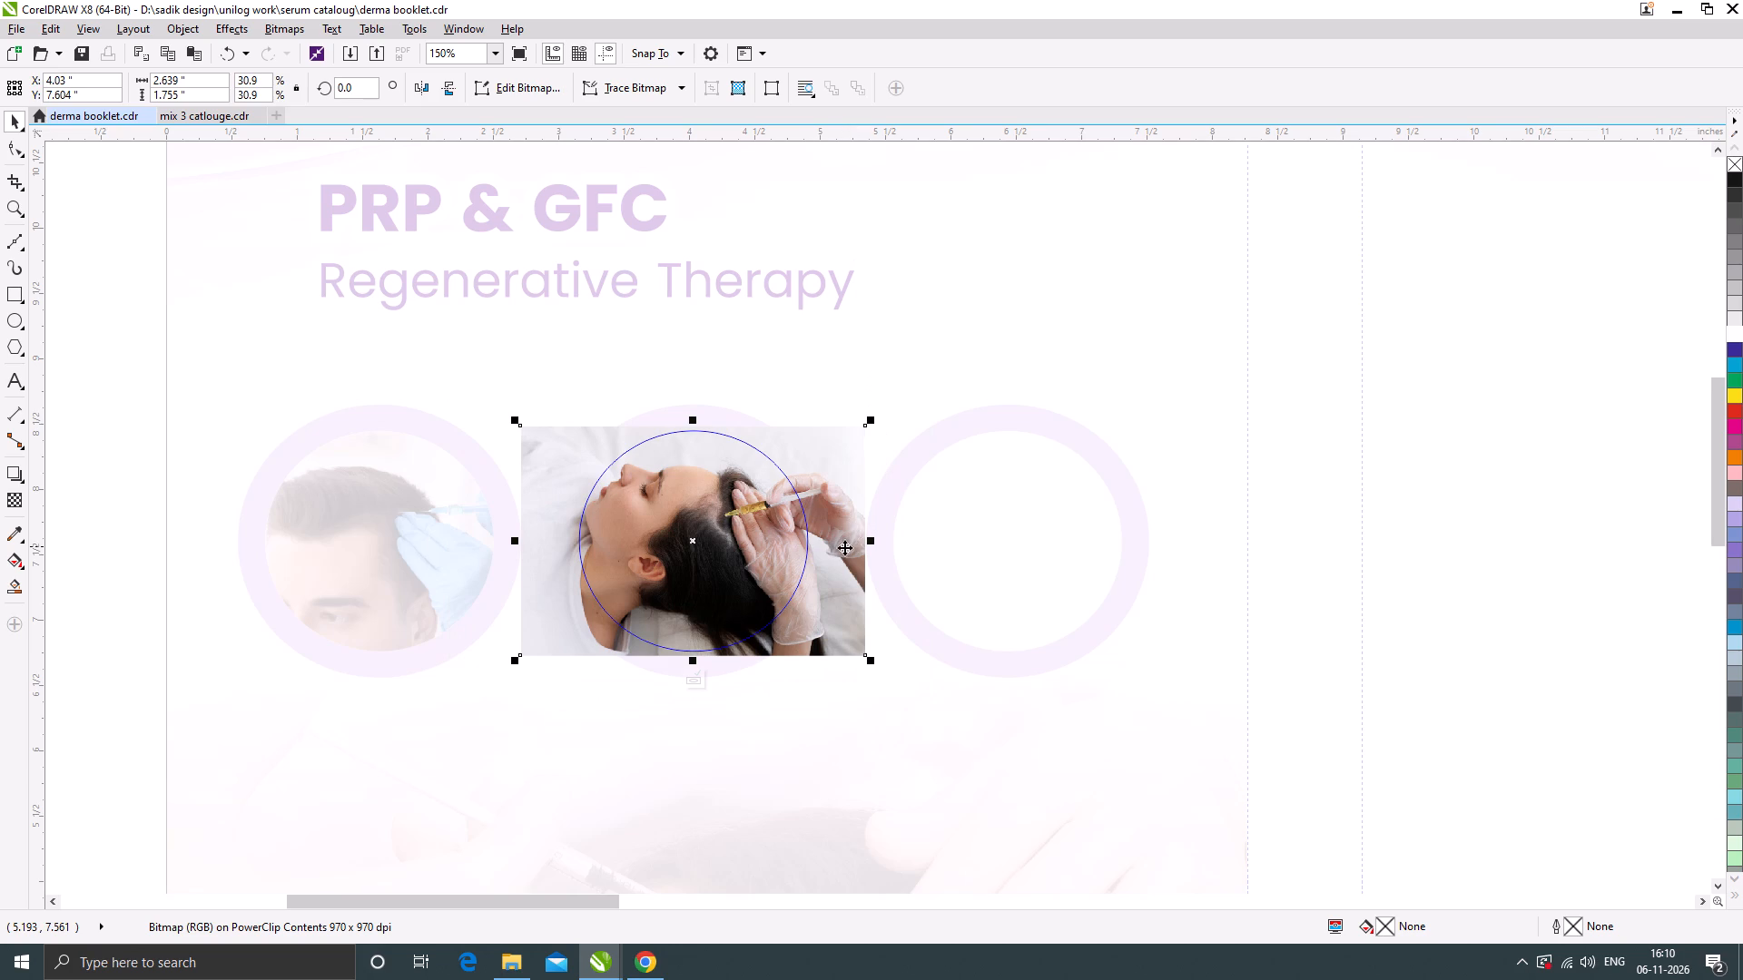
left_click(135, 447, "ctrl")
Move the blue-gloved scalp injection photo upward beside the page and PowerClip it inside the third white circle.
scroll(728, 480, "down", 1)
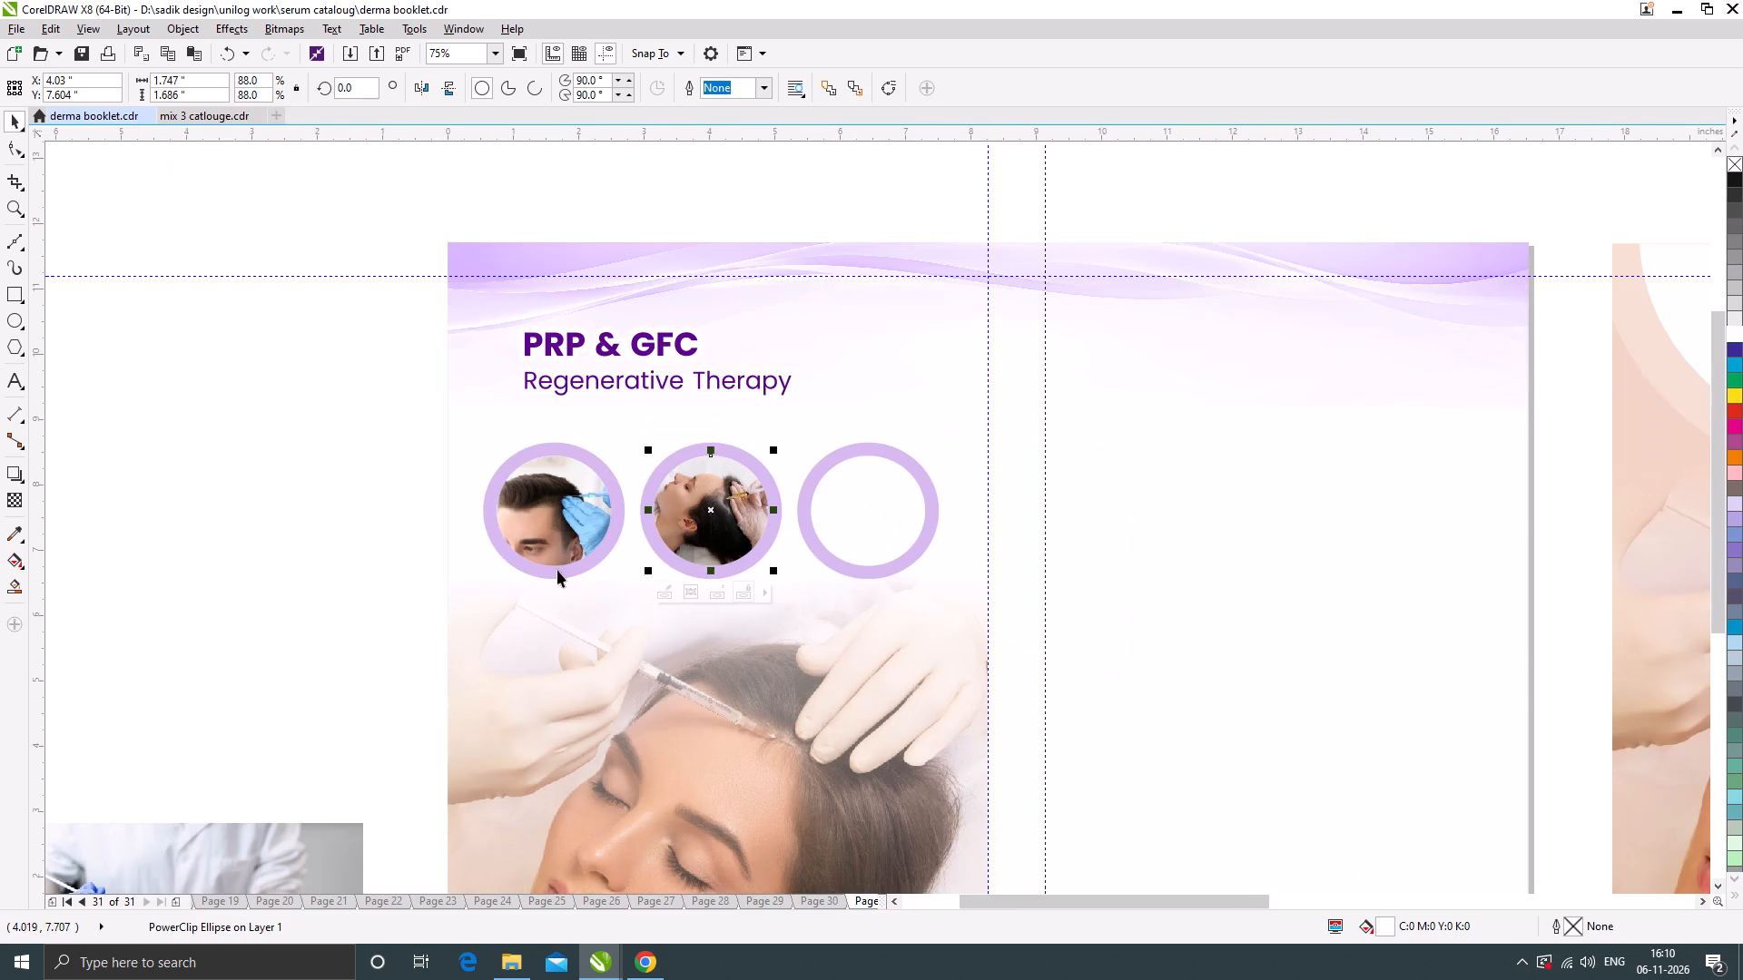
scroll(537, 400, "down", 1)
left_click_drag(340, 662, 333, 387)
right_click(332, 384)
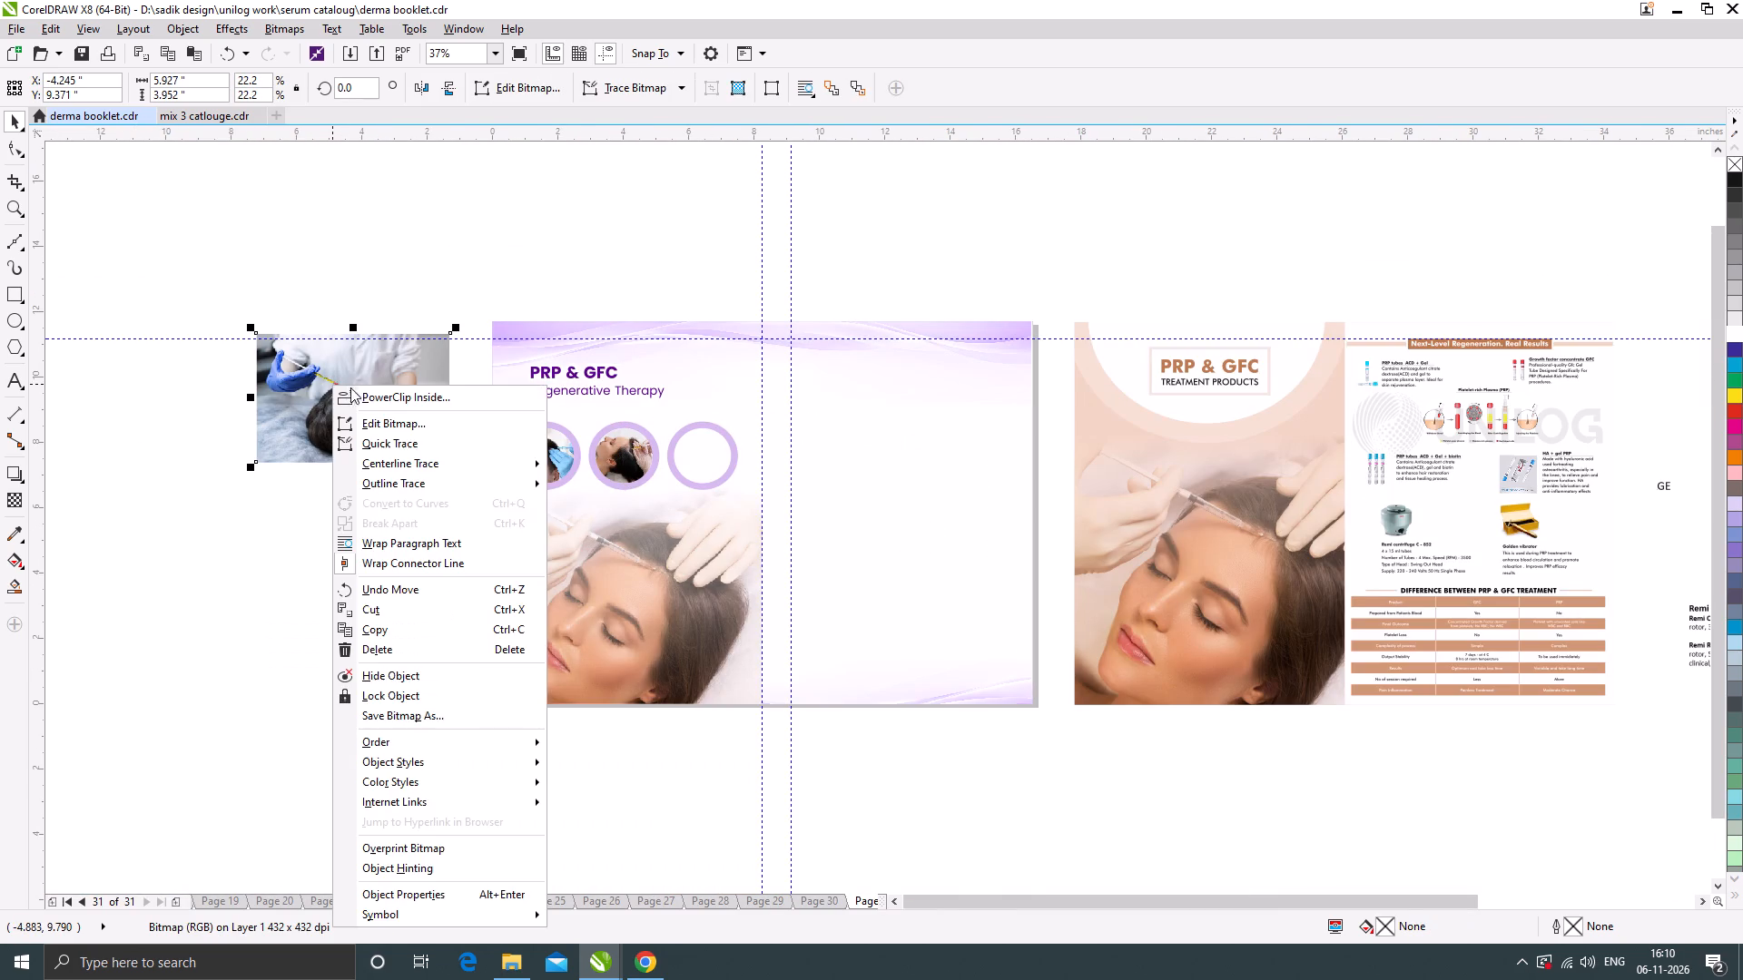
left_click(358, 394)
left_click(699, 450)
Place the blue-gloved injection photo in the third circle's PowerClip, scaled to about 4.45 by 2.97 inches and shifted slightly up.
scroll(728, 426, "up", 1)
left_click(701, 469, "ctrl")
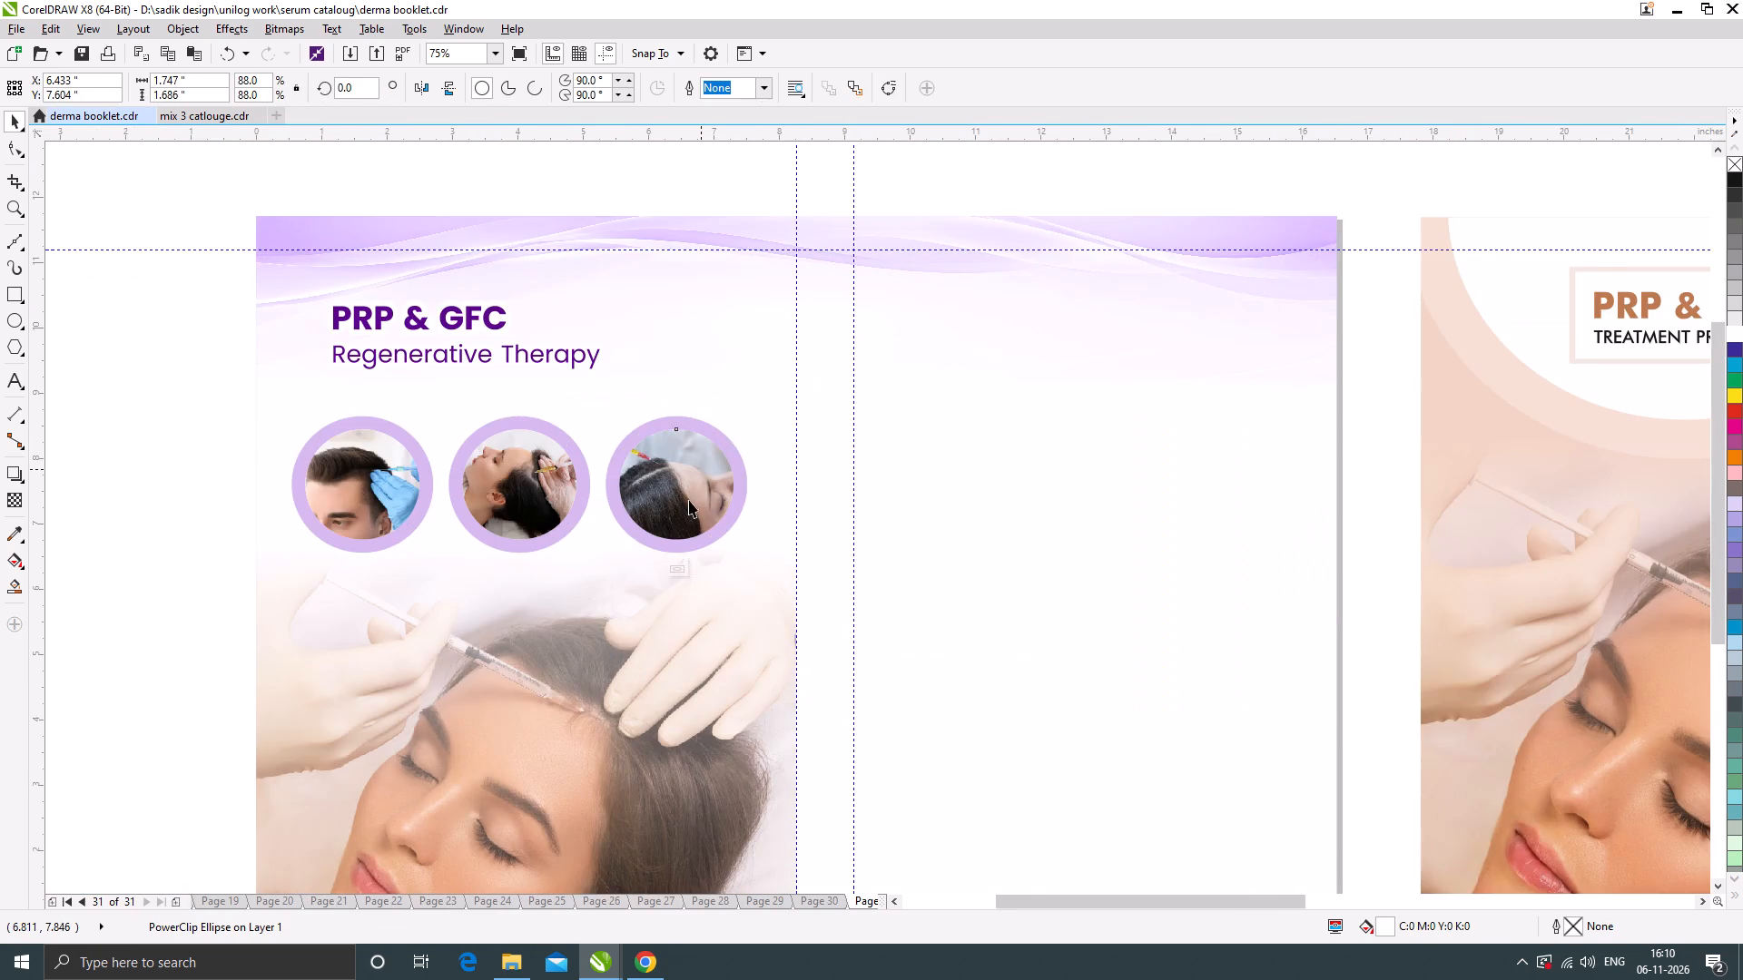
left_click(689, 500)
left_click_drag(876, 348, 828, 364)
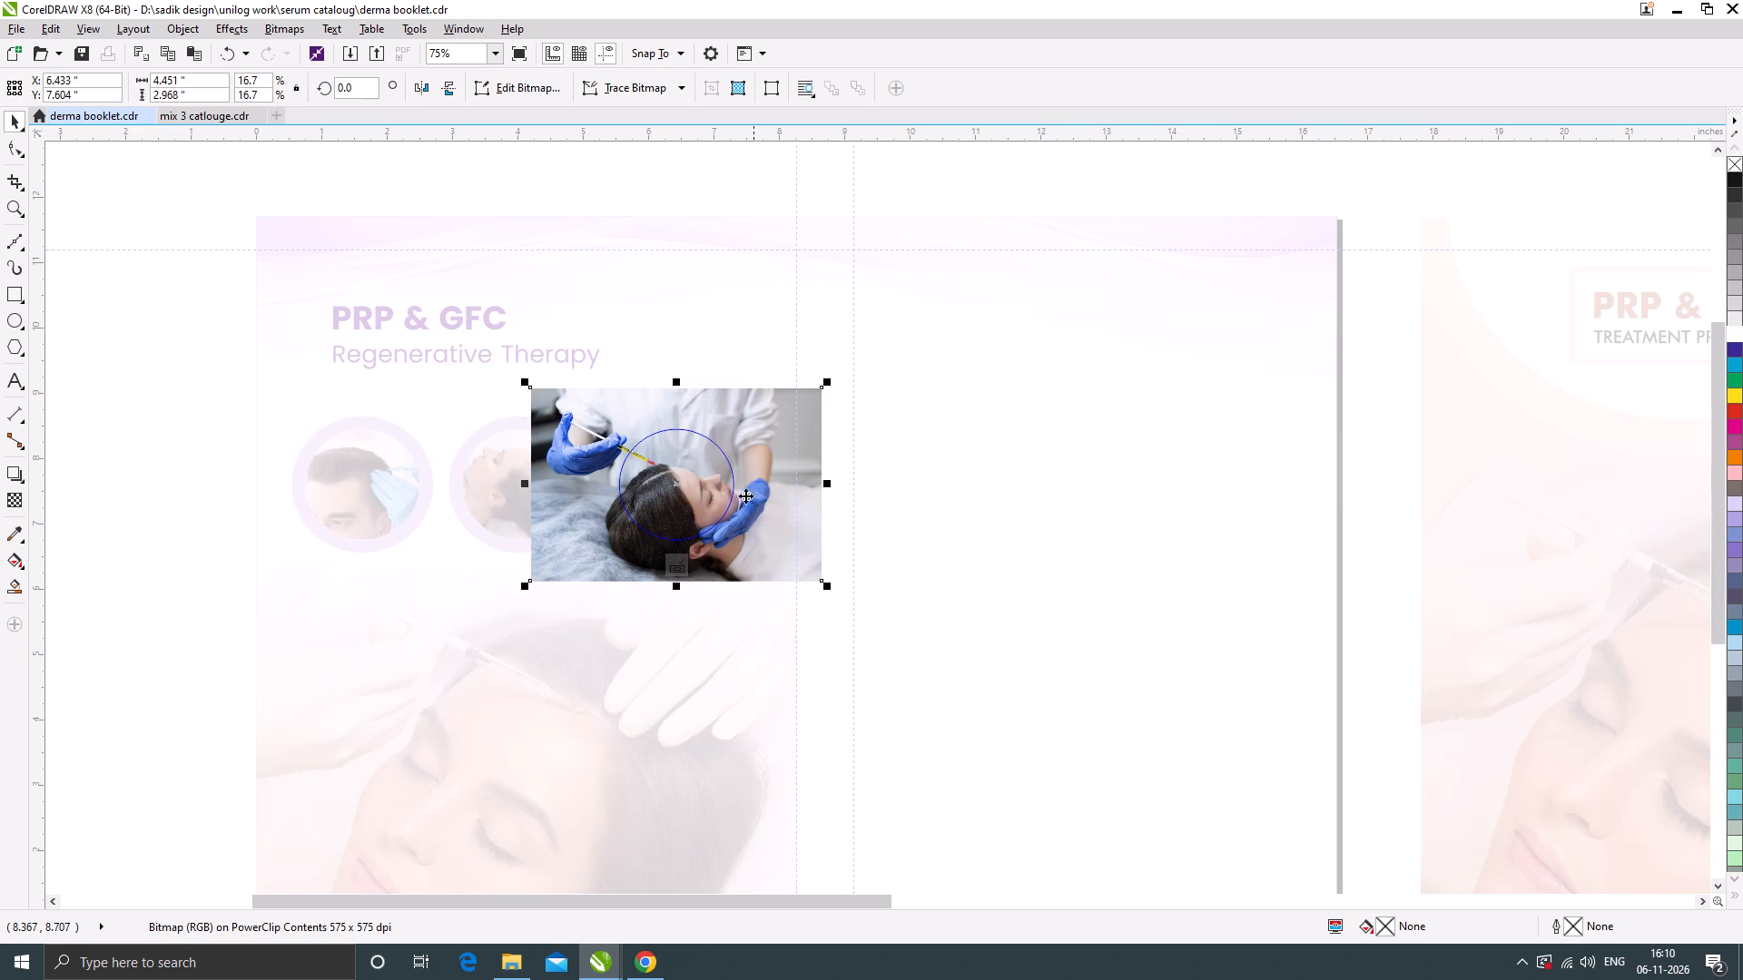
left_click_drag(779, 450, 780, 438)
left_click(234, 494, "ctrl")
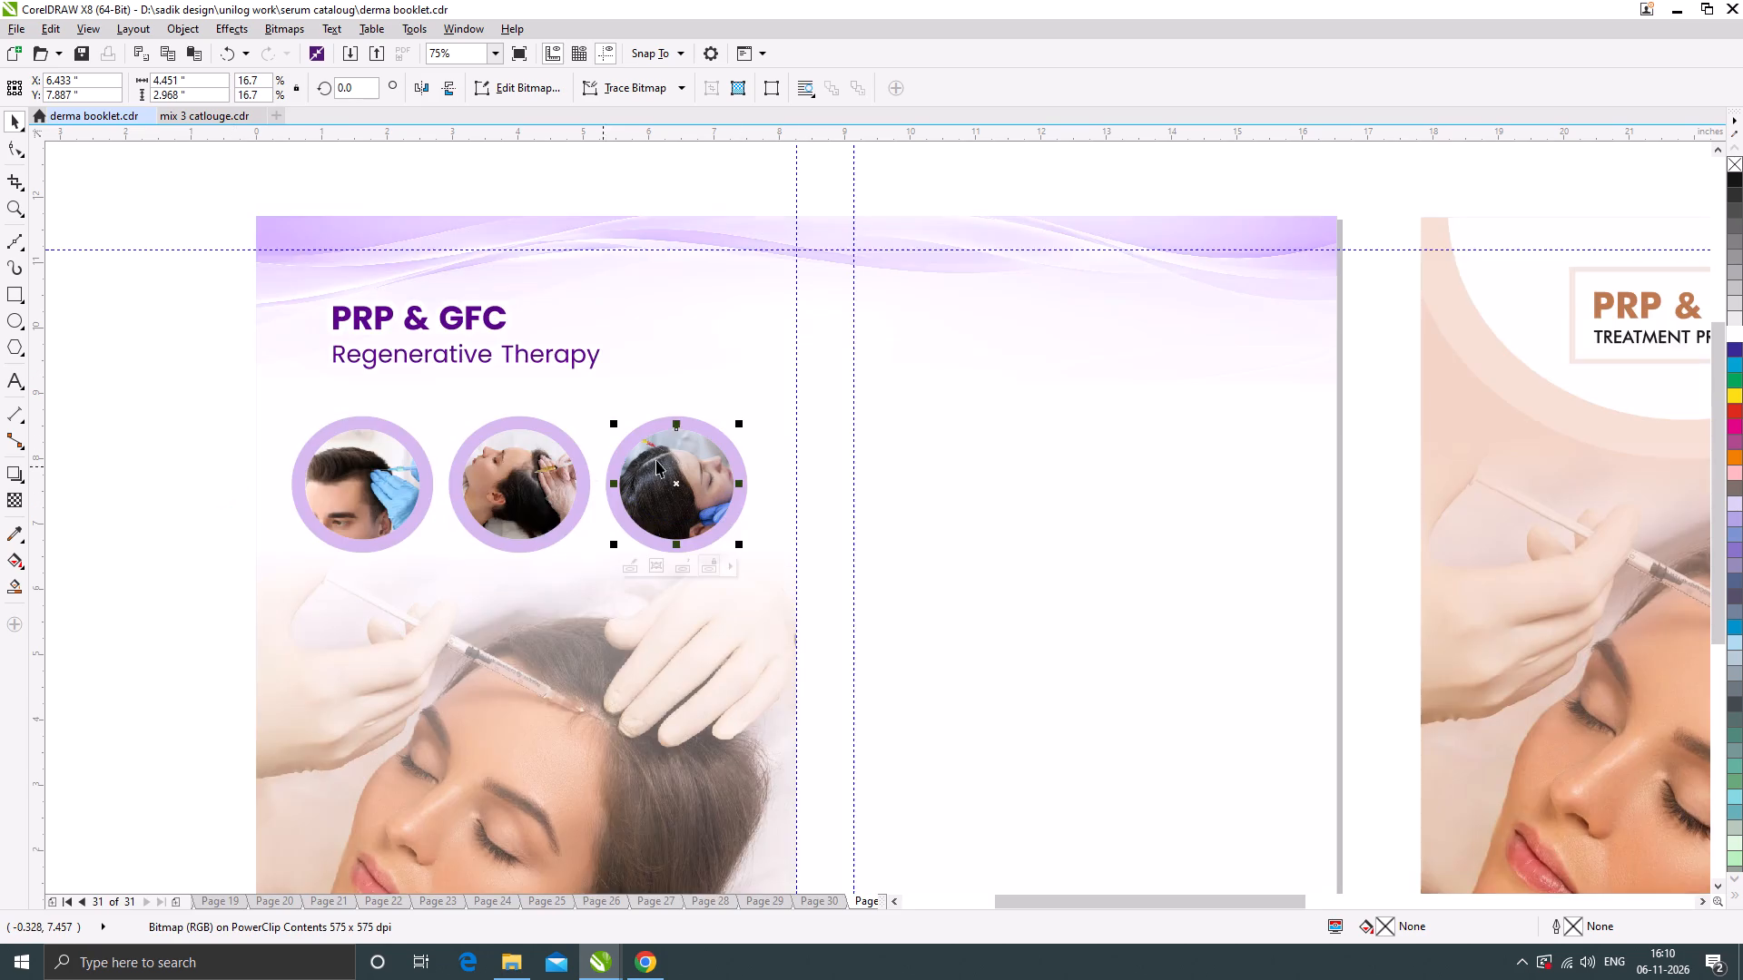
Reposition the blue-gloved photo inside its PowerClip and scale it to about 3.80 by 2.53 inches.
scroll(673, 457, "up", 1)
left_click(697, 466, "ctrl")
left_click(690, 485)
left_click_drag(668, 453, 677, 459)
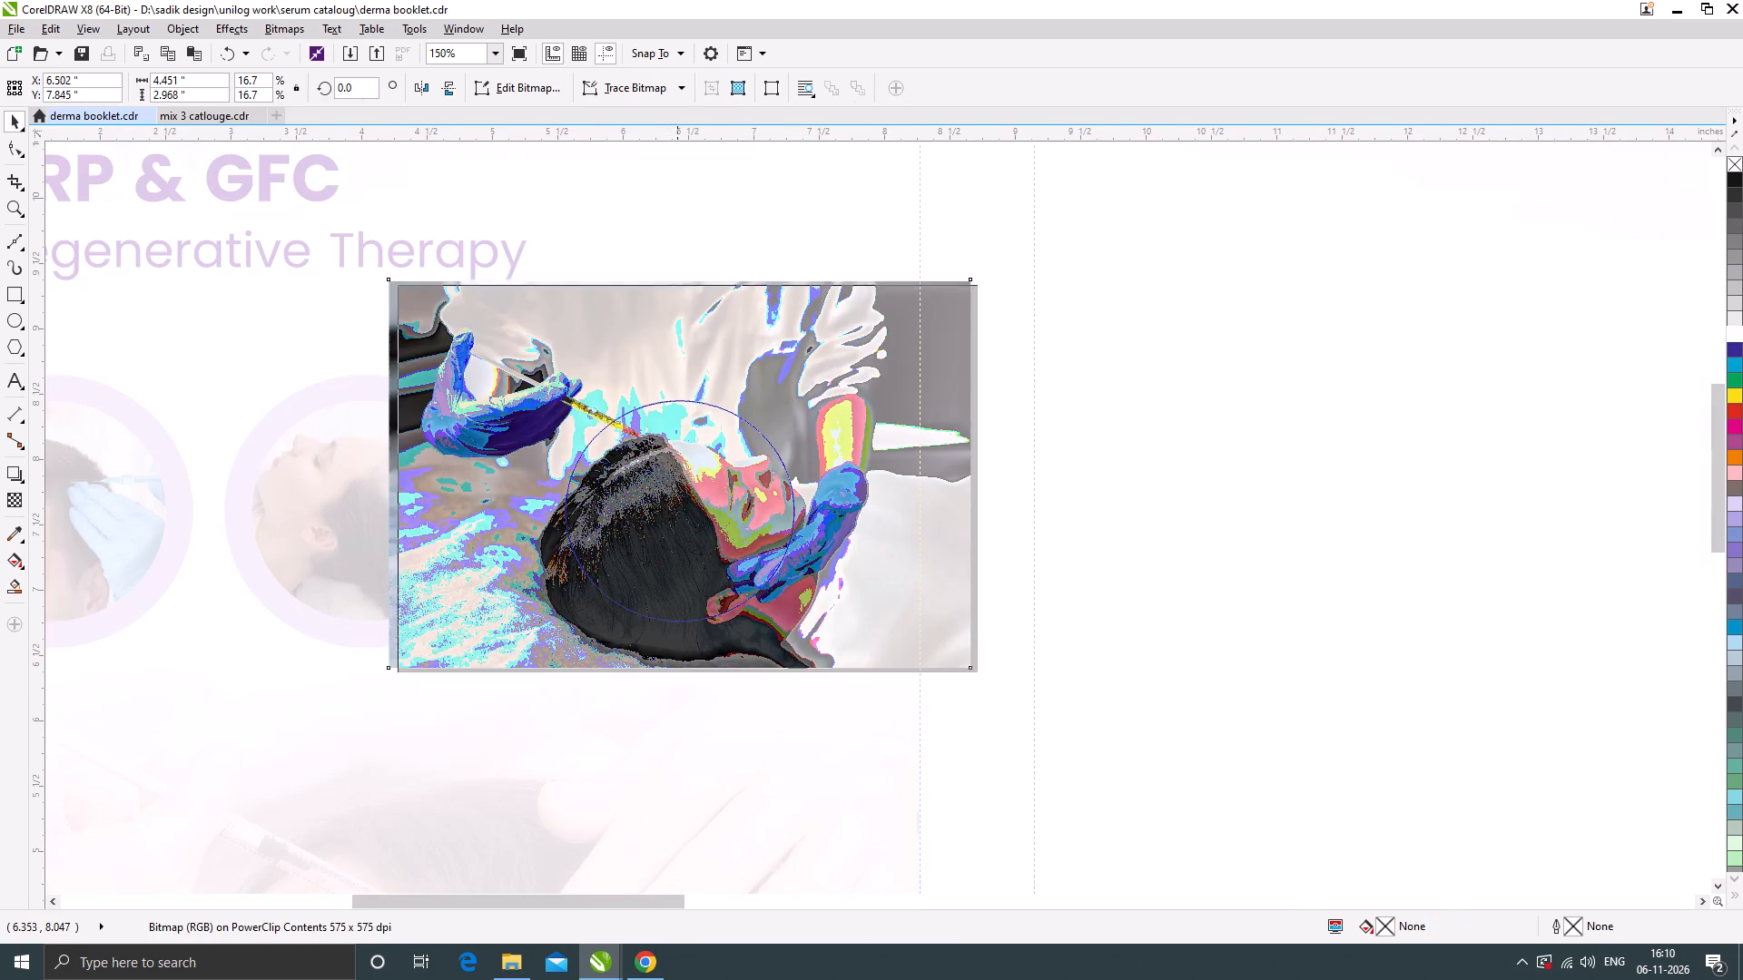
left_click_drag(677, 459, 691, 470)
left_click(995, 286, "shift")
left_click(934, 343)
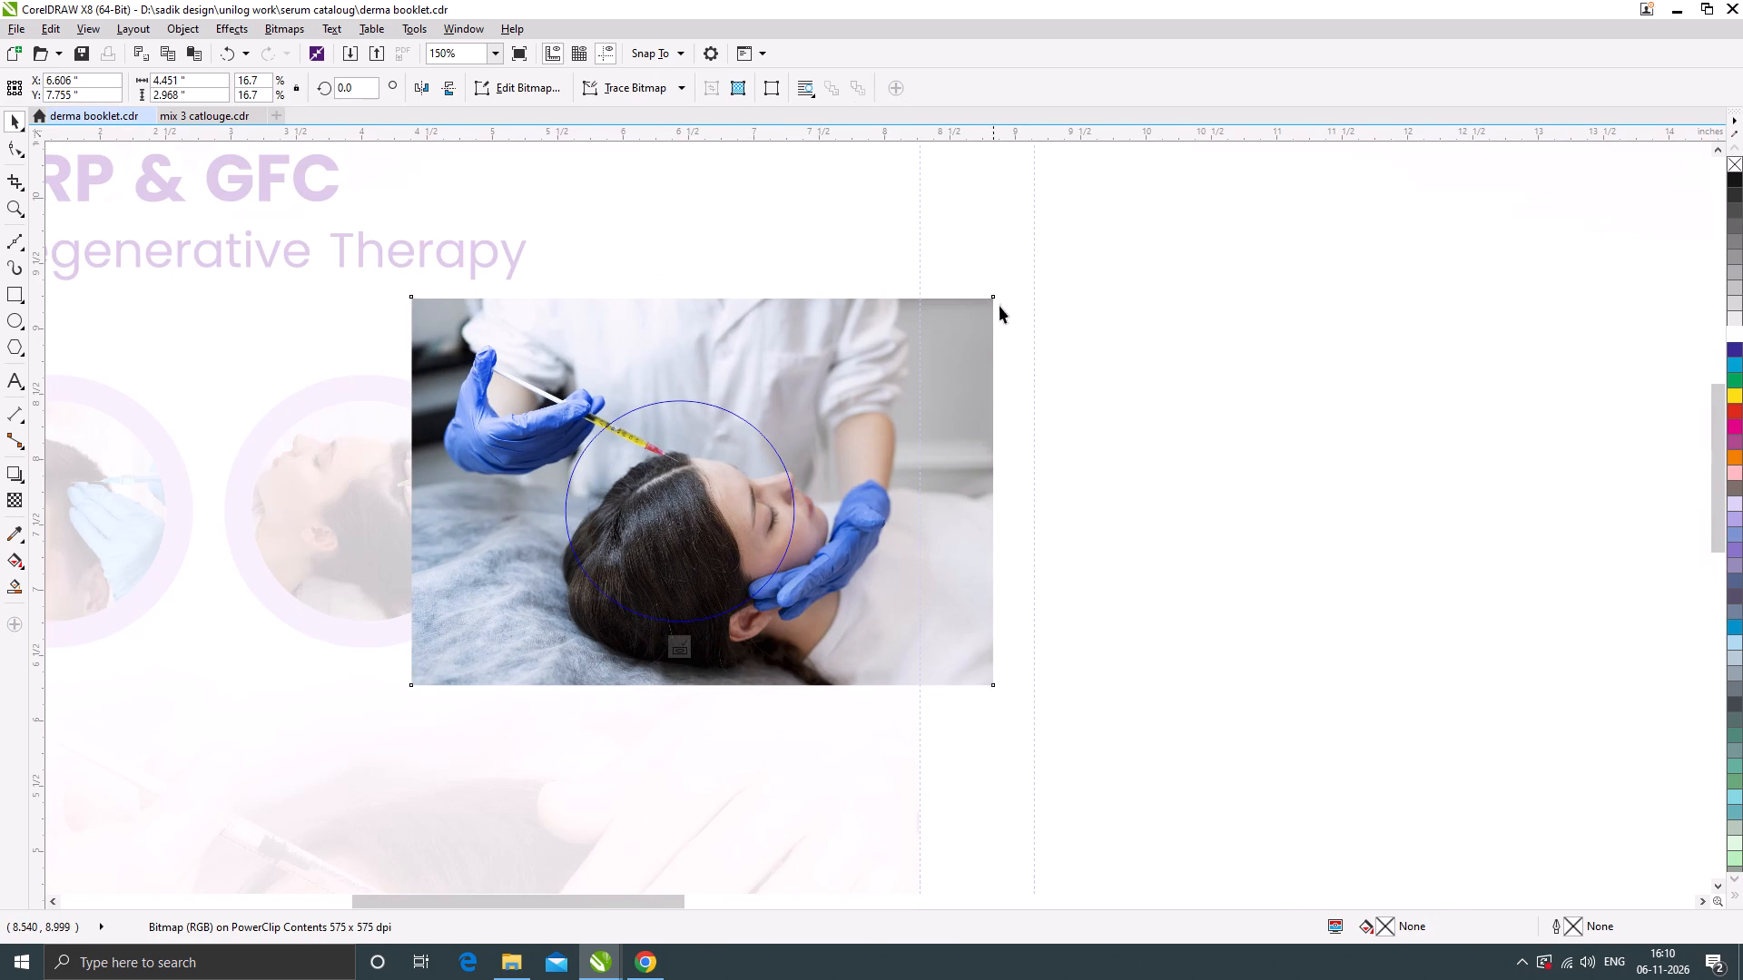
left_click(975, 310)
left_click(966, 320)
left_click_drag(997, 294, 956, 312)
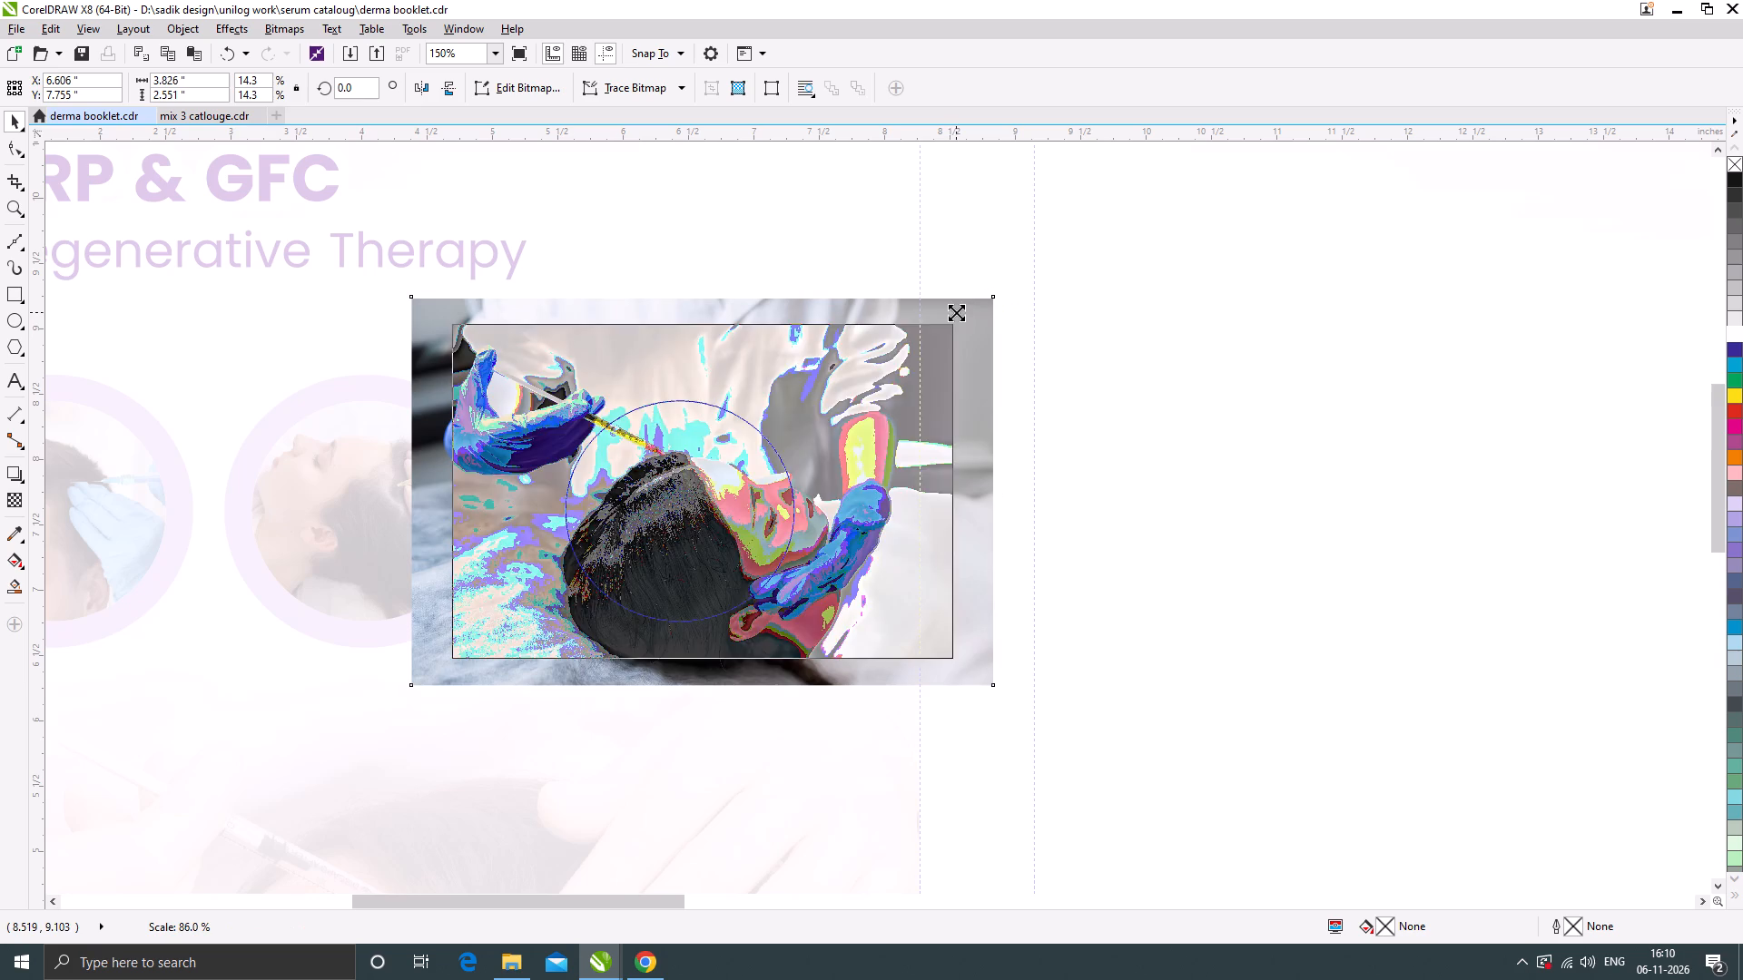
left_click_drag(956, 312, 954, 312)
left_click_drag(892, 457, 881, 456)
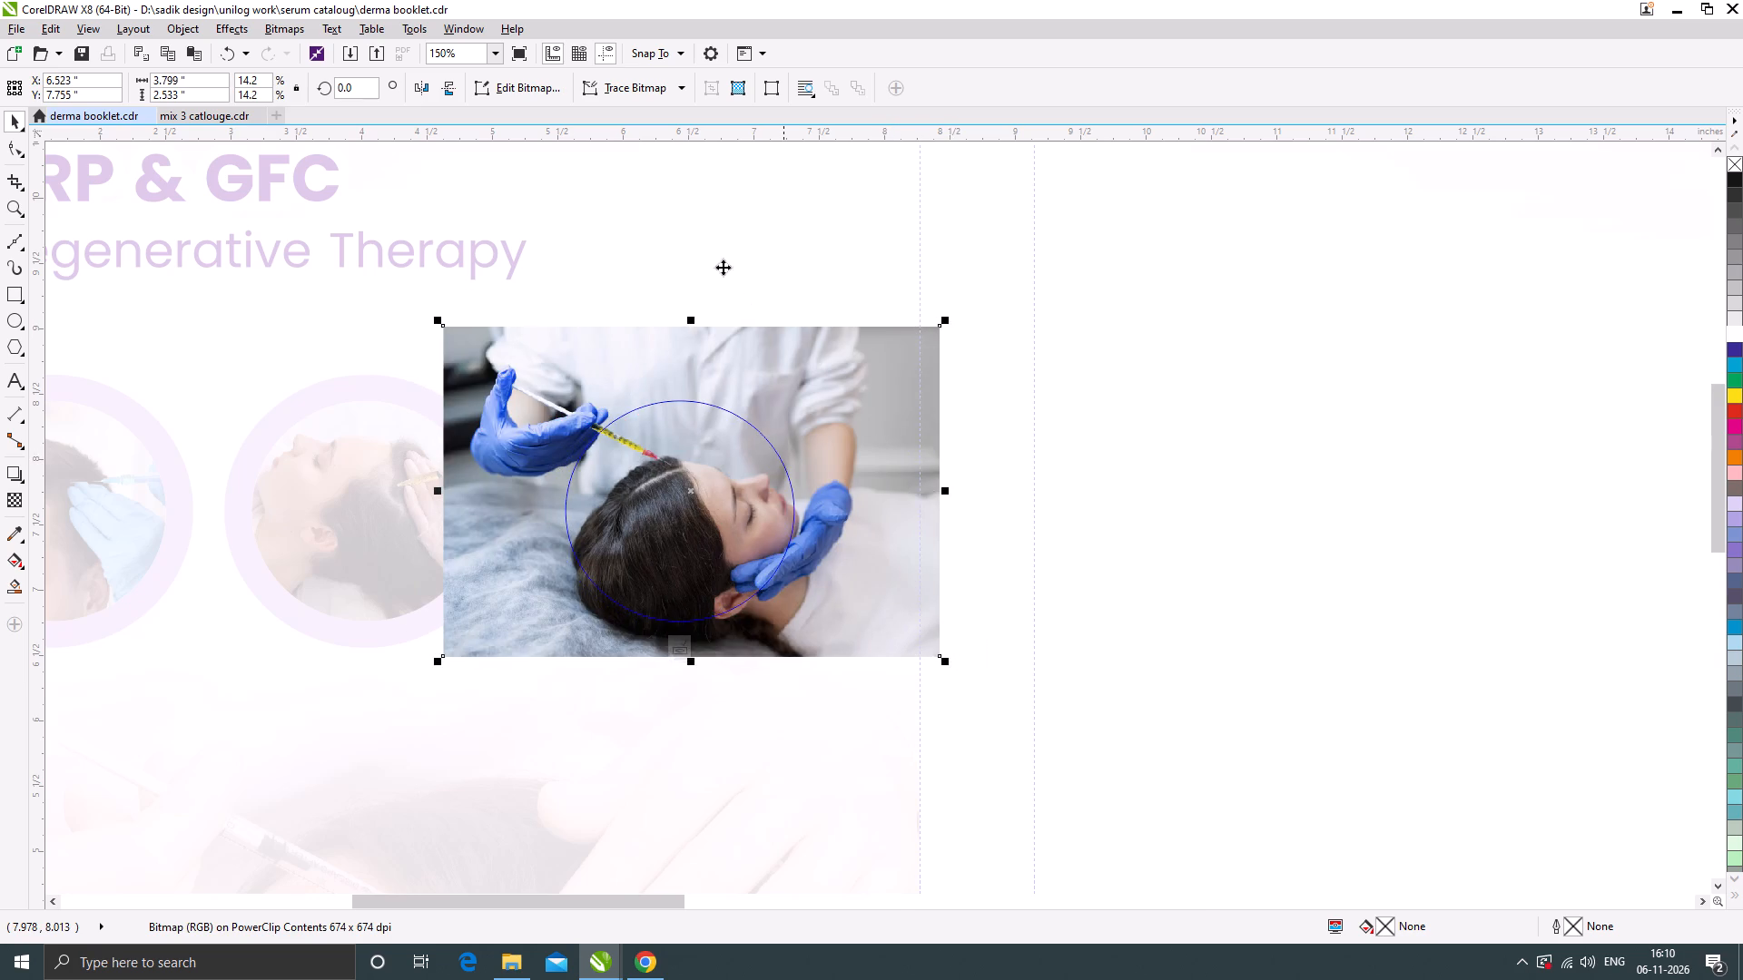
left_click(723, 267, "ctrl")
scroll(862, 436, "down", 1)
left_click(226, 554)
Scale the blue-gloved photo inside the third circle to about 2.95 by 1.97 inches and shift it slightly right.
scroll(775, 429, "up", 1)
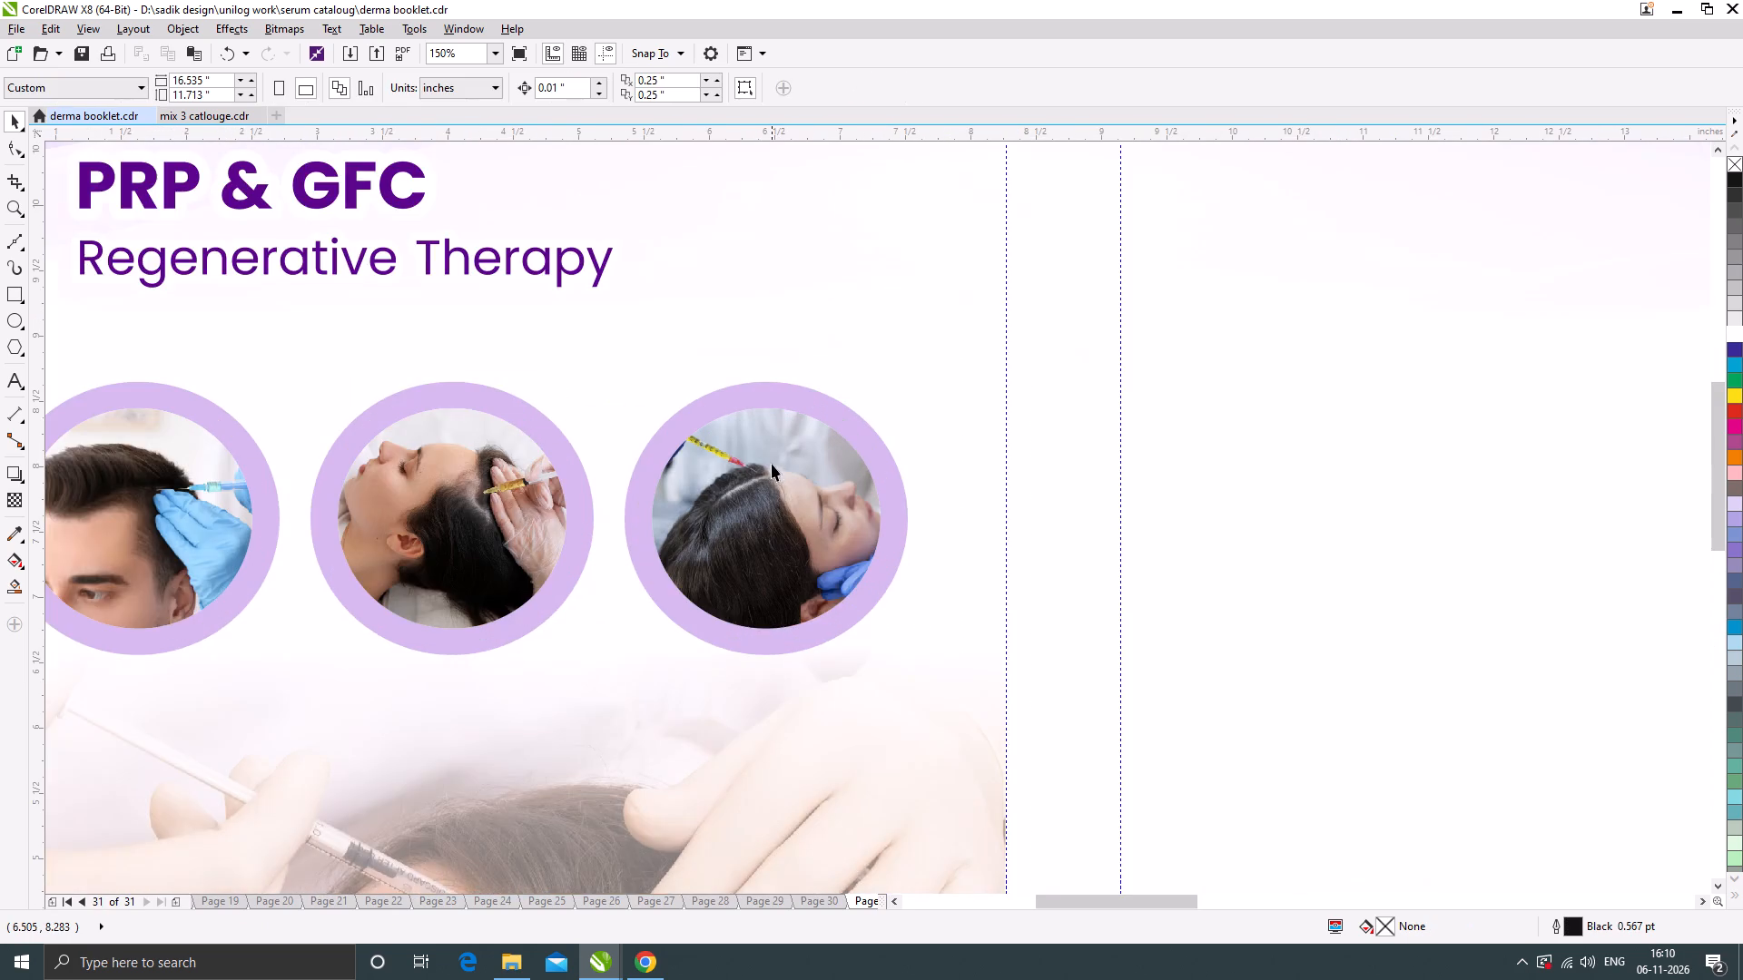
double_click(772, 466, "ctrl")
left_click(812, 482)
left_click_drag(1032, 325, 1013, 328)
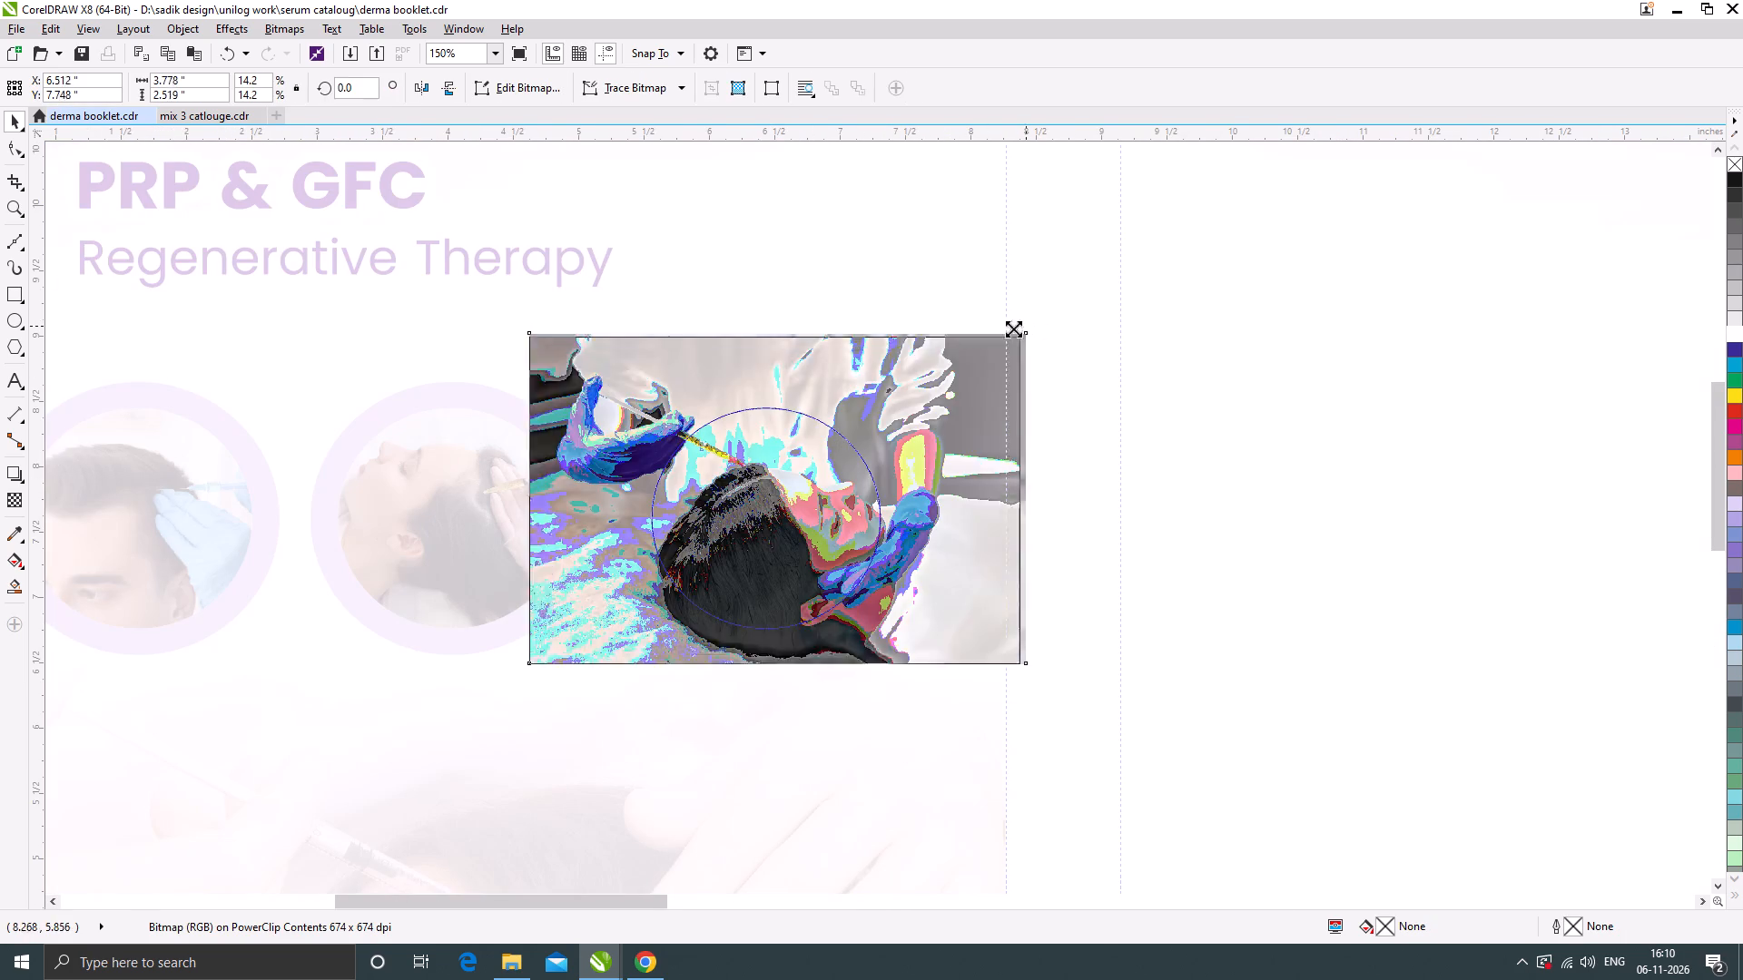
left_click_drag(1013, 328, 977, 338)
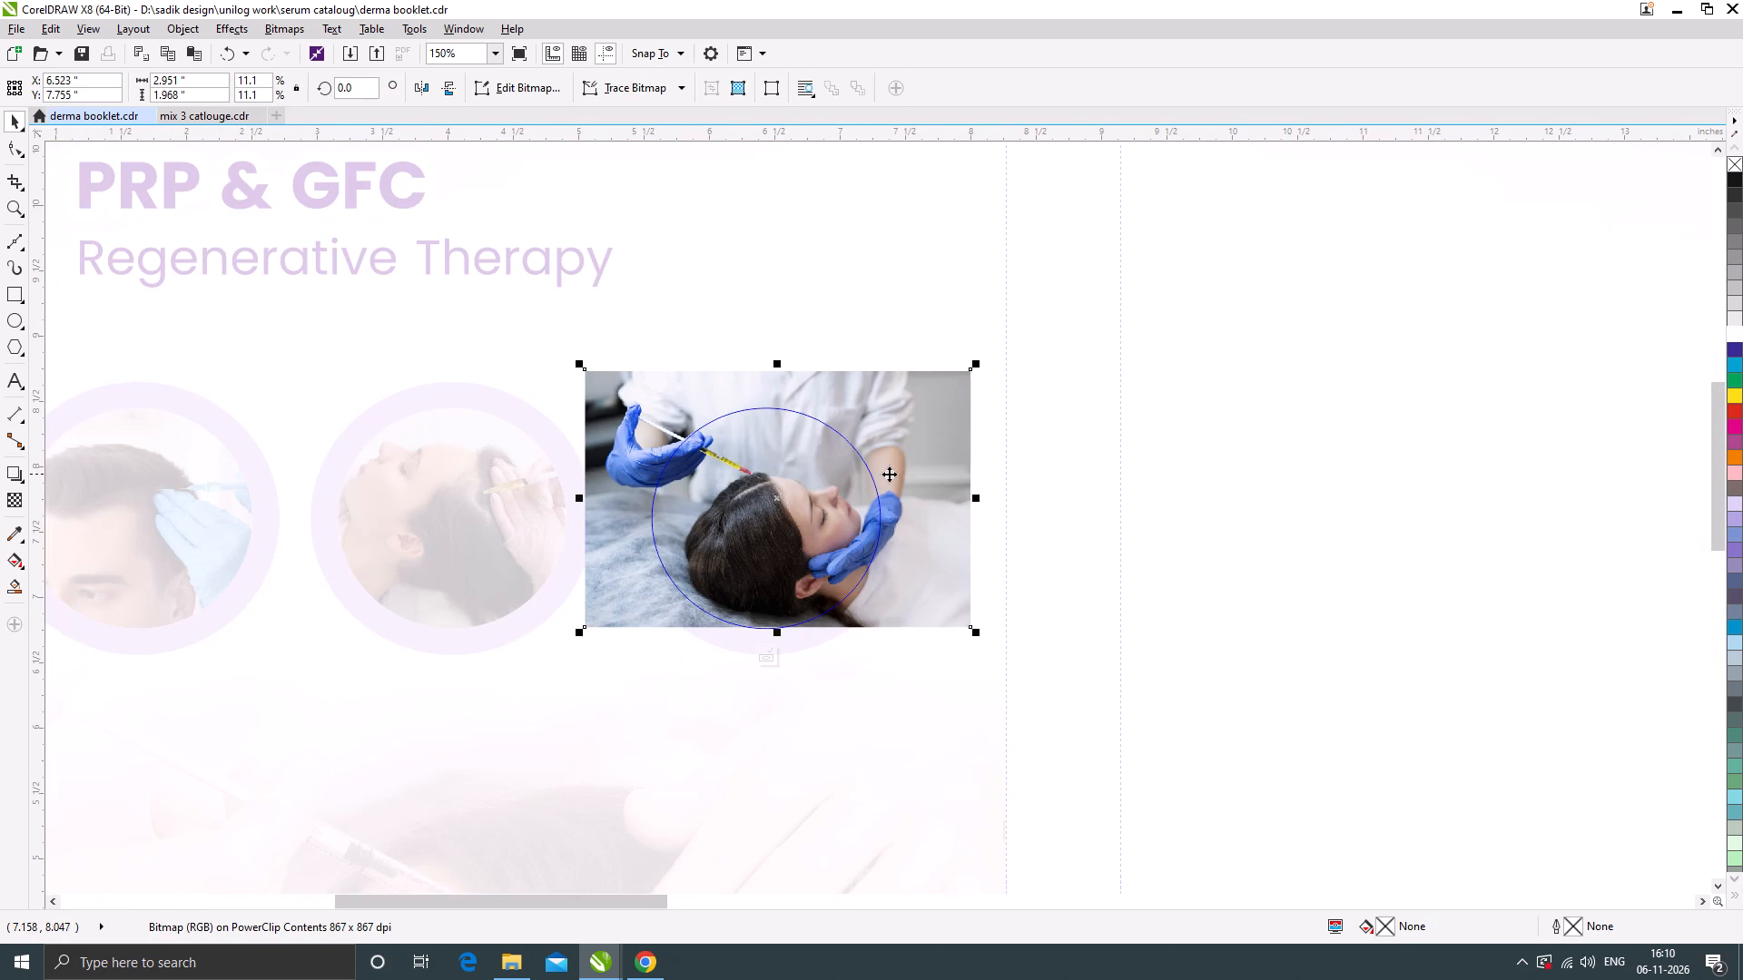
left_click_drag(889, 474, 916, 473)
left_click(796, 267, "ctrl")
scroll(910, 473, "down", 1)
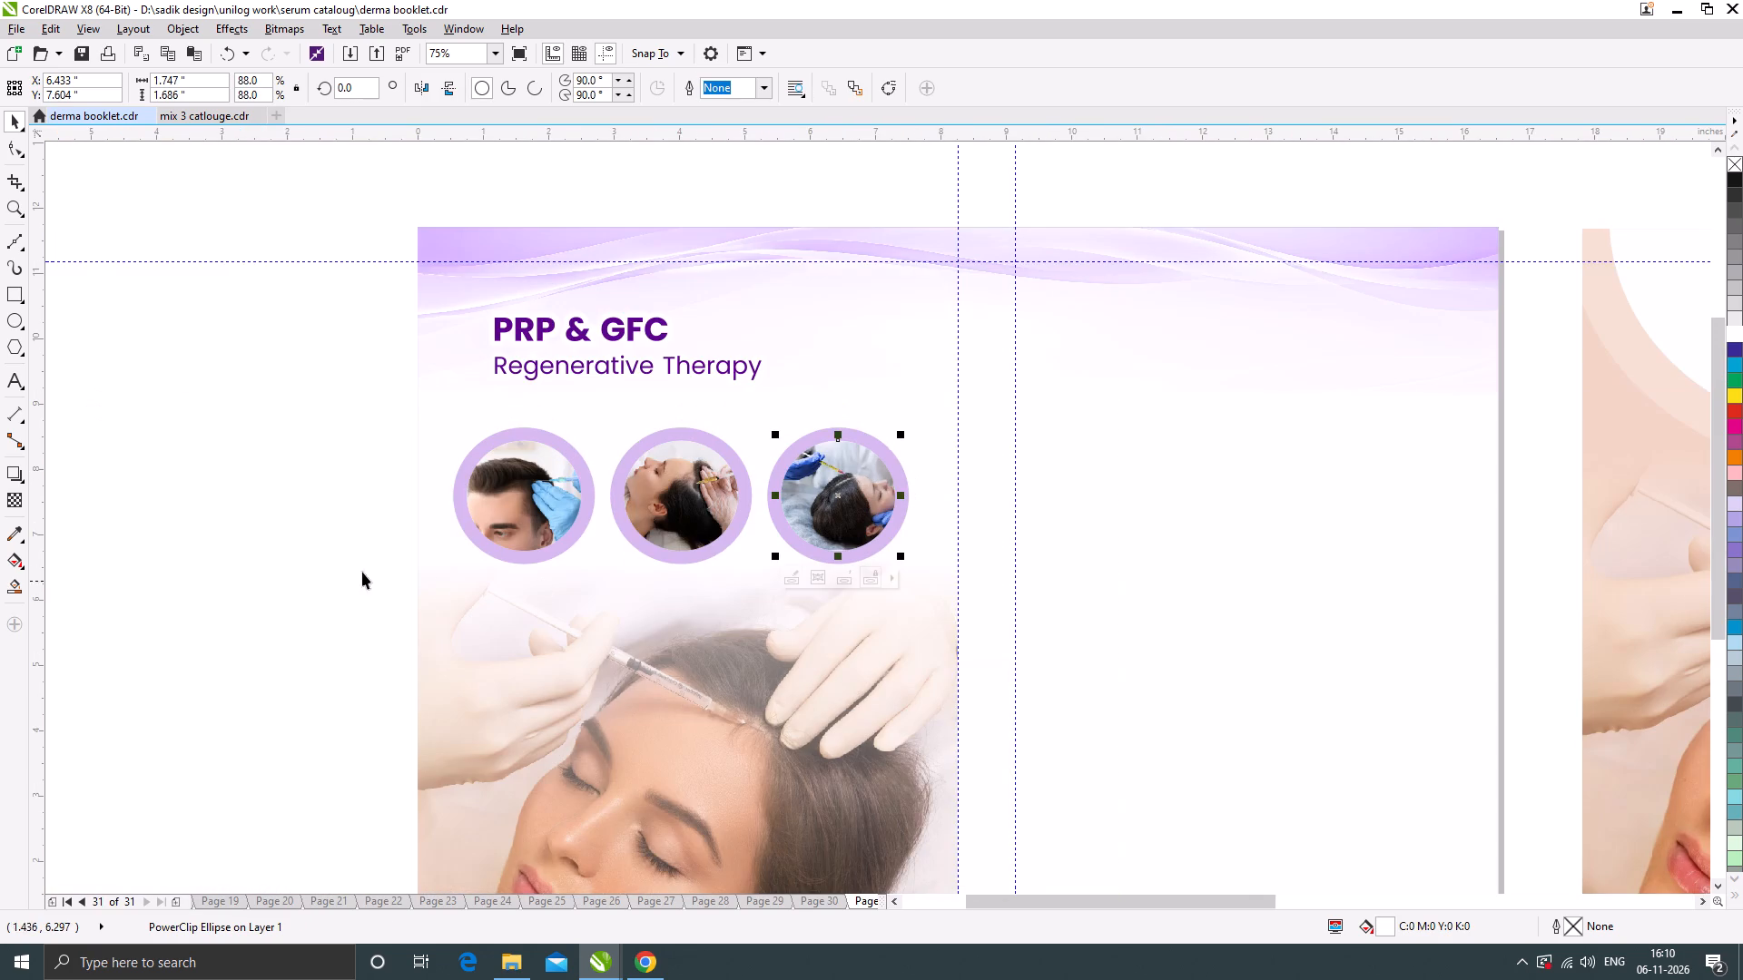
left_click(273, 551)
Give the three photo circles an 8 pt white outline with round corners, behind fill, scaled with object and overprinting.
scroll(847, 419, "down", 1)
scroll(718, 459, "up", 1)
left_click(646, 457)
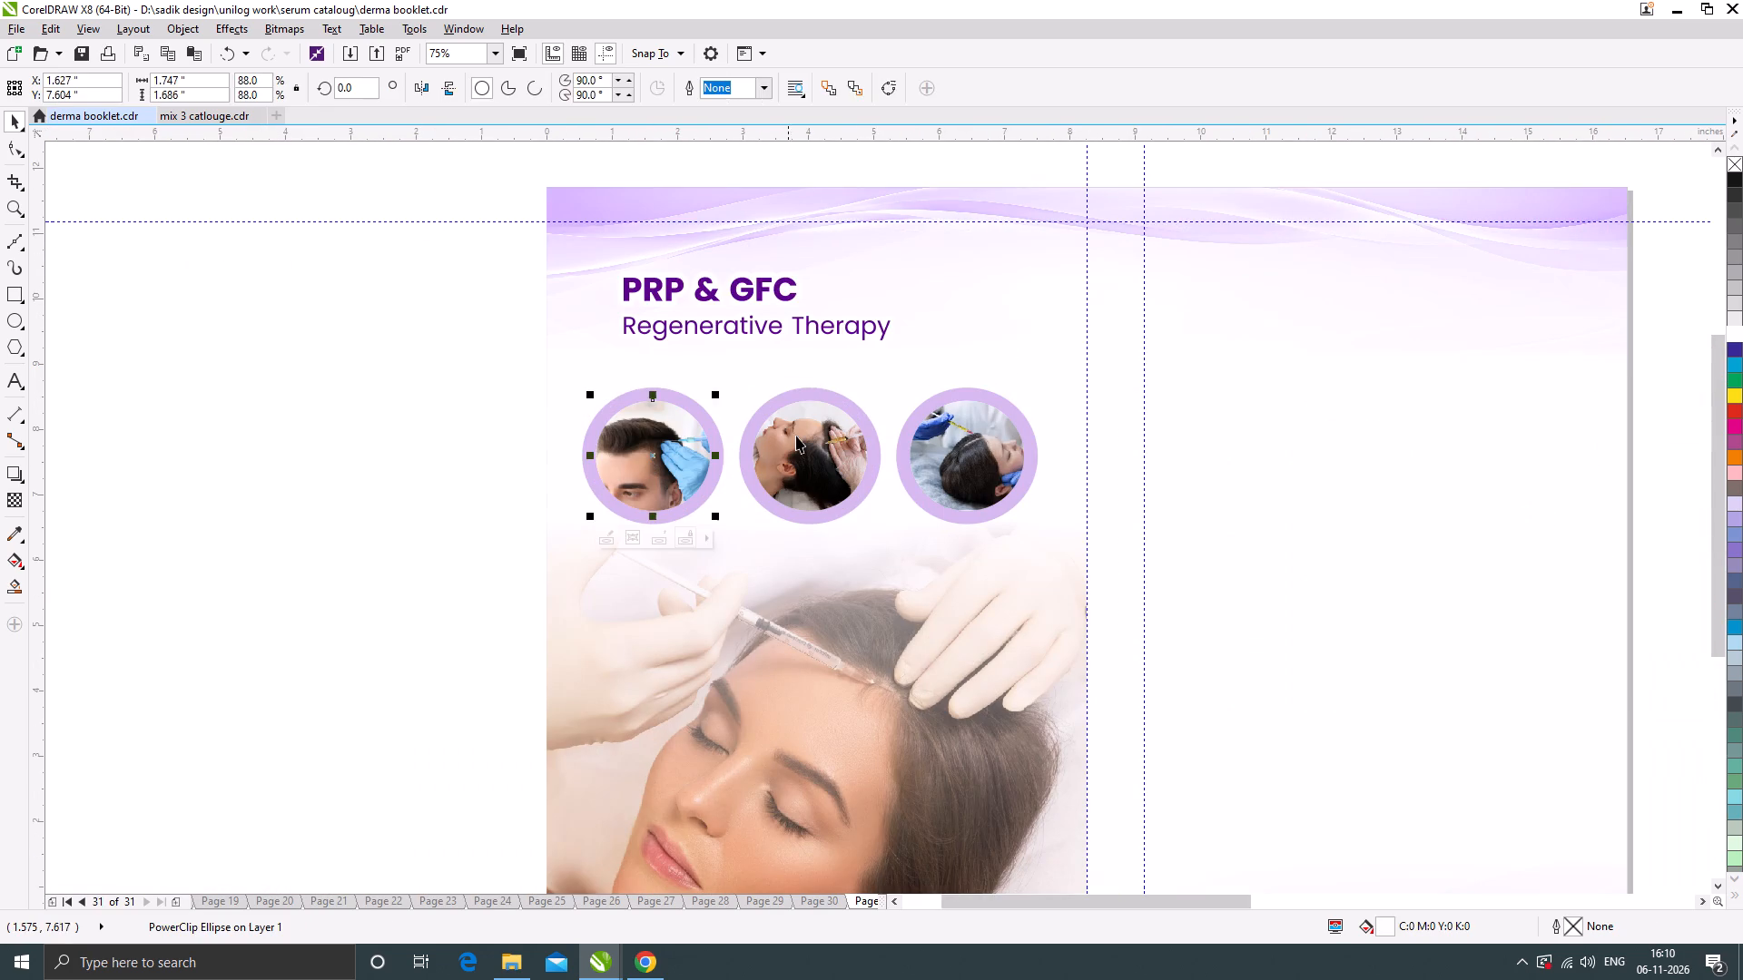
left_click(798, 436, "shift")
left_click(959, 437, "shift")
right_click(1738, 337)
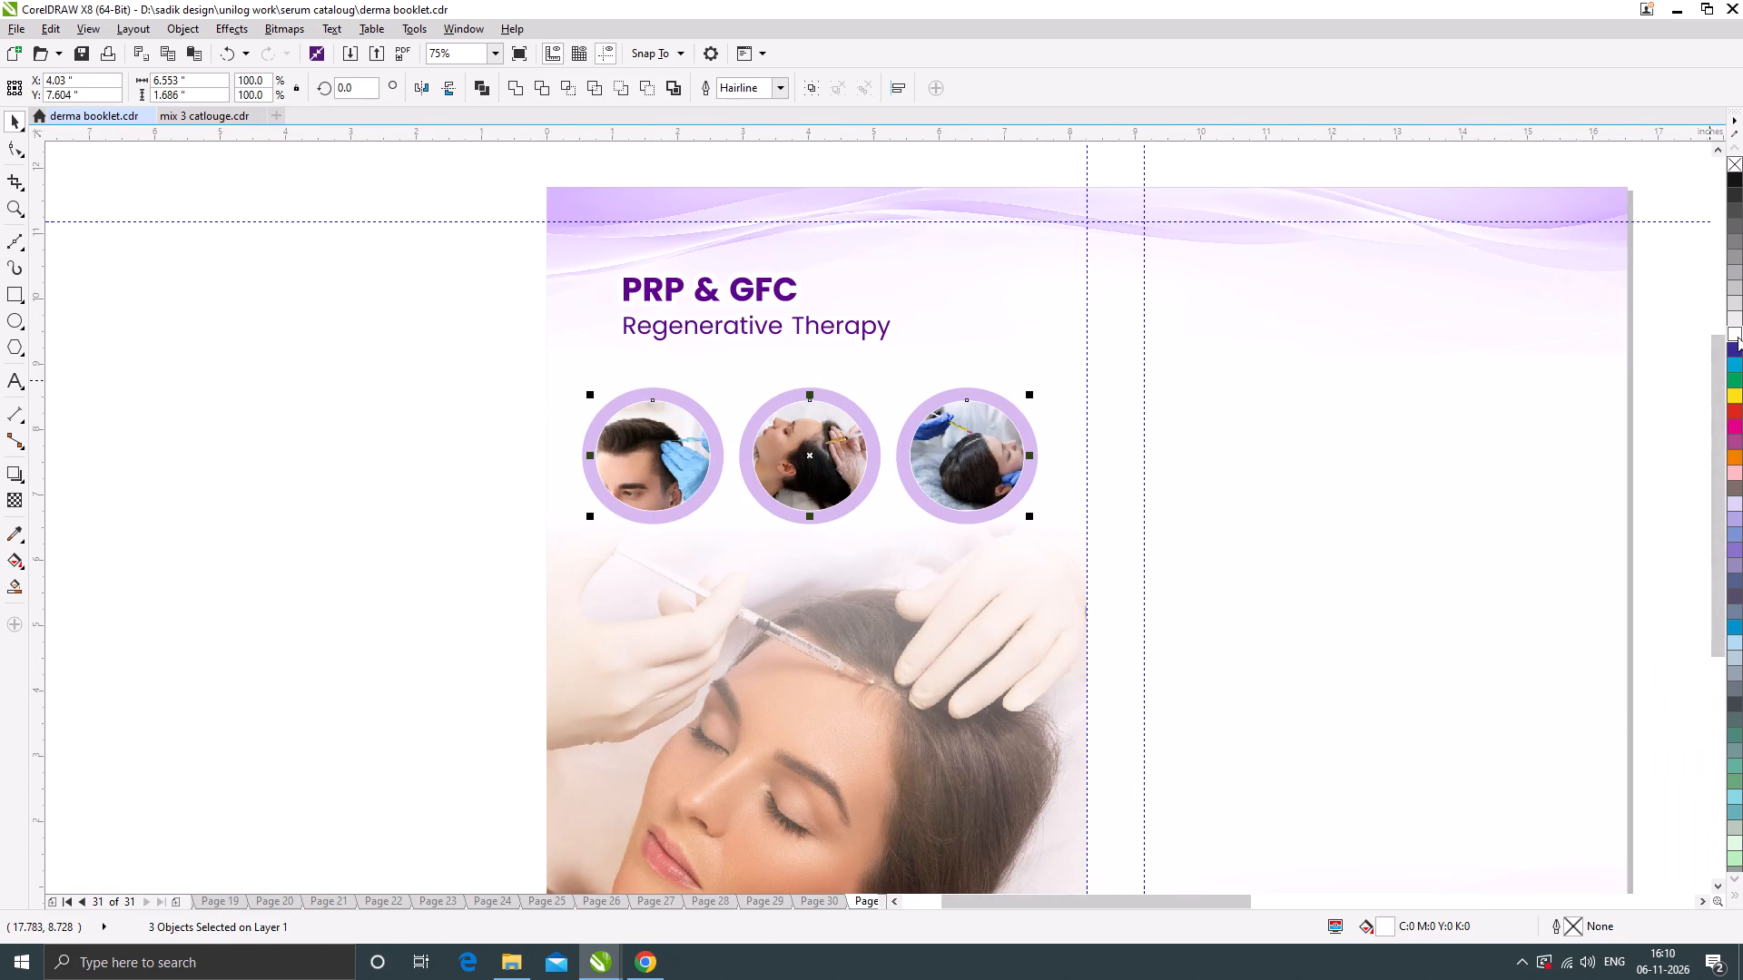
key("F12")
left_click(757, 360)
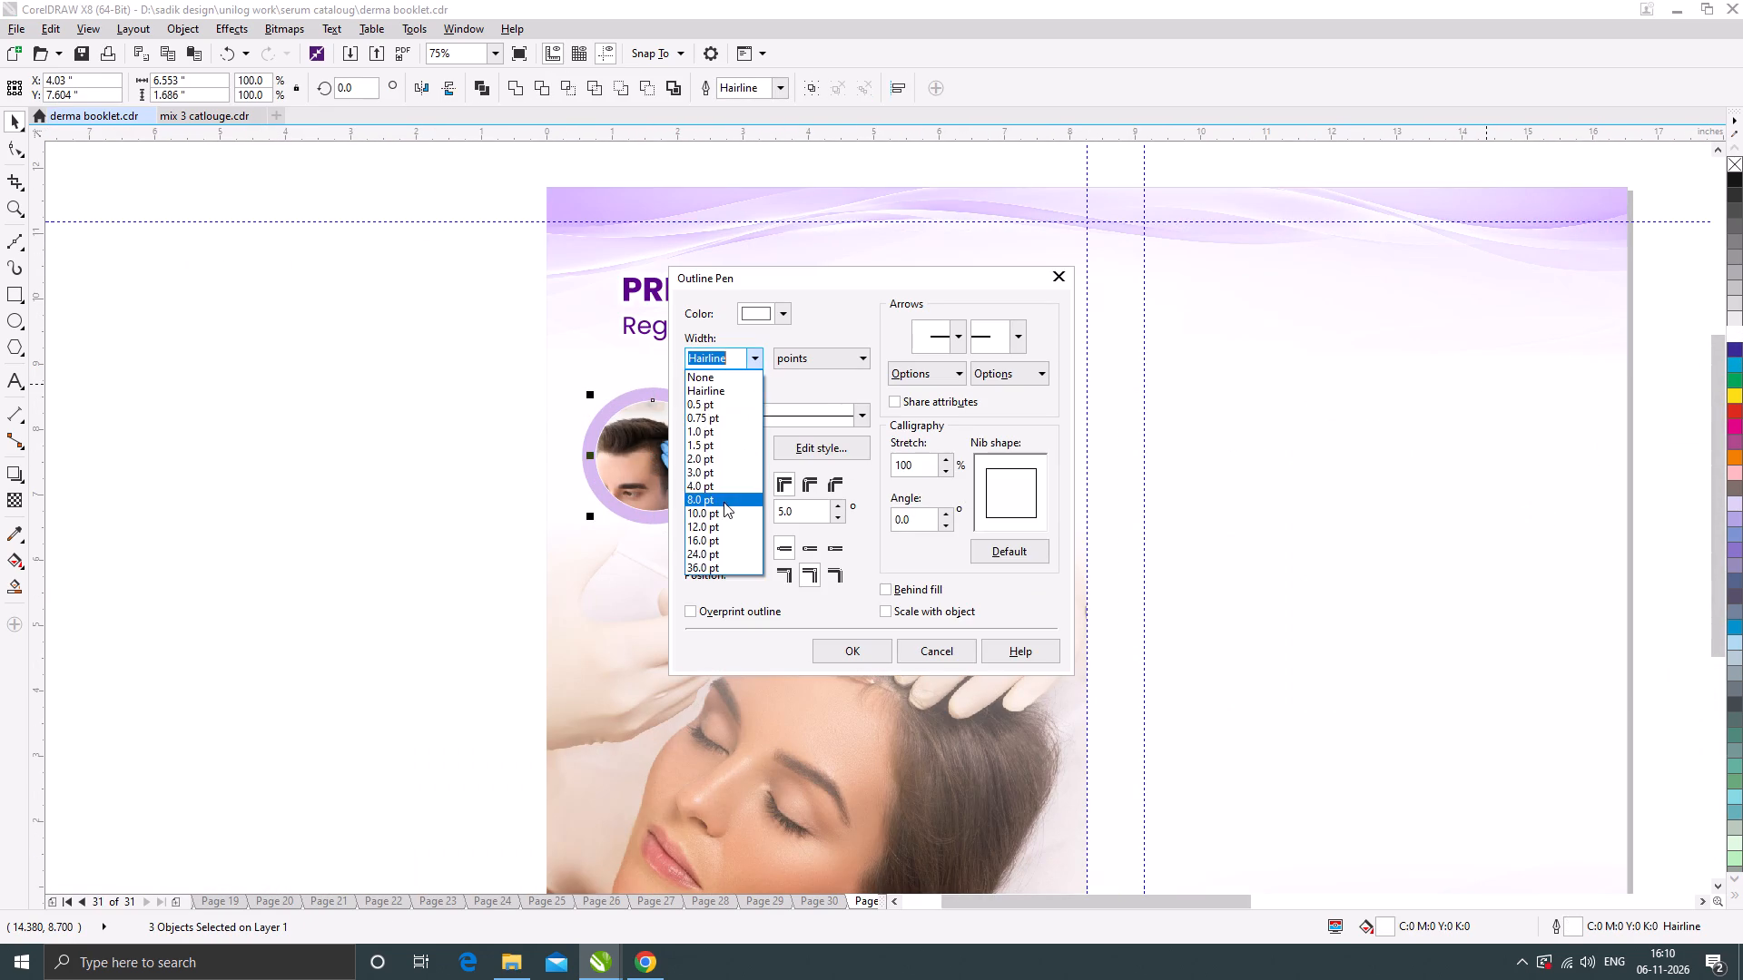
left_click(723, 502)
left_click(895, 588)
left_click(889, 612)
left_click(812, 475)
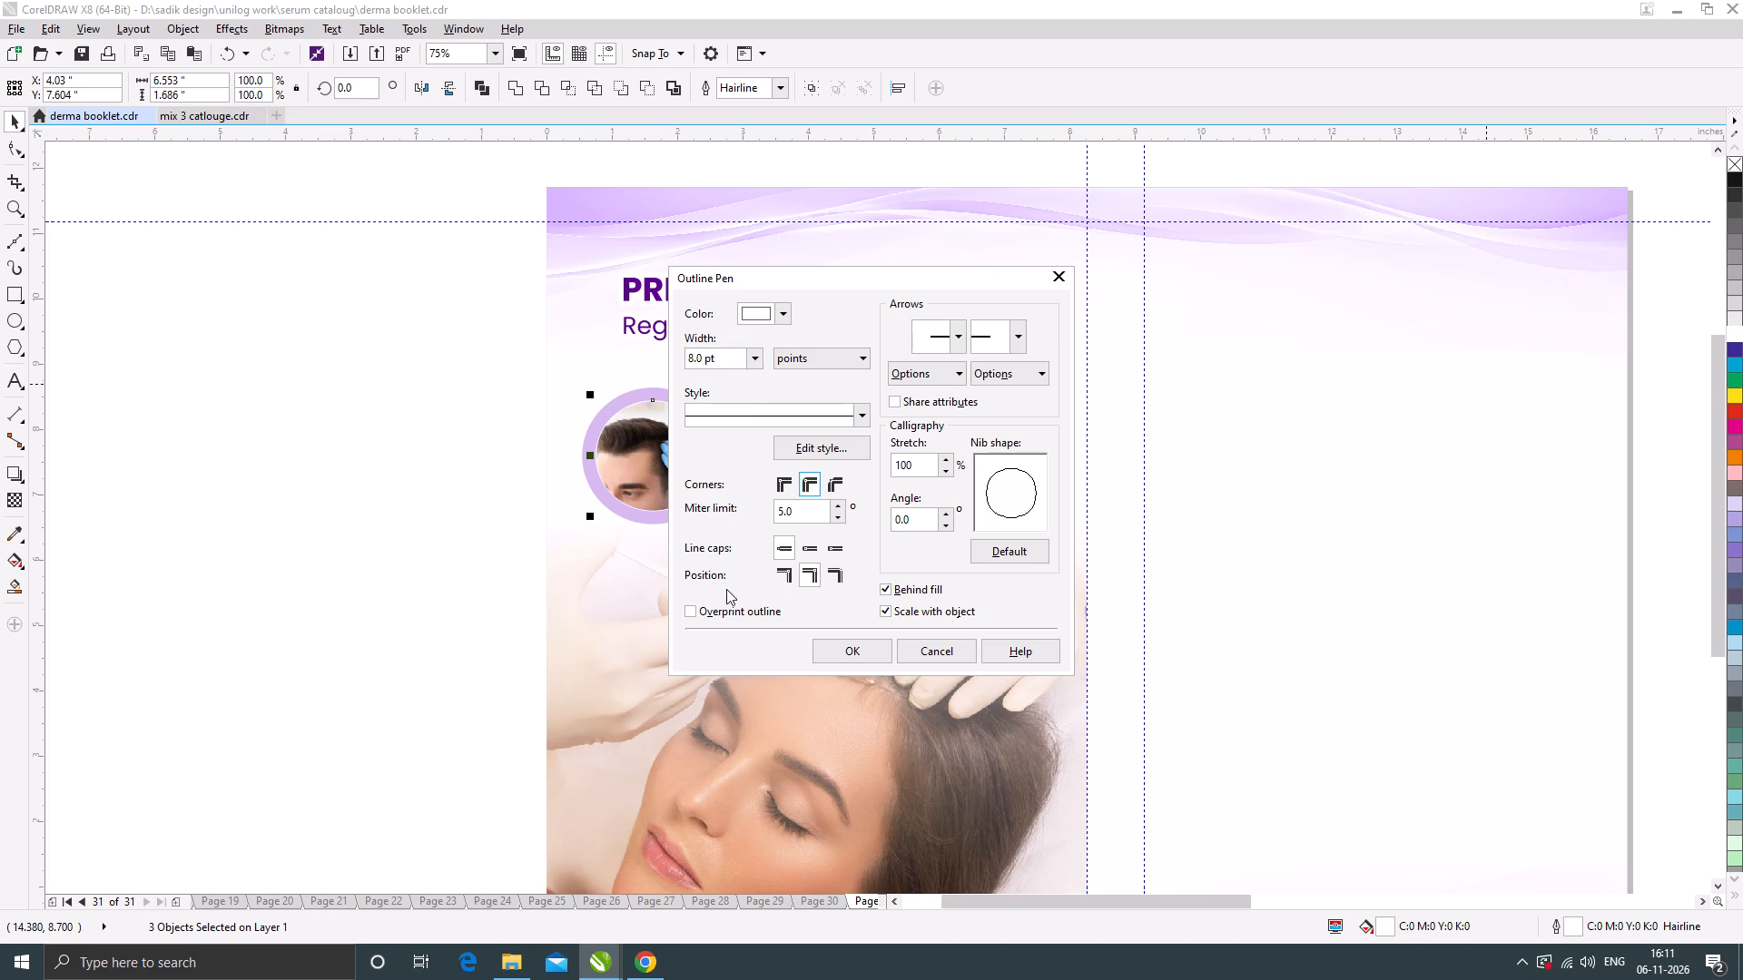
left_click(713, 611)
left_click(840, 645)
left_click(397, 513)
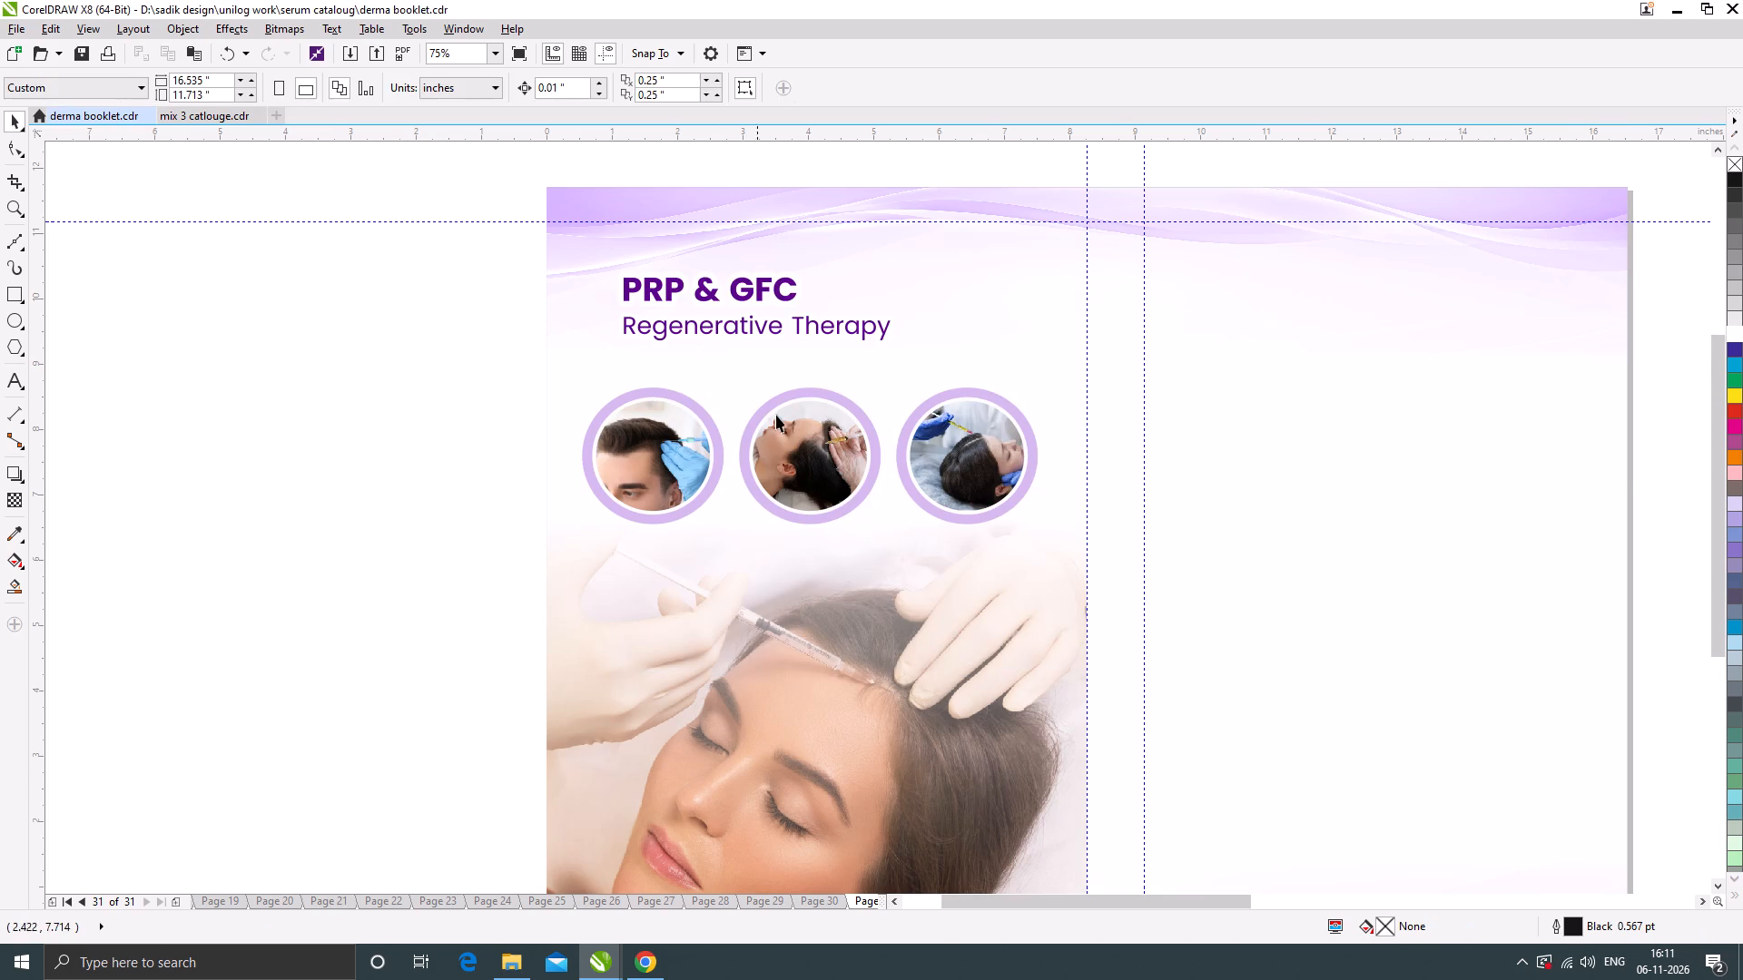
Move the two-line PRP & GFC Regenerative Therapy heading slightly left on the page.
scroll(778, 412, "down", 1)
left_click(523, 453)
scroll(774, 356, "up", 1)
left_click_drag(500, 315, 888, 389)
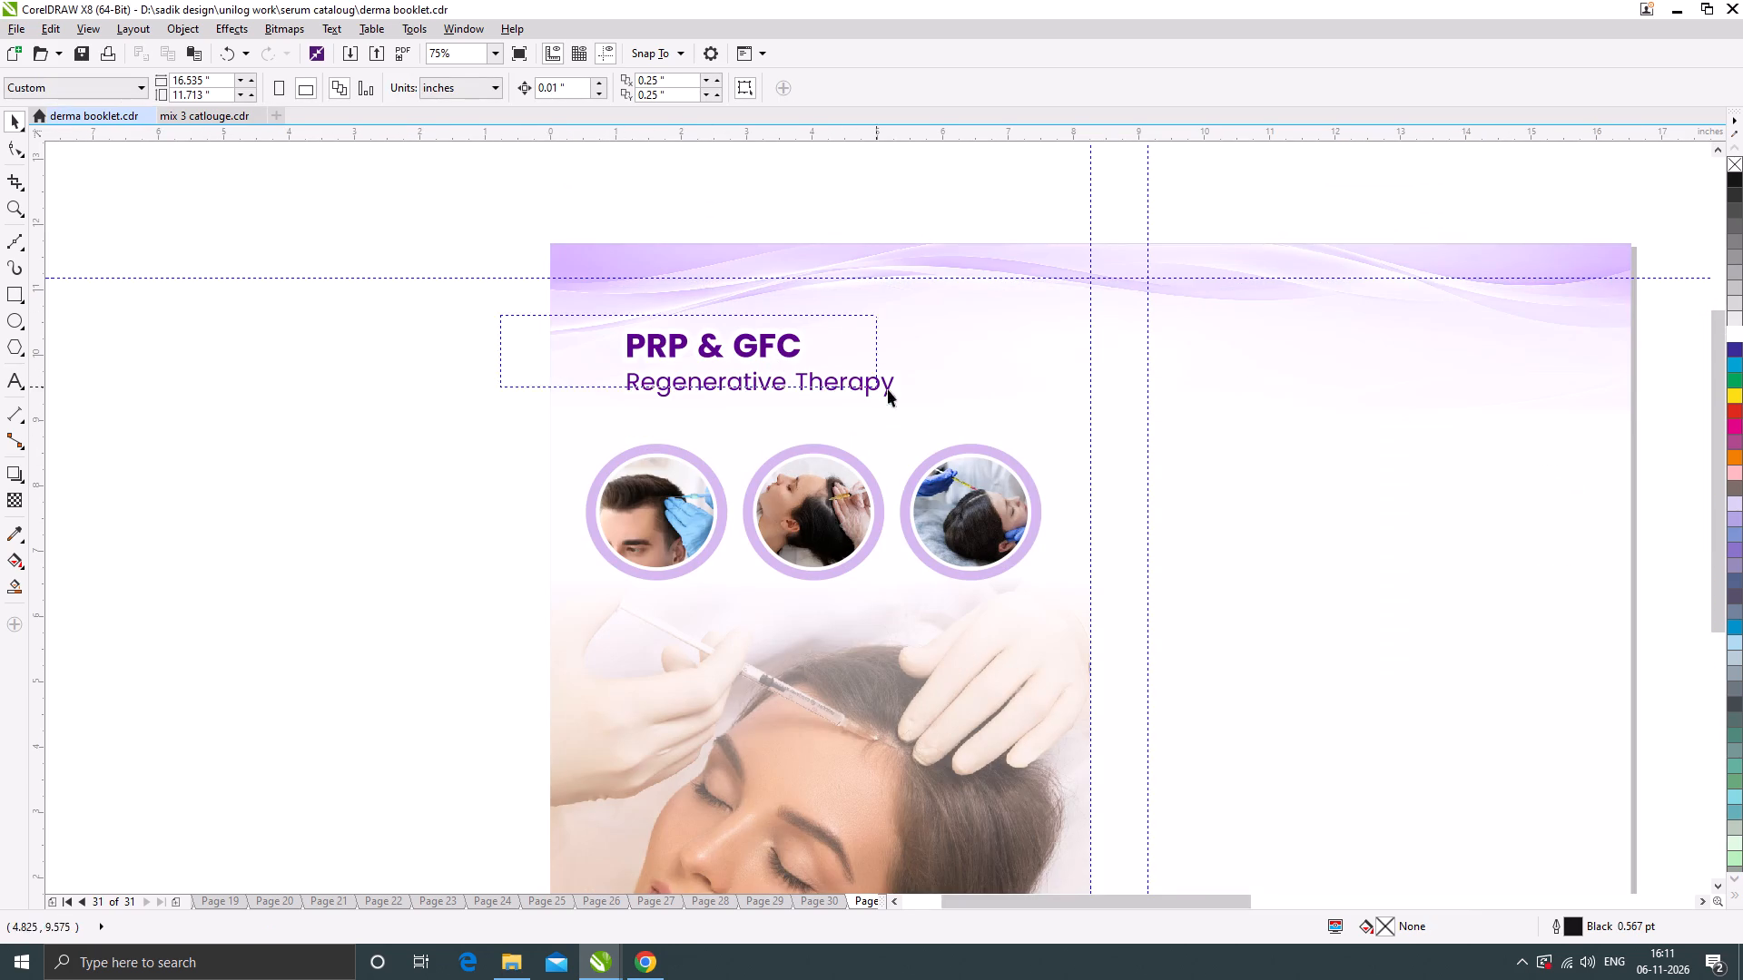
left_click_drag(888, 389, 990, 422)
left_click_drag(783, 351, 763, 348)
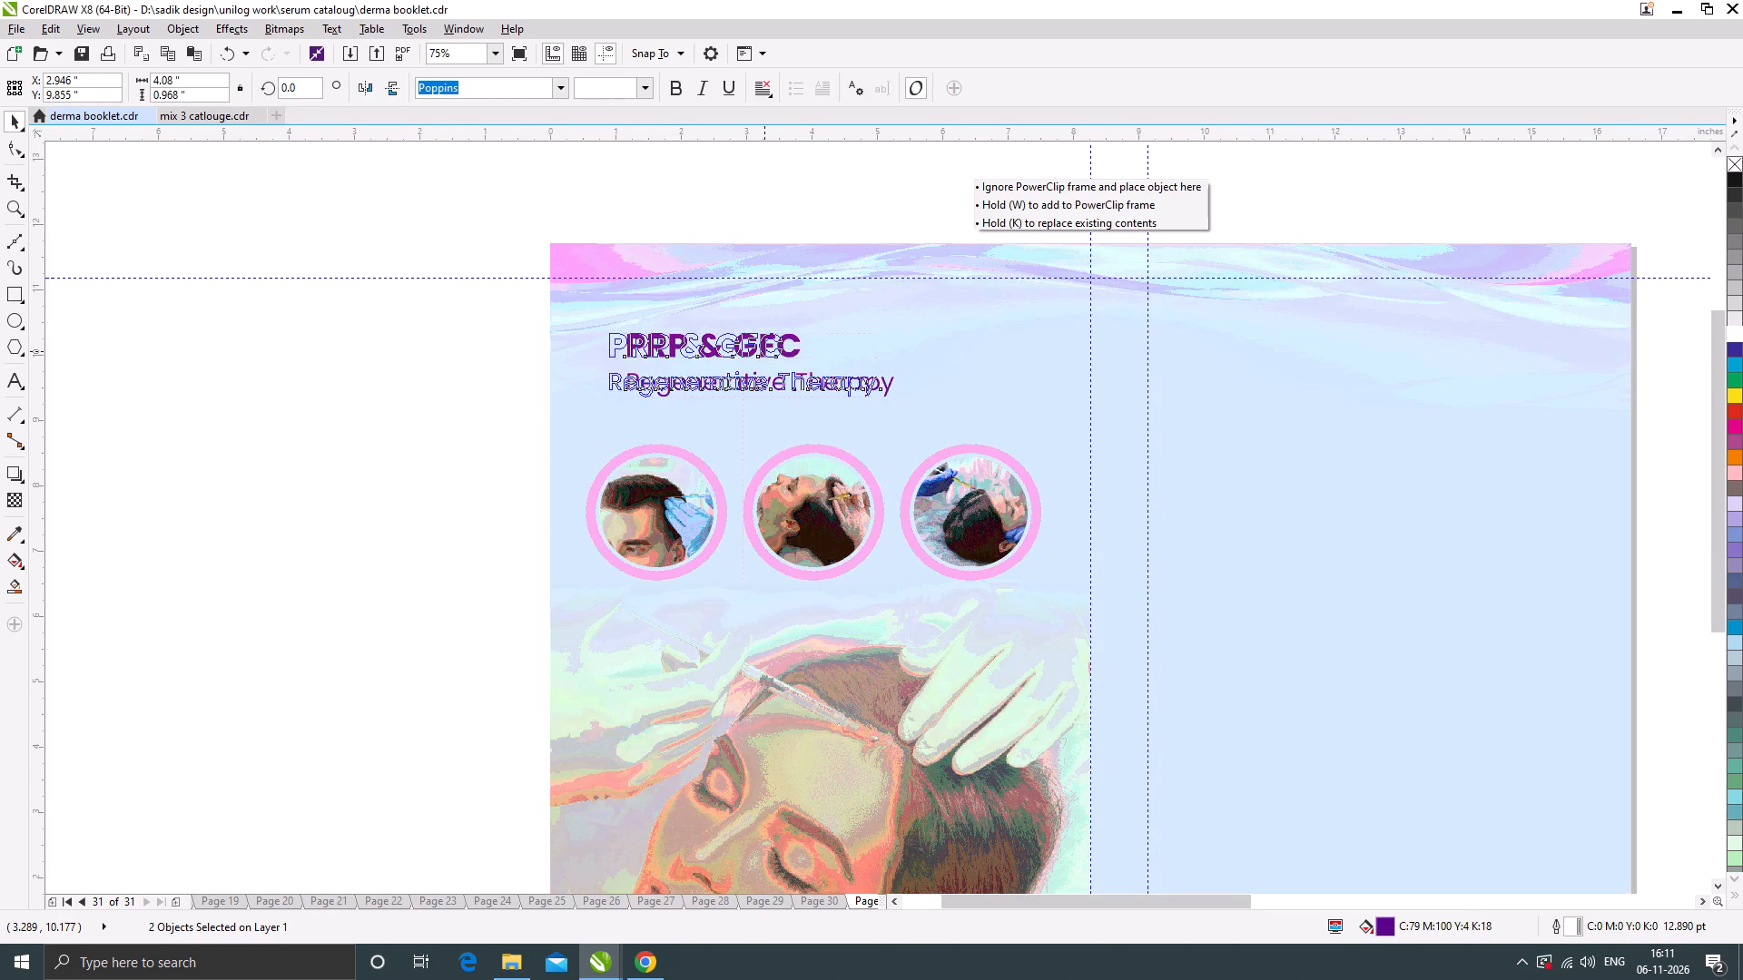
left_click_drag(763, 348, 763, 349)
scroll(861, 460, "down", 1)
left_click(576, 529)
scroll(829, 425, "up", 1)
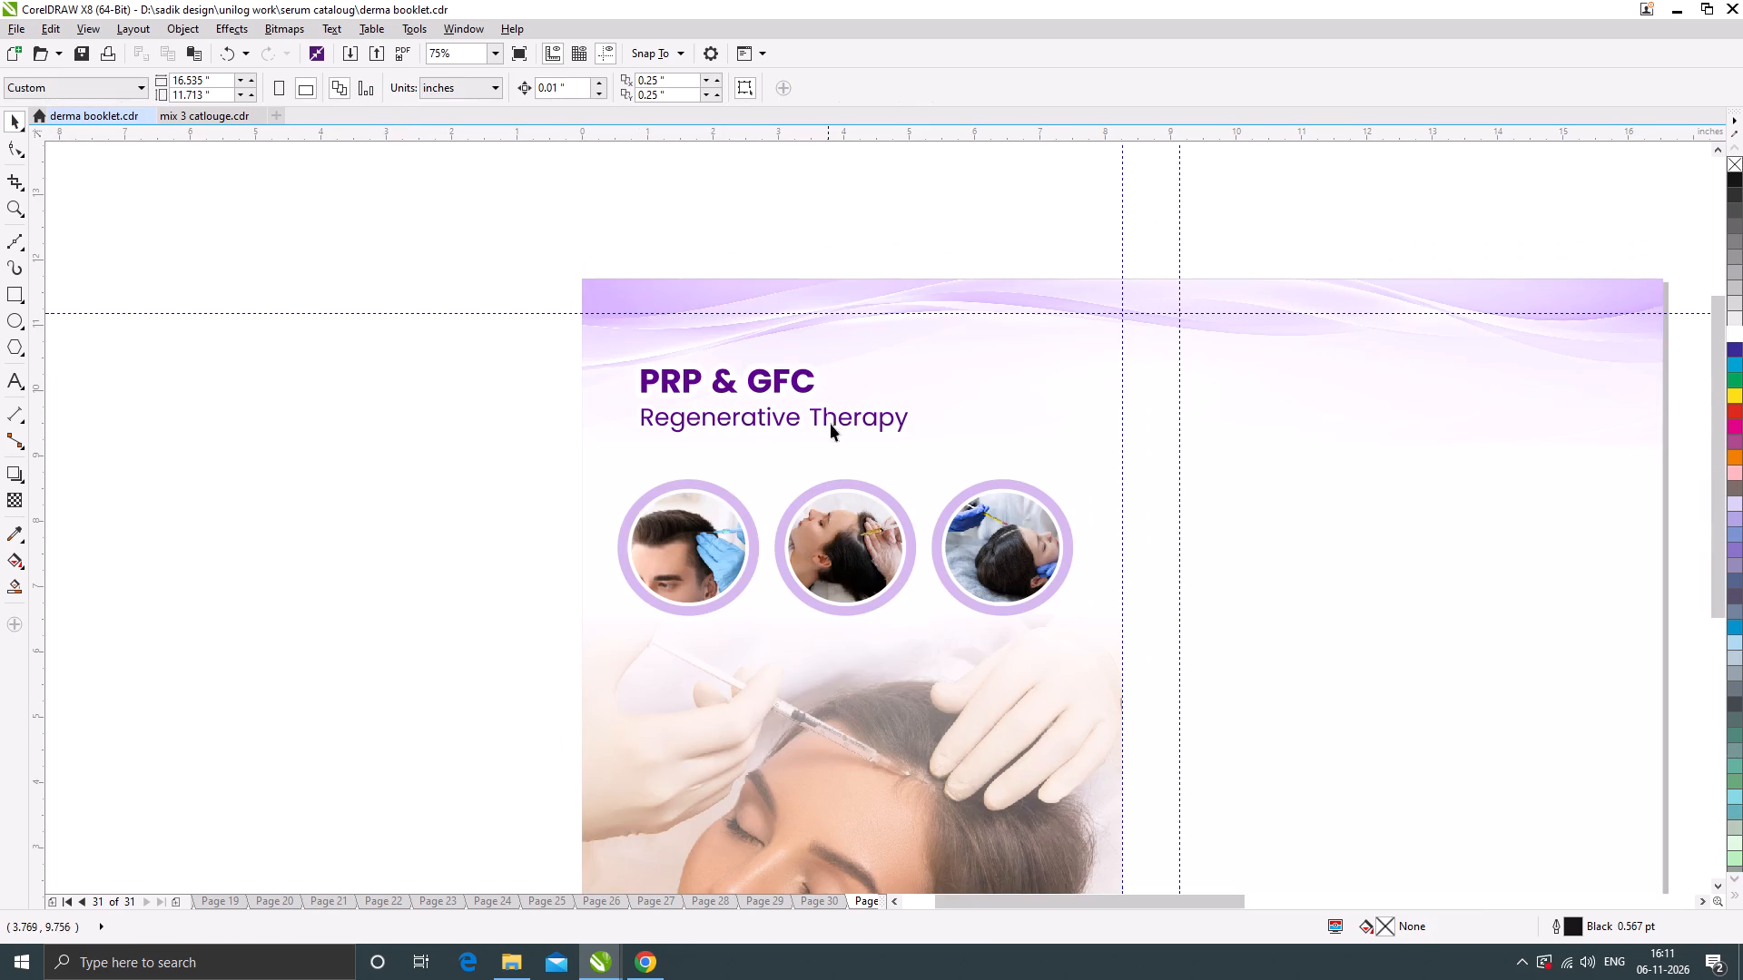
Copy the thin purple underline below page 30's Jelly Mask heading to page 31, placing it under Regenerative Therapy.
left_click(806, 902)
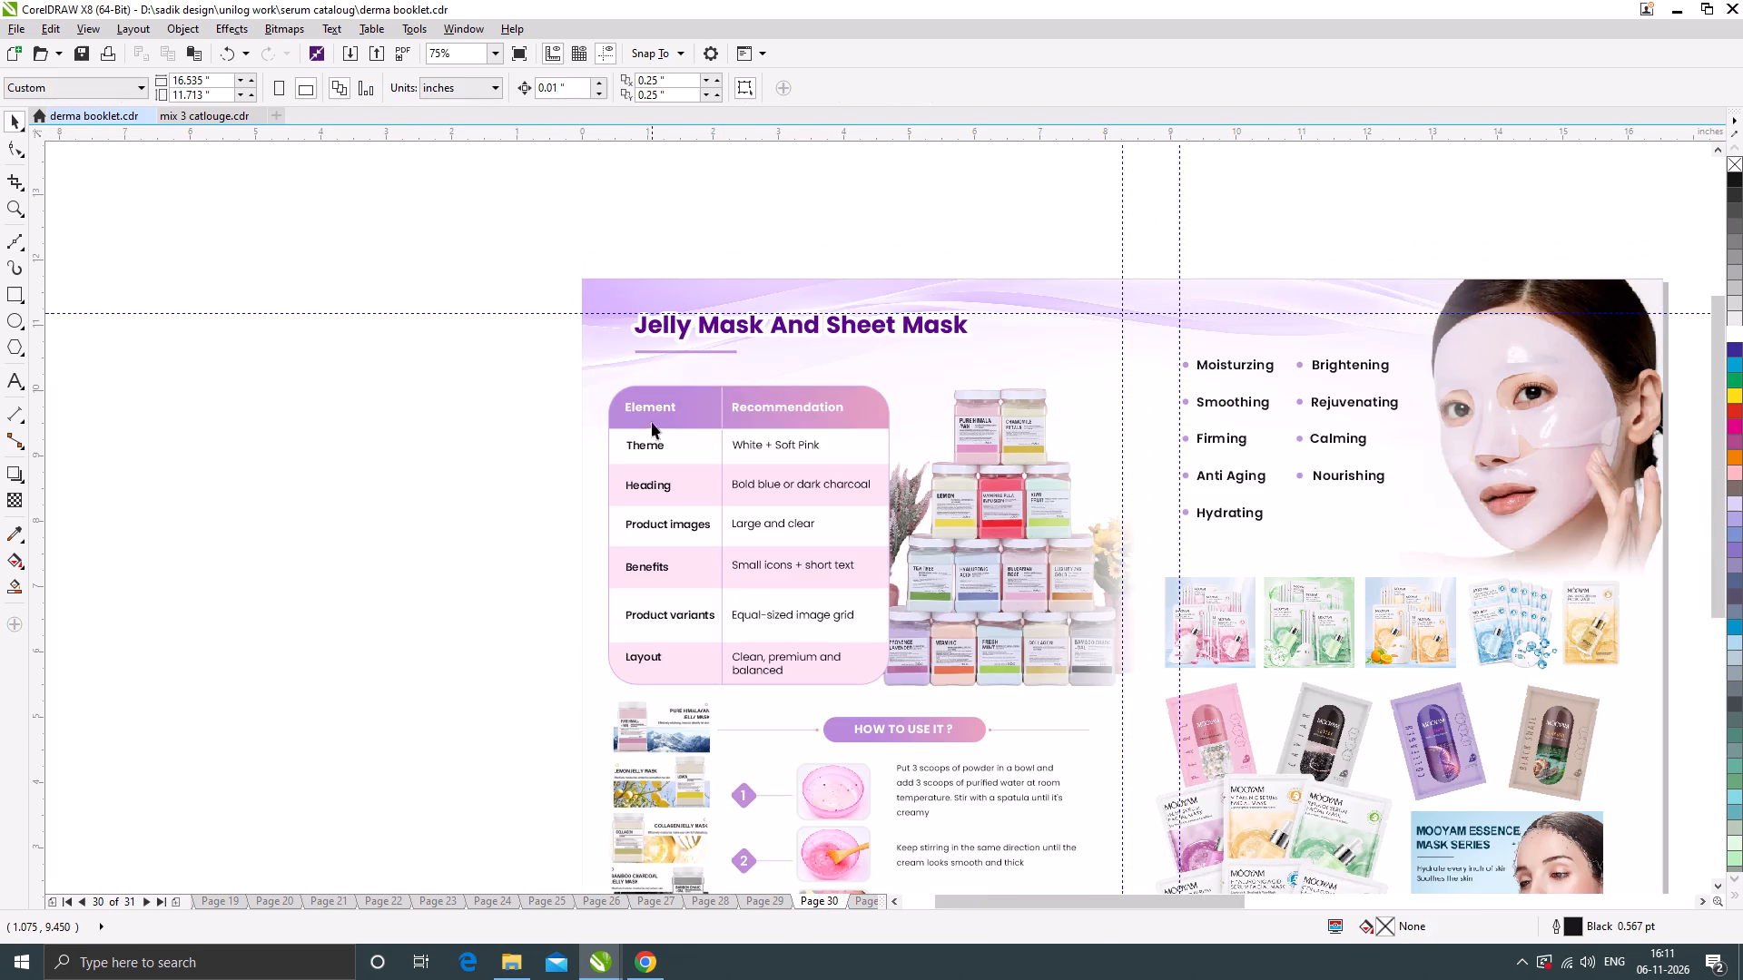
left_click(679, 352)
key("ctrl+c")
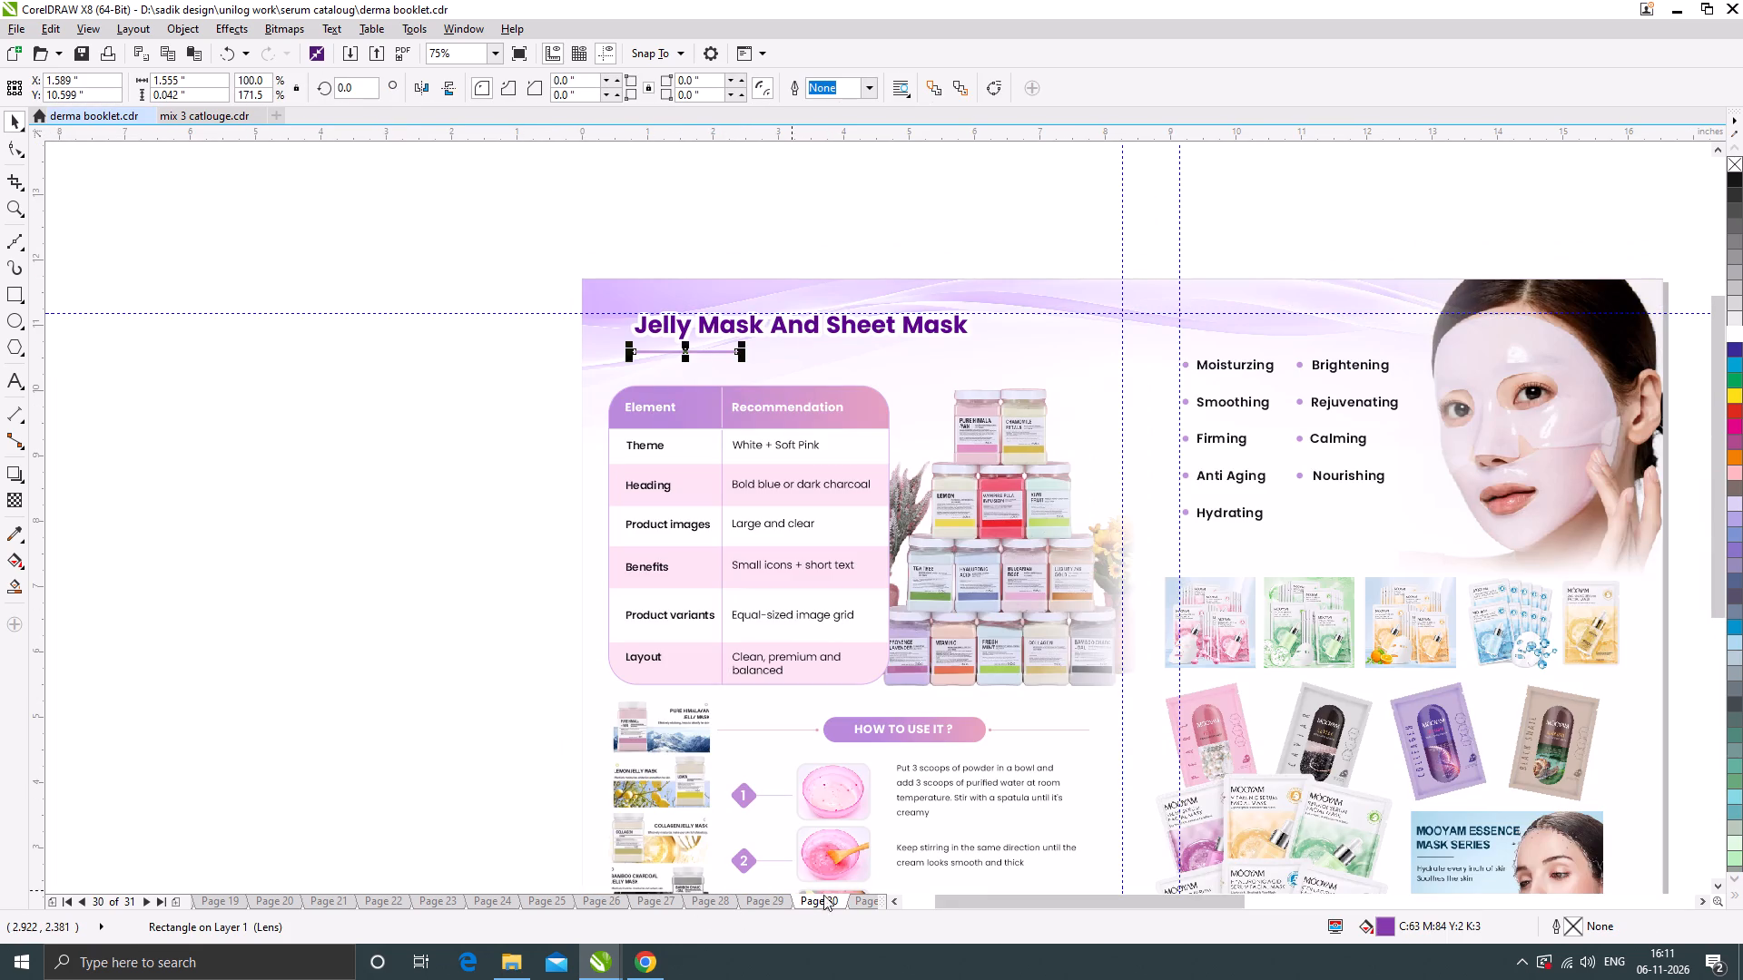
left_click(856, 898)
key("ctrl+v")
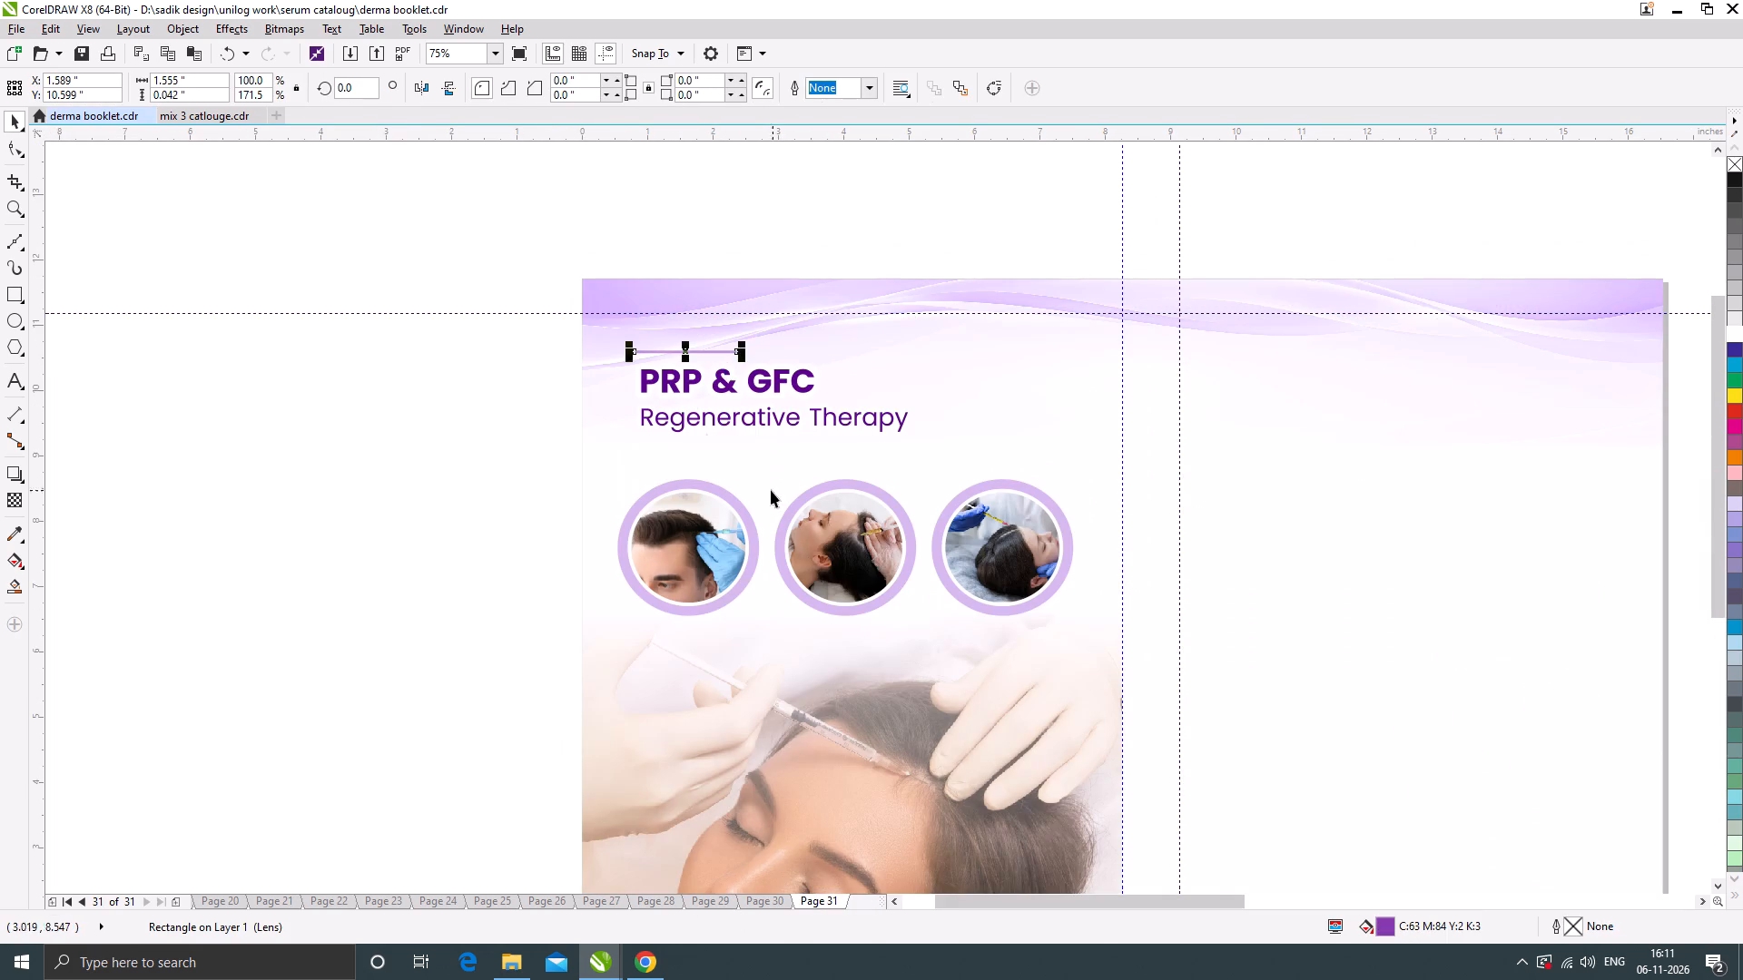
scroll(694, 374, "up", 1)
left_click_drag(693, 329, 718, 513)
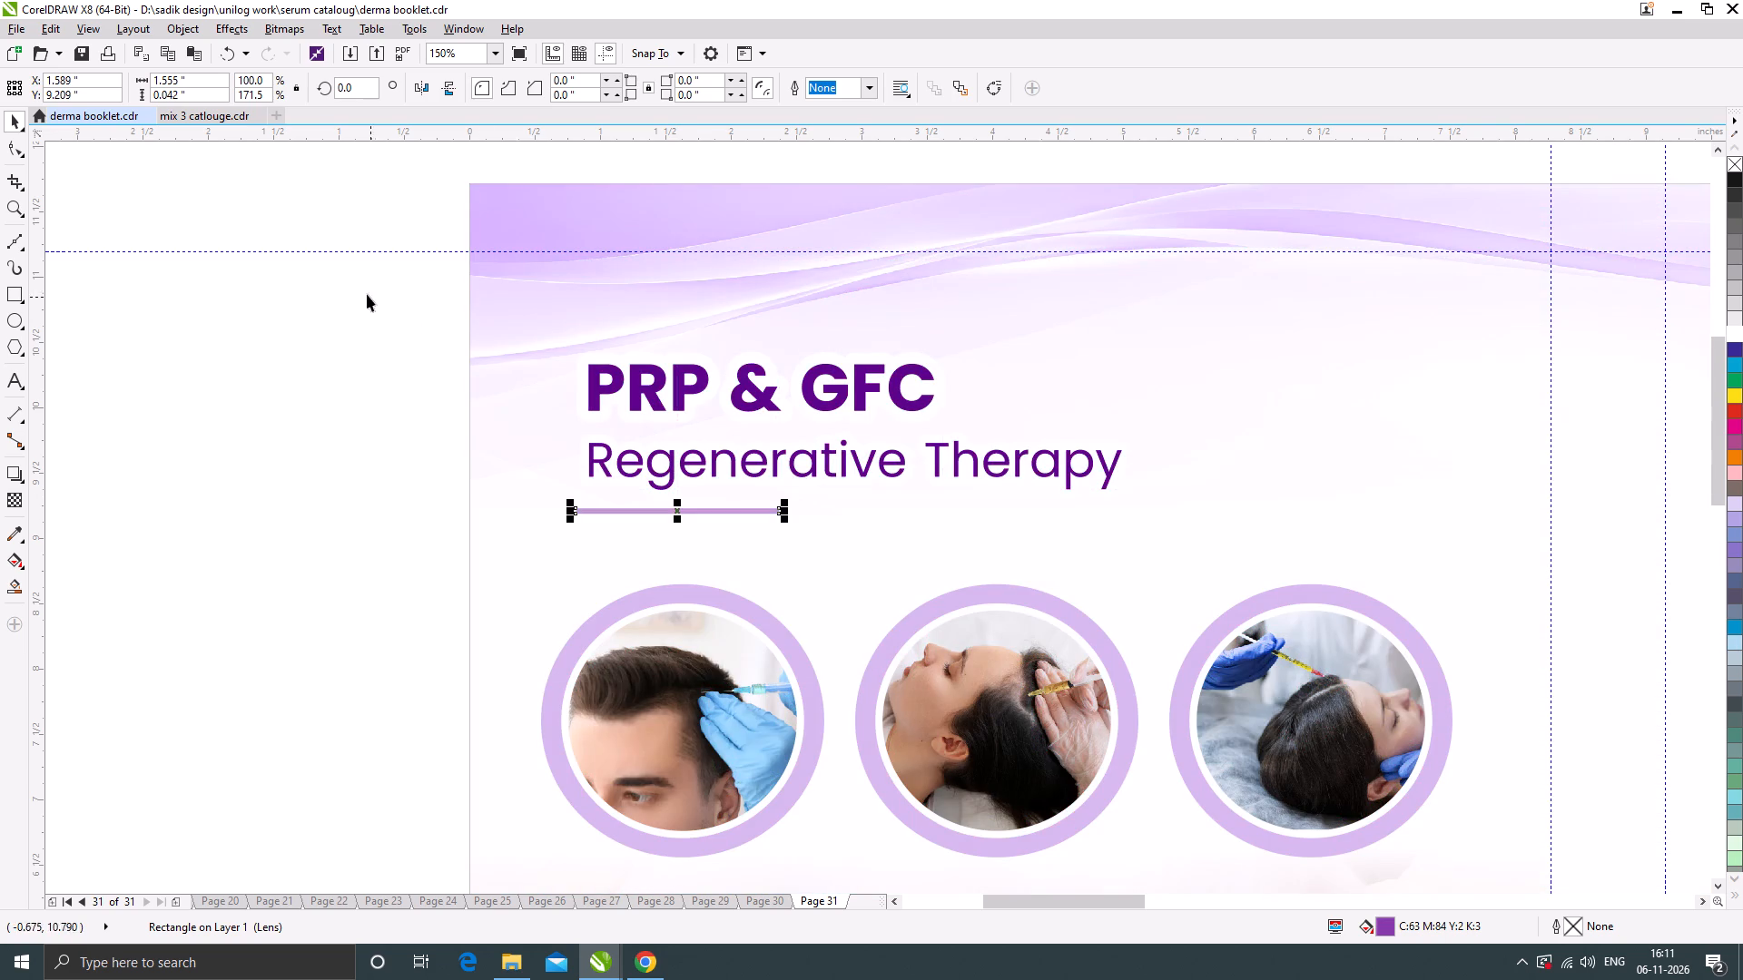
Shift the PRP & GFC heading slightly up and left to align with the underline, and move the underline up beneath it.
left_click_drag(369, 293, 1206, 498)
left_click_drag(868, 389, 857, 378)
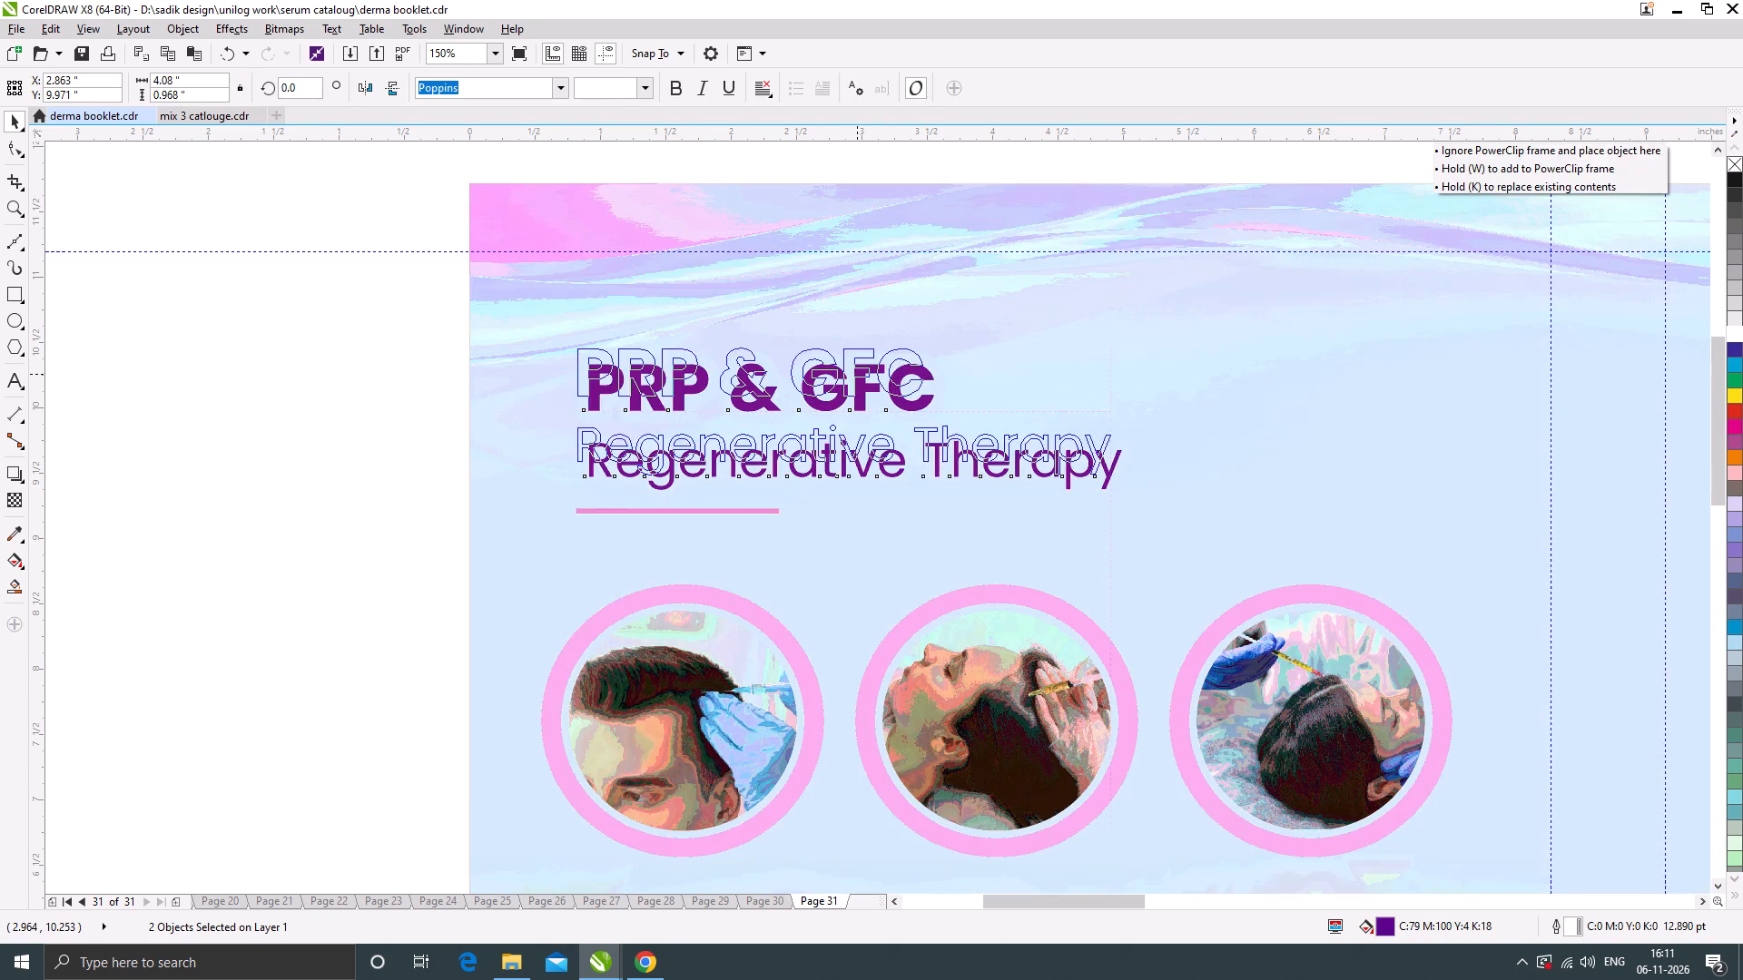
left_click_drag(857, 378, 856, 378)
left_click_drag(724, 510, 726, 499)
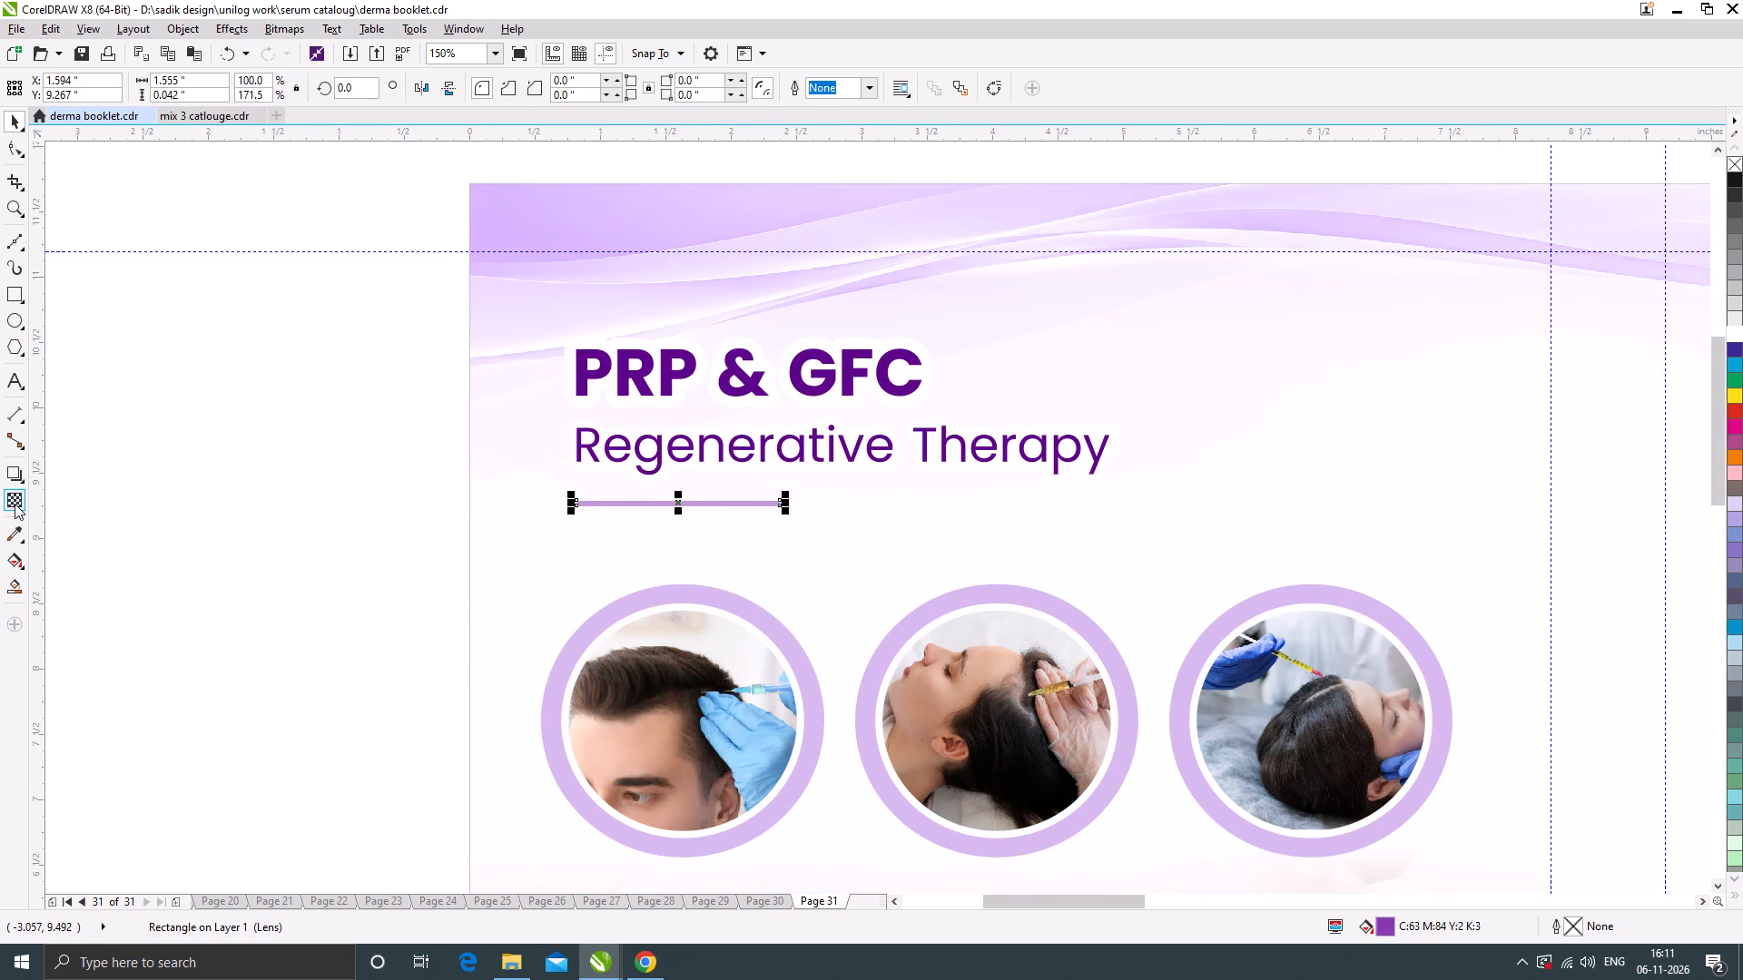
Set the heading underline's transparency to 74.
left_click(16, 495)
left_click(671, 532)
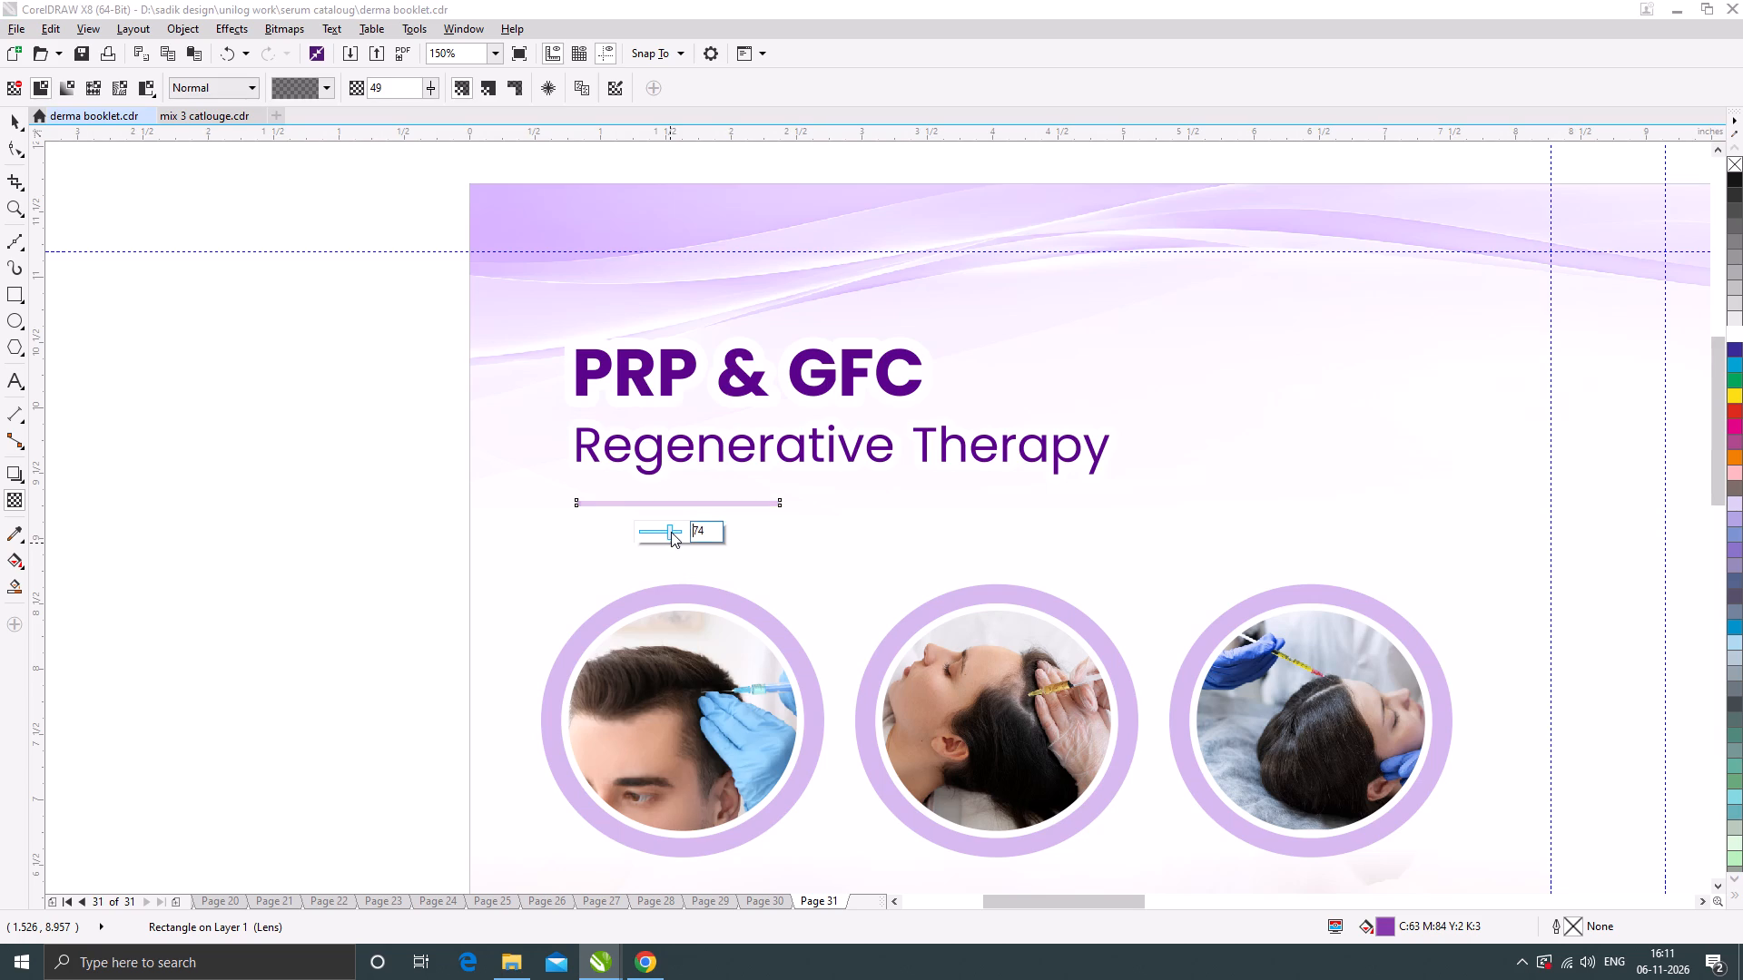
left_click(13, 120)
left_click(264, 417)
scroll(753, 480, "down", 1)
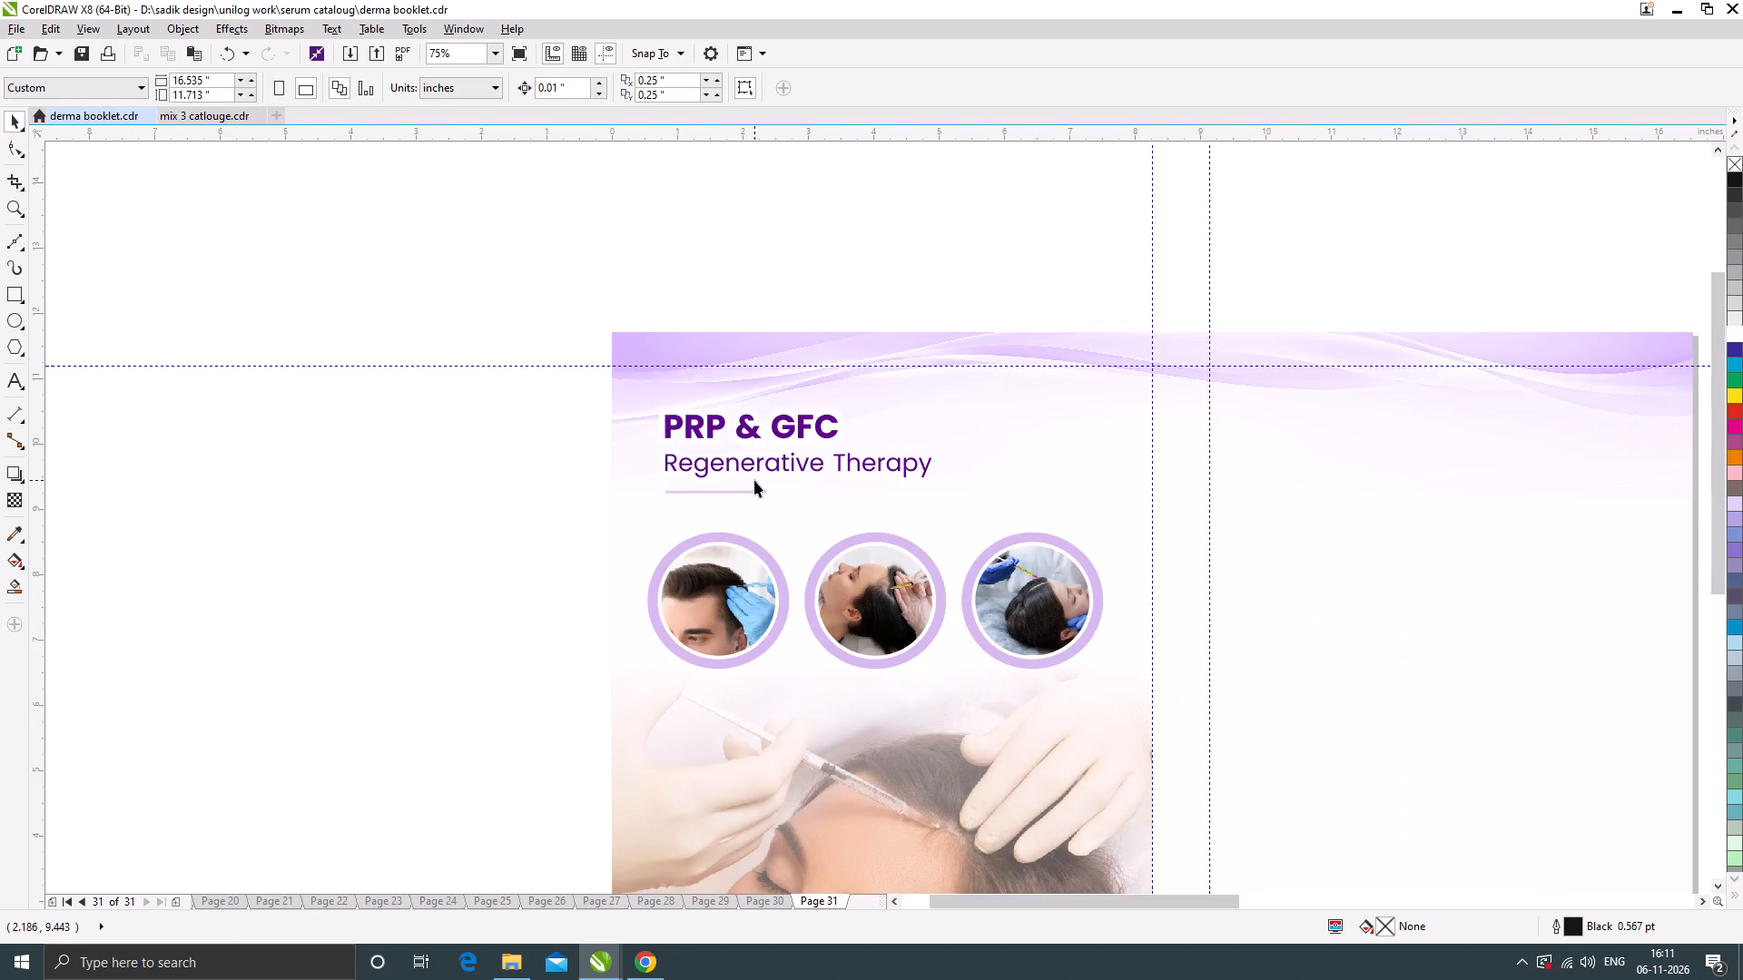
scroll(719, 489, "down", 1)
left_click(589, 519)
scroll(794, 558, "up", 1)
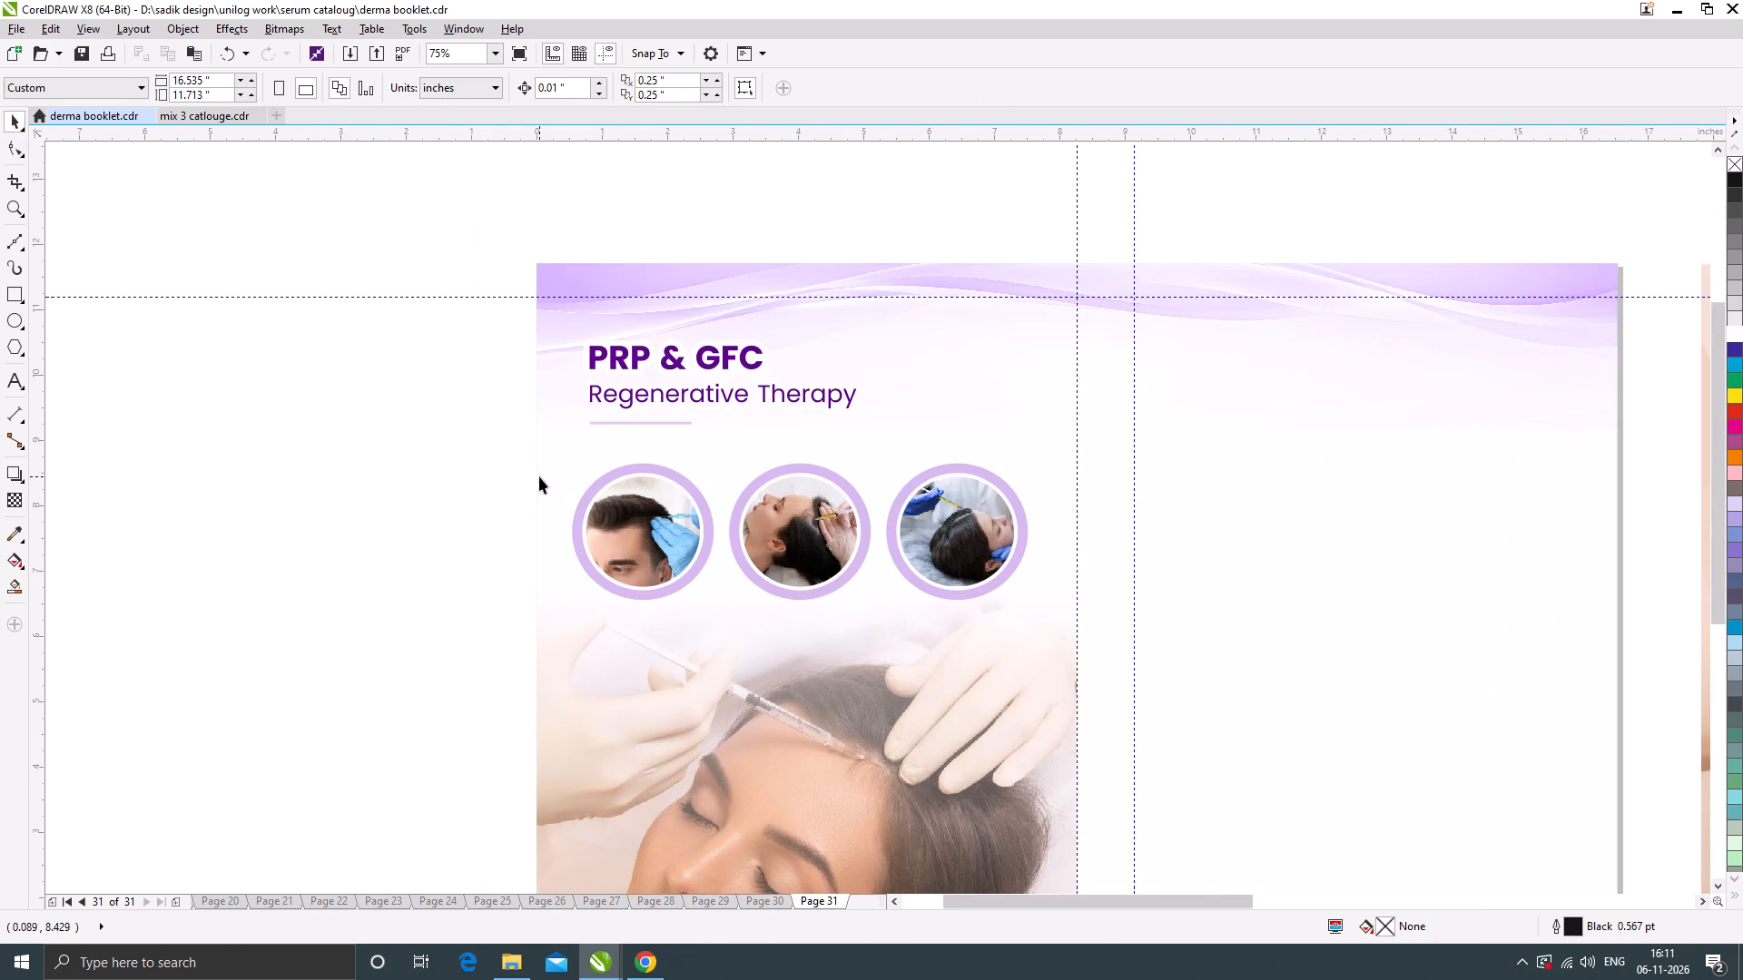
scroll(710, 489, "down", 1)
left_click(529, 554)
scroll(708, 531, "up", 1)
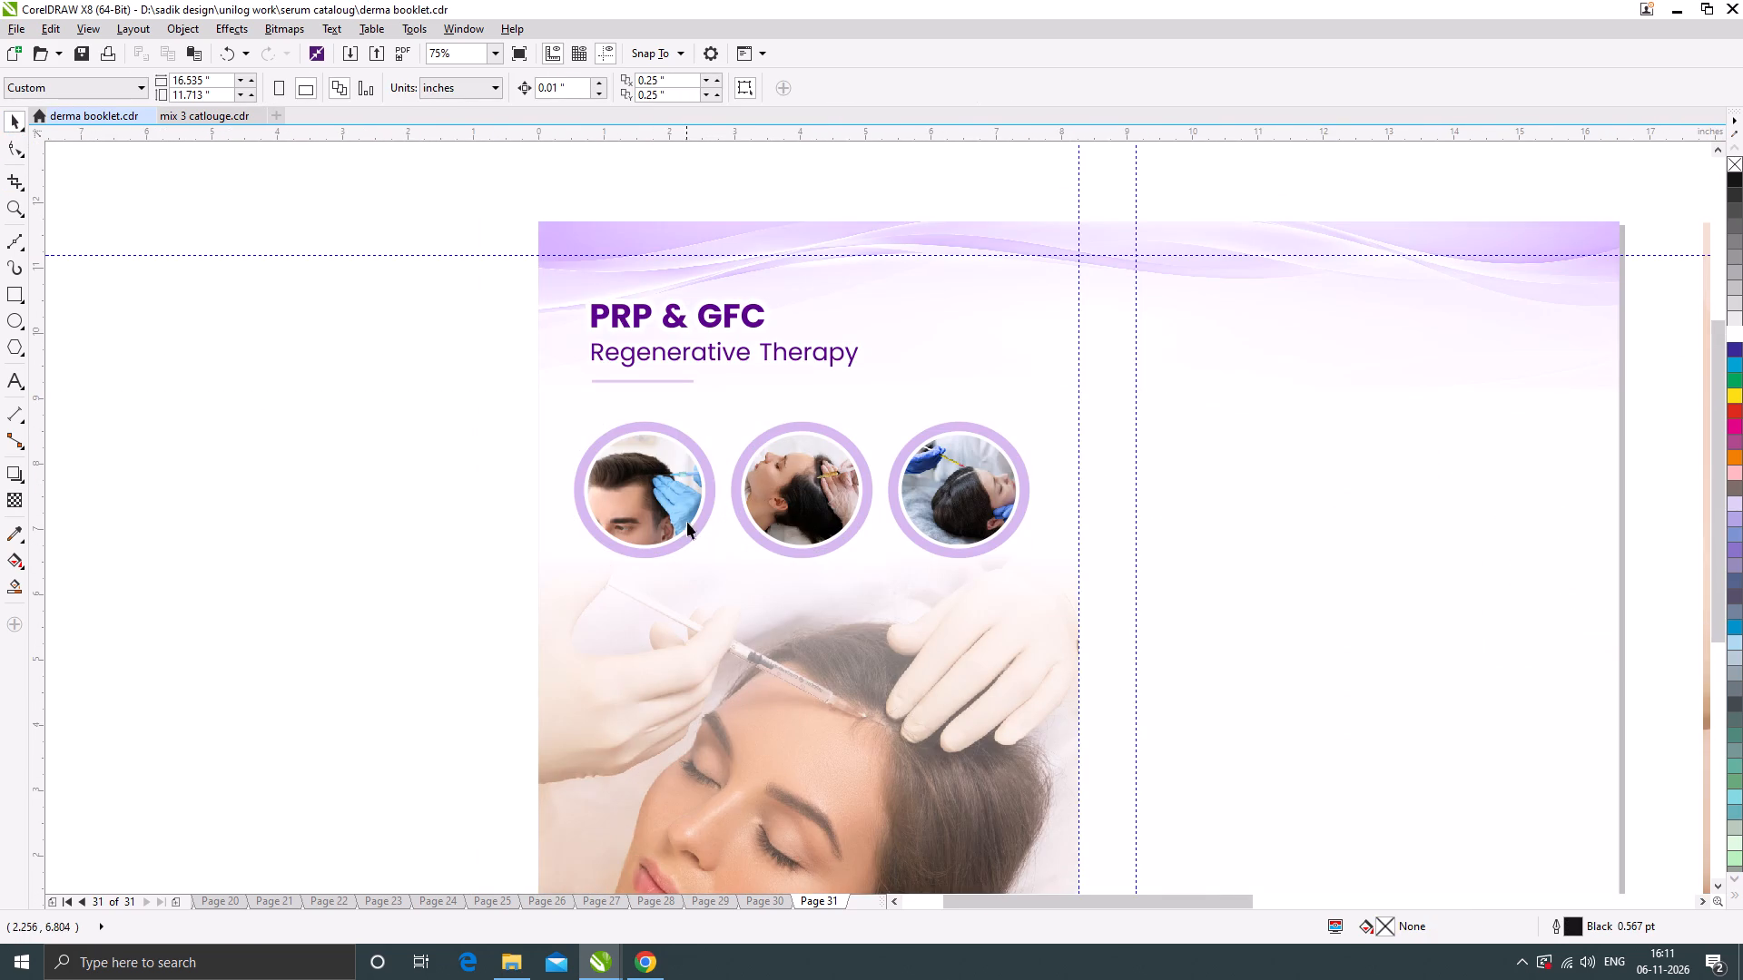
Apply linear fountain fills to the first and middle lavender rings, fading from lavender to white toward the bottom.
left_click(682, 428)
left_click(684, 435)
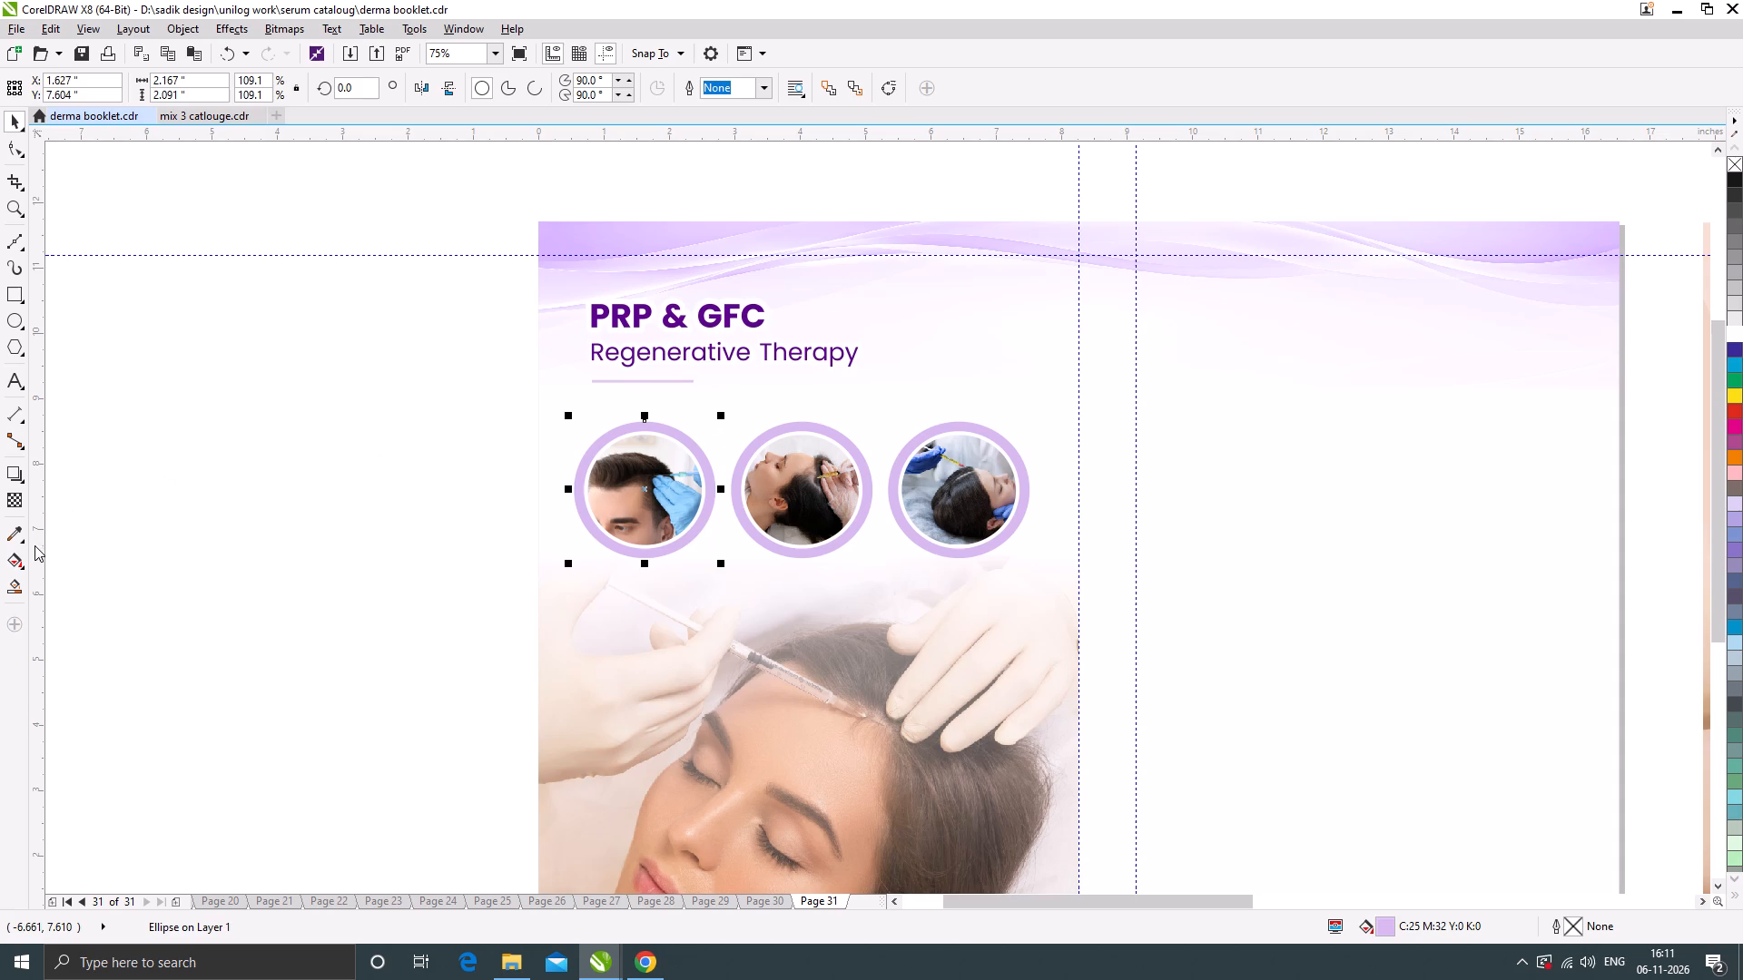
left_click(15, 559)
scroll(692, 523, "up", 1)
left_click_drag(653, 377, 583, 625)
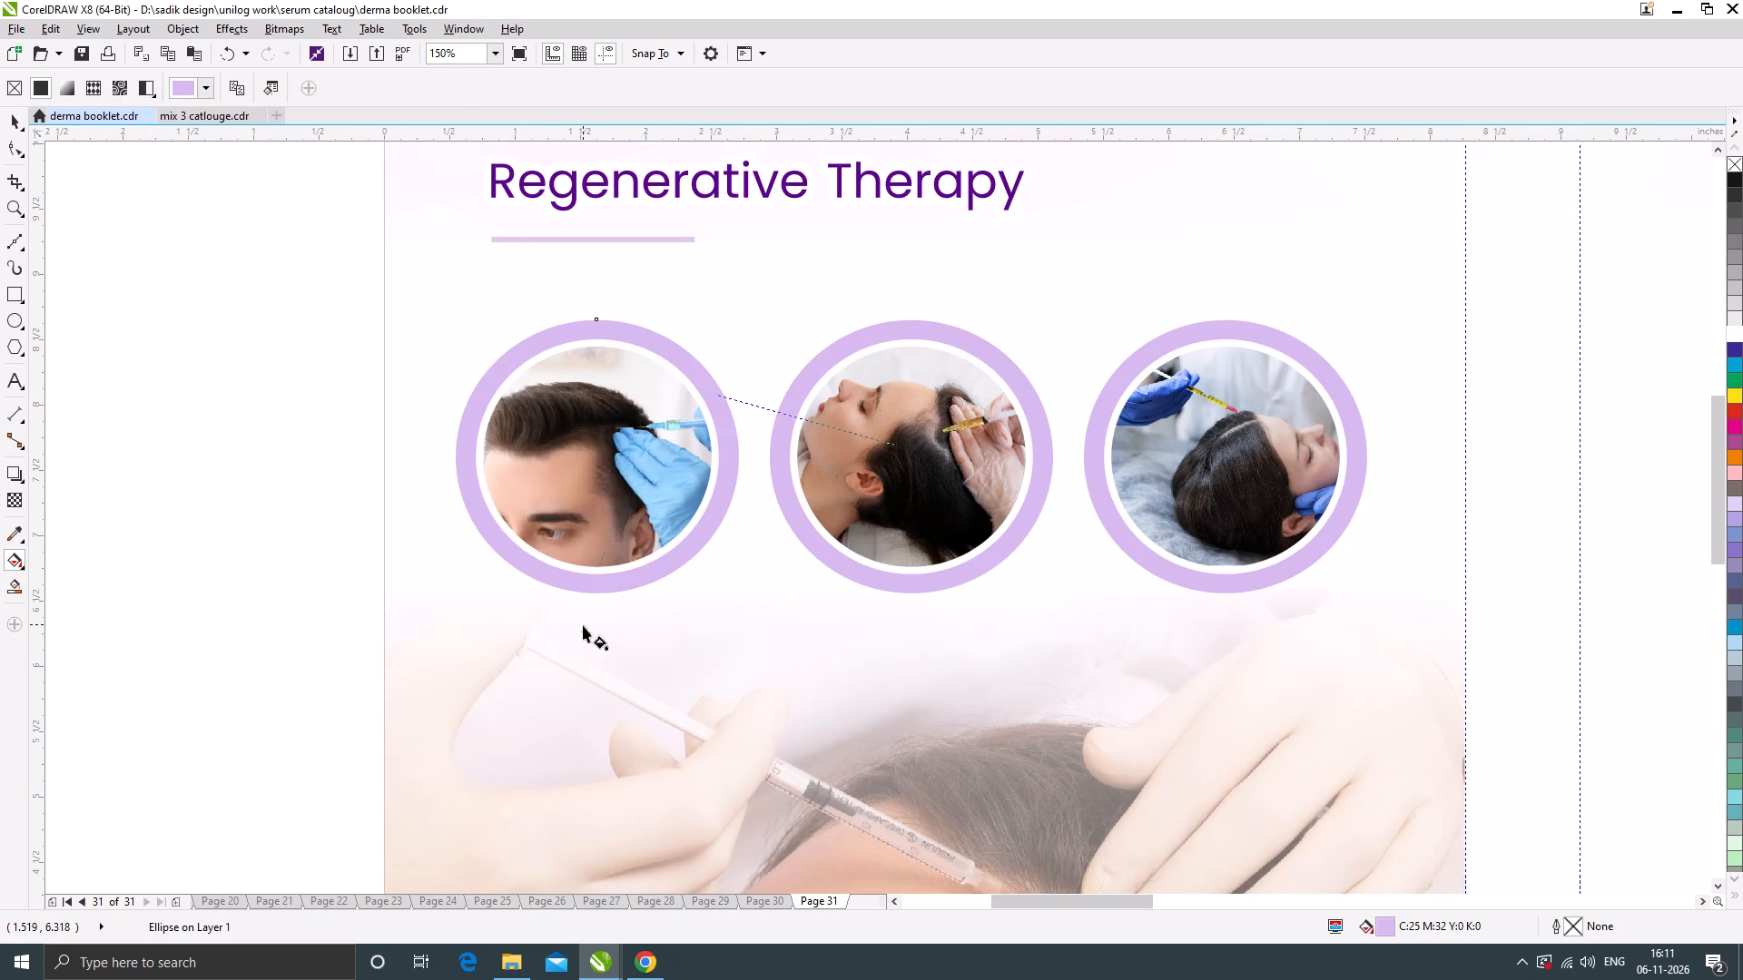
left_click_drag(583, 625, 583, 624)
left_click_drag(582, 628, 550, 676)
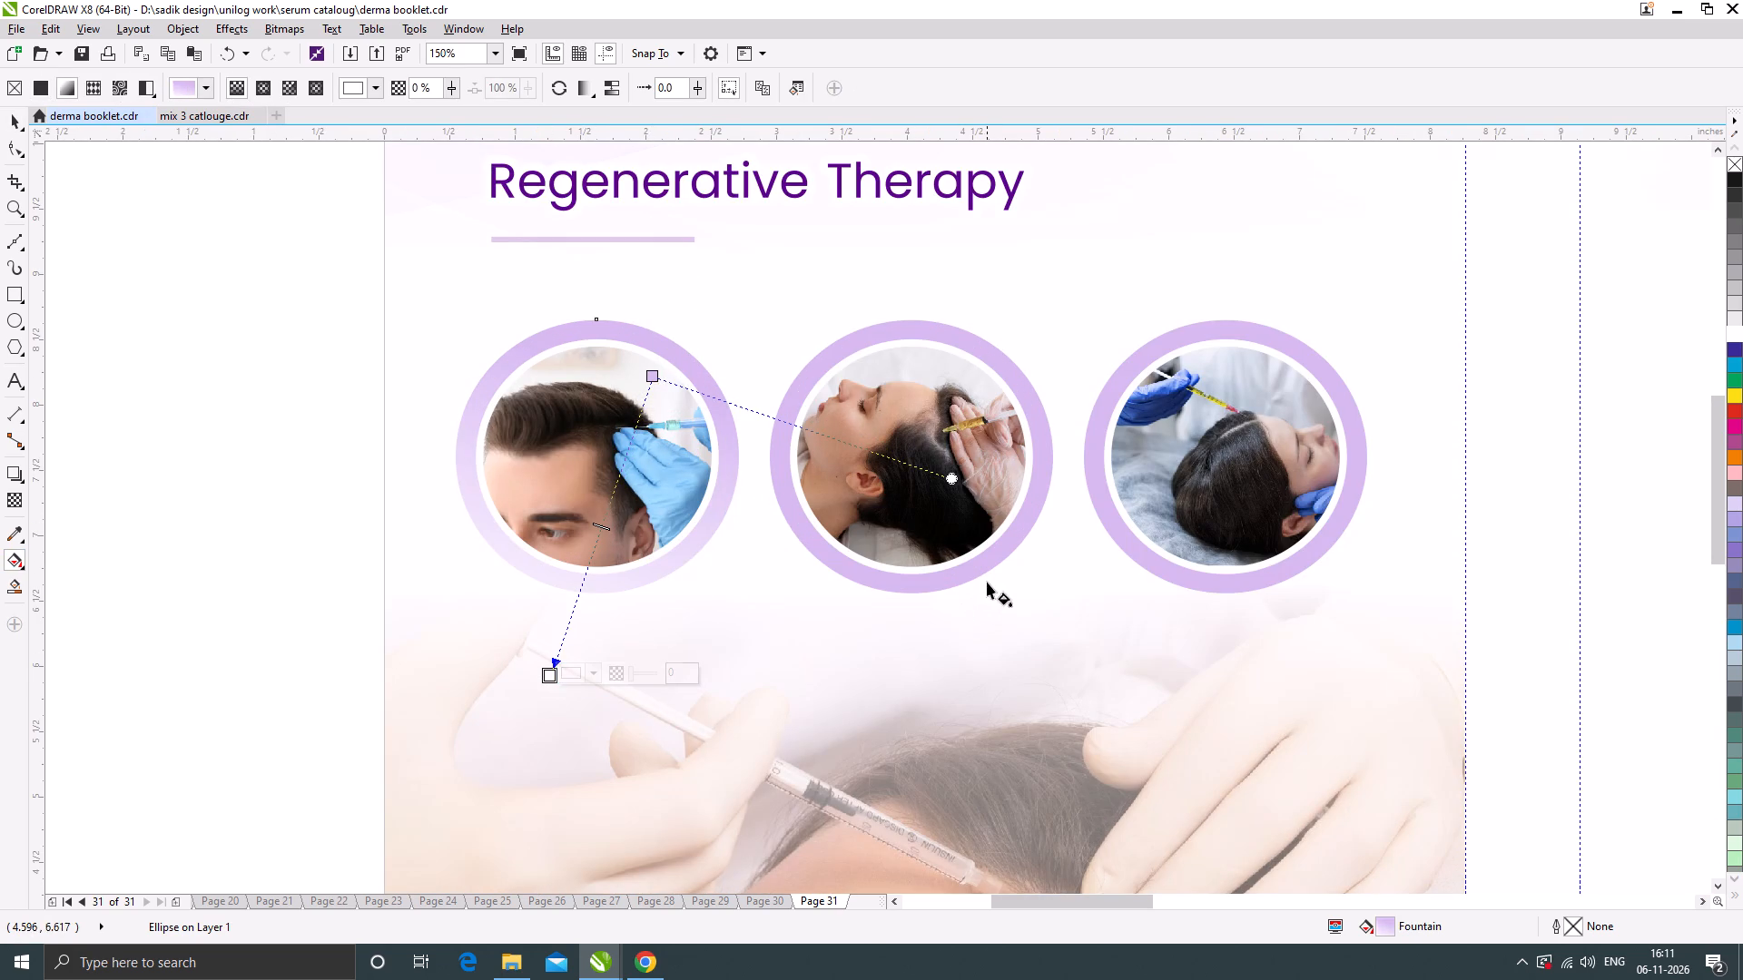
left_click(990, 563)
left_click_drag(970, 424, 1104, 571)
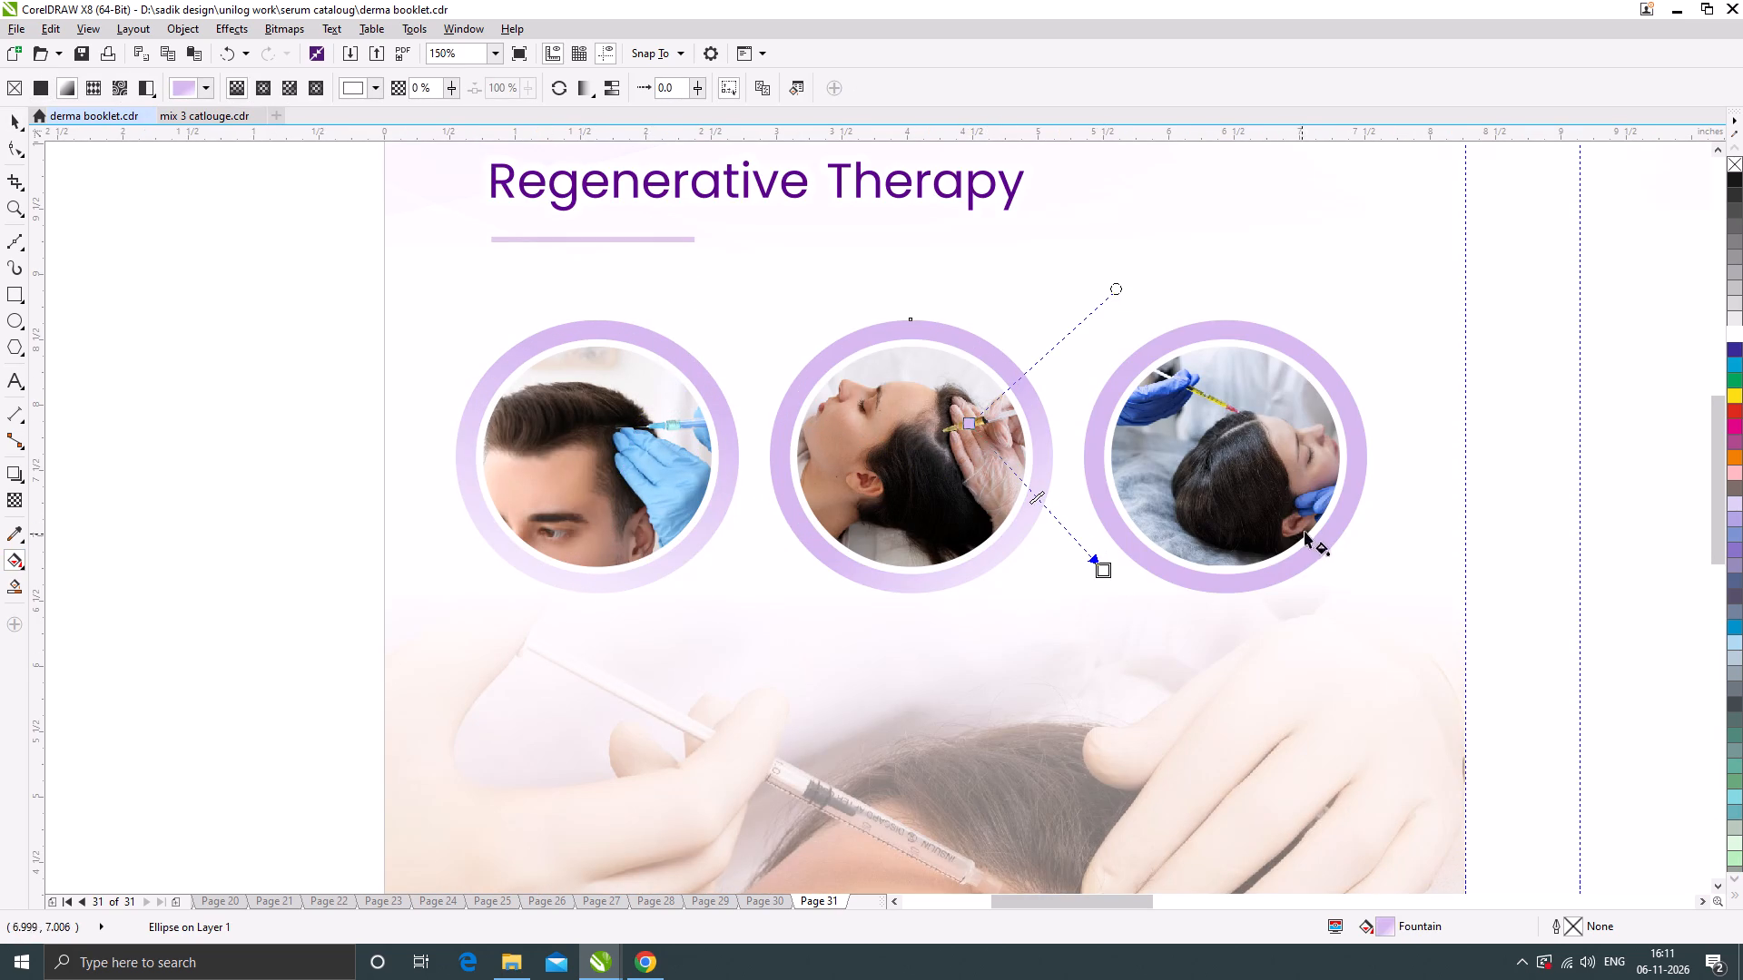
Apply a linear fountain fill to the third lavender ring, fading from lavender at the bottom to white toward the top.
left_click_drag(1236, 467, 1322, 258)
key("ctrl+z")
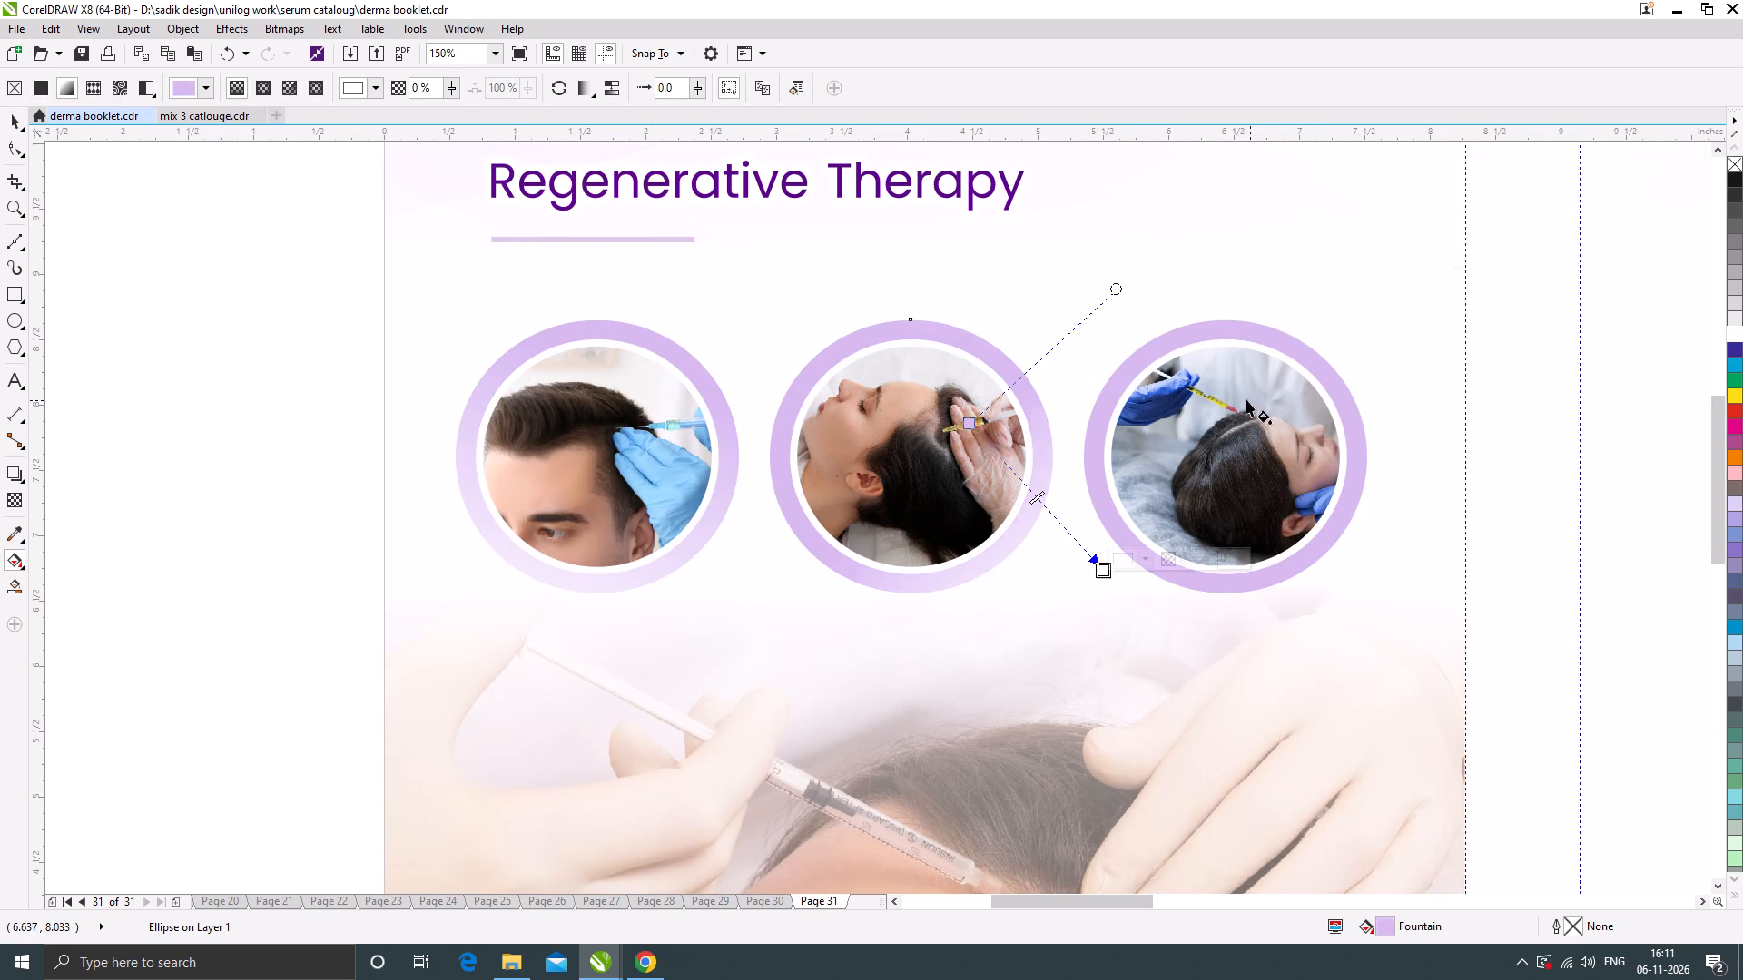
left_click(1245, 397)
left_click_drag(1274, 433, 1314, 279)
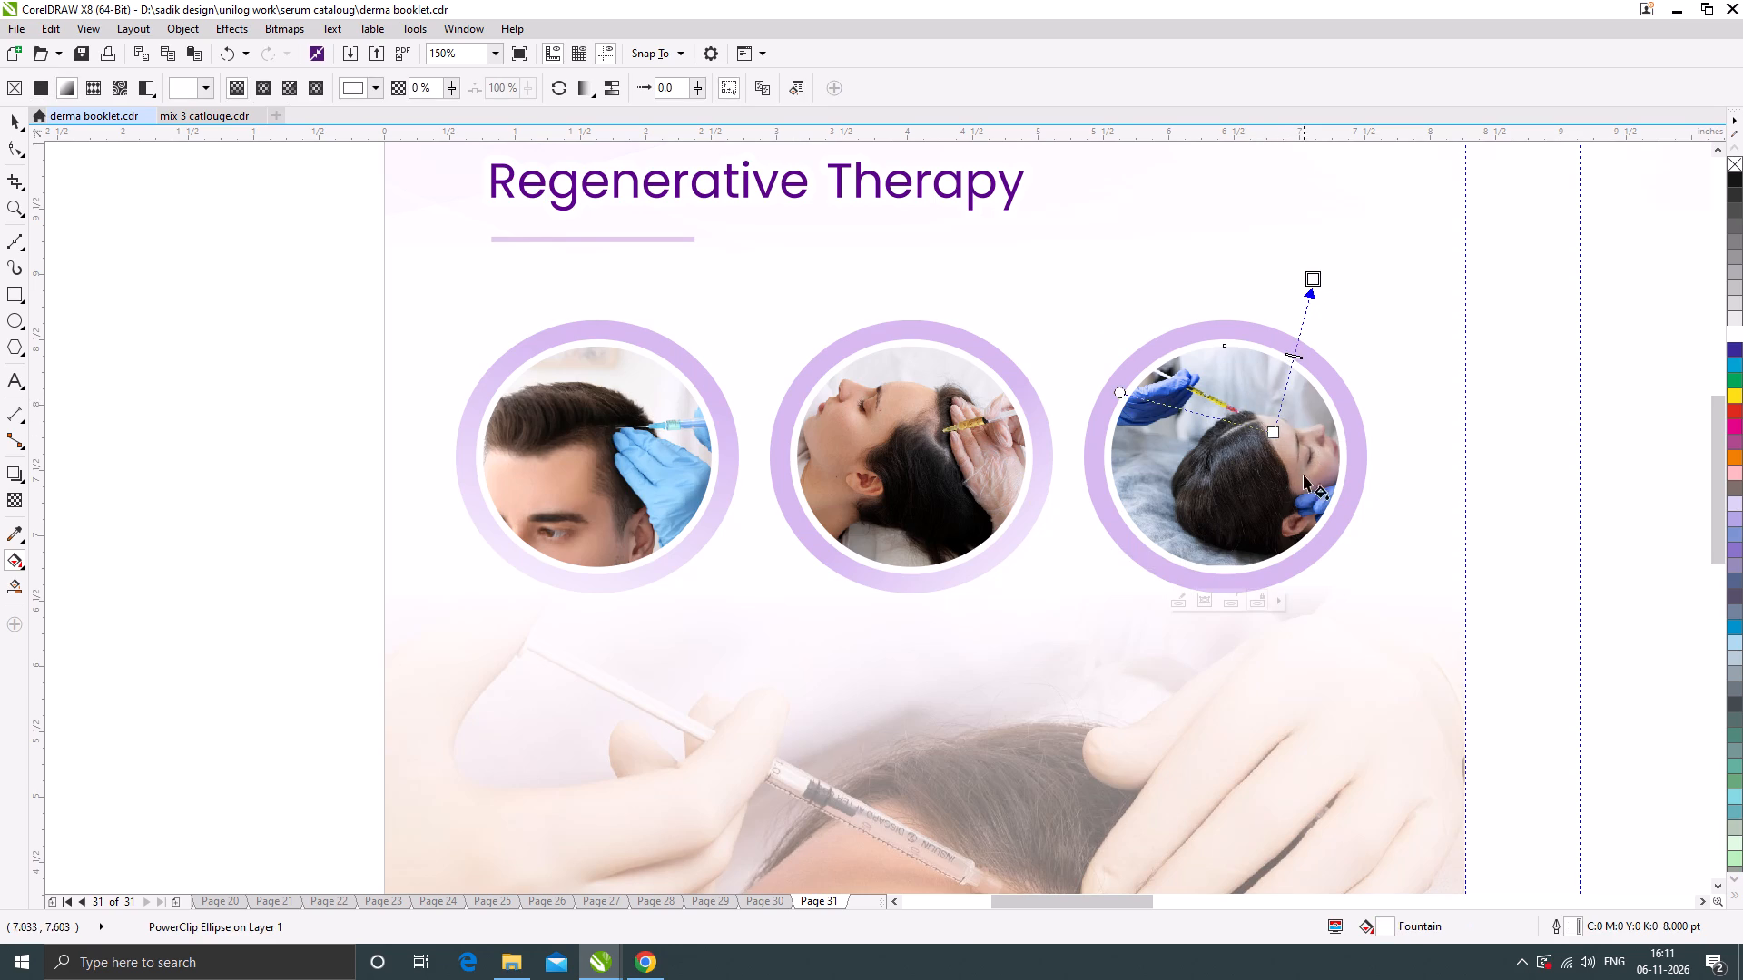
key("ctrl+z")
left_click(1262, 577)
left_click_drag(1269, 573, 1337, 209)
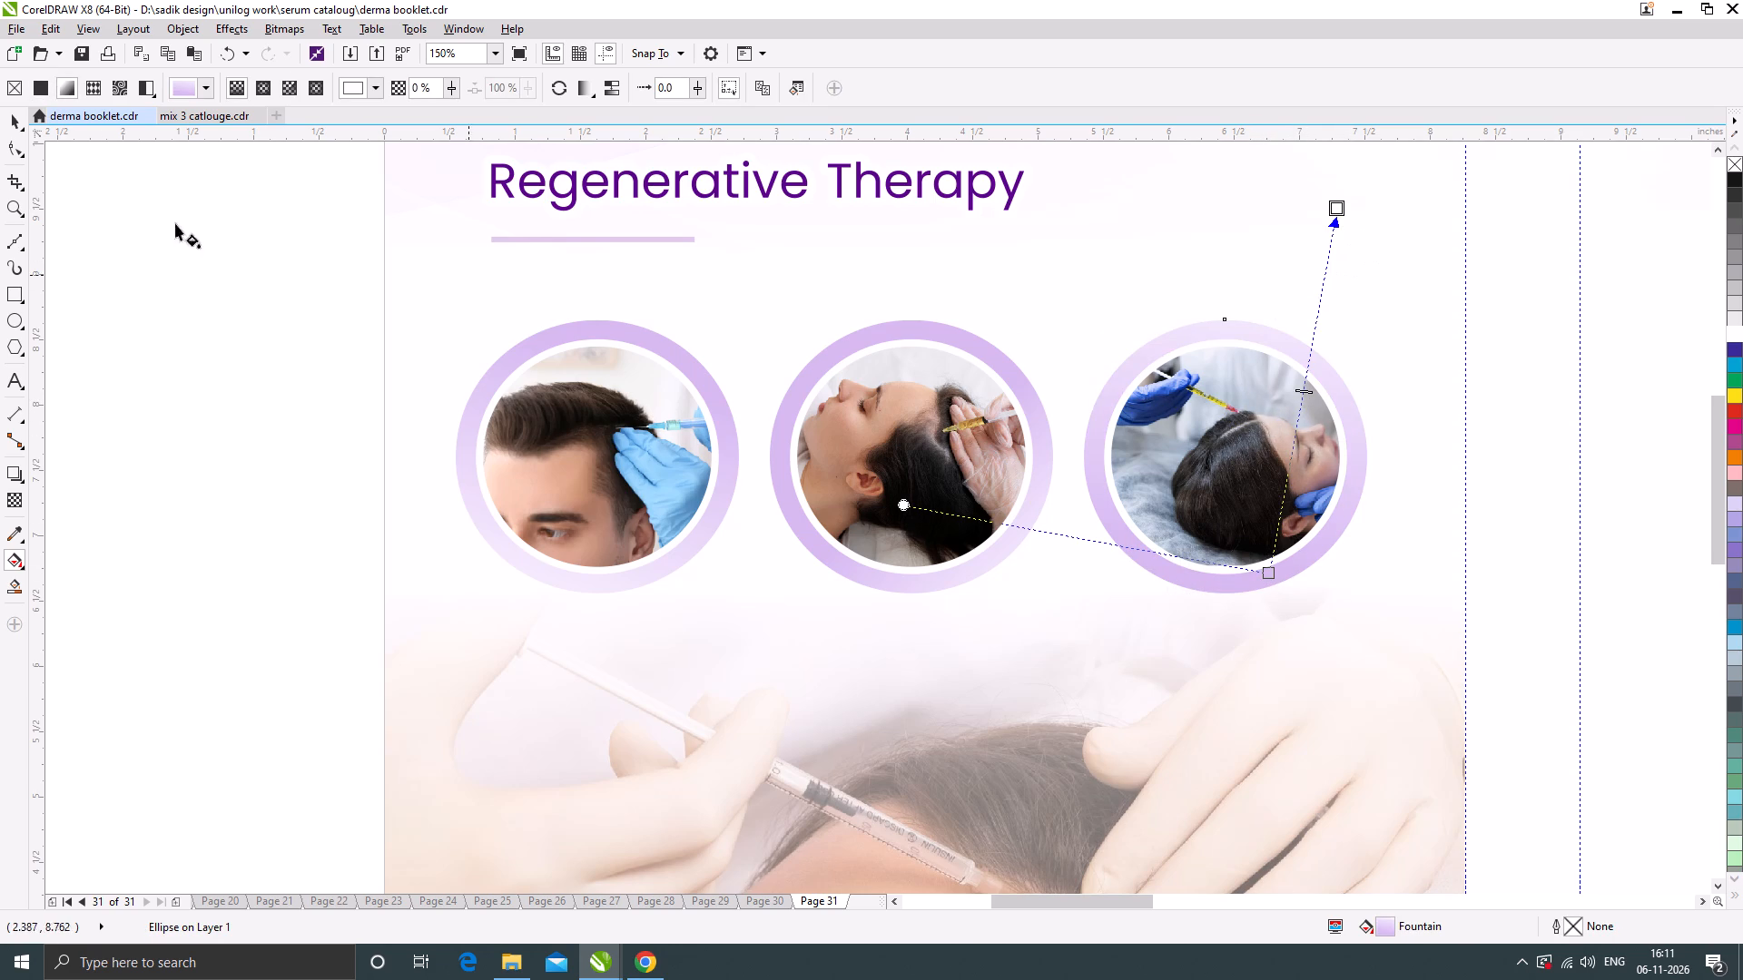
left_click(15, 122)
left_click(155, 261)
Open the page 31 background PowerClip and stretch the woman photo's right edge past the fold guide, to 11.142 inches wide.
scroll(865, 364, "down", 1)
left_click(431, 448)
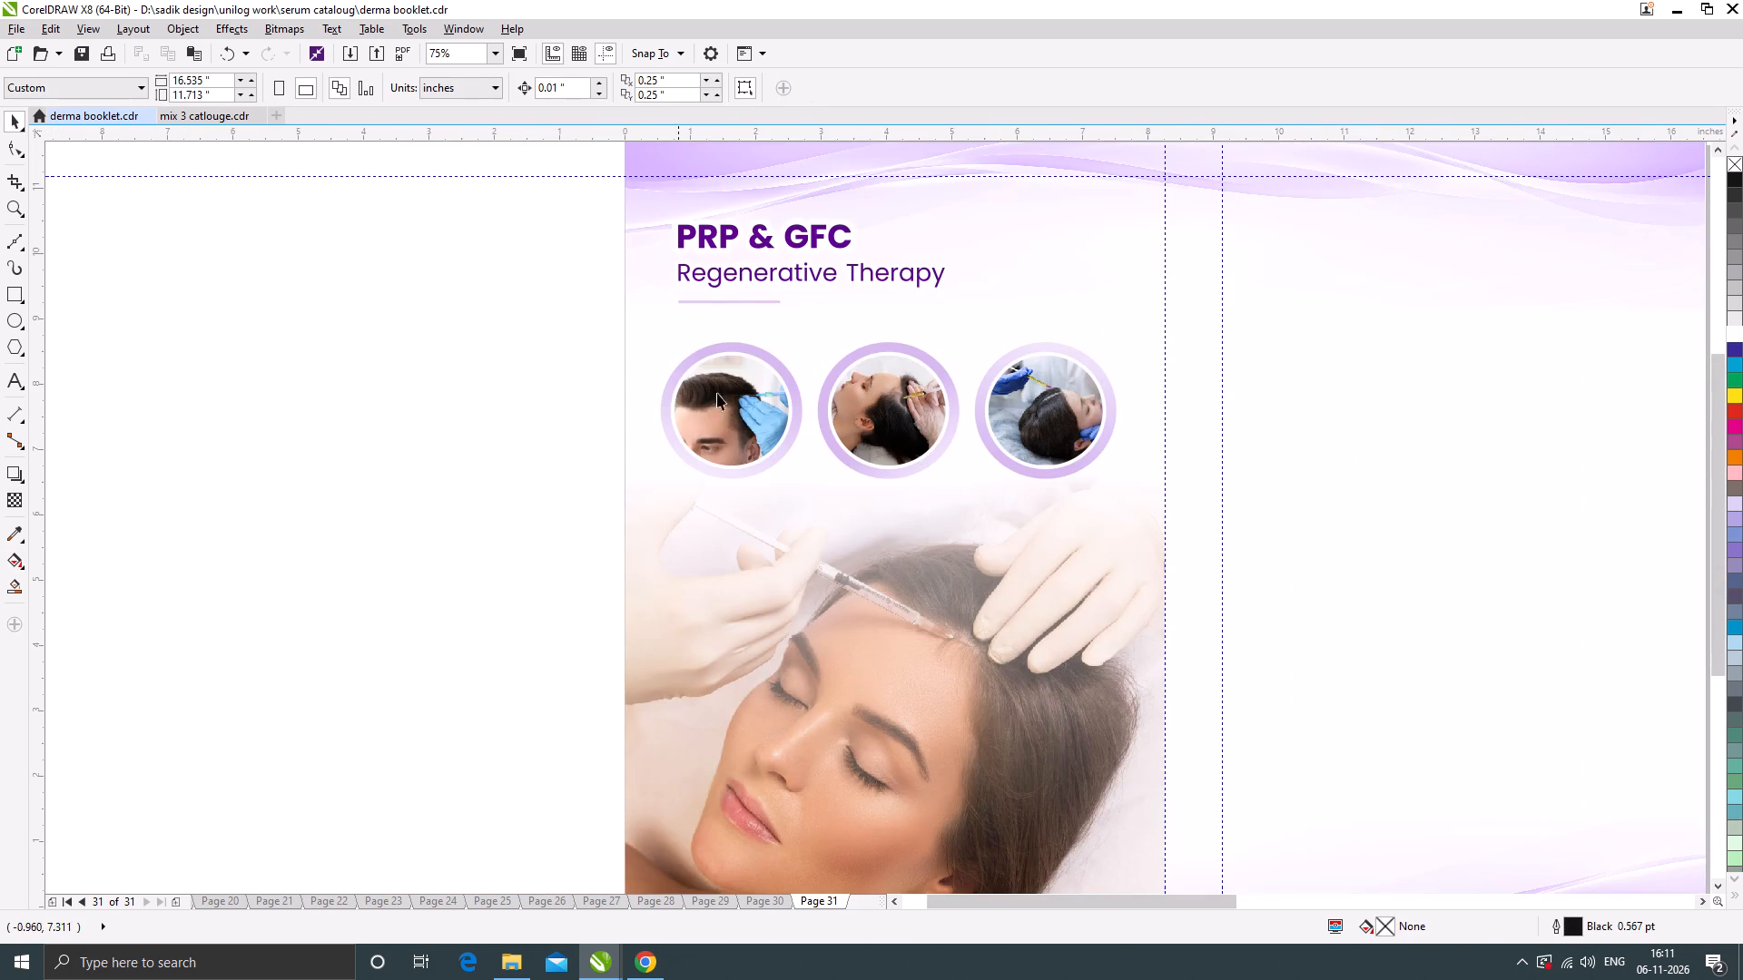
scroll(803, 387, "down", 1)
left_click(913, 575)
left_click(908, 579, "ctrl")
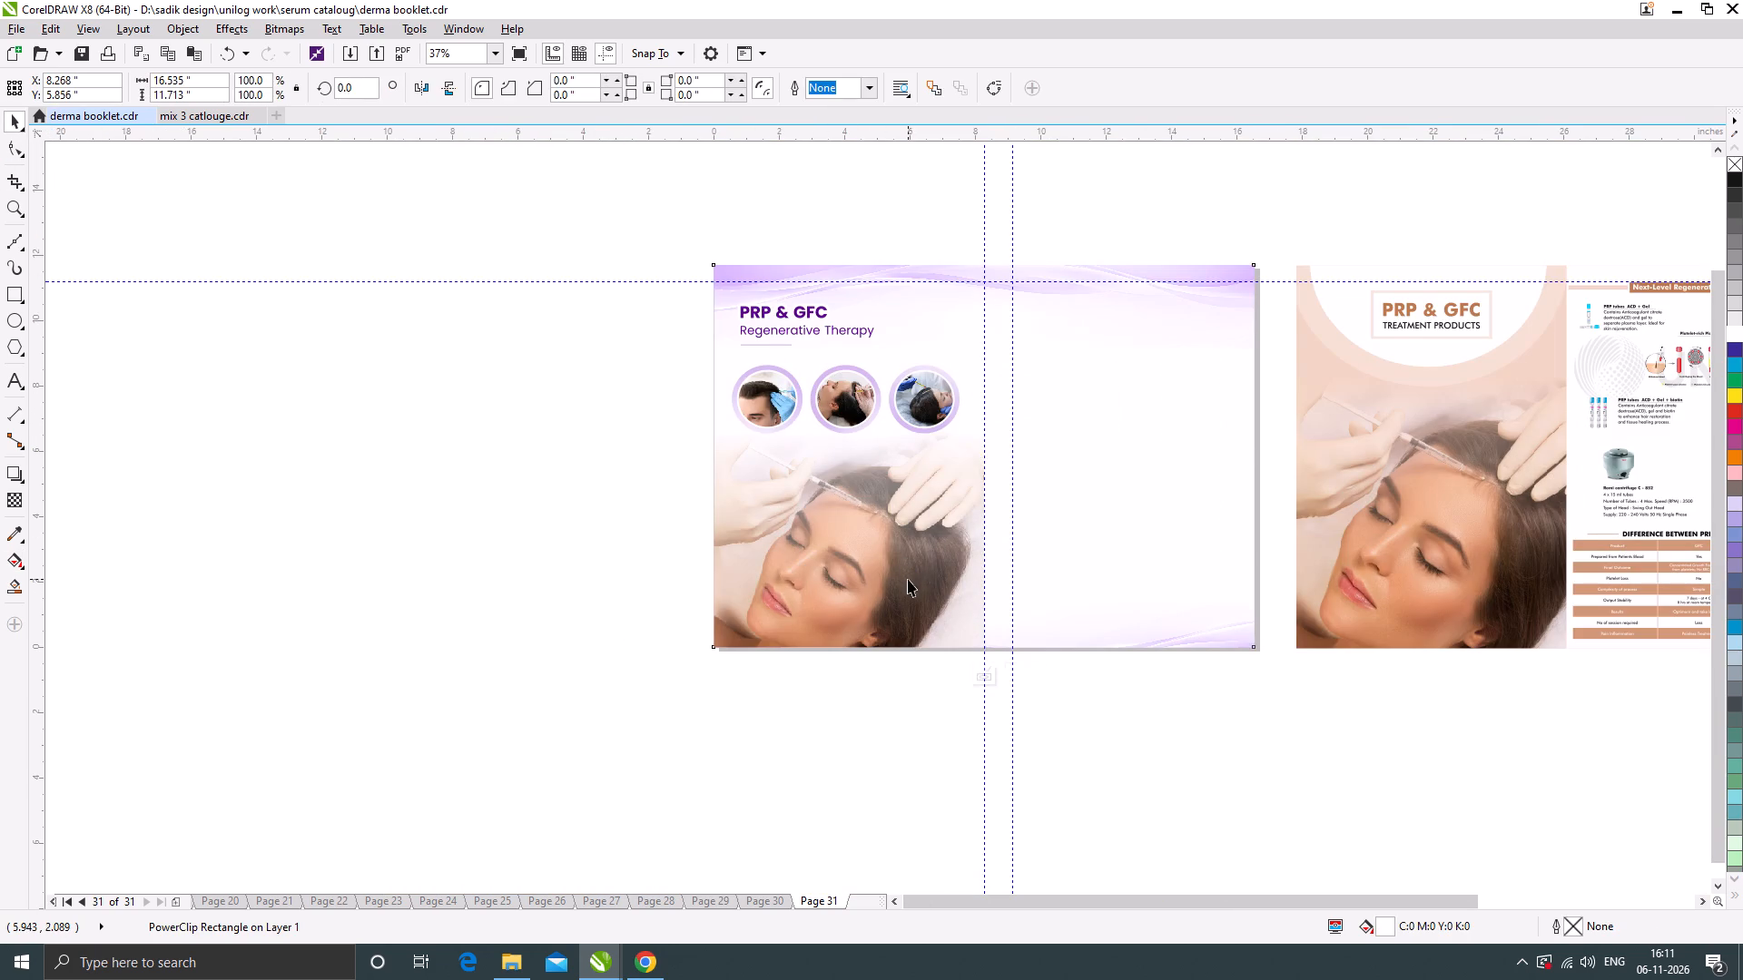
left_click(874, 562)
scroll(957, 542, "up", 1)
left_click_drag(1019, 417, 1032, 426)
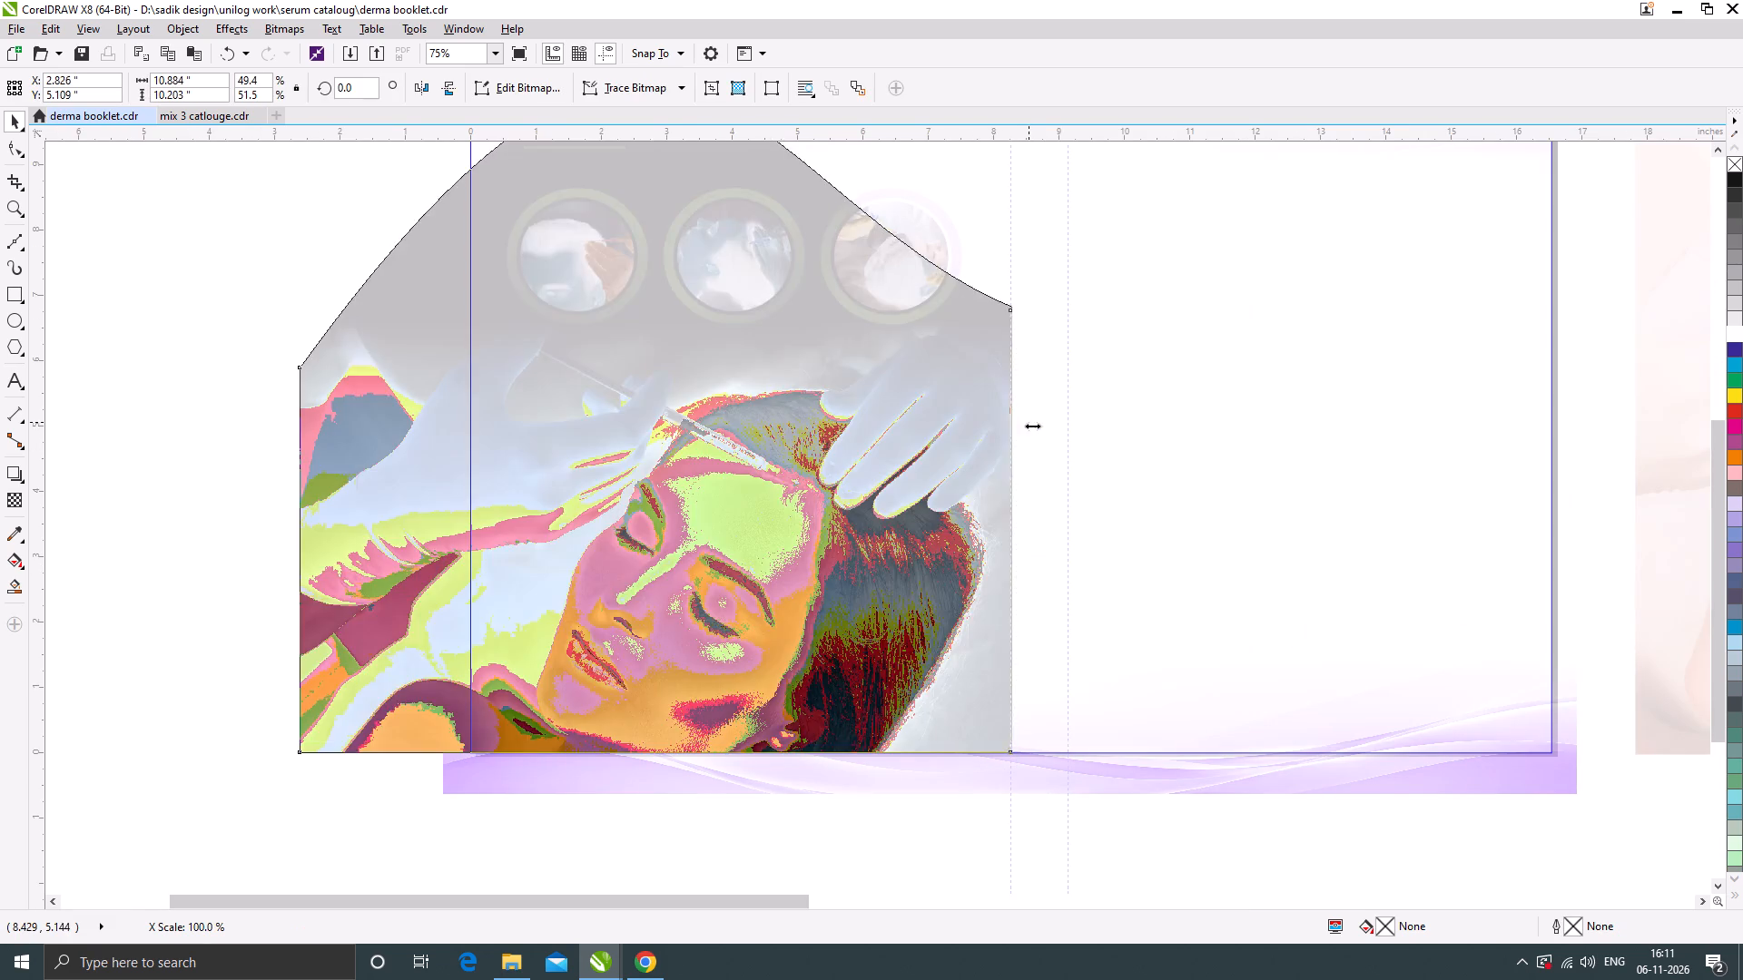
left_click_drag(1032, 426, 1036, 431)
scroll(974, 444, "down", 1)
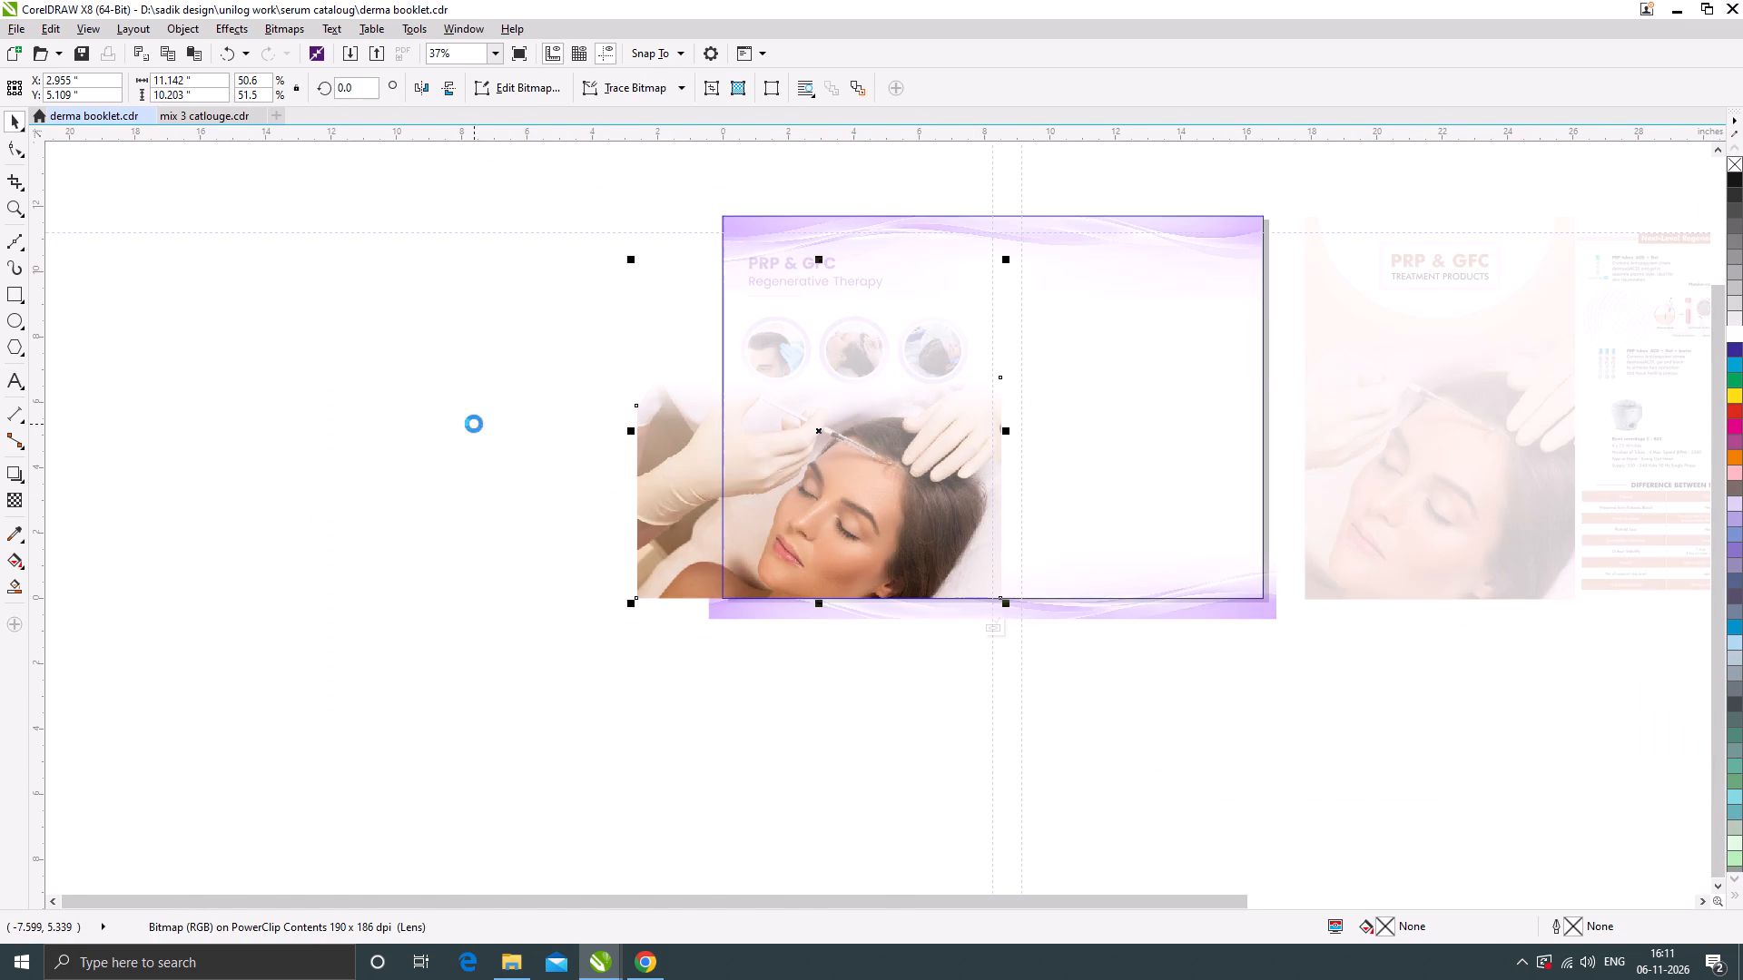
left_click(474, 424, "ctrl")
Lengthen the woman photo's vertical fountain transparency by moving its start point well below the page, at 90°, and finish PowerClip editing.
left_click(853, 681)
double_click(899, 502, "ctrl")
left_click(877, 510)
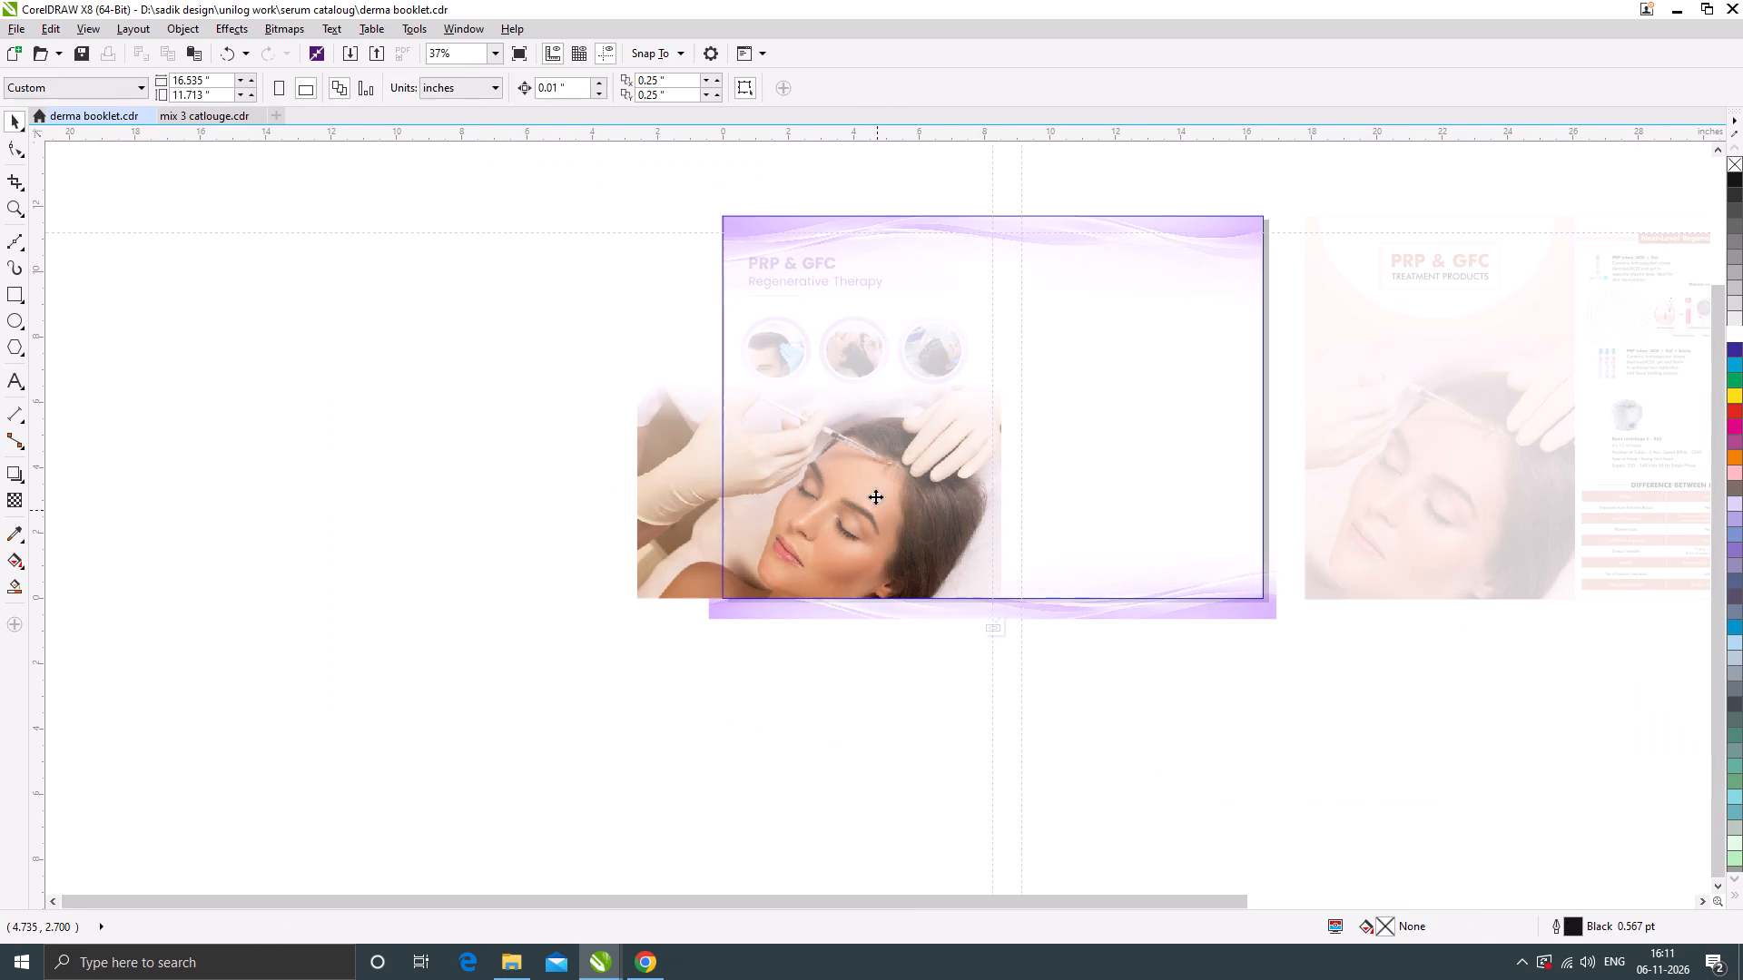
left_click(13, 498)
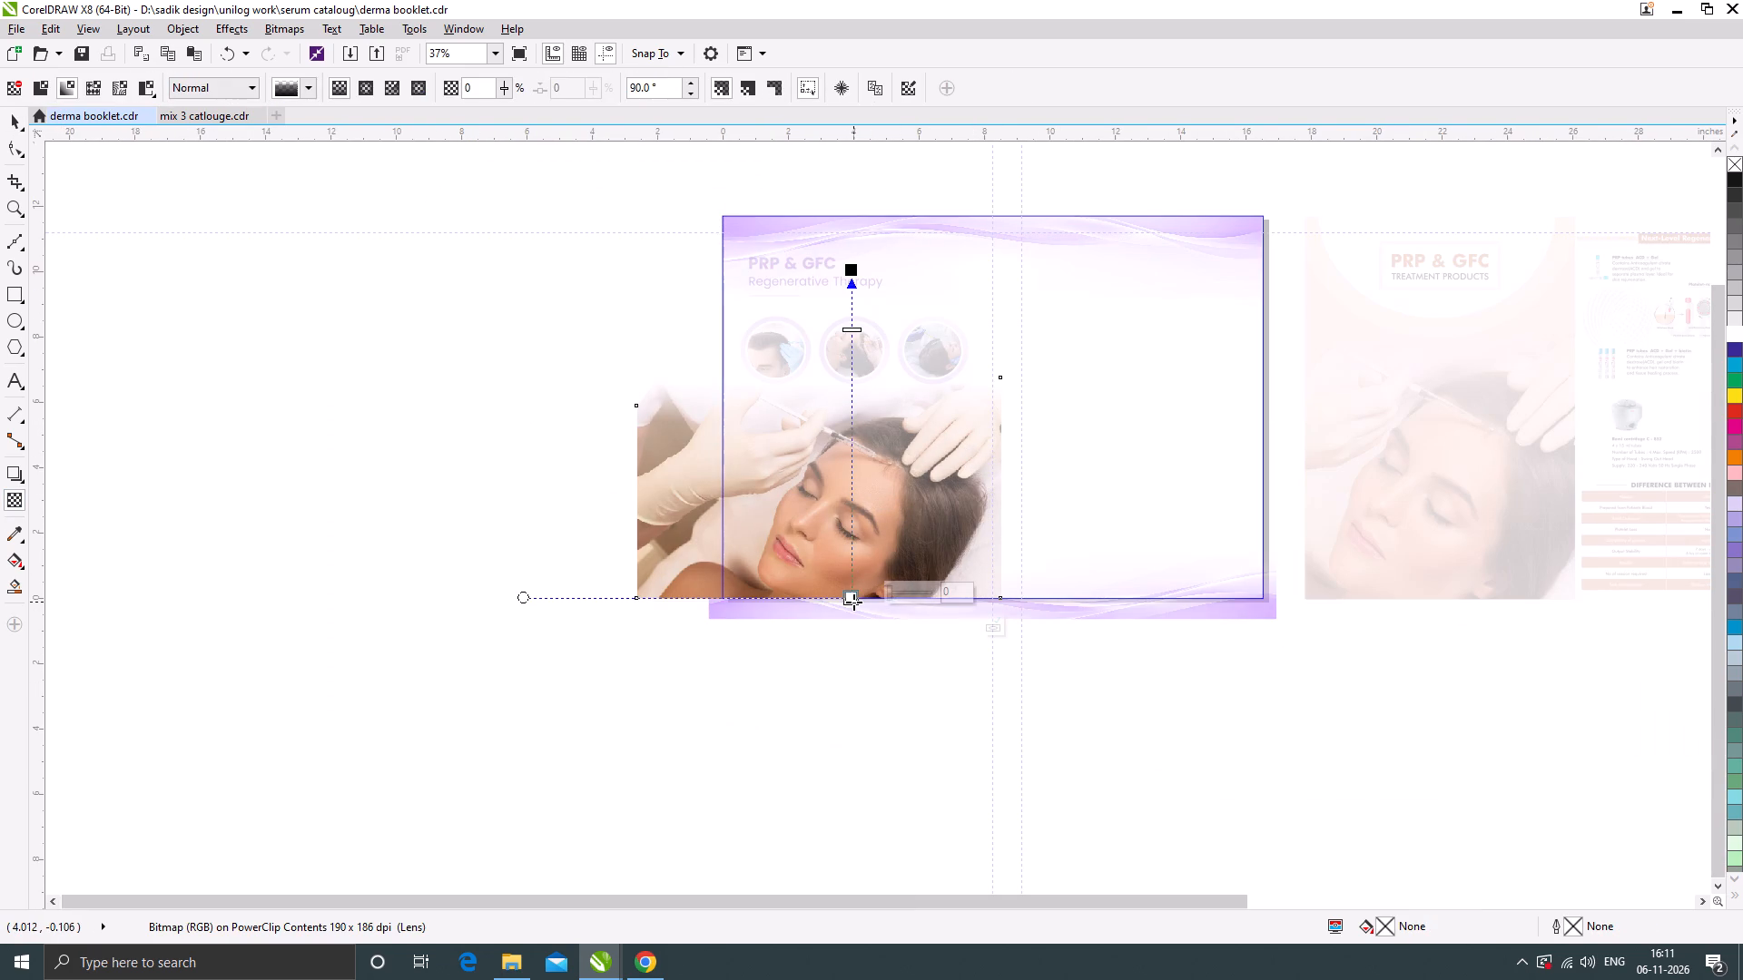
left_click_drag(853, 602, 842, 714)
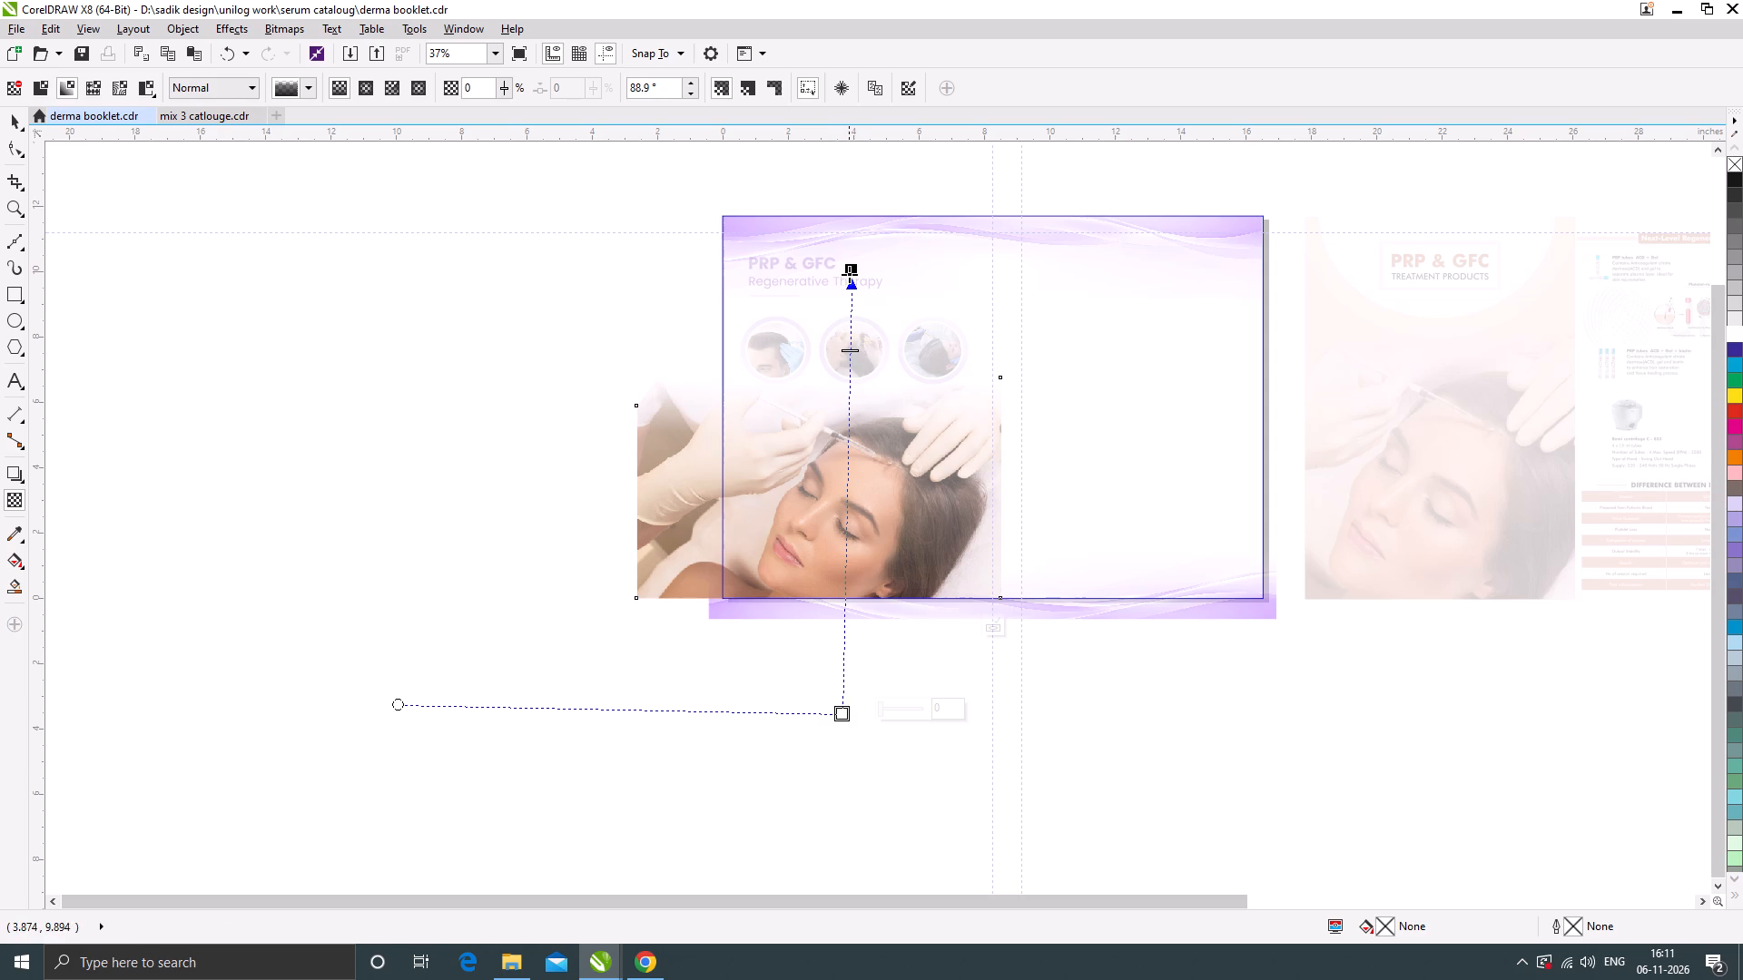
left_click_drag(850, 273, 850, 264)
left_click_drag(844, 345, 844, 385)
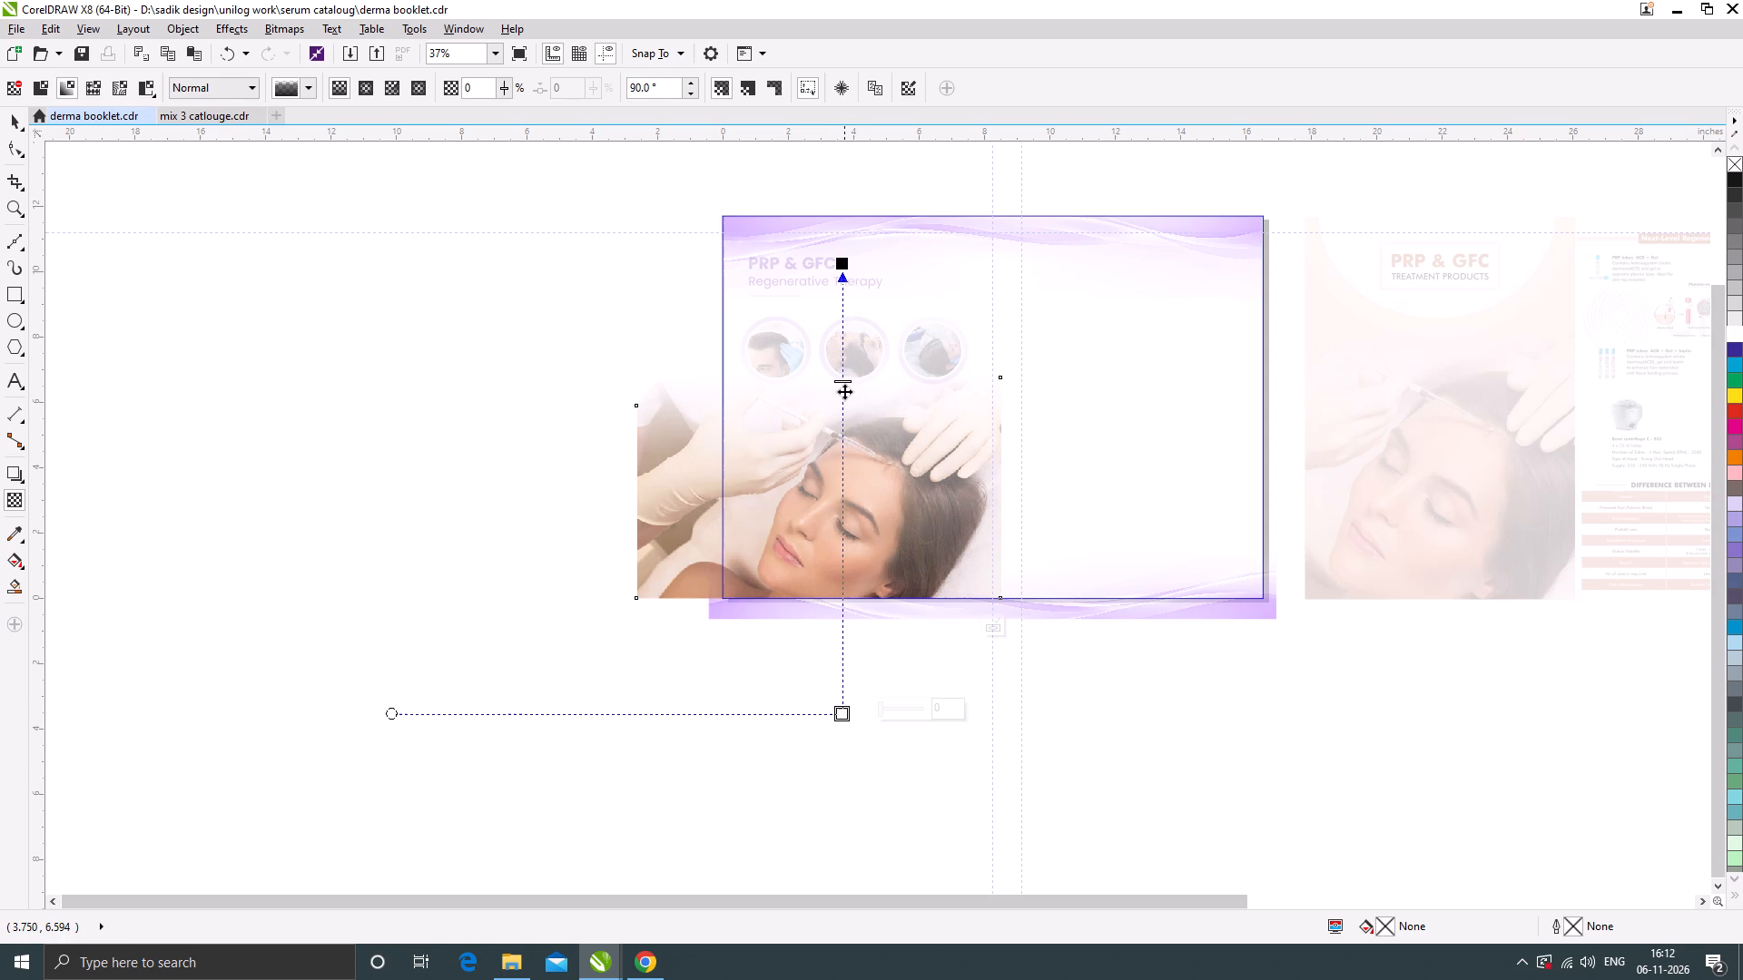
key("ctrl+z")
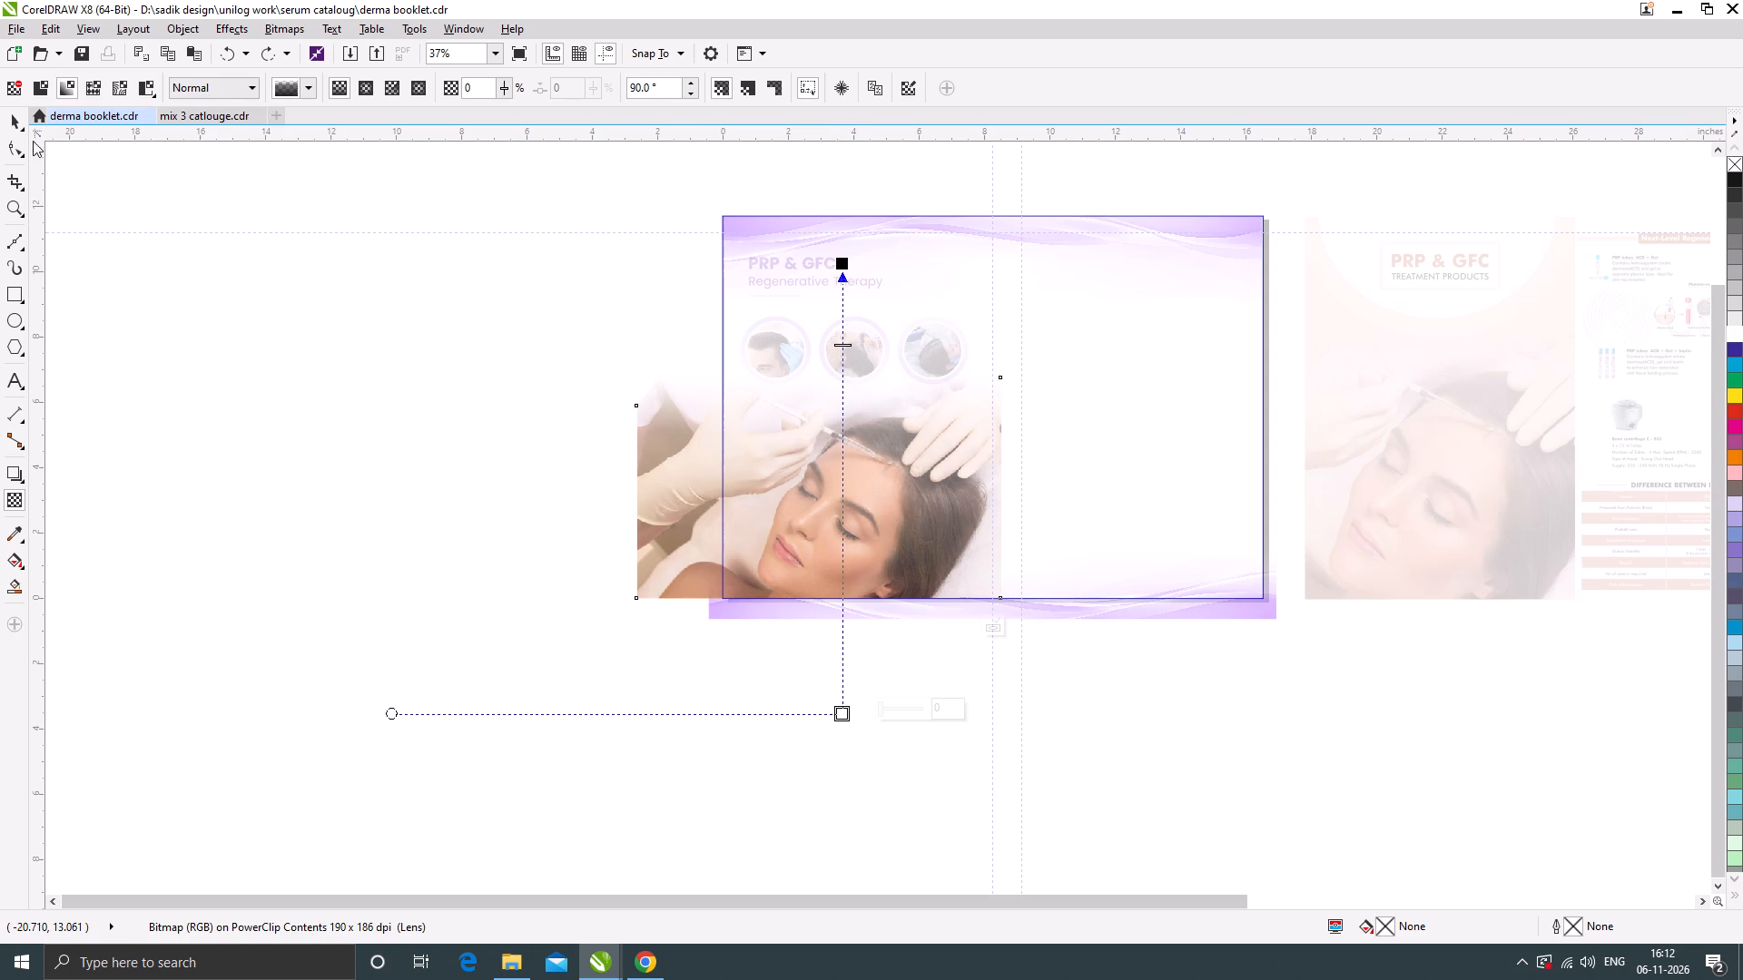
left_click(11, 122)
left_click(224, 324, "ctrl")
left_click(980, 721)
Reopen the background PowerClip, snap the woman photo's right edge to the fold guide at 10.884 inches wide, and finish editing.
scroll(910, 405, "up", 1)
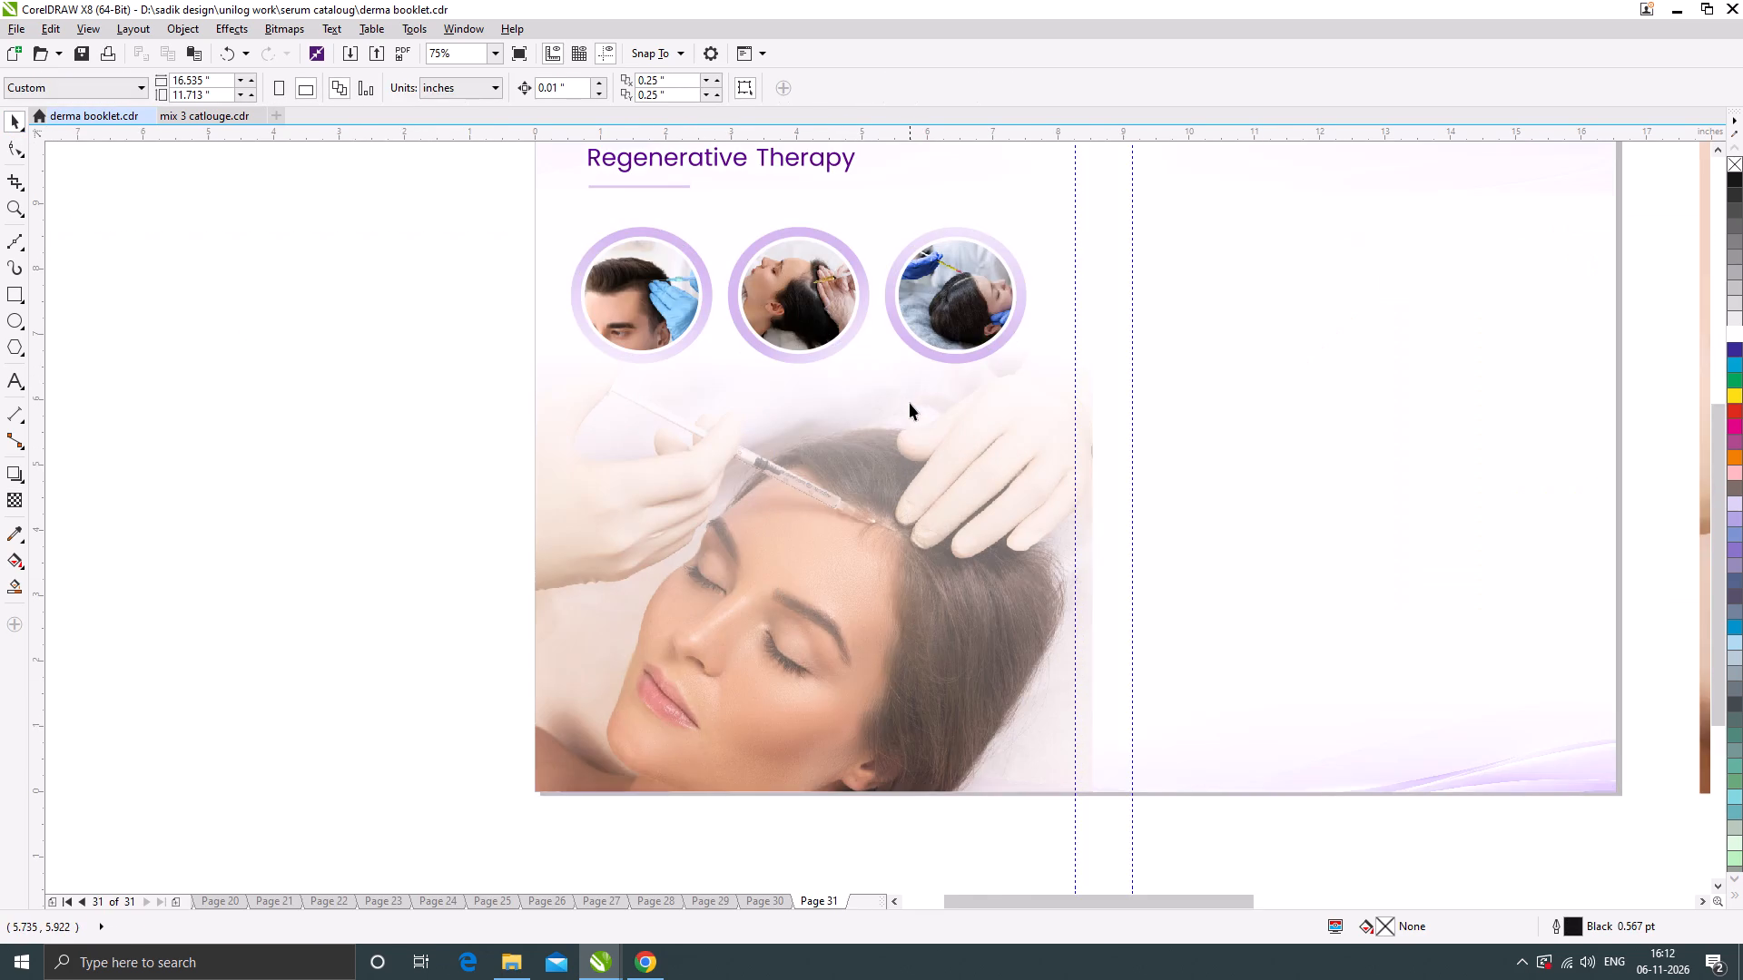
scroll(839, 505, "down", 1)
left_click(818, 703)
scroll(951, 488, "up", 1)
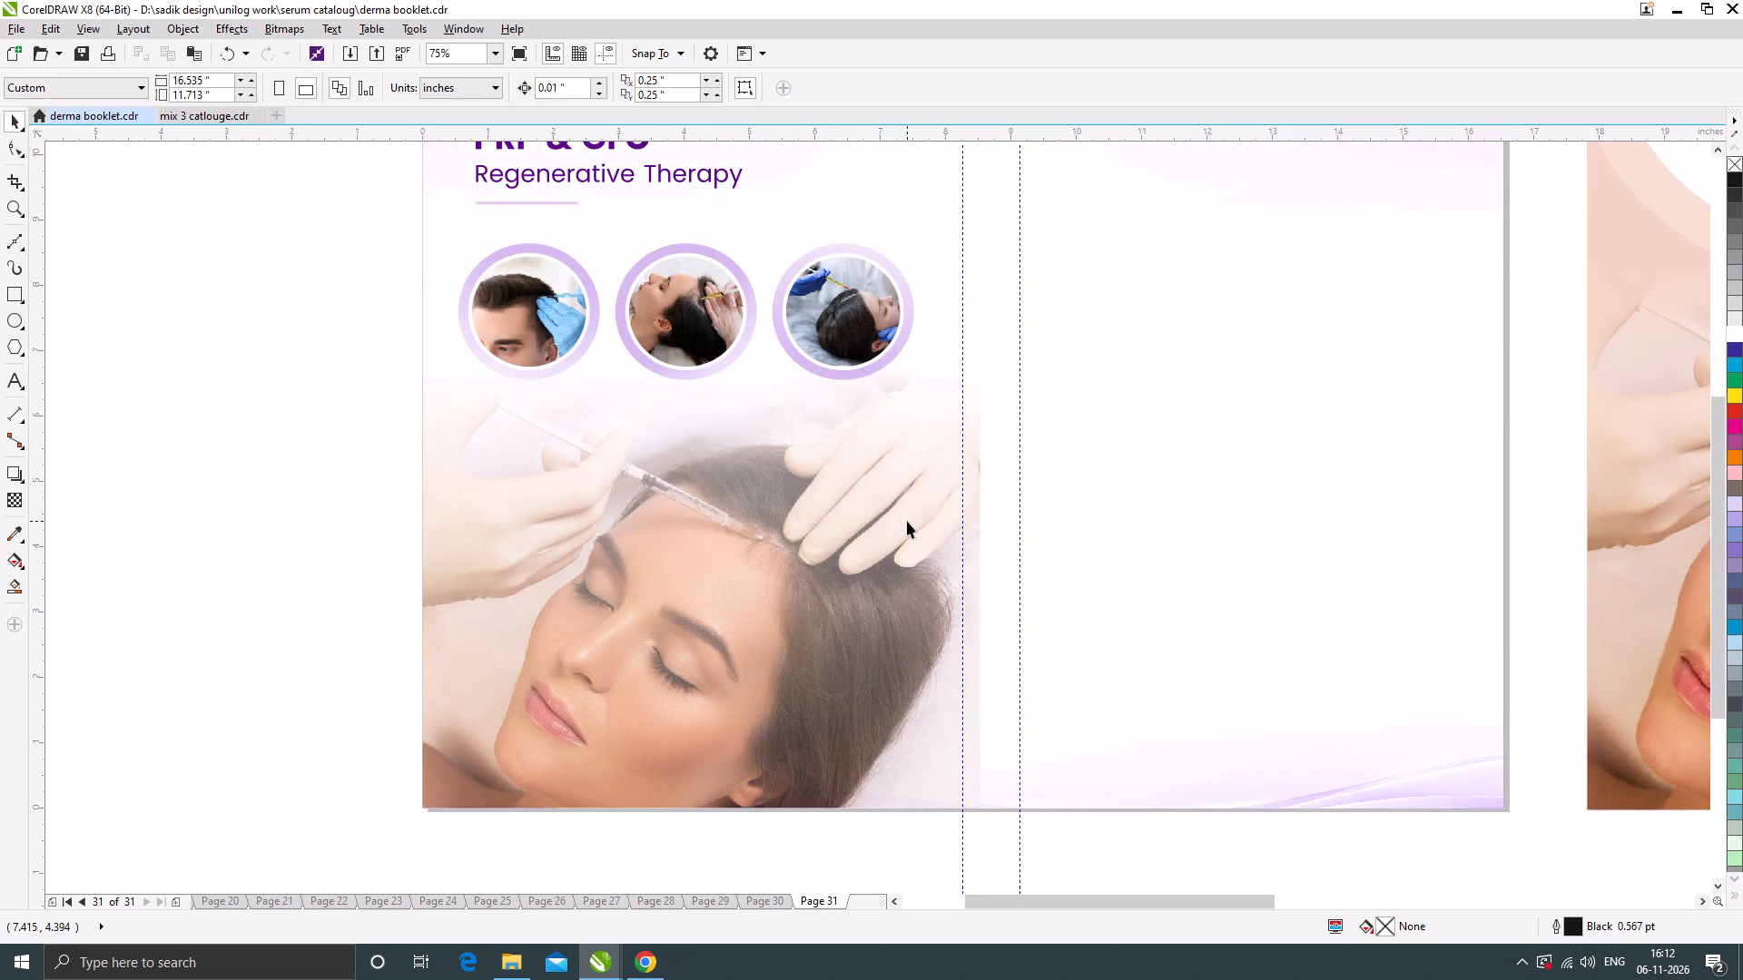
double_click(907, 521, "ctrl")
left_click(858, 496)
scroll(951, 472, "up", 2)
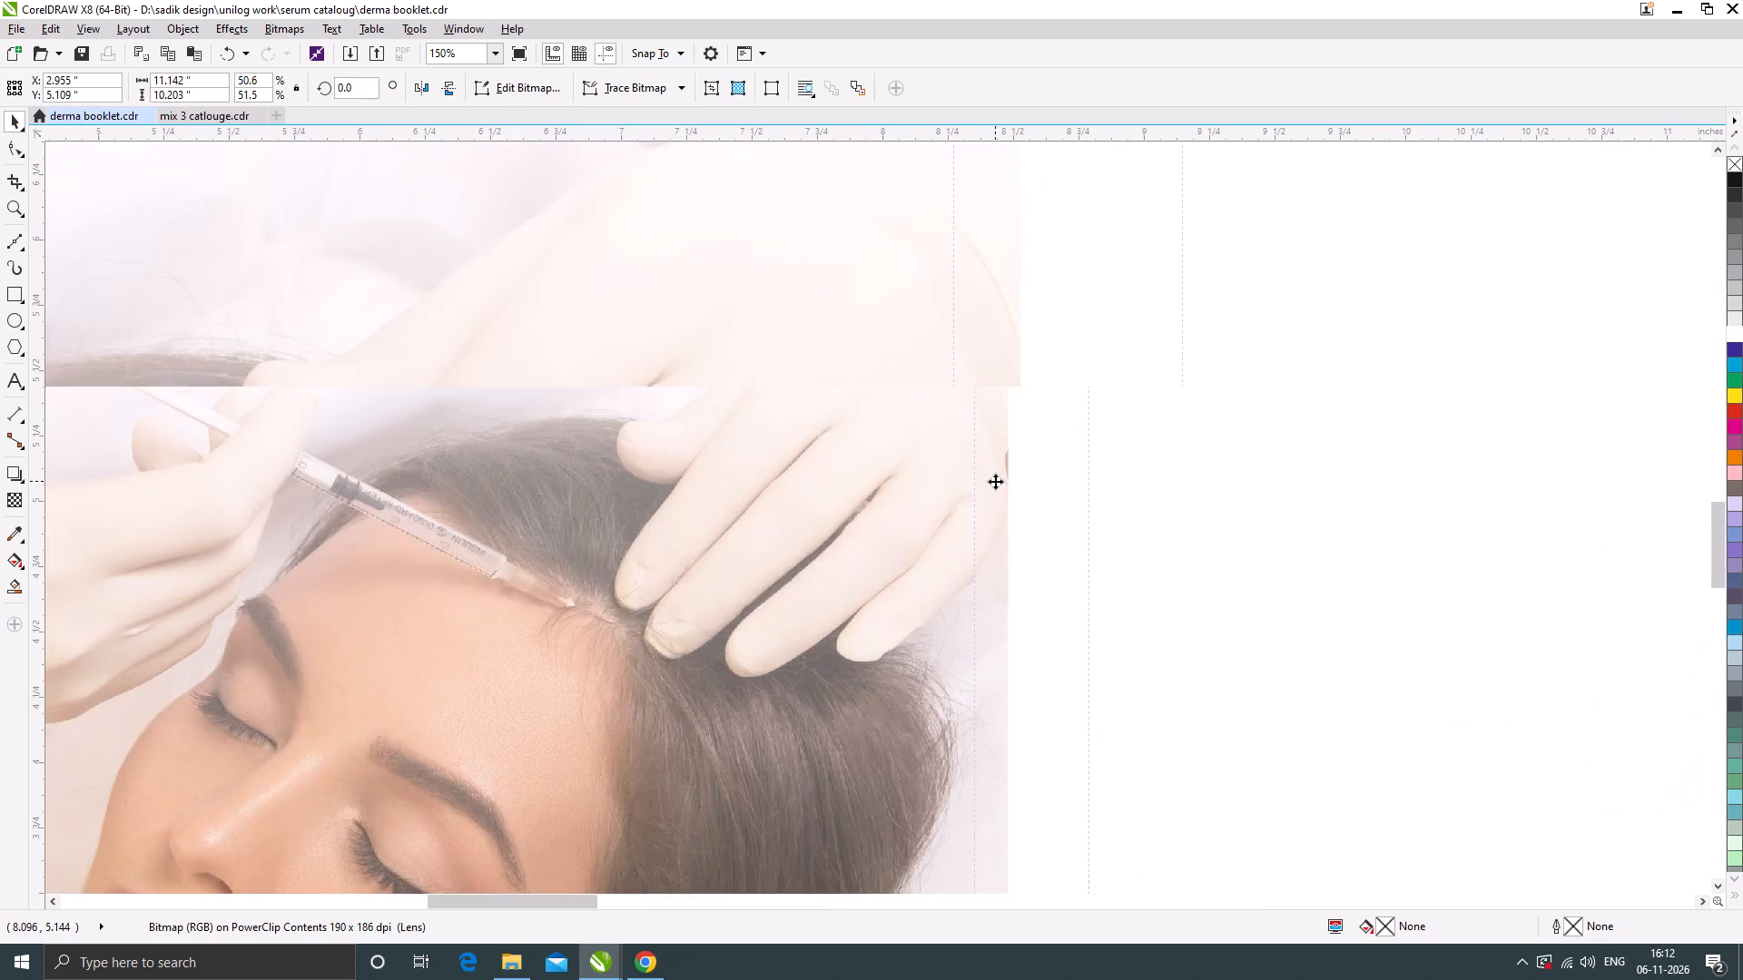
left_click_drag(1027, 472, 955, 498)
scroll(940, 462, "down", 1)
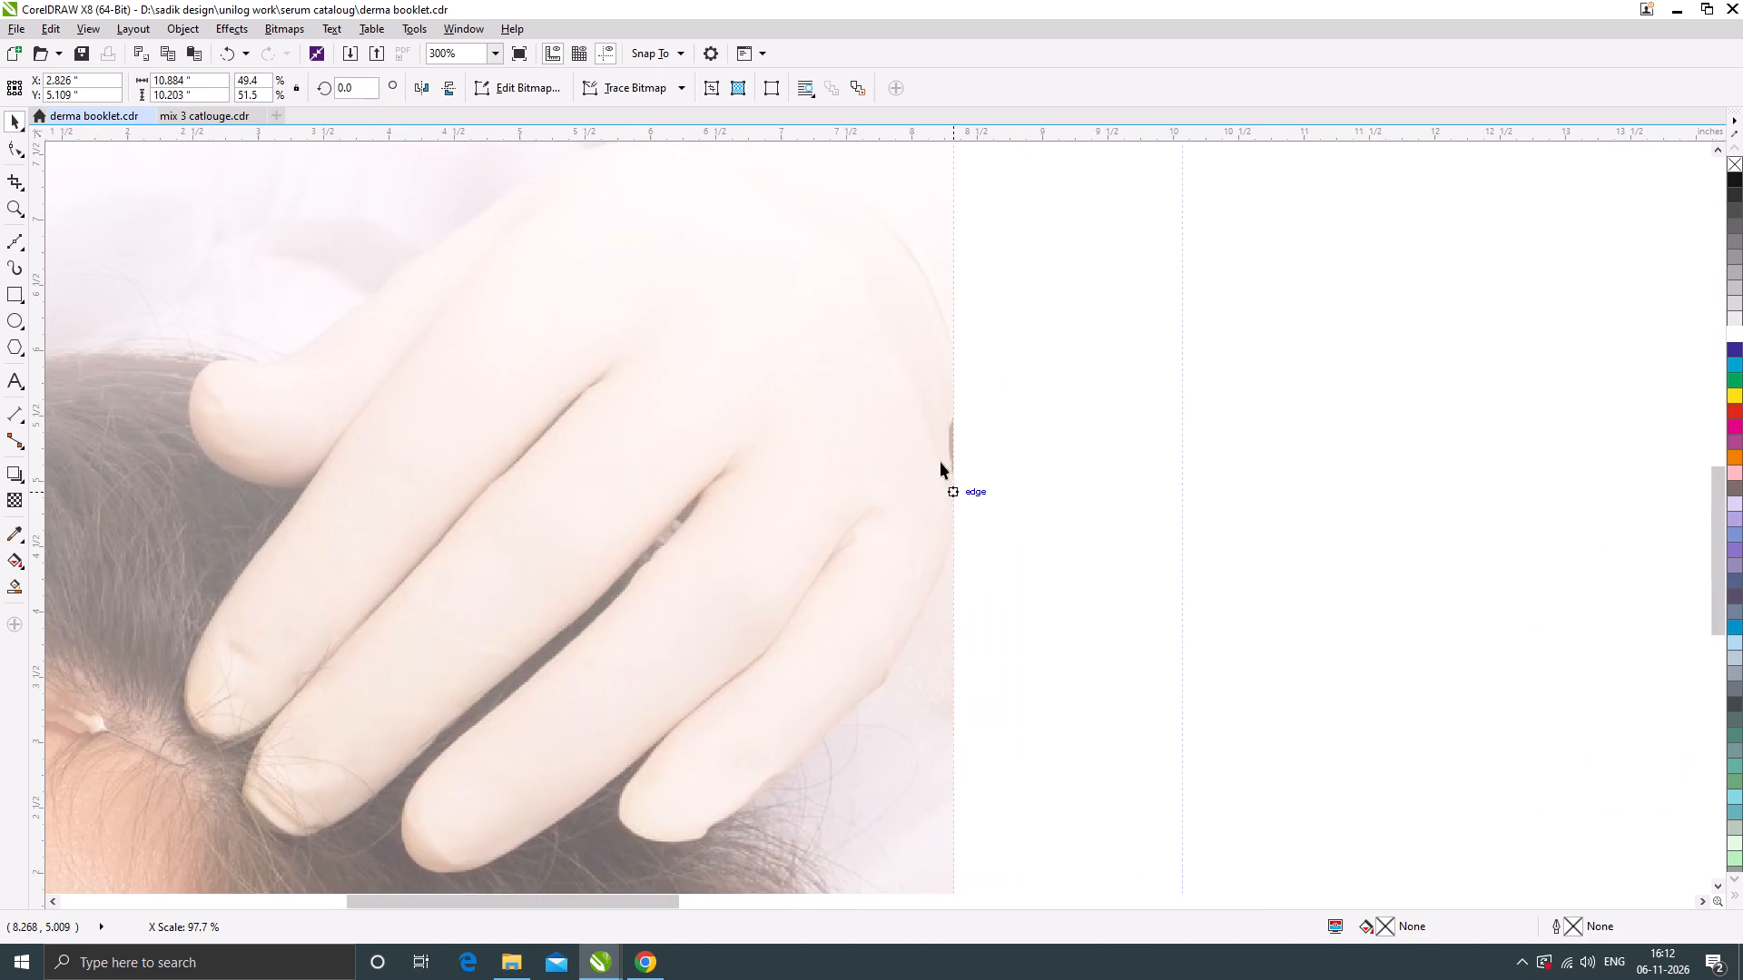
scroll(940, 462, "down", 3)
left_click(467, 526, "ctrl")
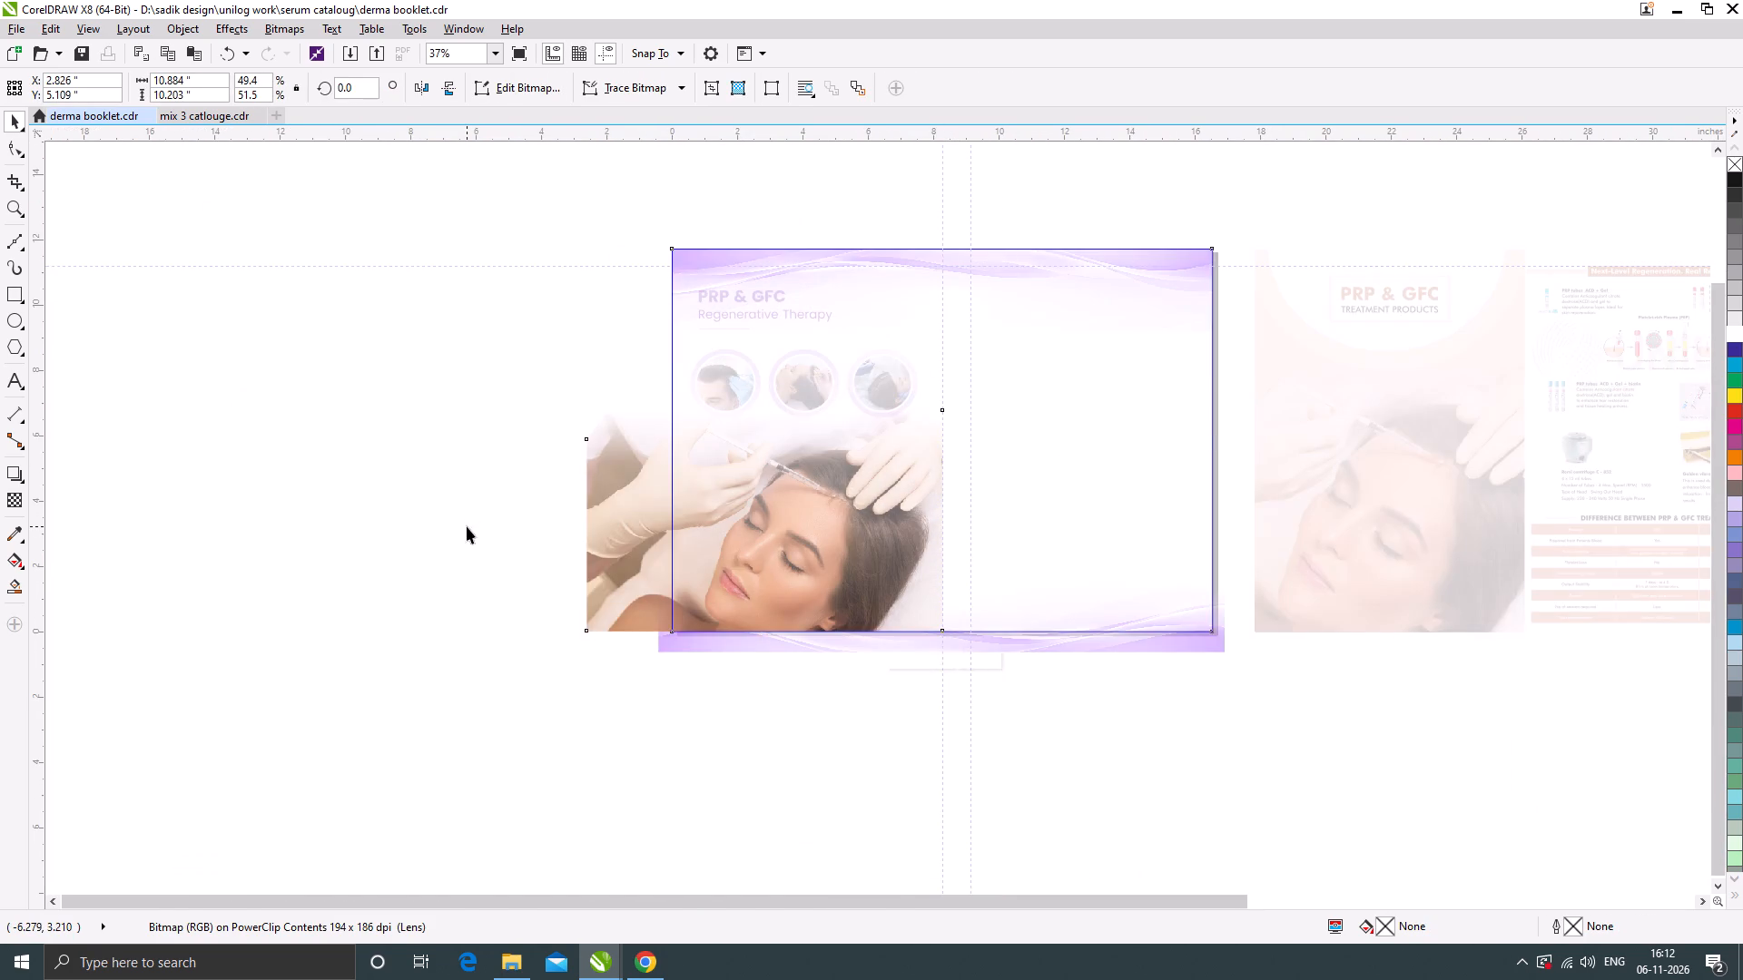
left_click(550, 579)
left_click(555, 533)
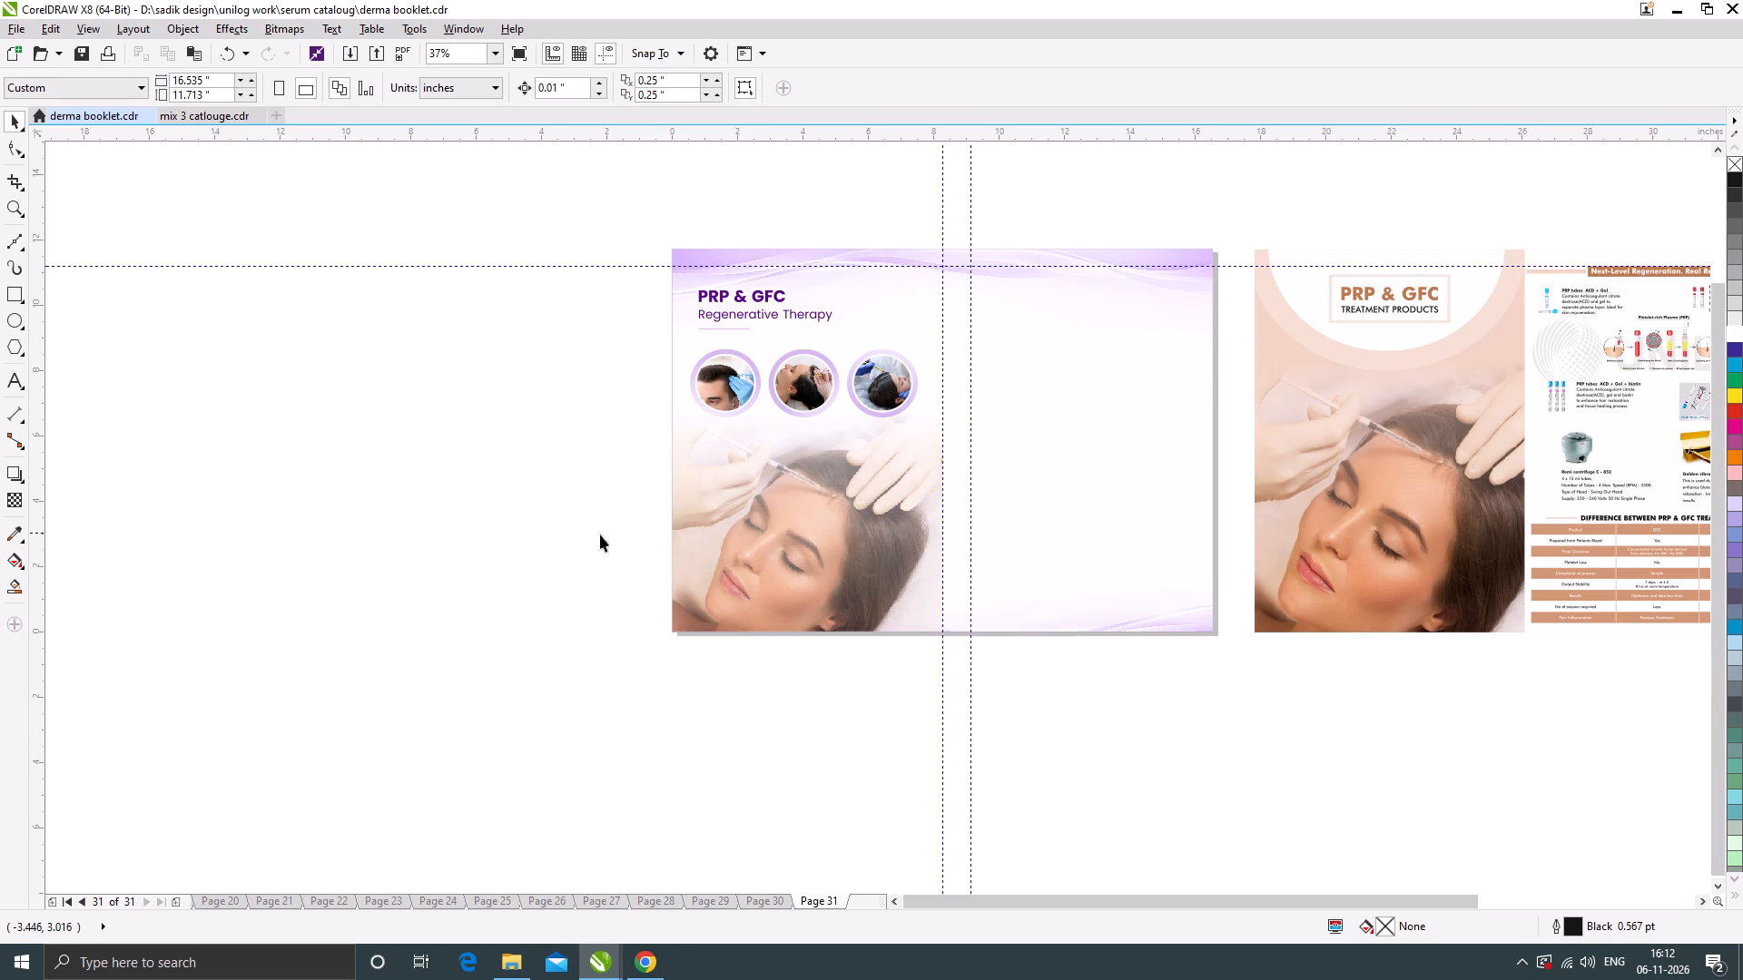
Review page 31's left half with its faded woman photo and framed circular pictures against the old brown PRP & GFC layout.
scroll(903, 327, "up", 1)
scroll(719, 384, "down", 1)
left_click(467, 445)
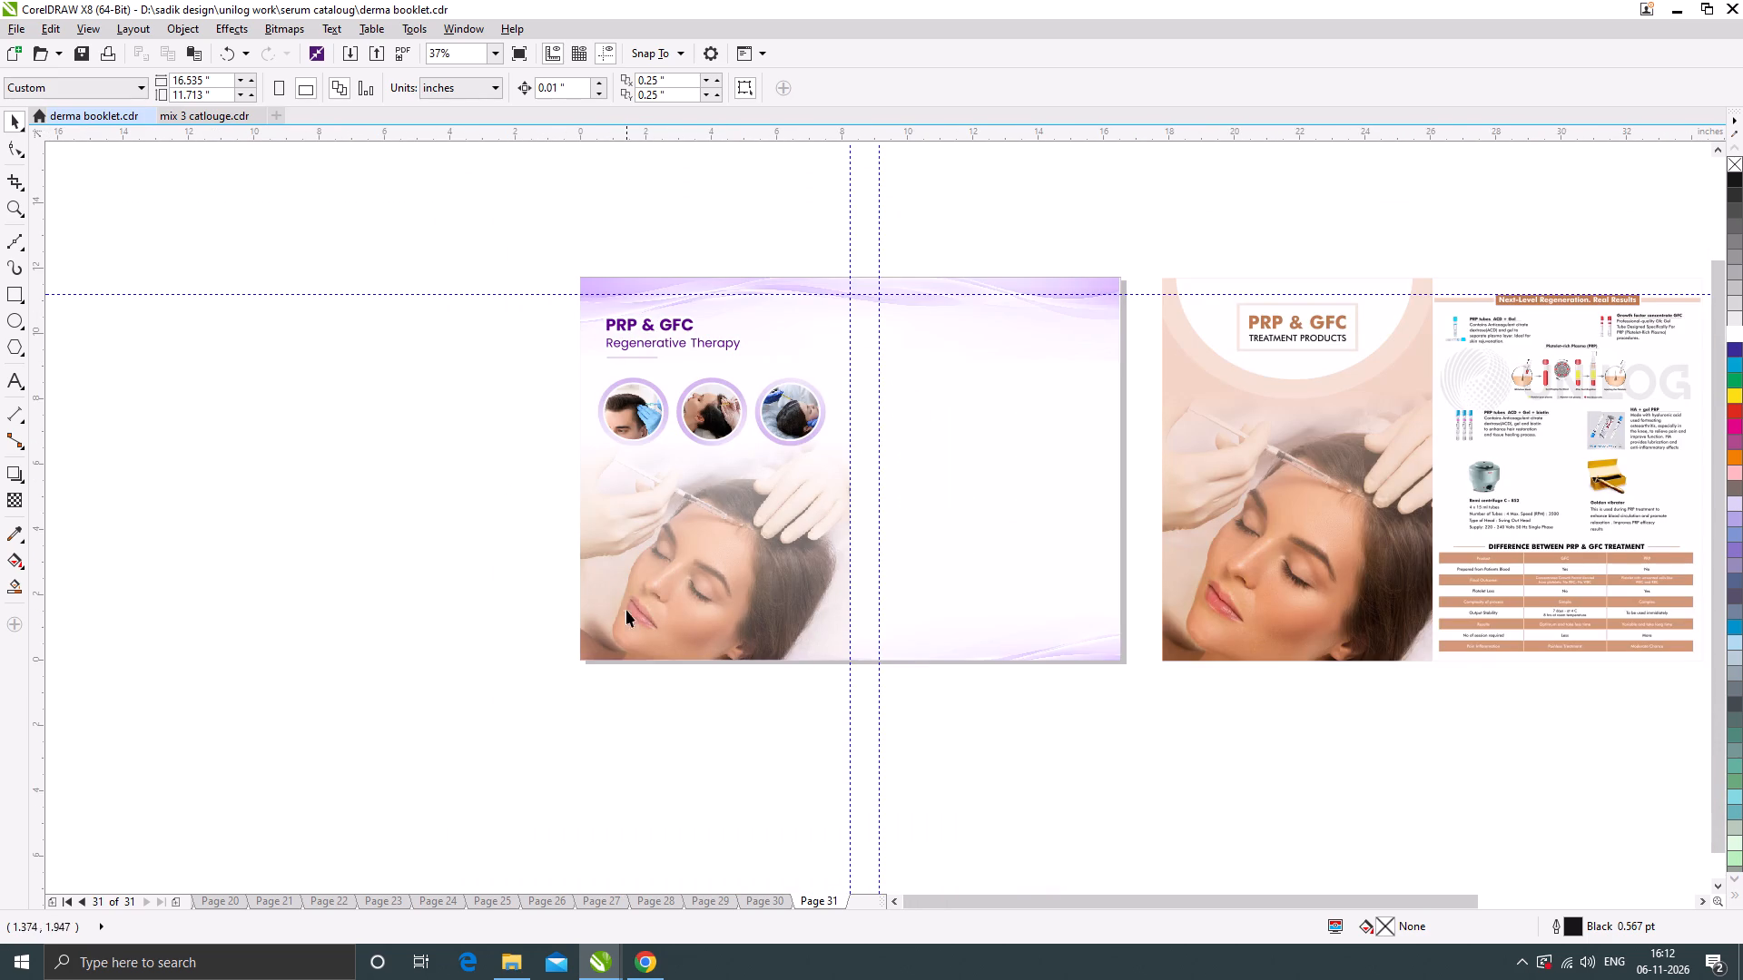
left_click(684, 722)
scroll(783, 605, "up", 1)
scroll(629, 566, "down", 1)
left_click(635, 700)
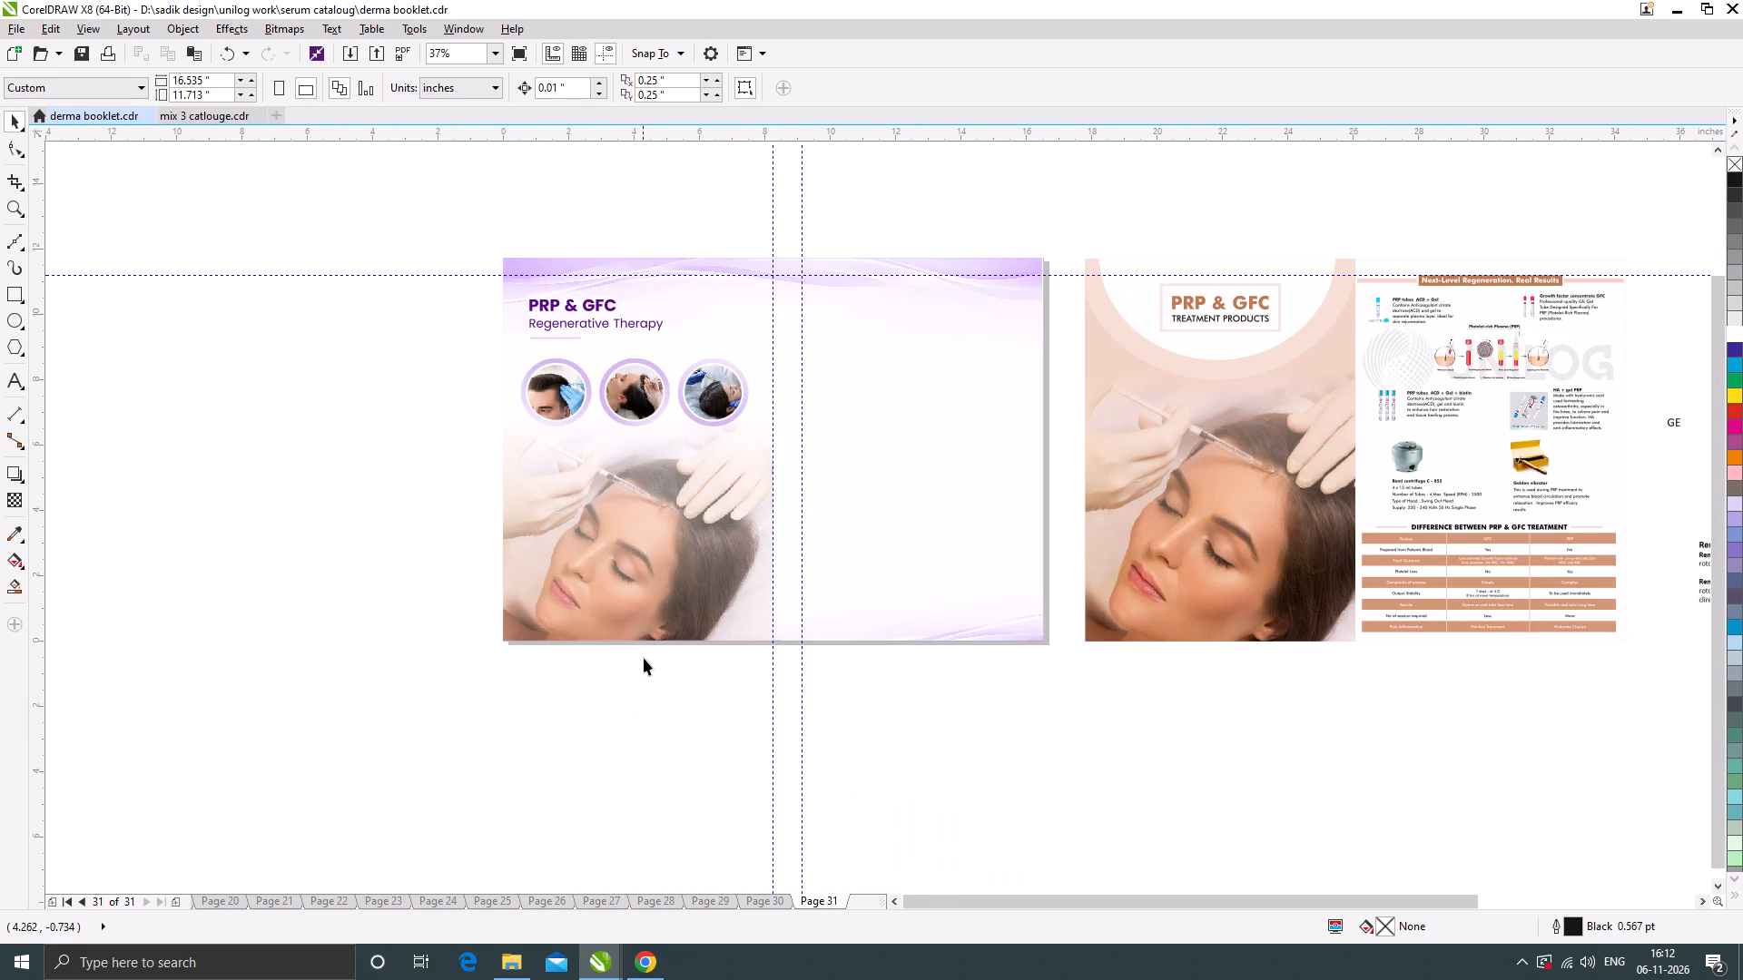
scroll(886, 492, "down", 1)
scroll(1393, 455, "up", 1)
Save the derma booklet.
key("ctrl+s")
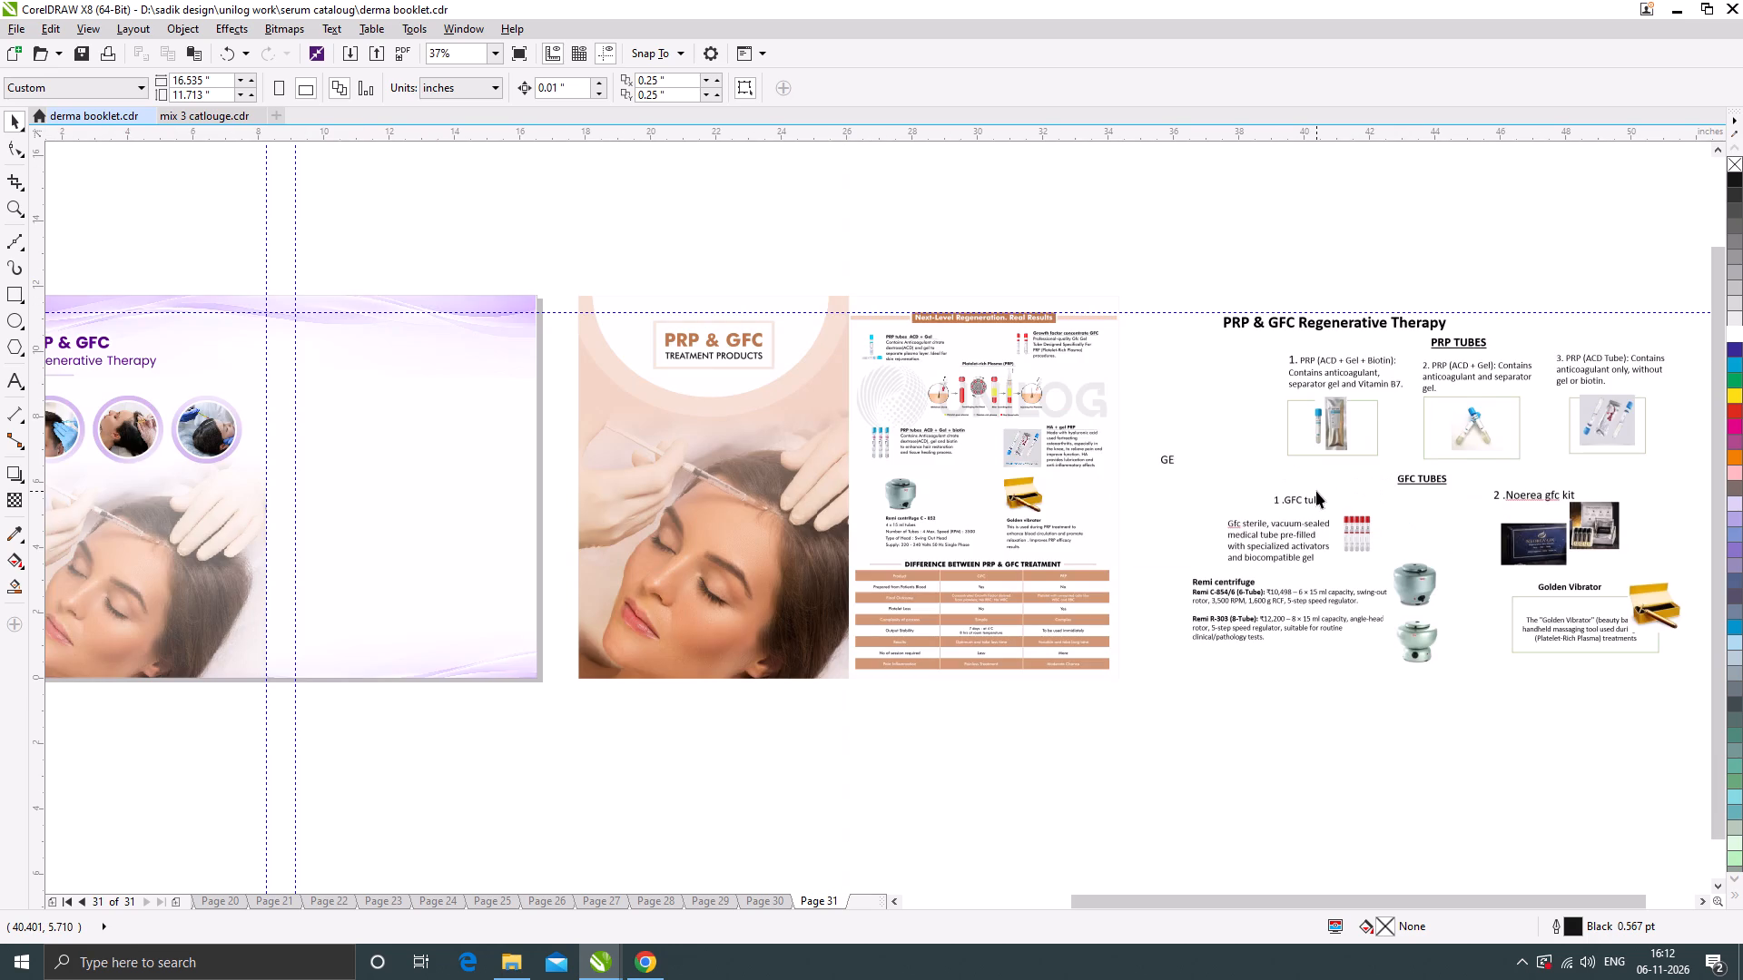
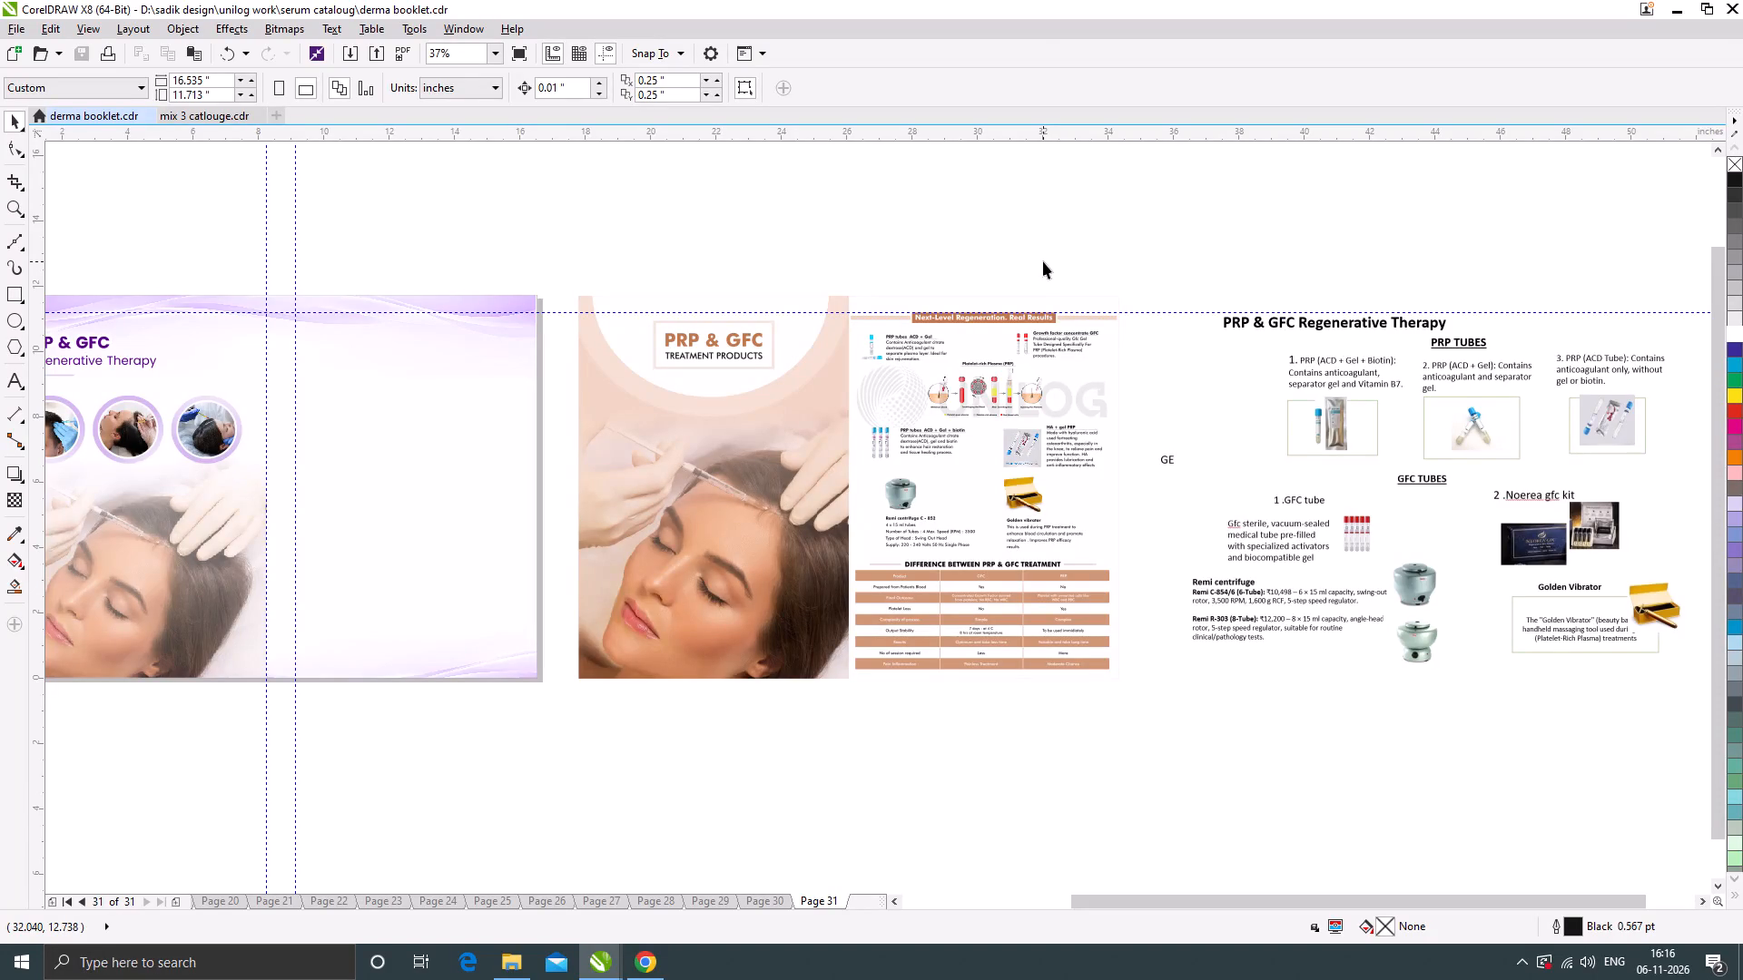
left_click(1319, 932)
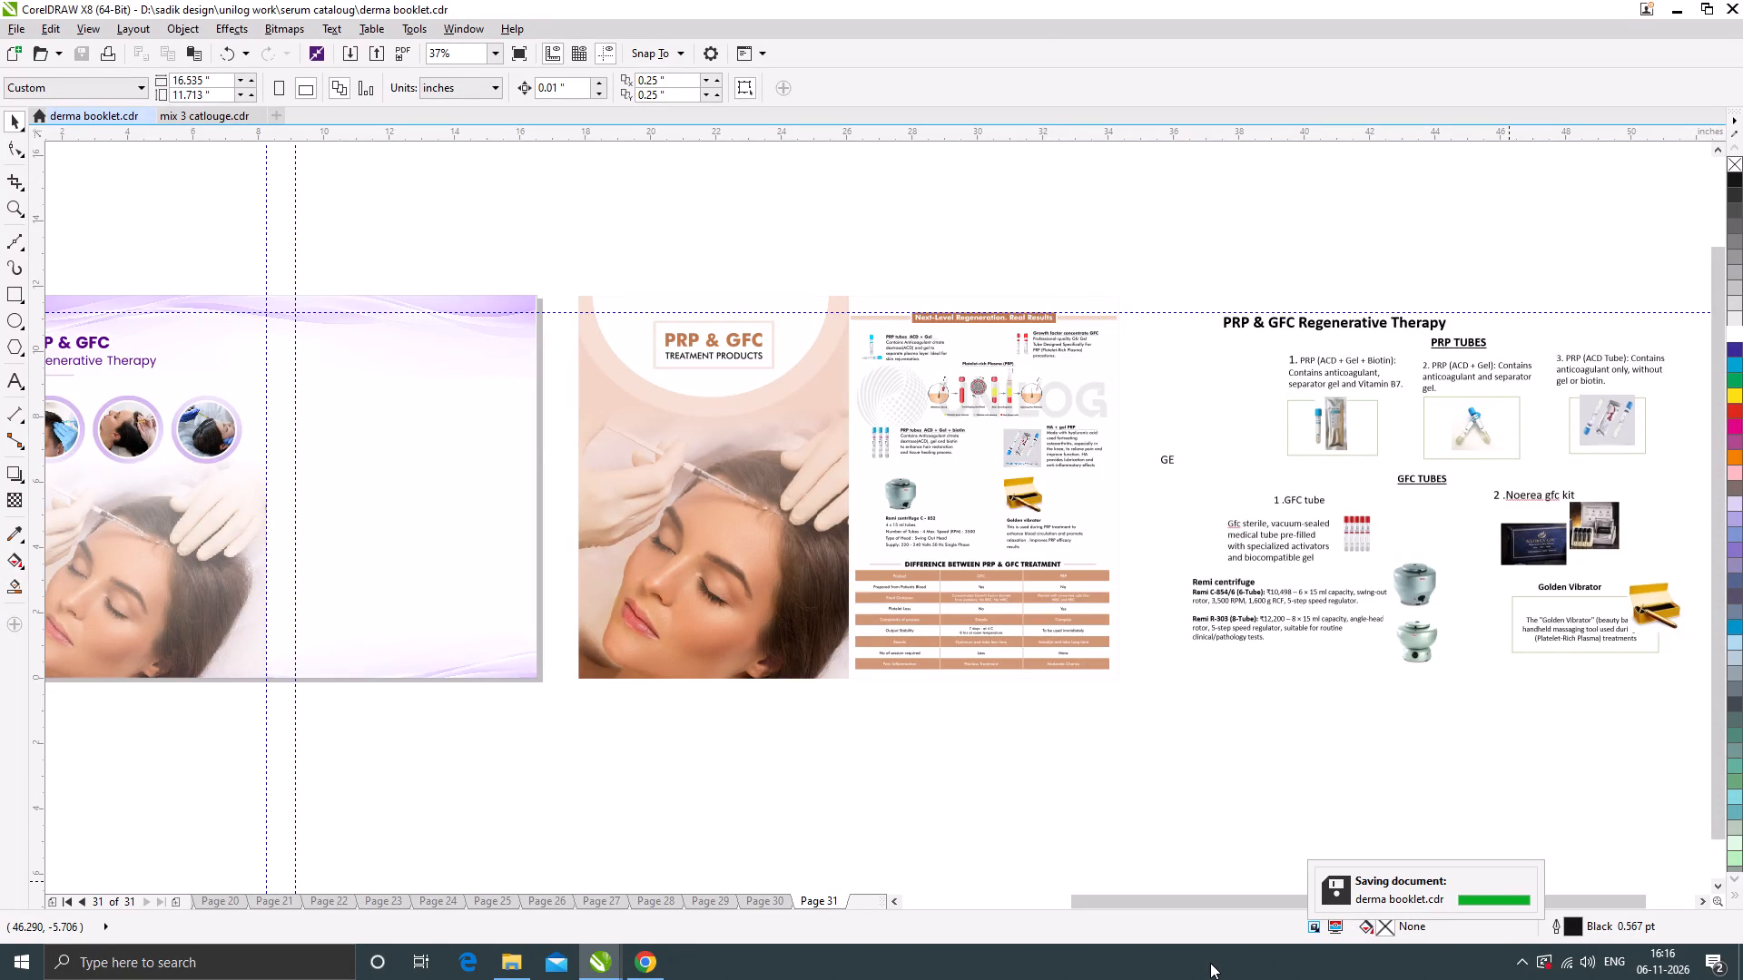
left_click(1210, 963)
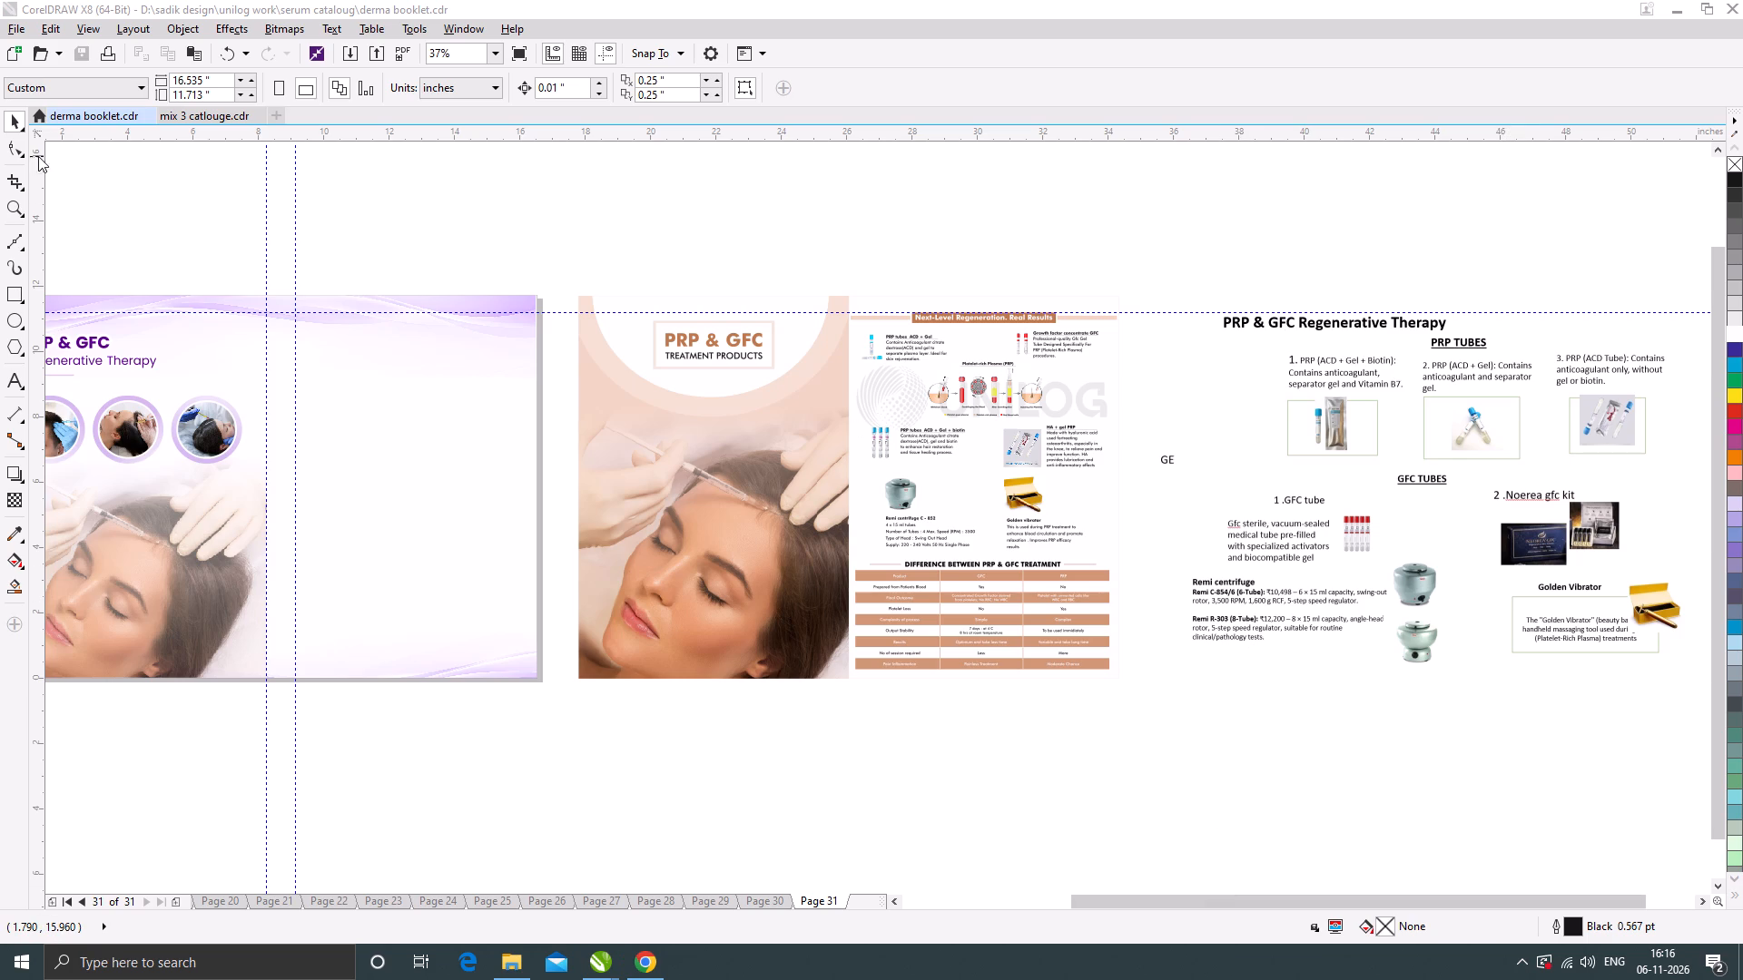
Examine the PRP & GFC Regenerative Therapy spread on Page 31, checking its heading, circular photos and background.
scroll(1024, 466, "down", 1)
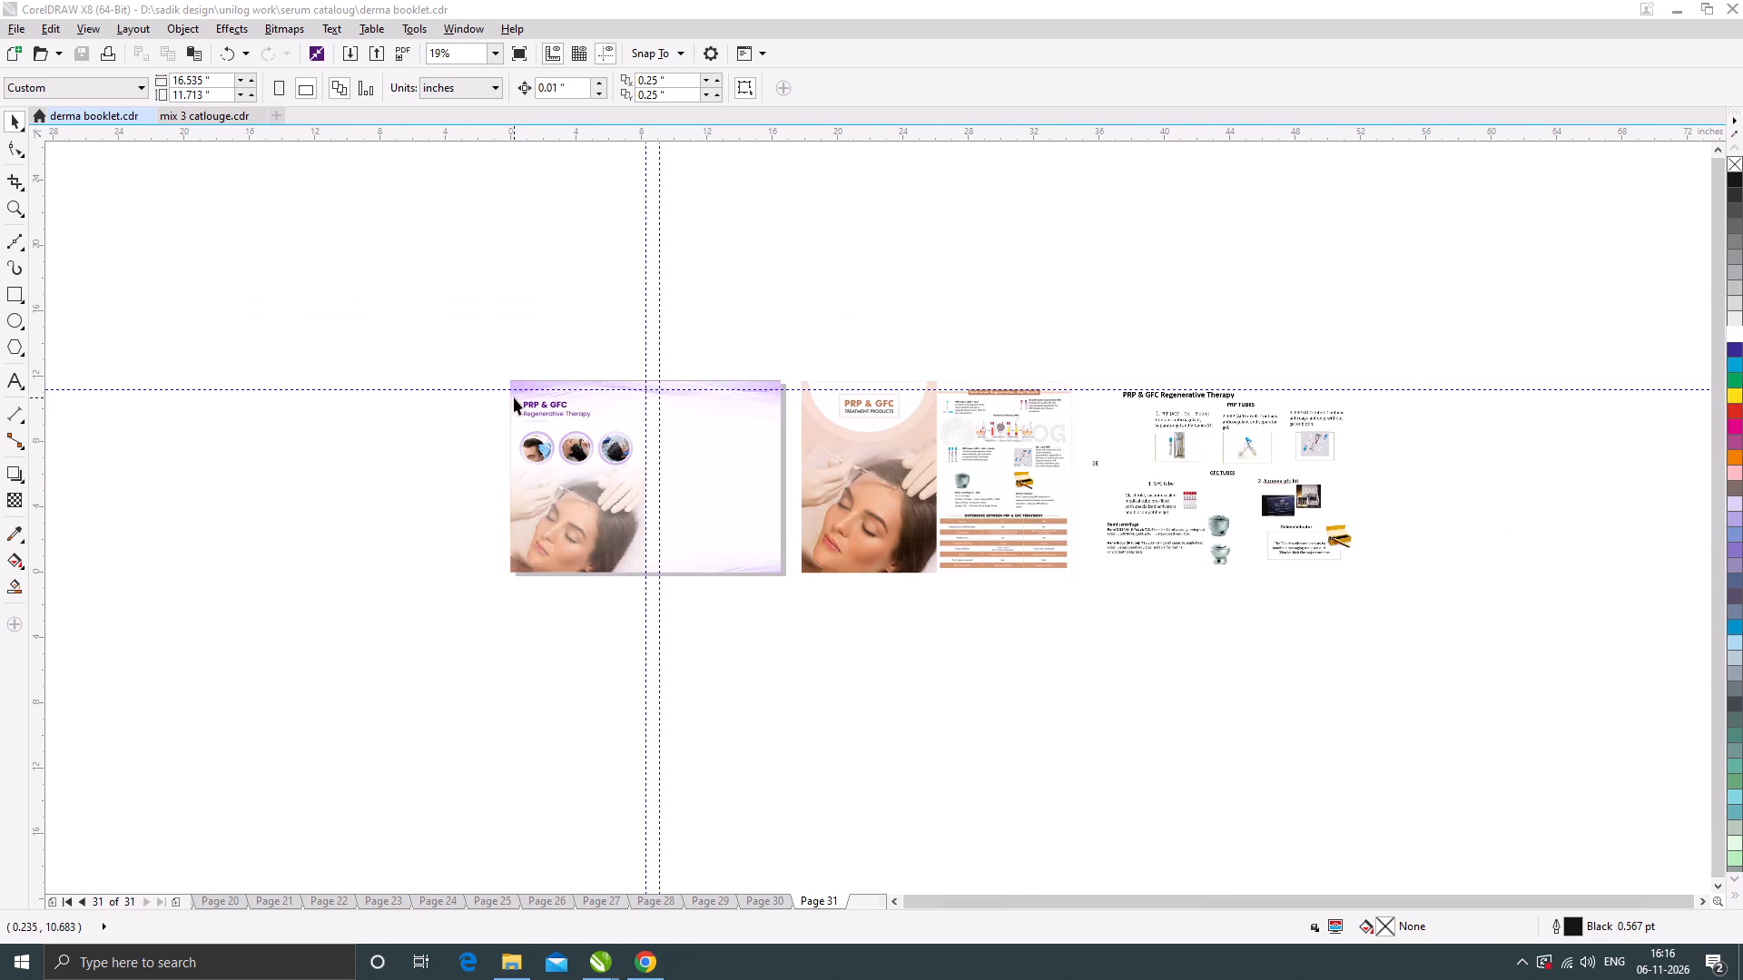
scroll(553, 400, "up", 2)
scroll(537, 367, "down", 1)
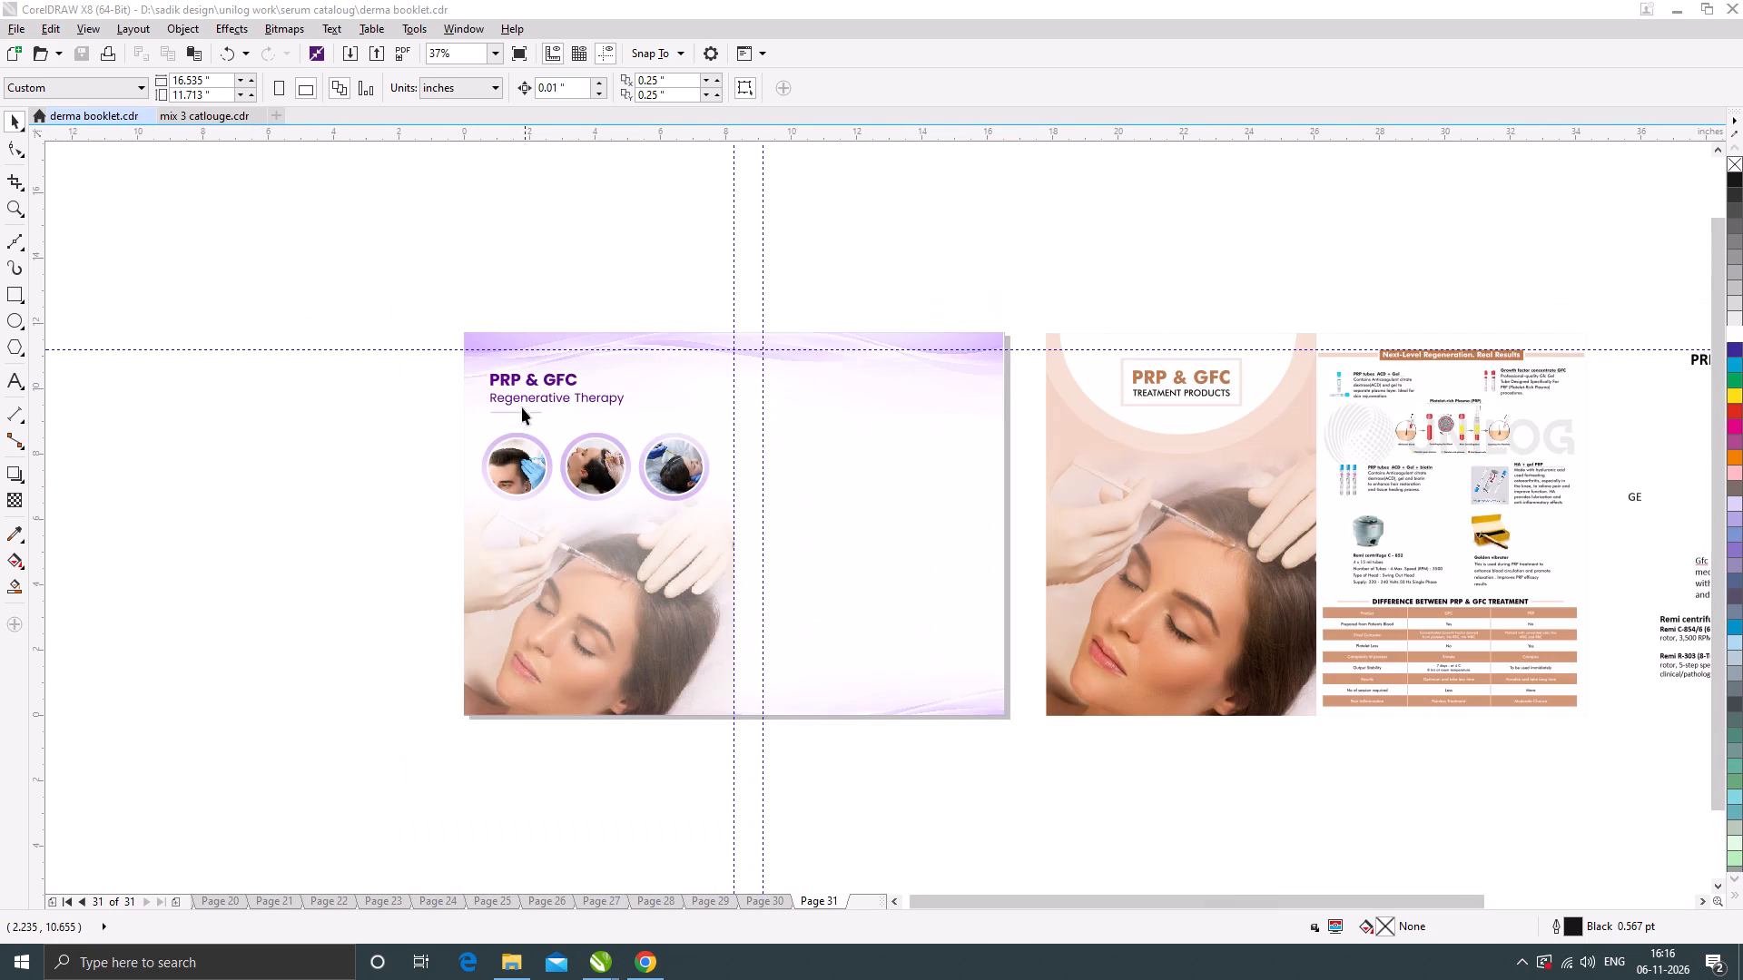
left_click(368, 445)
scroll(544, 473, "up", 1)
scroll(630, 376, "down", 1)
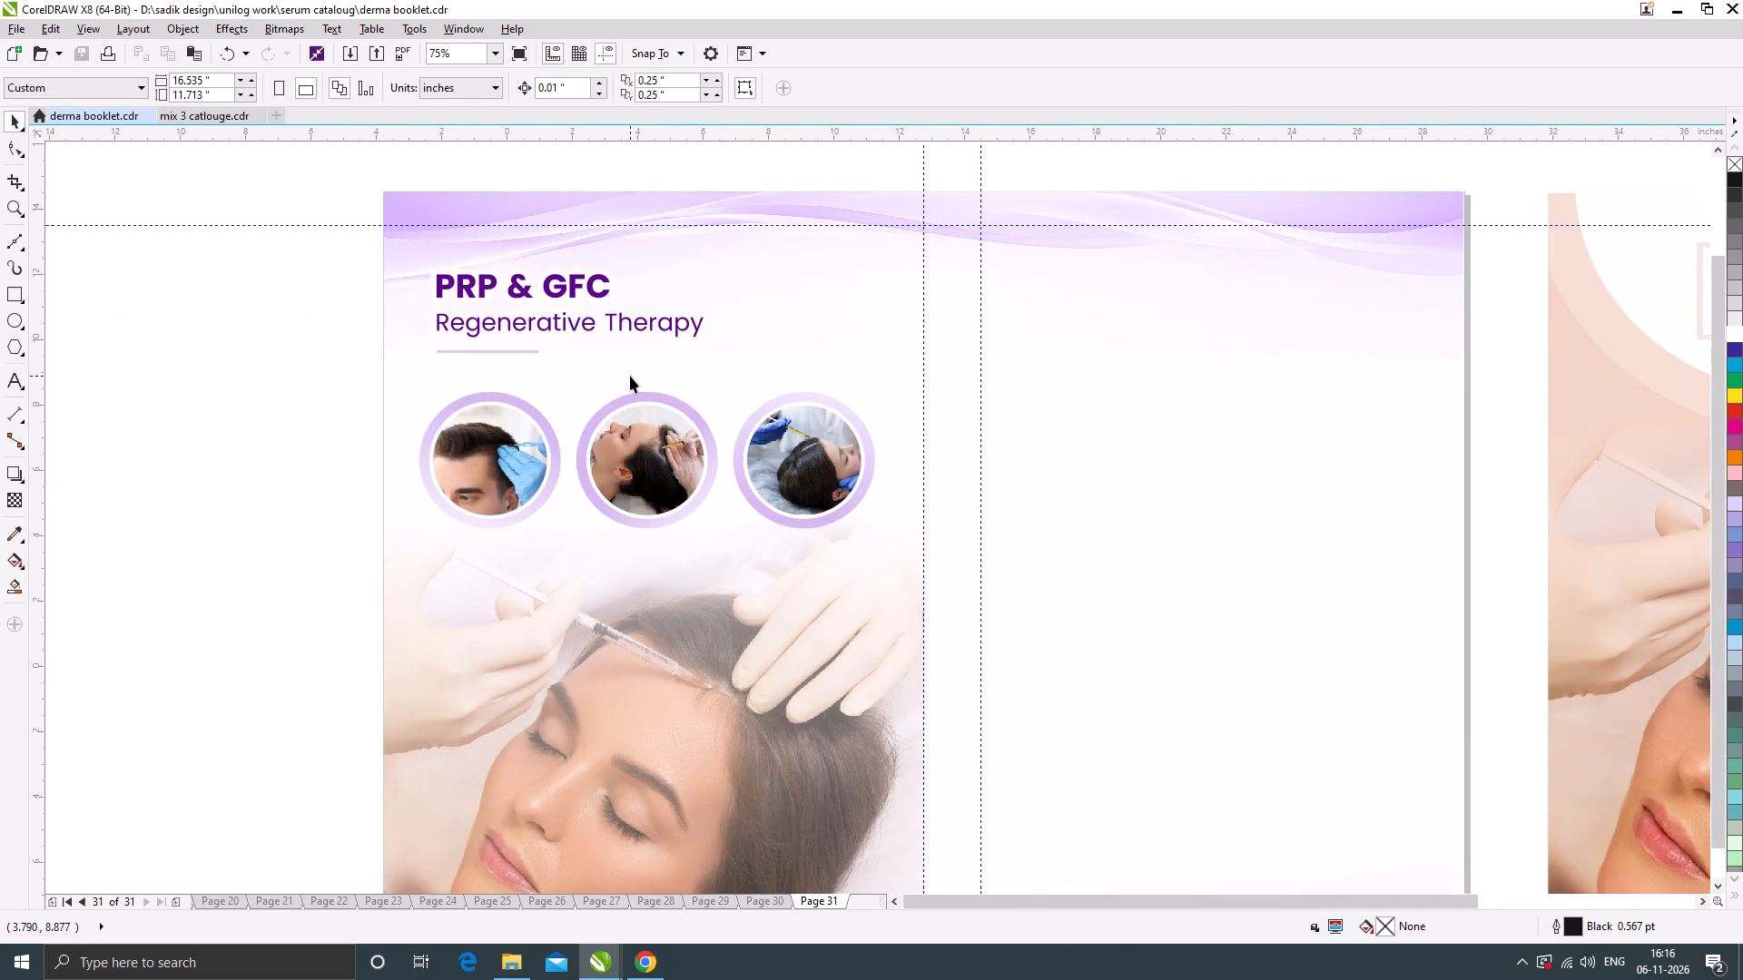
scroll(658, 528, "up", 1)
scroll(678, 521, "down", 1)
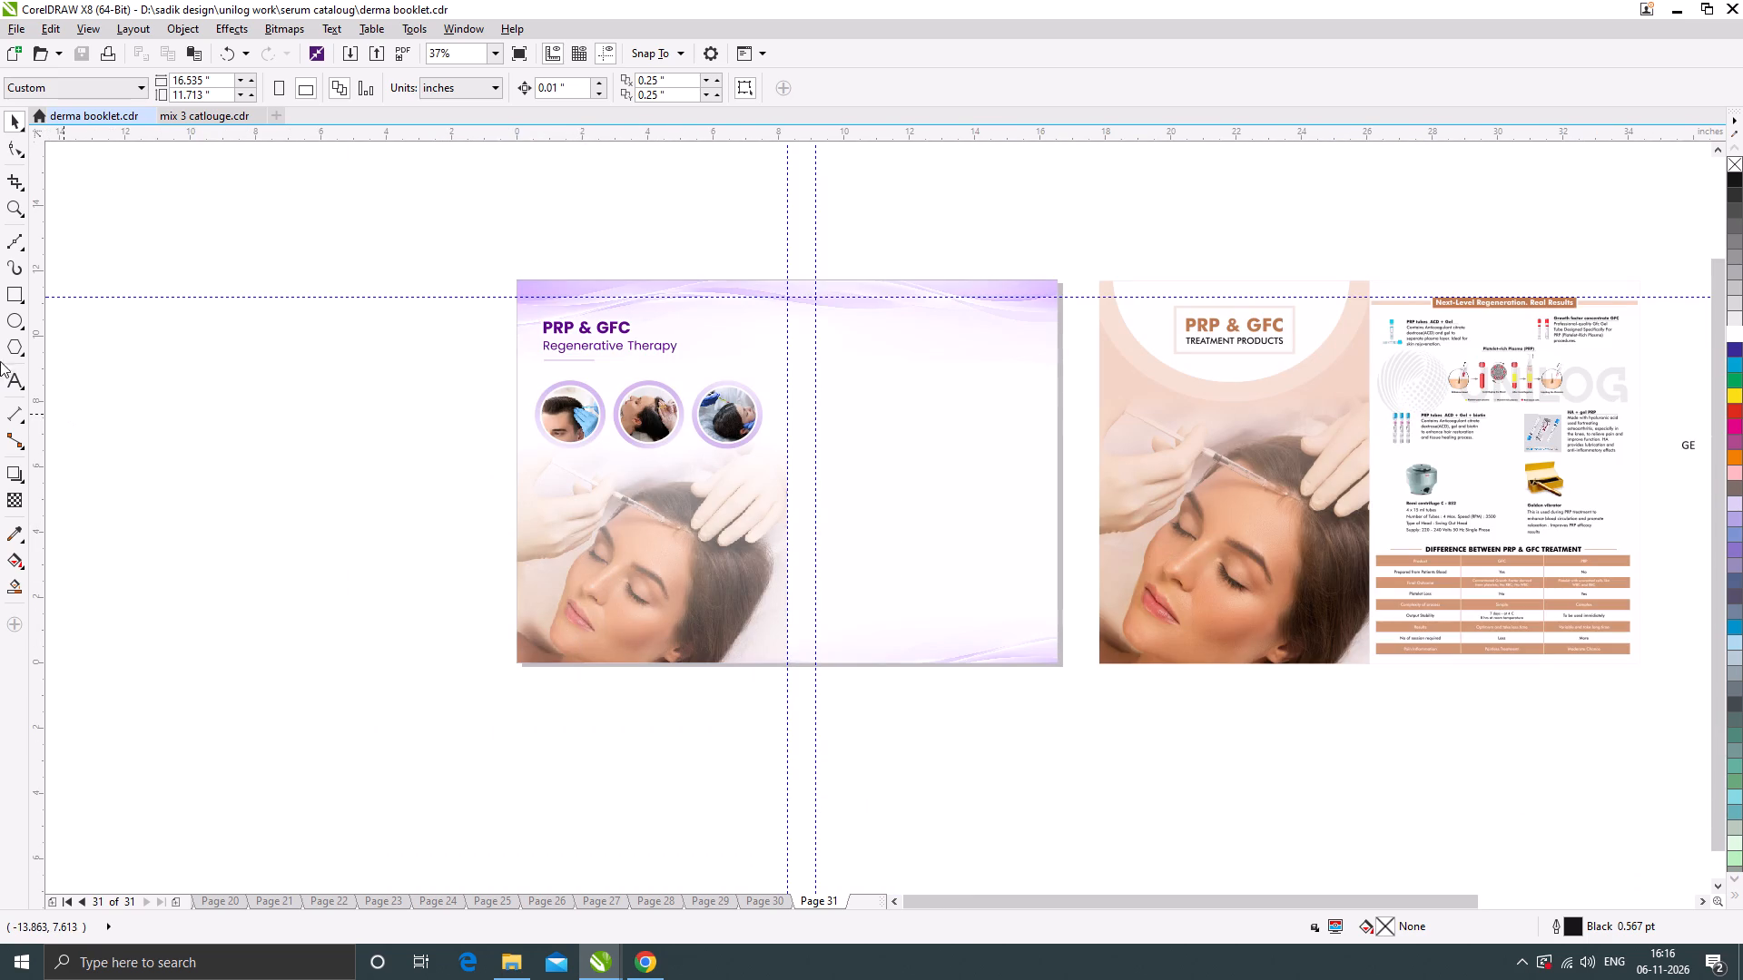
left_click(345, 517)
Delete all the reference artwork, text and product images lying outside the page, to the right of the PRP & GFC spread.
scroll(571, 409, "down", 1)
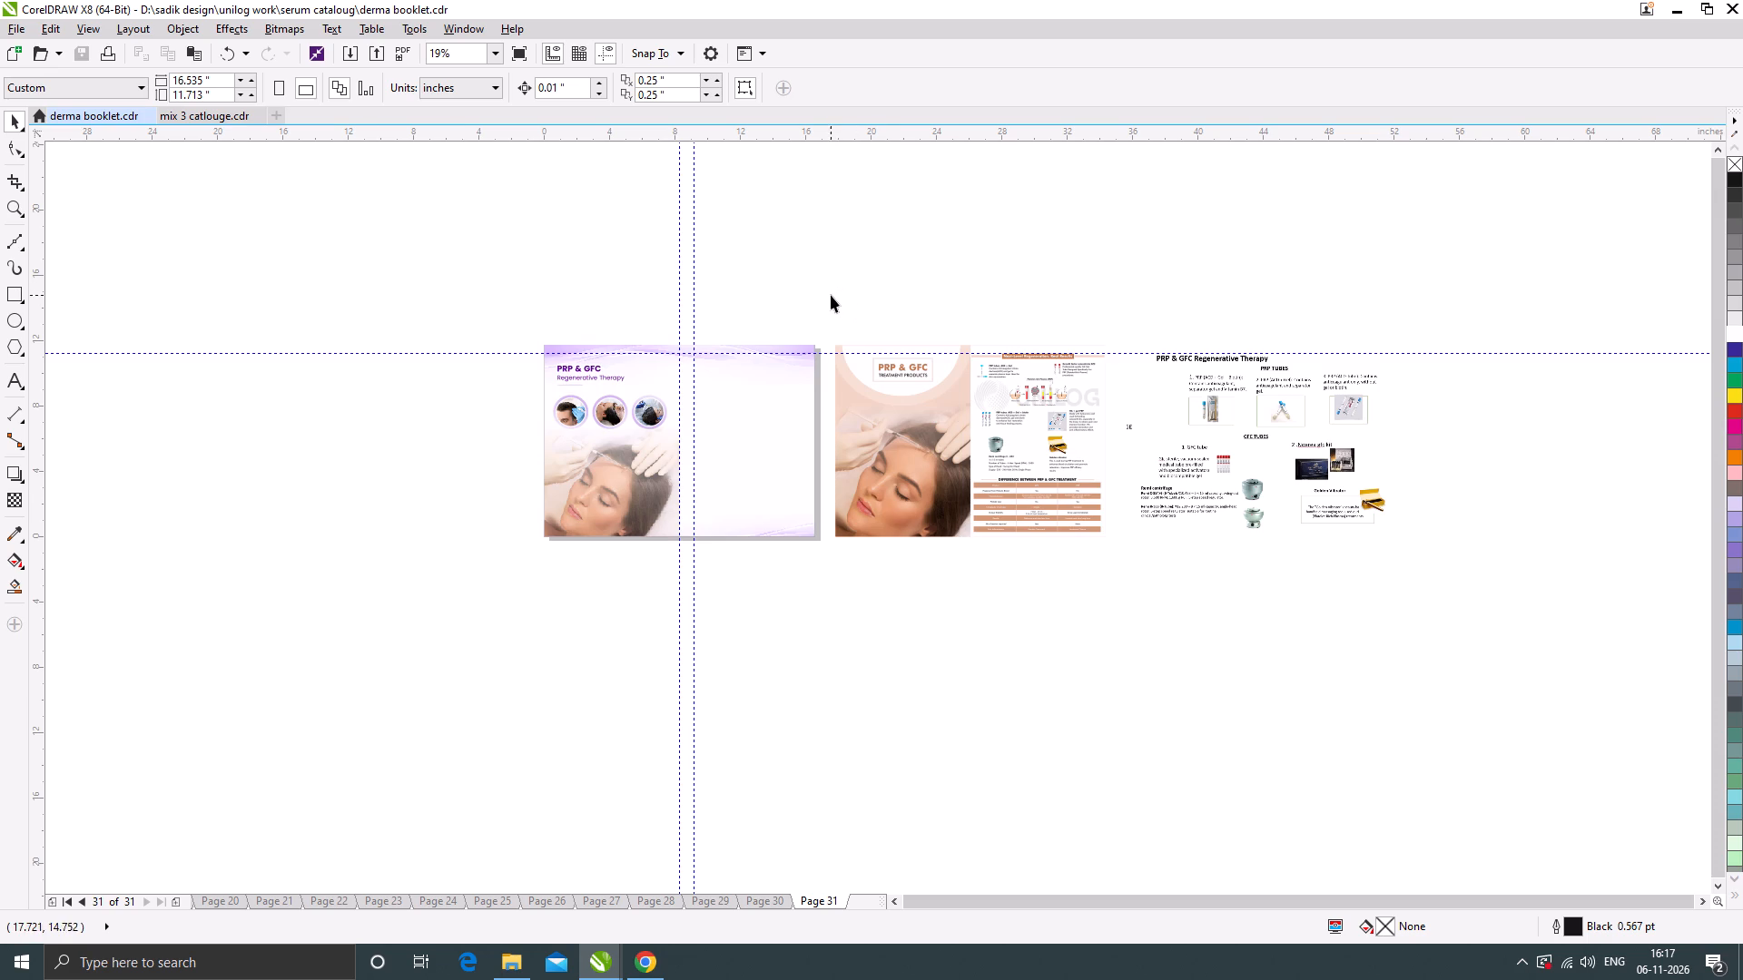
left_click_drag(809, 269, 1494, 577)
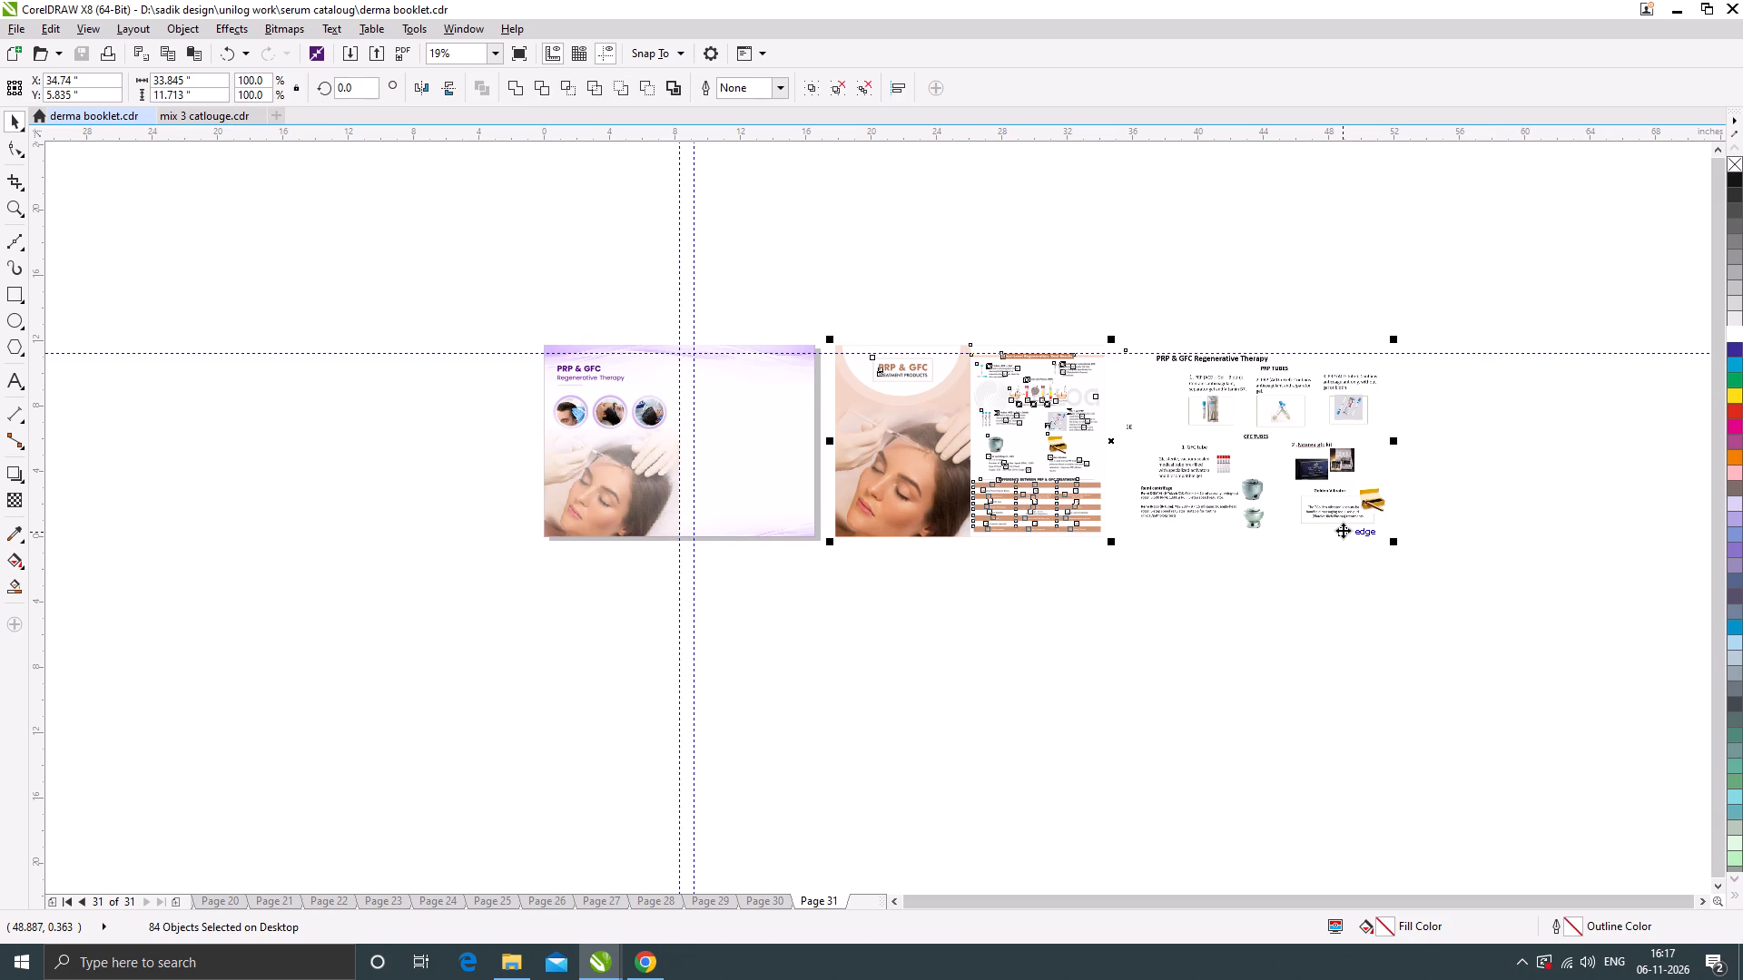
key("Delete")
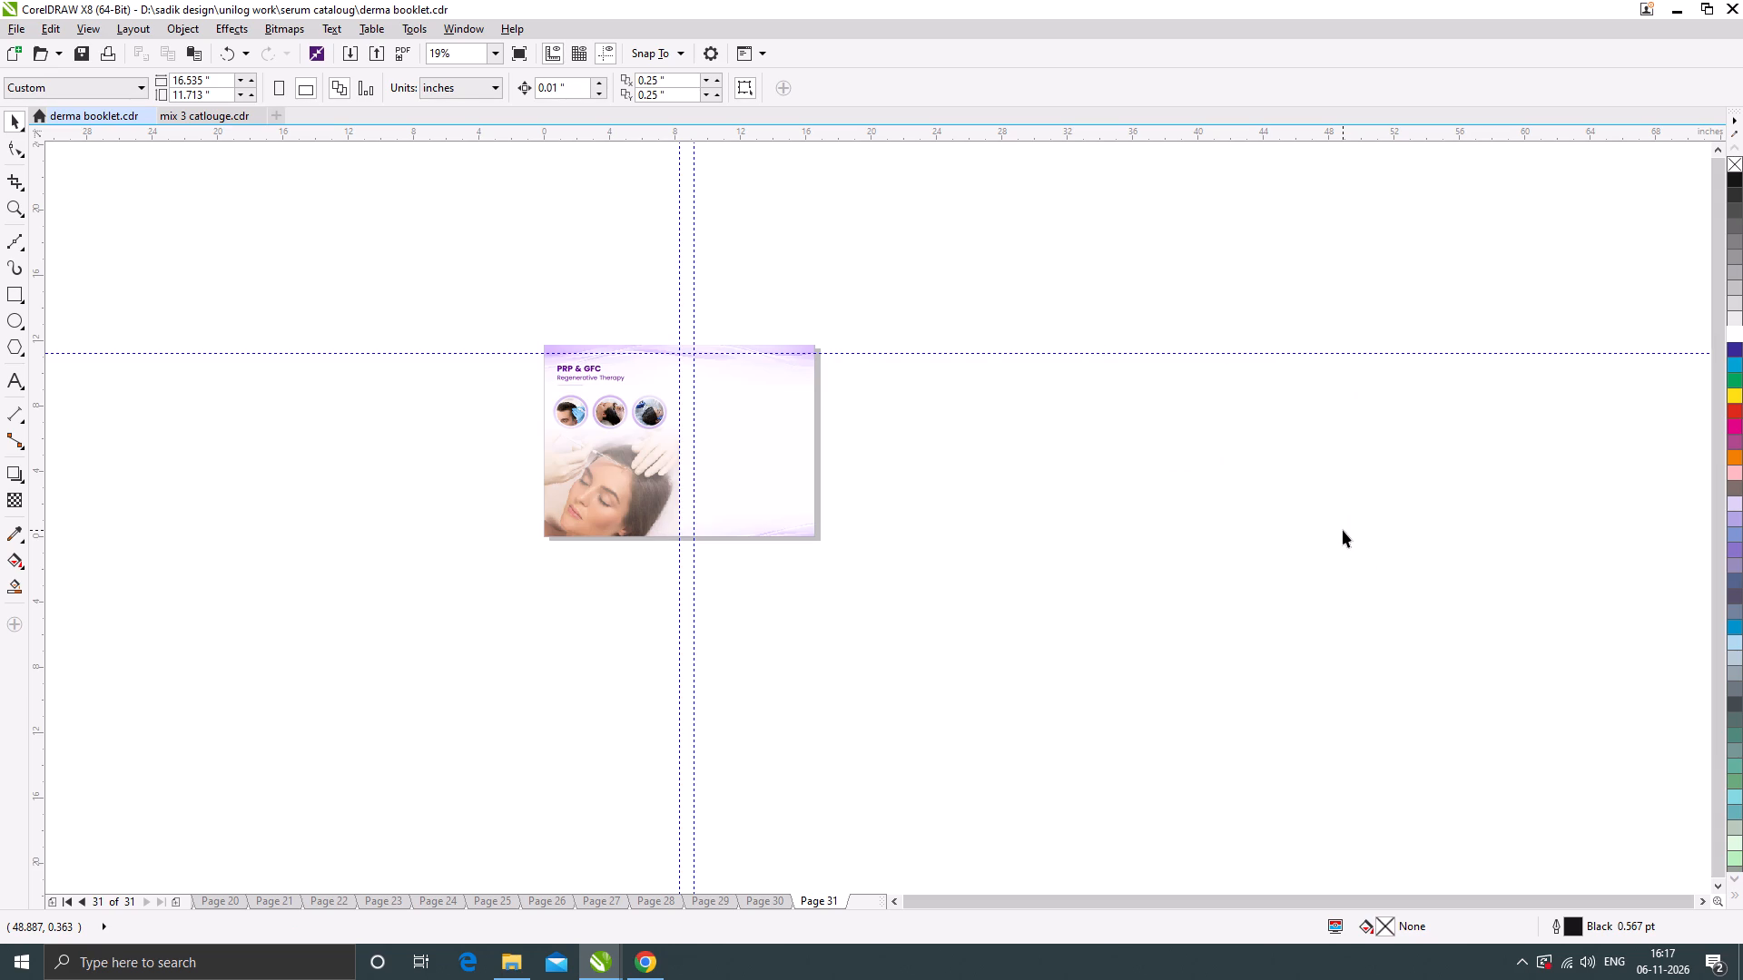
Export the booklet as a PDF to the Desktop, reusing the existing file name derma booklet new.
key("ctrl+e")
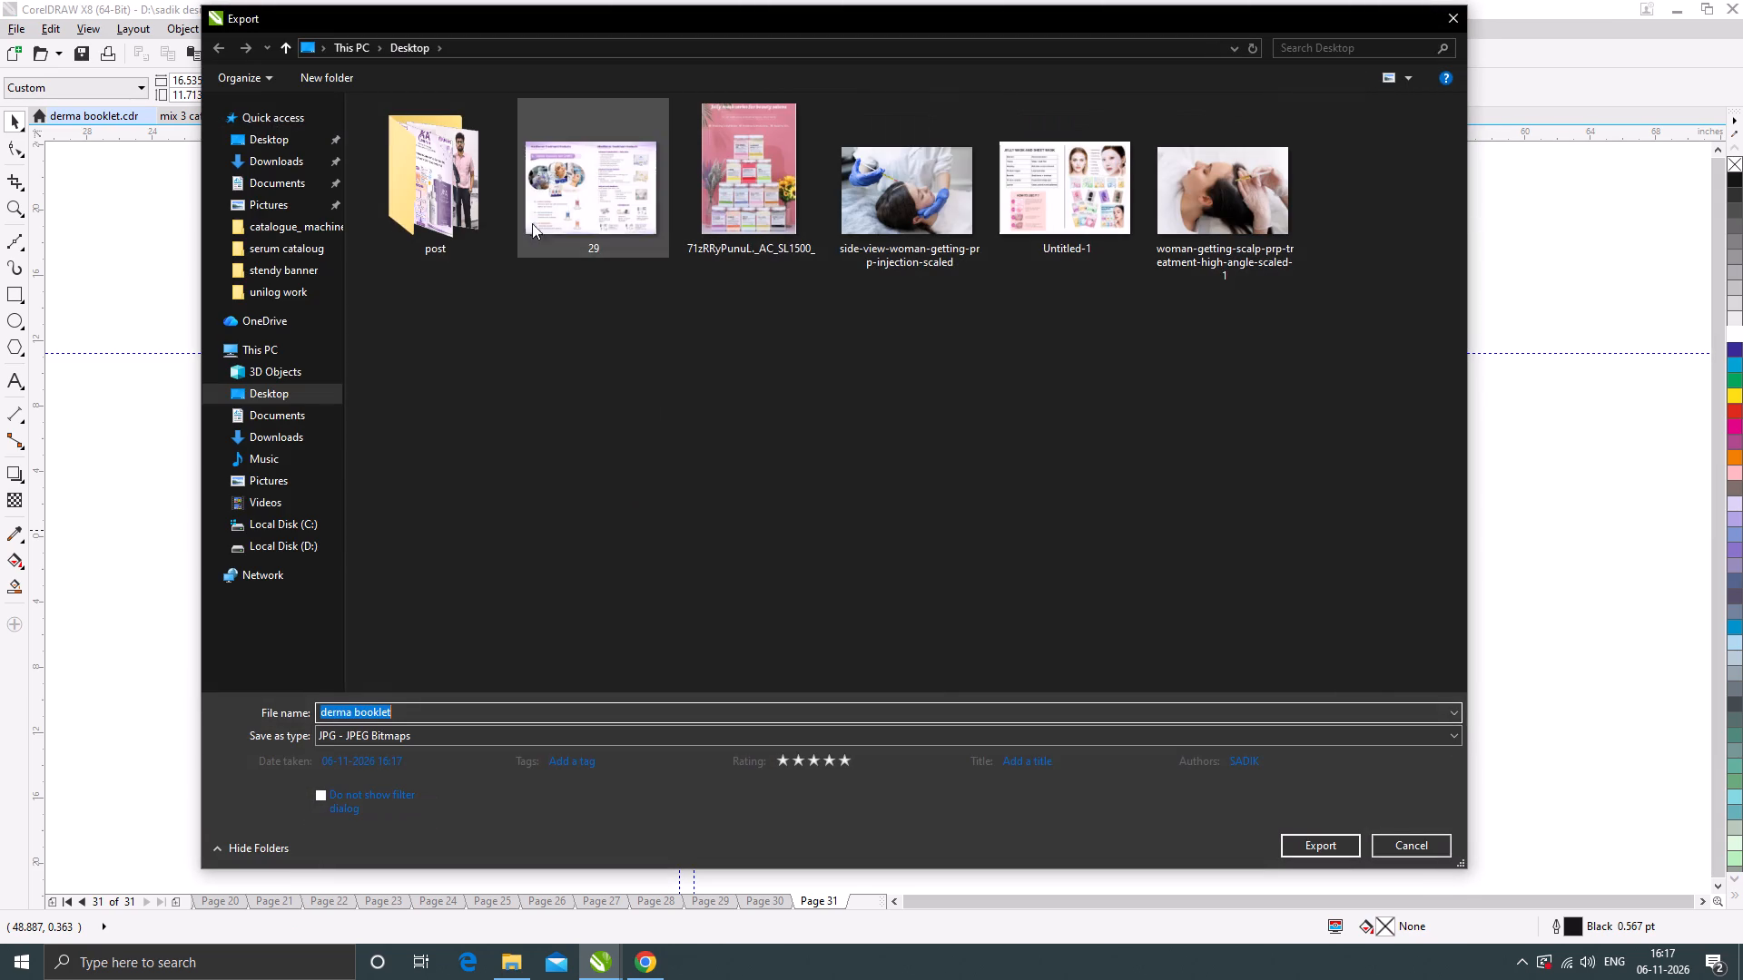
left_click(389, 737)
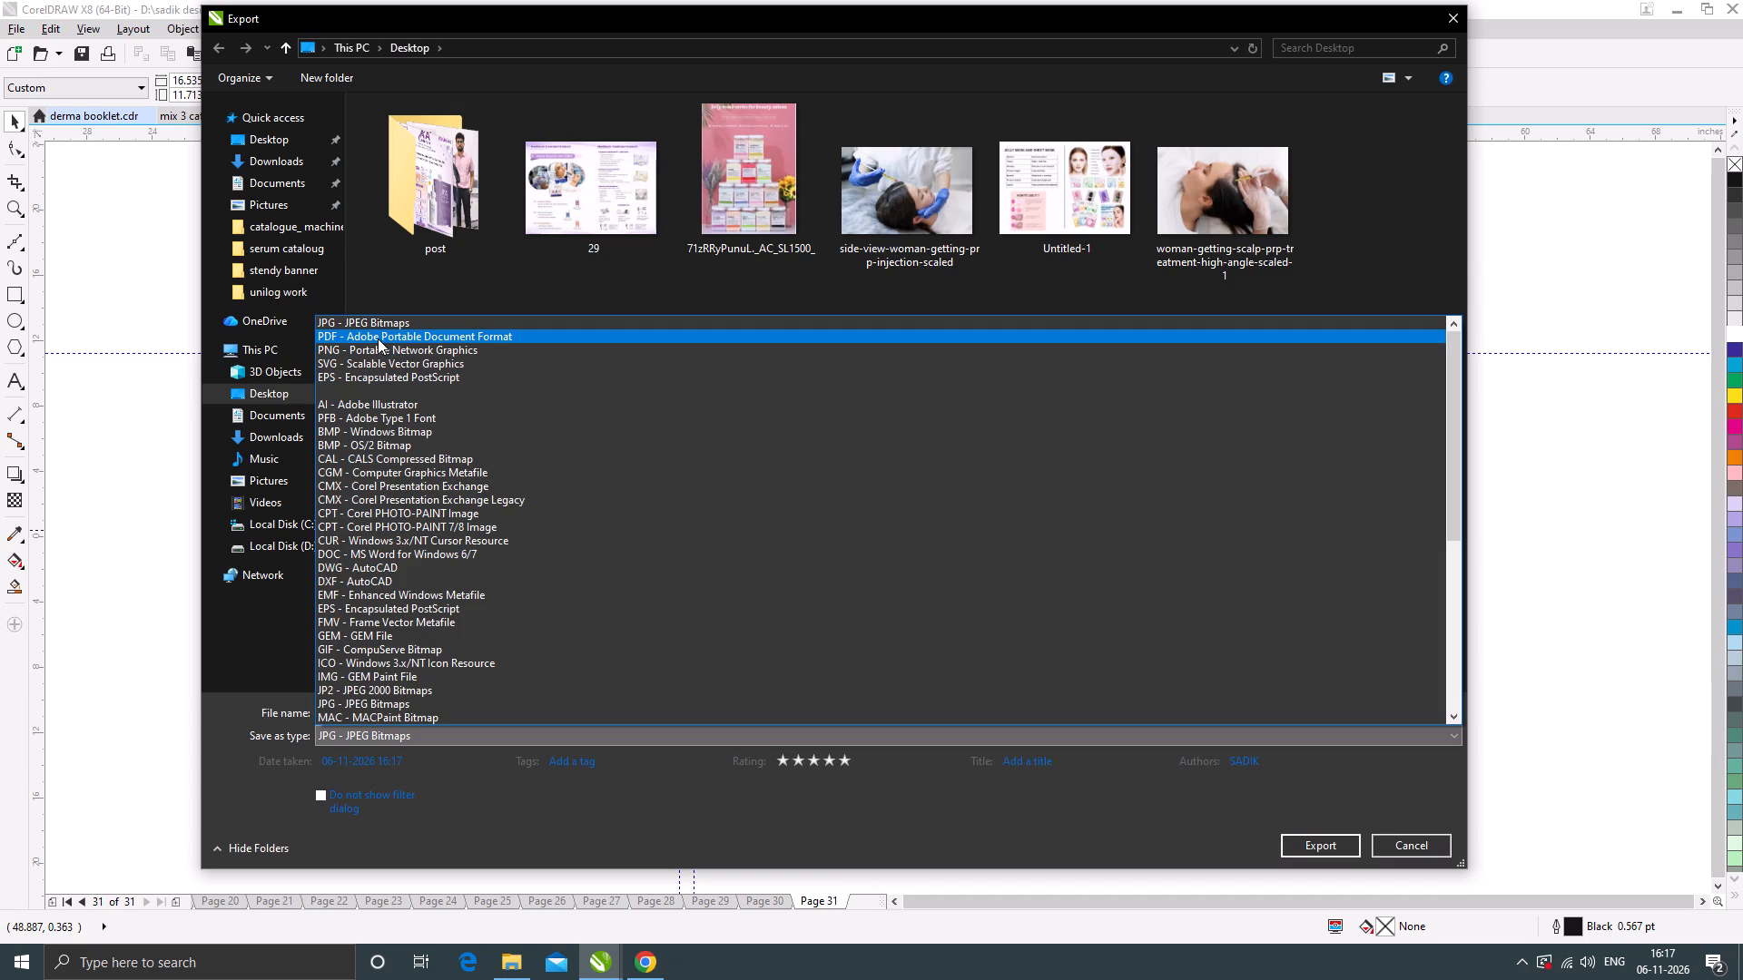
left_click(376, 338)
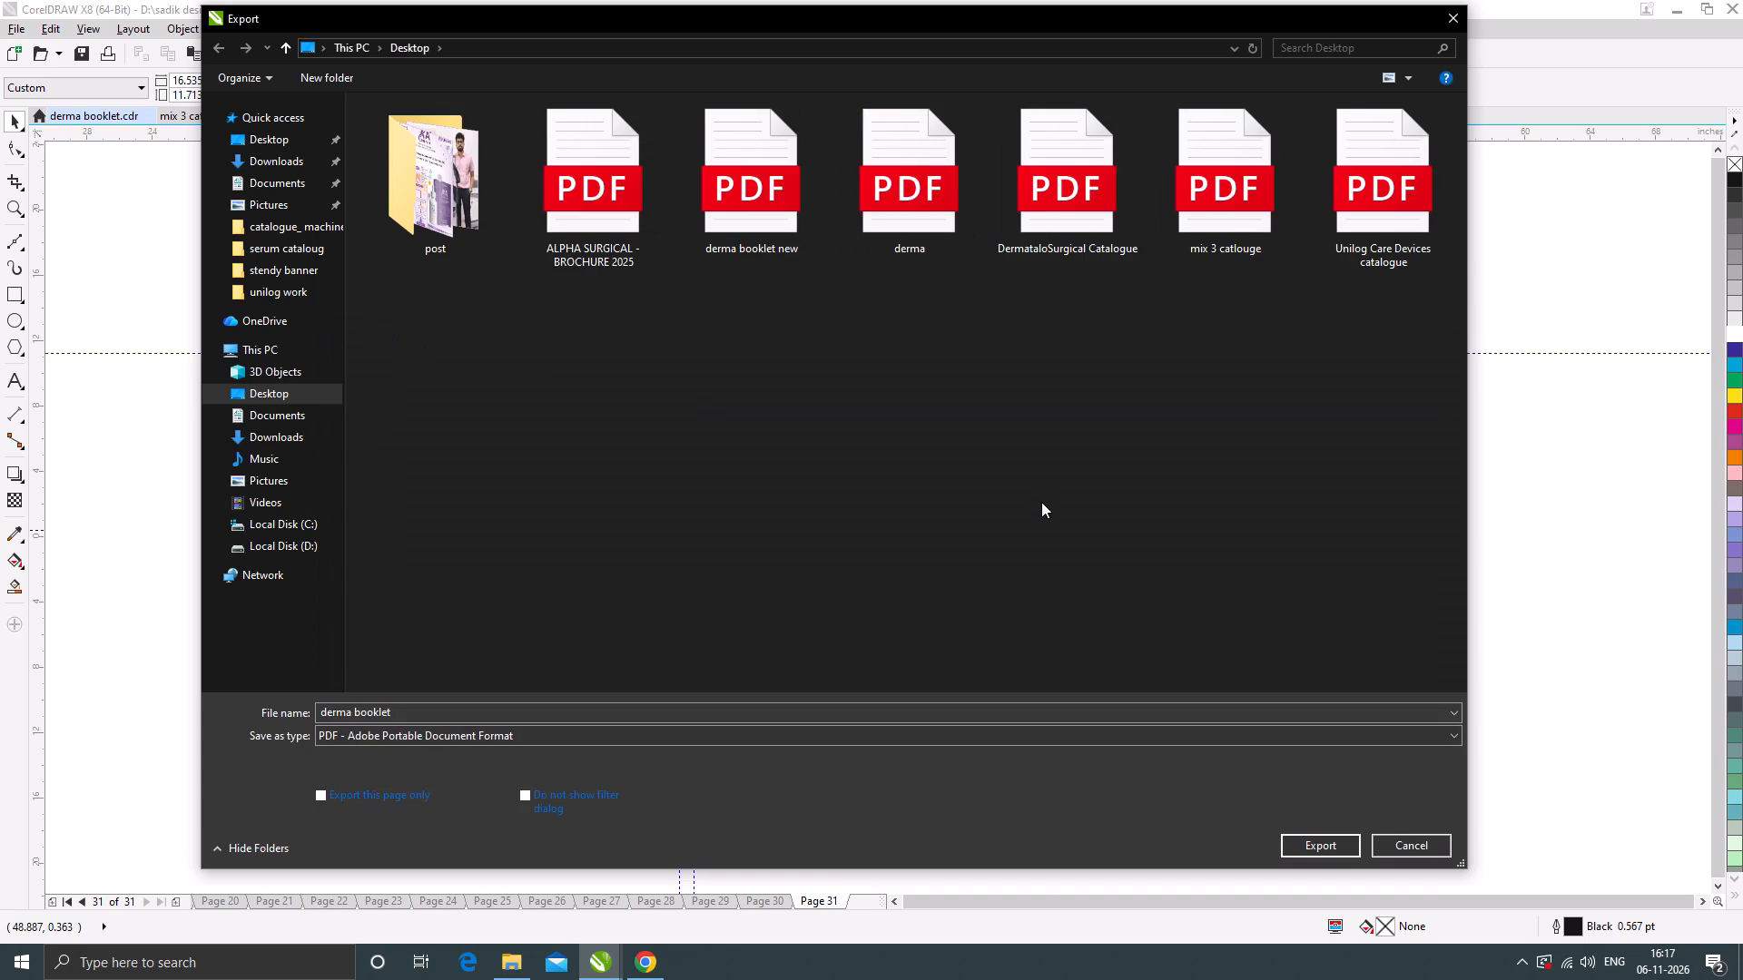
left_click(755, 181)
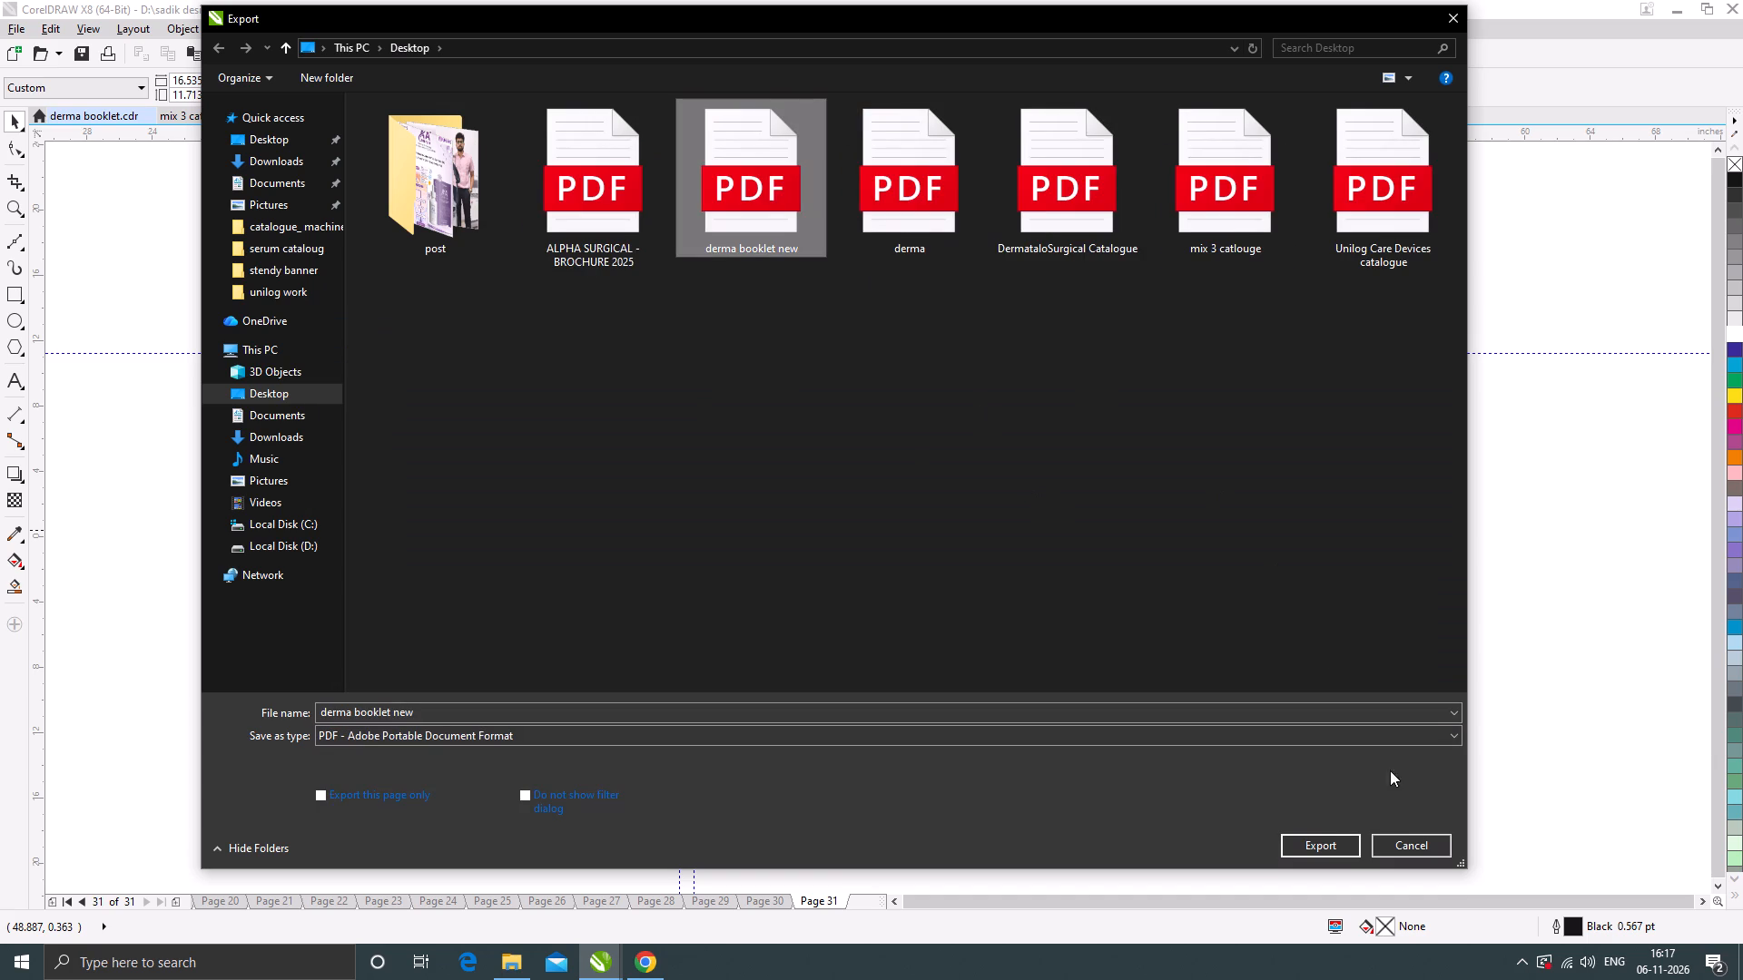
Replace the existing derma booklet new PDF with an export of the whole current document, reviewing the PDF document and object settings before exporting.
left_click(1306, 845)
left_click(919, 481)
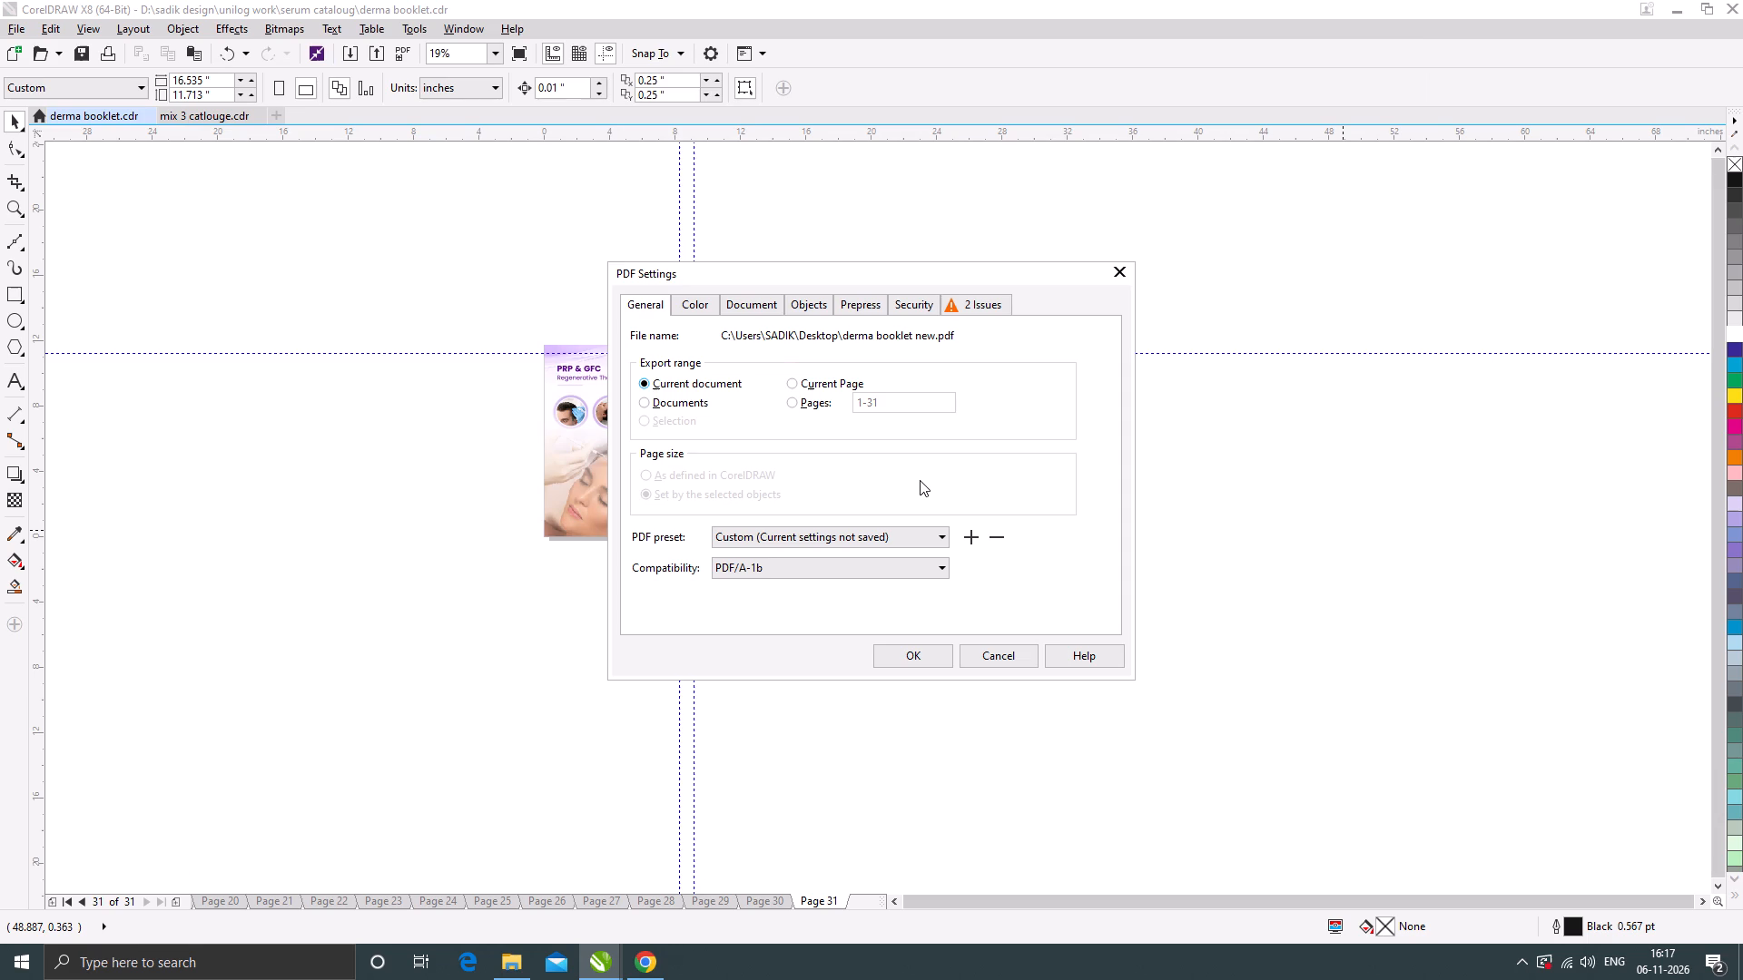
left_click(758, 302)
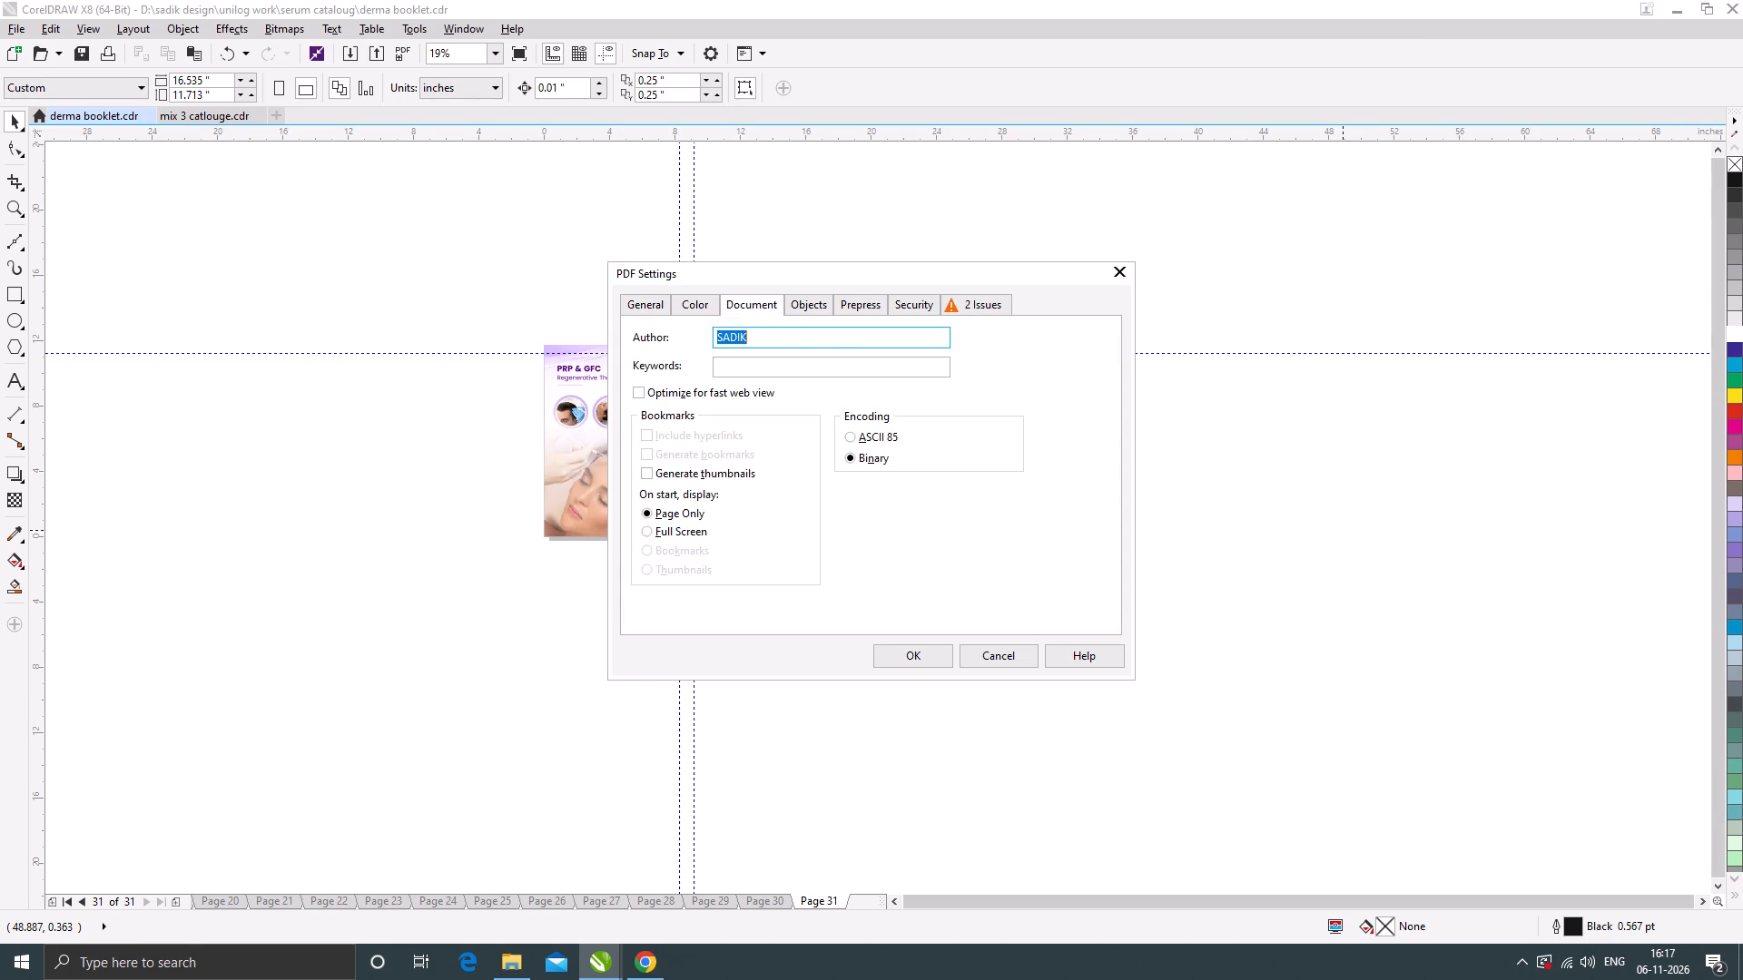
left_click(807, 306)
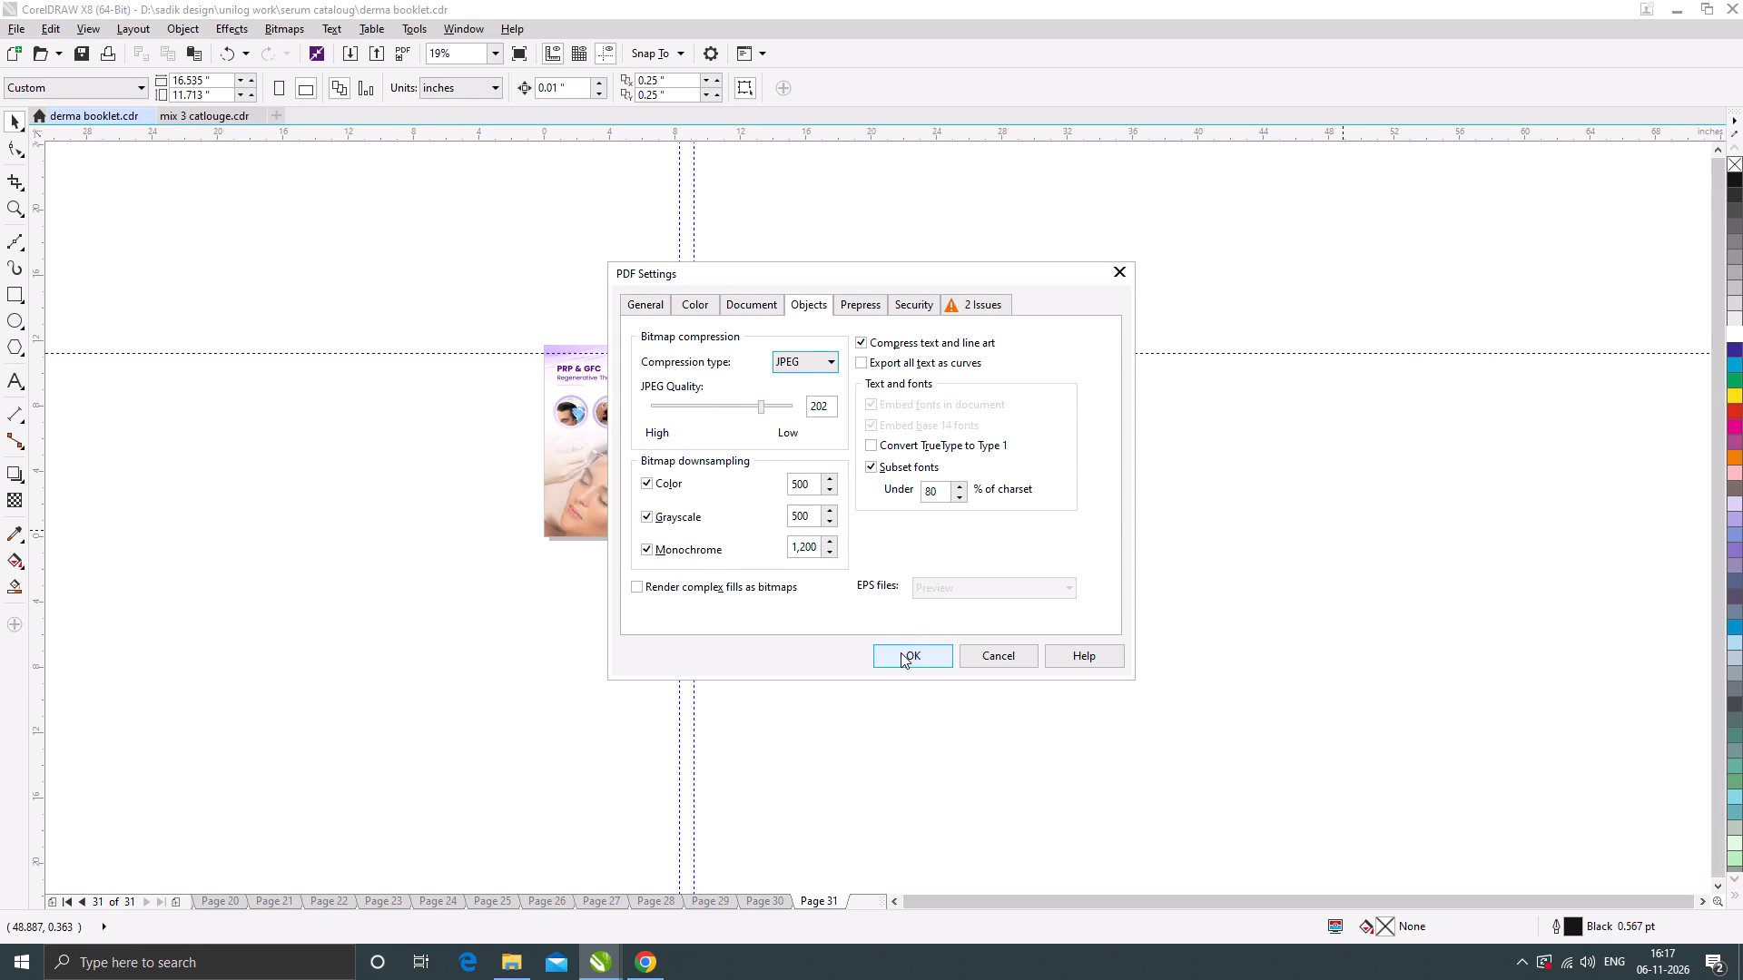
left_click(649, 306)
left_click(912, 658)
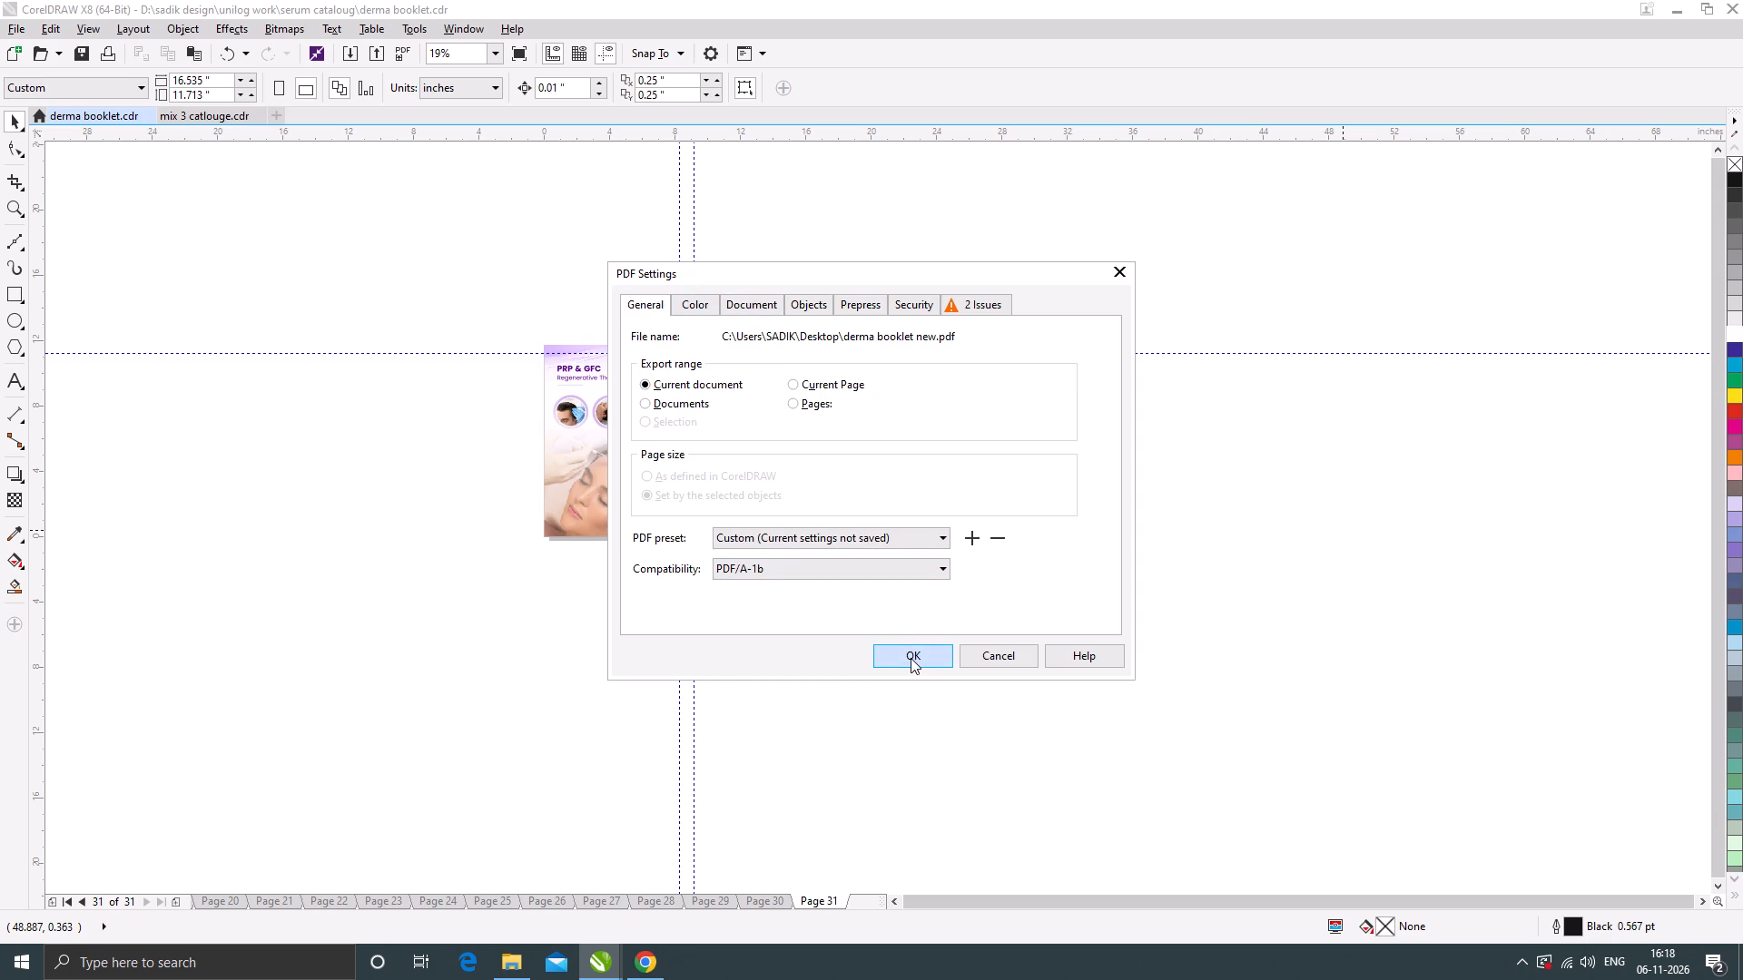
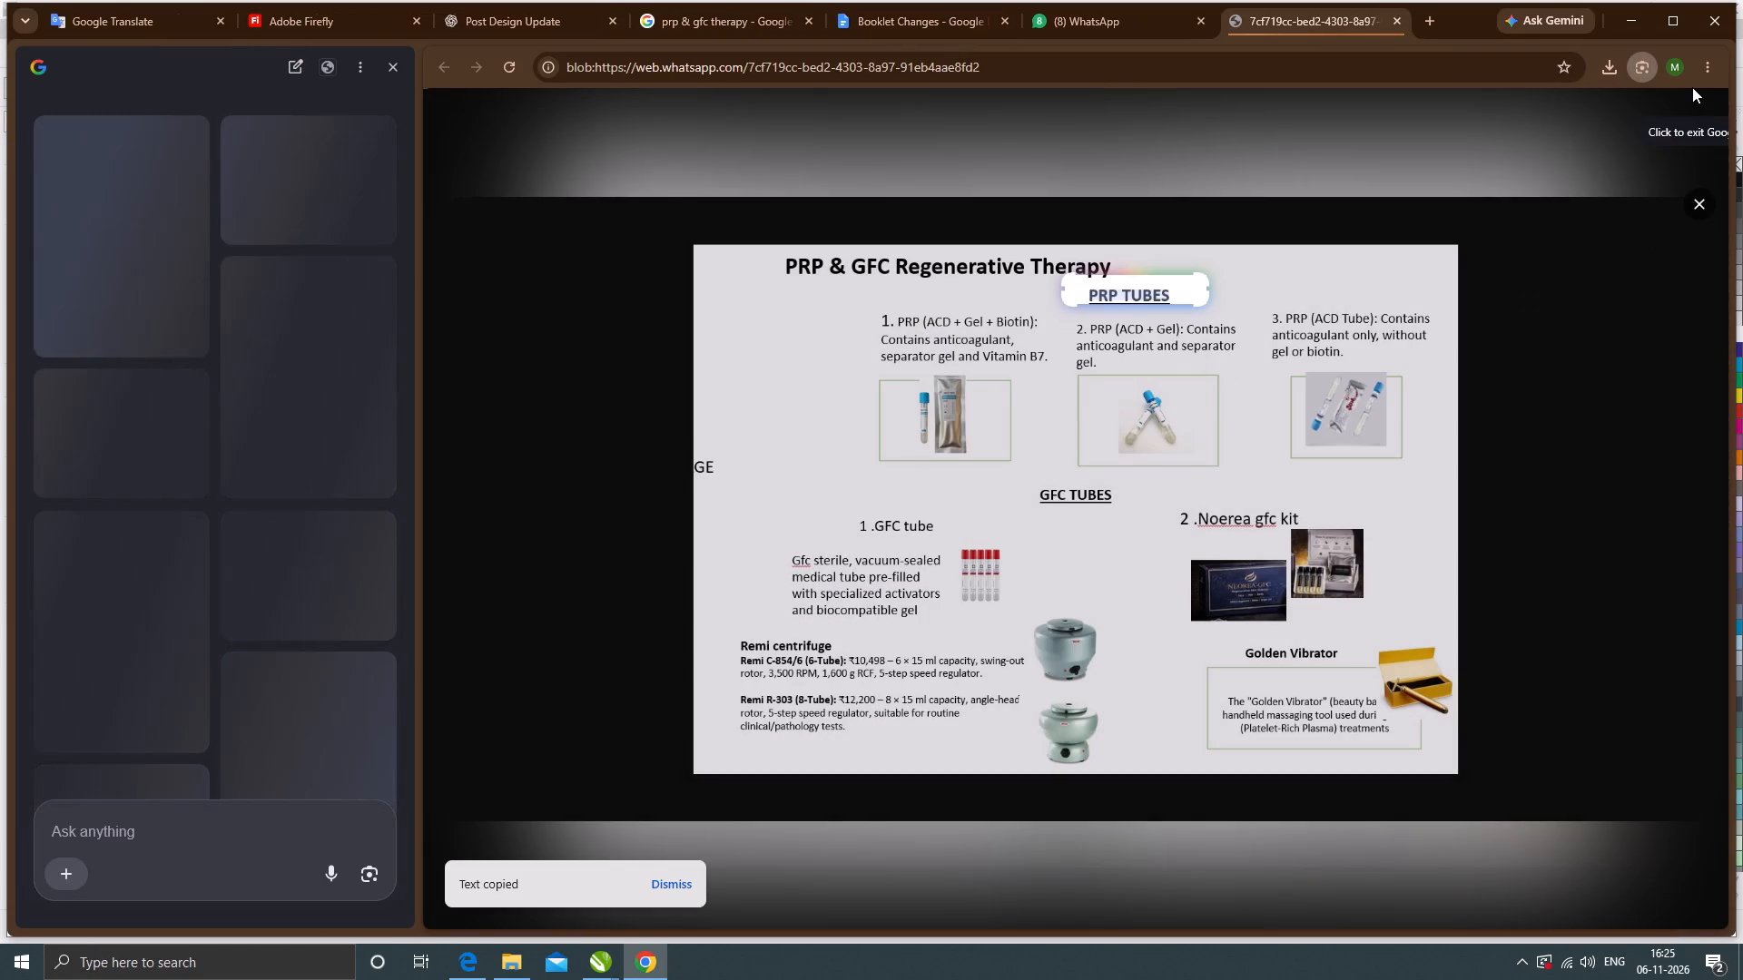
In CorelDRAW, place a copy of the Regenerative Therapy subtitle at the top of Page 31's empty right half.
left_click(1630, 13)
scroll(671, 505, "up", 1)
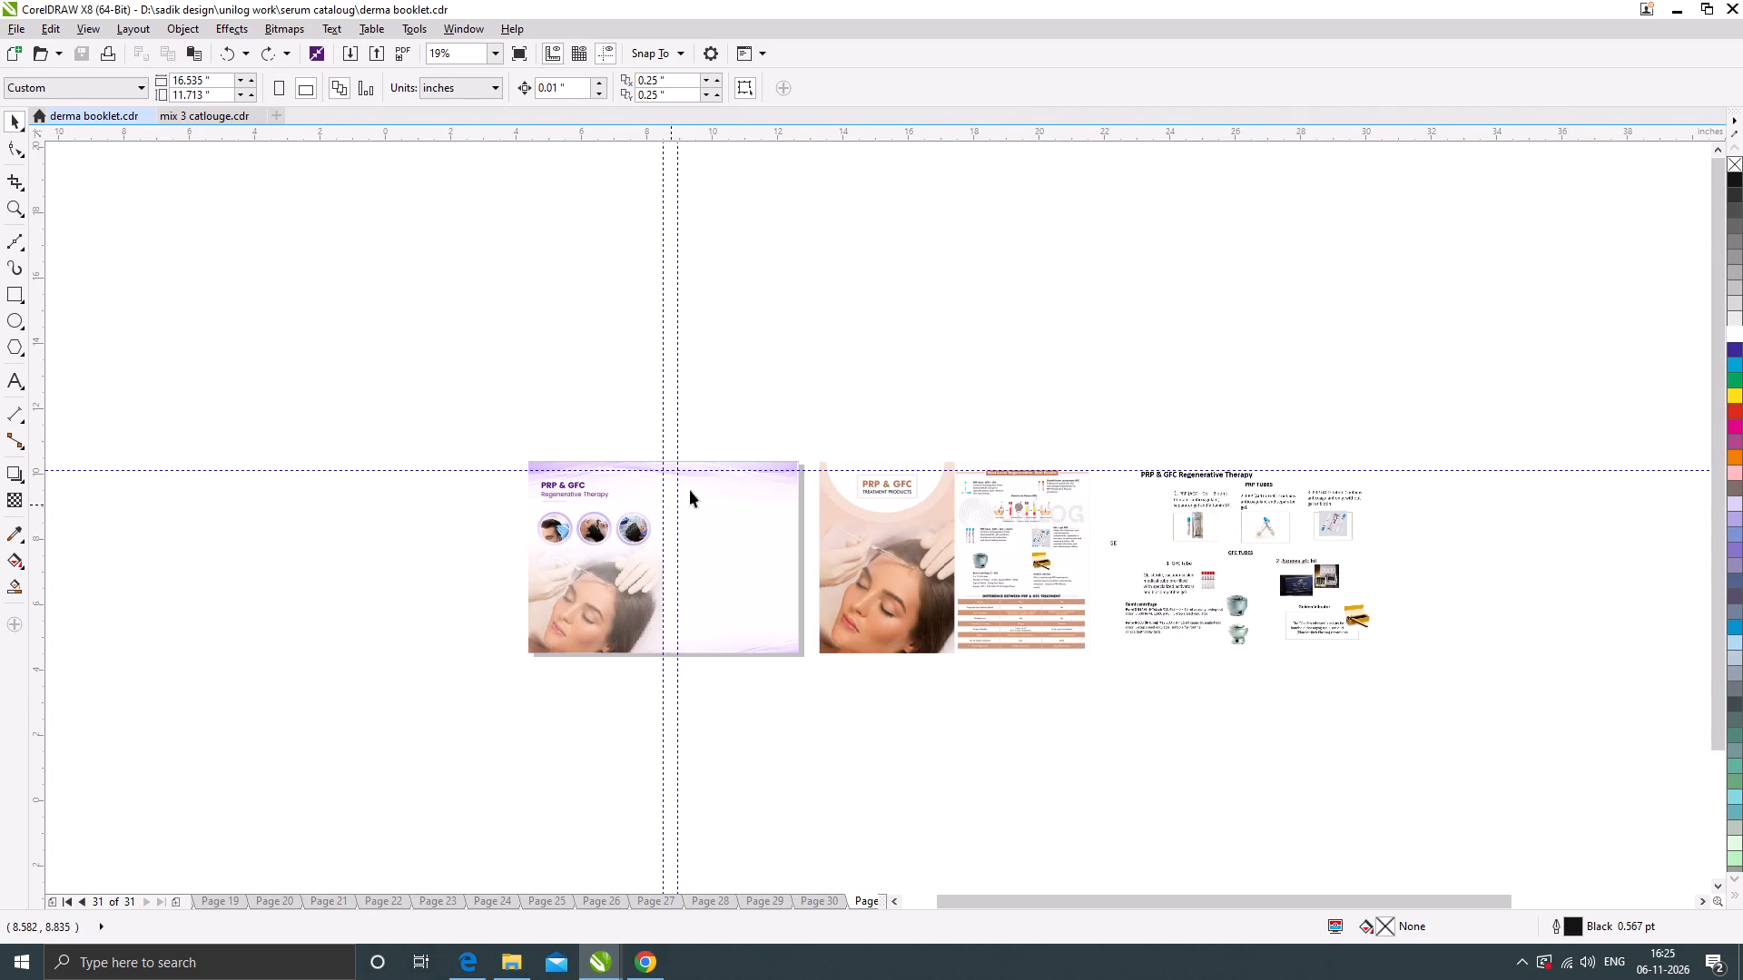
scroll(749, 442, "up", 1)
left_click_drag(334, 525, 995, 509)
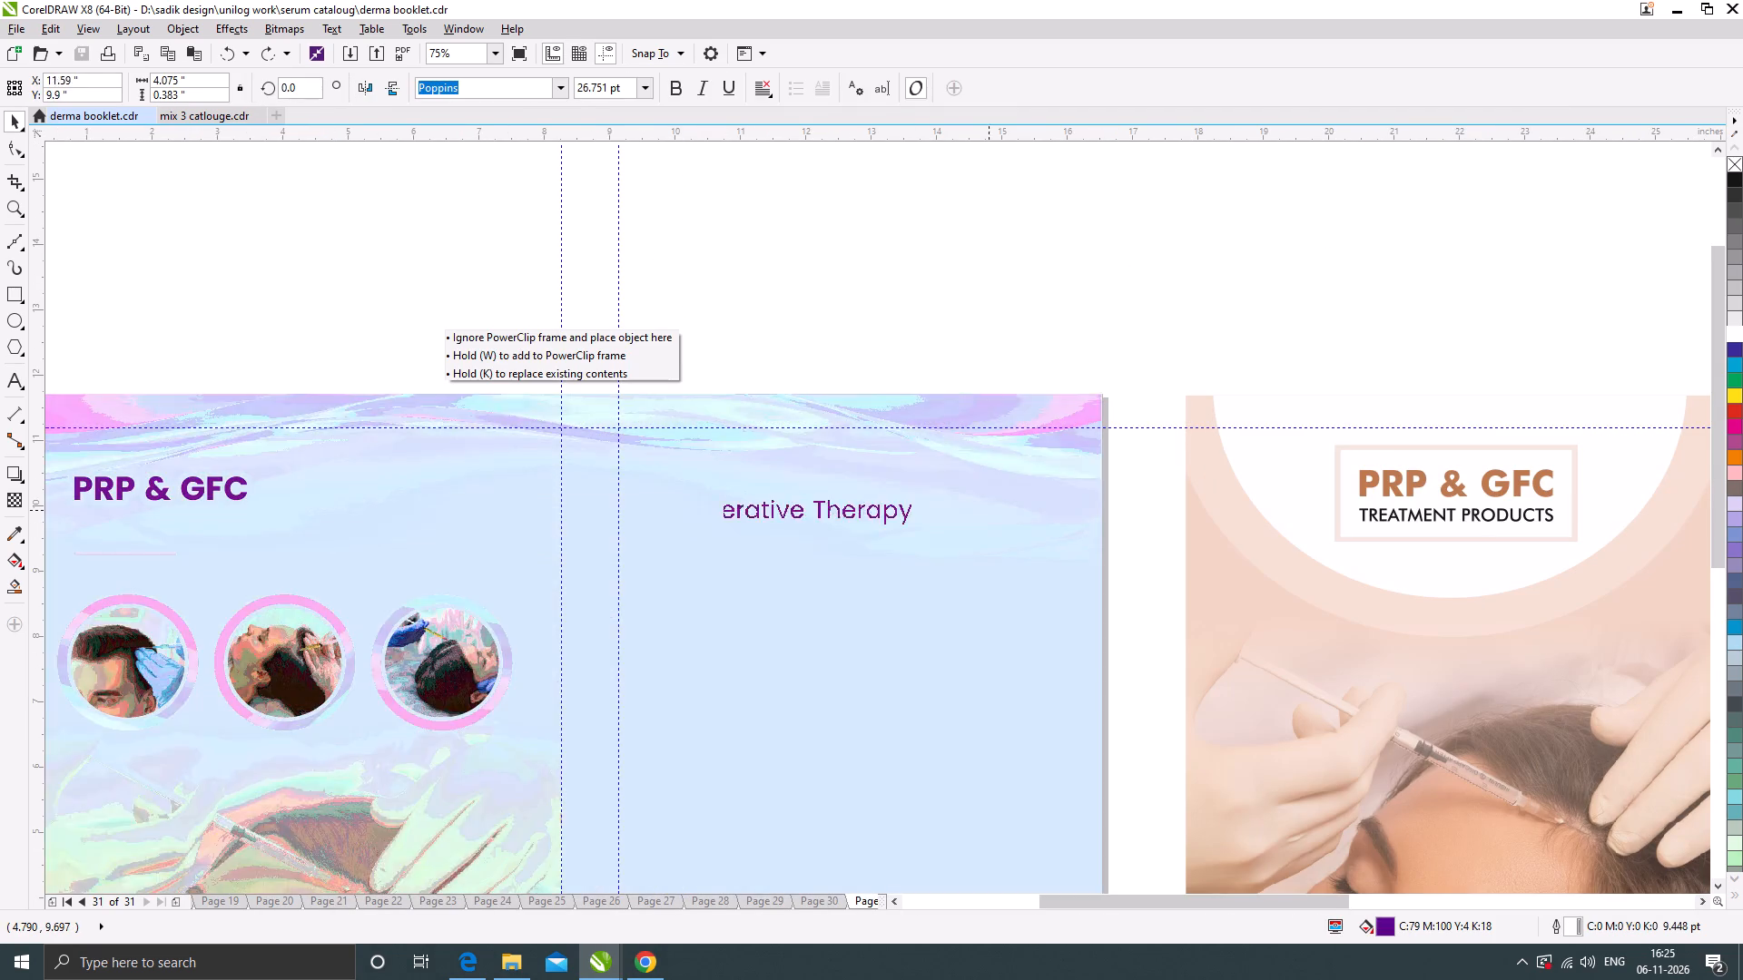
left_click_drag(995, 509, 986, 471)
right_click(986, 471)
Replace the copied subtitle's text with PRP TUBES and centre it over the spread's right half, at about X 12.7 in, Y 10.69 in.
double_click(983, 468)
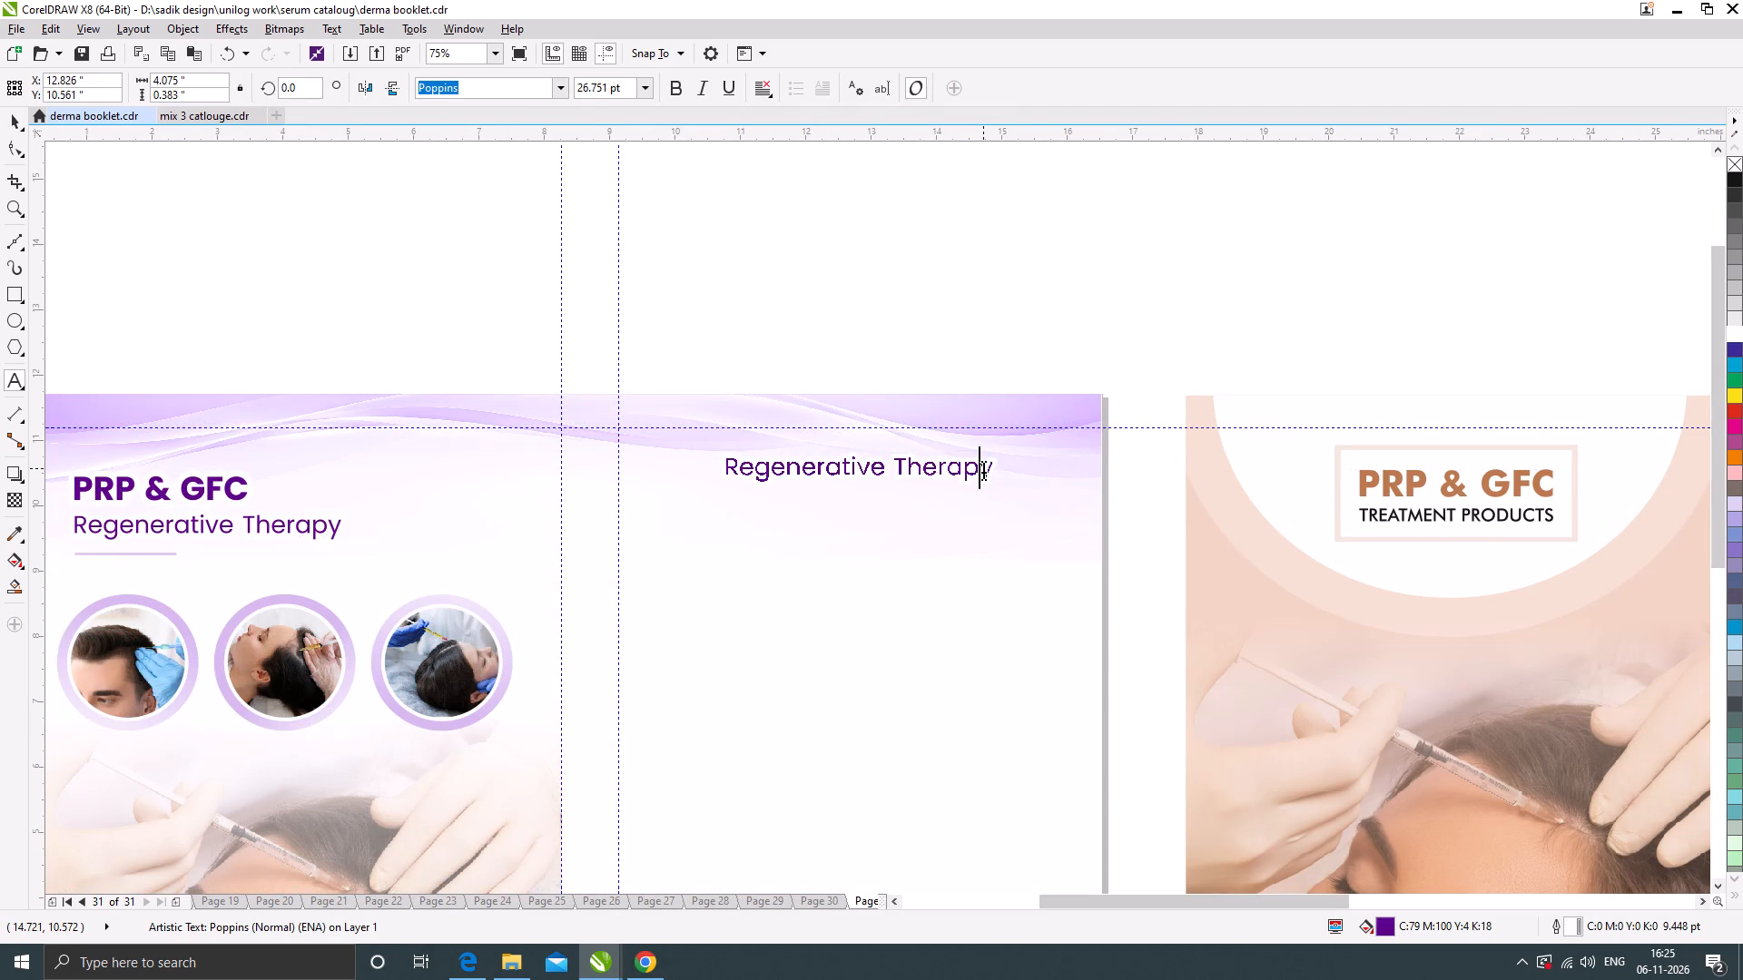
key("ctrl+a")
key("ctrl+v")
left_click(19, 119)
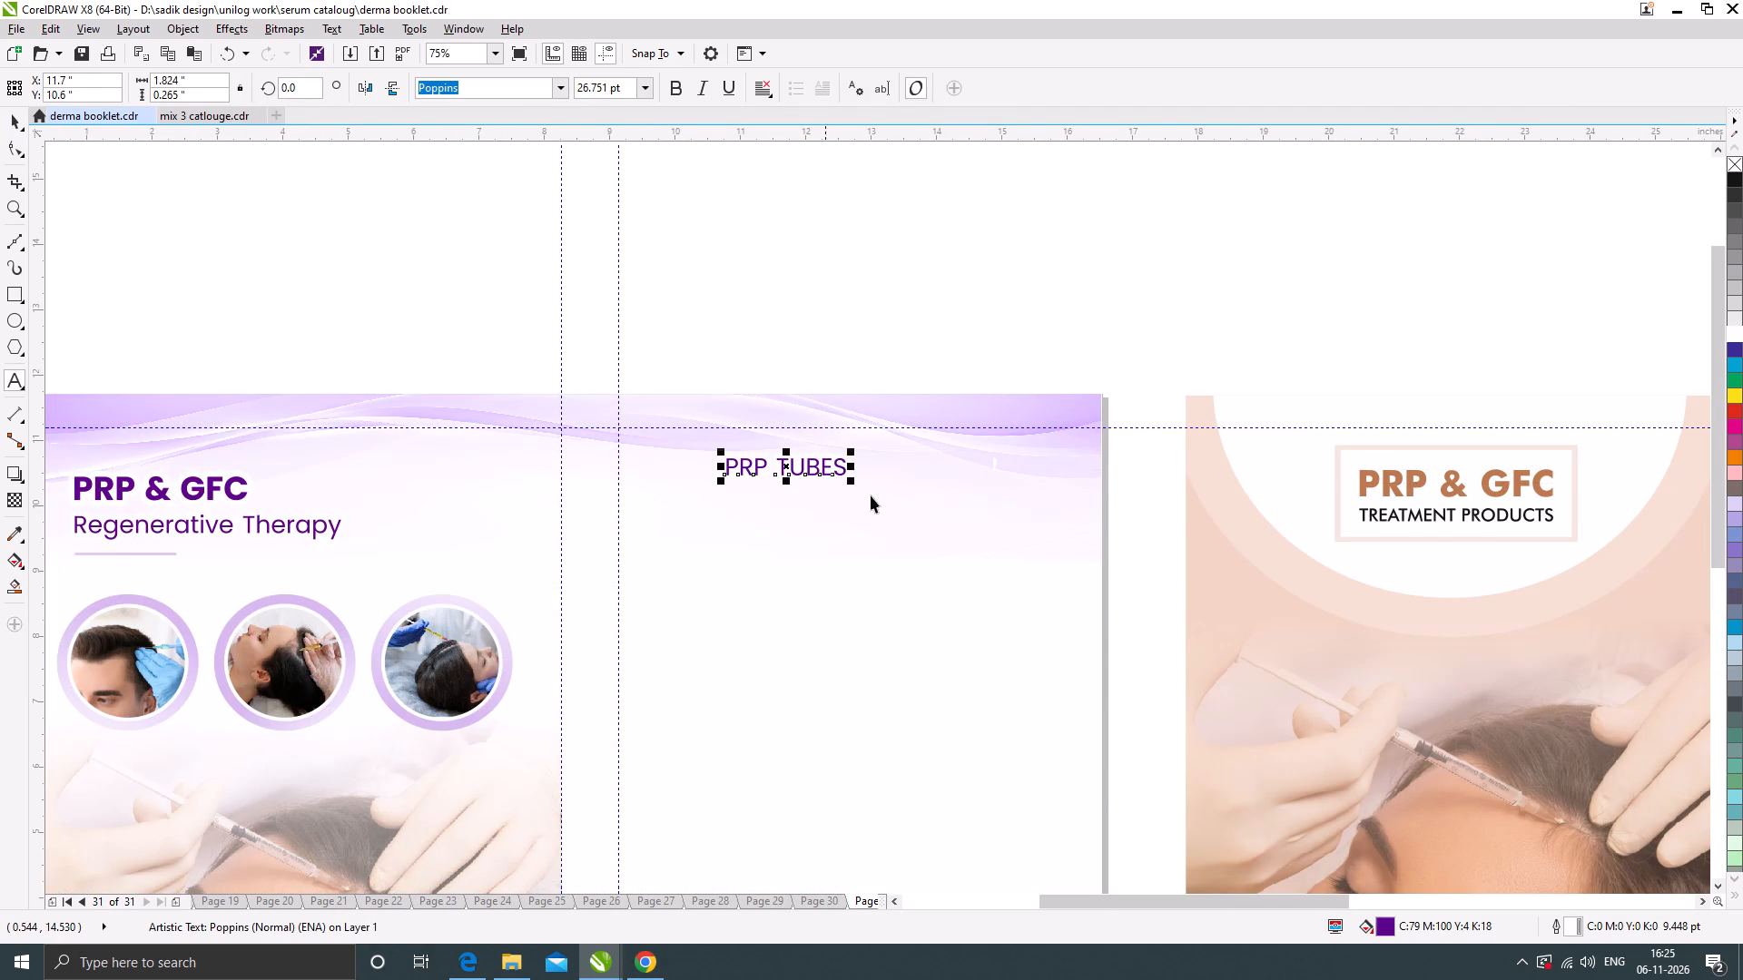
left_click_drag(839, 468, 904, 460)
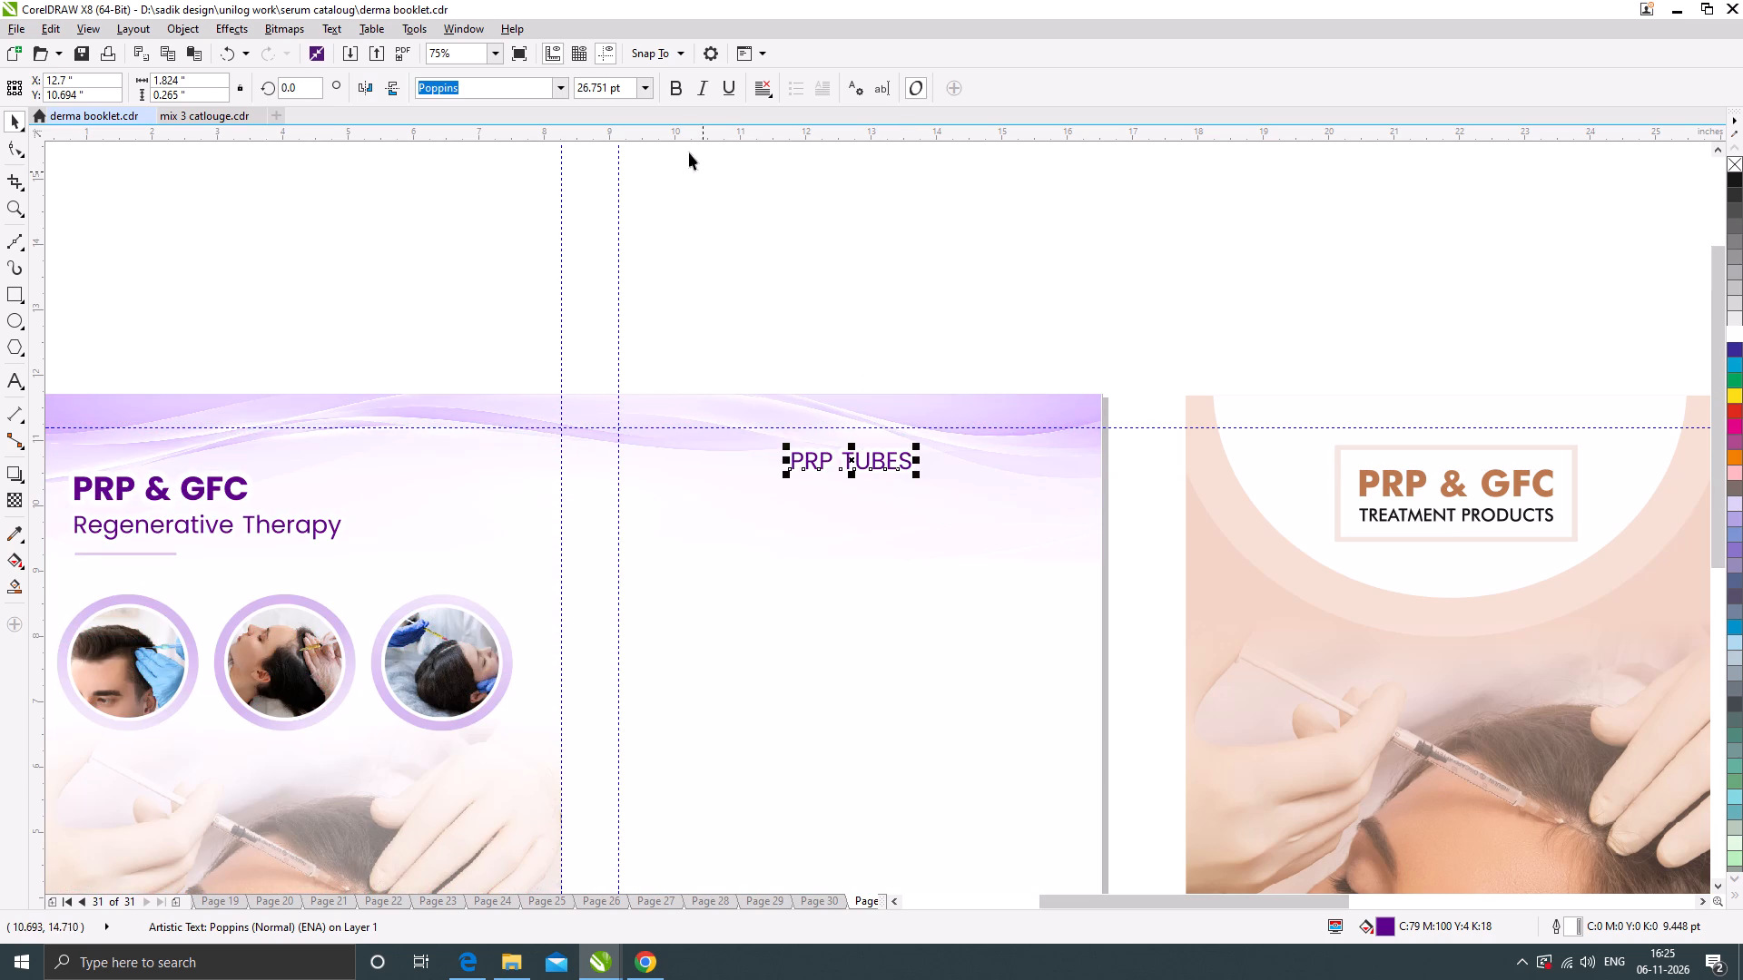
Open the font size of the PRP TUBES heading for editing.
left_click_drag(622, 89, 545, 95)
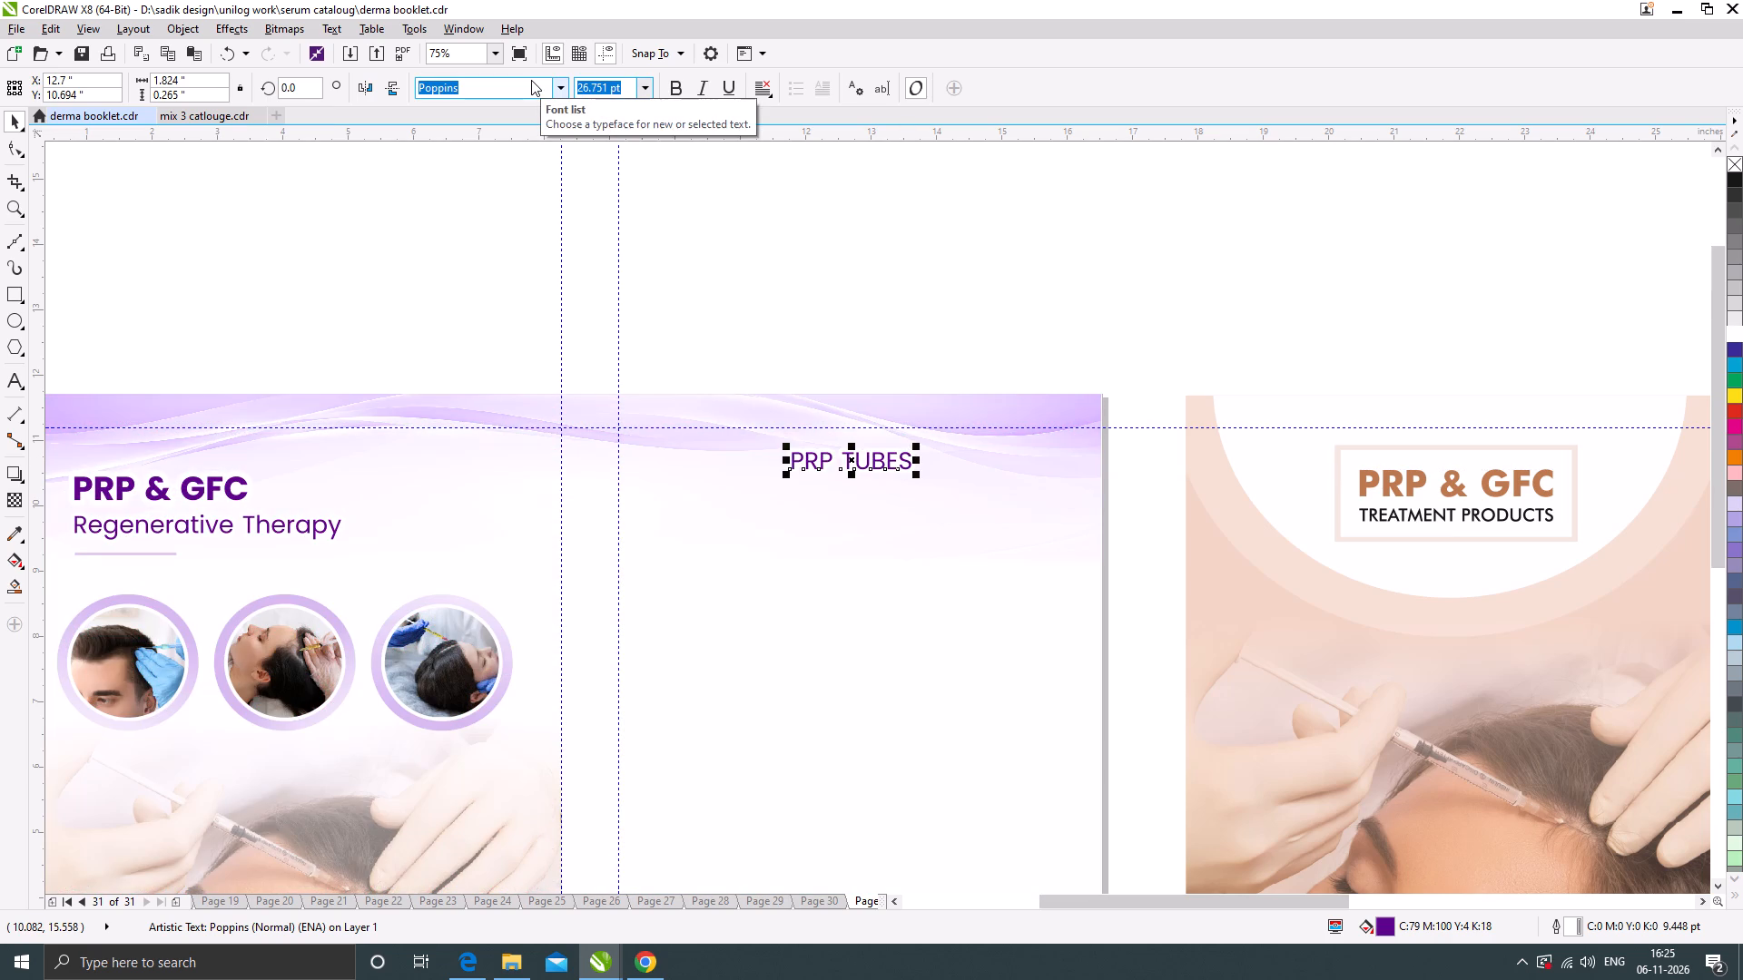
Set the PRP TUBES heading to 24 pt and move it slightly lower on the right-hand page of the spread.
type("24")
key("Return")
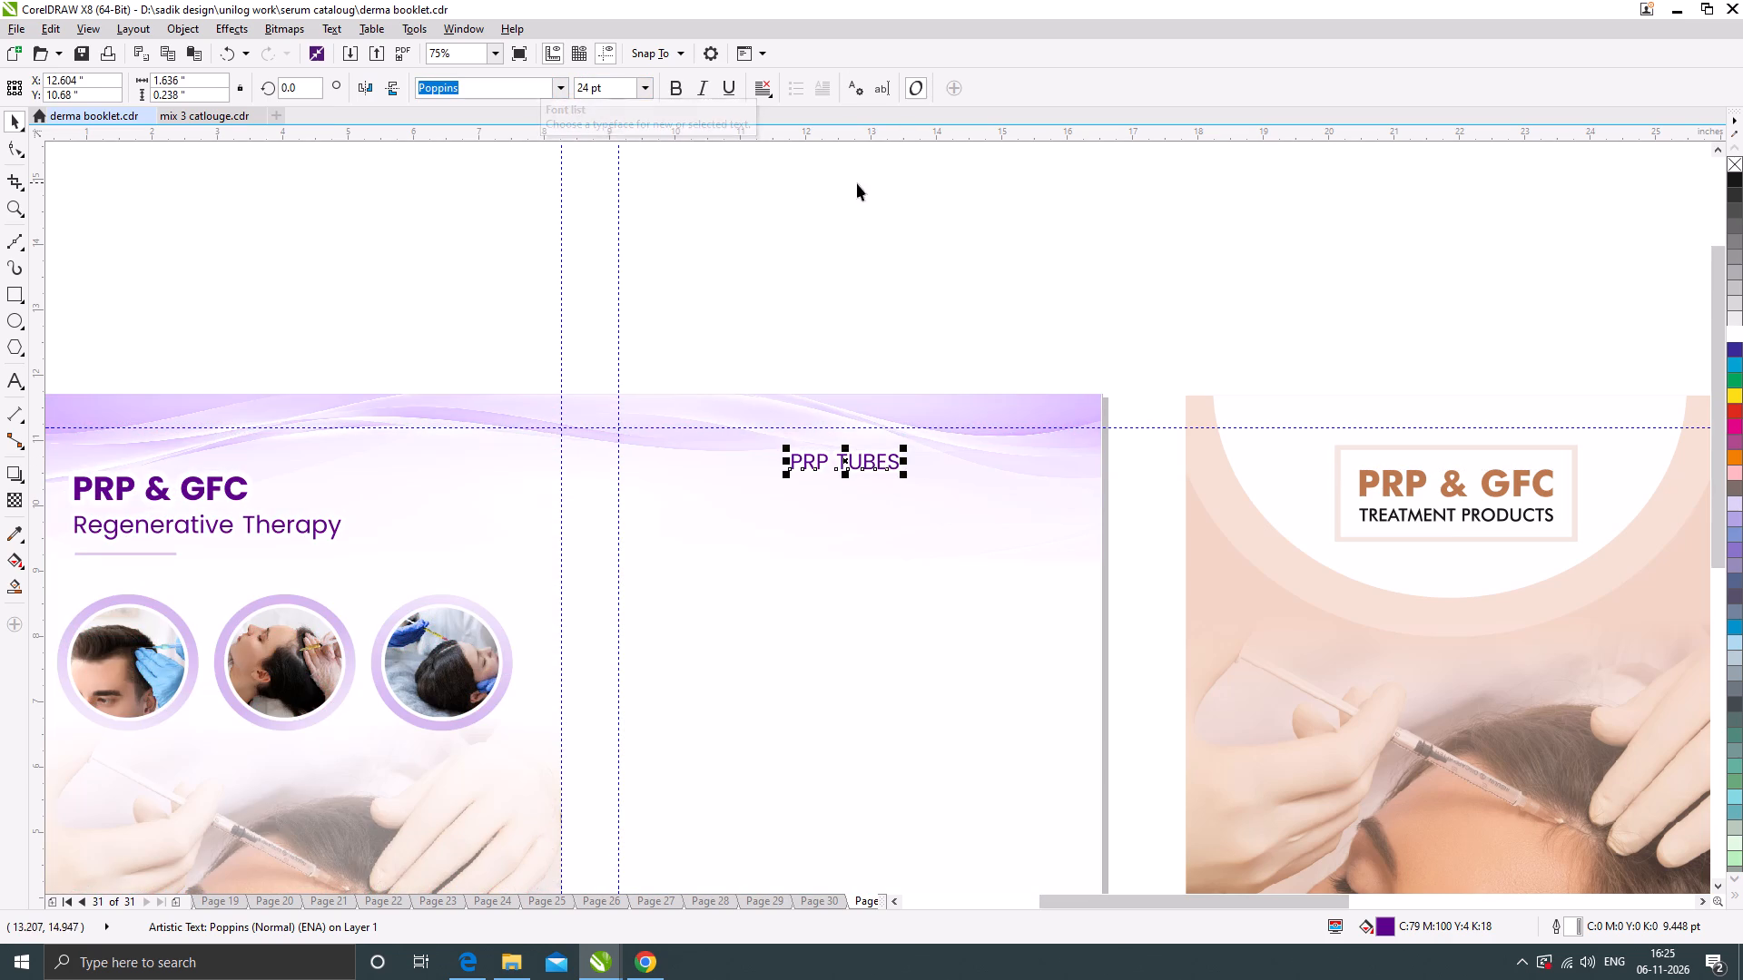
scroll(911, 445, "up", 1)
left_click_drag(873, 473, 883, 504)
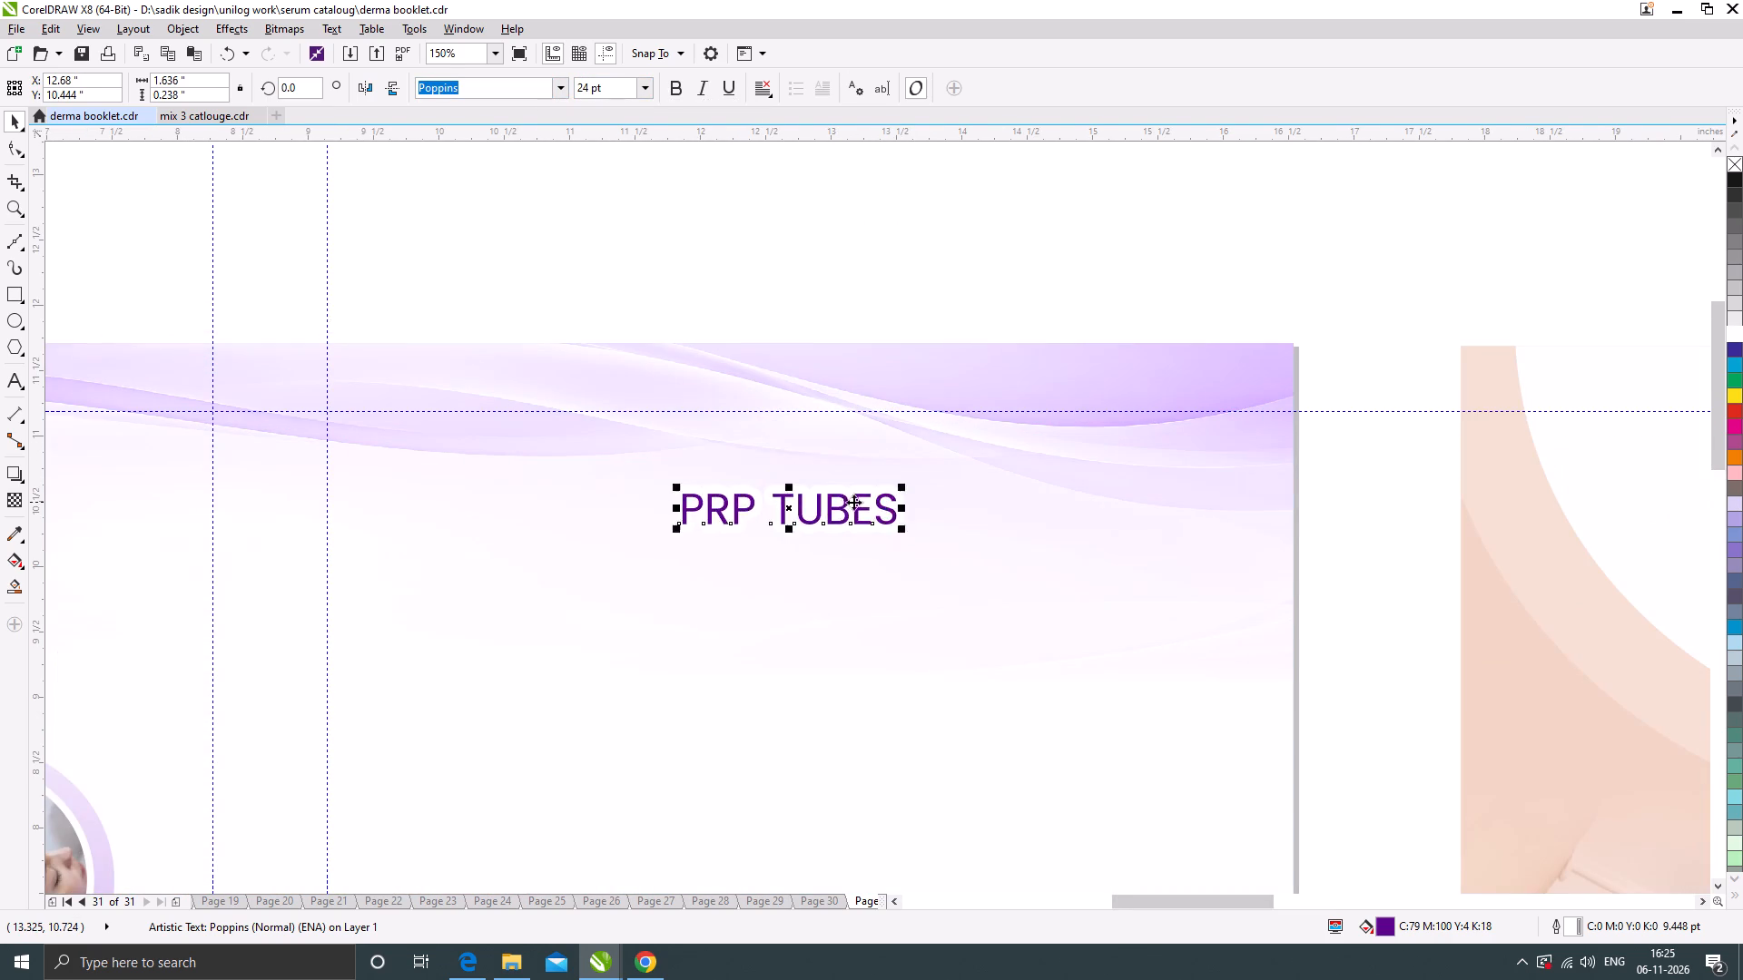
Move the PRP & GFC Regenerative Therapy heading, together with its underline, slightly upward on the left-hand page.
scroll(843, 505, "down", 1)
scroll(724, 499, "down", 1)
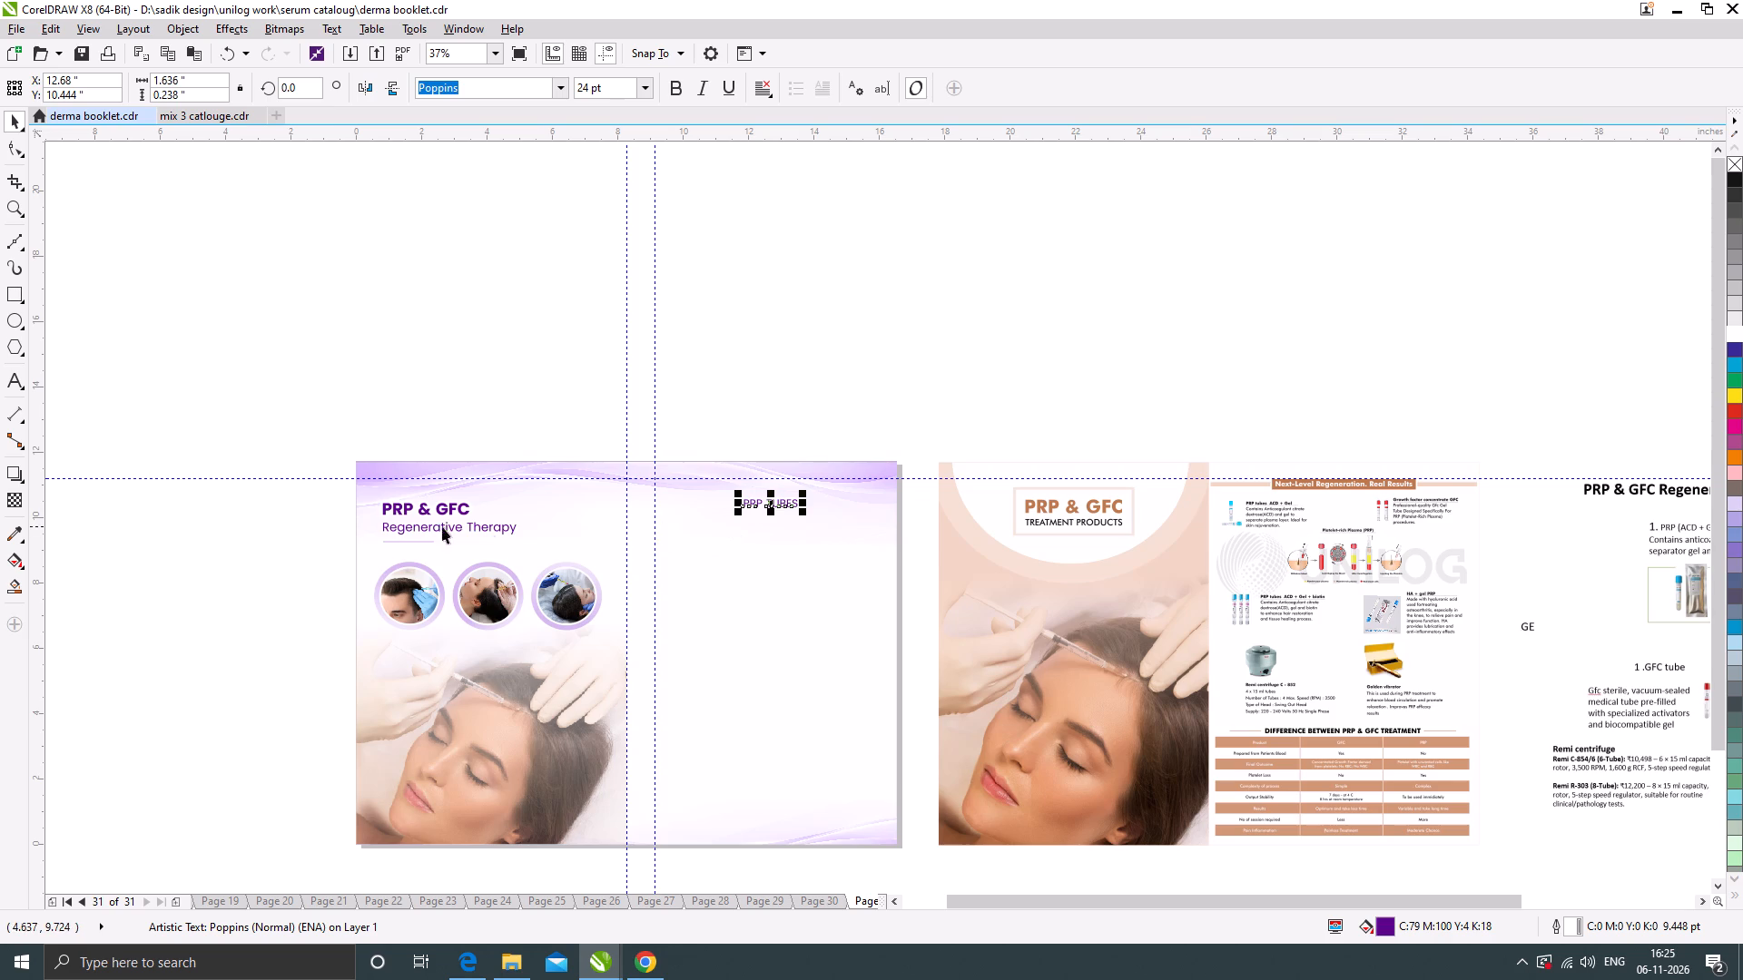
left_click_drag(292, 446, 551, 549)
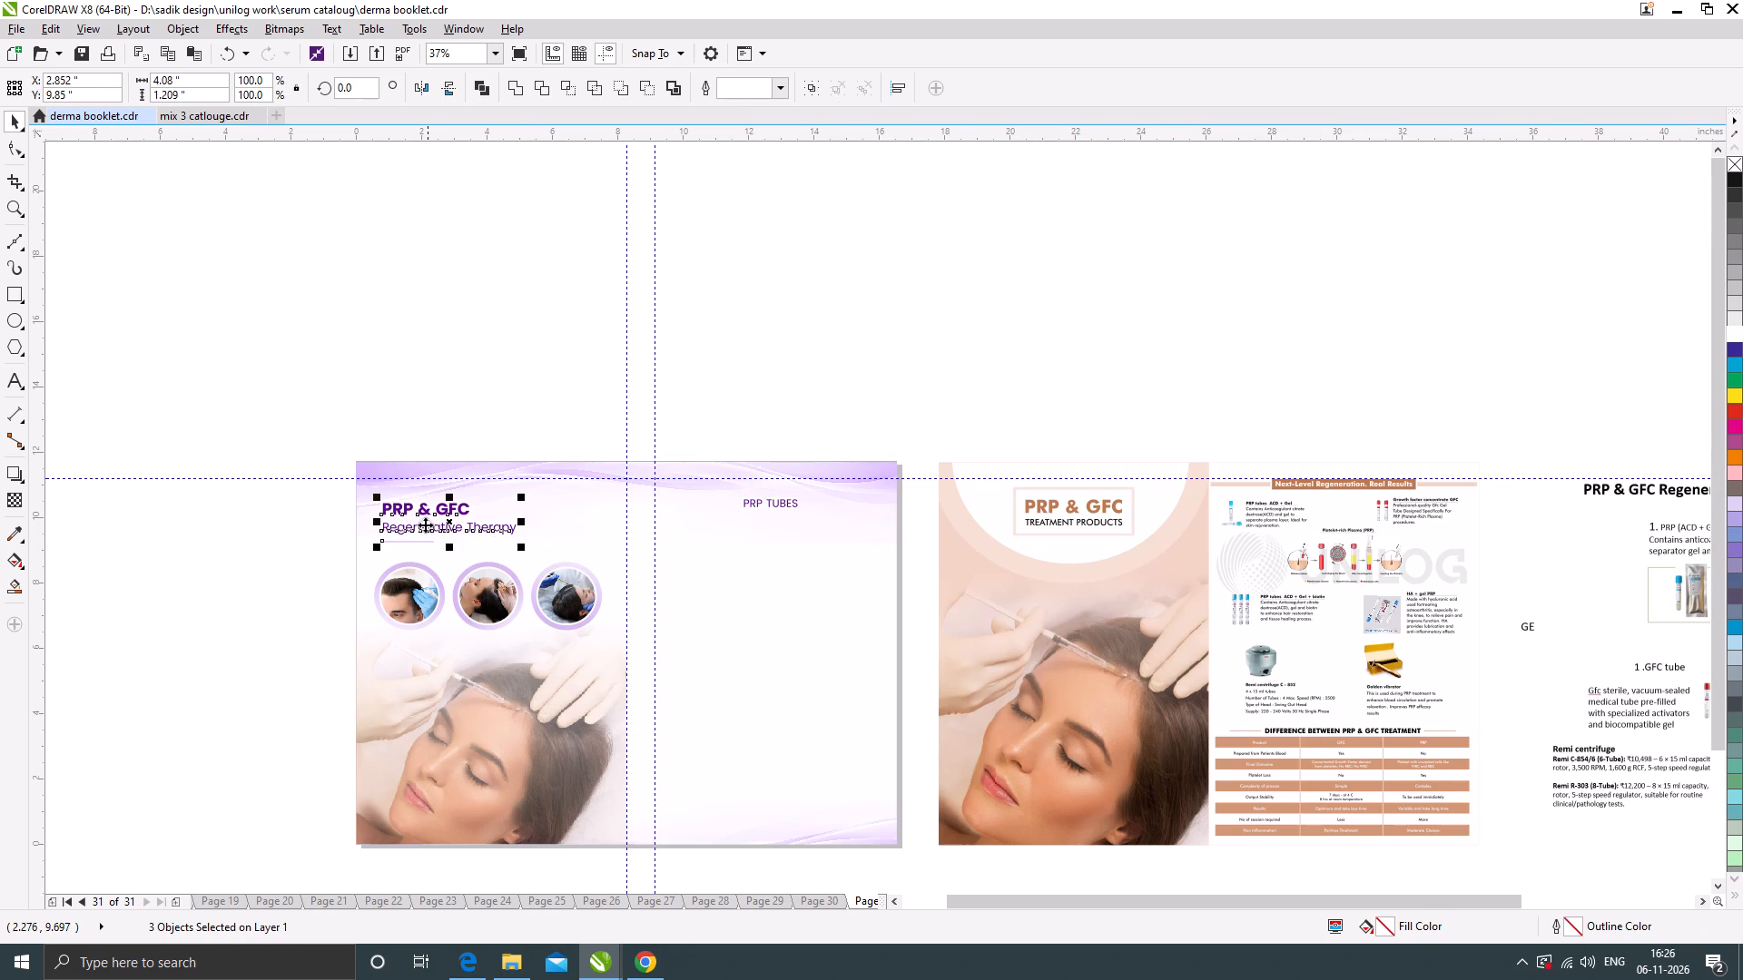
scroll(424, 511, "up", 1)
left_click_drag(424, 505, 425, 494)
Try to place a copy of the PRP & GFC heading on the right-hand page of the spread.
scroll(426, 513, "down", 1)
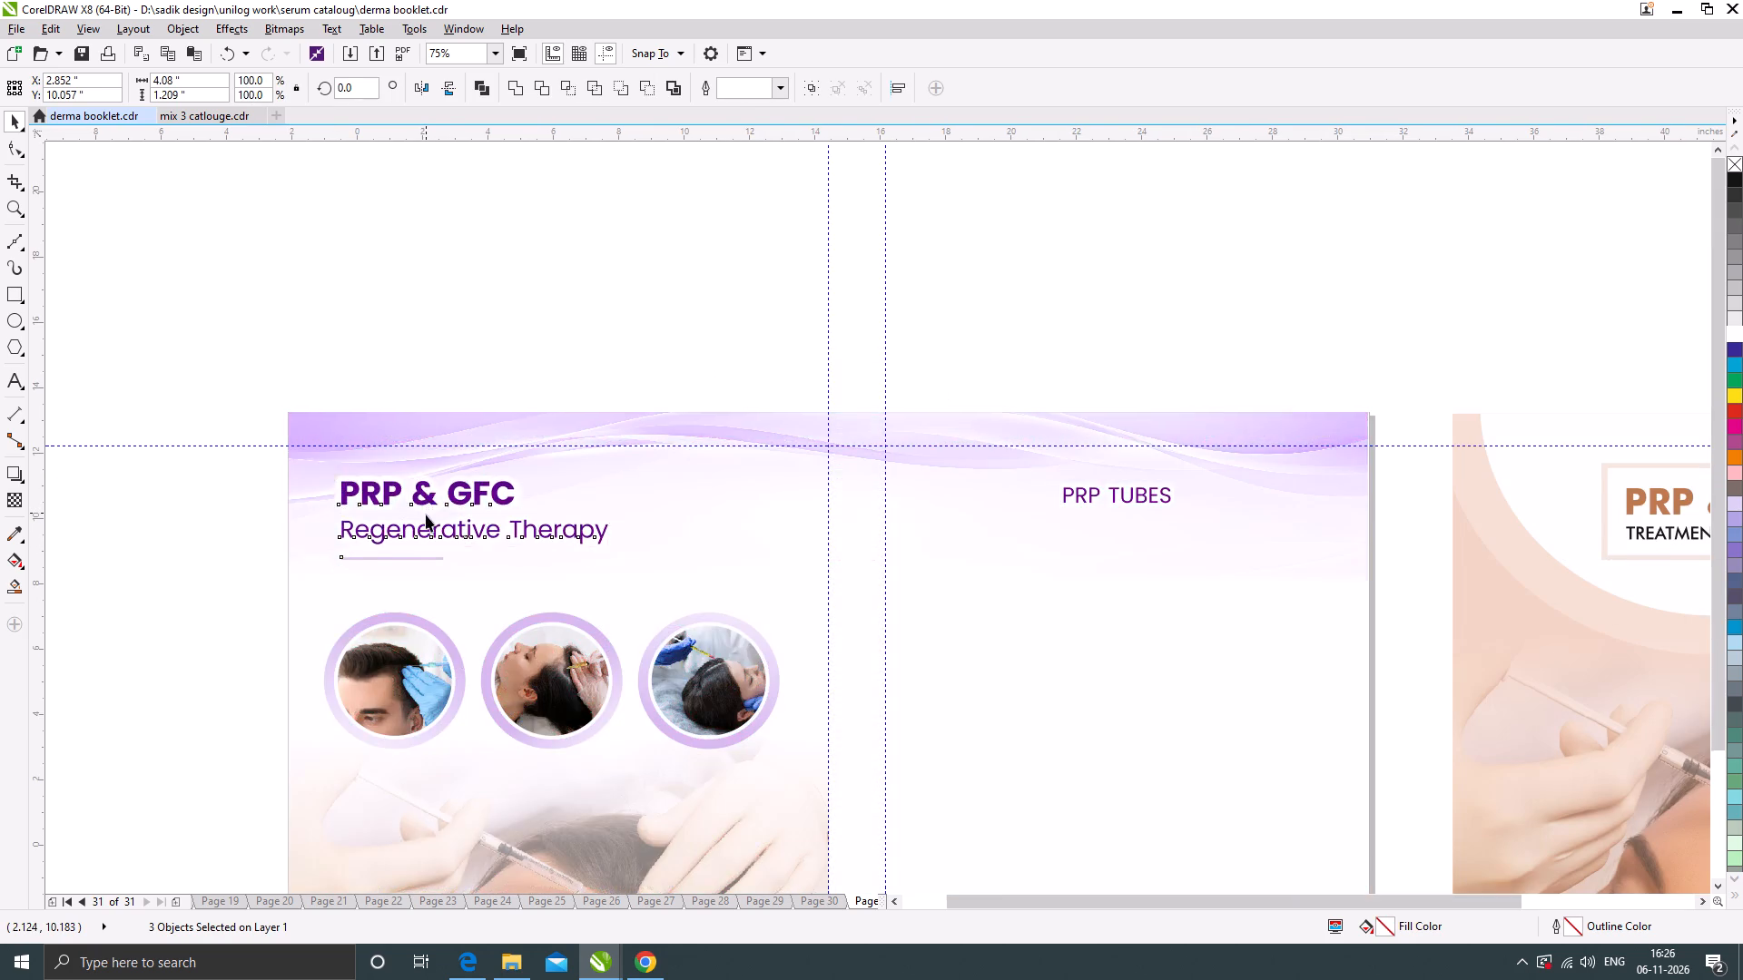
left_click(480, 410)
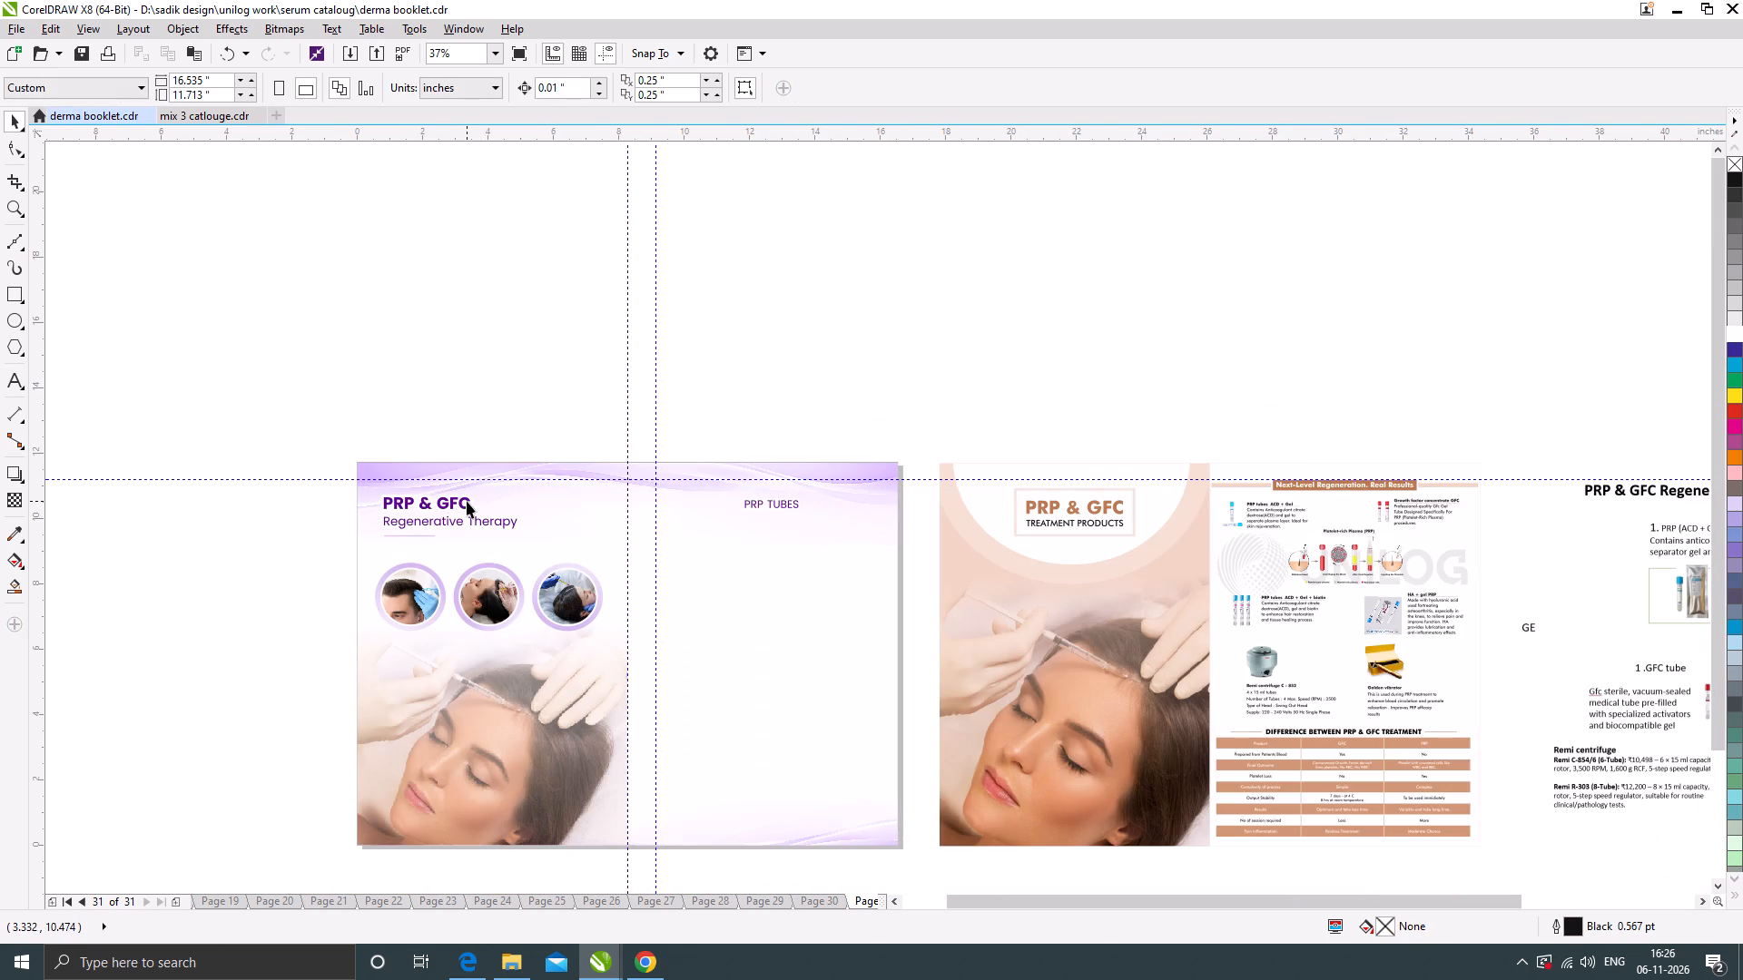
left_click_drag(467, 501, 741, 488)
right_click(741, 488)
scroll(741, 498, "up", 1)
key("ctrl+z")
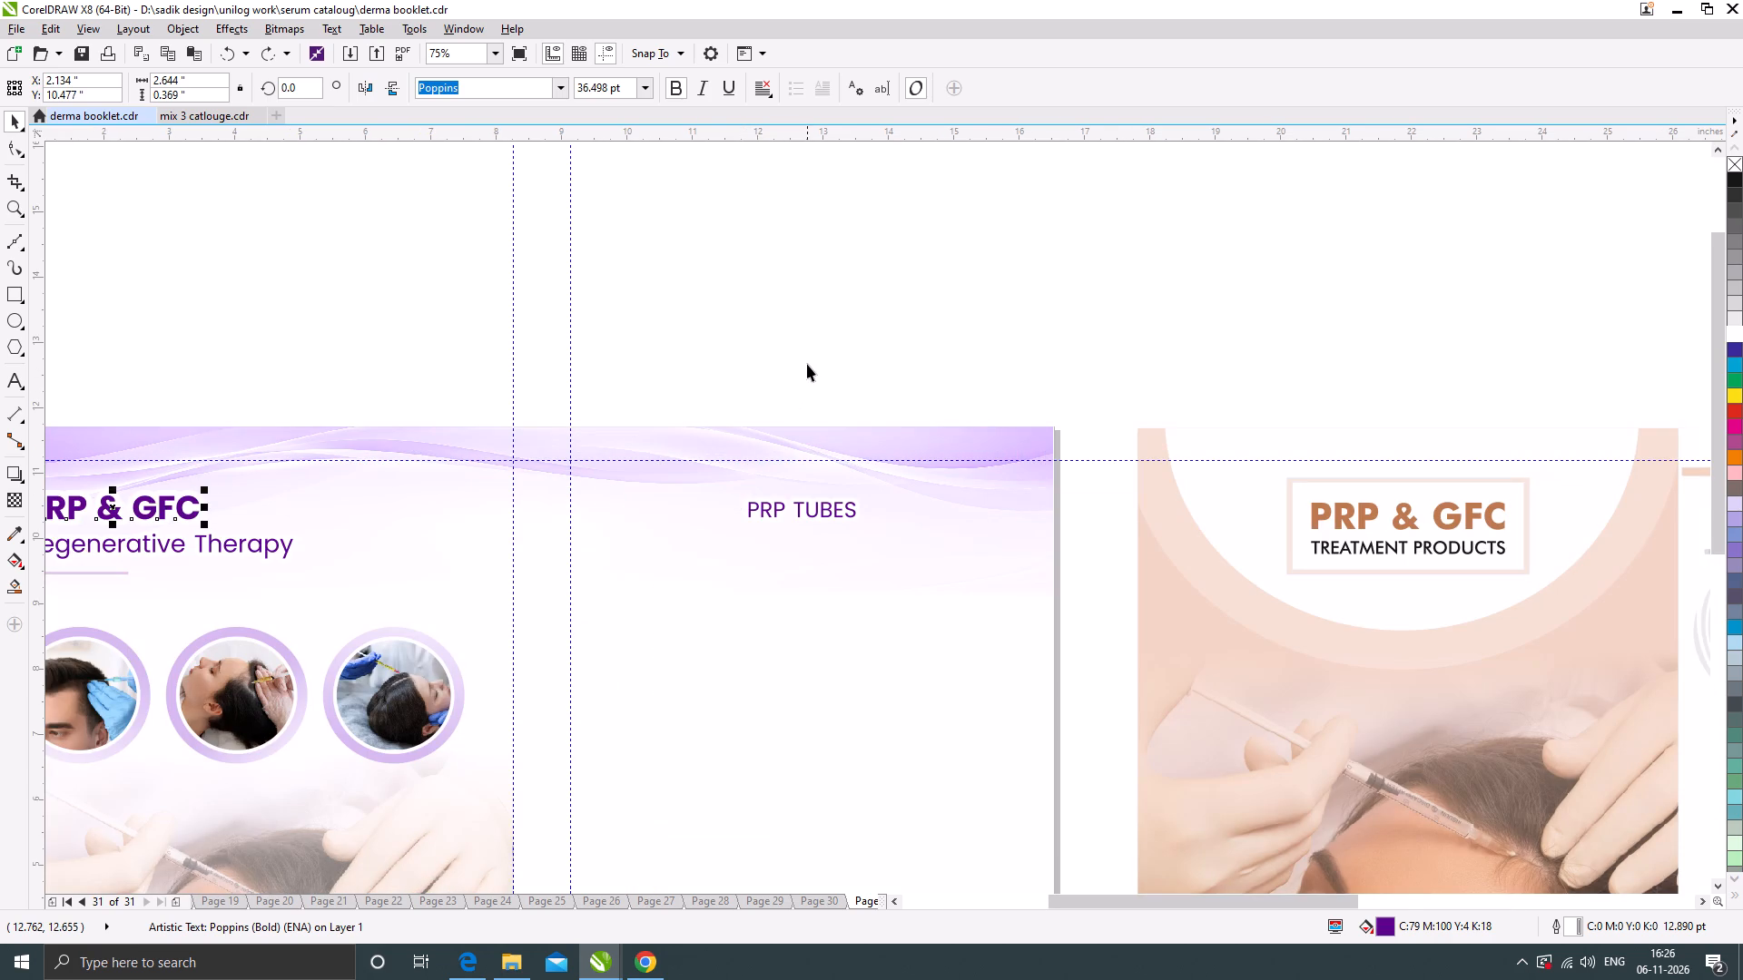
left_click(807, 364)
Move the PRP TUBES heading slightly upward on the right-hand page of the spread.
scroll(838, 510, "down", 1)
left_click(839, 511)
scroll(836, 514, "up", 1)
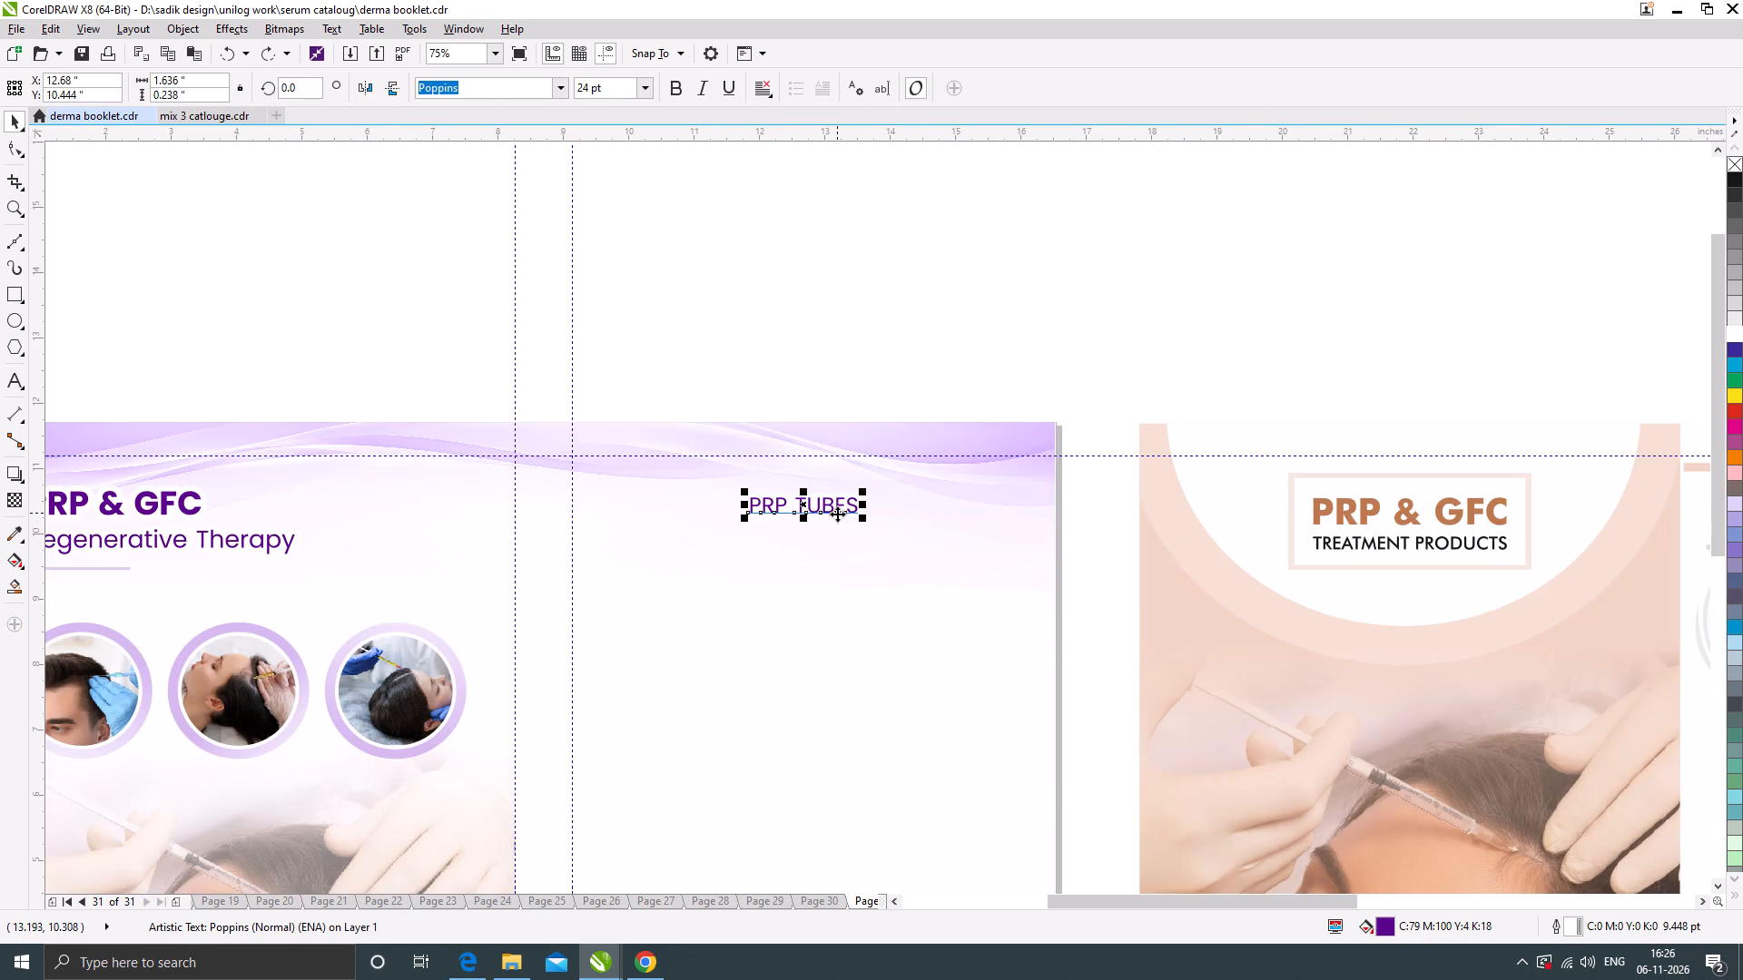
left_click_drag(838, 508, 833, 494)
scroll(841, 486, "down", 1)
left_click(862, 403)
Switch to Chrome and copy the item 1 text, PRP (ACD + Gel + Biotin) with its description, from the reference image.
left_click(654, 965)
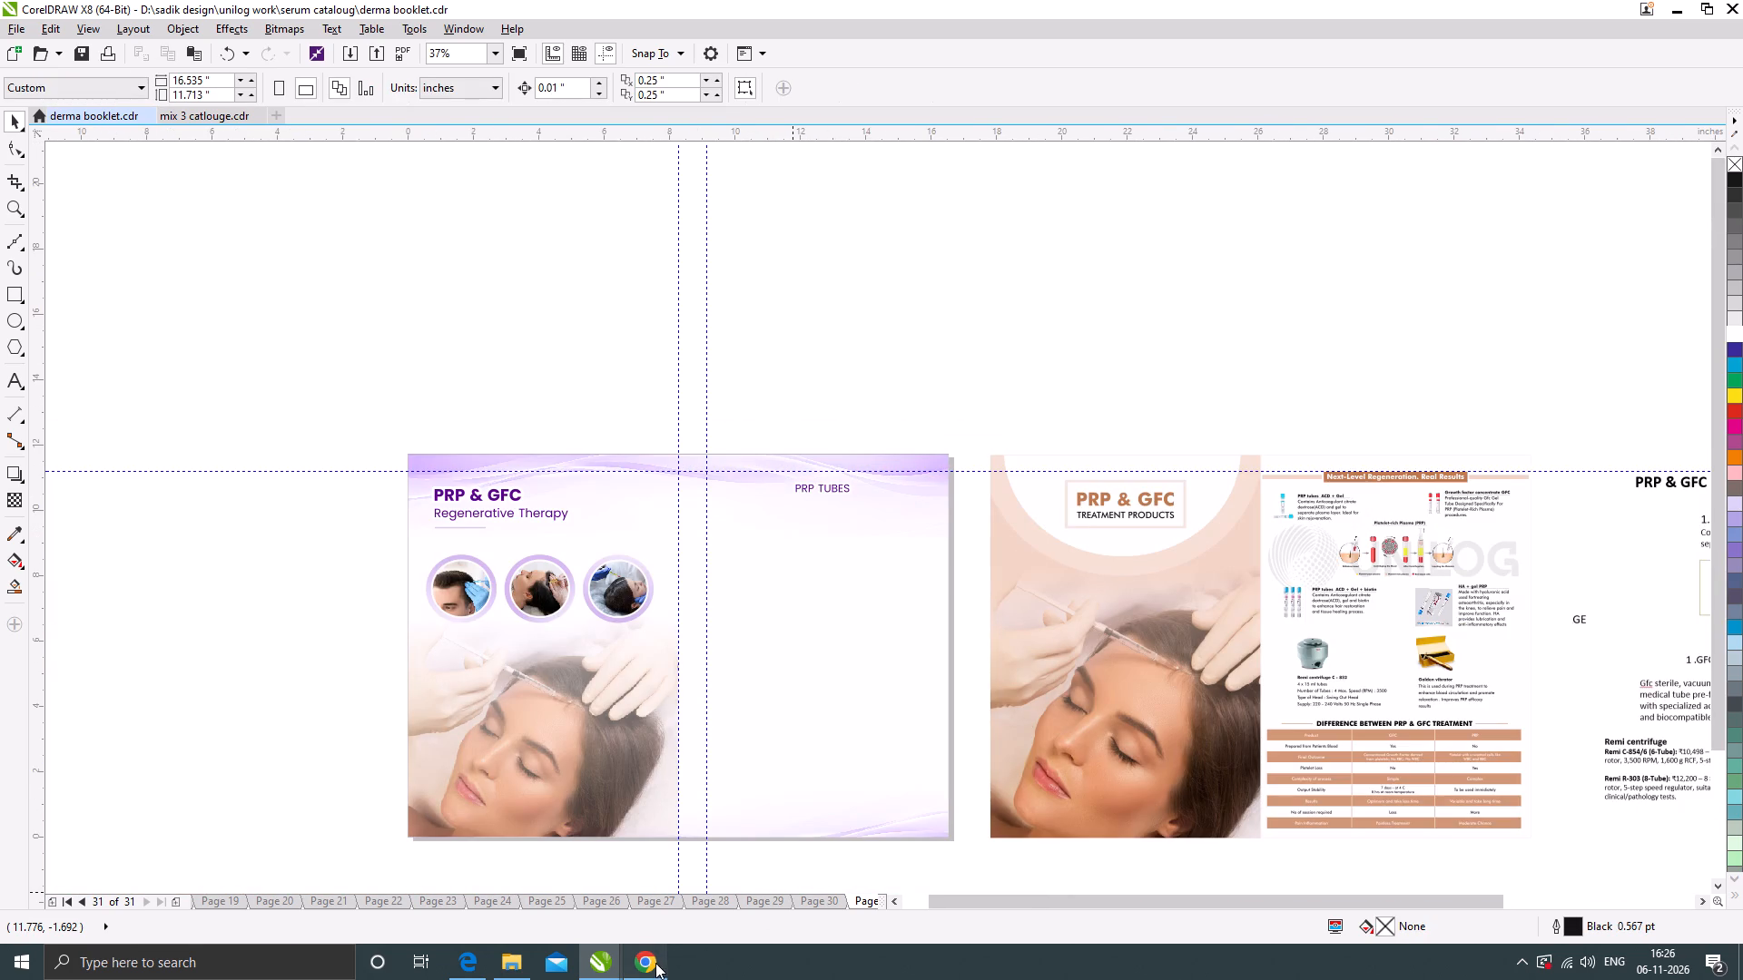
left_click_drag(861, 302, 1053, 362)
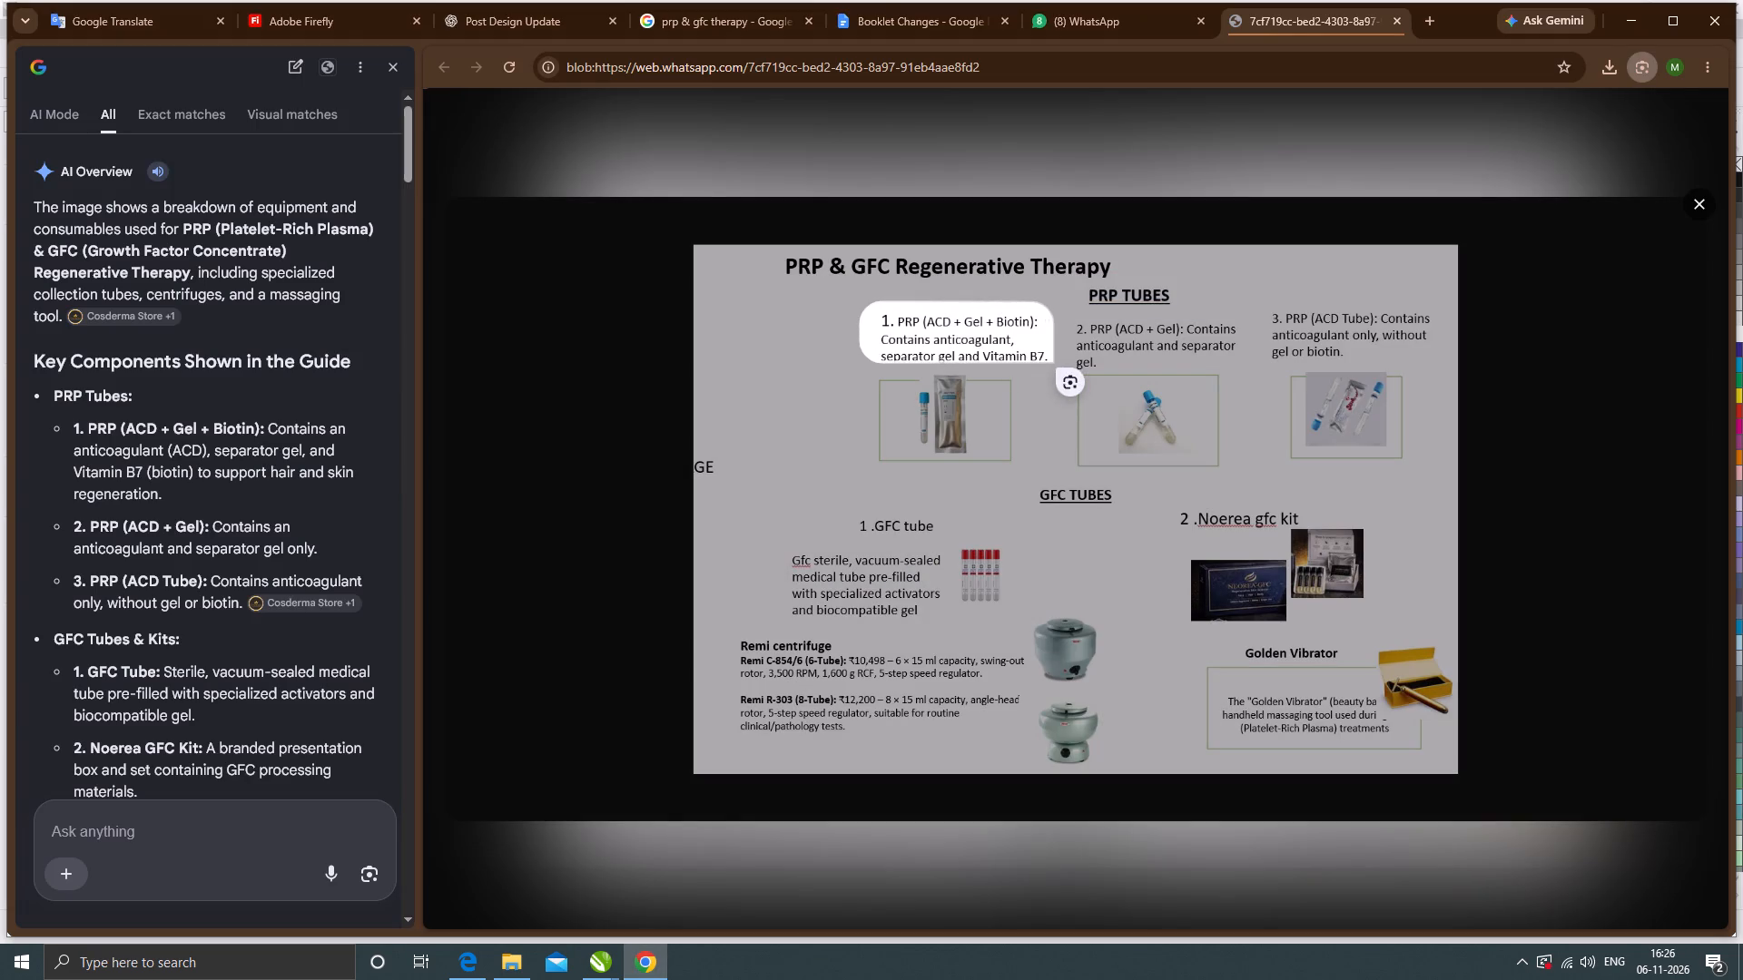
left_click_drag(1053, 362, 1054, 366)
left_click(917, 399)
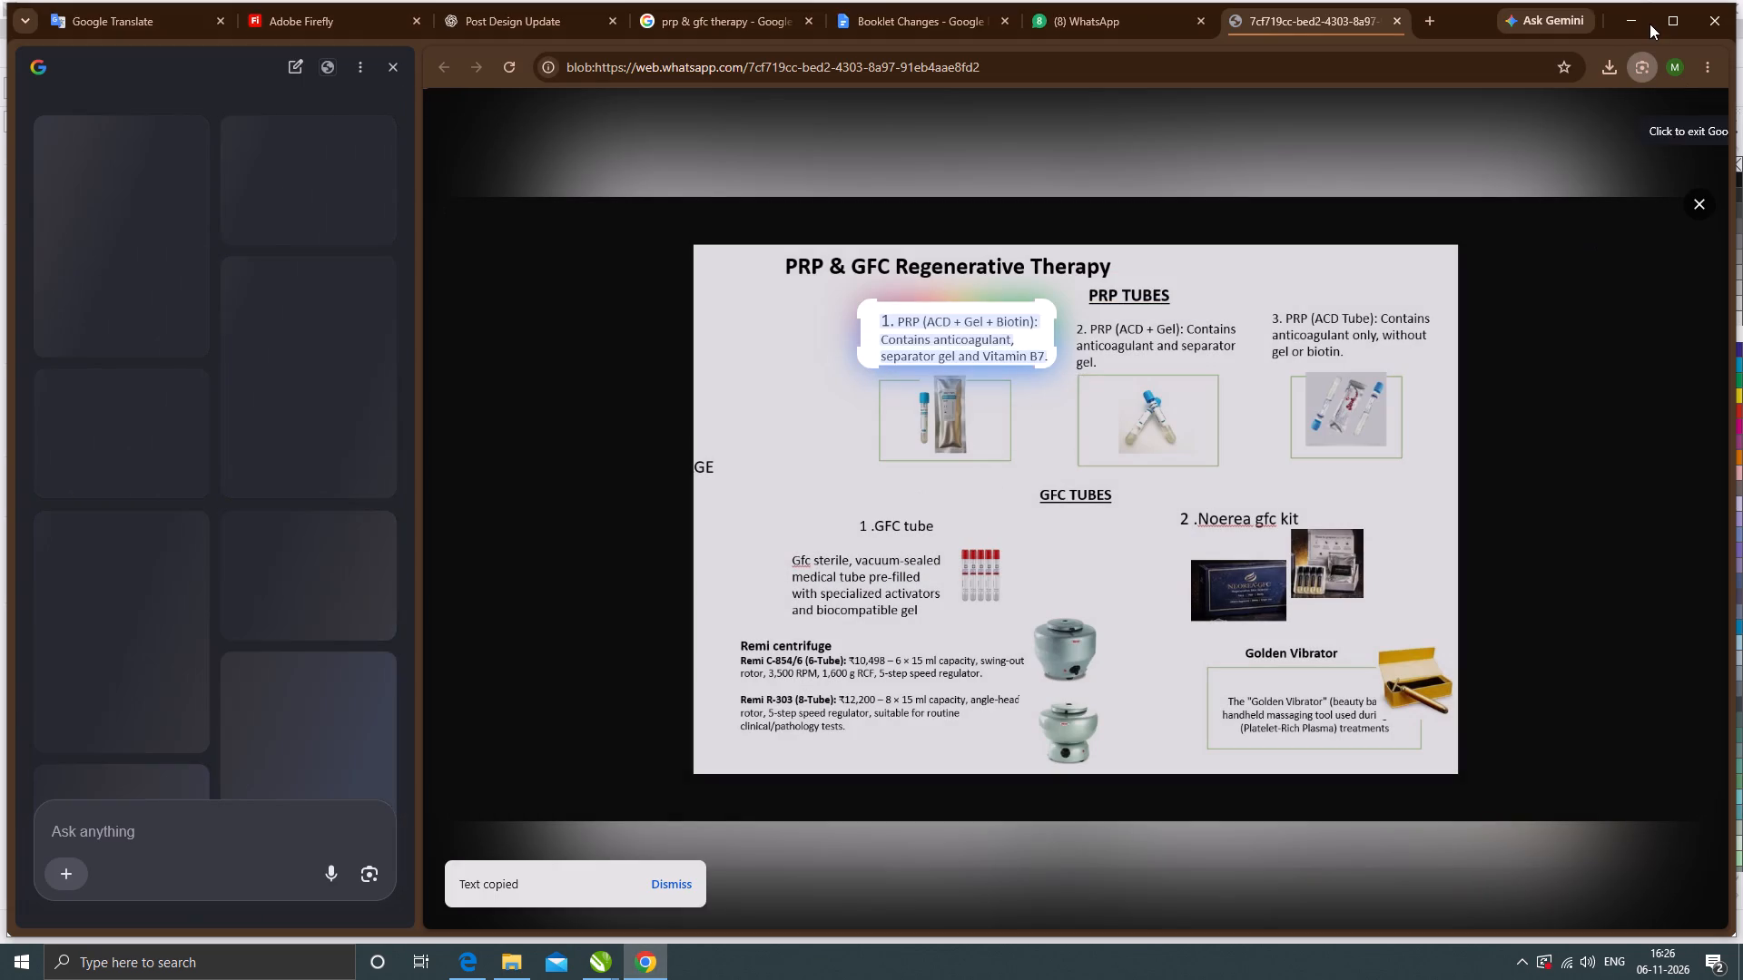
left_click(1628, 13)
In CorelDRAW, duplicate the Advanced Hydrafacial Kit bullet text from page 29 into the empty area above the page.
scroll(797, 507, "up", 1)
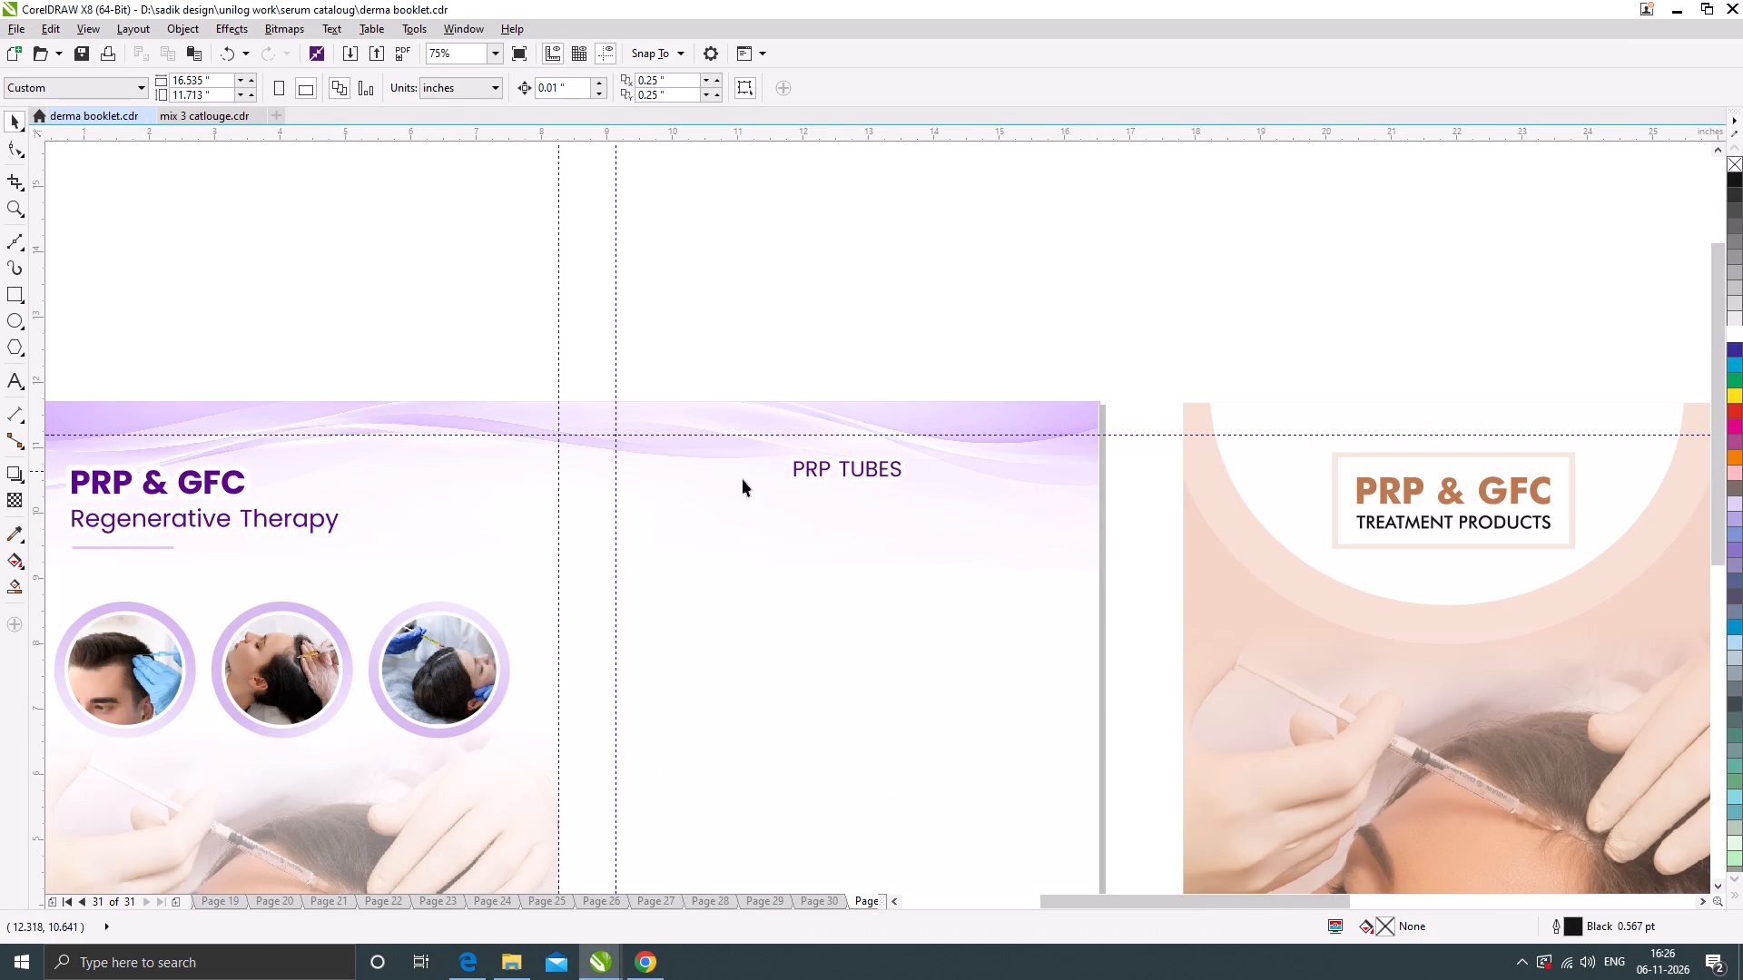
scroll(651, 478, "down", 1)
left_click(765, 902)
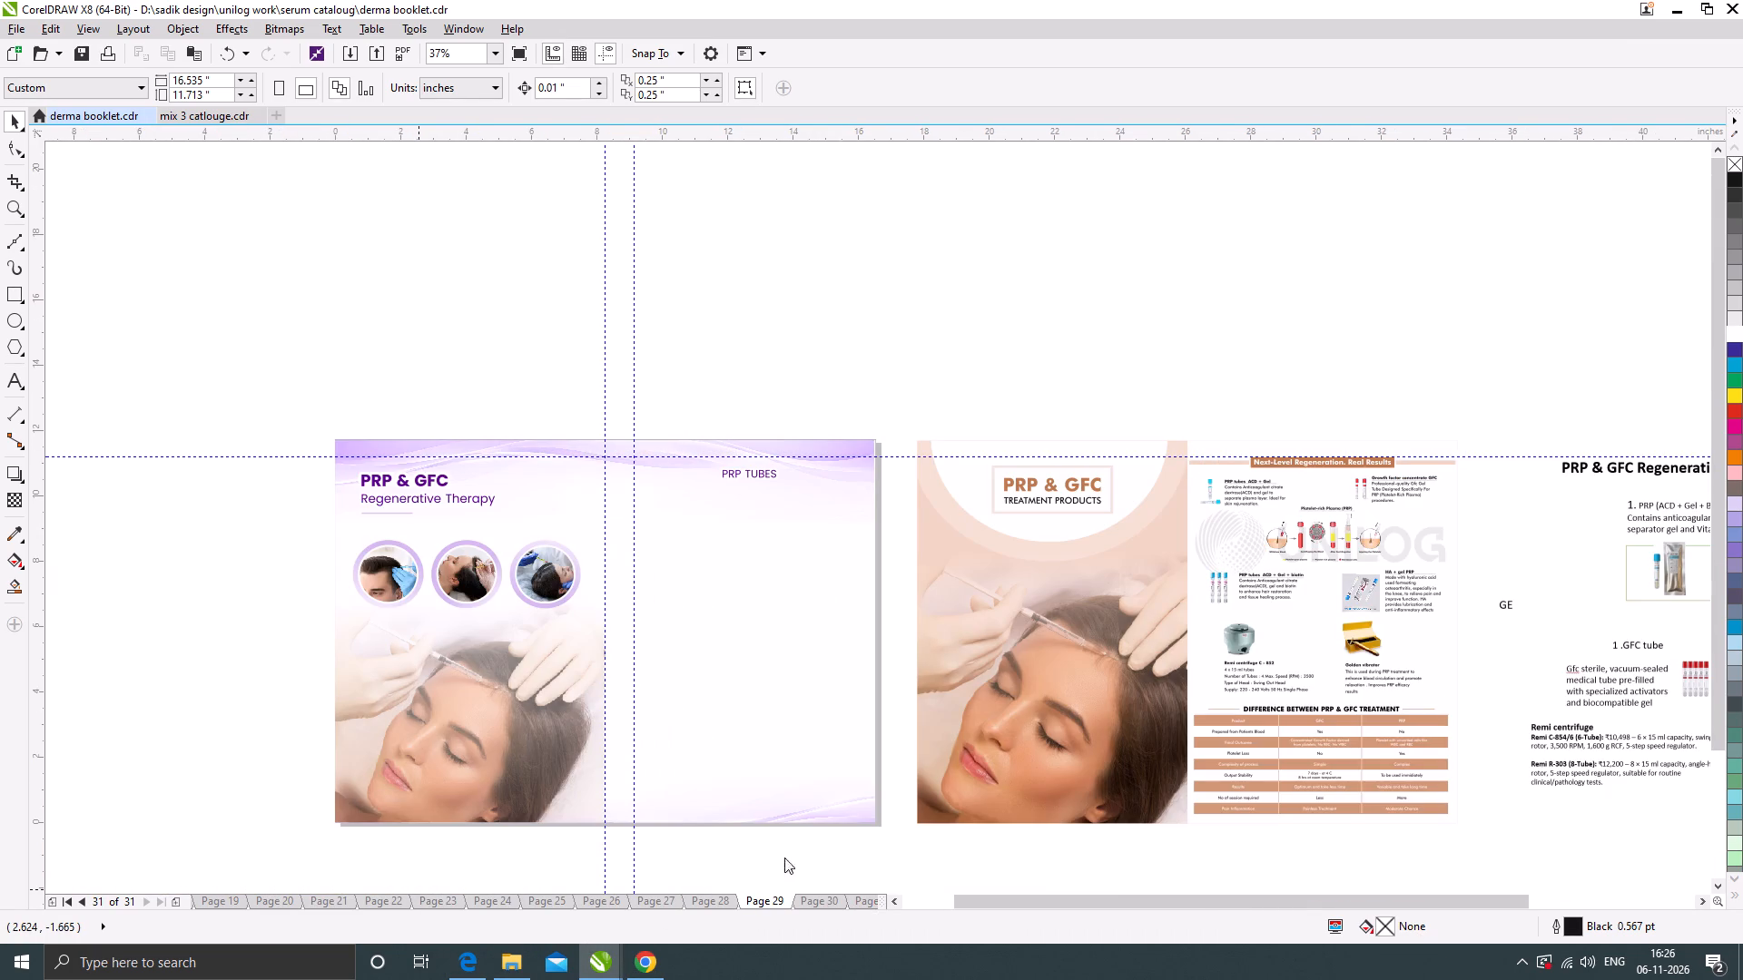
left_click_drag(680, 493, 728, 449)
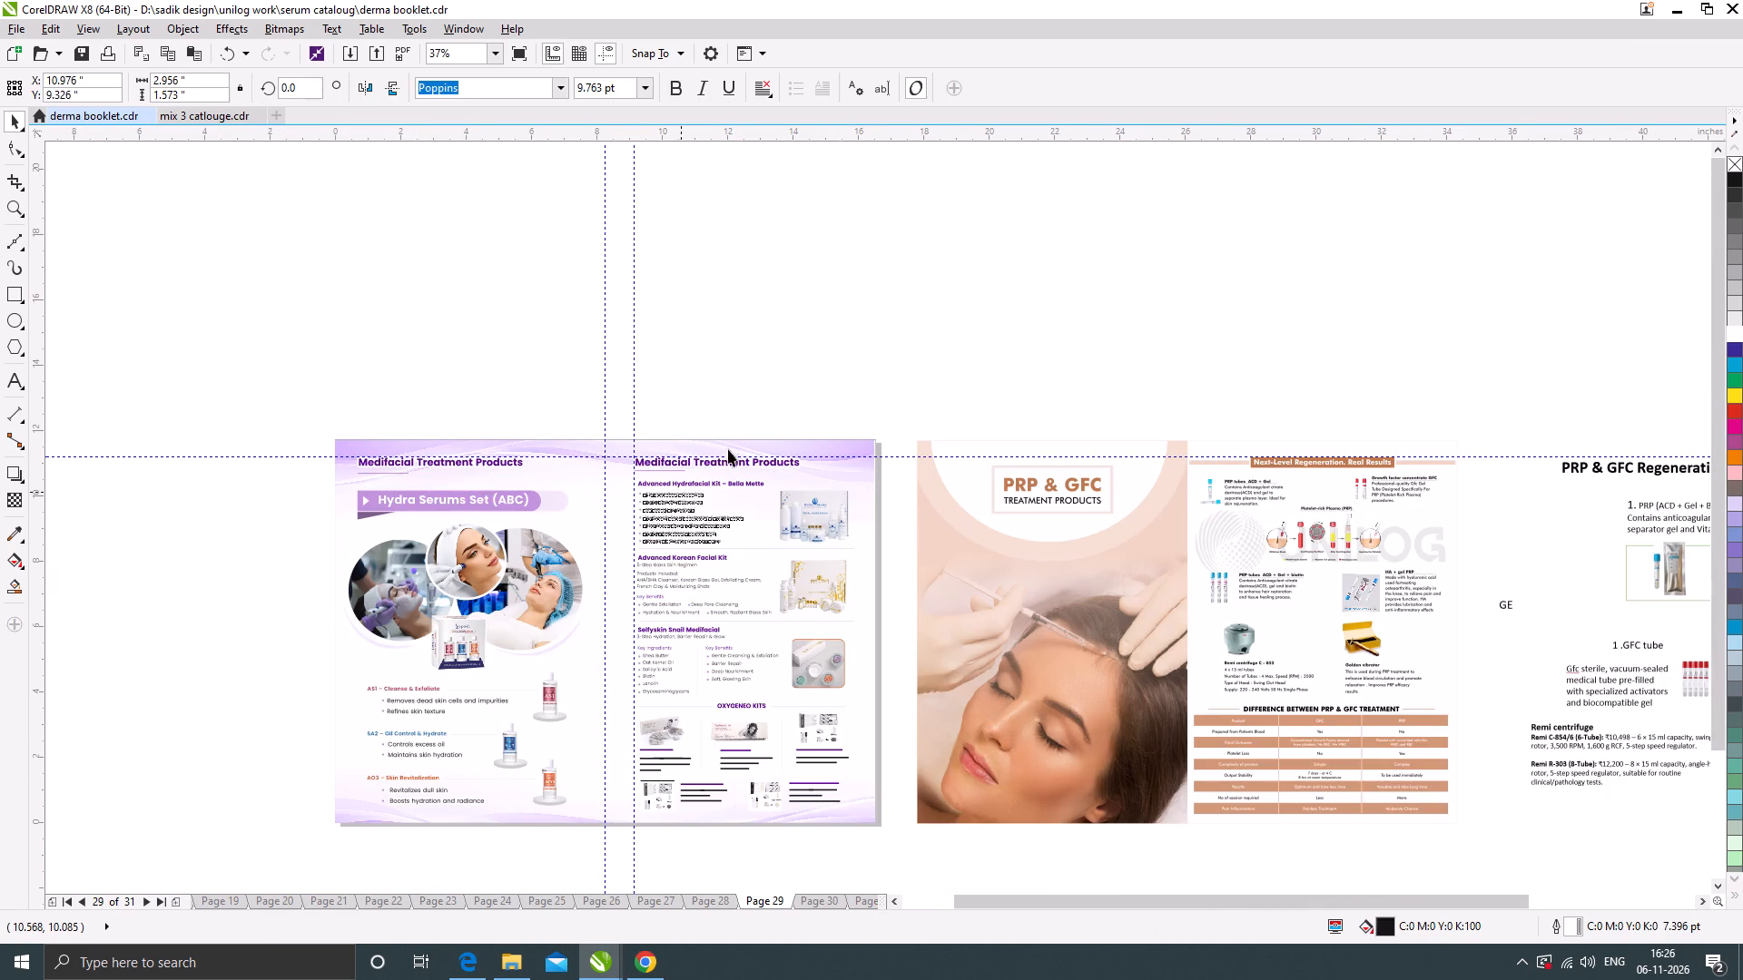
left_click_drag(728, 449, 789, 356)
right_click(789, 356)
On page 31, move the duplicated bullet text onto the right-hand page, below and to the left of PRP TUBES.
left_click(818, 904)
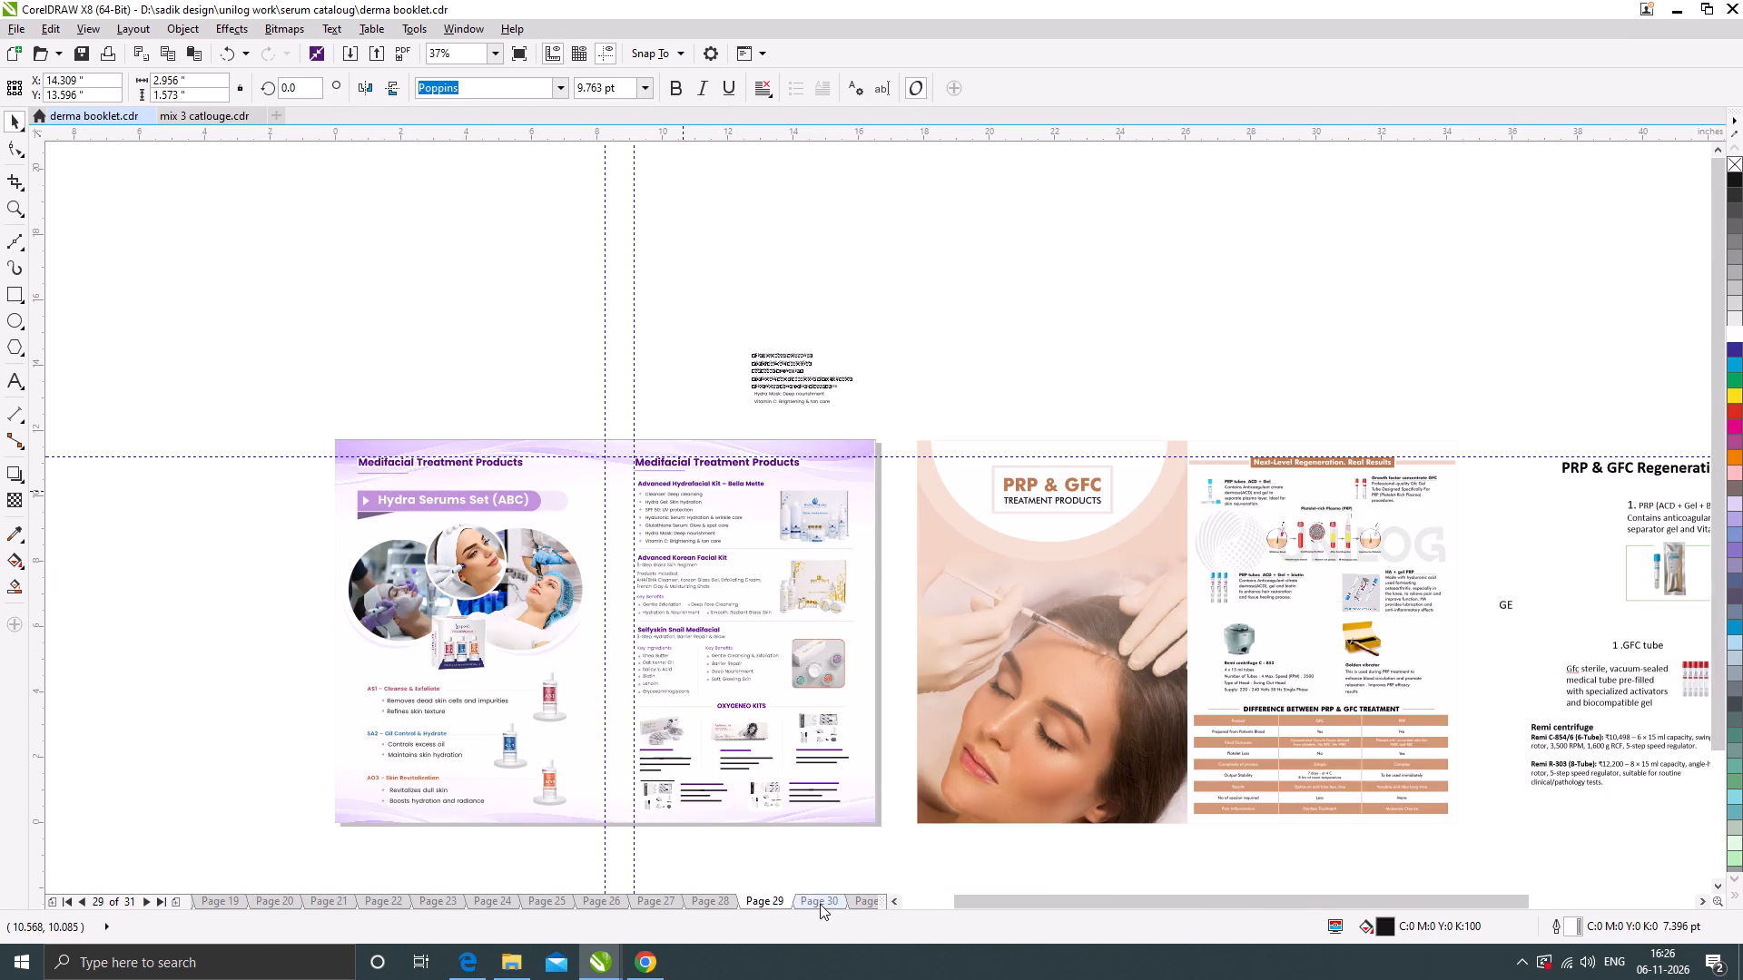
left_click(860, 902)
scroll(753, 375, "up", 1)
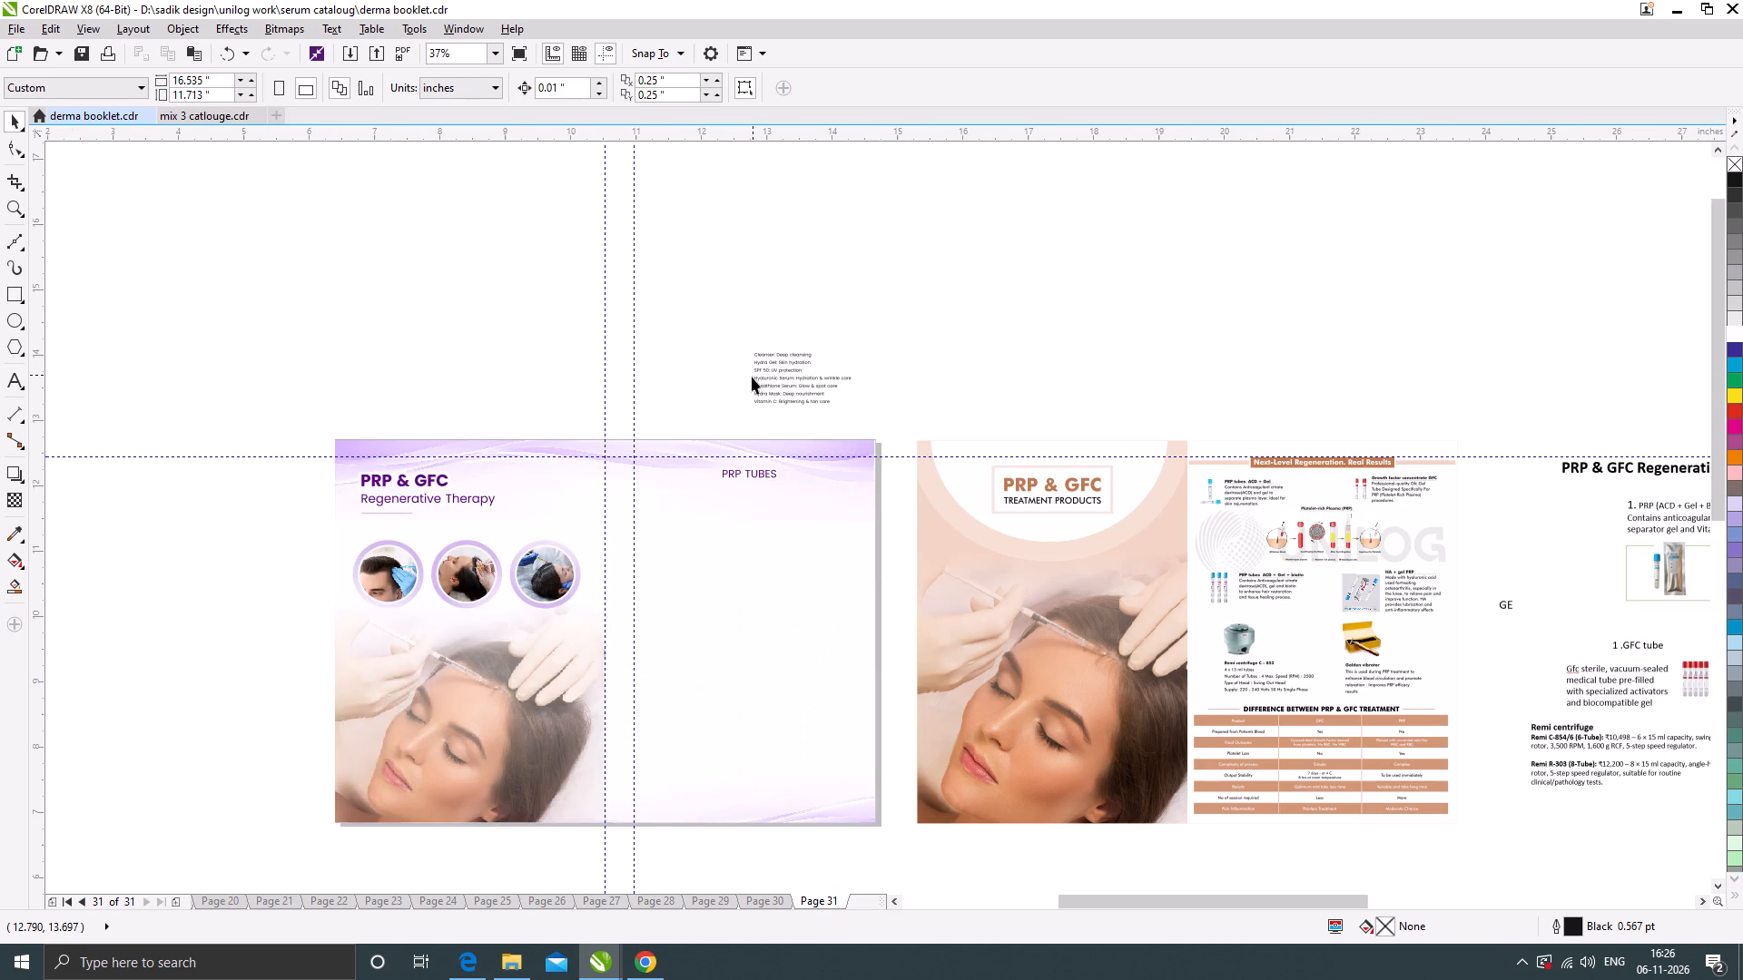
left_click_drag(783, 377, 590, 670)
Replace the whole content of the moved text with the copied PRP (ACD + Gel + Biotin) text.
double_click(608, 638)
key("ctrl+a")
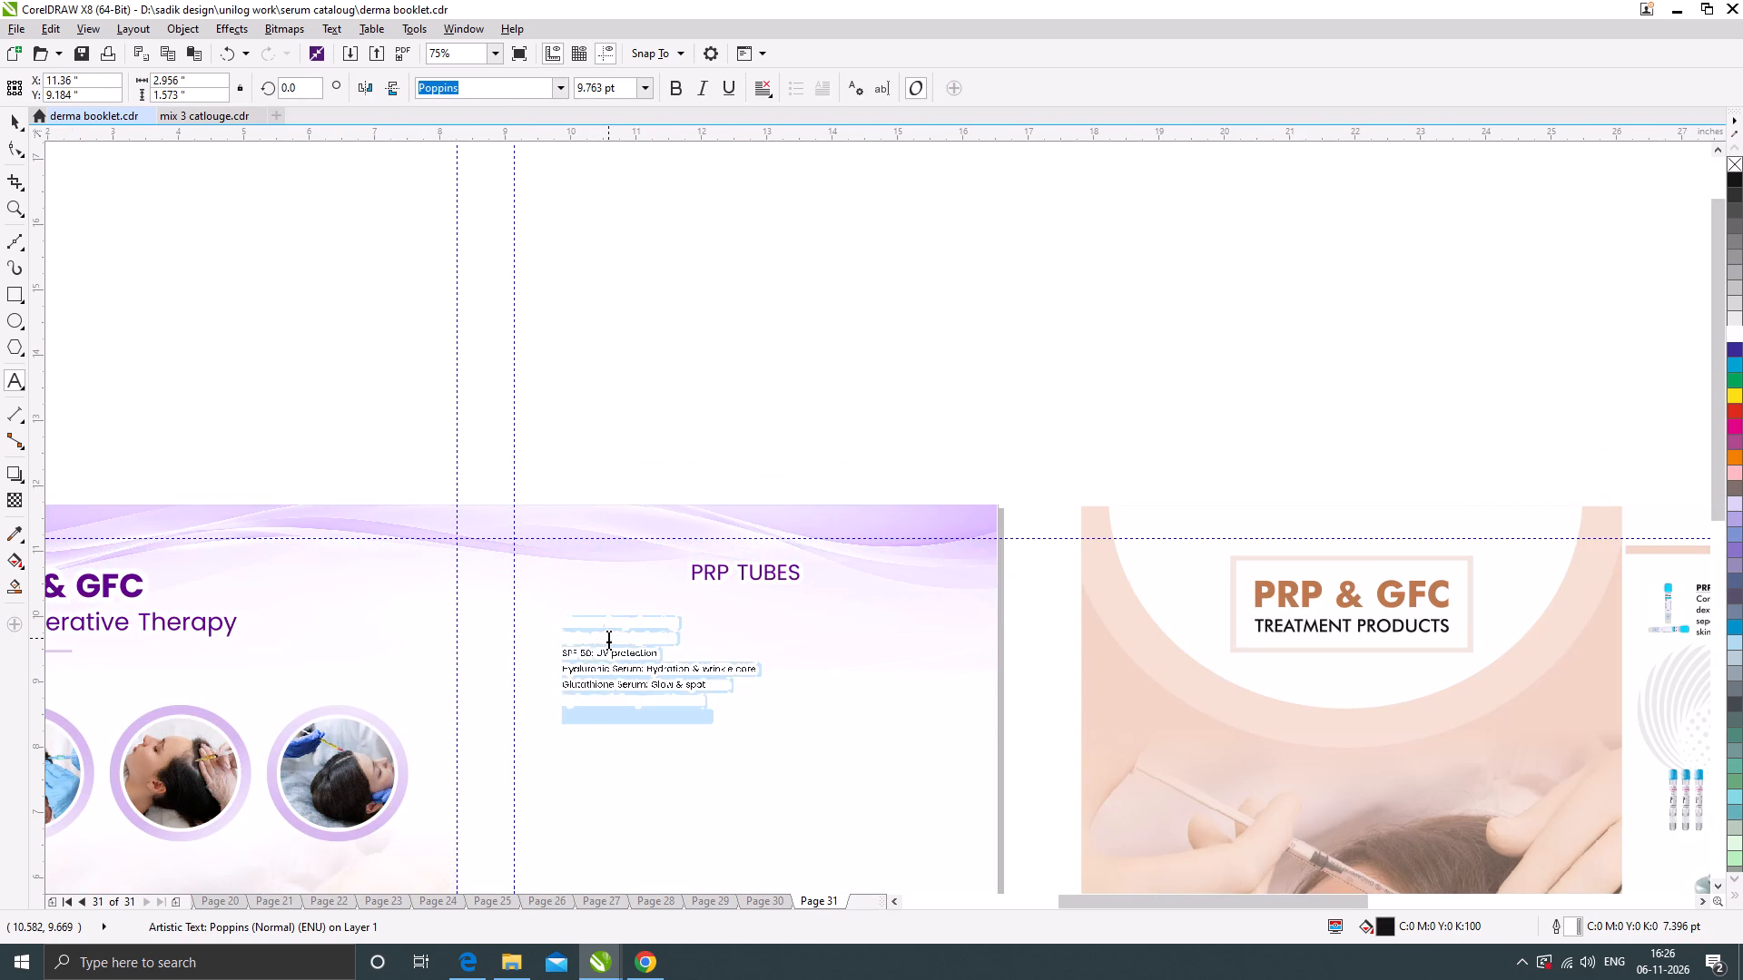
key("ctrl+v")
Break the description into three lines, "Contains anticoagulant,", "separator gel and" and "Vitamin B7", removing the final full stop.
scroll(608, 623, "up", 1)
scroll(719, 638, "up", 1)
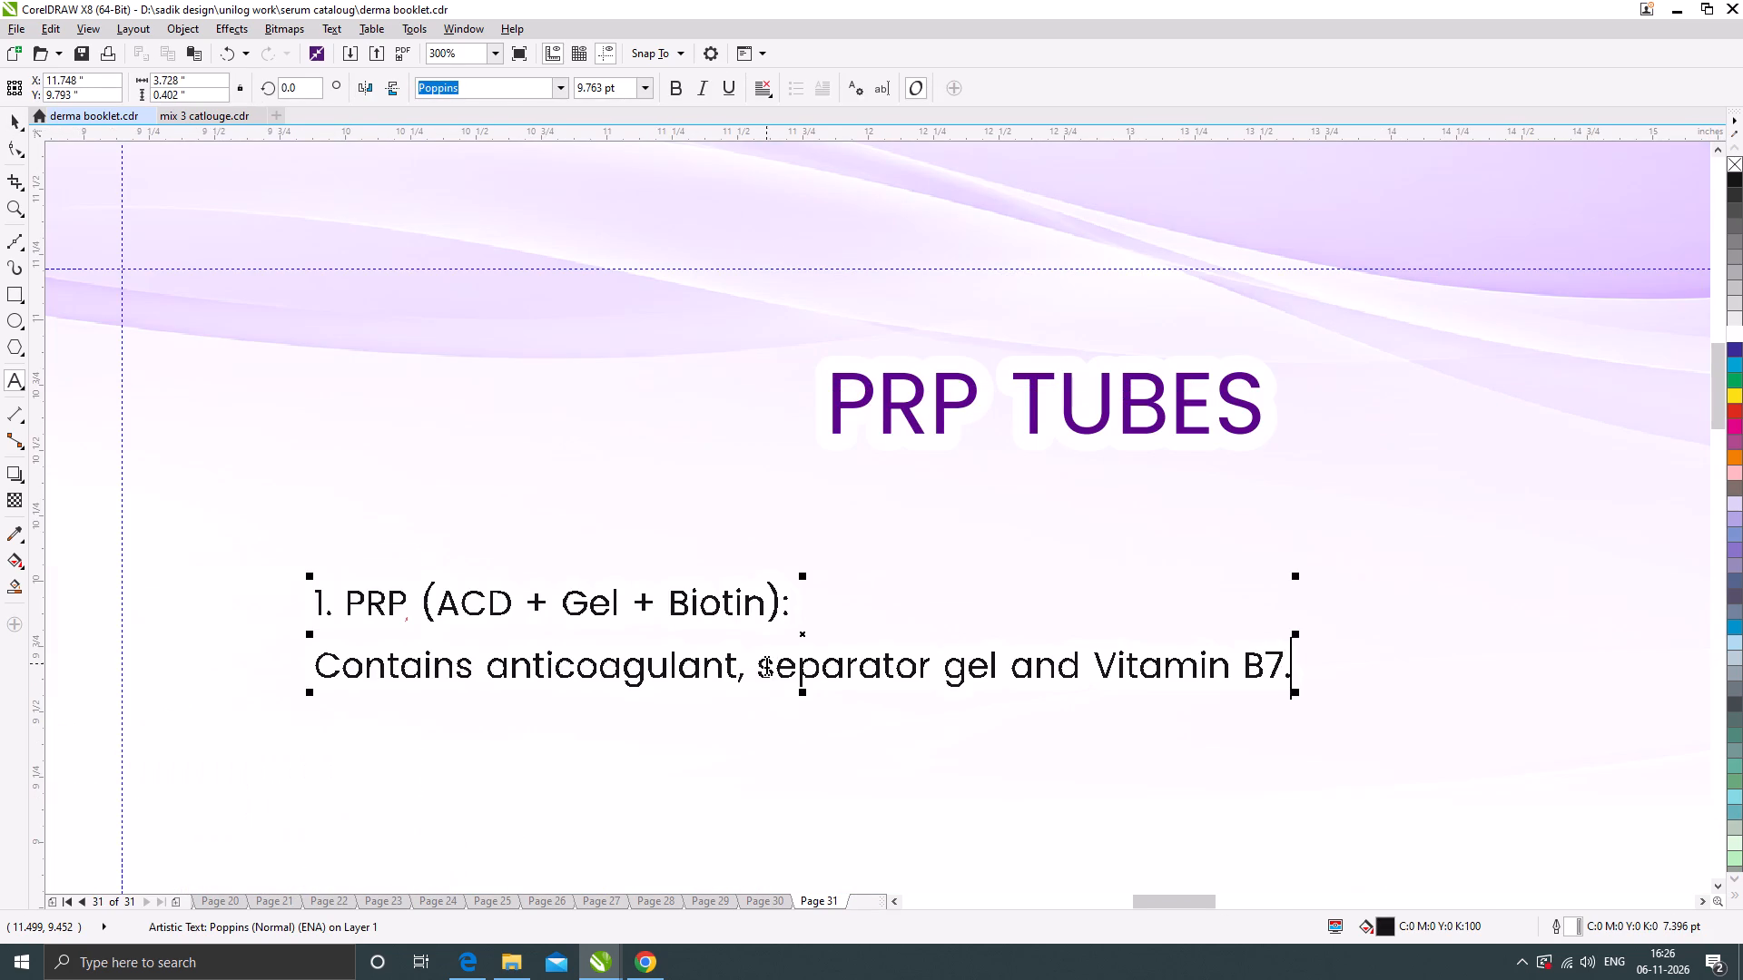
left_click(760, 670)
left_click(947, 669)
key("Return")
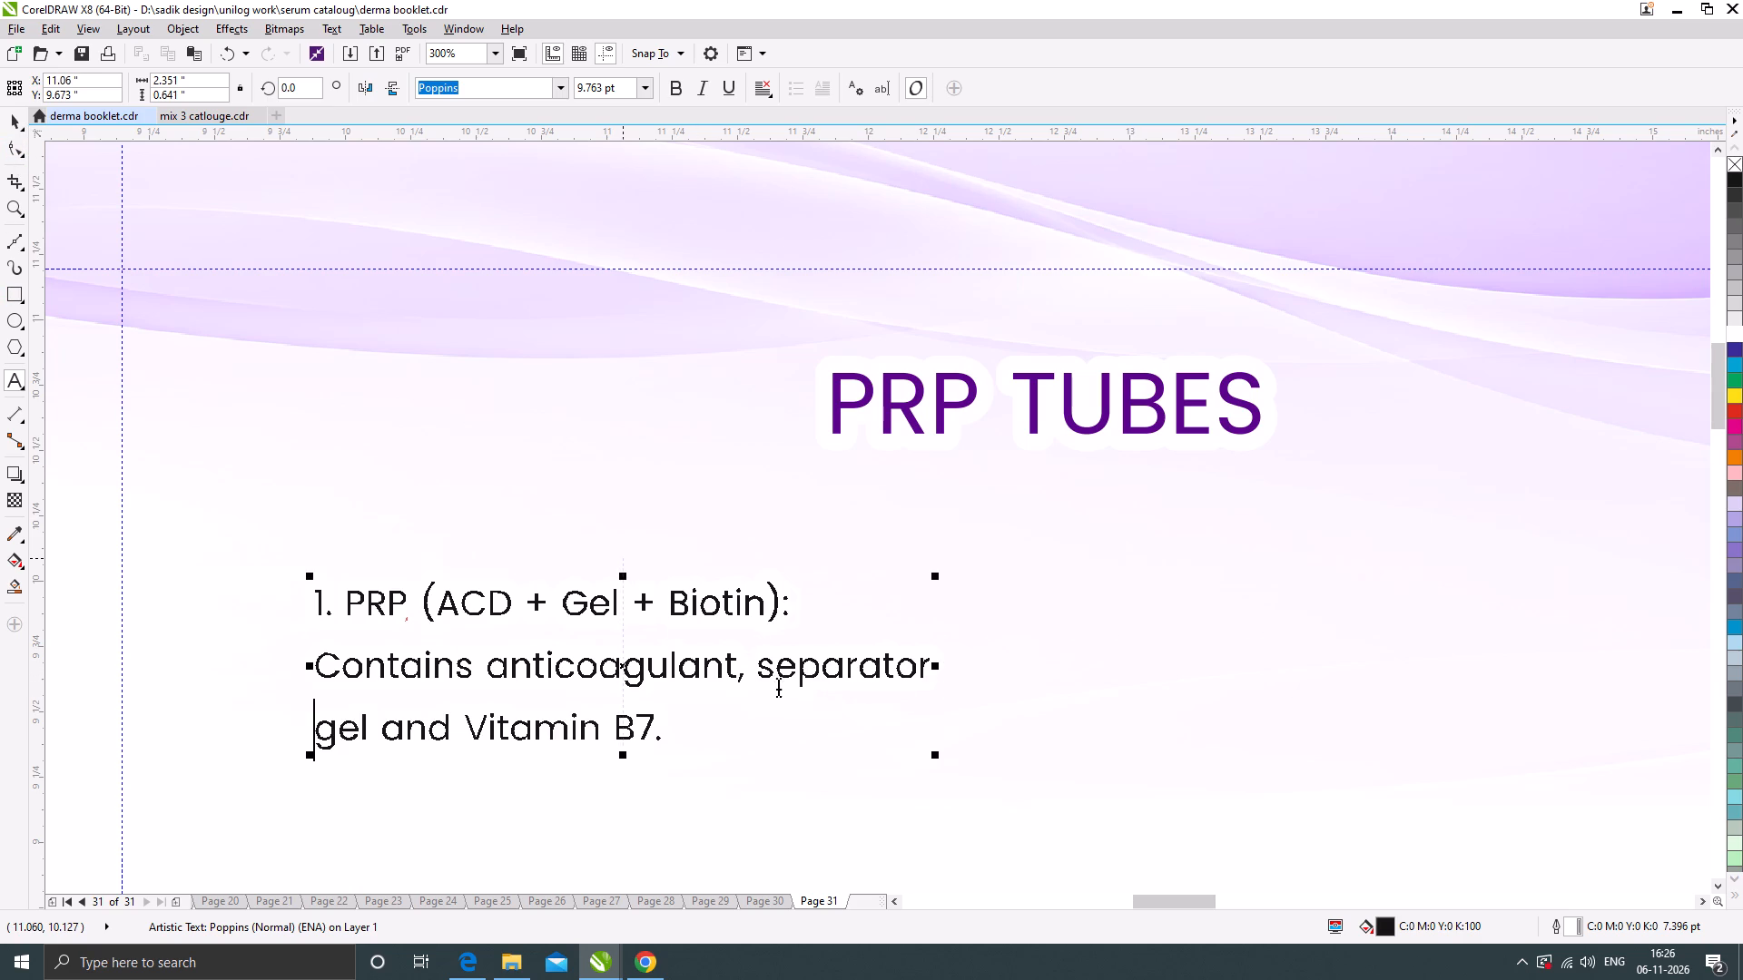
left_click(756, 679)
key("Return")
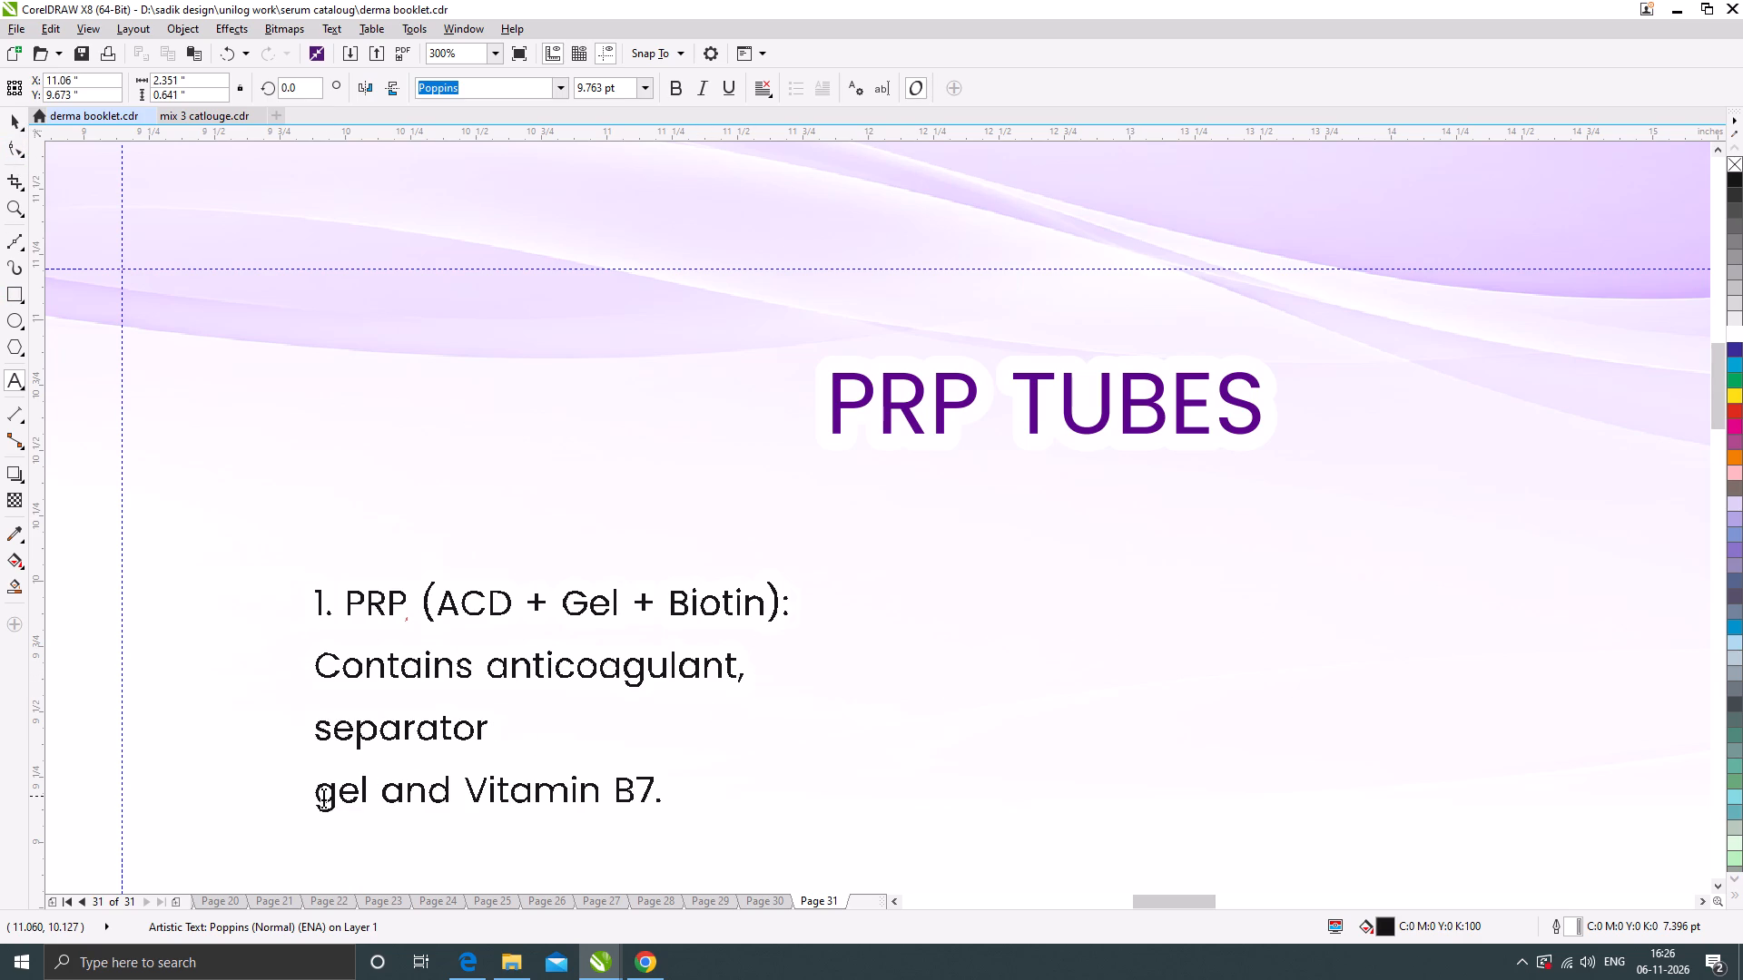
left_click(321, 798)
key("BackSpace")
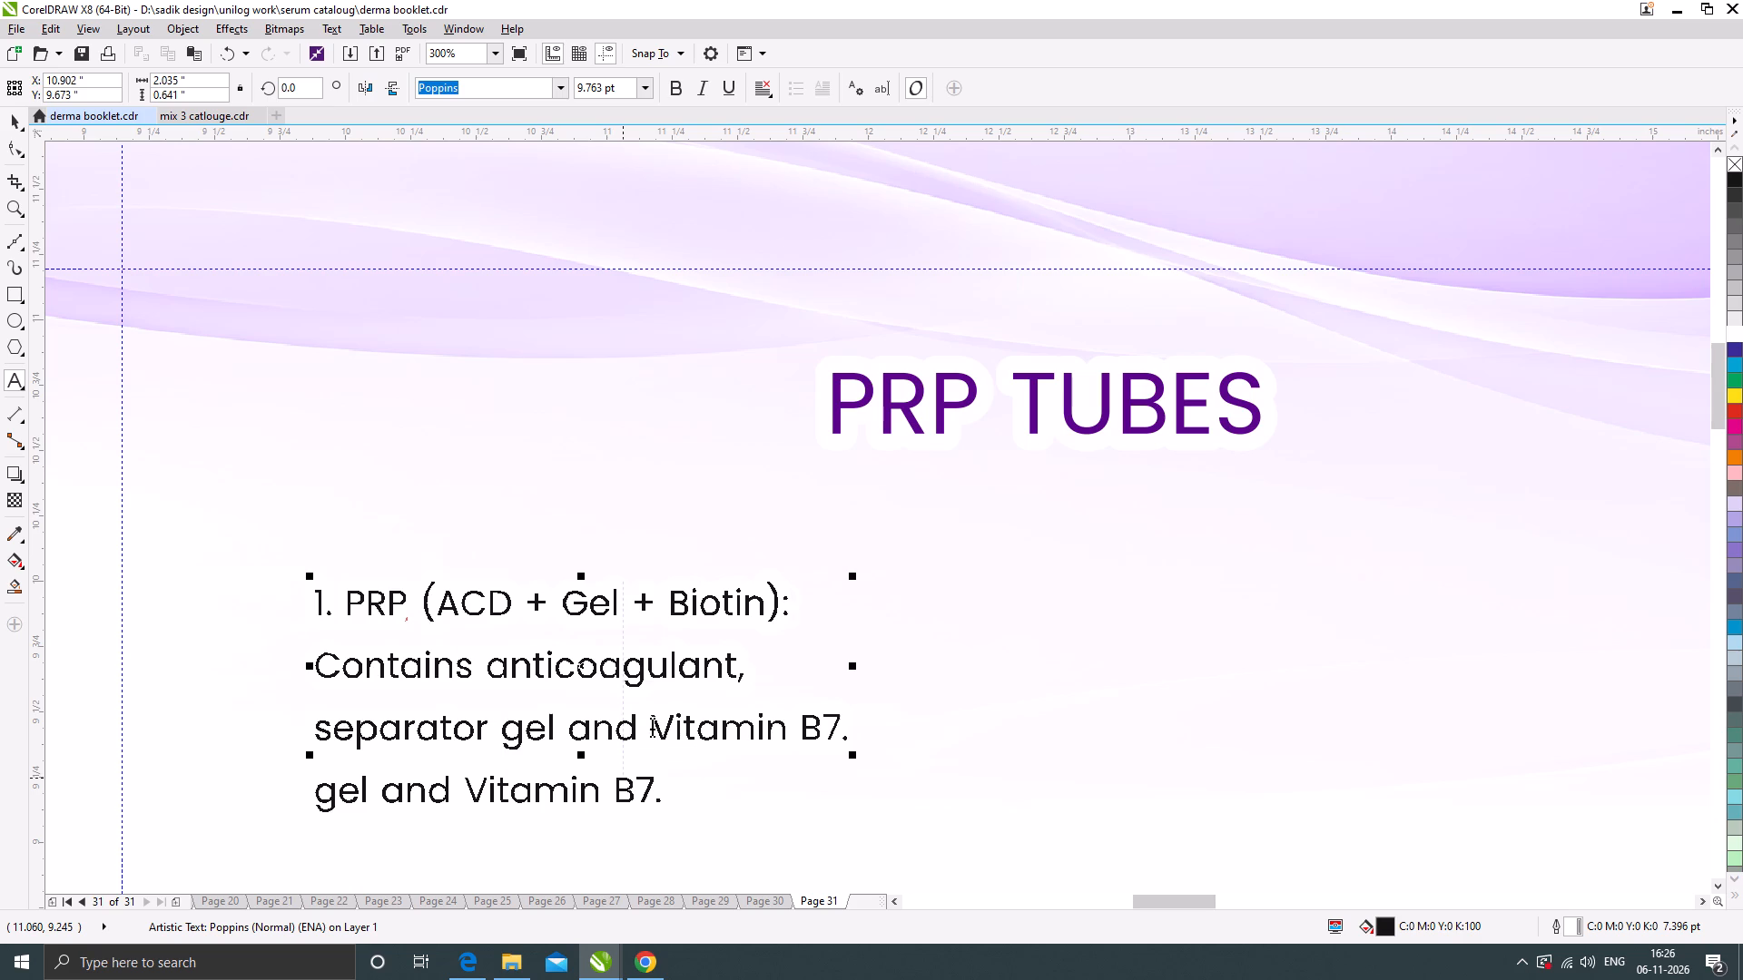
left_click(652, 725)
key("Return")
left_click(523, 800)
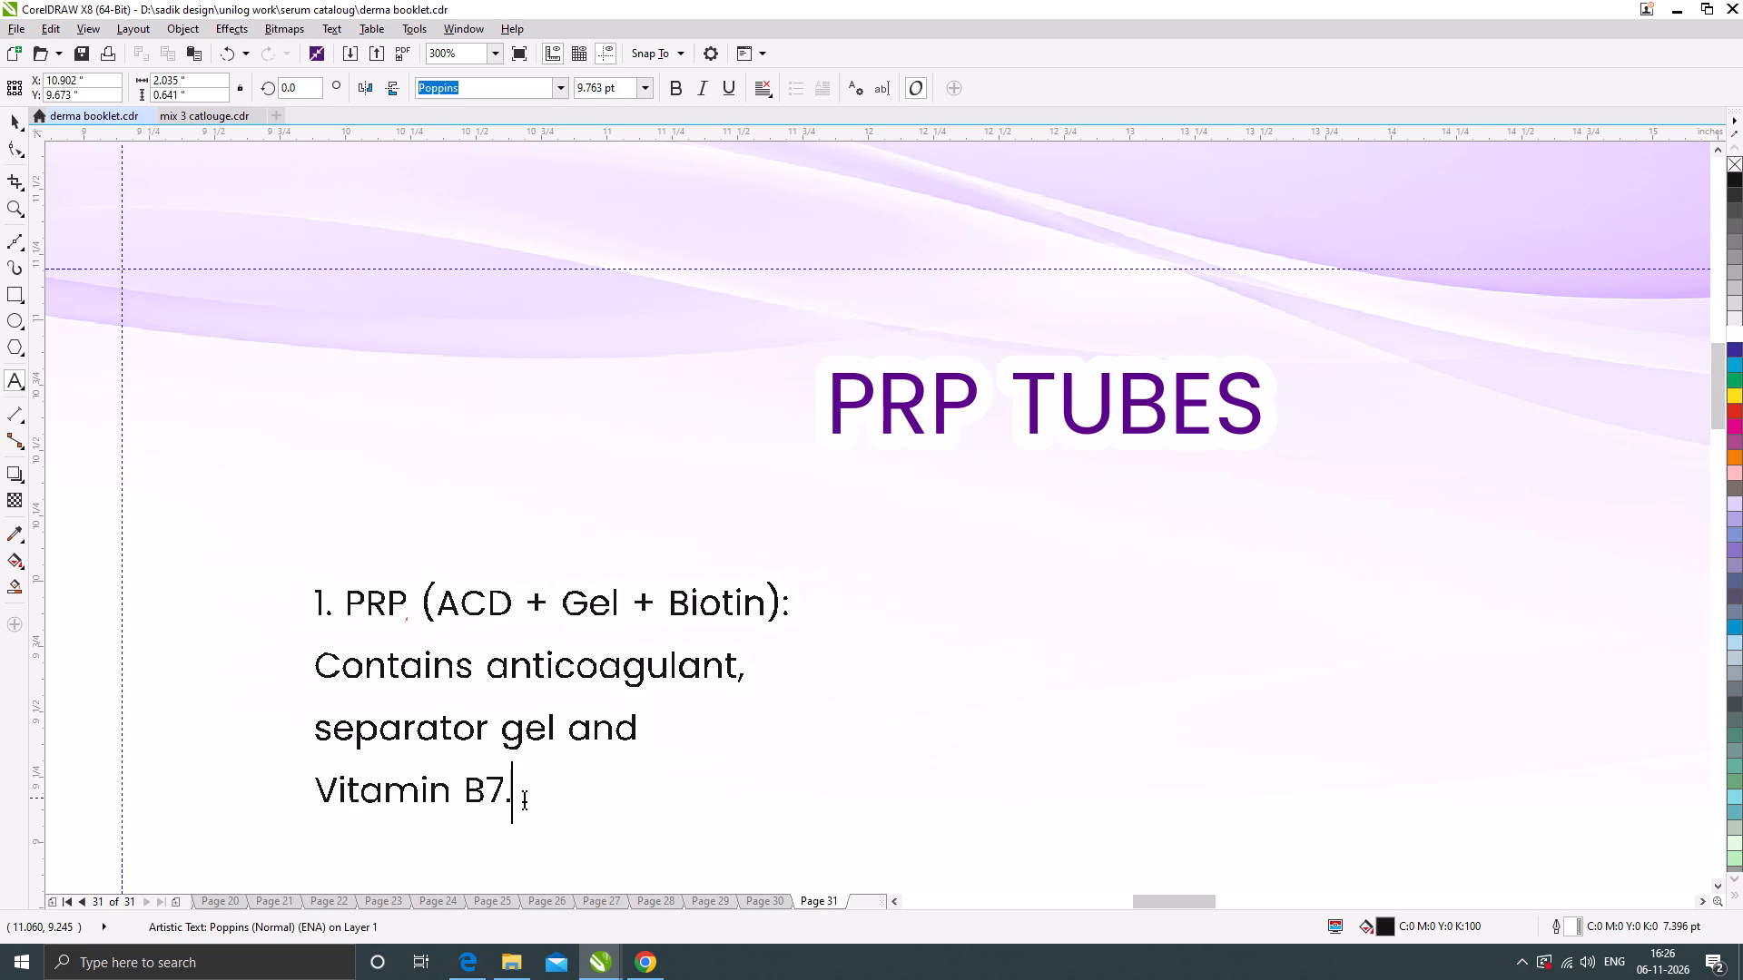
key("BackSpace")
Set the first PRP description to 10 pt and place its left edge on the vertical guide below the PRP TUBES heading.
left_click(15, 118)
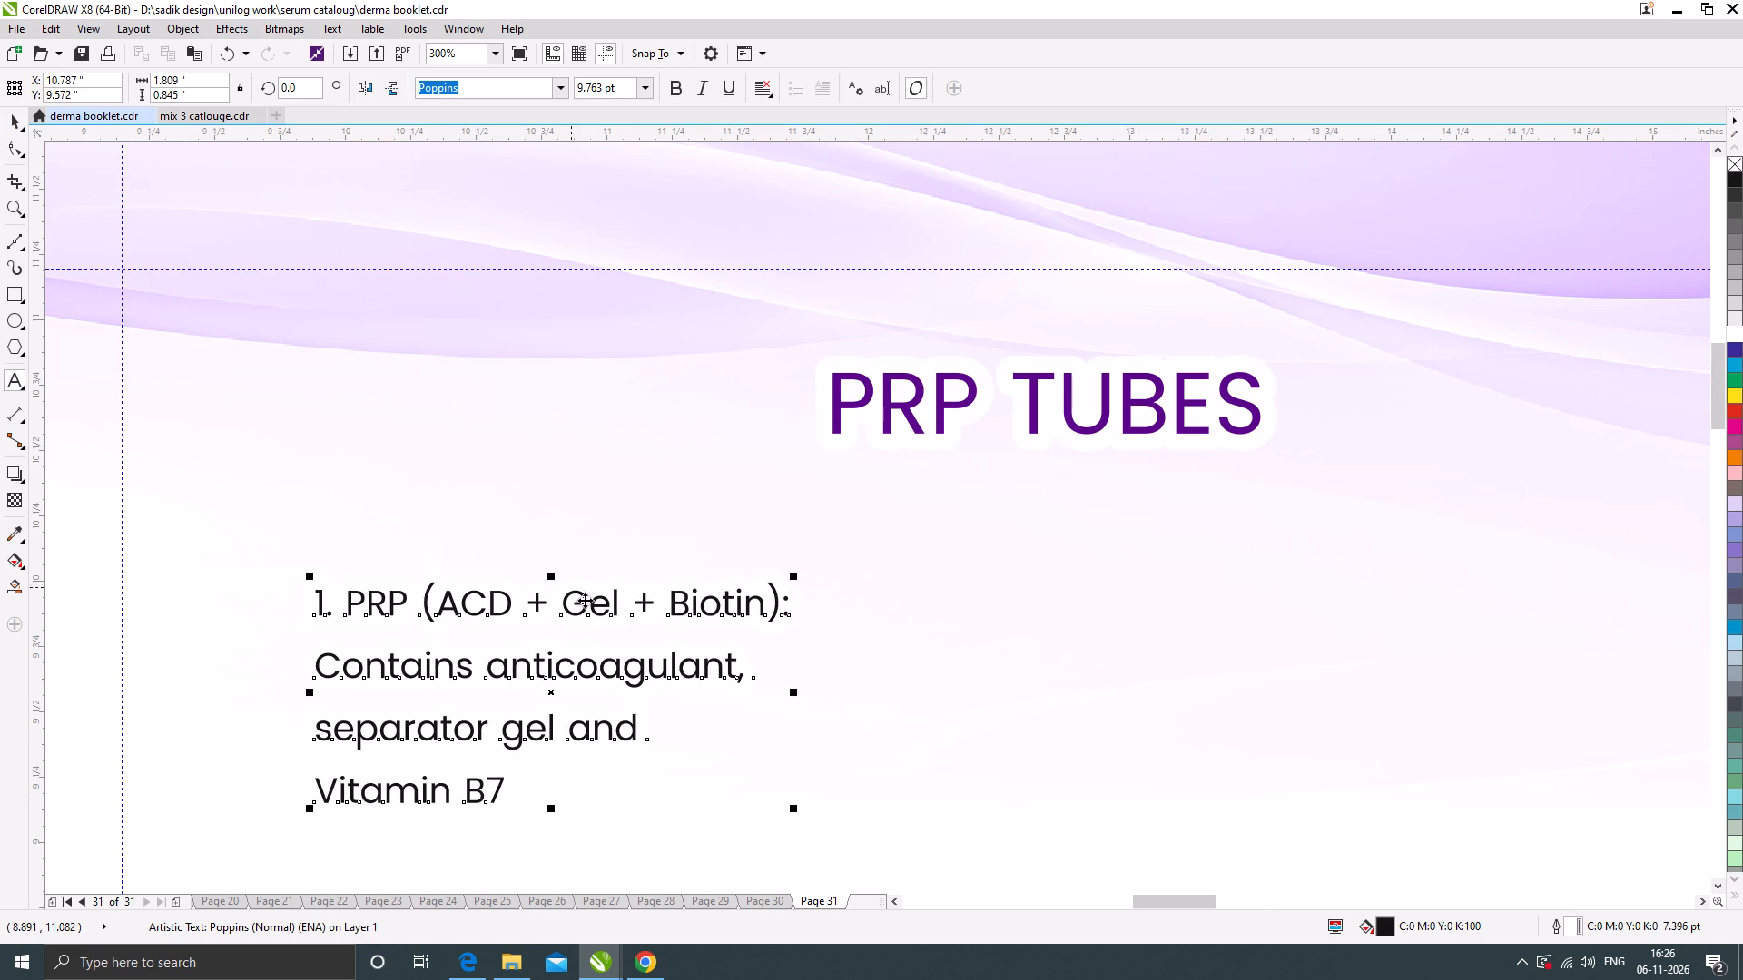
scroll(598, 622, "down", 1)
left_click_drag(577, 617, 555, 654)
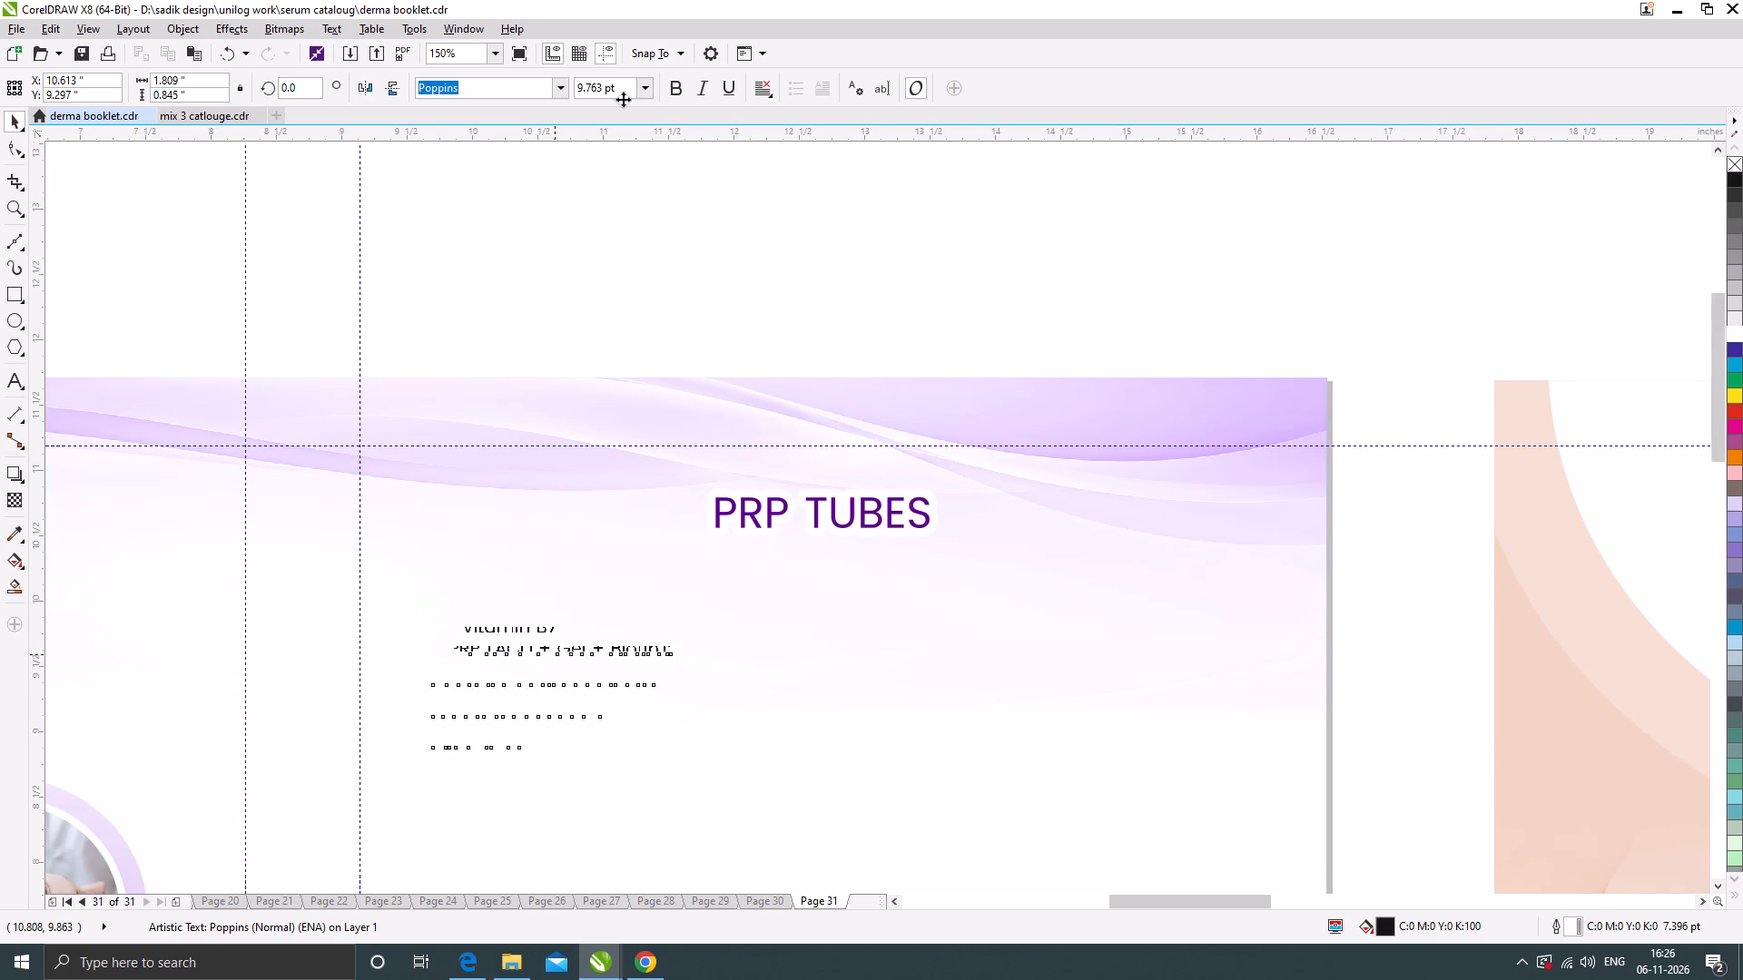
left_click_drag(618, 89, 560, 95)
type("10")
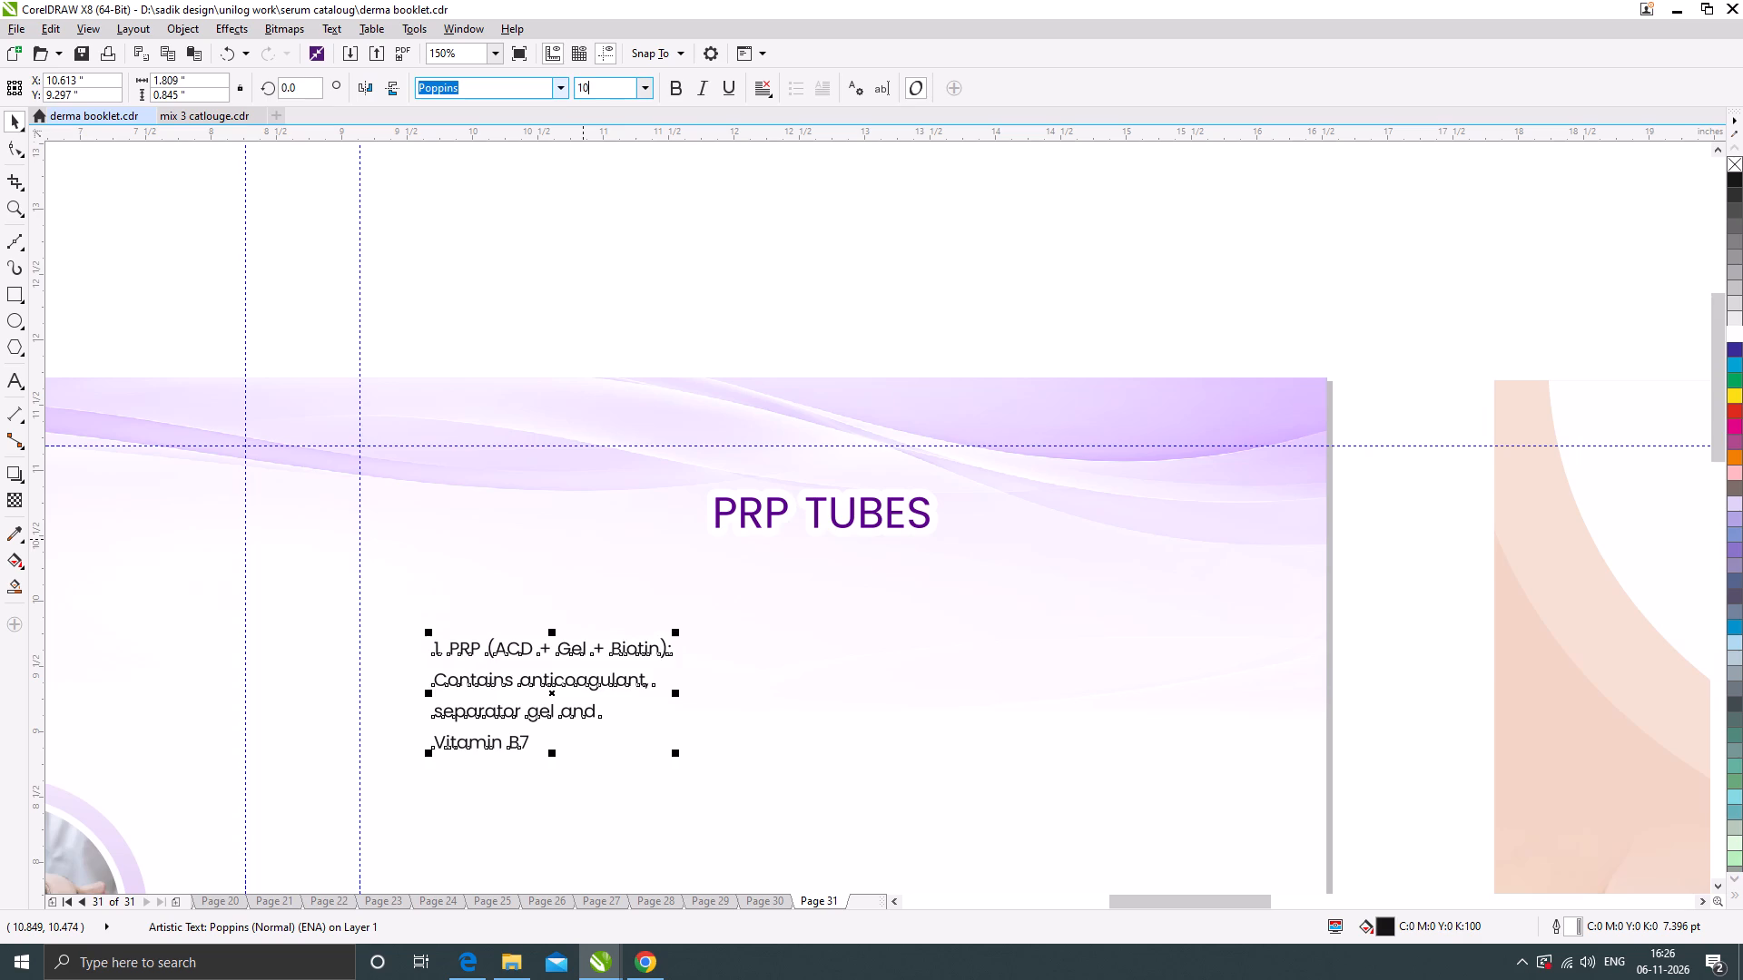
key("Return")
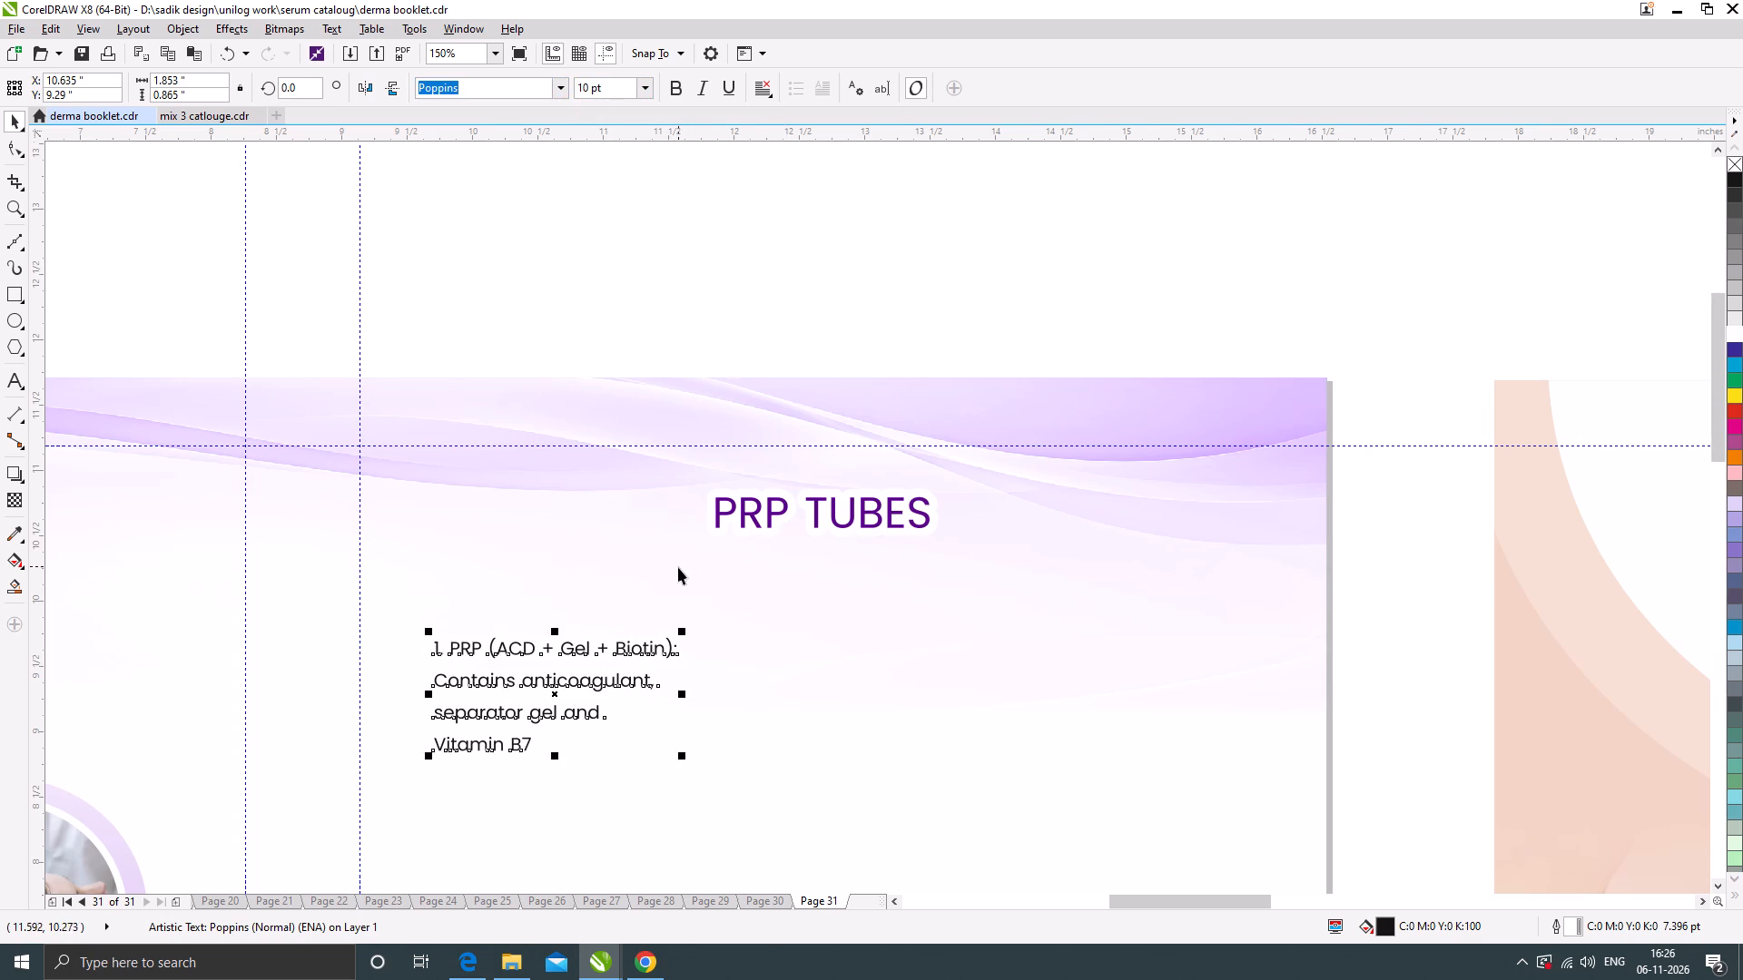
scroll(677, 567, "down", 1)
scroll(542, 673, "up", 1)
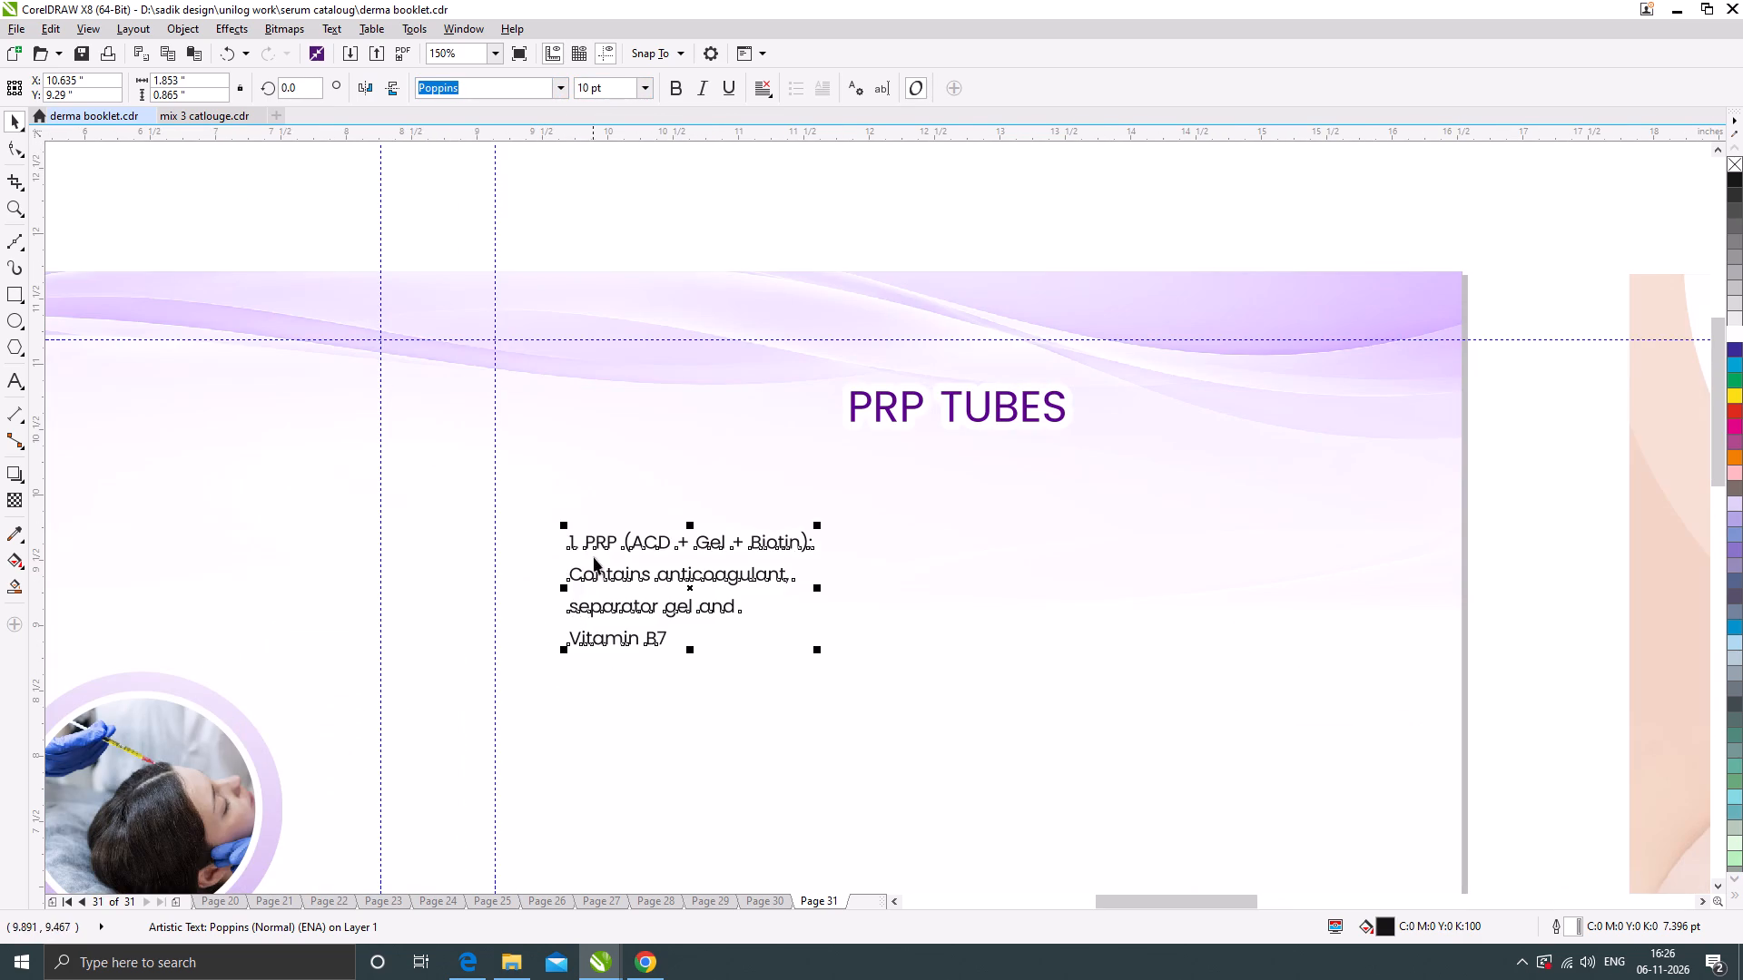
left_click_drag(595, 548, 520, 560)
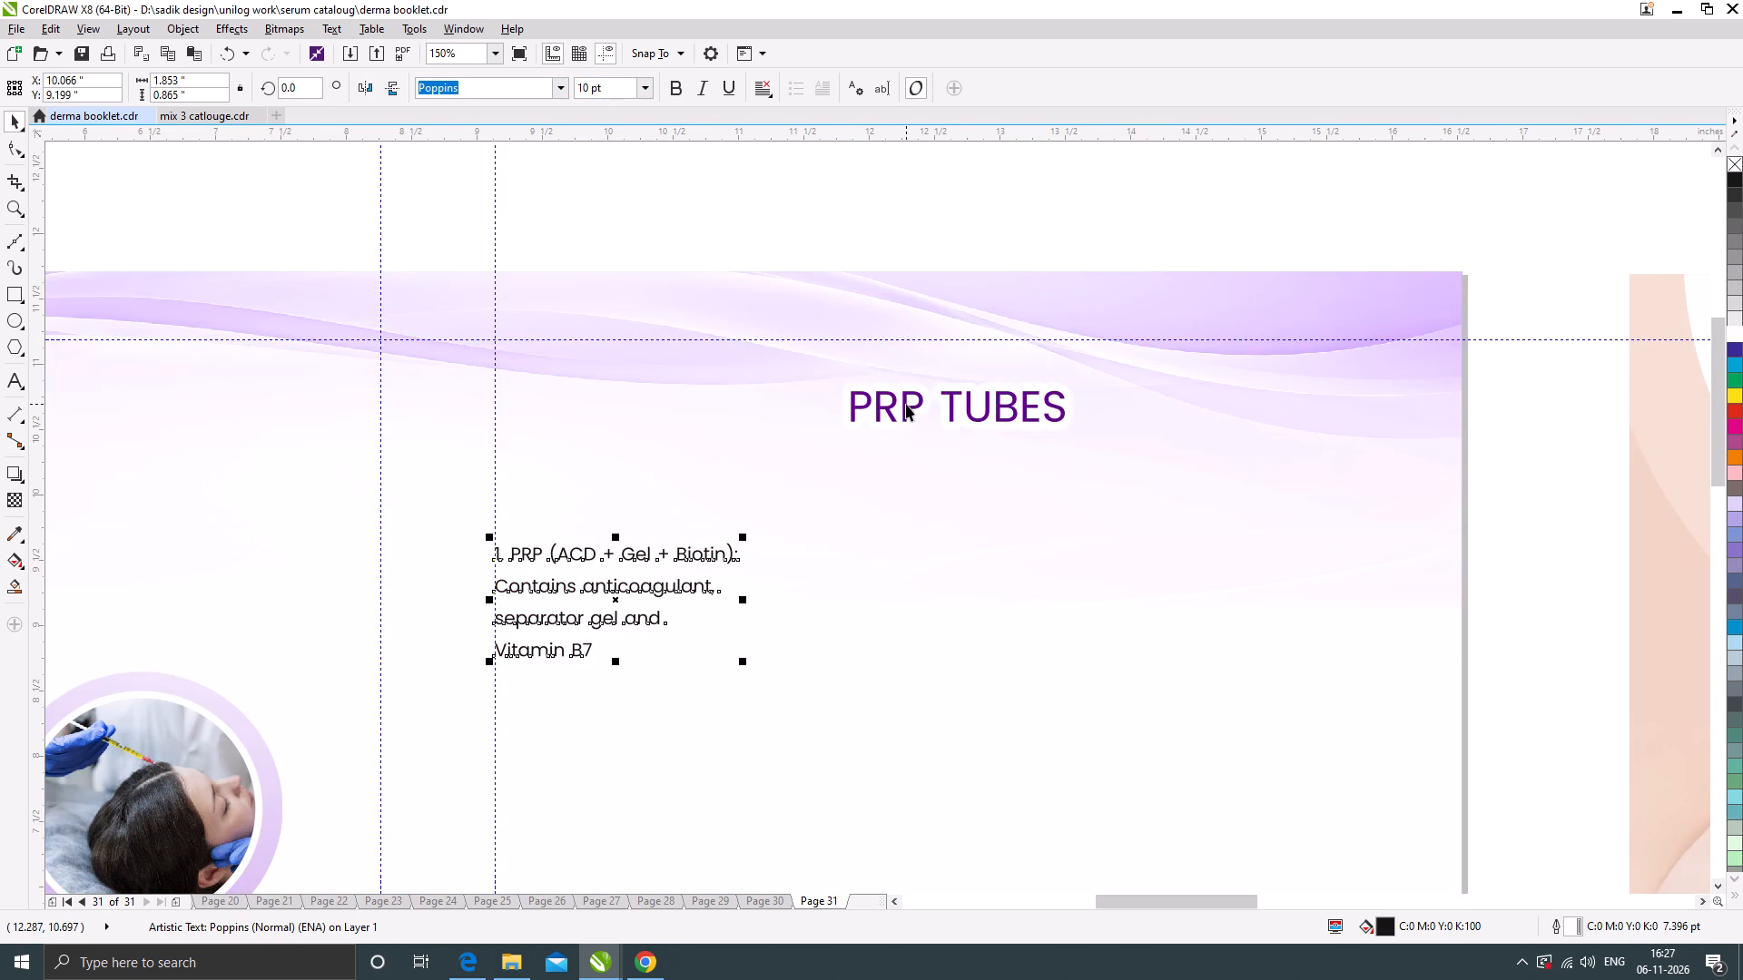
Shift the PRP TUBES heading slightly to the left.
left_click_drag(906, 404, 878, 404)
scroll(713, 427, "down", 1)
left_click(682, 327)
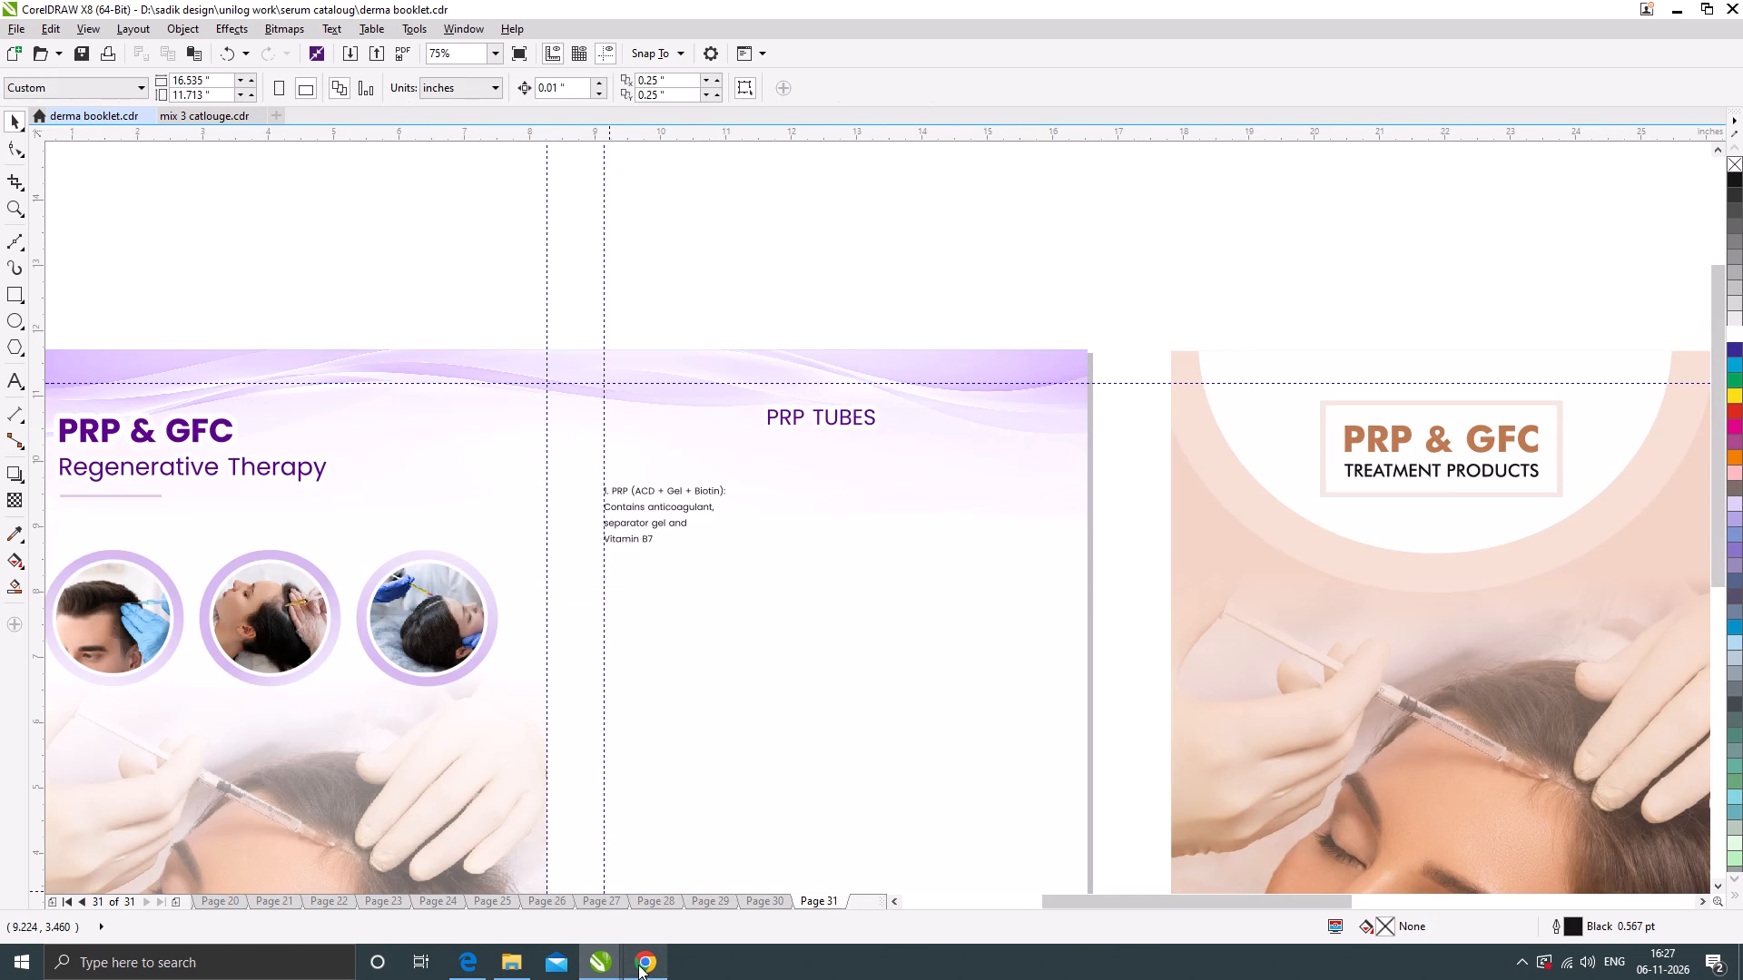
Switch to Chrome and copy the "2. PRP (ACD + Gel)" description from the reference image.
left_click(638, 965)
left_click_drag(1069, 314, 1228, 369)
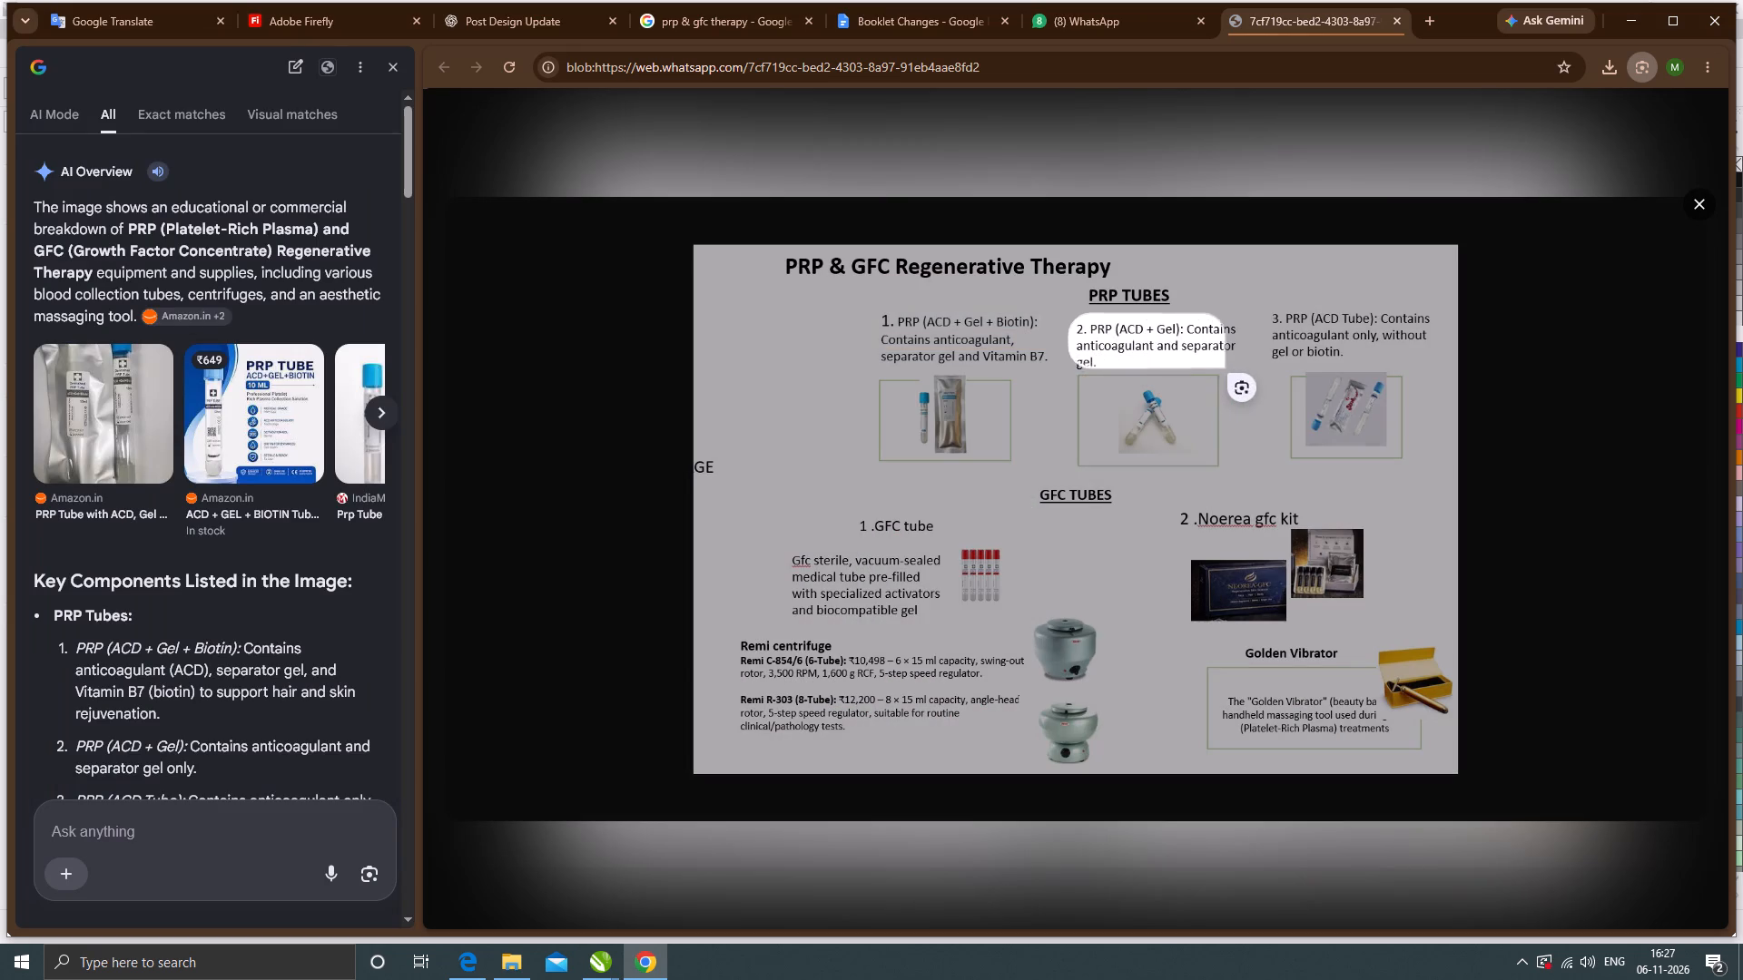
left_click_drag(1228, 369, 1247, 373)
left_click(1154, 408)
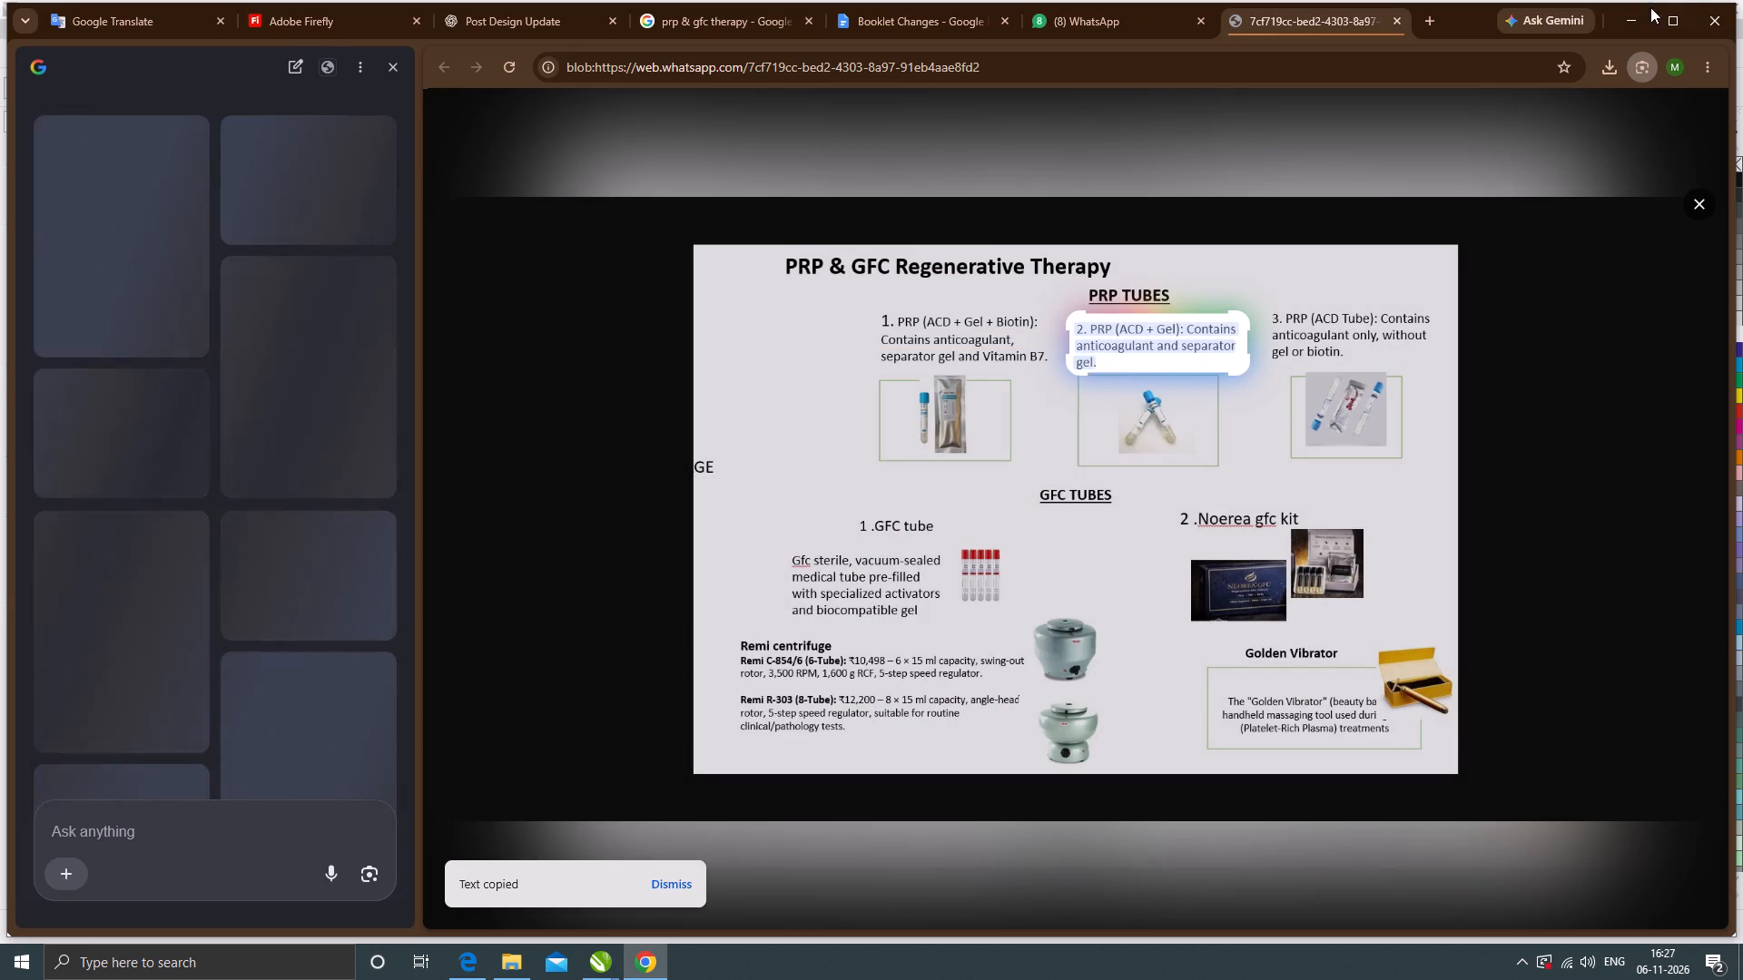
left_click(1640, 12)
Duplicate the first PRP description beside it and replace its text with the copied "2. PRP (ACD + Gel)" description, broken into three lines.
left_click_drag(700, 493, 802, 491)
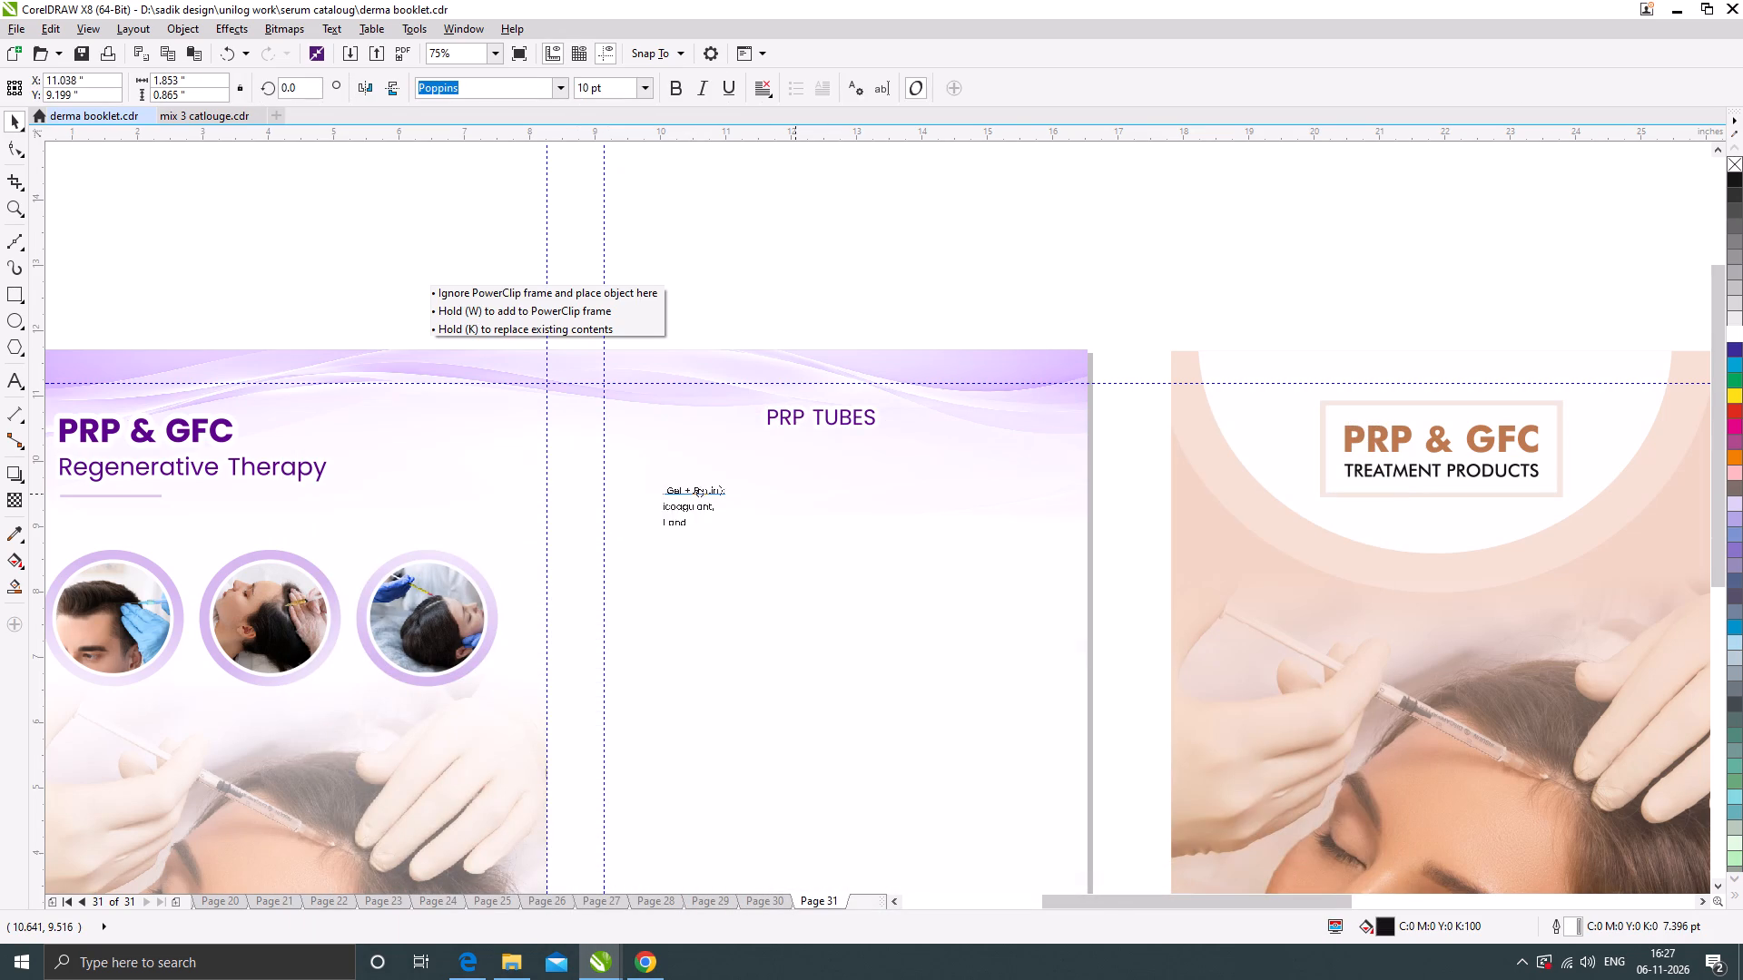
left_click_drag(802, 491, 861, 490)
right_click(861, 490, "shift")
double_click(831, 490)
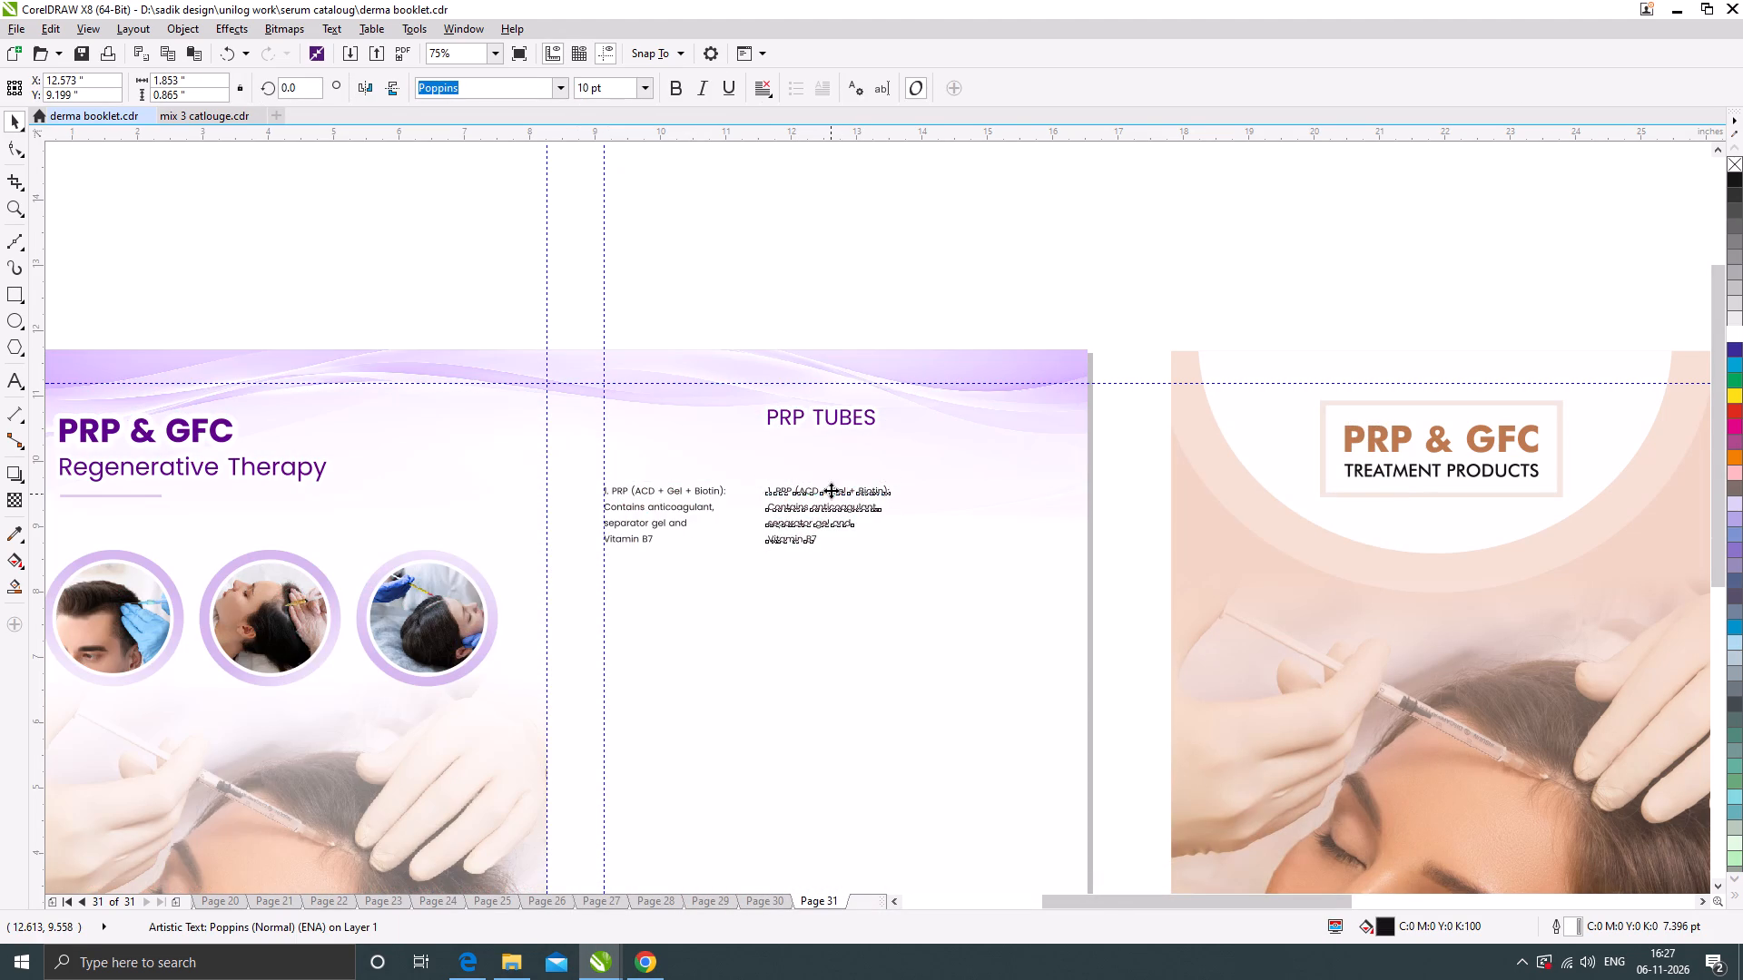
key("ctrl+a")
key("ctrl+v")
scroll(827, 486, "up", 1)
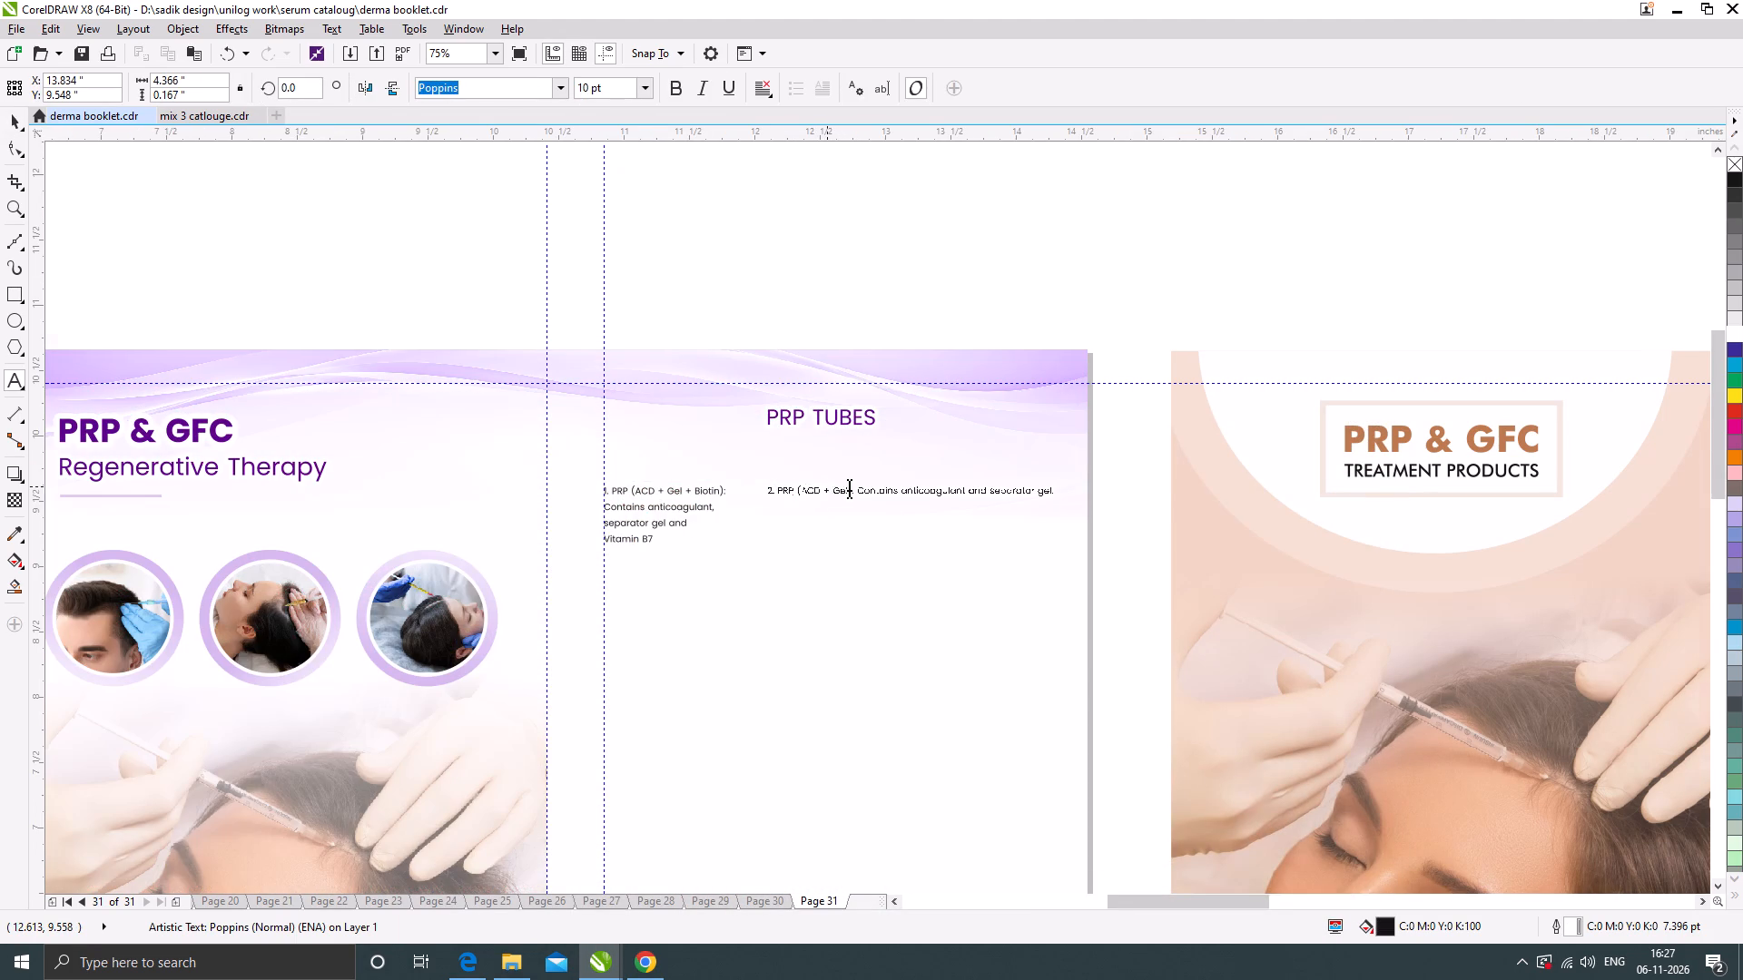
left_click(885, 502)
key("Return")
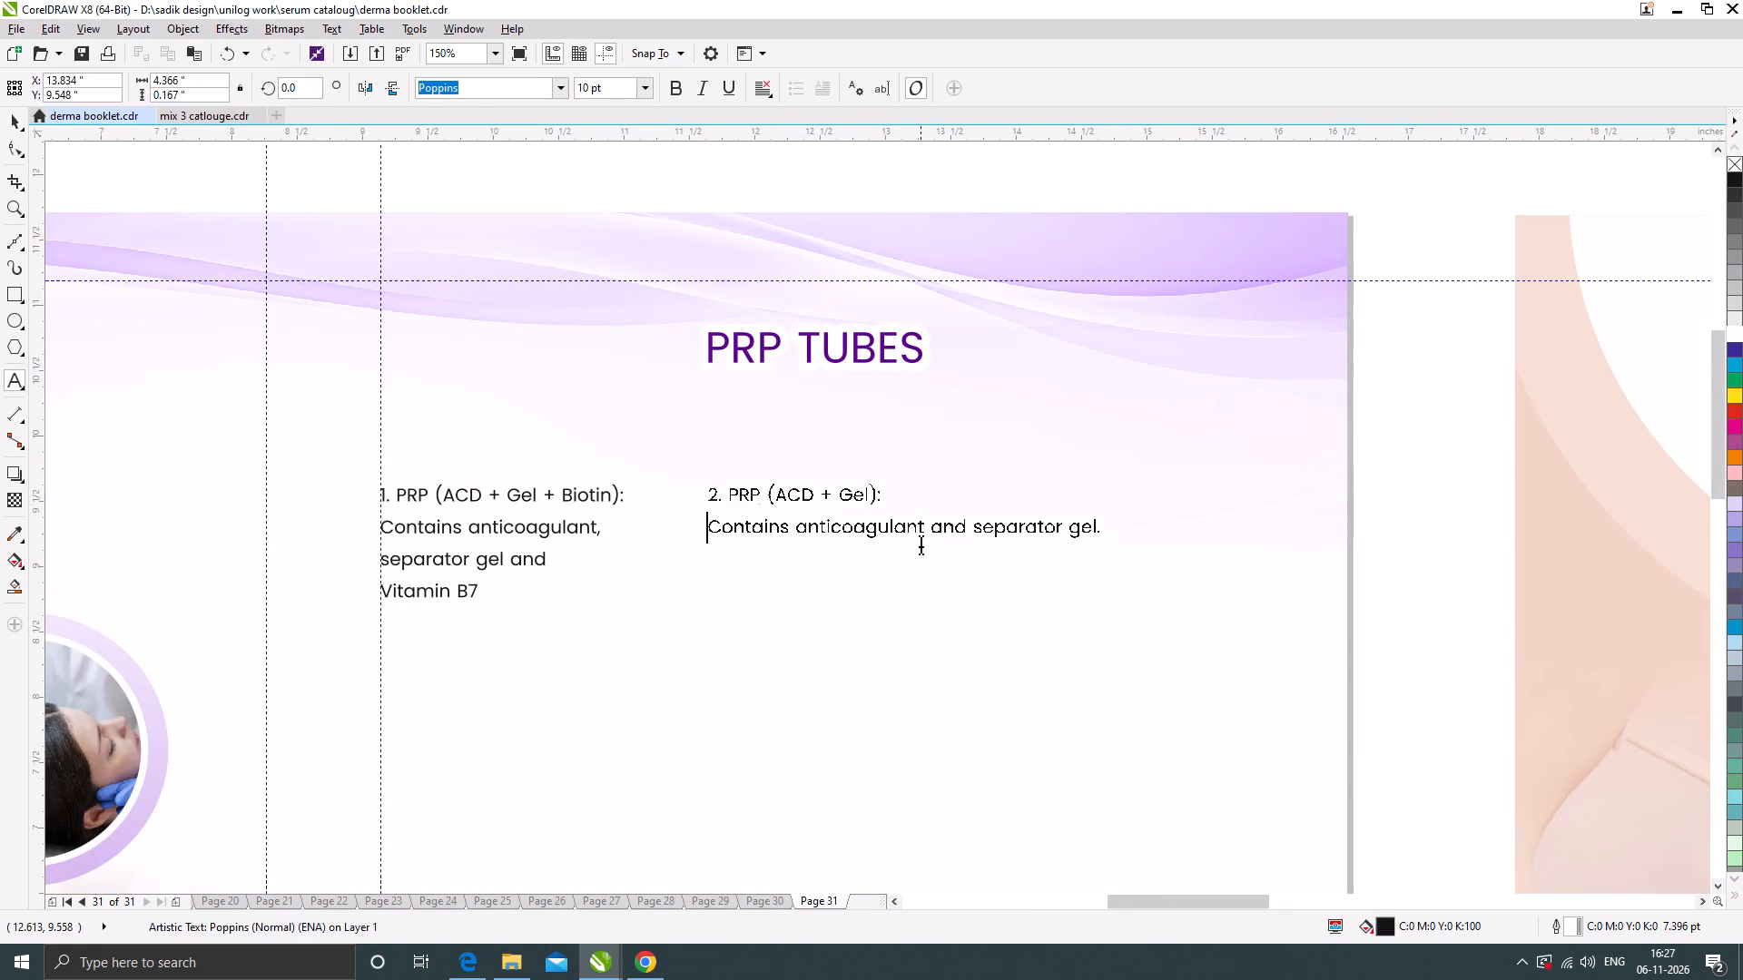
left_click(934, 527)
key("Return")
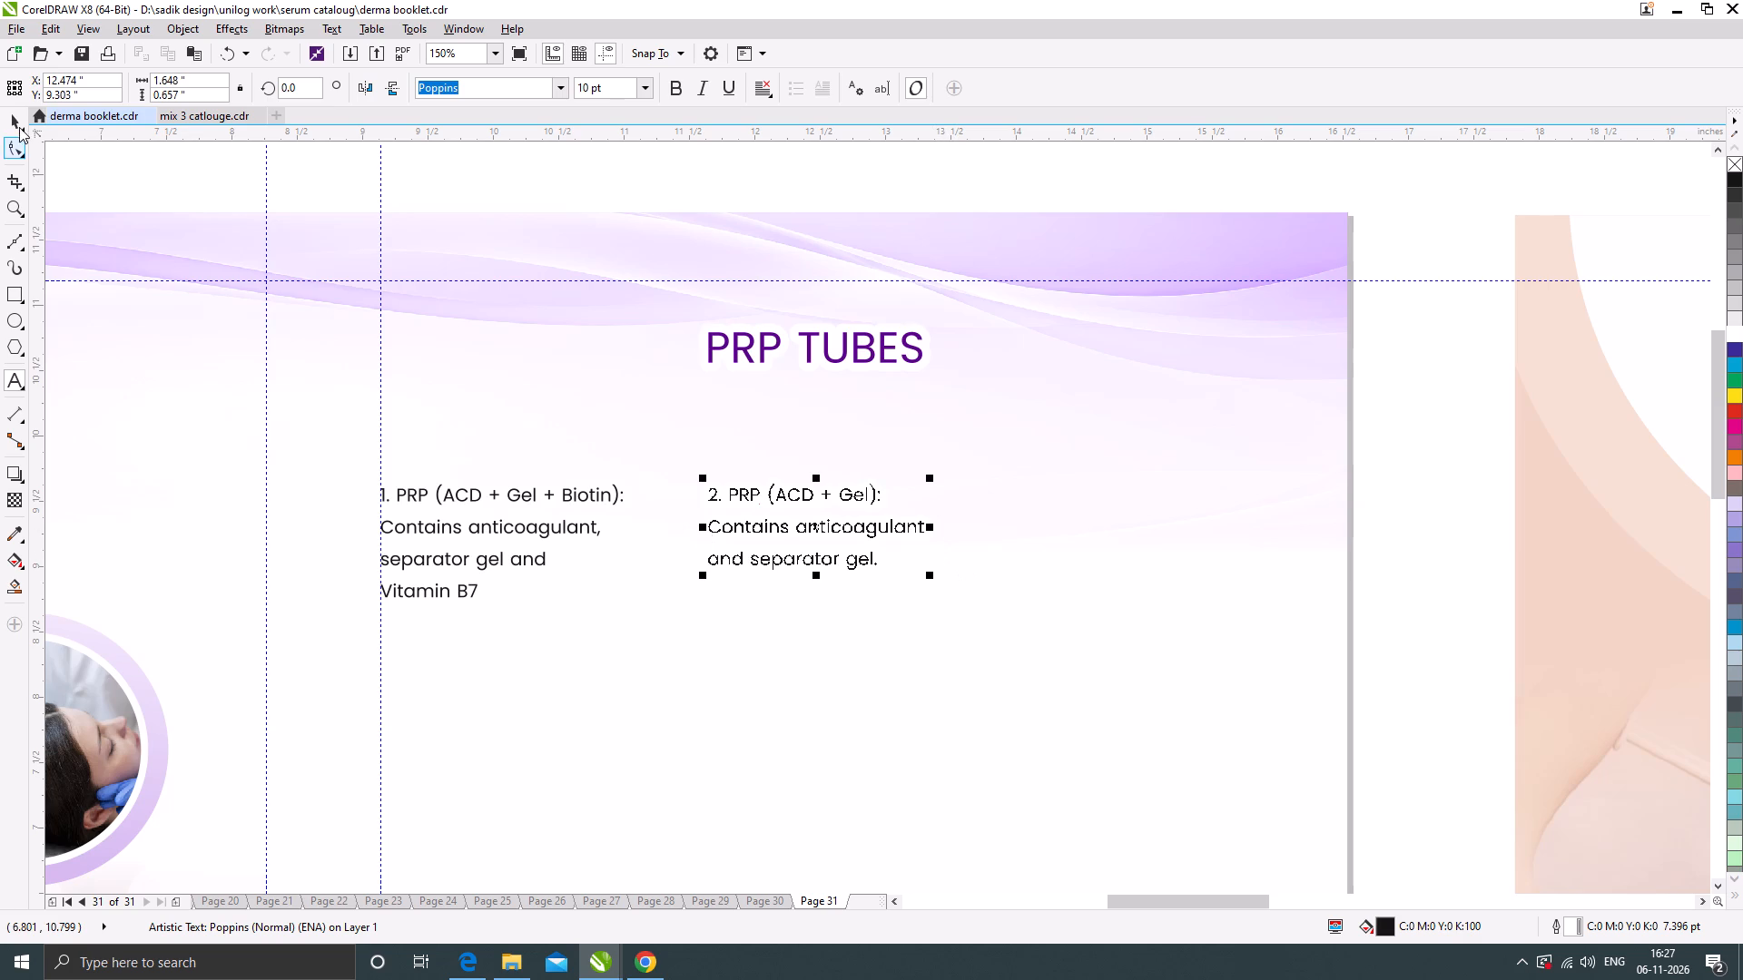
left_click(15, 116)
Switch to Chrome and copy the "3. PRP (ACD Tube)" description from the reference image.
left_click(650, 974)
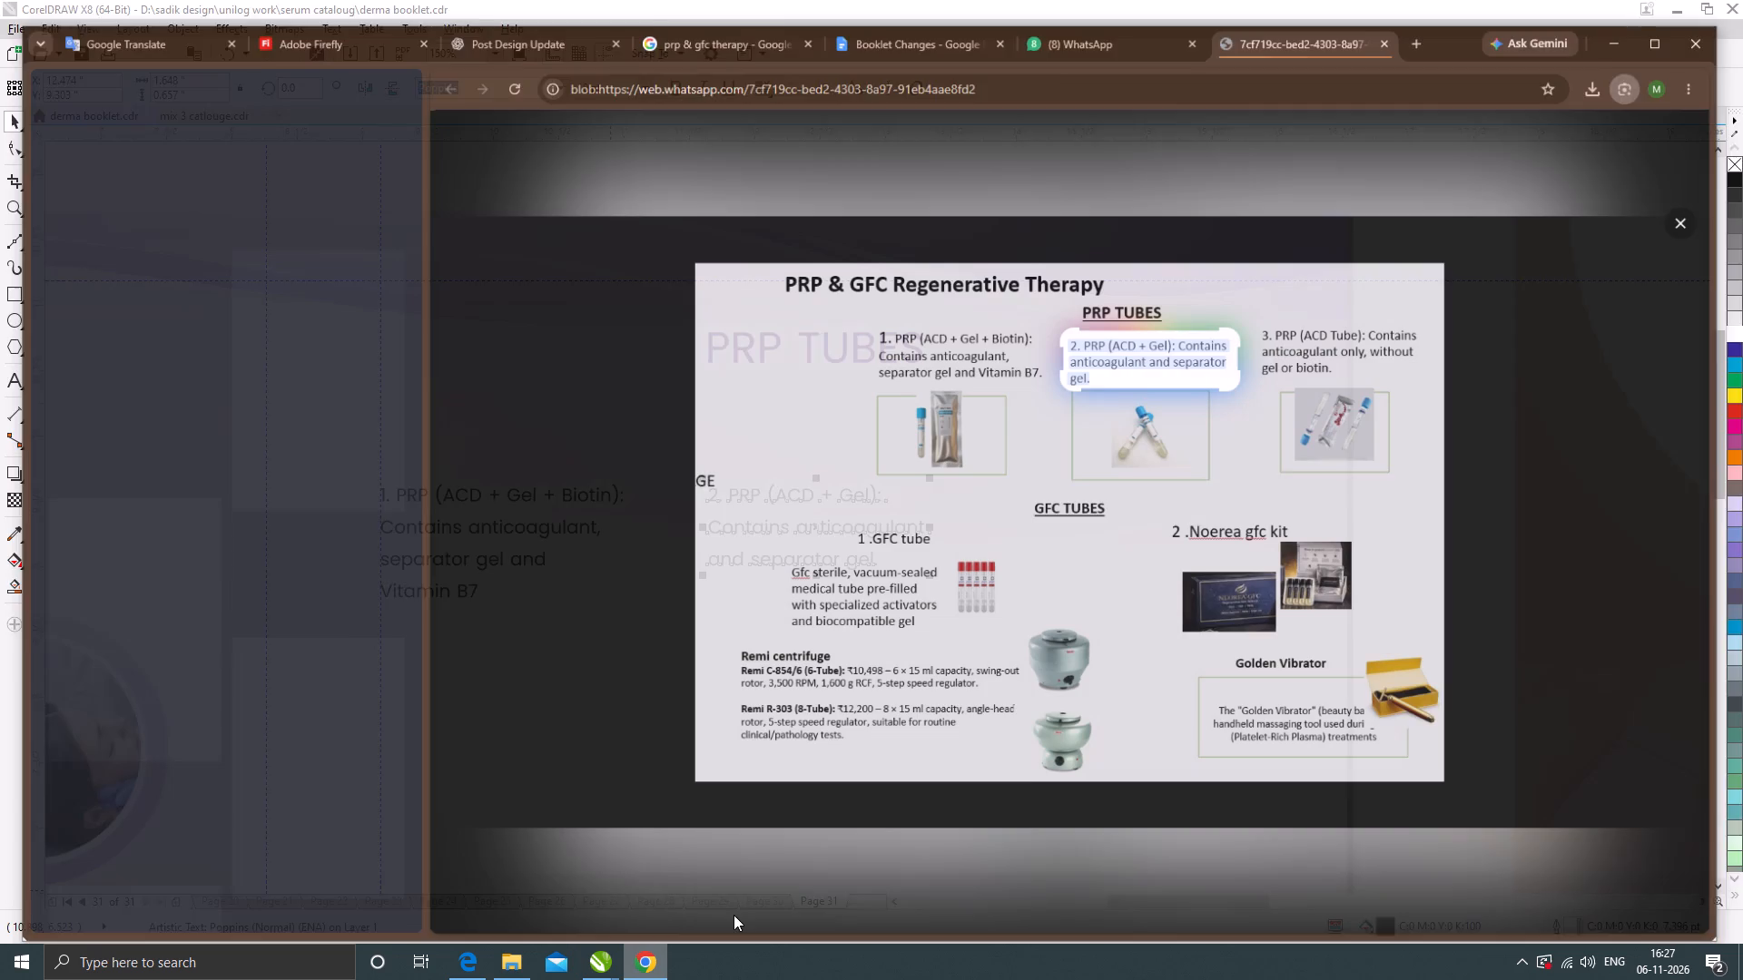
left_click_drag(1262, 298, 1436, 367)
left_click(1328, 399)
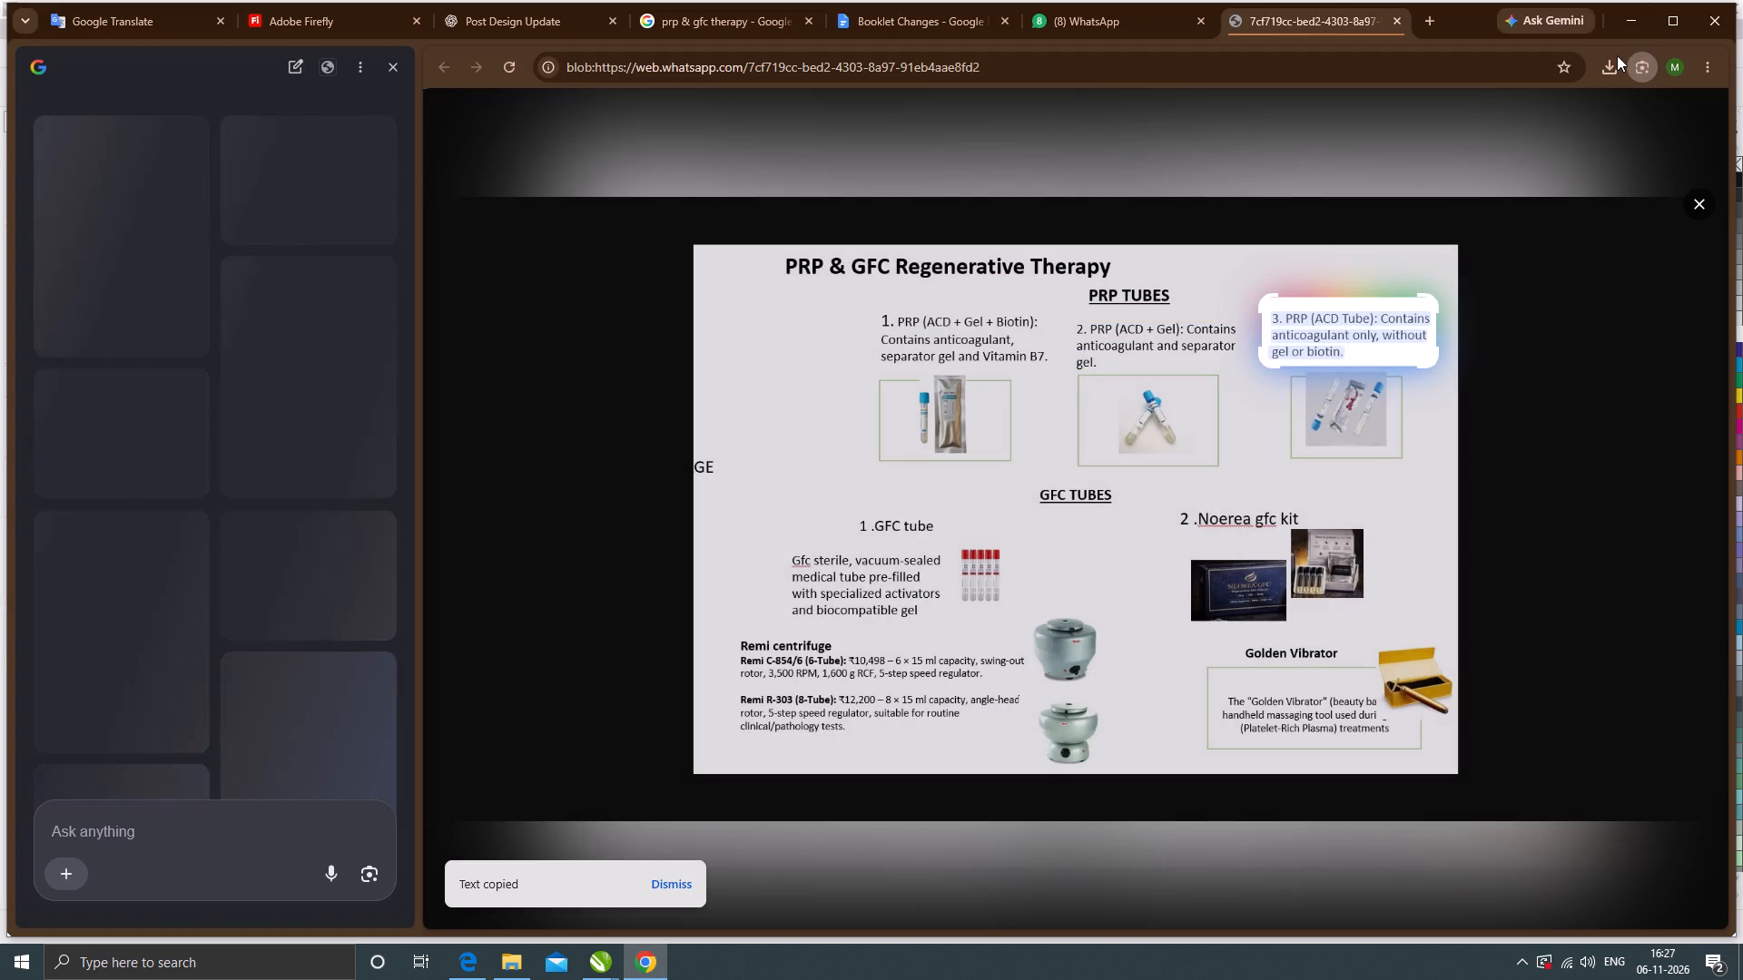
left_click(1631, 14)
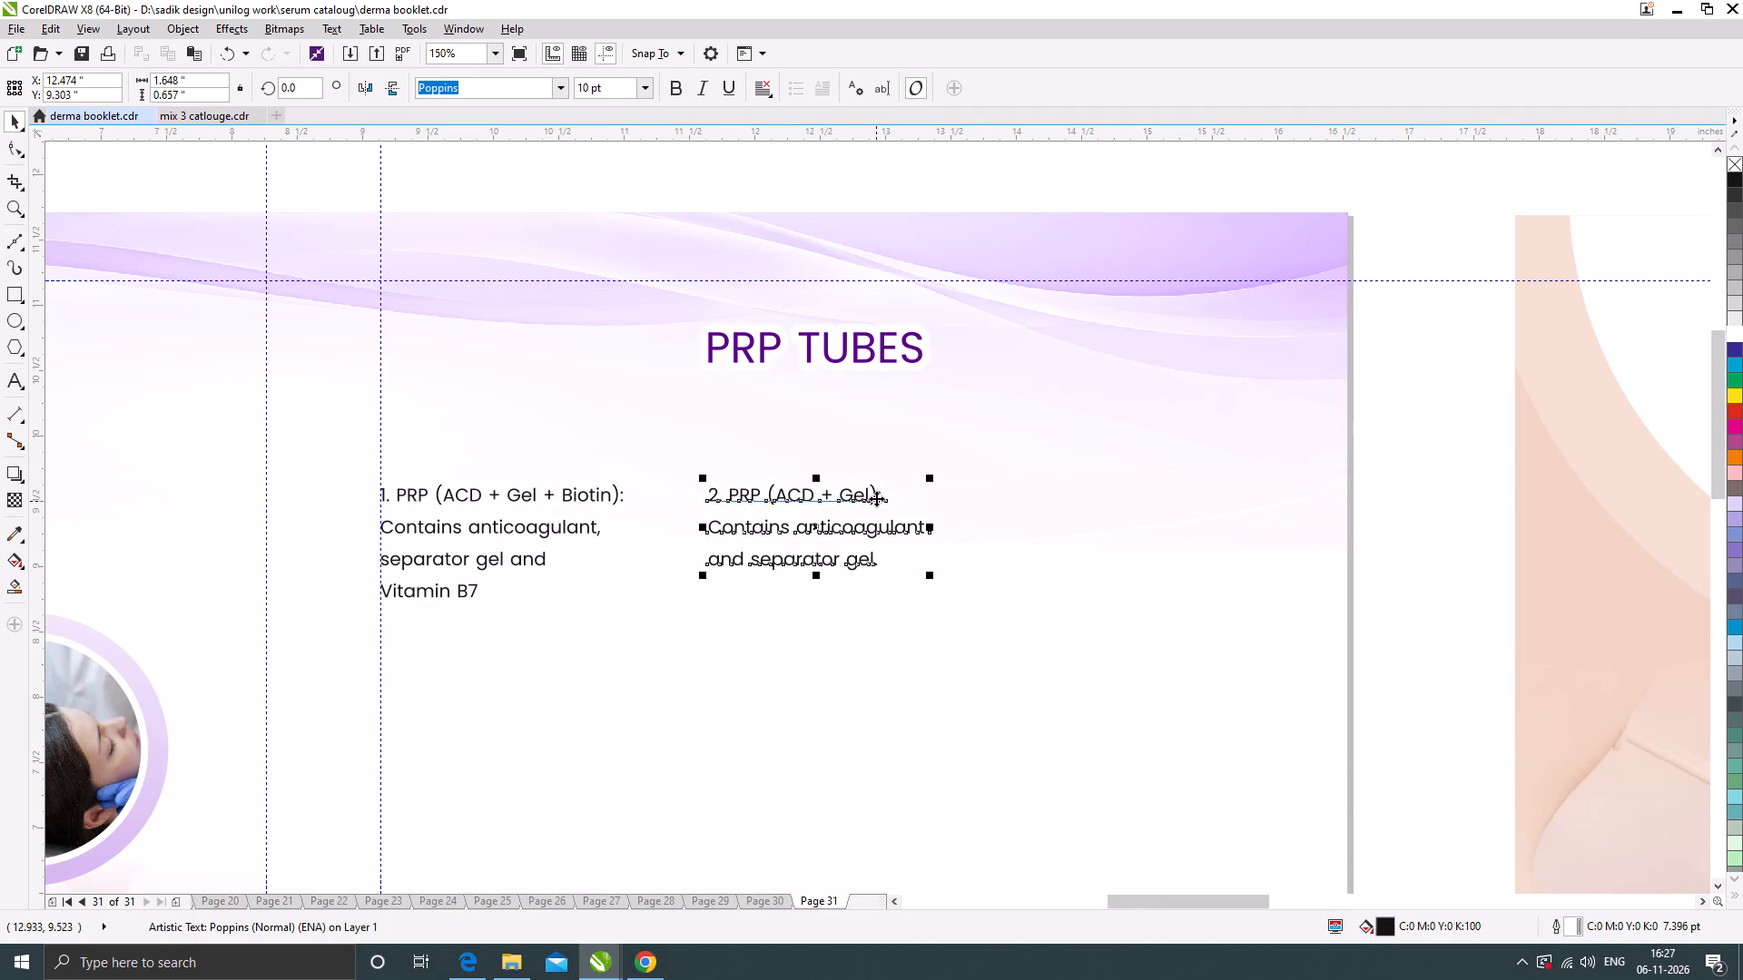
Duplicate the second description to its right and replace its text with the copied "3. PRP (ACD Tube)" description, in three lines without a final period.
left_click_drag(876, 498, 1154, 498)
right_click(1154, 498, "shift")
double_click(1125, 499)
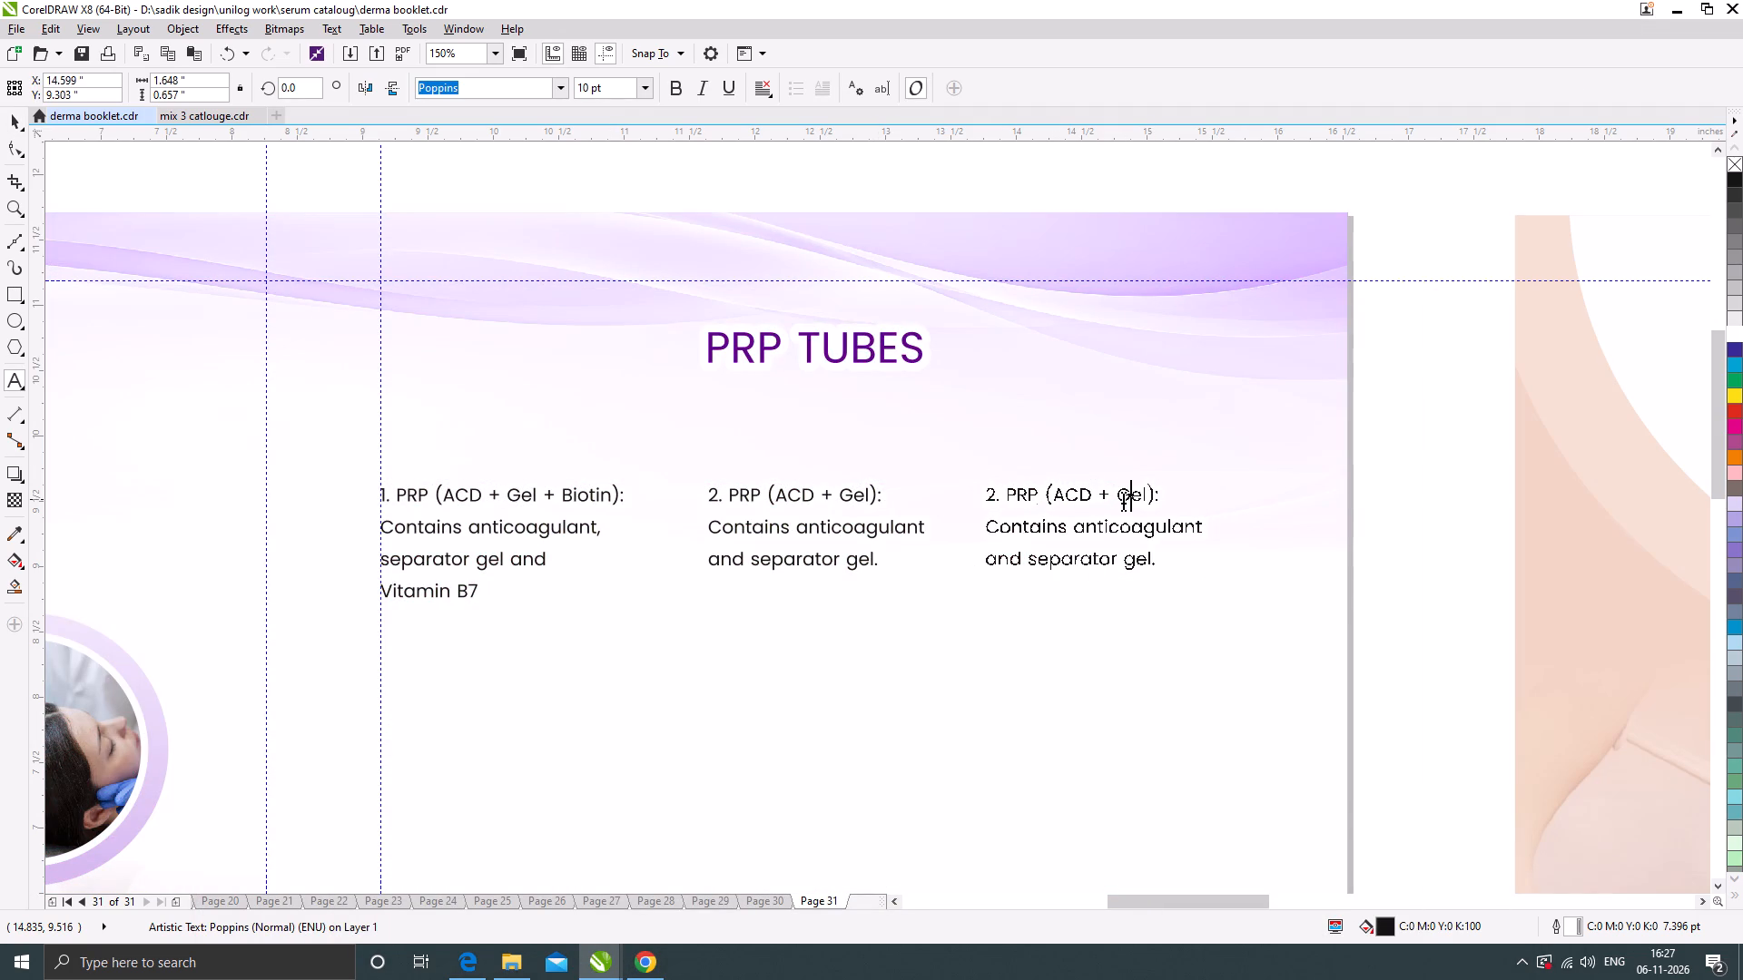
key("ctrl+a")
key("ctrl+v")
left_click(1164, 502)
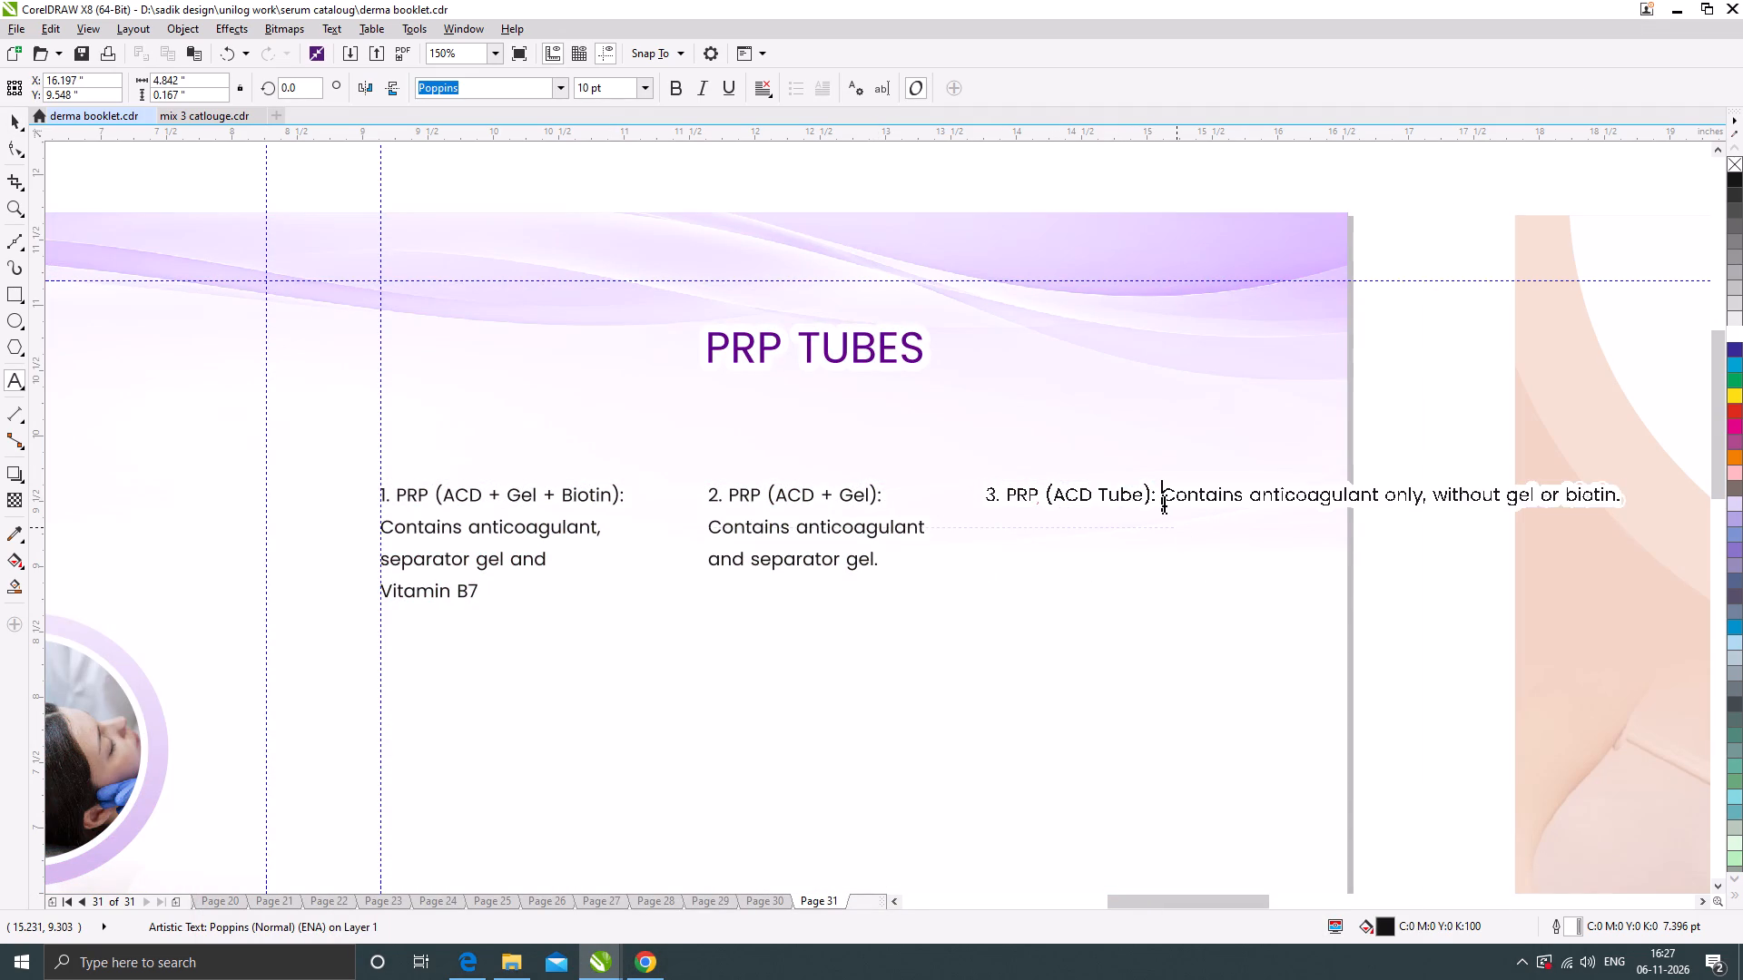
key("Return")
left_click(1256, 532)
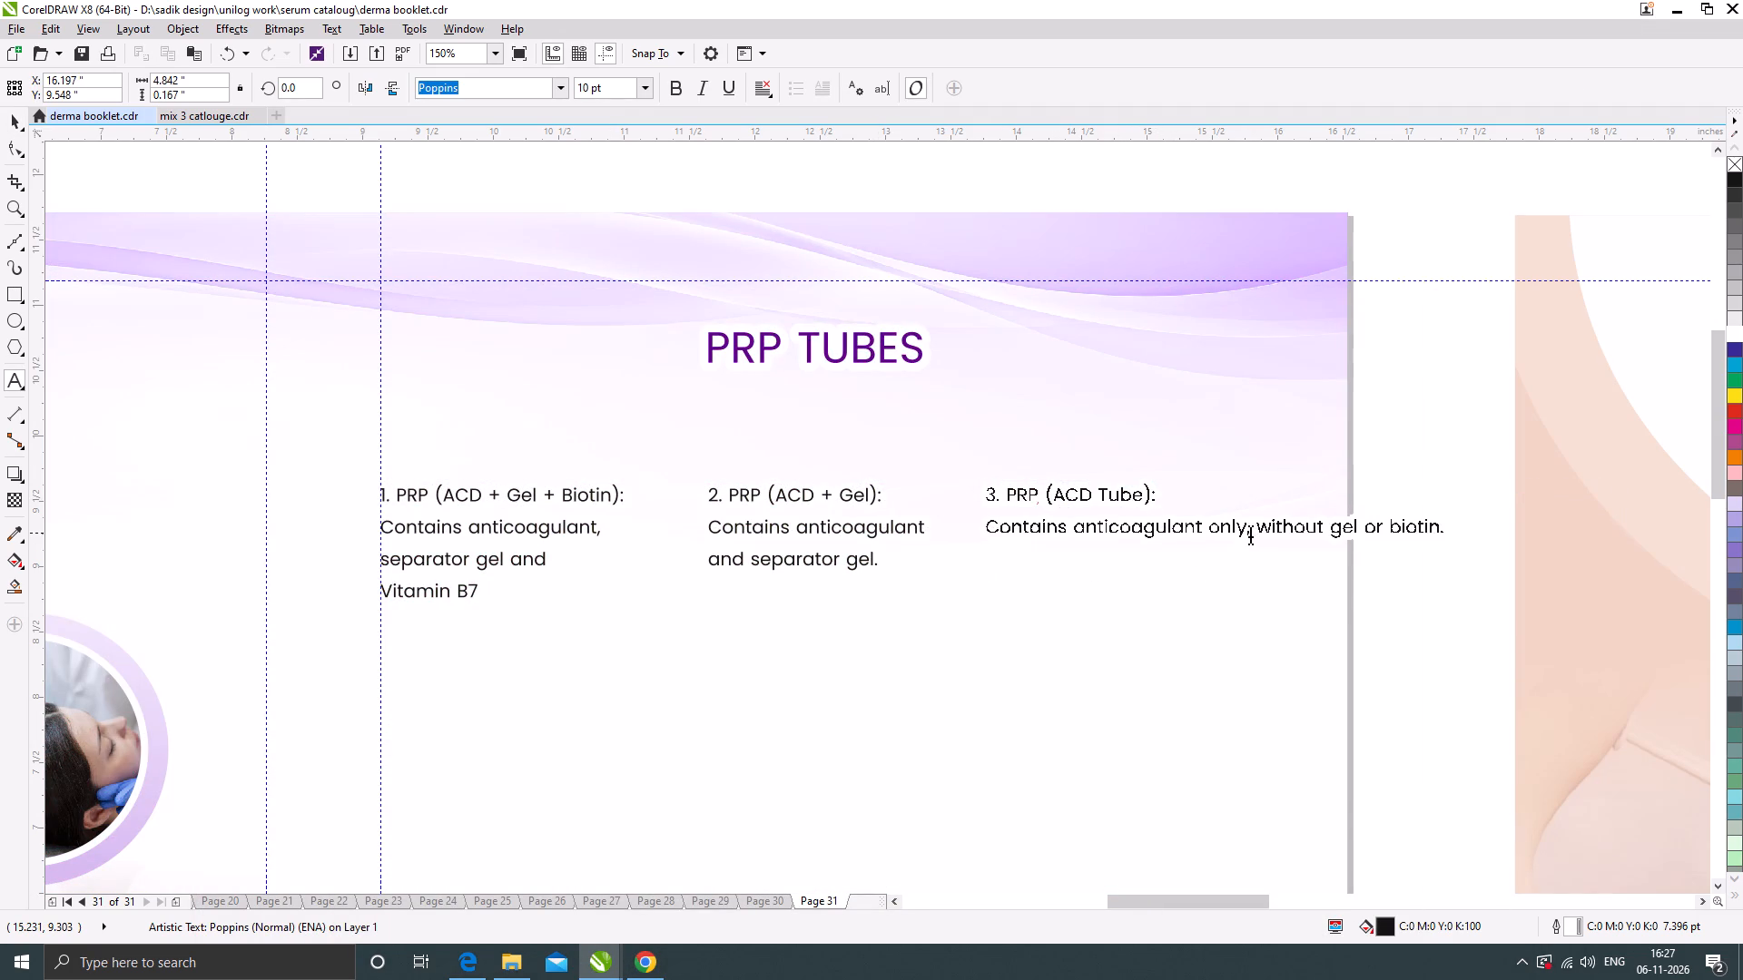
key("Return")
left_click(1195, 569)
key("BackSpace")
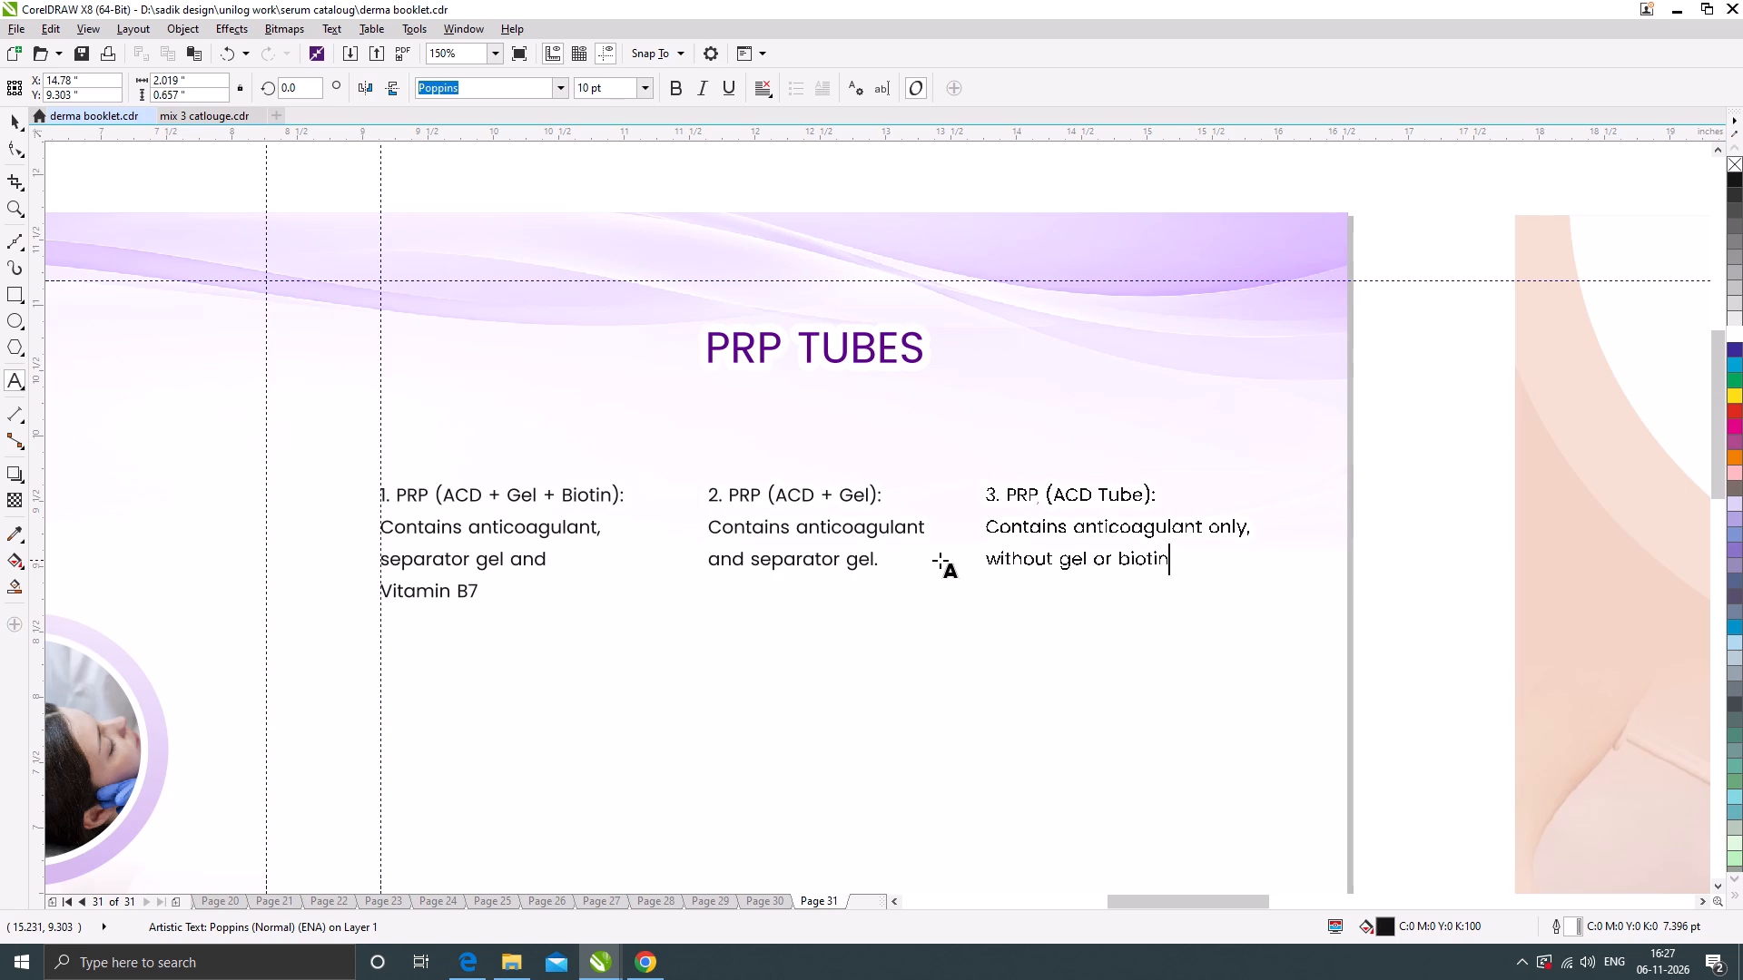
Delete the final period from the "2. PRP (ACD + Gel)" description.
left_click(856, 555)
left_click(886, 557)
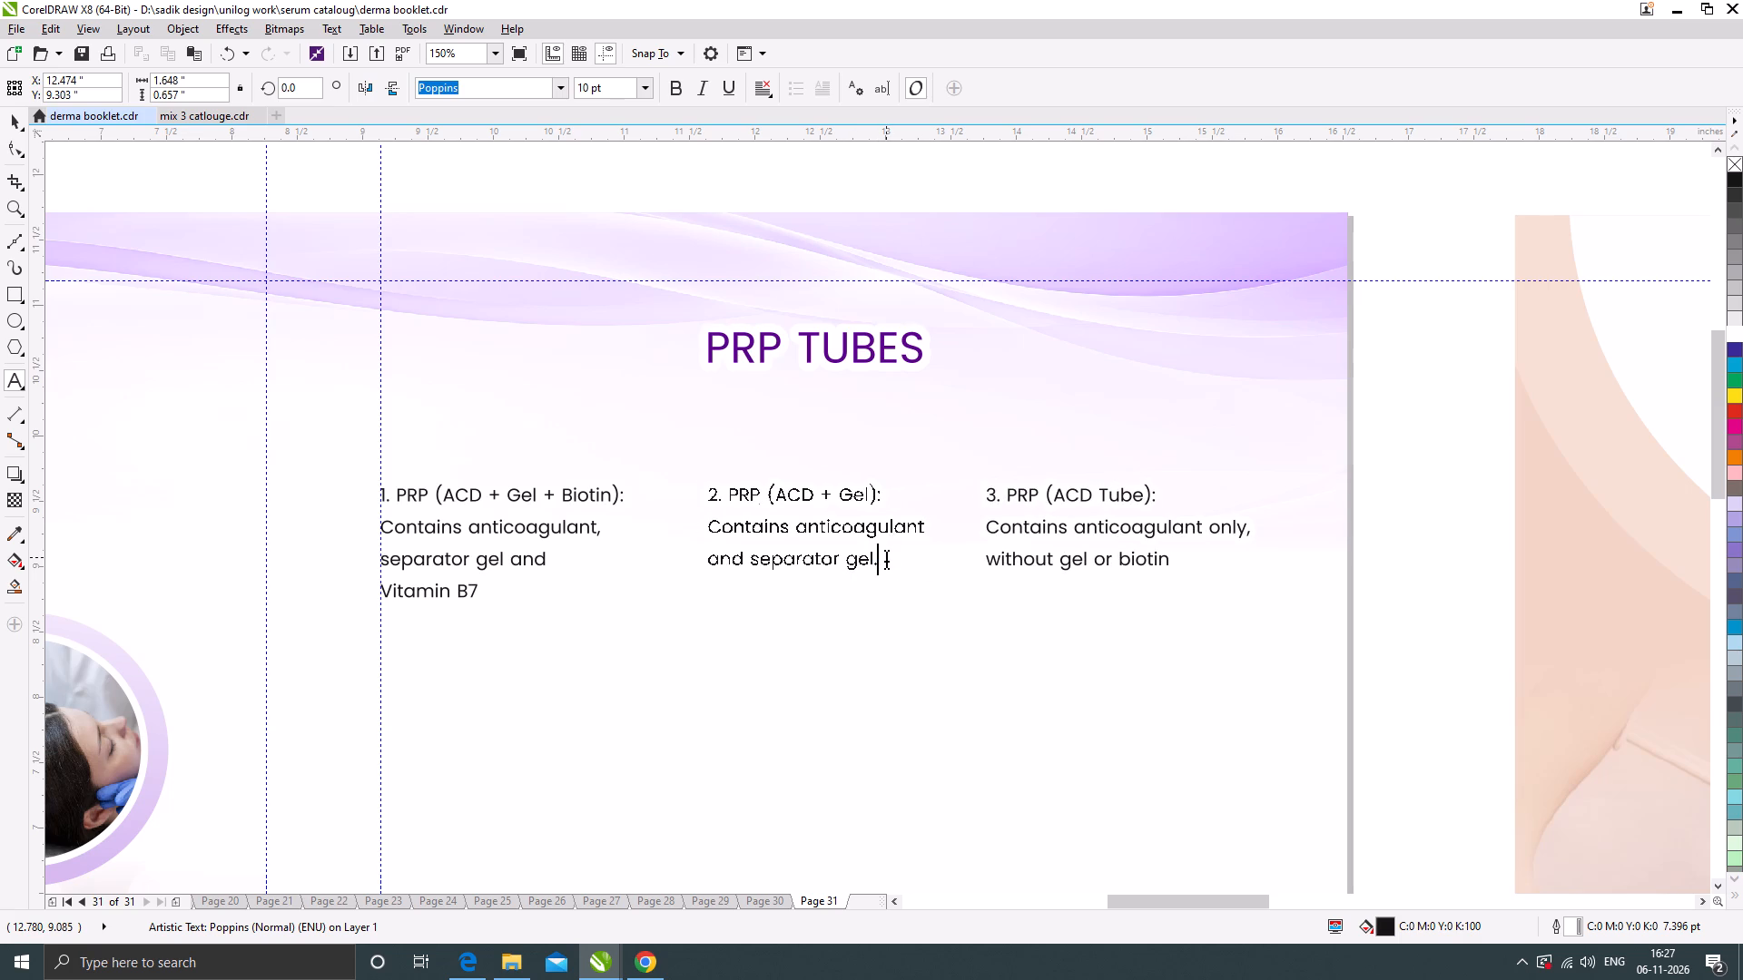
key("BackSpace")
left_click(15, 116)
Move the "3. PRP (ACD Tube)" description slightly to the right, away from the second description.
scroll(1032, 580, "down", 1)
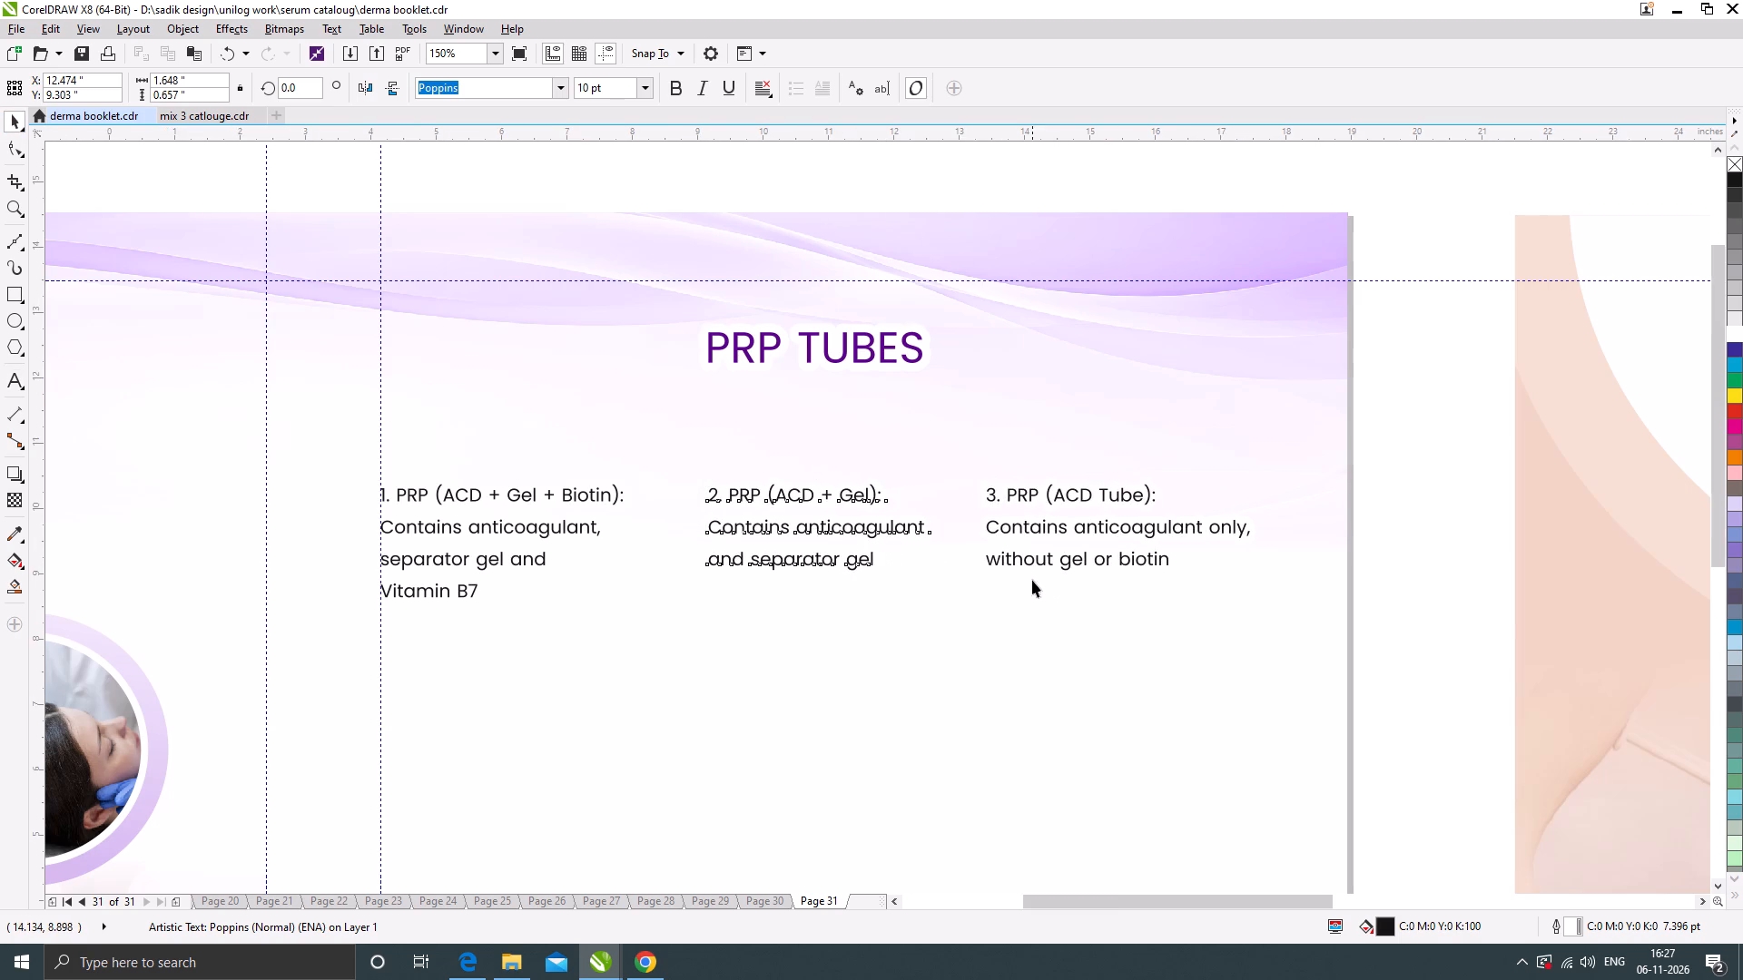
left_click(1204, 602)
scroll(1077, 549, "up", 1)
left_click_drag(1054, 560, 1064, 560)
scroll(1061, 562, "down", 1)
left_click(1196, 621)
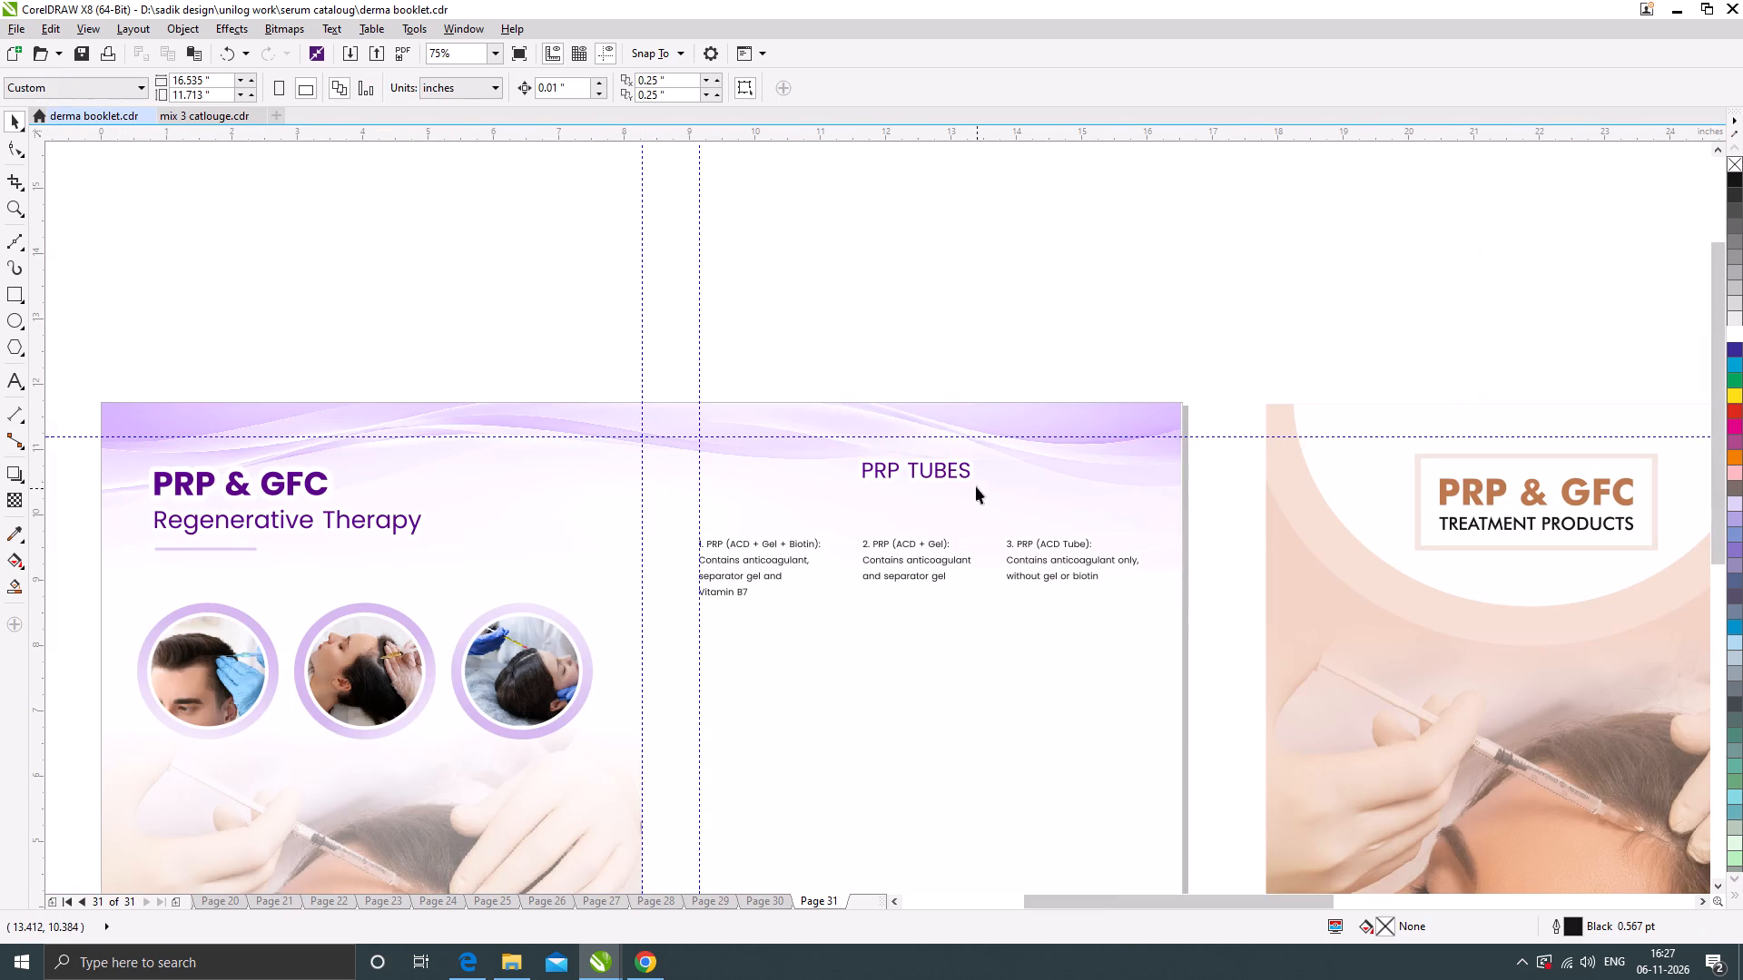
Switch to Chrome and copy the "GFC TUBES" heading from the reference image.
left_click(642, 970)
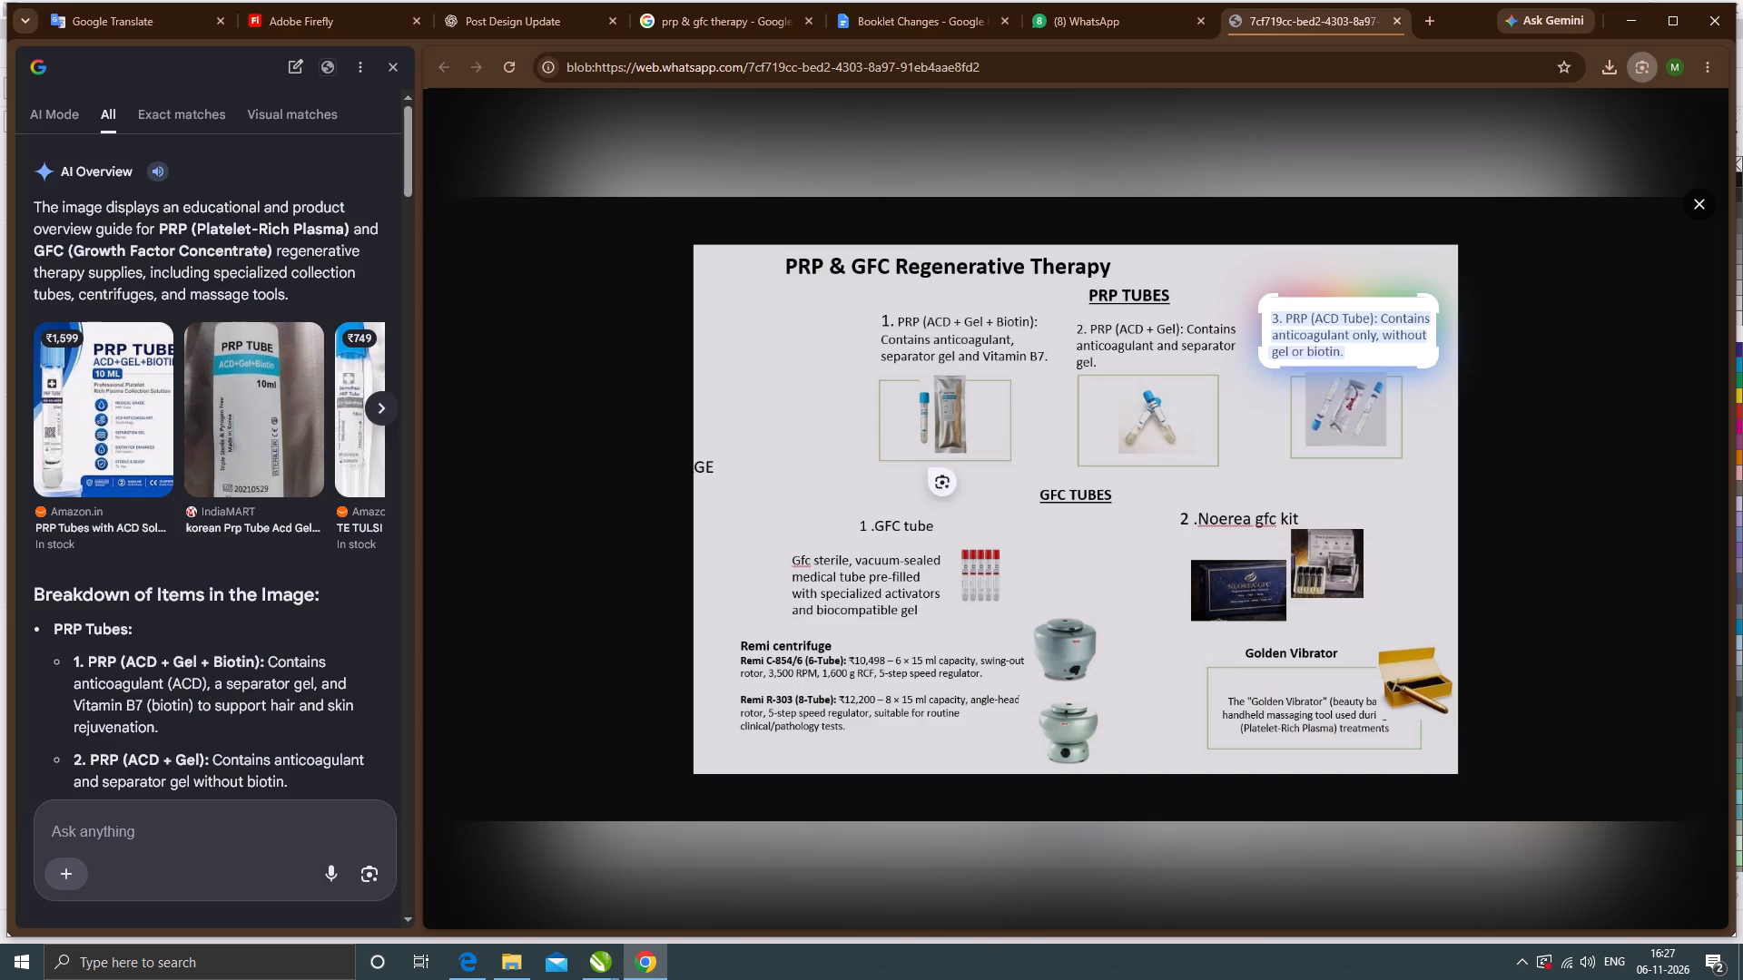
left_click_drag(1020, 479, 1128, 512)
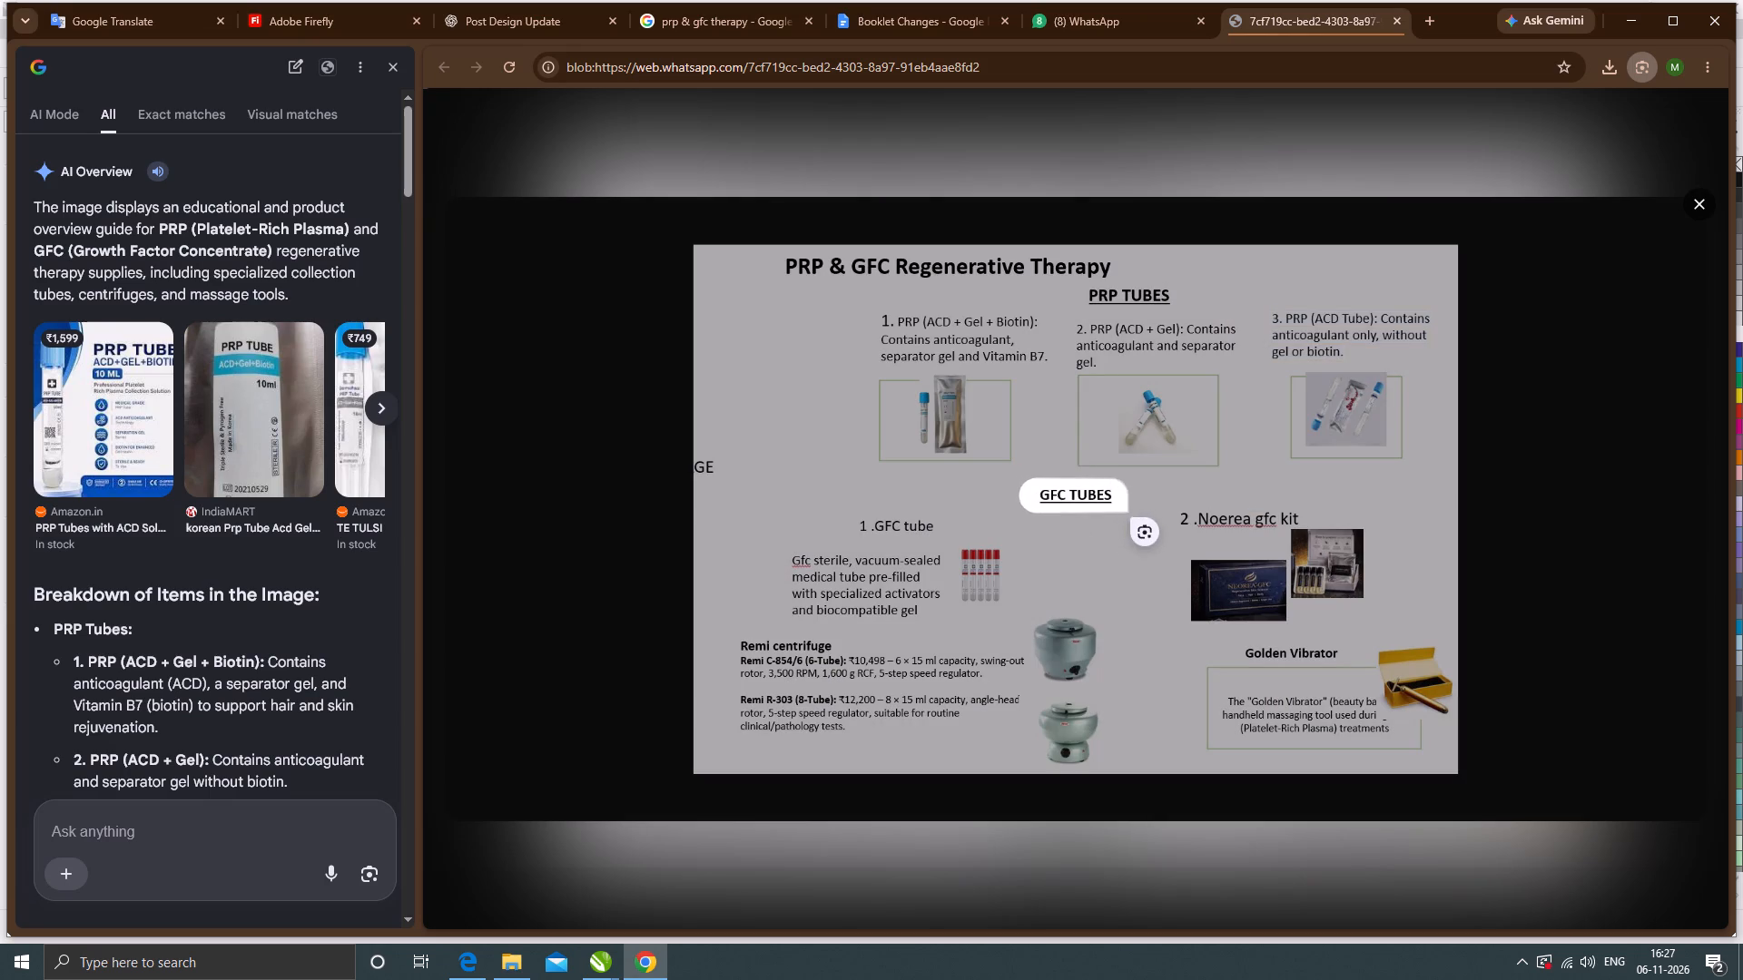
left_click_drag(1128, 512, 1129, 512)
left_click(1068, 547)
left_click(1632, 15)
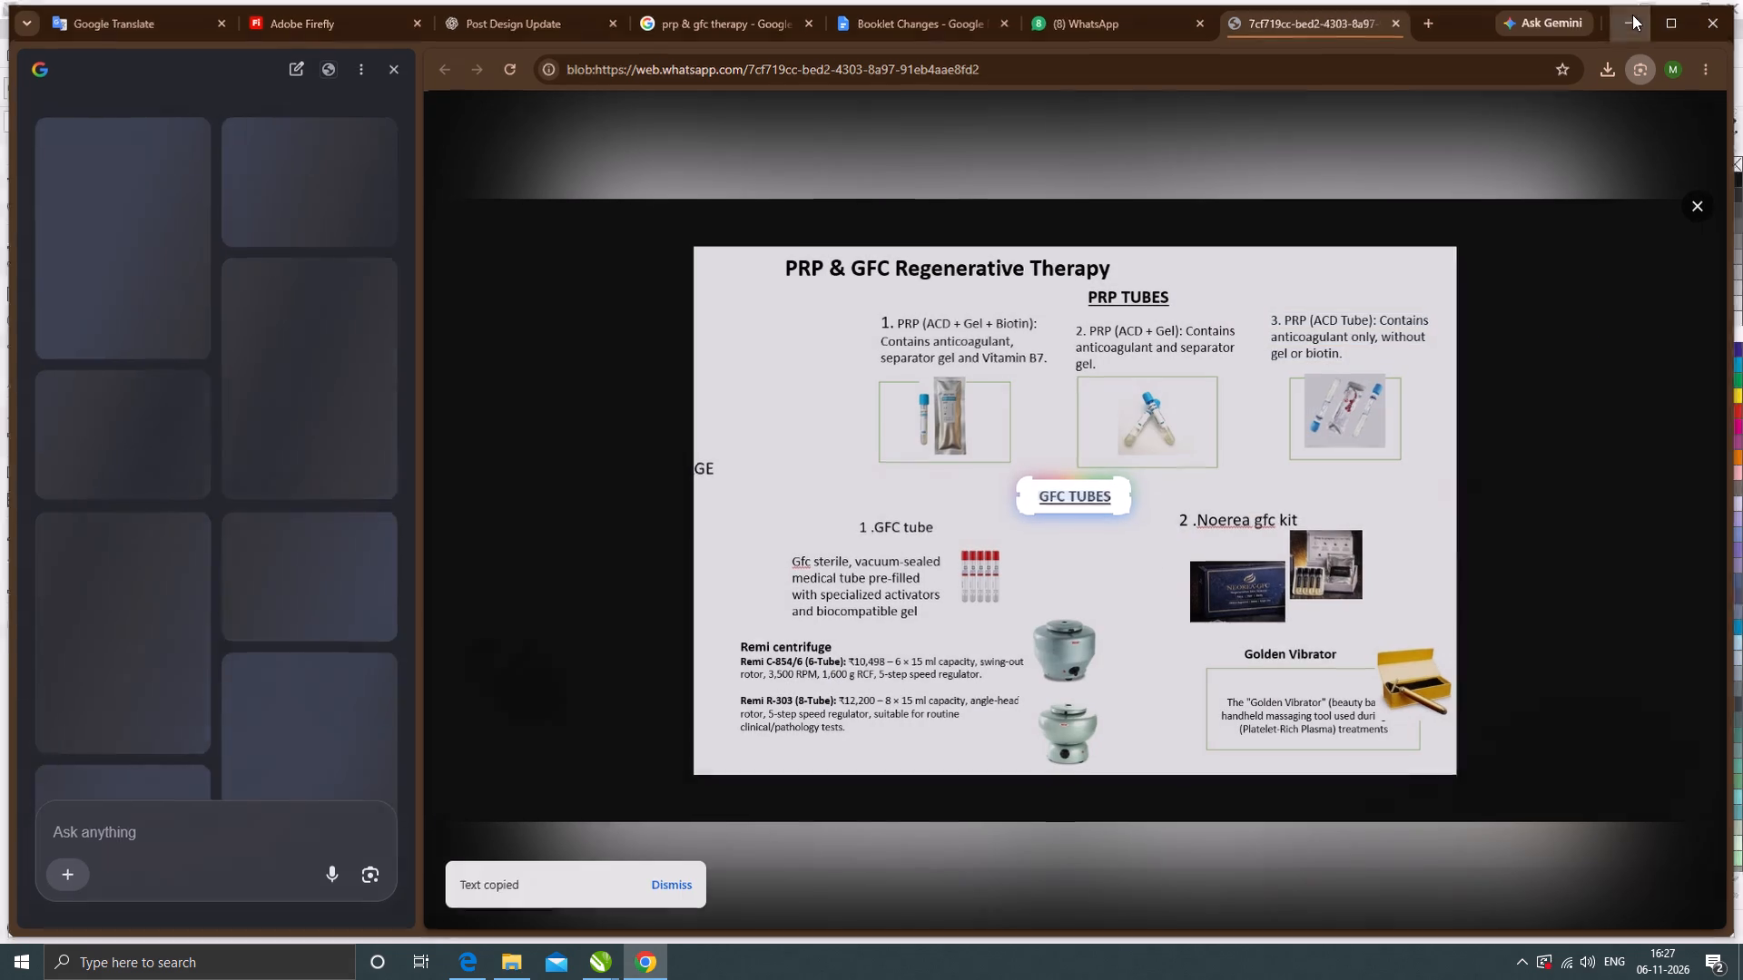
Duplicate the PRP TUBES heading straight below the tube descriptions and replace its text with the copied "GFC TUBES".
left_click_drag(940, 472, 922, 695)
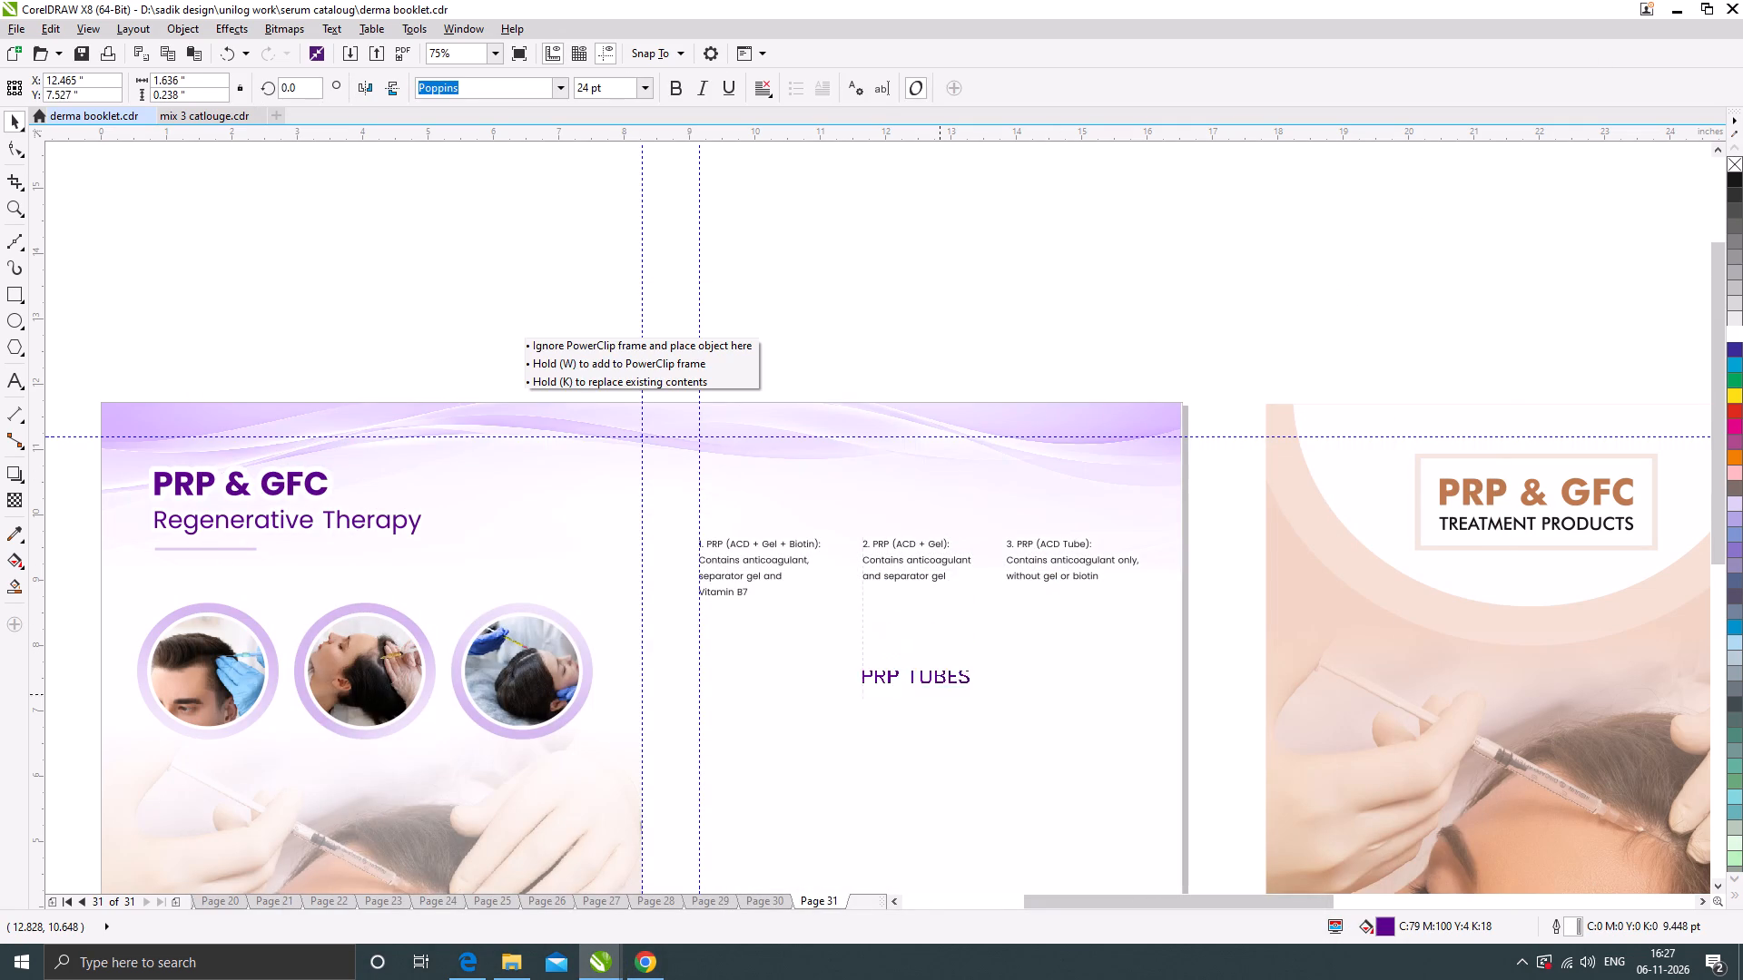
left_click_drag(922, 695, 921, 695)
right_click(922, 695, "shift")
double_click(921, 695)
key("ctrl+a")
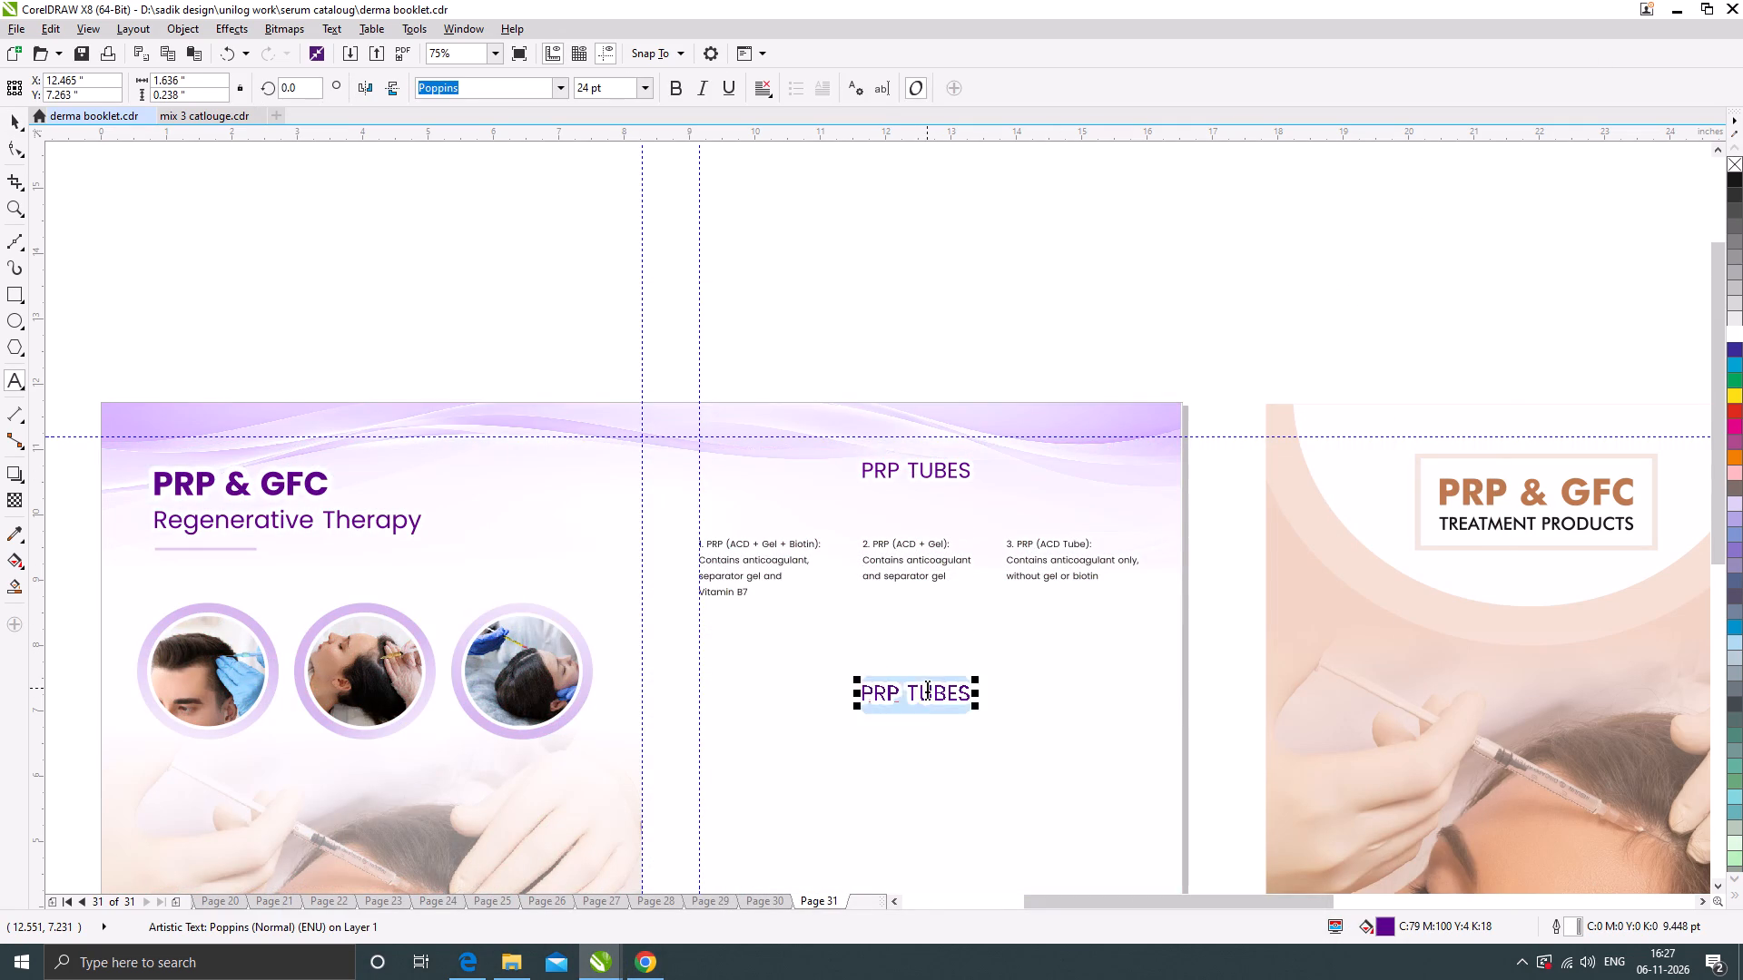
key("ctrl+v")
left_click(15, 115)
scroll(847, 436, "down", 1)
left_click(983, 859)
Switch to Chrome and copy the "1 .GFC tube" label from the reference image.
left_click(651, 972)
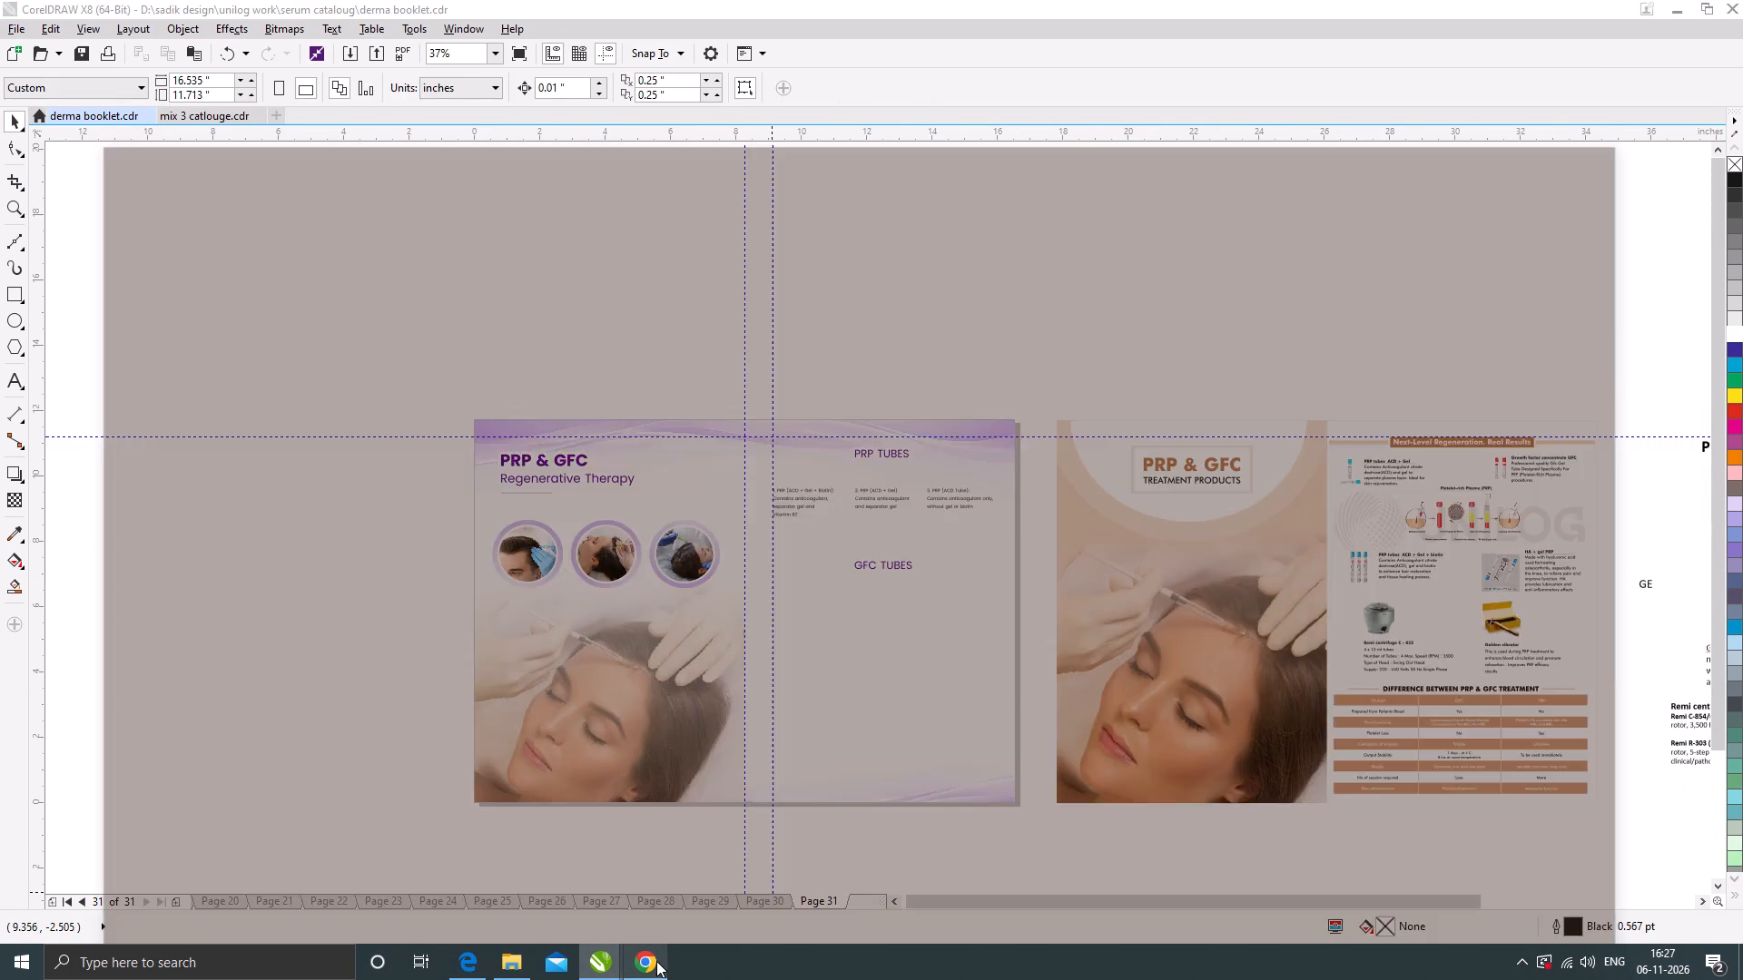
left_click_drag(853, 510, 855, 512)
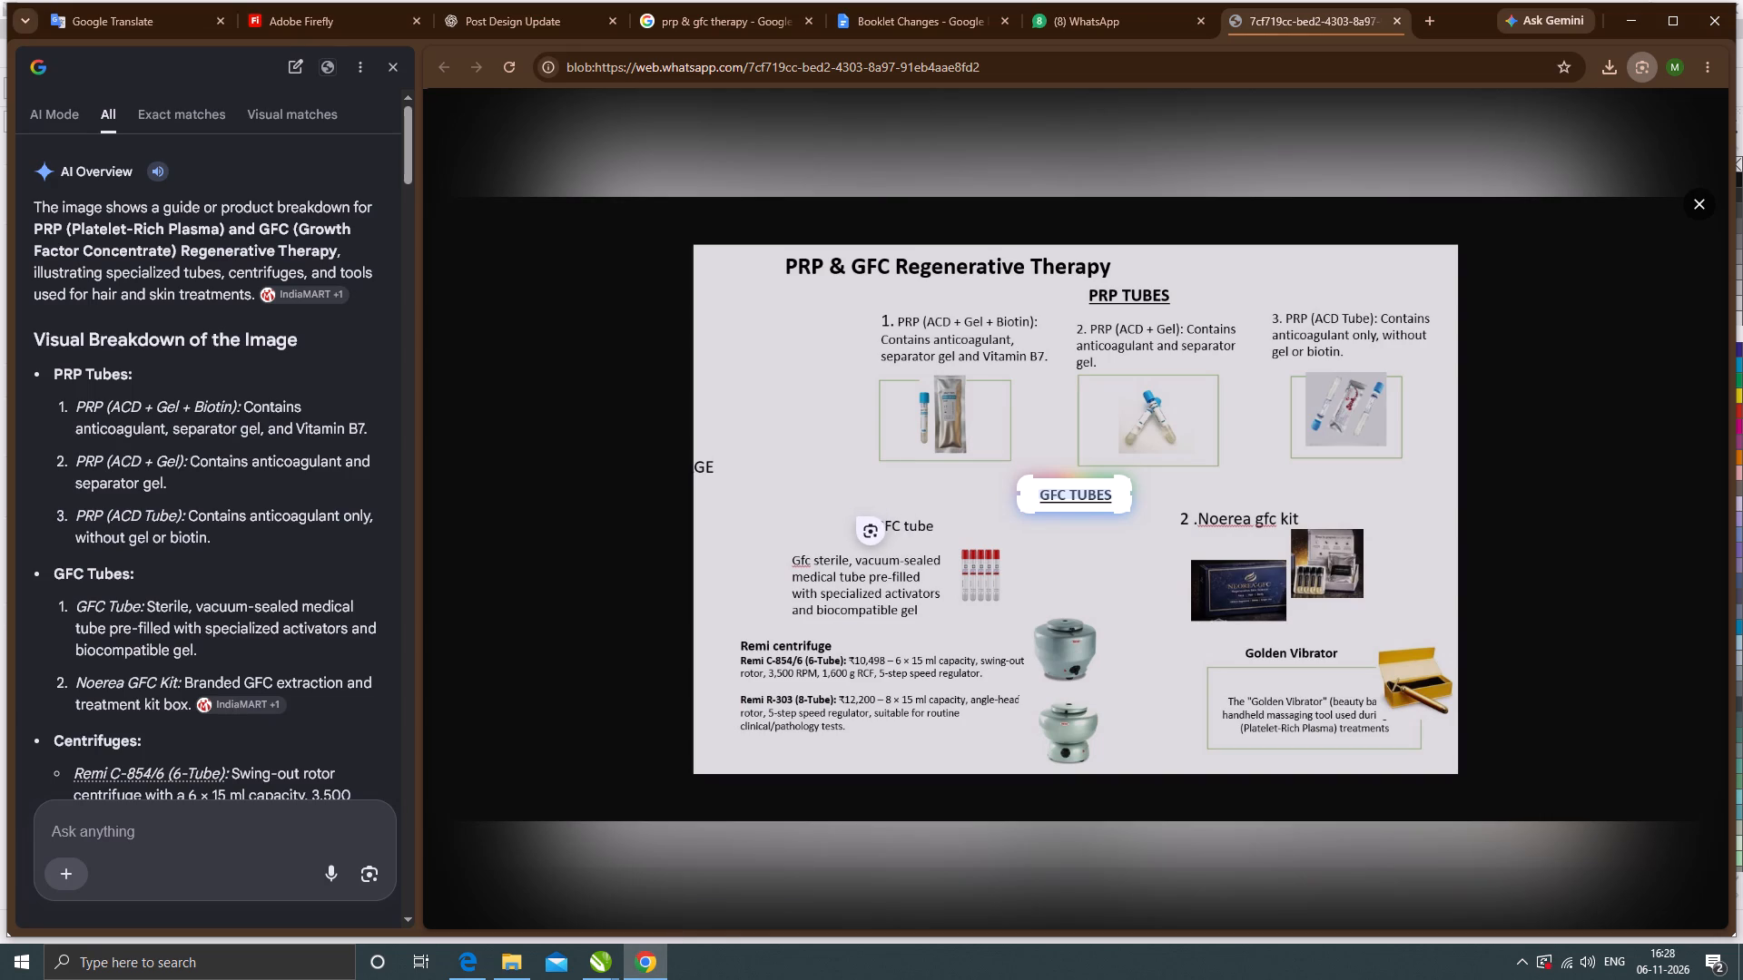
left_click_drag(855, 512, 945, 538)
left_click(915, 571)
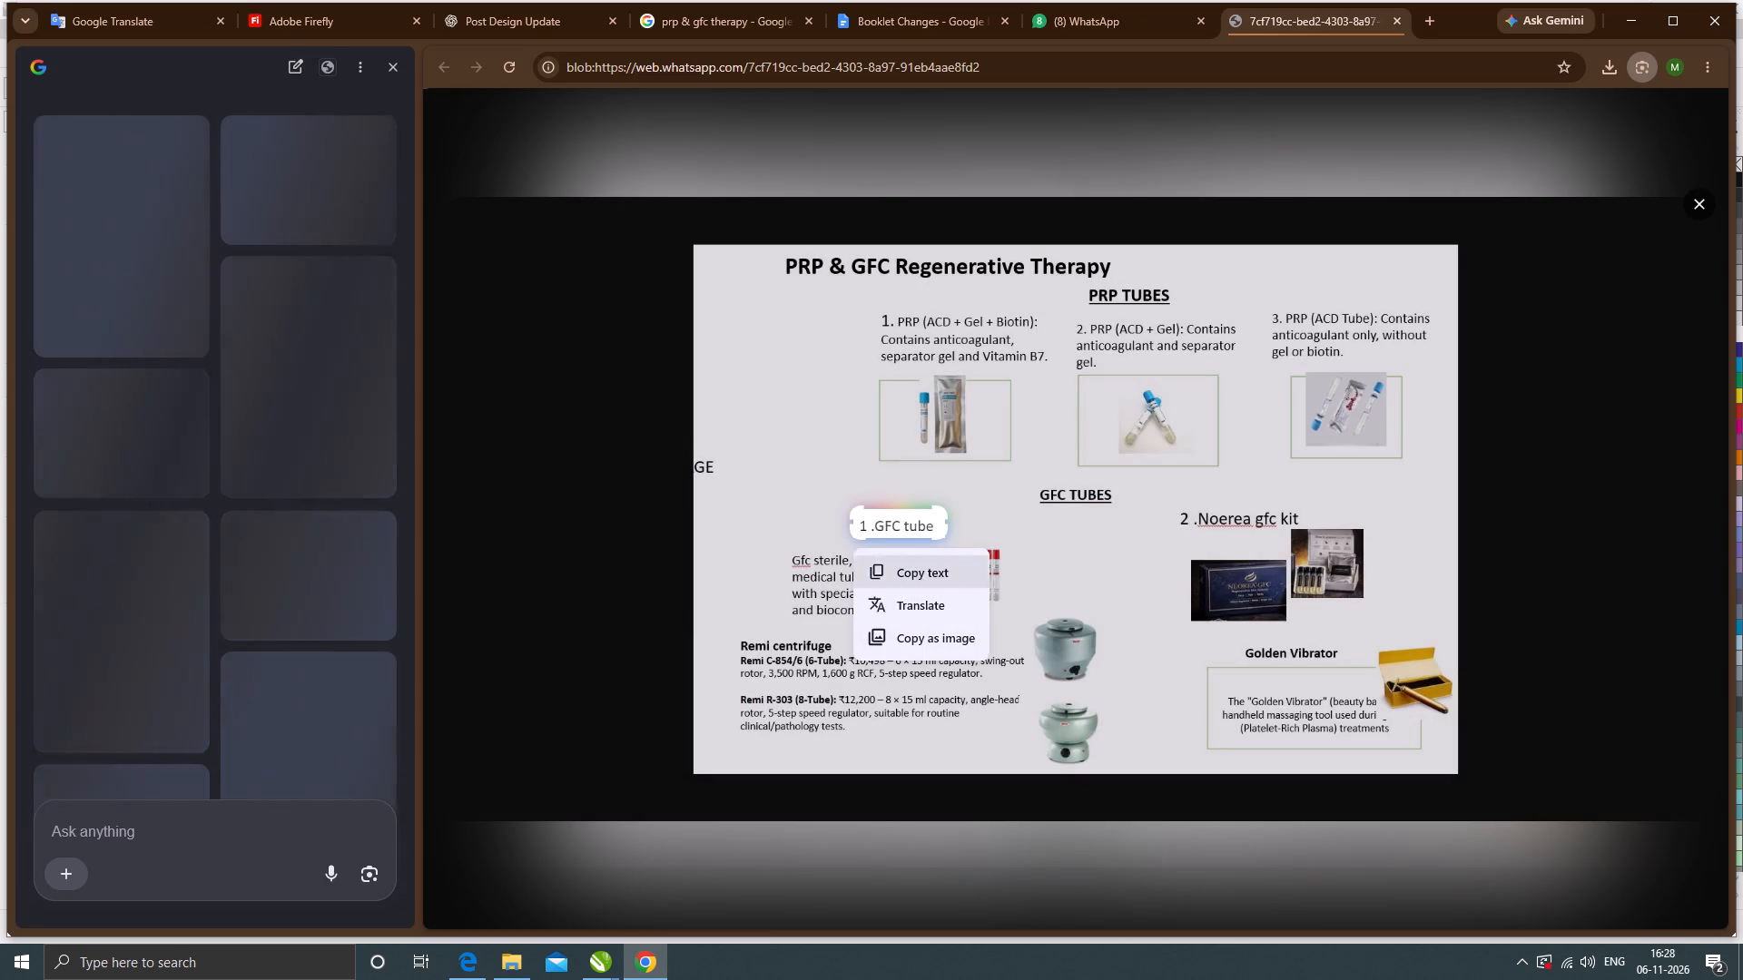
left_click(1635, 16)
Duplicate the first PRP description below, under the GFC TUBES heading, and replace its text with the copied "1.GFC tube" label.
scroll(803, 537, "up", 1)
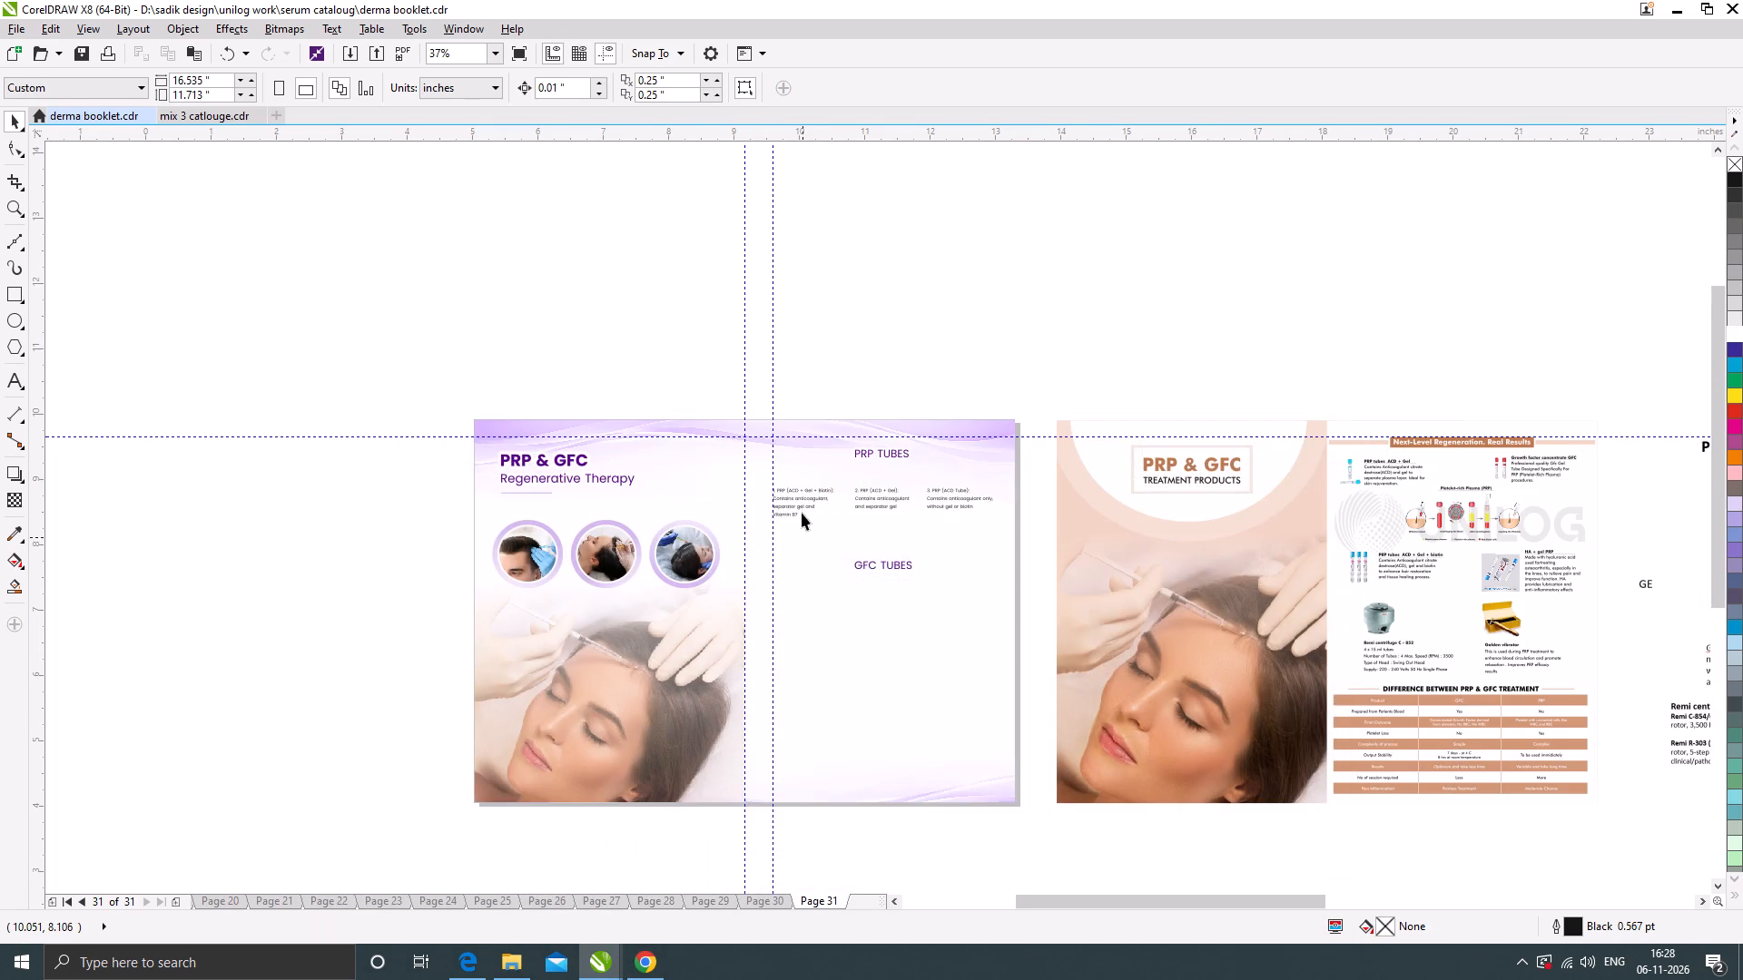
left_click_drag(822, 443, 843, 636)
right_click(843, 636, "shift")
double_click(845, 635)
key("ctrl+a")
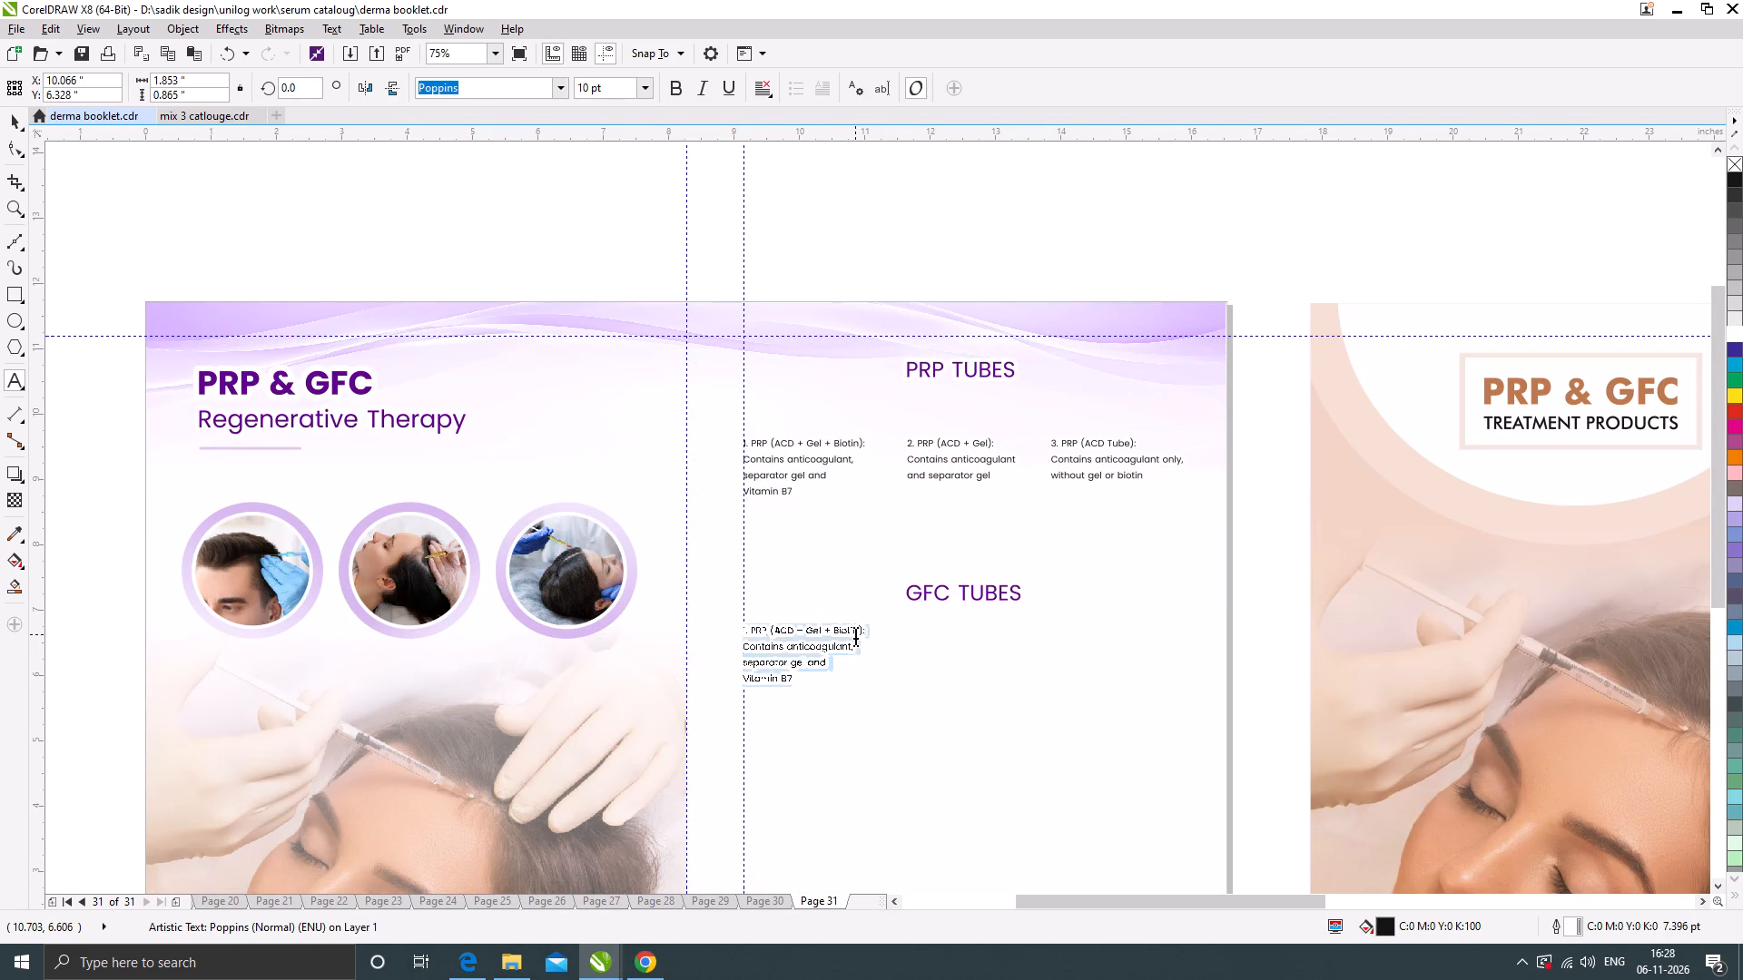
key("ctrl+v")
left_click(13, 120)
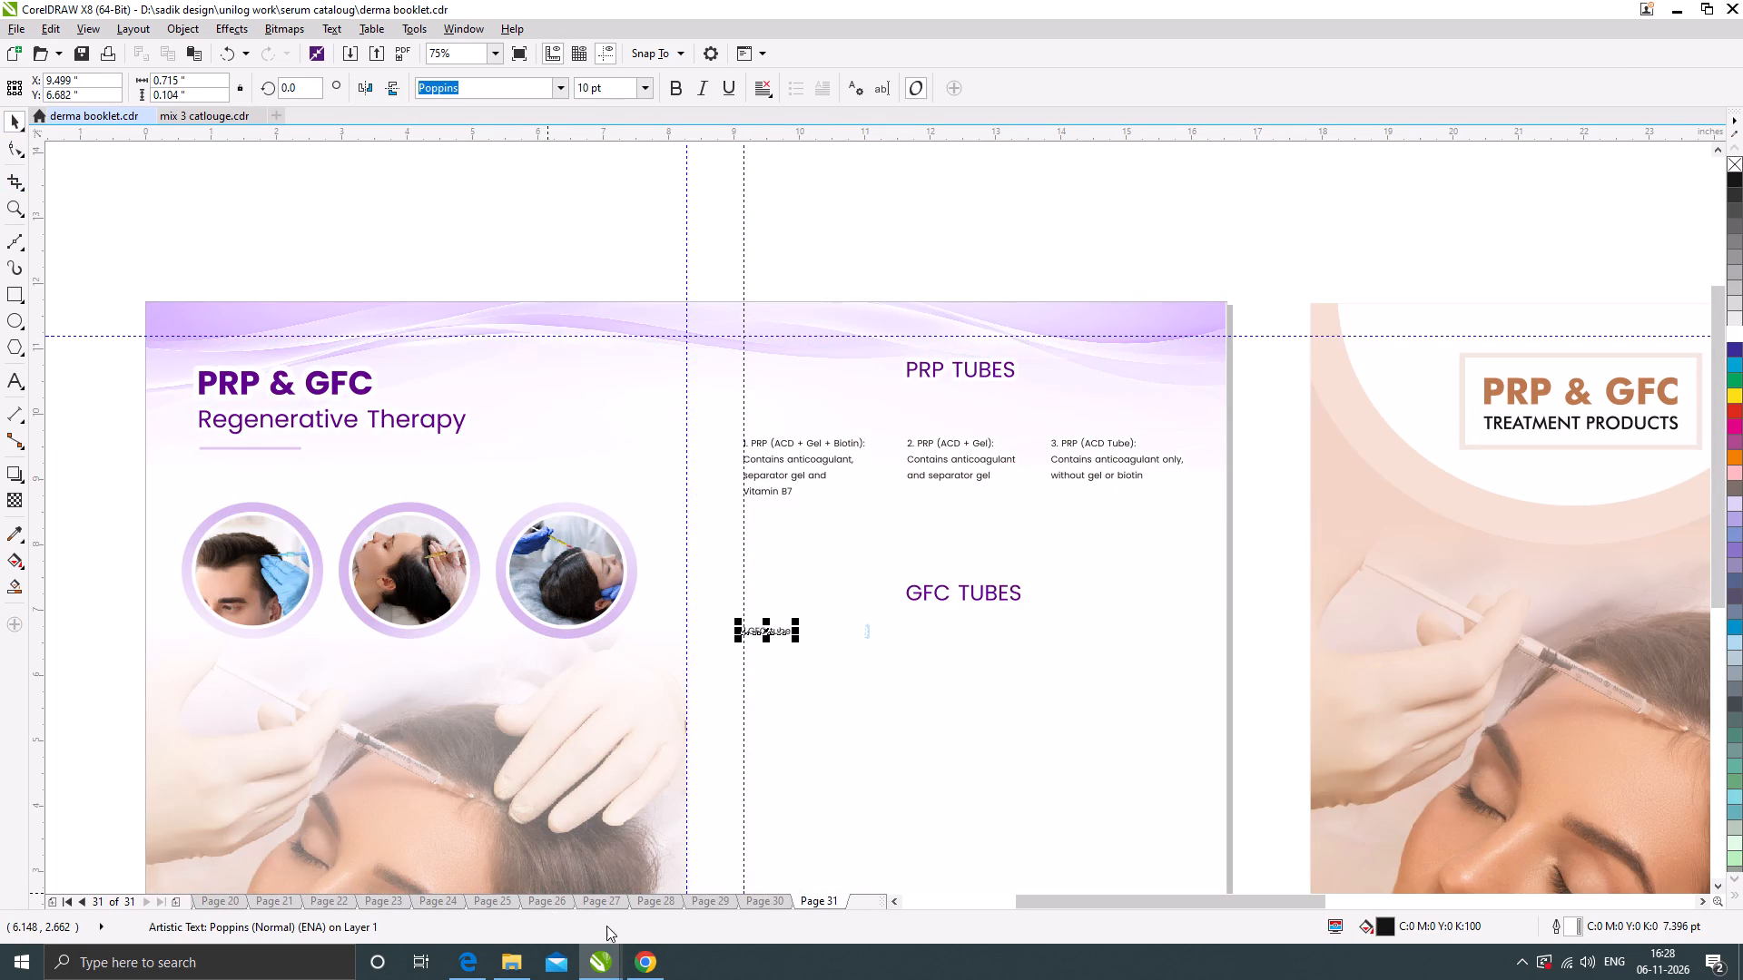
Switch to Chrome and copy the "Gfc sterile, vacuum-sealed medical tube" description from the reference image.
left_click(645, 967)
left_click_drag(779, 548, 949, 612)
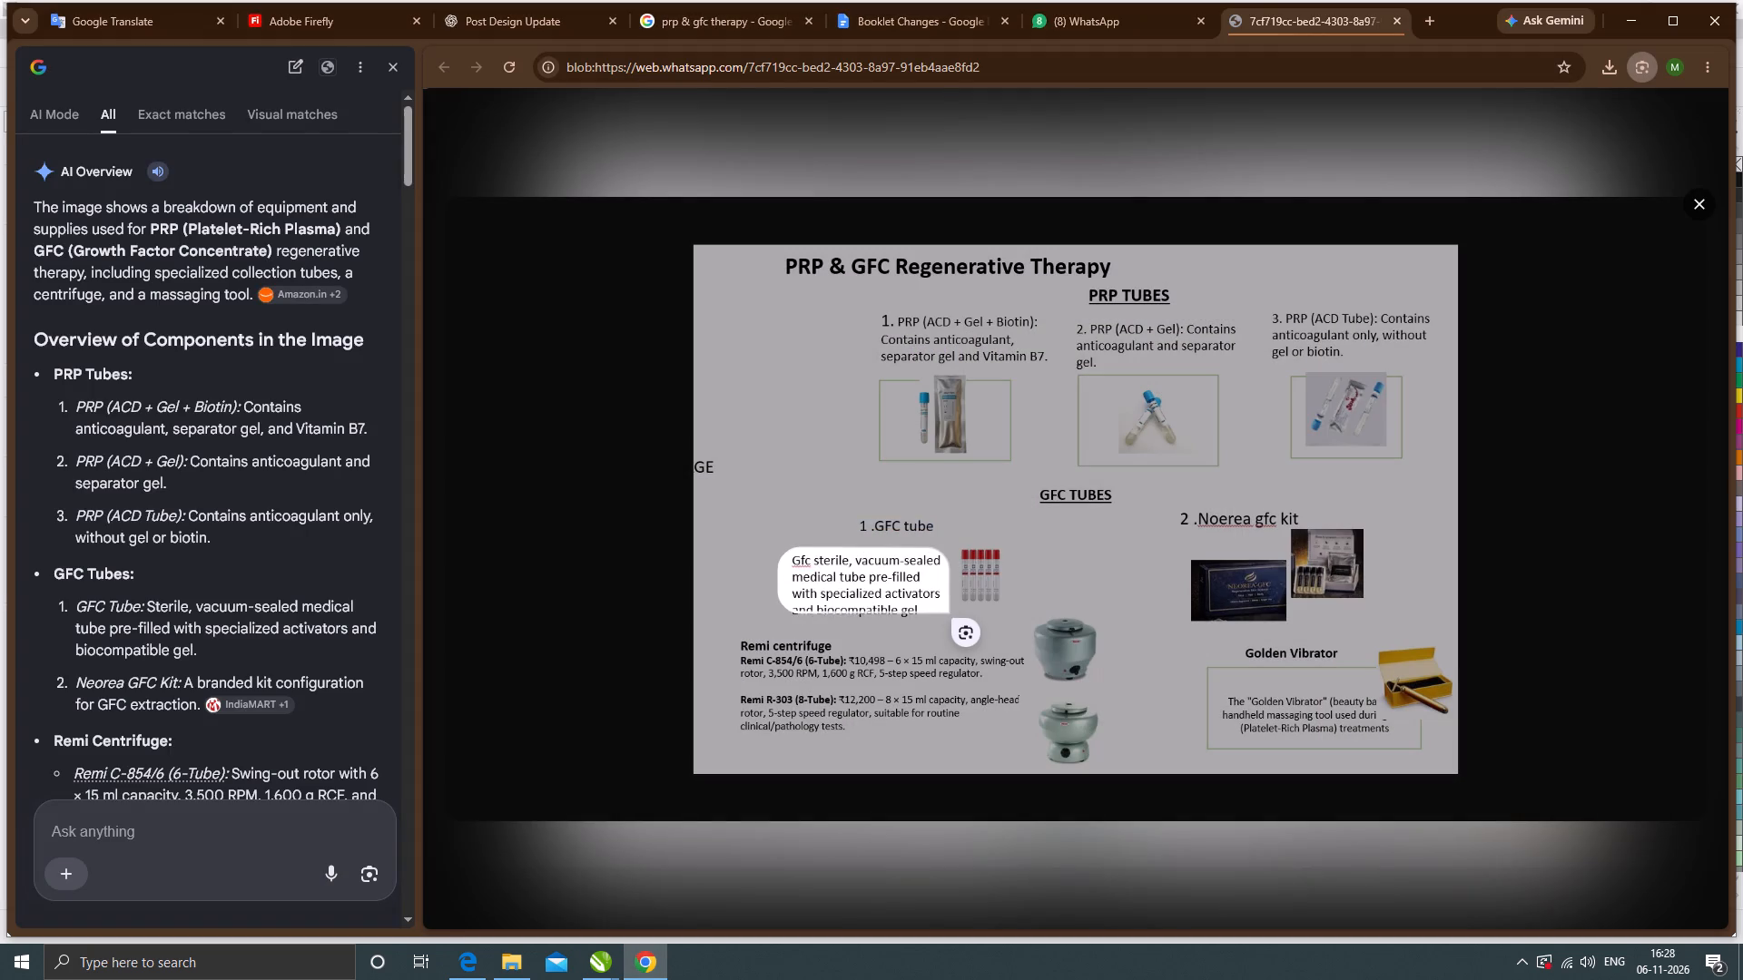
left_click_drag(949, 612, 955, 621)
left_click(842, 657)
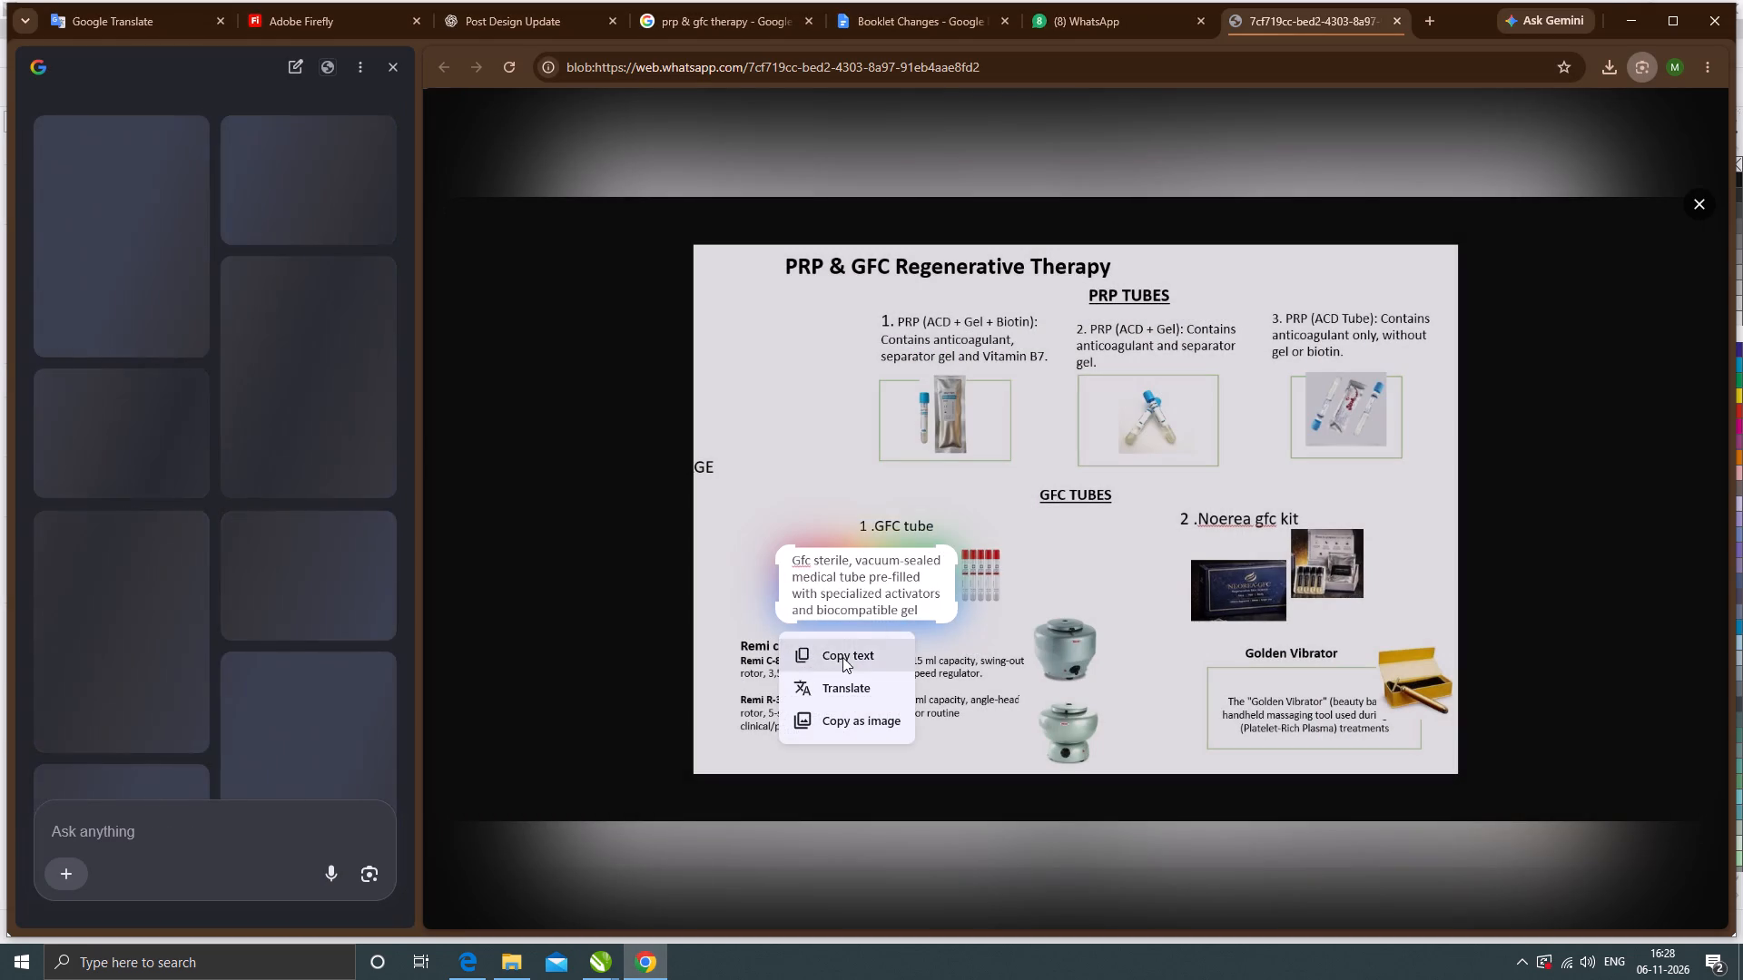
left_click(1633, 17)
Duplicate the "1.GFC tube" label just below itself and replace it with the copied description, in three lines breaking before "pre-filled" and "and biocompatible gel".
scroll(754, 648, "up", 1)
left_click_drag(790, 617, 792, 656)
right_click(792, 656, "shift")
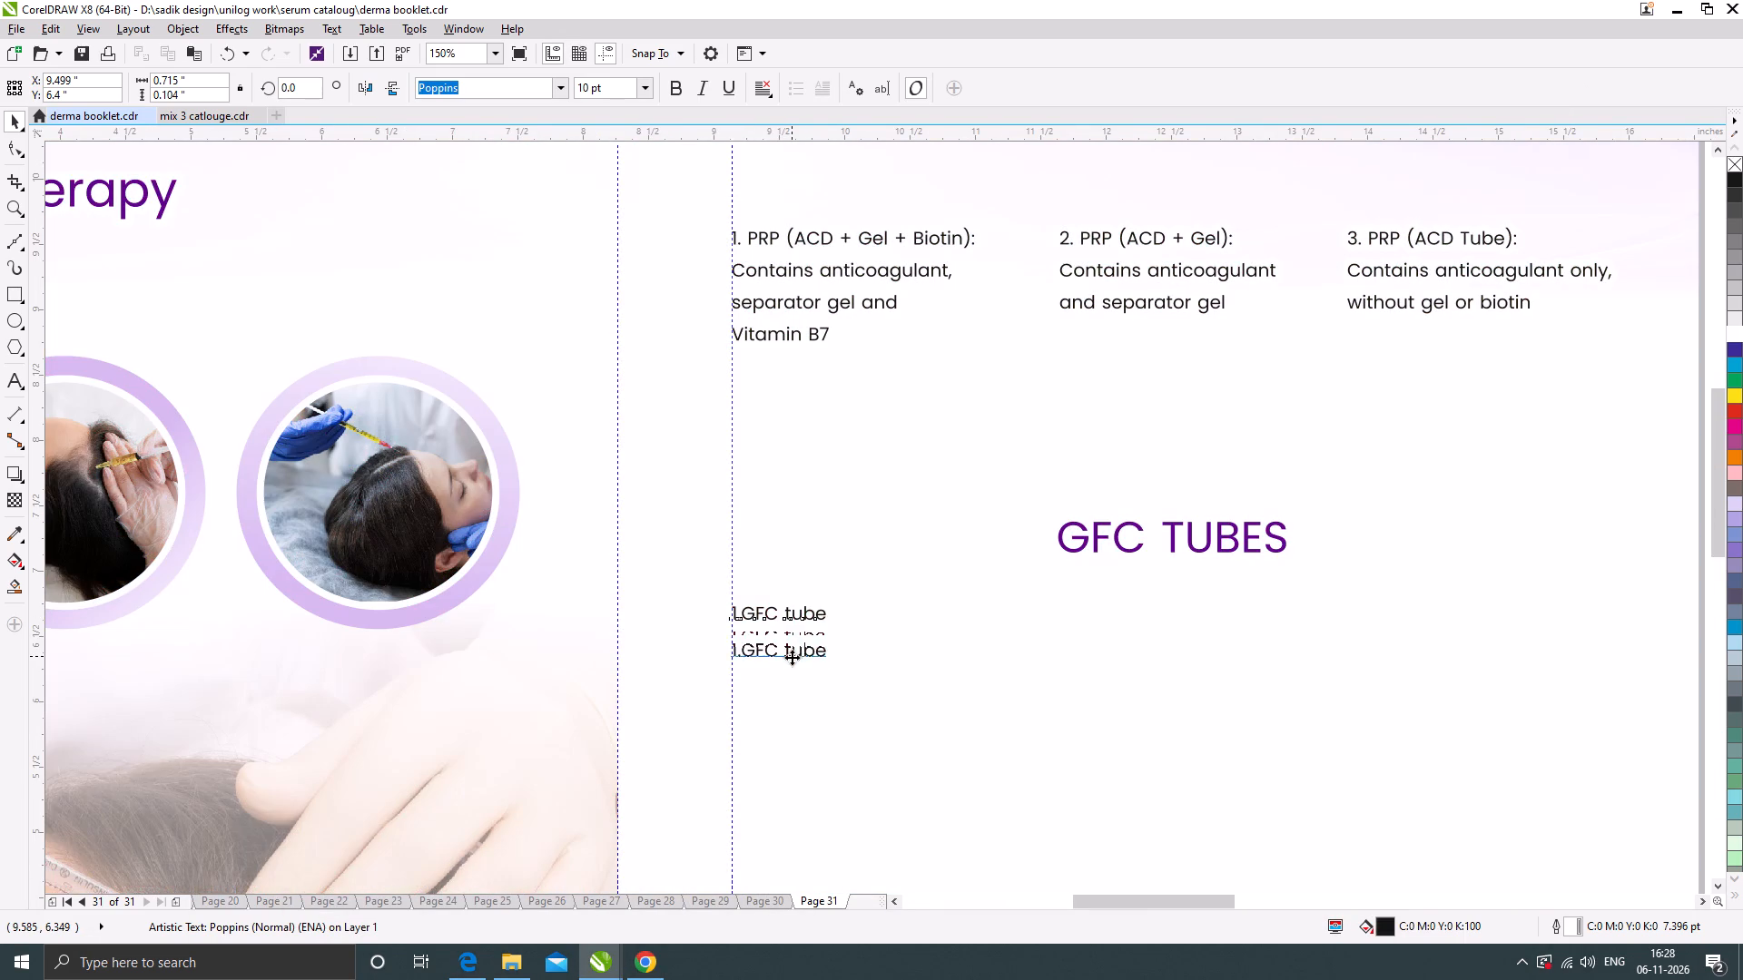
double_click(792, 657)
key("ctrl+a")
key("ctrl+v")
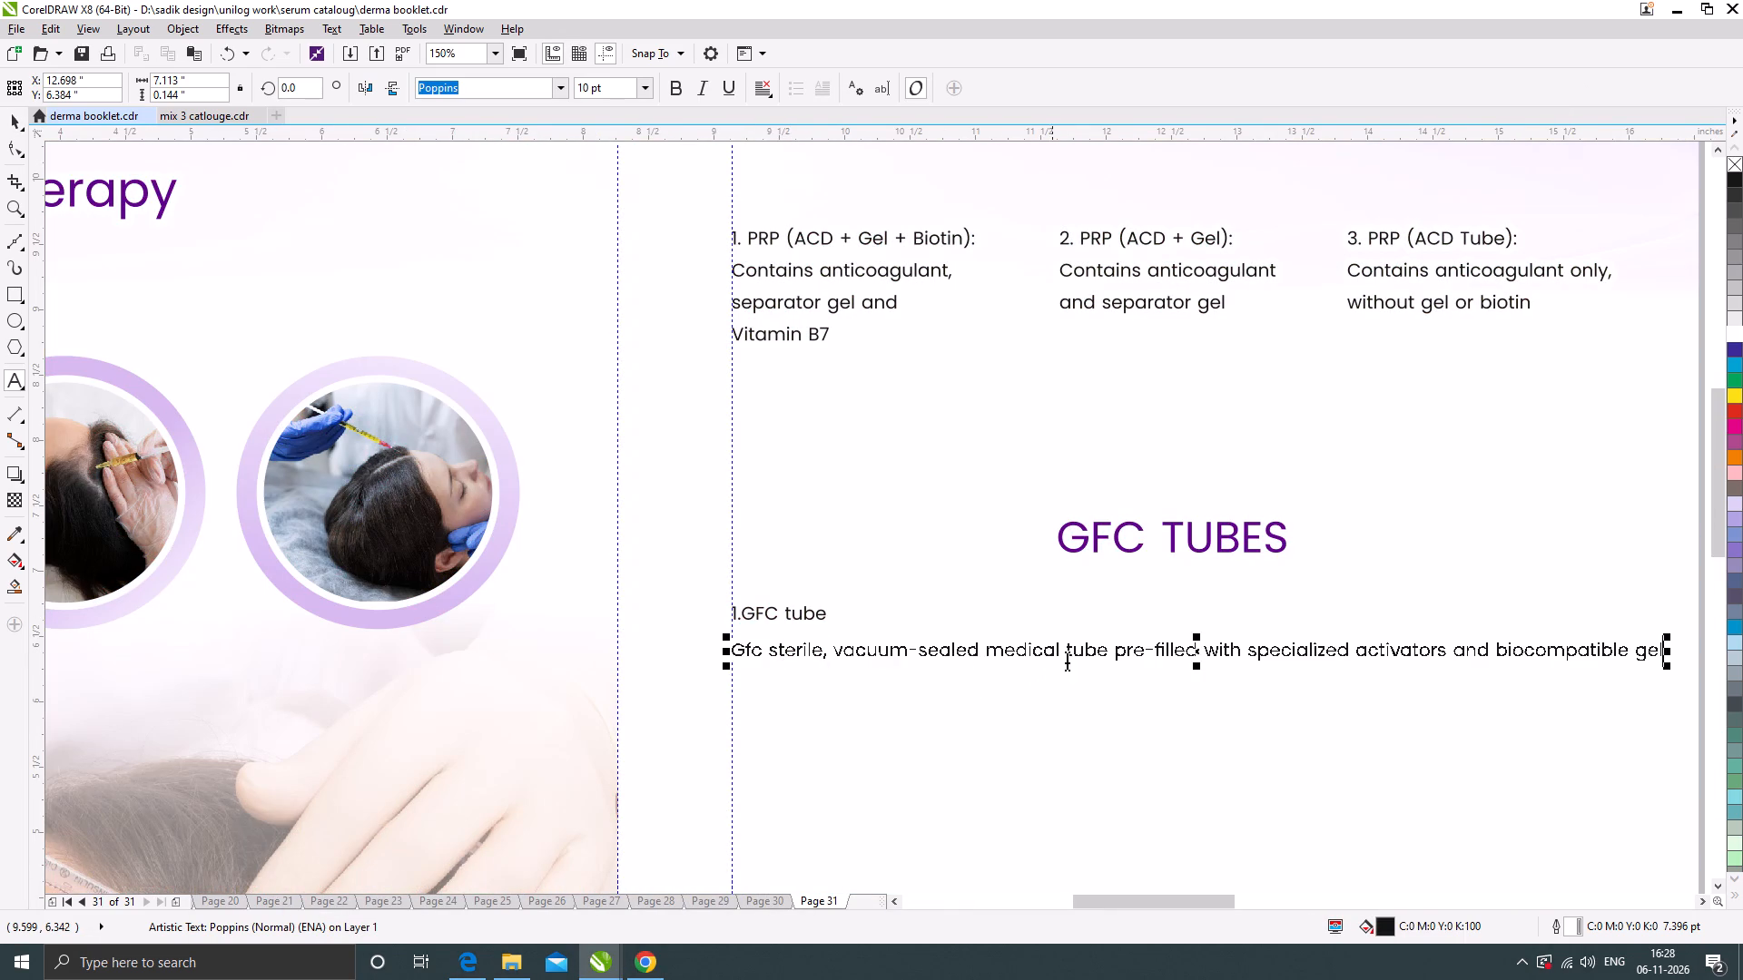
left_click(1063, 654)
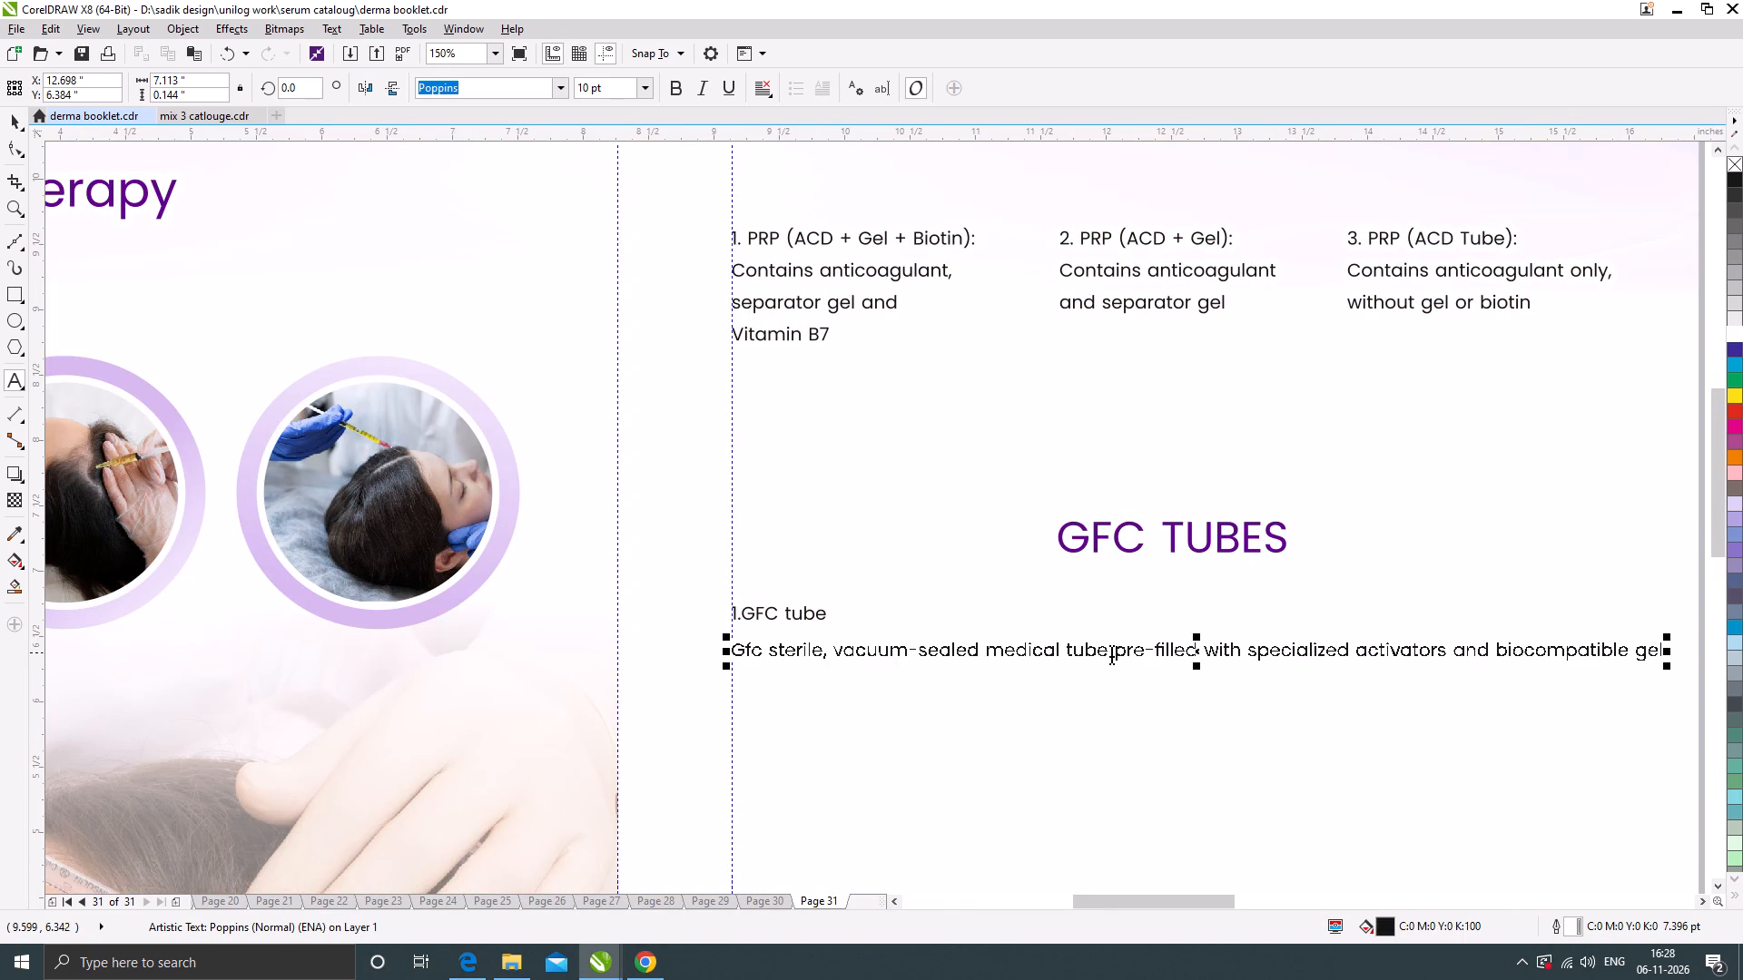
left_click(1117, 652)
key("Return")
left_click(1072, 689)
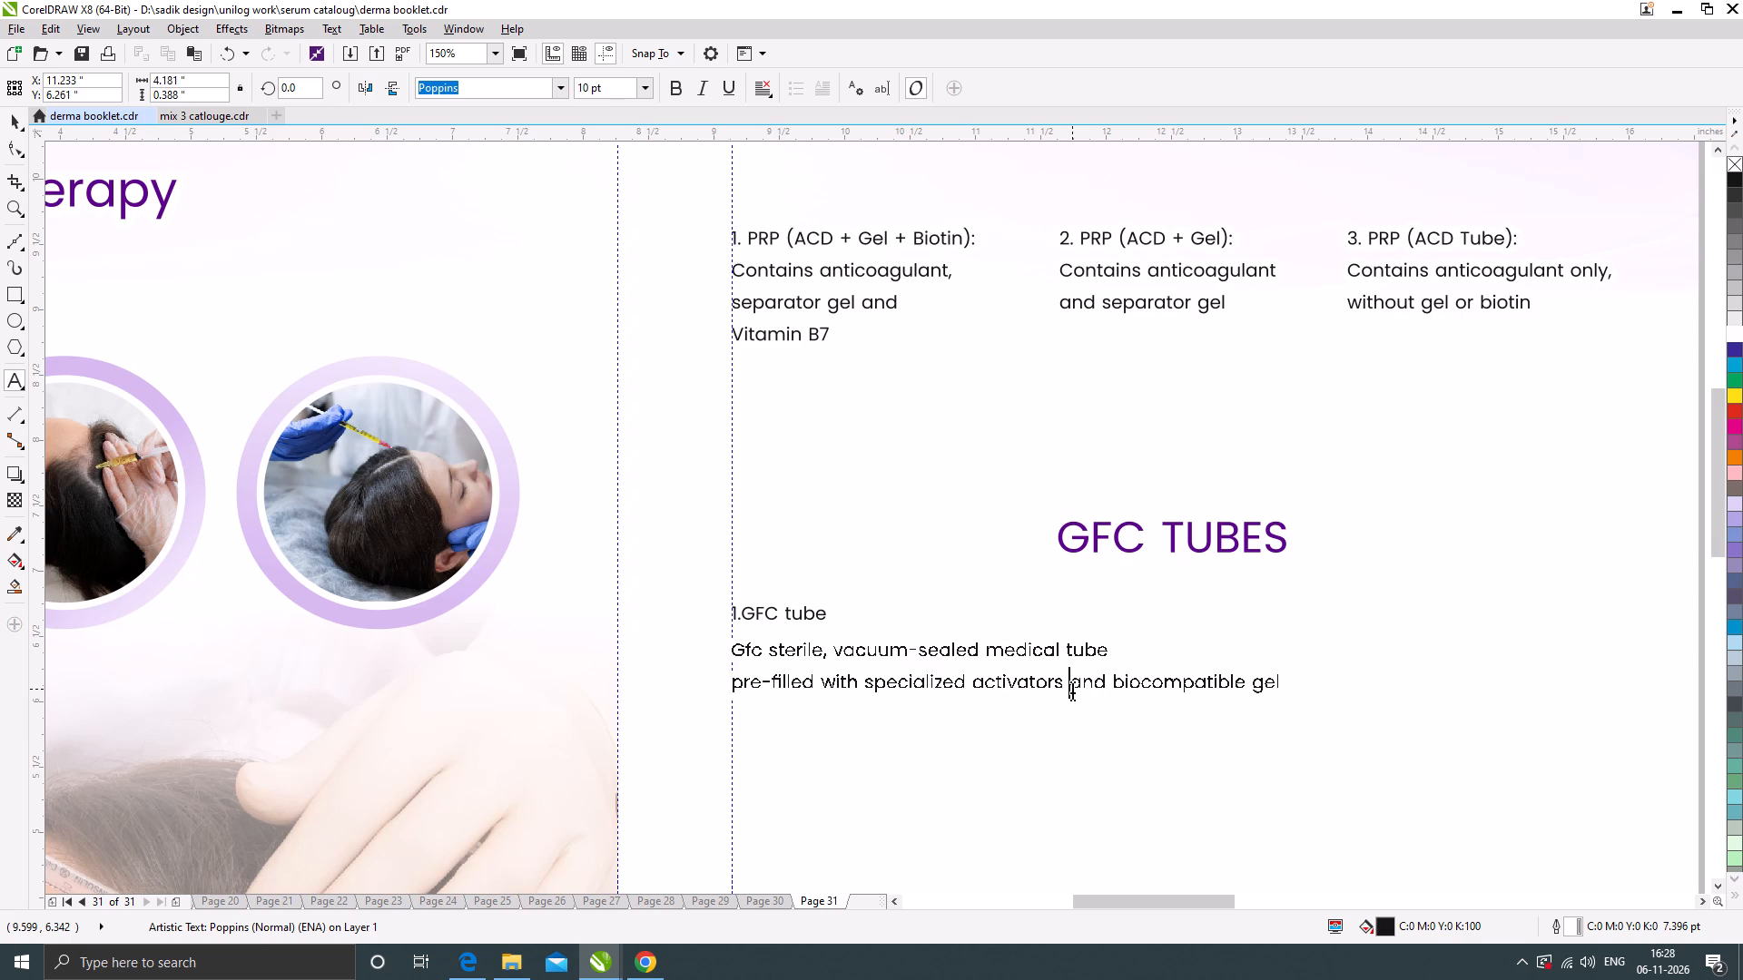
key("Return")
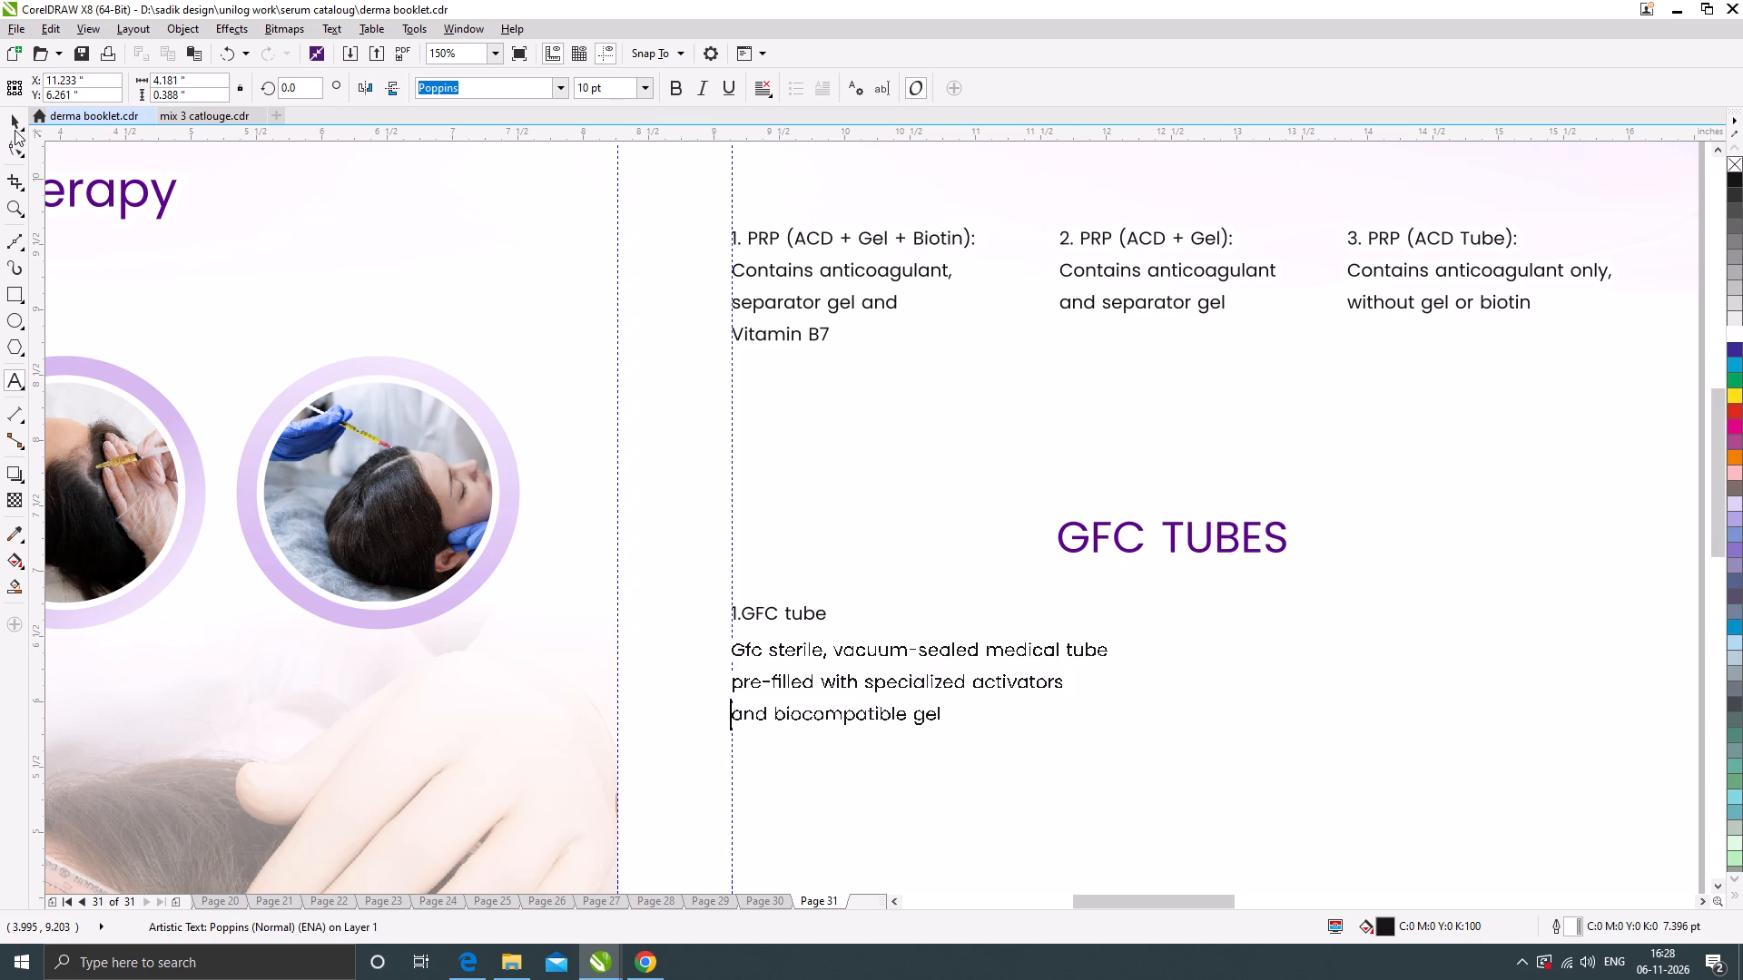
left_click(16, 122)
Switch to Chrome and copy the "2 .Noerea gfc kit" label from the reference image.
scroll(564, 494, "down", 1)
left_click(655, 967)
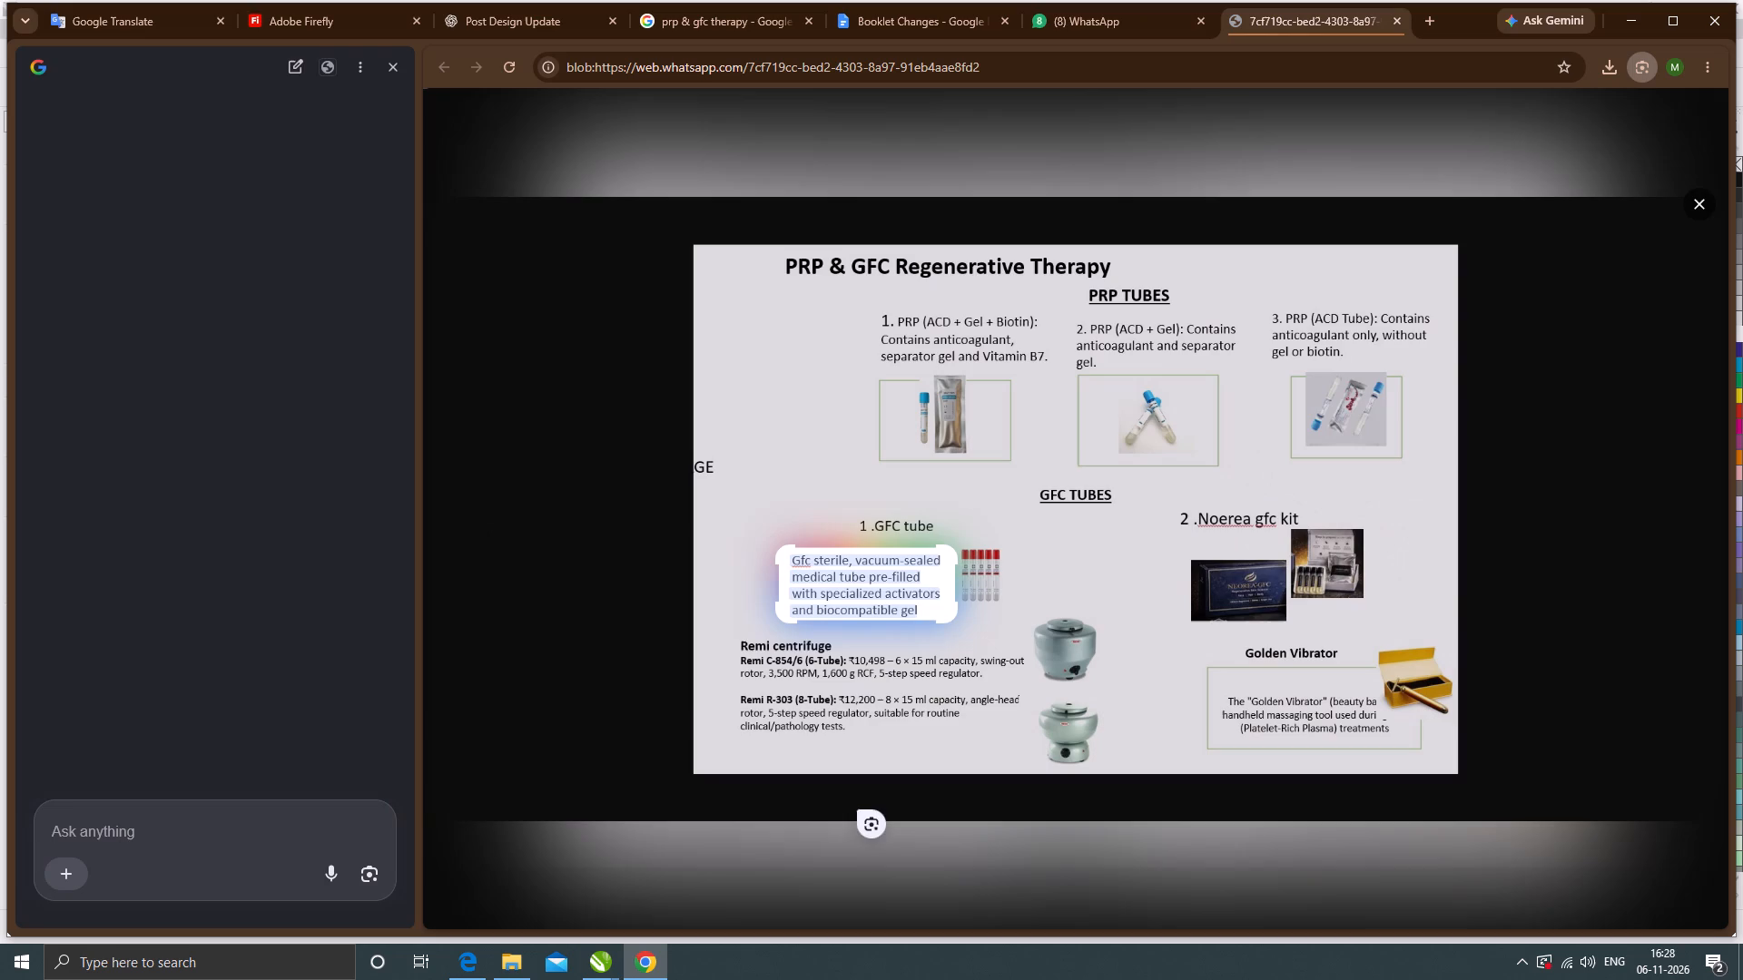
left_click_drag(1172, 501, 1316, 537)
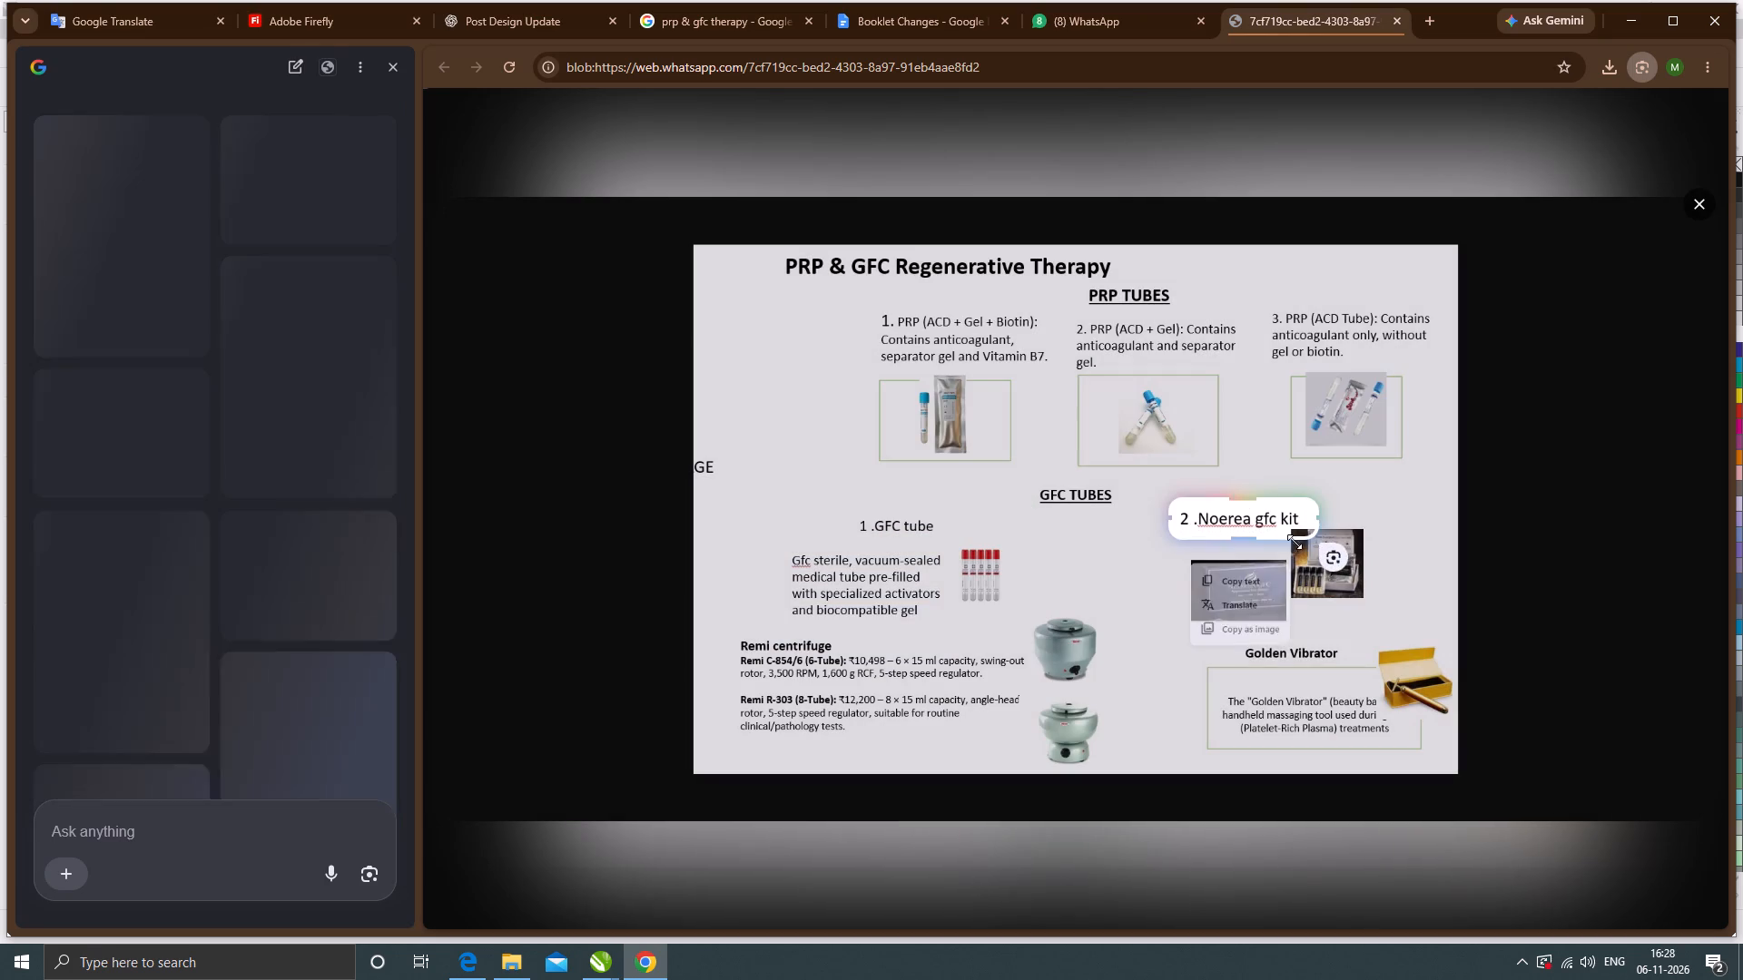
left_click(1243, 566)
left_click(1633, 17)
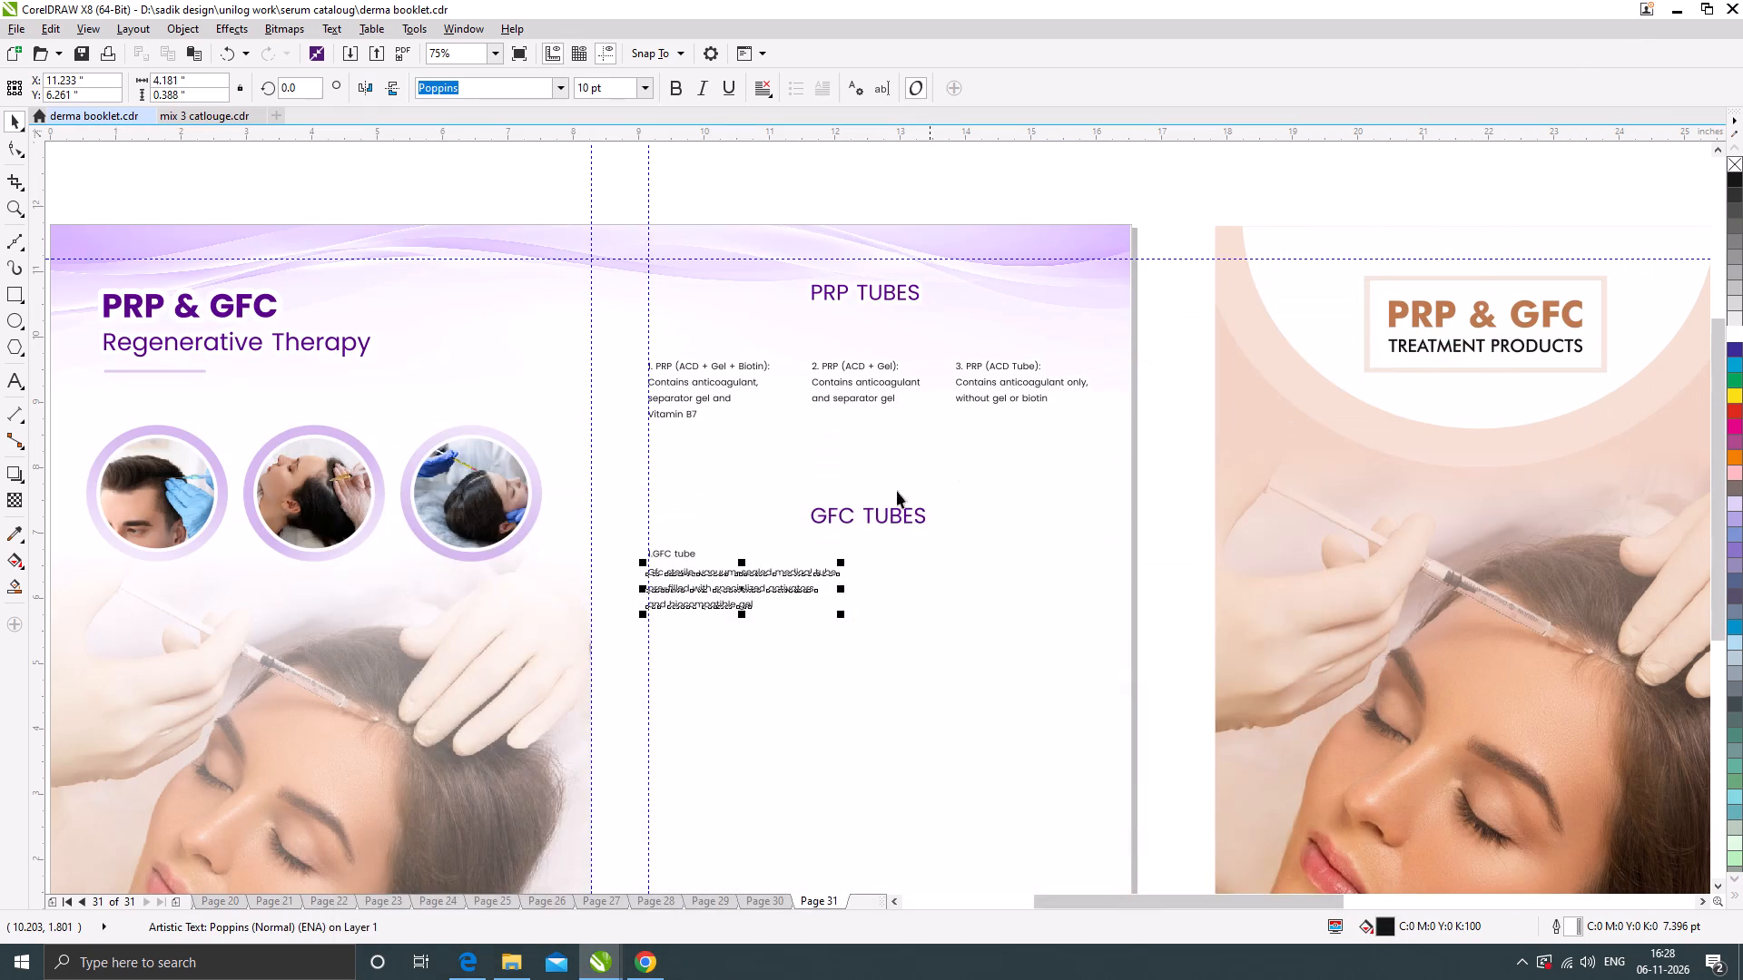
Duplicate the "1.GFC tube" label to the right on the same line and replace its text with the copied "2. Noerea gfc kit".
left_click_drag(688, 553, 955, 553)
right_click(955, 553, "shift")
double_click(955, 553)
key("ctrl+a")
key("ctrl+v")
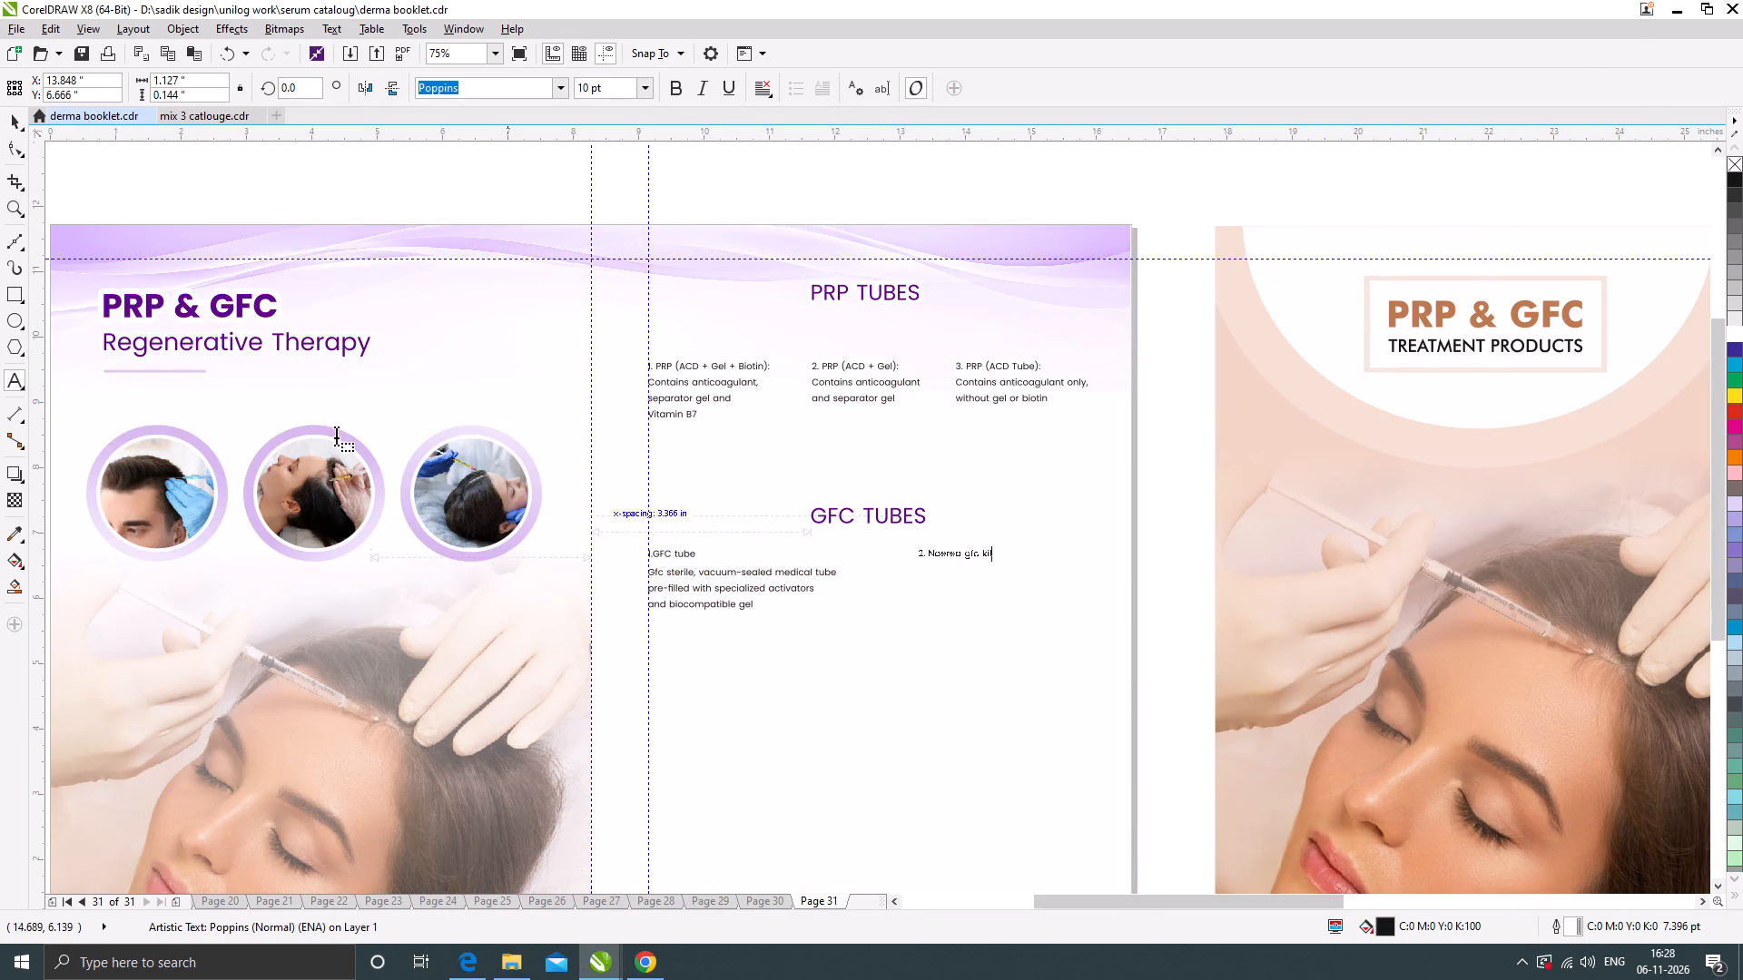
left_click(12, 122)
Switch to Chrome and copy the "Remi centrifuge" heading with the Remi C-854/6 (6-Tube) description from the reference image.
left_click(641, 961)
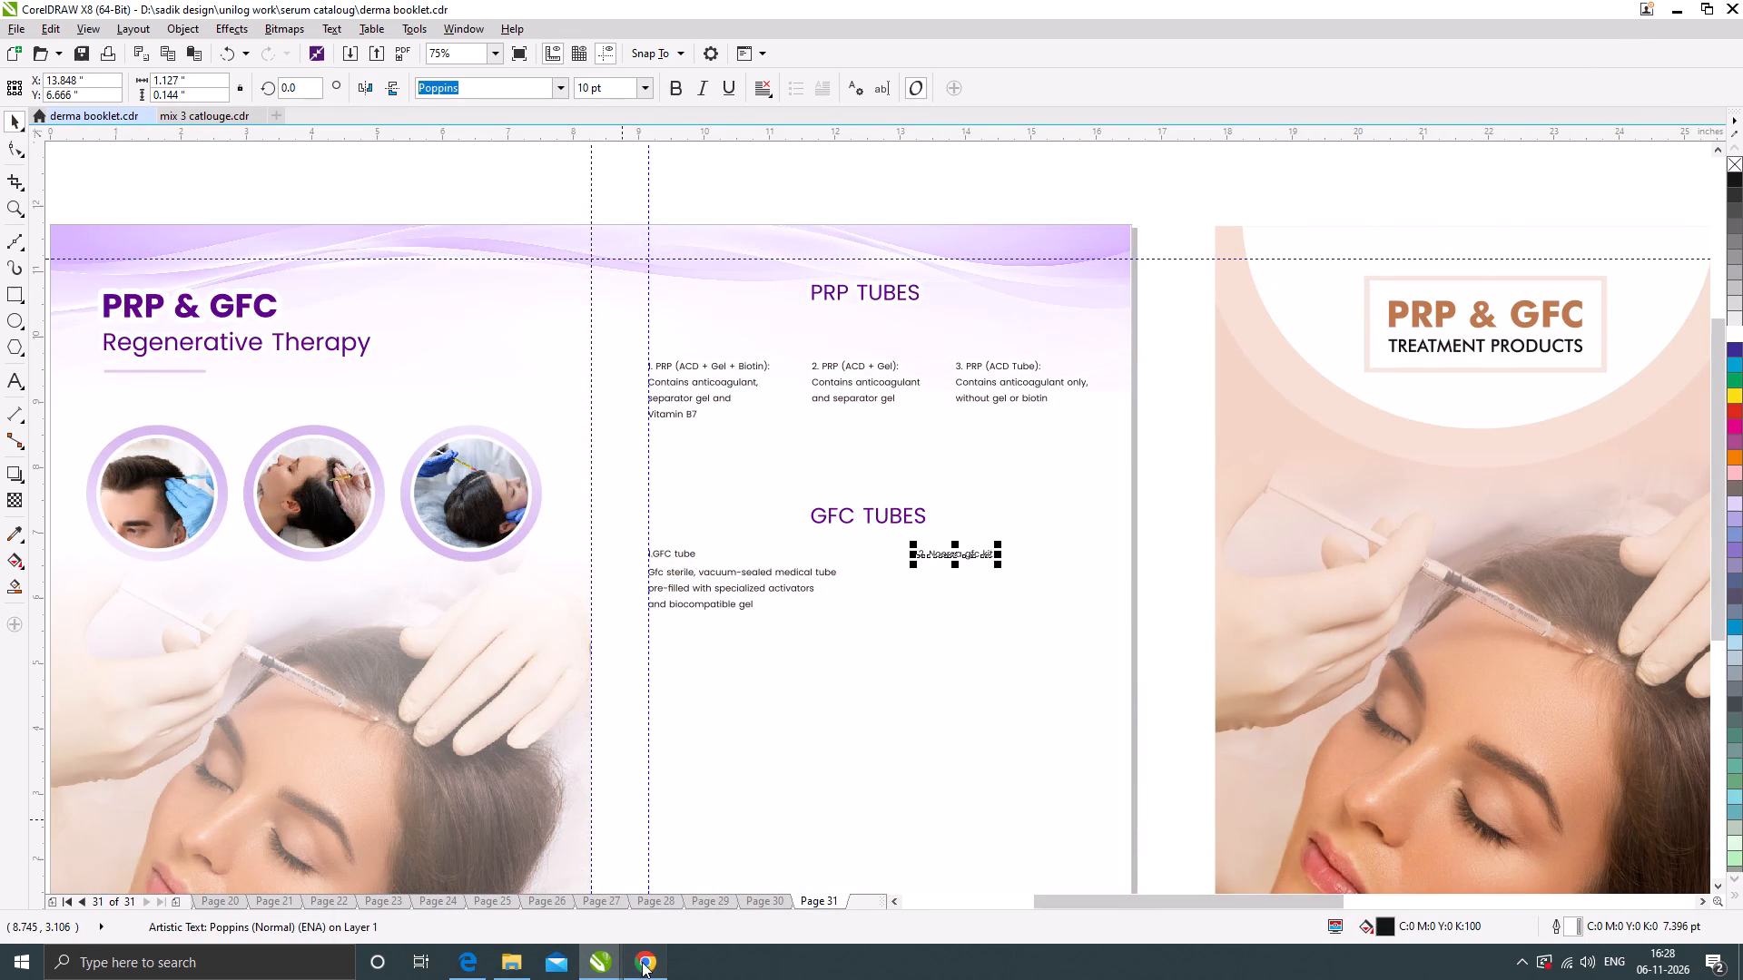
left_click_drag(732, 635, 1037, 685)
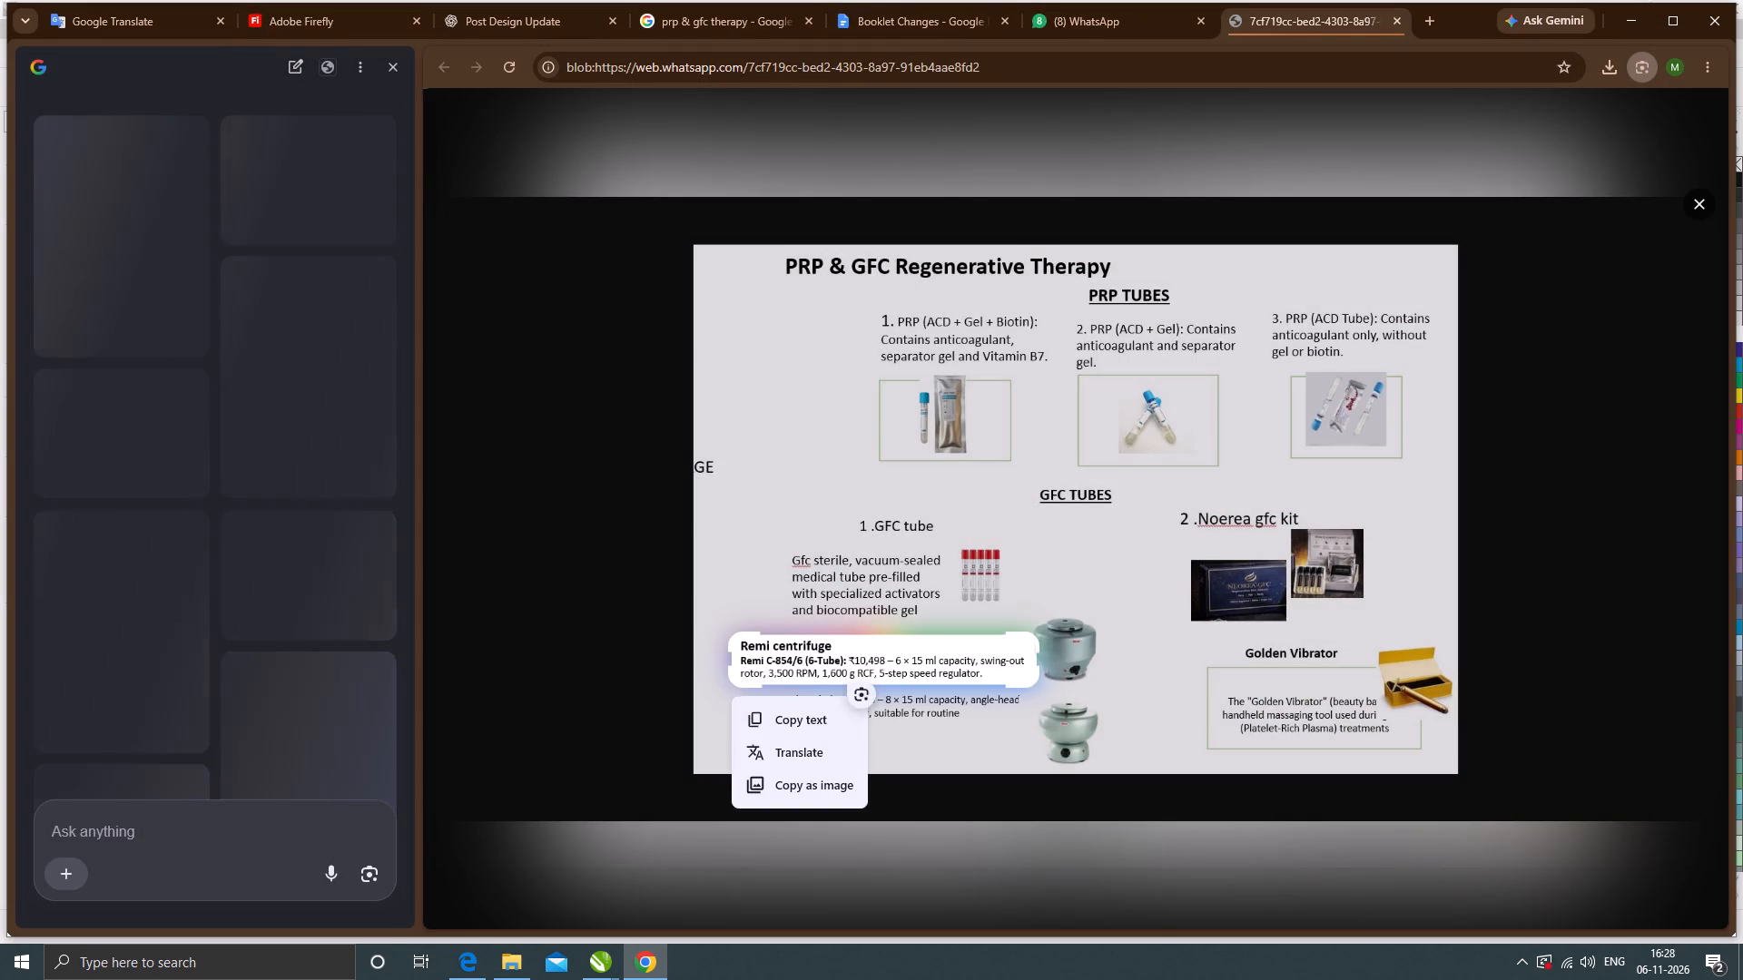
left_click(817, 721)
left_click(1632, 16)
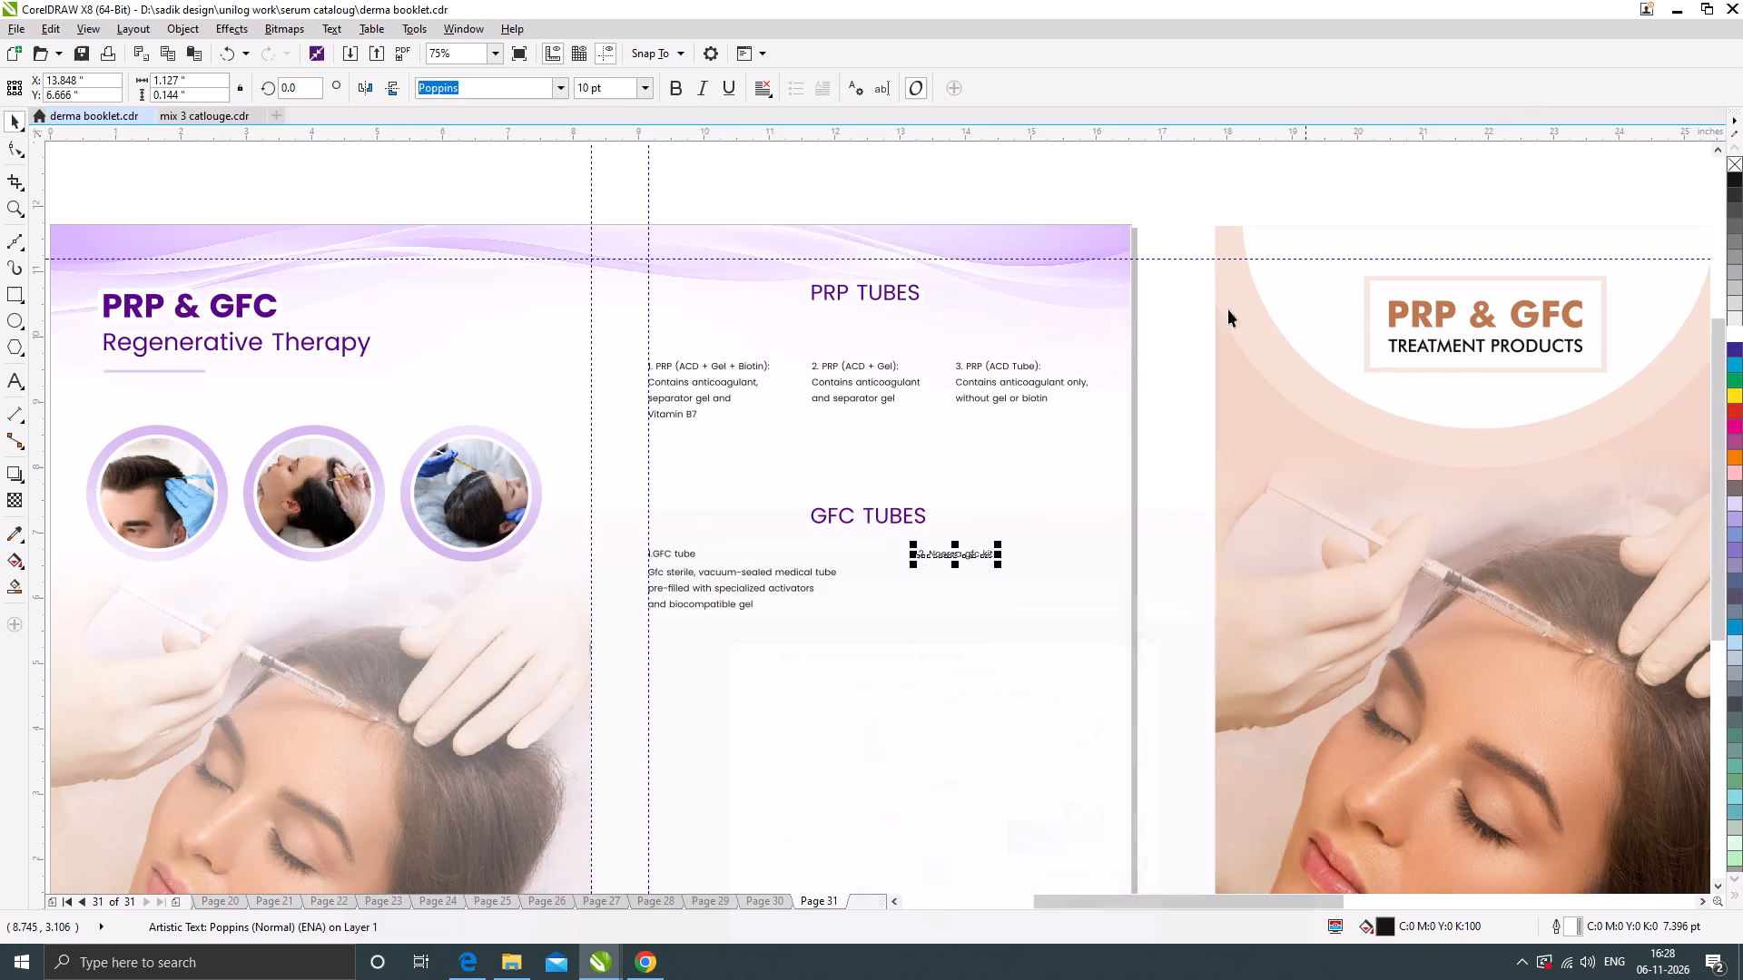
Duplicate the GFC tube description farther down the page and replace its text with the copied Remi centrifuge C-854/6 text.
scroll(787, 512, "down", 1)
scroll(749, 573, "up", 1)
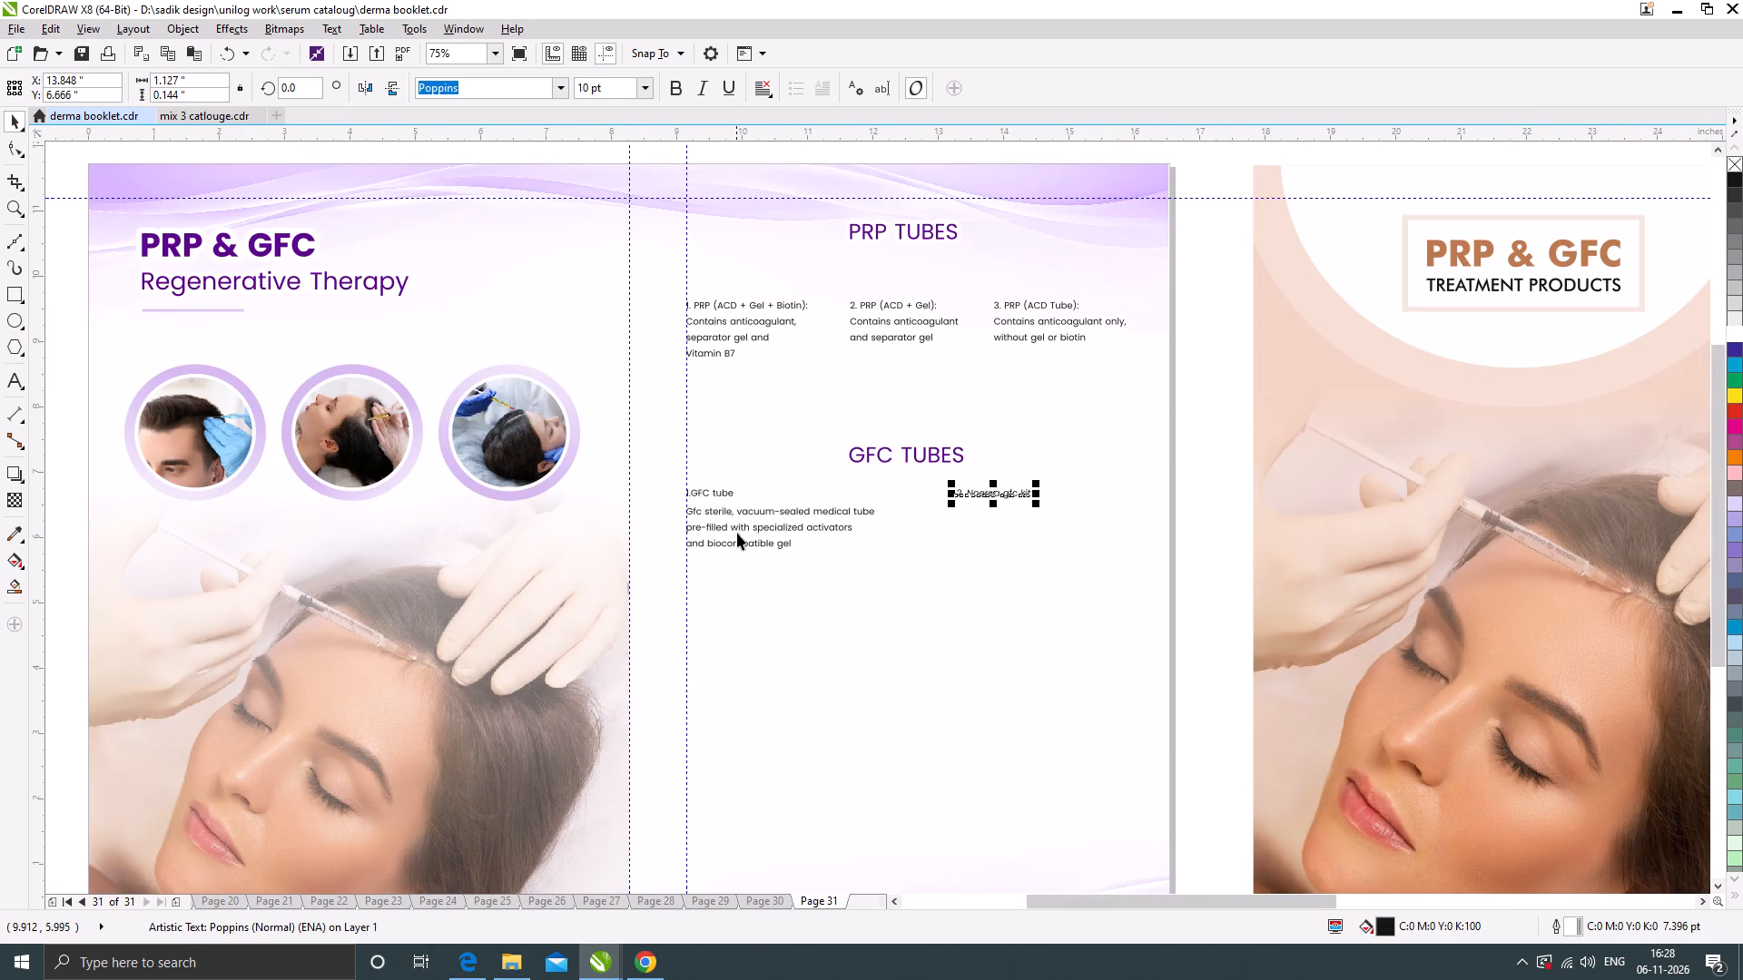
left_click_drag(738, 528, 750, 725)
right_click(750, 725, "shift")
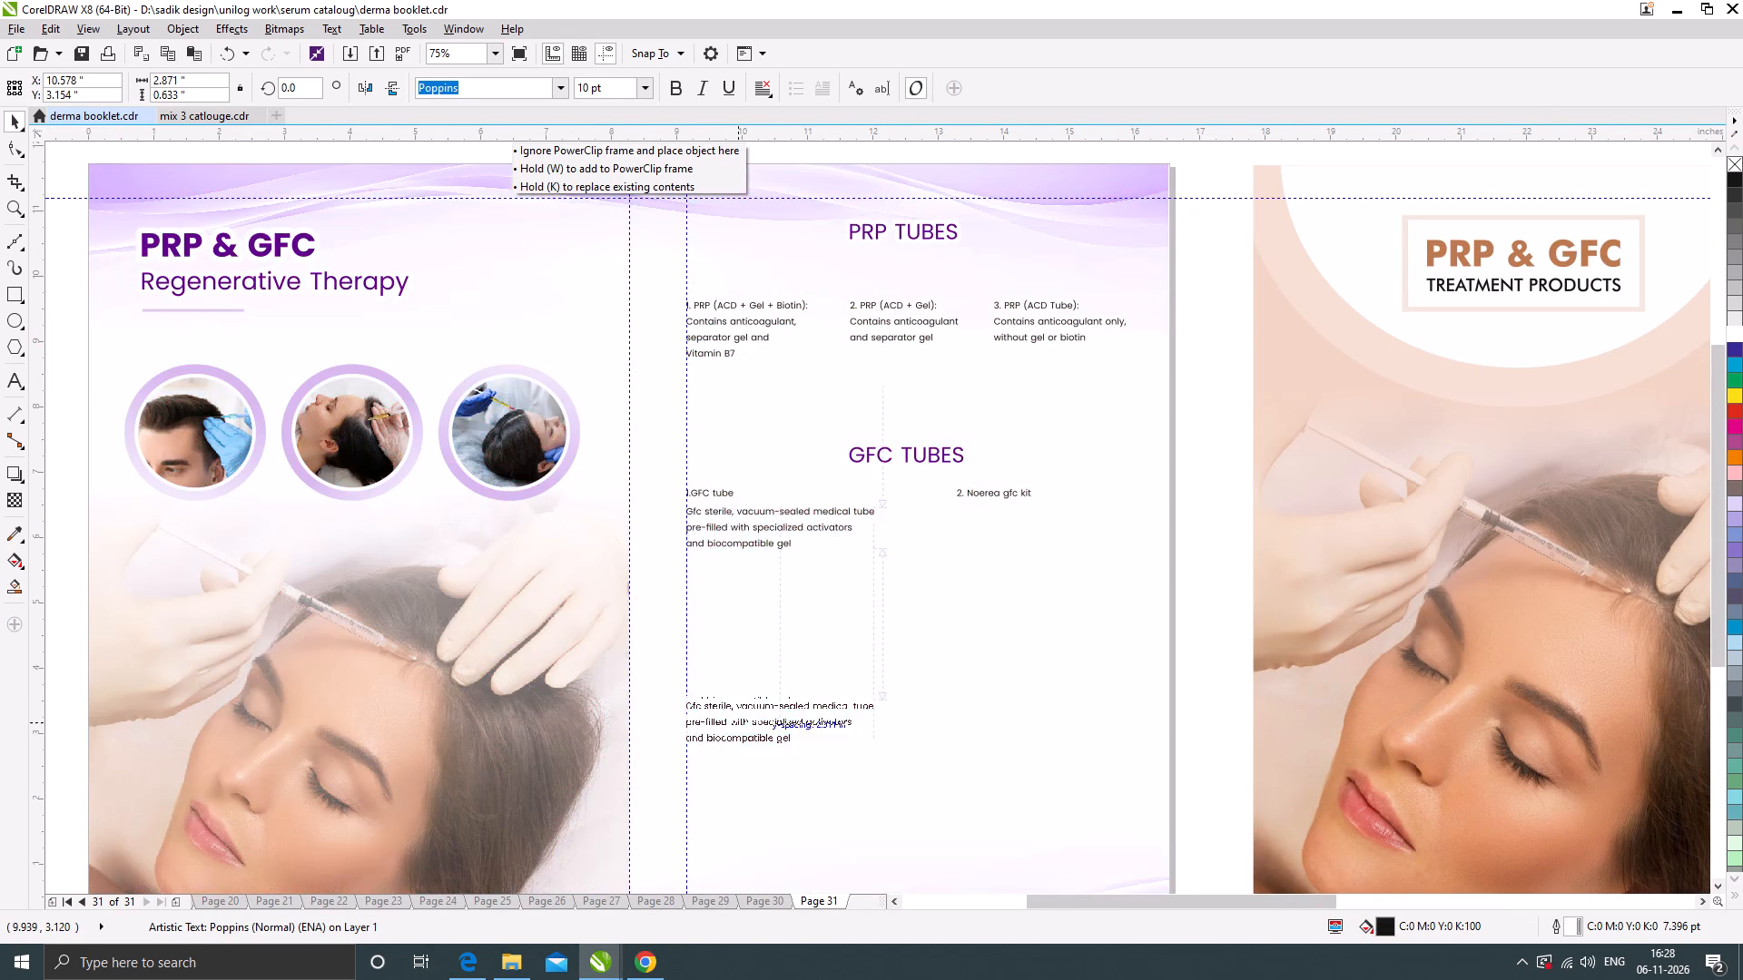
double_click(750, 724)
key("ctrl+a")
key("ctrl+v")
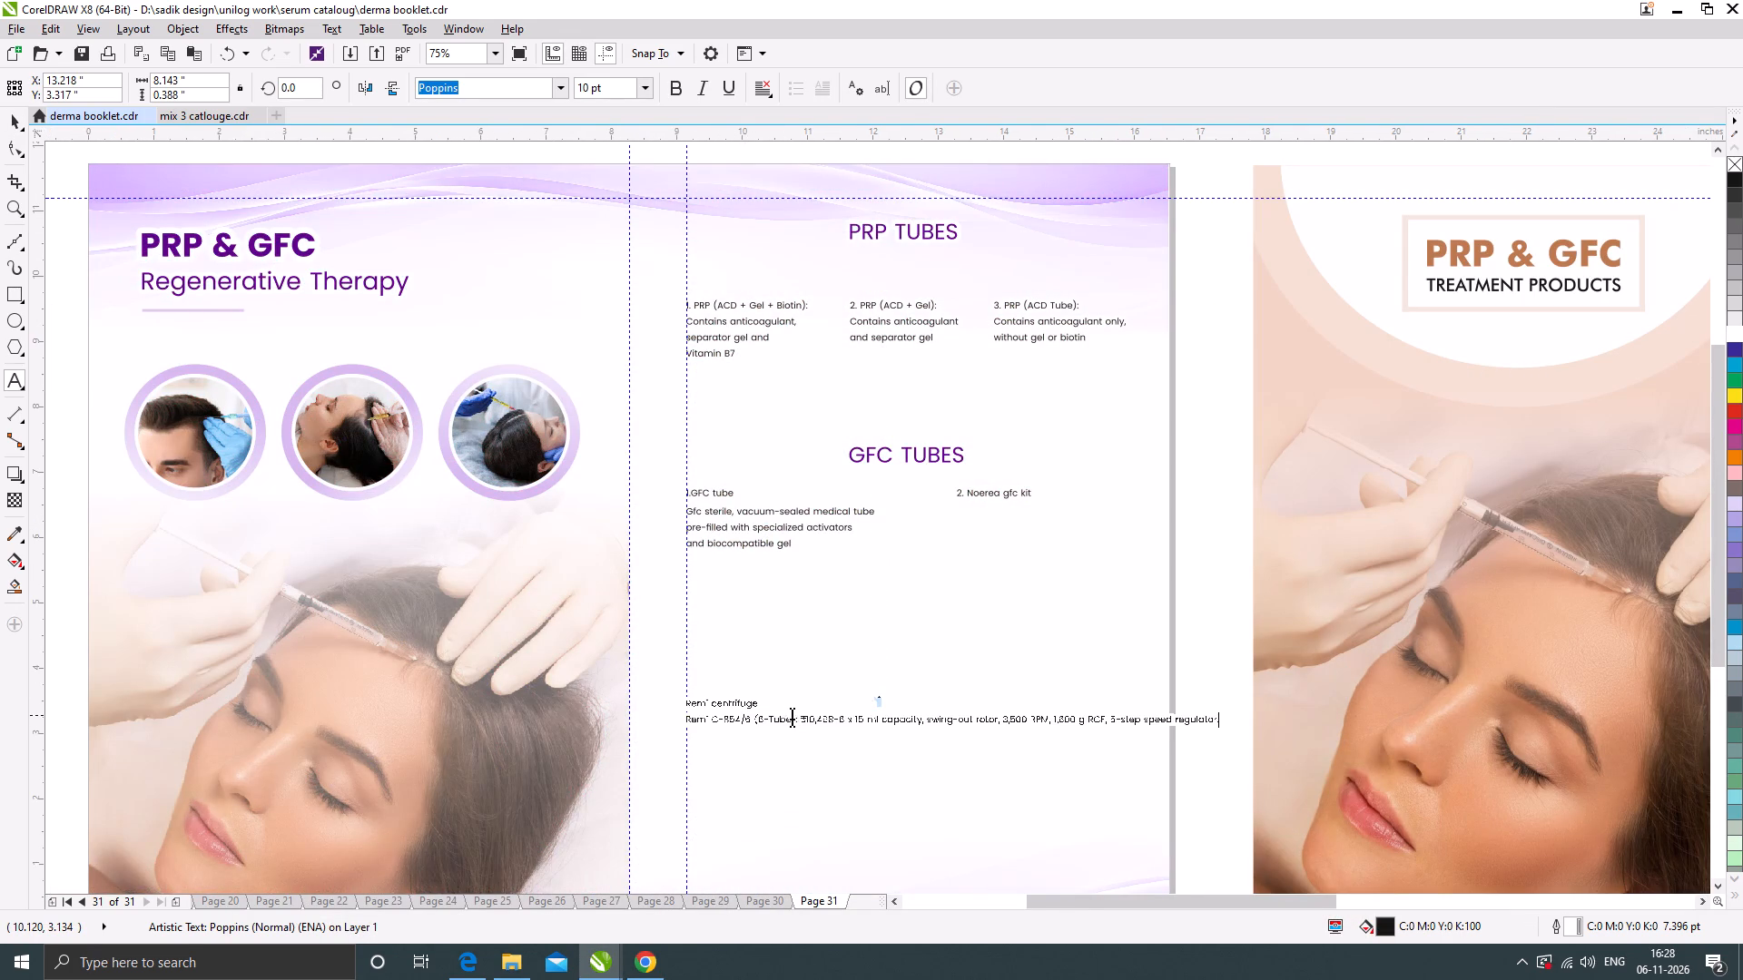
Break the Remi C-854/6 description into separate lines after "(6-Tube):", "capacity," and "1,600 g RCF,".
scroll(806, 716, "up", 1)
left_click(663, 966)
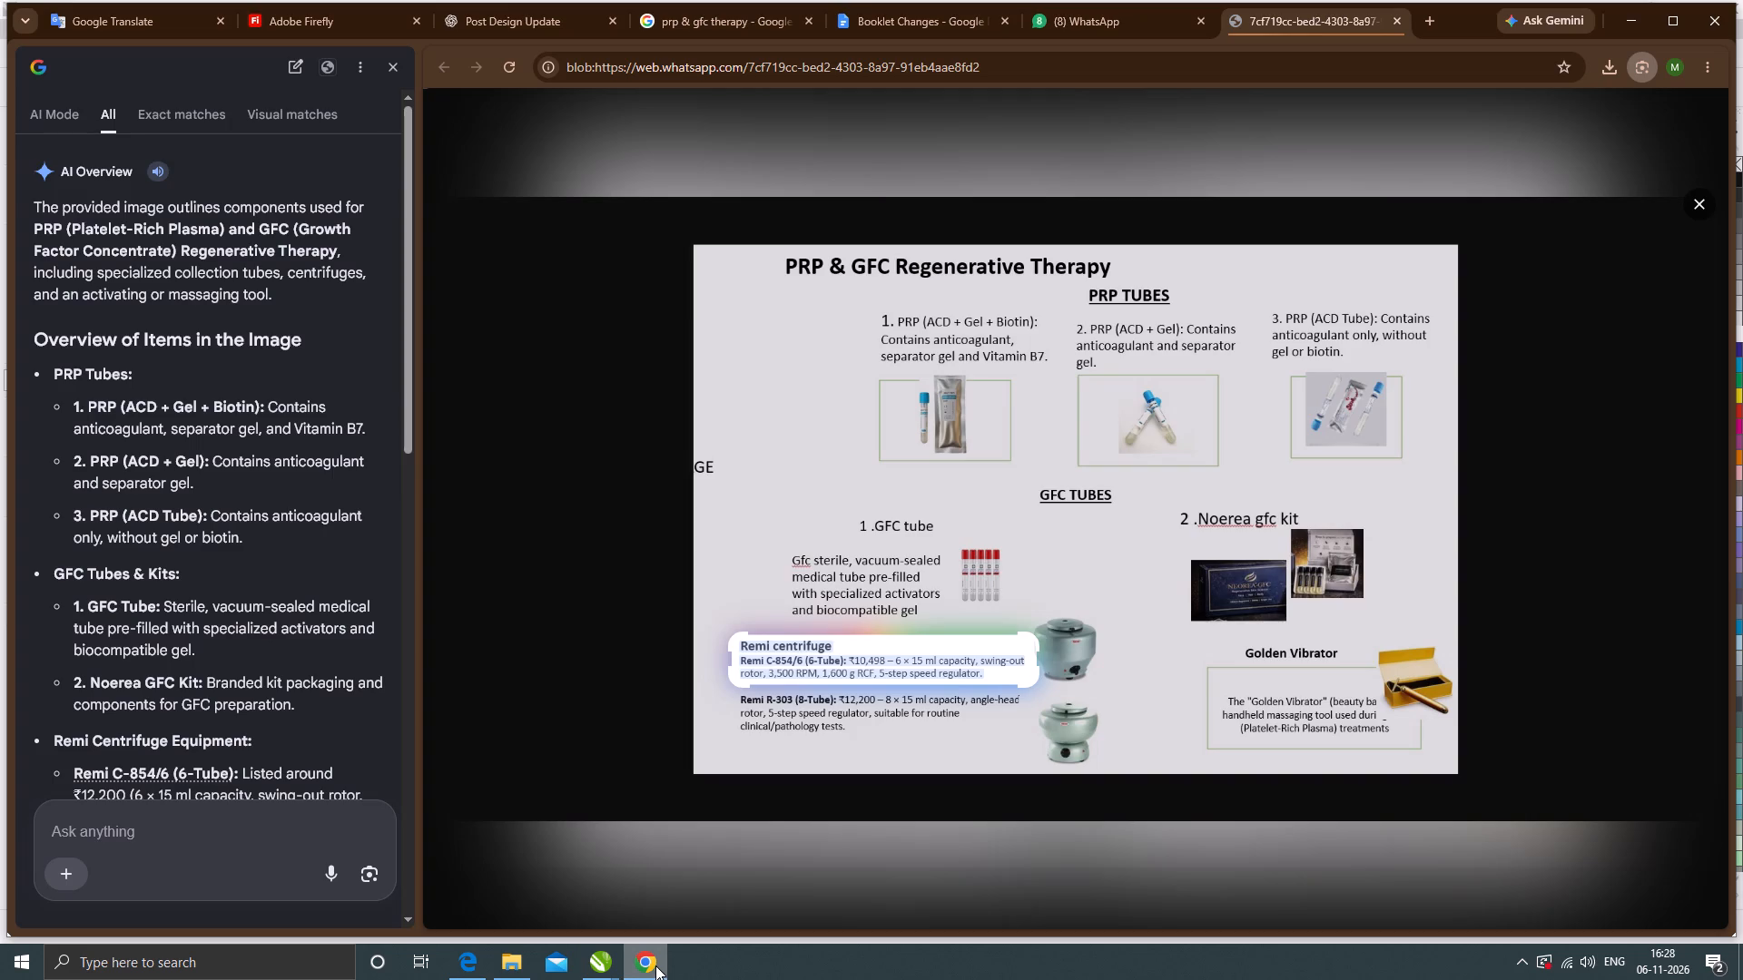
left_click(655, 965)
left_click(656, 956)
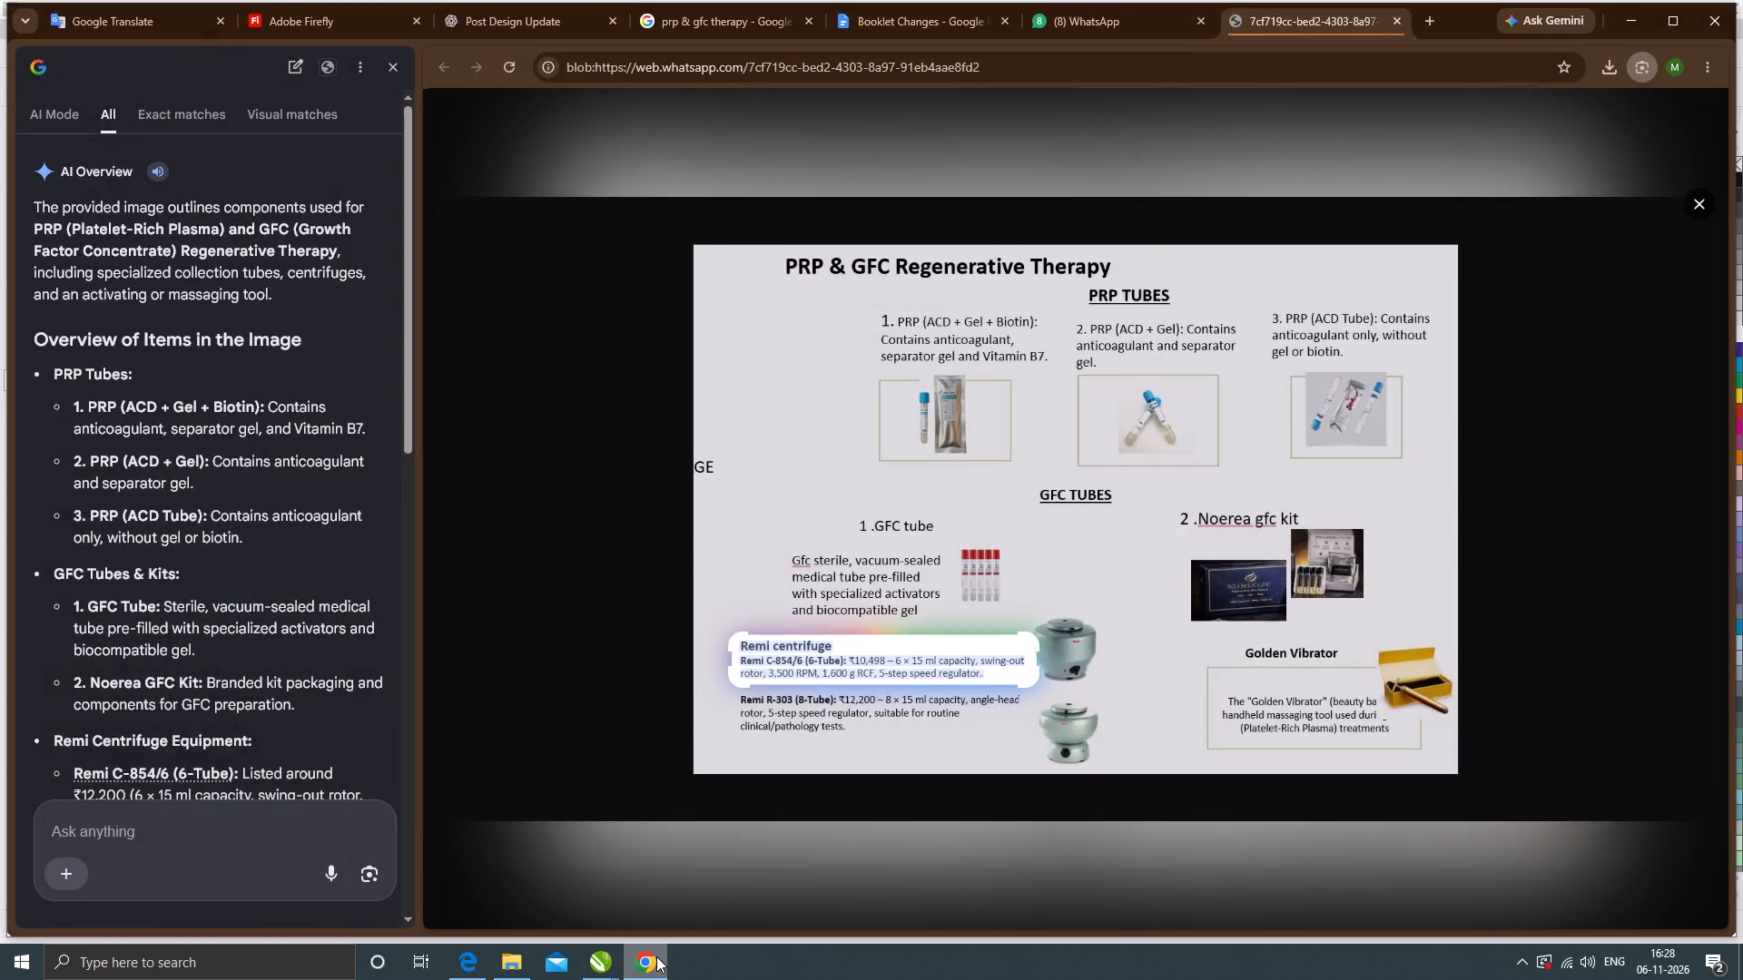
left_click(656, 956)
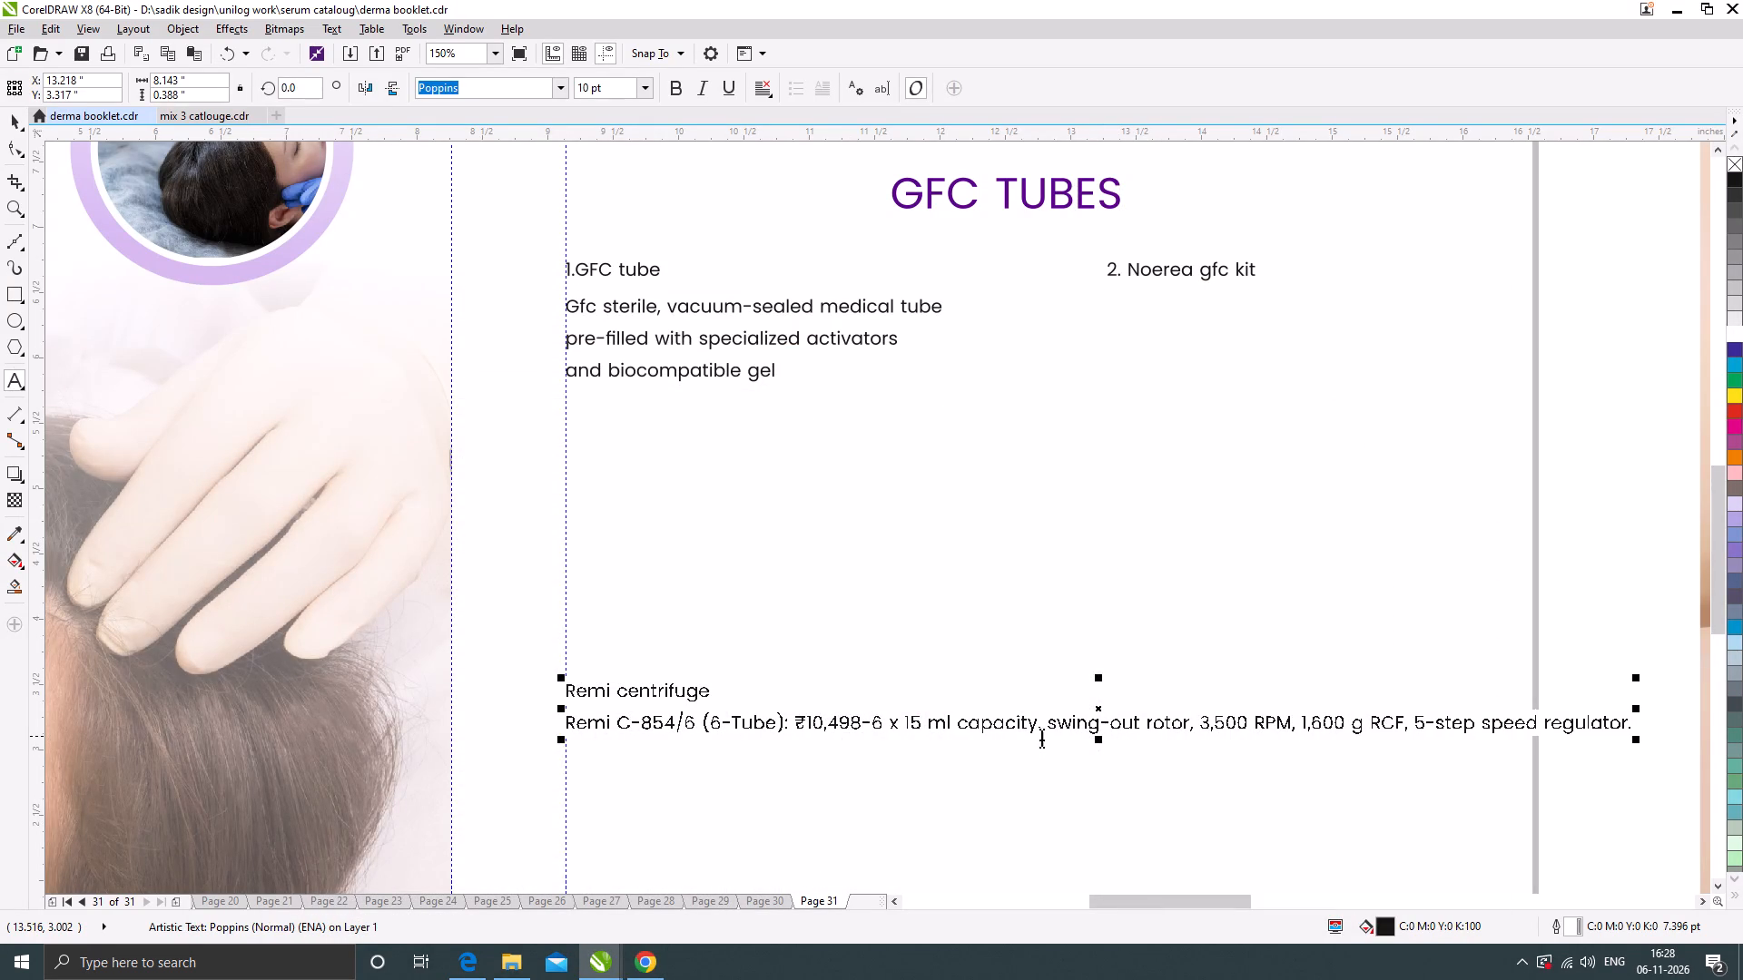
left_click(1049, 729)
key("Return")
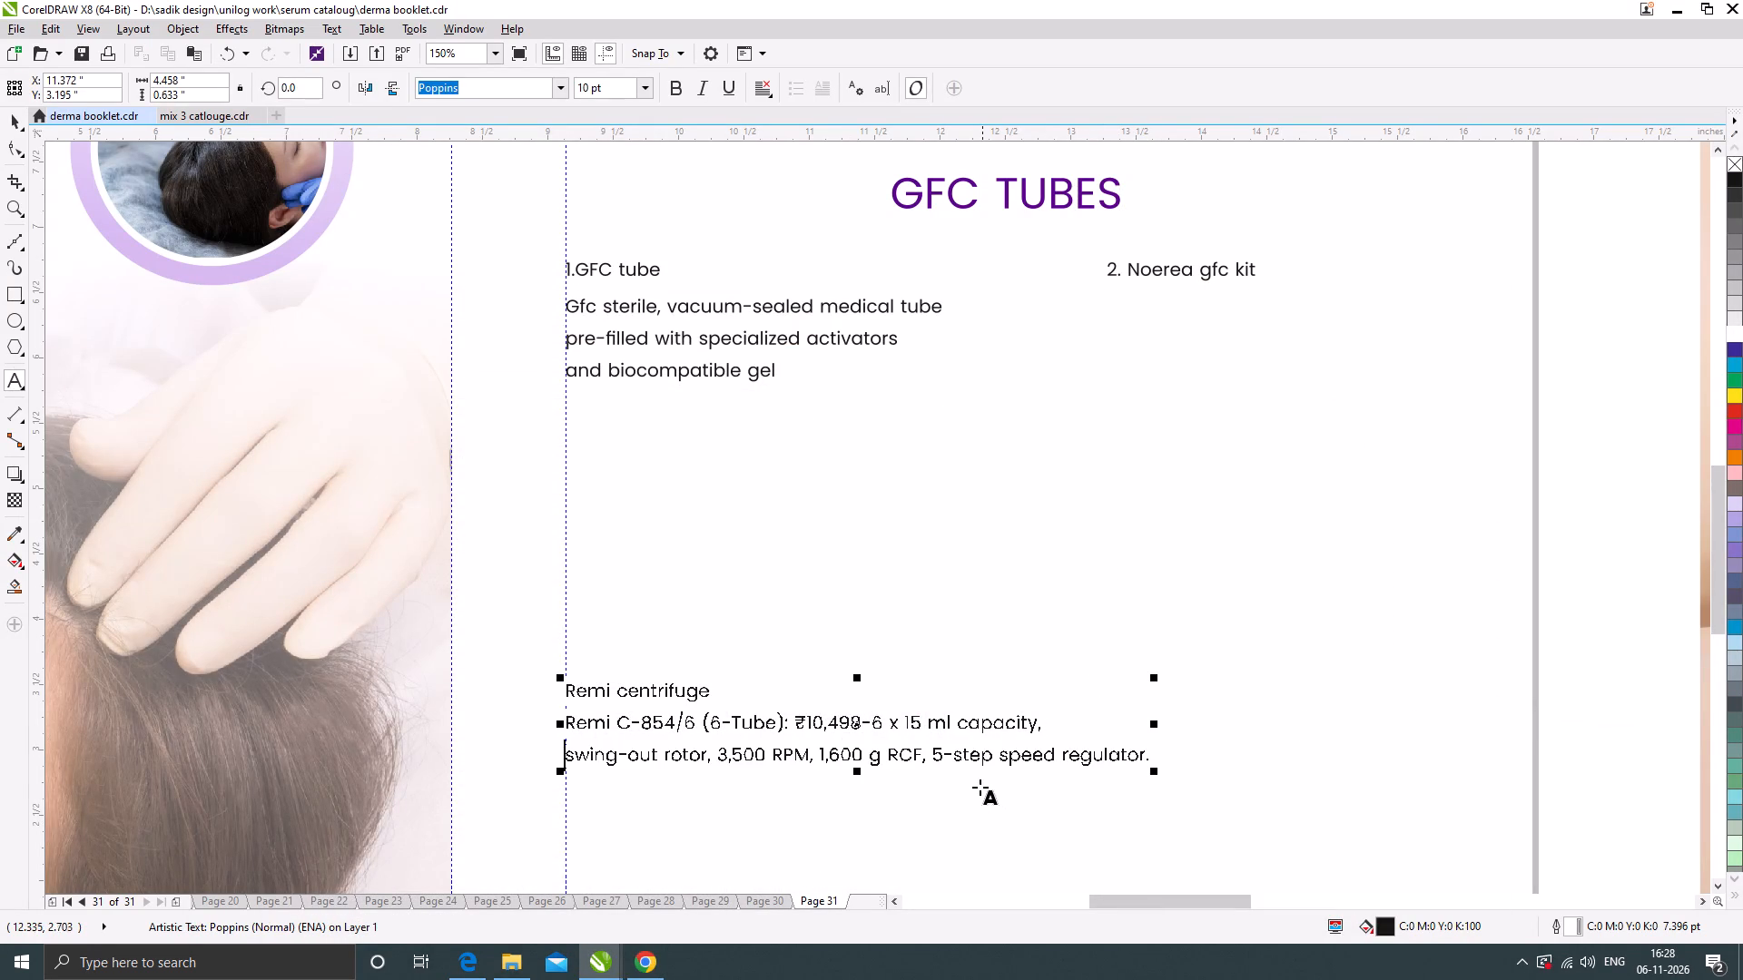
left_click(793, 721)
key("Return")
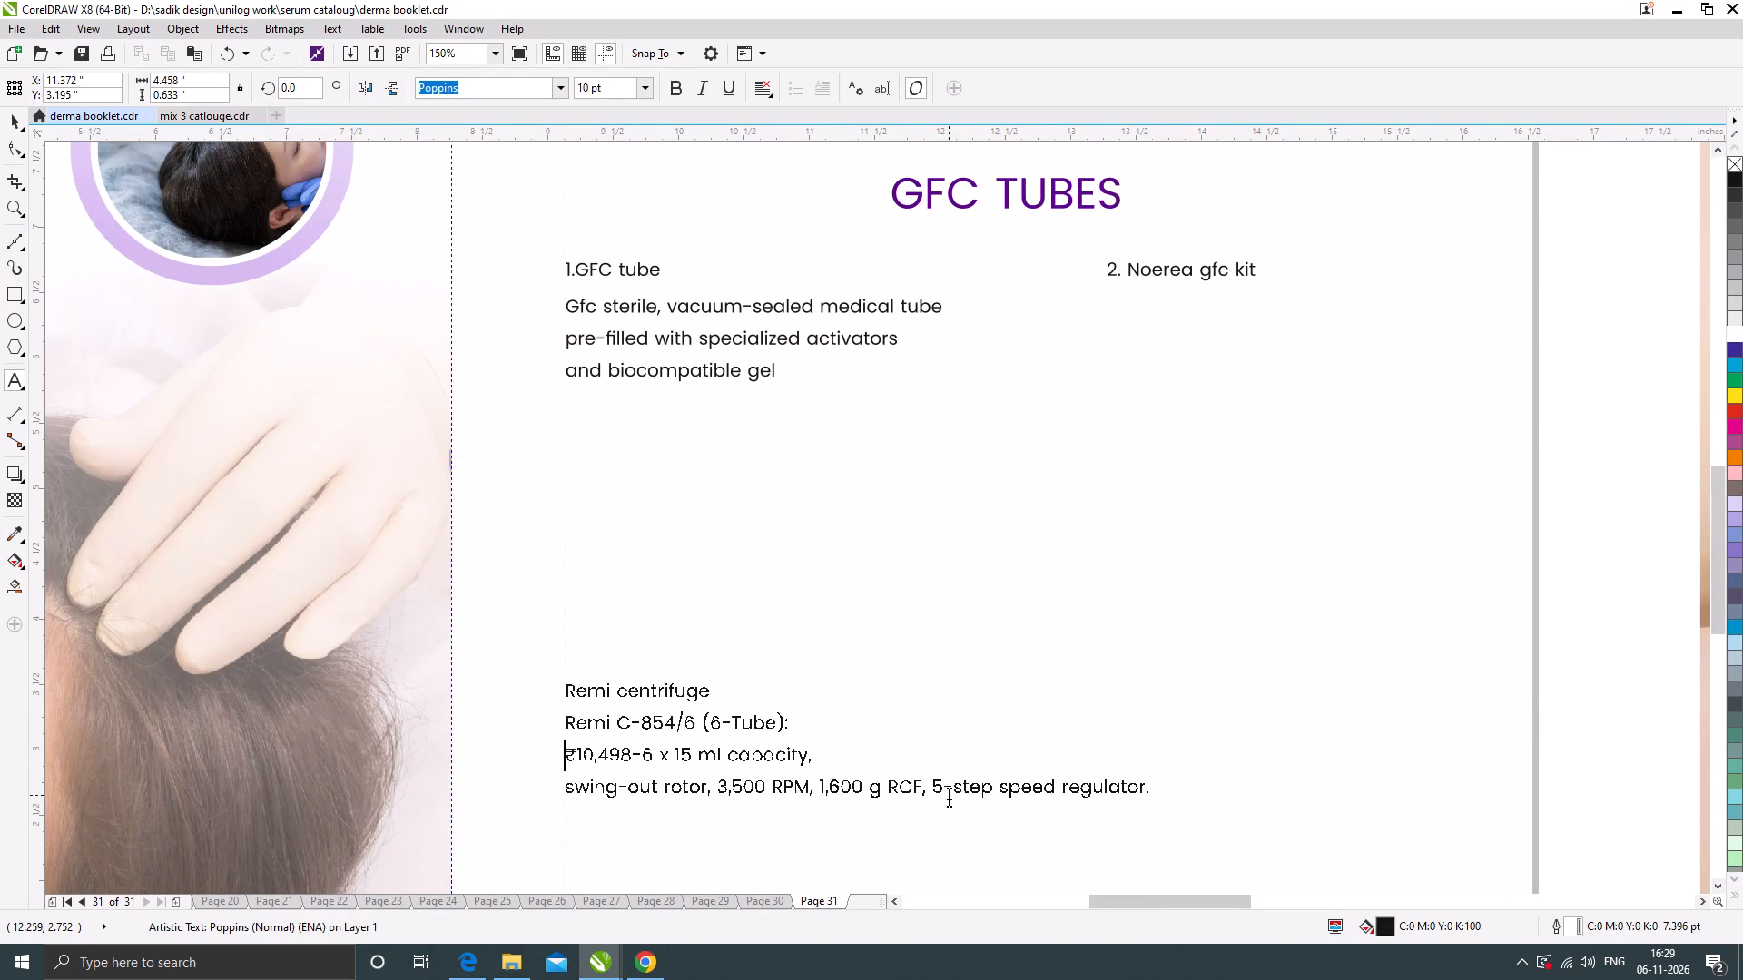
left_click(931, 787)
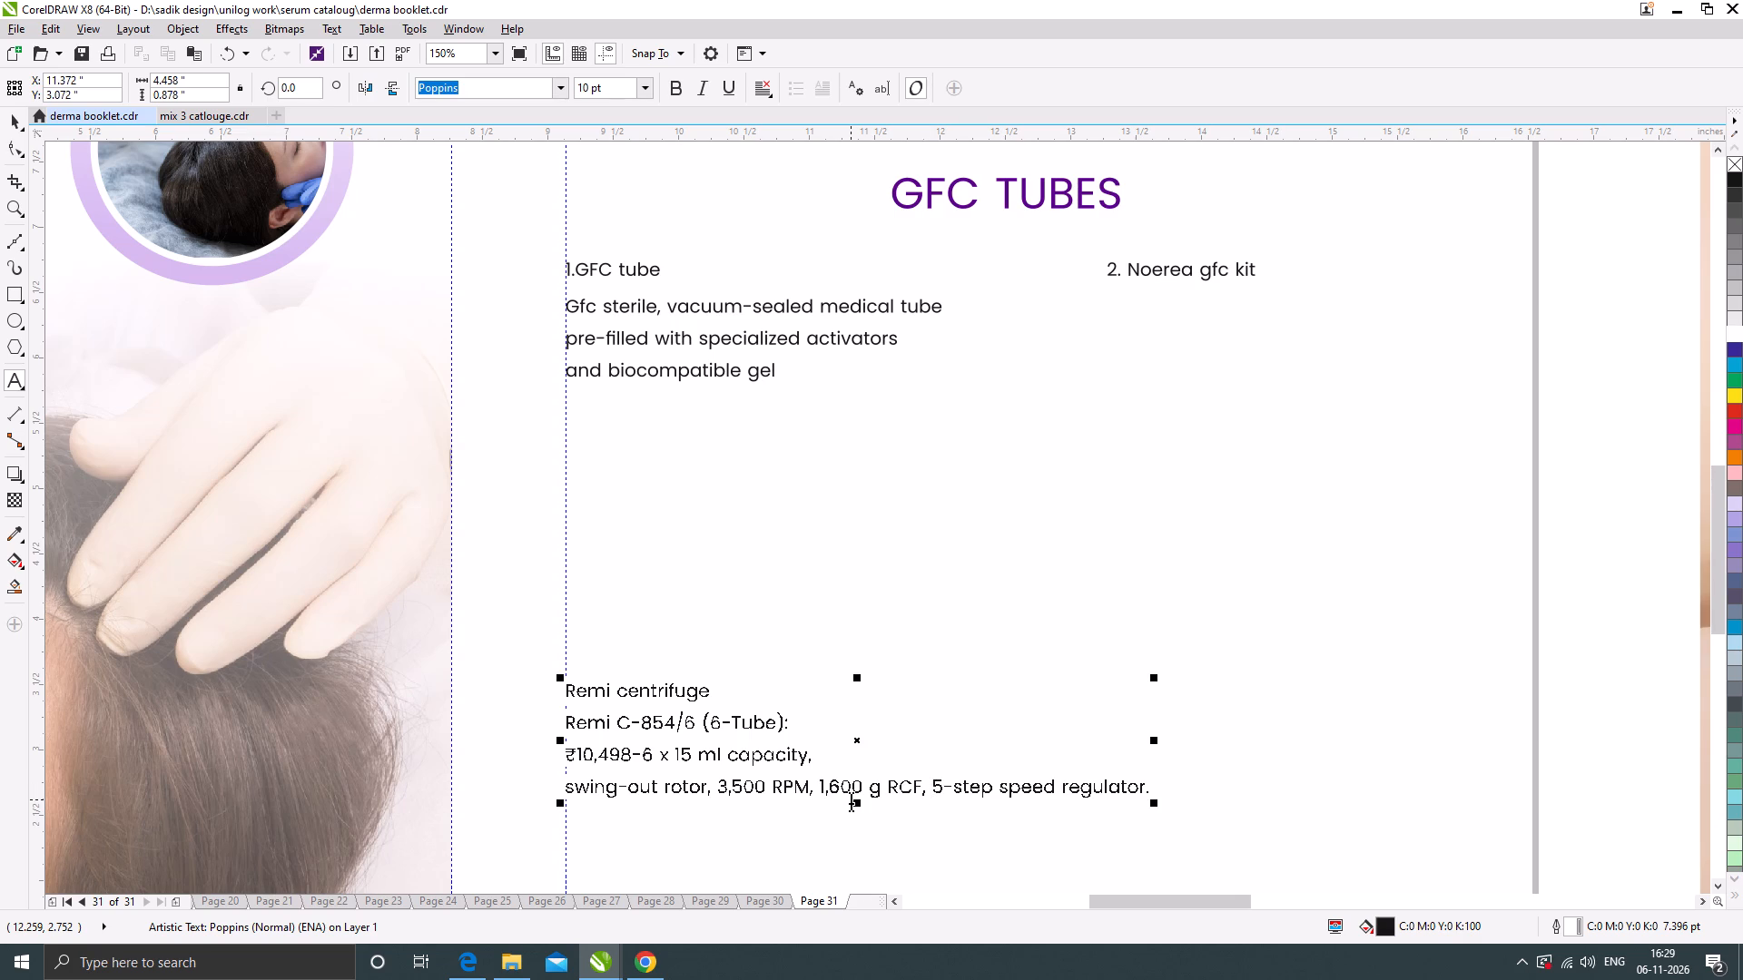
key("Return")
left_click(20, 124)
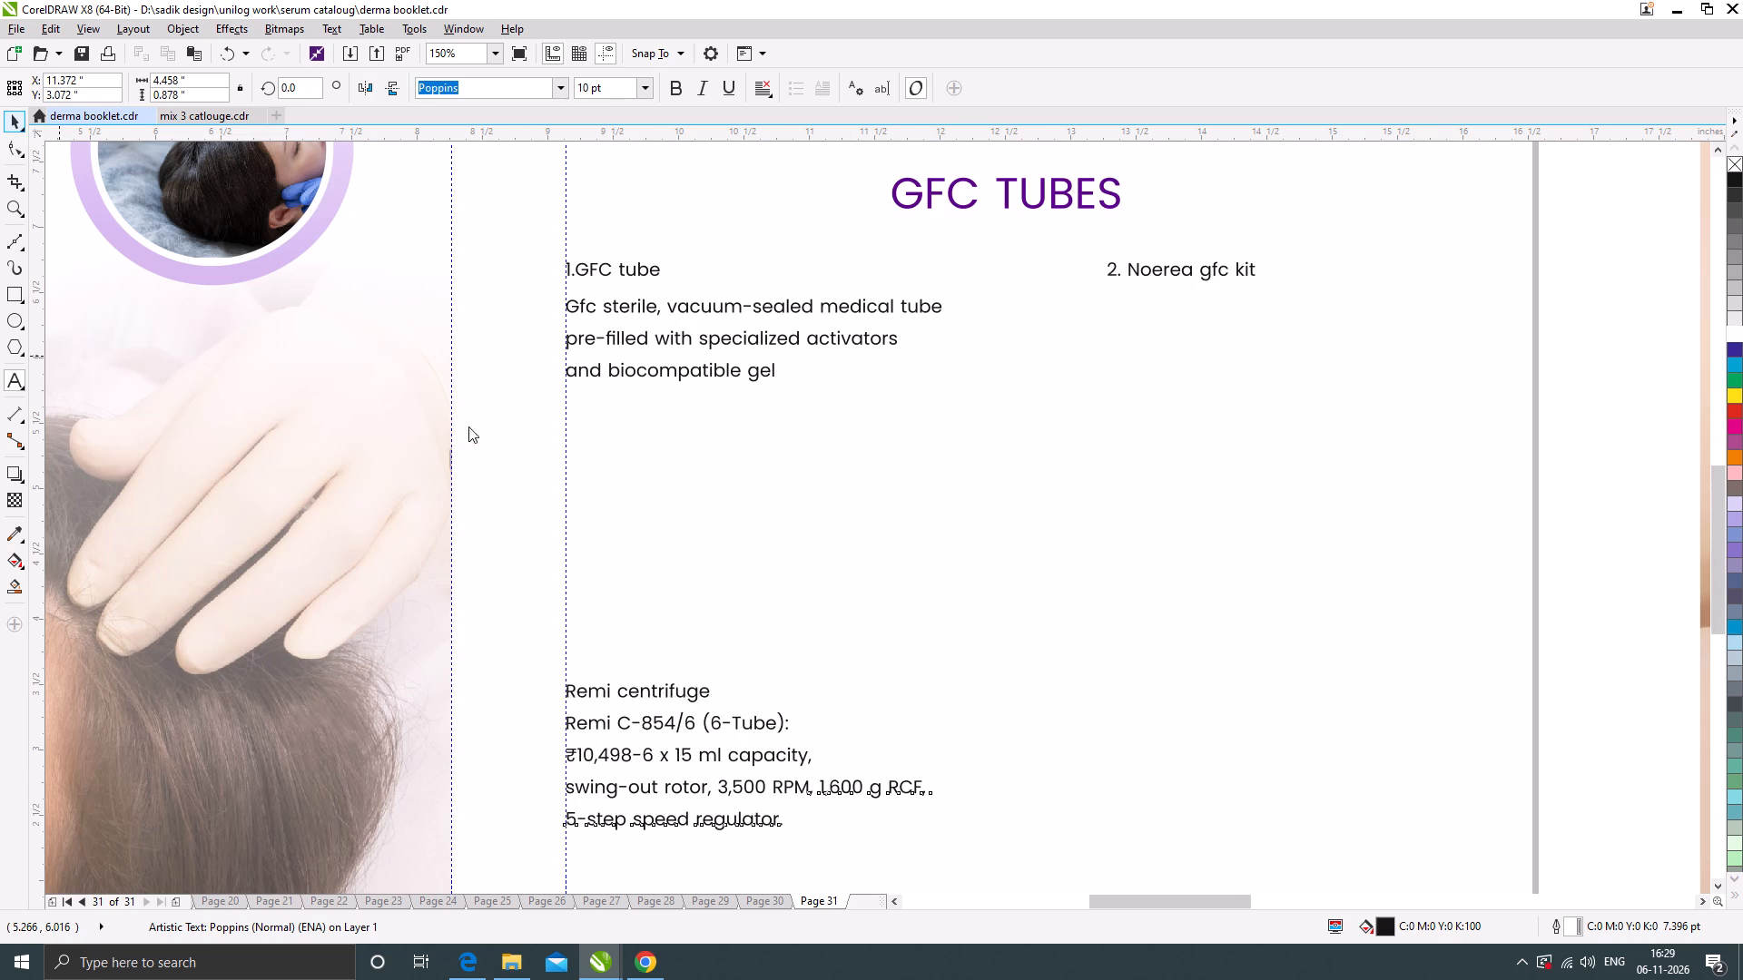
Switch to Chrome and copy the Remi R-303 (8-Tube) description from the reference image.
scroll(622, 548, "down", 1)
left_click(642, 964)
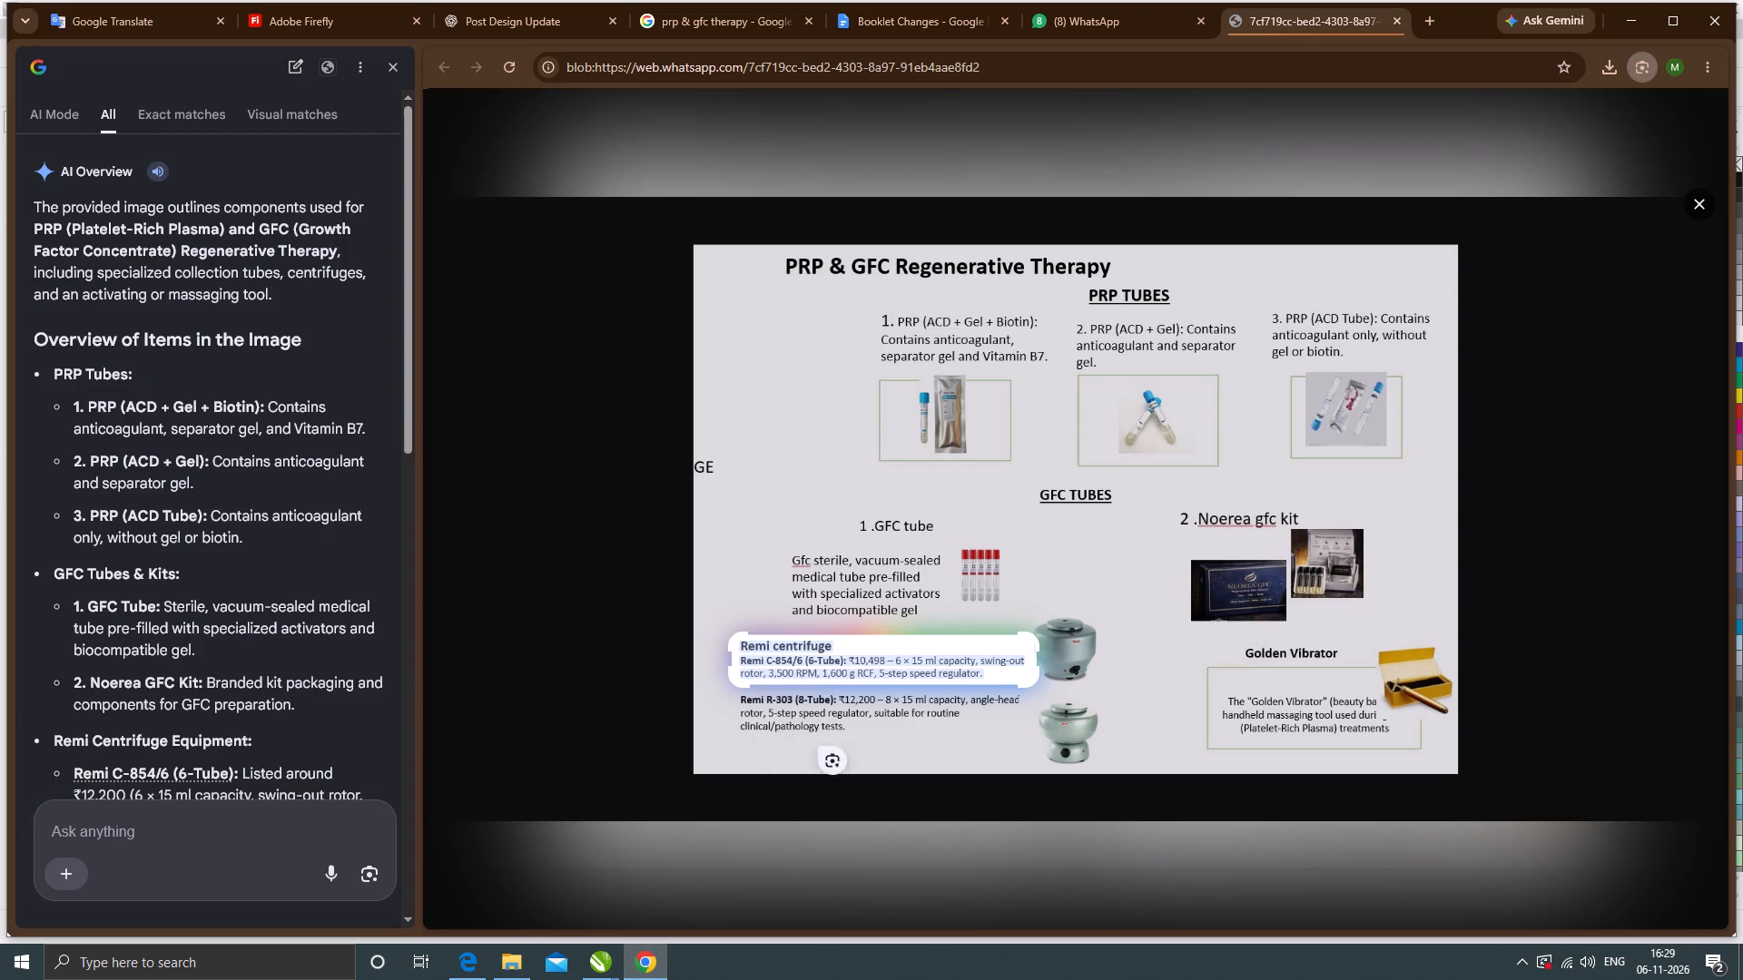
left_click_drag(1033, 741, 714, 686)
left_click(791, 769)
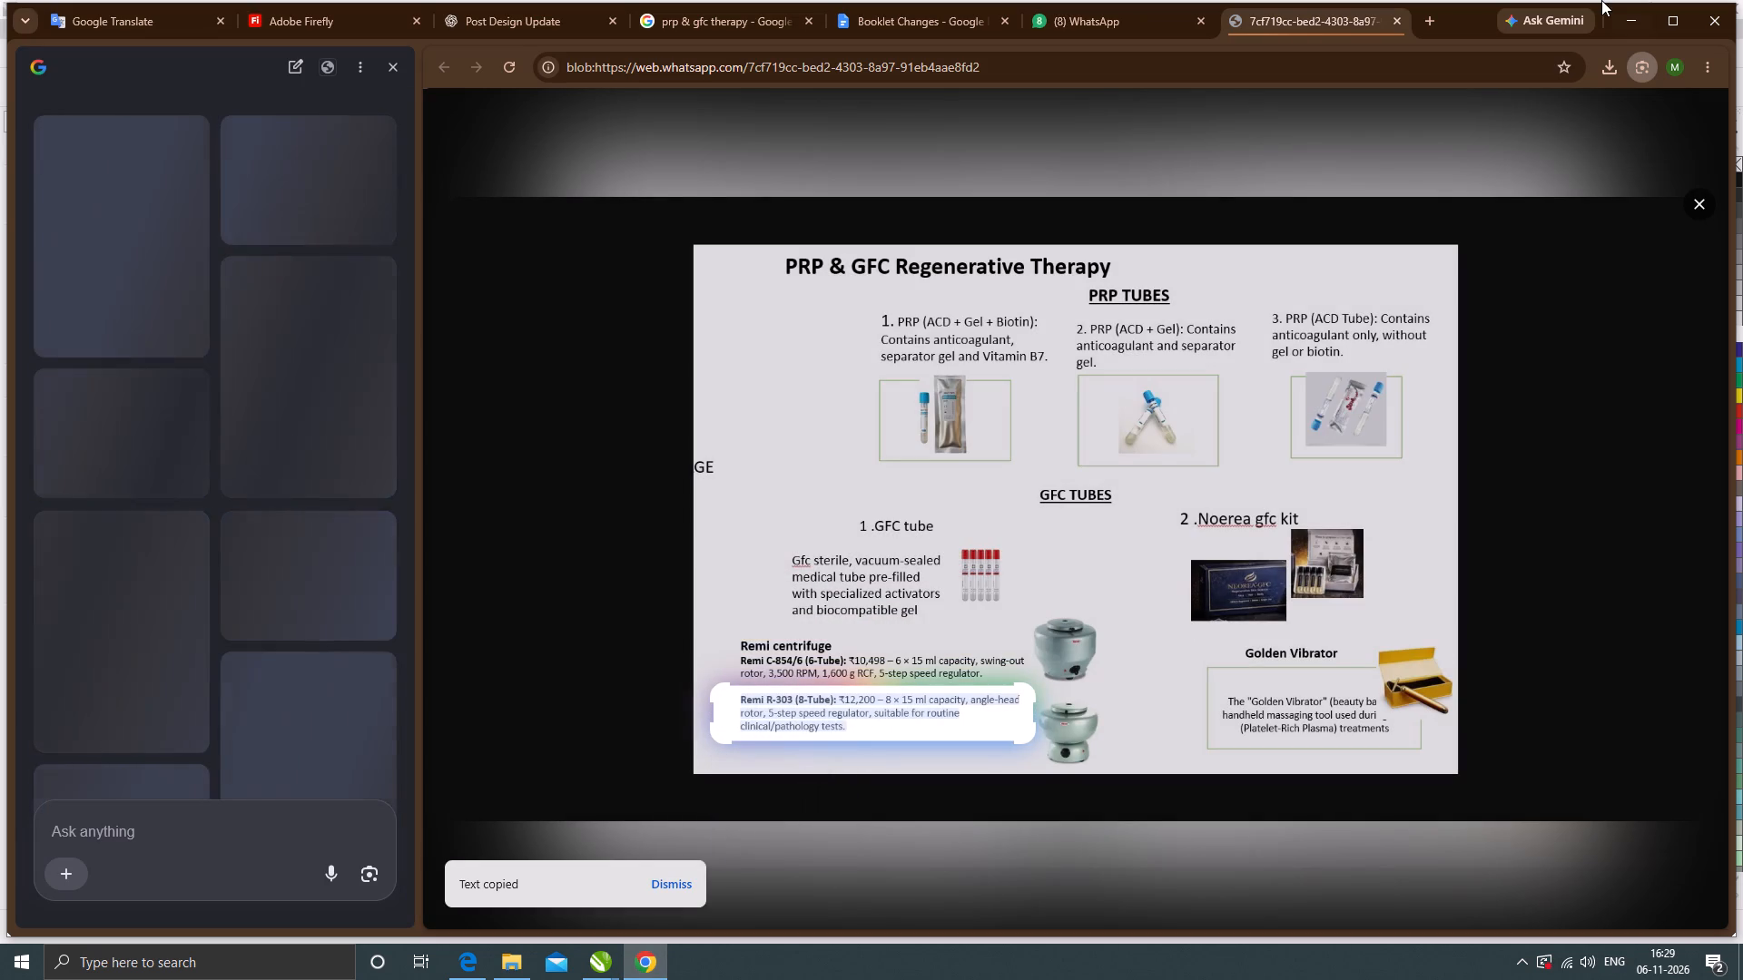
left_click(1635, 16)
Duplicate the Remi centrifuge text block directly below itself and replace its text with the copied Remi R-303 (8-Tube) description.
scroll(636, 697, "up", 1)
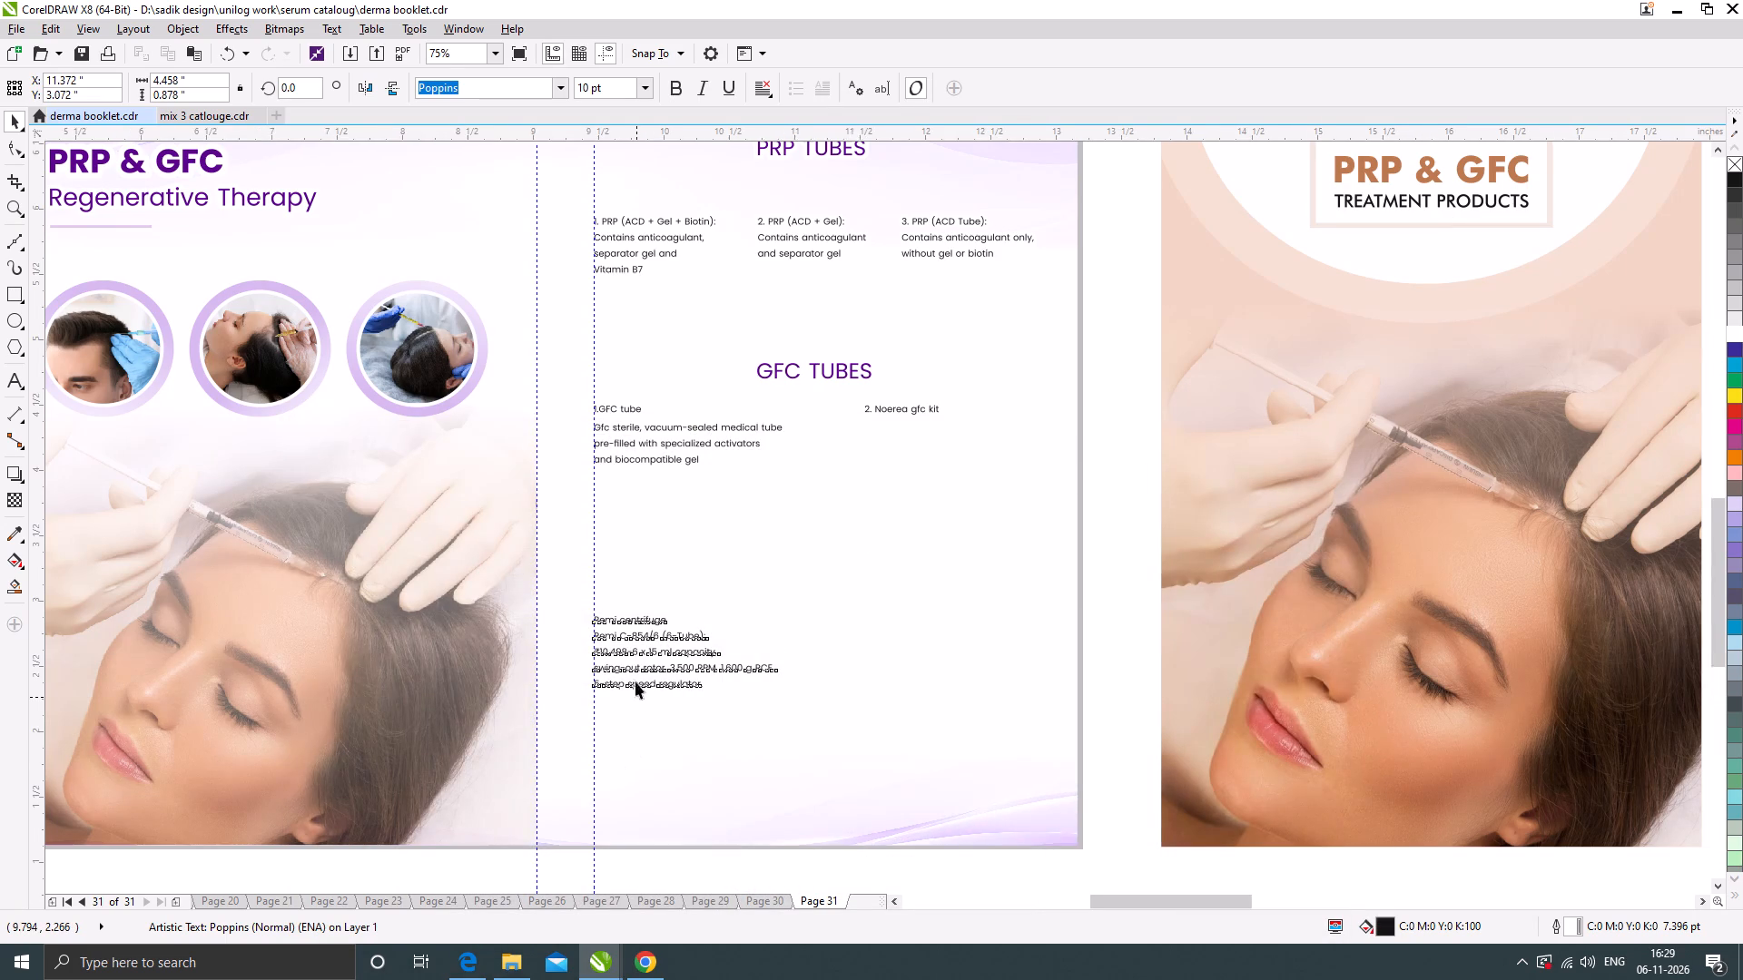
left_click_drag(637, 673, 637, 818)
right_click(637, 818, "shift")
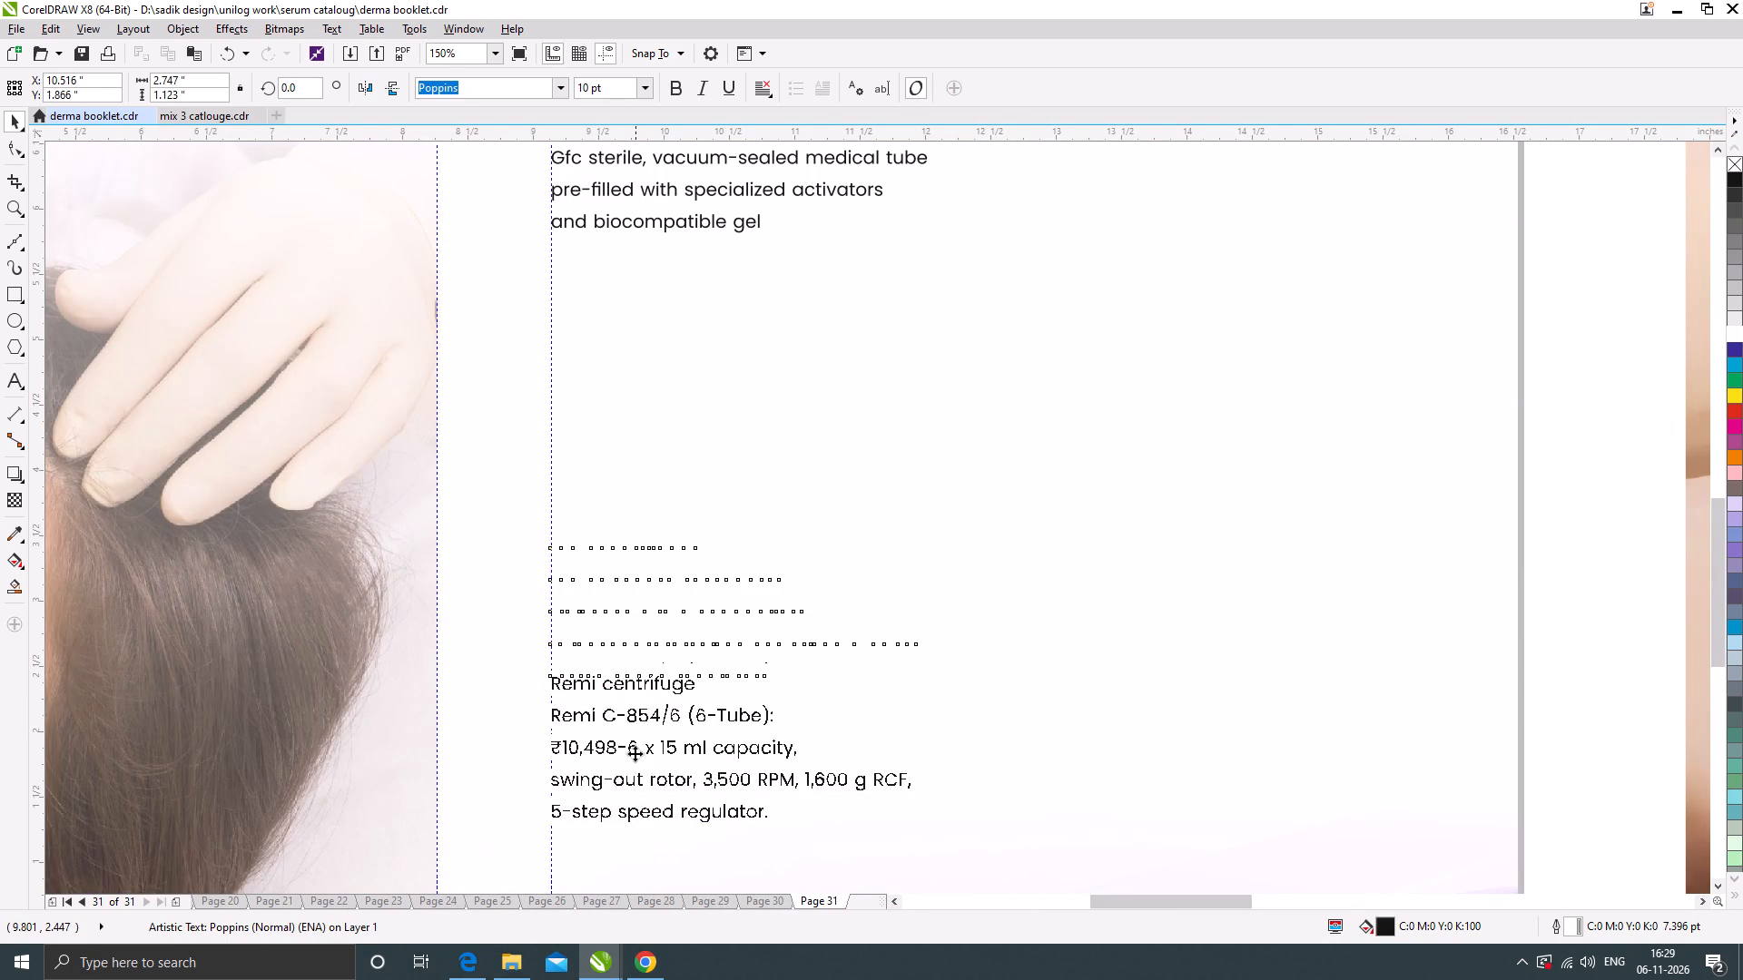
left_click_drag(635, 744, 632, 790)
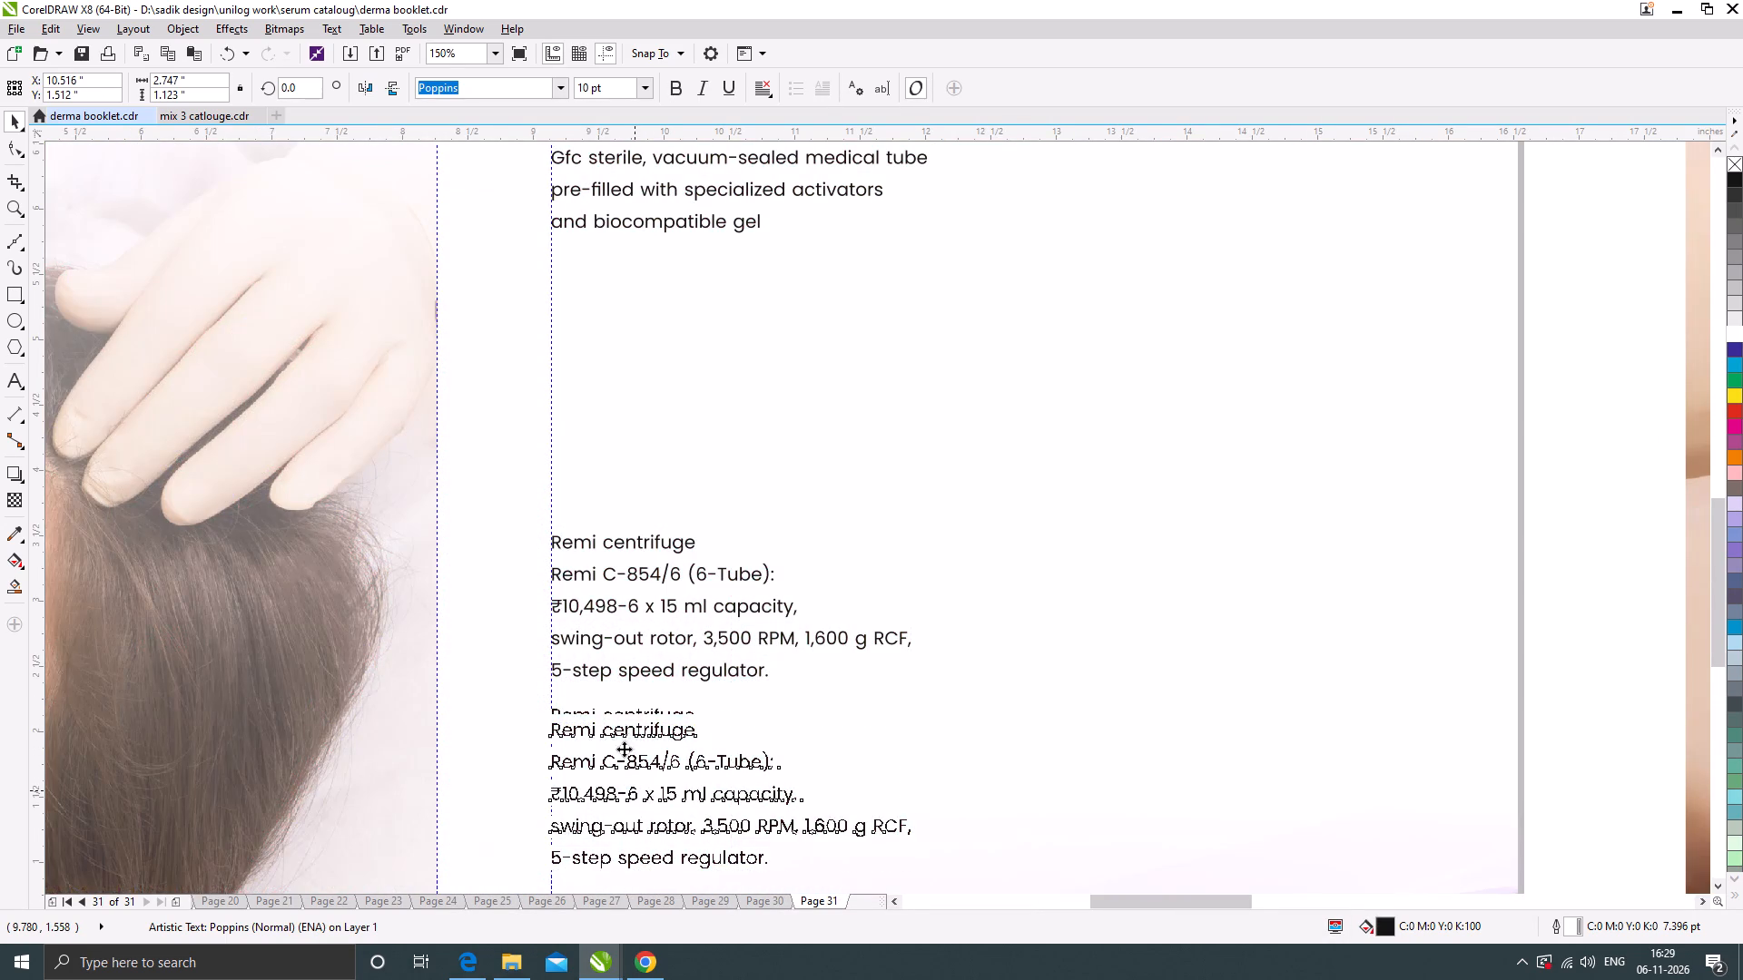
double_click(619, 735)
key("ctrl+a")
key("ctrl+v")
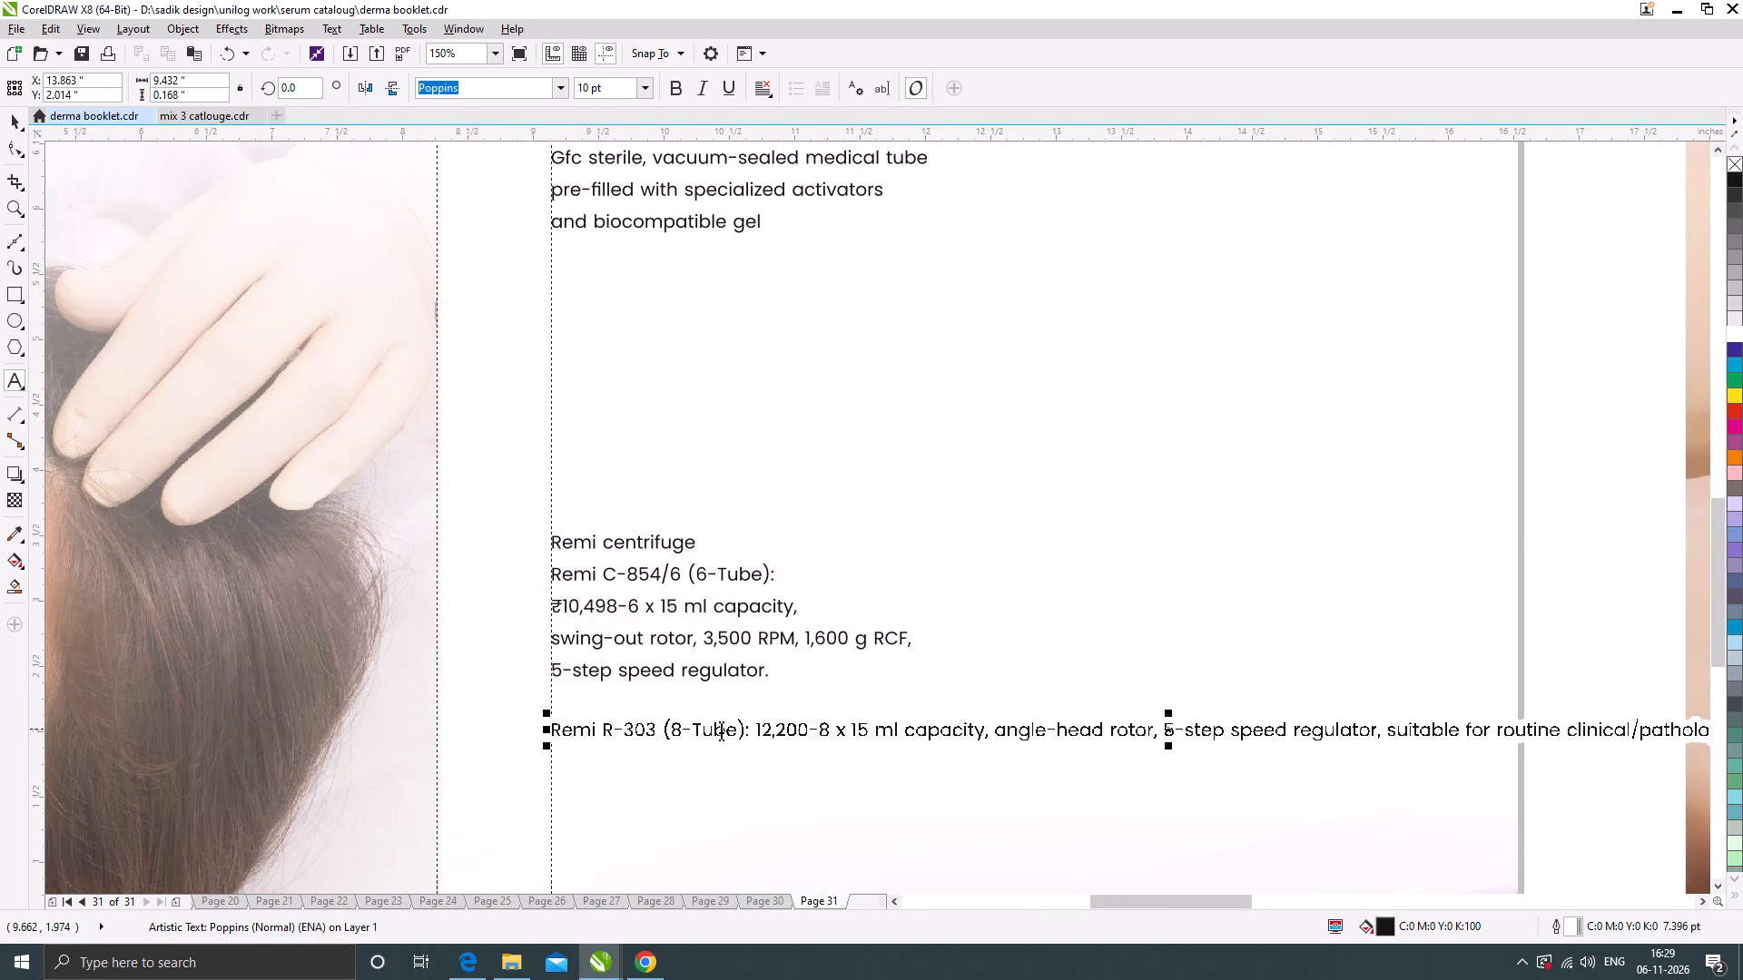
Break the Remi R-303 description into four lines after "(8-Tube):", "angle-head rotor," and "suitable for routine".
left_click(755, 730)
left_click(635, 964)
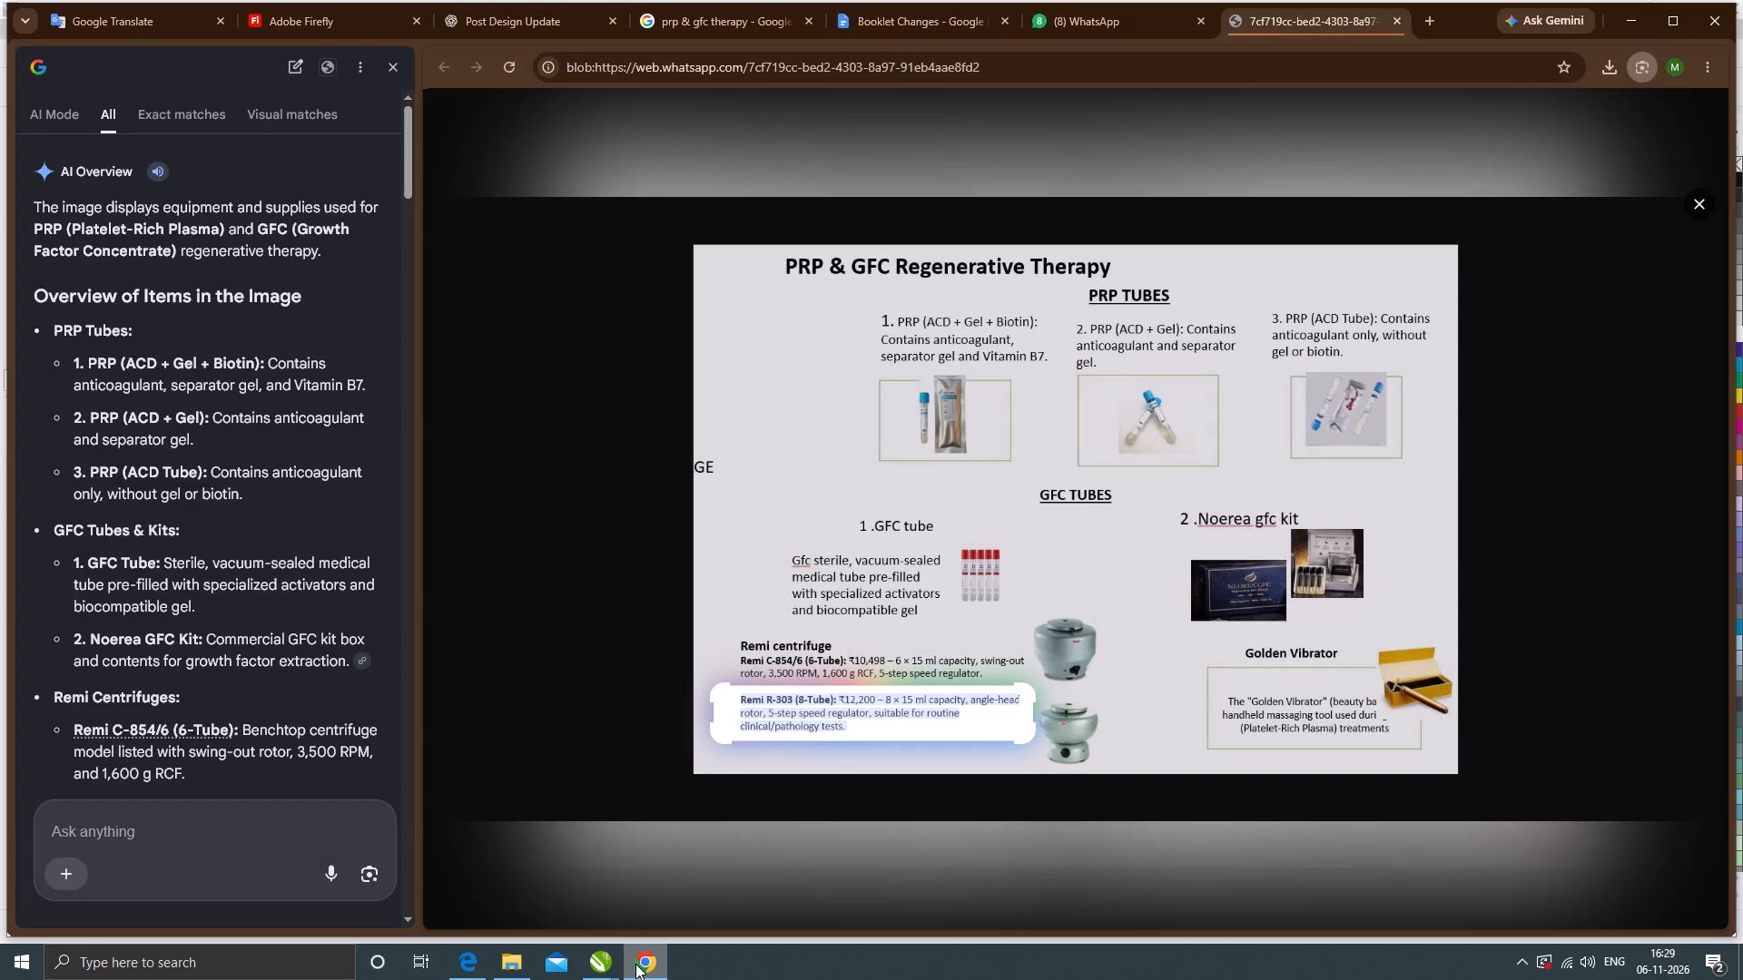
left_click(635, 964)
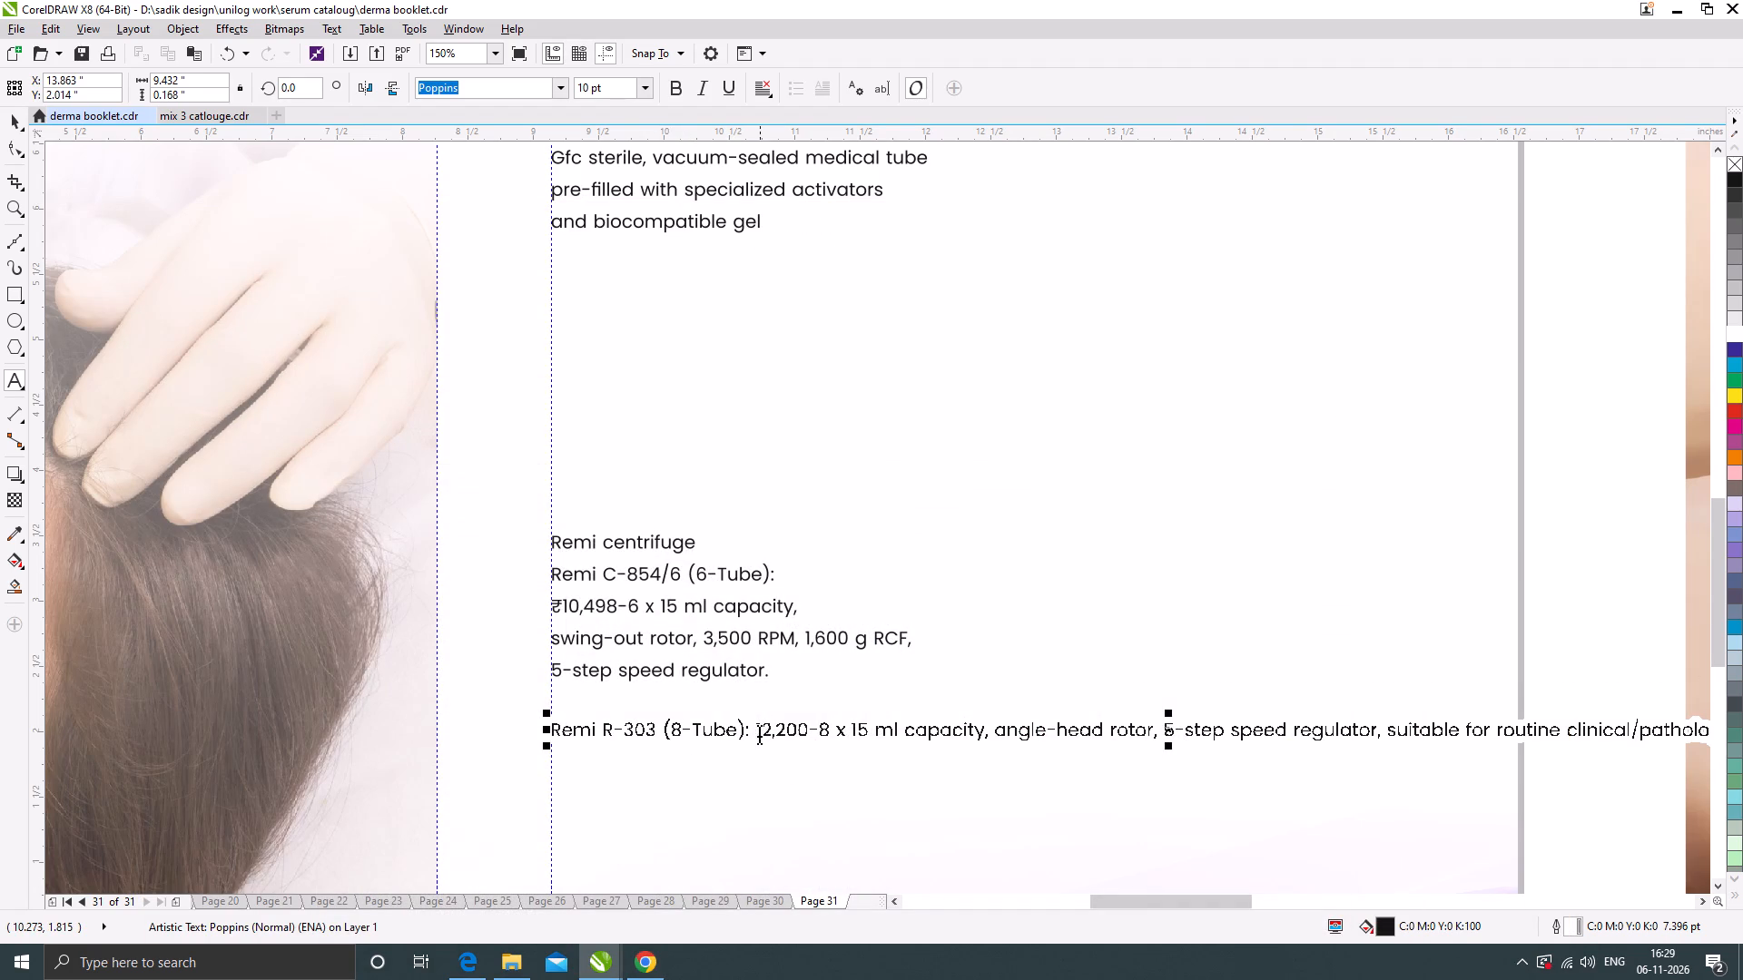
key("Return")
left_click(958, 766)
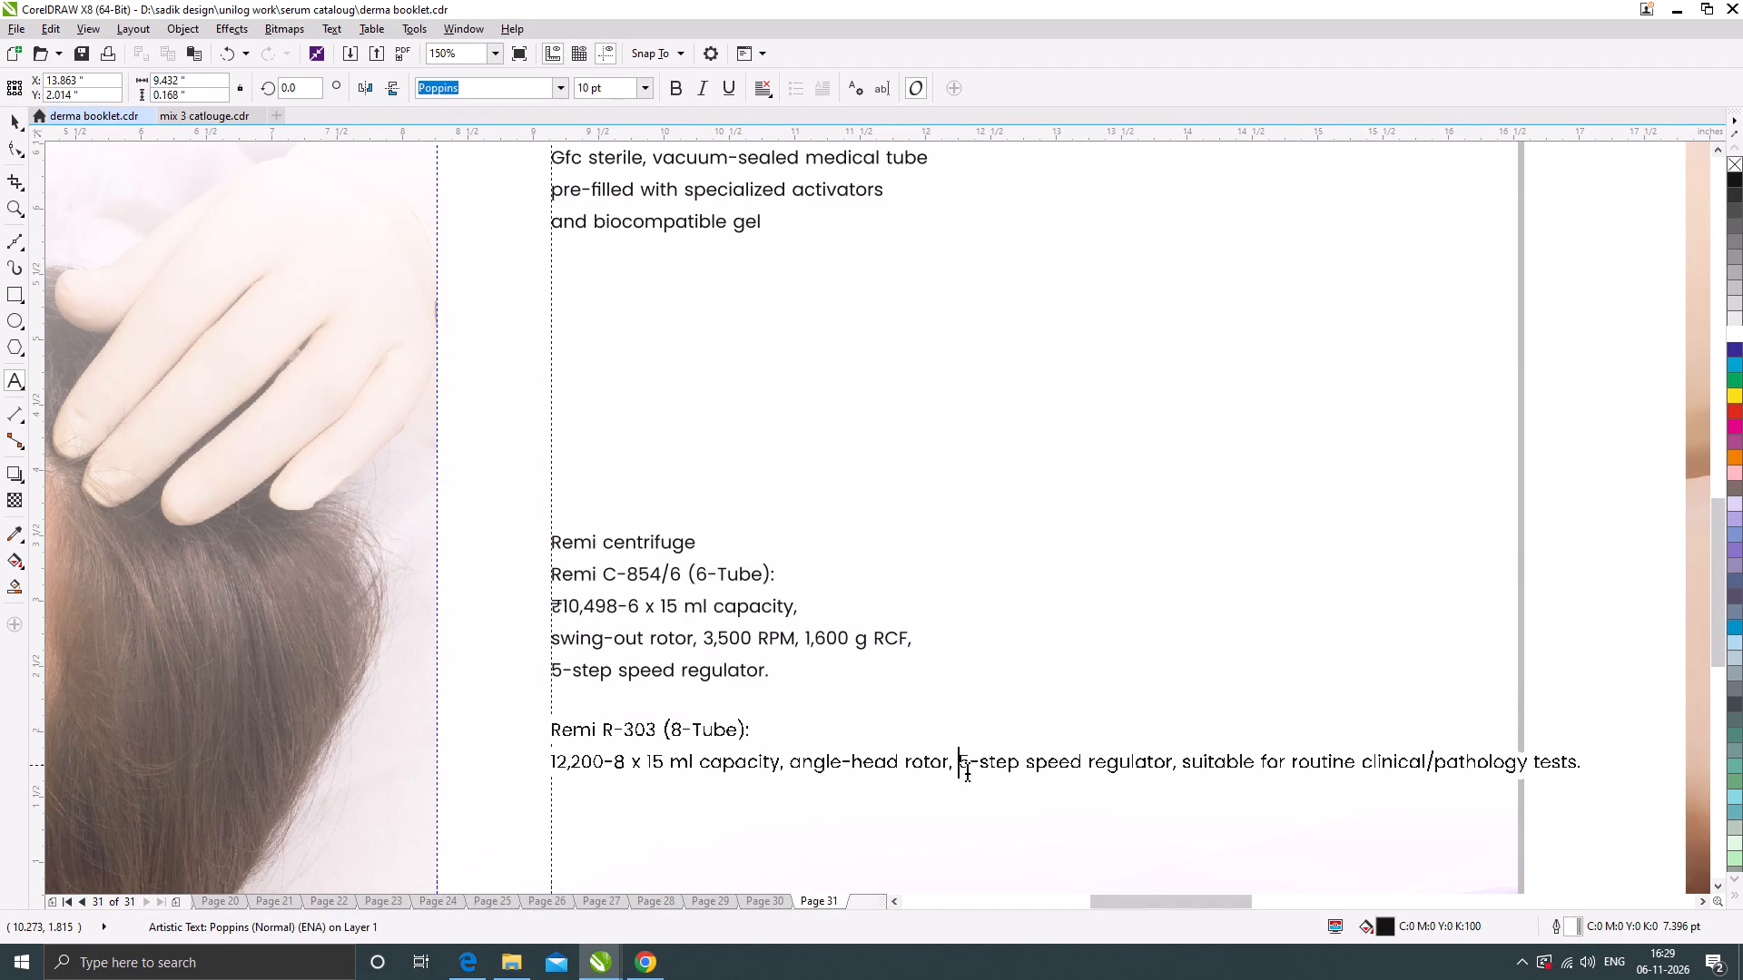
key("Return")
left_click(956, 800)
key("Return")
Make the "Remi R-303 (8-Tube):" line and the "Remi centrifuge" heading bold.
left_click_drag(766, 730, 748, 730)
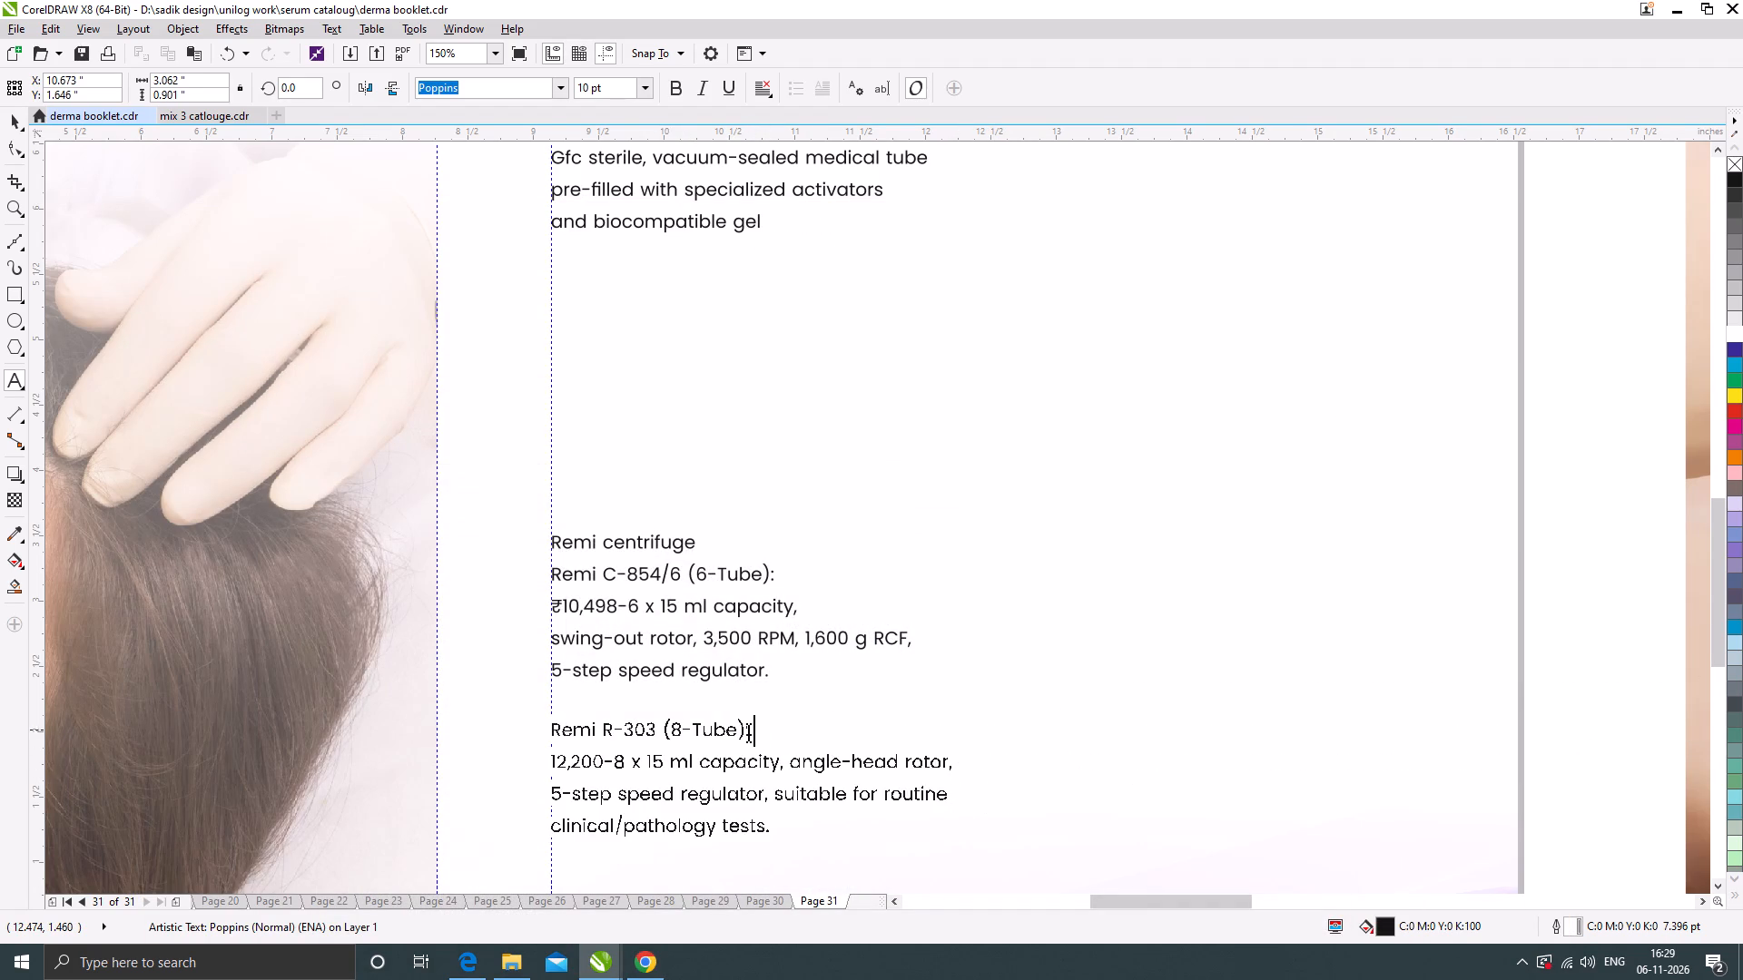
left_click_drag(748, 730, 547, 733)
left_click(669, 88)
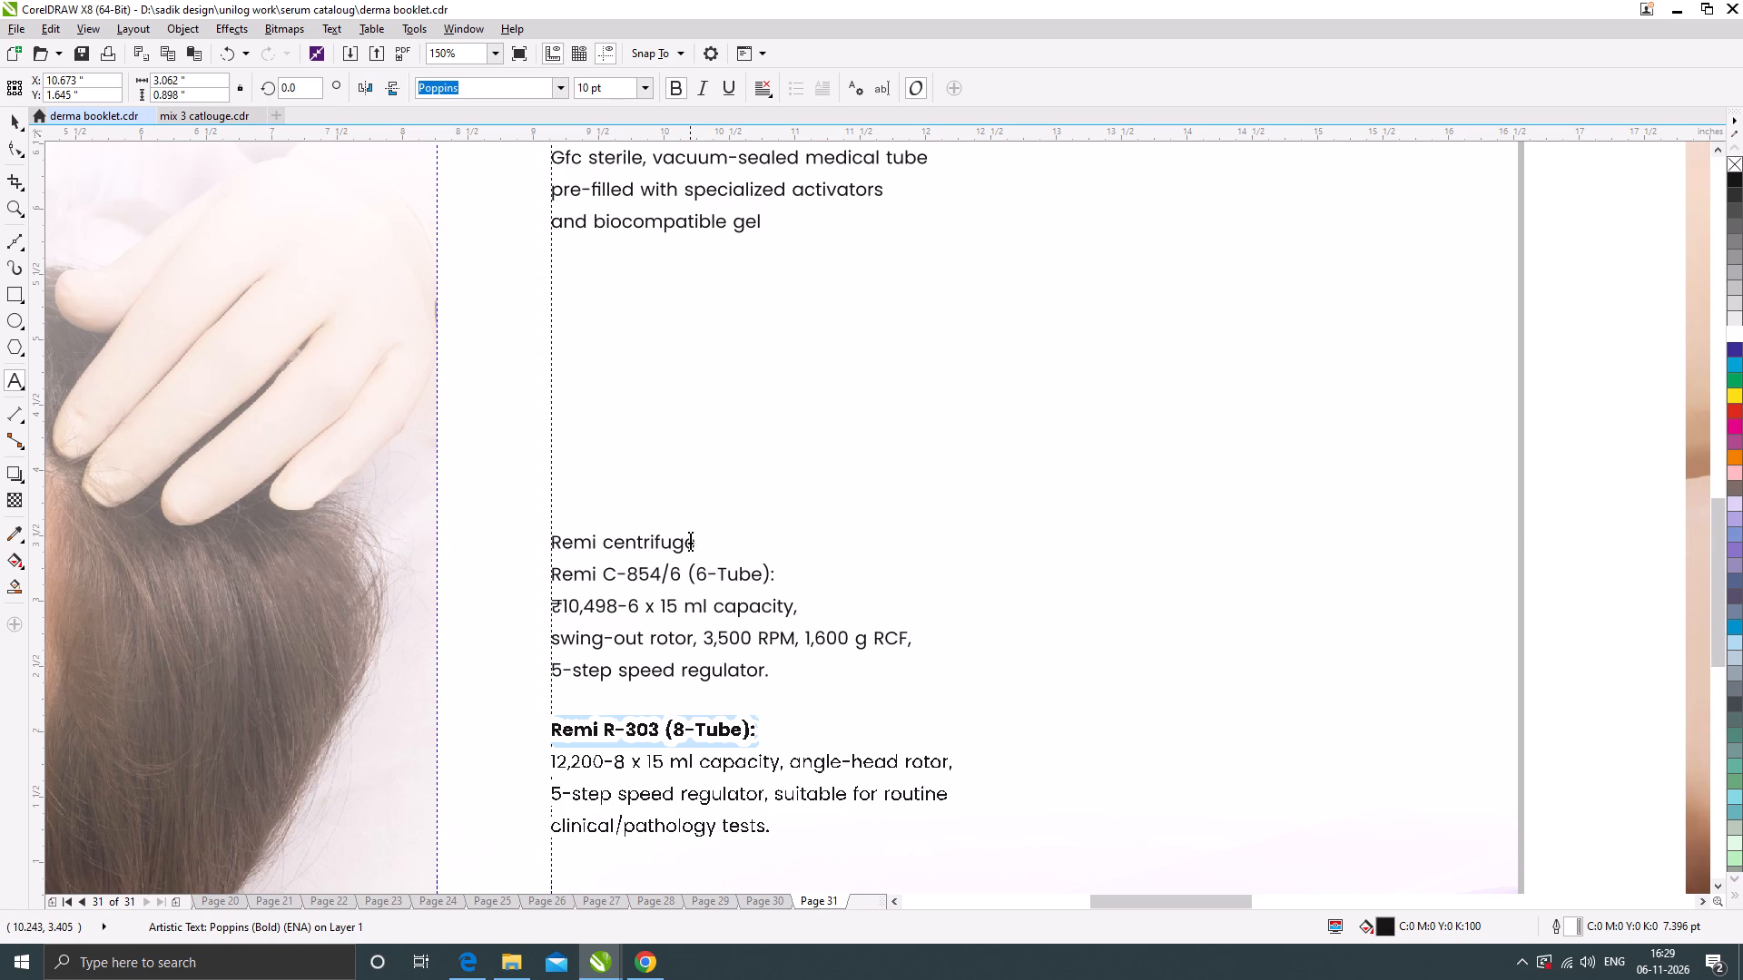
left_click_drag(694, 538, 538, 540)
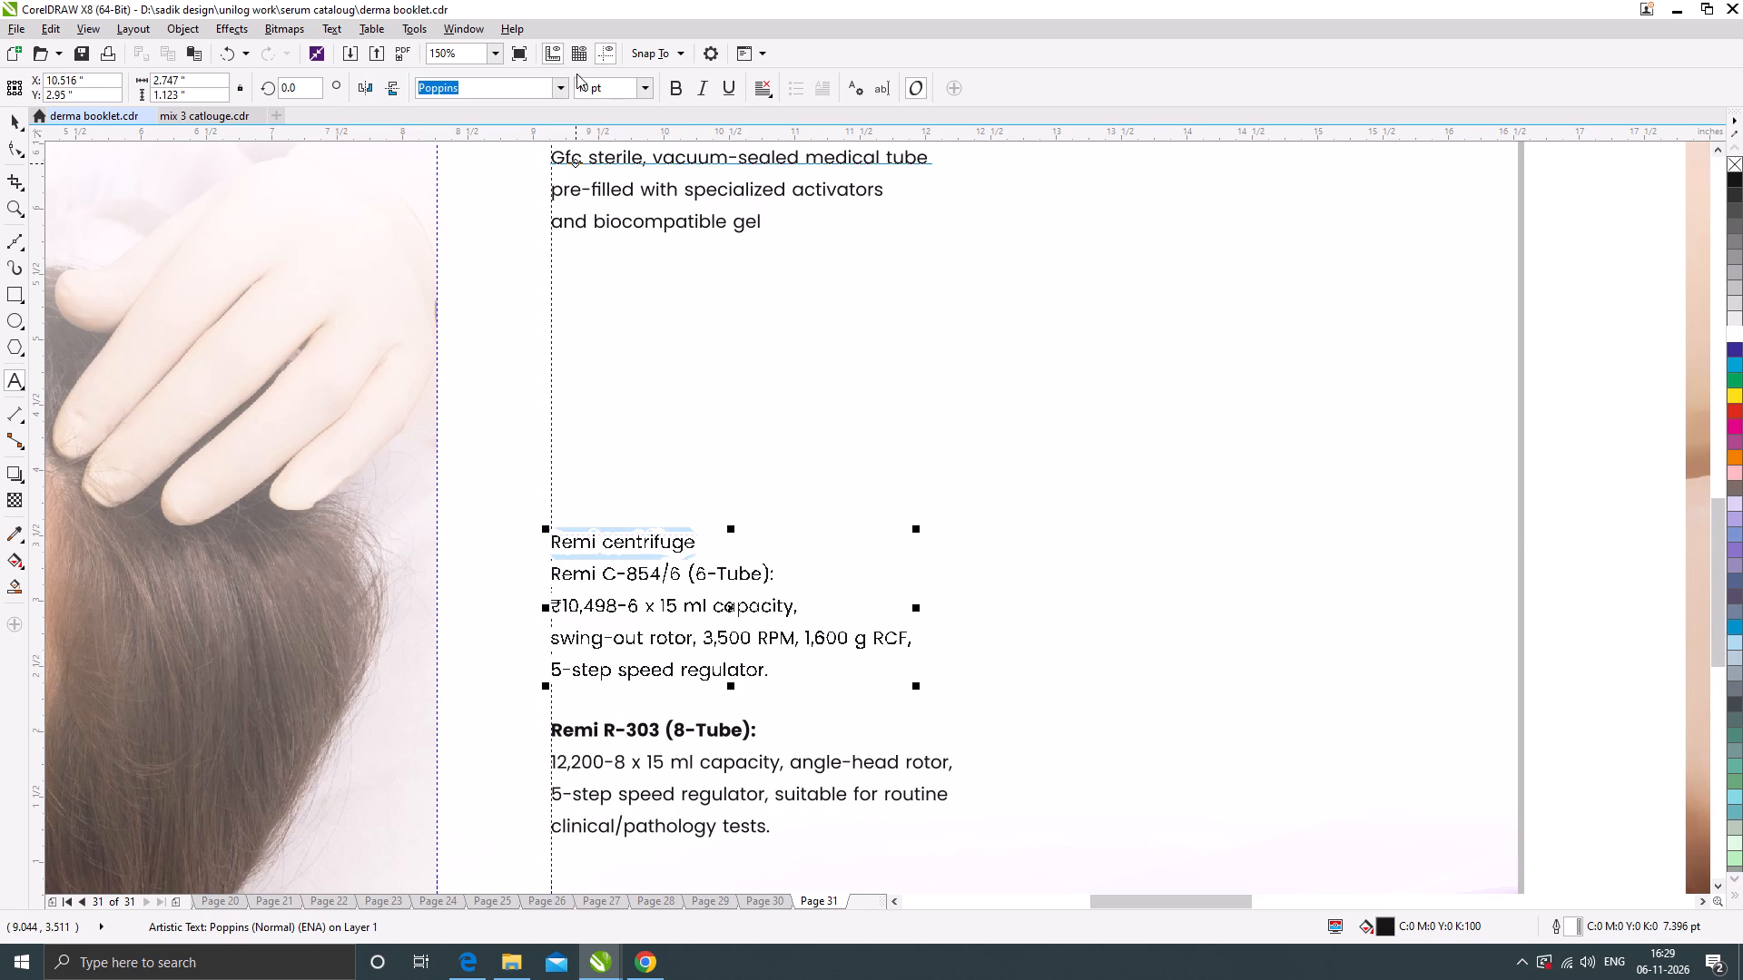
left_click(674, 86)
left_click(15, 125)
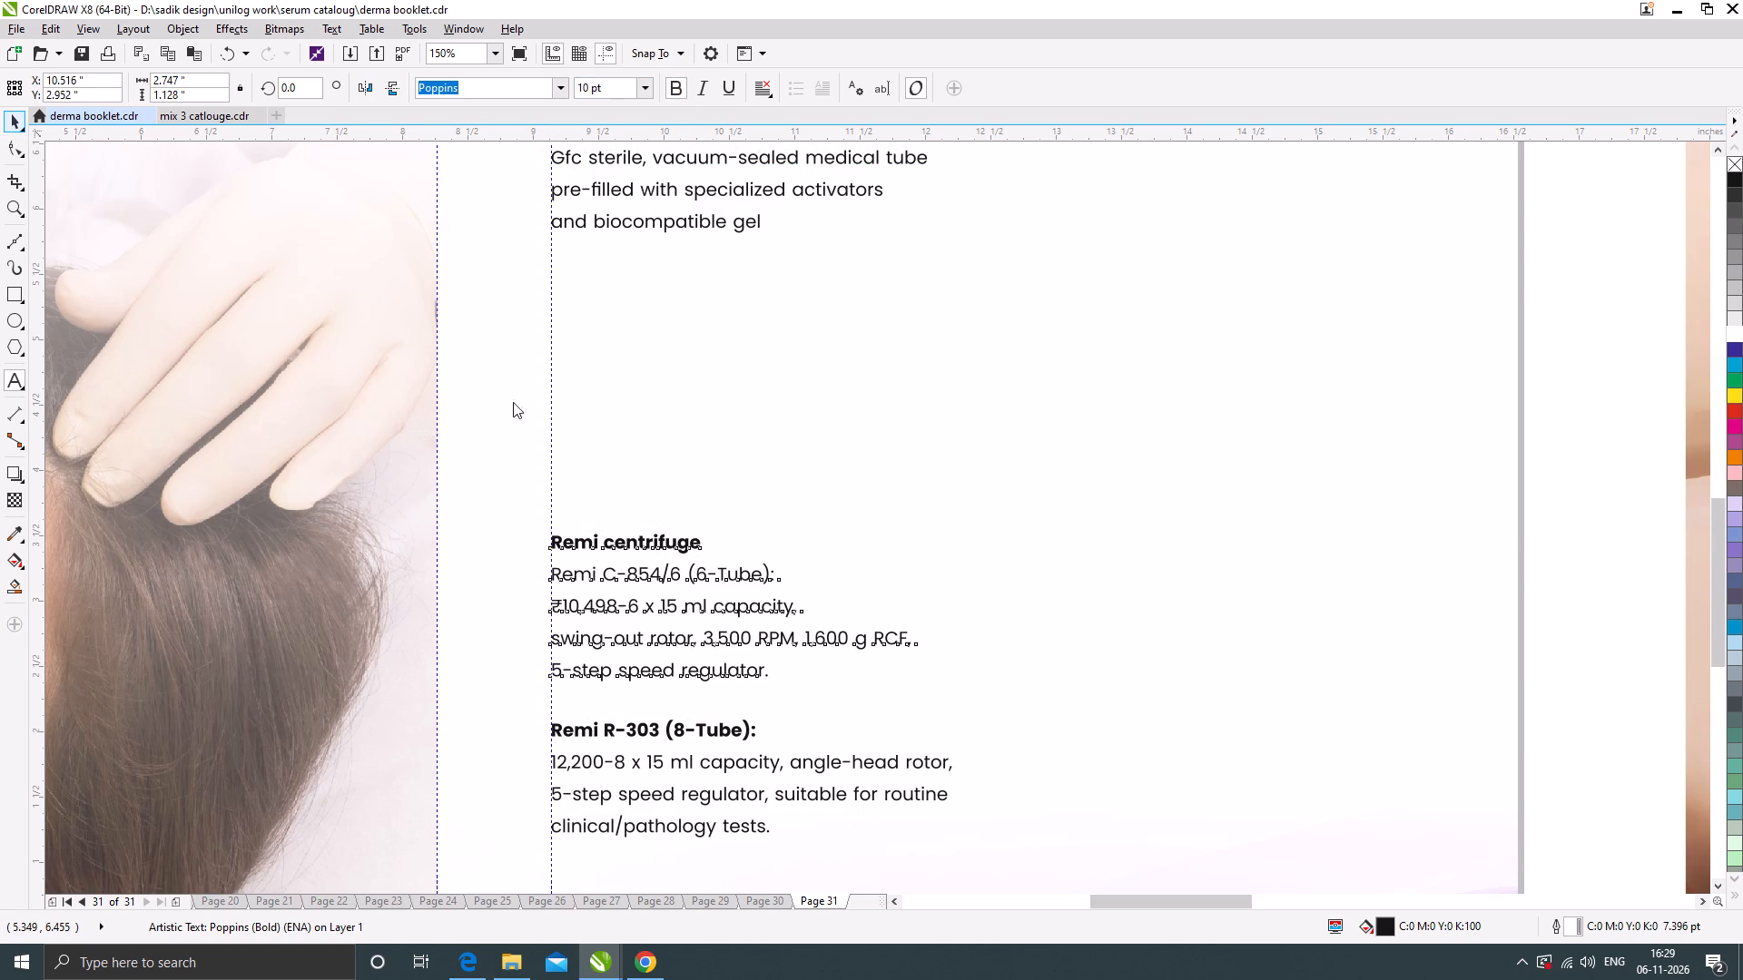
Move the Remi centrifuge C-854/6 text block slightly up to widen the gap above the Remi R-303 text.
left_click_drag(651, 546, 652, 527)
scroll(665, 551, "down", 1)
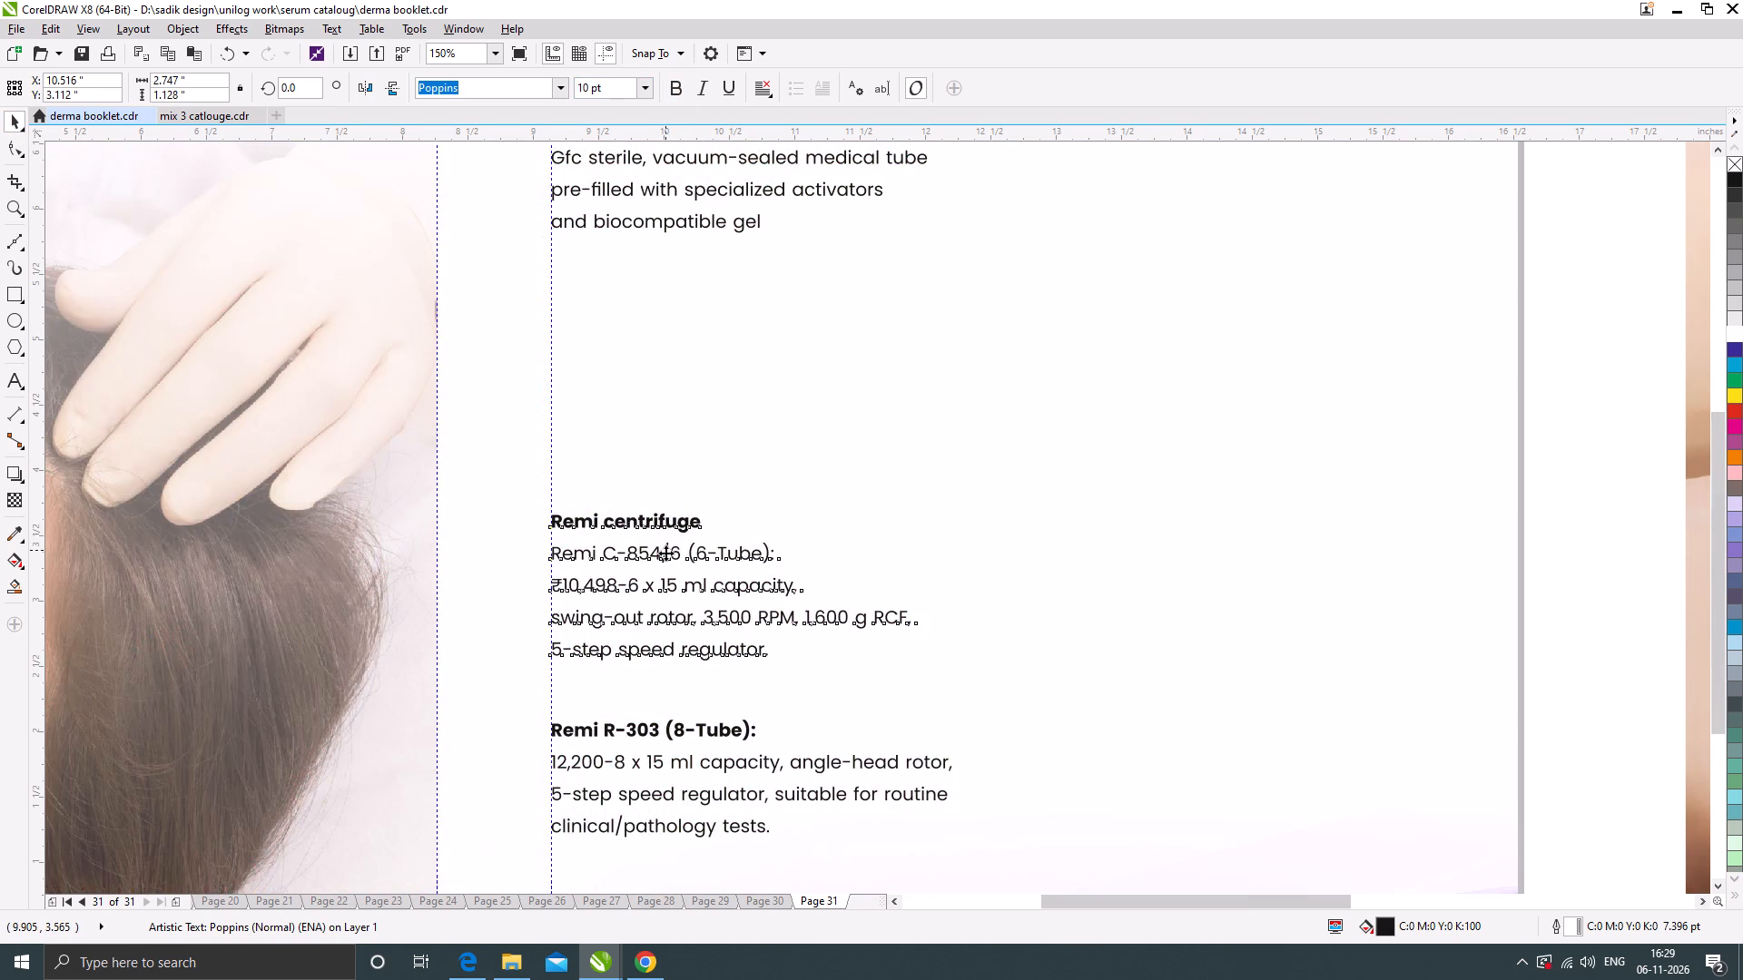
scroll(665, 553, "down", 1)
left_click(783, 812)
Open the Remi C-854/6 text for editing at the end of its "5-step speed regulator" line.
scroll(727, 617, "up", 2)
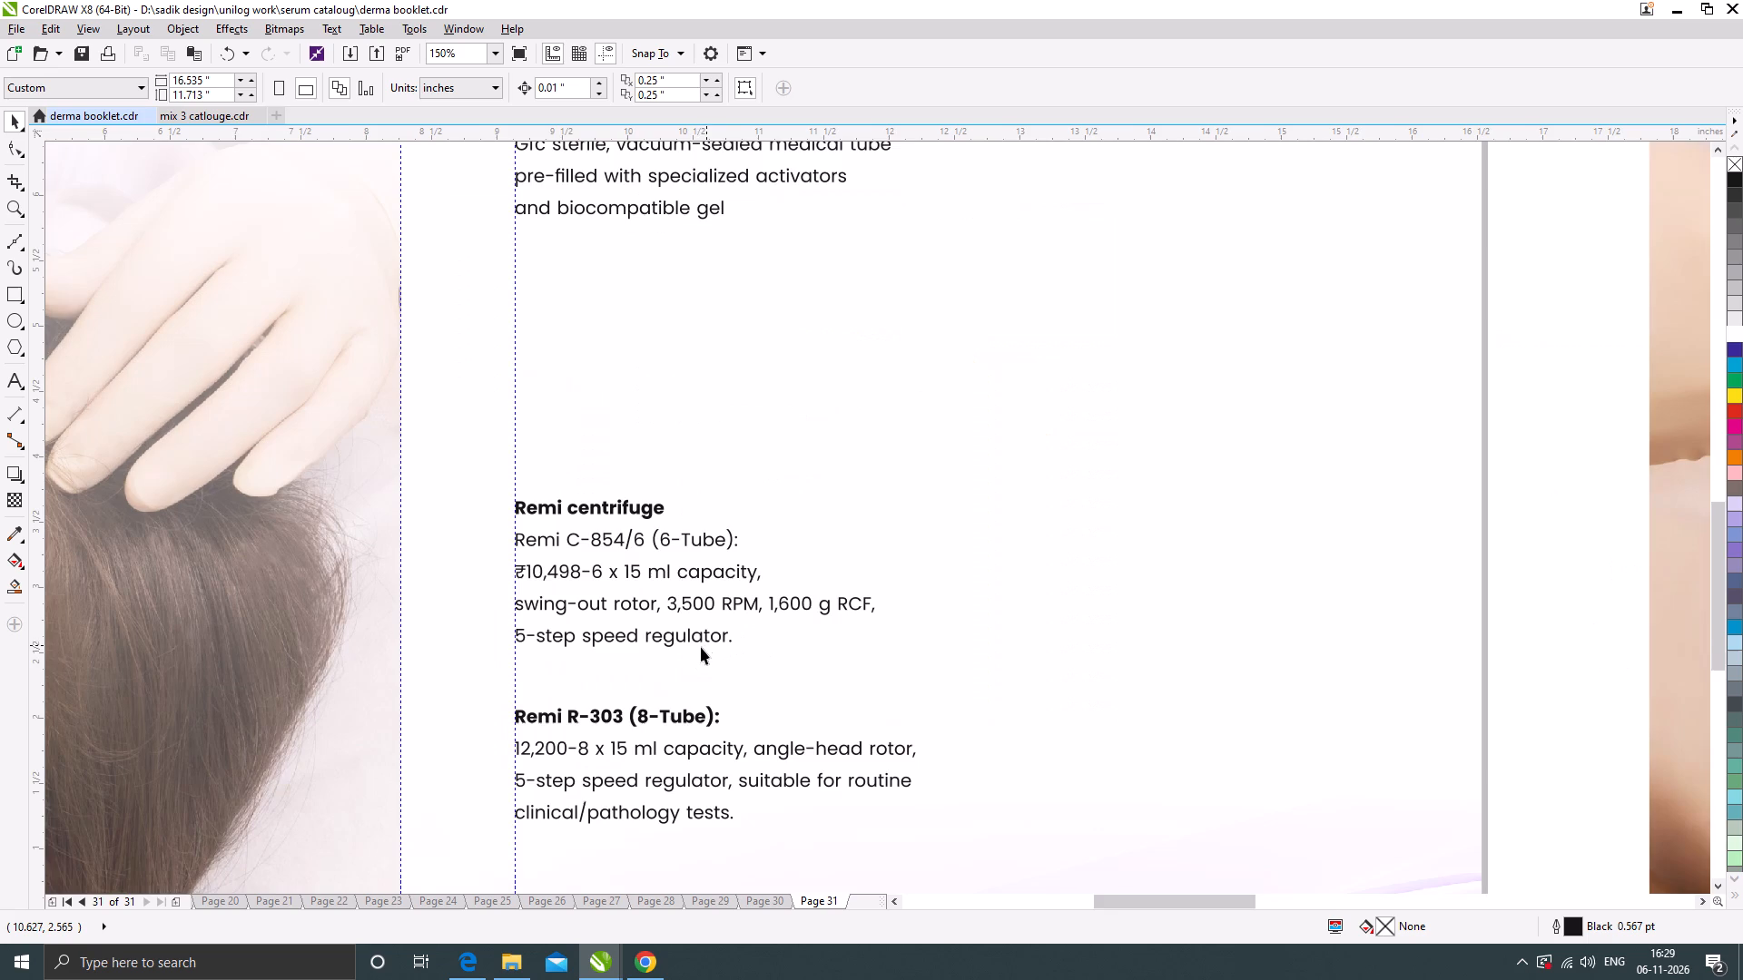
scroll(702, 645, "up", 1)
left_click(714, 633)
double_click(720, 630)
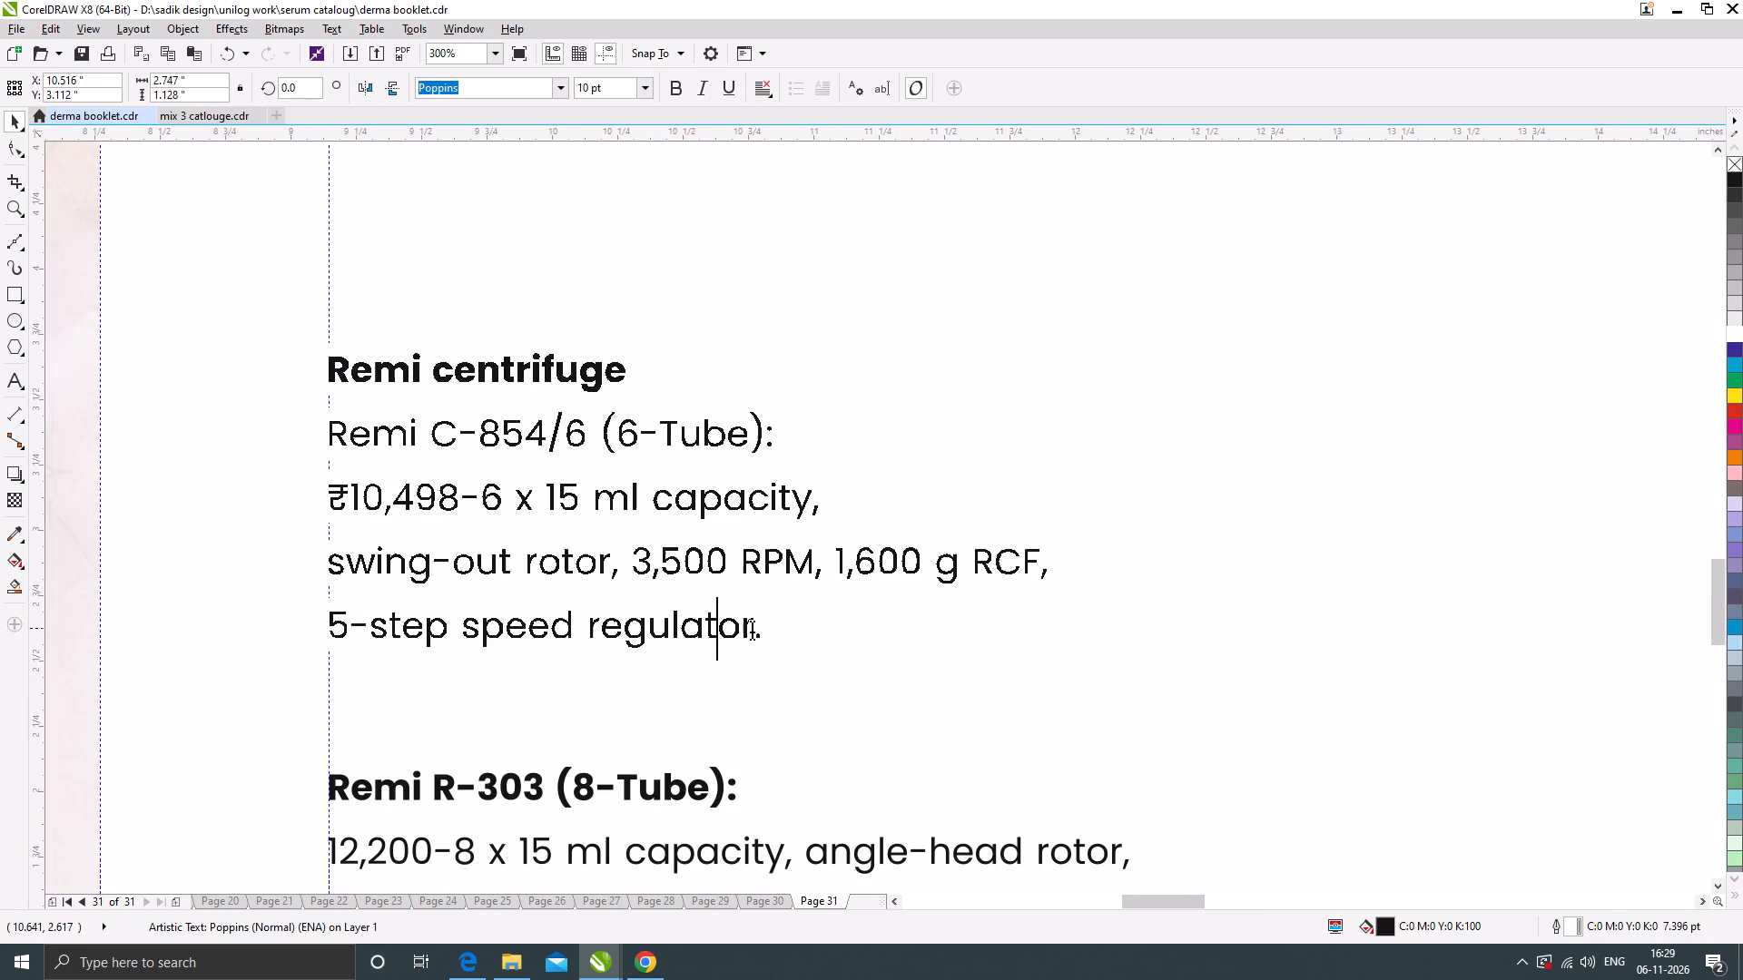
Delete the full stops at the end of the Remi C-854/6 and Remi R-303 descriptions.
left_click_drag(754, 631, 759, 639)
key("BackSpace")
scroll(723, 496, "down", 1)
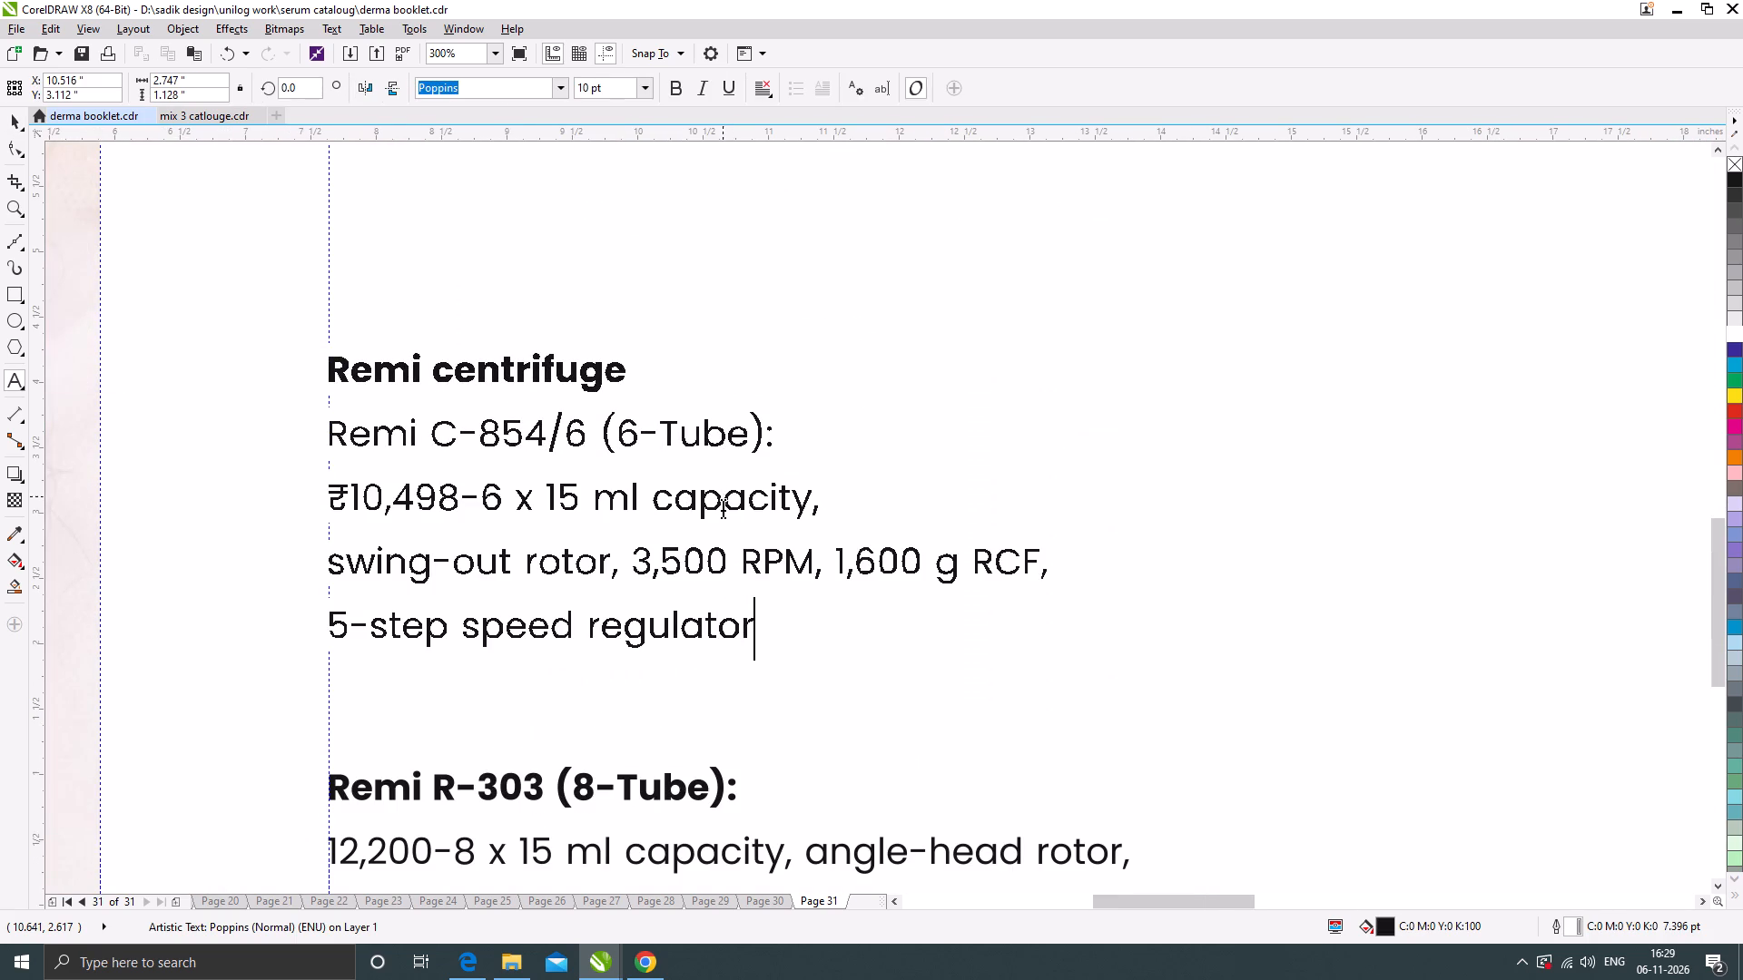
scroll(740, 759, "up", 1)
left_click(743, 720)
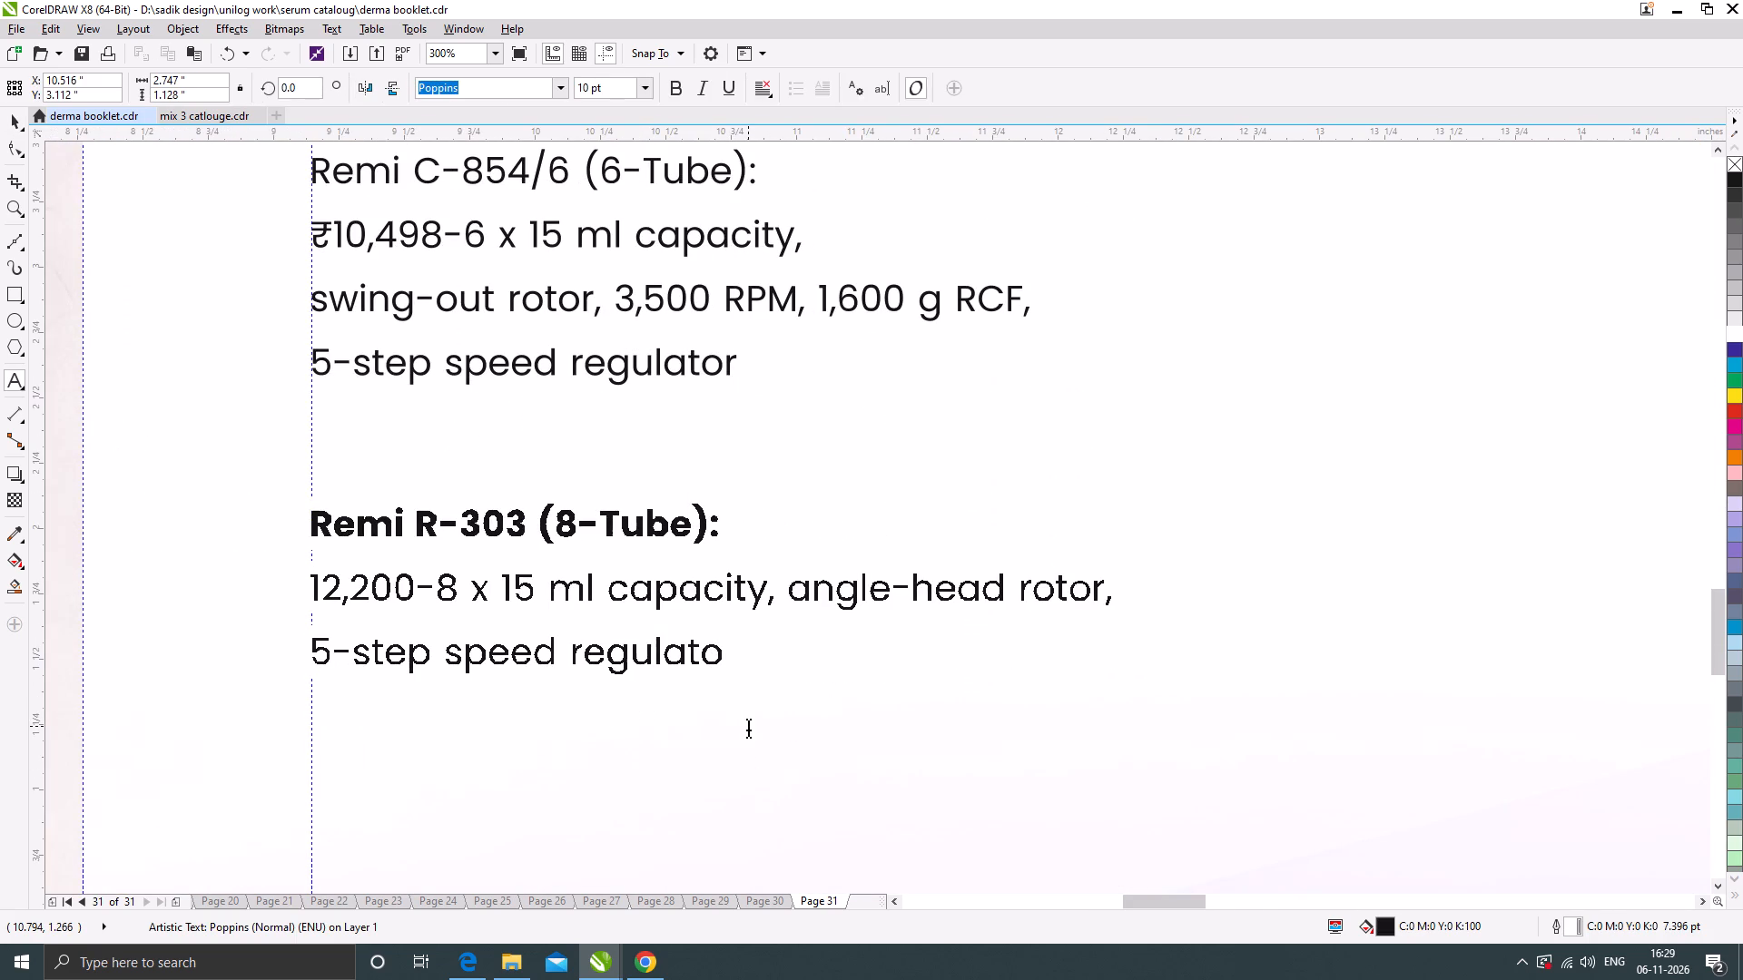
key("BackSpace")
scroll(734, 681, "down", 1)
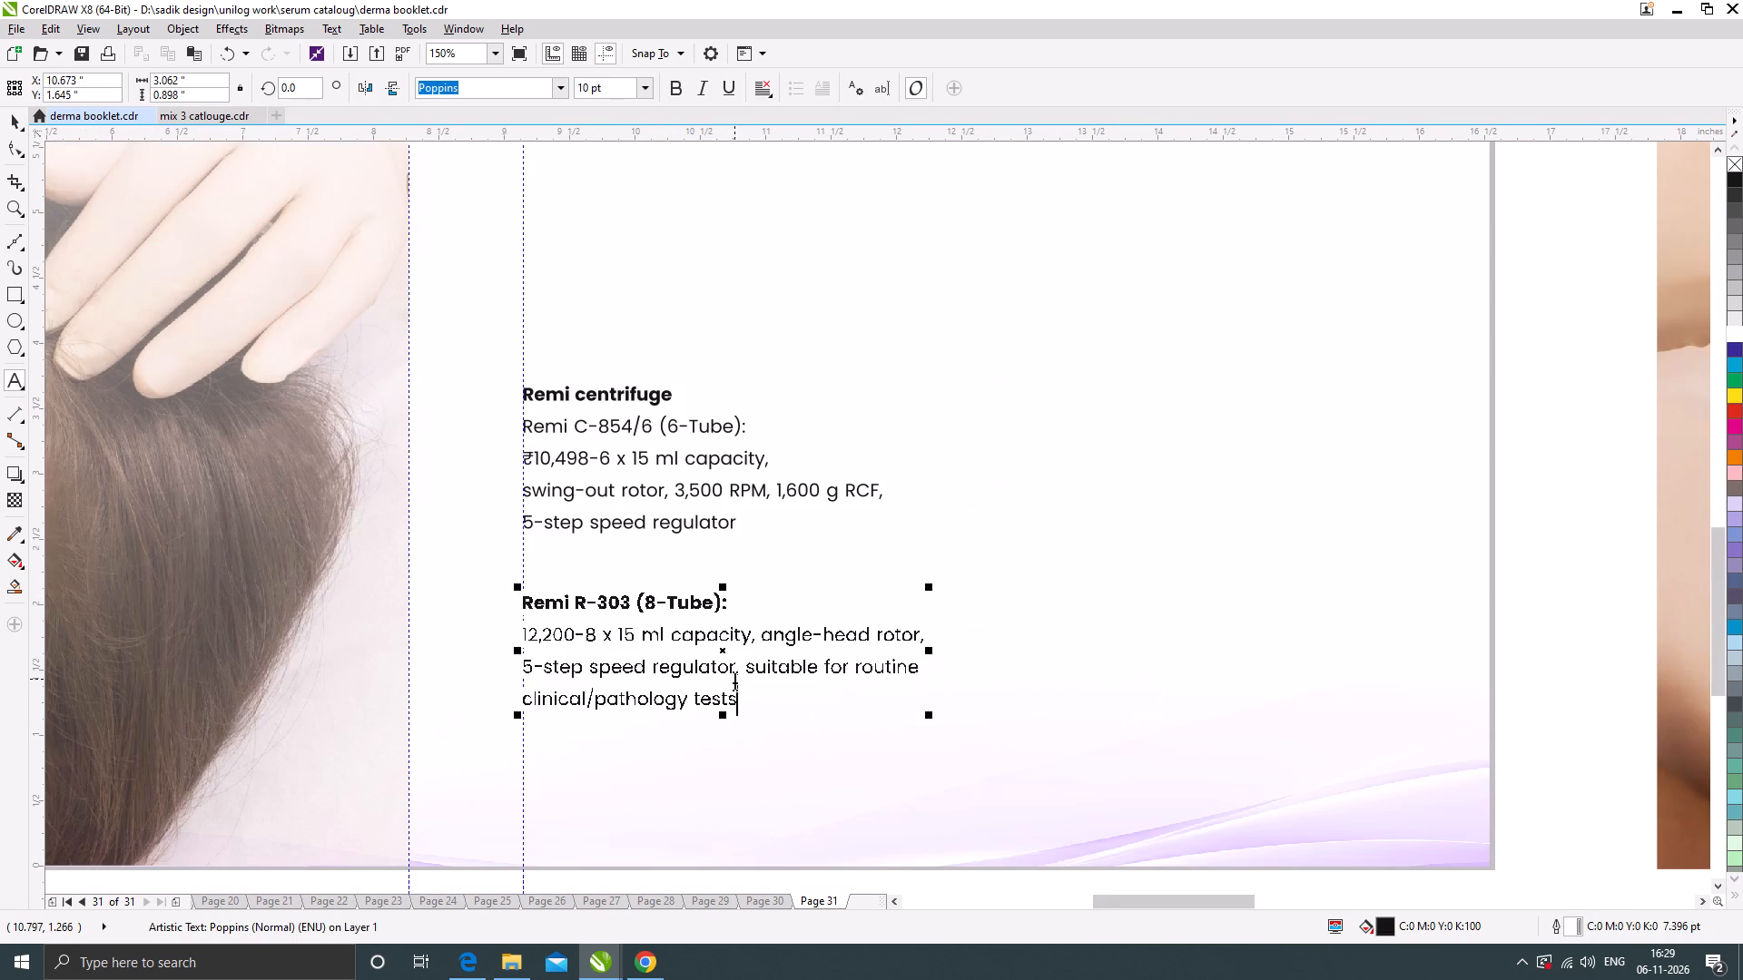
left_click(18, 118)
scroll(682, 622, "down", 1)
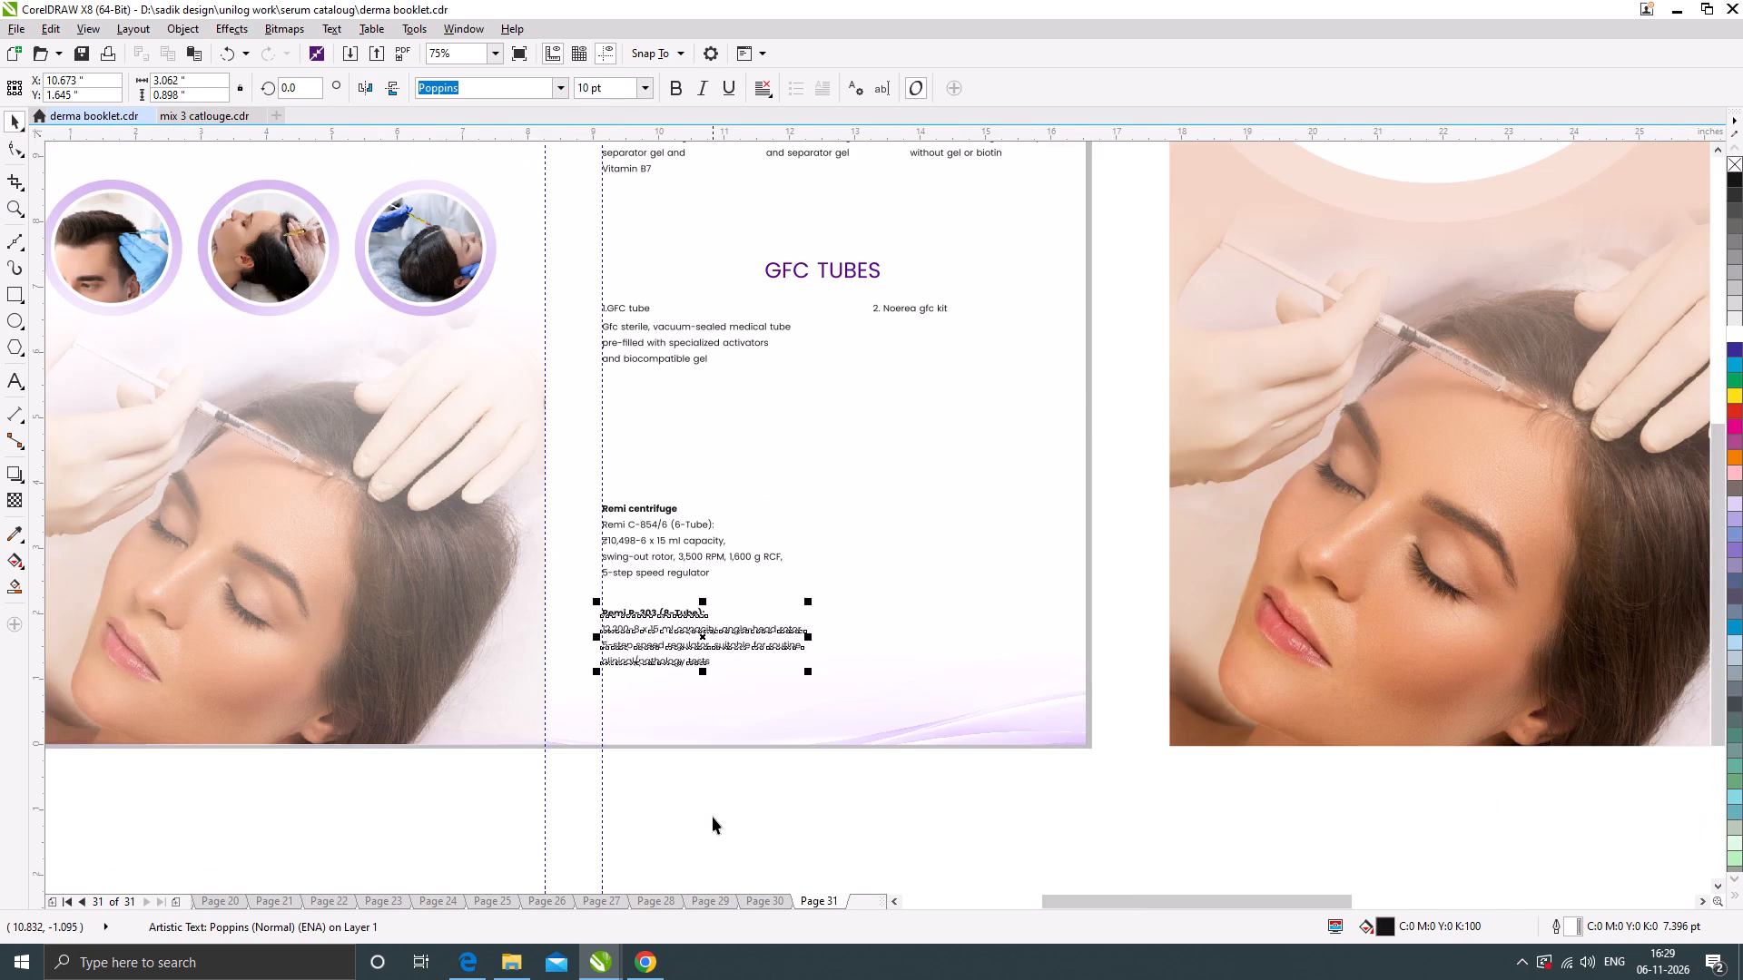
left_click(713, 817)
In Chrome, copy the "Golden Vibrator" heading text from the PRP & GFC reference image and return to CorelDRAW.
left_click(652, 957)
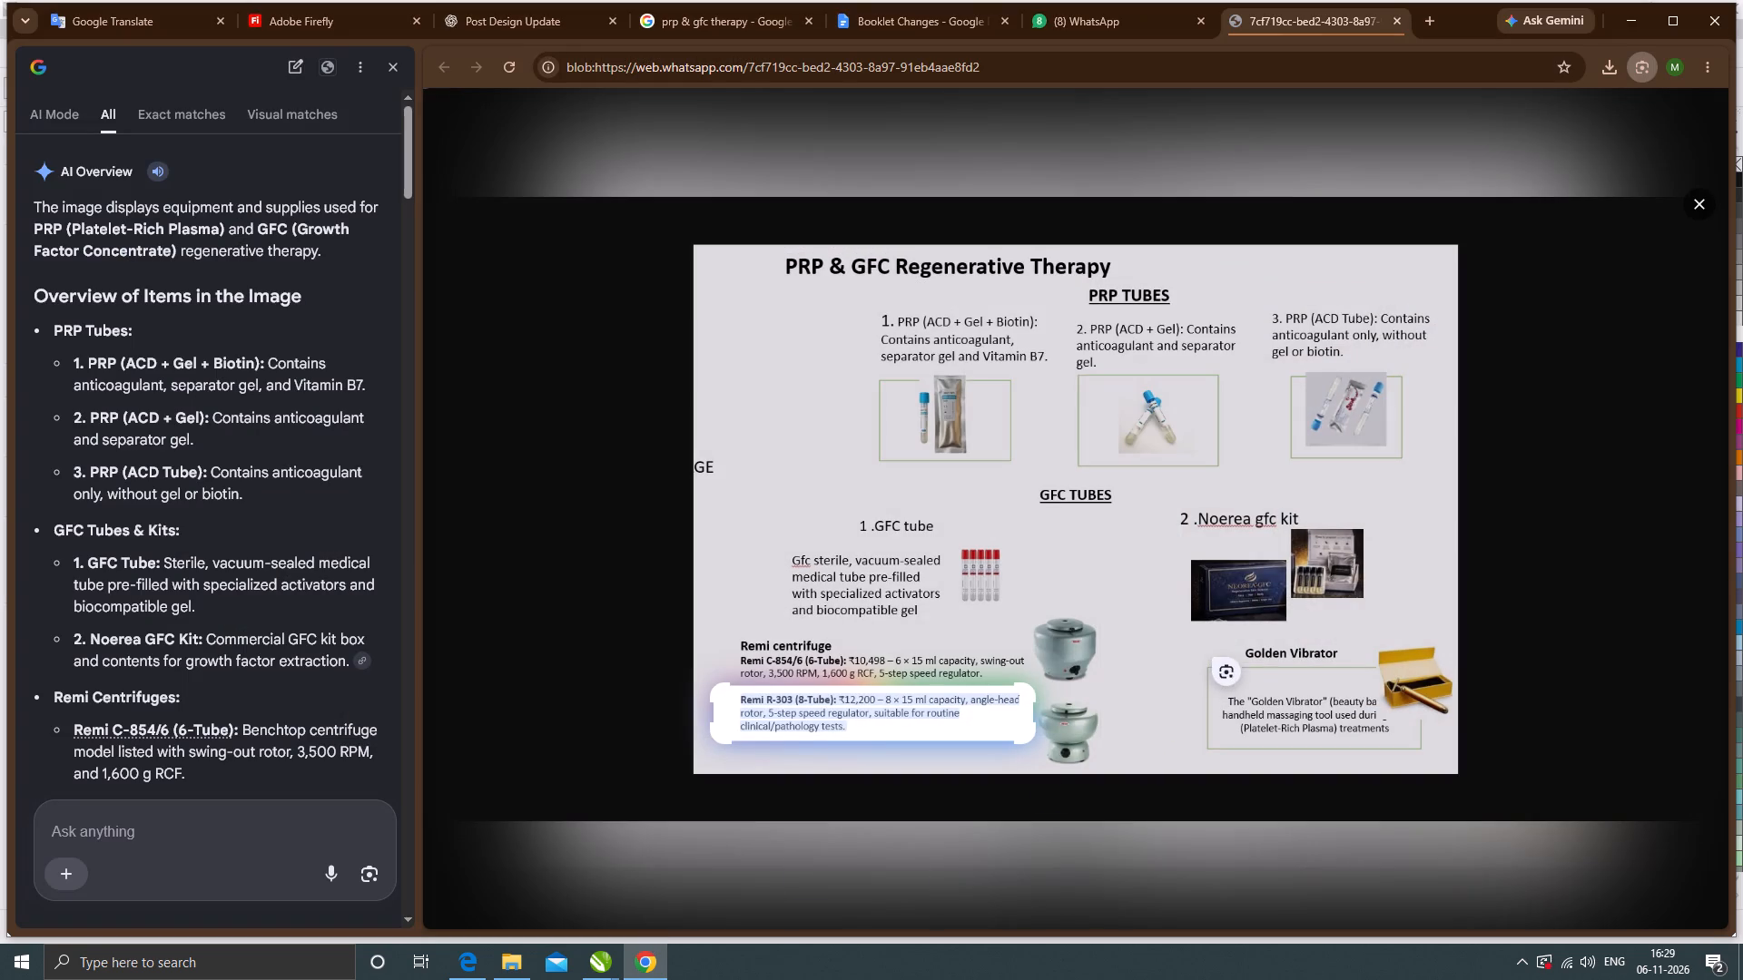
left_click_drag(1228, 641, 1350, 663)
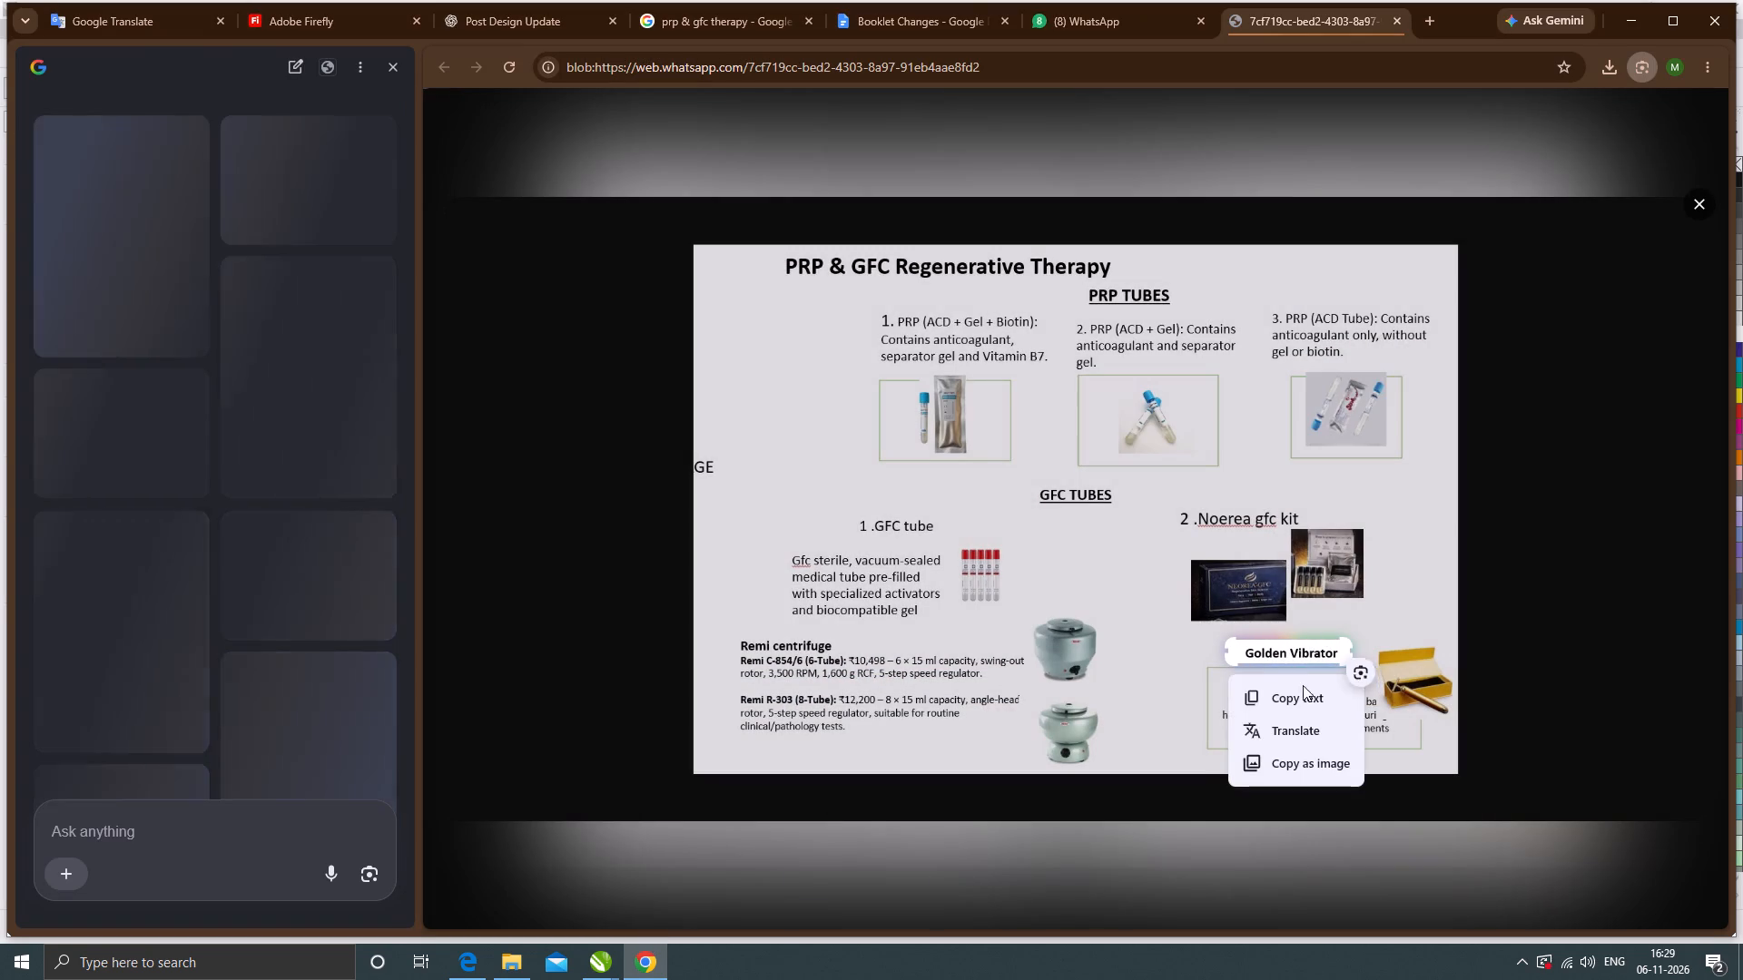
left_click(1291, 701)
left_click(1630, 15)
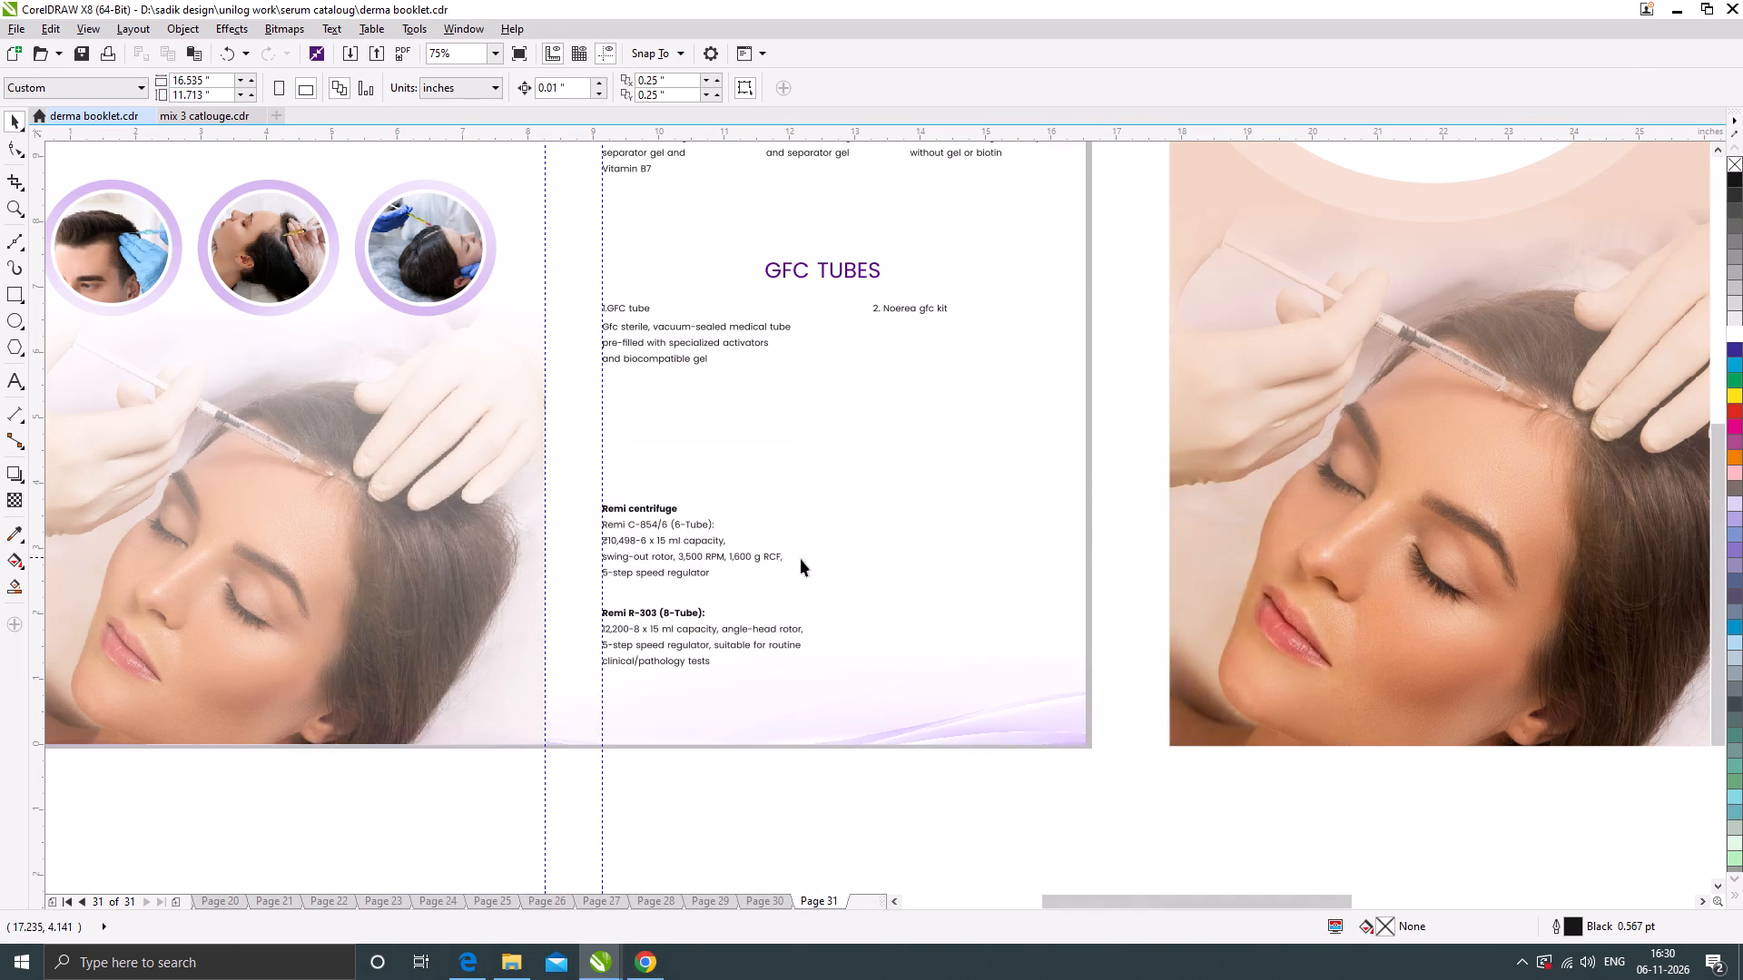
Duplicate the Remi centrifuge C-854/6 text block level with it under "2. Noerea gfc kit" and replace the copy's text with "Golden Vibrator".
left_click_drag(675, 507, 955, 521)
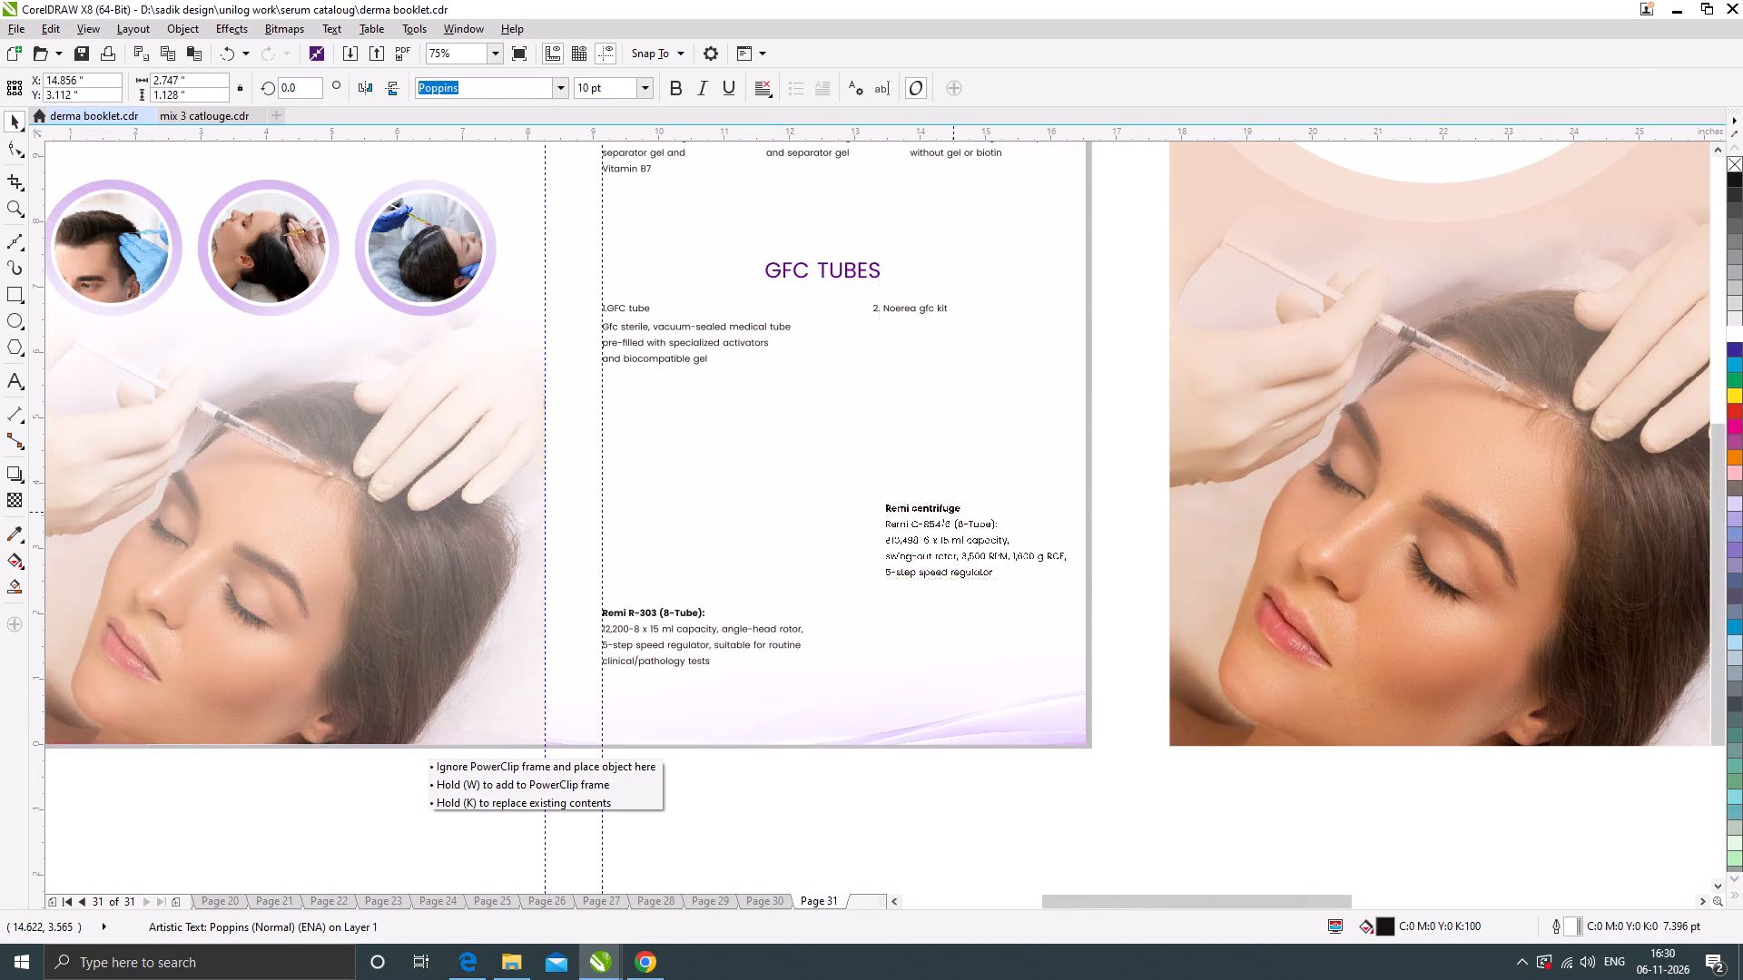
left_click_drag(955, 521, 944, 522)
right_click(944, 522, "shift")
double_click(934, 514)
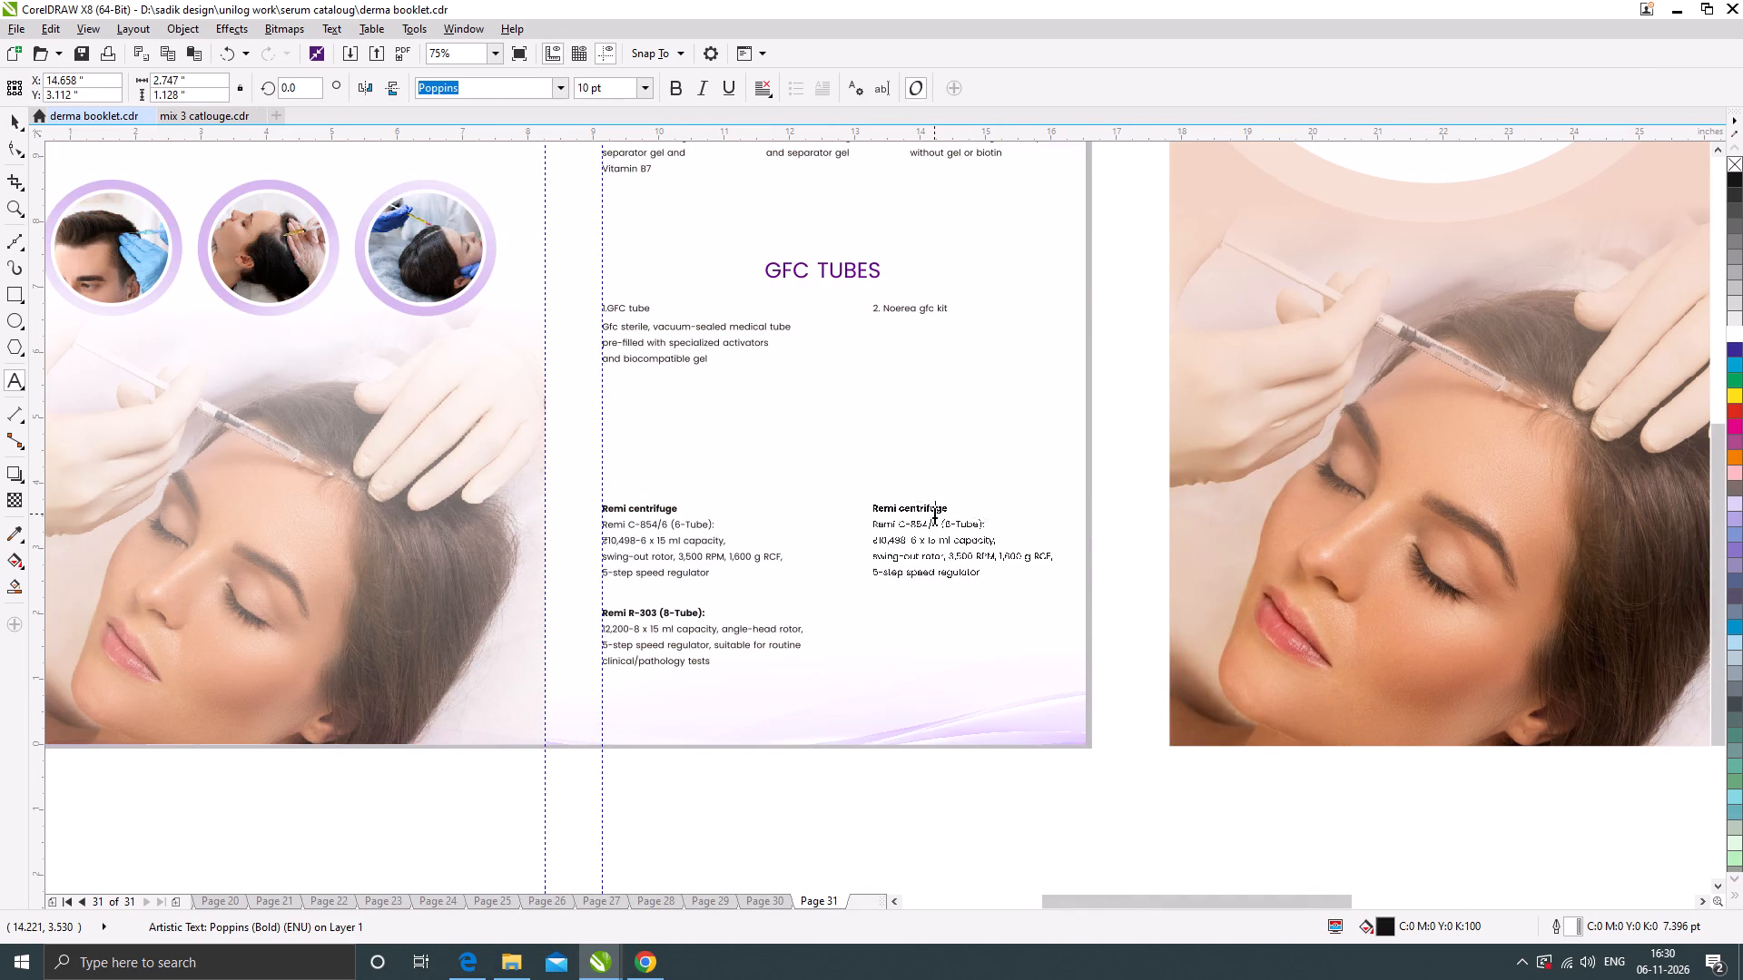
key("ctrl+a")
key("ctrl+v")
left_click(13, 125)
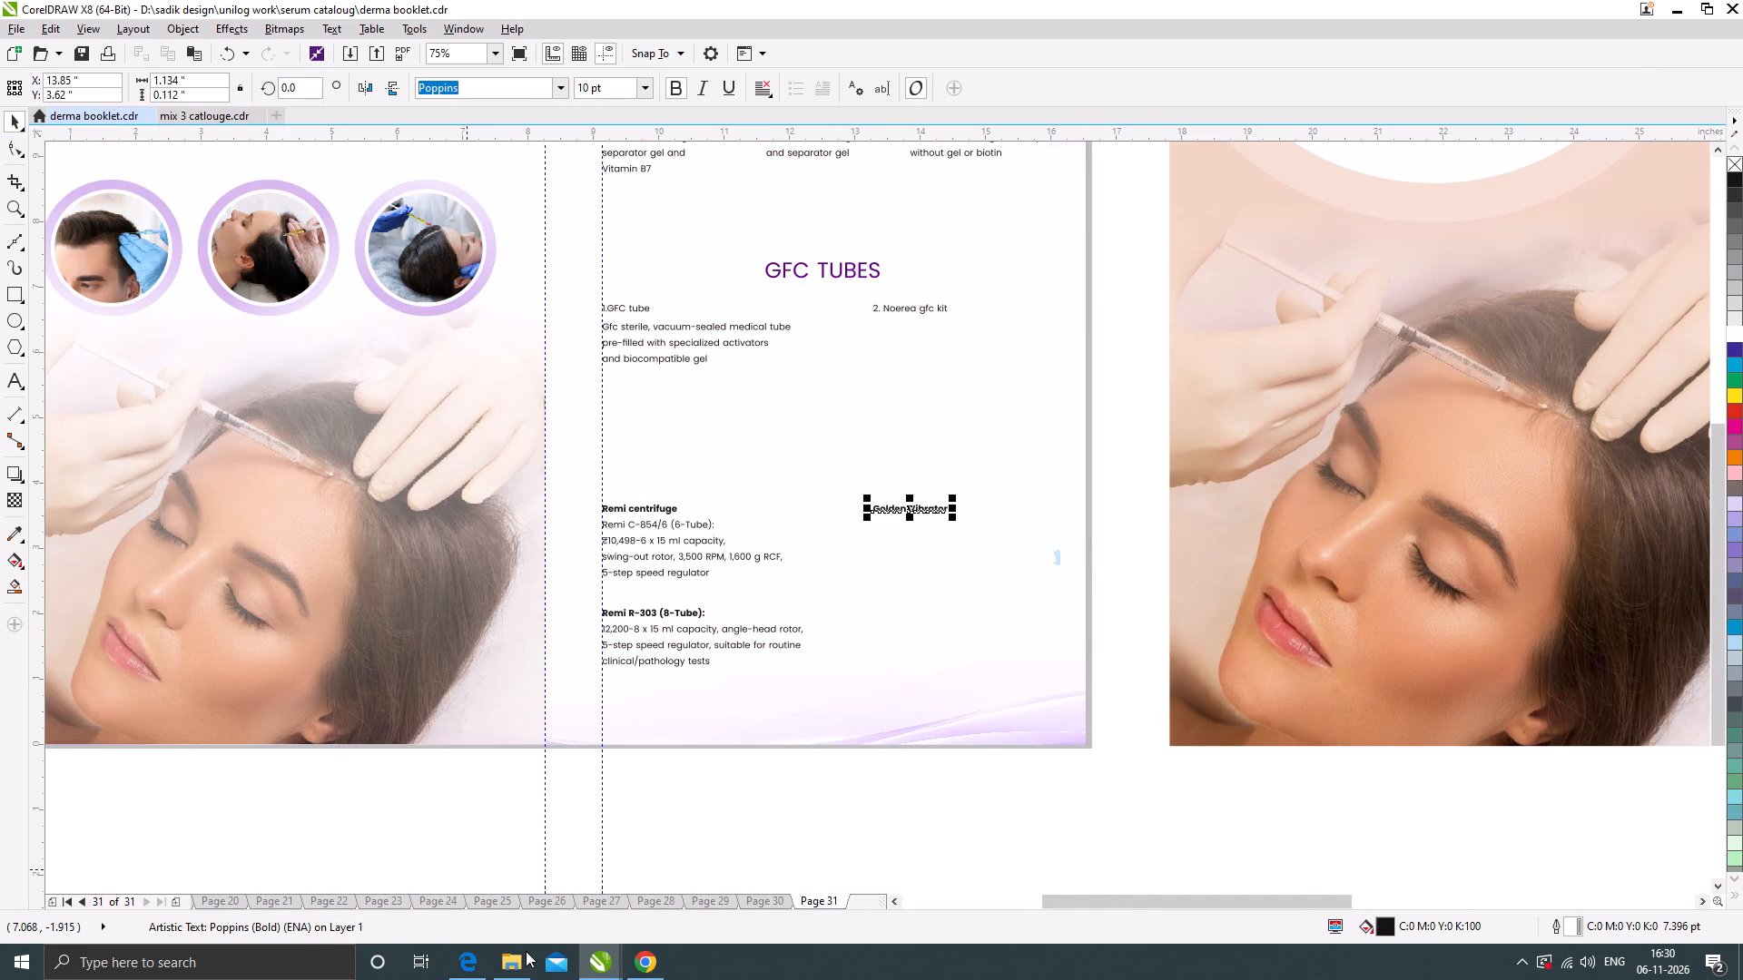
In Chrome, capture the Golden Vibrator description text in the reference image for copying.
left_click(651, 971)
left_click_drag(1210, 684, 1312, 720)
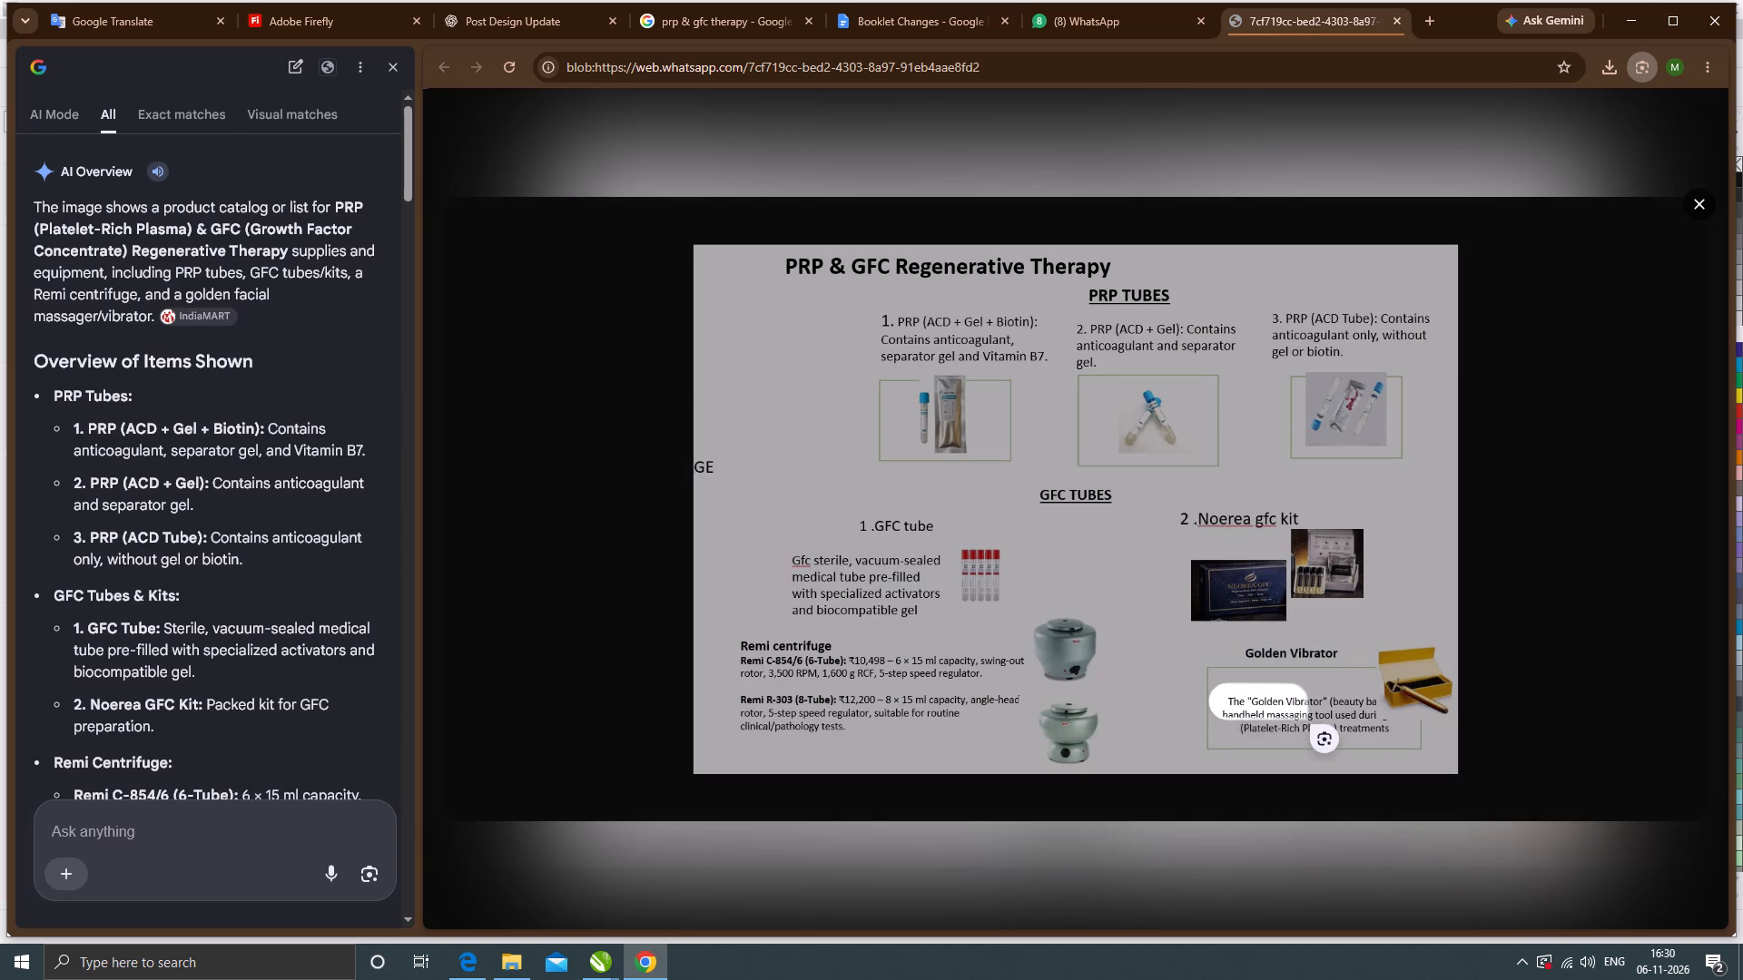
Copy the Golden Vibrator description from the reference image in Chrome and return to the booklet.
left_click_drag(1312, 720, 1398, 739)
left_click(1280, 779)
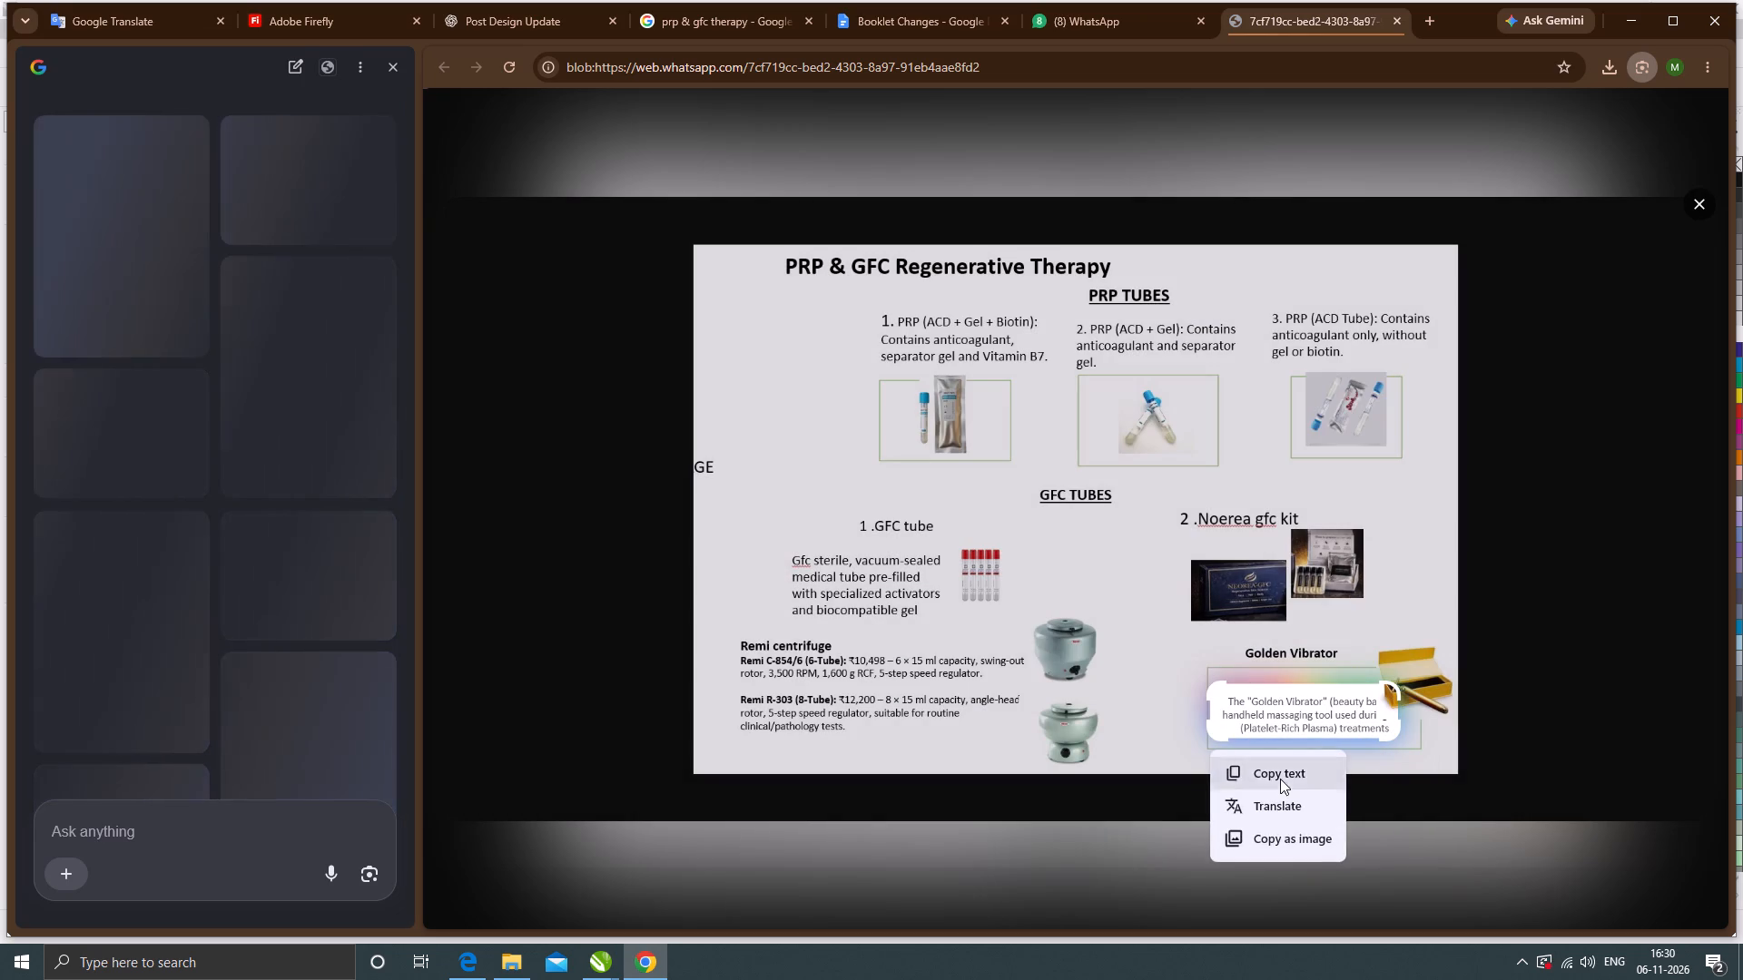
left_click(1639, 11)
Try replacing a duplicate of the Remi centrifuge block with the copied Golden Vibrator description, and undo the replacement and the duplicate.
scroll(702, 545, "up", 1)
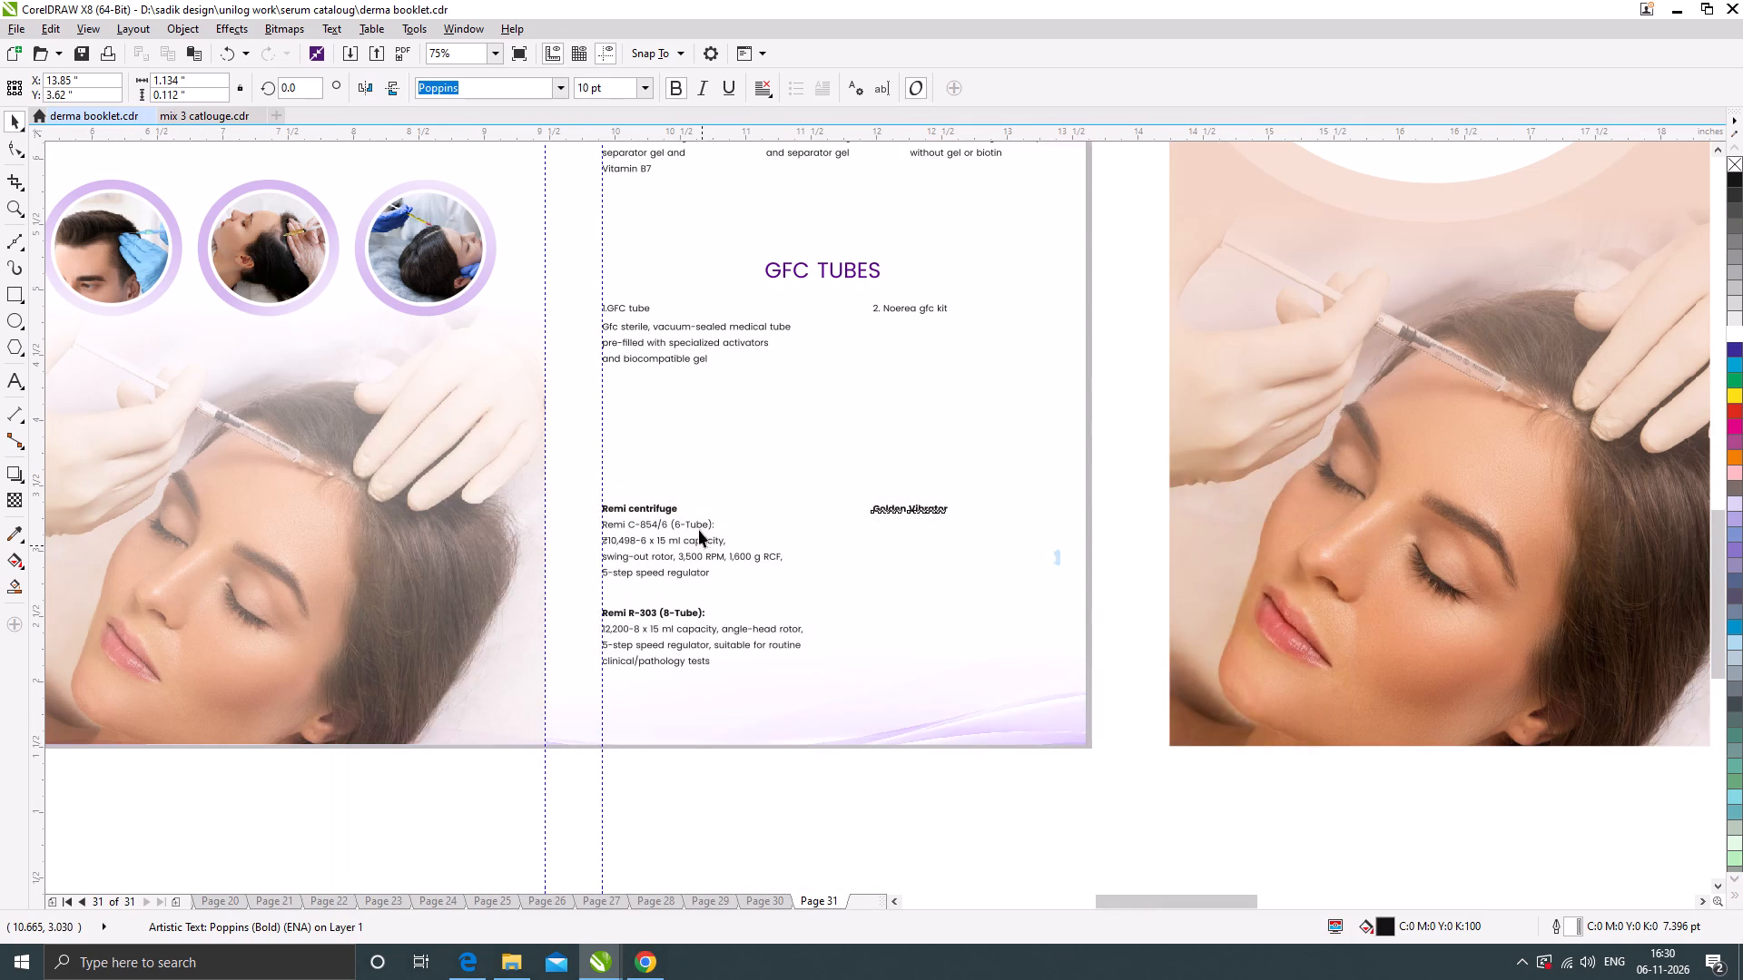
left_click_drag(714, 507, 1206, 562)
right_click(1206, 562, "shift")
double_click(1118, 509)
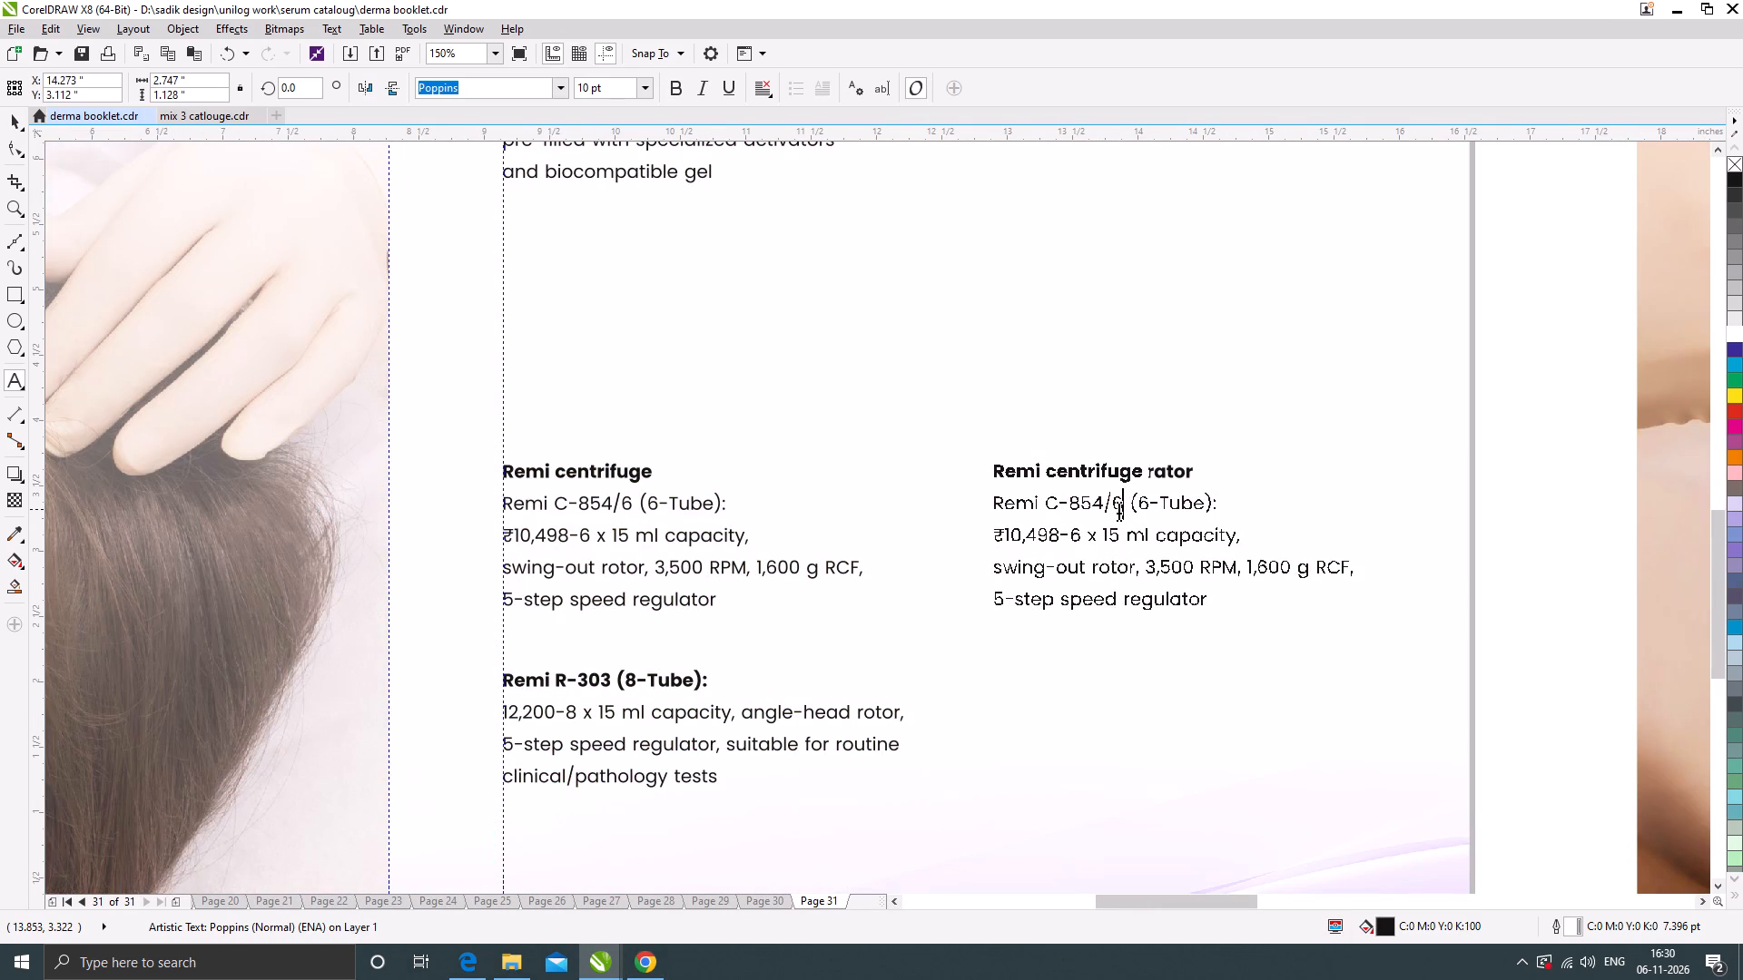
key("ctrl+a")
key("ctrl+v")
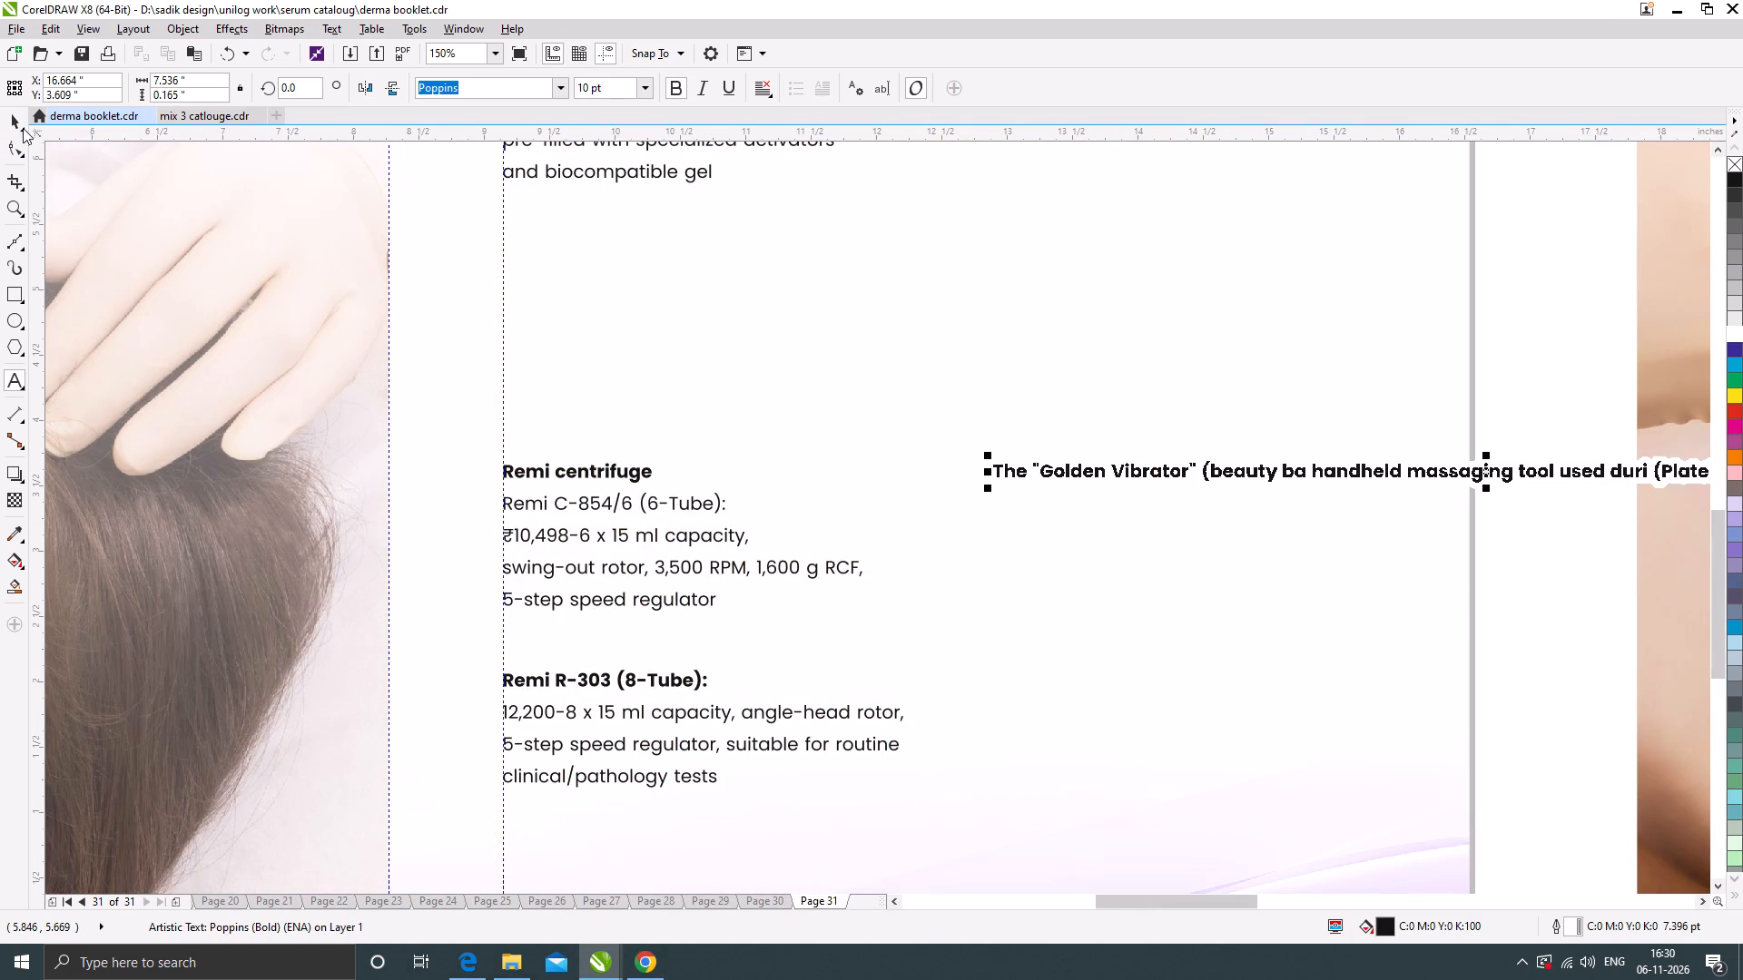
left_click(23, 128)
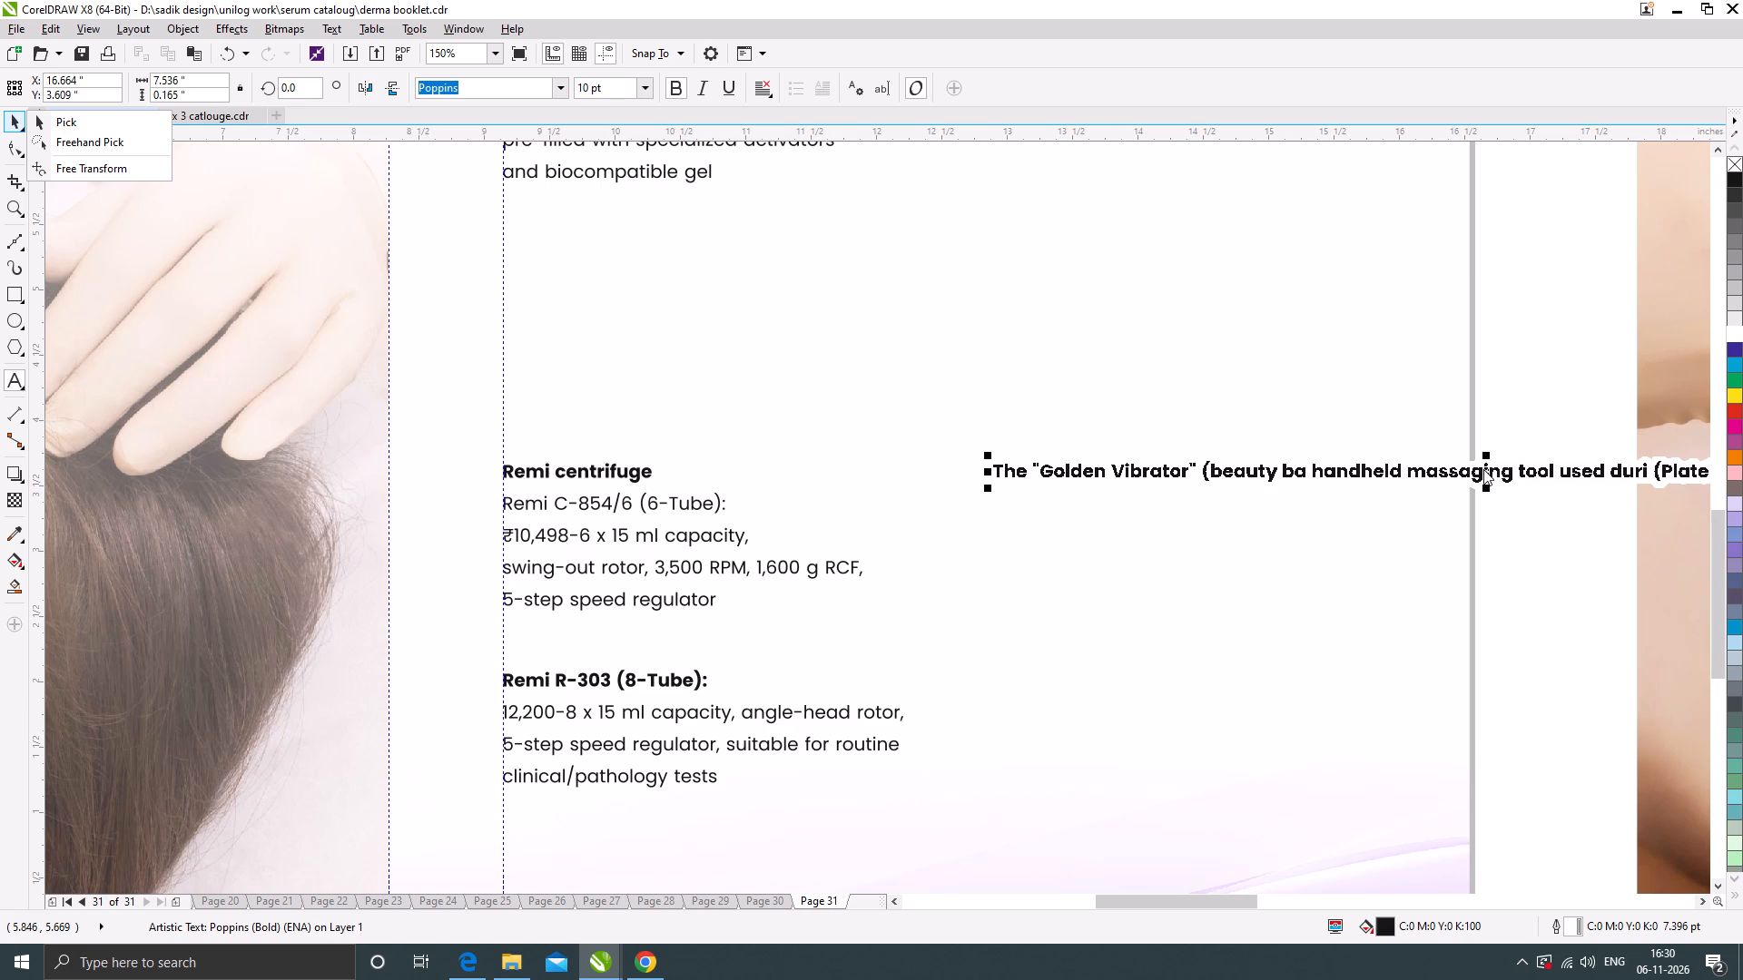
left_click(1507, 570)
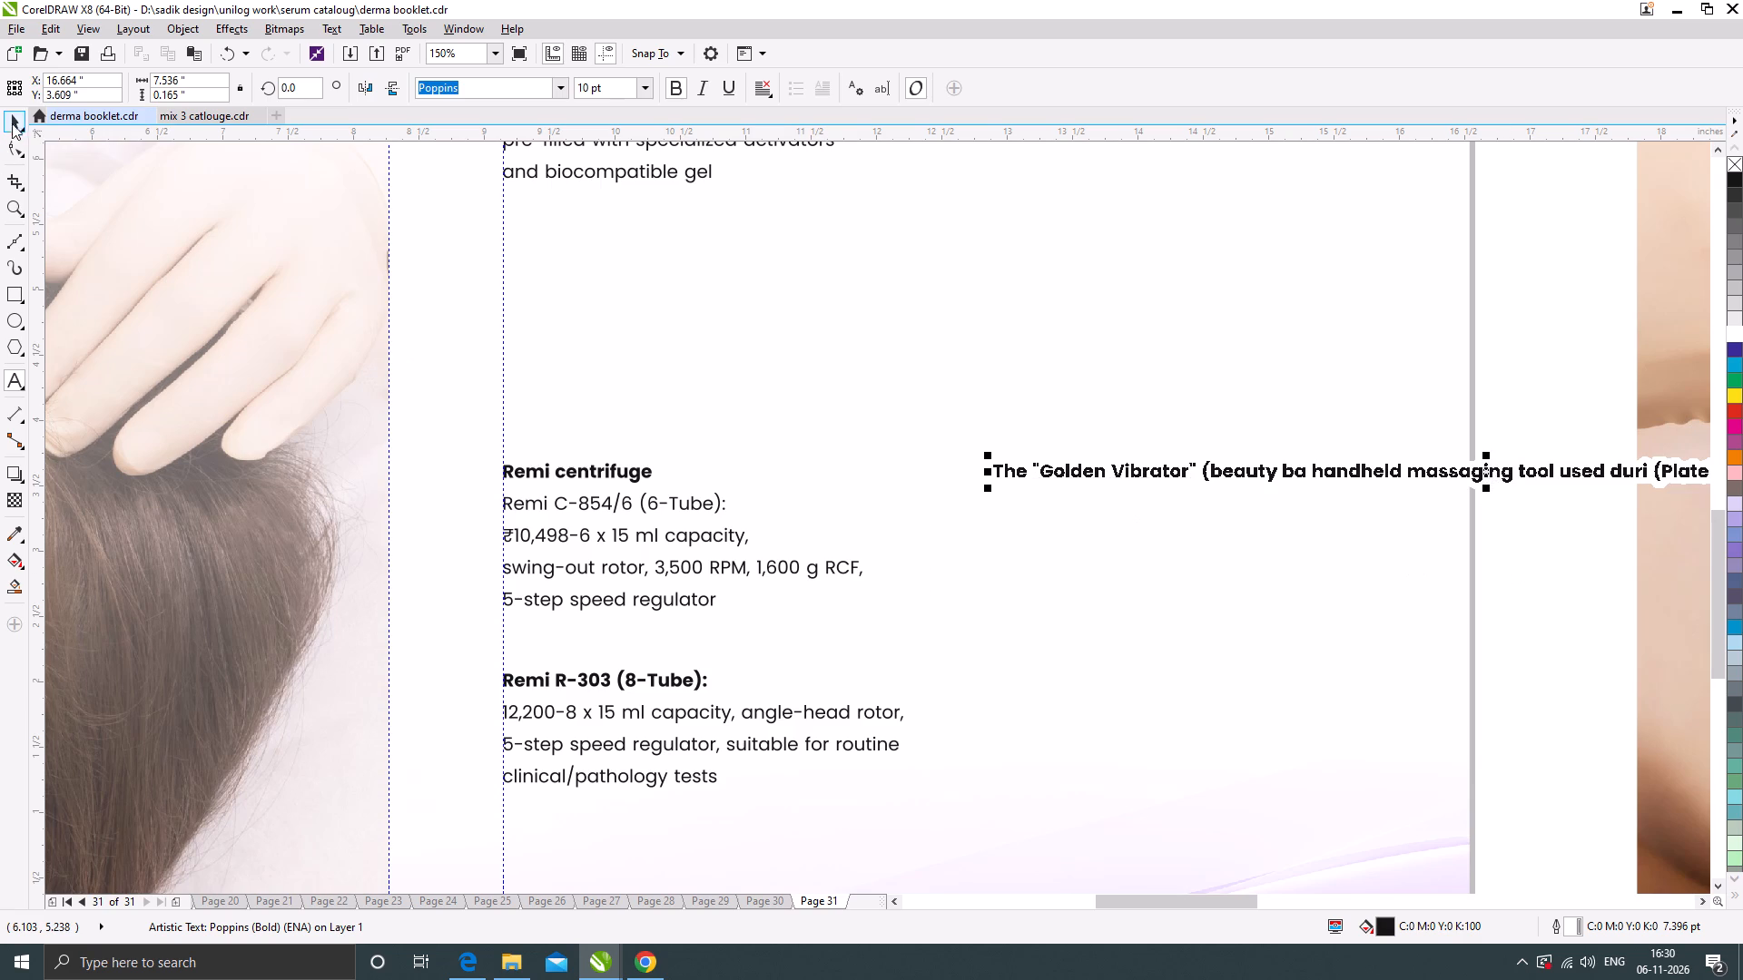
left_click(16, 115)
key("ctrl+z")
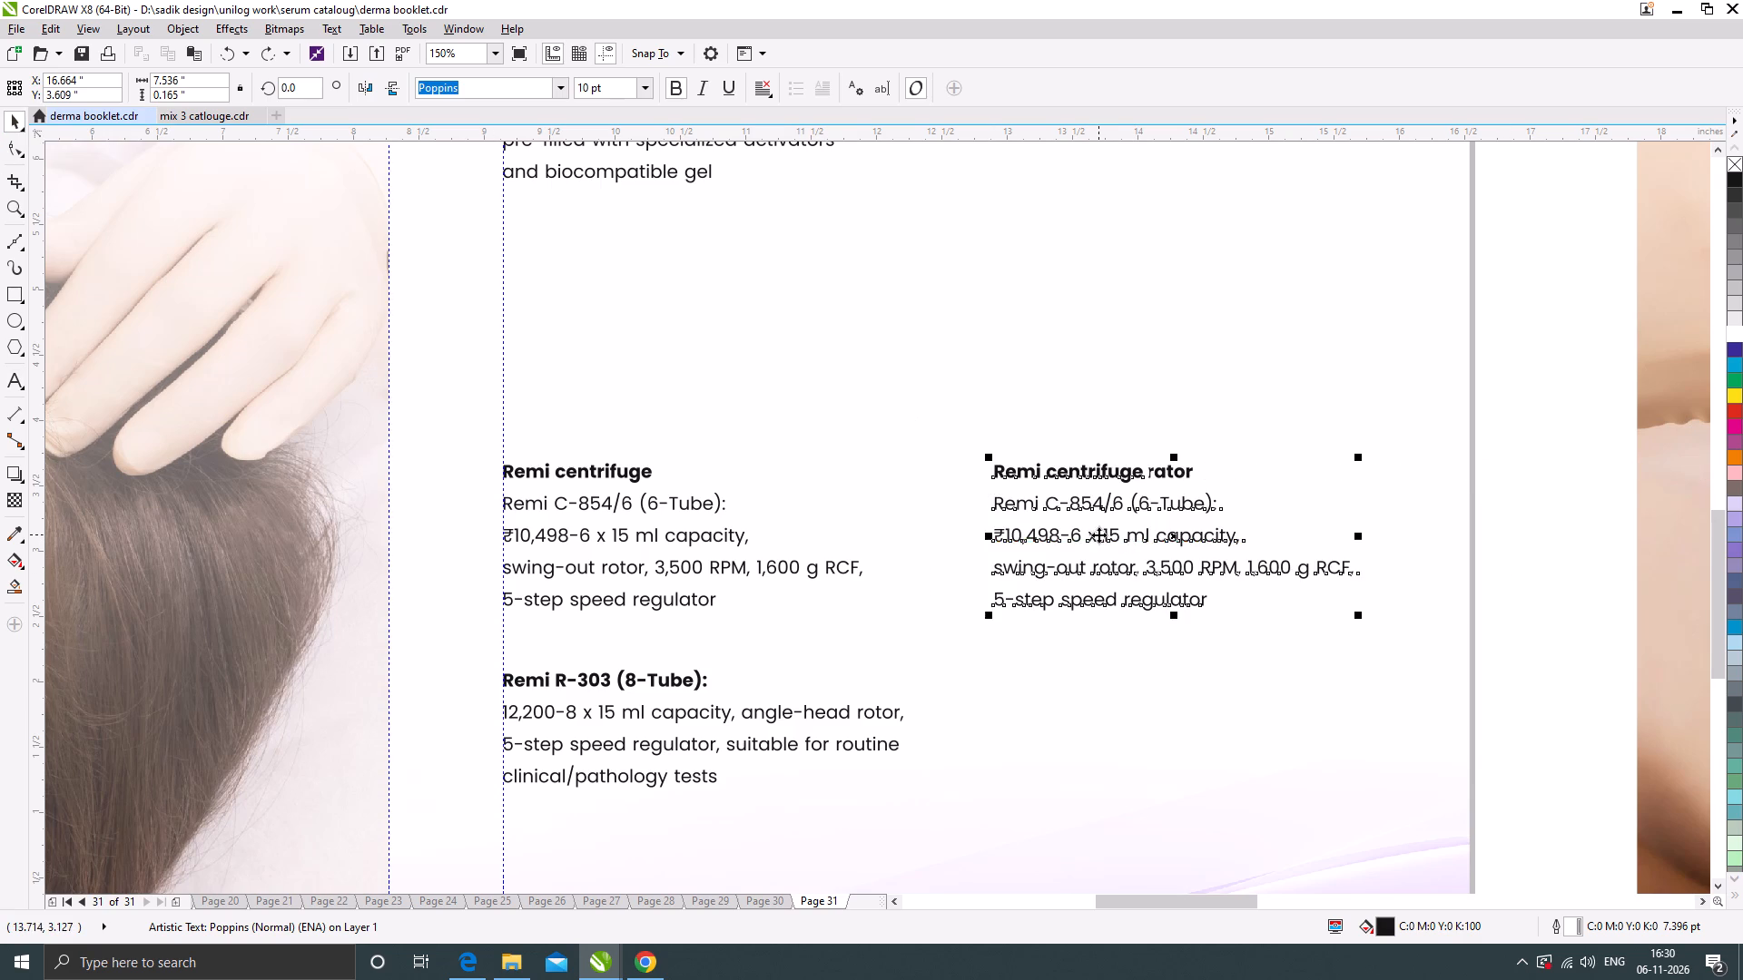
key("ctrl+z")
Duplicate the GFC tube description below the "Golden Vibrator" heading and replace its text with the copied Golden Vibrator description.
left_click_drag(584, 176, 1102, 586)
right_click(1102, 586)
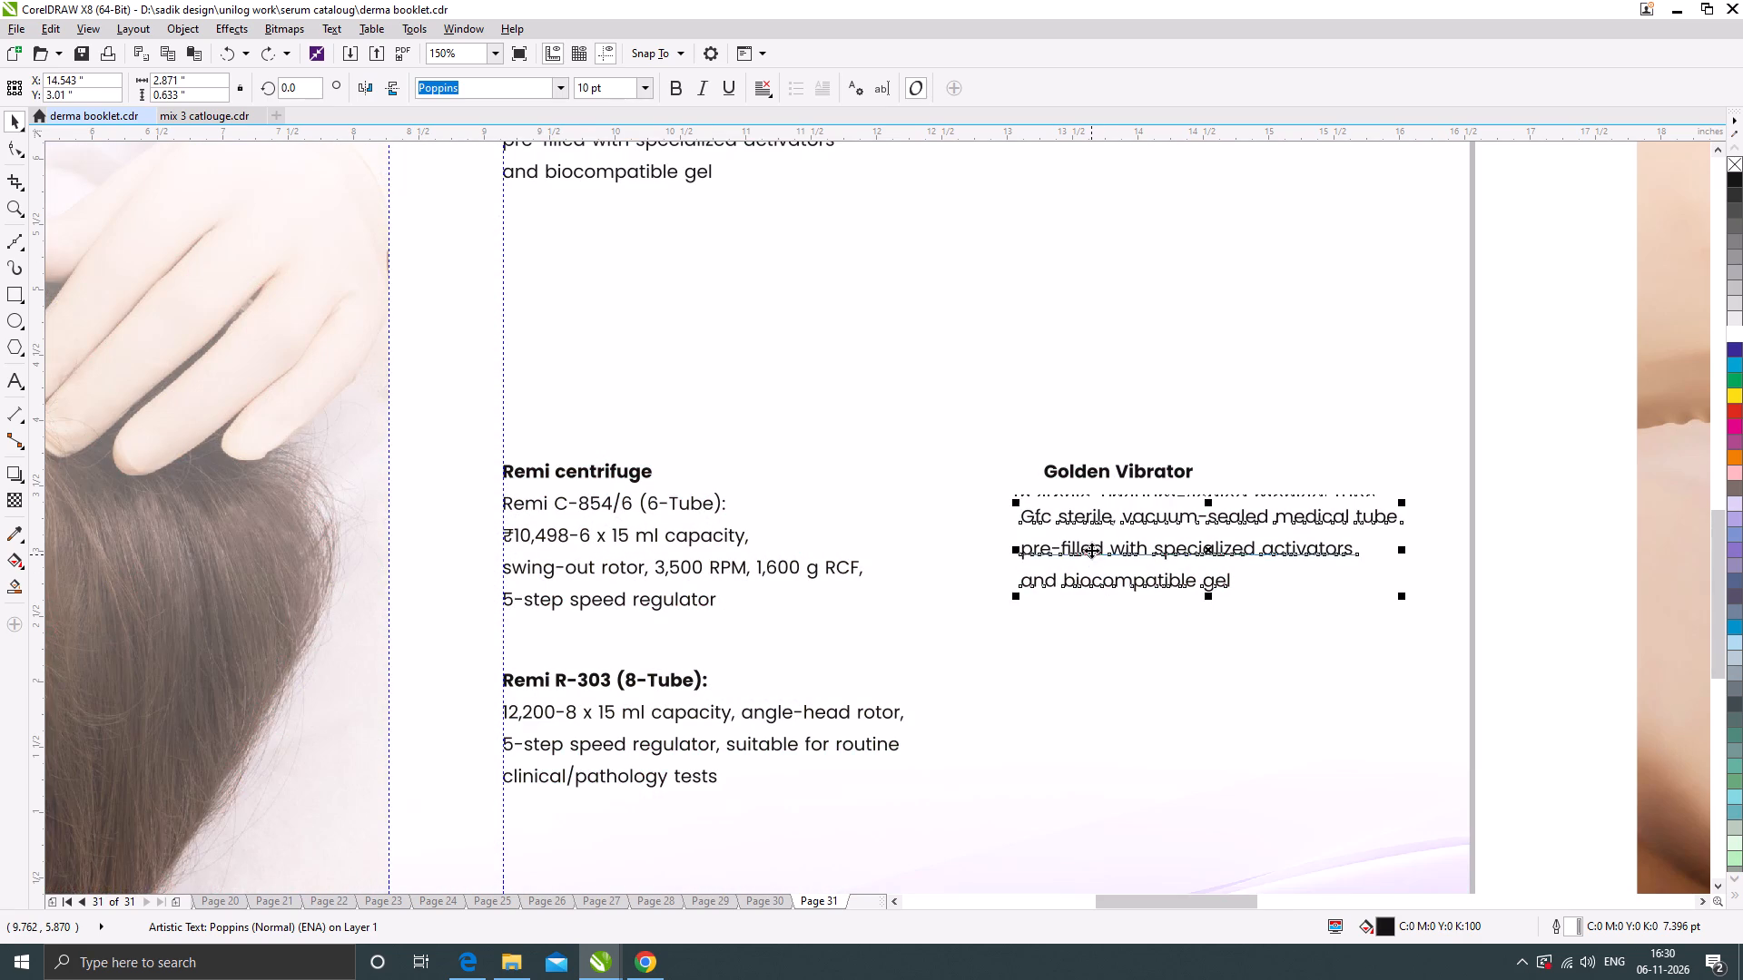
double_click(1091, 547)
key("ctrl+a")
key("ctrl+v")
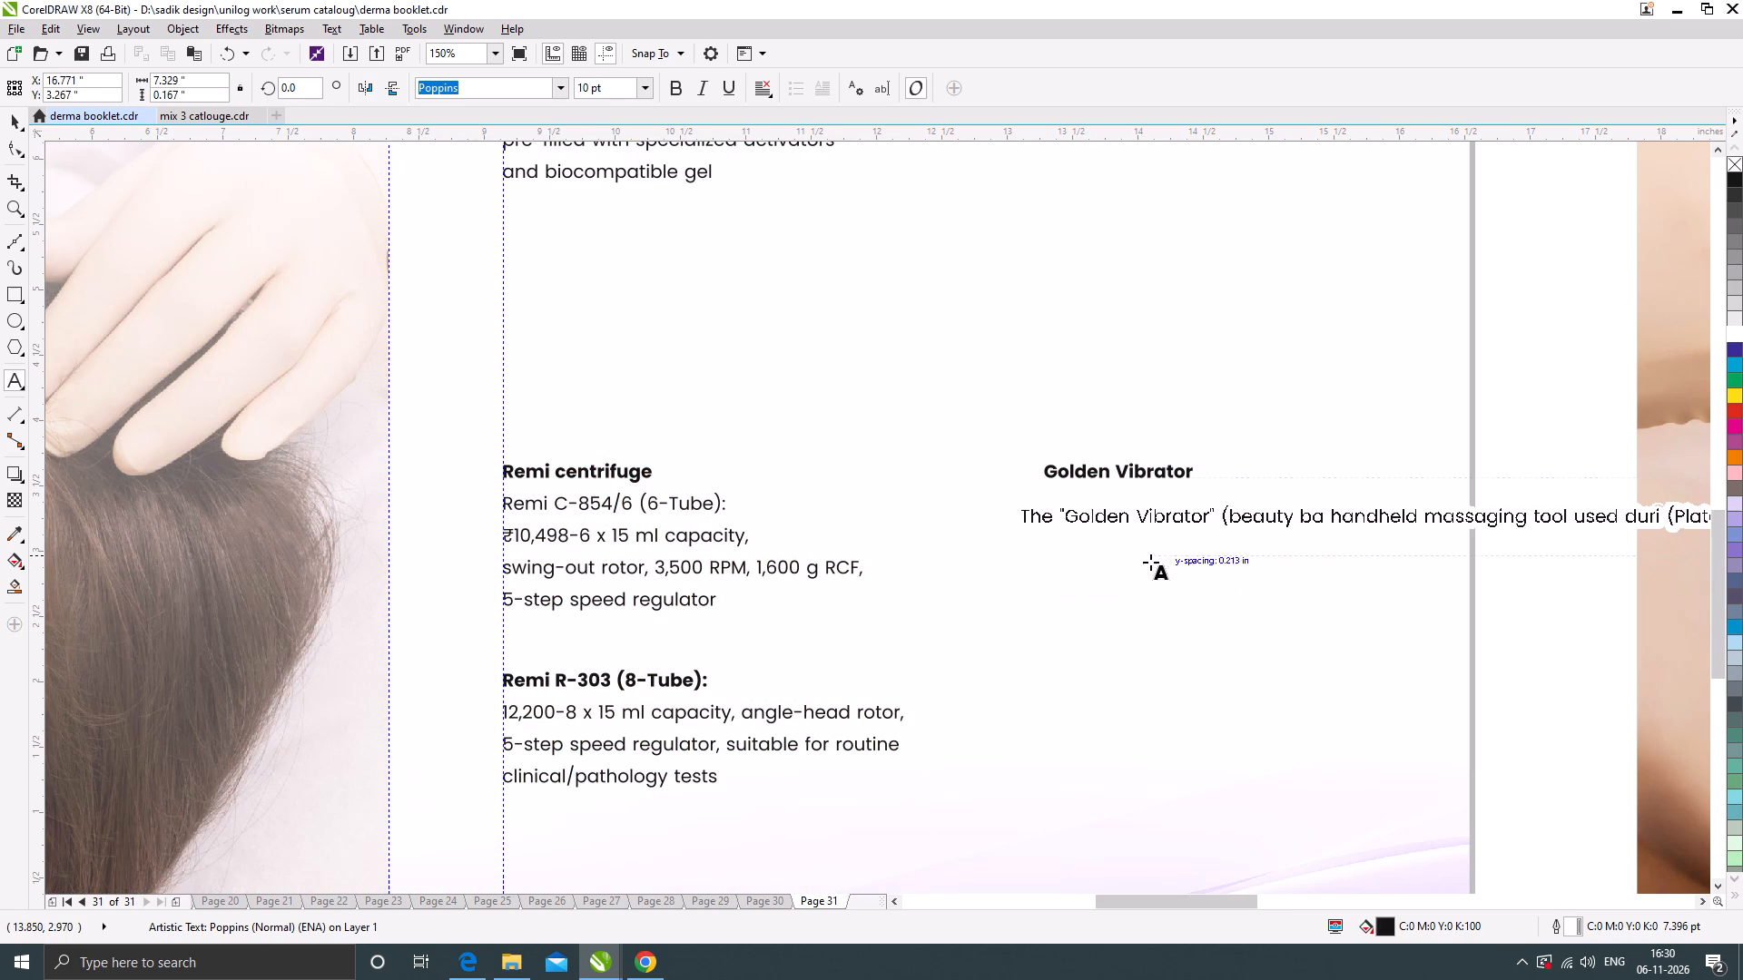
left_click(24, 120)
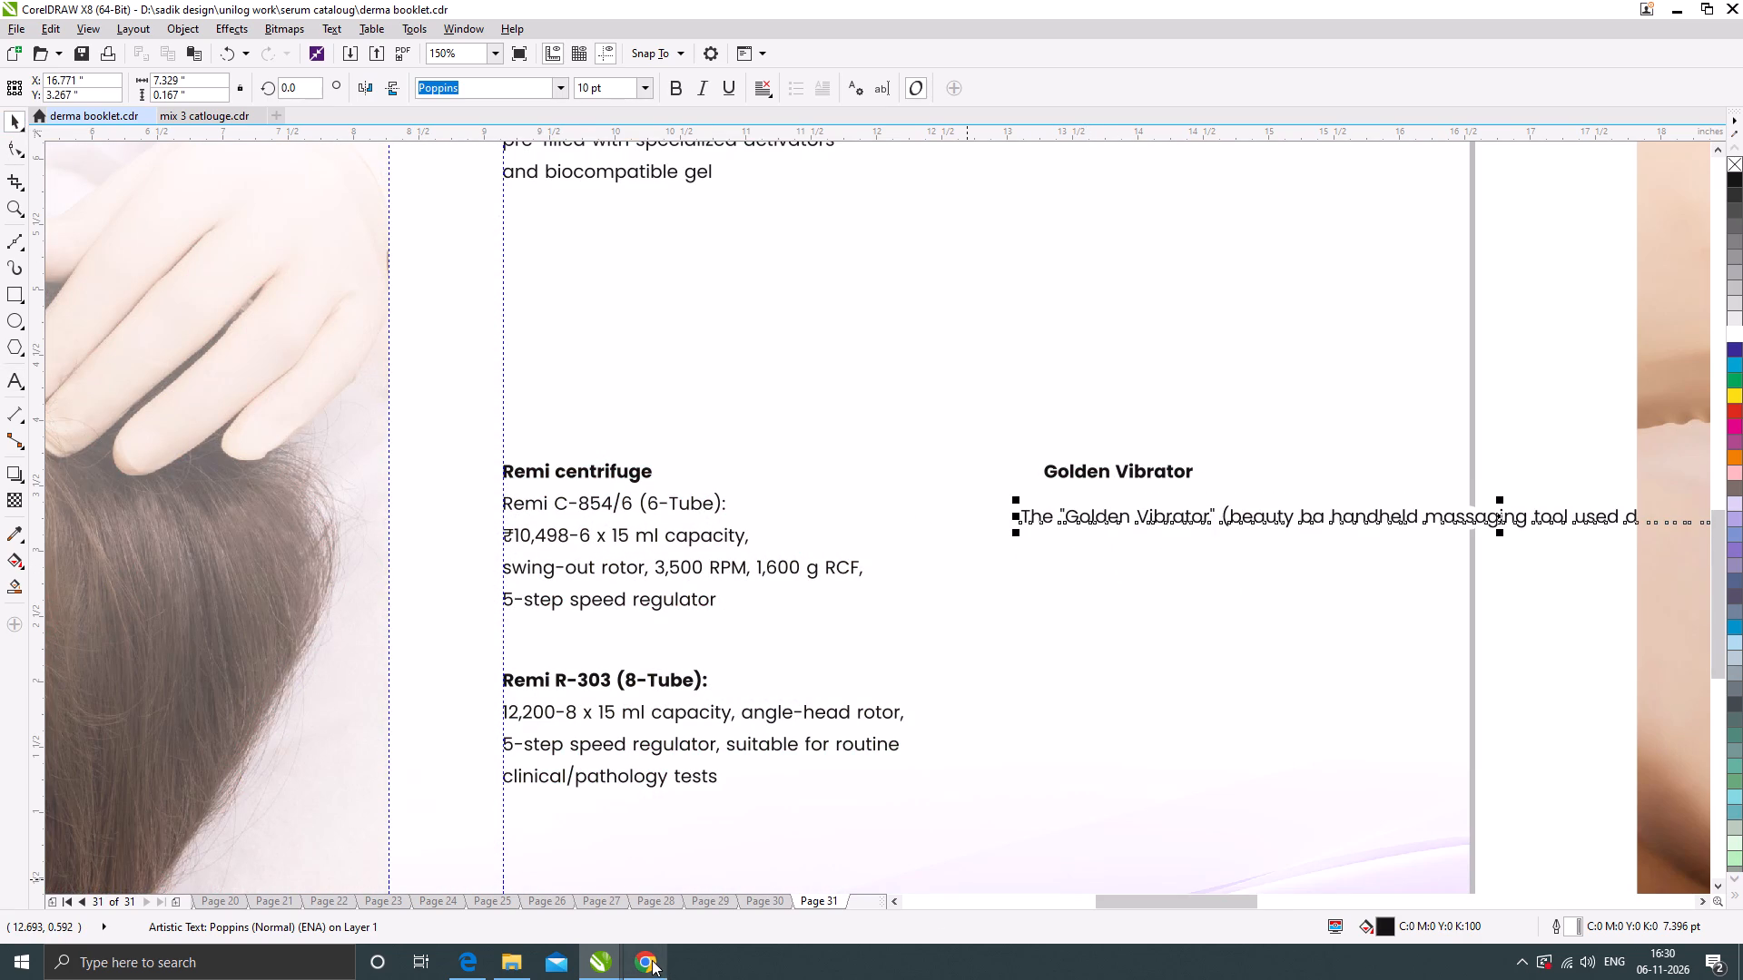
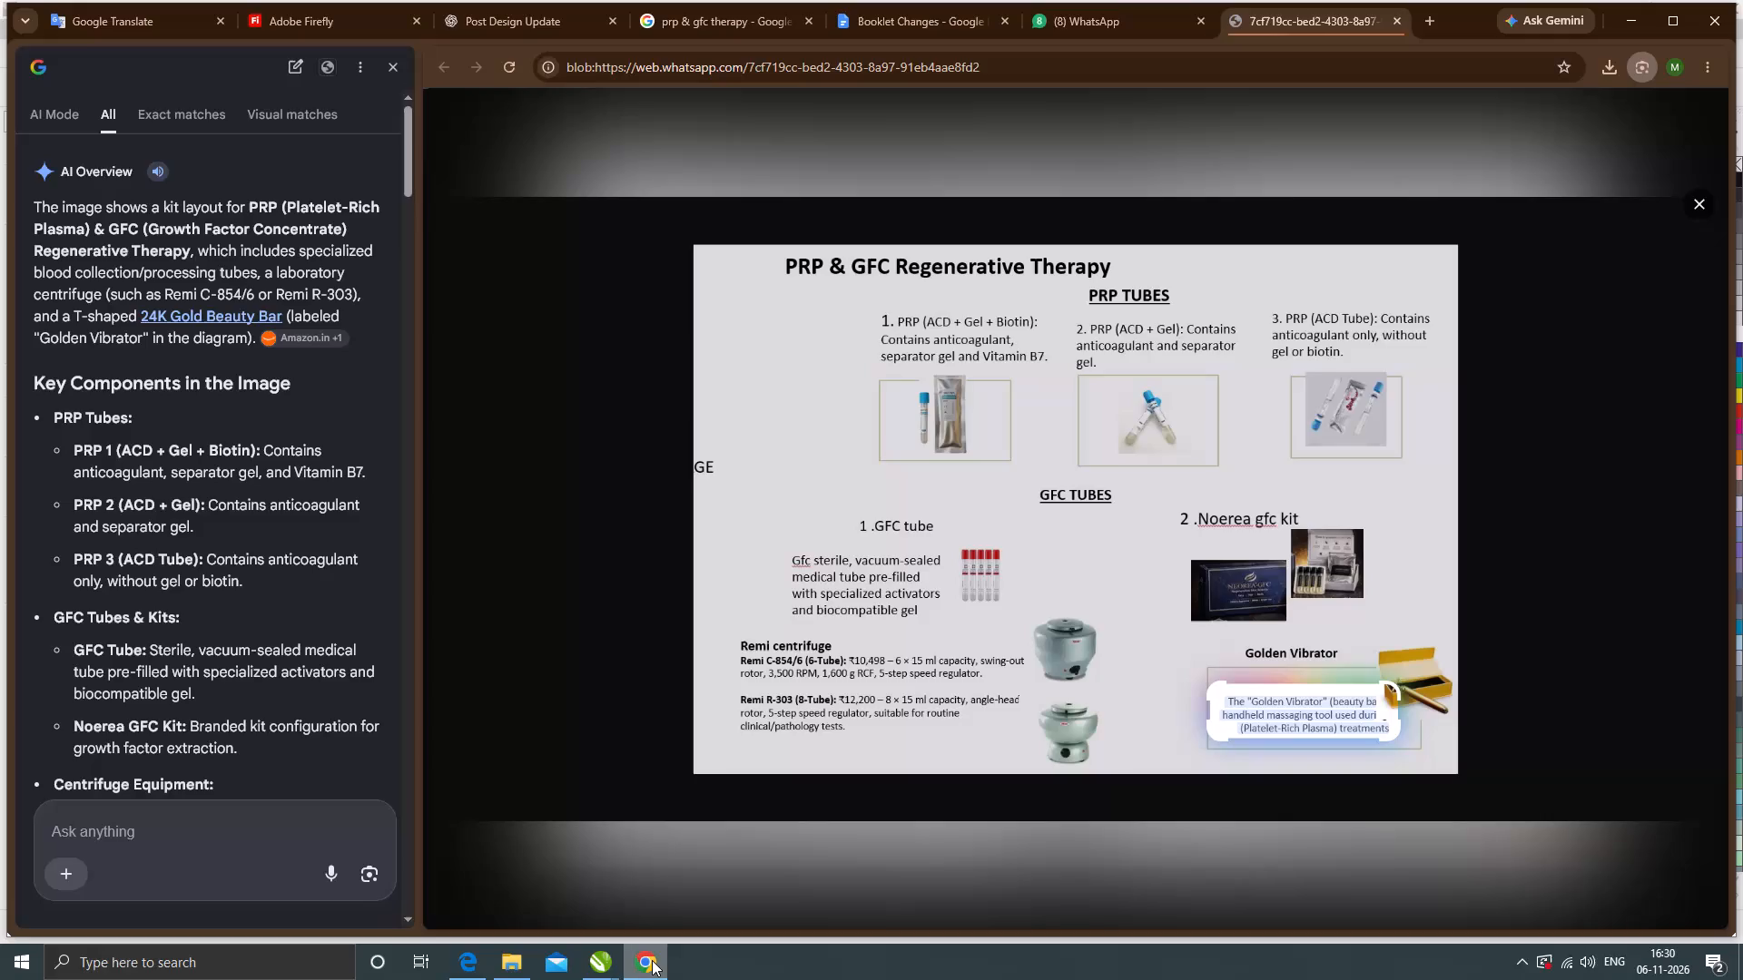
Check the Golden Vibrator description in the Chrome reference image against the booklet text and return to CorelDRAW.
left_click(652, 960)
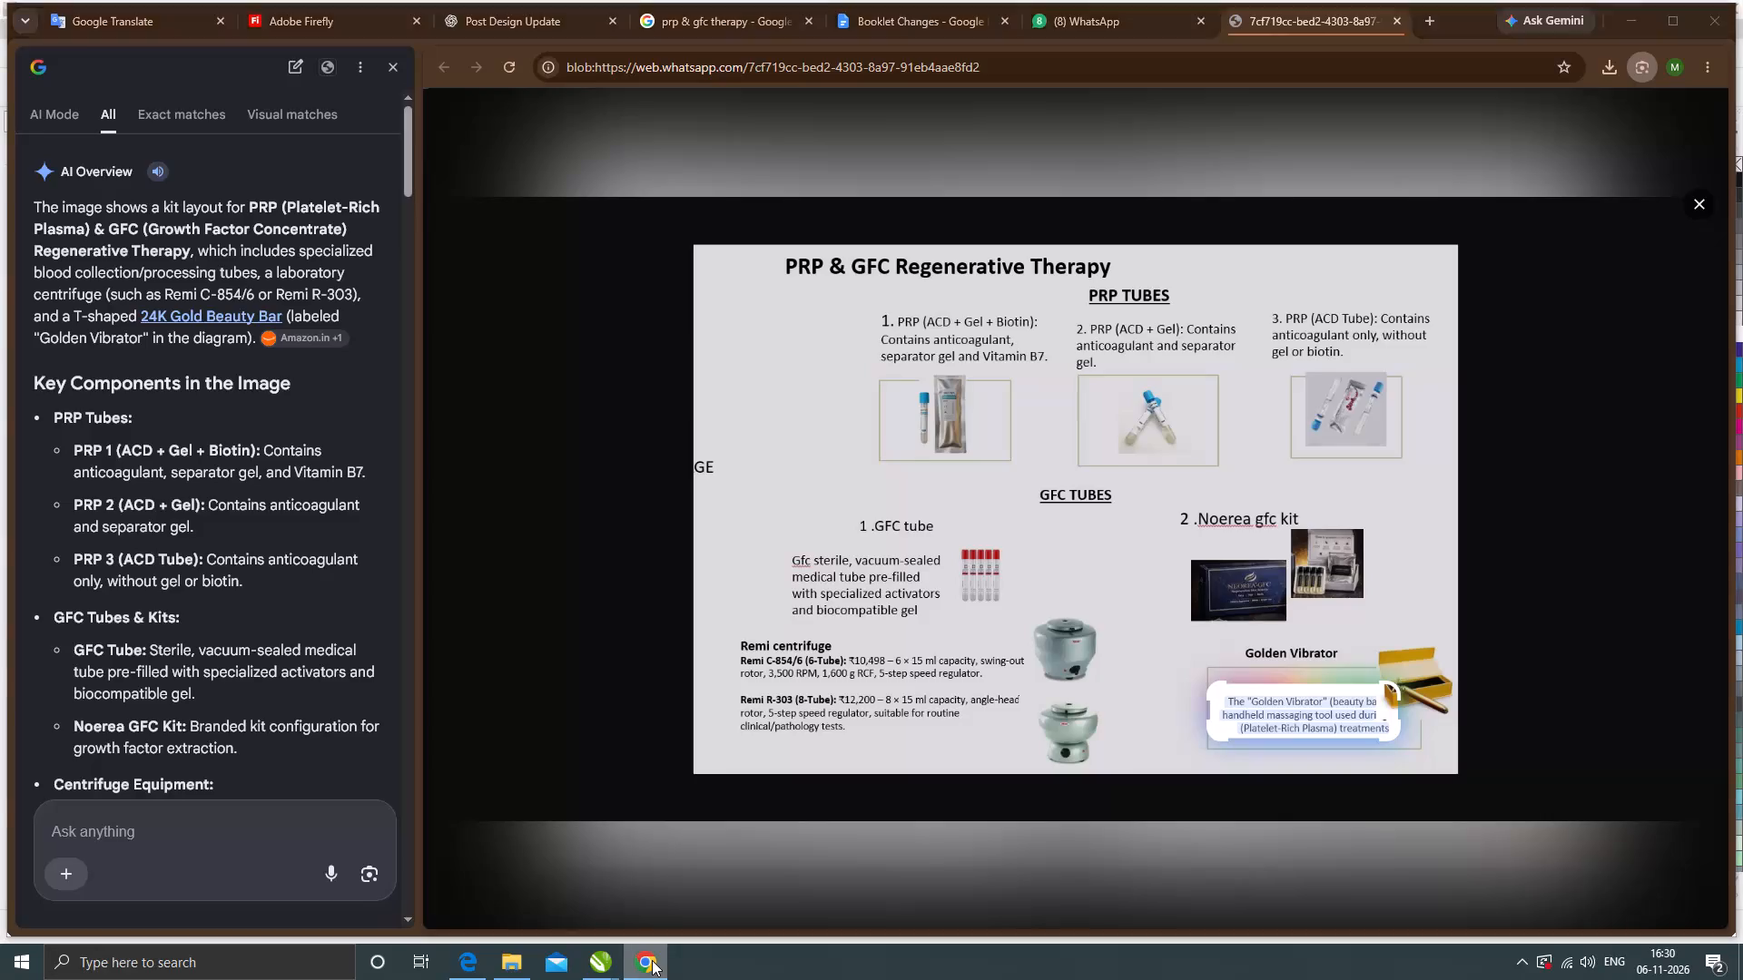
left_click(657, 963)
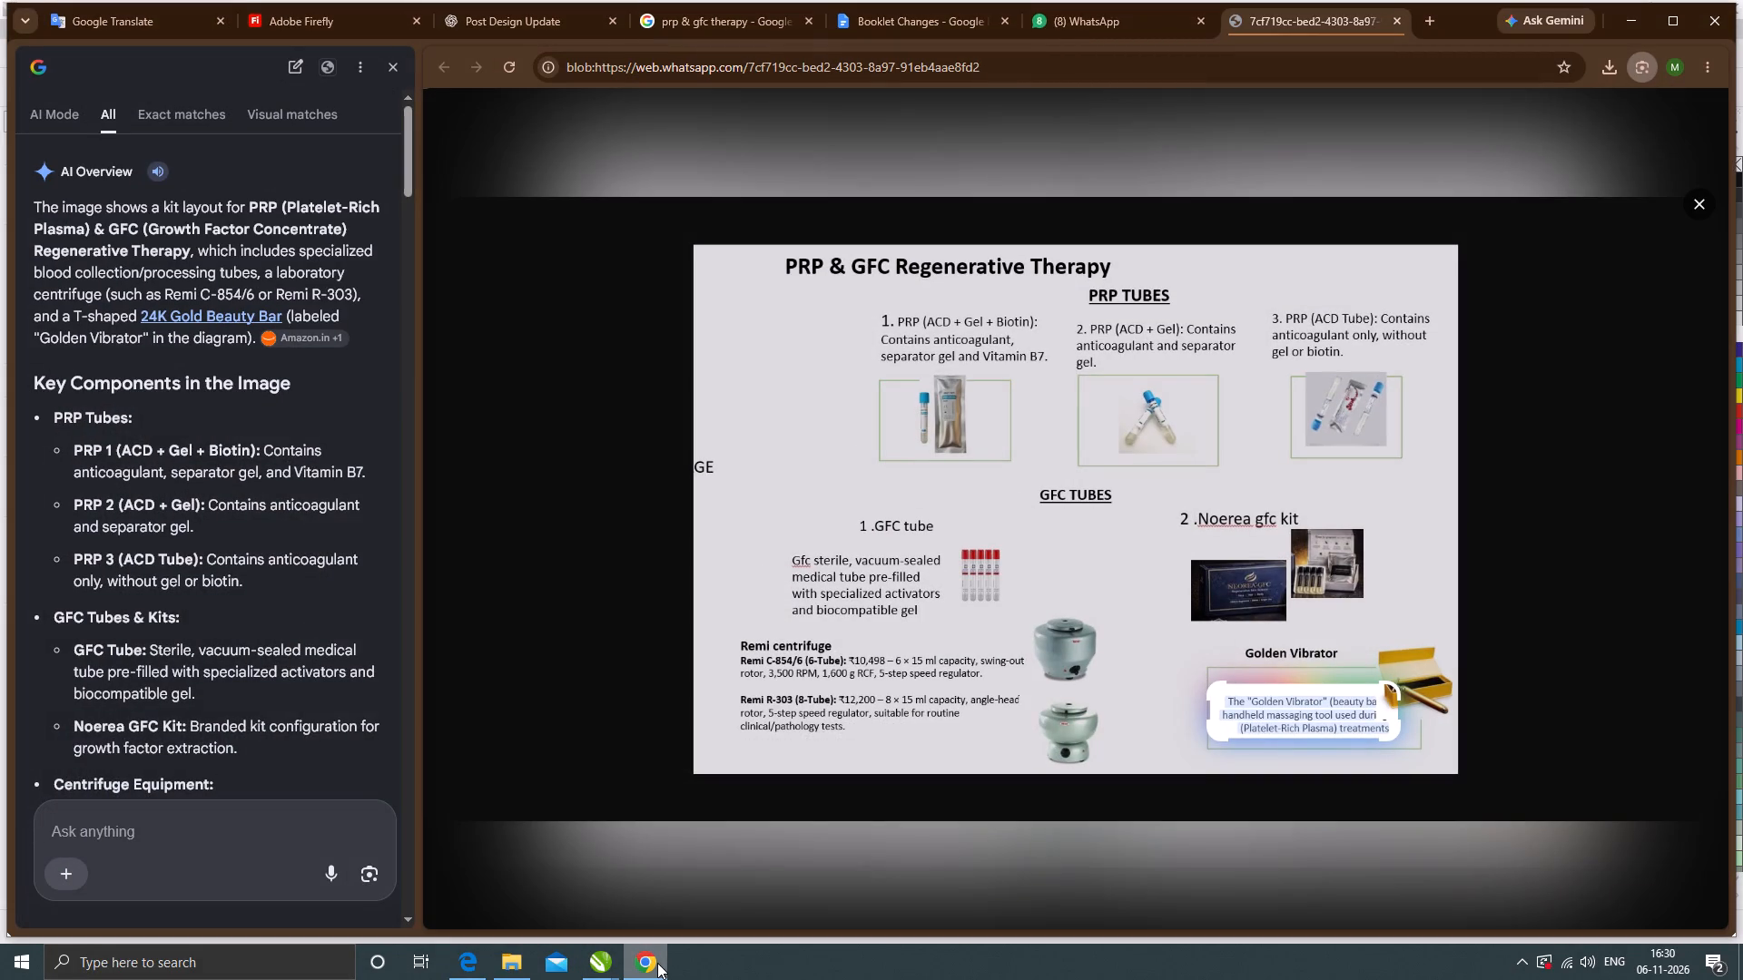
left_click(657, 963)
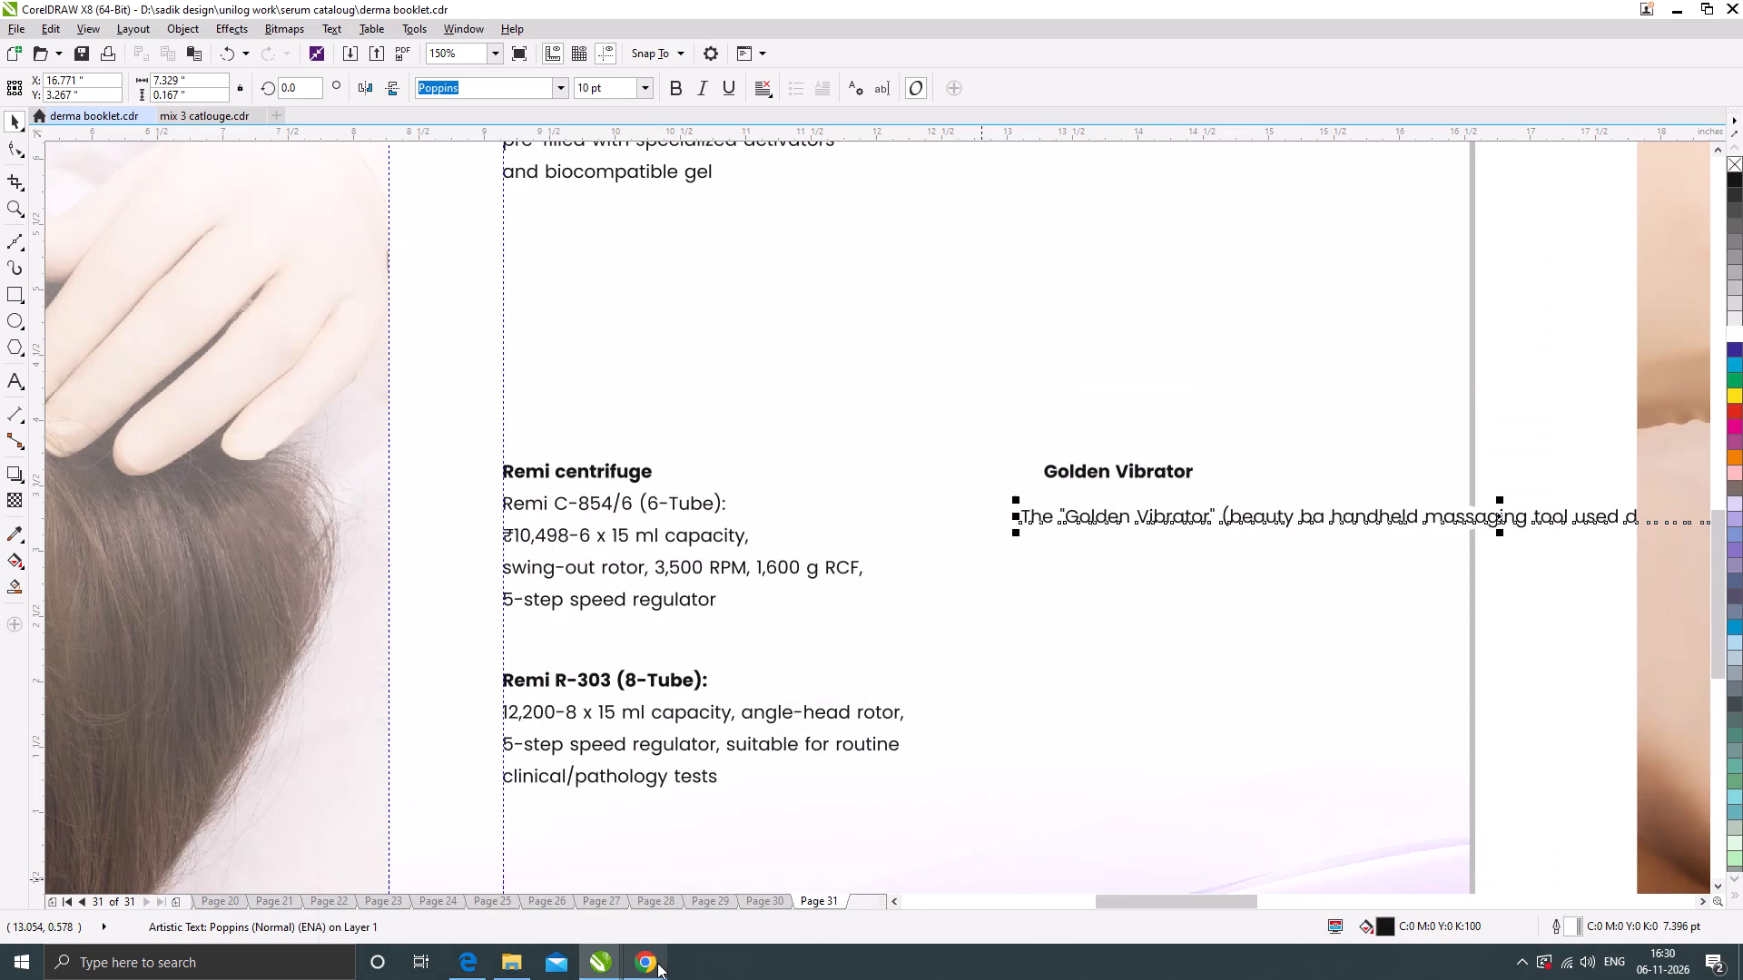
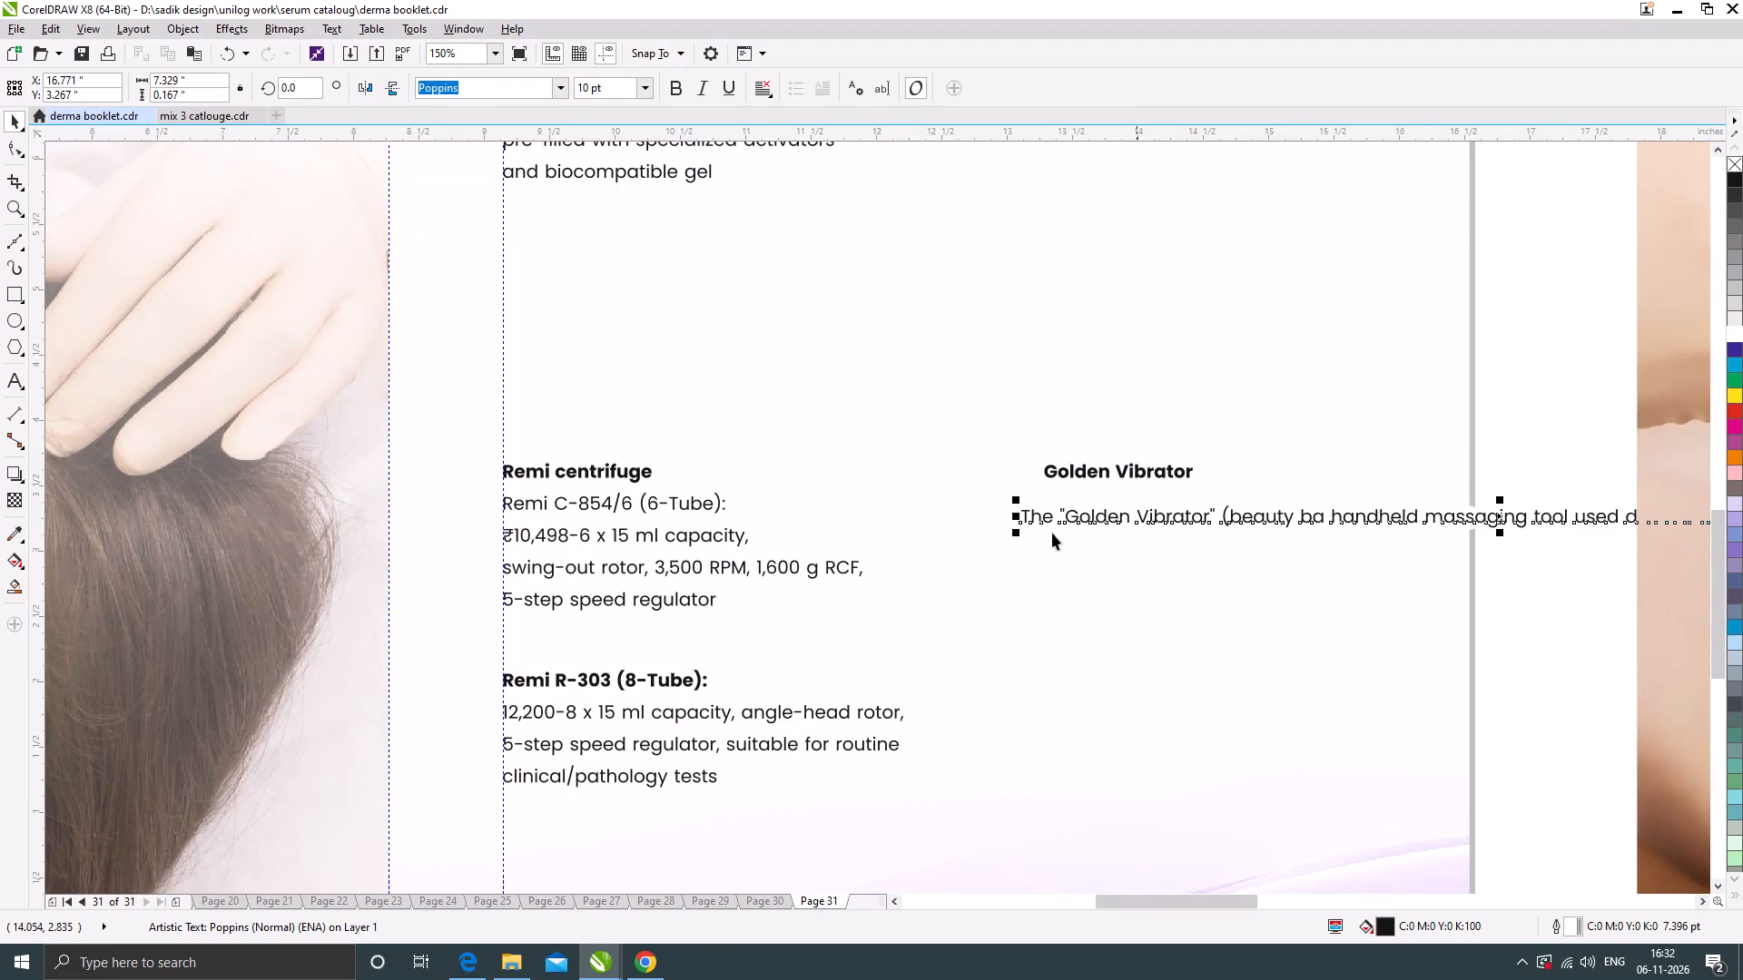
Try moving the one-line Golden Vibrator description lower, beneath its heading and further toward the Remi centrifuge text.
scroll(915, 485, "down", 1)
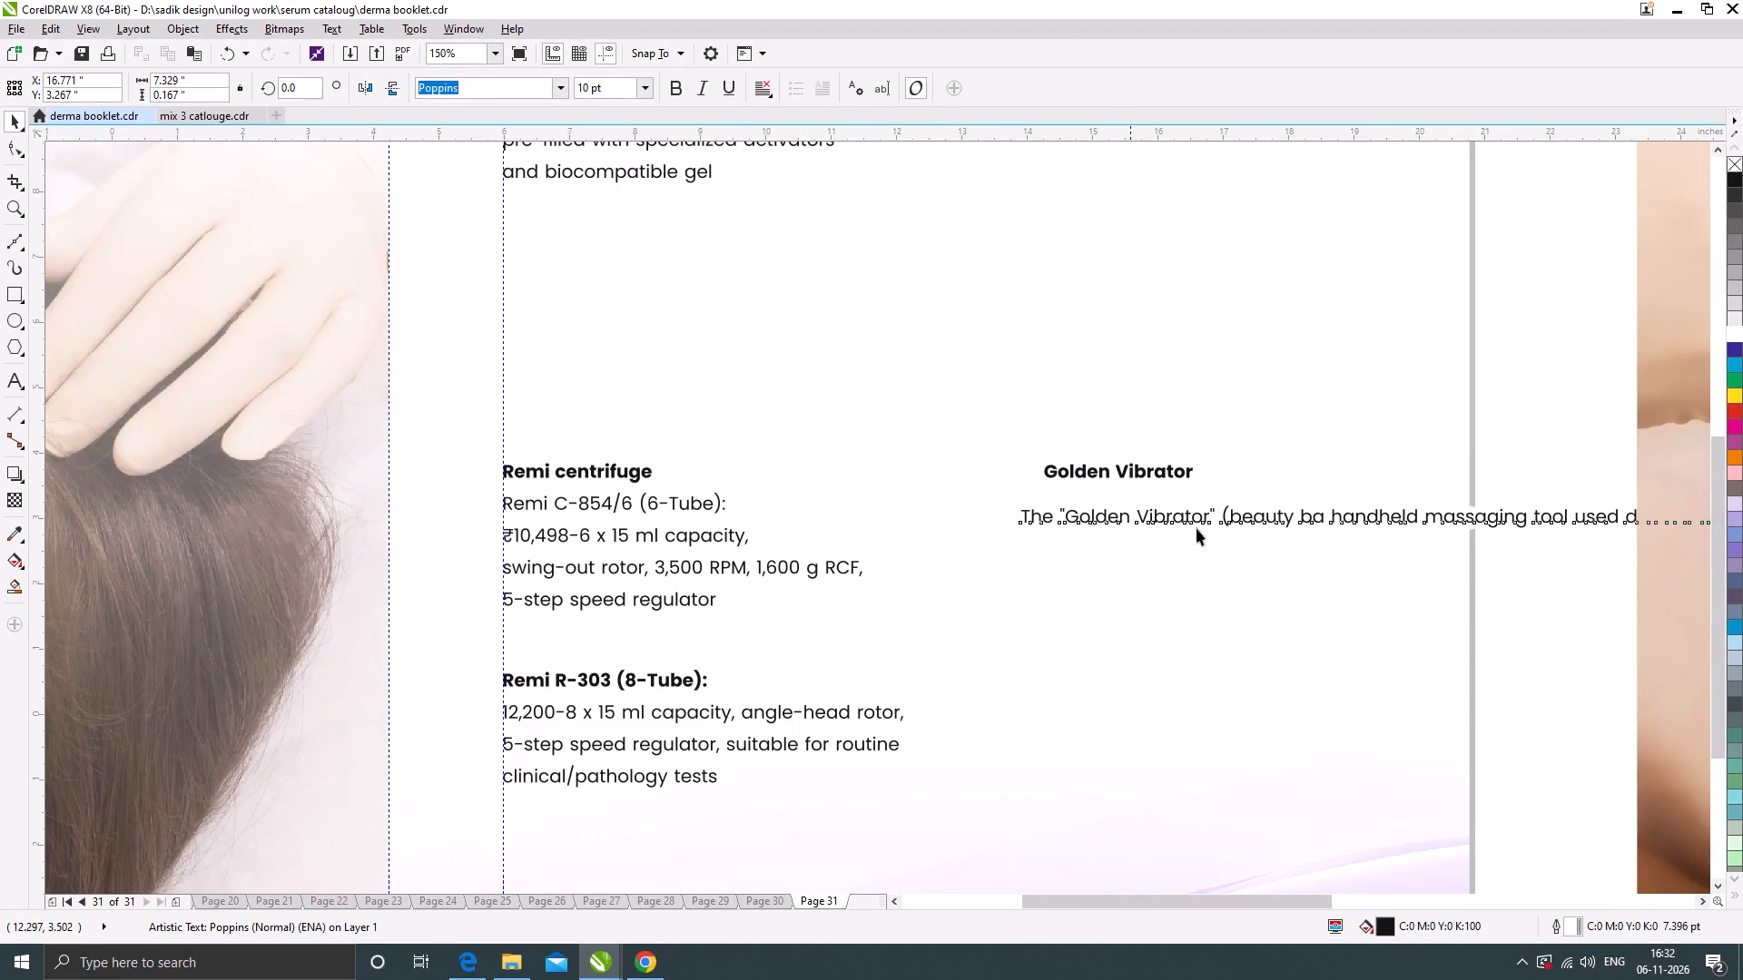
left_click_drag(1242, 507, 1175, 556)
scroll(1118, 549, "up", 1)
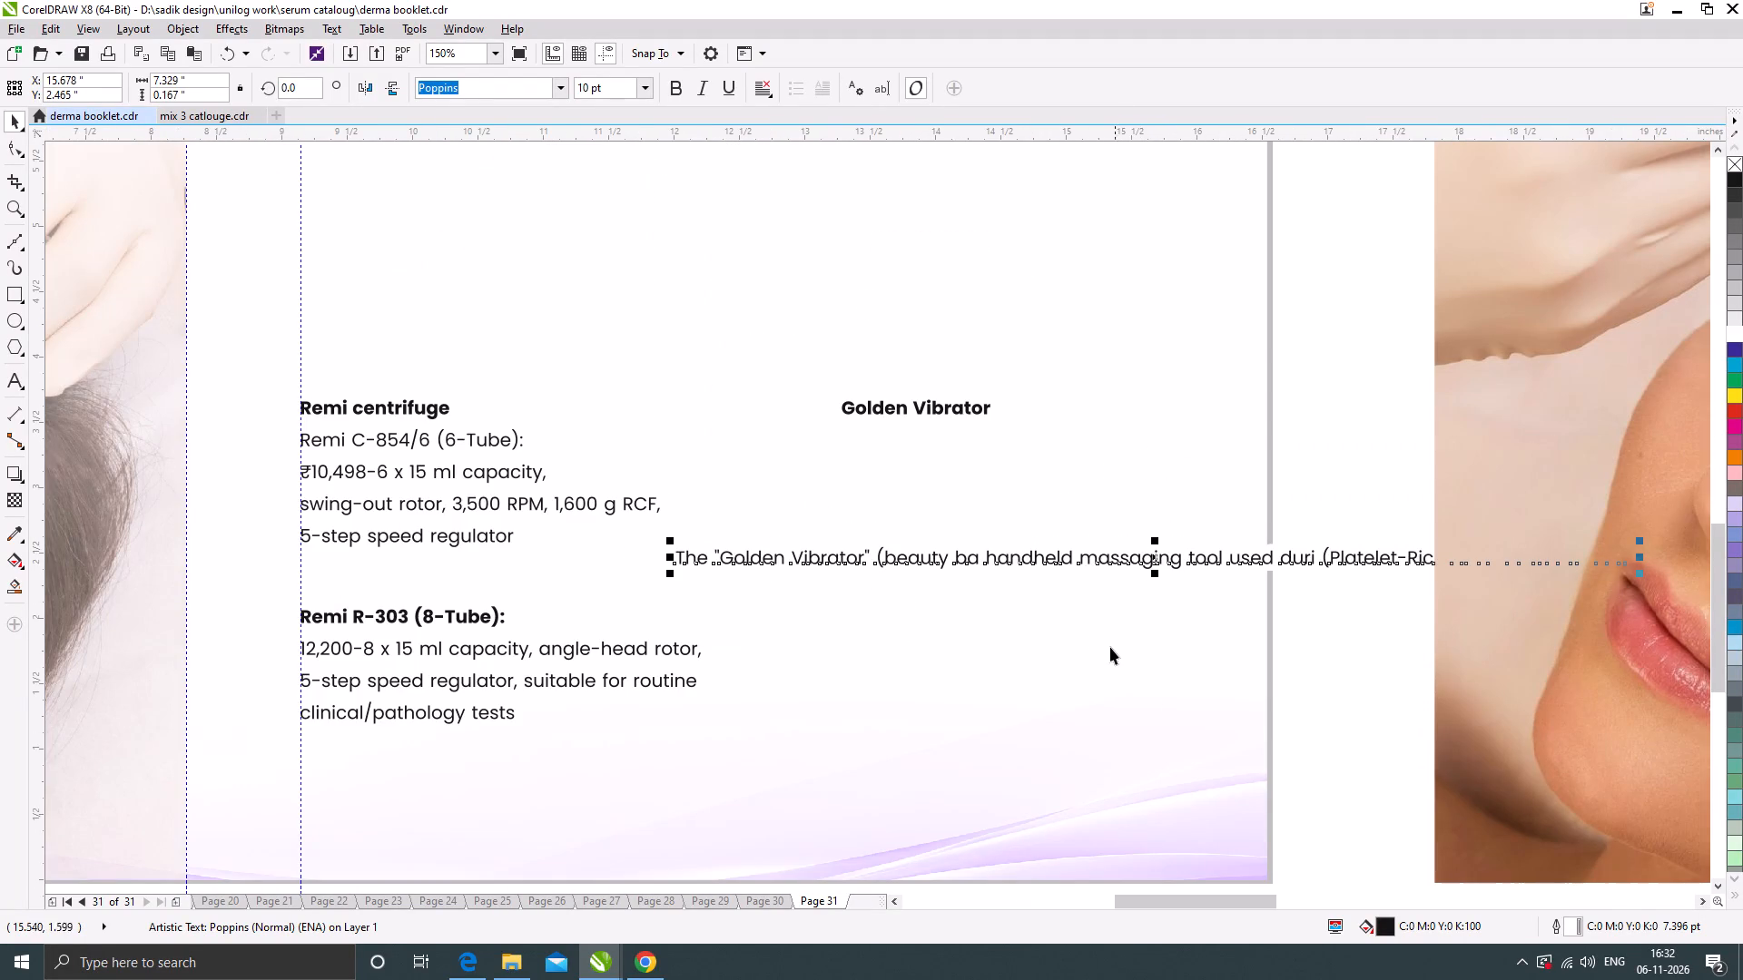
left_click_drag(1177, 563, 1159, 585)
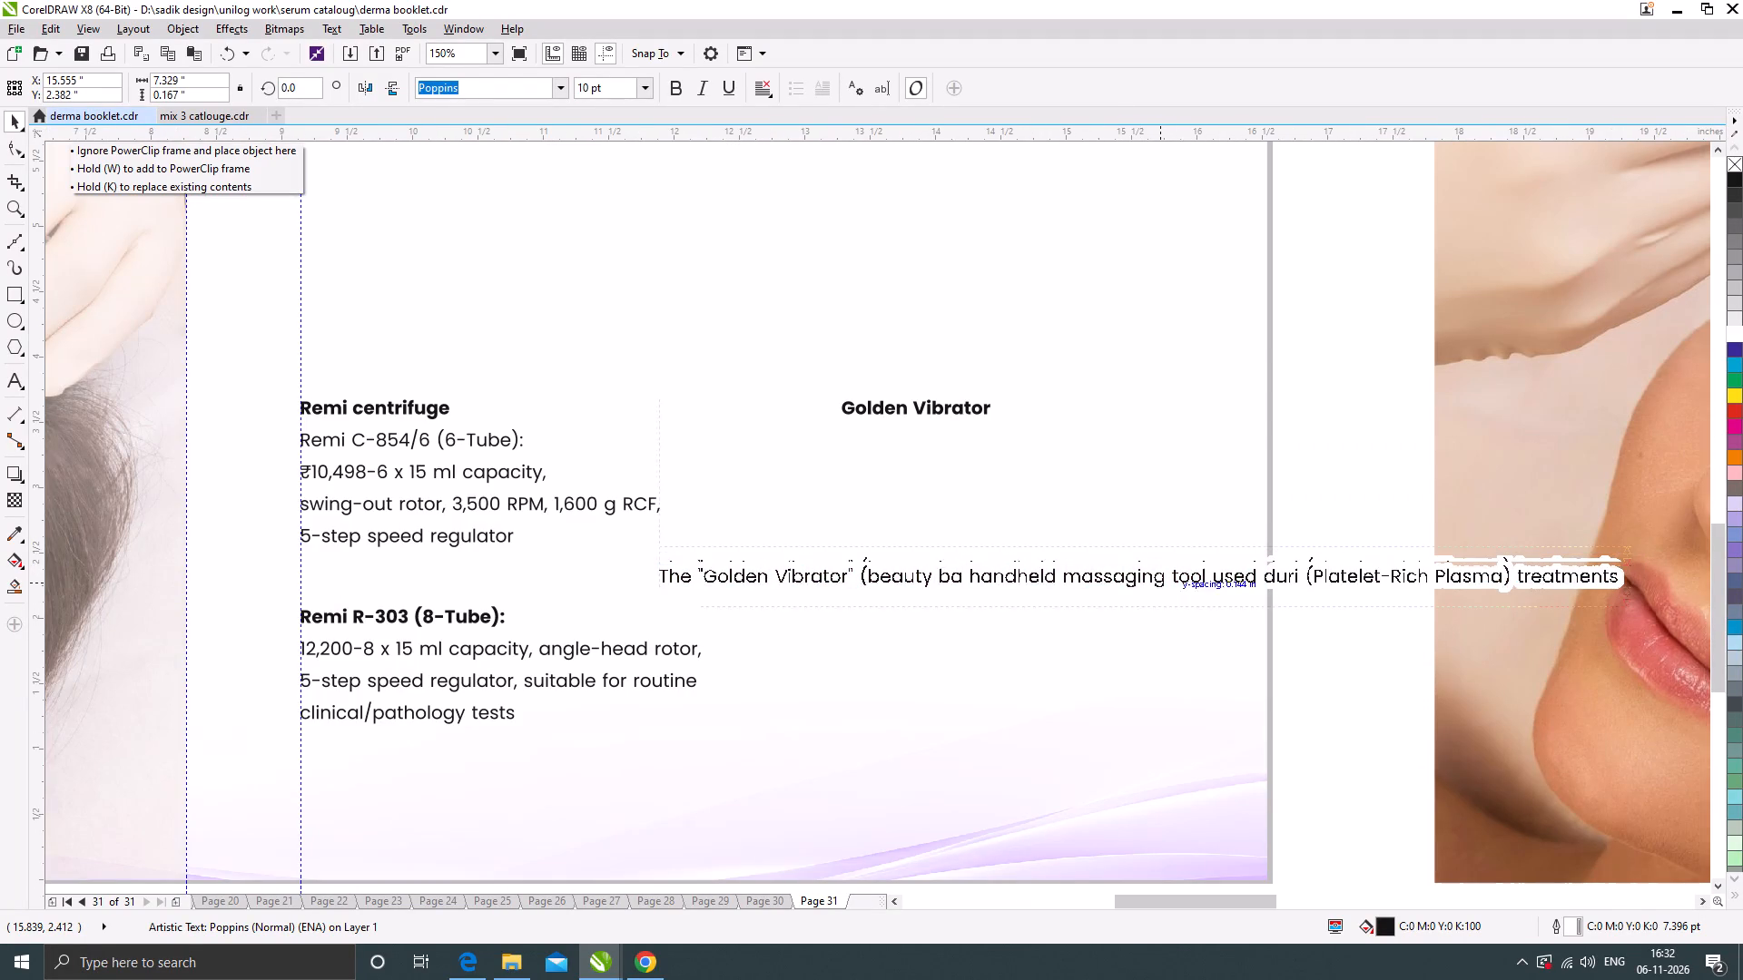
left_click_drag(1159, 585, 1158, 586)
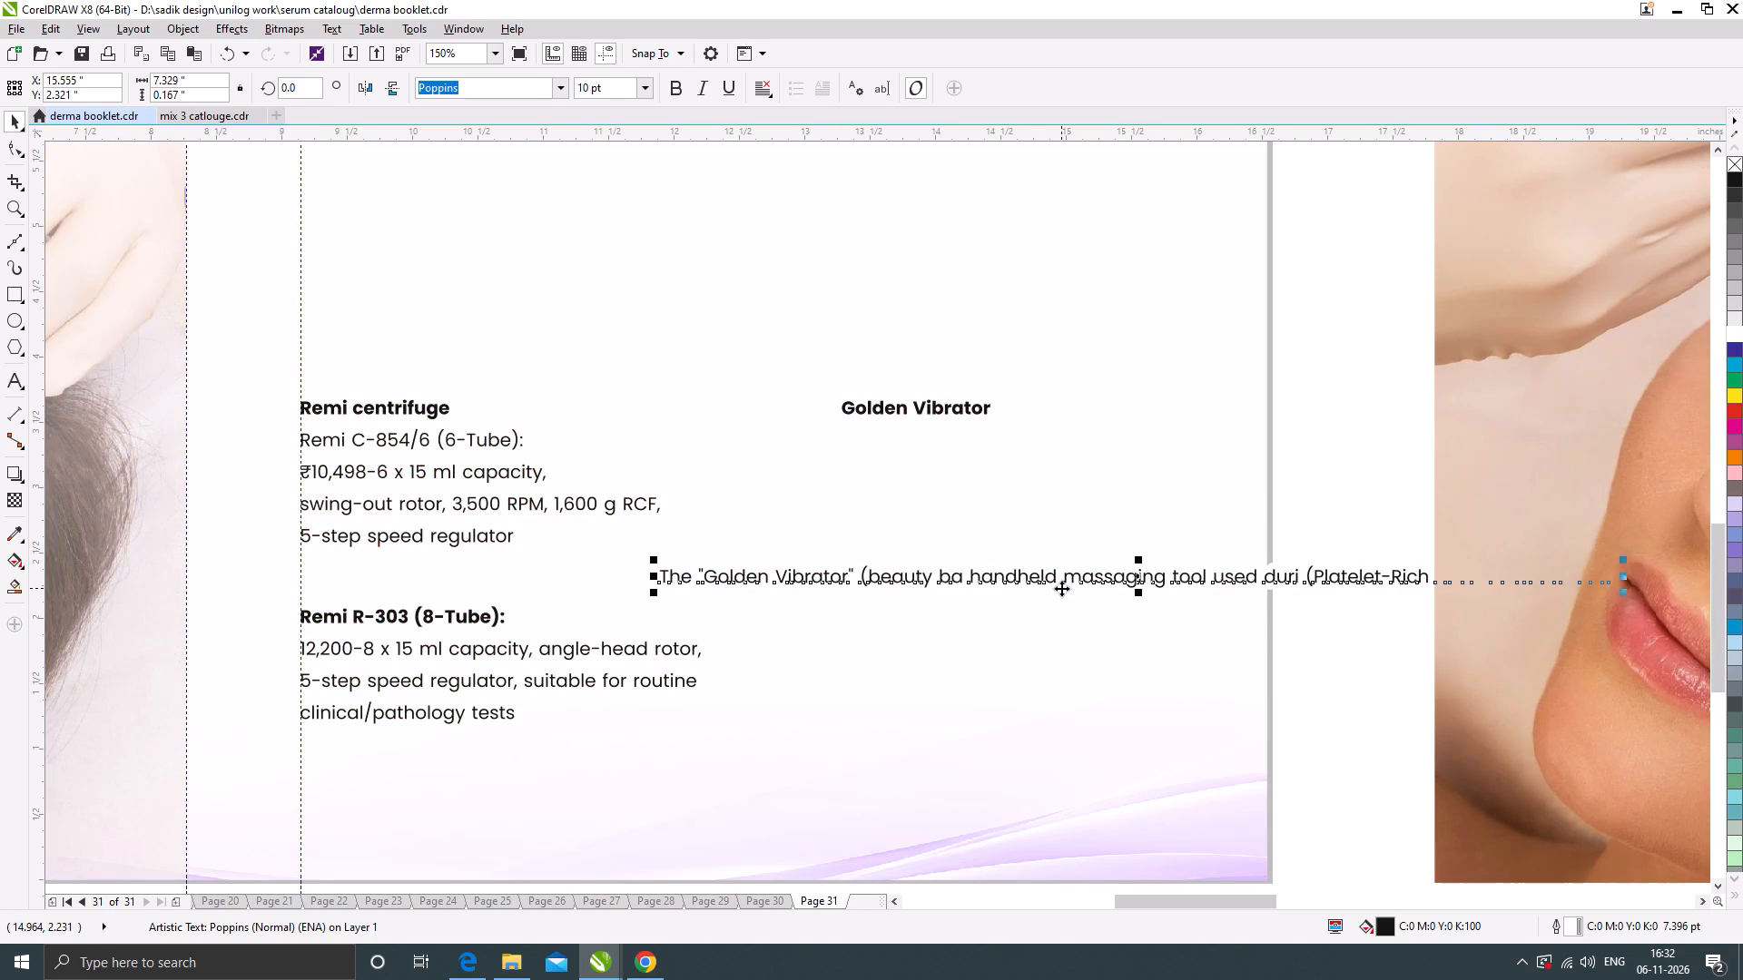
Delete the one-line Golden Vibrator description from Page 31, keeping its heading.
key("Delete")
Switch to the PRP & GFC reference image in Chrome to consult the Golden Vibrator description.
left_click(643, 966)
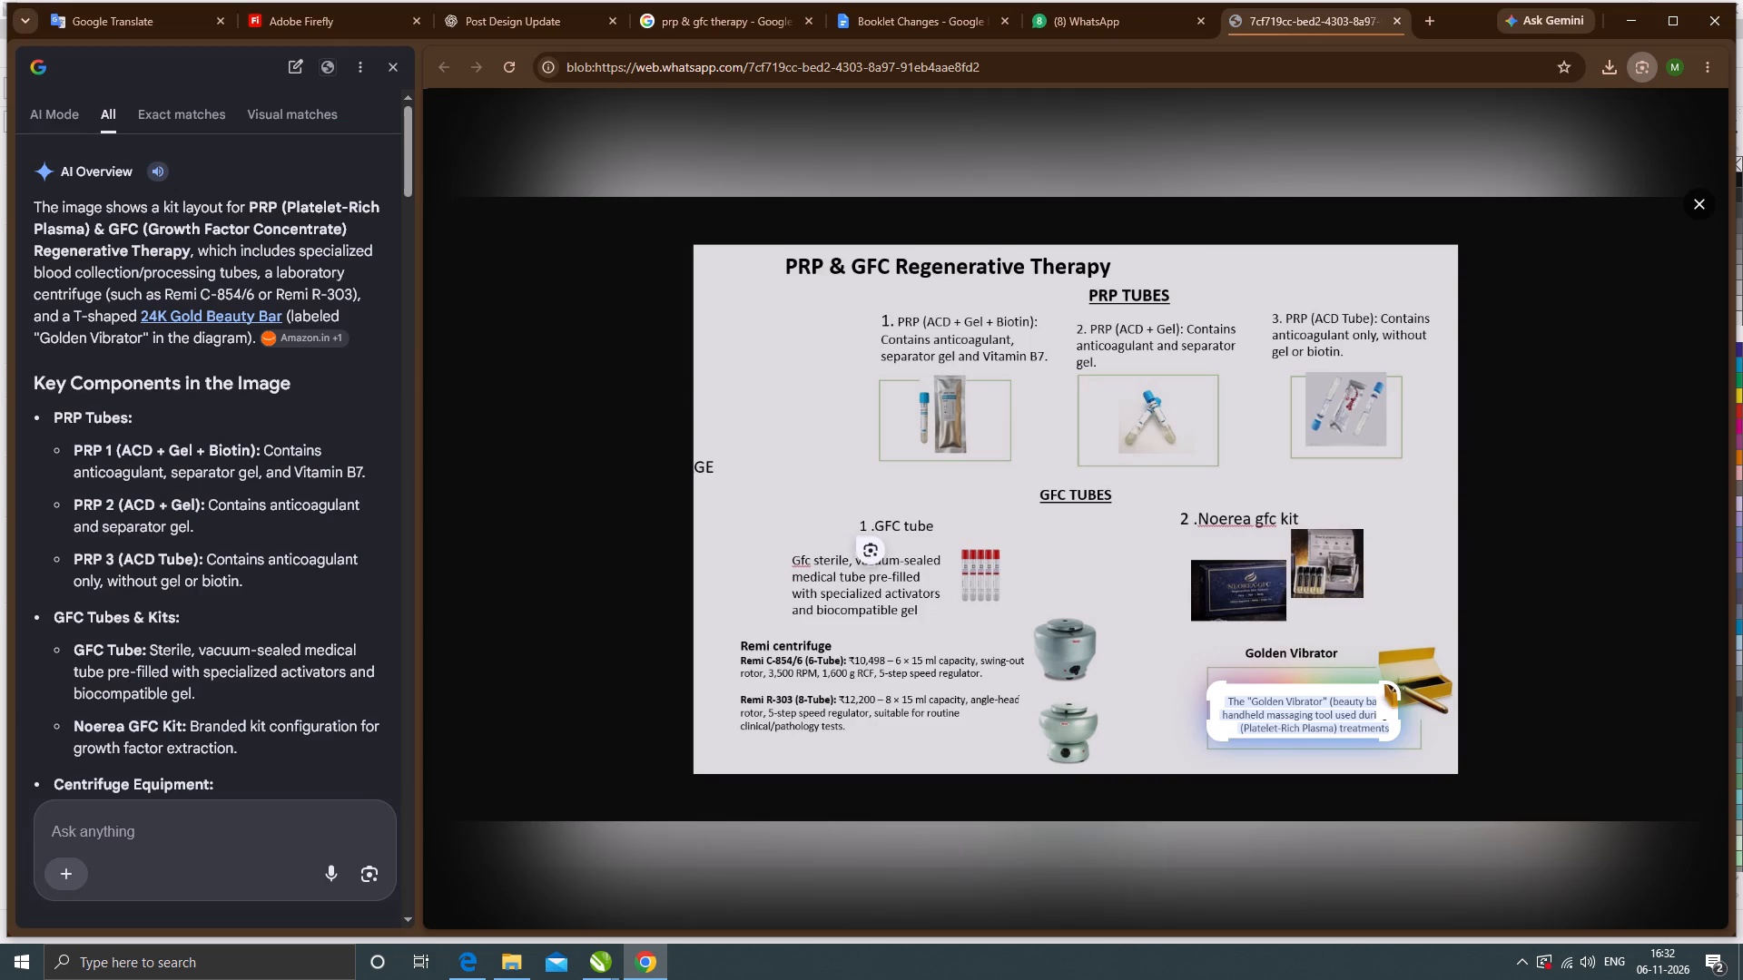
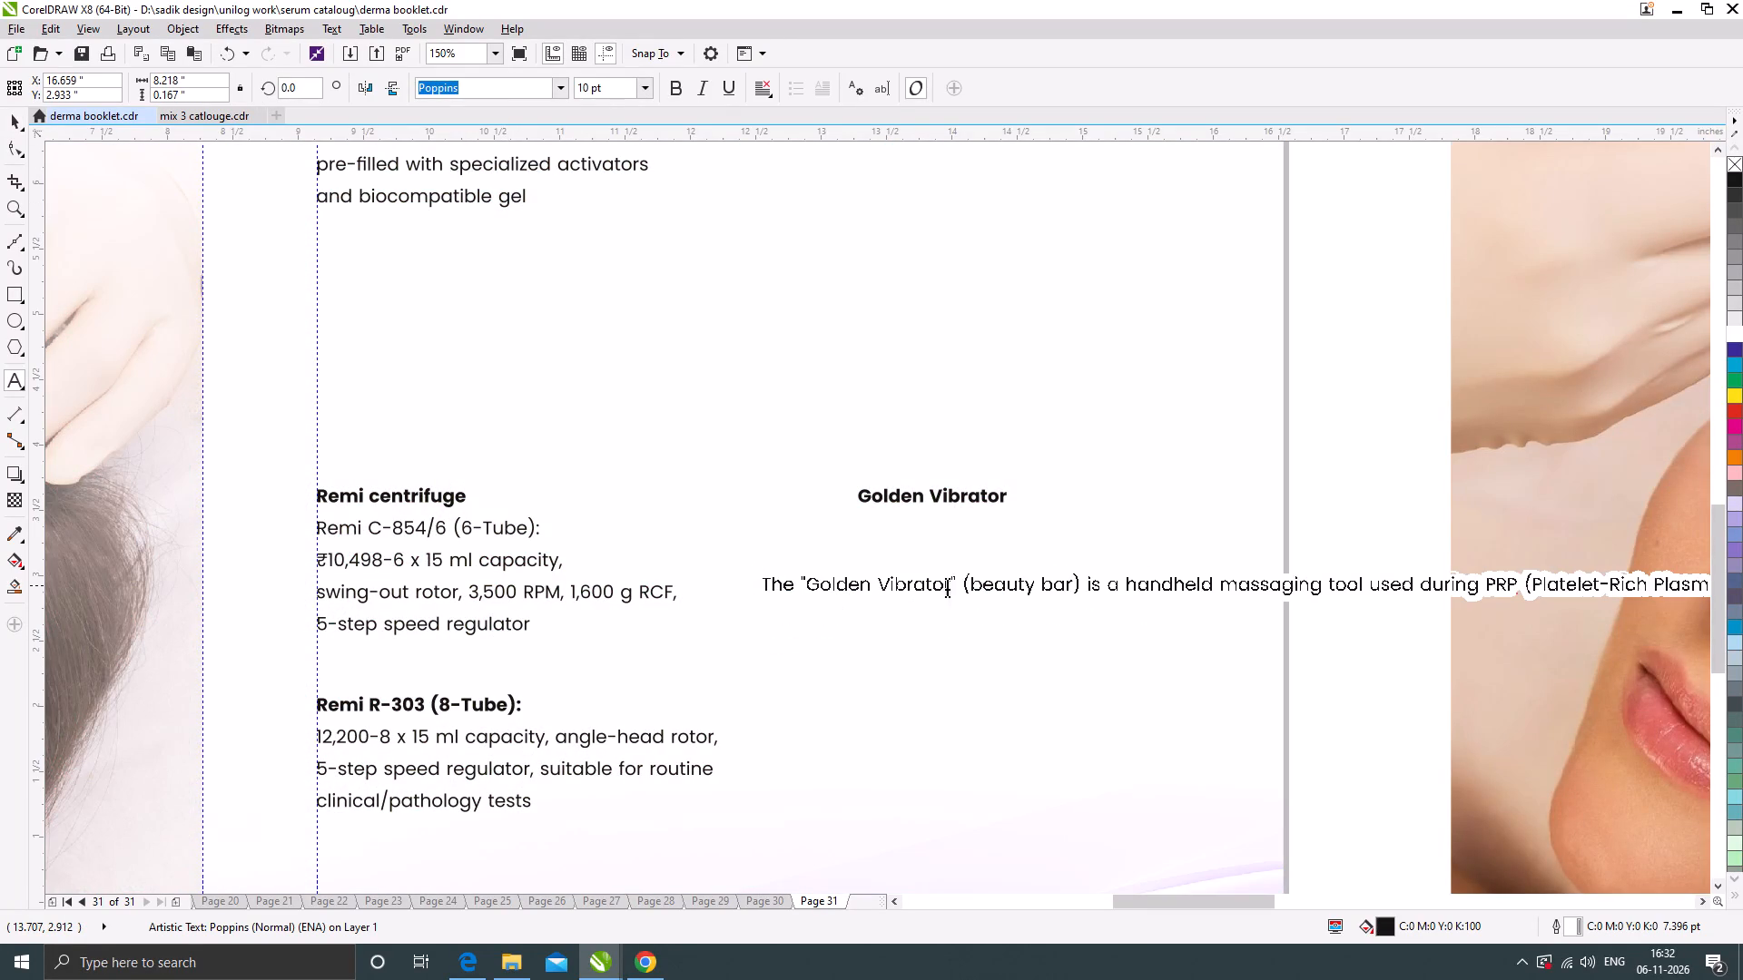
Move the one-line Golden Vibrator description directly beneath its heading, aligned with the heading's starting edge.
left_click(15, 119)
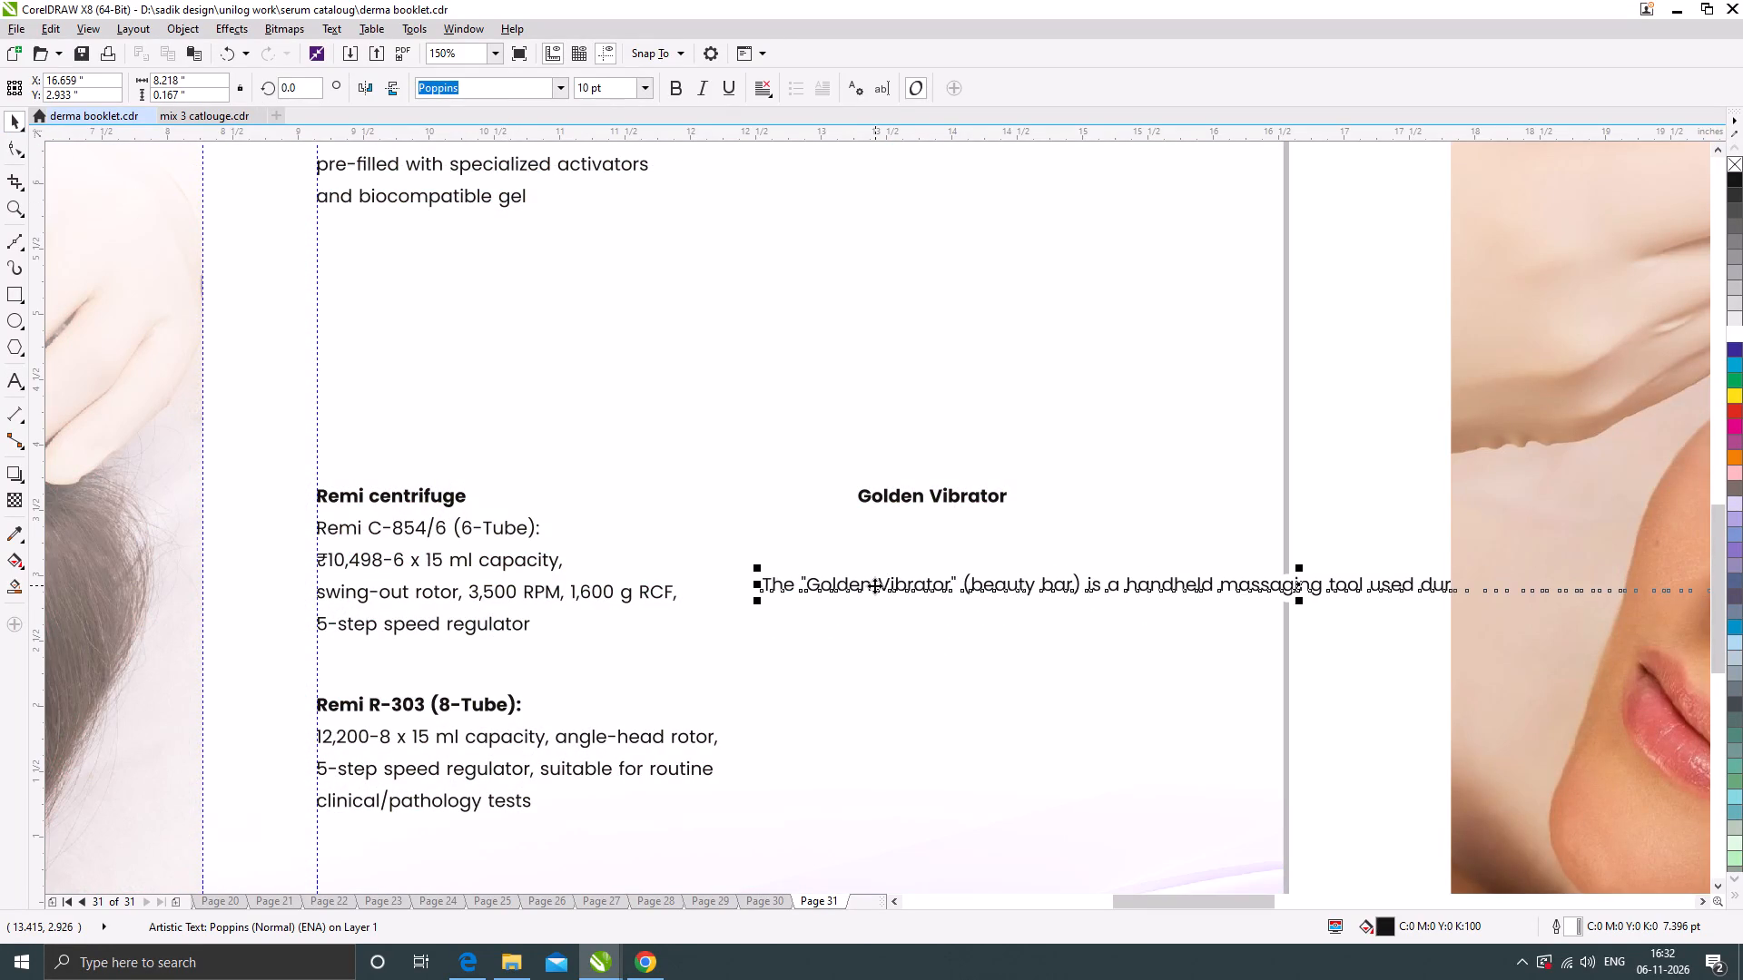
left_click_drag(874, 585, 964, 532)
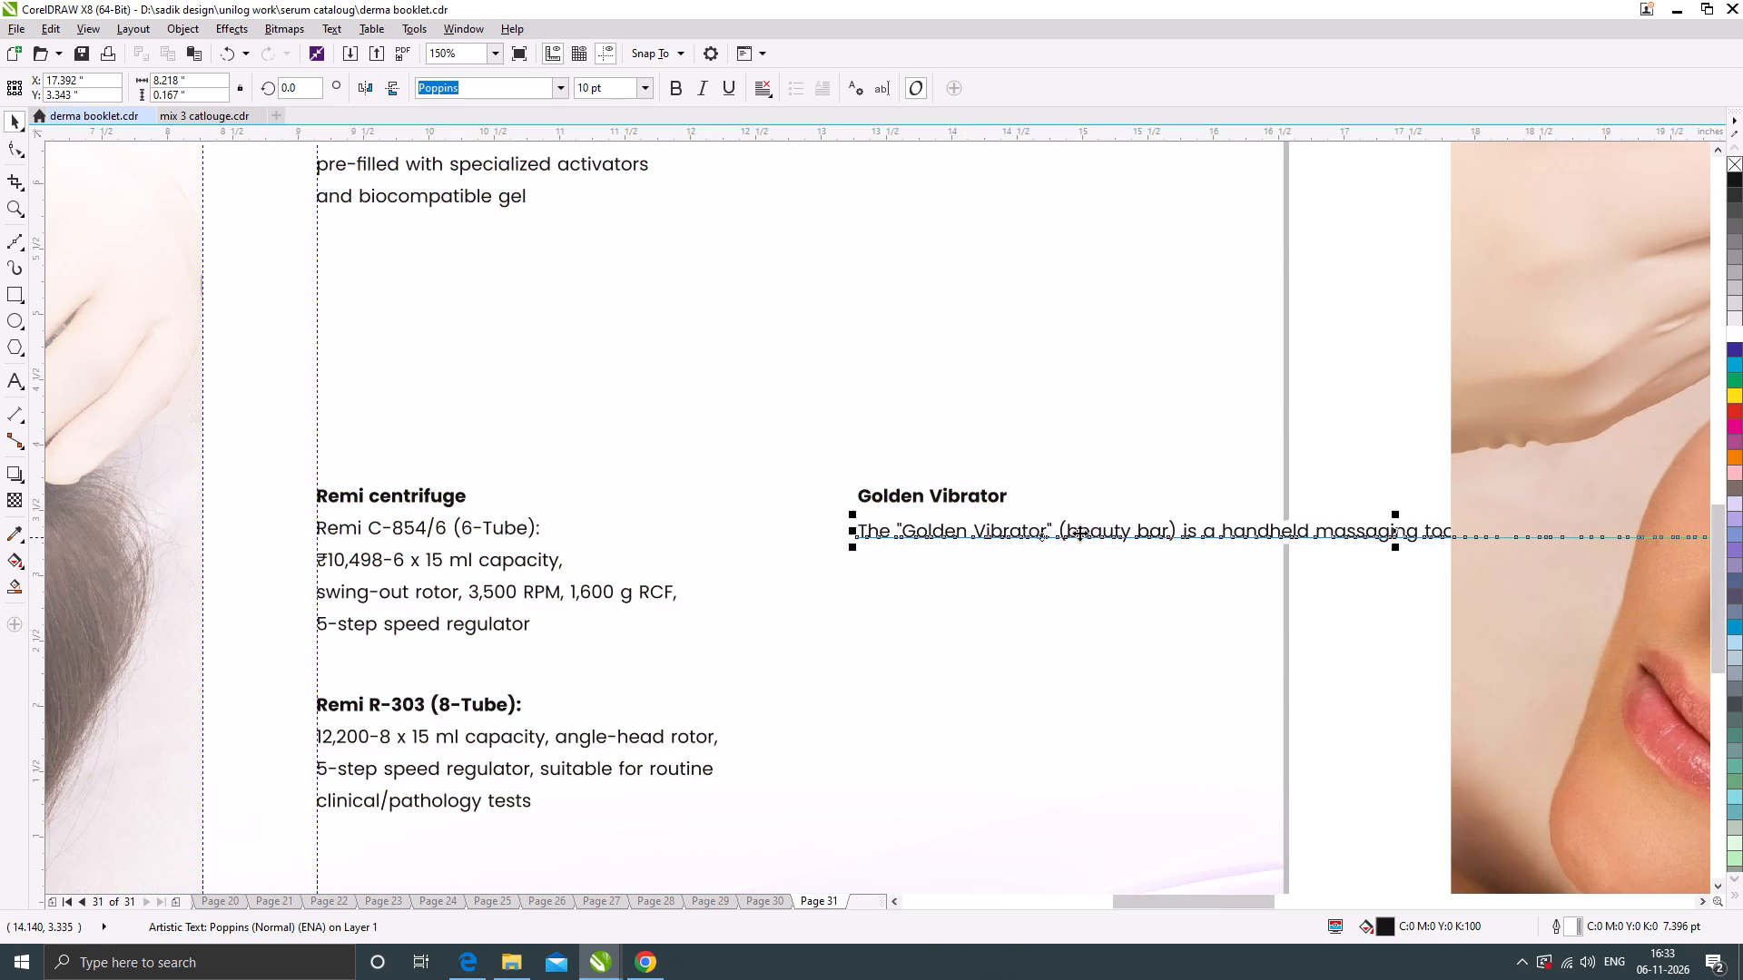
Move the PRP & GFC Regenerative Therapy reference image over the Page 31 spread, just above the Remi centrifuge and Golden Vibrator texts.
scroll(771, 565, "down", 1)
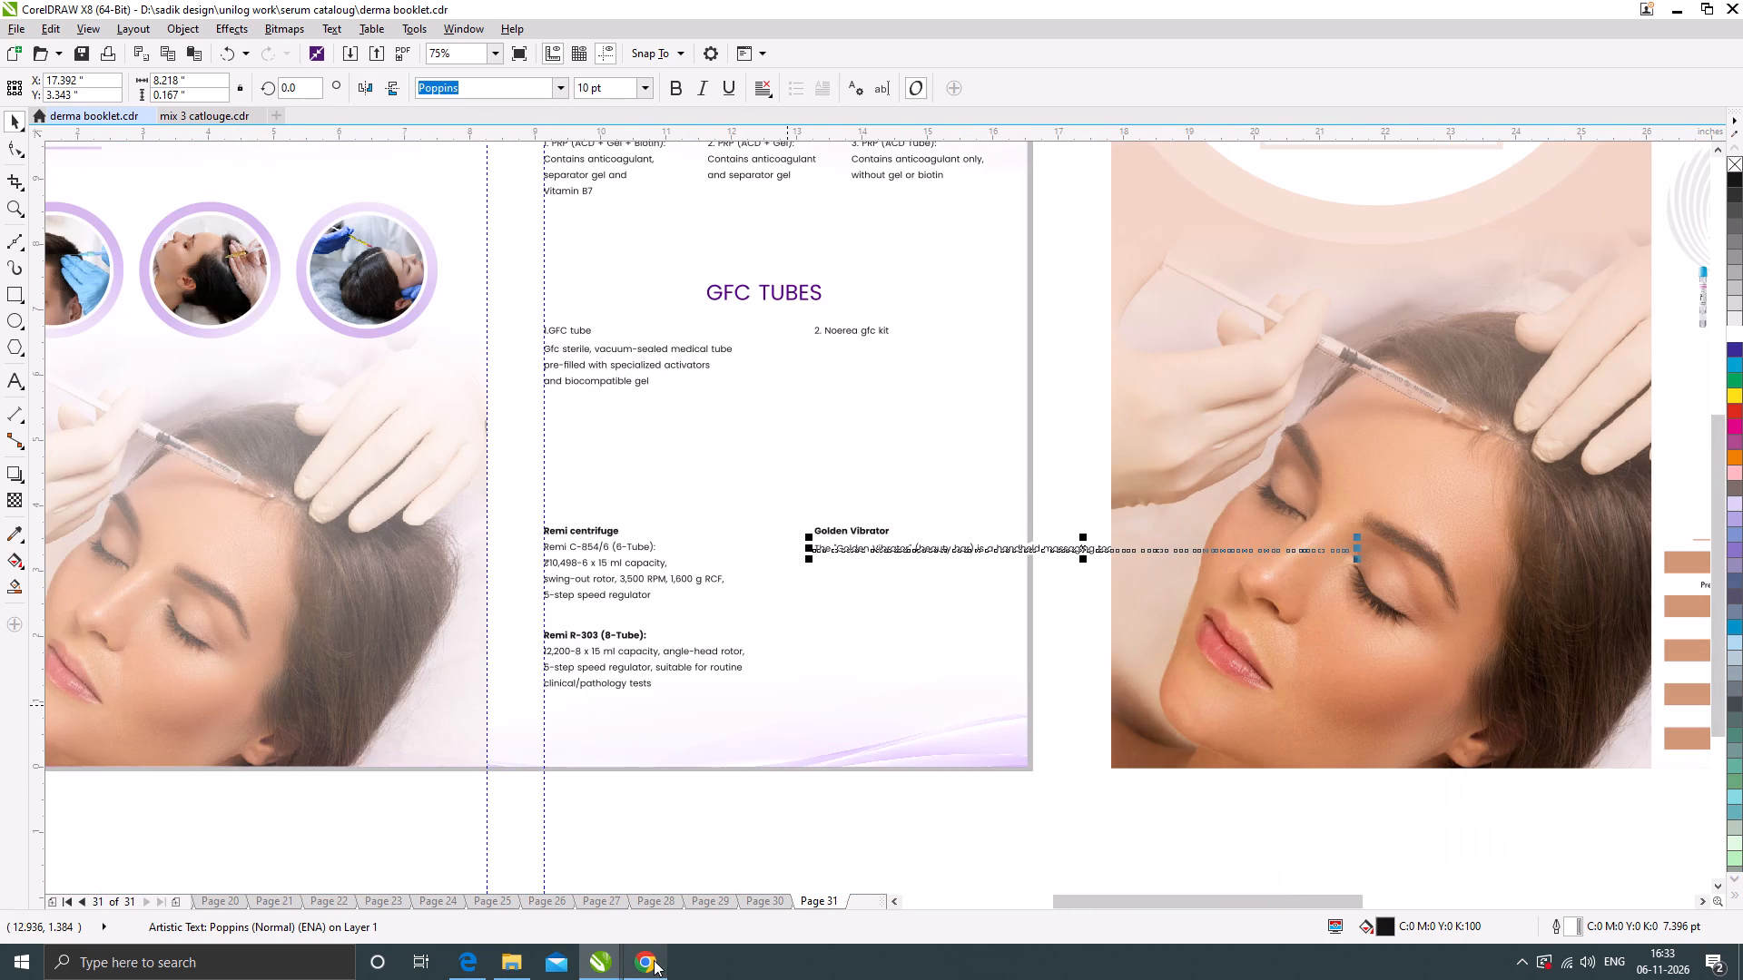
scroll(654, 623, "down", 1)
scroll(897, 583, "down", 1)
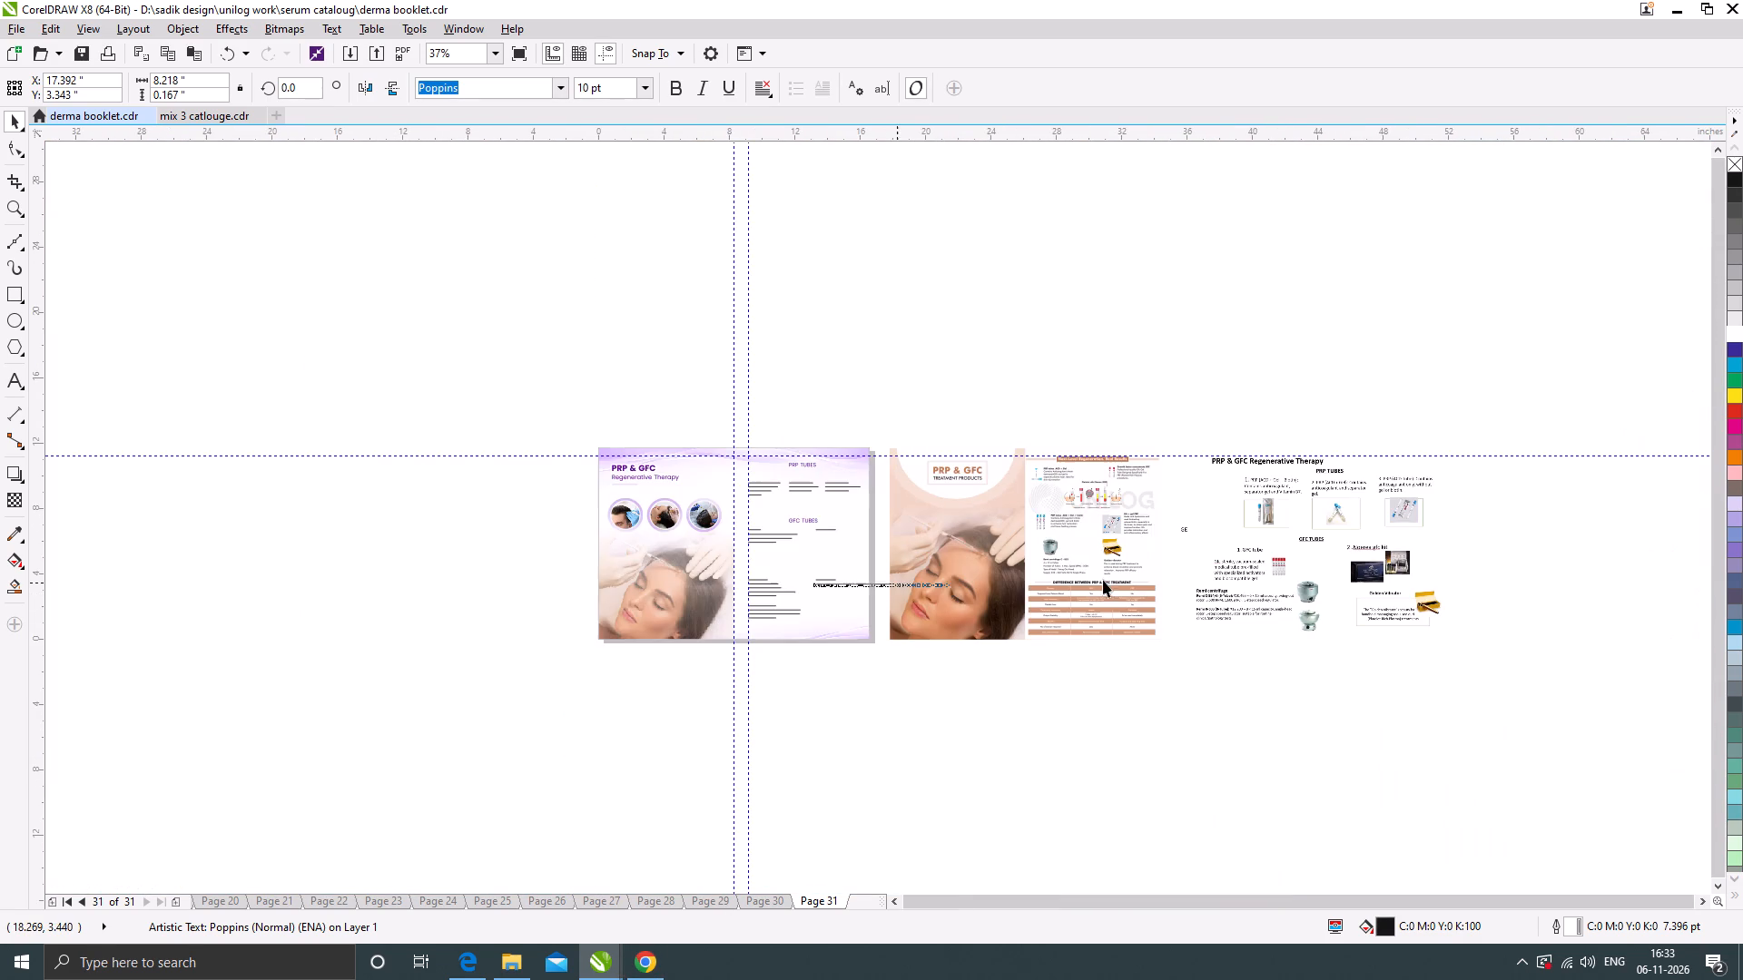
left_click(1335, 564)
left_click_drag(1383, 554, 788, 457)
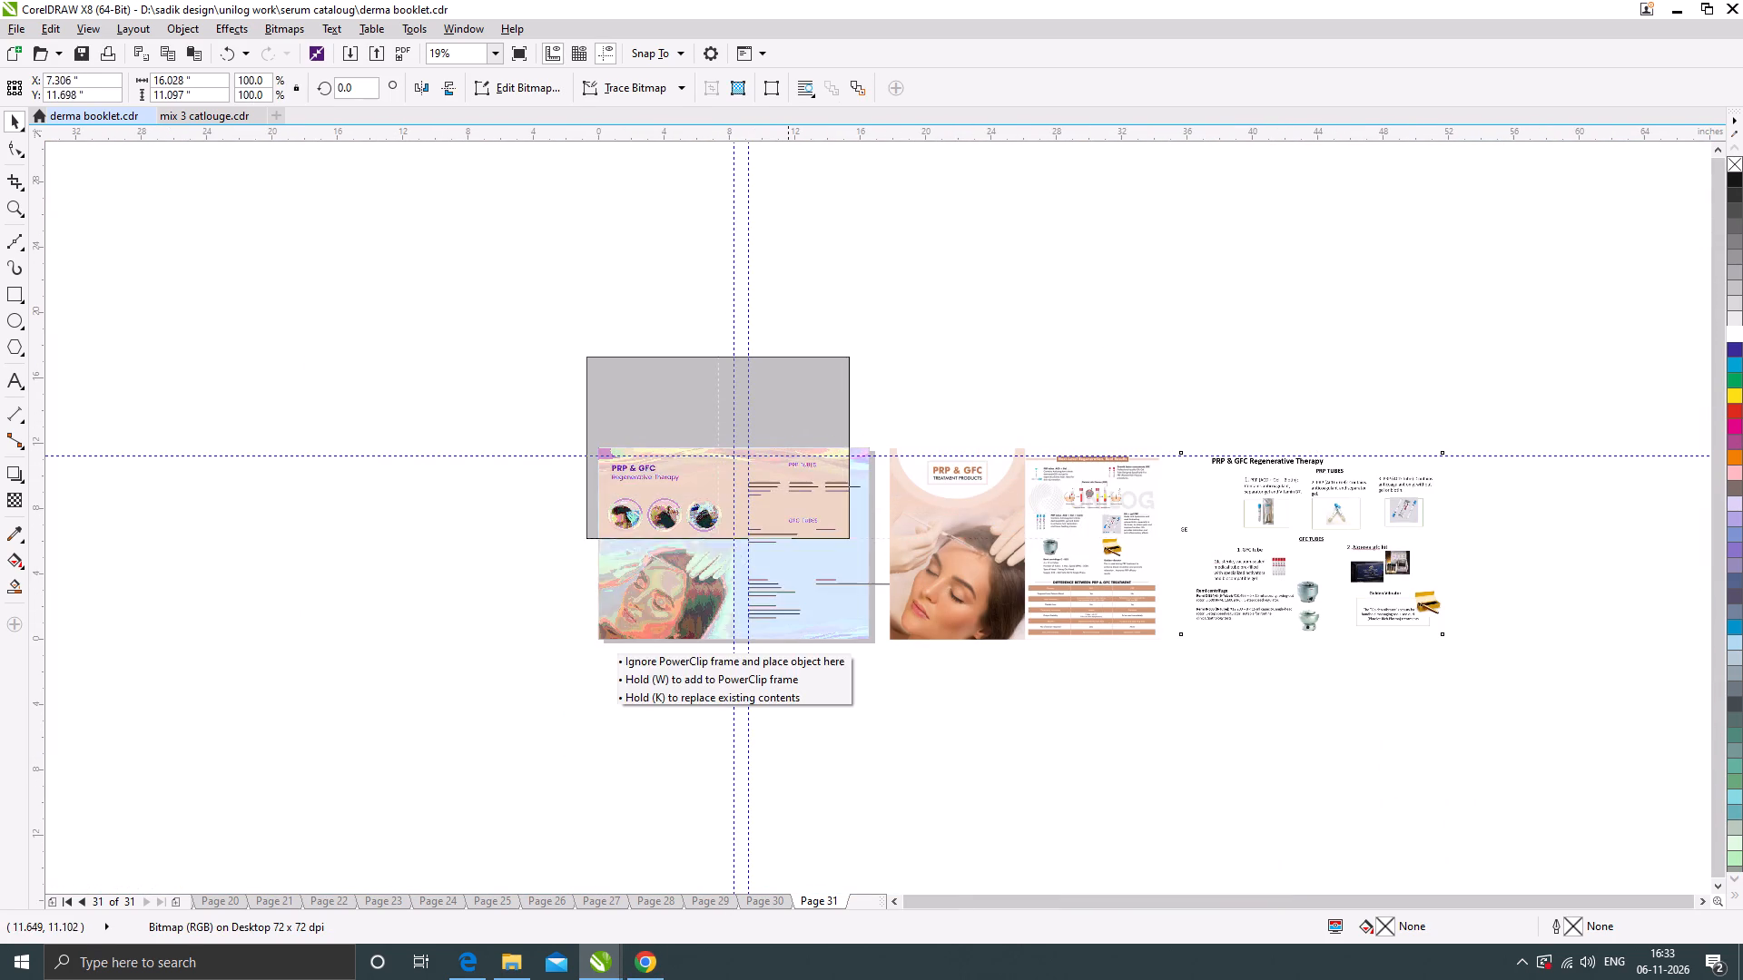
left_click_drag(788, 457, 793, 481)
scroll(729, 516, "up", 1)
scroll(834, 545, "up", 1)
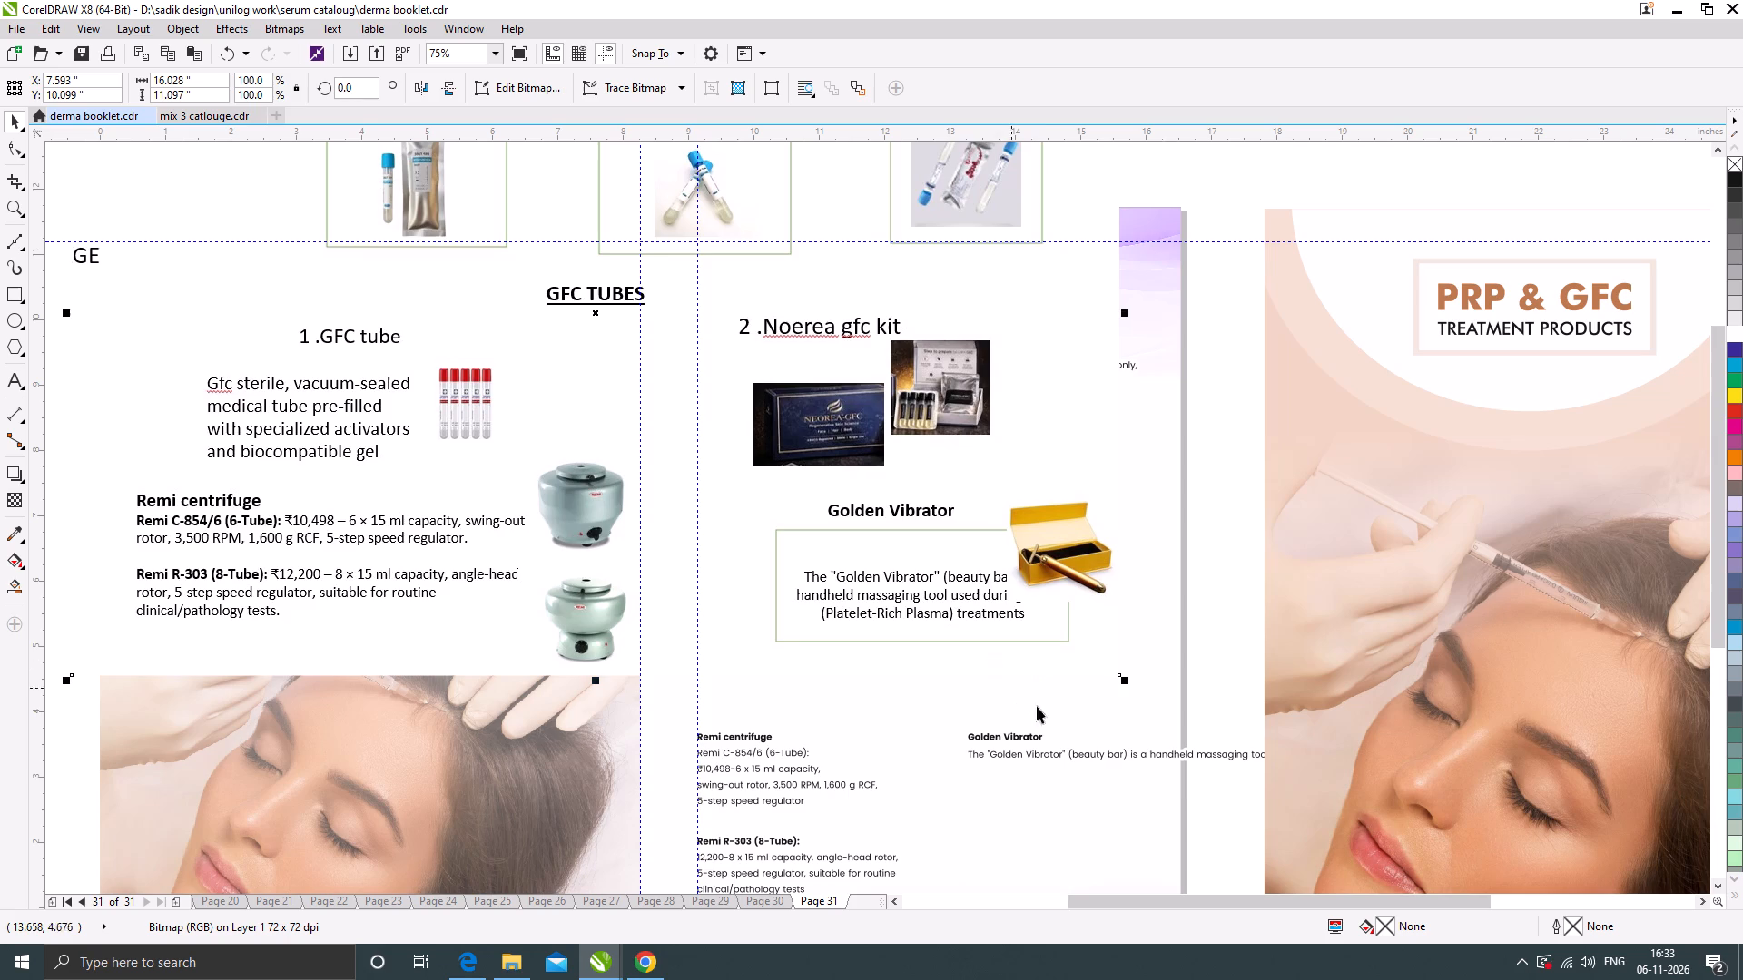
Break the Golden Vibrator description into four lines, with new lines starting at "is a handheld", "during PRP" and "treatments".
left_click(1157, 752)
scroll(1157, 769, "up", 1)
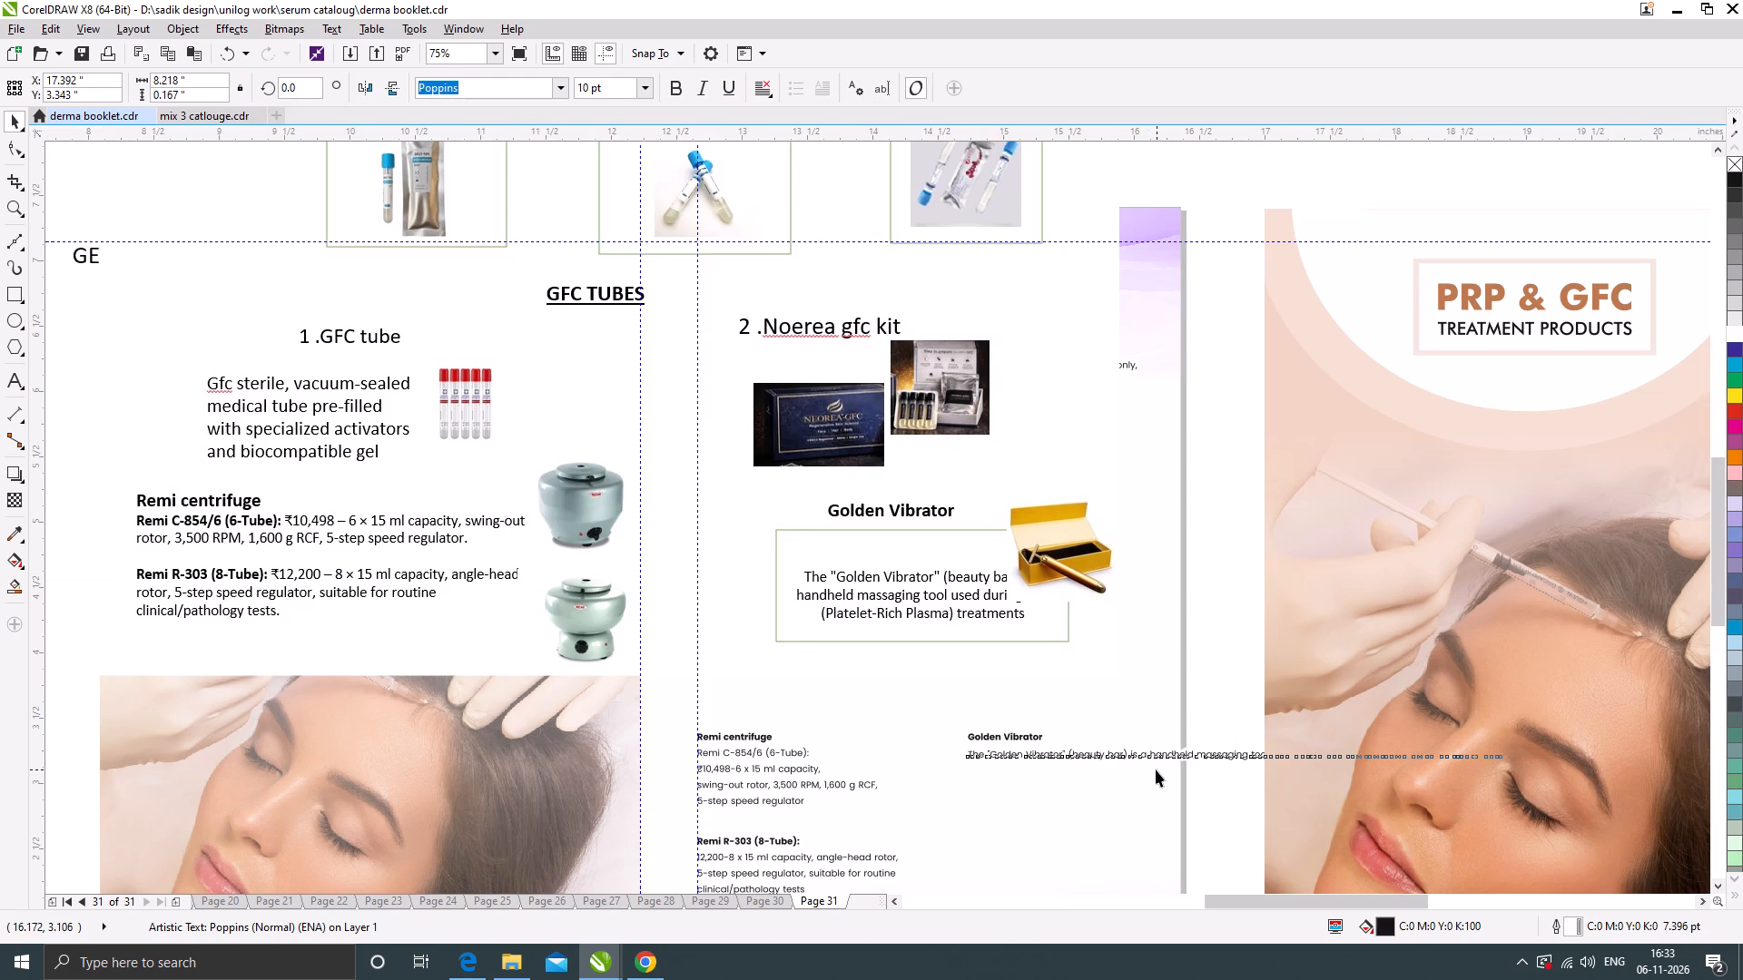
double_click(1107, 744)
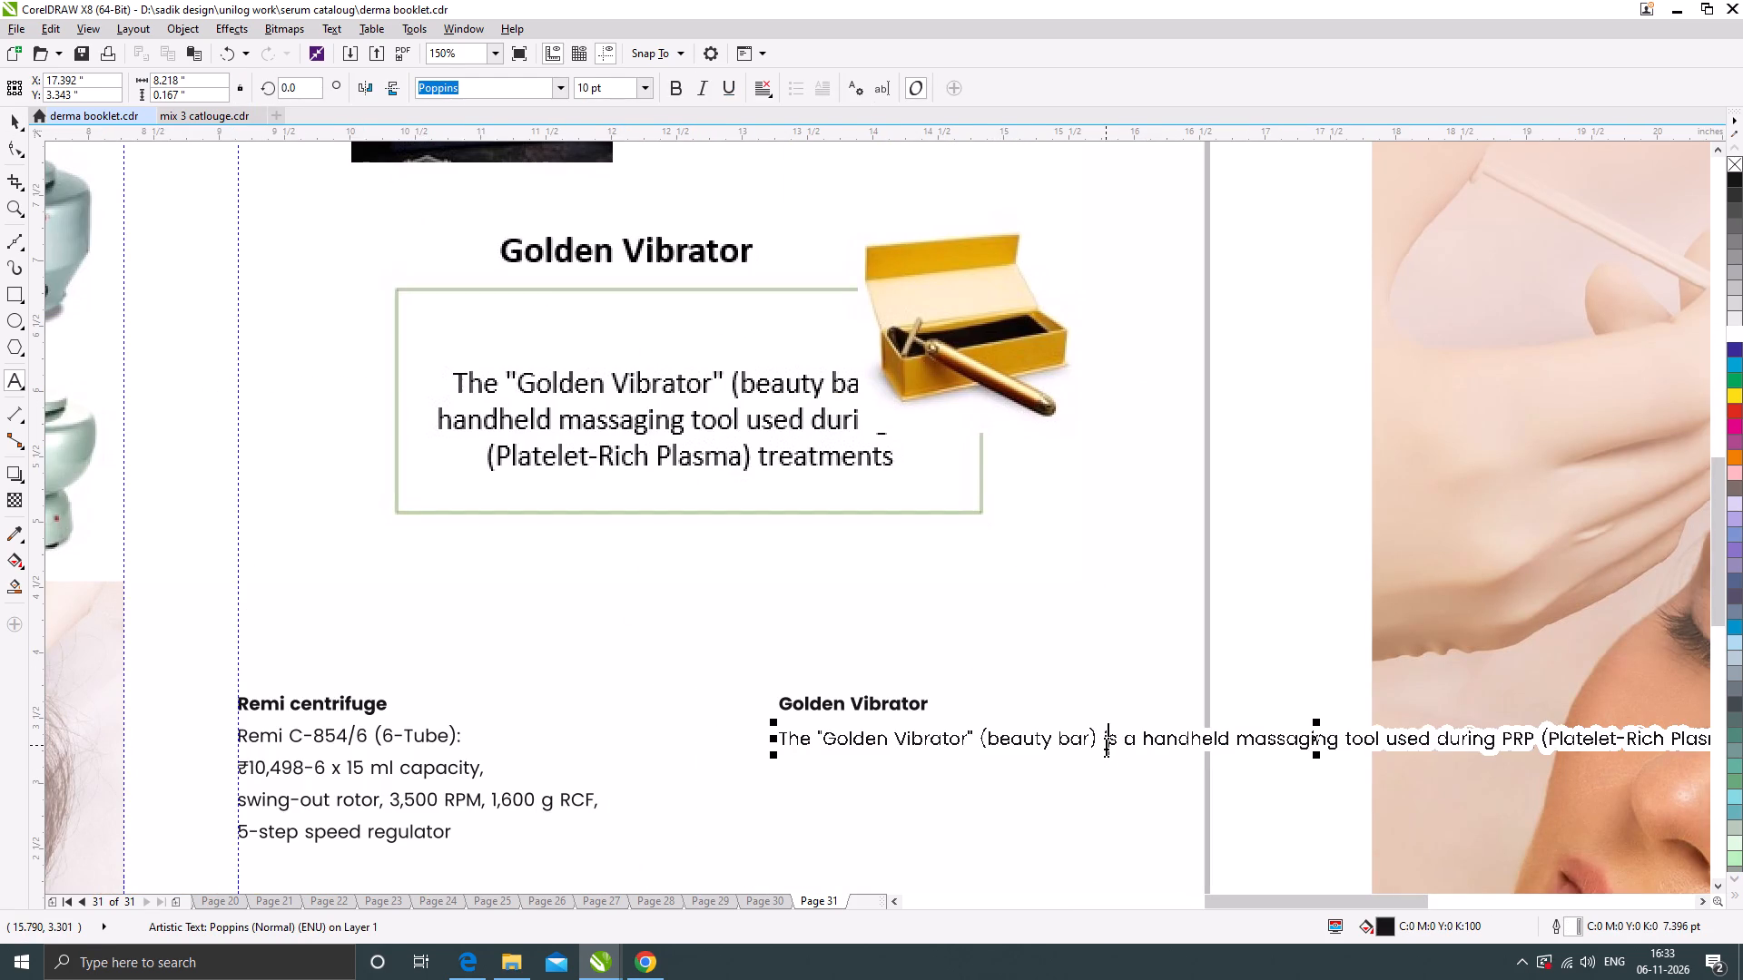
left_click(1103, 745)
key("Return")
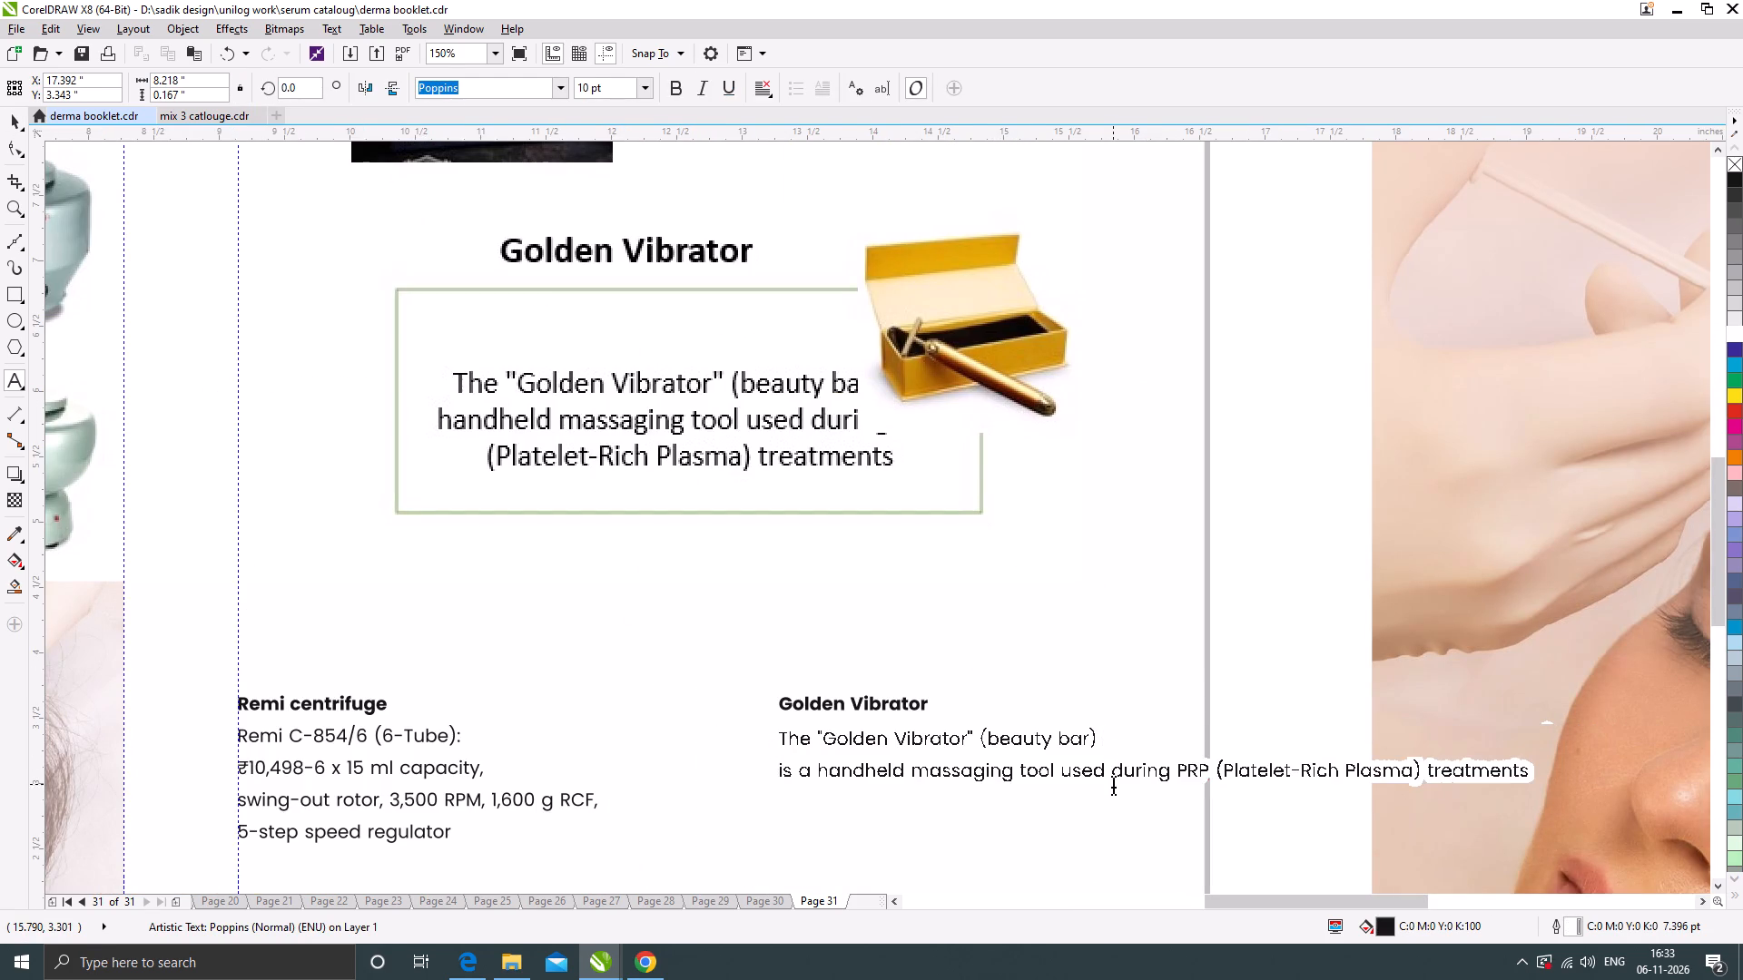
left_click(1116, 779)
key("Return")
left_click(1091, 804)
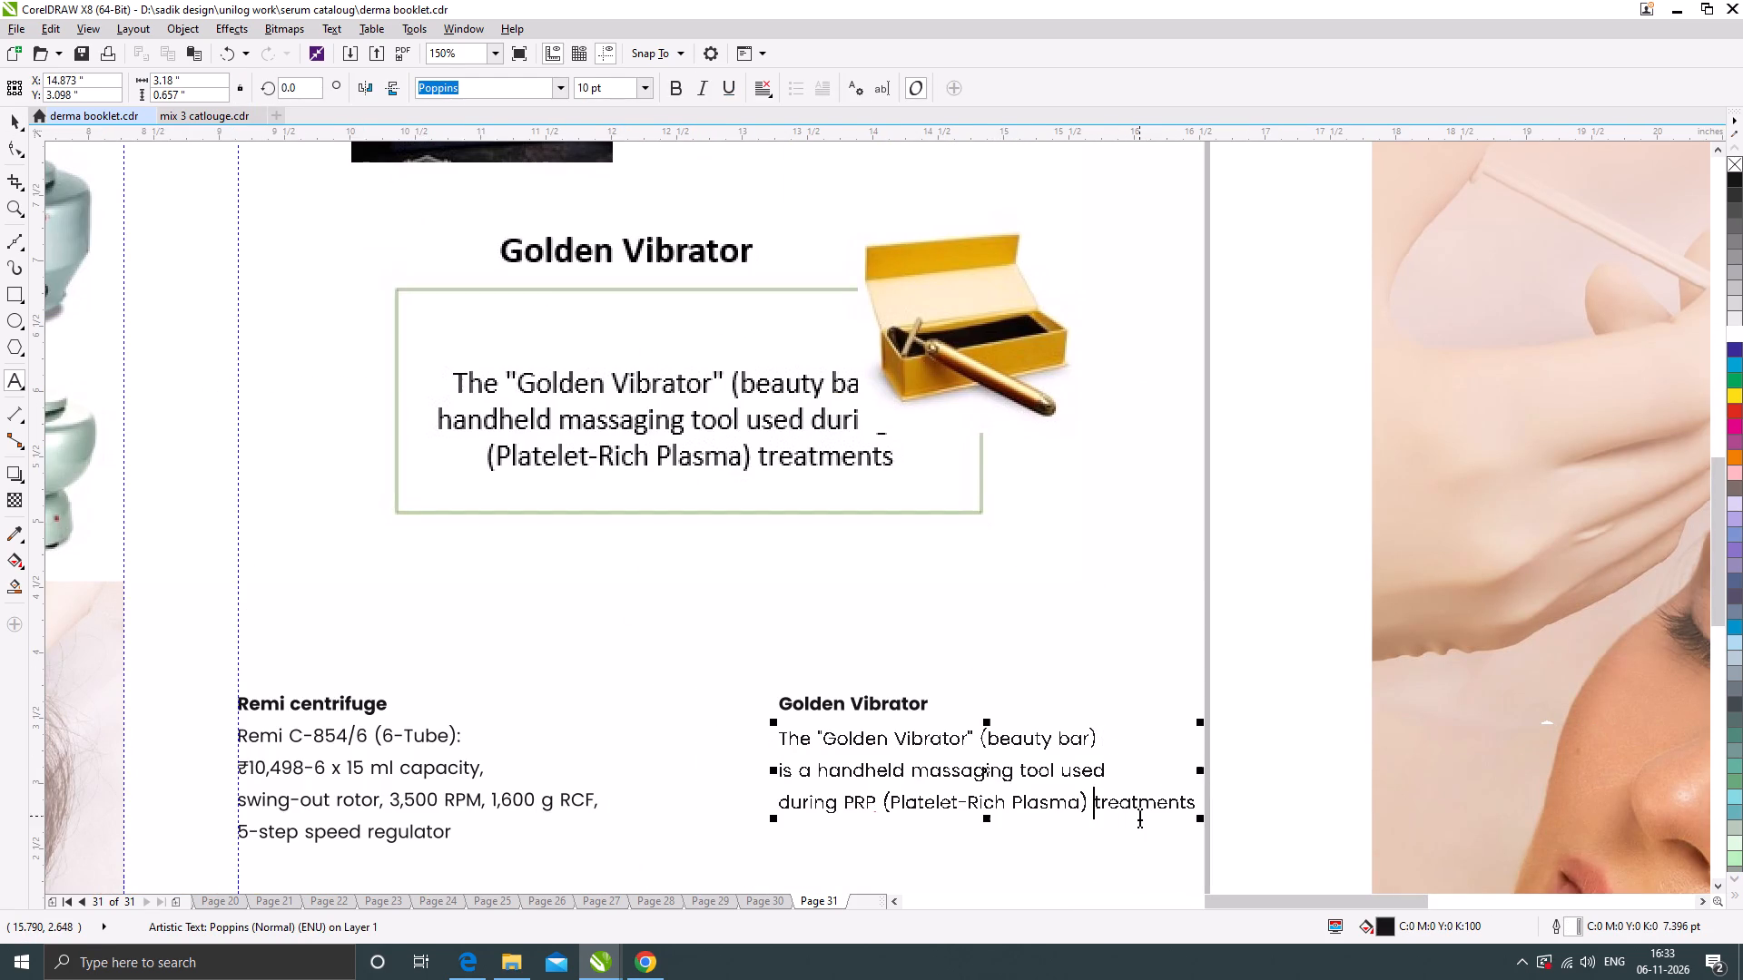
key("Return")
left_click(13, 117)
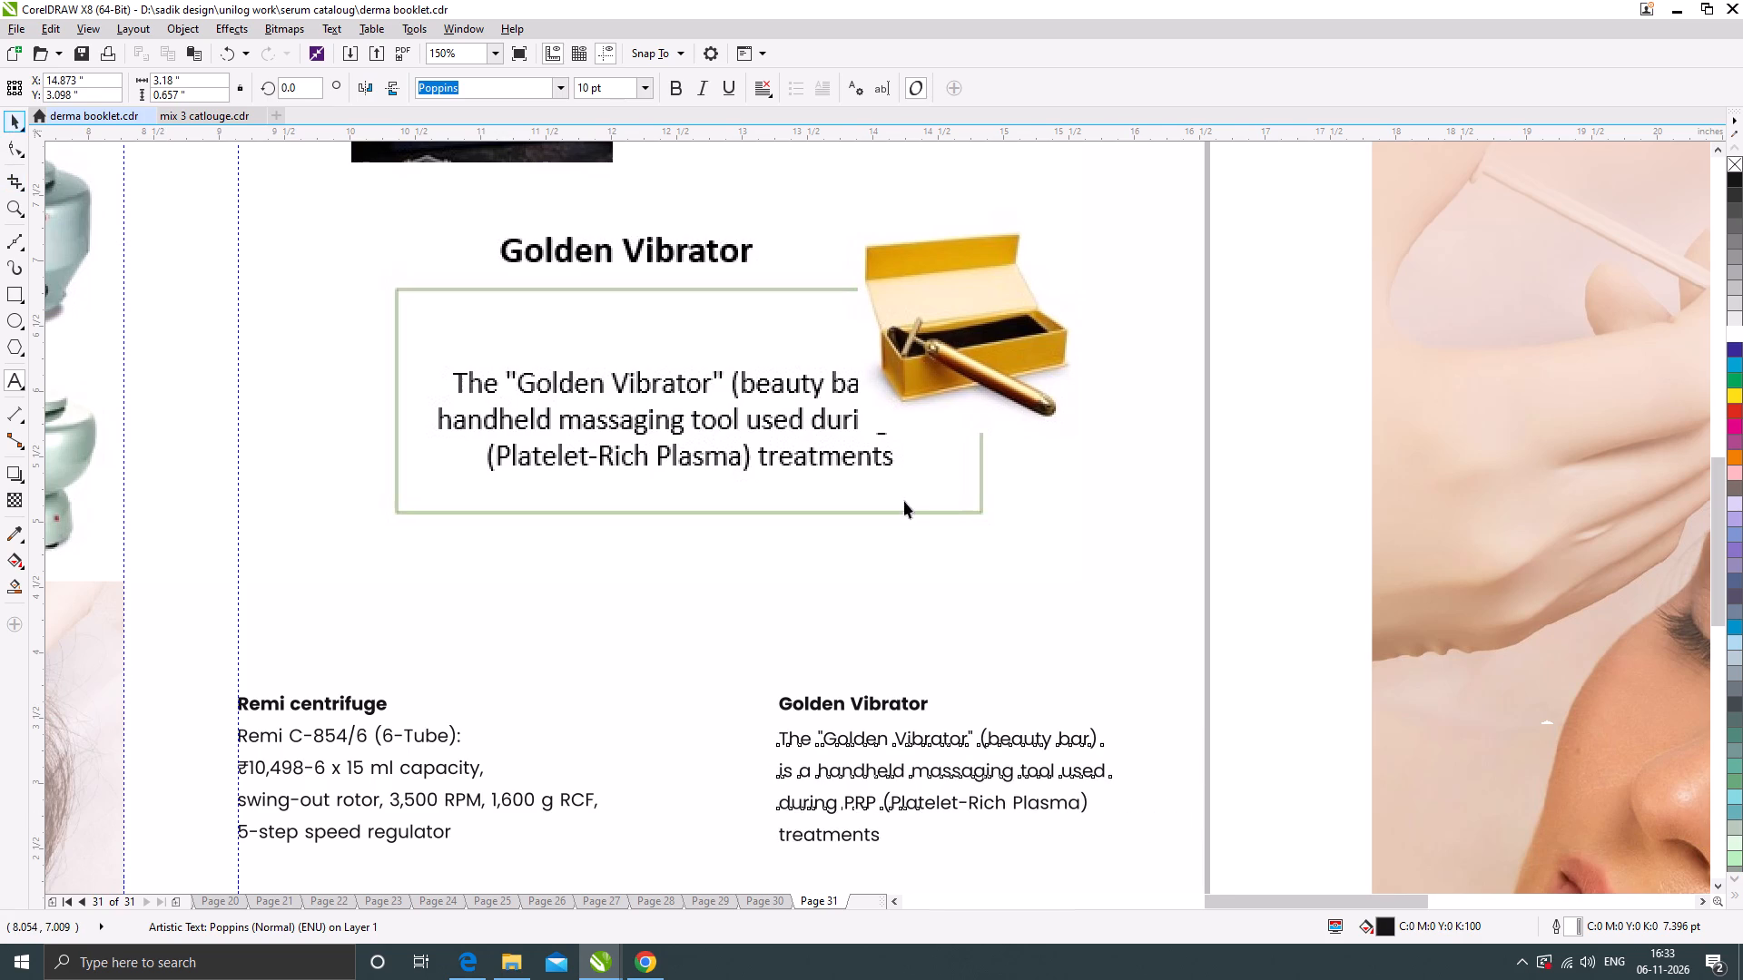
Move the PRP & GFC Regenerative Therapy reference image off the spread into the empty area beside the purple cover page.
scroll(923, 539, "down", 2)
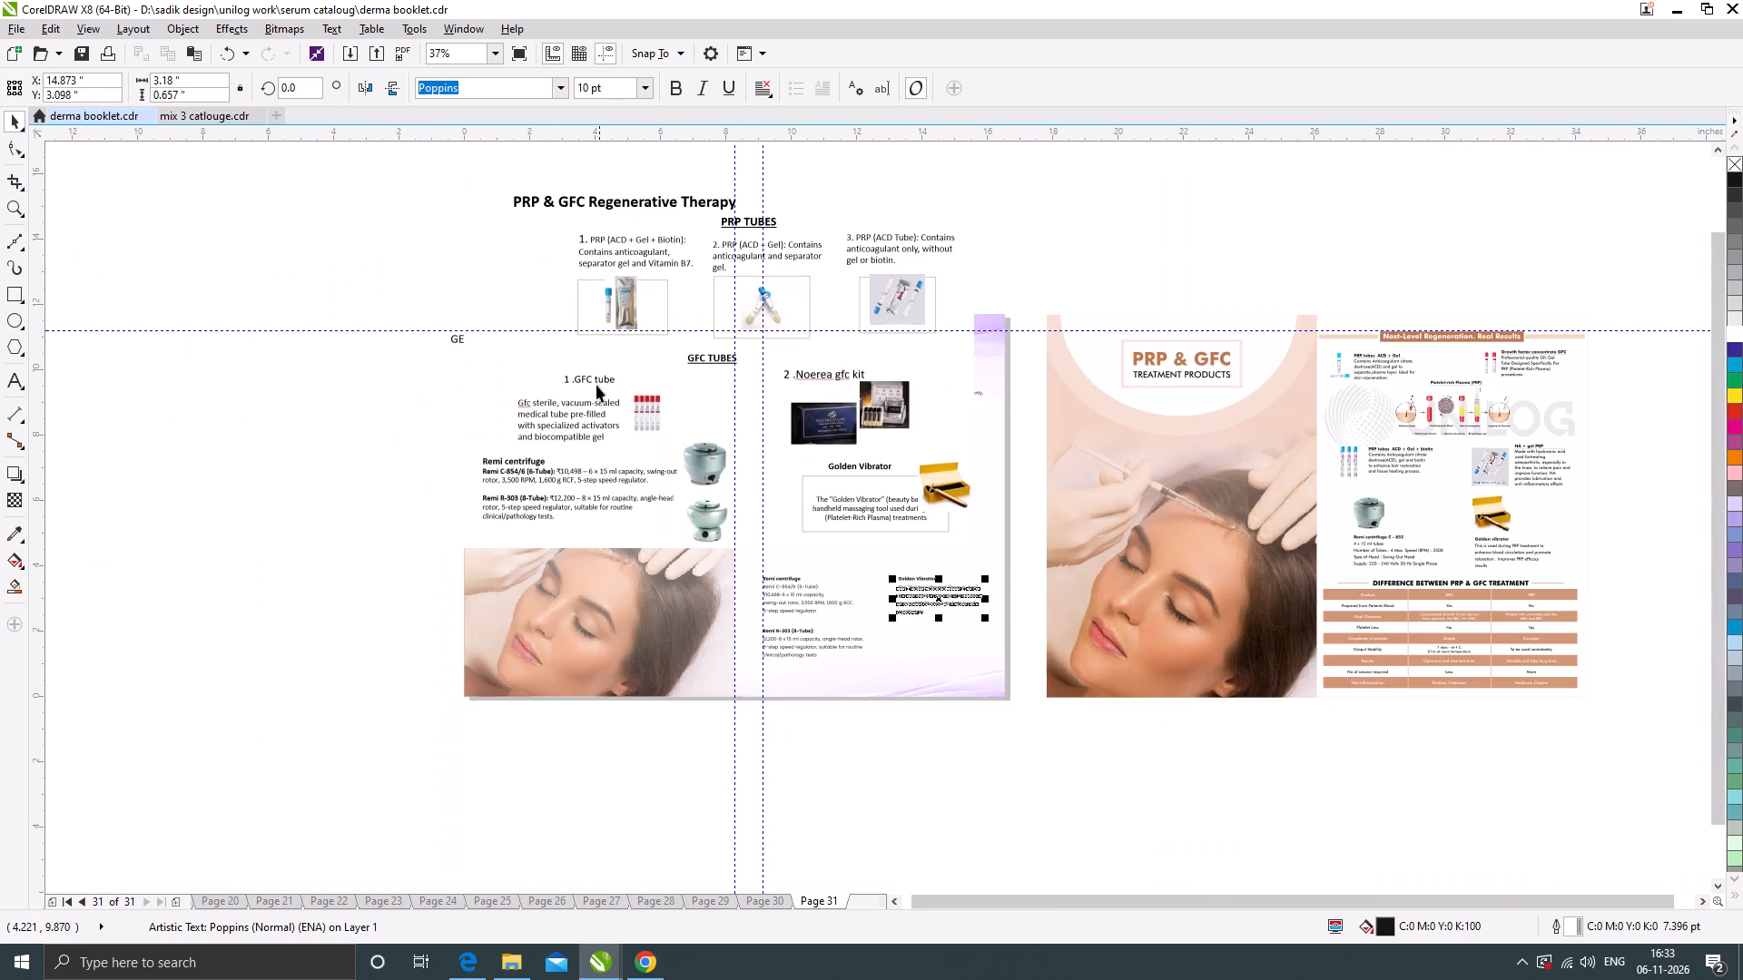
scroll(619, 410, "down", 1)
left_click_drag(618, 417, 344, 484)
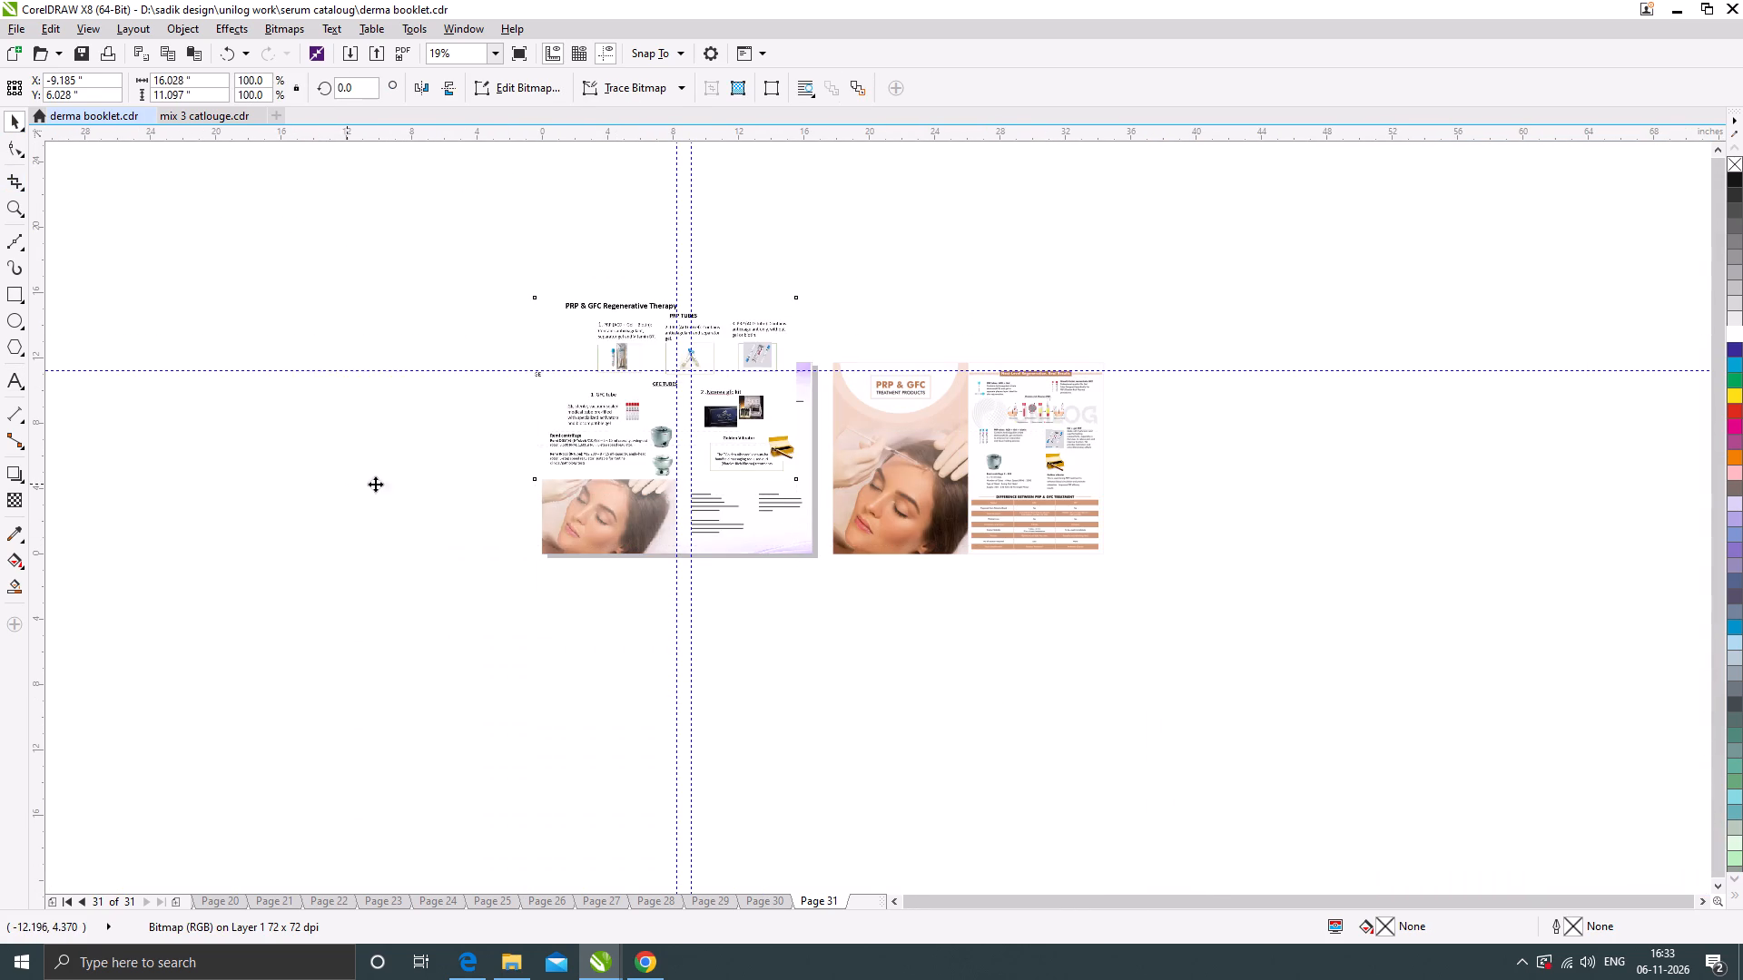
Copy the golden vibrator box picture from the peach treatment products layout to just above the Golden Vibrator heading on the spread.
scroll(712, 436, "up", 1)
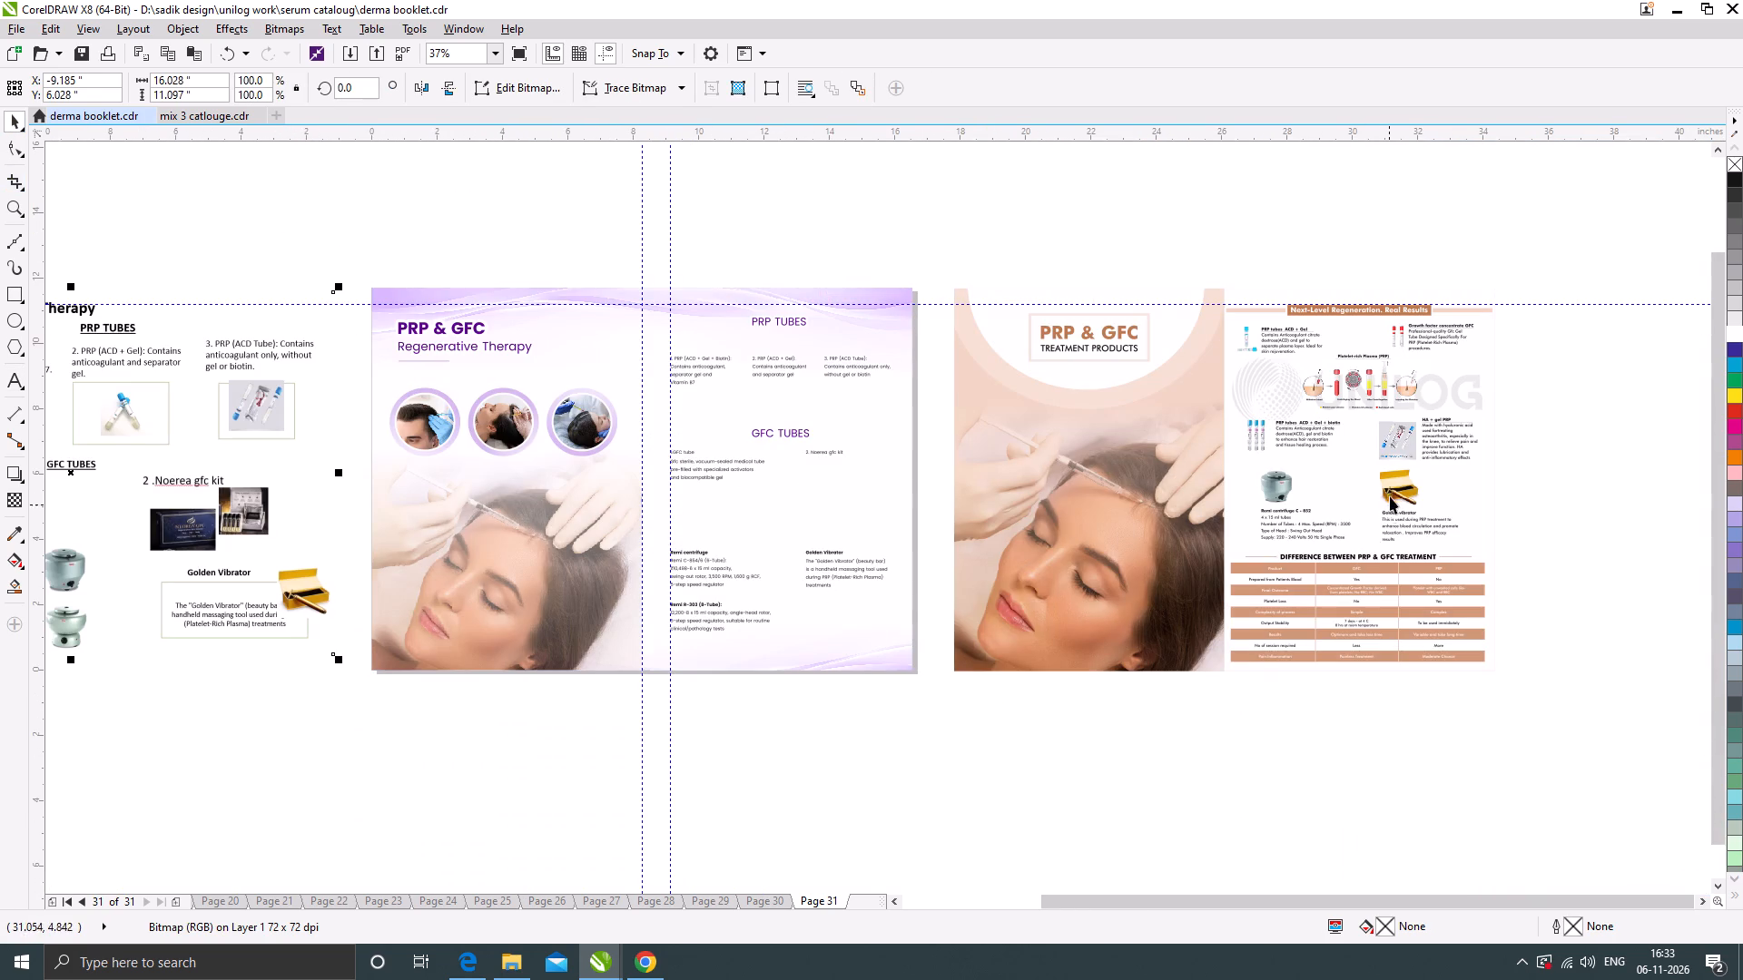
left_click(1390, 494)
left_click_drag(1412, 488, 823, 516)
right_click(823, 516)
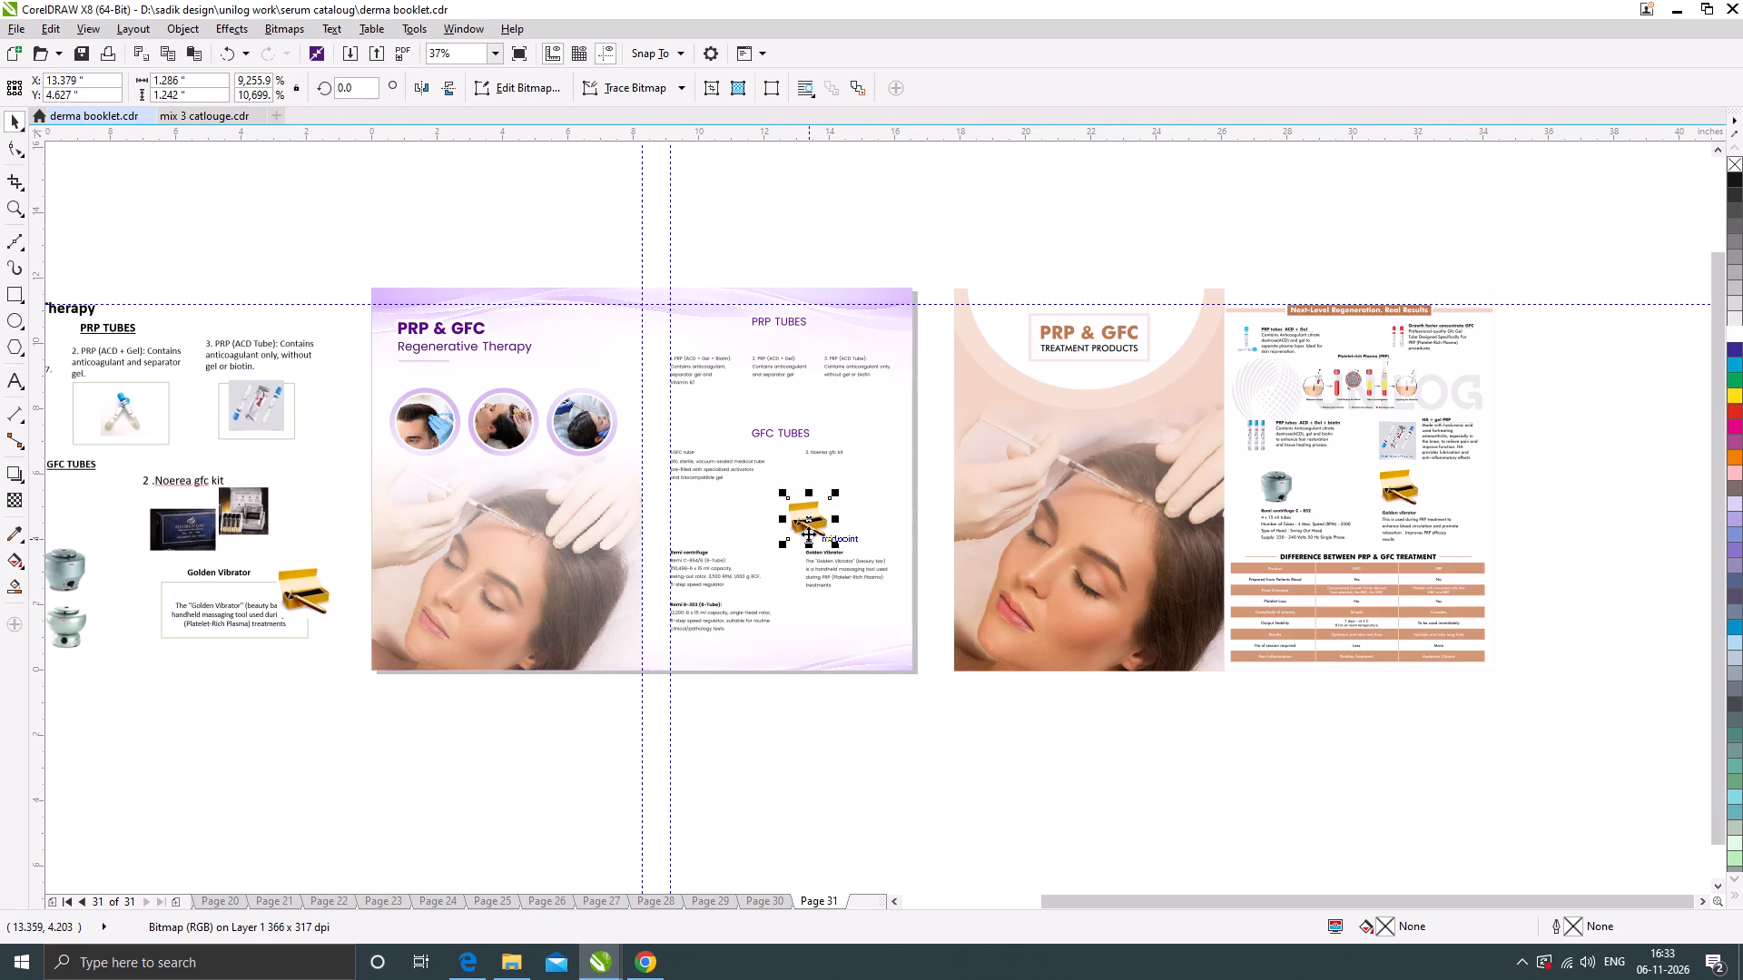
Examine the Remi centrifuge and Golden Vibrator pictures in the reference image beside the spread.
scroll(808, 534, "down", 1)
scroll(386, 544, "up", 2)
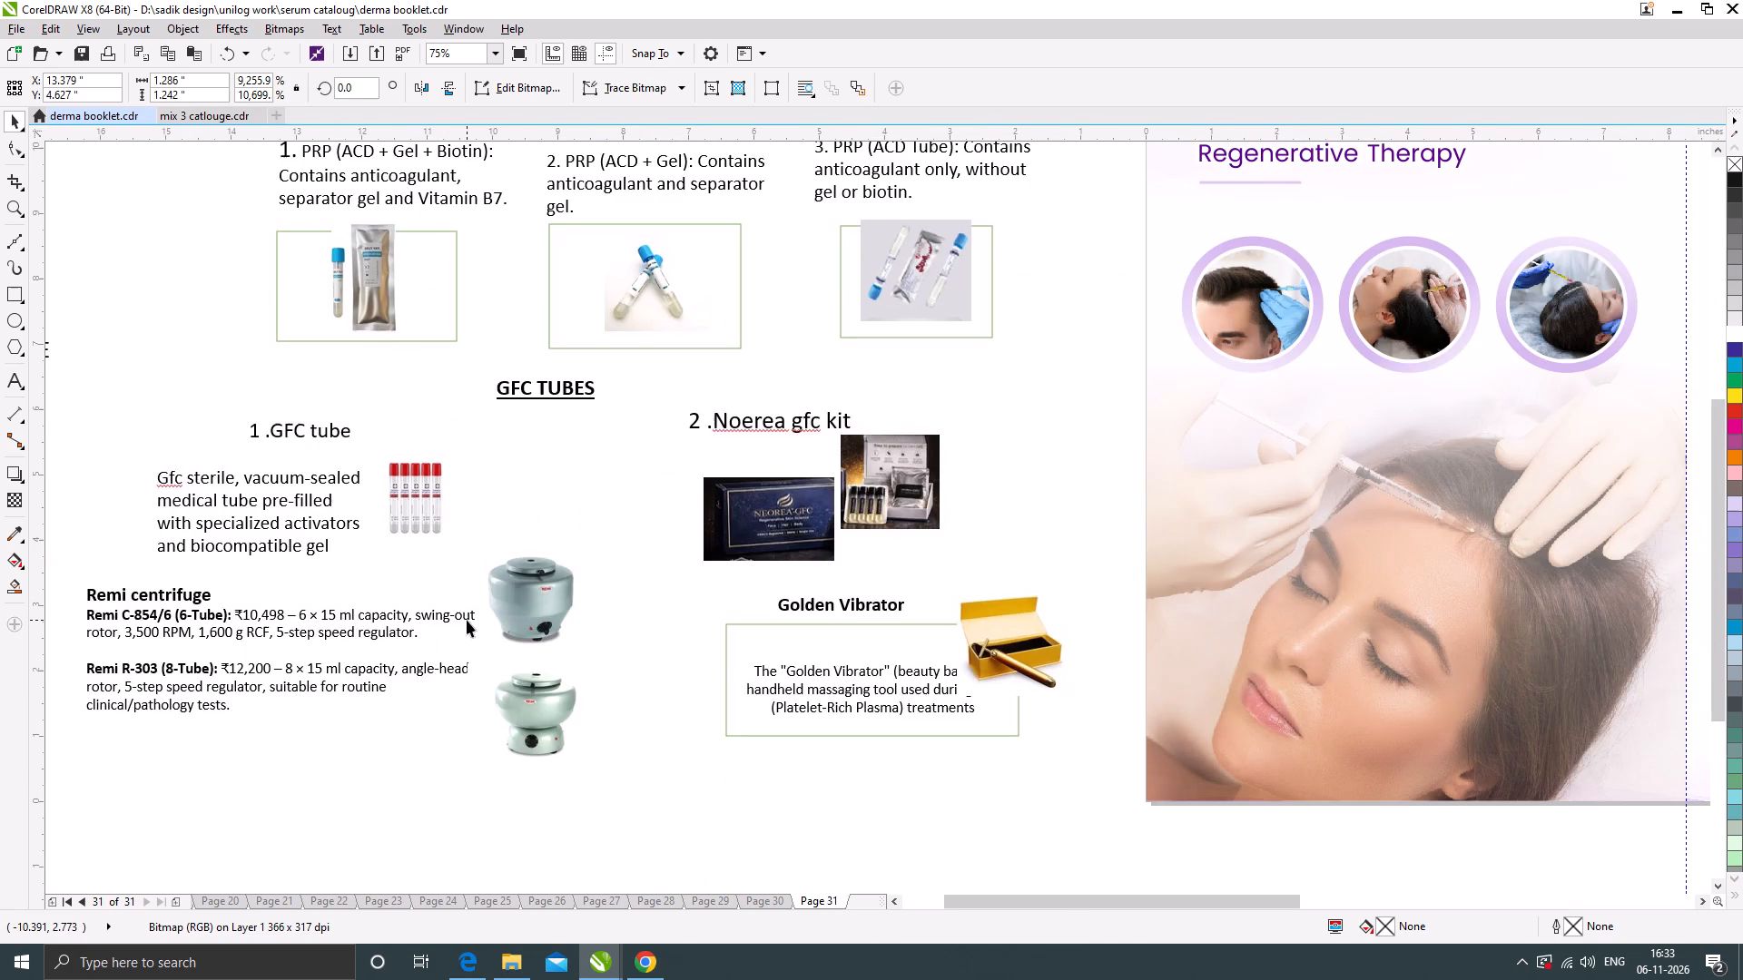
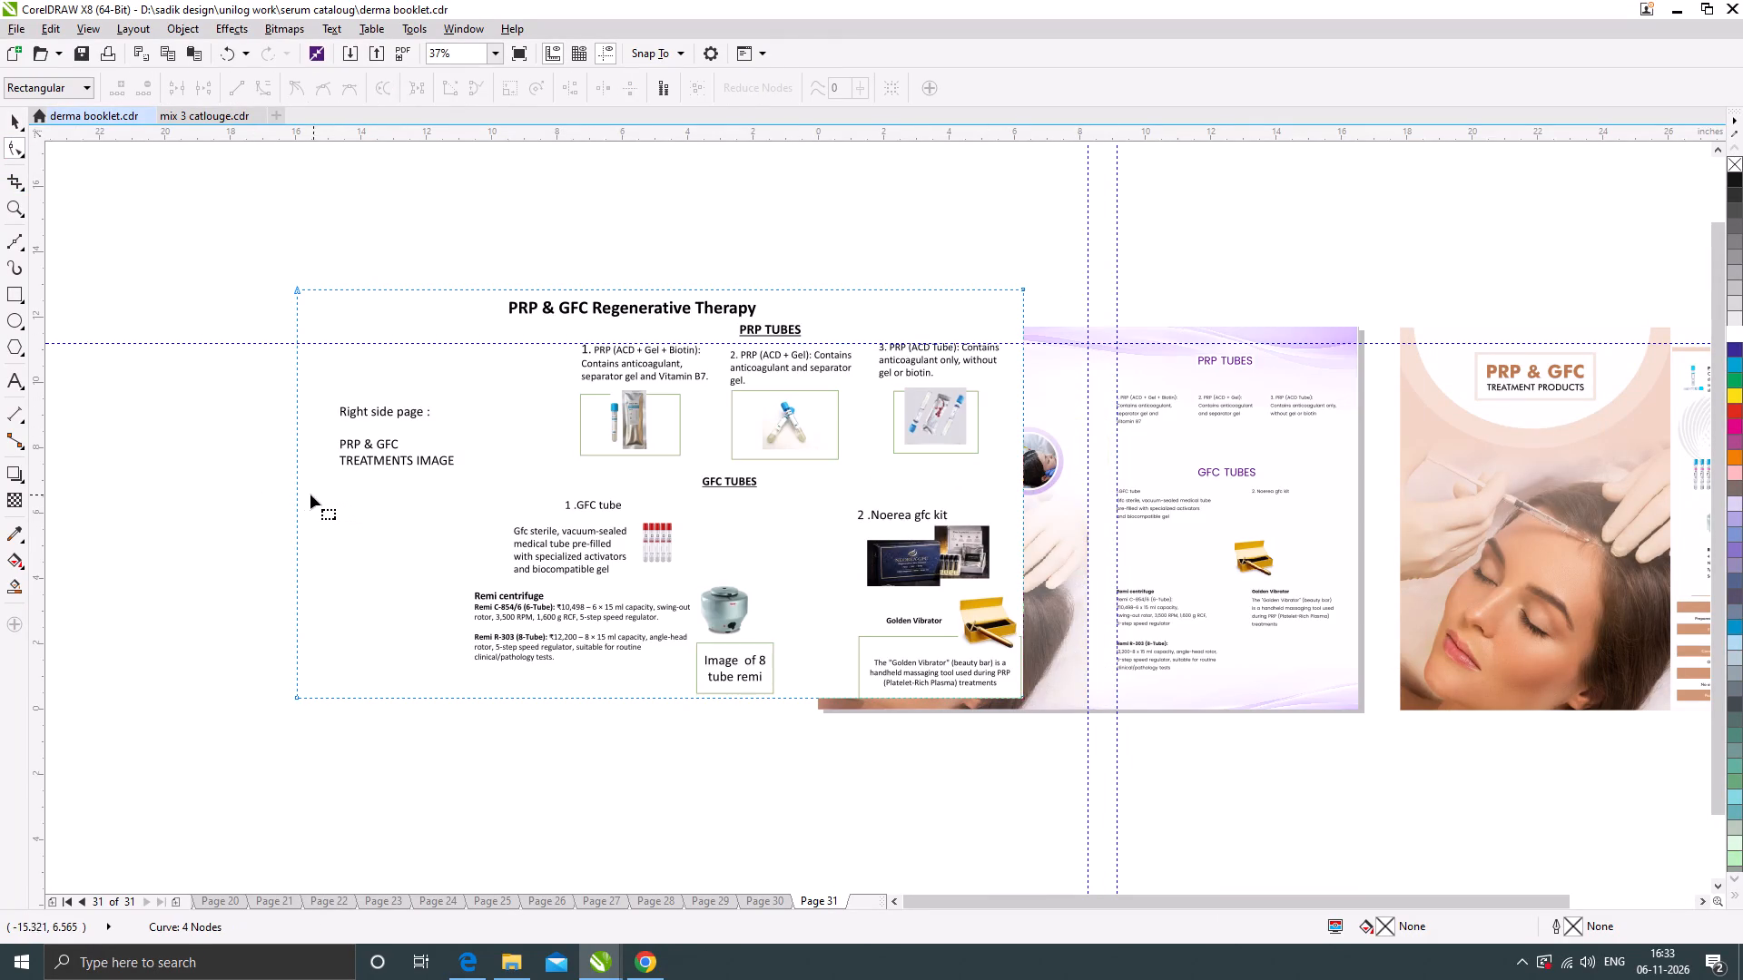
Crop the reference image from its left side to about 16.9 inches wide, cutting off the "Right side page" note.
left_click_drag(296, 495, 477, 495)
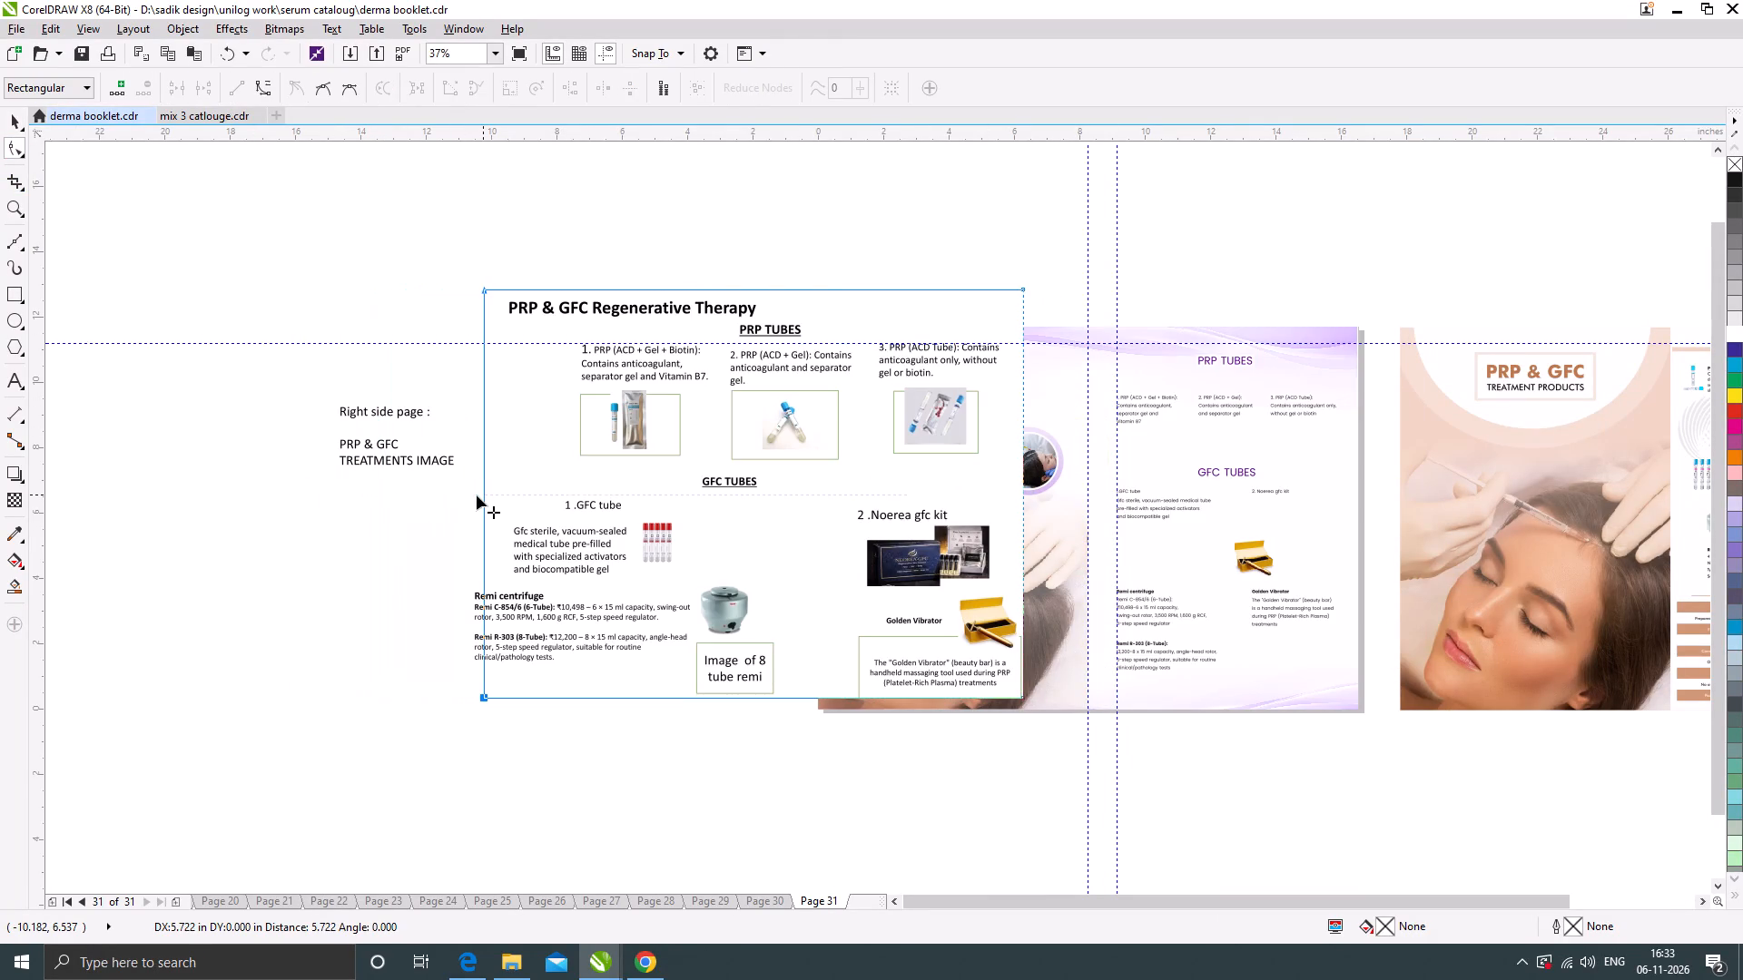
left_click_drag(477, 495, 468, 496)
left_click(21, 116)
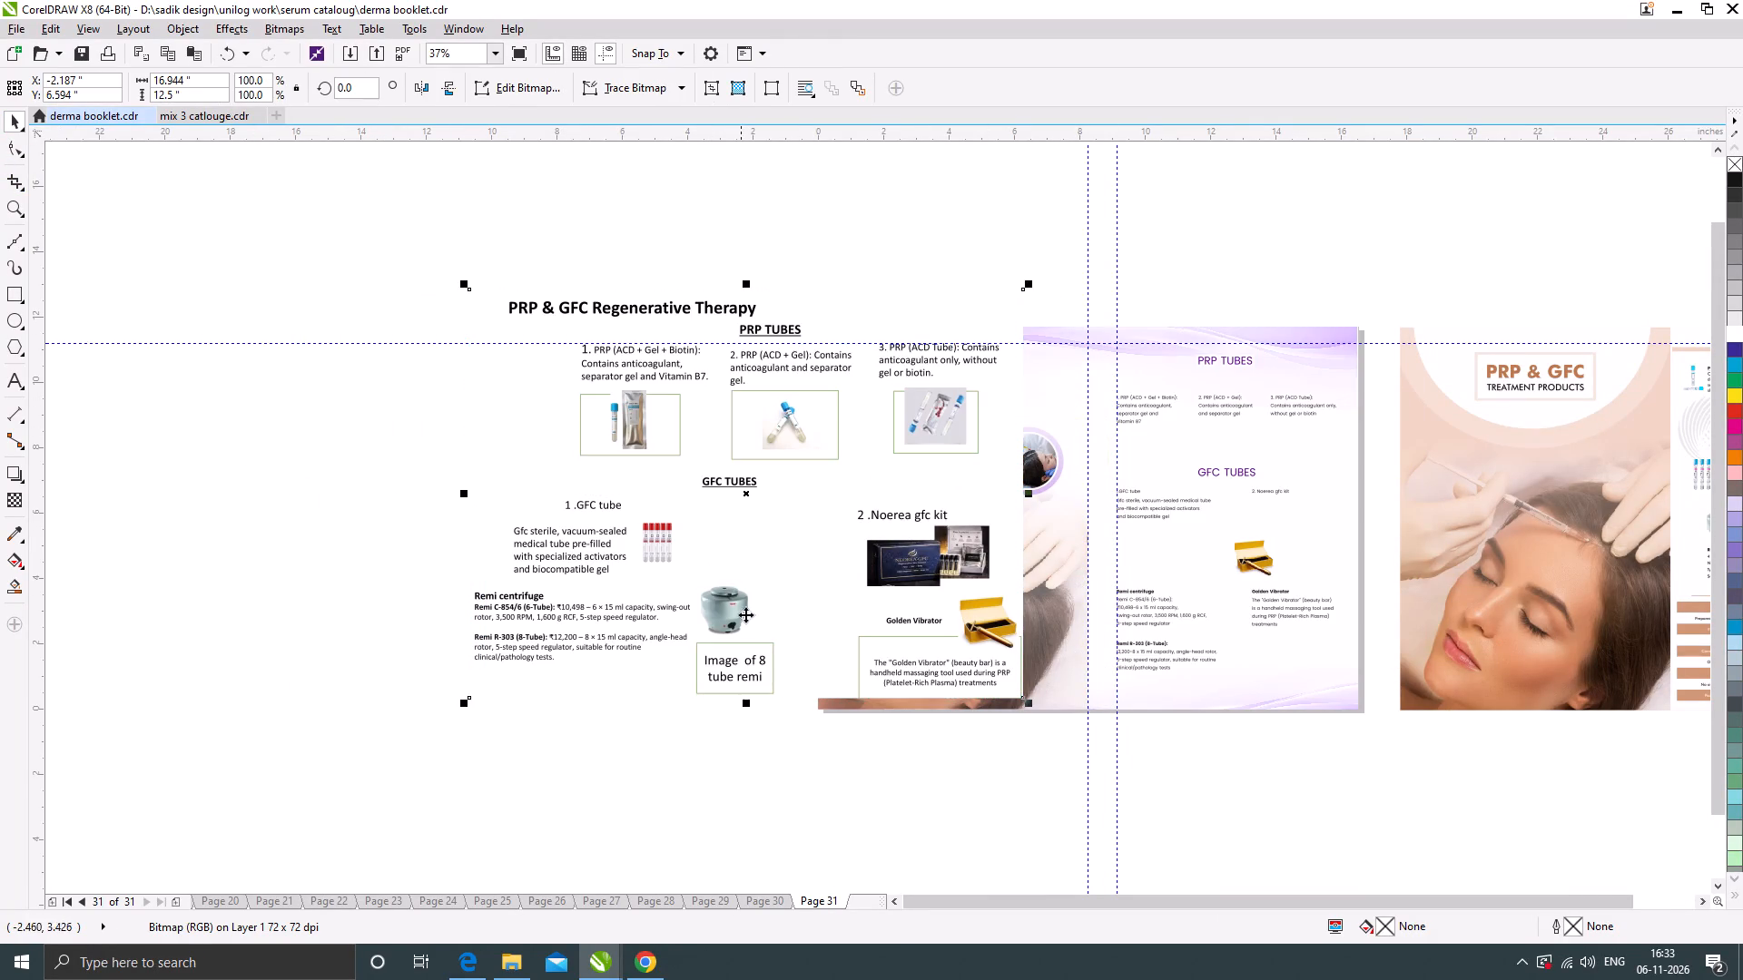
Move the cropped reference image clear of the spread into the empty area beside the purple cover page.
left_click_drag(750, 620, 586, 641)
left_click_drag(698, 639, 619, 632)
scroll(505, 641, "down", 1)
scroll(583, 590, "up", 1)
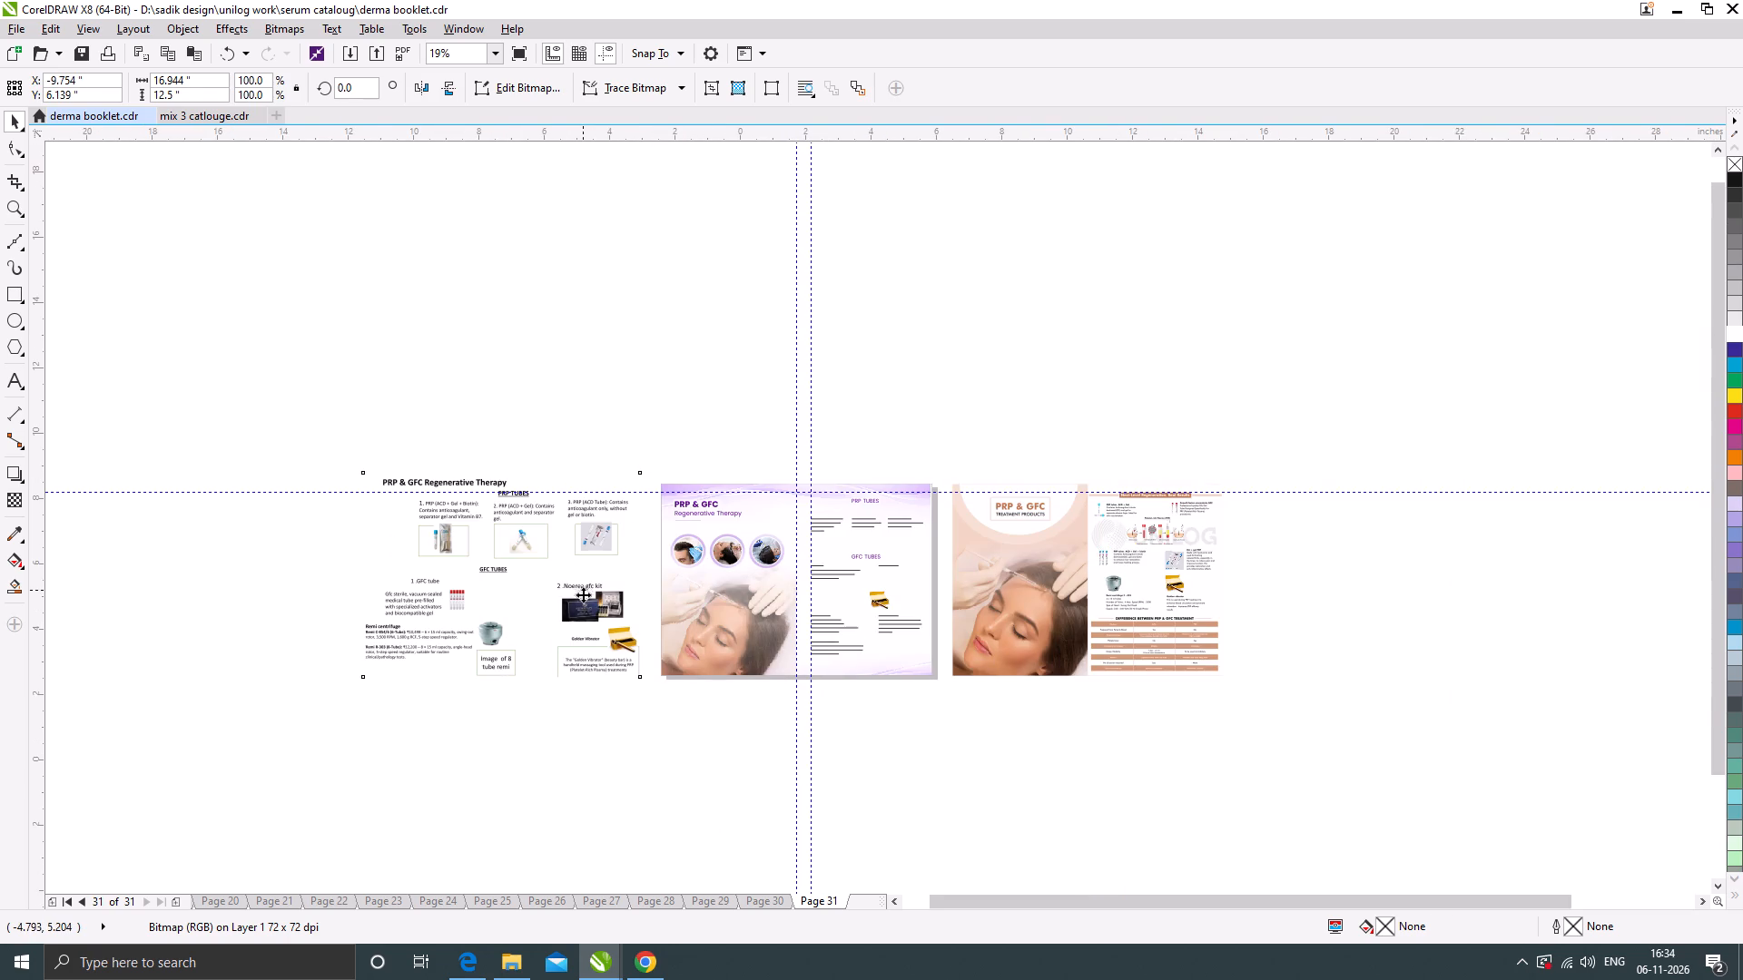
left_click_drag(591, 630, 549, 639)
scroll(558, 563, "down", 1)
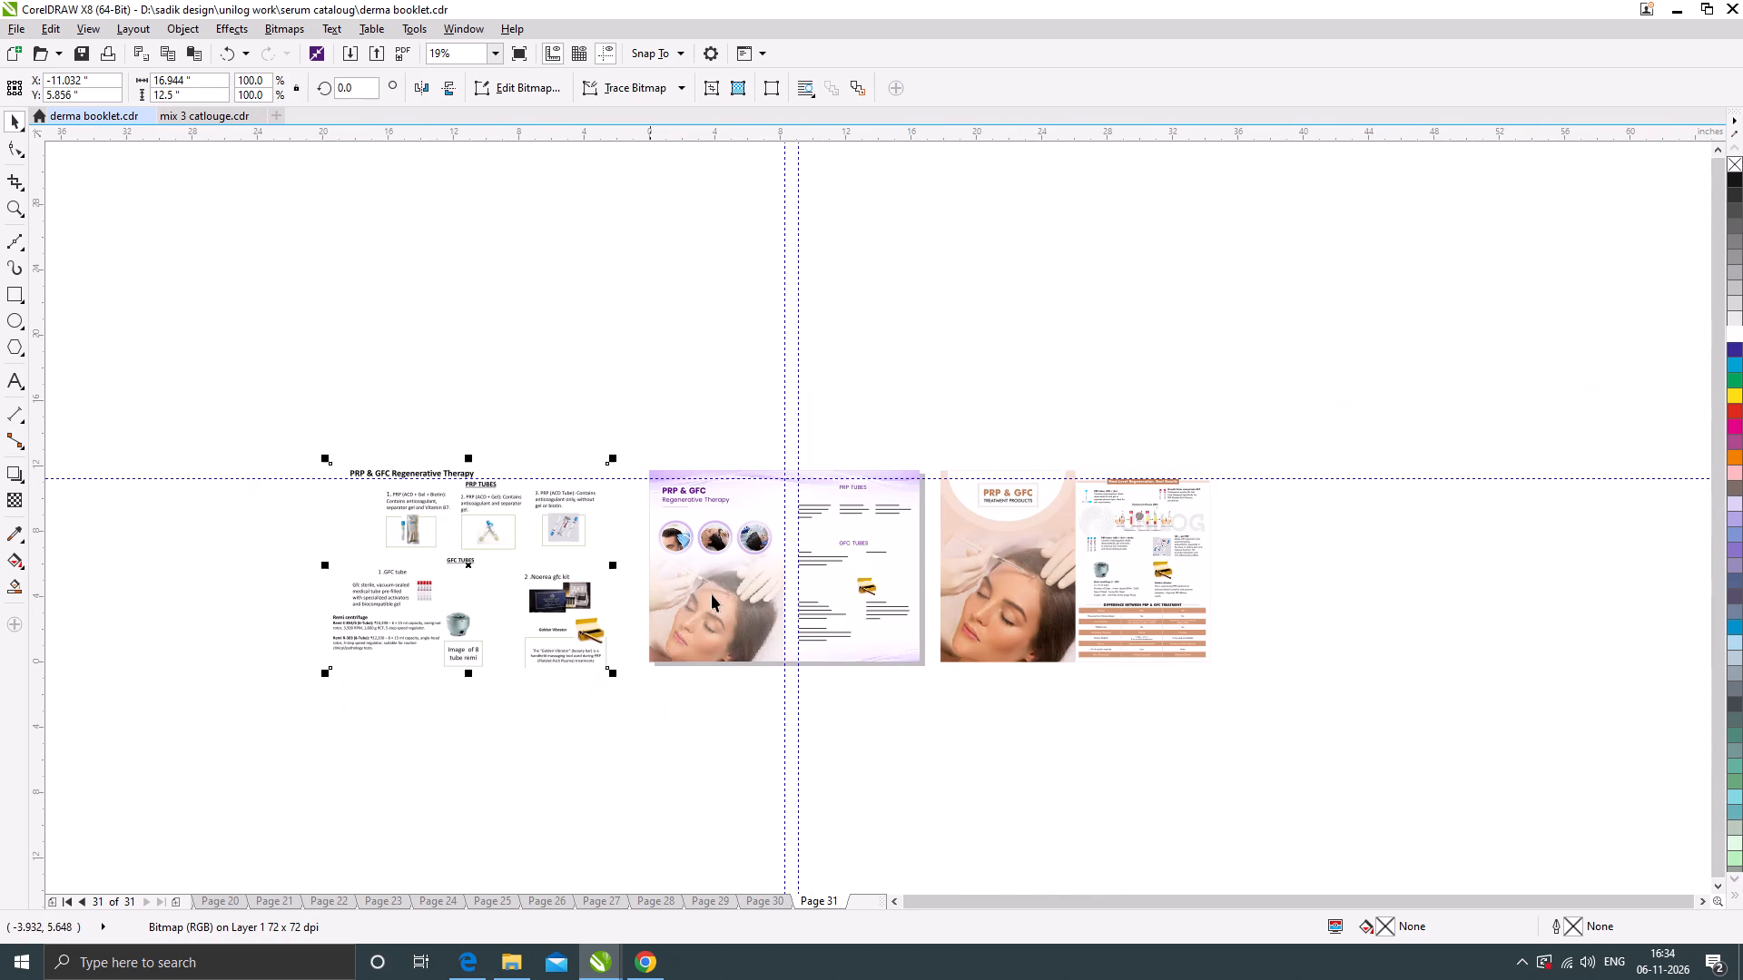
Enlarge the golden vibrator box picture to about 1.65 inches wide and position it just above the Golden Vibrator heading.
scroll(832, 600, "up", 1)
scroll(1108, 565, "up", 1)
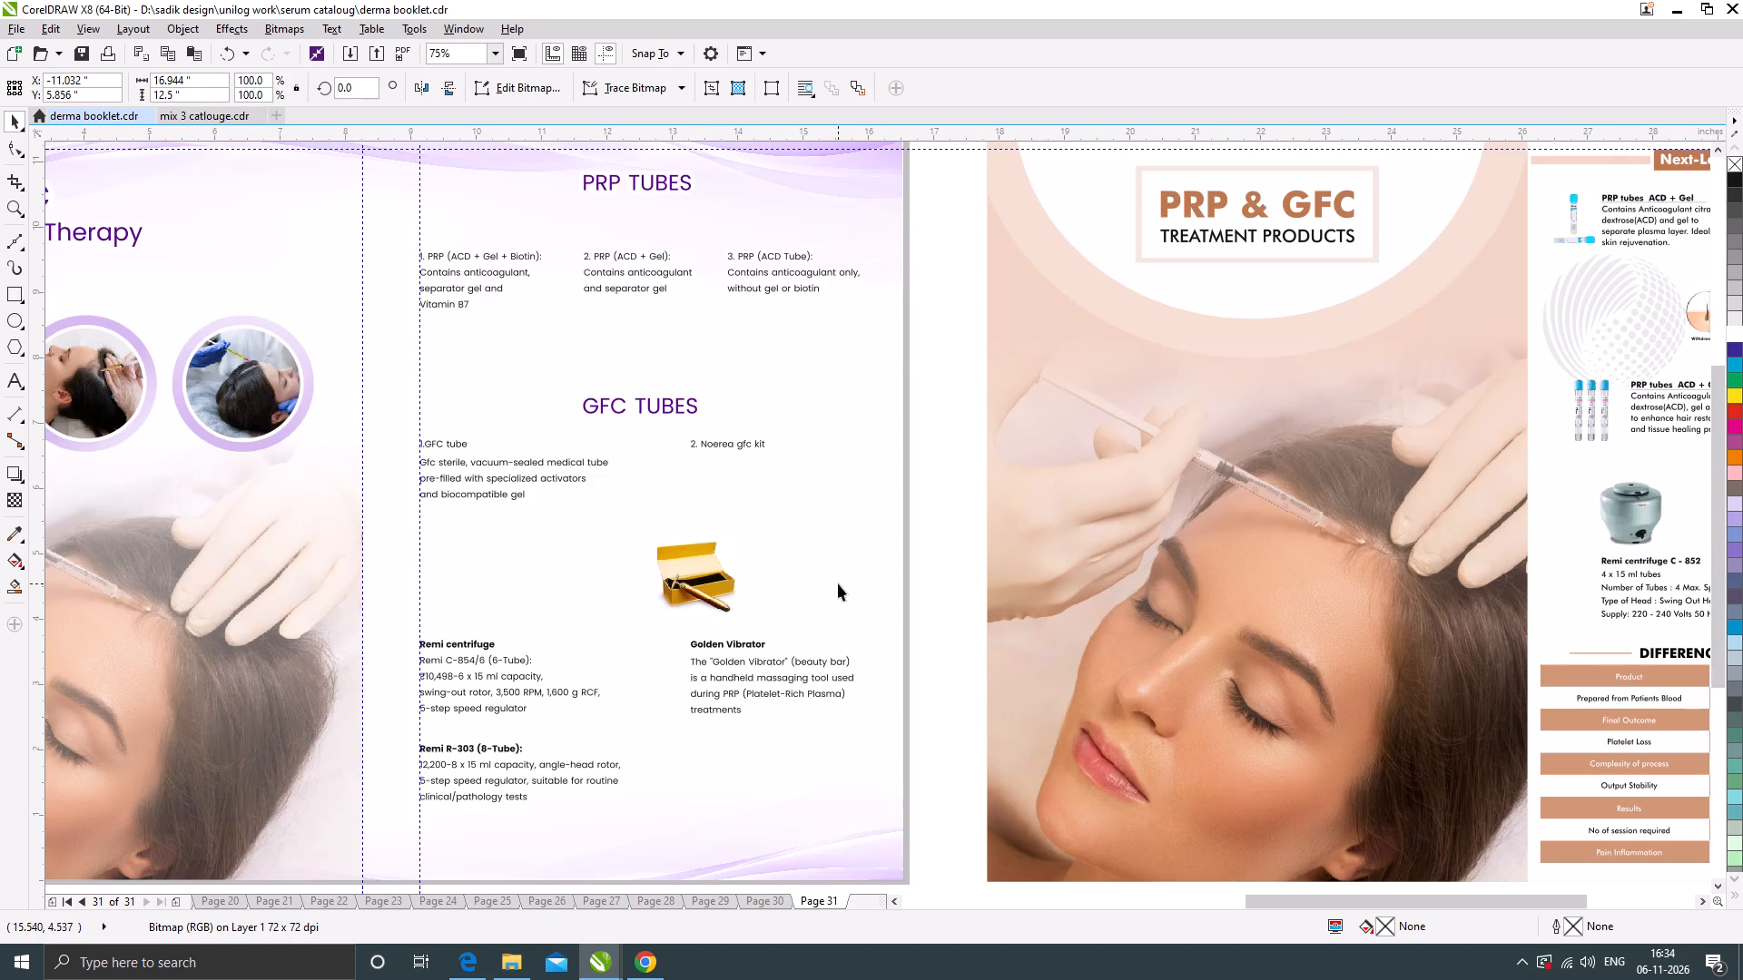
left_click_drag(715, 584, 762, 600)
scroll(769, 595, "up", 1)
left_click_drag(803, 497, 804, 495)
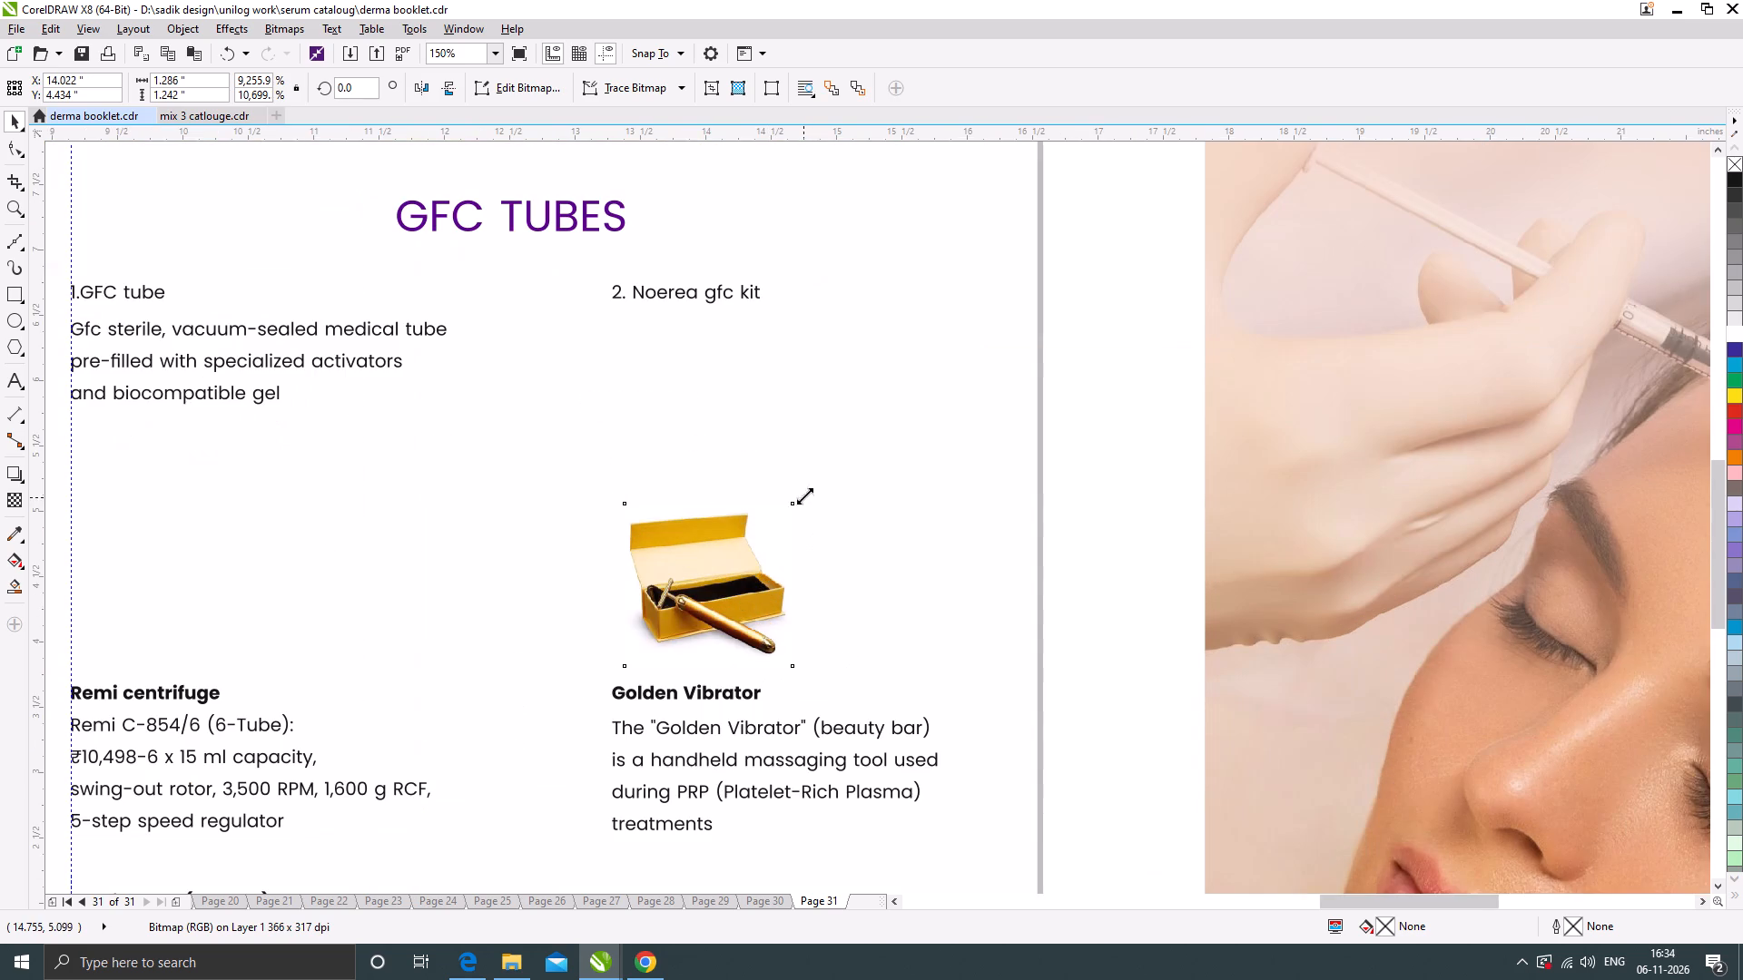
left_click_drag(804, 495, 821, 477)
left_click_drag(713, 557, 840, 584)
left_click_drag(850, 595, 783, 584)
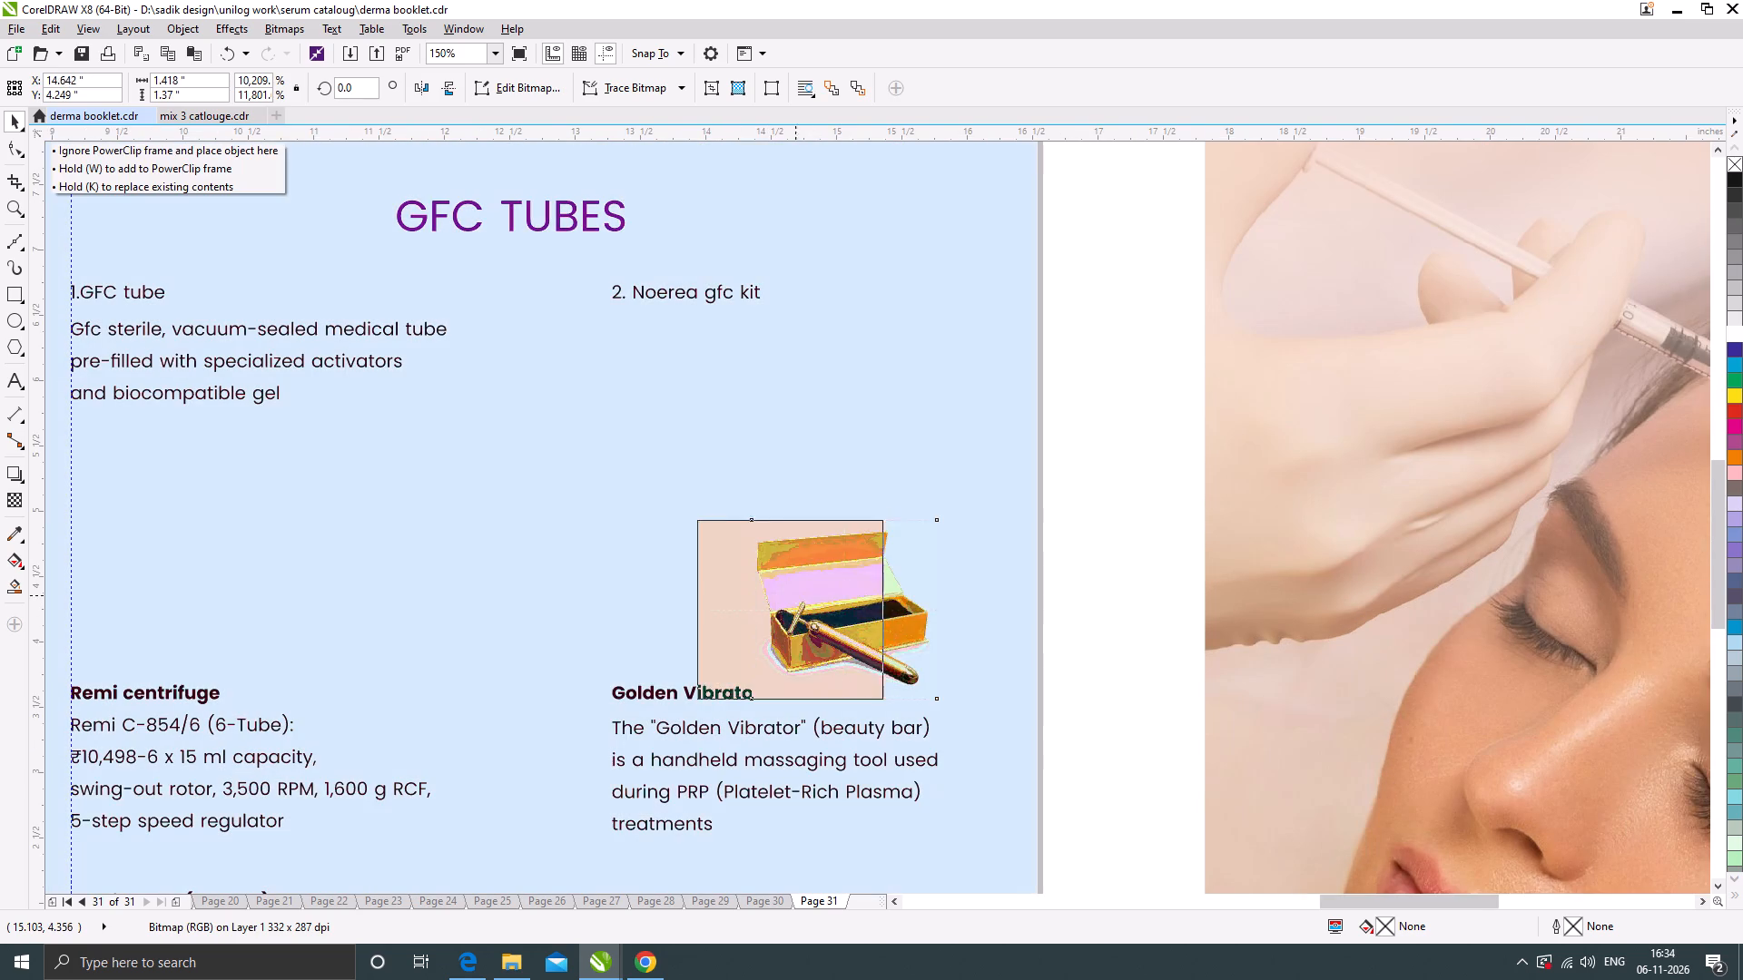
left_click_drag(783, 584, 743, 580)
scroll(841, 581, "down", 2)
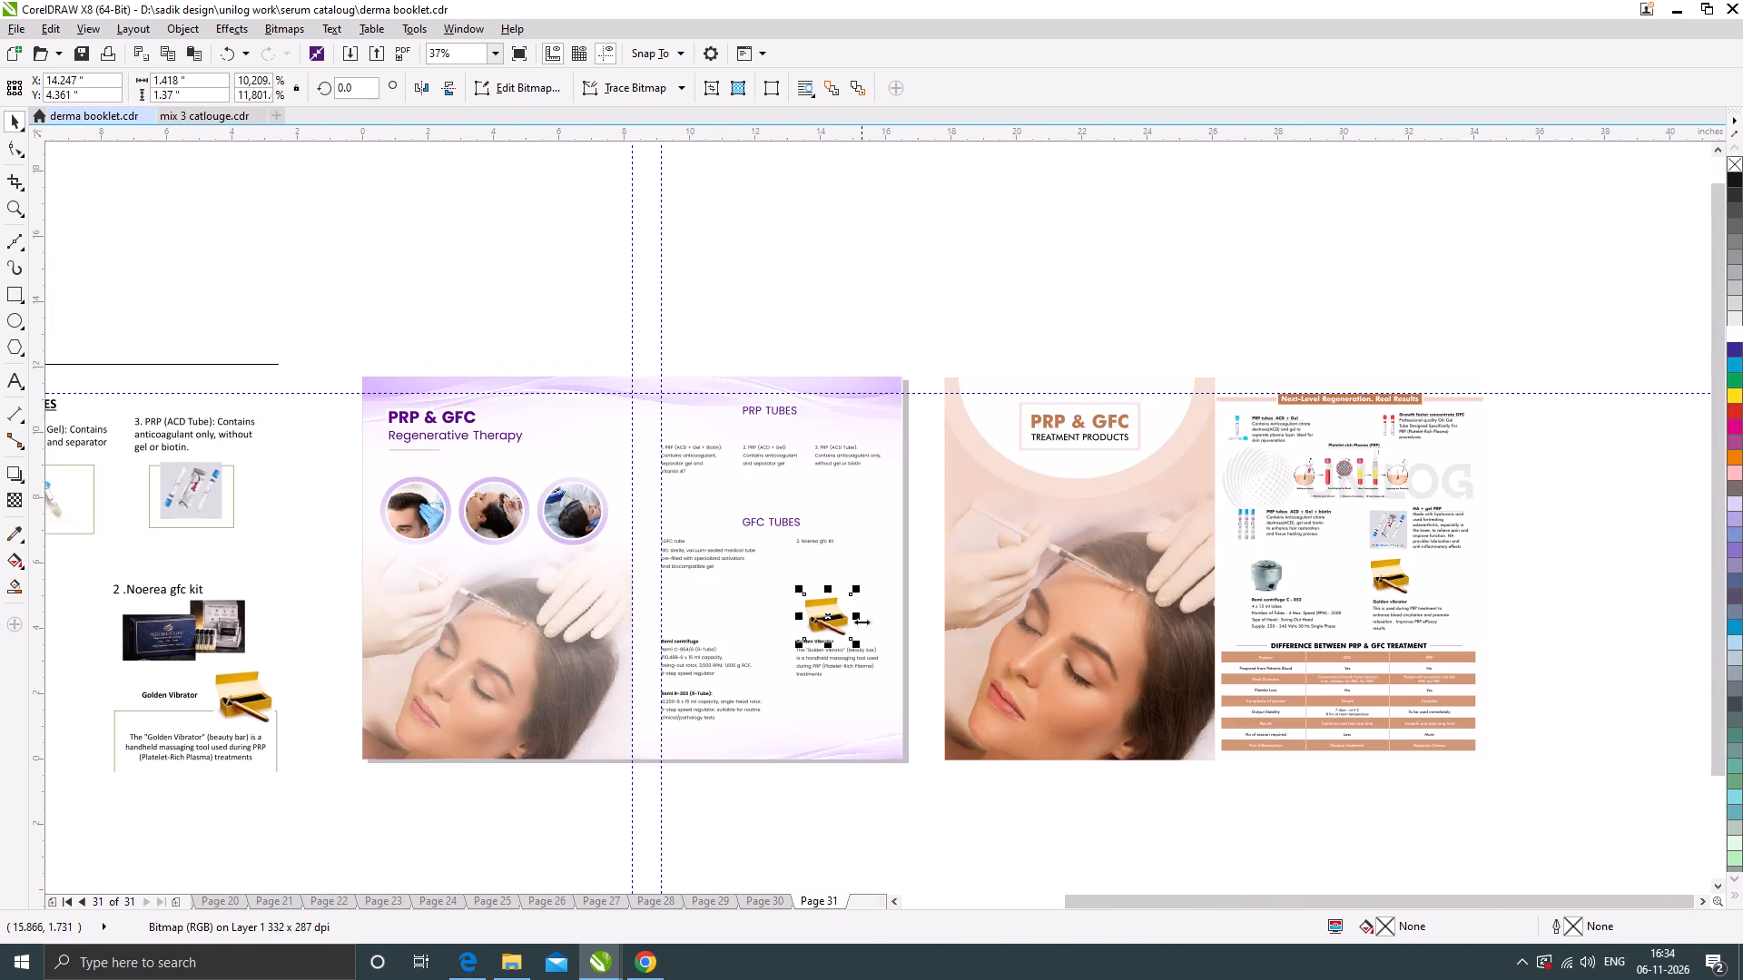
scroll(862, 597, "up", 2)
left_click_drag(828, 576, 858, 537)
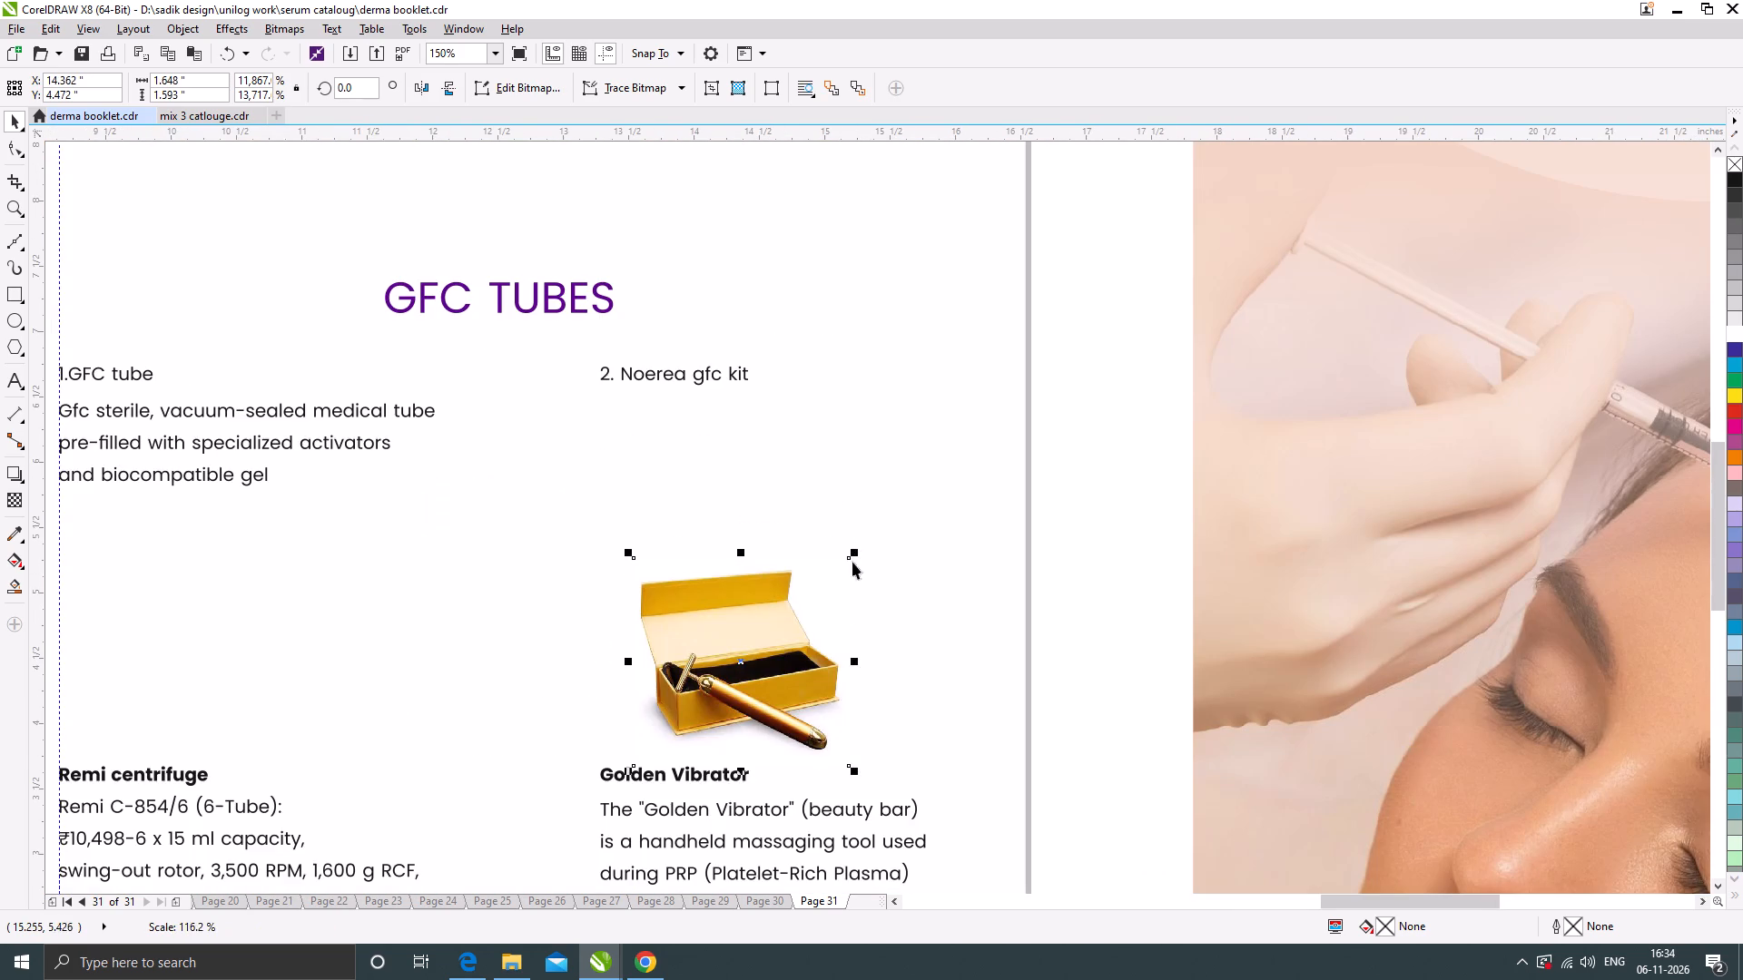
Copy the Remi centrifuge picture from the peach treatment products layout to just above the Remi centrifuge heading on the spread.
scroll(879, 619, "down", 2)
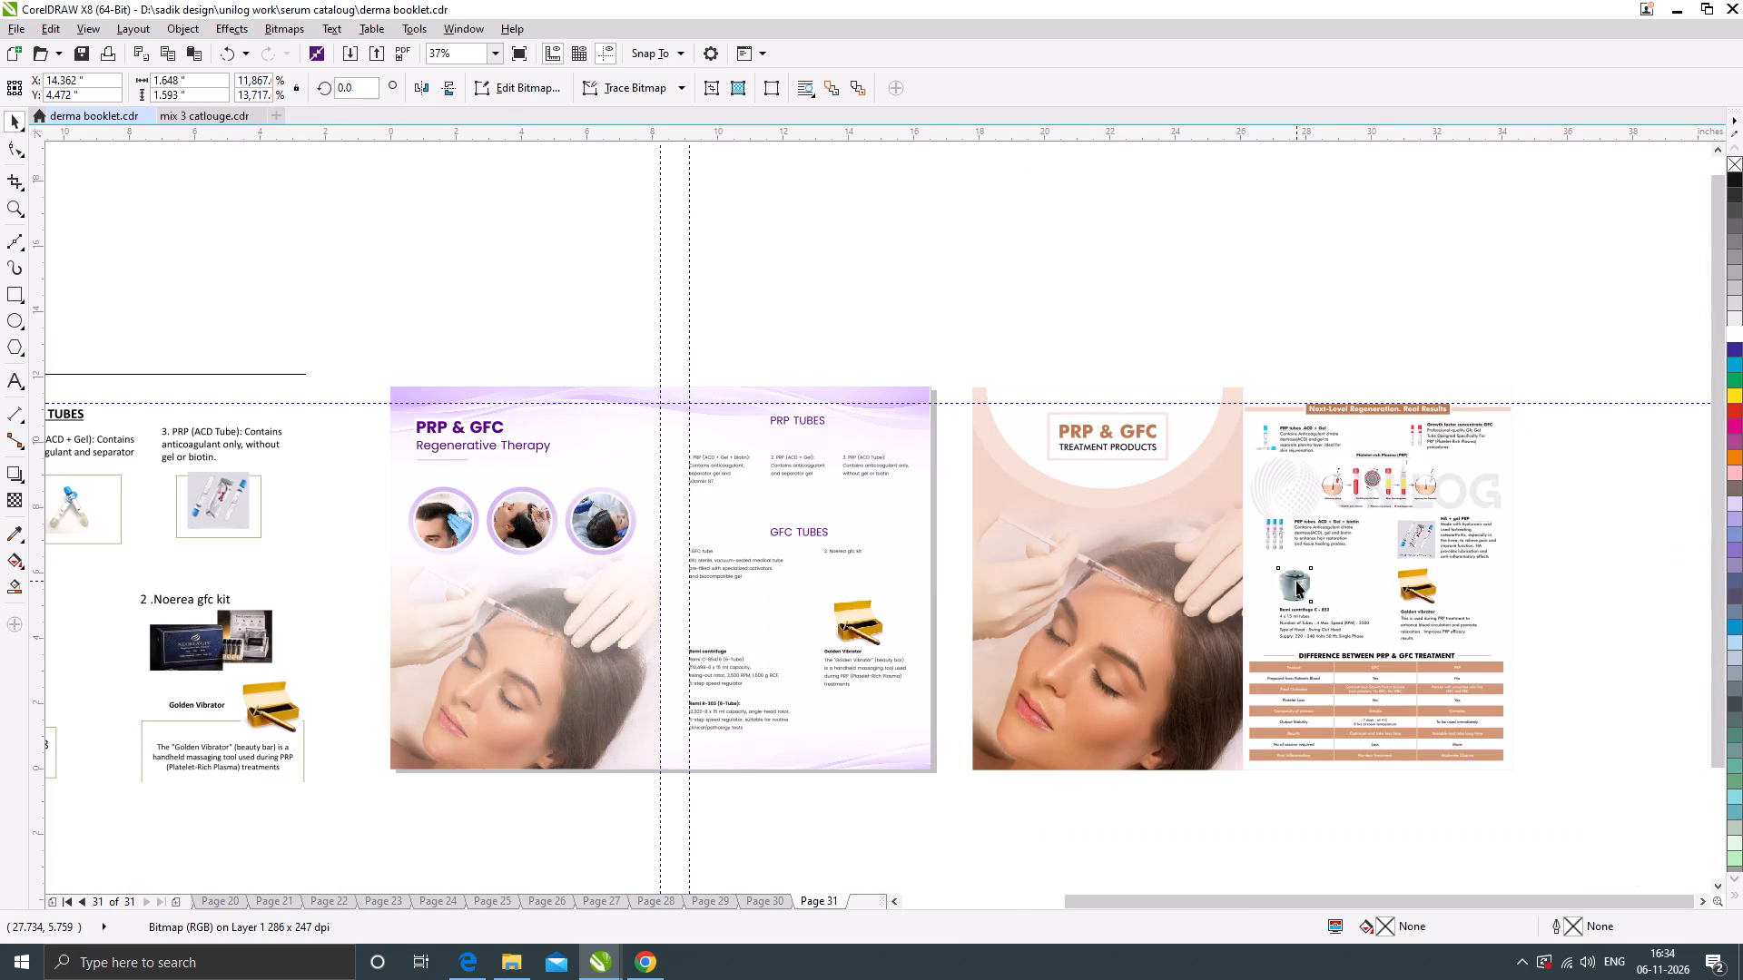
left_click(1296, 581)
left_click_drag(1292, 578, 706, 610)
right_click(707, 610)
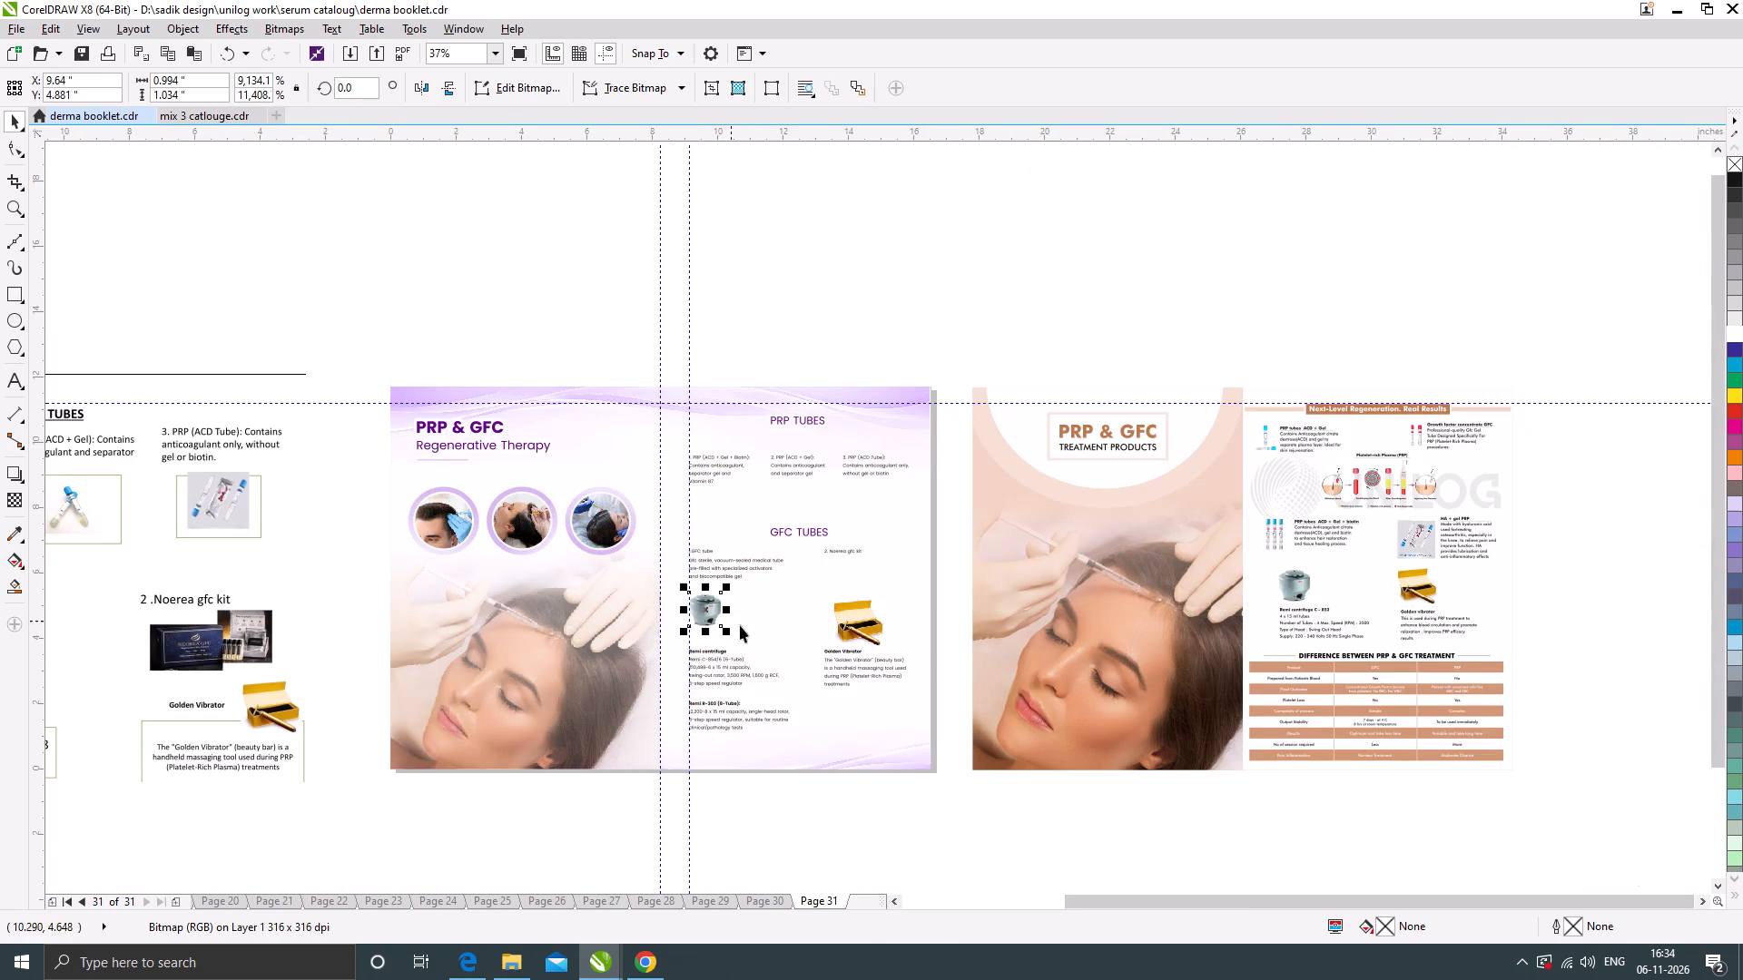
scroll(1297, 606, "up", 2)
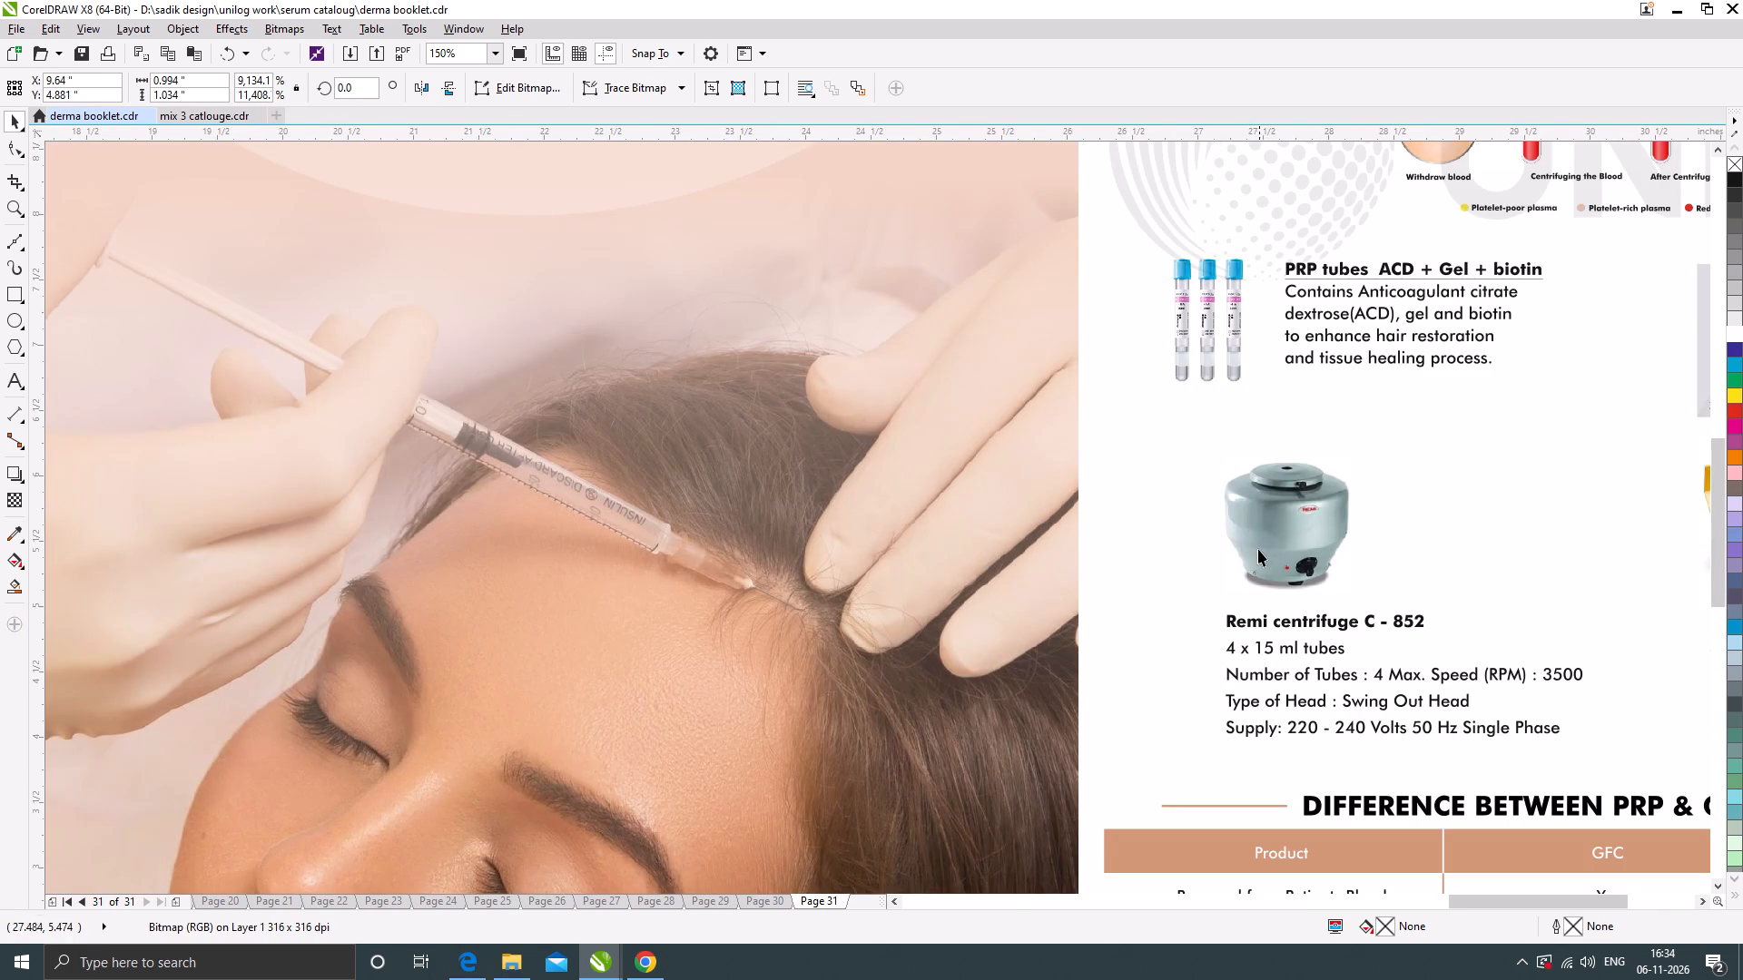
scroll(1257, 550, "down", 2)
scroll(1265, 563, "up", 2)
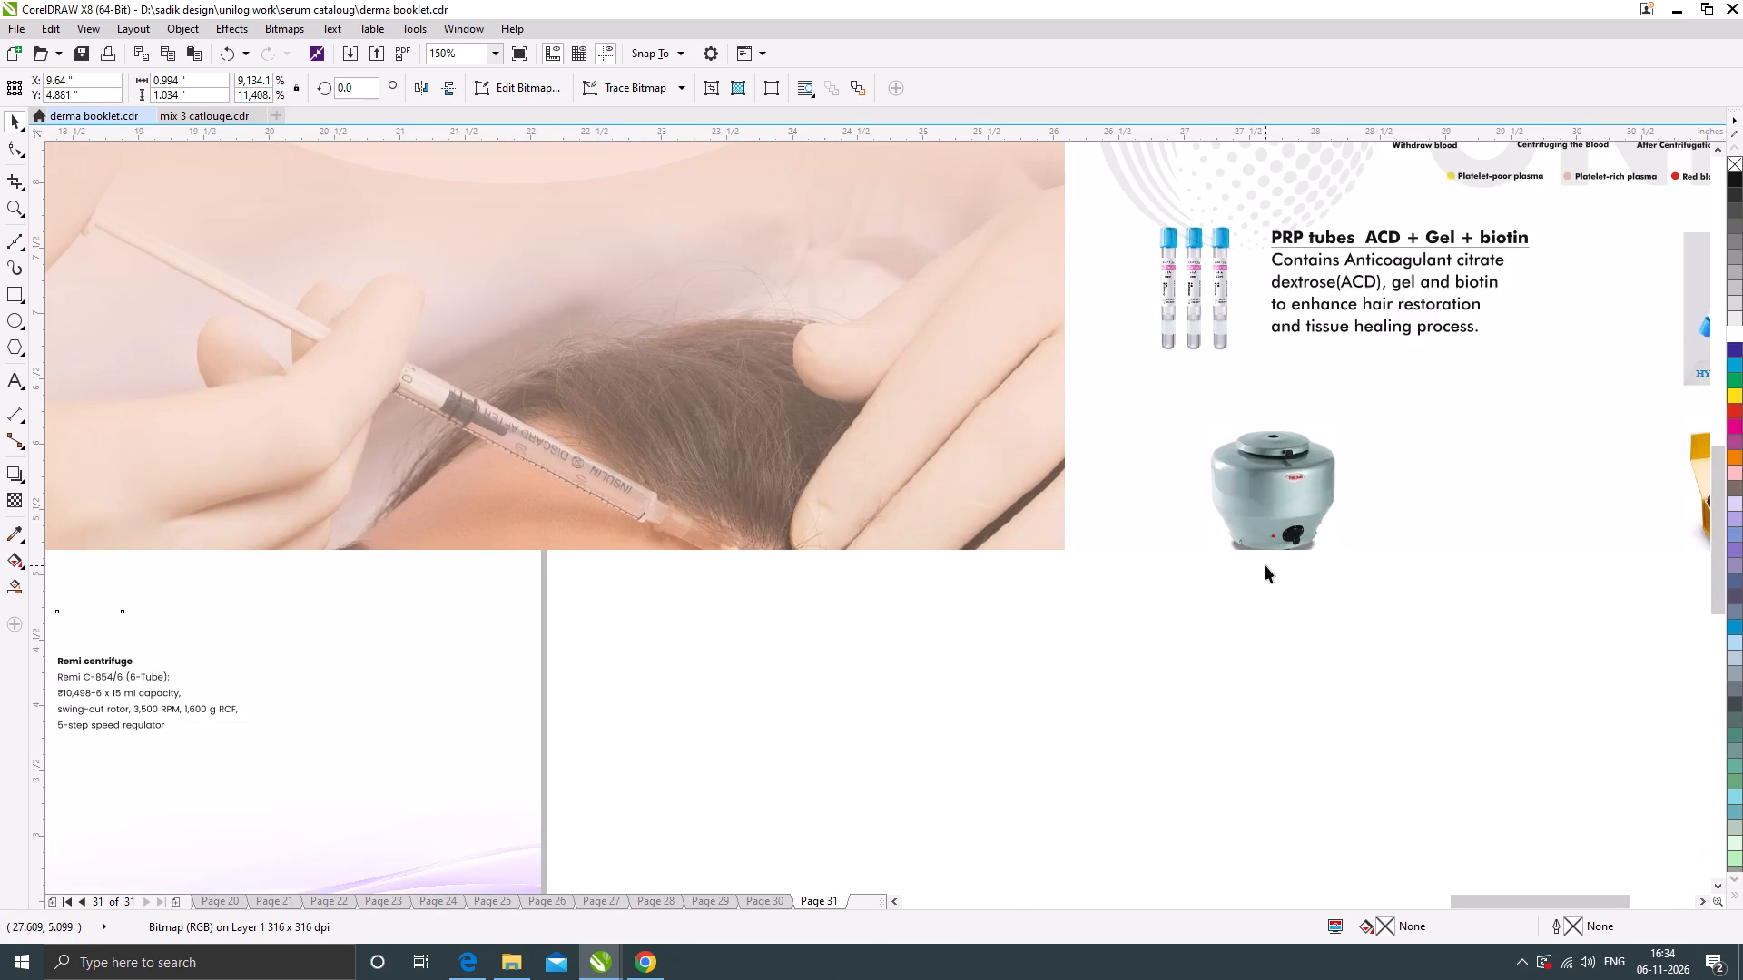
scroll(1344, 602, "down", 1)
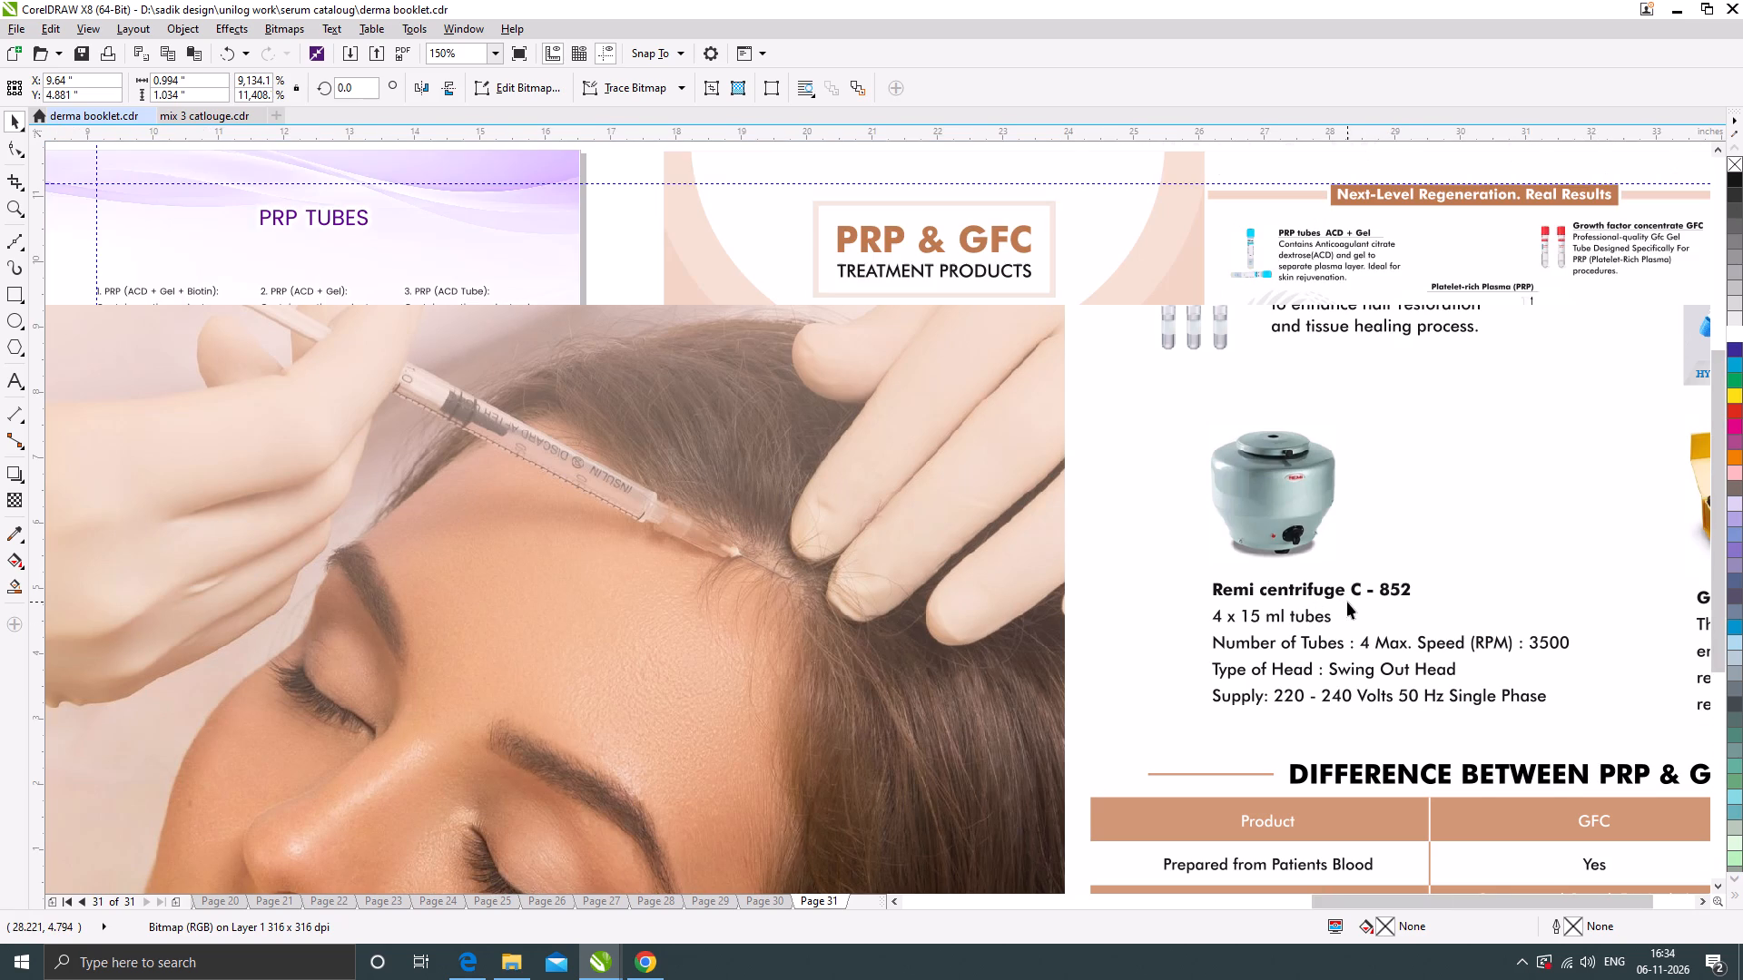
scroll(1347, 602, "down", 1)
scroll(750, 626, "up", 1)
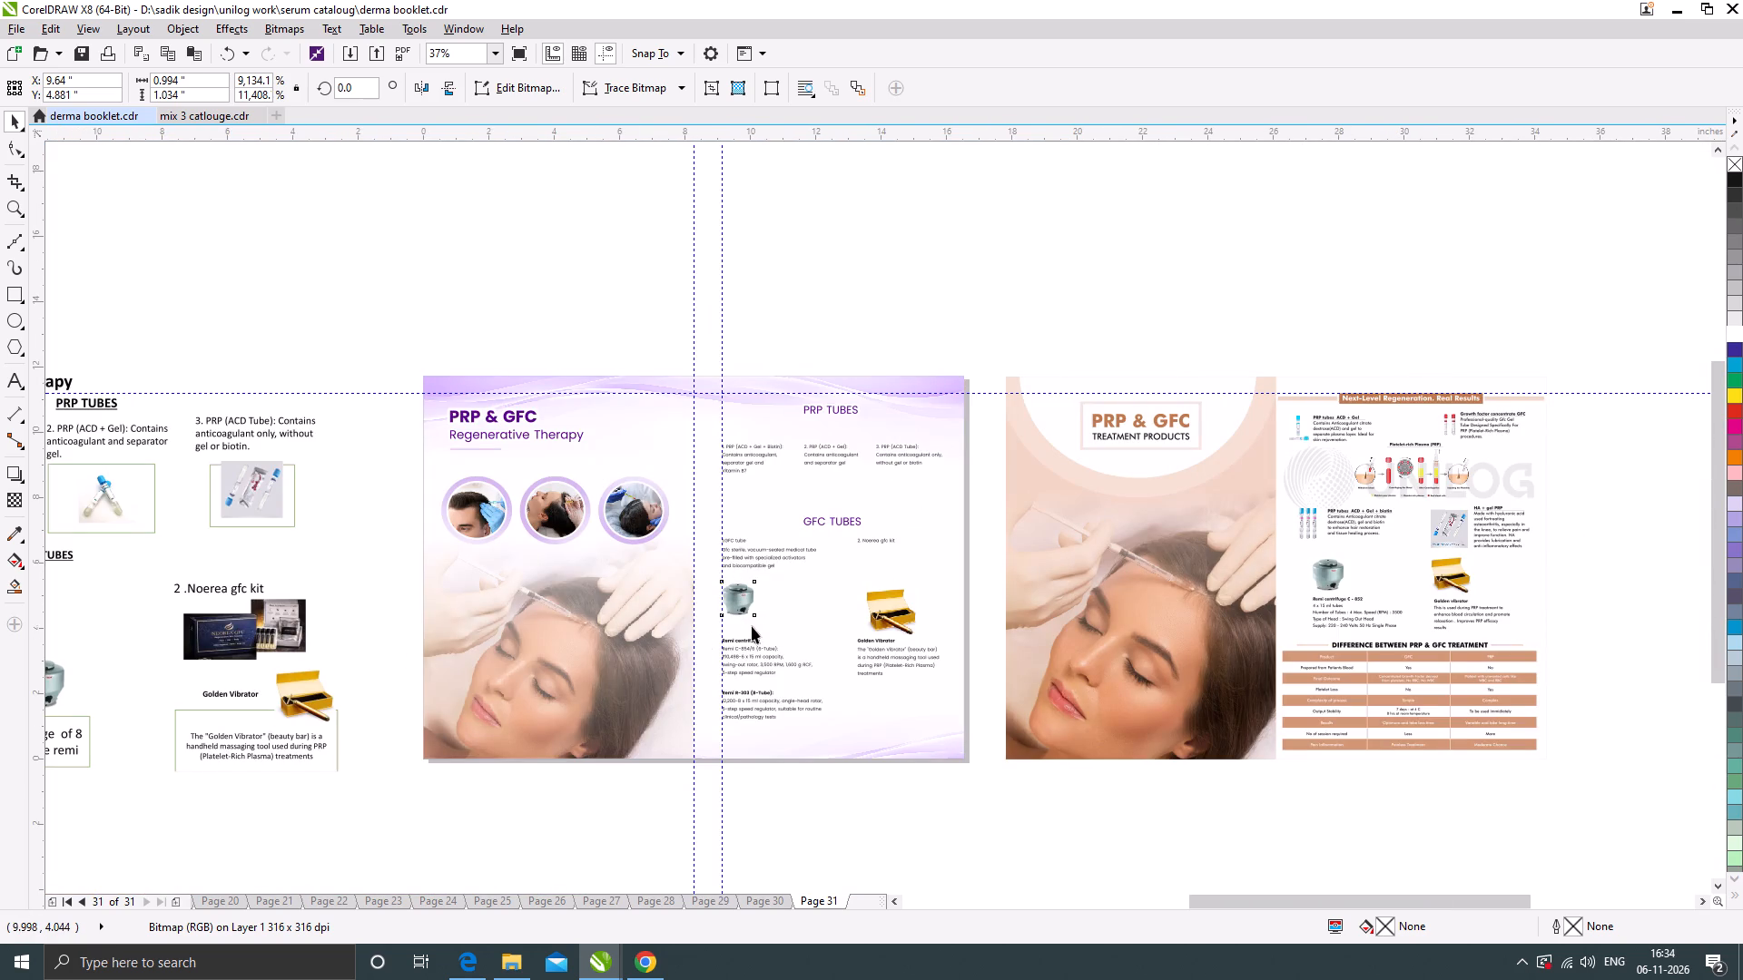
scroll(763, 629, "up", 1)
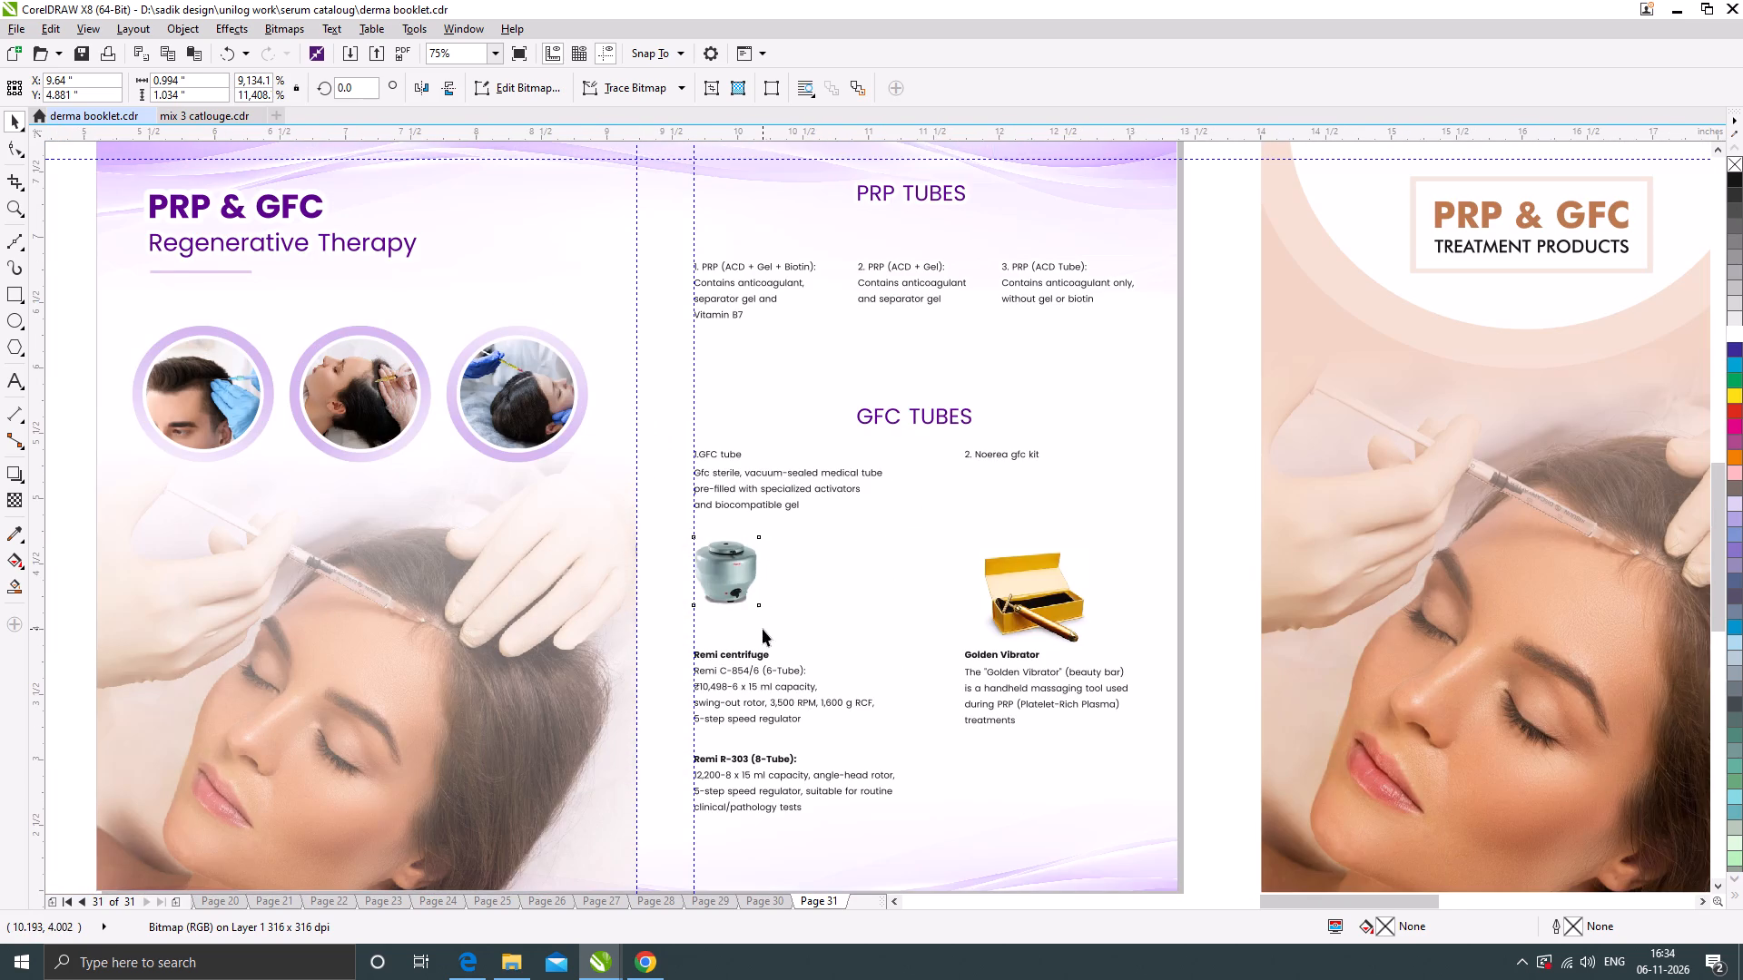
left_click_drag(707, 521, 741, 589)
Compare the product pictures in the reference image and the peach layout with those placed on the spread.
scroll(910, 639, "down", 2)
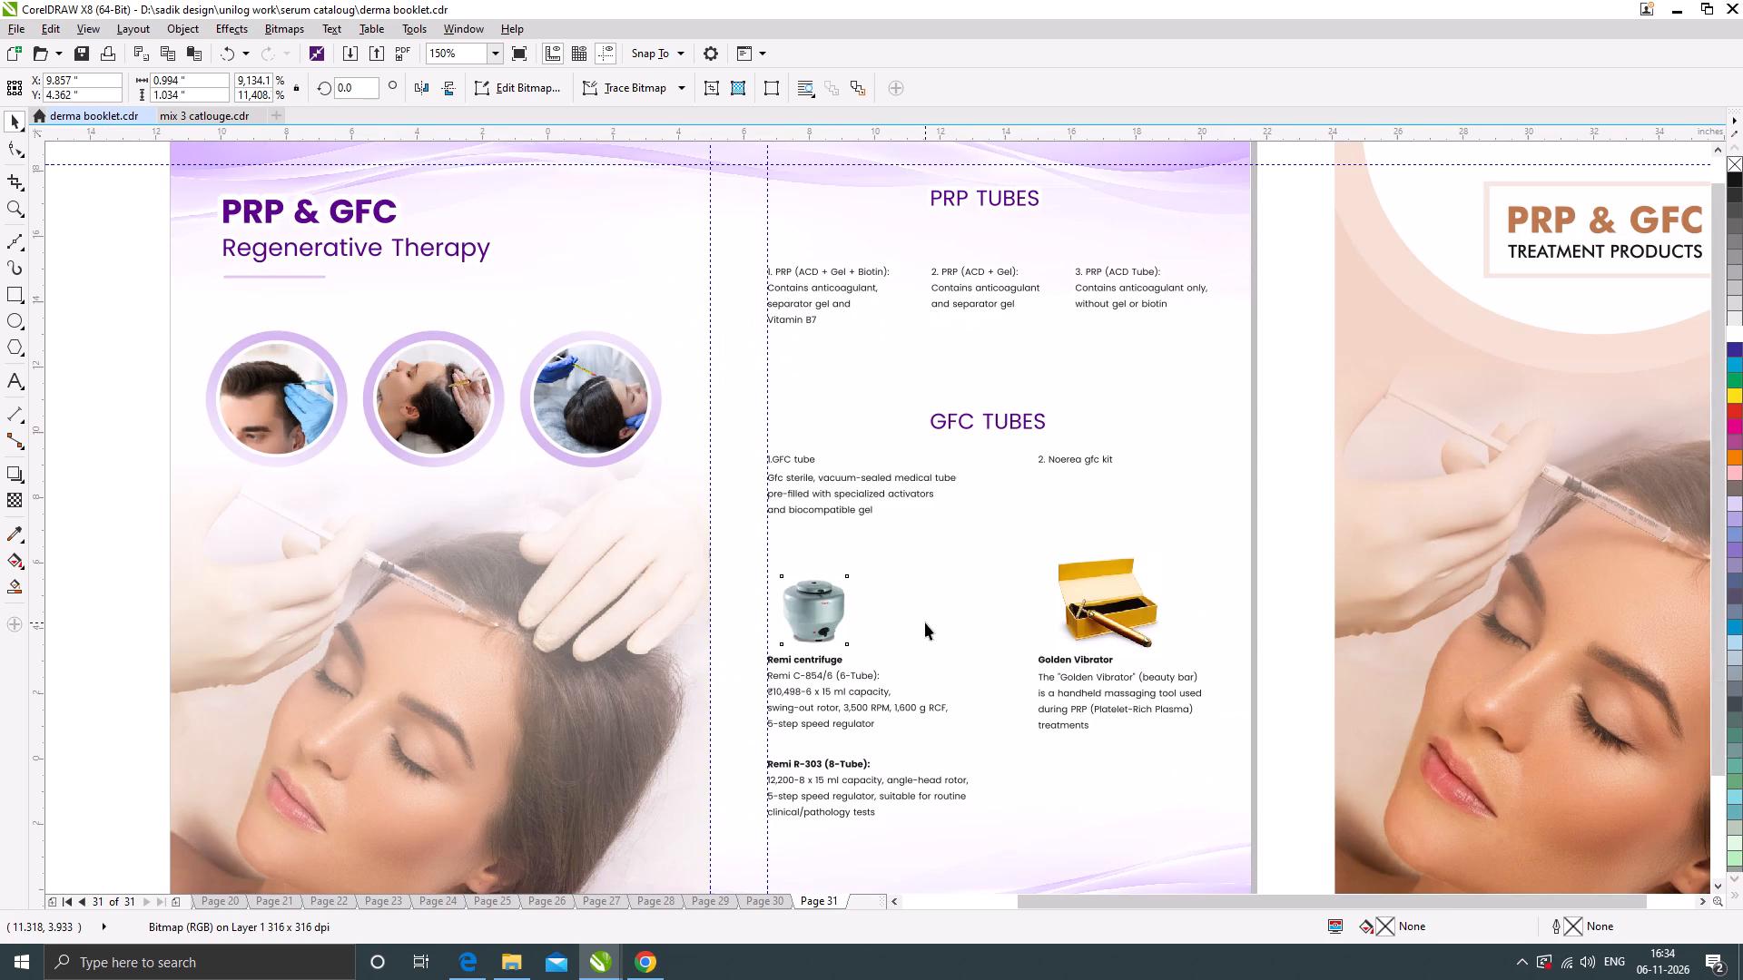
scroll(128, 692, "up", 1)
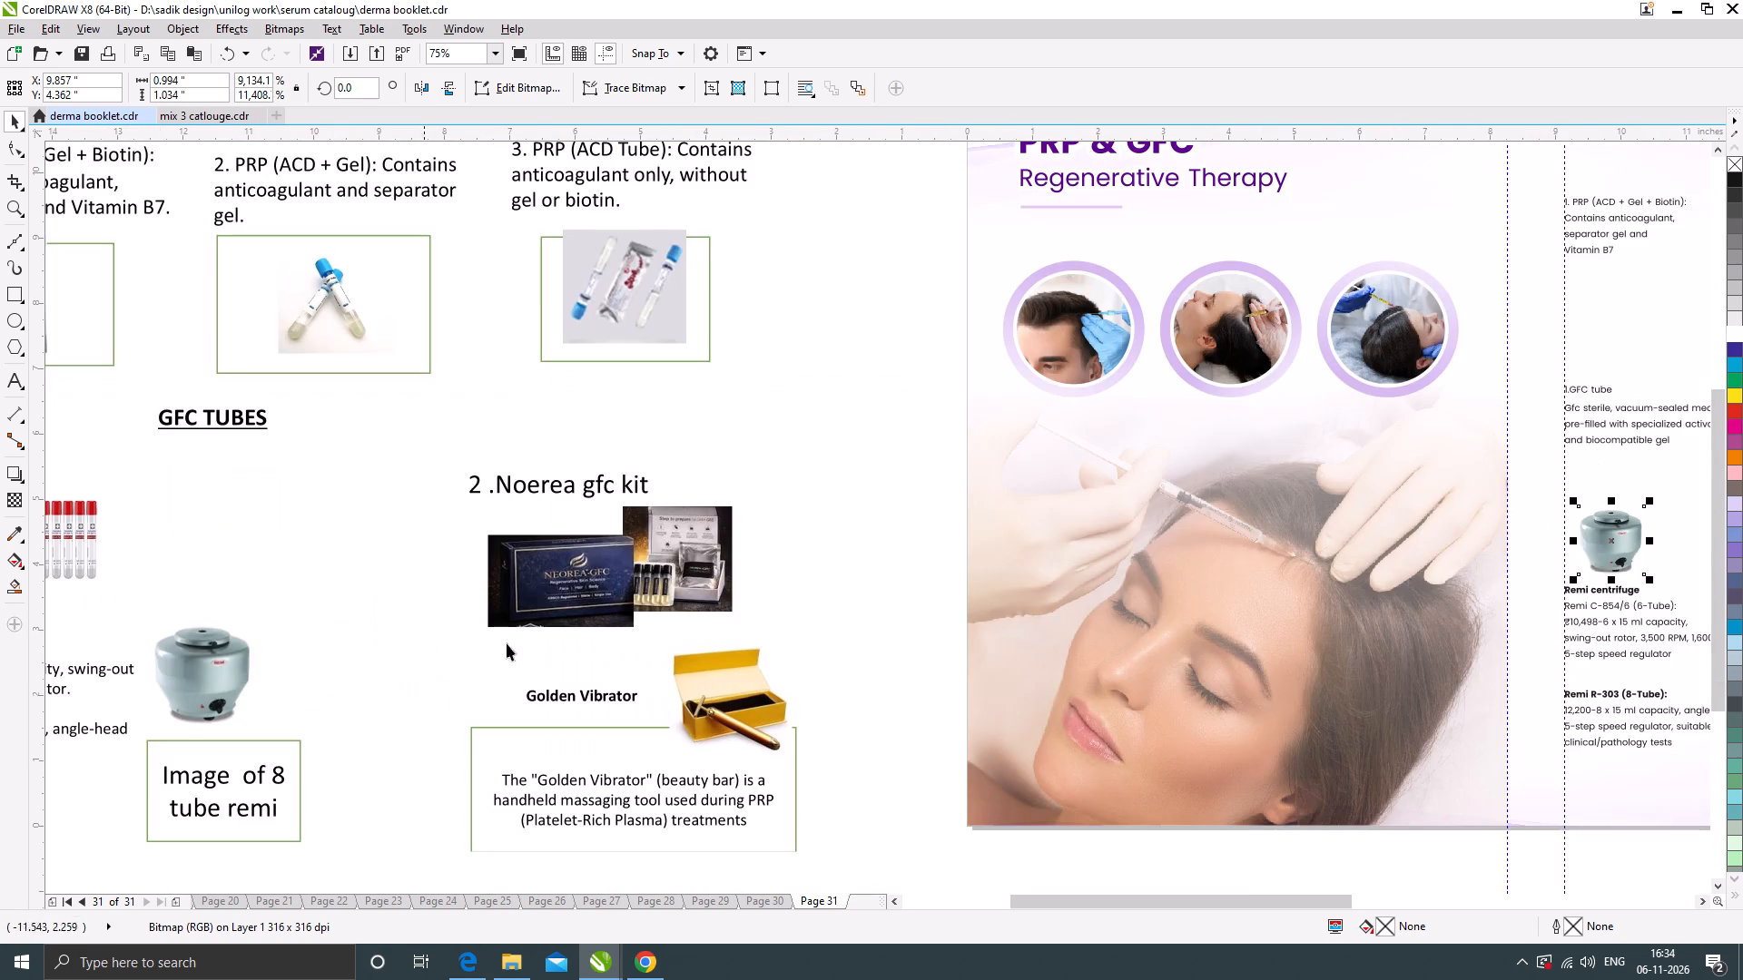
scroll(753, 614, "down", 1)
scroll(294, 580, "down", 1)
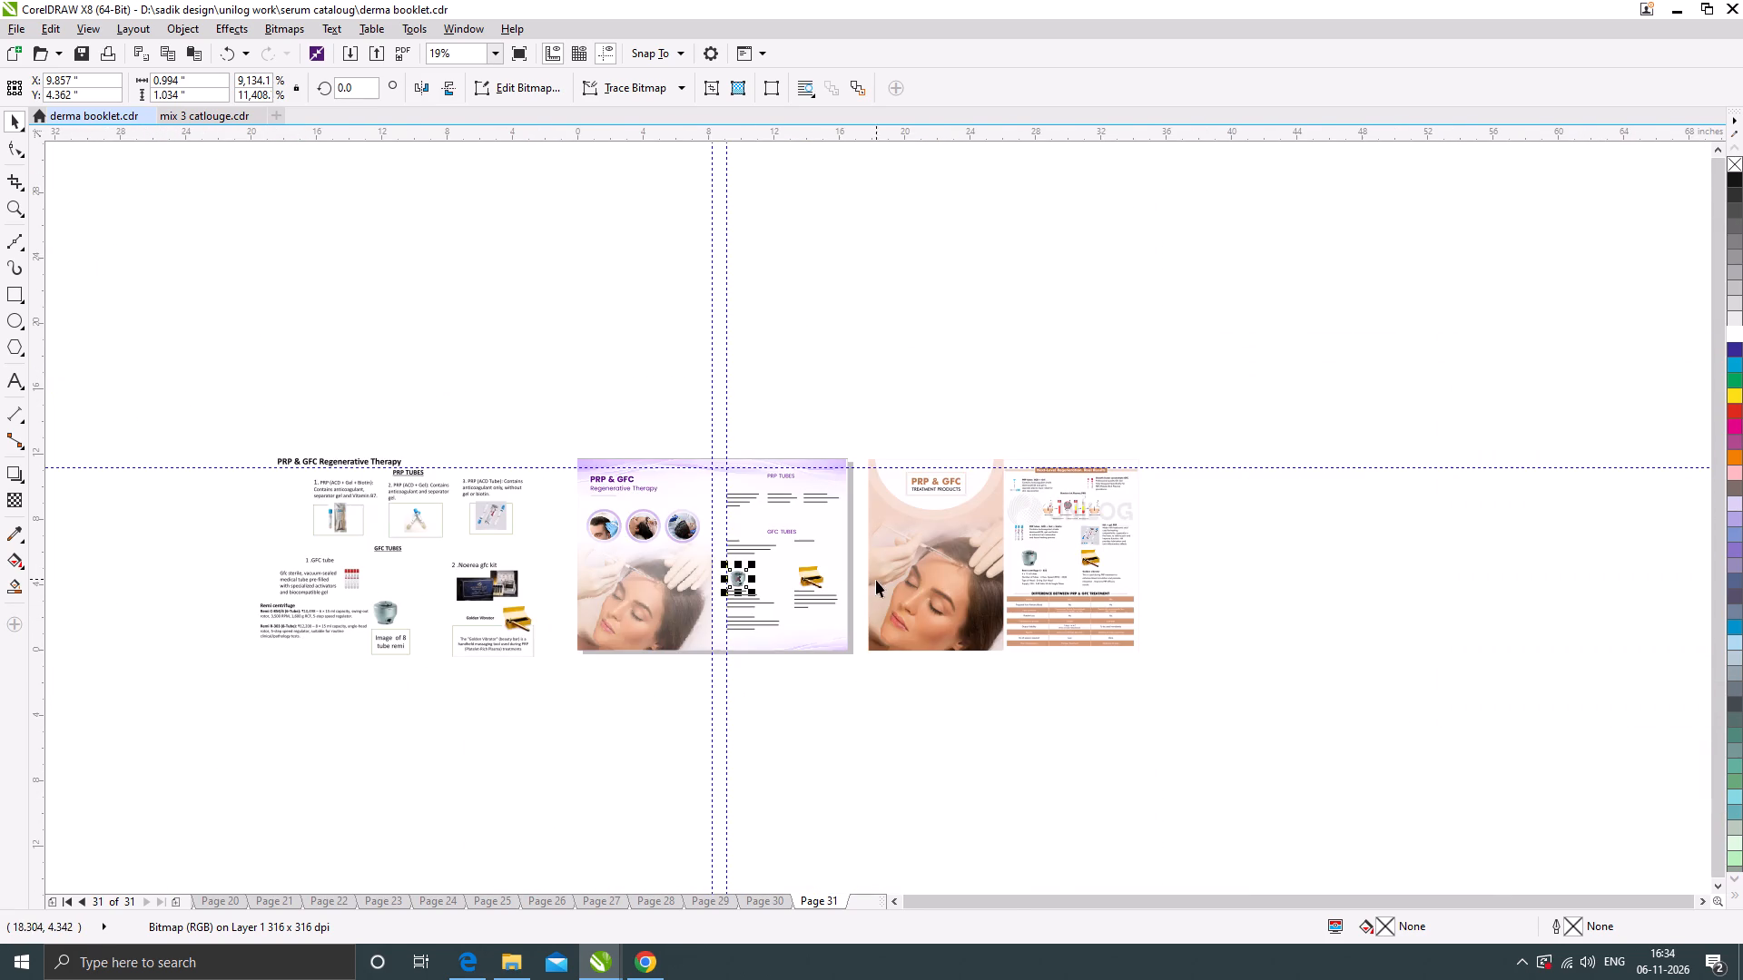
scroll(792, 581, "up", 1)
scroll(837, 594, "down", 1)
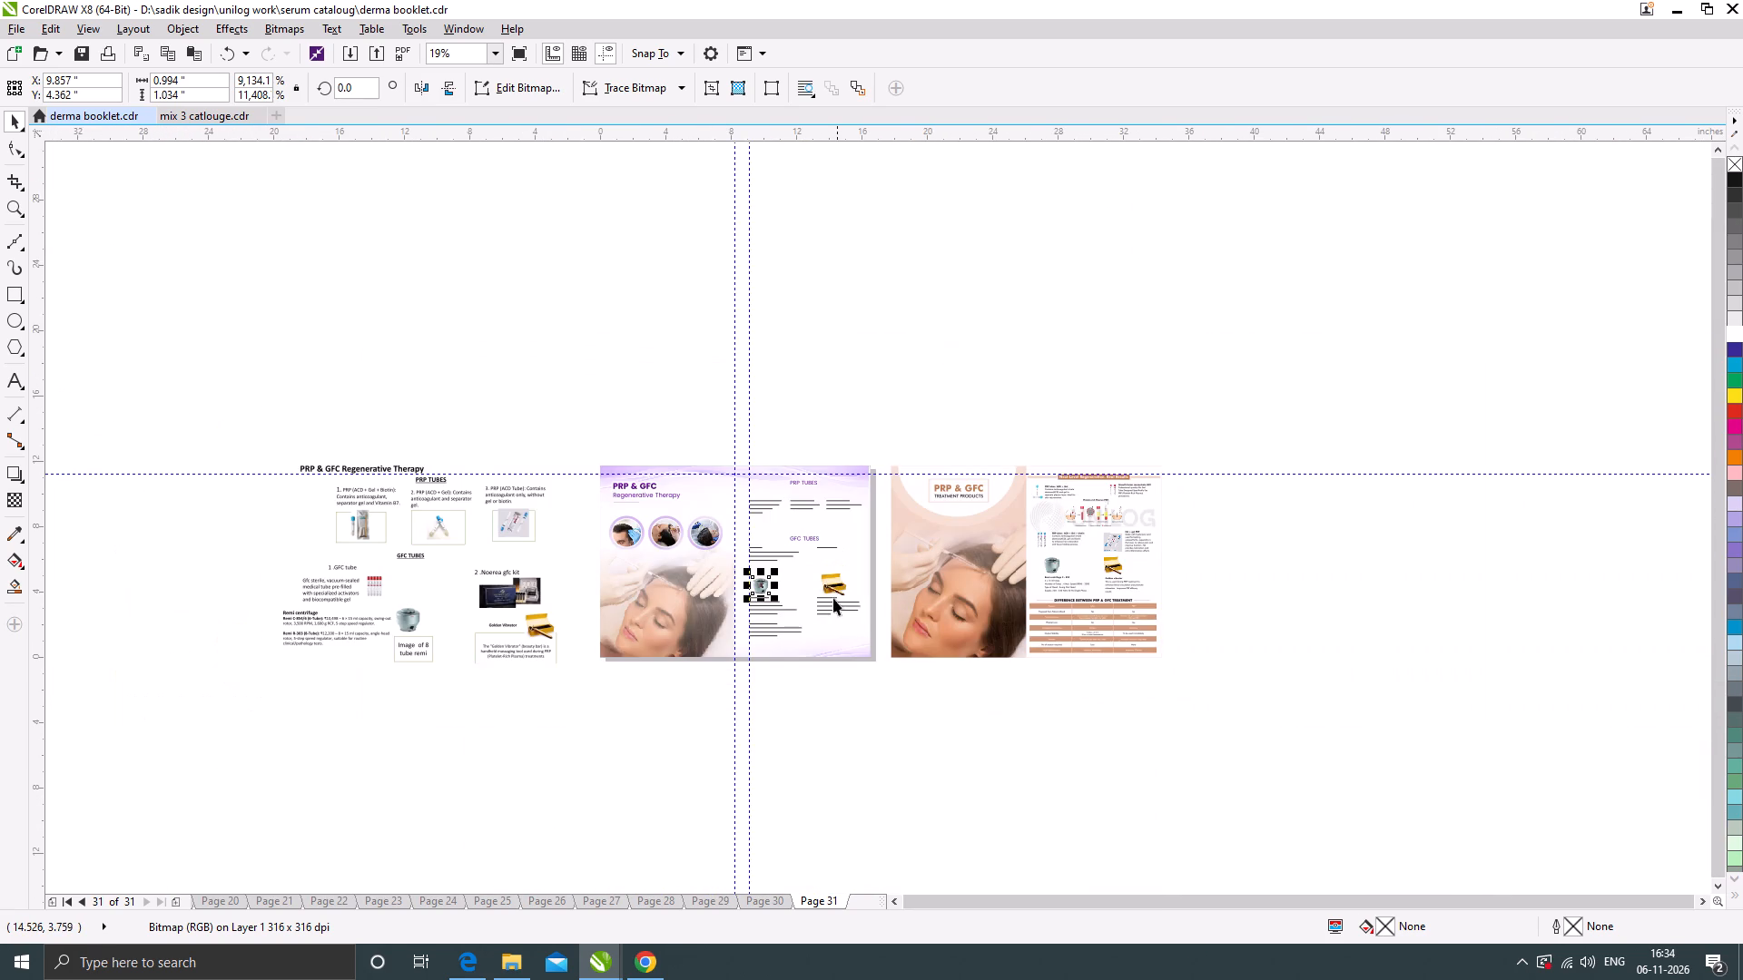
scroll(790, 614, "up", 1)
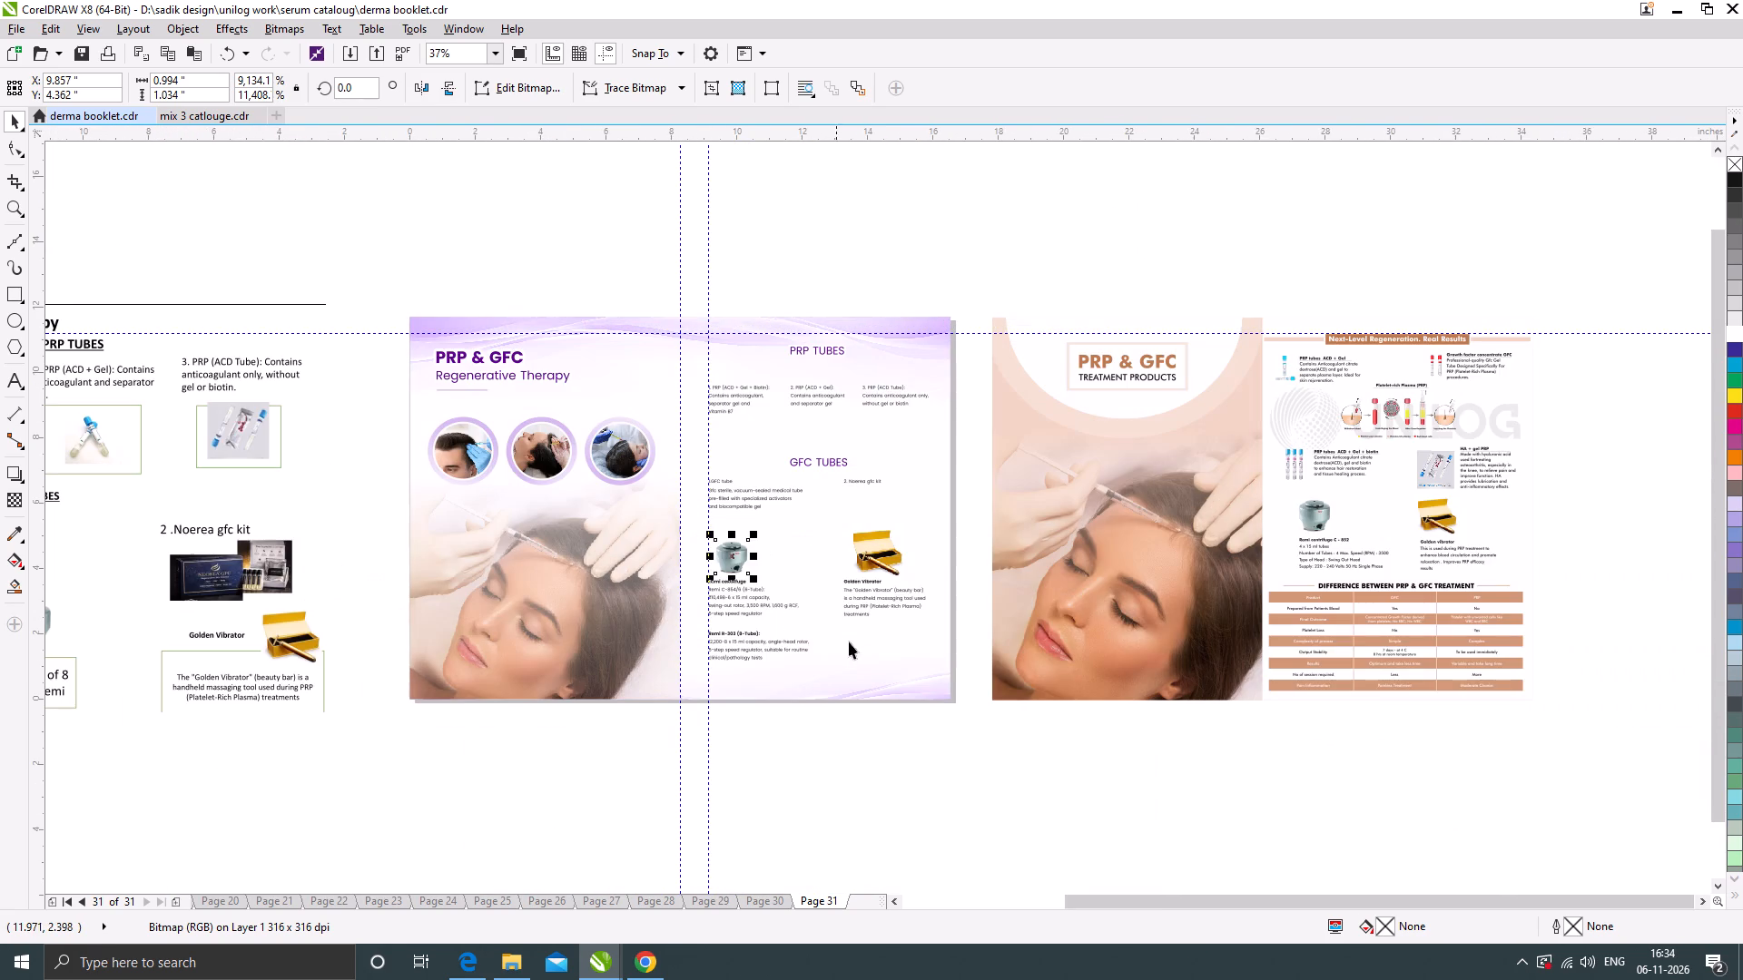
scroll(797, 597, "up", 1)
Enlarge the centrifuge picture to about 1.4 inches wide and place it above the right end of the Remi centrifuge text.
left_click_drag(677, 507, 759, 524)
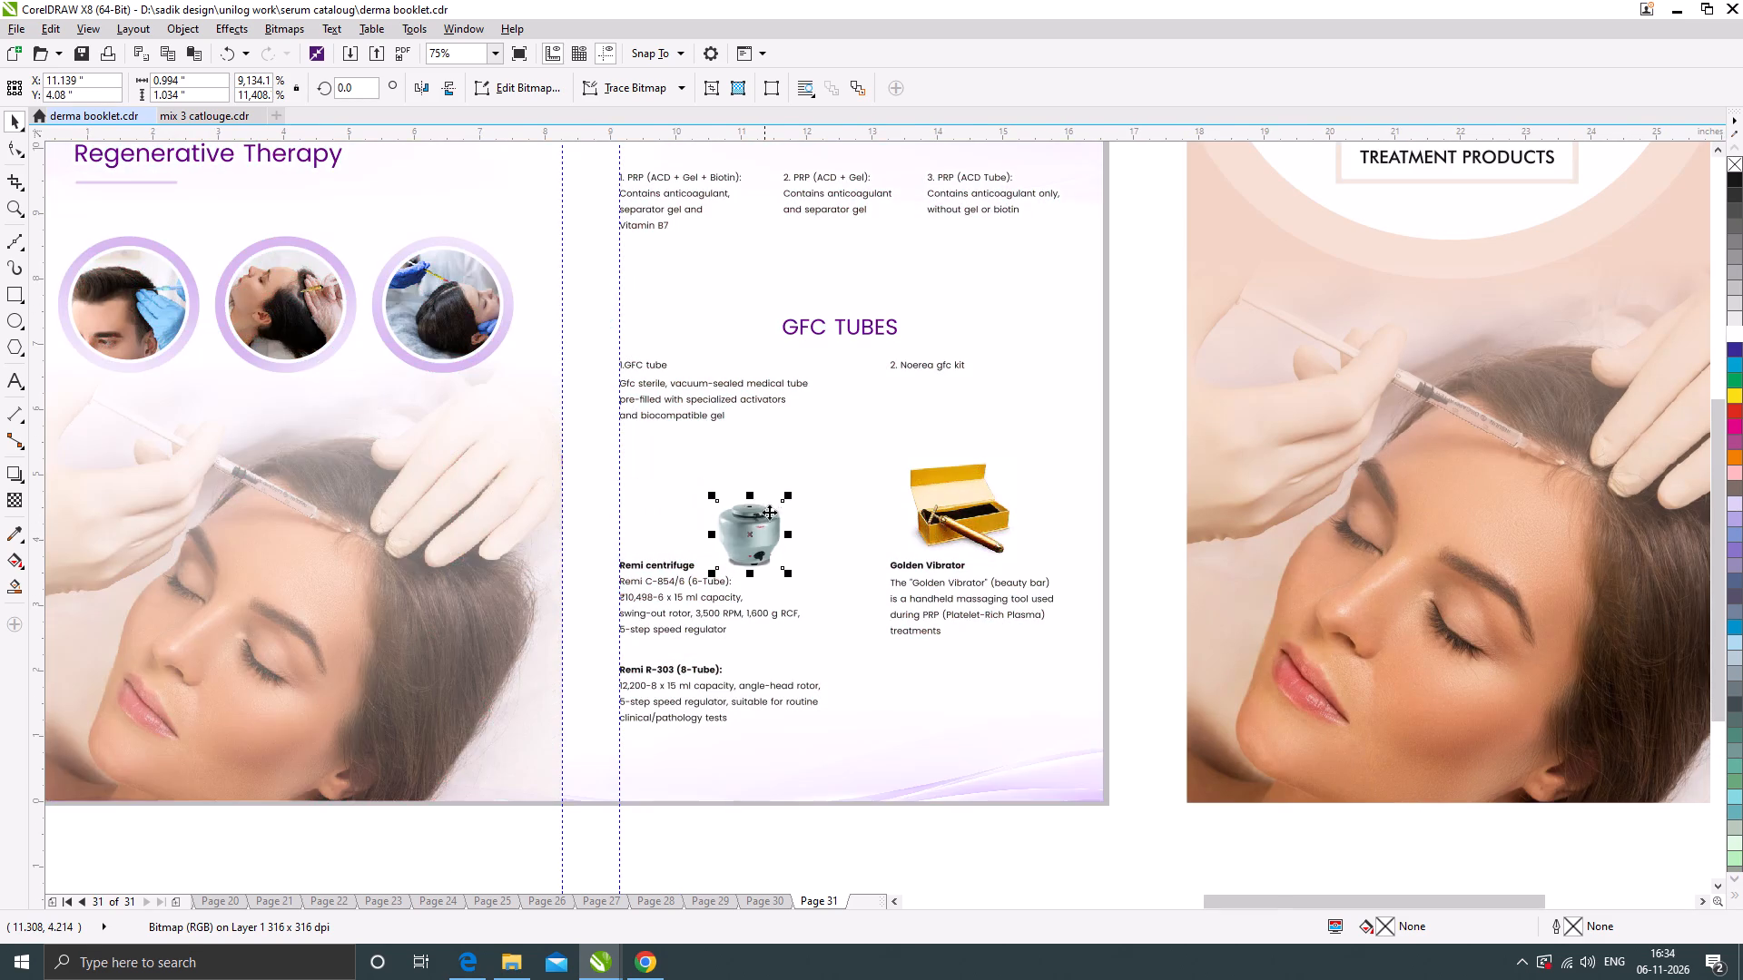
scroll(774, 503, "up", 1)
left_click_drag(800, 492, 823, 460)
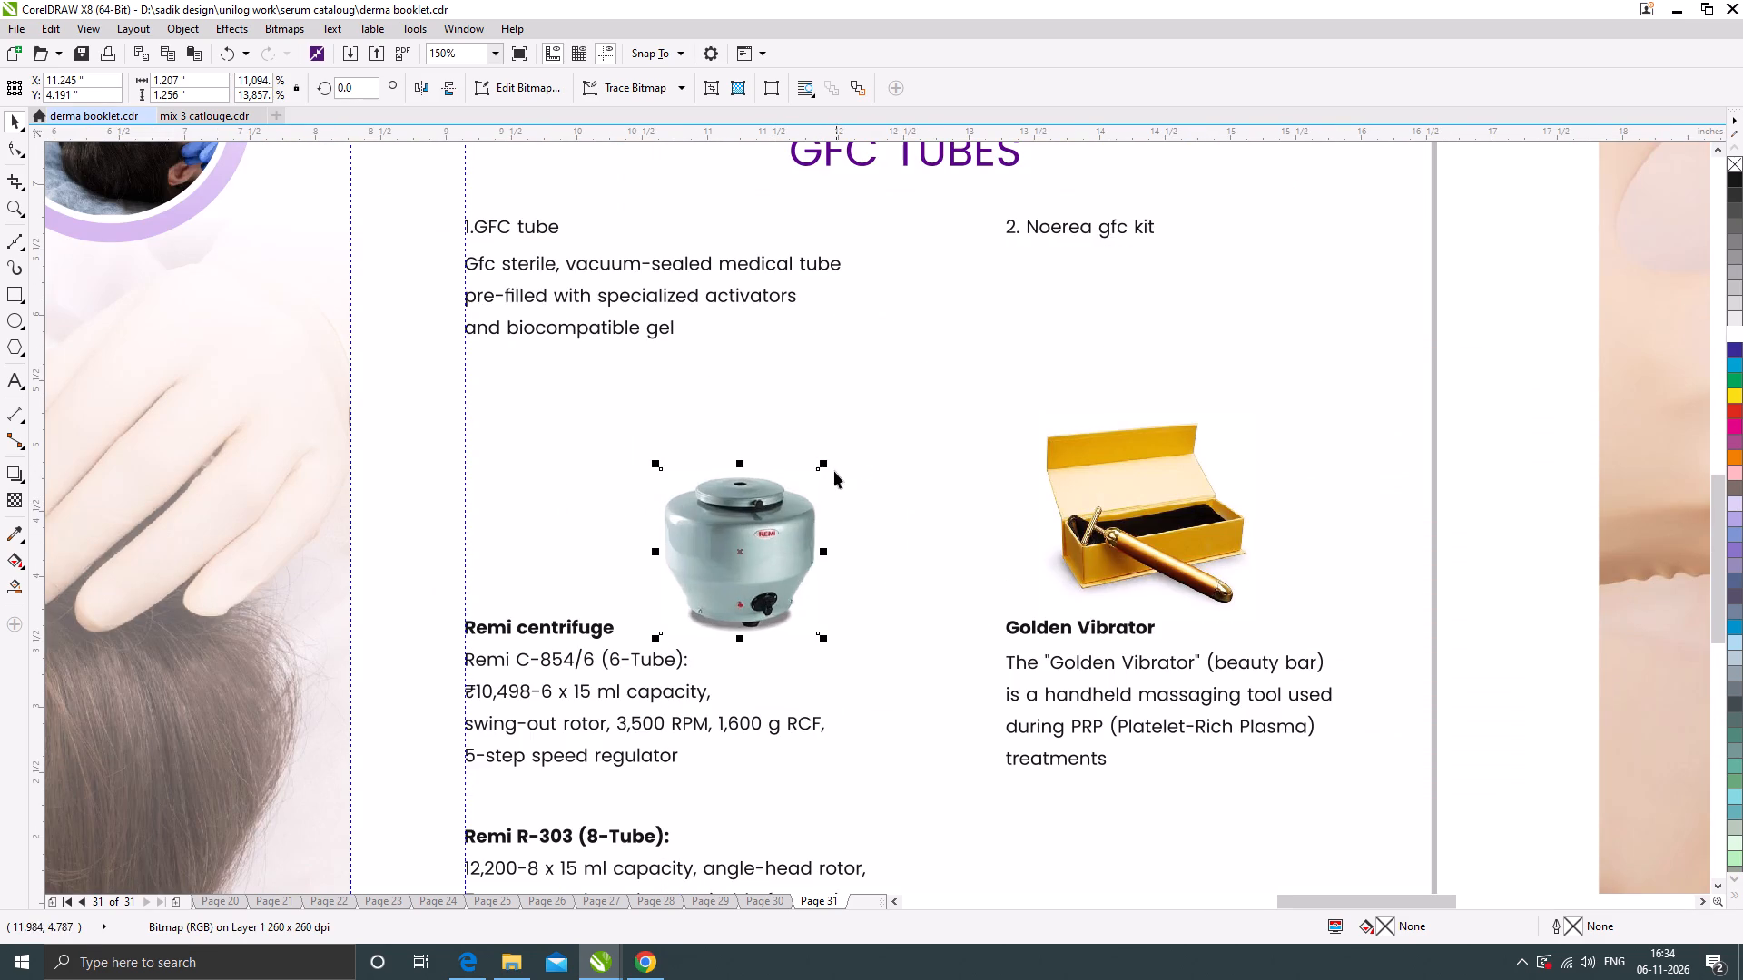
left_click_drag(826, 458, 852, 436)
left_click_drag(782, 525, 761, 524)
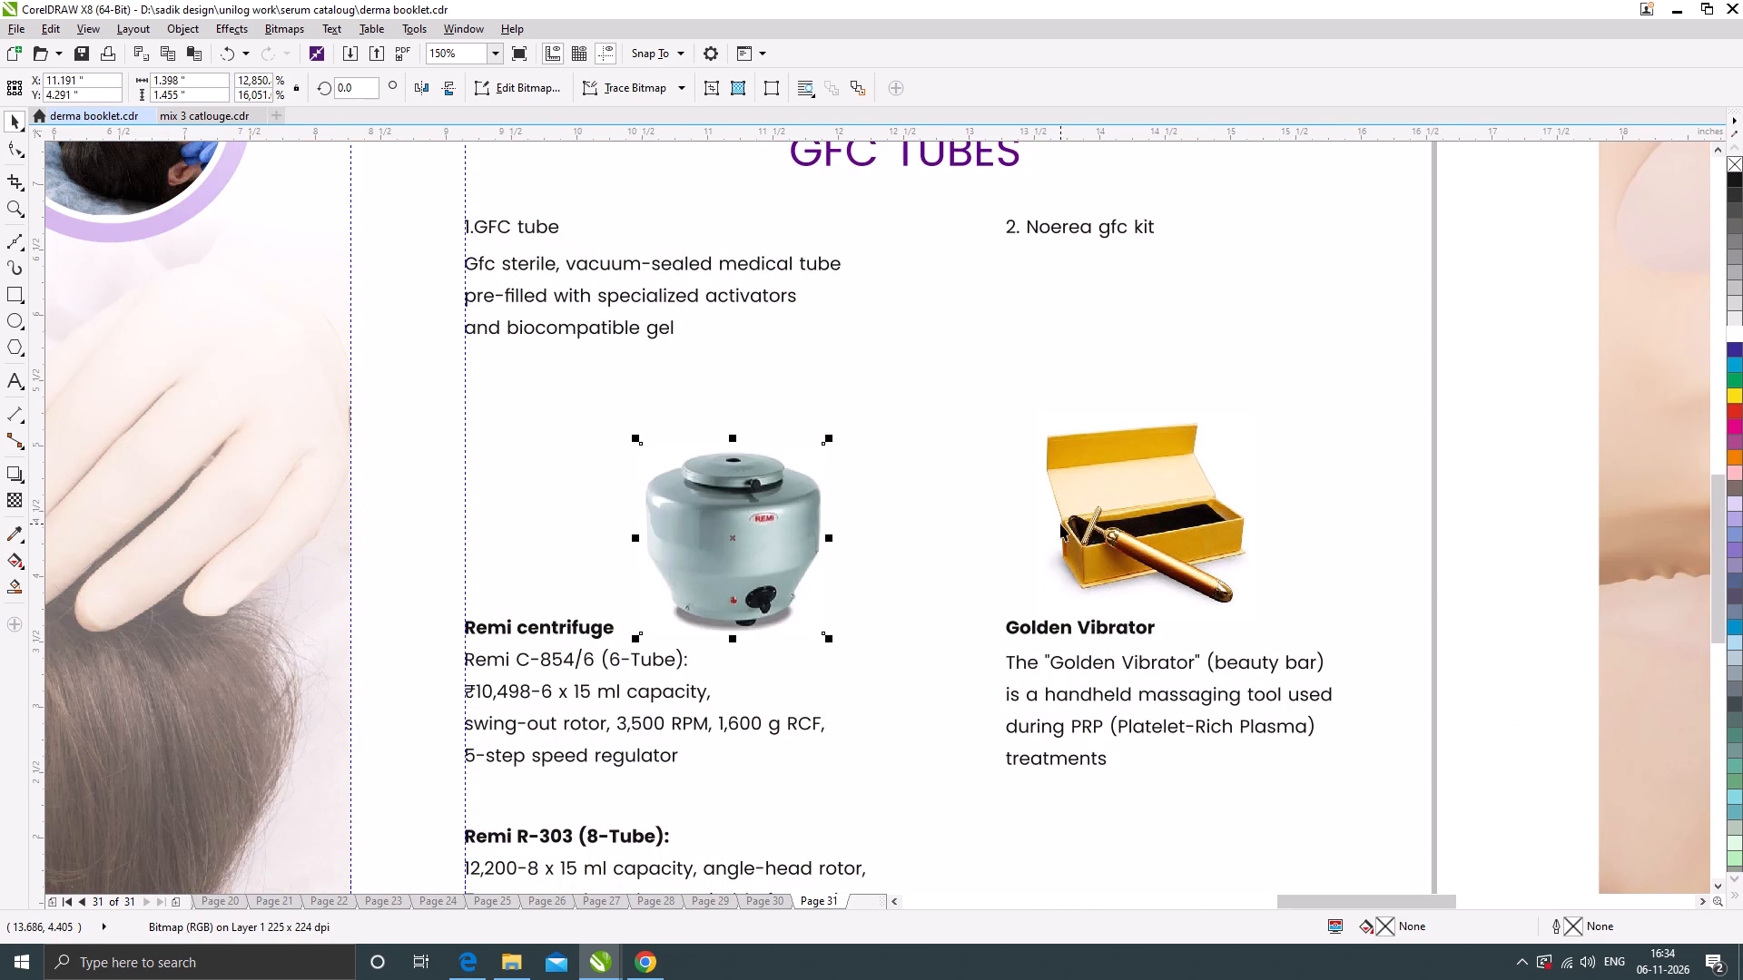
left_click_drag(755, 528, 750, 517)
Enlarge the golden vibrator box picture slightly, to about 1.75 inches wide, above its heading.
left_click(1168, 541)
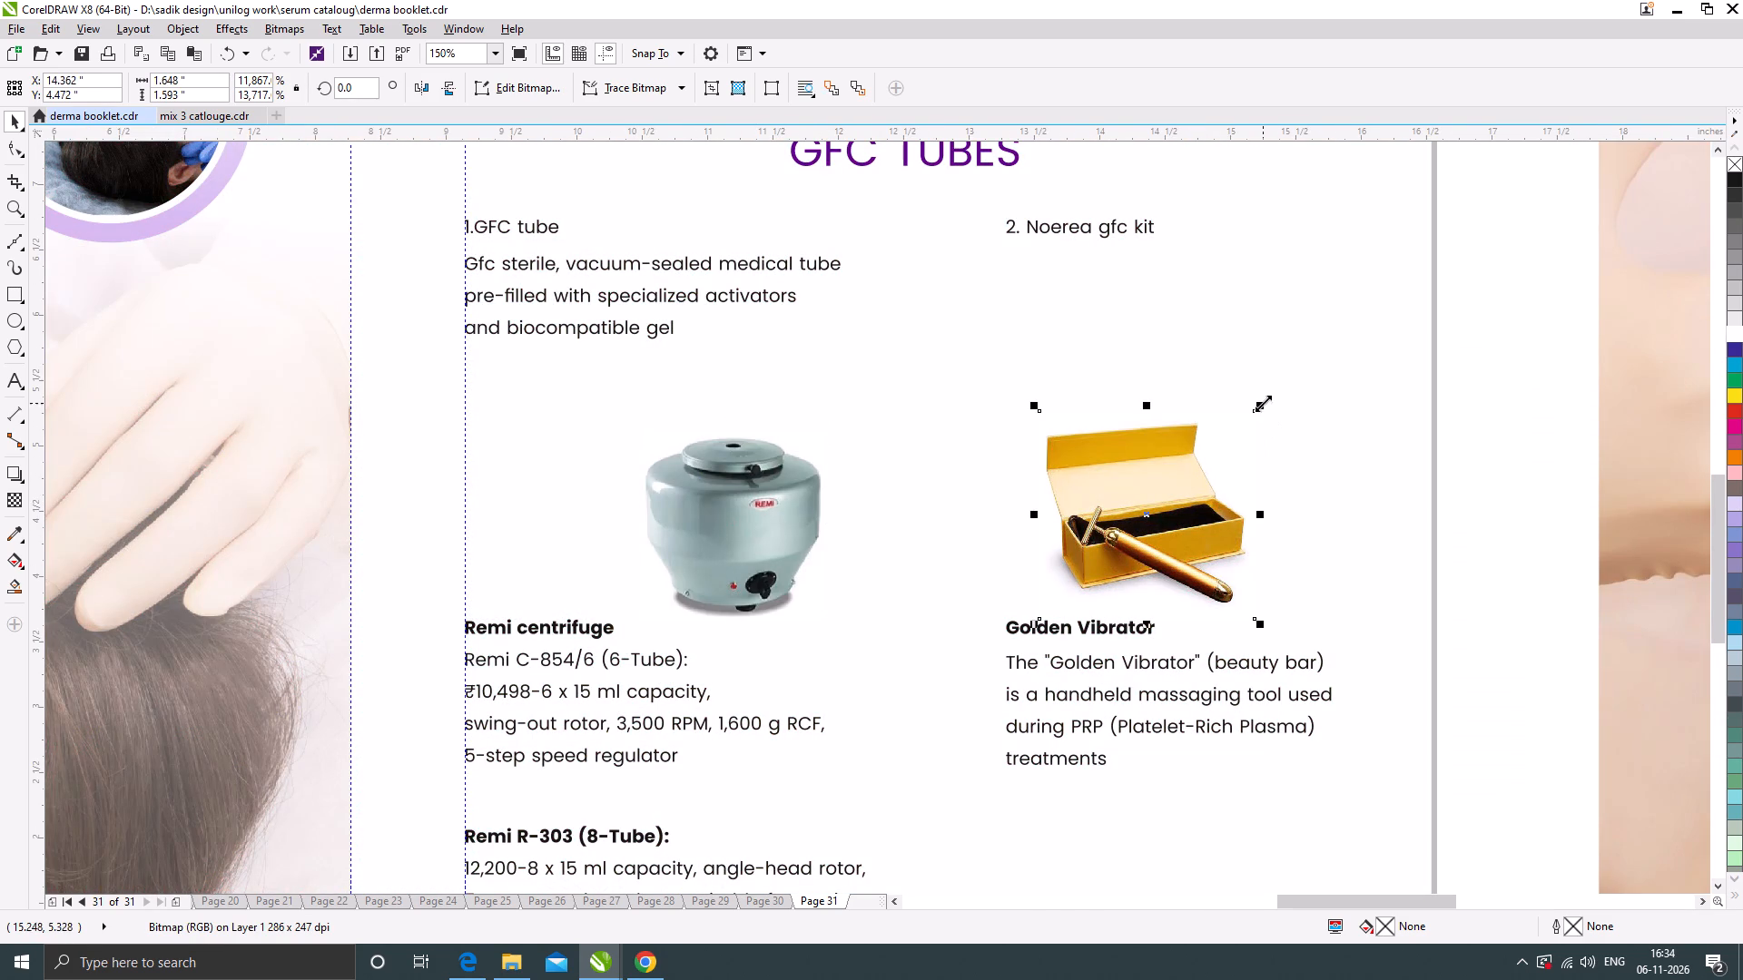
left_click_drag(1263, 403, 1275, 389)
left_click(1189, 465)
scroll(891, 569, "down", 2)
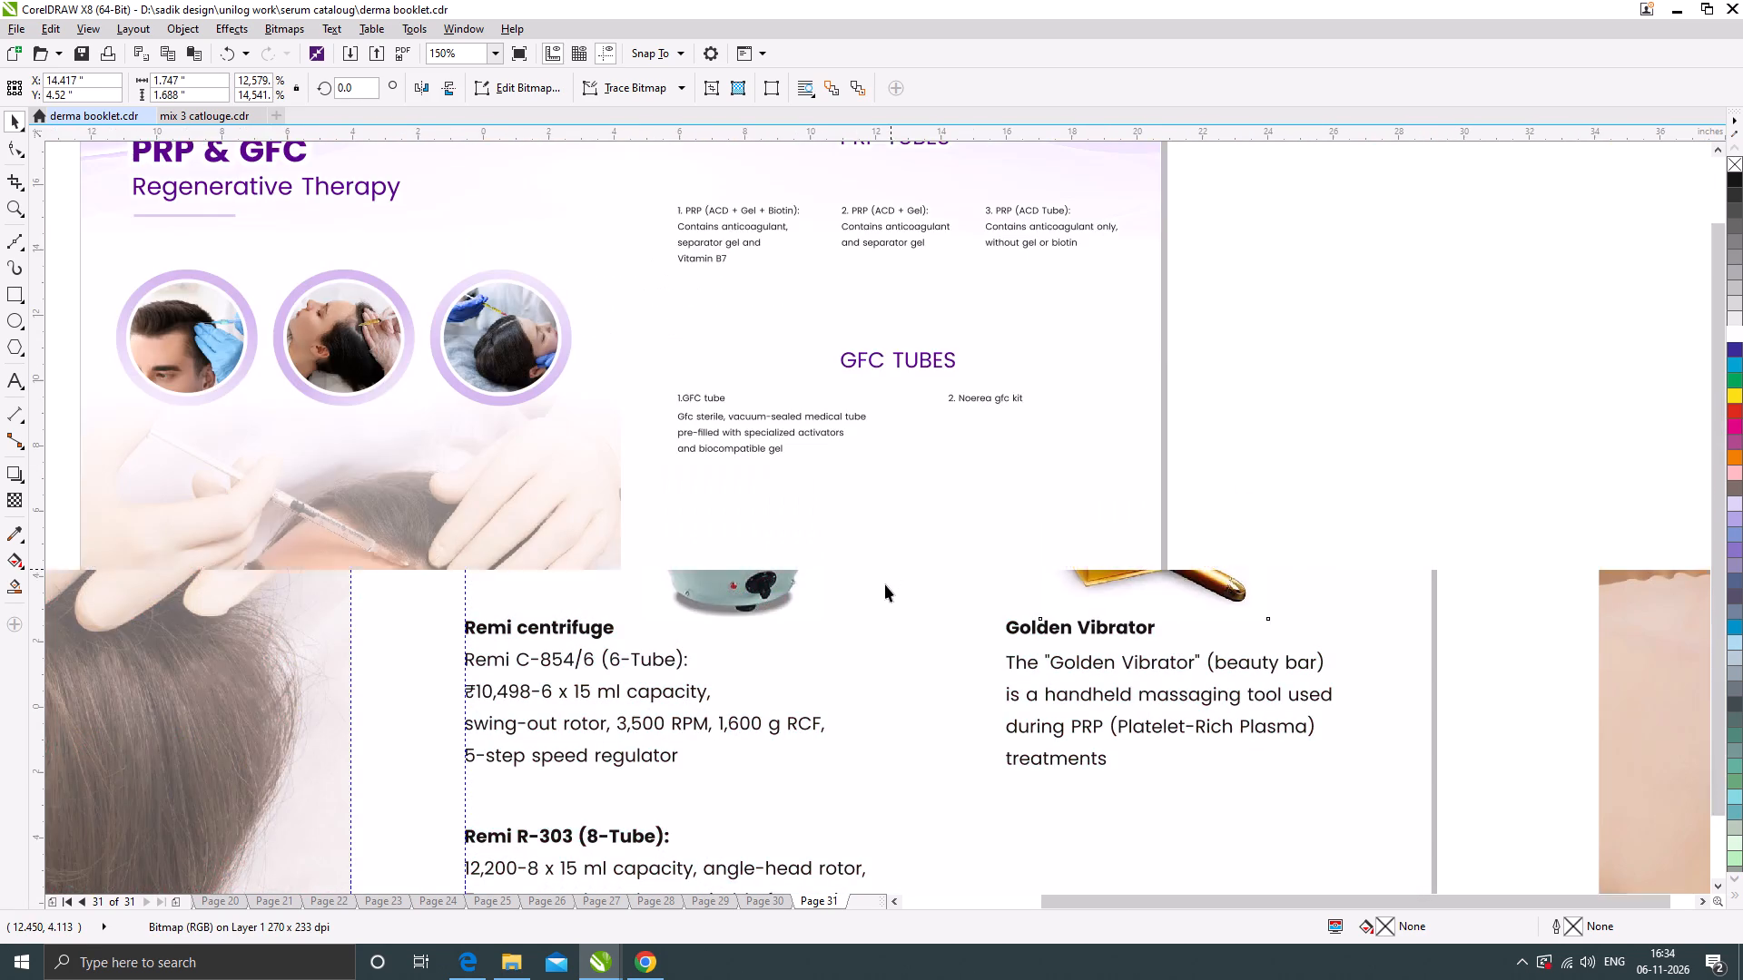
left_click(1021, 802)
Reduce the centrifuge picture to about 1.22 inches wide and align its left edge with the Remi centrifuge heading at the guideline.
scroll(981, 556, "up", 1)
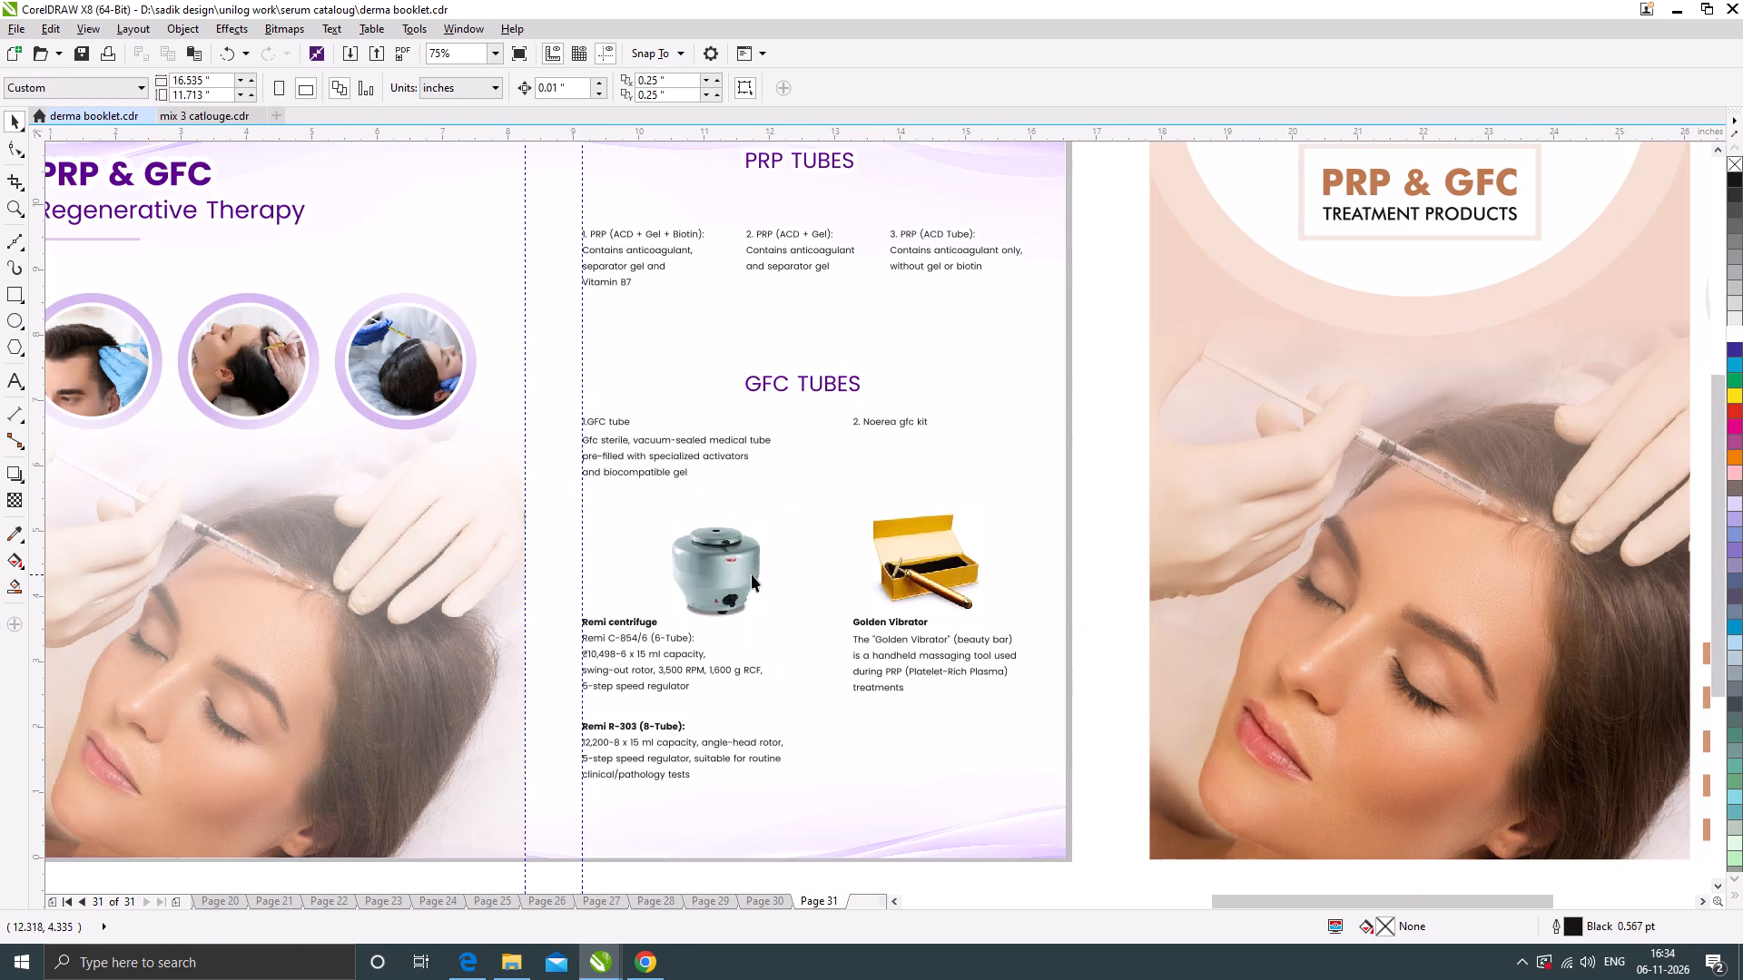
left_click(727, 574)
scroll(706, 572, "up", 1)
left_click_drag(743, 570, 707, 567)
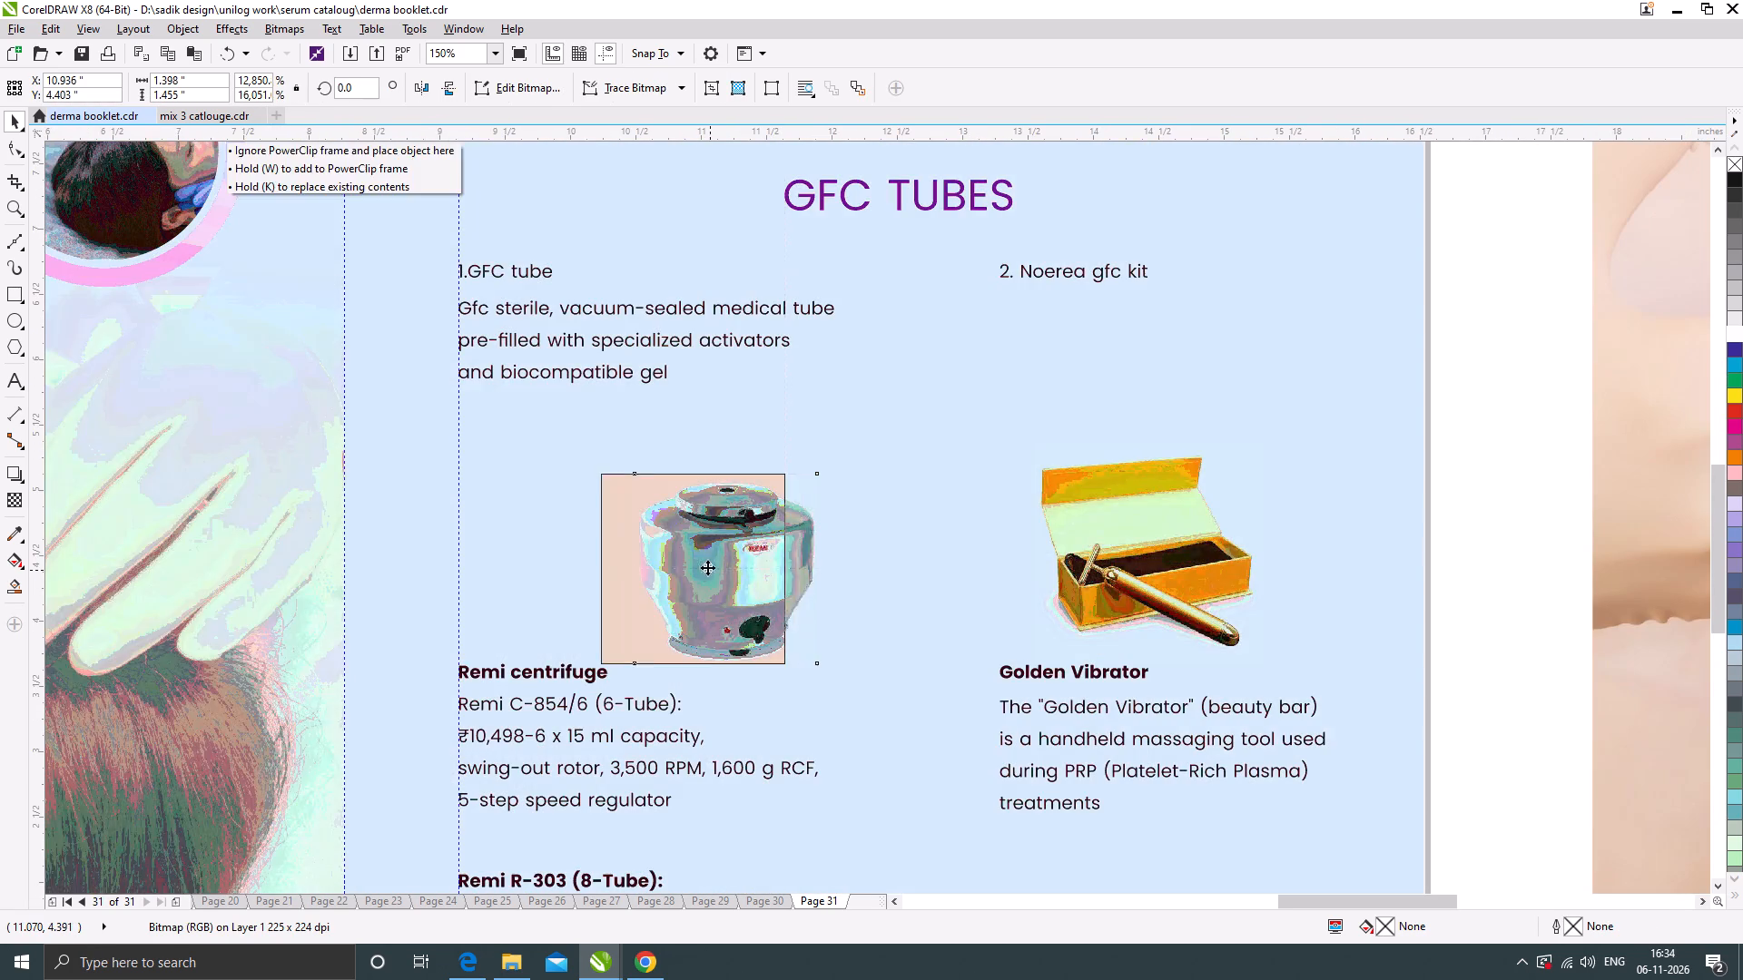
left_click_drag(707, 567, 708, 568)
left_click_drag(794, 463, 793, 475)
left_click_drag(726, 562, 692, 557)
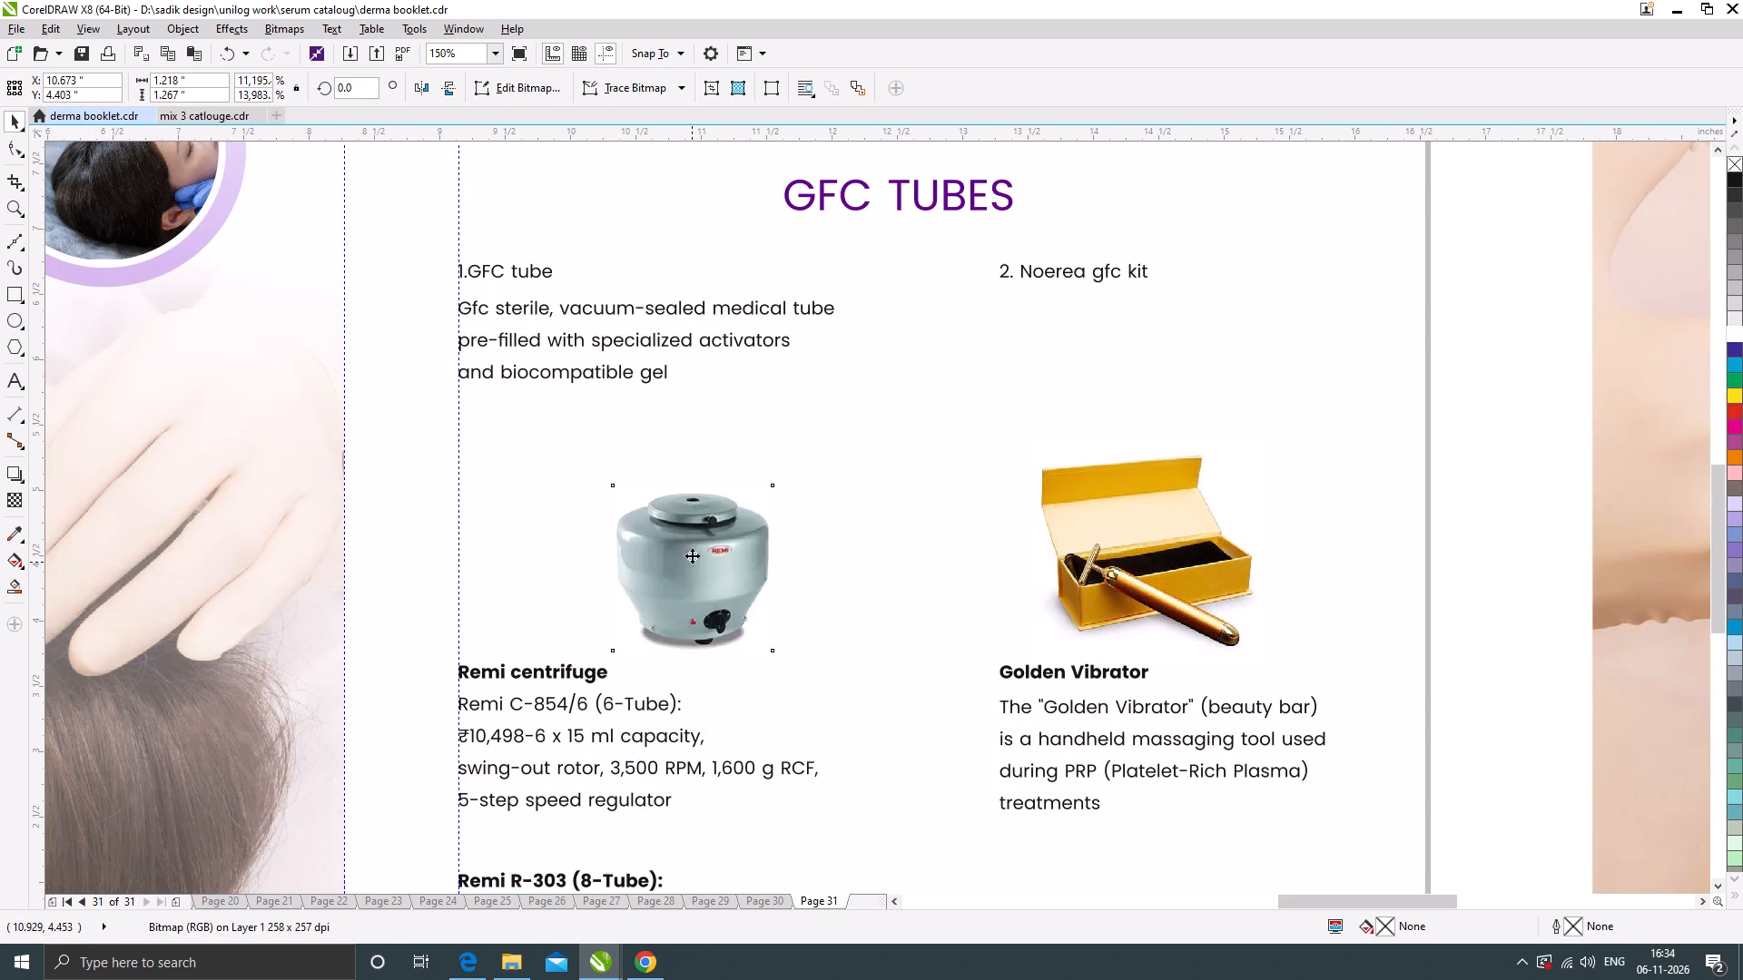
left_click_drag(663, 550, 548, 539)
Move the Remi R-303 (8-Tube) text block up by about 0.2 inch, closer to the Remi C-854/6 description.
scroll(725, 591, "down", 1)
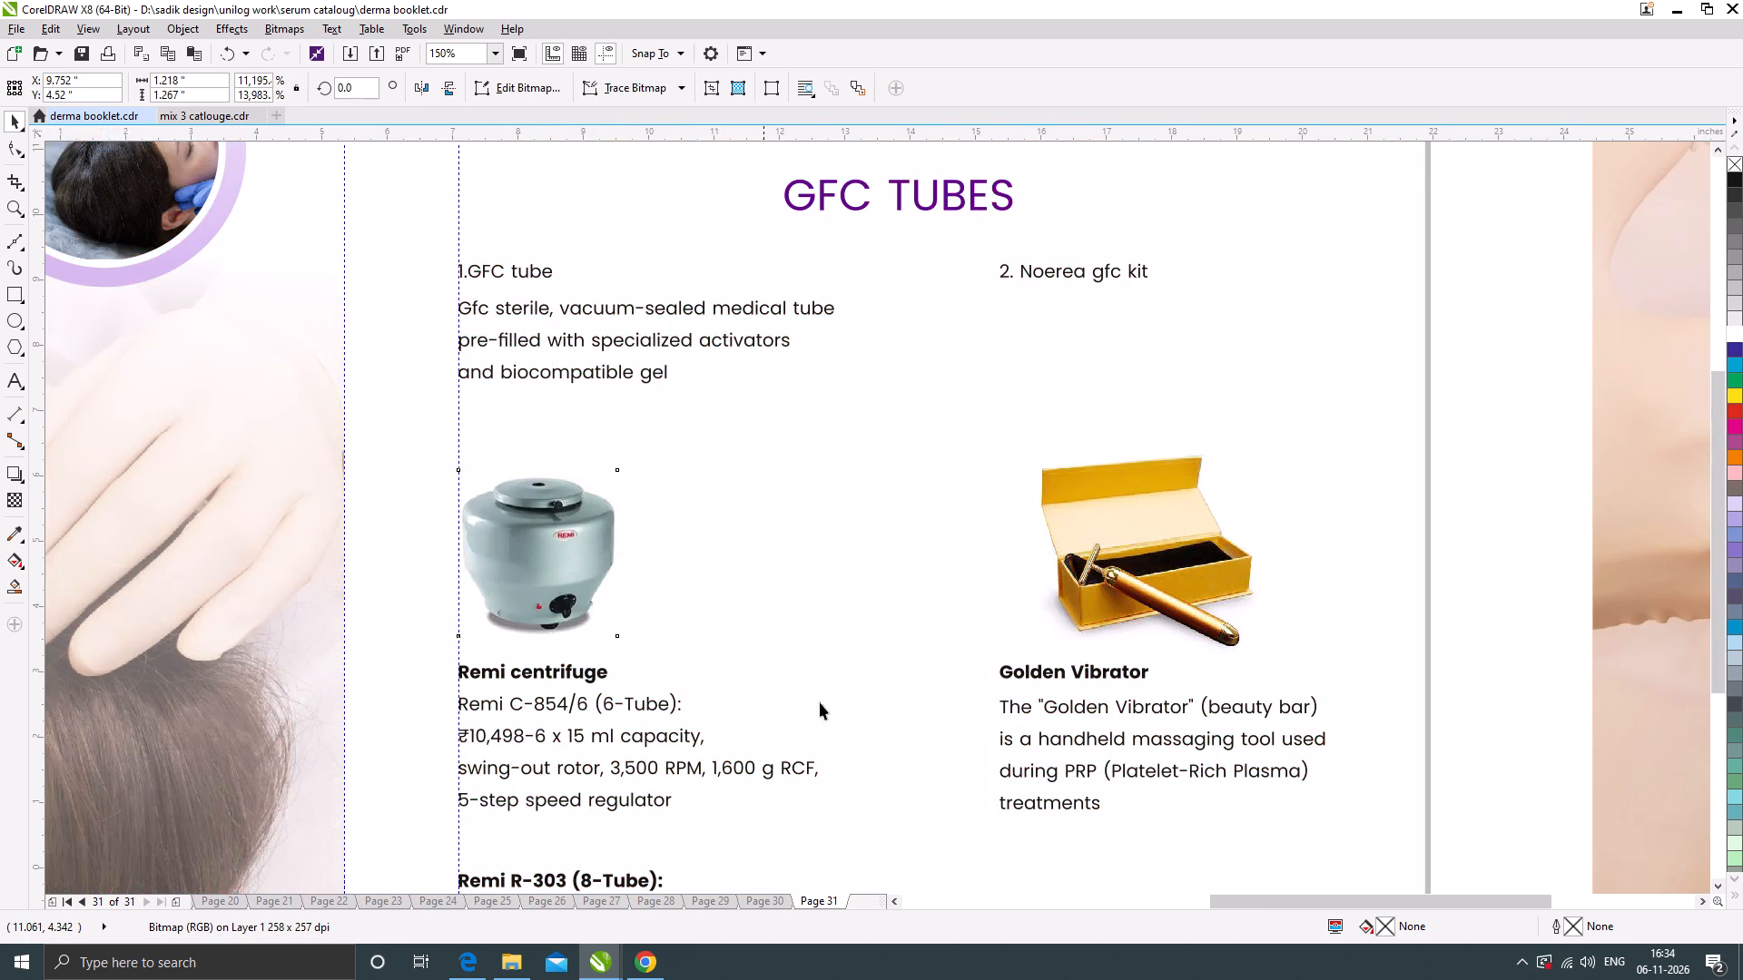
left_click_drag(1104, 841, 559, 718)
scroll(670, 738, "up", 1)
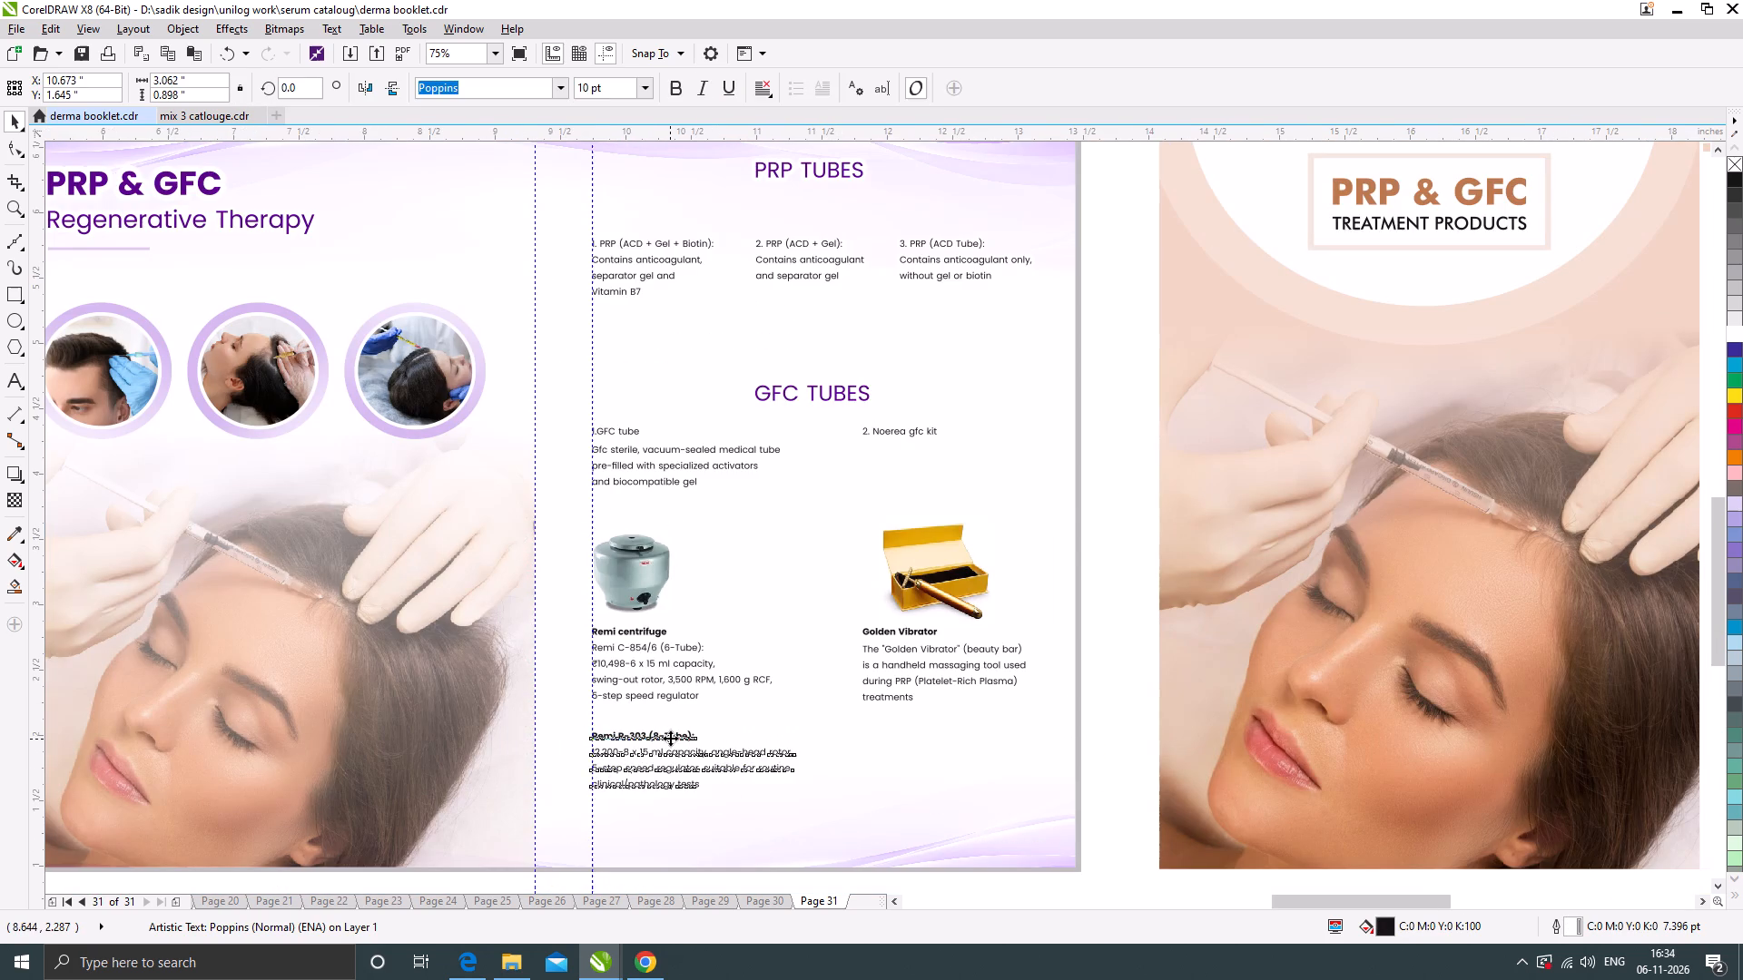
left_click_drag(675, 738, 668, 711)
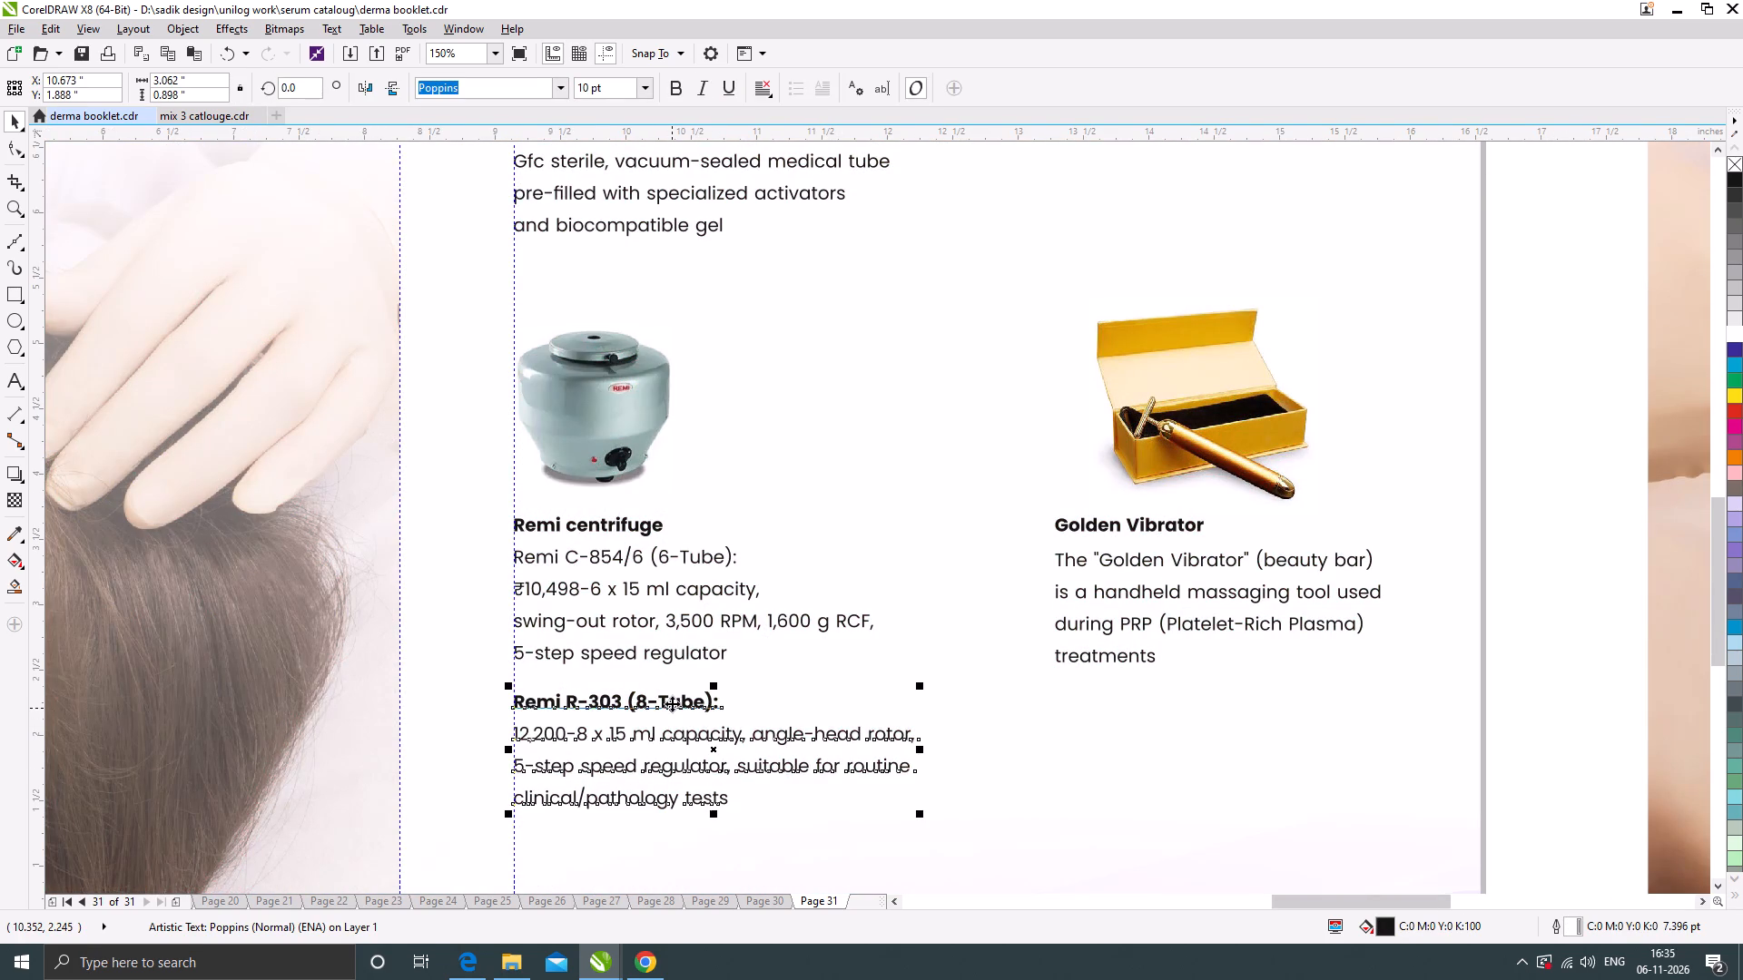
left_click_drag(672, 703, 670, 711)
key("ctrl+z")
scroll(674, 703, "up", 1)
left_click_drag(678, 701, 678, 710)
scroll(706, 697, "down", 2)
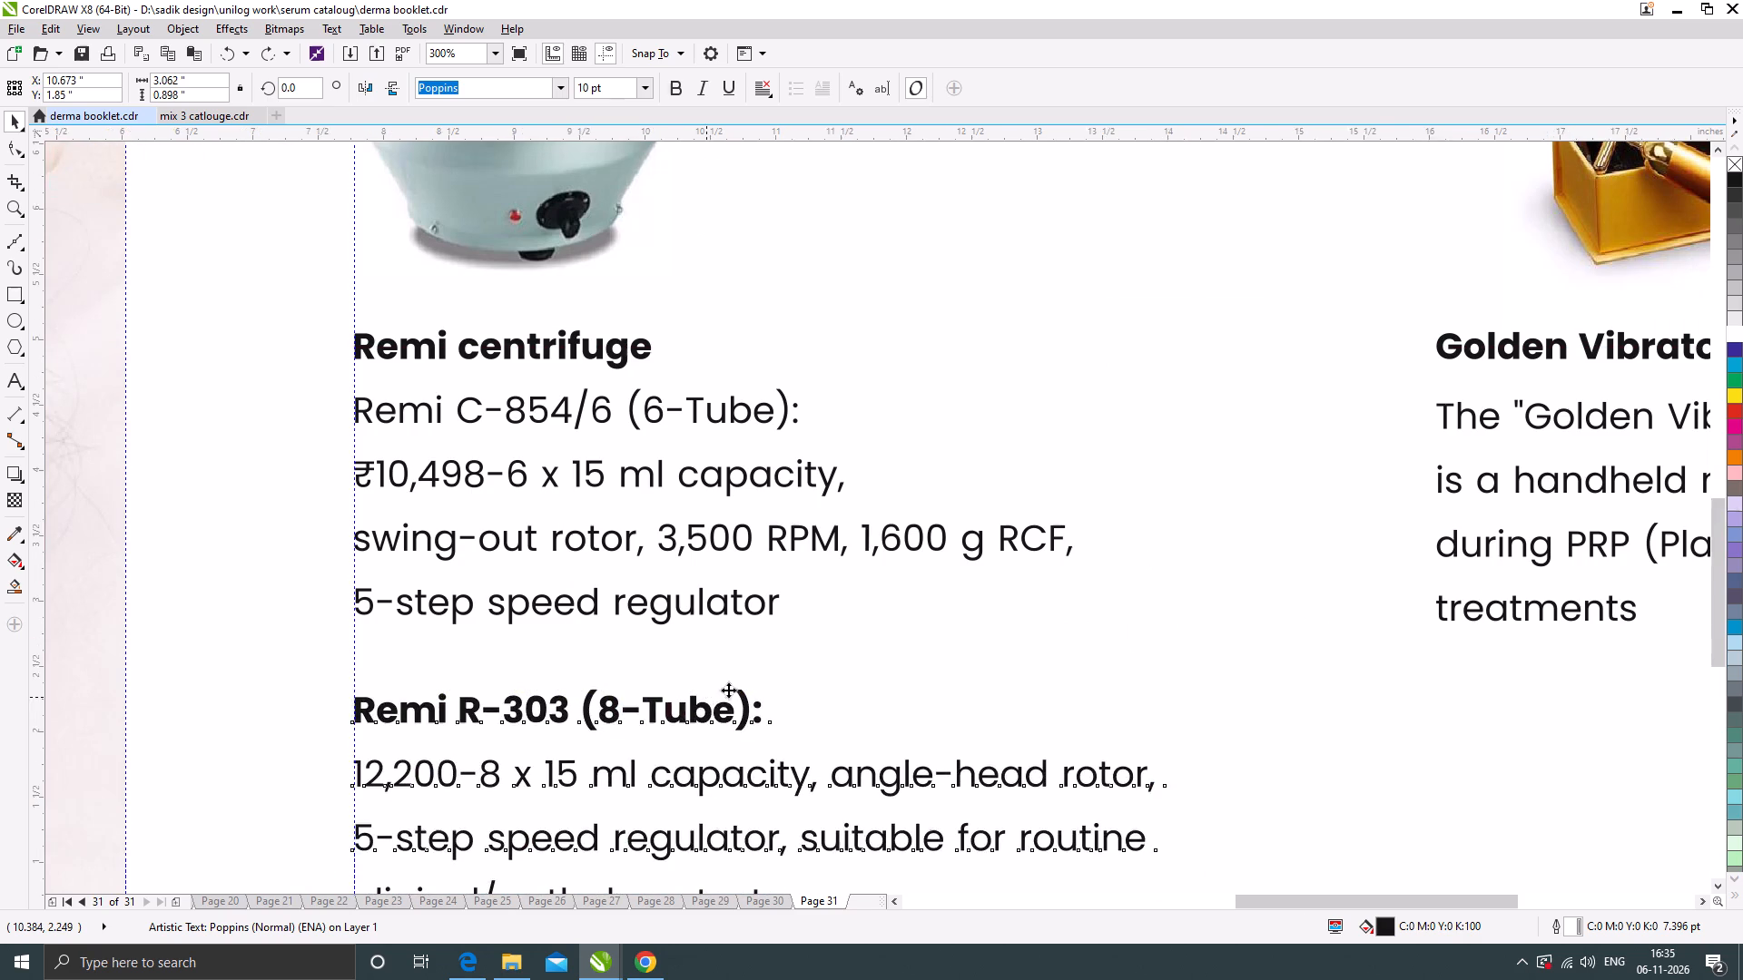
left_click(1149, 707)
scroll(976, 712, "down", 1)
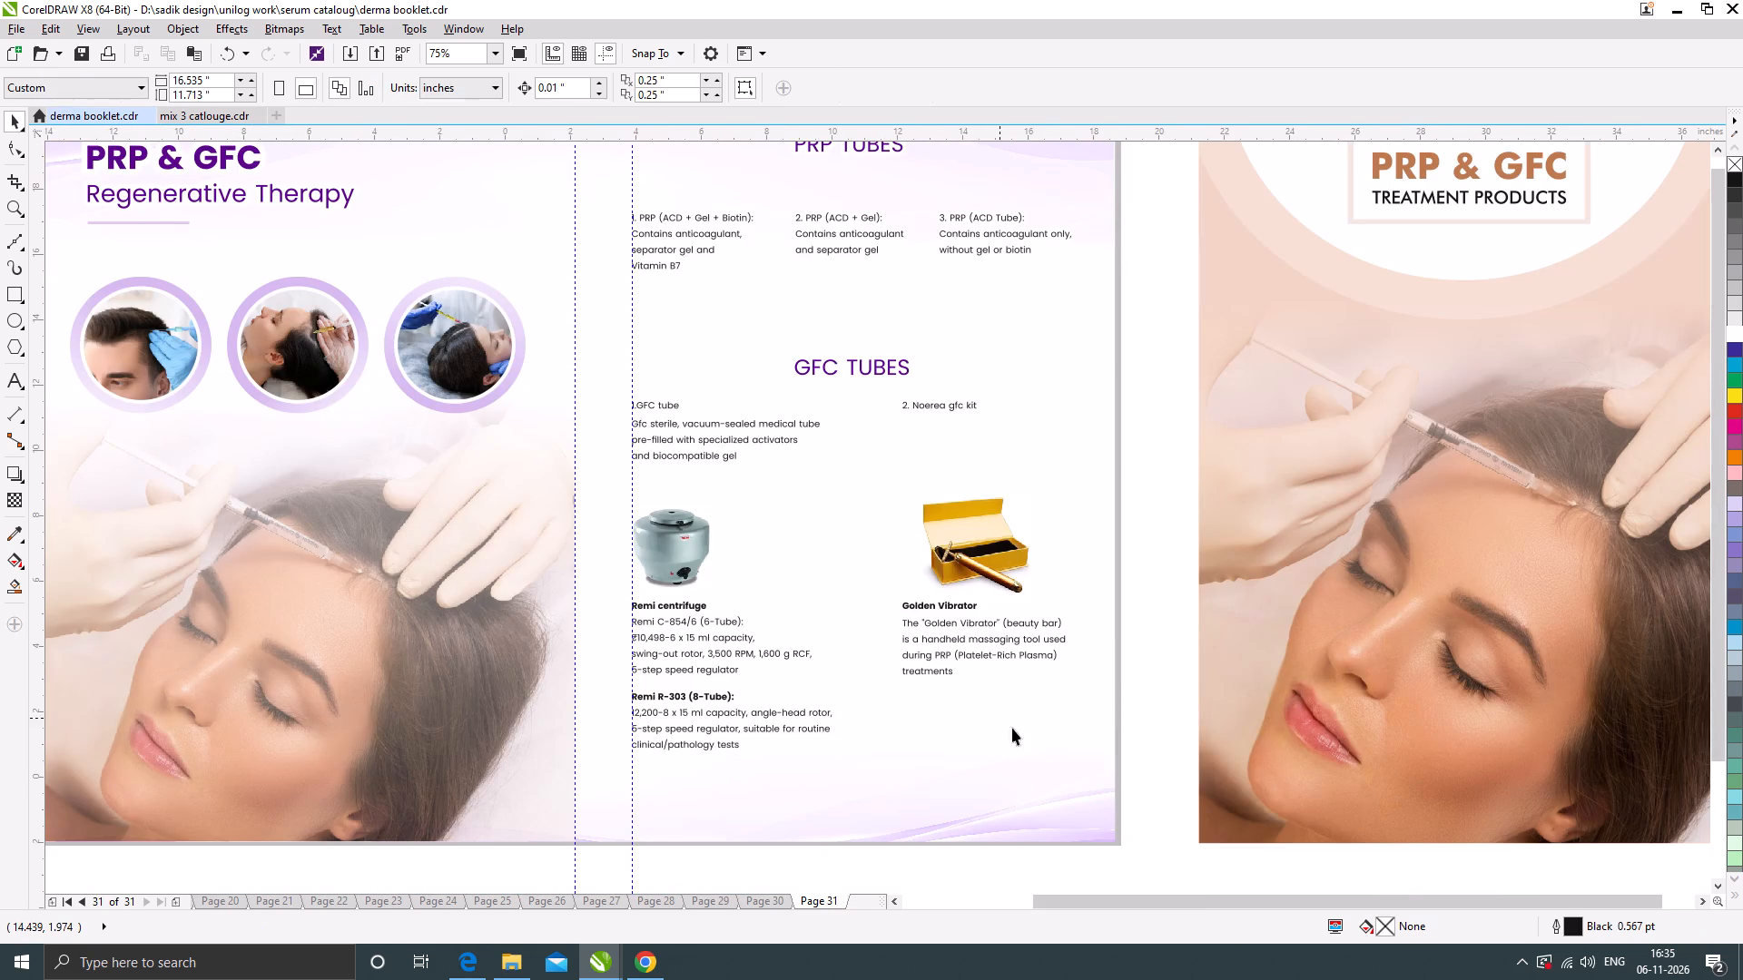
Move the Remi centrifuge and Golden Vibrator pictures and texts together down by about 0.25 inch.
left_click_drag(1082, 811, 791, 593)
scroll(960, 643, "up", 1)
left_click_drag(970, 628, 970, 642)
Examine the source layout's product content and the PRP and GFC comparison table on the peach reference spread.
scroll(883, 629, "down", 1)
scroll(1625, 715, "up", 1)
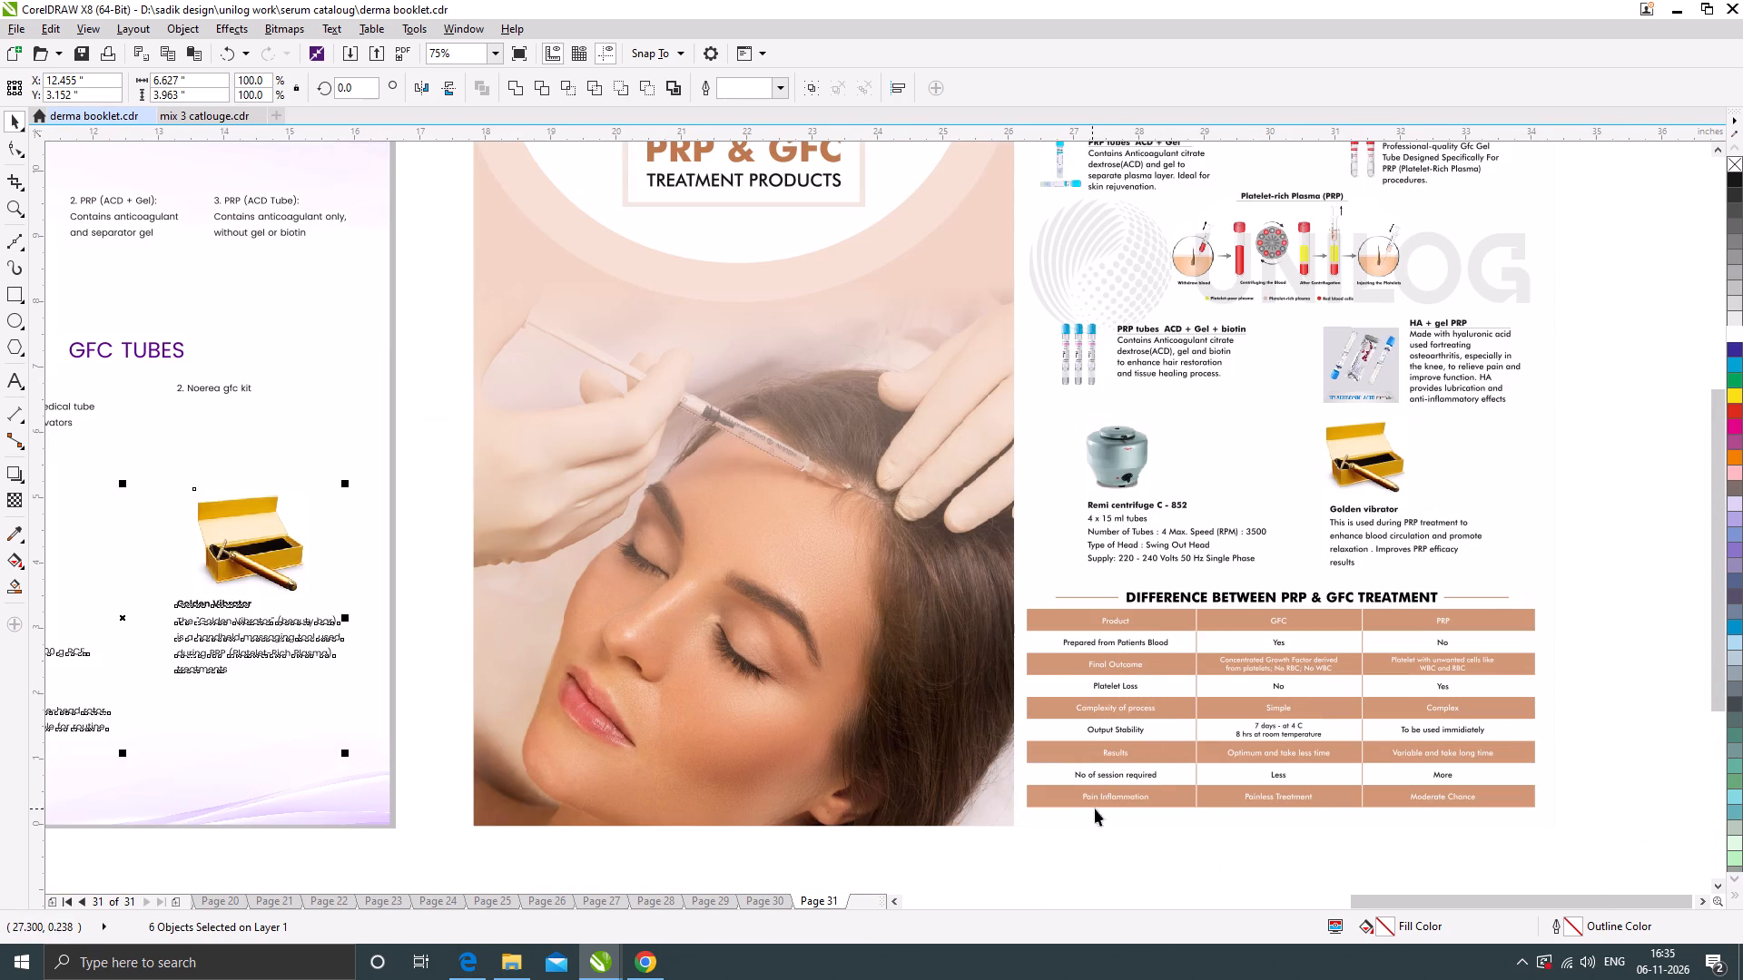
scroll(1263, 636, "up", 1)
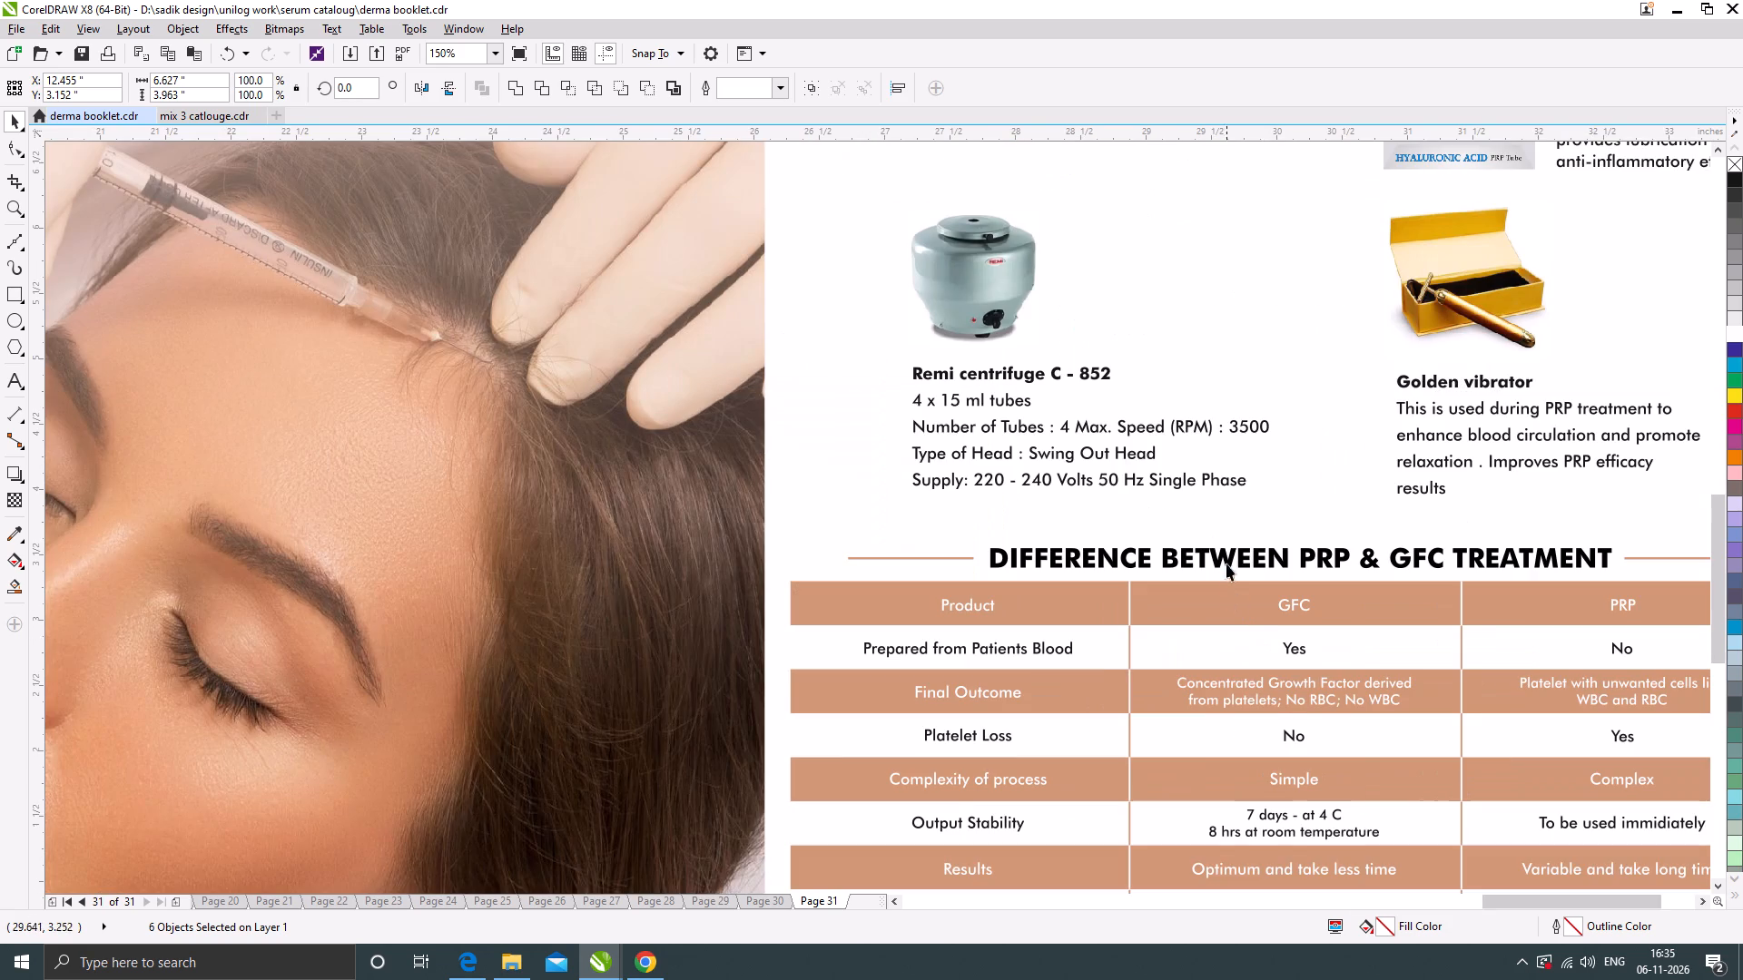
scroll(1298, 534, "down", 1)
scroll(1178, 616, "down", 1)
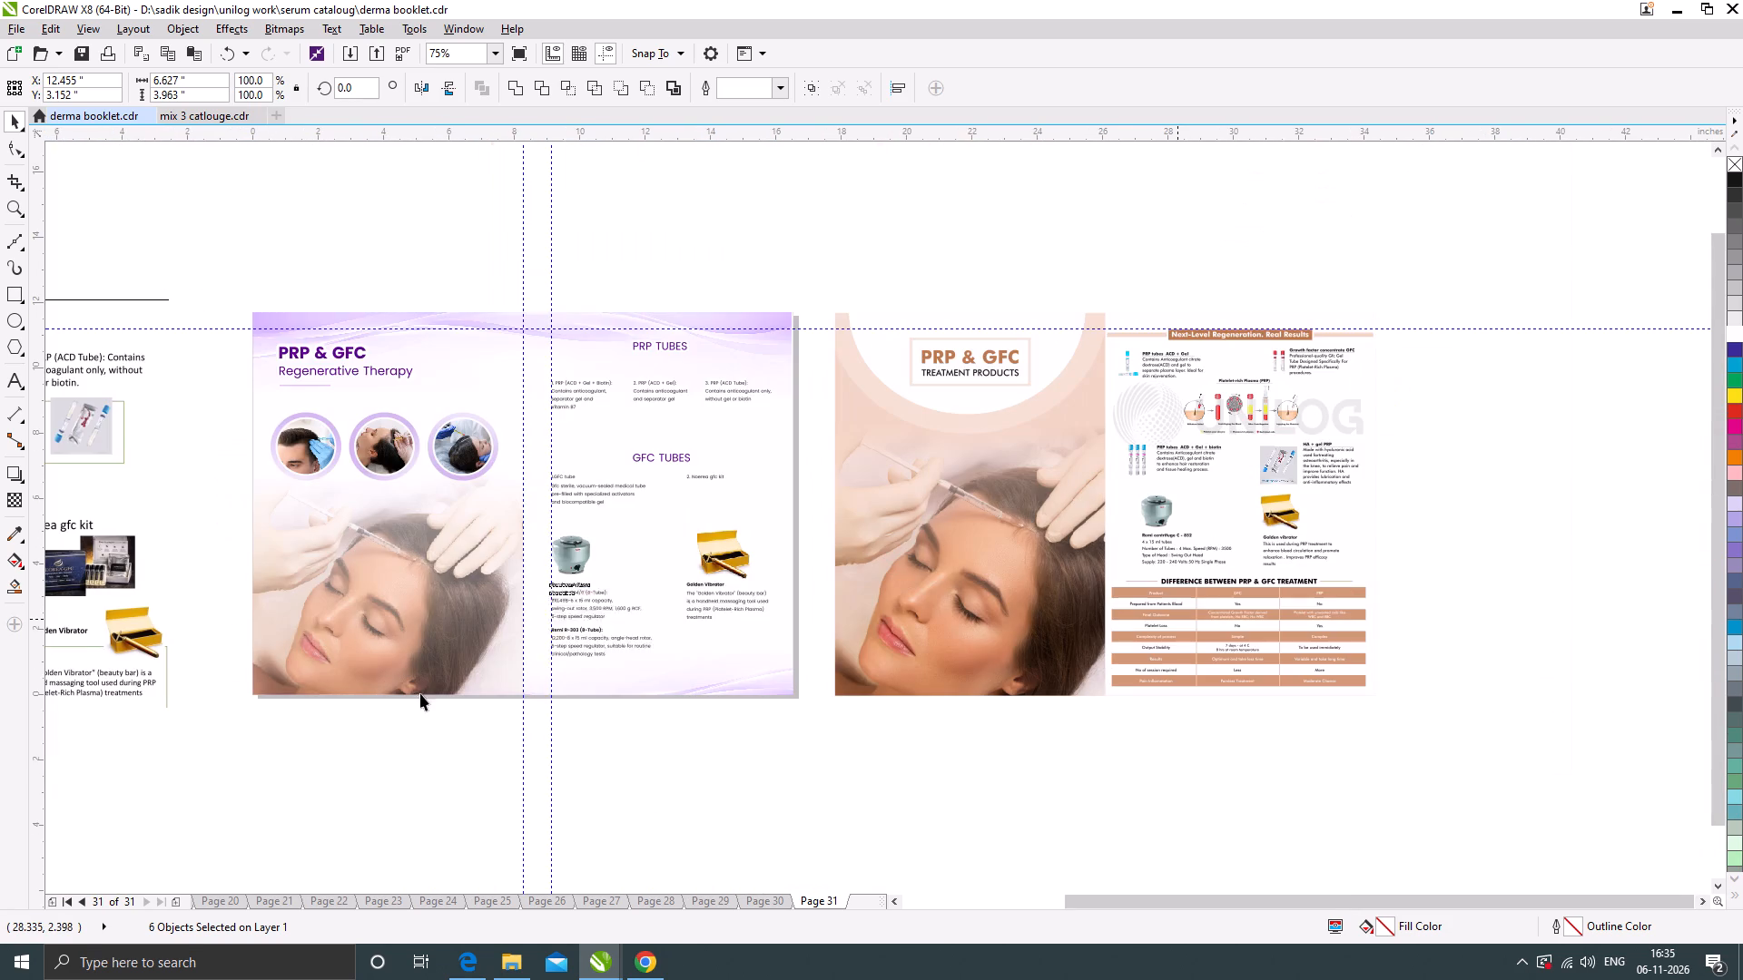
scroll(812, 655, "down", 1)
scroll(340, 649, "up", 2)
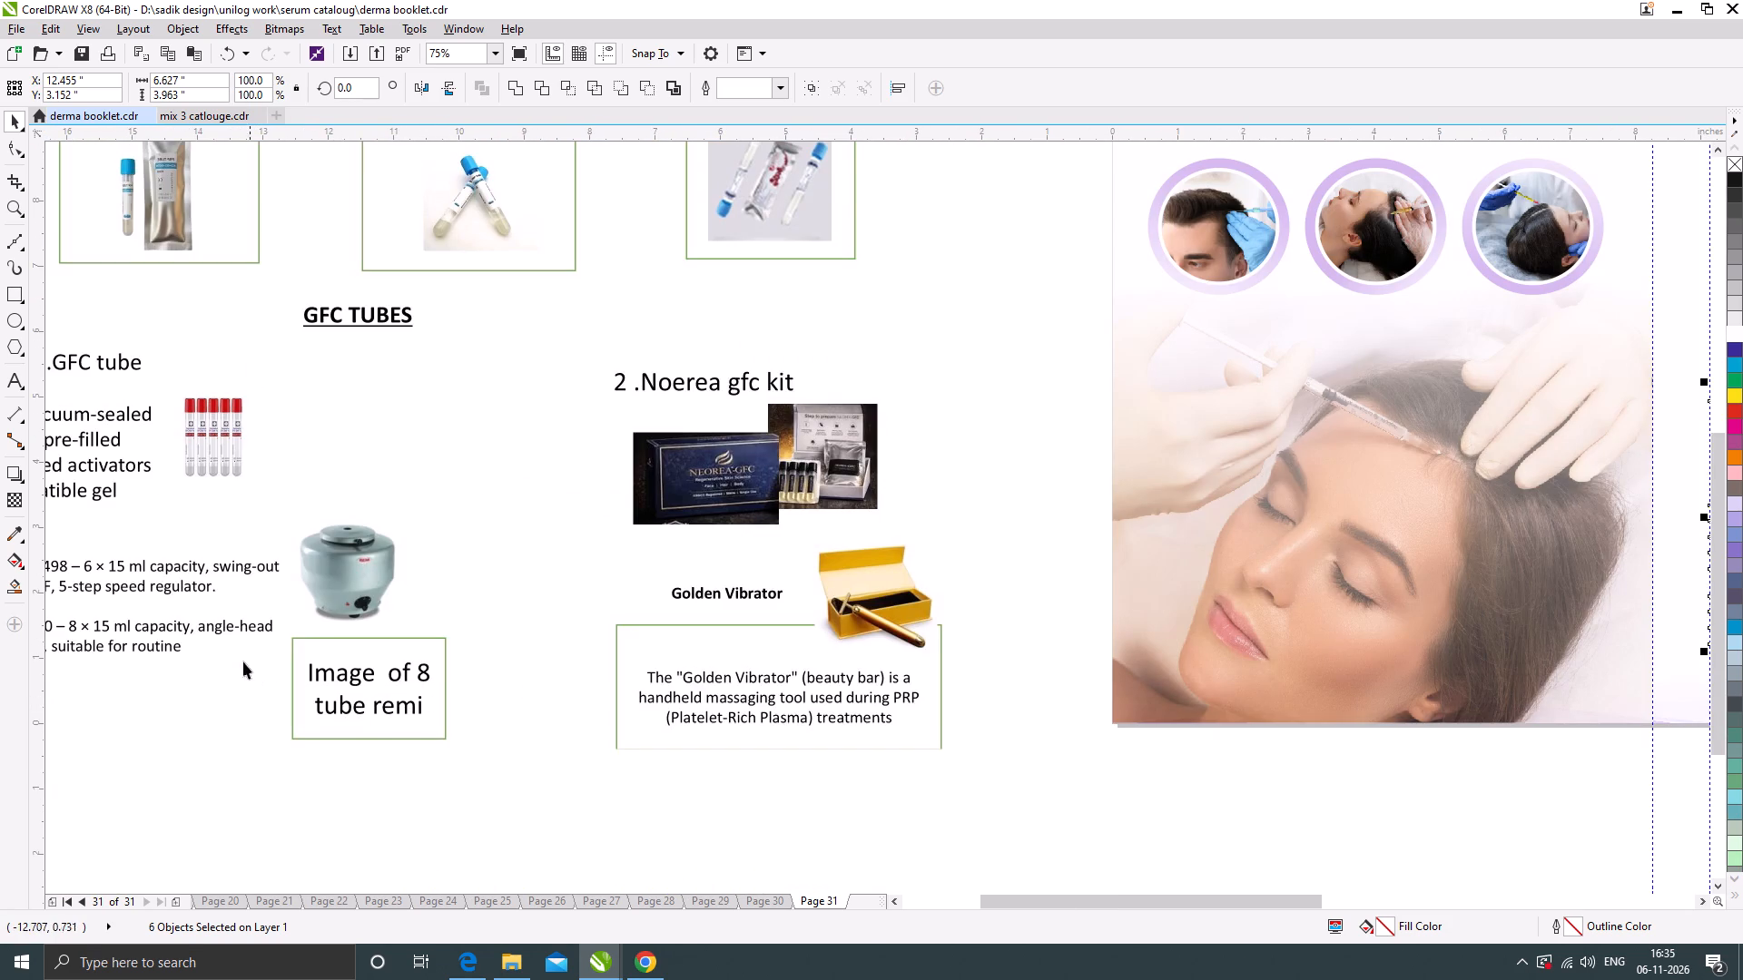
scroll(174, 645, "down", 2)
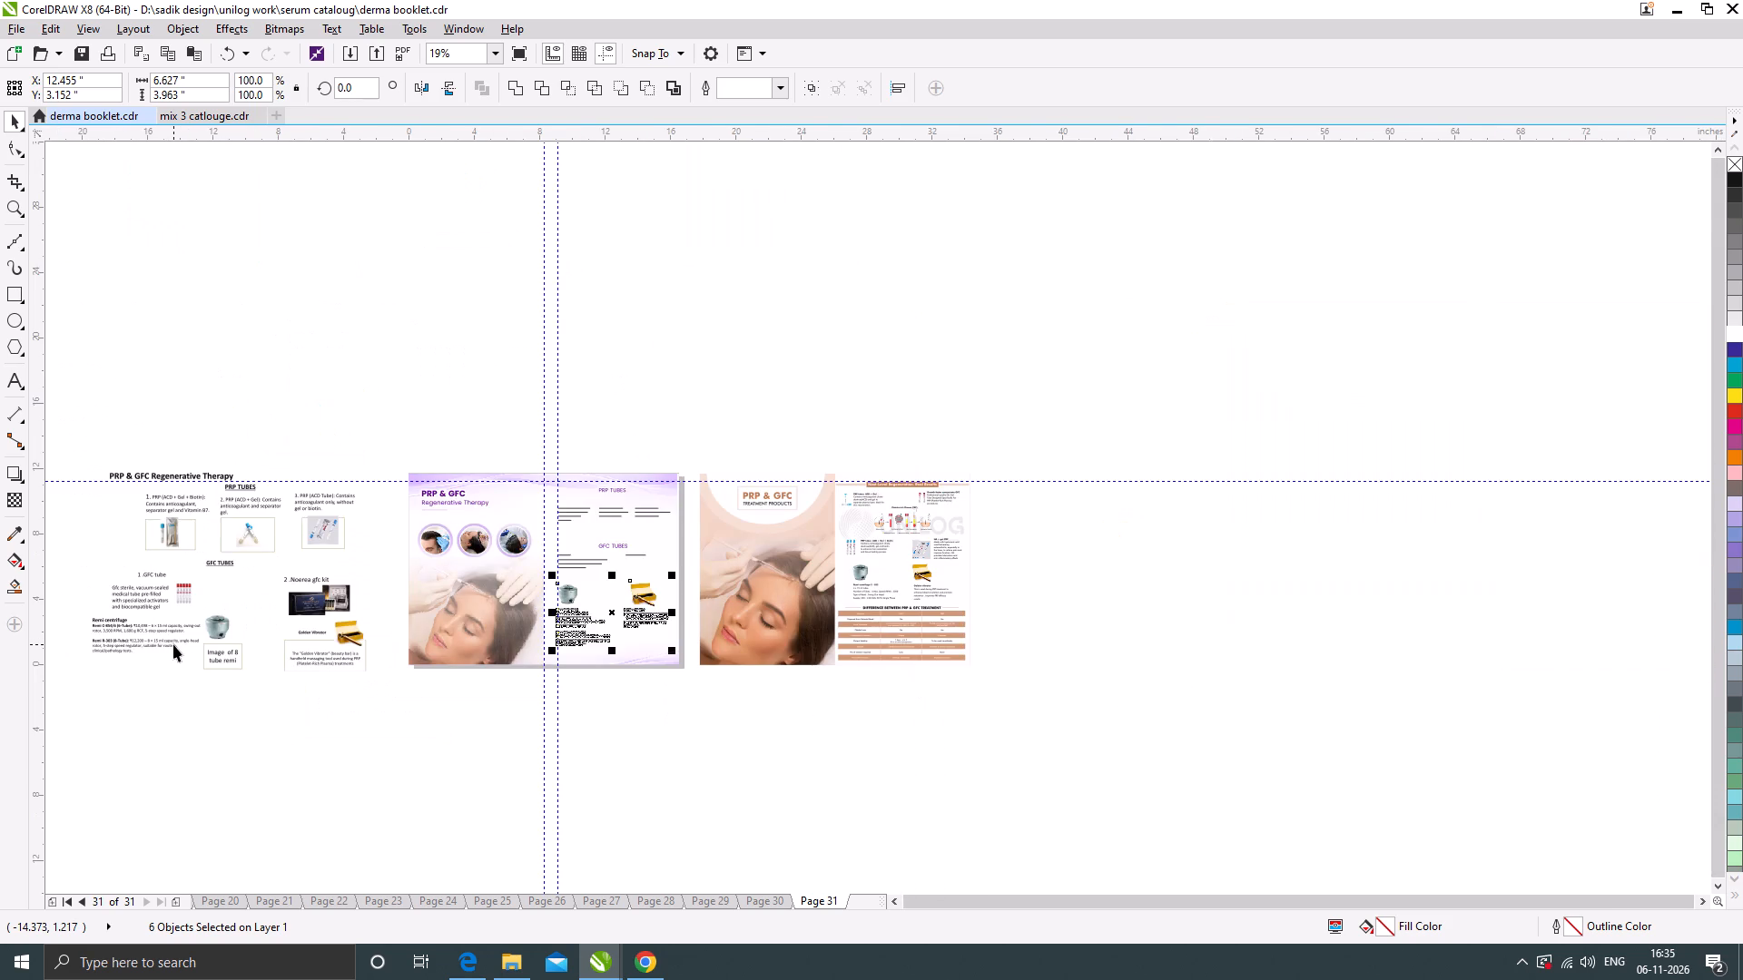
scroll(891, 618, "up", 2)
scroll(913, 719, "up", 1)
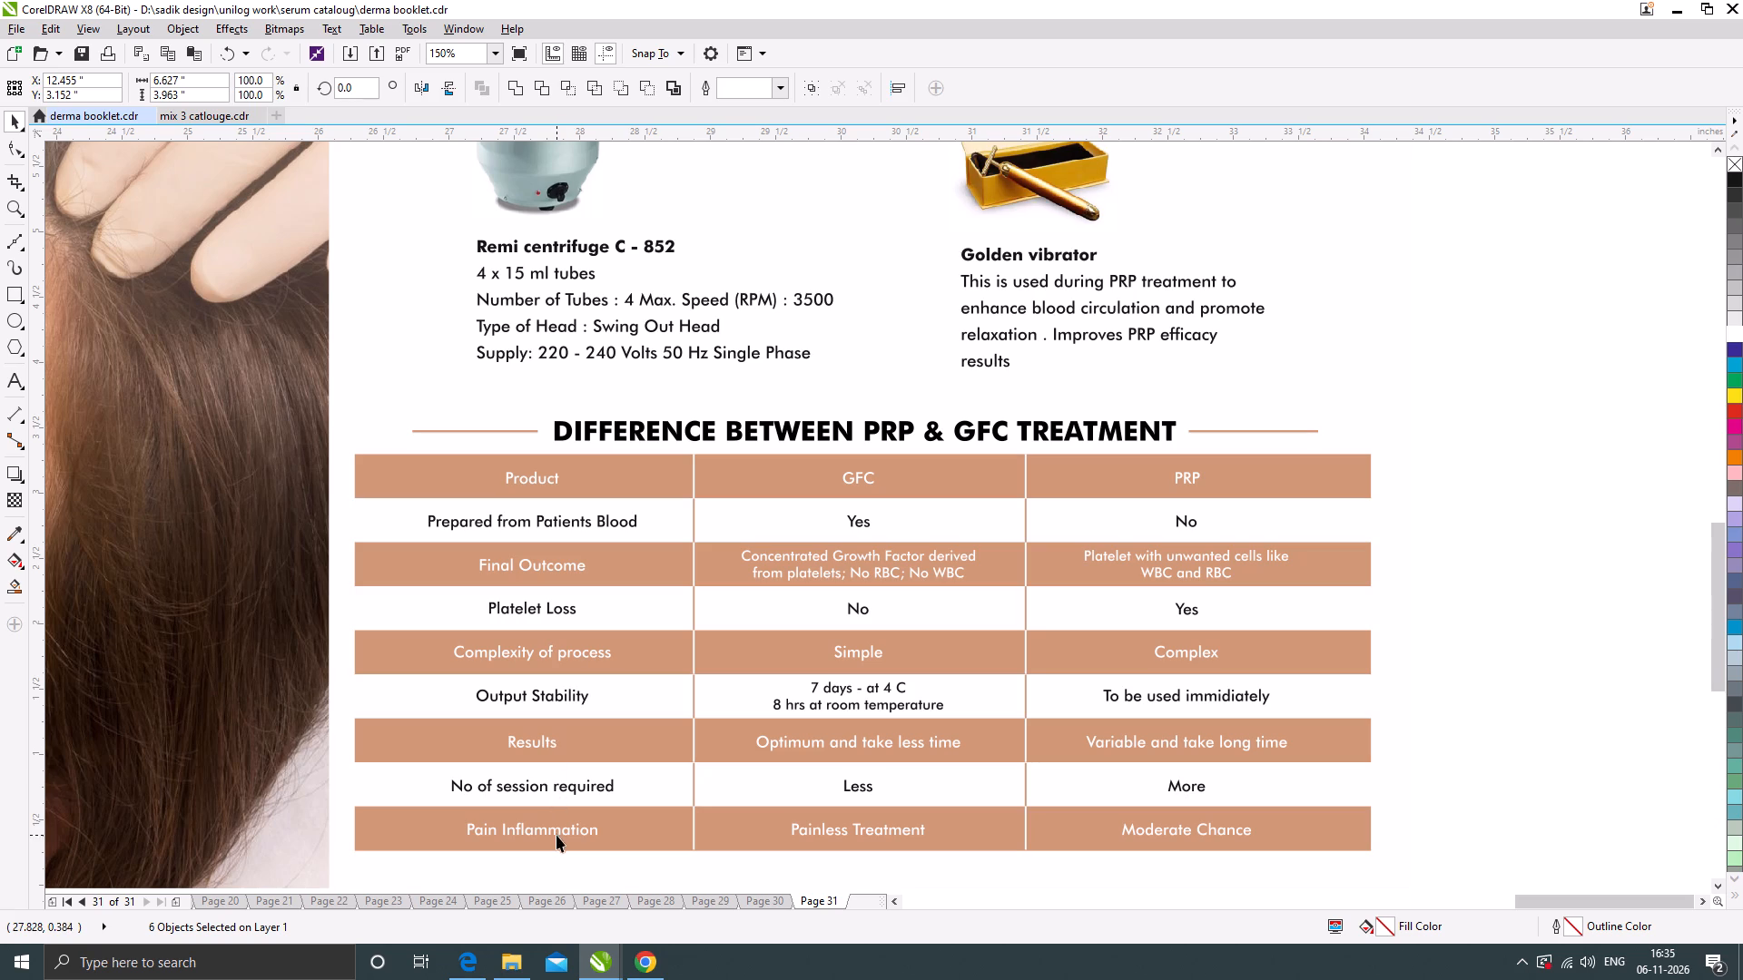
Copy the DIFFERENCE BETWEEN PRP & GFC TREATMENT heading and table from the reference spread to just below the purple page.
scroll(1181, 697, "down", 1)
left_click_drag(1344, 796, 1232, 760)
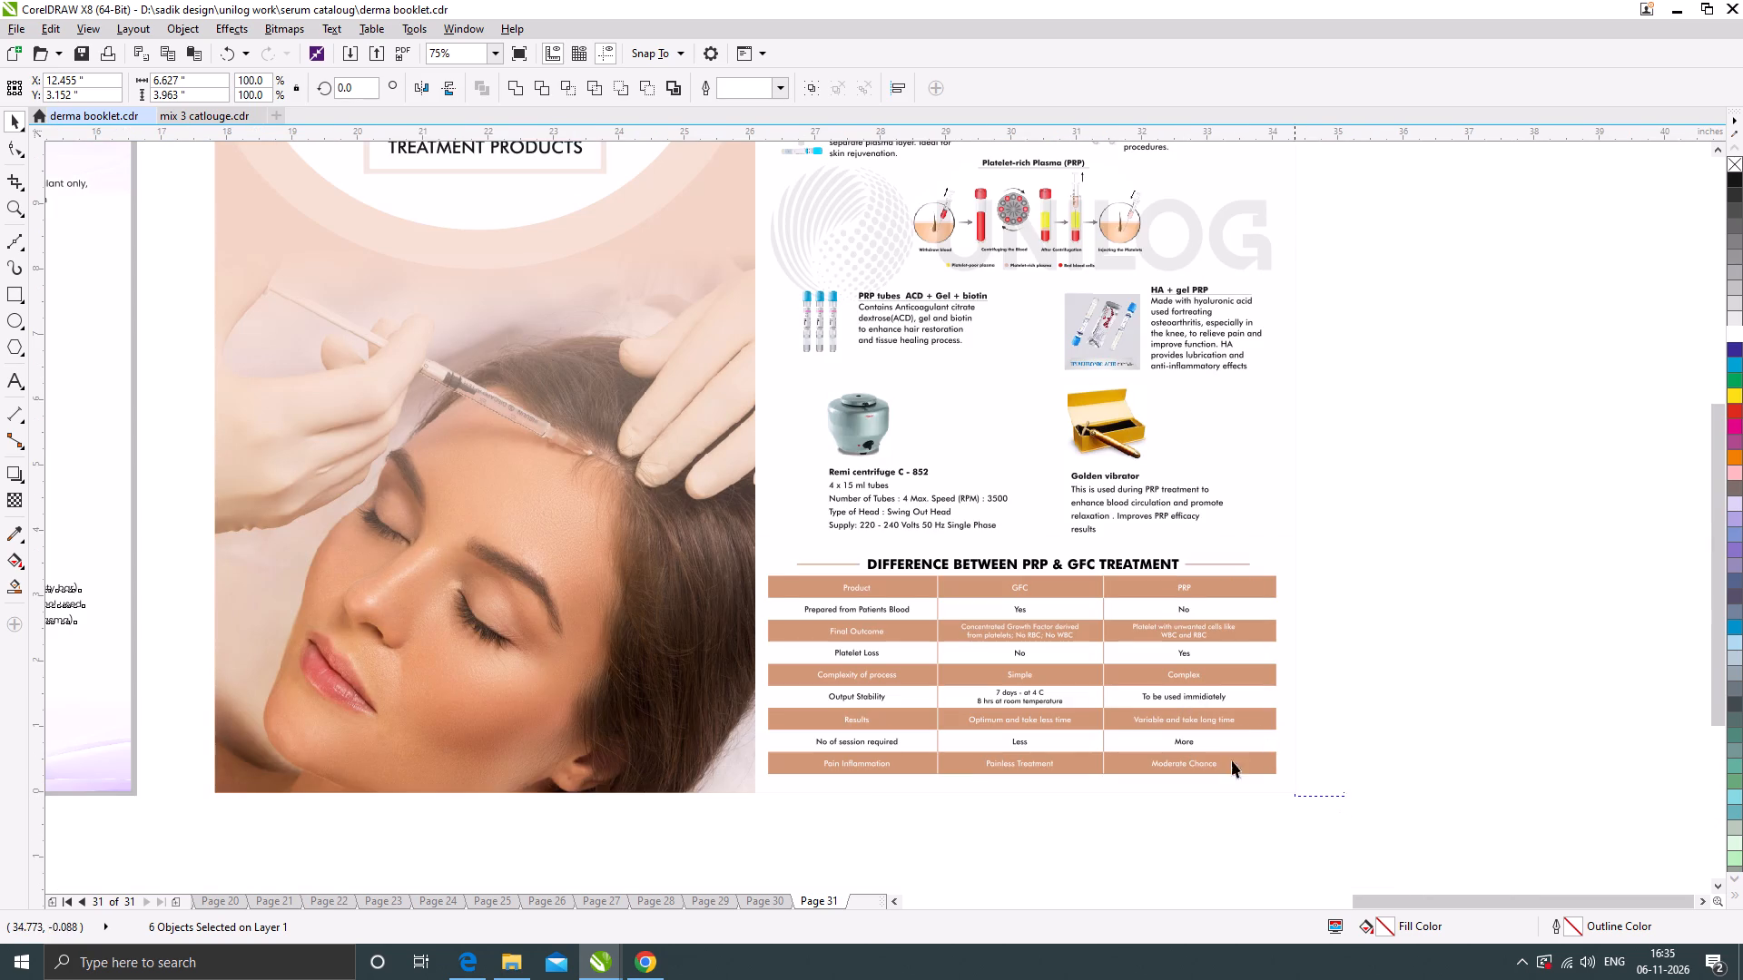
left_click_drag(1232, 760, 745, 535)
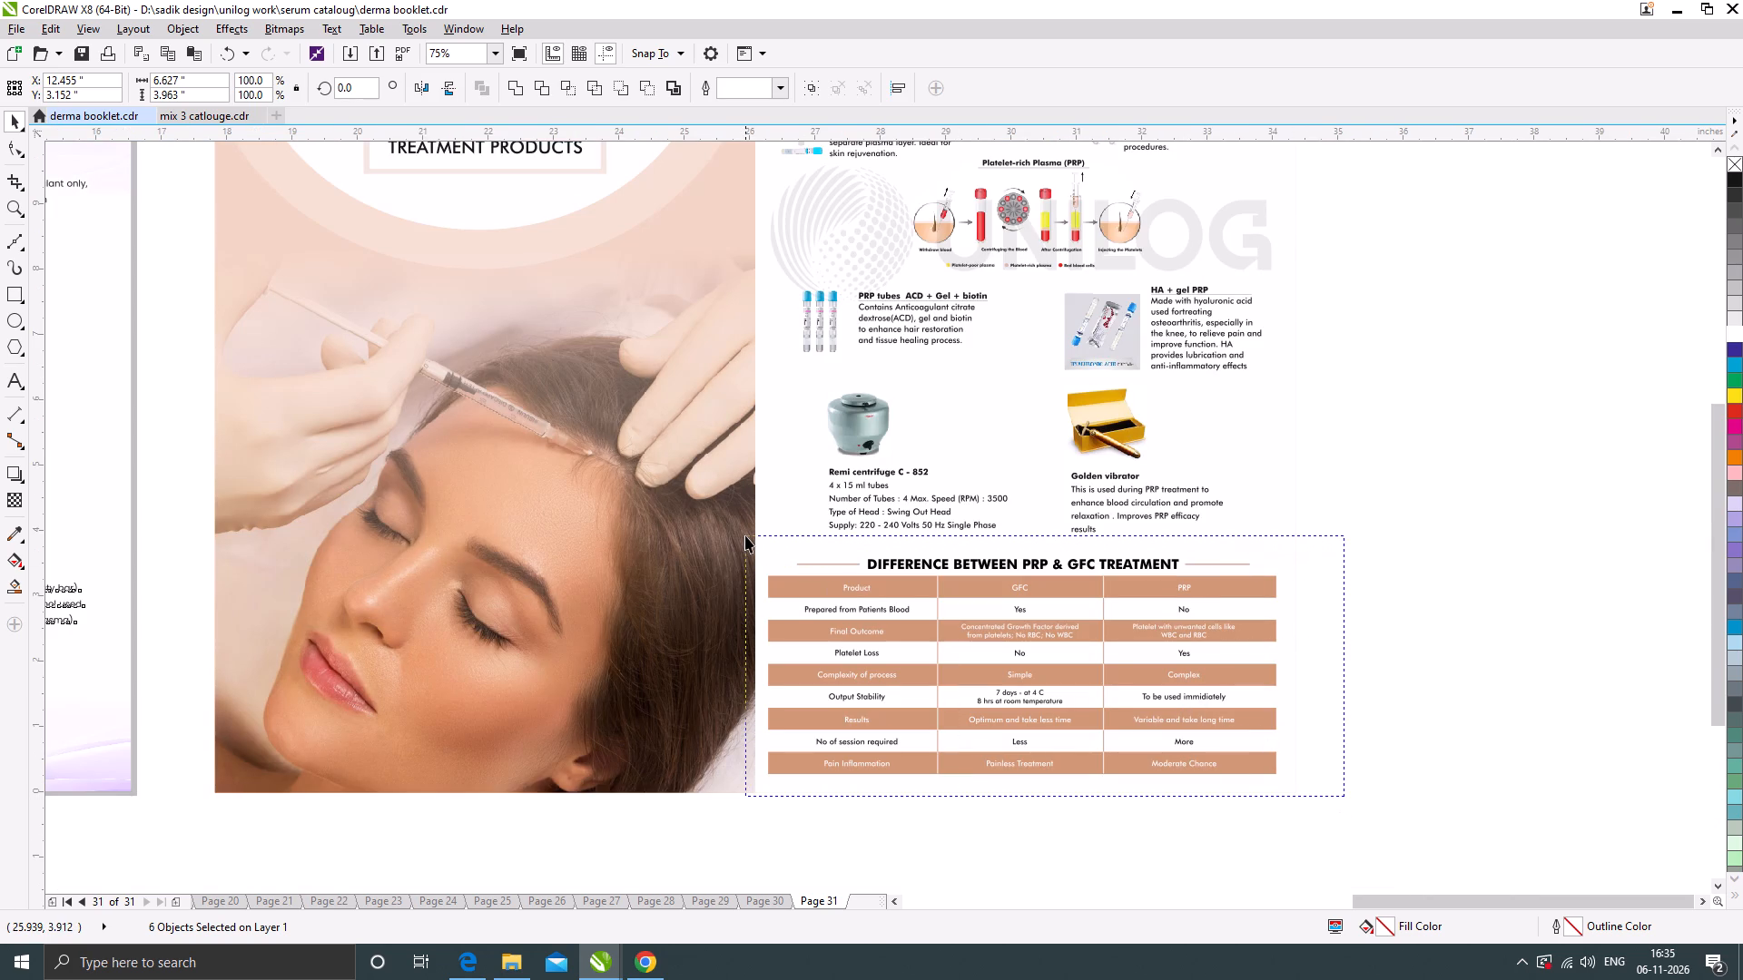
left_click_drag(745, 535, 742, 545)
scroll(1182, 576, "down", 1)
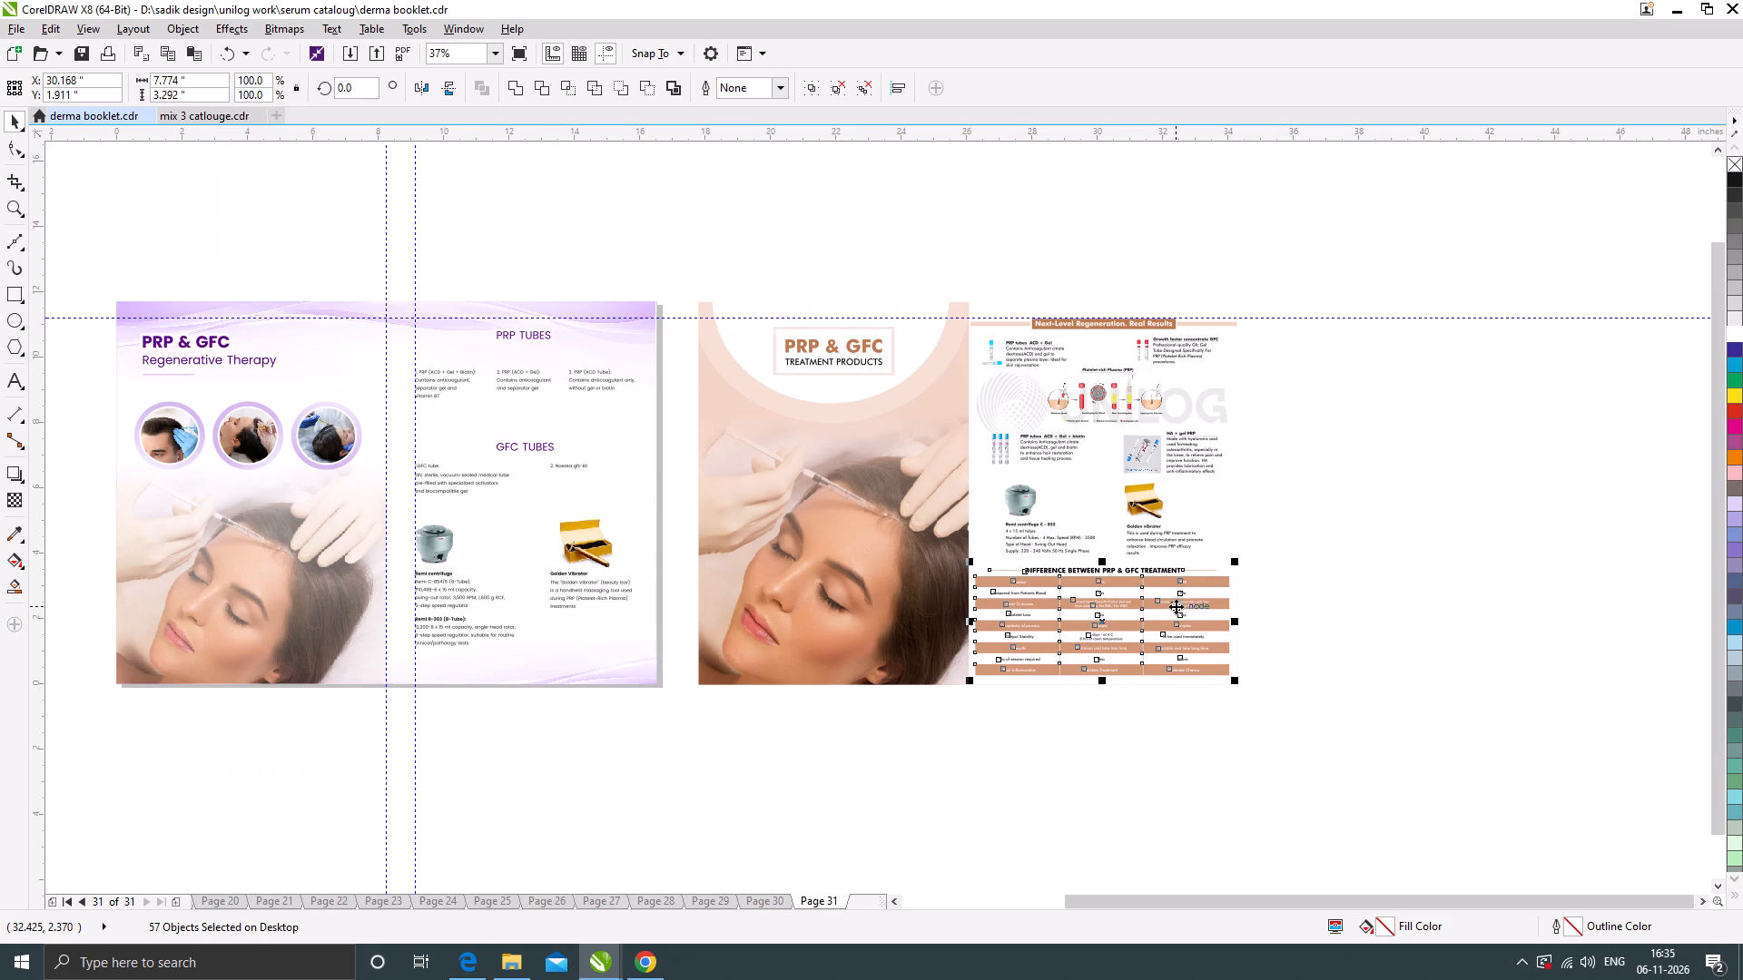
left_click_drag(1176, 606, 606, 741)
right_click(606, 741)
Scale the copied comparison table and its heading down proportionally to about 5.2 inches wide.
scroll(406, 737, "up", 1)
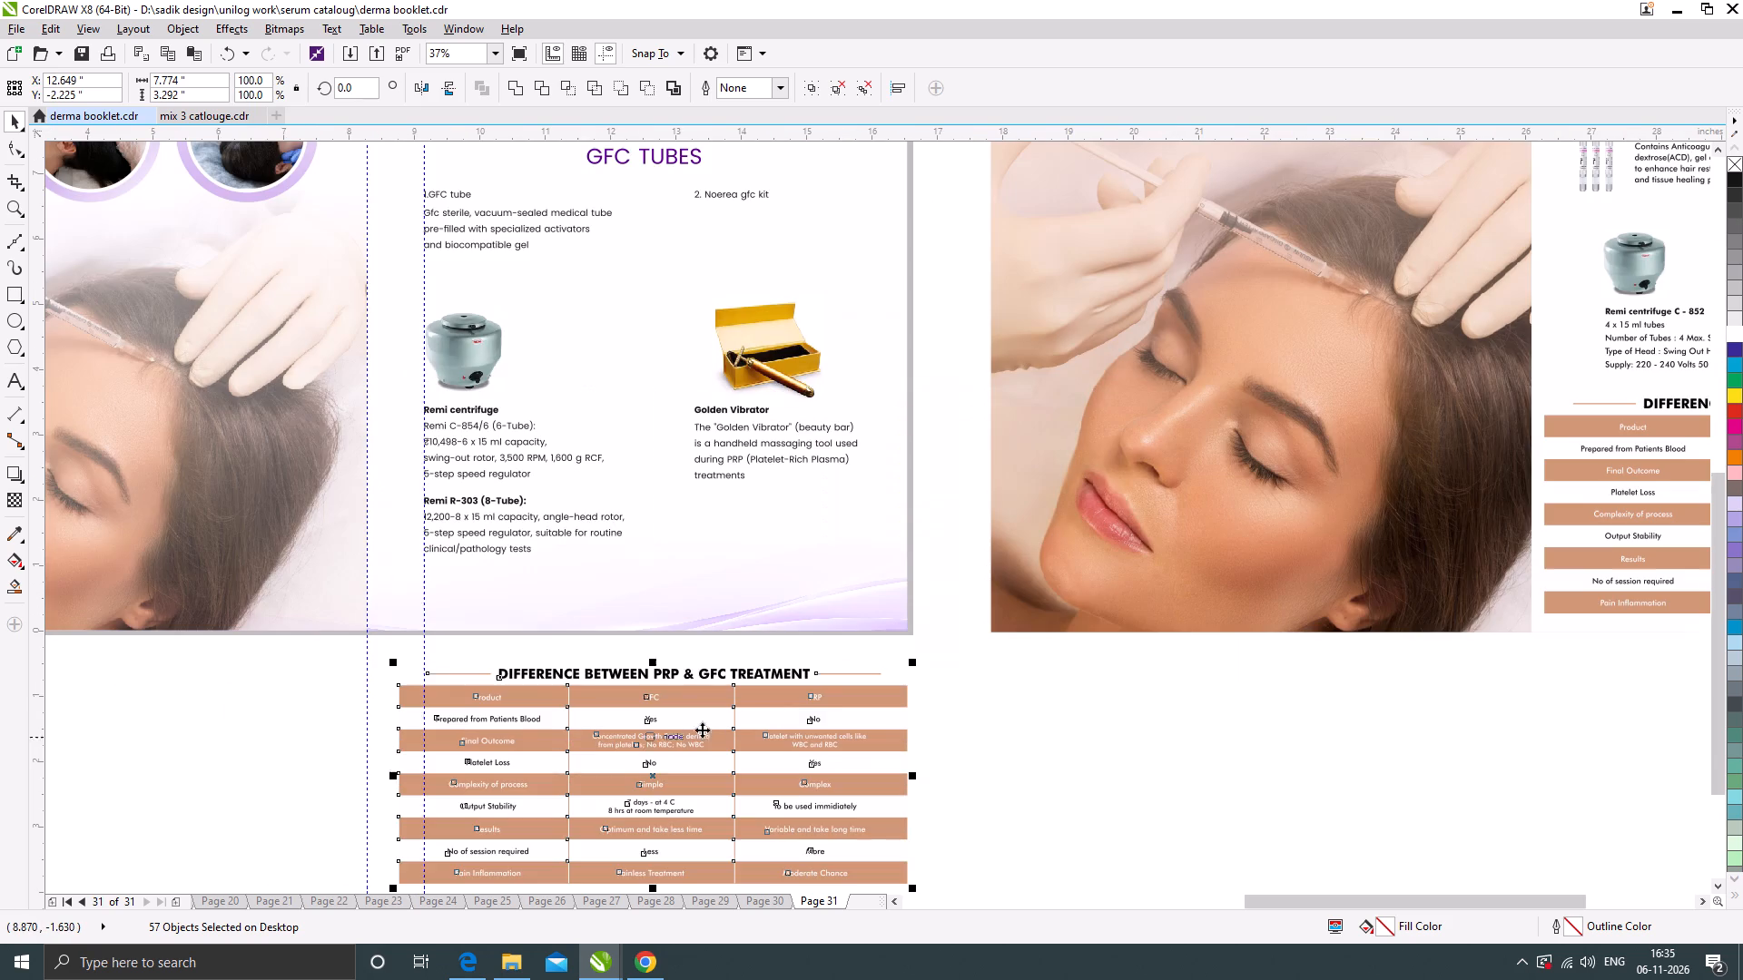
left_click_drag(914, 661, 829, 688, "shift")
left_click(966, 752)
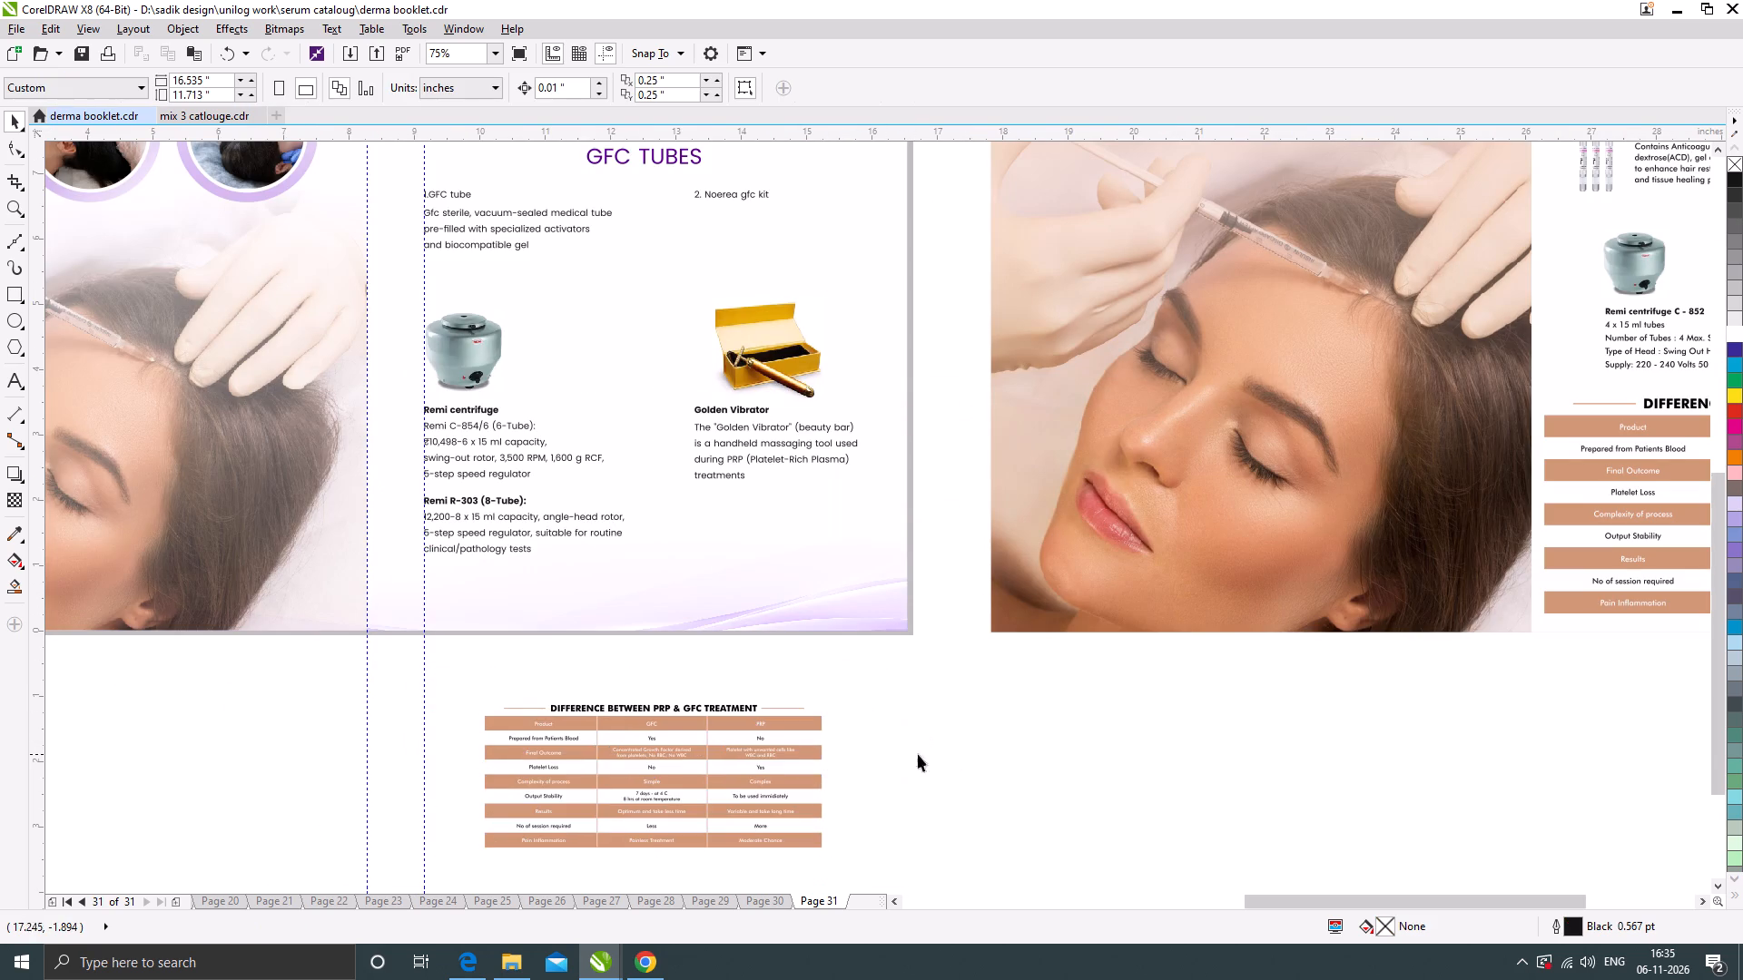
scroll(762, 727, "down", 1)
left_click(931, 762)
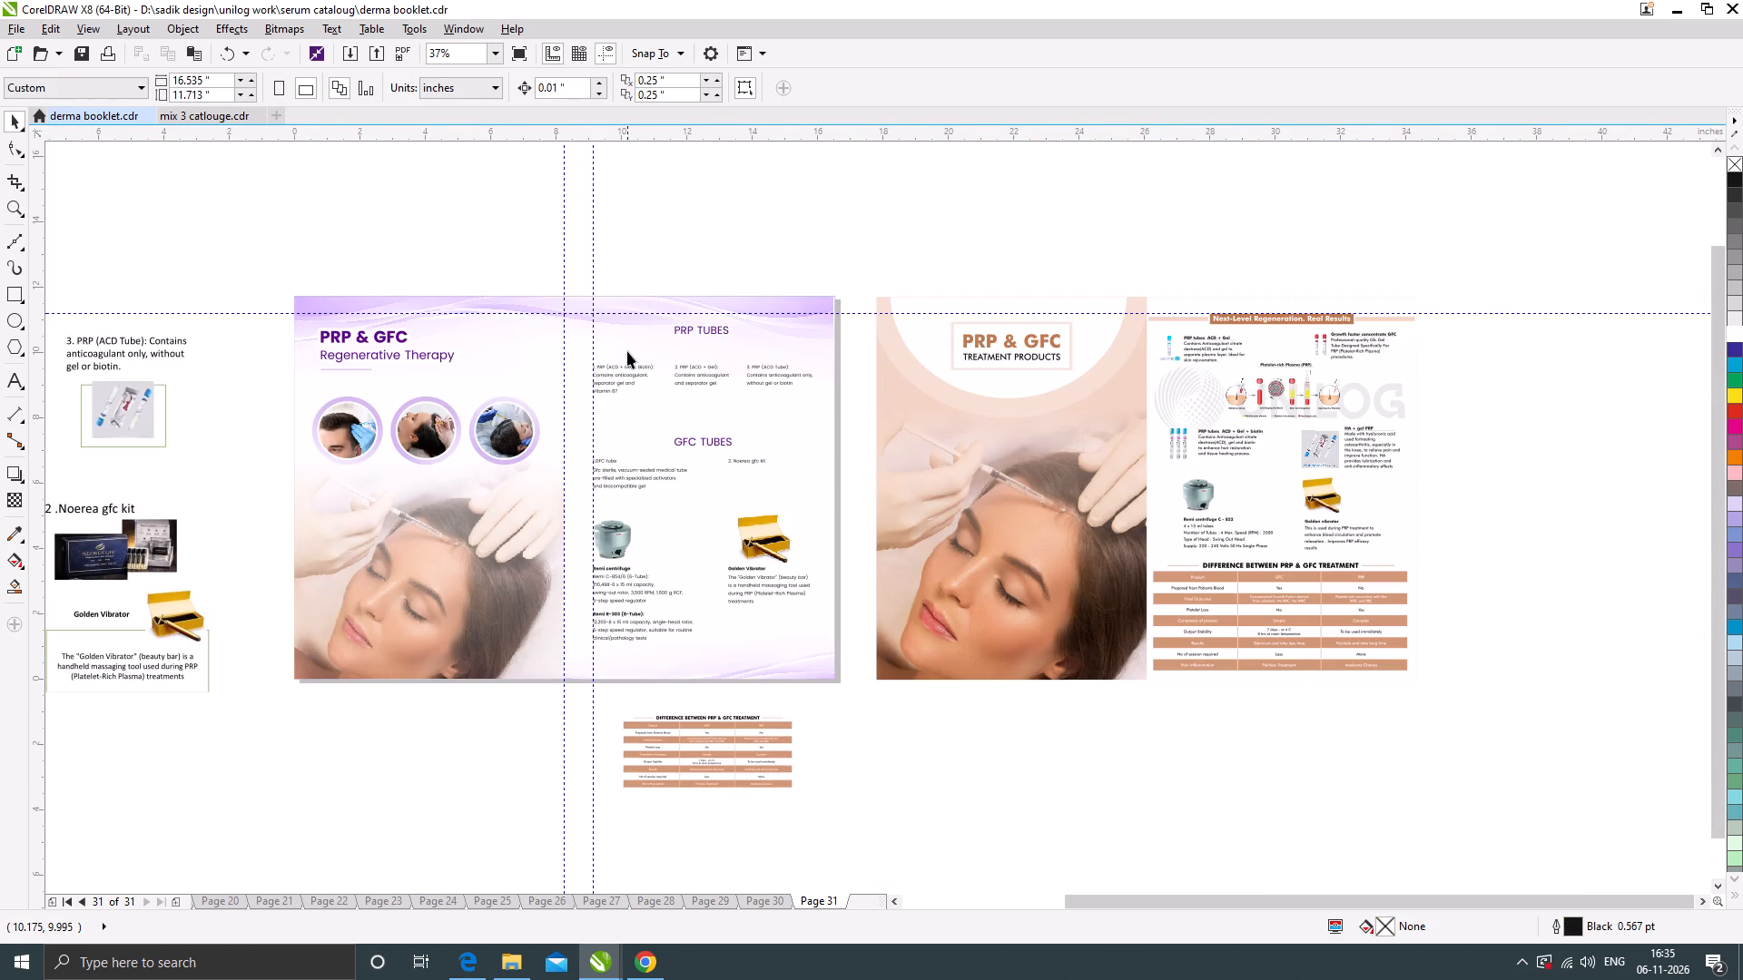
Compare the PRP tube pictures in the source layout with the tube pictures on the reference spread.
scroll(918, 550, "down", 1)
scroll(482, 469, "up", 1)
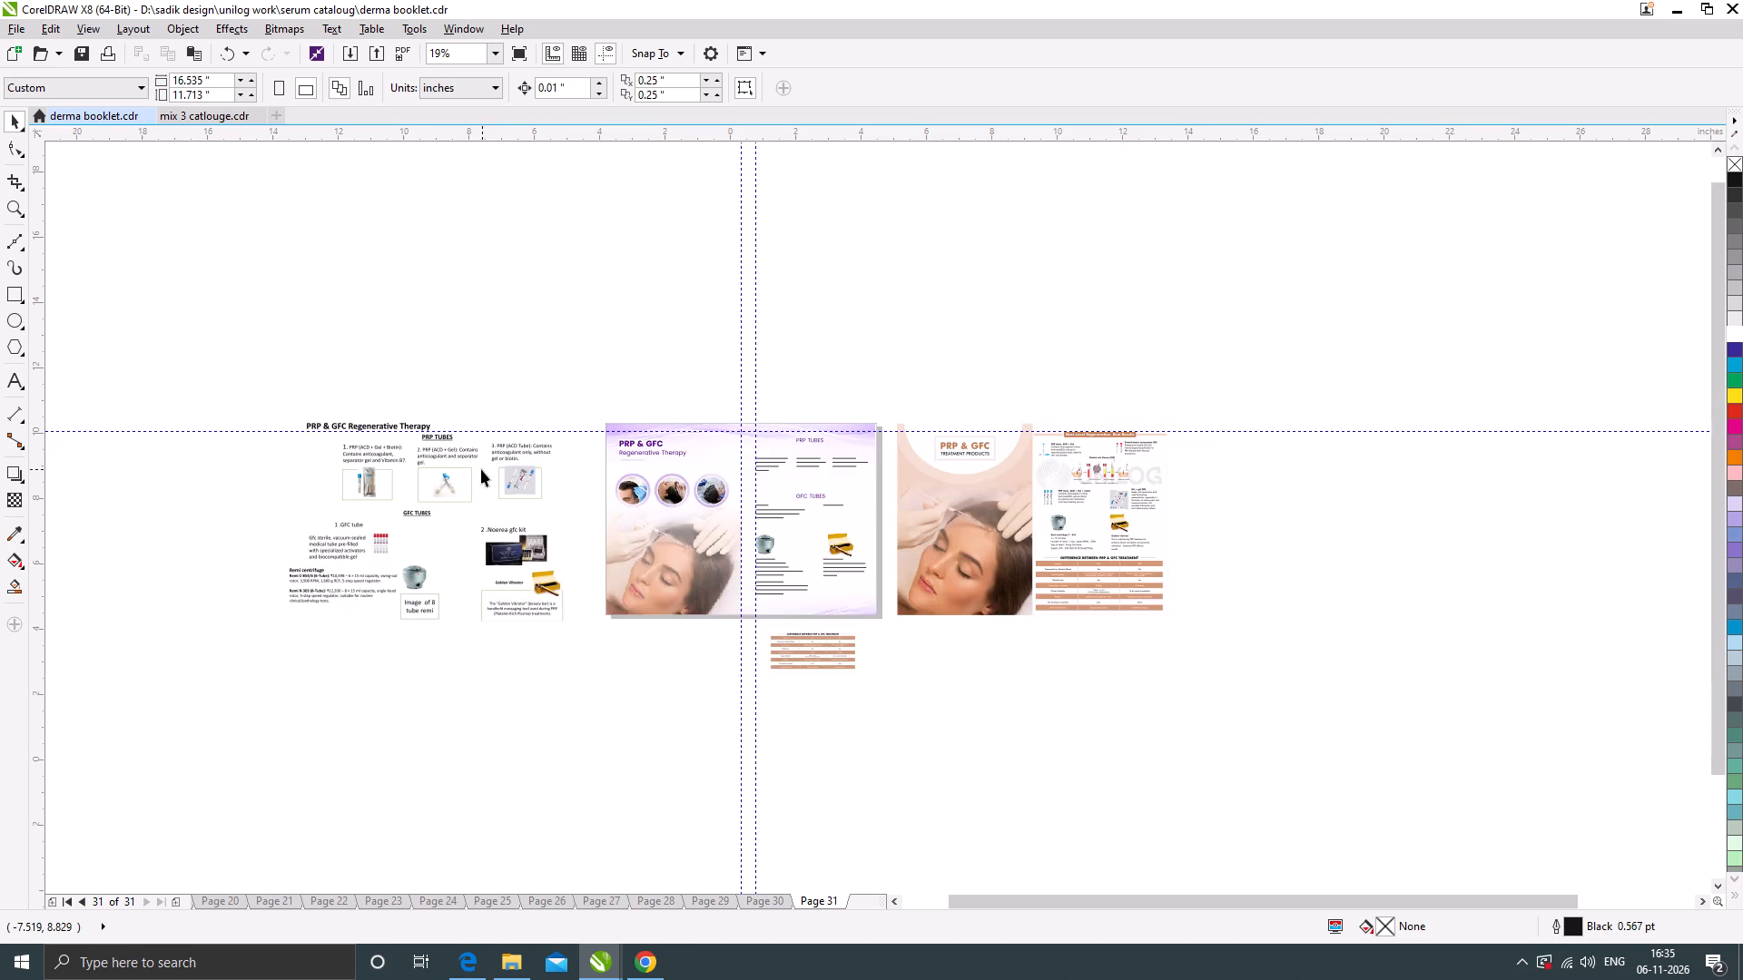
scroll(240, 495, "up", 2)
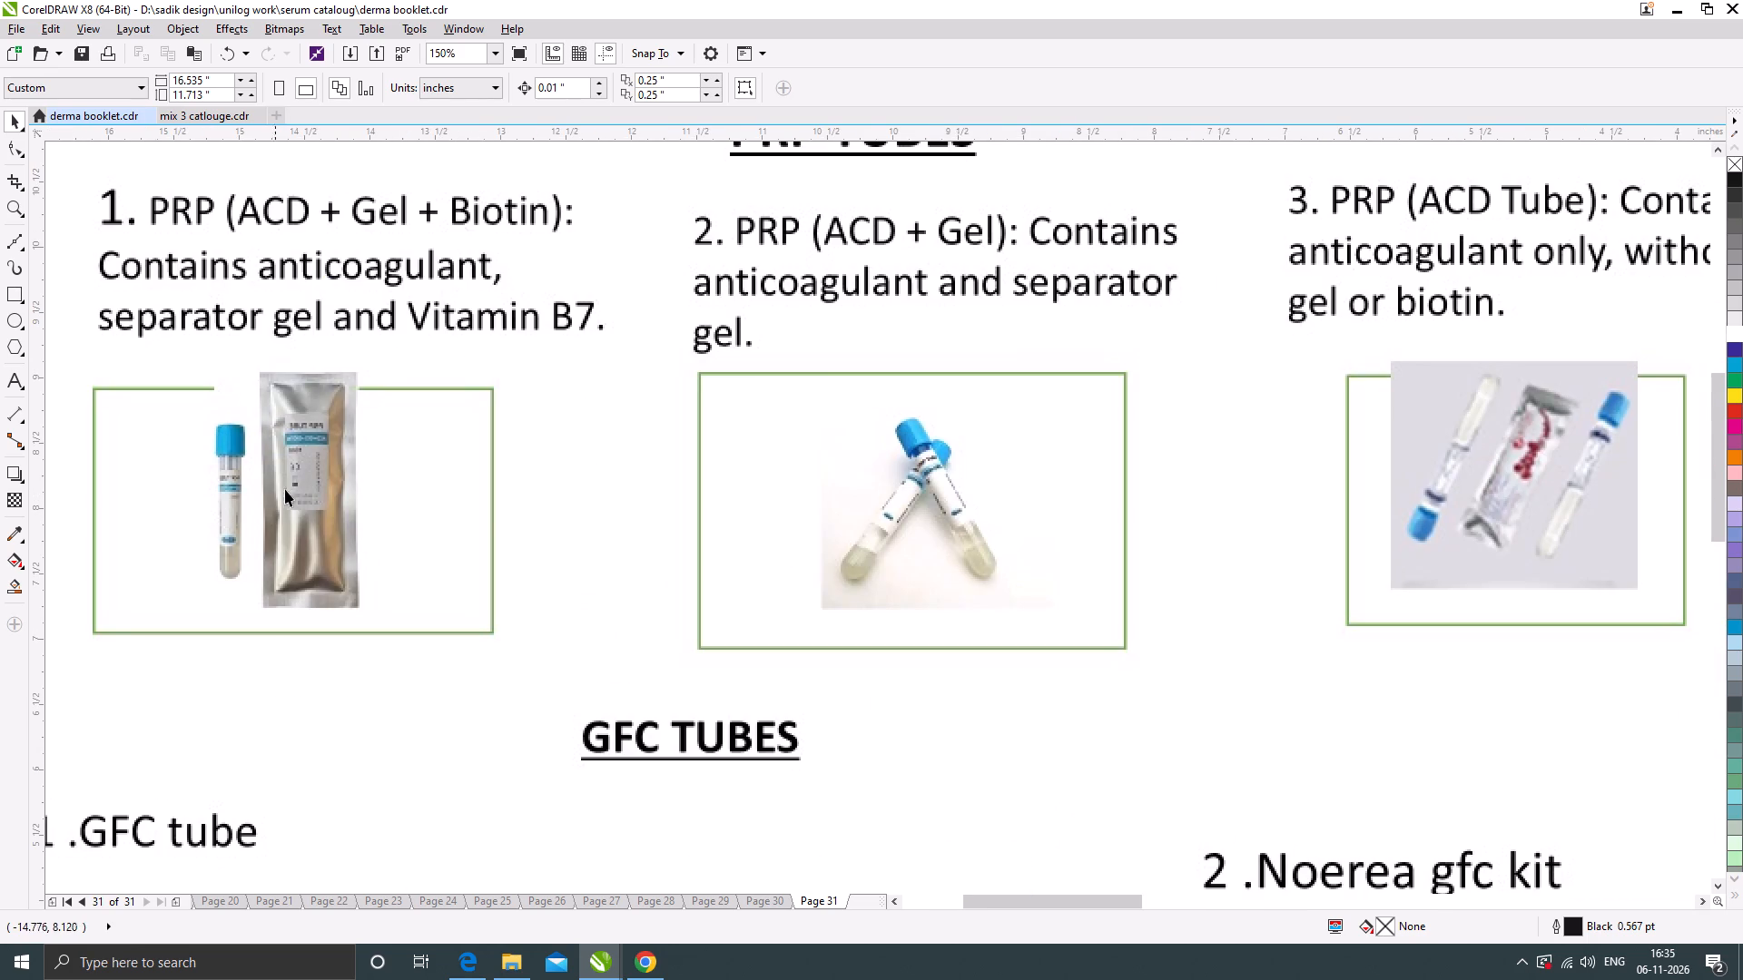
left_click(299, 485)
scroll(299, 485, "down", 3)
scroll(1019, 477, "up", 2)
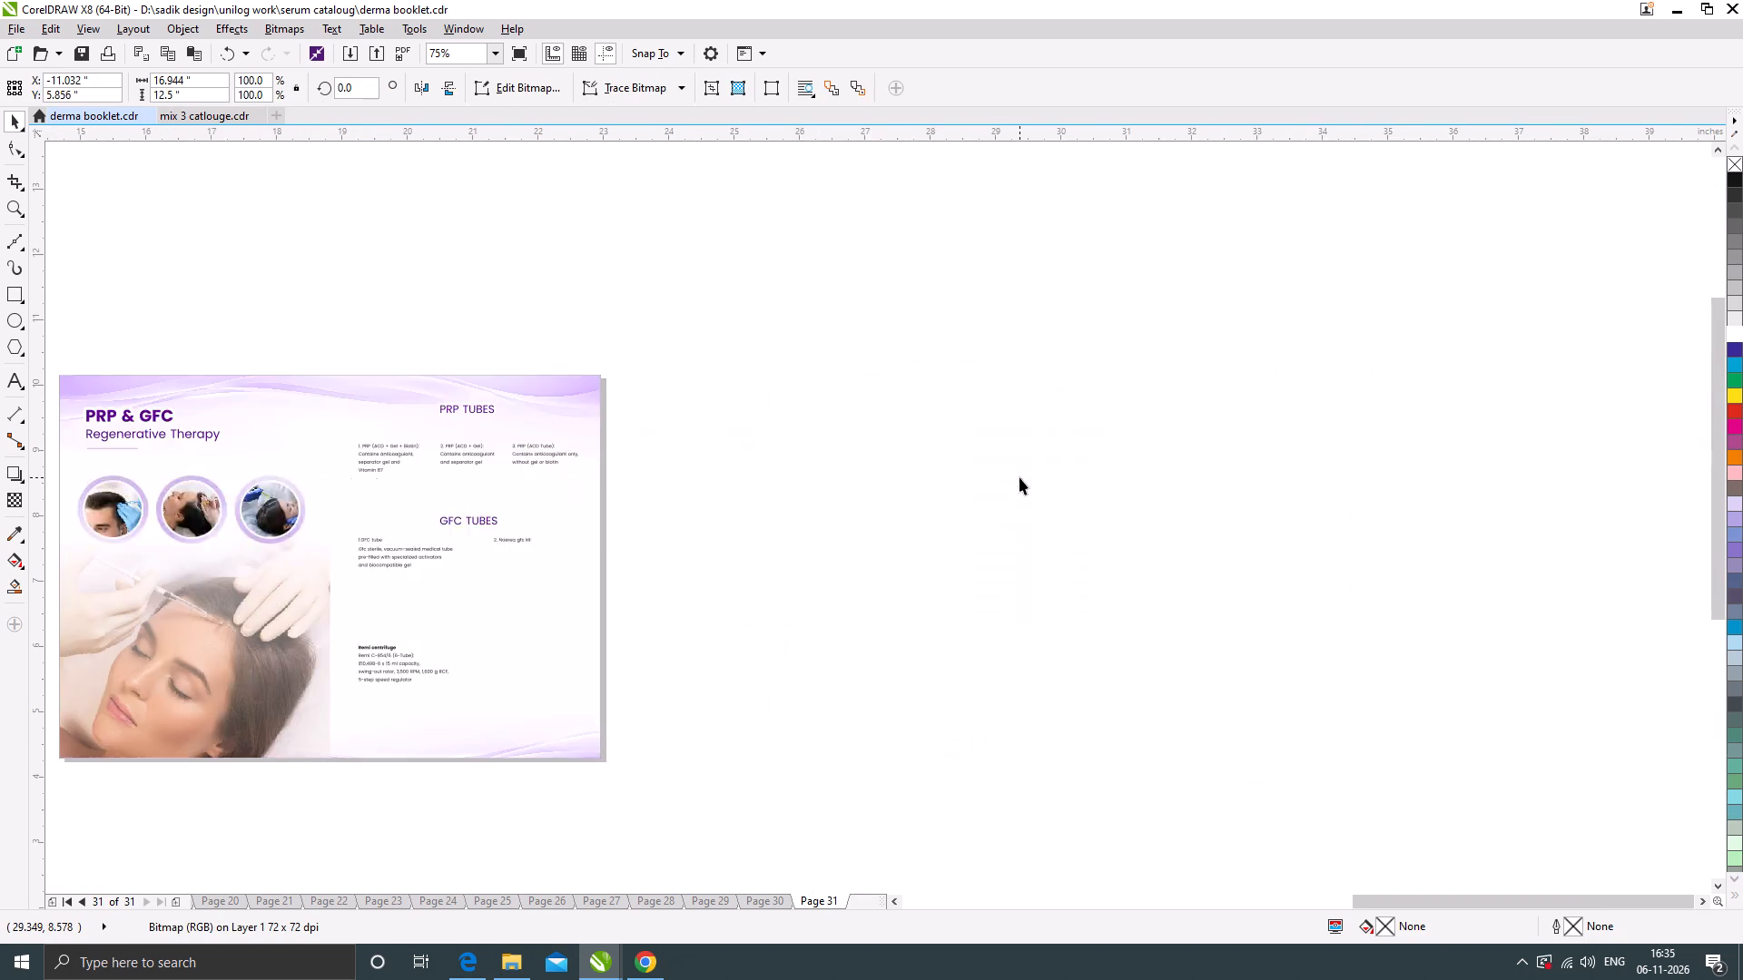
scroll(1037, 442, "up", 2)
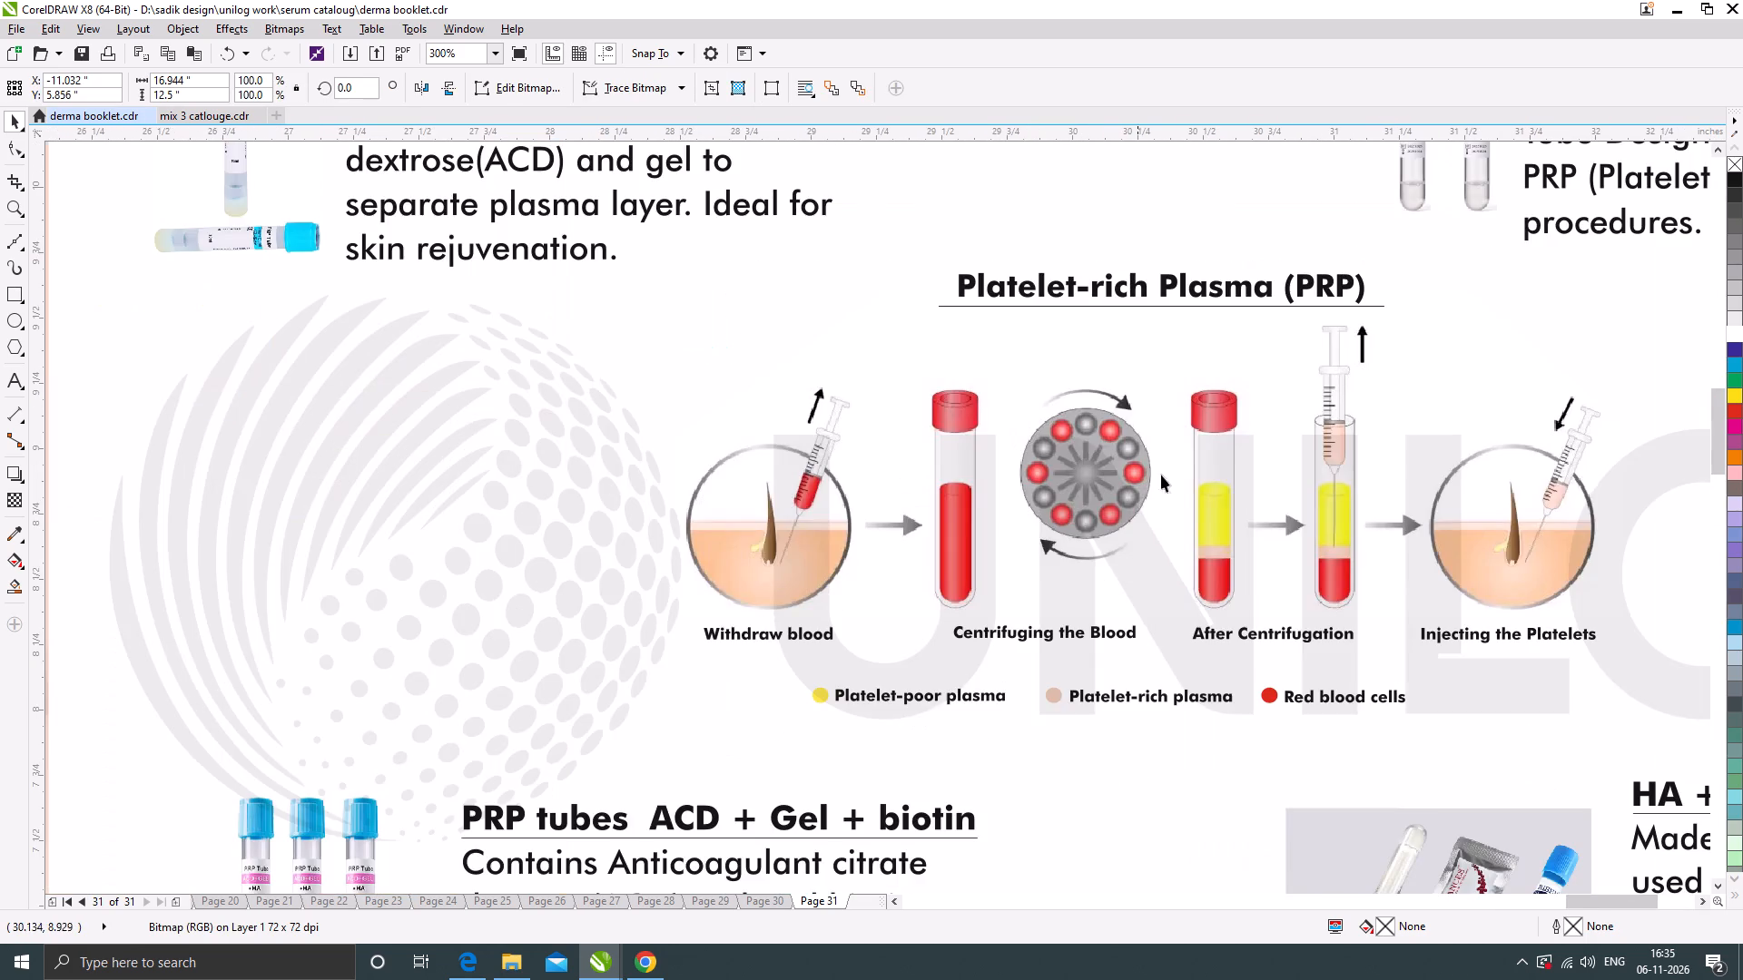
scroll(1253, 495, "down", 3)
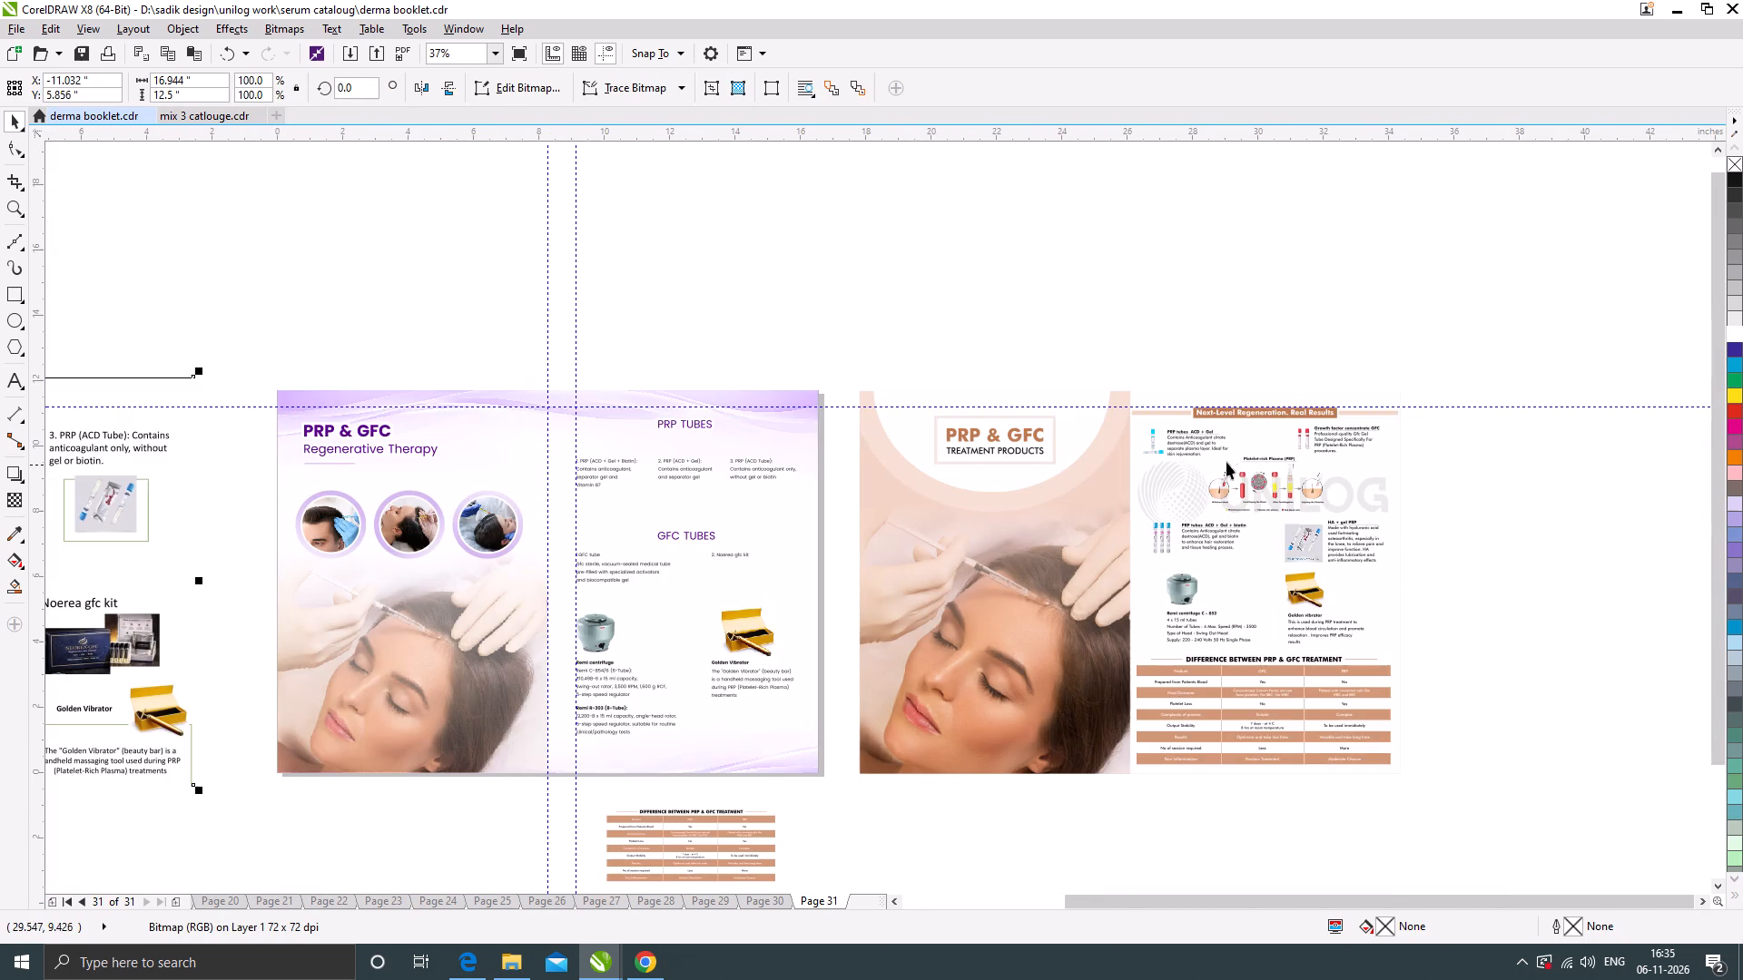
scroll(109, 492, "up", 2)
scroll(109, 492, "down", 1)
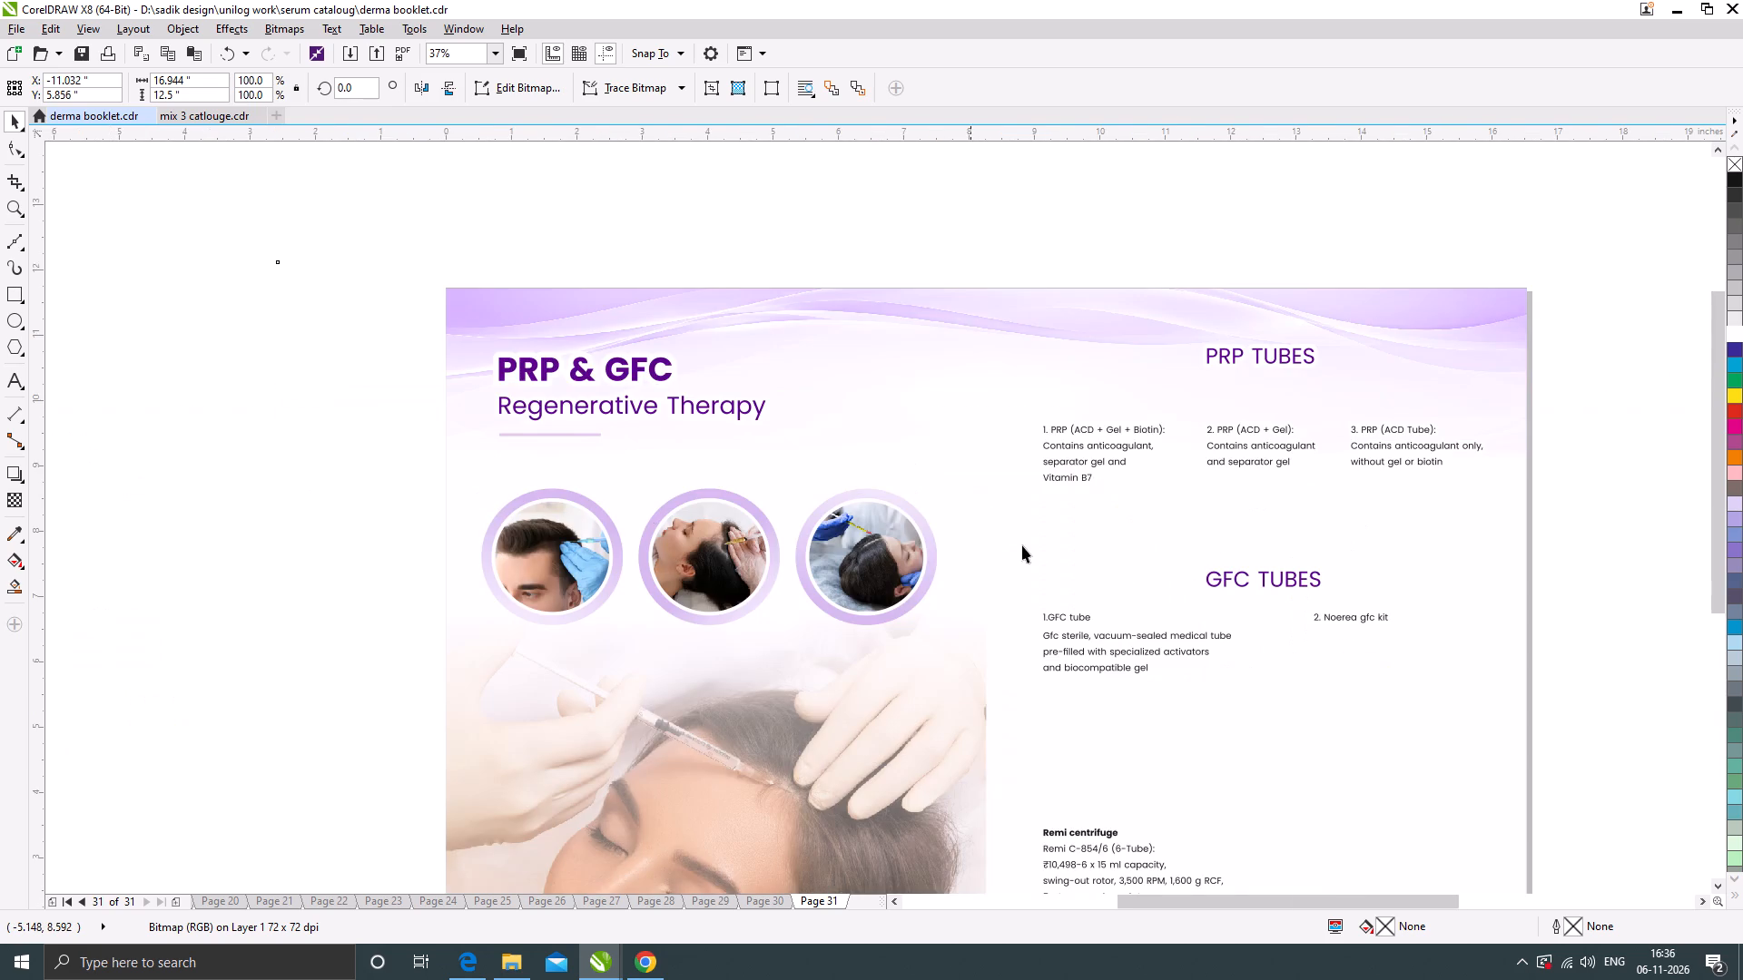
scroll(1031, 544, "down", 1)
scroll(382, 512, "up", 1)
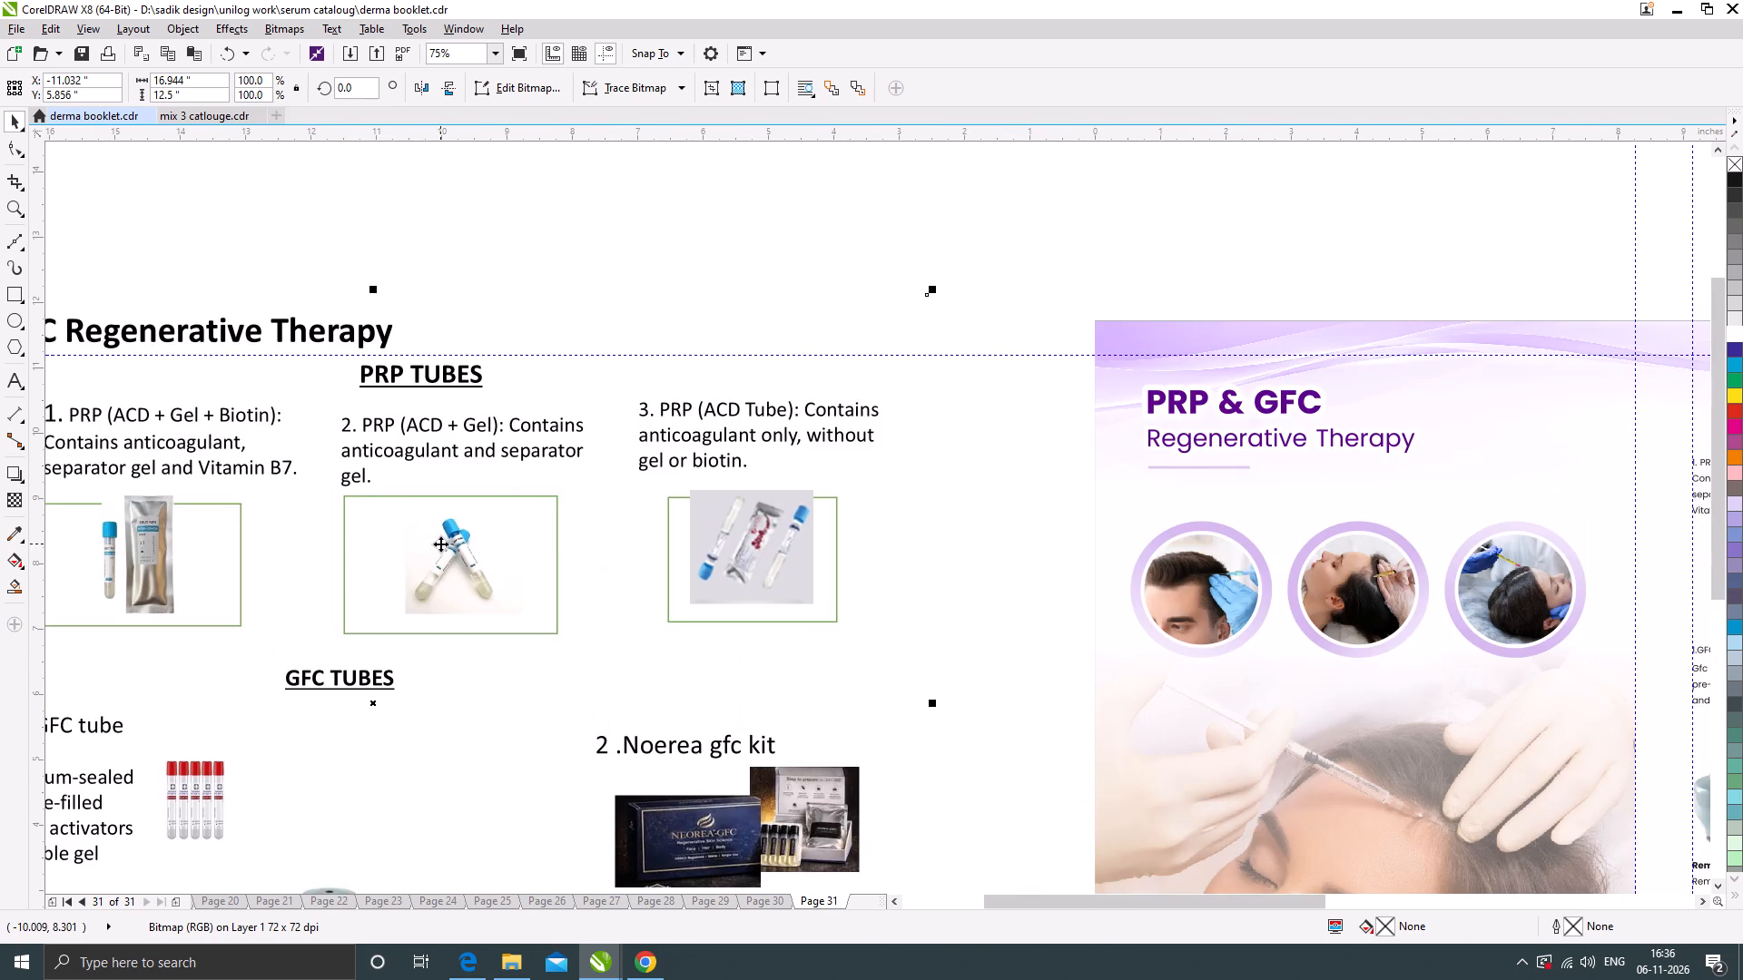
scroll(278, 492, "down", 2)
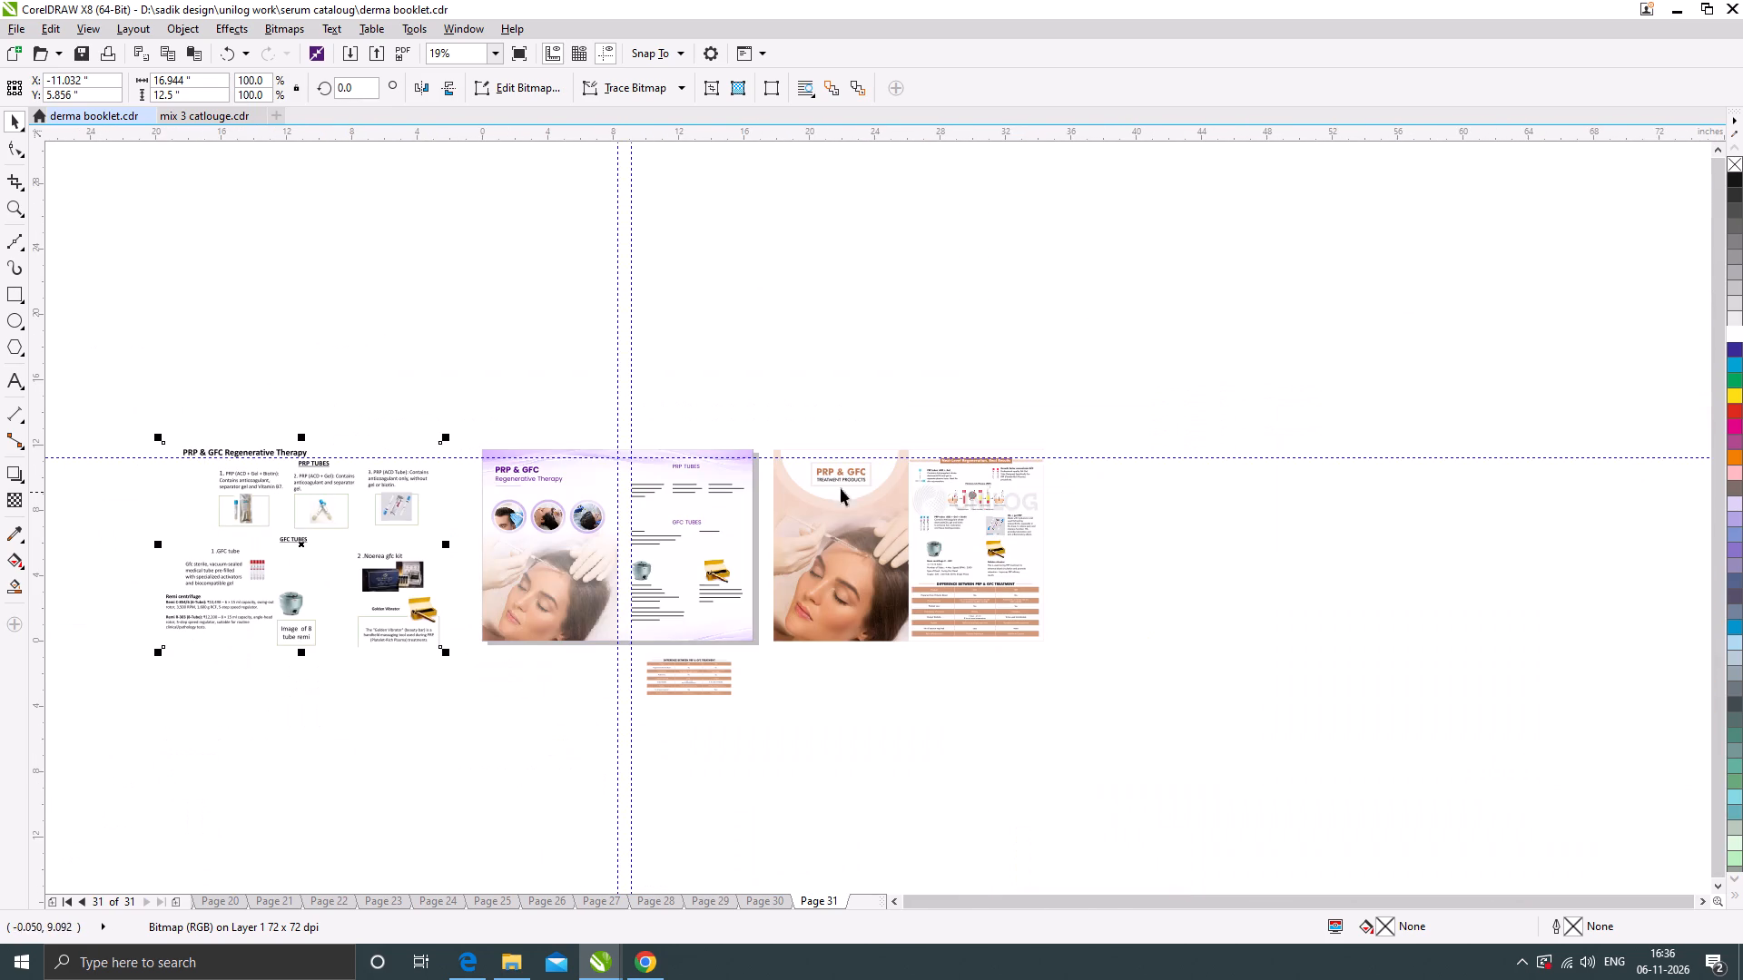
scroll(870, 481, "up", 3)
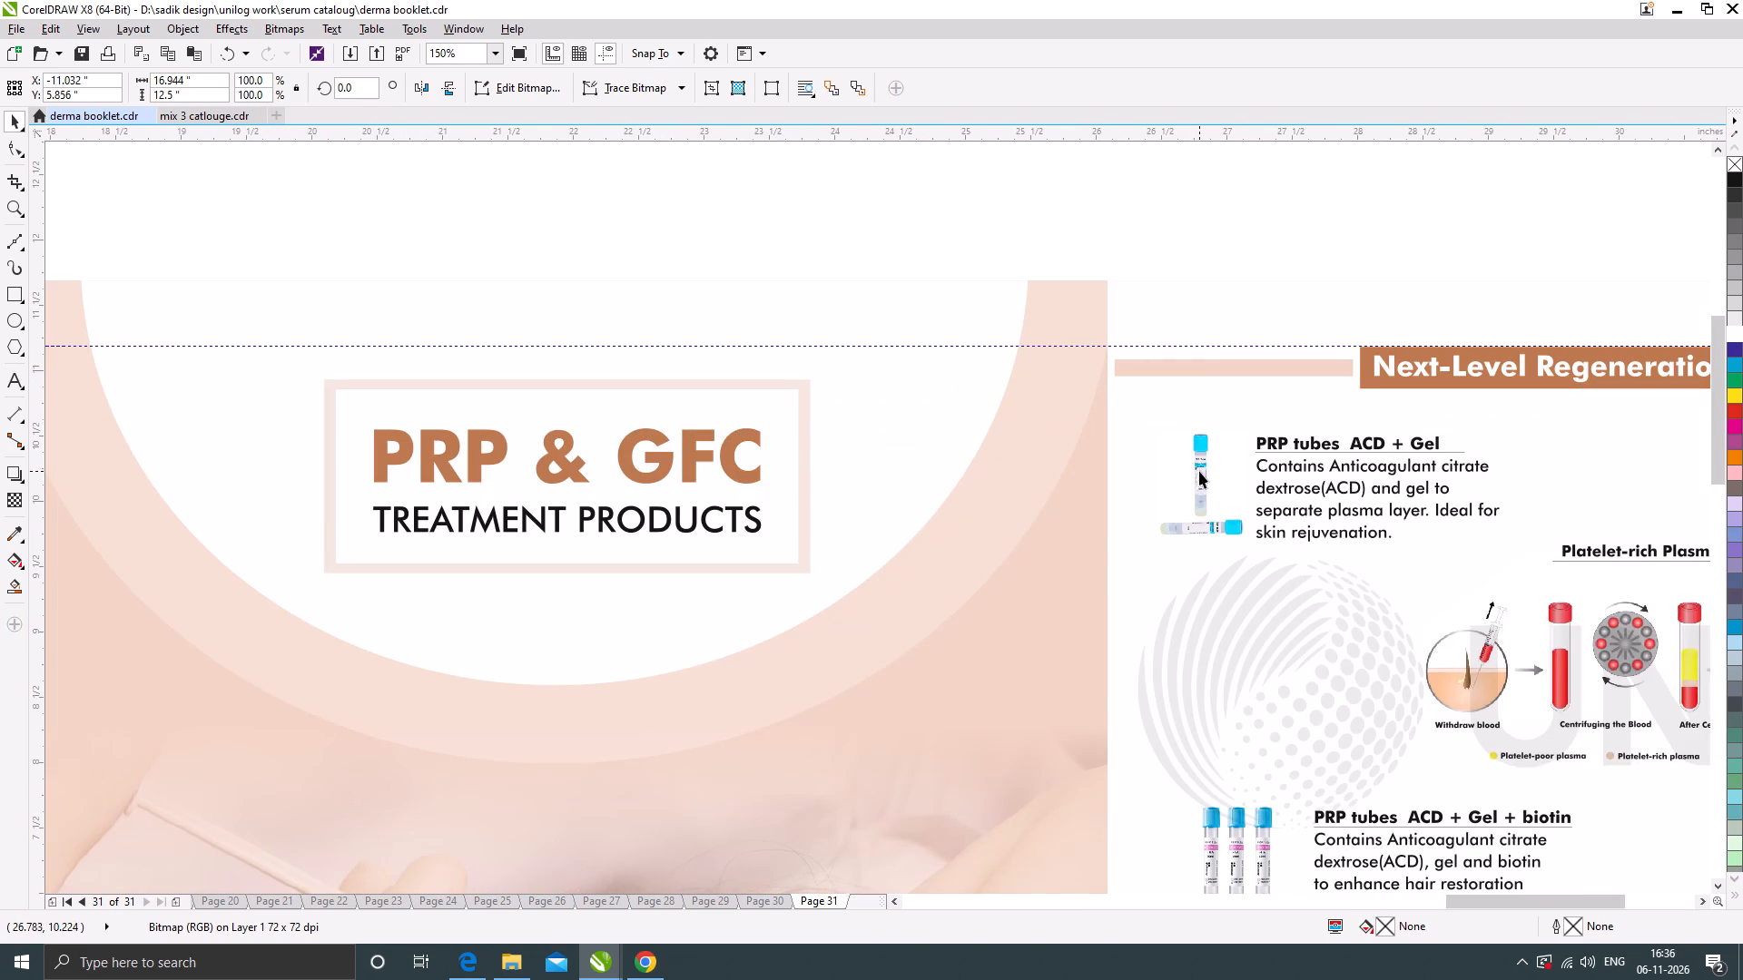
Ungroup the PRP tubes ACD + Gel picture and text on the reference spread.
left_click(1202, 468)
scroll(1224, 475, "up", 2)
scroll(1003, 486, "down", 2)
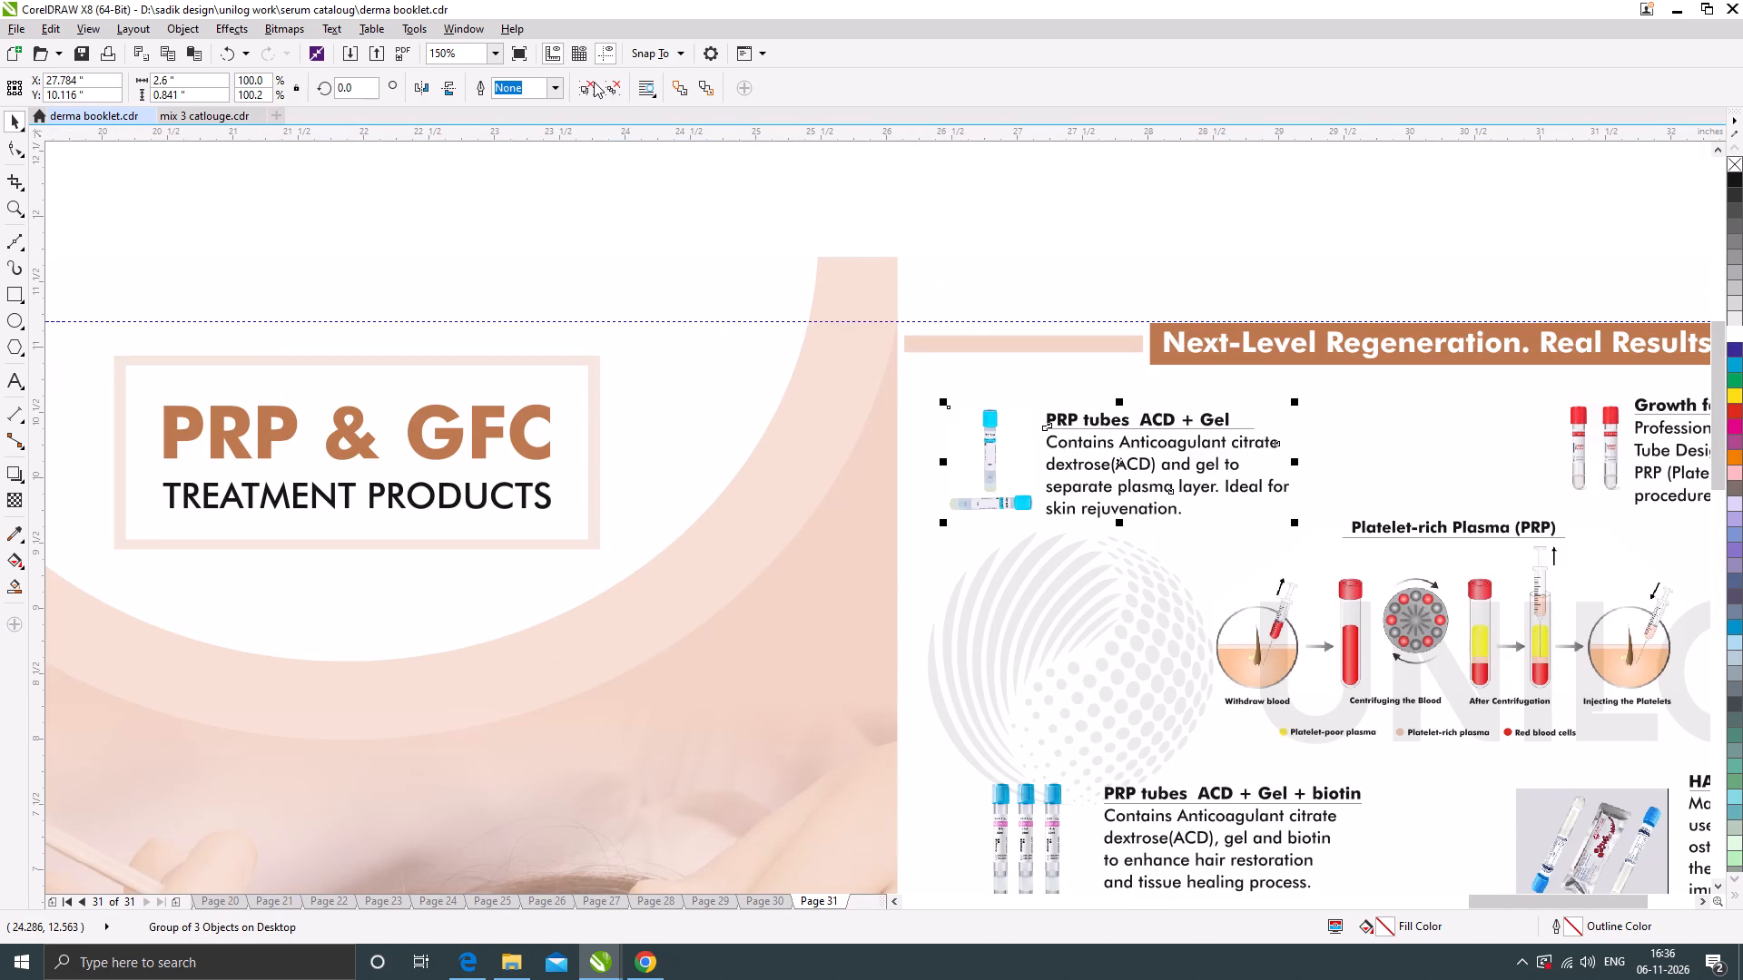
left_click(594, 82)
left_click(1068, 230)
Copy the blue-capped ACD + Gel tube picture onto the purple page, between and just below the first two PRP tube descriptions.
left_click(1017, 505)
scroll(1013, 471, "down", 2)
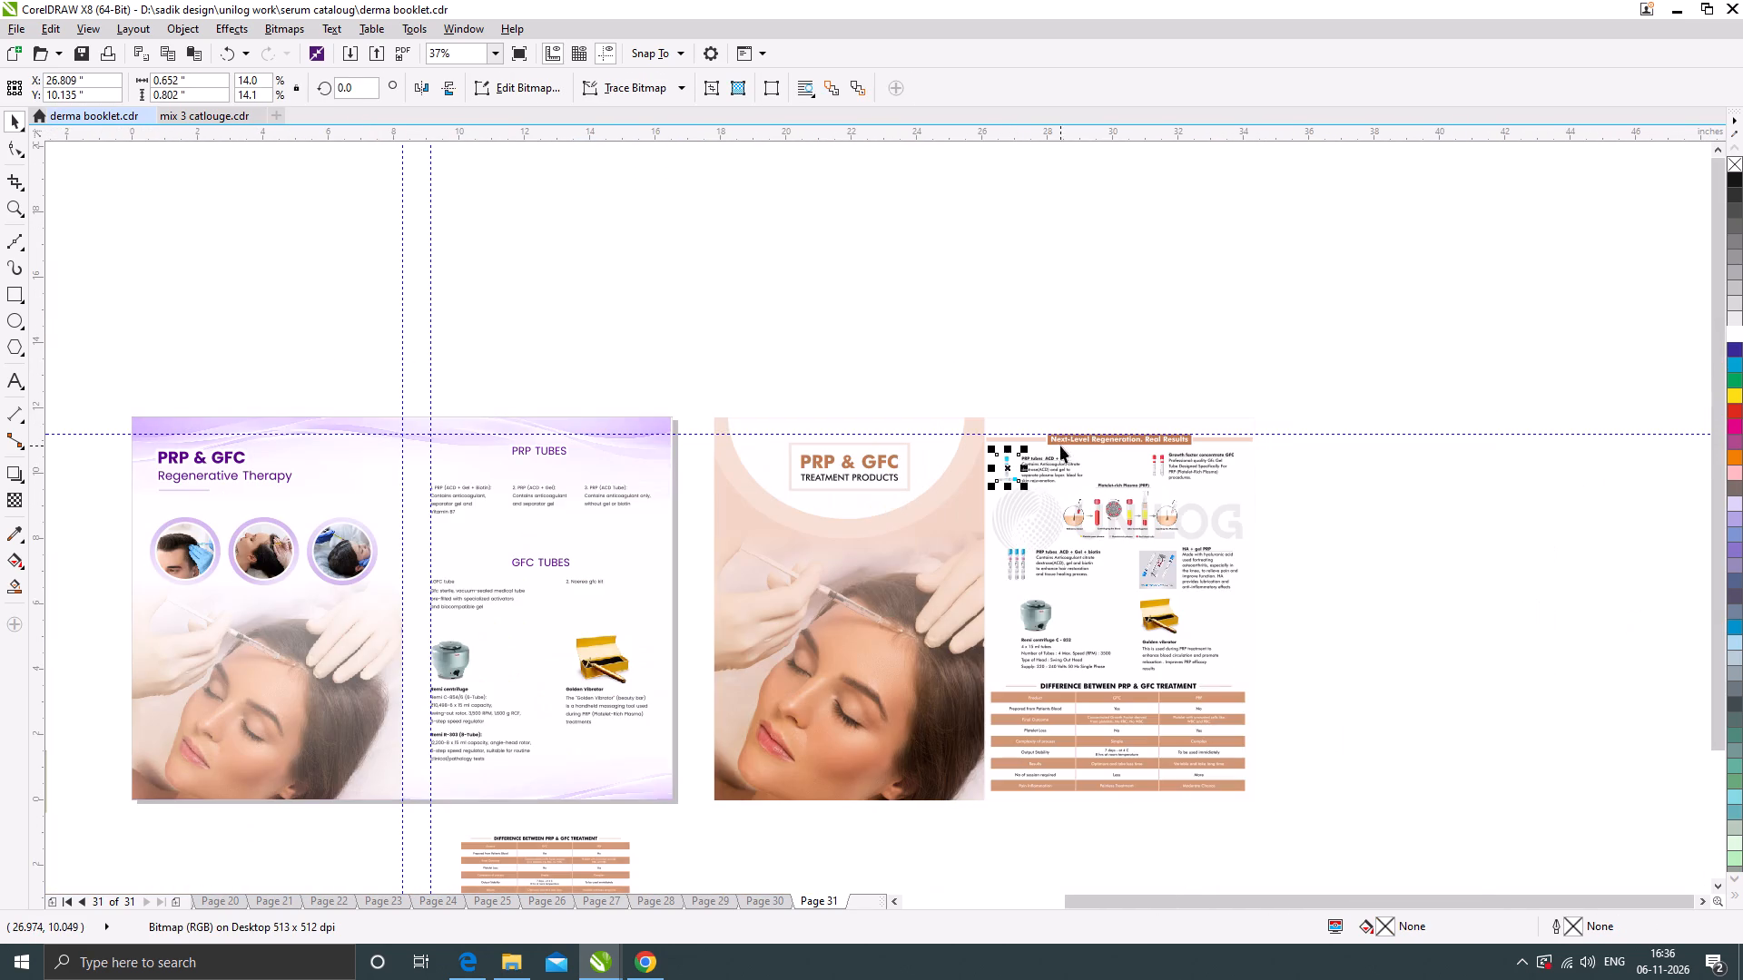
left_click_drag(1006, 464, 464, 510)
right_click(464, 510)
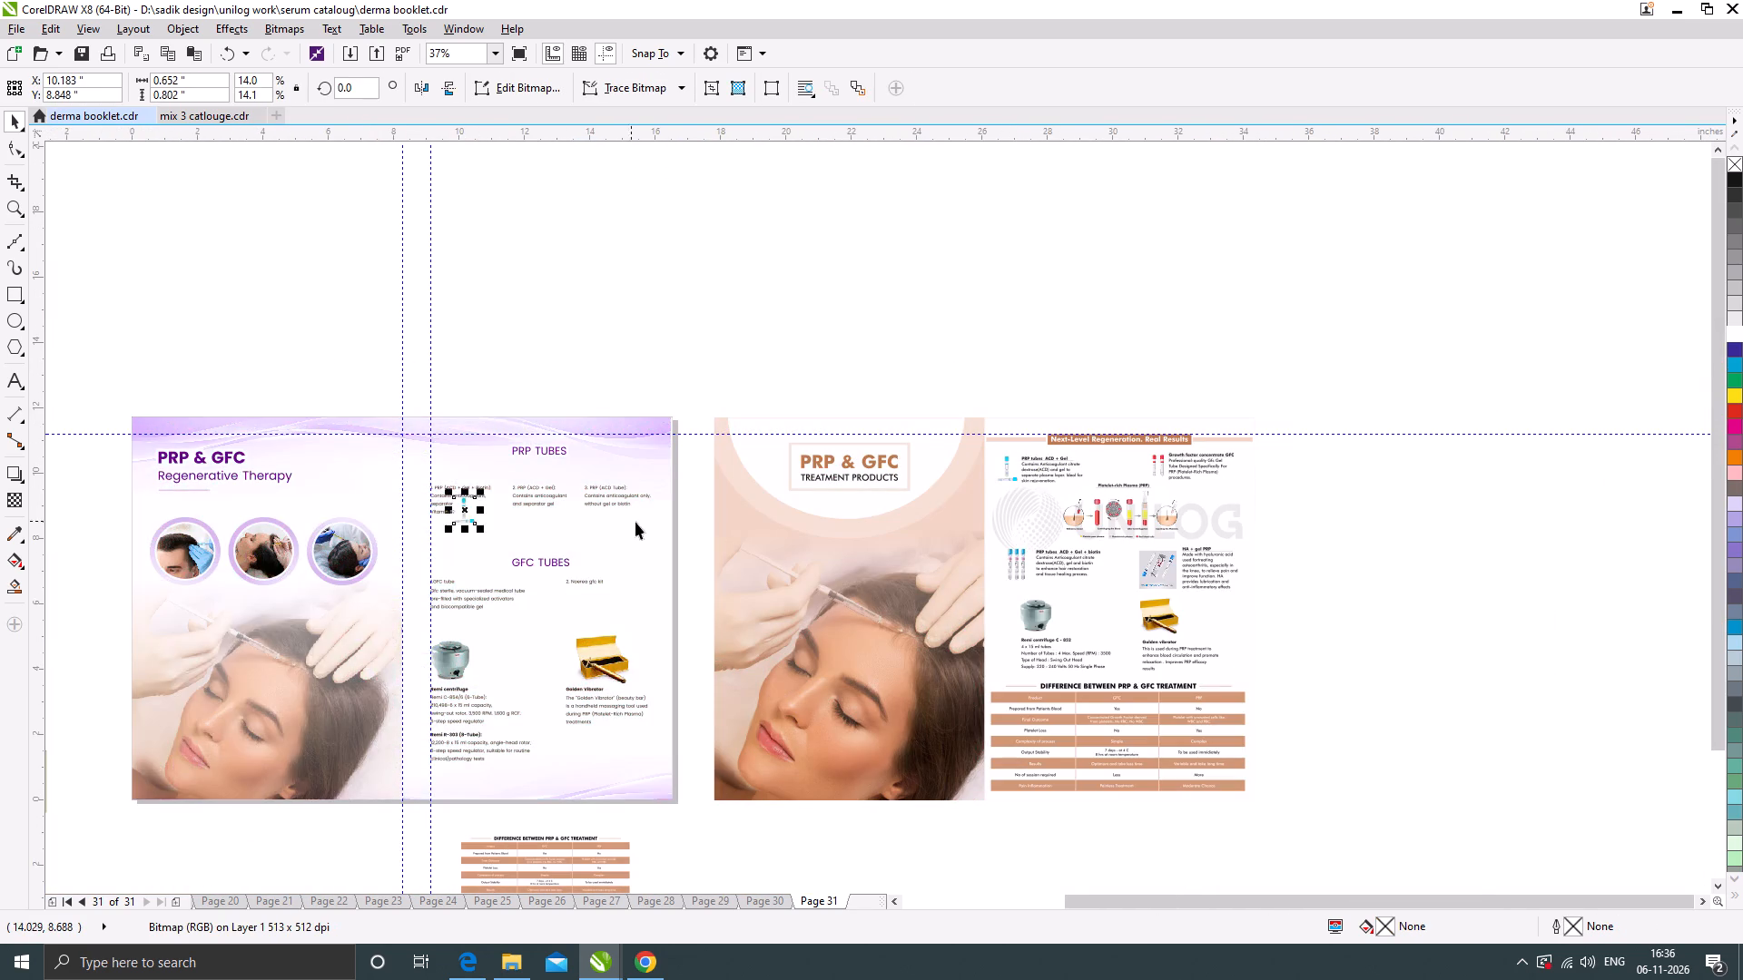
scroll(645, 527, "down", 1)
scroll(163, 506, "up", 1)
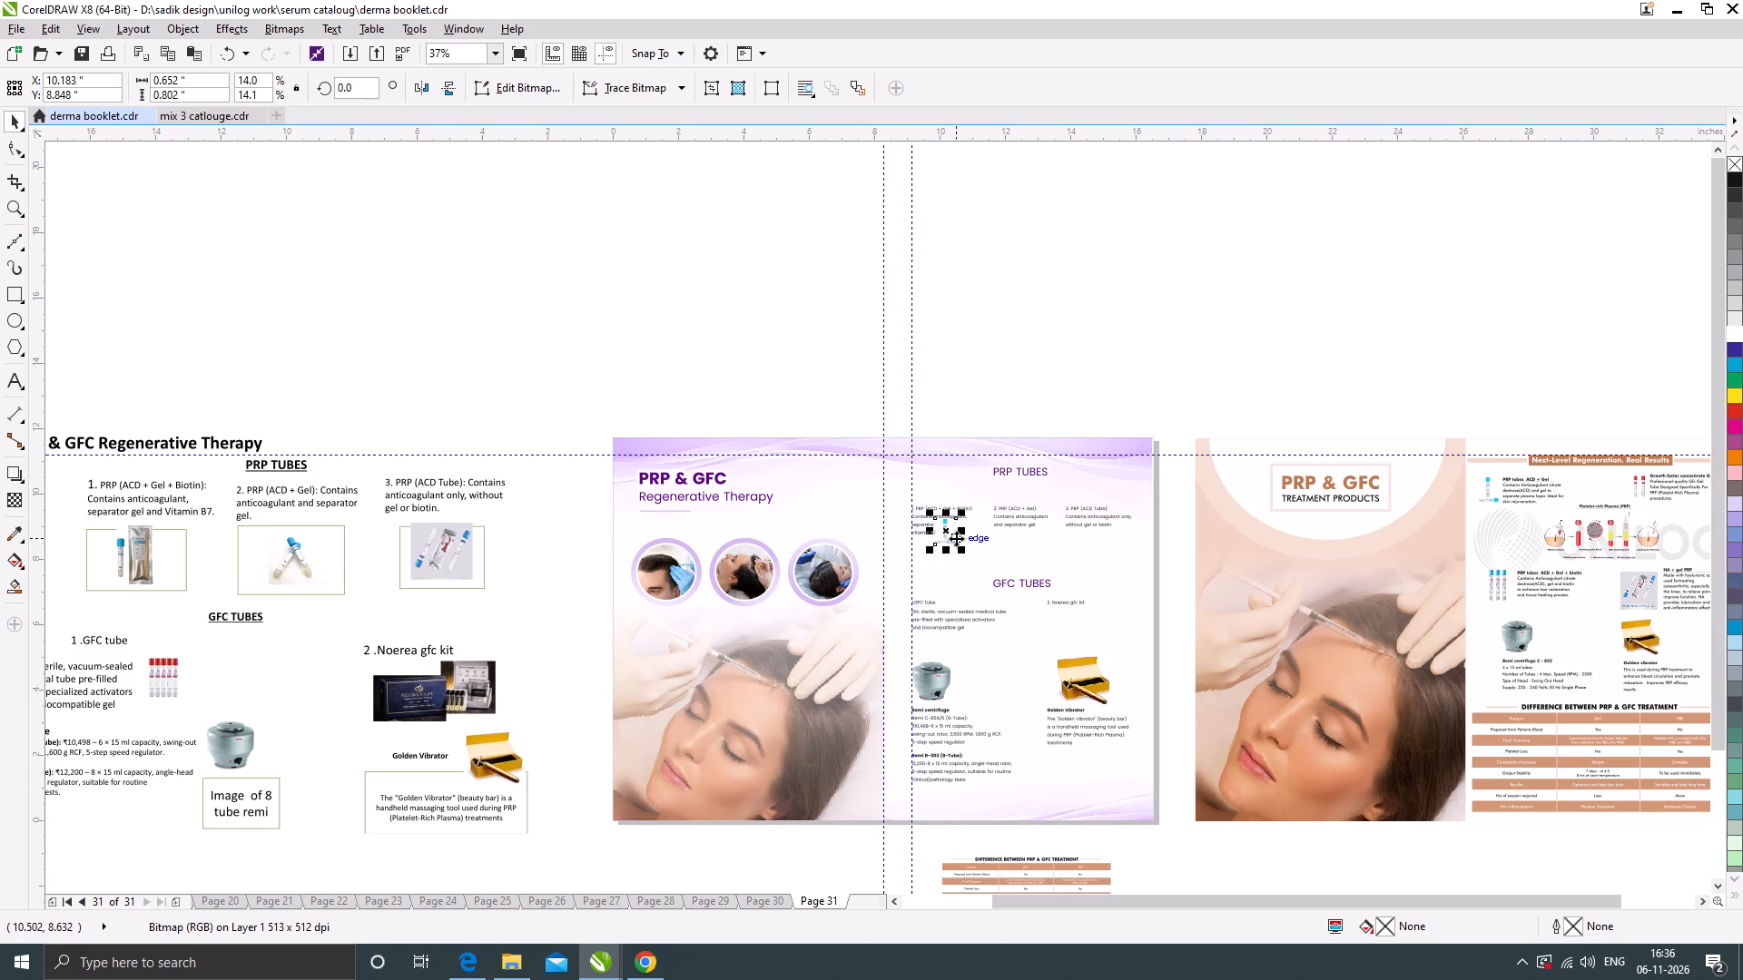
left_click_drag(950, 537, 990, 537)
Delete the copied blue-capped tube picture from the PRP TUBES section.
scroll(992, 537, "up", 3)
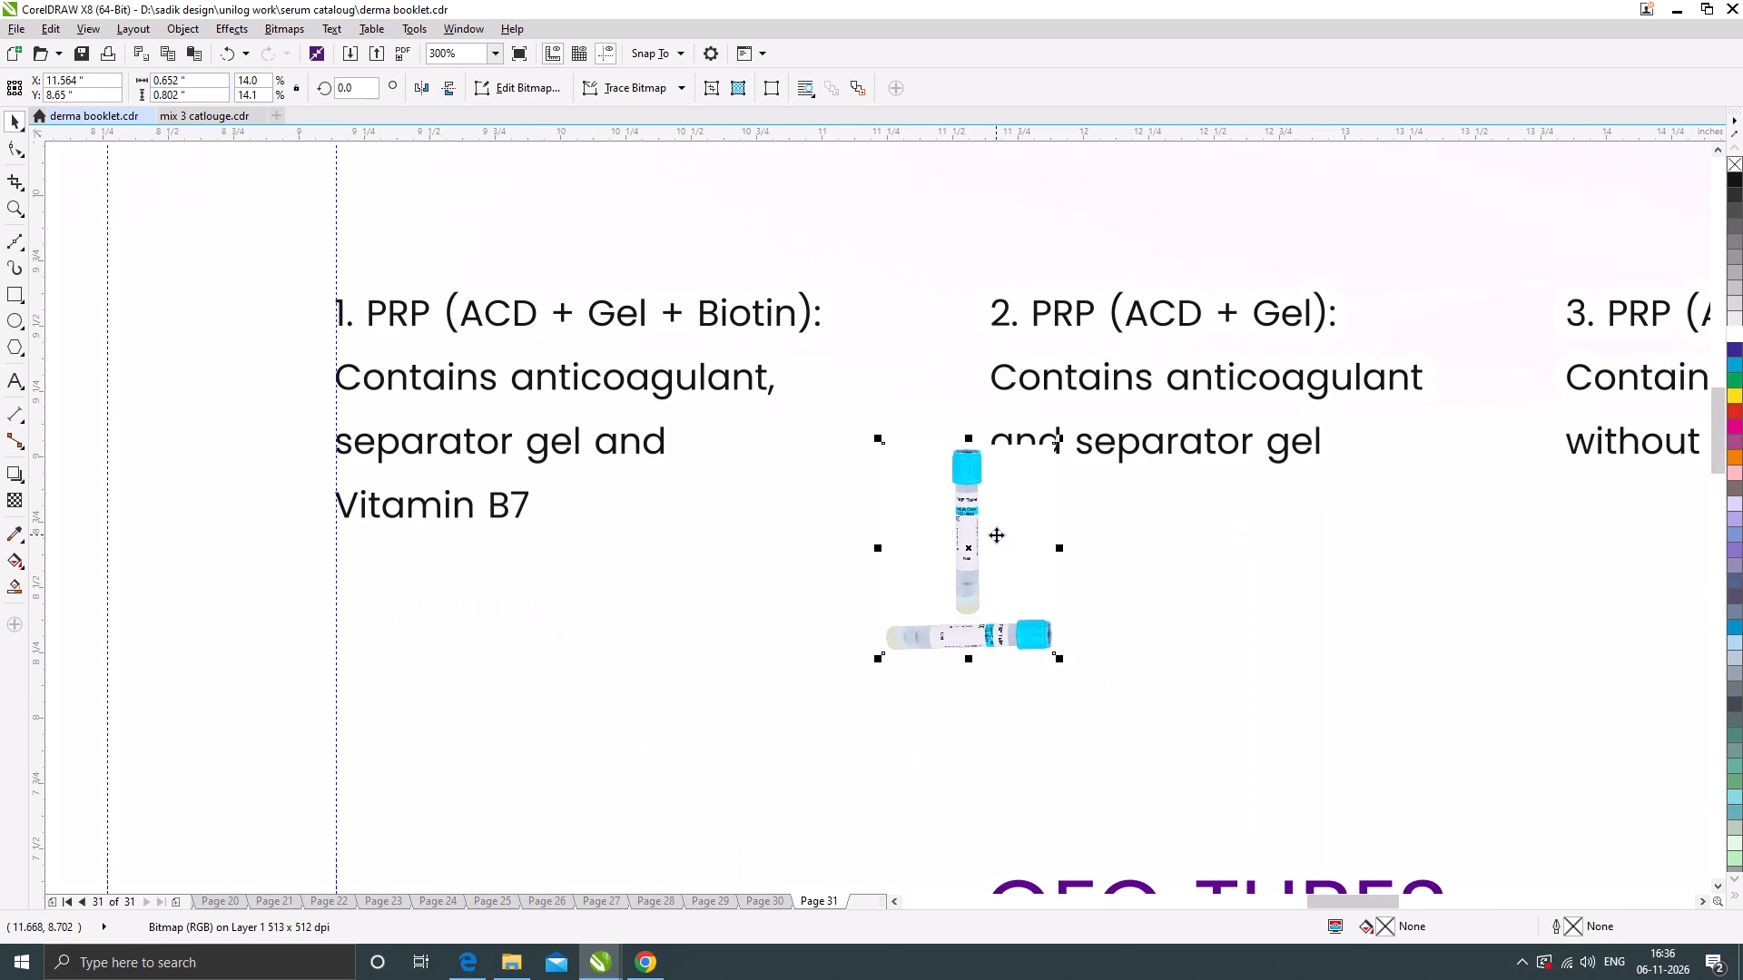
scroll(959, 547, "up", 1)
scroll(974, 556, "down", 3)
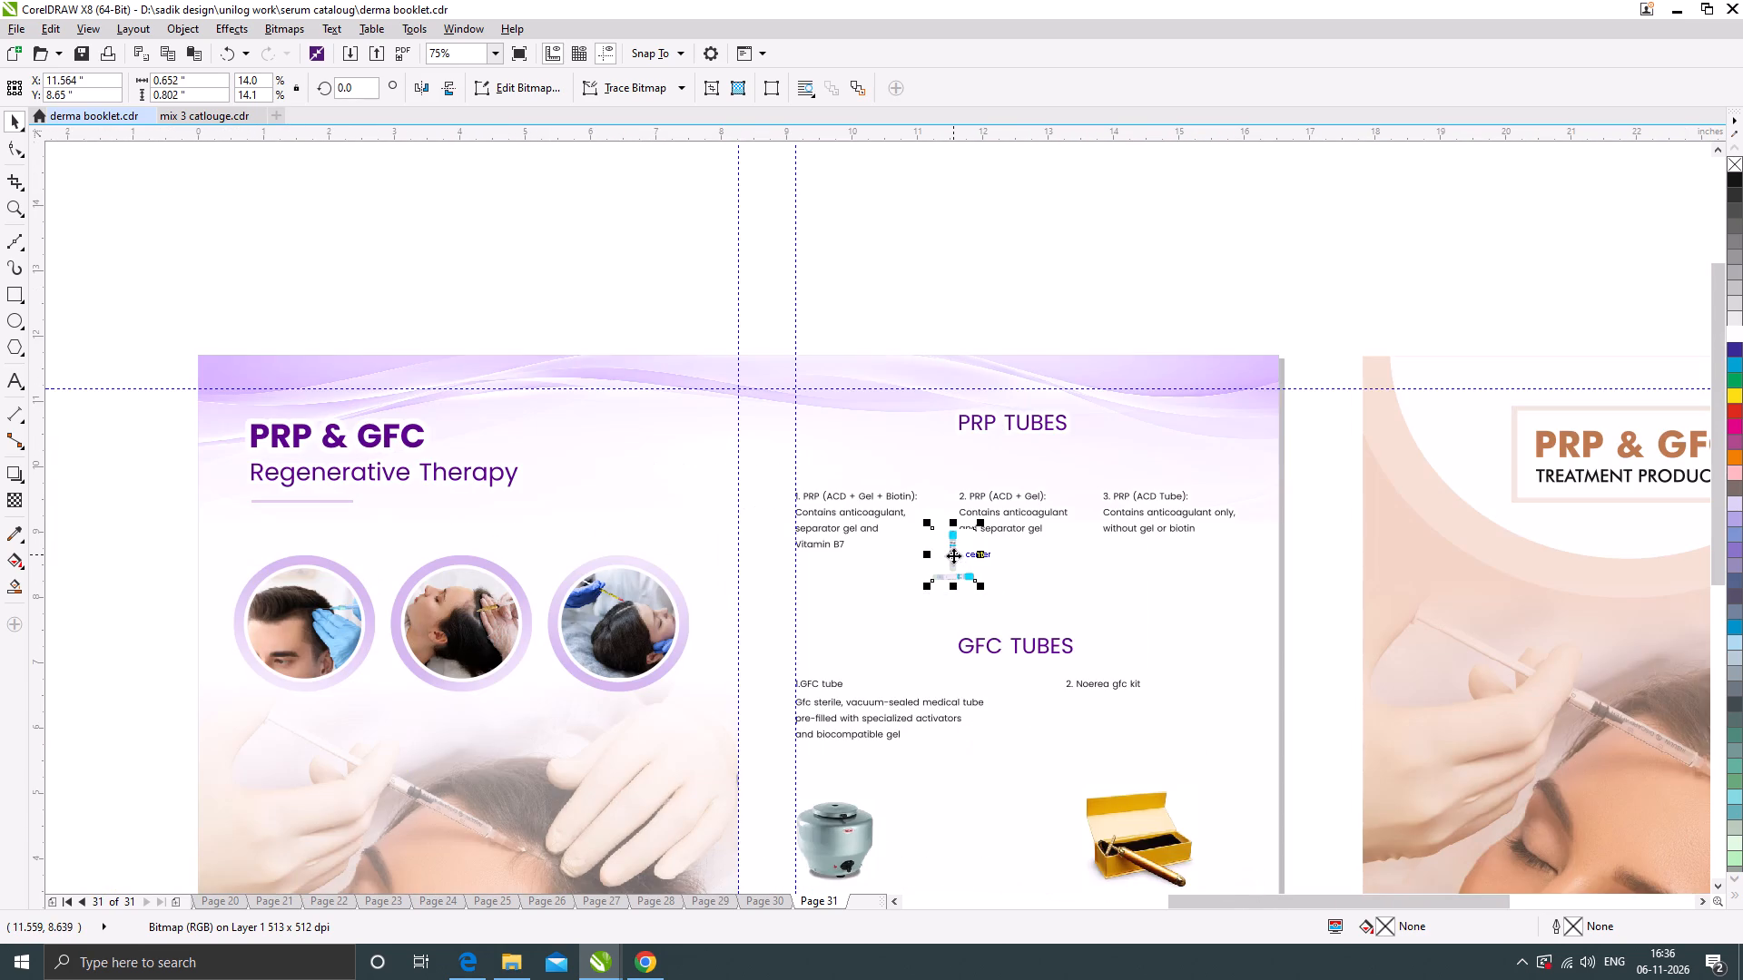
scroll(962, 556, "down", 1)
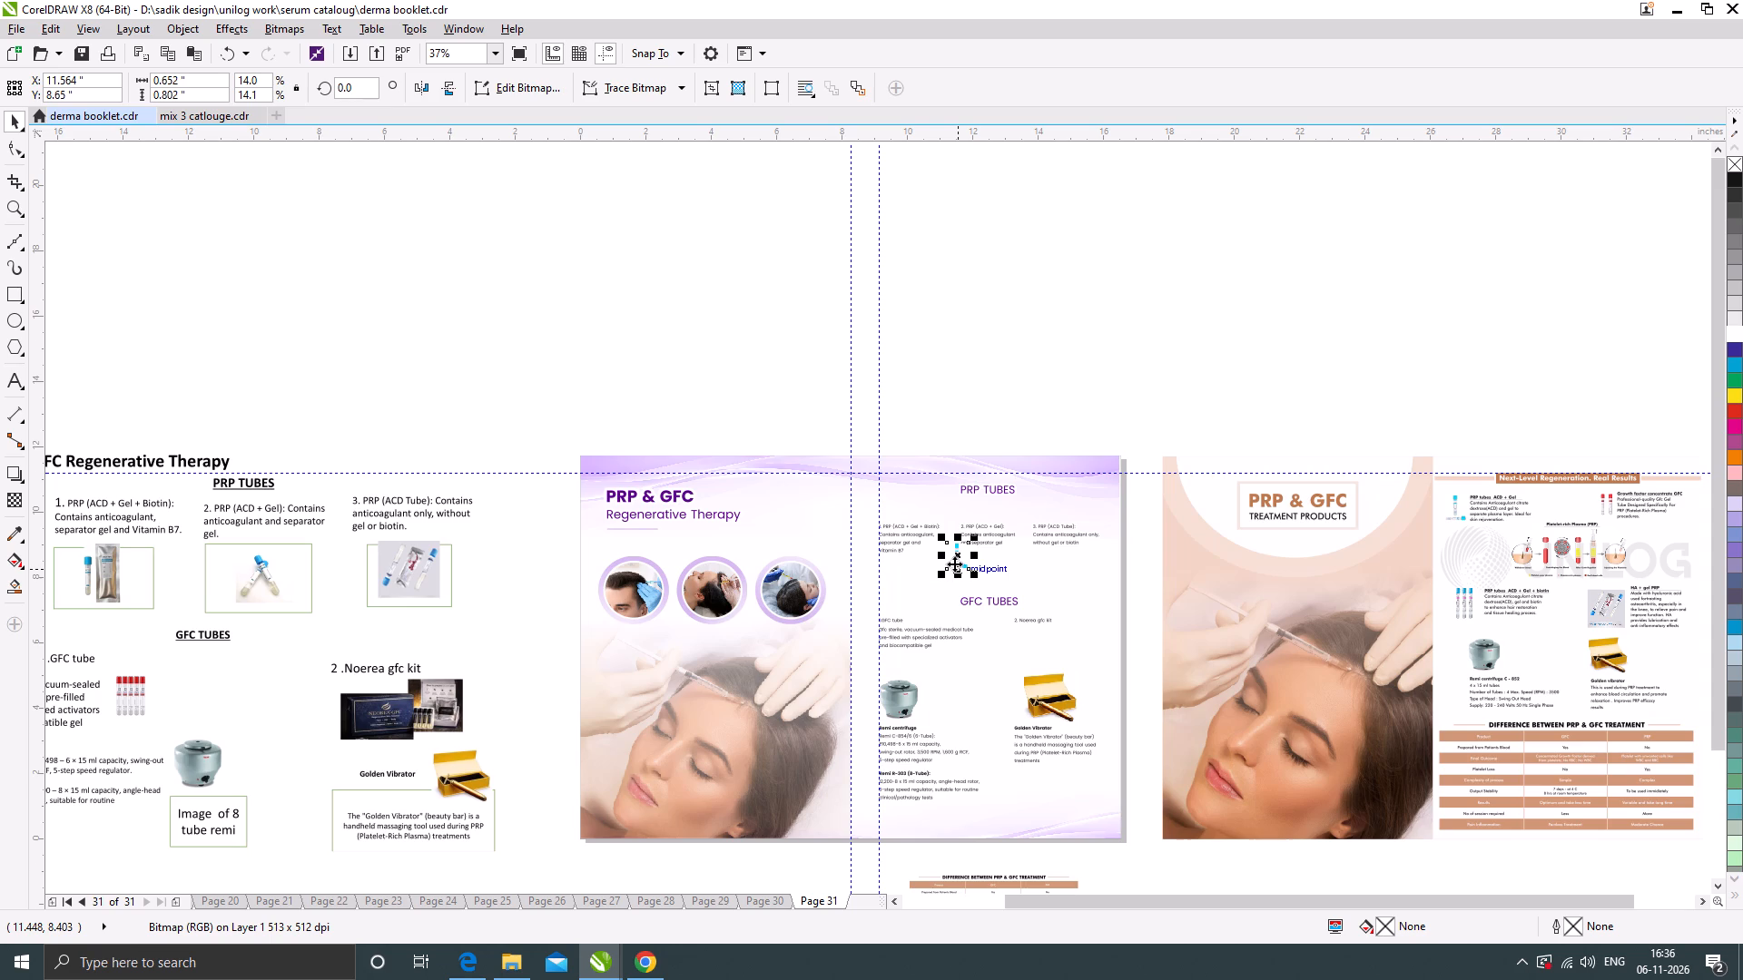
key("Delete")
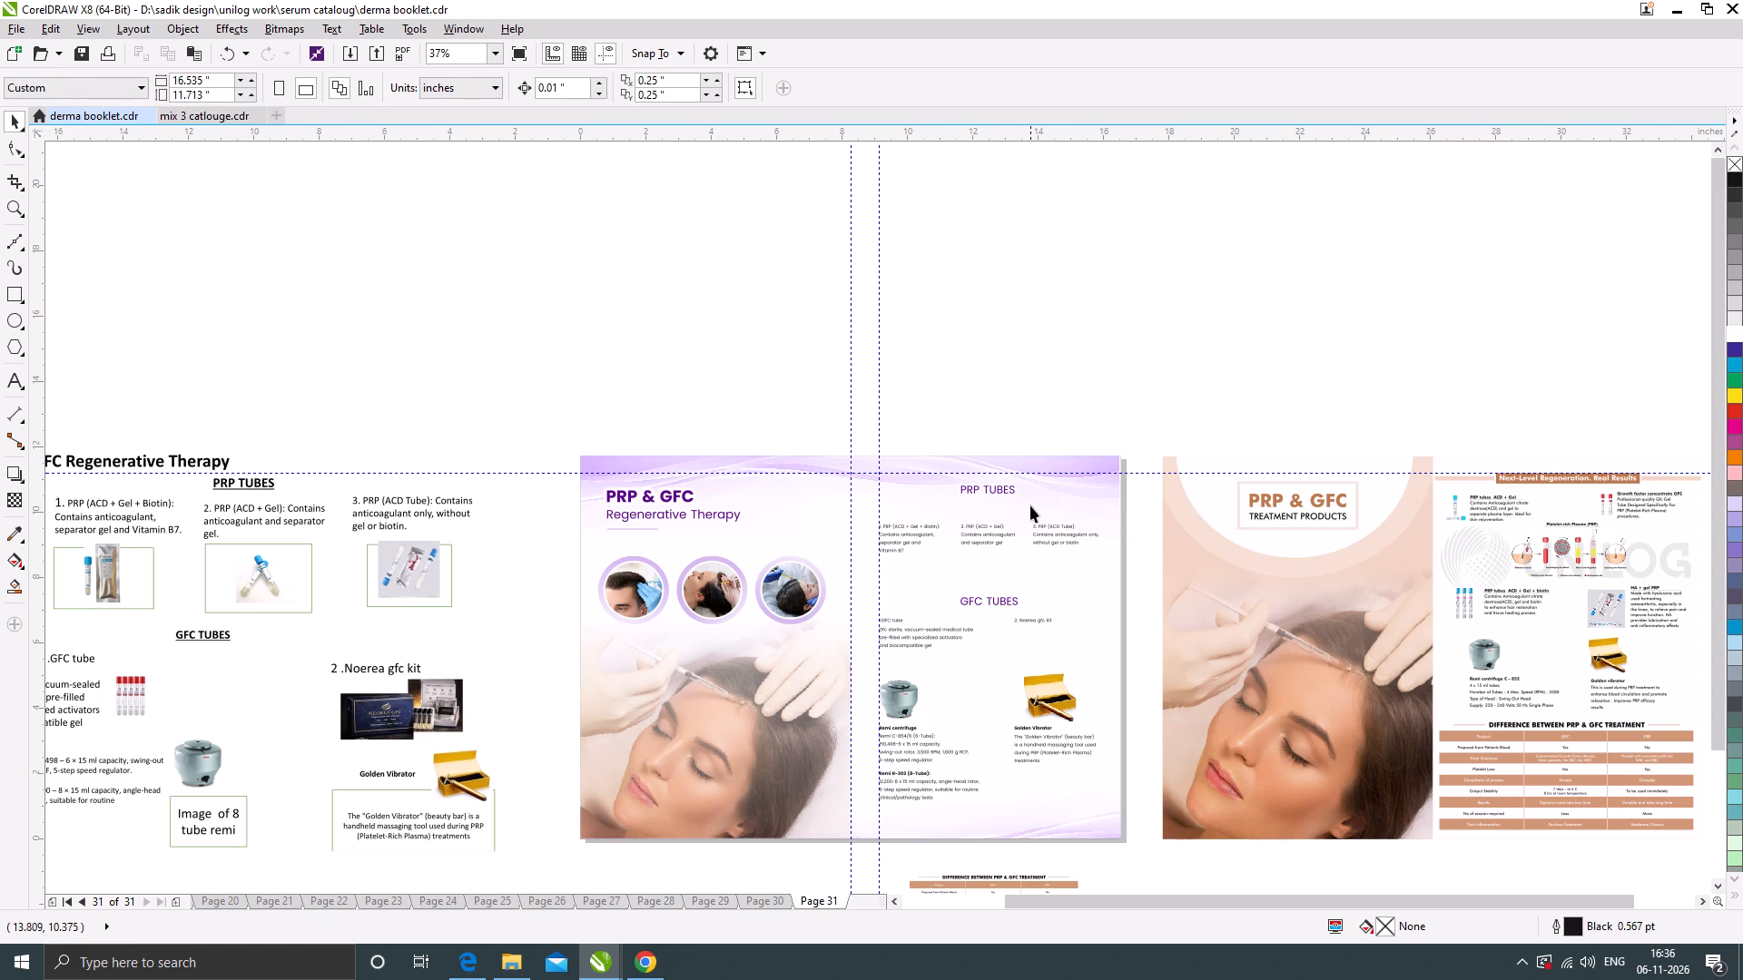
Move the three PRP tube descriptions together up by about 0.6 inch, closer to the PRP TUBES heading.
scroll(1034, 506, "down", 1)
scroll(965, 680, "up", 1)
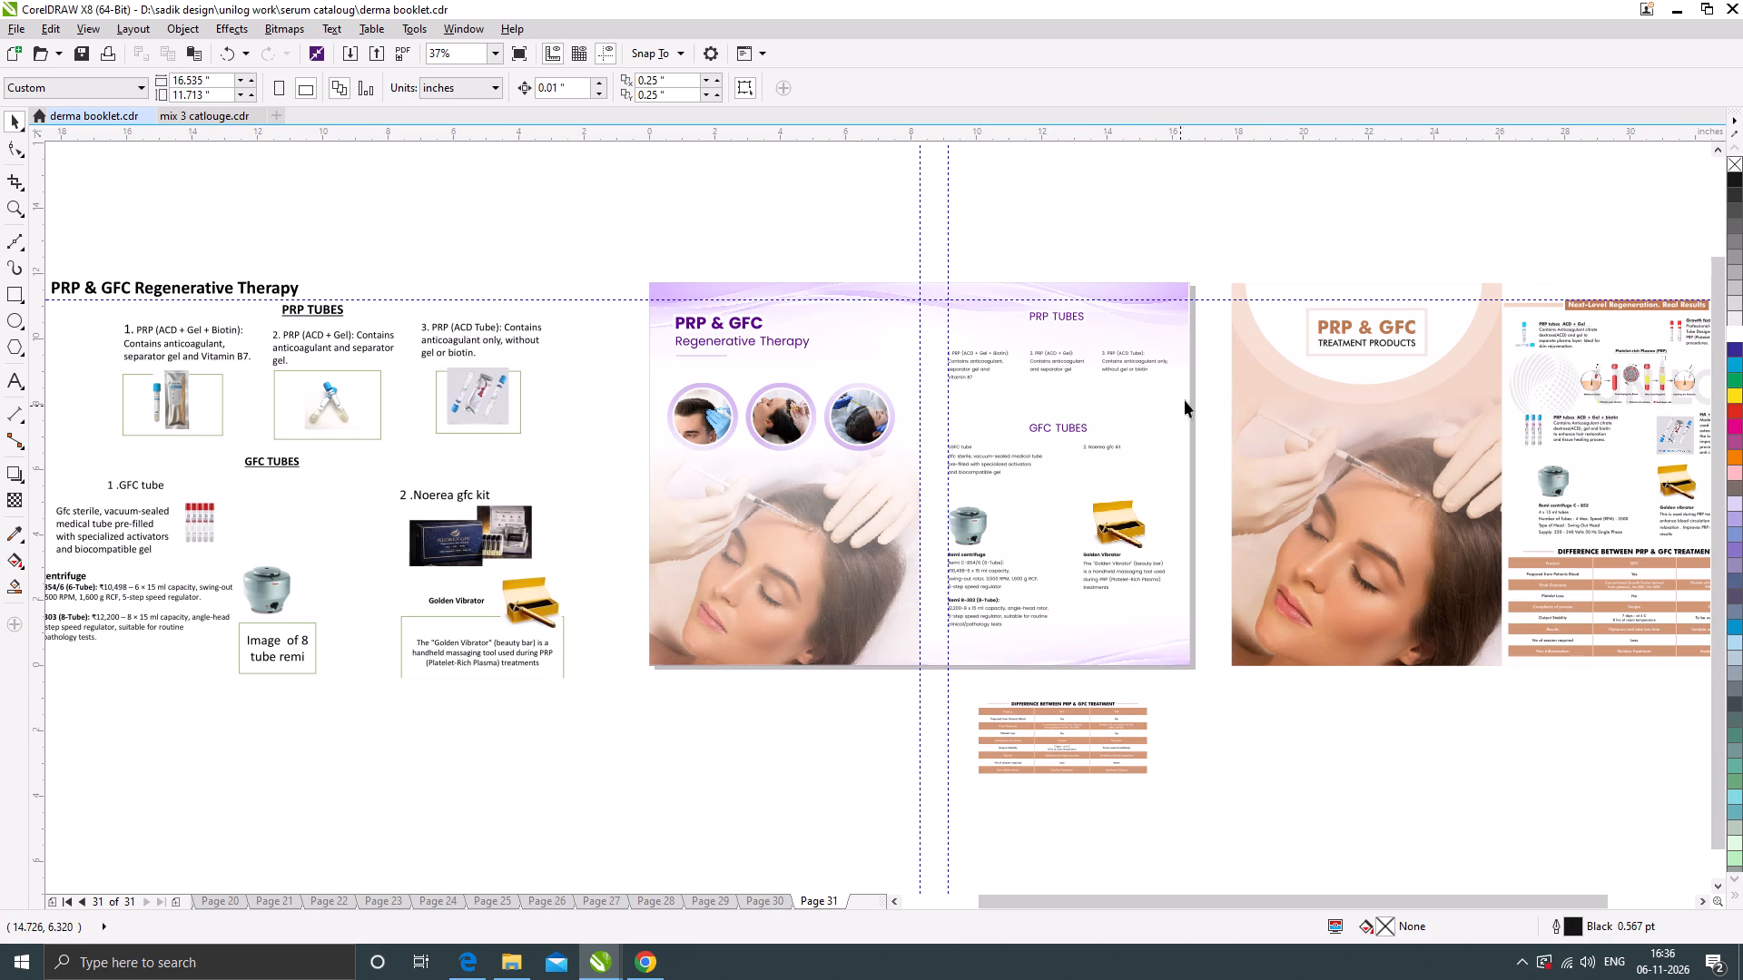
left_click_drag(1207, 420, 938, 343)
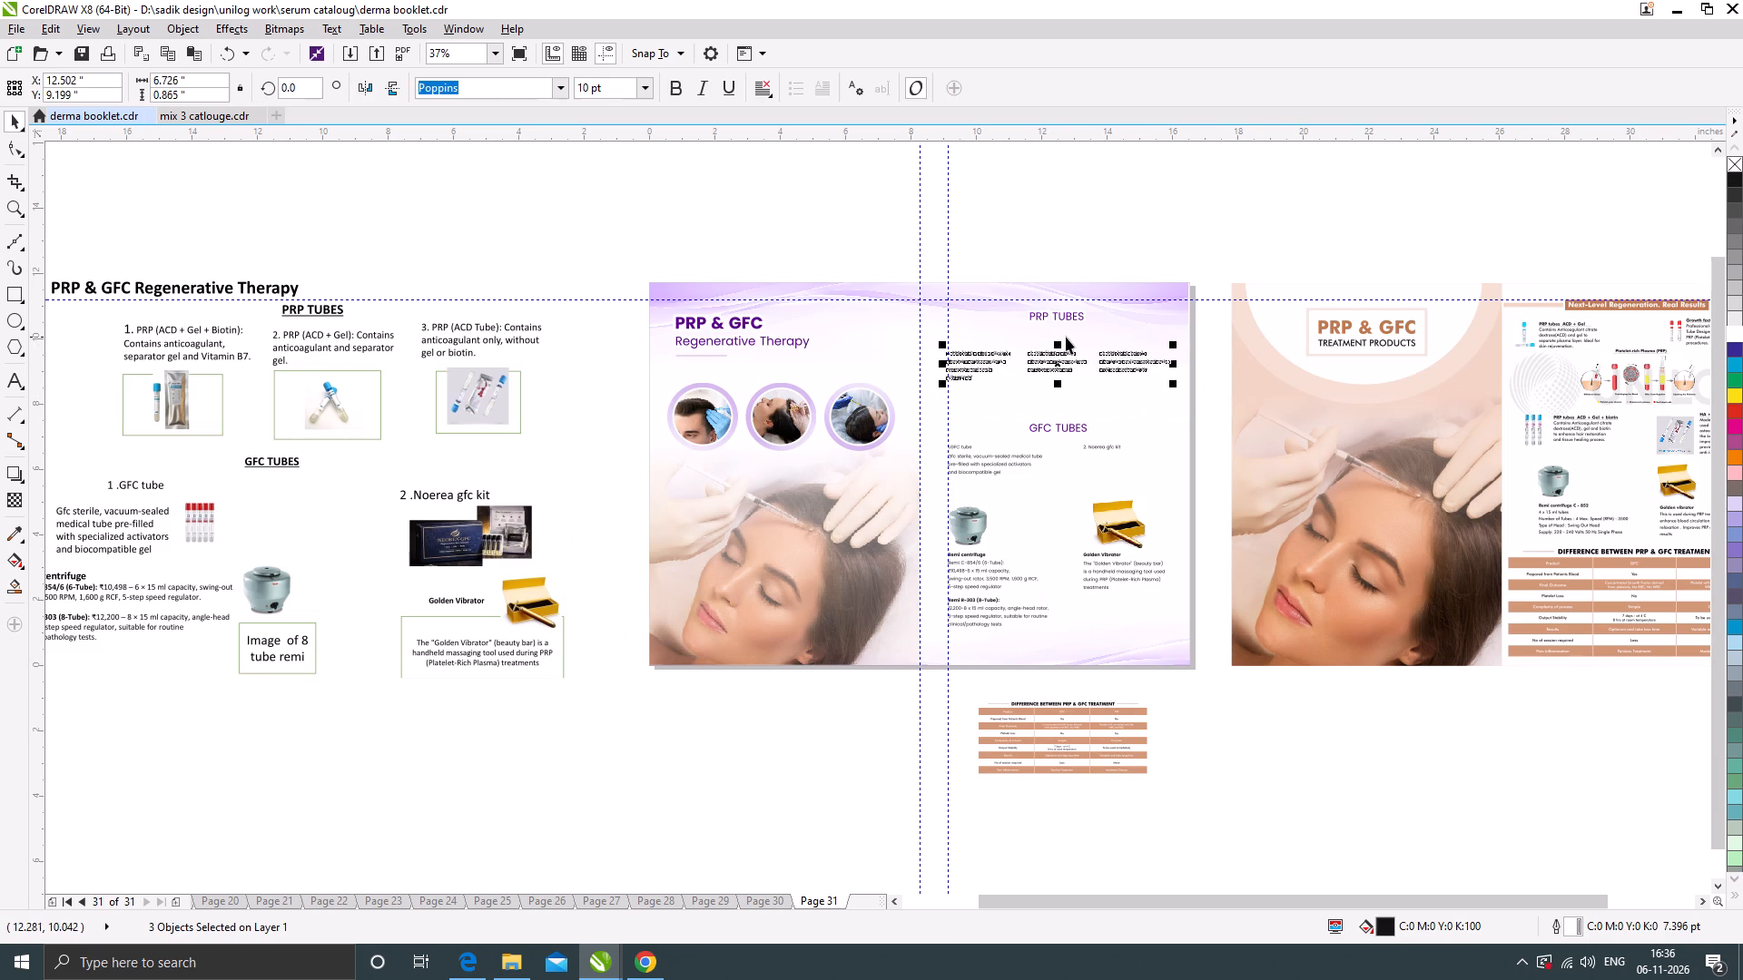
scroll(1076, 320, "up", 1)
left_click_drag(1047, 386, 1048, 386)
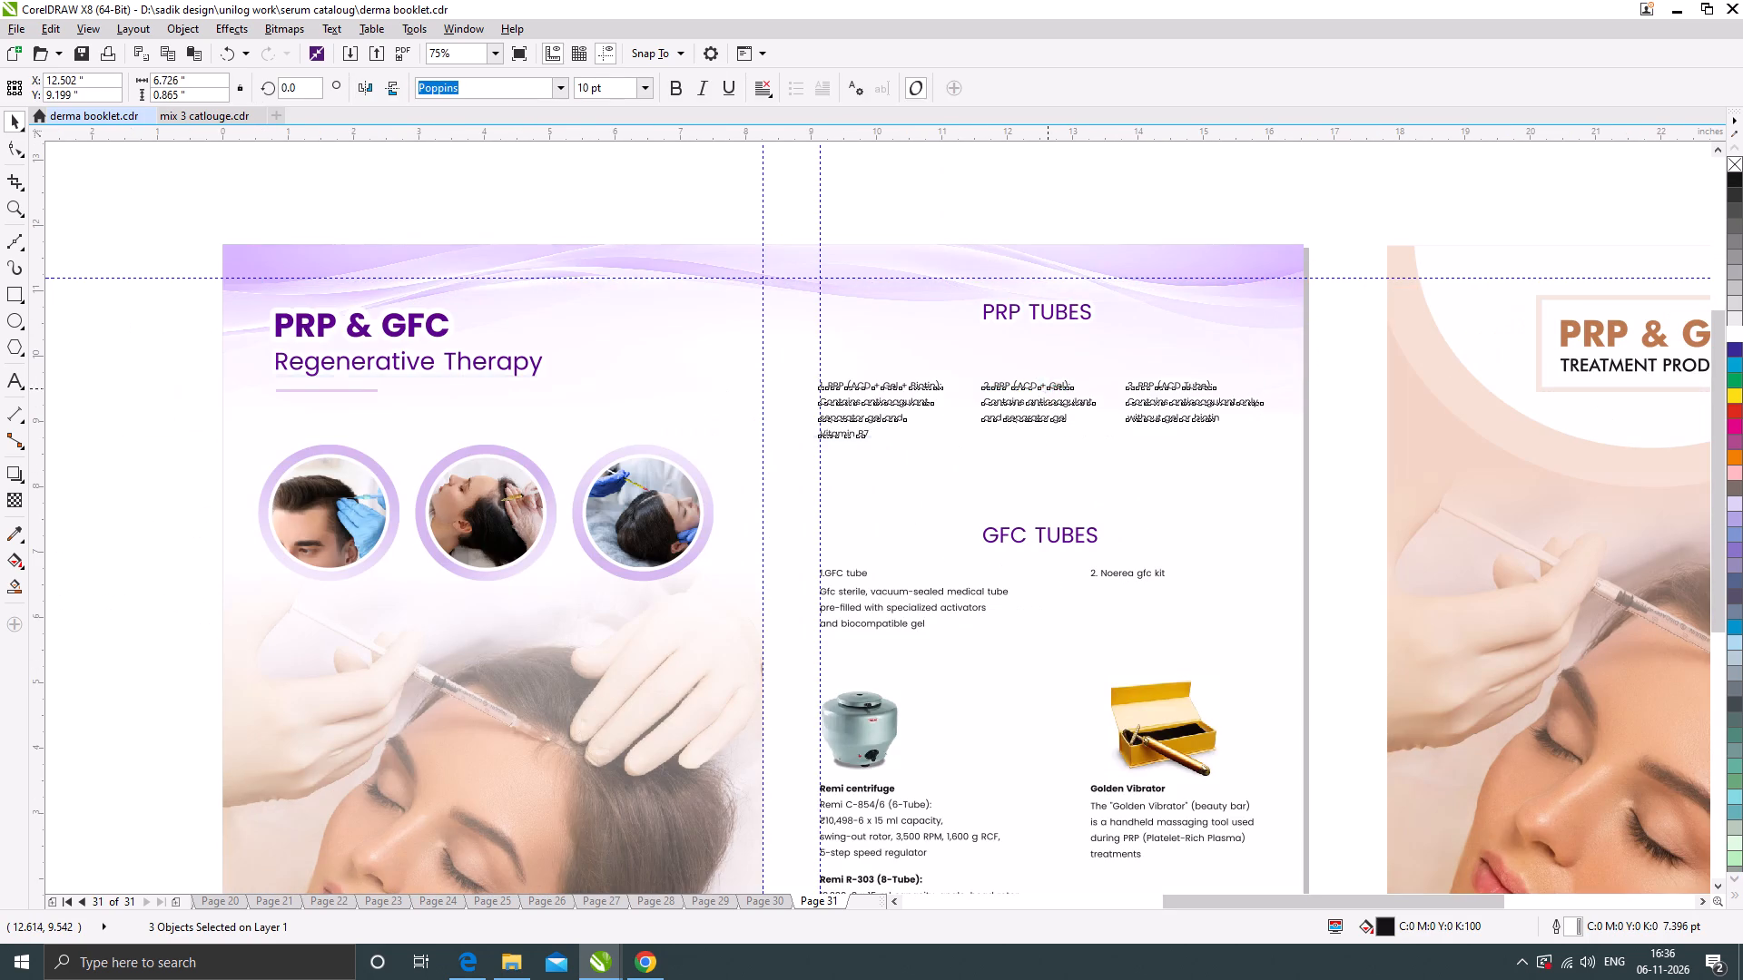
left_click_drag(1048, 386, 1053, 348)
Move the PRP TUBES heading up by about 0.1 inch and reduce it to about 21.5 pt.
scroll(1066, 314, "up", 1)
left_click_drag(1066, 311, 1067, 296)
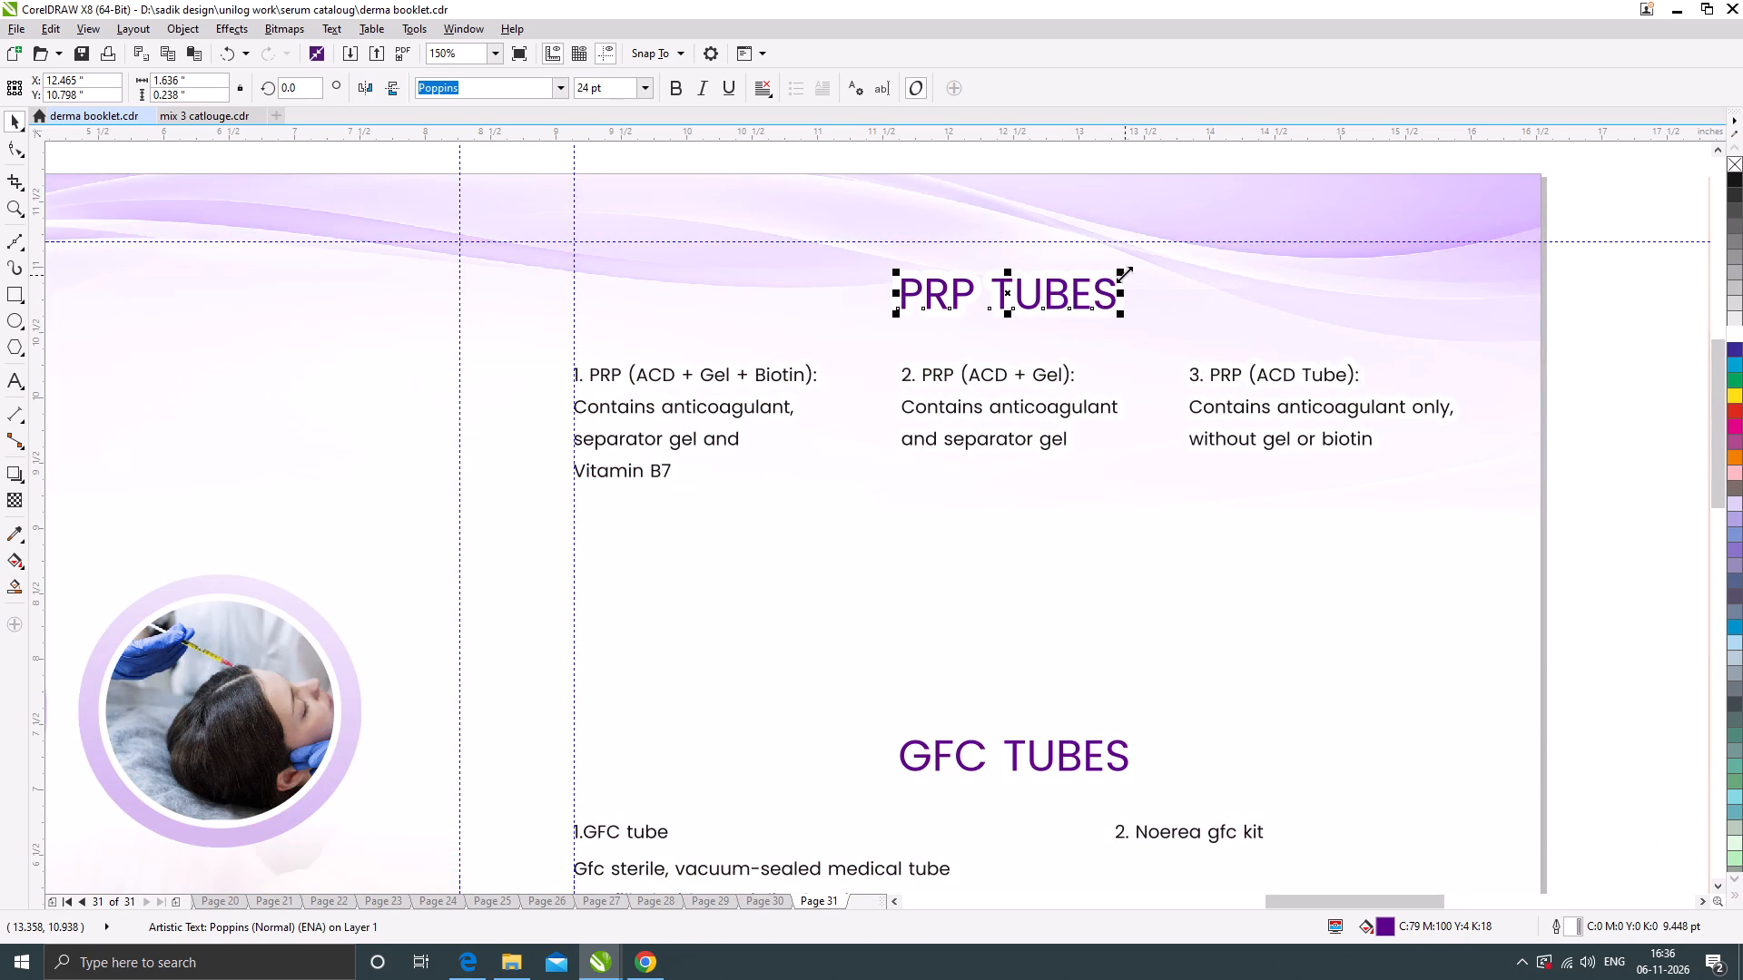
left_click_drag(1124, 273, 1113, 273)
scroll(1000, 281, "down", 1)
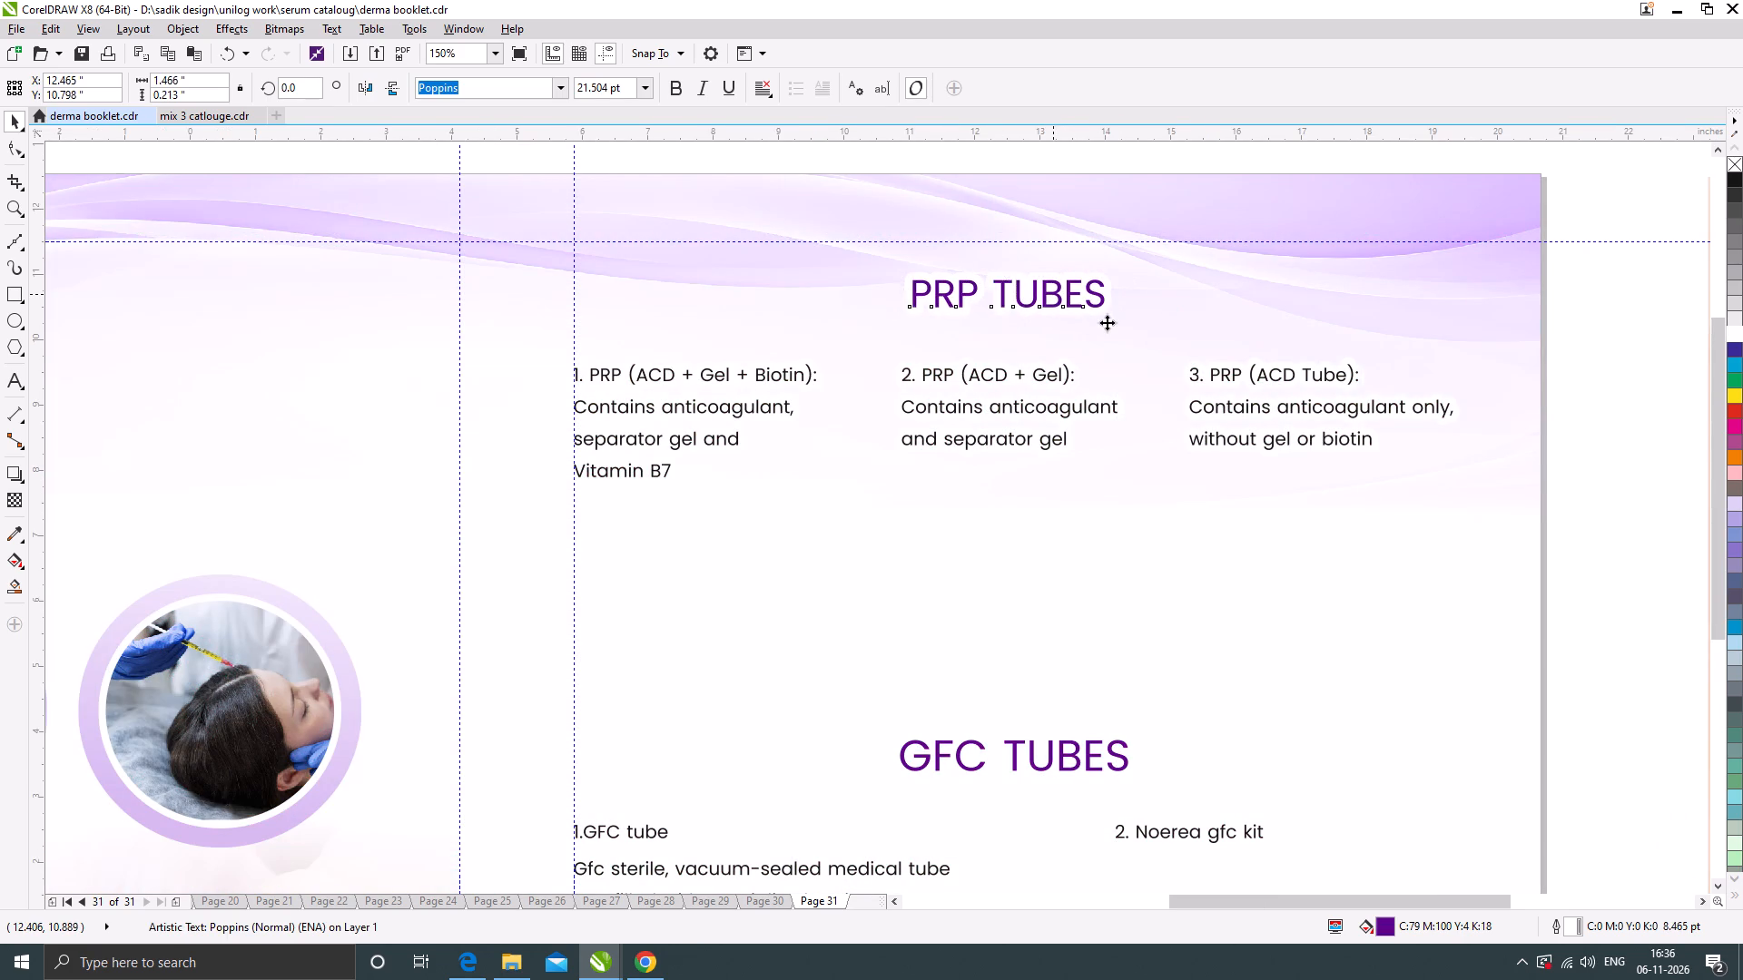
left_click(1286, 405)
scroll(1052, 308, "down", 1)
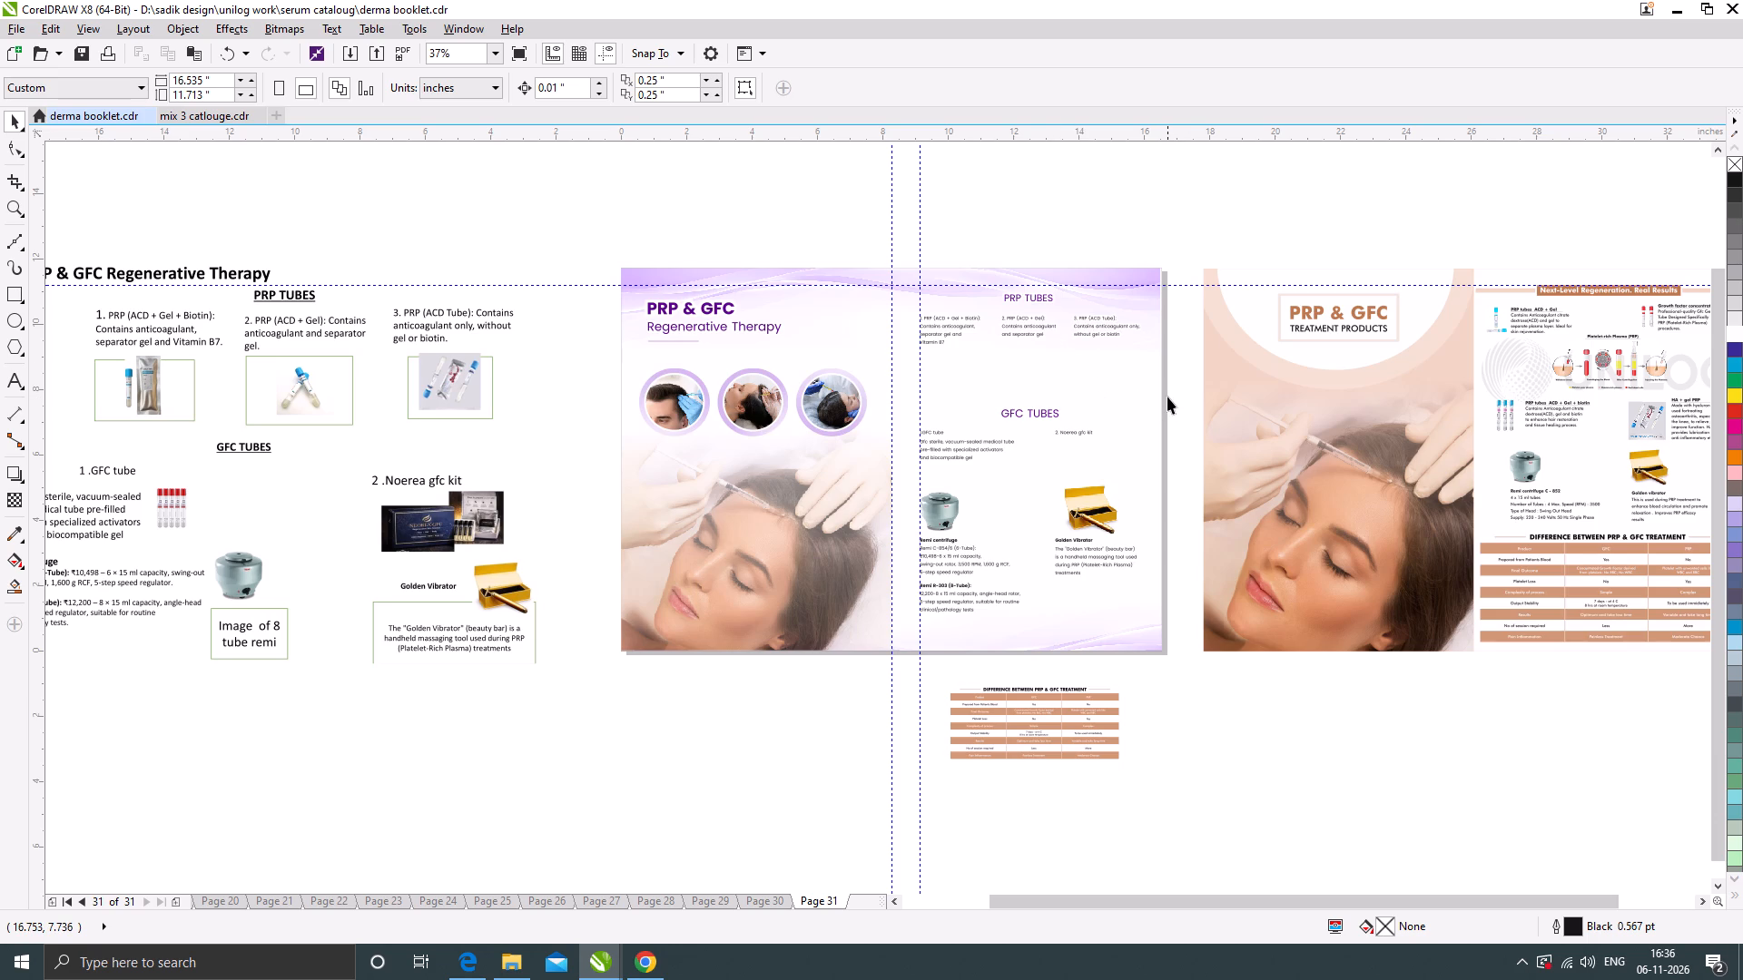
Move the GFC TUBES heading with its GFC tube and Noerea gfc kit texts up together by about 0.9 inch.
left_click(1179, 441)
scroll(1068, 450, "up", 1)
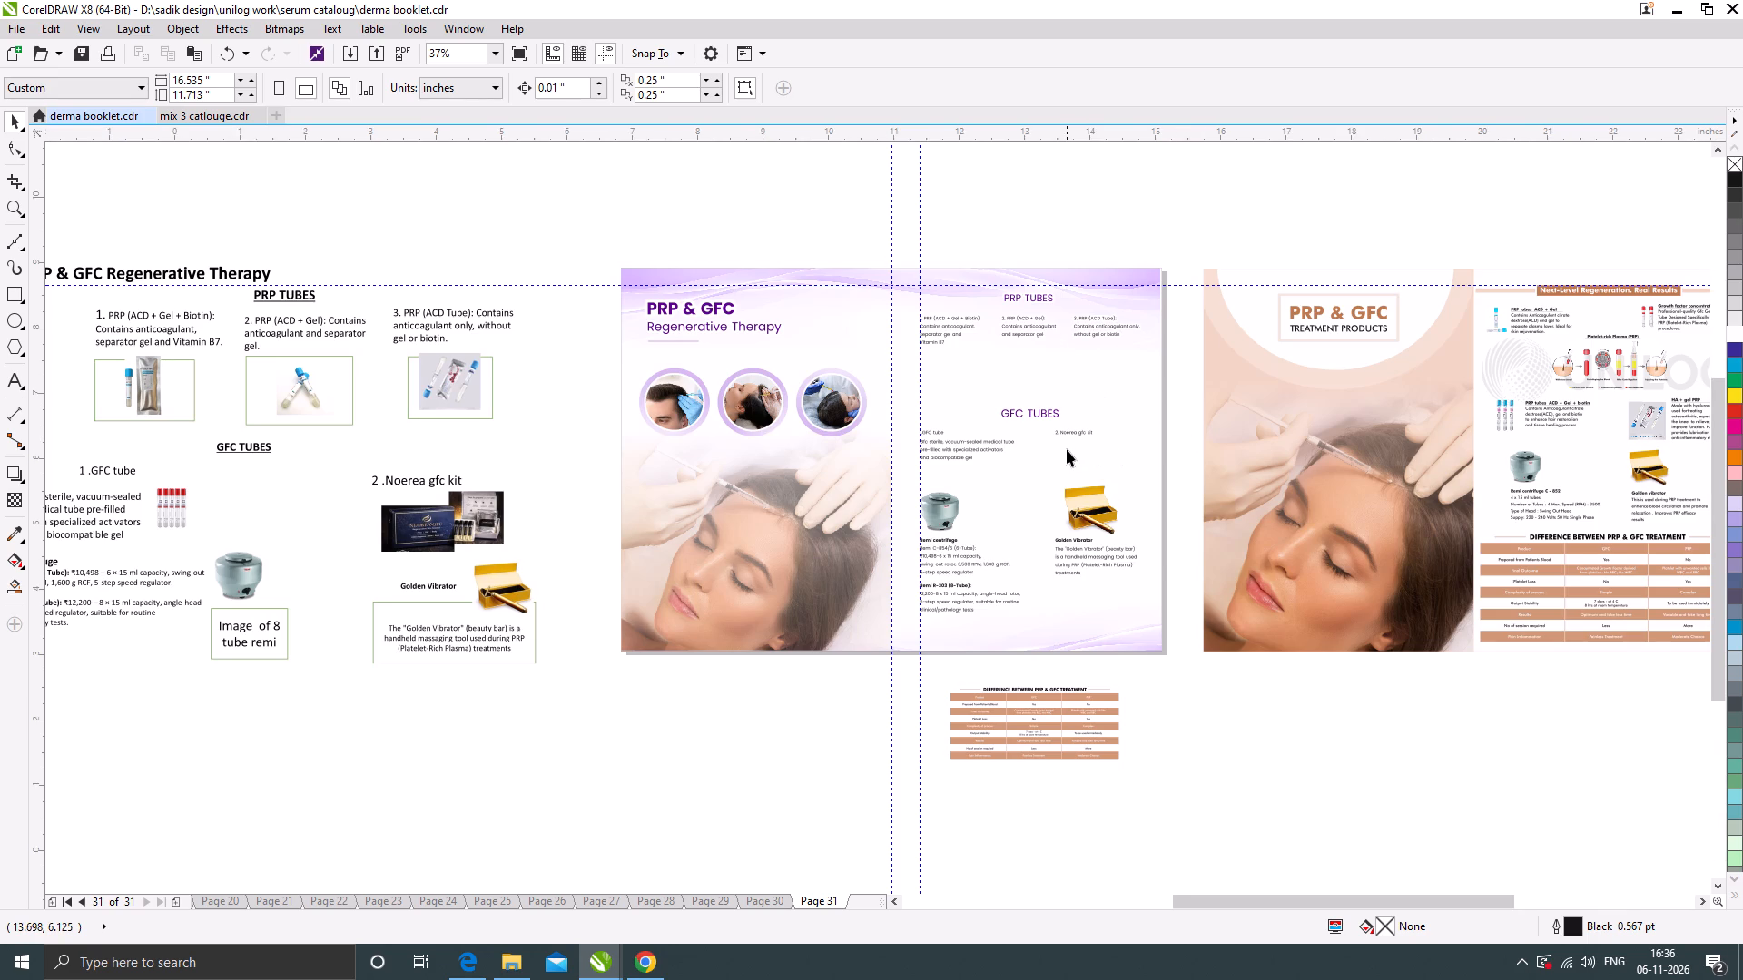
scroll(1068, 421, "up", 1)
scroll(1068, 413, "down", 1)
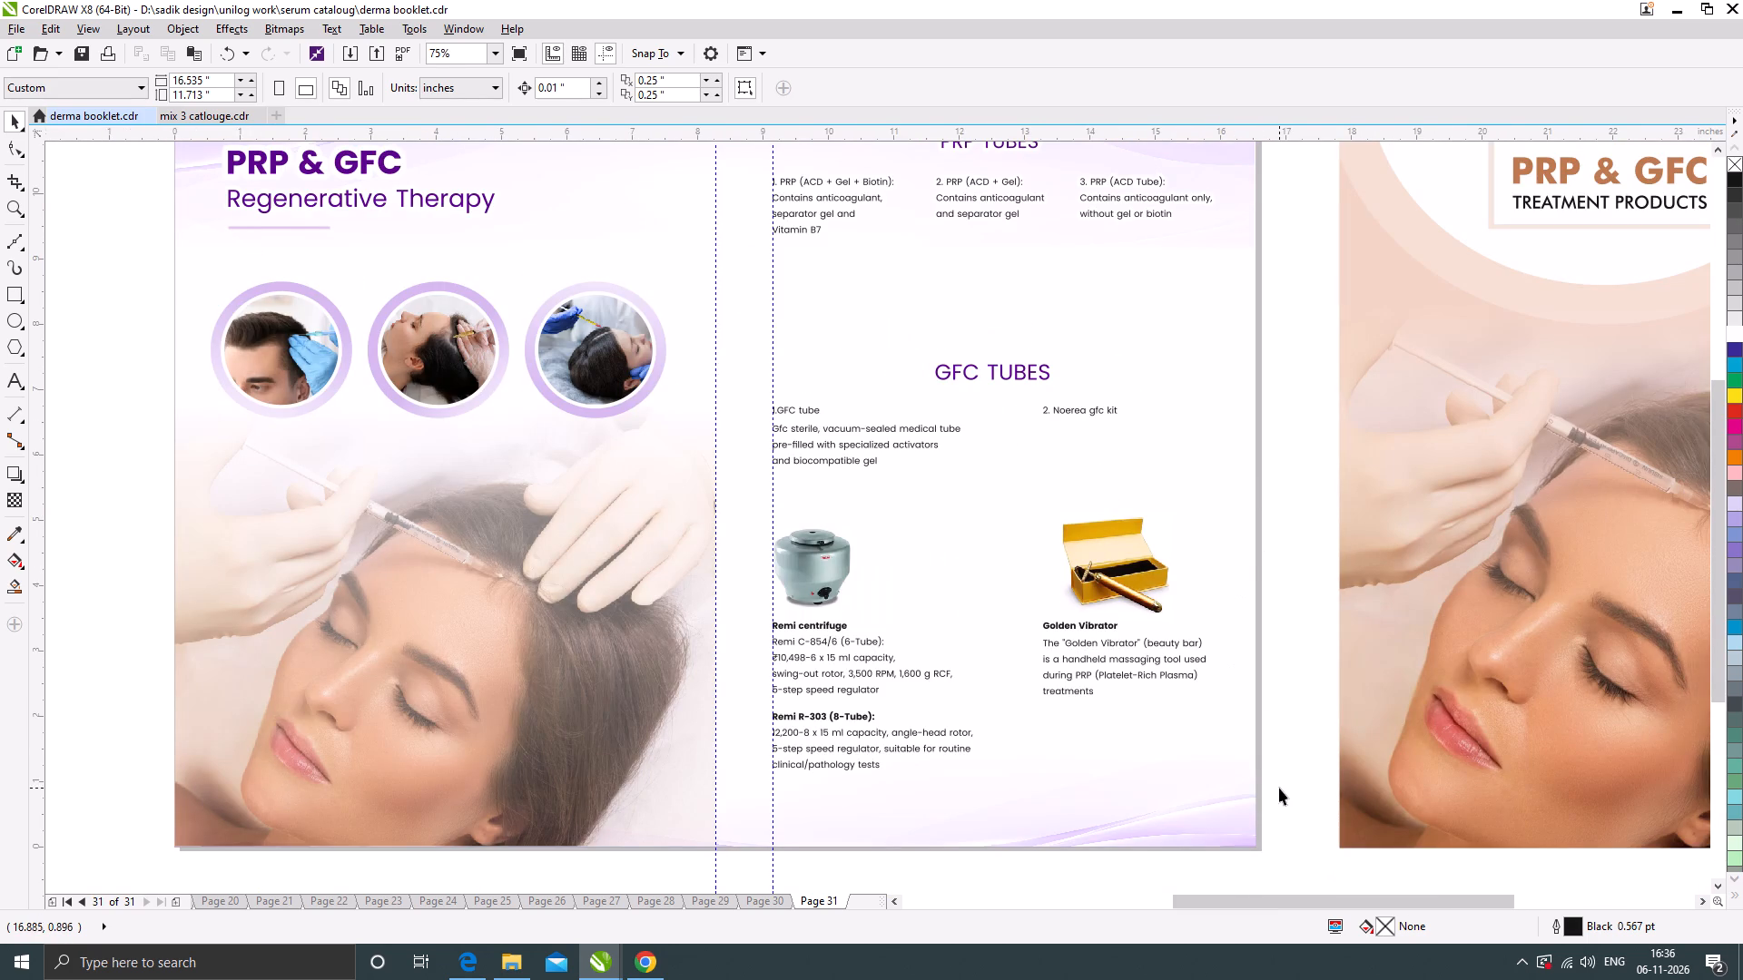
scroll(849, 545, "down", 1)
scroll(896, 465, "up", 1)
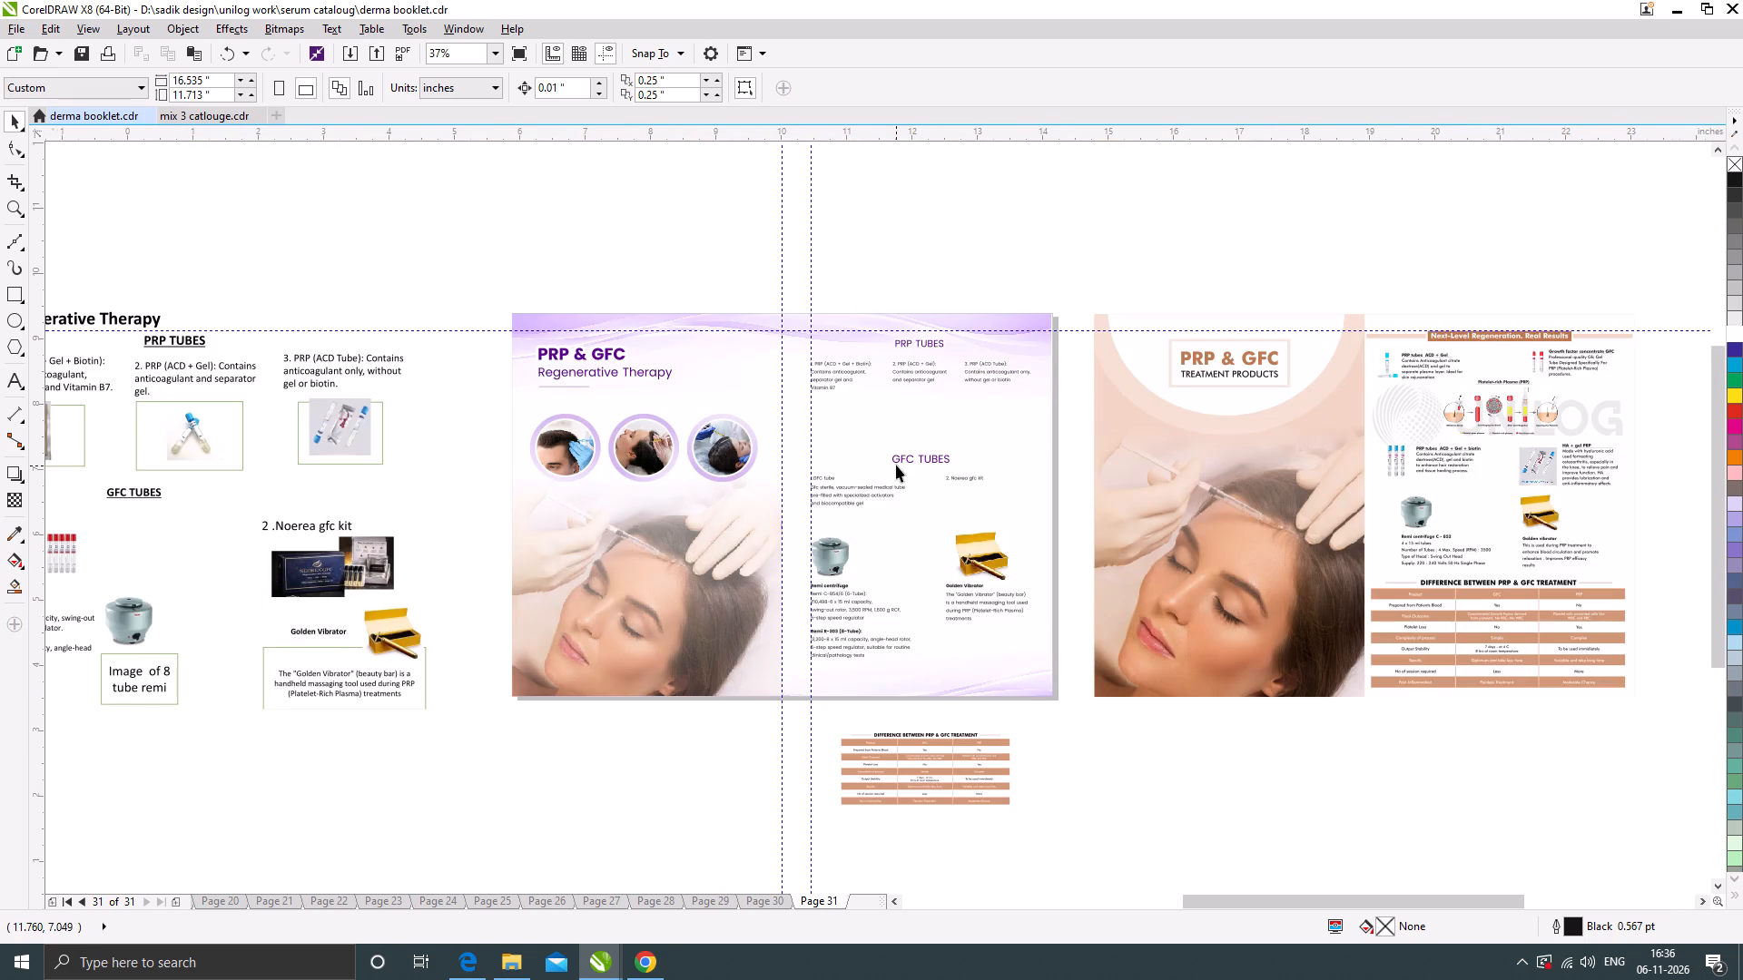
left_click_drag(1232, 564, 692, 425)
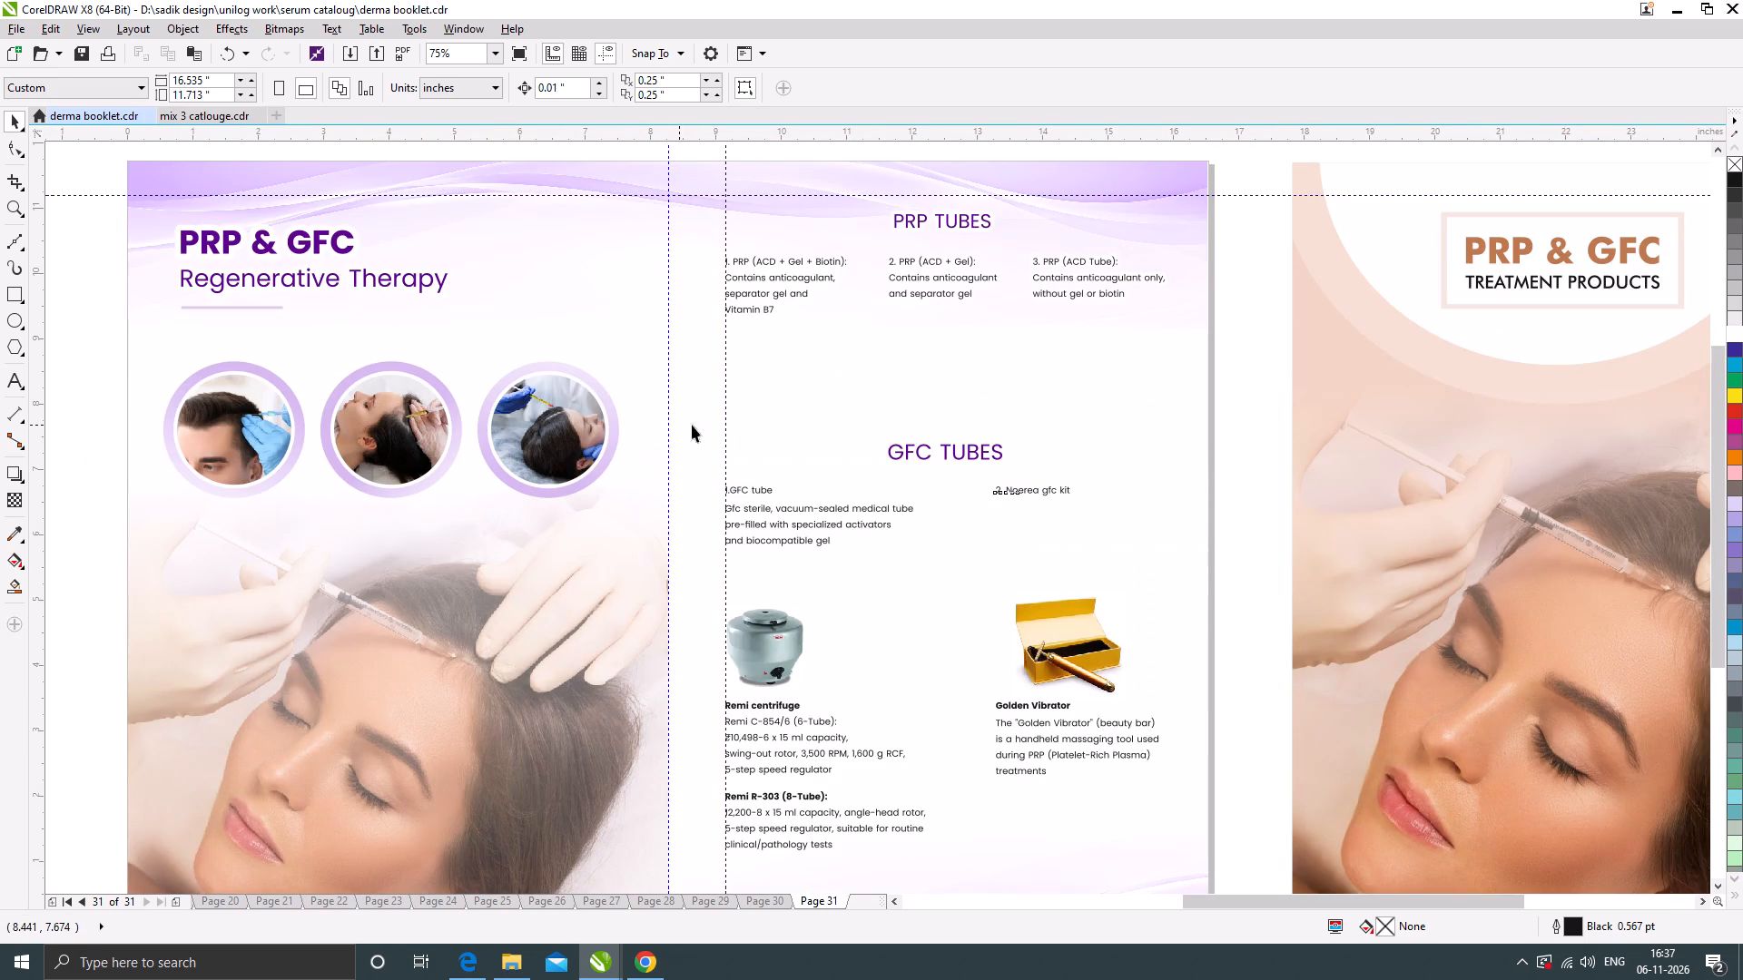
left_click_drag(692, 425, 679, 425)
left_click_drag(943, 450, 943, 391)
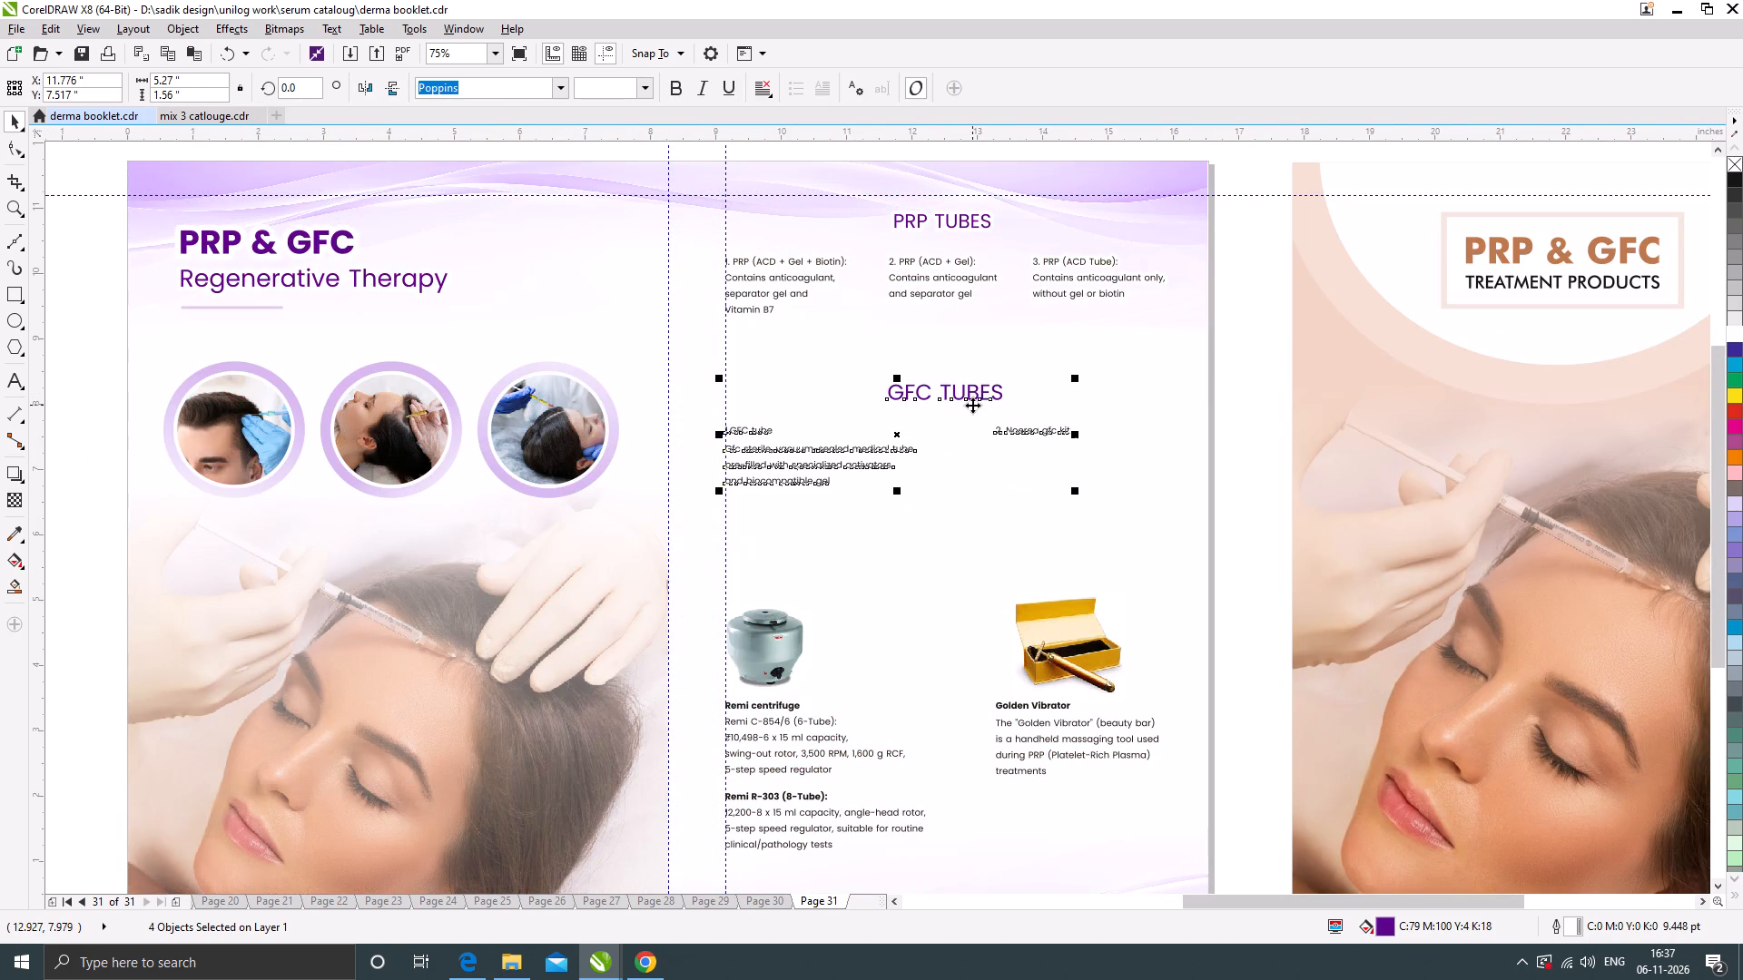
Move the three PRP tube descriptions together down by about 0.55 inch, away from the PRP TUBES heading.
scroll(920, 404, "down", 1)
scroll(1004, 354, "up", 1)
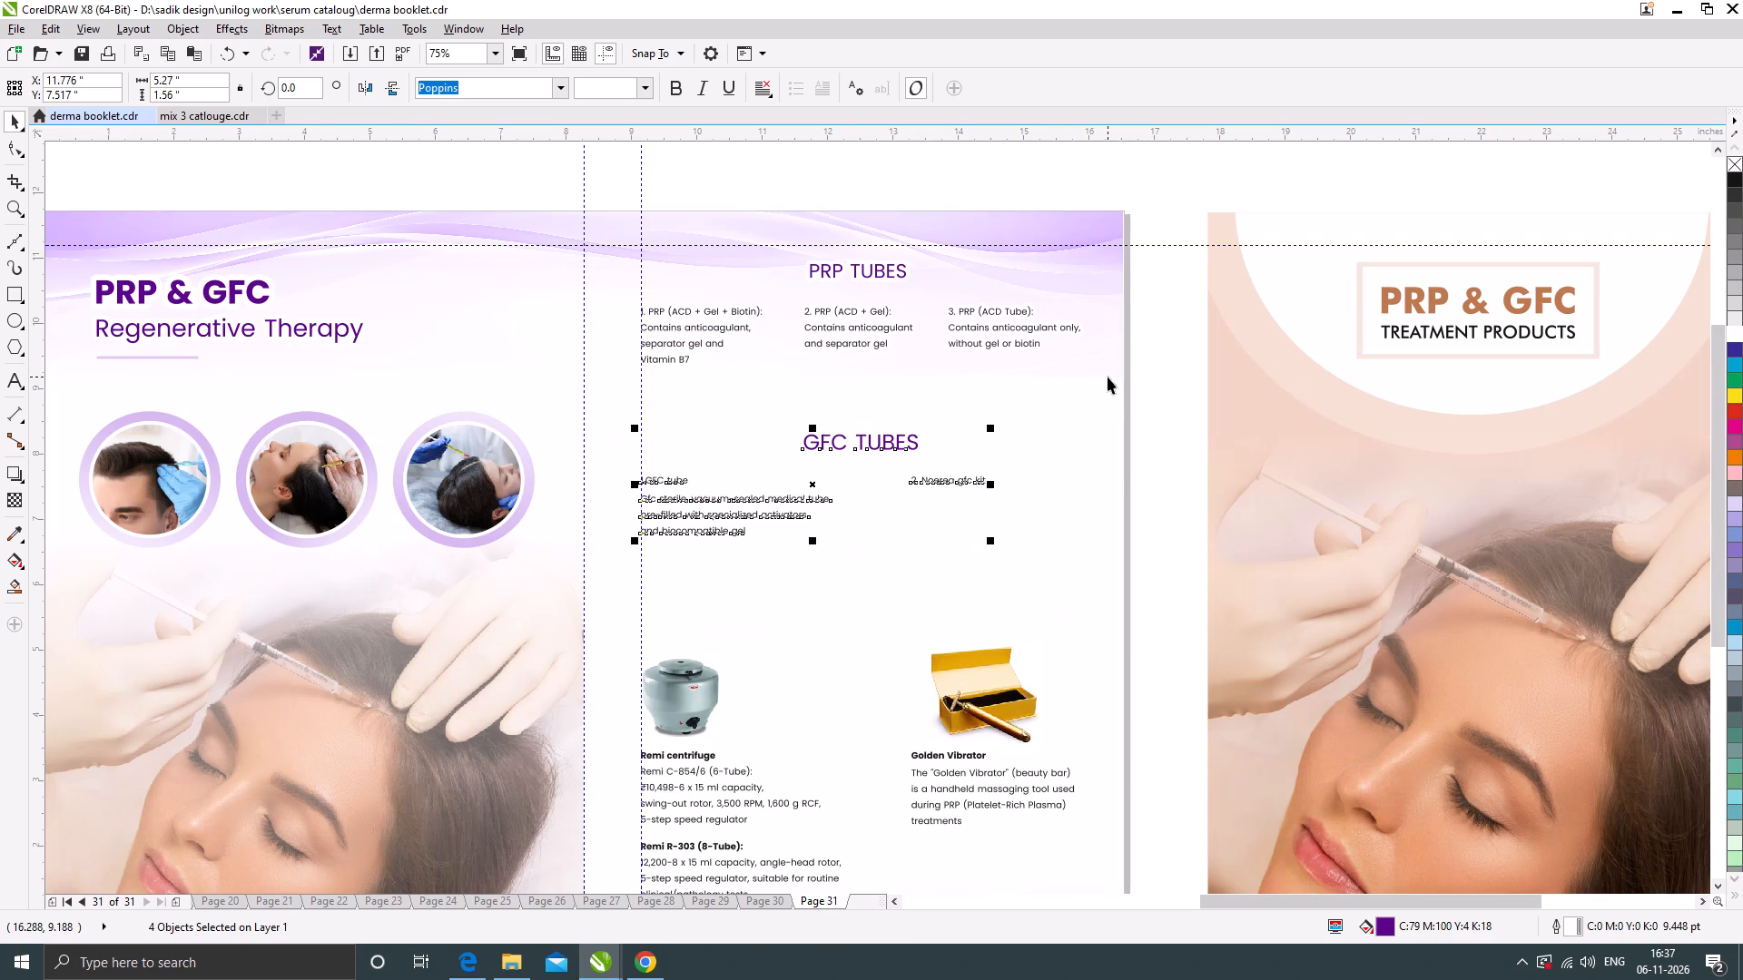
left_click_drag(1145, 387, 607, 289)
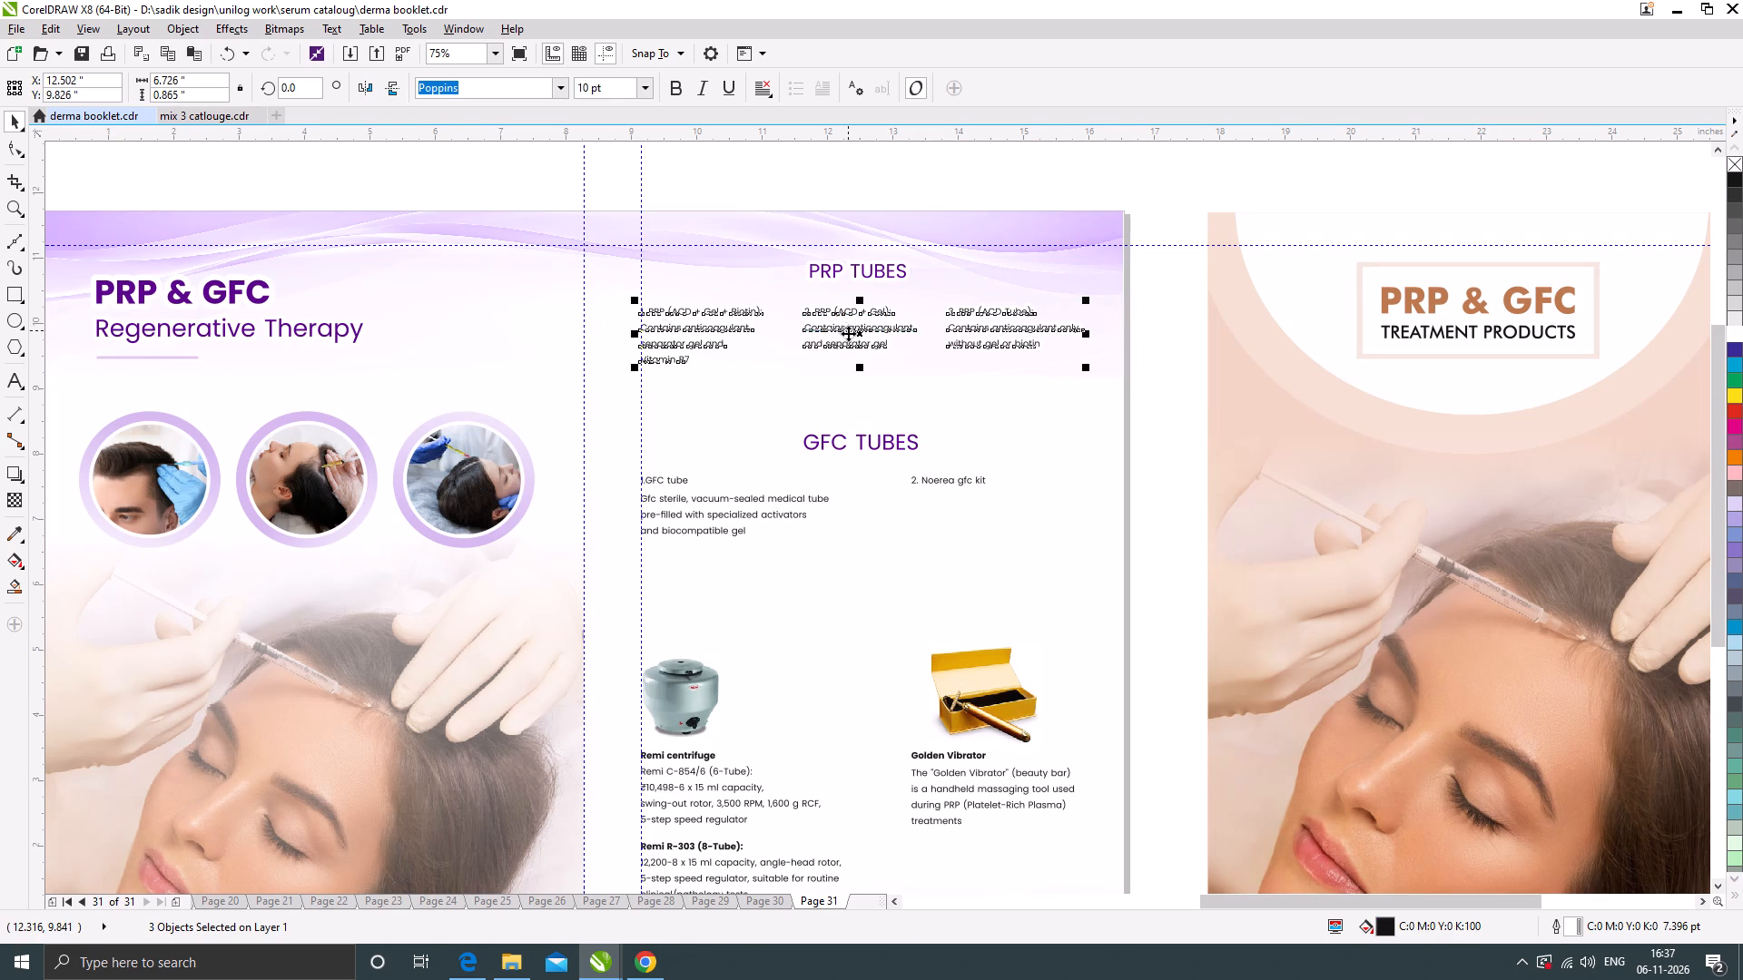
left_click_drag(848, 333, 848, 369)
left_click(1150, 461)
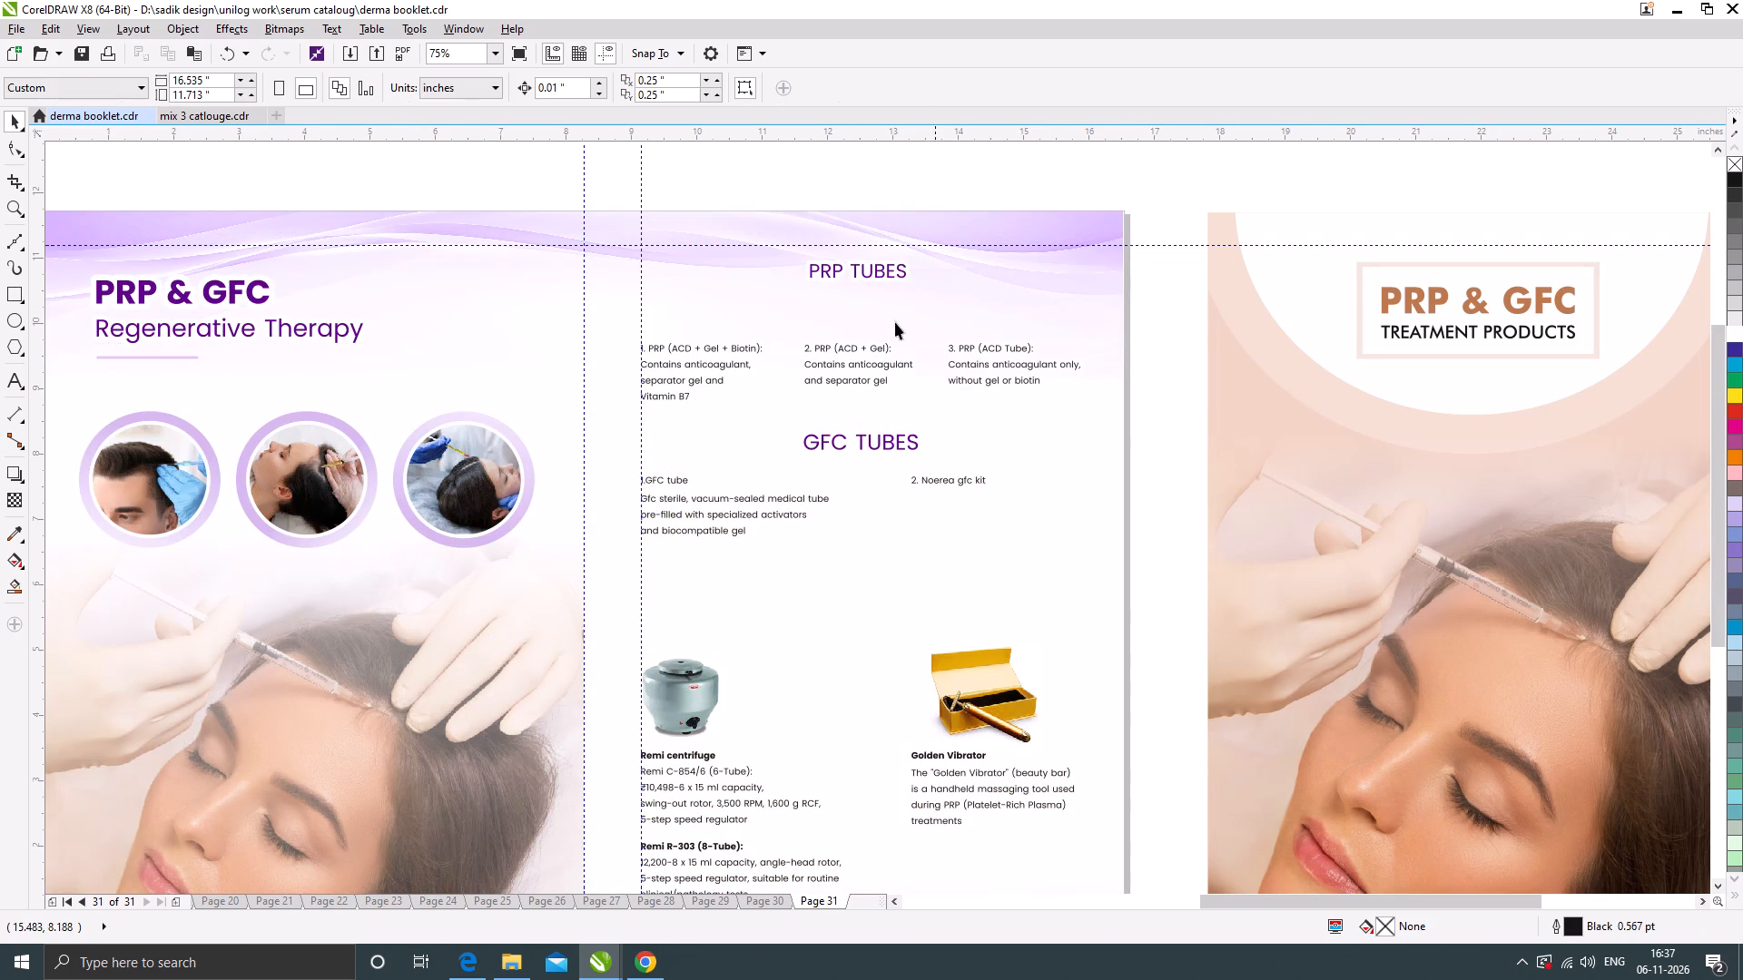
left_click(1164, 549)
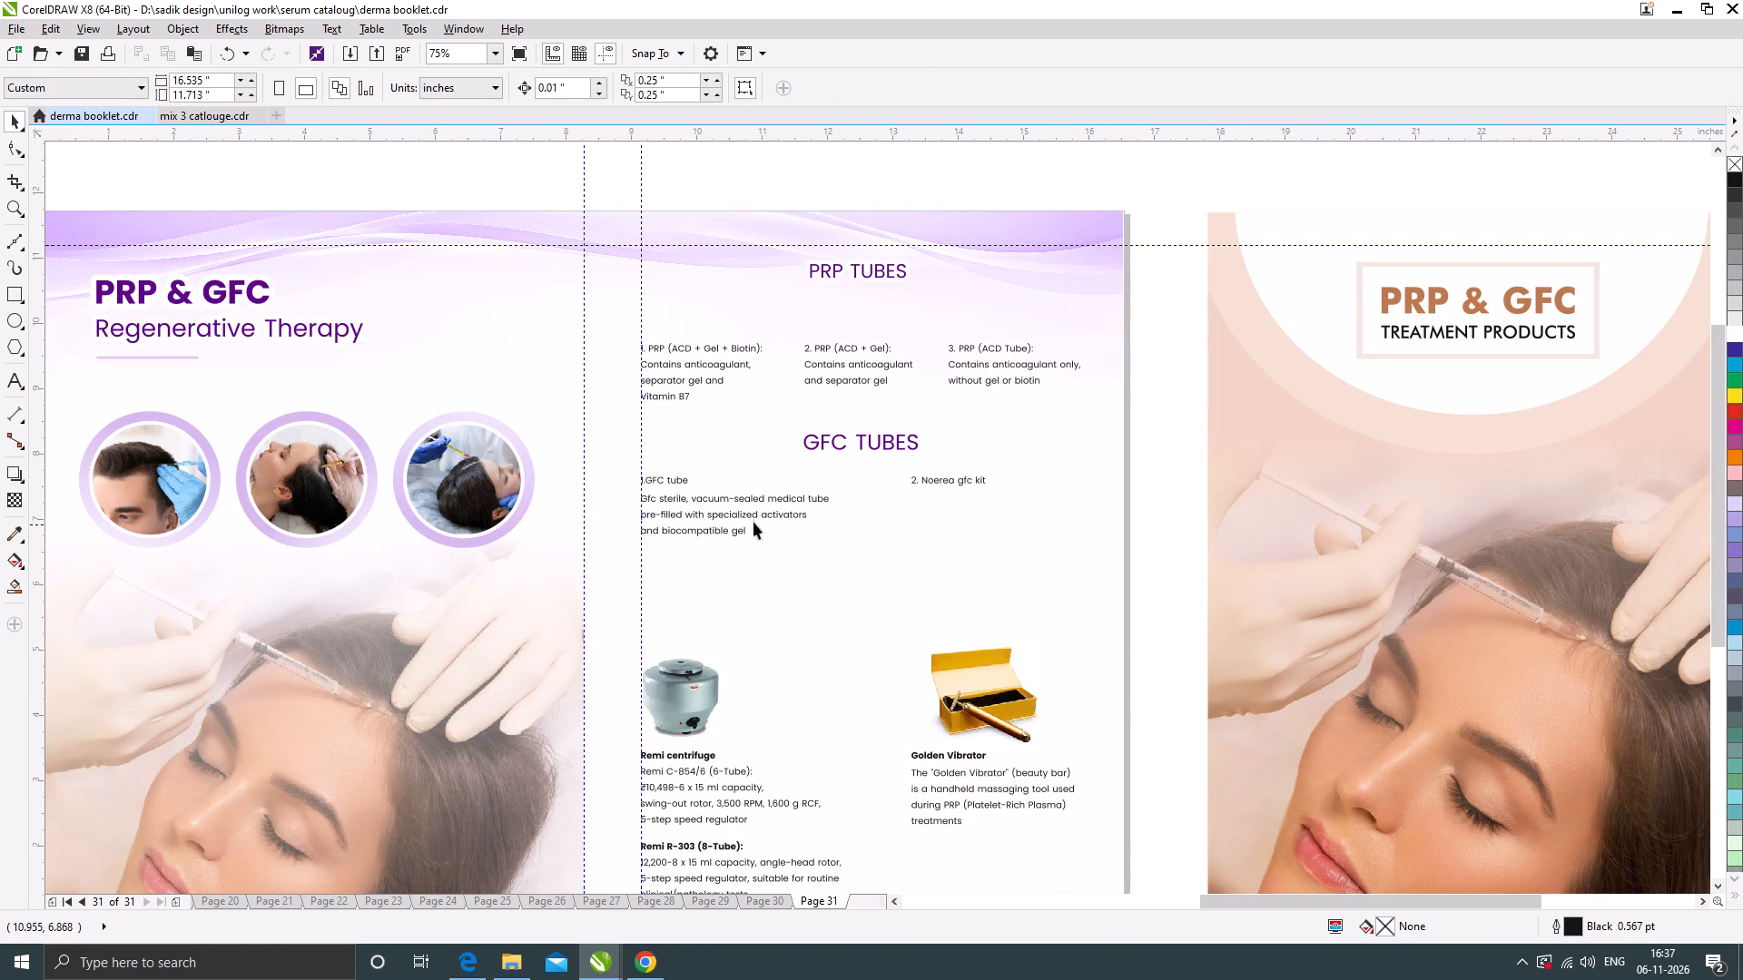
Make the "1.GFC tube" and "2. Noerea gfc kit" labels under the GFC TUBES heading bold.
left_click(736, 514)
scroll(694, 510, "up", 1)
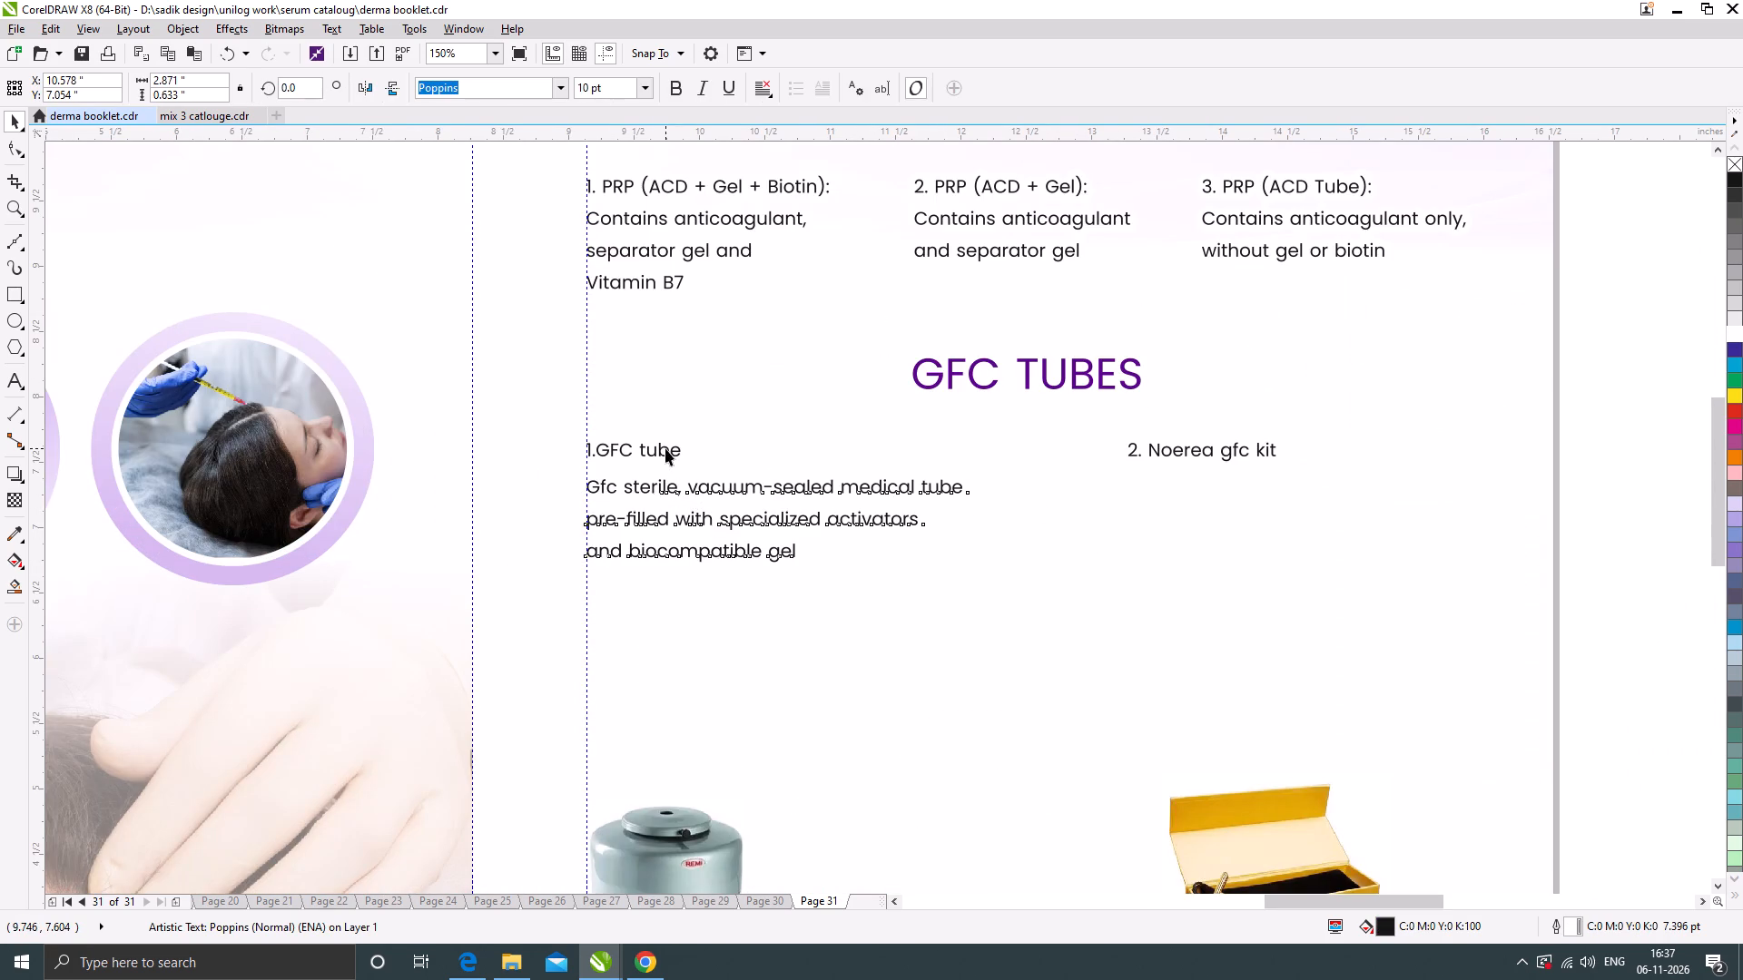
left_click(665, 448)
left_click(1166, 450, "shift")
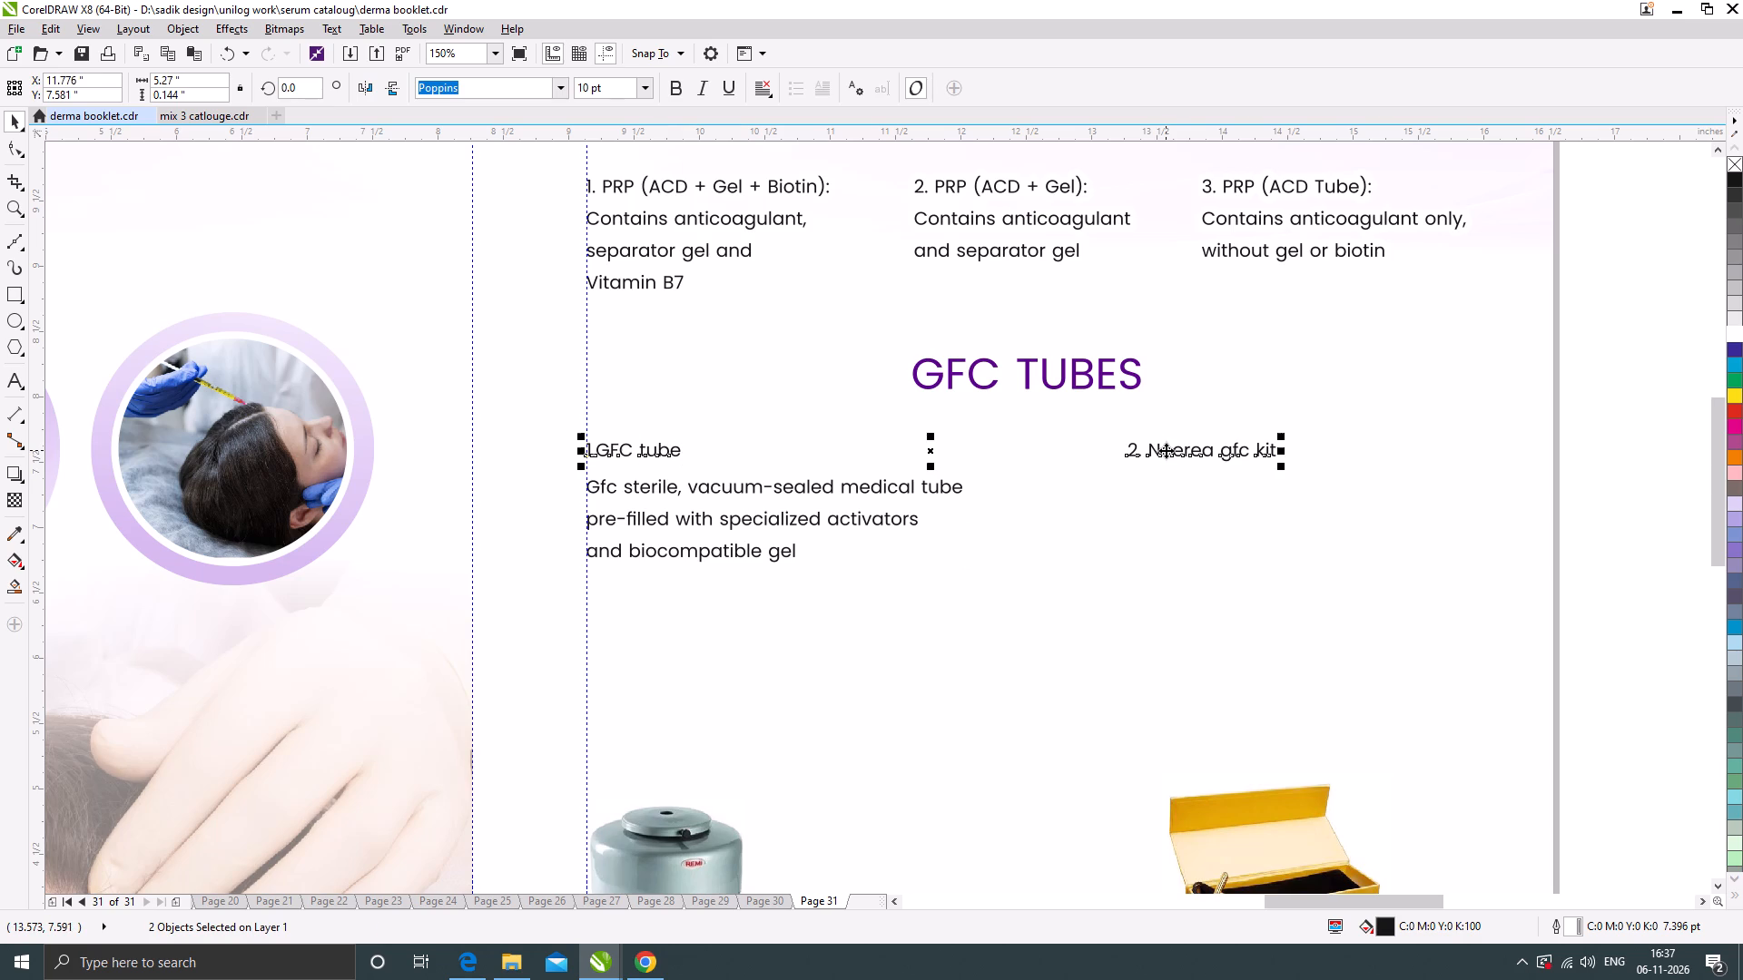
left_click(680, 92)
scroll(950, 414, "down", 1)
left_click(1258, 374)
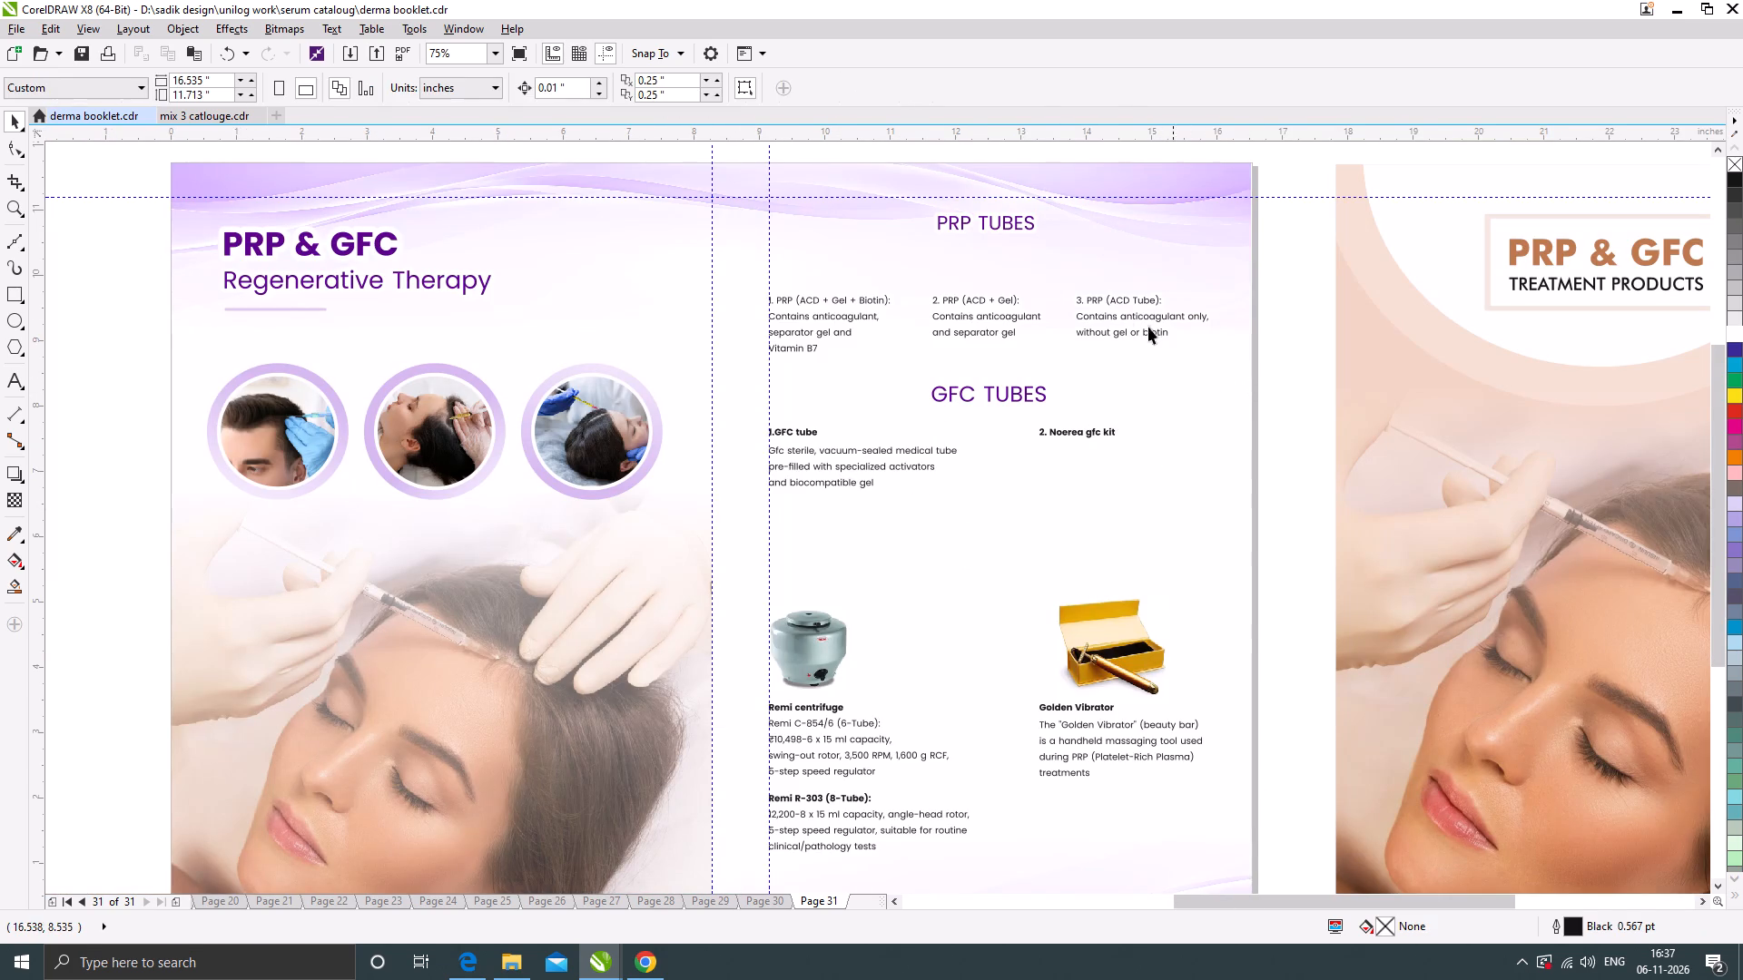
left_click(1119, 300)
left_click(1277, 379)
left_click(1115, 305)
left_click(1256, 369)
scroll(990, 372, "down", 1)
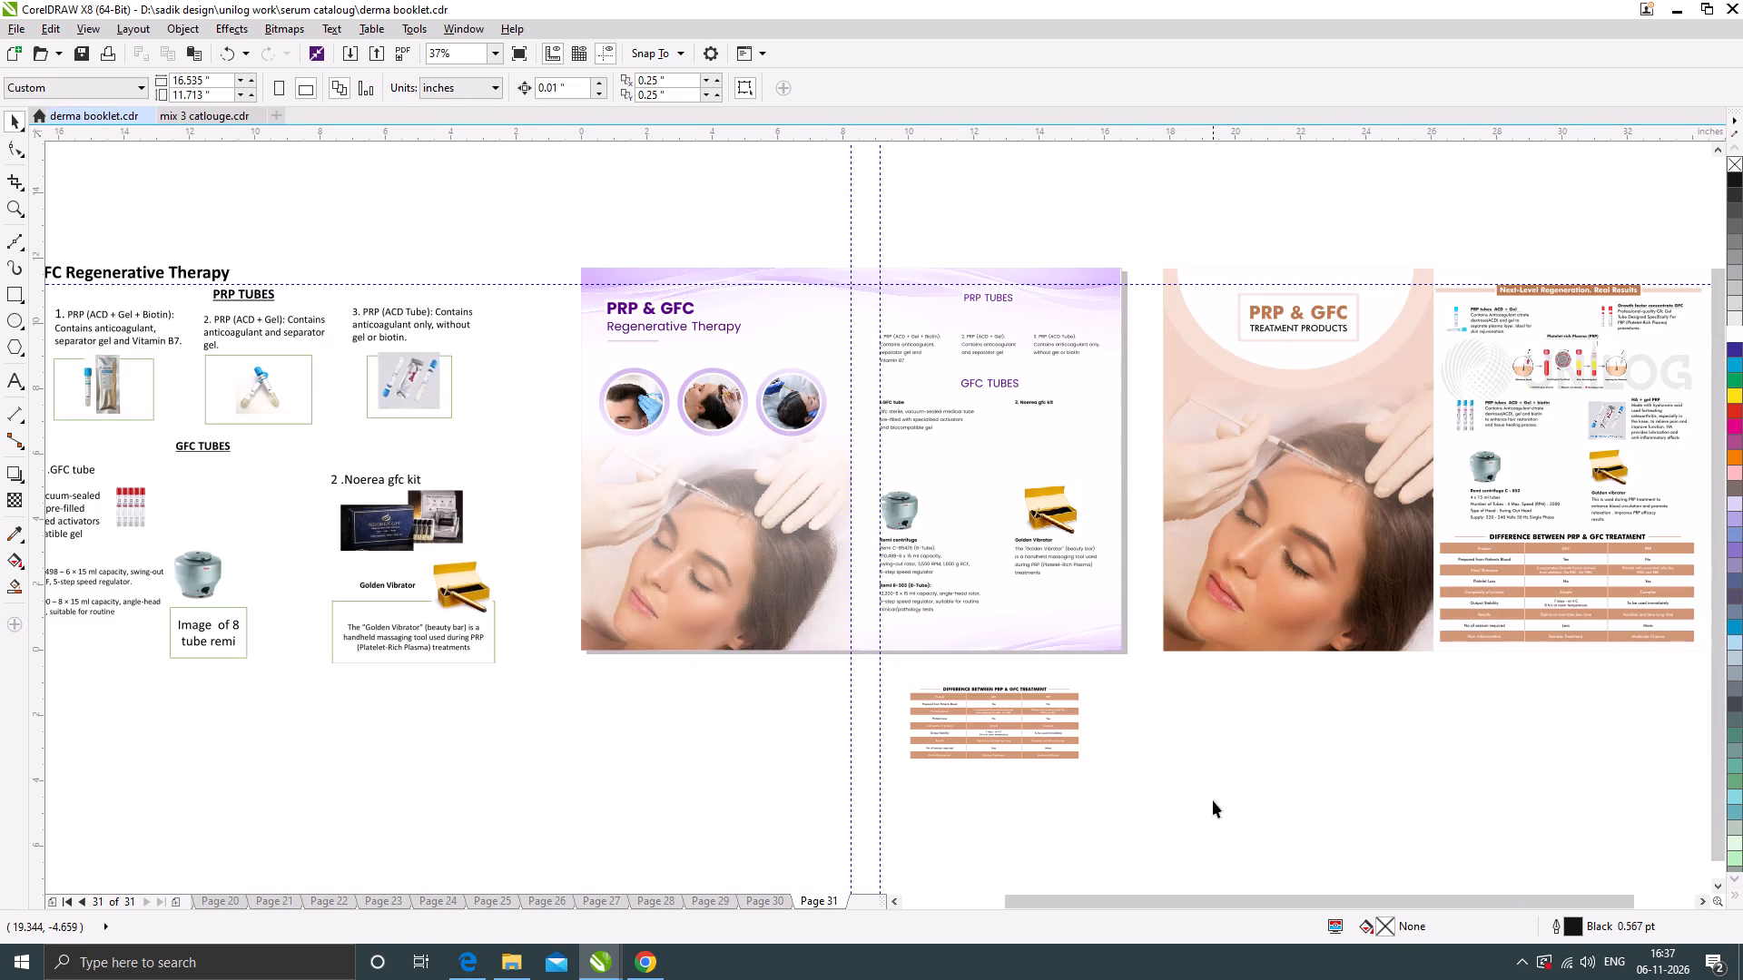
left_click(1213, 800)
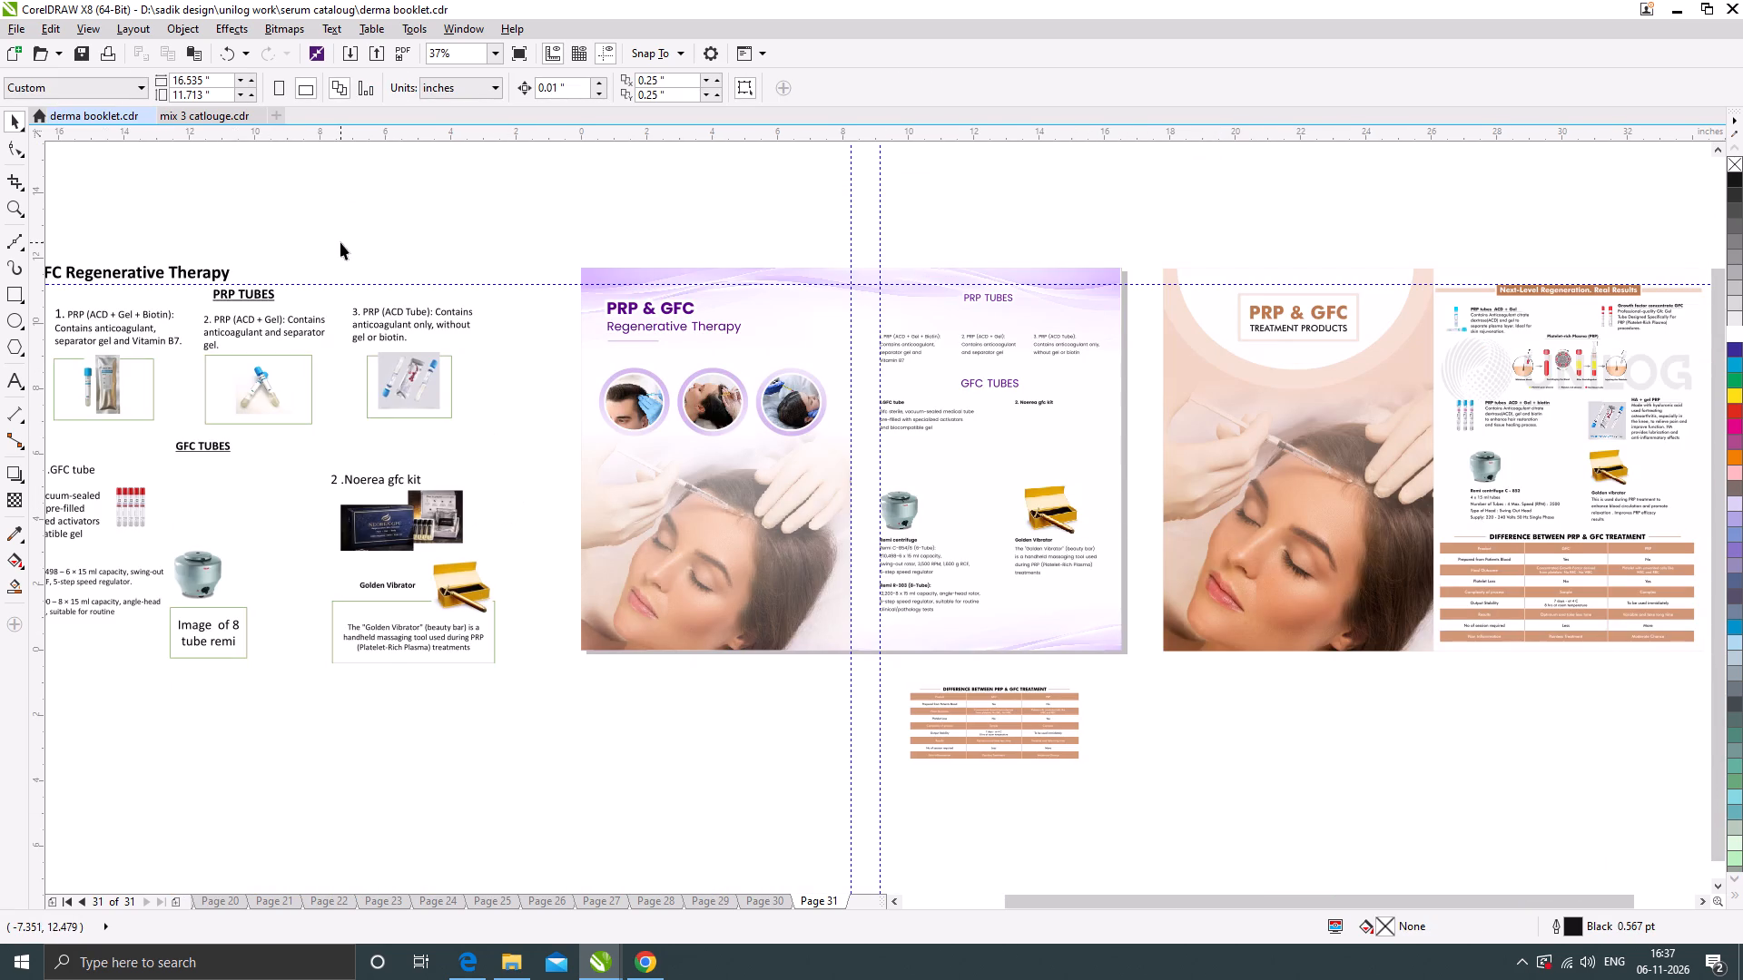
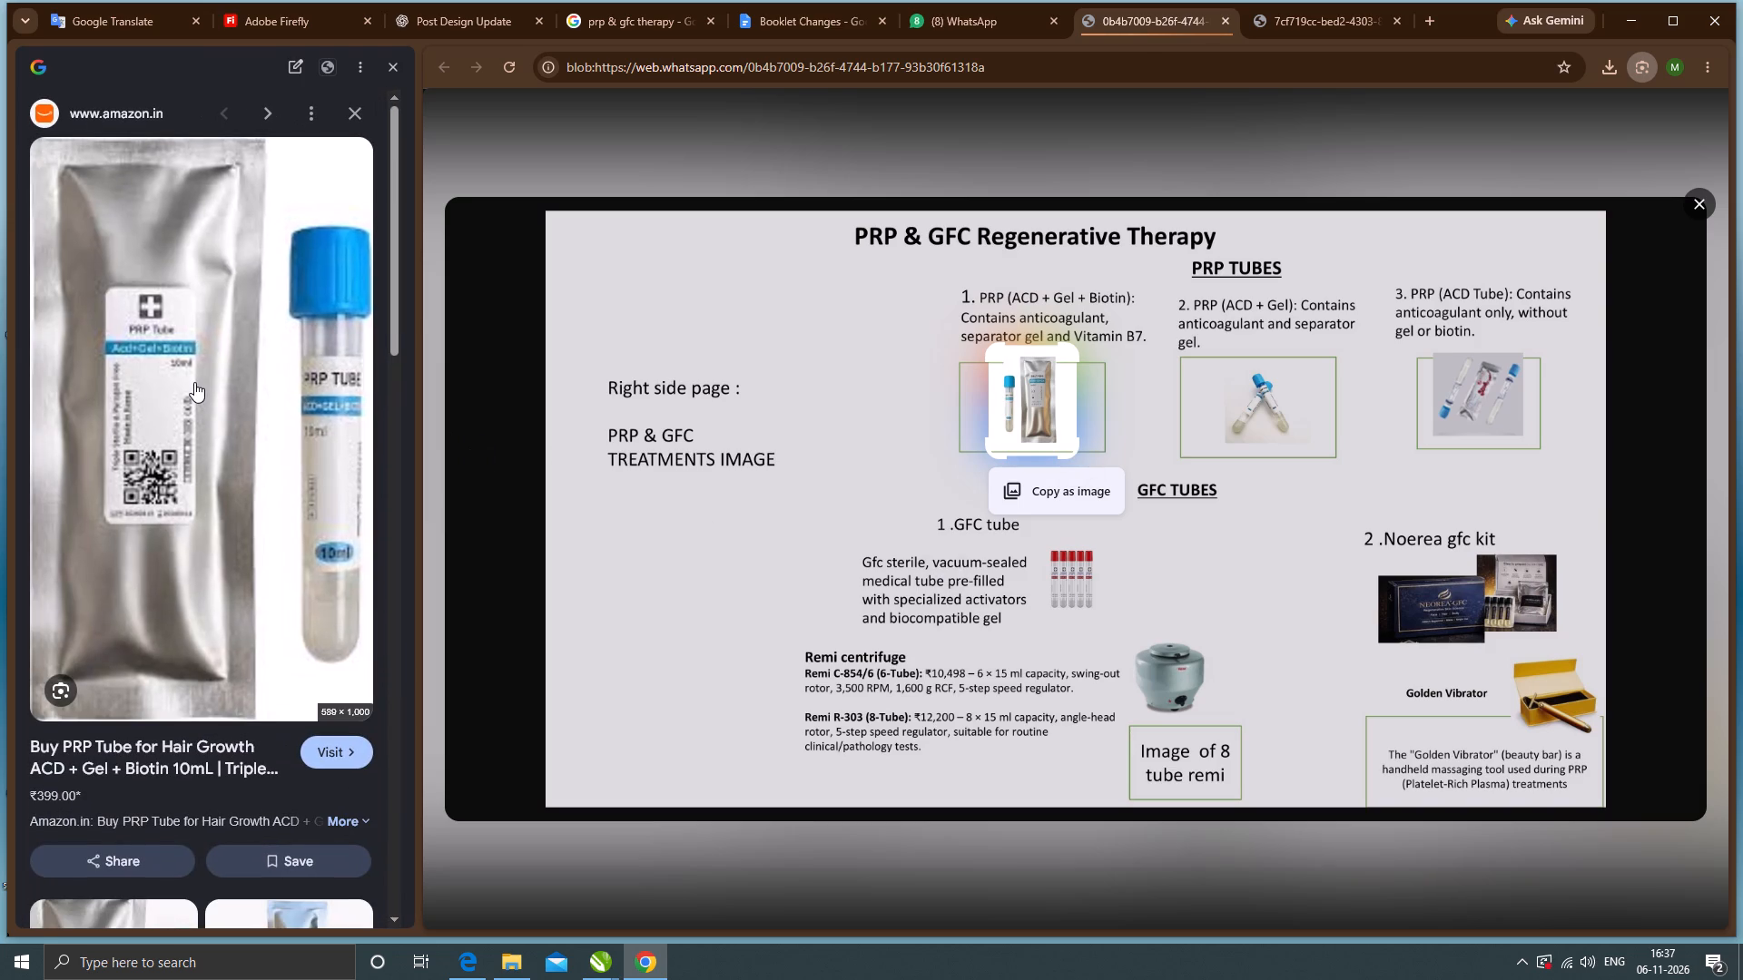
Open the Amazon PRP Tube picture full size in a new tab and copy the image.
right_click(194, 382)
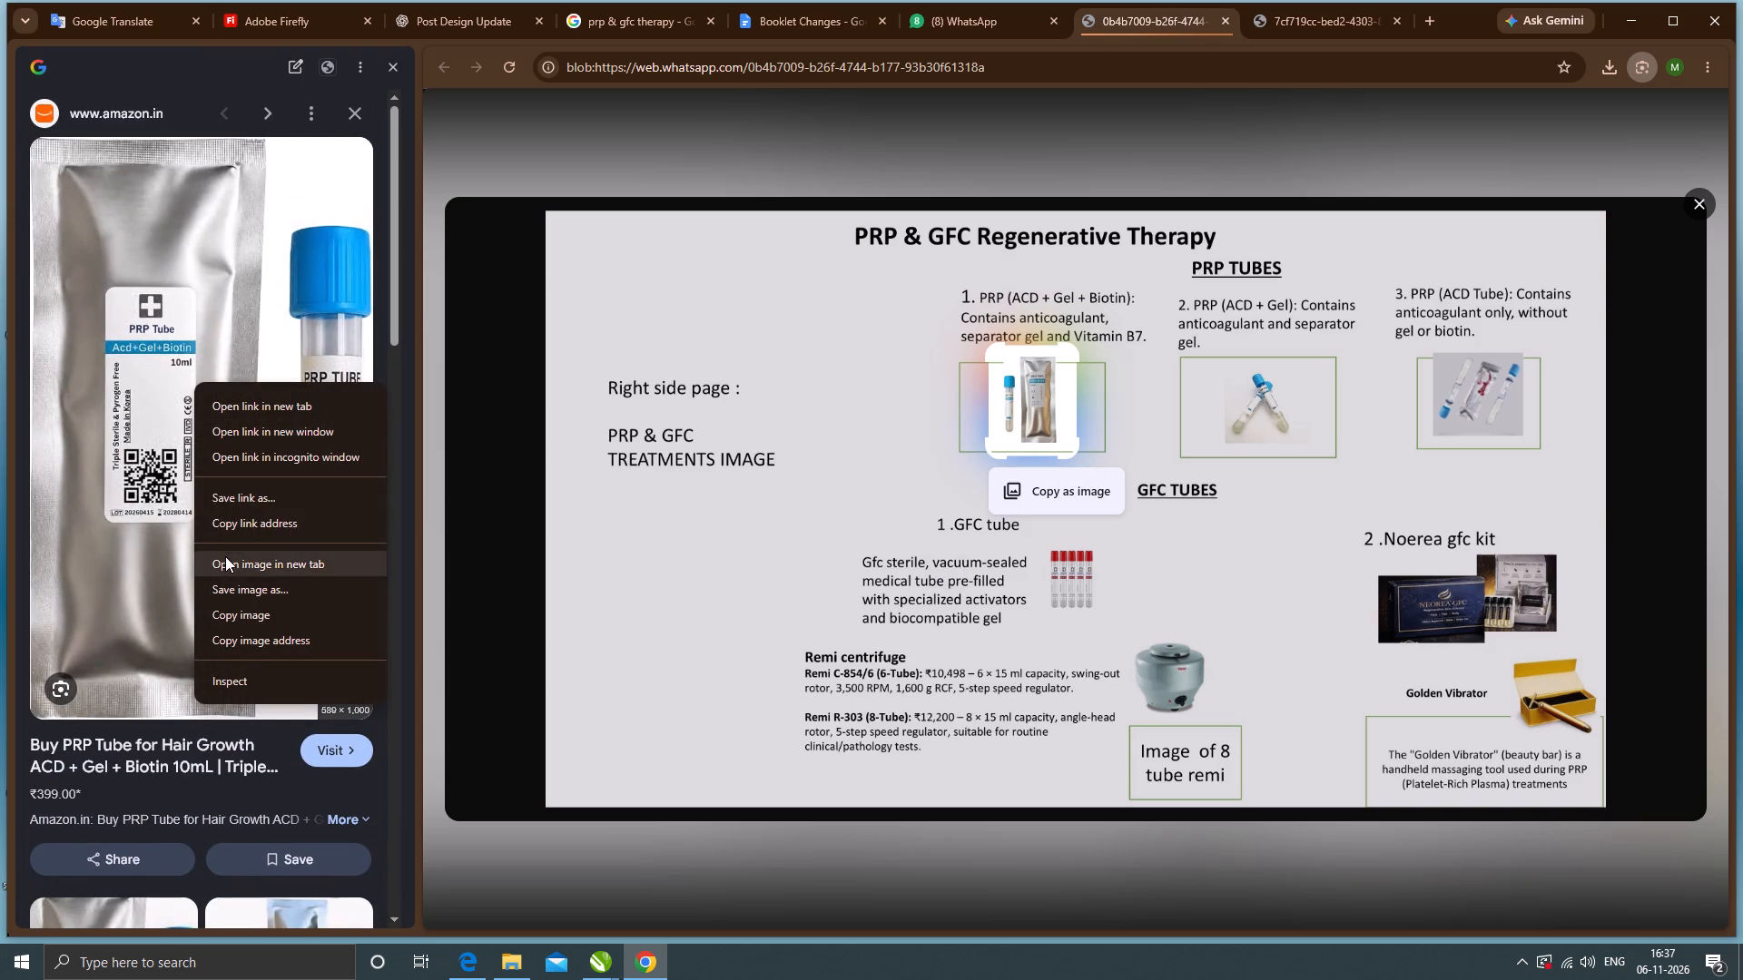
left_click(225, 559)
left_click(1167, 18)
right_click(1055, 338)
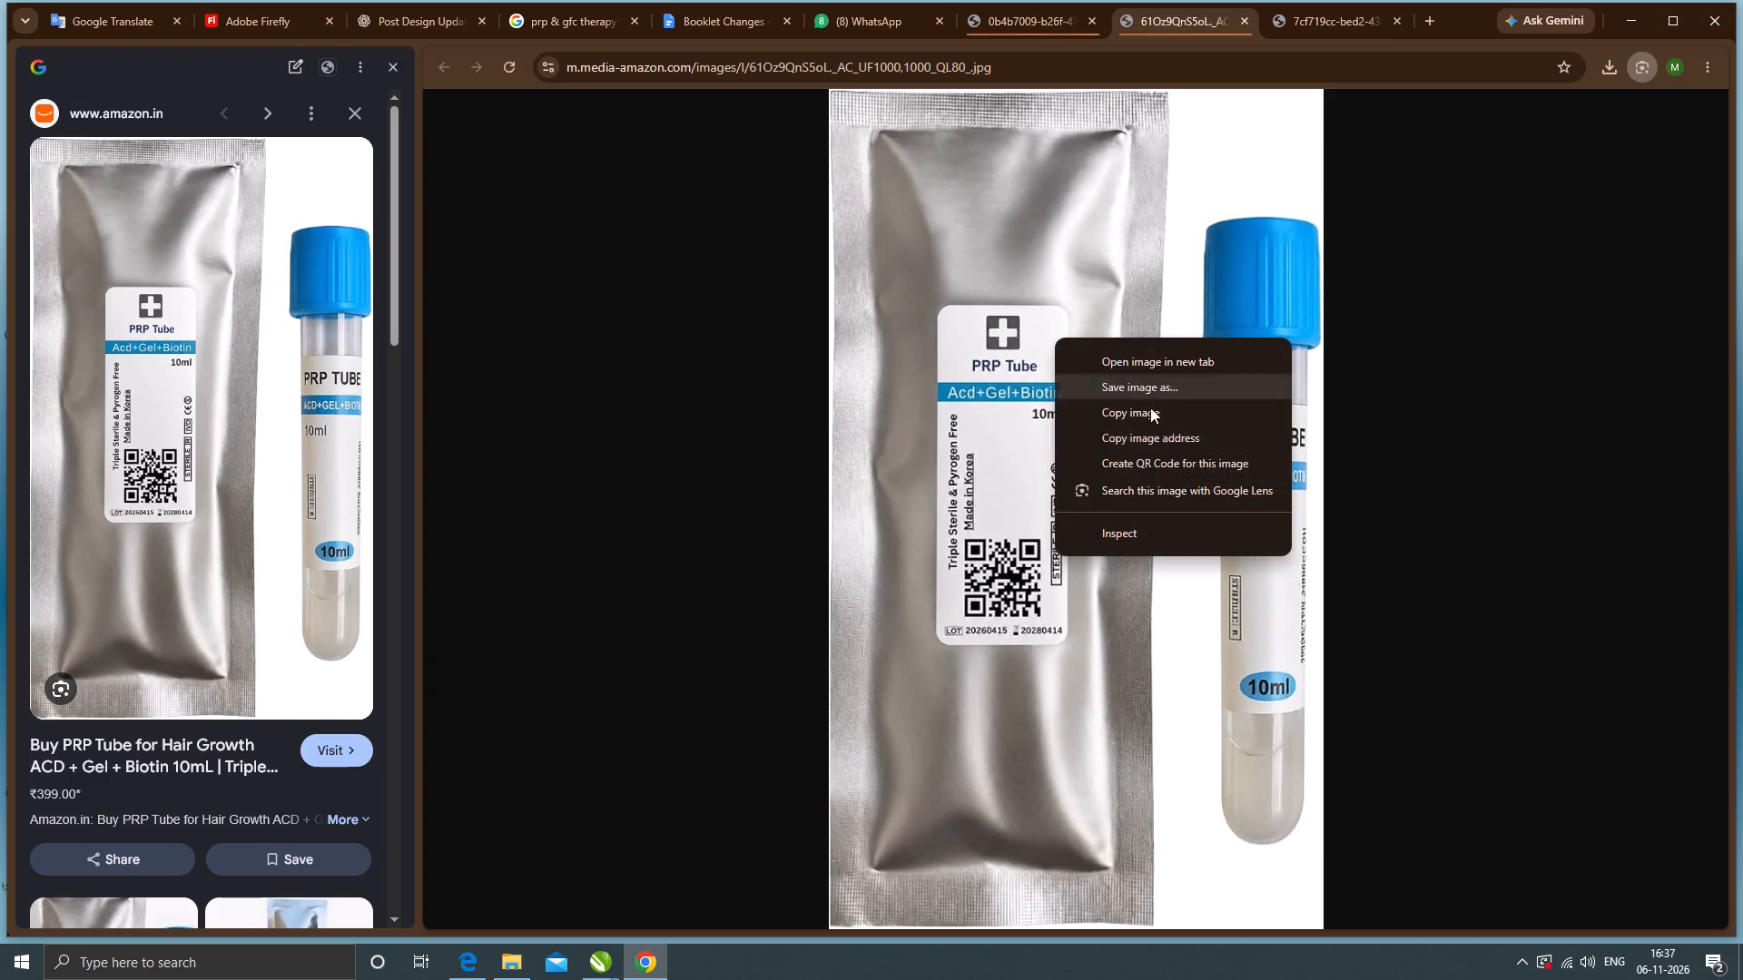
left_click(1127, 410)
Paste the picture into the derma booklet in CorelDRAW and shrink it to about 0.61 by 1.03 inches above the first PRP description.
left_click(1627, 16)
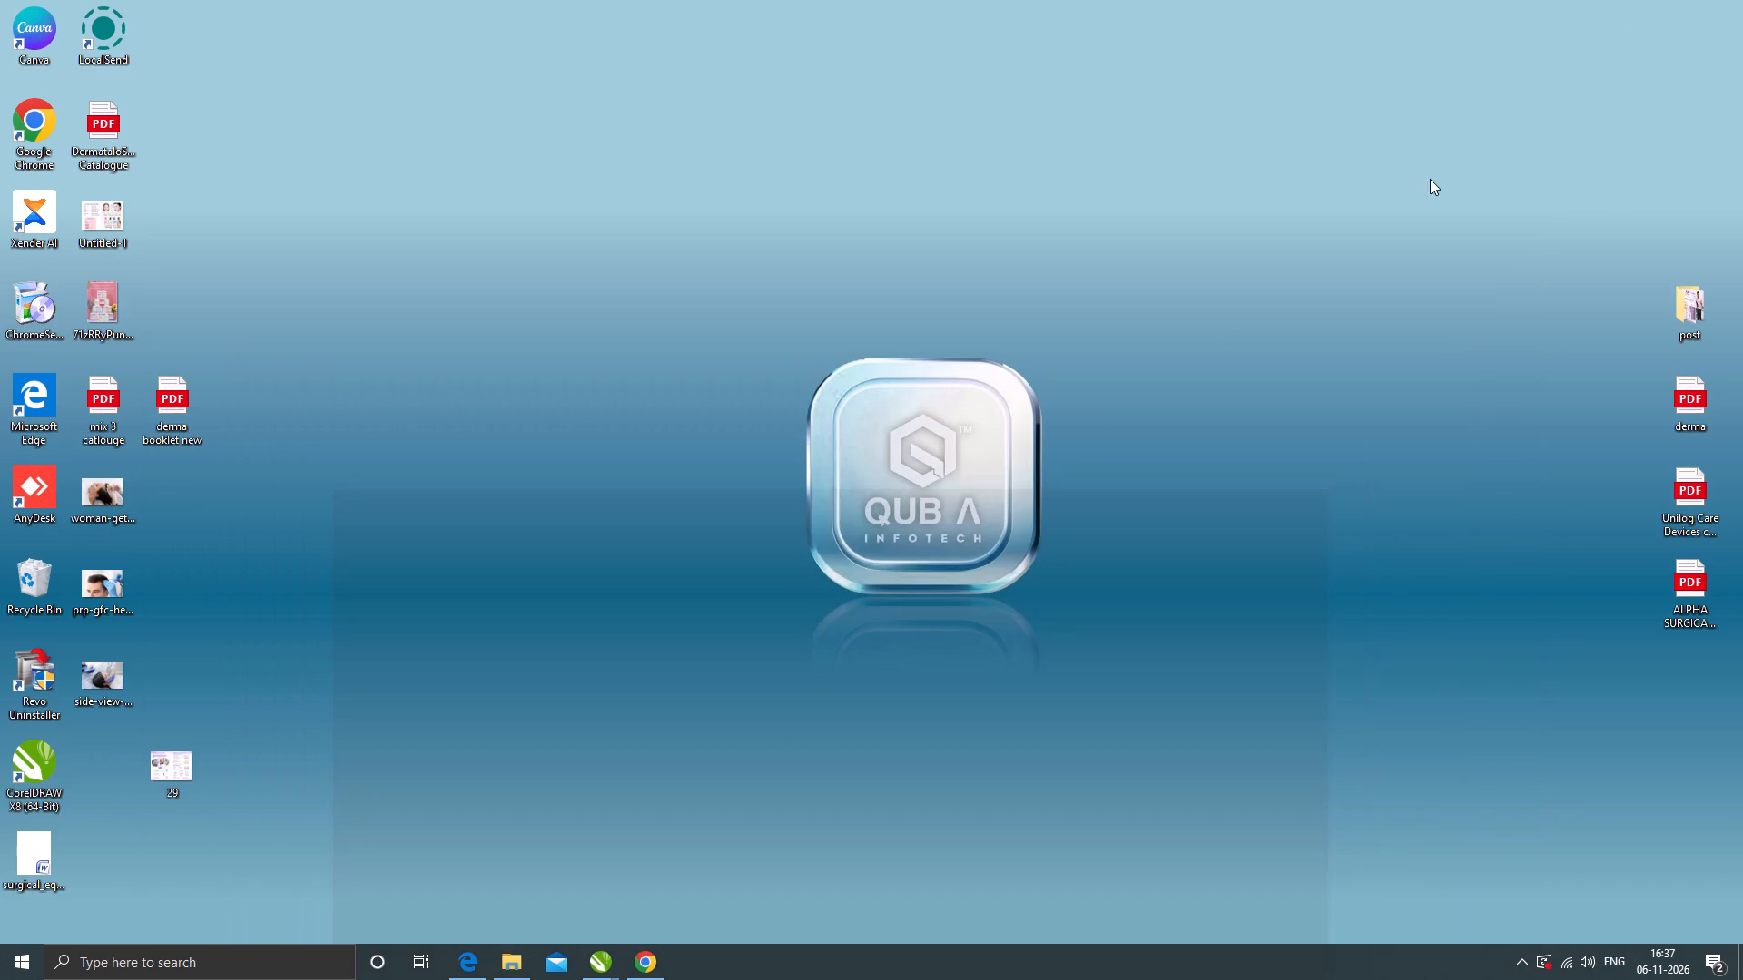
left_click(603, 971)
left_click(522, 885)
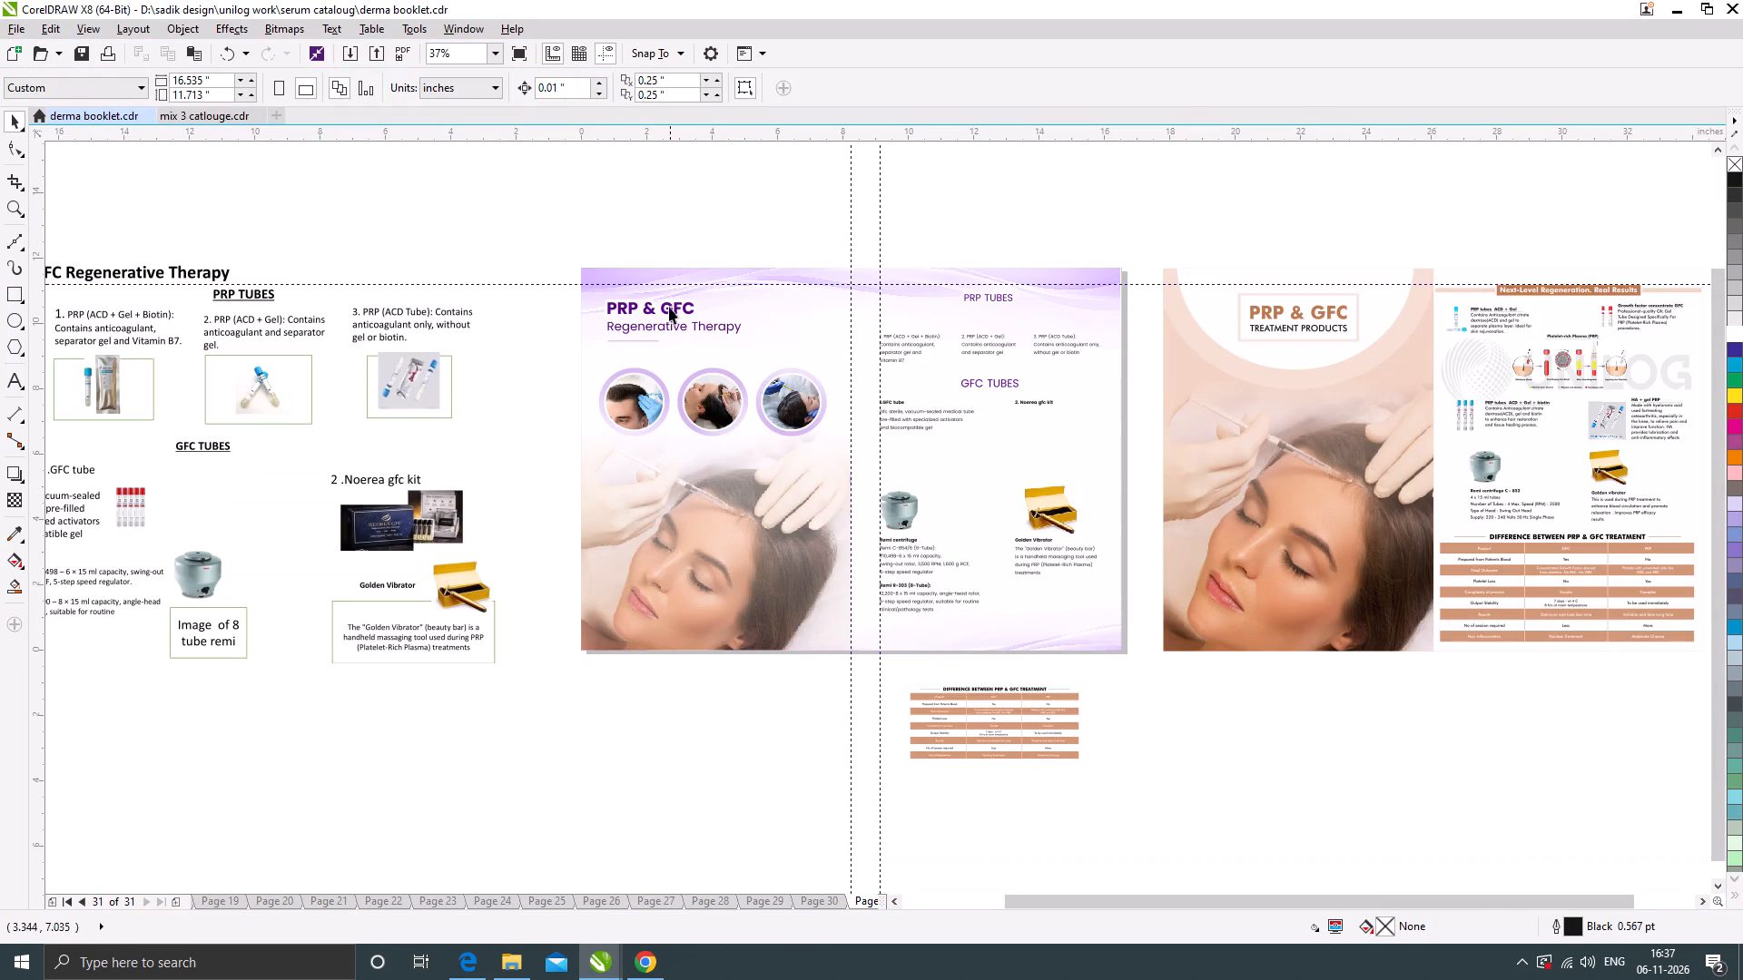
left_click(666, 235)
key("ctrl+v")
left_click_drag(993, 223, 888, 413)
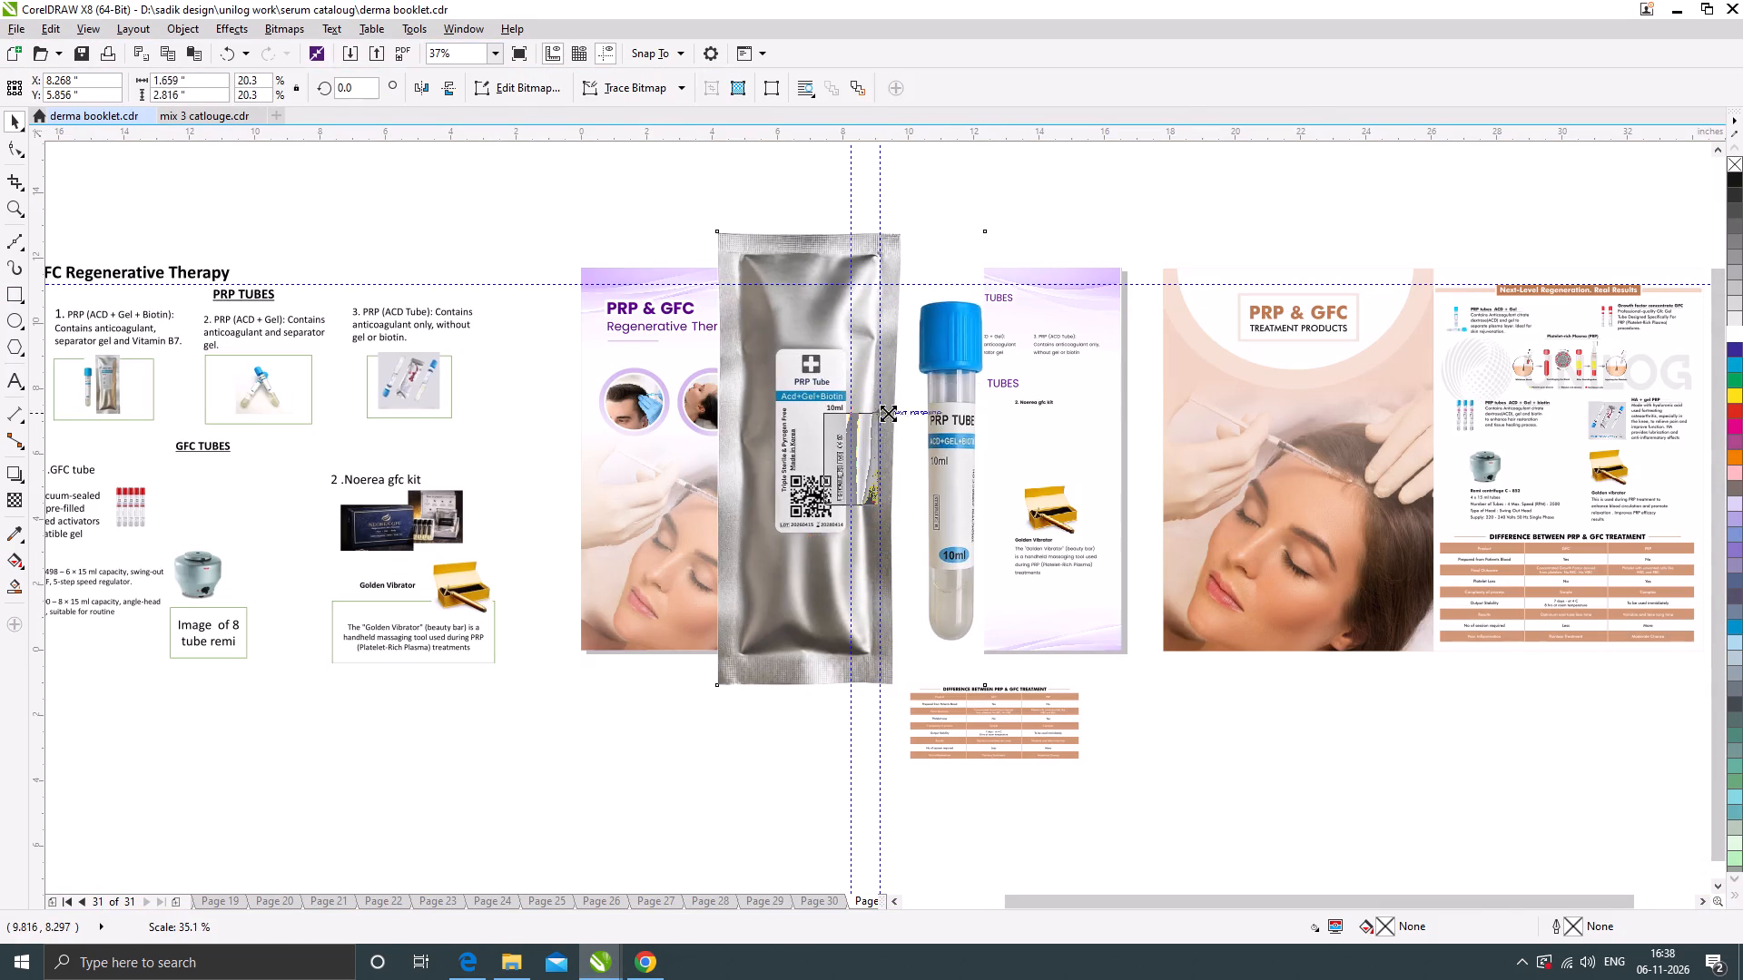
left_click_drag(888, 413, 878, 433)
left_click_drag(850, 456, 906, 307)
scroll(909, 298, "up", 2)
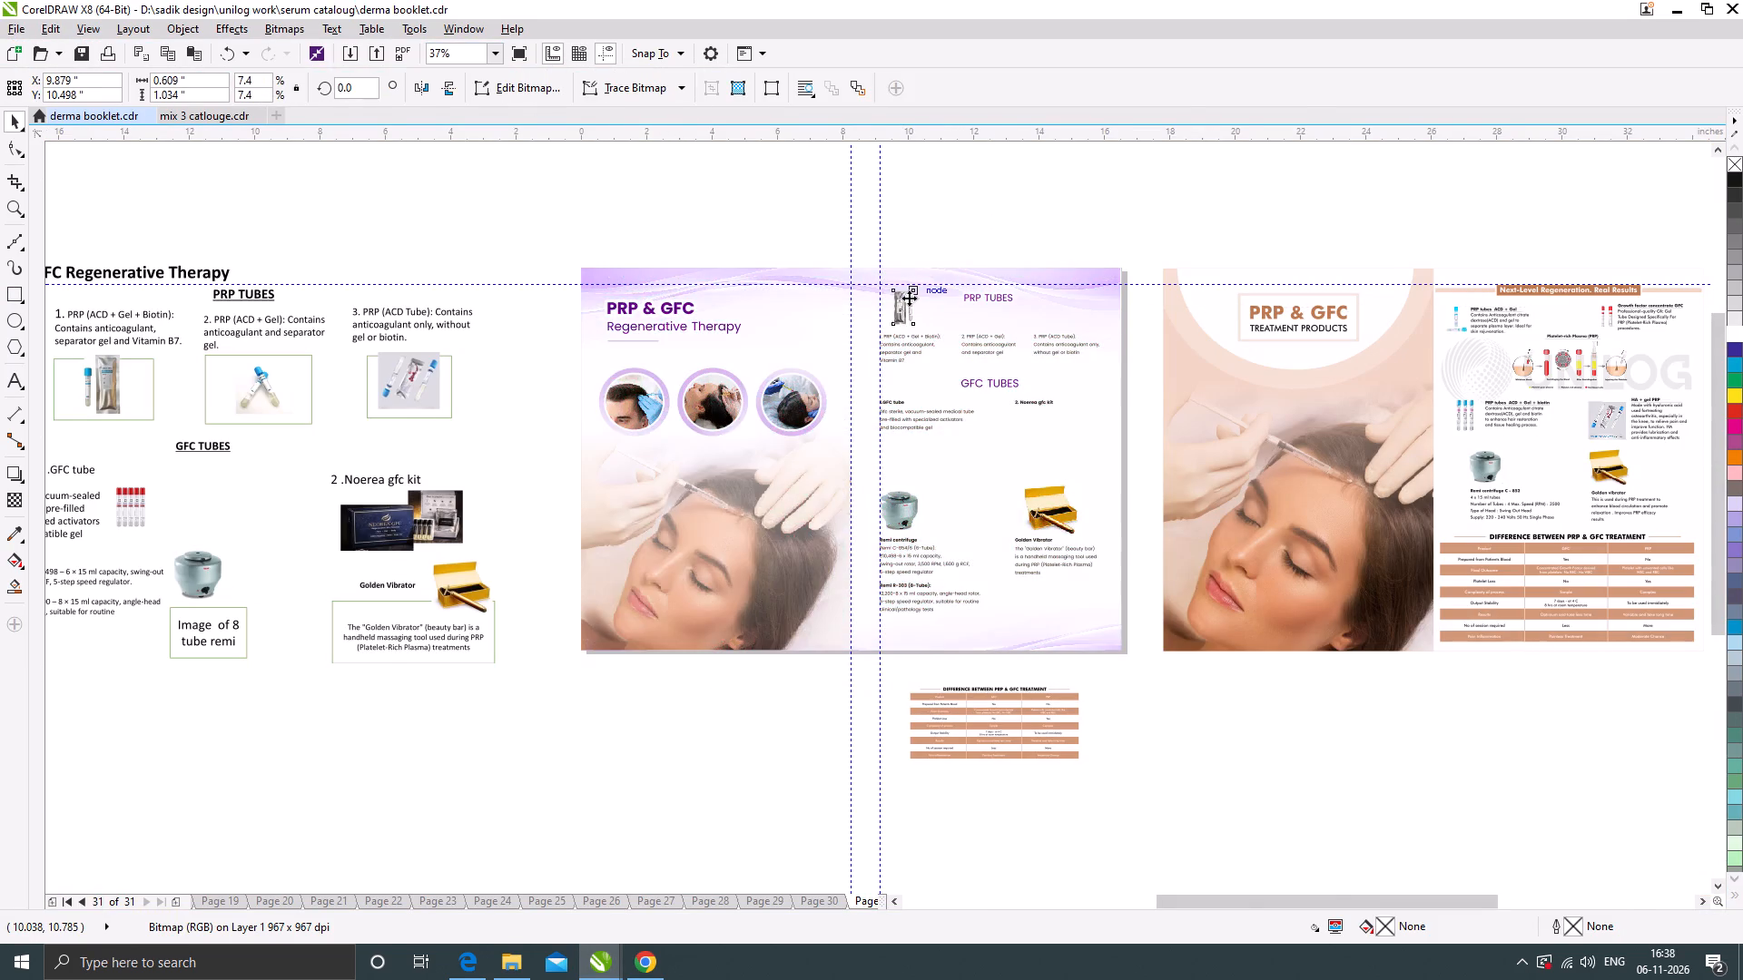
left_click_drag(909, 318, 925, 351)
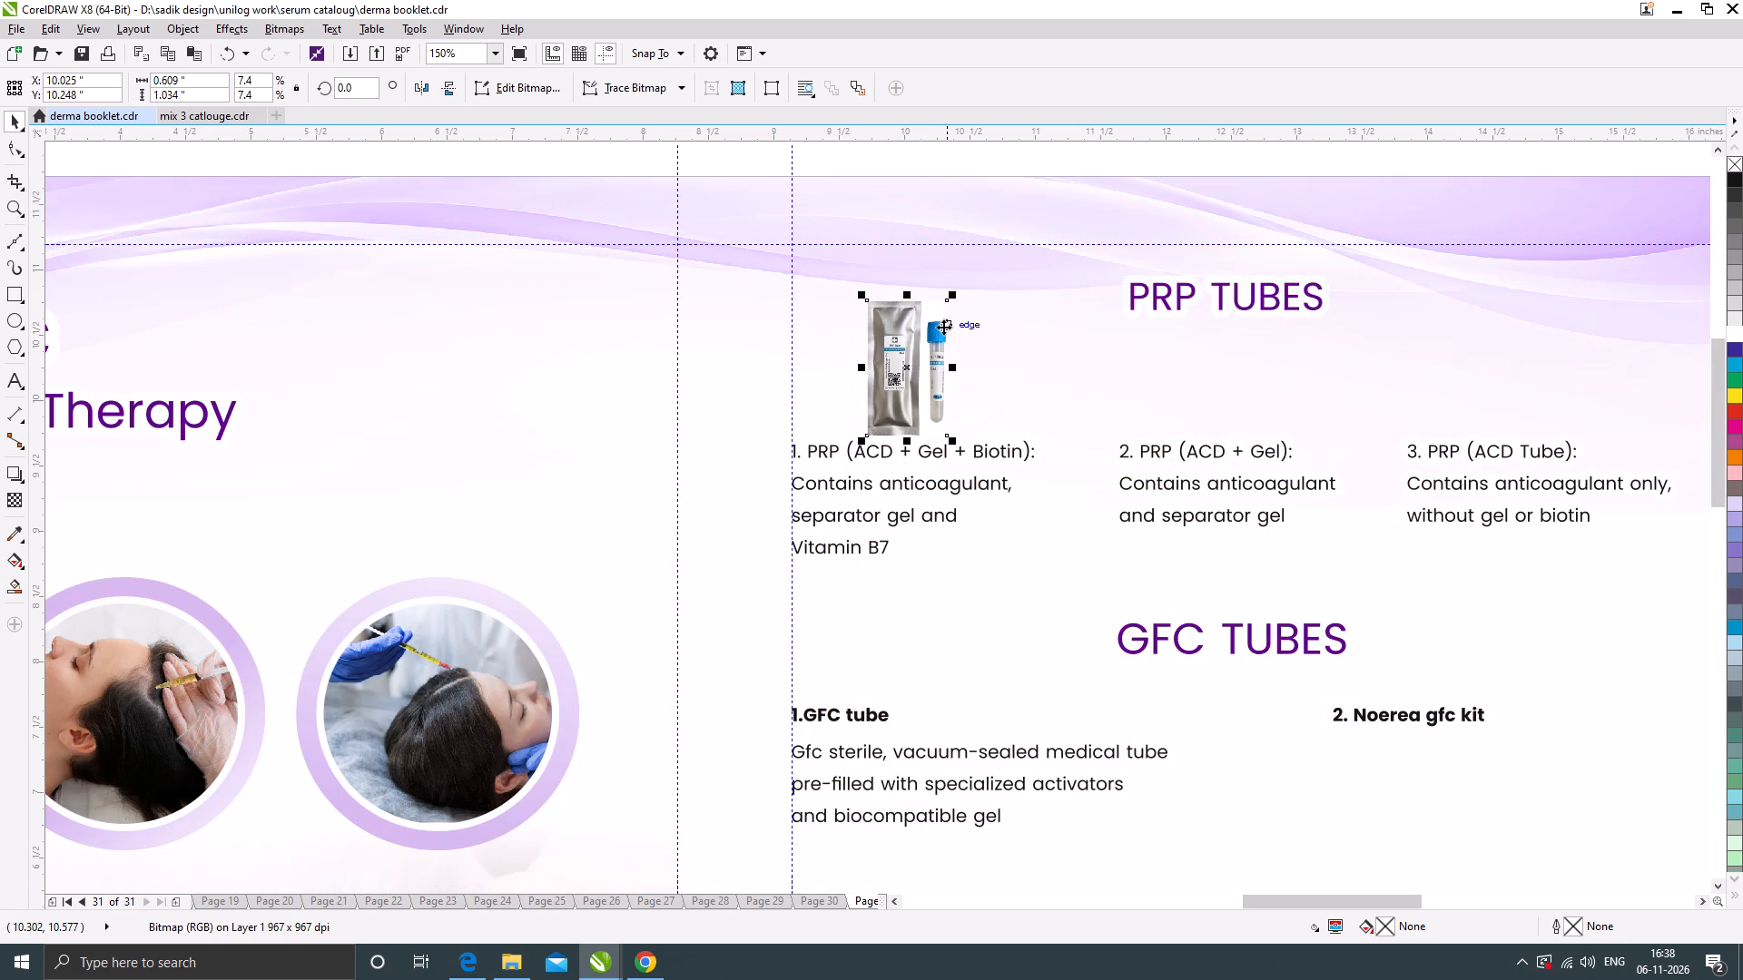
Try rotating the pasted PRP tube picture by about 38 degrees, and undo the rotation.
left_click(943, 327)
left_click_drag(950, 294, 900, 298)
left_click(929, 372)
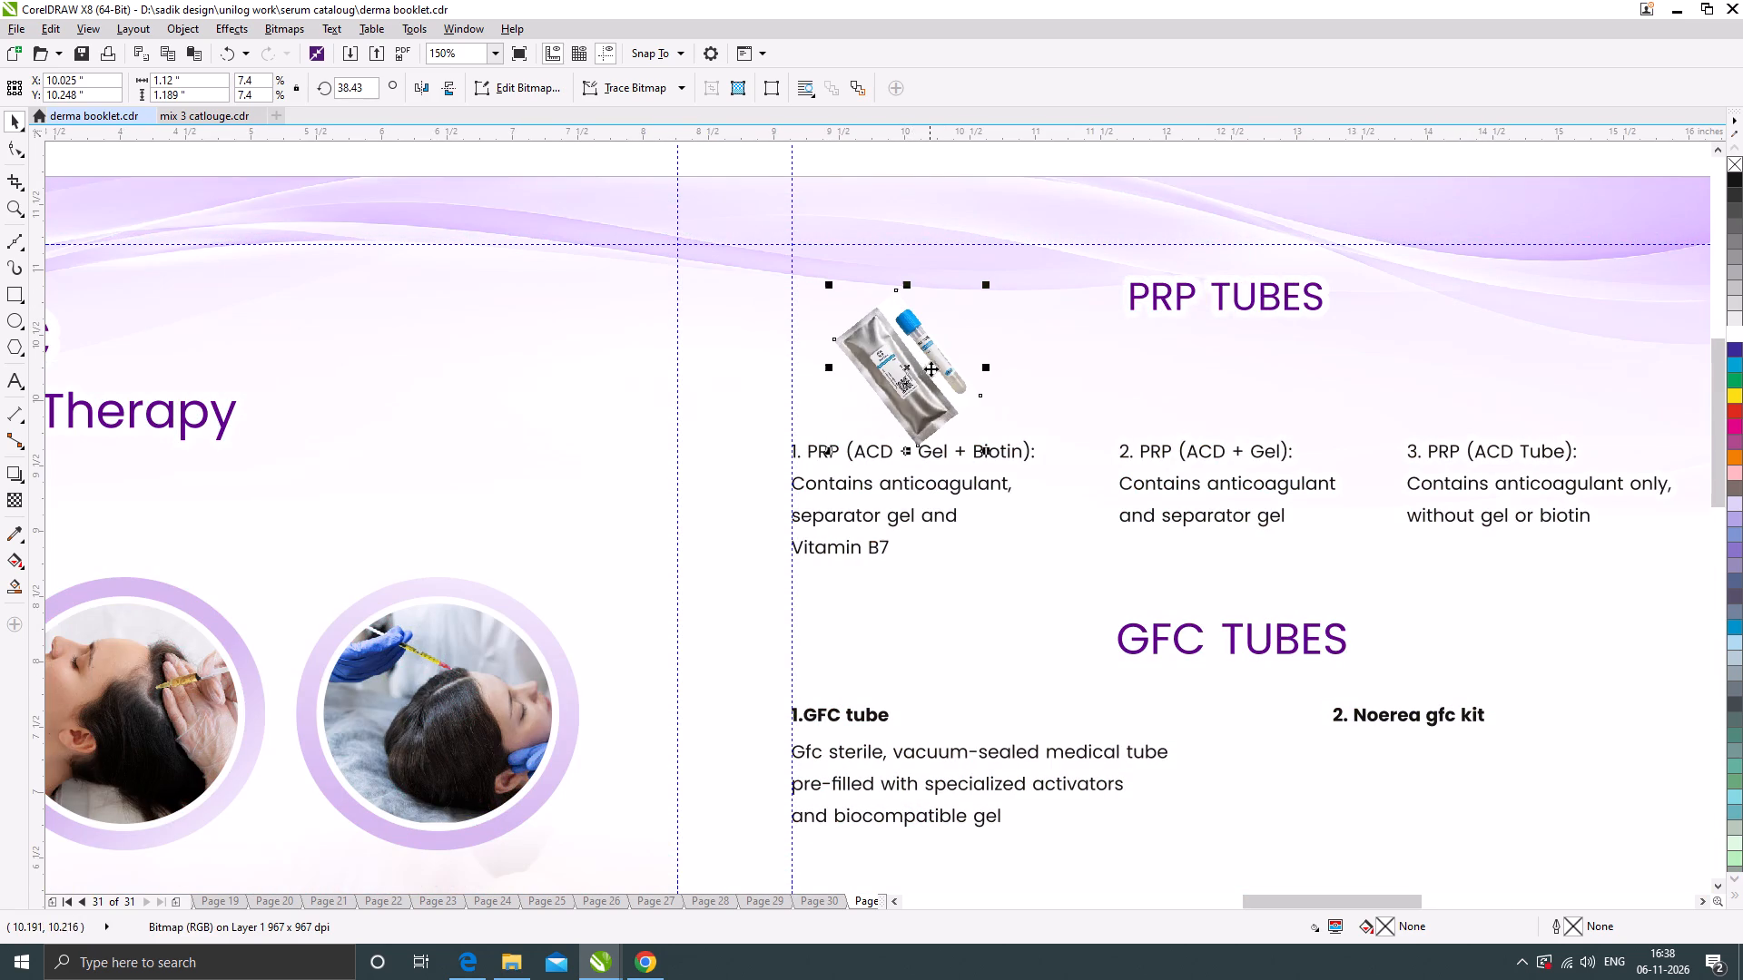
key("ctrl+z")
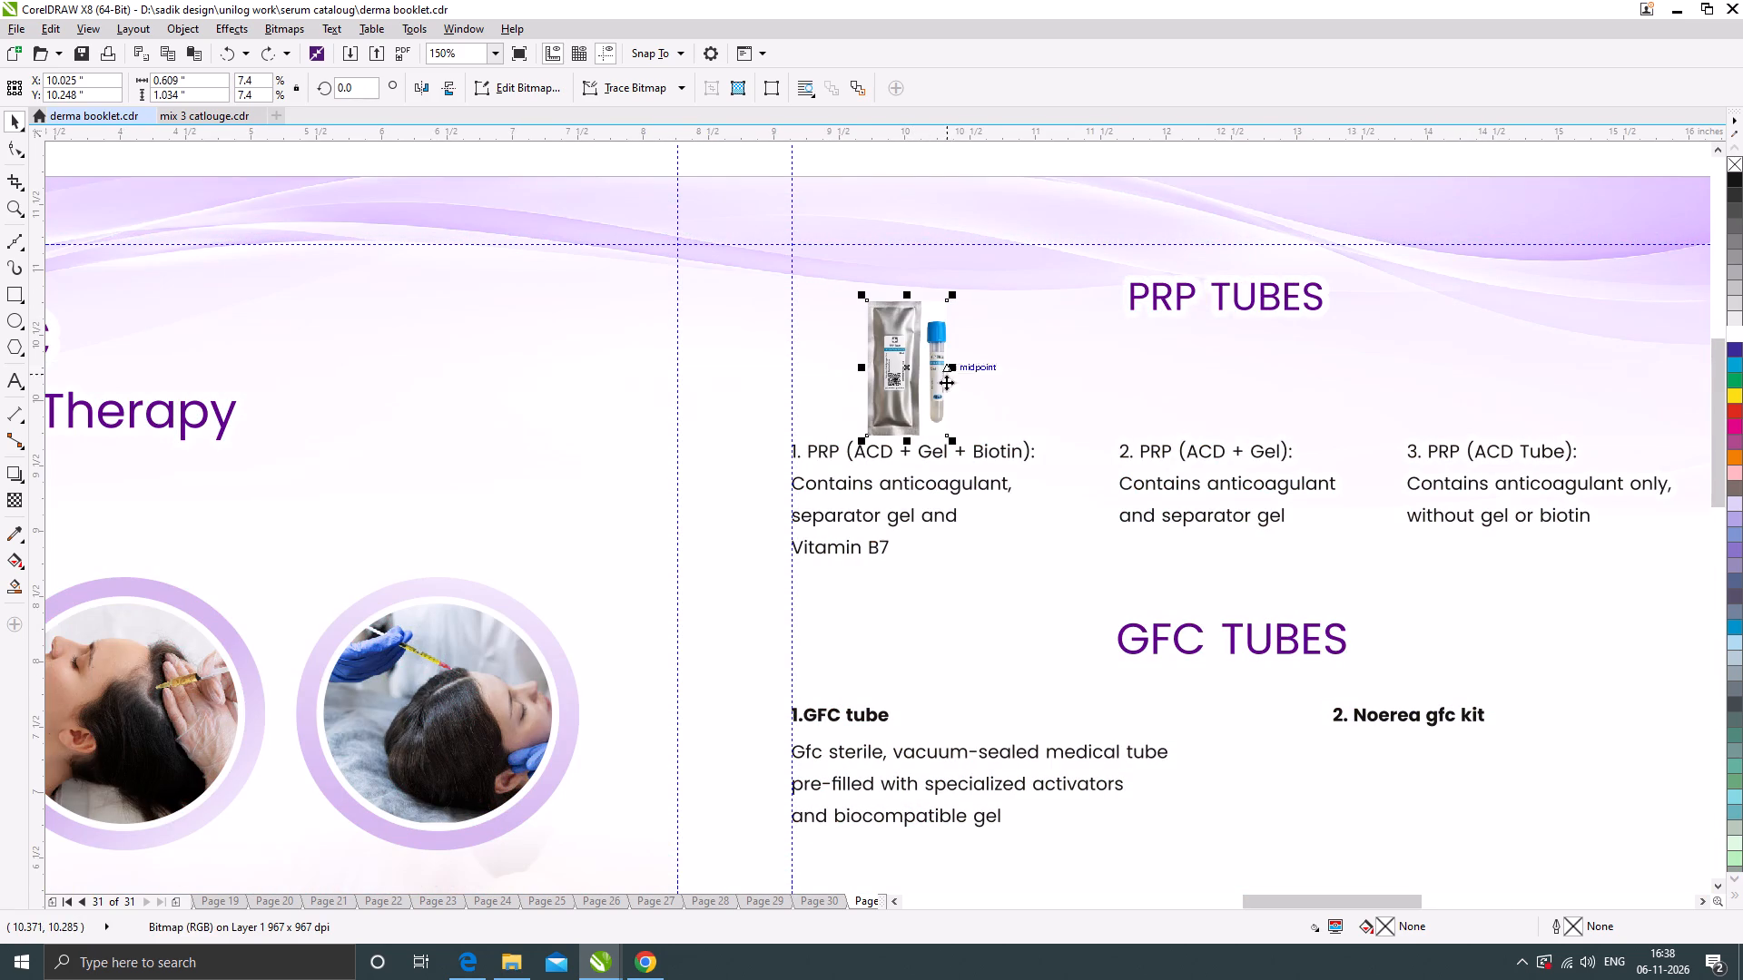
Move the PRP tube picture up about 0.06 inch and stretch its width to about 0.66 inch.
scroll(941, 403, "down", 1)
left_click(944, 230)
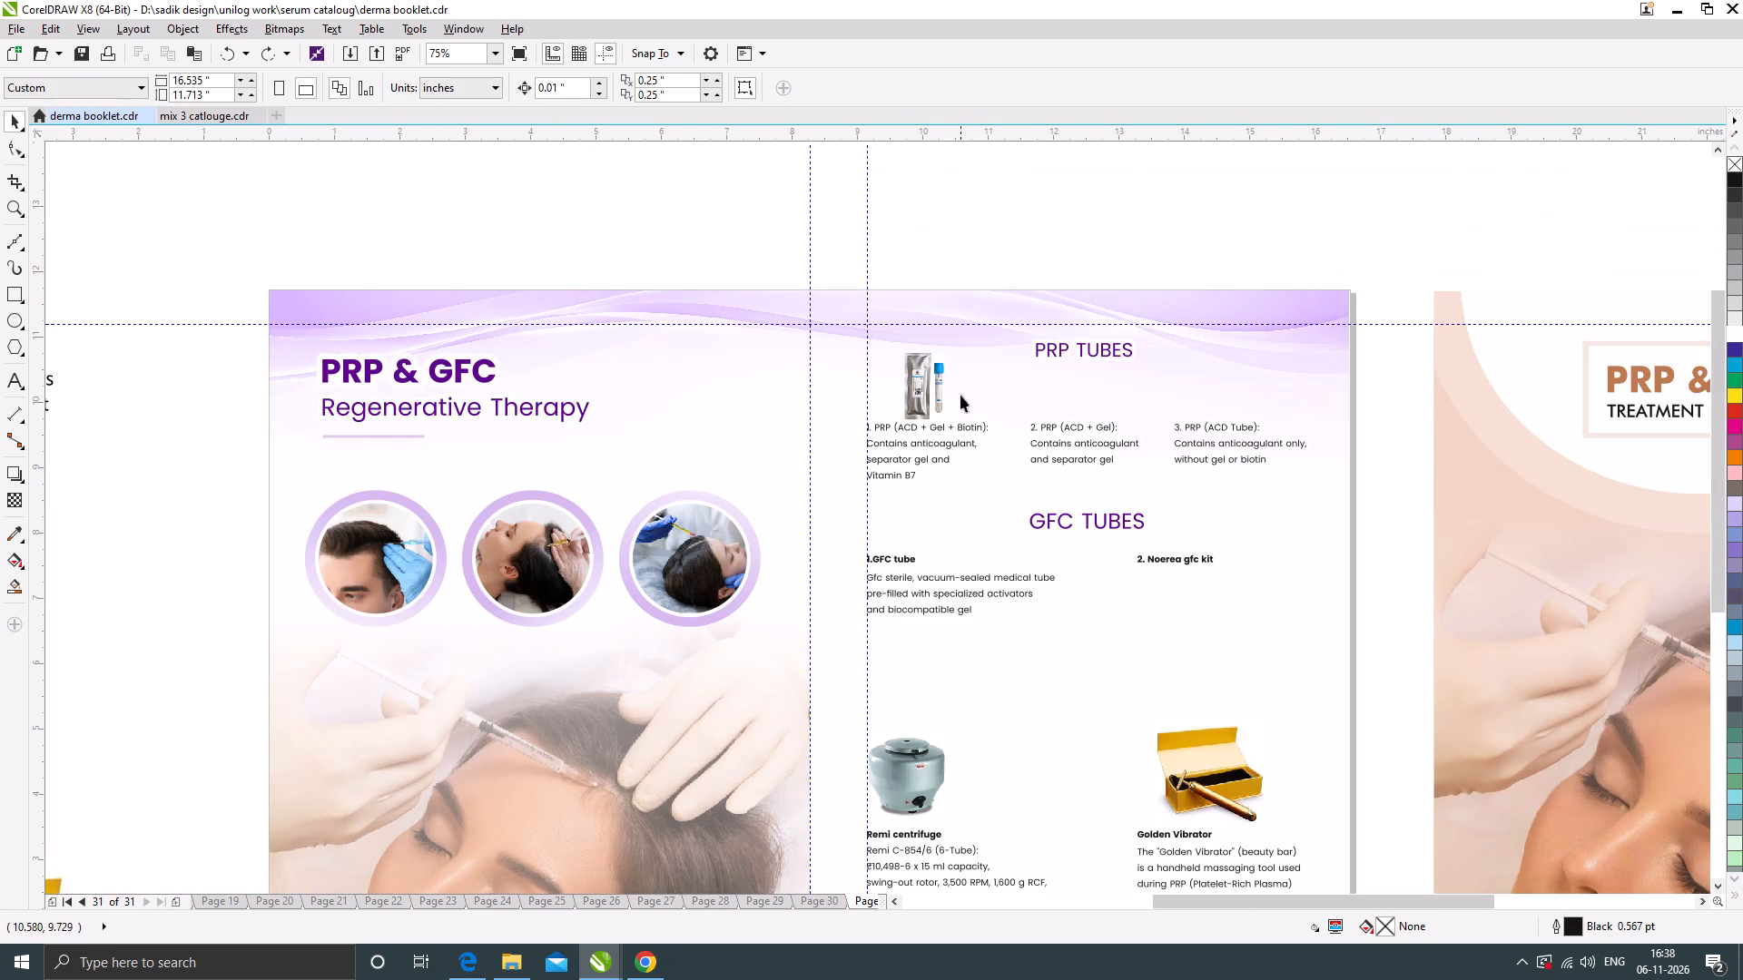
scroll(943, 373, "up", 2)
left_click_drag(935, 397, 935, 387)
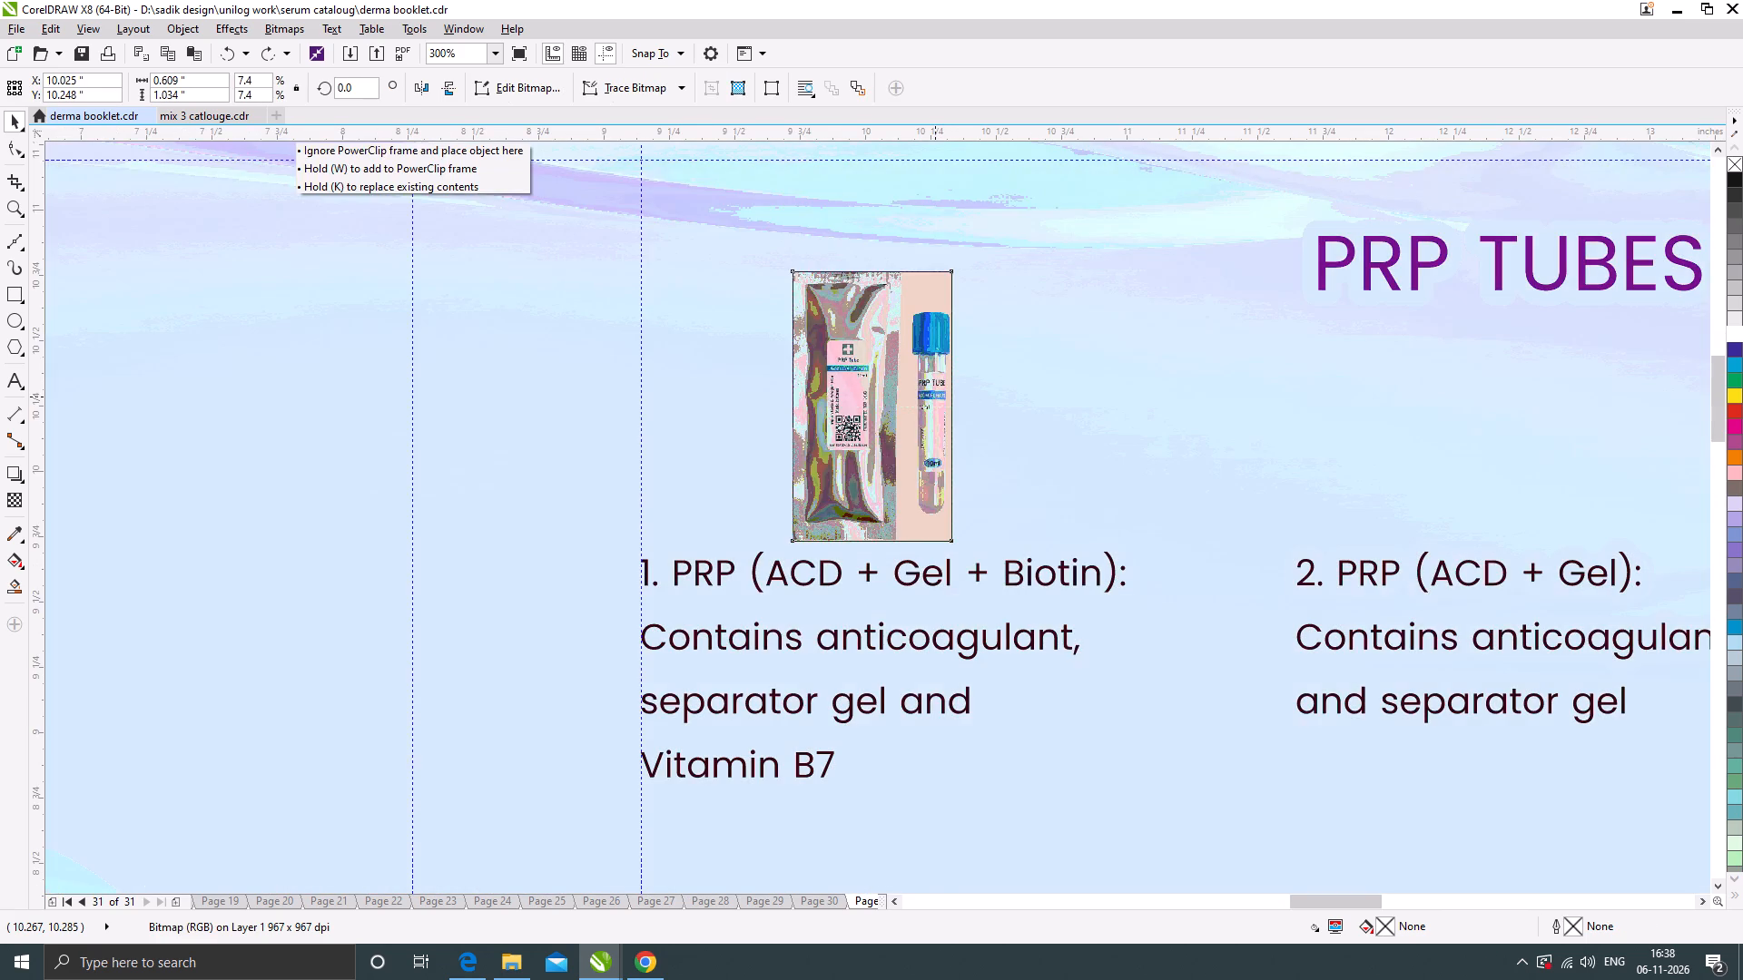
left_click_drag(935, 387, 935, 381)
left_click(958, 387)
left_click_drag(958, 390, 967, 402)
left_click_drag(961, 391, 974, 412)
left_click(946, 402)
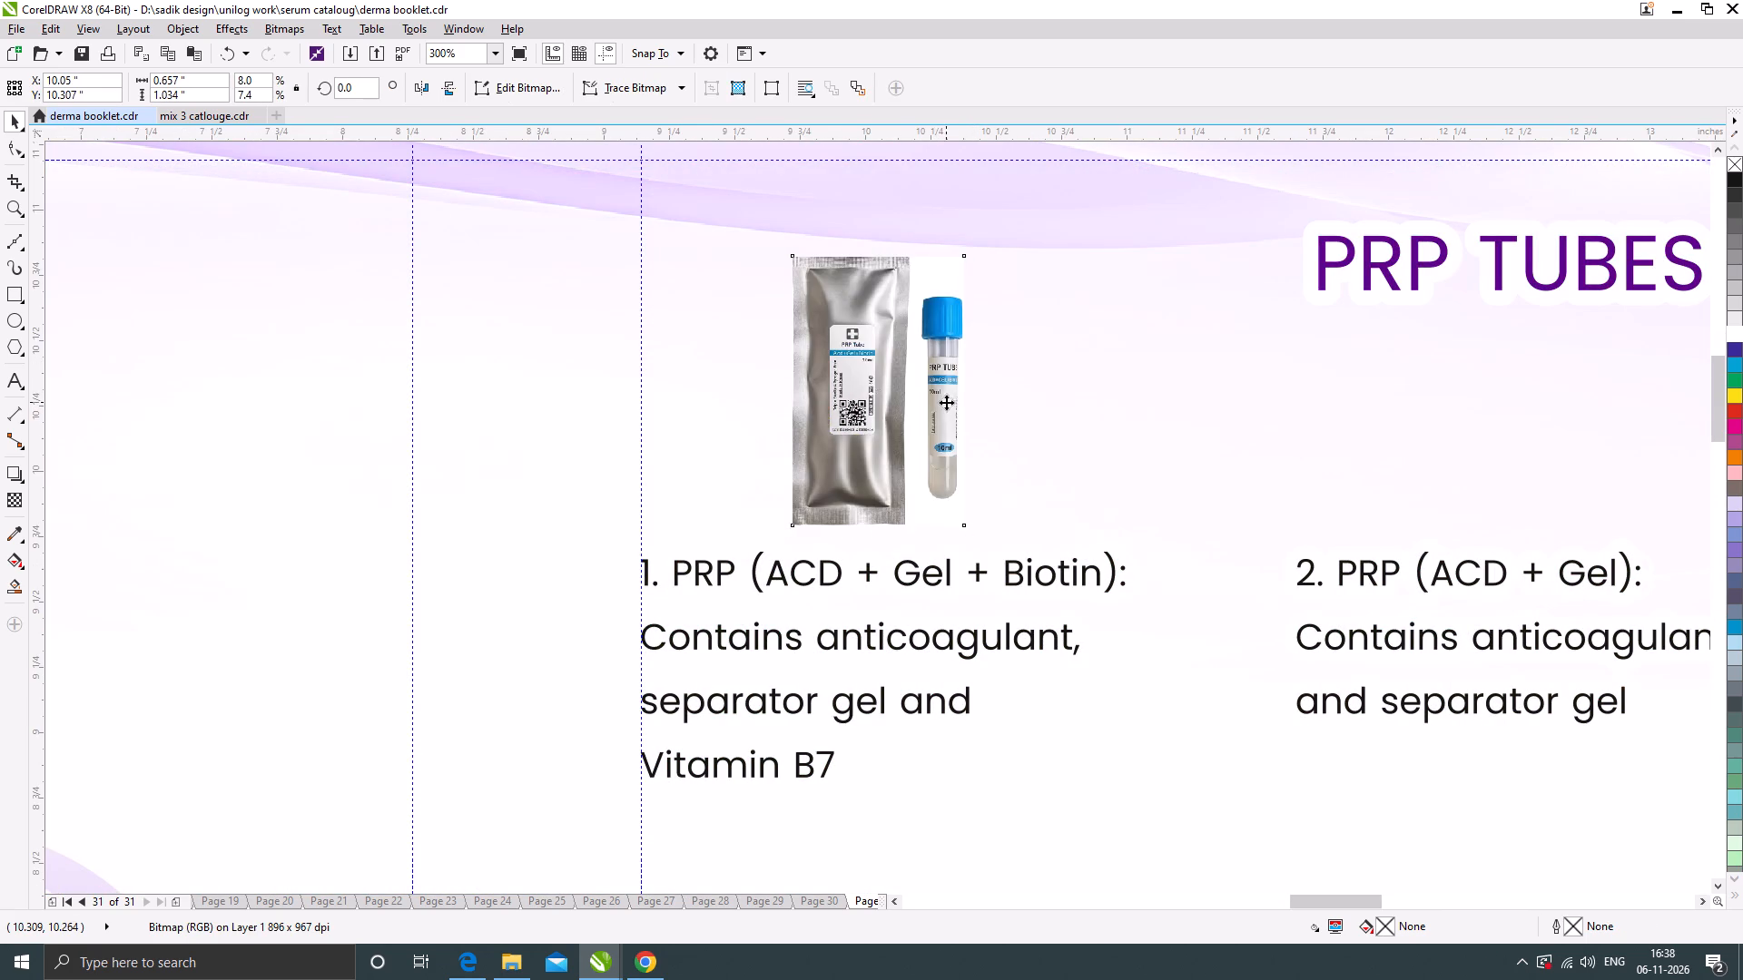
scroll(850, 384, "down", 2)
left_click(872, 252)
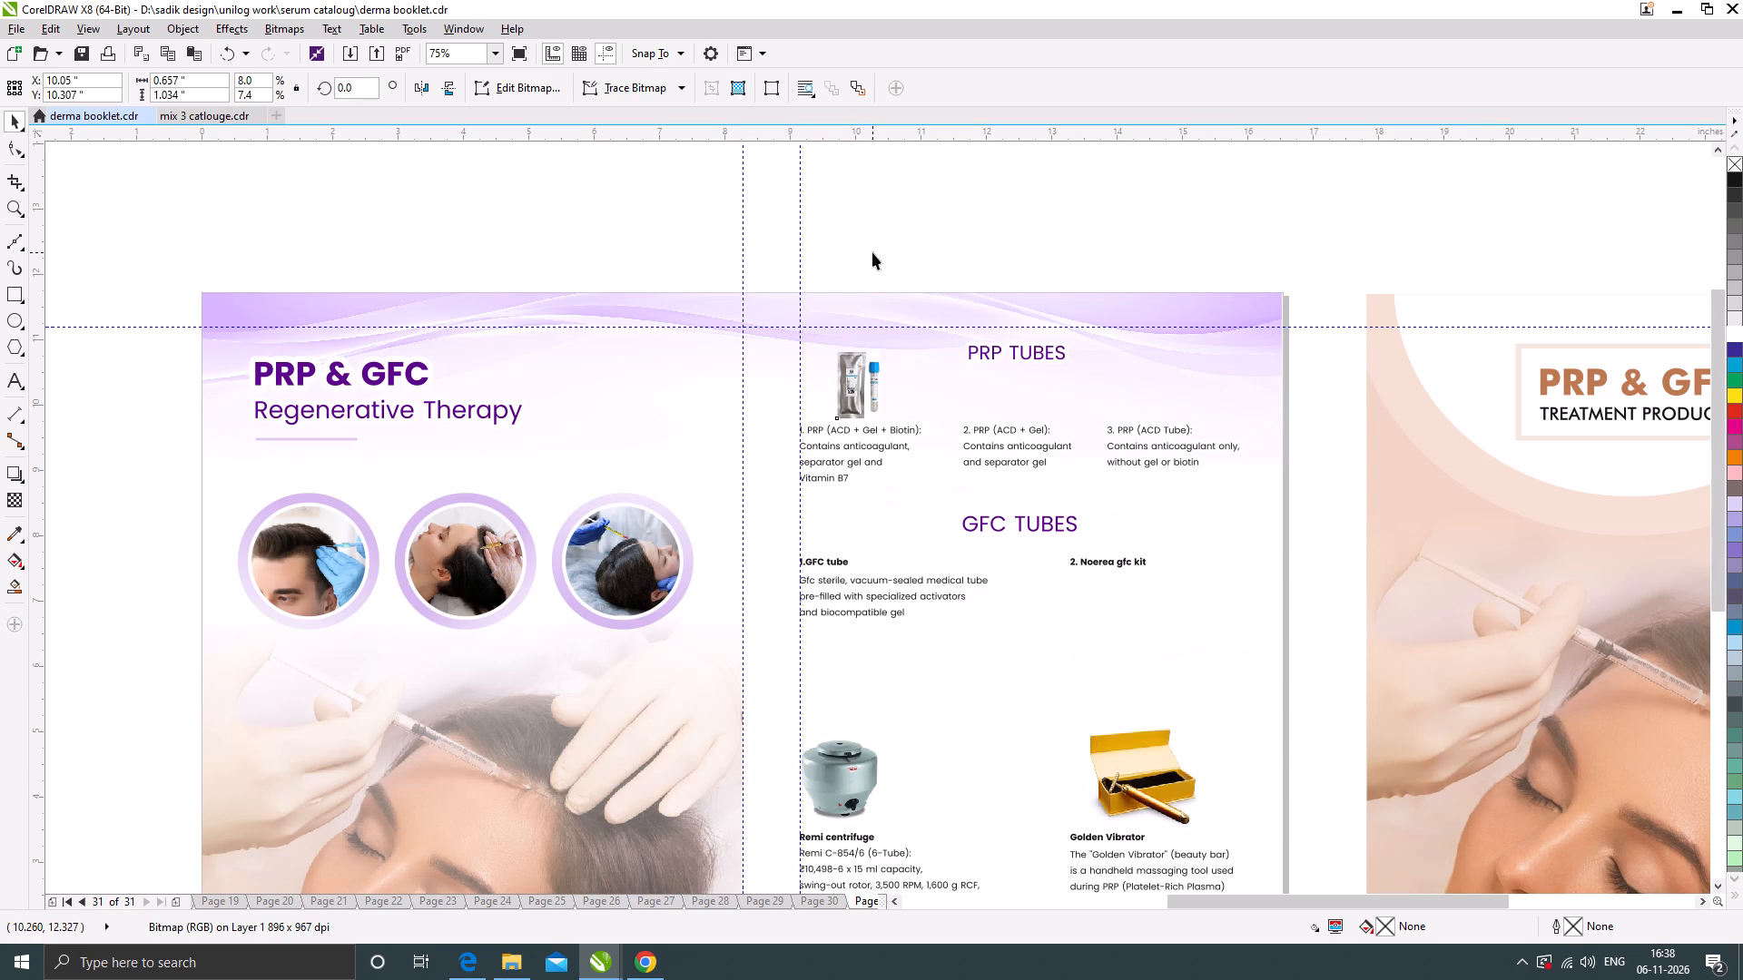
left_click(641, 961)
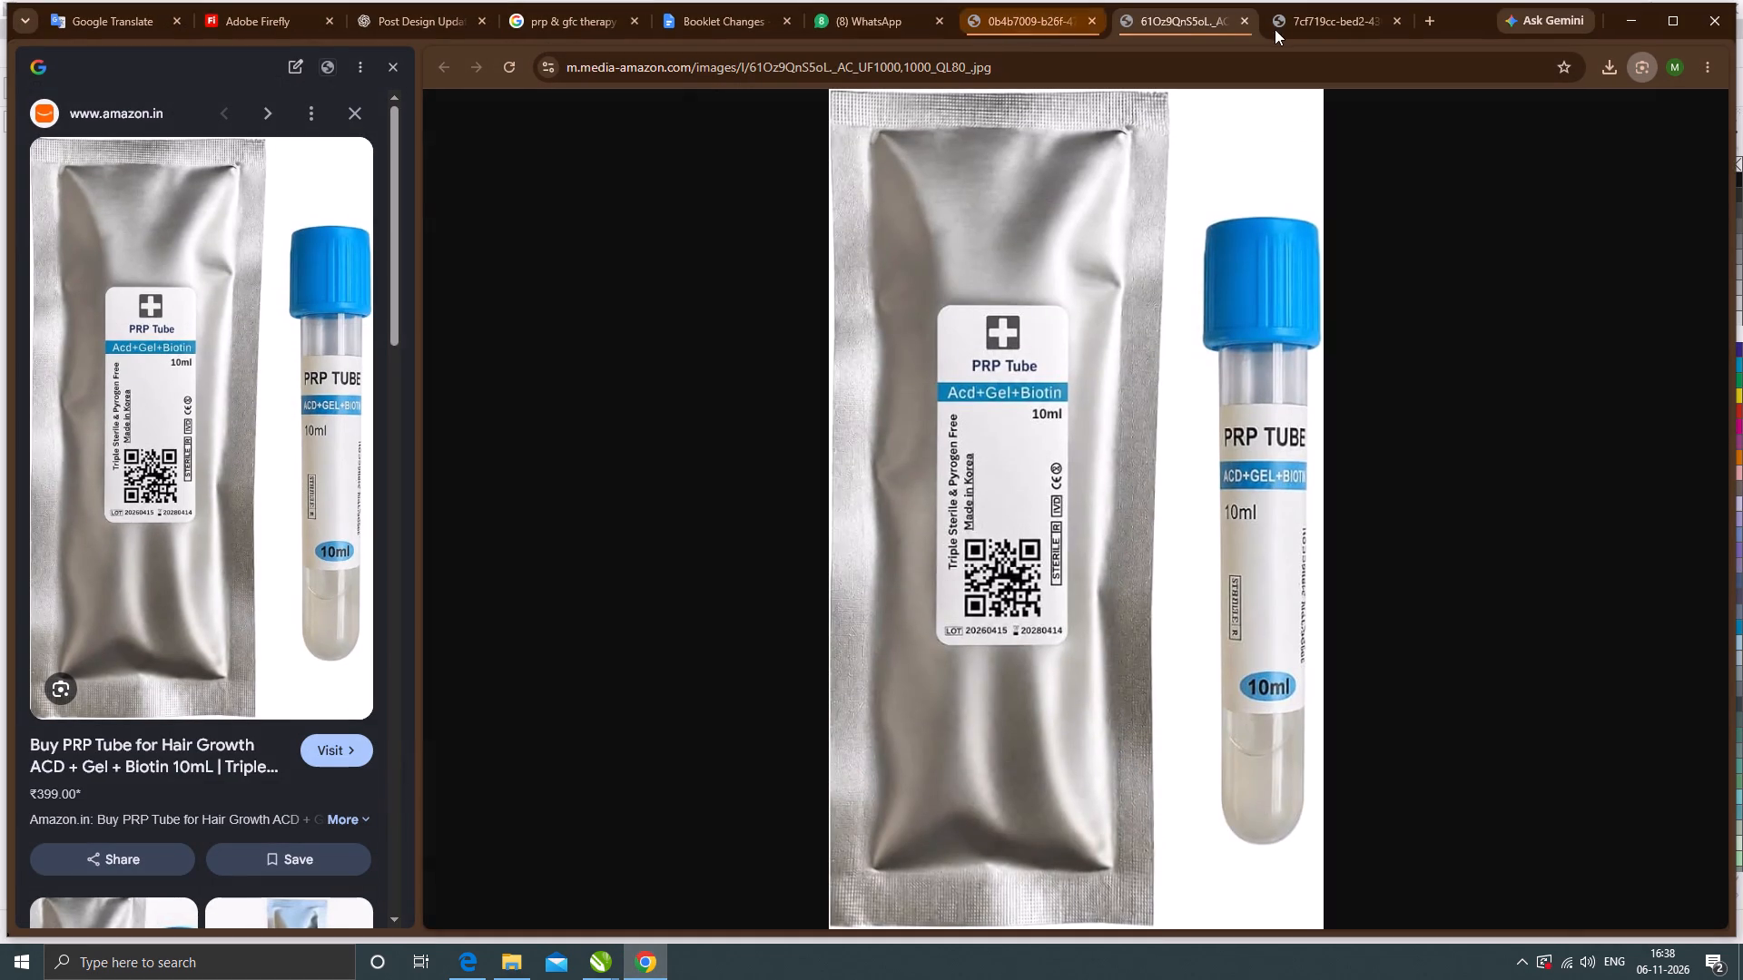
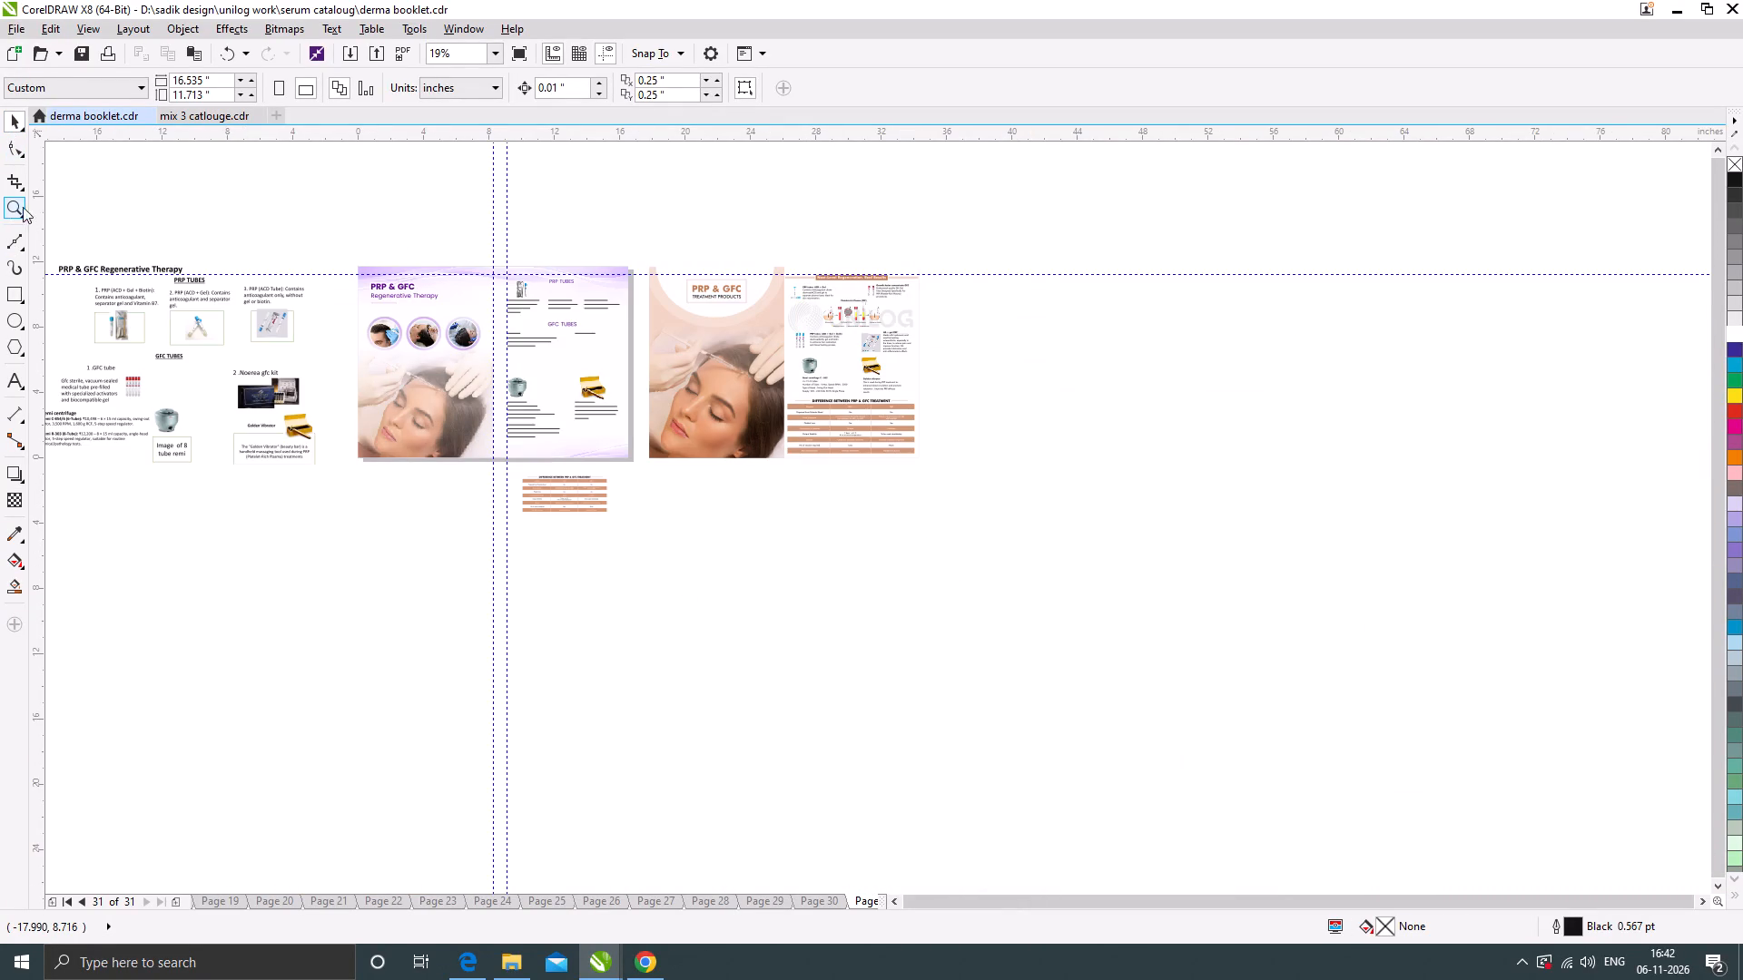
Capture a screenshot of the enlarged "Difference Between PRP & GFC Treatment" comparison table placed below the Page 31 spread.
scroll(542, 483, "up", 2)
left_click_drag(458, 424, 493, 446)
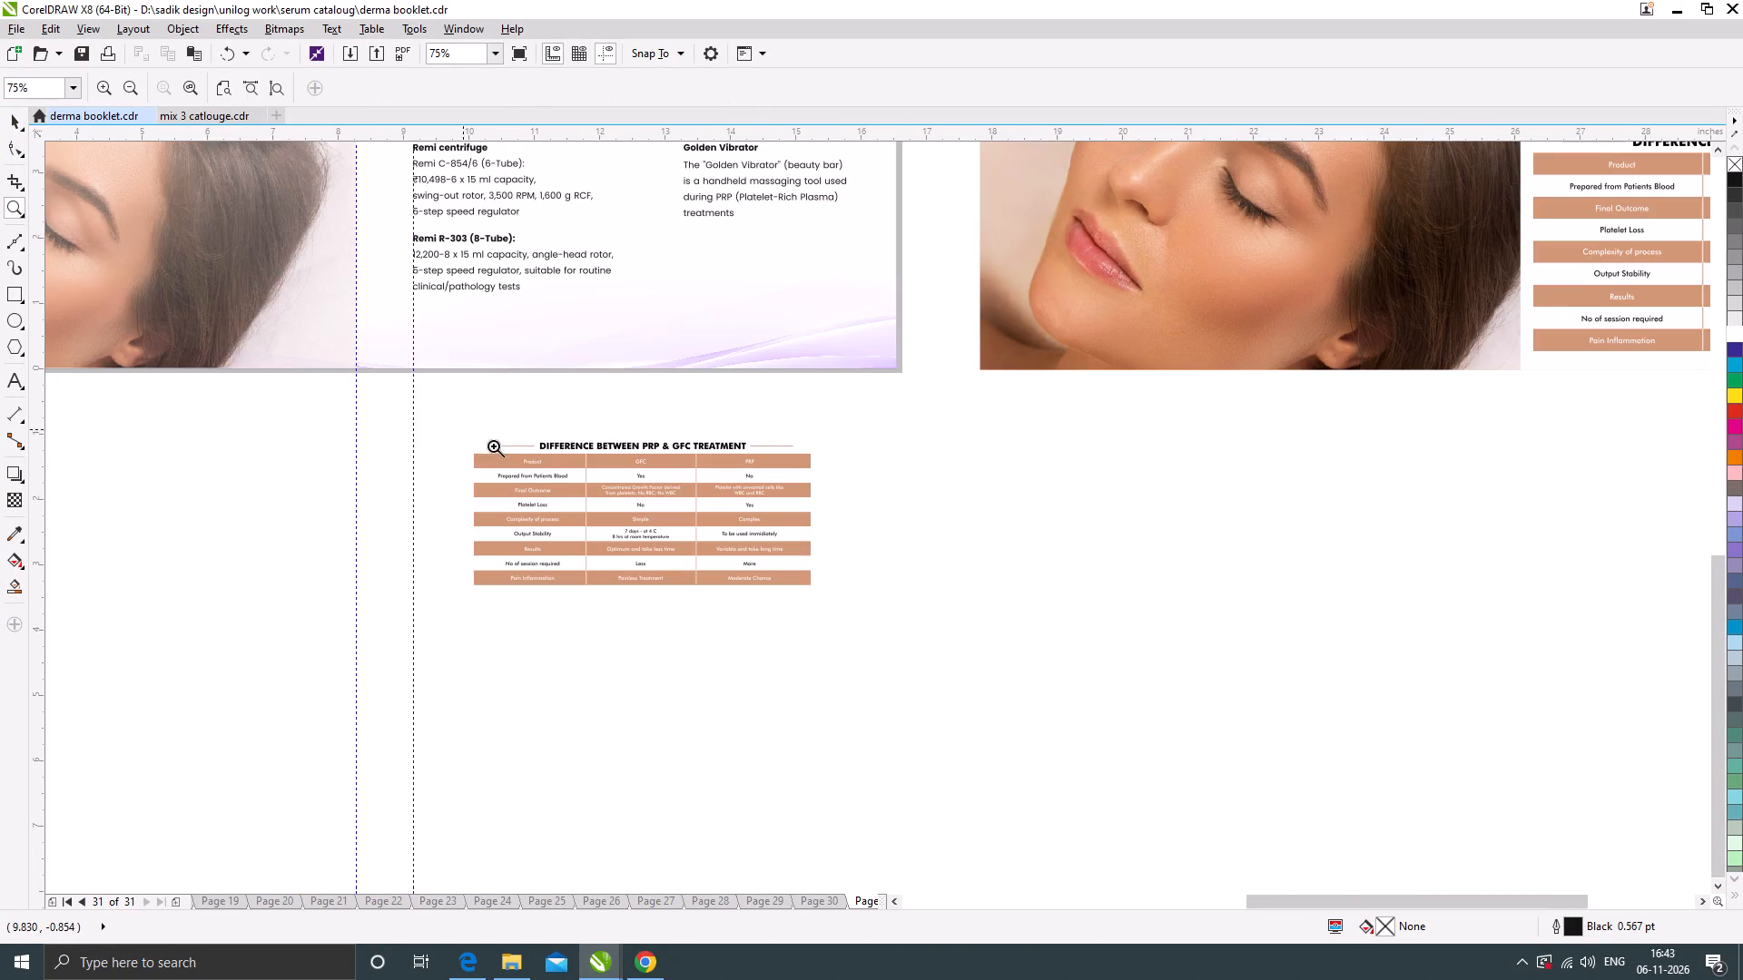
left_click_drag(493, 446, 829, 598)
key("F9")
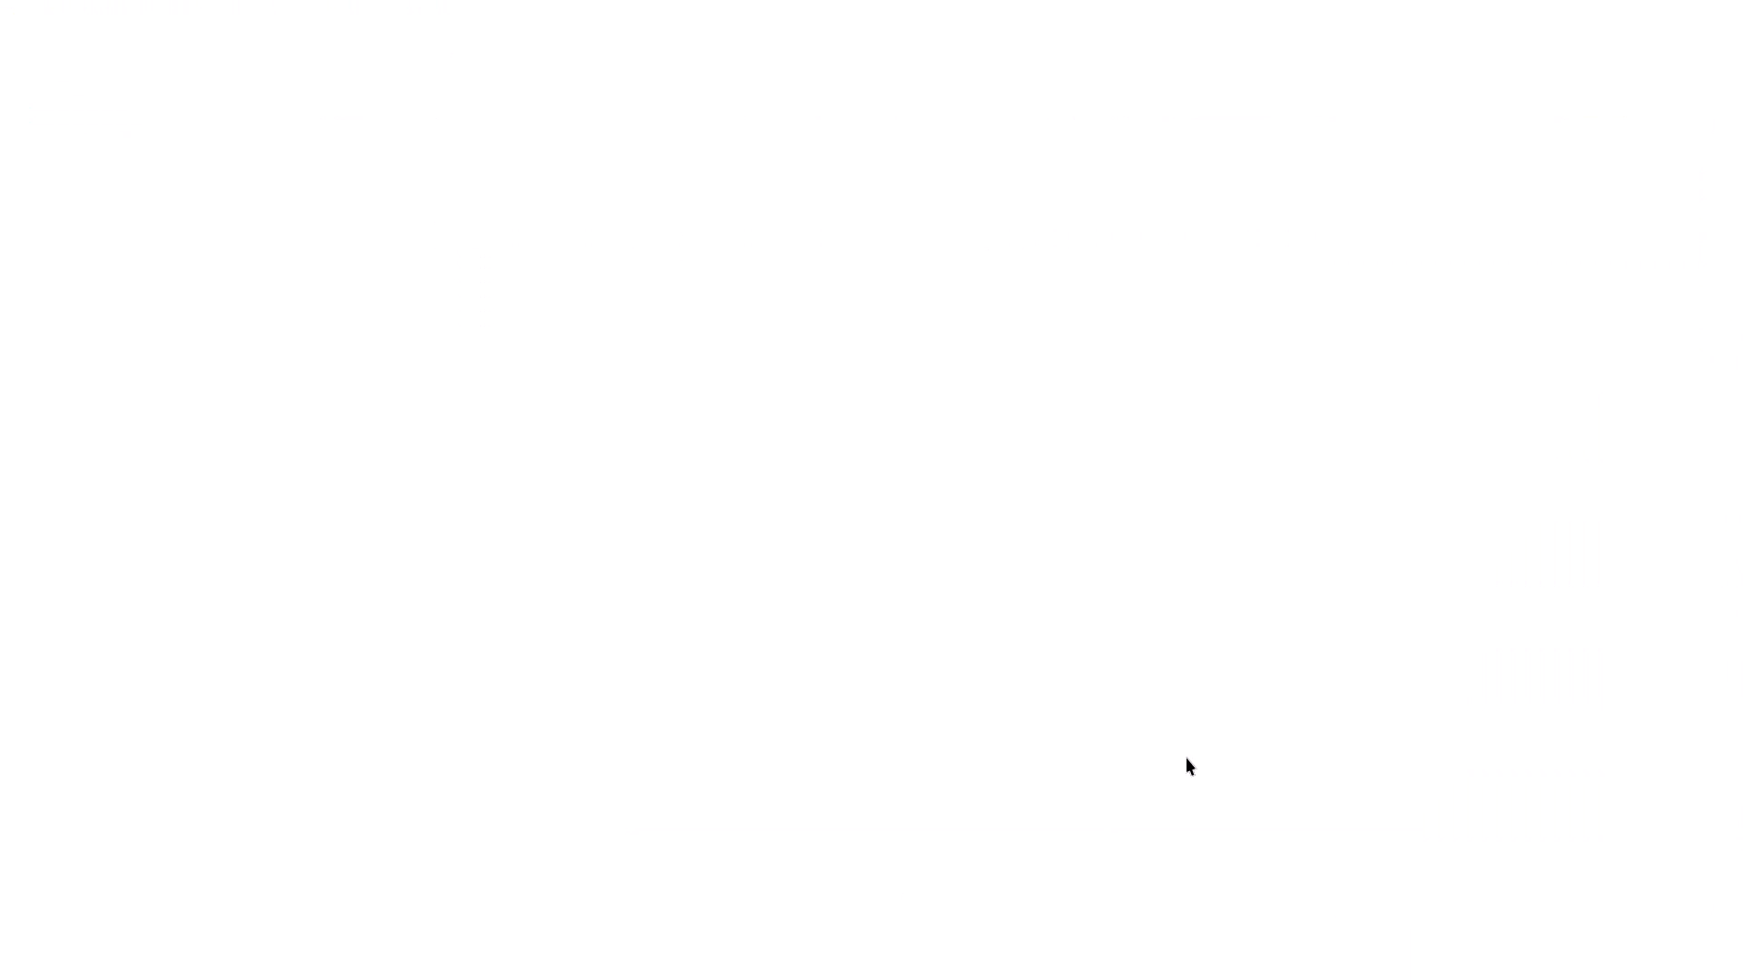
key("F9")
key("Print")
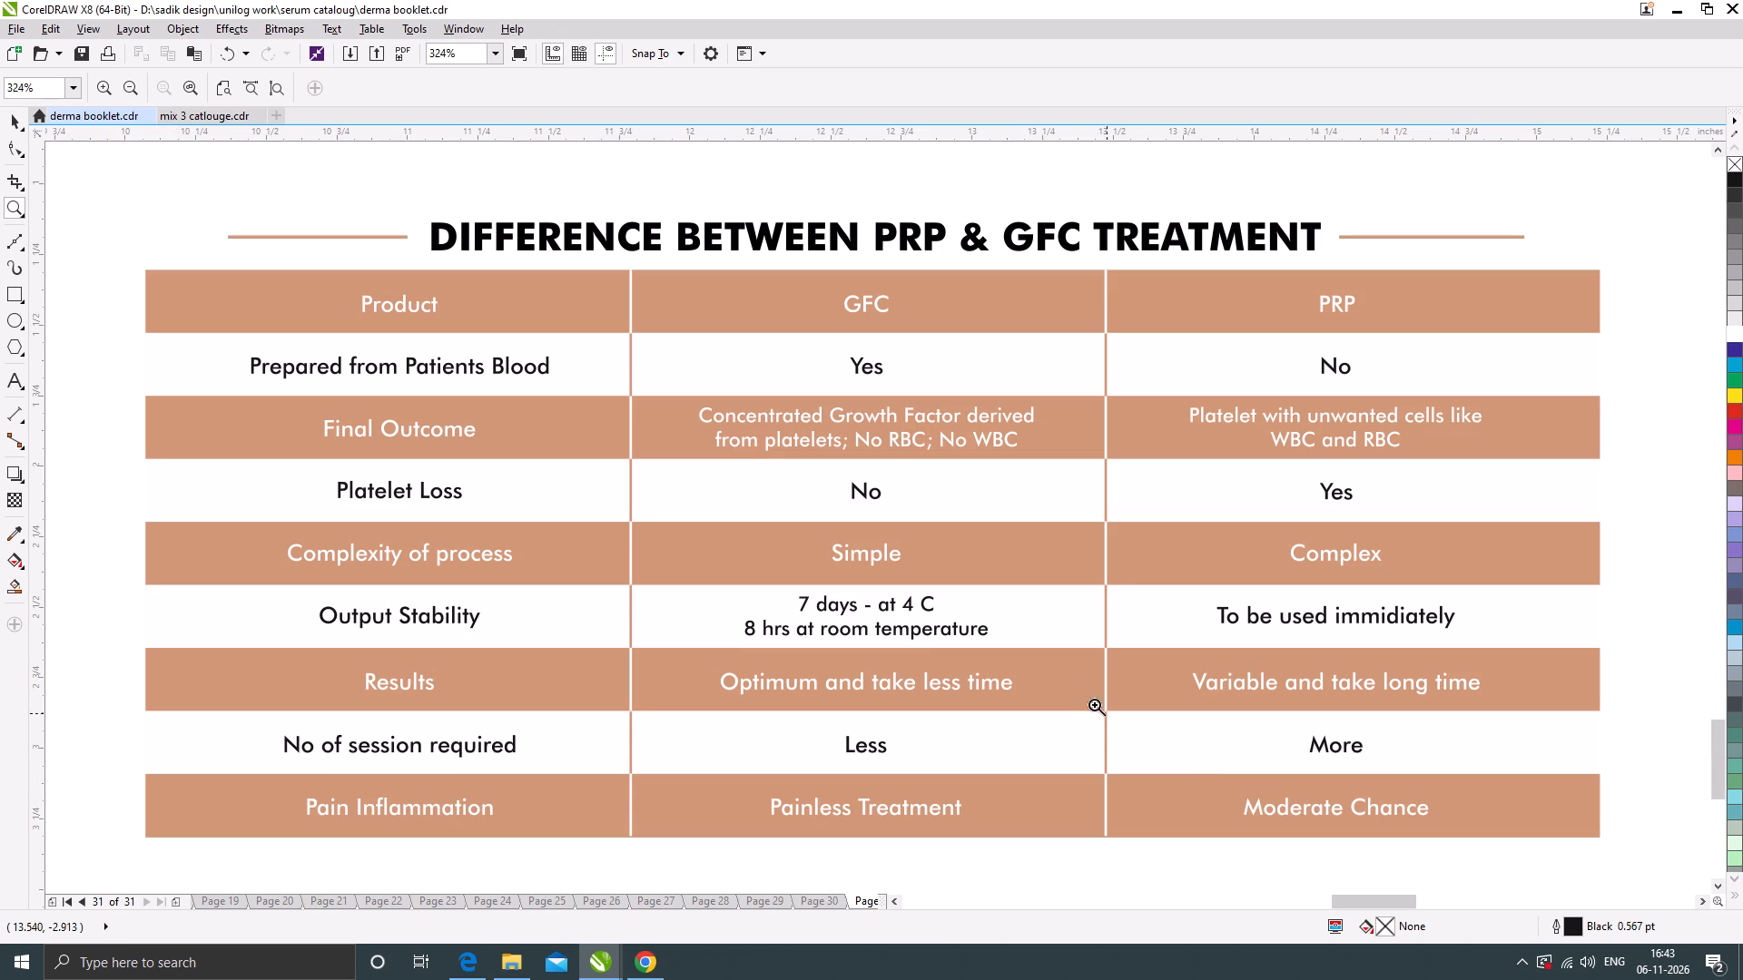
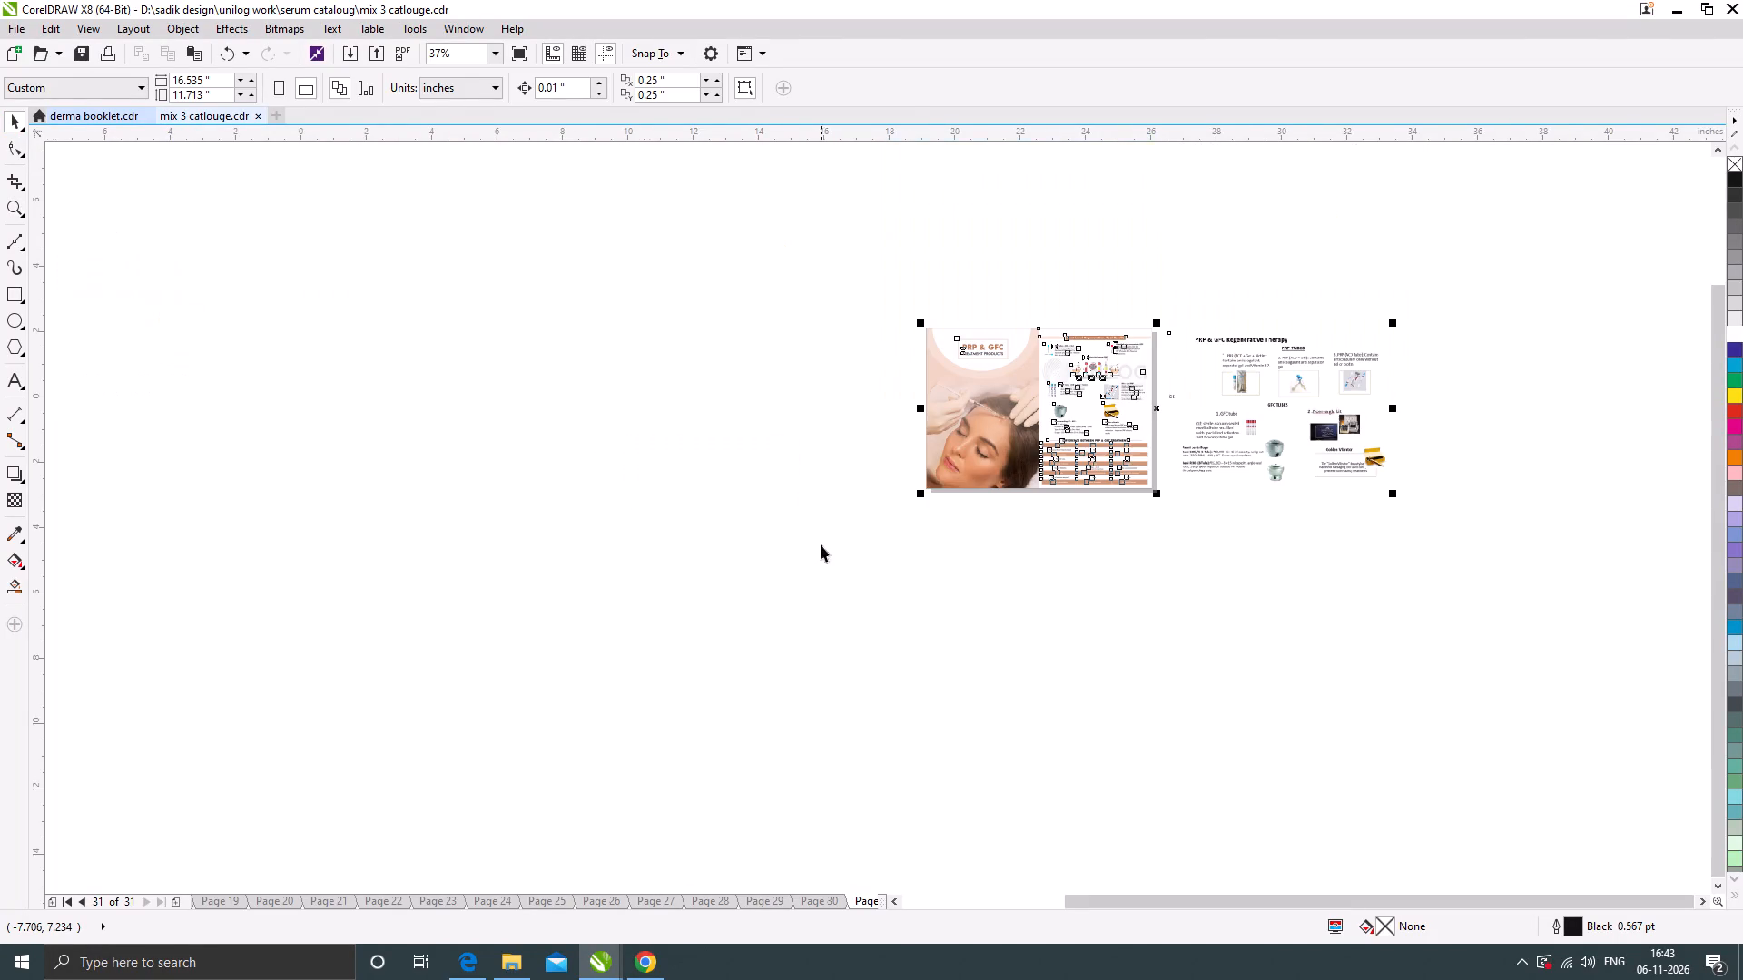
Delete the PRP & GFC reference material lying beside the Page 33 spread in mix 3 catlouge.cdr.
left_click(1363, 549)
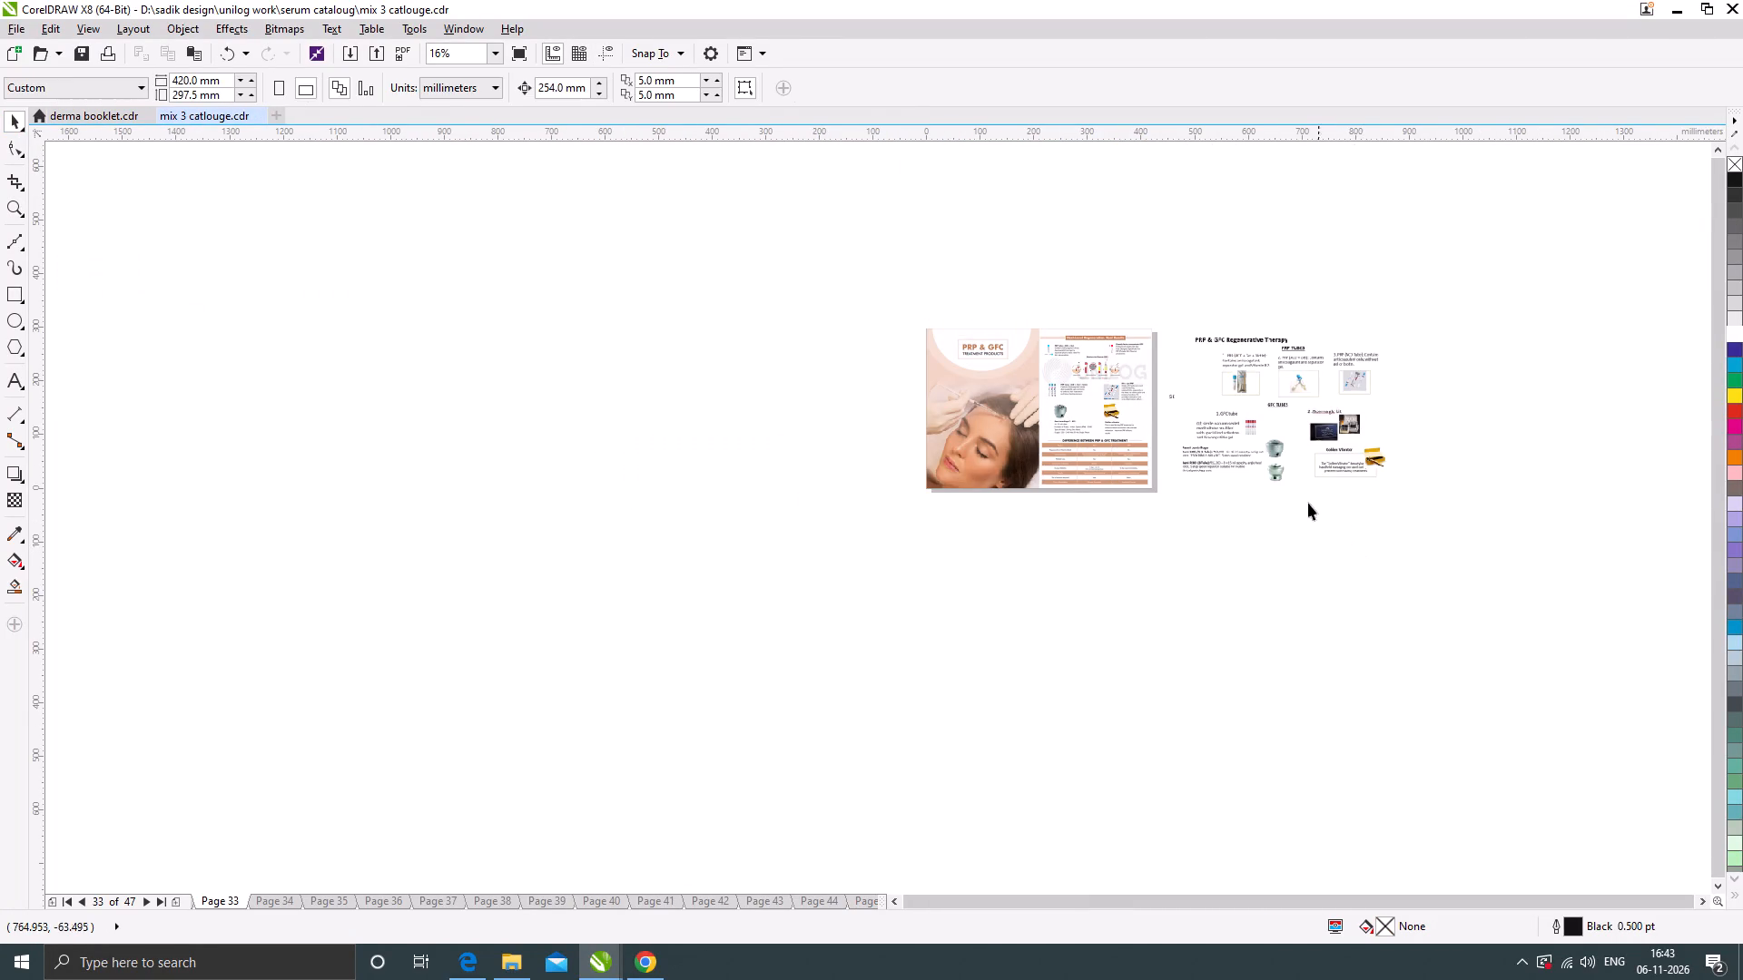
left_click(1295, 448)
key("Delete")
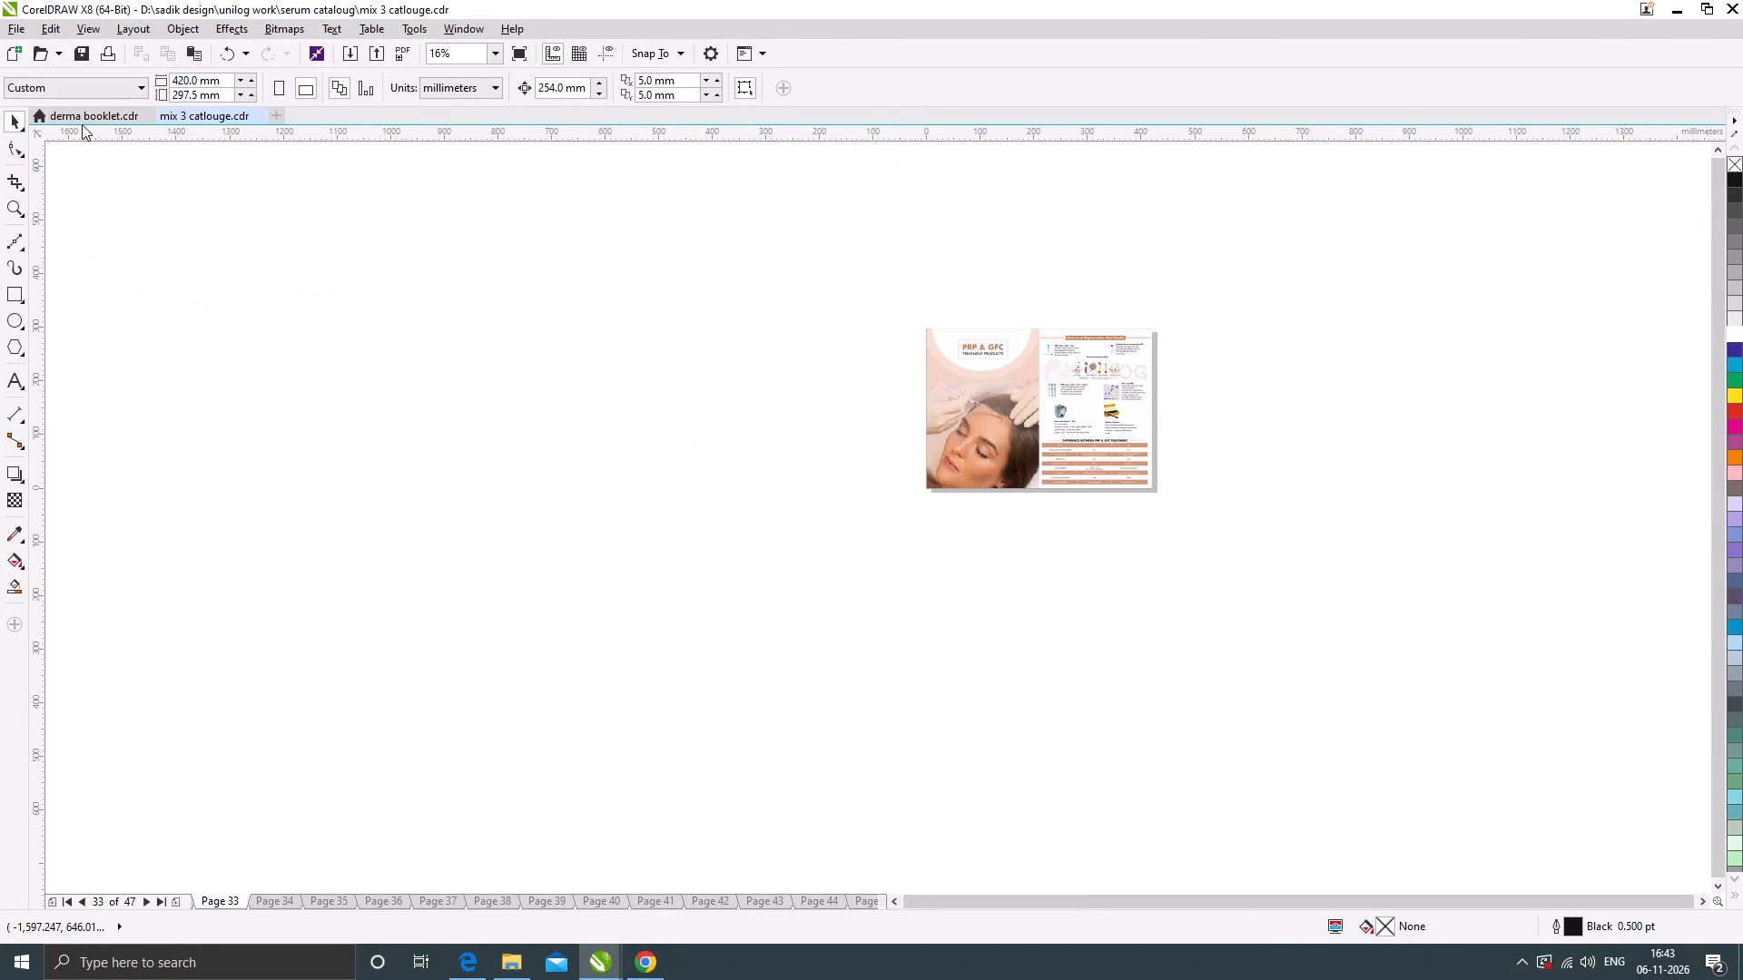
Return to derma booklet.cdr and duplicate the GFC tube description beneath the "2. Noerea gfc kit" heading on Page 31.
left_click(86, 115)
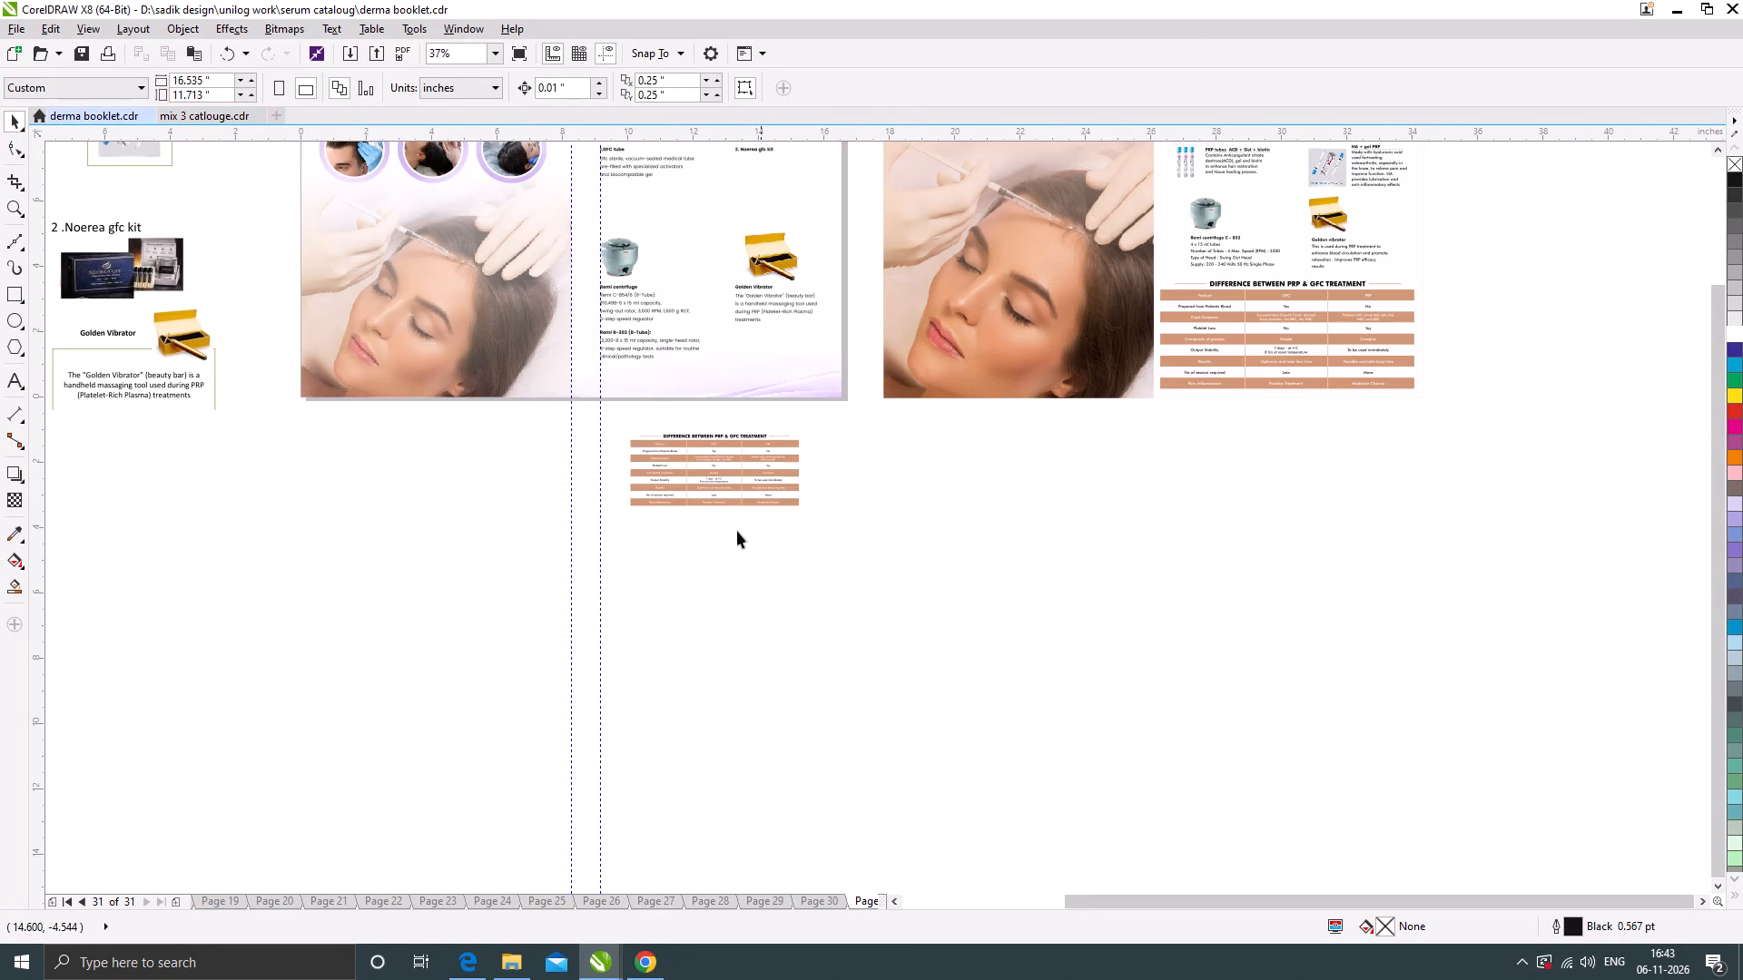
scroll(743, 173, "up", 1)
scroll(849, 510, "down", 1)
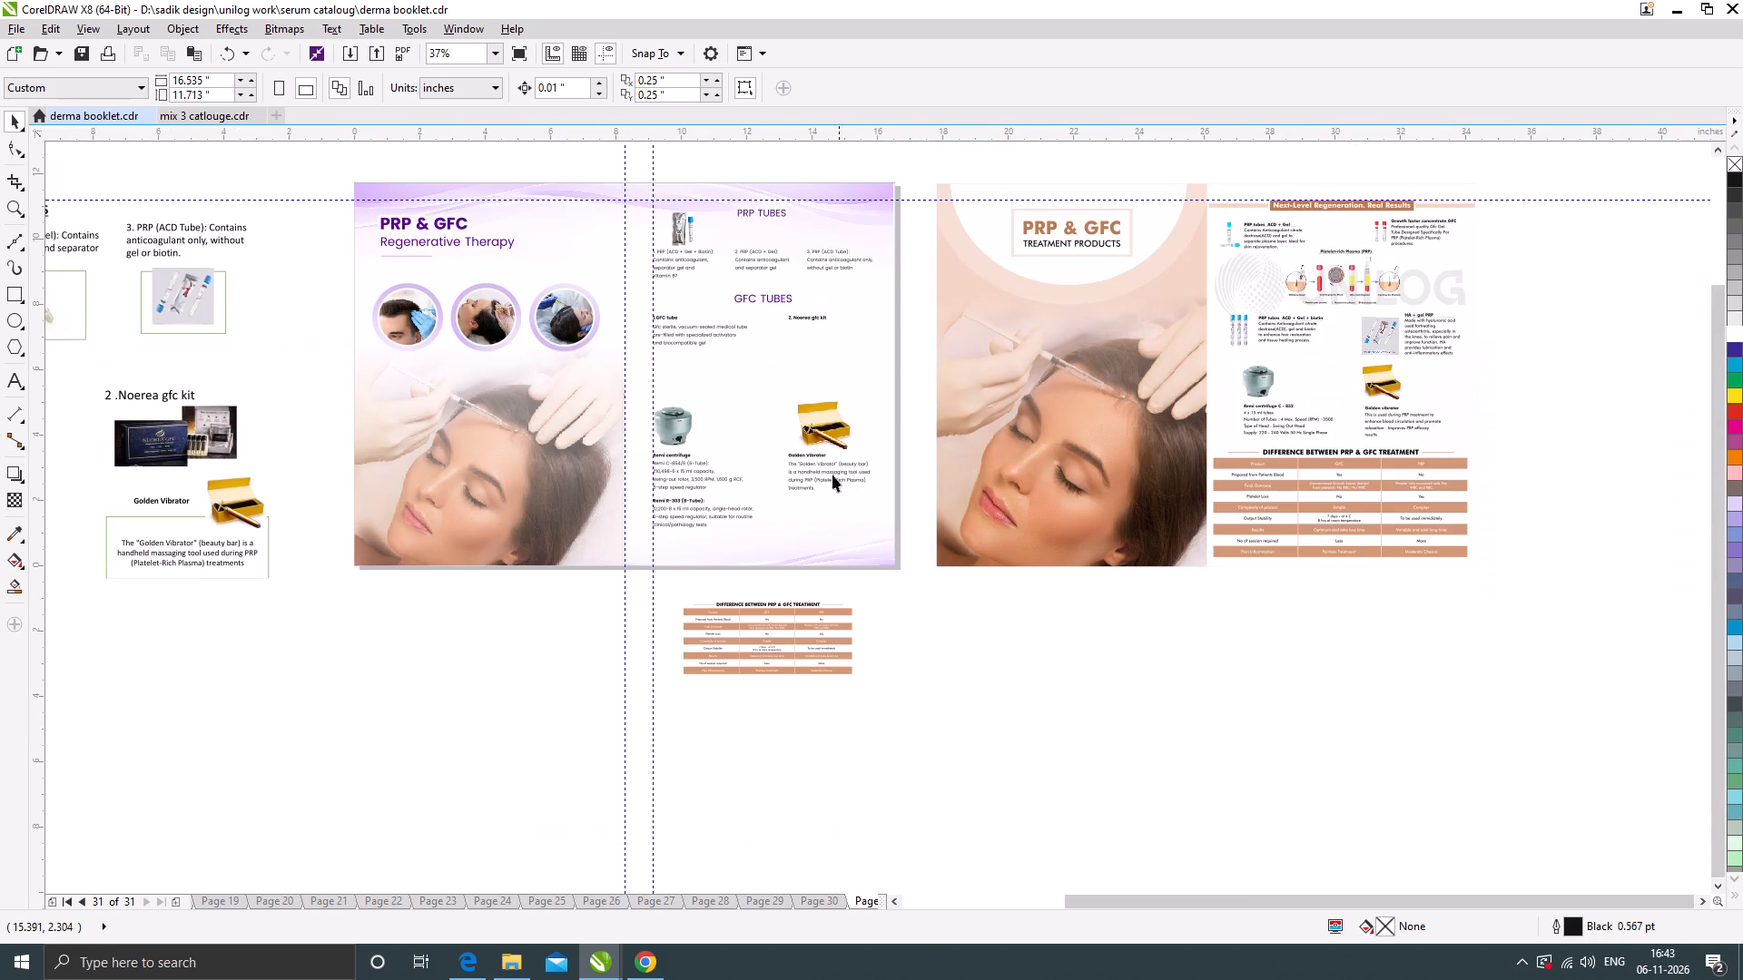
scroll(800, 318, "up", 1)
left_click_drag(610, 338, 643, 338)
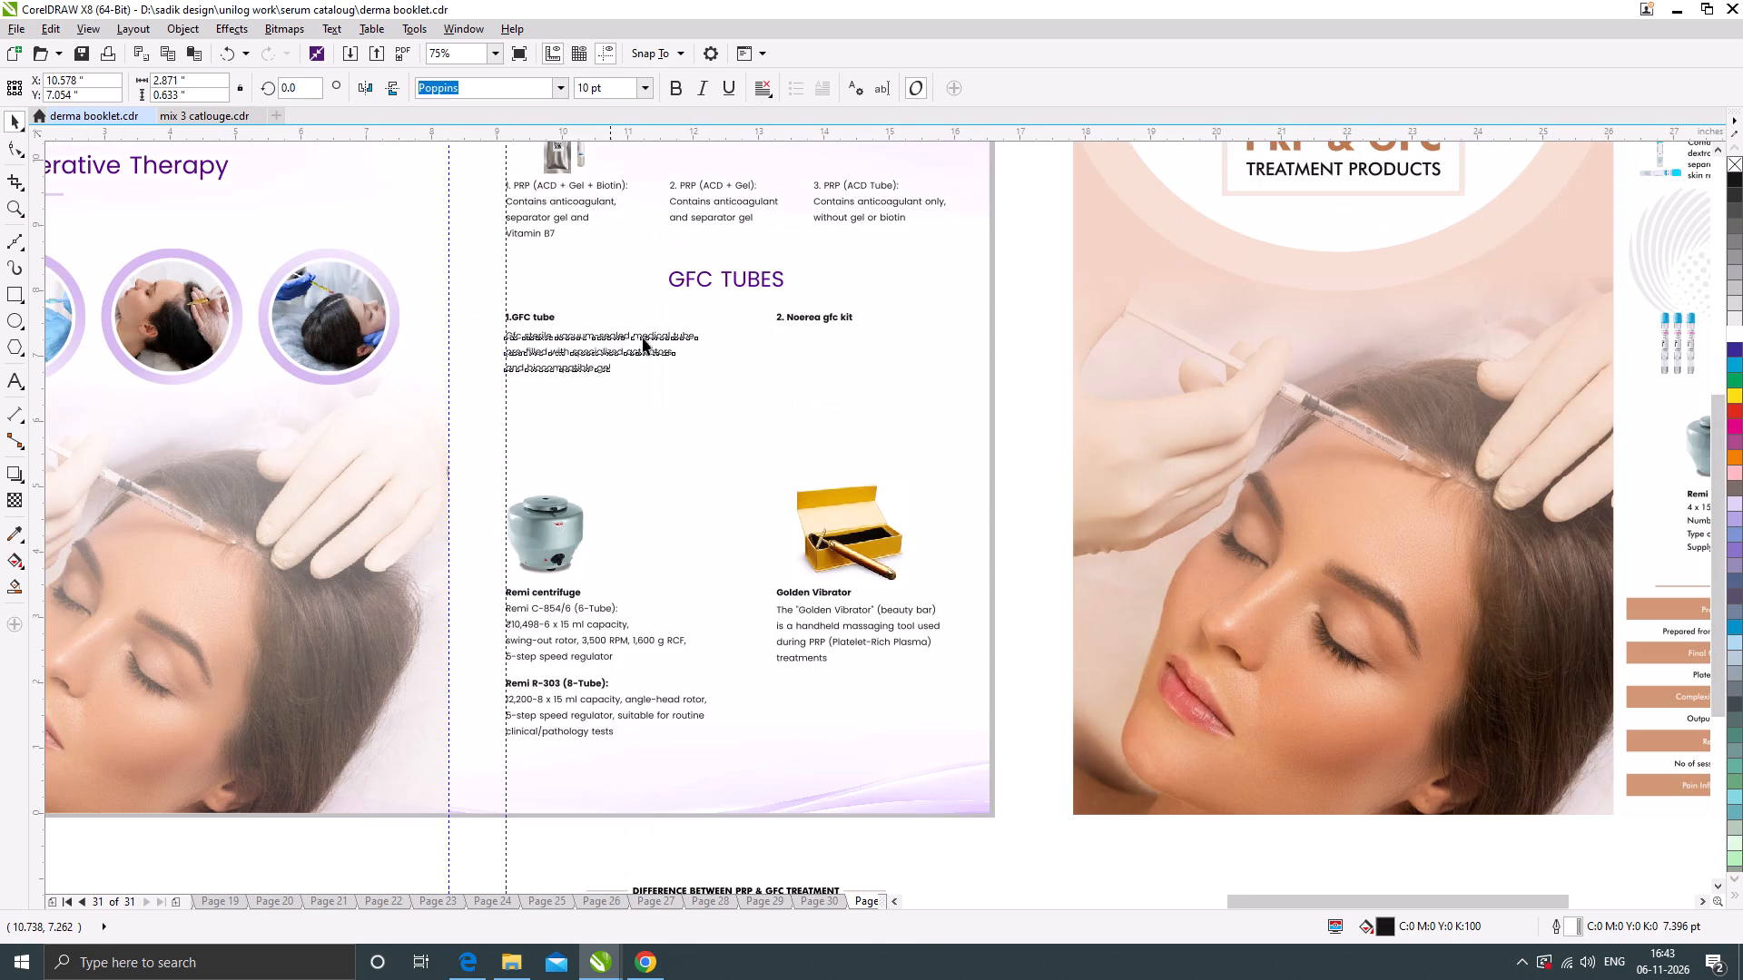
left_click_drag(643, 338, 859, 338)
right_click(859, 338, "shift")
Replace the duplicated description with the copied text beginning "An advanced, CDSCO-registered regenerative therapy kit".
scroll(852, 339, "up", 1)
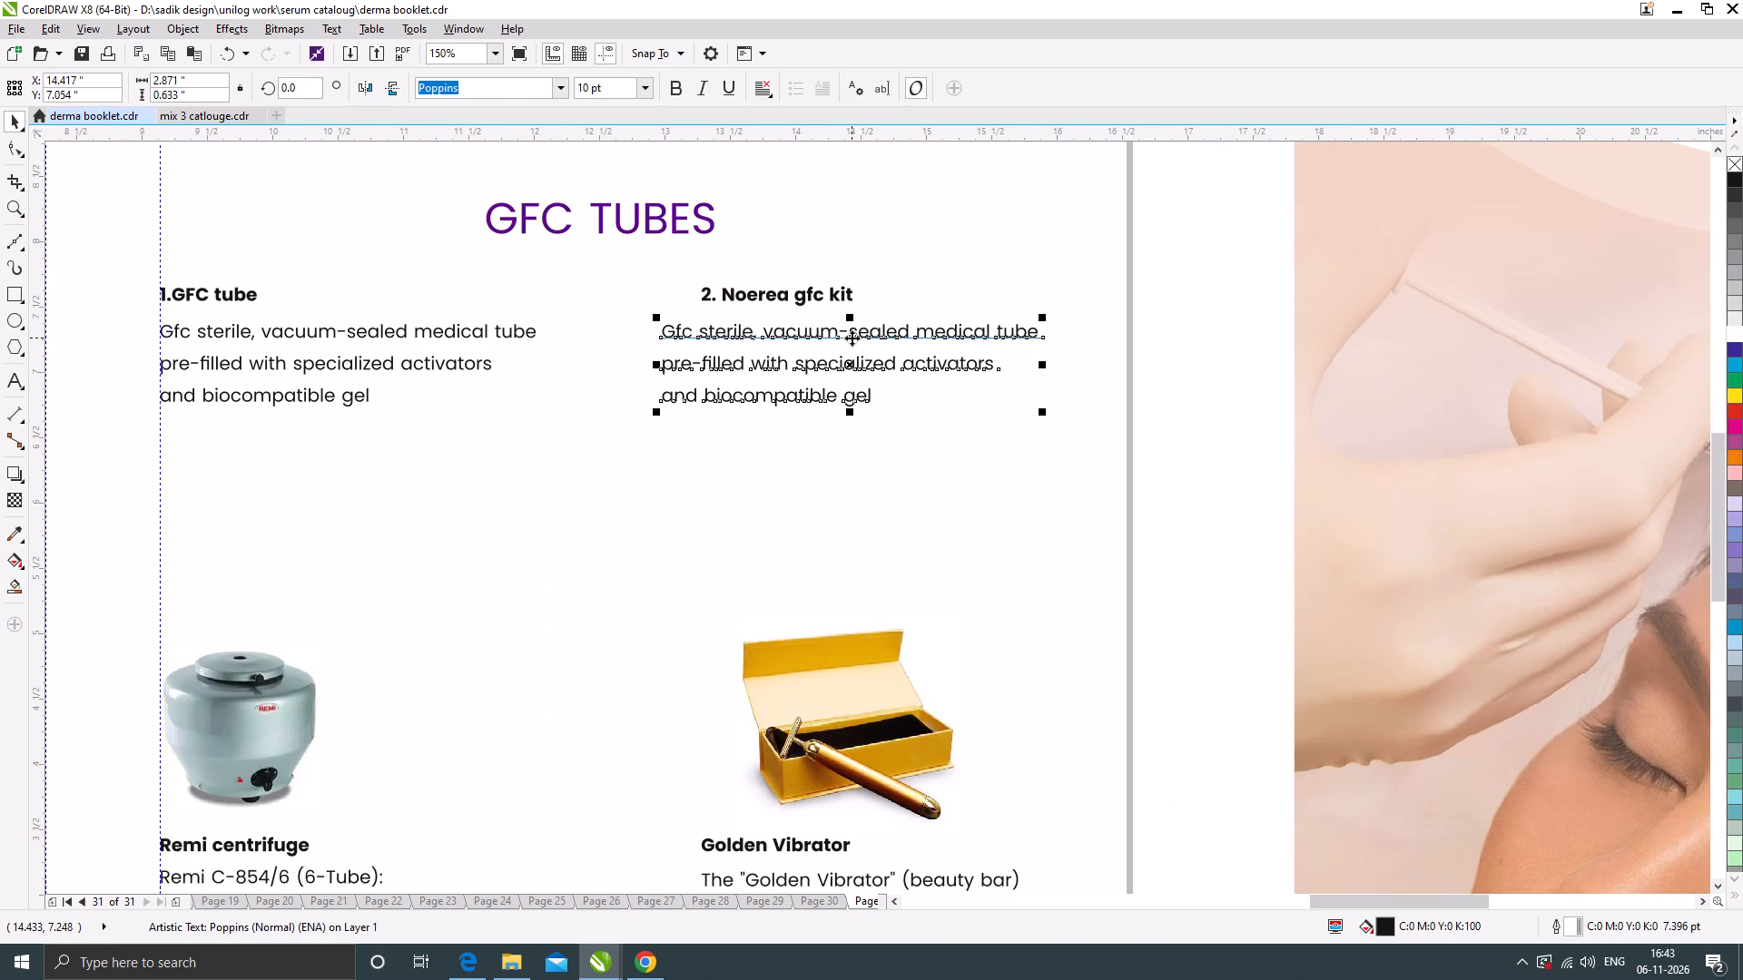
double_click(852, 338)
key("ctrl+a")
key("ctrl+v")
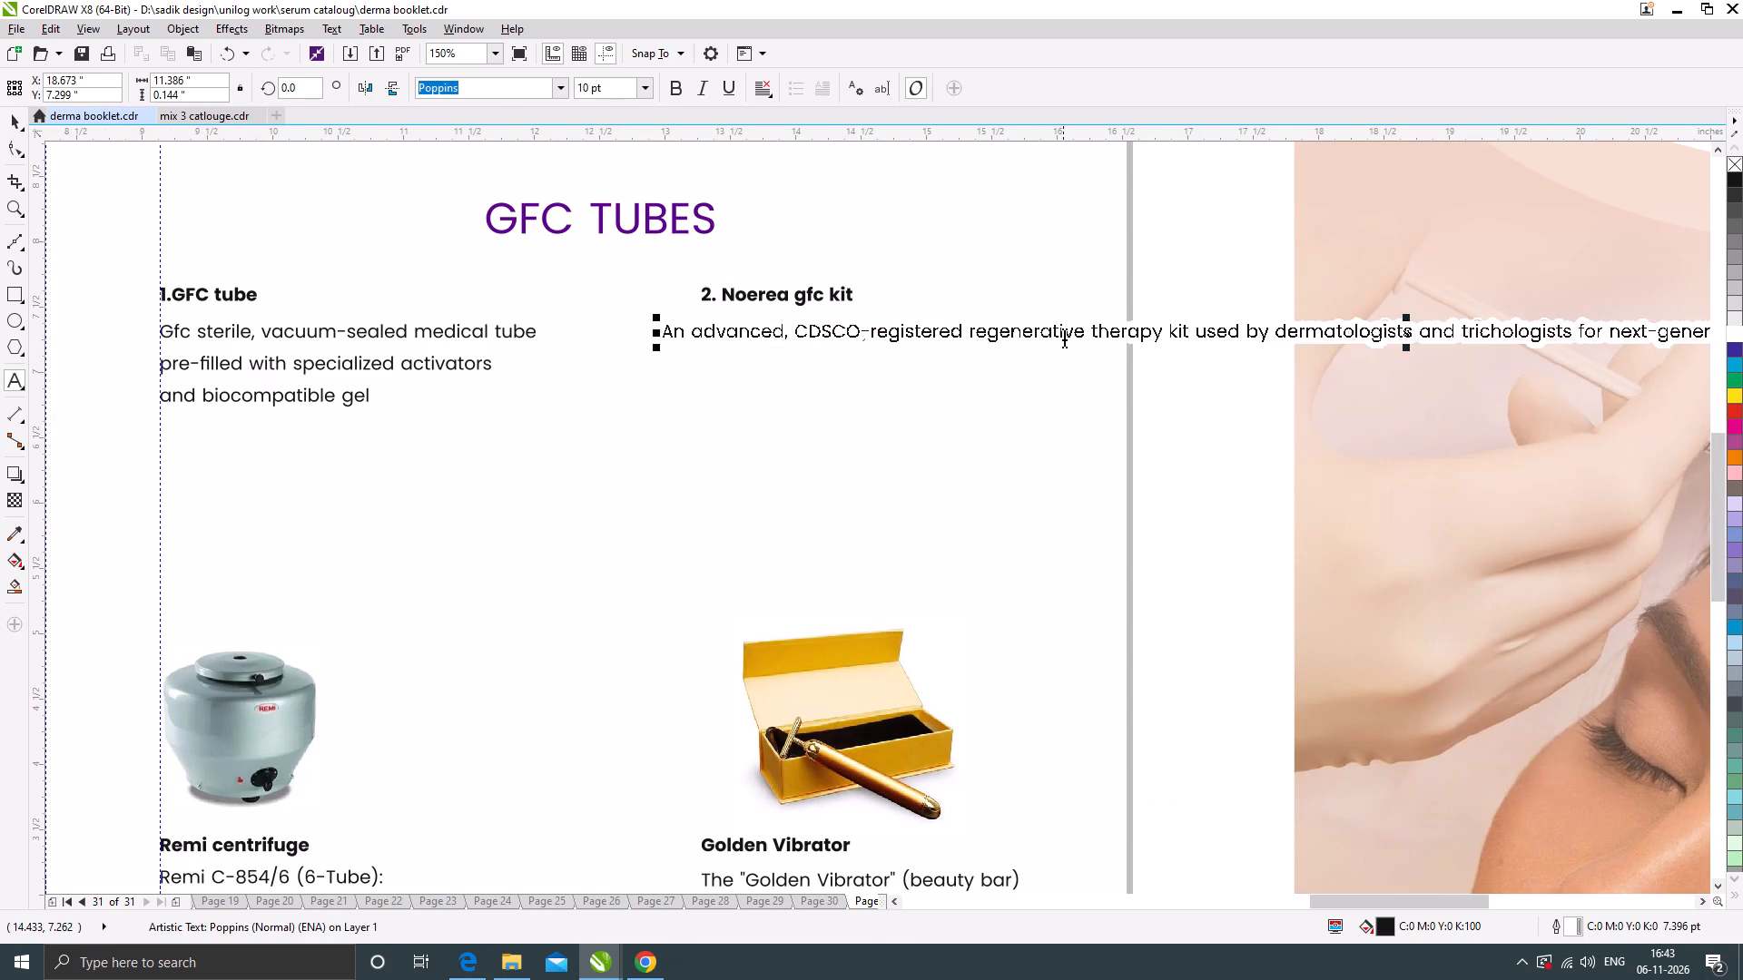
Break the Noerea kit description into four lines, after "regenerative", "trichologists" and "rejuvenation and".
left_click(1089, 335)
key("Return")
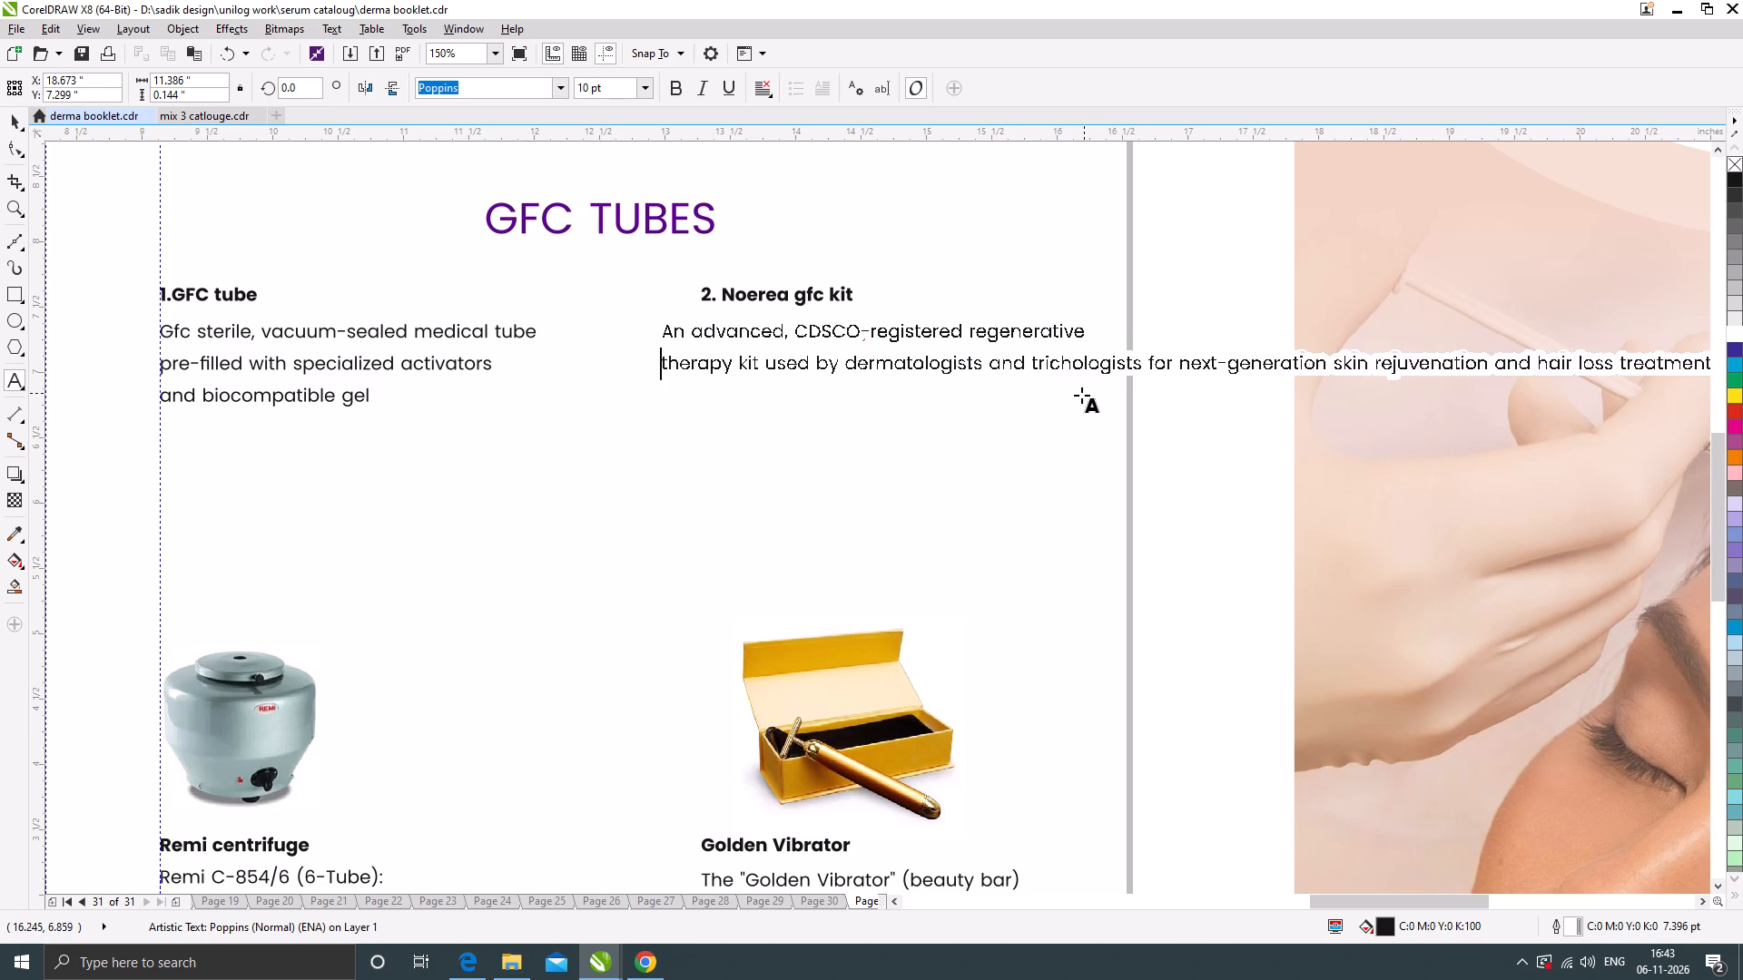
left_click(1031, 370)
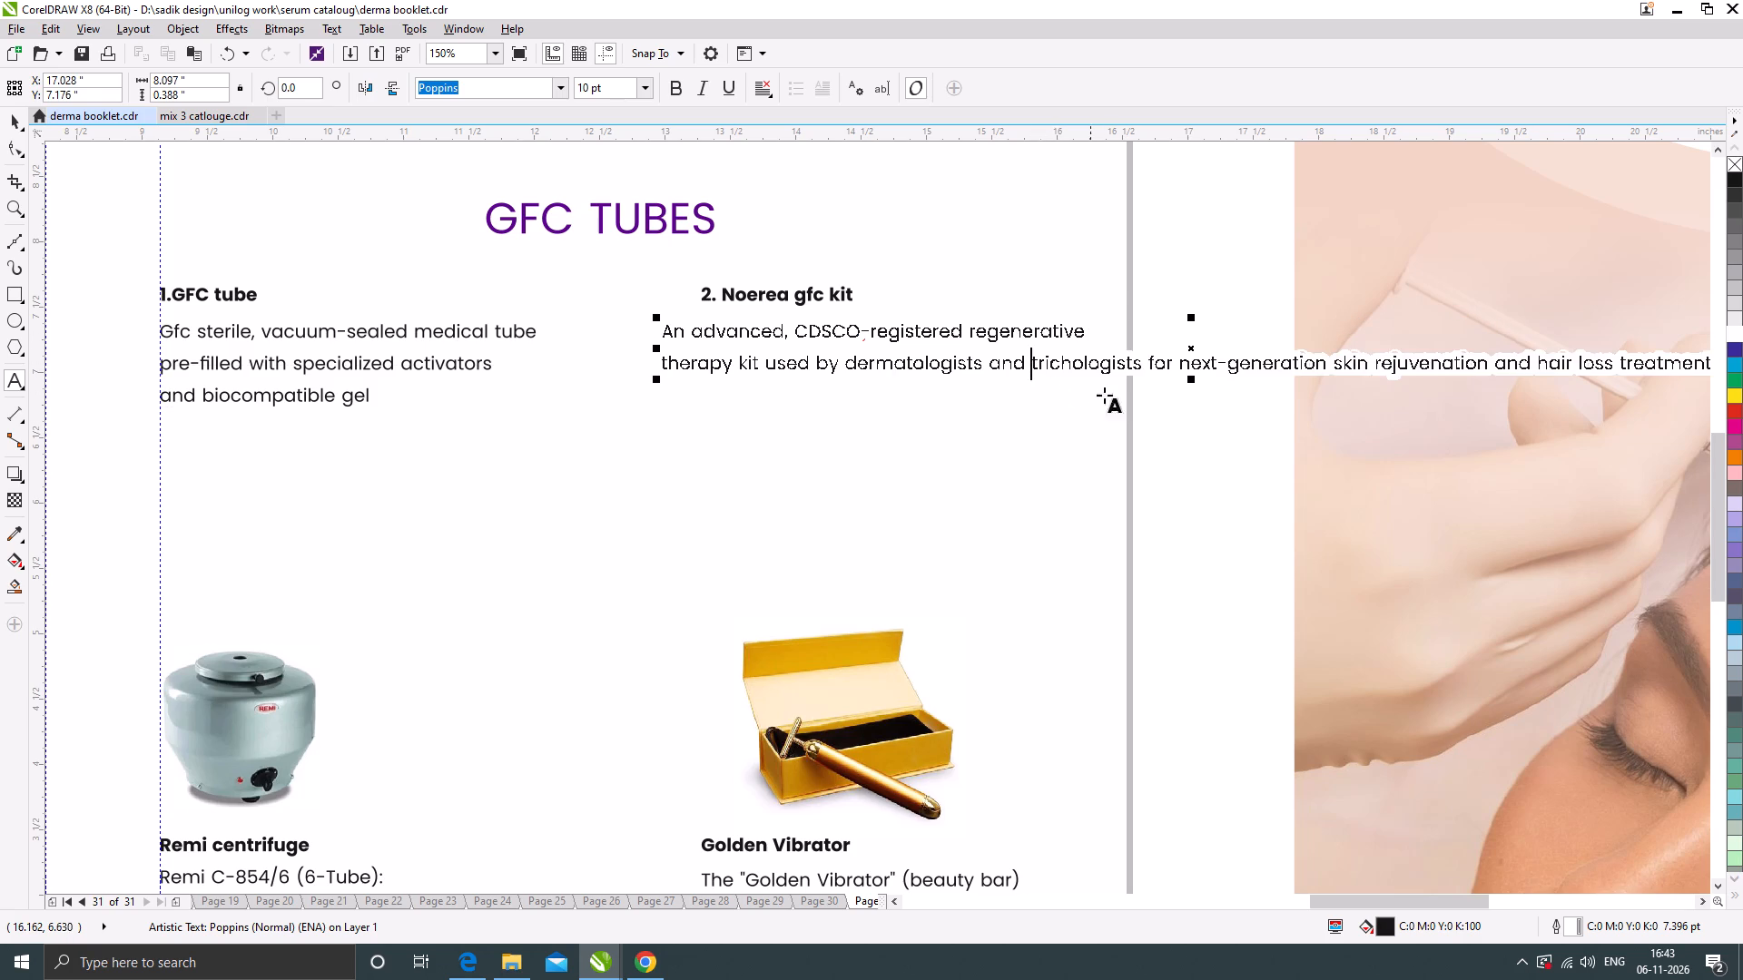
left_click(1148, 368)
key("Return")
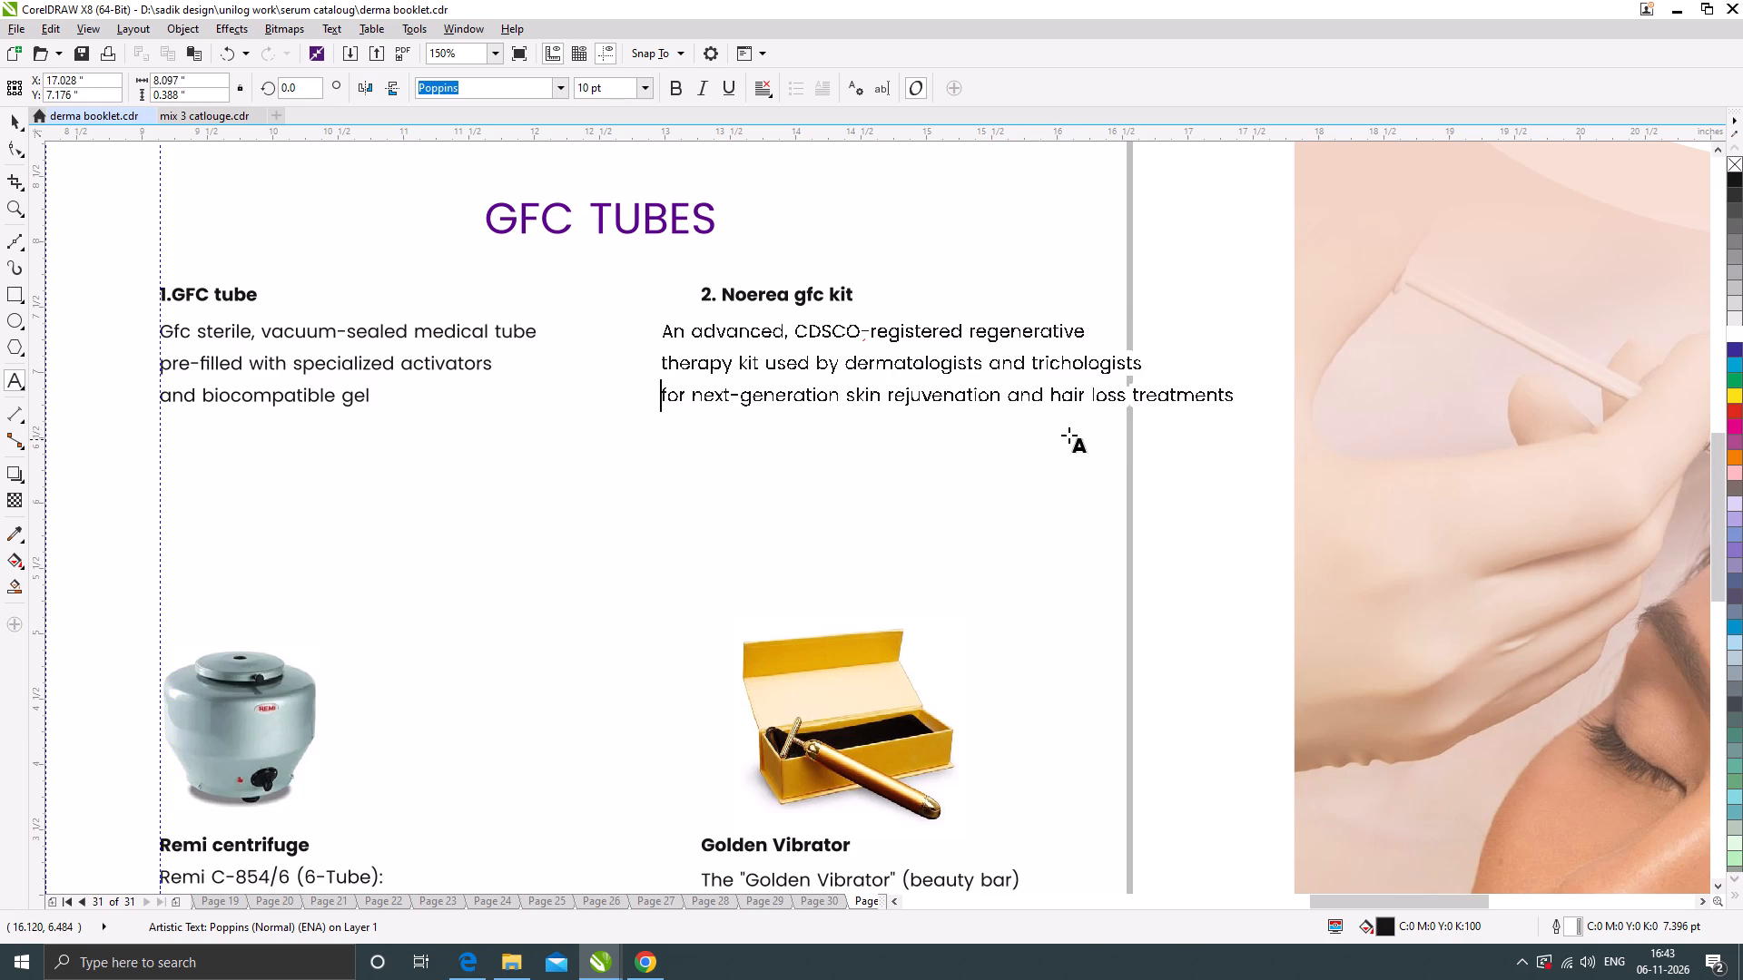
left_click(1051, 398)
key("Return")
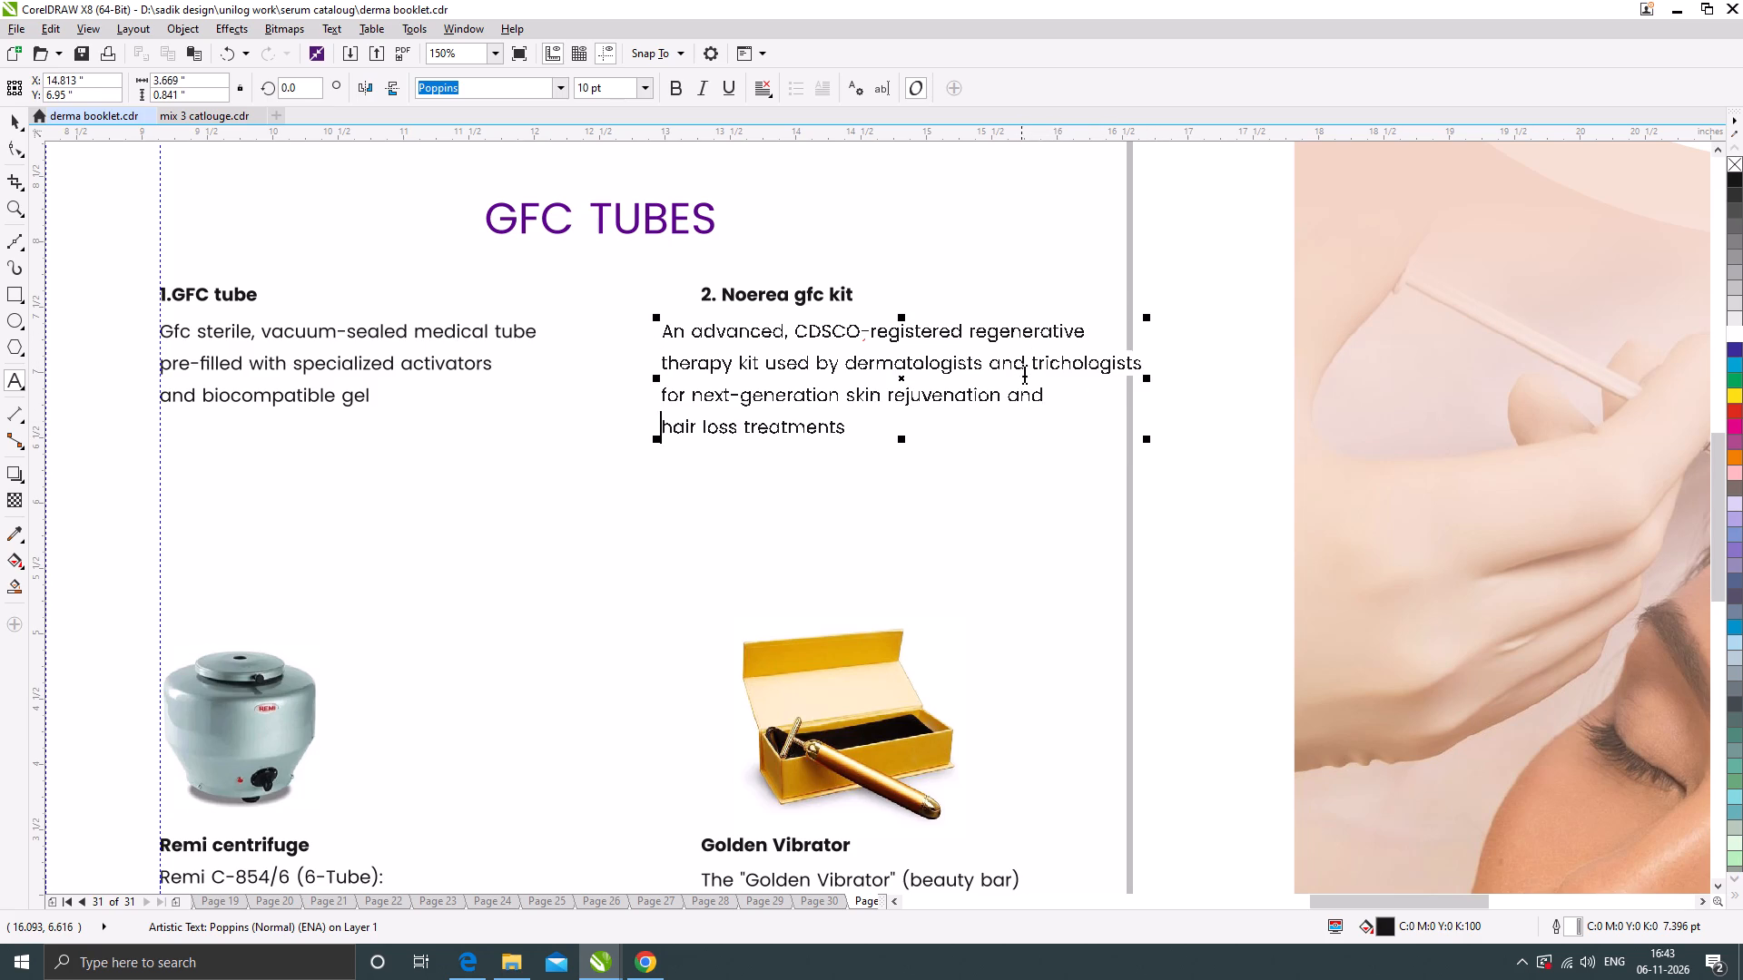
Rebalance the Noerea kit description so its second line ends at "dermatologists and" and its third at "skin rejuvenation".
left_click(1033, 367)
key("Return")
left_click(661, 431)
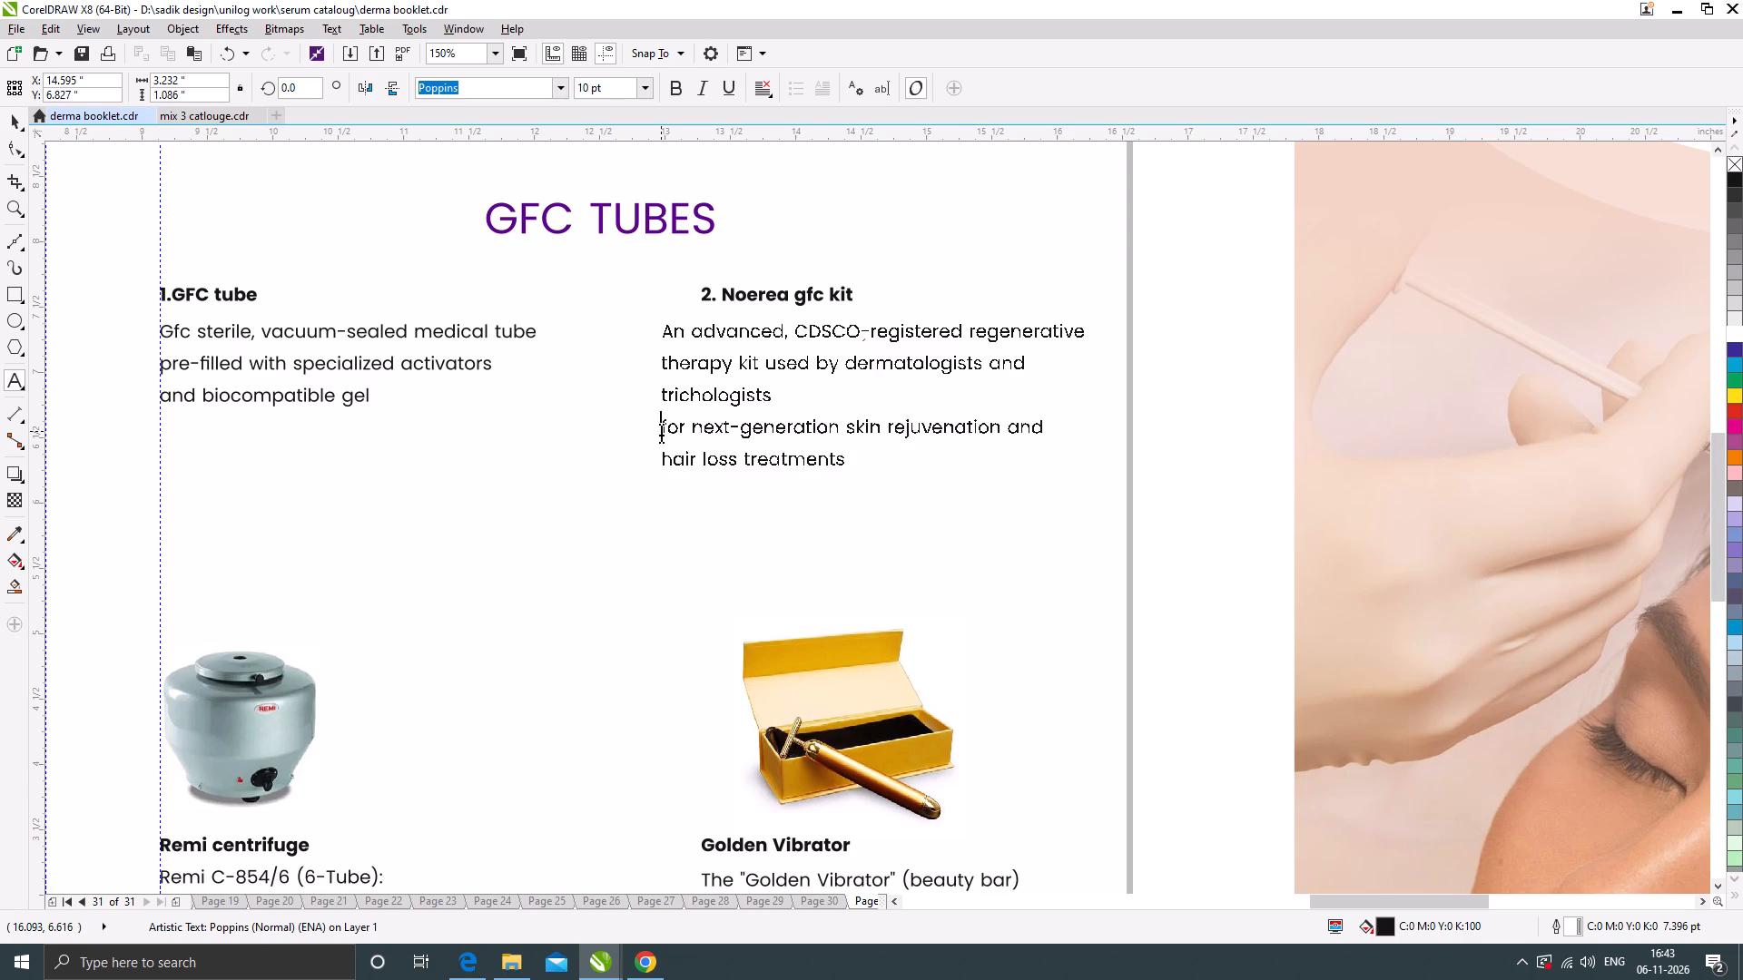
key("BackSpace")
left_click(1007, 397)
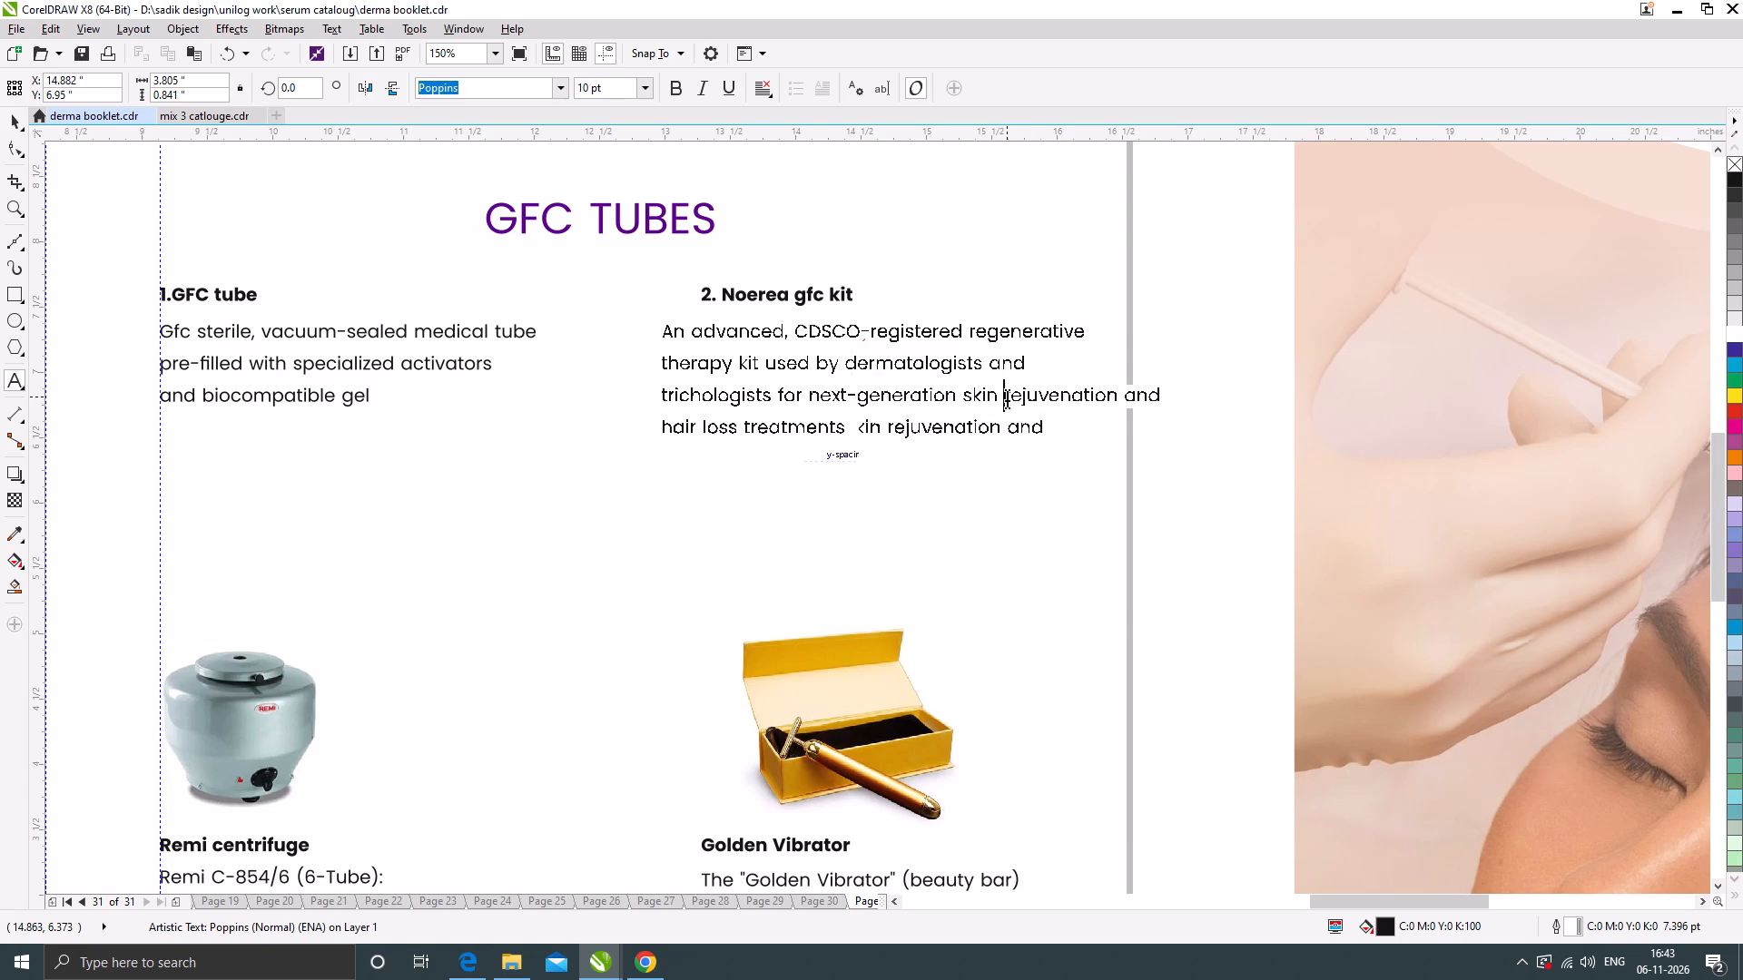
left_click(1125, 403)
key("Return")
key("Down")
key("BackSpace")
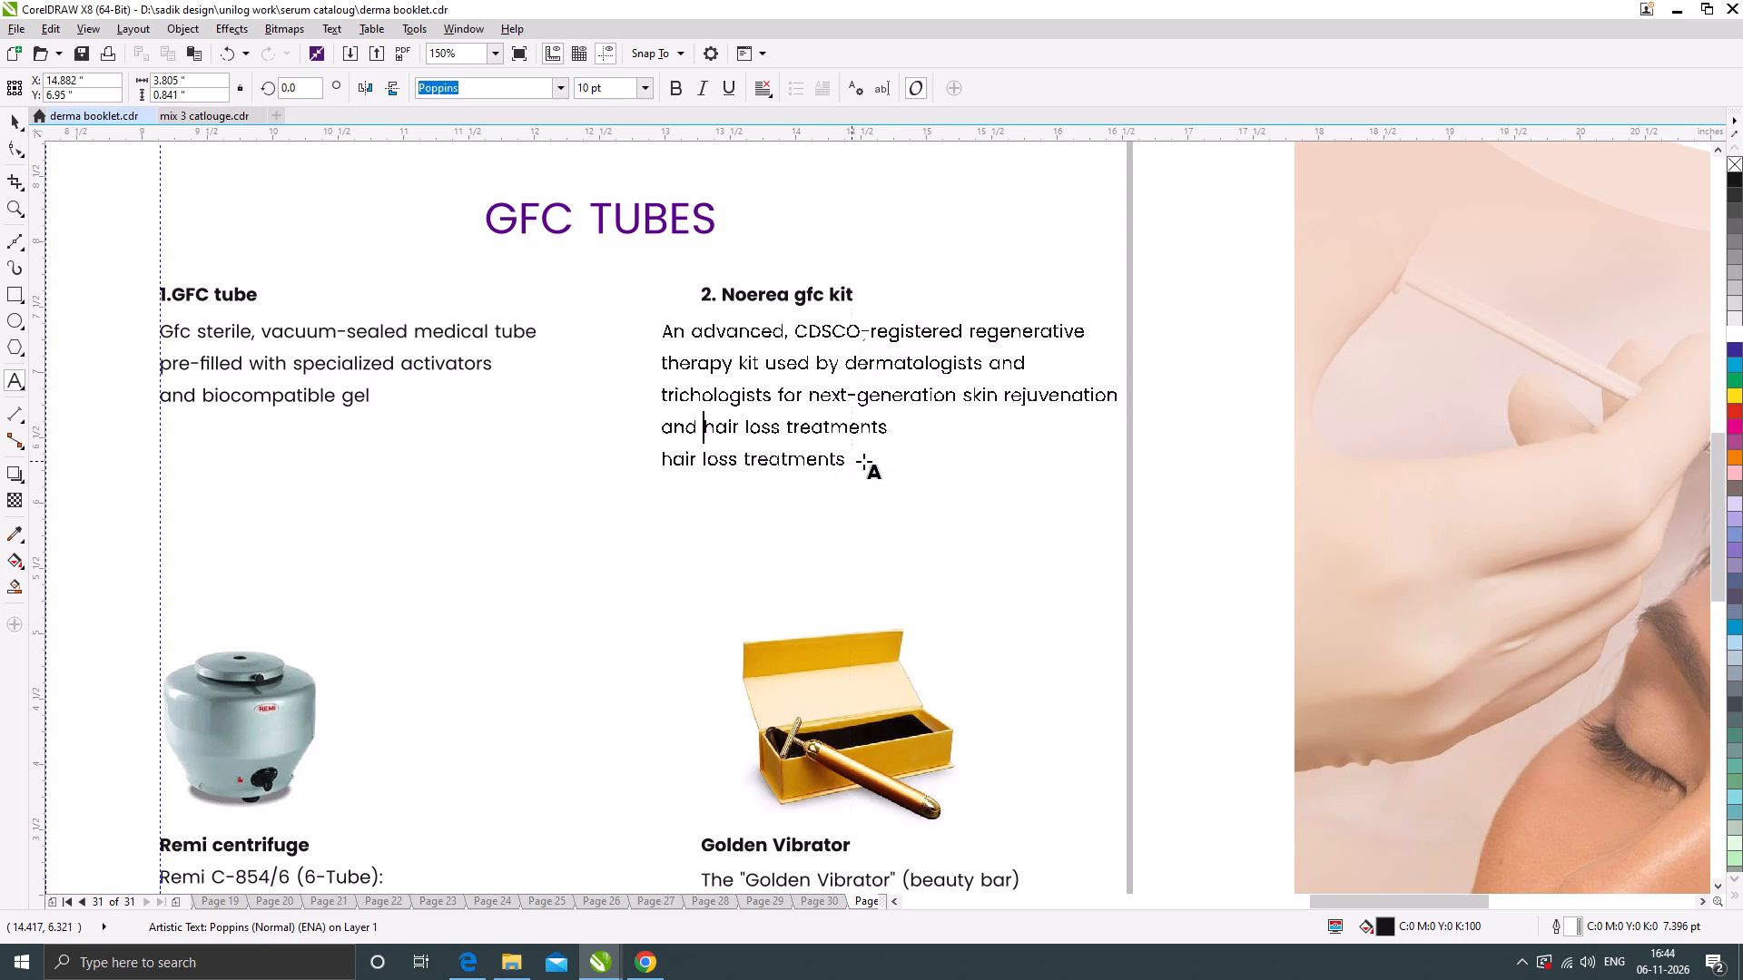
scroll(812, 407, "down", 1)
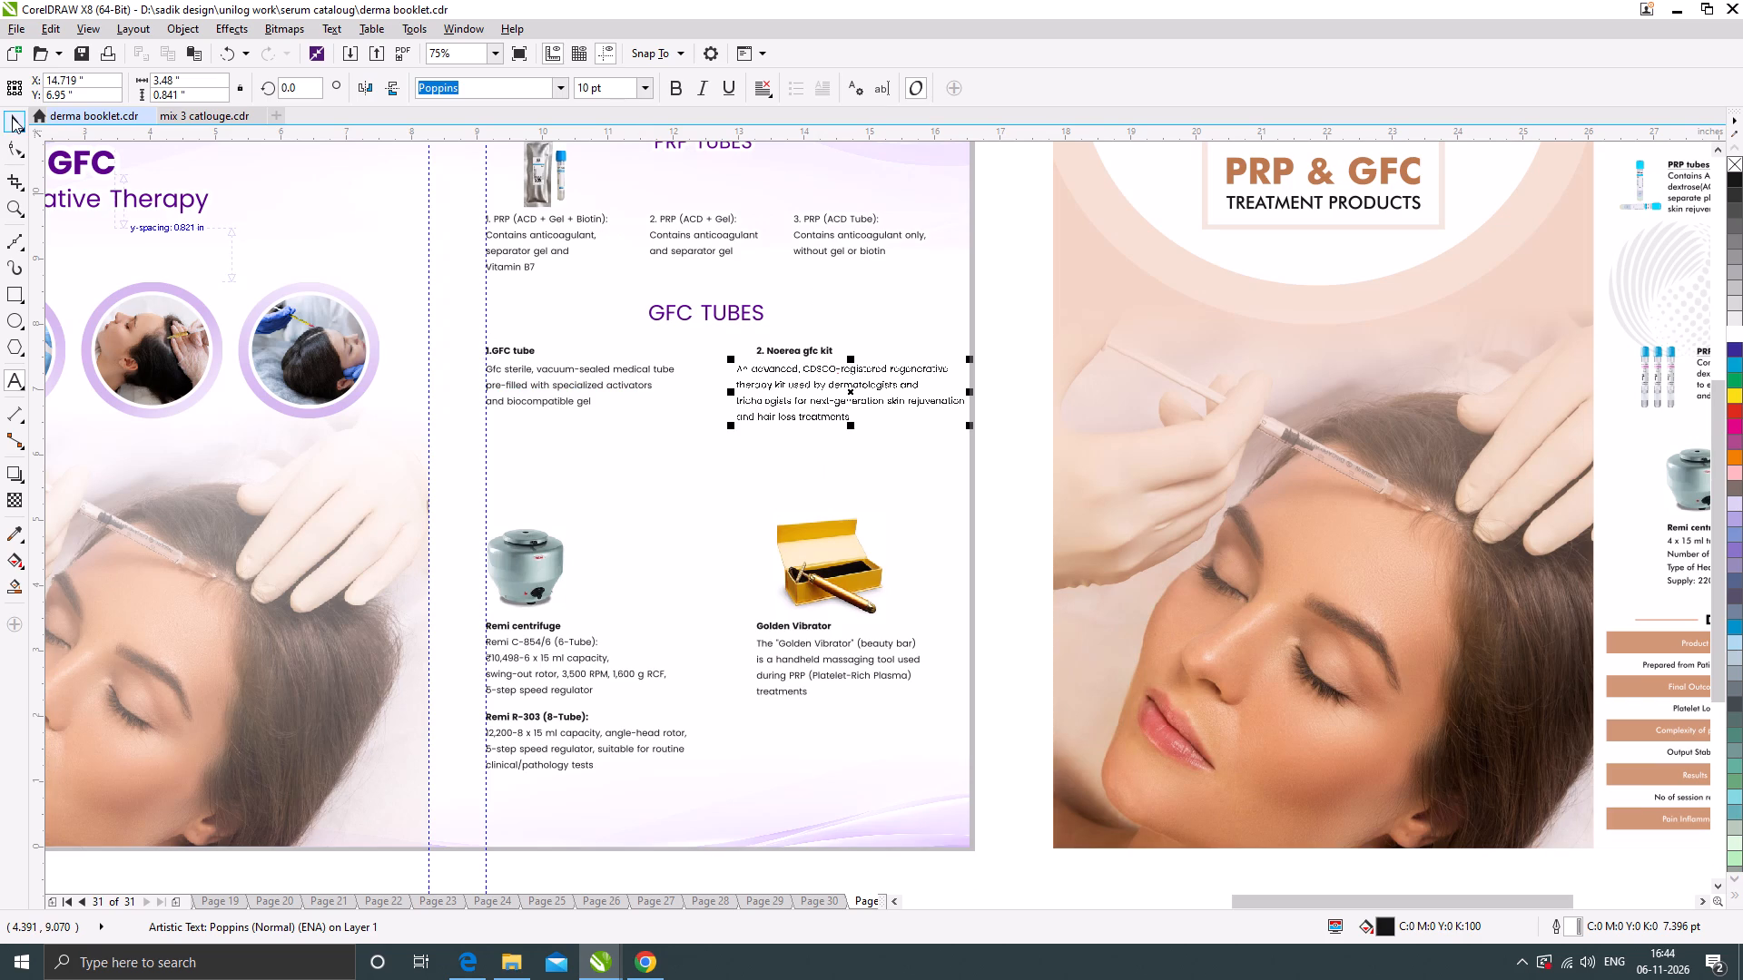
left_click(12, 117)
Remove the outlines from the PRP tube texts, the GFC headings and descriptions, and the Remi centrifuge and Golden Vibrator texts.
left_click(613, 371, "shift")
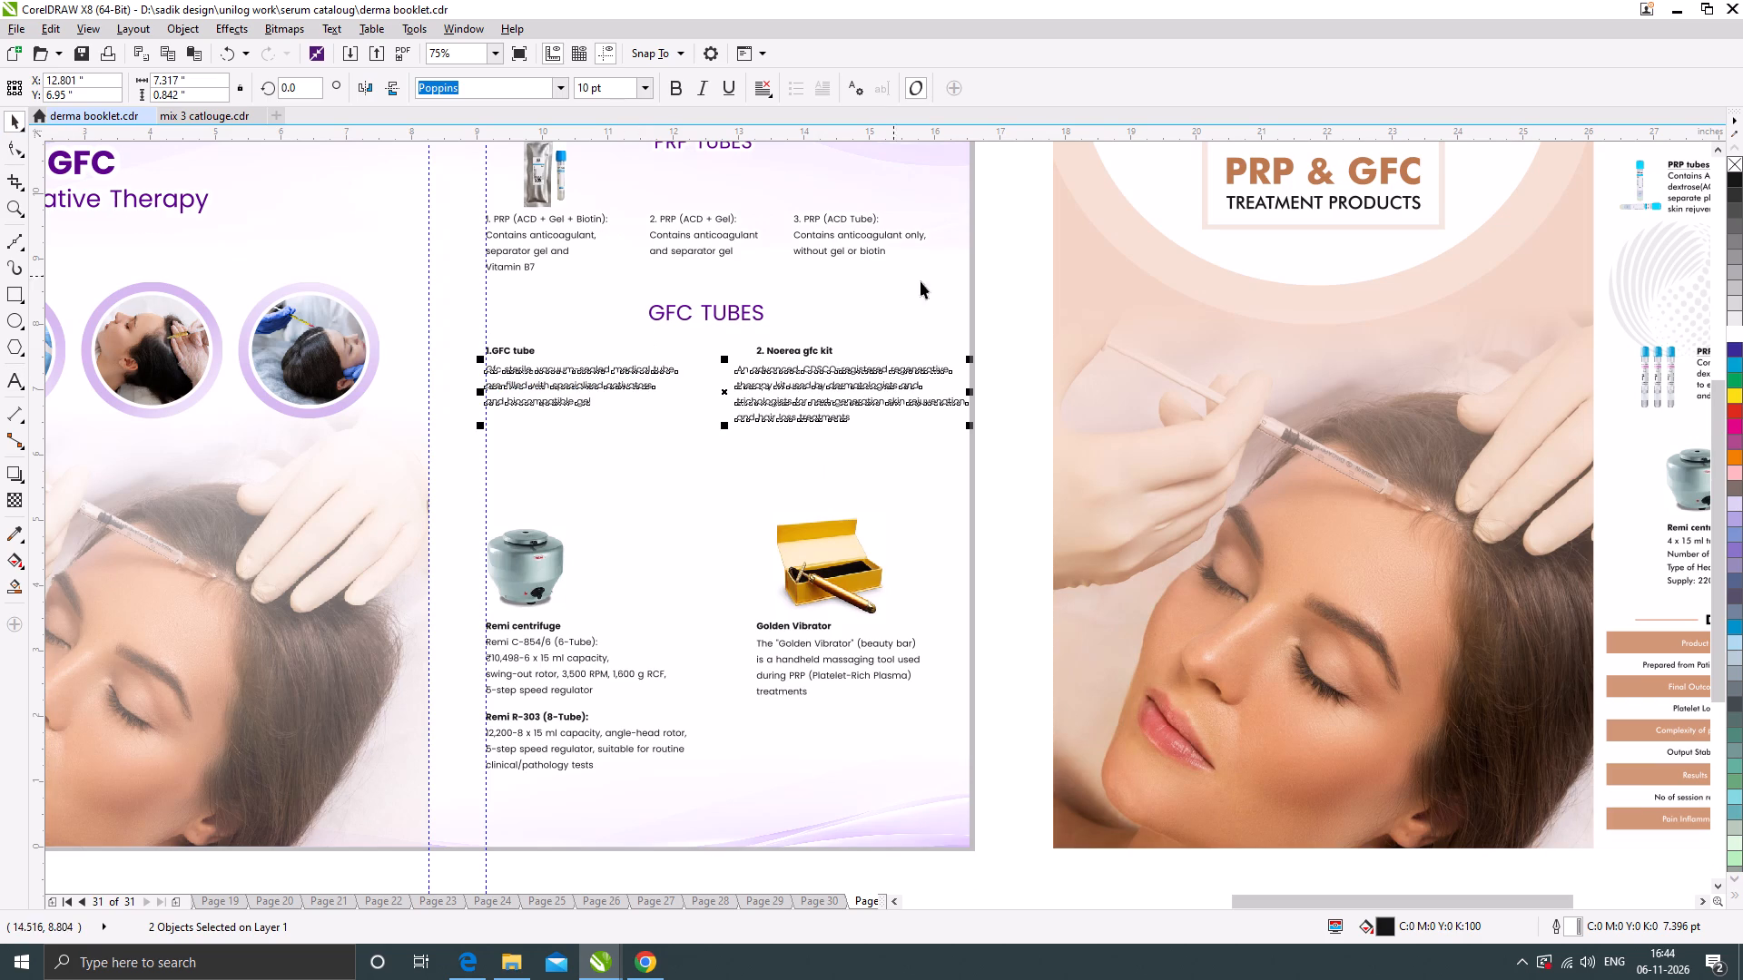
left_click_drag(1002, 286, 465, 206)
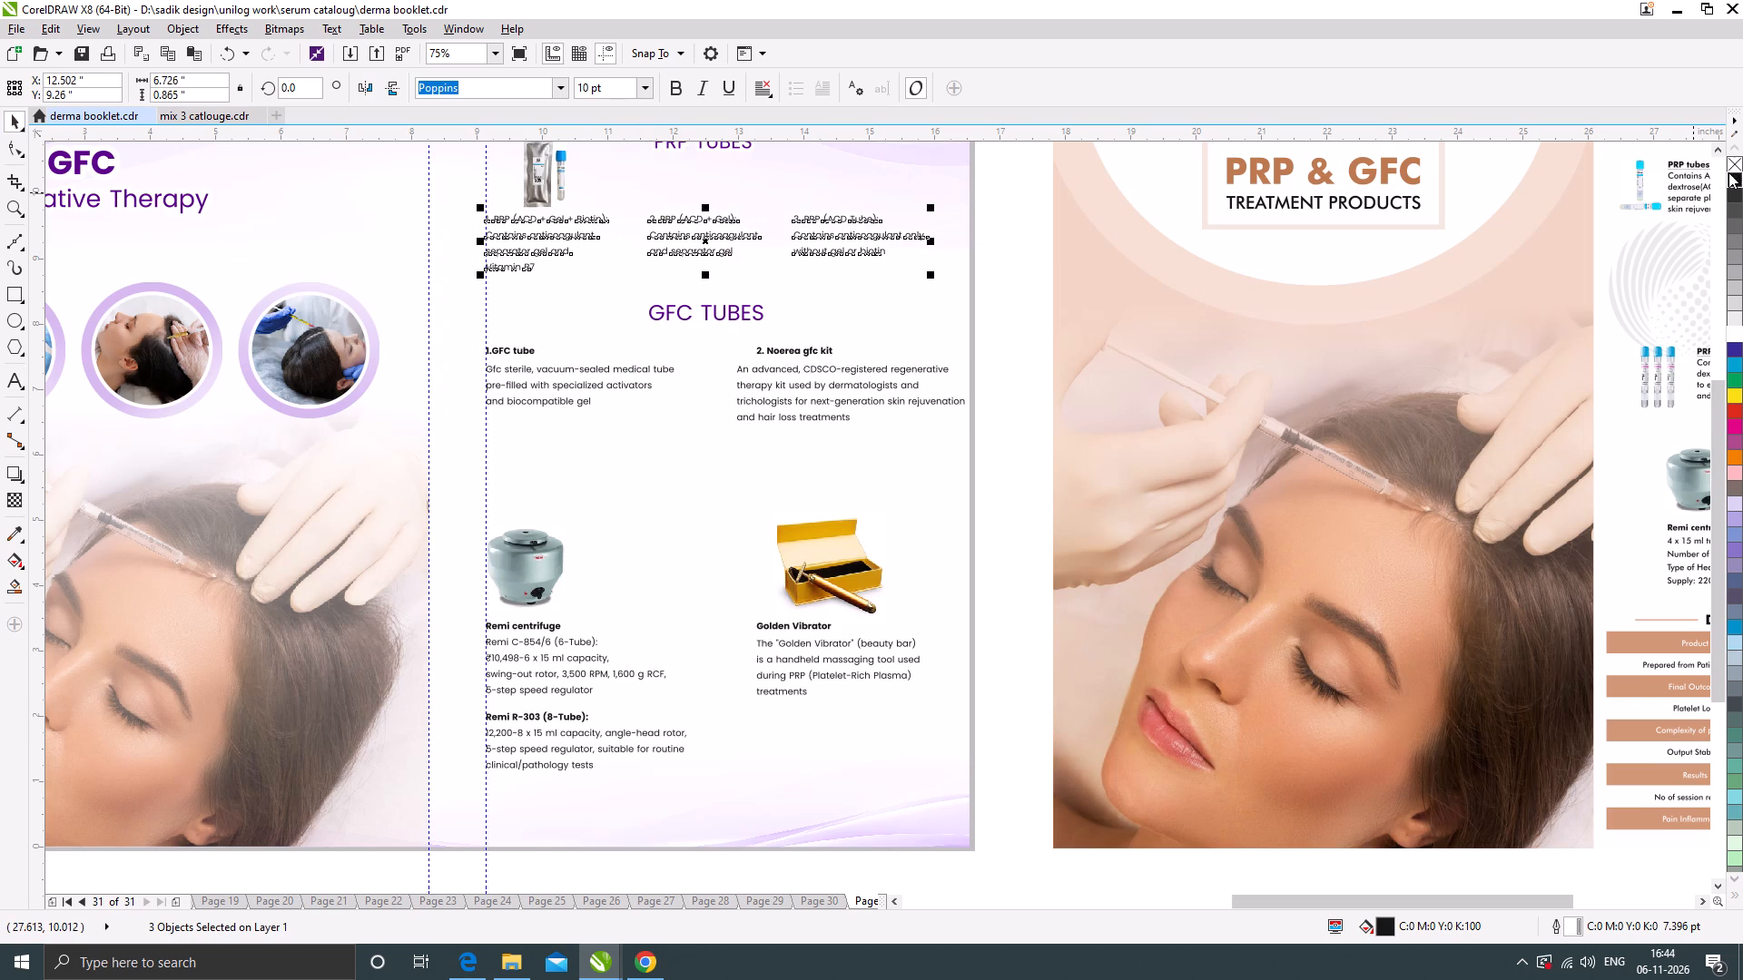
right_click(1738, 161)
left_click_drag(1009, 447, 464, 377)
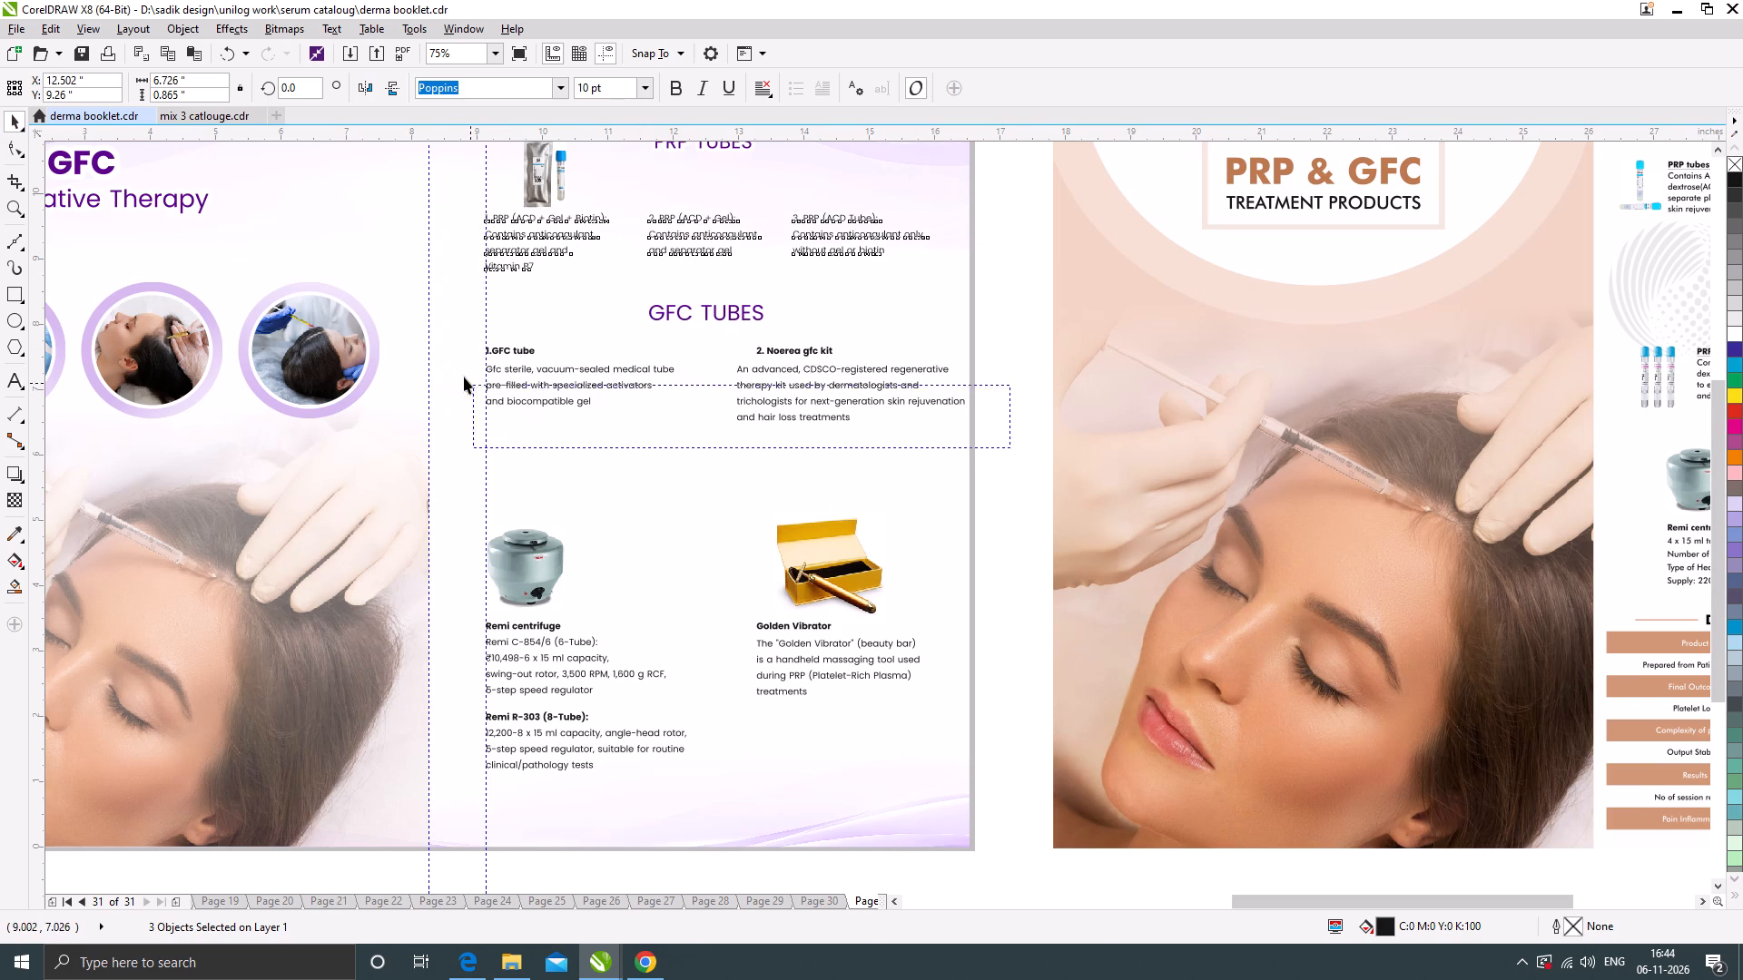
left_click_drag(464, 377, 450, 325)
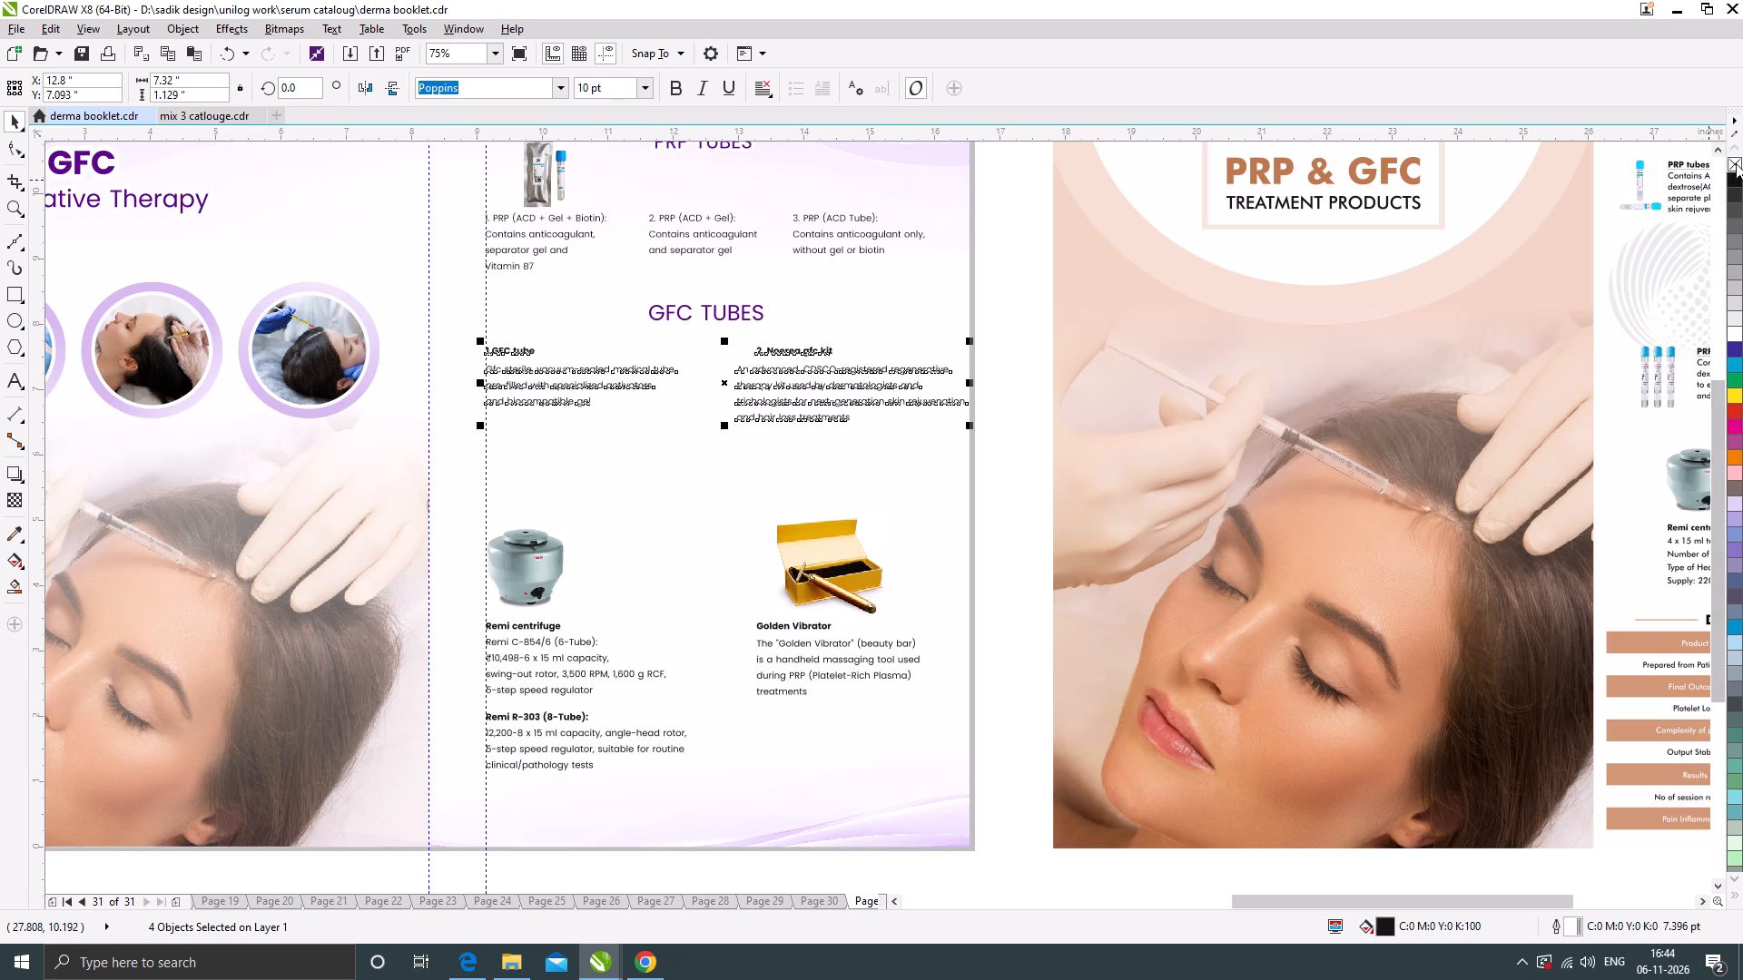
right_click(1736, 163)
left_click_drag(995, 814, 452, 618)
right_click(1735, 162)
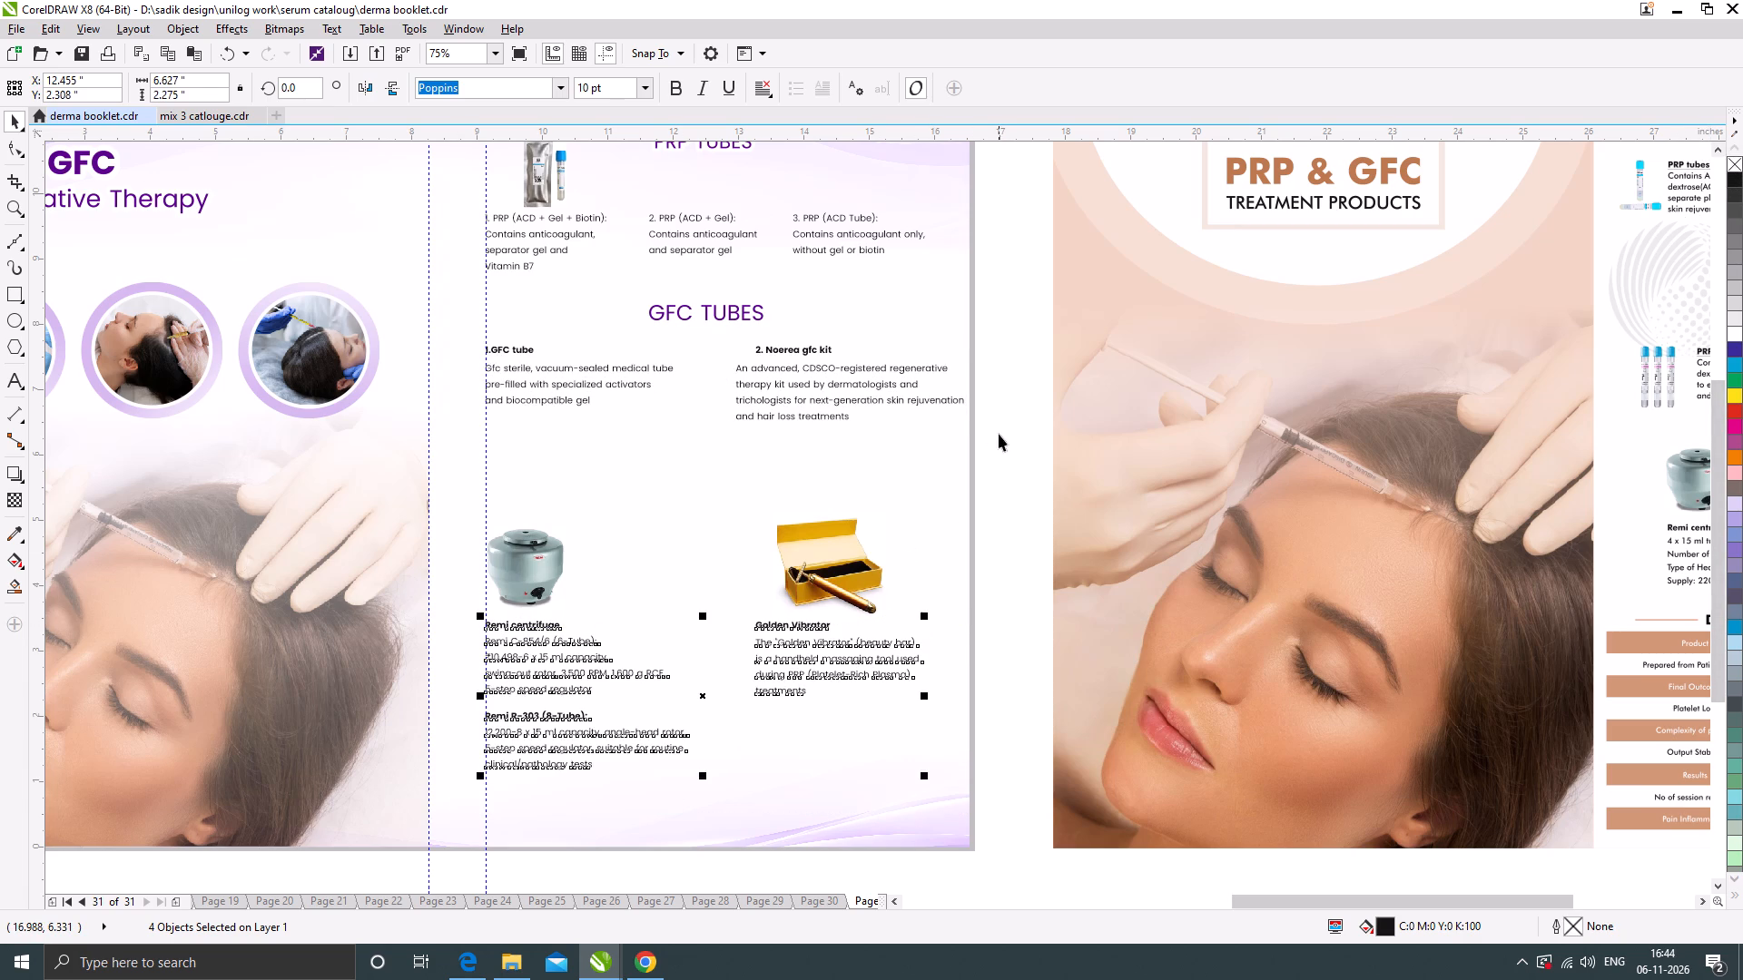
left_click(1000, 434)
Move the "2. Noerea gfc kit" heading so it lines up with the left edge of its description.
scroll(793, 348, "up", 1)
left_click_drag(793, 348, 753, 348)
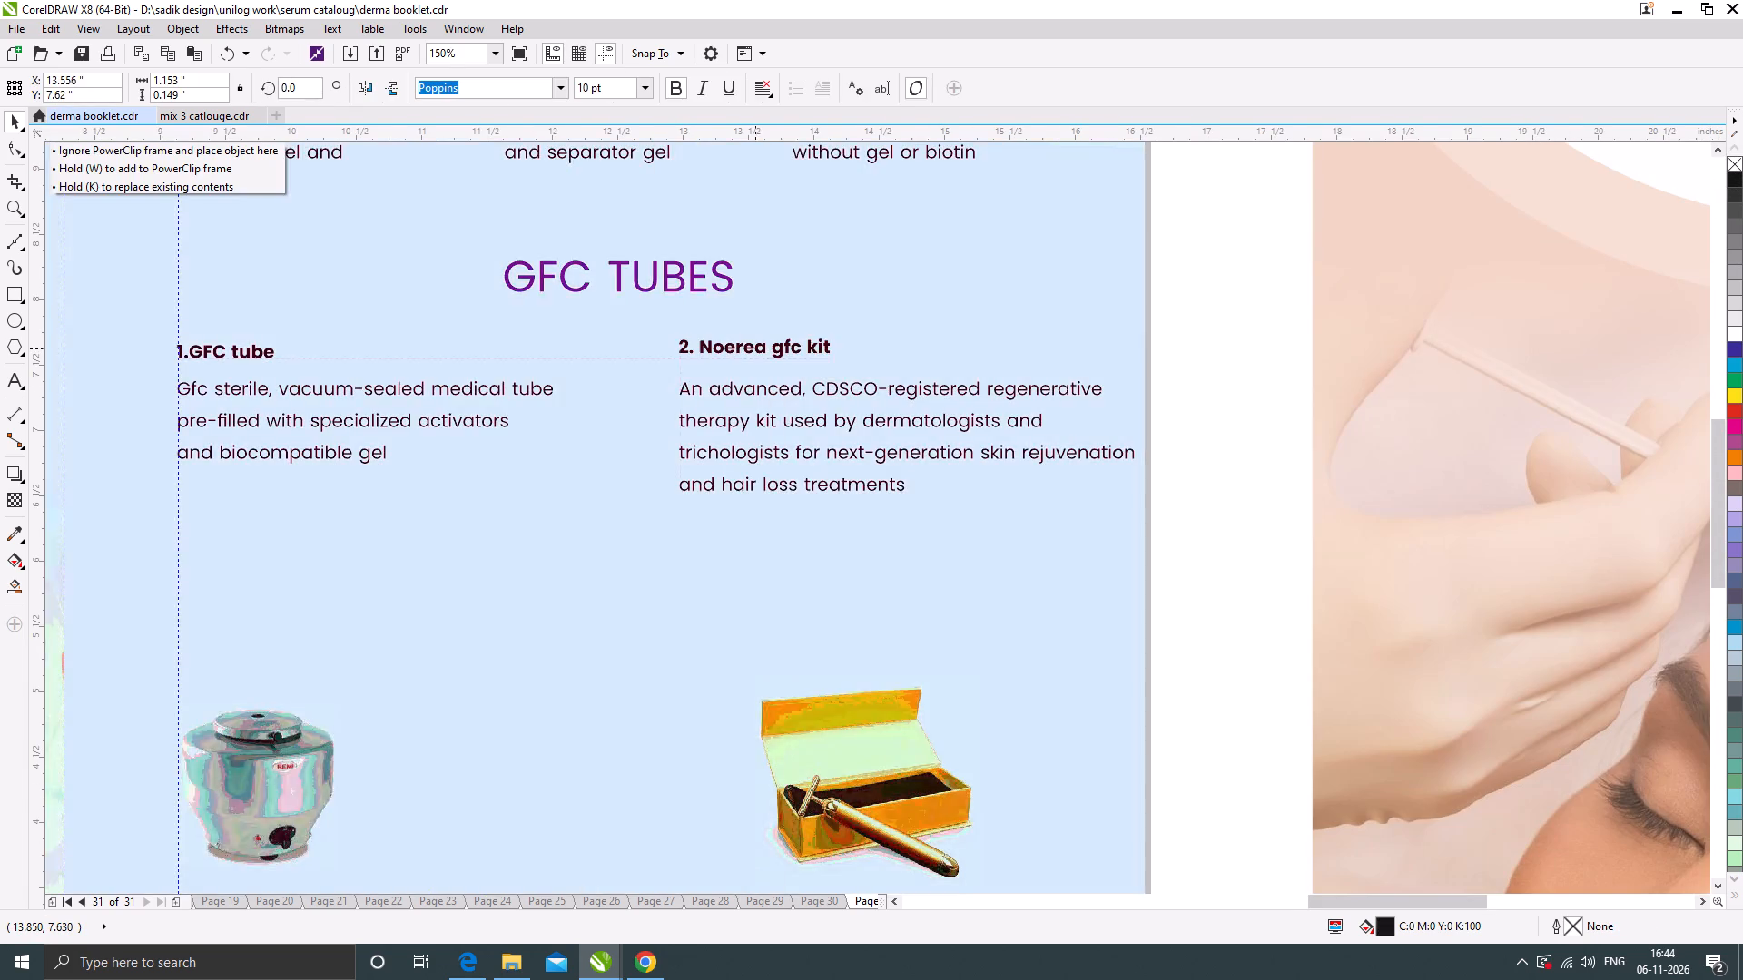
left_click_drag(753, 348, 754, 348)
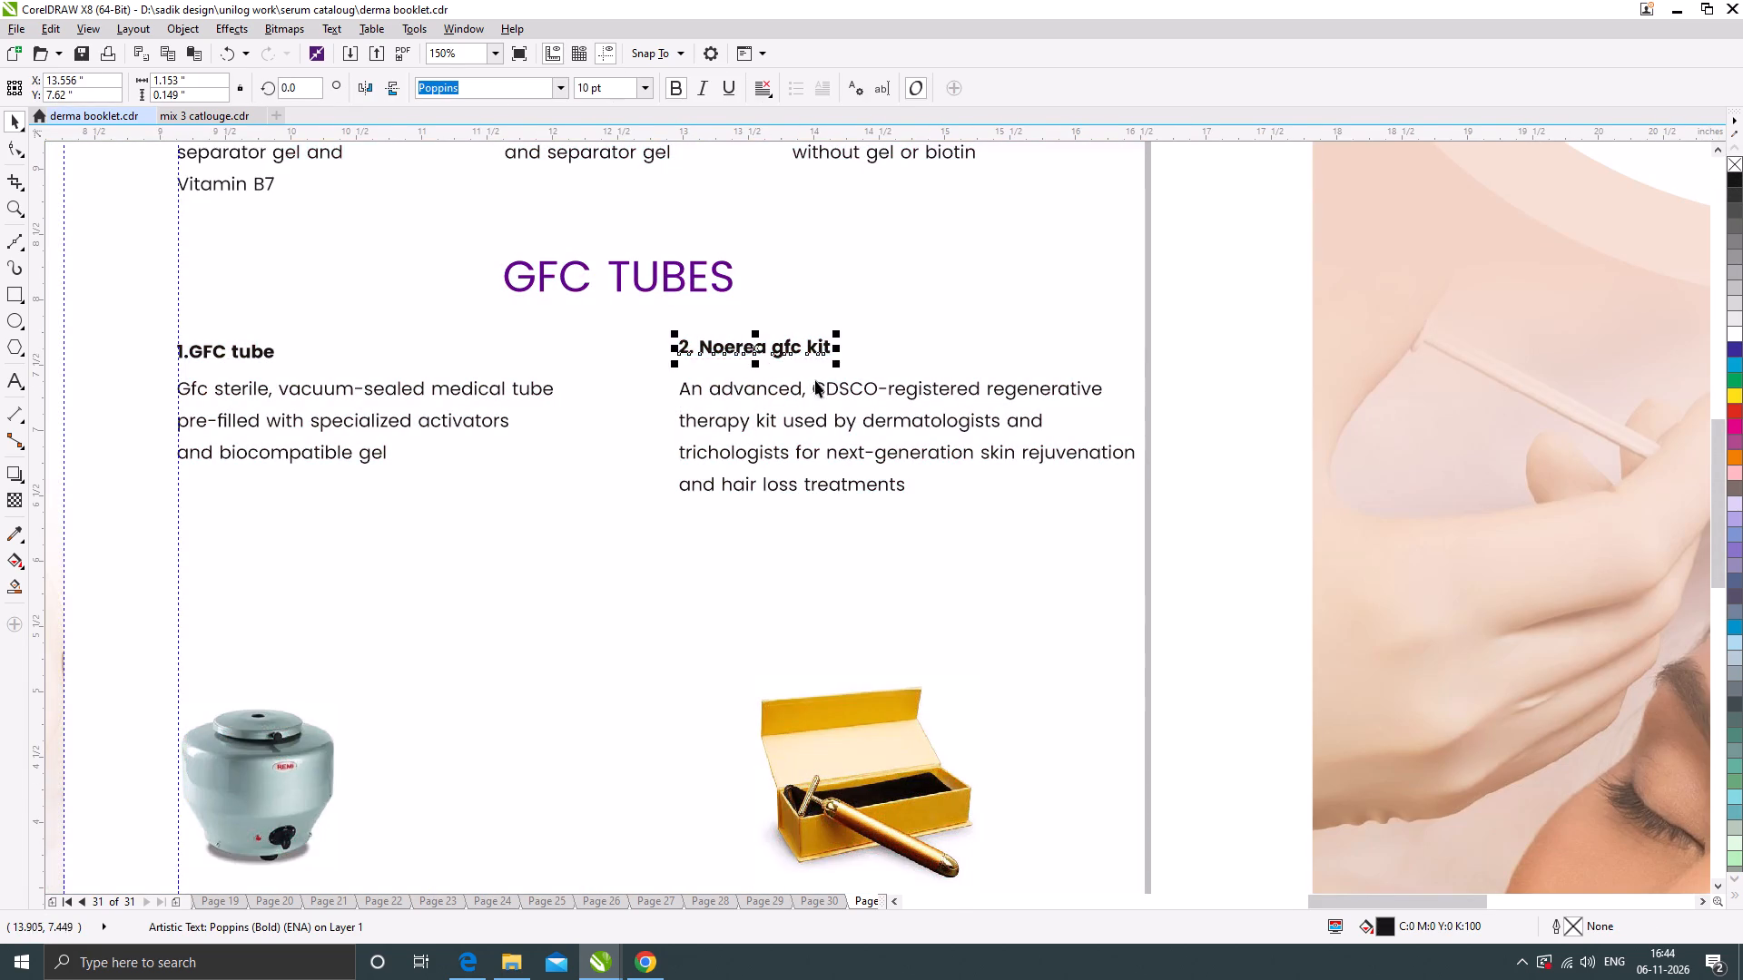
scroll(816, 386, "down", 1)
left_click(1027, 469)
scroll(882, 421, "up", 1)
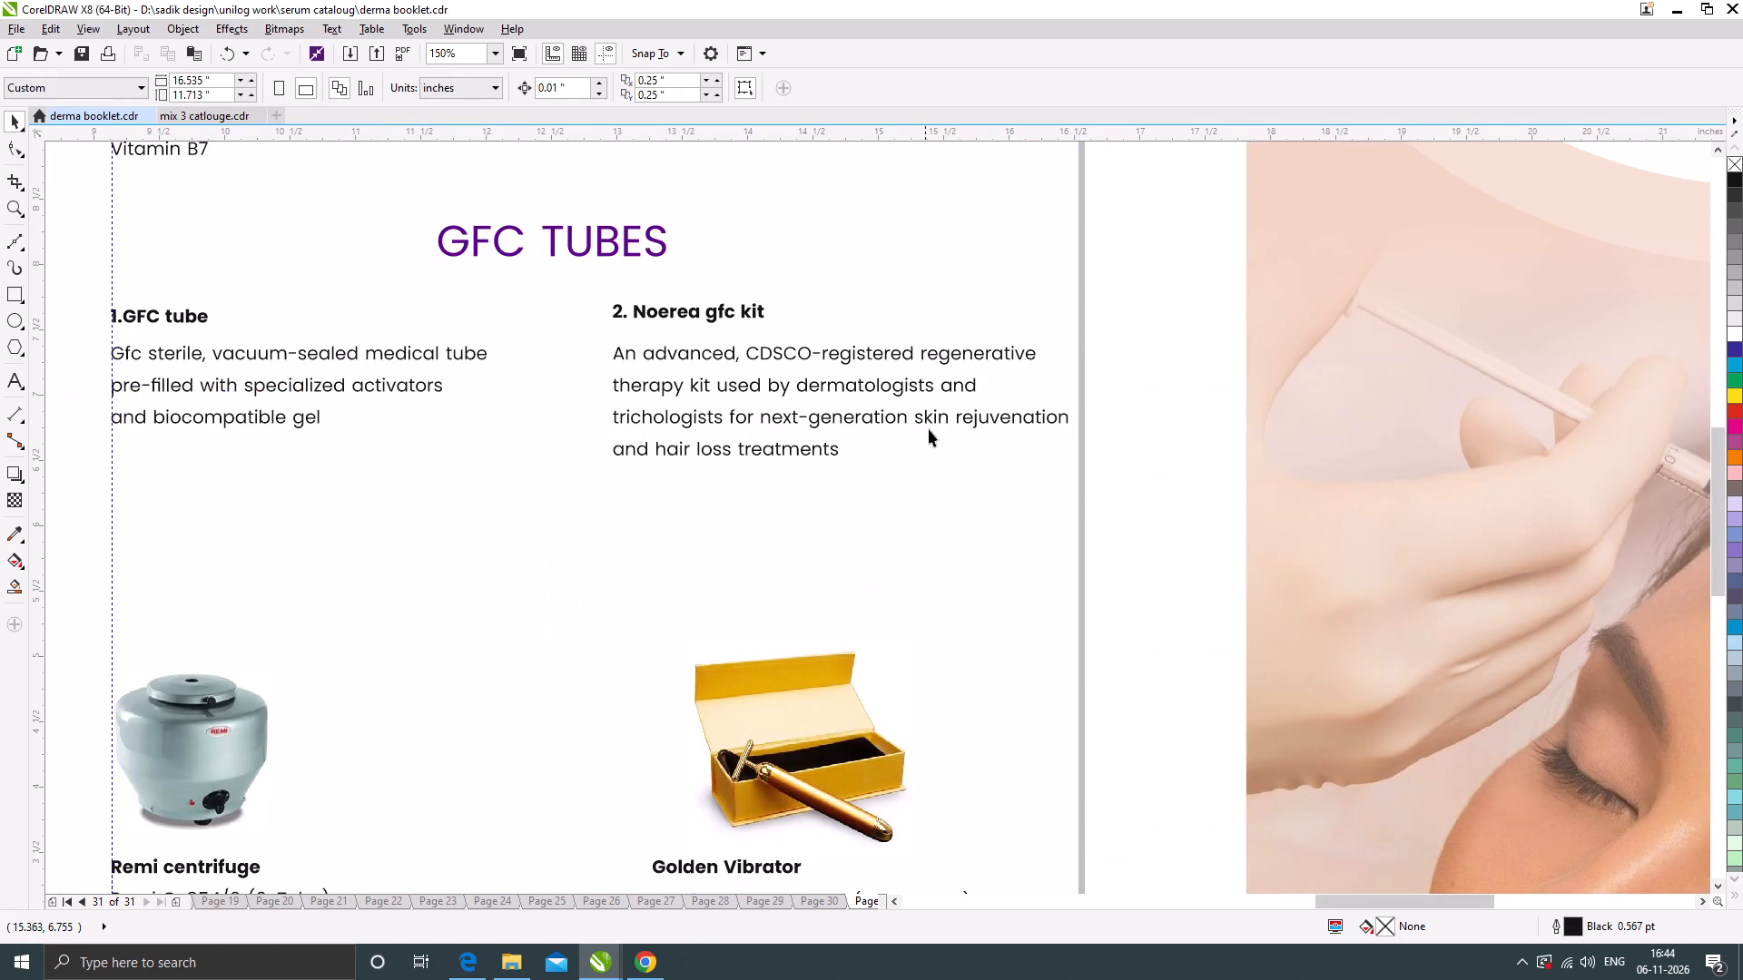
Set the font size of the Noerea gfc kit and GFC tube descriptions to 8 pt.
scroll(951, 443, "down", 1)
left_click_drag(1044, 491, 773, 389)
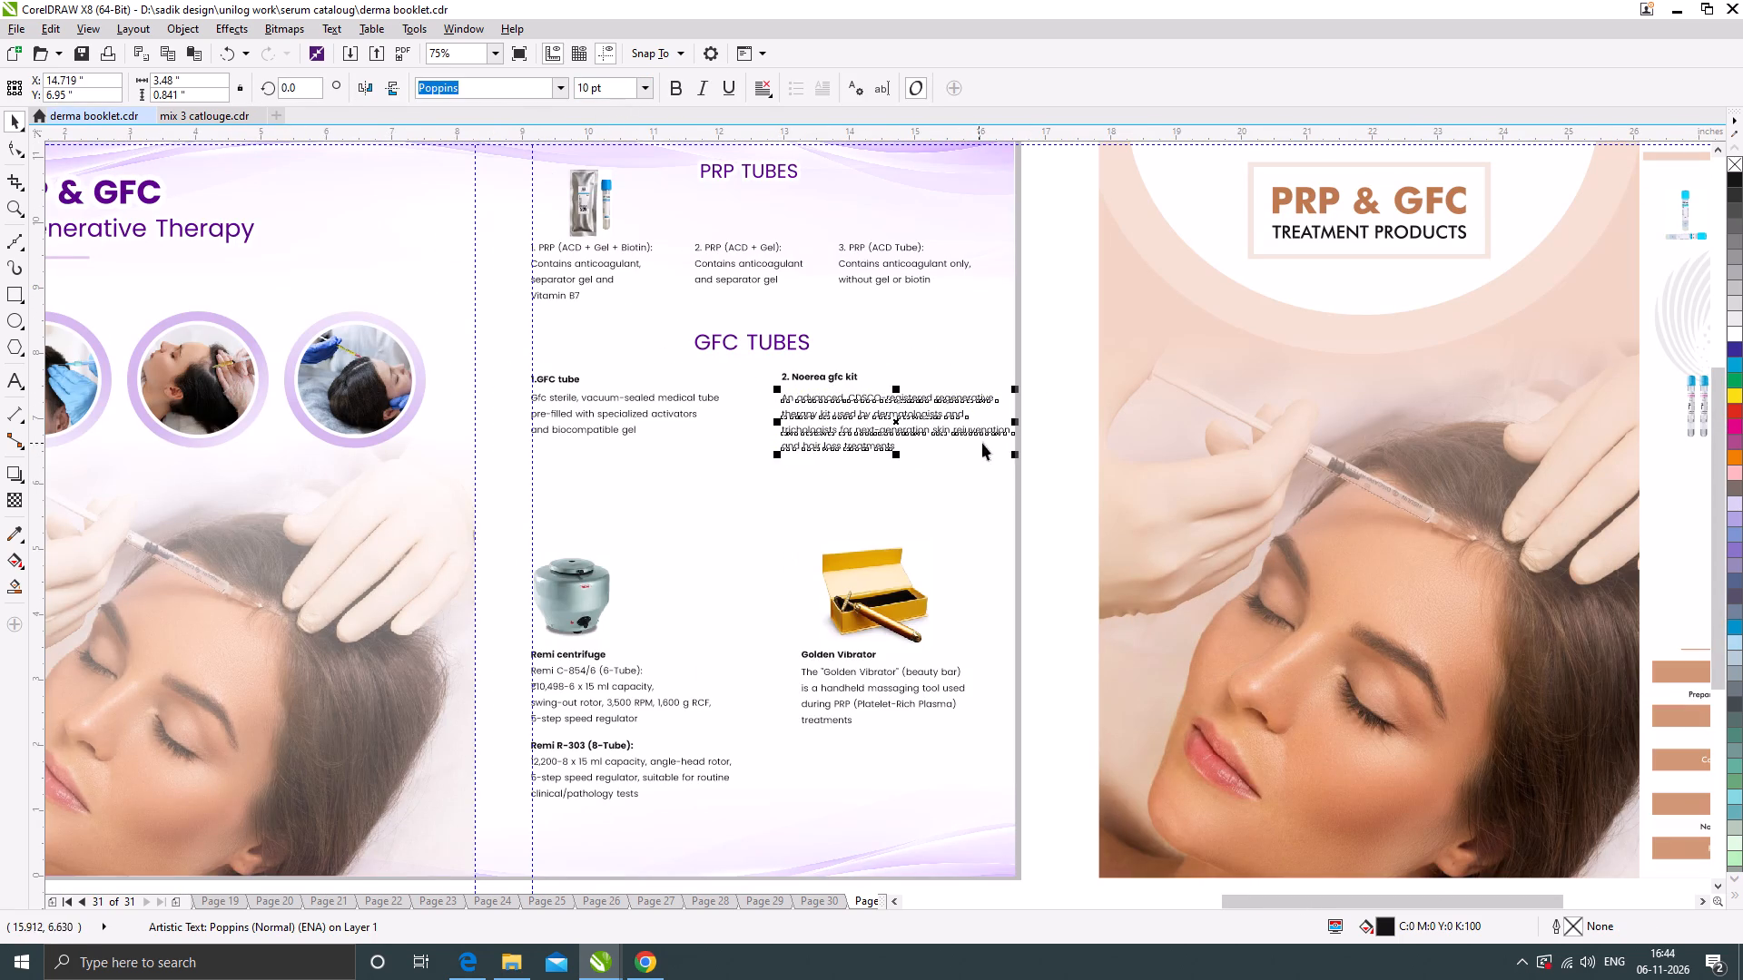
left_click_drag(615, 90, 572, 98)
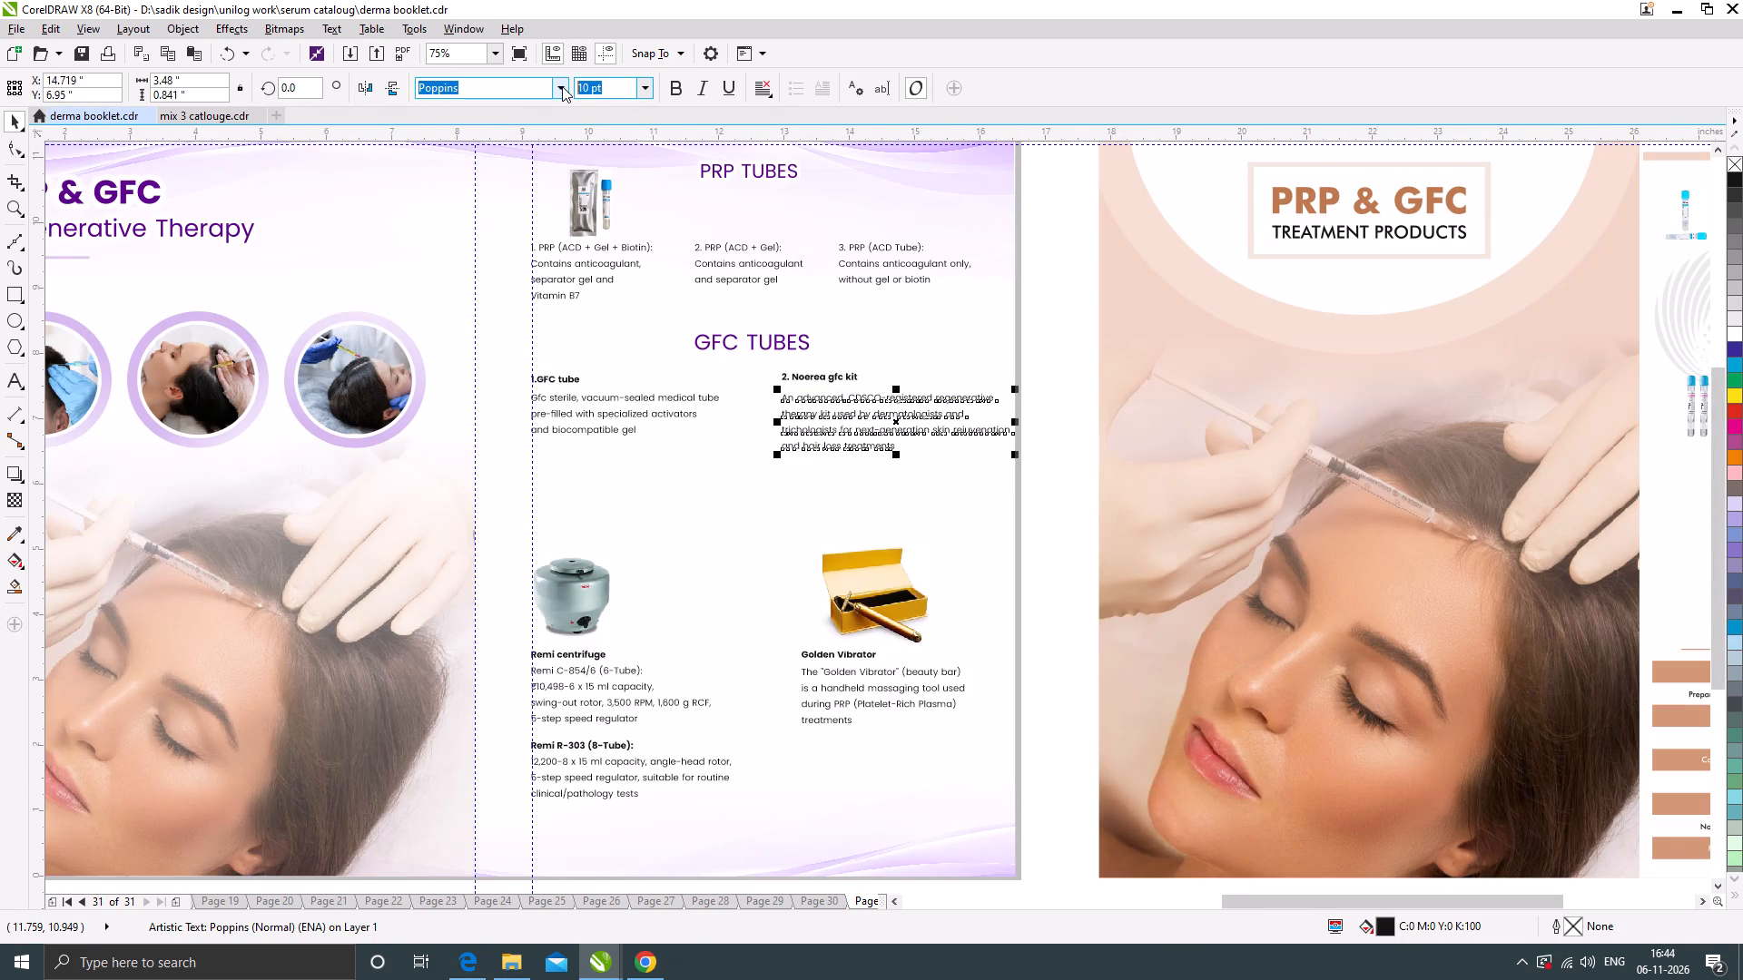
key("8")
key("Return")
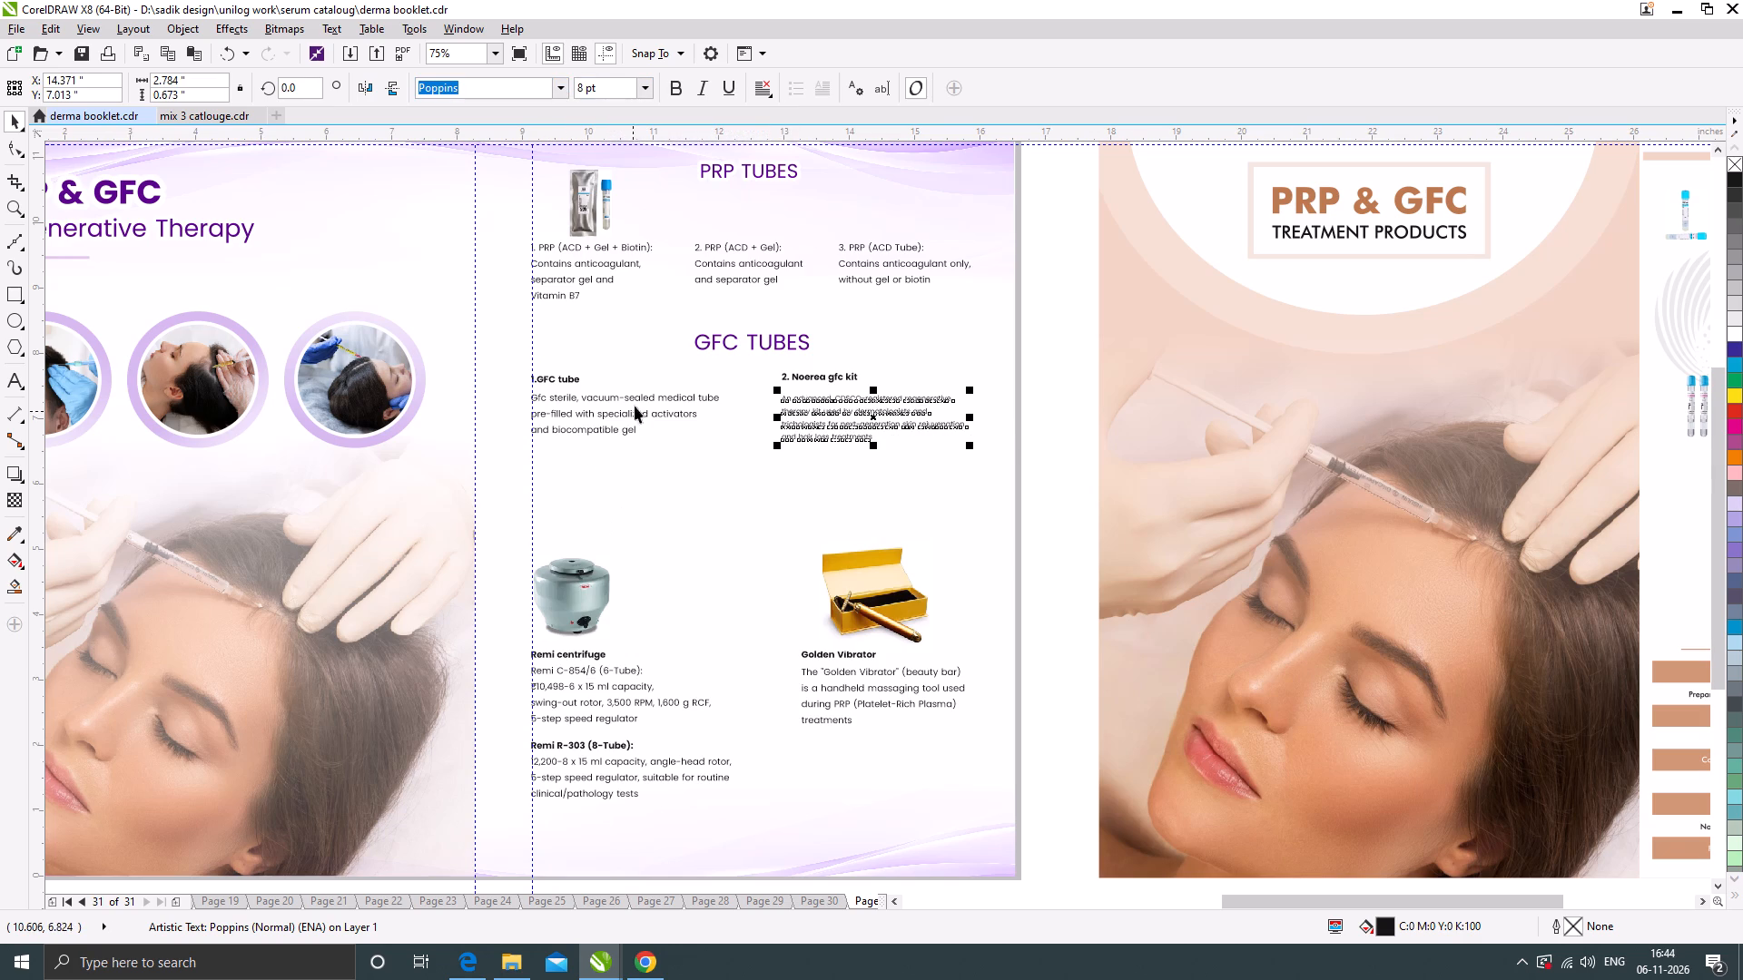
left_click(638, 396)
left_click_drag(618, 88, 563, 97)
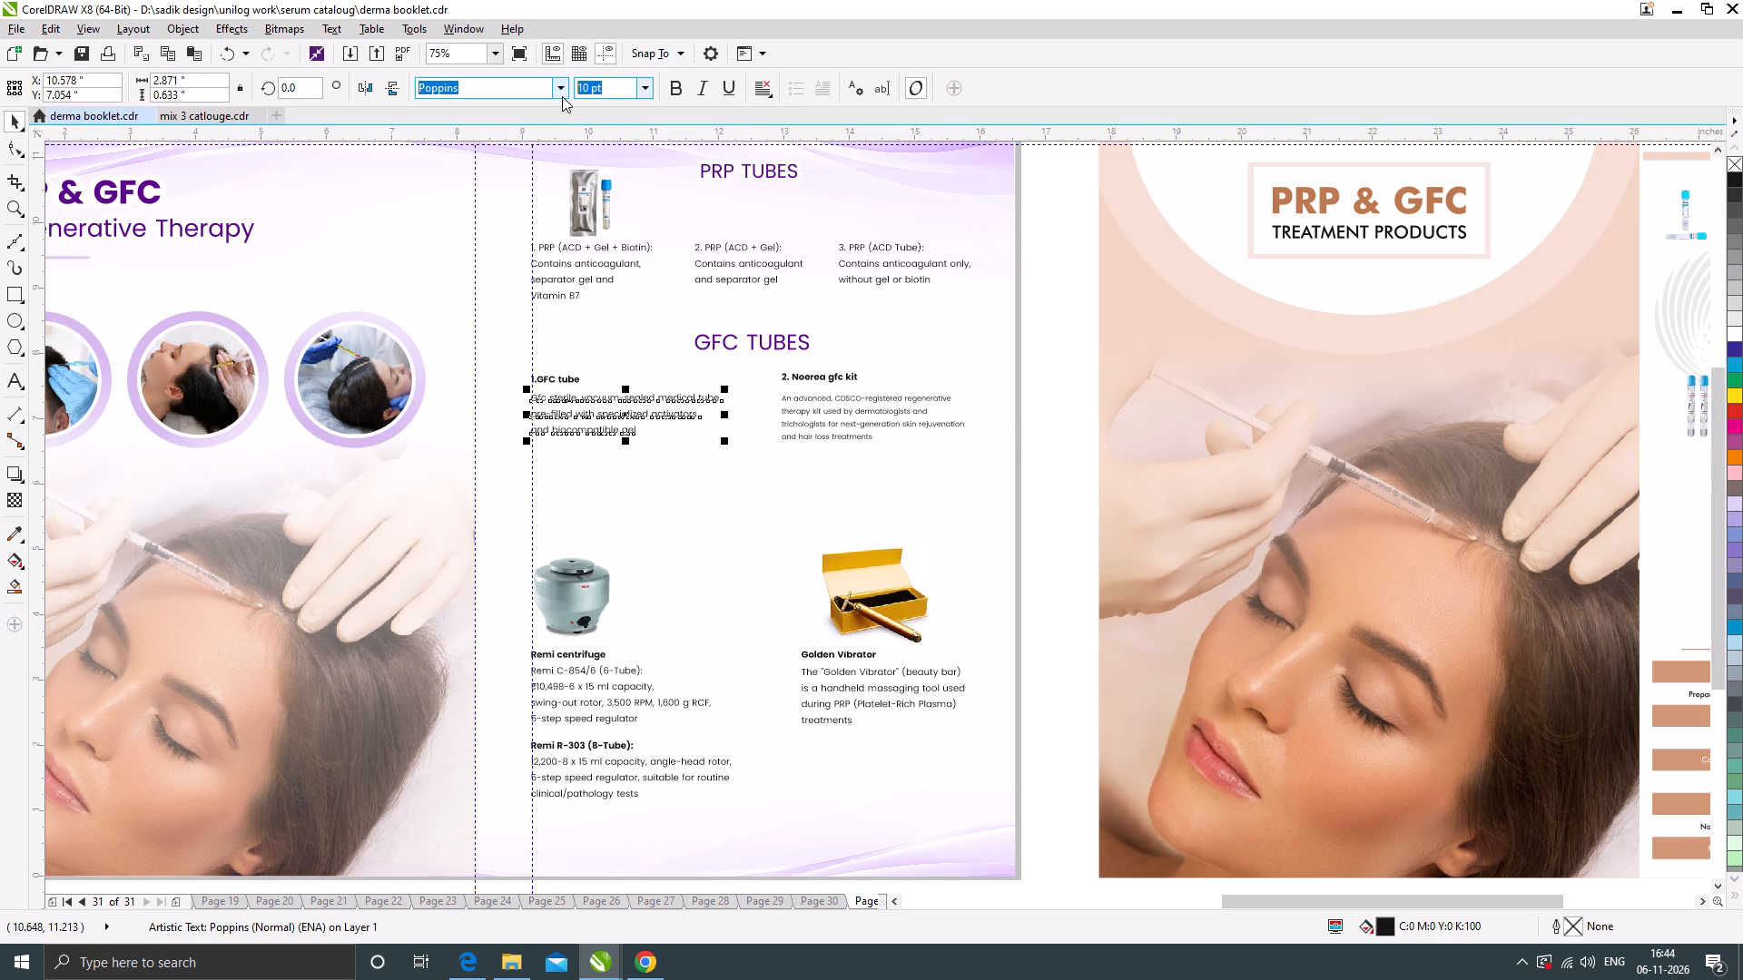
key("8")
key("Return")
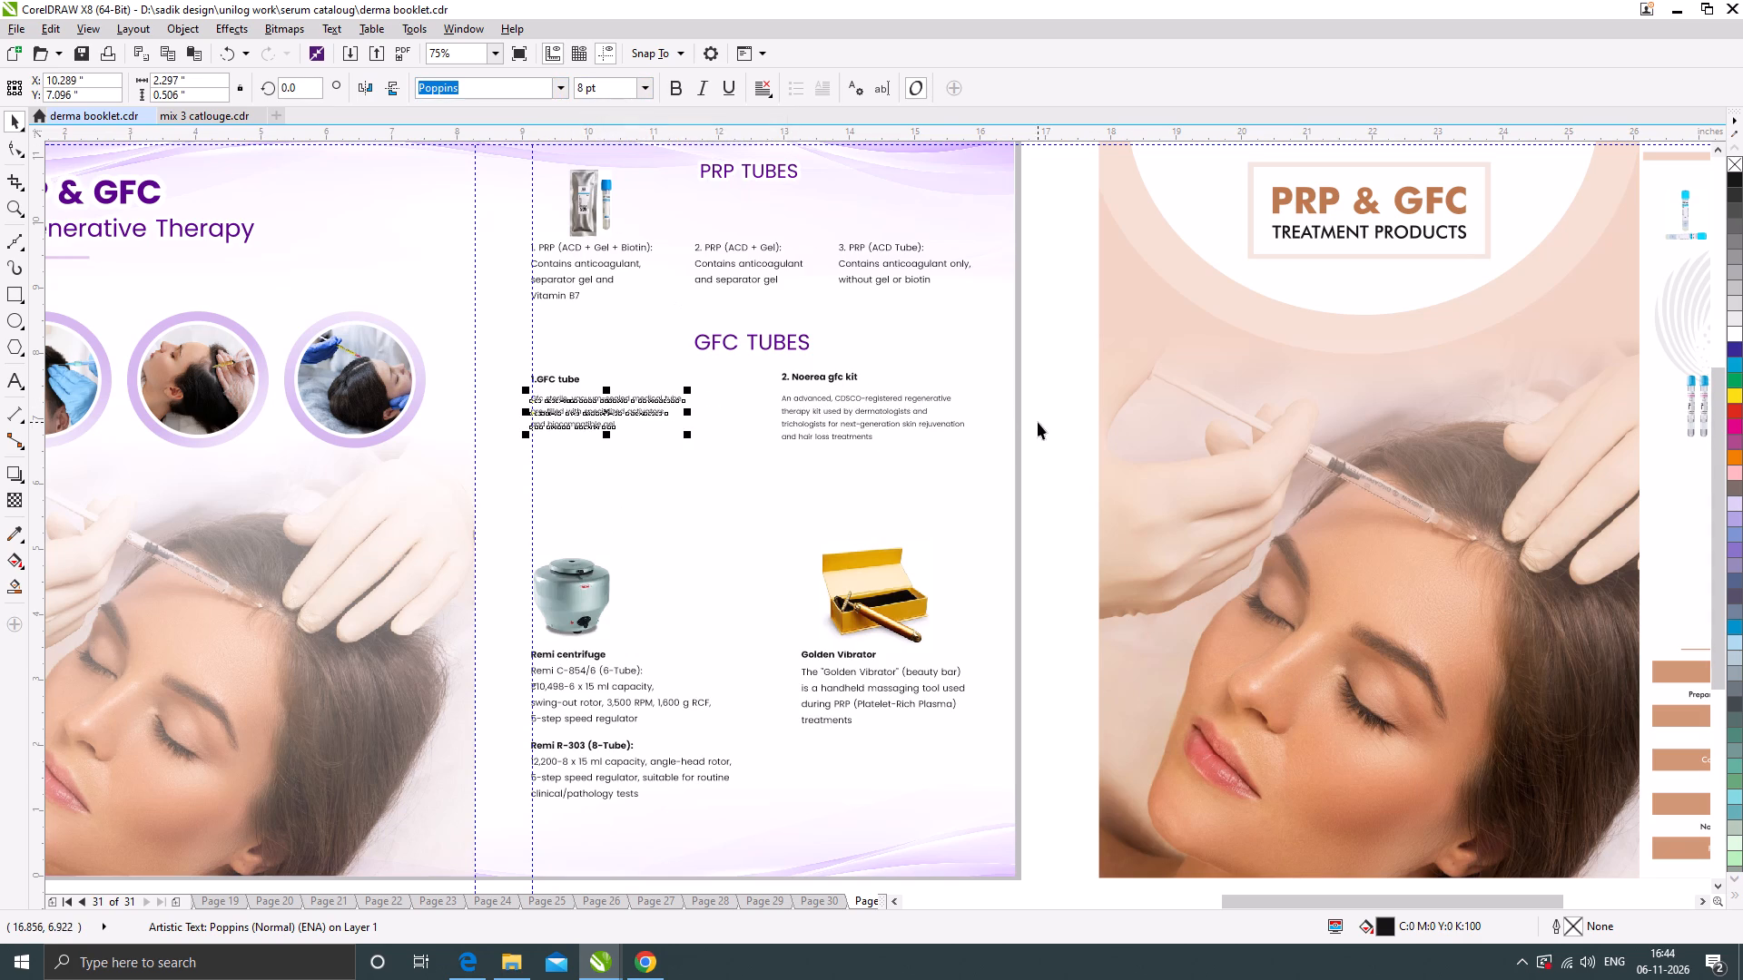
left_click(1038, 422)
Shift the "1.GFC tube" and "2. Noerea gfc kit" headings together slightly down, closer to their descriptions.
left_click_drag(1043, 401, 517, 349)
scroll(774, 380, "up", 3)
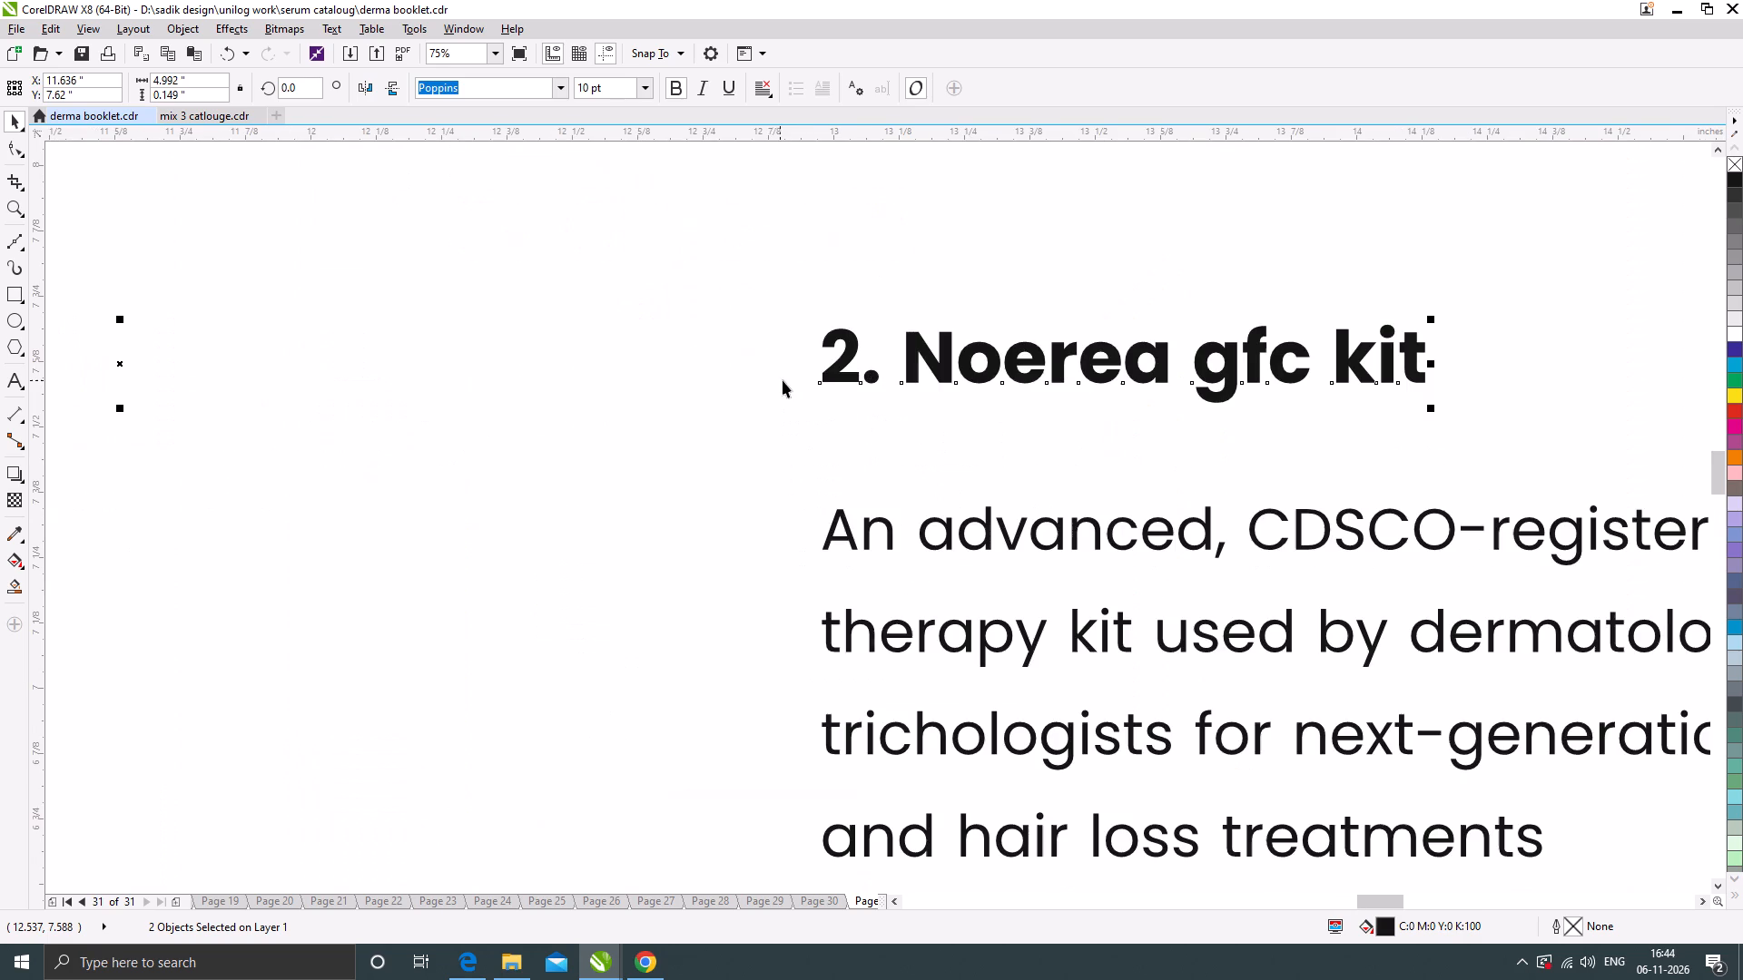
left_click_drag(825, 372, 827, 403)
scroll(782, 340, "down", 3)
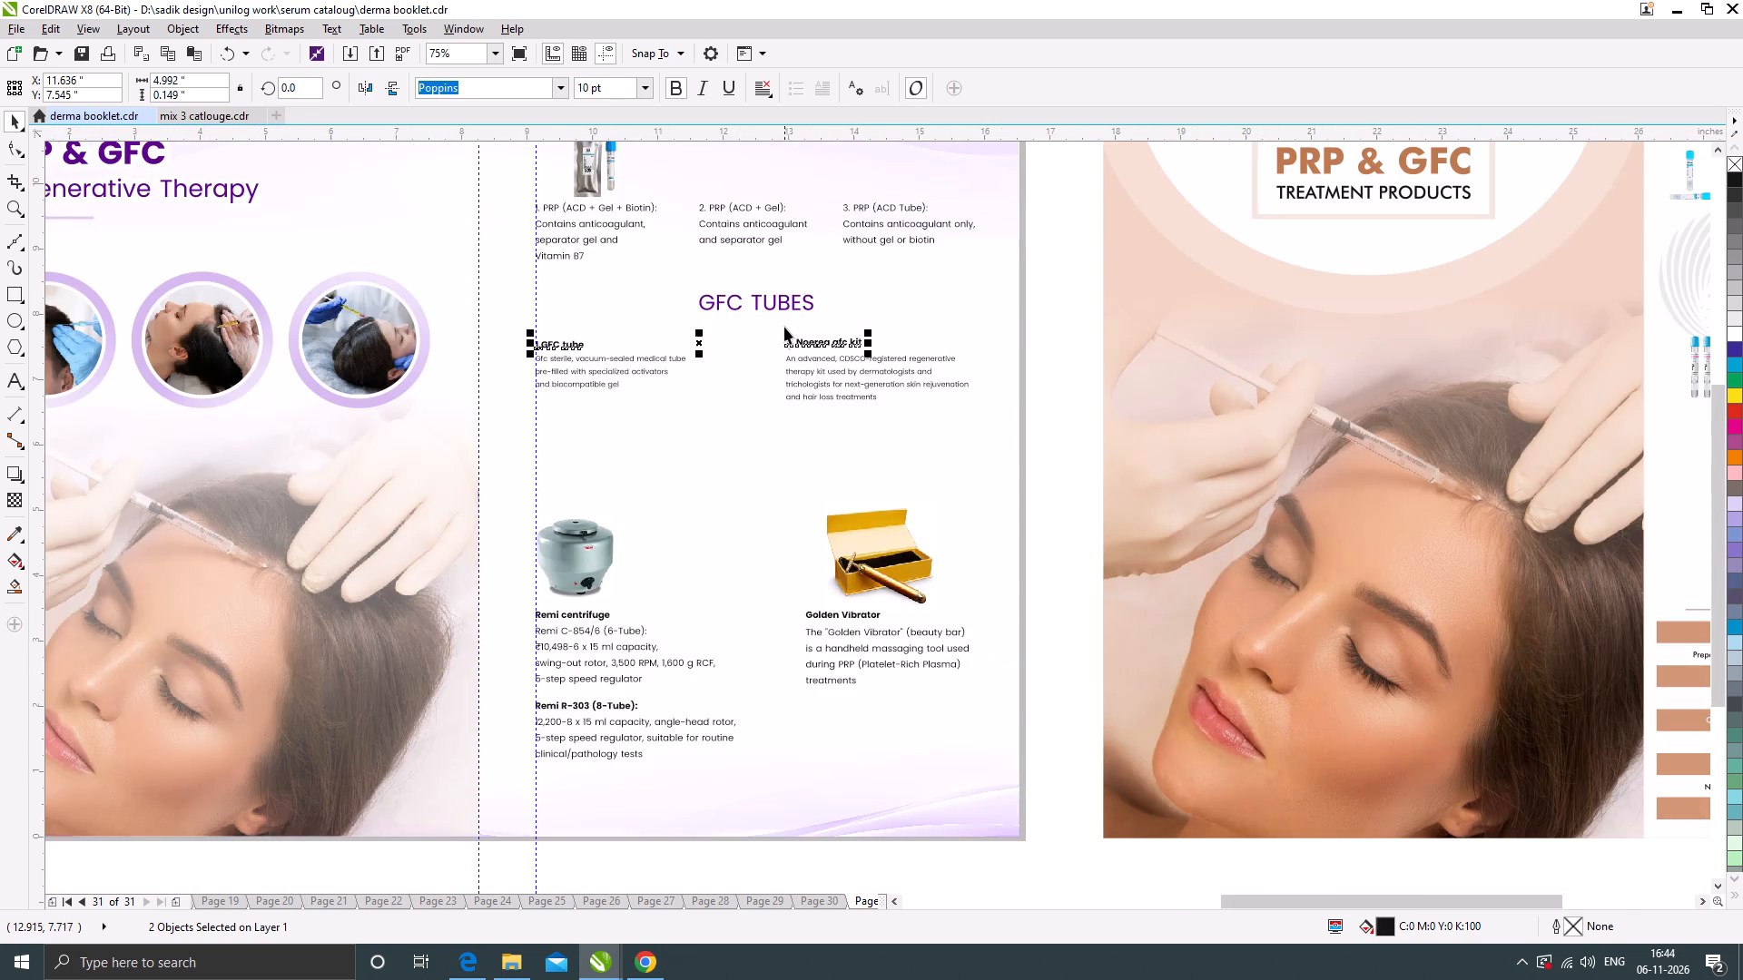
Move the "GFC TUBES" section title slightly down, closer to the two product headings.
left_click(789, 307)
scroll(789, 305, "up", 1)
left_click_drag(789, 302, 788, 320)
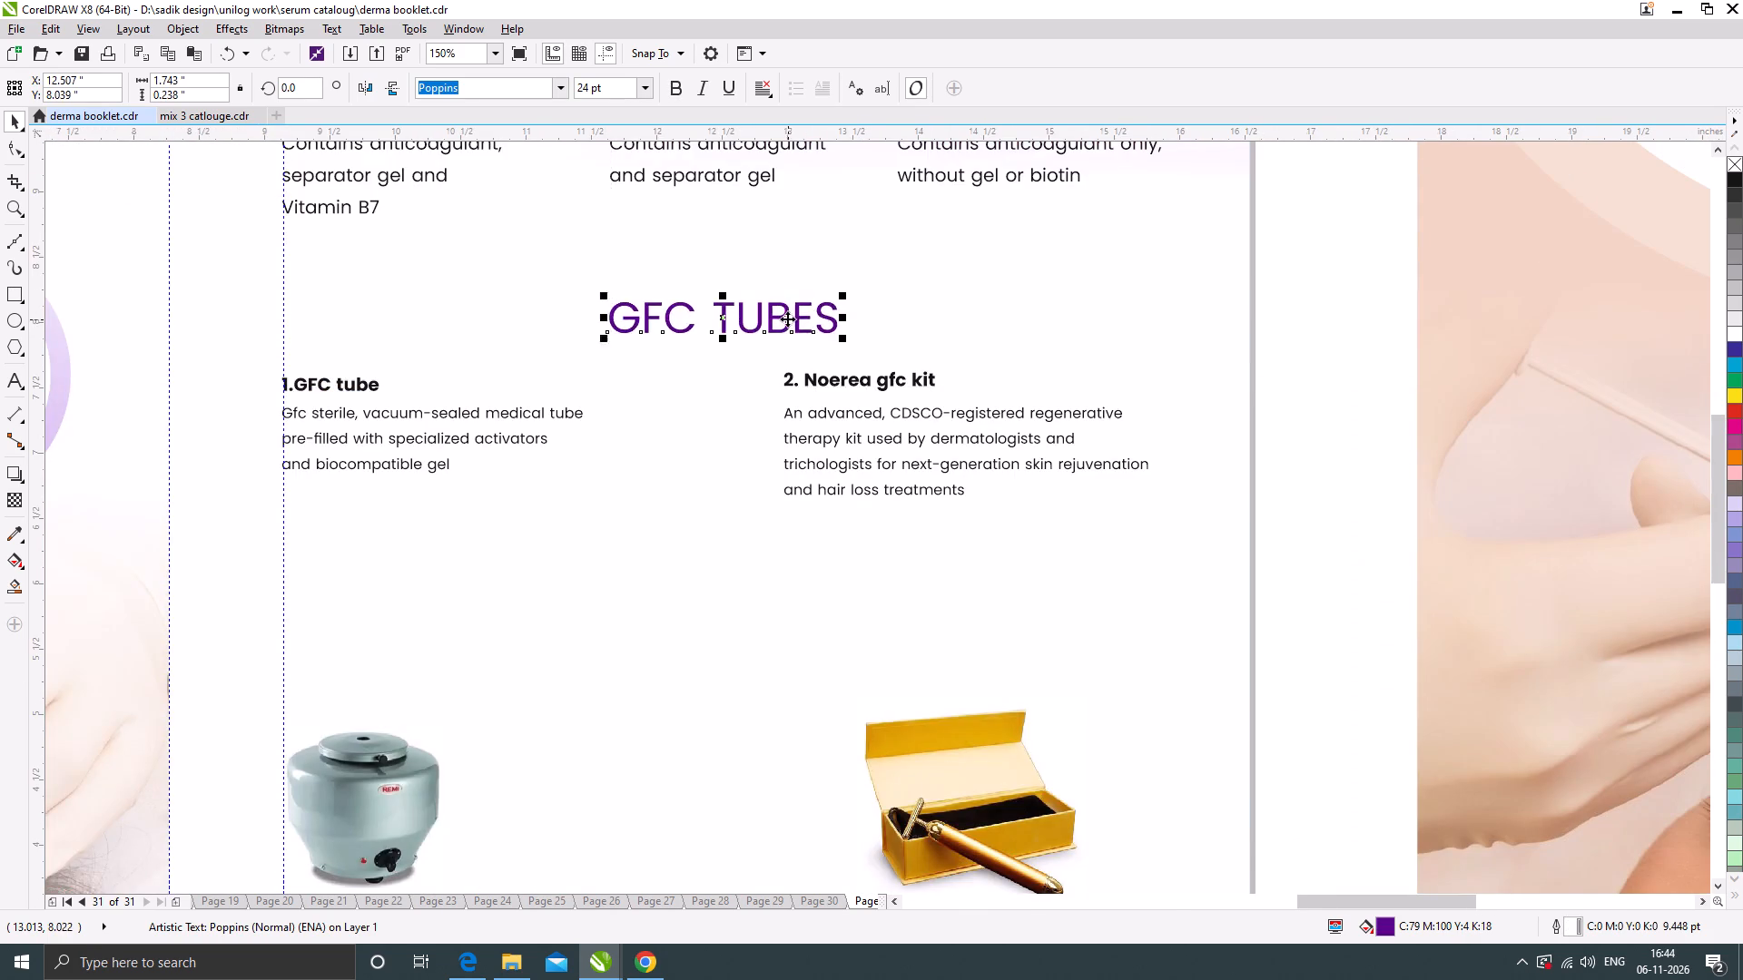
scroll(787, 318, "down", 1)
left_click(1038, 418)
Move both GFC product headings with their descriptions down together, leaving more space beneath the "GFC TUBES" title.
left_click_drag(1040, 435, 506, 334)
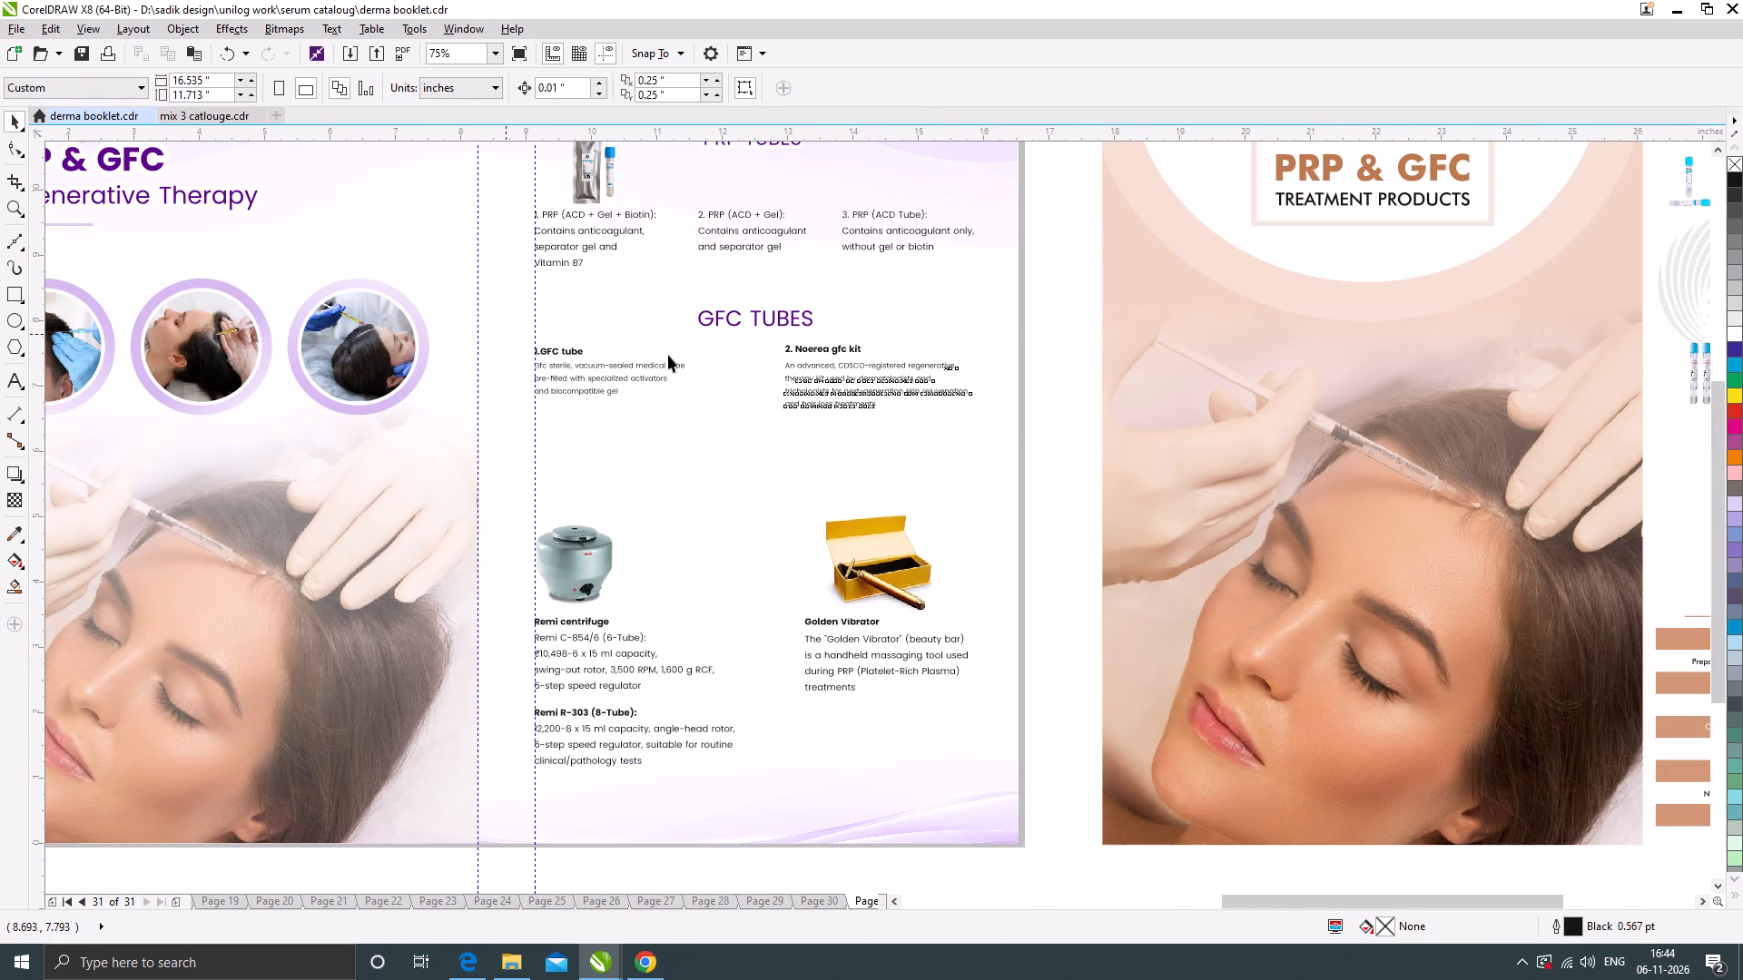
left_click_drag(793, 367, 798, 405)
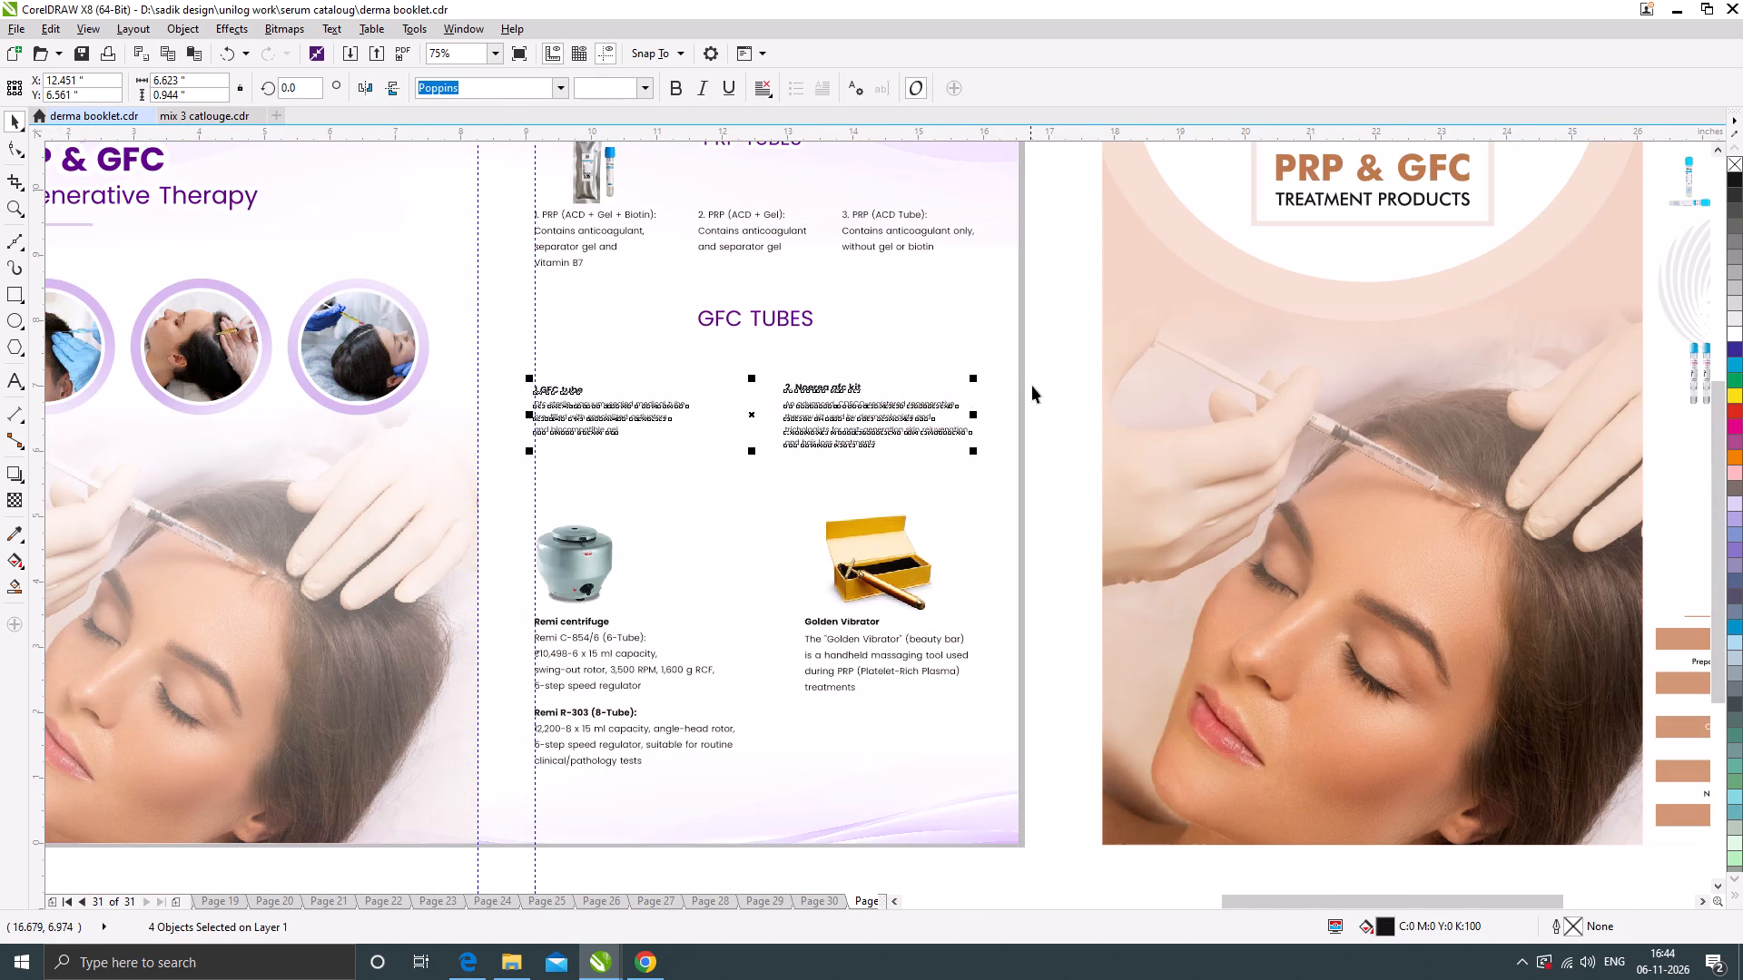
left_click(1033, 386)
scroll(793, 429, "down", 1)
left_click(979, 692)
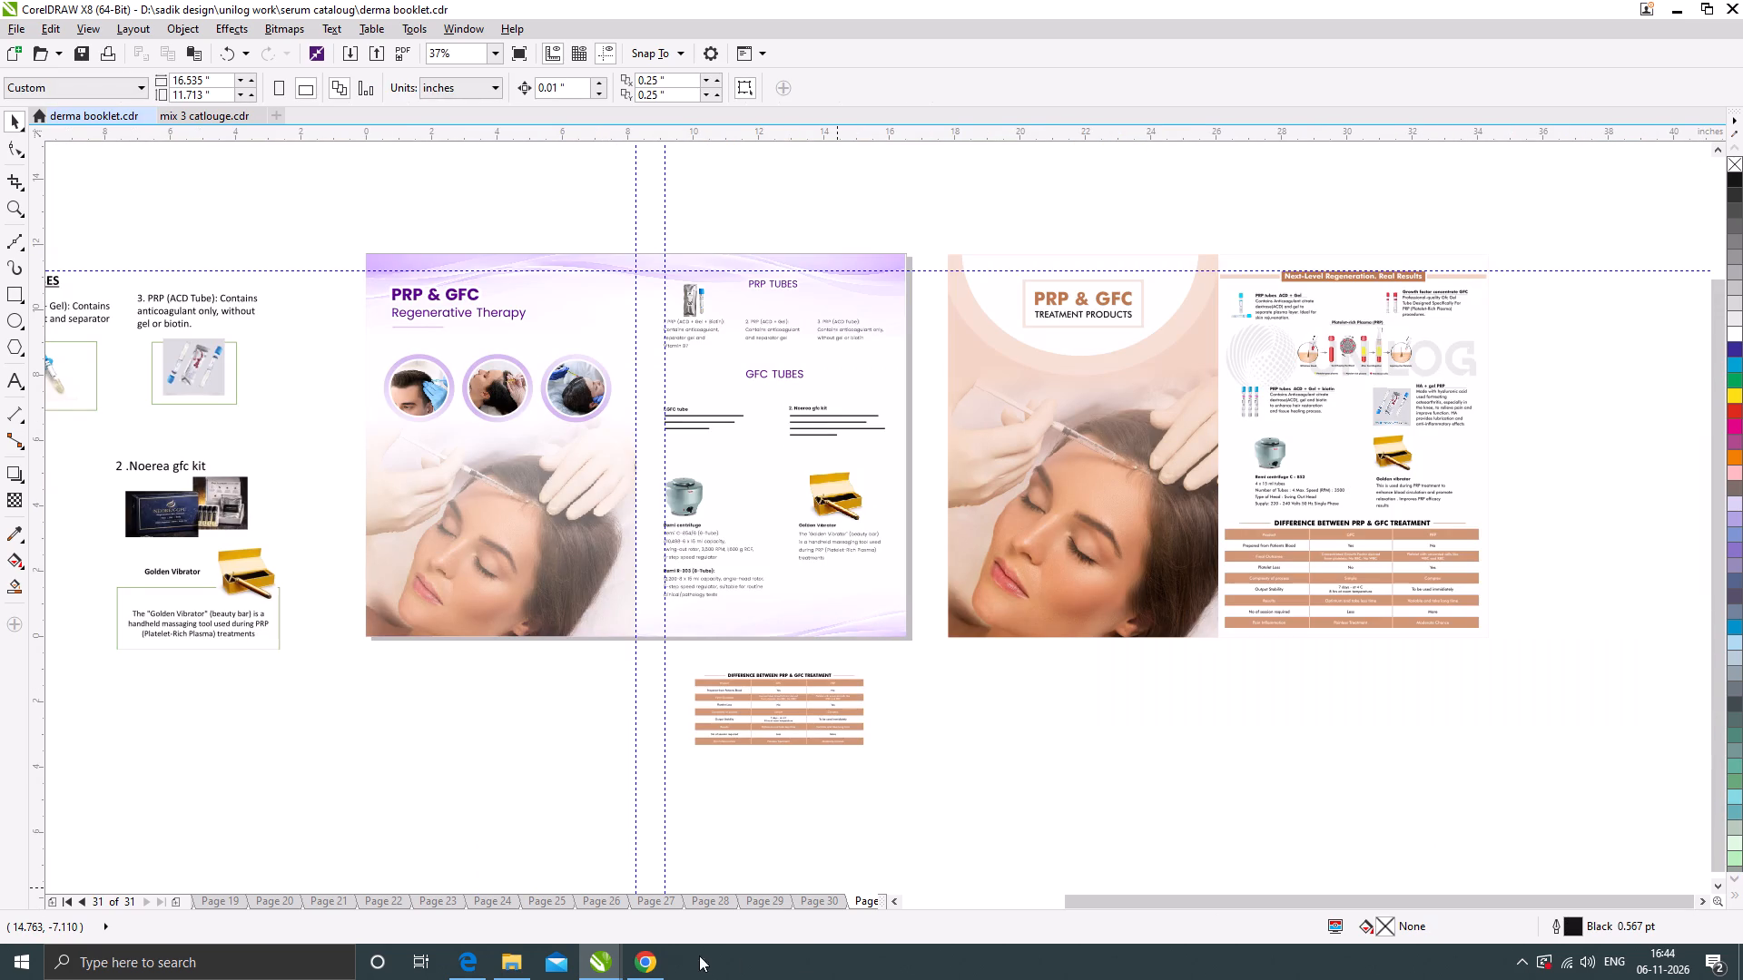
Bring the images "Firefly - 2026-11-06T164052.610" and "Firefly (100)" from the Downloads folder into the booklet drawing.
left_click(507, 965)
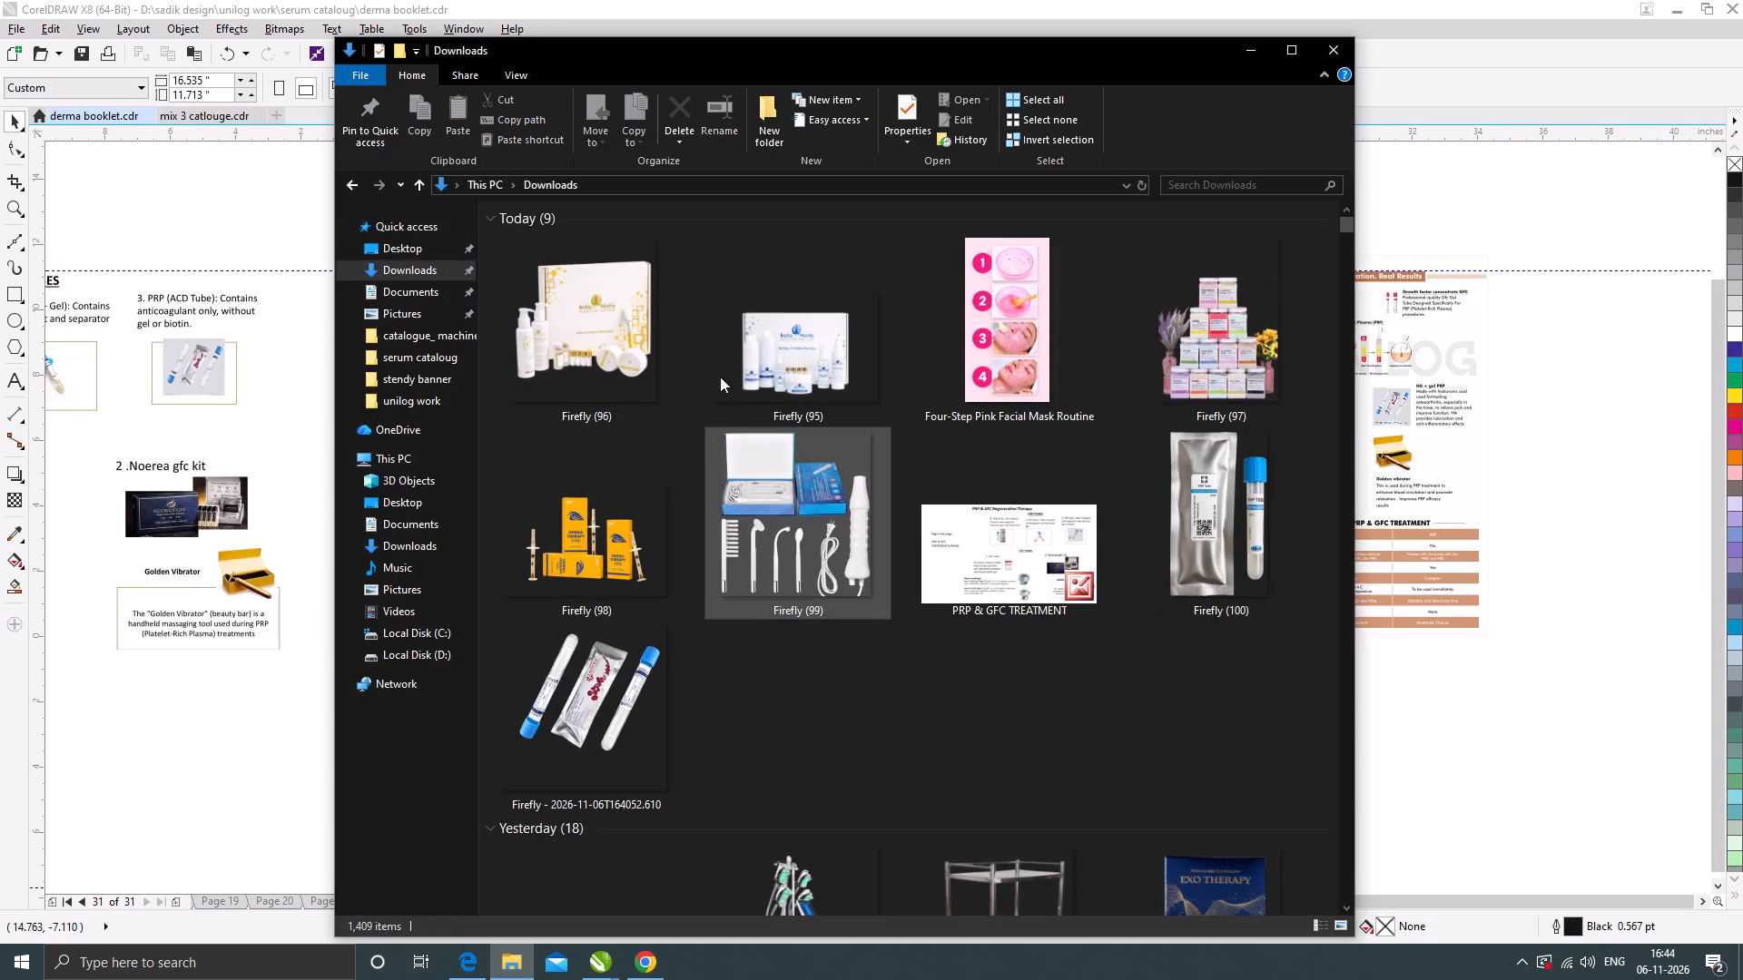
left_click(401, 269)
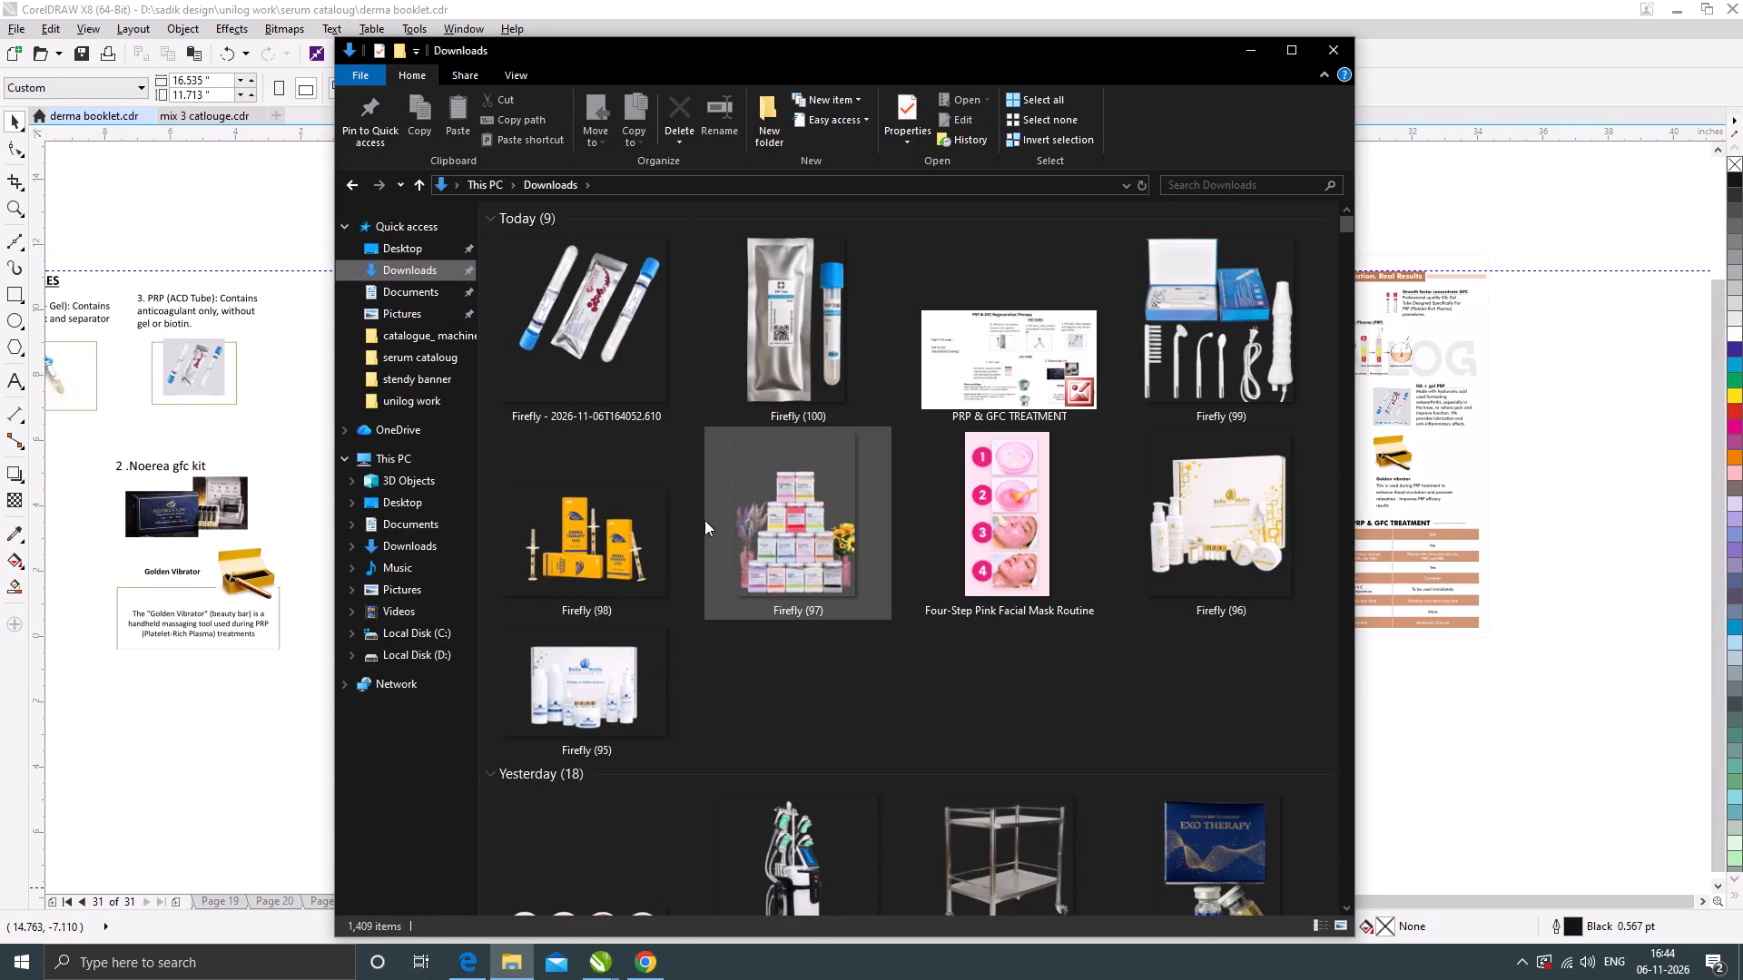
left_click(626, 346)
left_click(803, 332, "ctrl")
left_click_drag(781, 318, 197, 192)
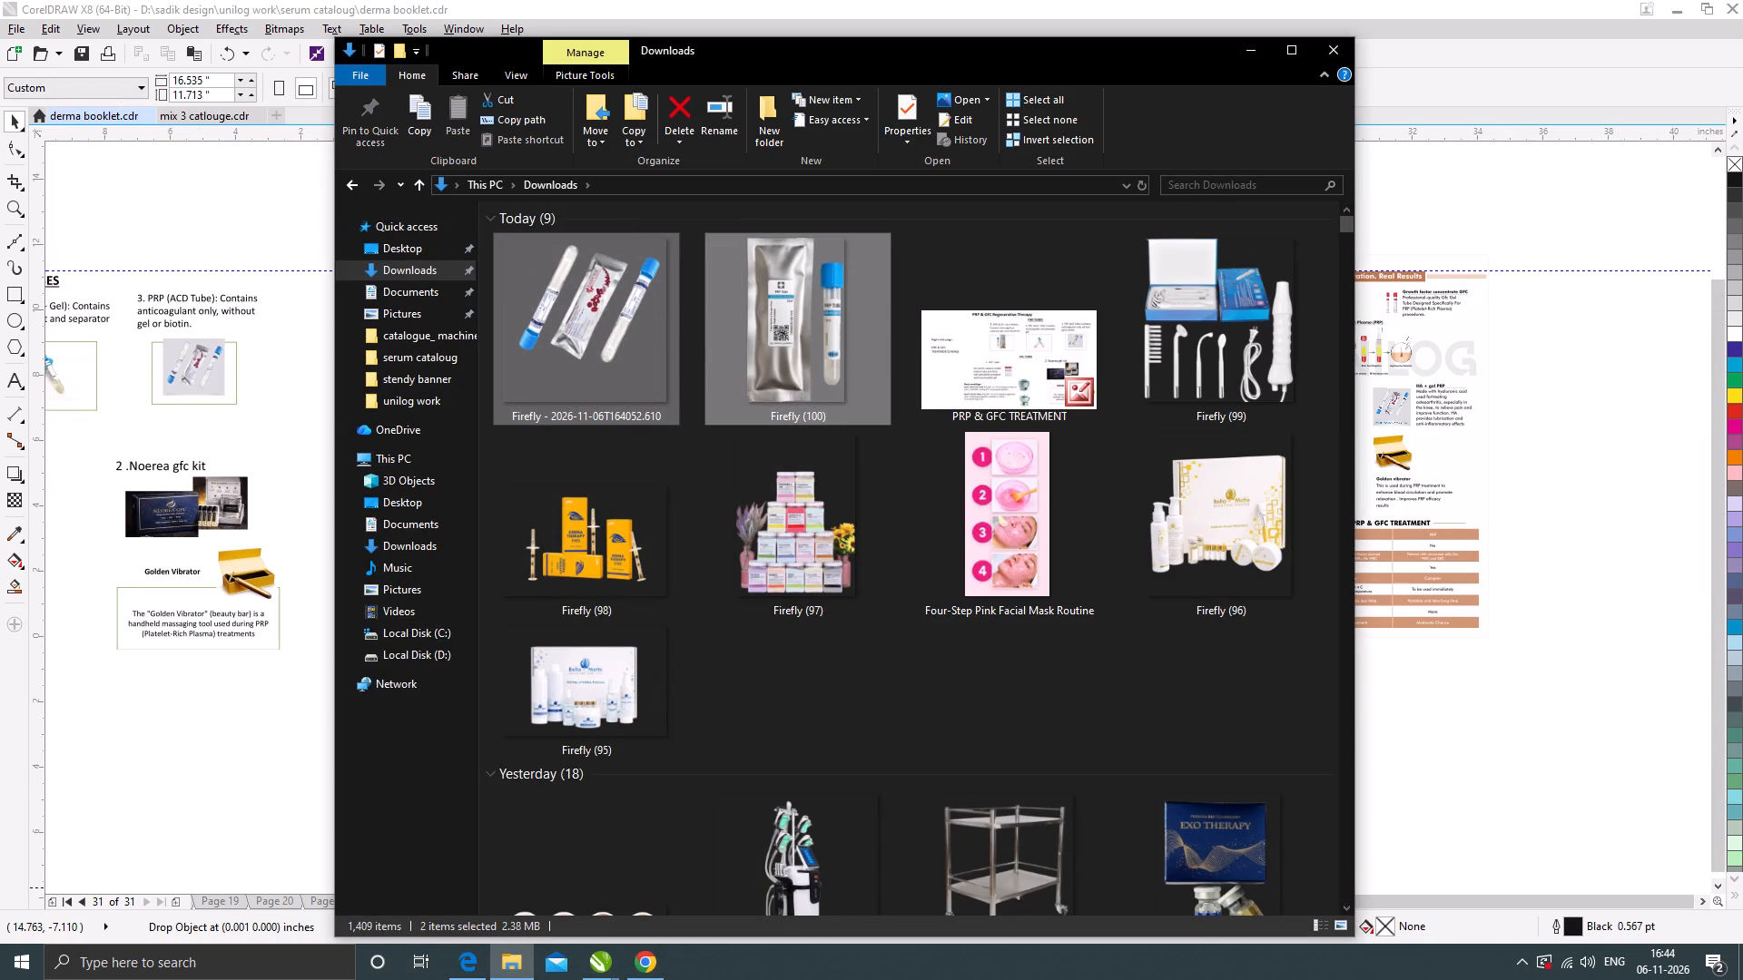
left_click_drag(197, 192, 182, 212)
left_click(1254, 53)
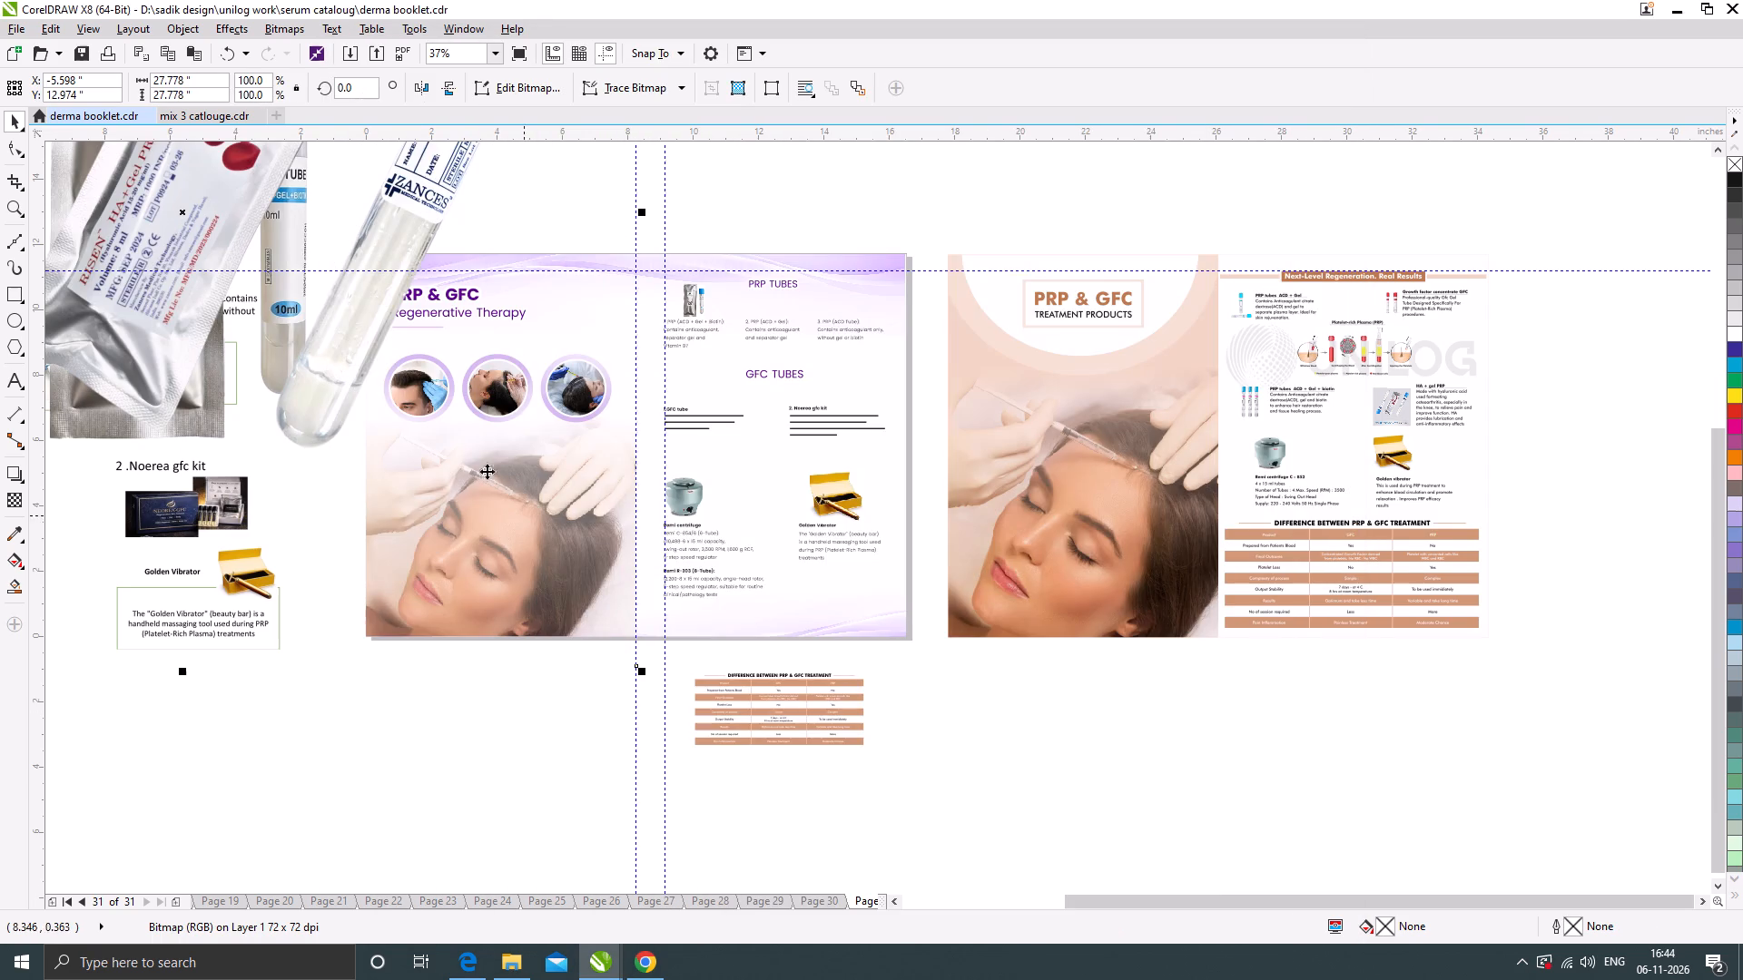
Shrink the picture of two tubes with a red-dotted pouch to about 1.27 inches square and place it above the "2. PRP (ACD + Gel)" text.
scroll(622, 426, "down", 1)
left_click_drag(572, 230, 582, 354)
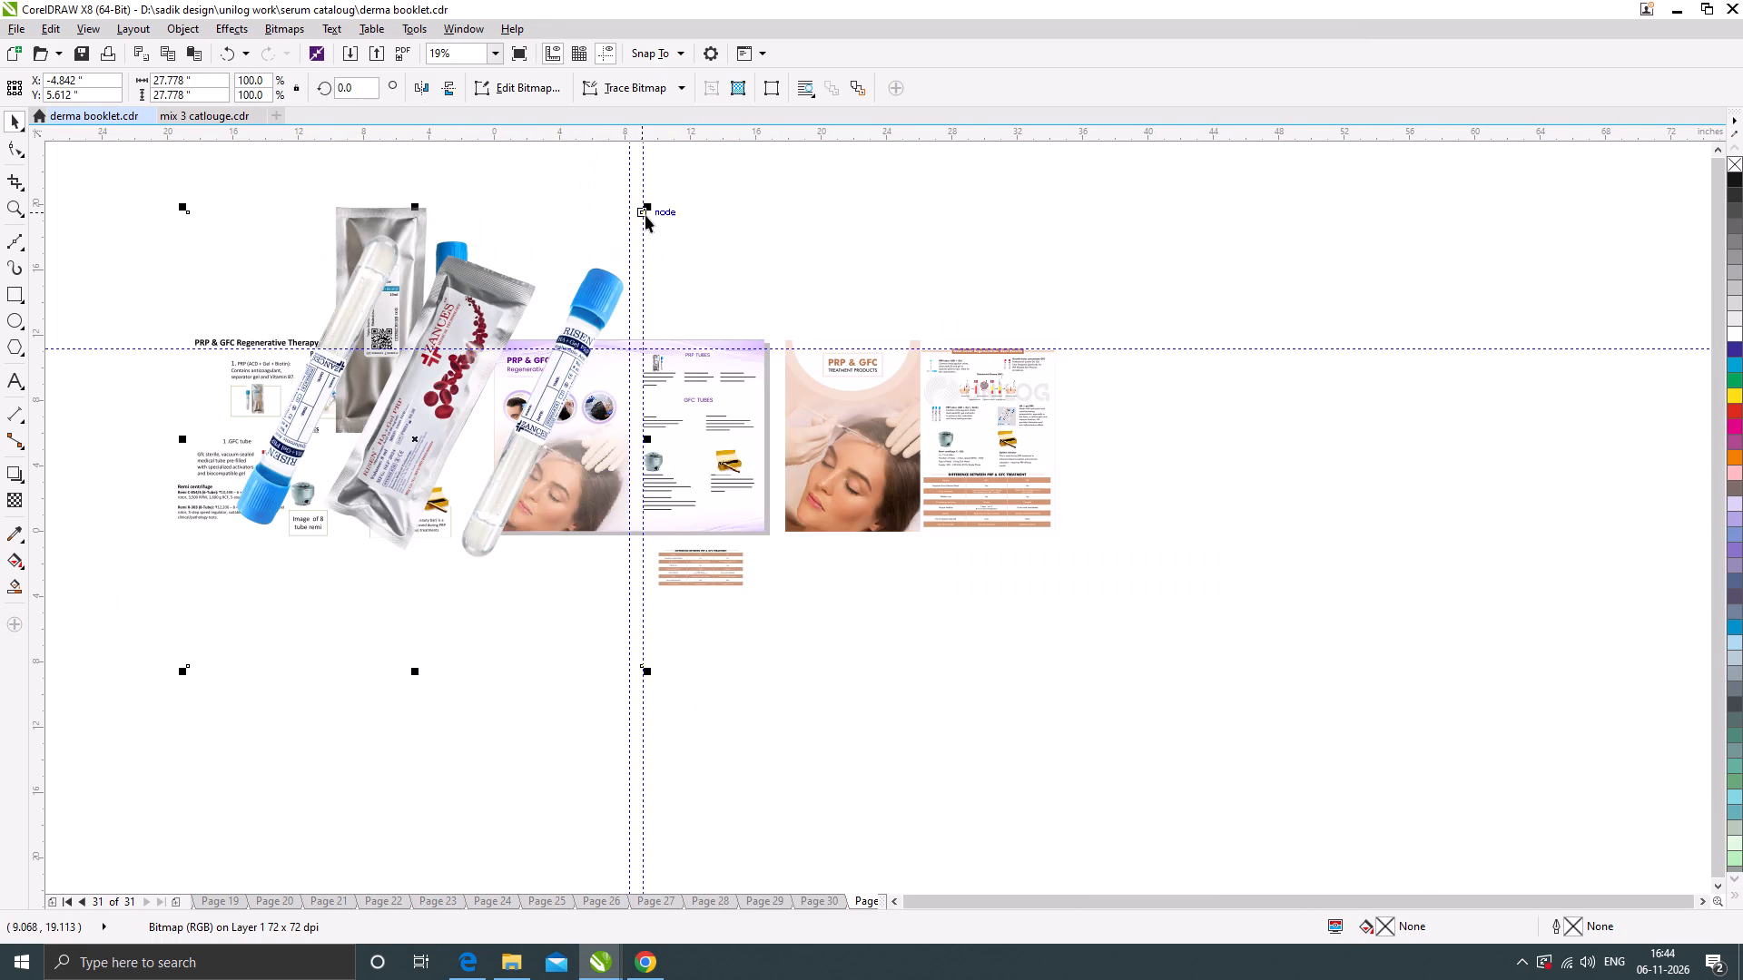
left_click_drag(648, 206, 454, 413)
left_click_drag(425, 436, 449, 430)
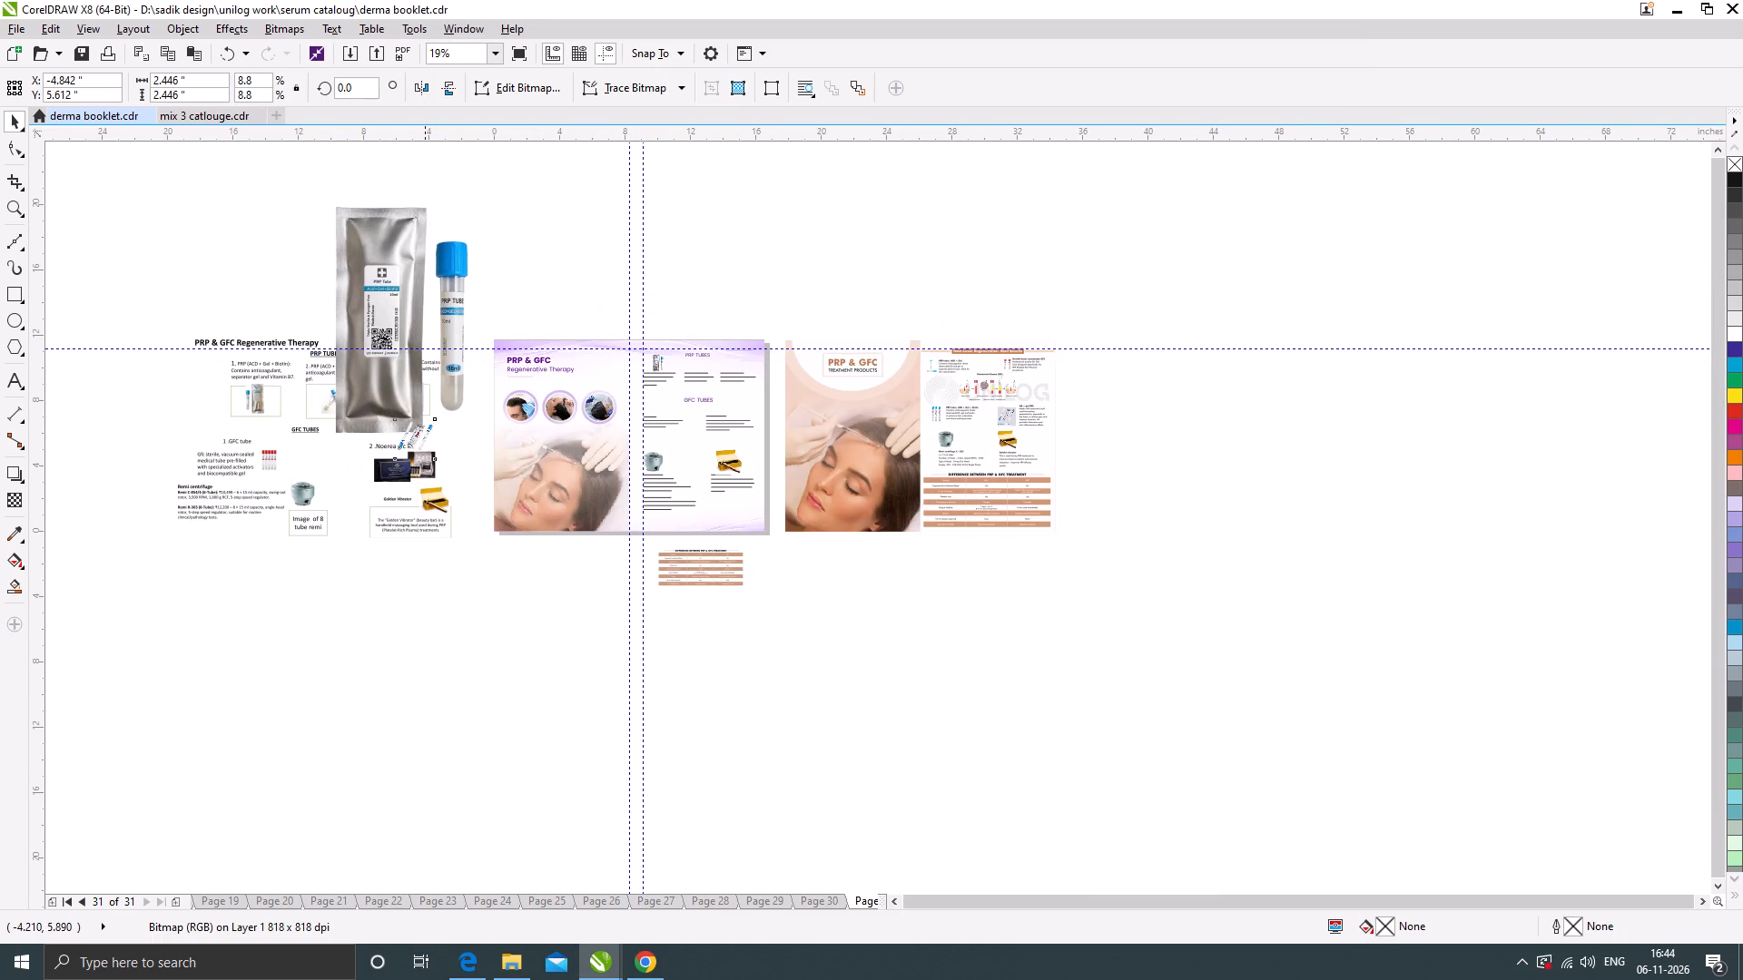
left_click_drag(449, 430, 660, 395)
scroll(663, 387, "up", 2)
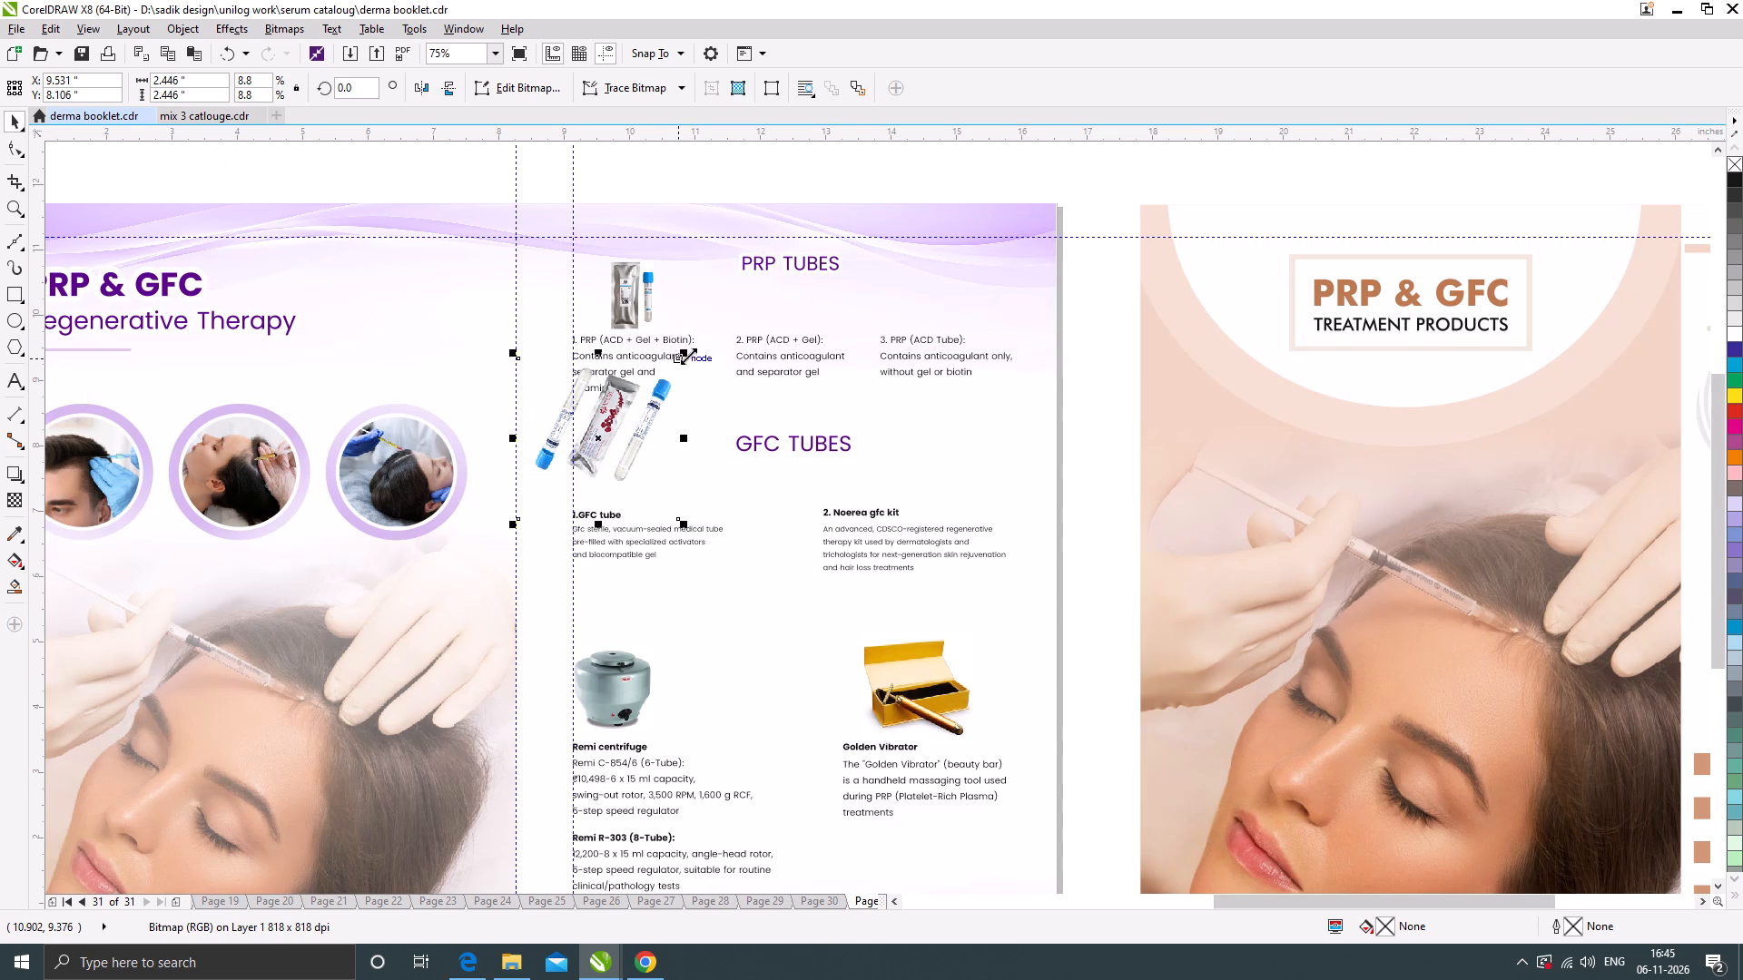
left_click_drag(688, 356, 659, 395)
left_click_drag(621, 434, 798, 319)
Shrink the large silver pouch and PRP tube picture to about 0.87 x 1.48 inches and place it beside the PRP TUBES section.
scroll(812, 268, "up", 1)
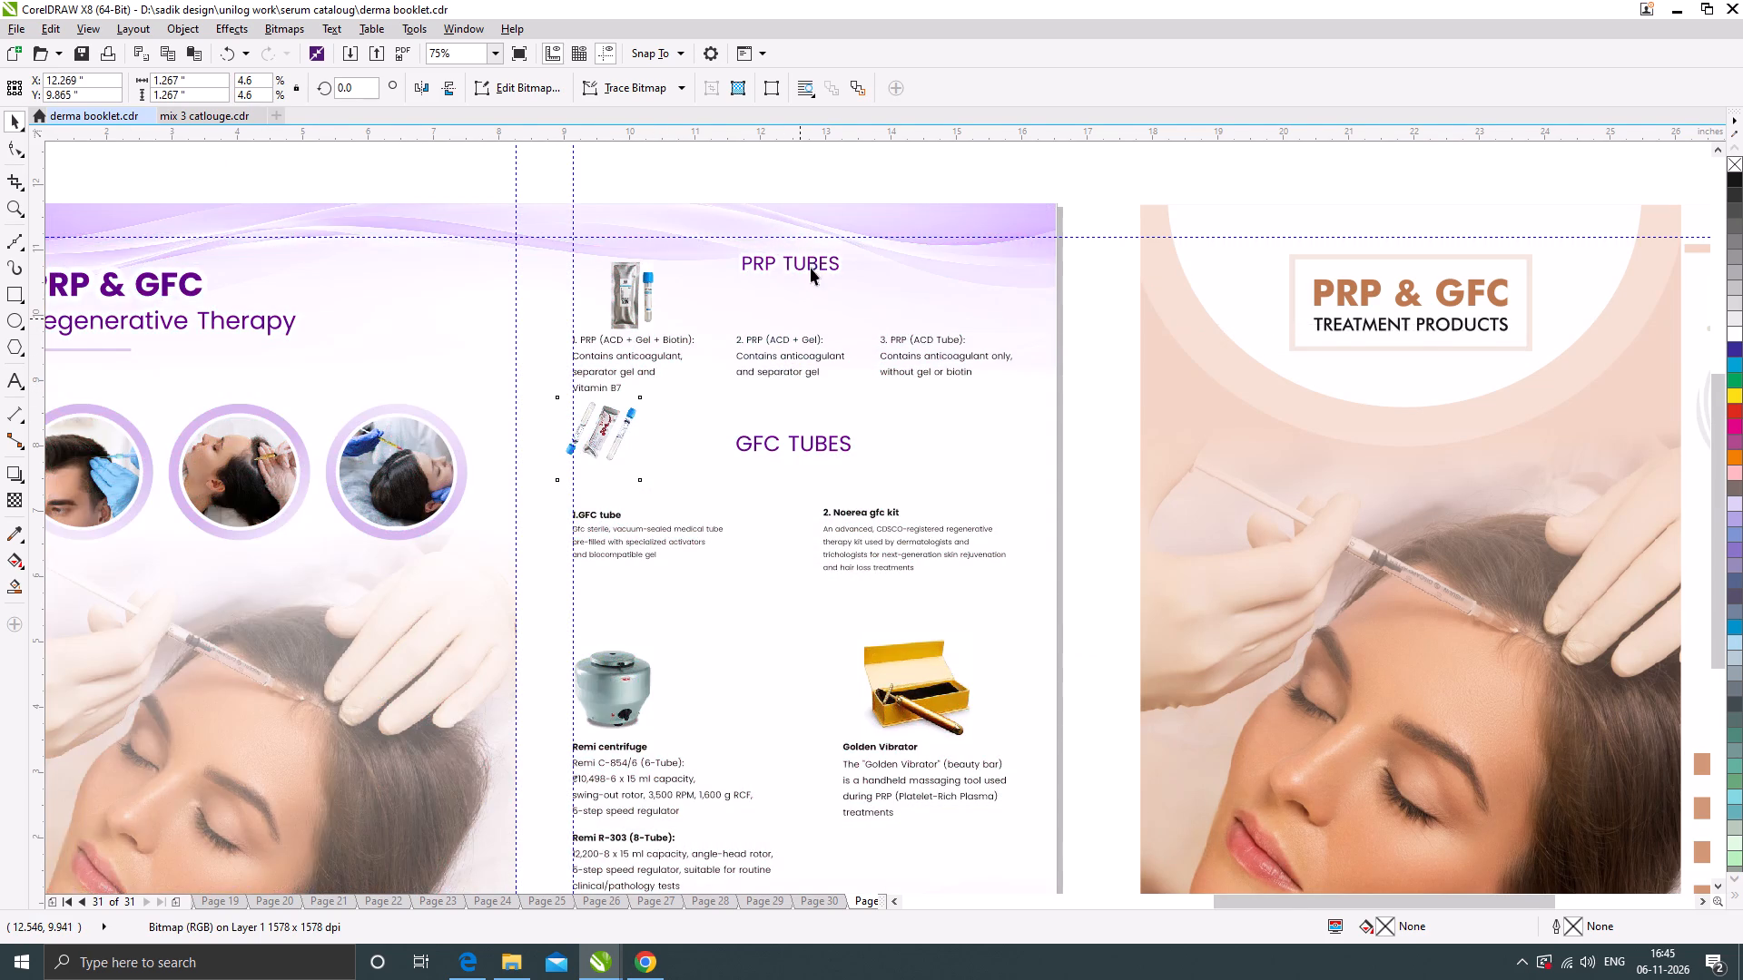
scroll(622, 474, "down", 1)
scroll(649, 405, "down", 1)
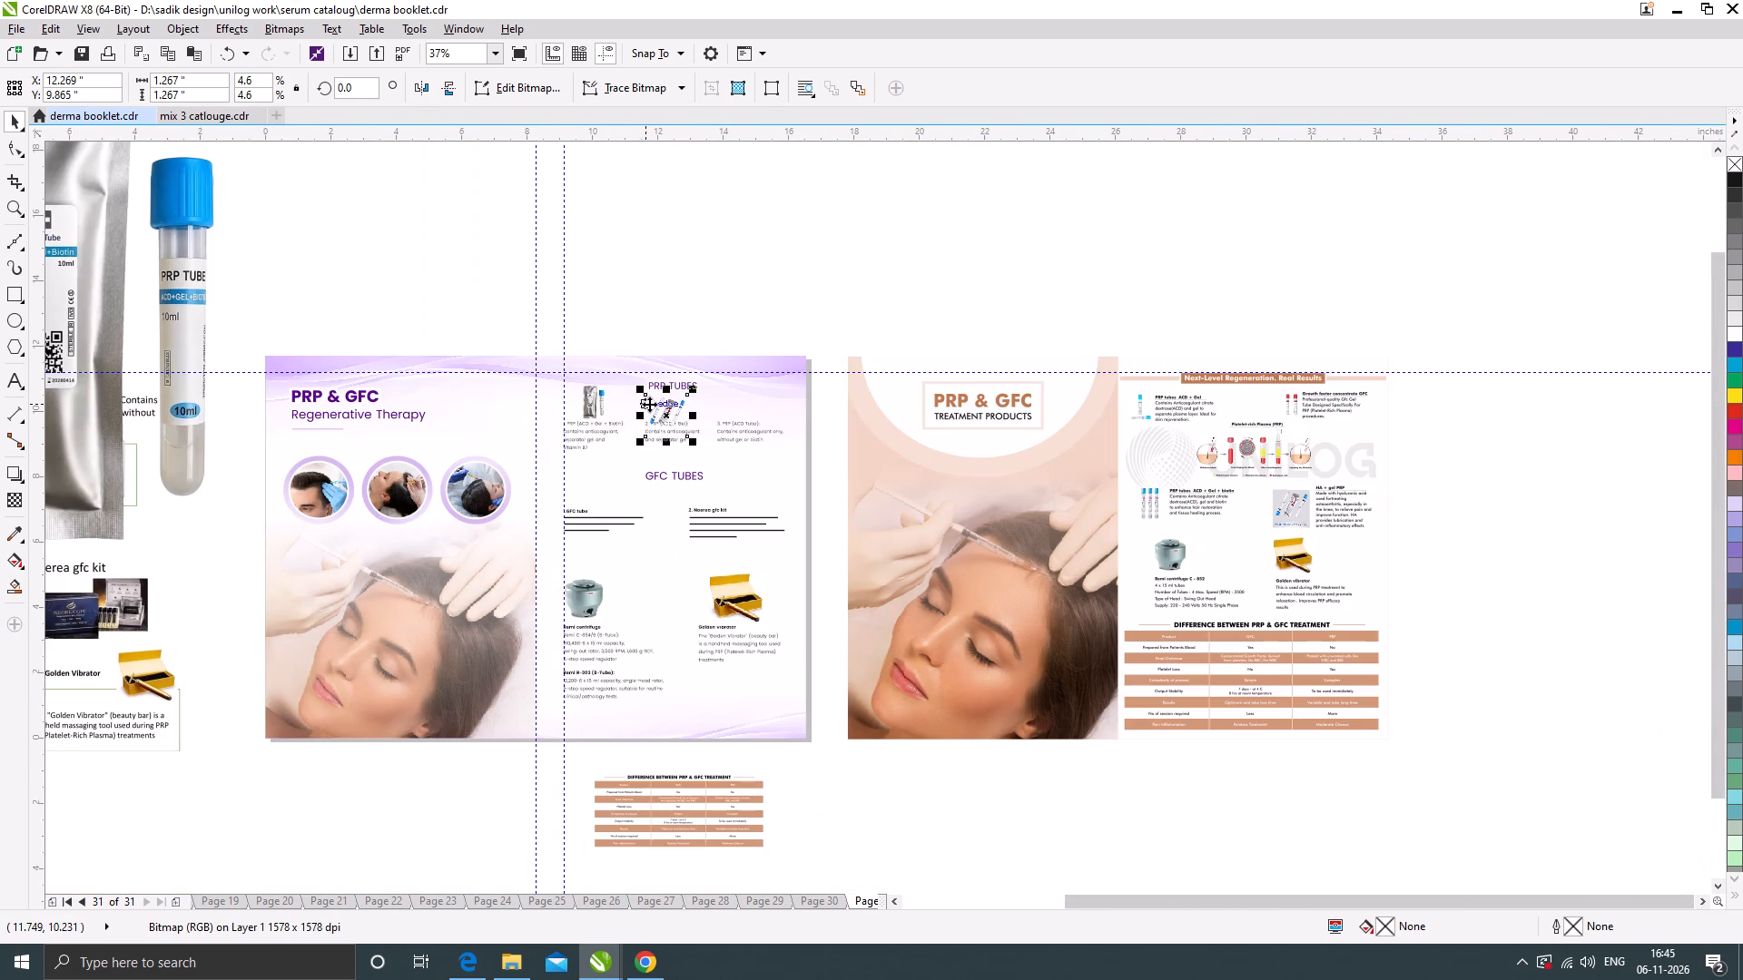
scroll(616, 432, "down", 1)
left_click_drag(316, 338, 416, 316)
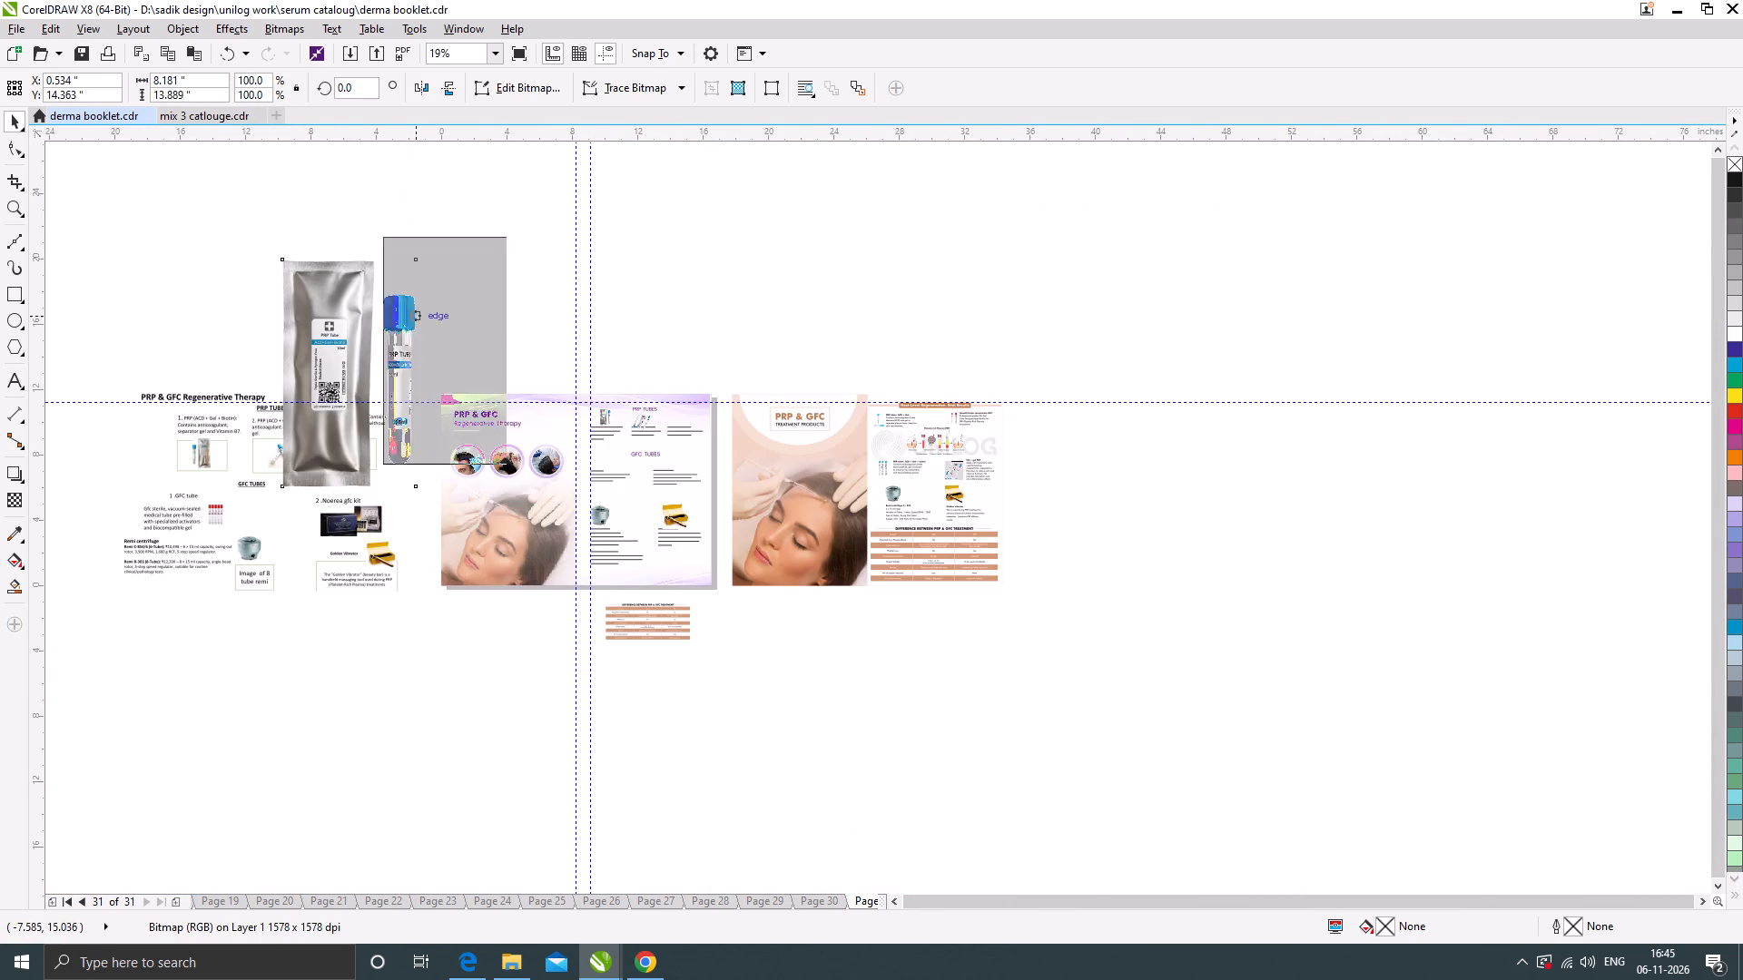
left_click_drag(416, 316, 418, 315)
left_click_drag(526, 228, 473, 329)
left_click_drag(455, 350, 579, 428)
scroll(586, 418, "up", 1)
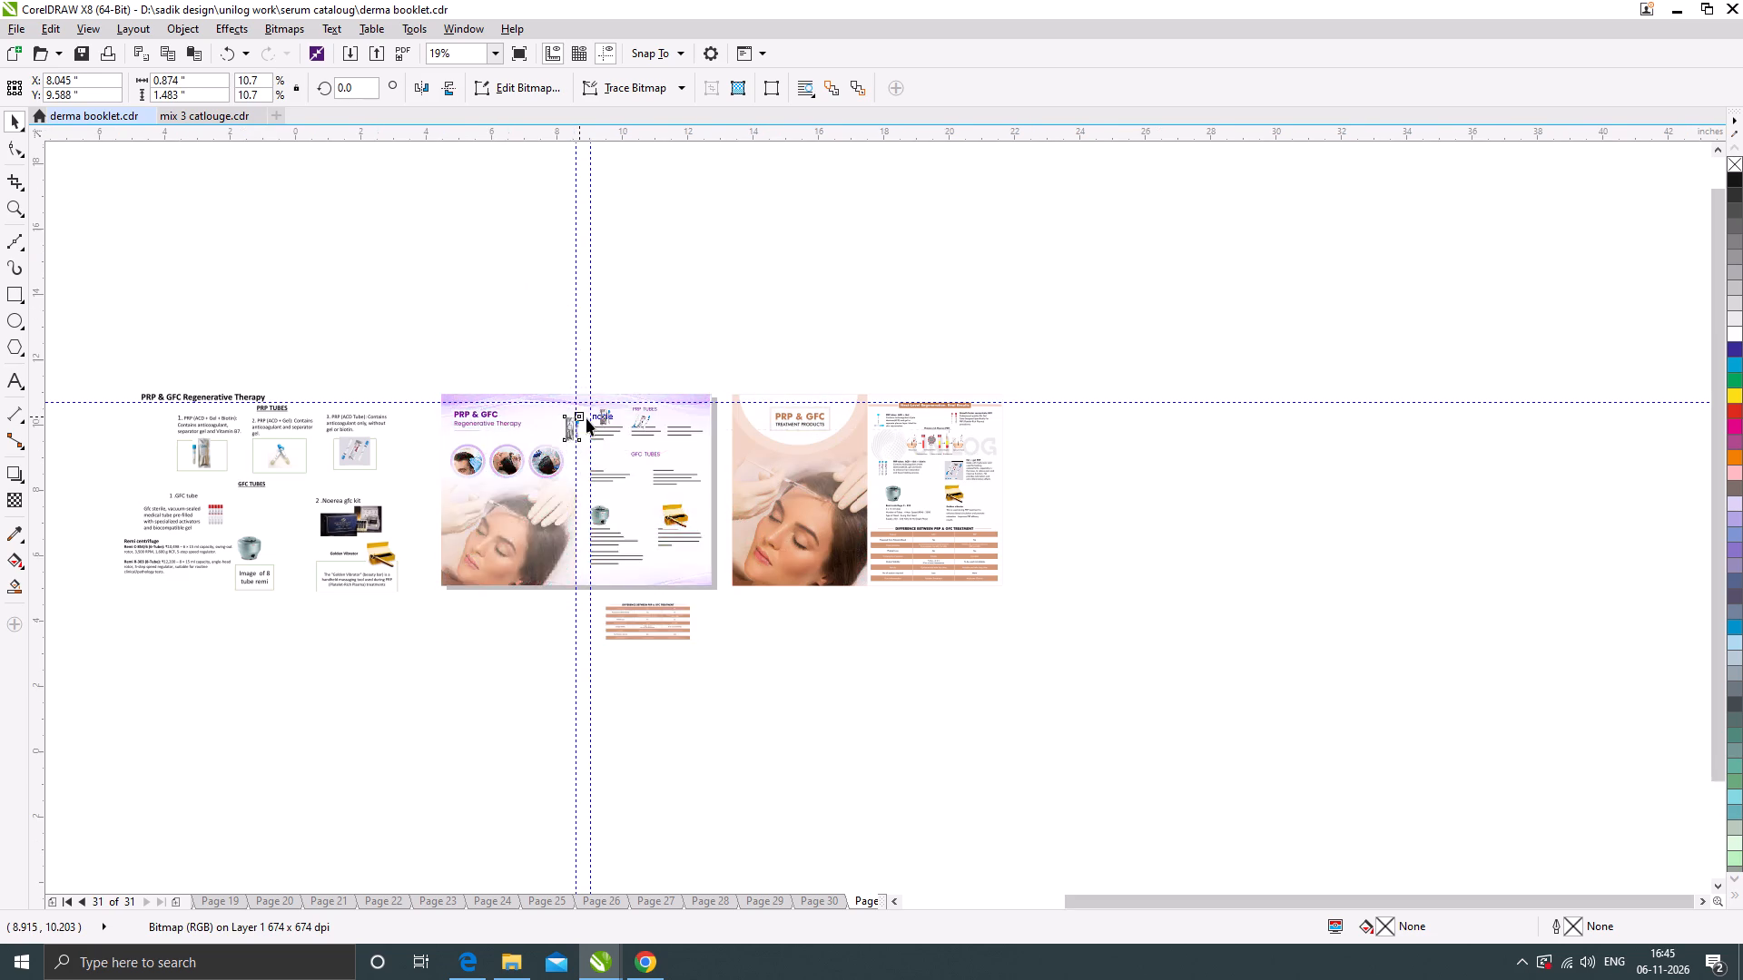
scroll(697, 416, "up", 1)
Move the two-tube and red-dotted pouch picture above the "3. PRP (ACD Tube)" description.
left_click_drag(724, 422, 893, 400)
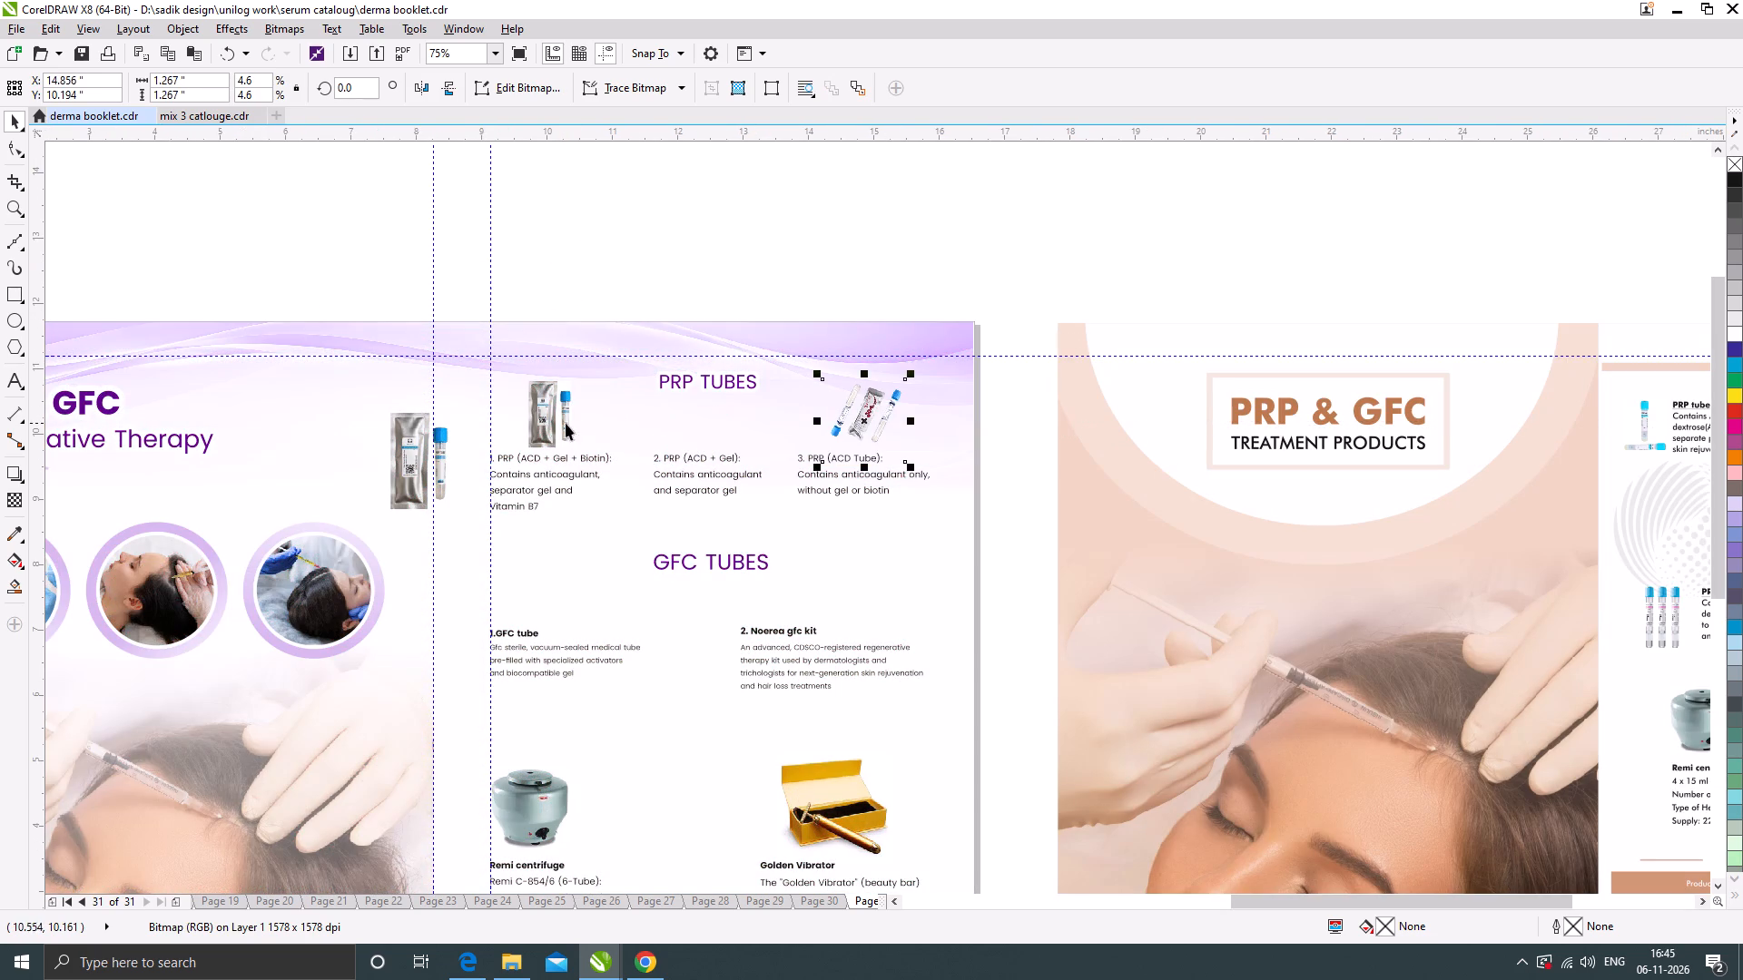
Replace the old picture above "1. PRP (ACD + Gel + Biotin)" with the new silver pouch picture, scaled to about 0.74 x 1.25 inches.
left_click(537, 420)
key("Delete")
left_click_drag(405, 461, 537, 407)
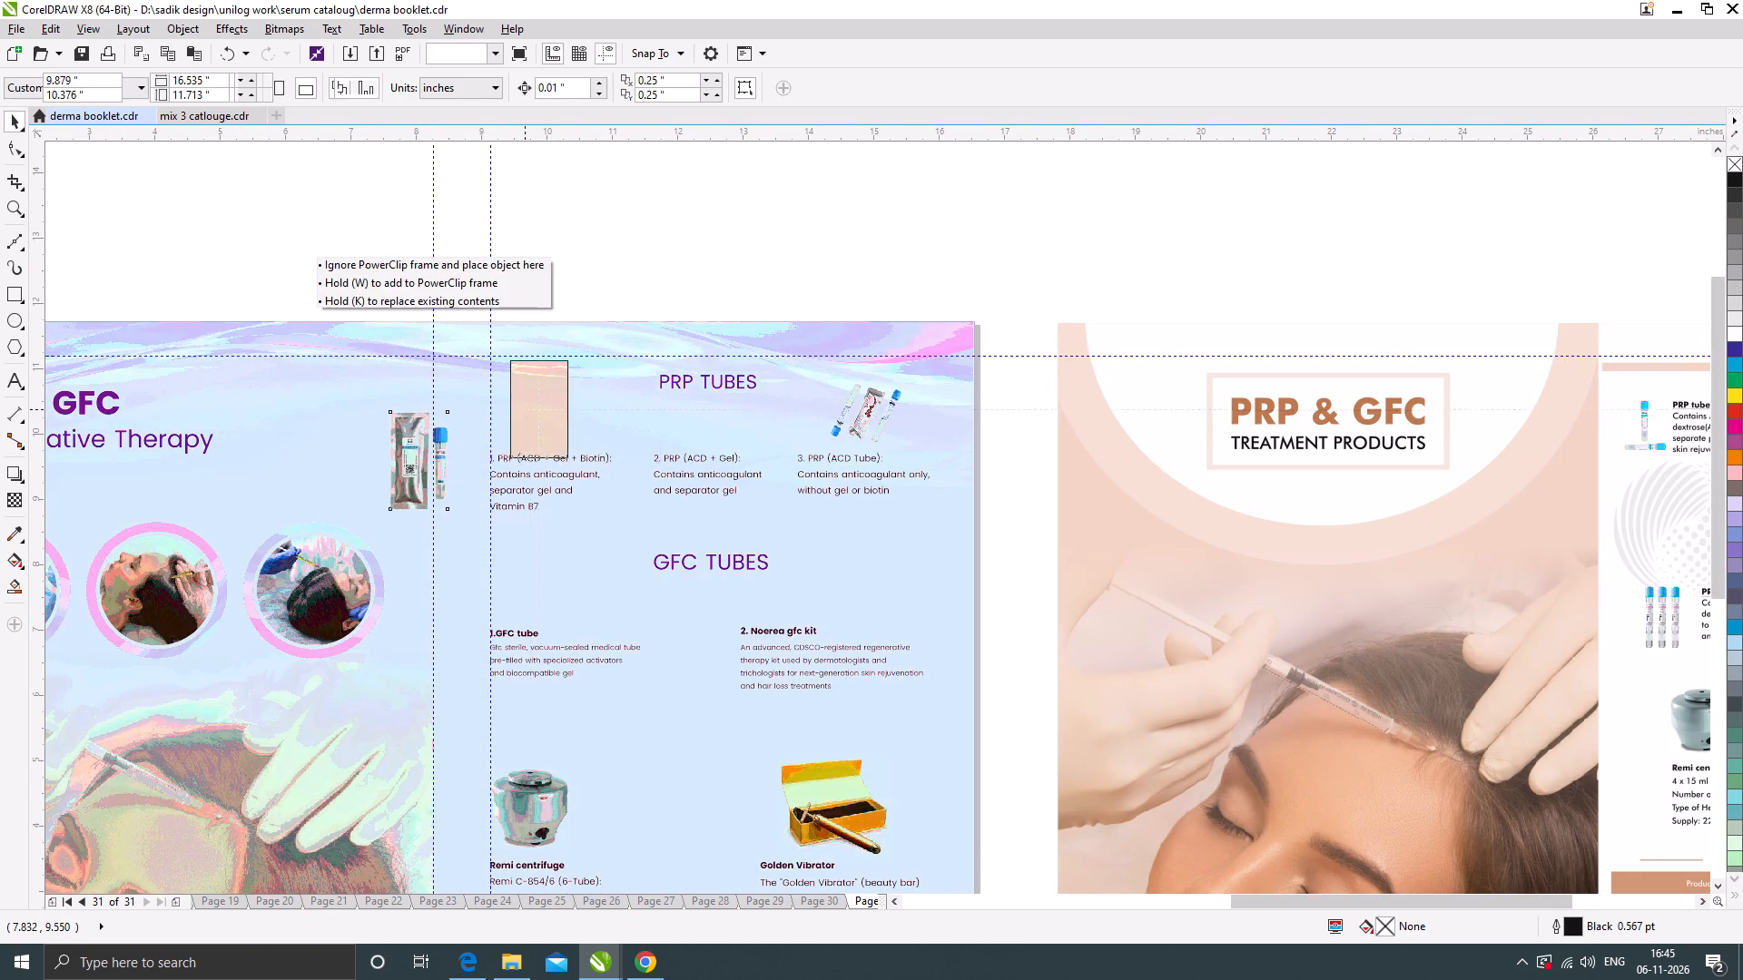
left_click_drag(537, 407, 540, 405)
scroll(568, 385, "up", 1)
left_click_drag(605, 325, 602, 339)
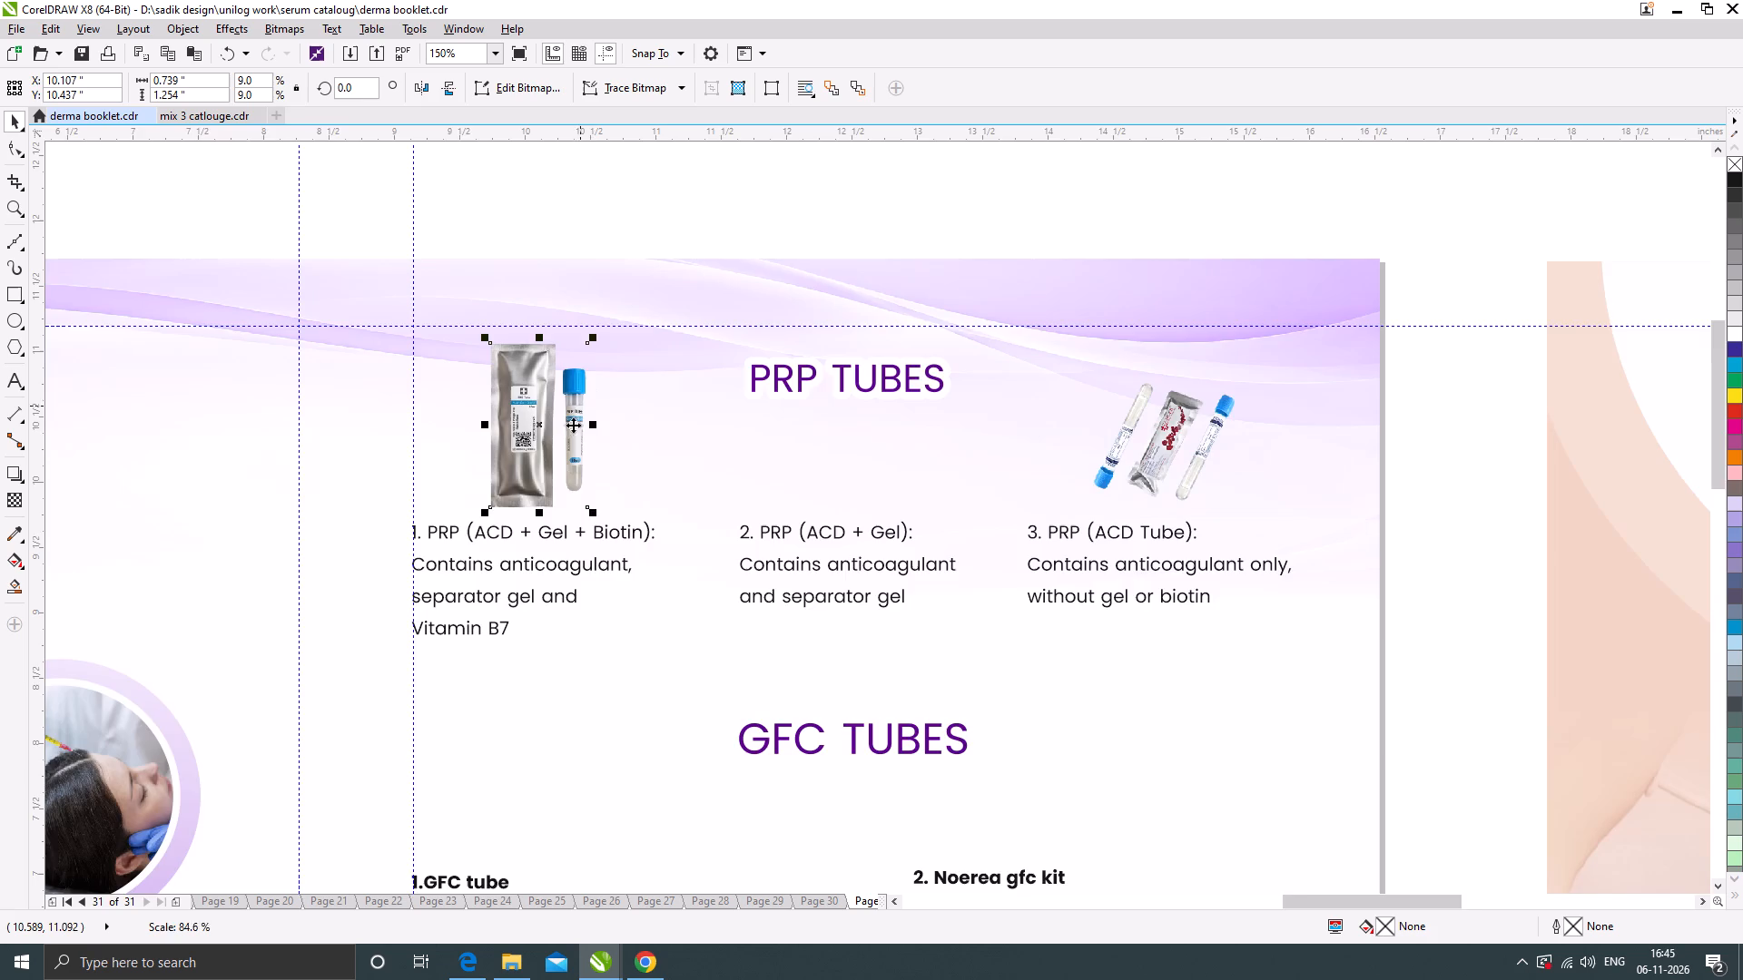
scroll(572, 432, "up", 1)
left_click_drag(576, 449, 562, 437)
scroll(543, 446, "down", 2)
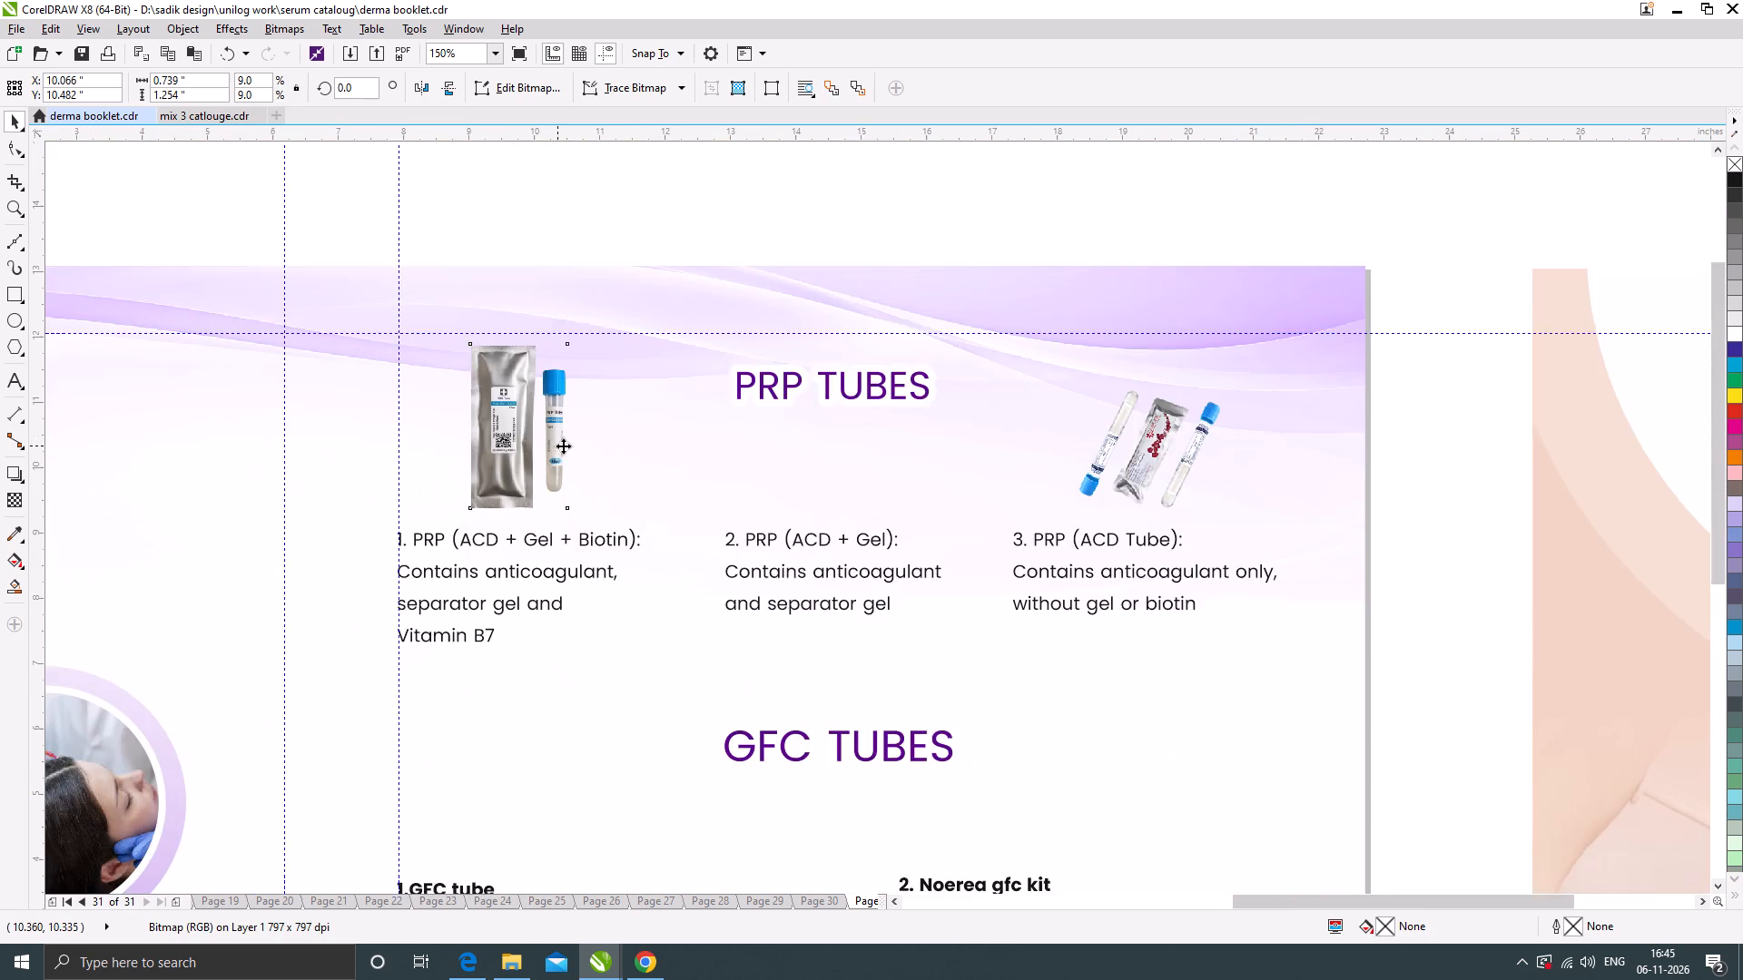
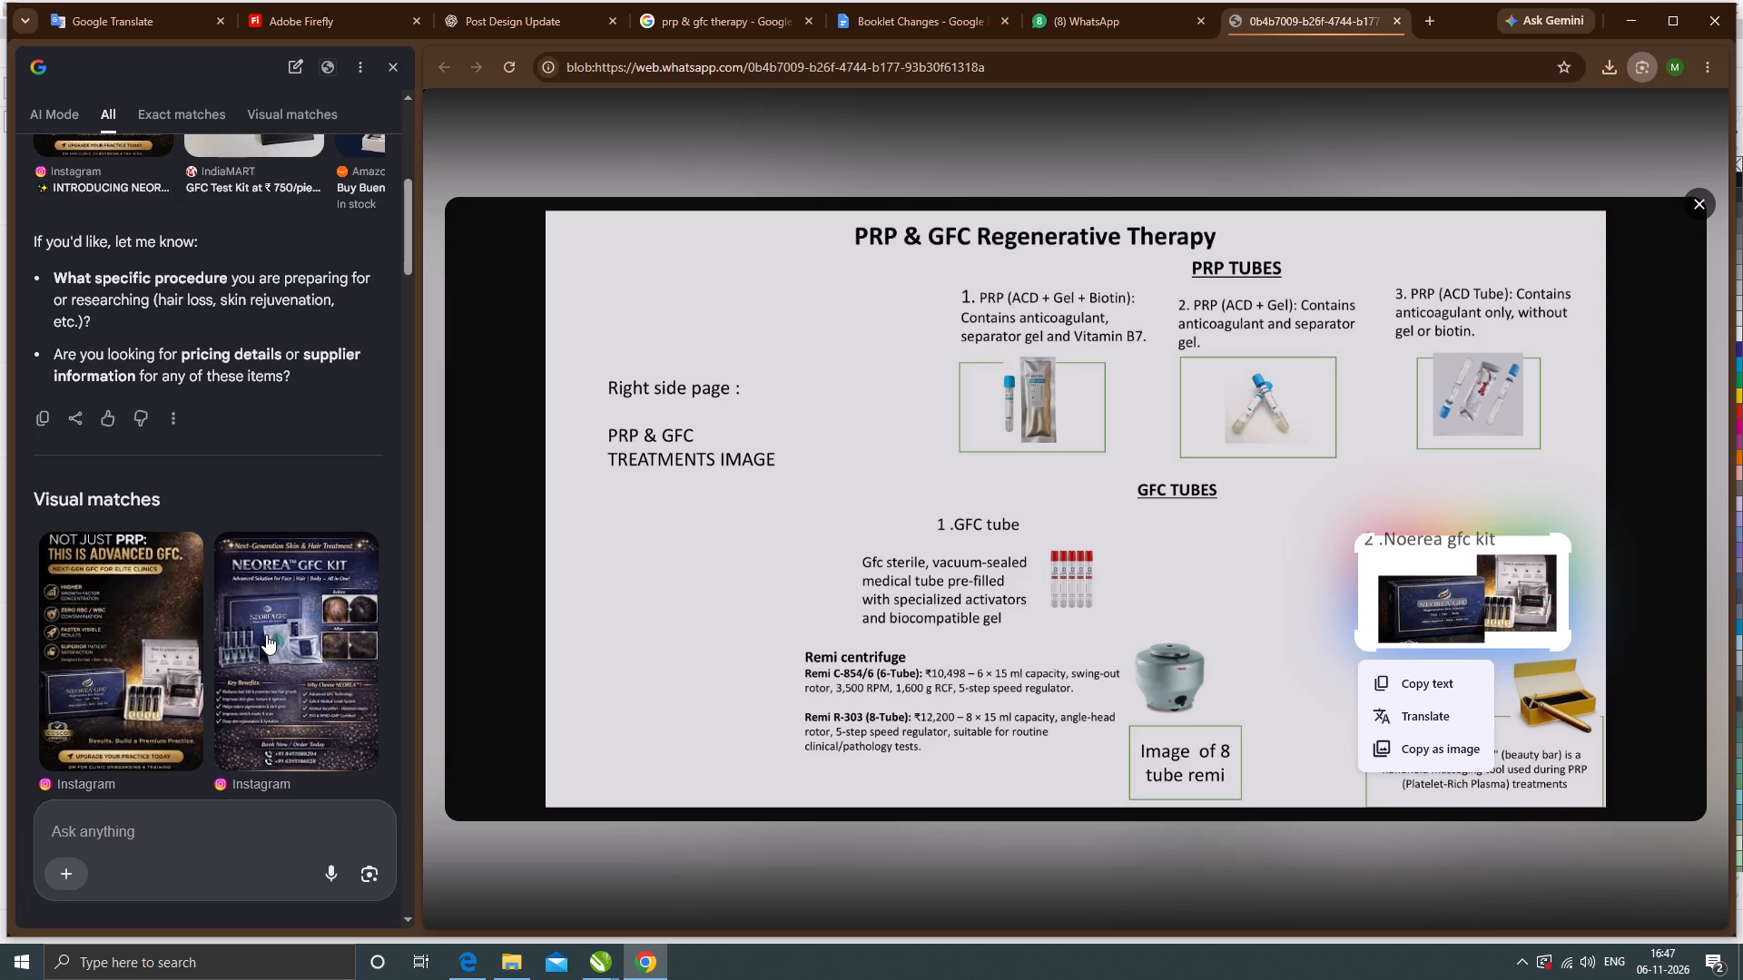
Examine the NEOREA GFC advert match and its related visual results for a usable picture of the kit.
left_click(132, 705)
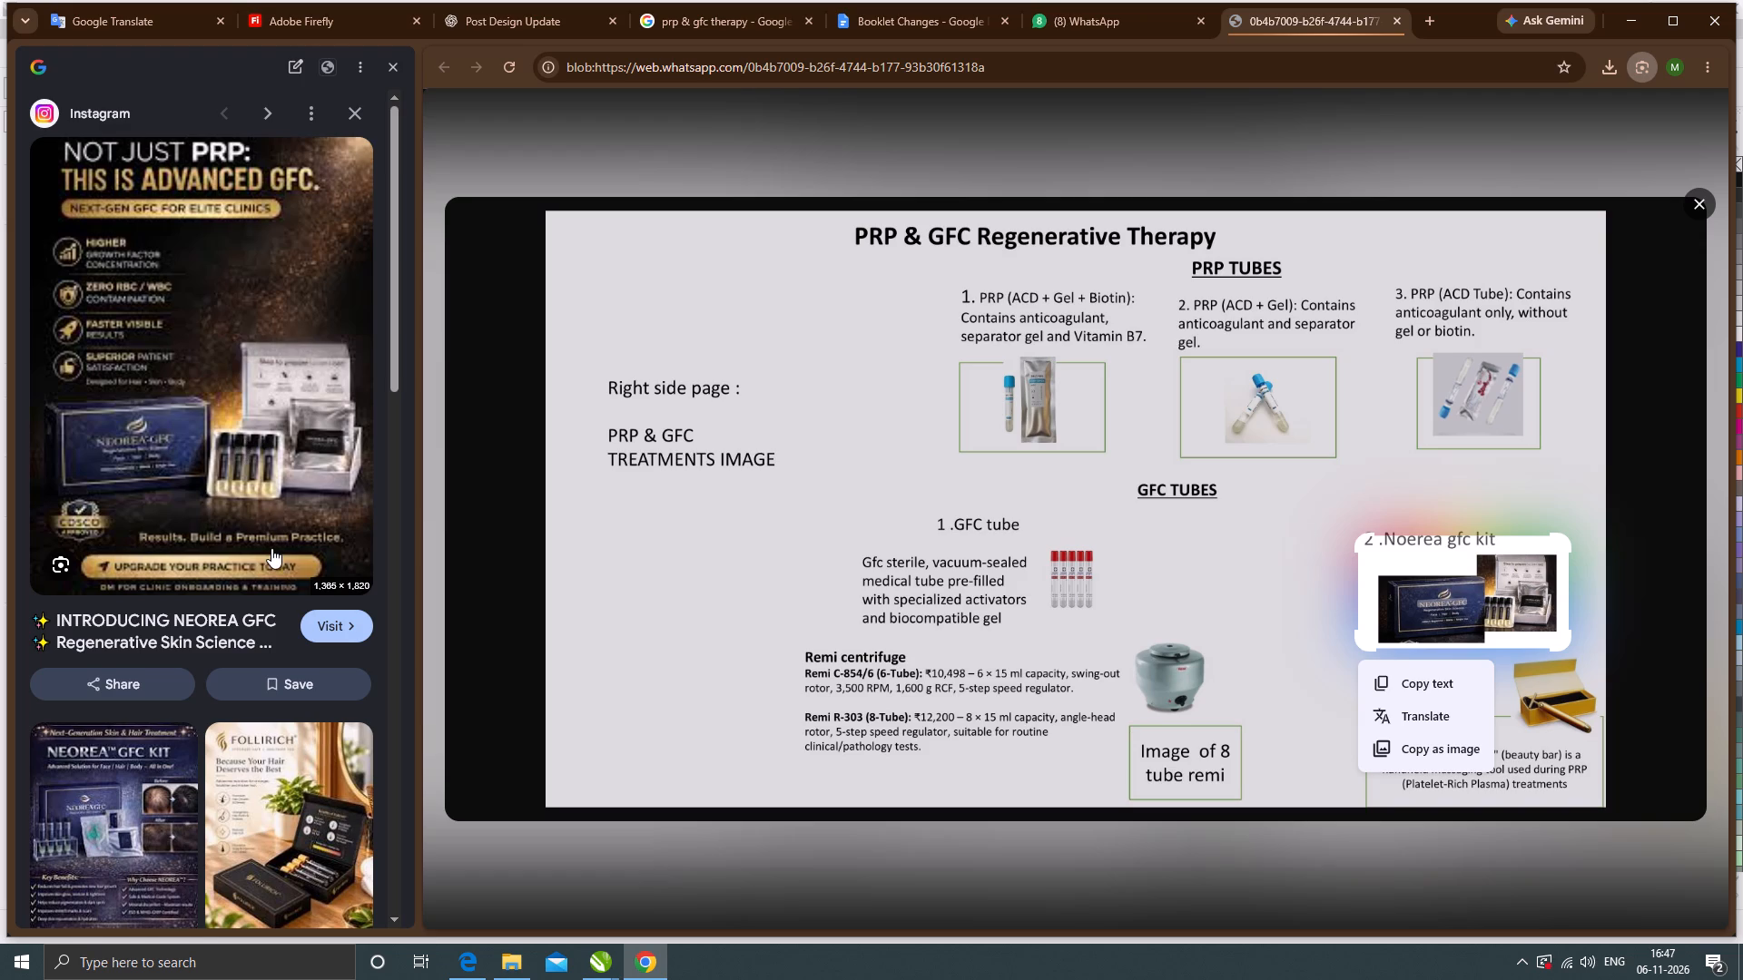
scroll(271, 548, "down", 6)
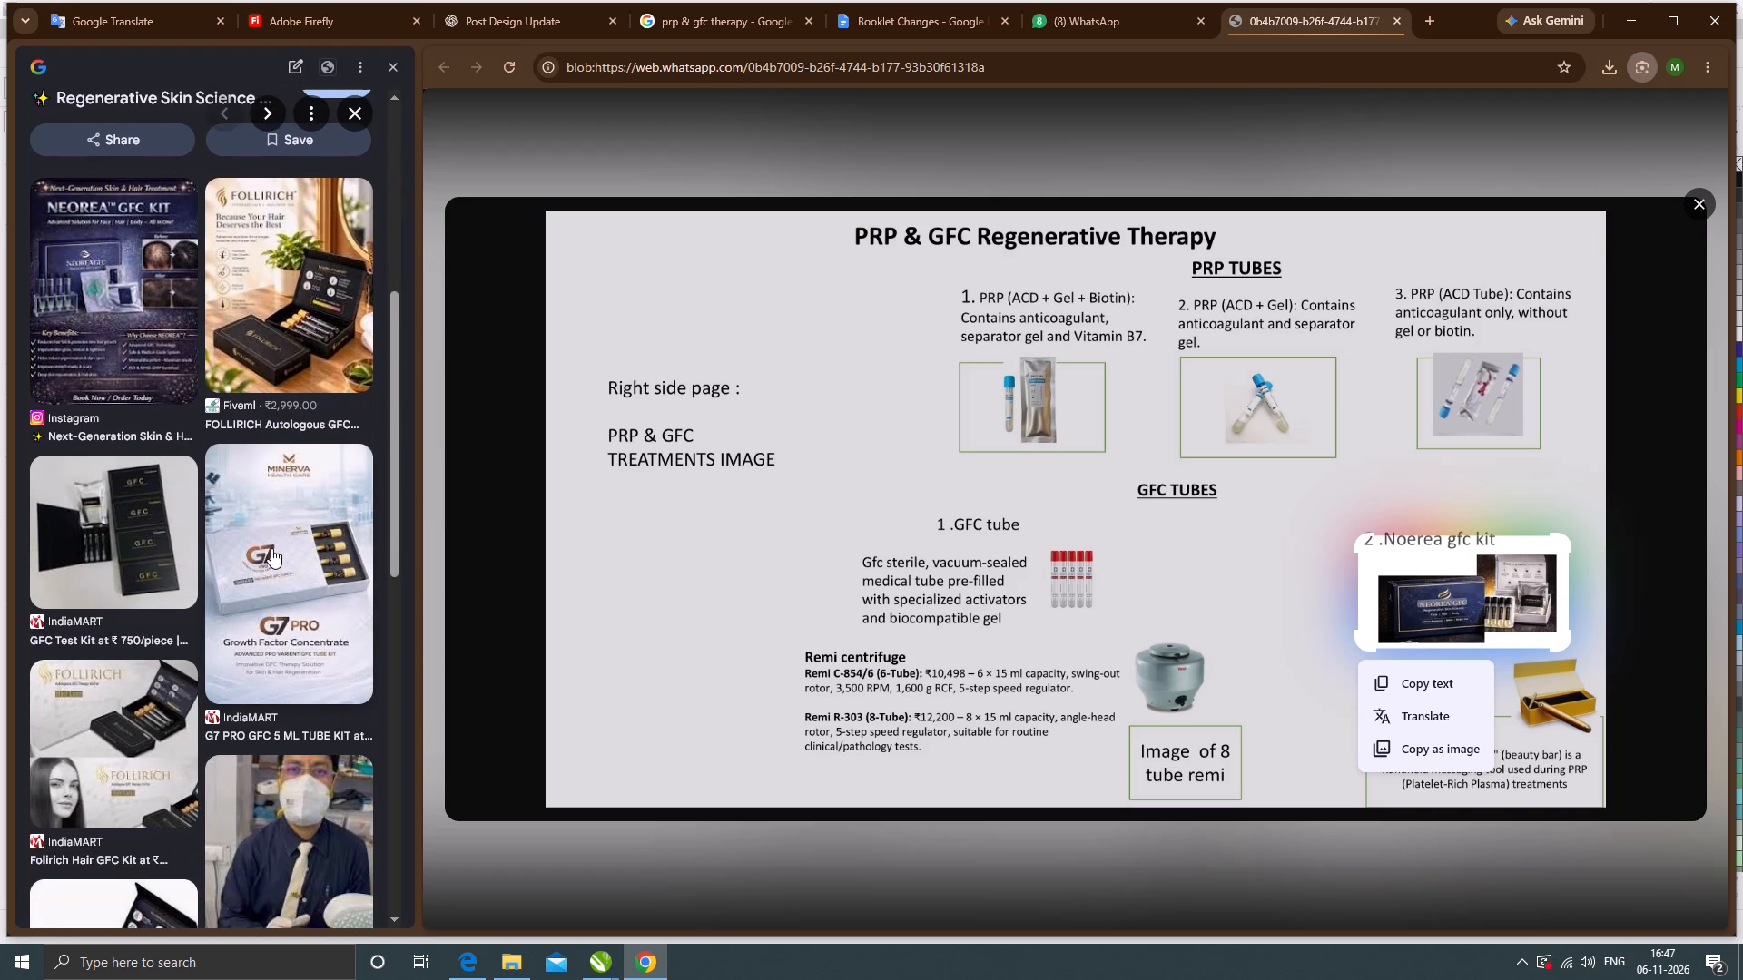
scroll(271, 548, "down", 8)
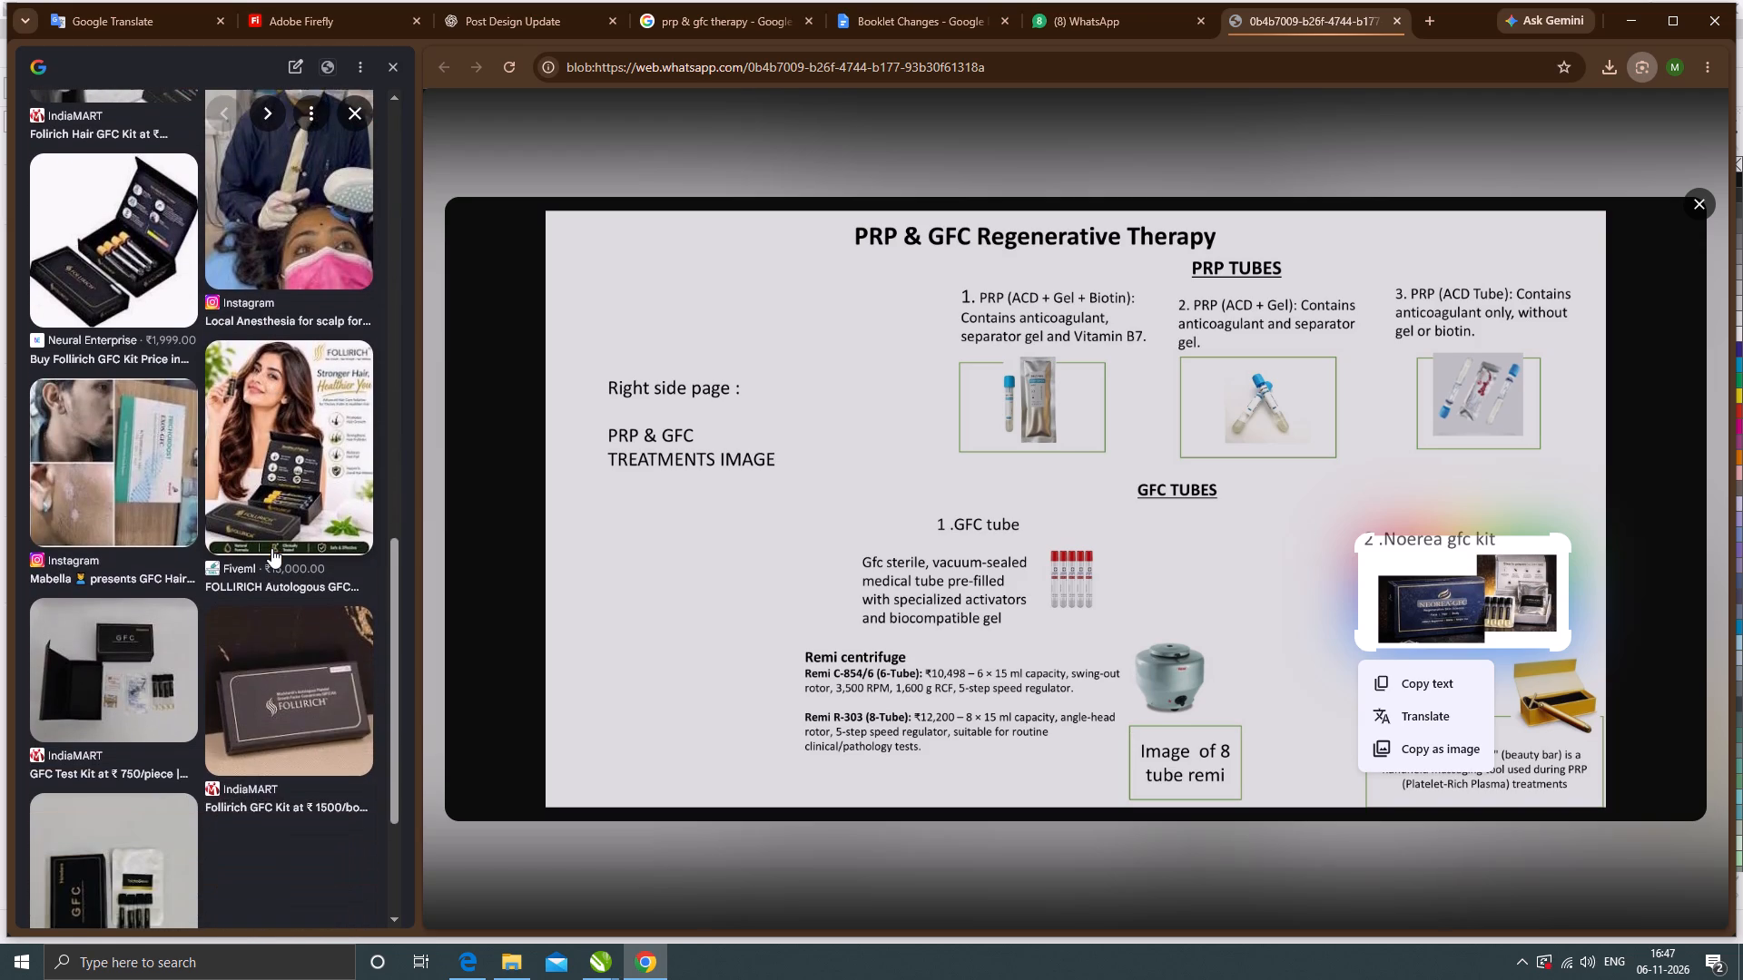
scroll(271, 548, "down", 3)
scroll(271, 548, "up", 6)
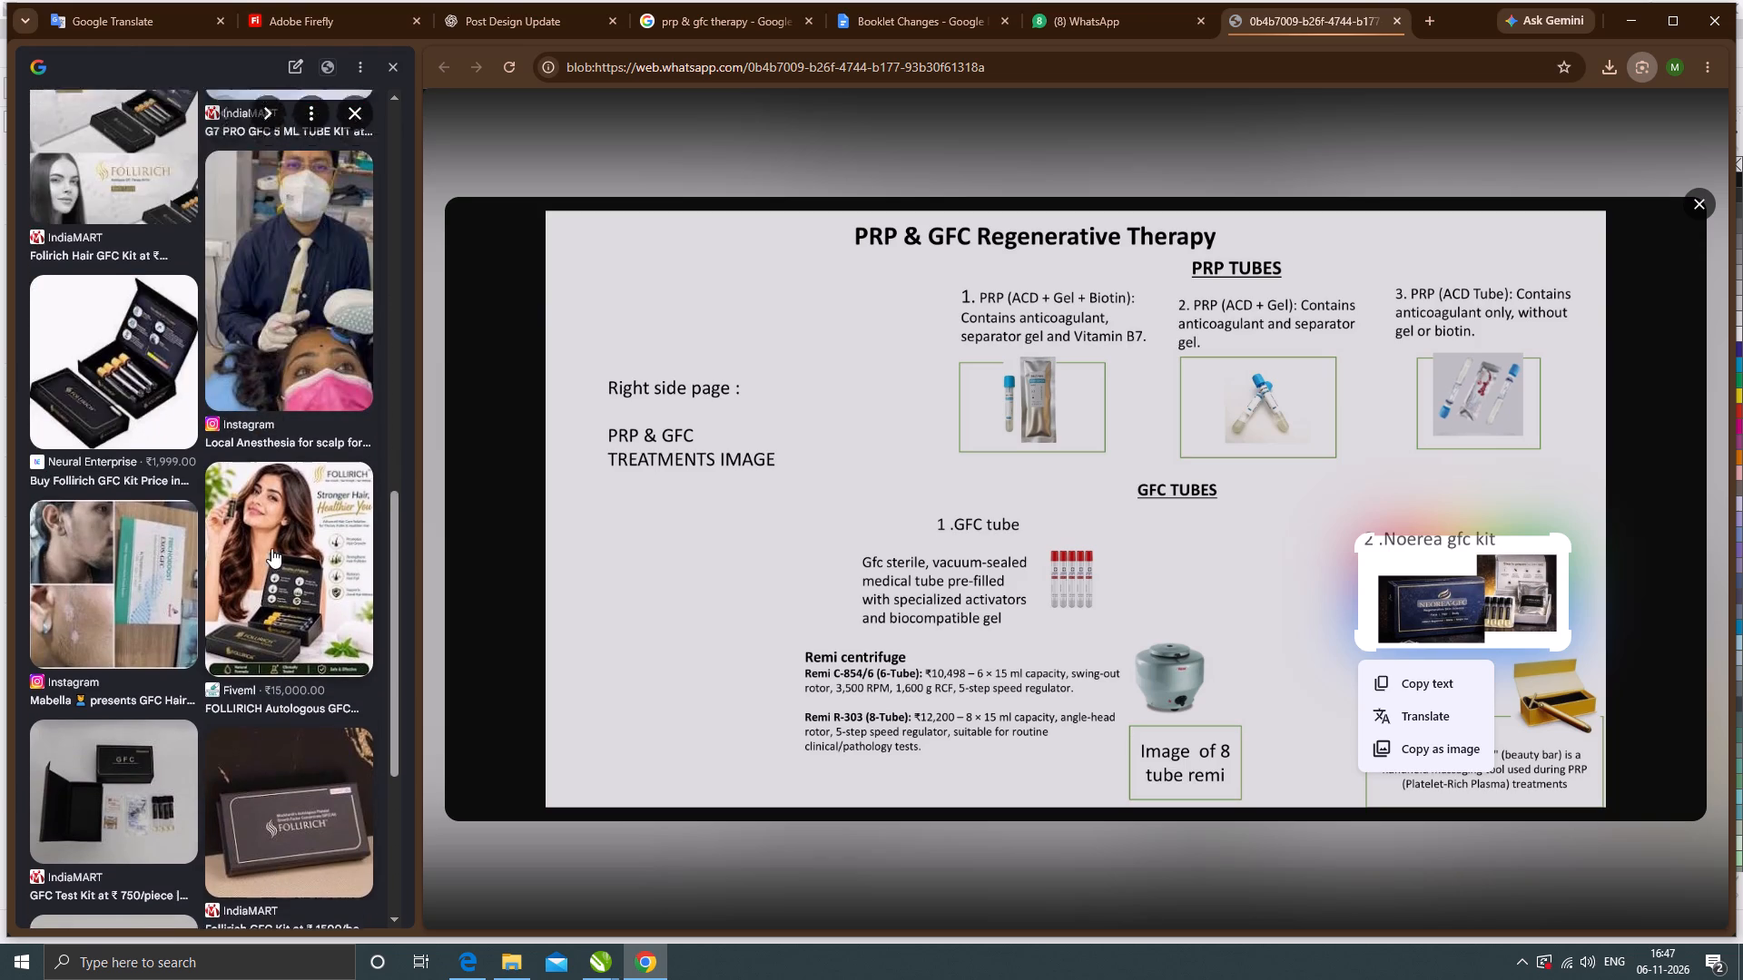
scroll(271, 548, "up", 12)
scroll(267, 527, "down", 1)
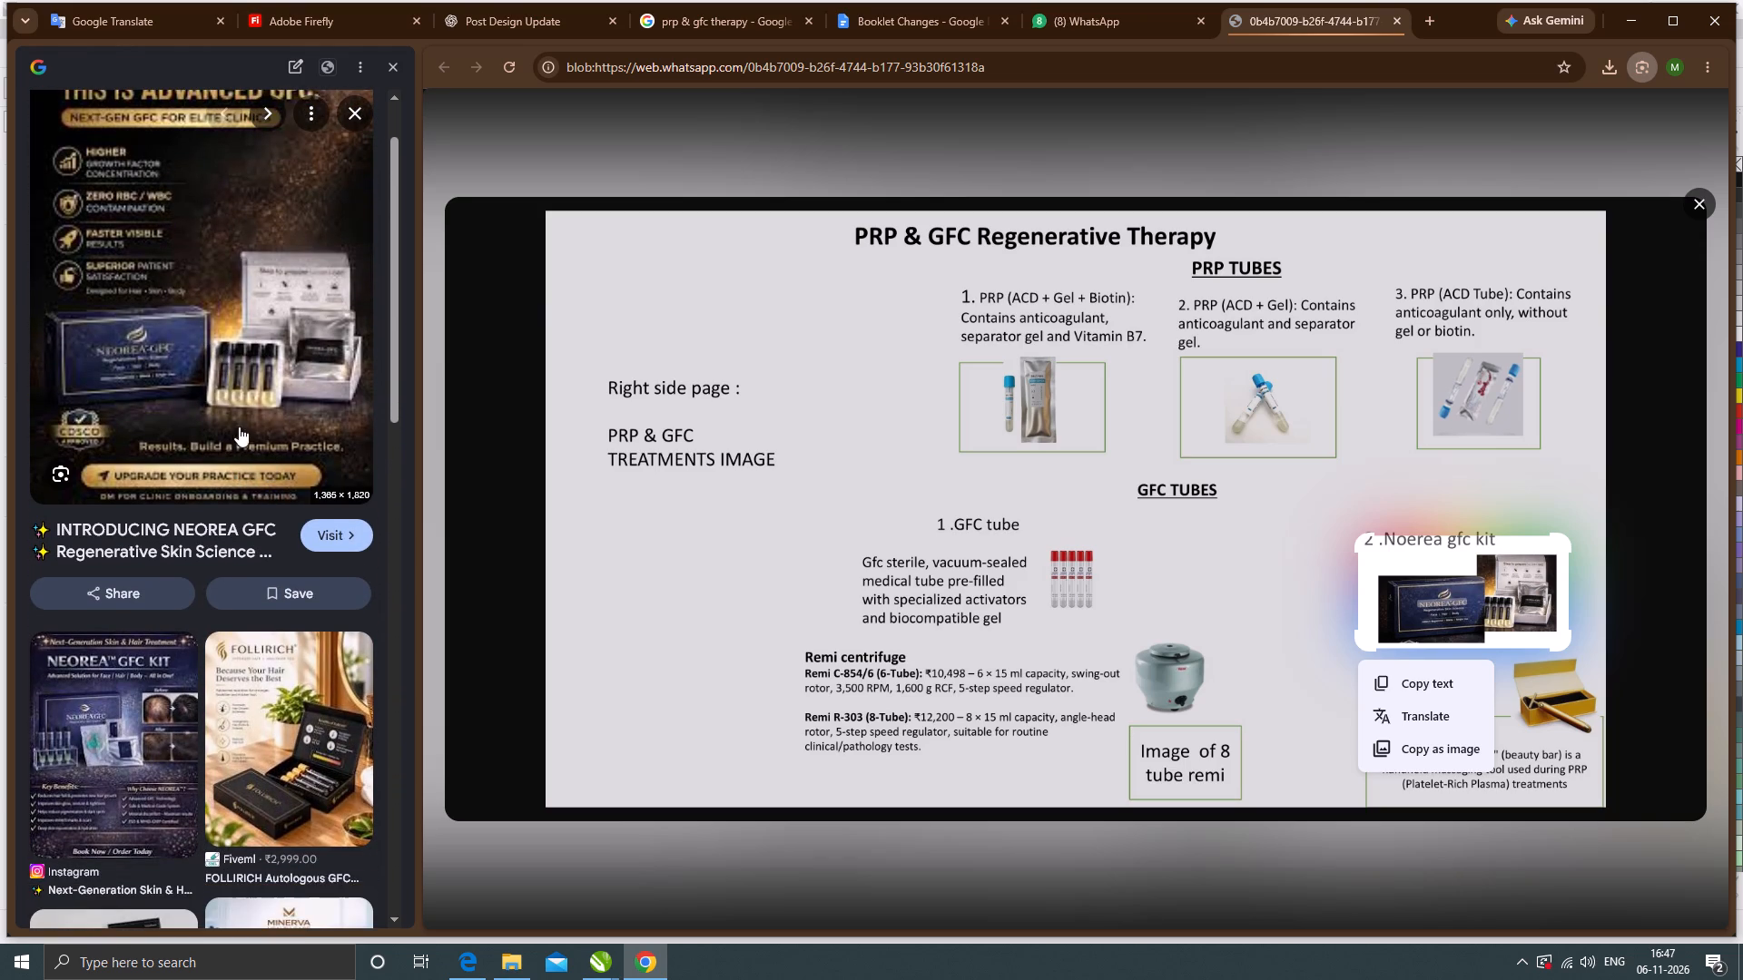
Open the source Instagram post of the NEOREA GFC advert and take a screenshot showing the box, vials and pouch.
left_click(262, 372)
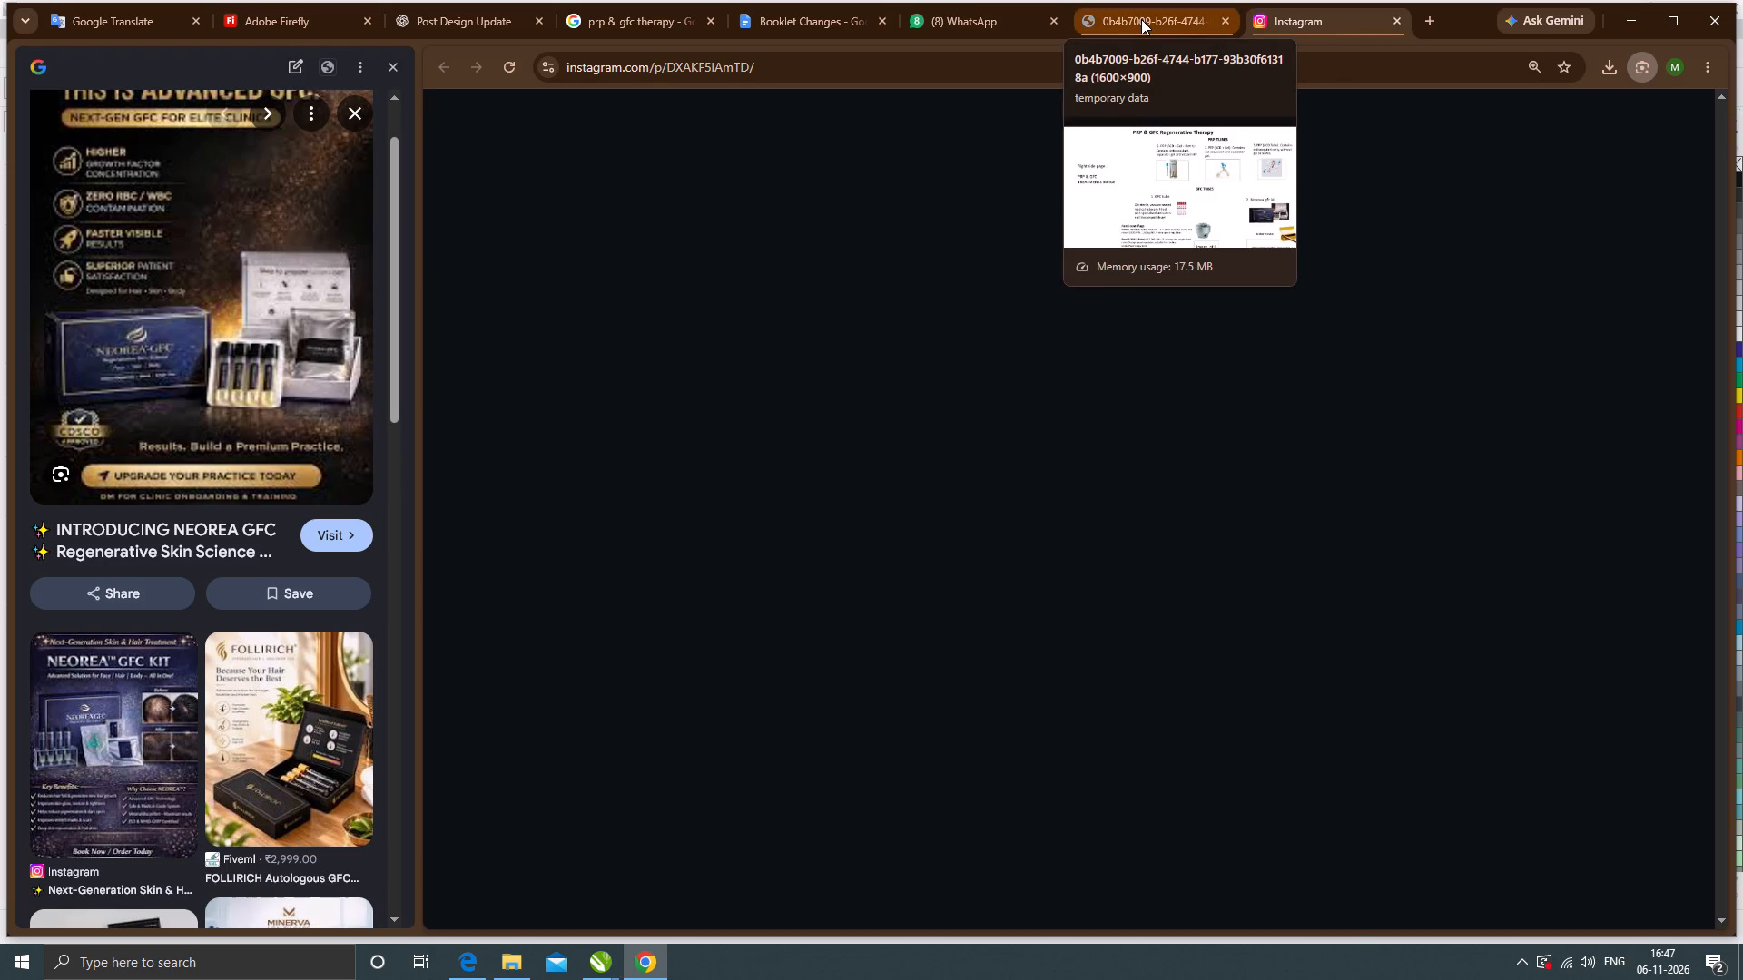
left_click(1141, 19)
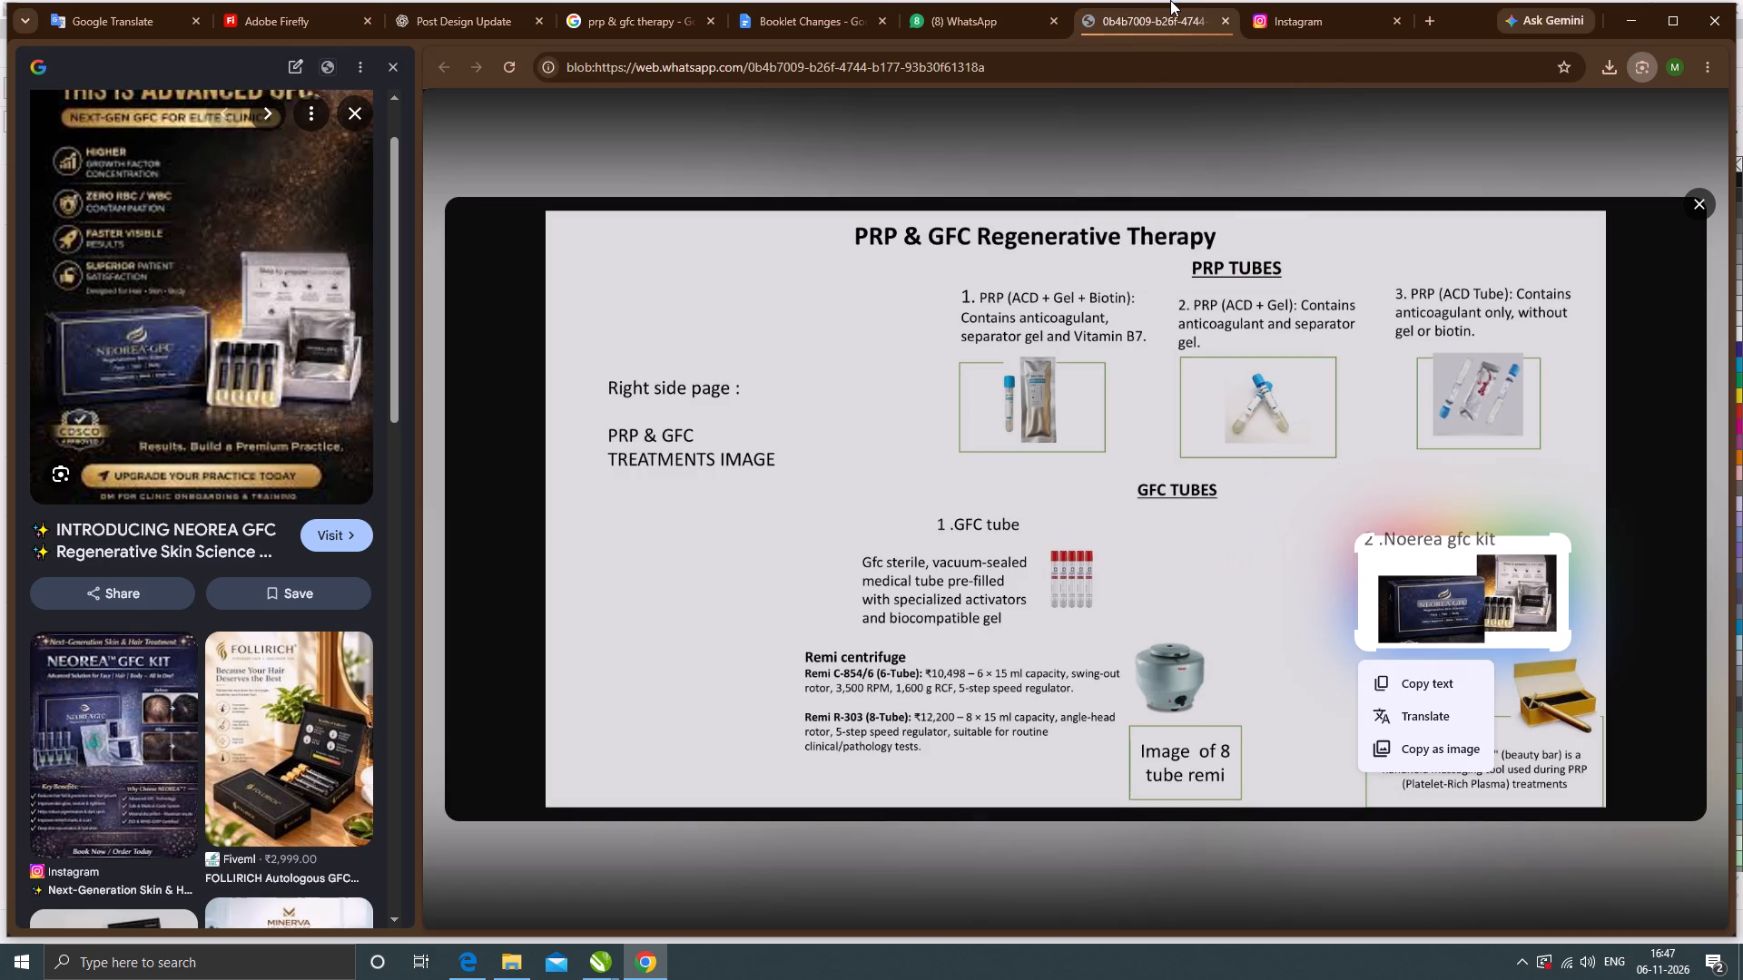
left_click(1315, 21)
left_click(1452, 204)
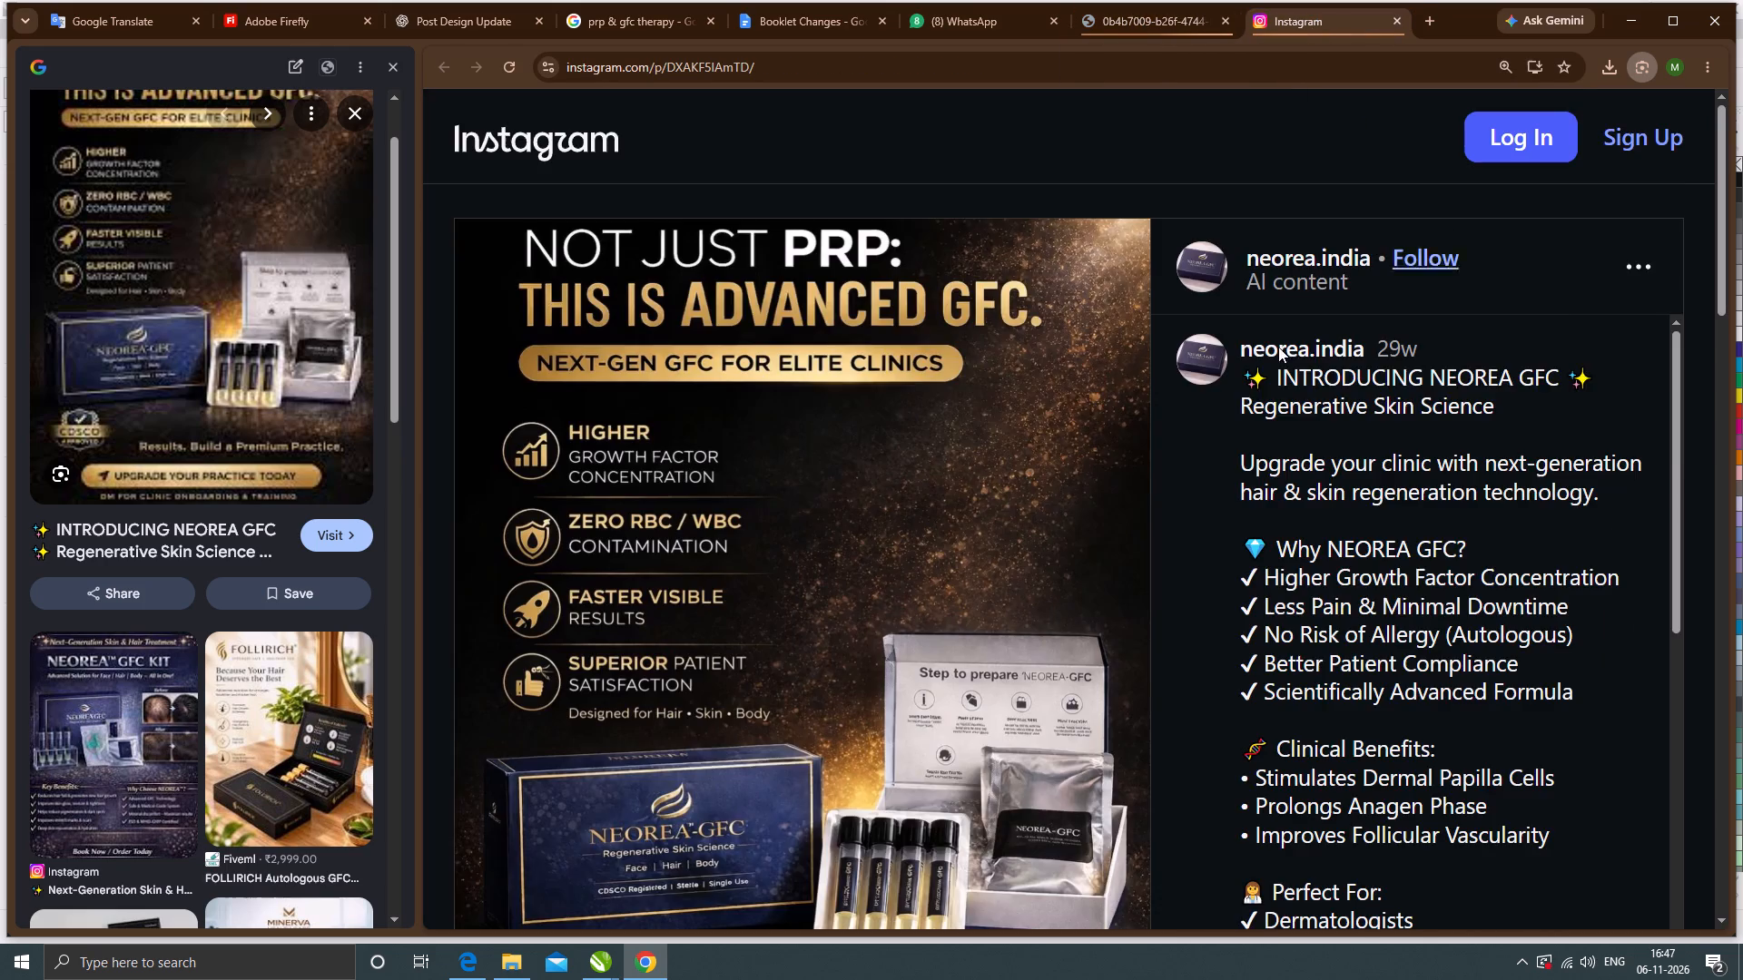
scroll(937, 542, "down", 3)
right_click(913, 514)
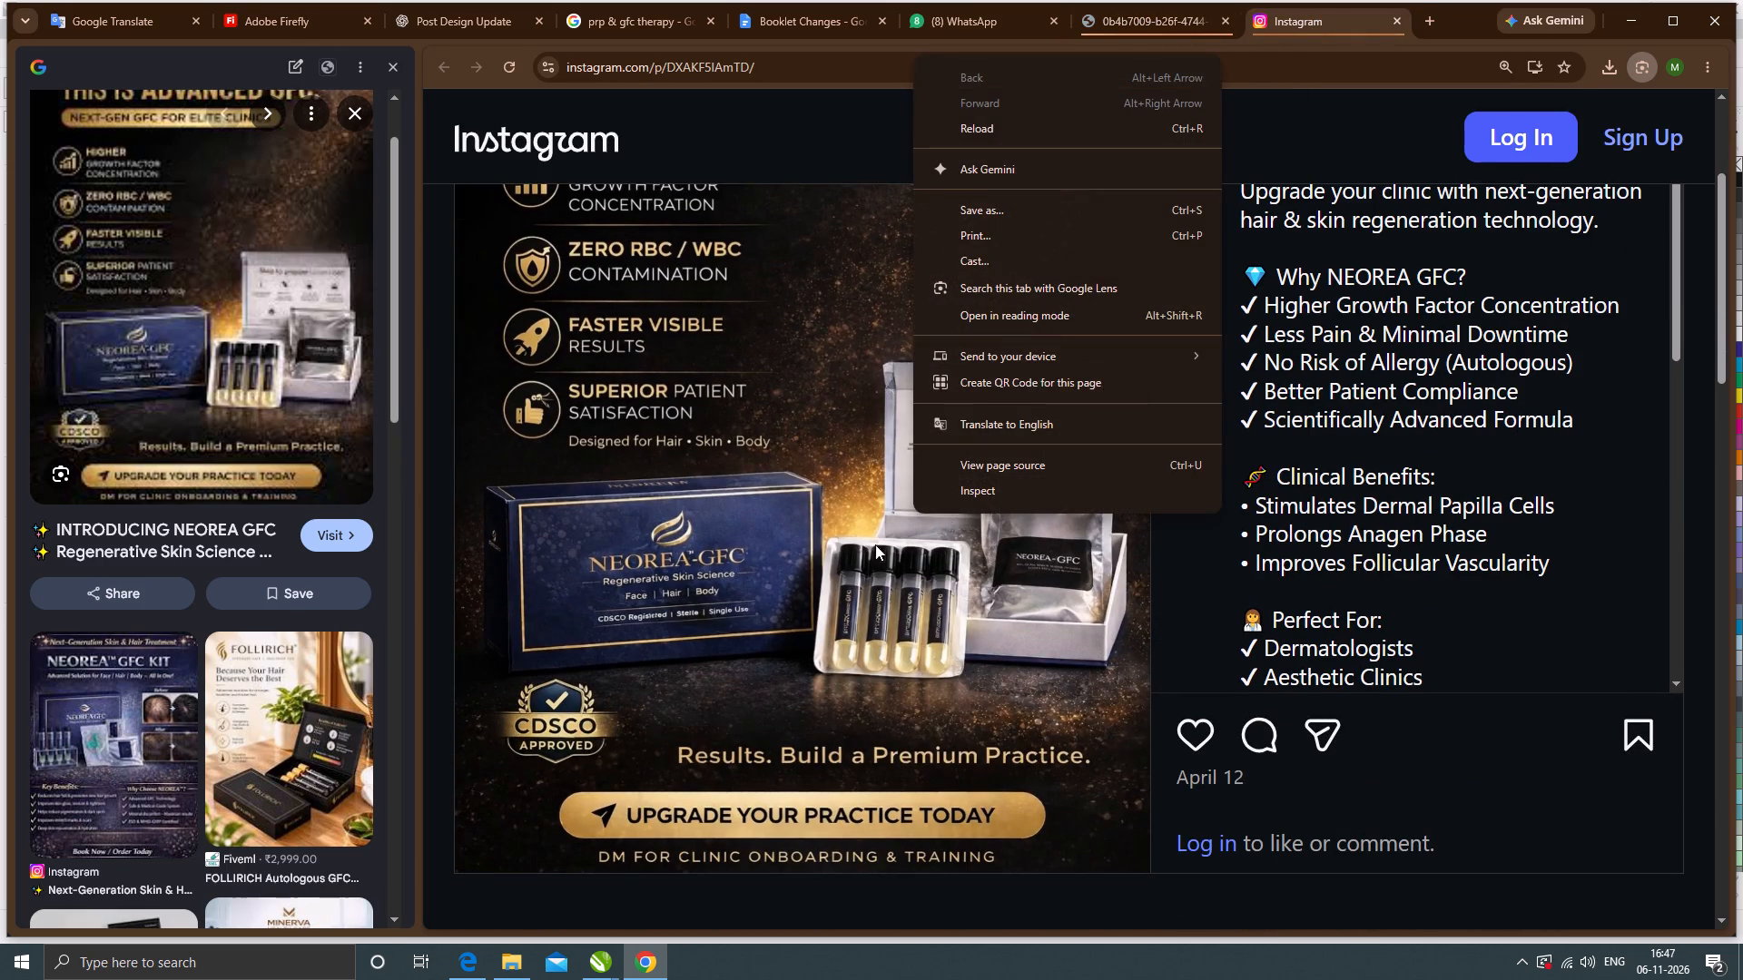
left_click(922, 650)
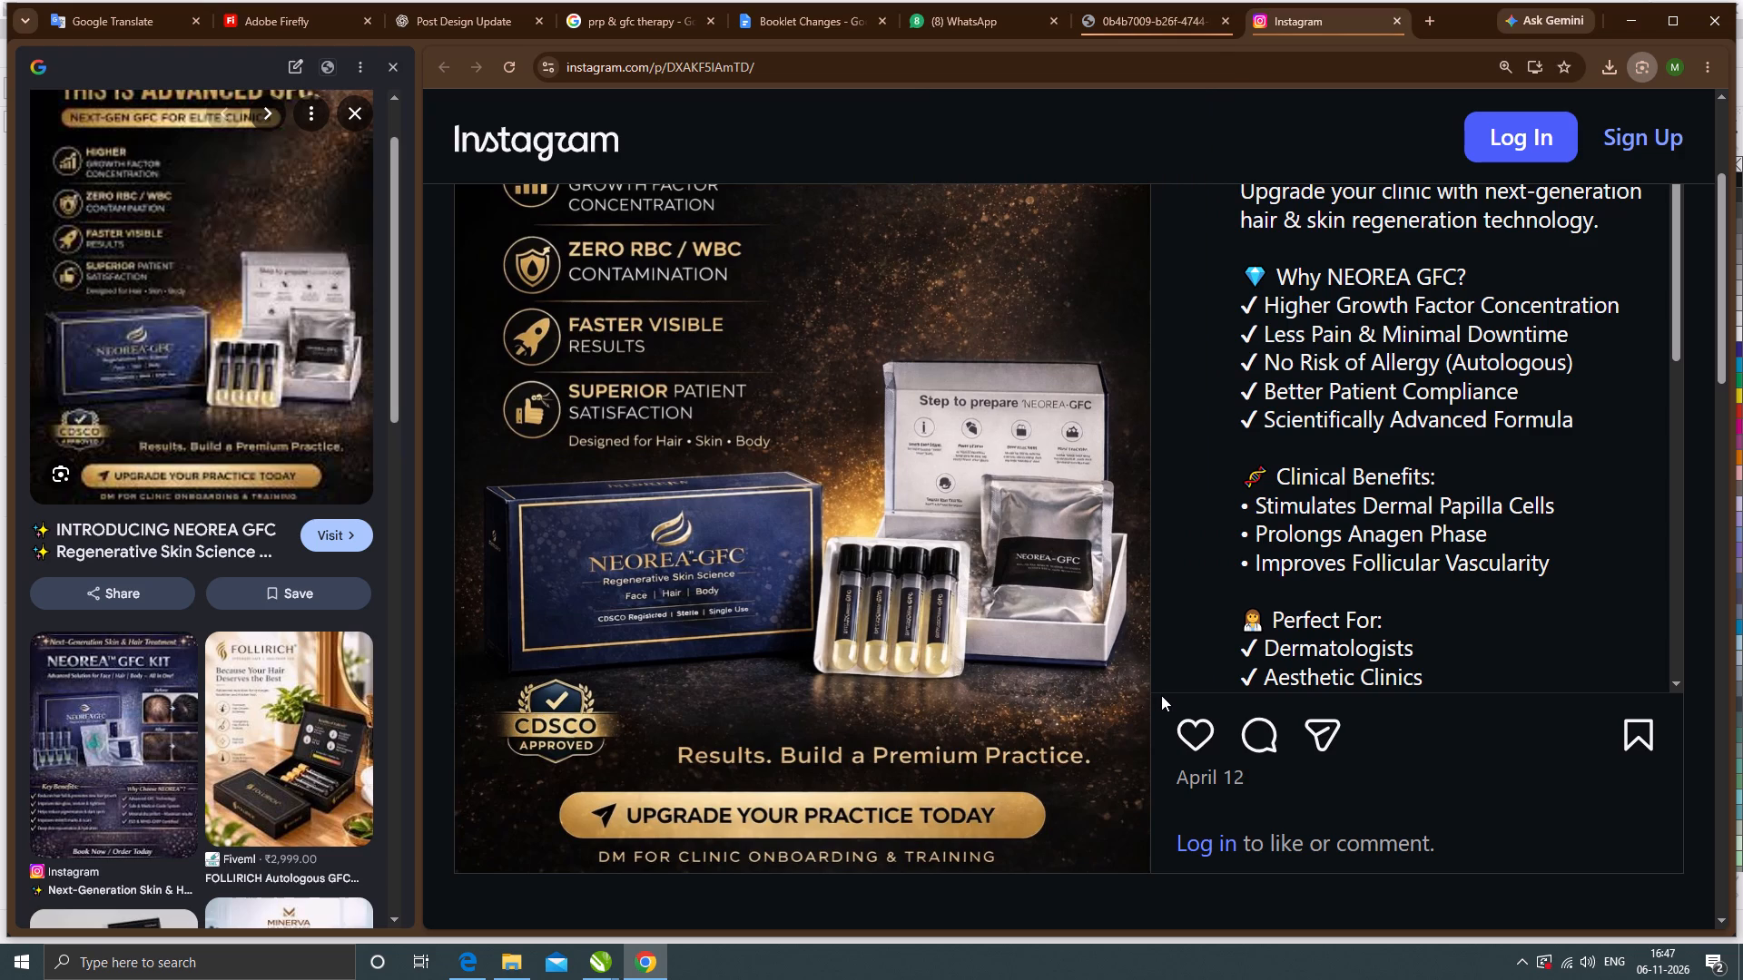
key("Print")
Carry the NEOREA GFC kit picture from the Instagram post over to the Adobe Firefly editor.
left_click(319, 19)
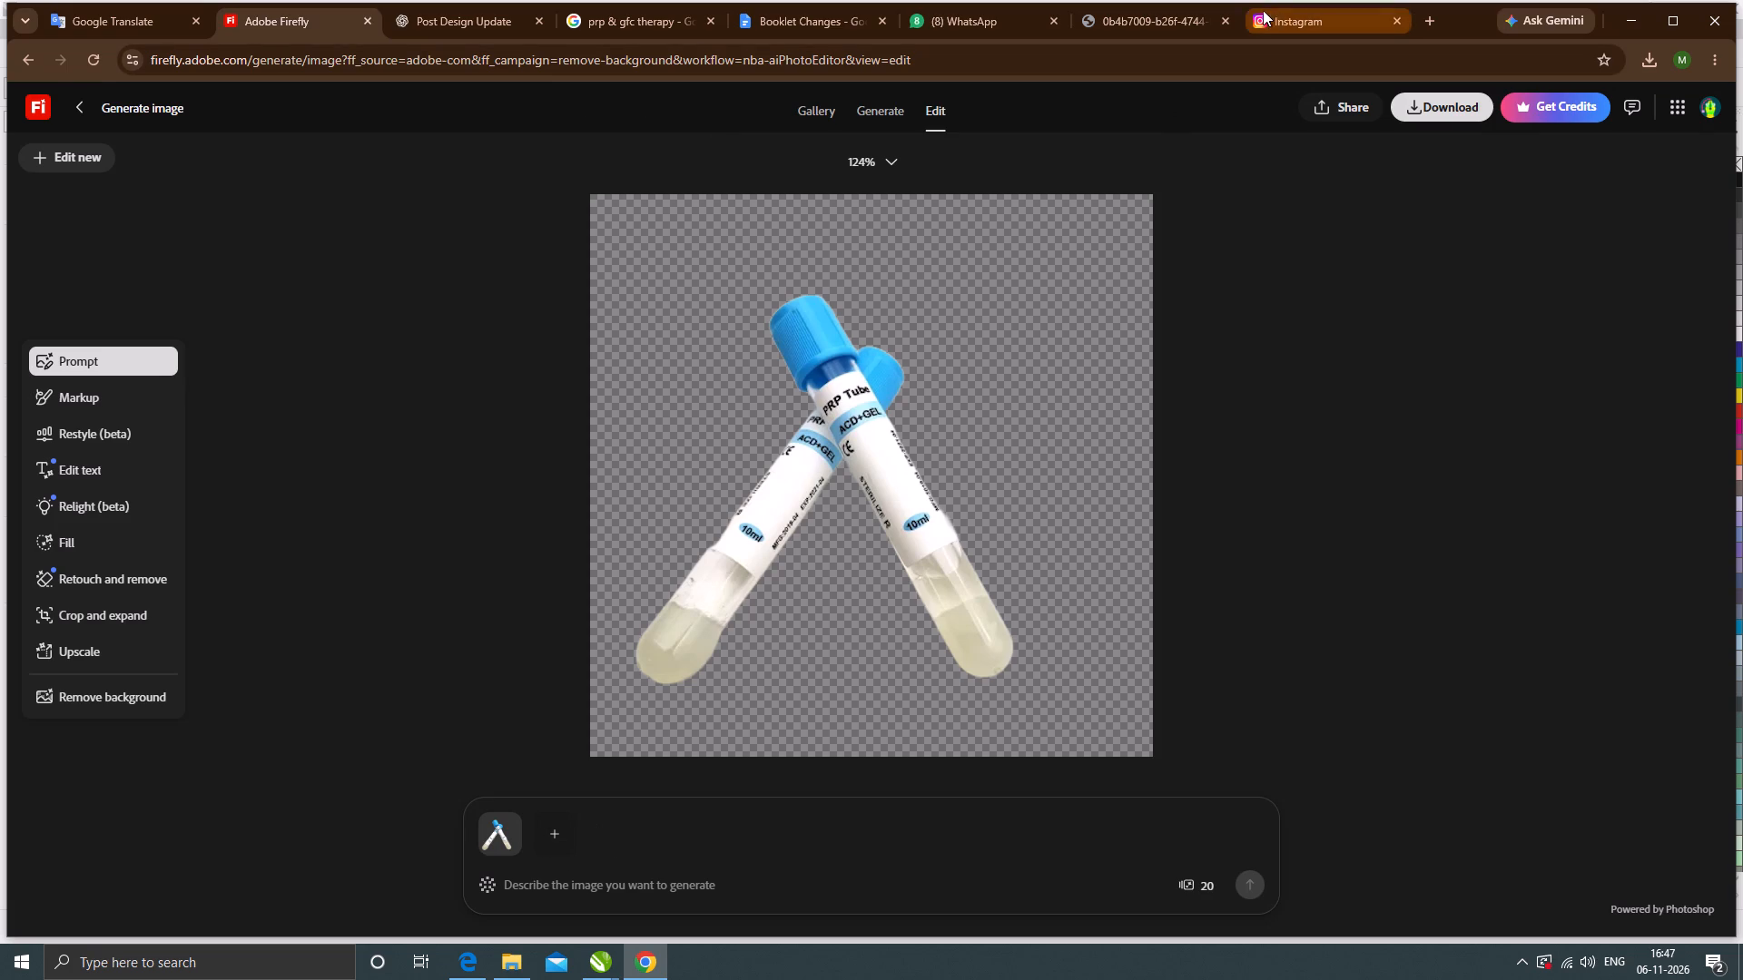
left_click(1282, 11)
left_click_drag(864, 522, 280, 0)
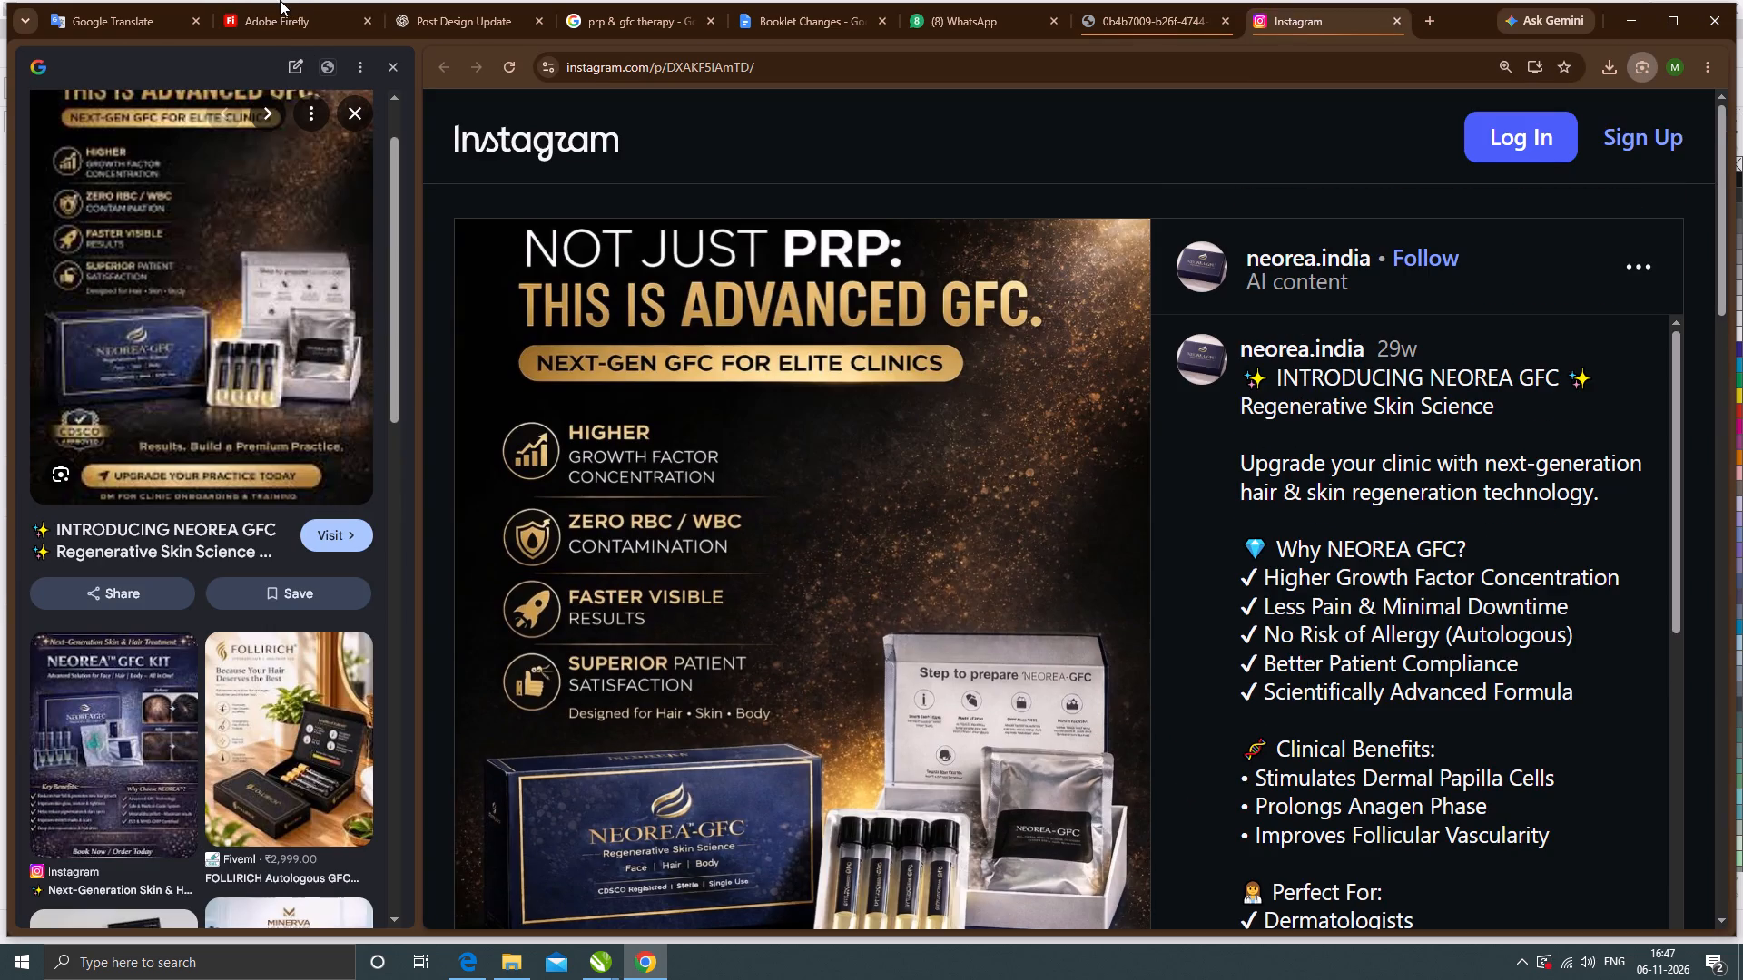
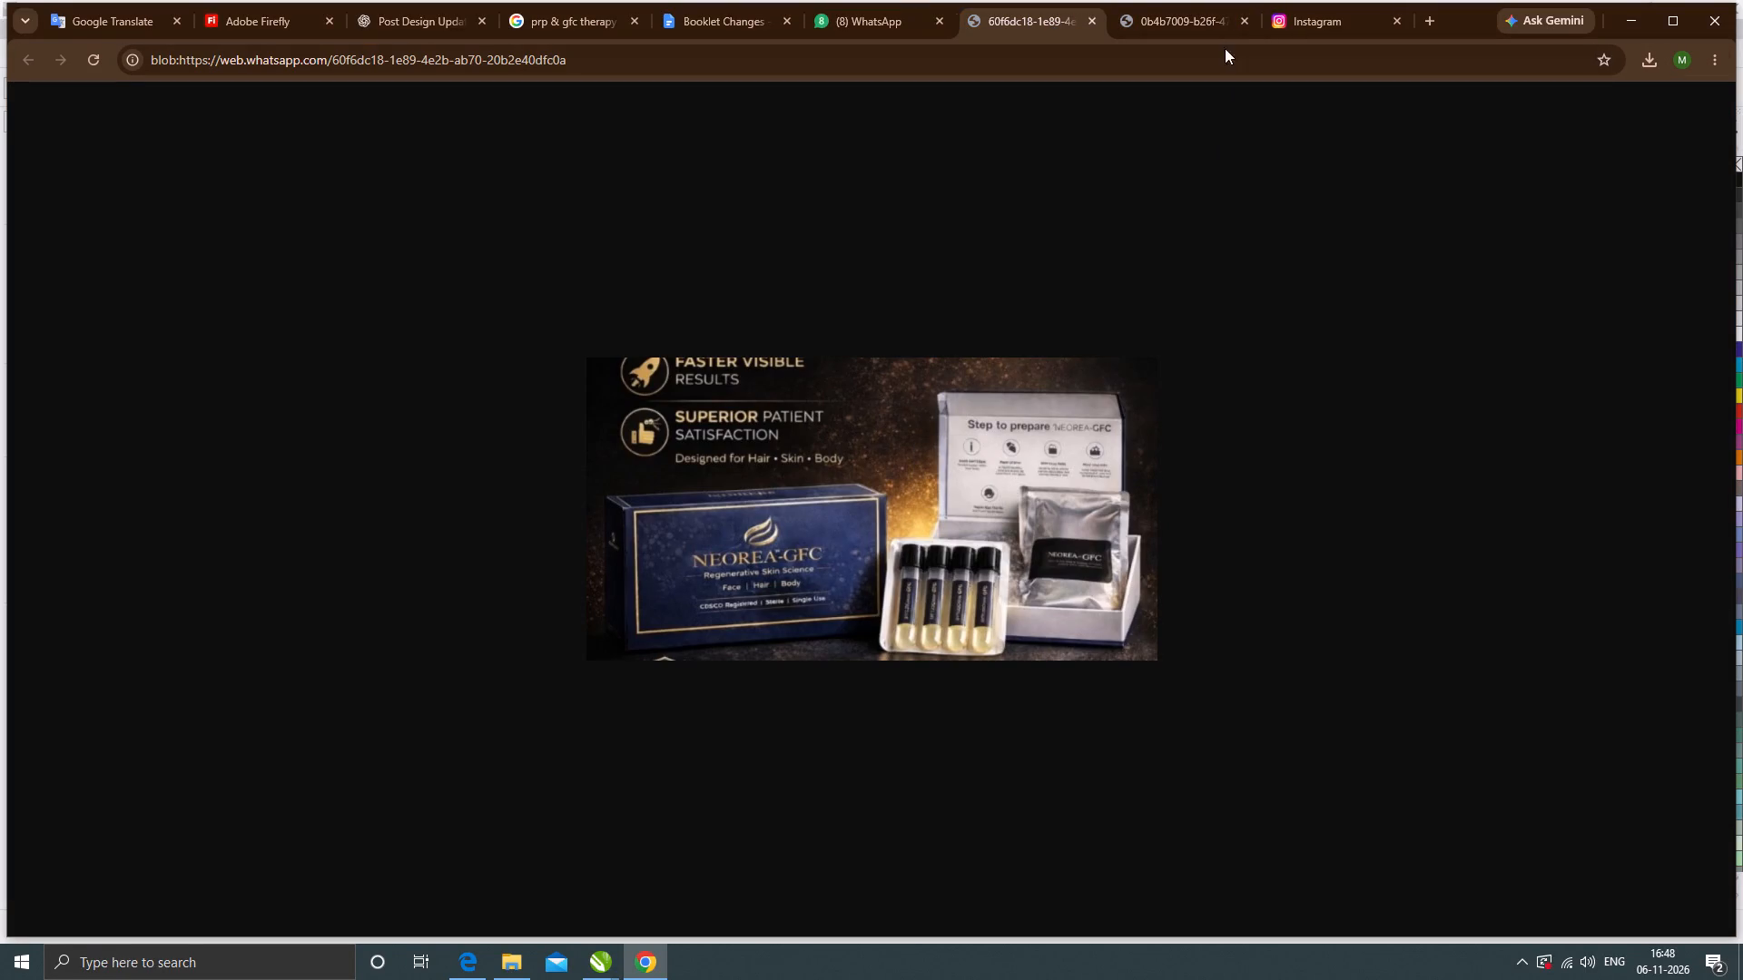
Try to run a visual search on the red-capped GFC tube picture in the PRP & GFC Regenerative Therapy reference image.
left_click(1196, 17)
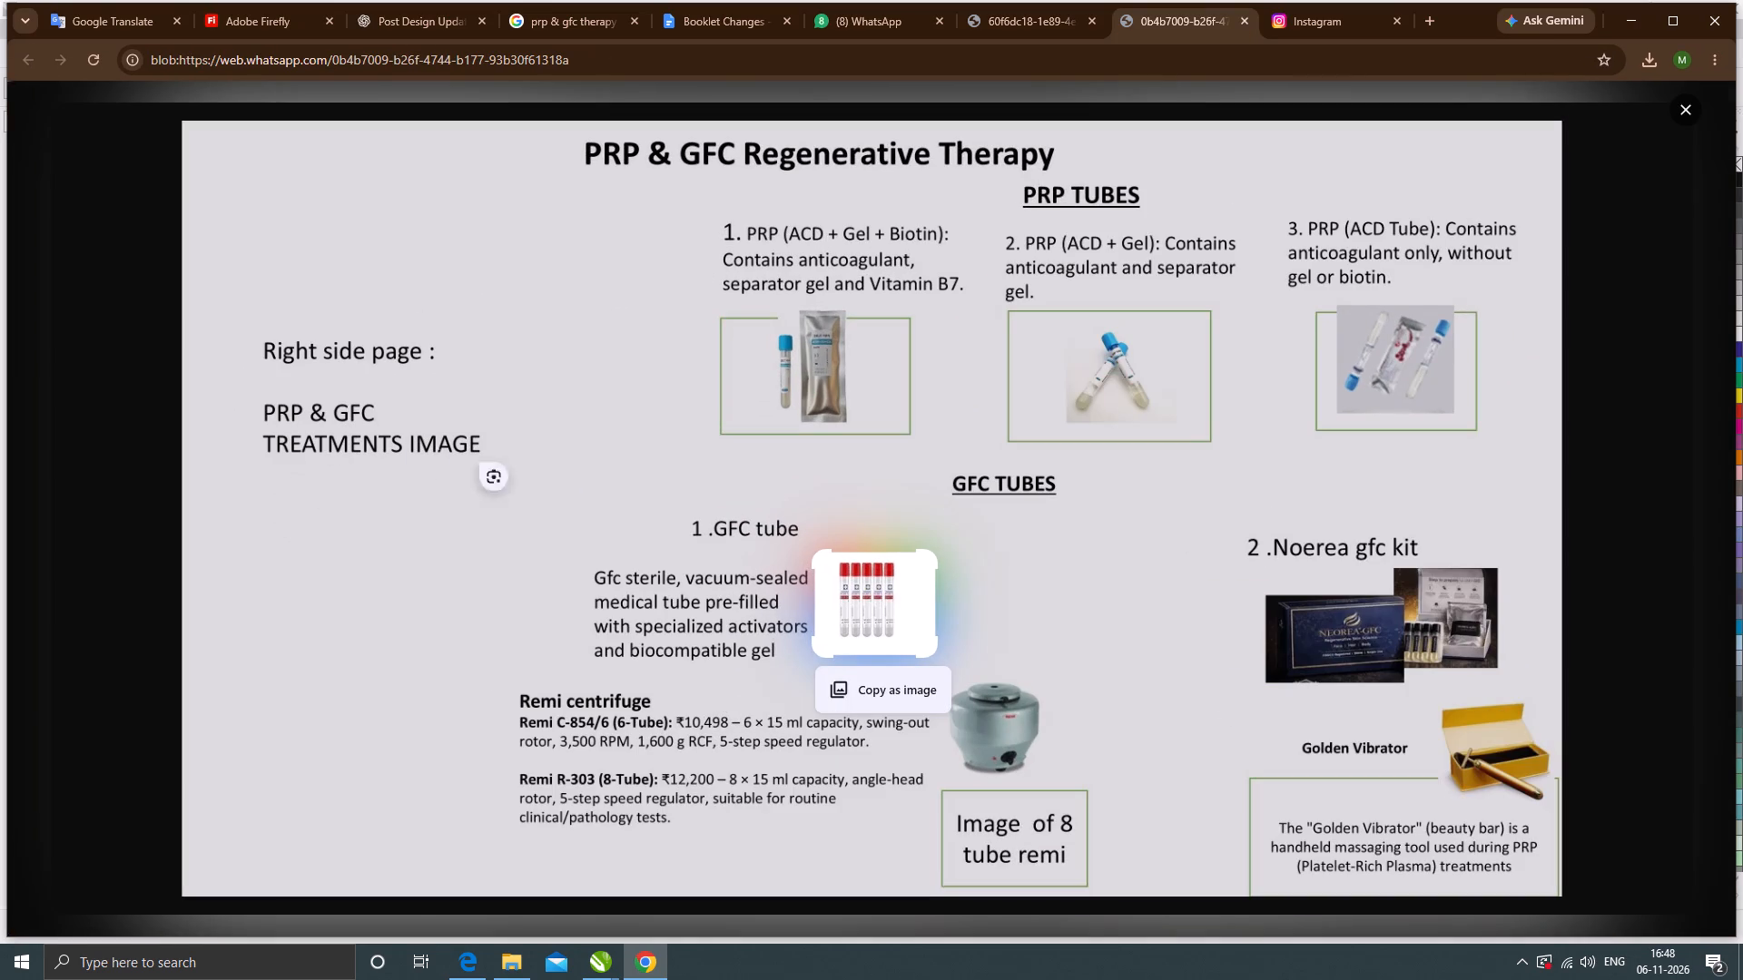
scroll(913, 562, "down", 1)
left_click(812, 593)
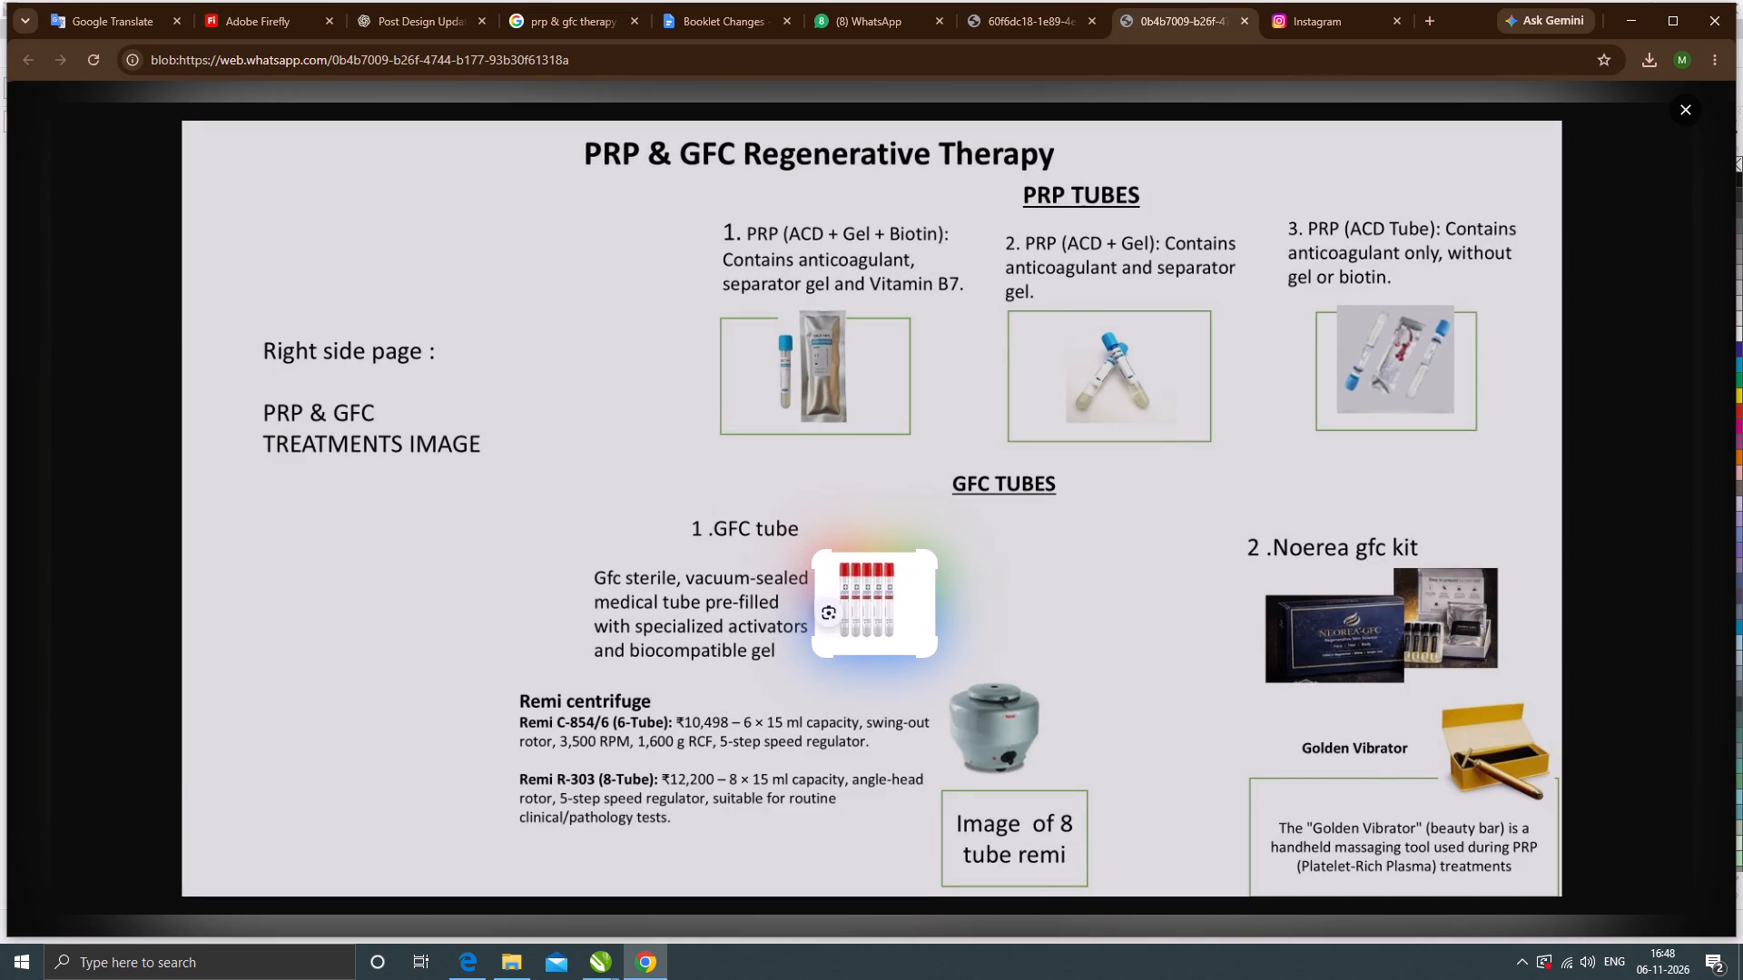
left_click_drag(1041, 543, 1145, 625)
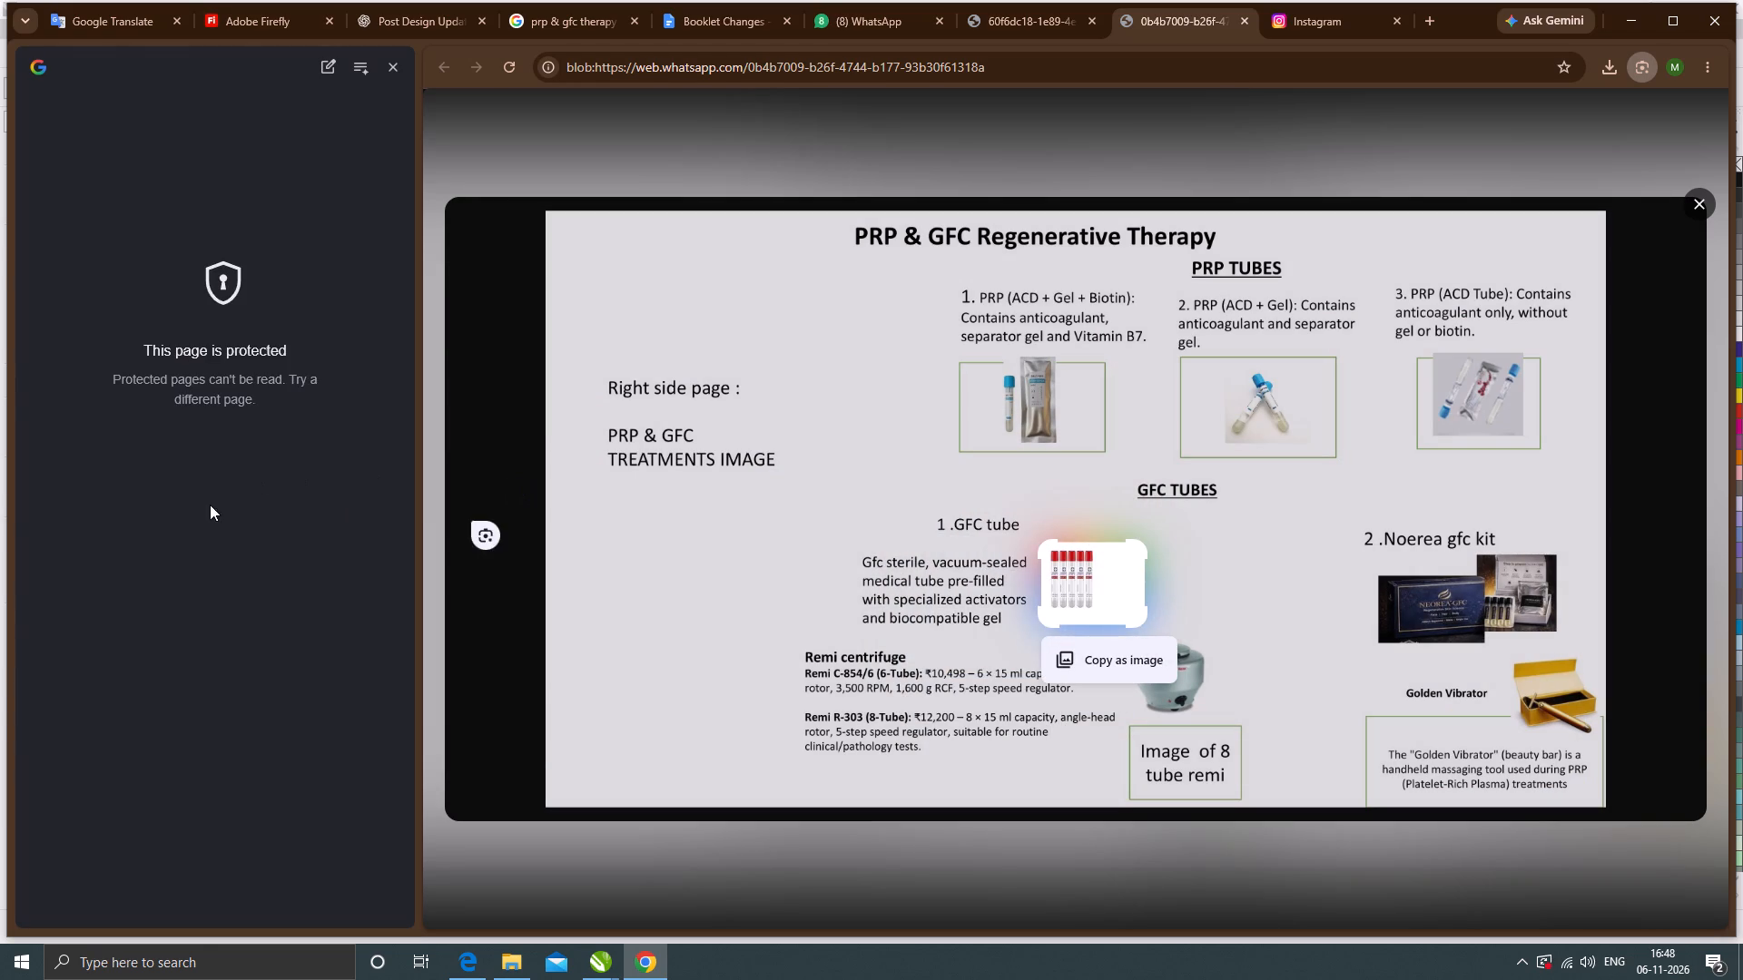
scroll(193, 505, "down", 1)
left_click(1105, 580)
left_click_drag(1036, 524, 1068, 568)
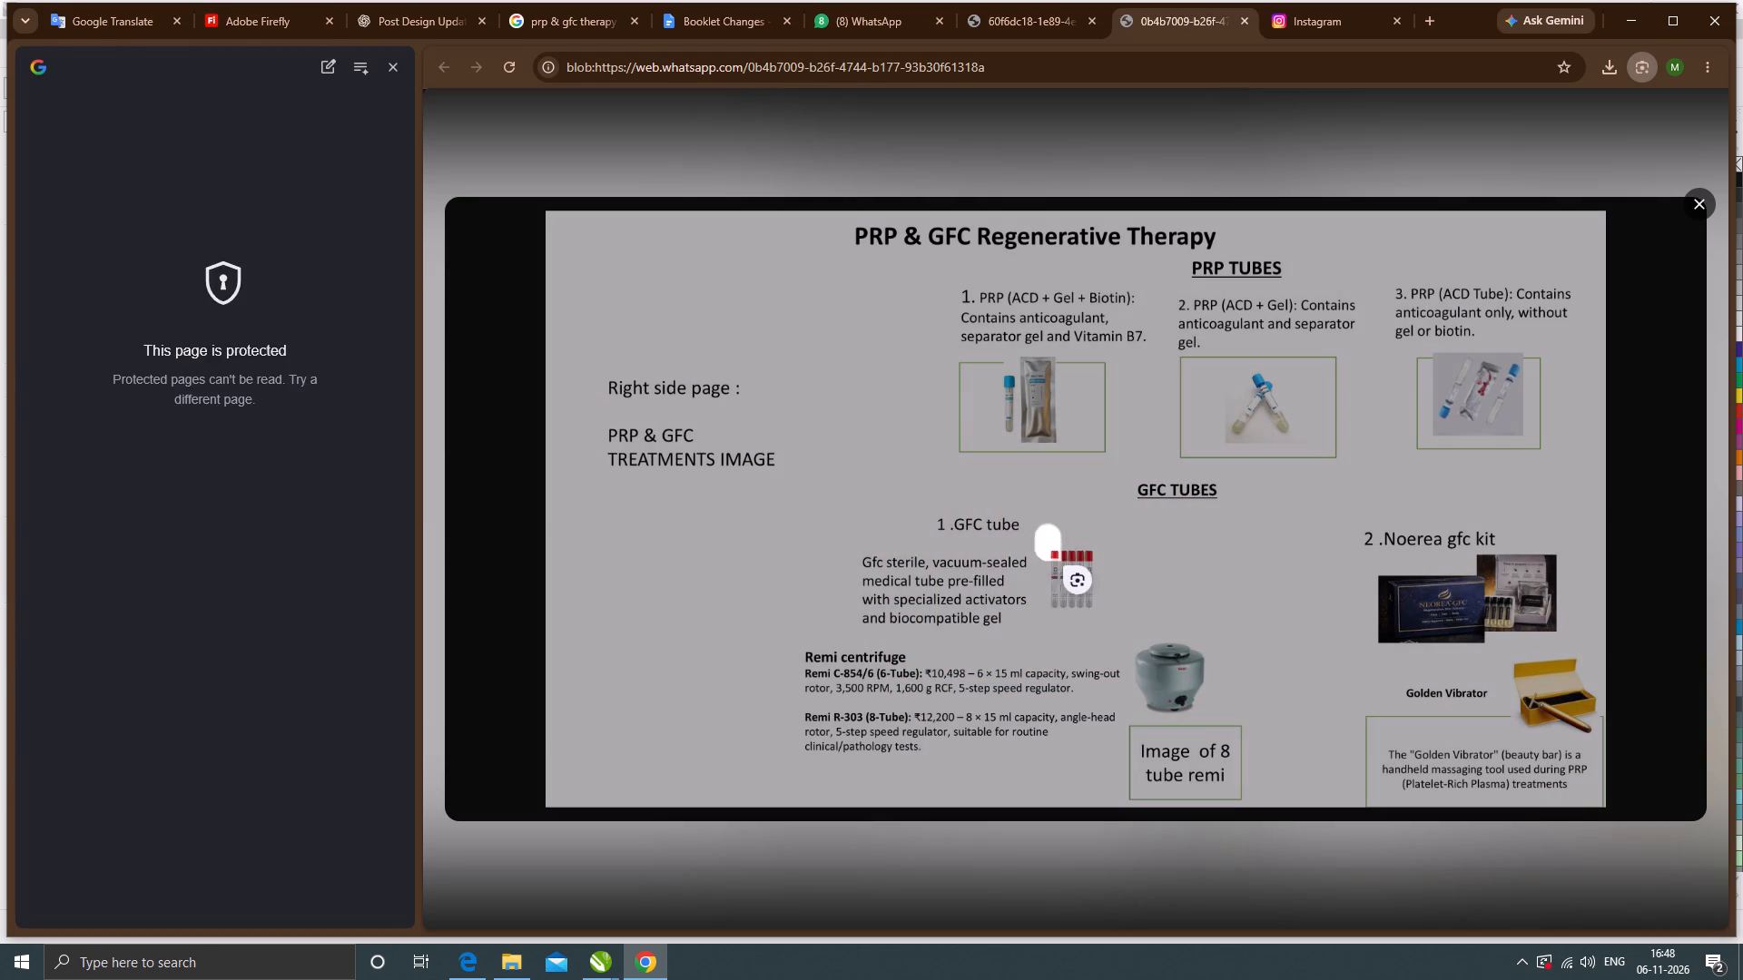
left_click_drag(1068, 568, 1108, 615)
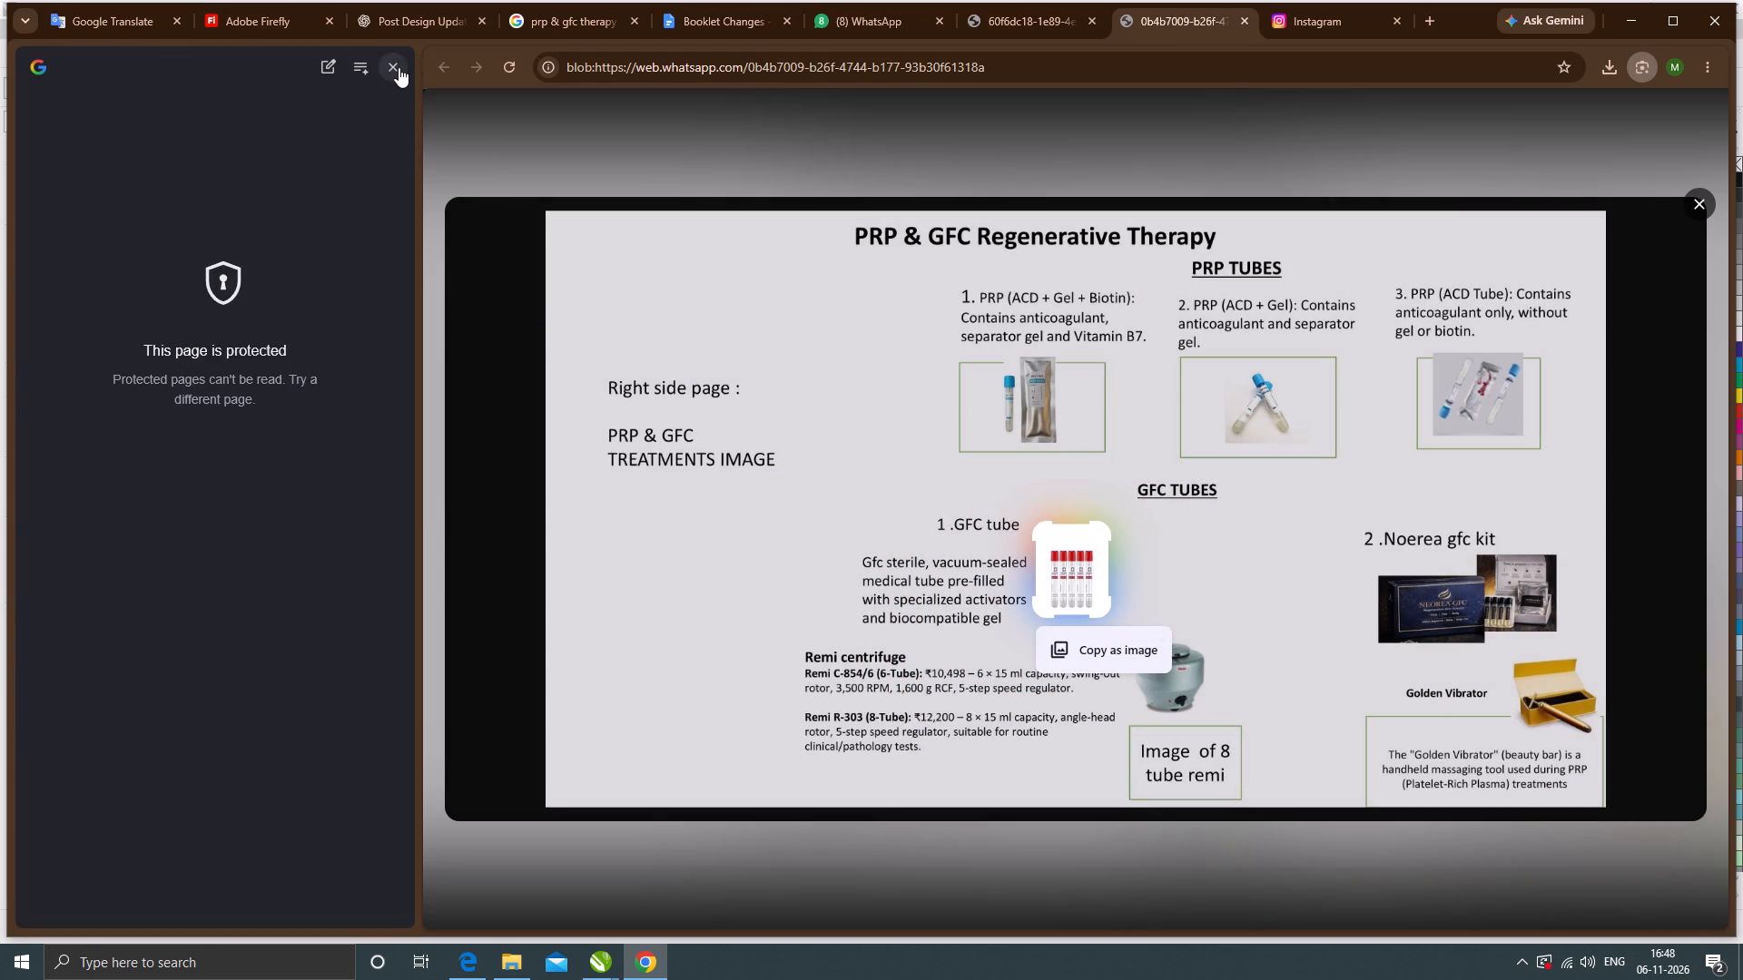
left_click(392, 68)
Run a Google Lens search on the red-capped GFC tube picture and open the Amazon match for the 10ml GFC gel tubes.
right_click(836, 552)
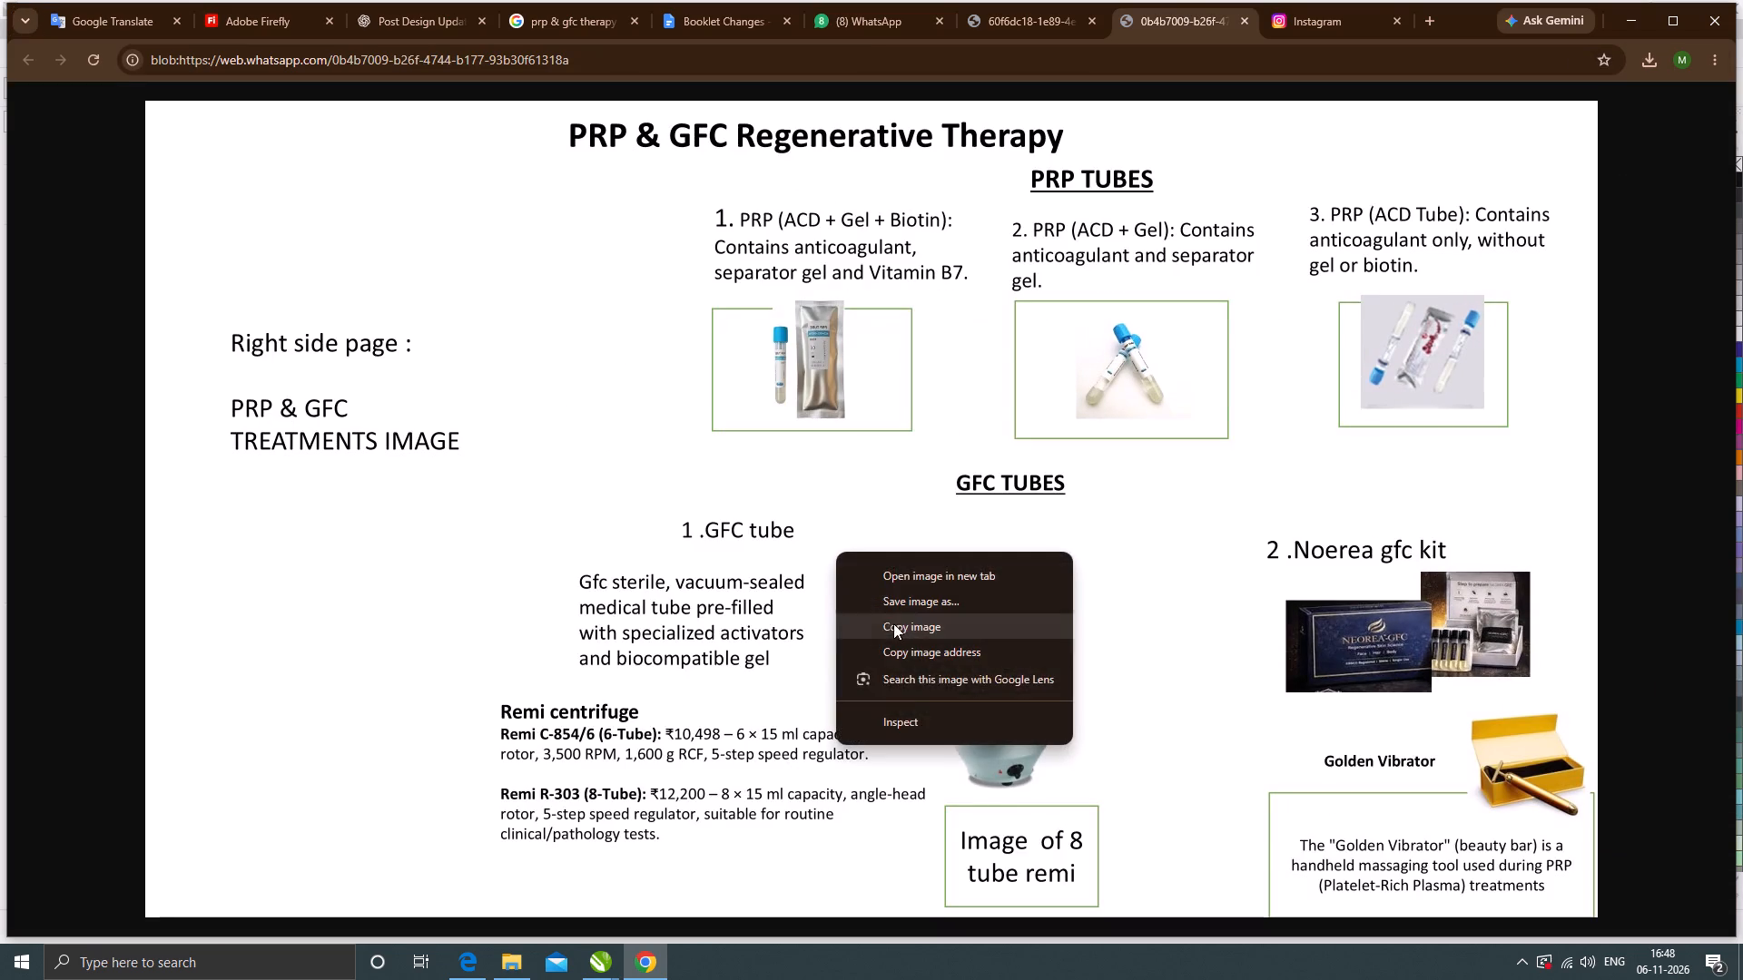
left_click(902, 680)
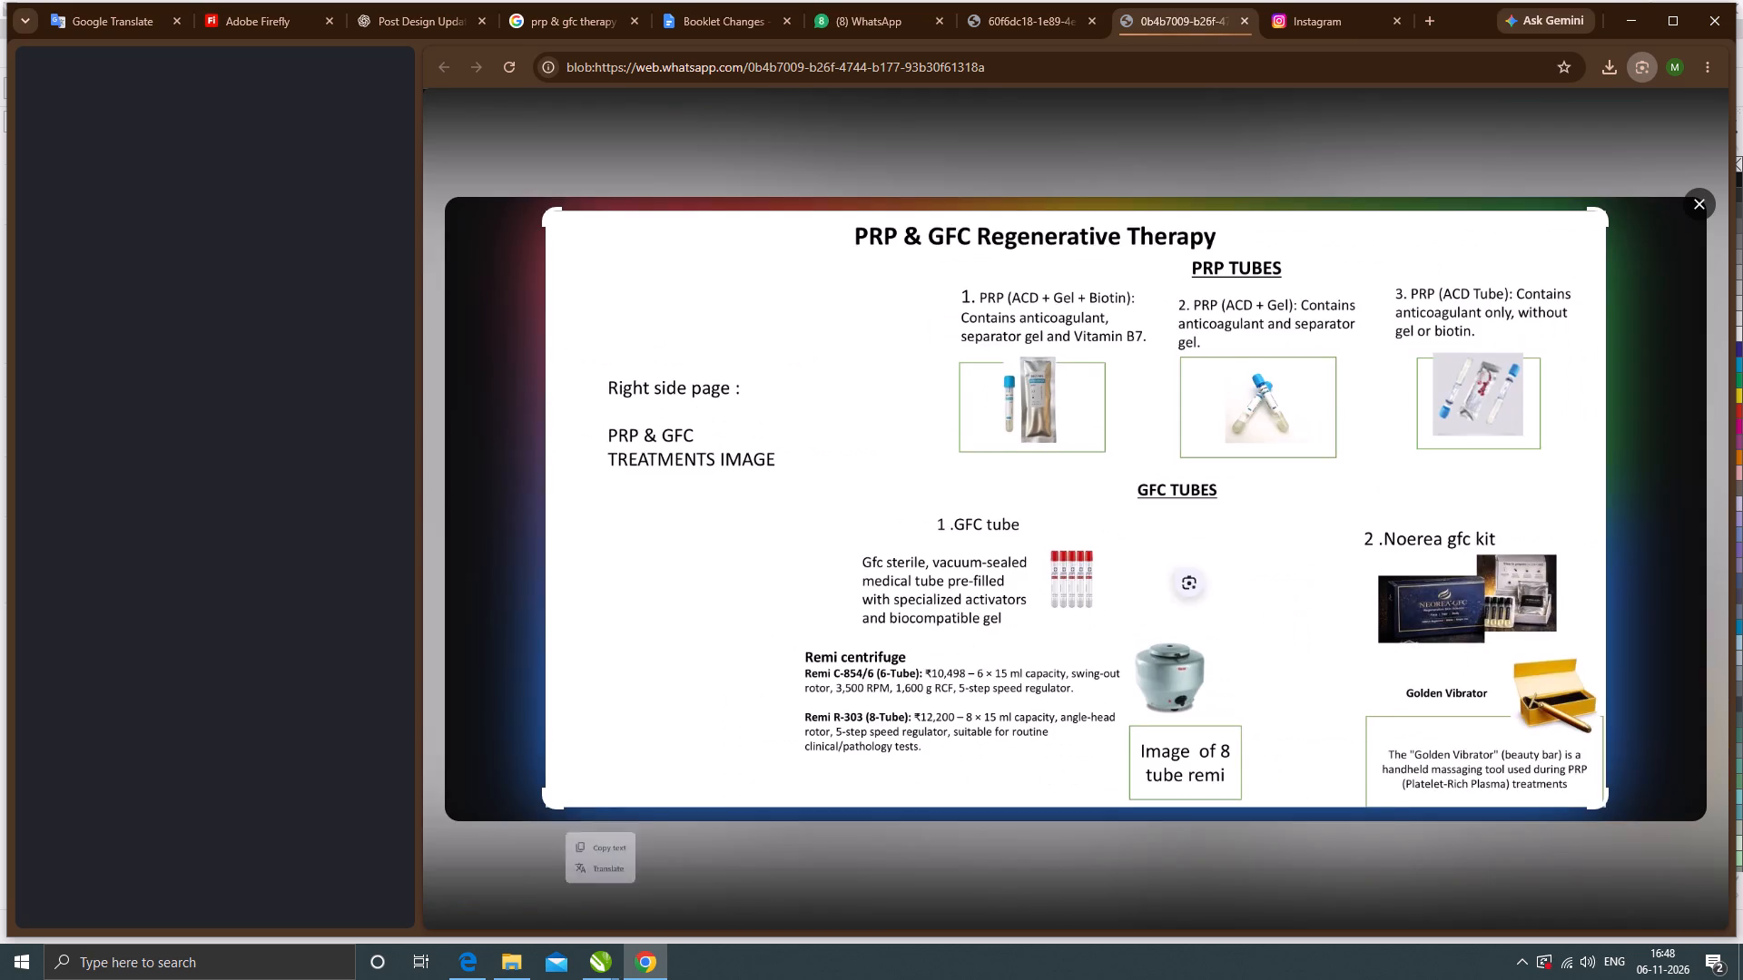
left_click_drag(1036, 530, 1114, 626)
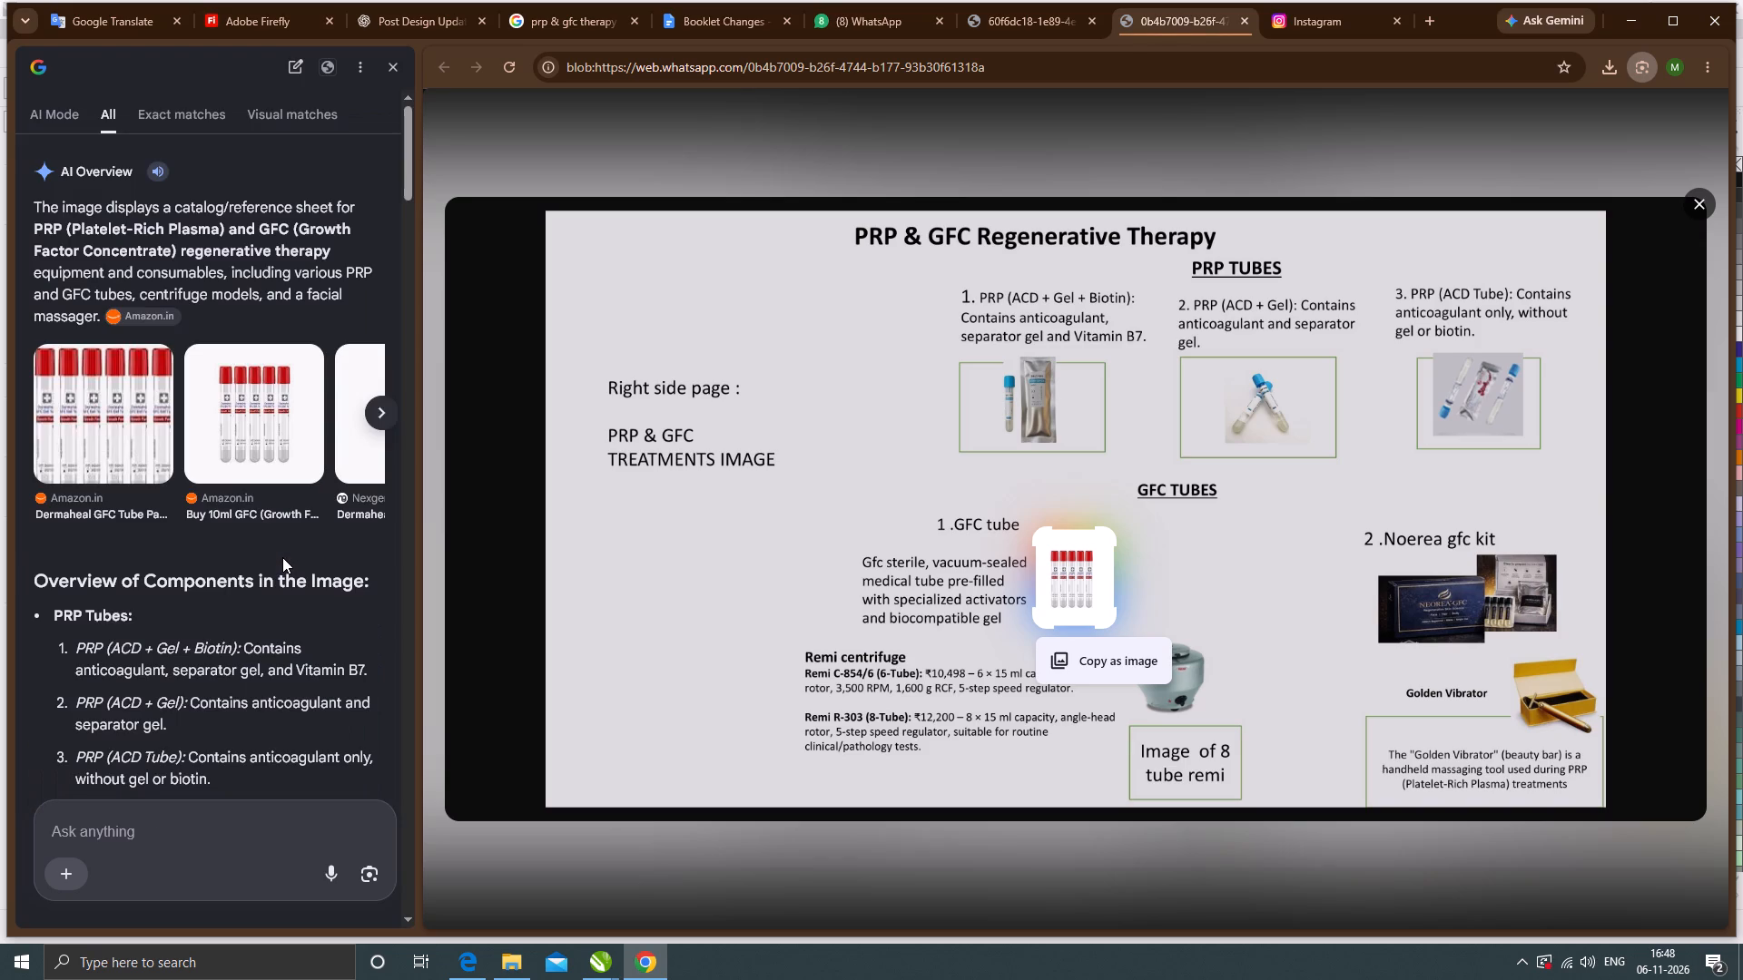
left_click(278, 417)
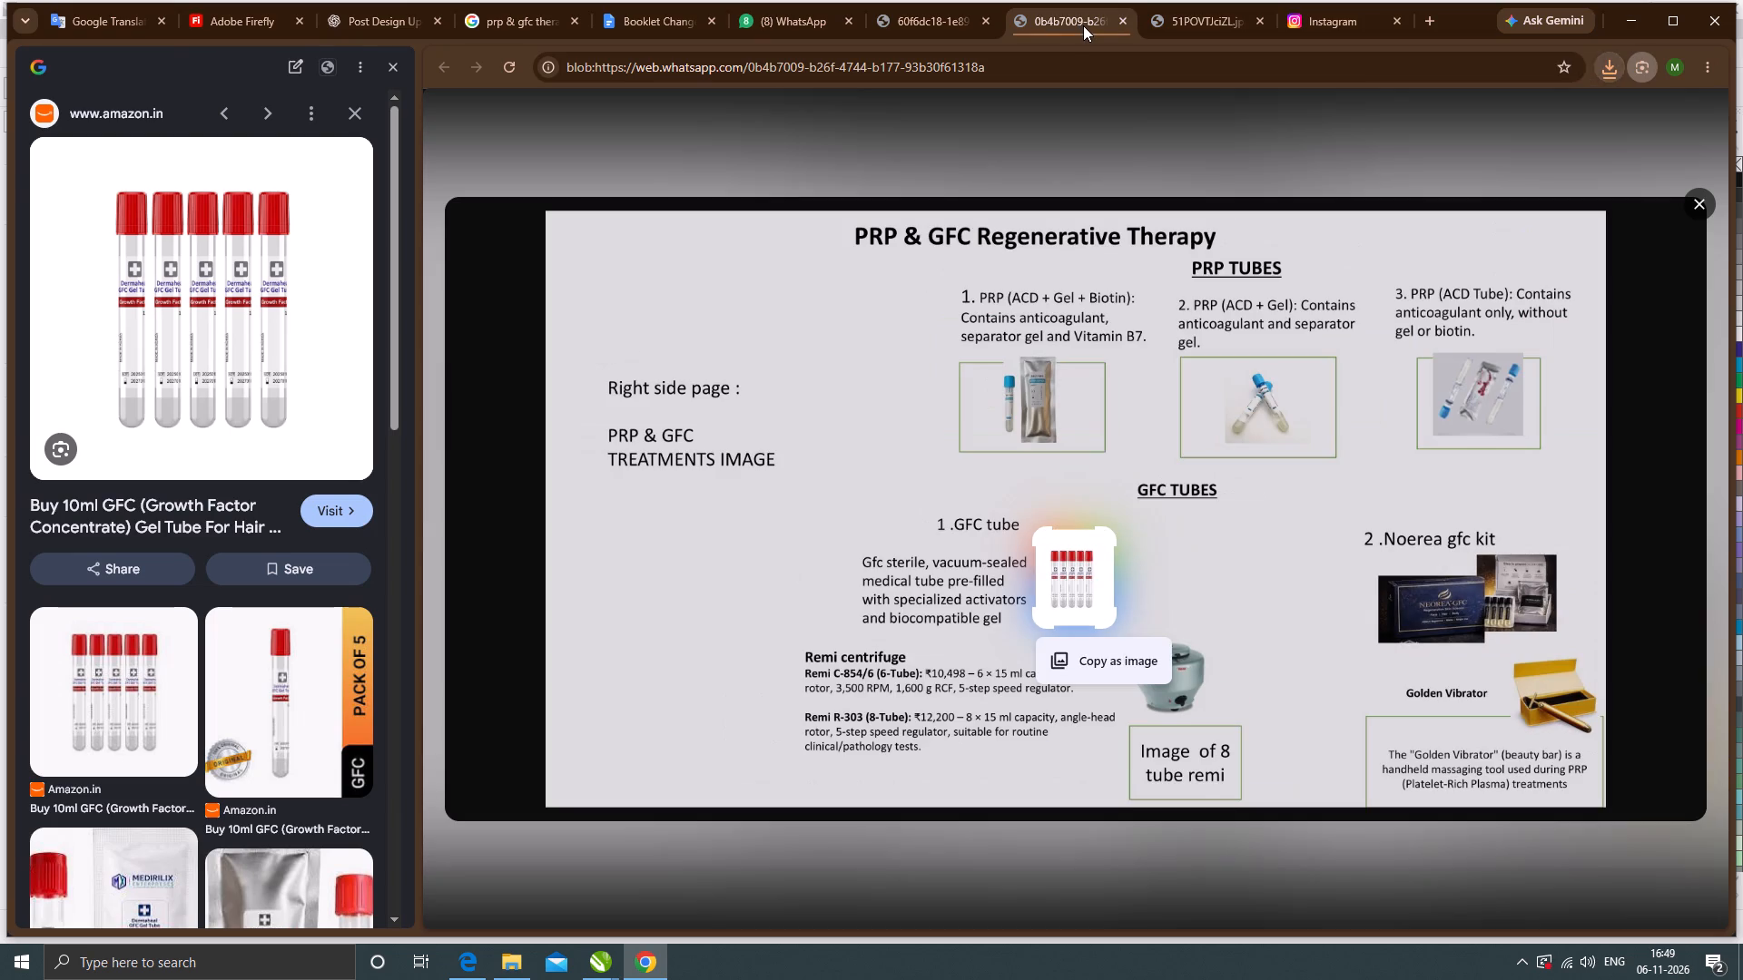
Close the finished image tab showing the five red-capped GFC gel tubes.
left_click(1189, 18)
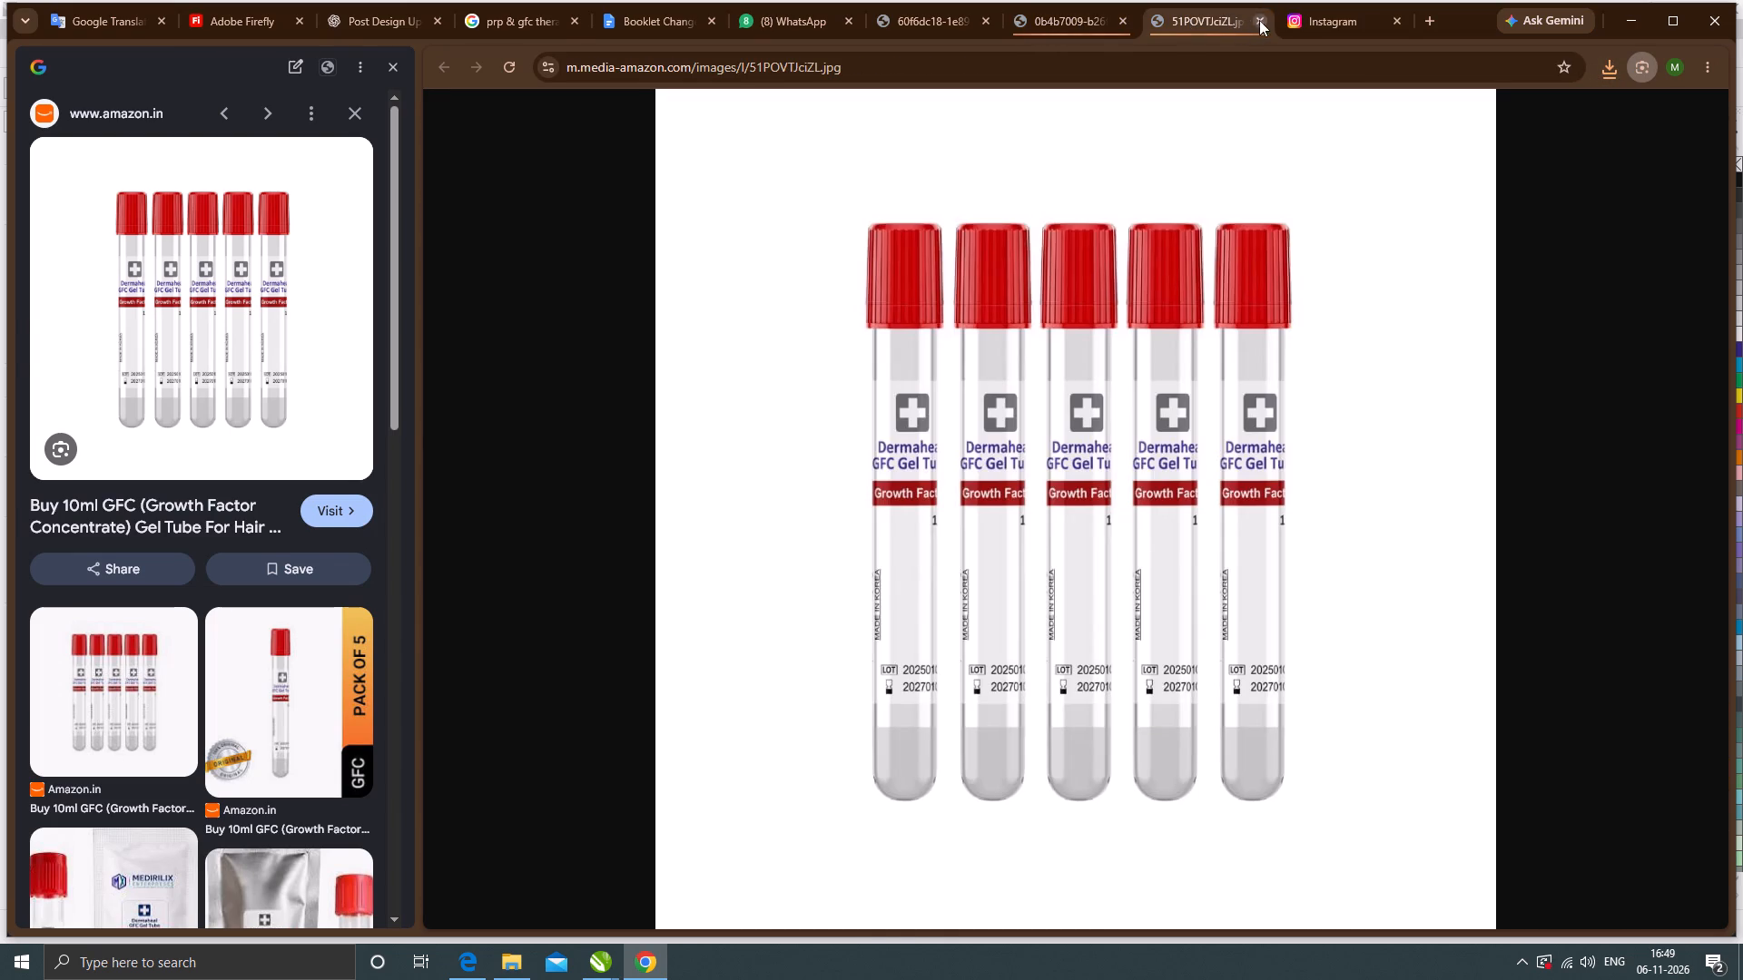
left_click(1259, 20)
Run a visual search on the NEOREA-GFC kit picture from WhatsApp and look through the results for a matching kit image.
left_click(935, 15)
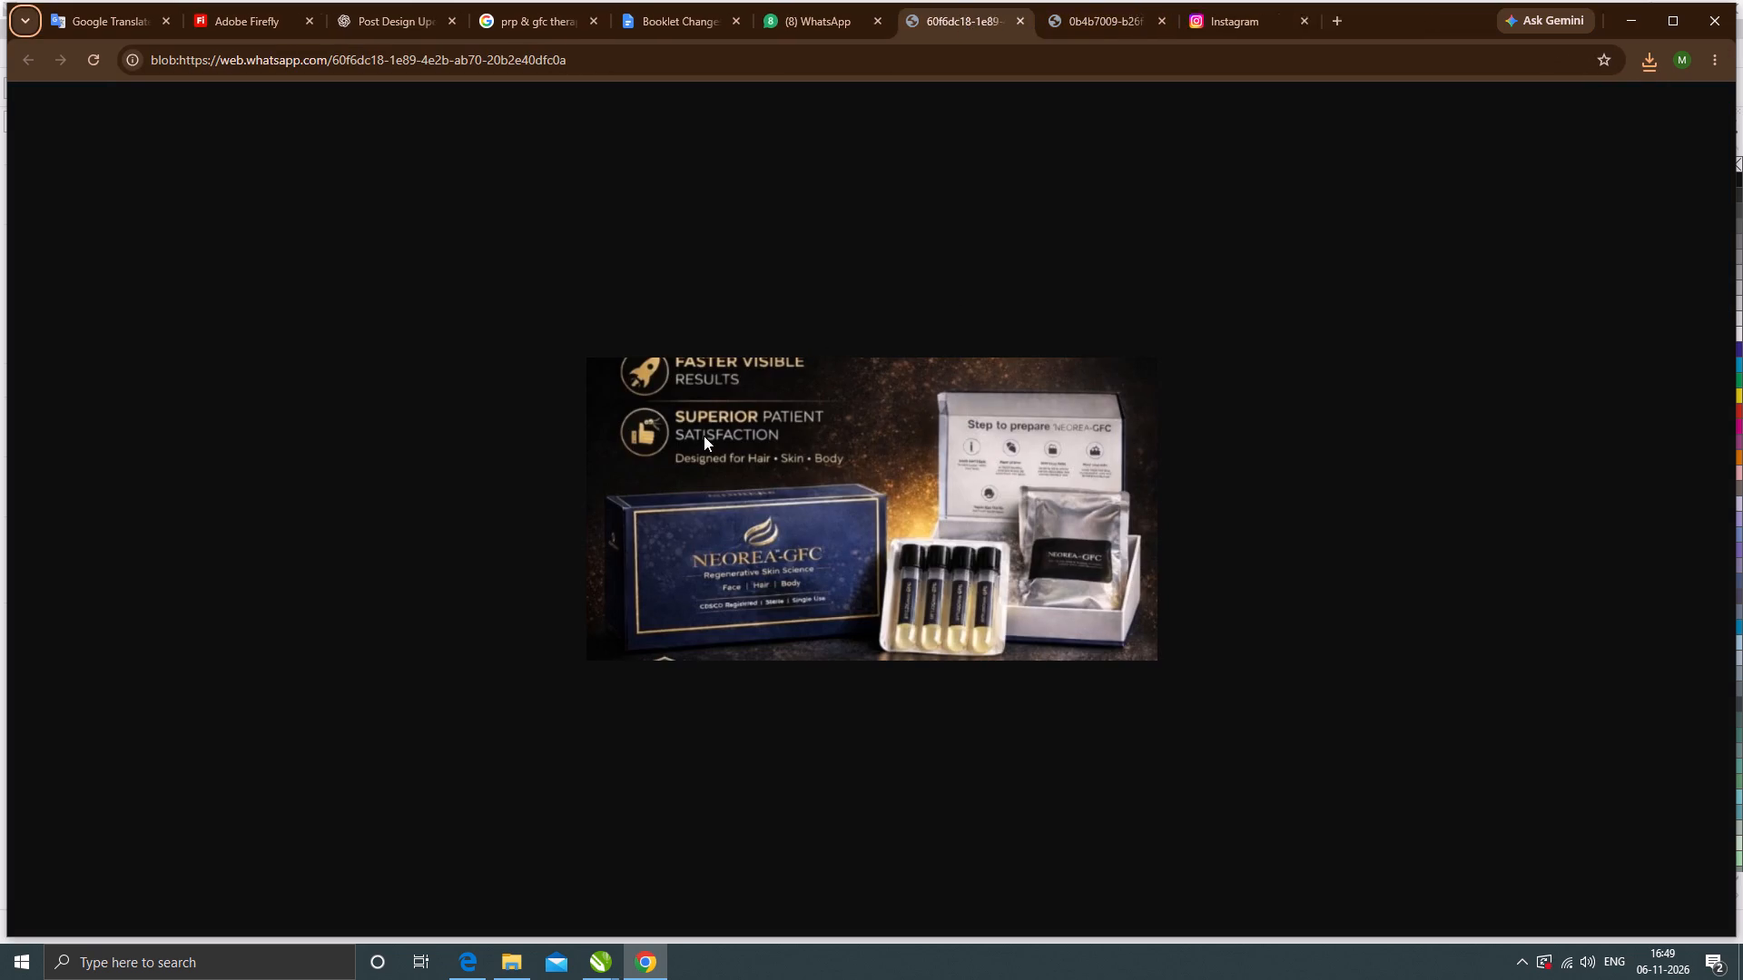
right_click(708, 428)
left_click(788, 553)
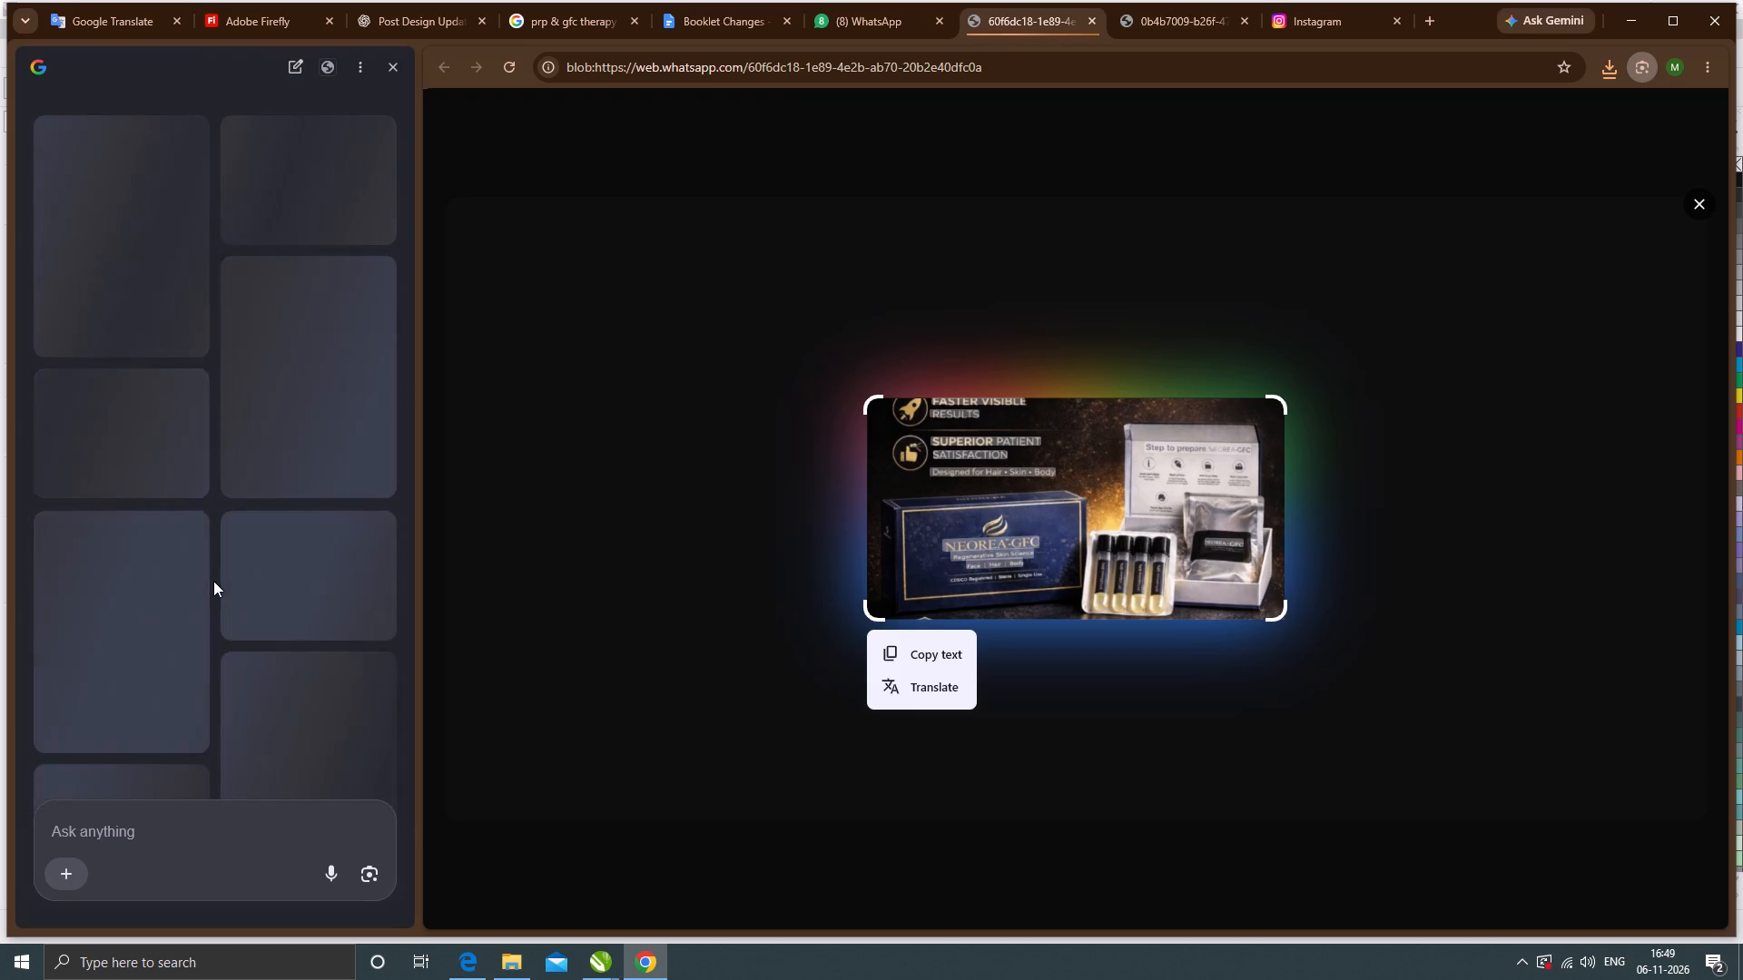
scroll(227, 547, "down", 3)
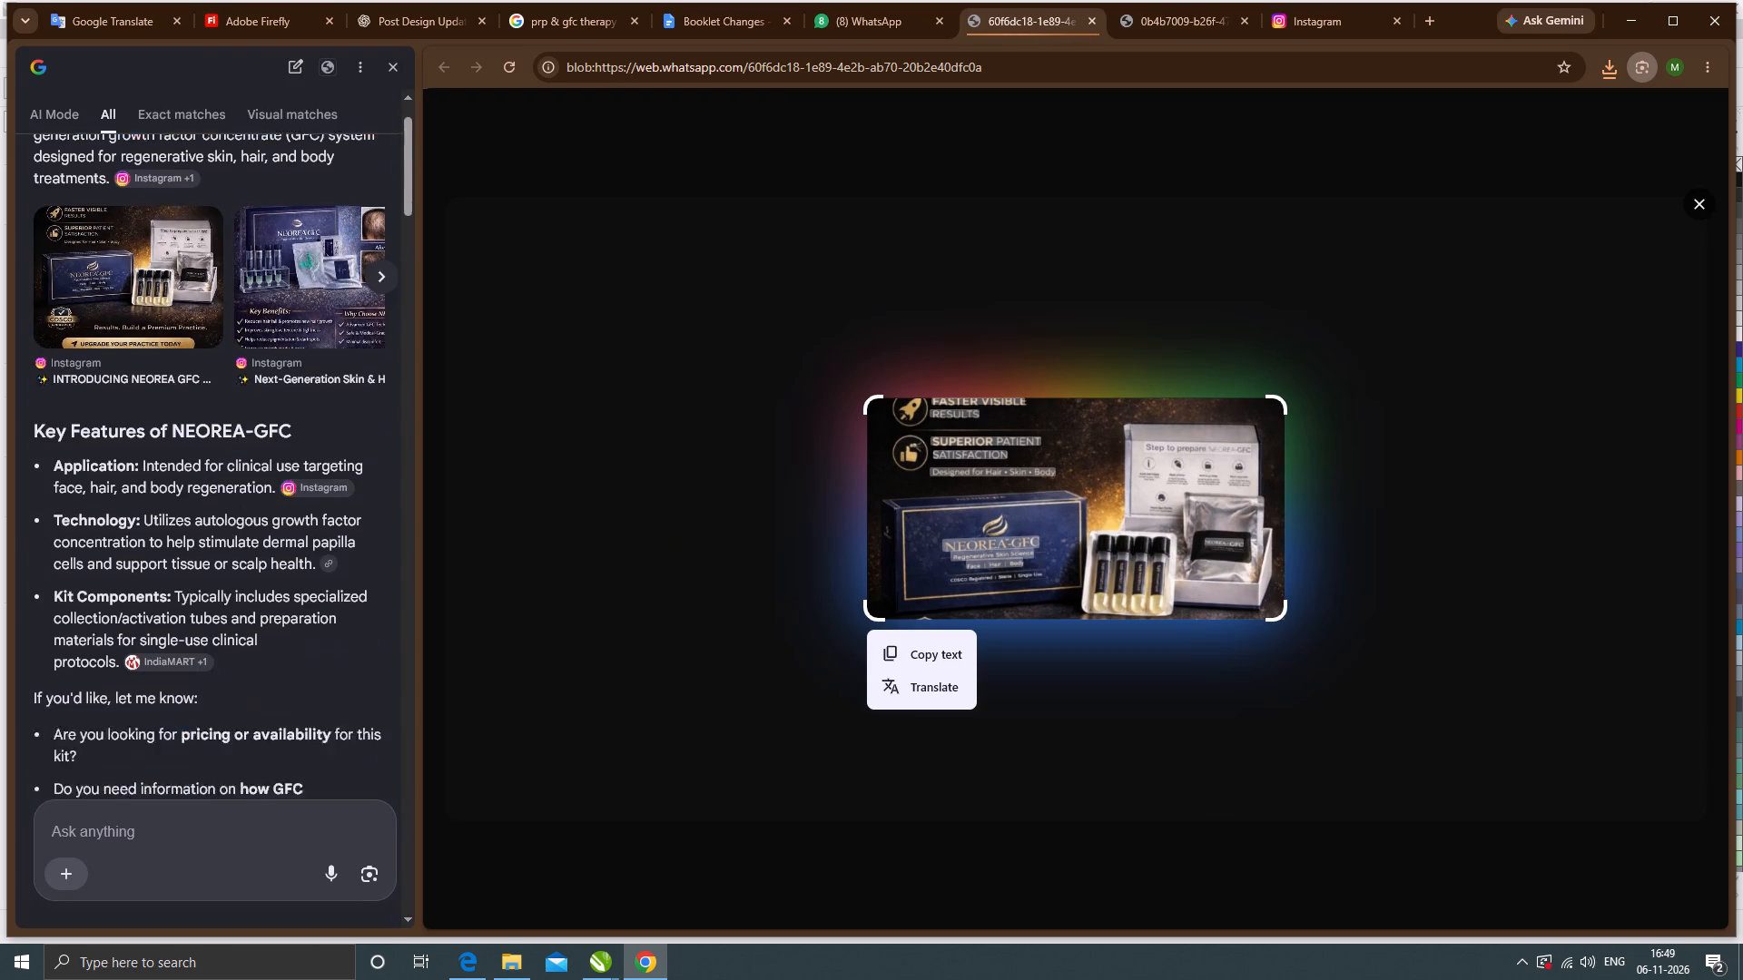
scroll(229, 562, "down", 18)
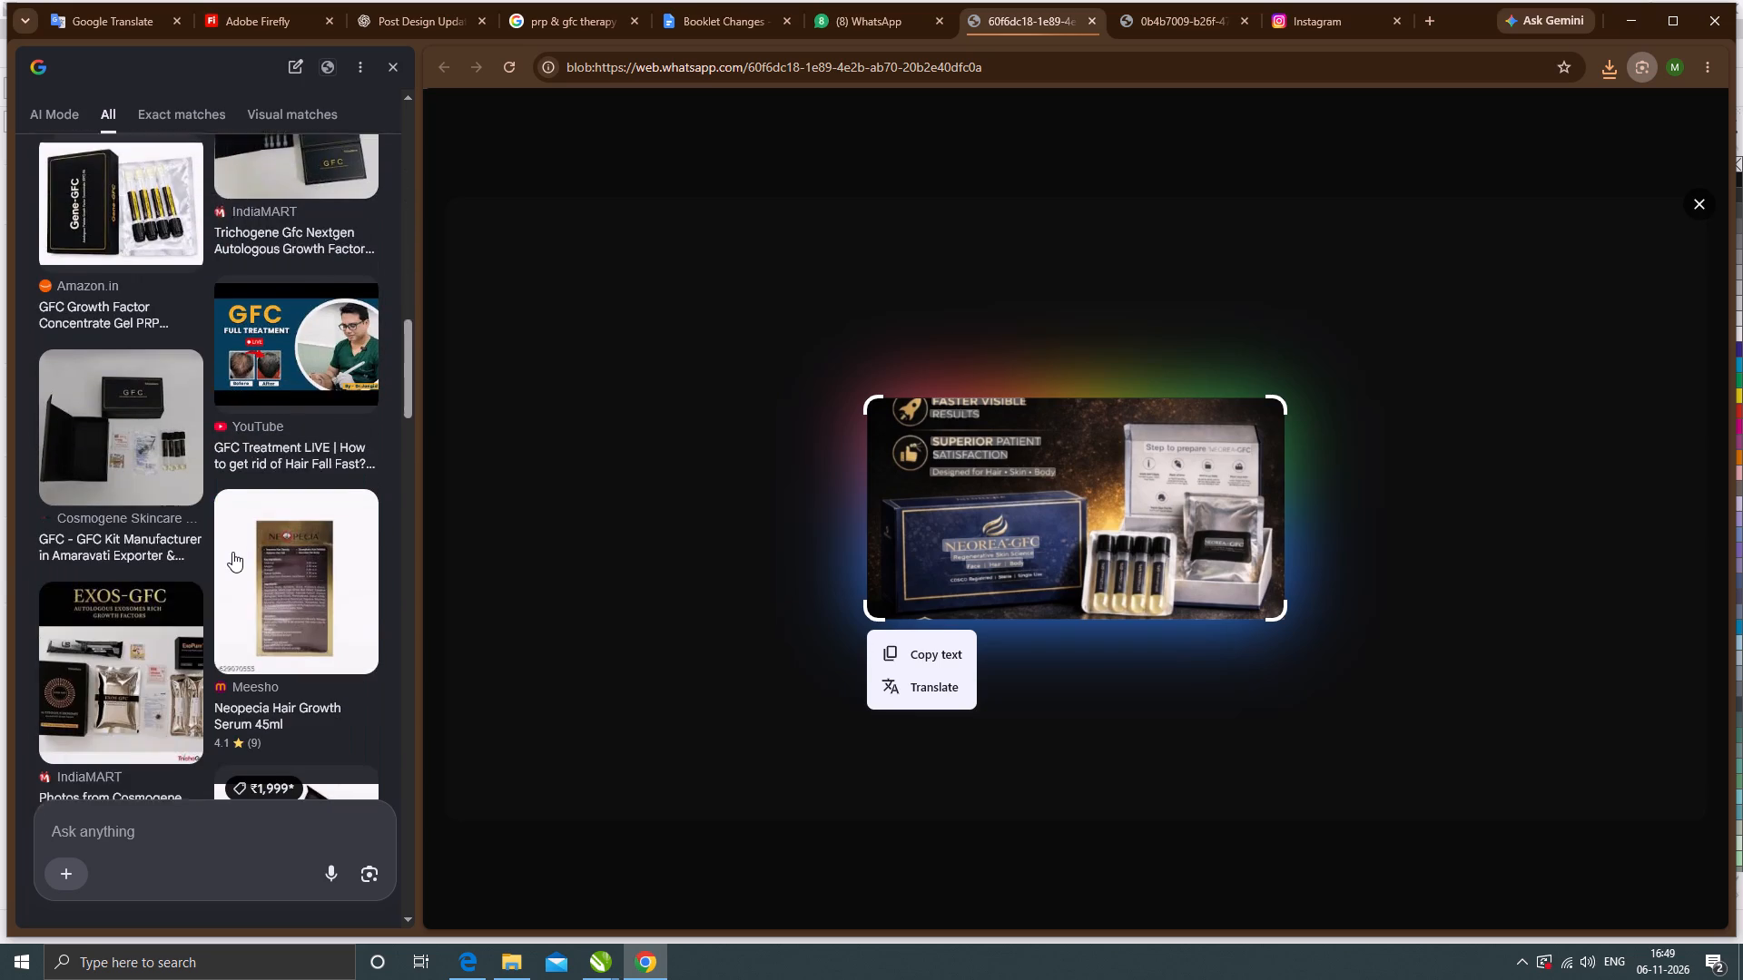
scroll(232, 552, "down", 2)
Return to WhatsApp from the NEOREA-GFC kit image search.
left_click(901, 6)
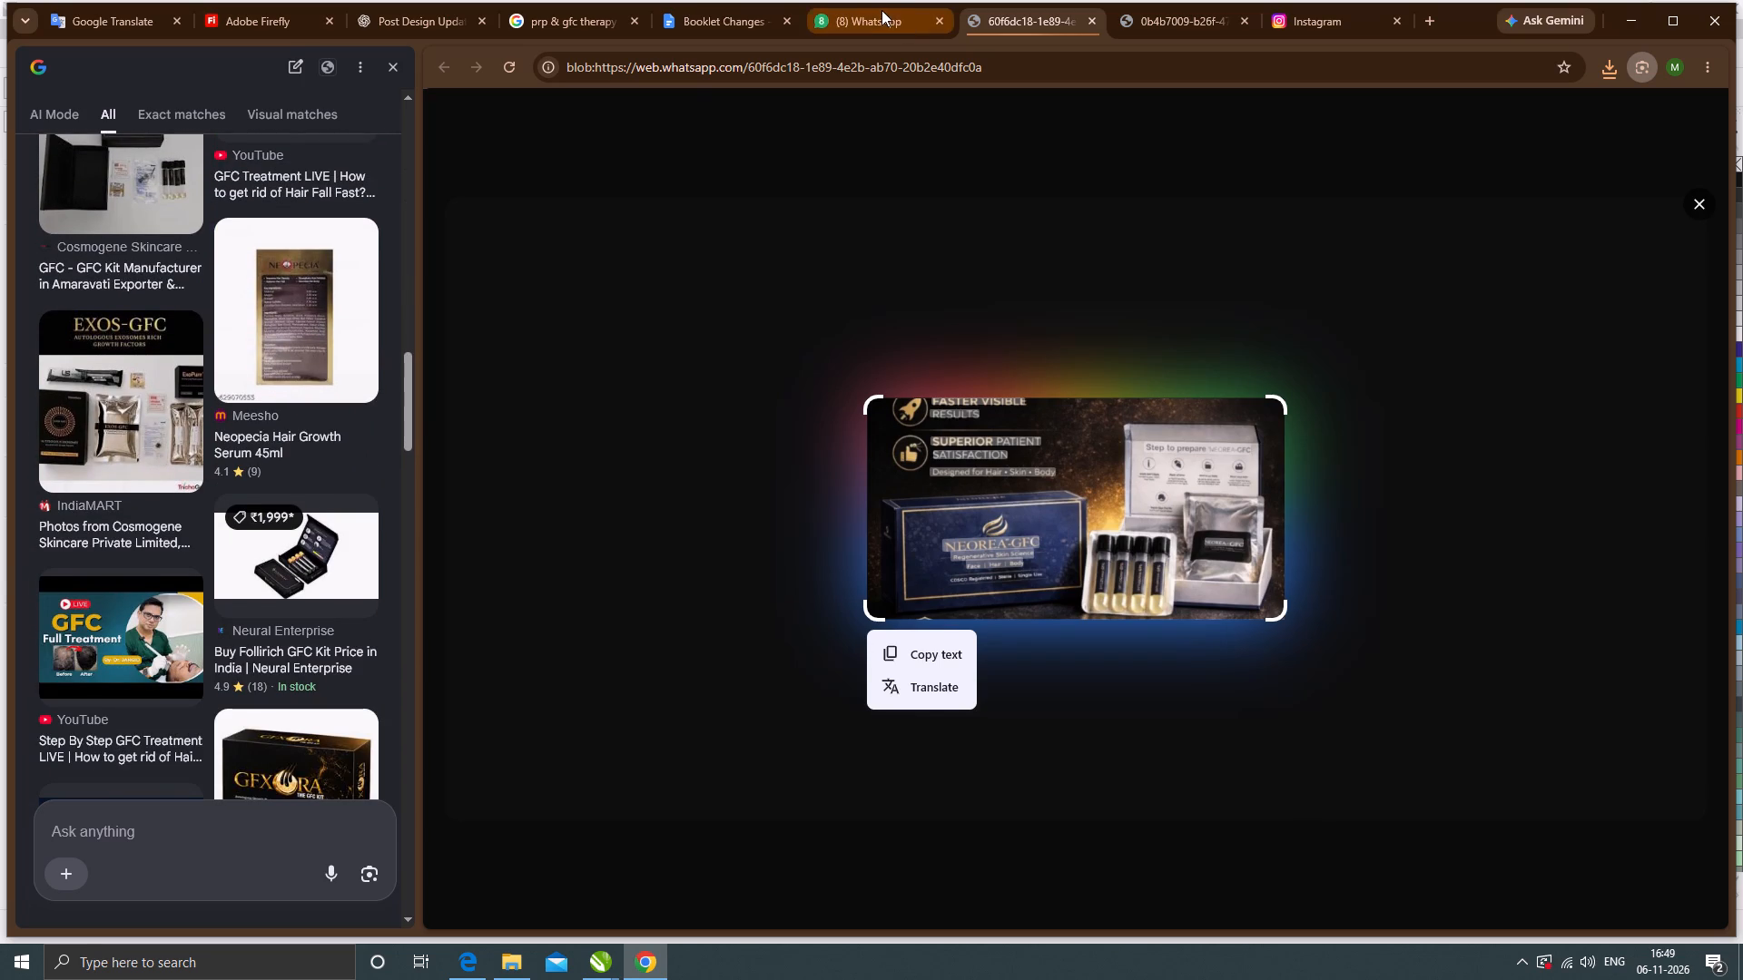
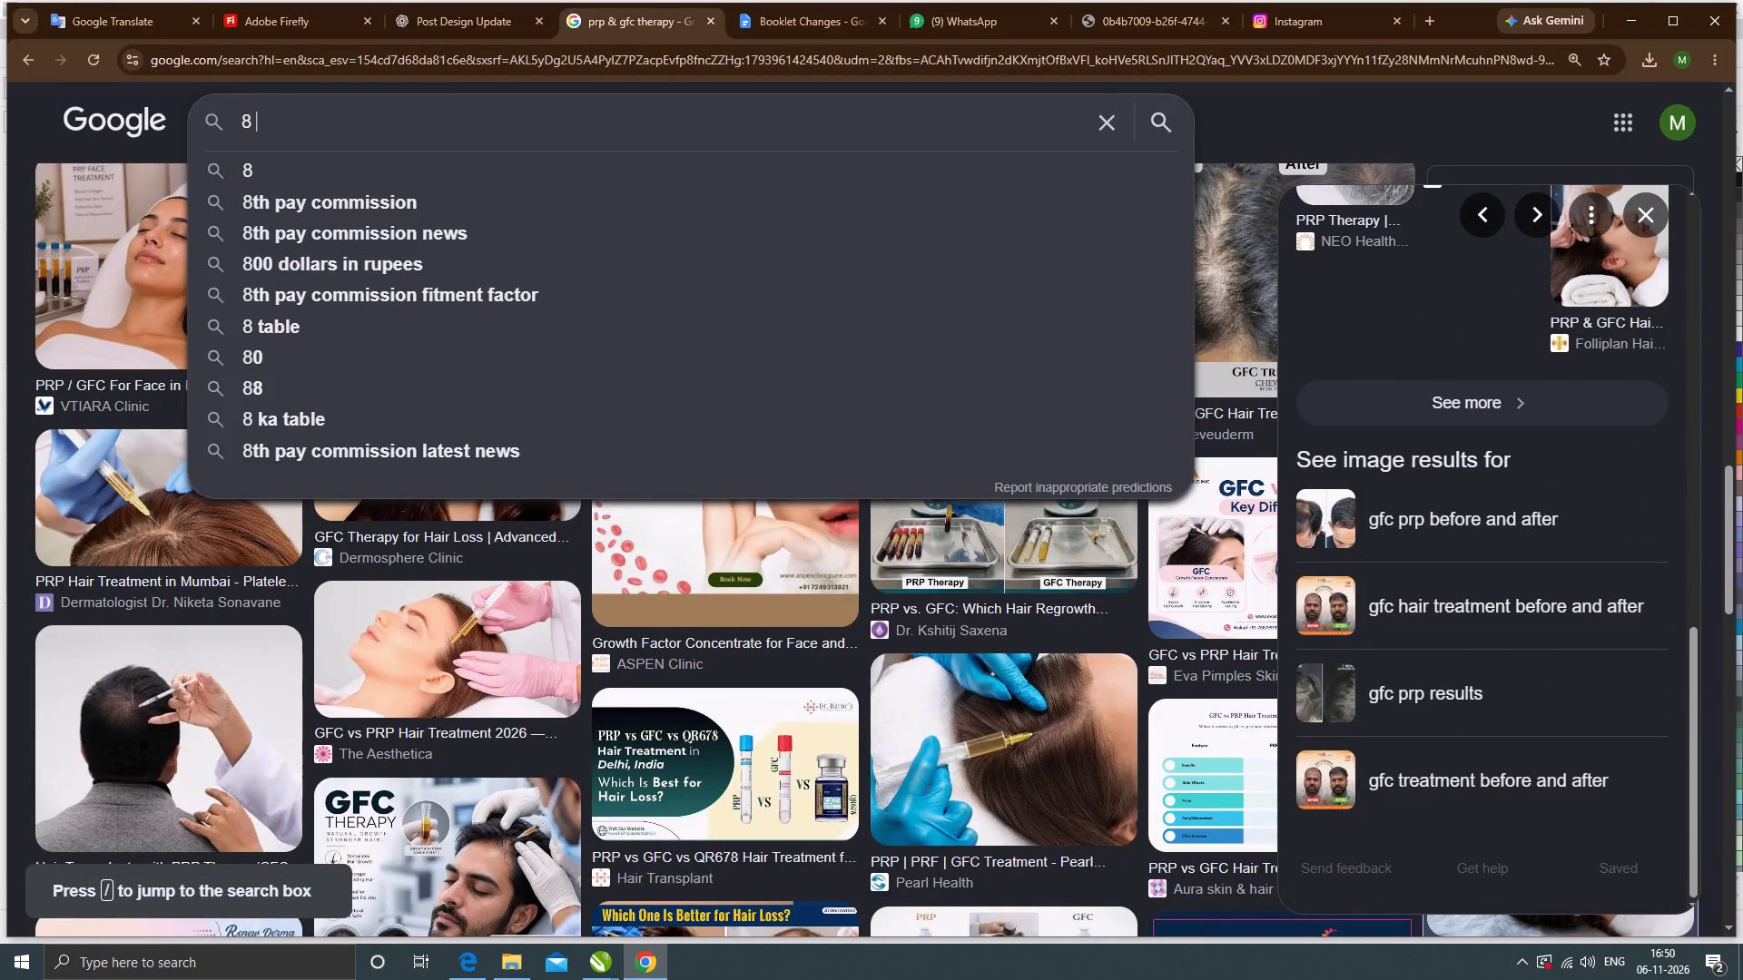
Enter a new Google image search query beginning "8 tube rem" to look for the 8-tube centrifuge.
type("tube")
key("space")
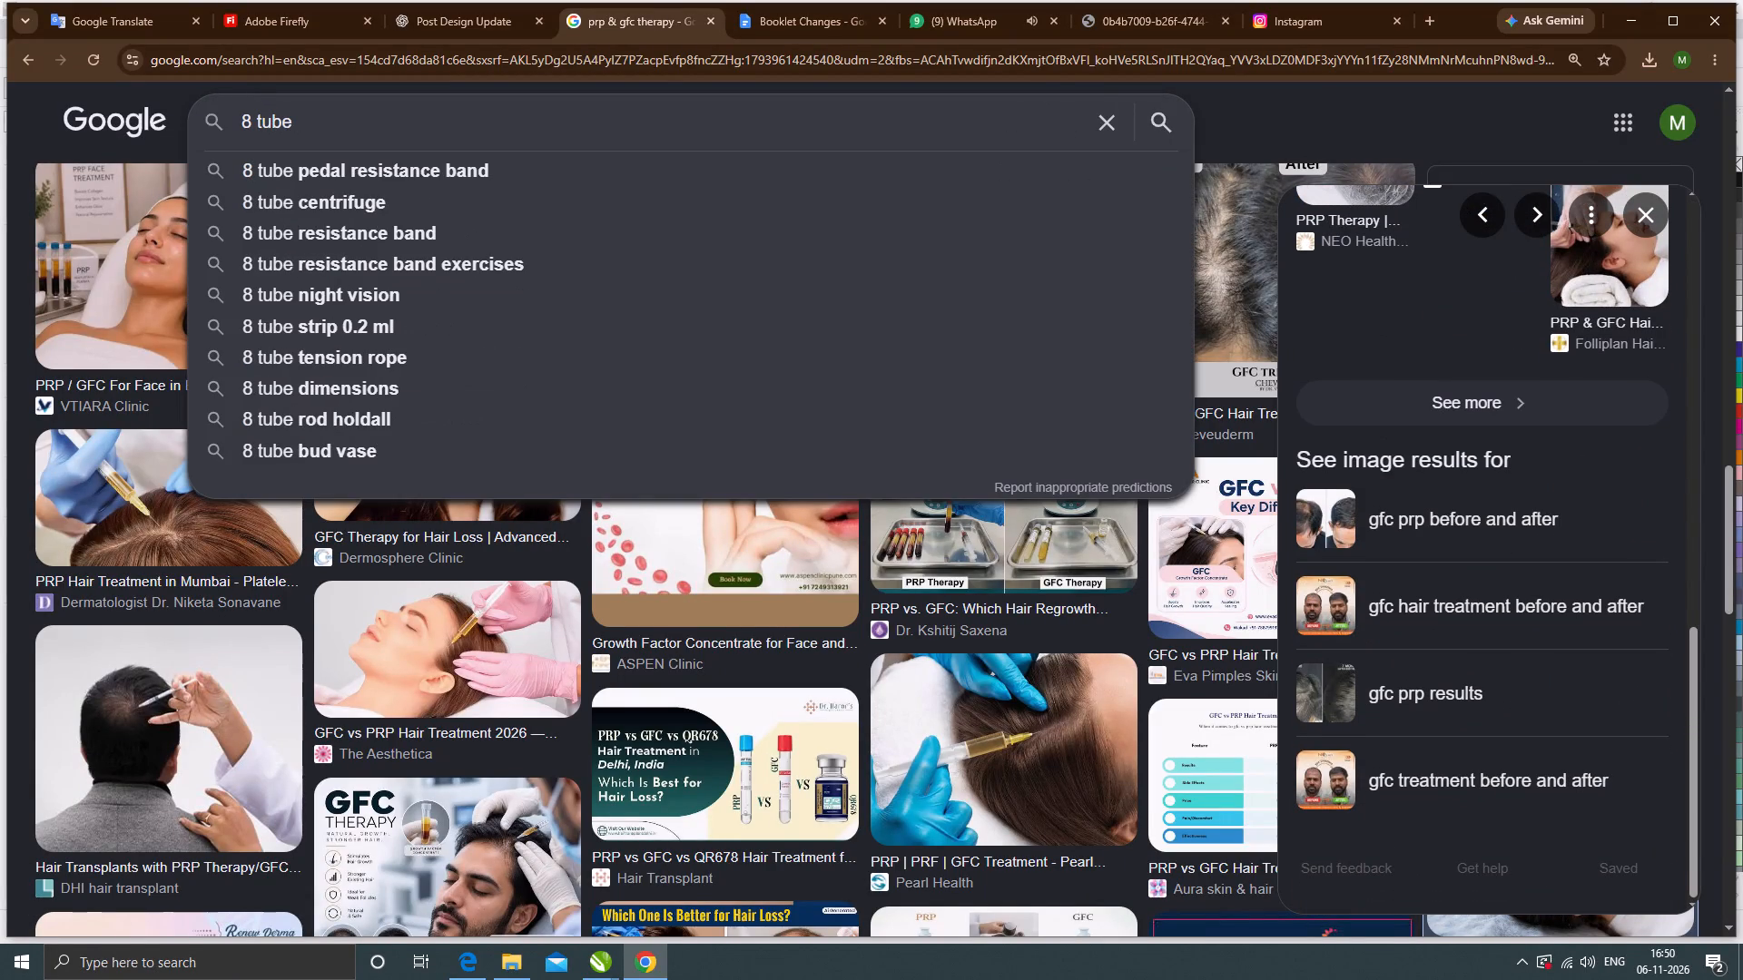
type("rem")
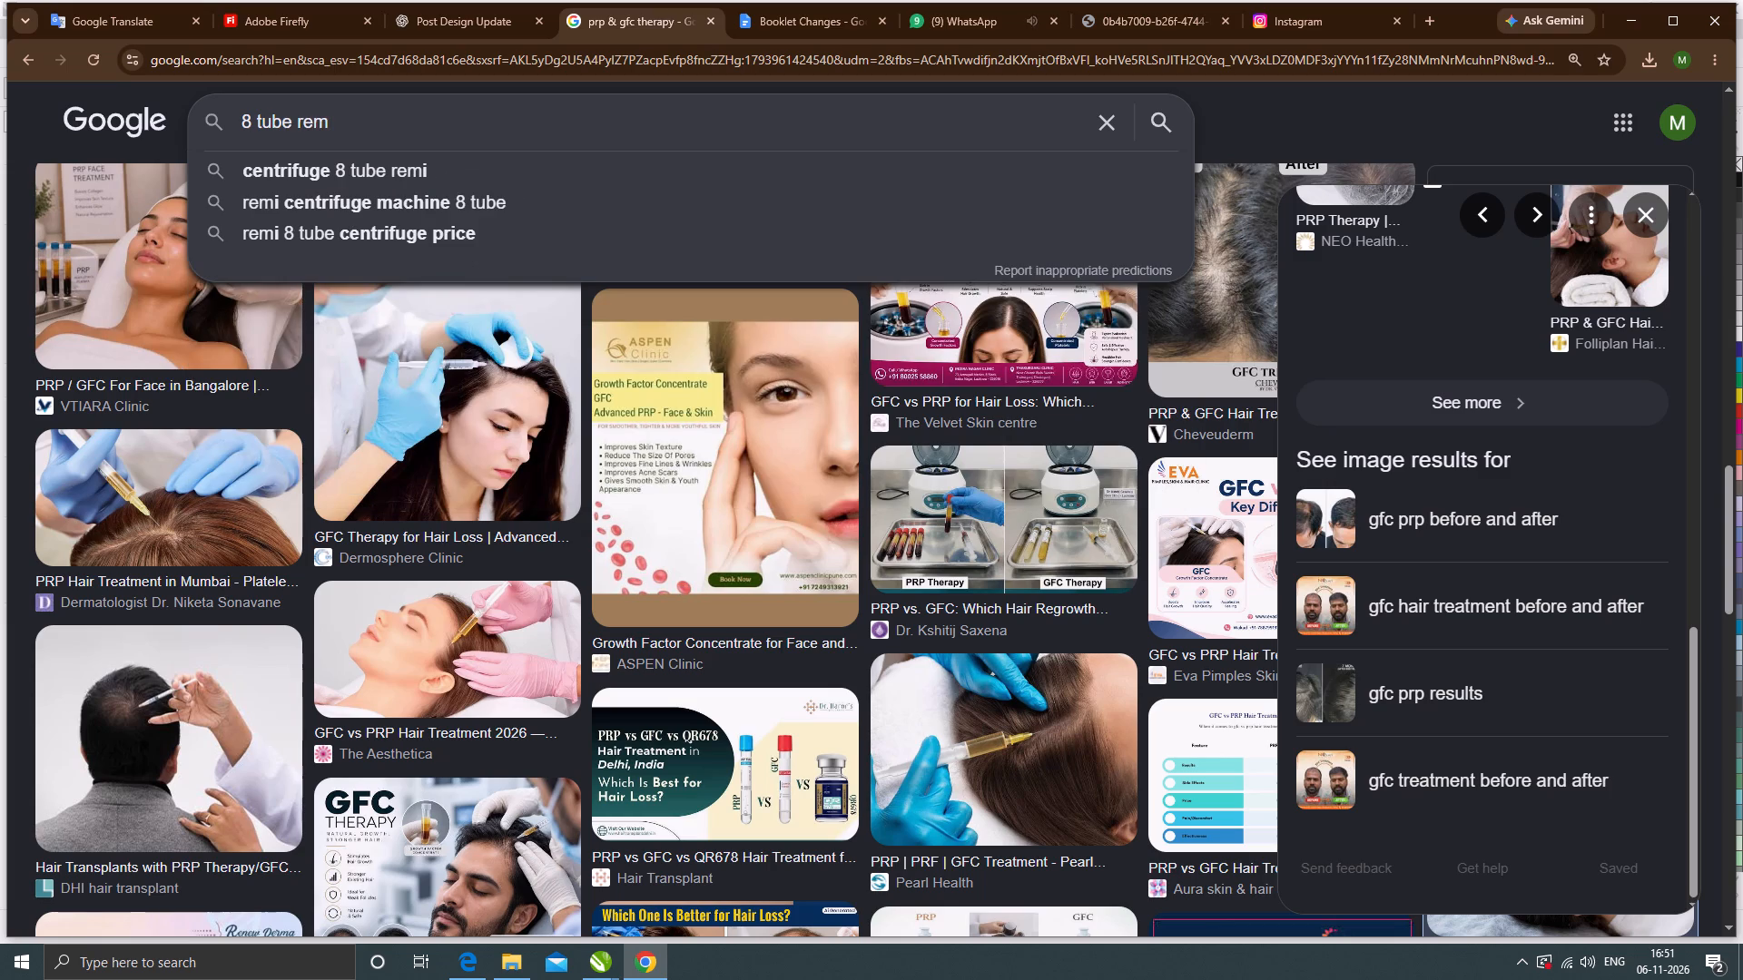
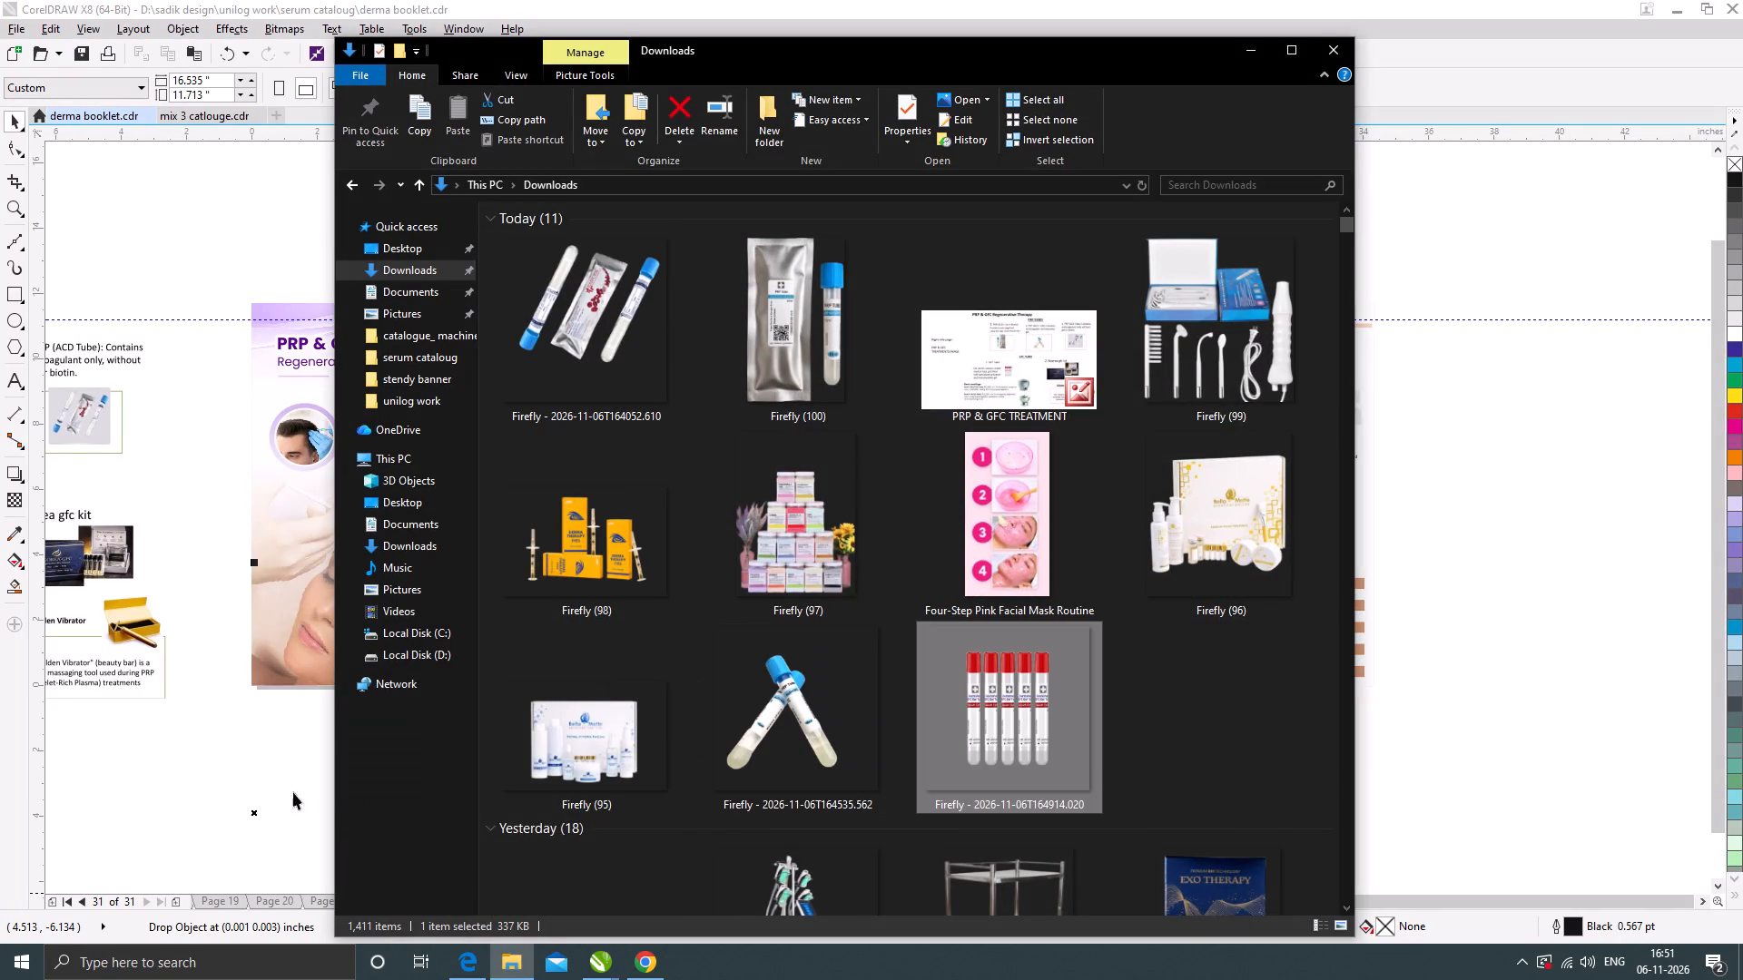
Shrink the newly imported red-capped tubes picture to about 1.75 inches square and place it above the 1.GFC tube text.
left_click(1258, 47)
left_click_drag(317, 701, 543, 524)
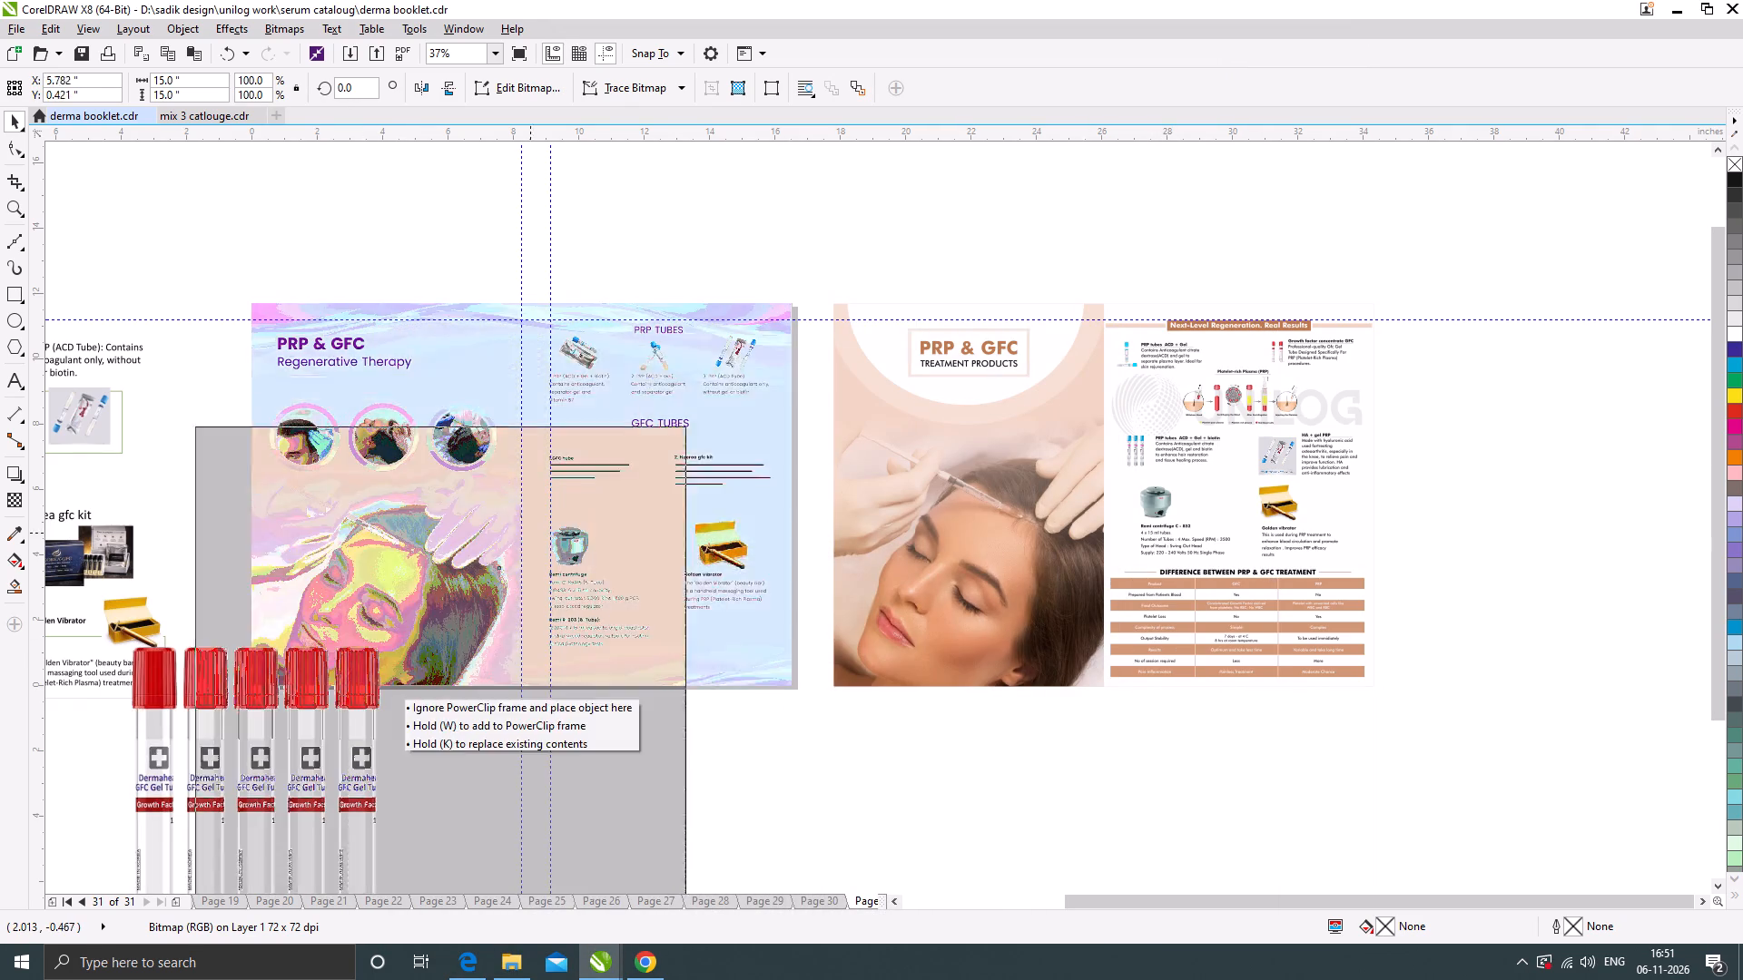
left_click_drag(543, 524, 584, 480)
left_click_drag(772, 337, 567, 534, "shift")
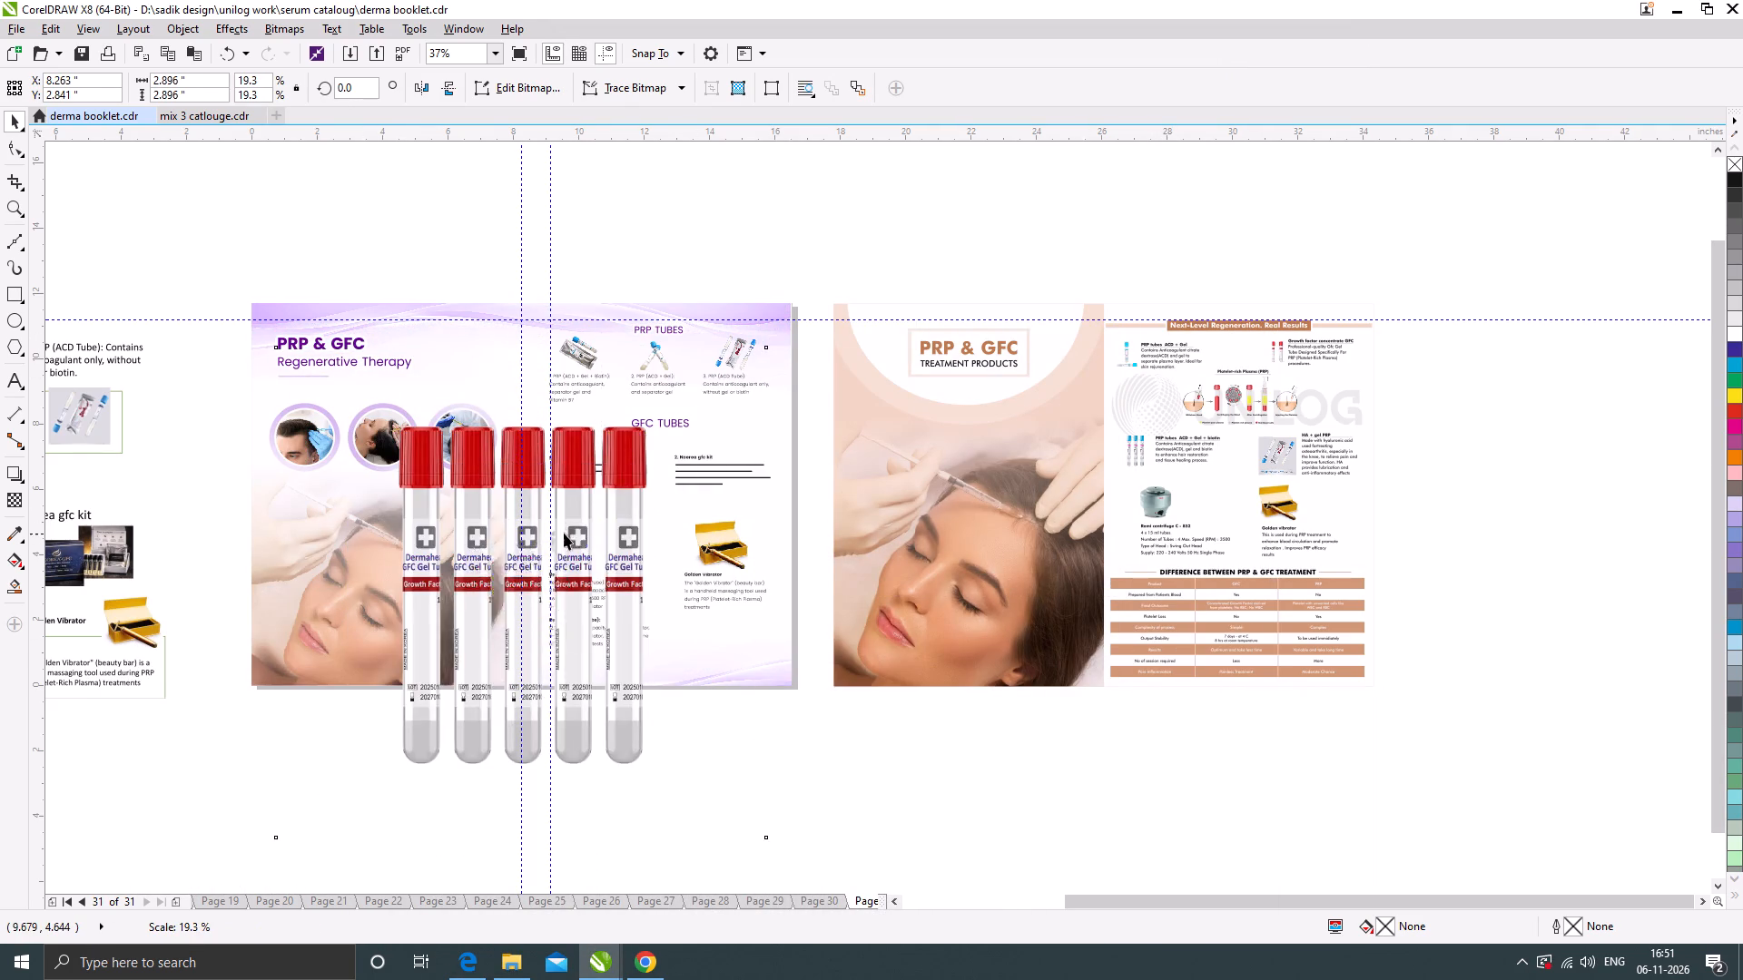
left_click_drag(505, 590, 615, 420)
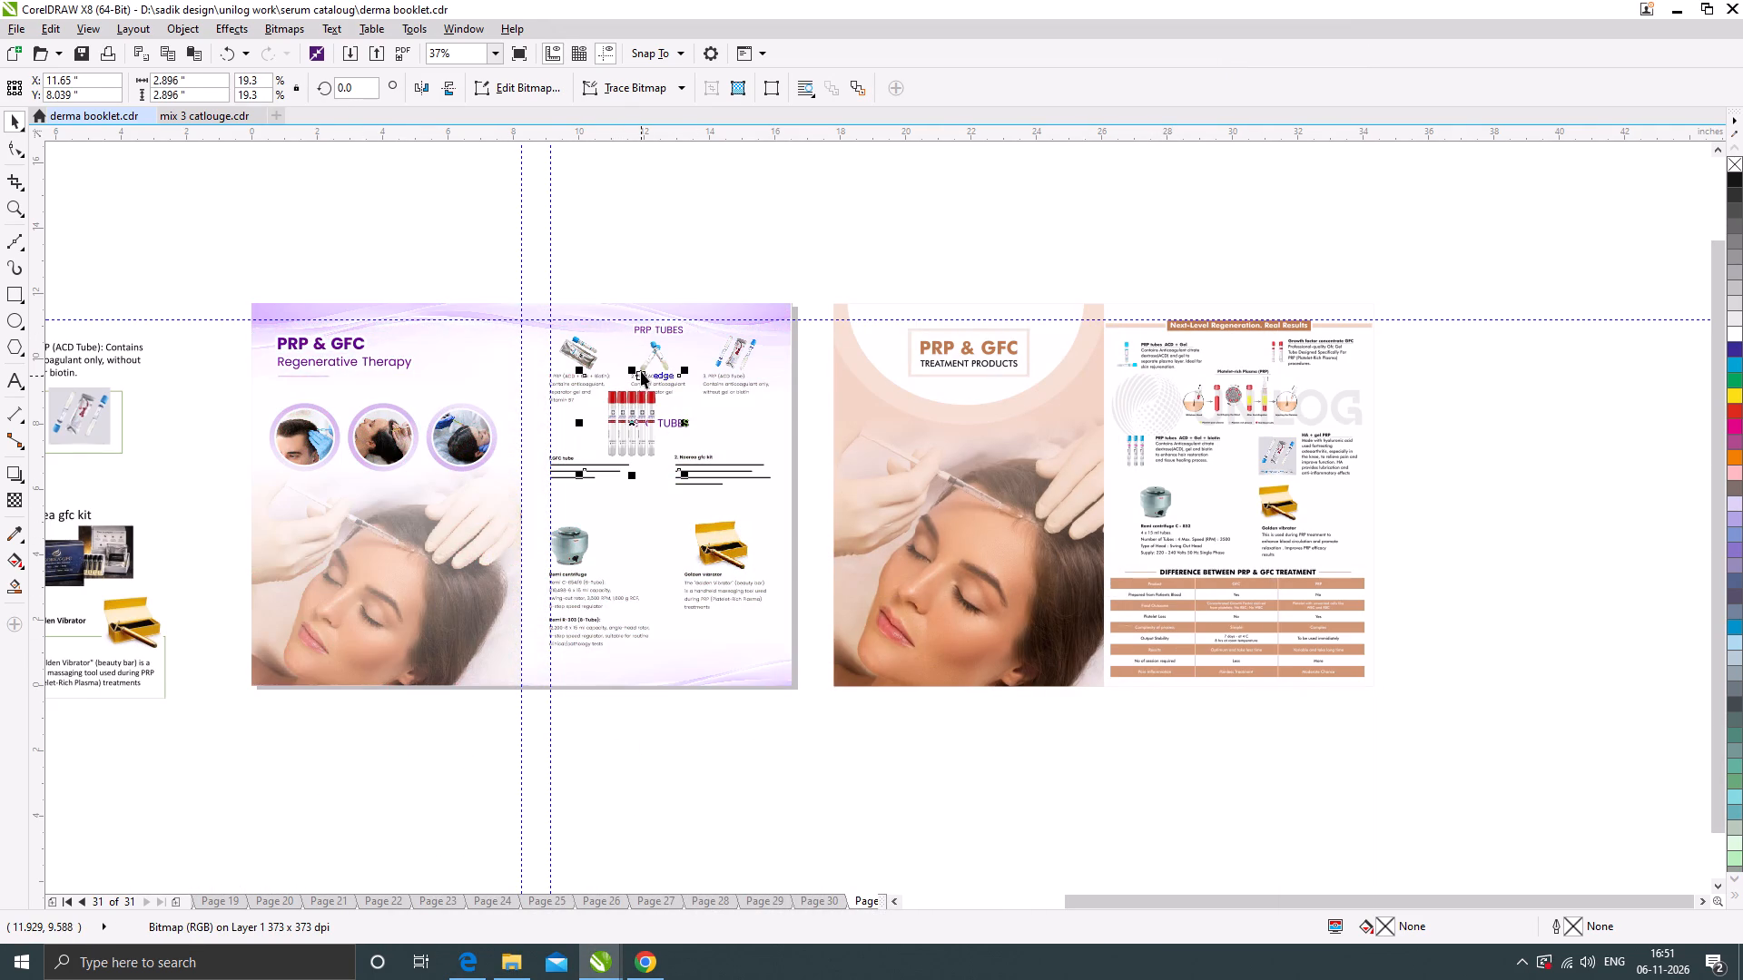
scroll(717, 416, "down", 1)
scroll(292, 463, "up", 1)
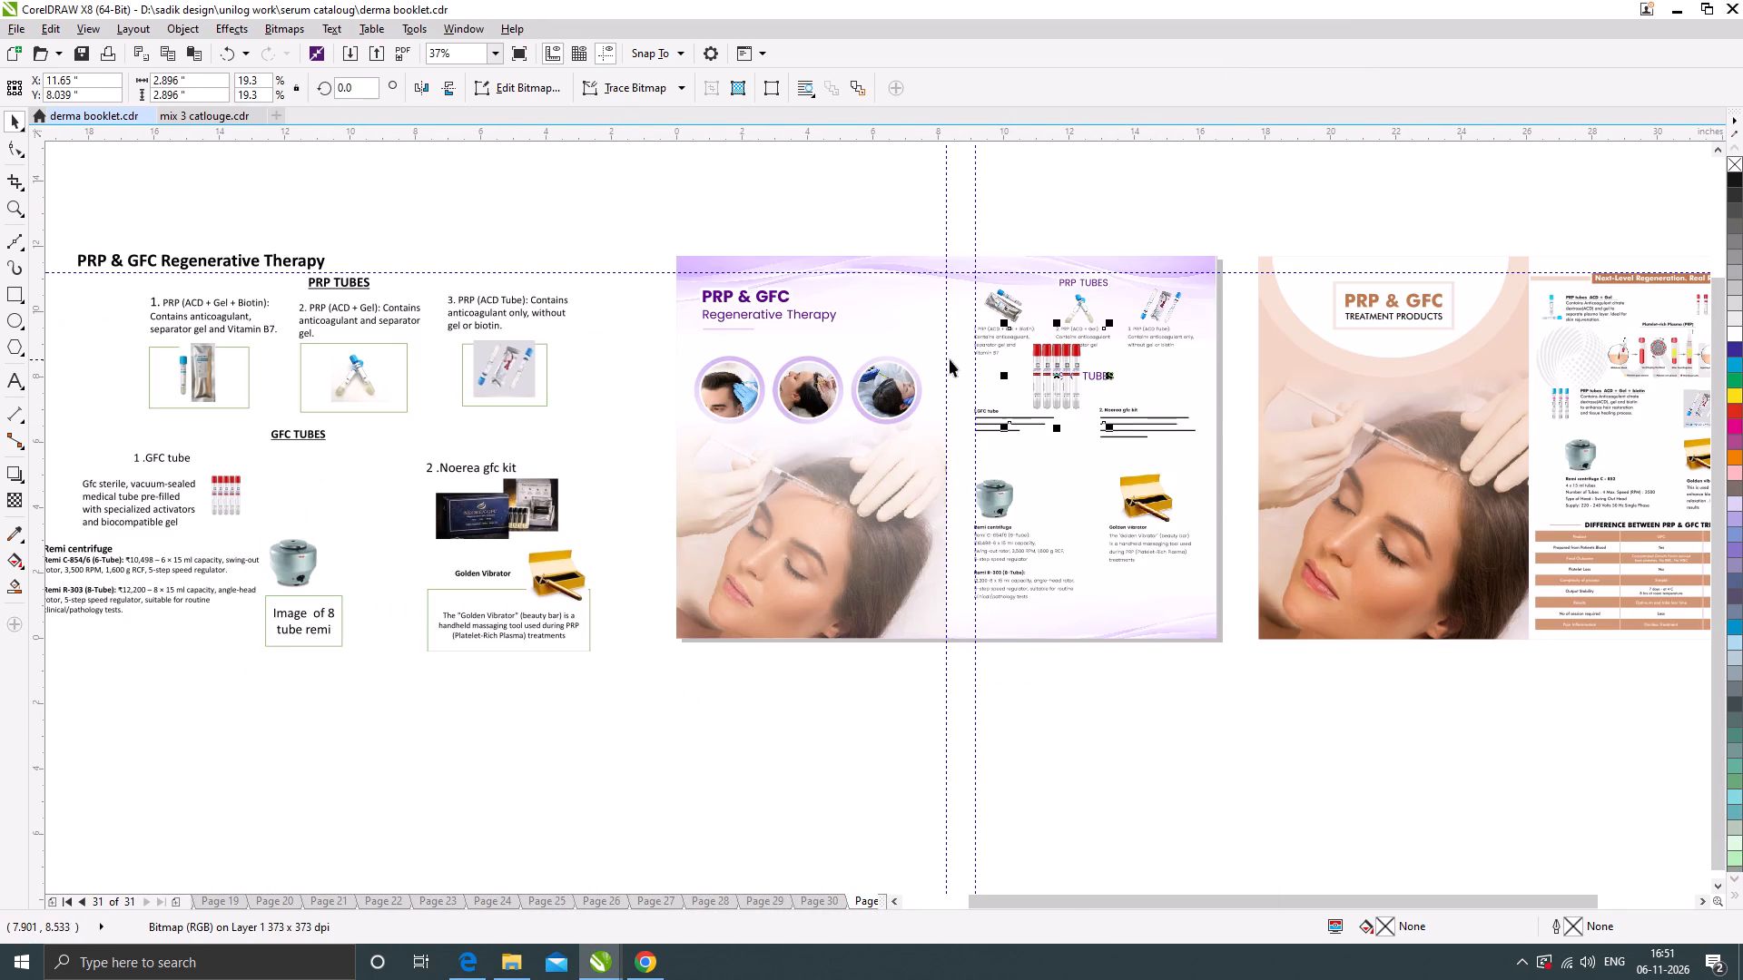
scroll(1088, 355, "up", 1)
left_click_drag(1125, 293, 1089, 335)
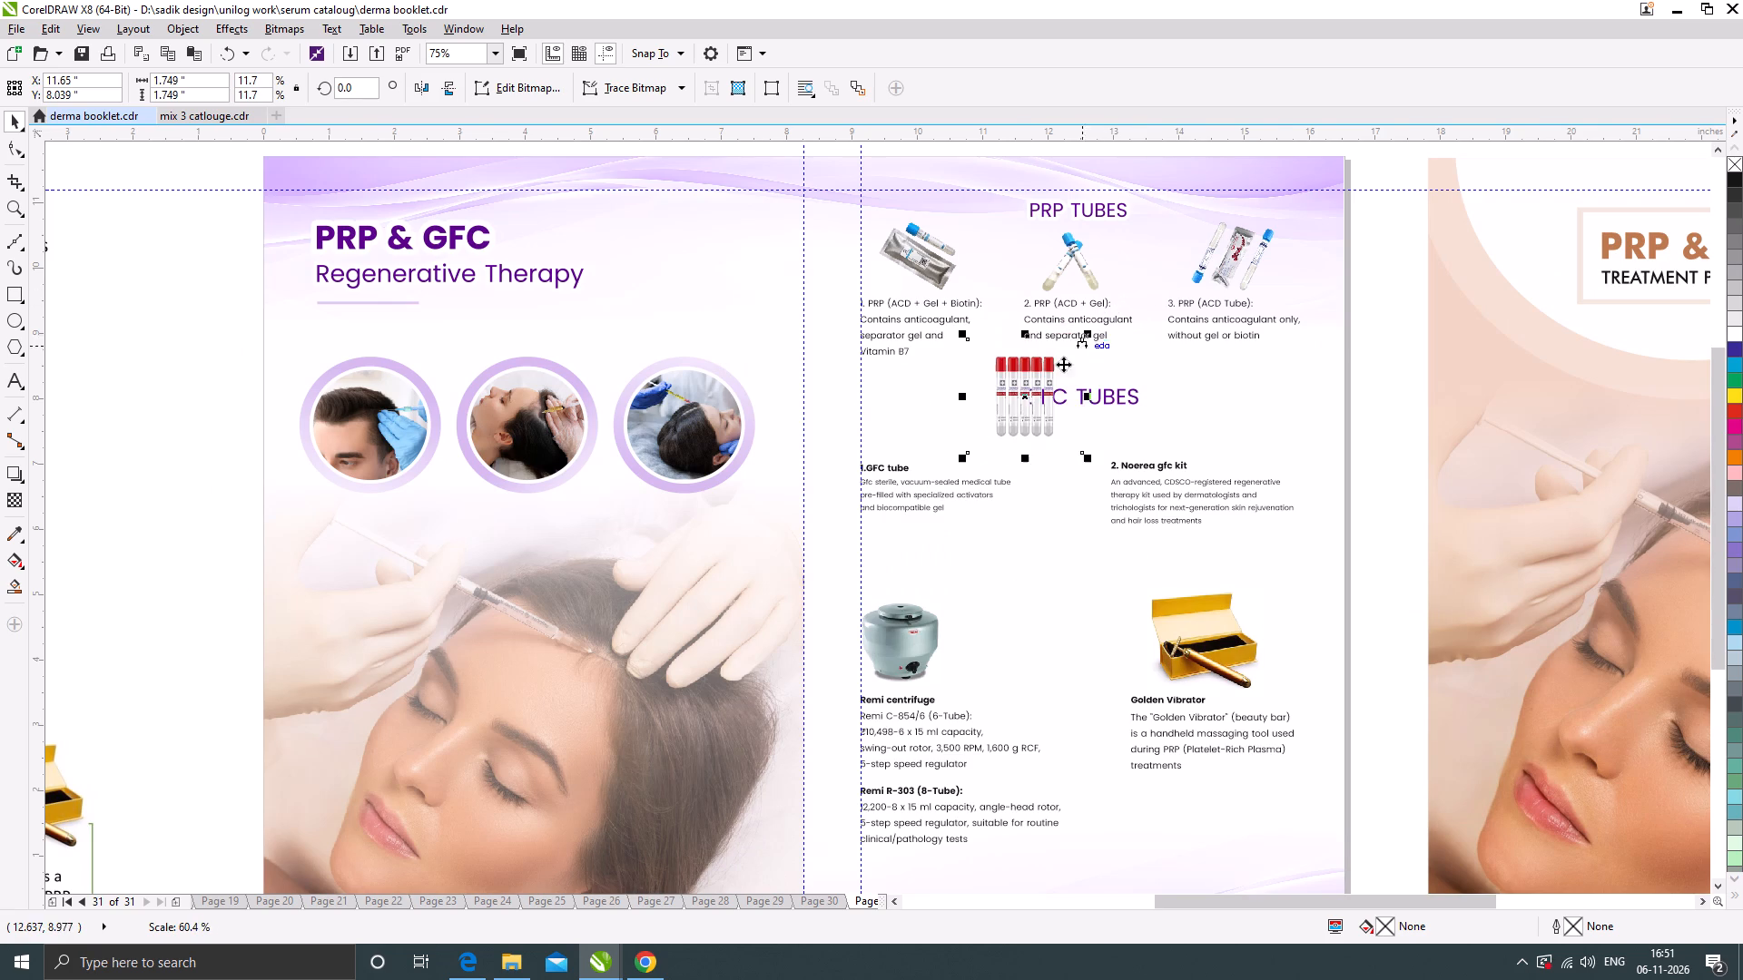
scroll(1001, 405, "up", 1)
left_click_drag(1021, 407, 869, 456)
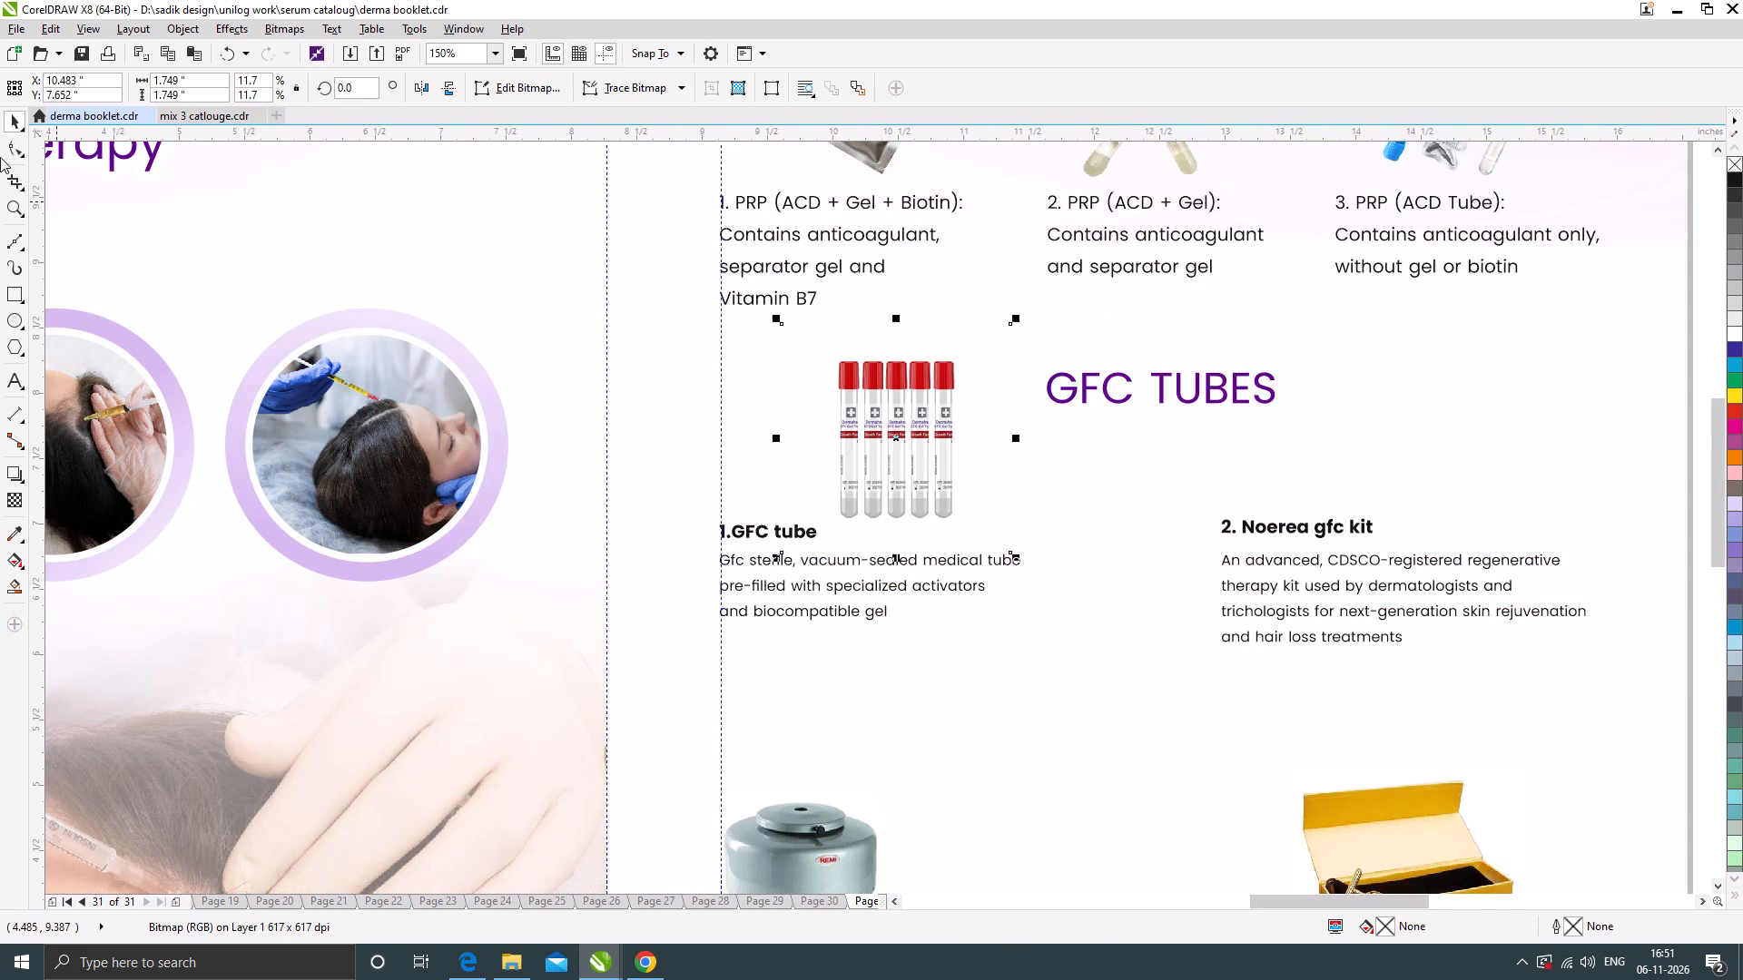
Trim the empty margins around the red-capped tubes by reshaping the picture's boundary to about 1.01 x 1.34 inches.
left_click(16, 146)
scroll(780, 403, "up", 1)
left_click_drag(783, 402, 881, 397)
left_click_drag(852, 226, 1356, 274)
left_click_drag(1242, 245, 1244, 278)
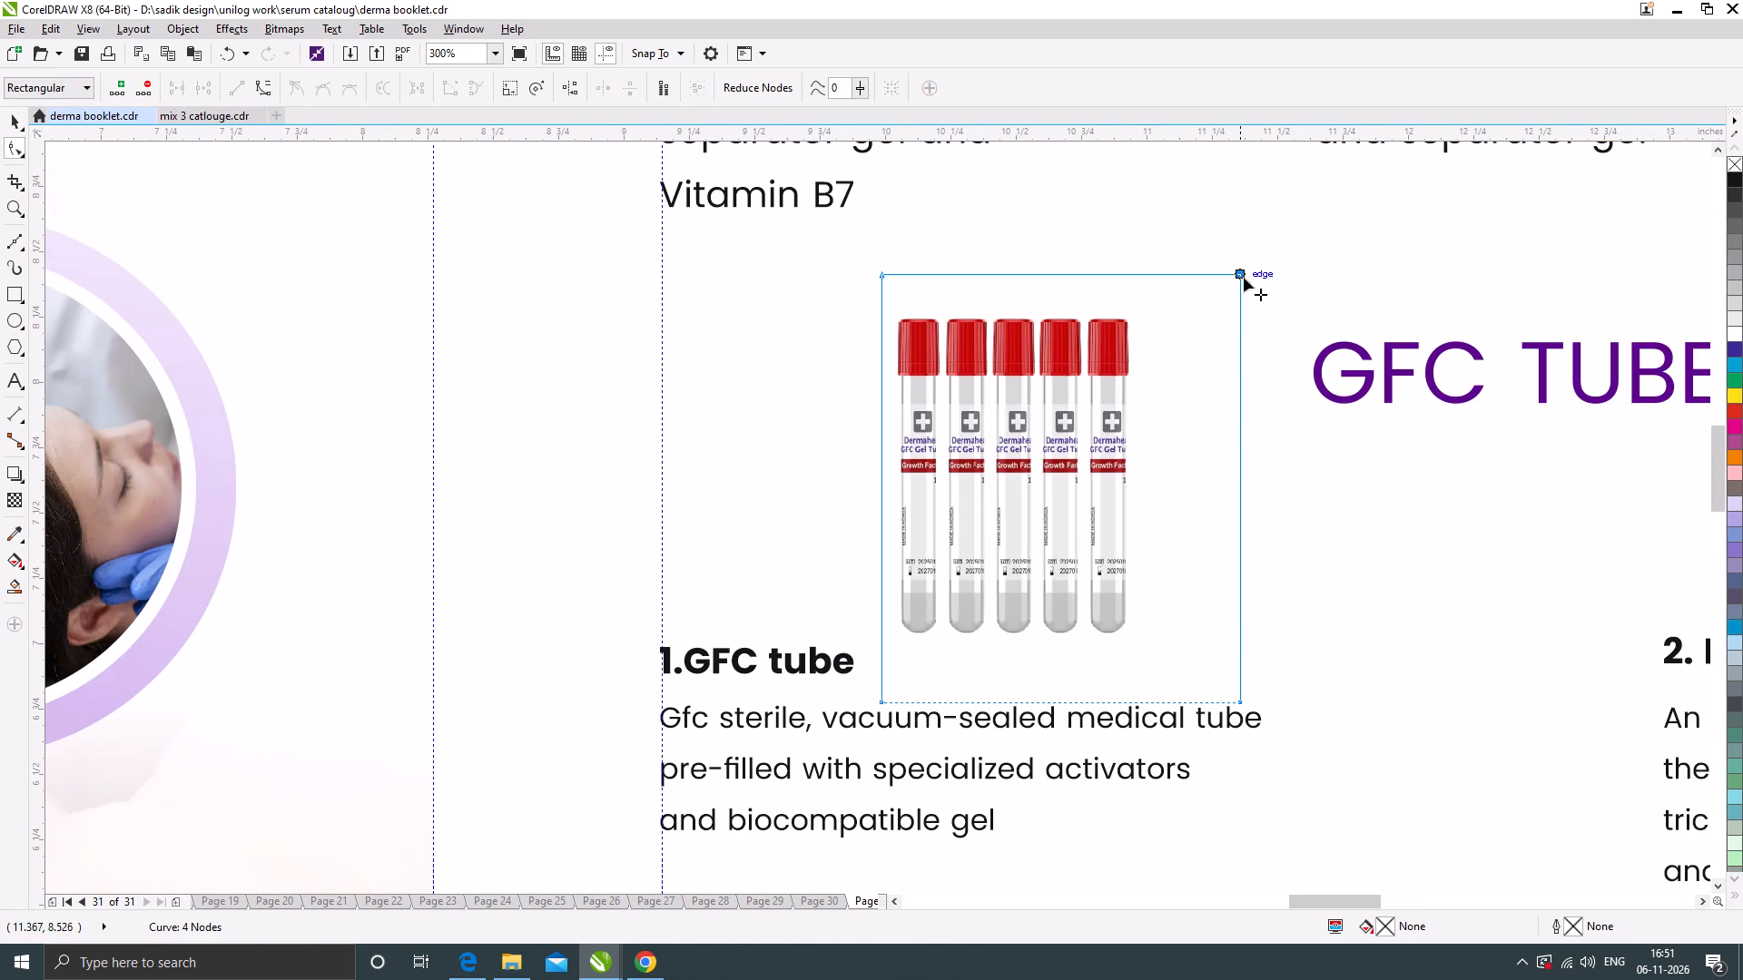
left_click_drag(1244, 278, 1245, 301)
left_click_drag(1218, 249, 1263, 743)
left_click_drag(1238, 703, 1167, 702)
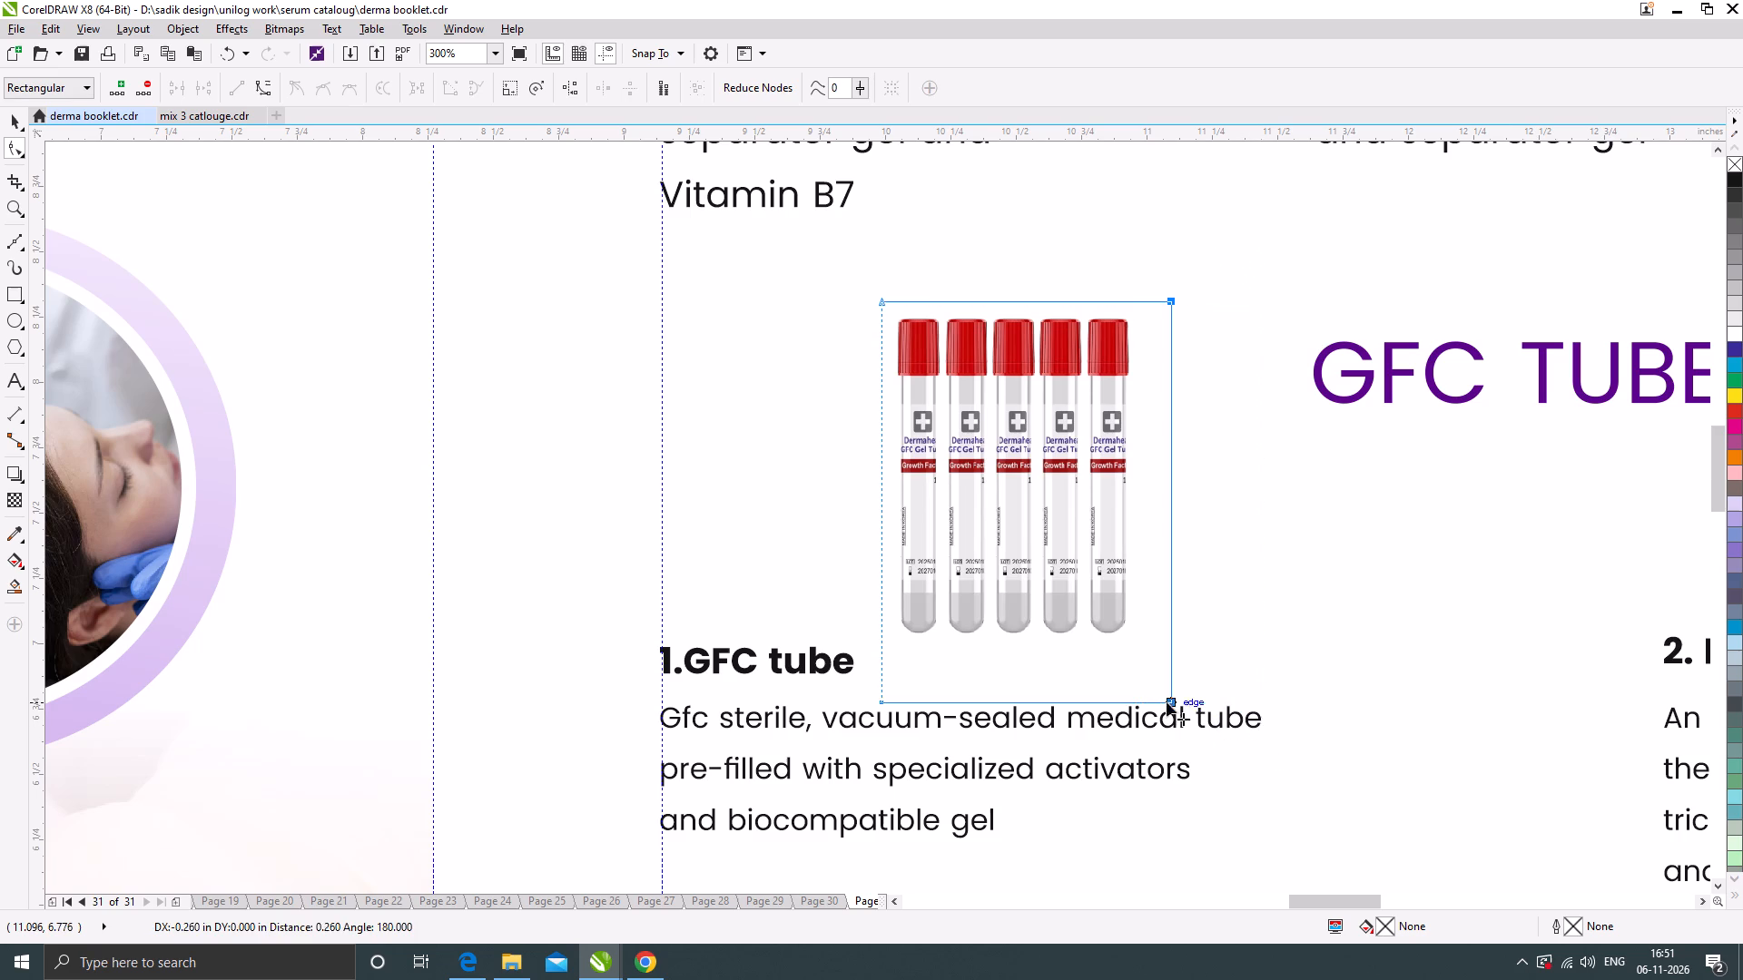
left_click_drag(1167, 702, 1143, 704)
left_click_drag(1271, 767, 807, 689)
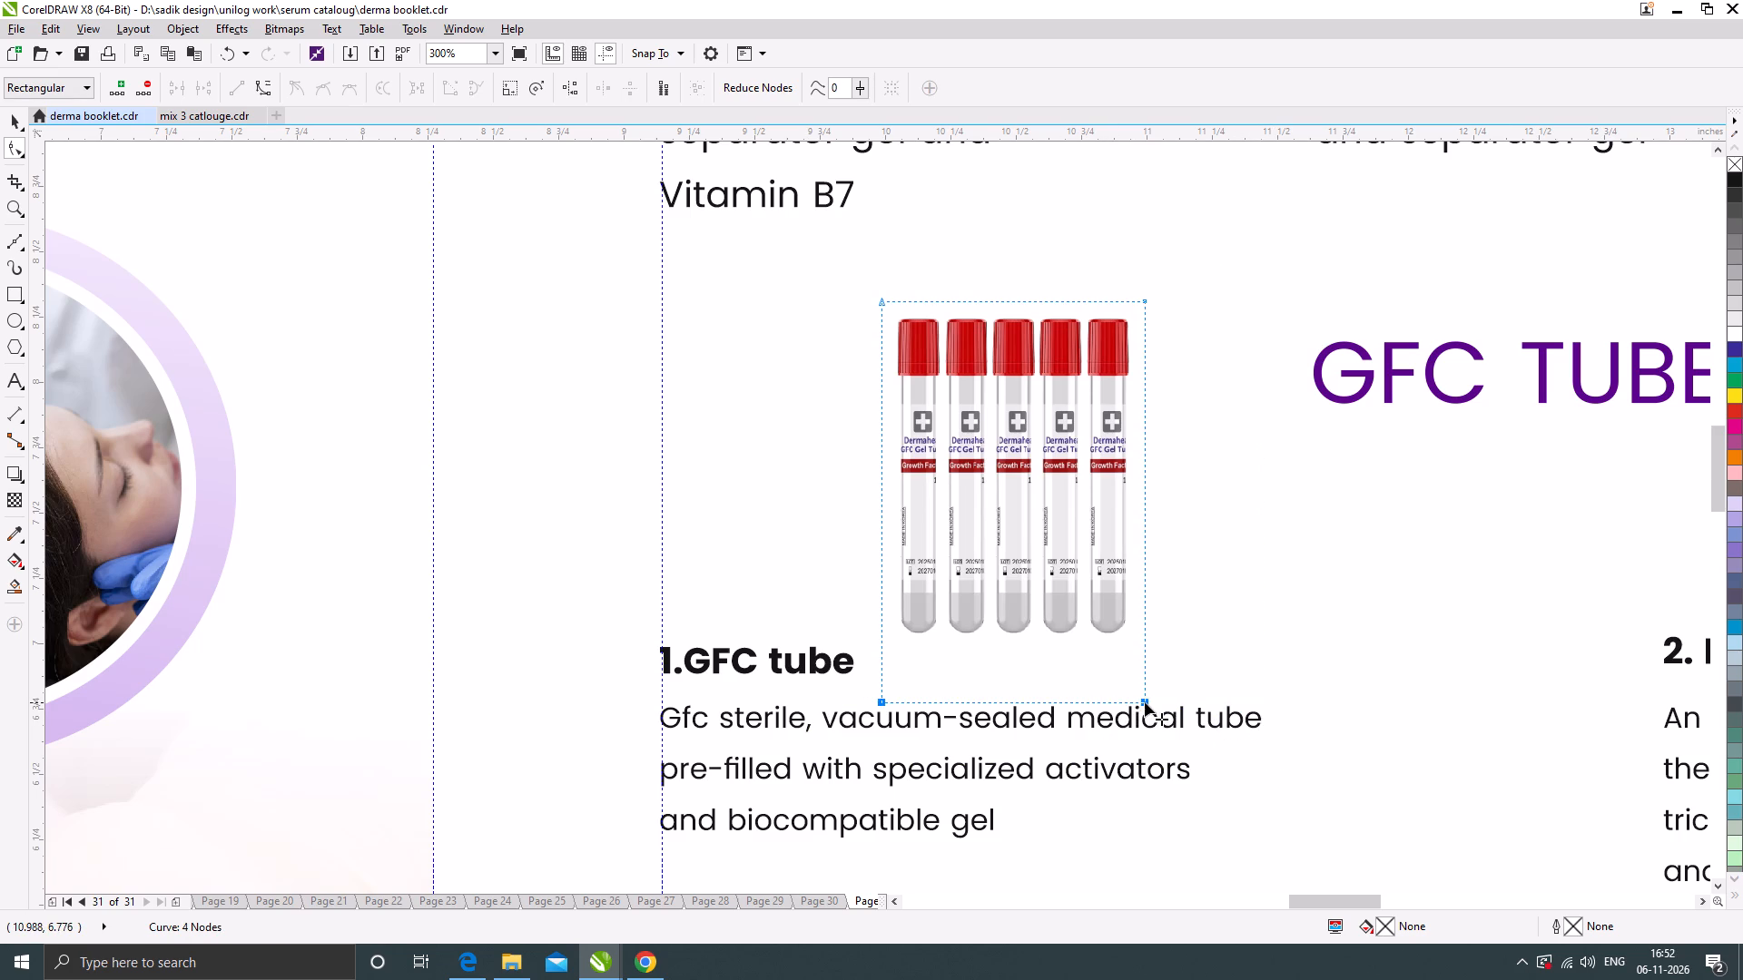
left_click_drag(1145, 702, 1144, 652)
left_click(17, 120)
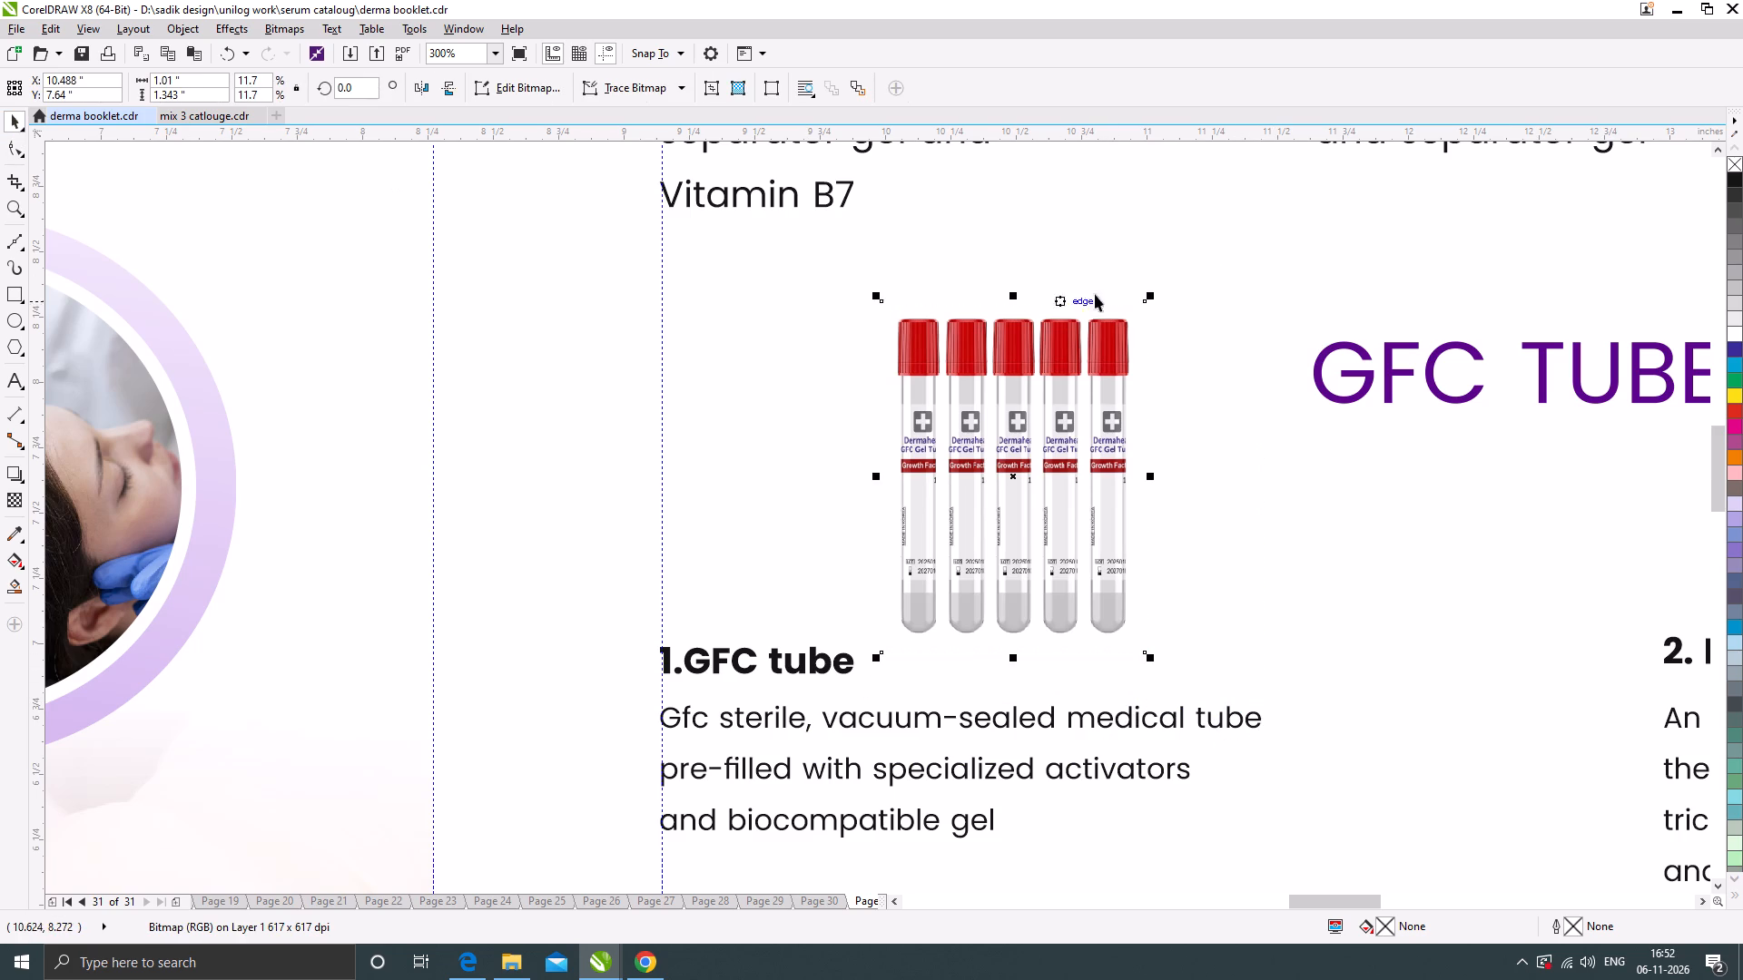
Shrink the trimmed GFC tubes picture to about 0.80 x 1.07 inches and lower it to a Y position of about 7.39 inches.
left_click_drag(1153, 291, 1142, 309)
left_click_drag(1079, 398, 1081, 440)
scroll(854, 412, "down", 2)
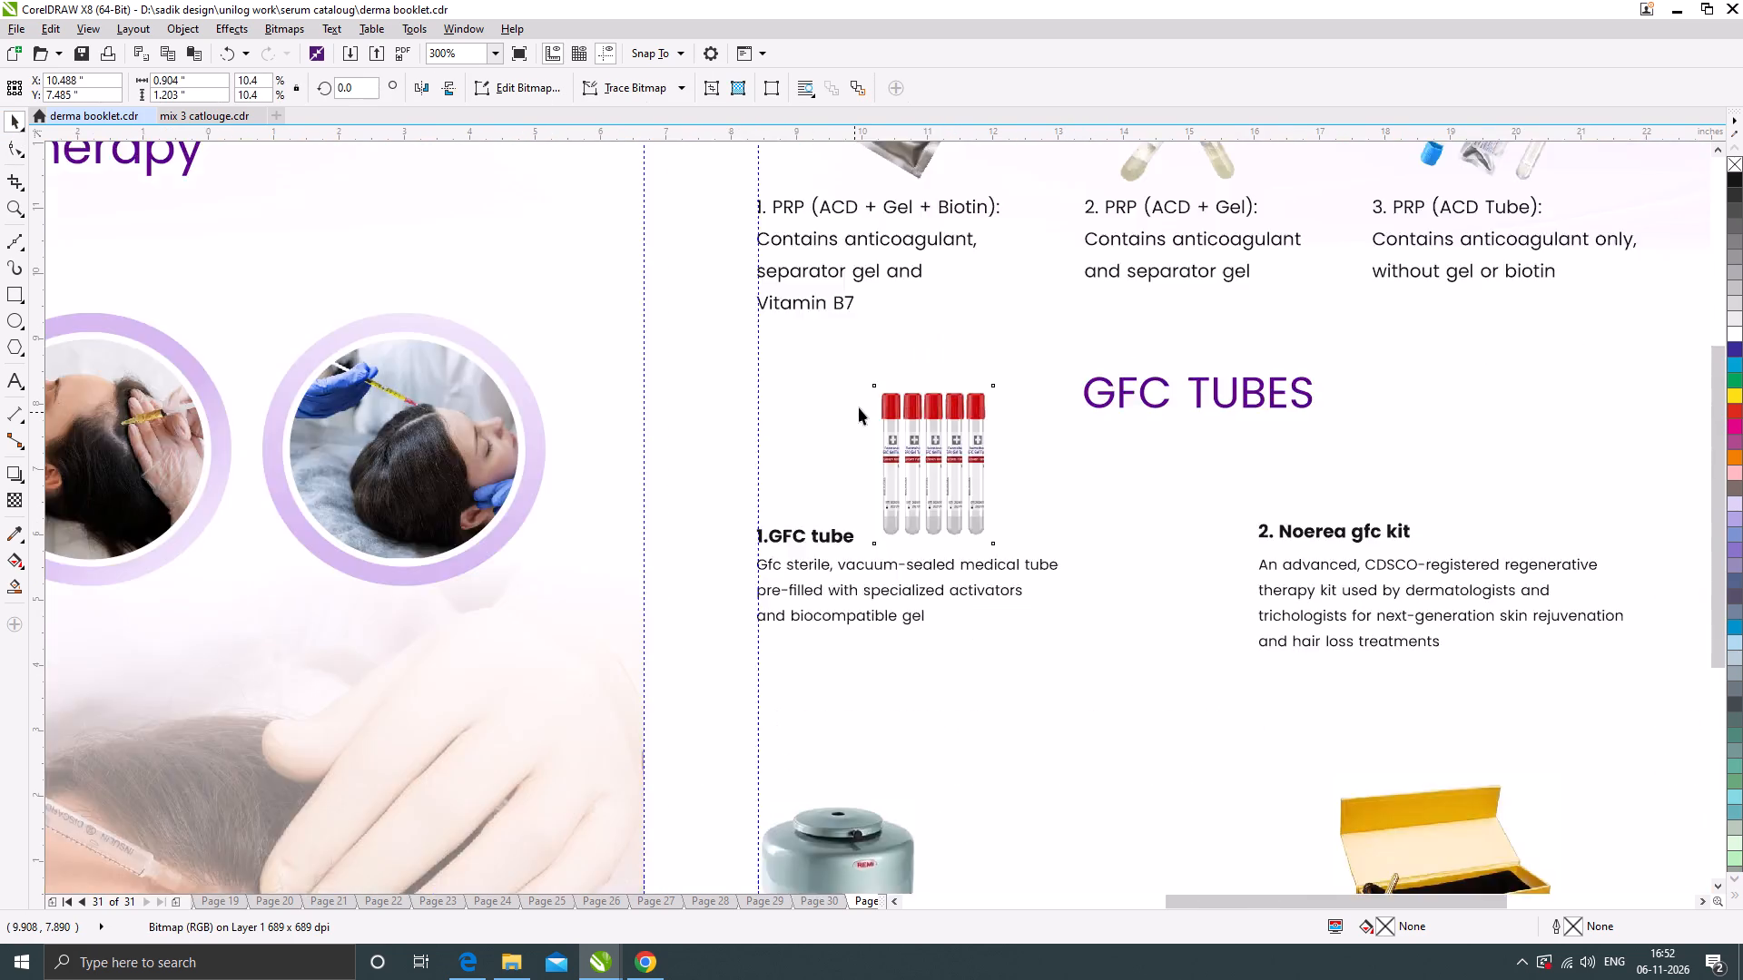
scroll(1007, 429, "down", 1)
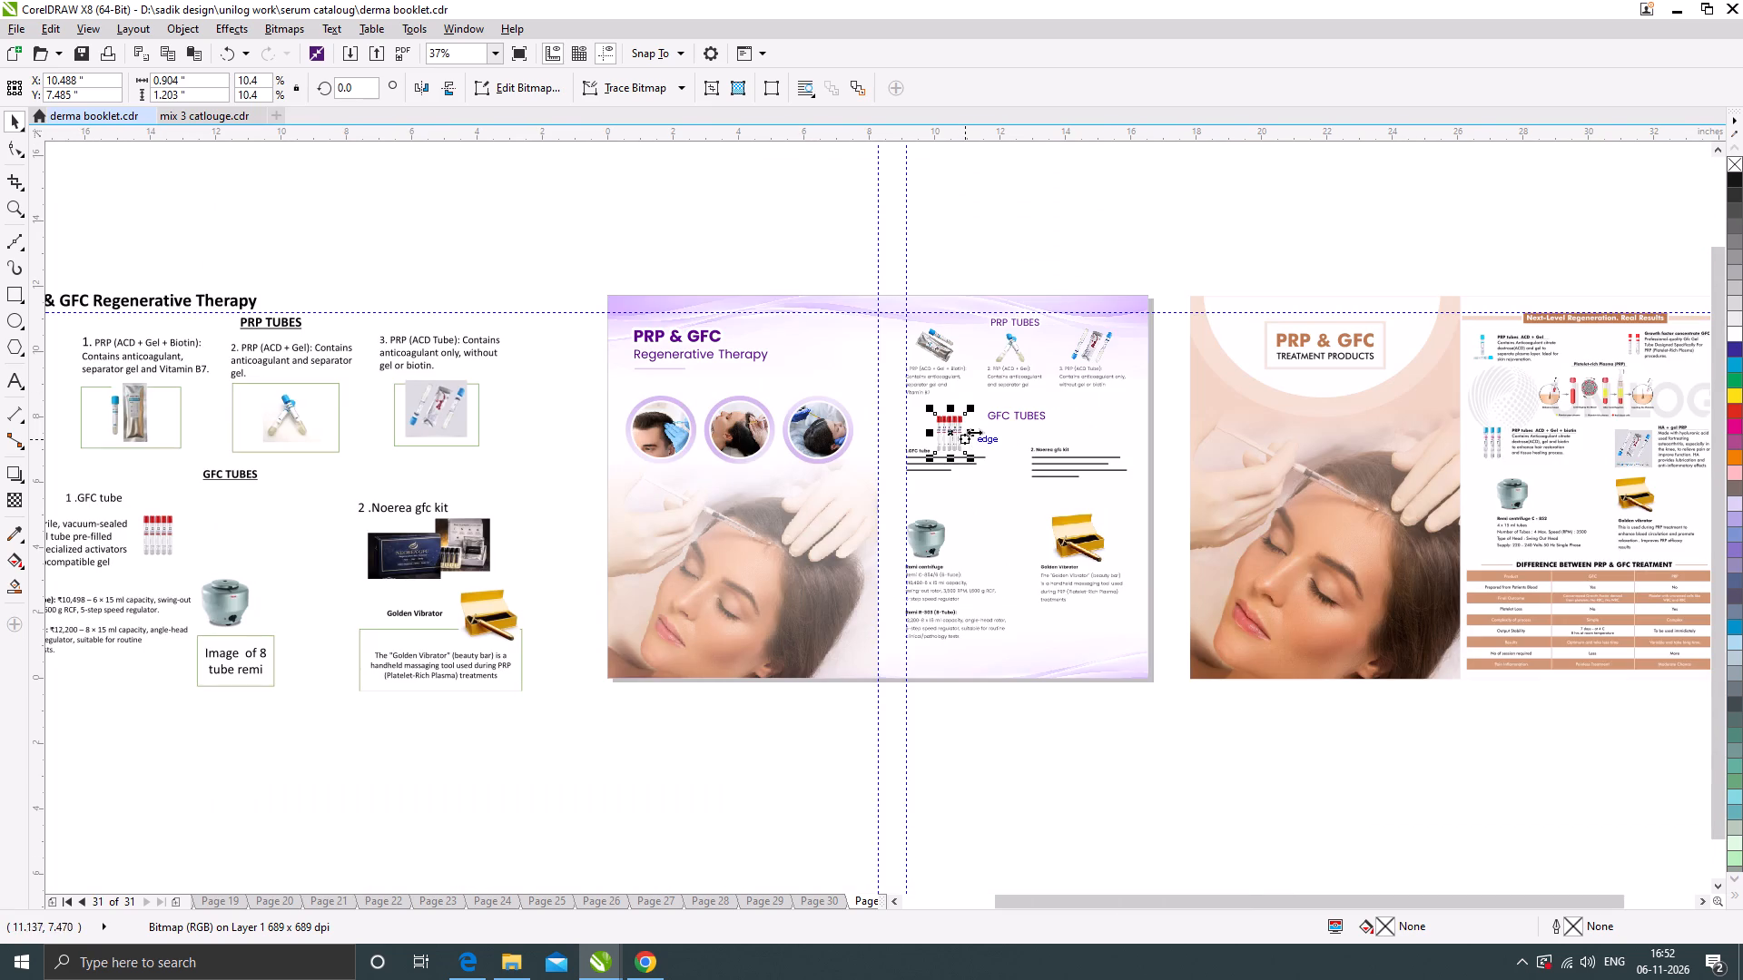
scroll(977, 429, "up", 3)
left_click_drag(962, 309, 952, 327)
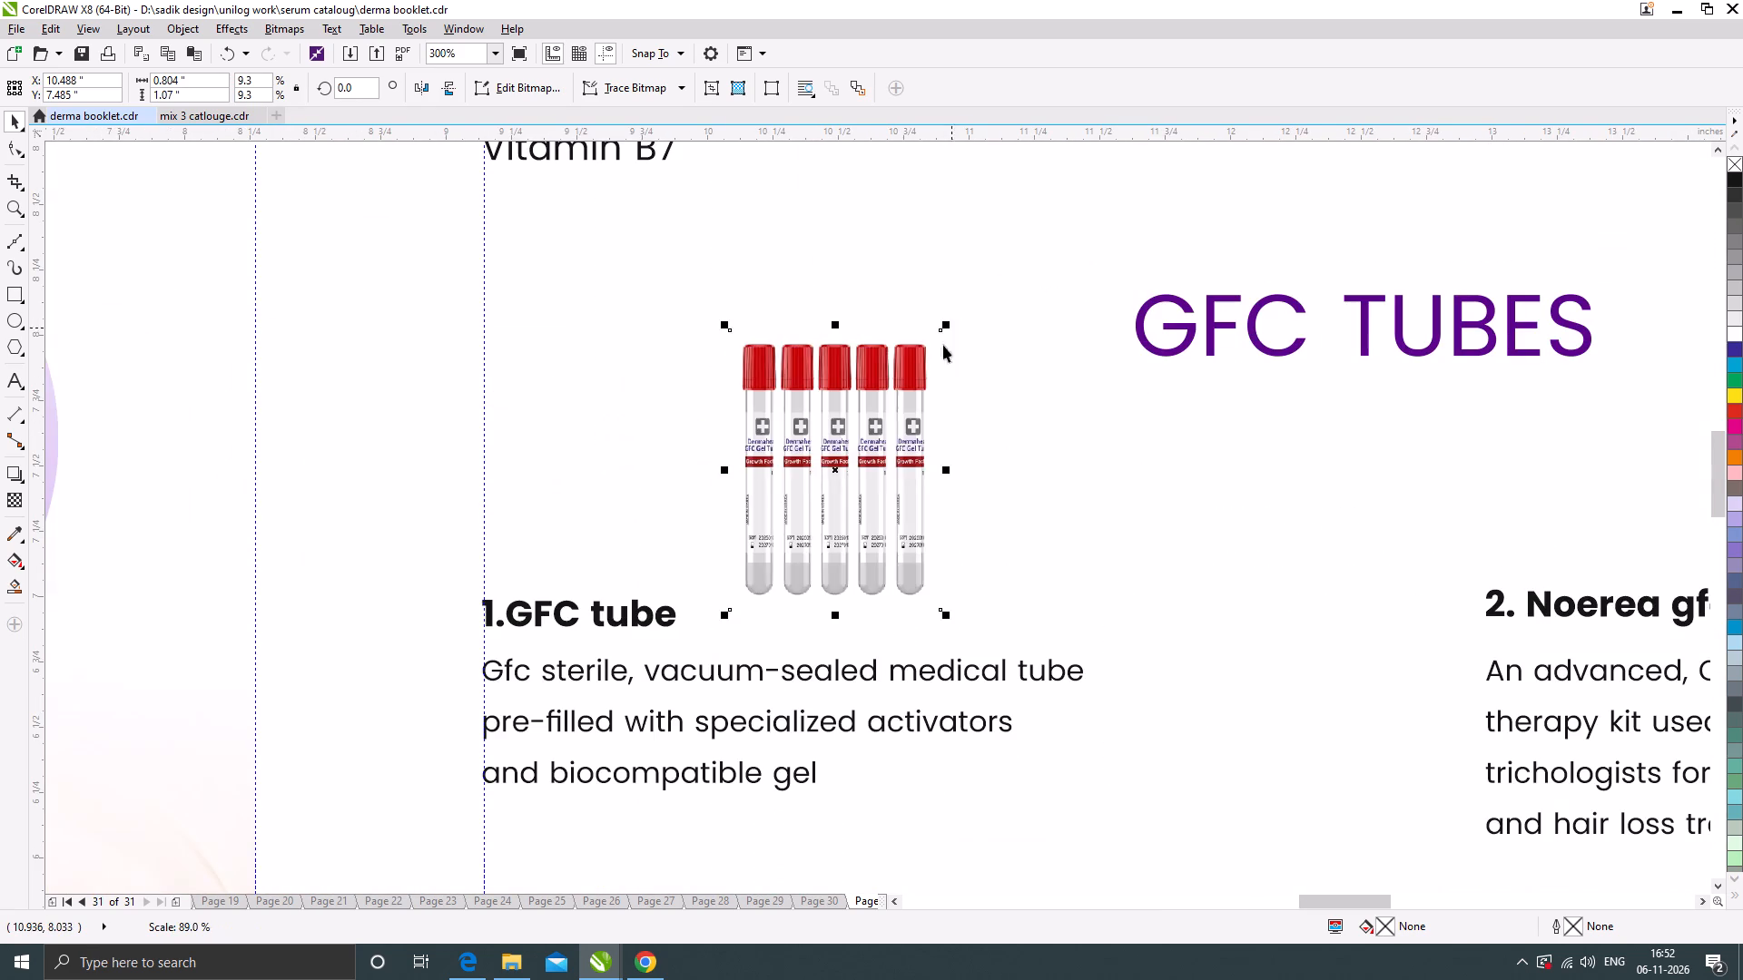
left_click_drag(914, 434, 913, 458)
scroll(822, 395, "down", 2)
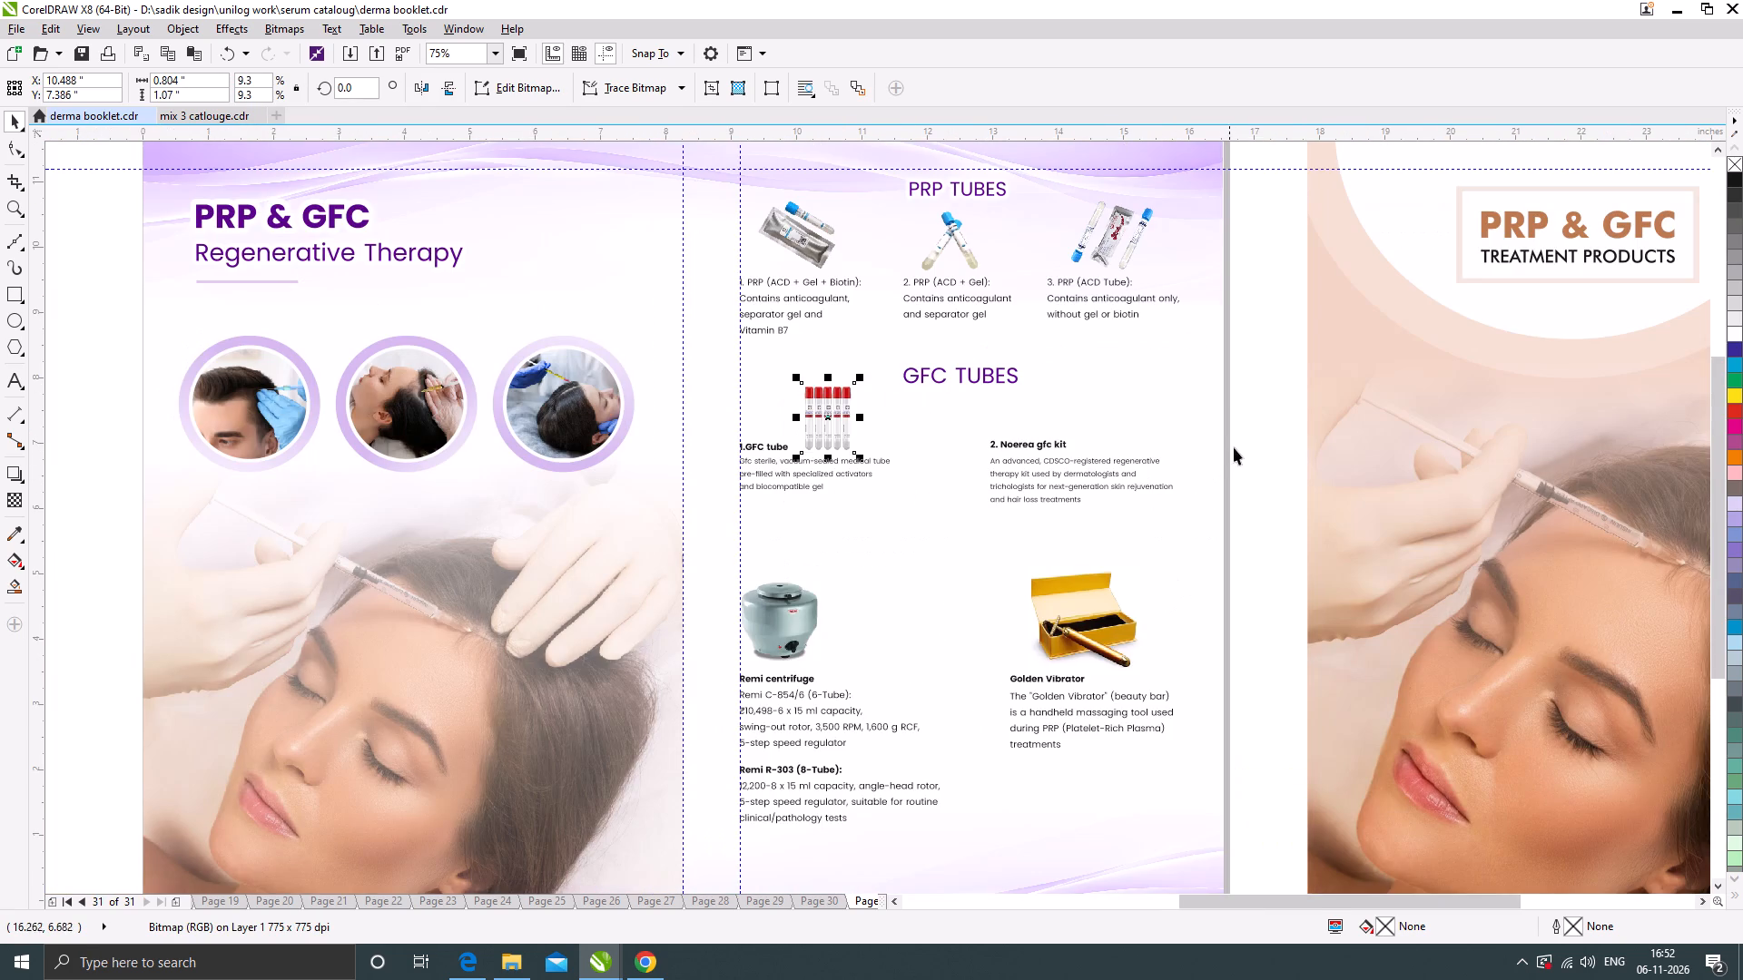
left_click(1247, 439)
Copy the lilac rounded bar behind the PDRN • Vitamin C • Glutathione line on Page 21.
scroll(947, 429, "down", 1)
scroll(966, 334, "up", 1)
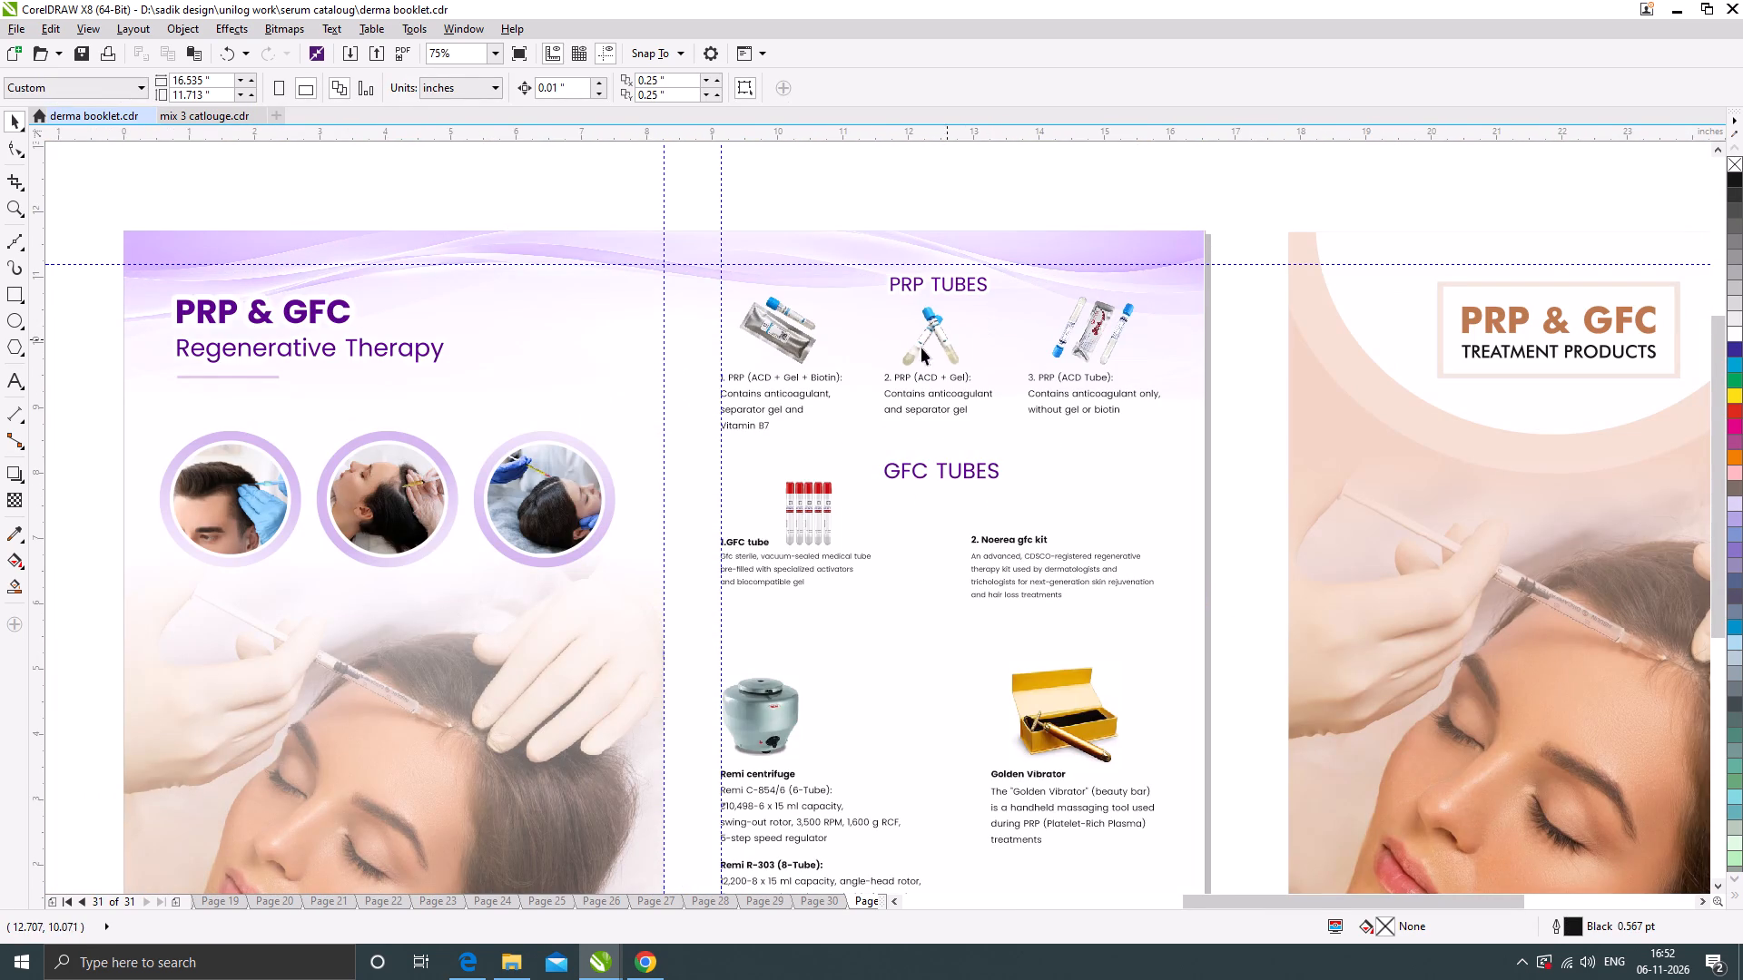
left_click(592, 901)
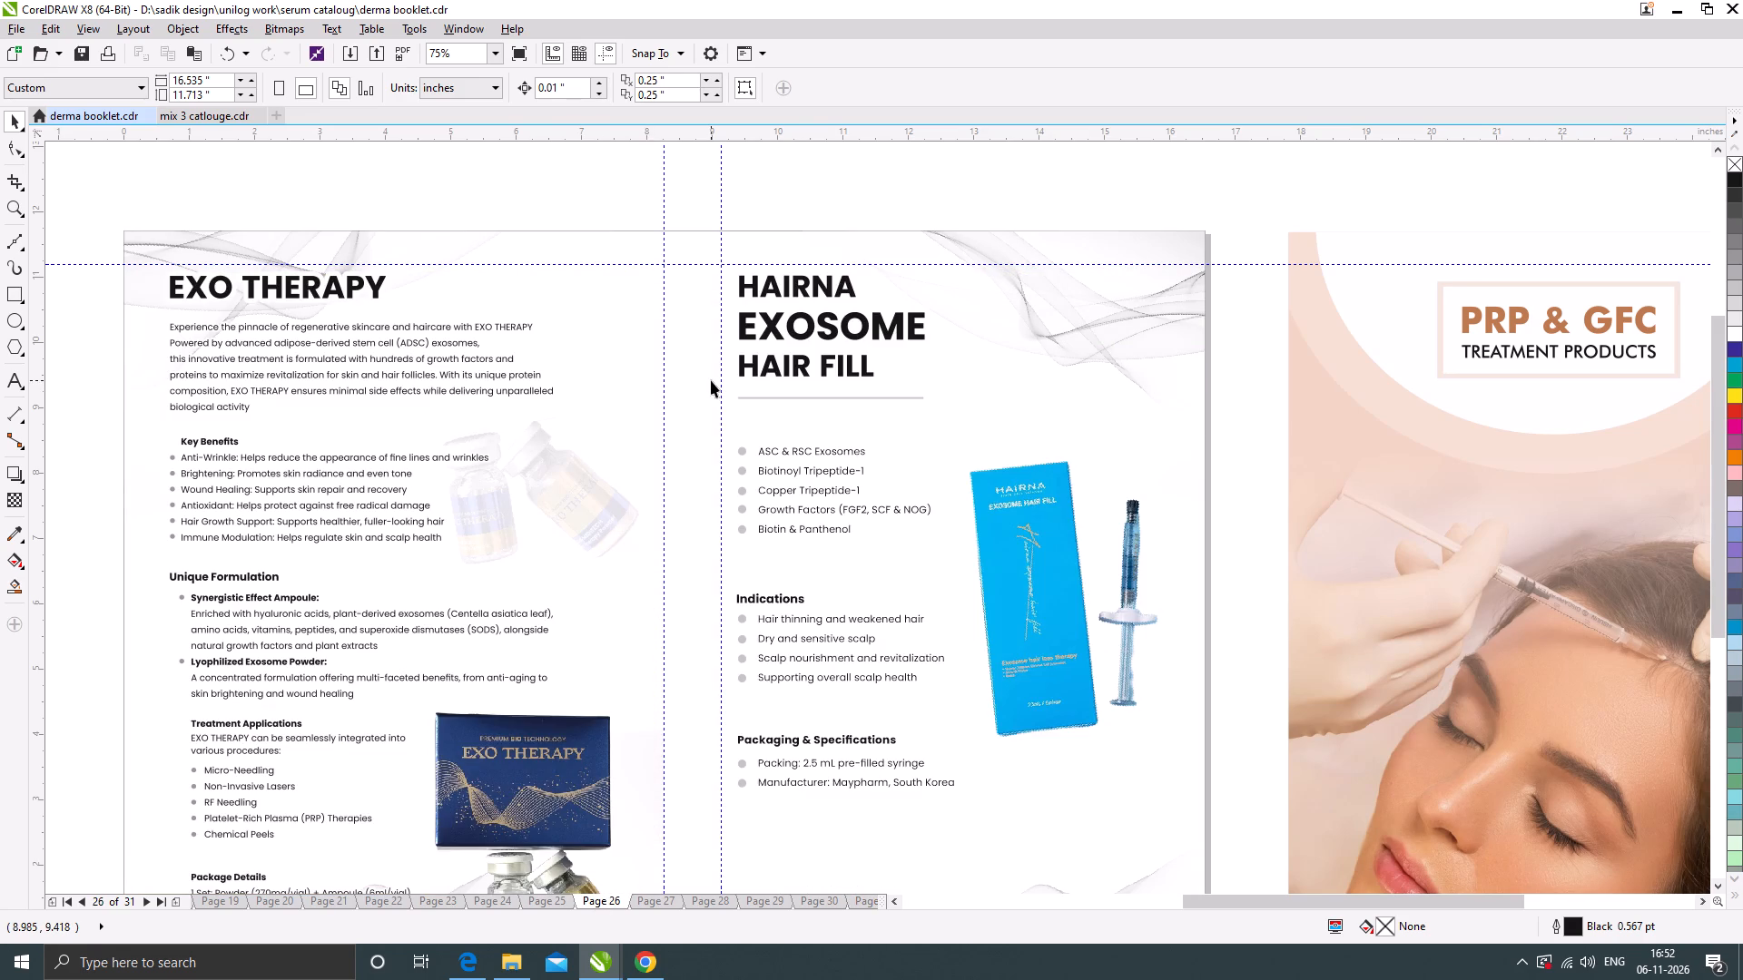
scroll(712, 377, "down", 1)
key("Page_Up")
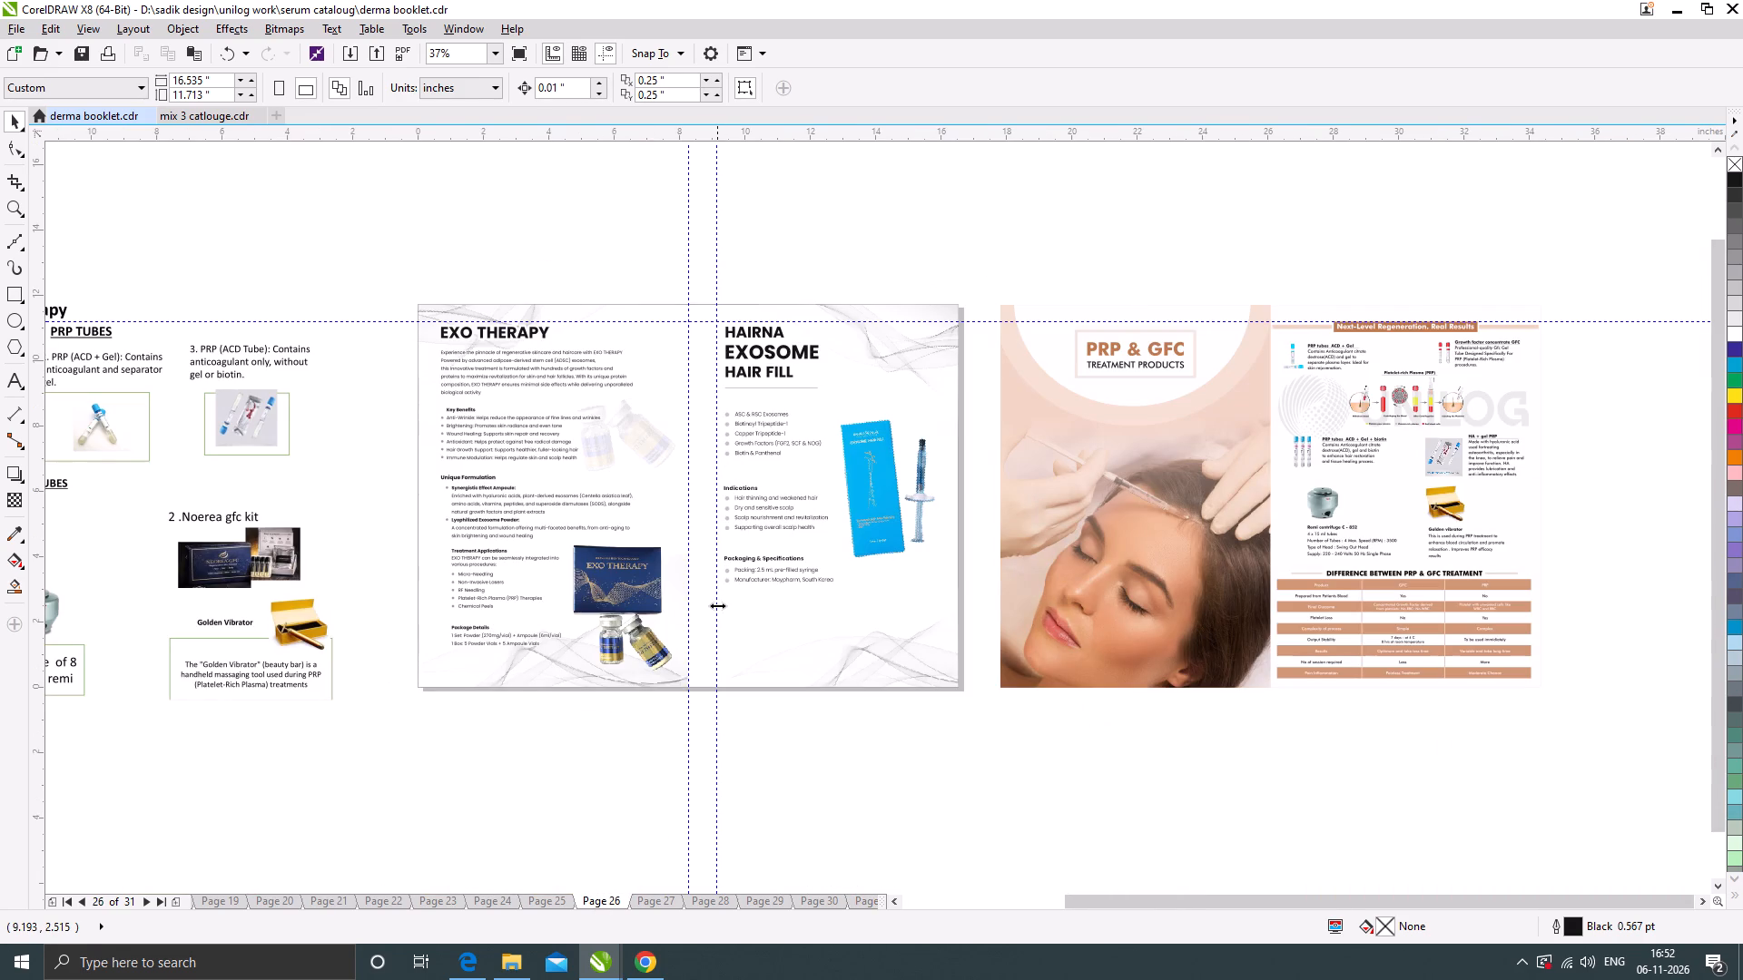
key("Page_Up")
key("Page_Up")
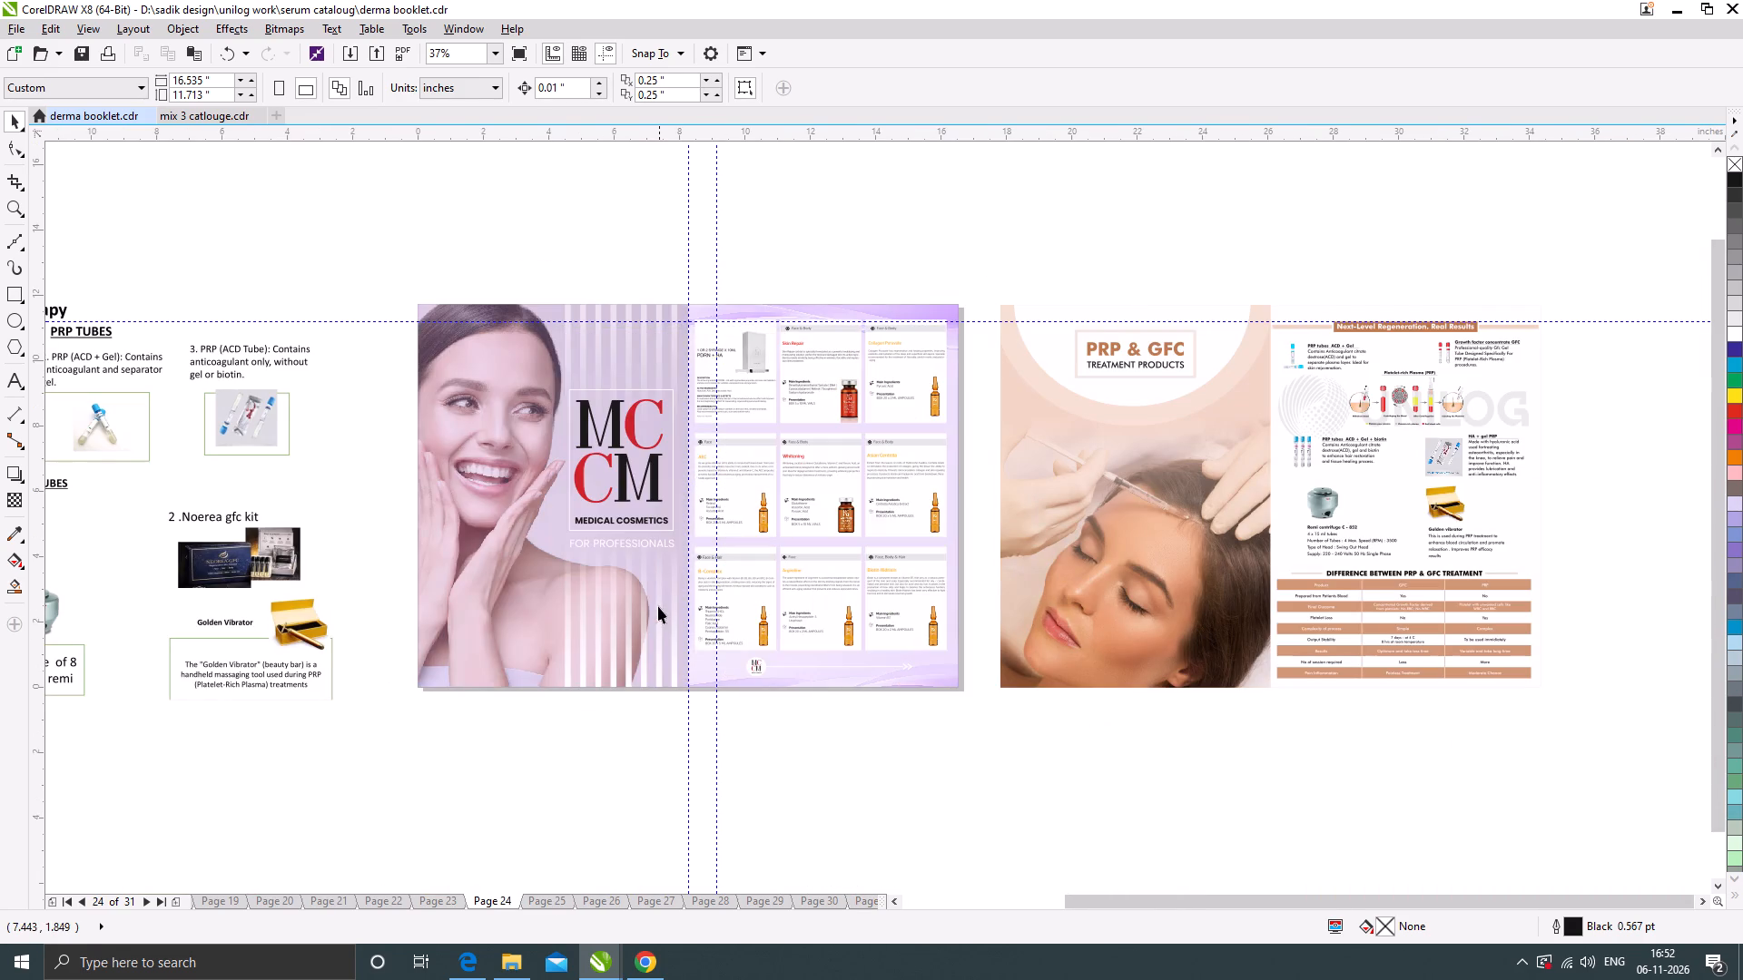
key("Page_Up")
key("Page_Up")
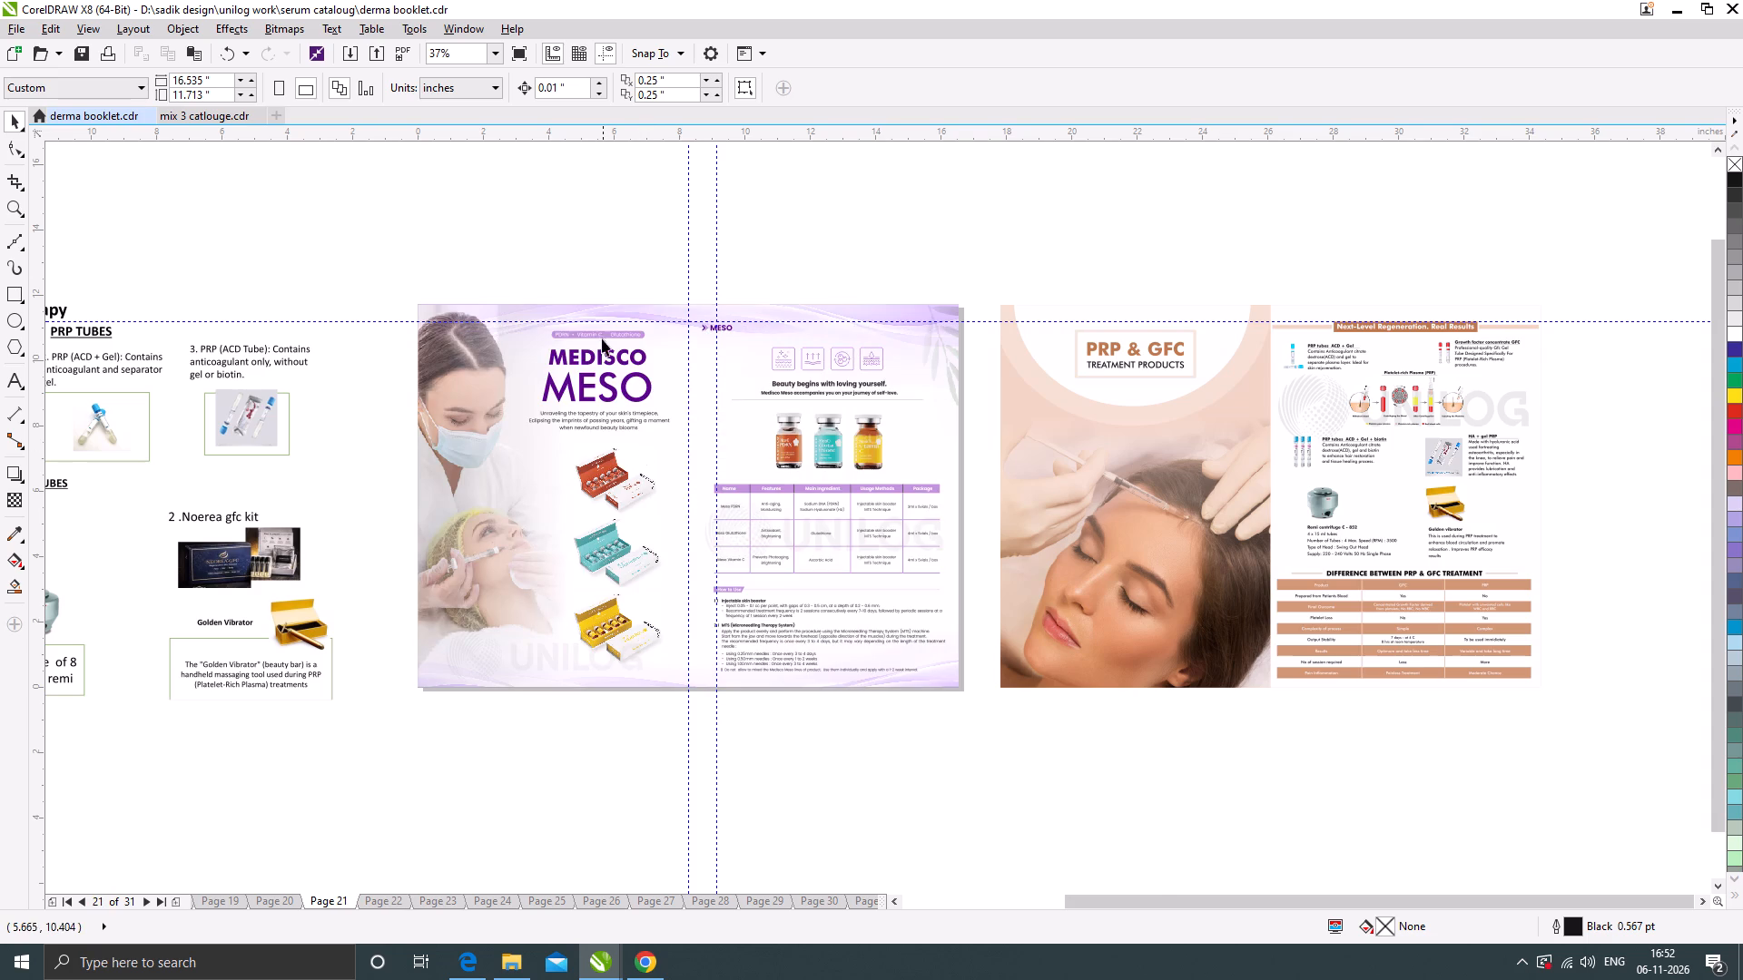
scroll(603, 331, "up", 2)
scroll(603, 331, "down", 1)
scroll(633, 331, "up", 1)
left_click(792, 328)
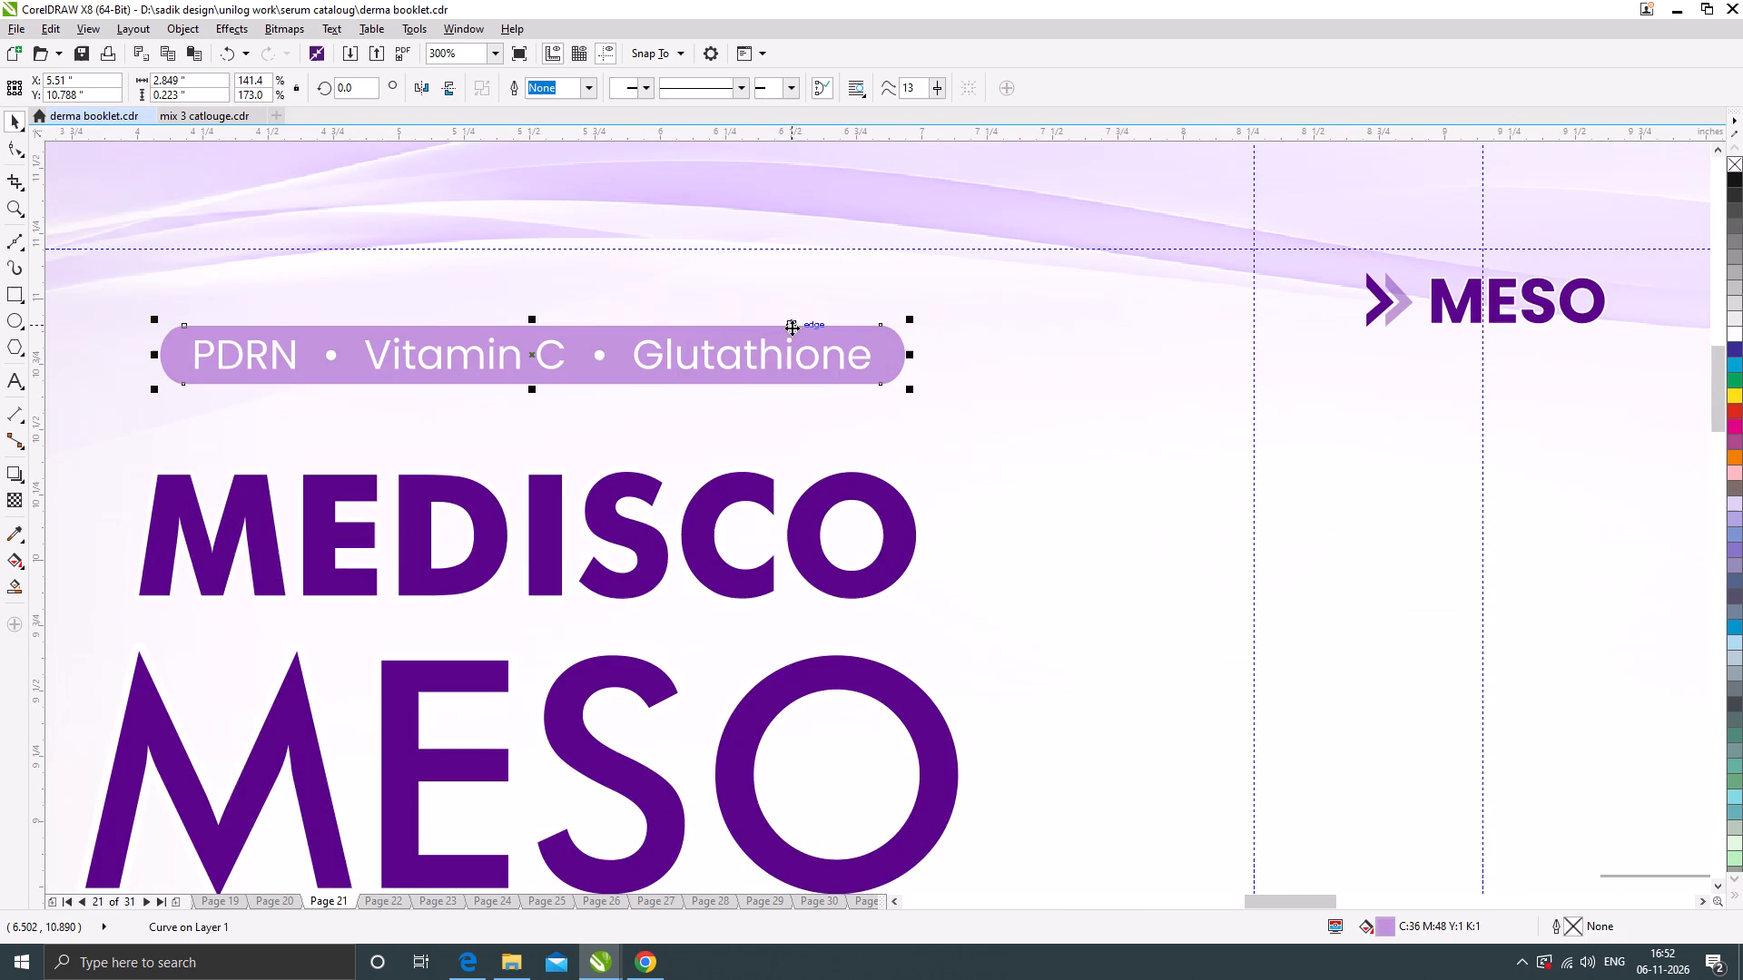
key("ctrl+c")
Paste the lilac rounded bar onto Page 31 and place it over the PRP TUBES heading.
left_click(855, 900)
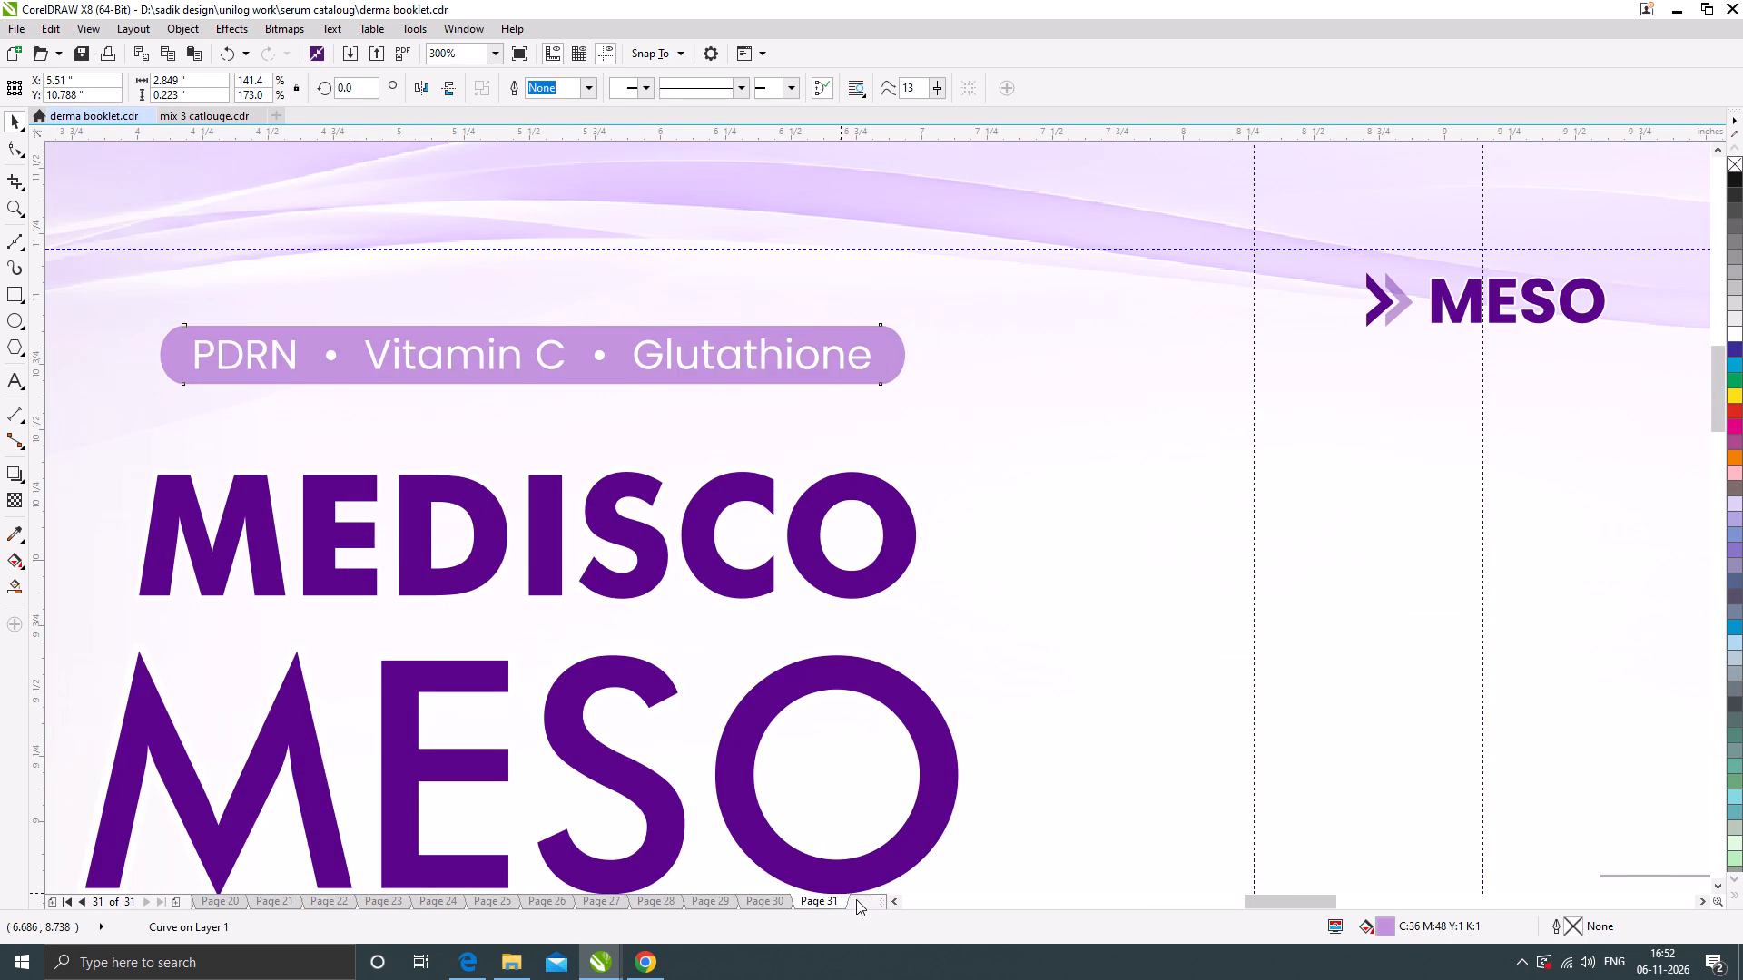
scroll(761, 439, "down", 2)
scroll(628, 411, "down", 1)
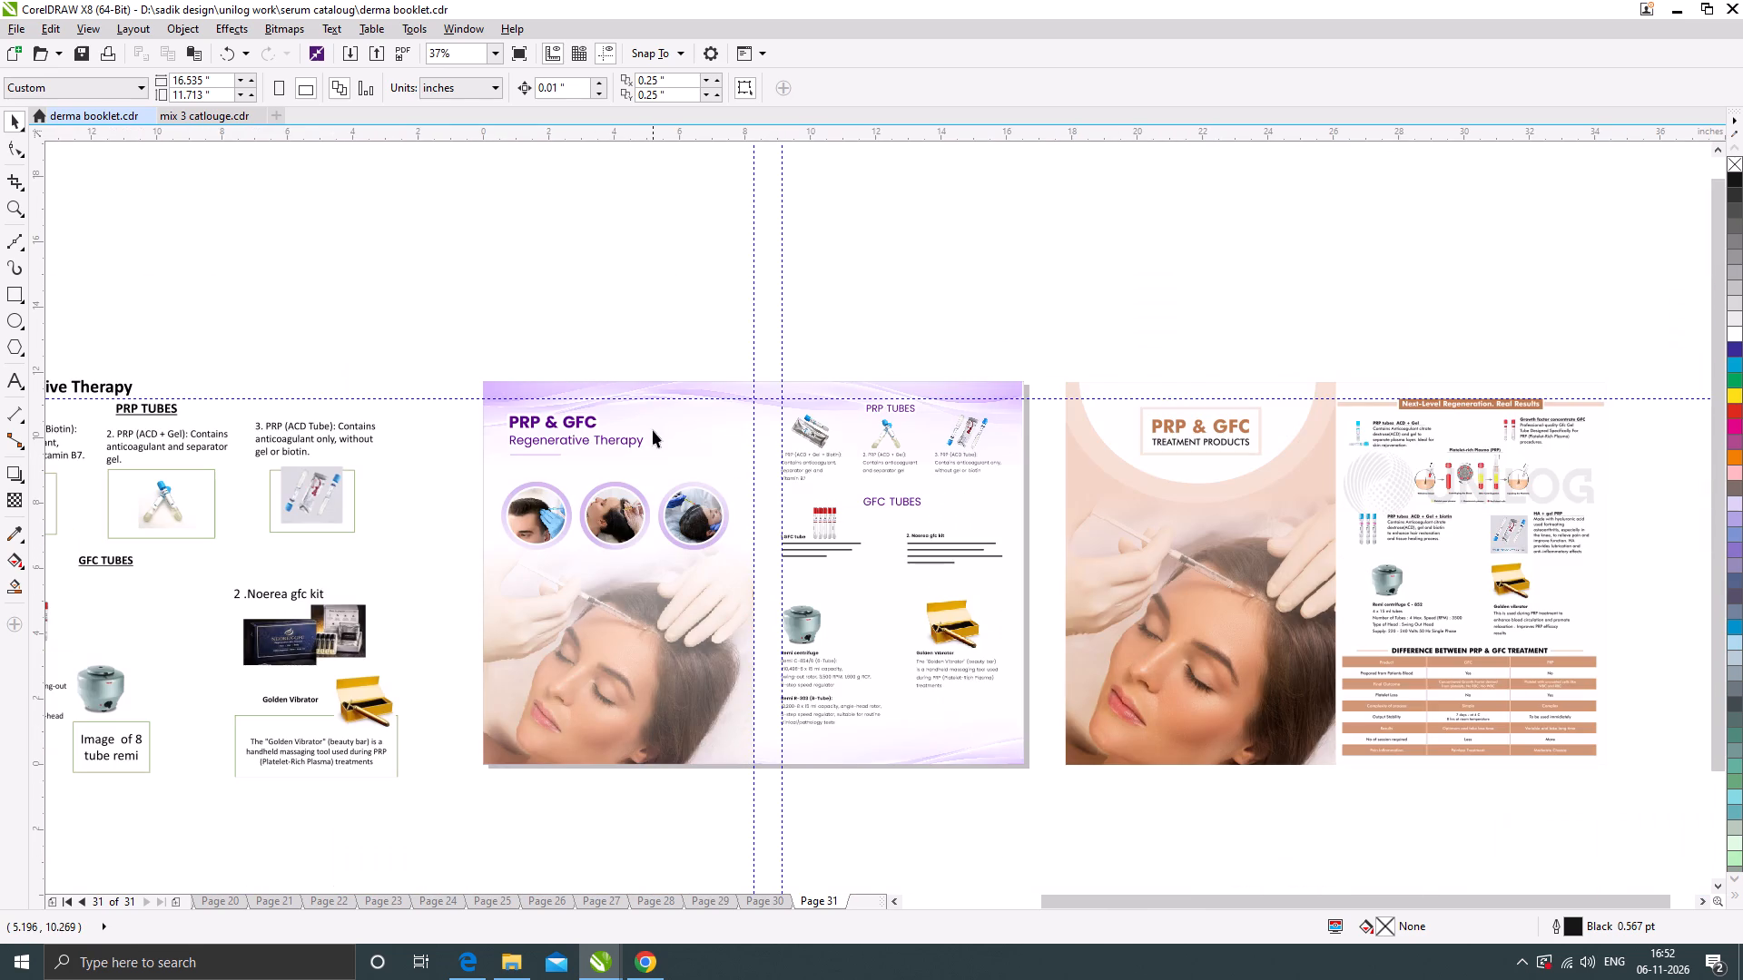
key("ctrl+v")
scroll(717, 406, "up", 1)
left_click_drag(658, 419, 1079, 419)
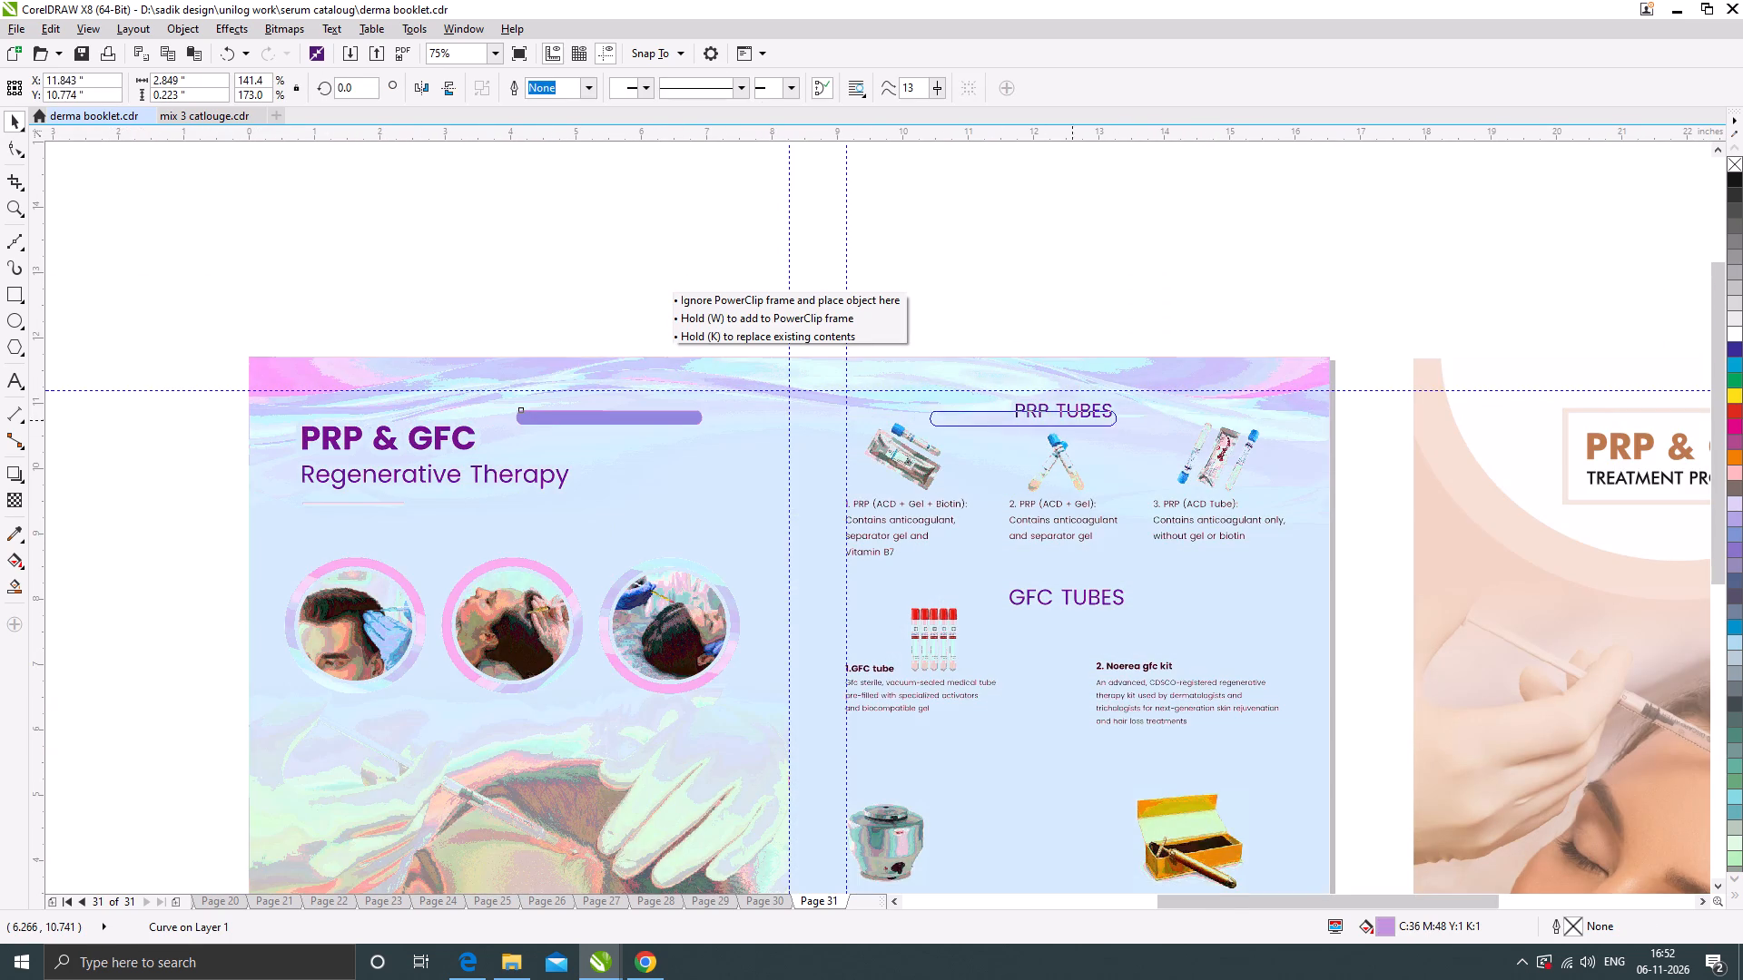
left_click_drag(1079, 419, 1125, 417)
Resize the pasted lilac bar to about 2.56 x 0.38 inches and move it above the page's top edge, off the heading.
scroll(1125, 414, "up", 2)
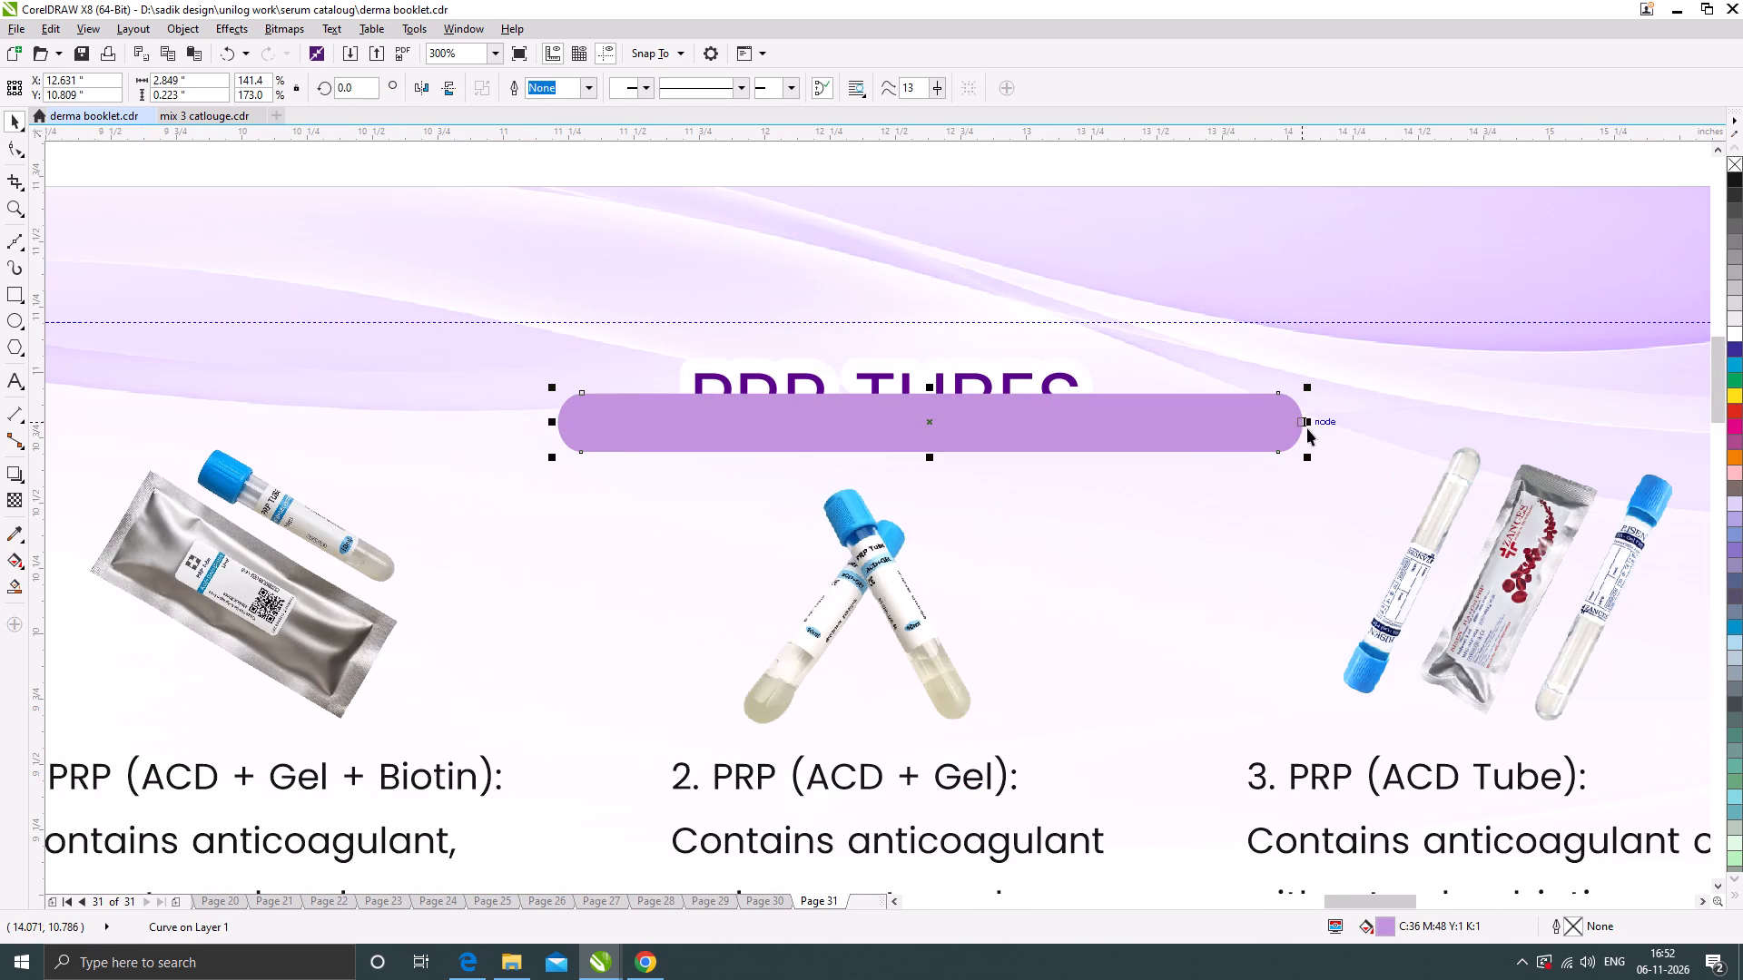
left_click_drag(1307, 421, 1216, 420)
left_click_drag(929, 386, 946, 361)
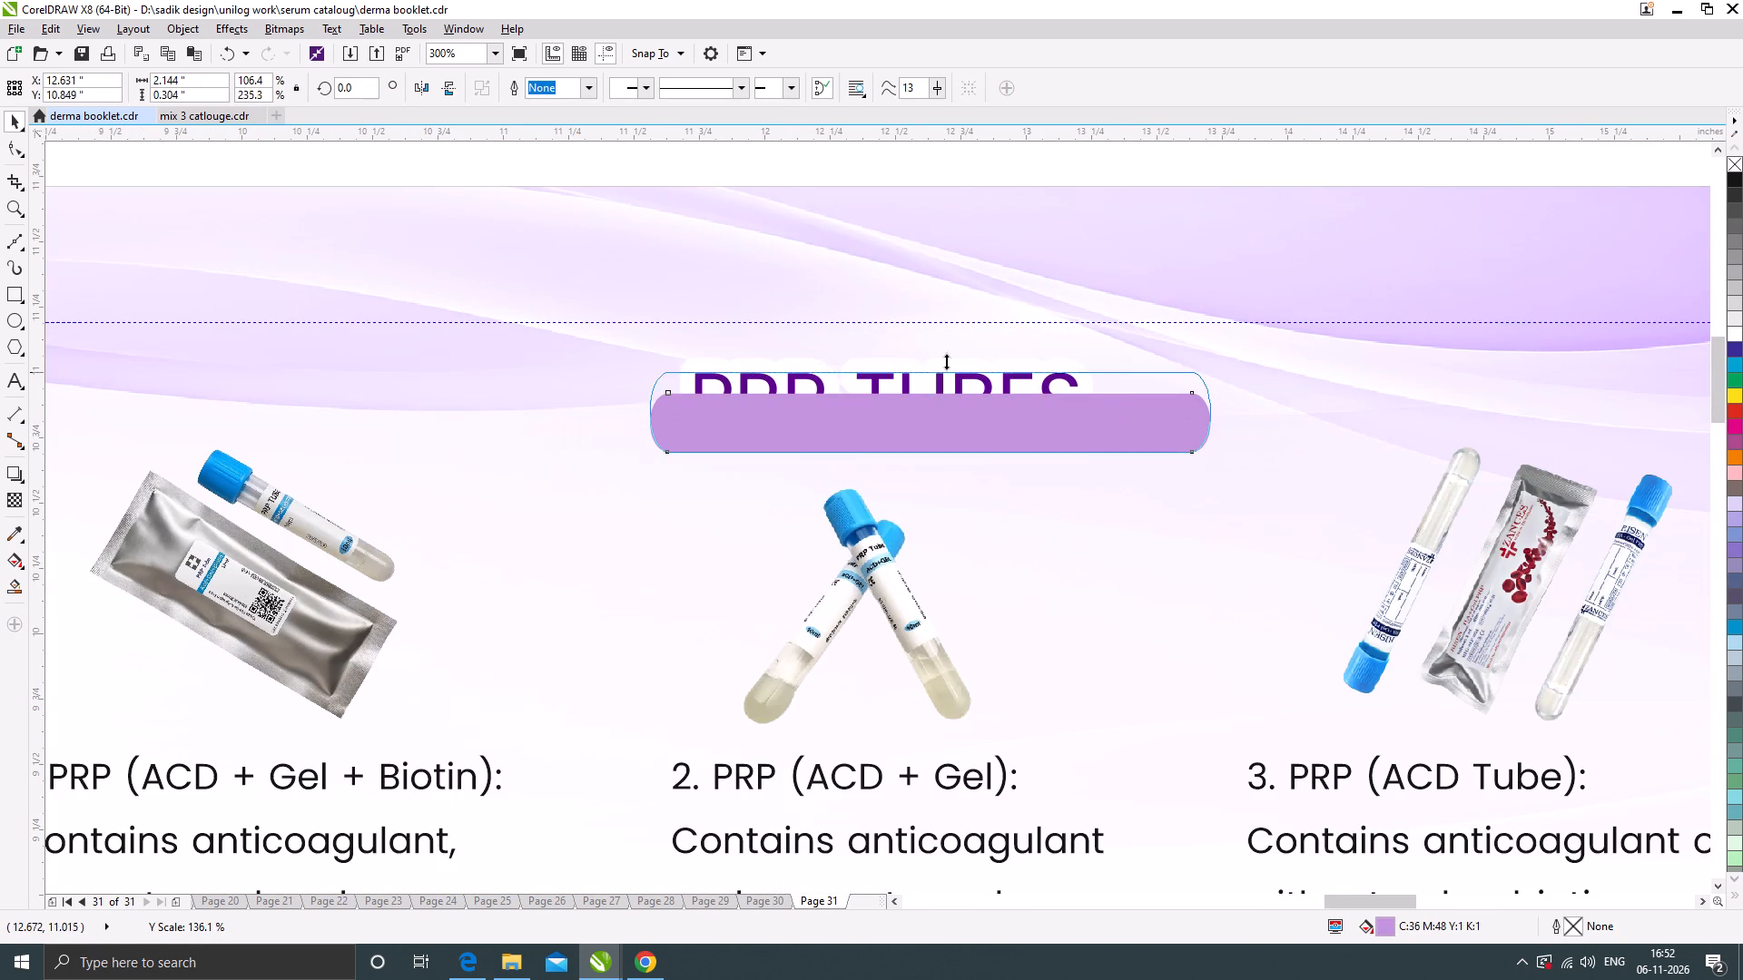
left_click_drag(946, 361, 957, 345)
left_click_drag(1214, 398, 1268, 398)
scroll(820, 402, "down", 1)
left_click_drag(903, 396, 857, 256)
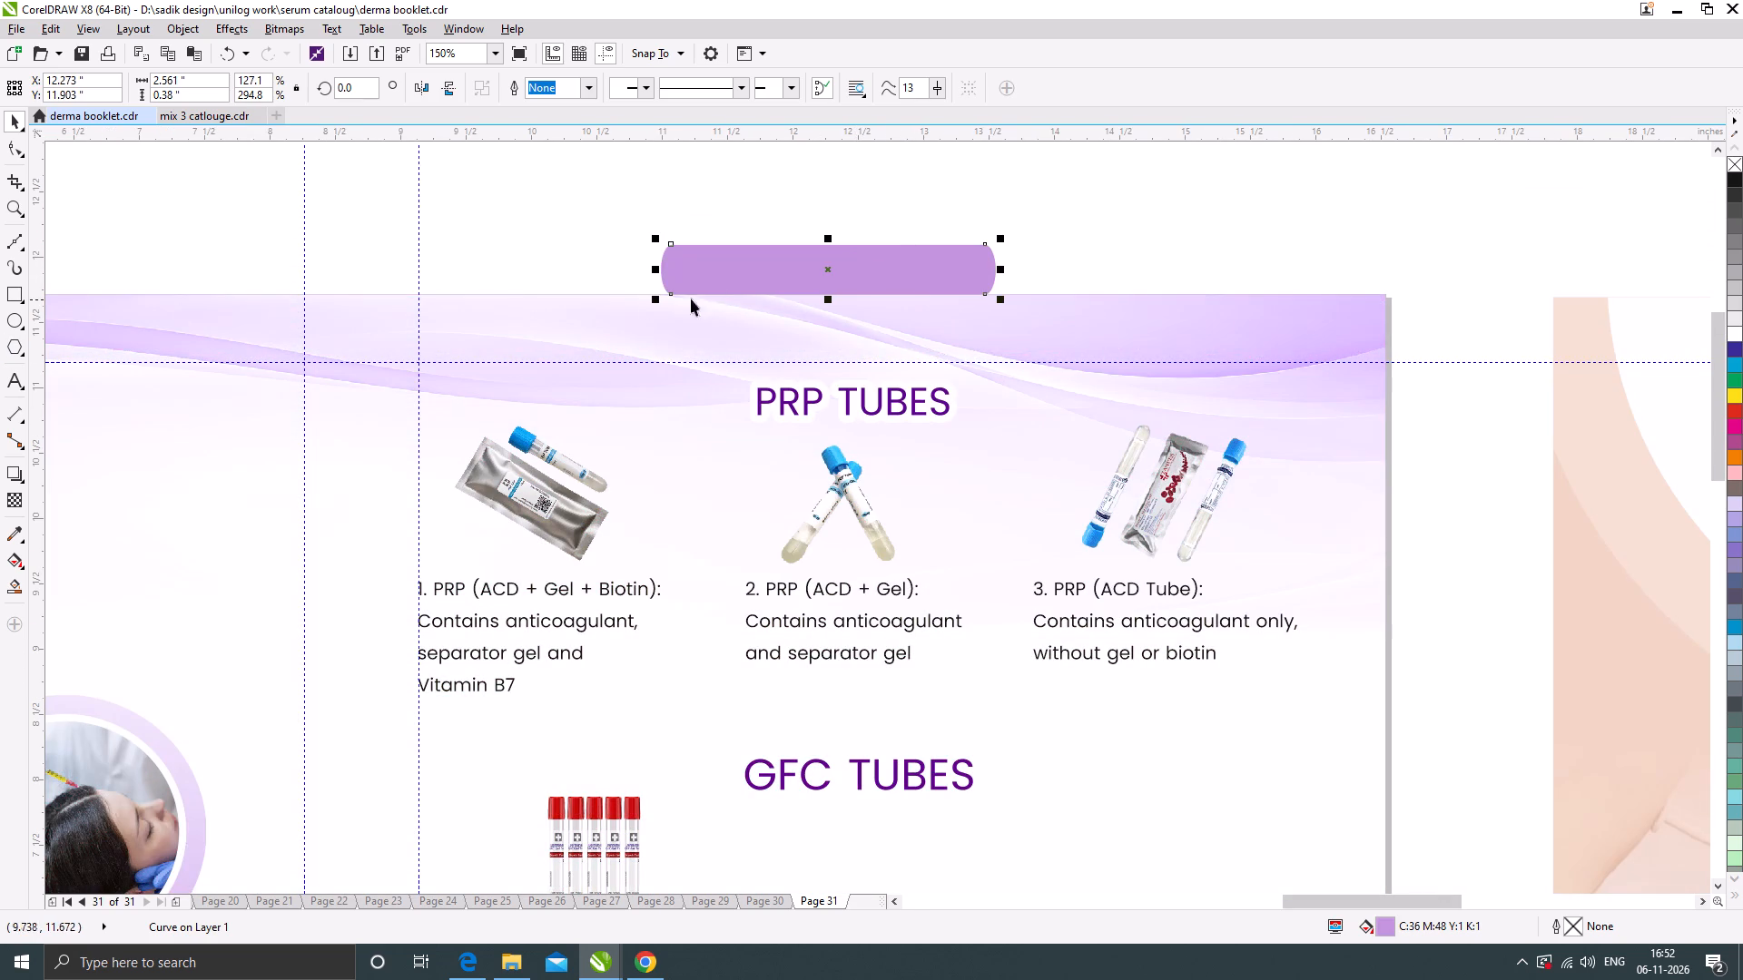
Draw a rectangle about 2.18 x 0.43 inches around the PRP TUBES heading and fully round its corners.
left_click(16, 291)
scroll(743, 396, "up", 1)
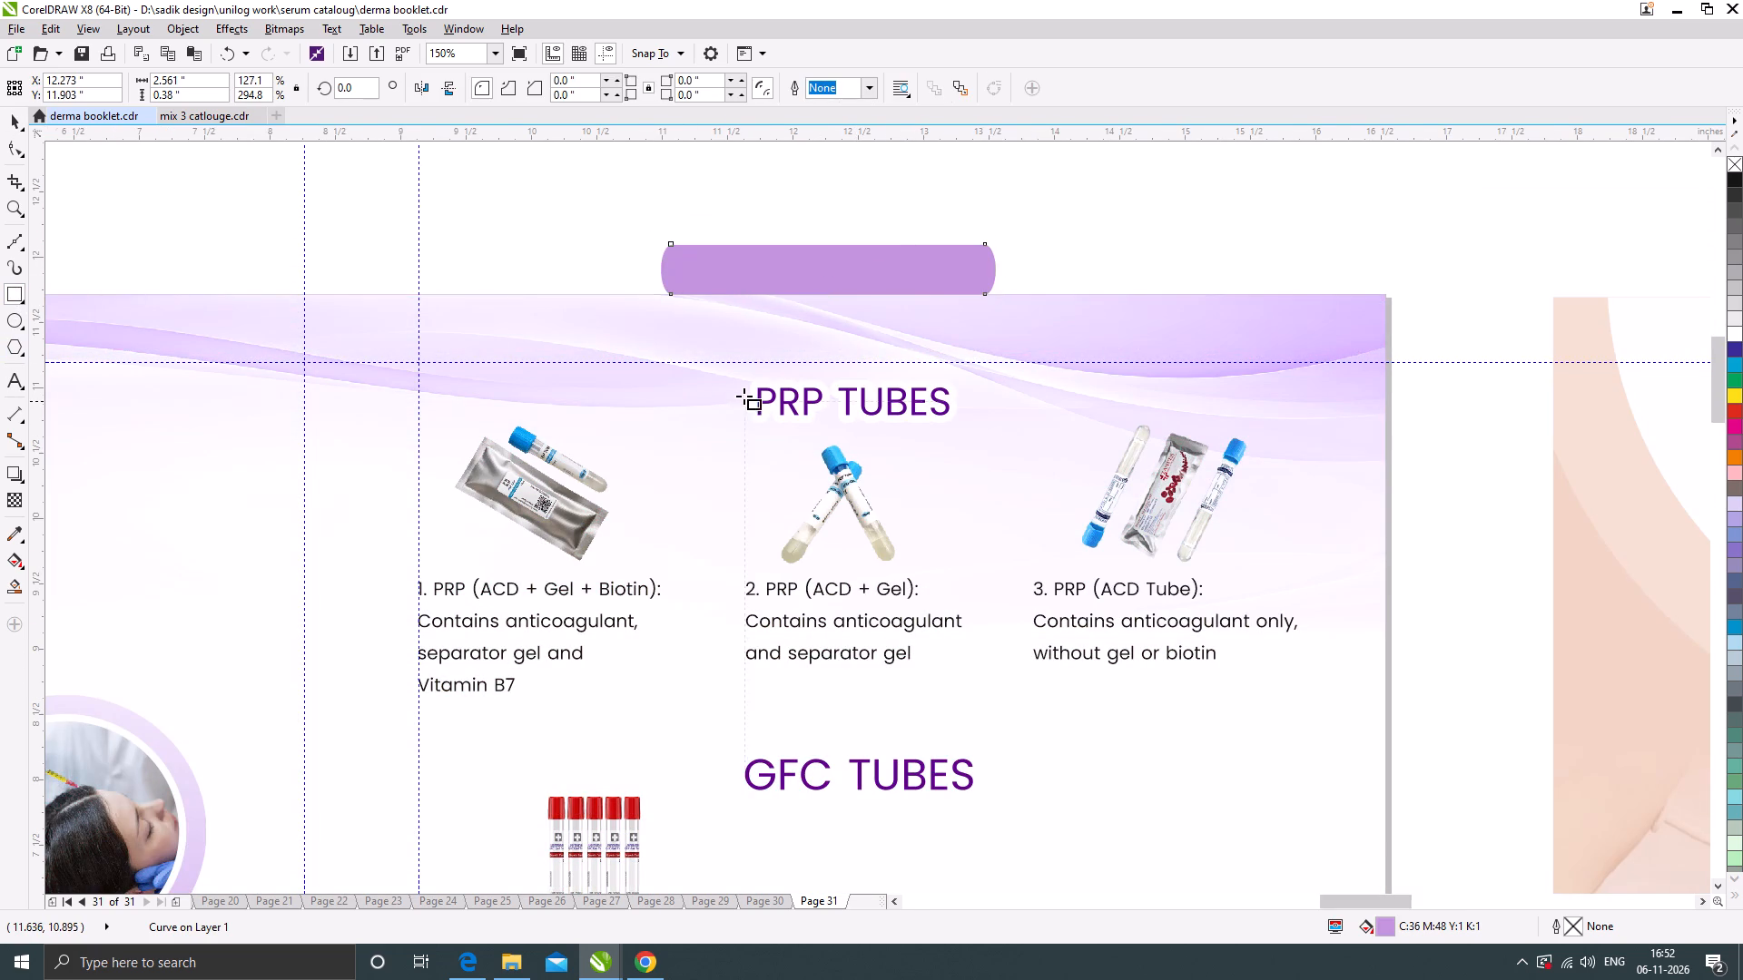
left_click(734, 354)
left_click_drag(677, 351, 1136, 454)
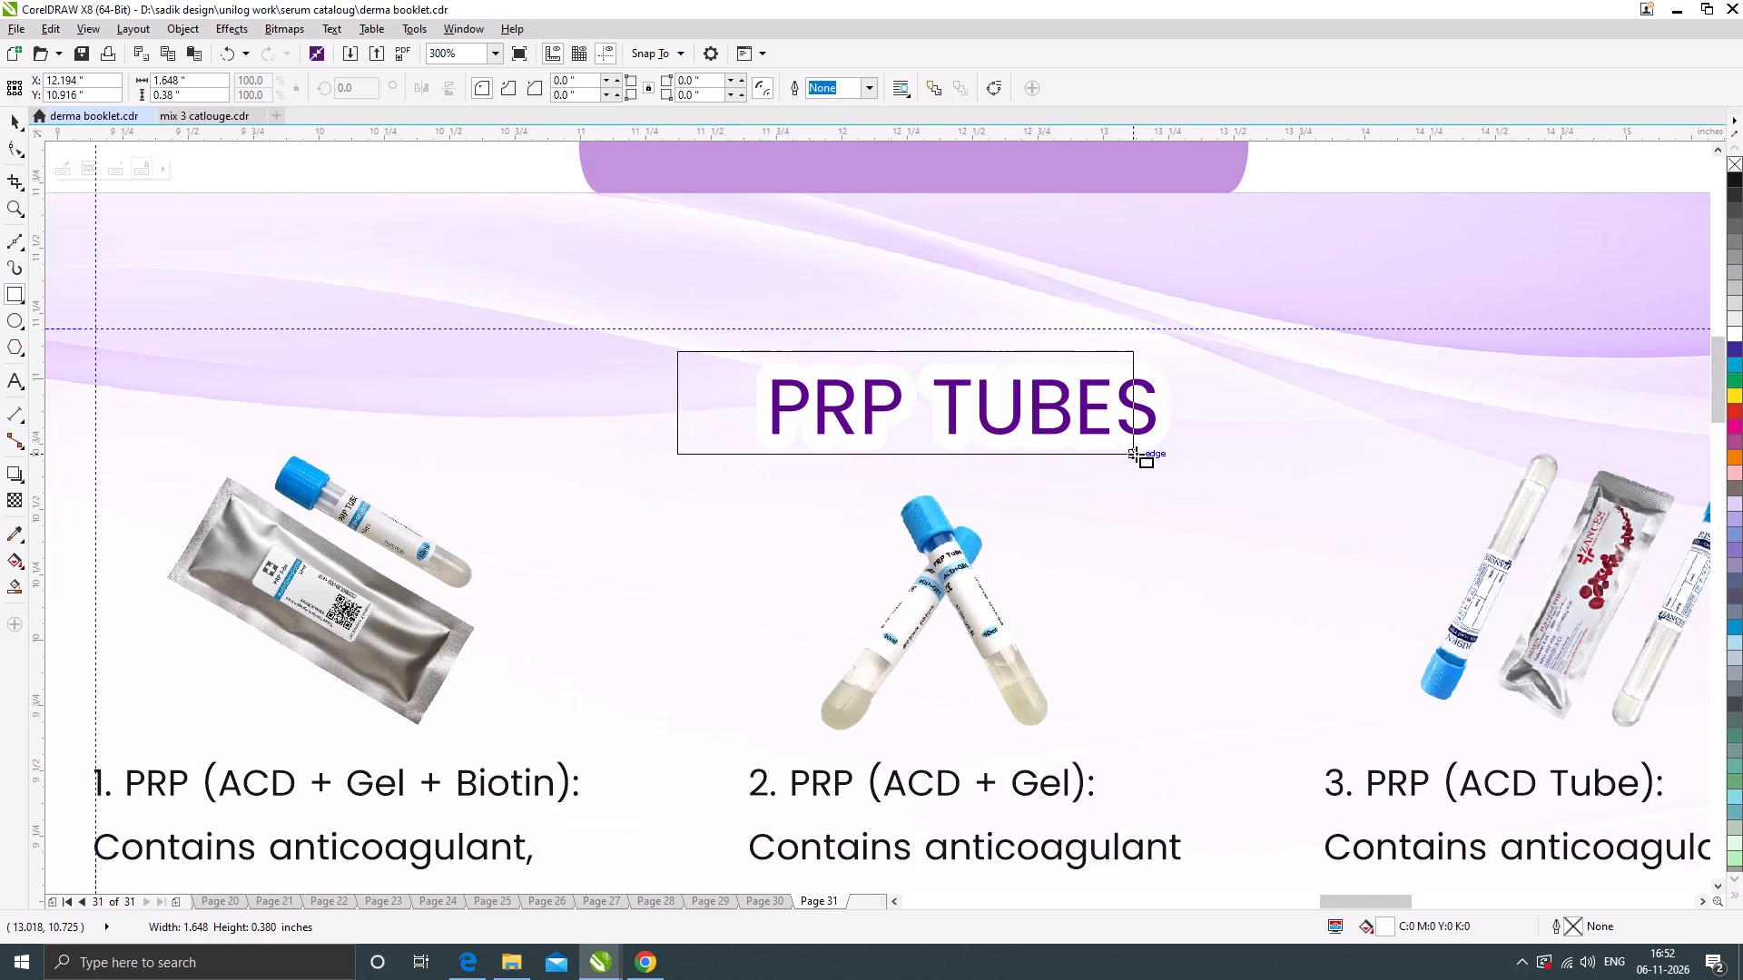
left_click_drag(1136, 454, 1242, 465)
left_click(16, 149)
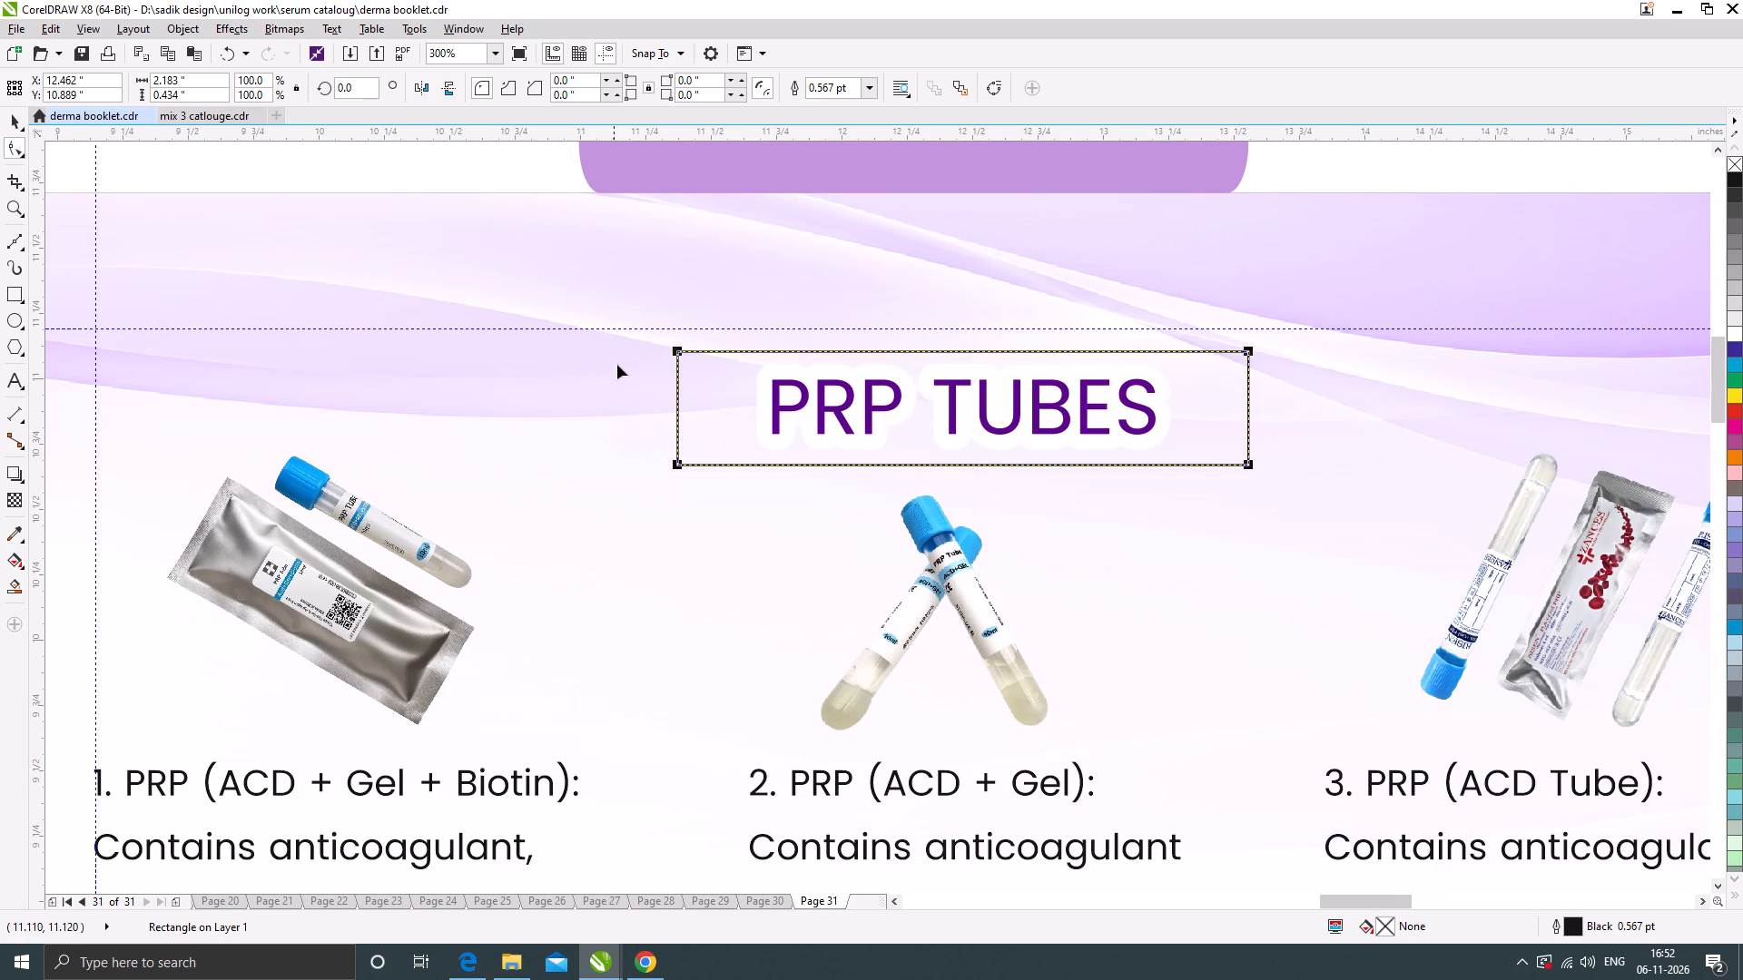
left_click_drag(676, 352, 888, 351)
left_click(15, 121)
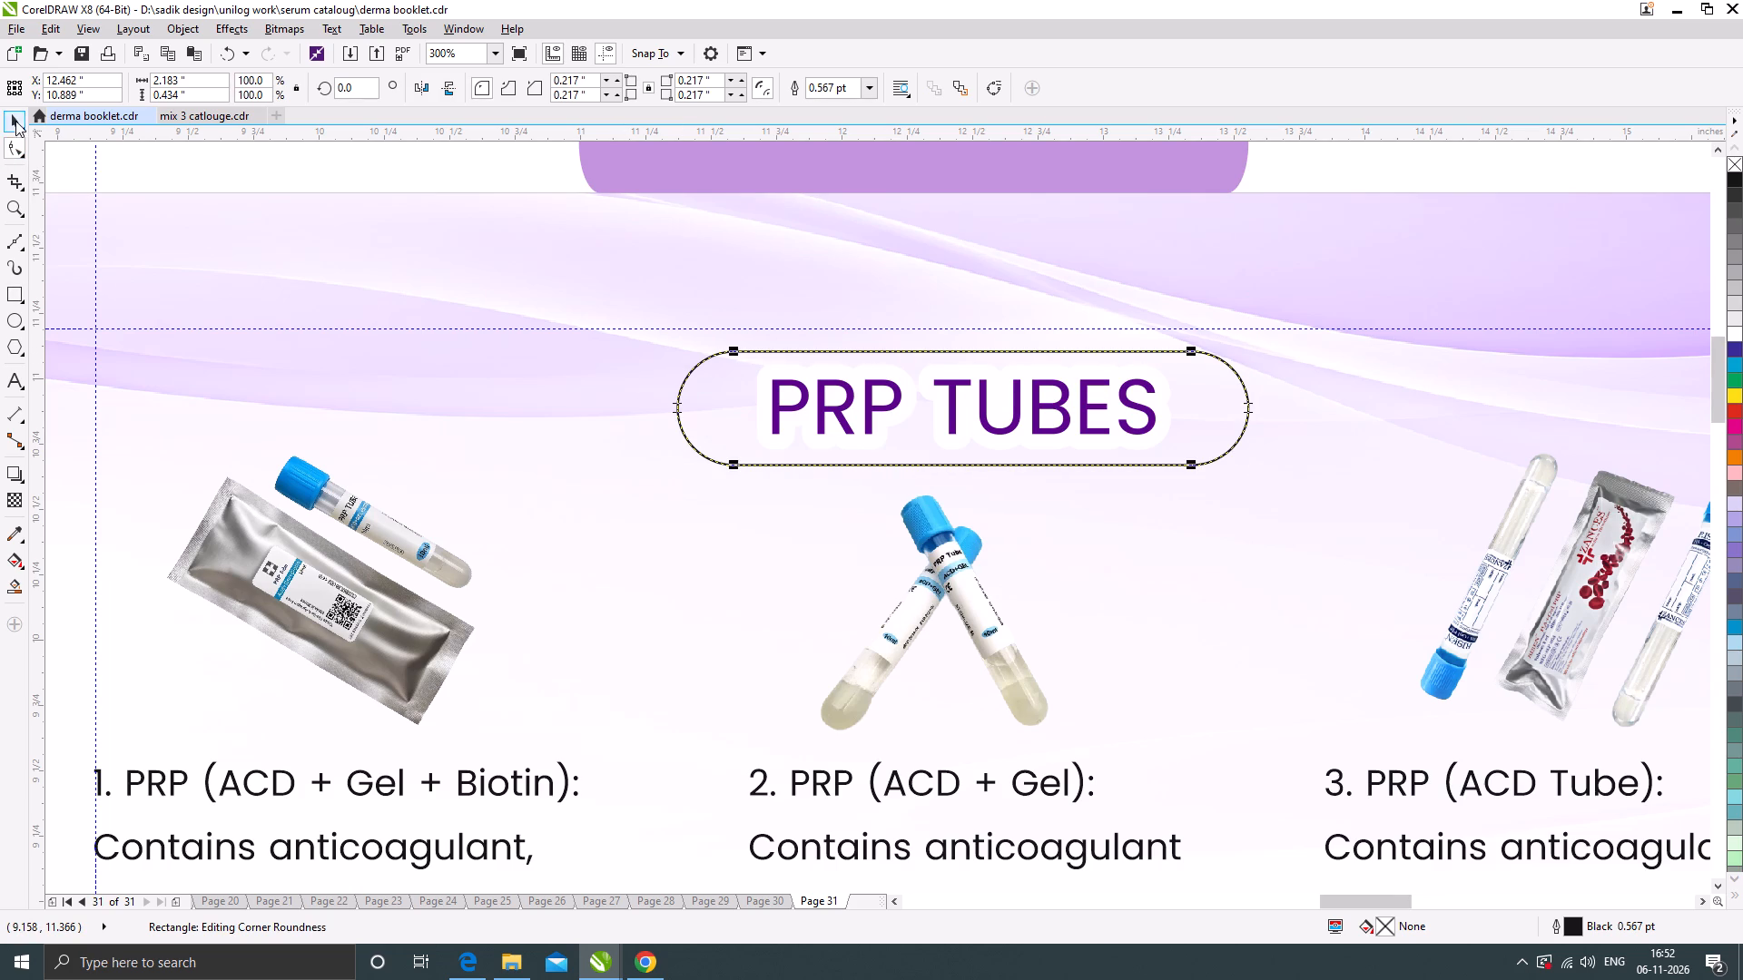
Fill the new rounded rectangle with the lilac sampled from the copied bar and give it a white outline.
left_click(11, 529)
left_click(726, 166)
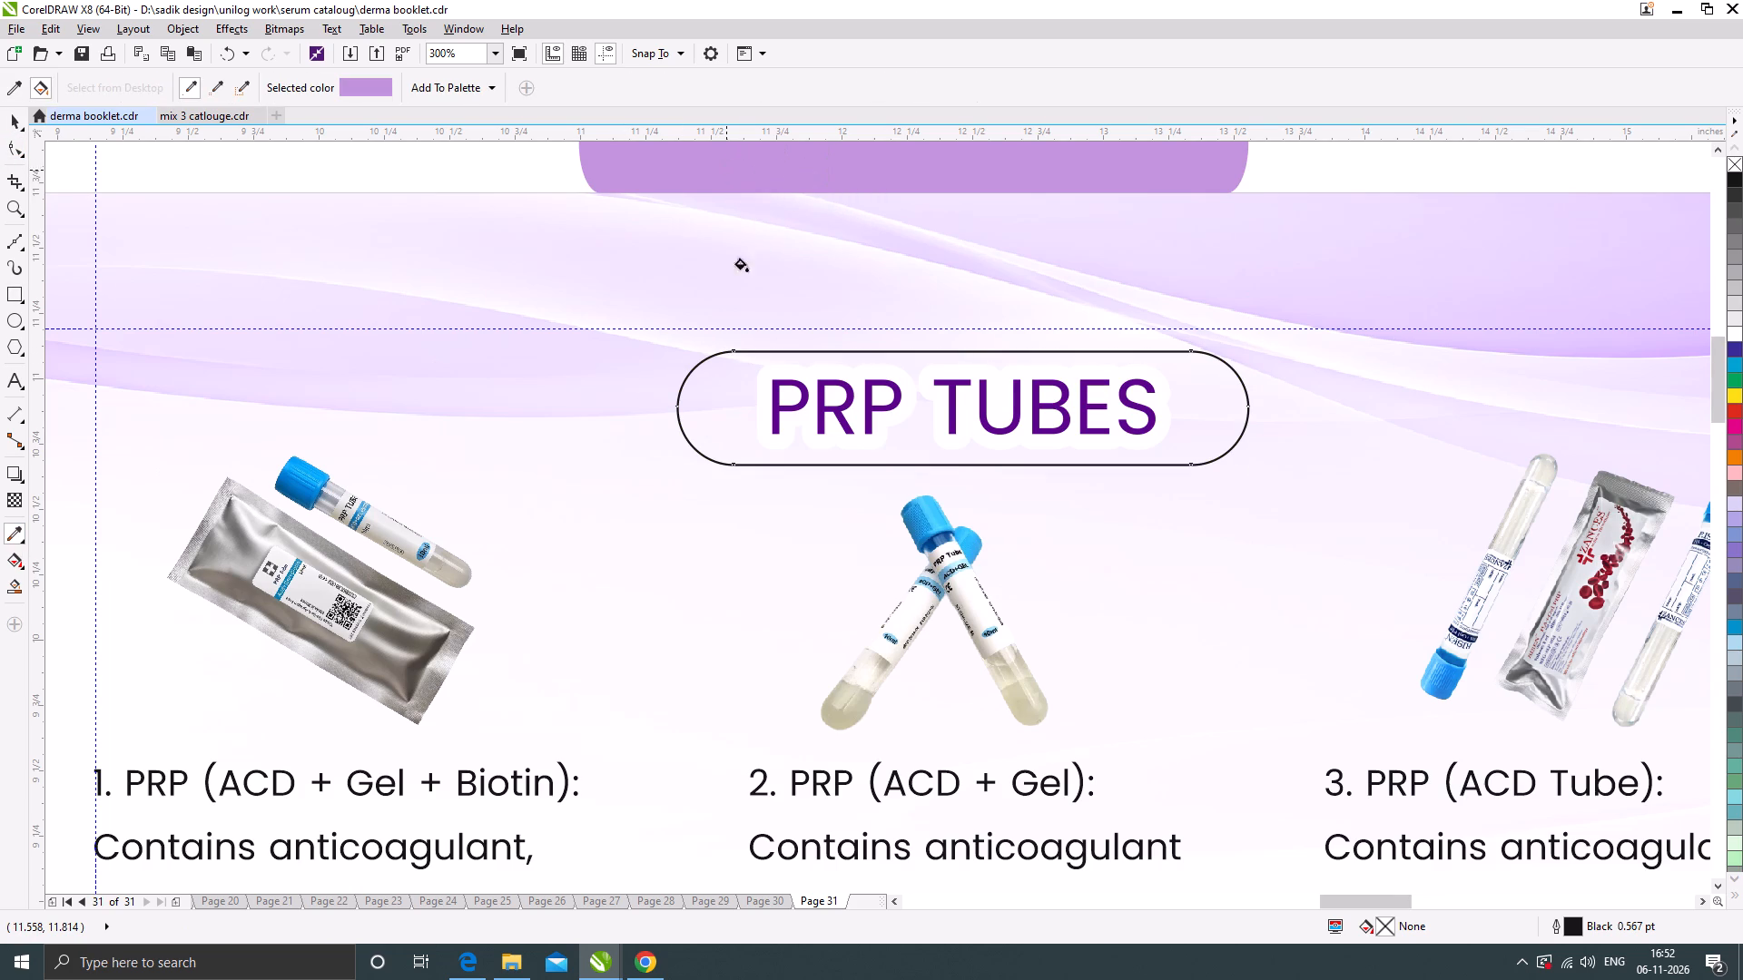
left_click(714, 407)
left_click(14, 119)
scroll(804, 343, "down", 1)
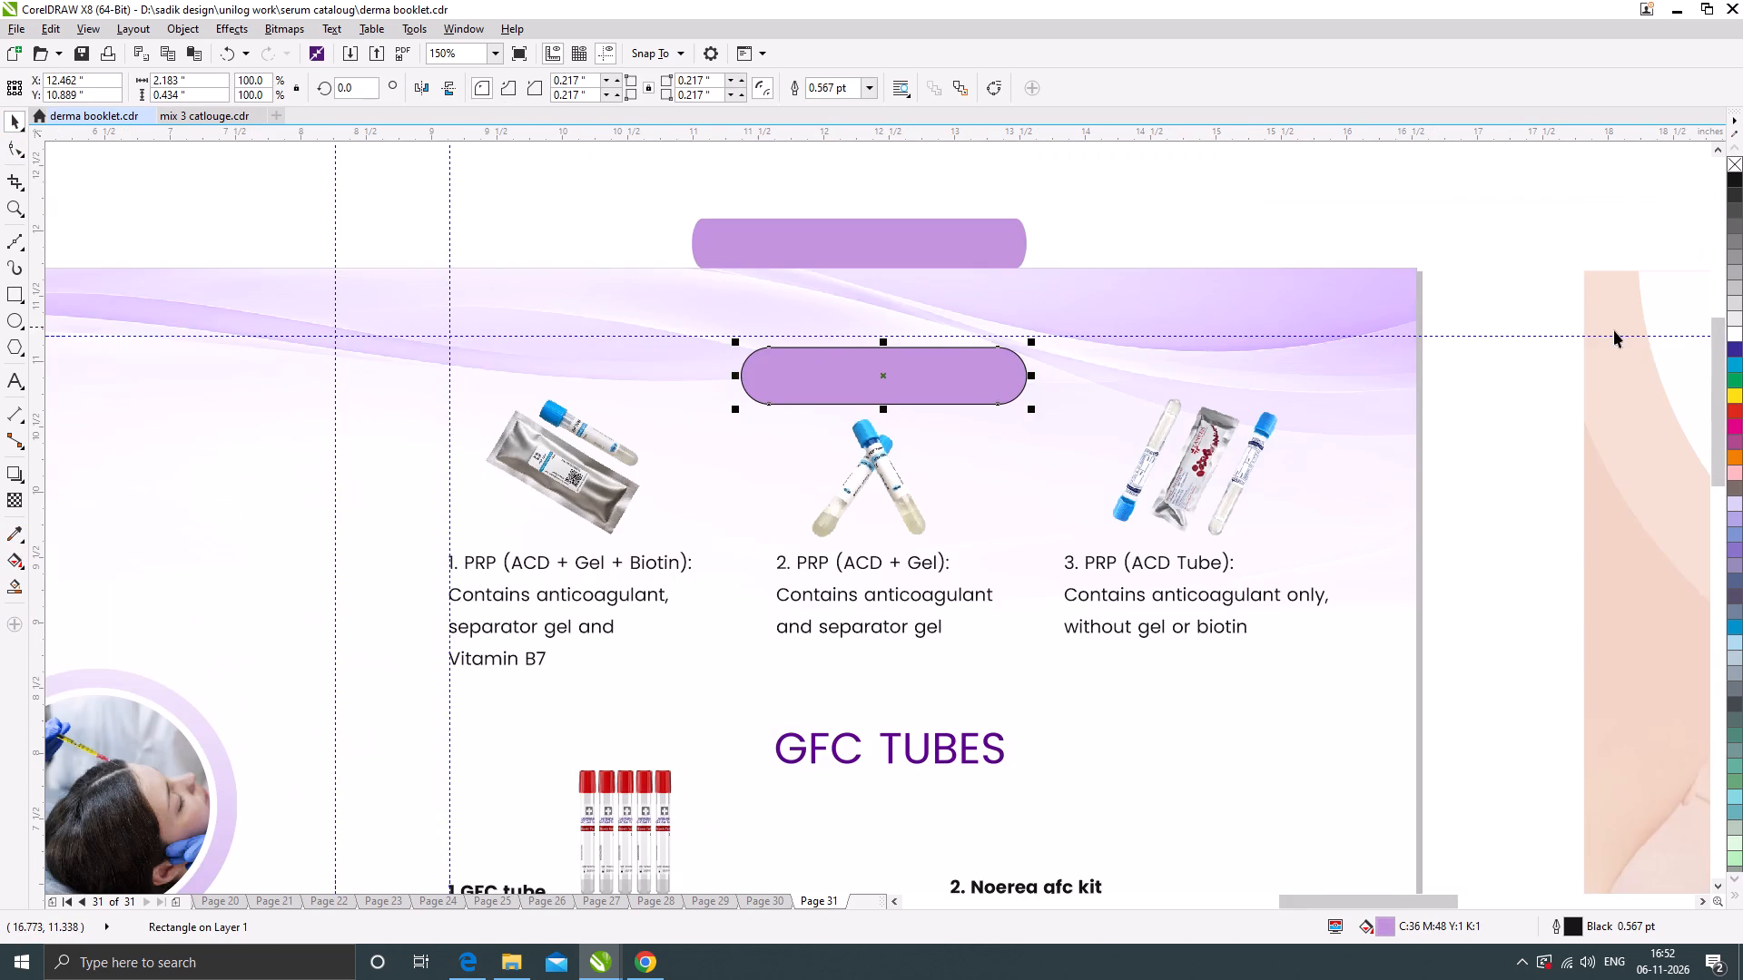
right_click(1732, 332)
left_click(1078, 304, "shift")
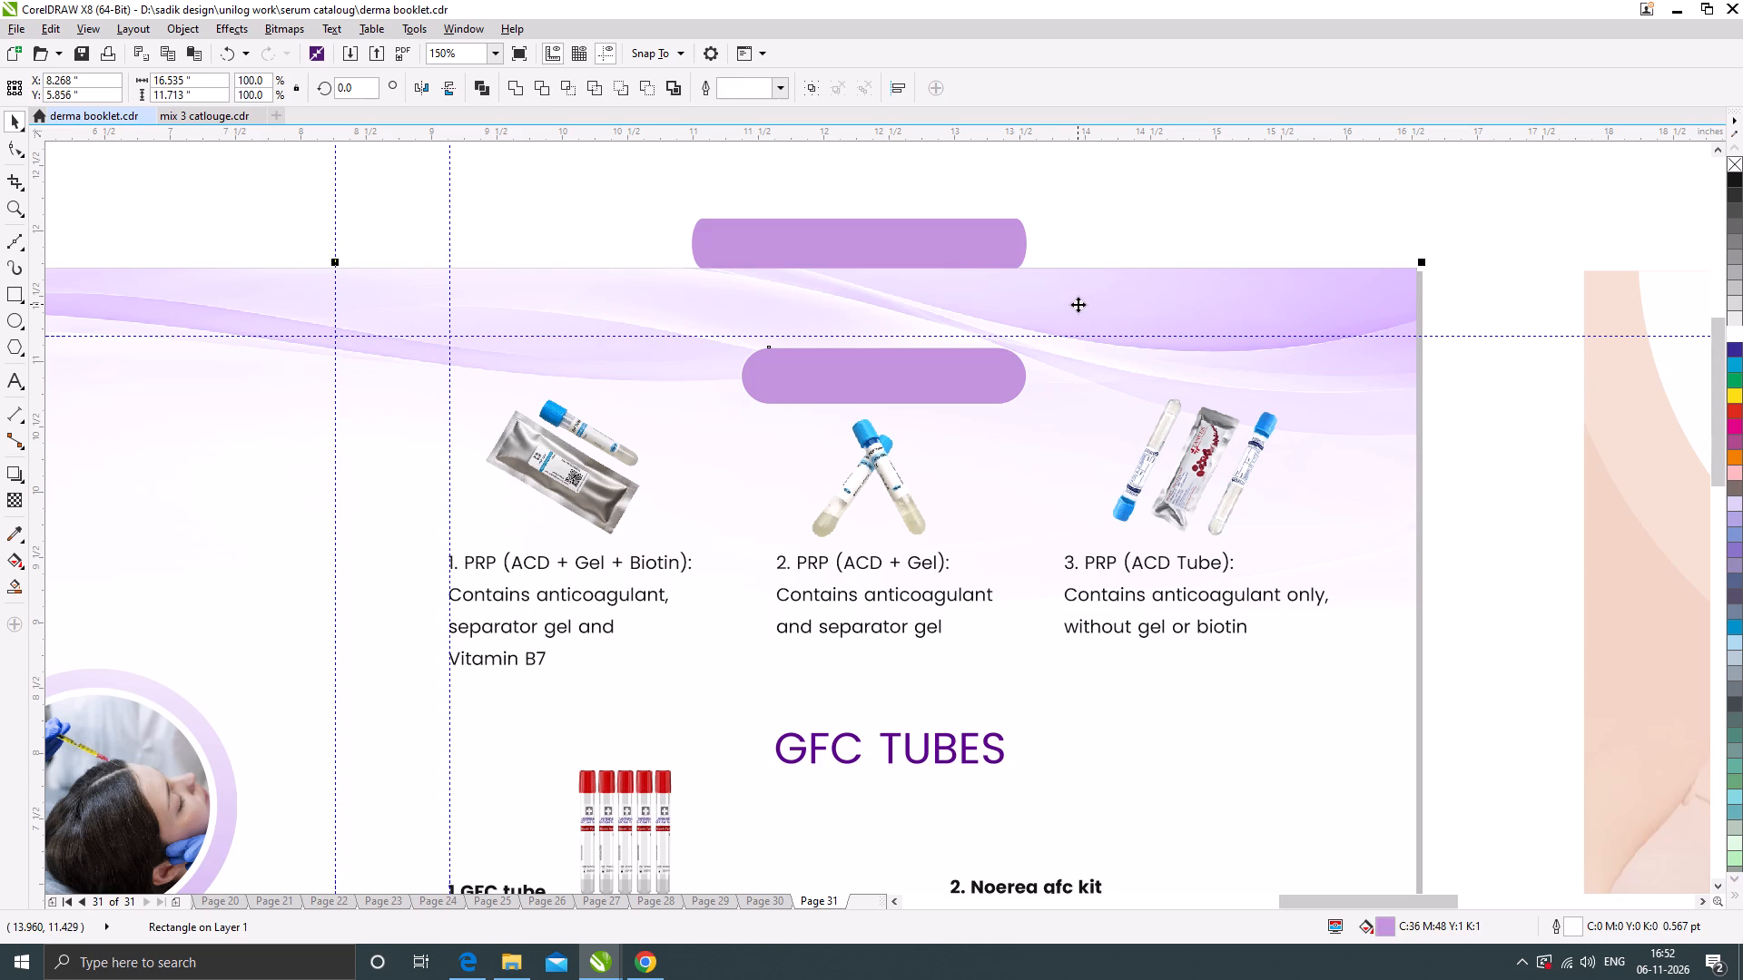
left_click(1114, 223)
Raise the lilac rounded rectangle to a Y position of about 10.96 inches.
scroll(916, 367, "up", 1)
left_click_drag(974, 362, 974, 352)
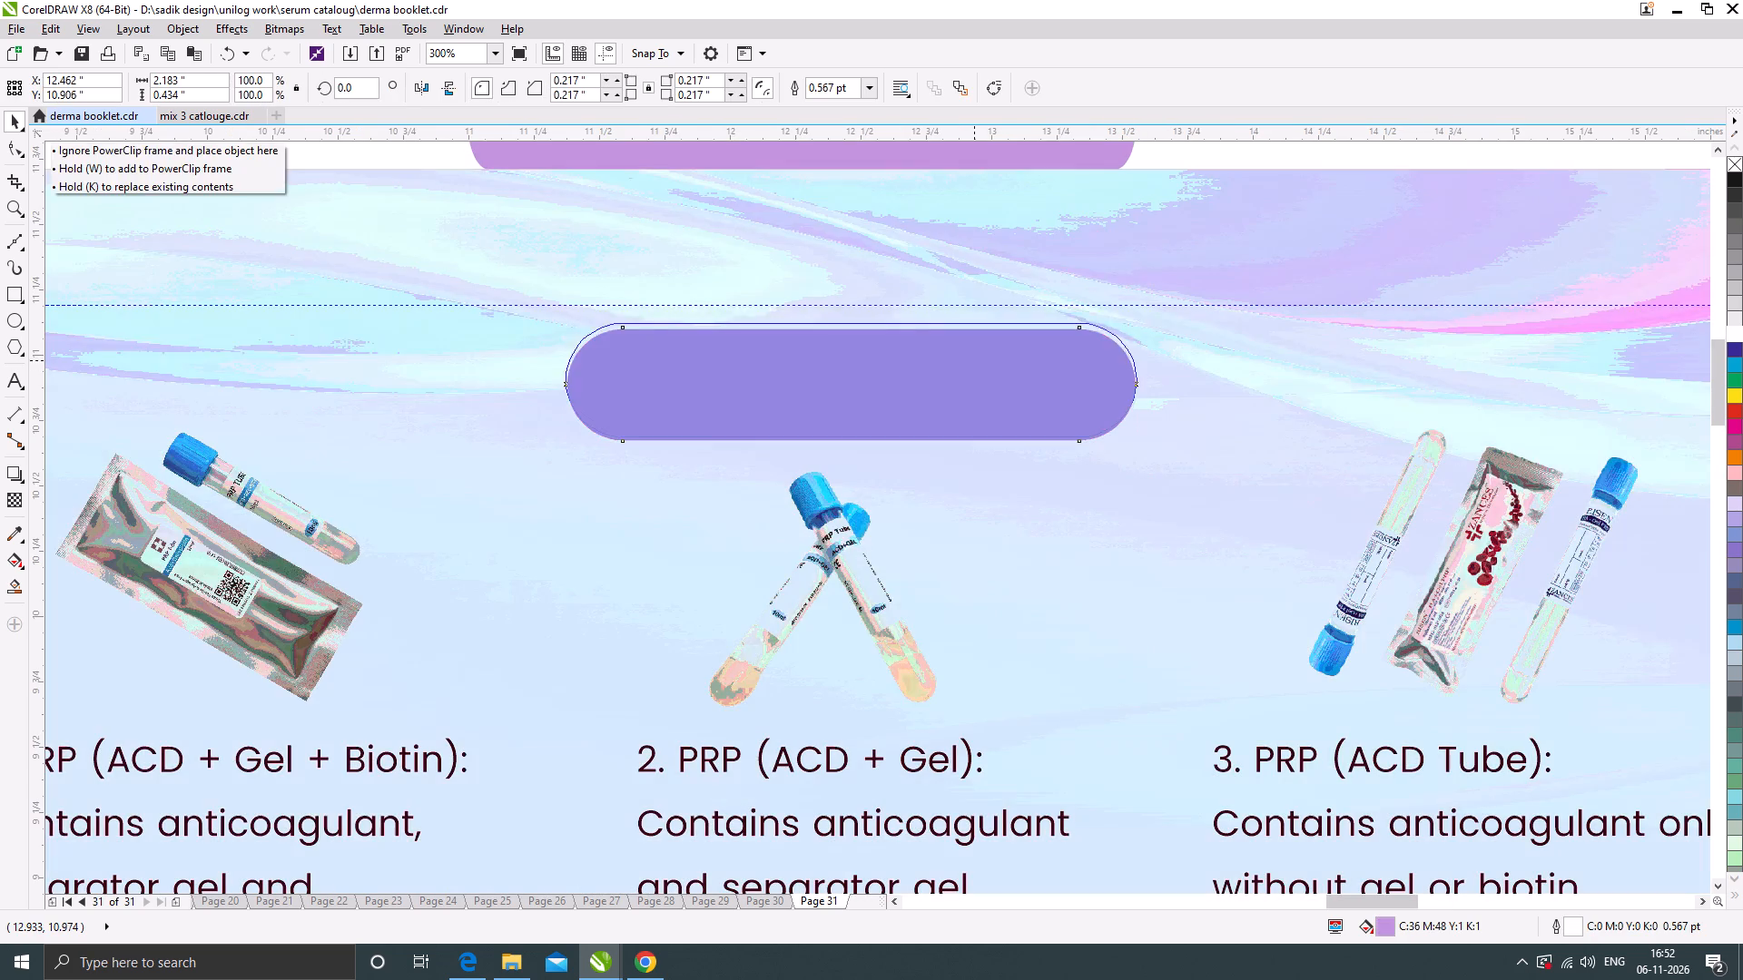
left_click_drag(974, 352, 974, 345)
Send the lilac rounded rectangle backward until it sits behind the PRP TUBES heading but above the page background.
key("ctrl+Page_Down")
key("ctrl+Page_Down")
key("ctrl+Page_Down")
key("ctrl+Page_Down")
key("ctrl+Page_Down")
key("ctrl+Page_Down")
key("ctrl+Page_Down")
key("ctrl+Page_Down")
key("ctrl+Page_Down")
key("ctrl+Page_Down")
key("ctrl+Page_Down")
key("ctrl+Page_Down")
key("ctrl+Page_Down")
key("ctrl+Page_Down")
key("ctrl+Page_Down")
key("ctrl+Page_Down")
key("ctrl+Page_Down")
key("ctrl+Page_Down")
key("ctrl+Page_Down")
key("ctrl+Page_Down")
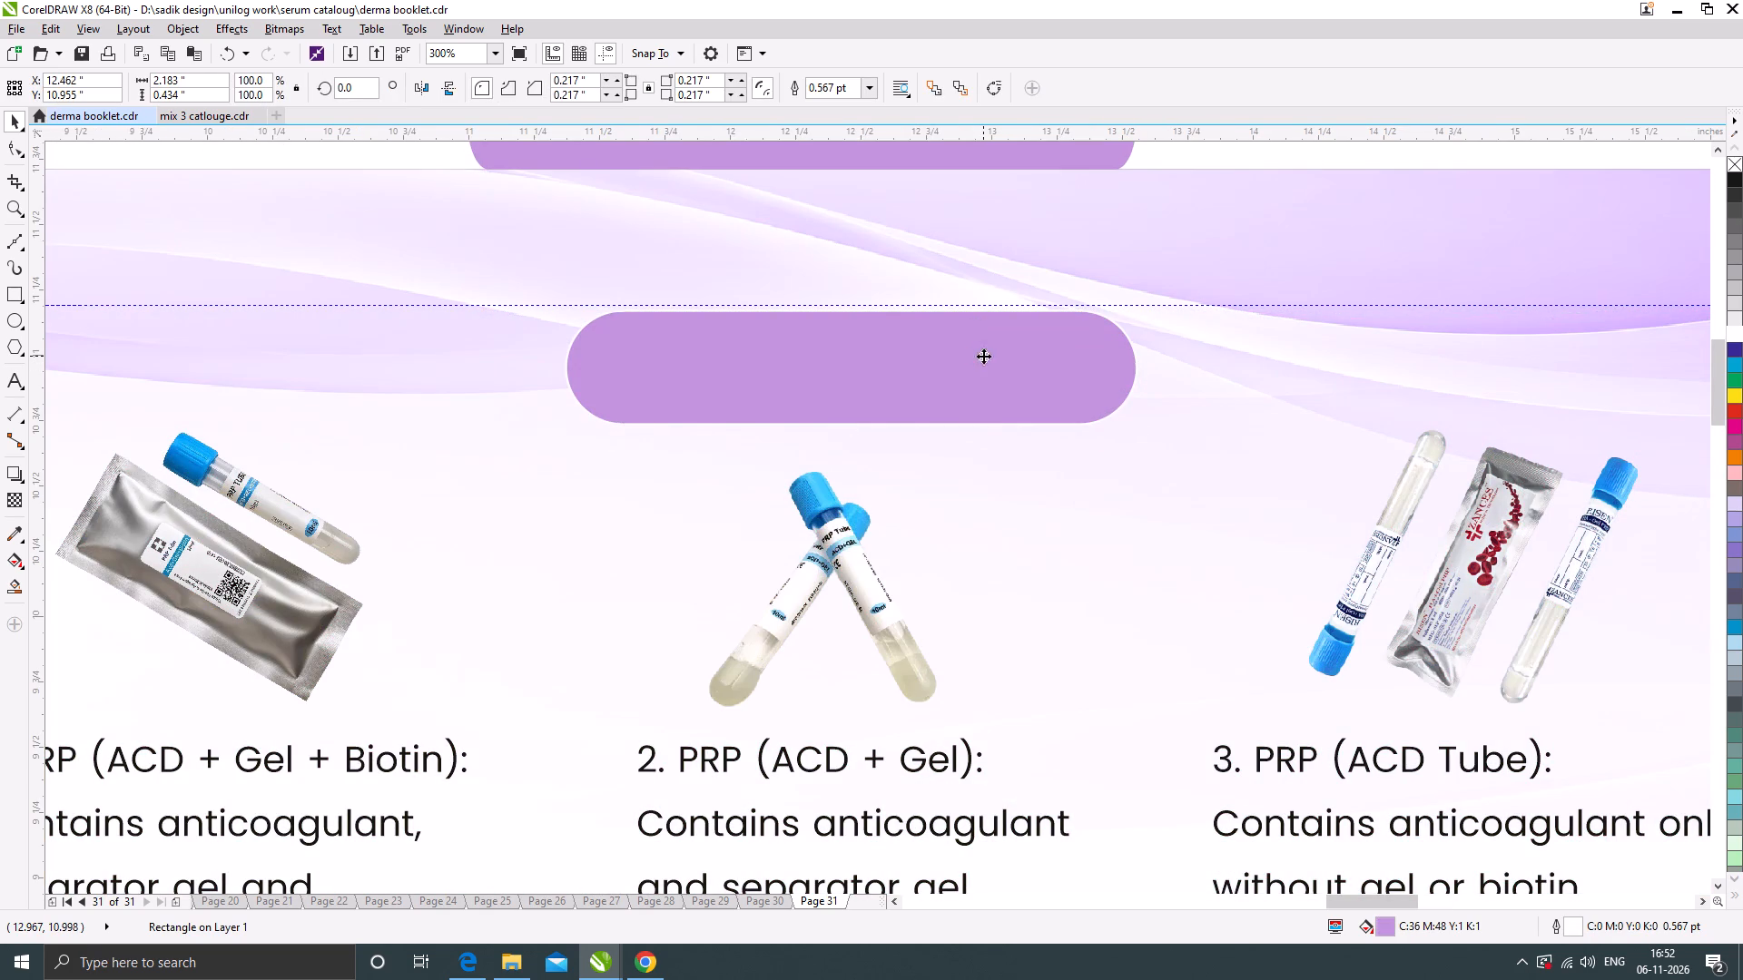
left_click(1050, 238)
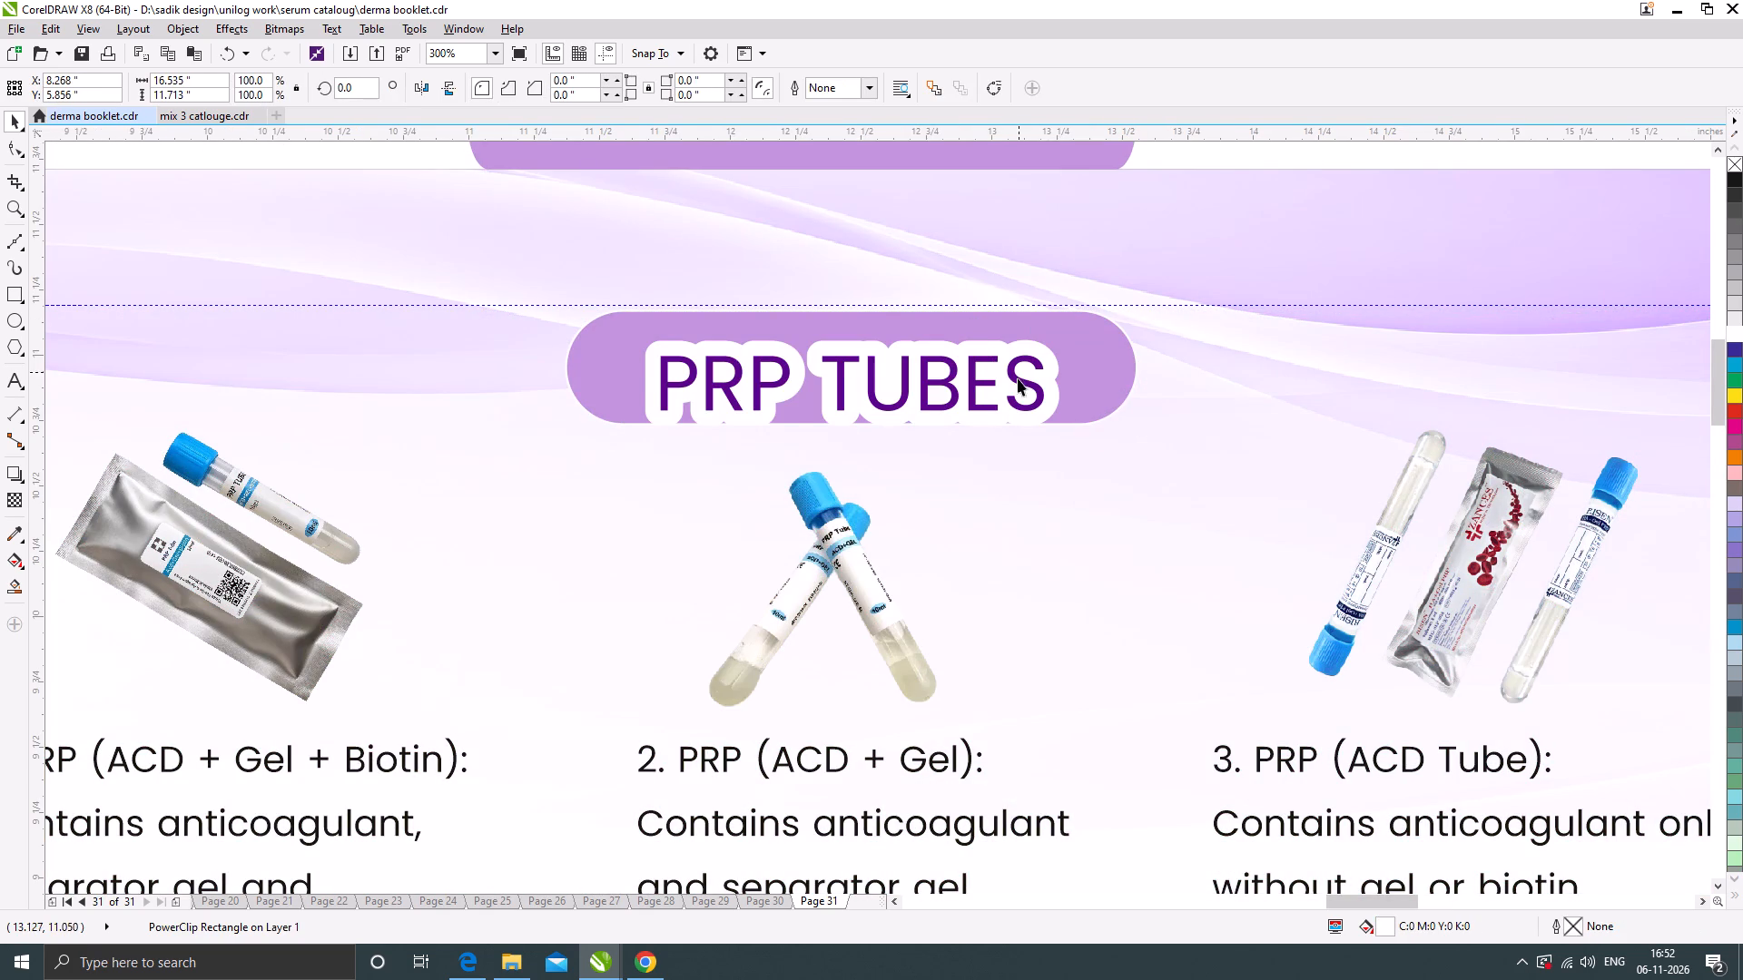
Fill the PRP TUBES heading white without an outline and centre it horizontally and vertically on the lilac pill.
left_click(1016, 384)
left_click(1734, 334)
right_click(1738, 164)
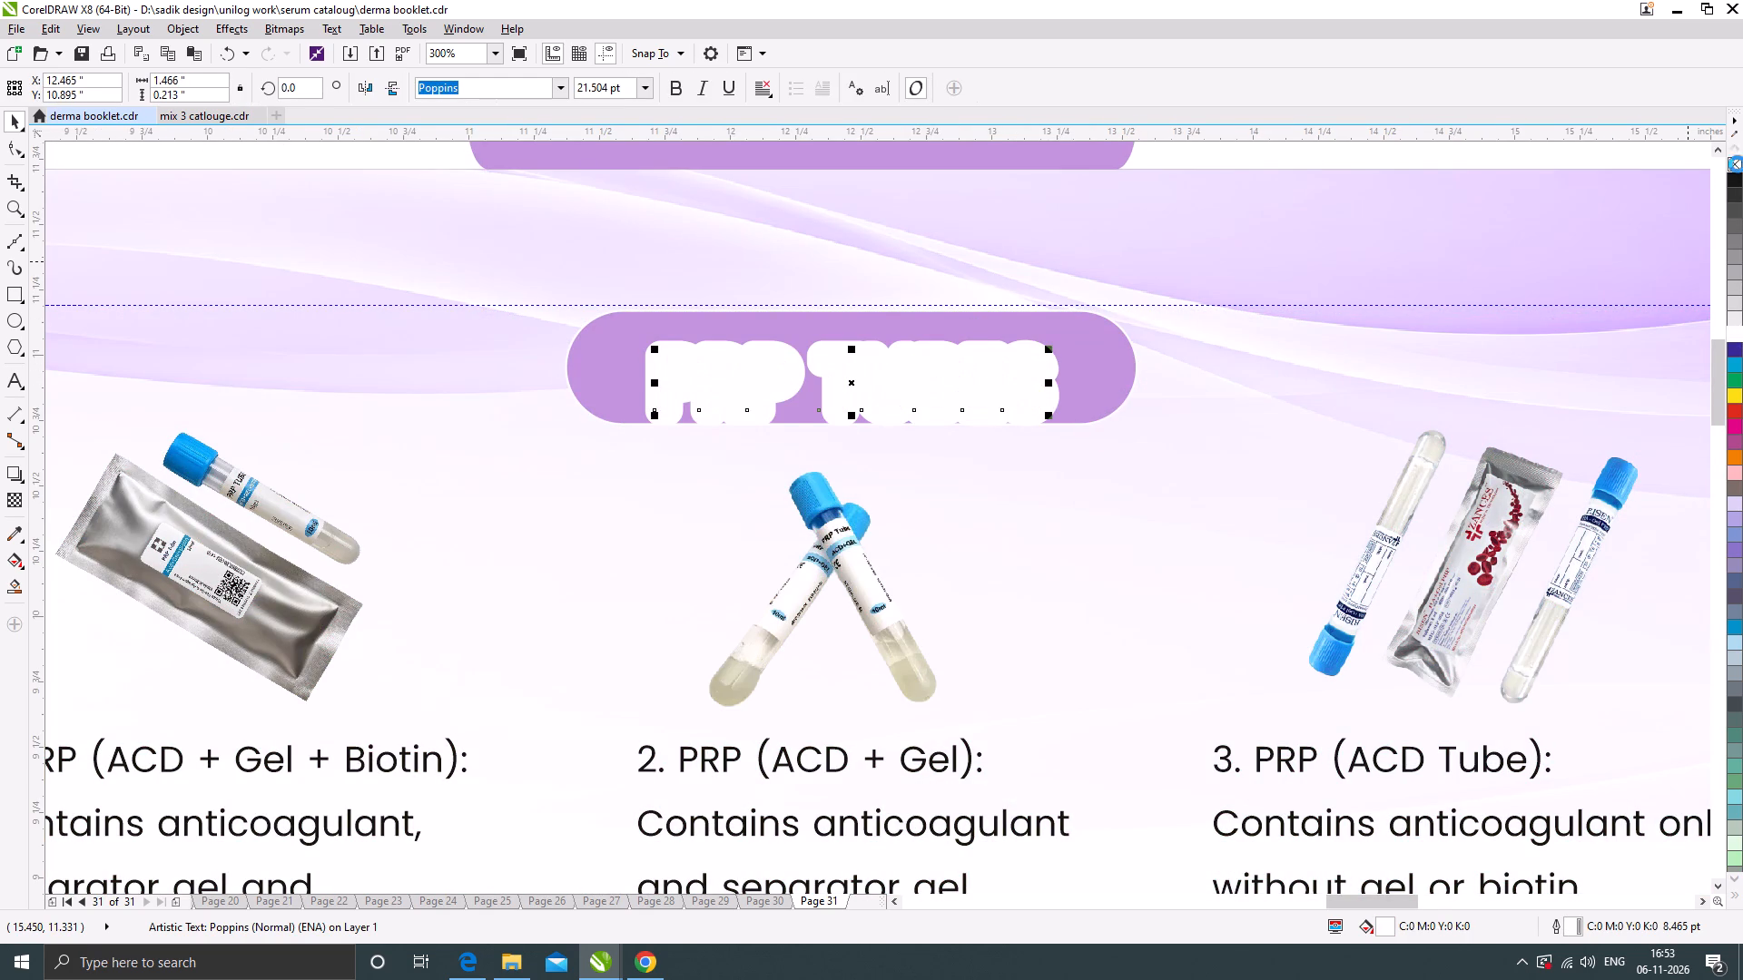
left_click(1080, 363, "shift")
key("c")
key("e")
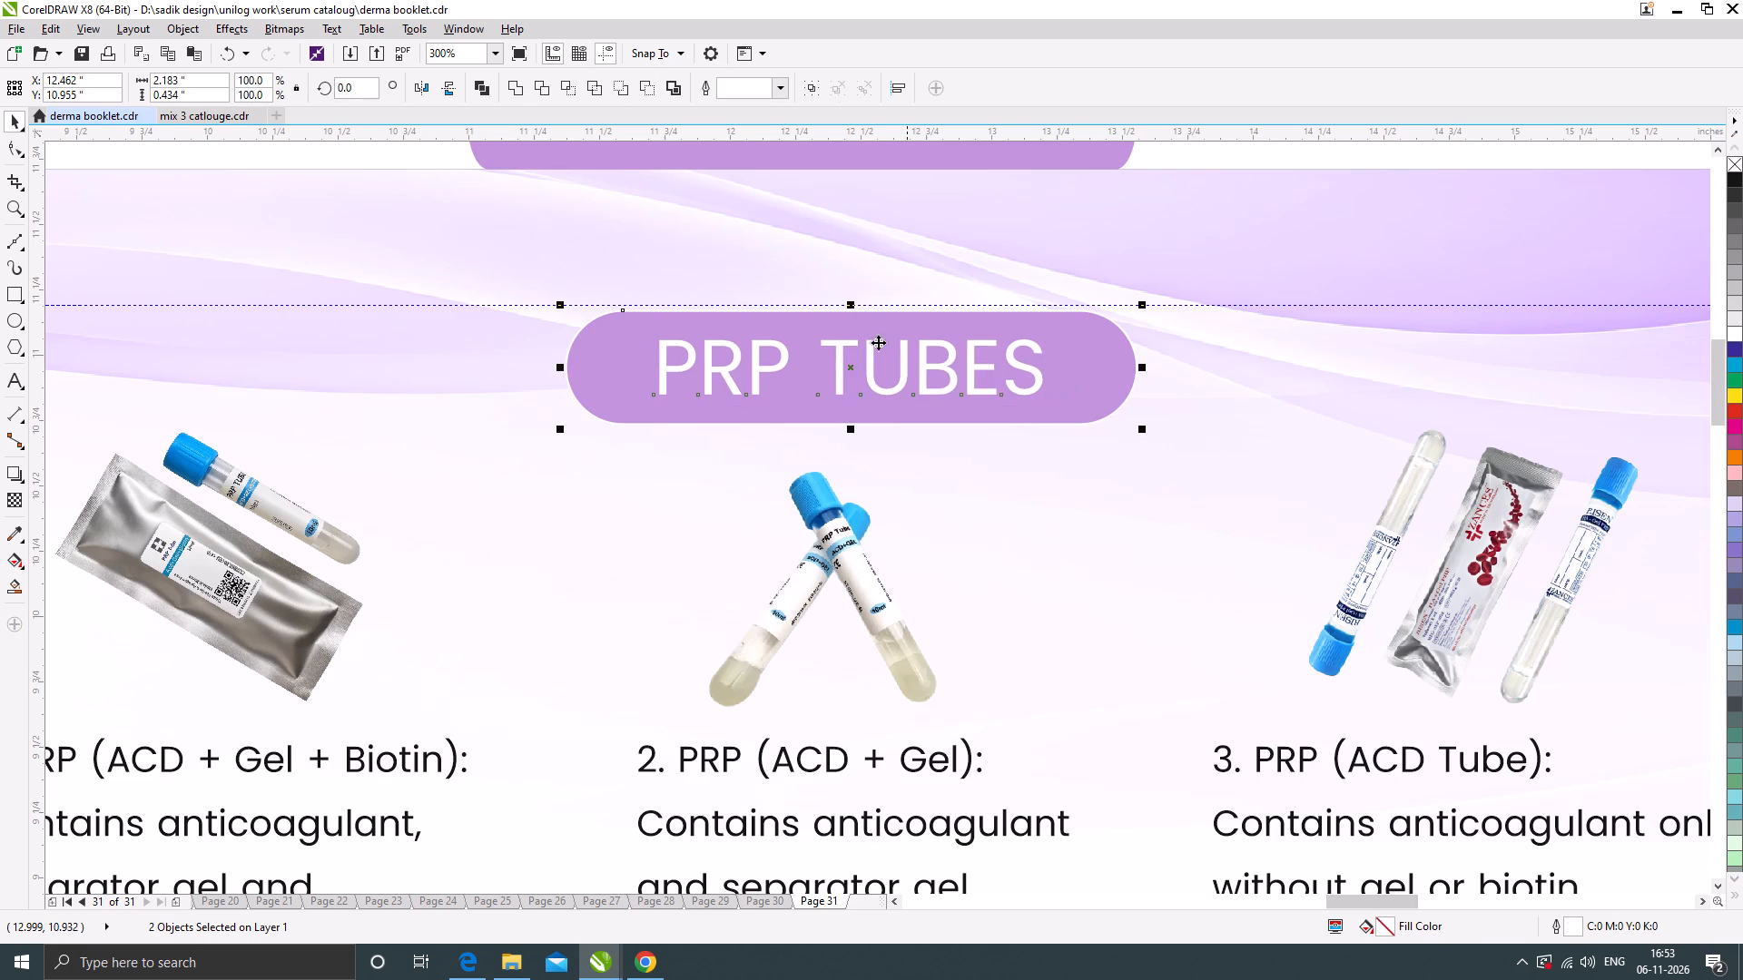
scroll(853, 347, "down", 2)
left_click(1014, 244)
Change the PRP TUBES heading font to Poppins SemiBold and centre it horizontally on its pill again.
left_click(867, 353)
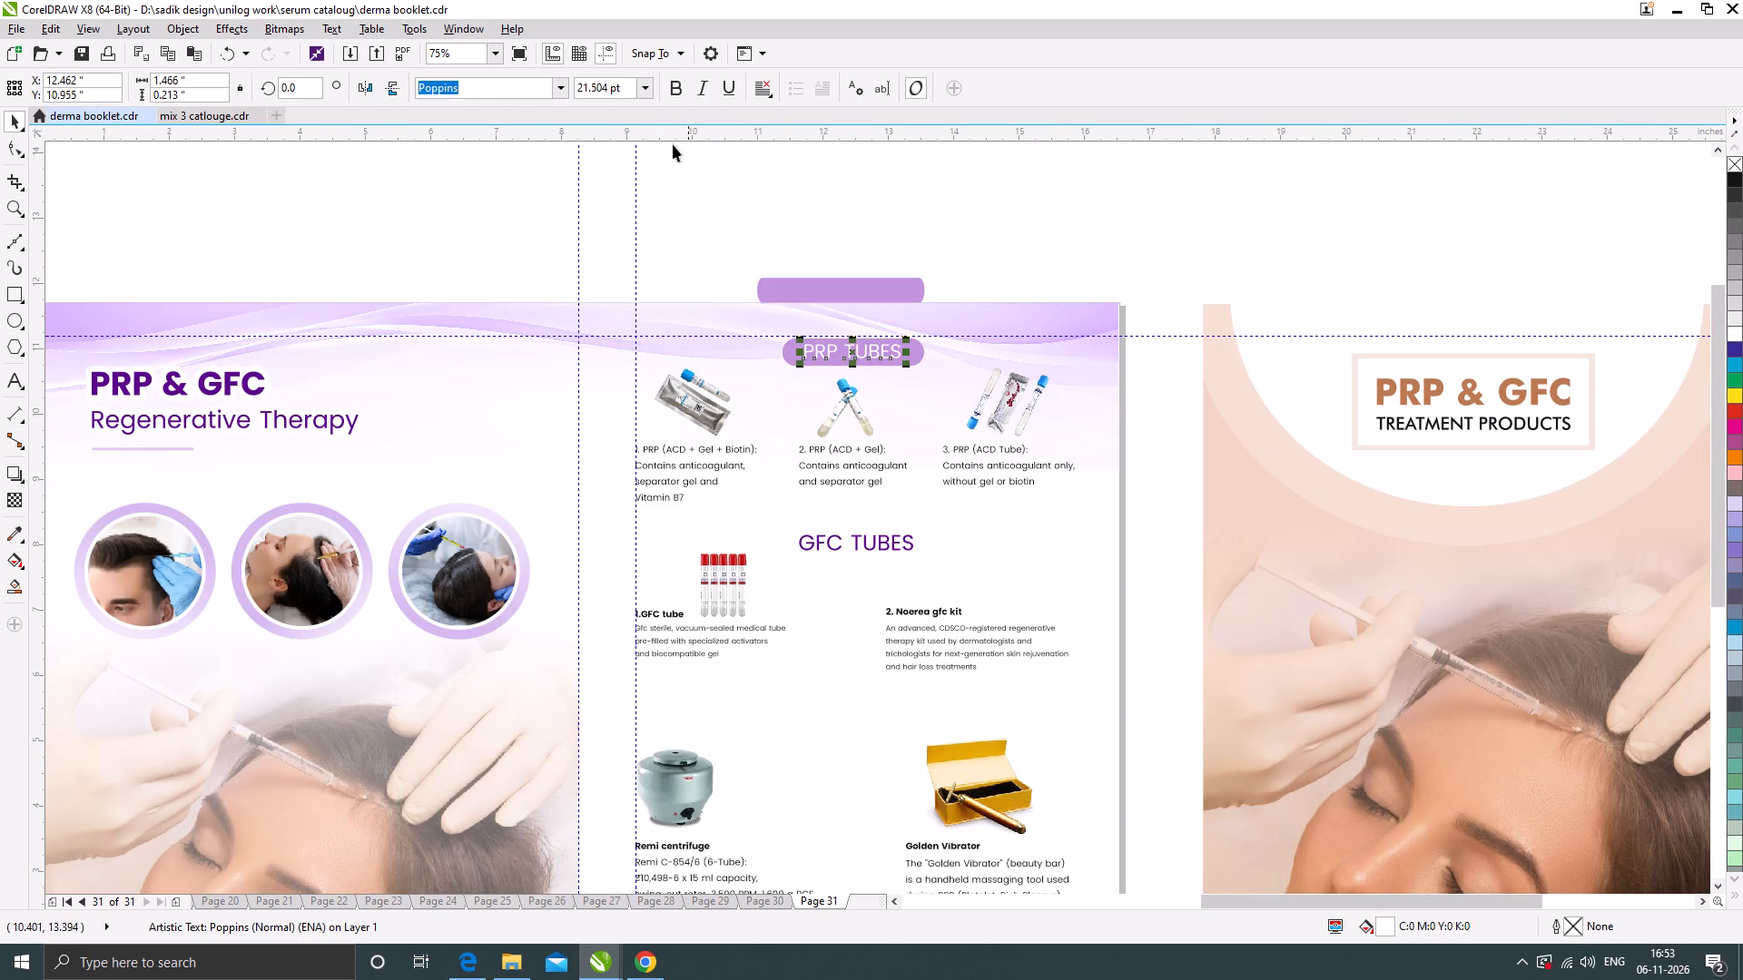
left_click(566, 91)
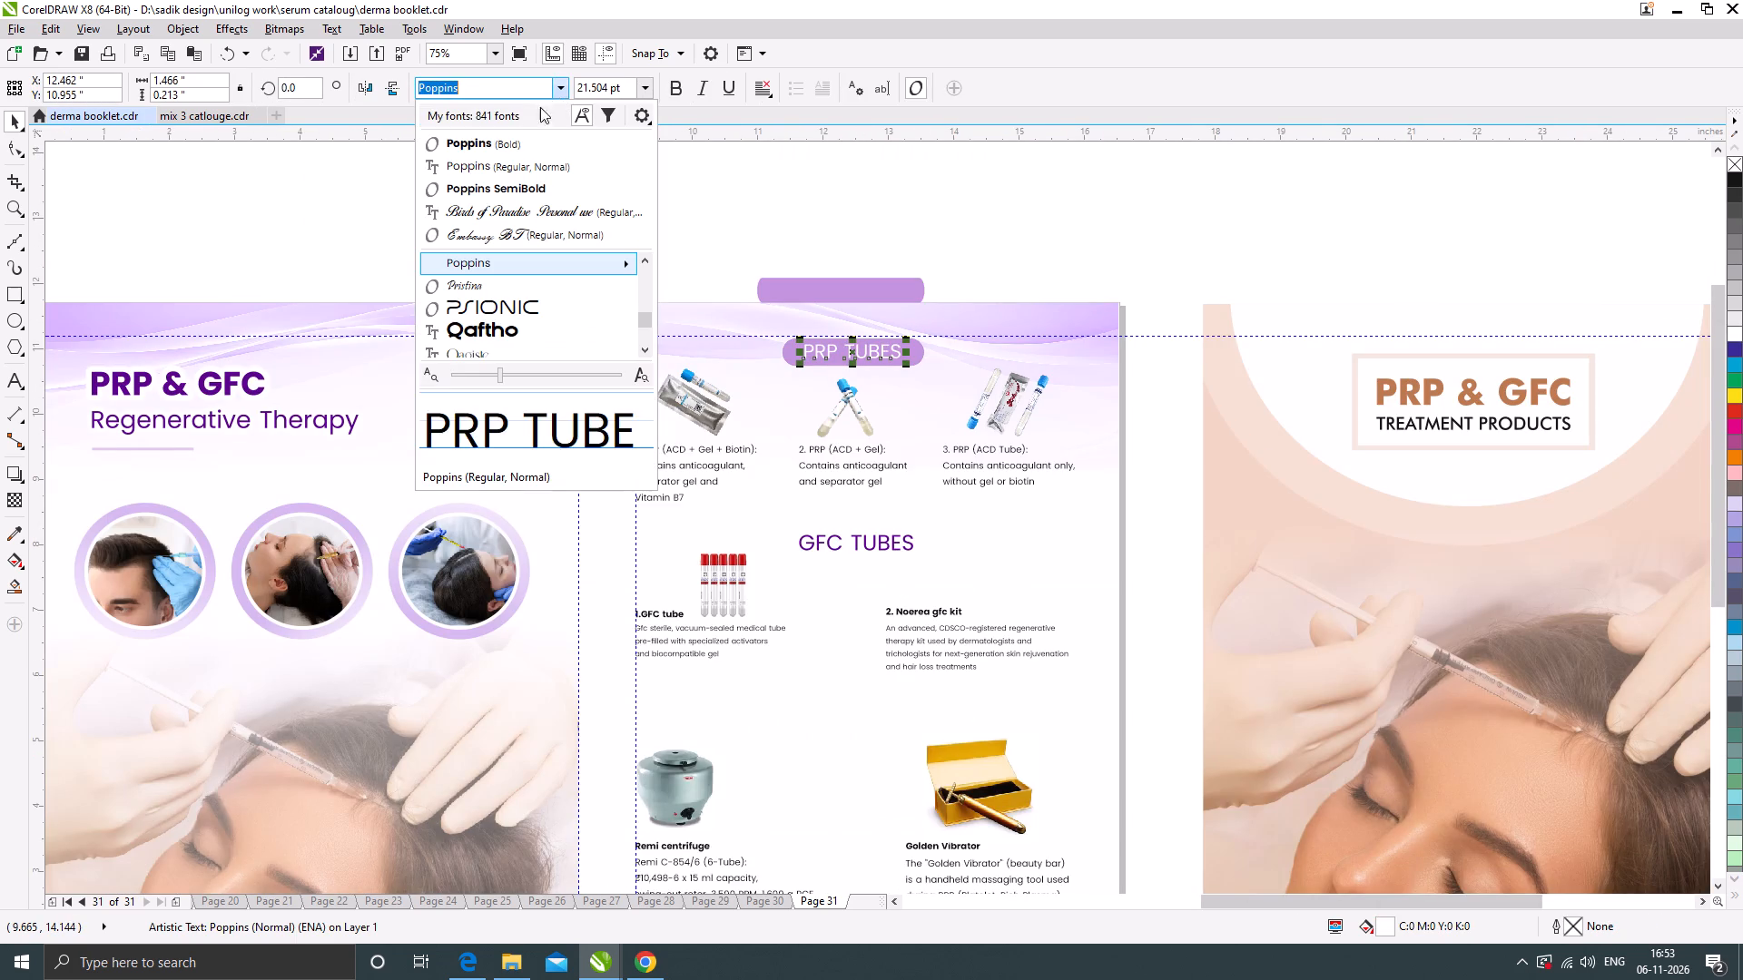
left_click(481, 185)
scroll(930, 363, "up", 1)
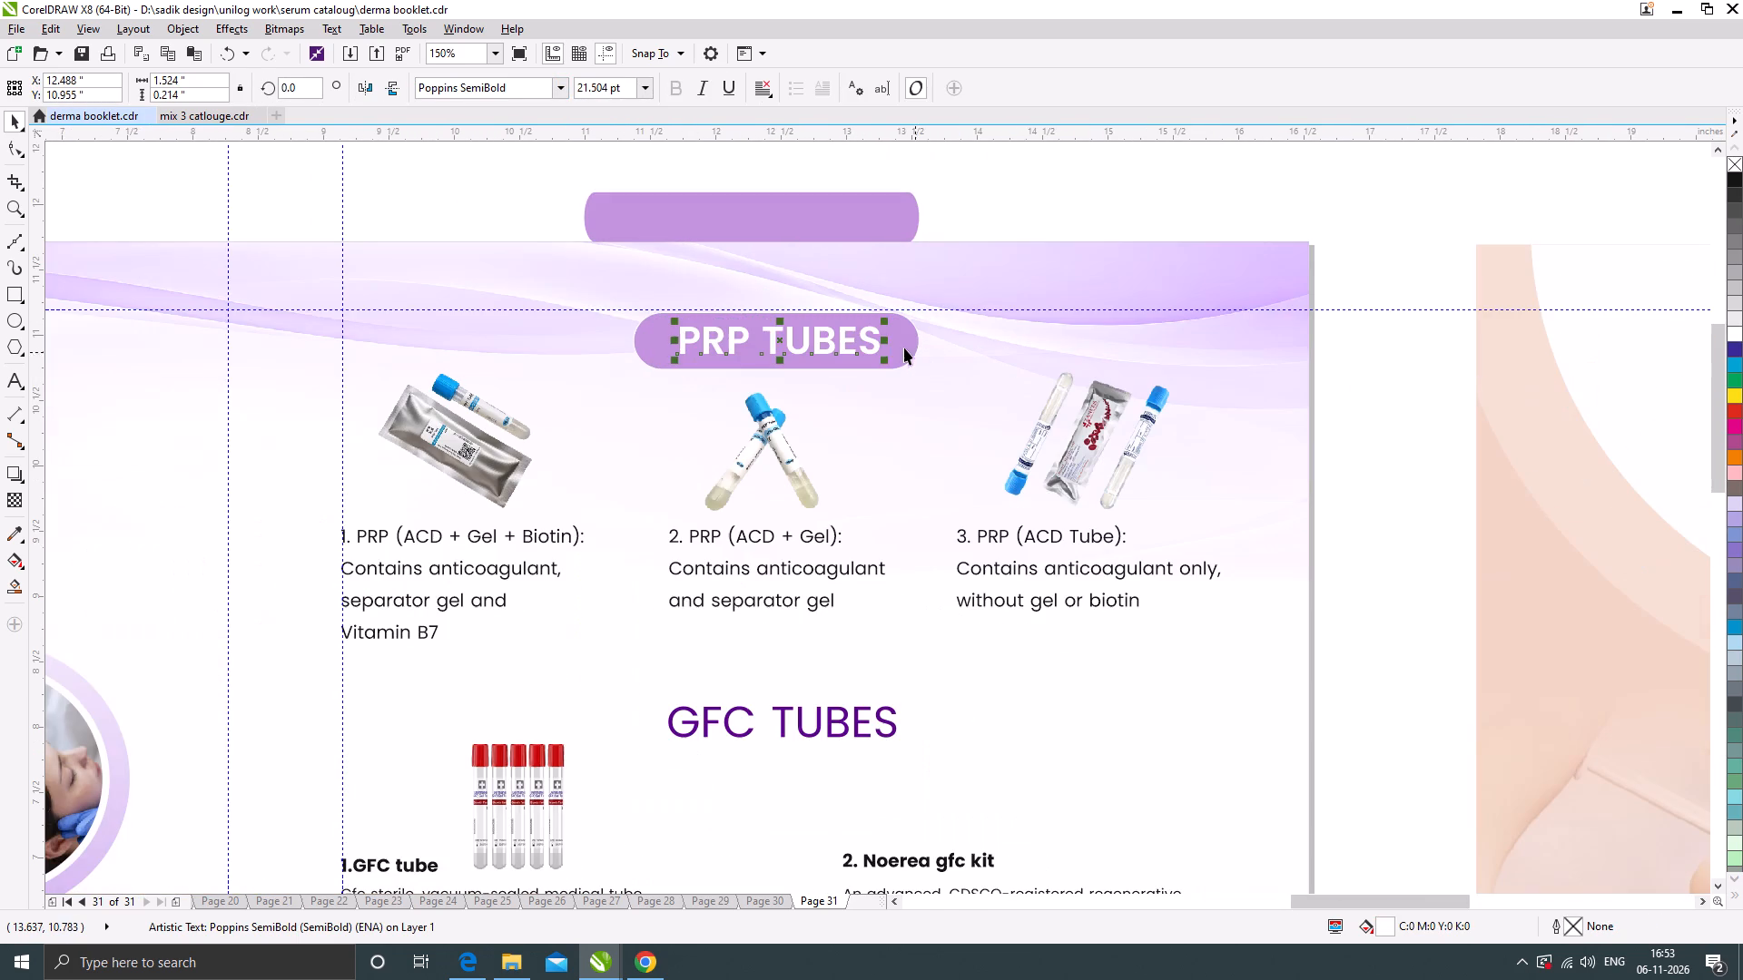
left_click(900, 338, "shift")
key("c")
left_click(1013, 200)
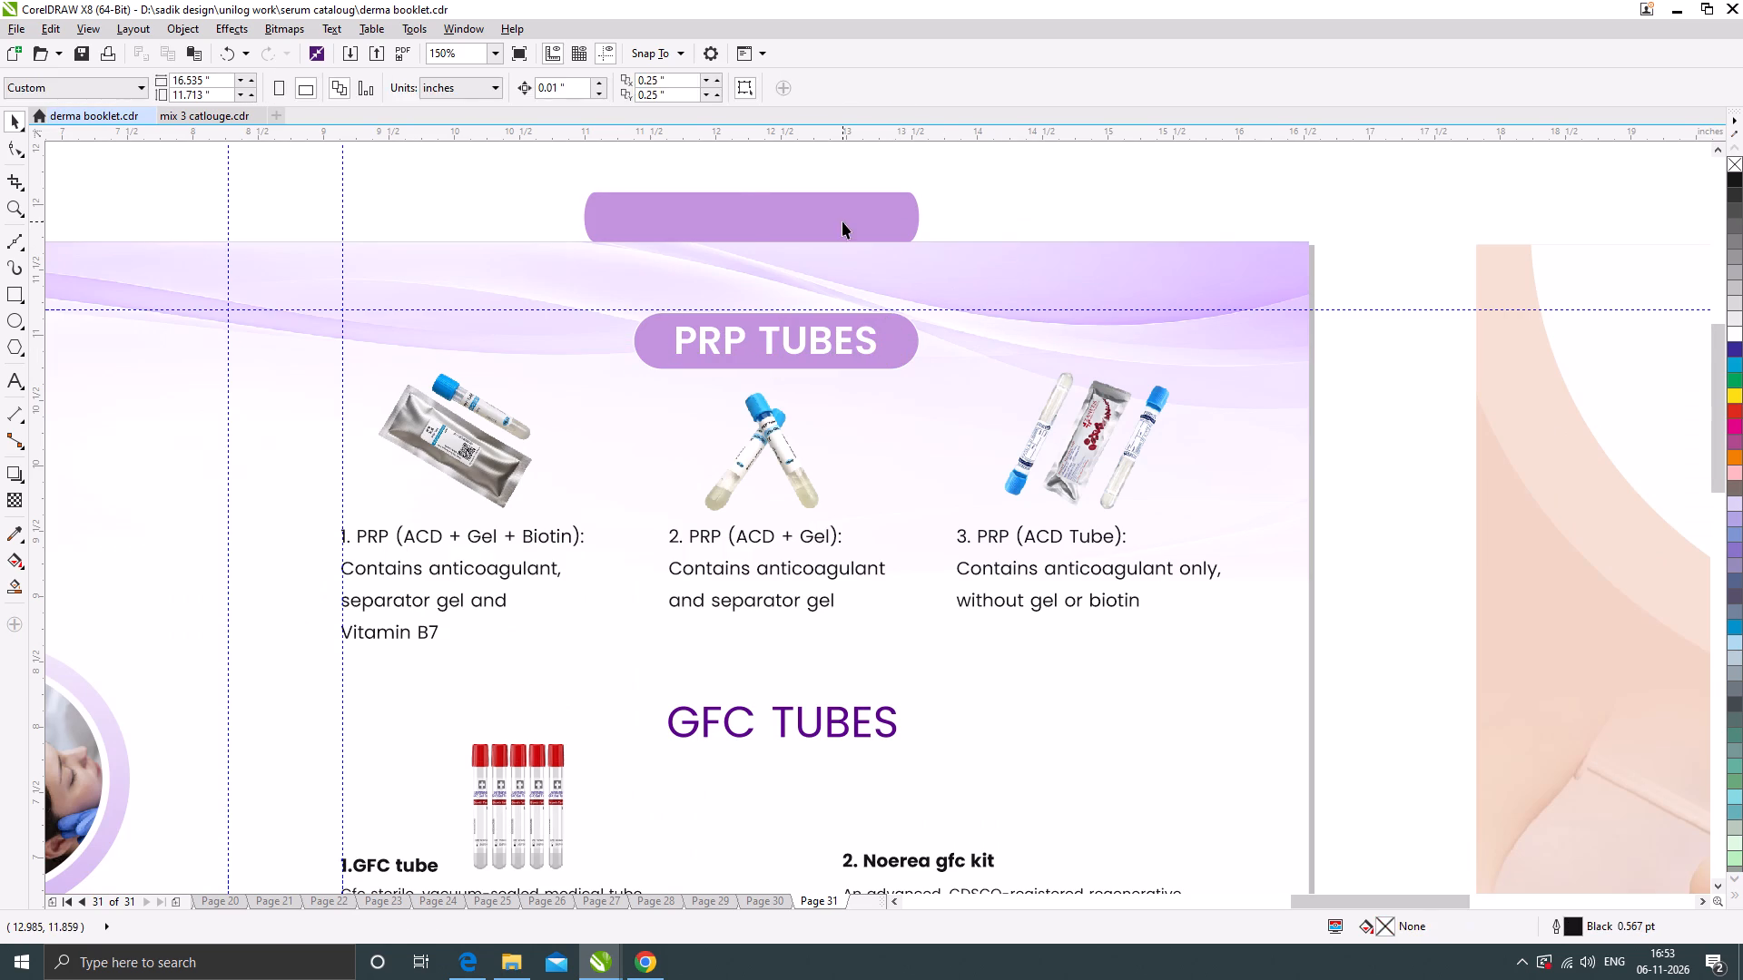
Delete the spare lilac bar above the page's top edge.
left_click(842, 221)
key("Delete")
Set the PRP TUBES heading to 20 pt and re-centre it horizontally on its pill.
scroll(862, 227, "down", 1)
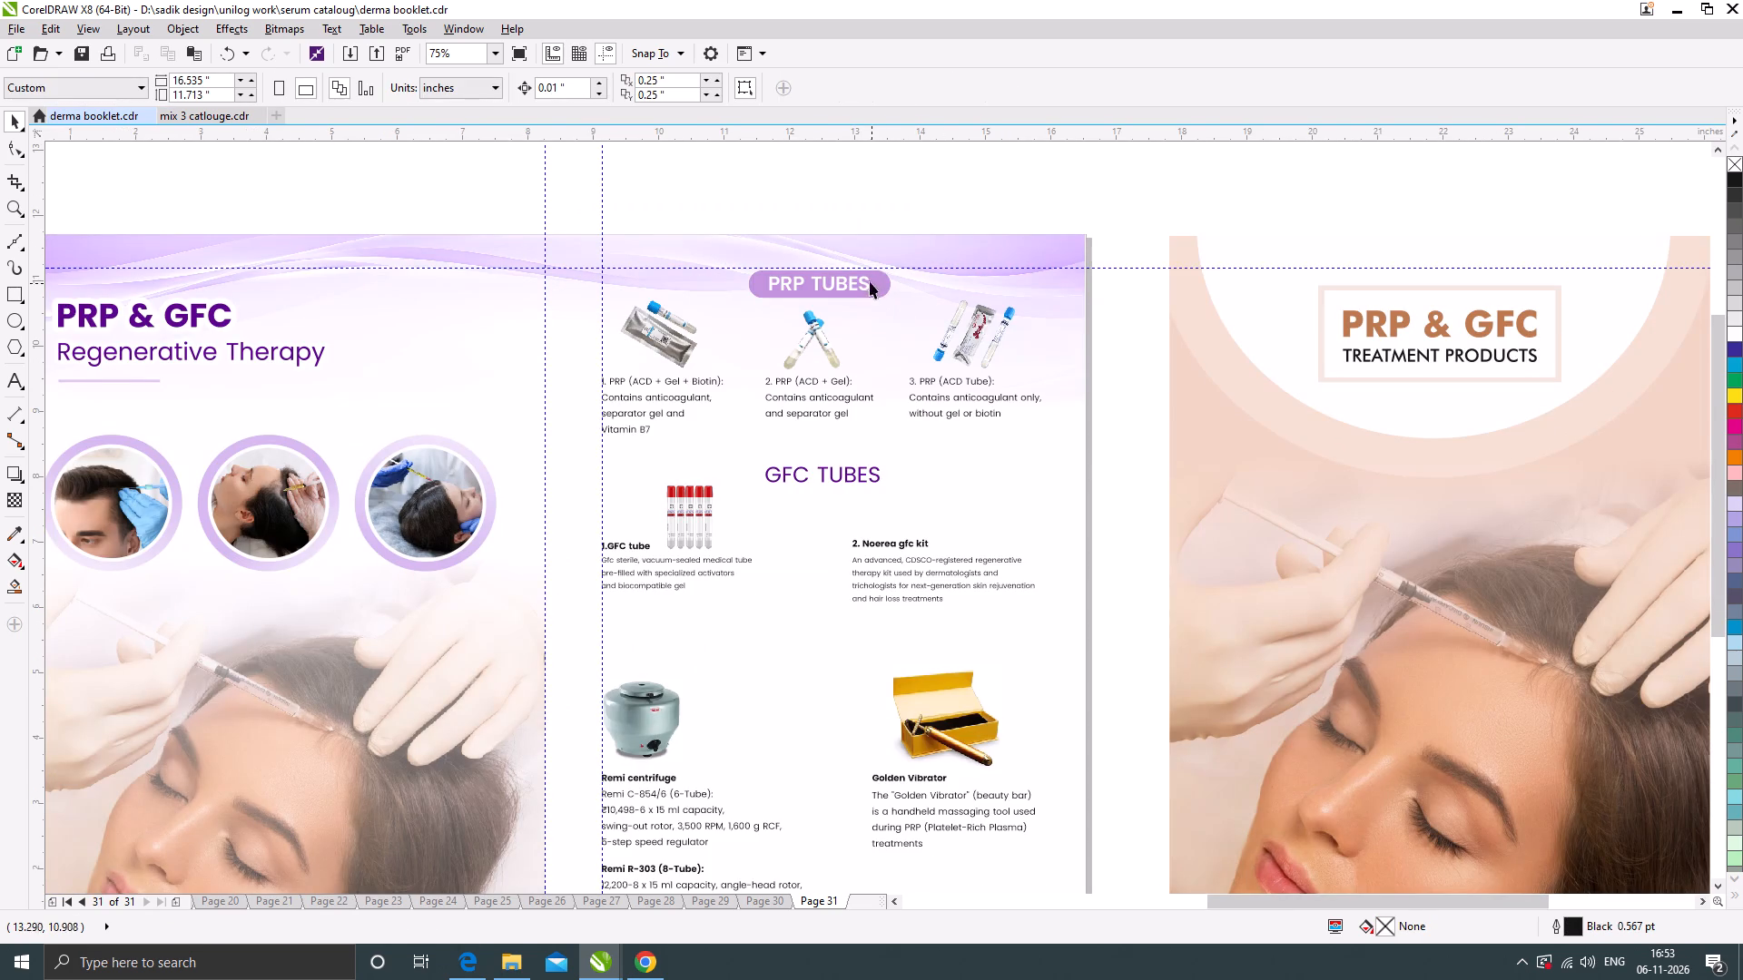
left_click(860, 280)
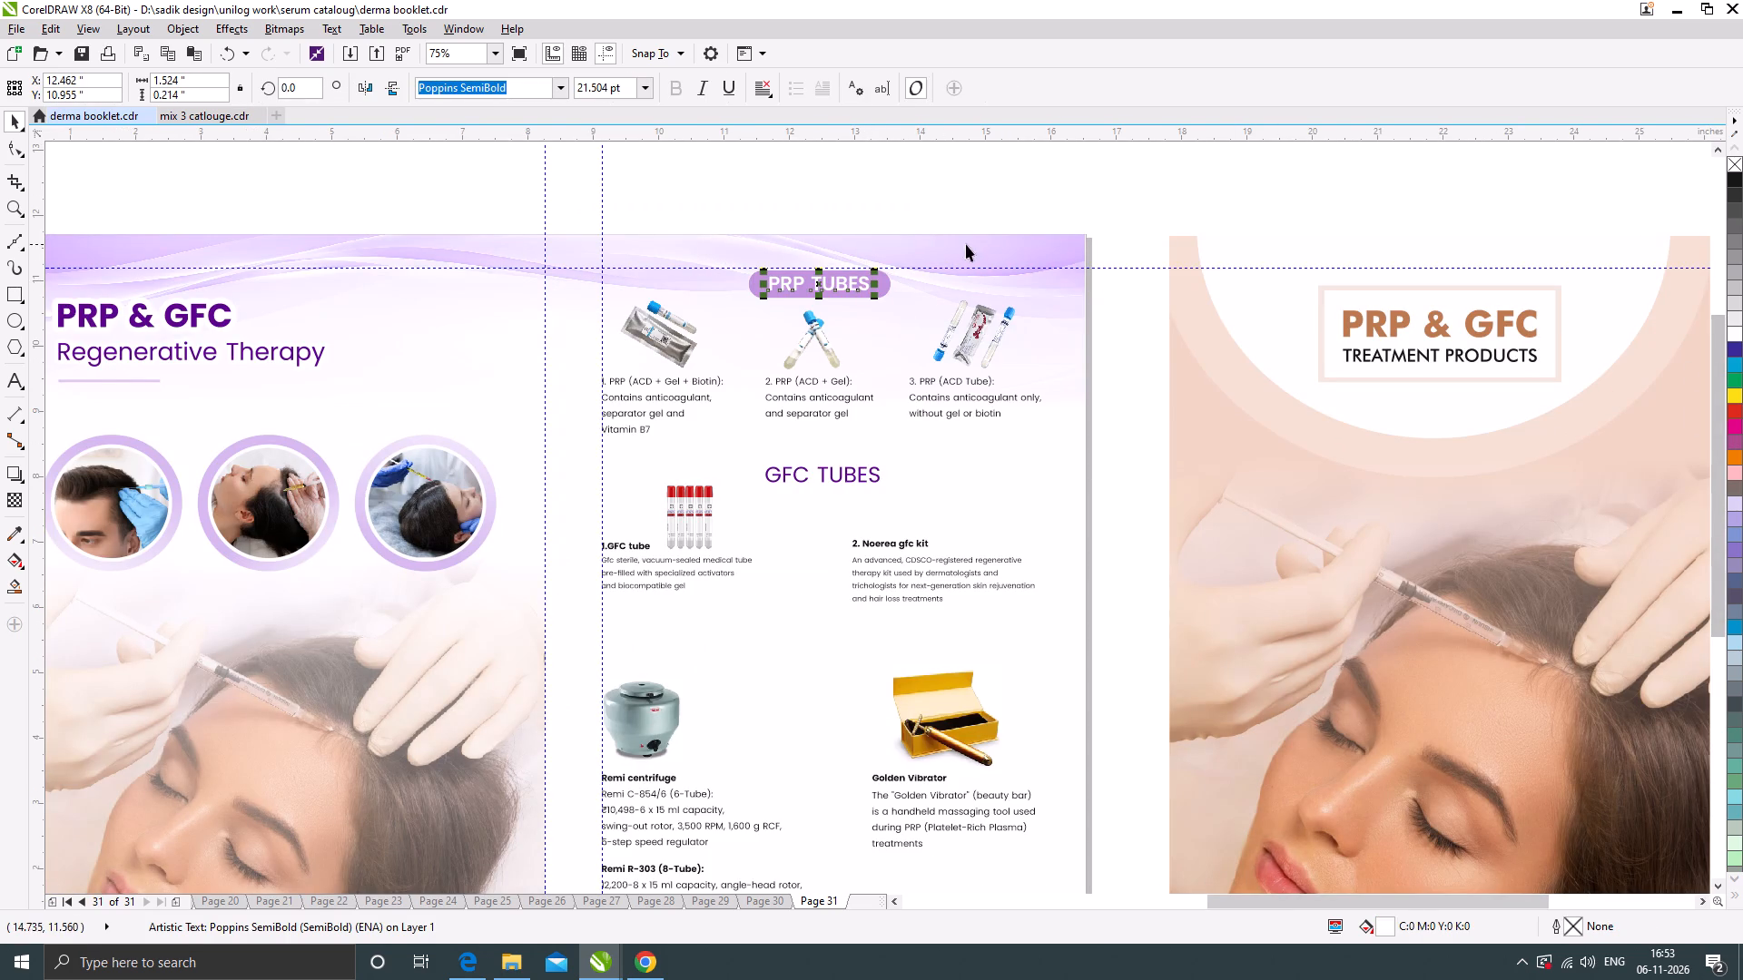
left_click_drag(620, 86, 572, 95)
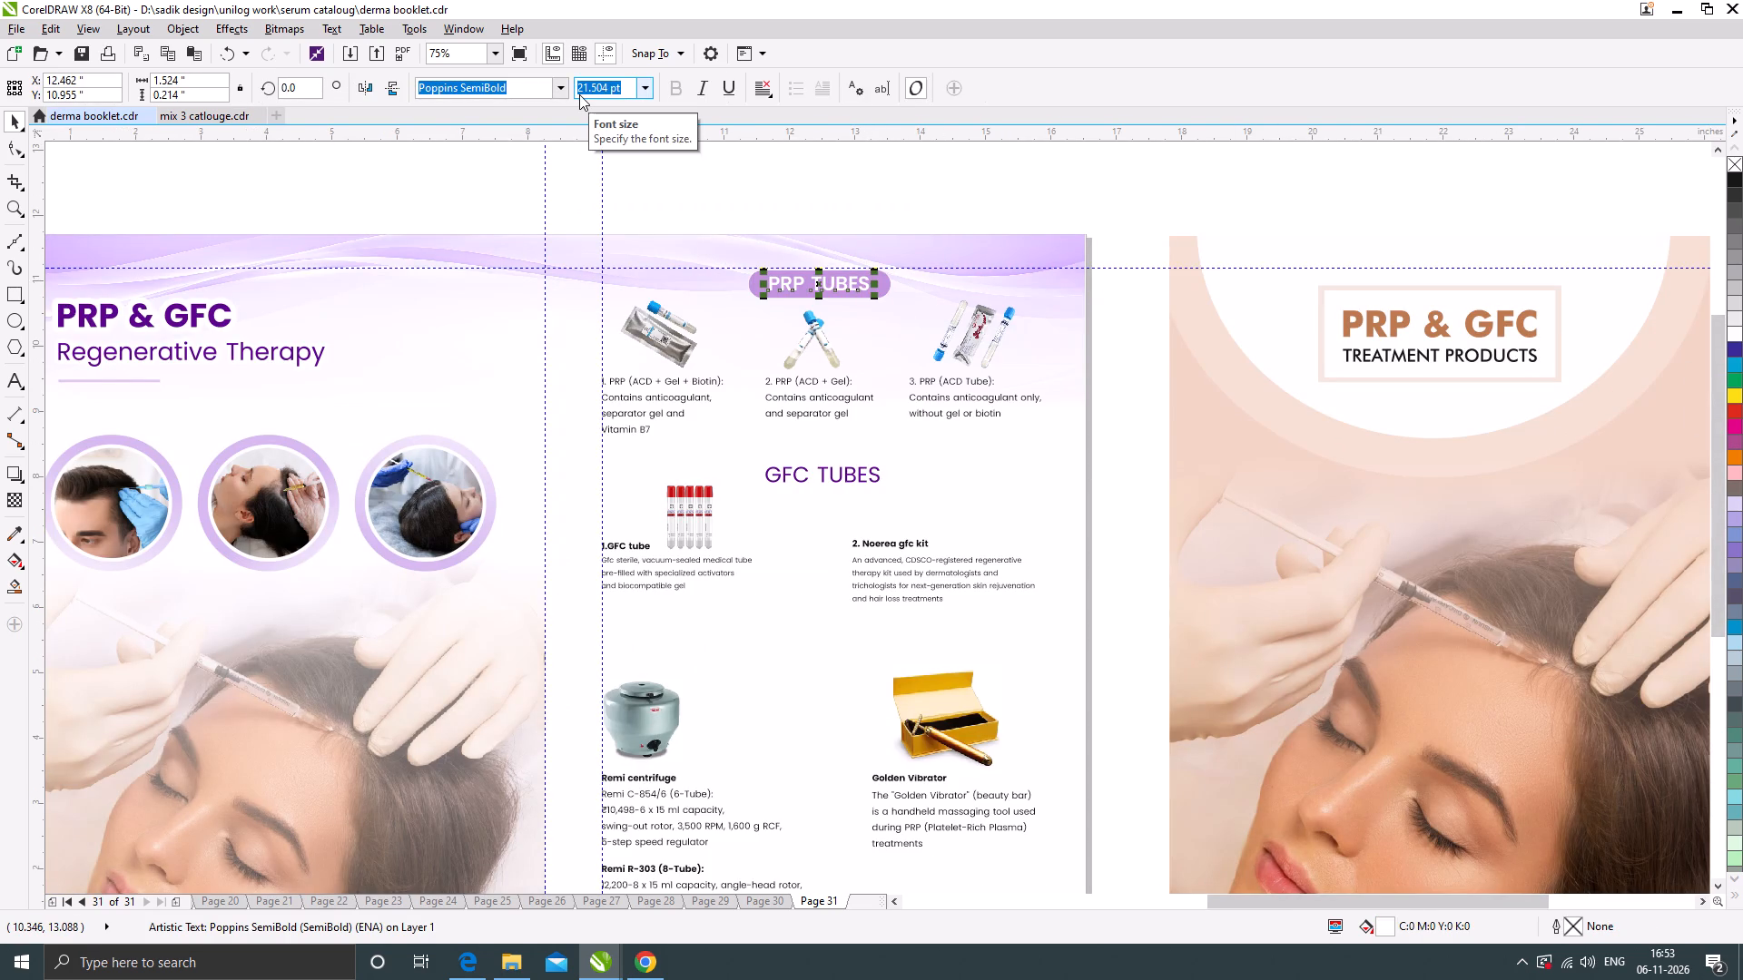
type("20")
key("Return")
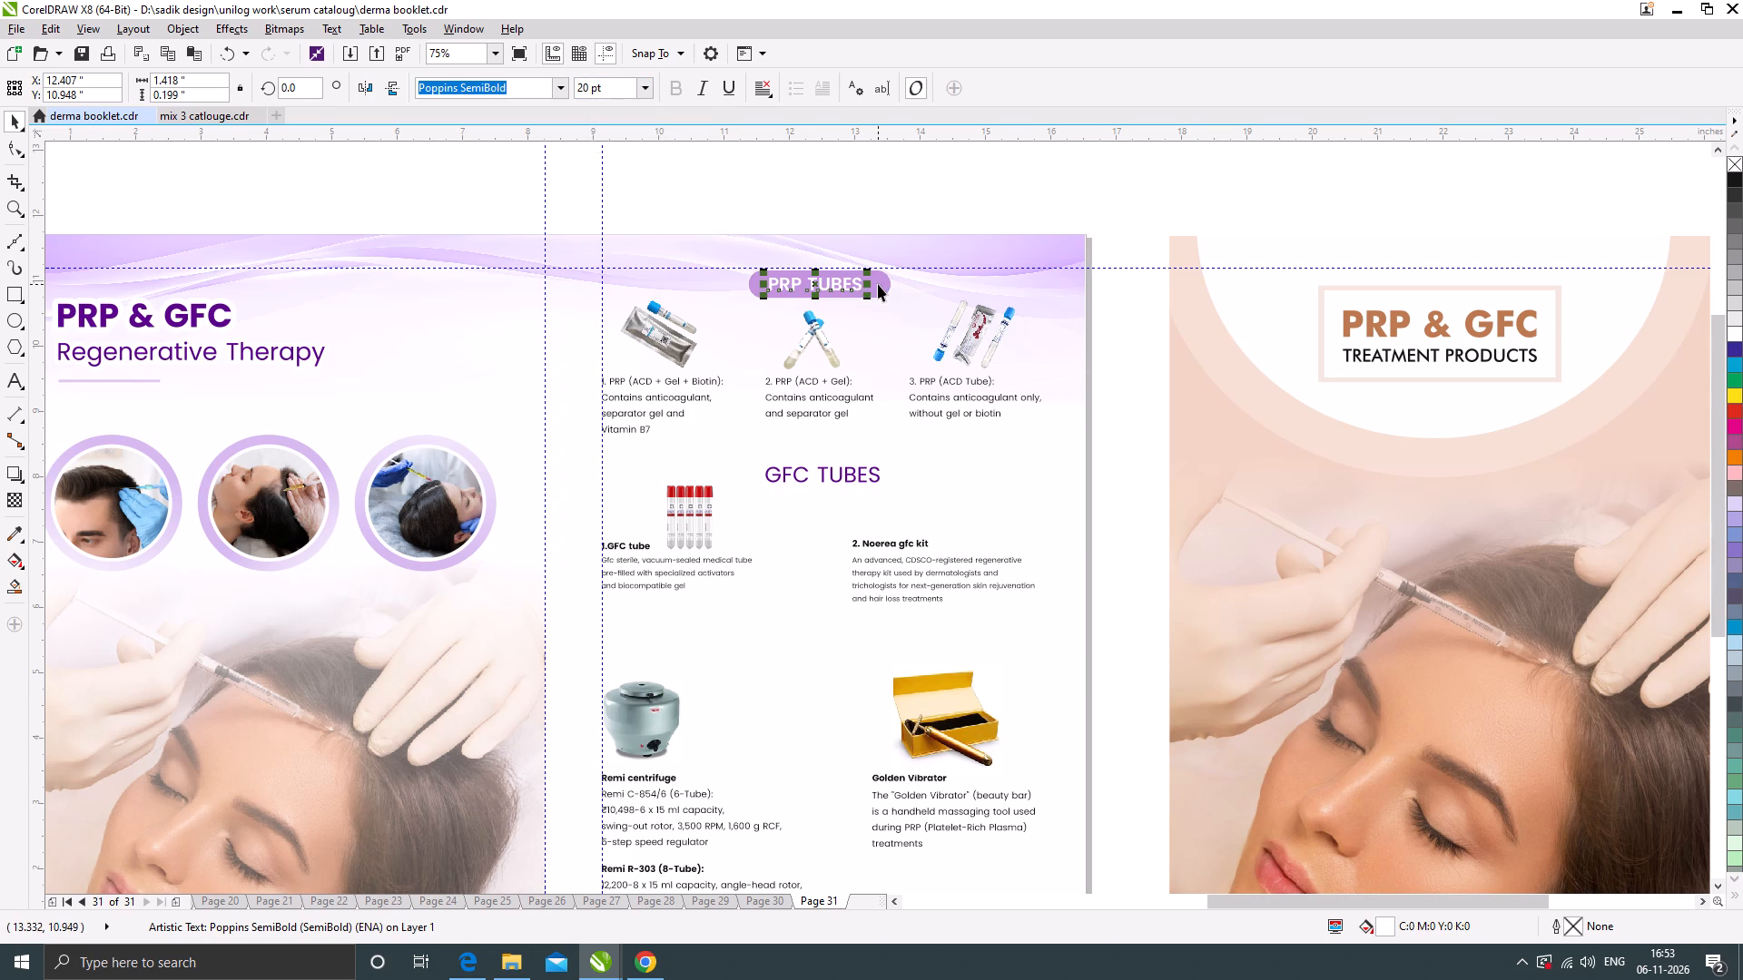
left_click(879, 283, "shift")
key("c")
left_click(929, 193)
Place a copy of the lilac pill over the GFC TUBES heading at a Y position of about 8.04 inches.
left_click_drag(883, 288, 891, 371)
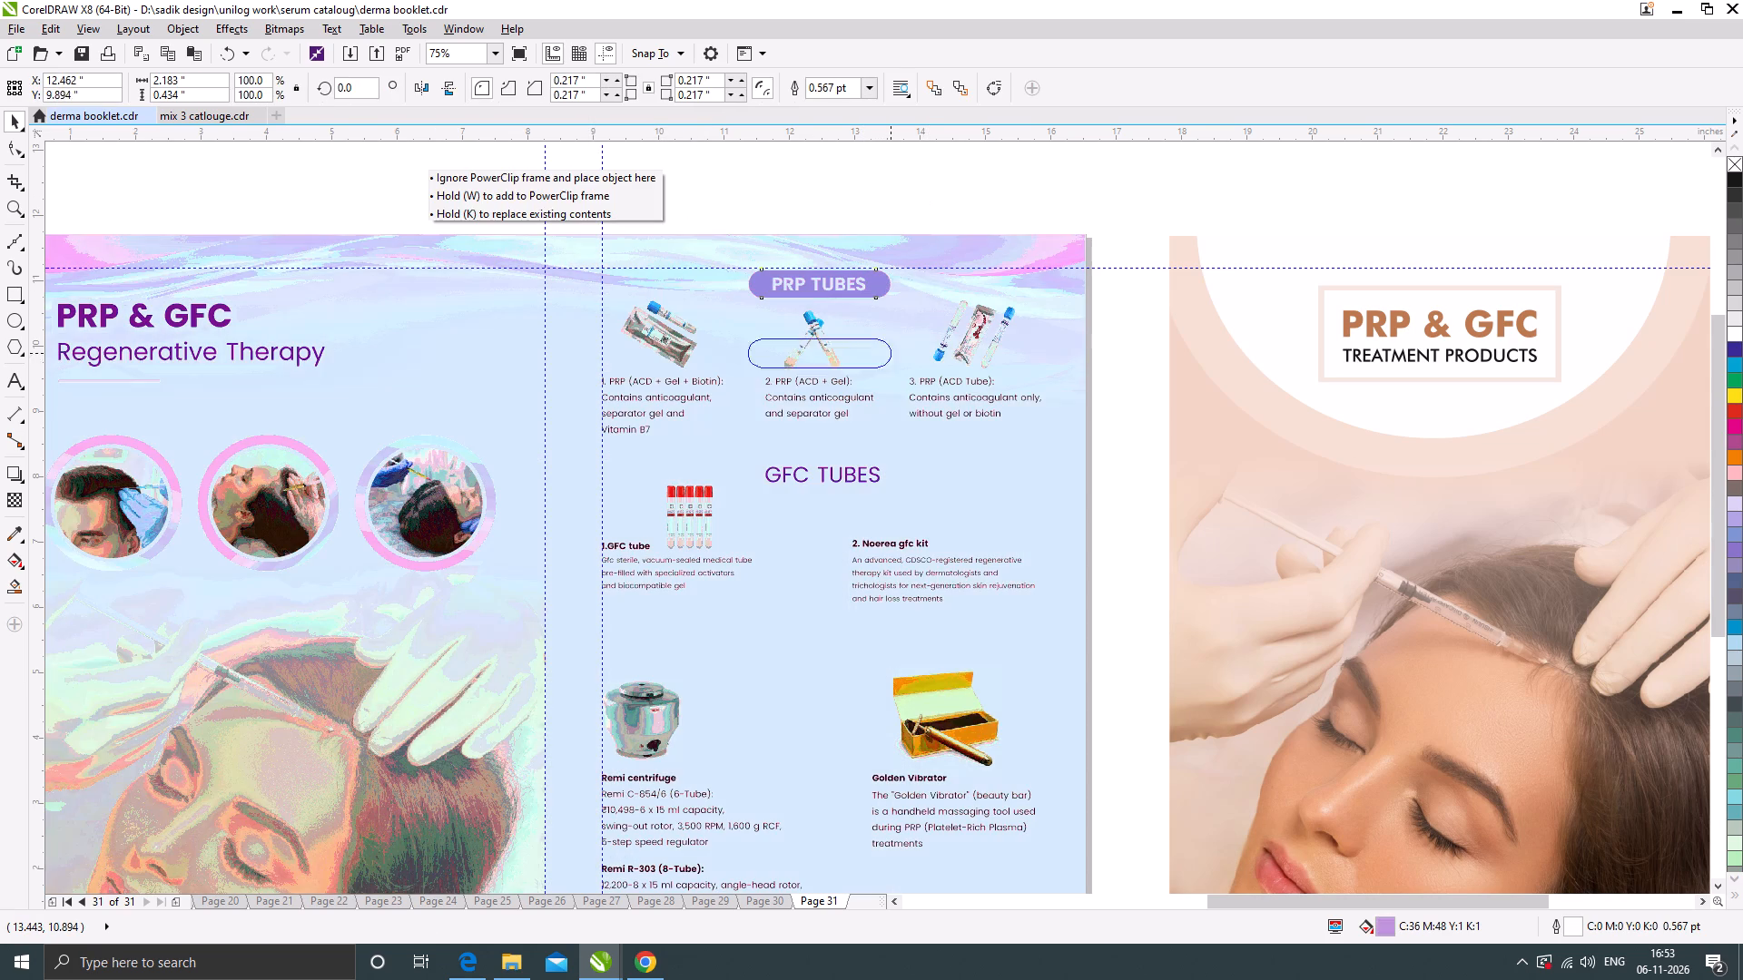
left_click_drag(891, 371, 898, 475)
right_click(898, 475, "shift")
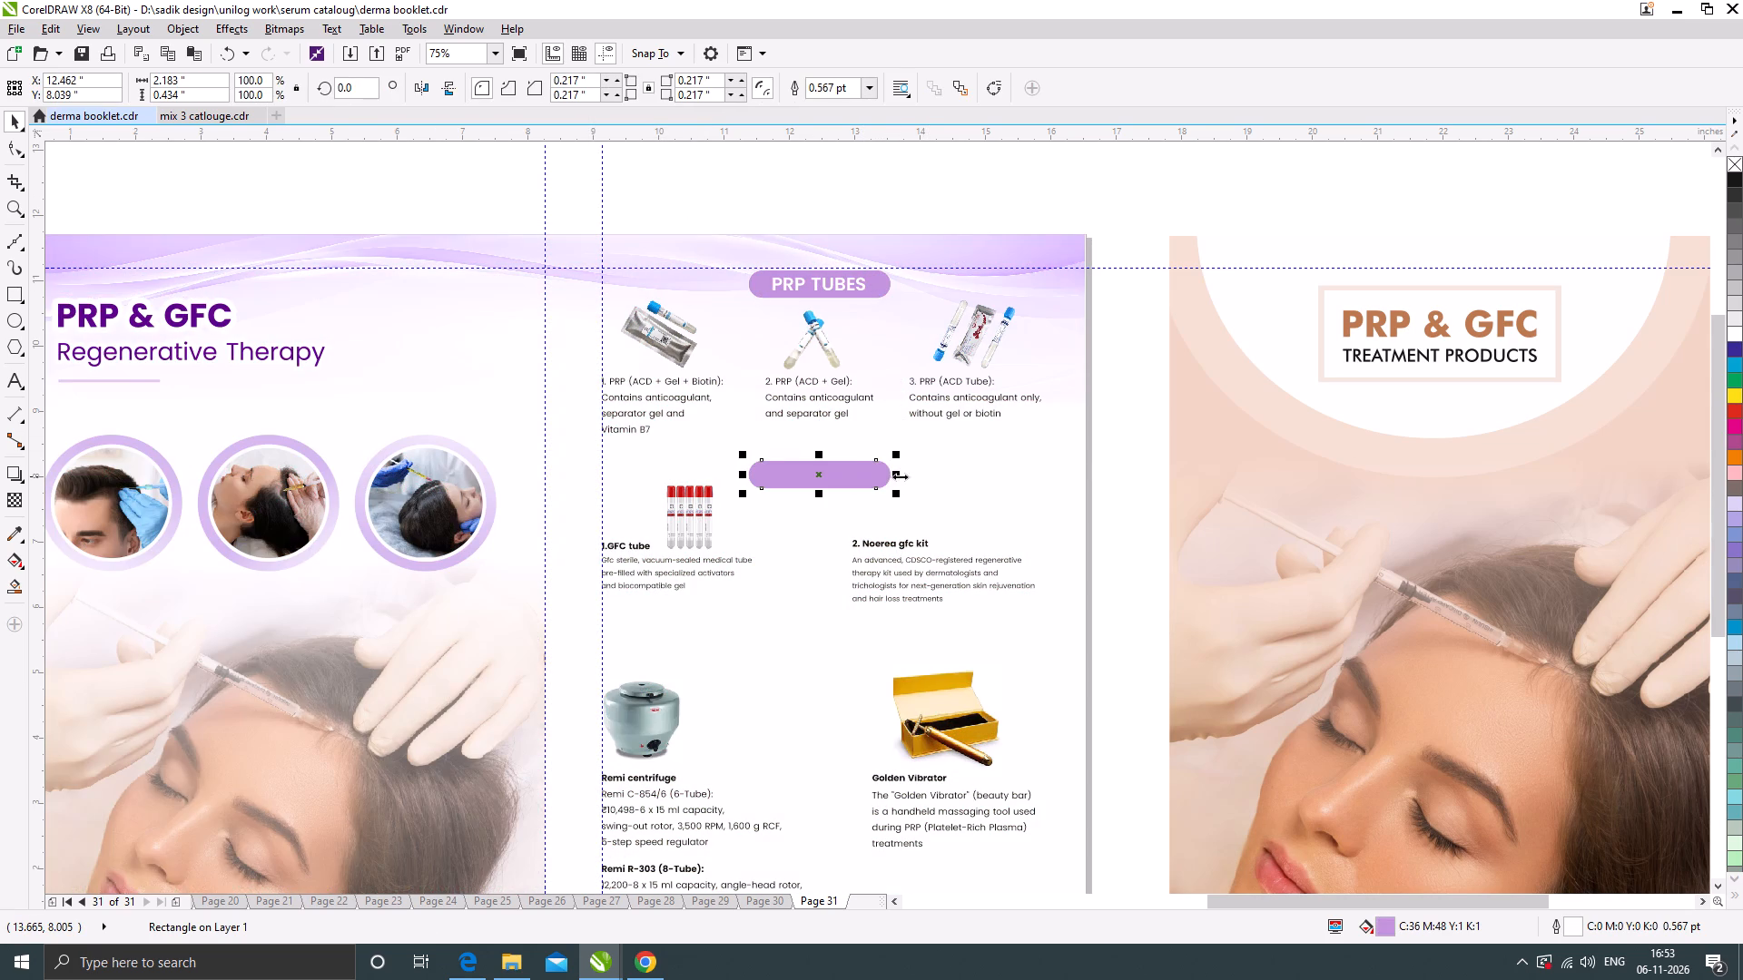
Send the copied pill backward until it sits behind the GFC TUBES heading.
key("ctrl+Page_Down")
key("ctrl+Page_Down")
key("ctrl+Page_Down")
key("ctrl+Page_Down")
key("ctrl+Page_Down")
key("ctrl+Page_Down")
key("ctrl+Page_Down")
key("ctrl+Page_Down")
key("ctrl+Page_Down")
key("ctrl+Page_Down")
key("ctrl+Page_Down")
key("ctrl+Page_Down")
key("ctrl+Page_Down")
key("ctrl+Page_Down")
key("ctrl+Page_Down")
key("ctrl+Page_Down")
key("ctrl+Page_Down")
key("ctrl+Page_Down")
key("ctrl+Page_Down")
key("ctrl+Page_Down")
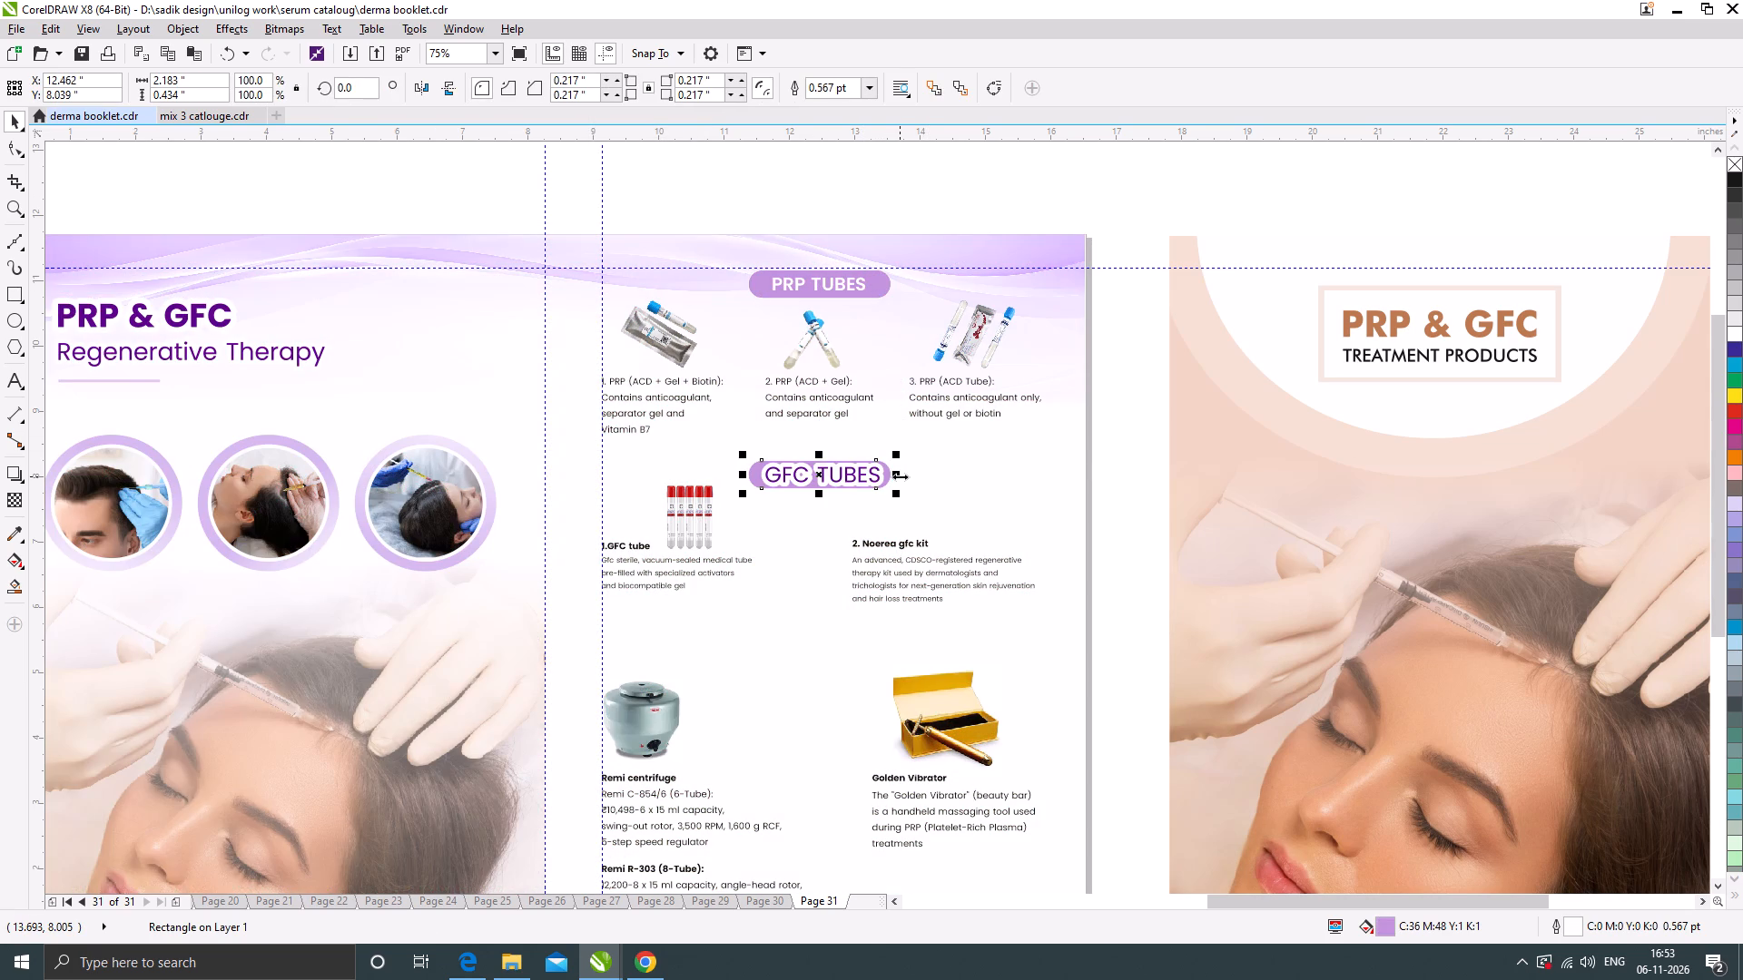
left_click(1104, 472)
Format the GFC TUBES heading as white 20 pt Poppins SemiBold text with no outline.
left_click(812, 478)
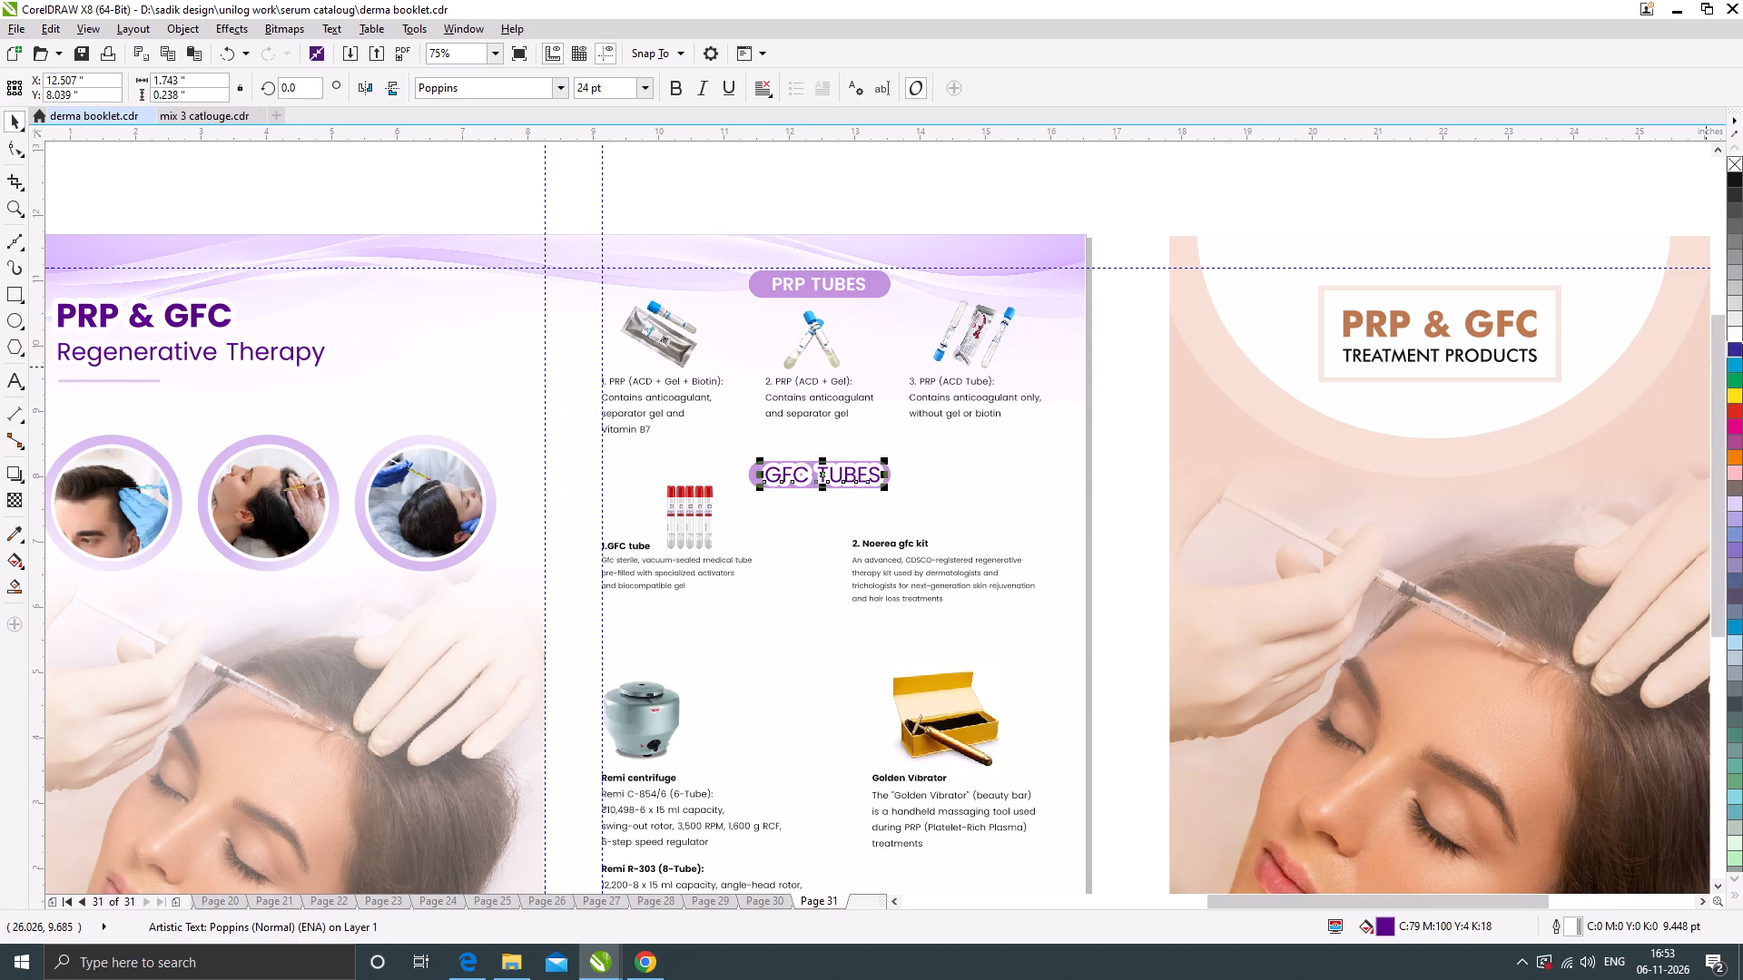
left_click(1737, 334)
right_click(1733, 165)
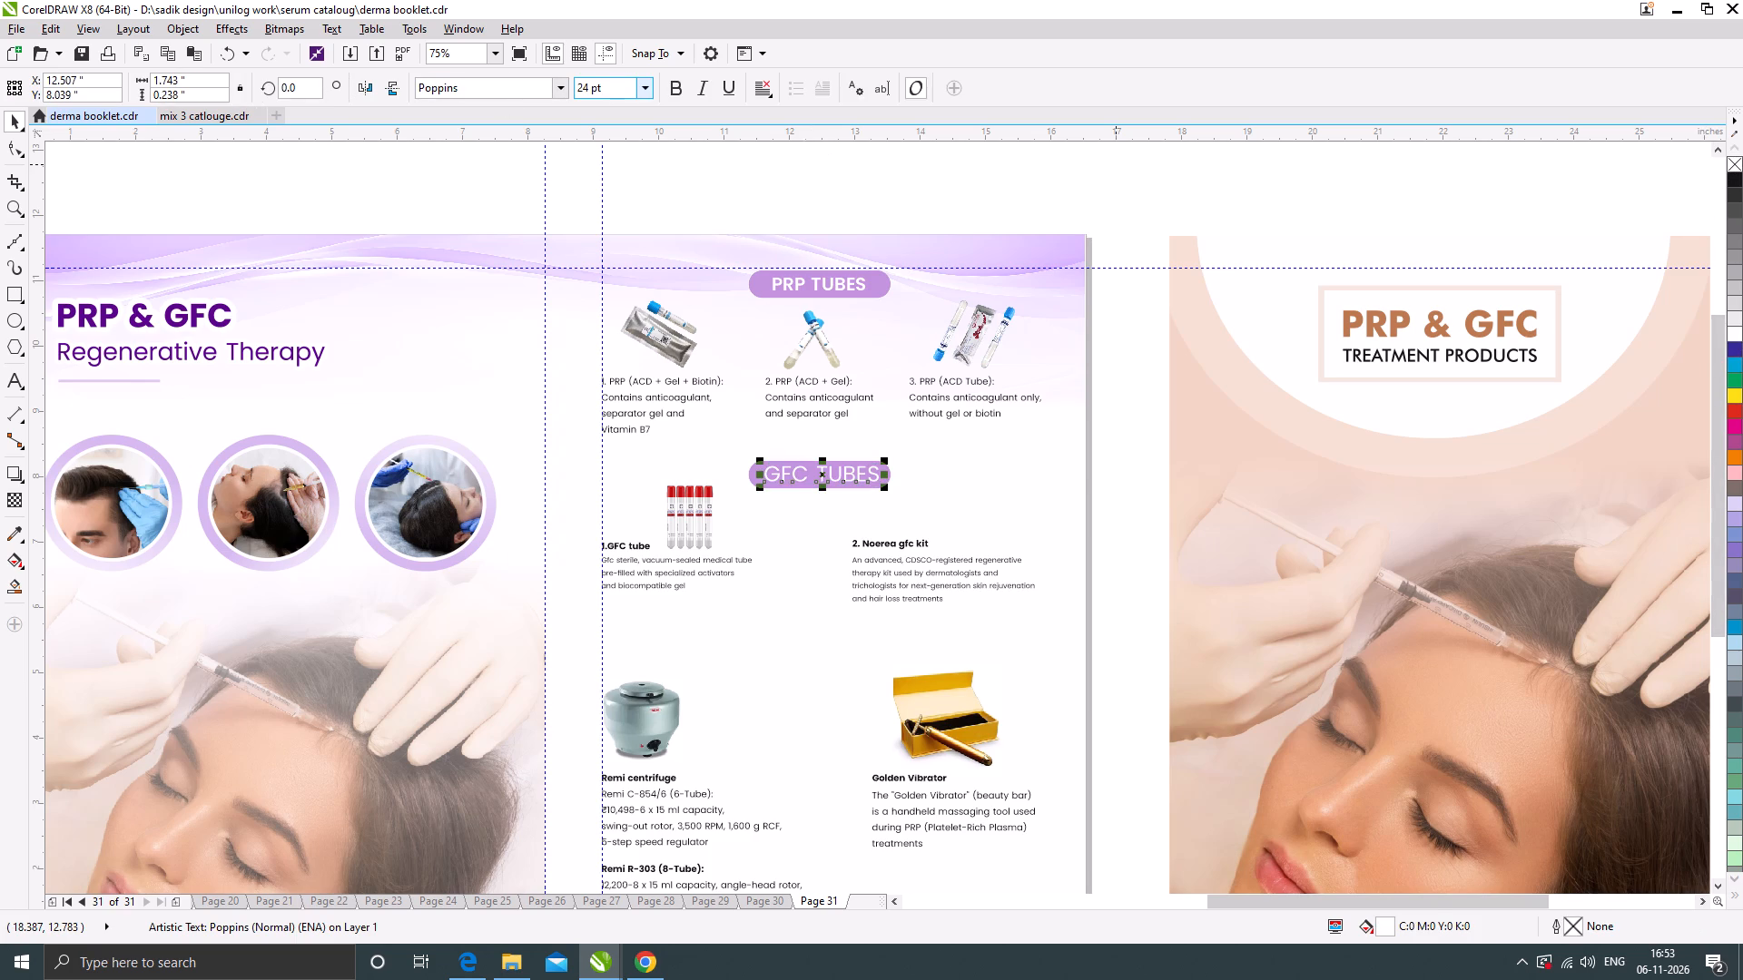
left_click_drag(622, 89, 521, 99)
type("20")
key("Return")
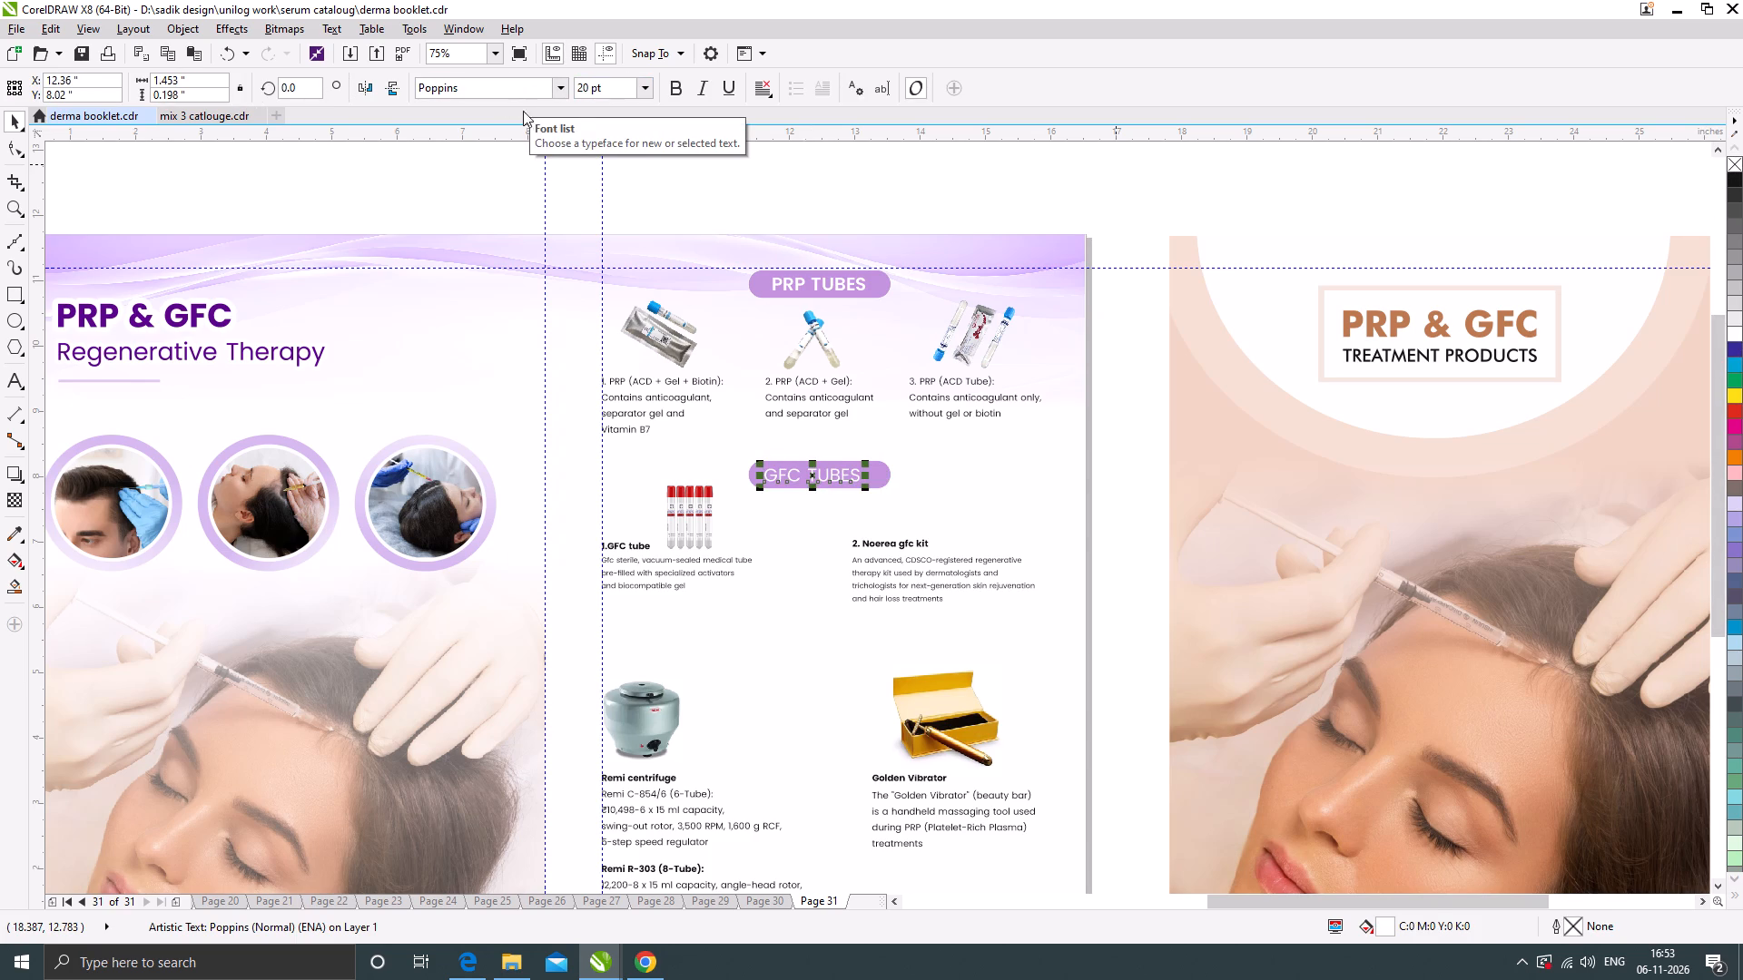
left_click(563, 83)
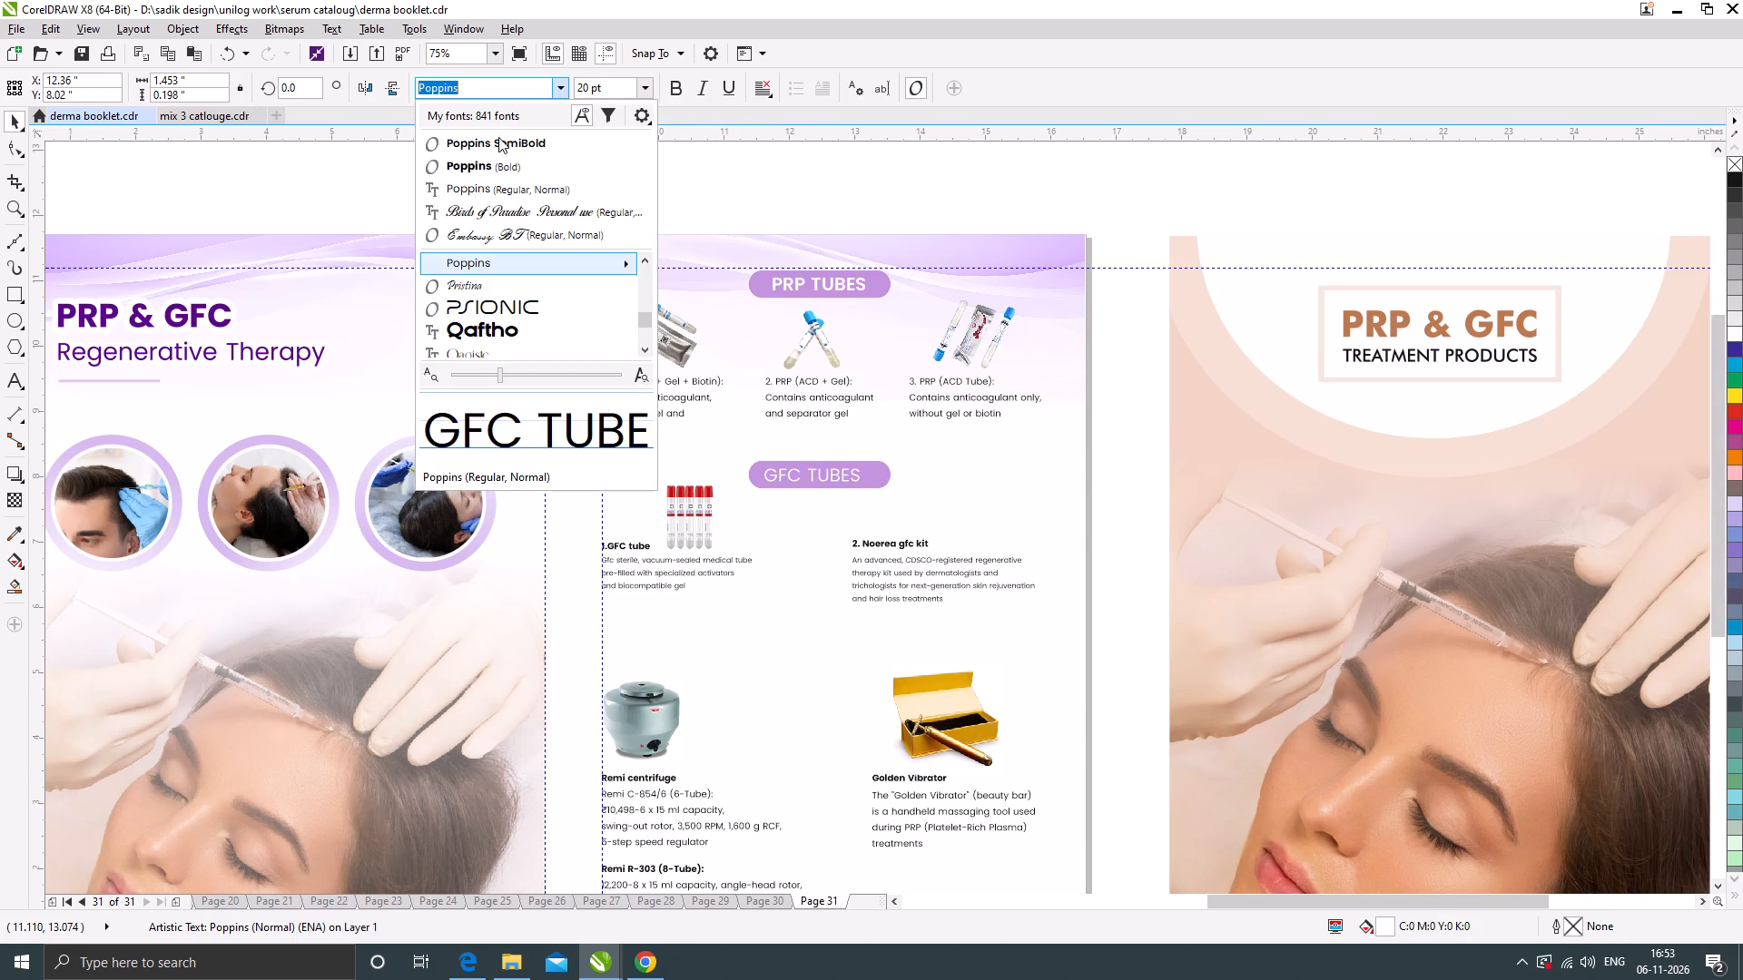
left_click(498, 142)
Centre the GFC TUBES heading horizontally and vertically on its lilac pill.
left_click(882, 472, "shift")
type("ce")
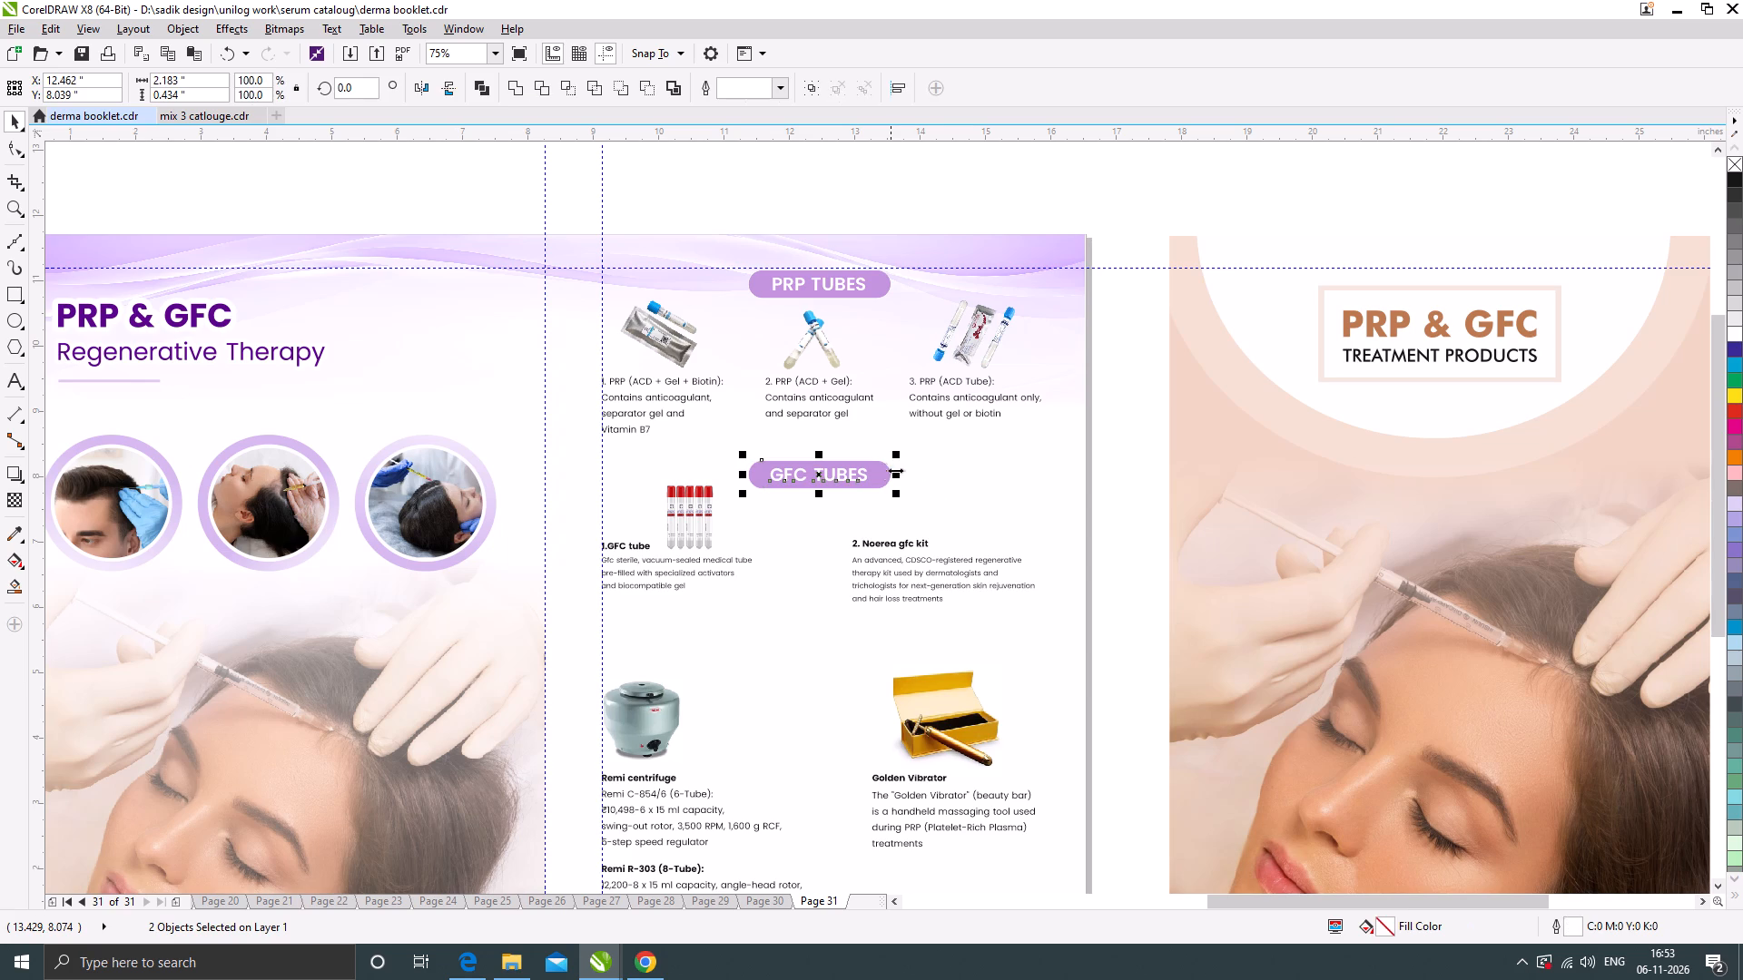
left_click(1110, 513)
Move the whole GFC TUBES section, with its pill, tube picture and descriptions, down to a Y position of about 6.76 inches.
scroll(862, 436, "down", 1)
scroll(774, 490, "up", 1)
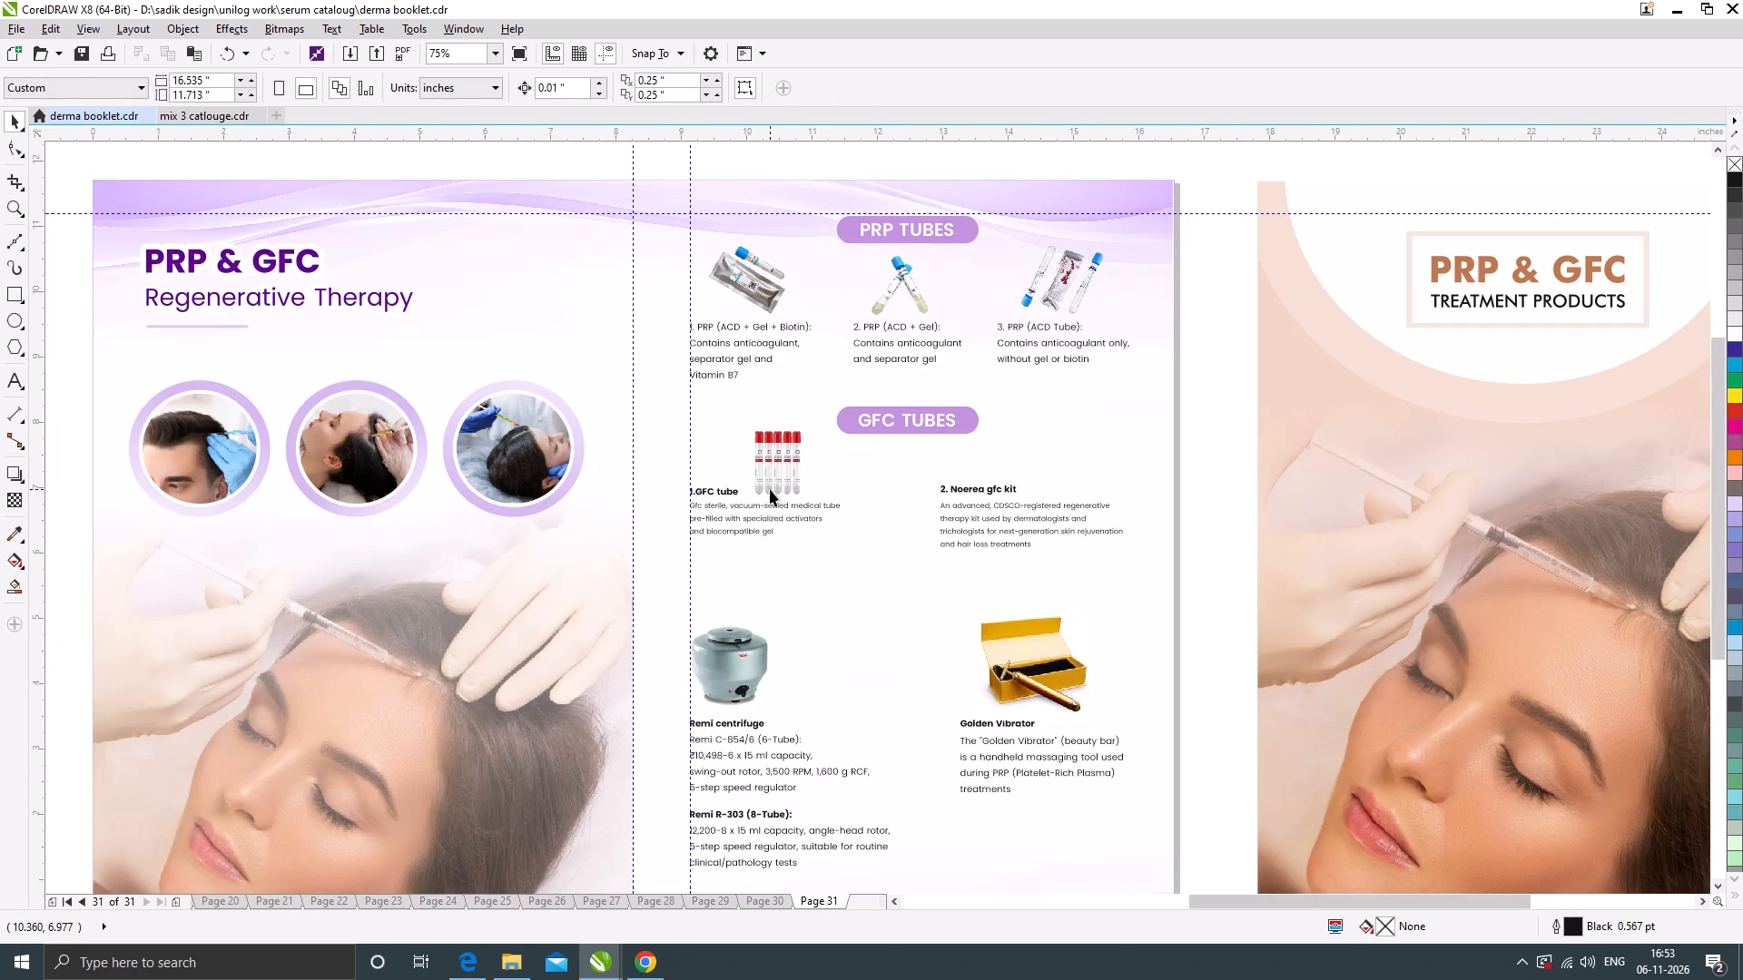
scroll(771, 524, "up", 1)
left_click(724, 492)
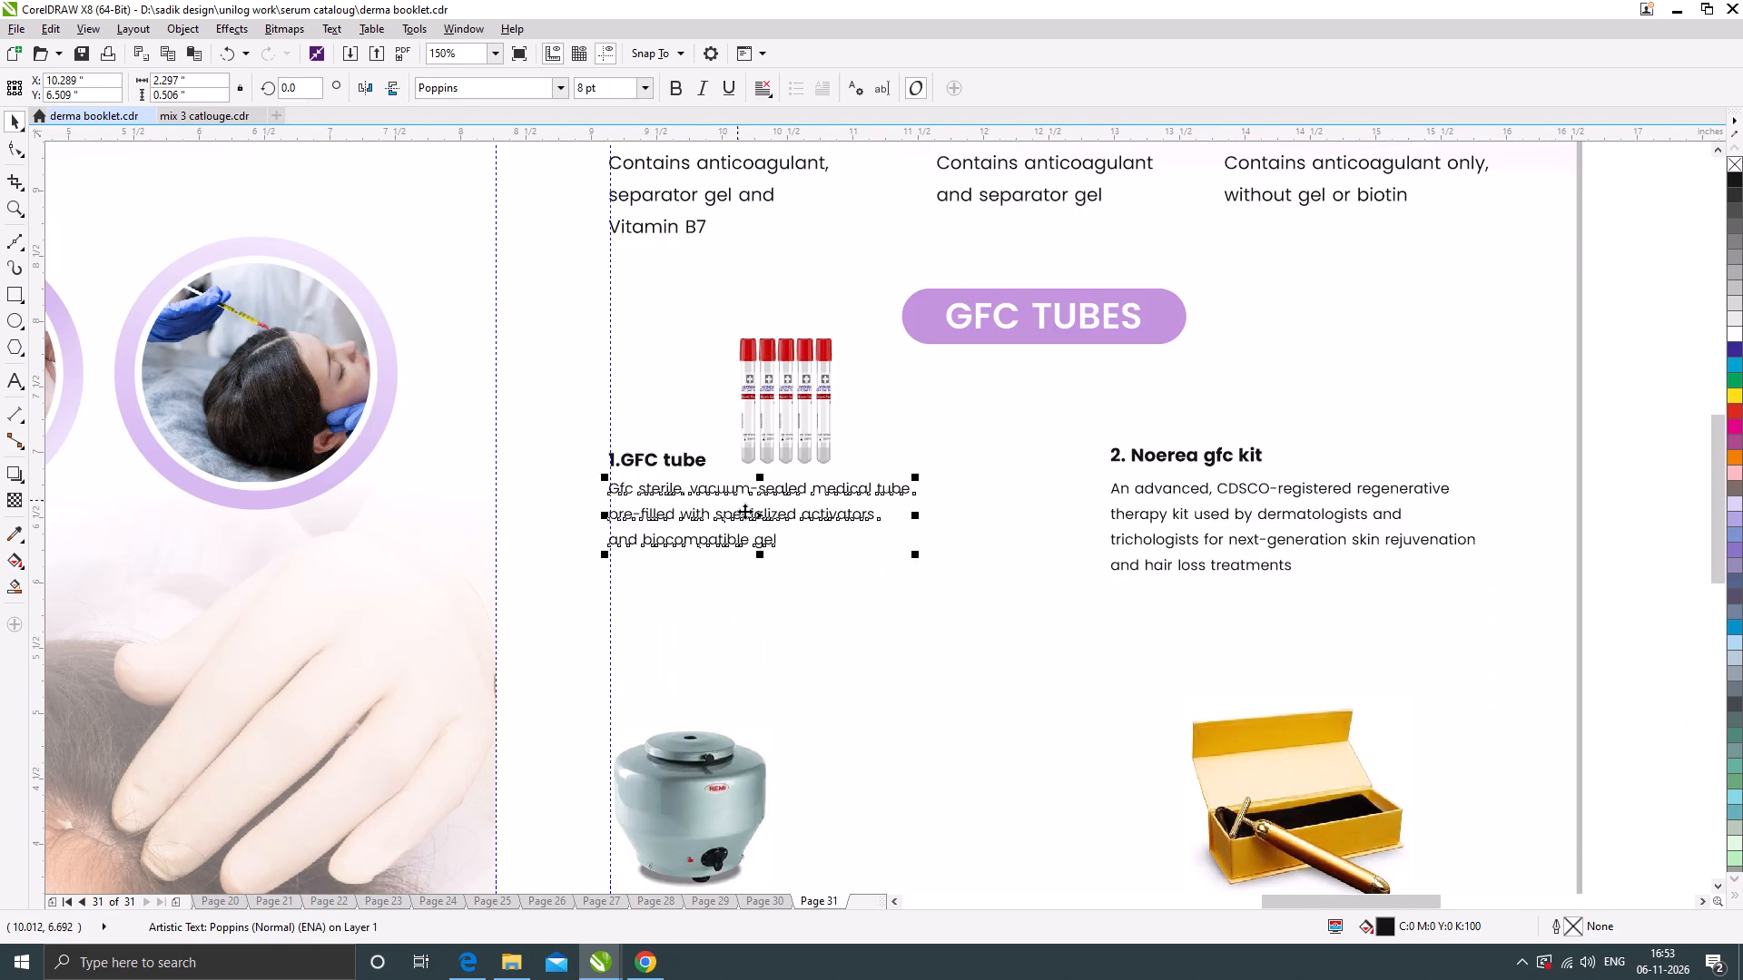
scroll(709, 473, "down", 1)
scroll(784, 402, "down", 1)
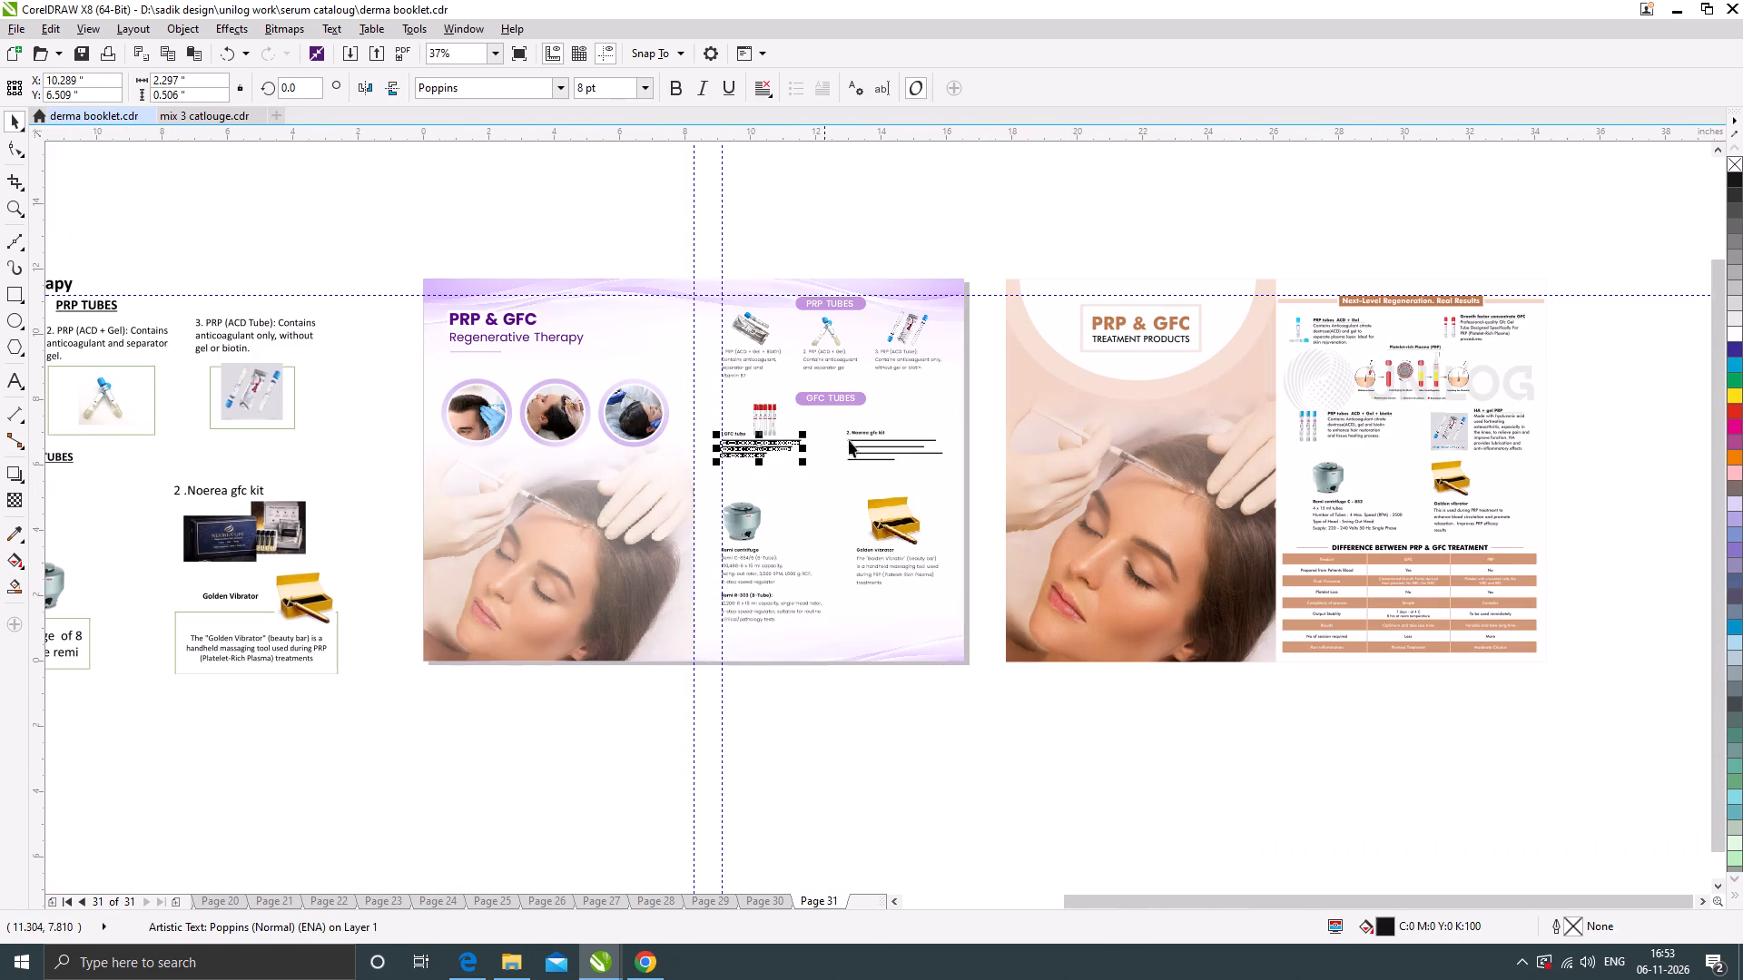
scroll(843, 487, "down", 1)
scroll(602, 490, "up", 1)
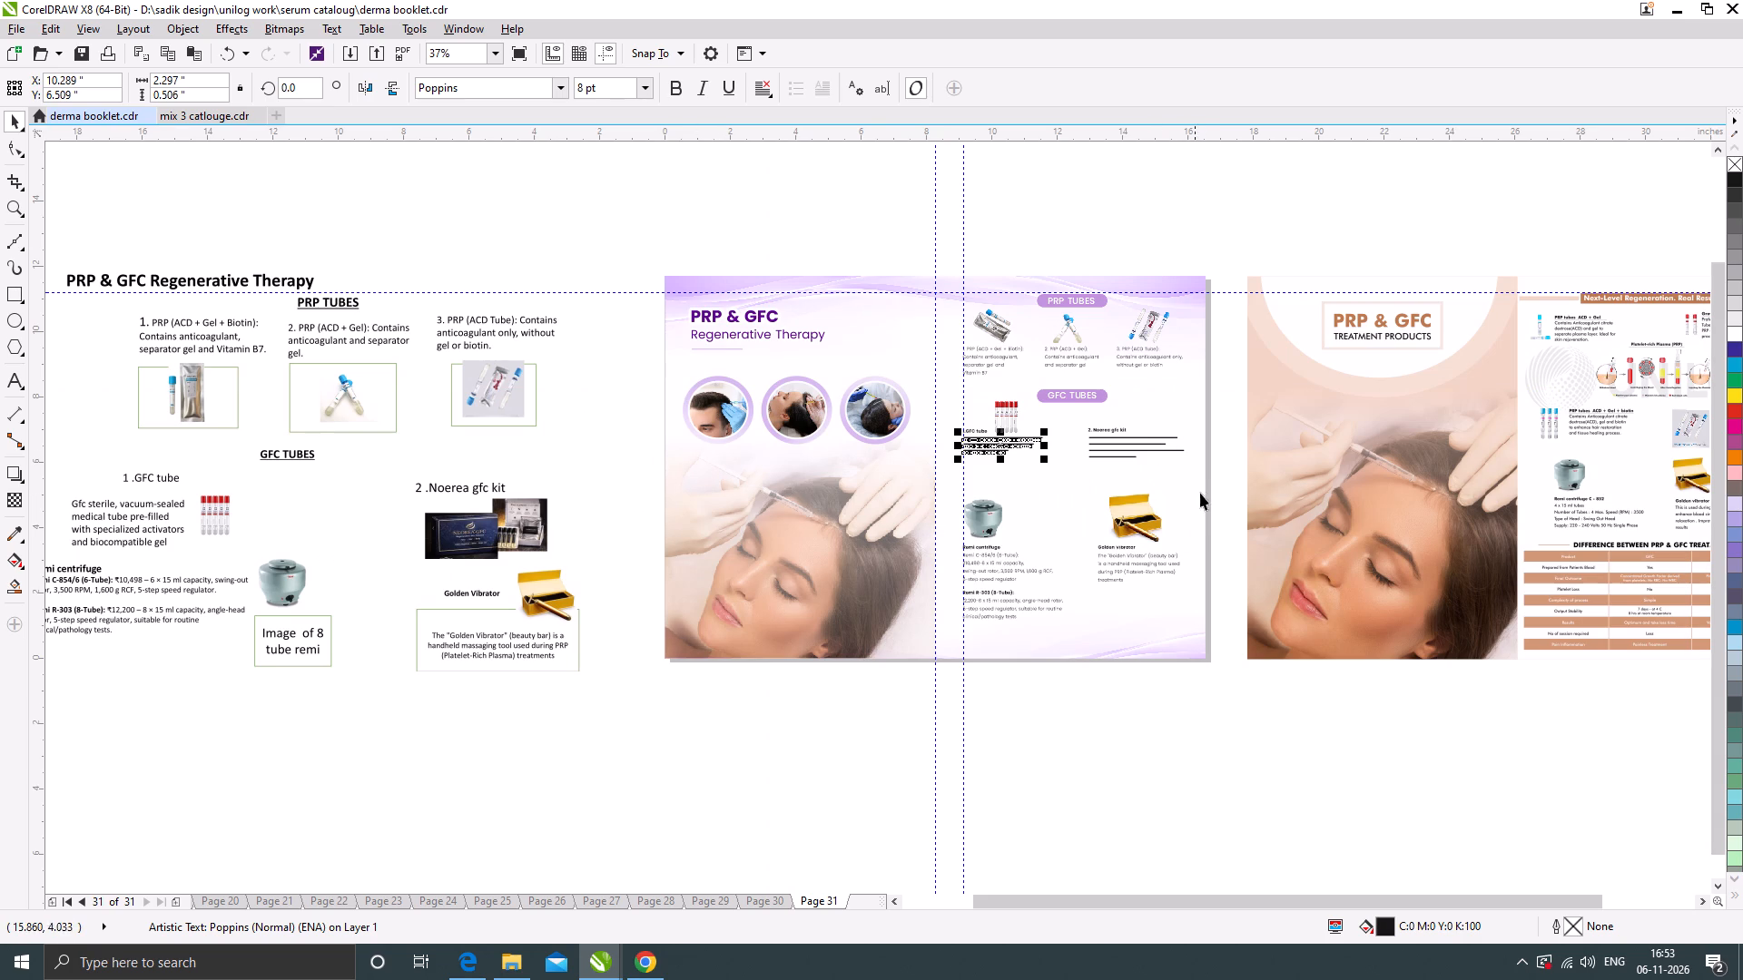
left_click_drag(1228, 485, 972, 381)
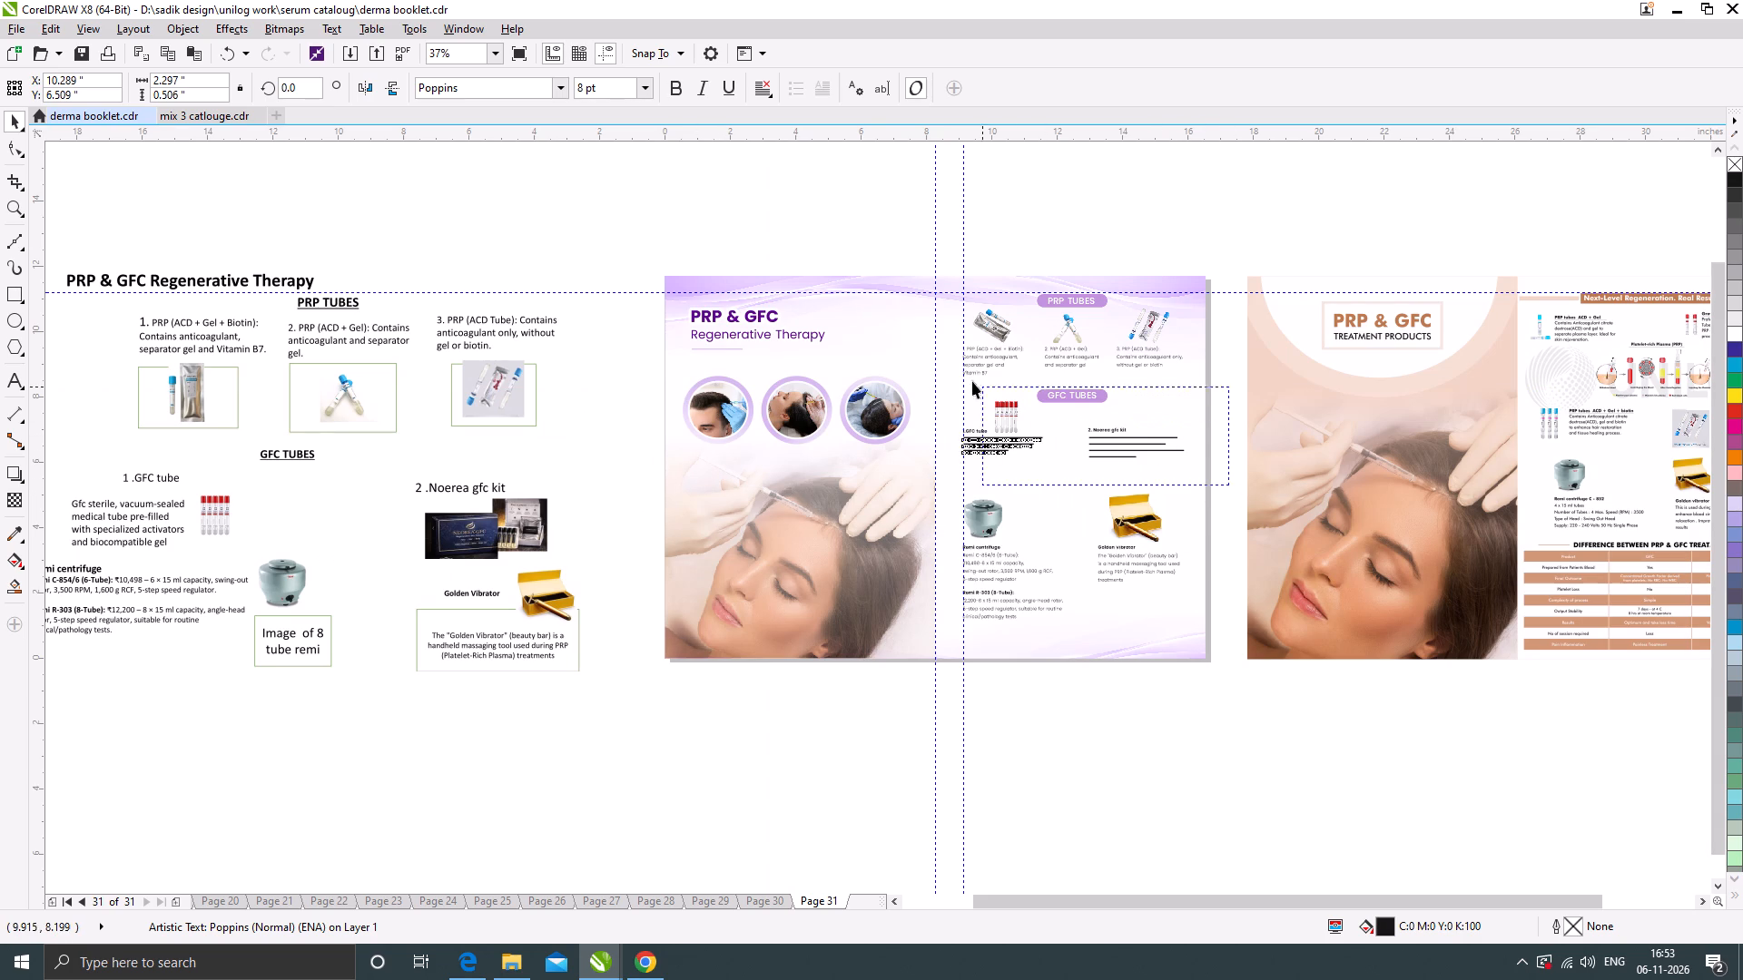
left_click_drag(972, 381, 943, 376)
scroll(1098, 432, "up", 1)
left_click_drag(1078, 360, 1078, 385)
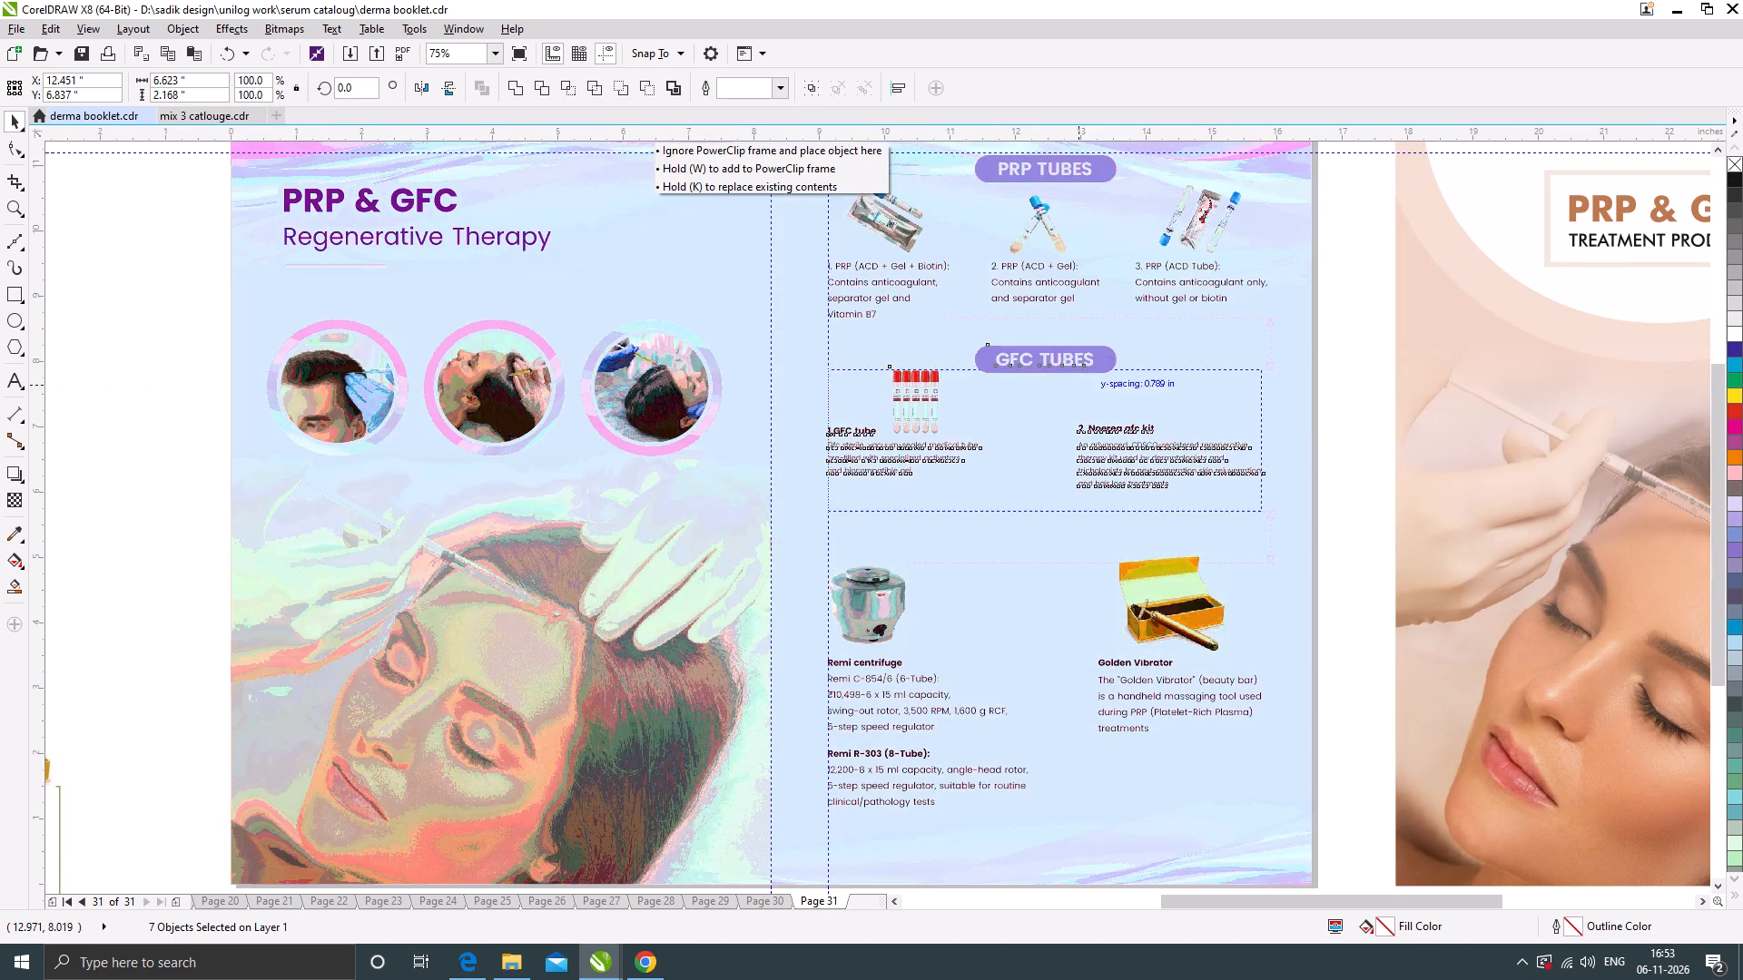
left_click_drag(1078, 385, 1078, 387)
Move the GFC tube and Noerea gfc kit titles and descriptions down to a Y position of about 5.71 inches.
scroll(1024, 402, "down", 1)
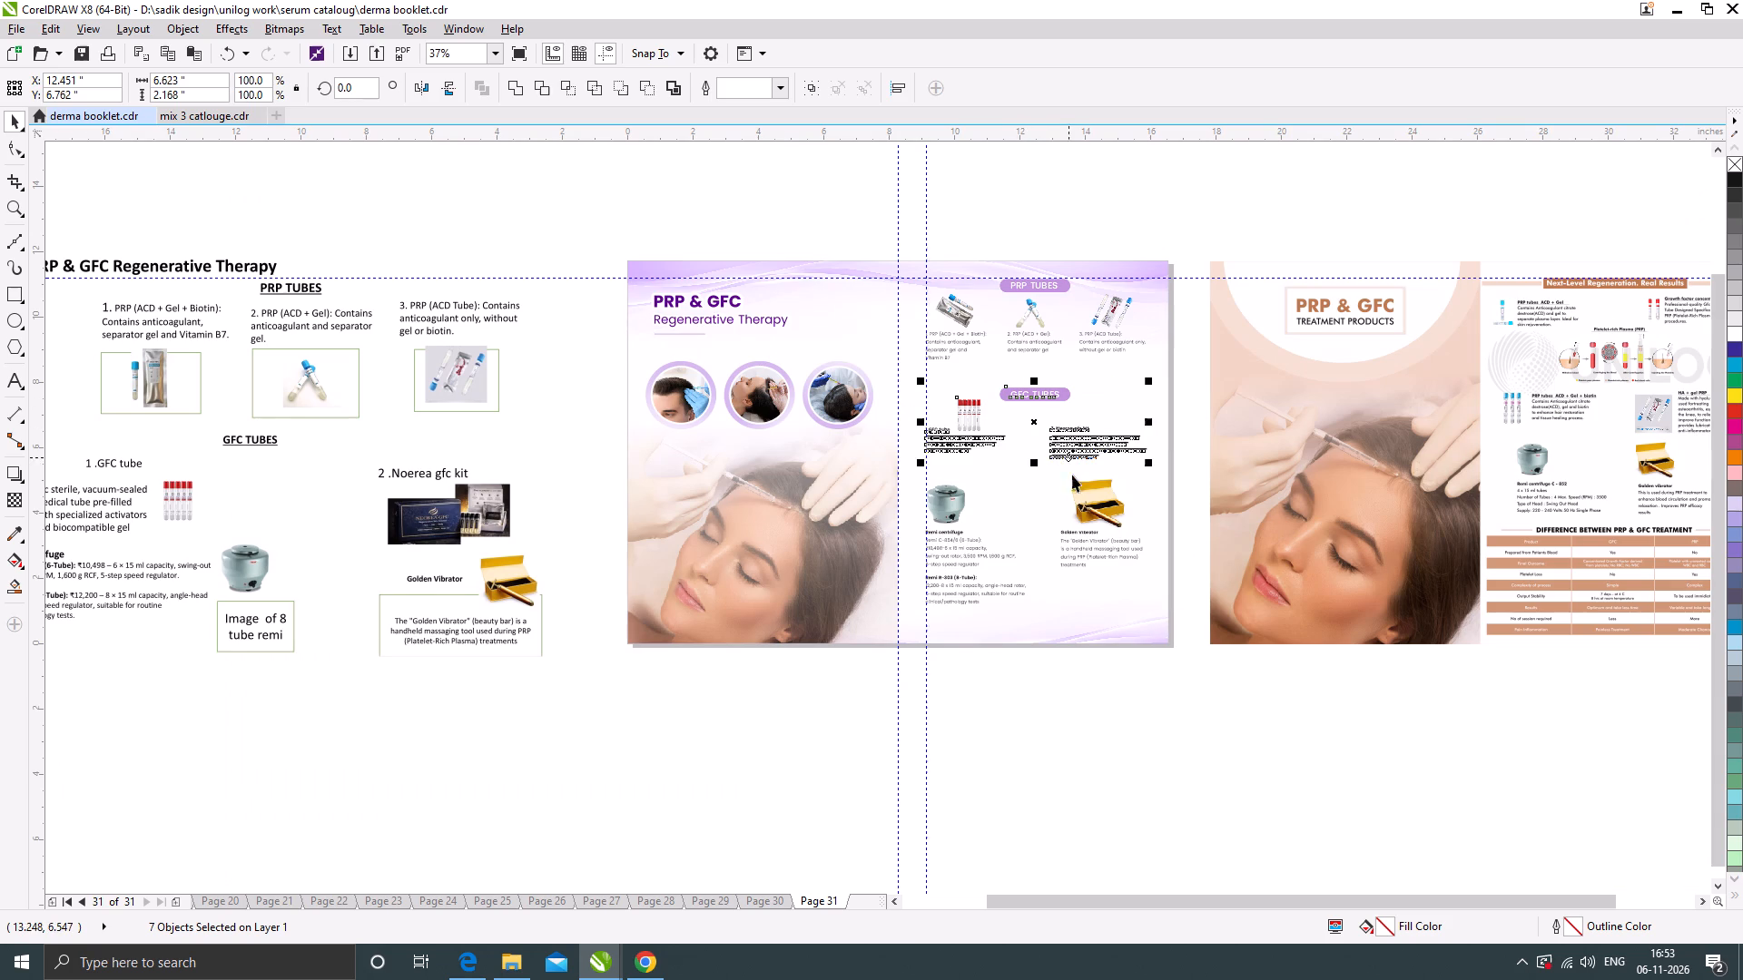
left_click(1192, 478)
left_click_drag(1190, 473, 910, 416)
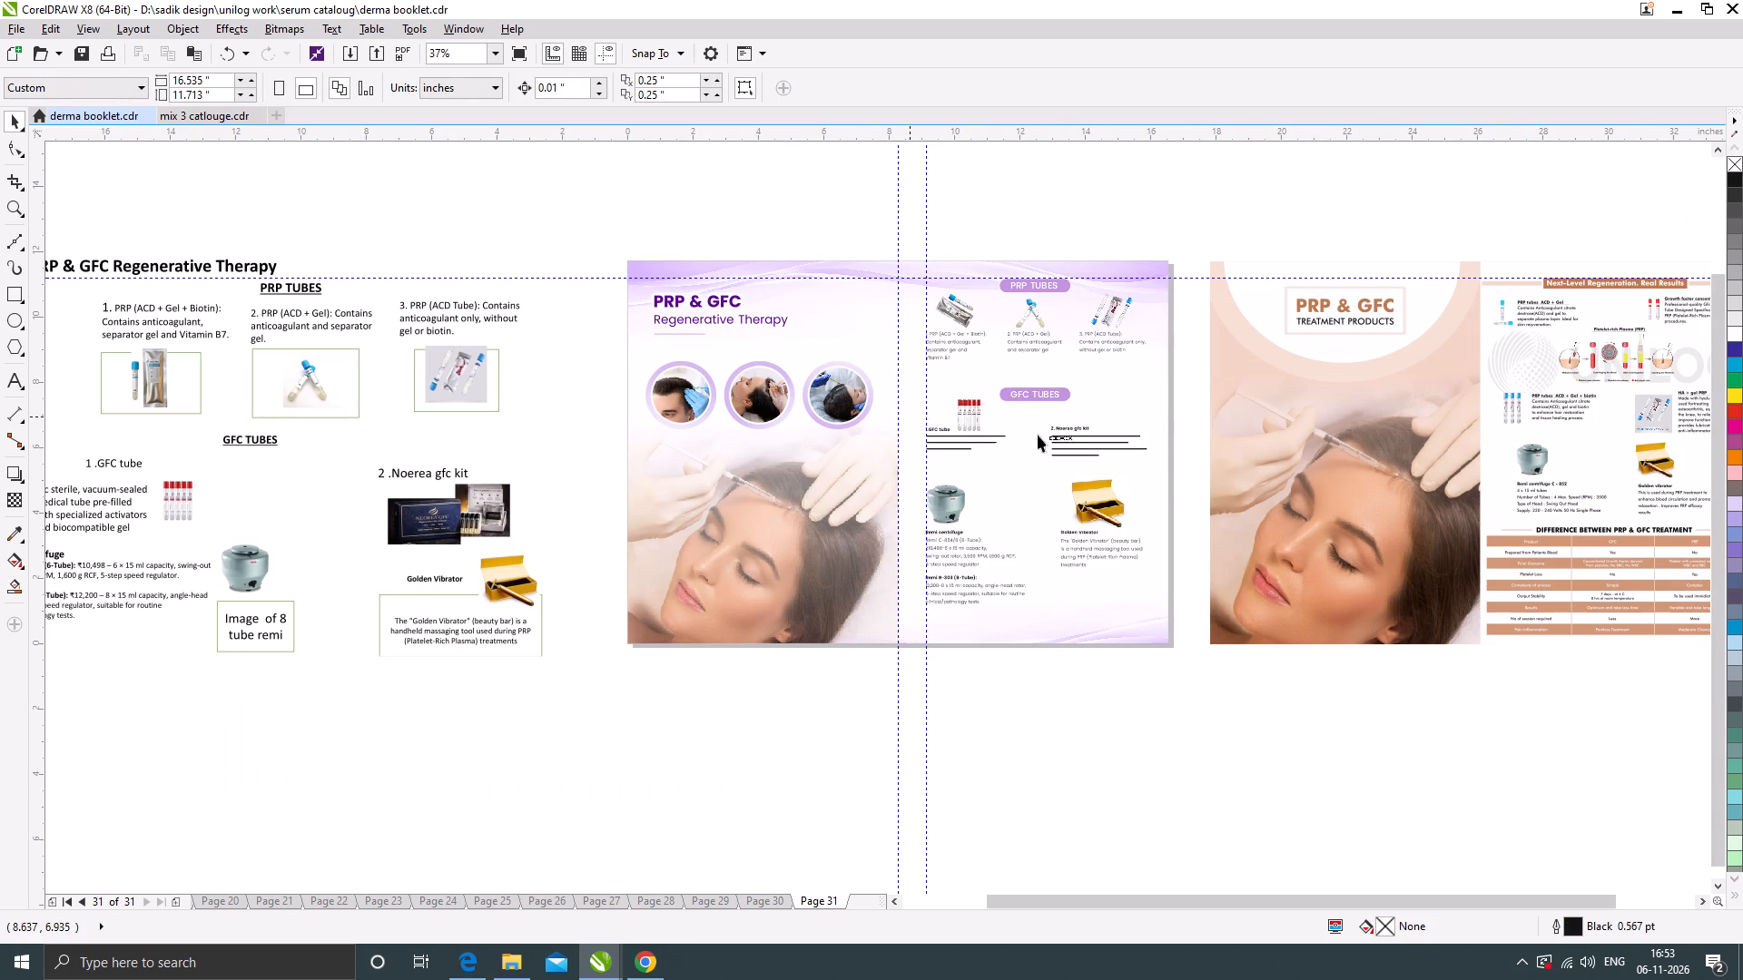
scroll(1056, 437, "up", 1)
left_click_drag(1091, 425, 1097, 451)
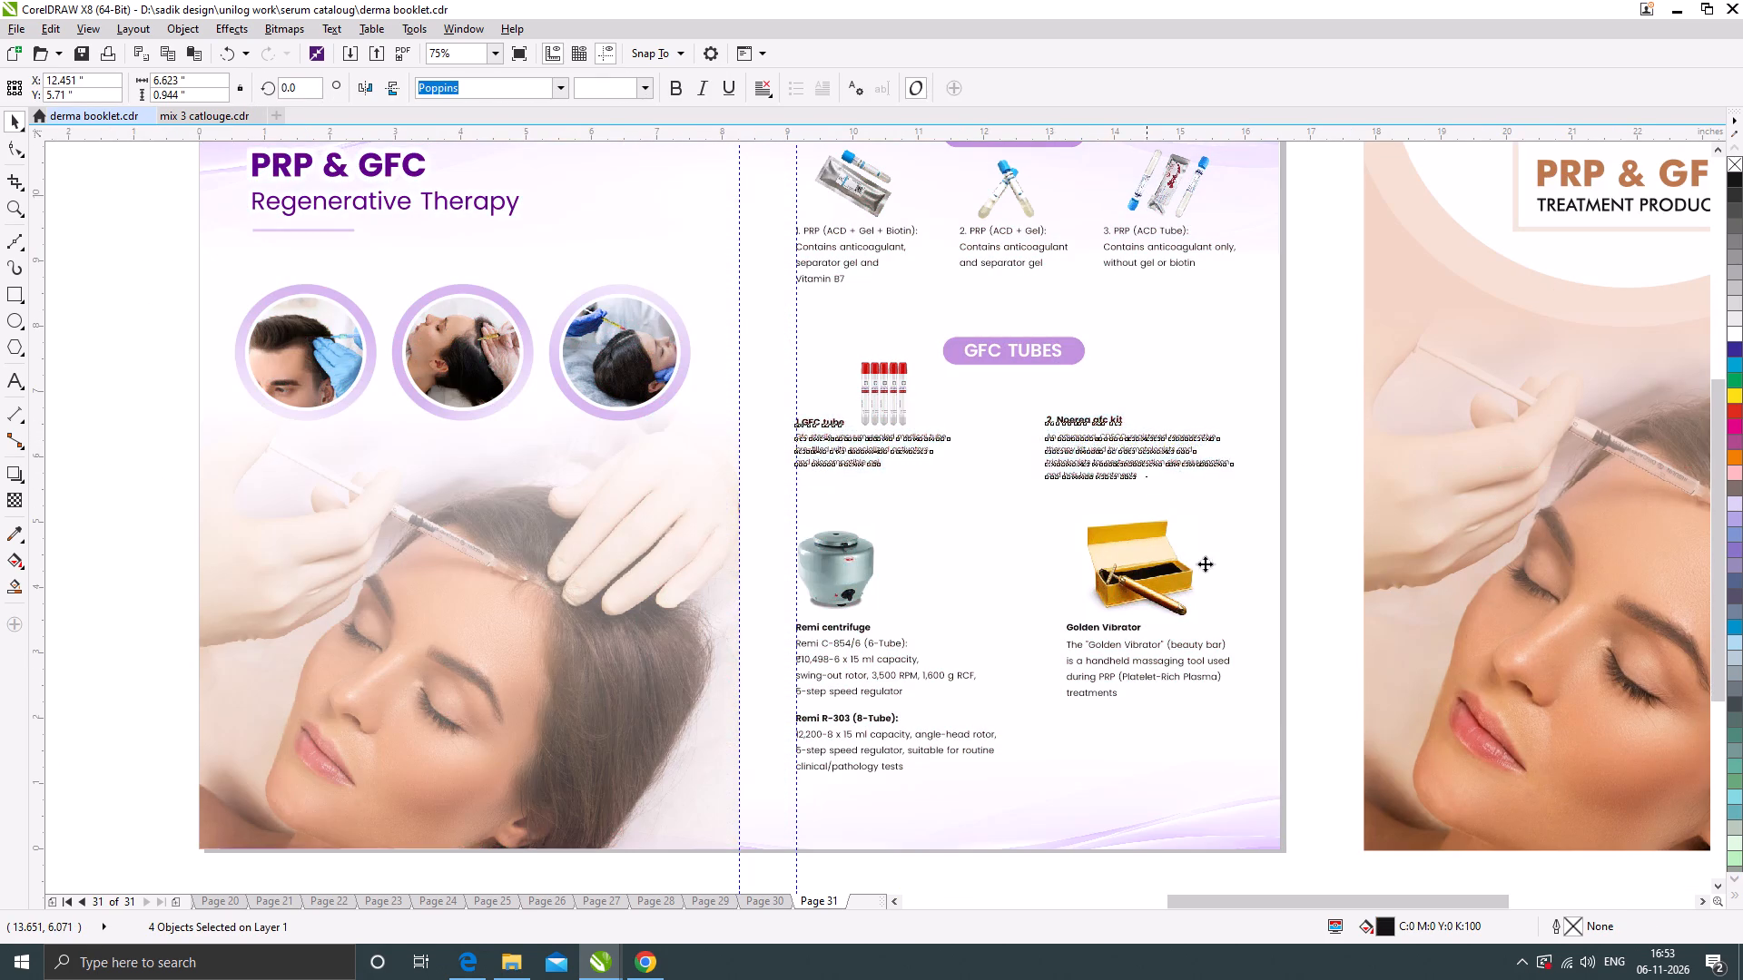
Move the Remi centrifuge and Golden Vibrator pictures and texts down to a Y position of about 2.76 inches.
left_click_drag(1307, 808, 768, 509)
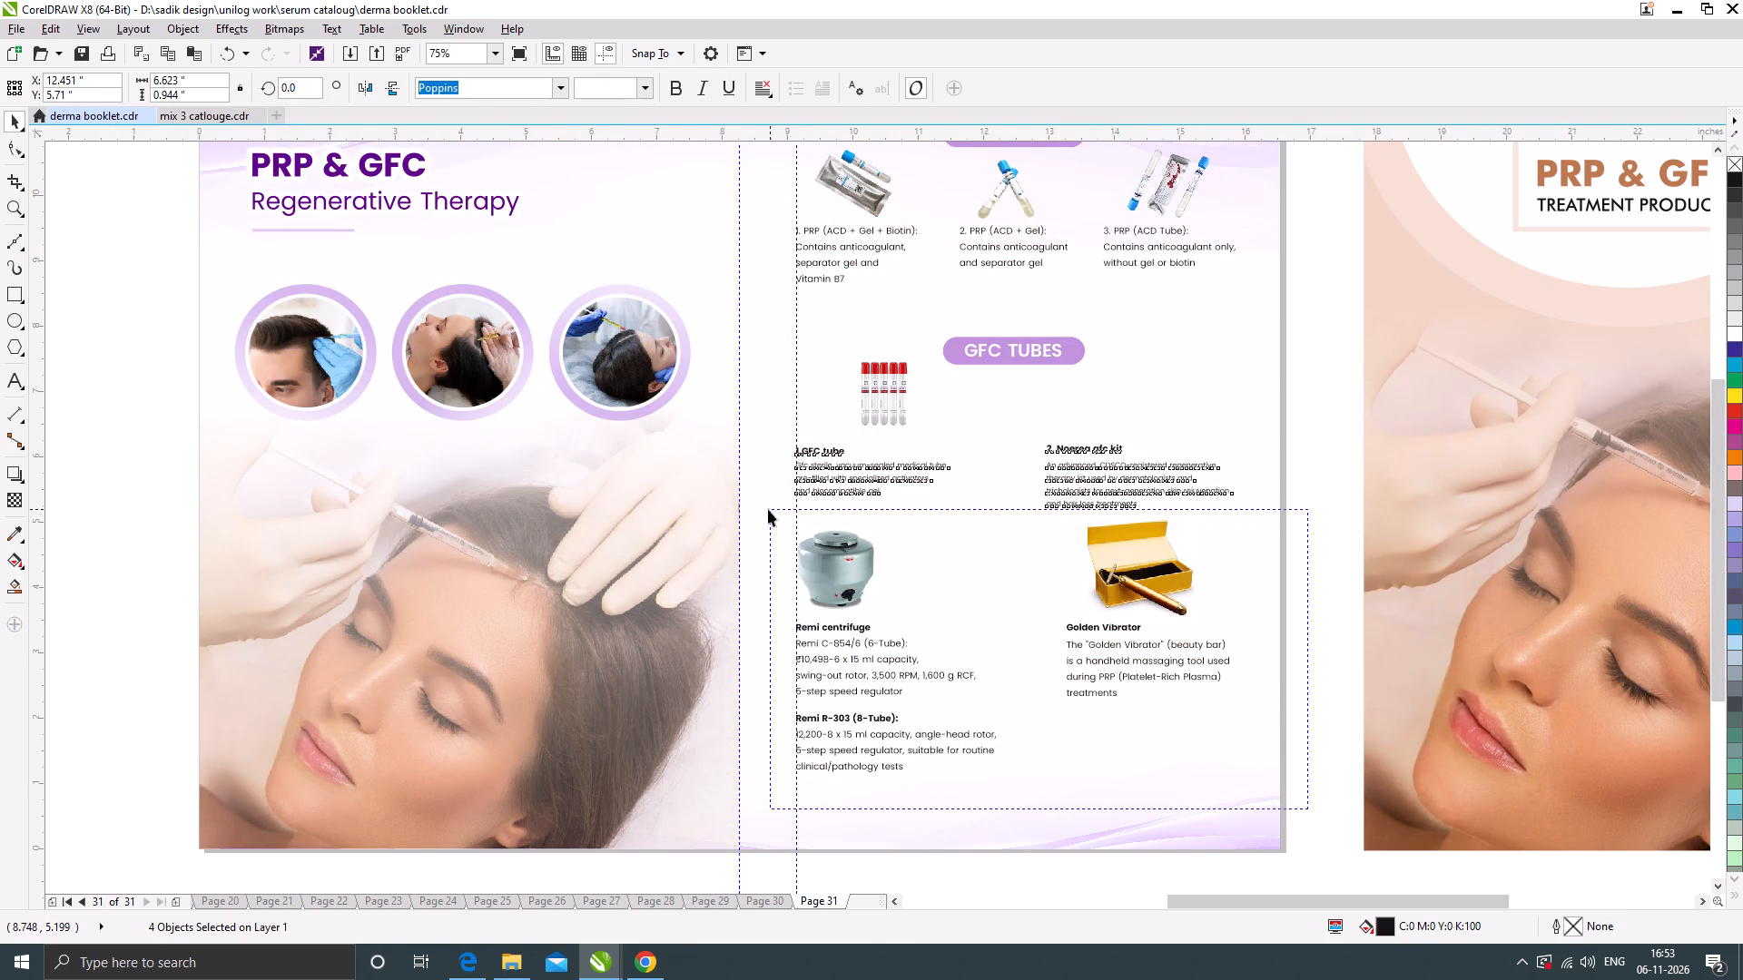
left_click_drag(768, 509, 766, 508)
left_click_drag(1111, 578, 1115, 603)
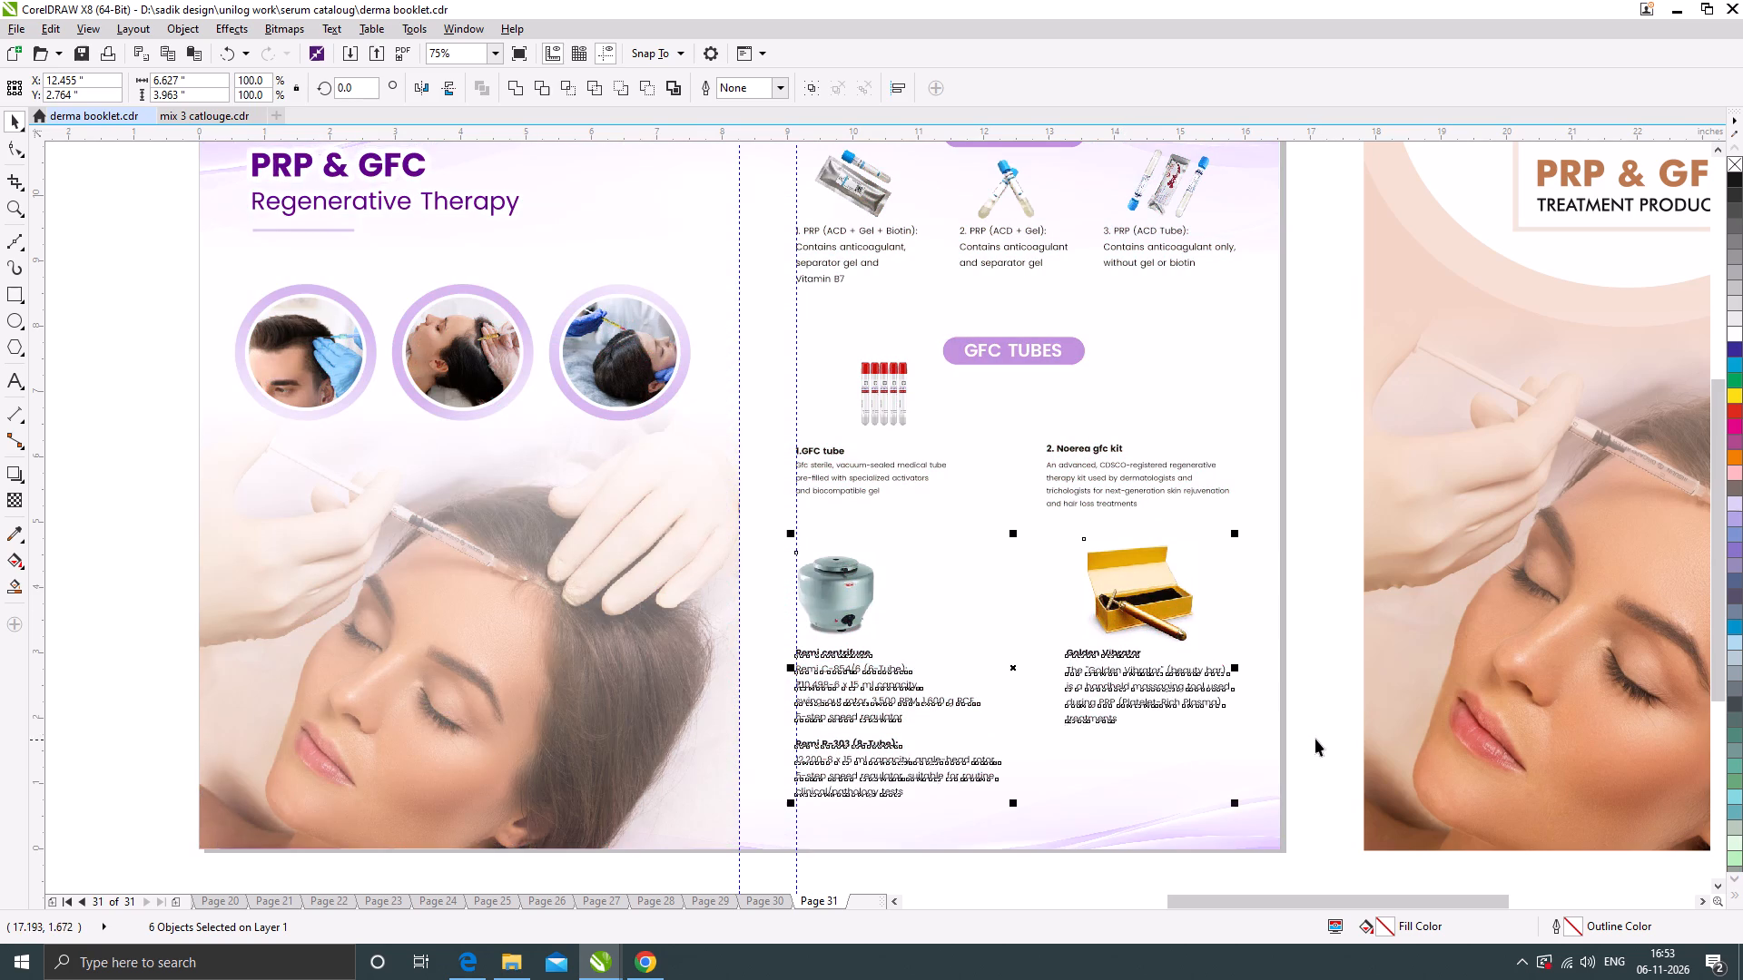
left_click(1313, 736)
Lower the GFC tube and Noerea gfc kit texts to a Y position of about 5.56 inches.
left_click_drag(1293, 524, 773, 435)
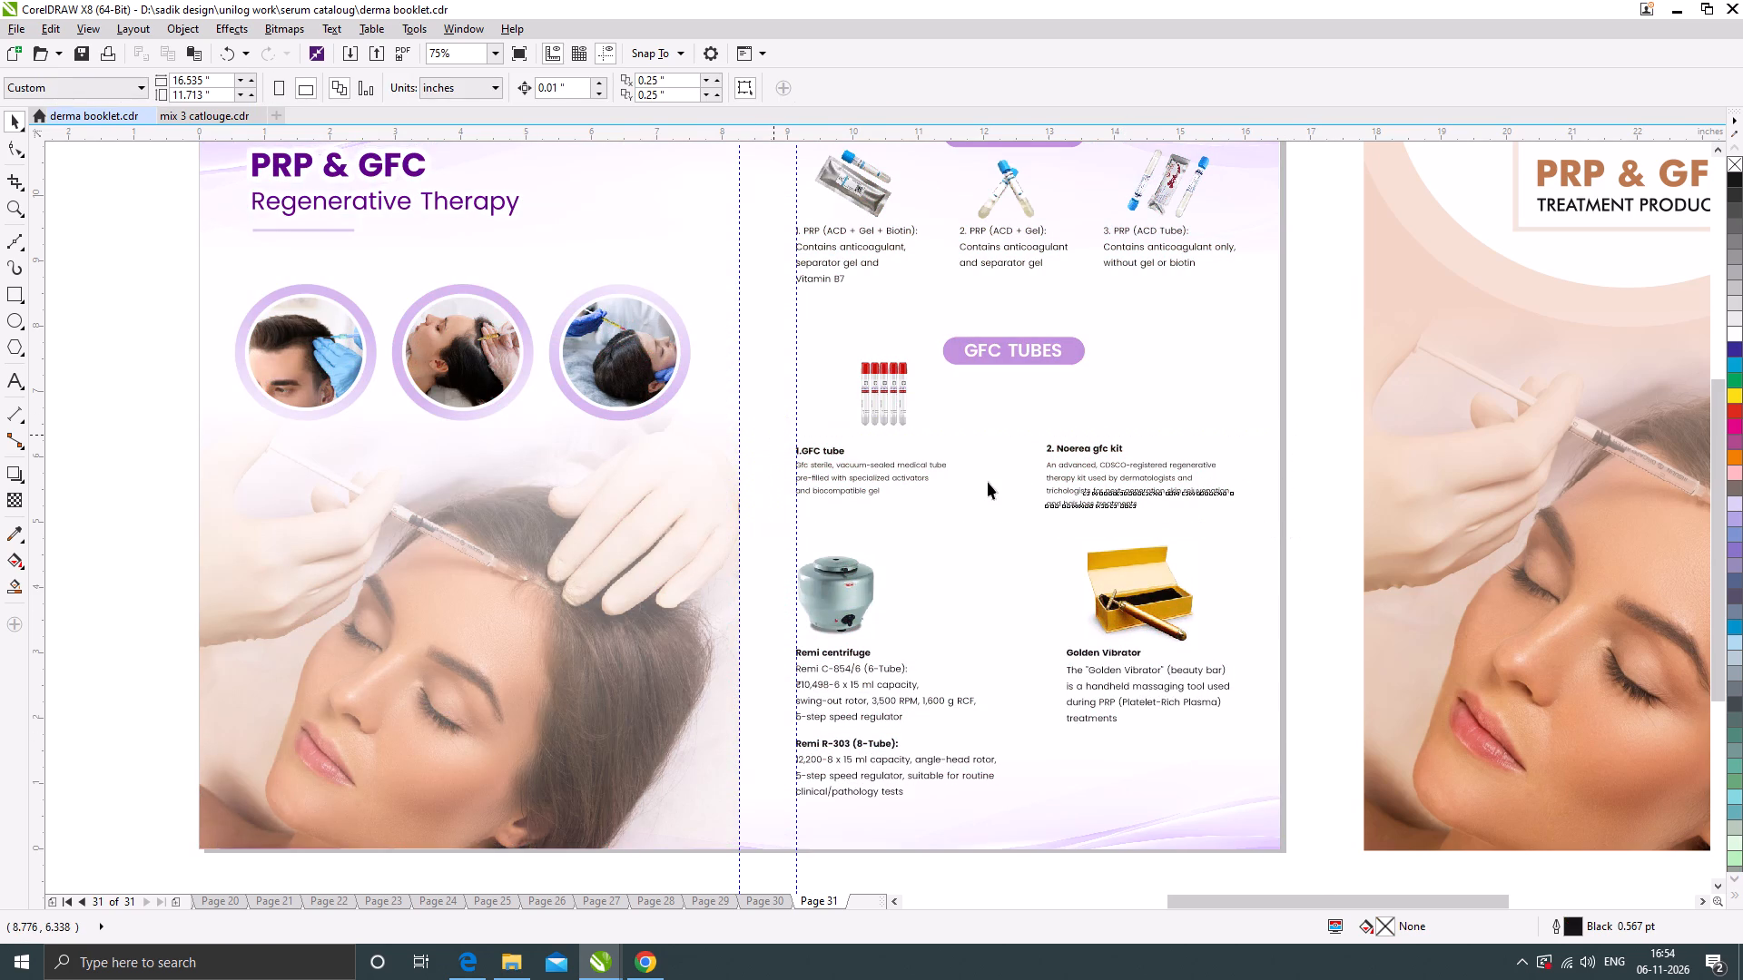
scroll(1087, 473, "up", 1)
left_click_drag(1068, 430, 1070, 453)
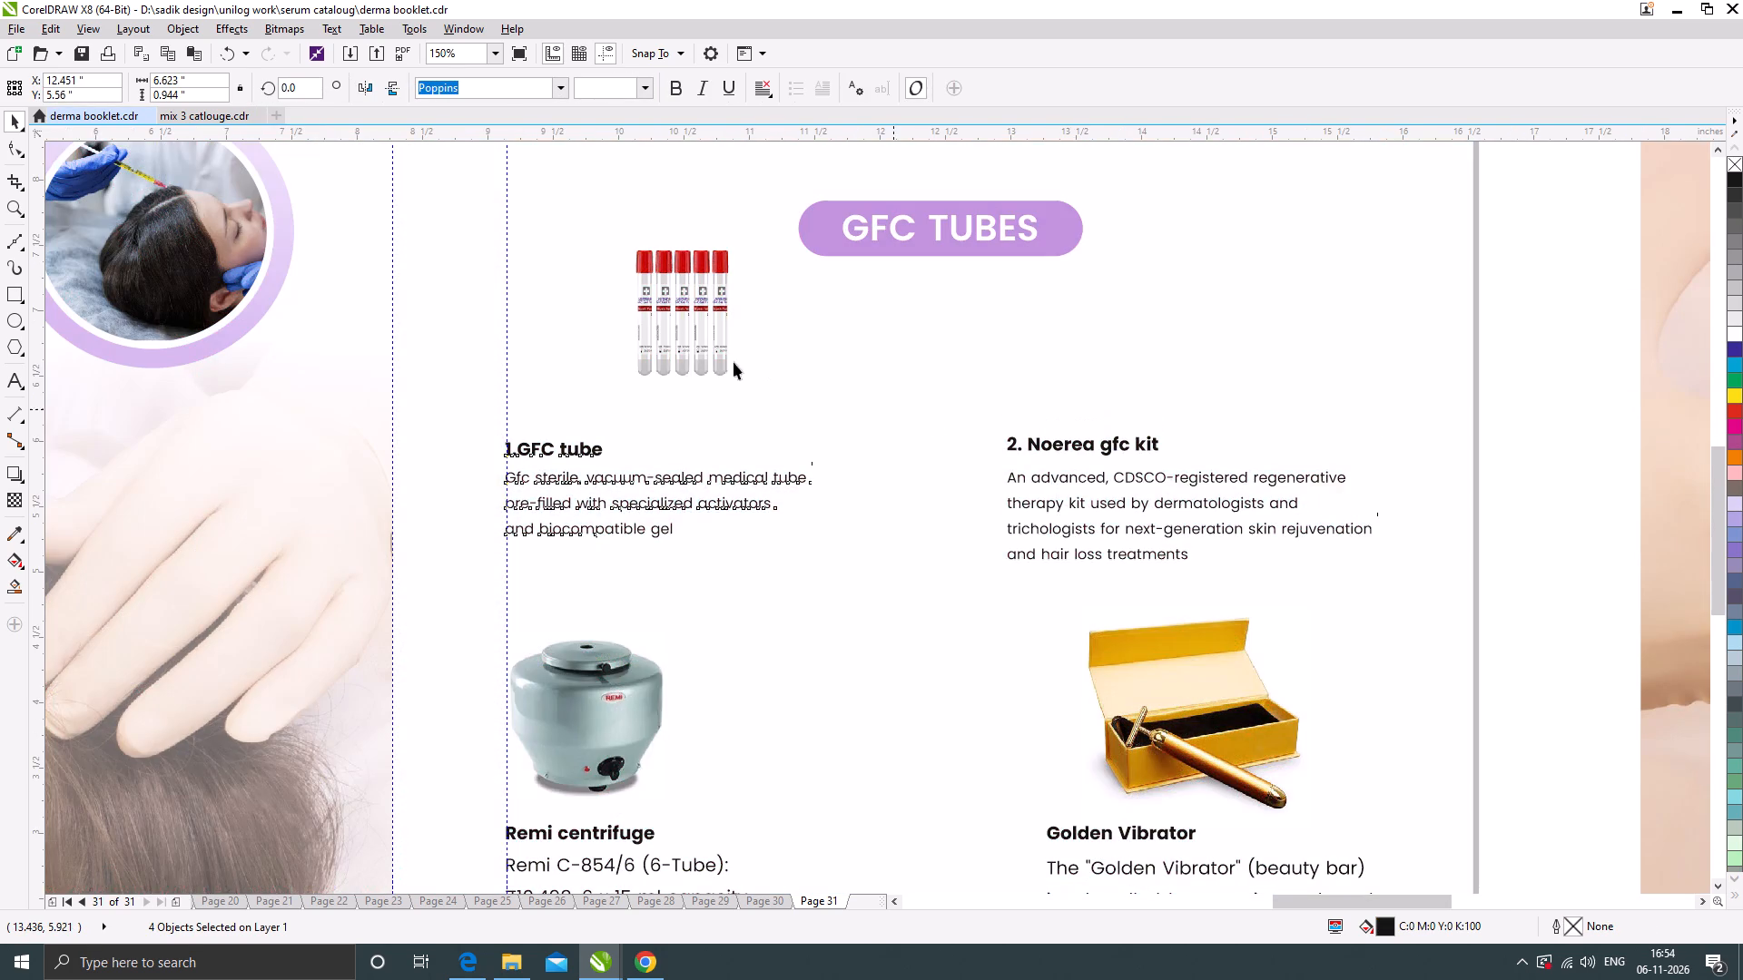
Enlarge the red-capped tubes picture to about 0.85 x 1.13 inches and lower it to a Y position of about 6.55 inches.
left_click_drag(678, 332, 680, 388)
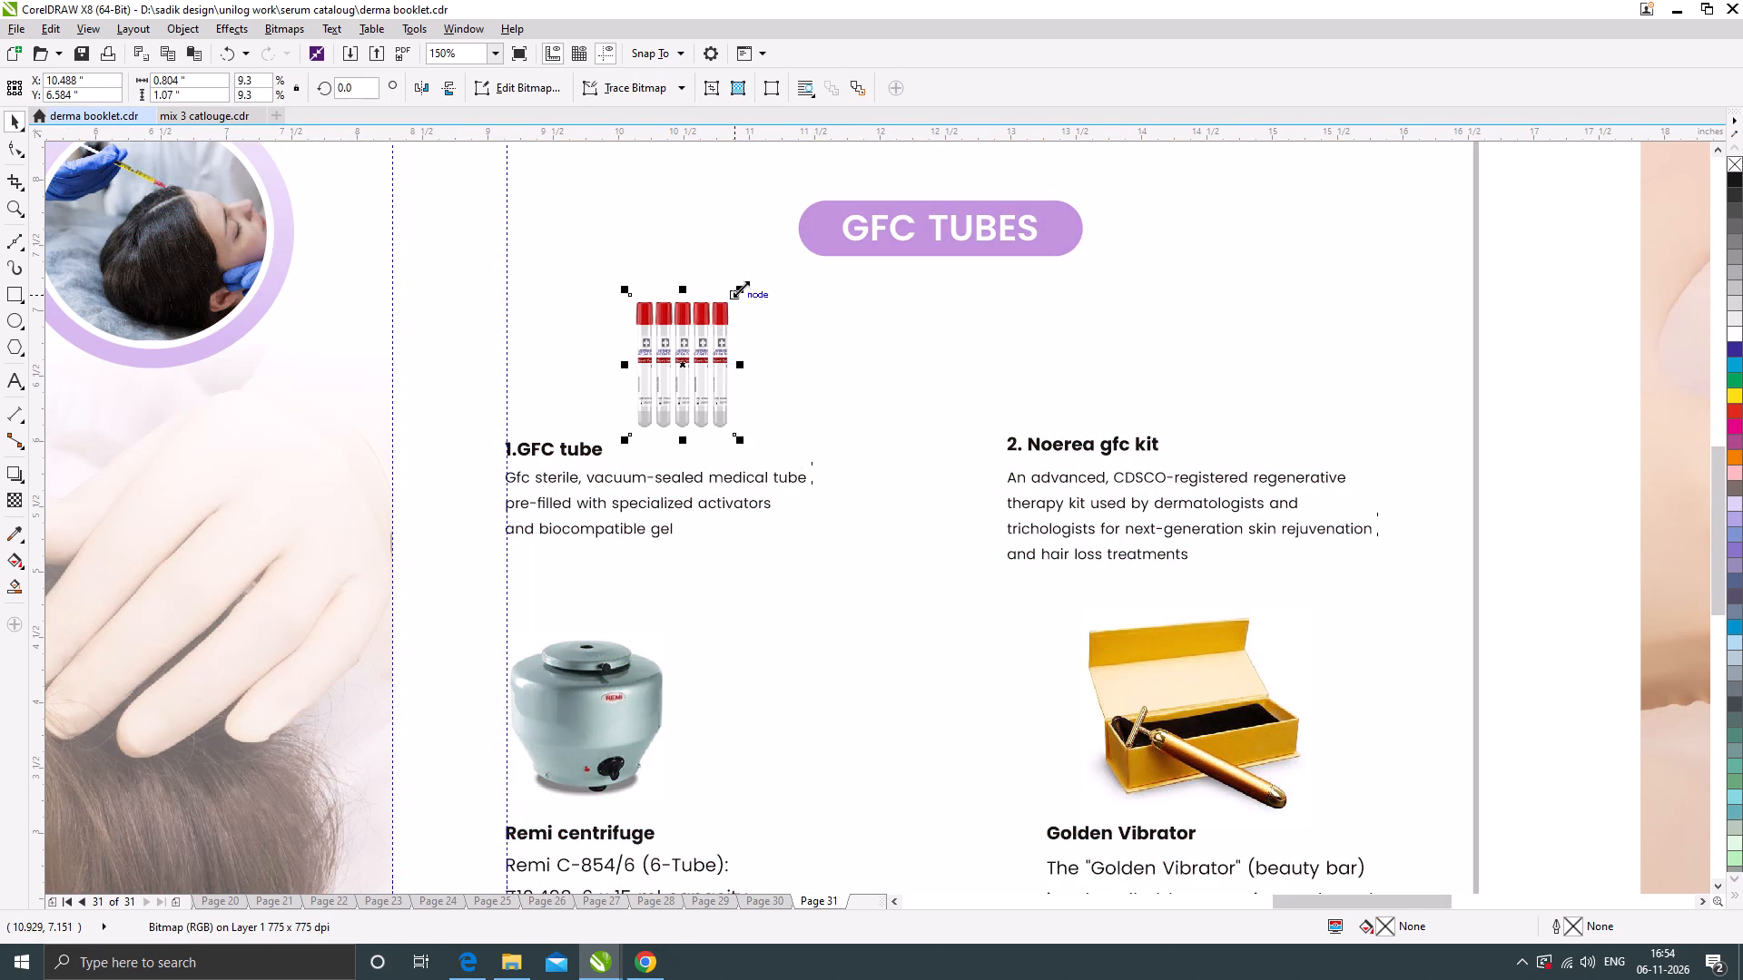
left_click_drag(741, 289, 751, 276)
left_click_drag(703, 343, 703, 356)
scroll(702, 345, "down", 1)
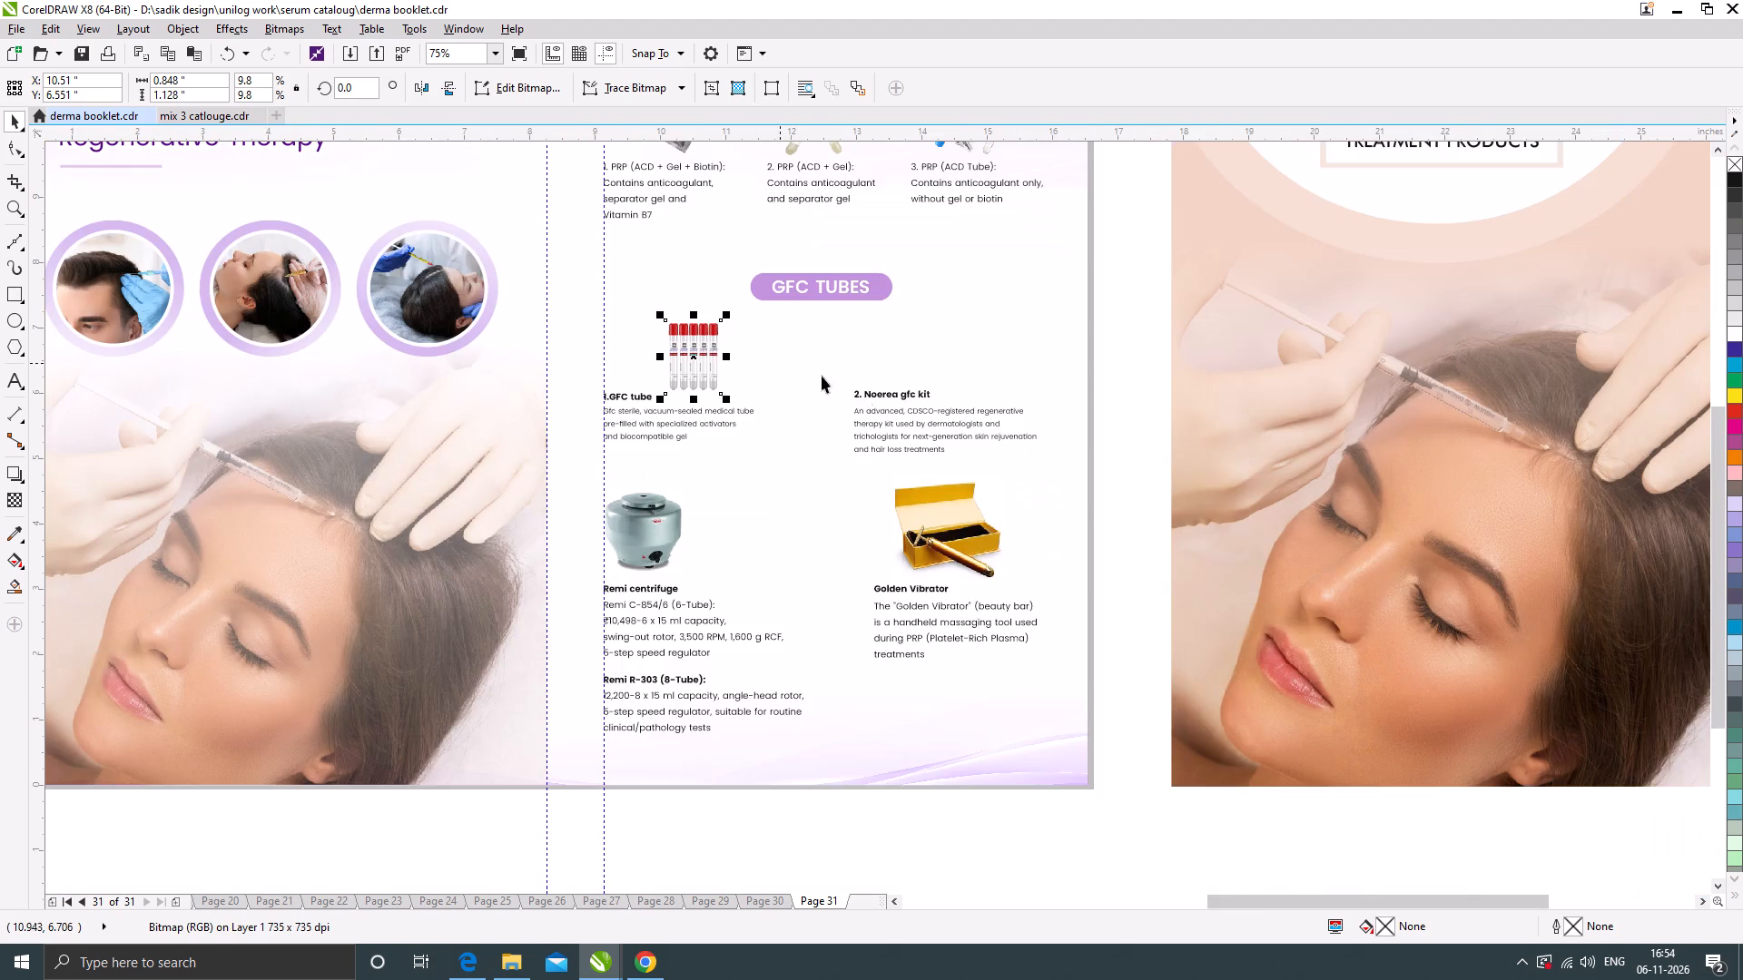
Lower the three PRP tube descriptions together to a Y position of about 8.88 inches.
scroll(887, 547, "down", 1)
left_click_drag(921, 753, 923, 741)
scroll(793, 338, "up", 1)
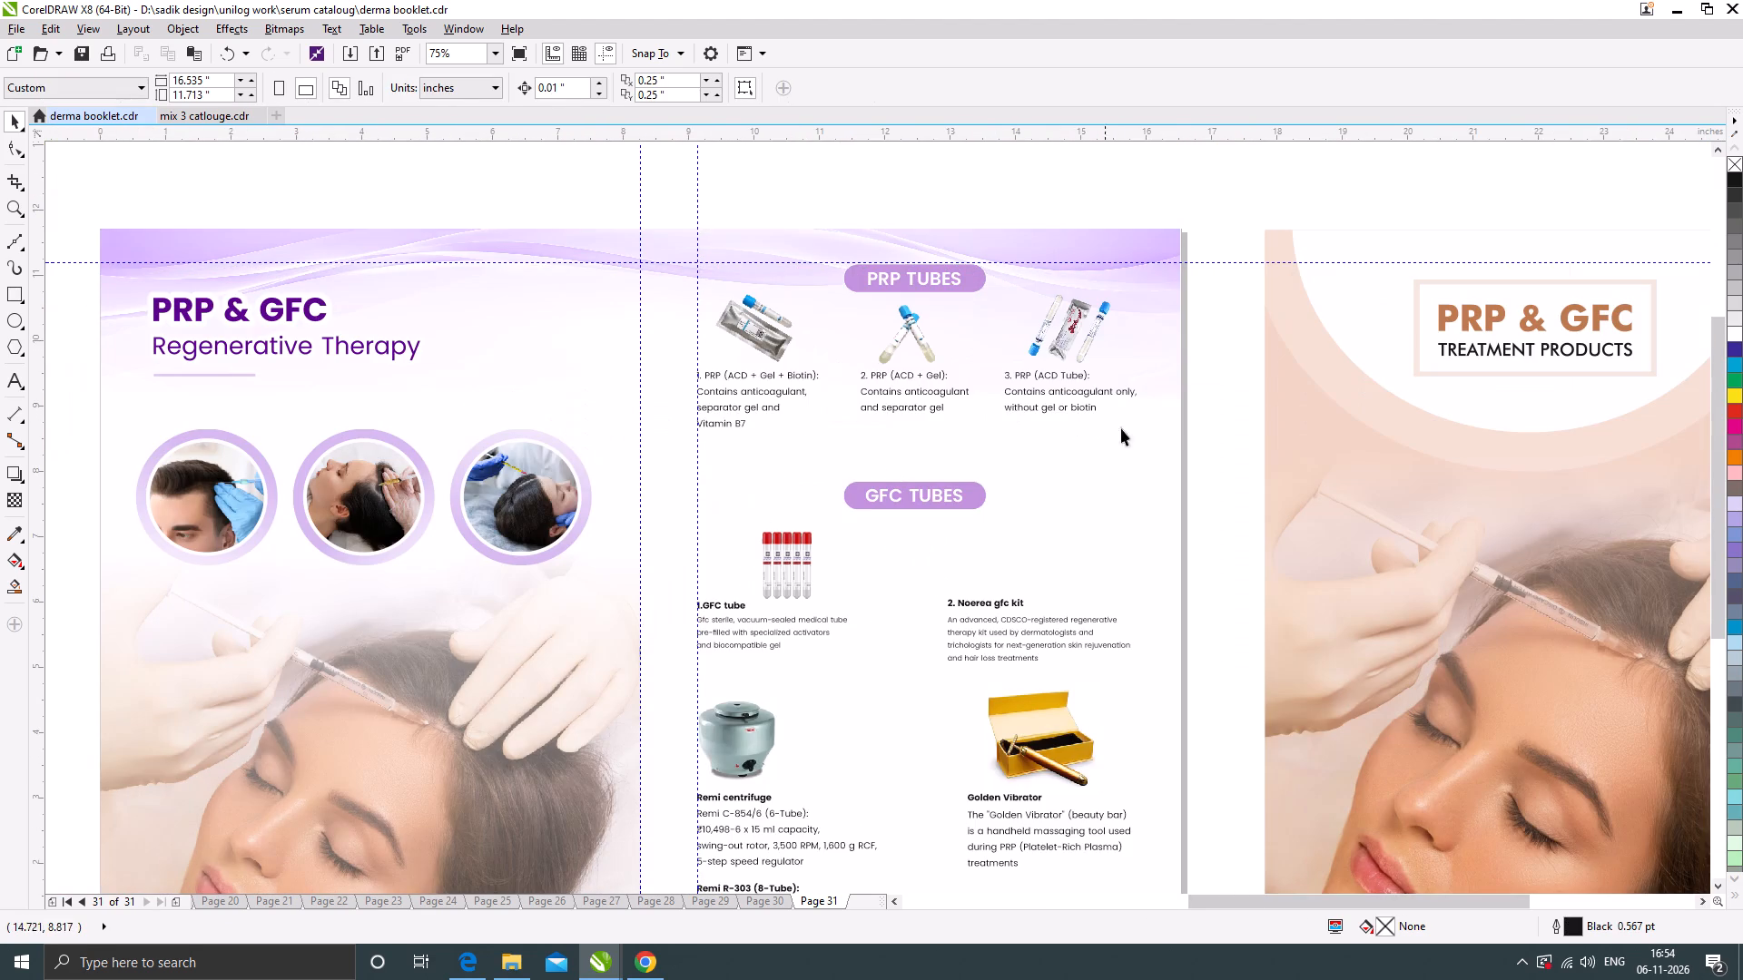
left_click(1195, 444)
left_click_drag(1208, 457, 693, 352)
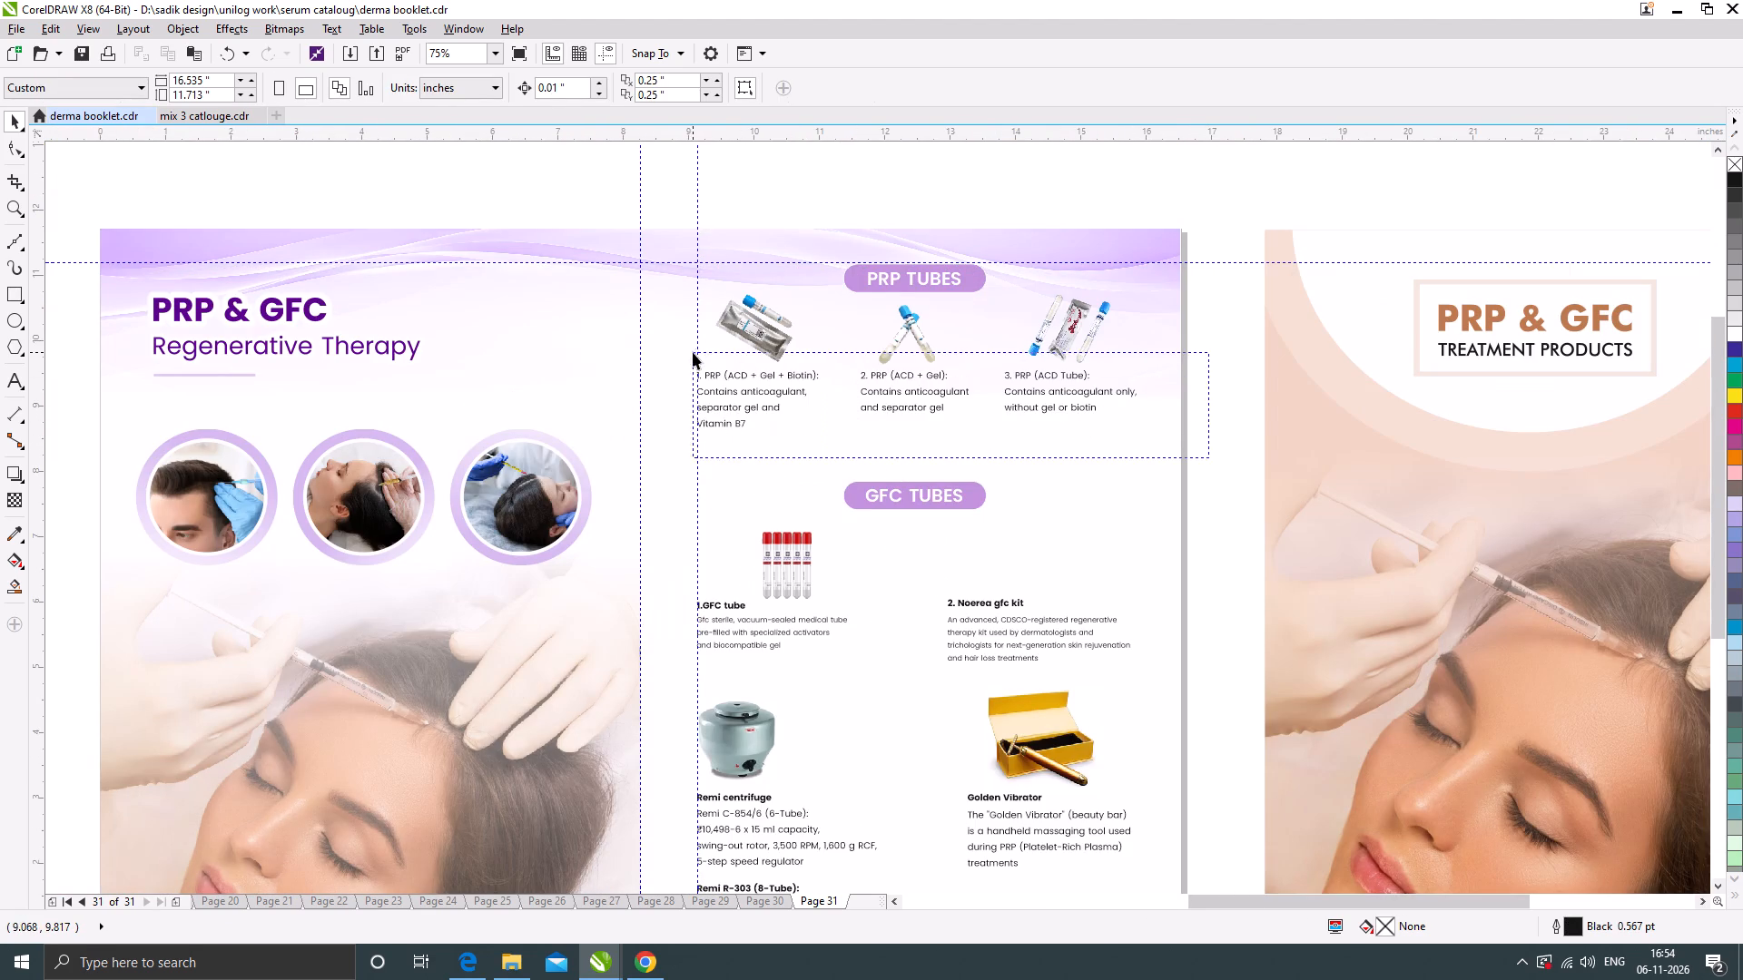
left_click_drag(693, 352, 678, 352)
scroll(914, 376, "up", 1)
left_click_drag(923, 375, 924, 404)
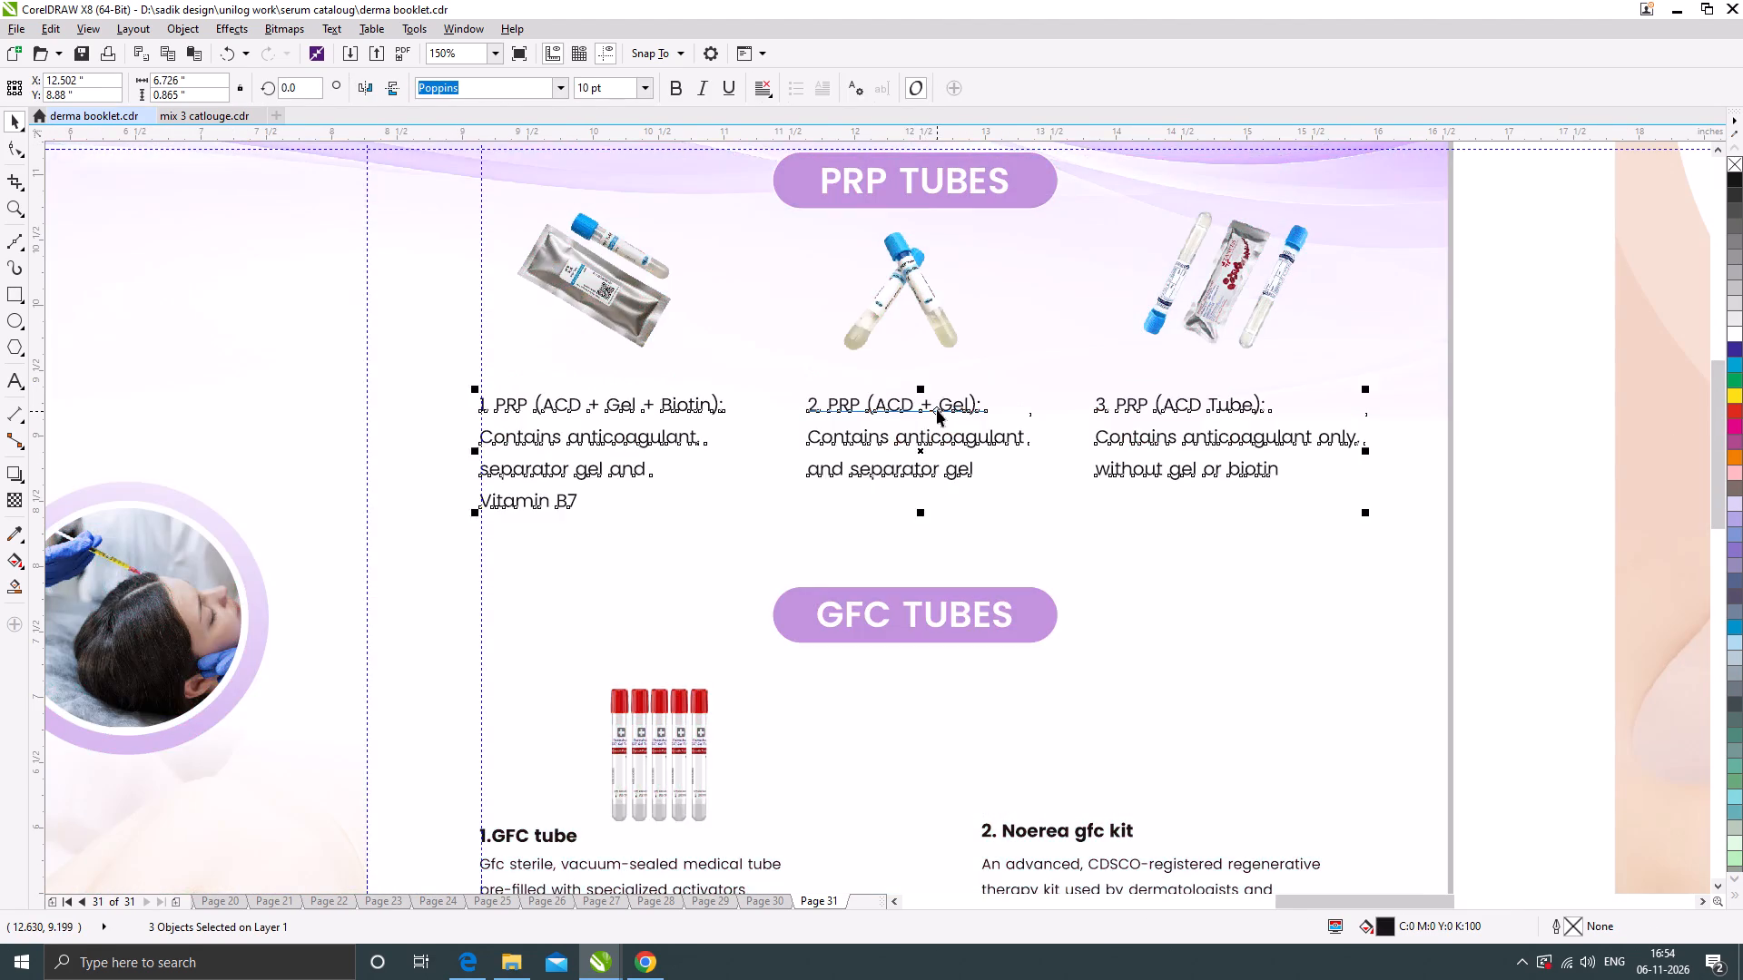
scroll(937, 412, "down", 1)
Enlarge the three PRP tube pictures, the first to about 1.47 x 1.29 inches, and lower the outer two toward their descriptions.
left_click(1088, 364)
scroll(1100, 321, "up", 1)
left_click_drag(1165, 283, 1187, 256)
left_click_drag(1147, 338, 1138, 365)
left_click(762, 384)
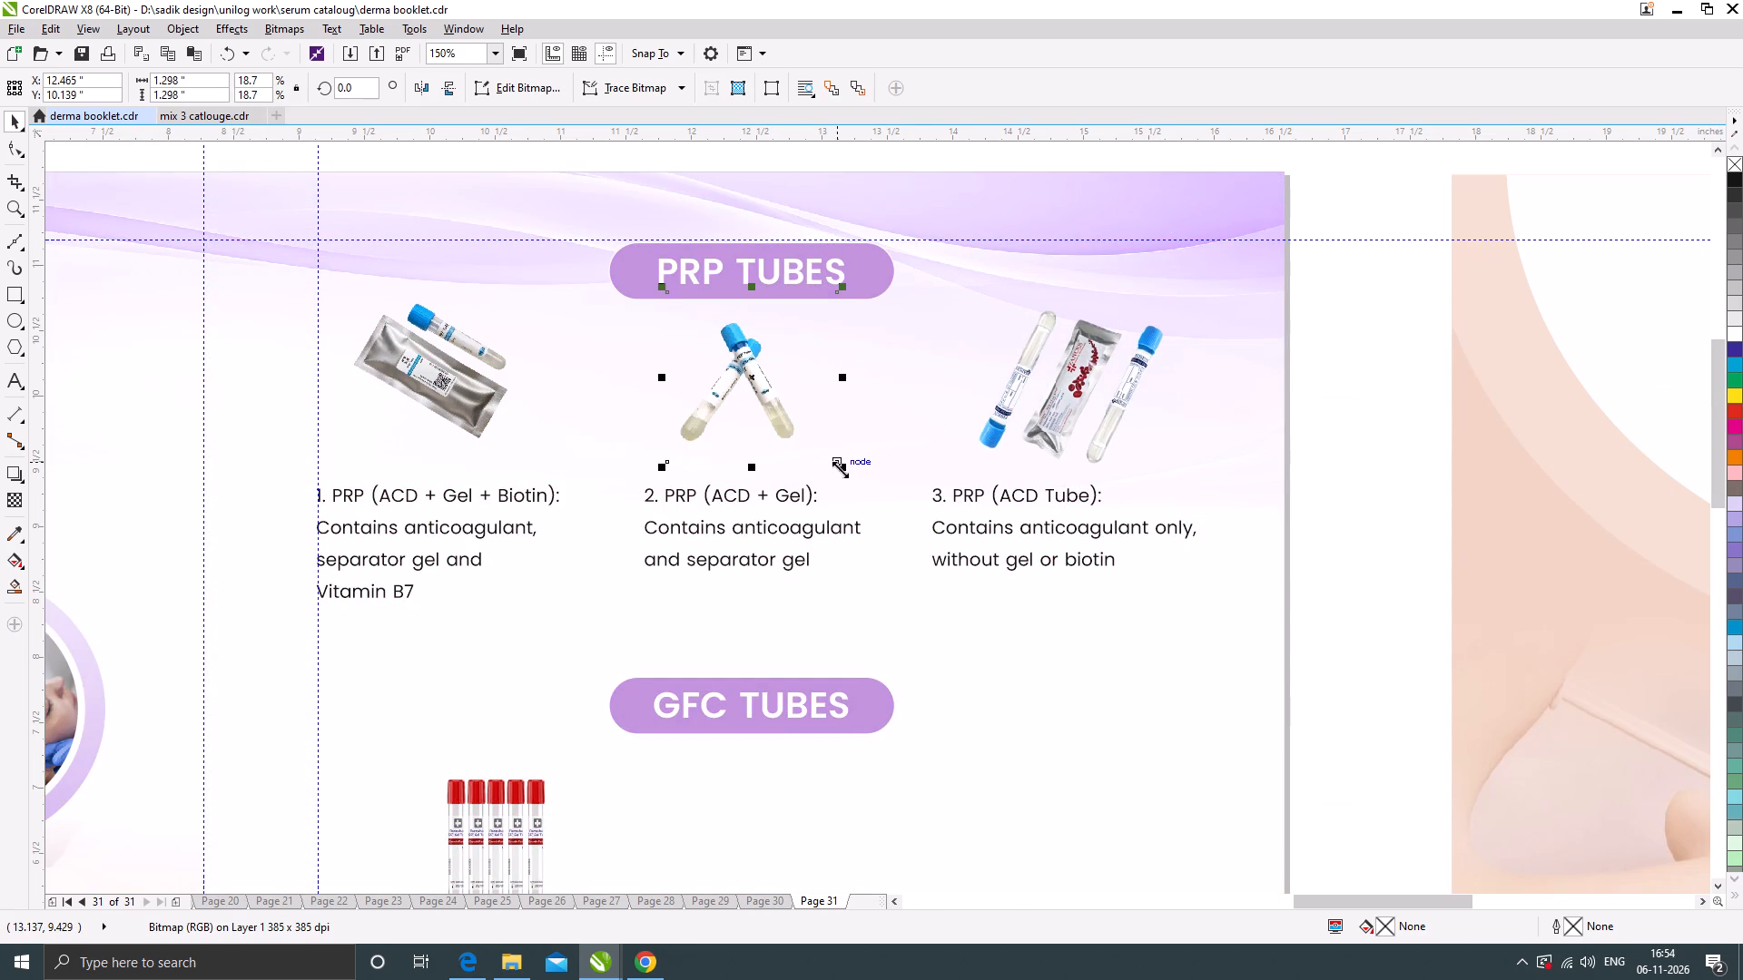
left_click_drag(840, 468, 863, 494)
left_click(474, 382)
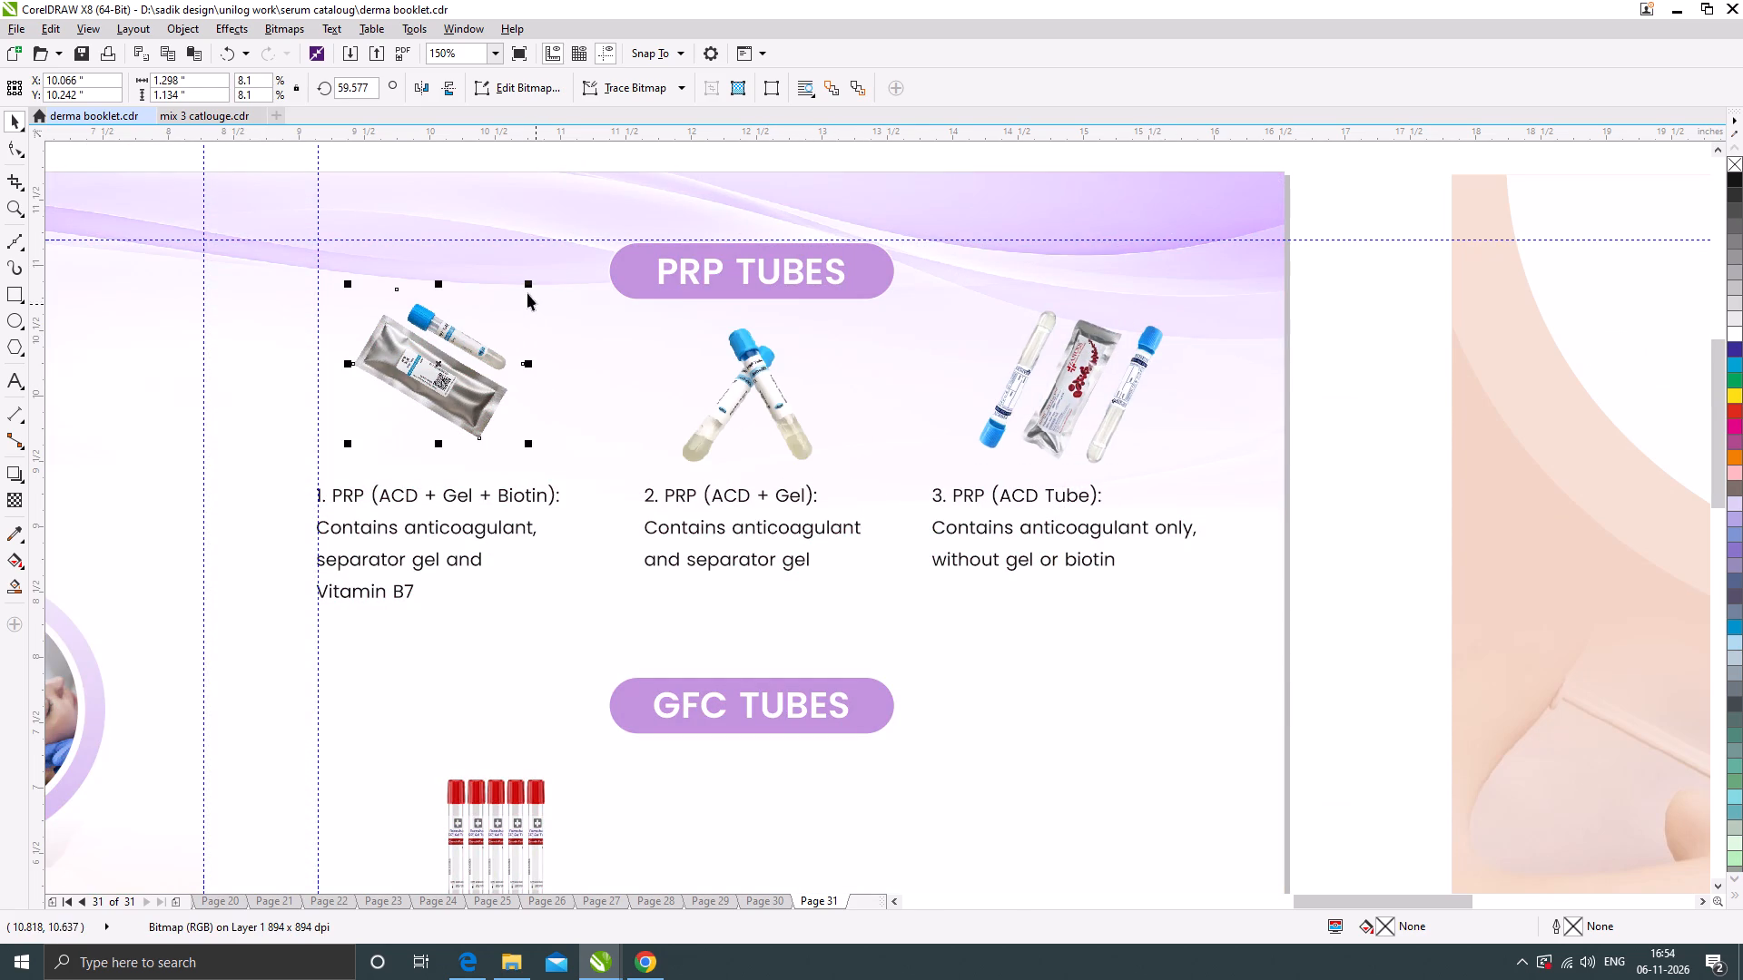
left_click_drag(528, 281, 549, 257)
left_click_drag(481, 387, 466, 409)
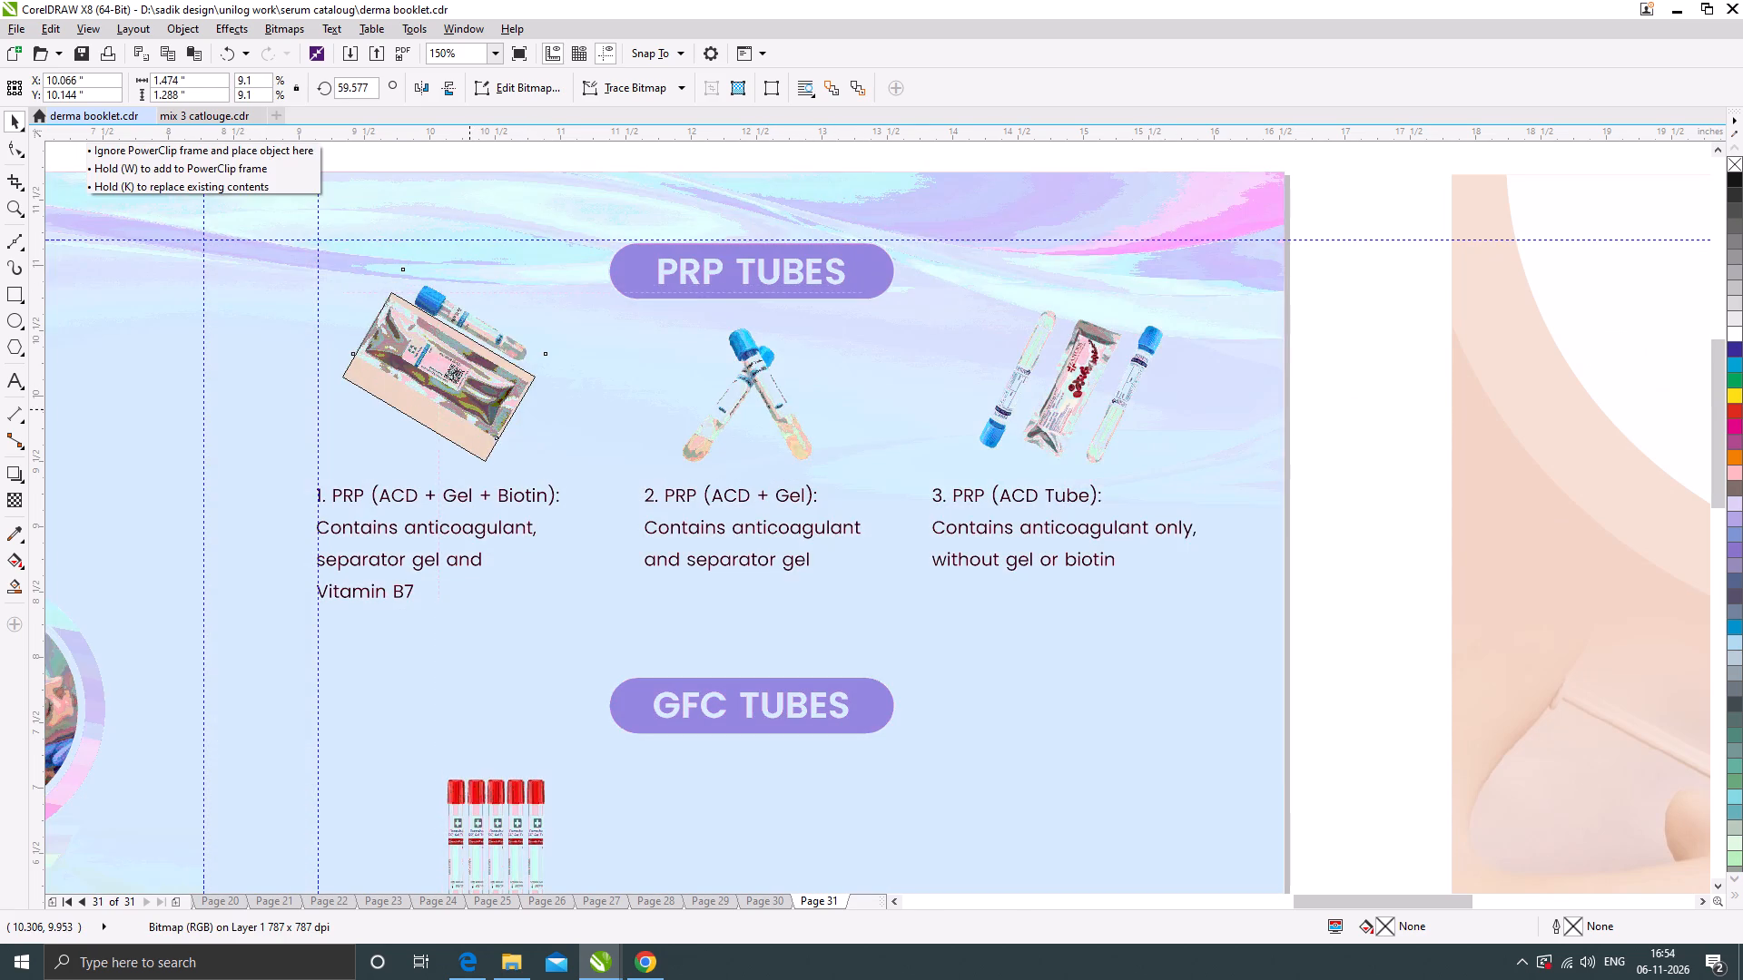
left_click_drag(466, 409, 465, 410)
scroll(587, 358, "down", 1)
left_click(948, 512)
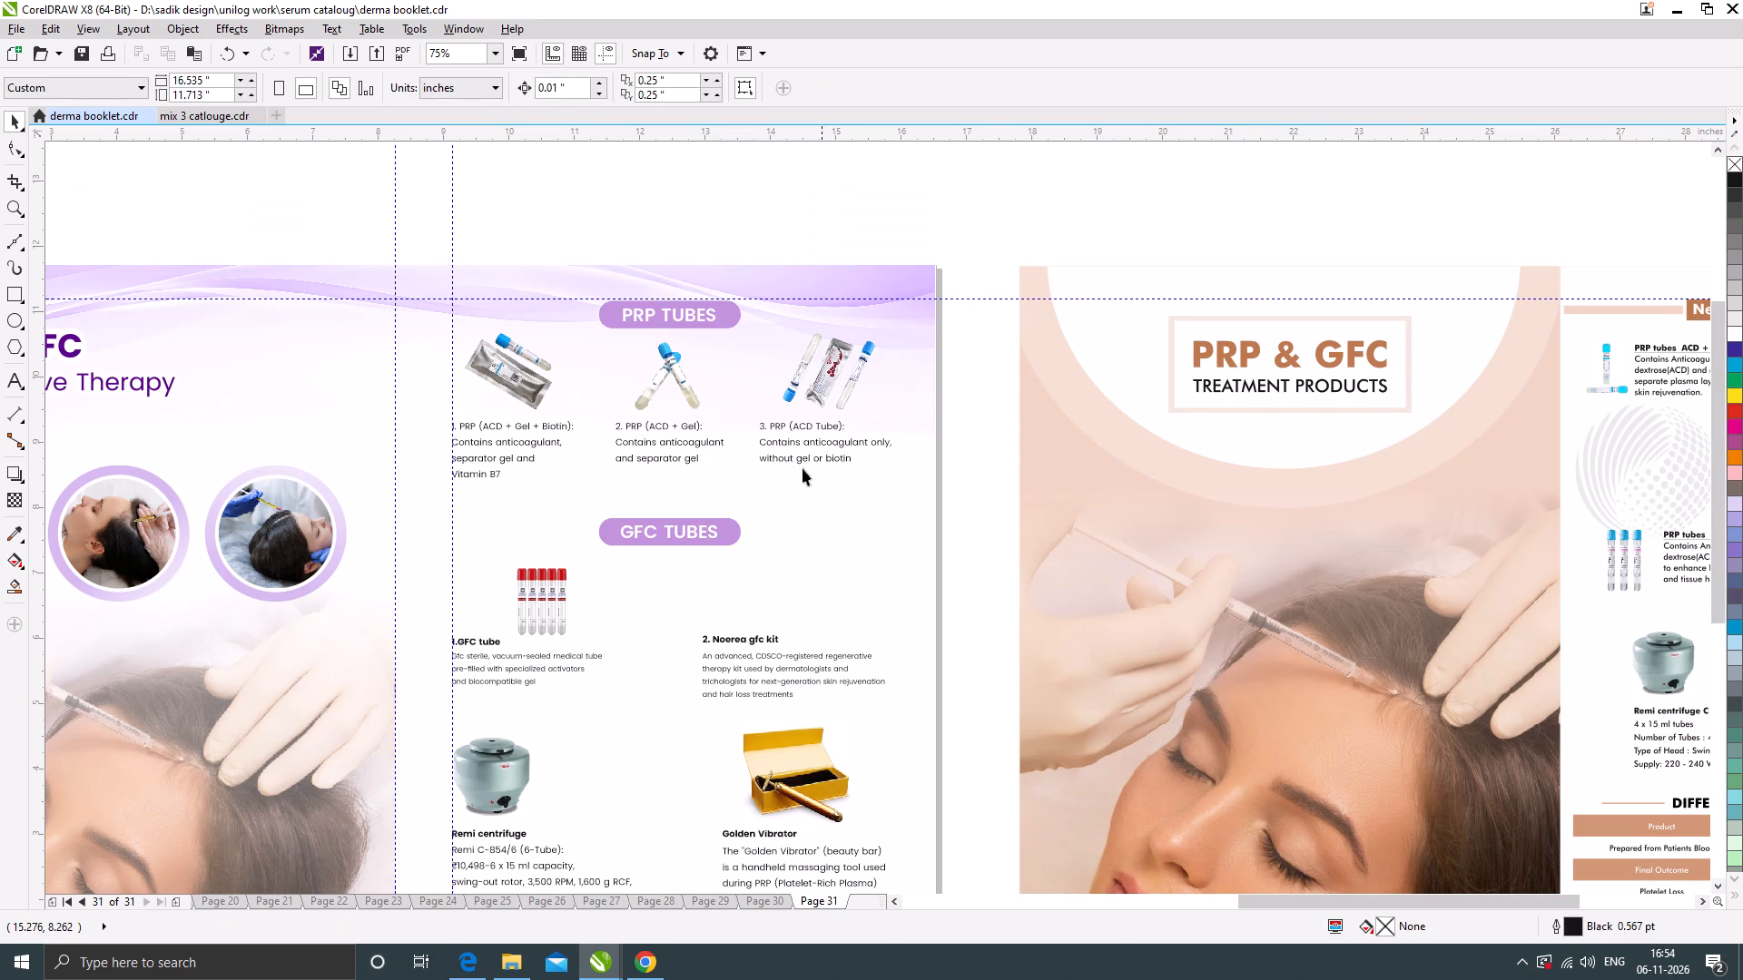
Delete the number prefixes 1., 2. and 3. from the three PRP description headings.
scroll(472, 431, "up", 1)
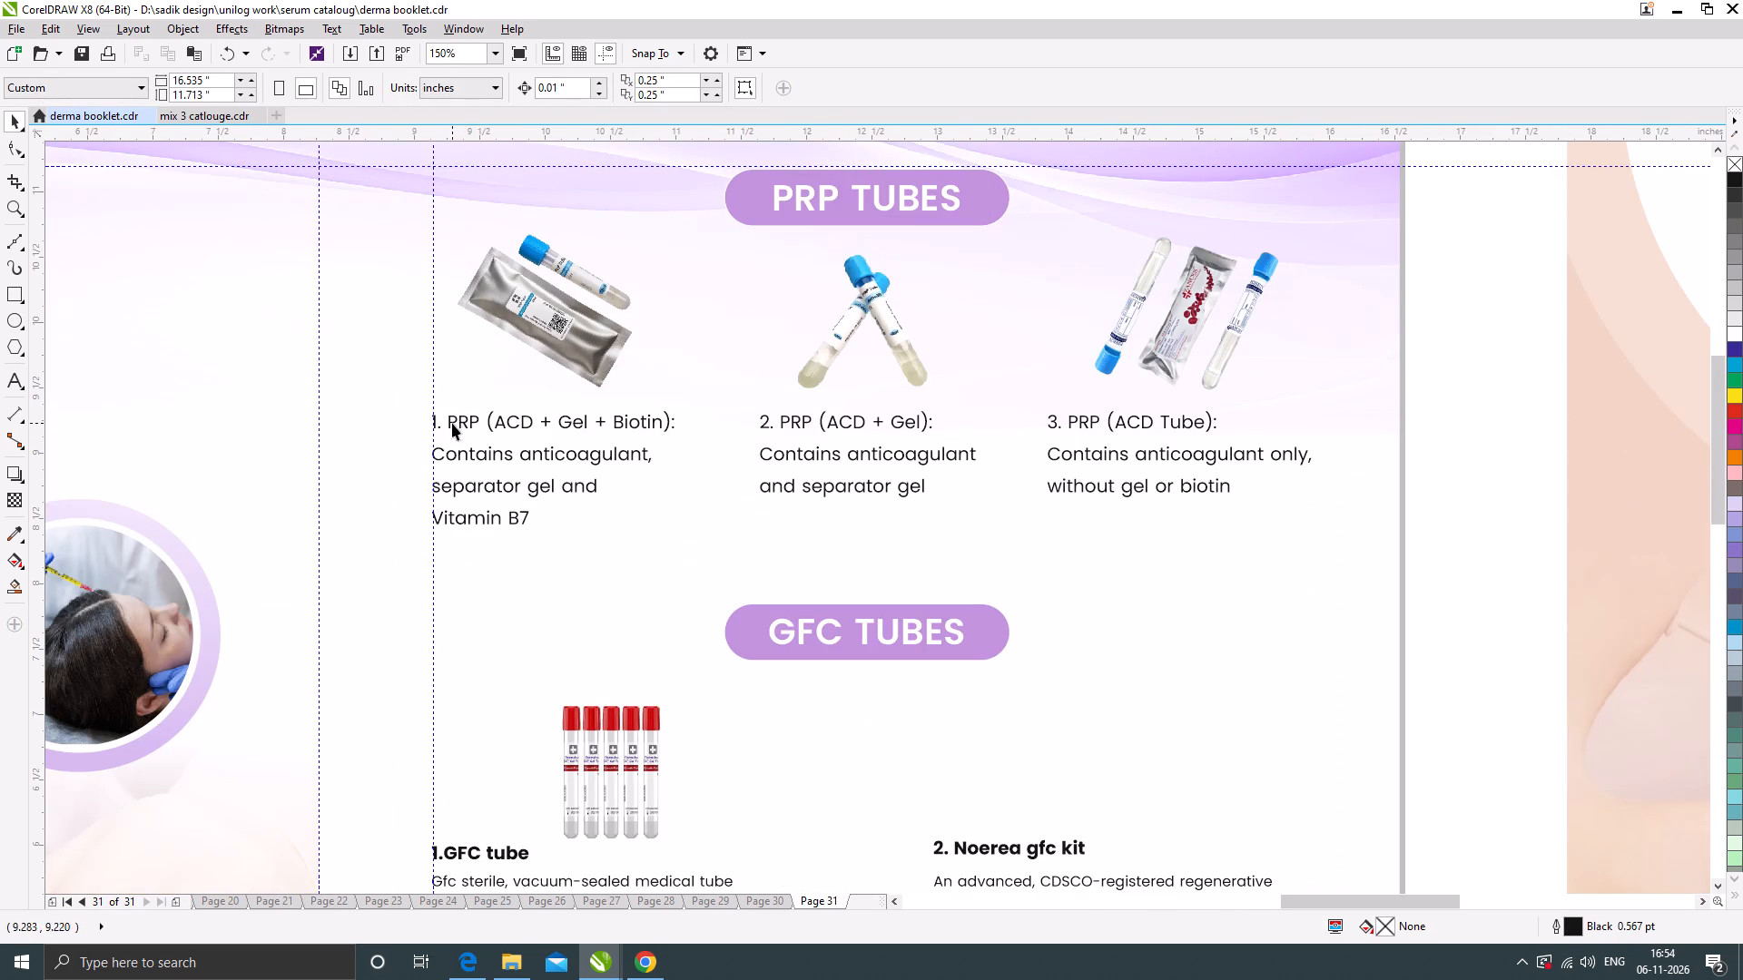
scroll(639, 420, "down", 2)
scroll(1241, 552, "up", 1)
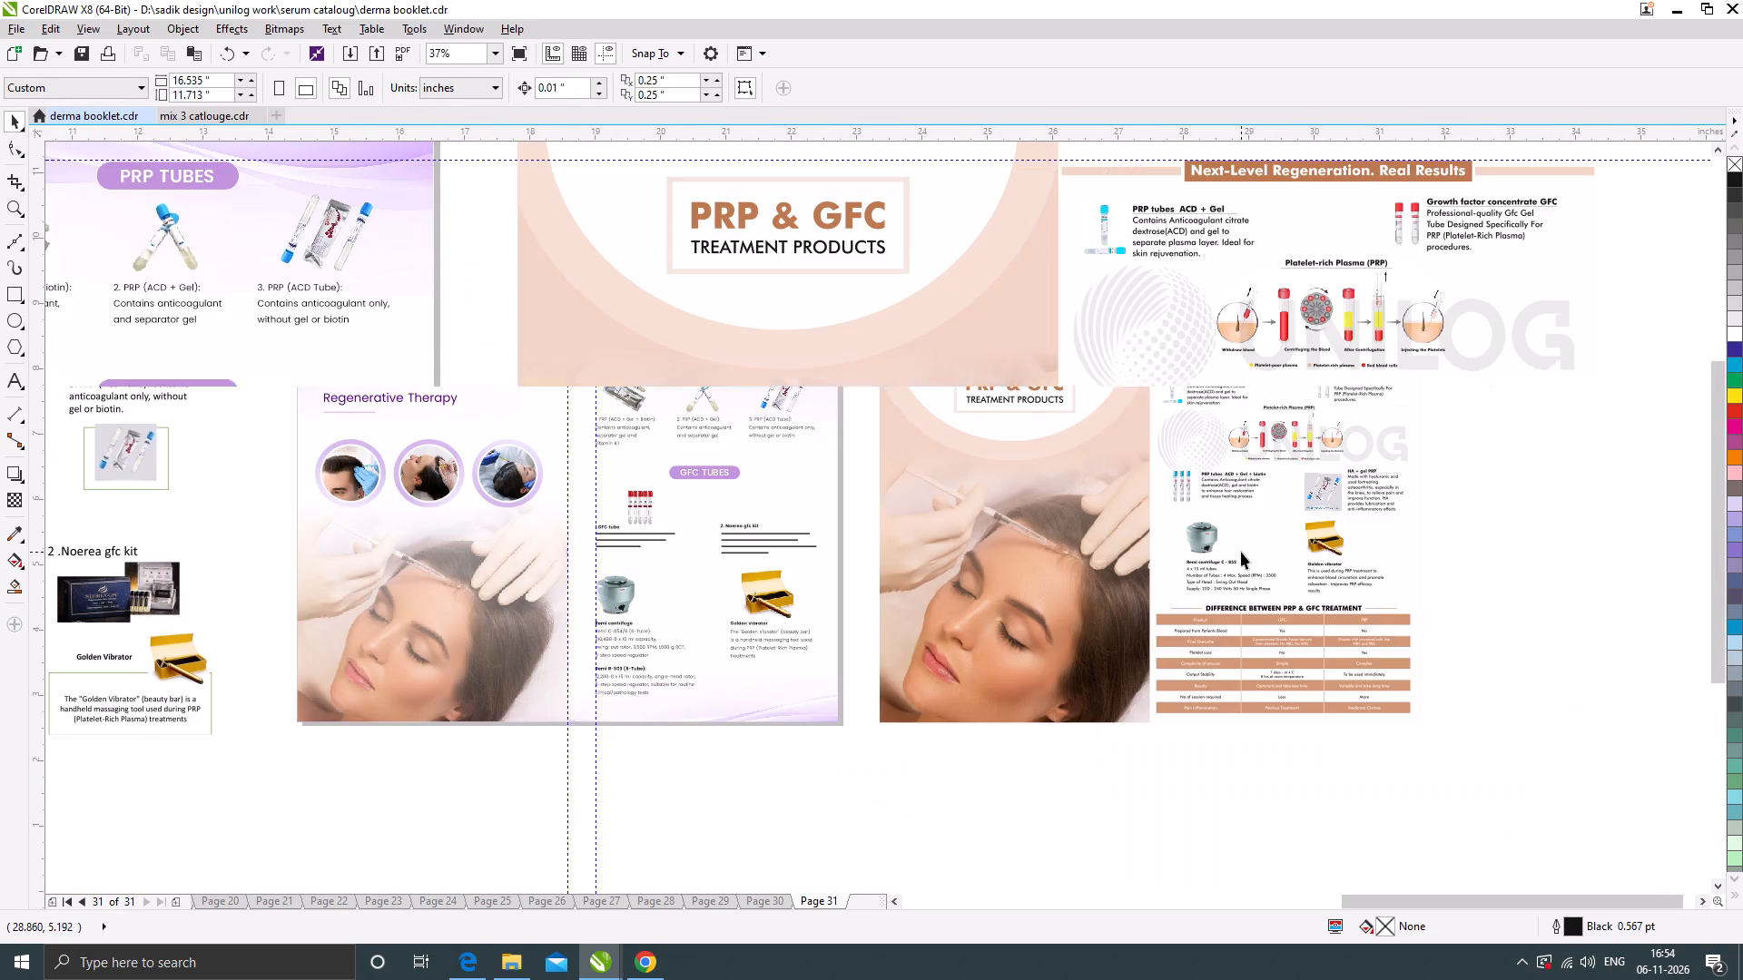
scroll(1242, 554, "down", 1)
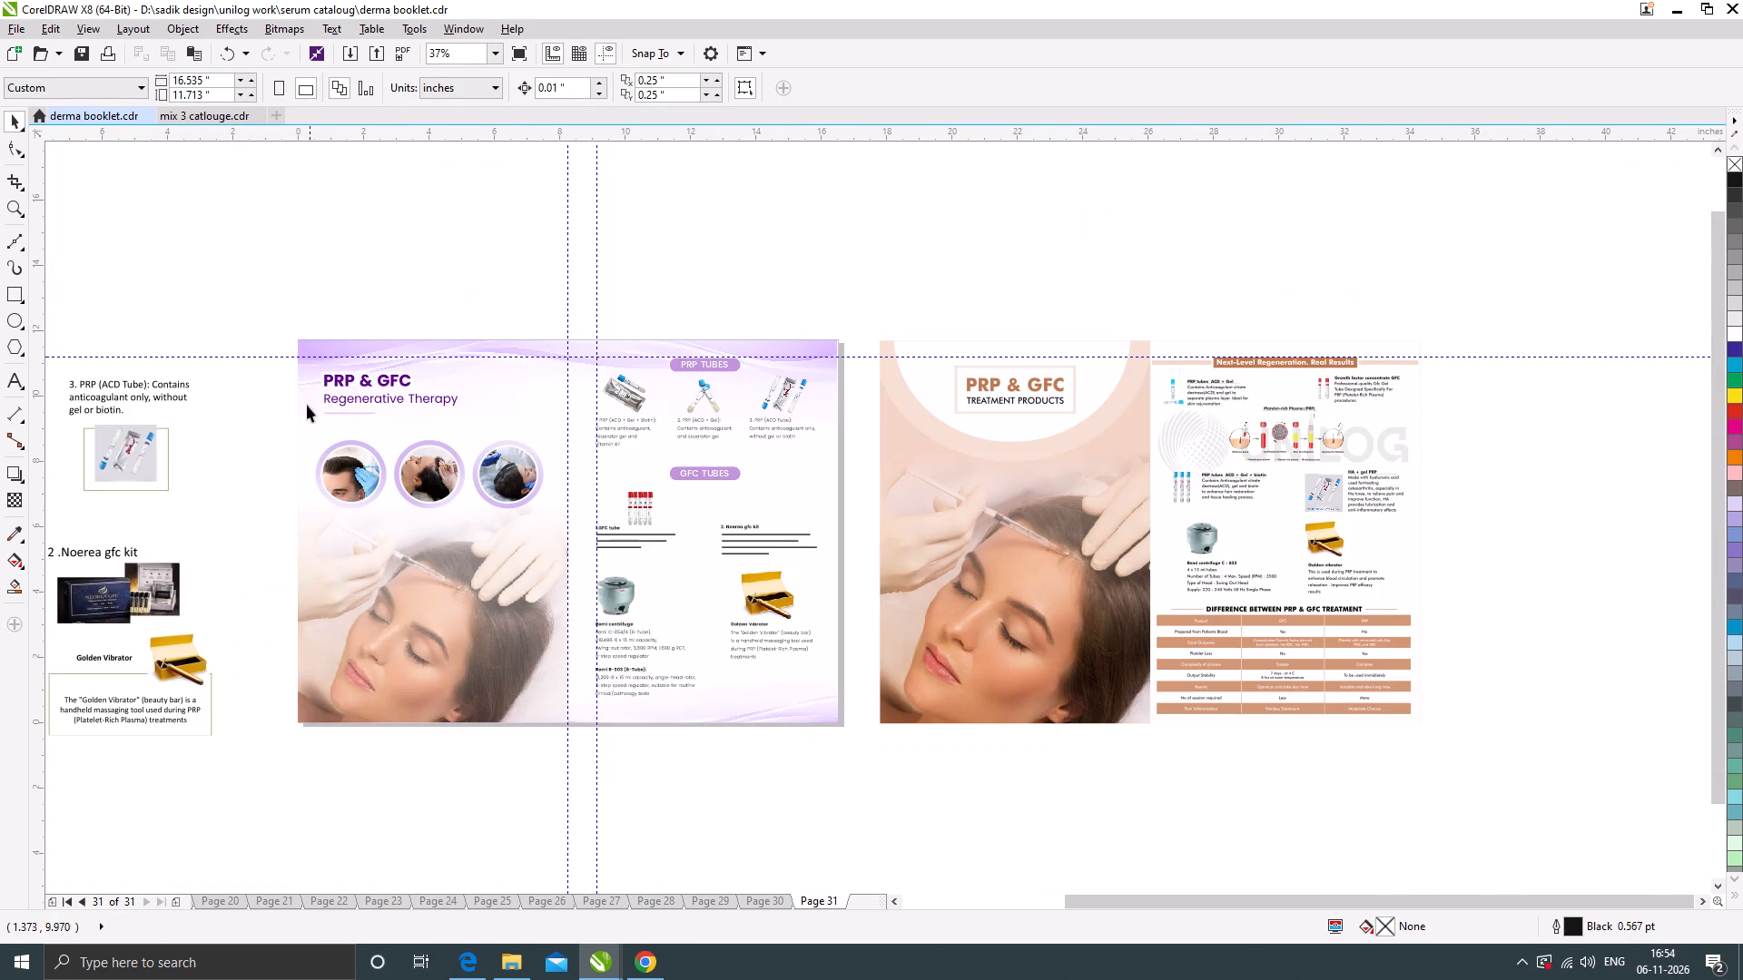
scroll(633, 429, "up", 4)
double_click(508, 400)
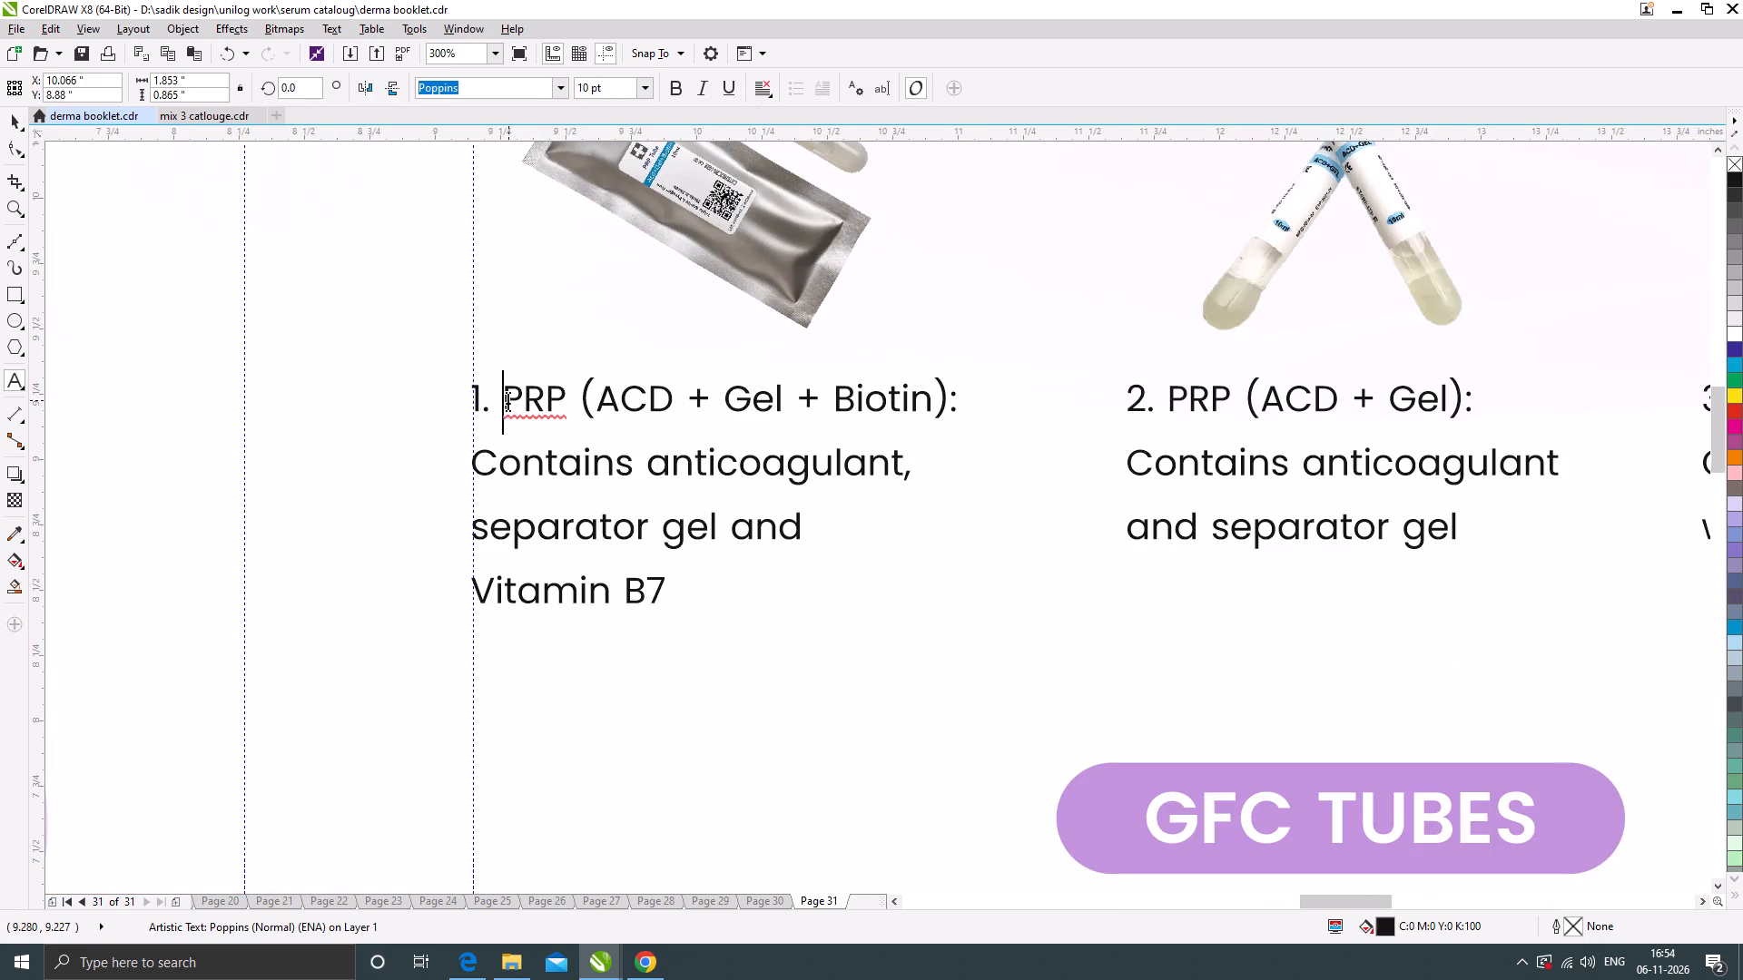
key("BackSpace")
key("BackSpace")
key("BackSpace")
scroll(415, 425, "down", 1)
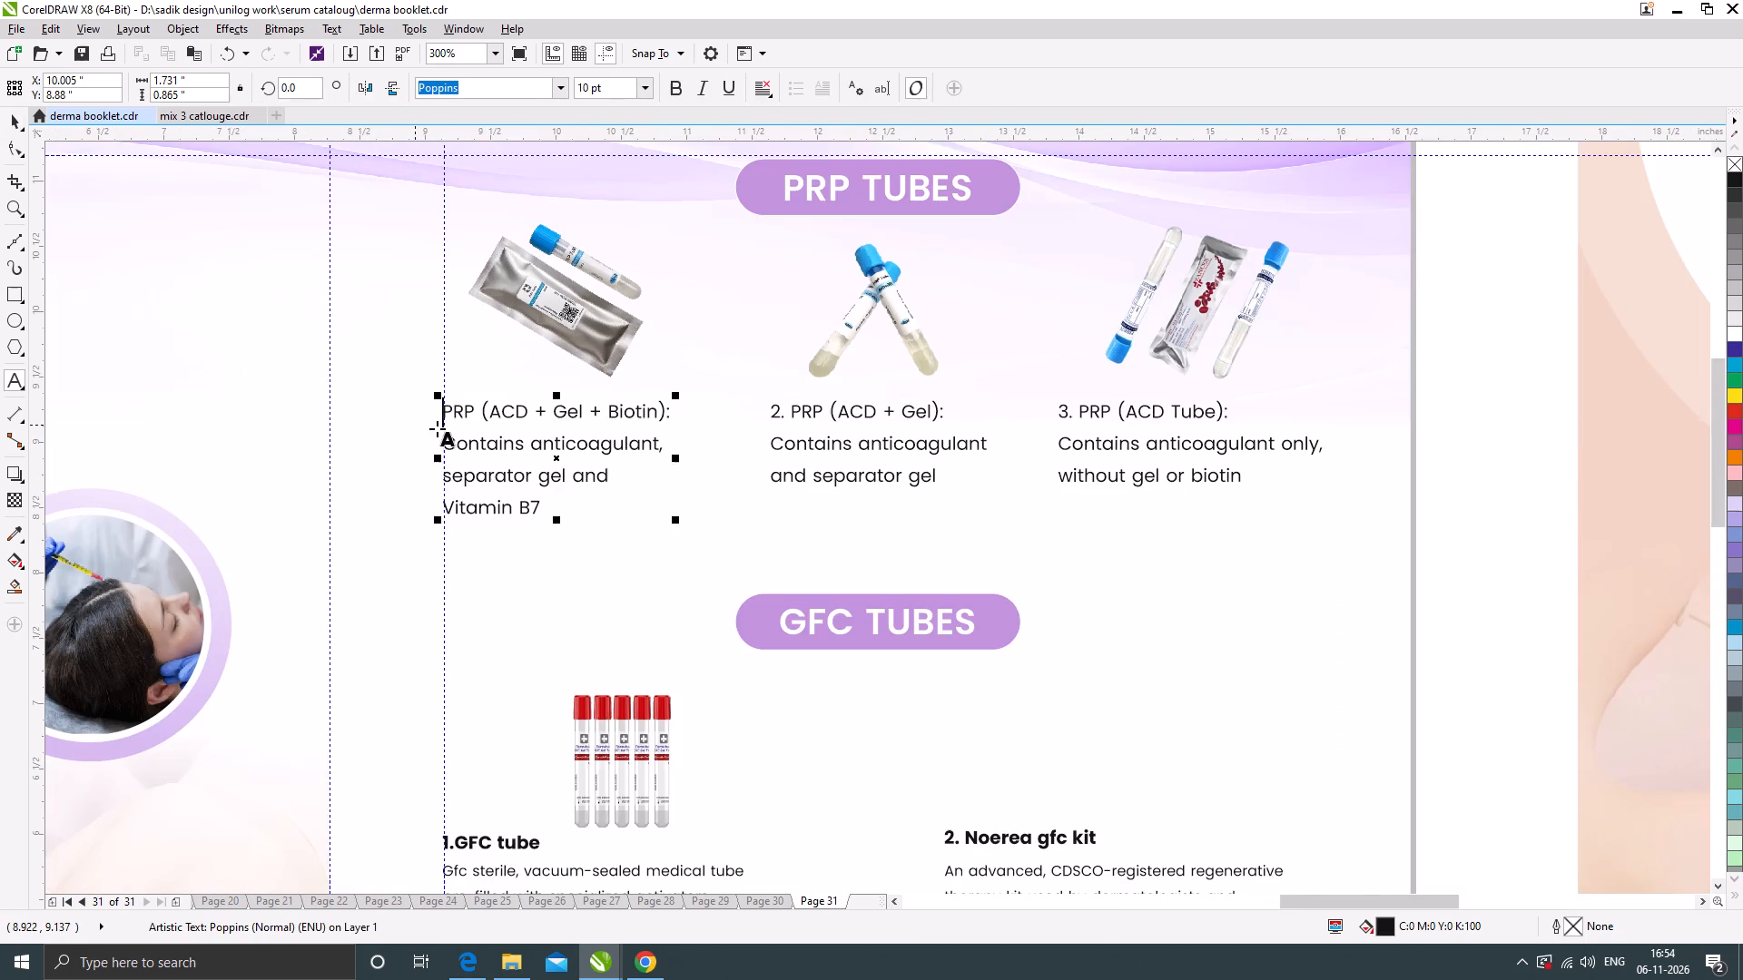
scroll(798, 416, "up", 1)
left_click(786, 415)
key("BackSpace")
key("BackSpace")
key("BackSpace")
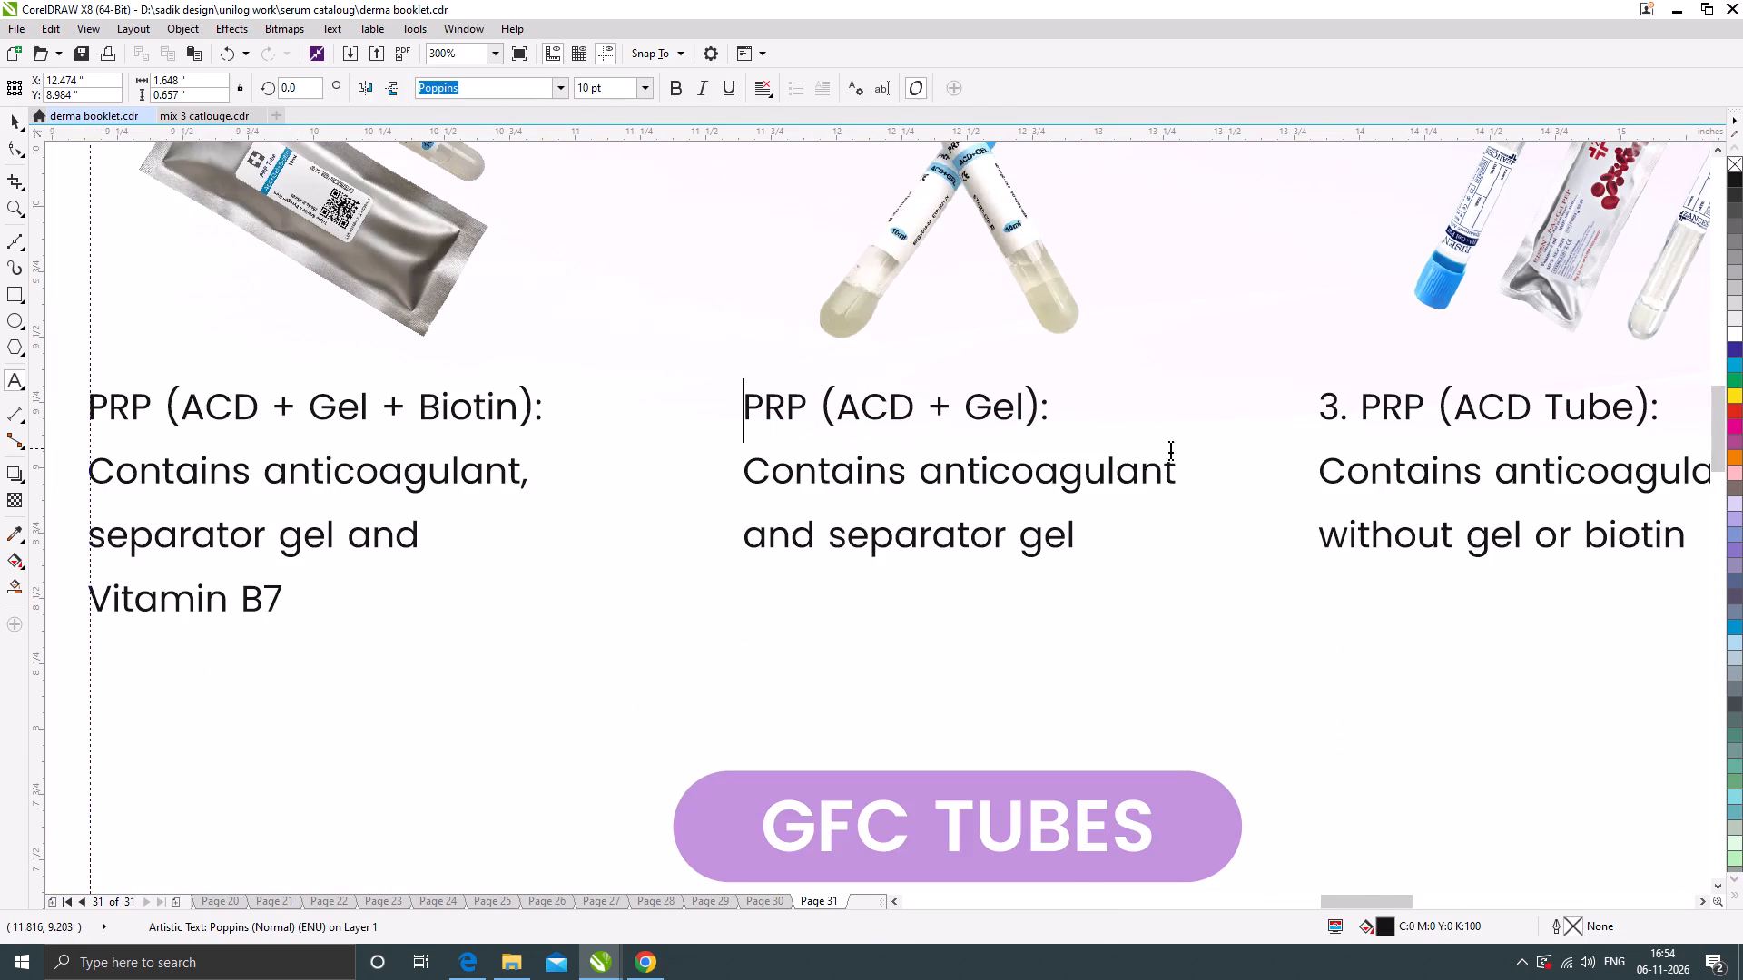
left_click(1363, 414)
key("BackSpace")
key("BackSpace")
key("BackSpace")
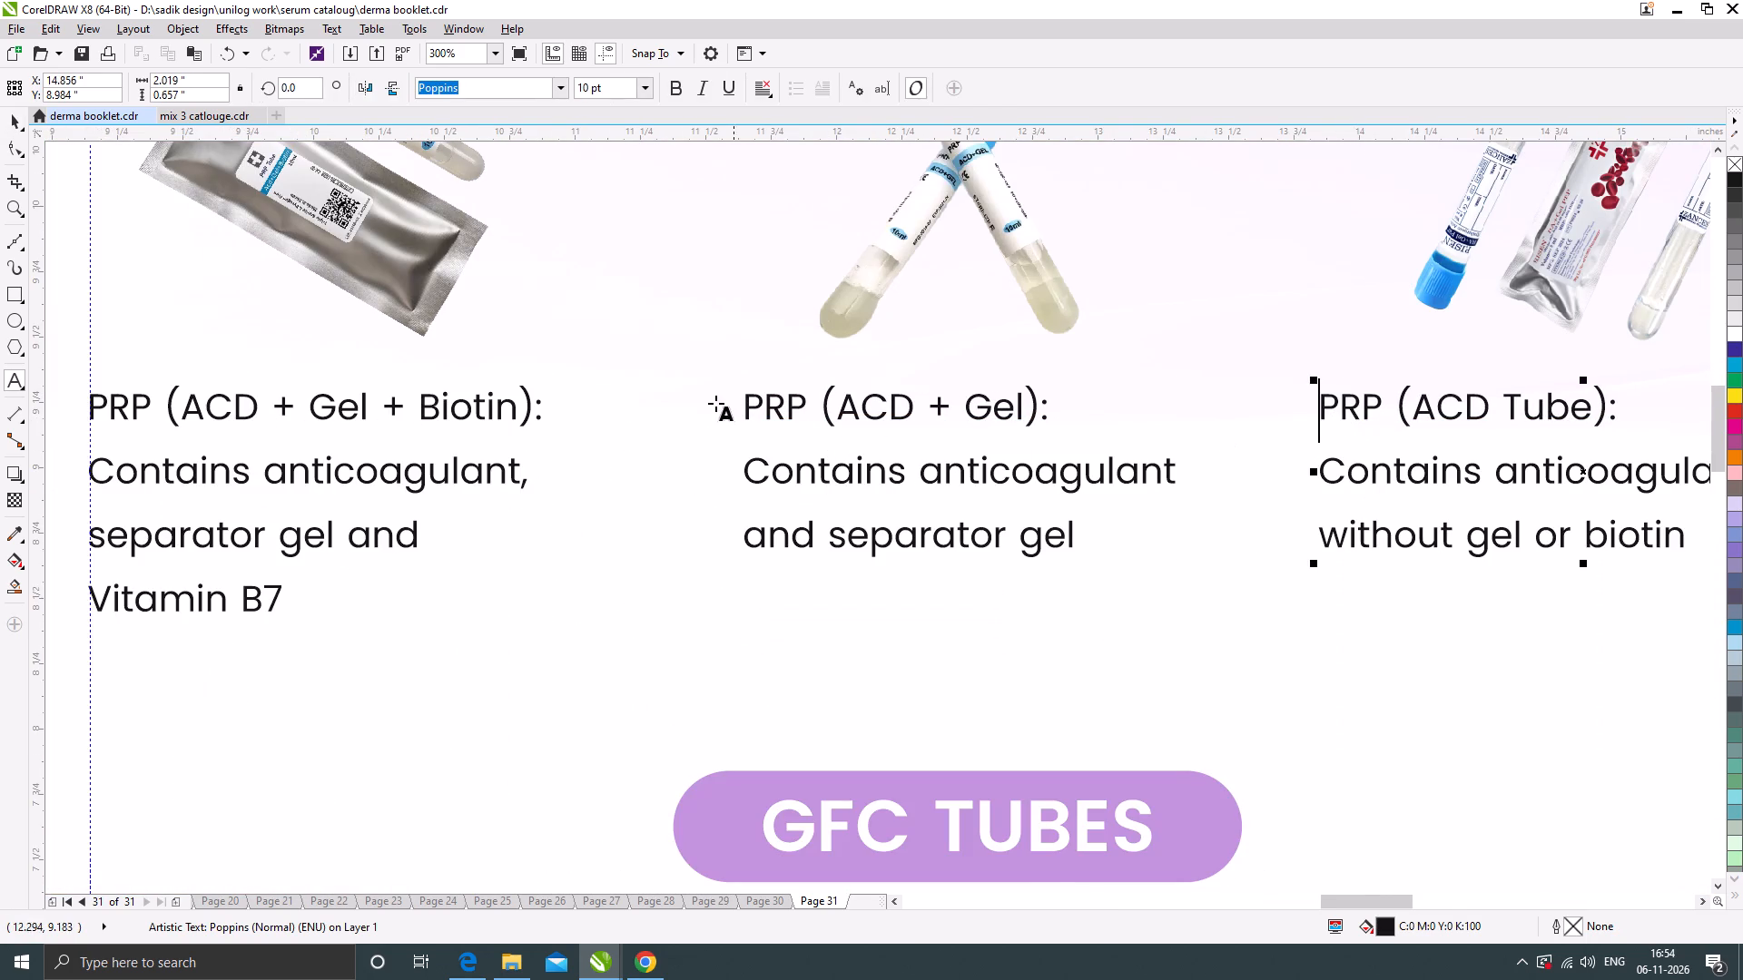
scroll(917, 434, "down", 1)
Break apart the three PRP description texts so each heading line becomes its own text object.
left_click(14, 118)
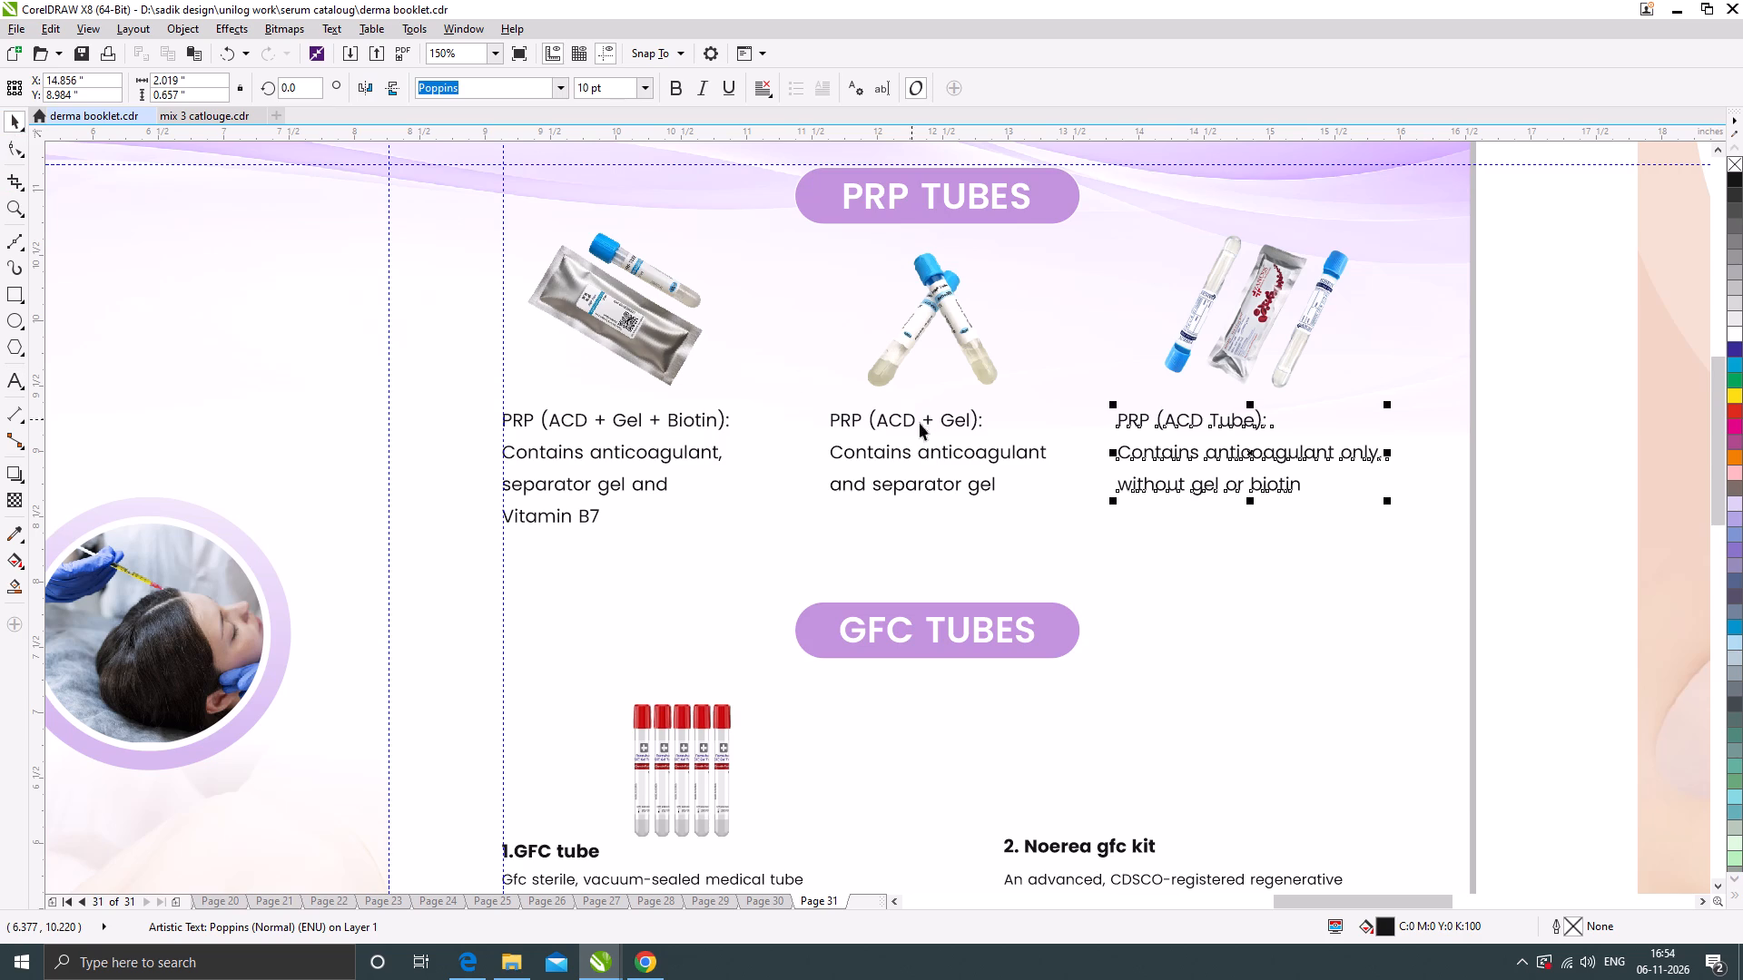
key("ctrl+k")
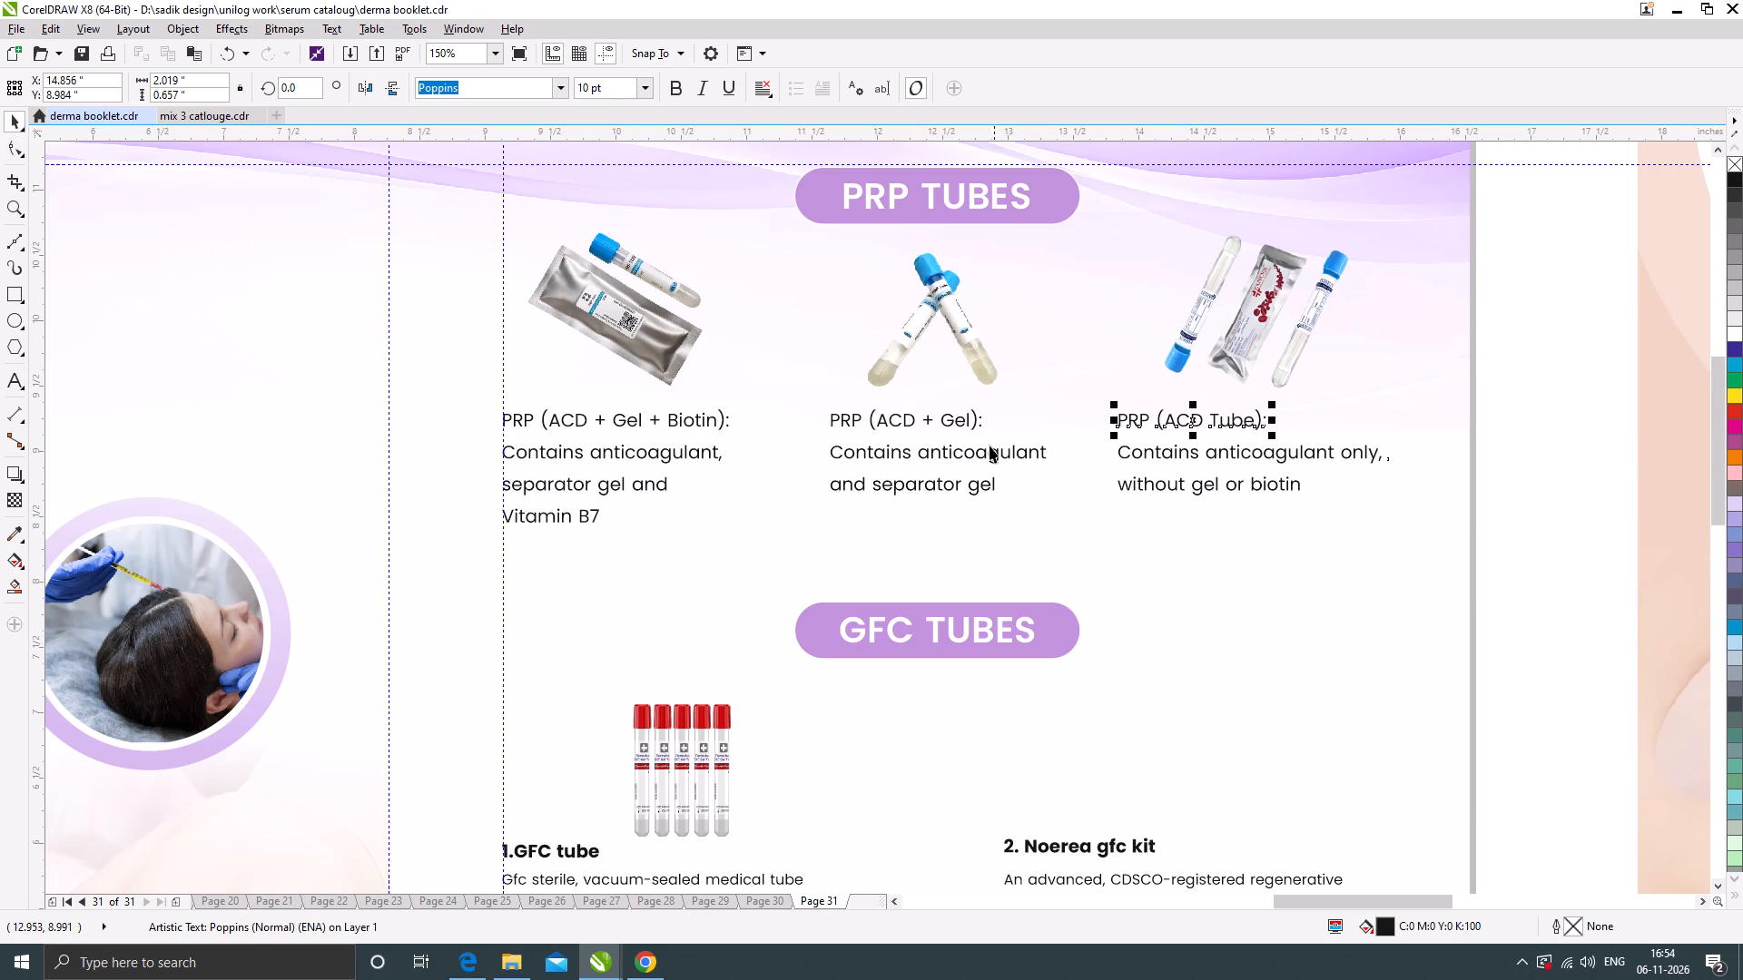
left_click(970, 424, "ctrl")
key("ctrl+k")
left_click(672, 420, "ctrl")
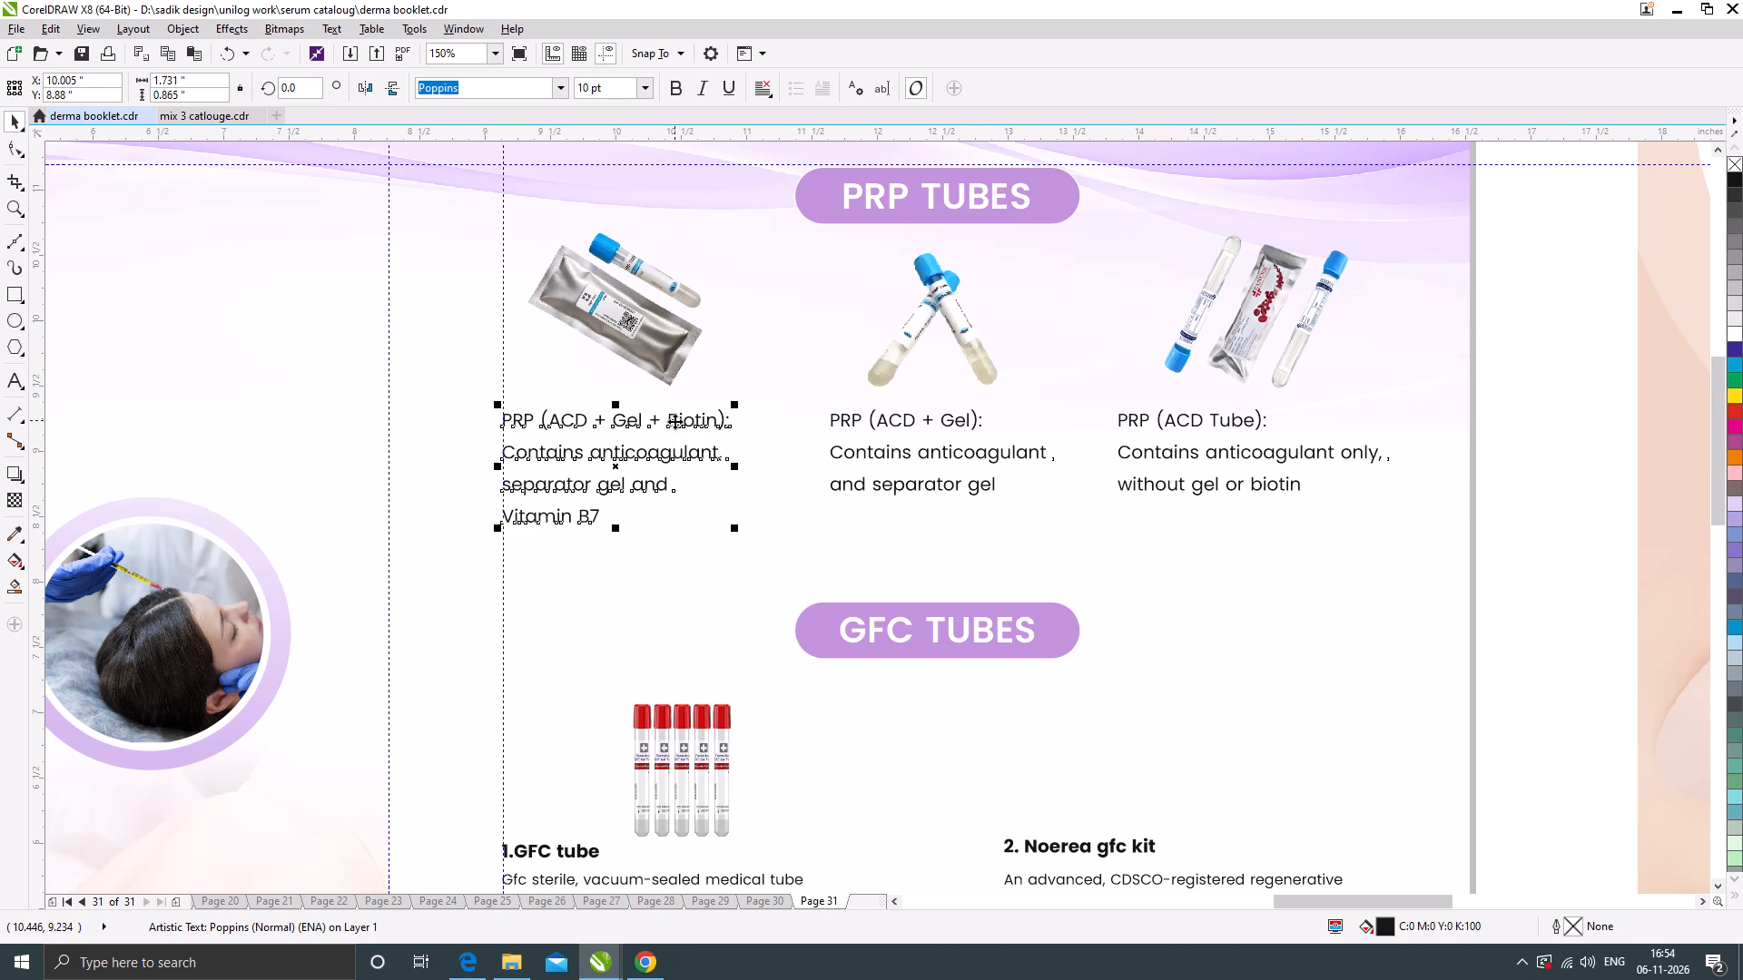
key("ctrl+k")
Sample the dark purple of the PRP & GFC title and apply it to the three PRP tube headings.
scroll(764, 438, "down", 1)
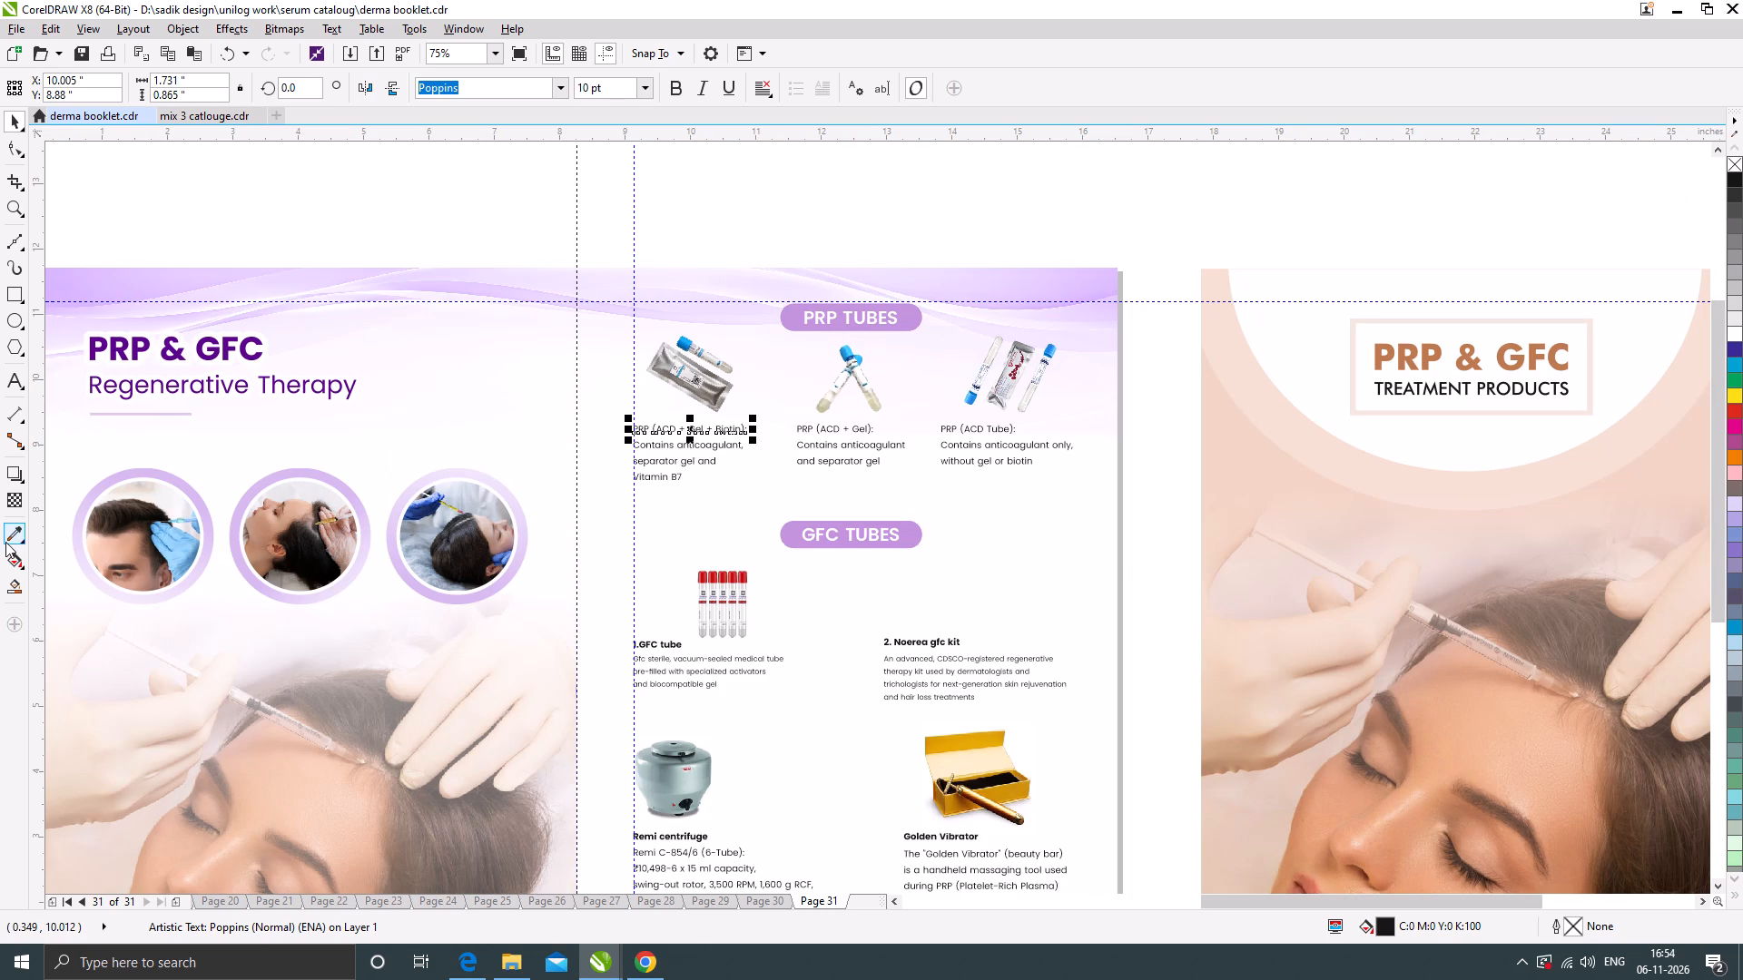
left_click(5, 539)
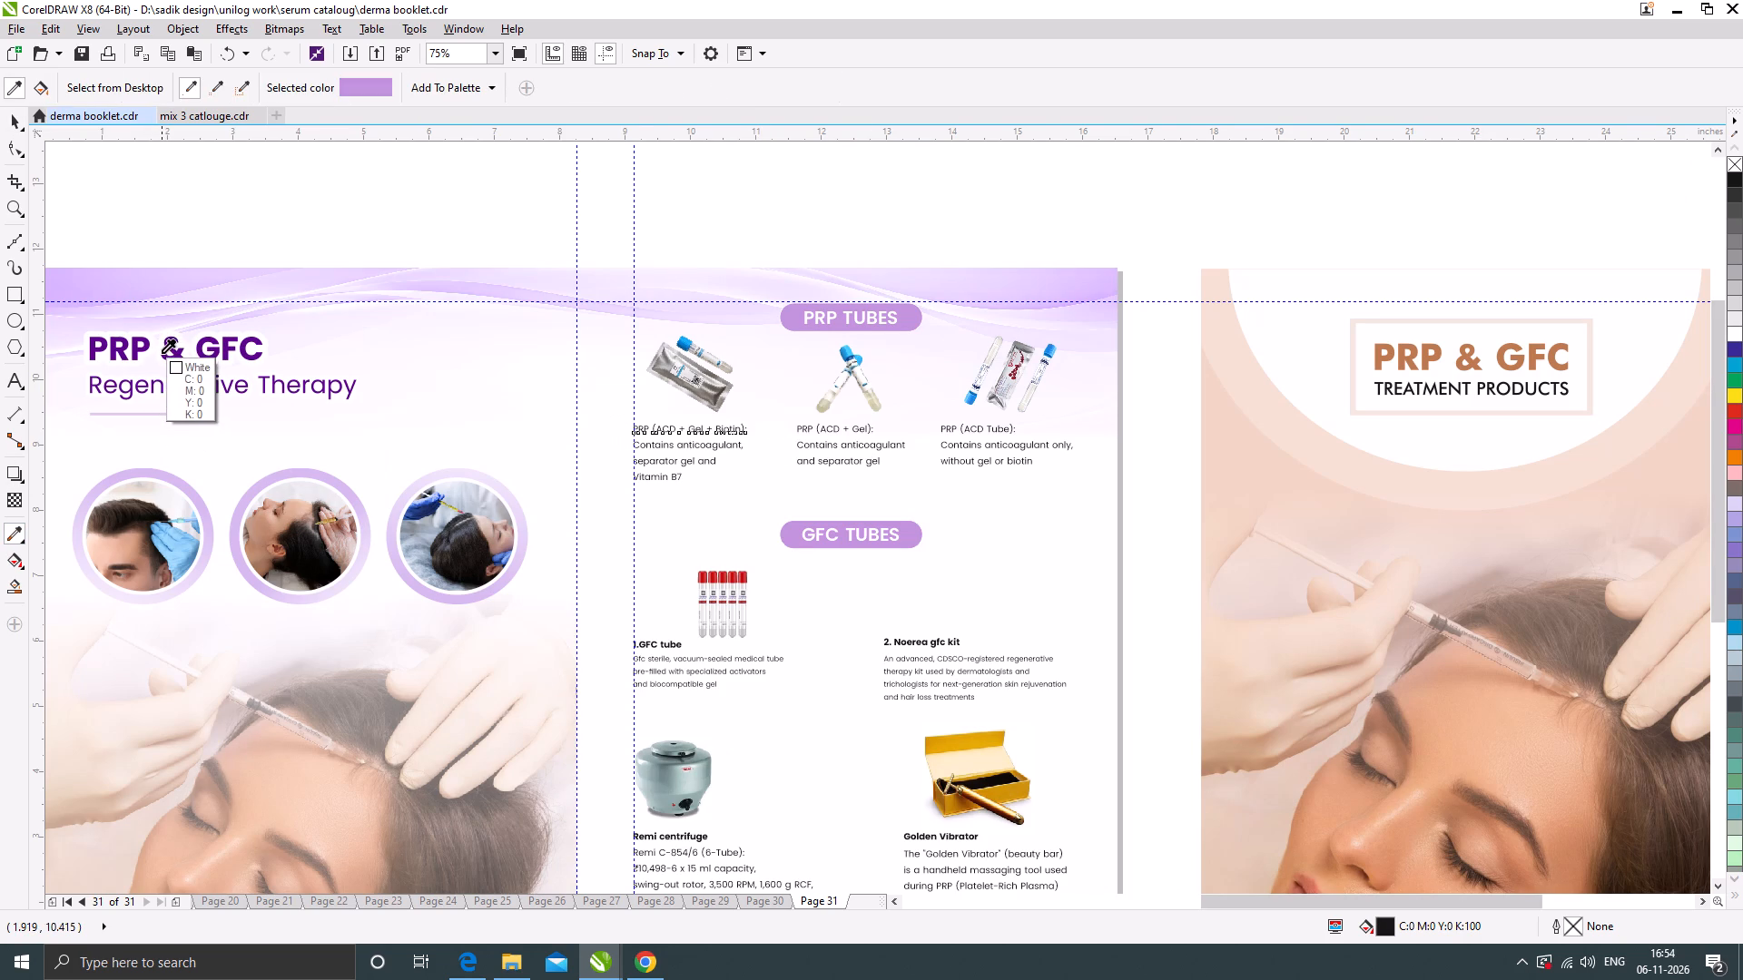
scroll(162, 354, "up", 1)
left_click(165, 352)
scroll(173, 352, "down", 1)
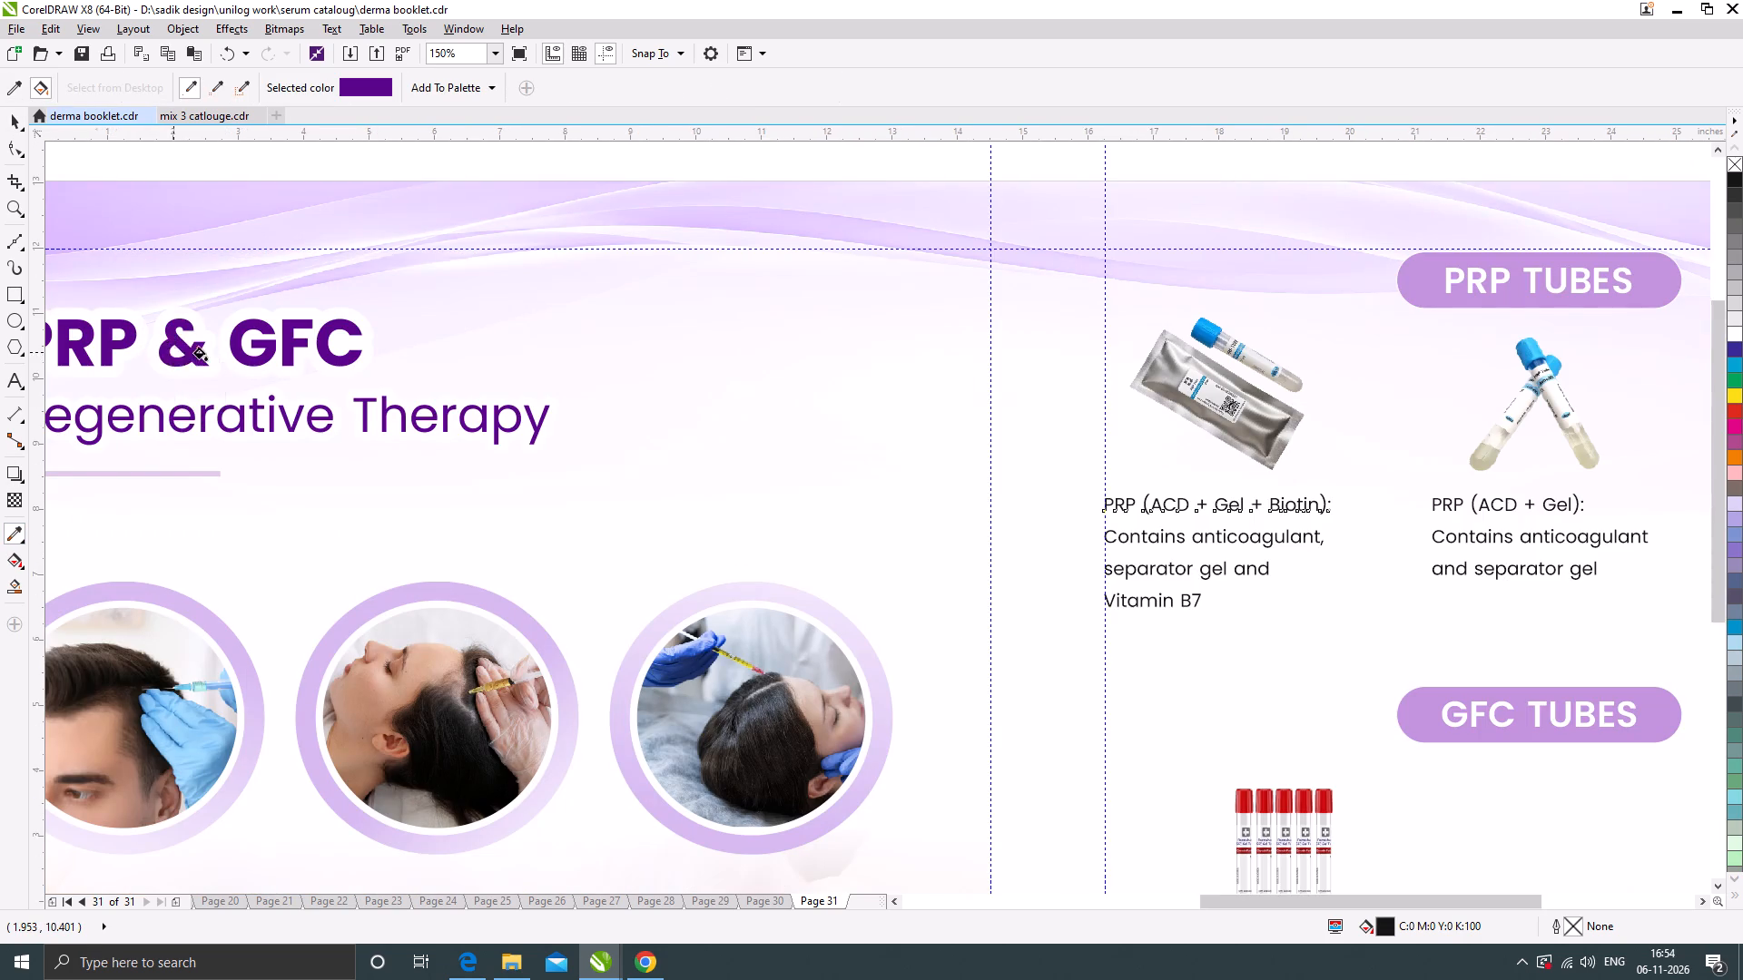
scroll(733, 426, "up", 4)
left_click(735, 435)
scroll(565, 435, "down", 1)
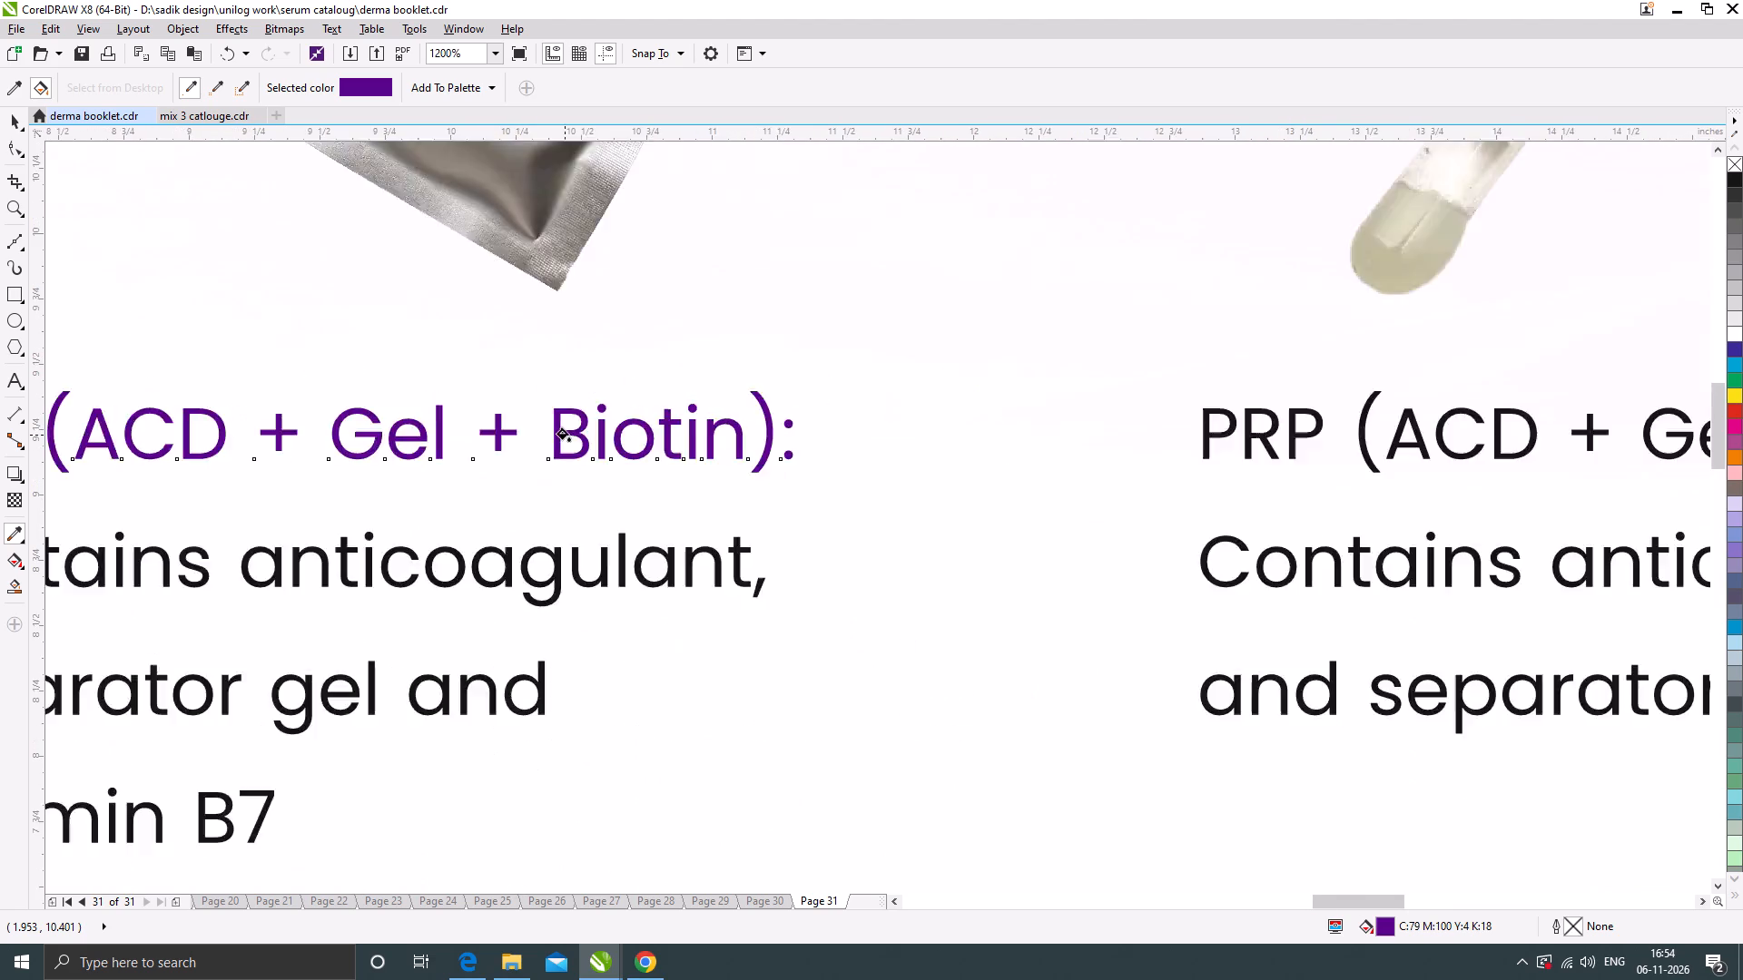
scroll(564, 435, "down", 2)
scroll(822, 452, "up", 3)
left_click(807, 351)
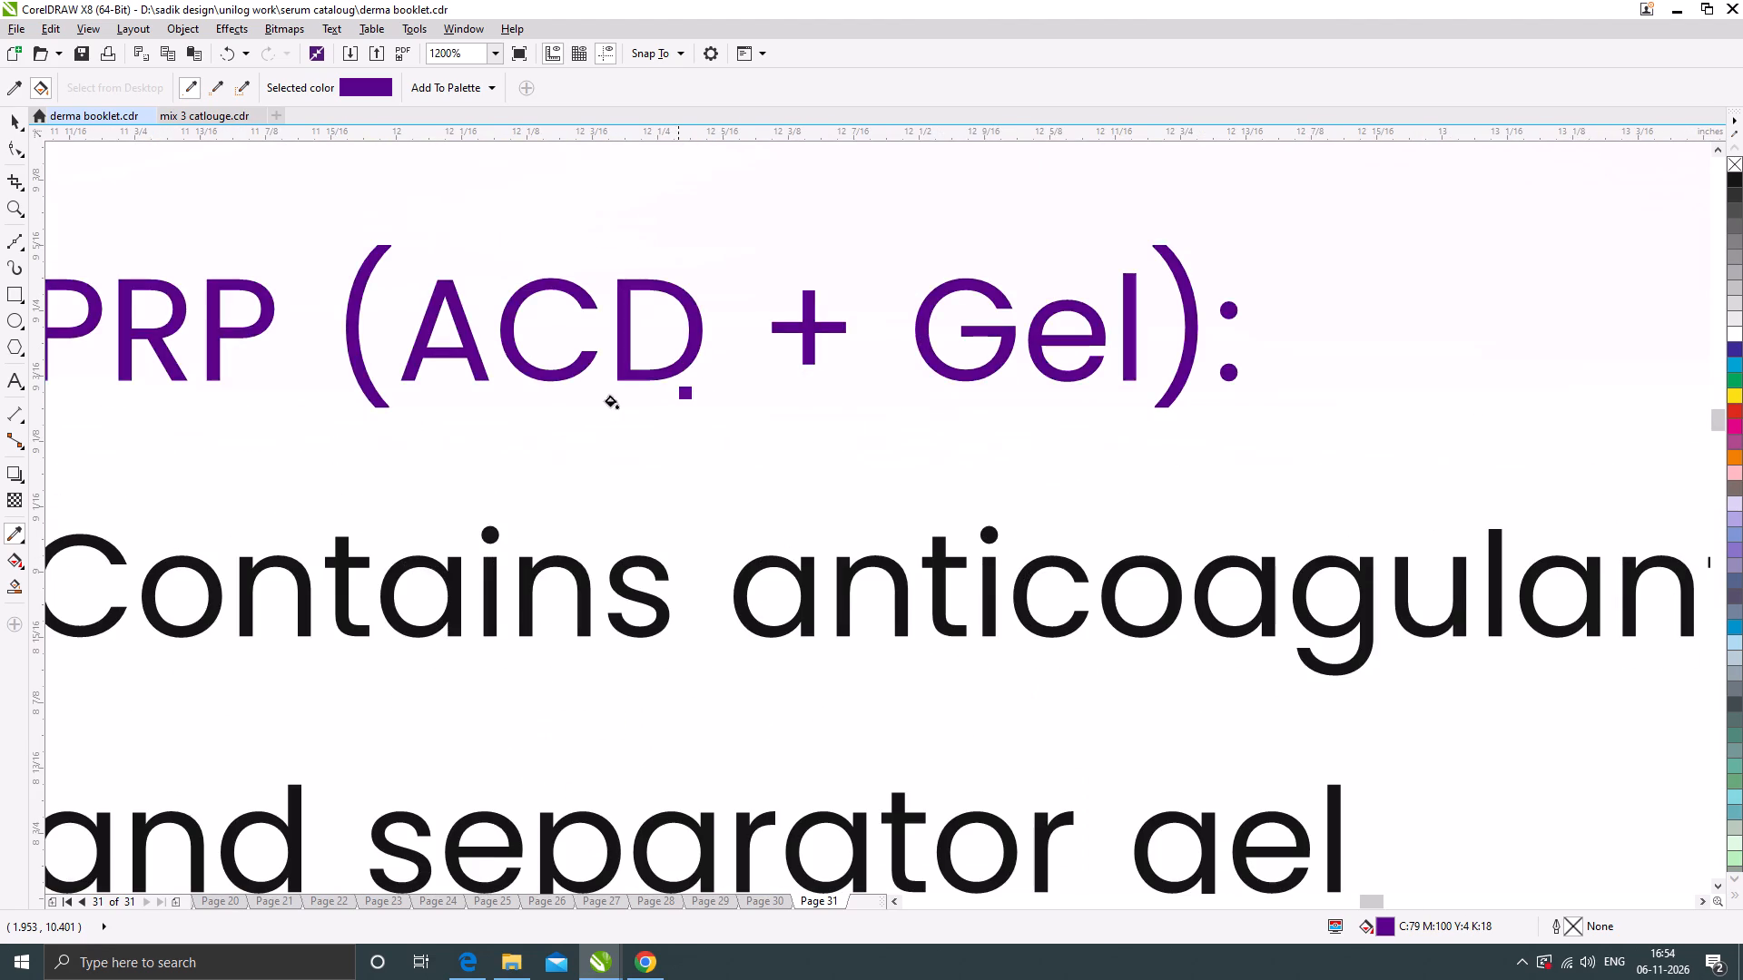
scroll(575, 436, "down", 3)
scroll(1062, 422, "up", 4)
left_click(1068, 407)
scroll(1041, 377, "down", 3)
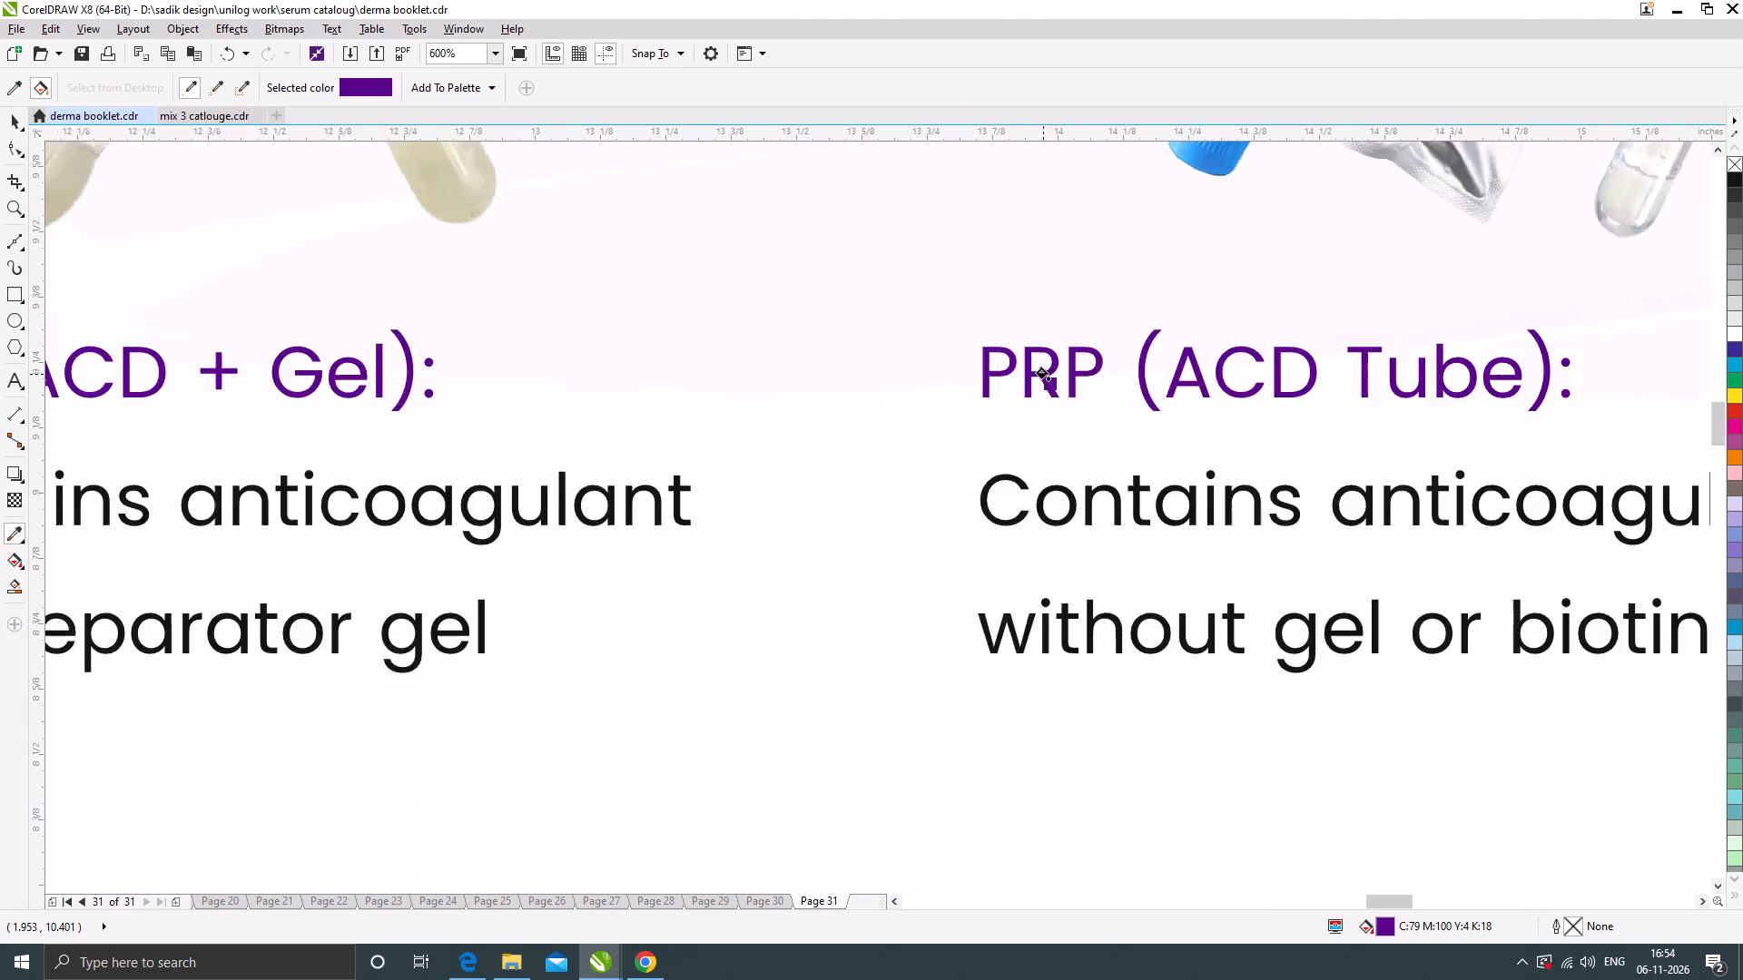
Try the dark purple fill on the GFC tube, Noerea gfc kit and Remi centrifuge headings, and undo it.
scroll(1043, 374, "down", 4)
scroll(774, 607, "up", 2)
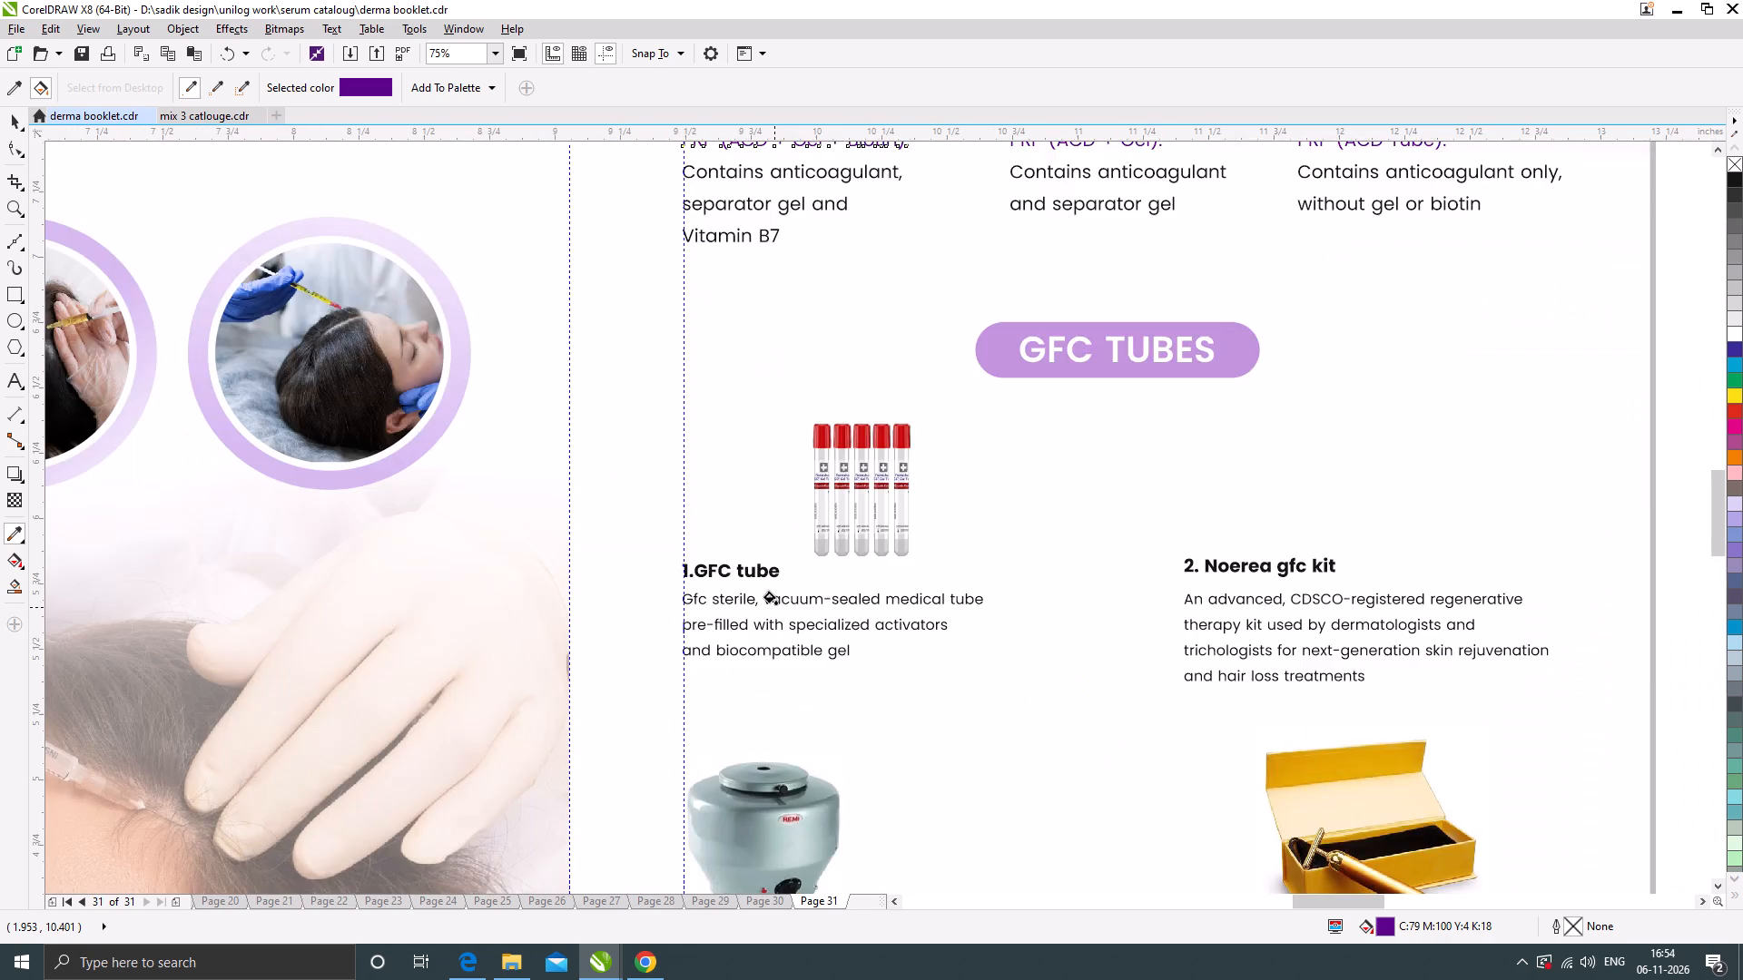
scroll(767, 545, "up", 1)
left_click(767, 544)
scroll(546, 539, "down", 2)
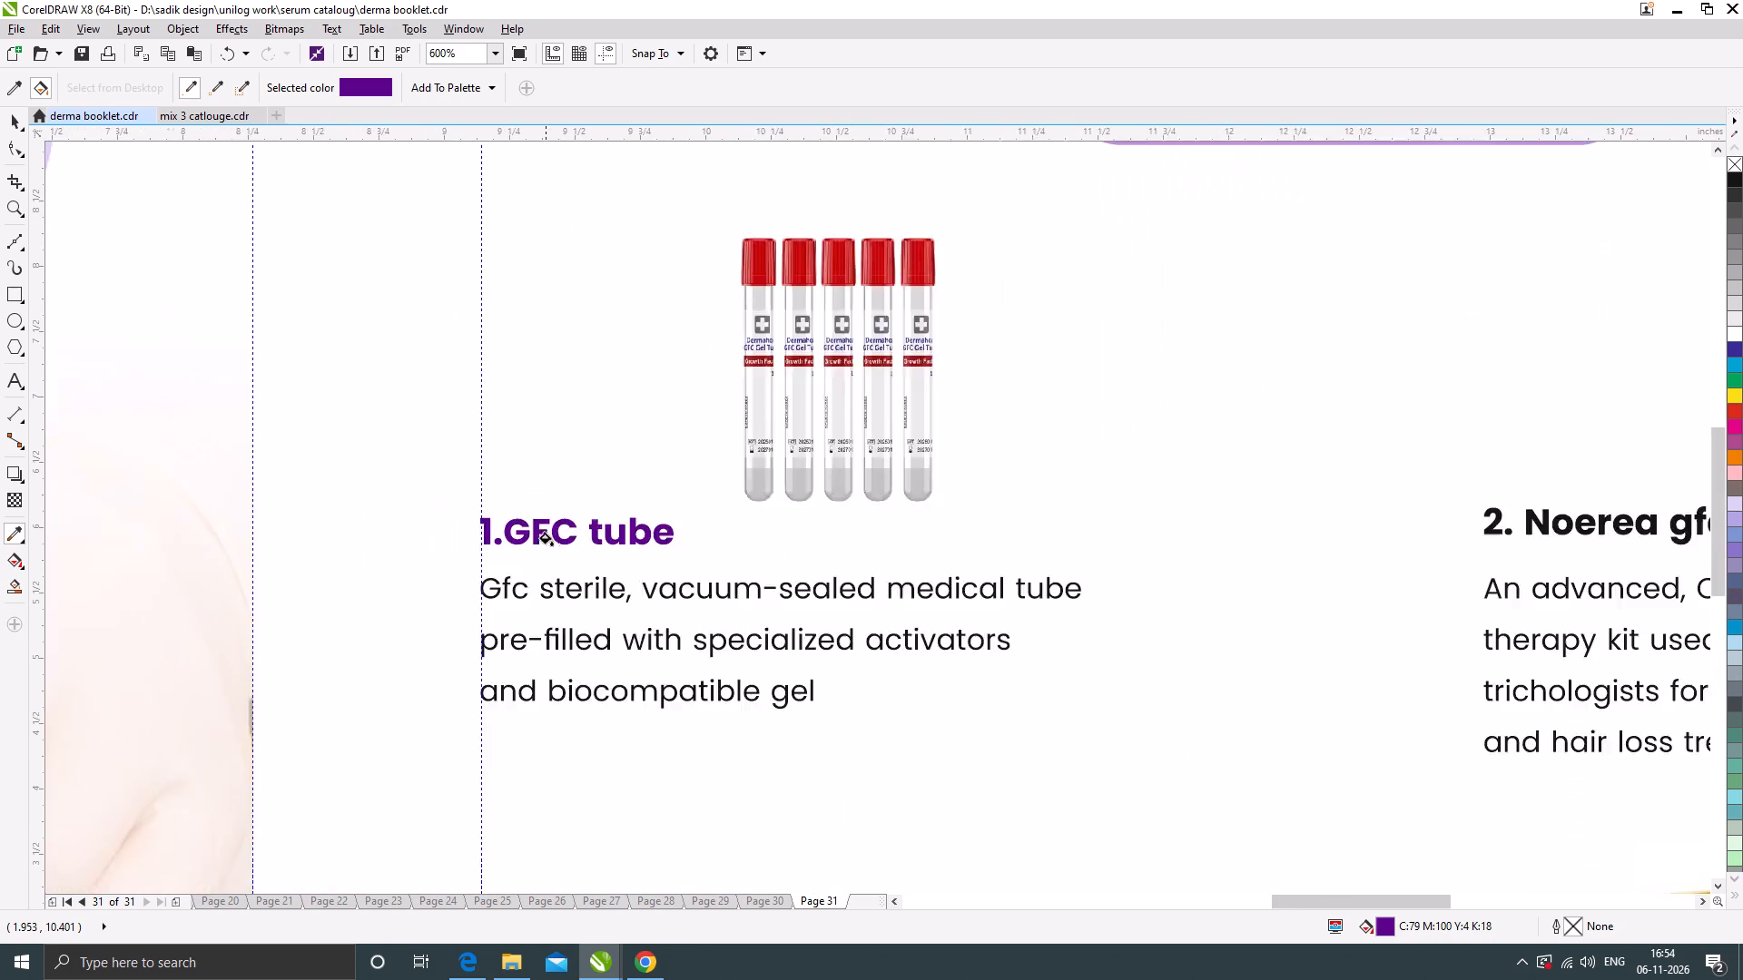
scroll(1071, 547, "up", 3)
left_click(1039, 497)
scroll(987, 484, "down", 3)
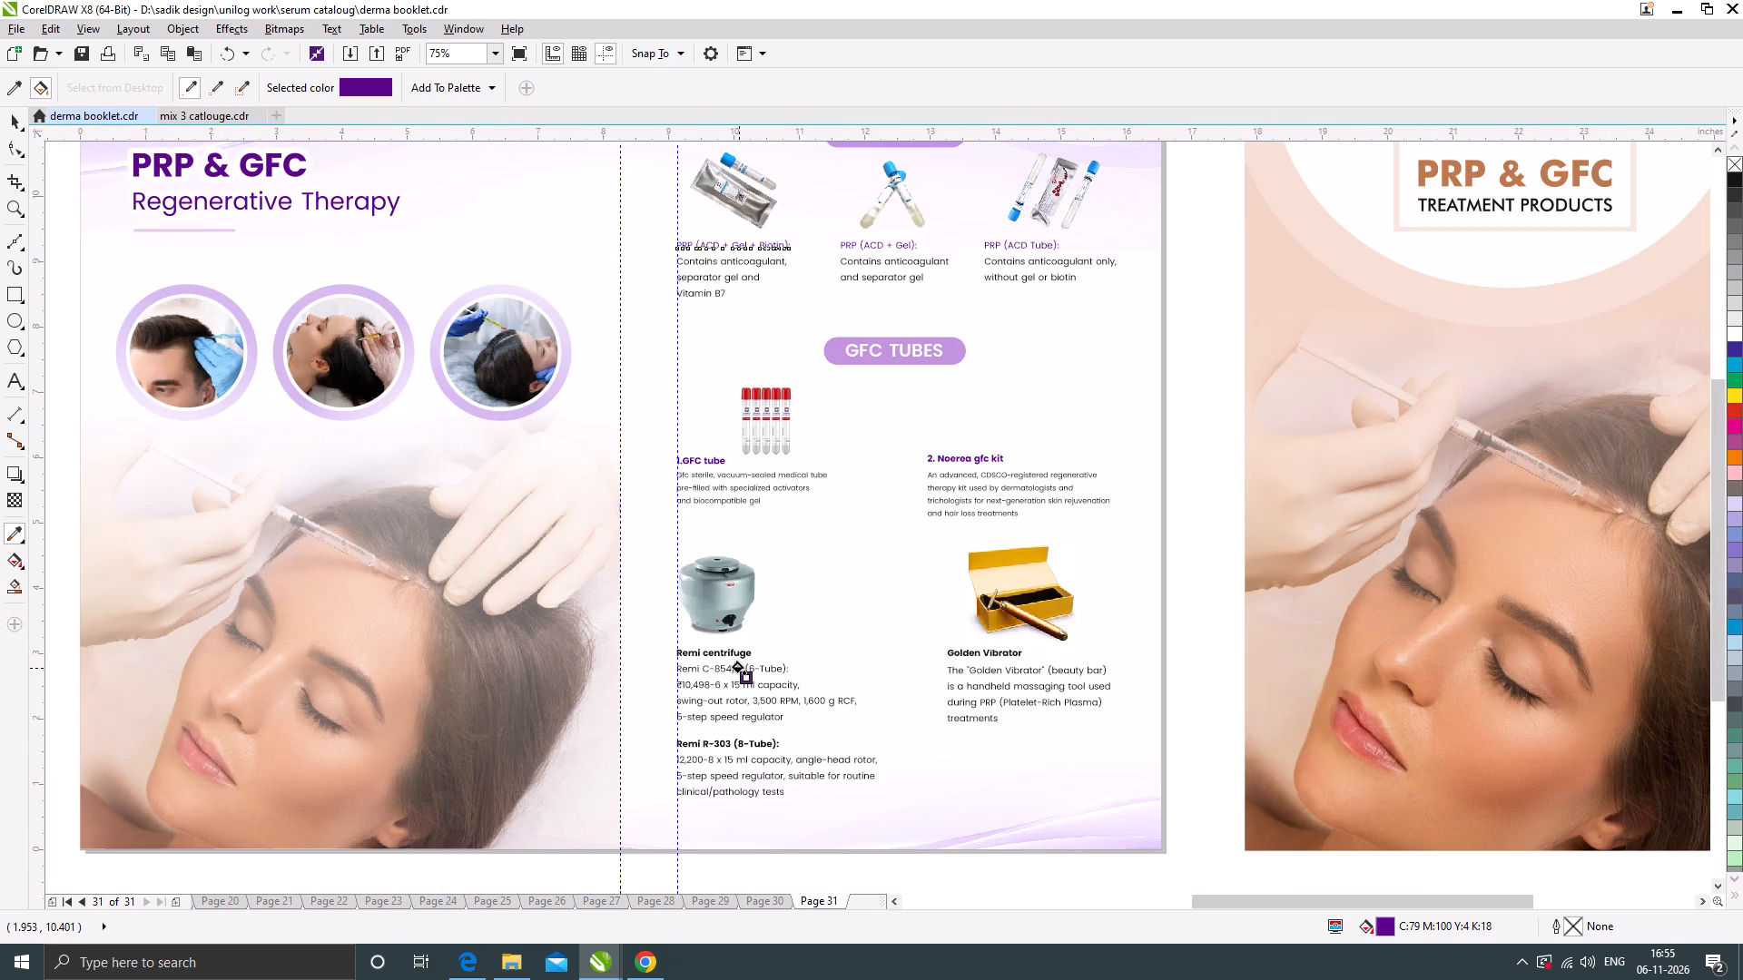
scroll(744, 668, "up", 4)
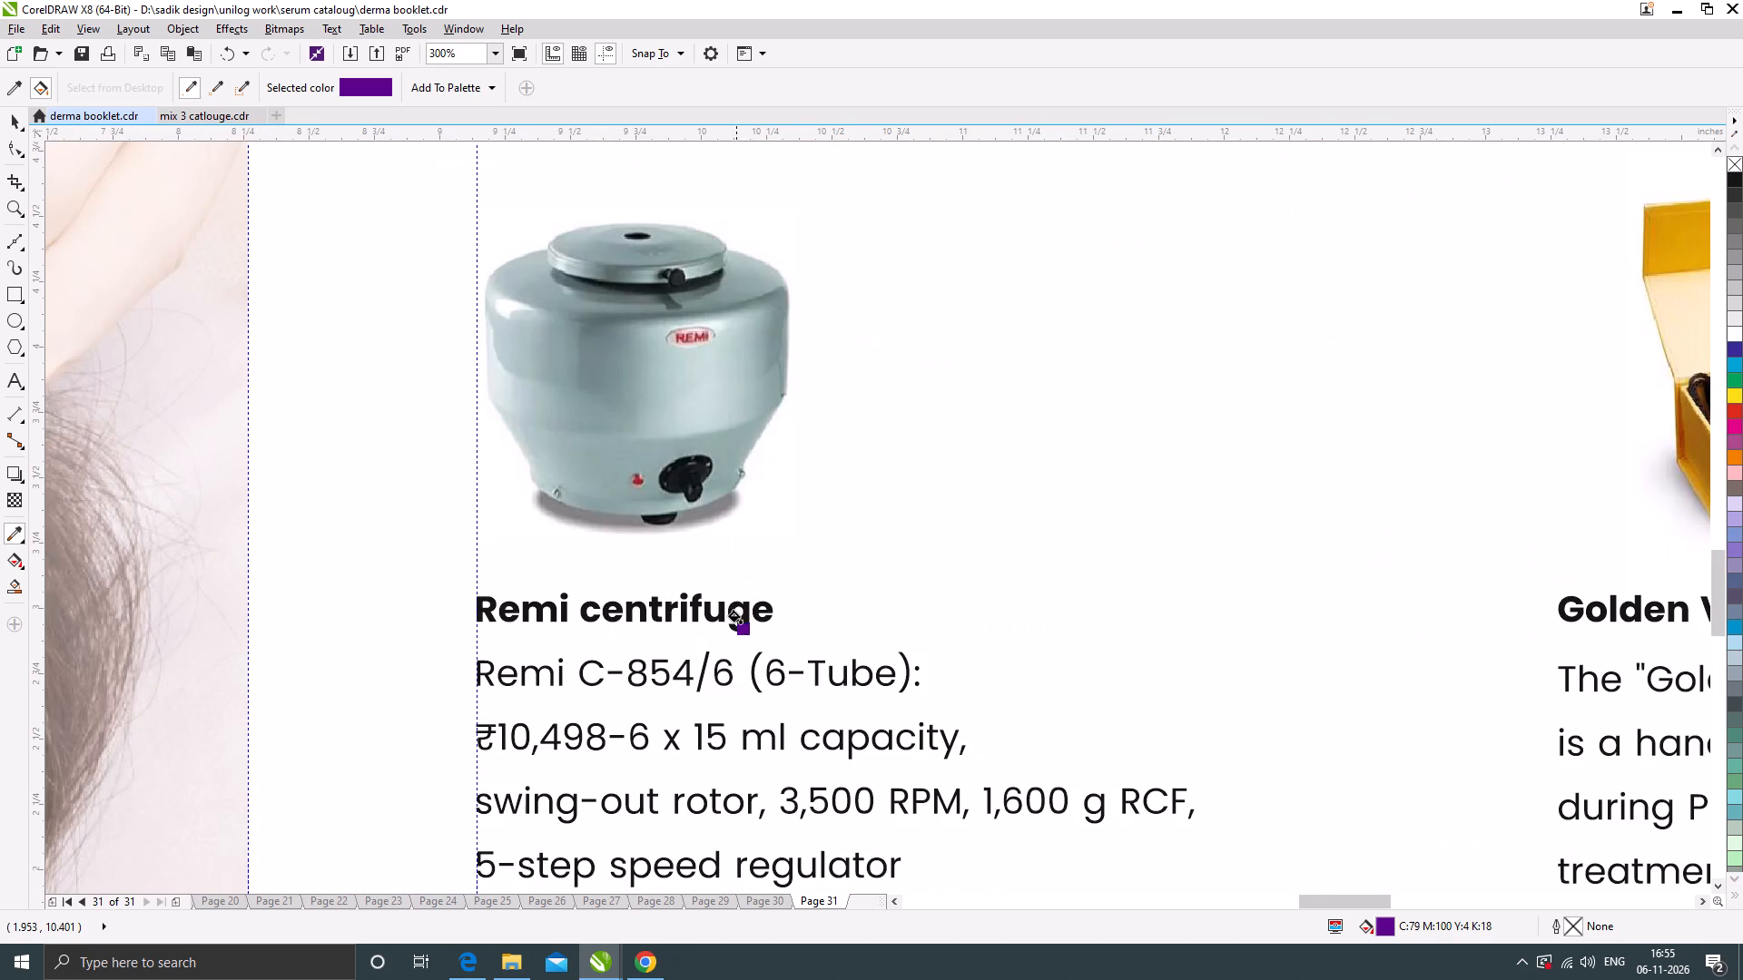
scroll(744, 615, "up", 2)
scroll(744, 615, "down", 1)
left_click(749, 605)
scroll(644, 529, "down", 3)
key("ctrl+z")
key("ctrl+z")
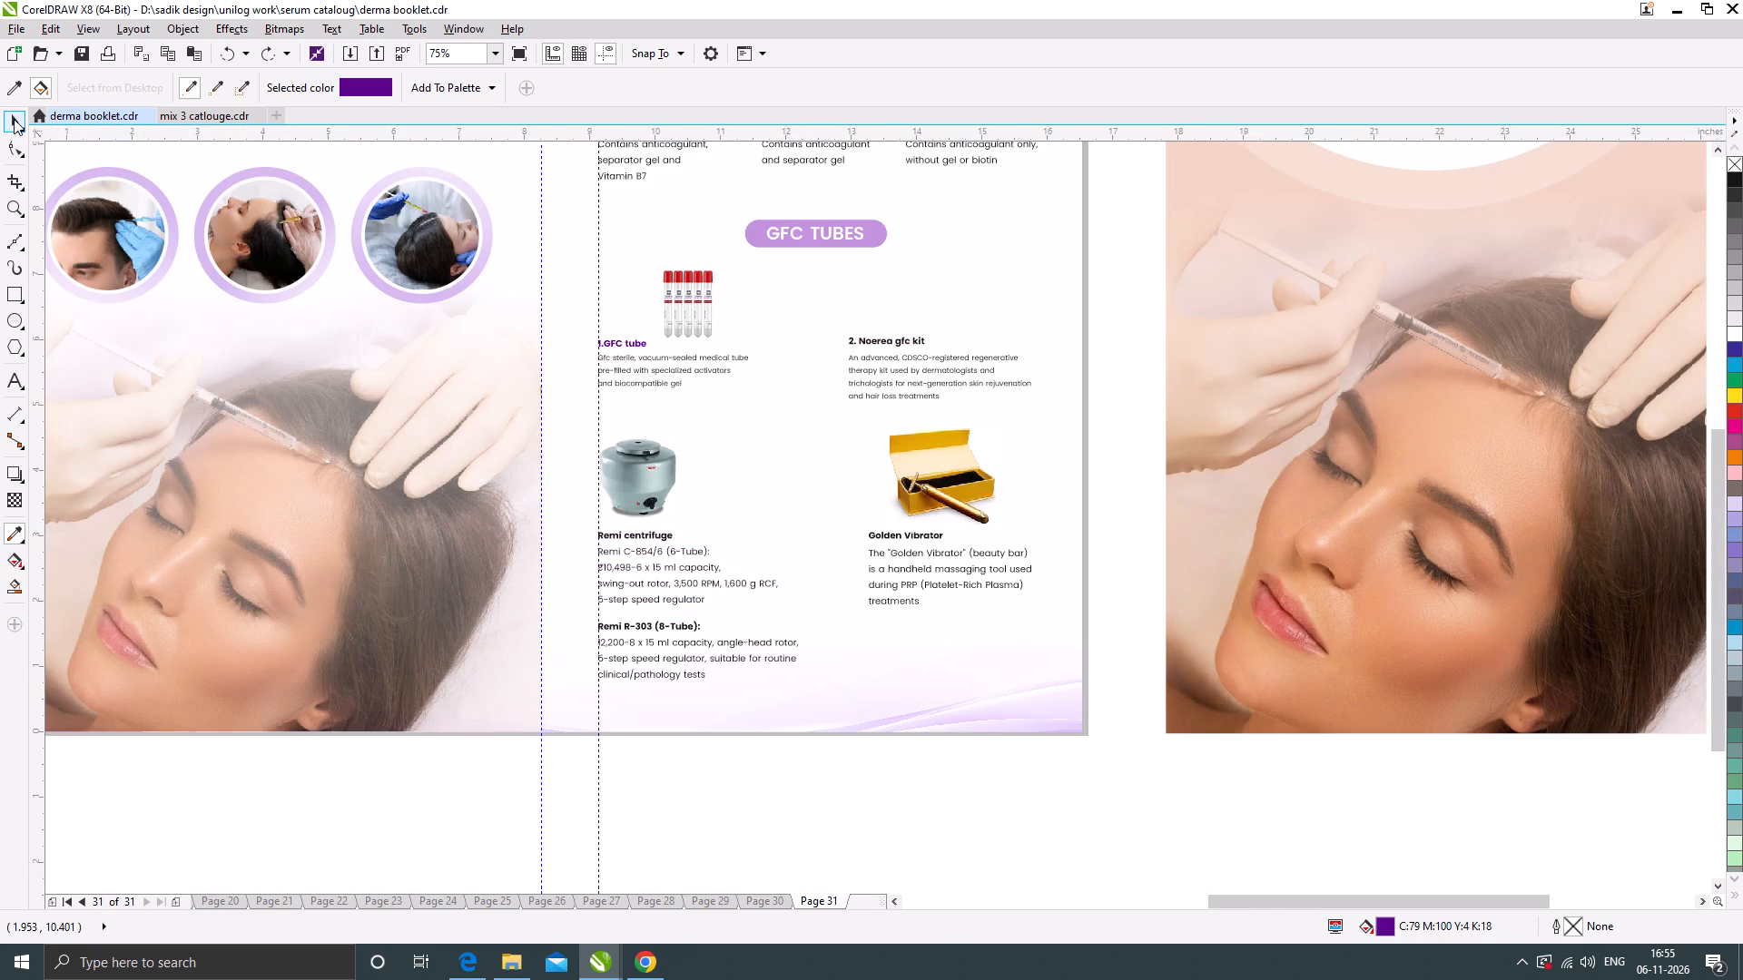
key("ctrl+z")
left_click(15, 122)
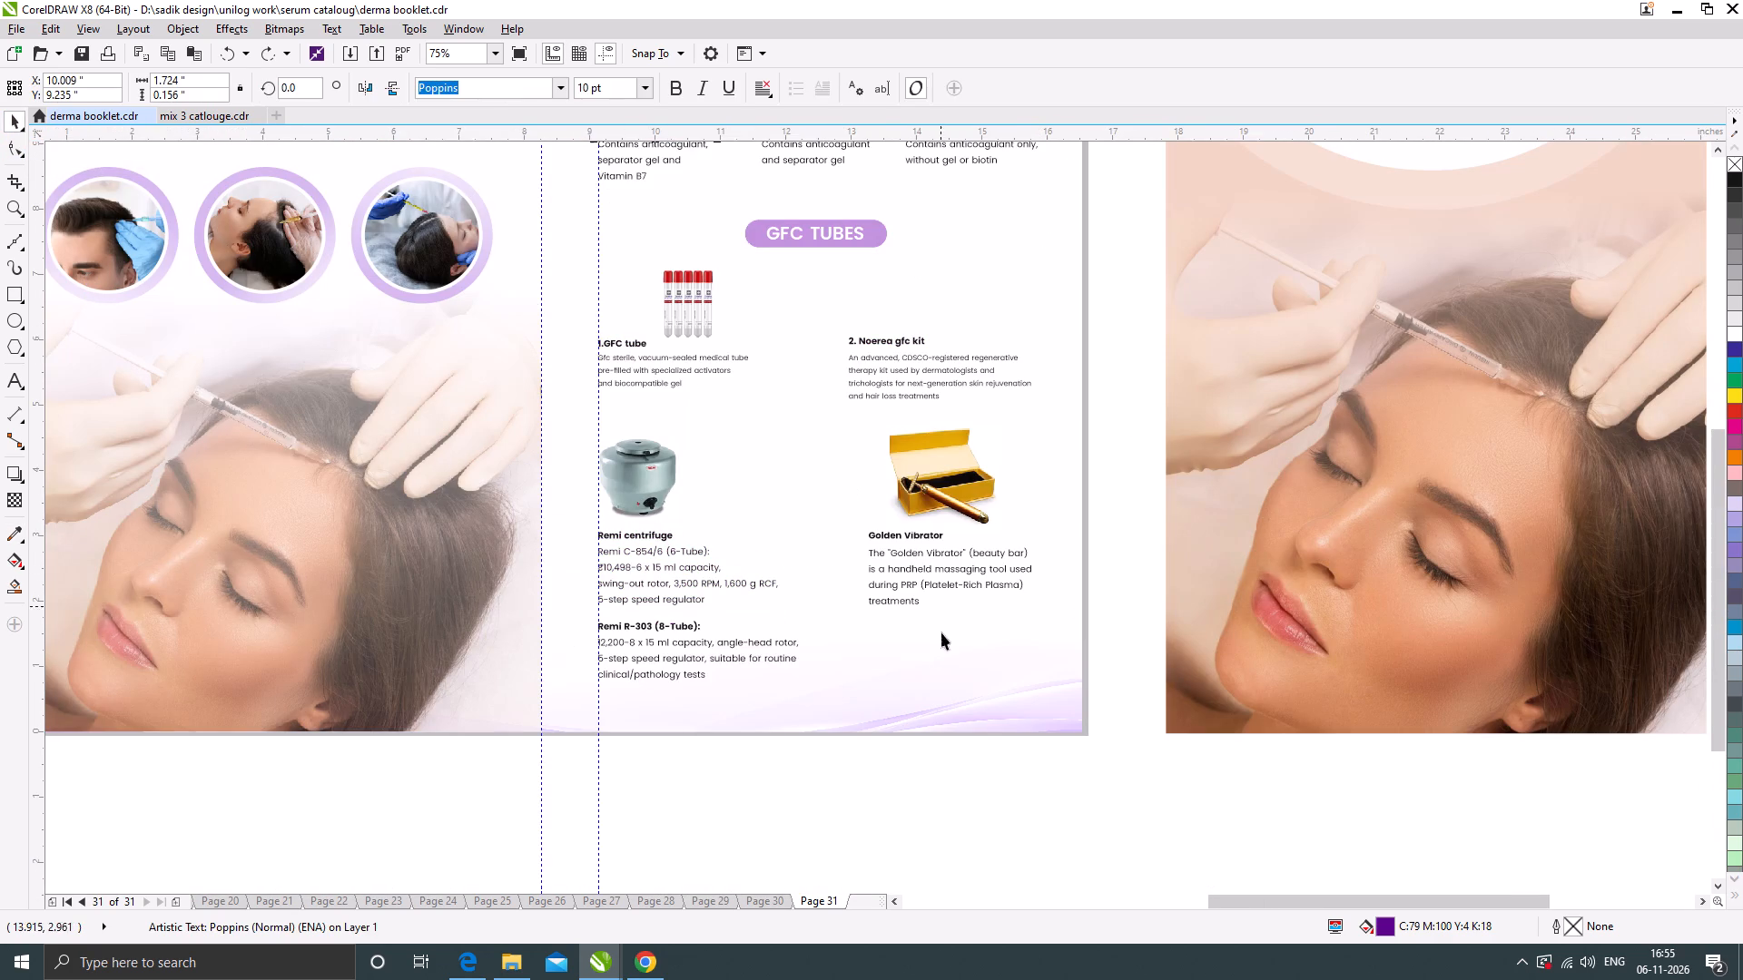
Examine the spacing and heading colours of the PRP and GFC sections across the spread.
left_click(1018, 770)
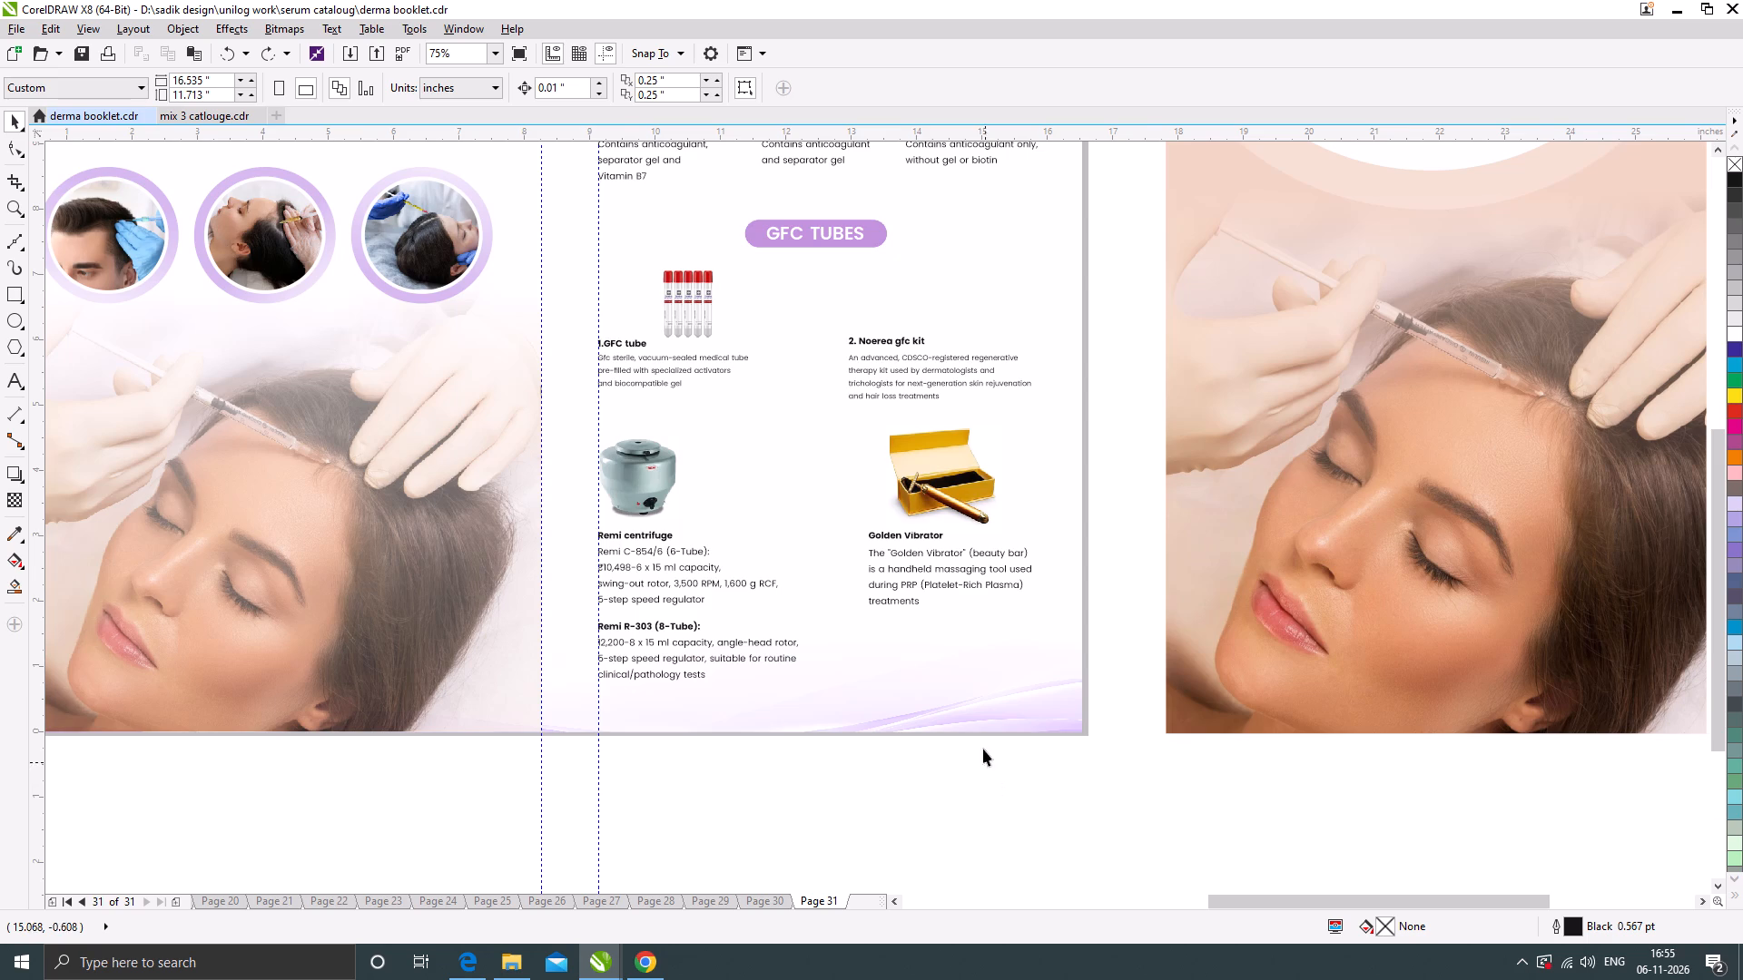
scroll(854, 603, "down", 1)
scroll(864, 462, "up", 1)
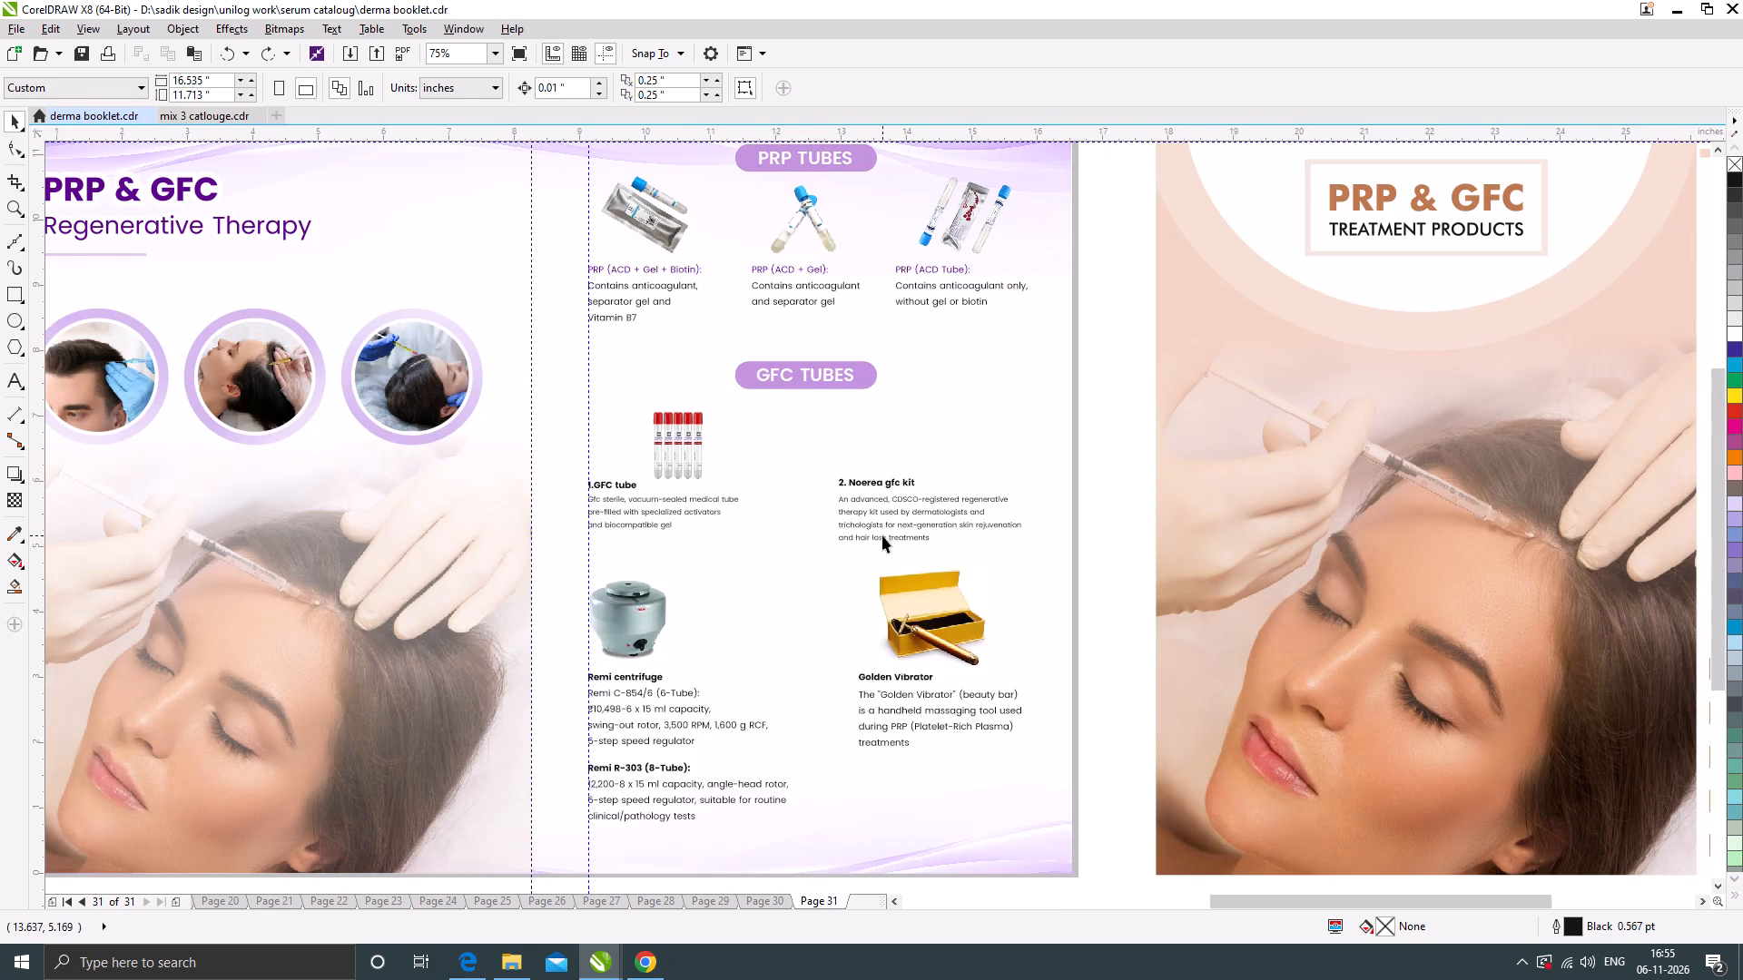
scroll(882, 539, "down", 1)
left_click(995, 740)
scroll(888, 466, "up", 1)
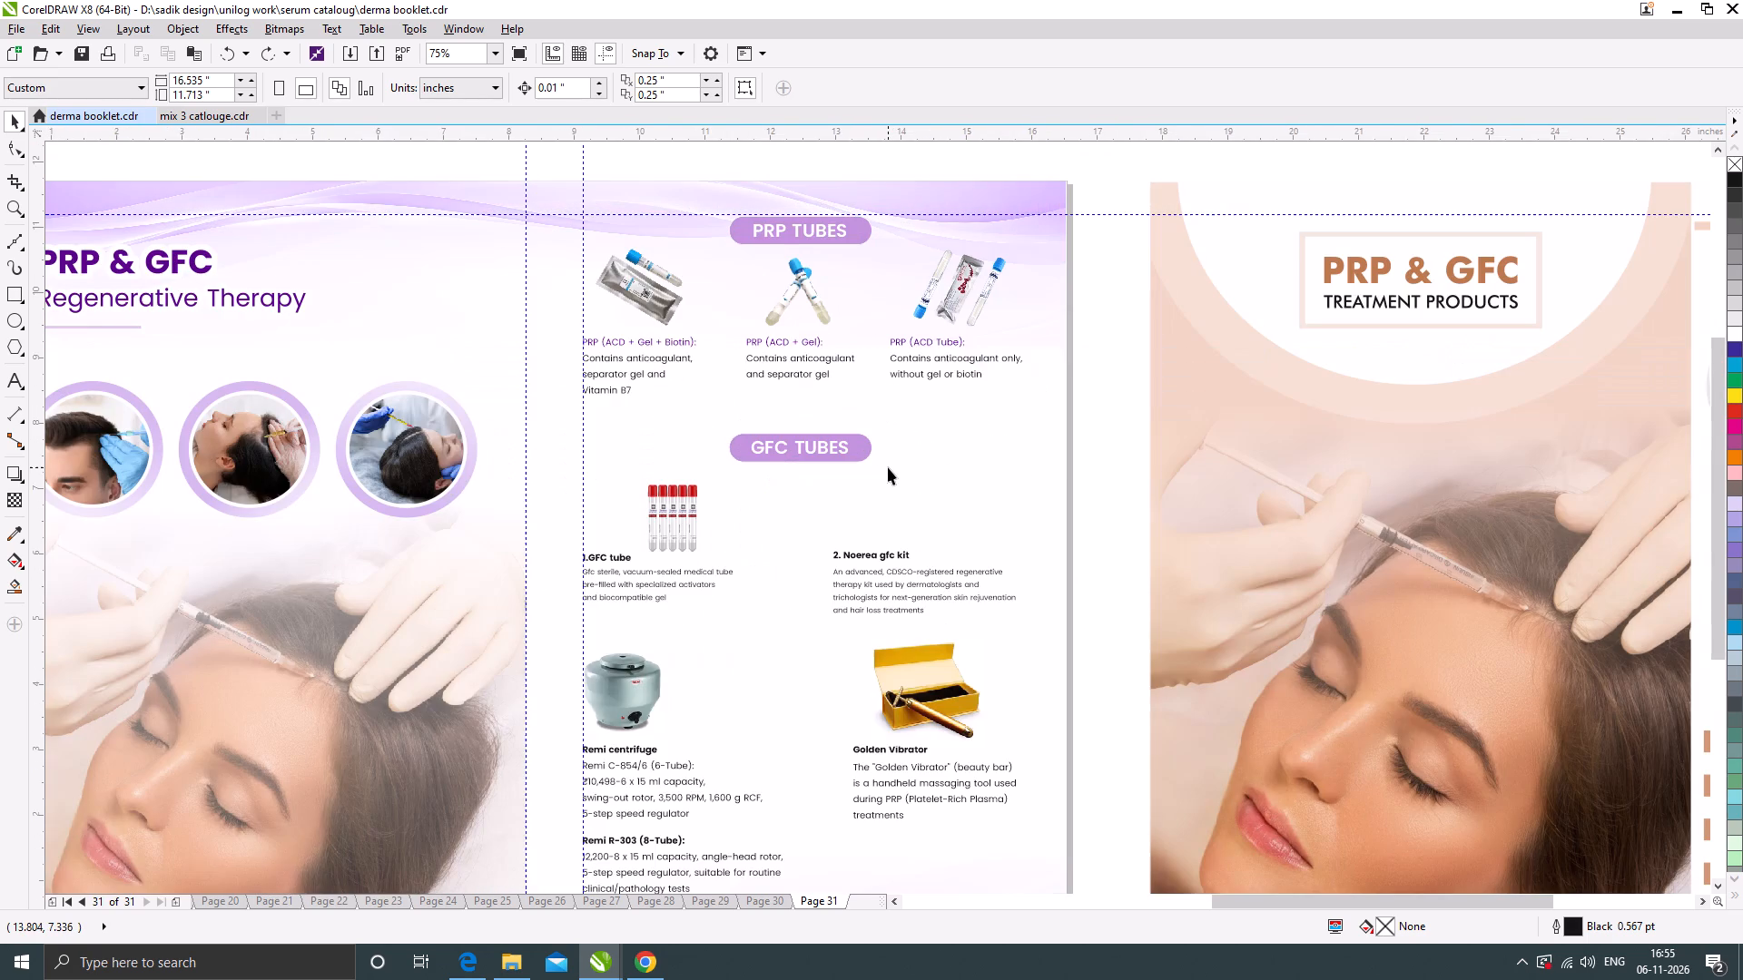
scroll(870, 458, "down", 1)
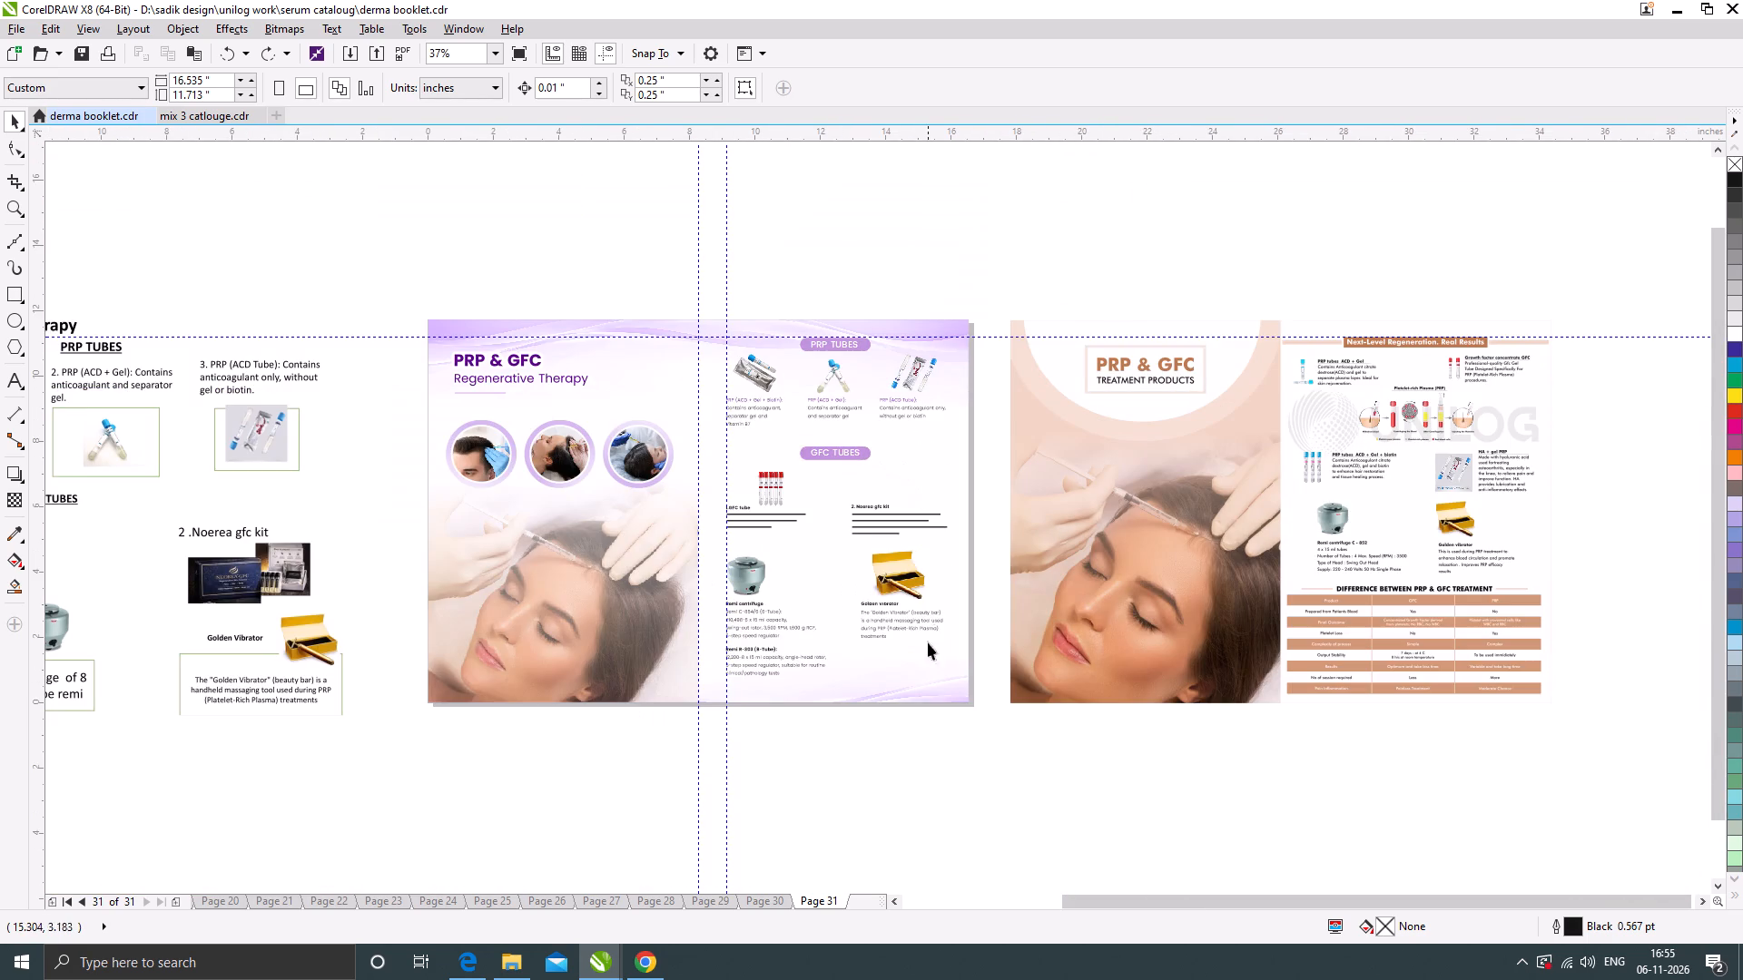
left_click(924, 760)
scroll(876, 411, "up", 1)
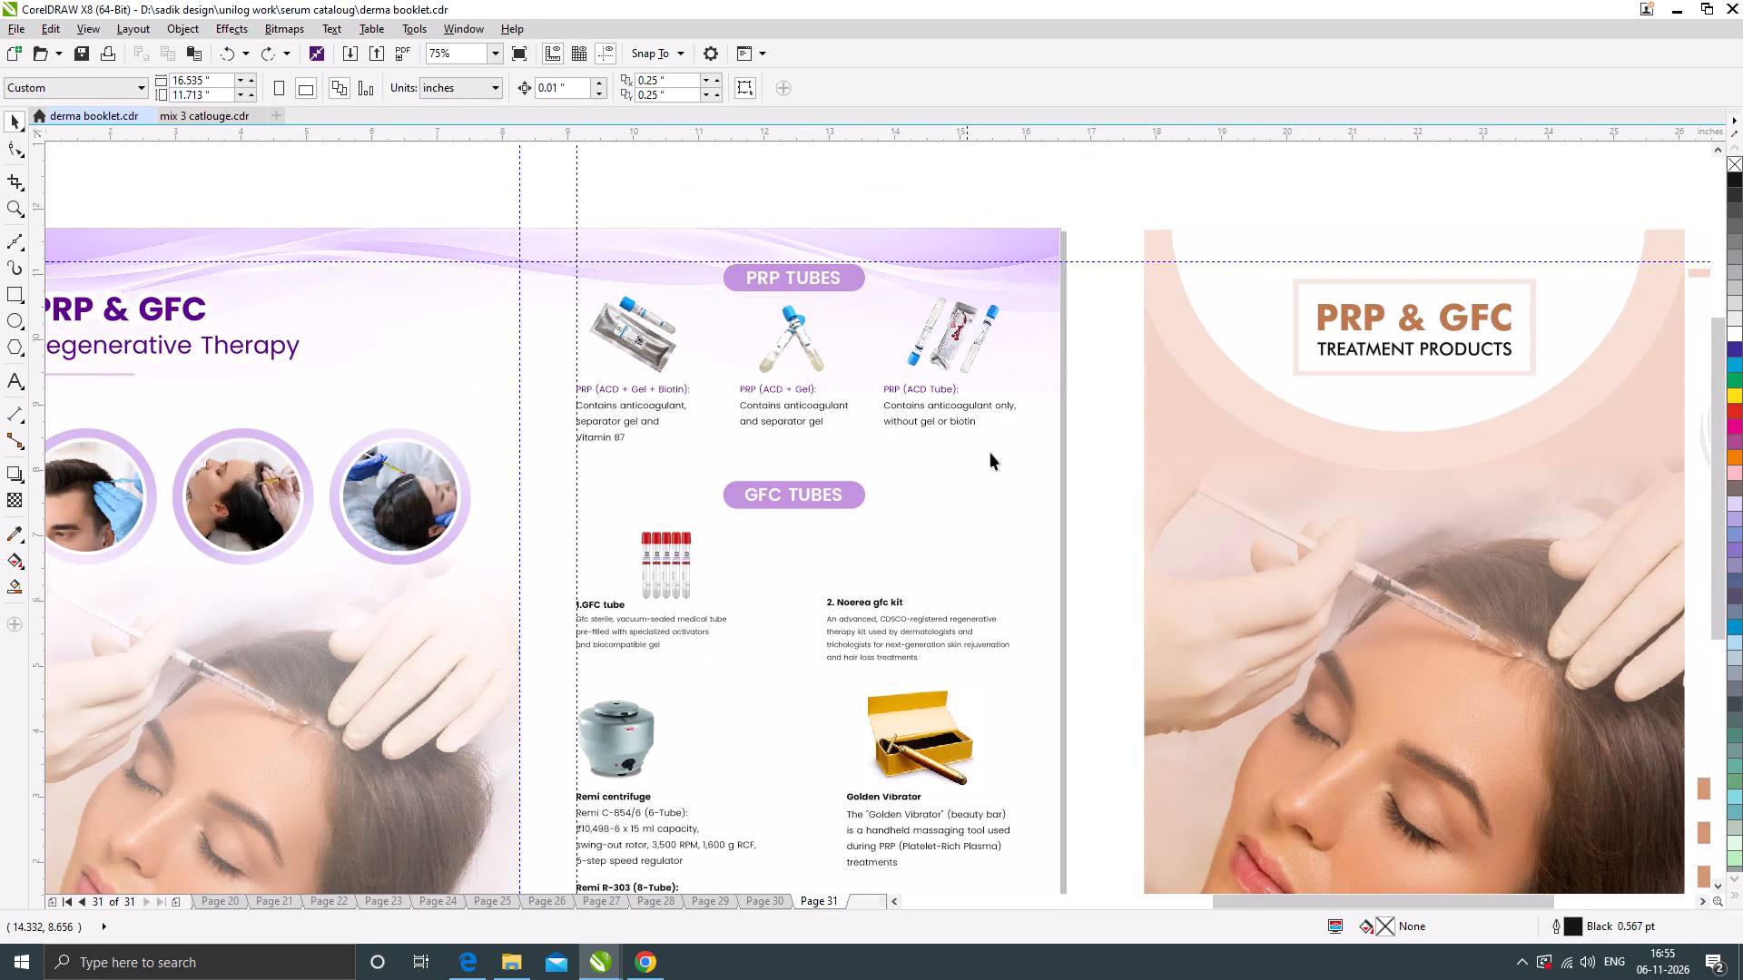
Move the three PRP tube pictures with their descriptions down about 0.05 inch beneath the PRP TUBES heading.
left_click_drag(1093, 478, 546, 284)
scroll(792, 321, "up", 2)
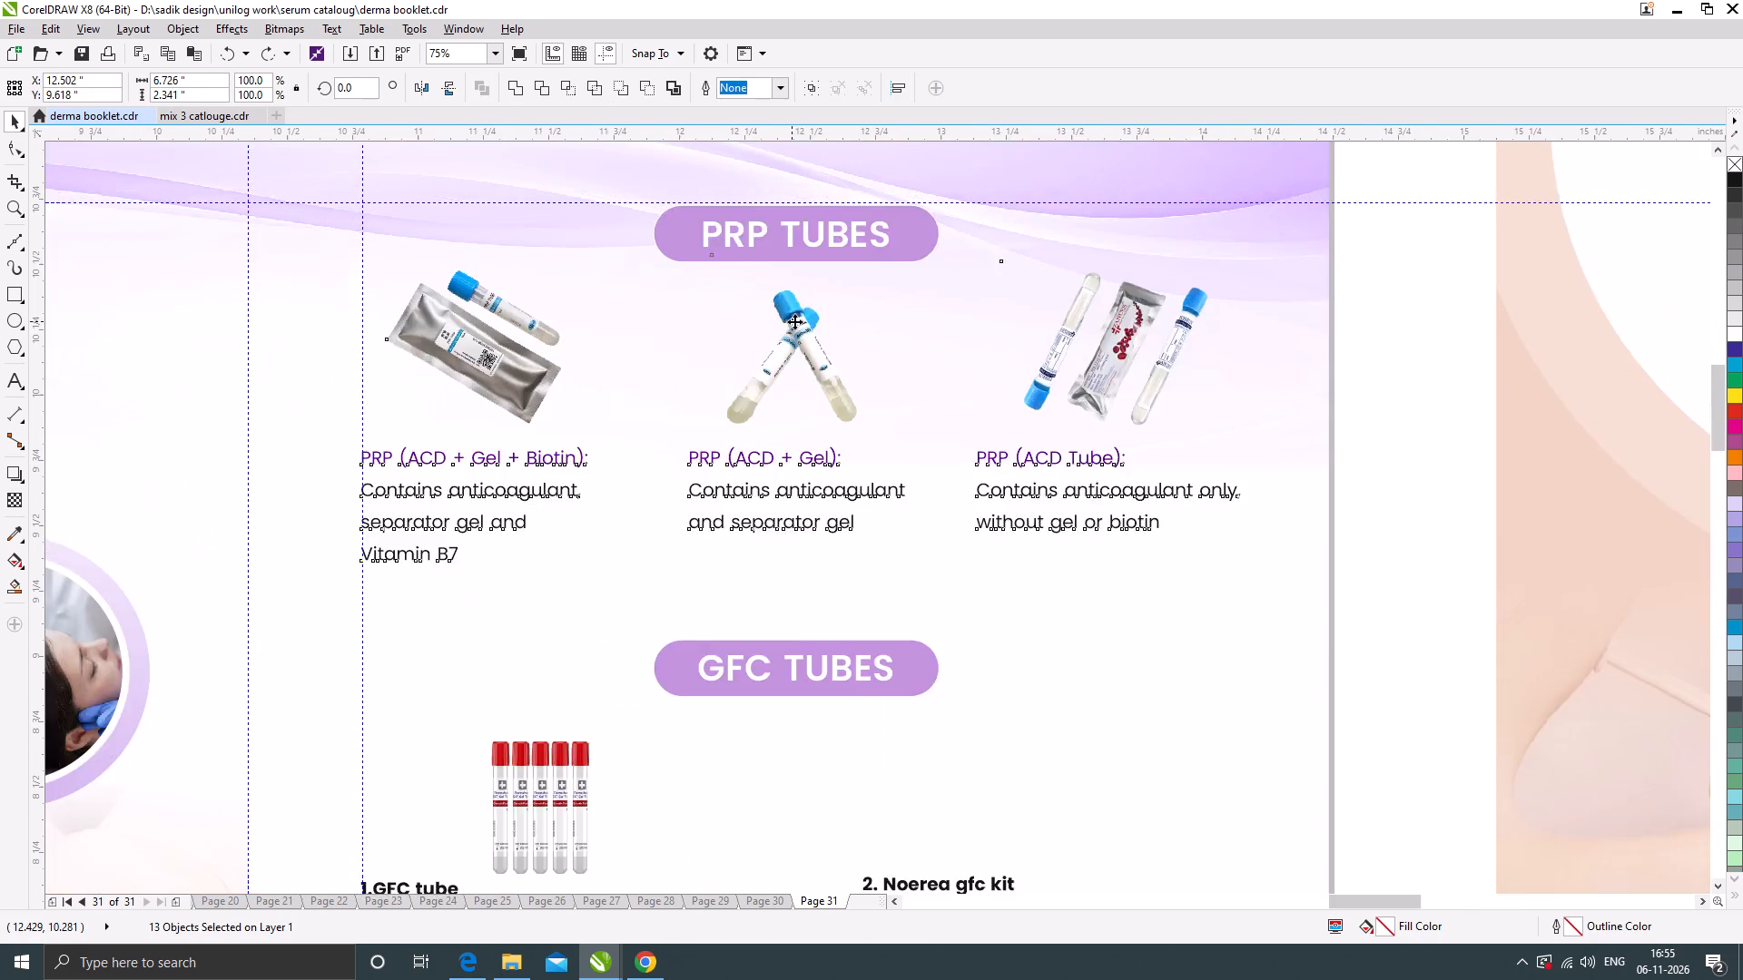
left_click_drag(800, 318, 801, 336)
scroll(803, 336, "down", 2)
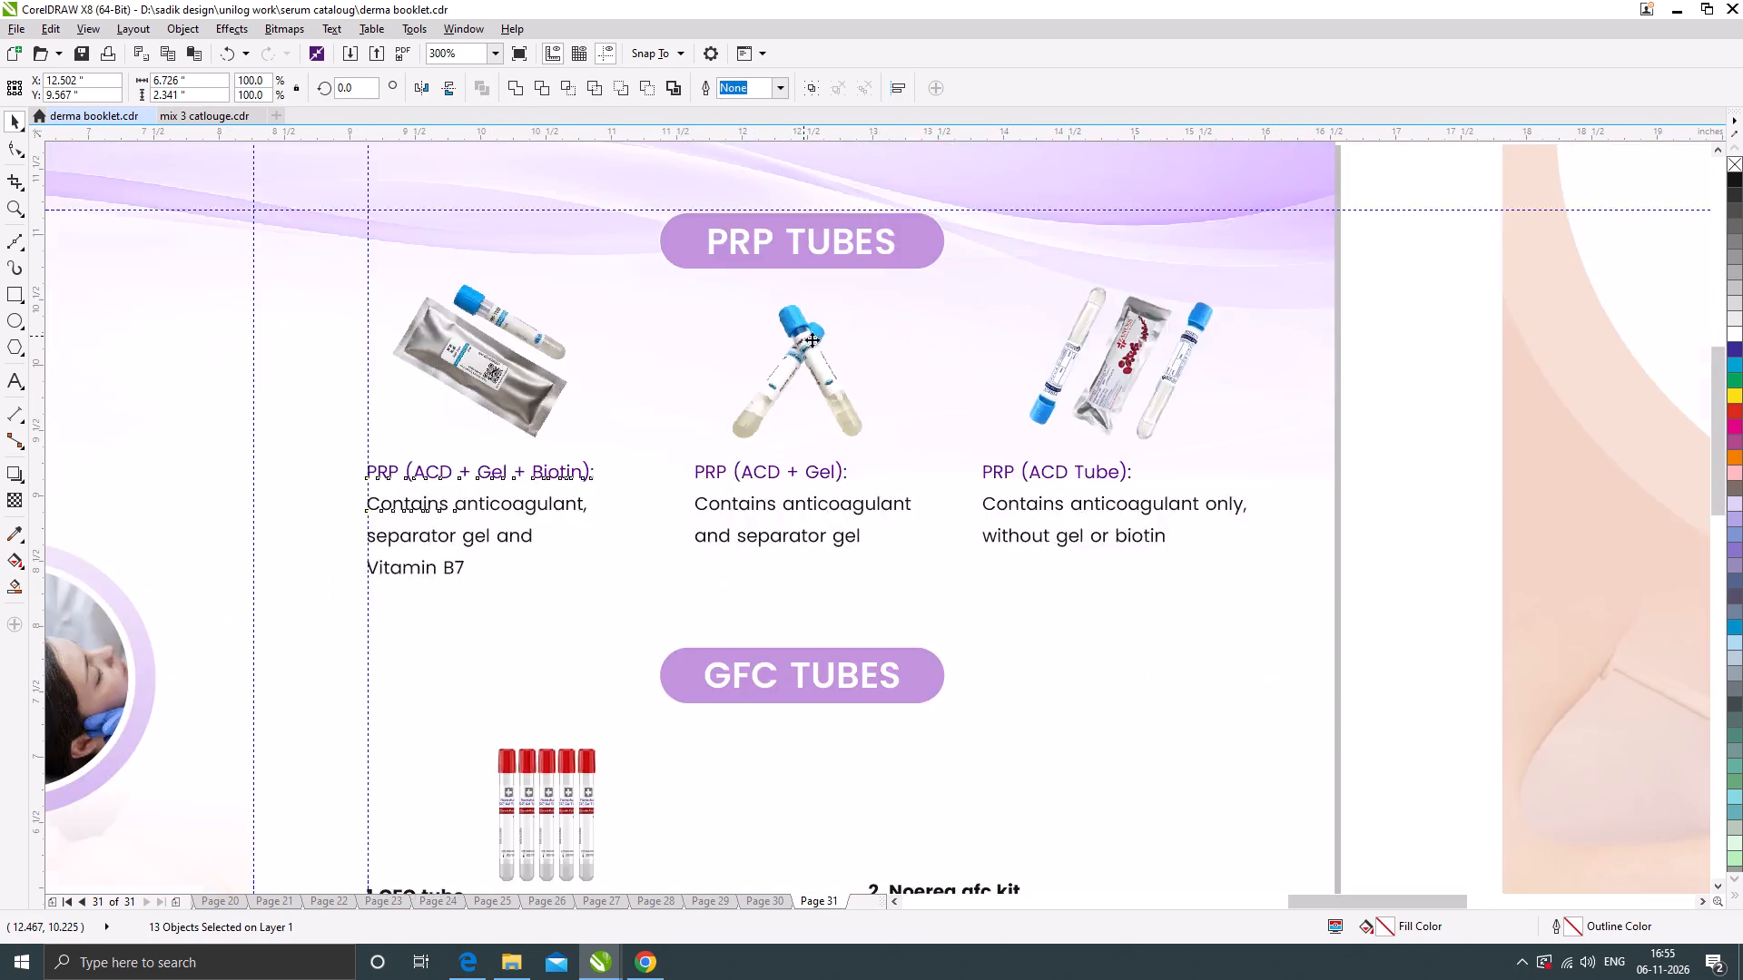
scroll(864, 432, "down", 1)
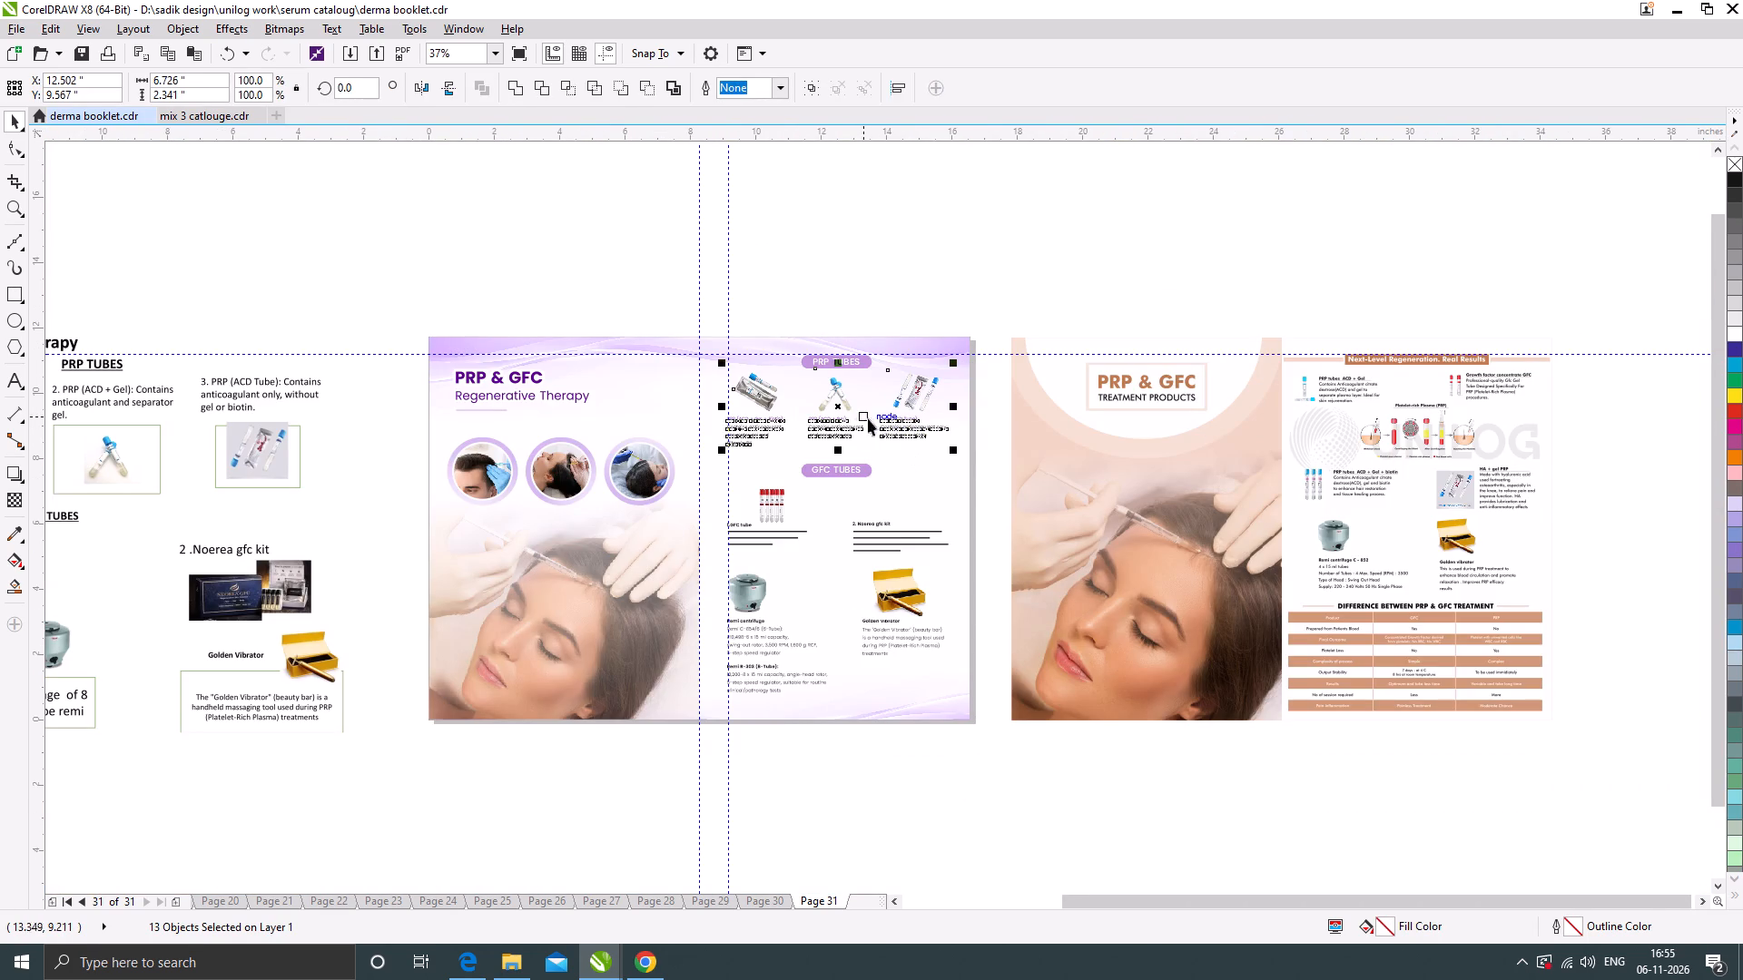
left_click(989, 474)
Lower the Golden Vibrator texts about 0.9 inch and place its picture above them at about X 14.03, Y 3.35 inches.
left_click(960, 771)
scroll(788, 678, "up", 1)
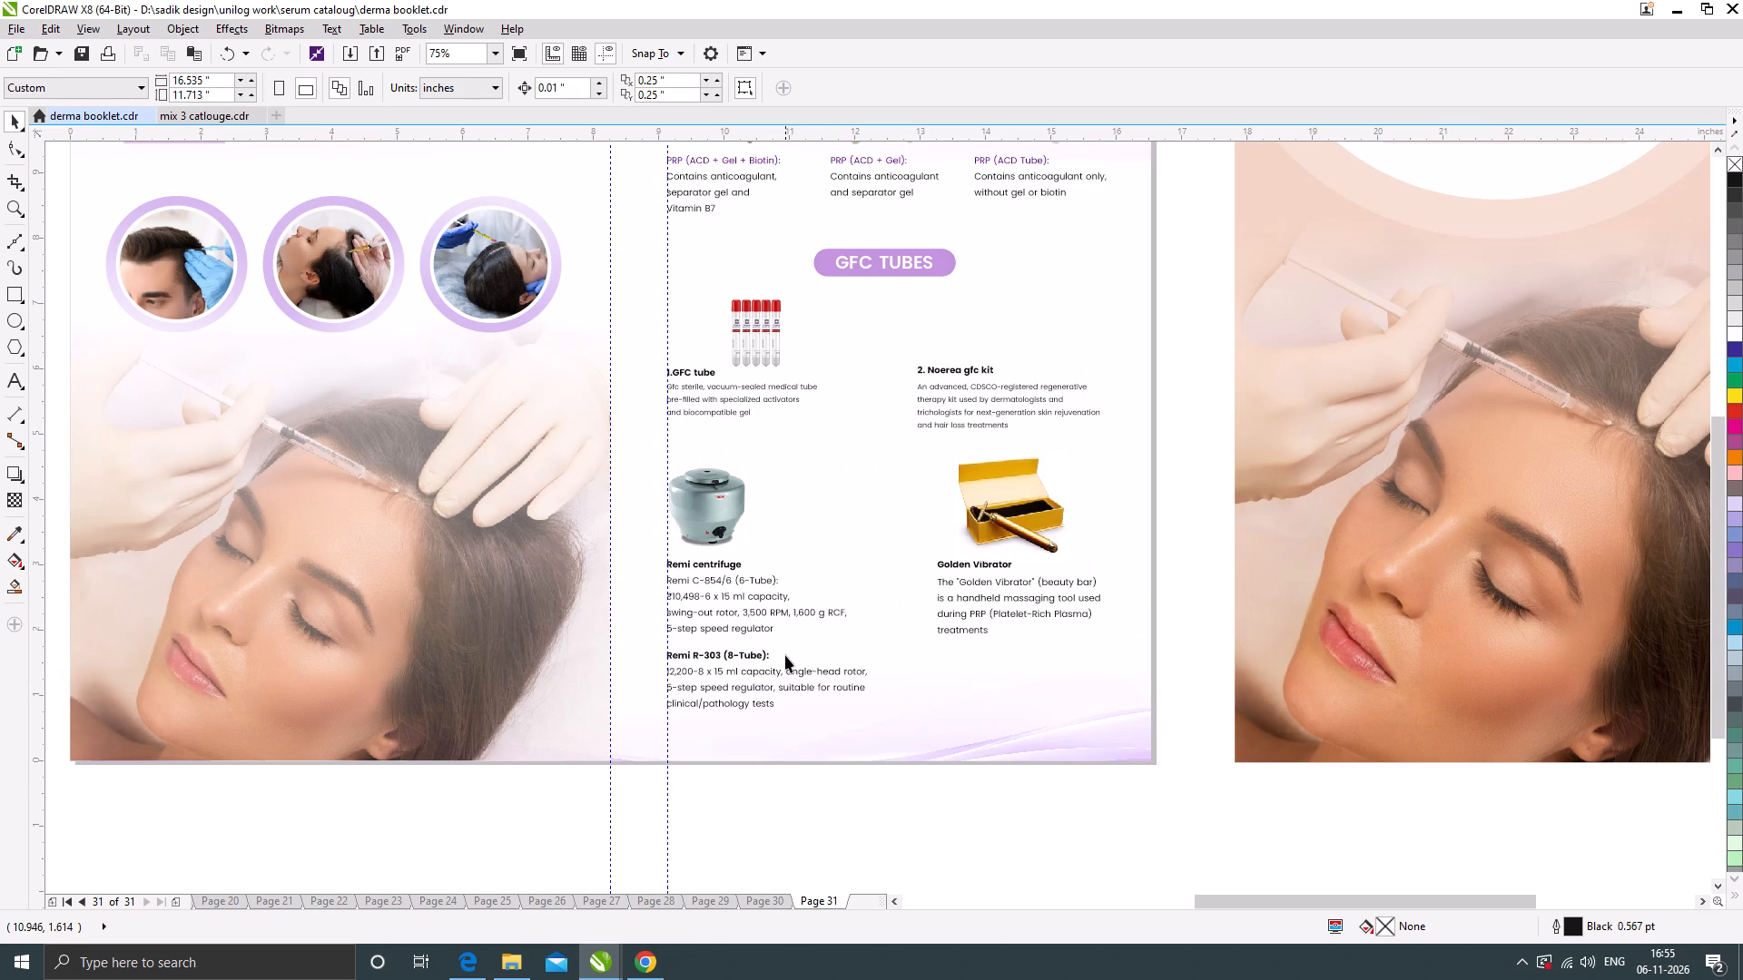
scroll(780, 658, "down", 1)
left_click(880, 808)
scroll(929, 637, "up", 1)
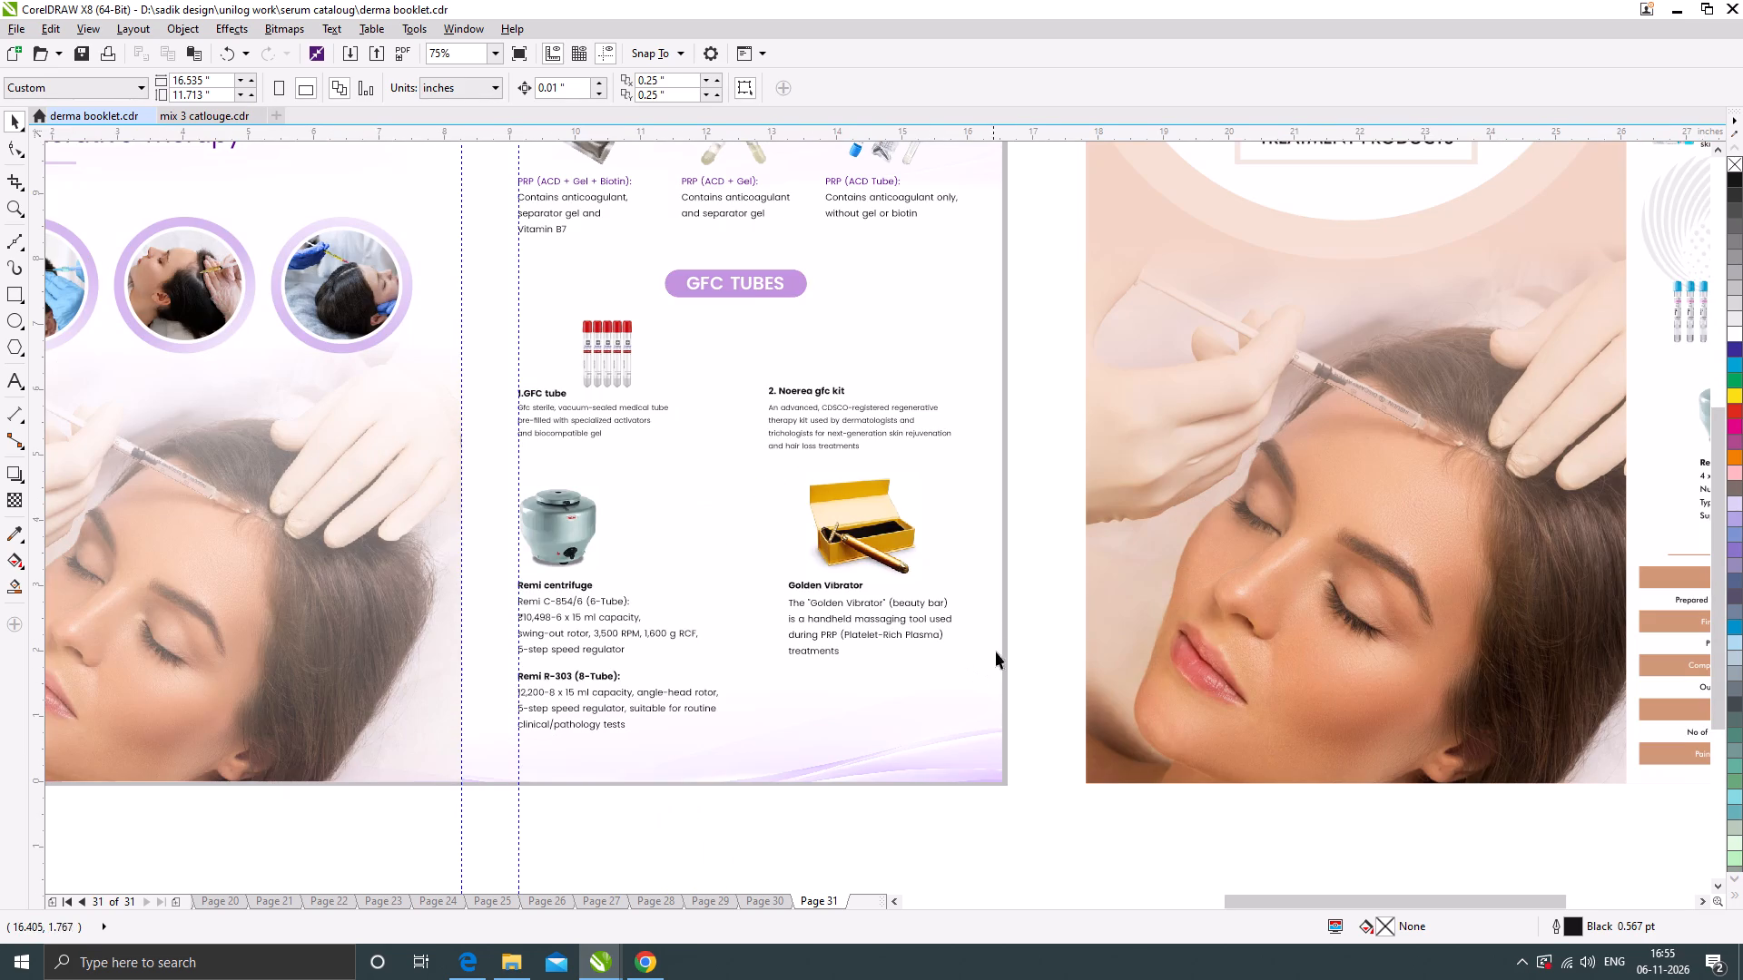
left_click(887, 543)
left_click_drag(1036, 709, 828, 544)
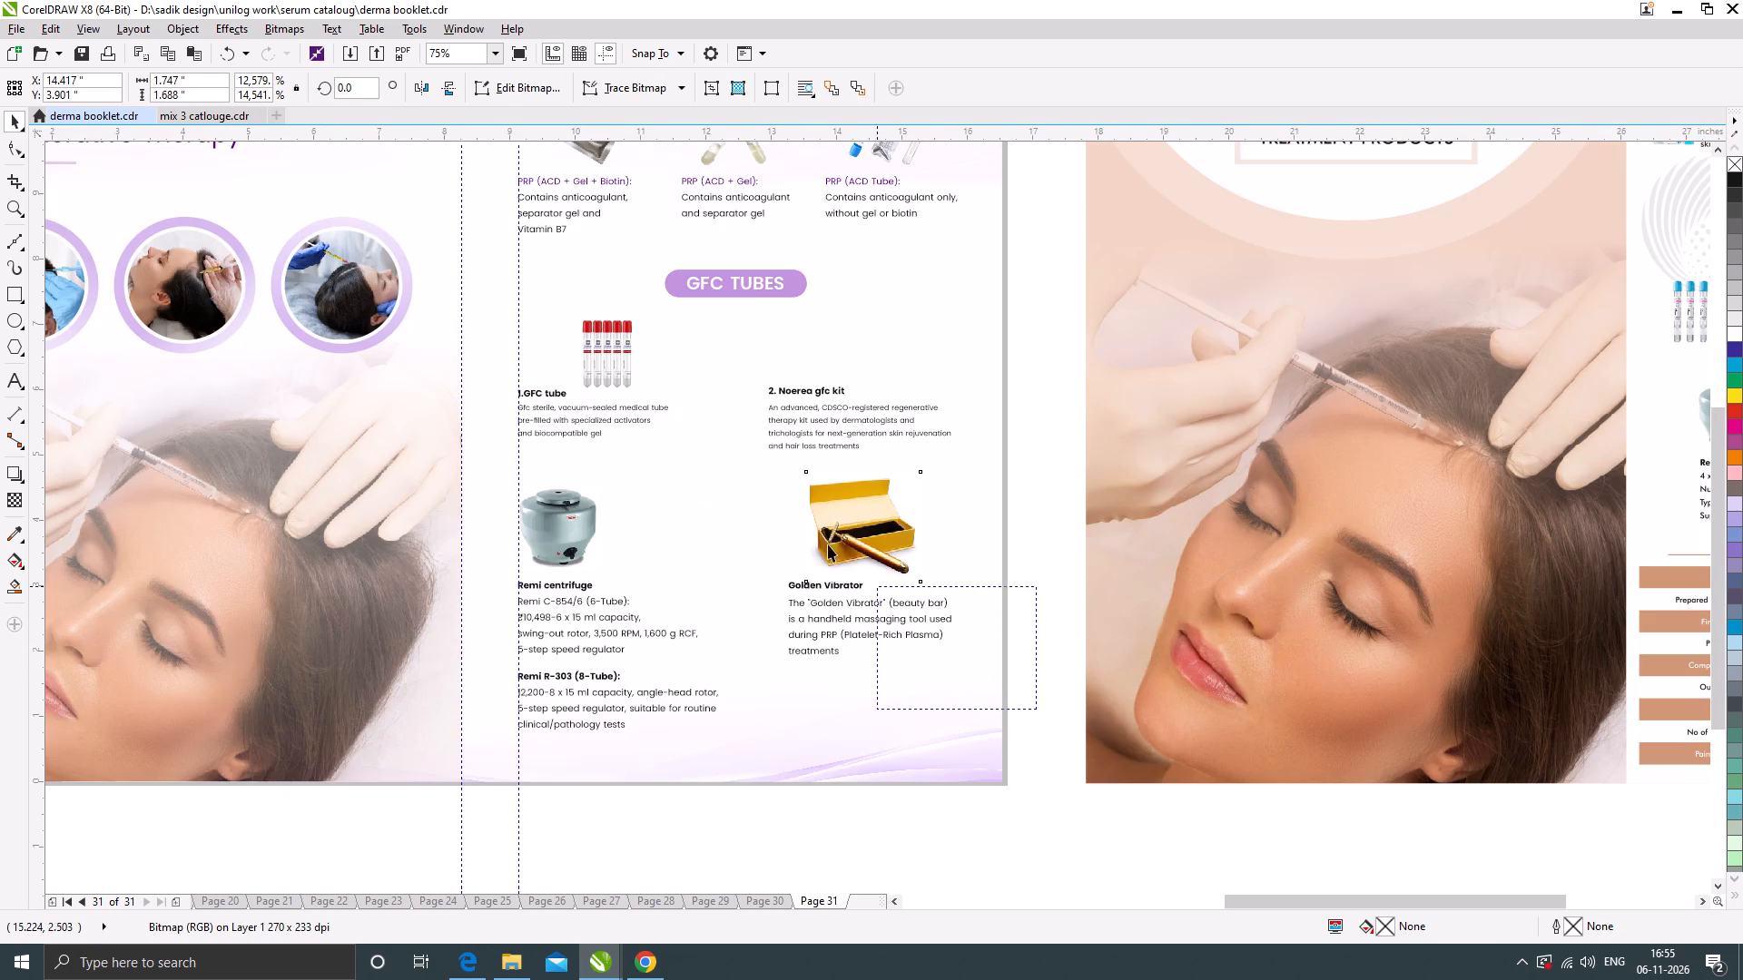
left_click_drag(828, 544, 744, 459)
left_click_drag(842, 511, 840, 570)
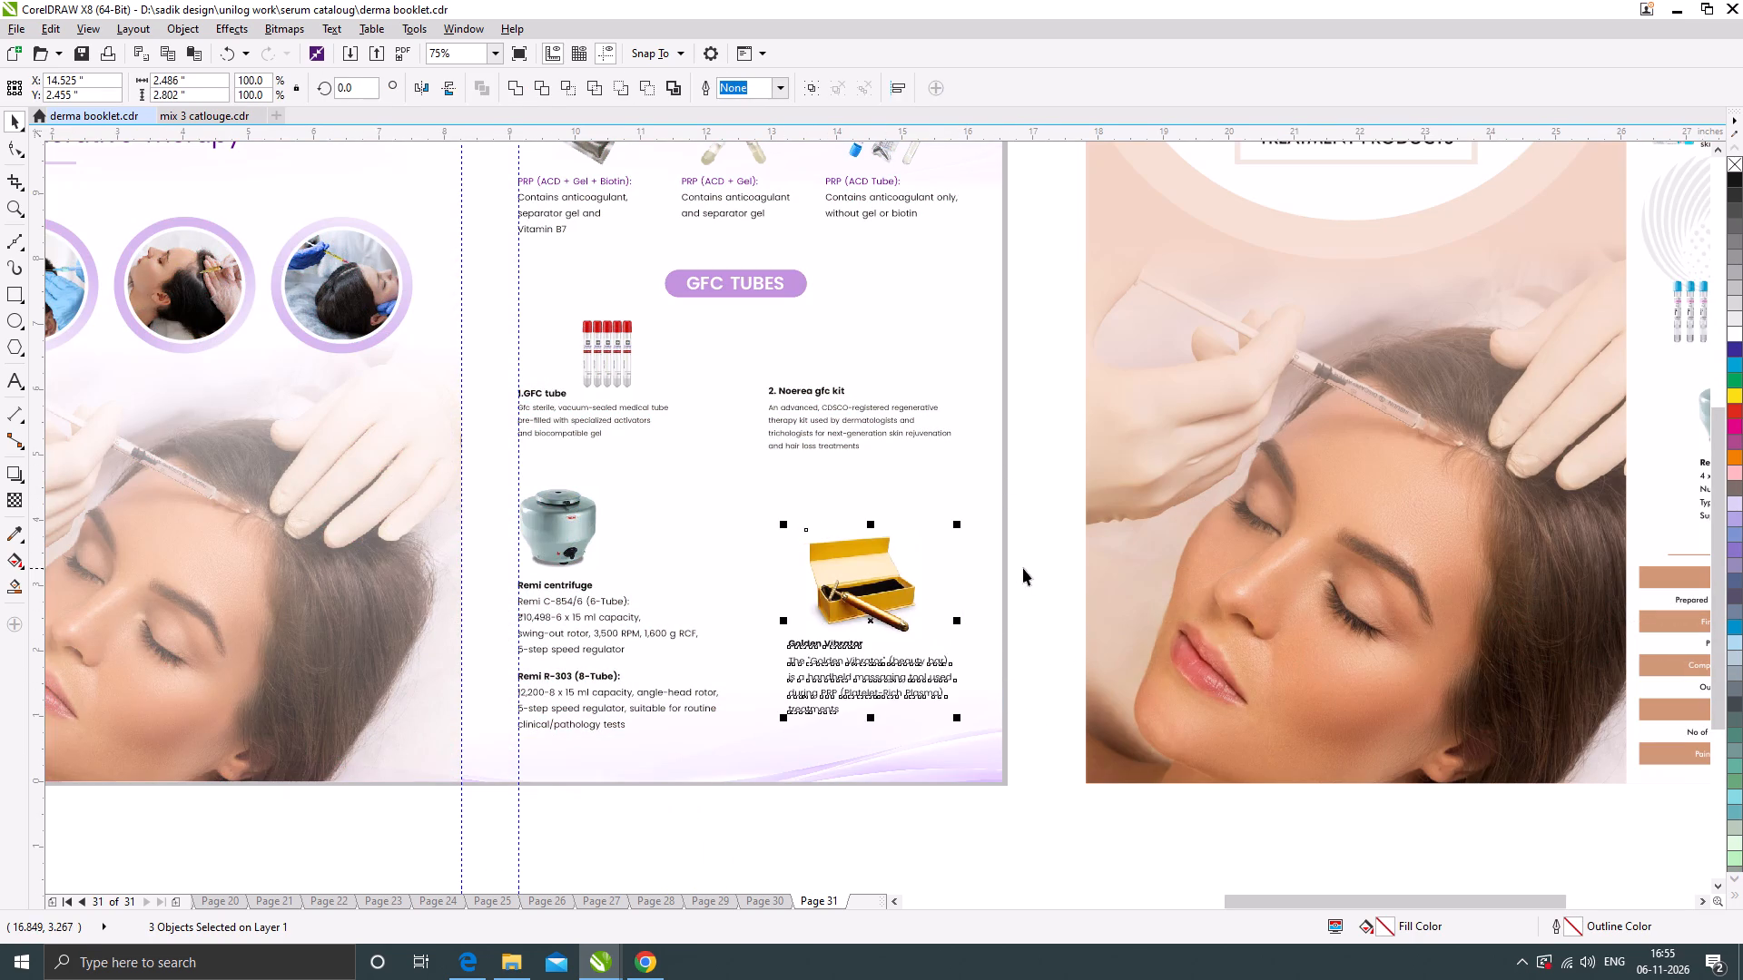
left_click(1023, 568)
left_click_drag(855, 590, 830, 568)
left_click(835, 571)
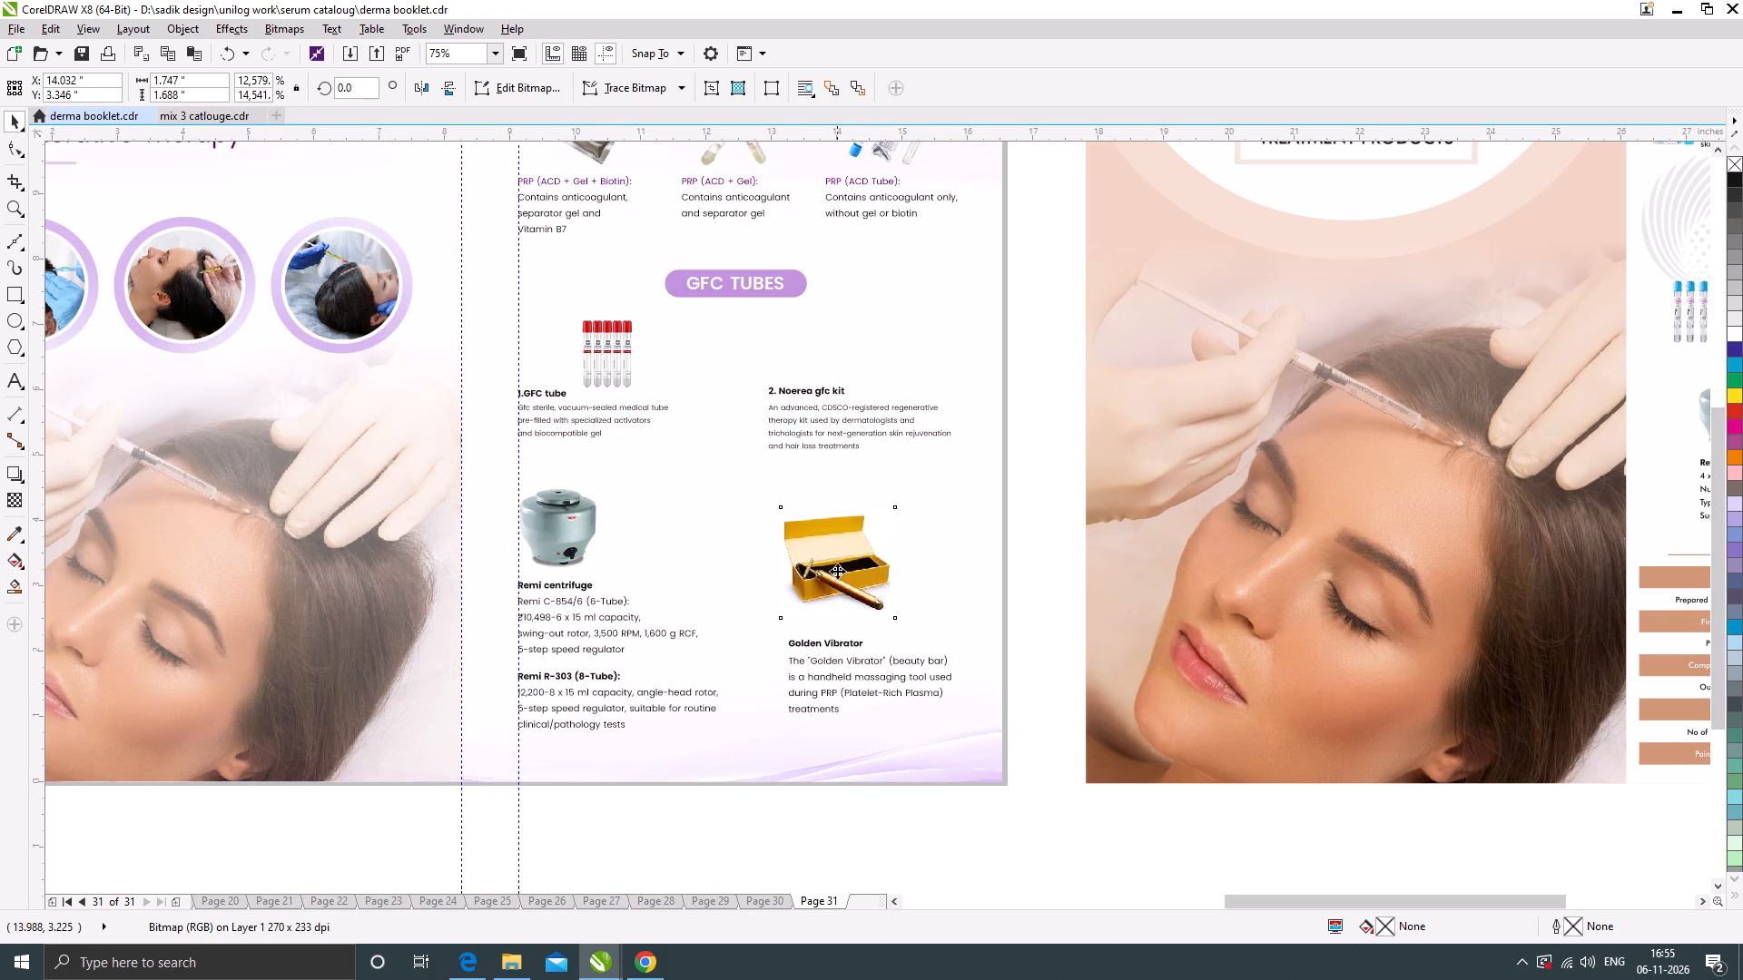
left_click(990, 572)
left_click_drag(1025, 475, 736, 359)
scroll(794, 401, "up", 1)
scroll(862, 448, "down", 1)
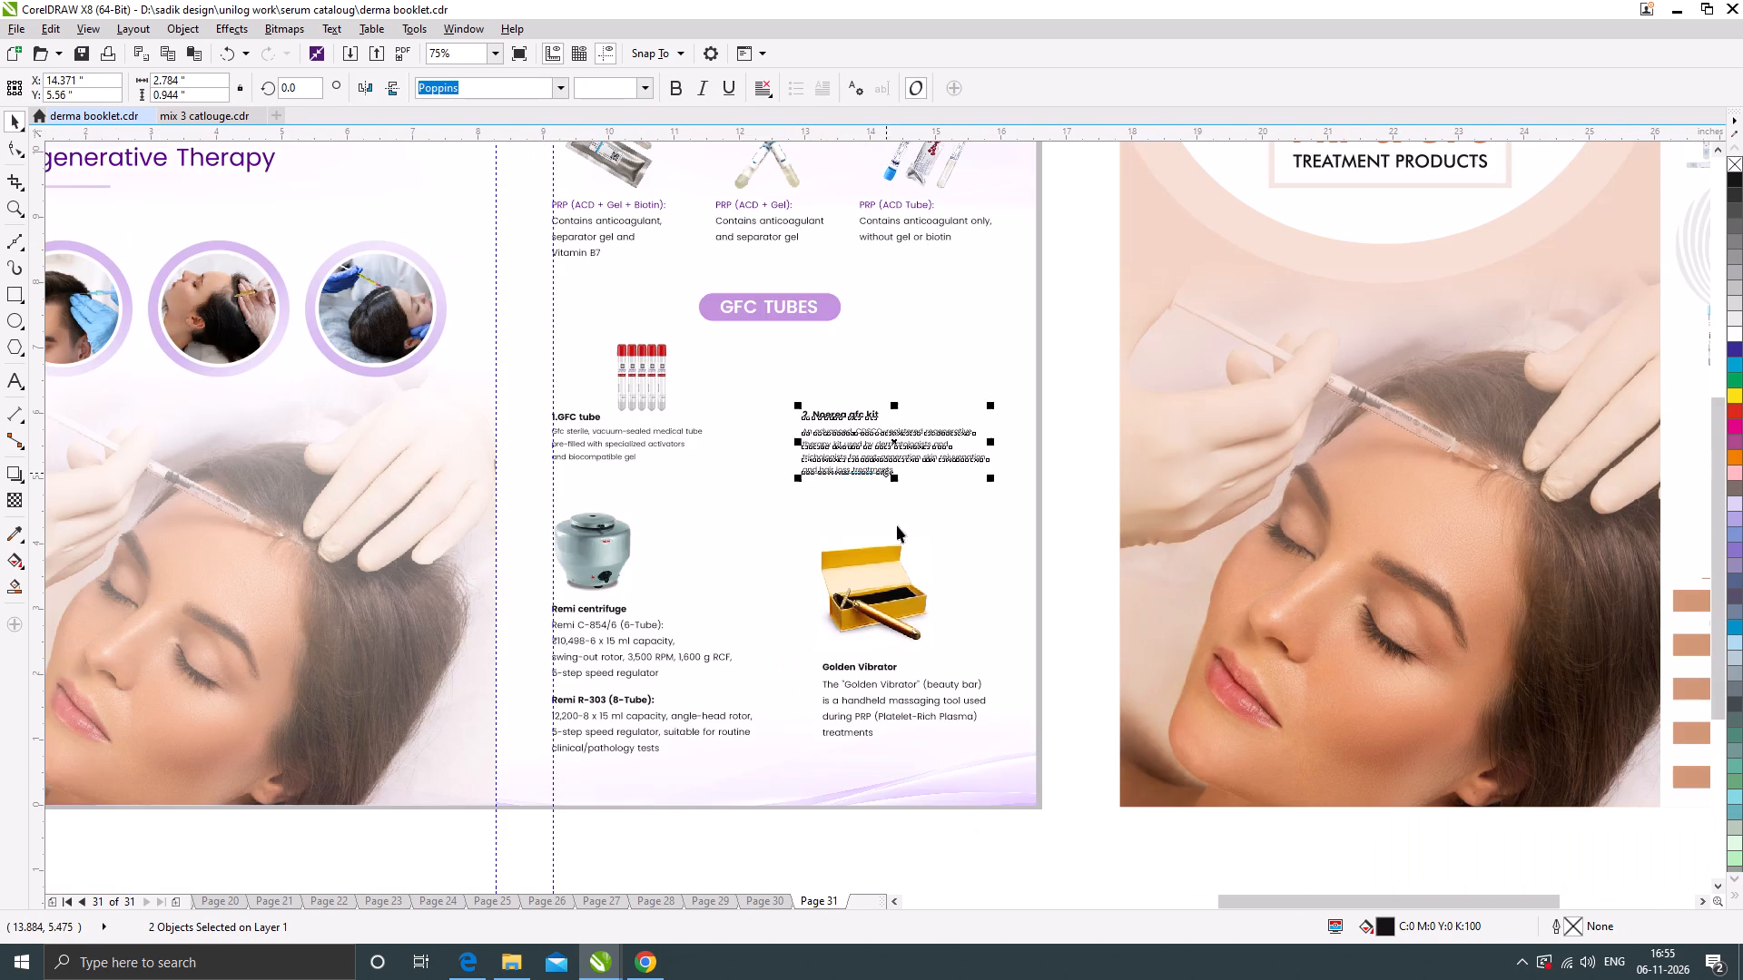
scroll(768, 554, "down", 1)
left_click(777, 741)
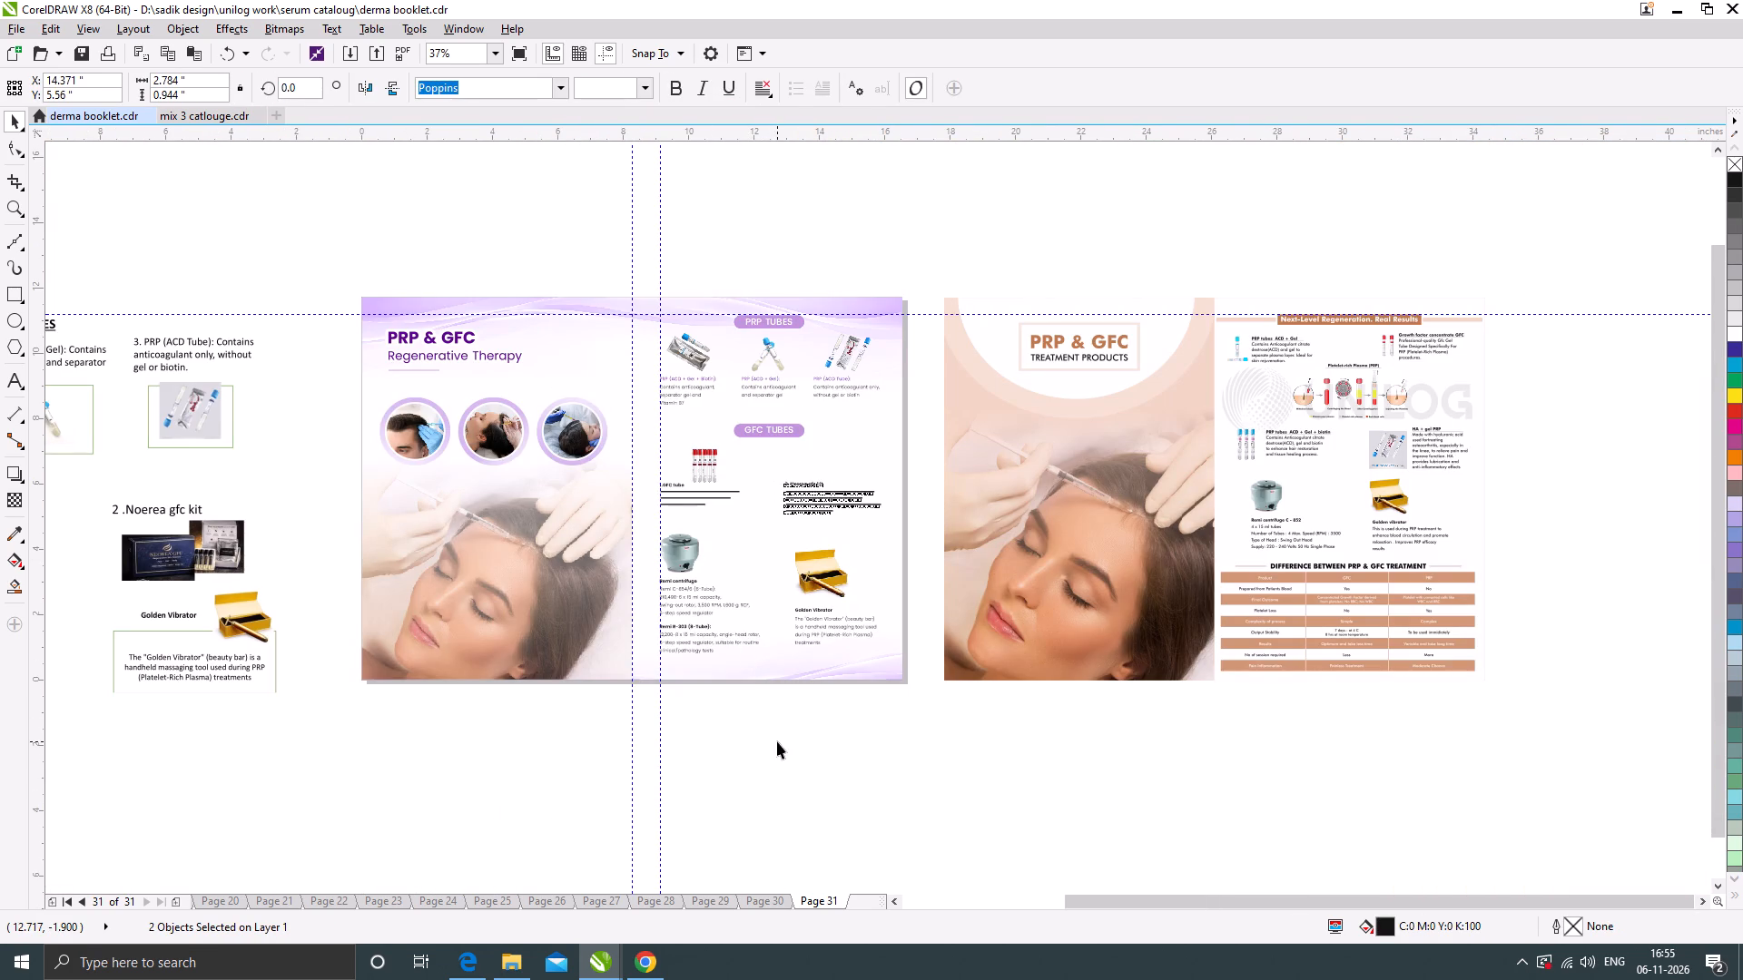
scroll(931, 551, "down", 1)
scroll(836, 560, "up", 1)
Move the Remi centrifuge picture to the upper right of its text and enlarge it to about 1.29 by 1.34 inches.
scroll(848, 560, "up", 1)
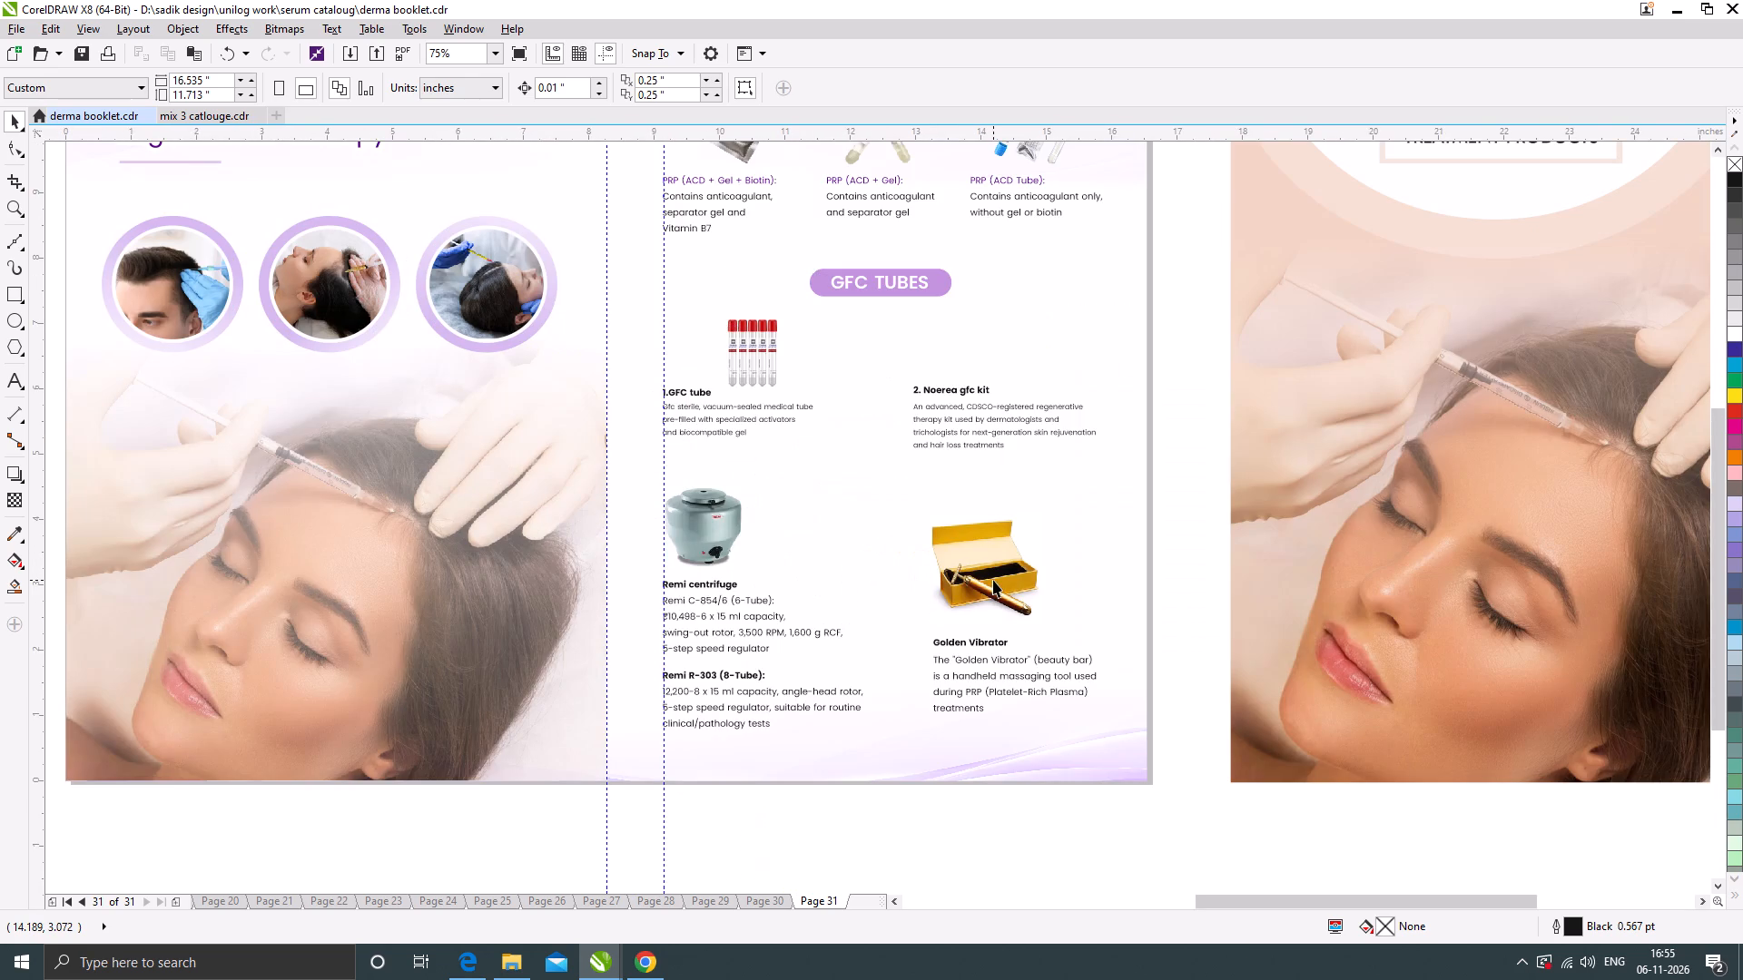
left_click(1007, 566)
left_click(721, 510)
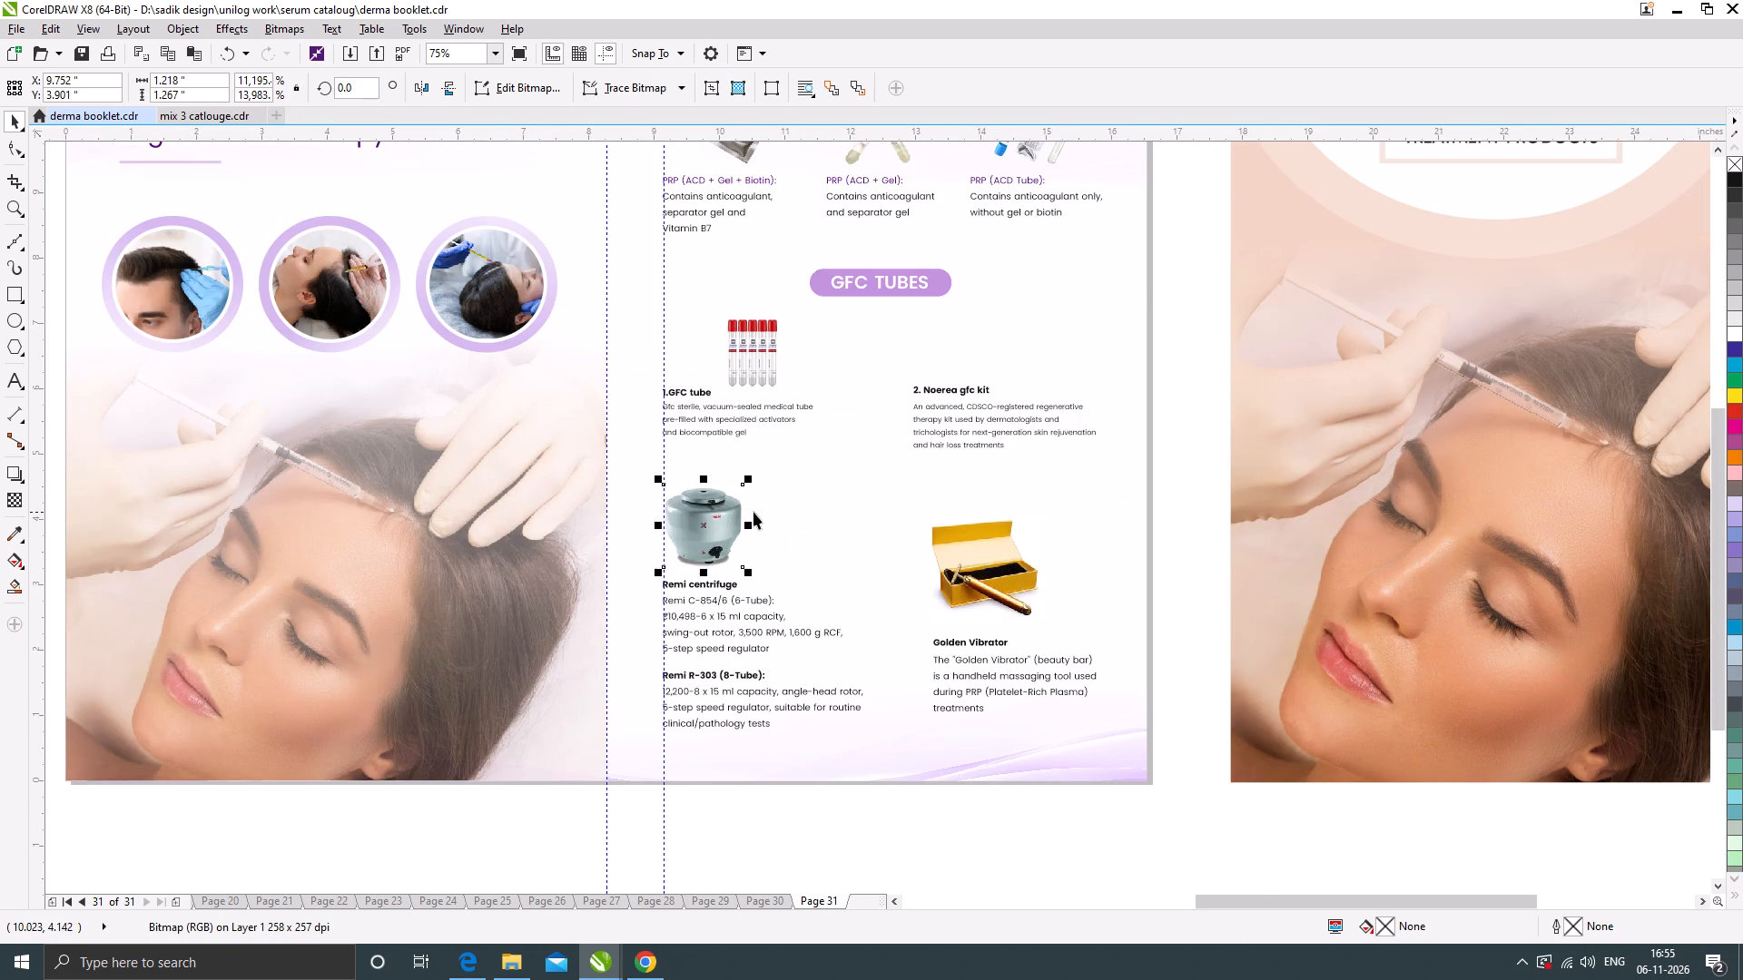
scroll(757, 482, "up", 1)
left_click_drag(690, 547, 931, 611)
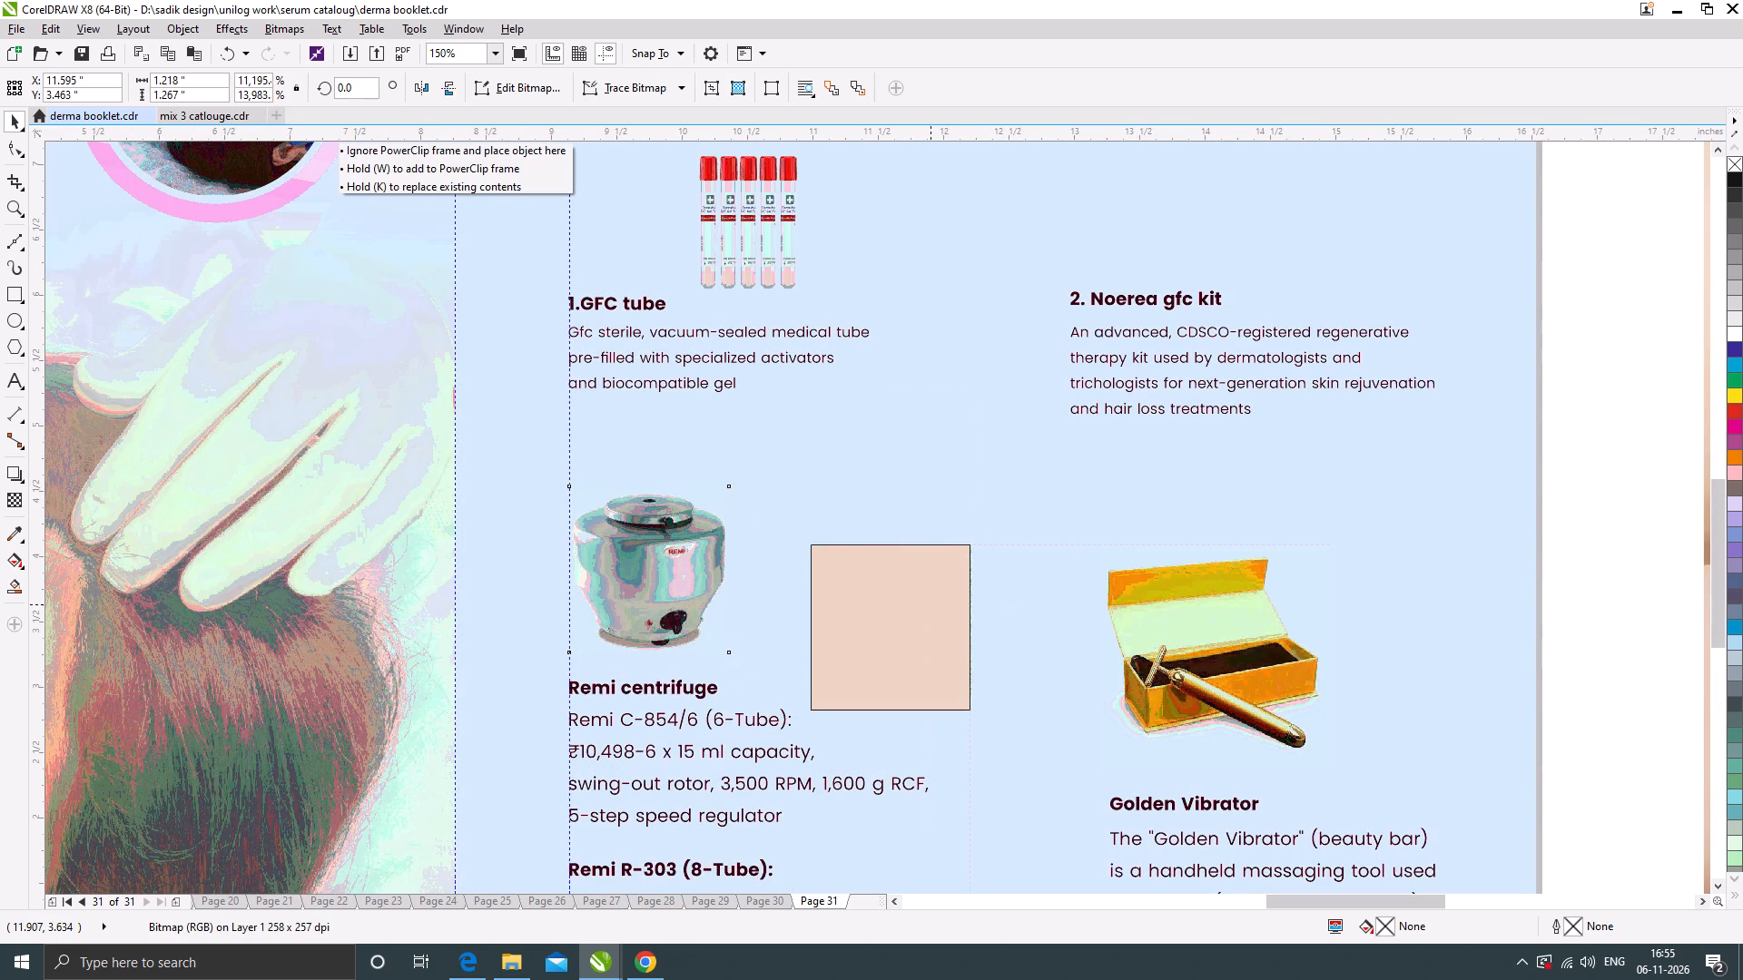
left_click_drag(931, 611, 935, 625)
left_click_drag(979, 560, 990, 550)
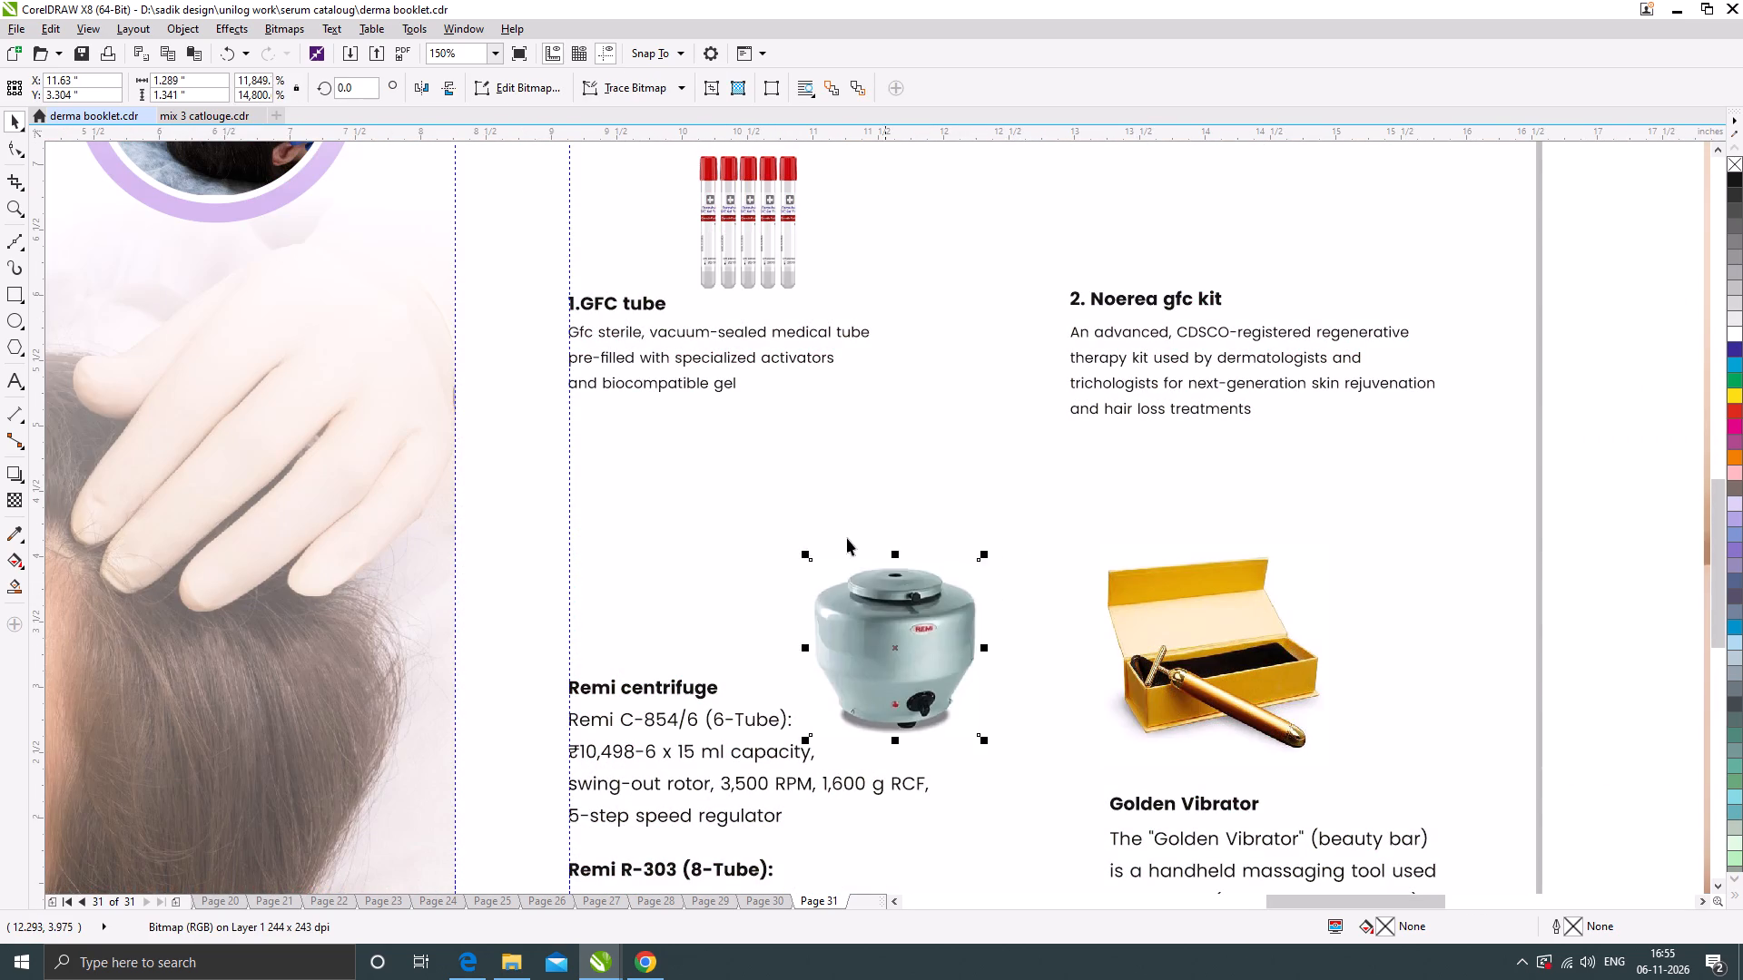
Nudge the Golden Vibrator picture slightly right and the Remi centrifuge picture slightly left to balance their spacing.
scroll(840, 537, "down", 1)
left_click_drag(1035, 609, 1046, 610)
scroll(926, 572, "down", 1)
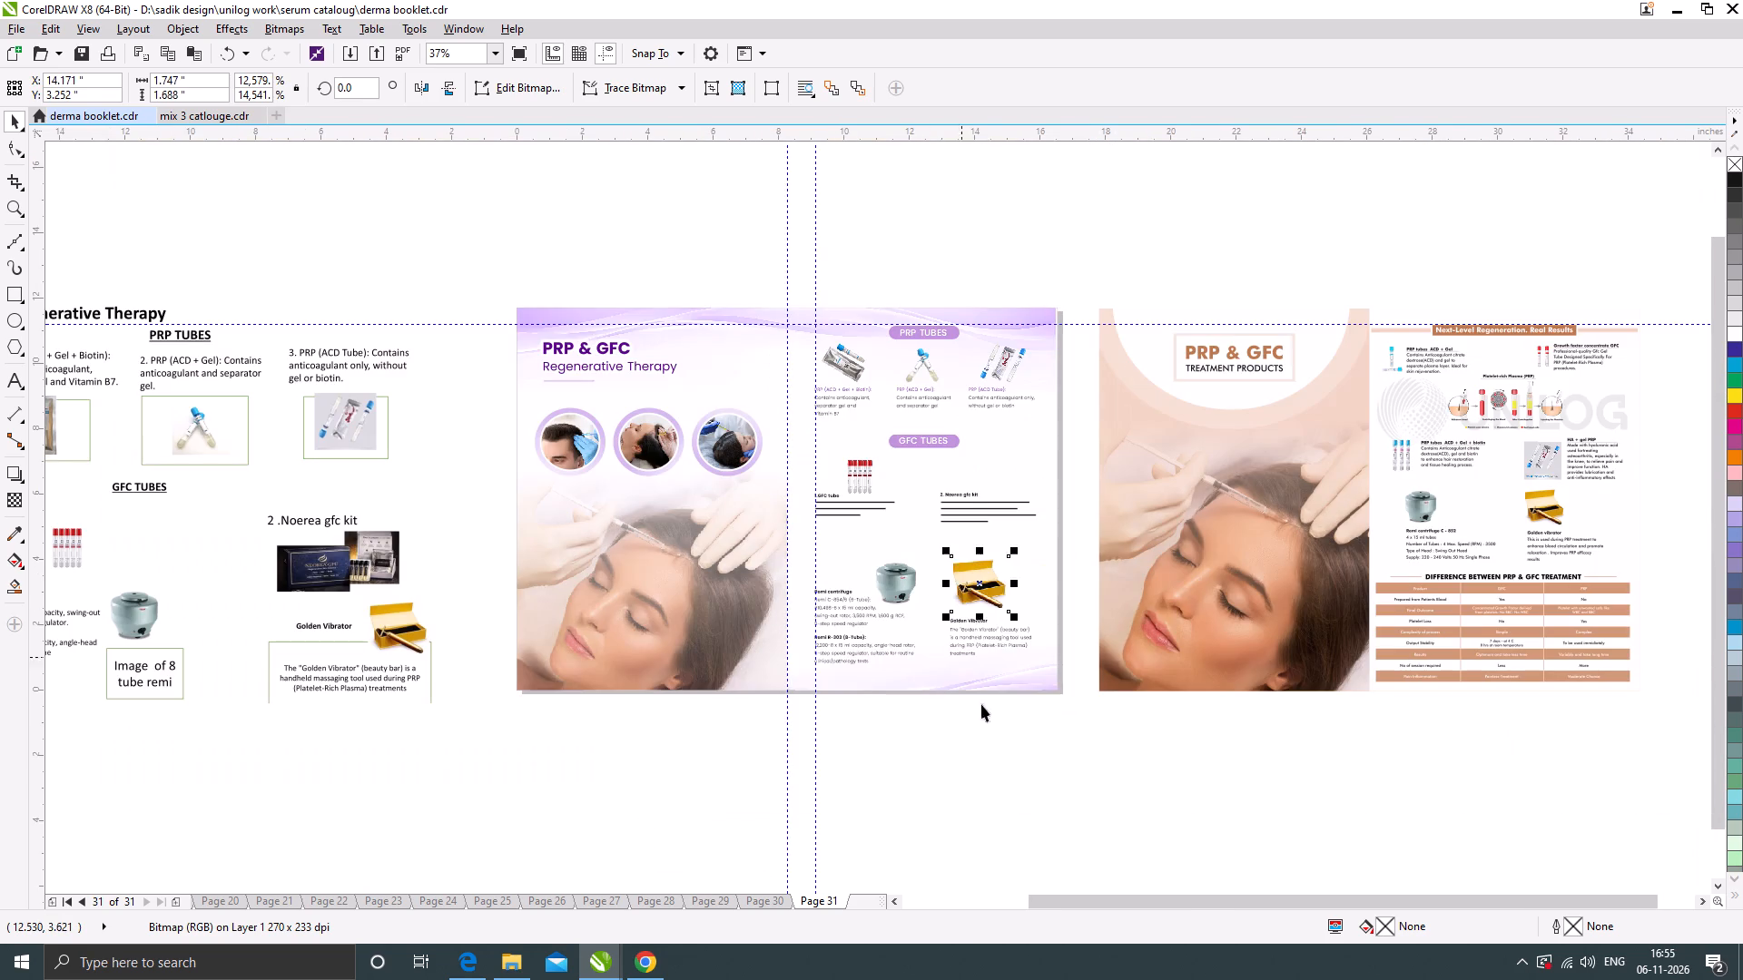
left_click(991, 745)
scroll(1029, 594, "up", 1)
scroll(740, 573, "up", 1)
left_click_drag(802, 570, 790, 568)
scroll(766, 553, "down", 1)
left_click(898, 814)
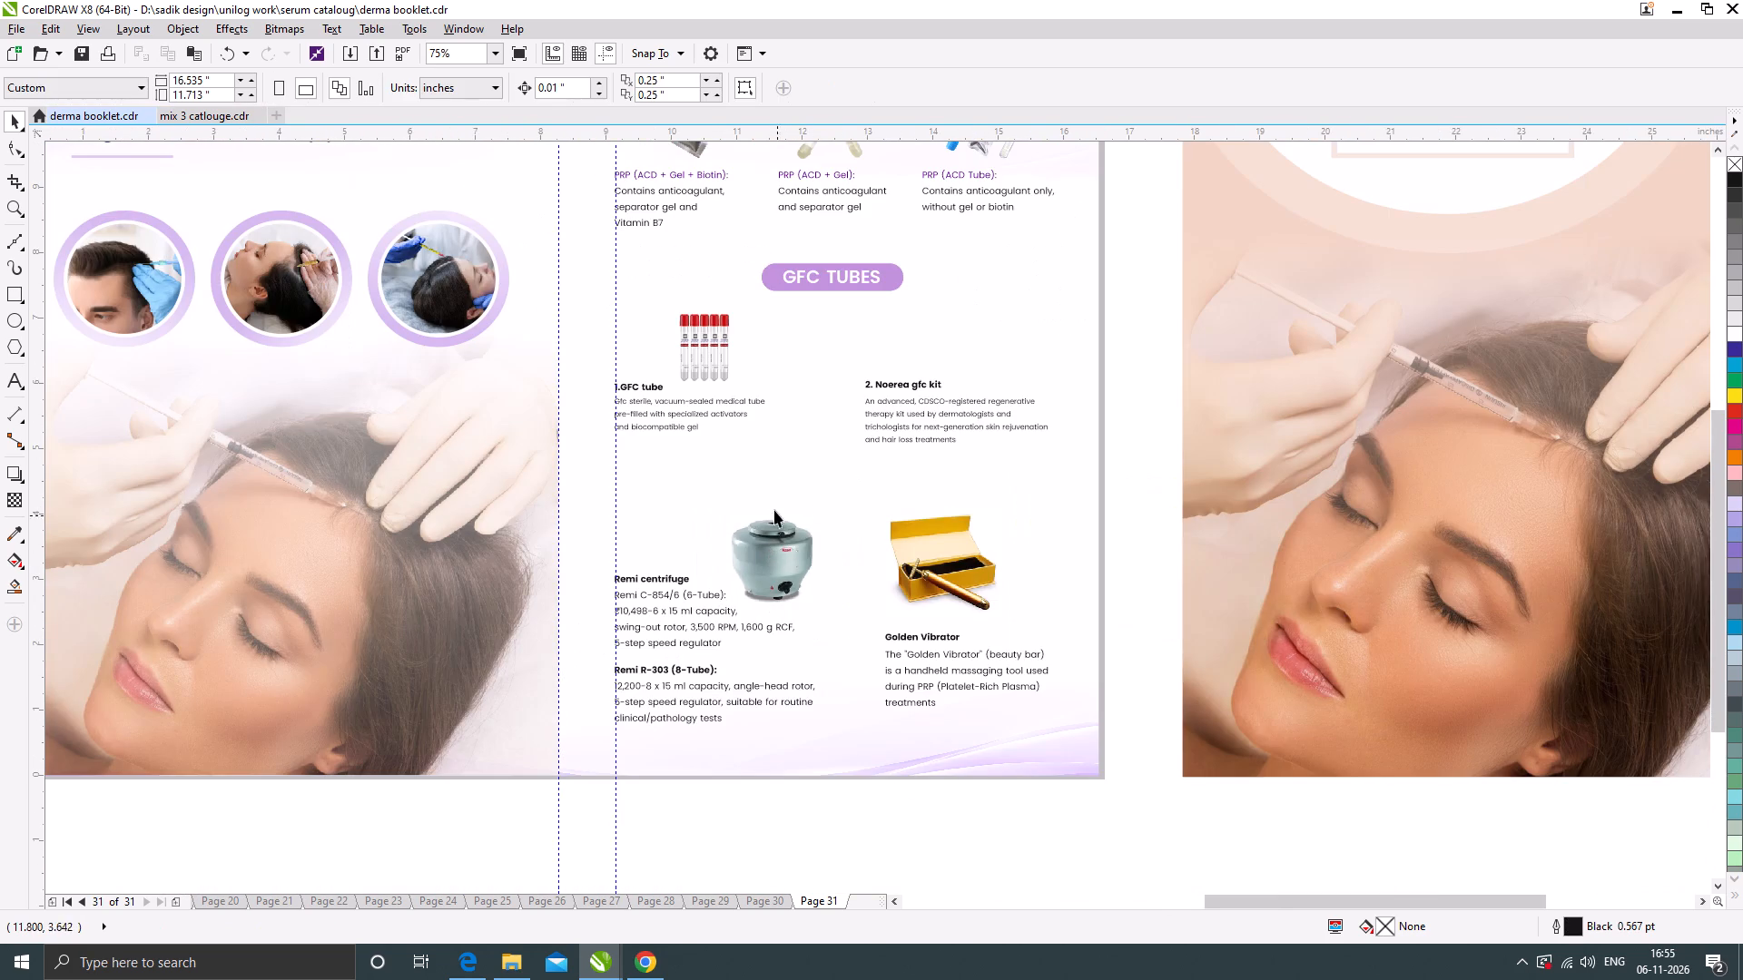
Move the GFC tube and Noerea gfc kit headings and descriptions down together by about 0.3 inch.
scroll(773, 508, "down", 1)
scroll(786, 468, "up", 1)
left_click_drag(1108, 513, 611, 409)
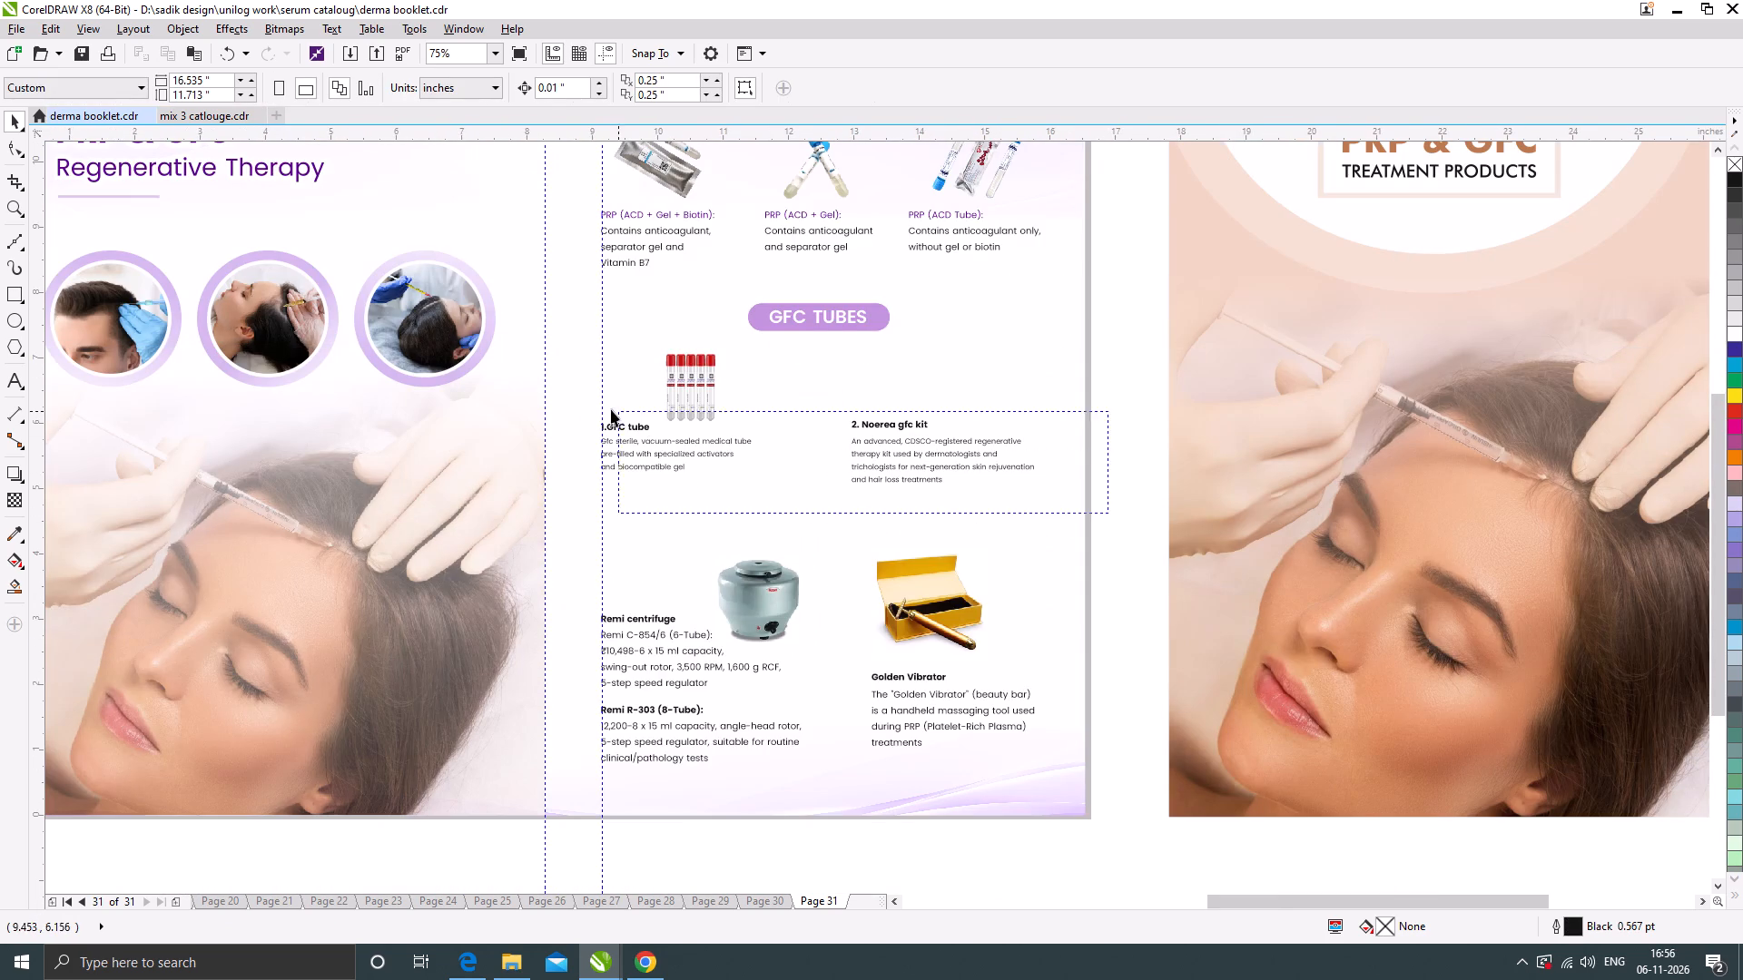
left_click_drag(611, 409, 578, 407)
scroll(881, 452, "up", 1)
left_click_drag(896, 434, 899, 454)
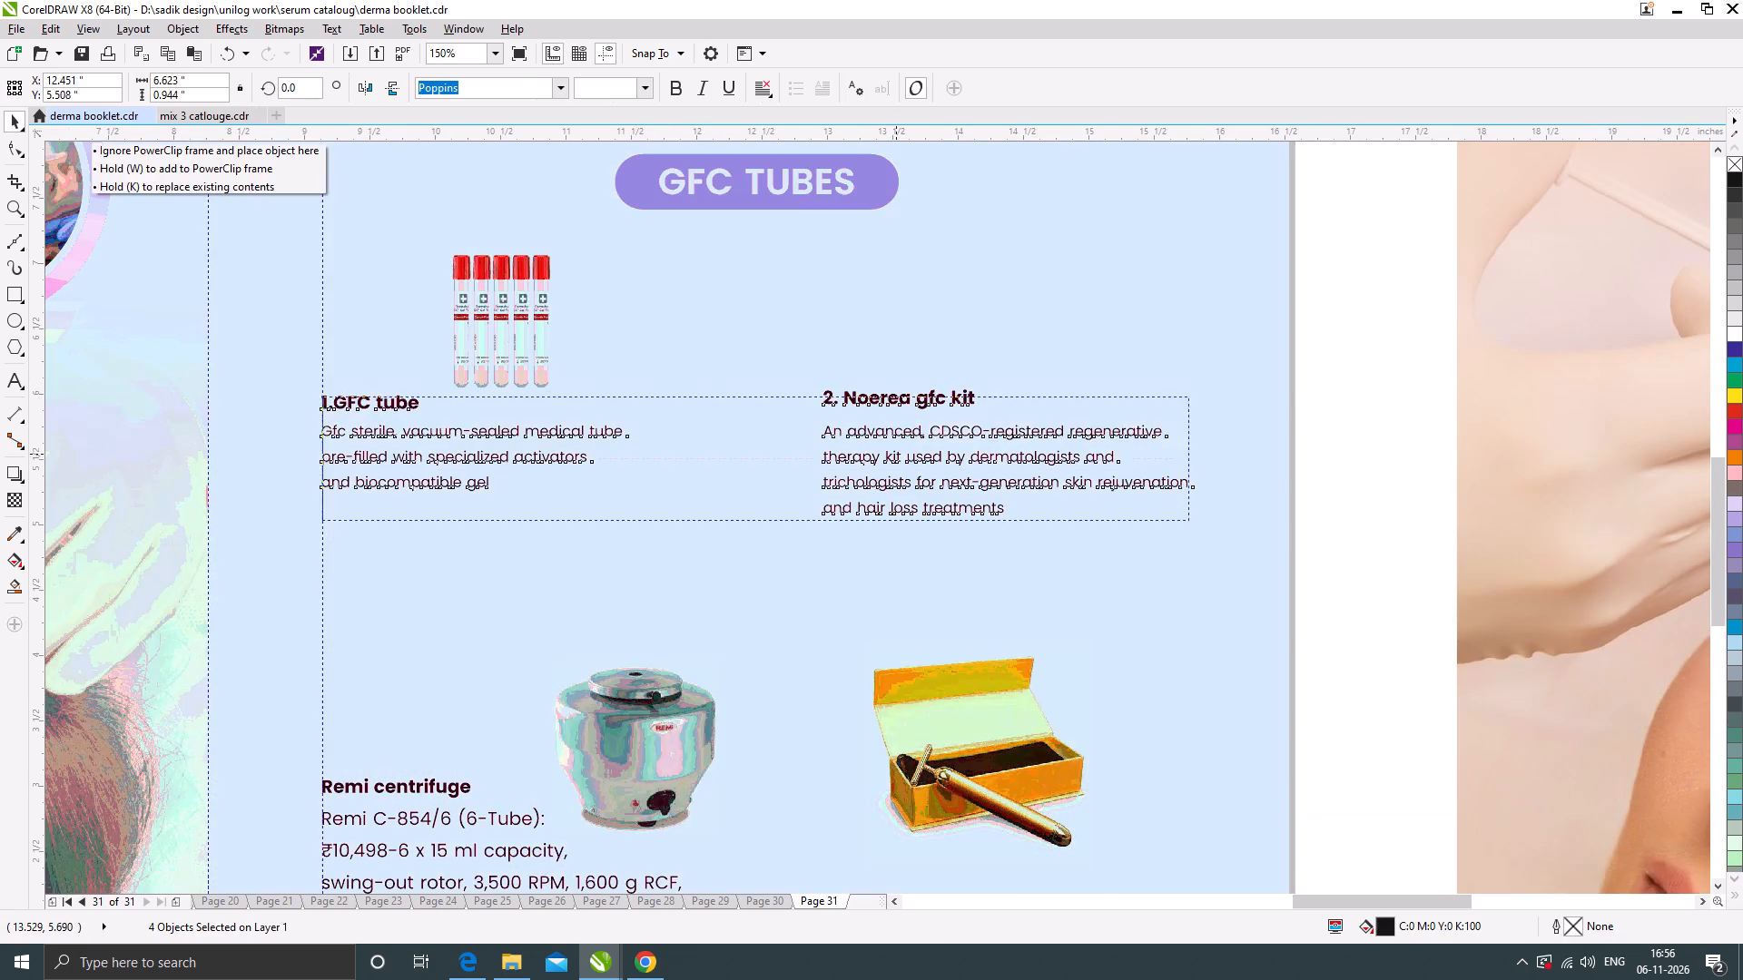
left_click_drag(899, 454, 902, 474)
scroll(689, 493, "down", 1)
Move the GFC tube picture down towards its heading and rotate it about 24.7 degrees.
left_click(578, 397)
scroll(601, 393, "up", 1)
left_click_drag(601, 416, 602, 451)
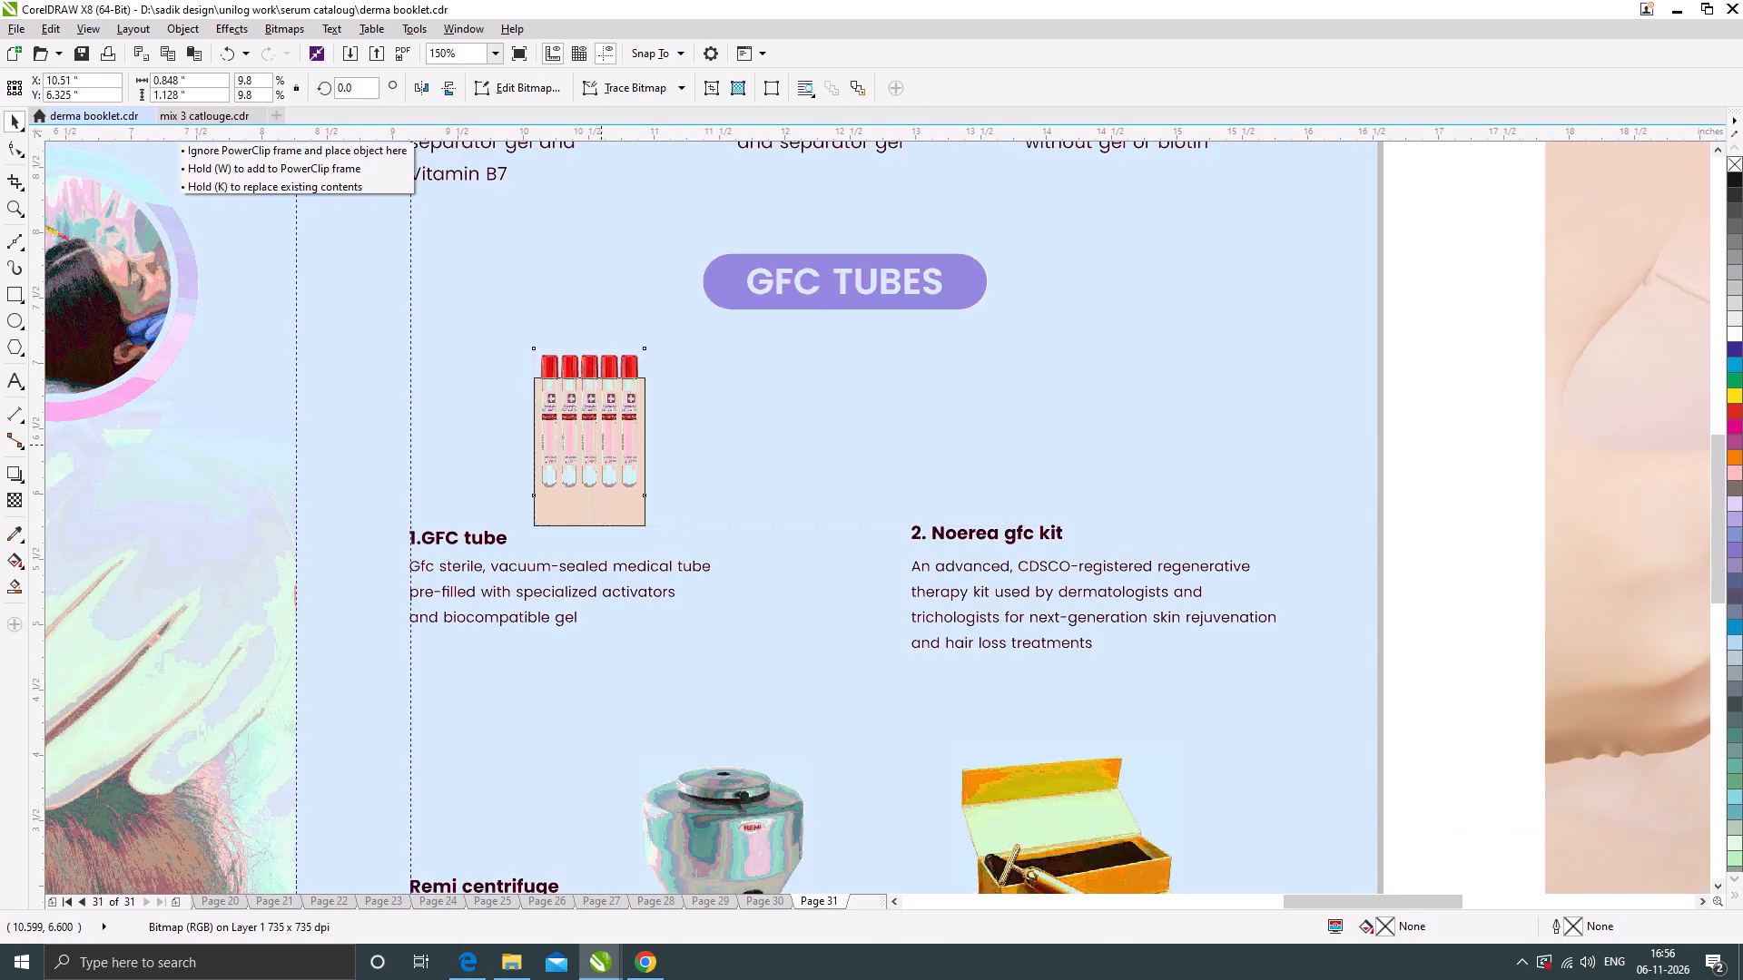
left_click_drag(602, 451, 602, 453)
left_click(625, 431)
left_click_drag(655, 377, 612, 360)
scroll(672, 394, "down", 1)
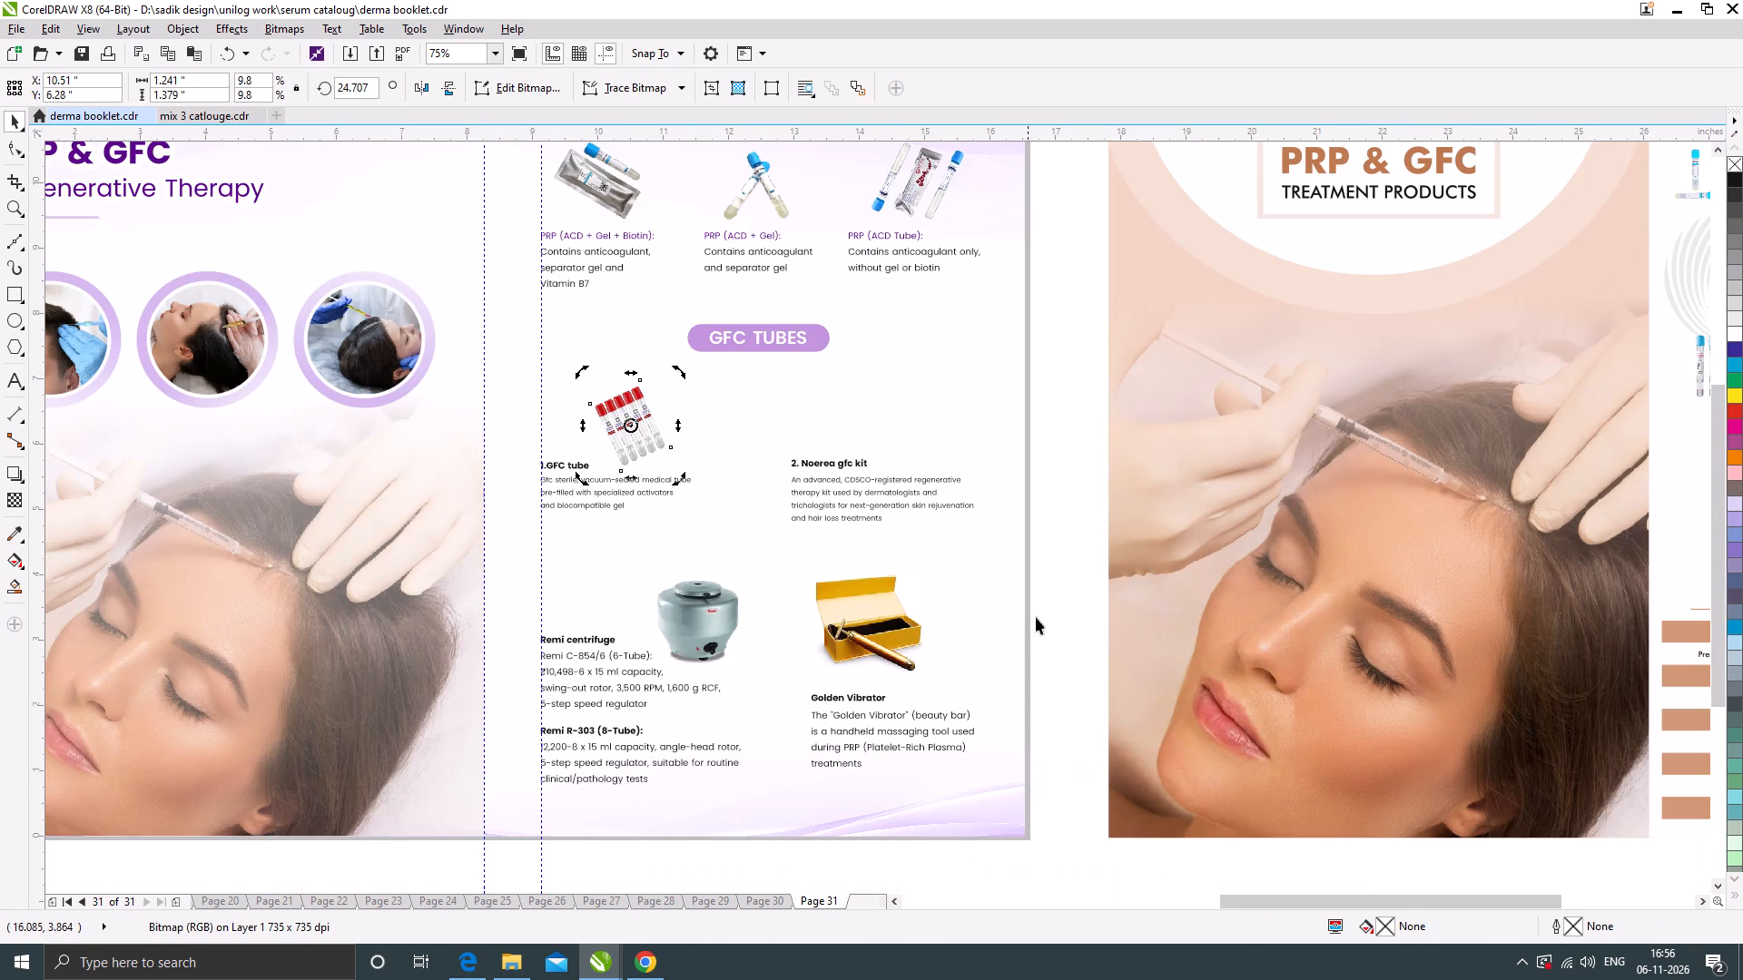
left_click(1049, 612)
Move the GFC tube and Noerea gfc kit descriptions down about 0.1 inch to open a gap under their headings.
scroll(827, 486, "down", 1)
left_click_drag(876, 746, 876, 733)
scroll(725, 449, "up", 1)
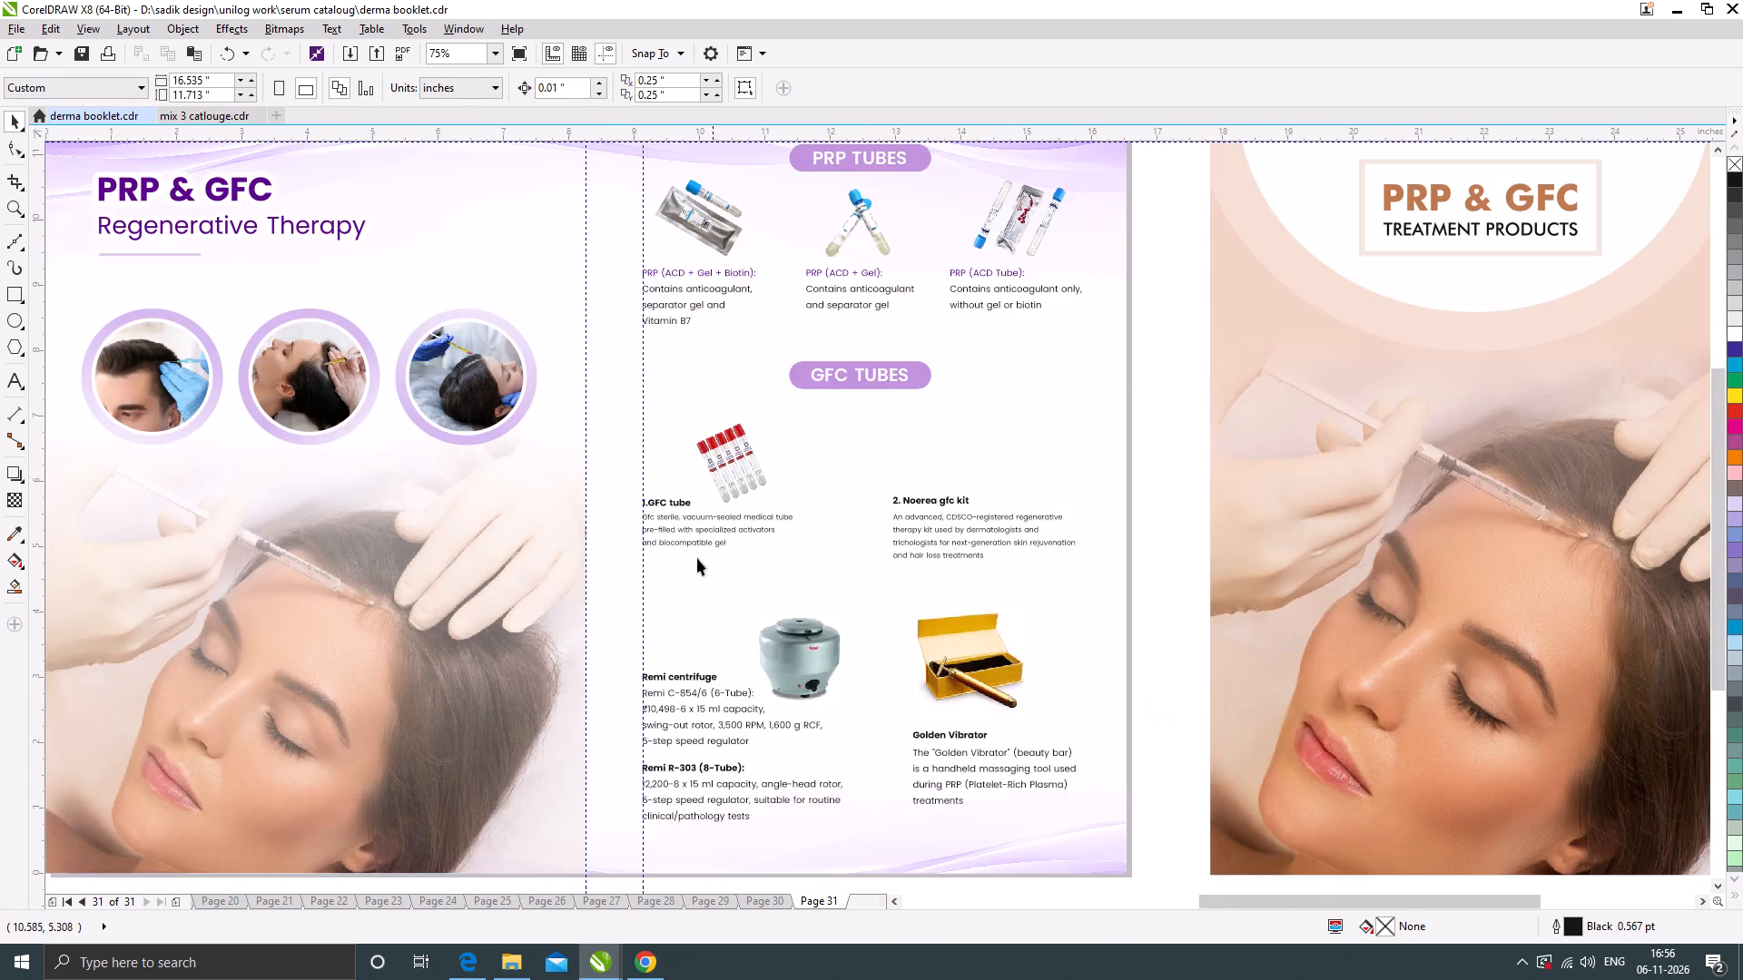
scroll(675, 566, "up", 1)
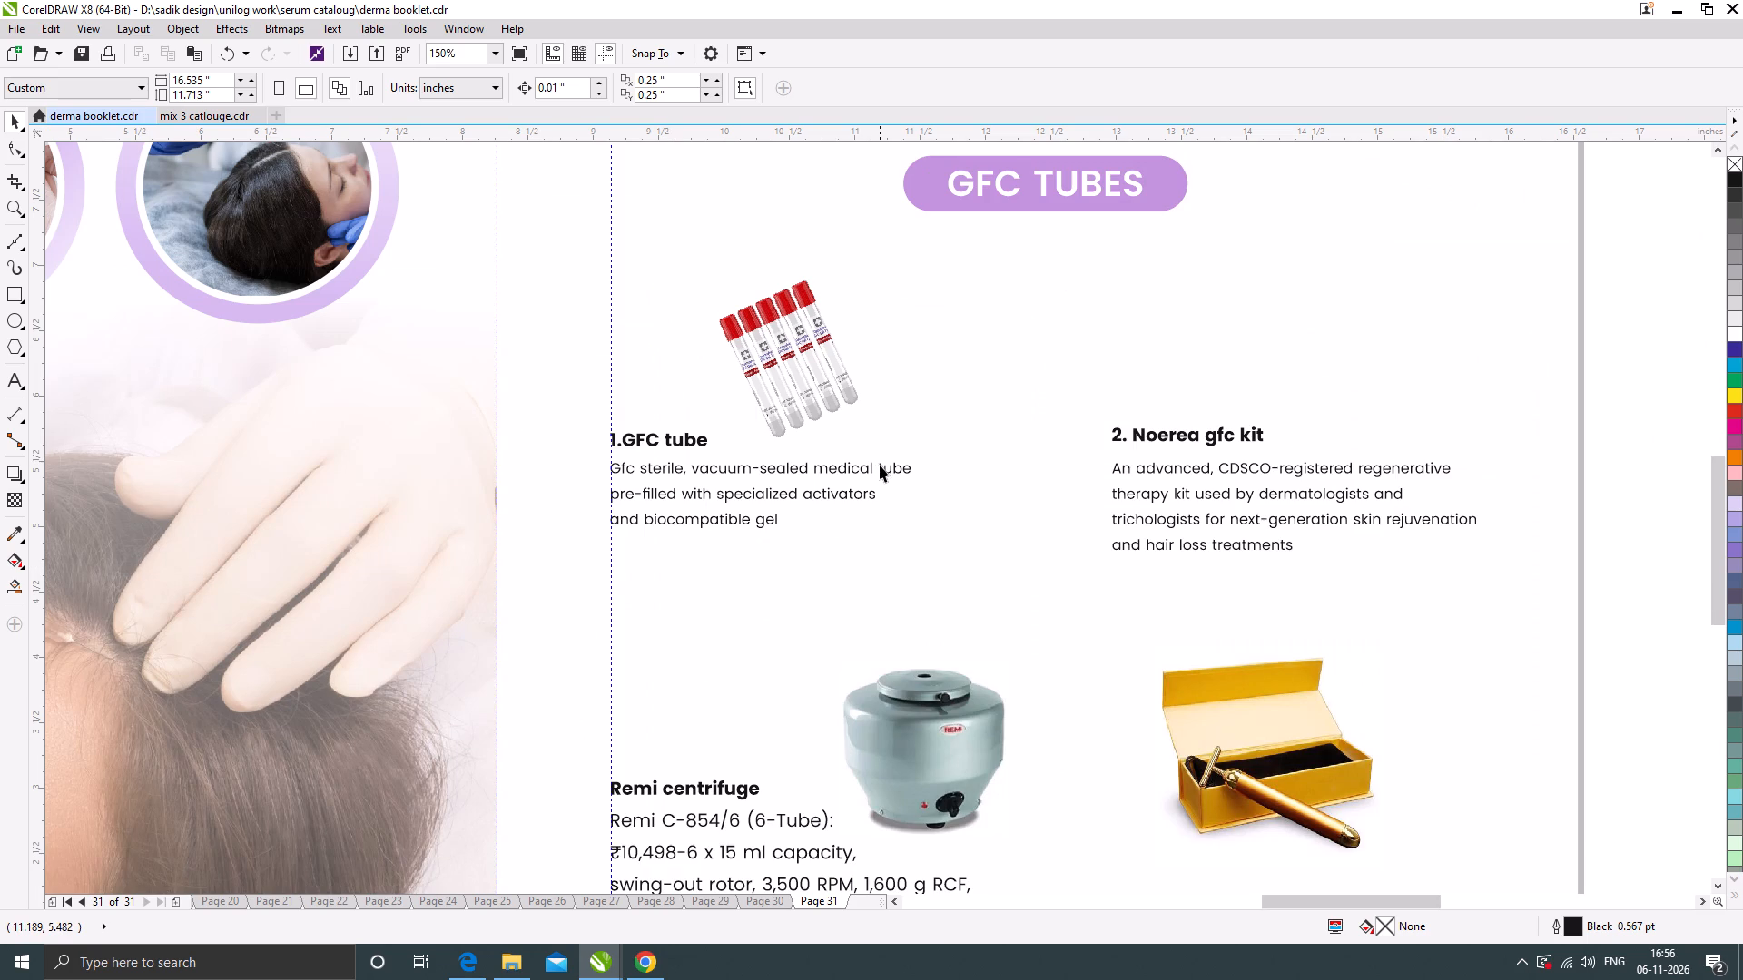
scroll(713, 484, "down", 1)
left_click(1171, 505)
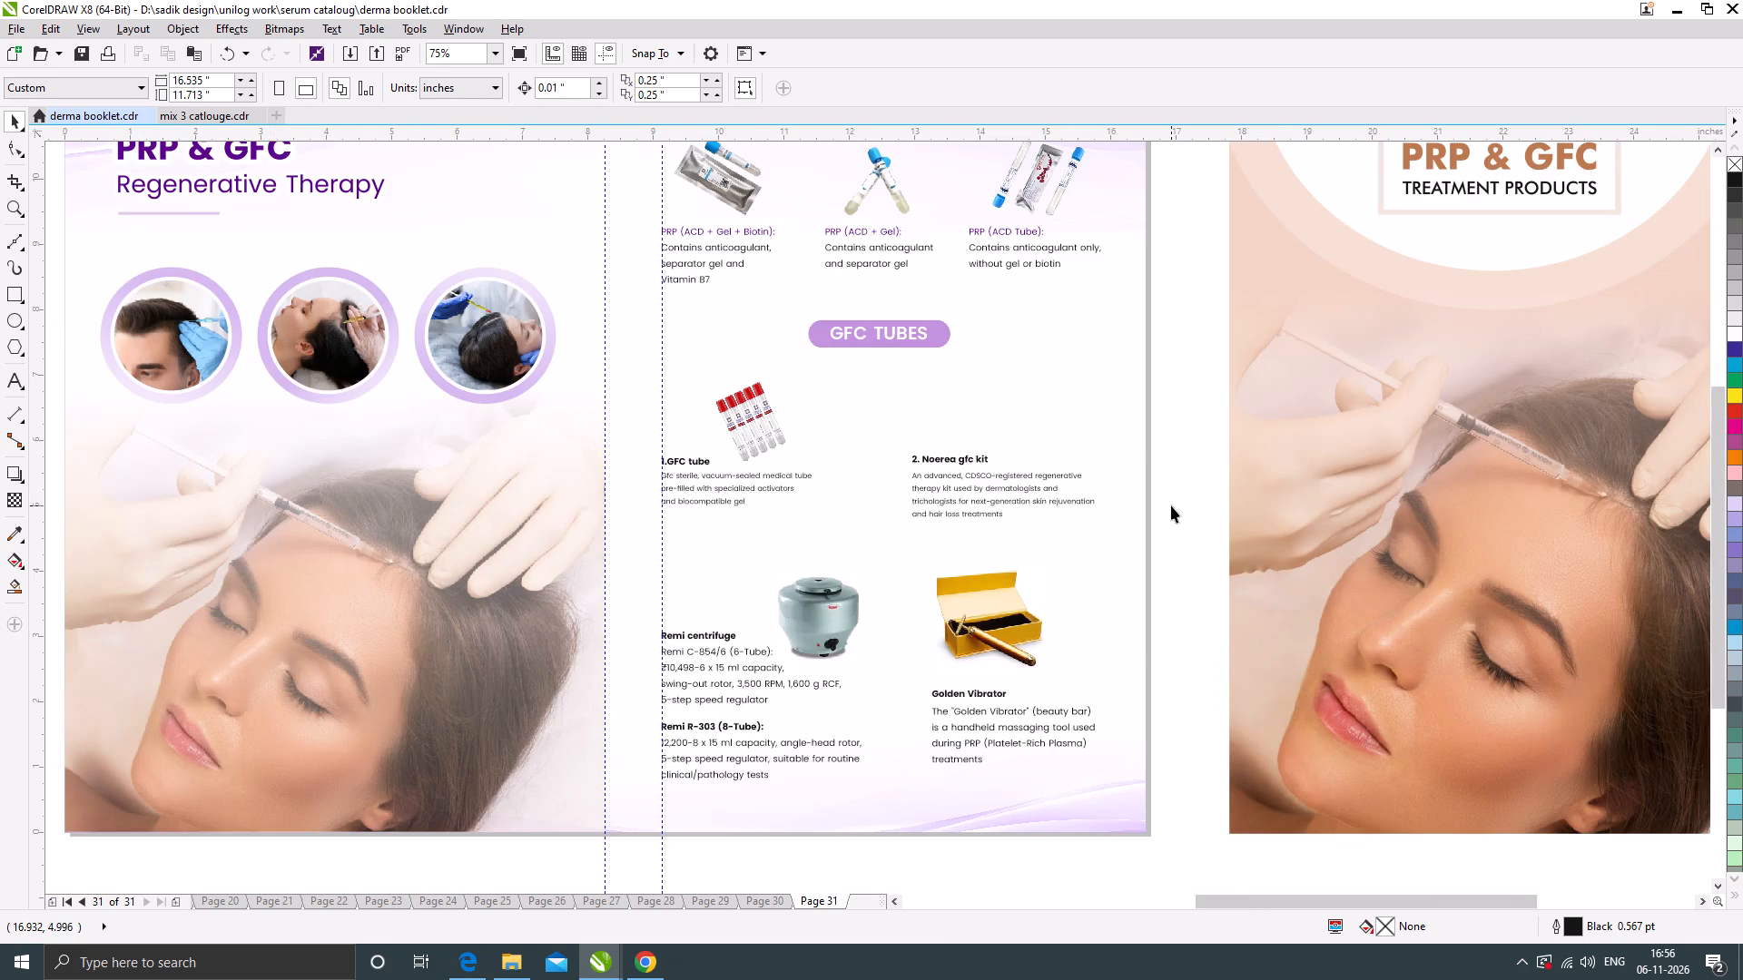
left_click_drag(1154, 541, 632, 468)
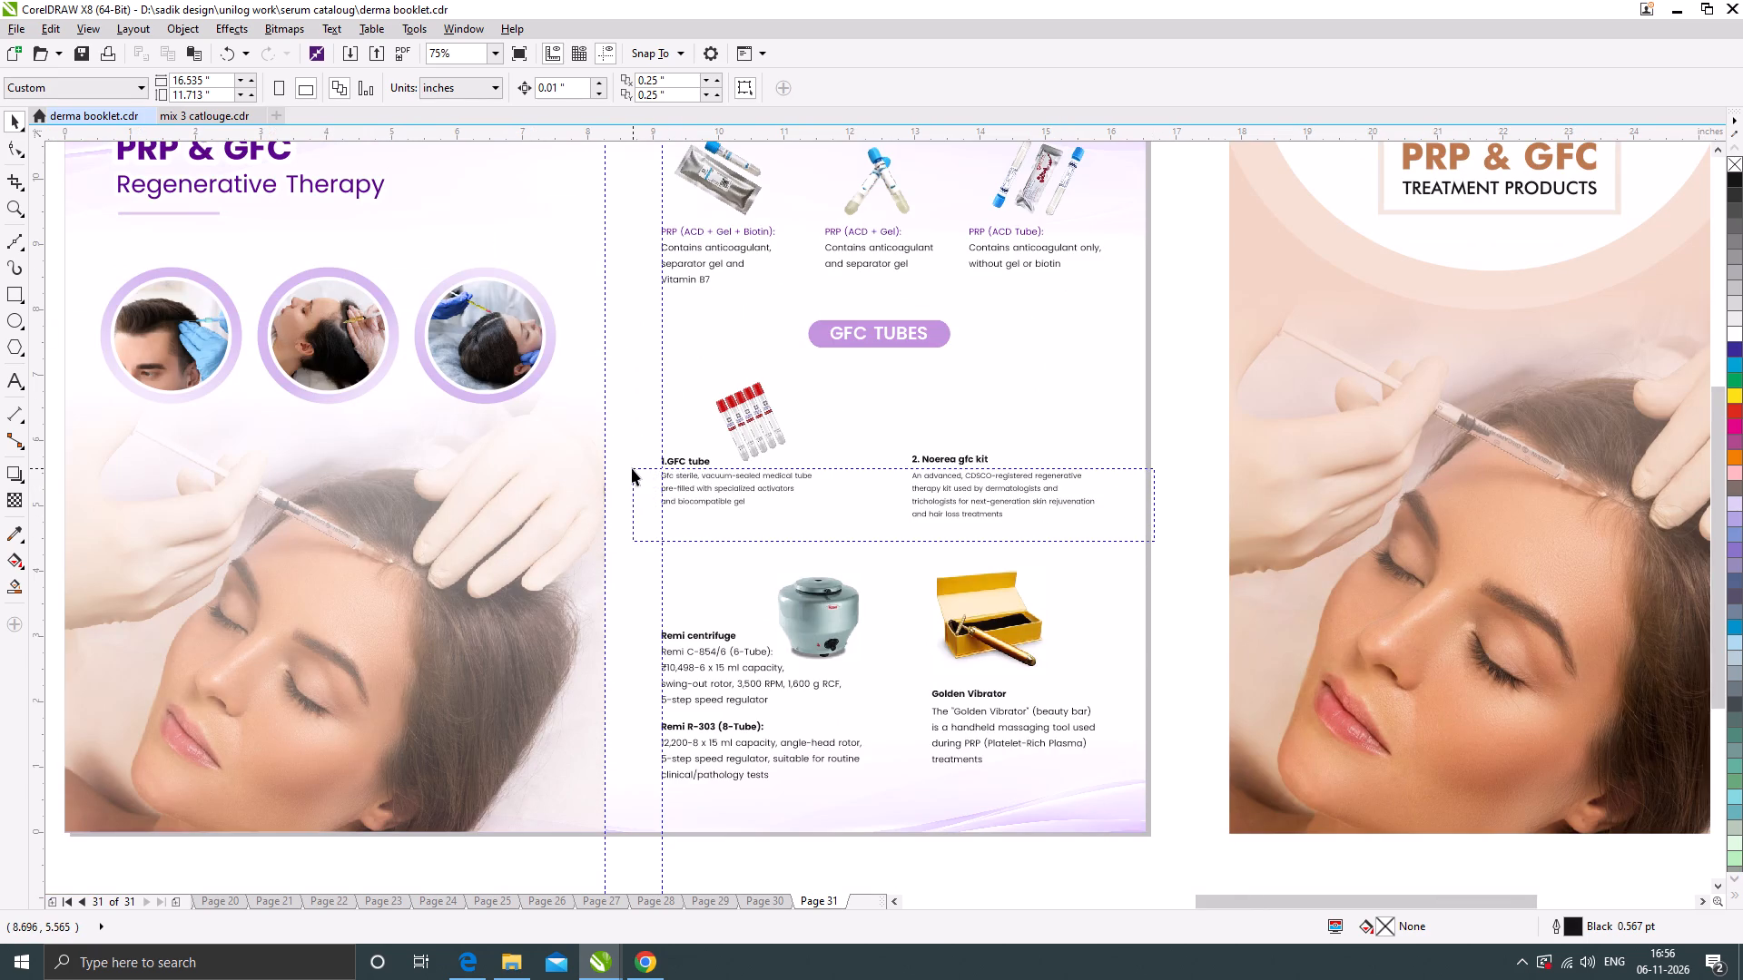
left_click_drag(632, 468, 633, 466)
scroll(822, 467, "up", 3)
left_click_drag(798, 496, 798, 519)
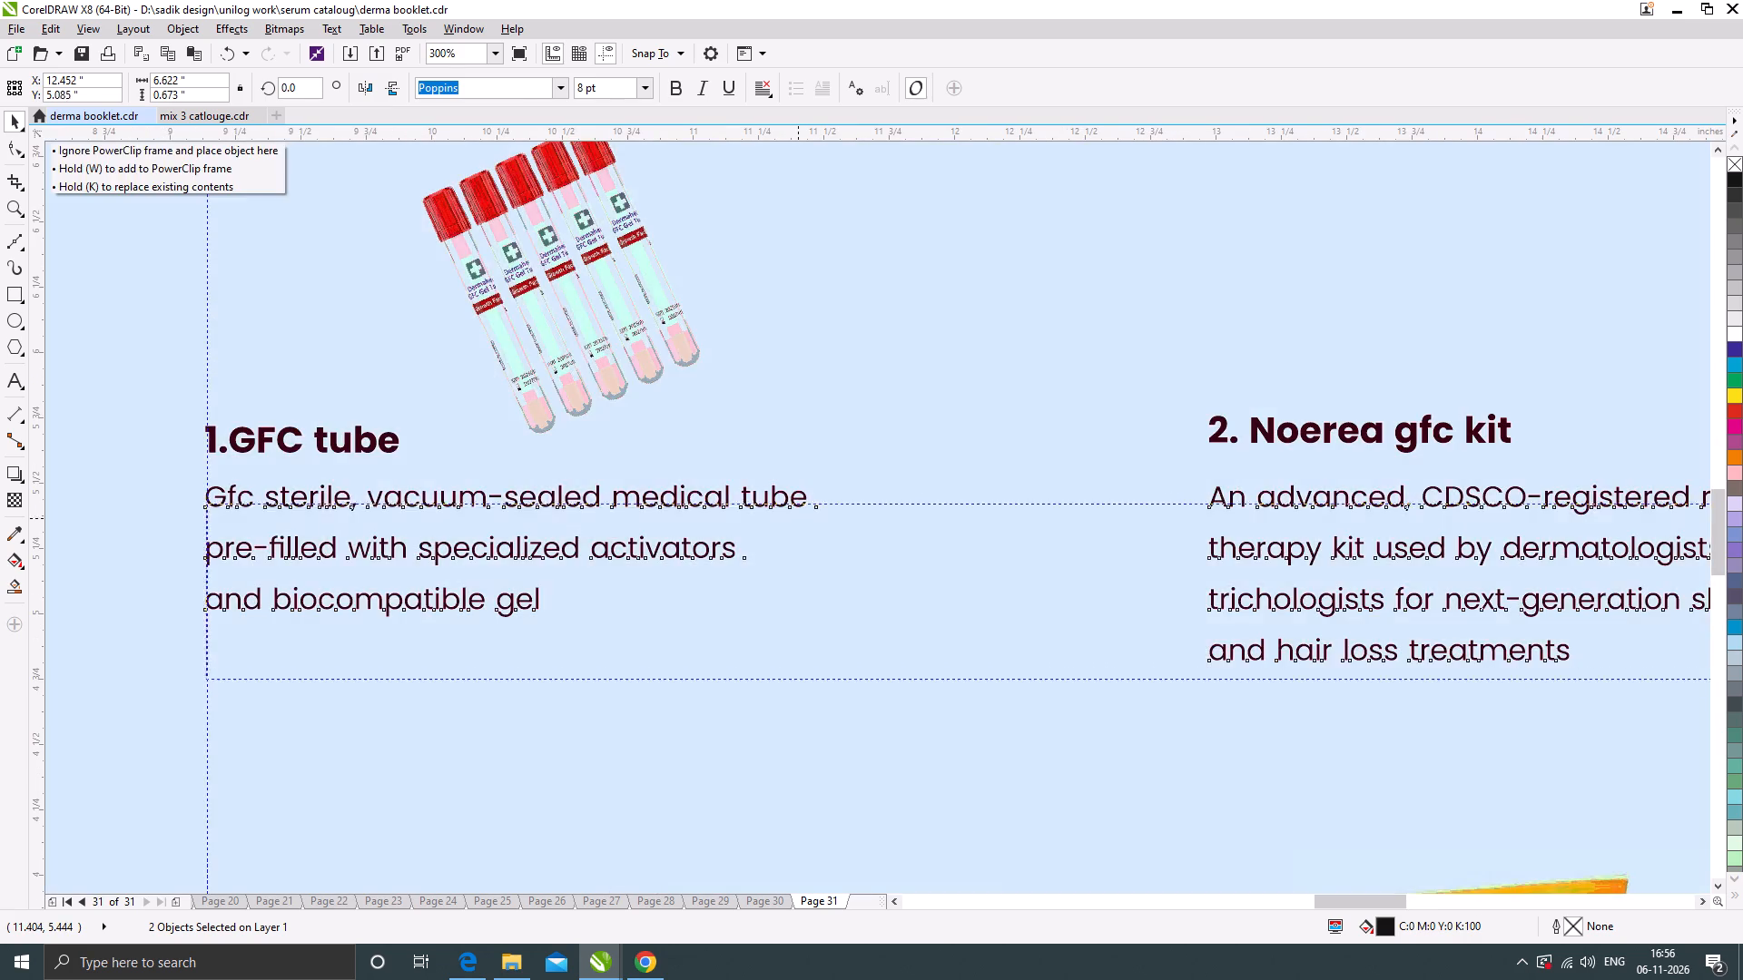
left_click_drag(798, 519, 799, 522)
scroll(803, 512, "down", 2)
left_click(1157, 512)
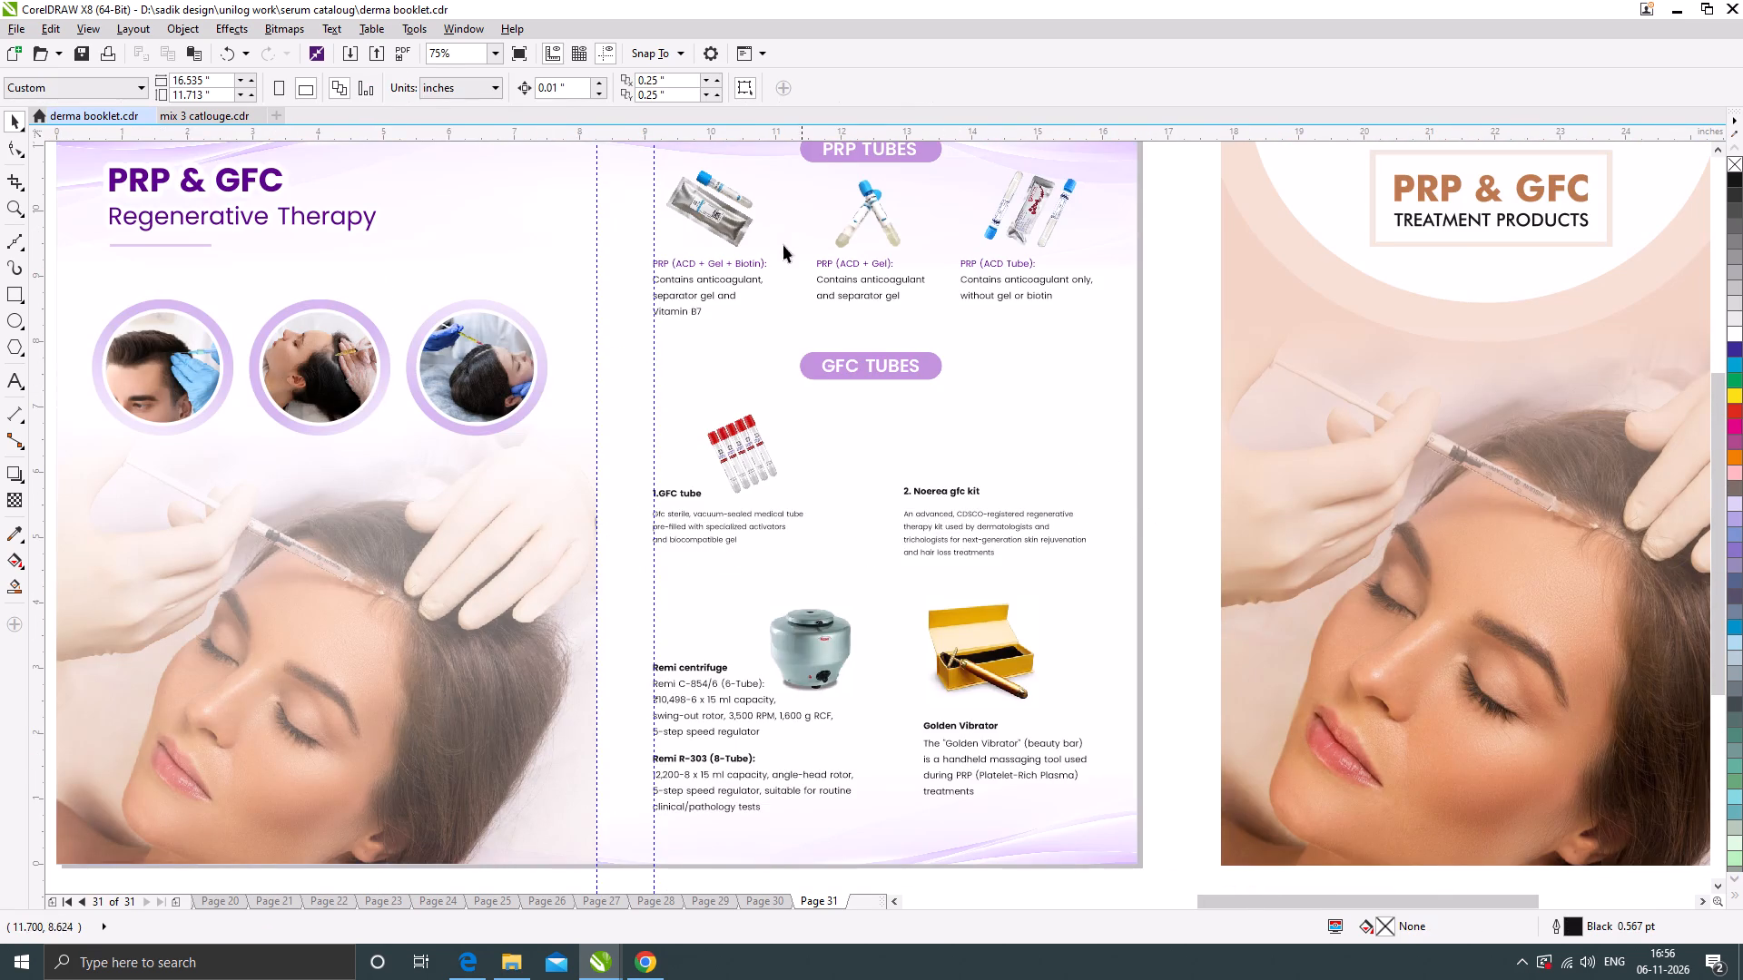
Copy the purple PRP TUBES pill below the 1.GFC tube heading and shrink it to about 0.234 by 0.047 inch.
left_click_drag(812, 158, 663, 505)
right_click(663, 505)
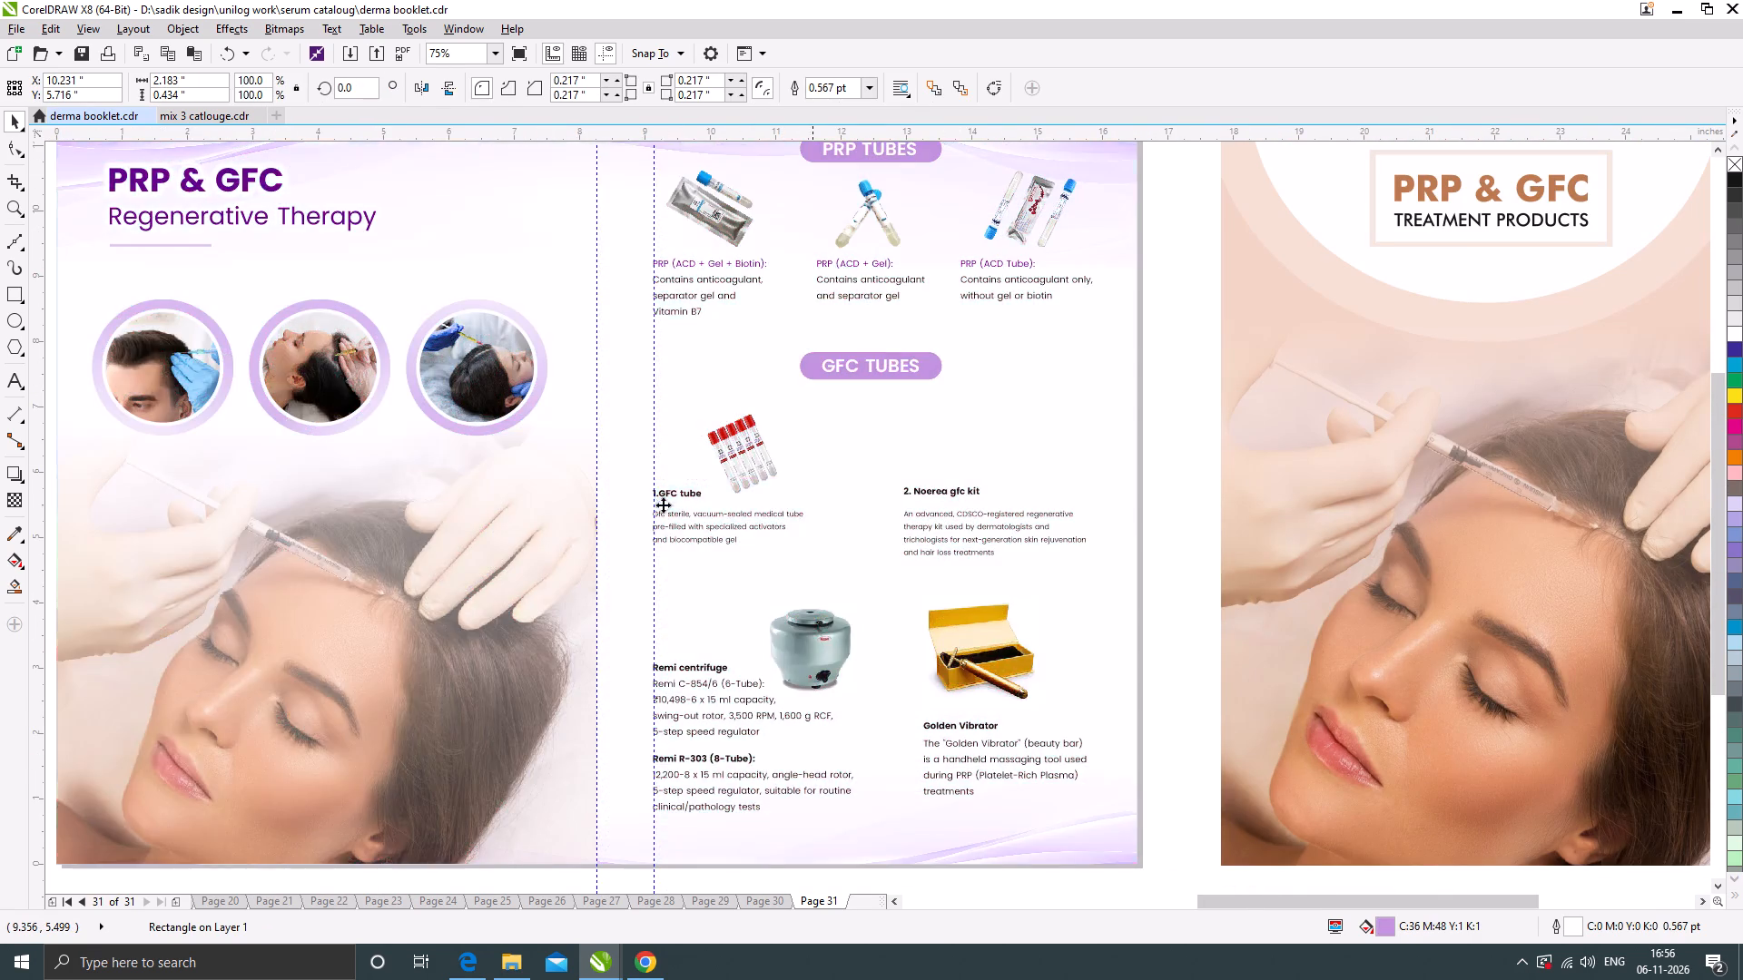
scroll(760, 502, "up", 1)
left_click_drag(843, 441, 588, 452)
Square off the corners of the small purple shape and remove its outline.
left_click(15, 151)
scroll(575, 514, "up", 4)
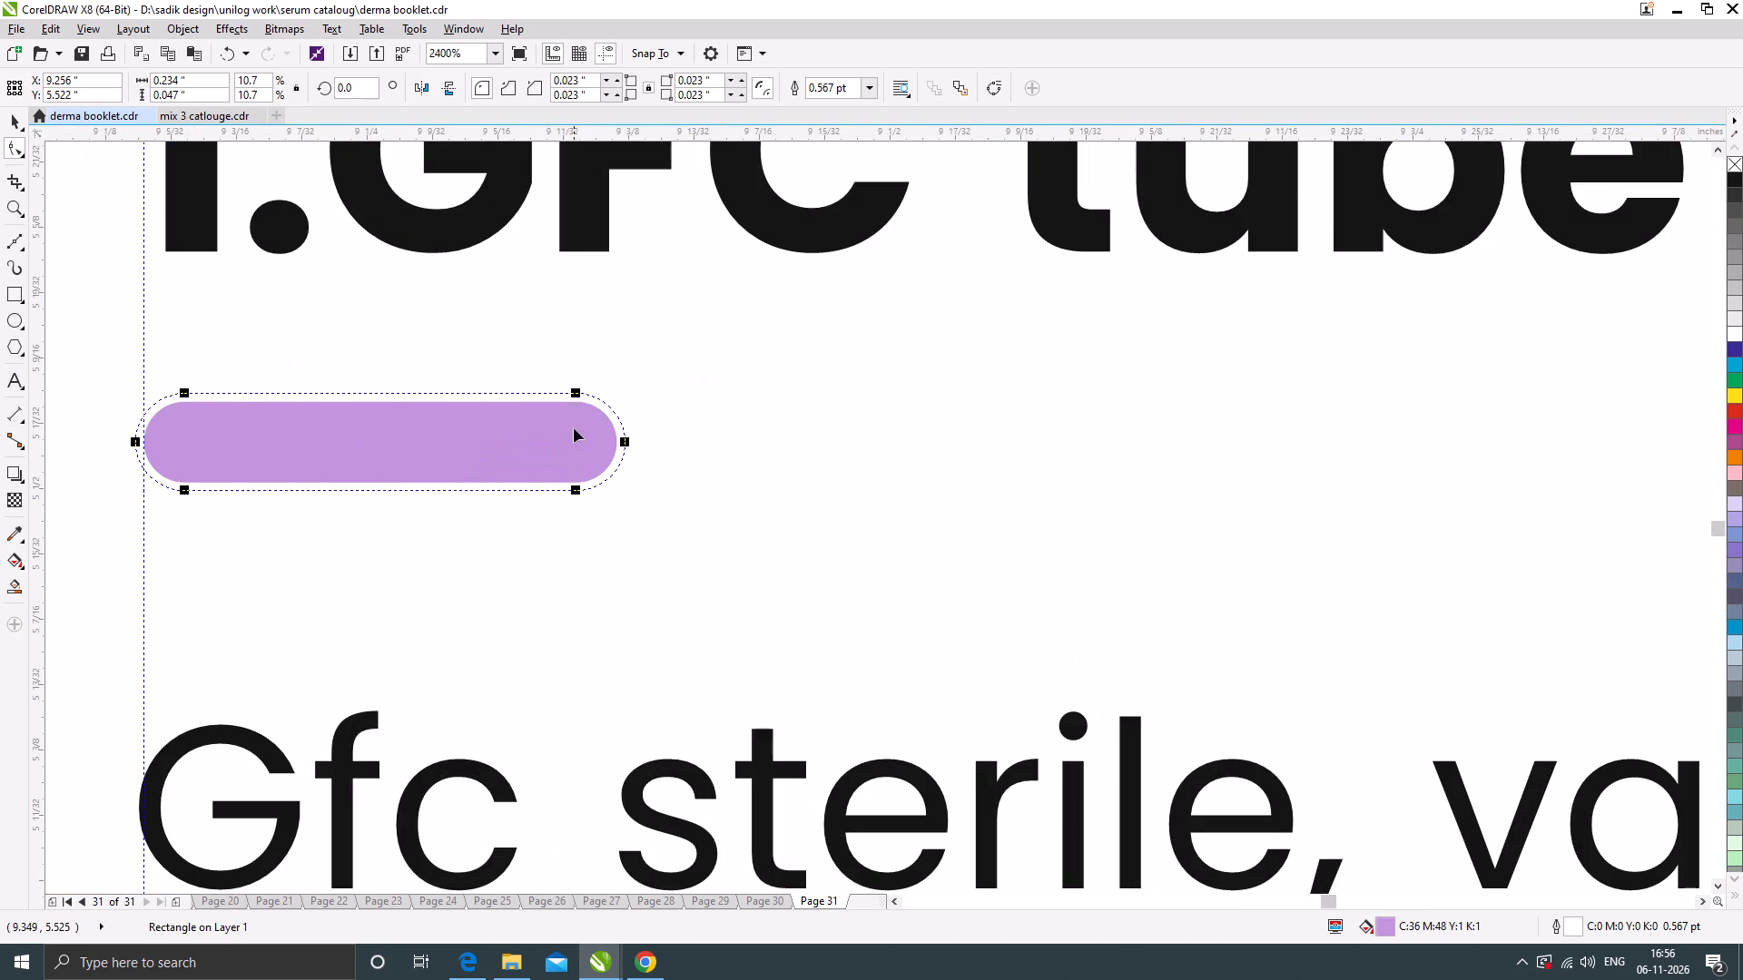
left_click_drag(577, 391, 728, 410)
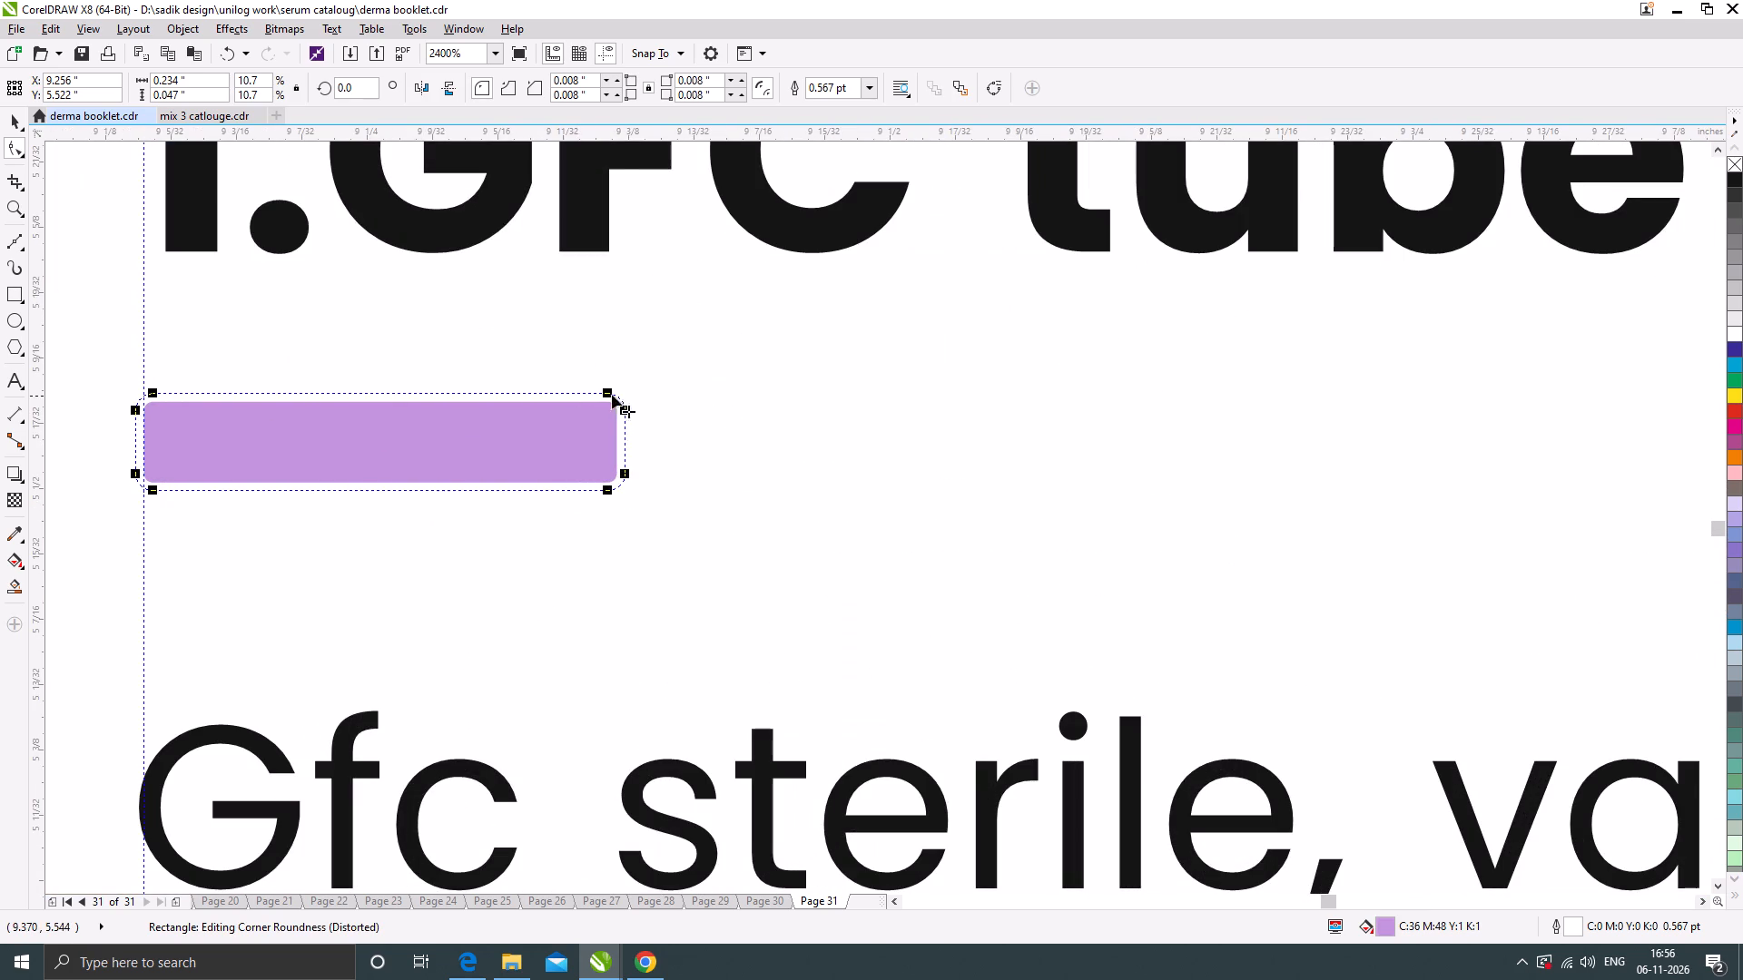
left_click_drag(607, 392, 669, 372)
right_click(1734, 163)
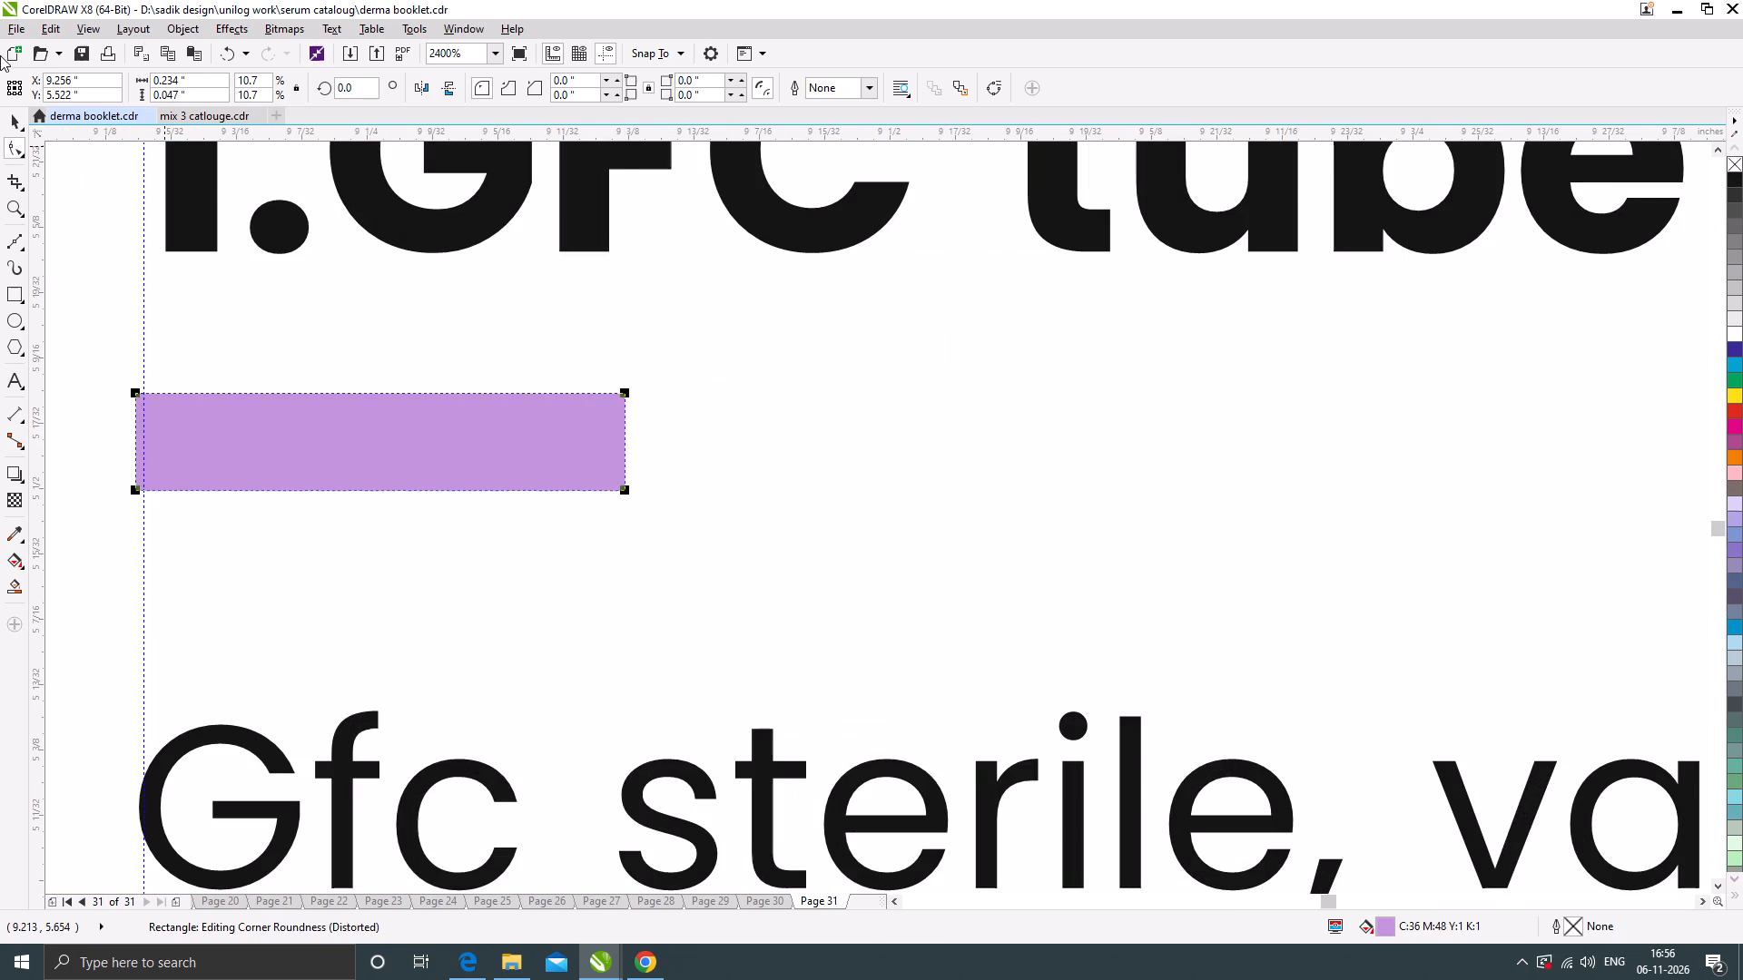
Align the purple bar to the vertical guideline and reshape it into a heading underline about 0.746 by 0.023 inch.
left_click(14, 122)
left_click_drag(264, 436, 273, 428)
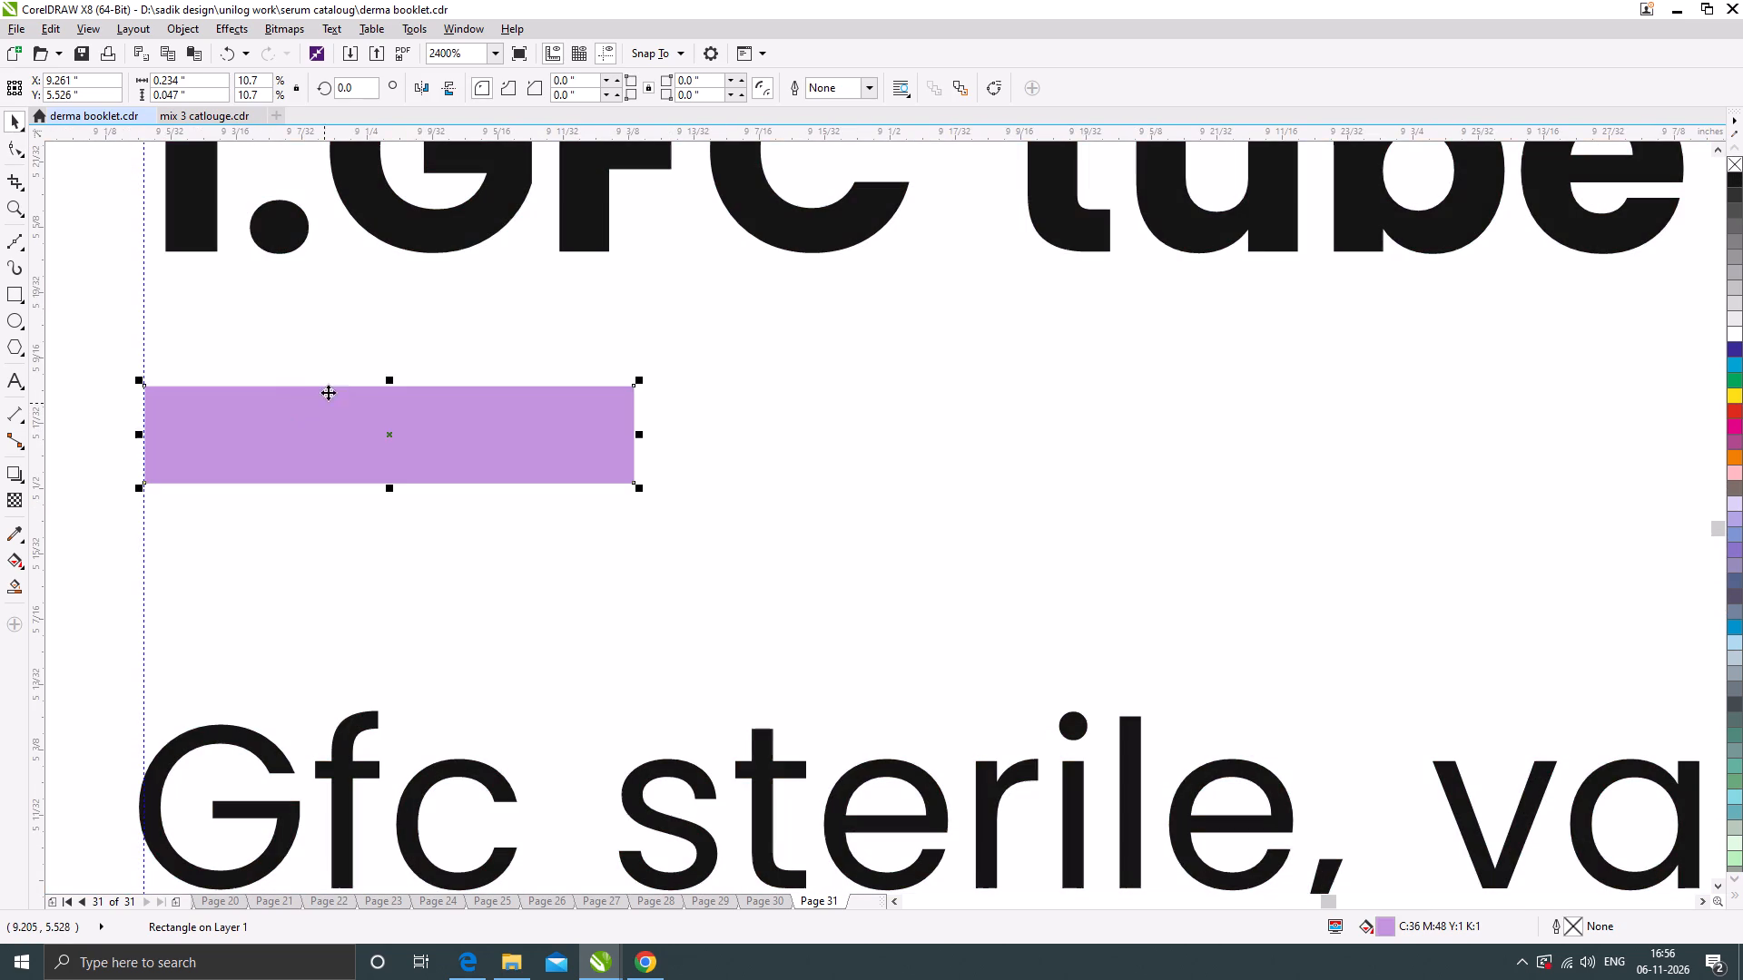
left_click_drag(389, 376, 397, 428)
scroll(439, 437, "down", 2)
scroll(516, 446, "down", 1)
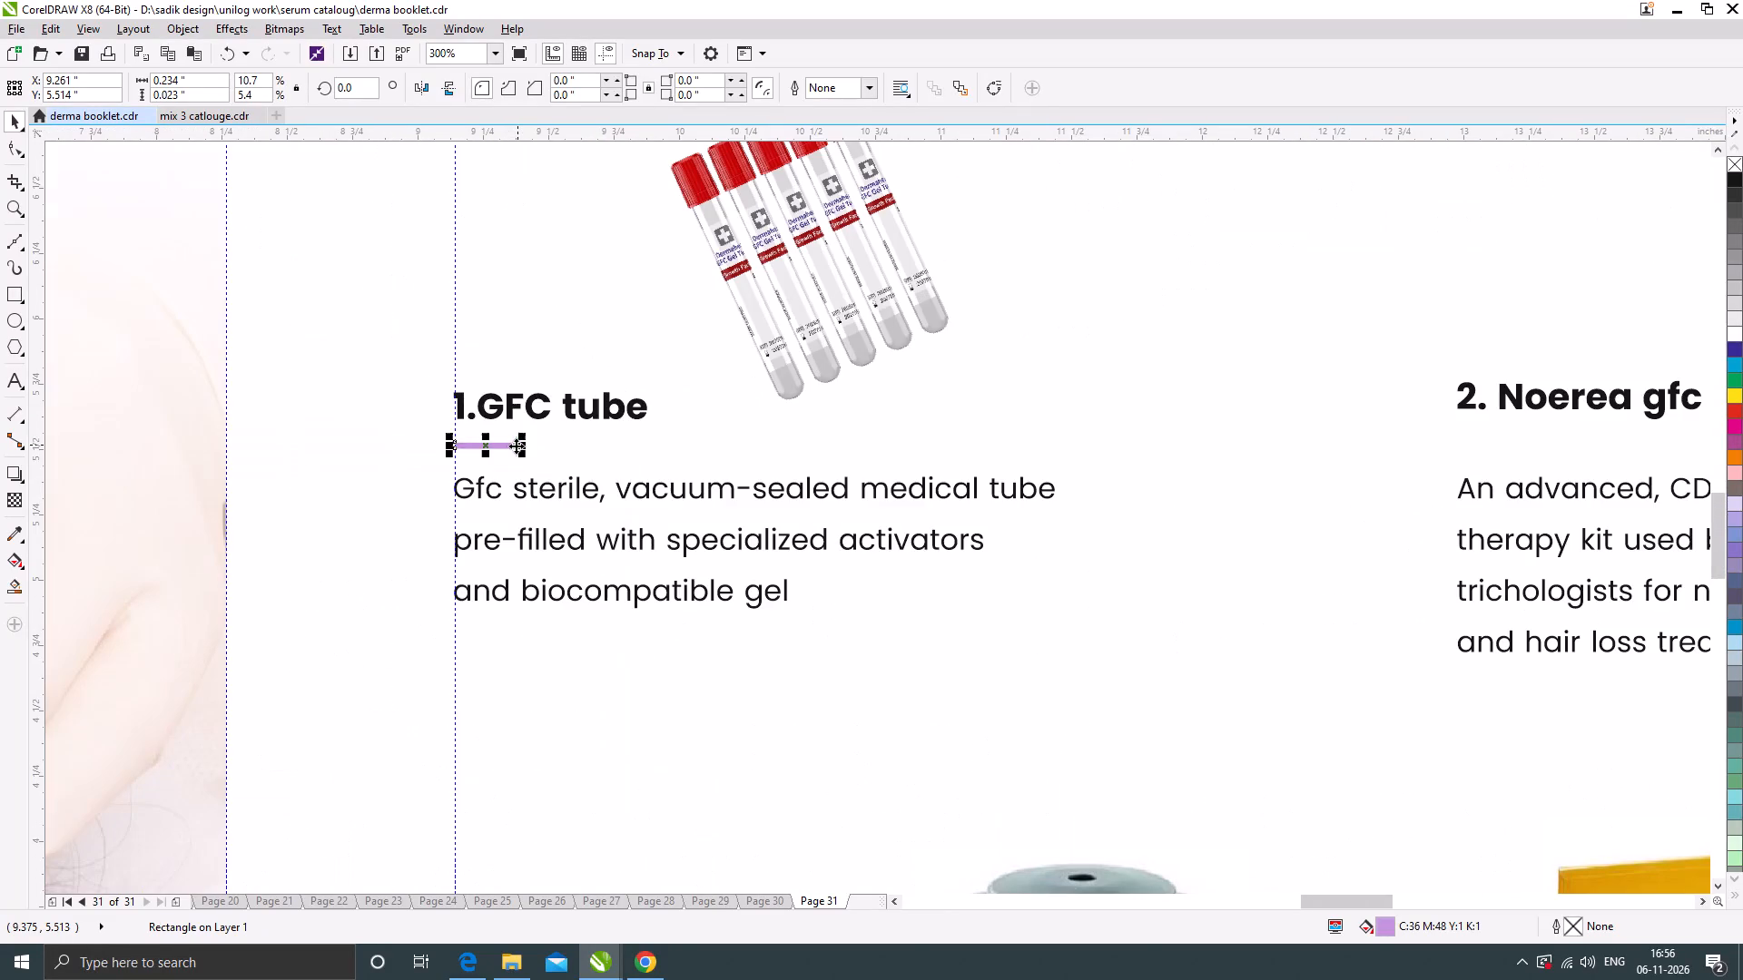
left_click_drag(524, 446, 666, 459)
Copy the purple underline straight across to sit beneath the 2. Noerea gfc kit heading.
scroll(523, 436, "down", 1)
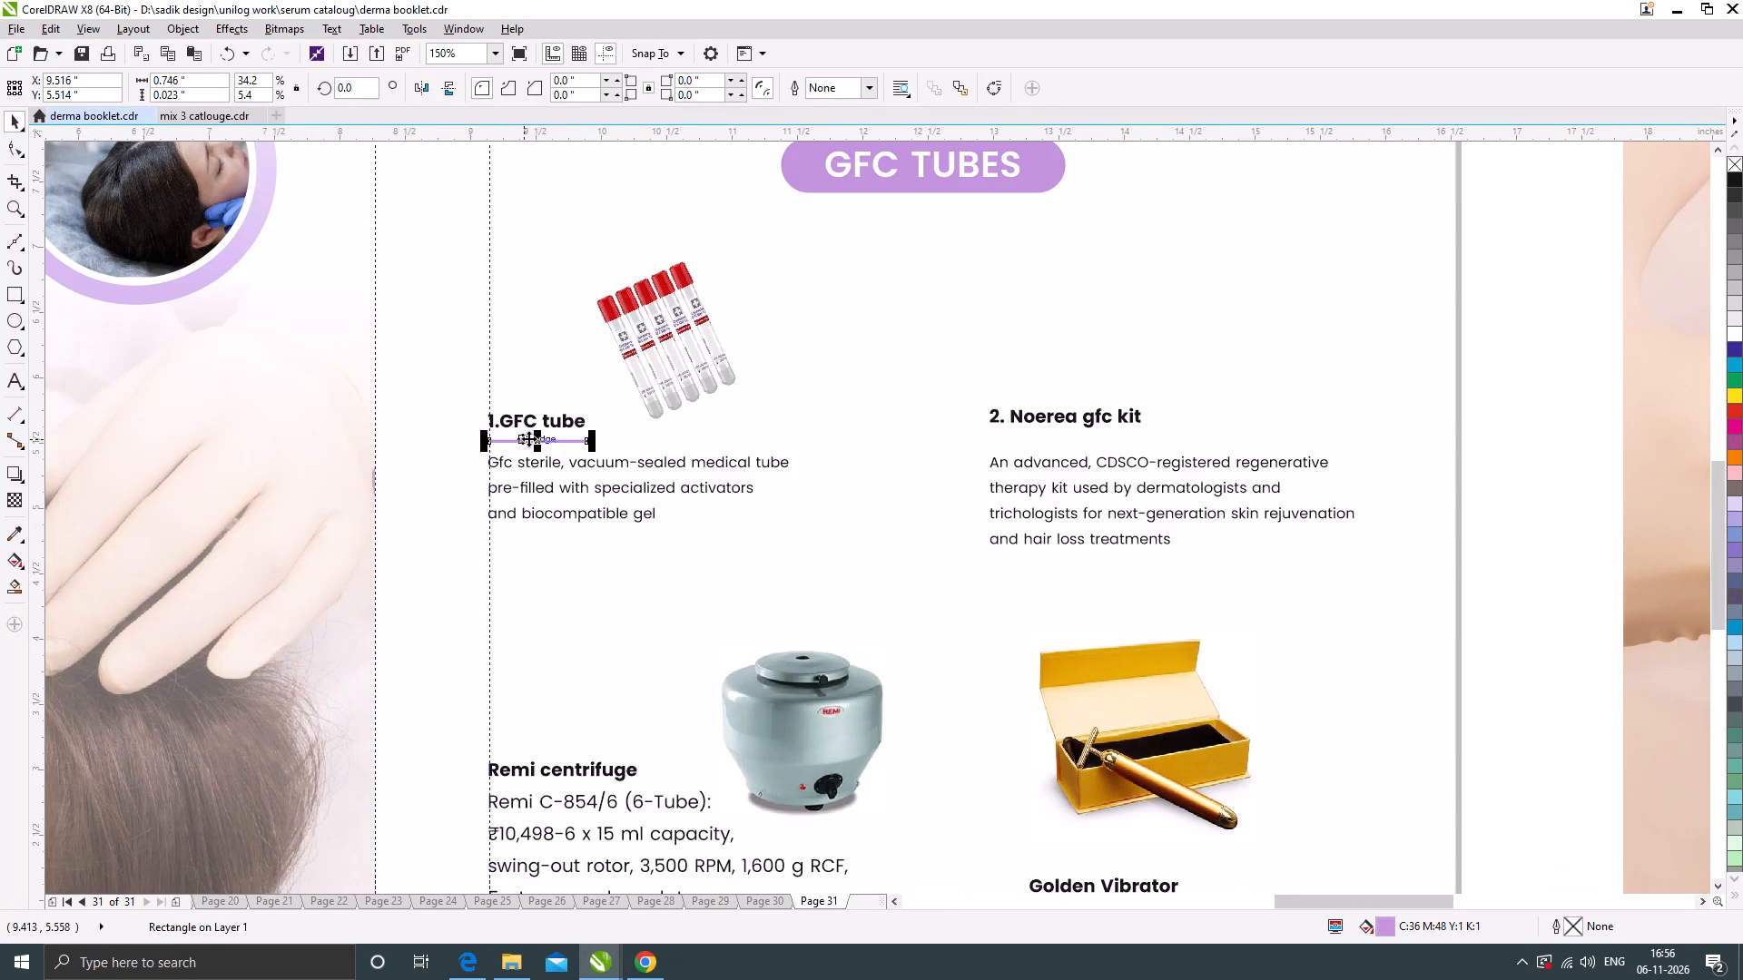
scroll(551, 439, "up", 1)
scroll(491, 438, "down", 1)
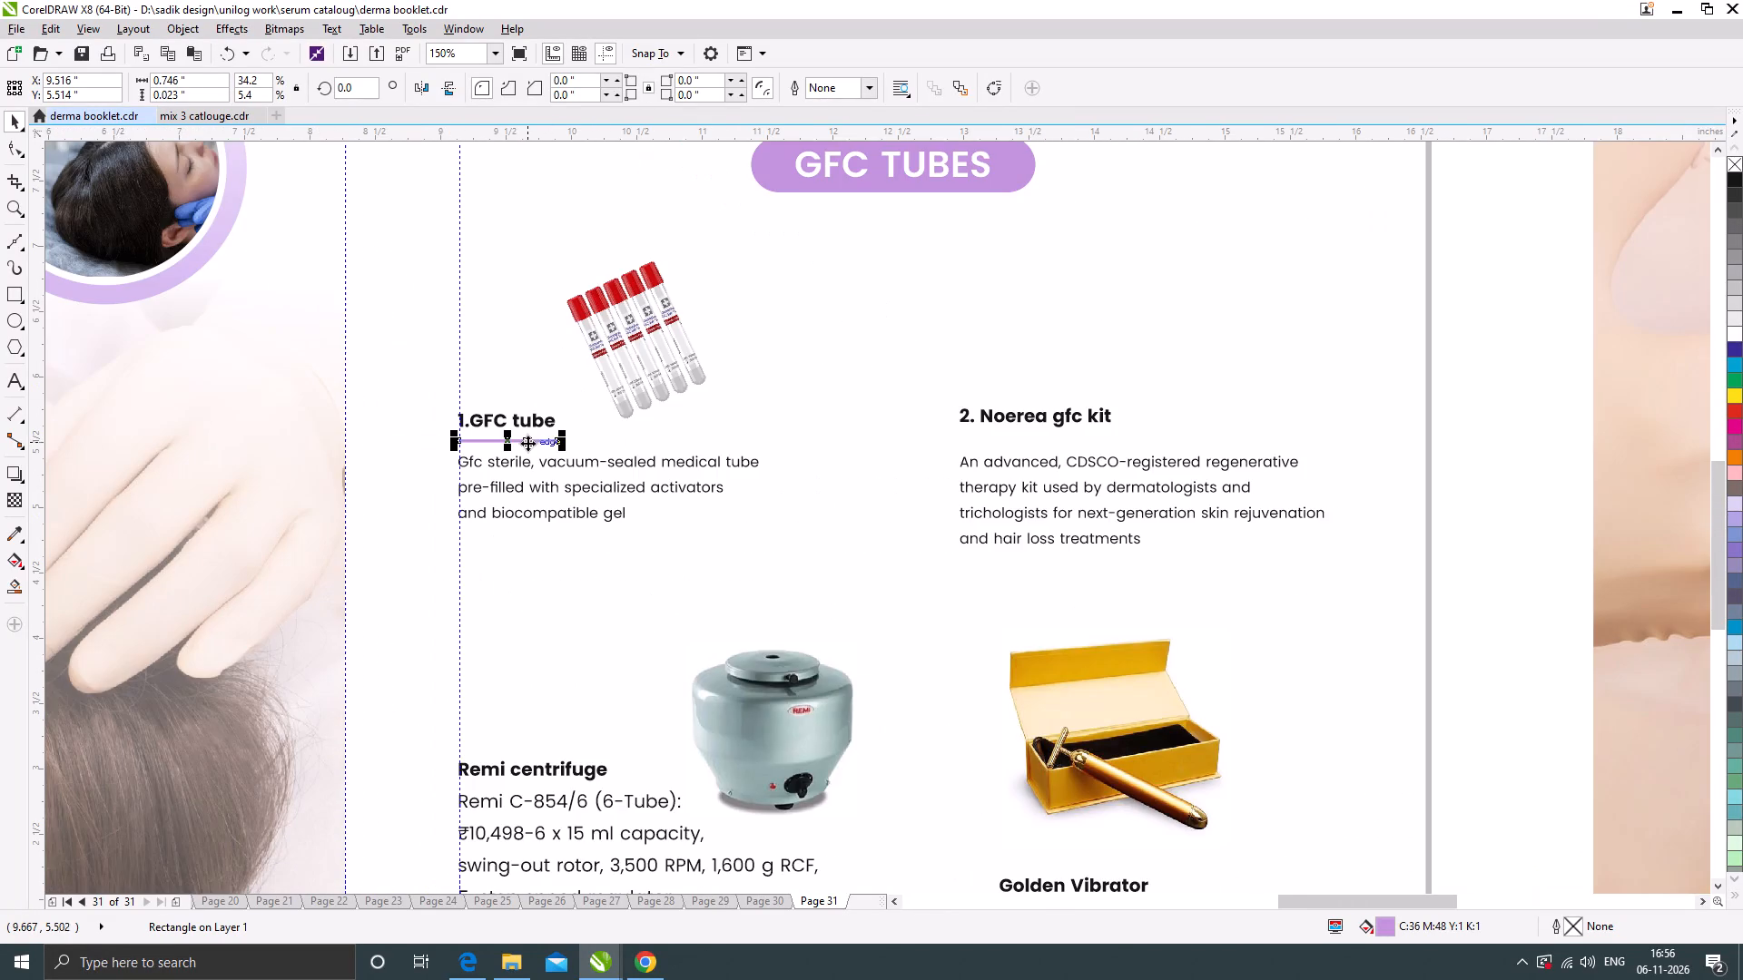
left_click_drag(527, 443, 1034, 443)
right_click(1034, 443, "shift")
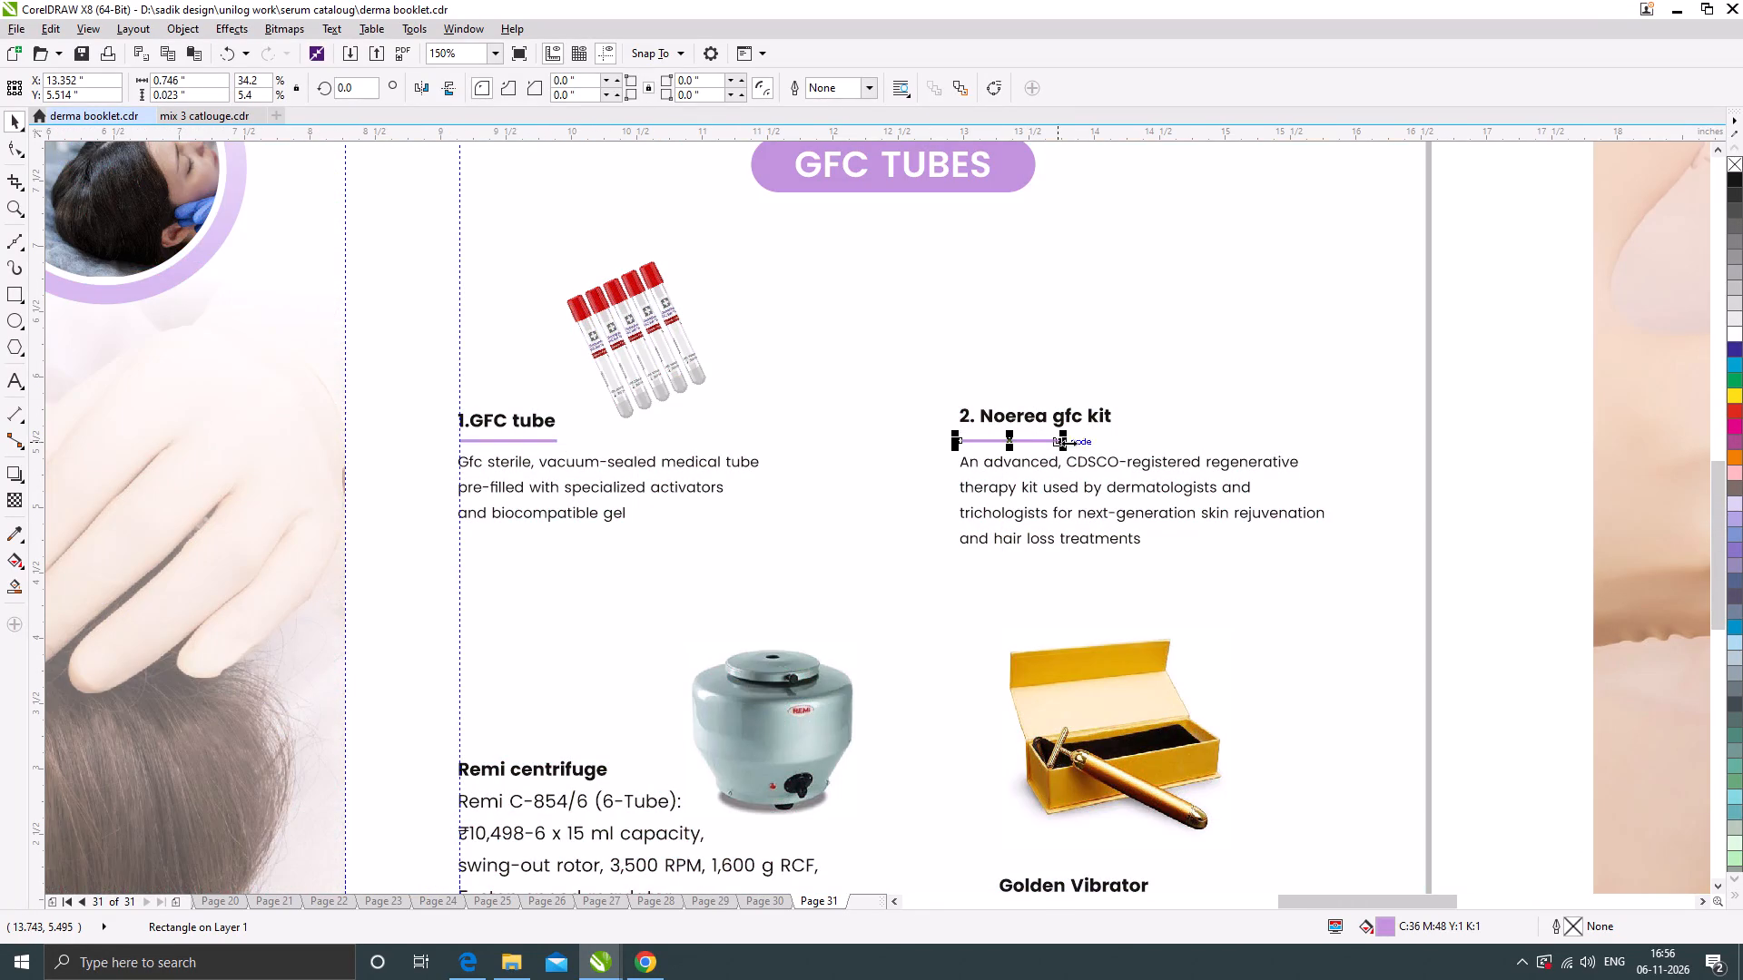
Stretch the purple underline below the 2. Noerea gfc kit heading to match the heading's full width.
left_click_drag(1066, 442, 1118, 453)
left_click(1443, 518)
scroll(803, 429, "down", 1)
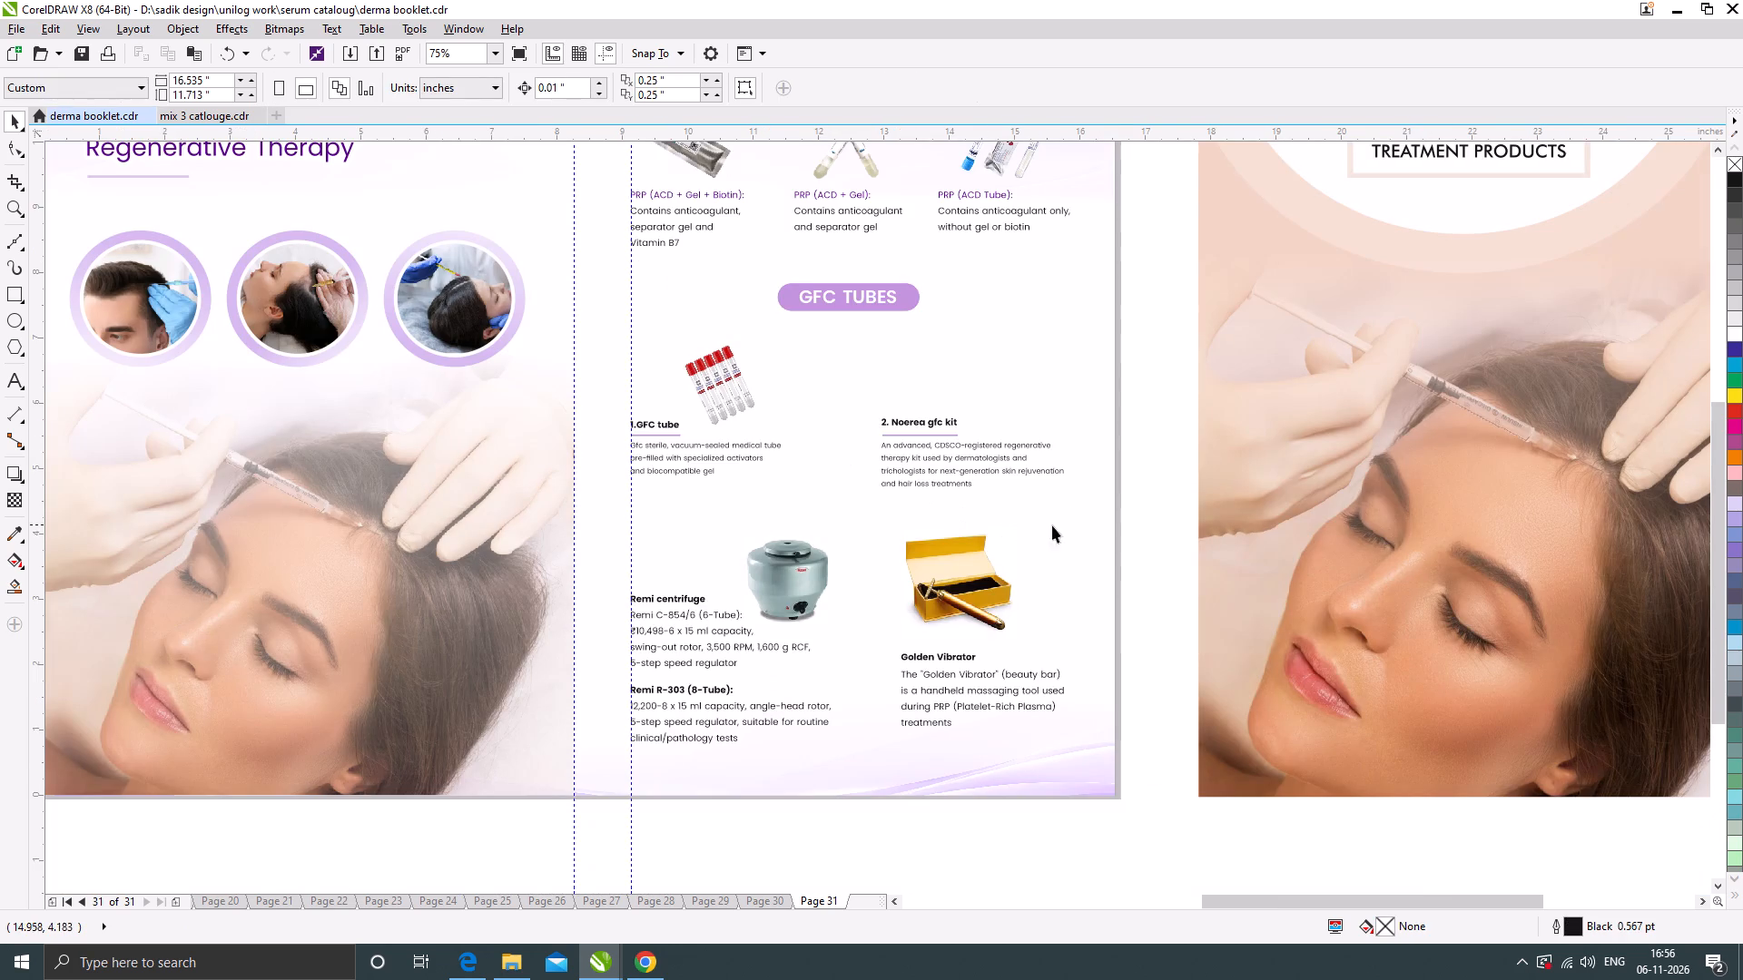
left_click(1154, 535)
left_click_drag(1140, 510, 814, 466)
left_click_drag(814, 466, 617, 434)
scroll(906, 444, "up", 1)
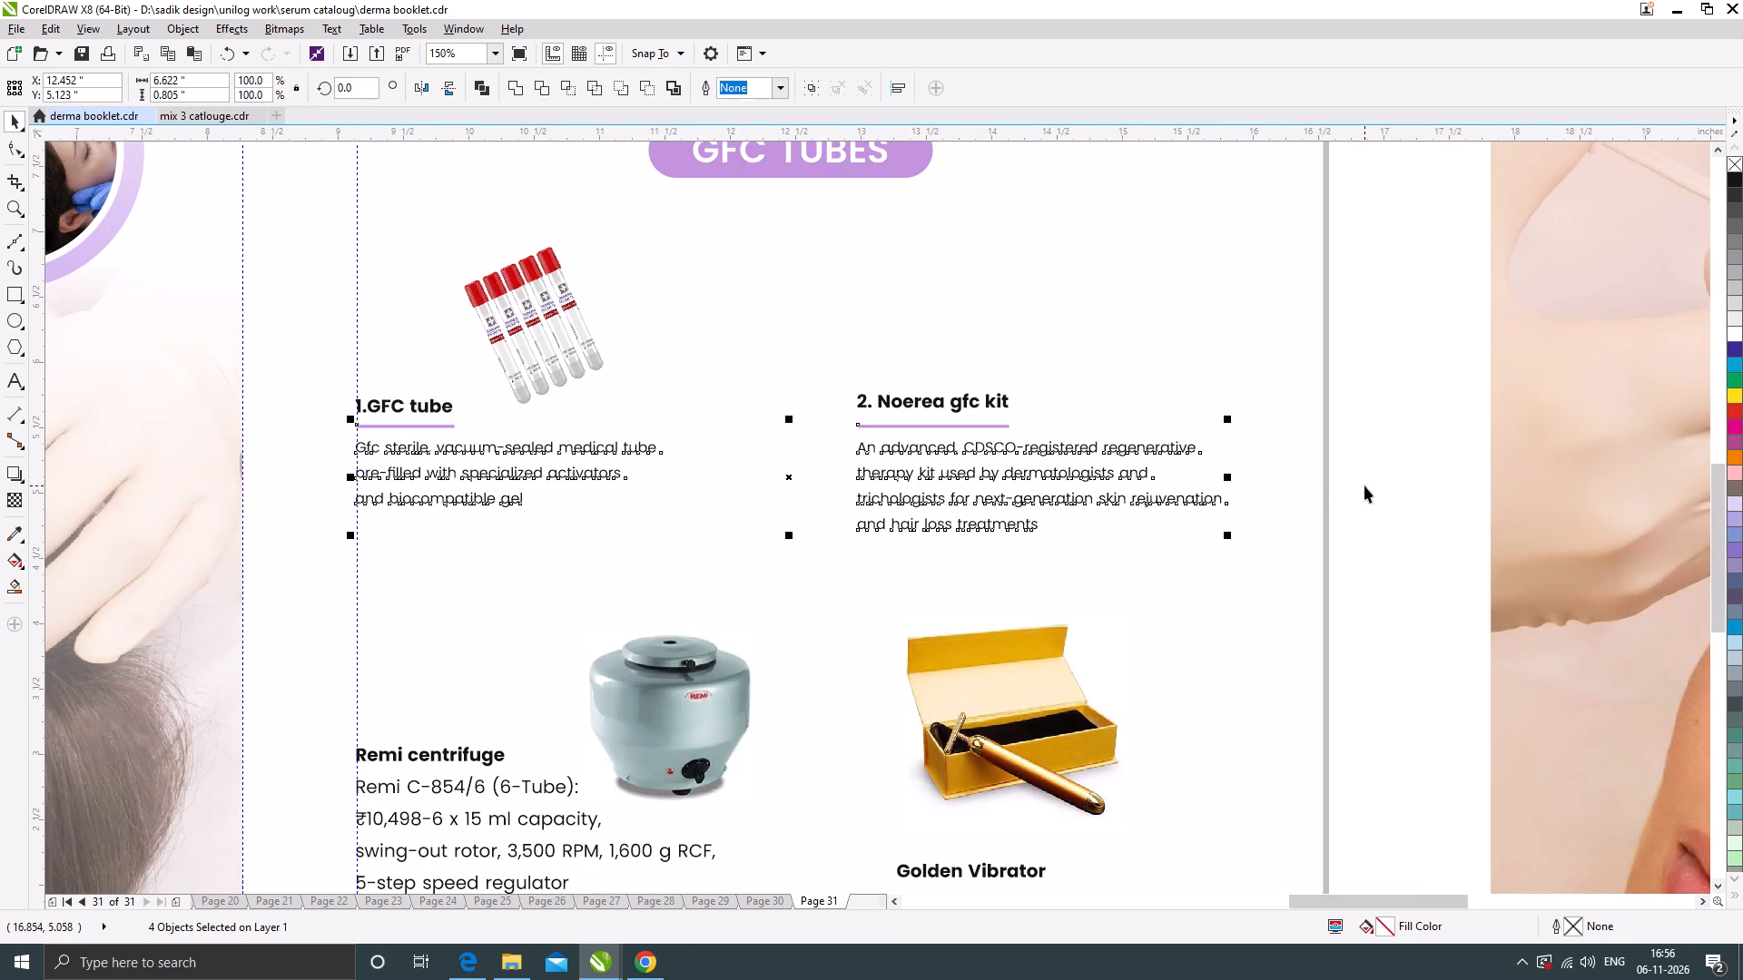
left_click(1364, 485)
Examine the spacing and alignment of the PRP TUBES and GFC TUBES sections across the spread.
scroll(743, 461, "down", 1)
scroll(669, 399, "down", 1)
scroll(665, 282, "up", 1)
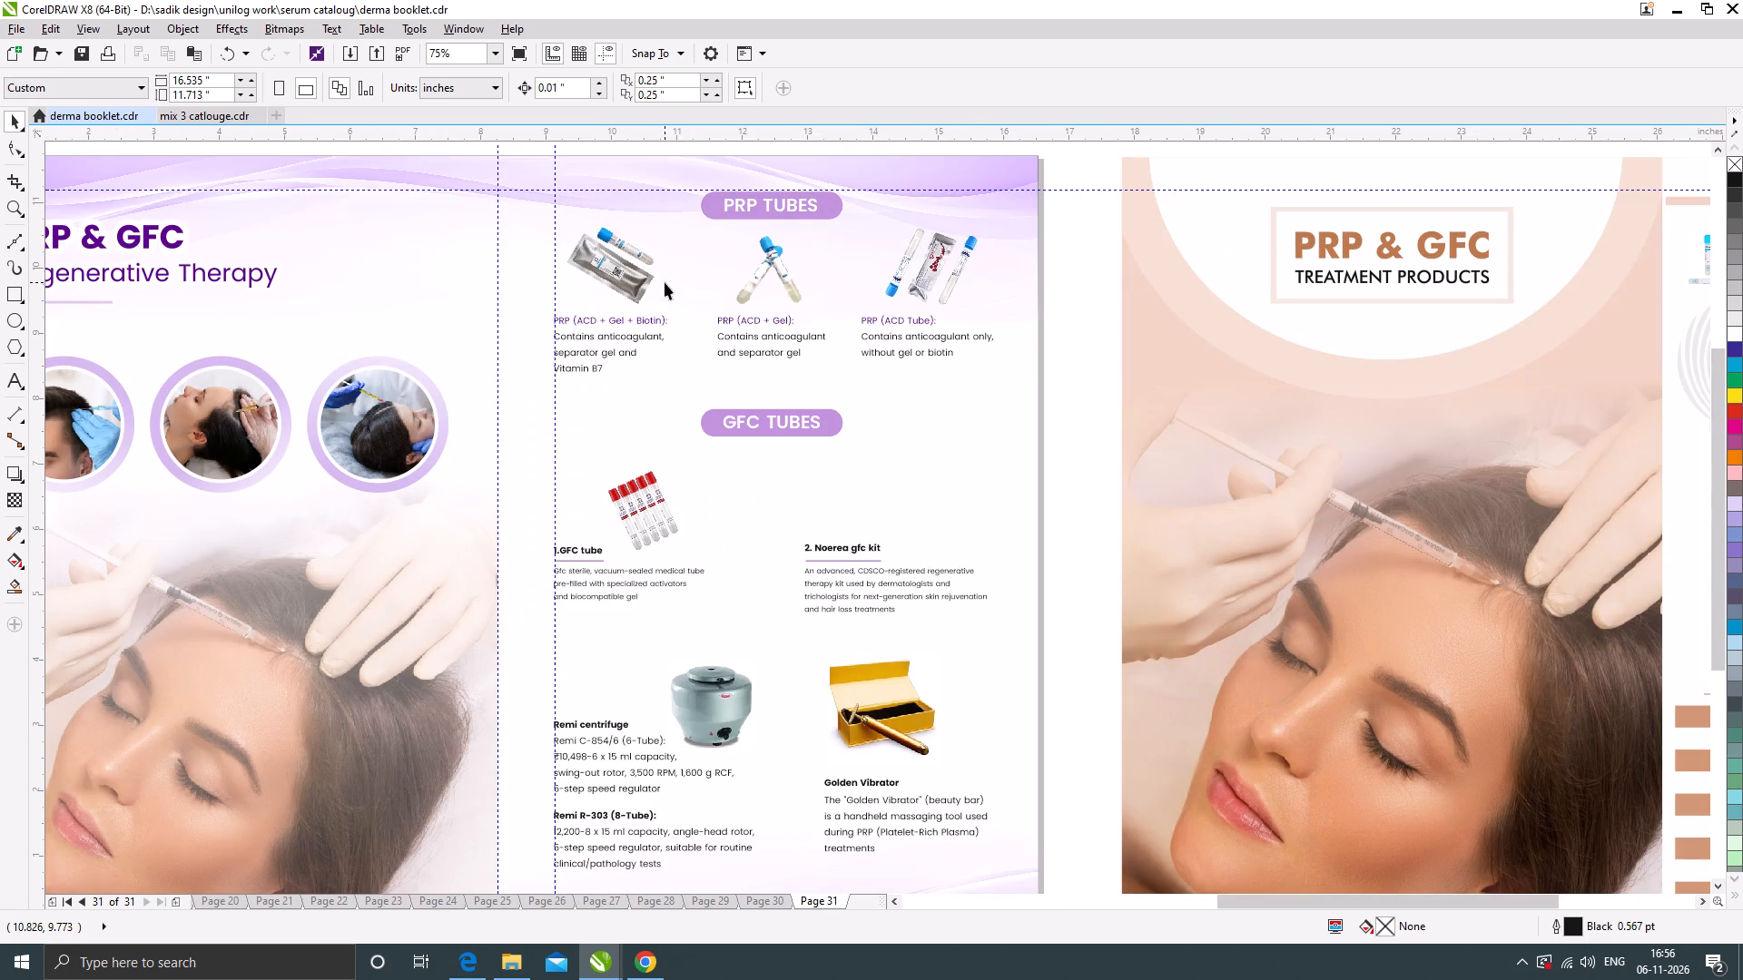
left_click(1058, 451)
scroll(638, 299, "up", 1)
scroll(635, 345, "down", 2)
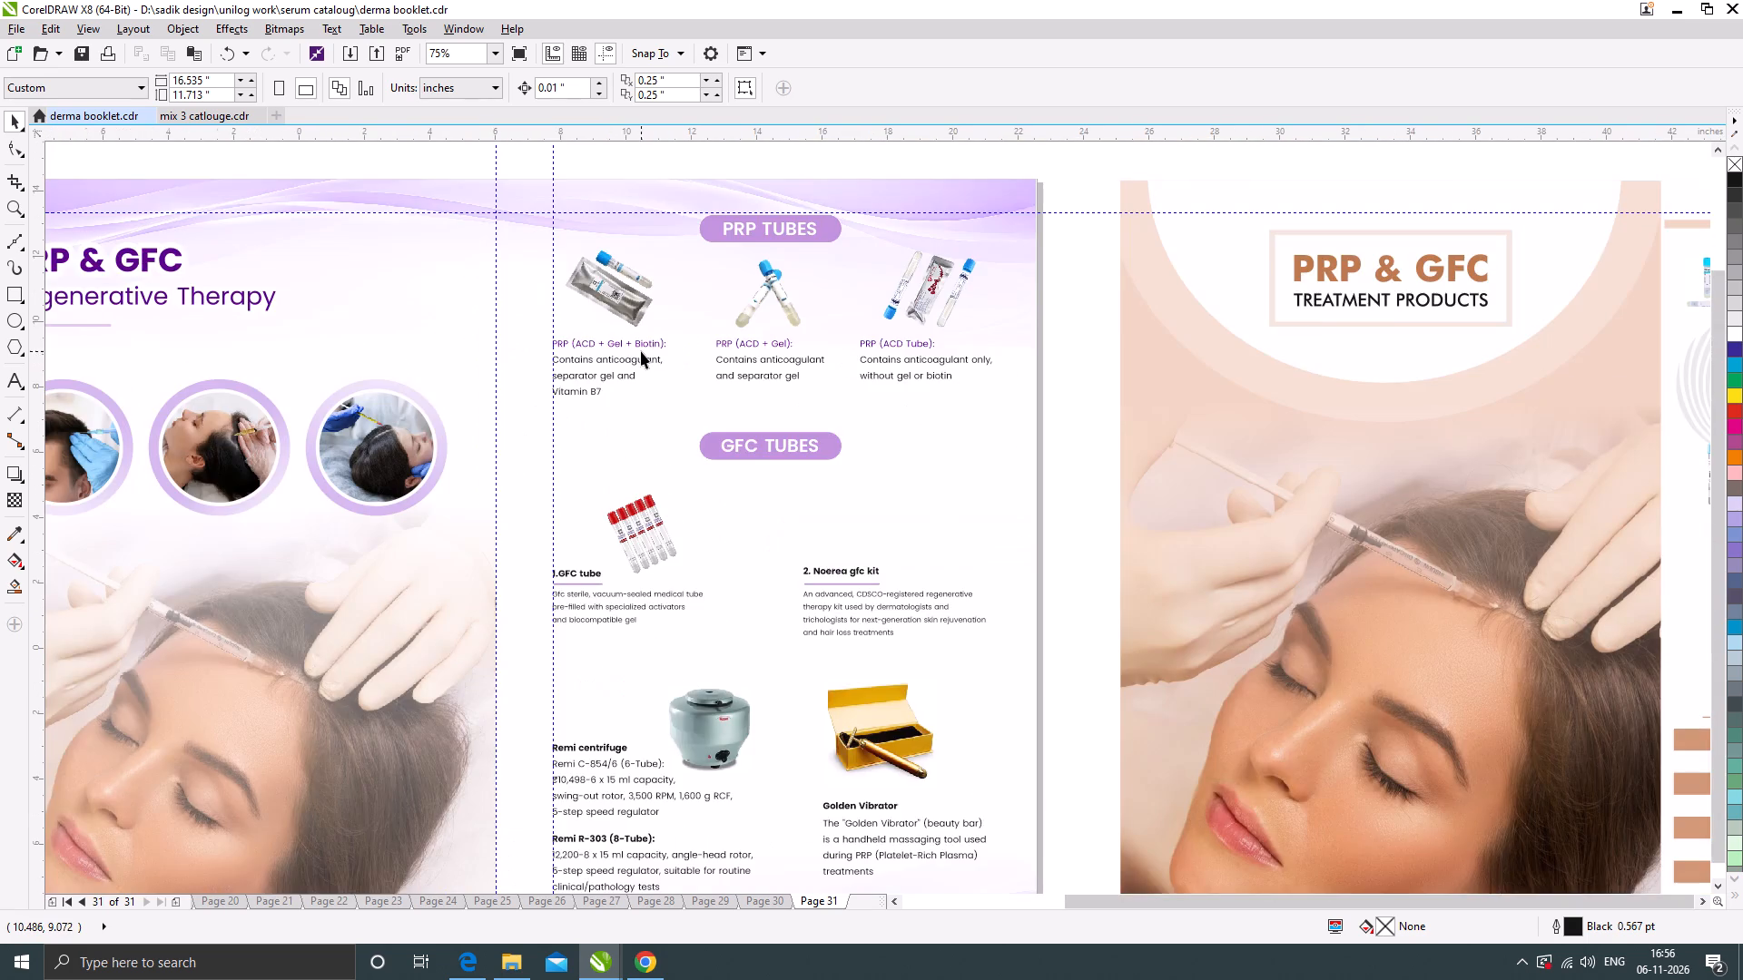
scroll(709, 418, "up", 1)
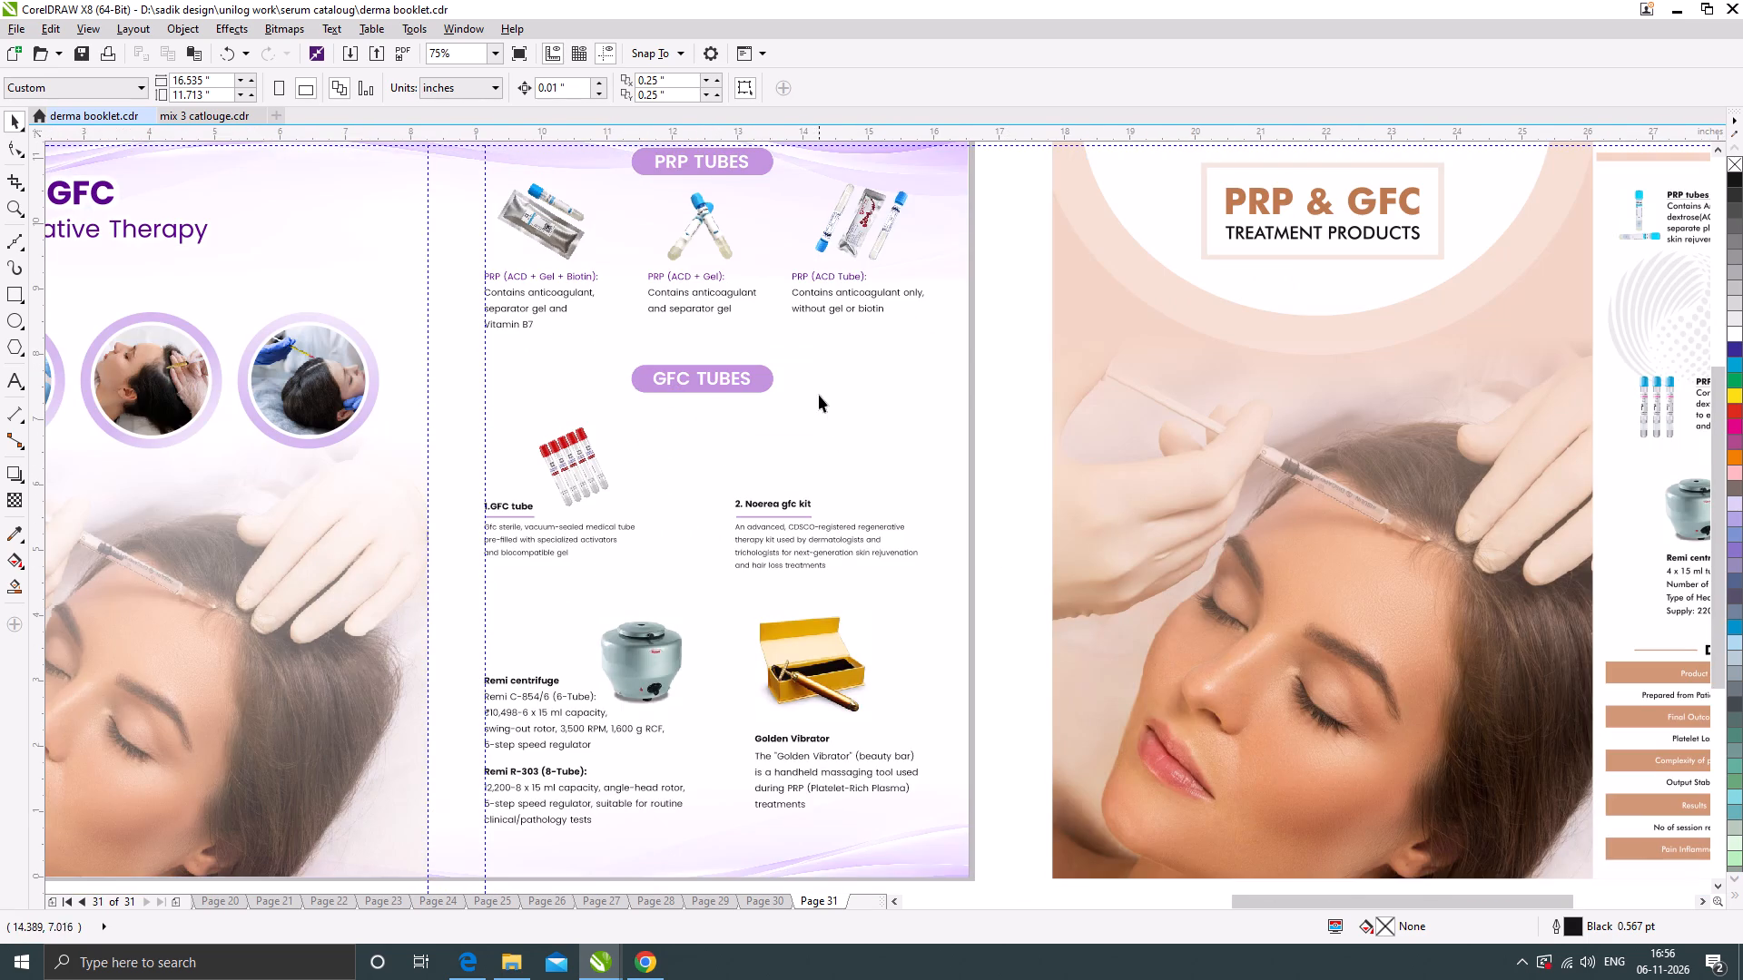
Delete the old peach PRP & GFC TREATMENT PRODUCTS layout lying beside the Page 31 spread.
scroll(819, 395, "down", 1)
left_click_drag(911, 201, 1551, 652)
key("Delete")
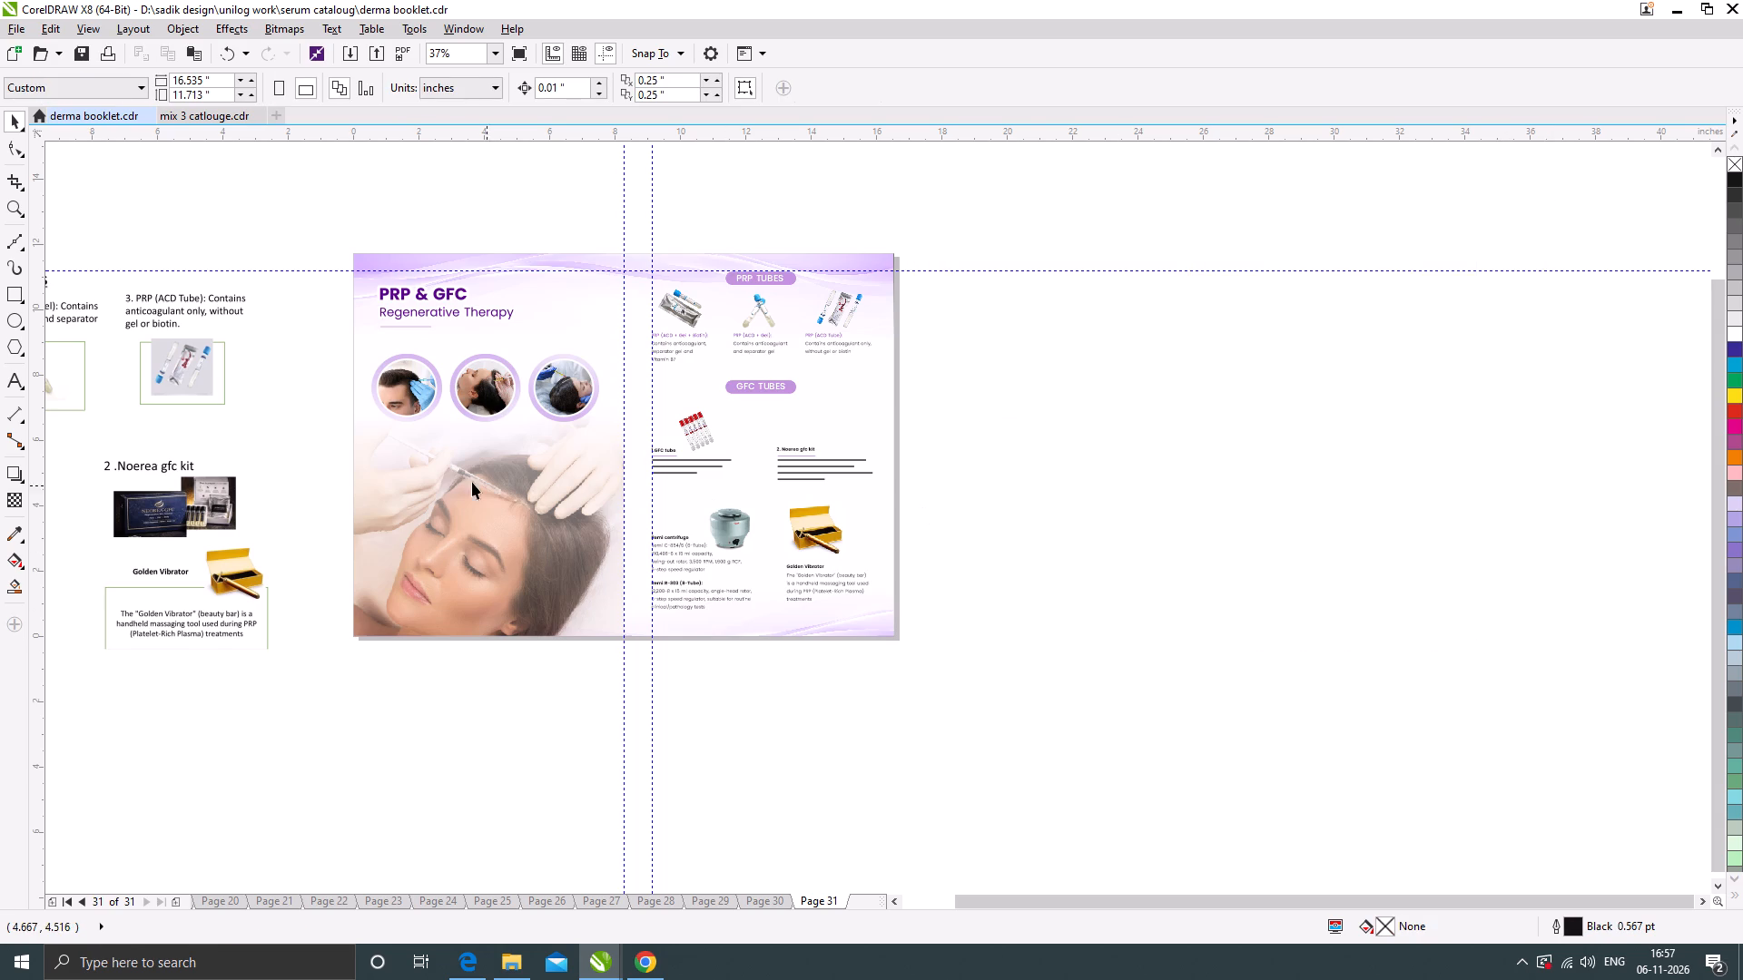
left_click(1030, 540)
Delete the rough PRP & GFC Regenerative Therapy reference content with its text and product pictures beside the spread.
scroll(713, 485, "down", 1)
left_click(423, 486)
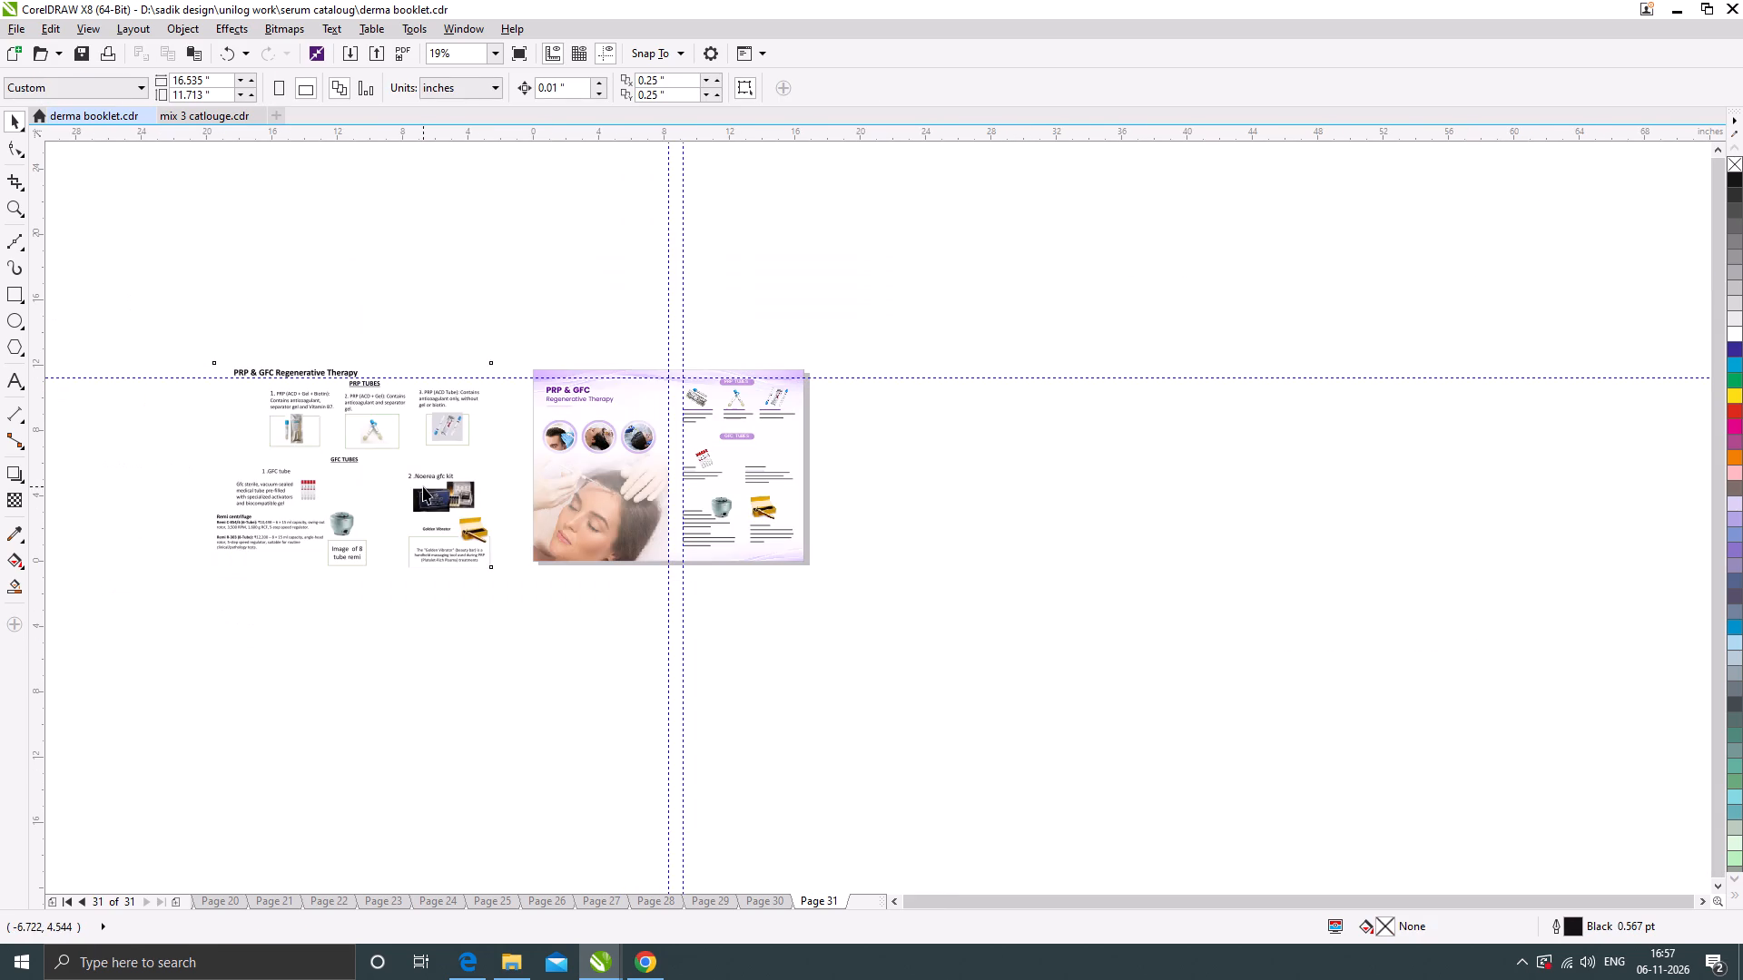
scroll(360, 477, "up", 1)
key("Delete")
scroll(672, 487, "down", 1)
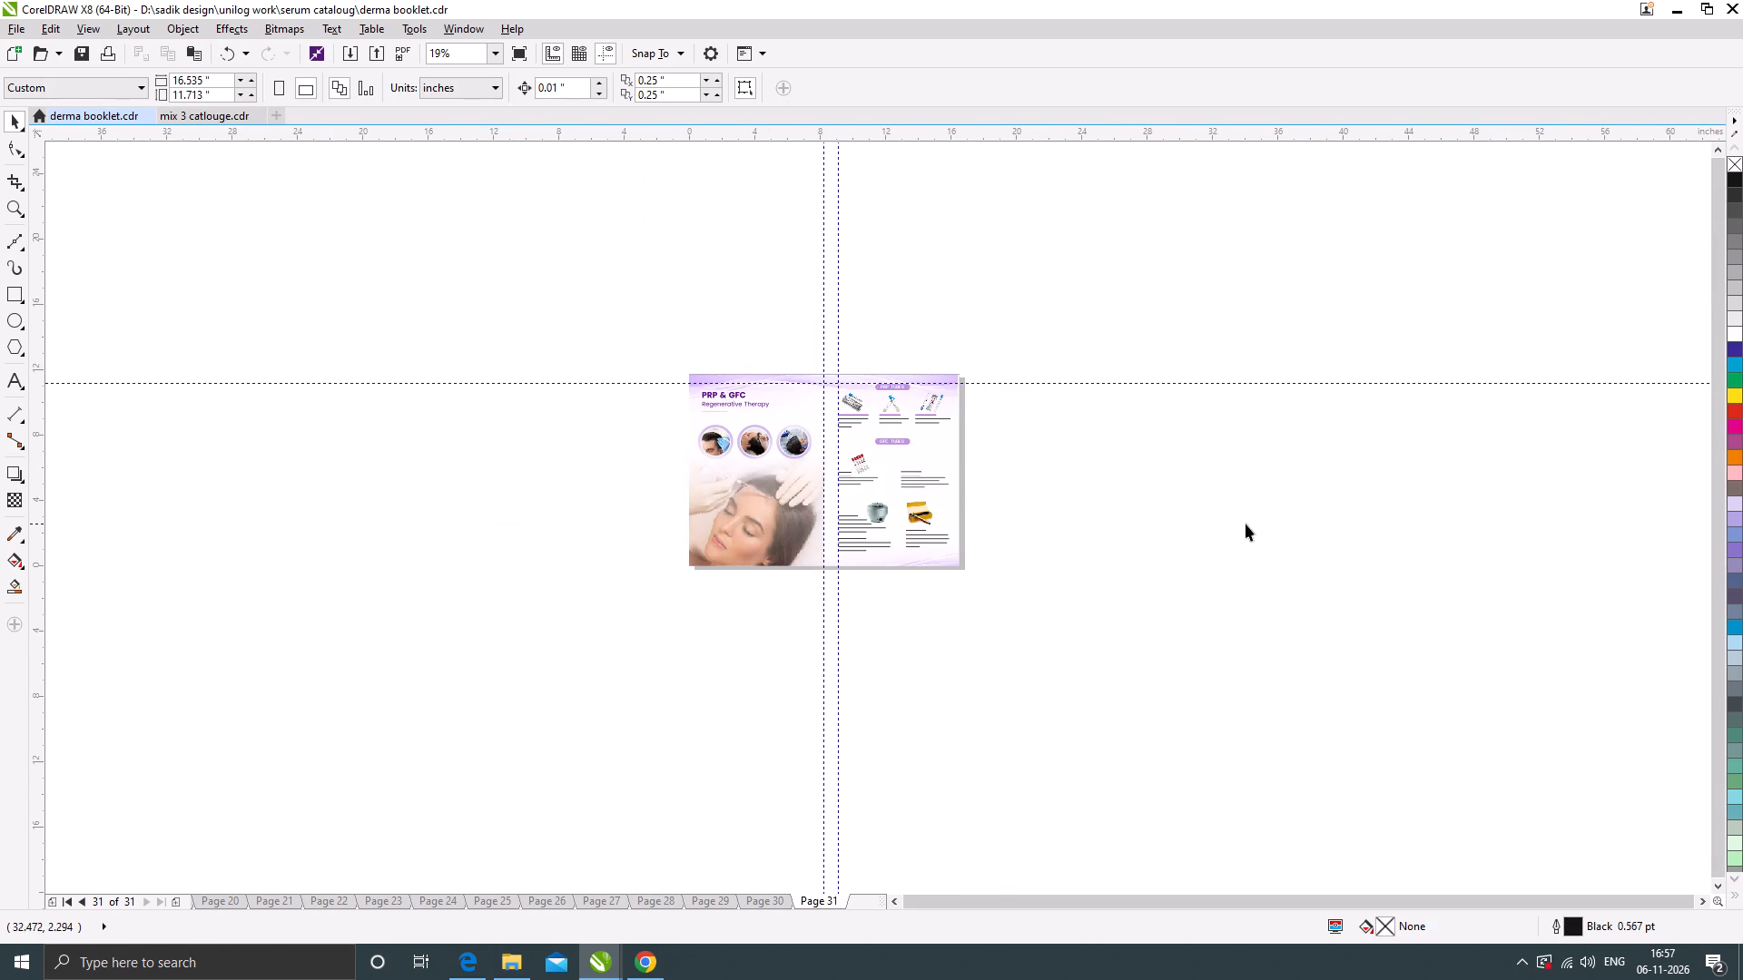
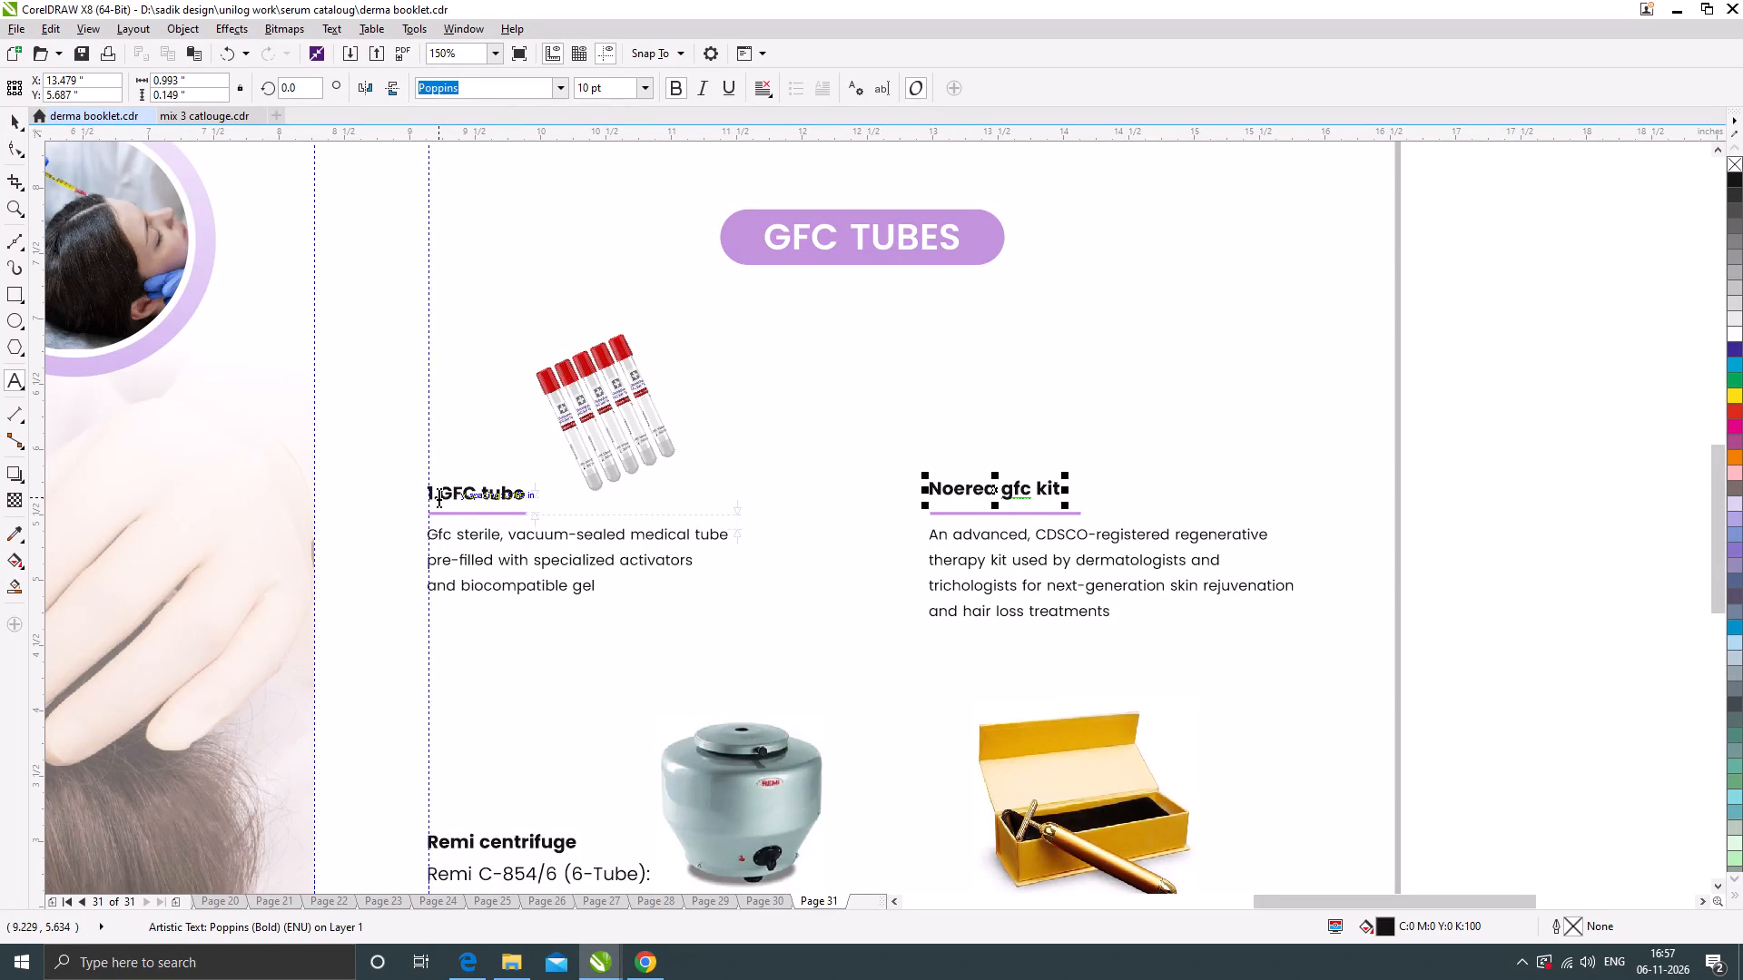
Remove the number prefix from the GFC tube heading so it reads GFC tube.
left_click_drag(438, 495, 426, 499)
key("BackSpace")
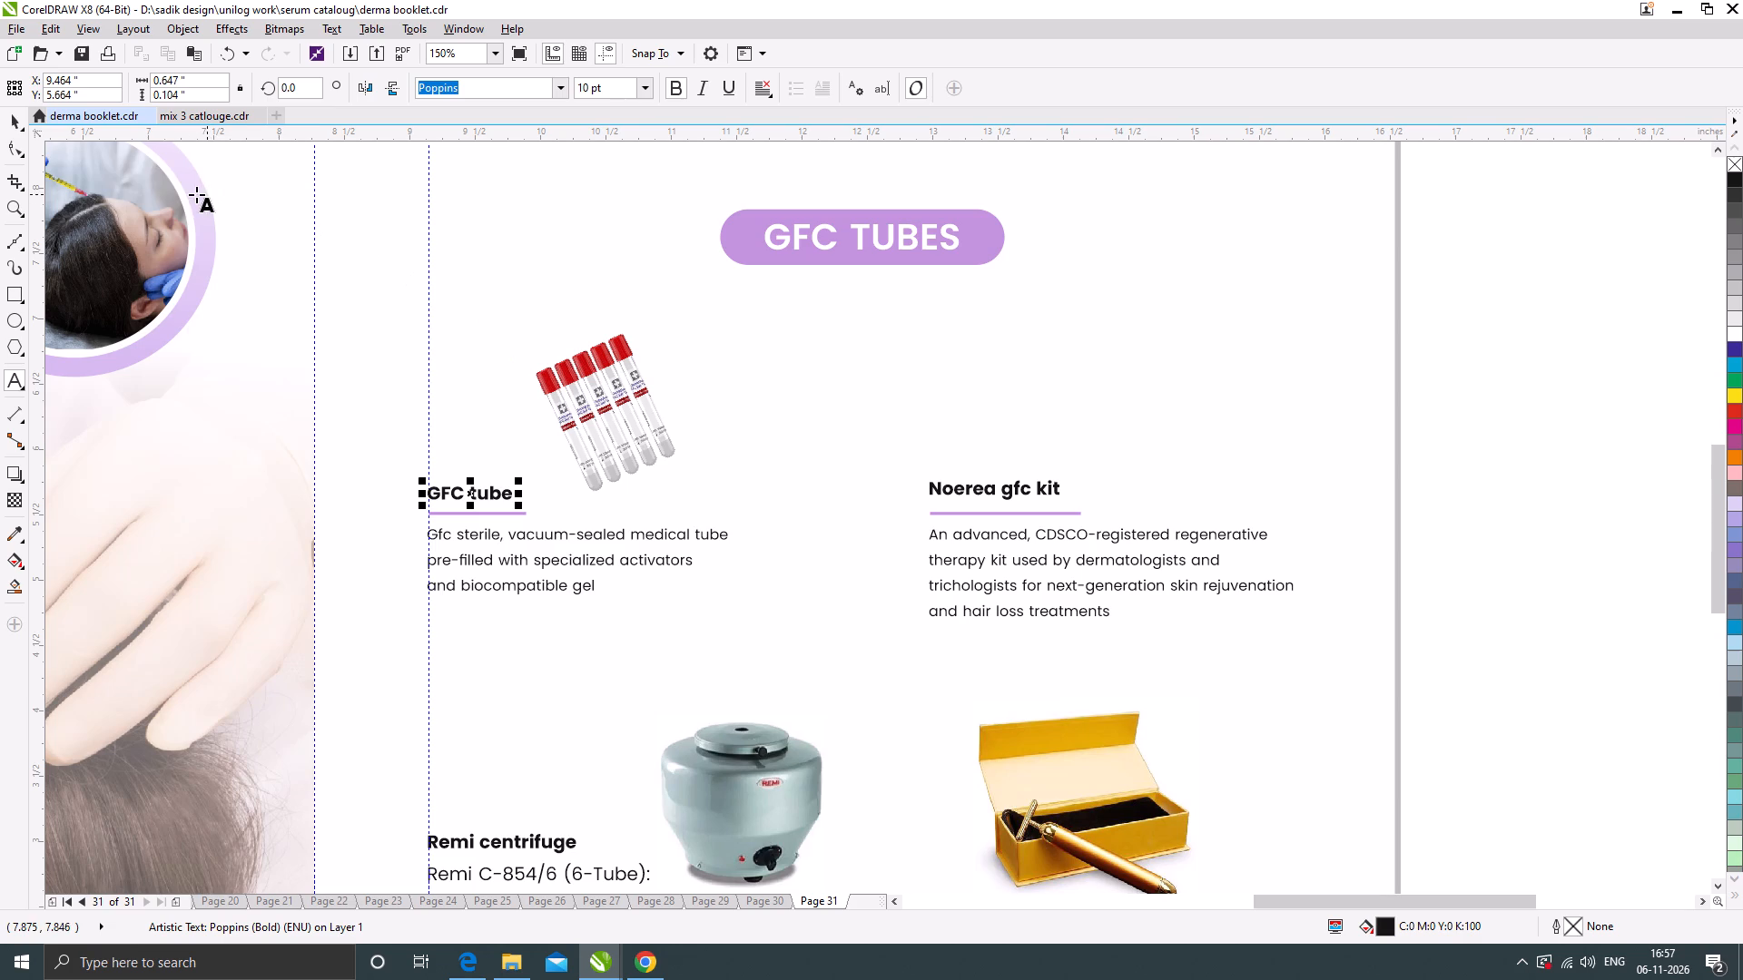
left_click(12, 118)
scroll(410, 504, "up", 2)
scroll(486, 484, "up", 1)
scroll(580, 489, "down", 5)
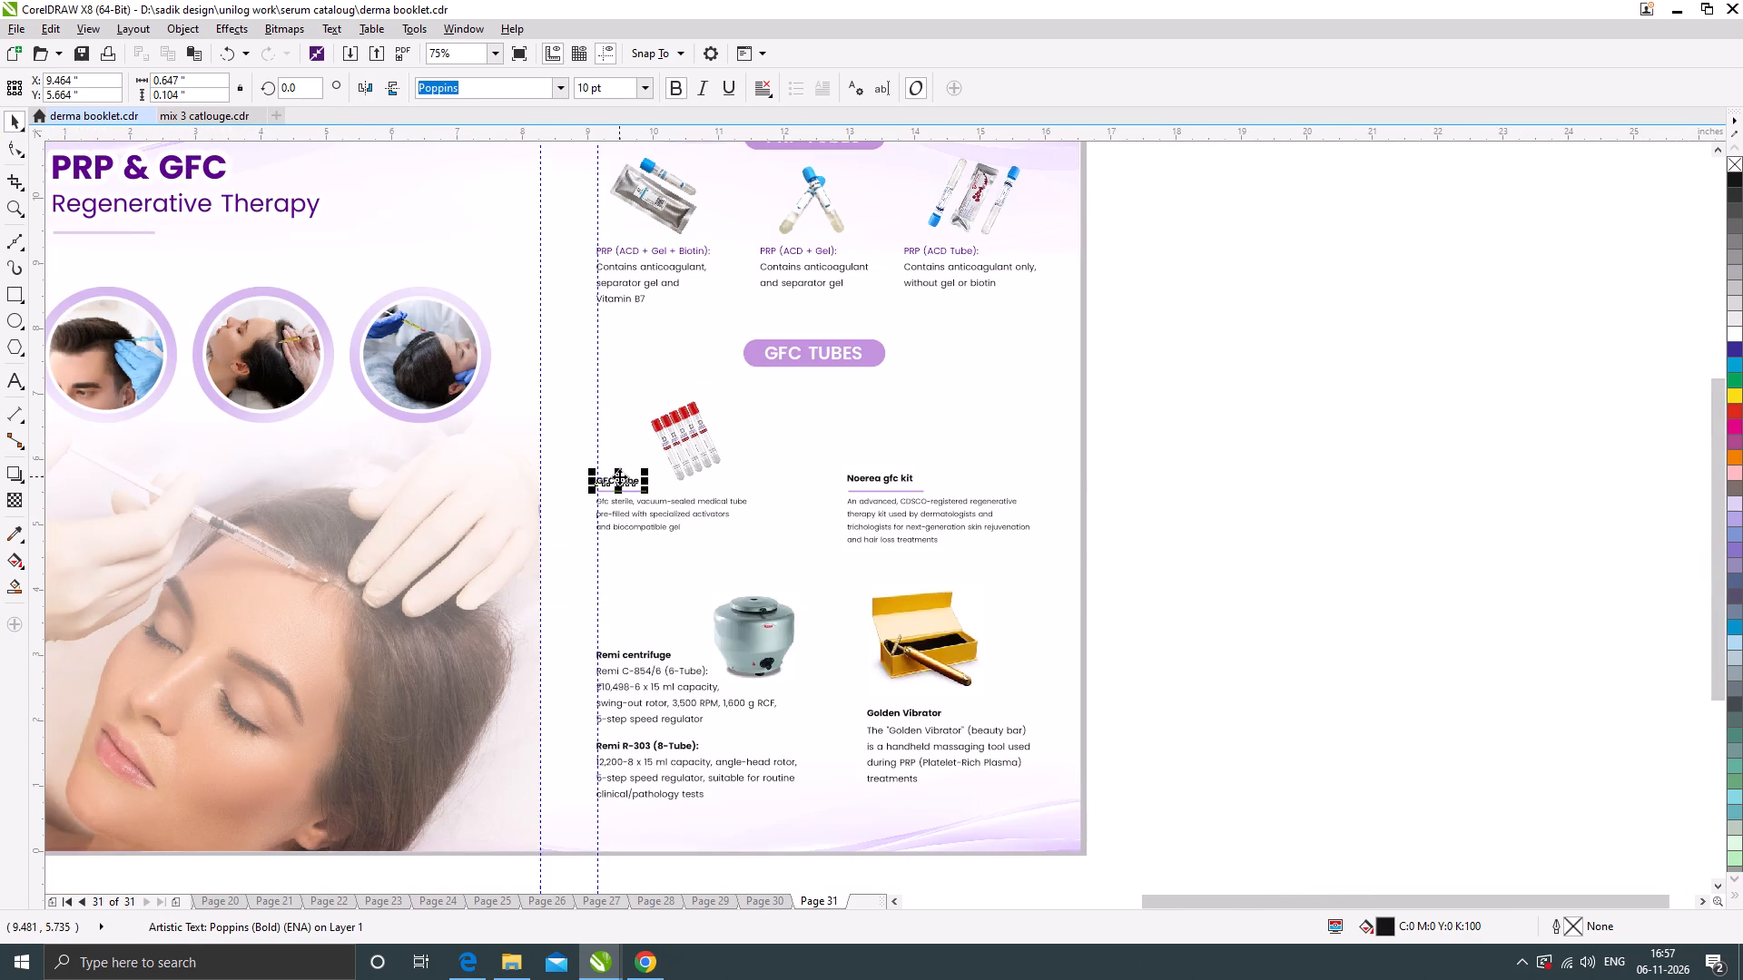
left_click(1152, 522)
Center the GFC TUBES text horizontally on its purple pill.
scroll(753, 374, "up", 1)
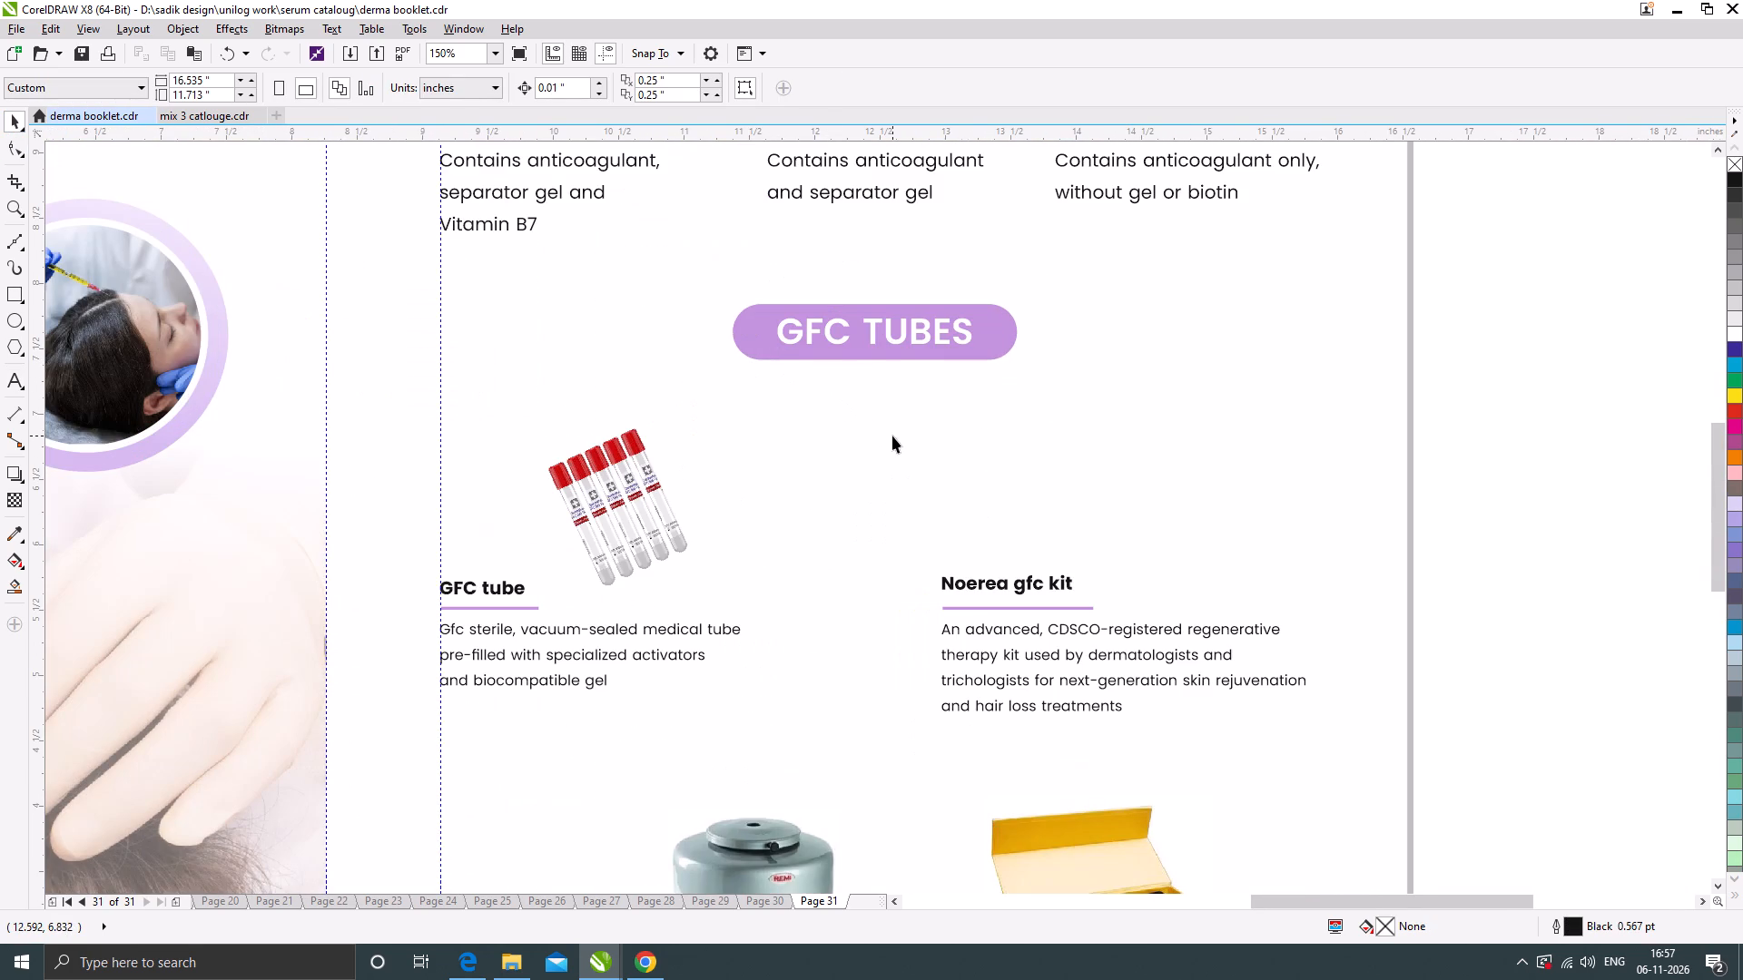
scroll(892, 436, "down", 1)
scroll(881, 172, "up", 1)
scroll(943, 502, "down", 1)
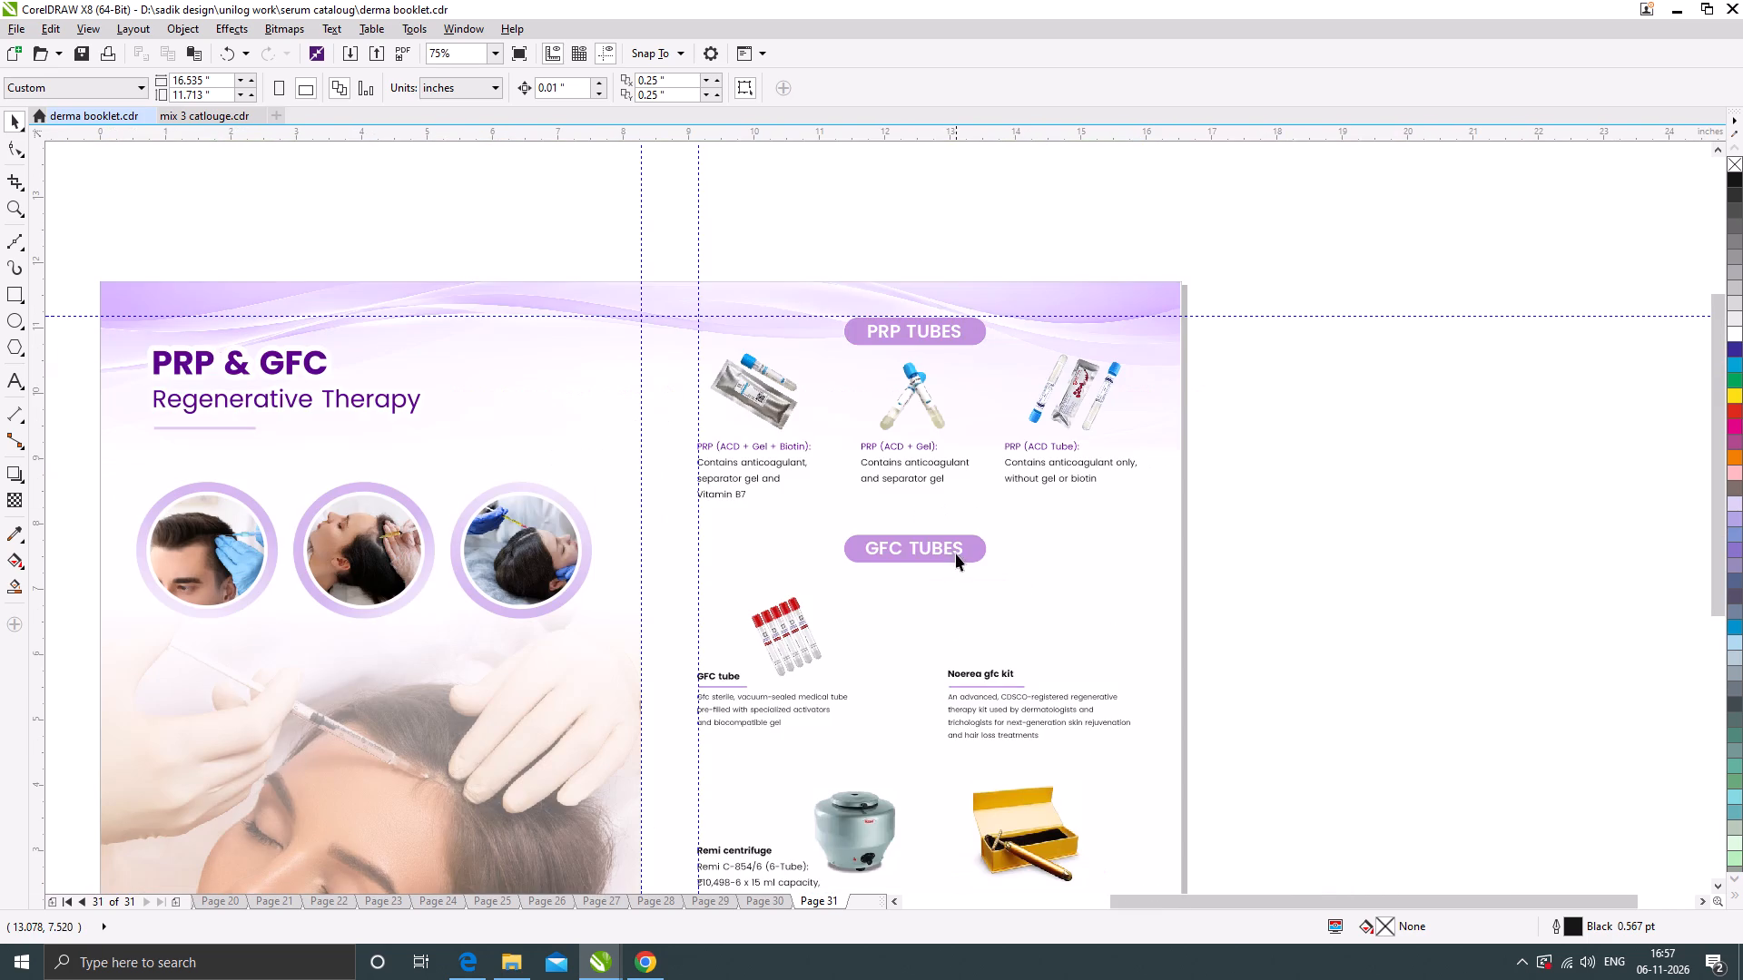
left_click(958, 548)
scroll(966, 547, "up", 1)
left_click(991, 548, "shift")
key("c")
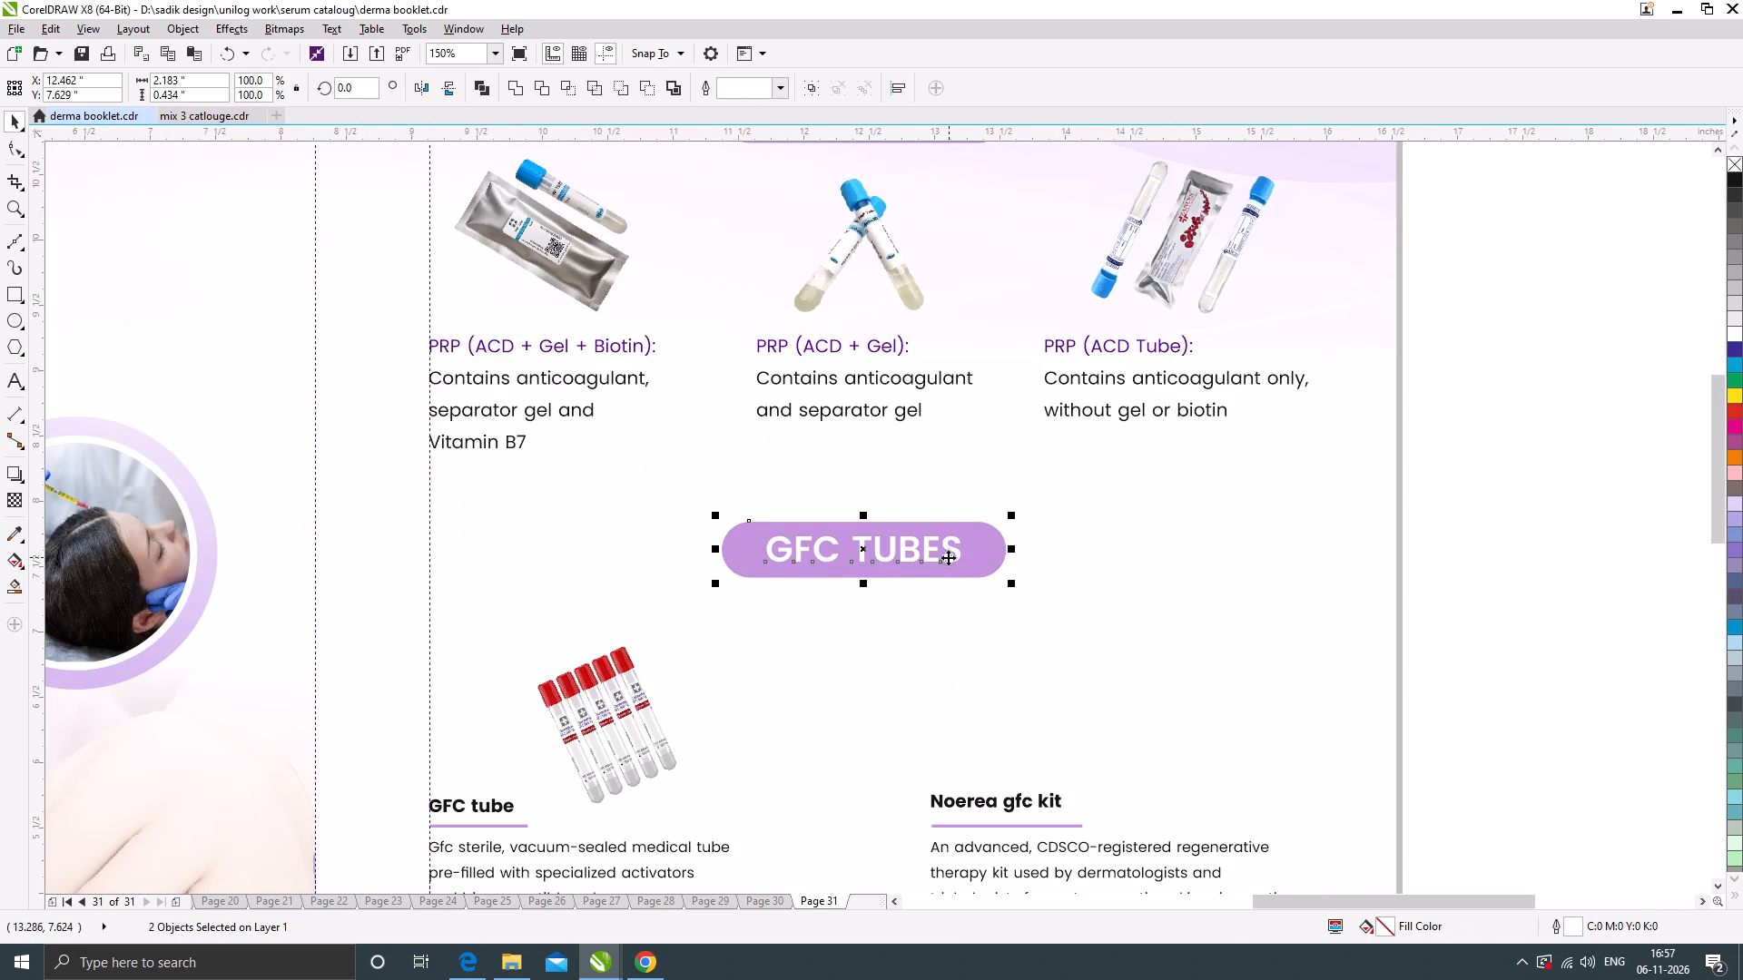
Center the PRP TUBES text horizontally and vertically on its purple pill.
scroll(948, 557, "down", 1)
scroll(911, 337, "up", 2)
left_click(912, 342)
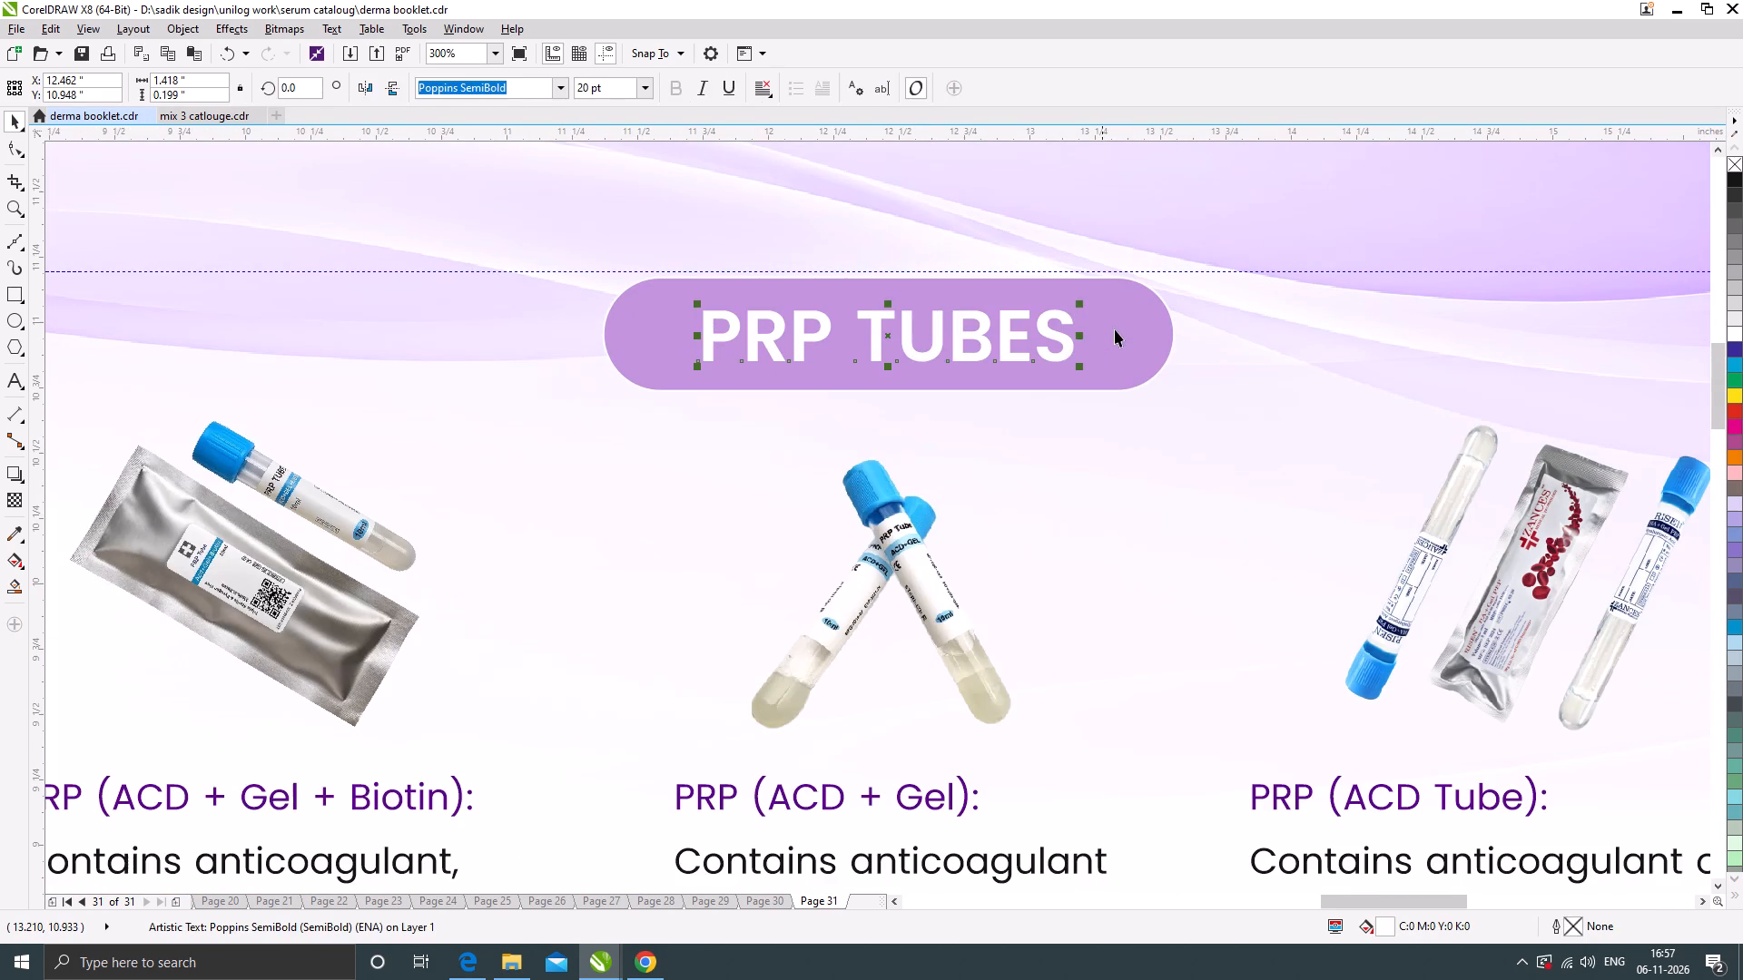
left_click(1119, 329, "shift")
type("ce")
scroll(873, 371, "down", 1)
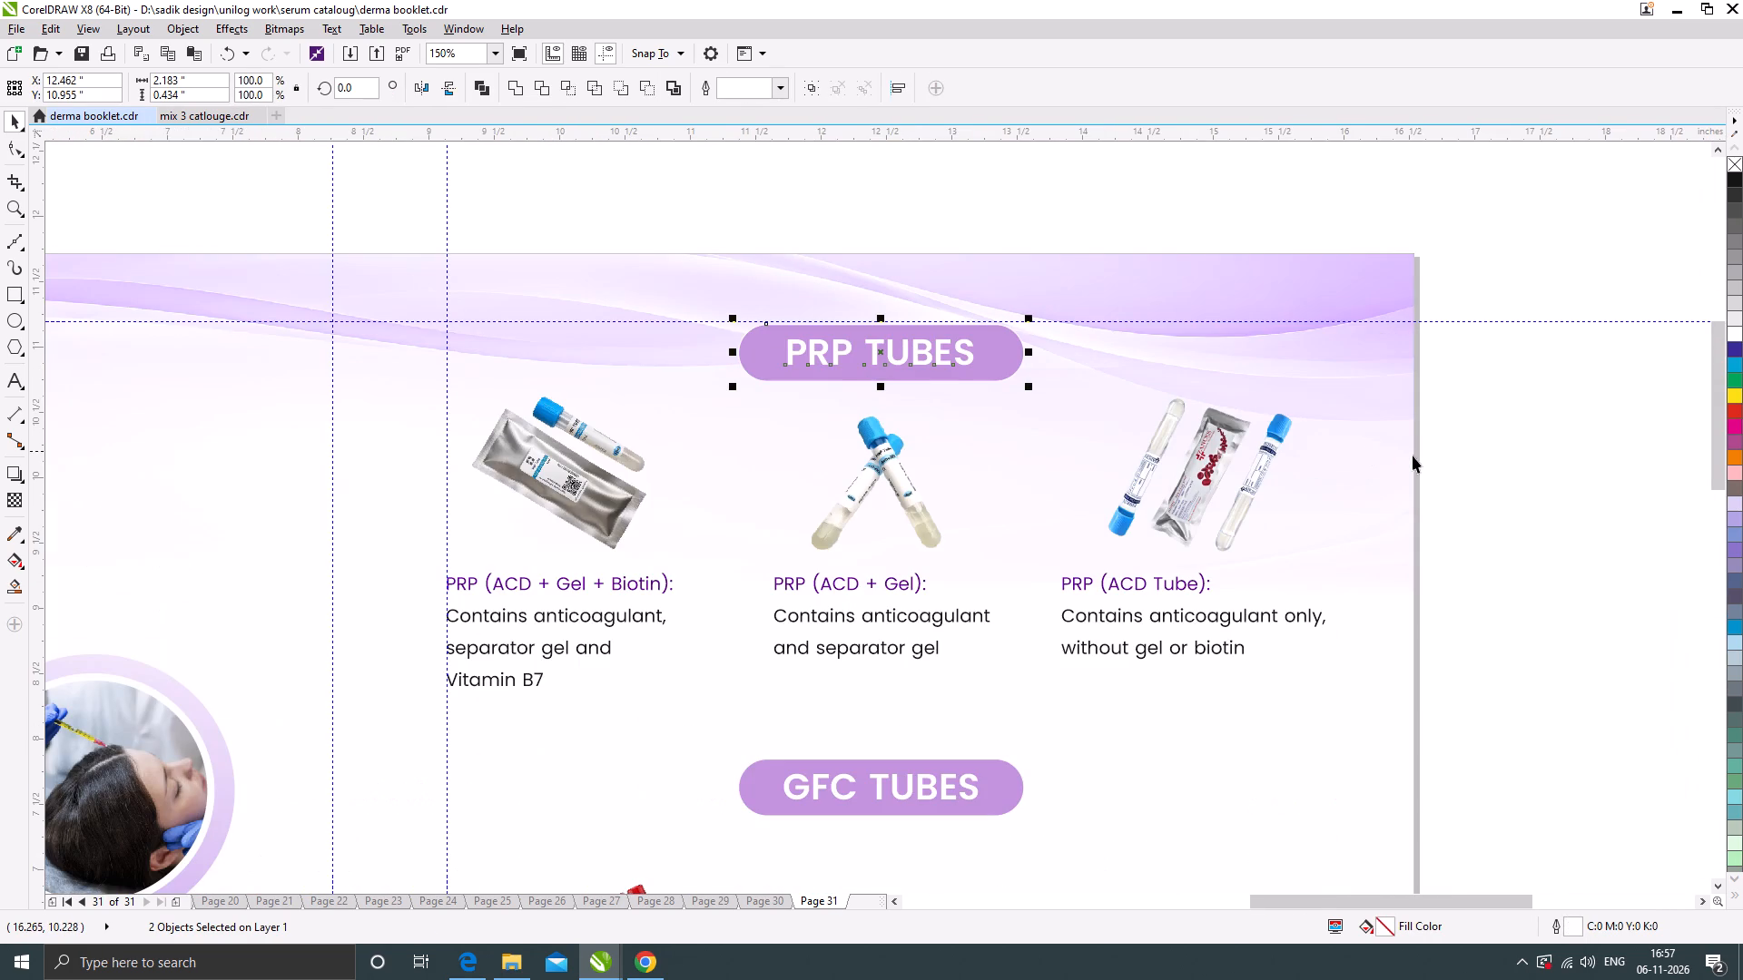
left_click(1499, 458)
Align the GFC TUBES text and its purple pill on their horizontal centers once more.
scroll(996, 354, "down", 1)
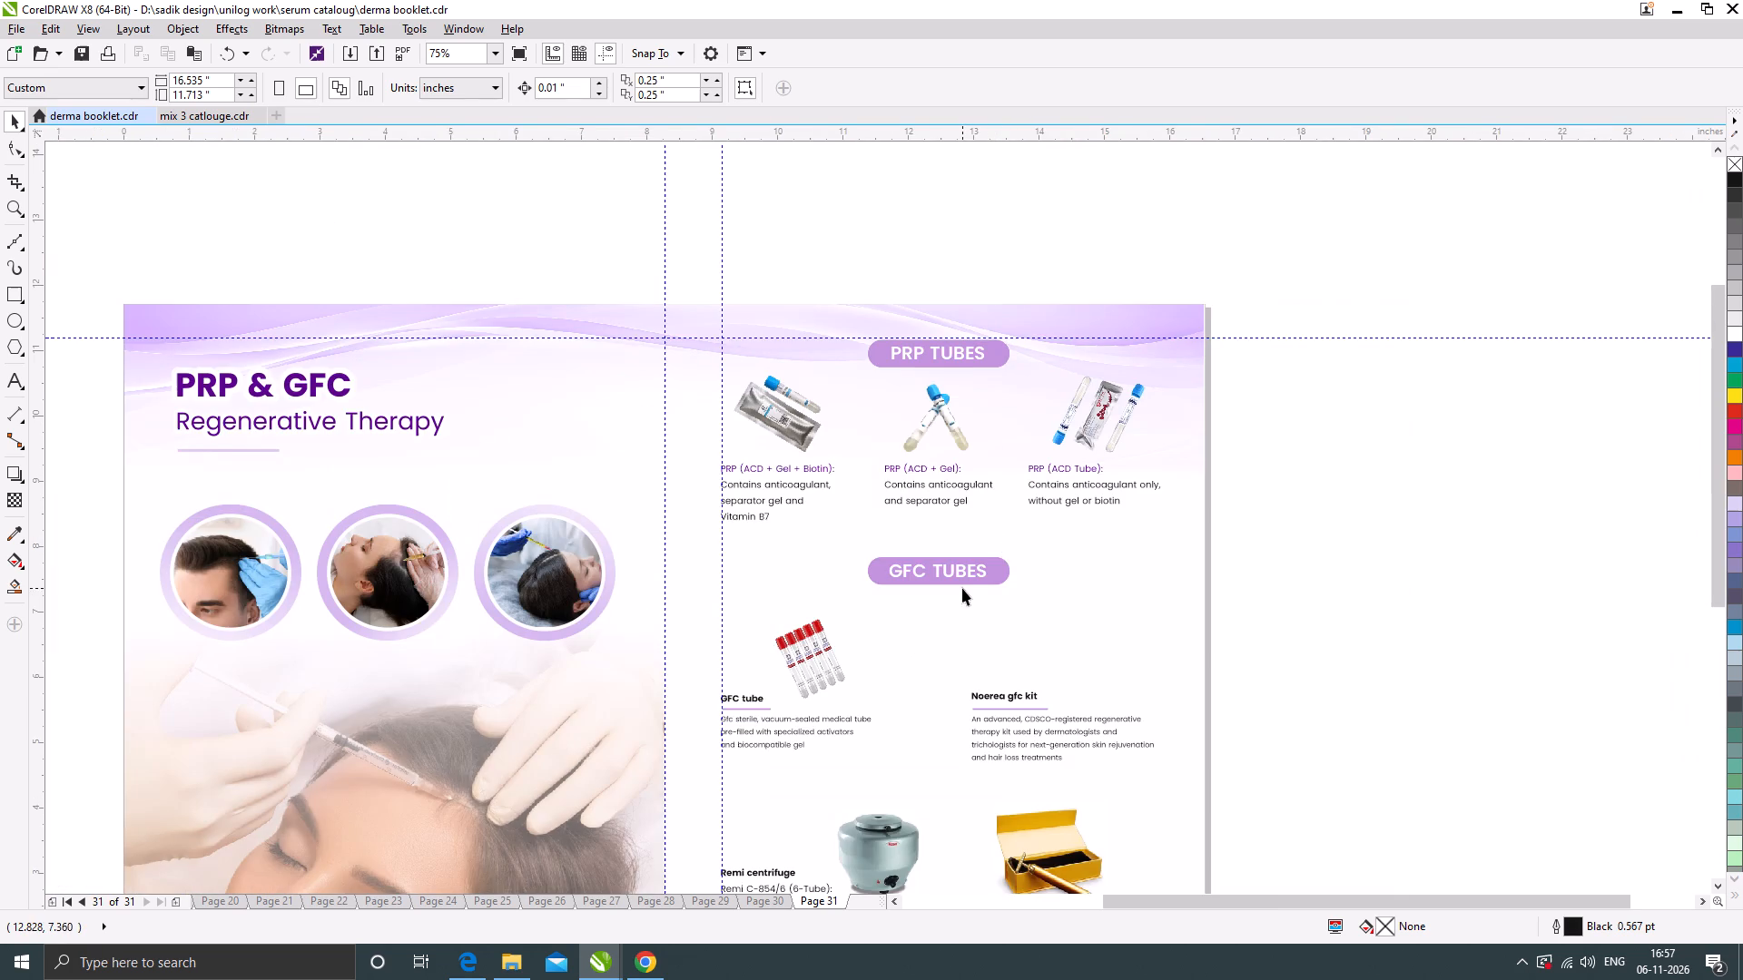
scroll(967, 574, "up", 1)
left_click(973, 567)
scroll(1011, 564, "up", 1)
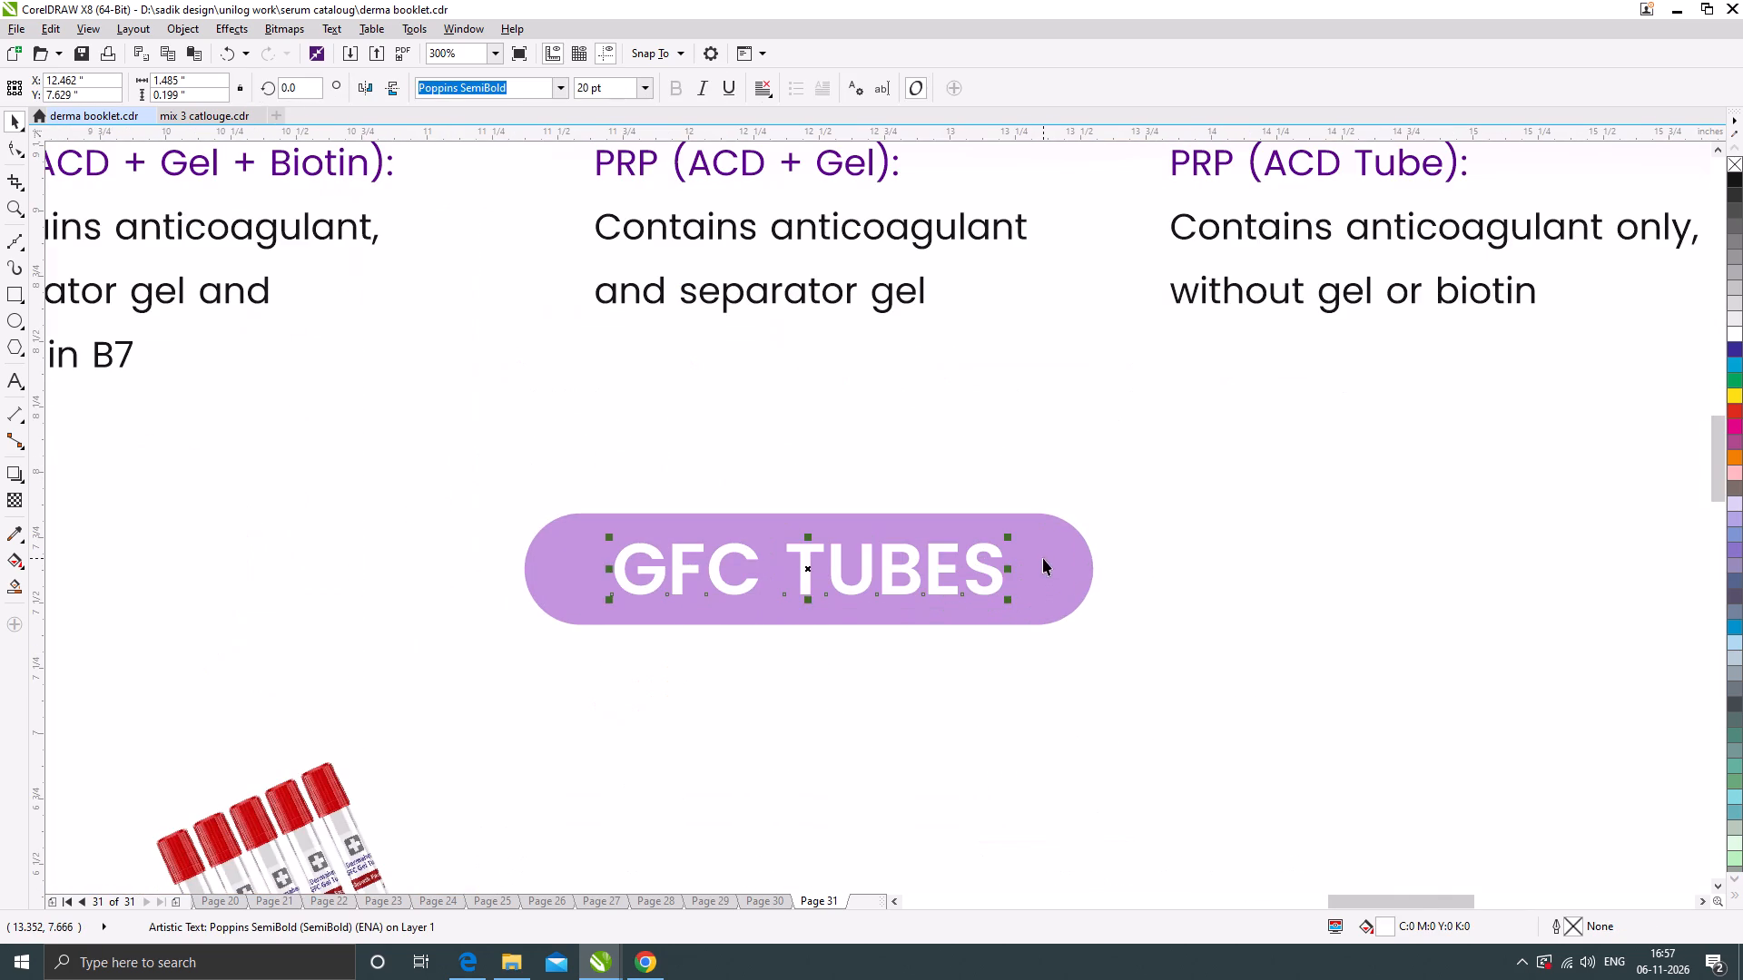
left_click(1043, 558, "shift")
key("c")
scroll(918, 487, "down", 2)
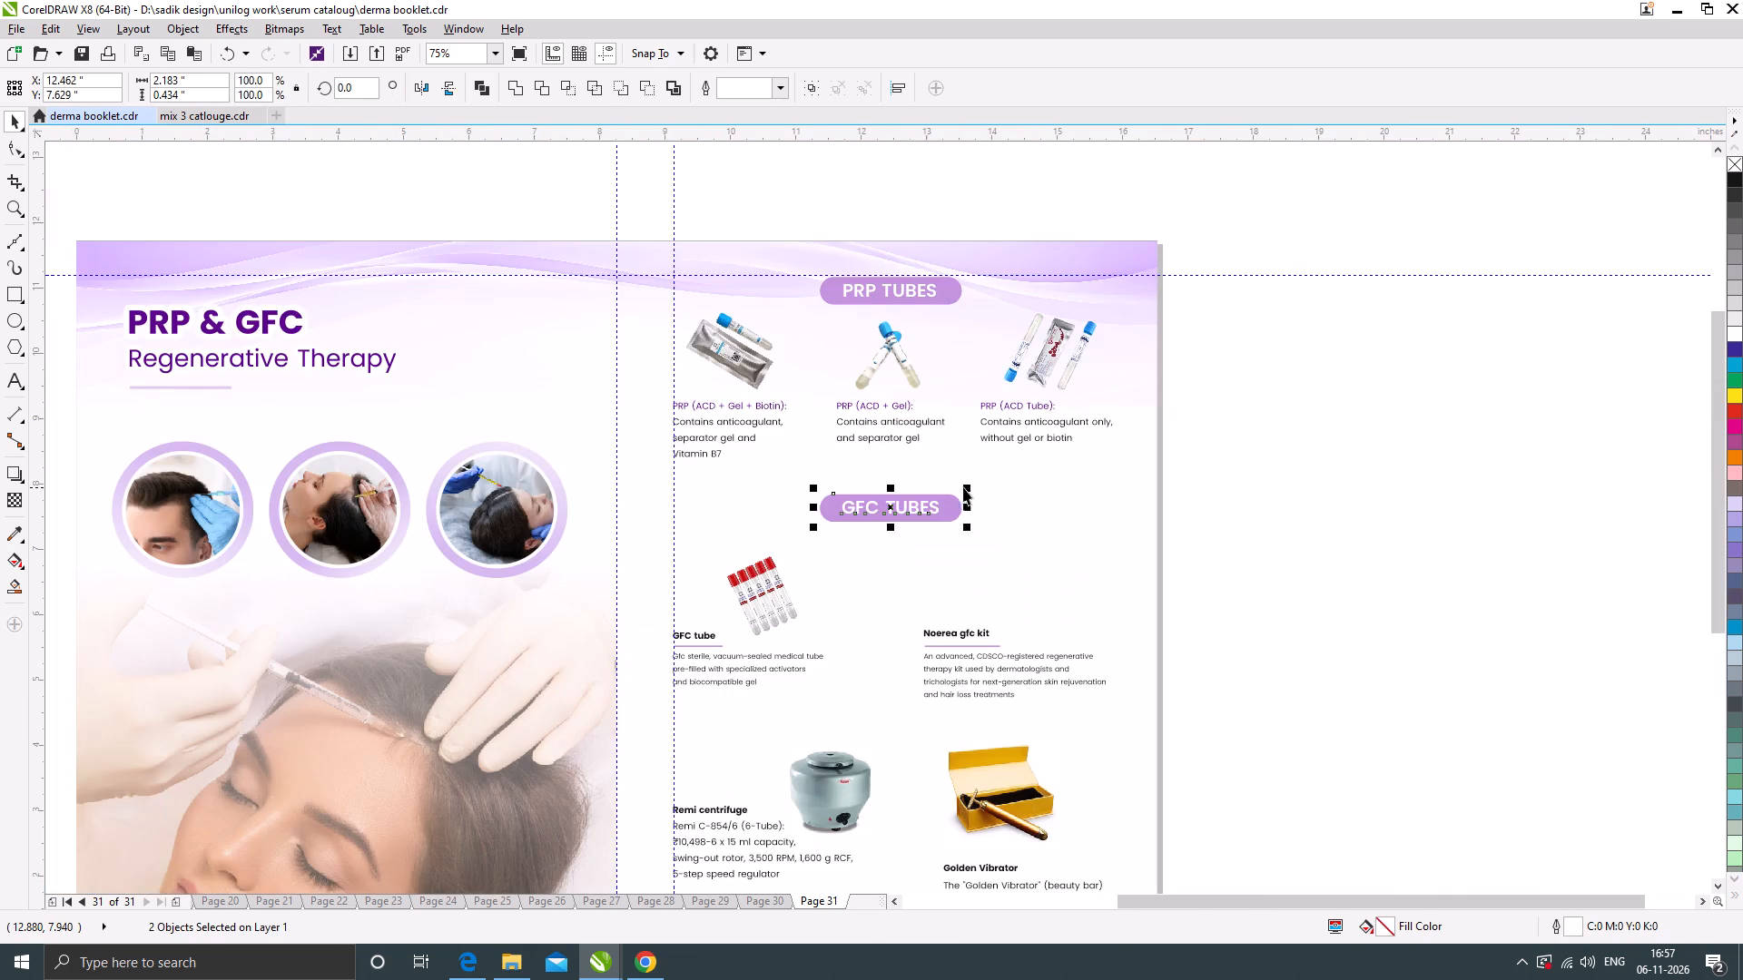
left_click(1269, 519)
left_click(1281, 477)
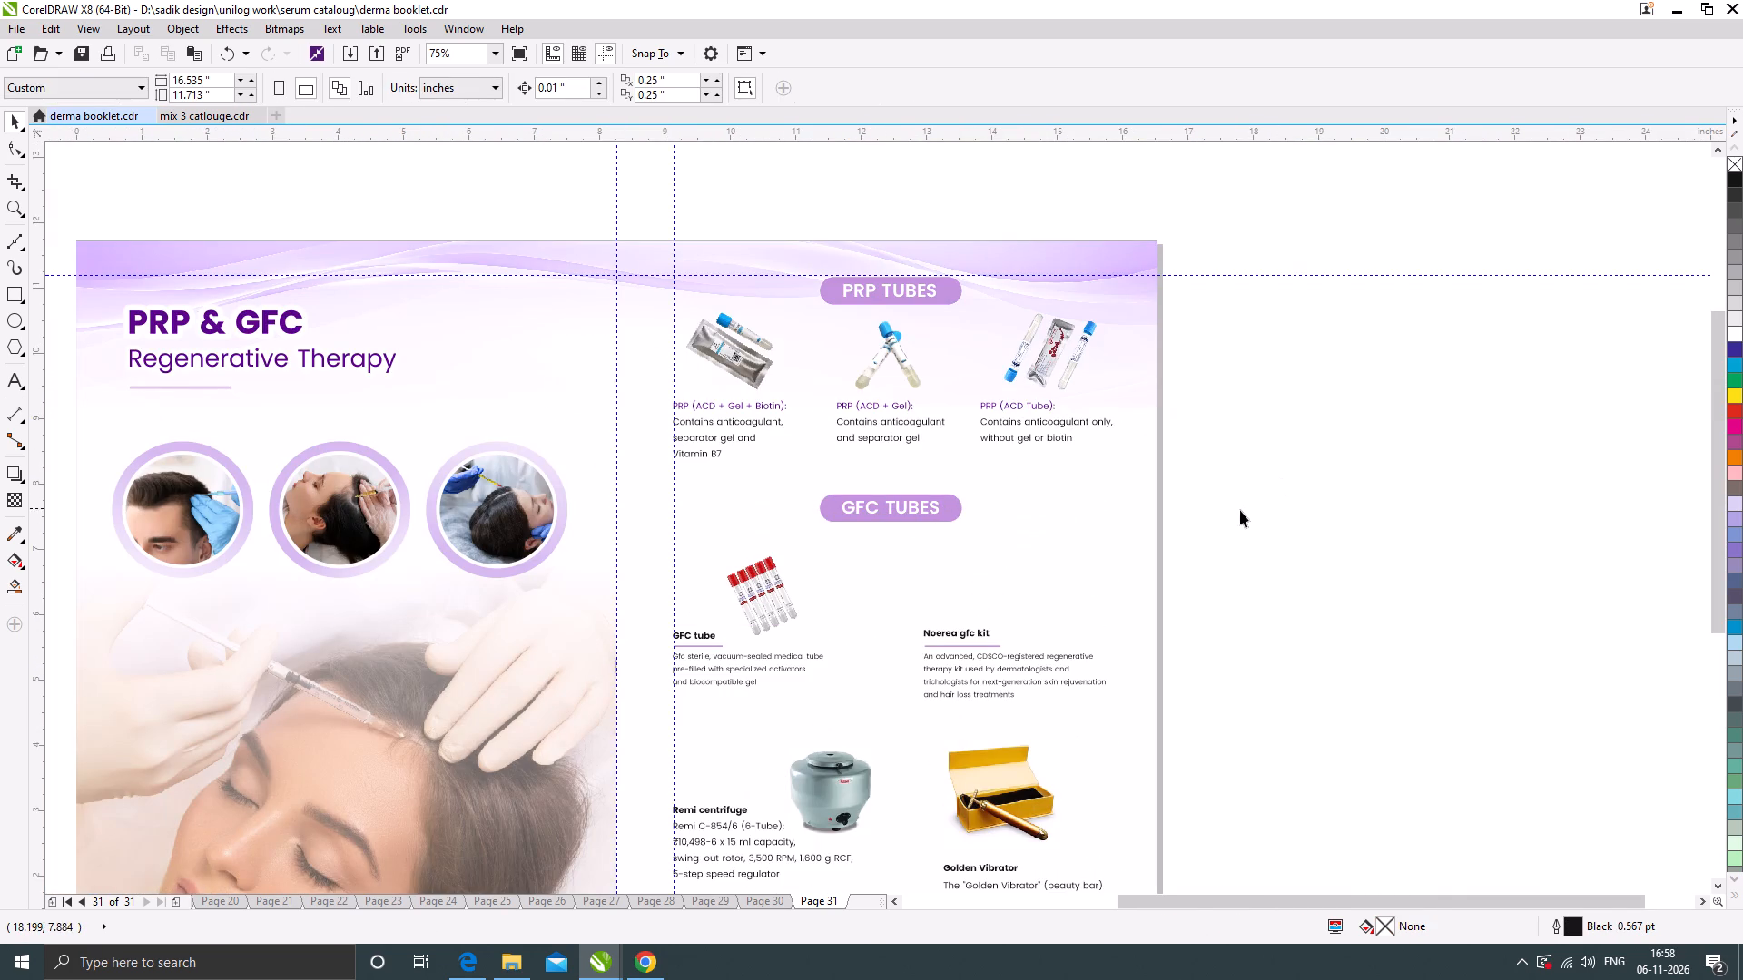
Shift the GFC TUBES pill together with its text about 0.1 in to the right, to X 12.562 in.
left_click_drag(1242, 539, 769, 482)
scroll(964, 513, "up", 2)
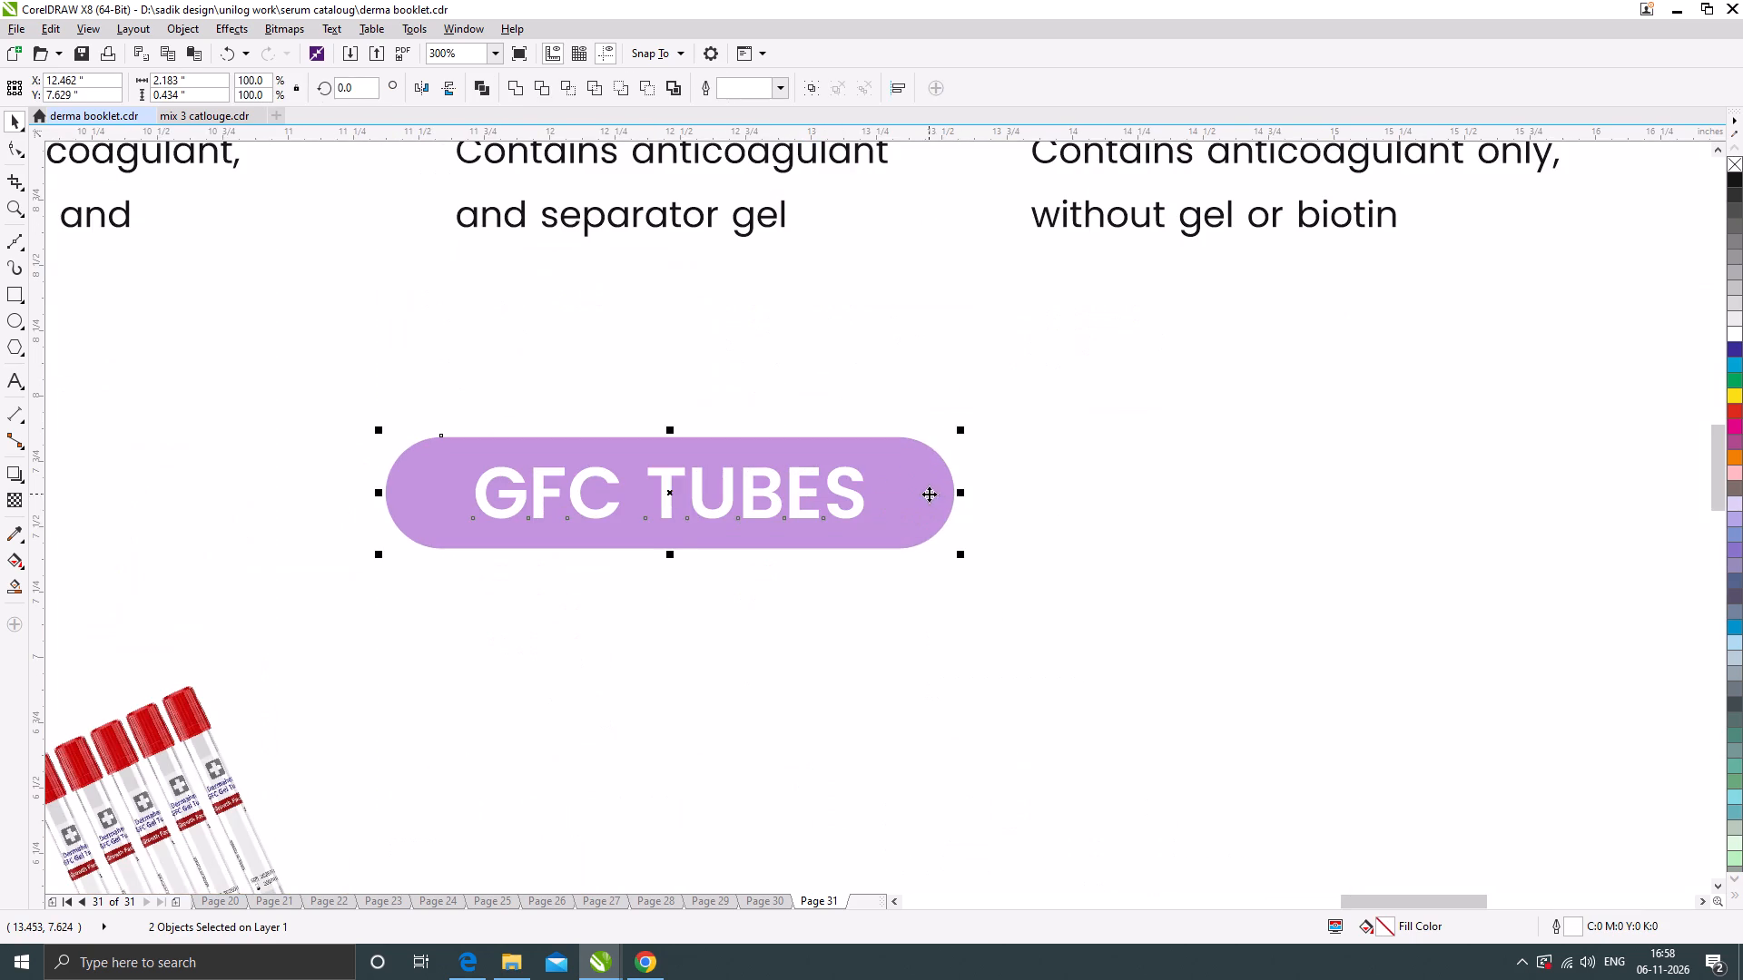
left_click_drag(929, 494, 947, 493)
scroll(945, 487, "down", 3)
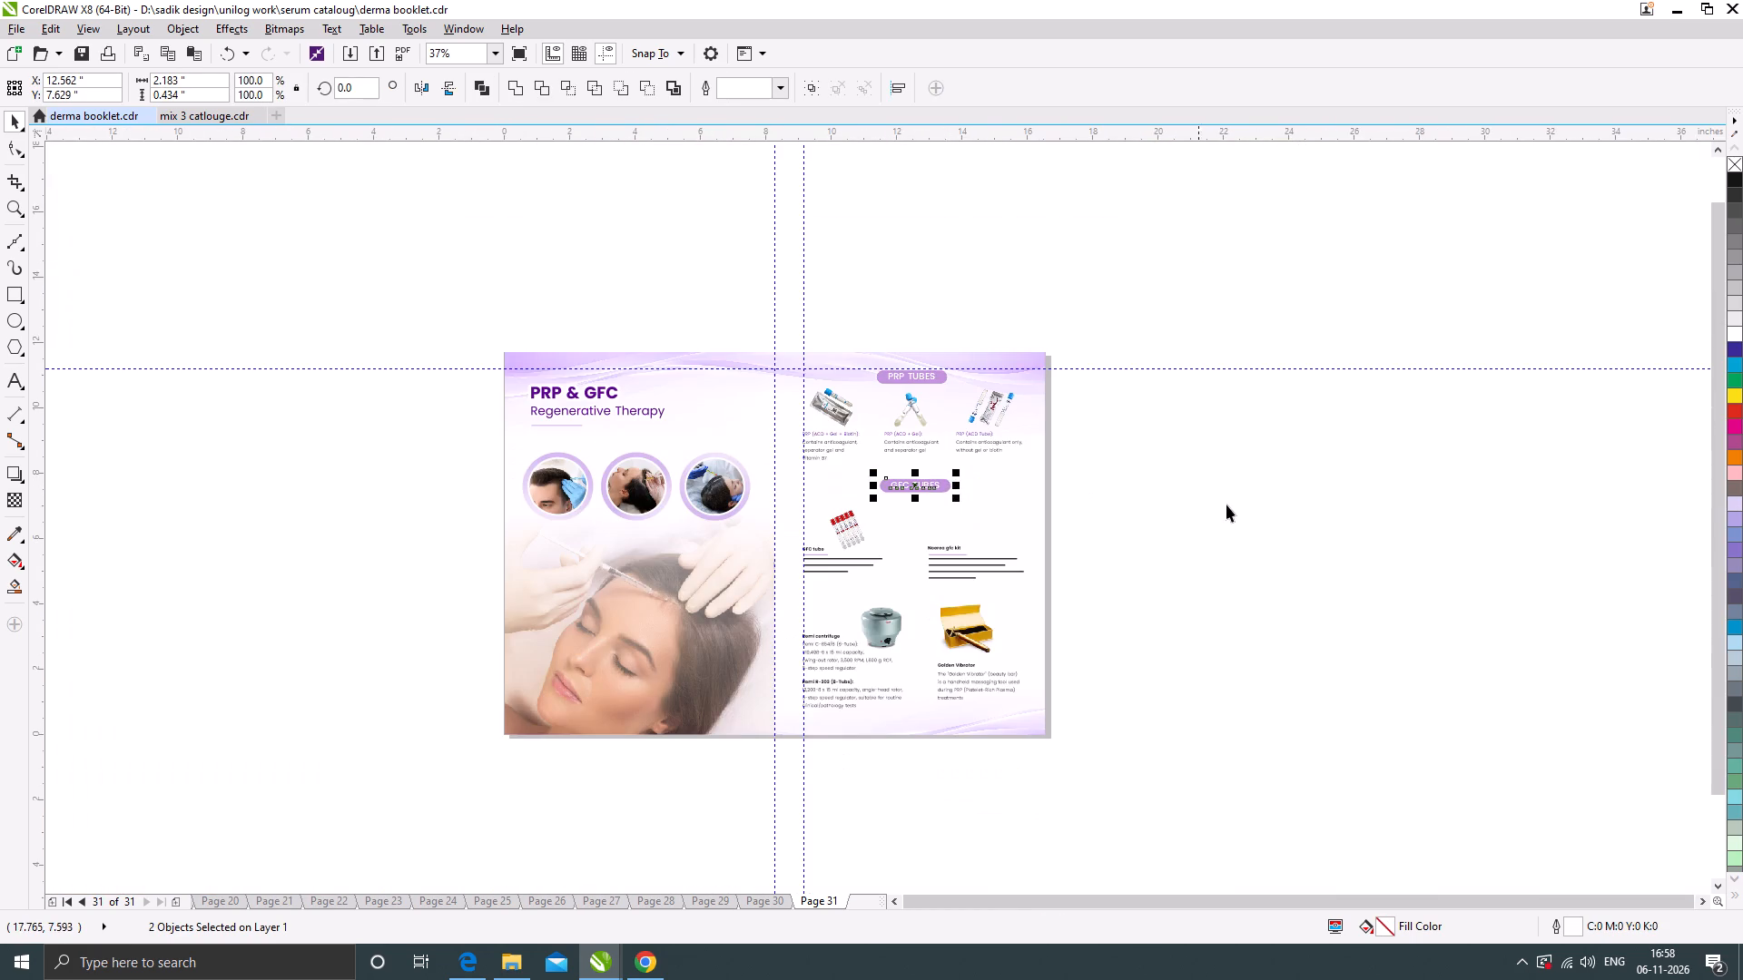
left_click(1231, 505)
scroll(959, 450, "up", 1)
left_click(1245, 524)
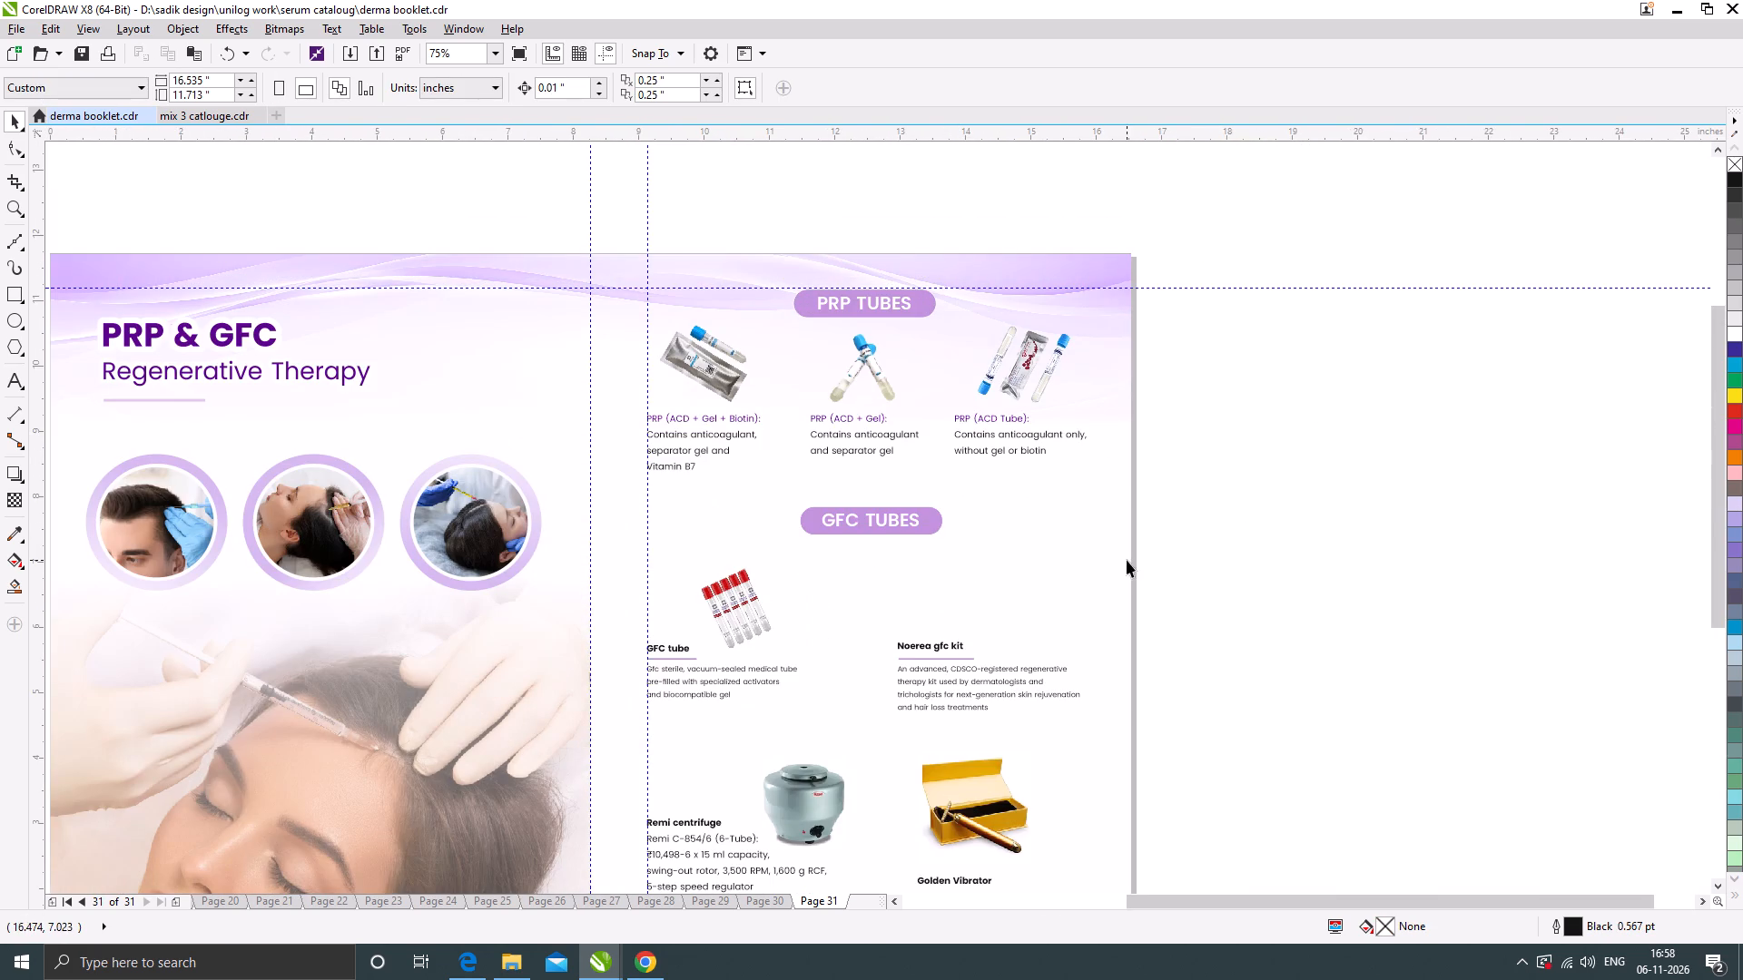
Raise the GFC TUBES pill together with its text by about 0.05 in, to Y 7.681 in.
left_click_drag(1221, 565, 739, 478)
scroll(873, 514, "up", 1)
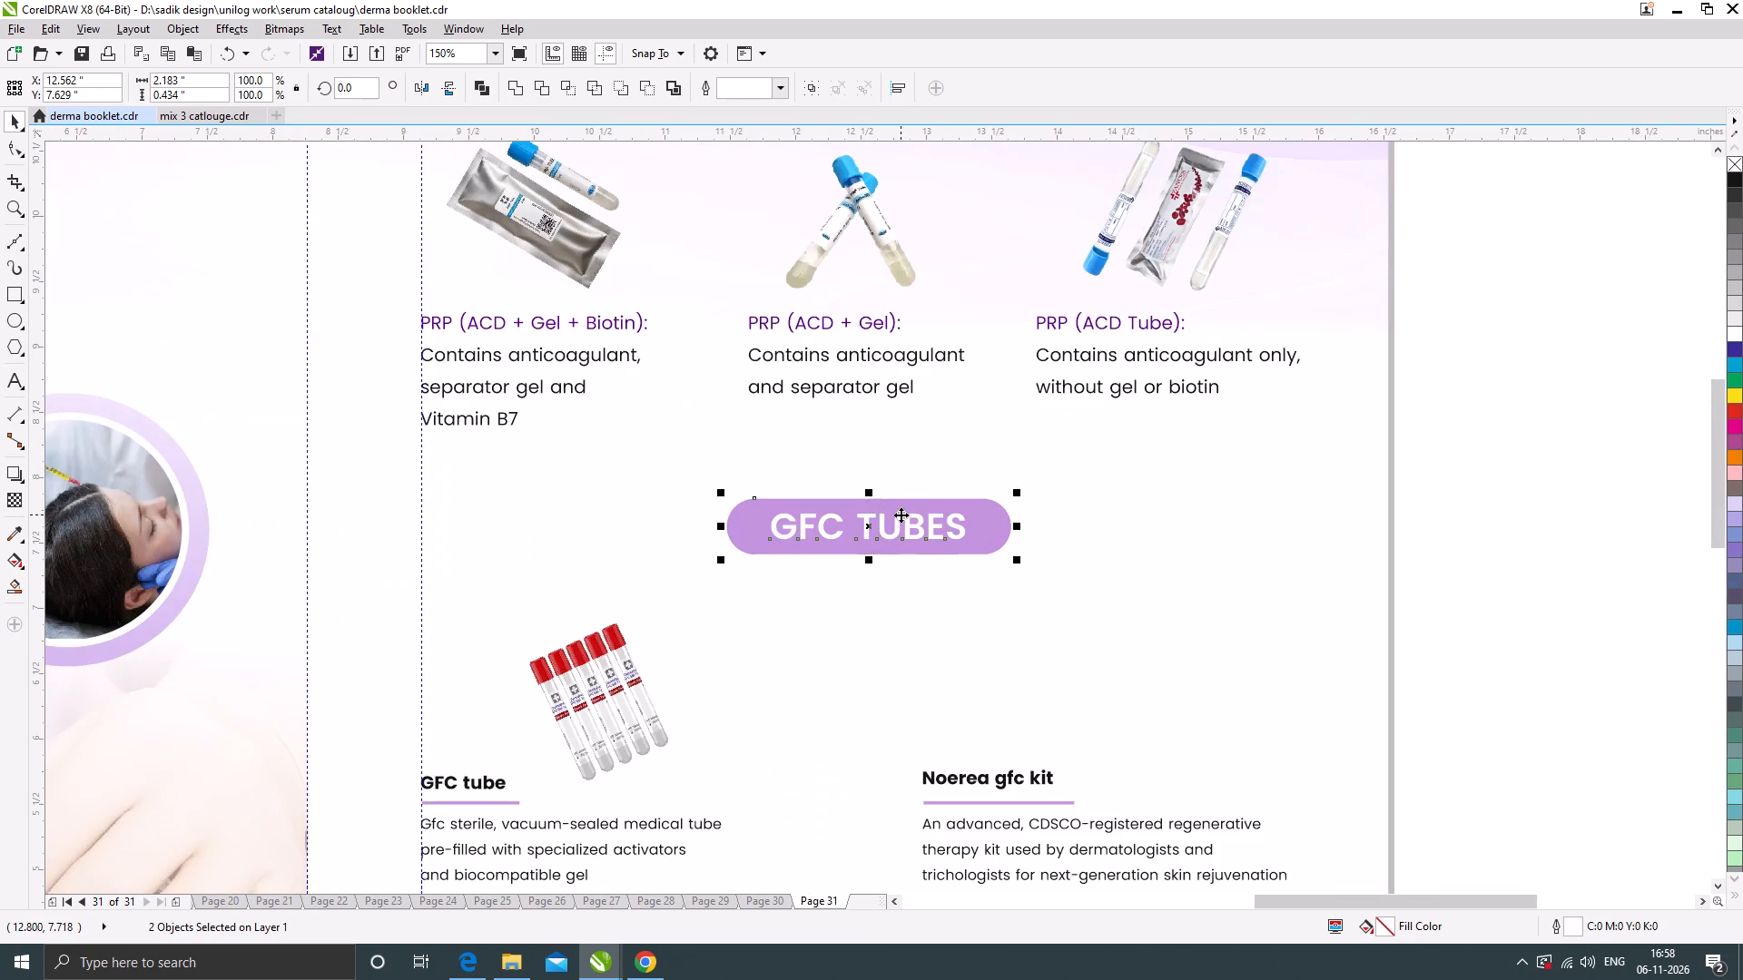
scroll(901, 514, "up", 1)
left_click_drag(919, 511, 915, 497)
scroll(889, 481, "down", 2)
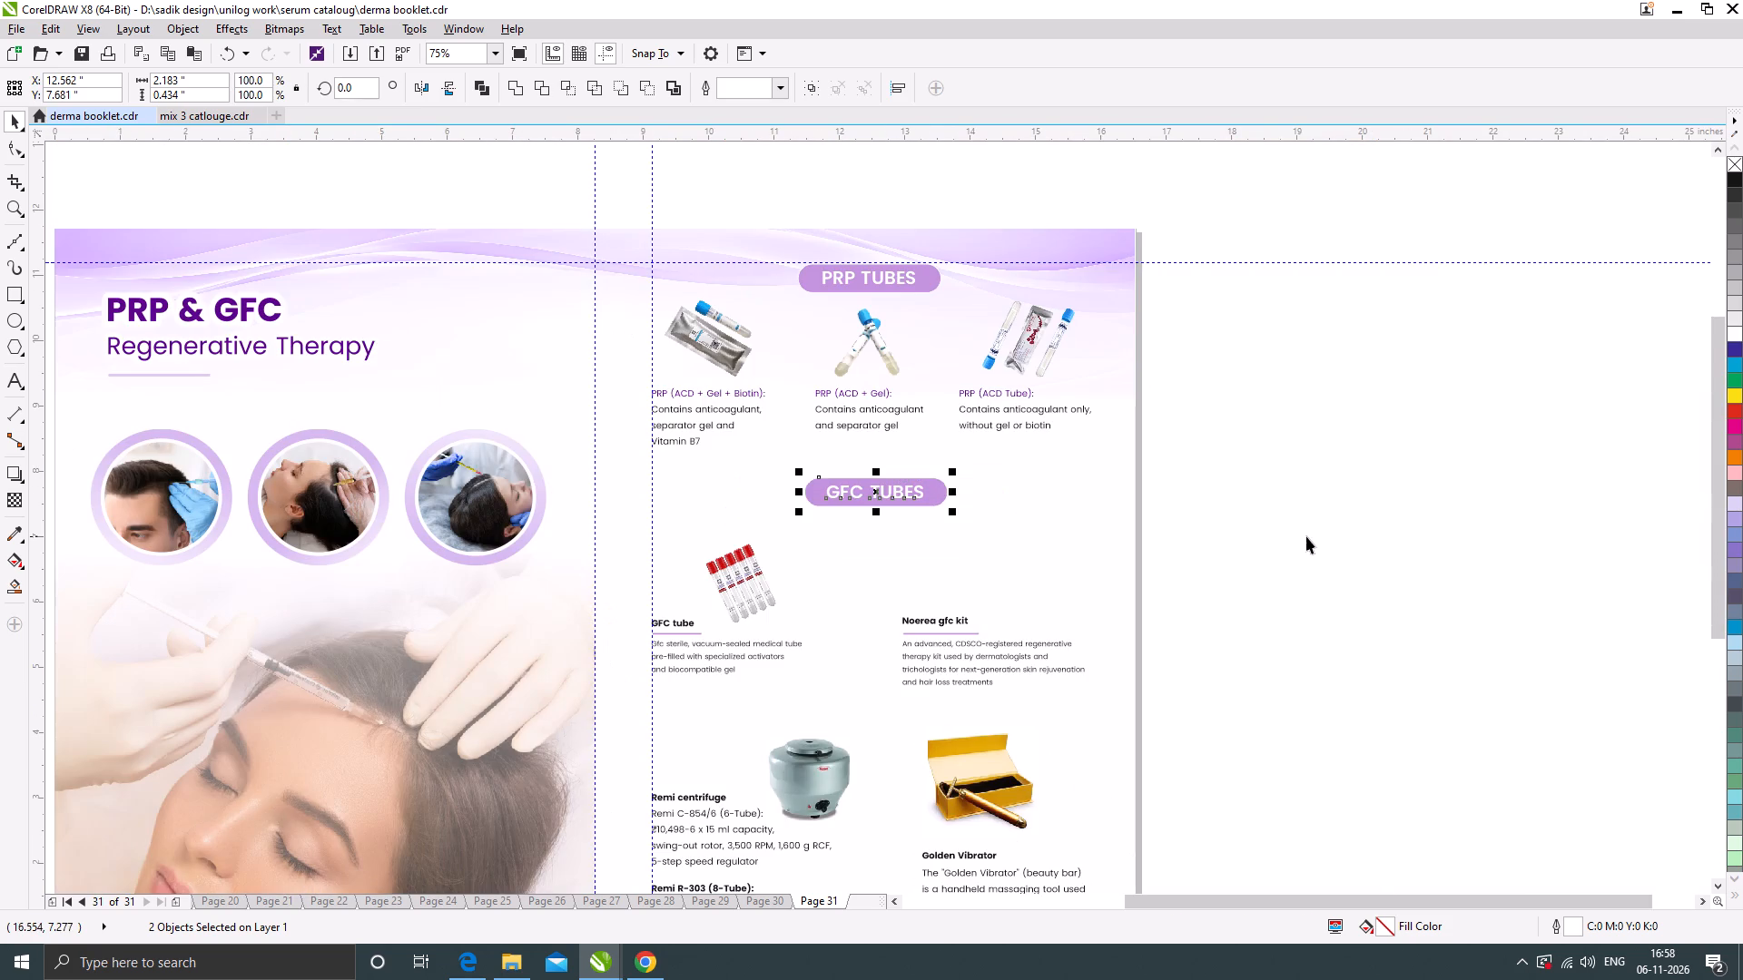
left_click(1313, 534)
scroll(978, 475, "down", 1)
left_click(1159, 463)
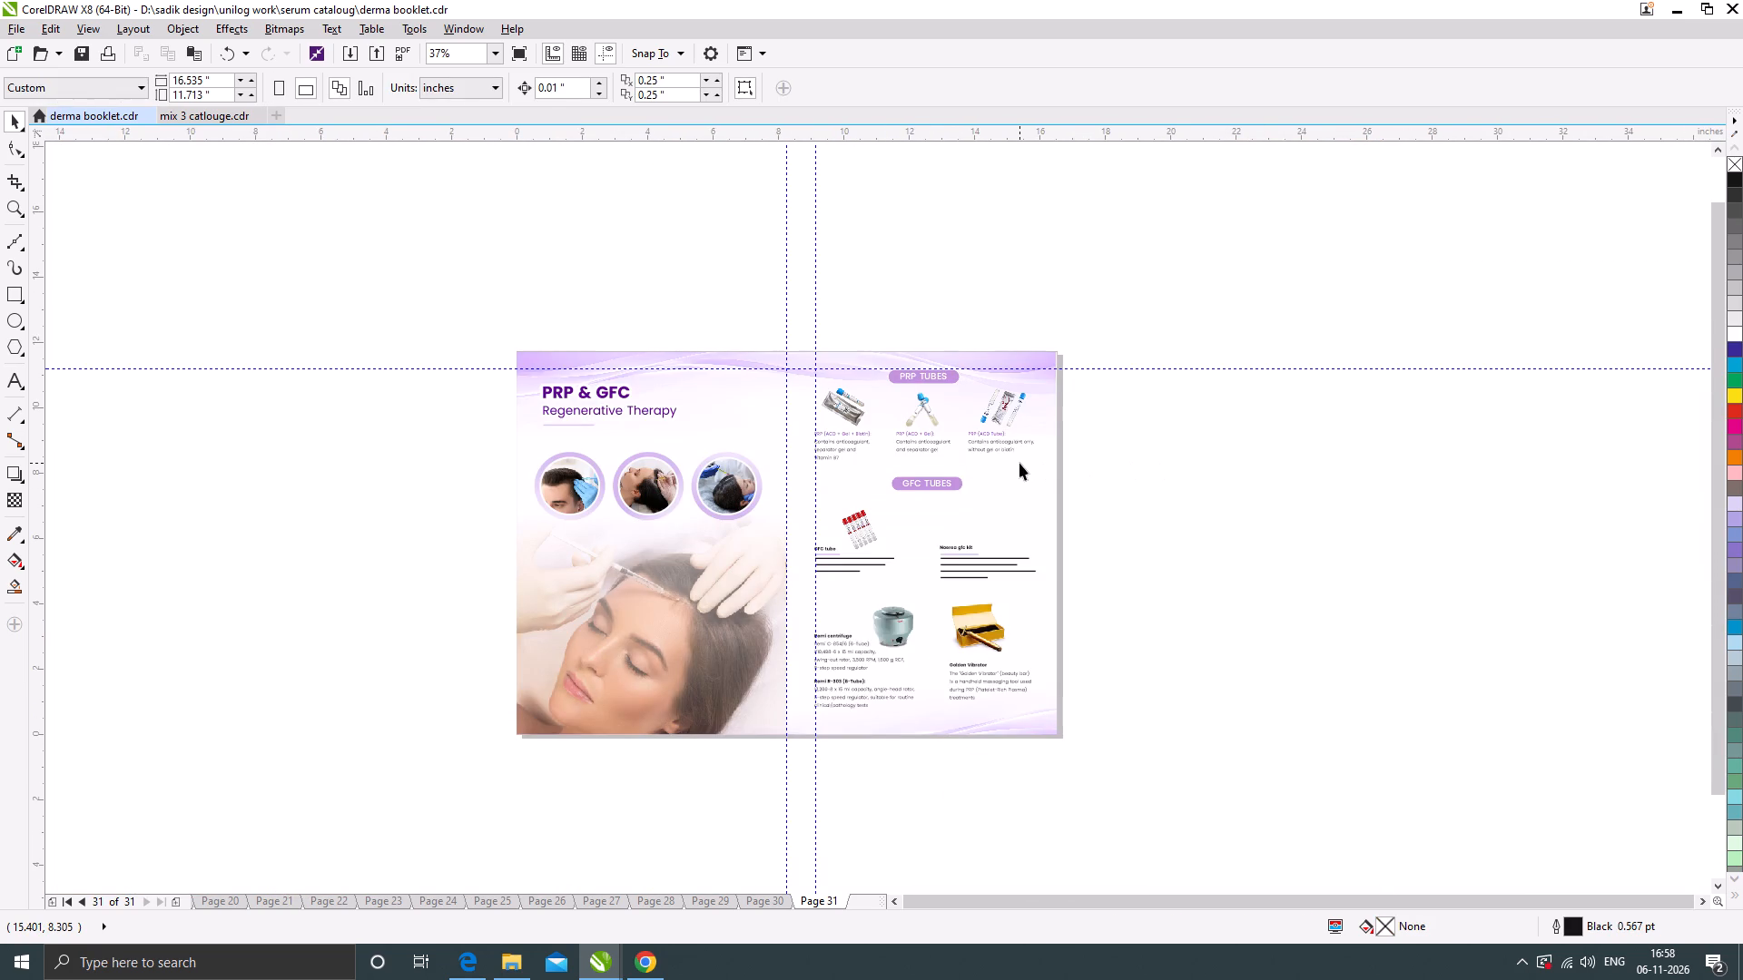
Save the derma booklet document.
key("ctrl+s")
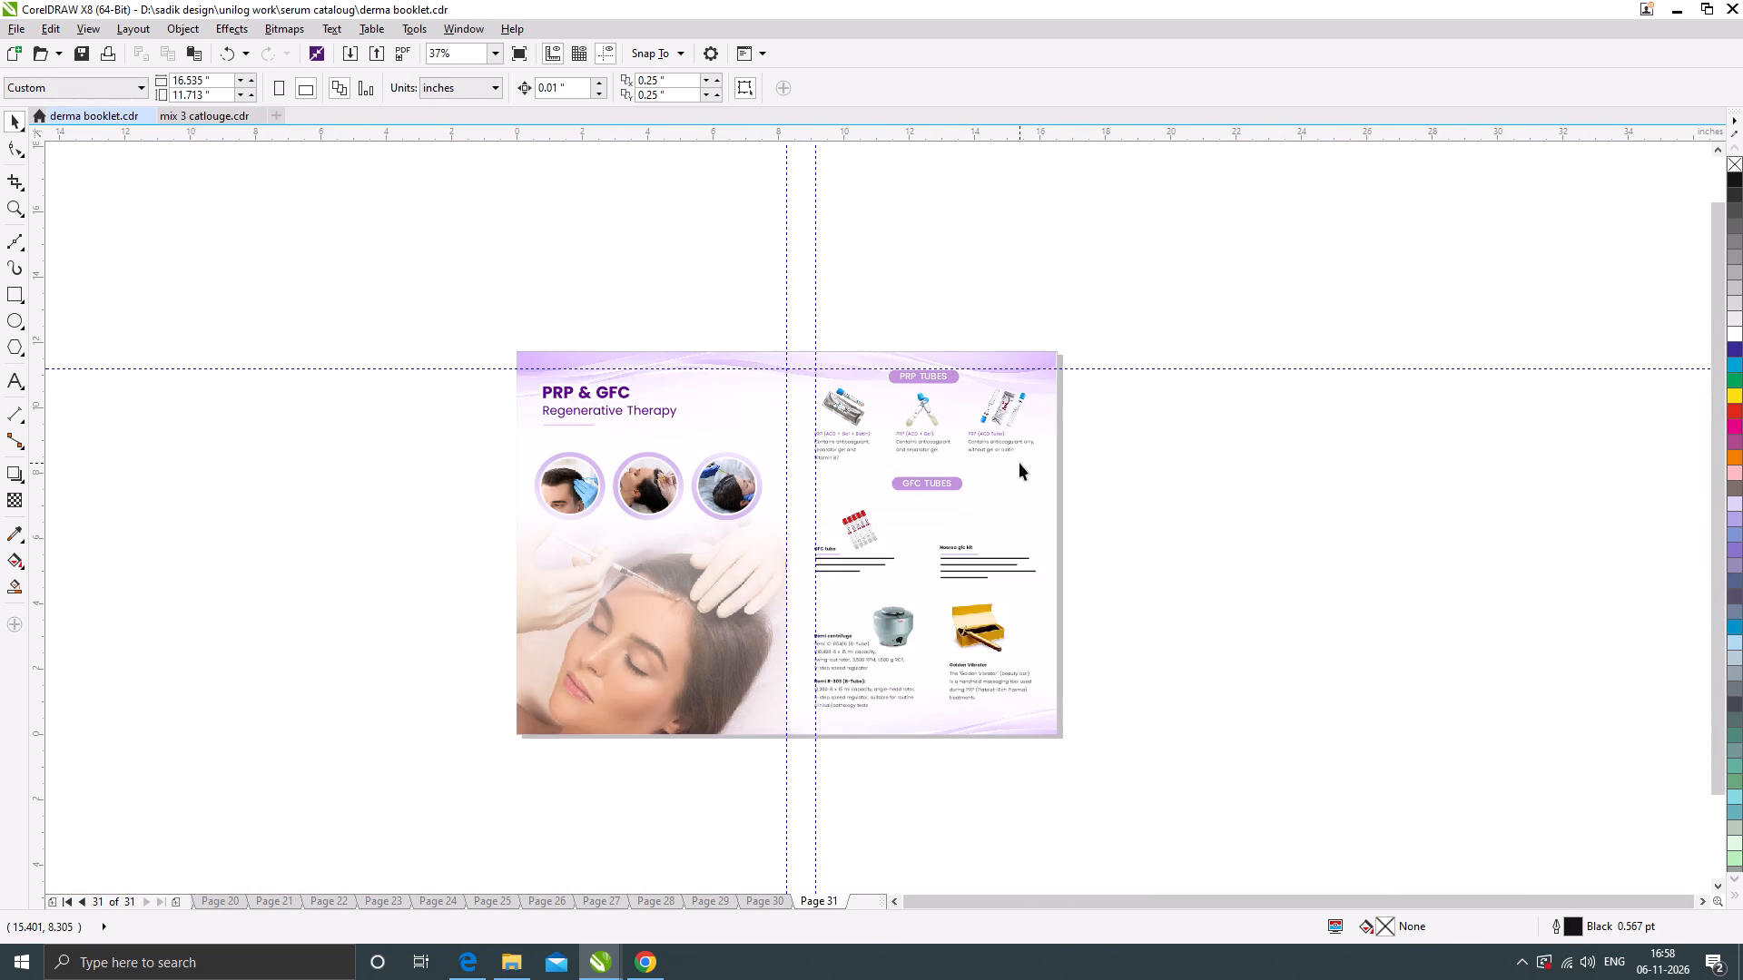
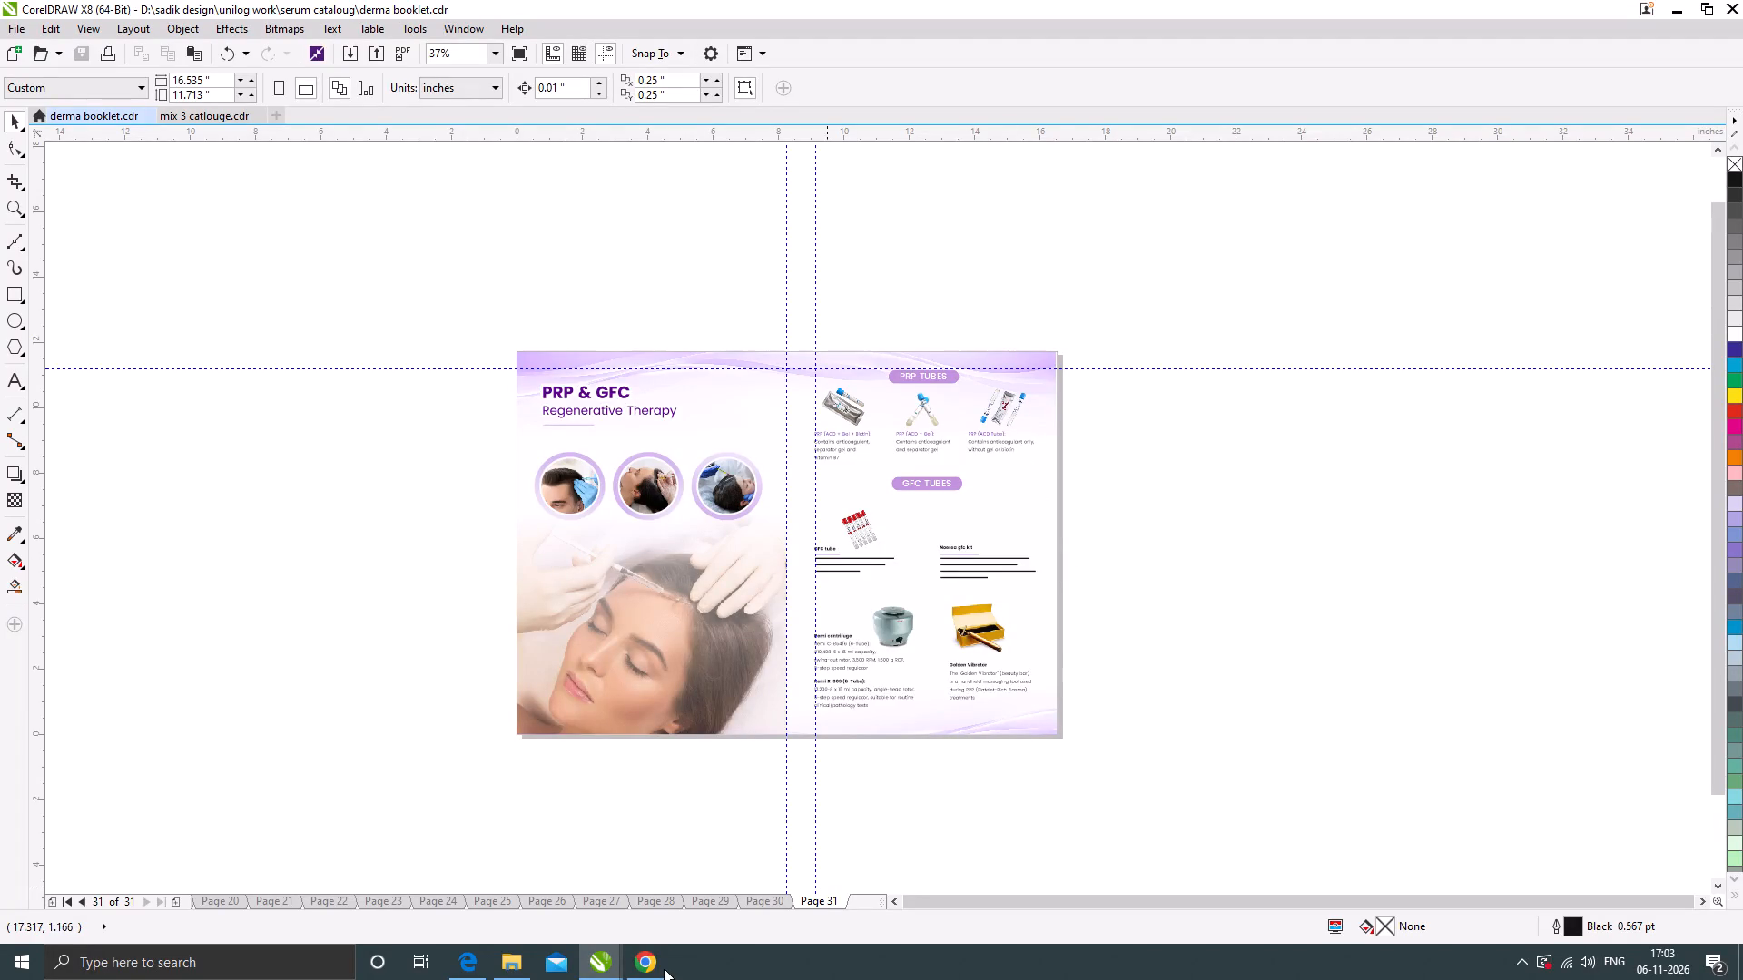
Review the whole PRP & GFC spread on Page 31 in full-screen preview, without guidelines.
key("F4")
key("F9")
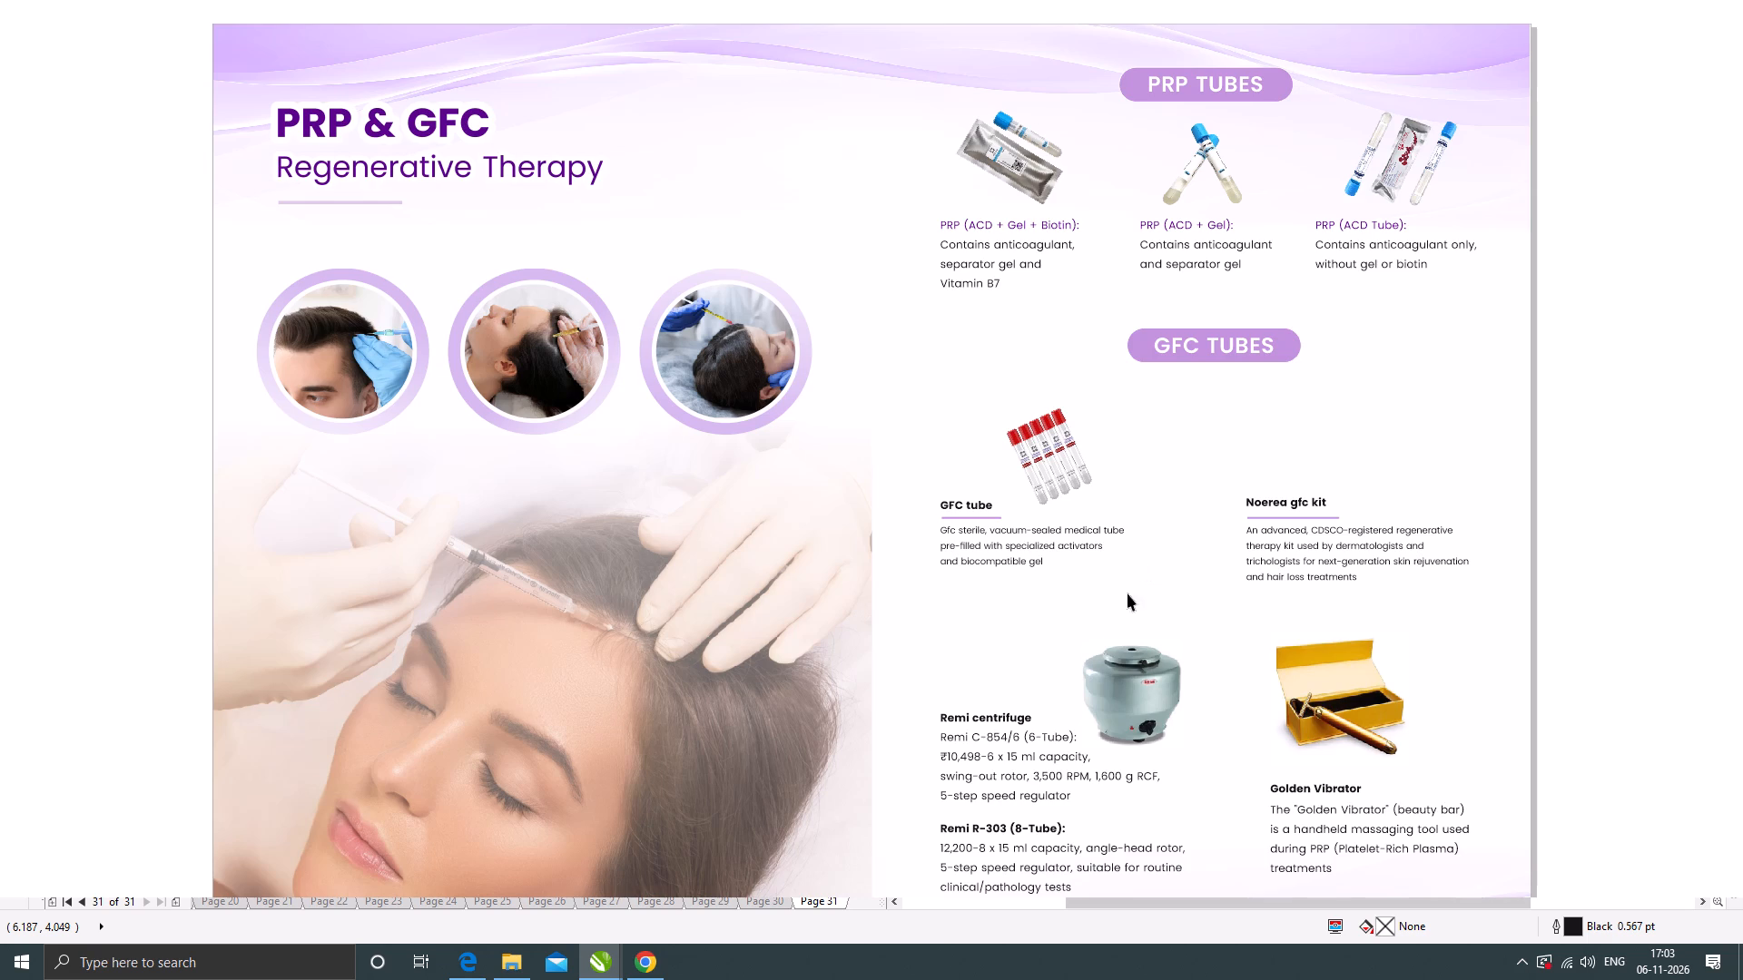
left_click(955, 523)
scroll(857, 545, "down", 1)
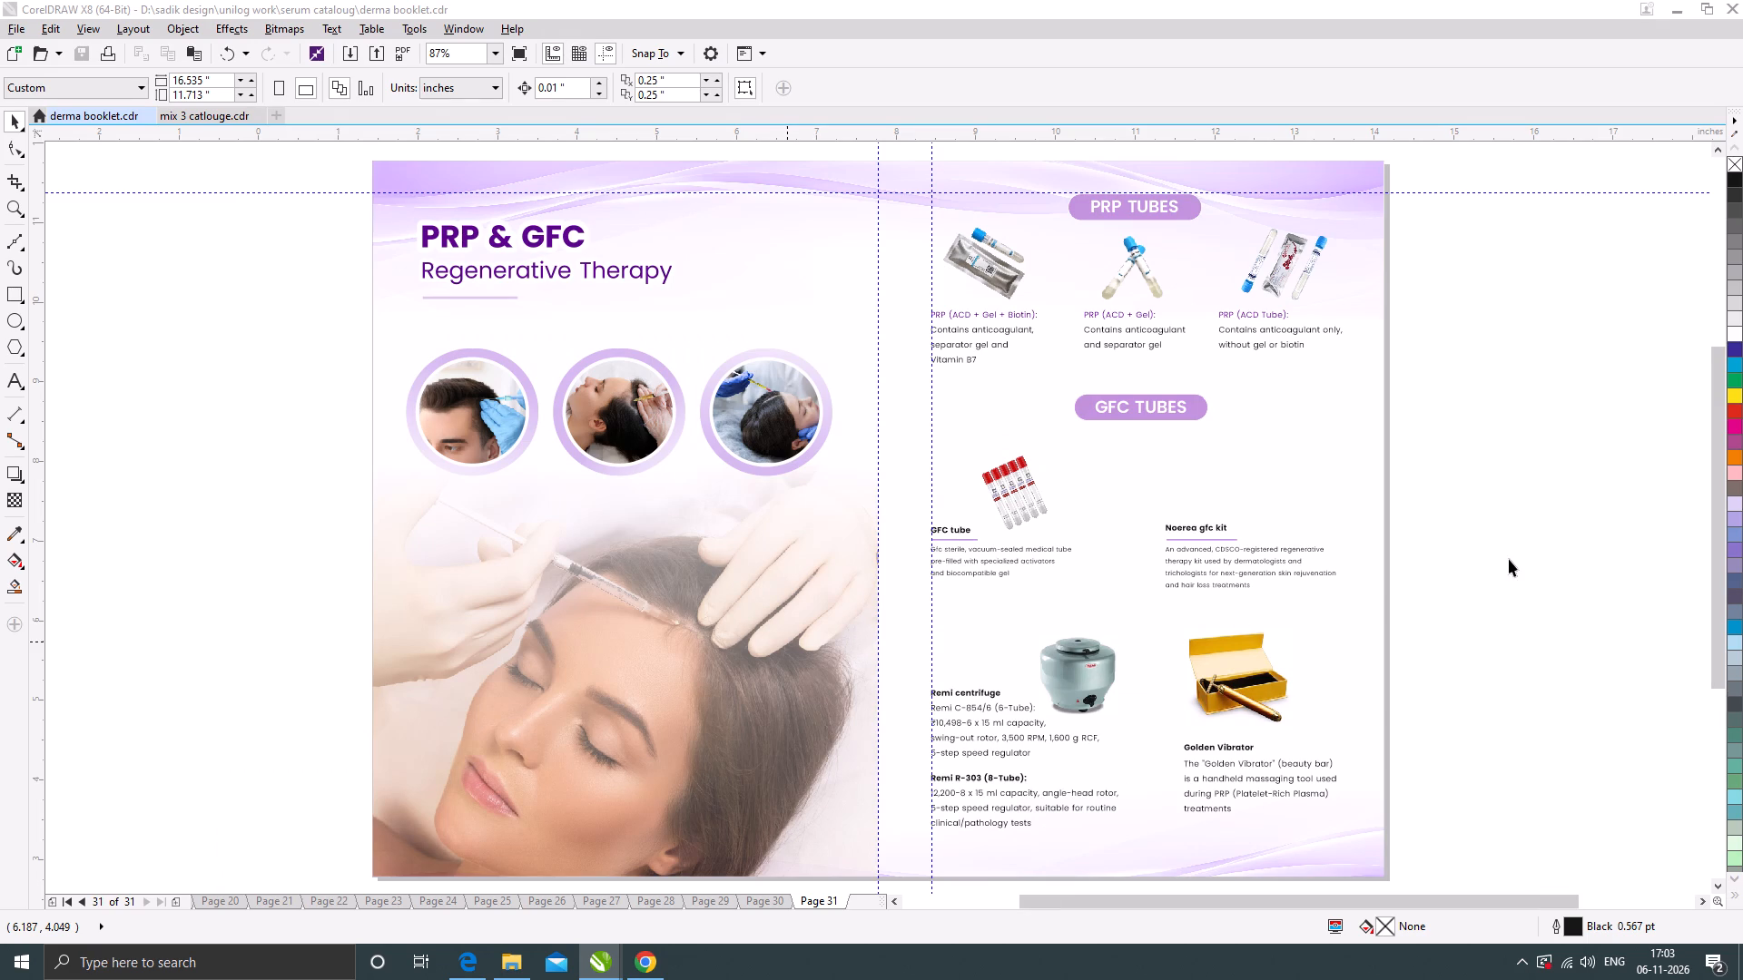
left_click(1509, 559)
scroll(1009, 461, "down", 2)
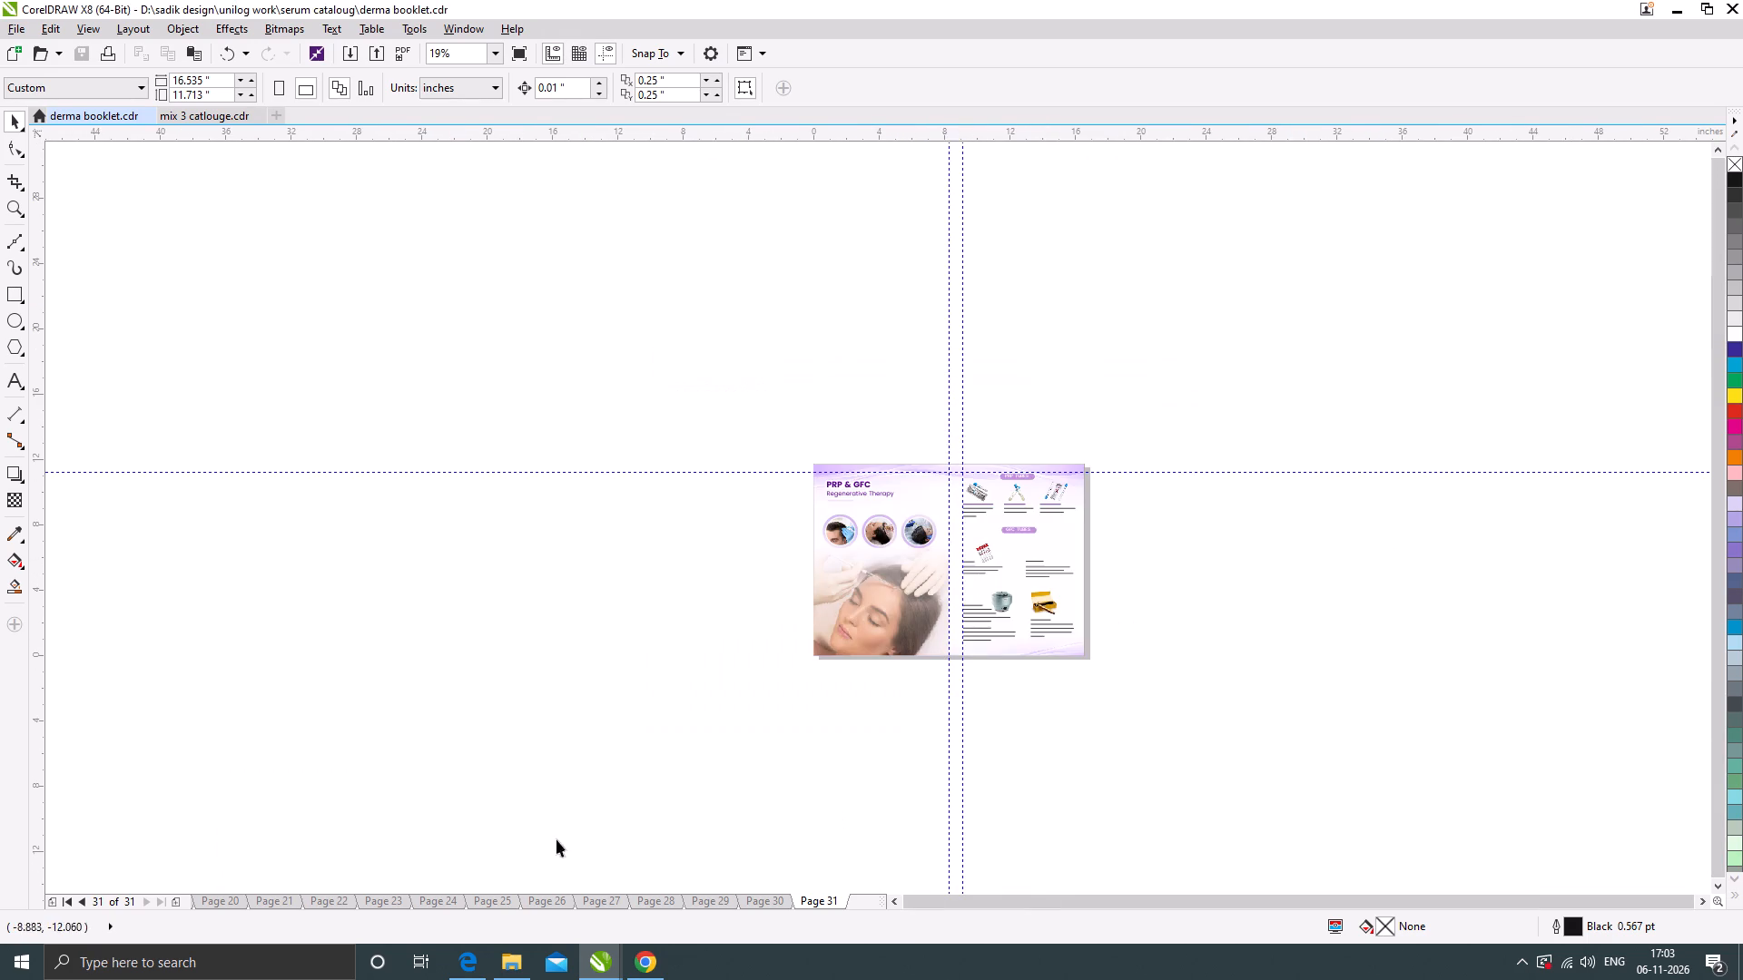
Start creating a new blank document alongside the derma booklet.
left_click(15, 57)
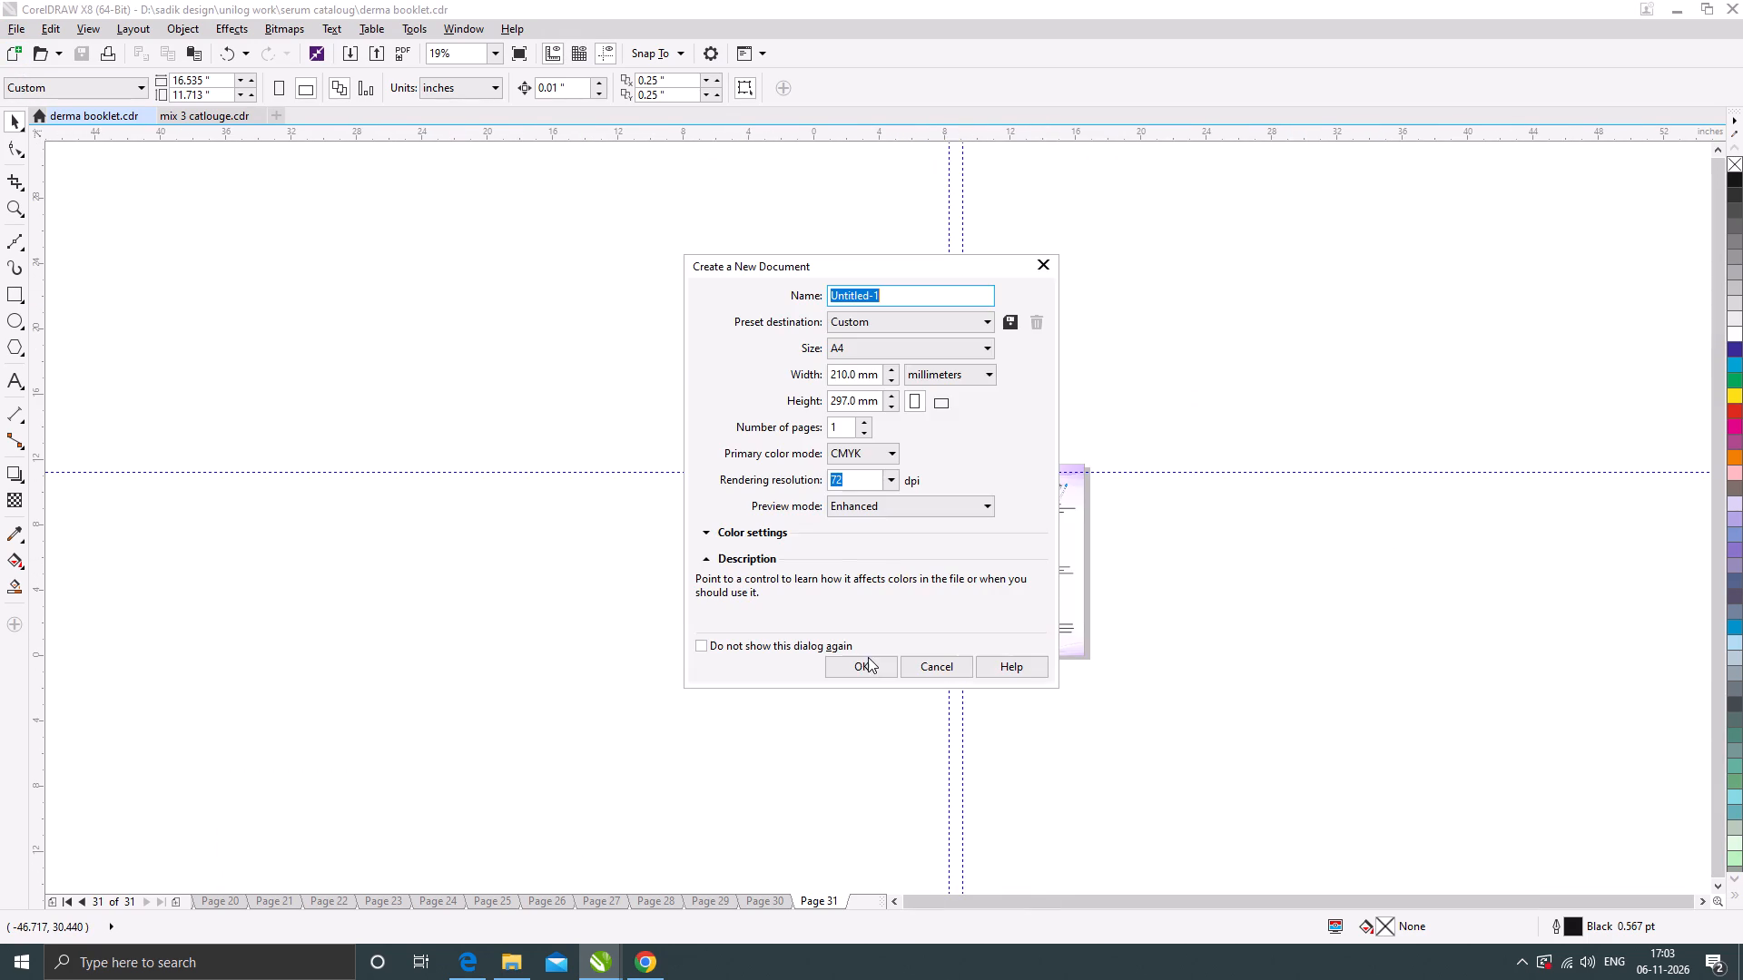
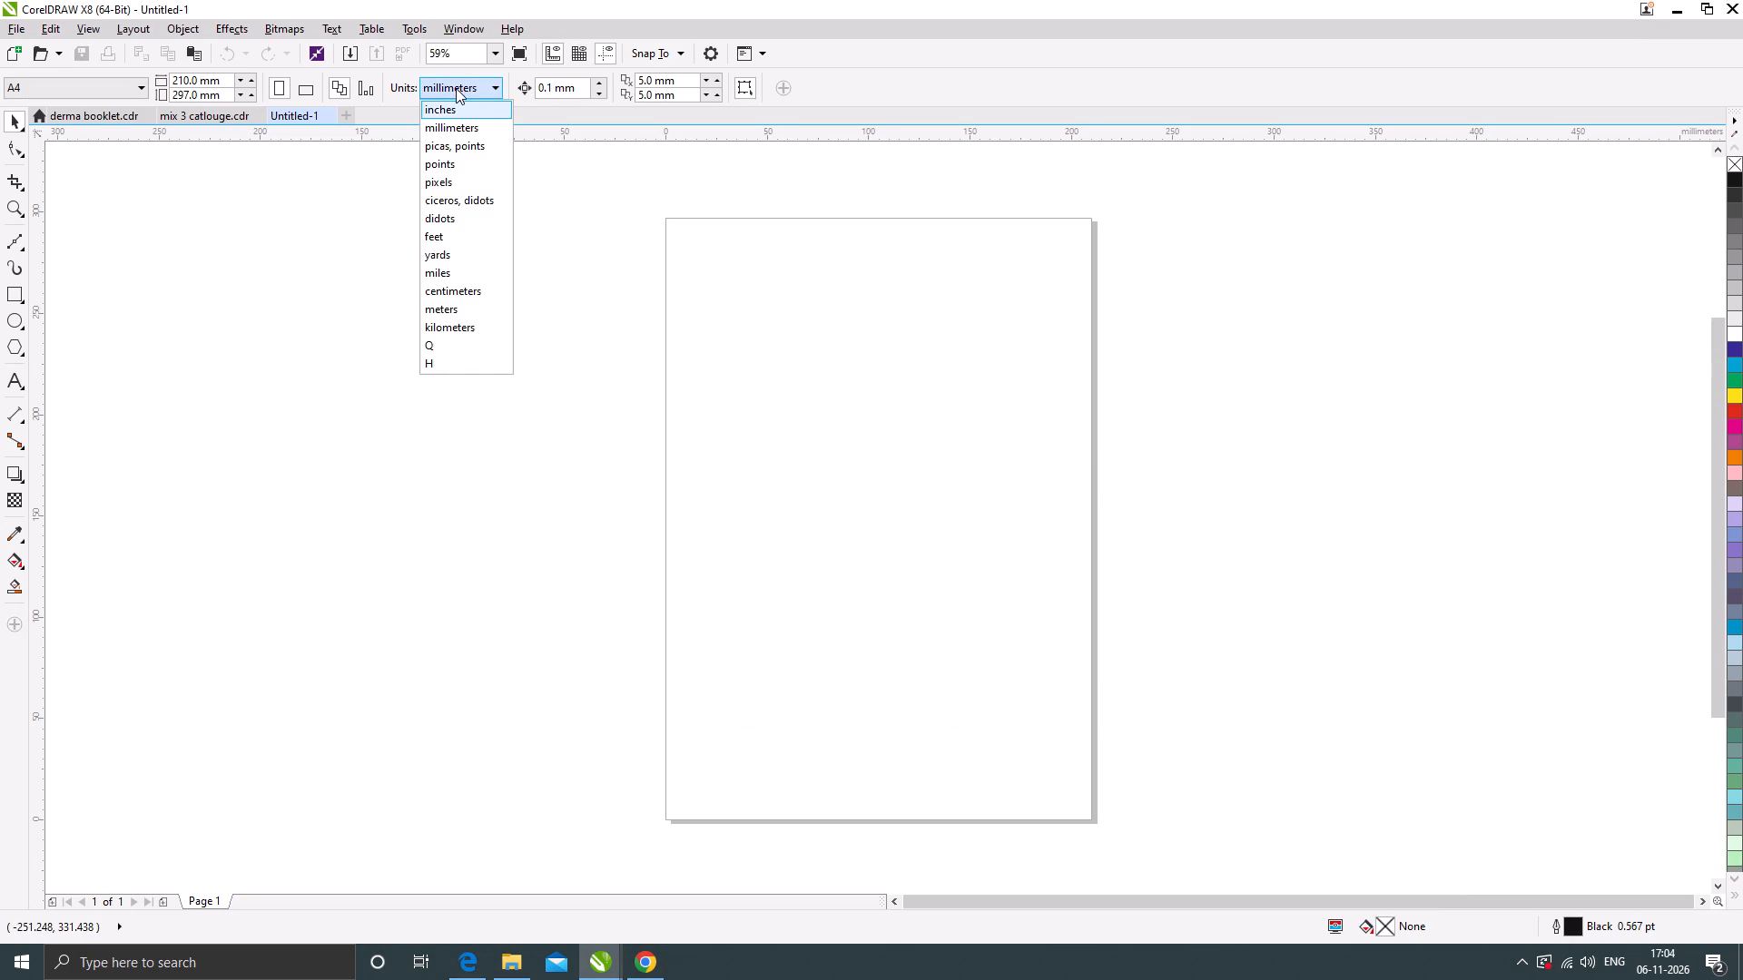
Switch the new document's units to centimeters and set the page size to 15 cm wide by 2 cm high.
left_click(456, 87)
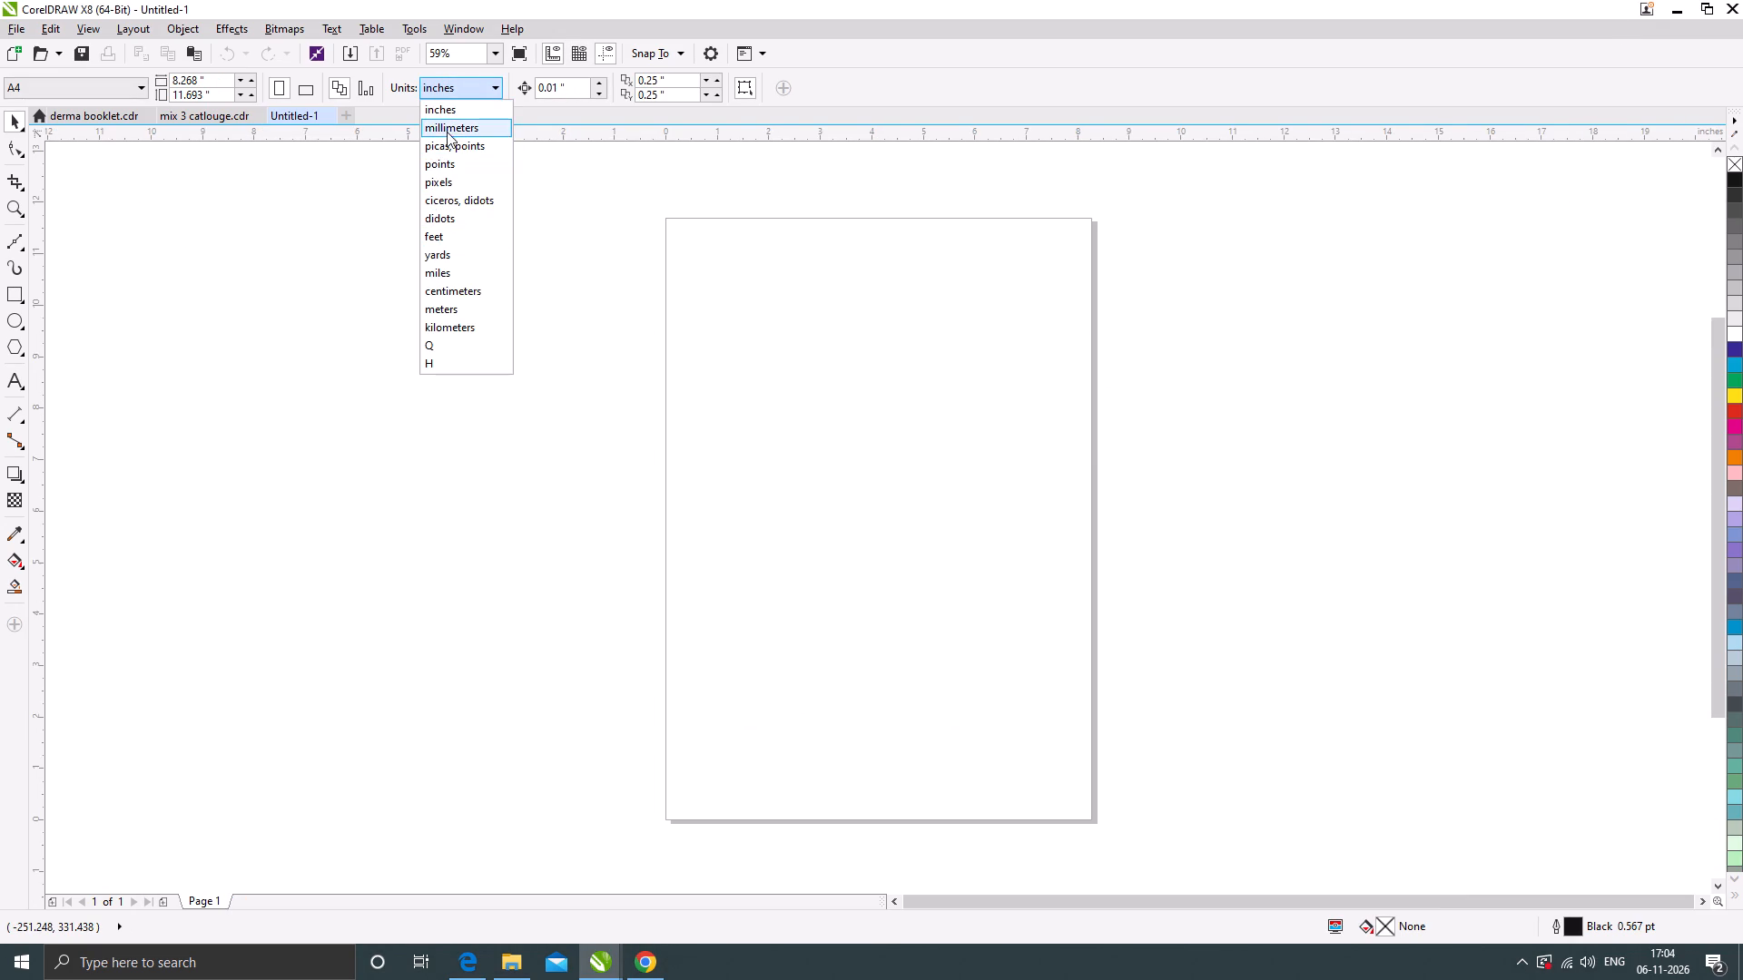
left_click(448, 289)
left_click_drag(221, 81, 168, 90)
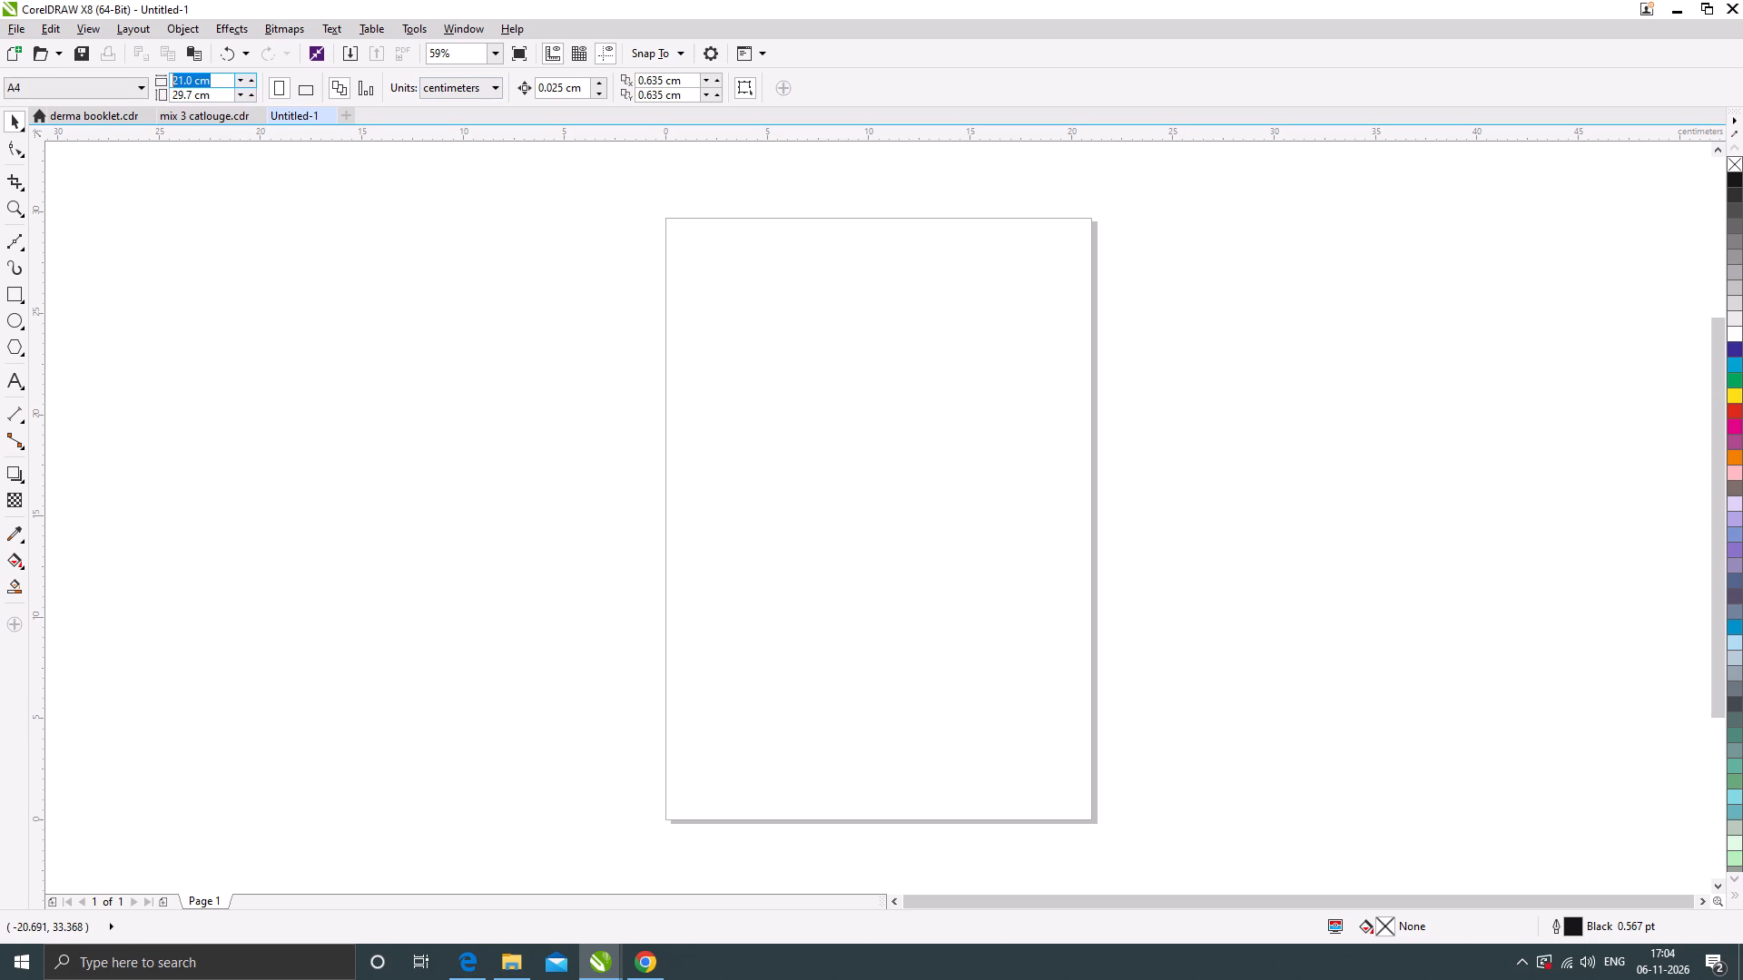
left_click_drag(168, 90, 156, 90)
type("15")
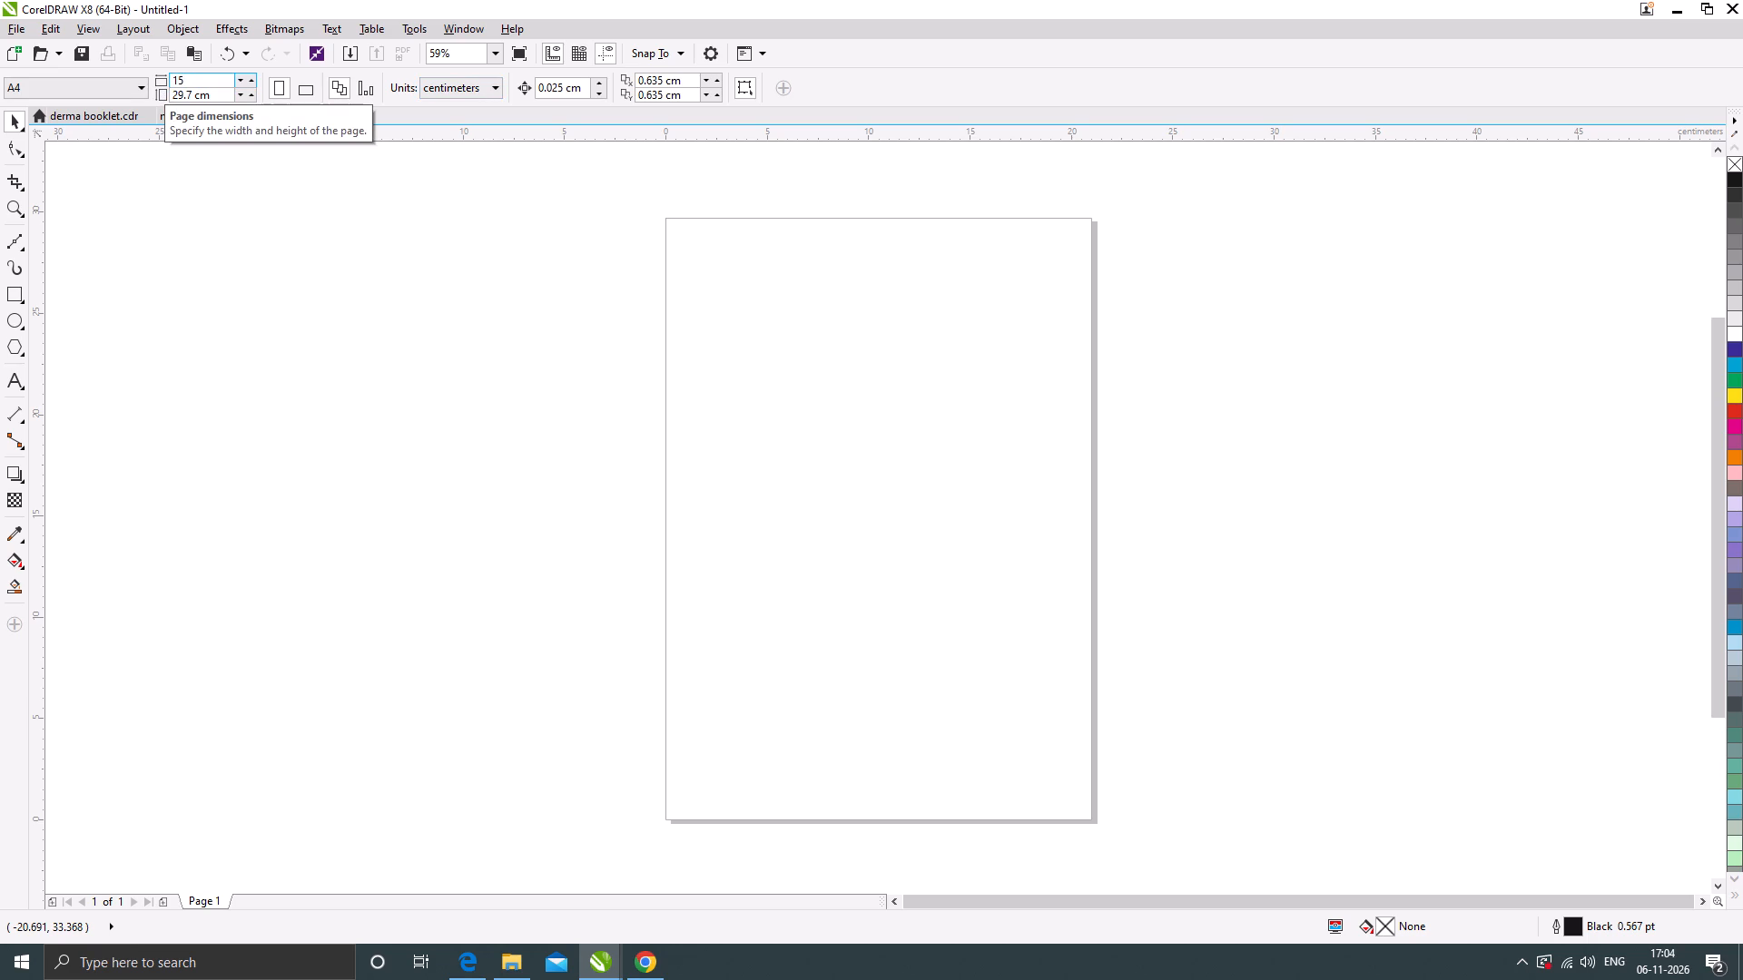
key("Tab")
key("2")
key("Return")
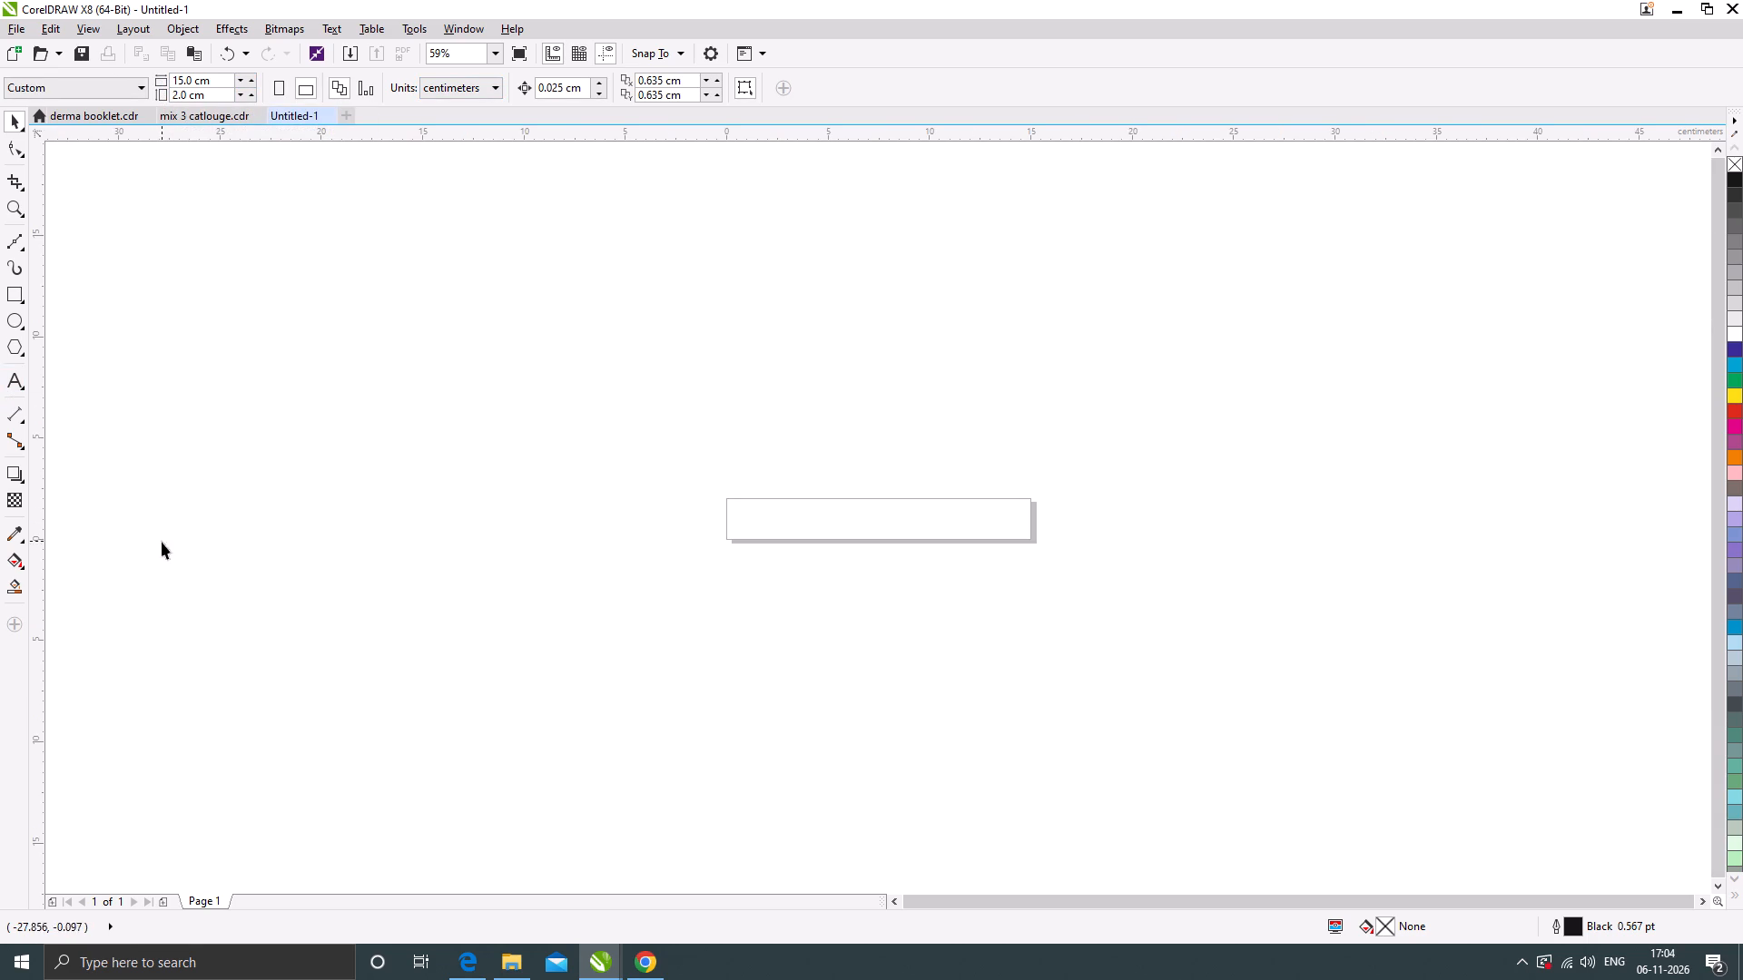
Add a rectangle that exactly covers the 15 × 2 cm page, and leave it deselected.
double_click(15, 294)
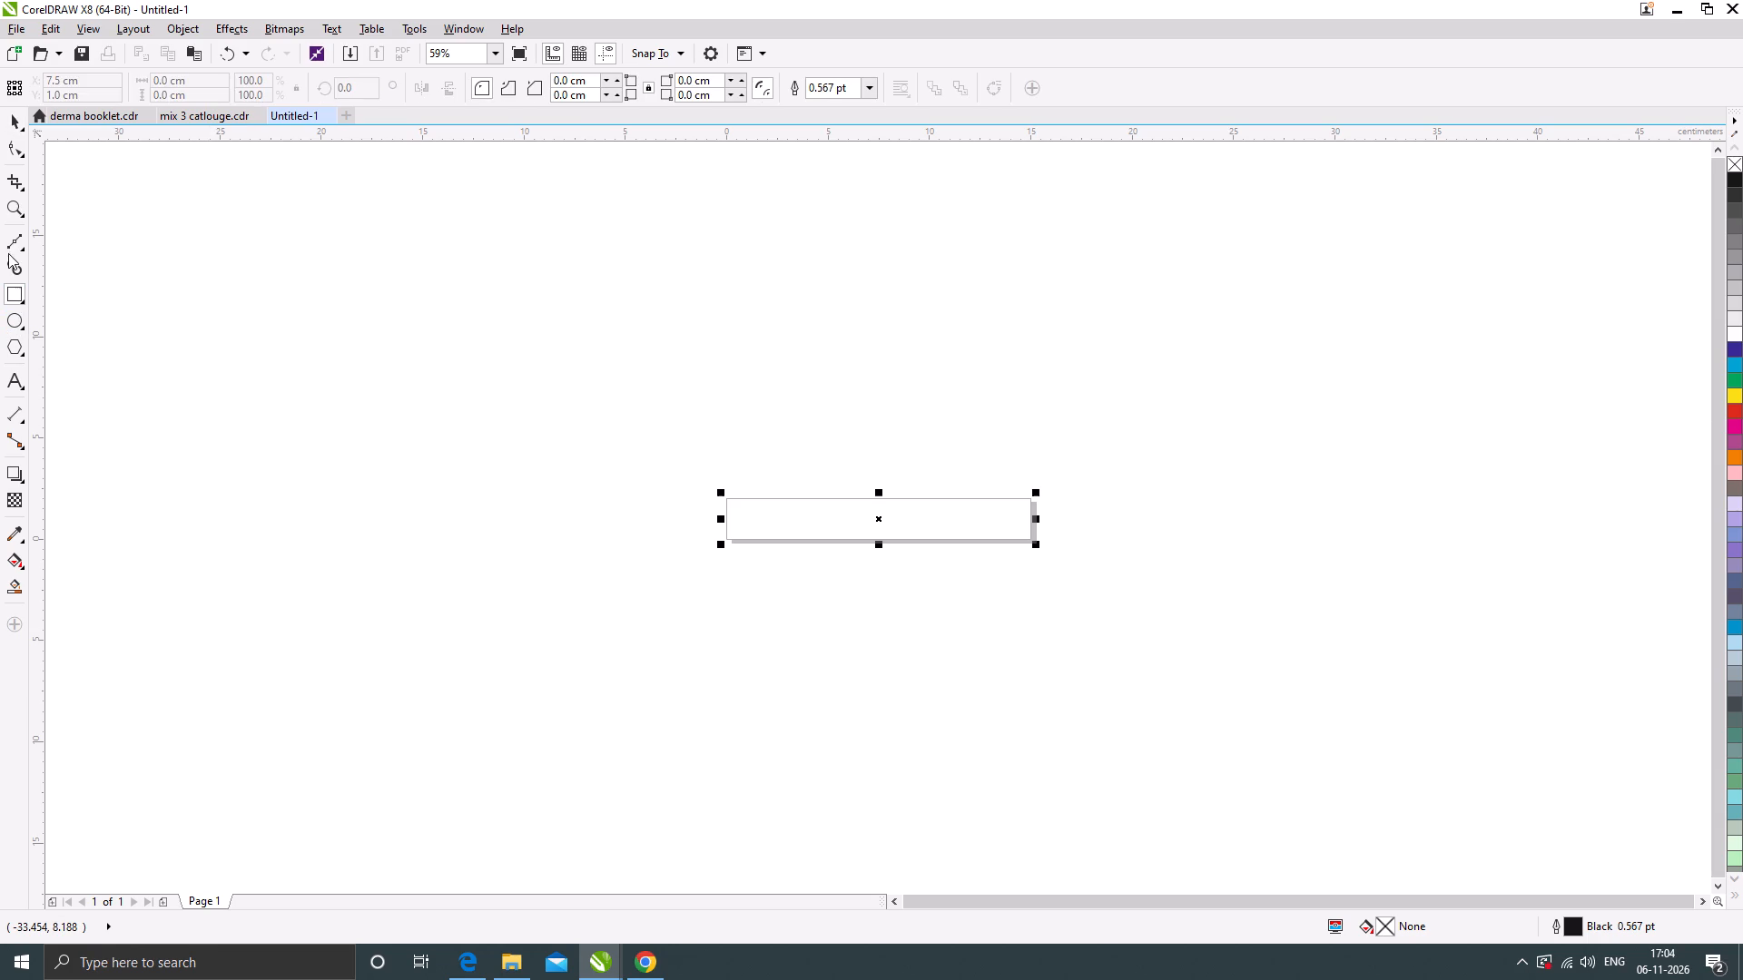
left_click(15, 118)
left_click(719, 377)
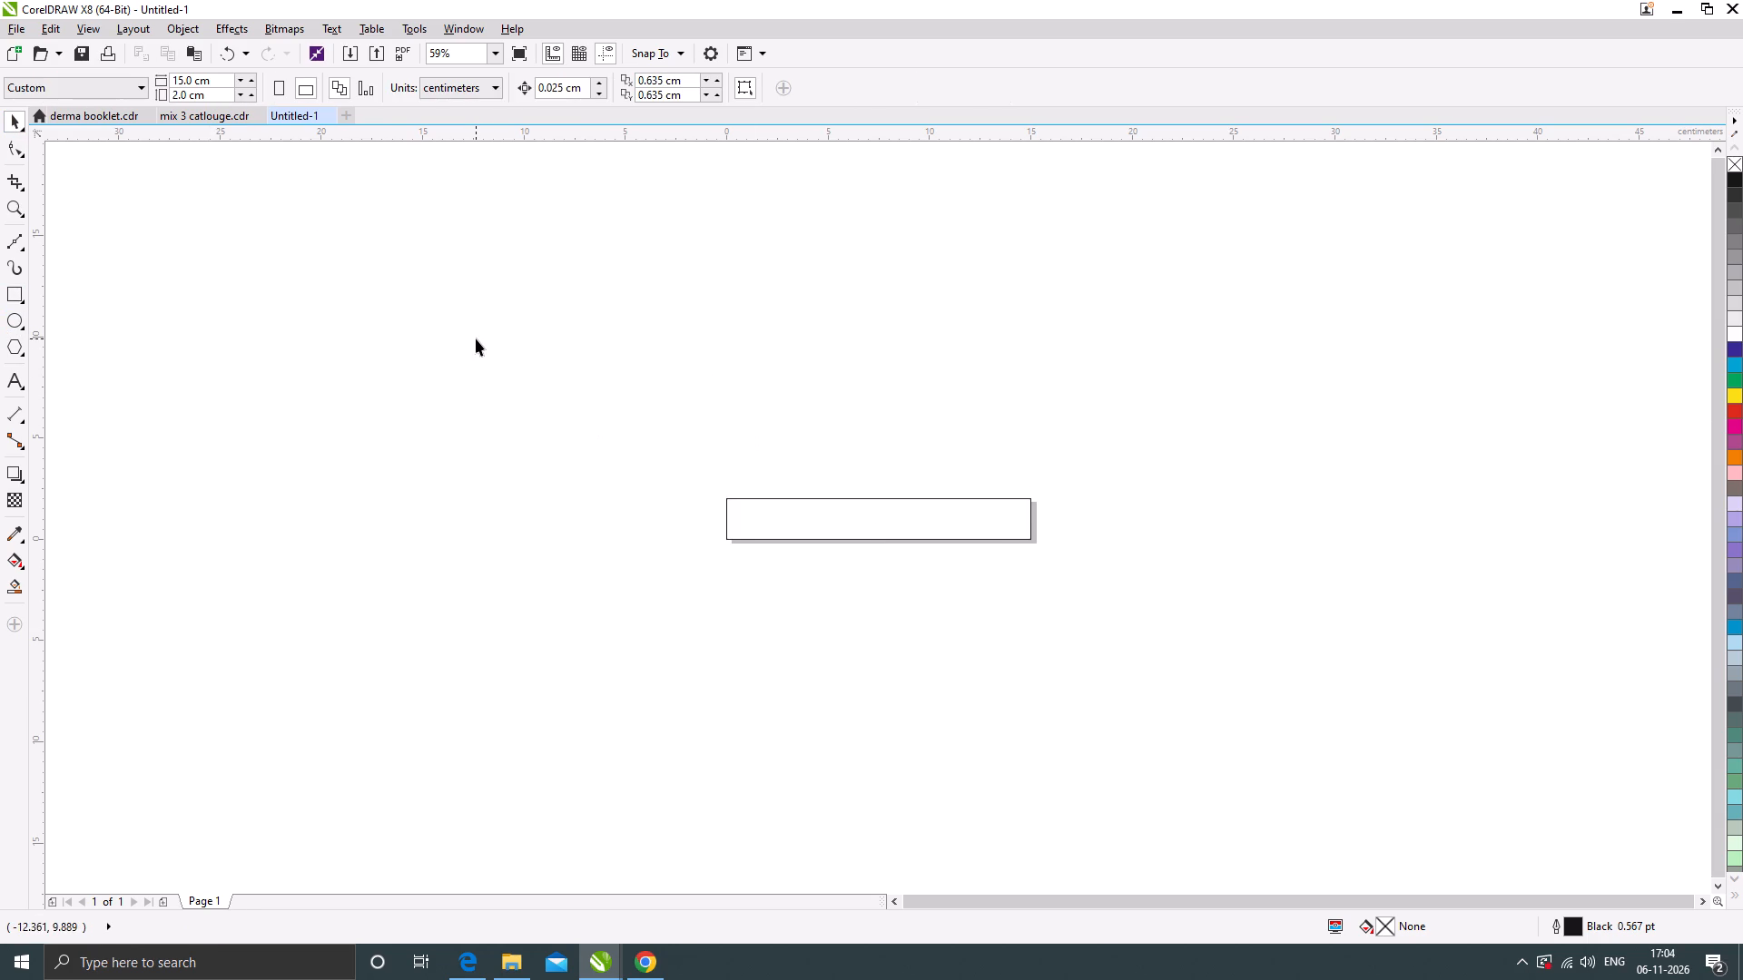
left_click(476, 338)
left_click(433, 319)
Switch the document units to inches and resize the page to 10 inches wide by 15 inches high.
left_click(468, 93)
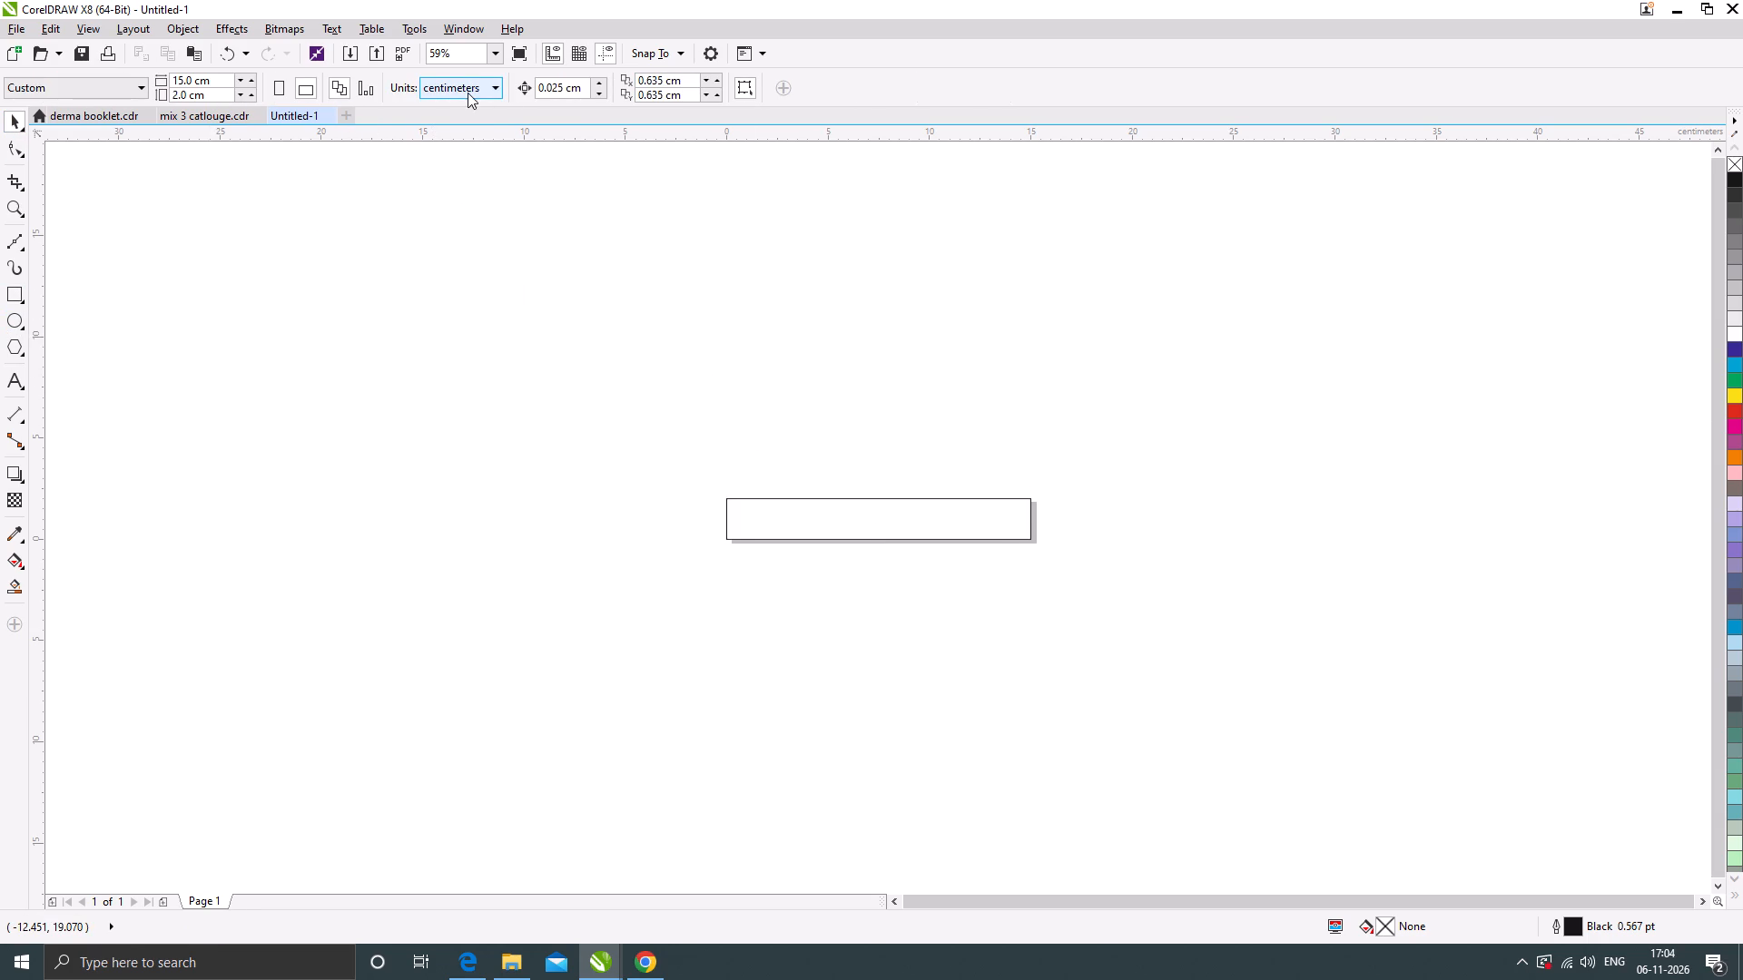
left_click(458, 108)
left_click_drag(224, 77, 114, 94)
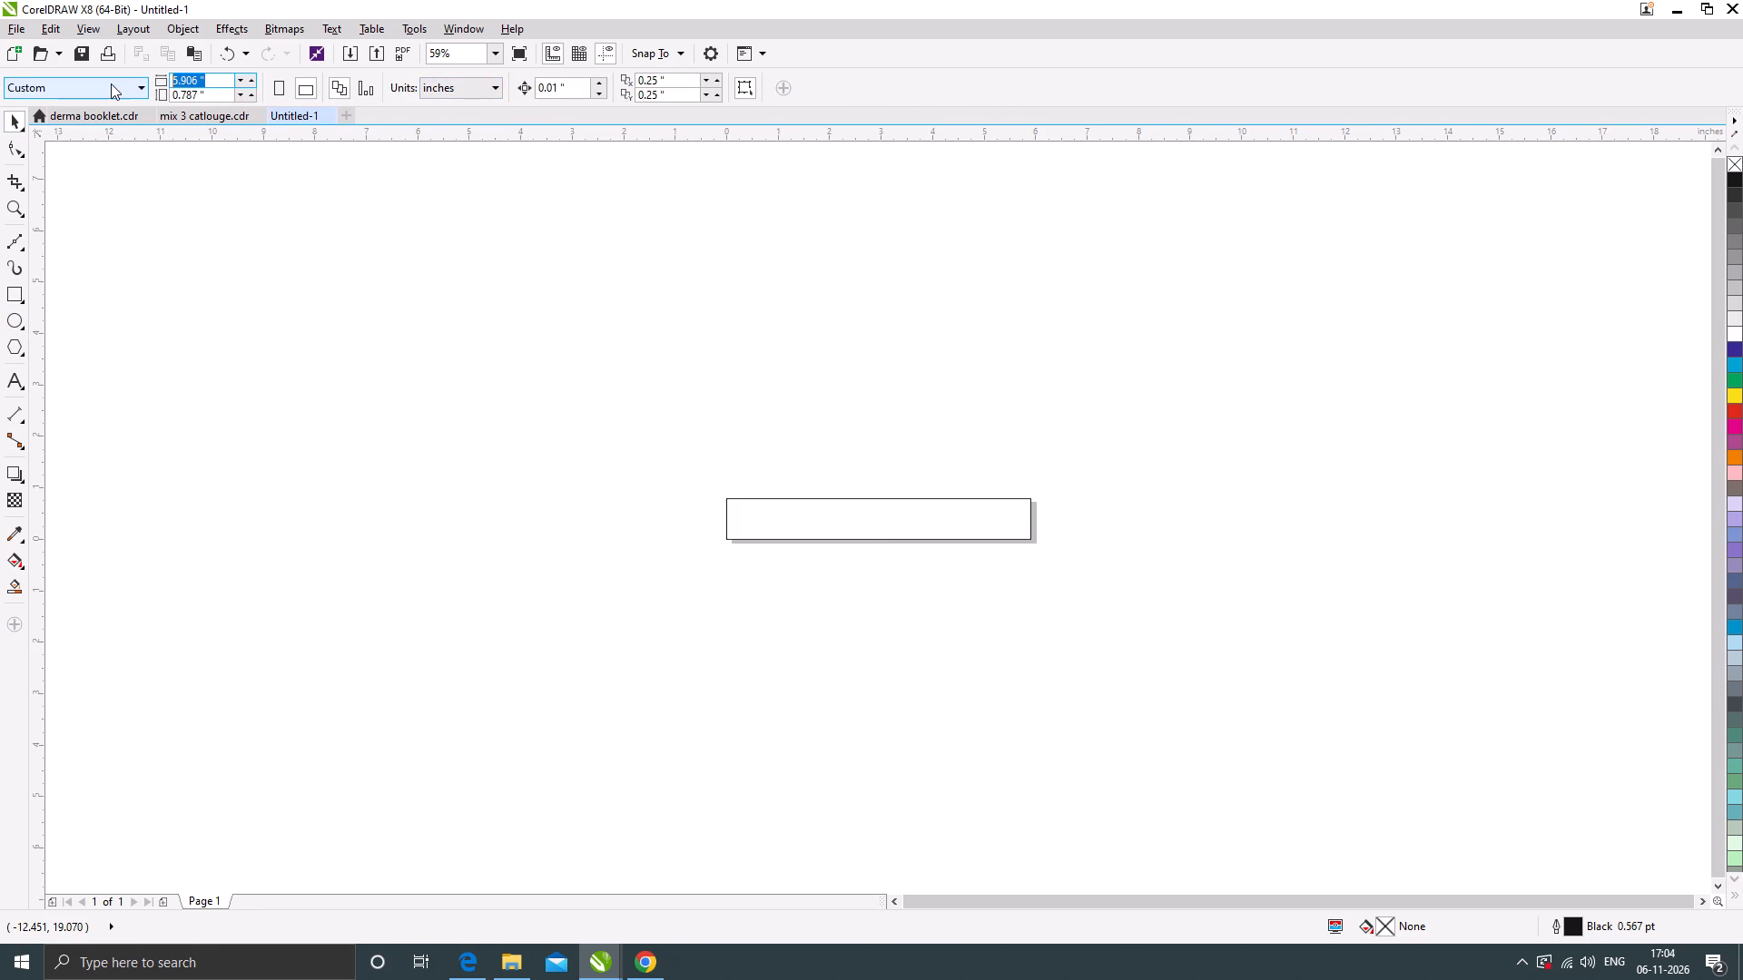
type("10")
key("Tab")
type("15")
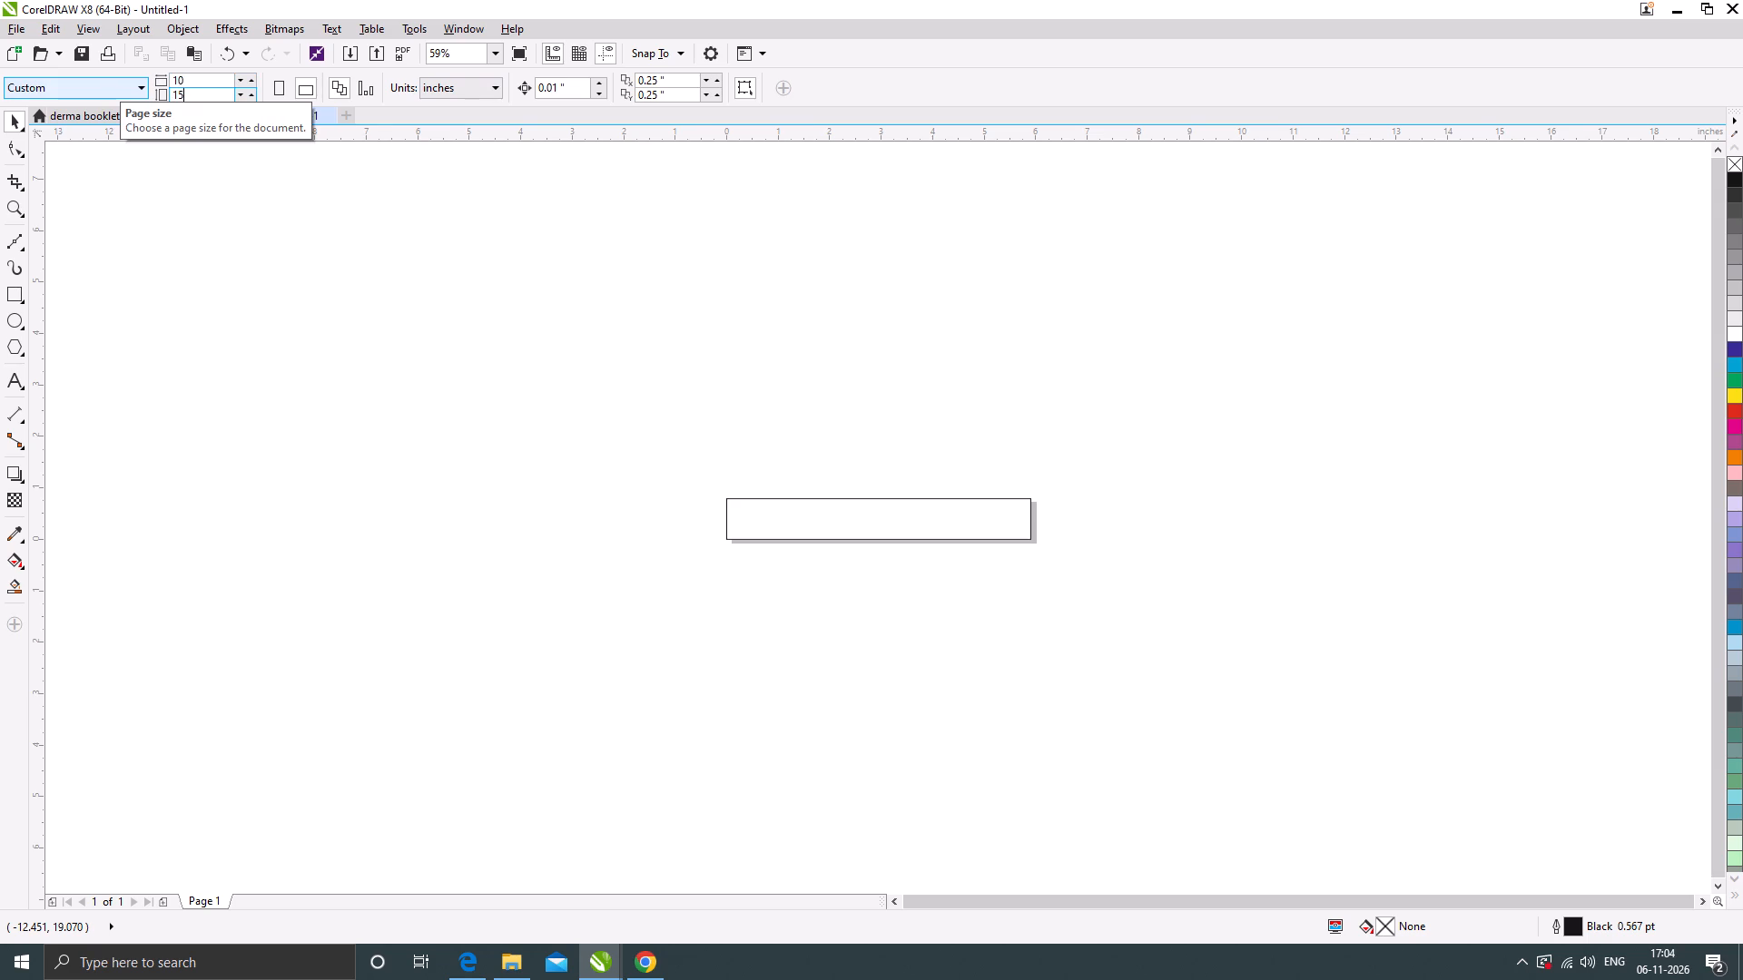
key("Return")
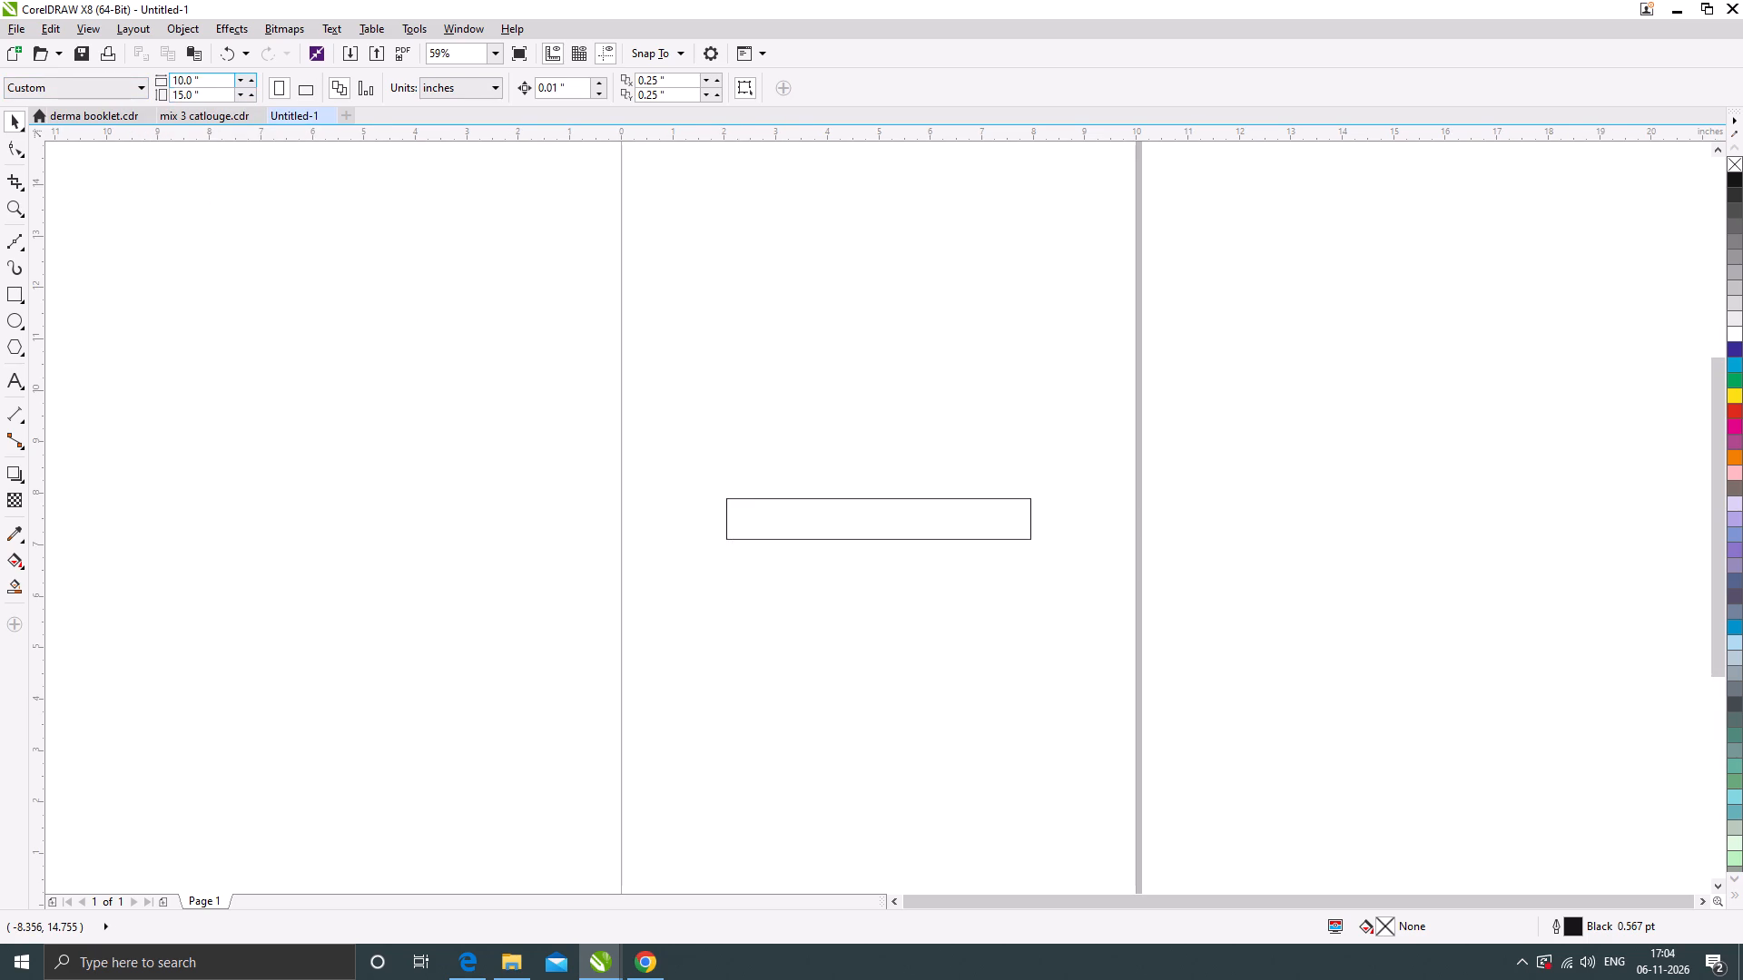
Set the page width to 15 inches.
left_click_drag(215, 77, 145, 94)
type("15")
key("Return")
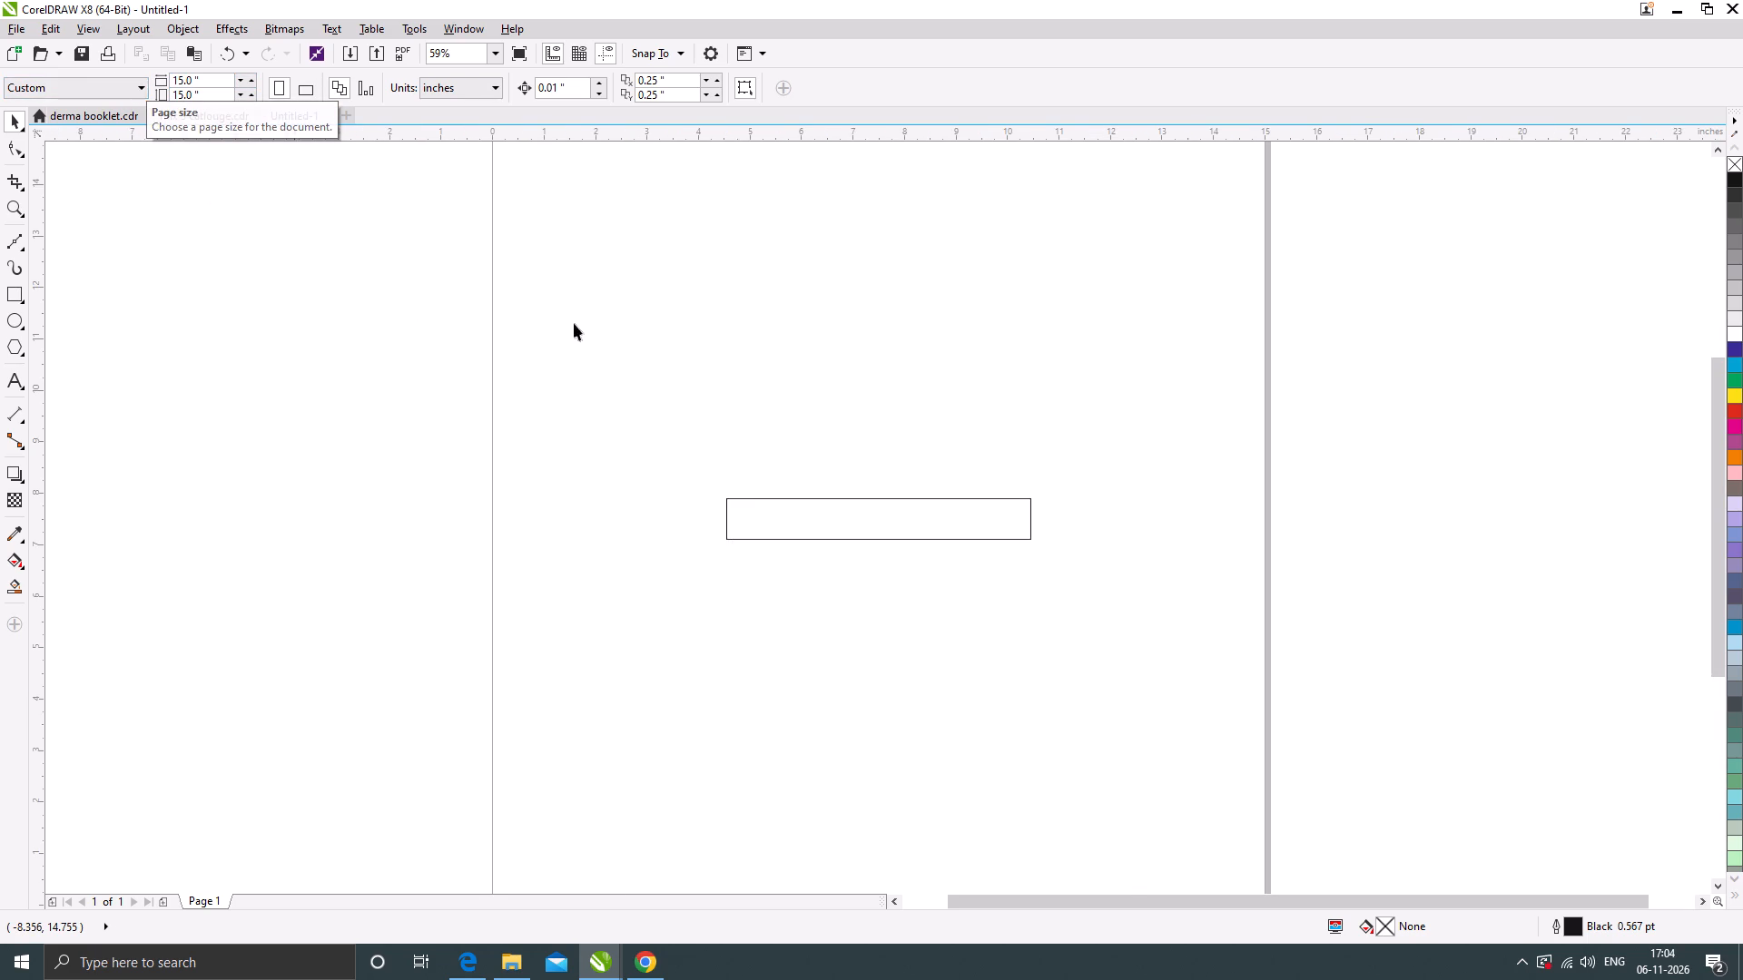
Select the narrow horizontal rectangle in the middle of the page.
left_click(951, 516)
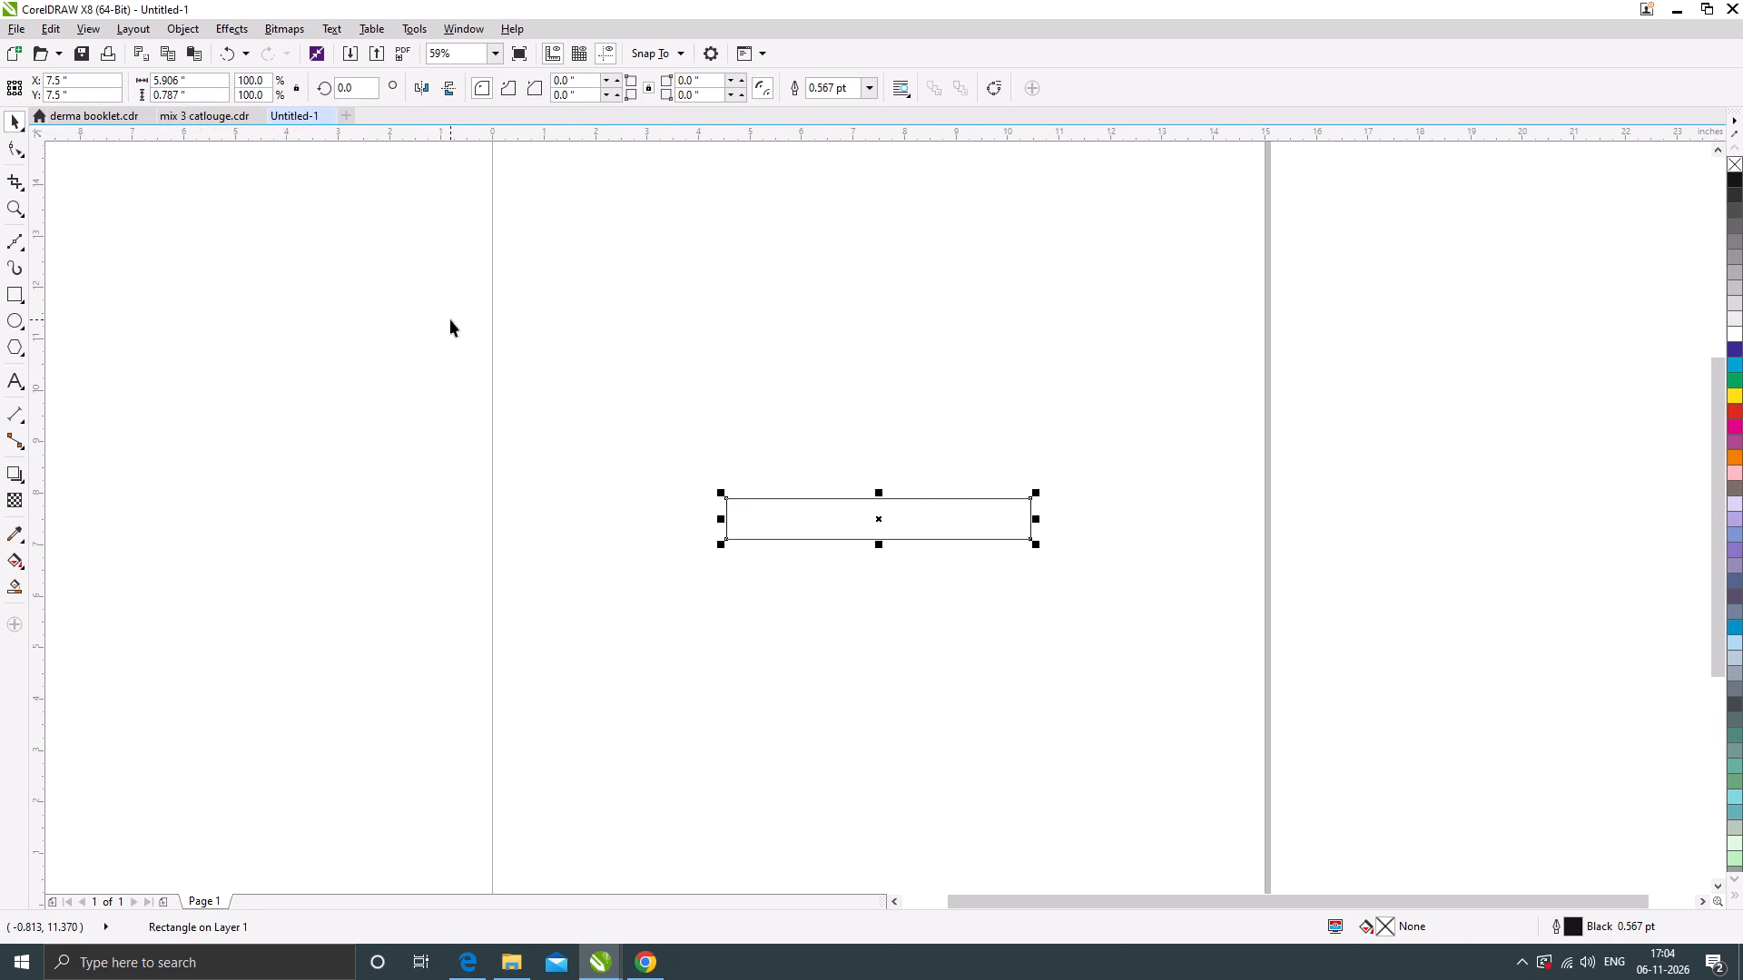
Deselect the rectangle and switch the document units to centimeters.
left_click(449, 319)
left_click(454, 87)
left_click(452, 291)
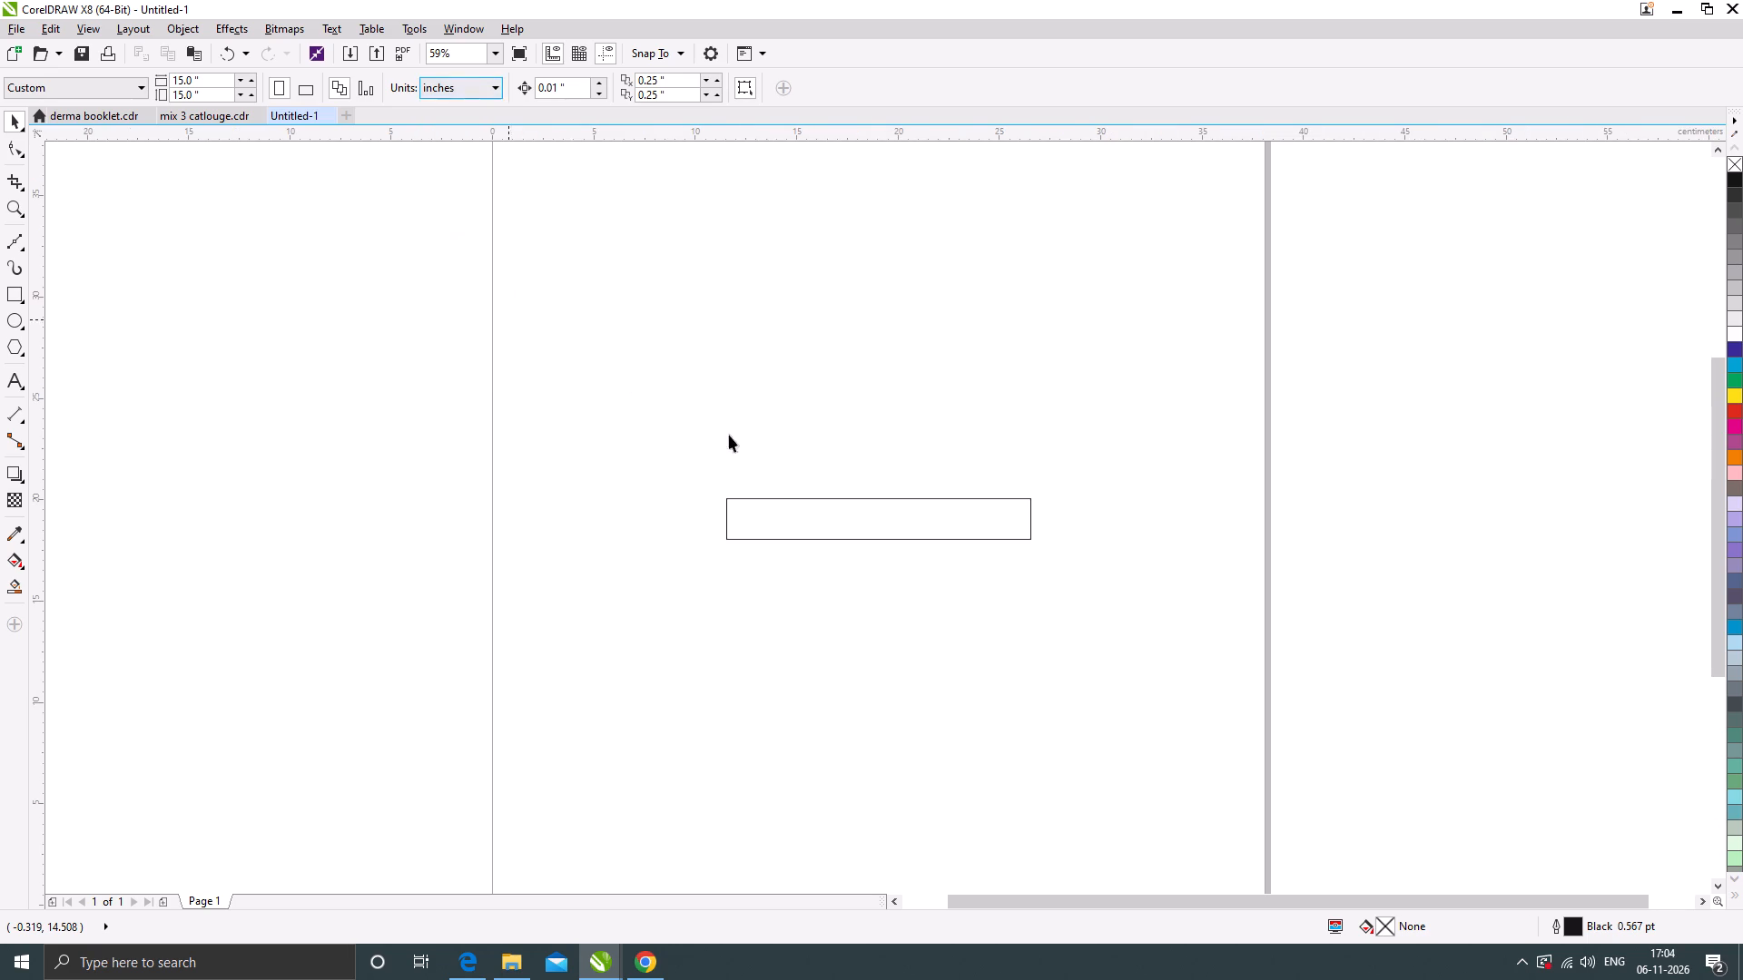
Check the narrow rectangle's width and height in centimeters, and leave it deselected.
left_click(780, 501)
scroll(758, 457, "down", 2)
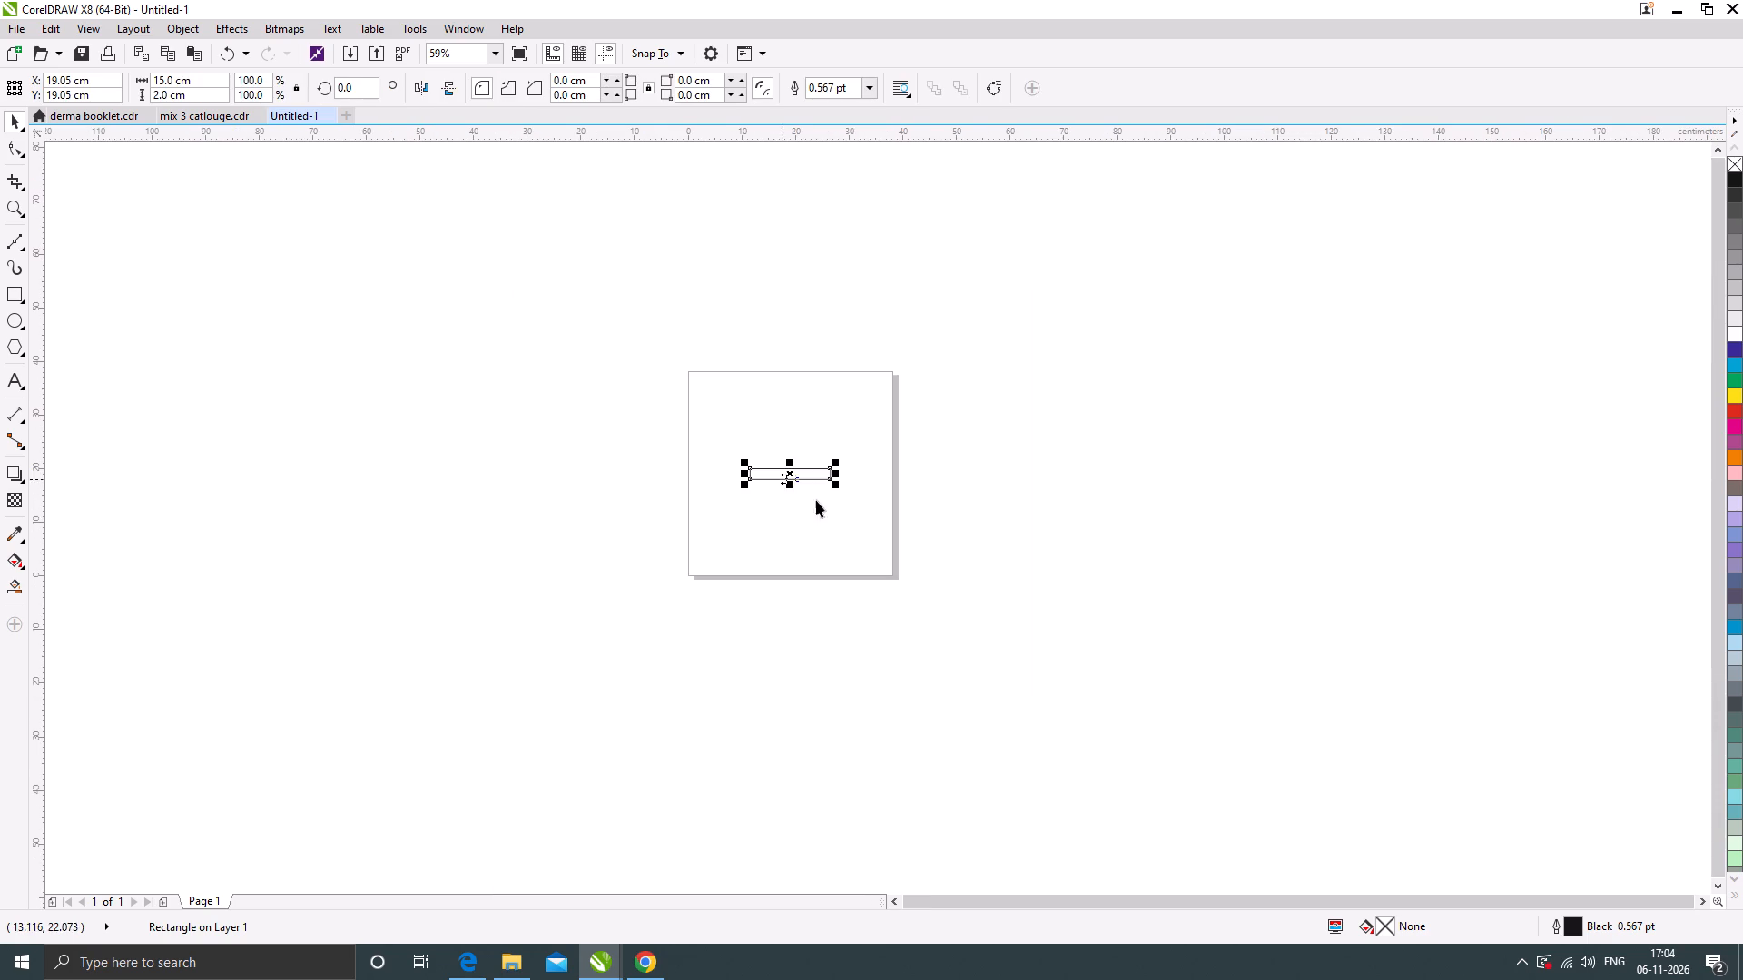
left_click(1010, 586)
Switch to Chrome to view the photo of the paper strip with its handwritten dimensions.
left_click(645, 976)
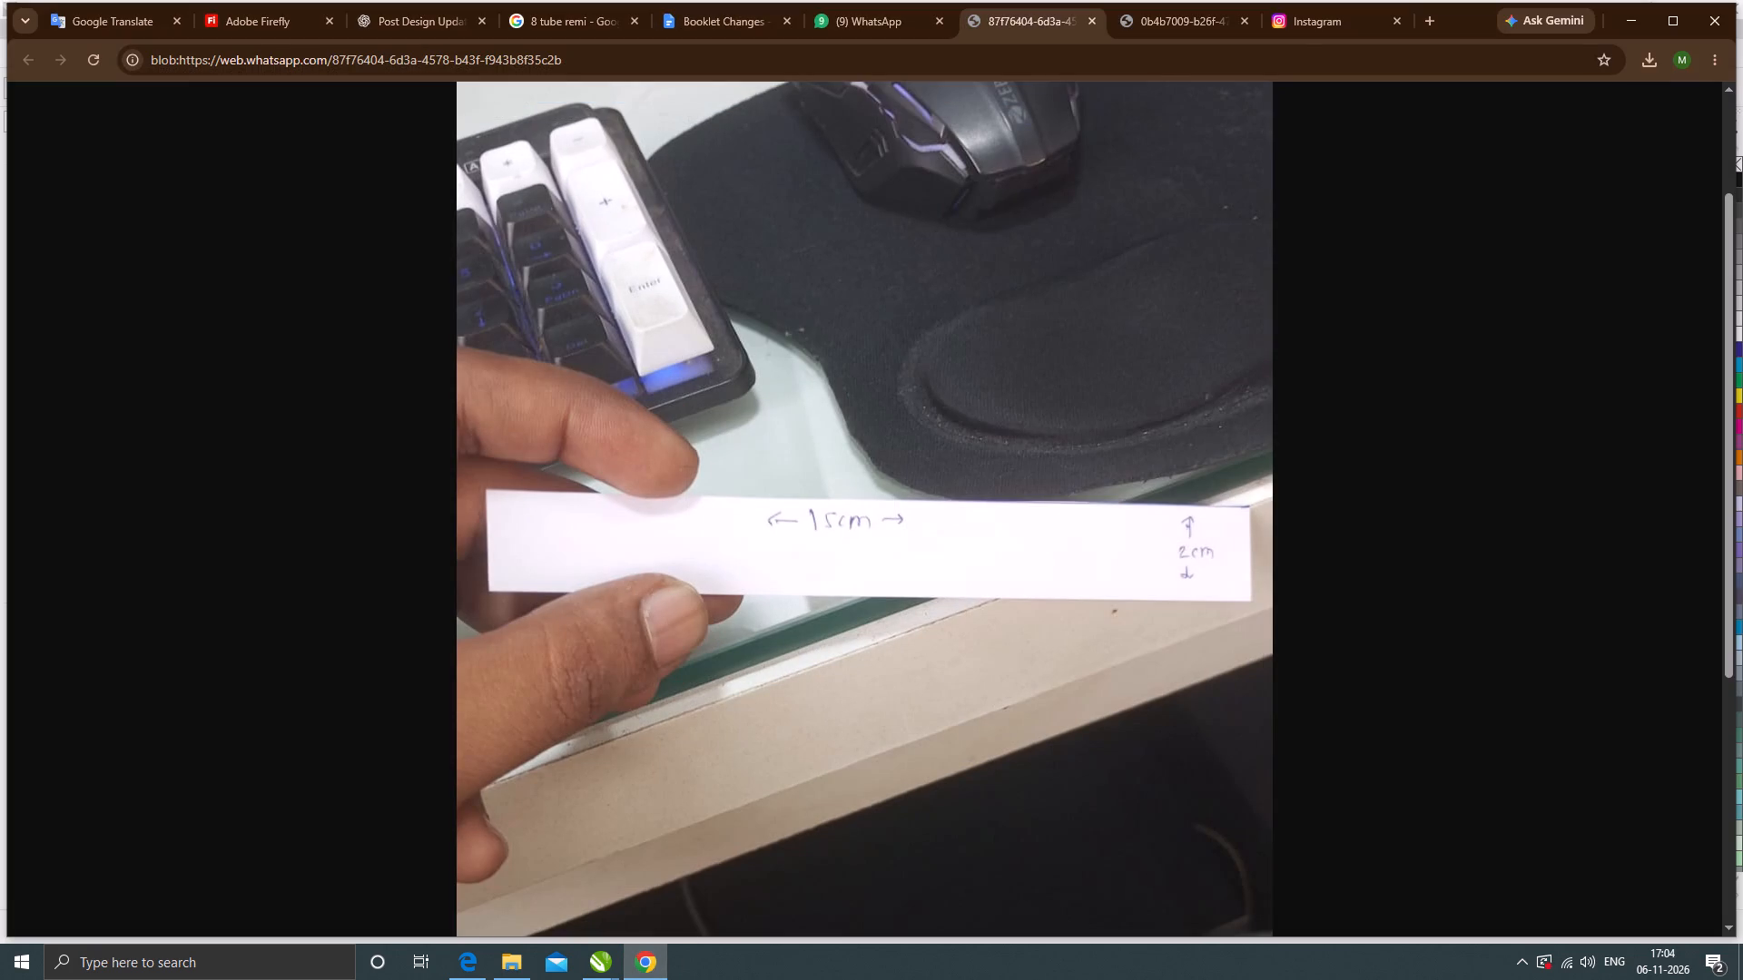
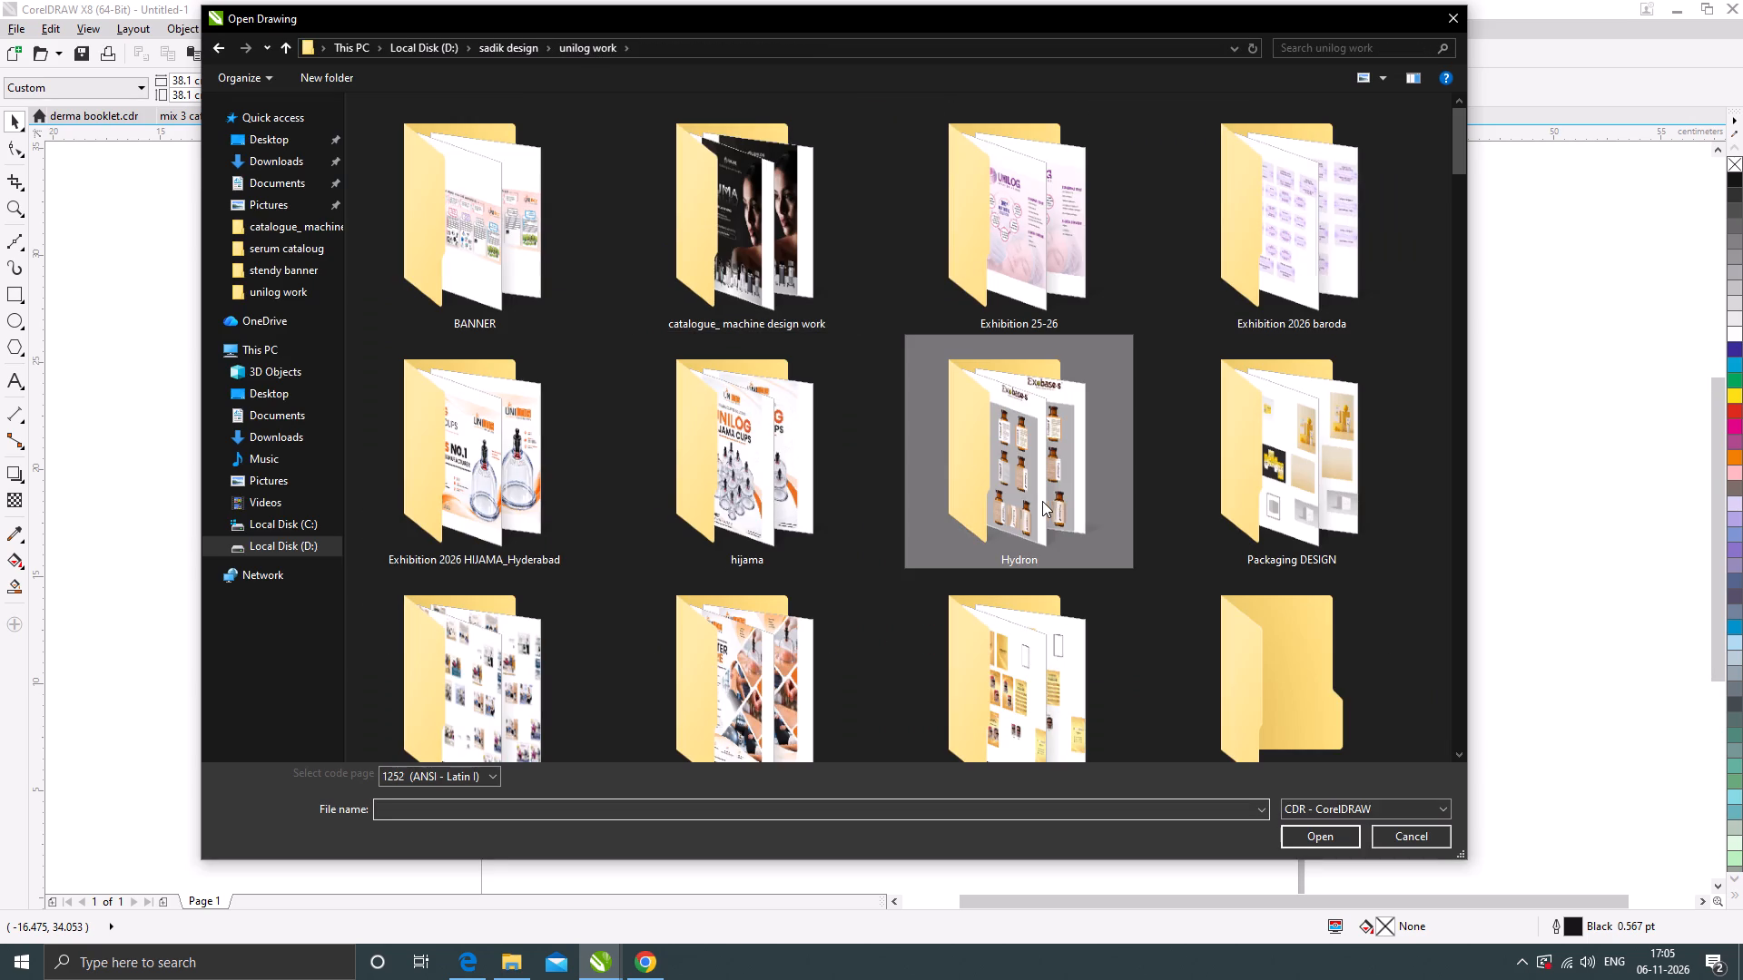
Open the RETIPEEL drawing from the Retipeel exo folder inside unilog work's POST folder.
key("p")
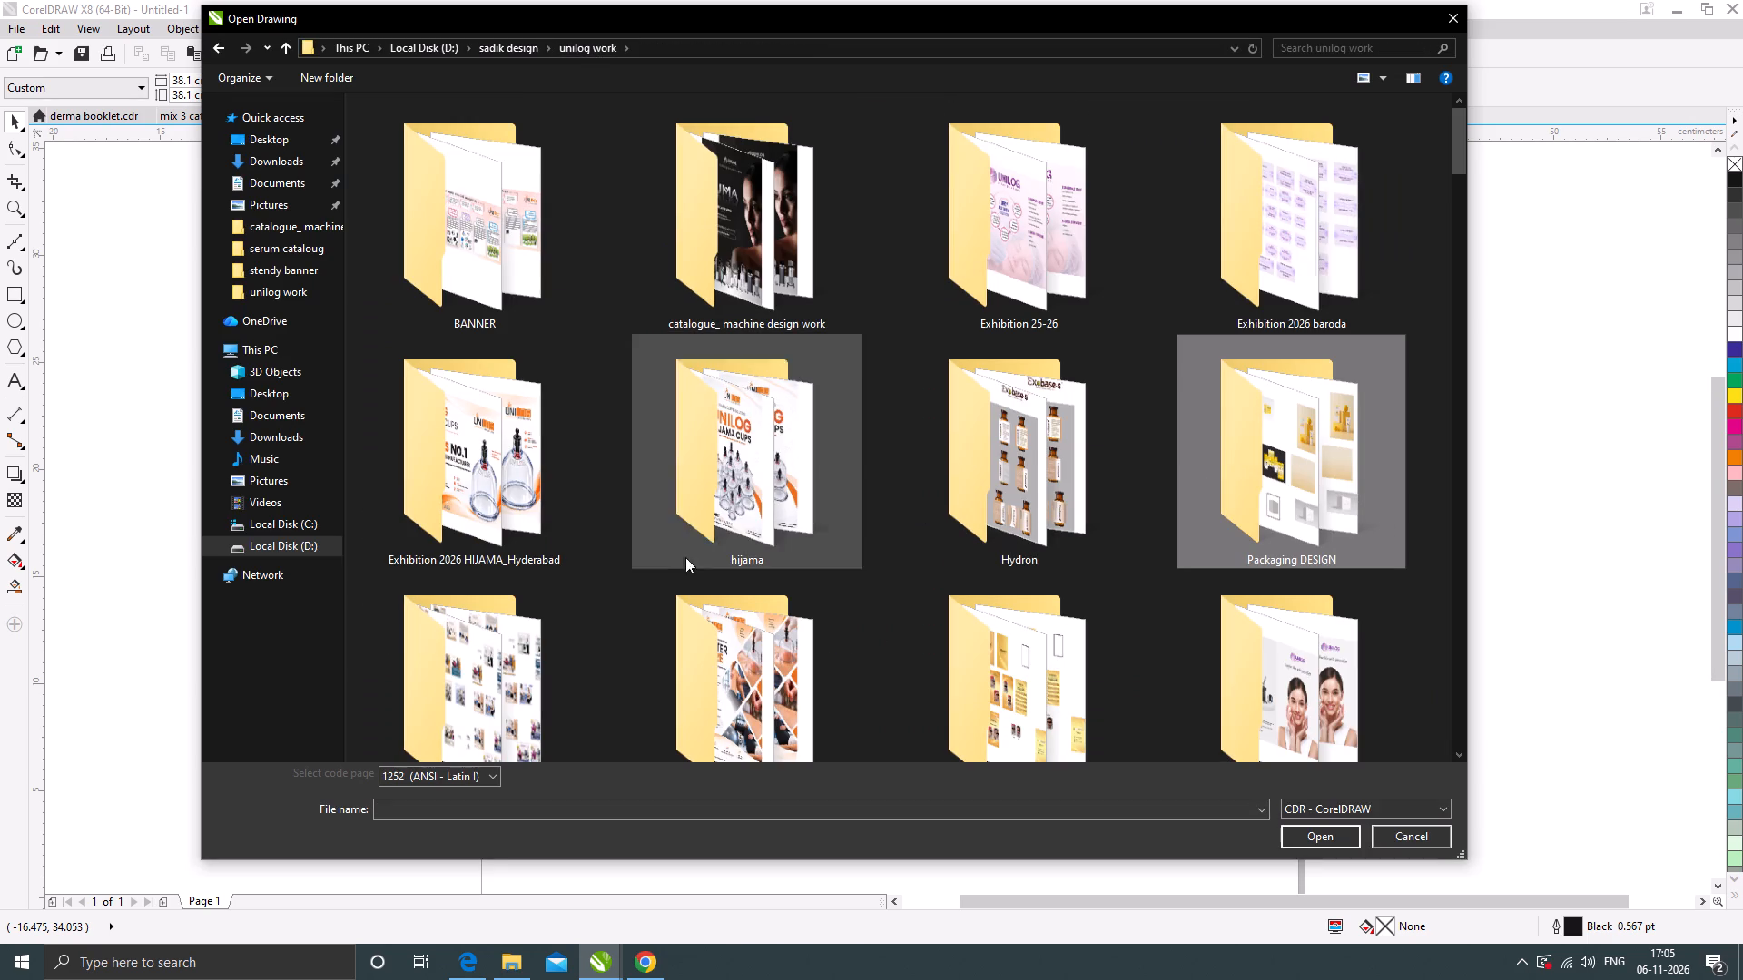
scroll(550, 470, "down", 1)
double_click(492, 607)
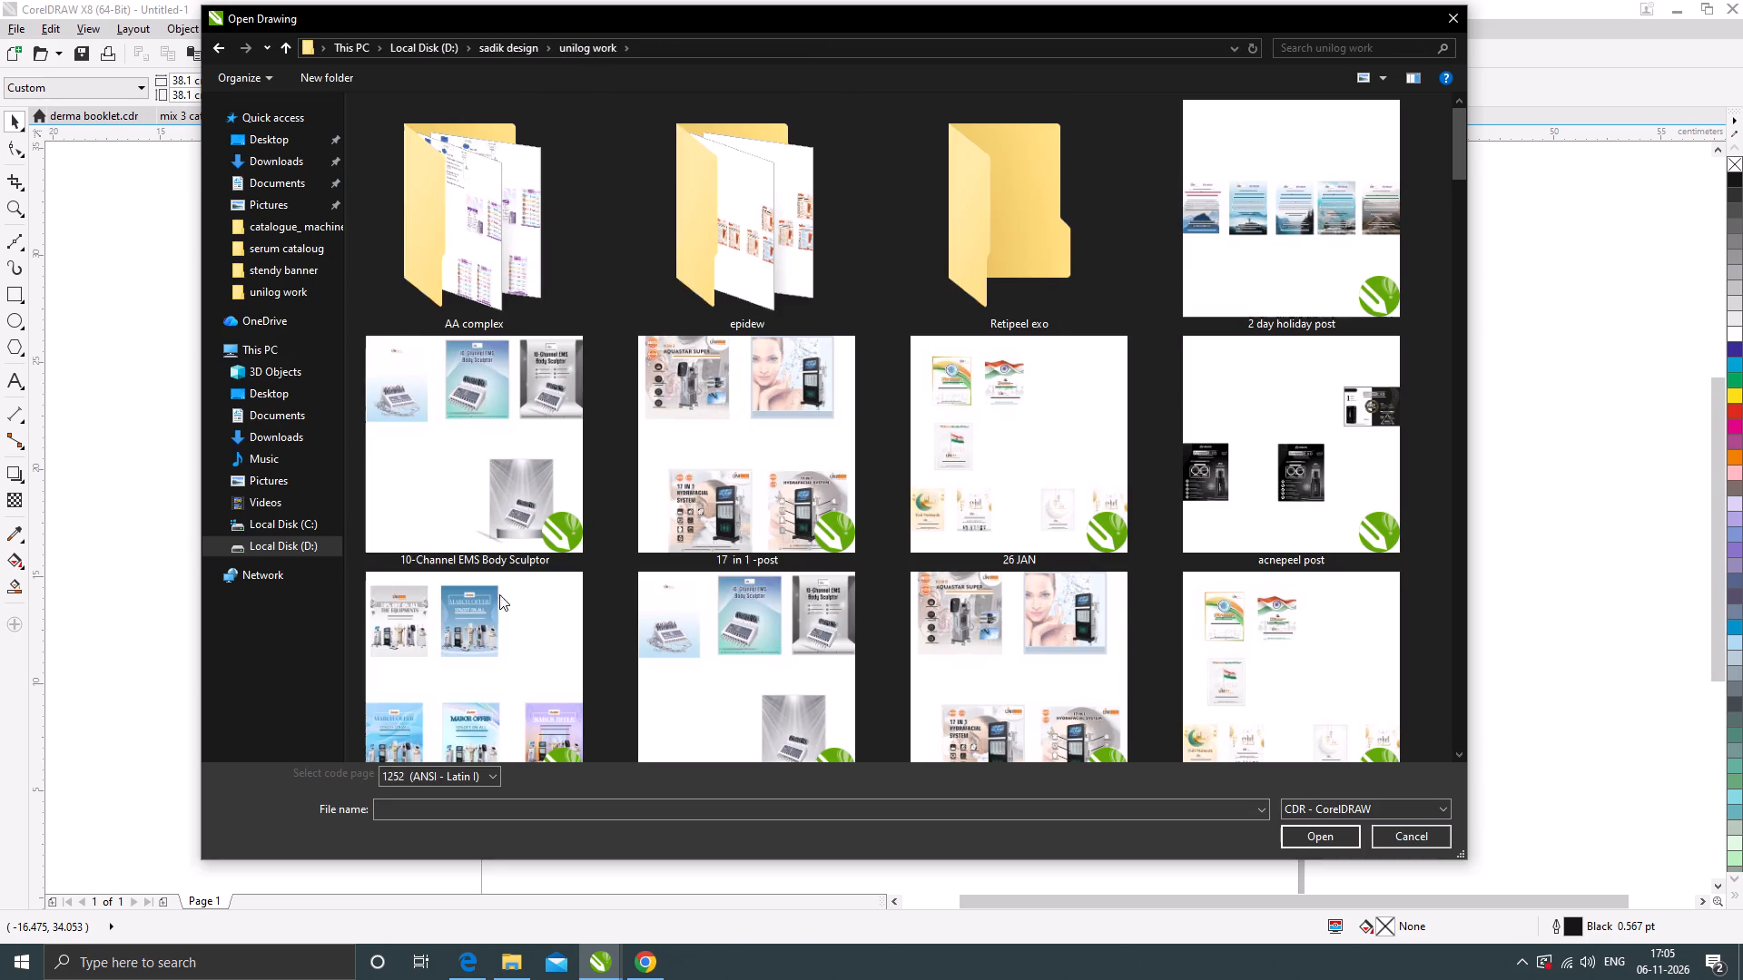
double_click(1032, 229)
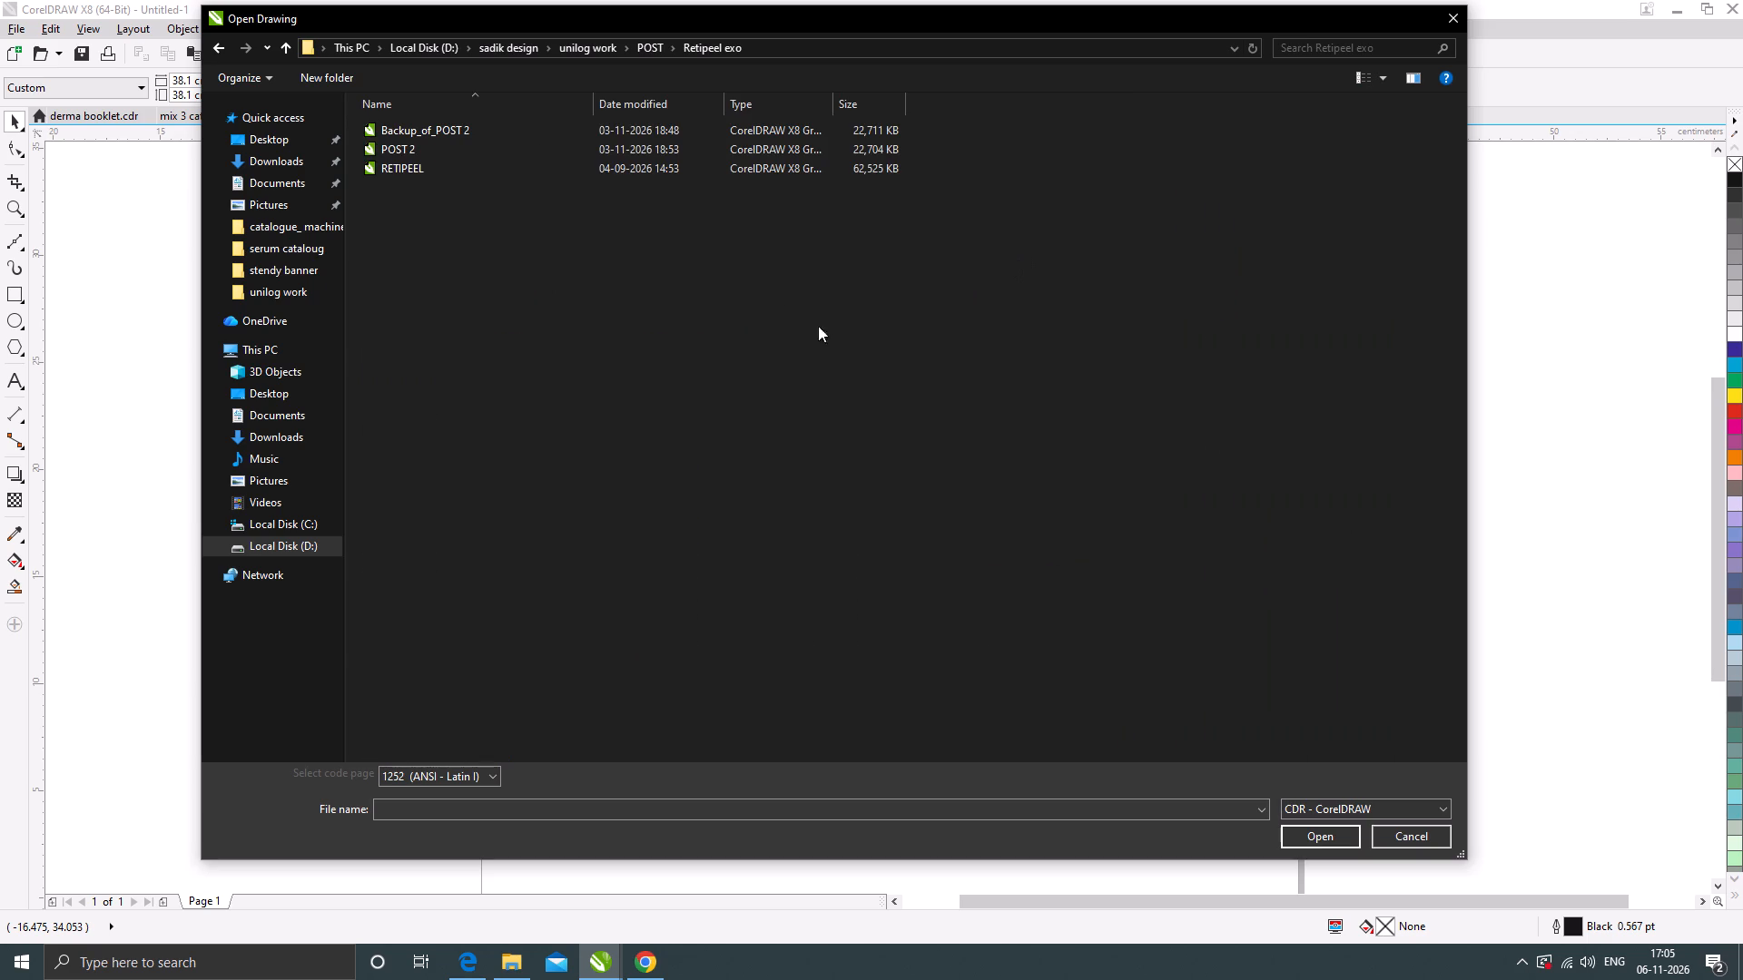
left_click(629, 327)
scroll(484, 213, "up", 14, "ctrl")
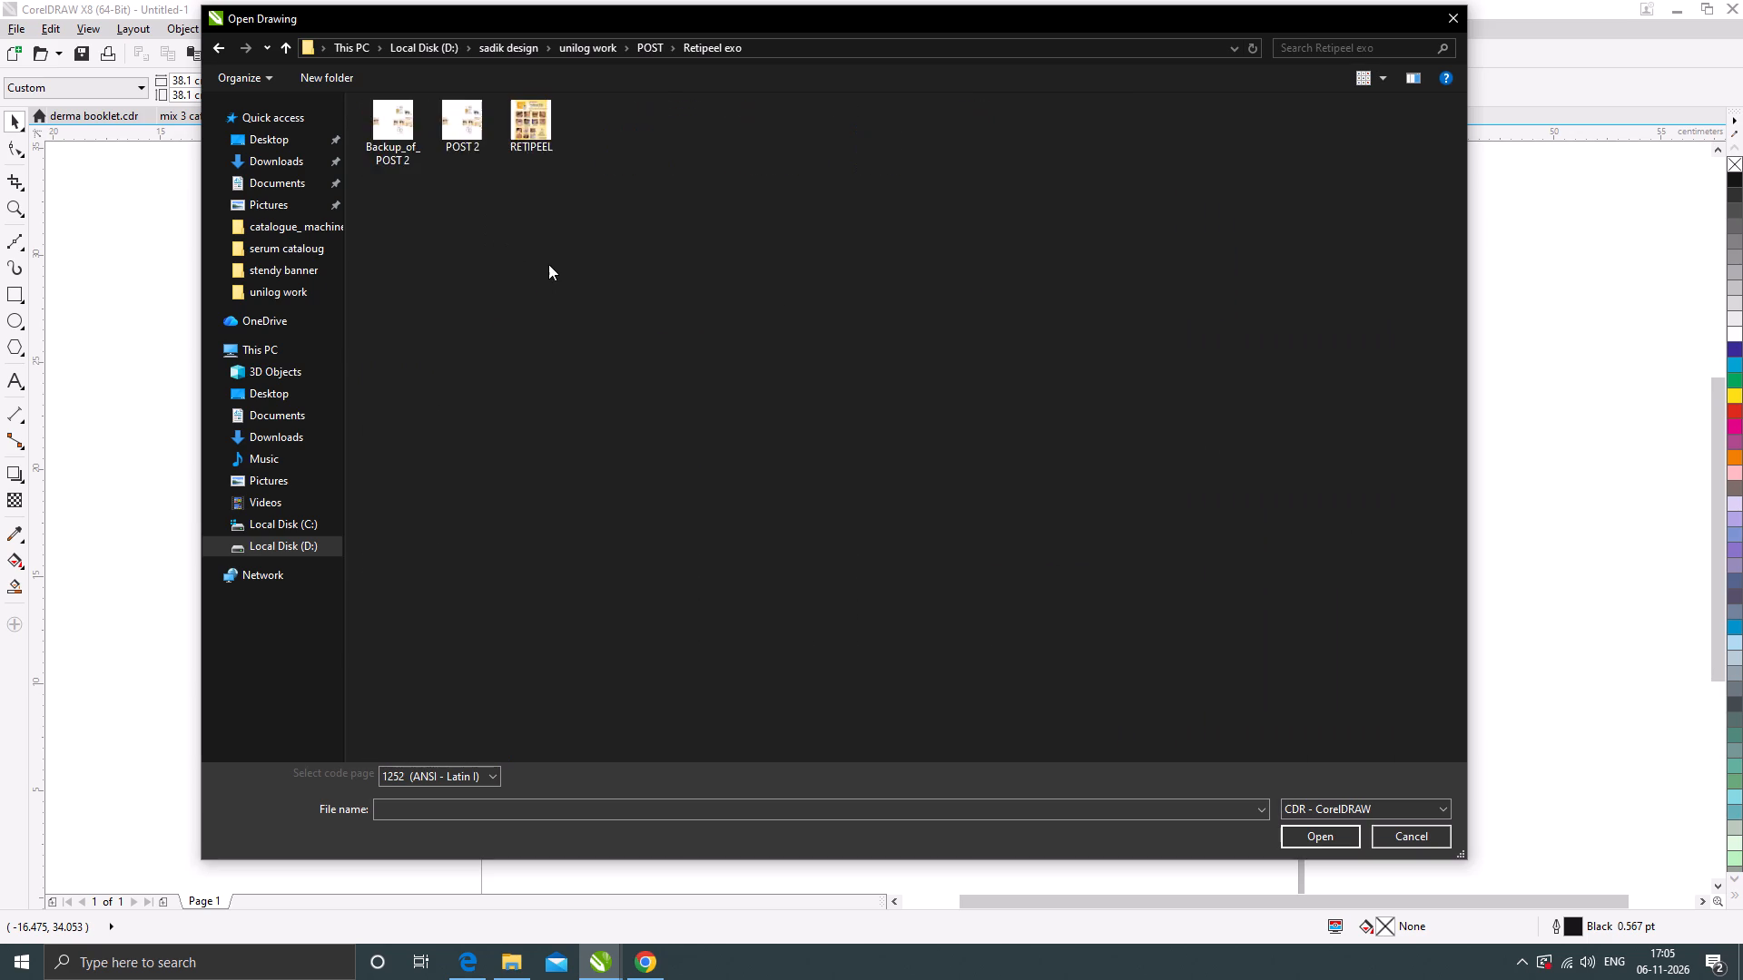
scroll(548, 264, "up", 20, "ctrl")
scroll(548, 264, "up", 1, "ctrl")
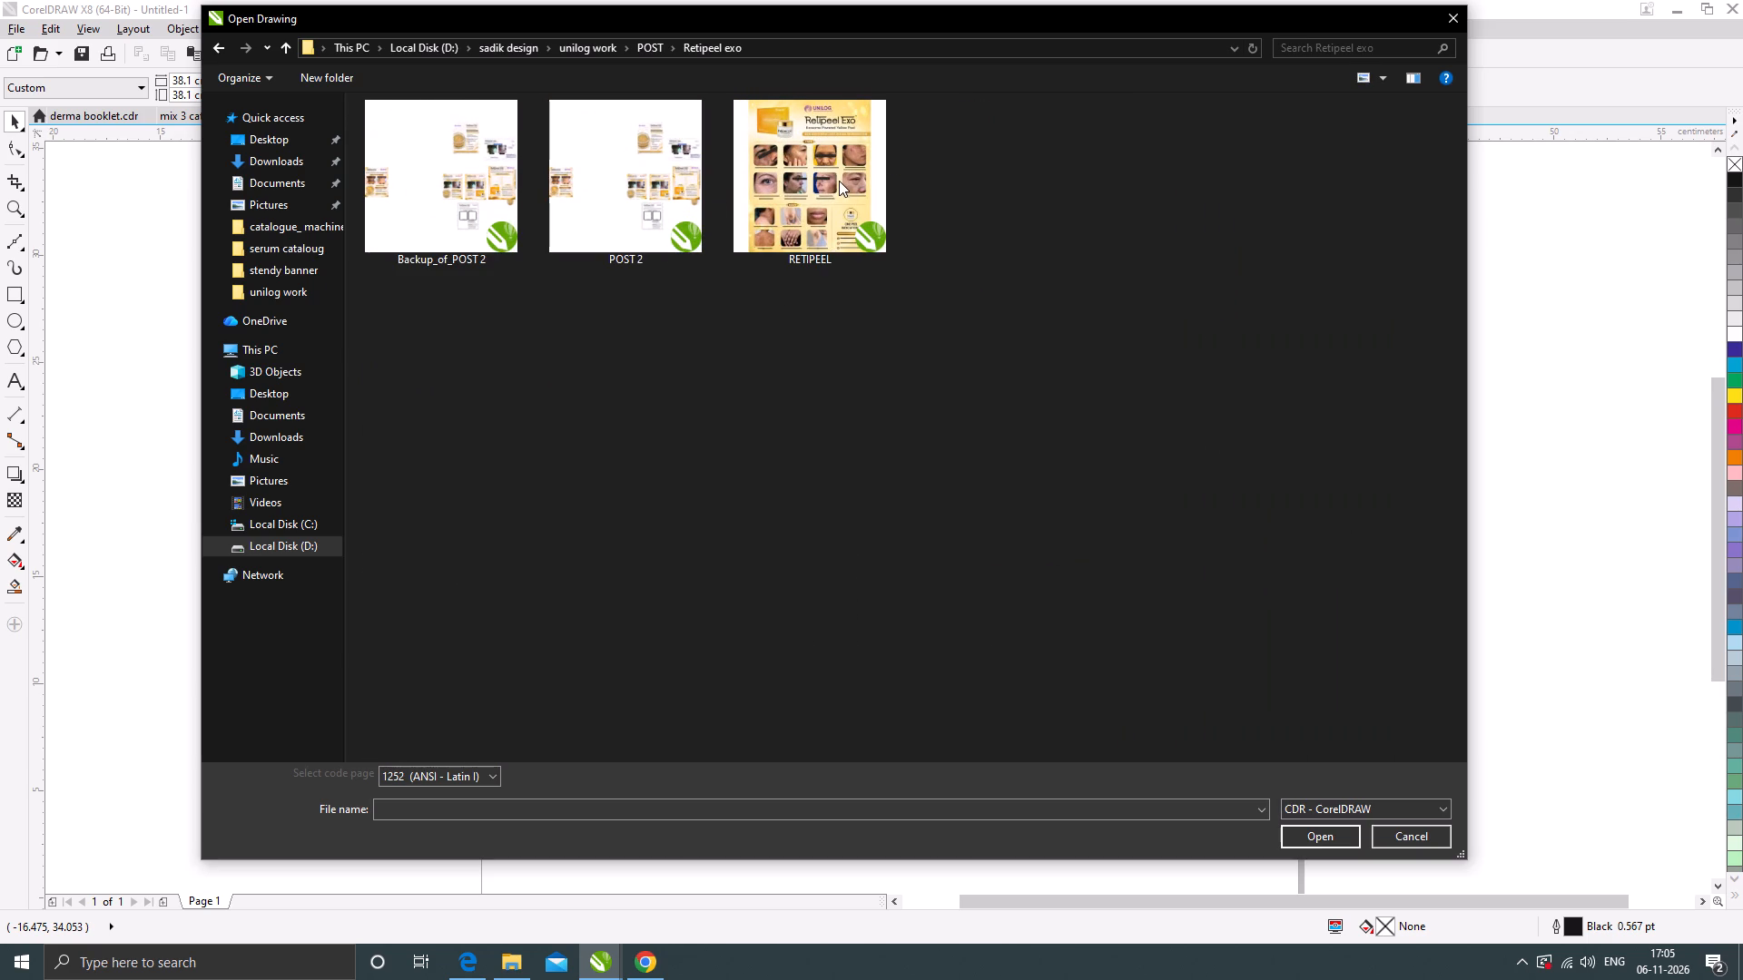
left_click(839, 180)
key("Return")
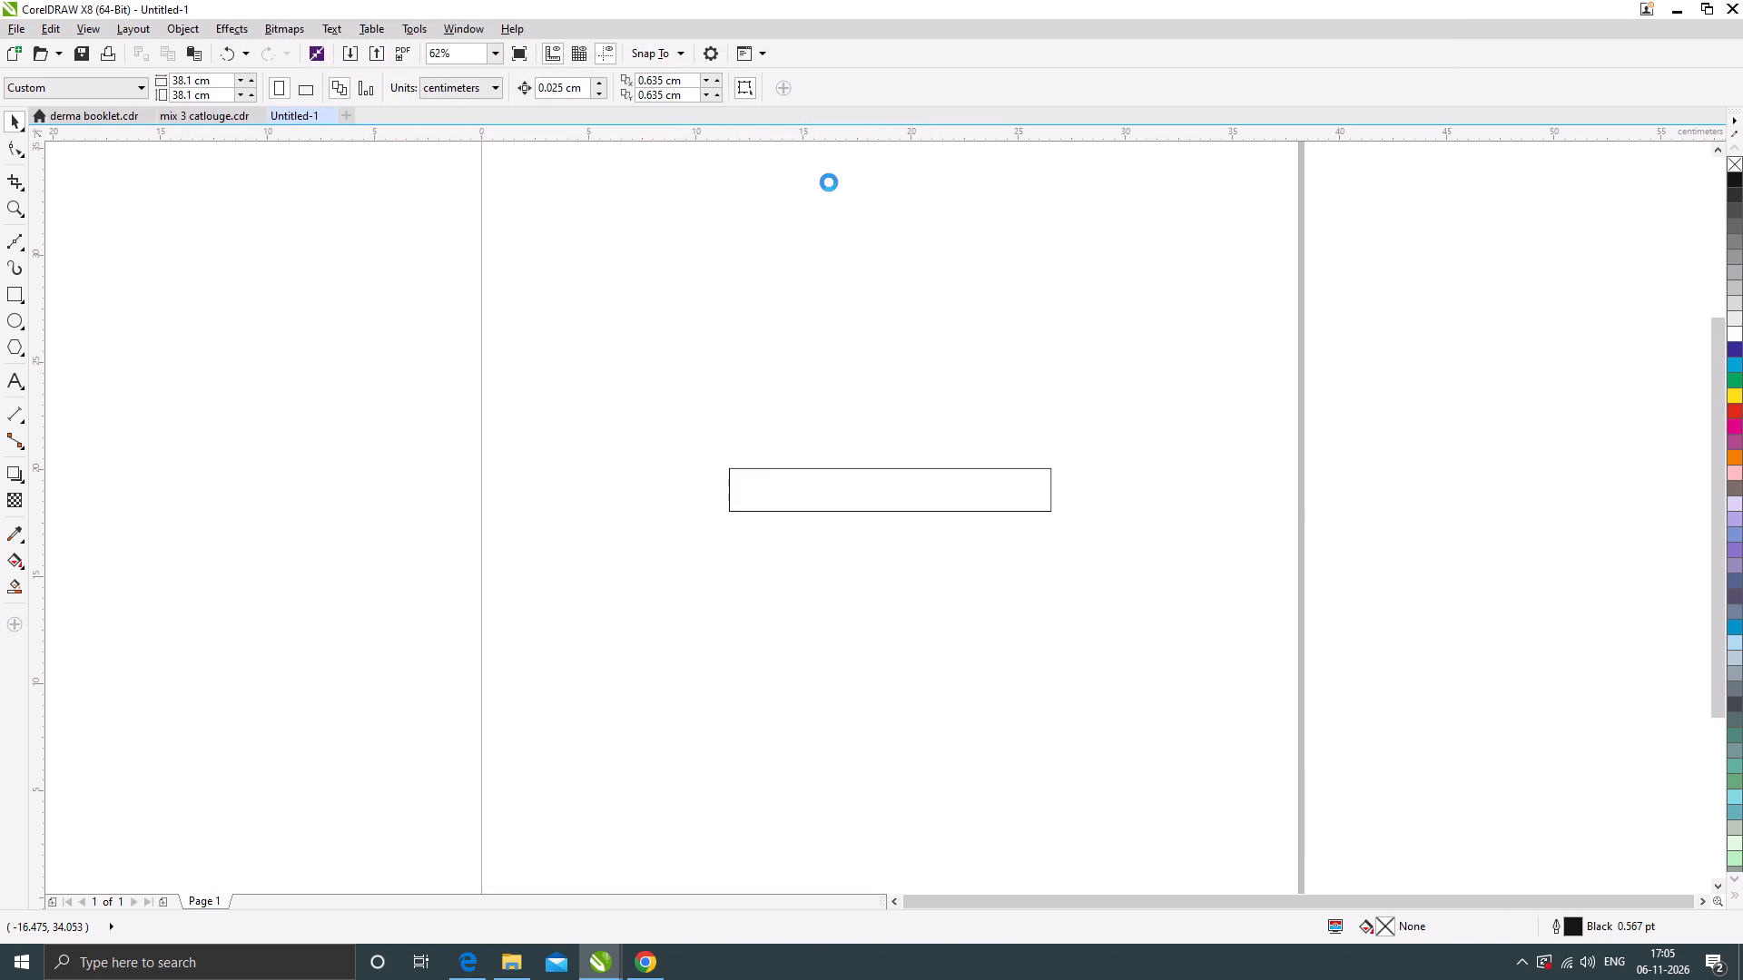
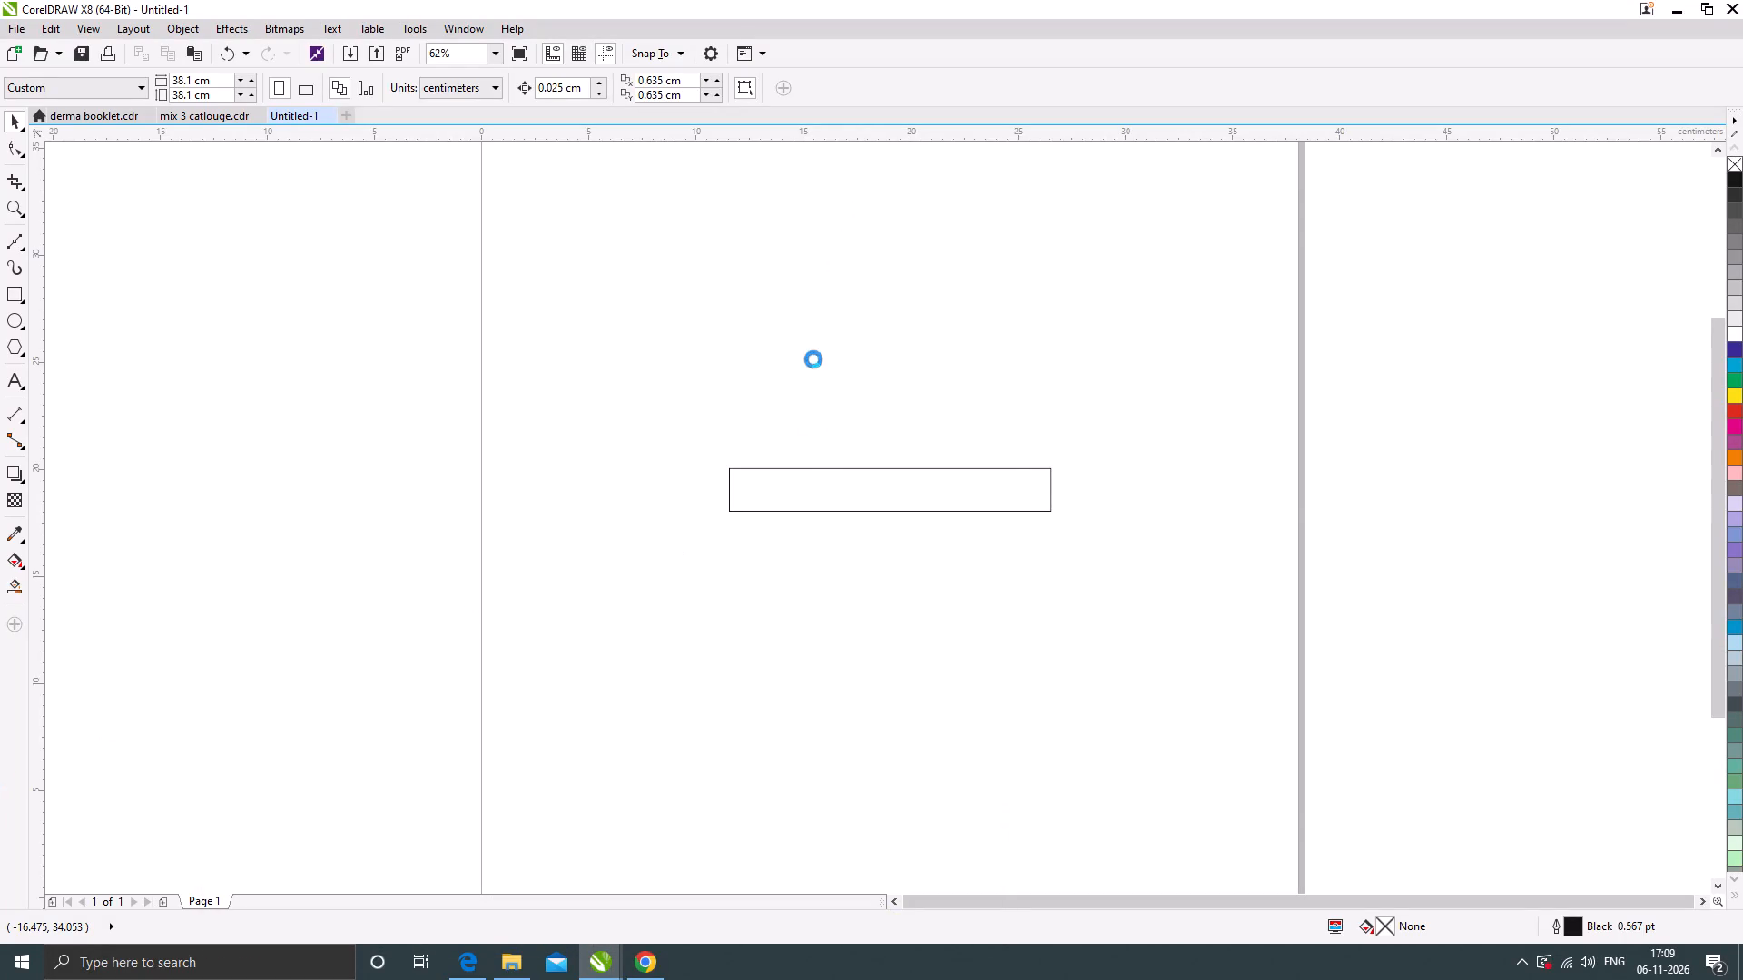
Try to close the unresponsive CorelDRAW application.
left_click(1737, 7)
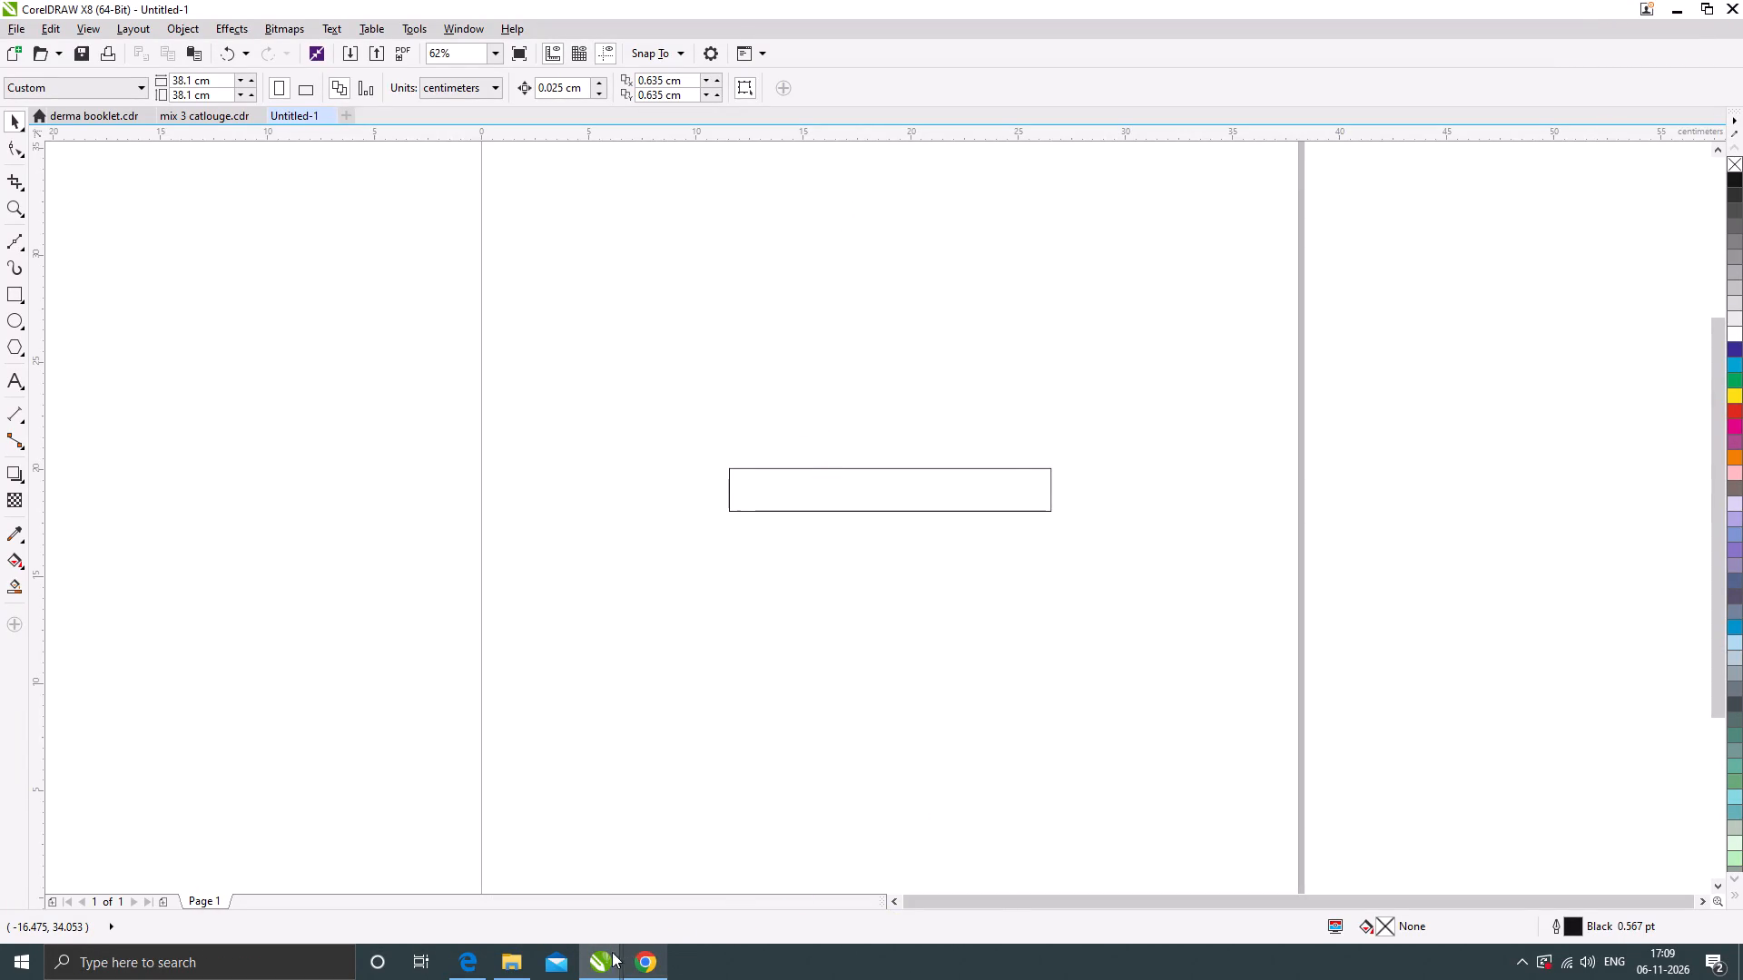
right_click(597, 958)
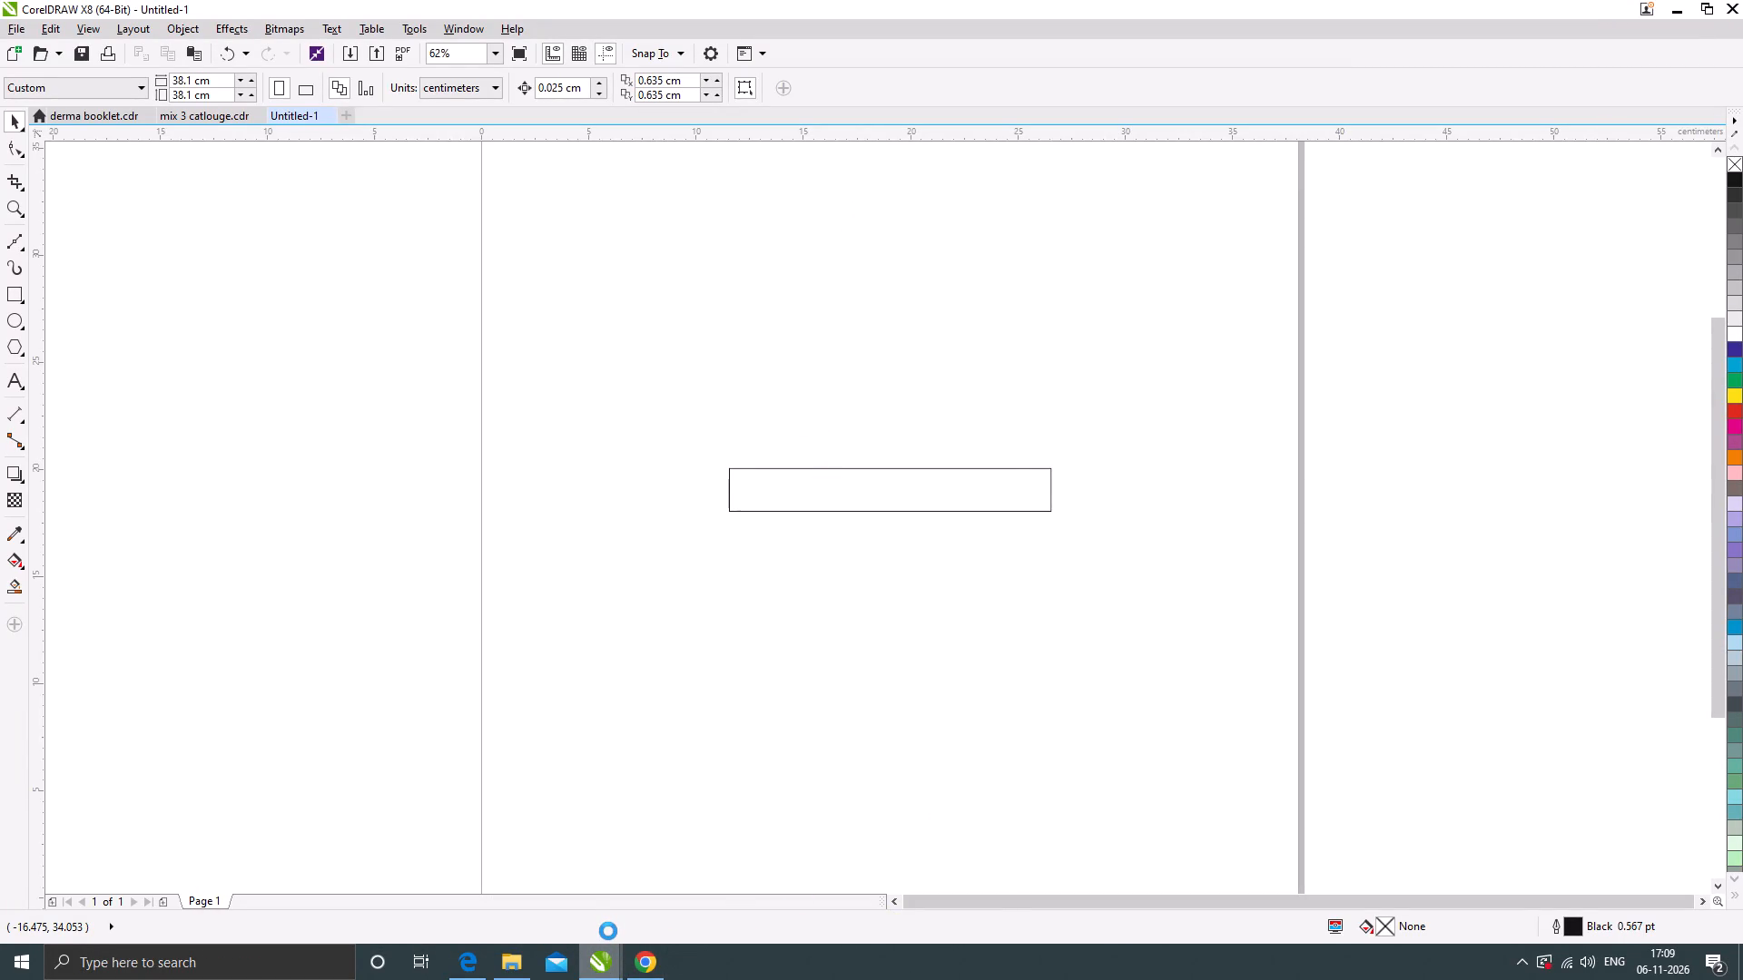